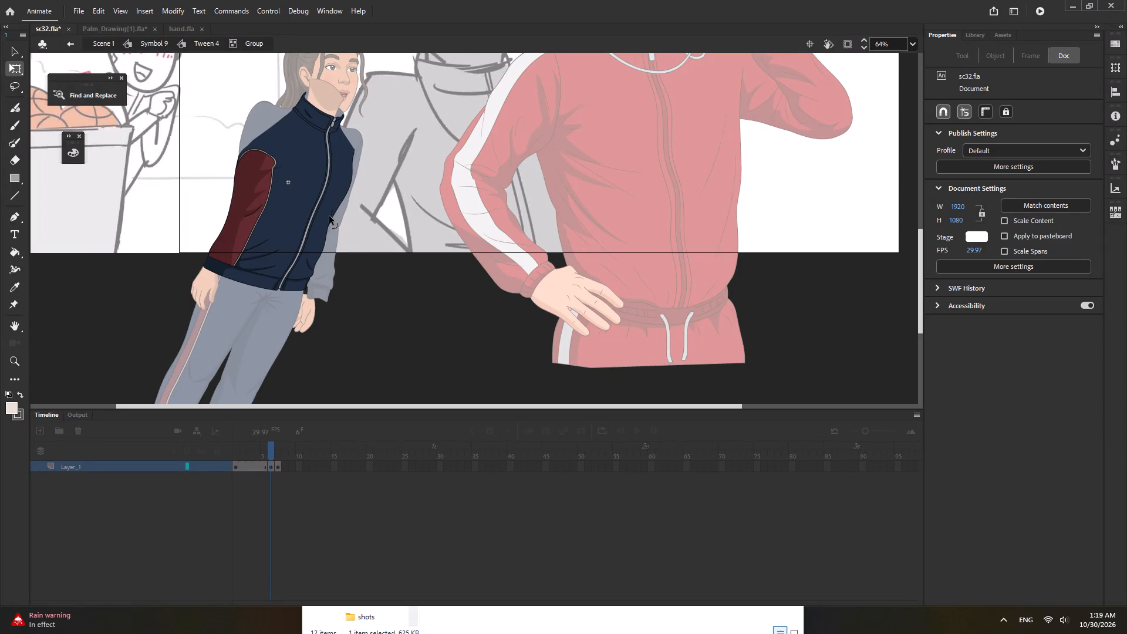
# Nudge the lower outer edge of the maroon sleeve panel in the jacket torso group, and return to Symbol 9.
pyautogui.moveTo(216, 239); pyautogui.dragTo(222, 235)
pyautogui.moveTo(222, 235); pyautogui.dragTo(221, 233)
pyautogui.click(232, 190)
pyautogui.doubleClick(228, 137)
pyautogui.click(212, 146)
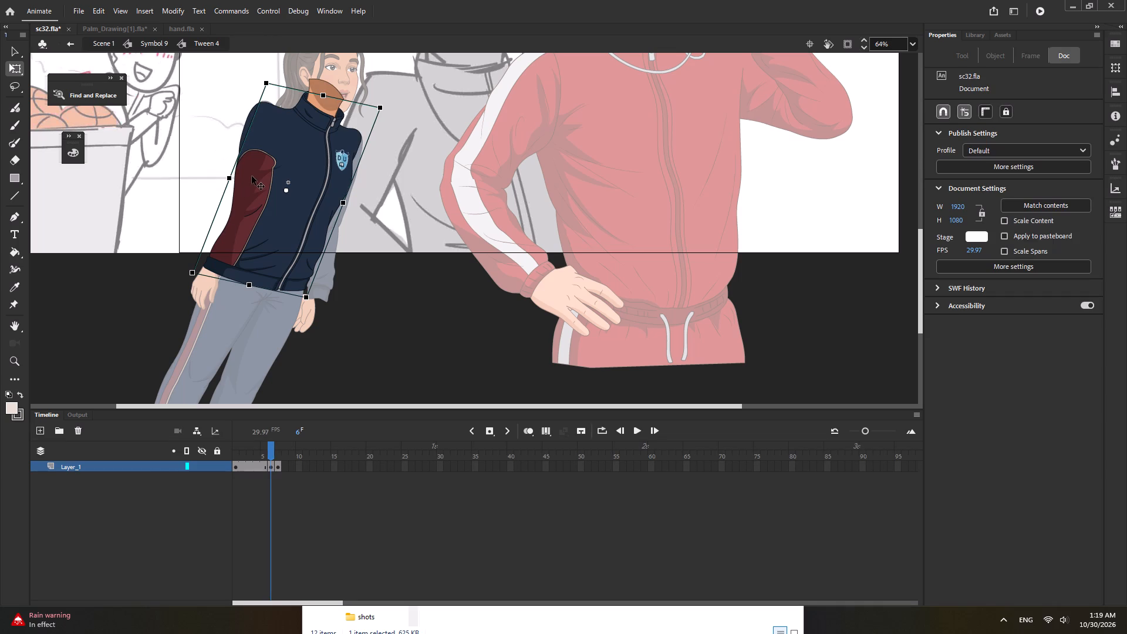
pyautogui.click(378, 150)
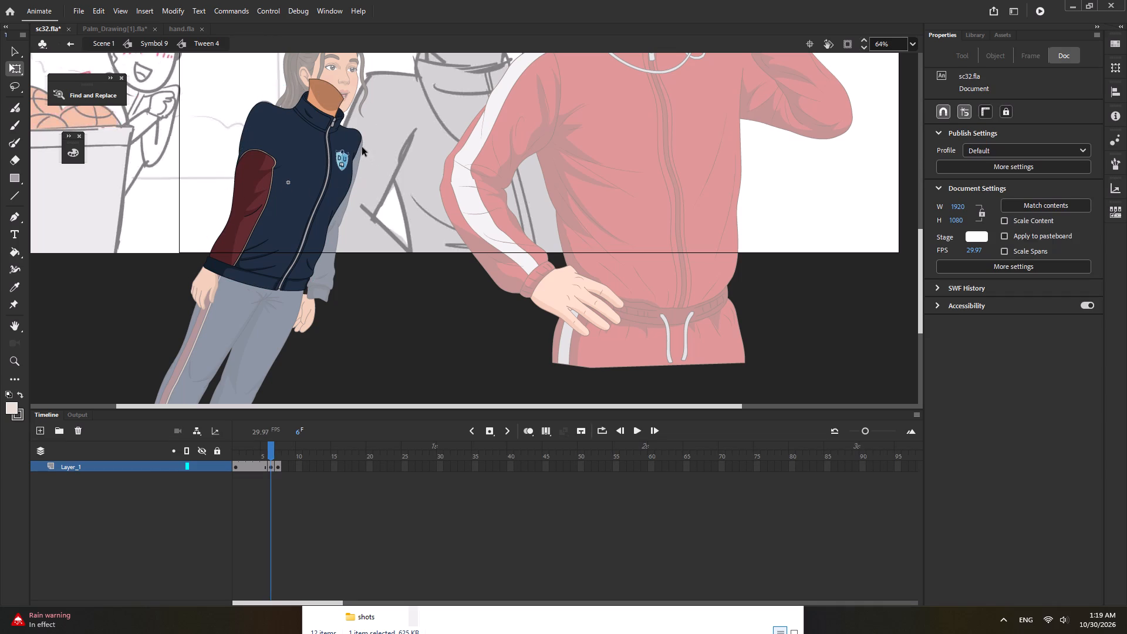
pyautogui.doubleClick(386, 147)
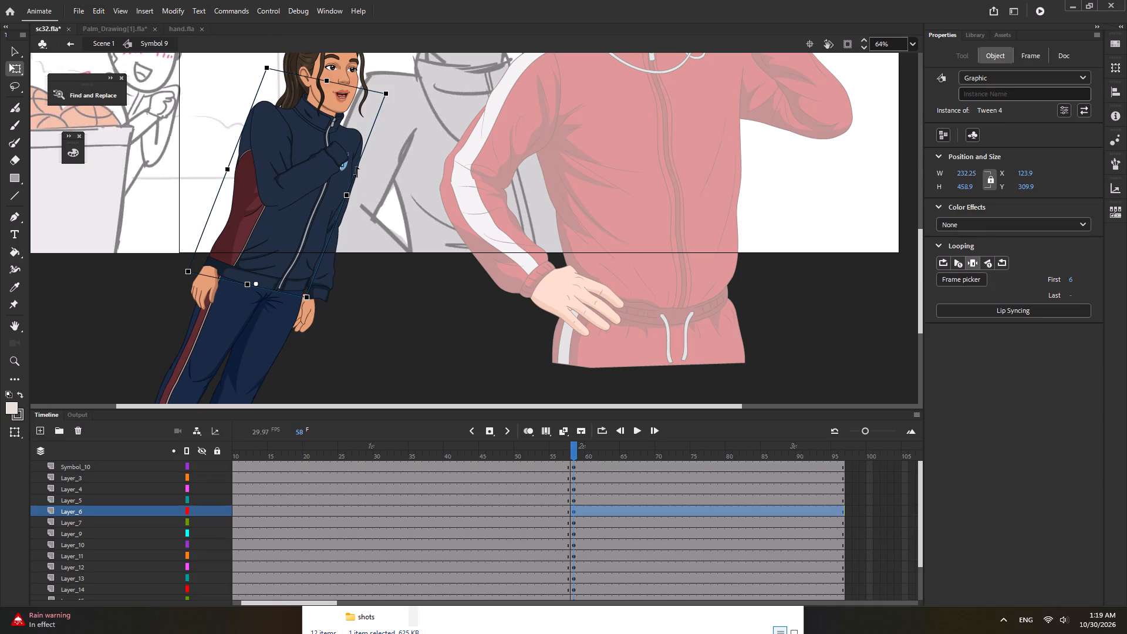
# Rotate the girl's far upper arm (Tween 6) so its elbow swings outward from the jacket.
pyautogui.click(358, 168)
pyautogui.moveTo(336, 242); pyautogui.dragTo(365, 247)
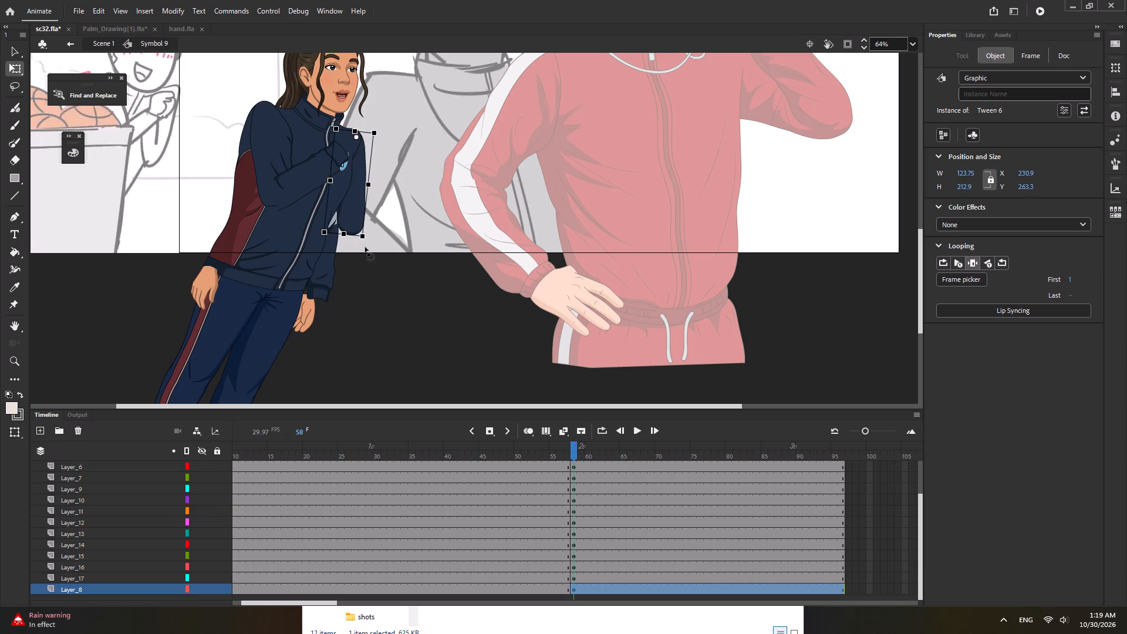
pyautogui.moveTo(365, 247); pyautogui.dragTo(366, 249)
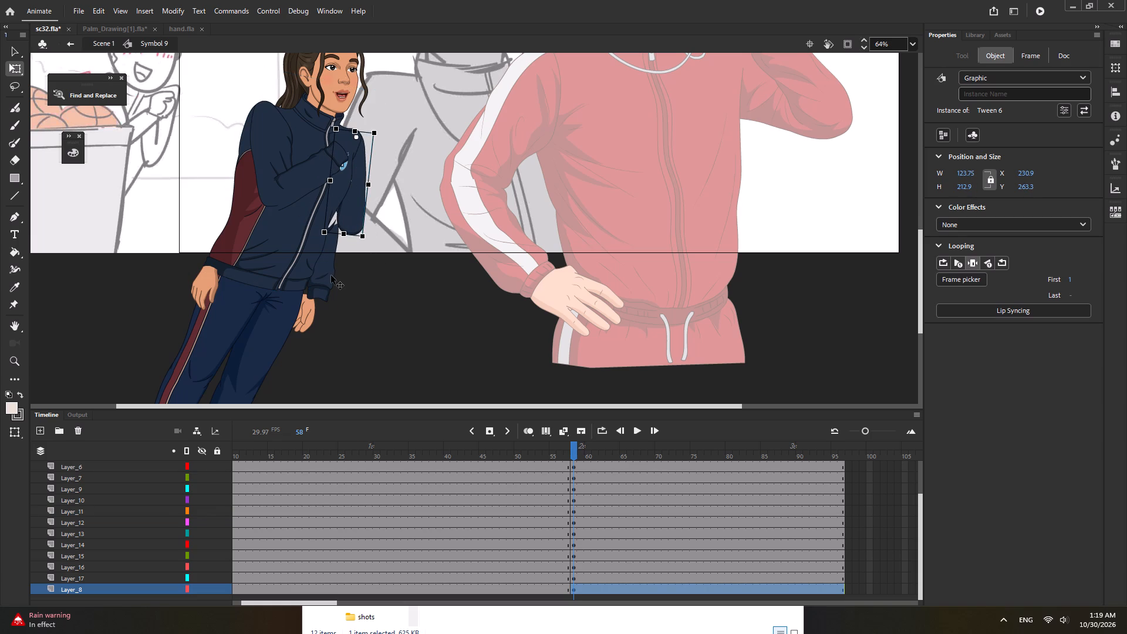
# Select the hanging far forearm and its hand, and move Layer_13 and Layer_14 to the top of the layer stack.
pyautogui.click(331, 275)
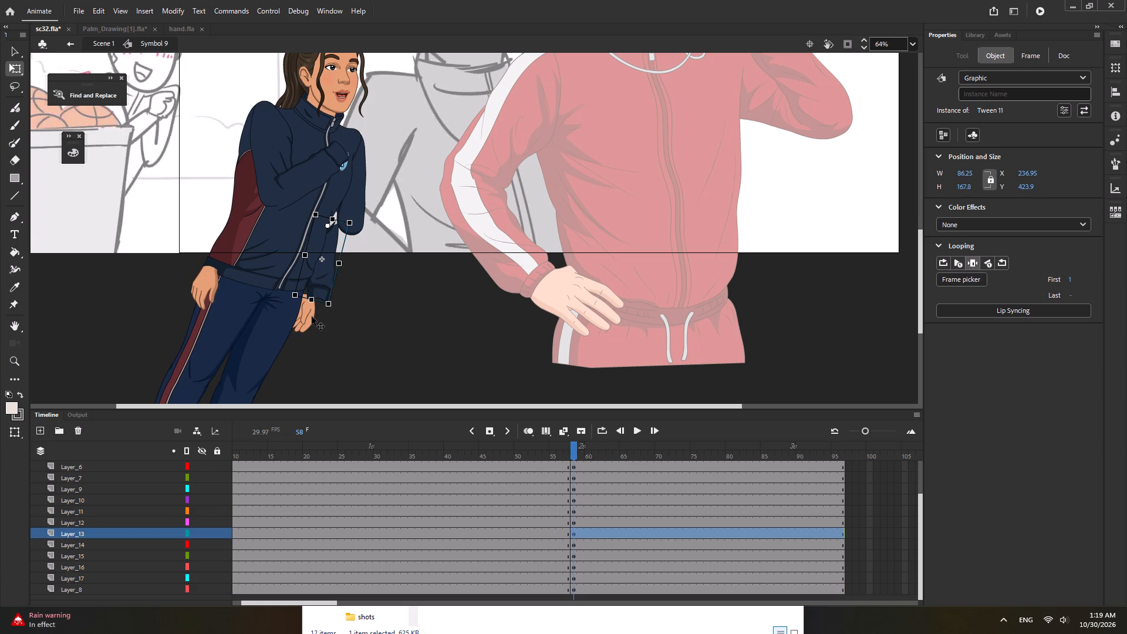
pyautogui.keyDown('shift'); pyautogui.click(312, 316); pyautogui.keyUp('shift')
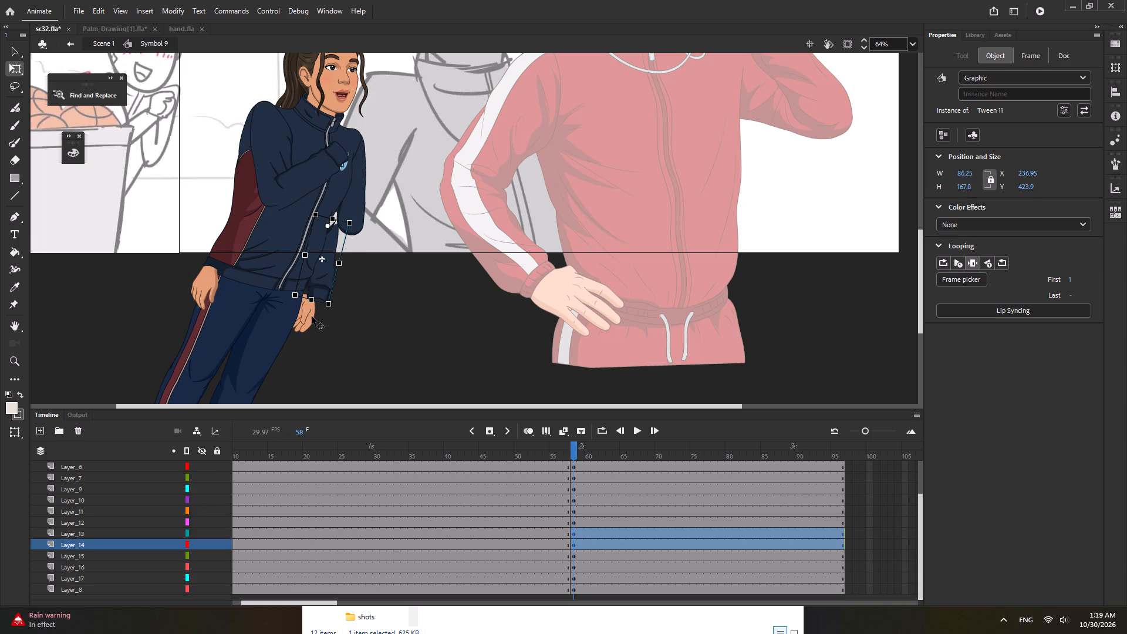
pyautogui.keyDown('shift'); pyautogui.click(90, 533); pyautogui.keyUp('shift')
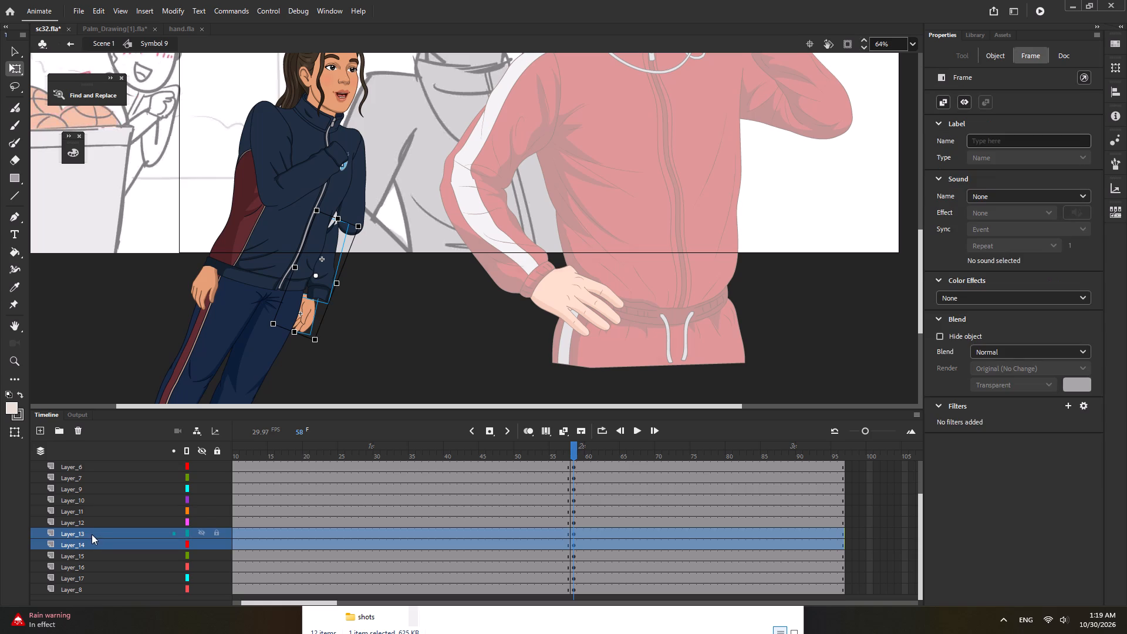
pyautogui.moveTo(92, 534); pyautogui.dragTo(97, 469)
pyautogui.moveTo(80, 535); pyautogui.dragTo(83, 465)
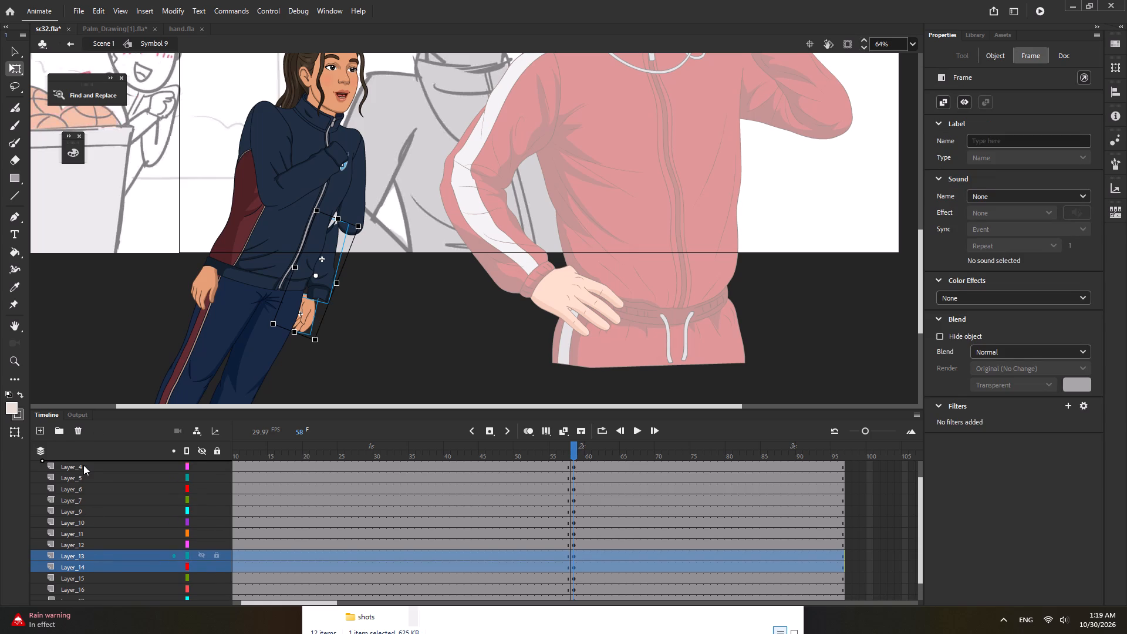
pyautogui.moveTo(83, 465); pyautogui.dragTo(83, 460)
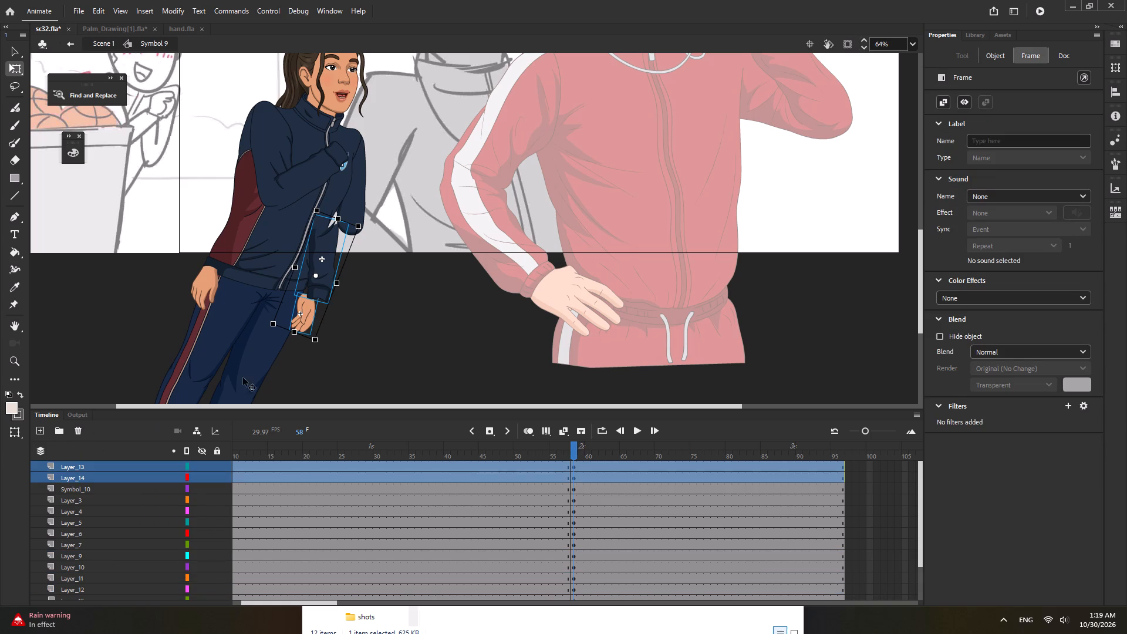
# Select the raised forearm and the near hand, and move Layer_3 and Layer_4 above Layer_13.
pyautogui.click(402, 258)
pyautogui.click(302, 176)
pyautogui.keyDown('shift'); pyautogui.click(201, 284); pyautogui.keyUp('shift')
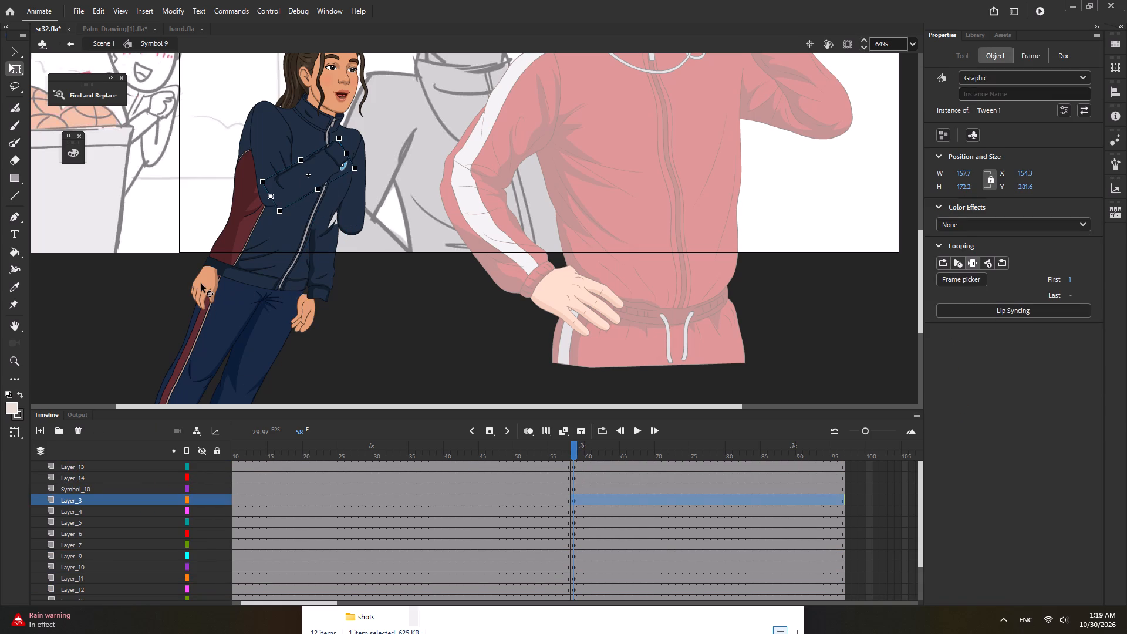
pyautogui.keyDown('shift'); pyautogui.click(75, 501); pyautogui.keyUp('shift')
pyautogui.moveTo(79, 501); pyautogui.dragTo(89, 457)
pyautogui.click(466, 265)
# Rotate the near hand and place it at the cuff of the raised forearm, at about X 202, Y 180.
pyautogui.click(204, 279)
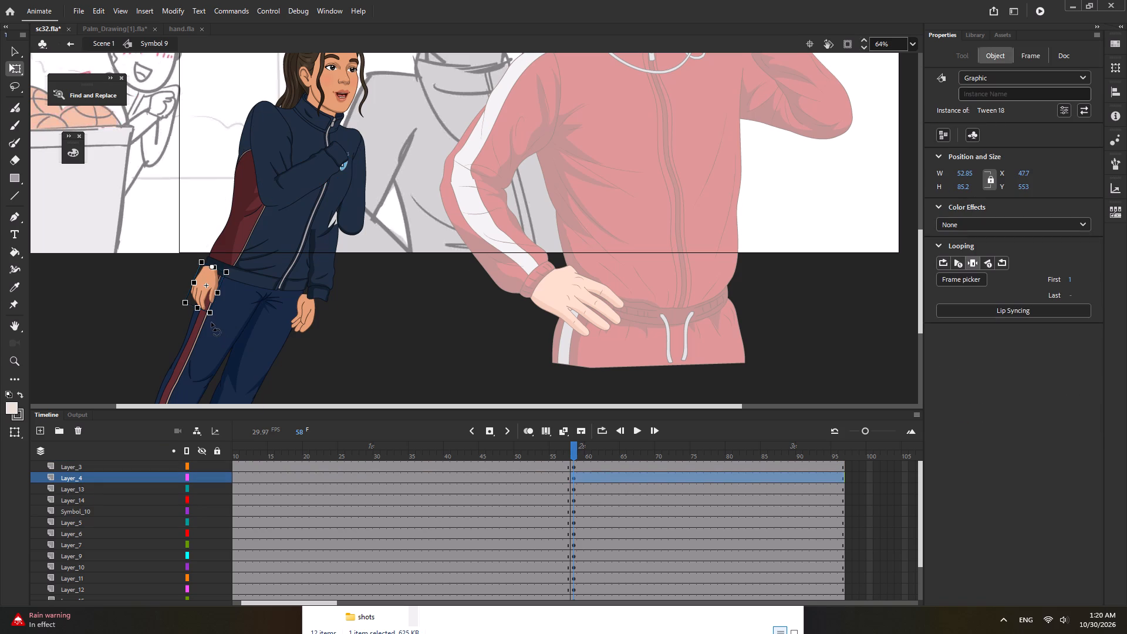
pyautogui.moveTo(211, 321); pyautogui.dragTo(264, 177)
pyautogui.moveTo(230, 248); pyautogui.dragTo(346, 122)
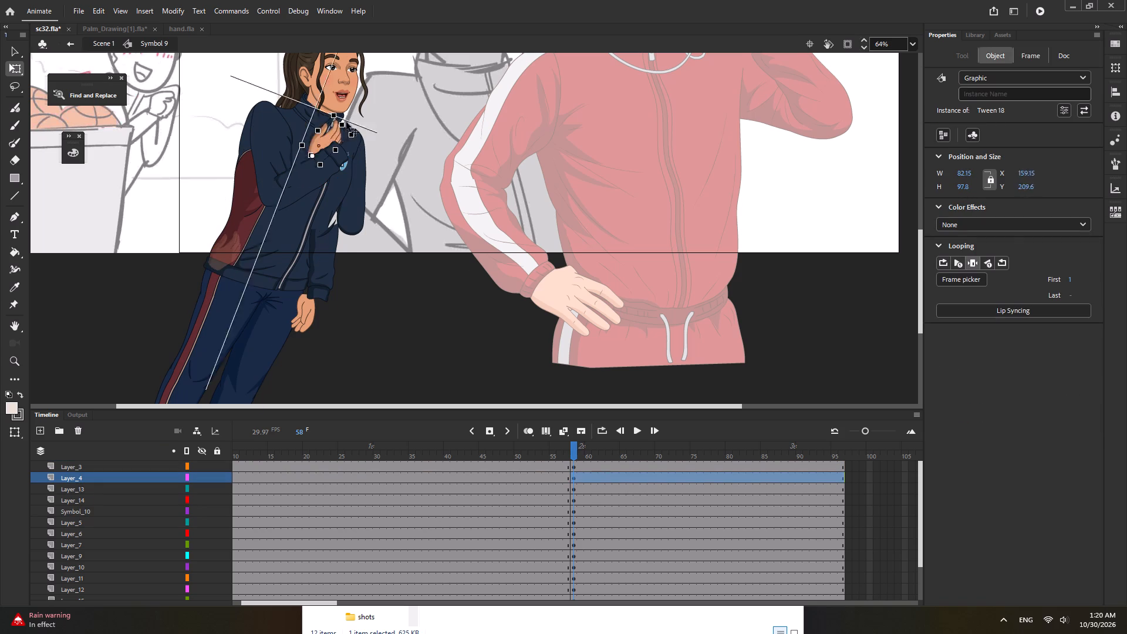
pyautogui.moveTo(346, 122); pyautogui.dragTo(356, 127)
pyautogui.keyDown('ctrl'); pyautogui.scroll(5, 357, 129); pyautogui.keyUp('ctrl')
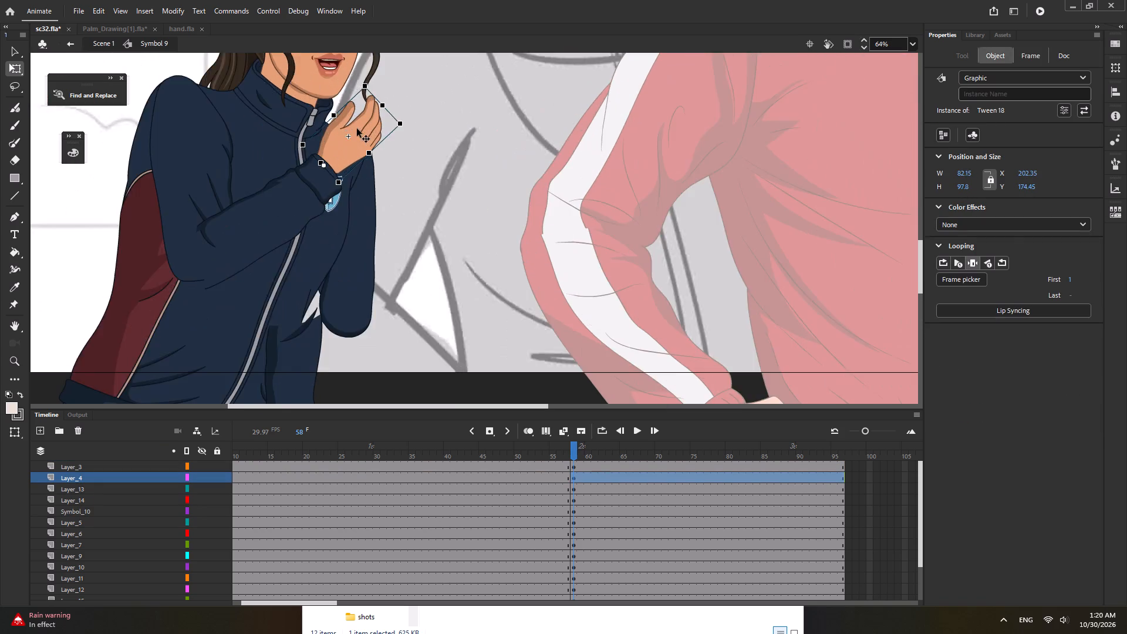
pyautogui.keyDown('ctrl'); pyautogui.scroll(3, 356, 141); pyautogui.keyUp('ctrl')
pyautogui.moveTo(351, 150); pyautogui.dragTo(352, 161)
# Move the raised forearm (Tween 1) slightly up to meet the hand, at about X 154, Y 271.
pyautogui.keyDown('ctrl'); pyautogui.scroll(-4, 352, 163); pyautogui.keyUp('ctrl')
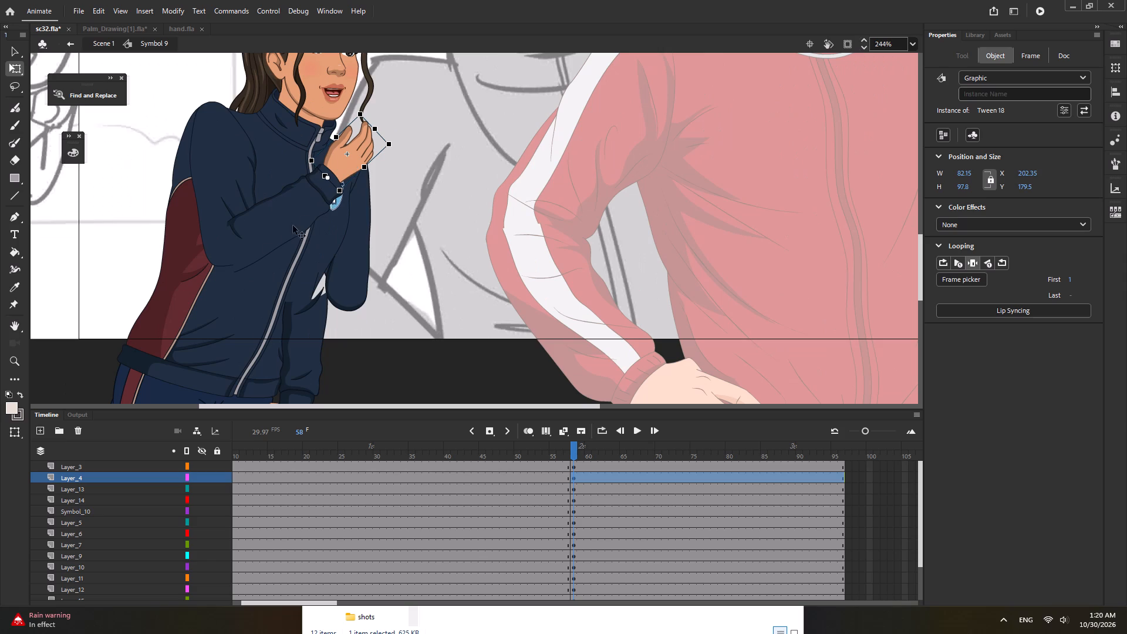
pyautogui.click(259, 242)
pyautogui.keyDown('ctrl'); pyautogui.scroll(5, 255, 256); pyautogui.keyUp('ctrl')
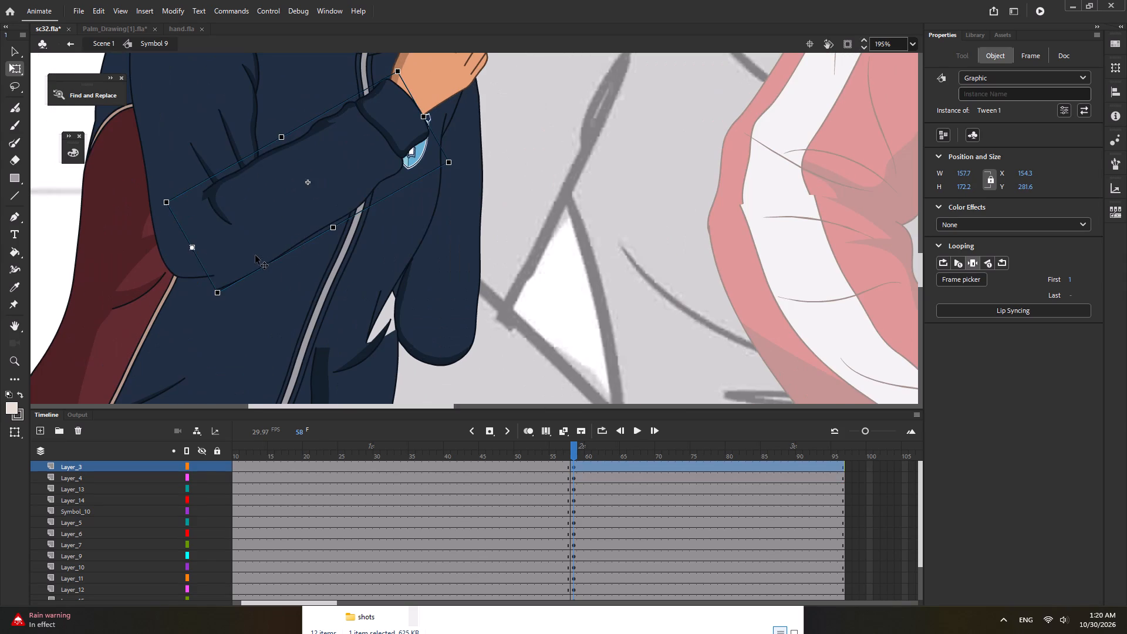
pyautogui.moveTo(255, 253); pyautogui.dragTo(255, 238)
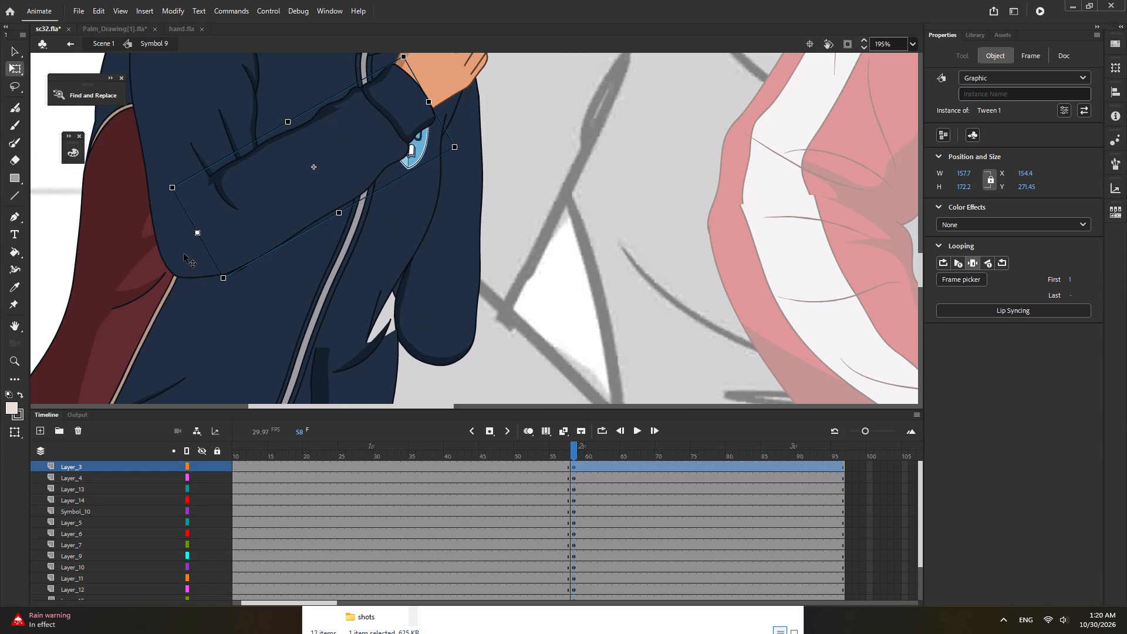
# Open the near upper arm symbol Tween 3 and insert a keyframe at frame 2.
pyautogui.doubleClick(184, 254)
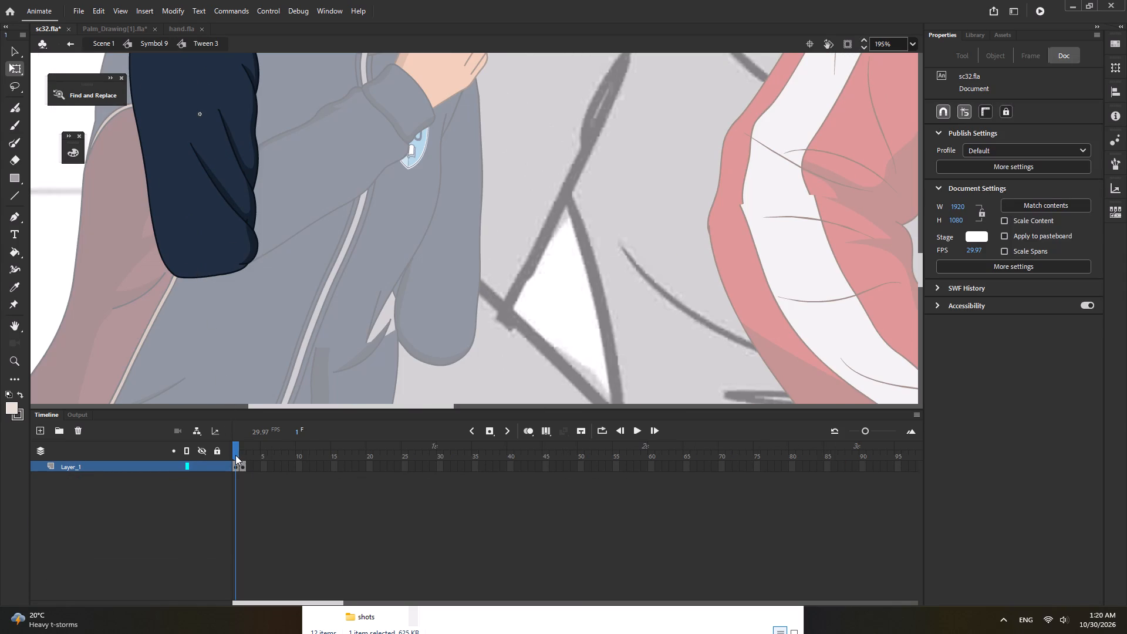
pyautogui.press('F5')
pyautogui.press('F6')
# Enter the upper arm group on frame 2, break the outline on the outer side, and delete the outline around the shoulder.
pyautogui.keyDown('ctrl'); pyautogui.scroll(-3, 248, 383); pyautogui.keyUp('ctrl')
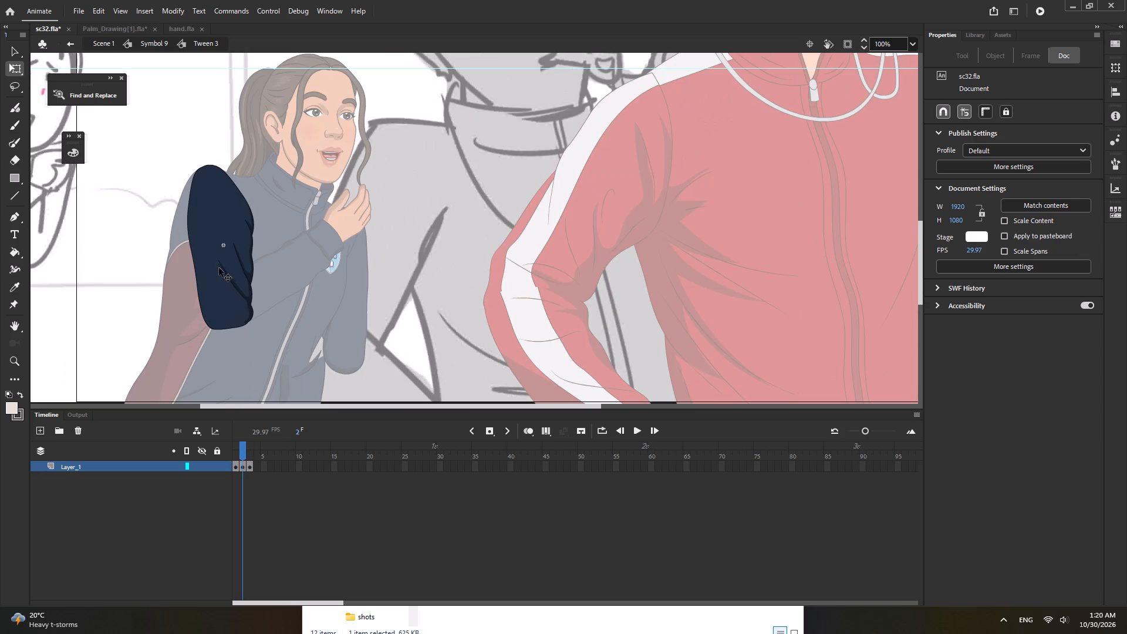
pyautogui.keyDown('ctrl'); pyautogui.scroll(5, 207, 171); pyautogui.keyUp('ctrl')
pyautogui.doubleClick(210, 164)
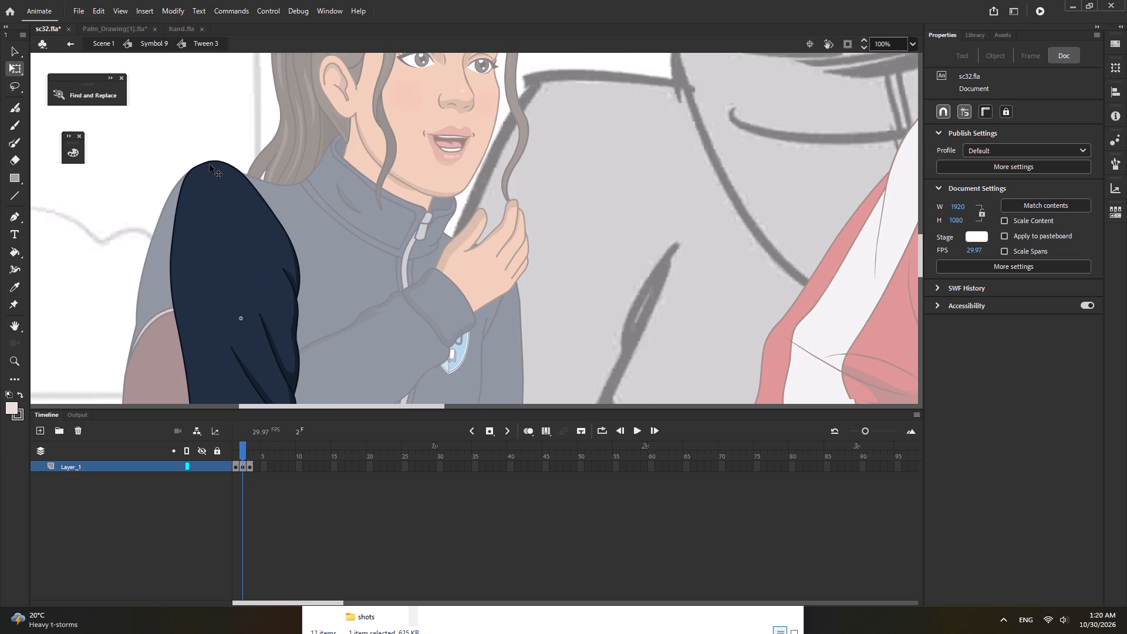
pyautogui.keyDown('ctrl'); pyautogui.scroll(4, 182, 186); pyautogui.keyUp('ctrl')
pyautogui.doubleClick(181, 167)
pyautogui.click(144, 177)
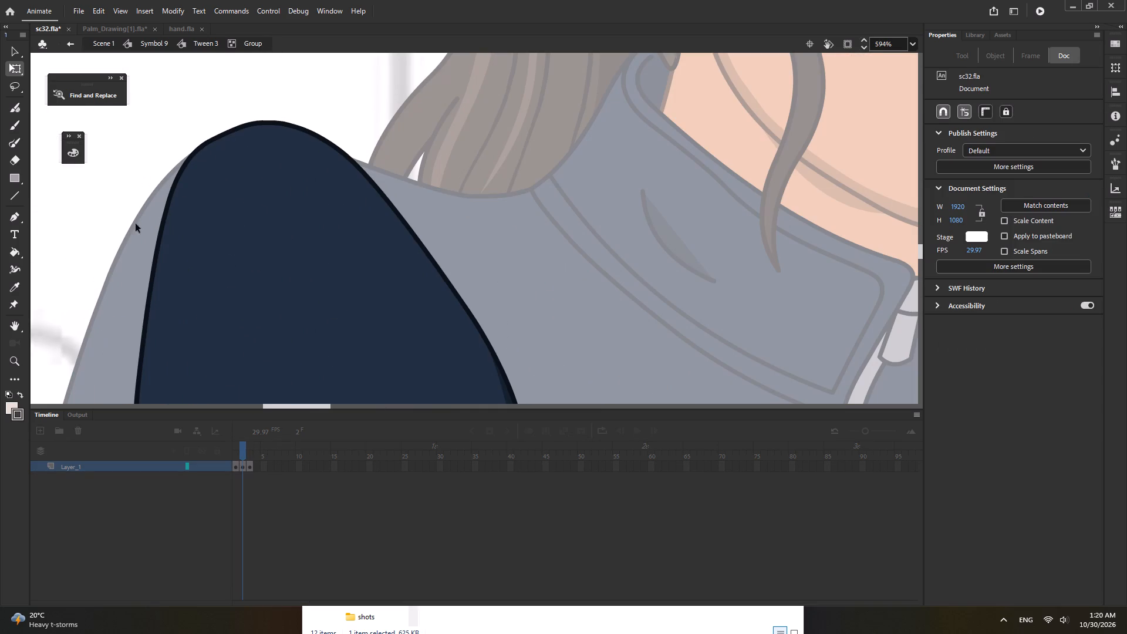
pyautogui.keyDown('alt'); pyautogui.moveTo(143, 341); pyautogui.dragTo(137, 340); pyautogui.keyUp('alt')
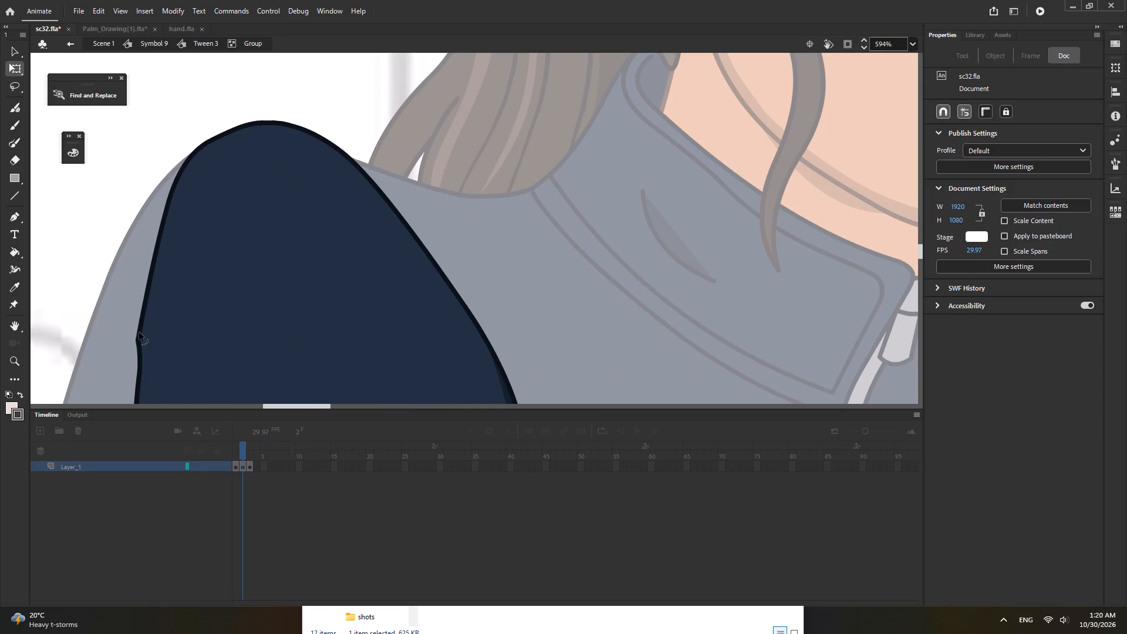
pyautogui.click(139, 332)
pyautogui.press('Delete')
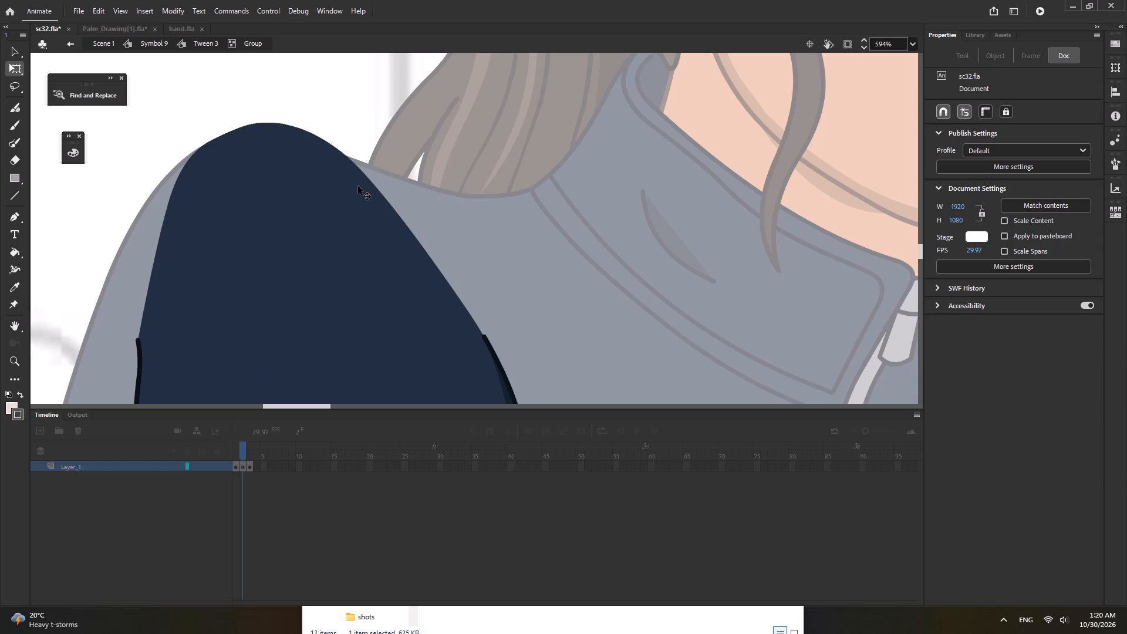
# Cut off the rounded shoulder top of the sleeve fill and pull its inner corner down to make a flat top edge.
pyautogui.moveTo(286, 126); pyautogui.dragTo(286, 134)
pyautogui.moveTo(365, 92); pyautogui.dragTo(92, 208)
pyautogui.press('Delete')
pyautogui.moveTo(366, 178); pyautogui.dragTo(366, 188)
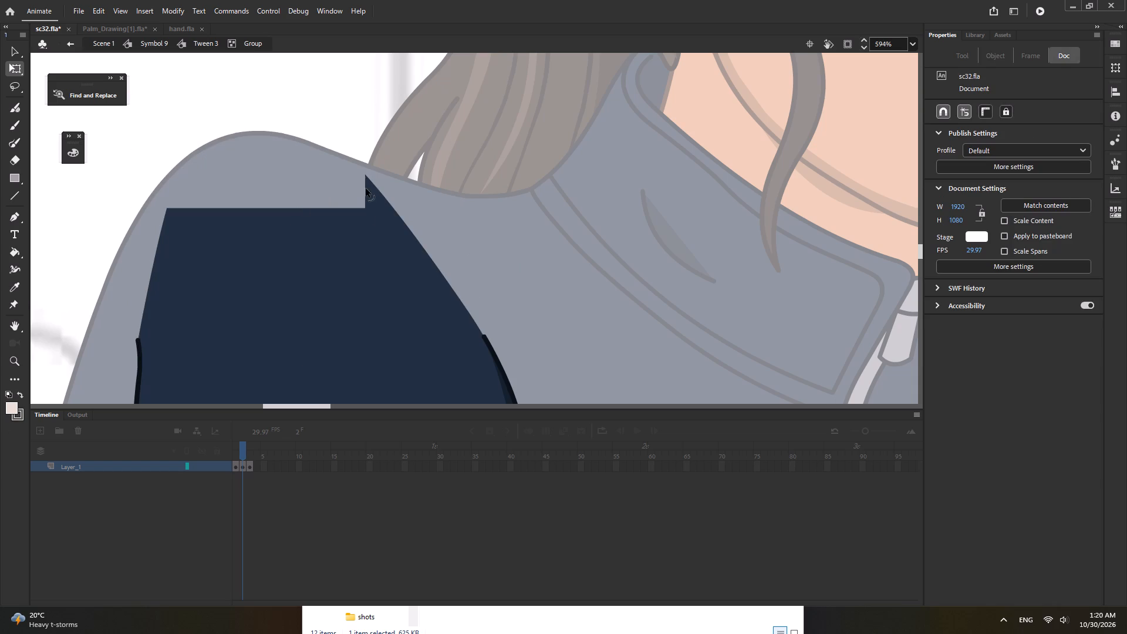
pyautogui.moveTo(366, 188); pyautogui.dragTo(437, 191)
pyautogui.moveTo(392, 207); pyautogui.dragTo(382, 207)
# Bulge the sleeve's outer edge outward and smooth the upper end of its outline.
pyautogui.keyDown('ctrl'); pyautogui.scroll(-6, 155, 163); pyautogui.keyUp('ctrl')
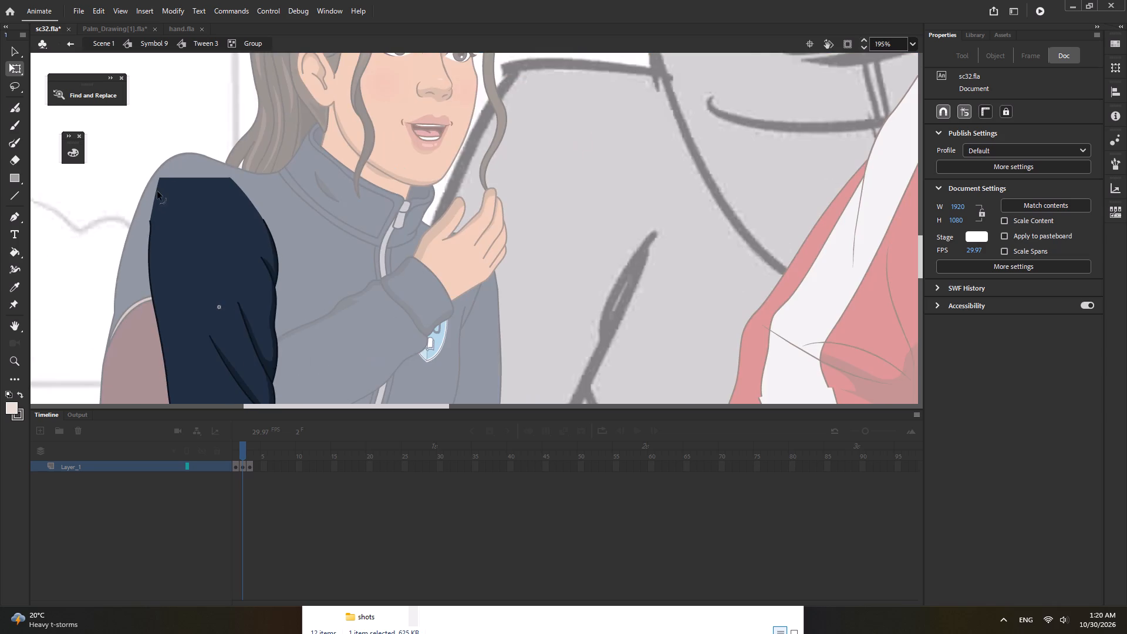
pyautogui.keyDown('ctrl'); pyautogui.scroll(4, 150, 248); pyautogui.keyUp('ctrl')
pyautogui.moveTo(154, 215); pyautogui.dragTo(140, 230)
pyautogui.moveTo(151, 188); pyautogui.dragTo(133, 254)
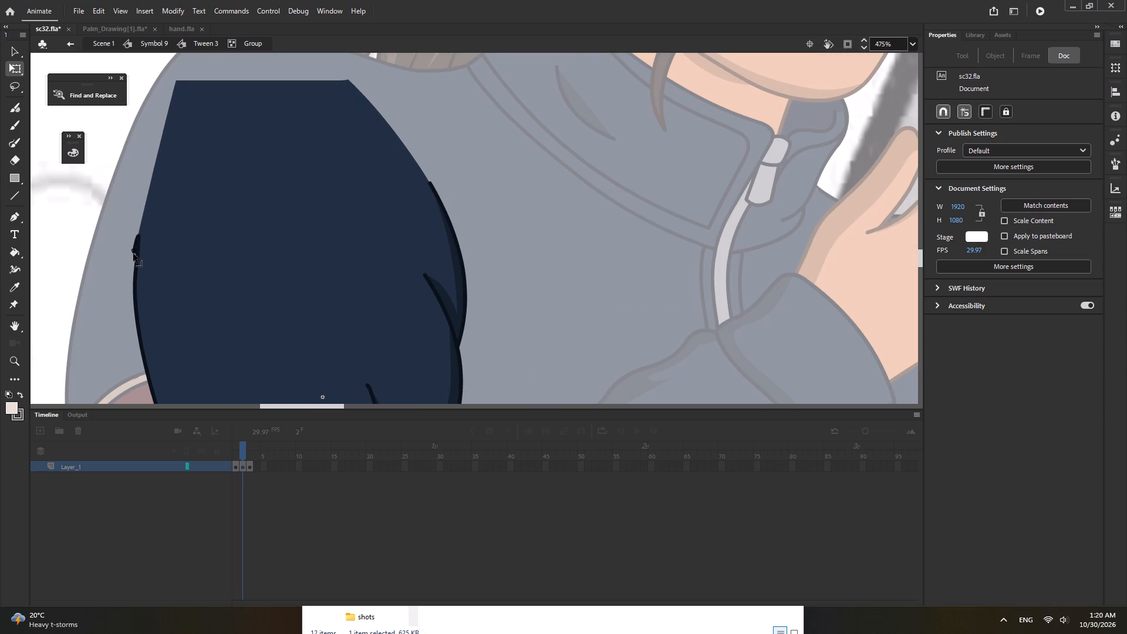
pyautogui.moveTo(133, 254); pyautogui.dragTo(135, 254)
pyautogui.keyDown('ctrl'); pyautogui.scroll(-9, 144, 192); pyautogui.keyUp('ctrl')
pyautogui.keyDown('ctrl'); pyautogui.scroll(4, 147, 257); pyautogui.keyUp('ctrl')
pyautogui.click(158, 249)
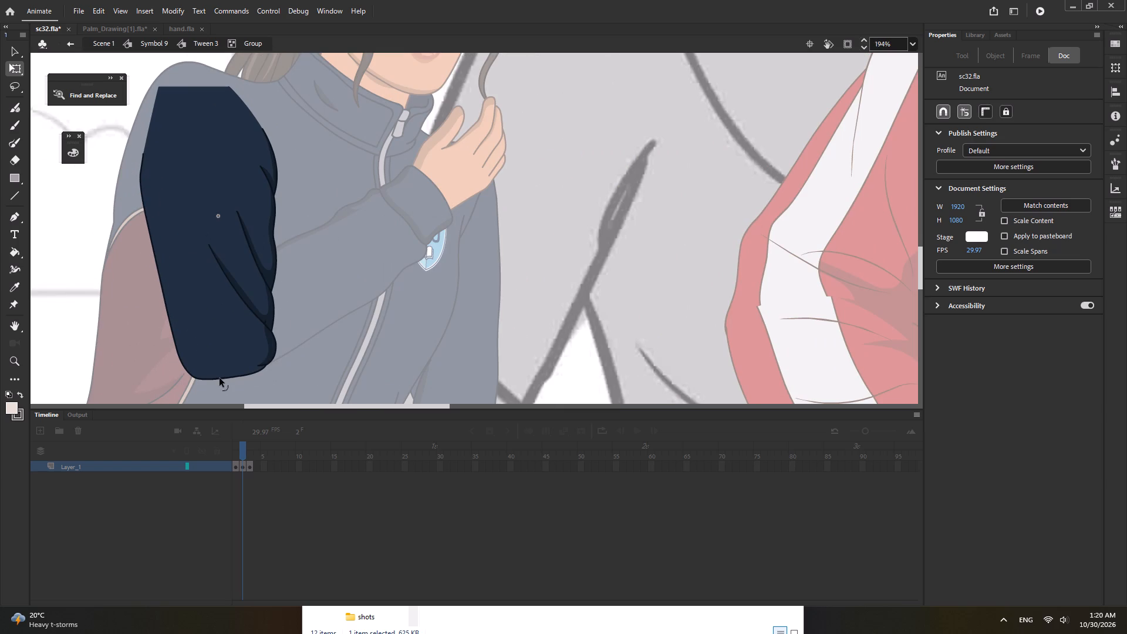
# Pull the sleeve's bottom edge at the elbow slightly downward, and return to Symbol 9.
pyautogui.moveTo(220, 378); pyautogui.dragTo(230, 383)
pyautogui.keyDown('ctrl'); pyautogui.scroll(3, 215, 394); pyautogui.keyUp('ctrl')
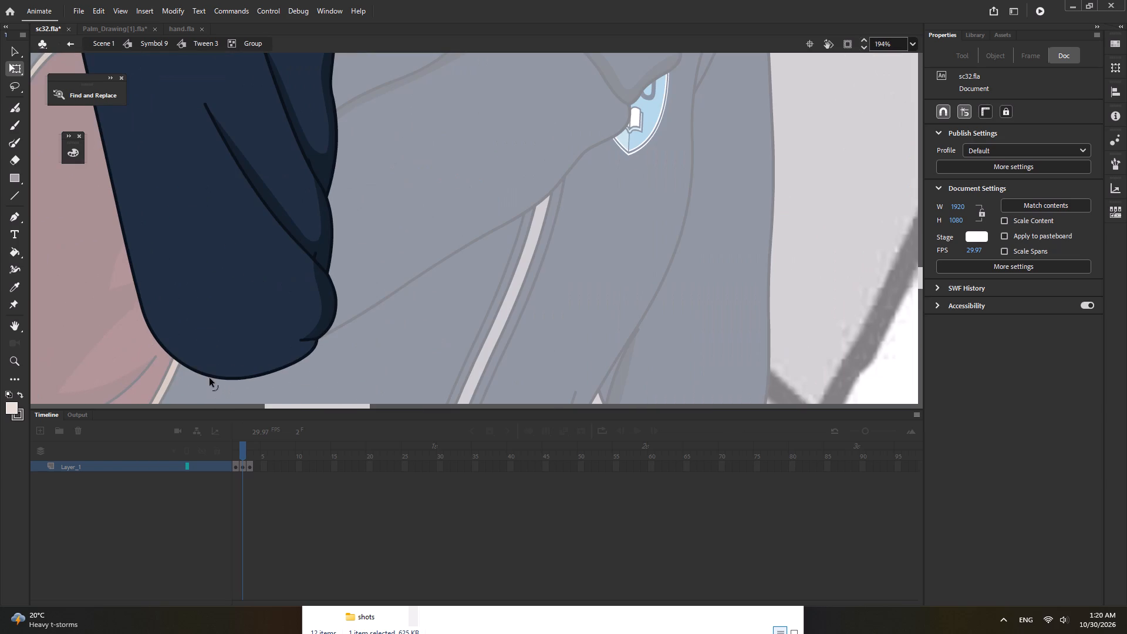
pyautogui.moveTo(210, 377); pyautogui.dragTo(210, 383)
pyautogui.keyDown('ctrl'); pyautogui.doubleClick(404, 322); pyautogui.keyUp('ctrl')
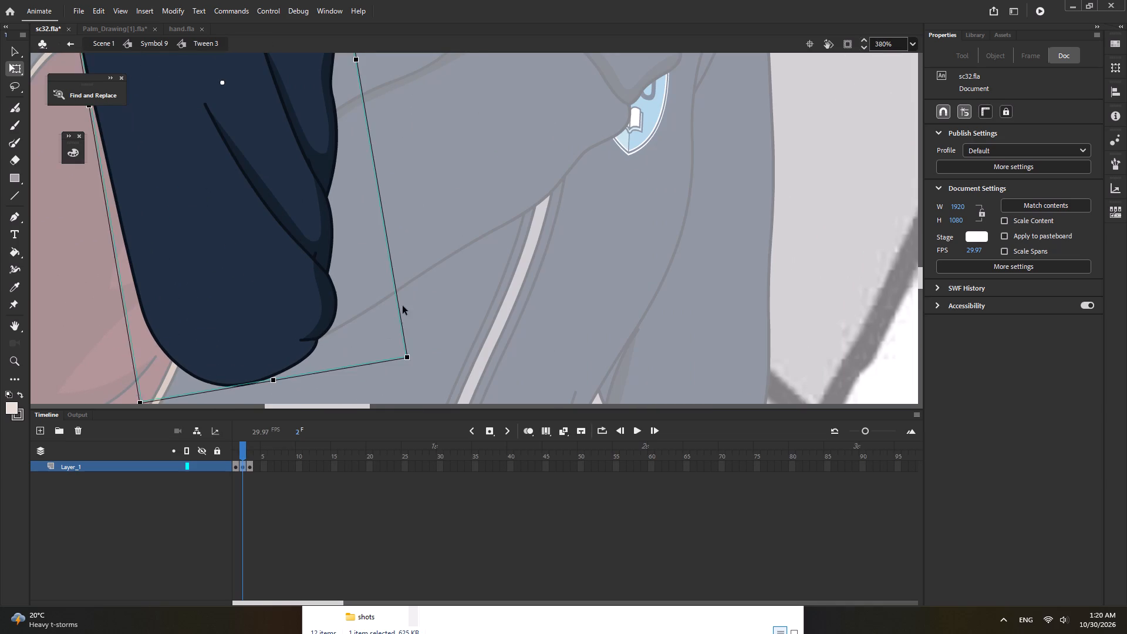
pyautogui.keyDown('ctrl'); pyautogui.scroll(-5, 403, 305); pyautogui.keyUp('ctrl')
pyautogui.click(420, 286)
pyautogui.doubleClick(475, 318)
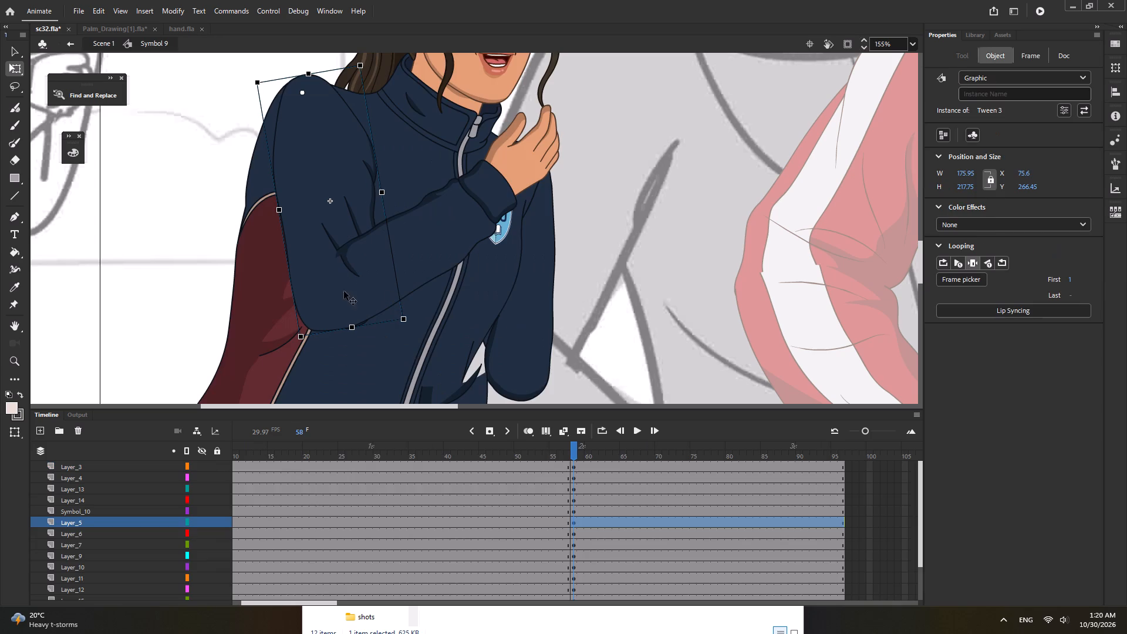
# Set the upper arm instance to show frame 2 of its symbol.
pyautogui.click(963, 279)
pyautogui.click(1029, 289)
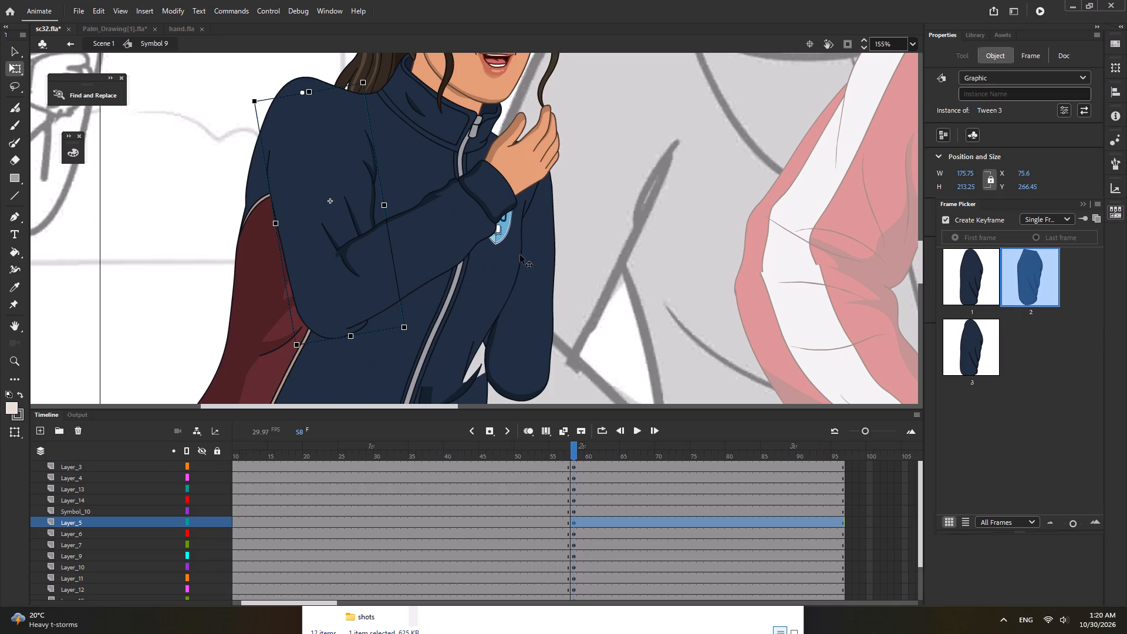
# Move the forearm sleeve slightly down so that its elbow end meets the upper arm.
pyautogui.click(380, 257)
pyautogui.moveTo(393, 261); pyautogui.dragTo(395, 272)
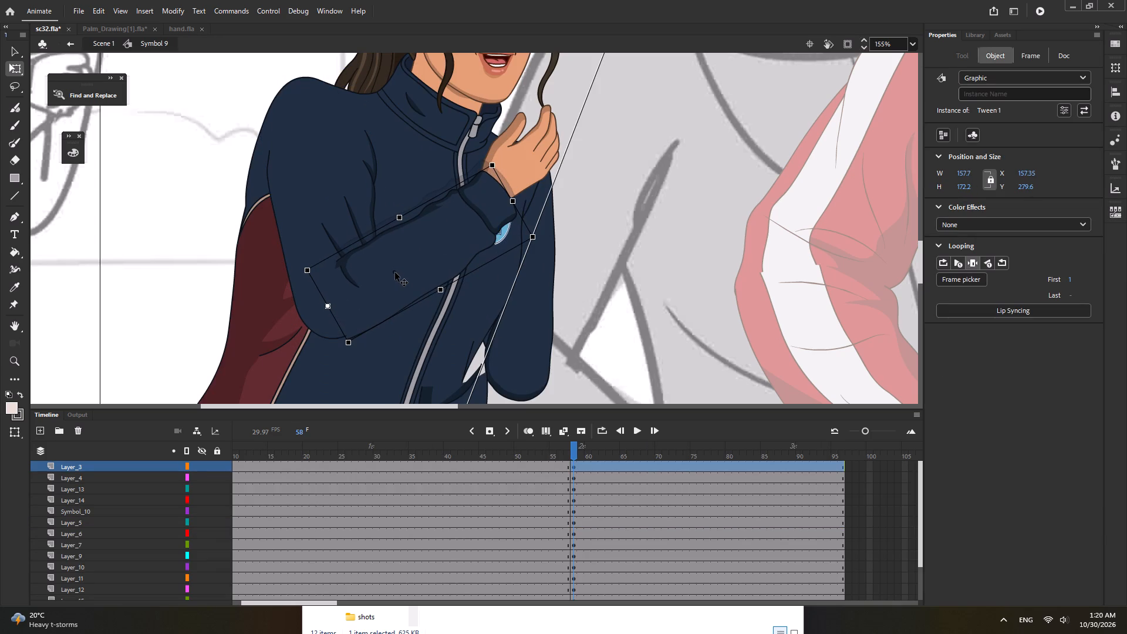
pyautogui.moveTo(395, 272); pyautogui.dragTo(394, 271)
# Enter the forearm group, bulge its lower outline near the elbow, extend the lower corner outward, and smooth the curve.
pyautogui.doubleClick(383, 300)
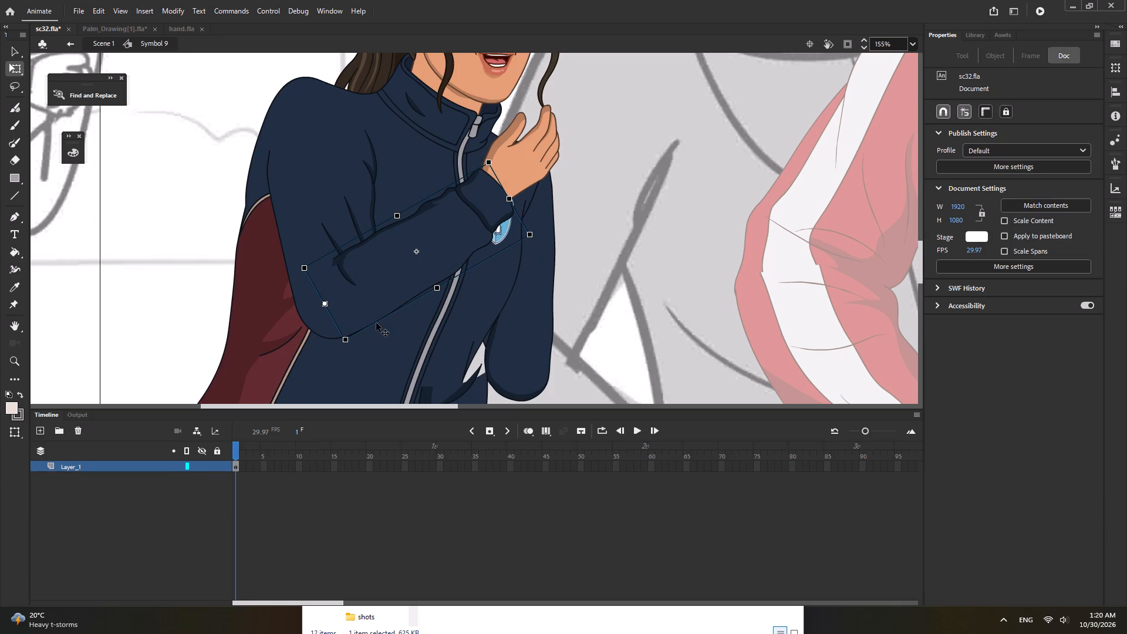
pyautogui.doubleClick(376, 315)
pyautogui.keyDown('ctrl'); pyautogui.scroll(5, 366, 337); pyautogui.keyUp('ctrl')
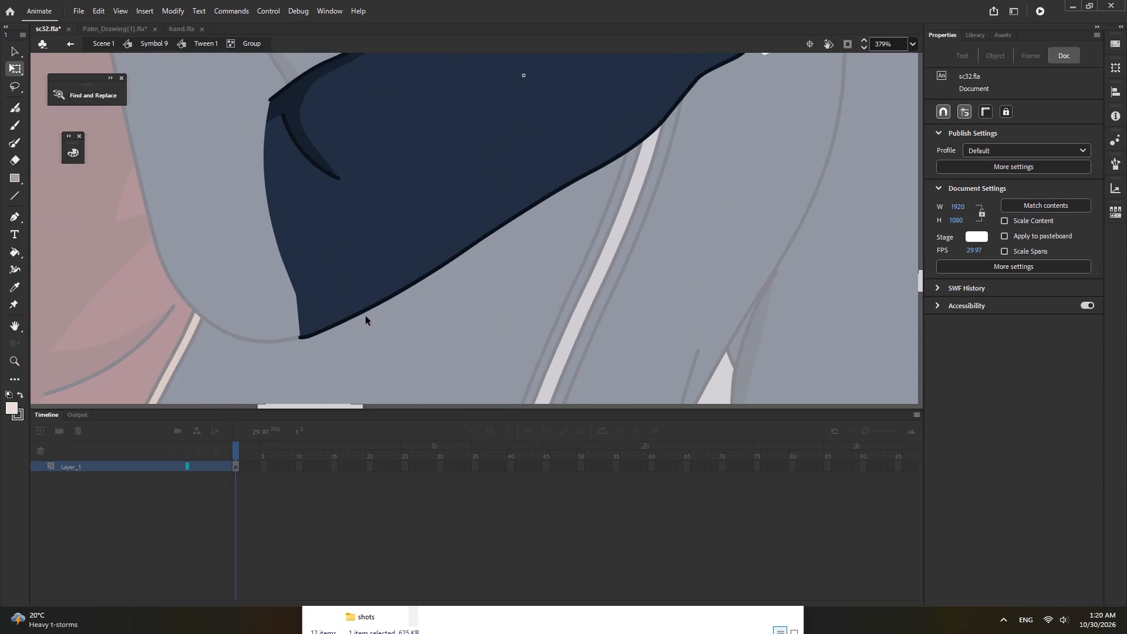
pyautogui.moveTo(365, 311); pyautogui.dragTo(372, 317)
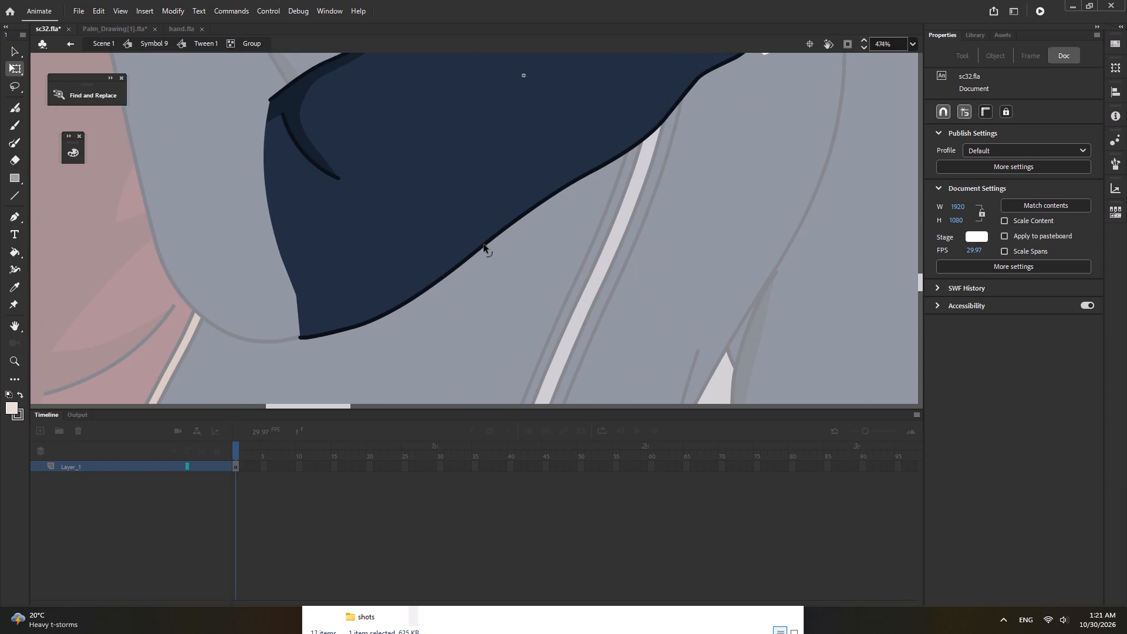
pyautogui.moveTo(487, 244); pyautogui.dragTo(510, 244)
pyautogui.click(301, 338)
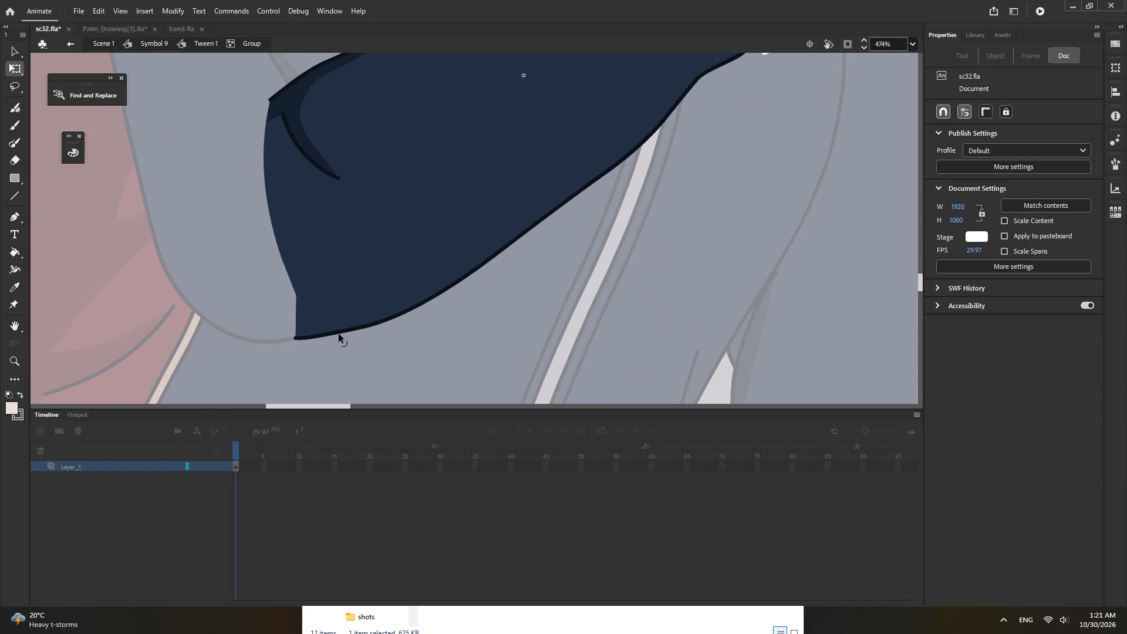
pyautogui.moveTo(339, 333); pyautogui.dragTo(350, 332)
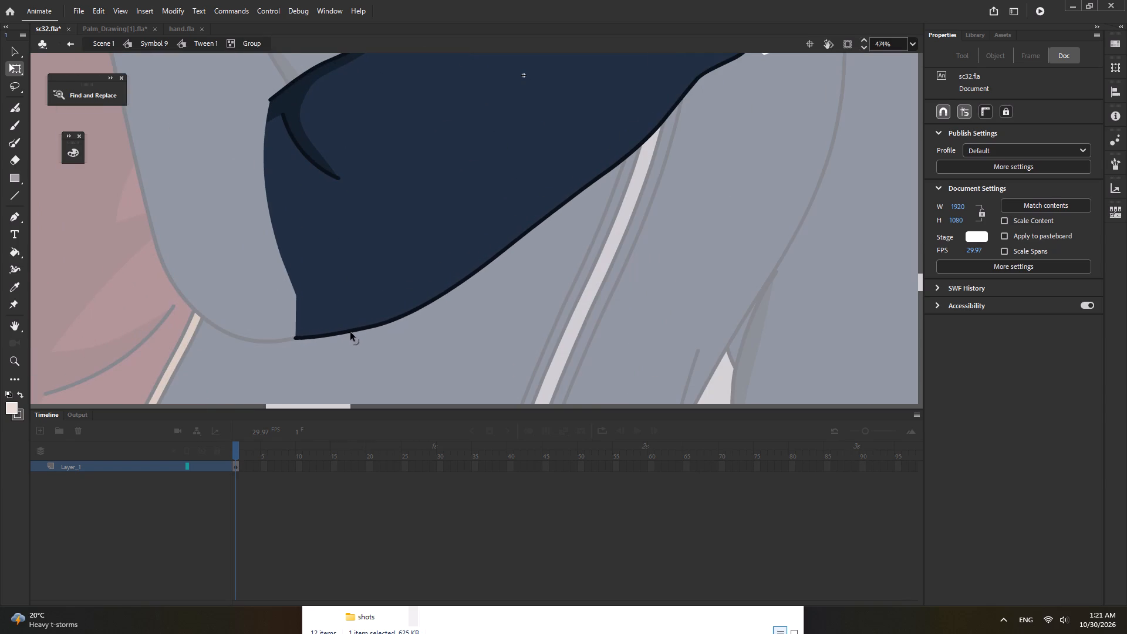
pyautogui.moveTo(350, 332); pyautogui.dragTo(349, 332)
pyautogui.moveTo(420, 306); pyautogui.dragTo(426, 301)
# Sample the sleeve's navy base colour and fill the dark shading along the forearm's upper edge with it.
pyautogui.keyDown('ctrl'); pyautogui.scroll(-5, 434, 335); pyautogui.keyUp('ctrl')
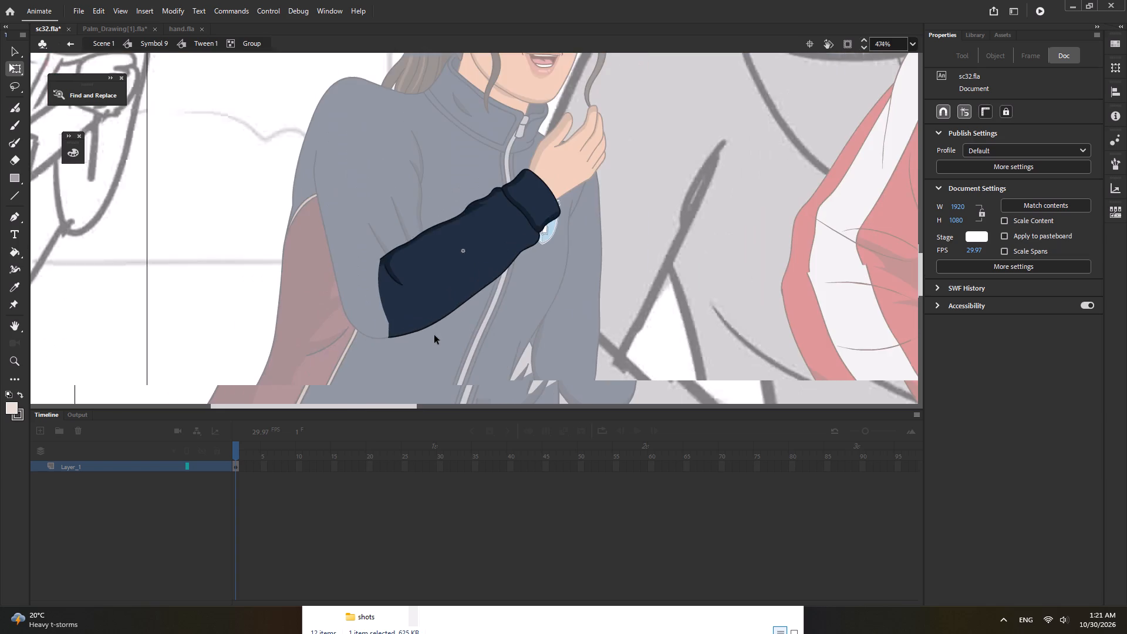
pyautogui.keyDown('ctrl'); pyautogui.scroll(2, 404, 243); pyautogui.keyUp('ctrl')
pyautogui.press('i')
pyautogui.click(438, 265)
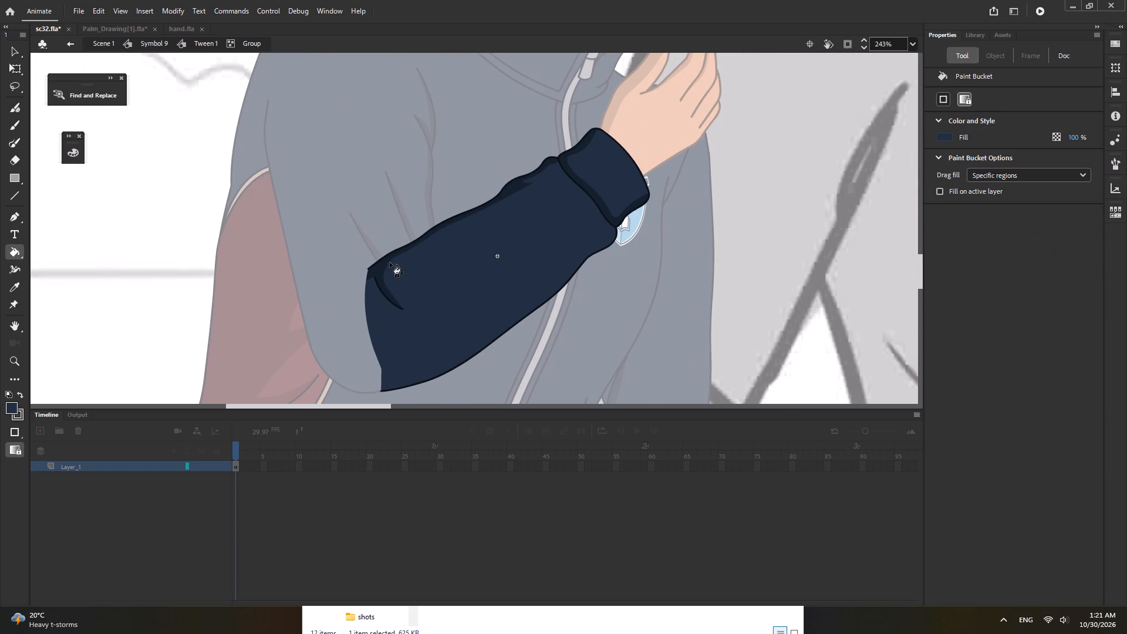
pyautogui.click(384, 260)
# Enter the cuff group, split its inner-edge shading, fill the upper part with navy, and delete the sliver outside the outline.
pyautogui.keyDown('ctrl'); pyautogui.scroll(-4, 424, 282); pyautogui.keyUp('ctrl')
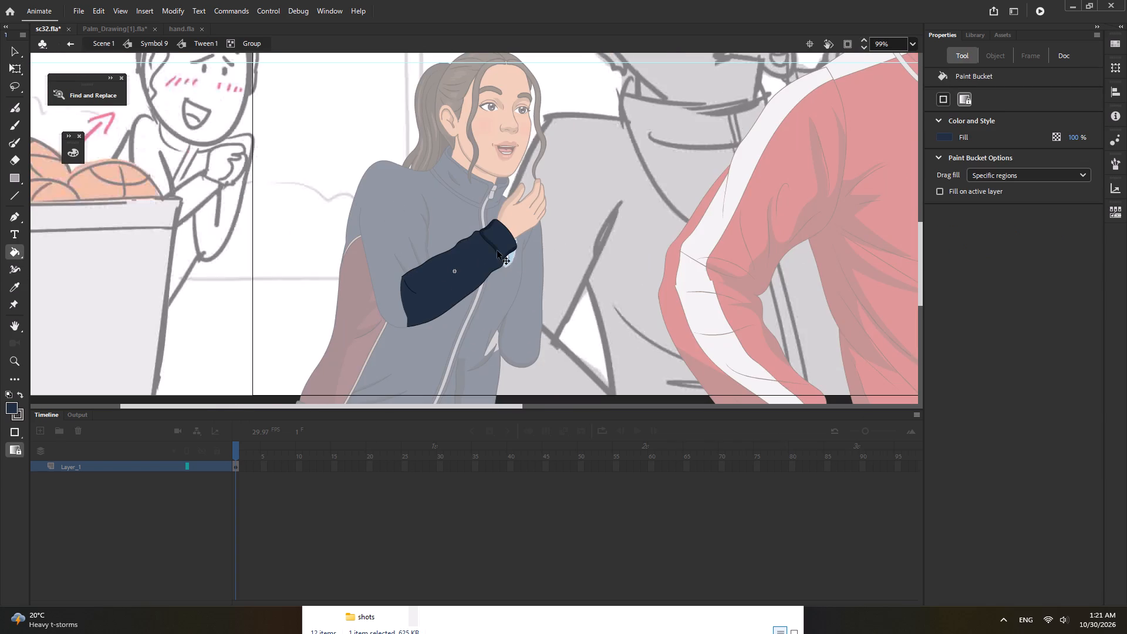
pyautogui.keyDown('ctrl'); pyautogui.scroll(5, 497, 244); pyautogui.keyUp('ctrl')
pyautogui.keyDown('ctrl'); pyautogui.doubleClick(496, 251); pyautogui.keyUp('ctrl')
pyautogui.keyDown('ctrl'); pyautogui.scroll(4, 496, 254); pyautogui.keyUp('ctrl')
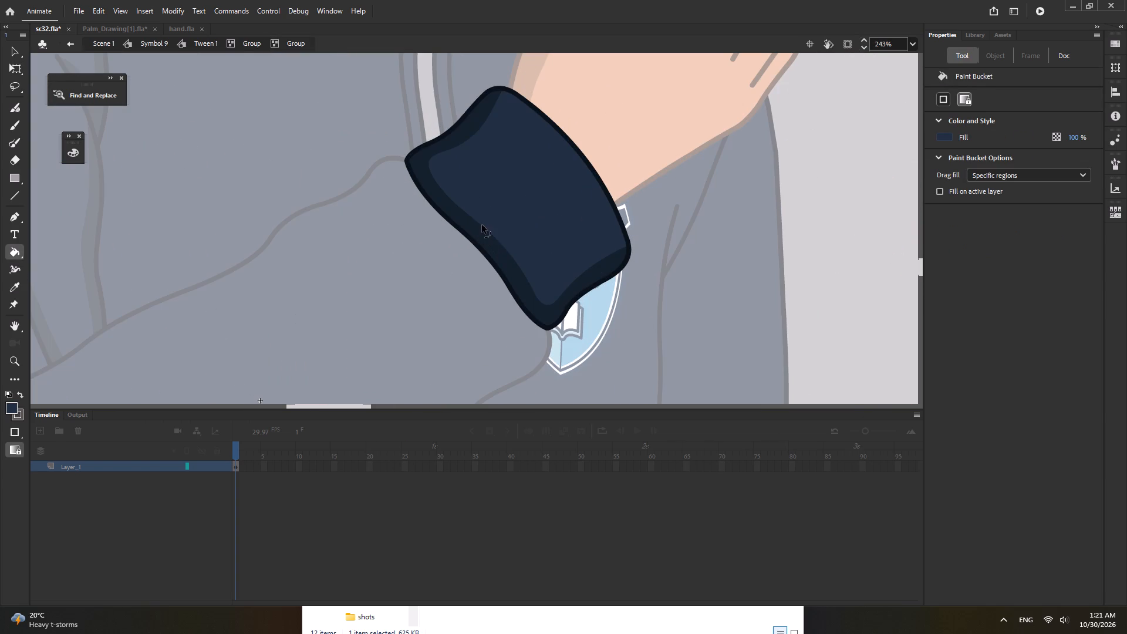
pyautogui.keyDown('ctrl'); pyautogui.keyDown('alt'); pyautogui.moveTo(482, 225); pyautogui.dragTo(448, 241); pyautogui.keyUp('alt'); pyautogui.keyUp('ctrl')
pyautogui.click(457, 210)
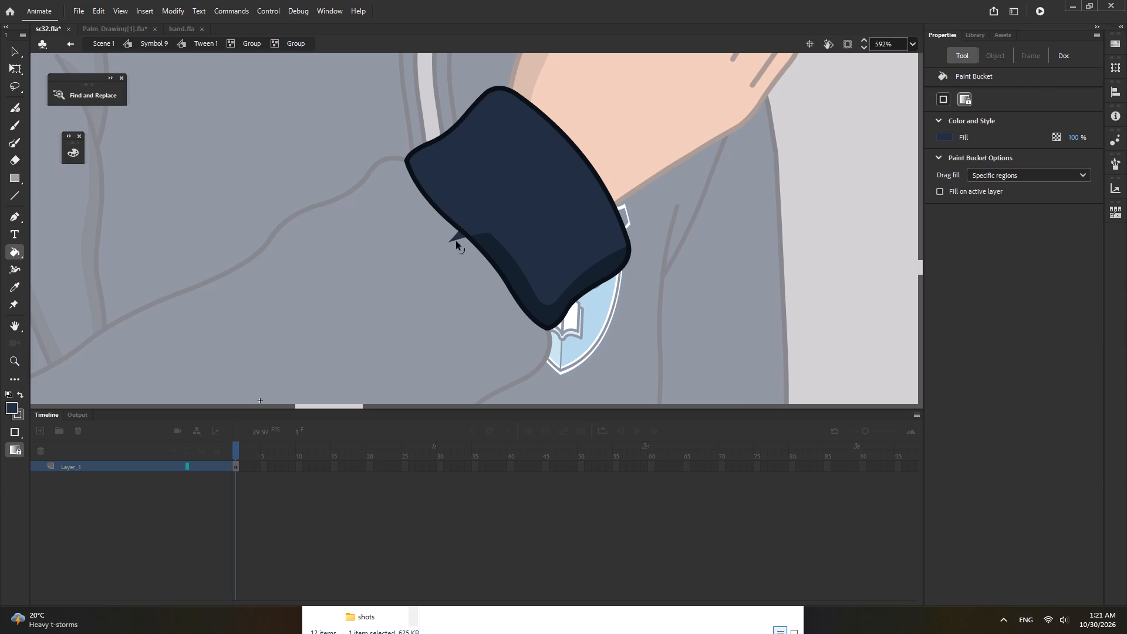
pyautogui.keyDown('ctrl'); pyautogui.click(456, 237); pyautogui.keyUp('ctrl')
pyautogui.press('Delete')
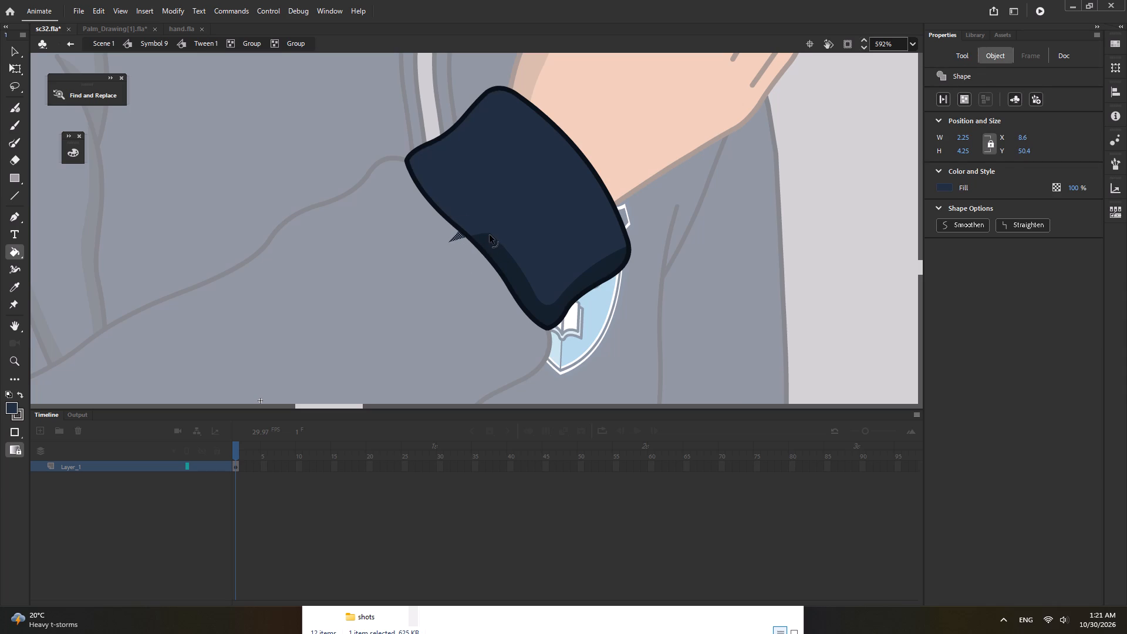
# Pull the edge of the cuff's remaining shading out past the inner outline, and return to Symbol 9.
pyautogui.keyDown('ctrl'); pyautogui.moveTo(490, 233); pyautogui.dragTo(432, 234); pyautogui.keyUp('ctrl')
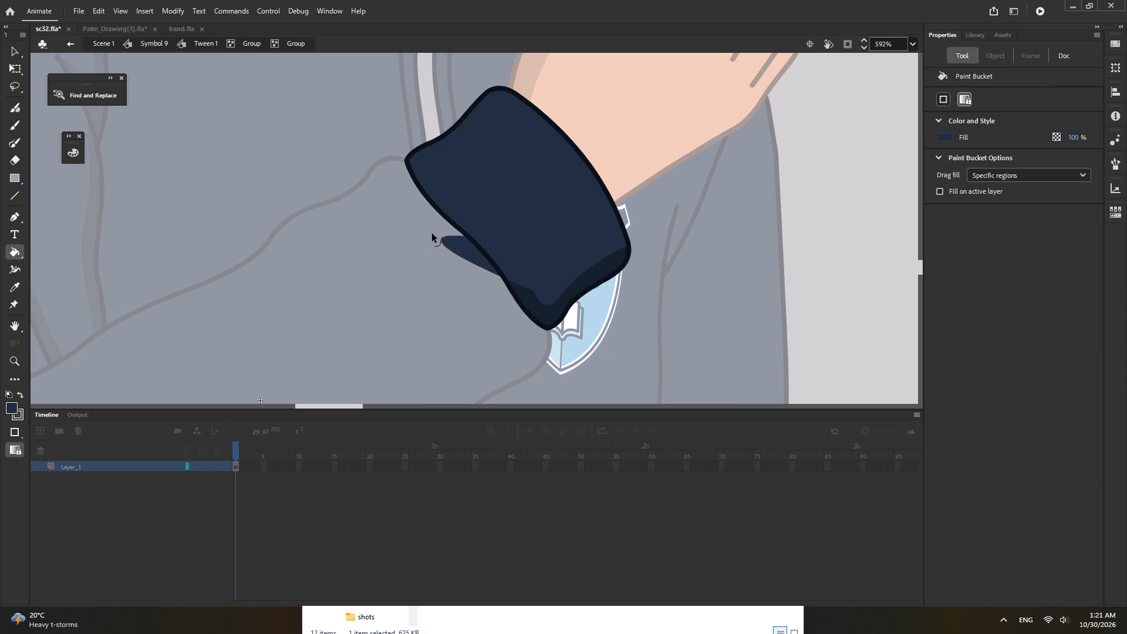
pyautogui.keyDown('ctrl'); pyautogui.moveTo(432, 234); pyautogui.dragTo(450, 217); pyautogui.keyUp('ctrl')
pyautogui.keyDown('ctrl'); pyautogui.doubleClick(460, 290); pyautogui.keyUp('ctrl')
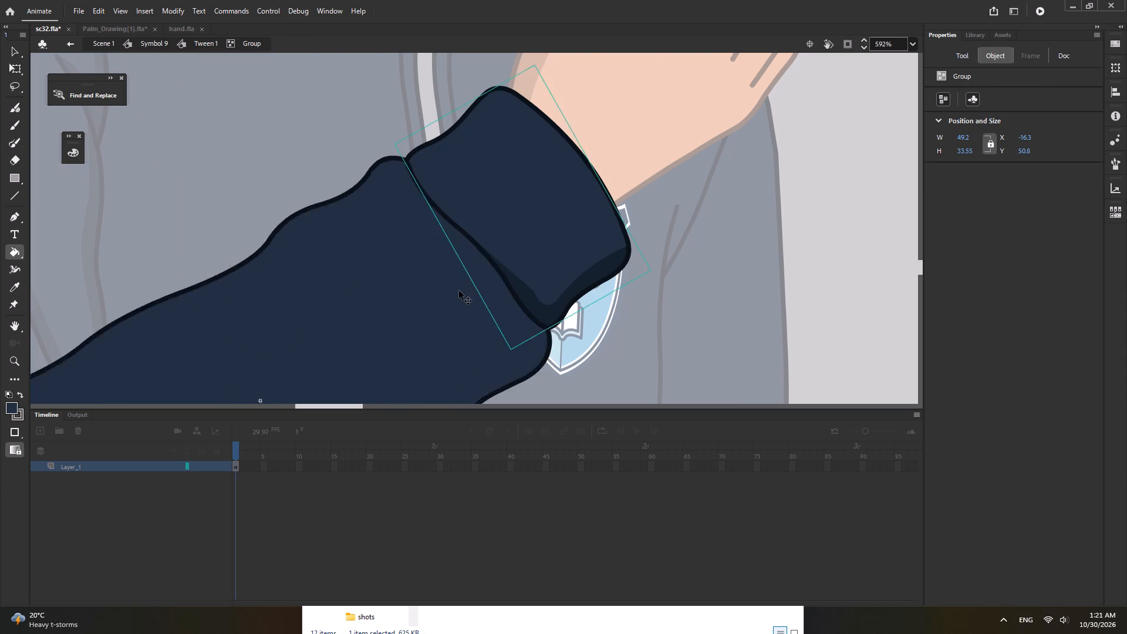
pyautogui.keyDown('ctrl'); pyautogui.scroll(-5, 459, 291); pyautogui.keyUp('ctrl')
pyautogui.keyDown('ctrl'); pyautogui.doubleClick(578, 288); pyautogui.keyUp('ctrl')
pyautogui.keyDown('ctrl'); pyautogui.scroll(-5, 578, 288); pyautogui.keyUp('ctrl')
# Enter the hand symbol Tween 18 and examine its hand poses on Layer_1 through frame 20.
pyautogui.keyDown('ctrl'); pyautogui.tripleClick(570, 247); pyautogui.keyUp('ctrl')
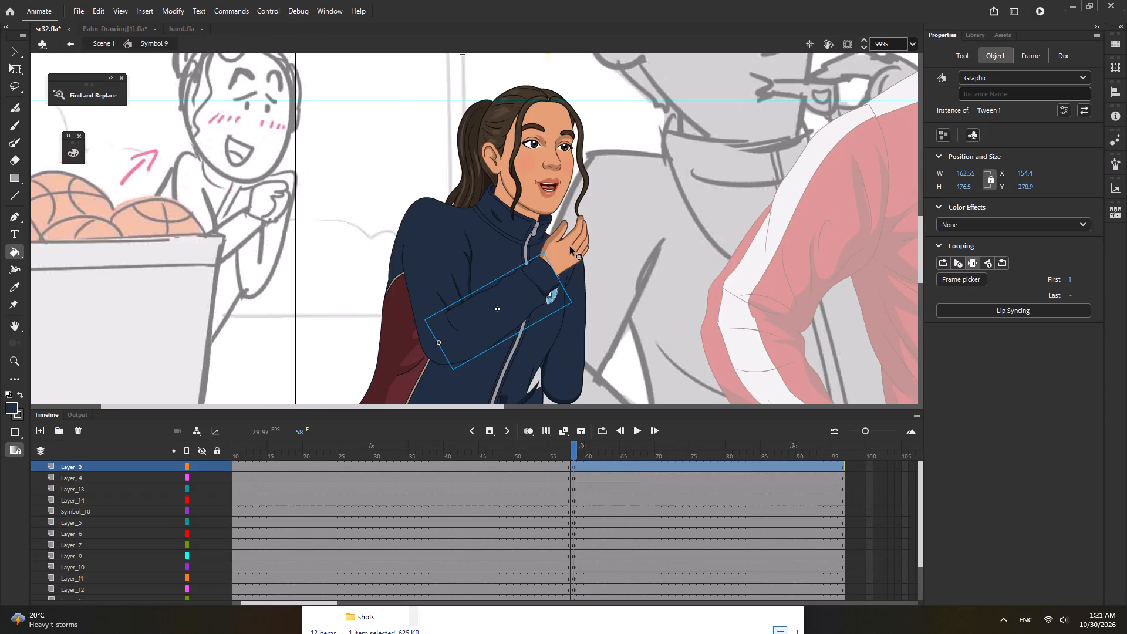
pyautogui.keyDown('ctrl'); pyautogui.click(570, 247); pyautogui.keyUp('ctrl')
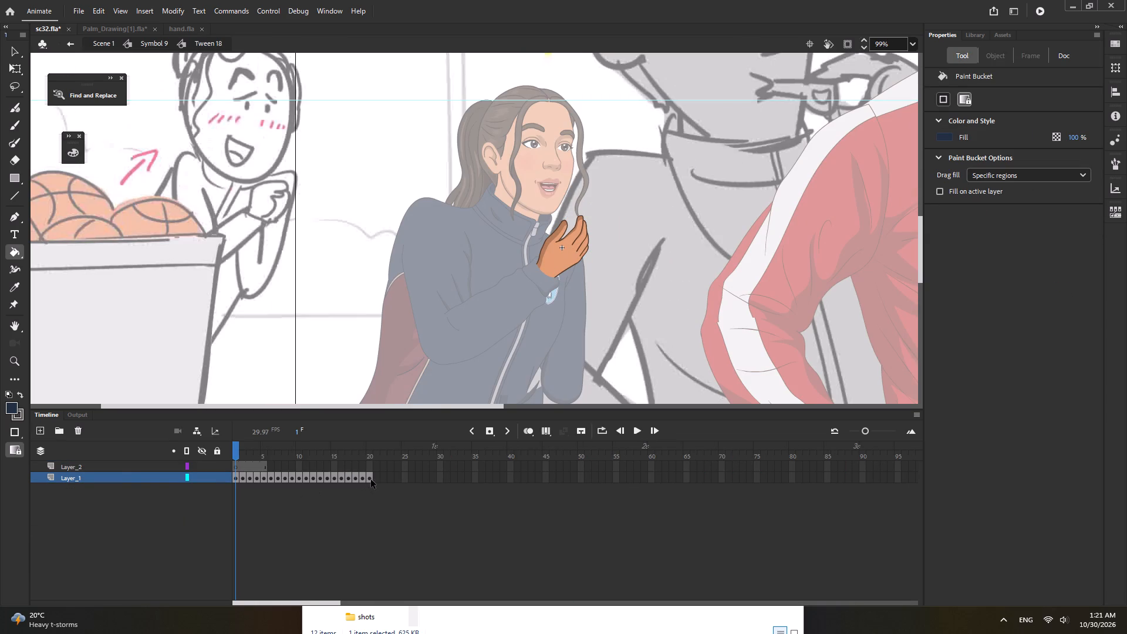
pyautogui.click(371, 480)
pyautogui.moveTo(233, 450); pyautogui.dragTo(254, 456)
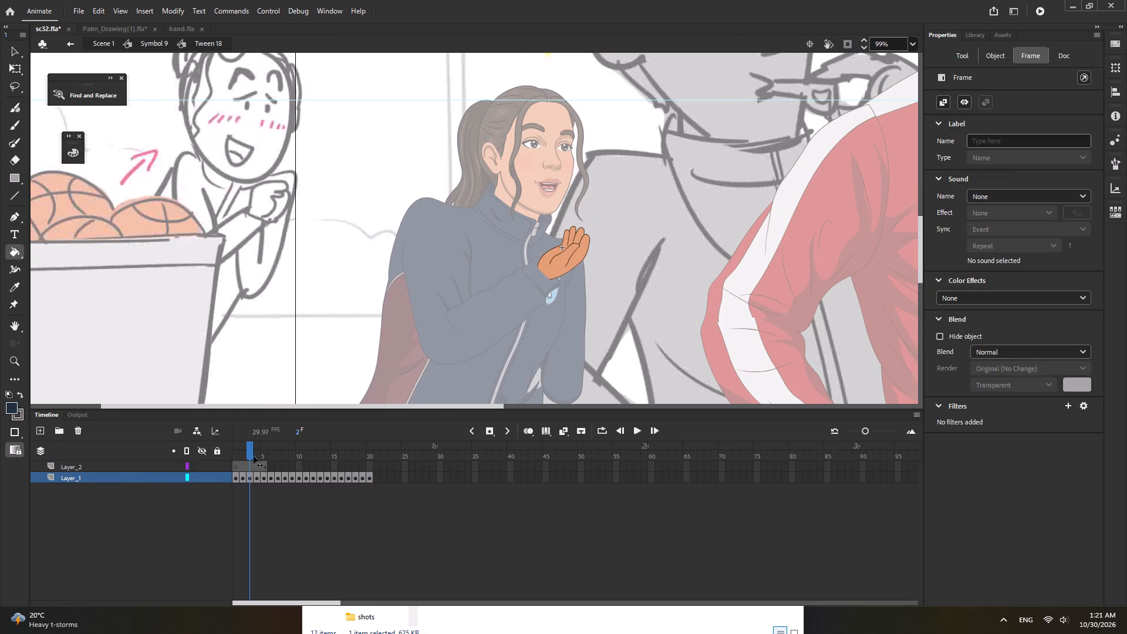
pyautogui.moveTo(254, 456); pyautogui.dragTo(286, 463)
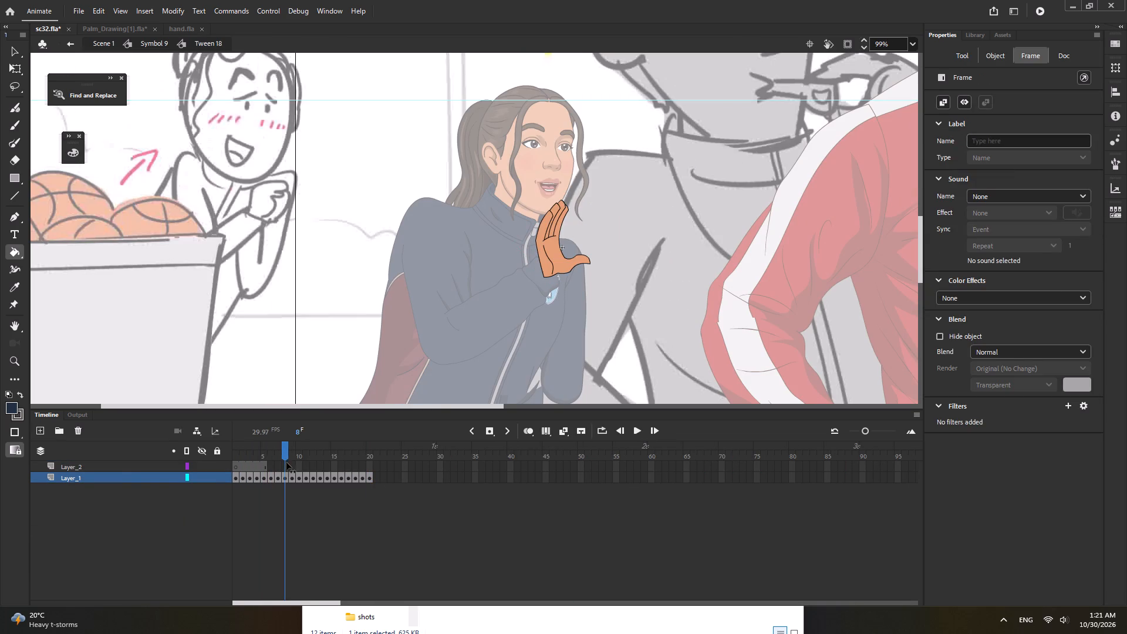
pyautogui.moveTo(286, 463); pyautogui.dragTo(307, 466)
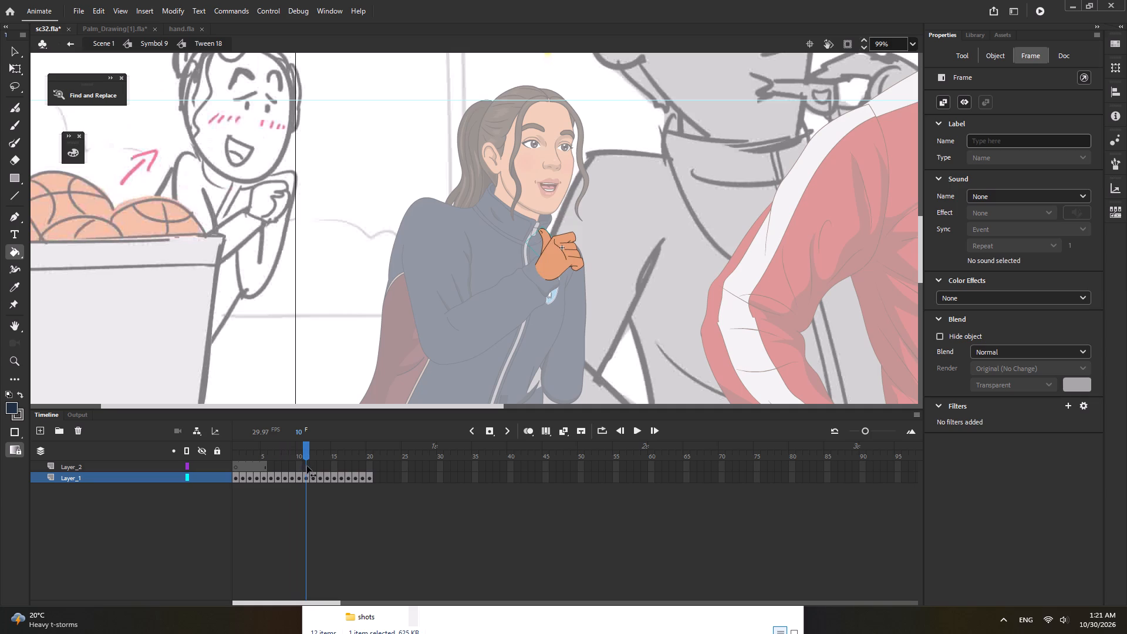
pyautogui.moveTo(307, 466); pyautogui.dragTo(322, 467)
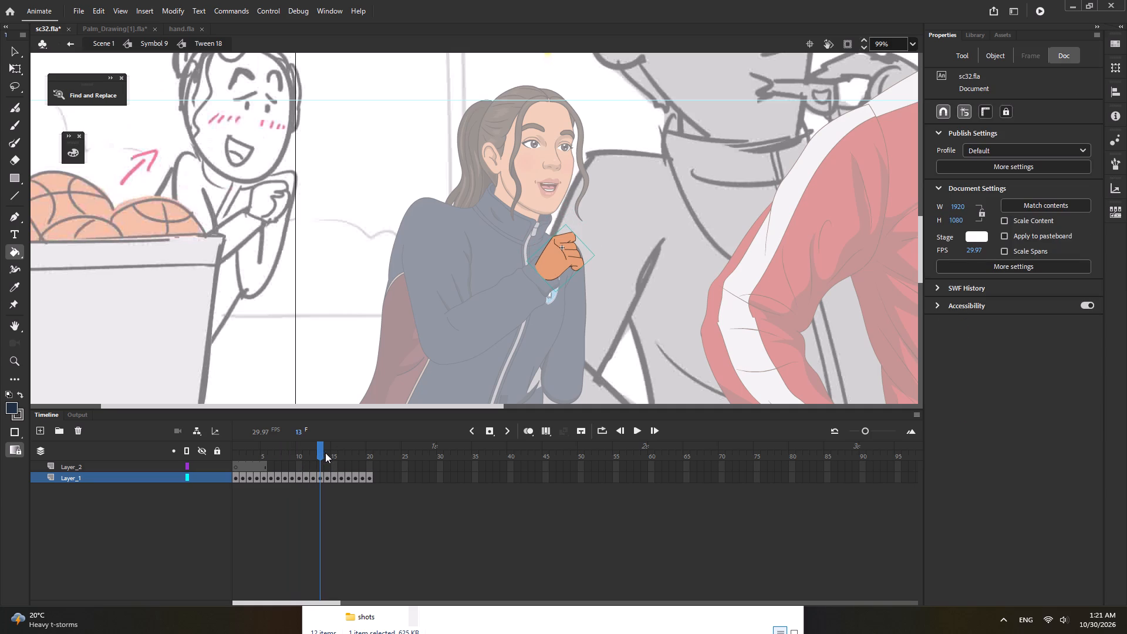
pyautogui.moveTo(326, 452); pyautogui.dragTo(336, 455)
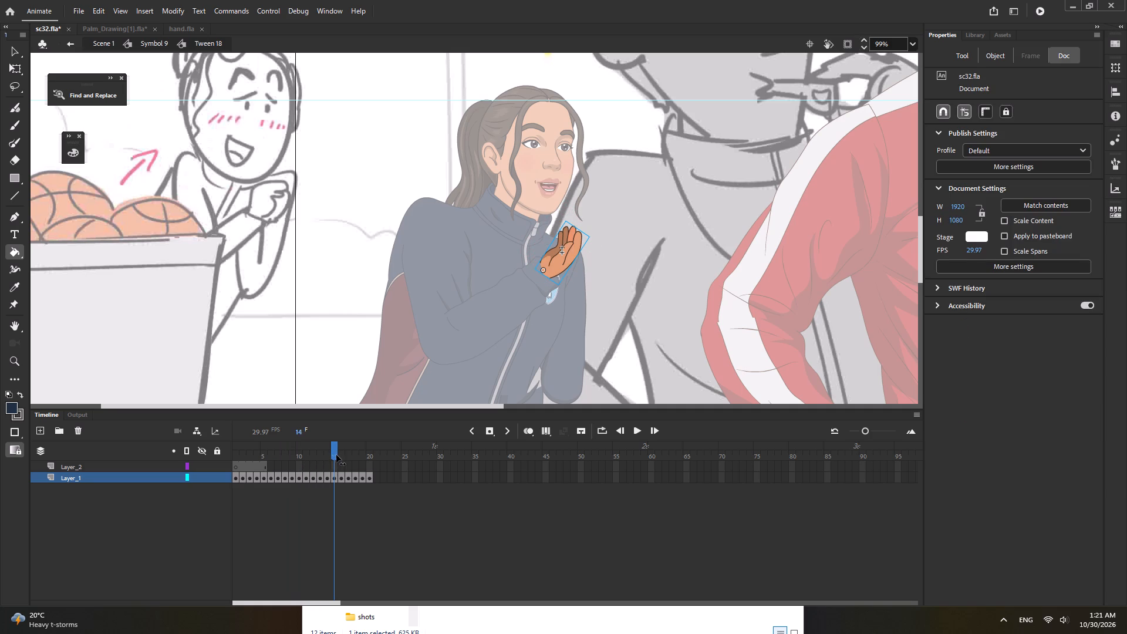
pyautogui.moveTo(336, 455); pyautogui.dragTo(348, 461)
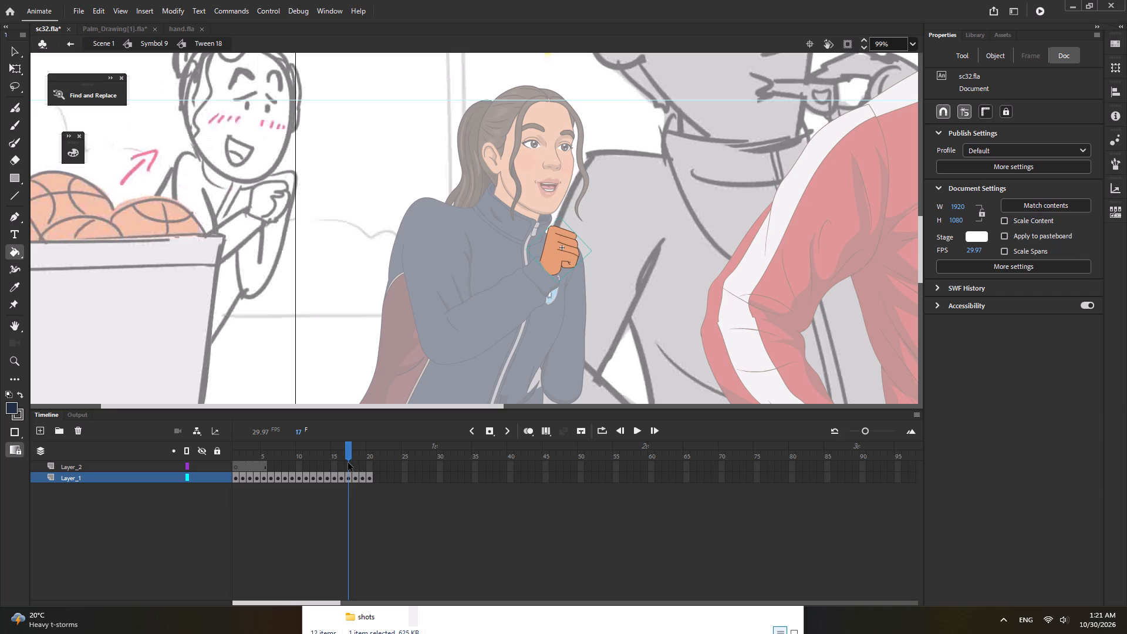
pyautogui.moveTo(354, 450); pyautogui.dragTo(358, 454)
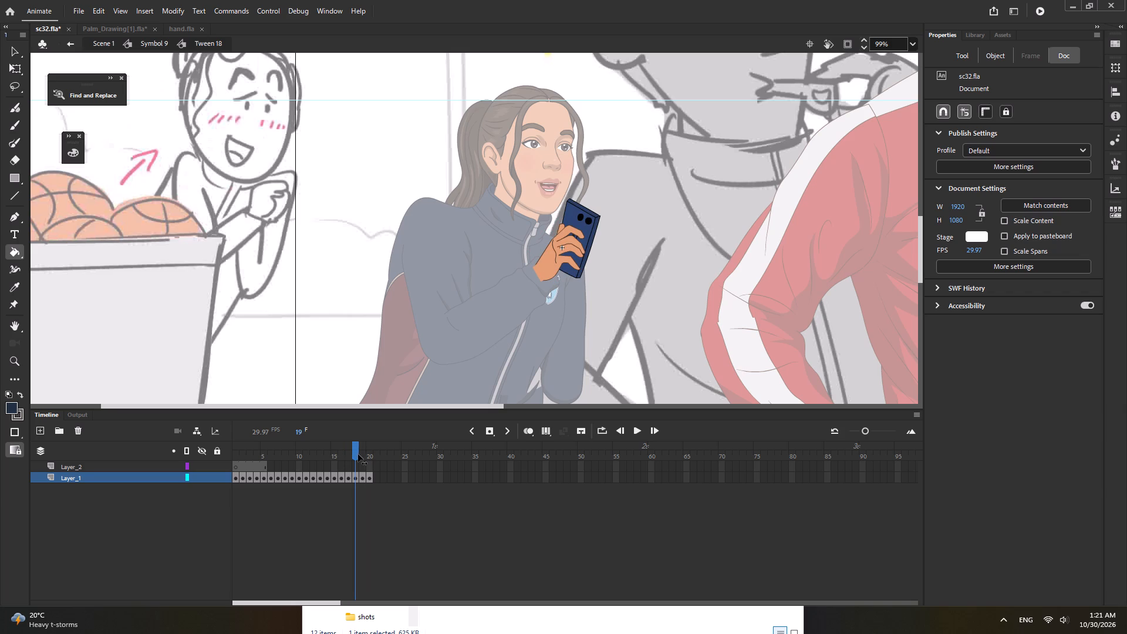
pyautogui.moveTo(358, 454); pyautogui.dragTo(369, 460)
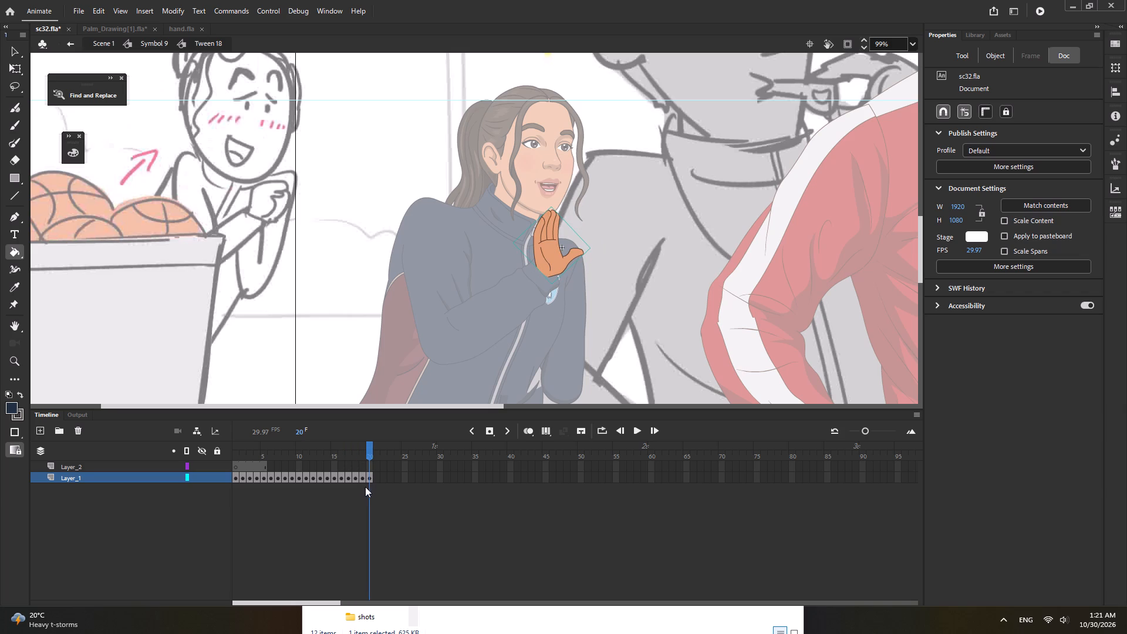
# Add a blank keyframe at frame 21 of Layer_1 and paste the copied hand drawing into it.
pyautogui.press('F7')
pyautogui.rightClick(623, 313)
pyautogui.click(657, 348)
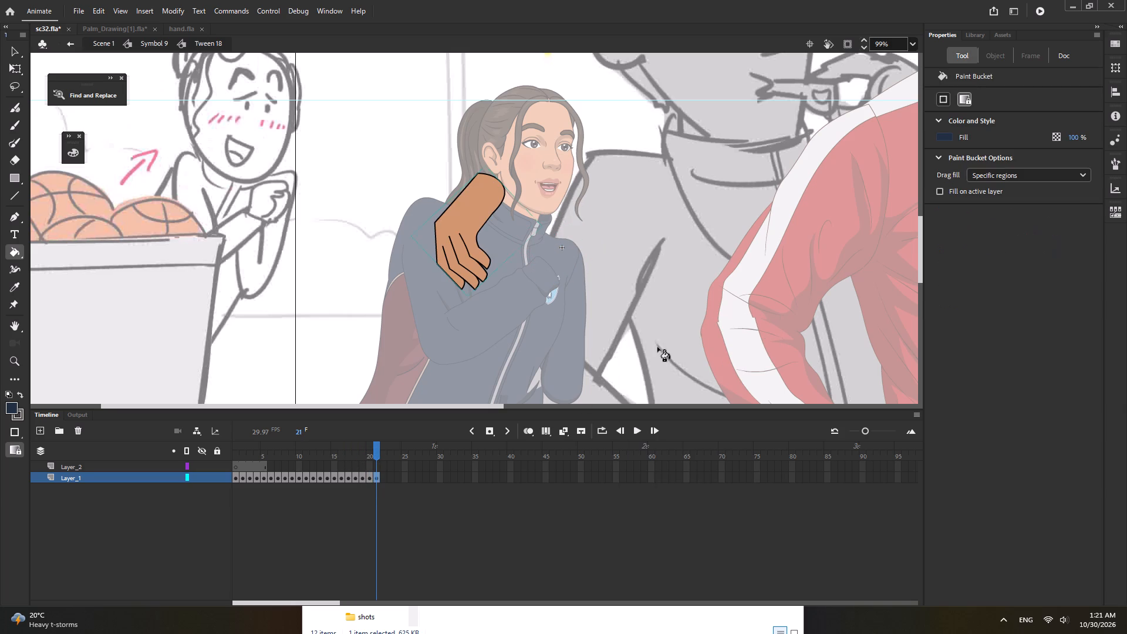
# Flip the pasted hand, rotate it so the fingers point up, and move it over to the forearm's wrist.
pyautogui.click(13, 69)
pyautogui.rightClick(458, 259)
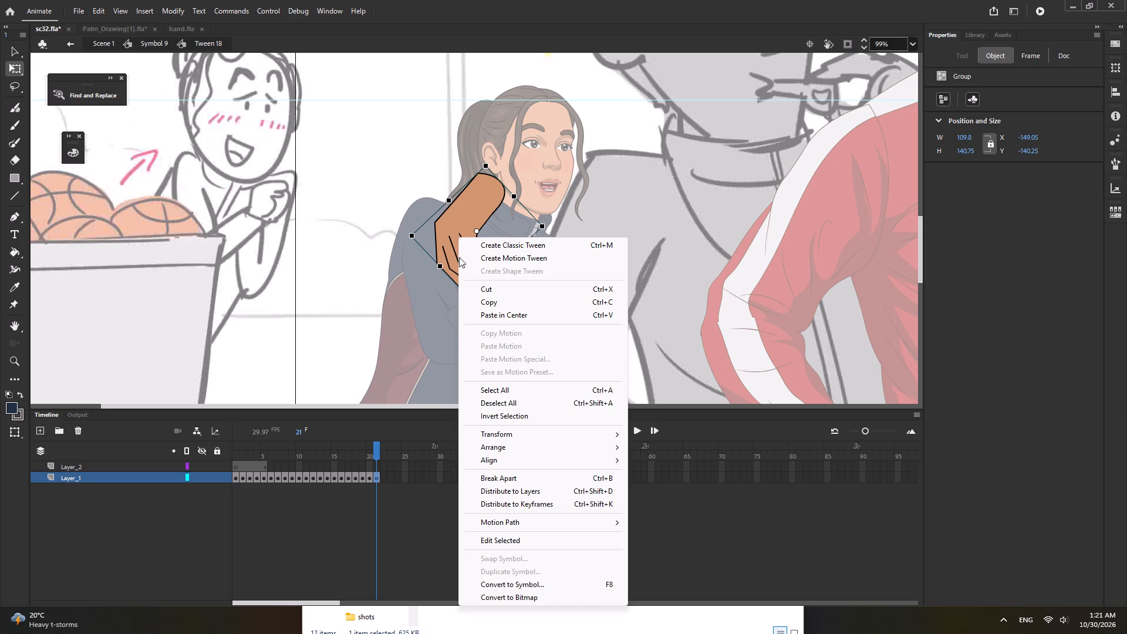
pyautogui.click(530, 440)
pyautogui.click(693, 564)
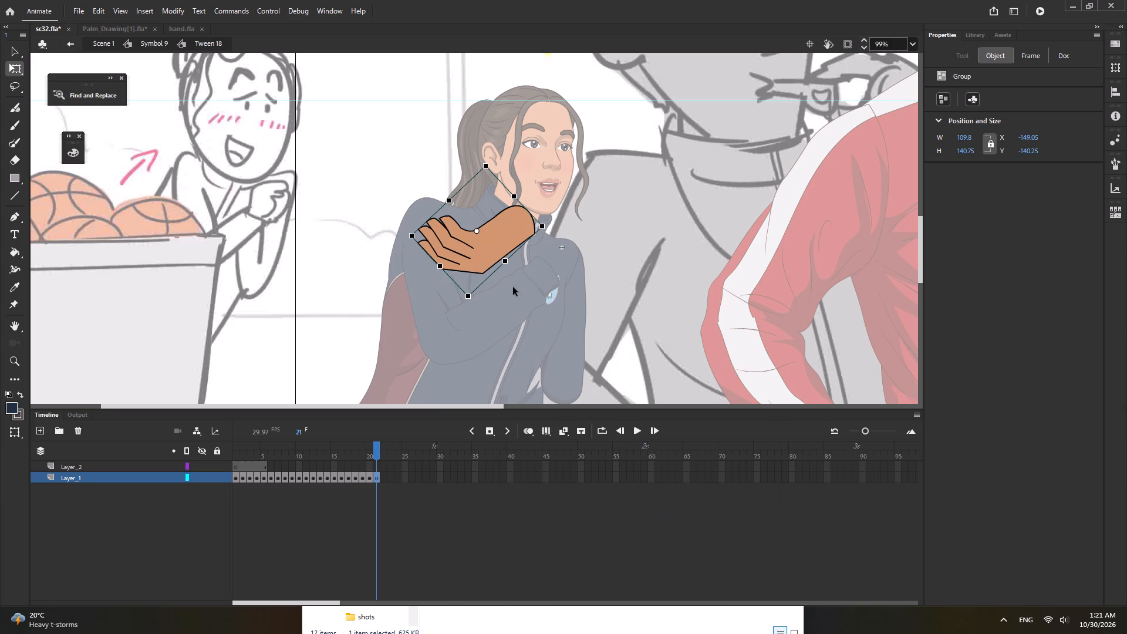
pyautogui.moveTo(494, 162); pyautogui.dragTo(515, 267)
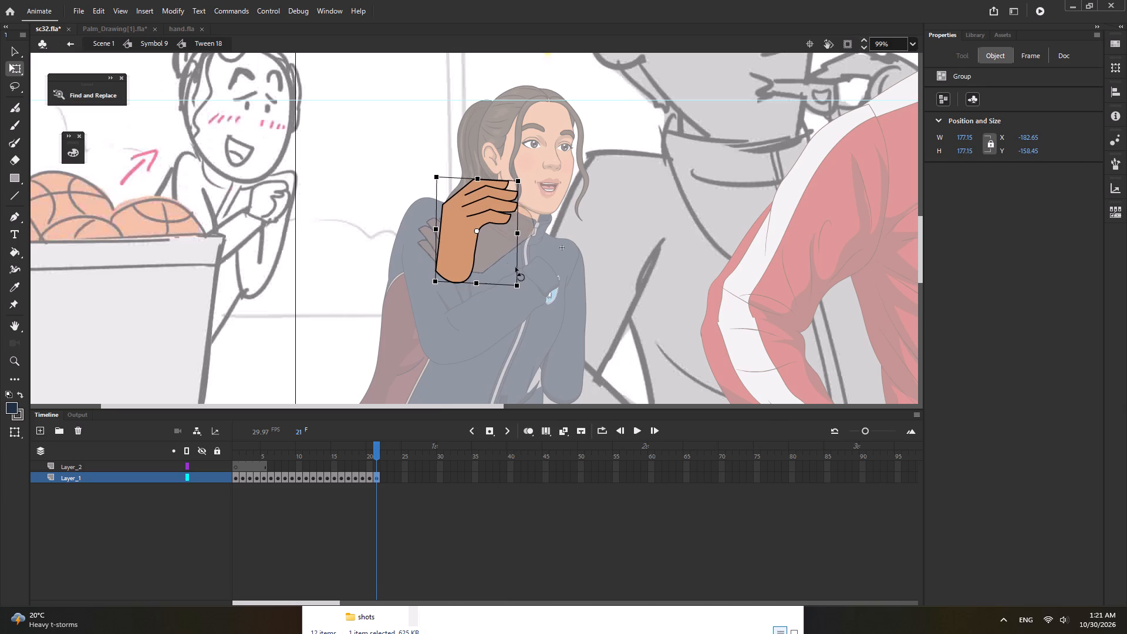
pyautogui.moveTo(515, 267); pyautogui.dragTo(516, 268)
pyautogui.moveTo(460, 254); pyautogui.dragTo(546, 253)
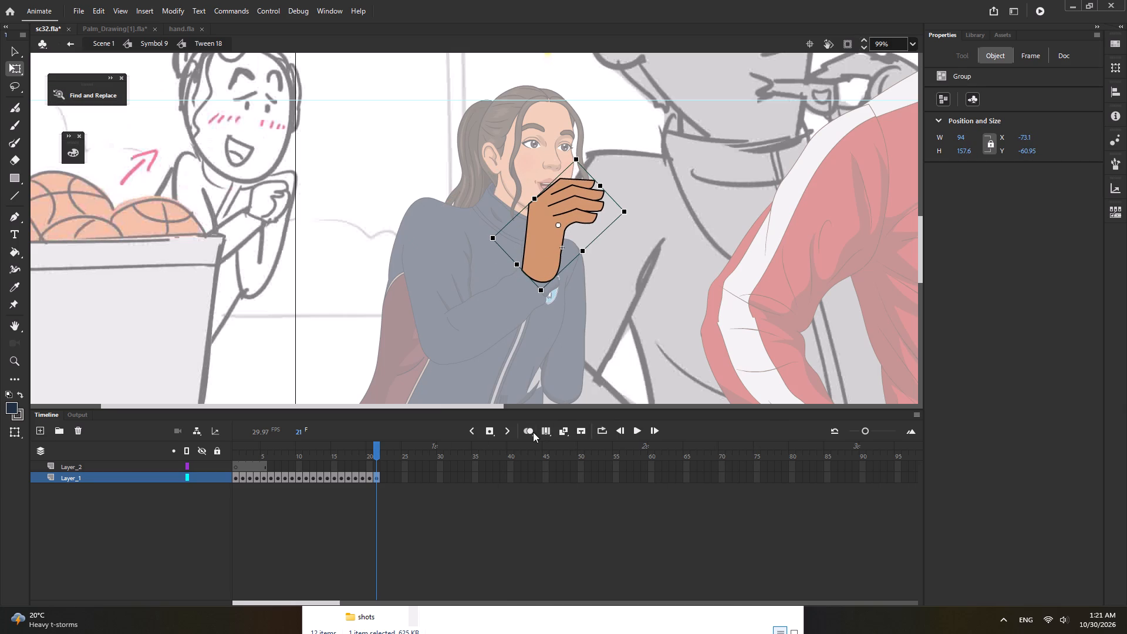
# Turn on onion skinning and line up the new hand's wrist with the wrists of the previous hand poses.
pyautogui.click(527, 428)
pyautogui.keyDown('ctrl'); pyautogui.scroll(3, 542, 255); pyautogui.keyUp('ctrl')
pyautogui.moveTo(544, 259); pyautogui.dragTo(582, 245)
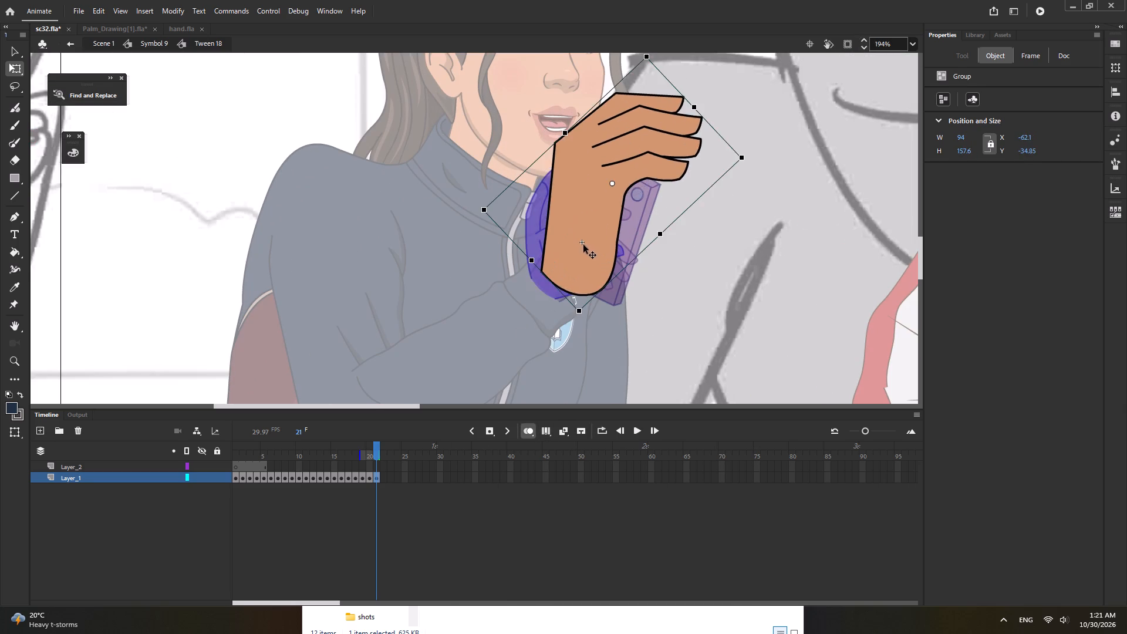
pyautogui.moveTo(583, 248); pyautogui.dragTo(561, 255)
# Move the frame 21 hand to the wrist, scale it down to about 106 high, and tilt it to match the forearm.
pyautogui.moveTo(590, 190); pyautogui.dragTo(568, 261)
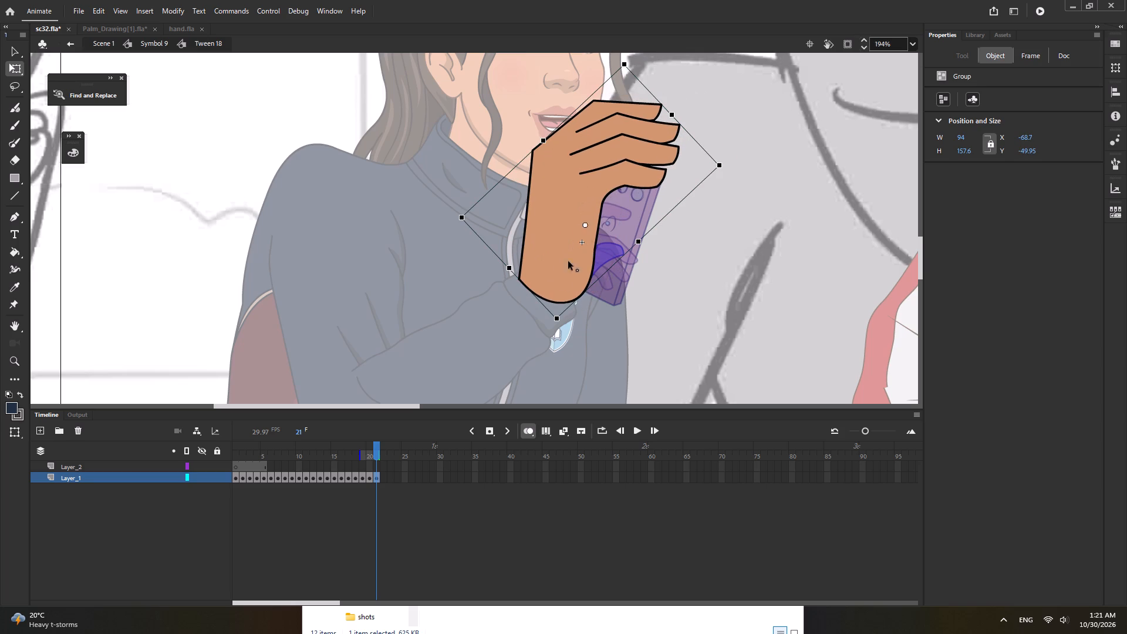
pyautogui.moveTo(568, 261); pyautogui.dragTo(539, 298)
pyautogui.keyDown('shift'); pyautogui.moveTo(720, 164); pyautogui.dragTo(700, 227); pyautogui.keyUp('shift')
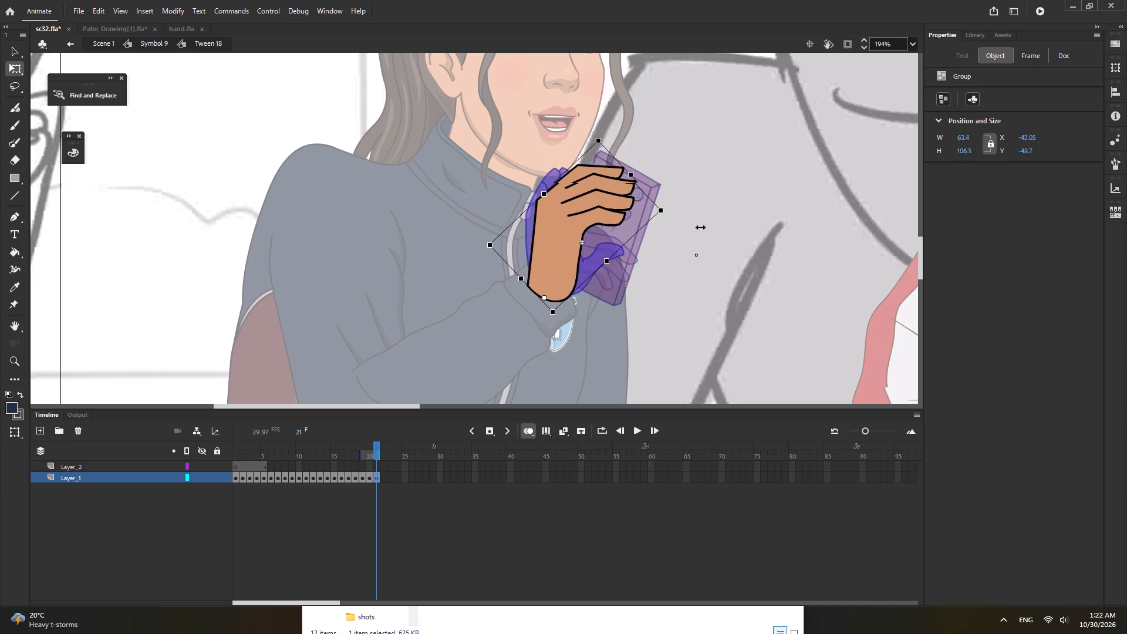
pyautogui.keyDown('shift'); pyautogui.moveTo(700, 227); pyautogui.dragTo(699, 249); pyautogui.keyUp('shift')
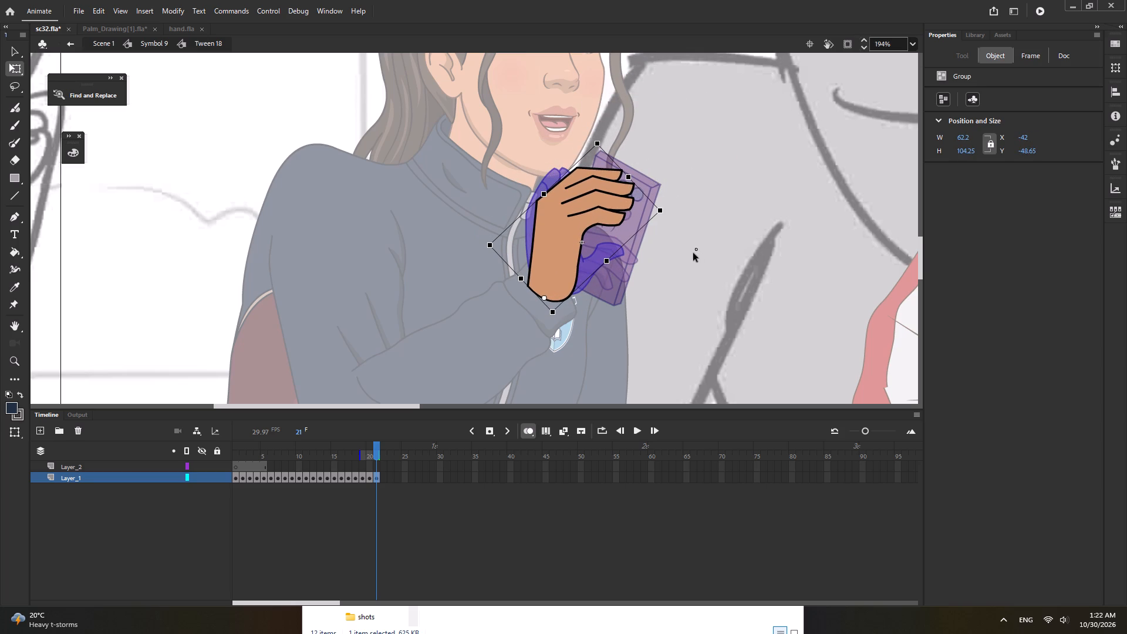
pyautogui.moveTo(665, 219); pyautogui.dragTo(682, 242)
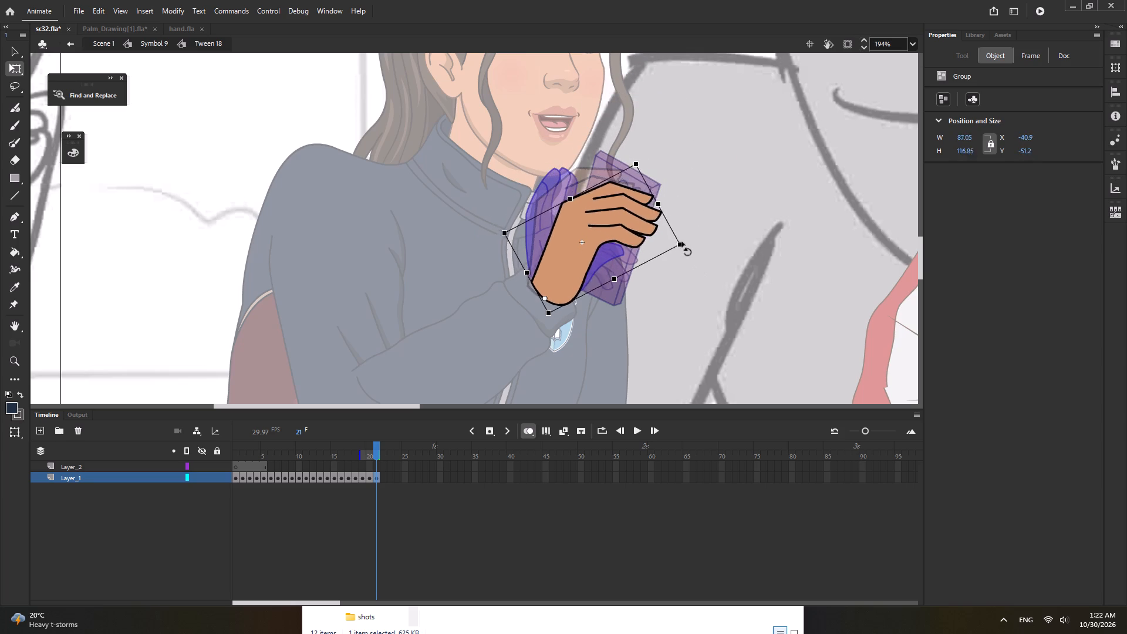
pyautogui.moveTo(682, 242); pyautogui.dragTo(686, 255)
pyautogui.keyDown('ctrl'); pyautogui.scroll(4, 575, 274); pyautogui.keyUp('ctrl')
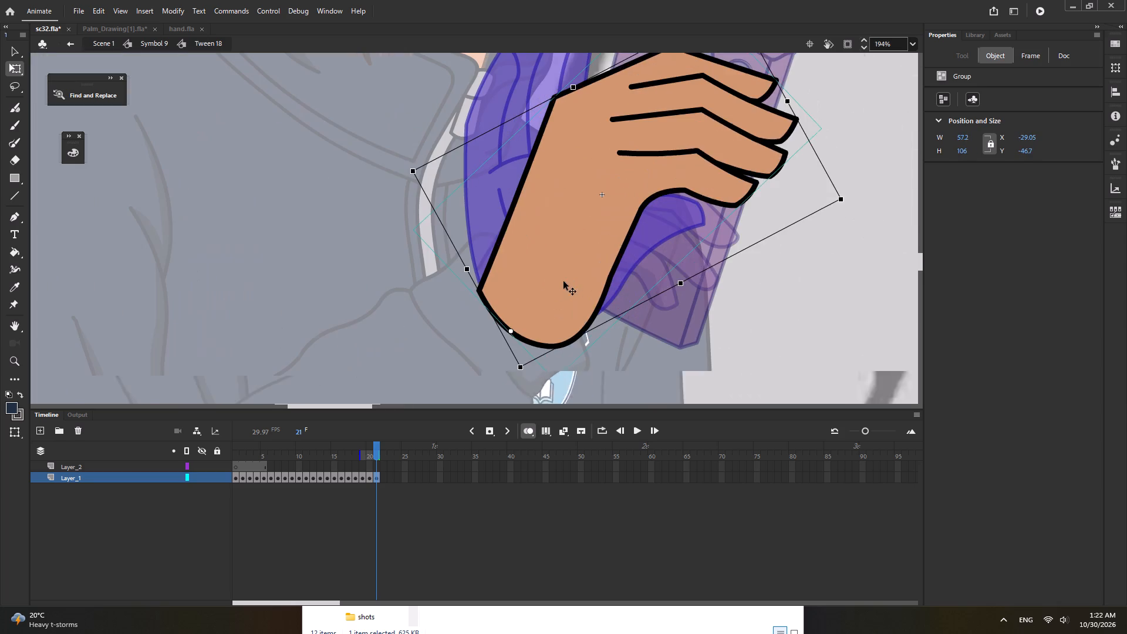
pyautogui.click(552, 288)
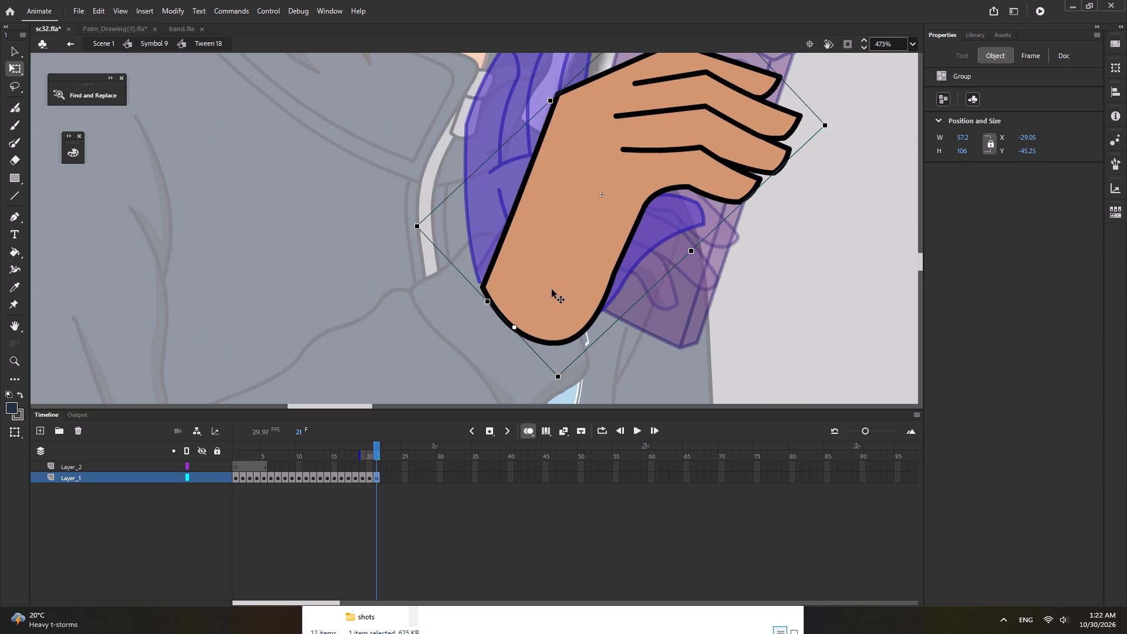
# Sample the skin fill and dark brown outline colours from the frame 20 hand, setting the outline colour for the Ink Bottle.
pyautogui.click(371, 455)
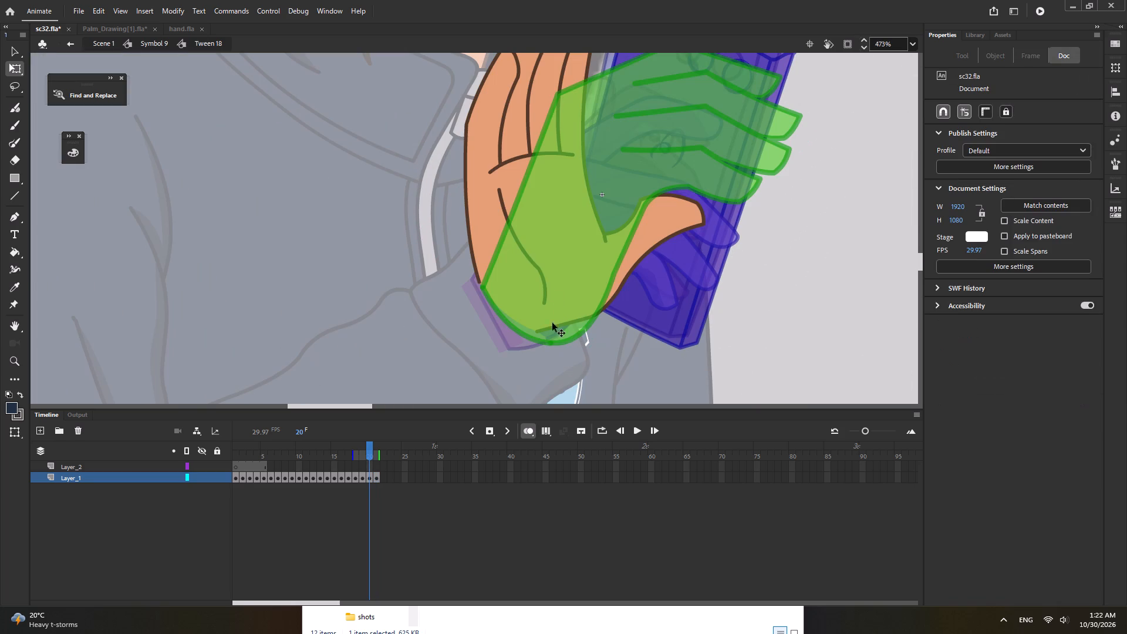
pyautogui.press('i')
pyautogui.click(482, 194)
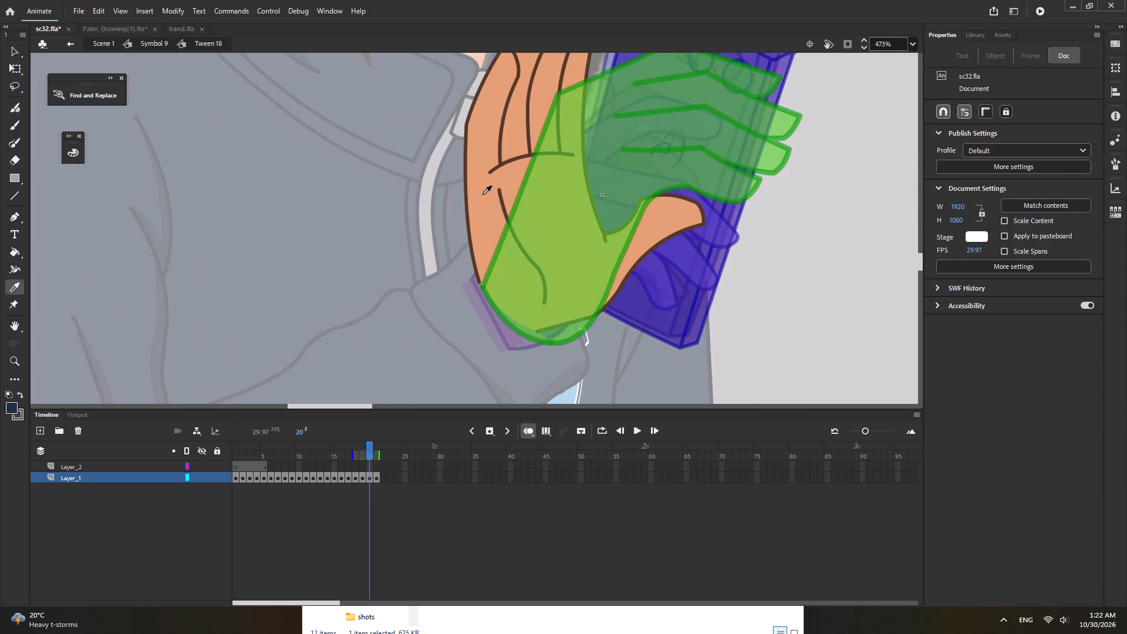
pyautogui.click(523, 429)
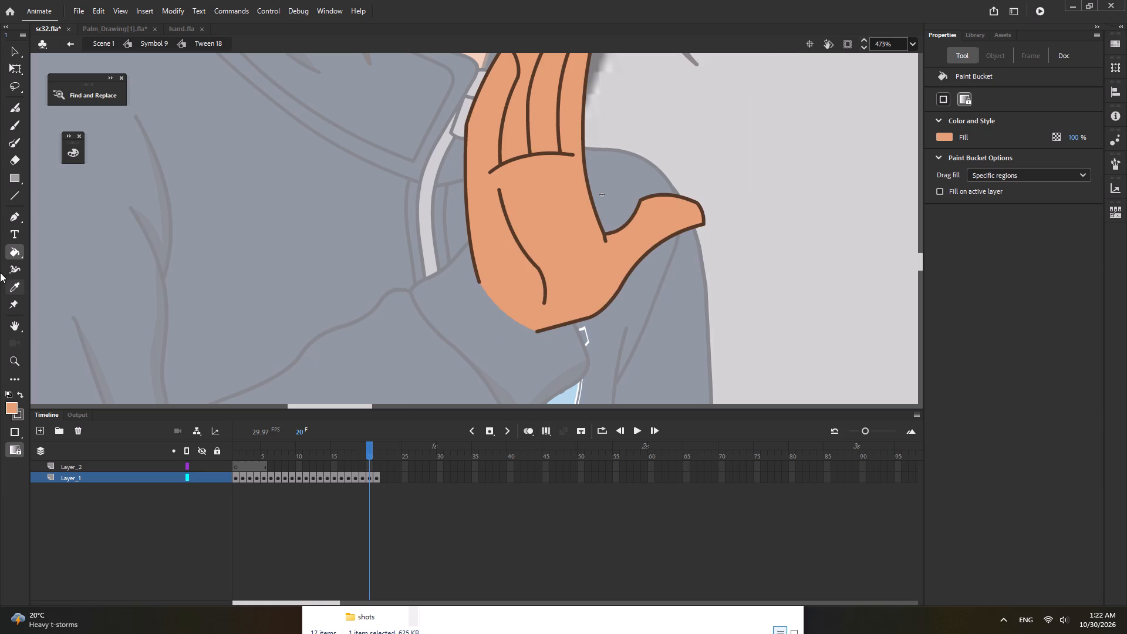
pyautogui.click(15, 251)
pyautogui.click(73, 267)
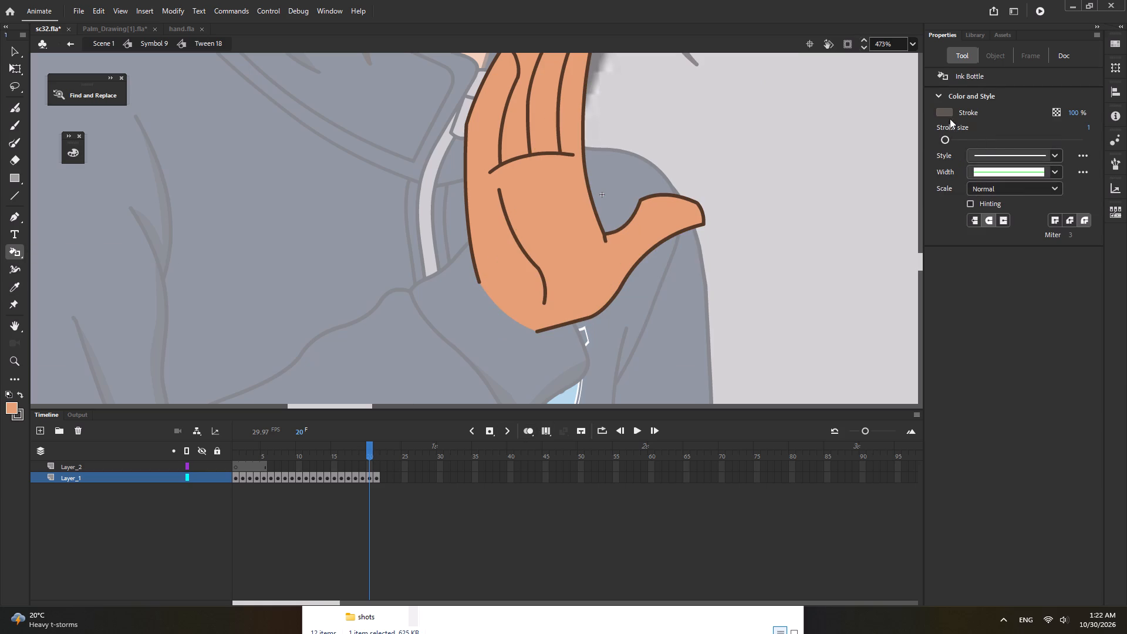
pyautogui.click(949, 112)
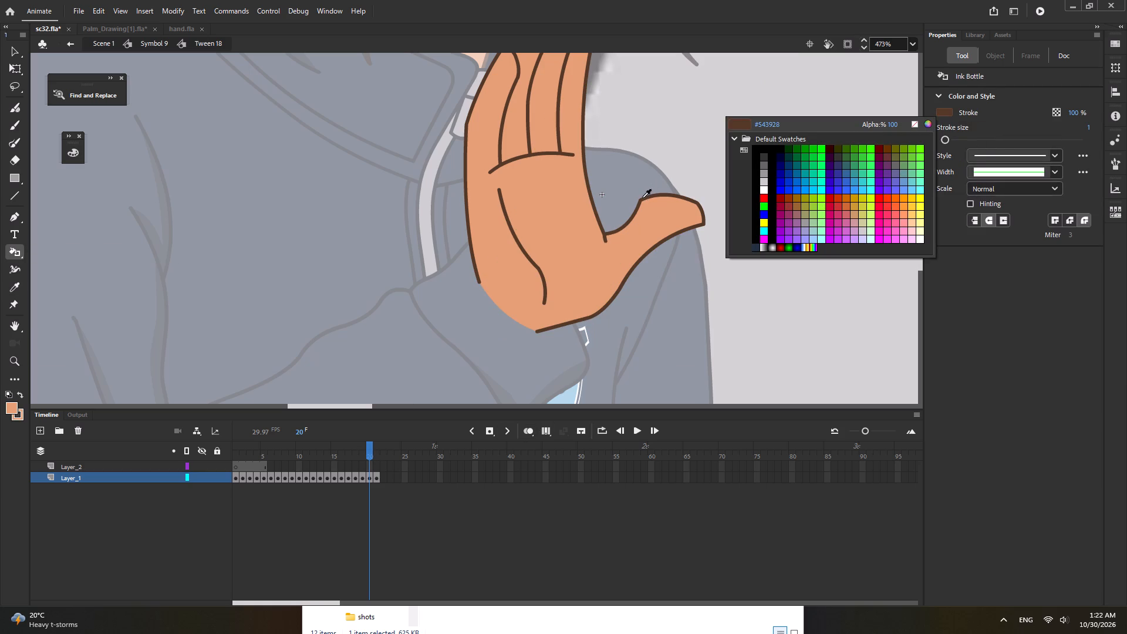
pyautogui.click(642, 198)
pyautogui.click(17, 248)
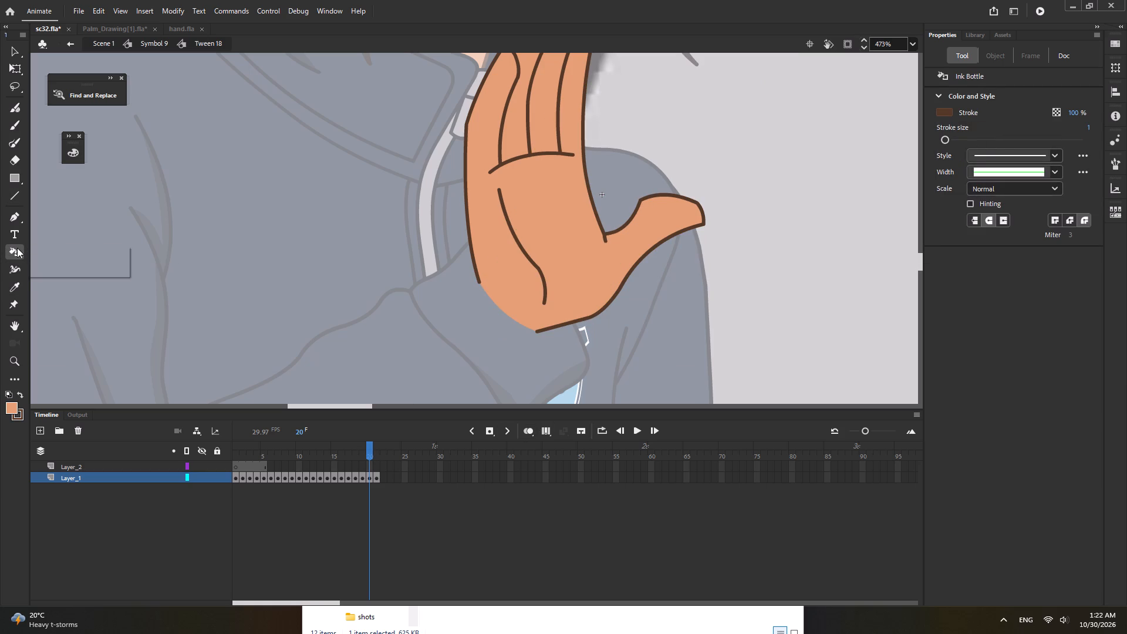
pyautogui.click(45, 262)
# Break apart the hand drawing inside its frame 21 group and recolour its outlines and fill with the sampled colours.
pyautogui.click(379, 456)
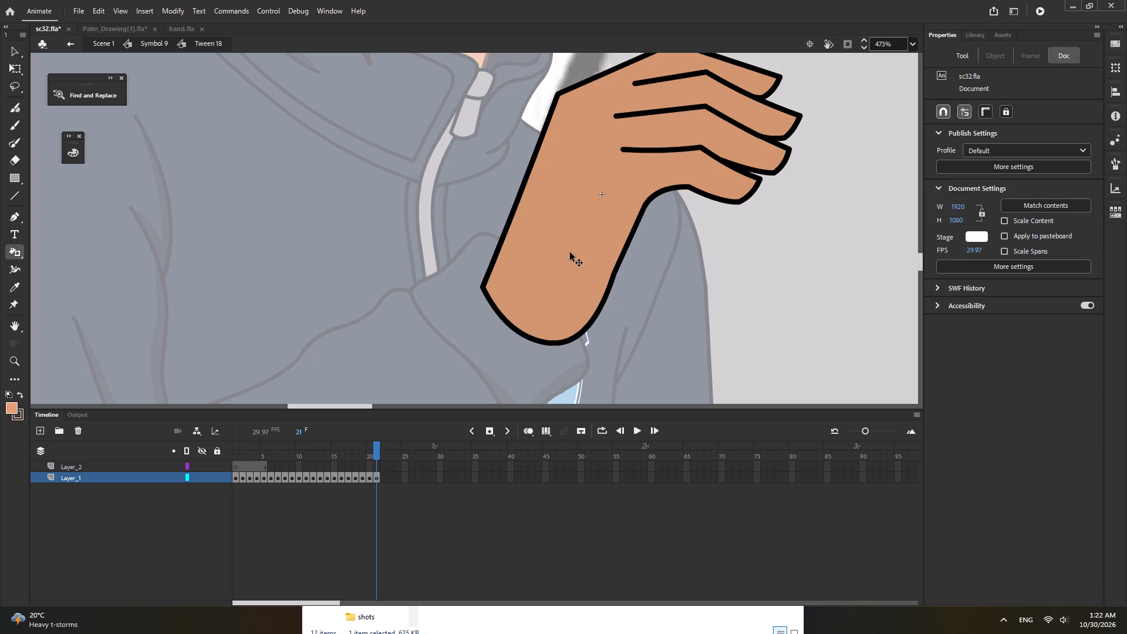
pyautogui.keyDown('ctrl'); pyautogui.doubleClick(570, 252); pyautogui.keyUp('ctrl')
pyautogui.click(600, 297)
pyautogui.click(603, 298)
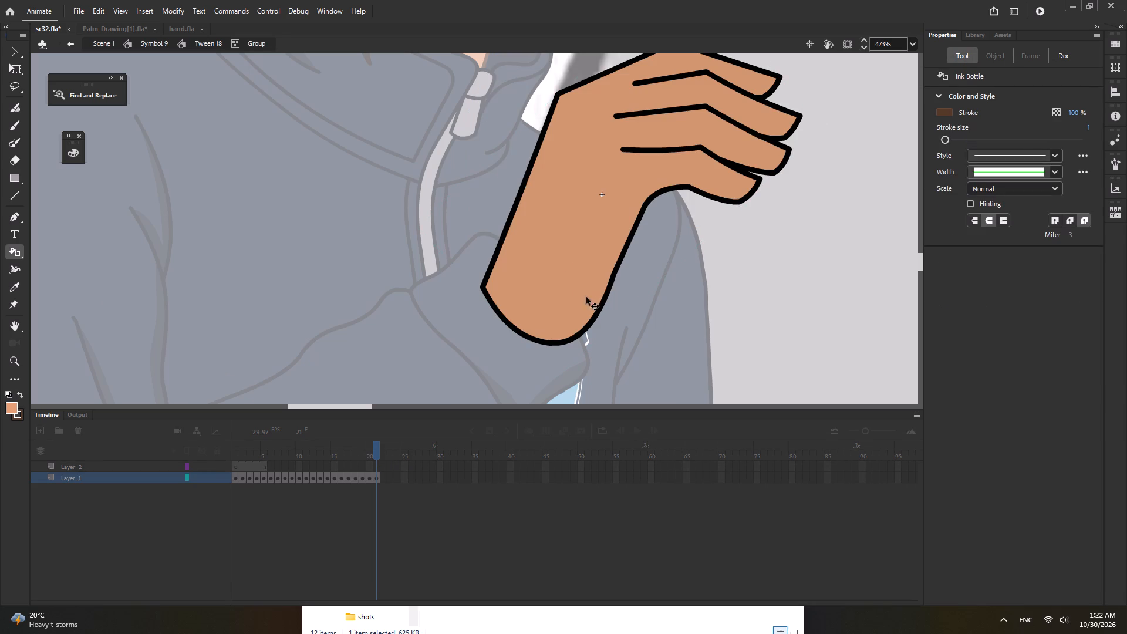
pyautogui.keyDown('ctrl'); pyautogui.click(578, 293); pyautogui.keyUp('ctrl')
pyautogui.hotkey('ctrl', 'b')
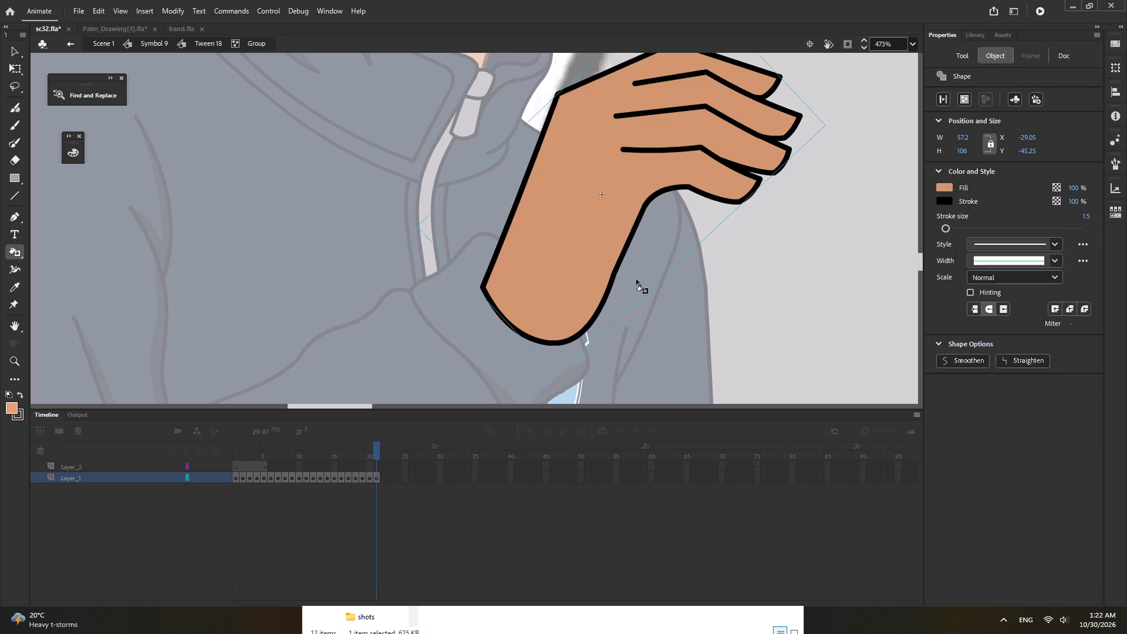
pyautogui.click(608, 283)
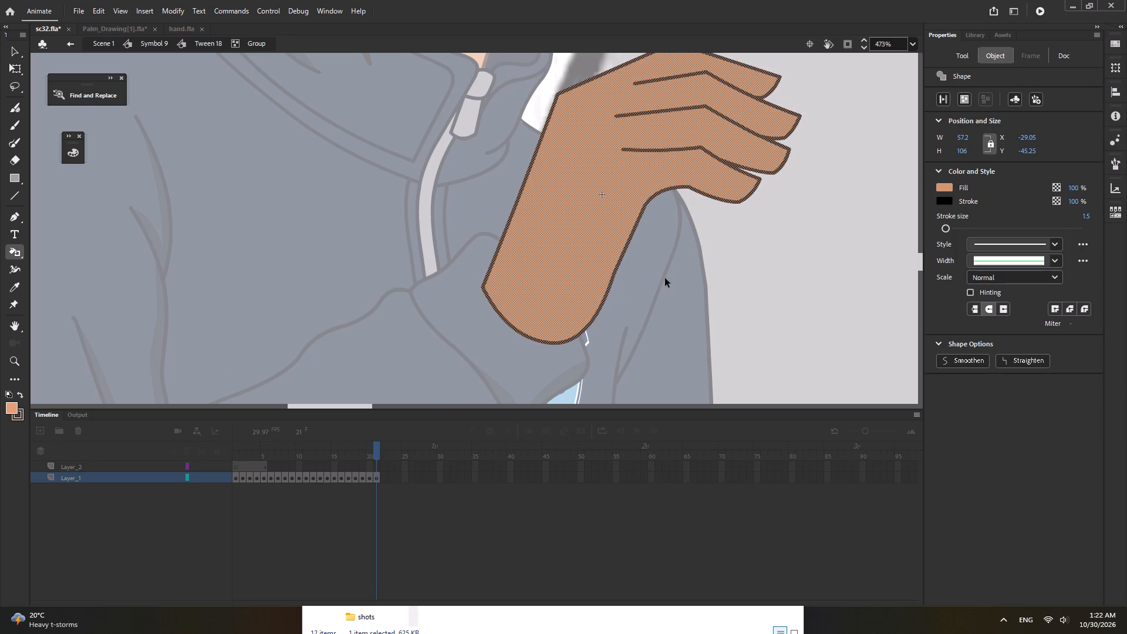
pyautogui.keyDown('ctrl'); pyautogui.click(665, 278); pyautogui.keyUp('ctrl')
pyautogui.press('k')
pyautogui.click(616, 256)
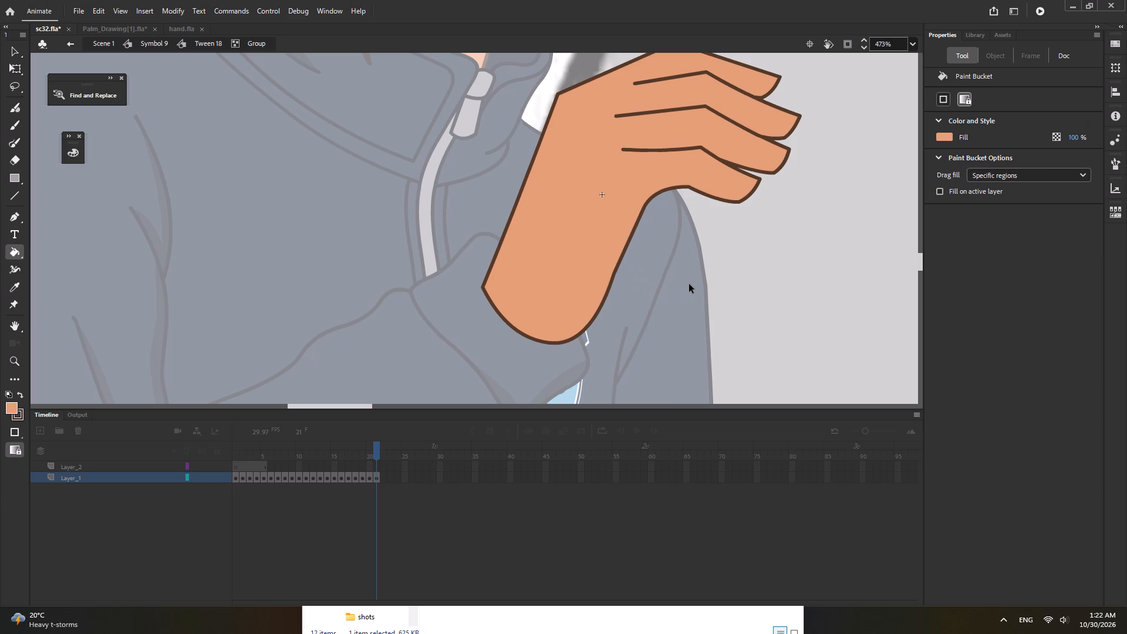
pyautogui.keyDown('ctrl'); pyautogui.doubleClick(689, 284); pyautogui.keyUp('ctrl')
# Return to Symbol 9 and set the girl's Tween 18 hand instance to frame 21.
pyautogui.keyDown('ctrl'); pyautogui.scroll(-6, 689, 288); pyautogui.keyUp('ctrl')
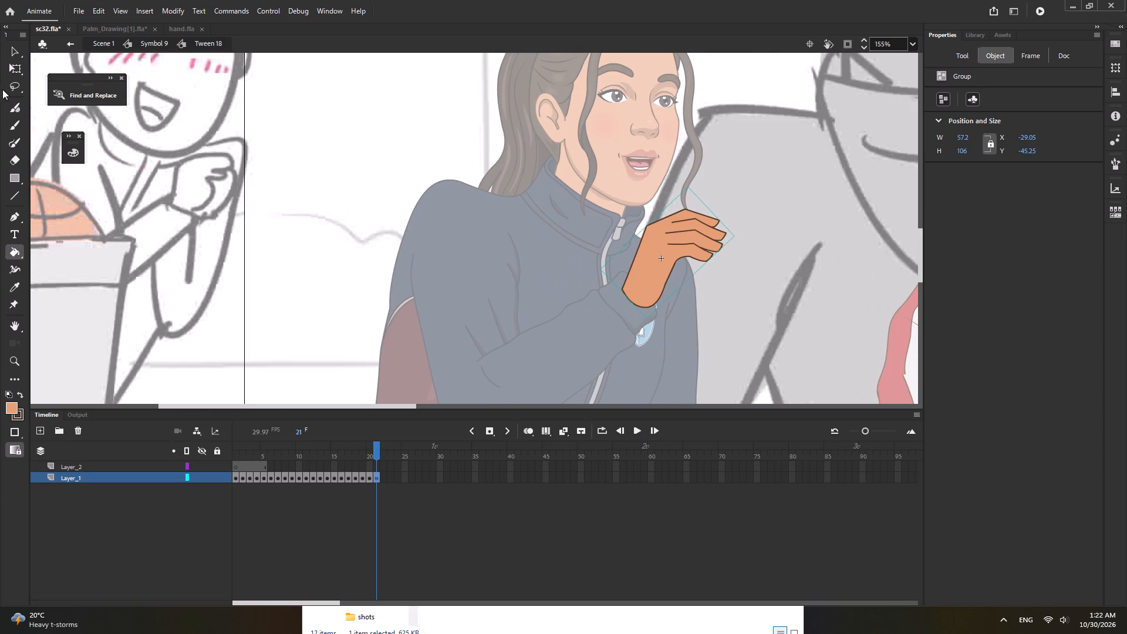
pyautogui.click(11, 69)
pyautogui.keyDown('ctrl'); pyautogui.scroll(-4, 634, 188); pyautogui.keyUp('ctrl')
pyautogui.doubleClick(553, 260)
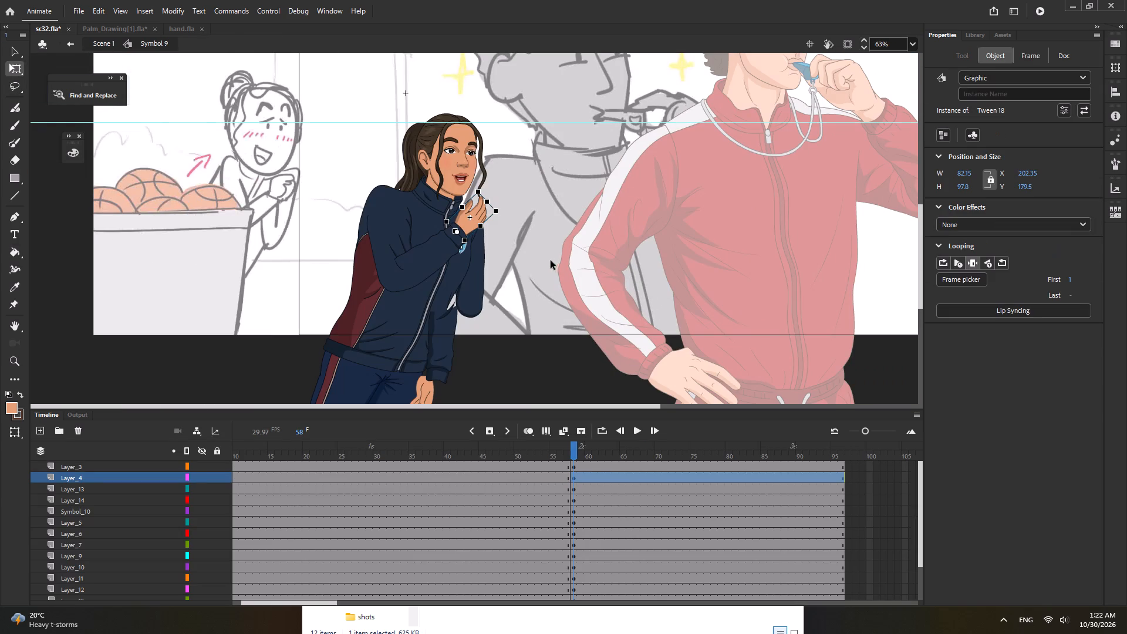
pyautogui.click(956, 282)
pyautogui.scroll(-14, 998, 474)
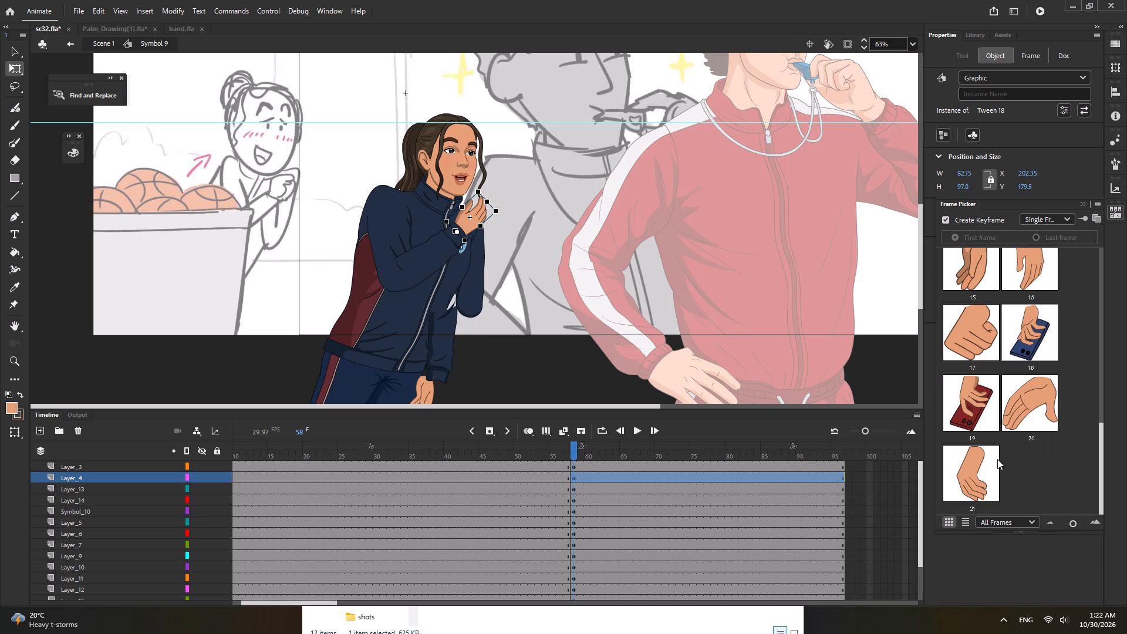
pyautogui.click(973, 478)
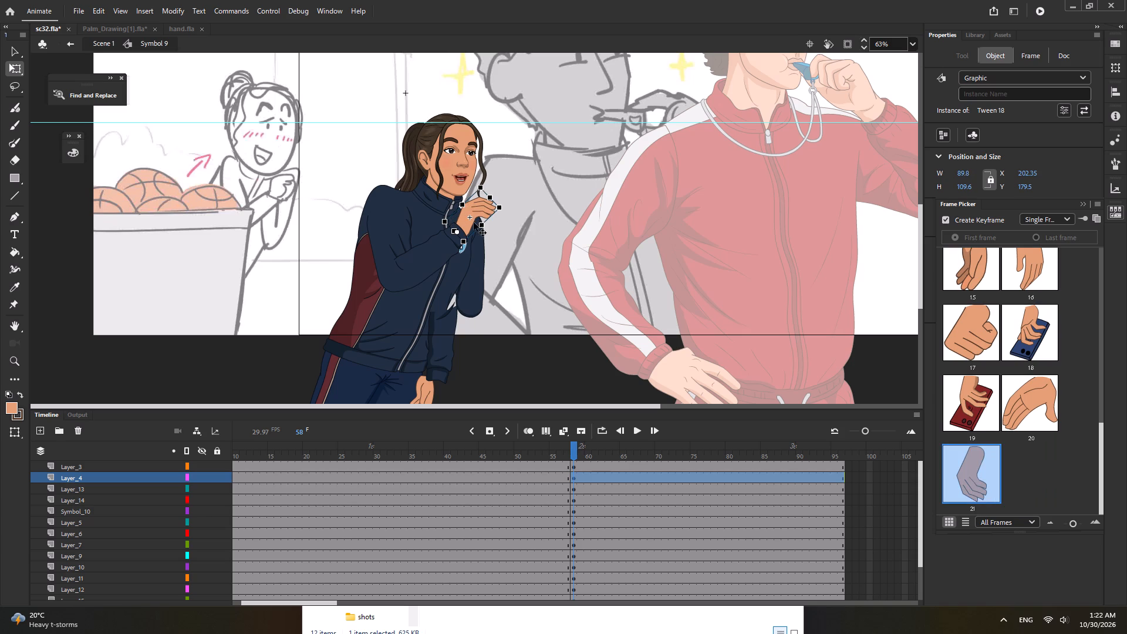
# Enter the hand symbol Tween 18, shrink the frame 21 hand slightly about its wrist, and return to Symbol 9.
pyautogui.doubleClick(471, 222)
pyautogui.keyDown('ctrl'); pyautogui.scroll(5, 471, 222); pyautogui.keyUp('ctrl')
pyautogui.click(471, 222)
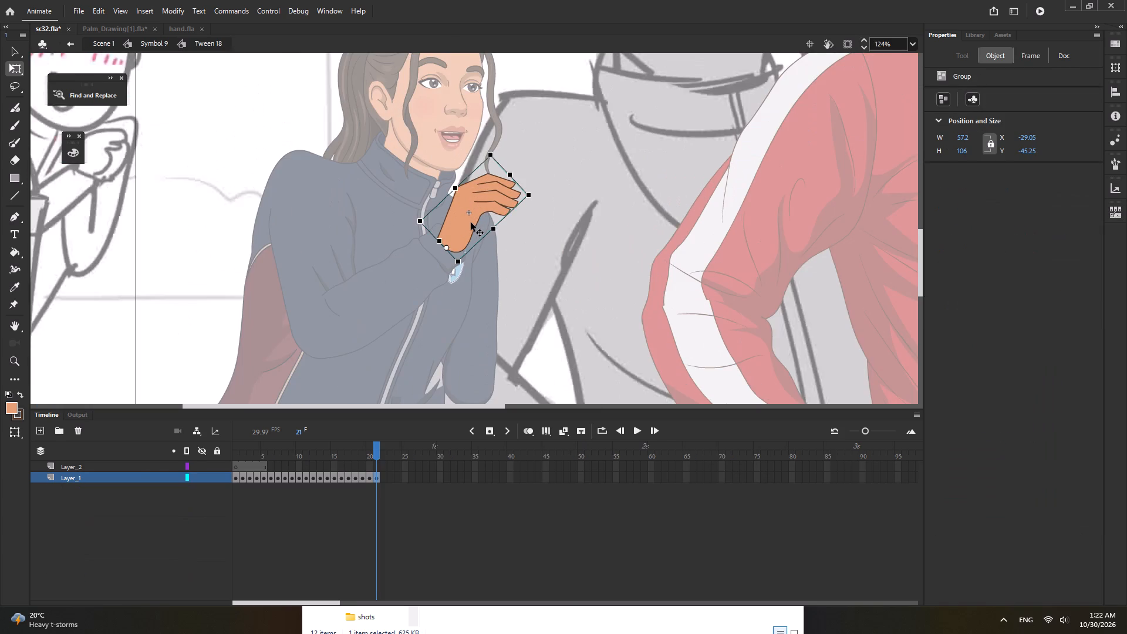
pyautogui.keyDown('ctrl'); pyautogui.scroll(2, 471, 222); pyautogui.keyUp('ctrl')
pyautogui.keyDown('shift'); pyautogui.moveTo(560, 181); pyautogui.dragTo(554, 197); pyautogui.keyUp('shift')
pyautogui.doubleClick(561, 240)
pyautogui.keyDown('ctrl'); pyautogui.scroll(-3, 556, 238); pyautogui.keyUp('ctrl')
# Rotate the upper arm, forearm and hand together clockwise about the shoulder, and shift them slightly toward her back.
pyautogui.click(352, 243)
pyautogui.keyDown('shift'); pyautogui.click(401, 309); pyautogui.keyUp('shift')
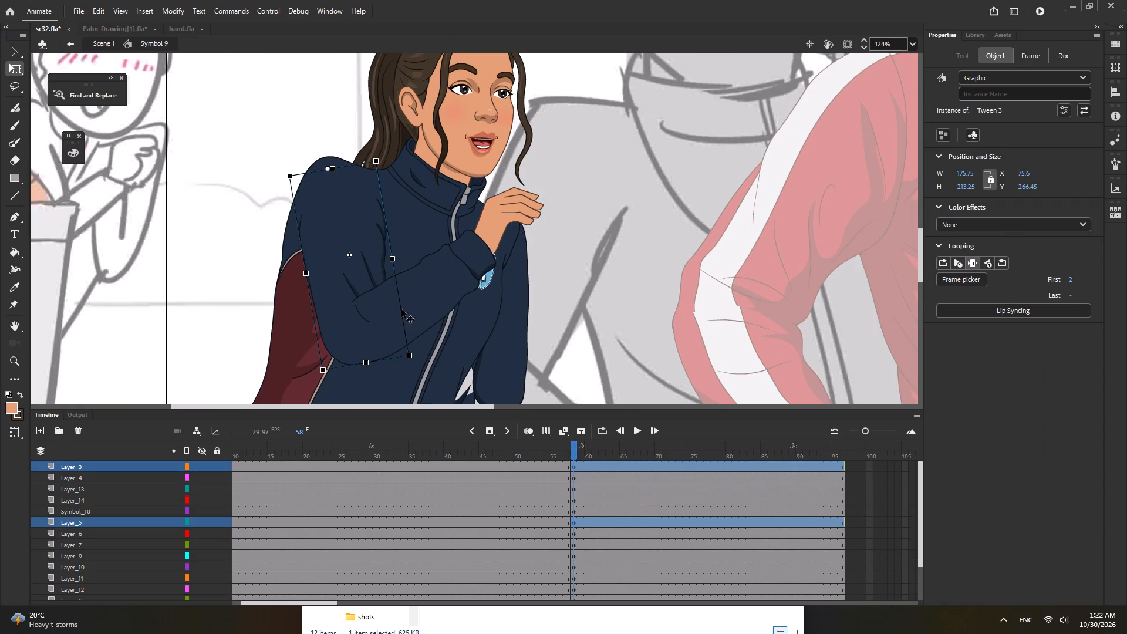
pyautogui.keyDown('shift'); pyautogui.click(476, 240); pyautogui.keyUp('shift')
pyautogui.keyDown('shift'); pyautogui.click(494, 225); pyautogui.keyUp('shift')
pyautogui.keyDown('shift'); pyautogui.click(441, 264); pyautogui.keyUp('shift')
pyautogui.moveTo(393, 258); pyautogui.dragTo(330, 187)
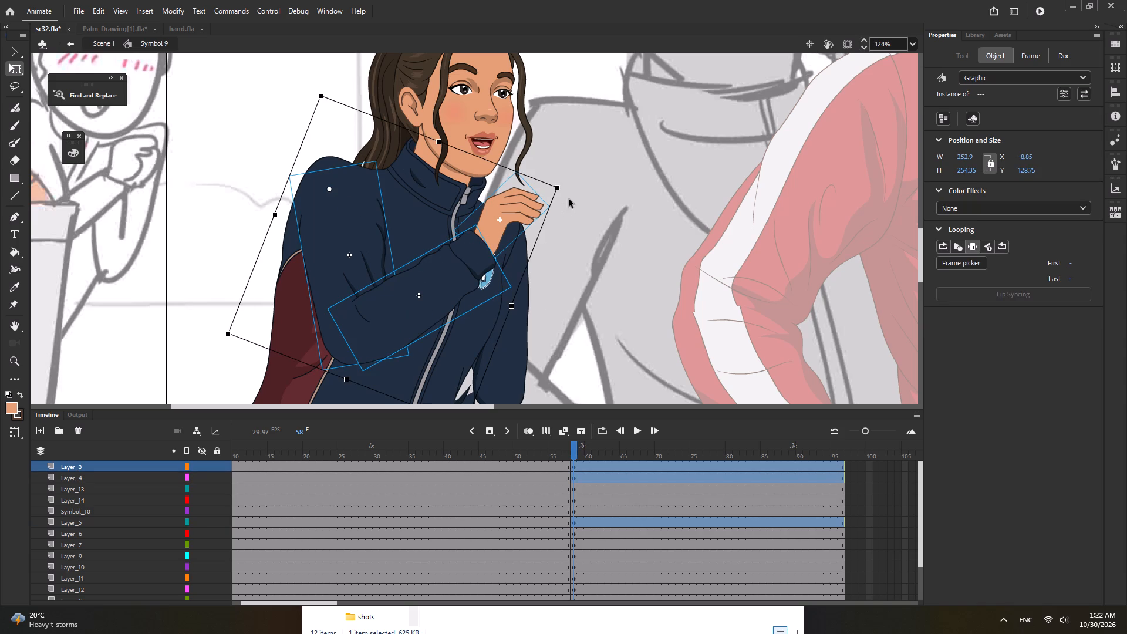
pyautogui.moveTo(563, 190); pyautogui.dragTo(548, 218)
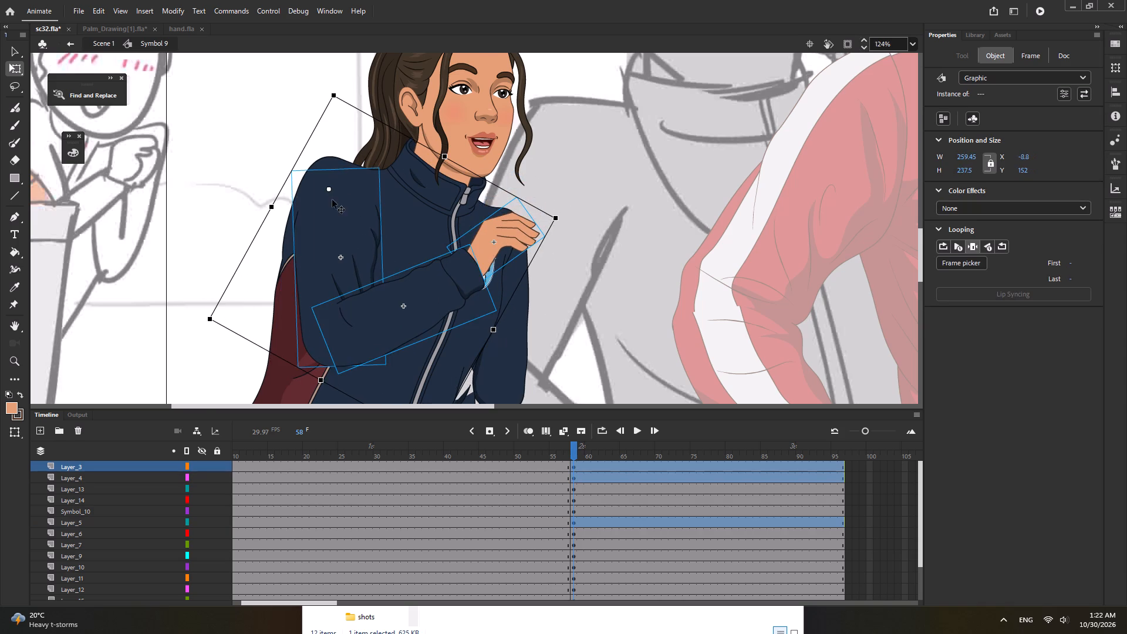
pyautogui.keyDown('ctrl'); pyautogui.scroll(2, 309, 215); pyautogui.keyUp('ctrl')
pyautogui.moveTo(324, 221); pyautogui.dragTo(316, 224)
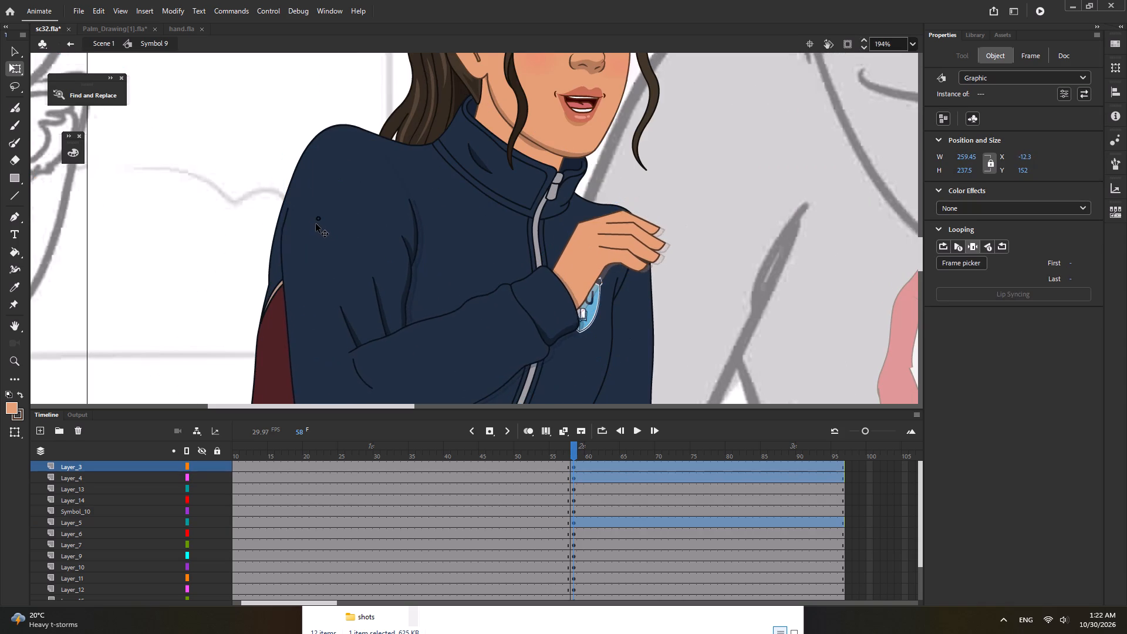
pyautogui.moveTo(316, 224); pyautogui.dragTo(315, 223)
# Reshape both edges of the upper sleeve inside Tween 3's group to blend with the shoulder, and return to Symbol 9.
pyautogui.doubleClick(368, 197)
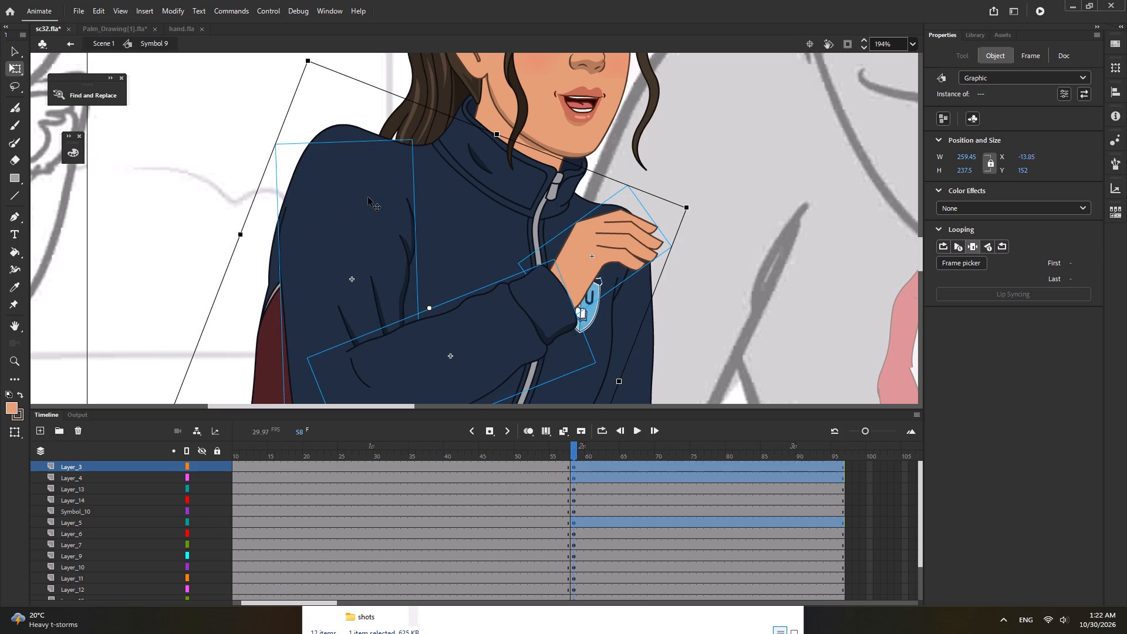
pyautogui.keyDown('ctrl'); pyautogui.scroll(4, 403, 198); pyautogui.keyUp('ctrl')
pyautogui.doubleClick(416, 203)
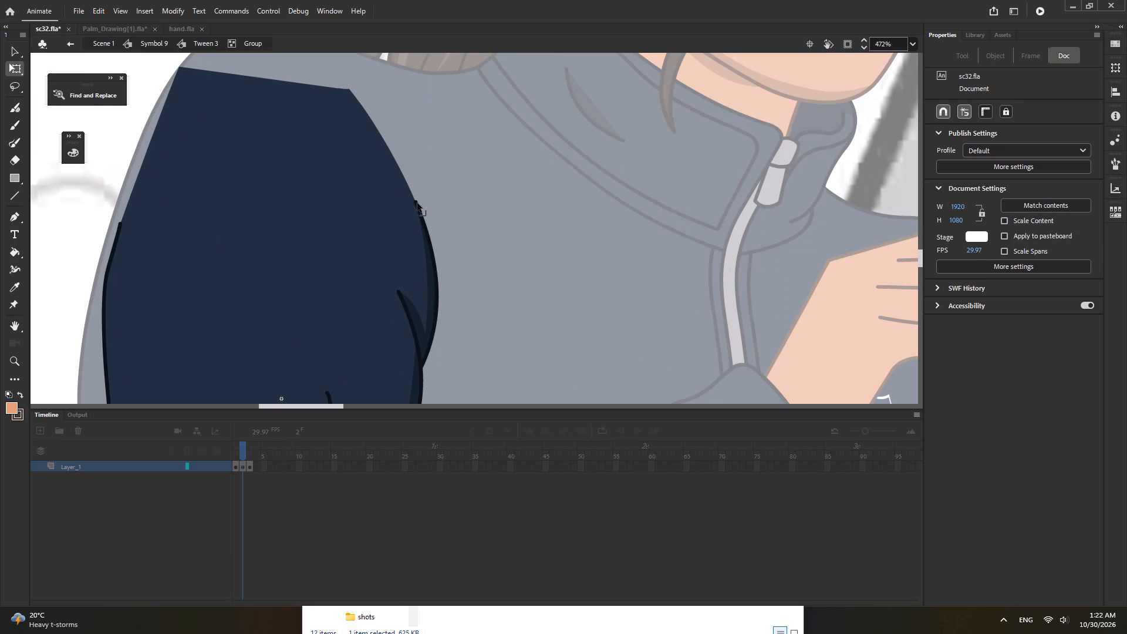
pyautogui.moveTo(417, 203); pyautogui.dragTo(408, 172)
pyautogui.moveTo(105, 288); pyautogui.dragTo(106, 288)
pyautogui.moveTo(106, 288); pyautogui.dragTo(114, 289)
pyautogui.moveTo(119, 253); pyautogui.dragTo(114, 255)
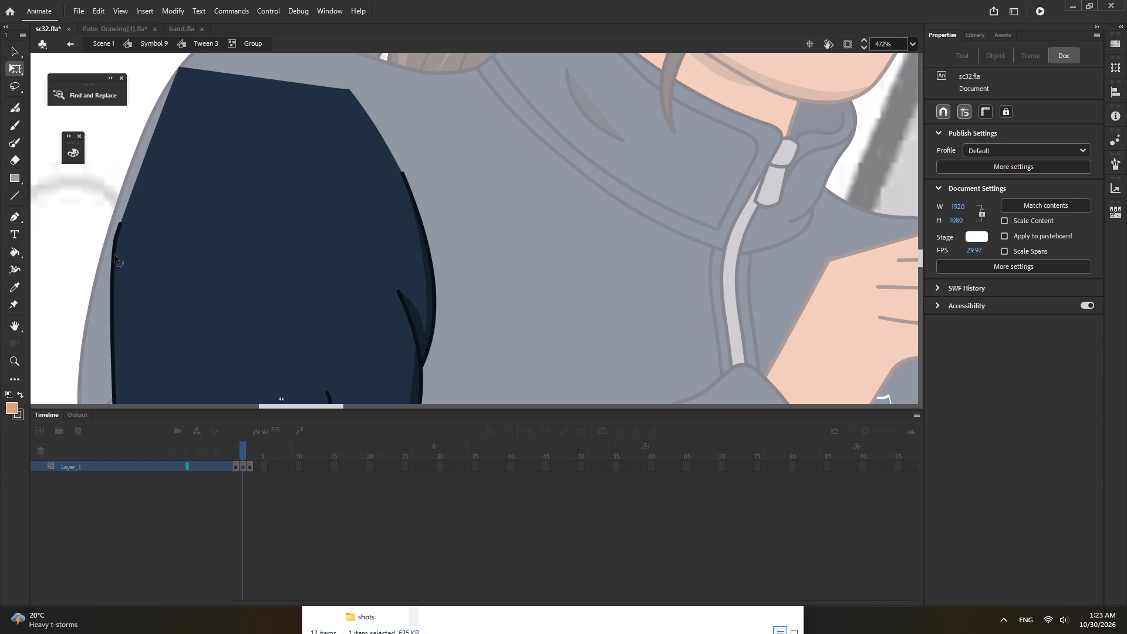
pyautogui.moveTo(114, 255); pyautogui.dragTo(114, 258)
pyautogui.keyDown('ctrl'); pyautogui.scroll(-9, 135, 220); pyautogui.keyUp('ctrl')
pyautogui.doubleClick(109, 225)
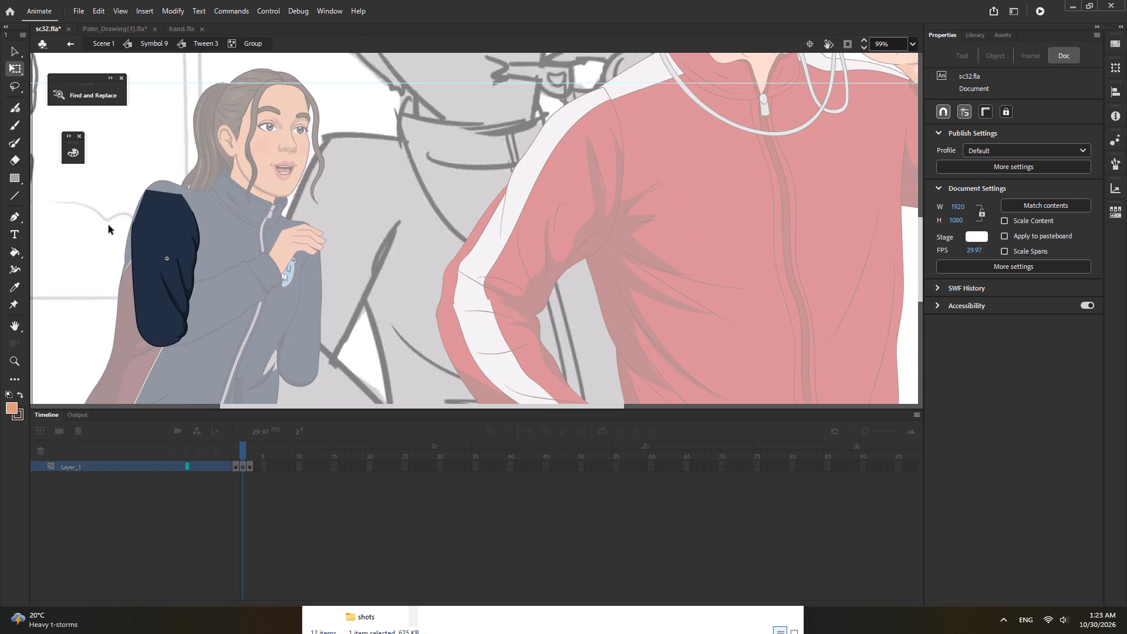
pyautogui.doubleClick(268, 231)
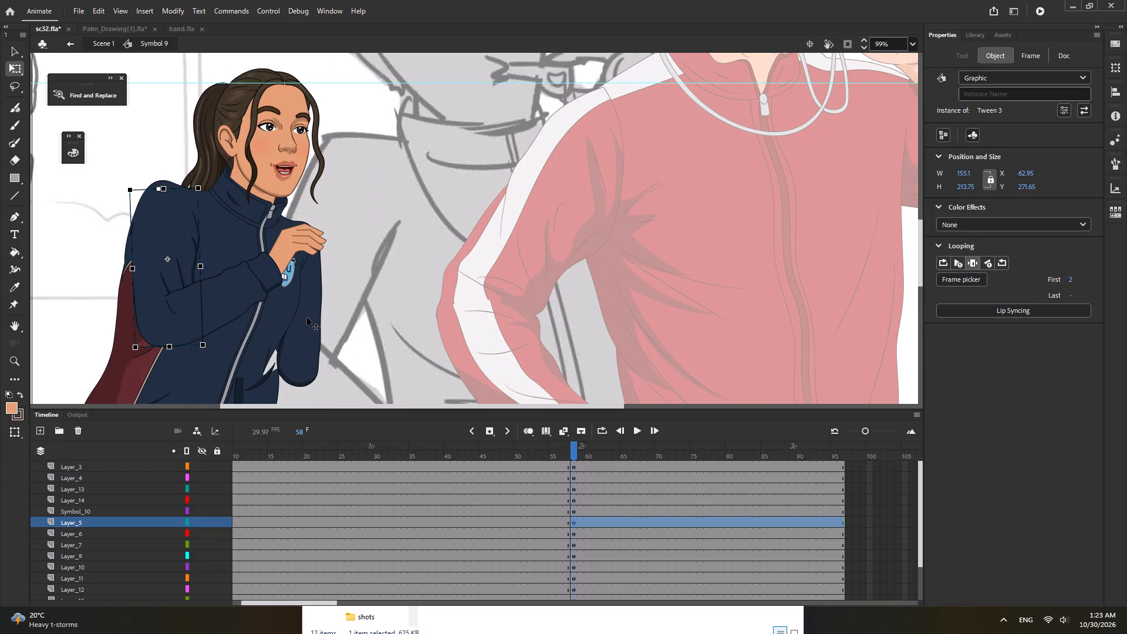
# Rotate the other arm's forearm, Tween 11 on Layer_13, about its elbow so it lies across her waist.
pyautogui.click(265, 390)
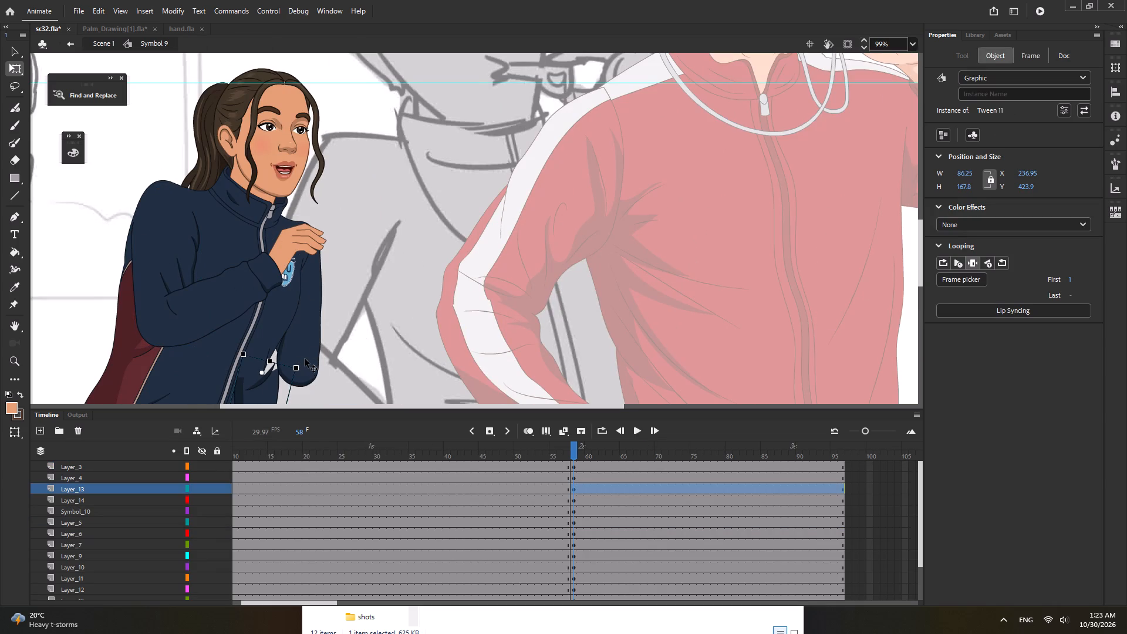
pyautogui.moveTo(306, 360); pyautogui.dragTo(293, 413)
pyautogui.hotkey('ctrl', 'z')
pyautogui.keyDown('ctrl'); pyautogui.scroll(-2, 387, 241); pyautogui.keyUp('ctrl')
pyautogui.click(306, 370)
pyautogui.moveTo(314, 398); pyautogui.dragTo(252, 300)
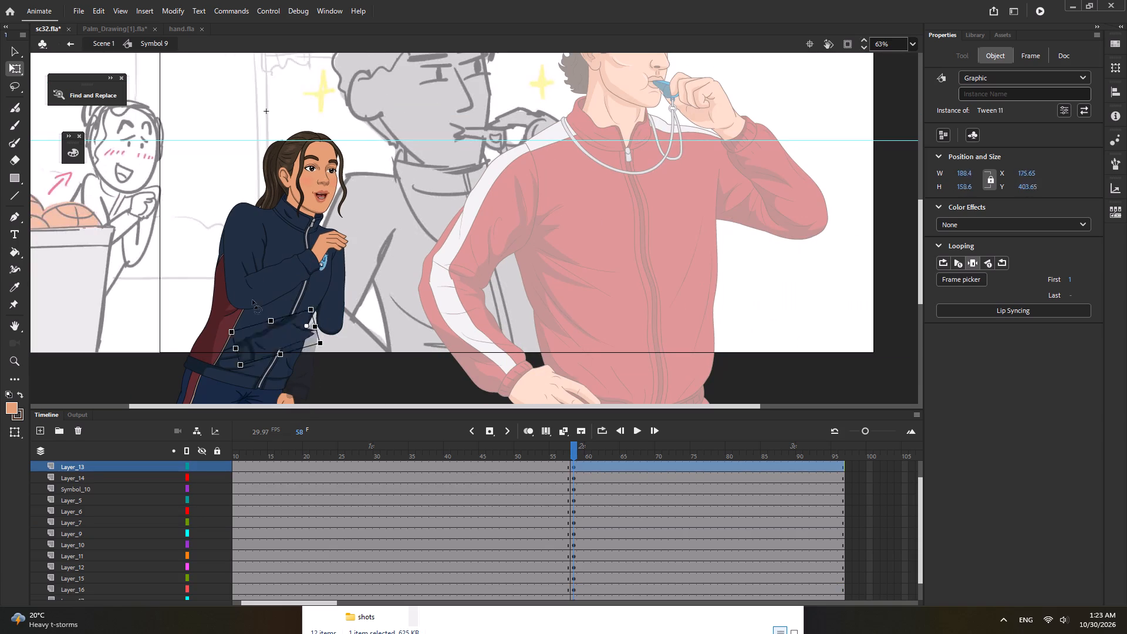
# Rotate the Tween 11 forearm upright in front of her chest and seat its lower end on the upper arm's elbow.
pyautogui.moveTo(252, 300); pyautogui.dragTo(283, 245)
pyautogui.keyDown('ctrl'); pyautogui.scroll(5, 309, 303); pyautogui.keyUp('ctrl')
pyautogui.moveTo(292, 319); pyautogui.dragTo(309, 317)
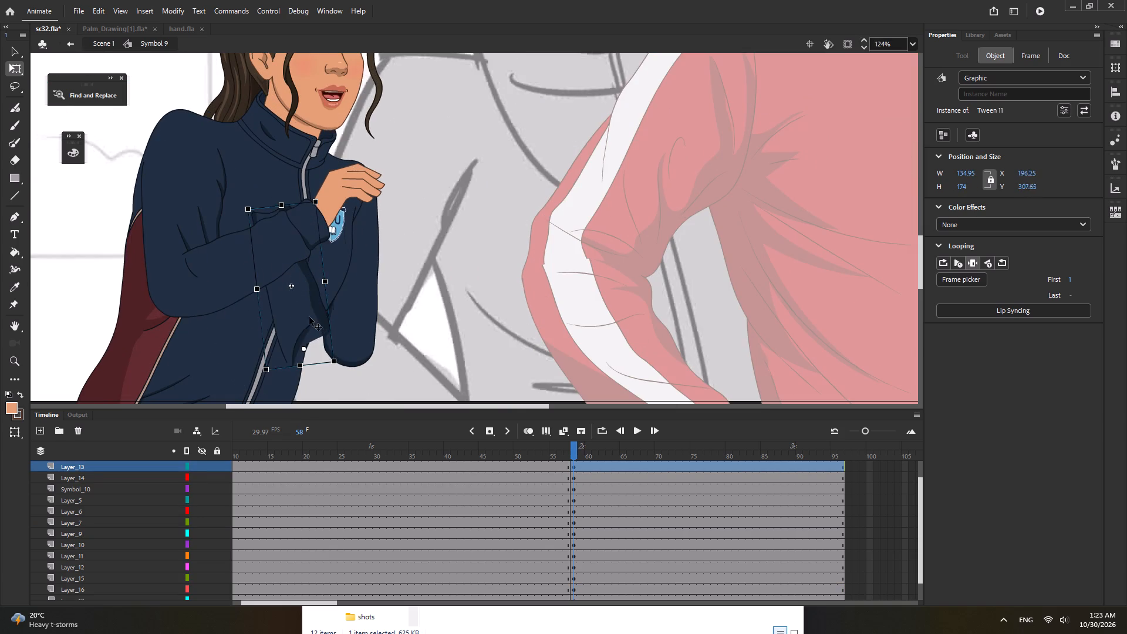
pyautogui.moveTo(309, 317); pyautogui.dragTo(333, 309)
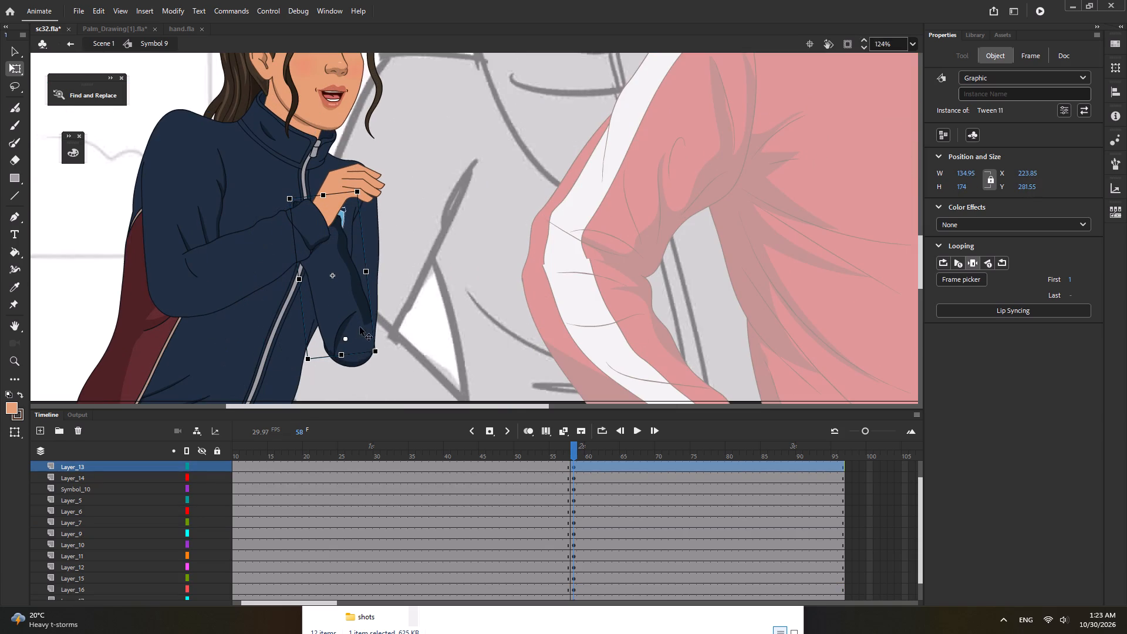
# Rotate the upper arm Tween 6 on Layer_8 slightly away from her body about the shoulder.
pyautogui.click(365, 356)
pyautogui.click(361, 365)
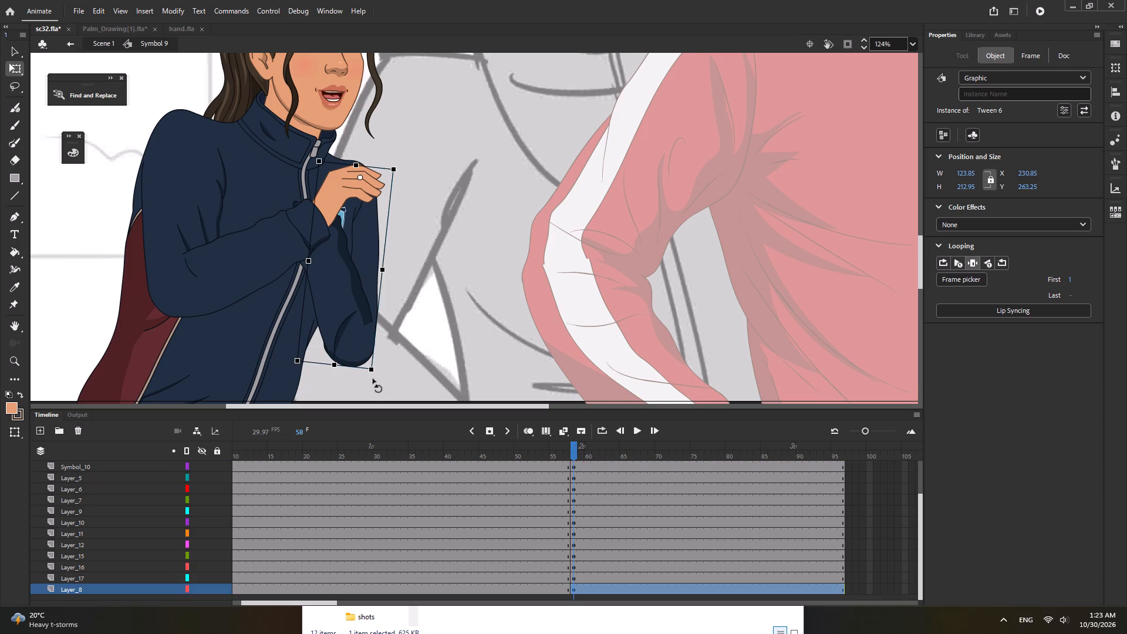
pyautogui.moveTo(373, 379); pyautogui.dragTo(395, 379)
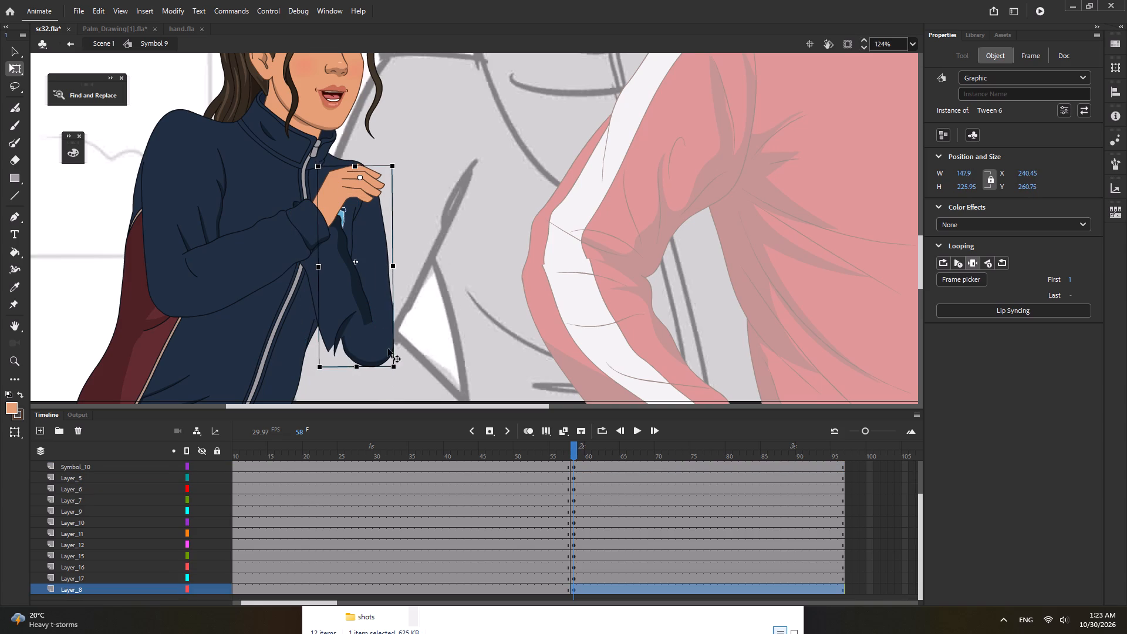
# Move the Tween 11 forearm back onto the shifted elbow and shorten it from the cuff end.
pyautogui.click(367, 325)
pyautogui.moveTo(338, 305); pyautogui.dragTo(355, 302)
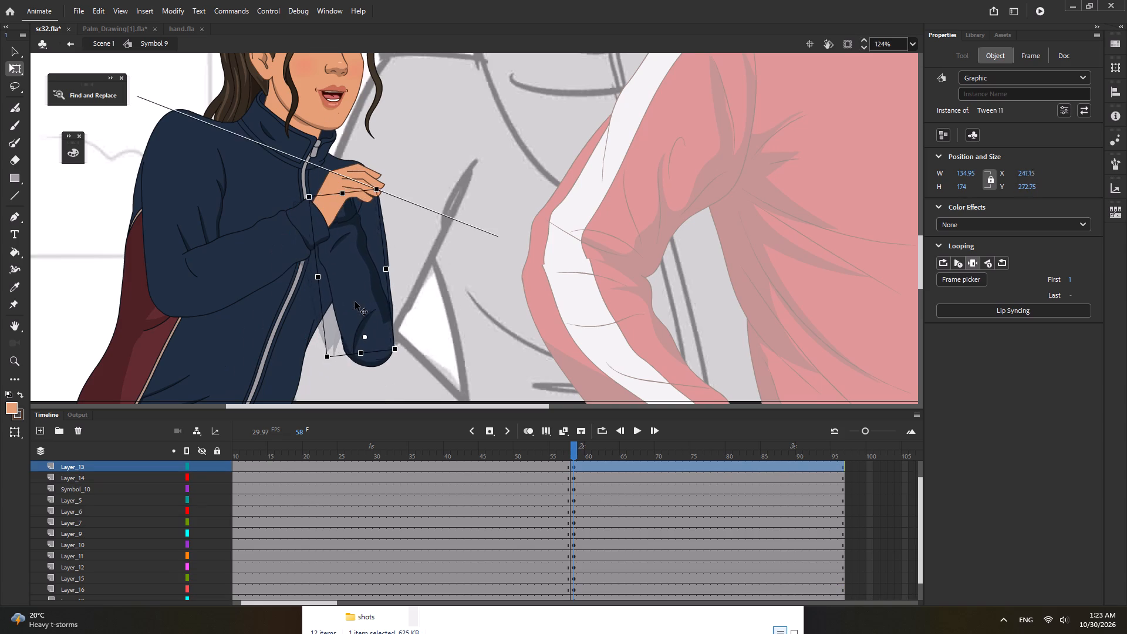
pyautogui.moveTo(355, 302); pyautogui.dragTo(354, 299)
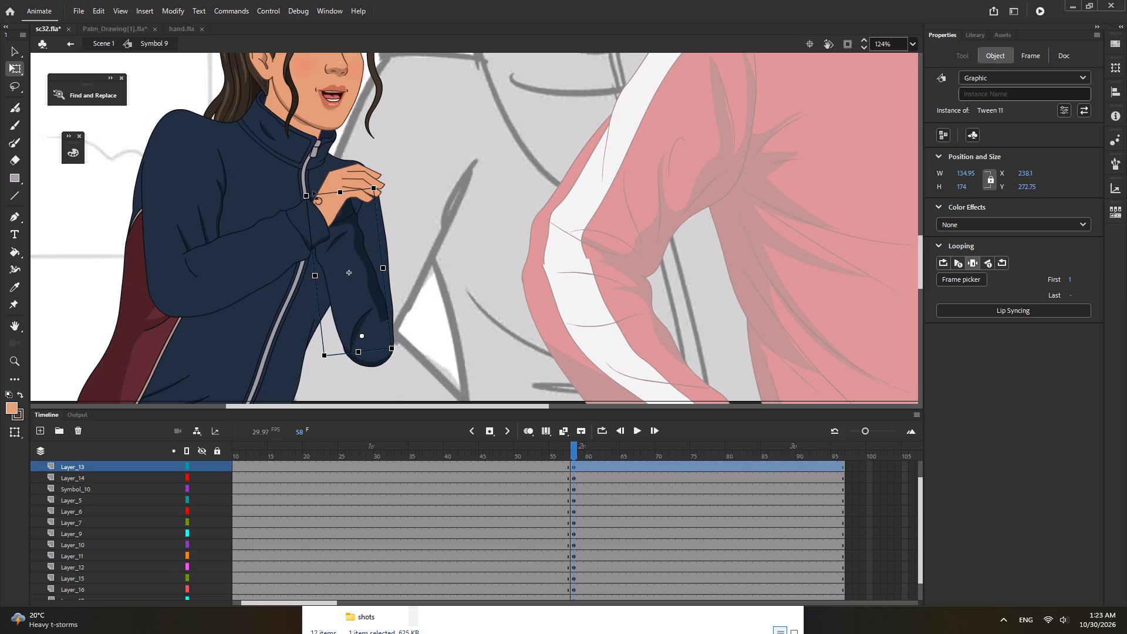
pyautogui.moveTo(342, 190); pyautogui.dragTo(356, 216)
# Enter Tween 11, add a keyframe at frame 2, and flip the sleeve group there horizontally.
pyautogui.doubleClick(356, 298)
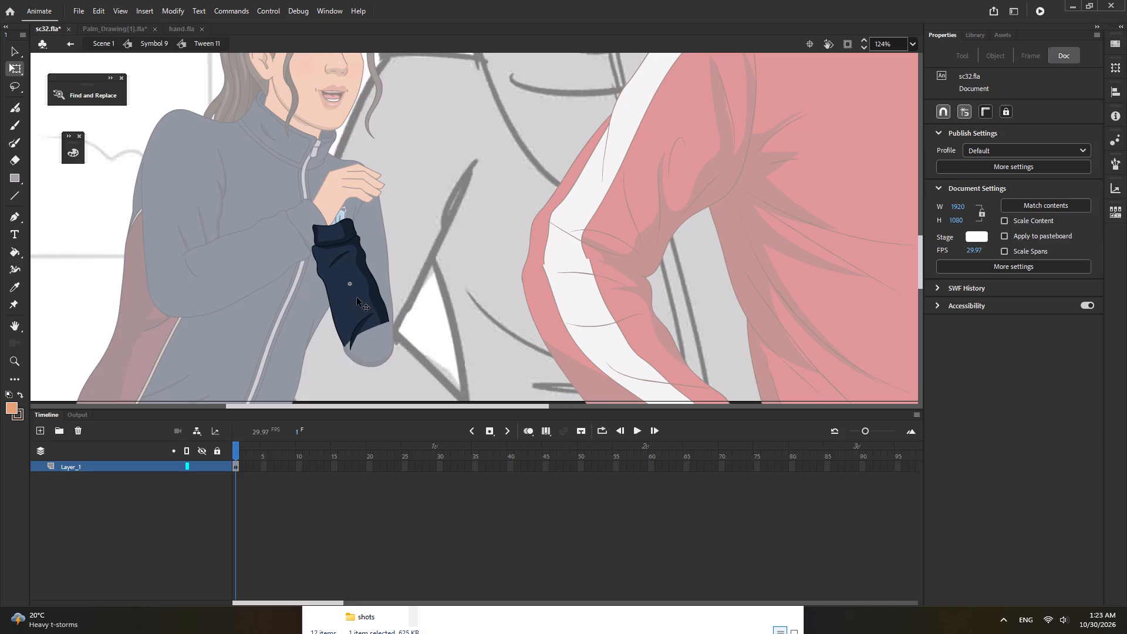
pyautogui.press('F5')
pyautogui.press('F6')
pyautogui.rightClick(359, 298)
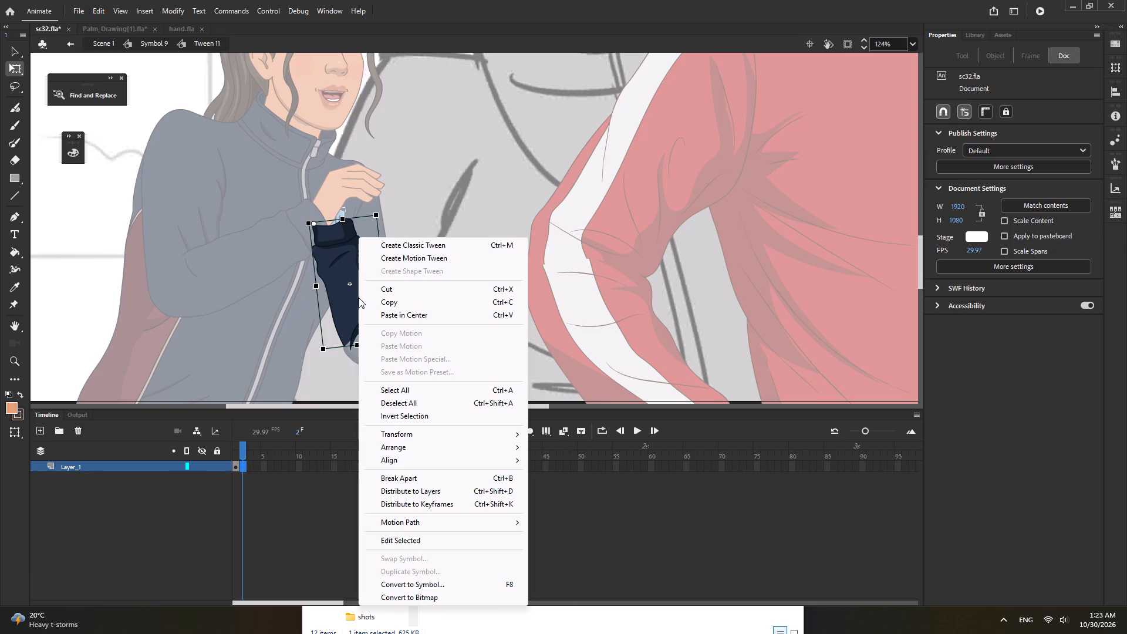
pyautogui.click(434, 437)
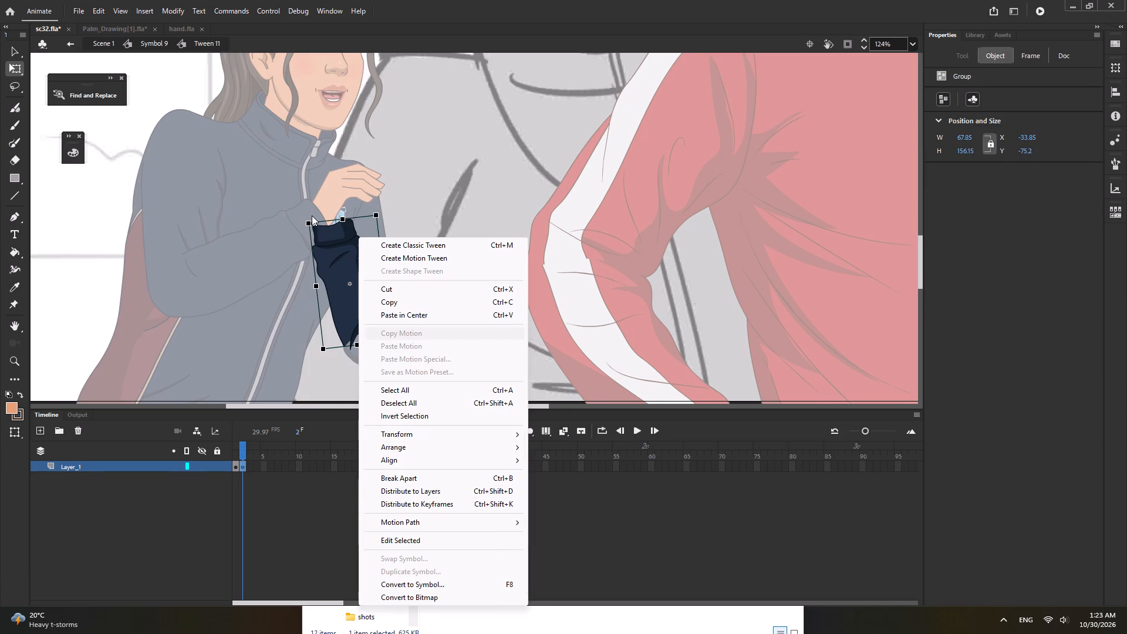
pyautogui.moveTo(313, 222); pyautogui.dragTo(362, 329)
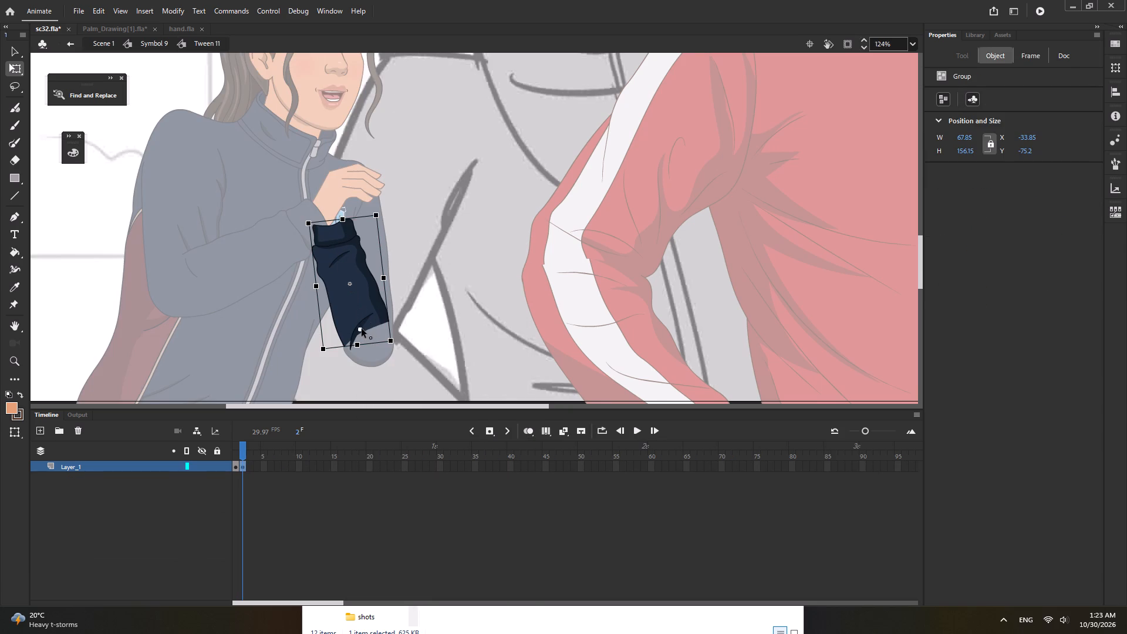
pyautogui.moveTo(362, 329); pyautogui.dragTo(364, 329)
pyautogui.rightClick(359, 306)
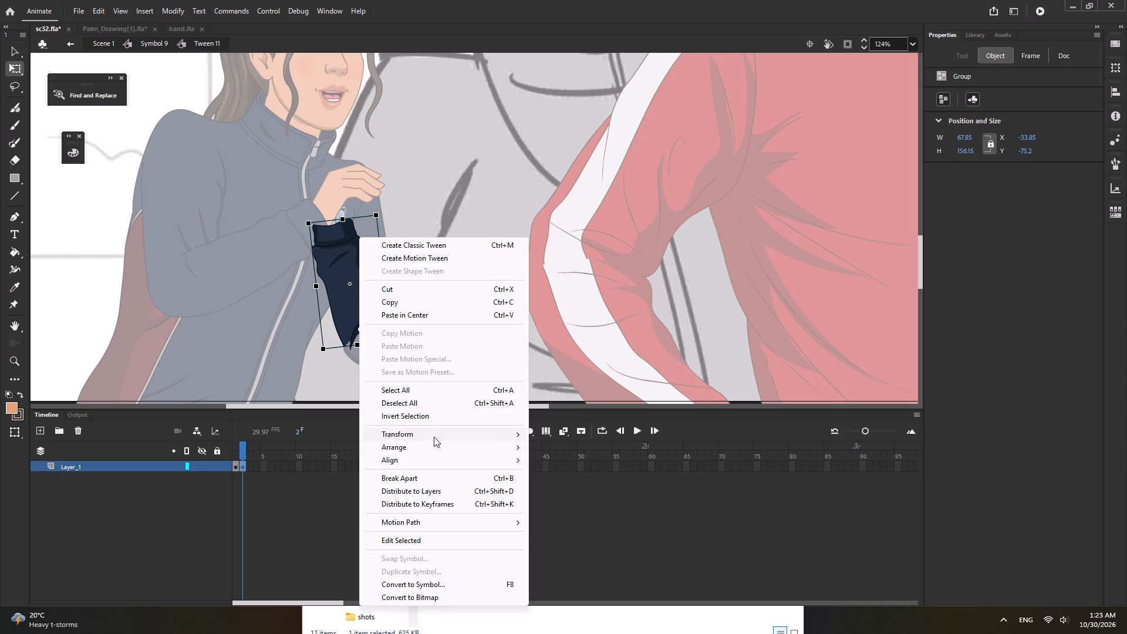
pyautogui.click(434, 437)
pyautogui.click(562, 560)
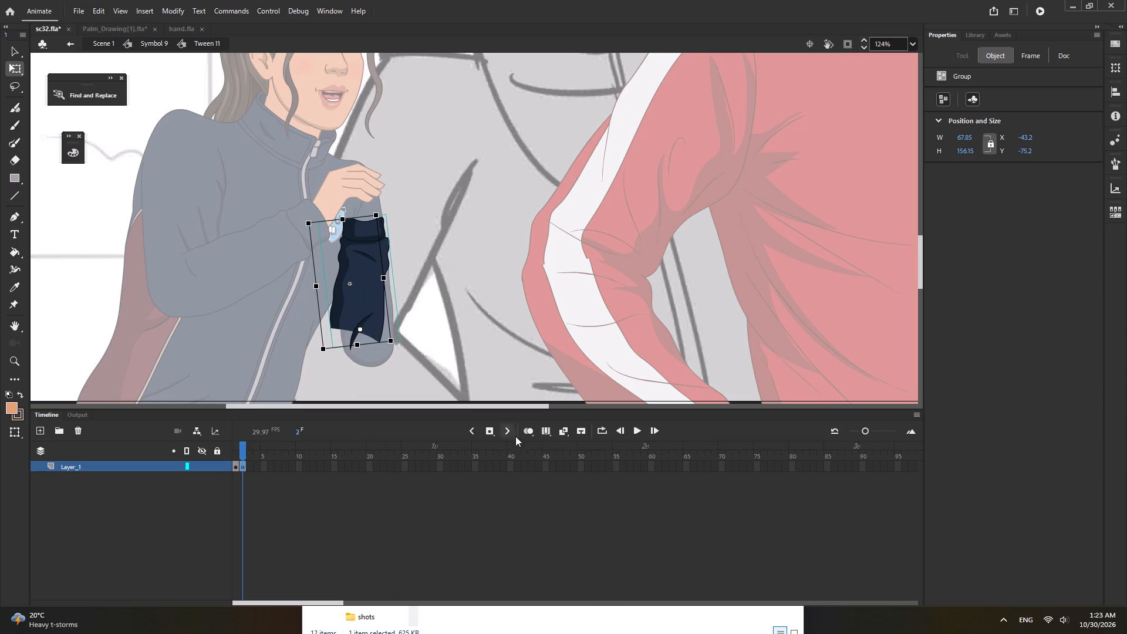
# Turn on onion skinning and rotate and shift the flipped sleeve to line up with the frame 1 sleeve.
pyautogui.click(531, 426)
pyautogui.moveTo(388, 213); pyautogui.dragTo(357, 204)
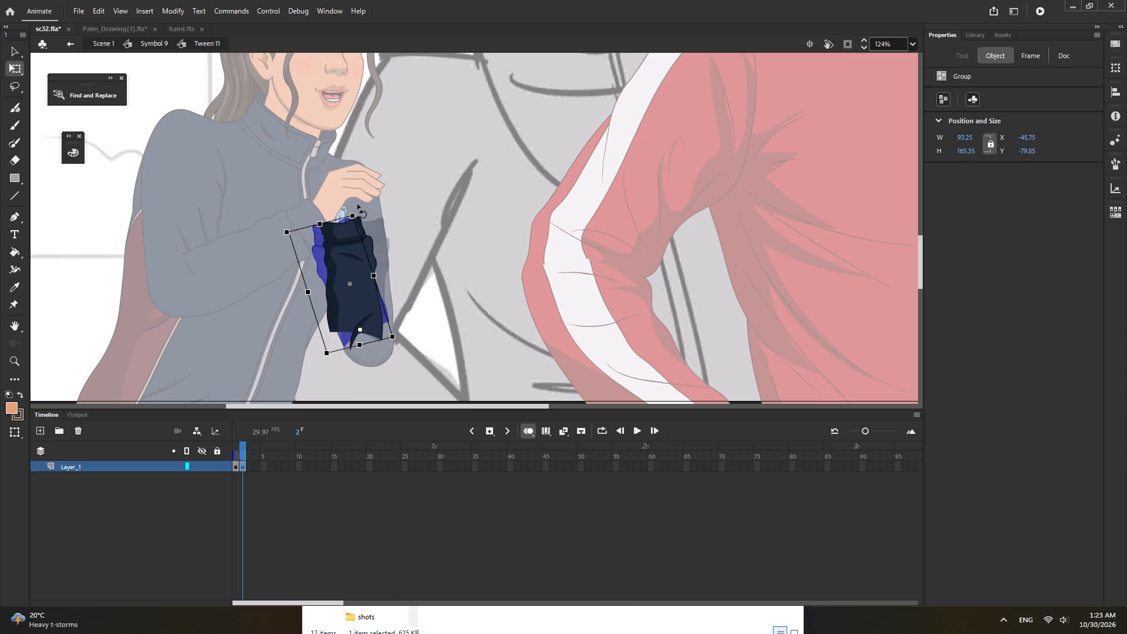
pyautogui.moveTo(357, 204); pyautogui.dragTo(354, 205)
pyautogui.keyDown('ctrl'); pyautogui.scroll(3, 355, 329); pyautogui.keyUp('ctrl')
pyautogui.moveTo(349, 302); pyautogui.dragTo(364, 306)
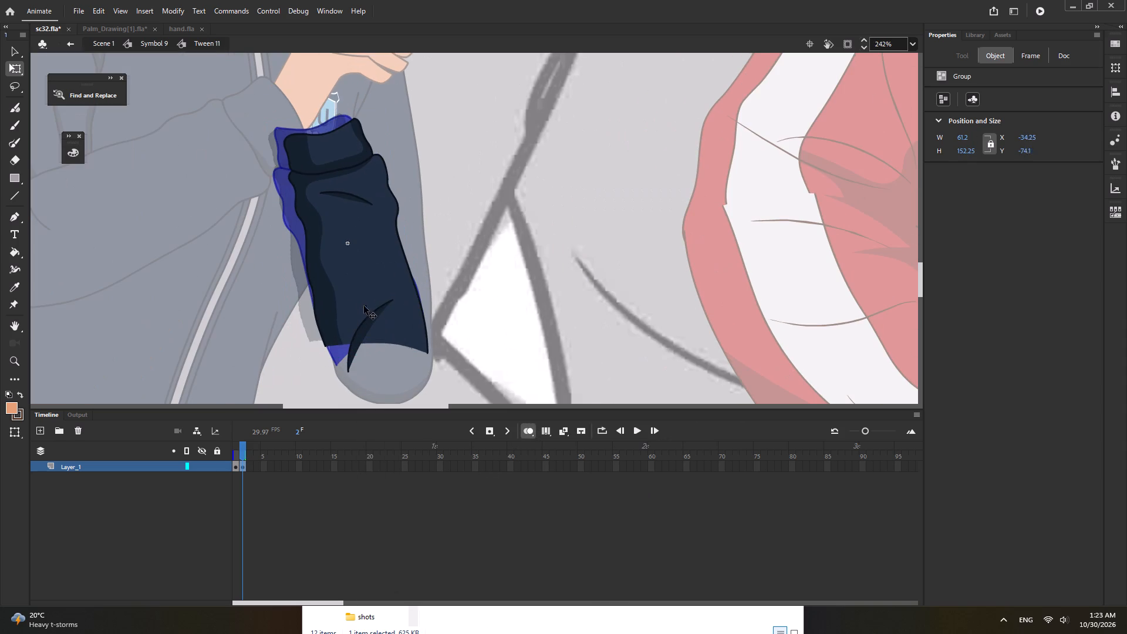
pyautogui.moveTo(364, 306); pyautogui.dragTo(358, 302)
# Delete the small fold group at the elbow end of the flipped sleeve.
pyautogui.doubleClick(354, 336)
pyautogui.doubleClick(377, 357)
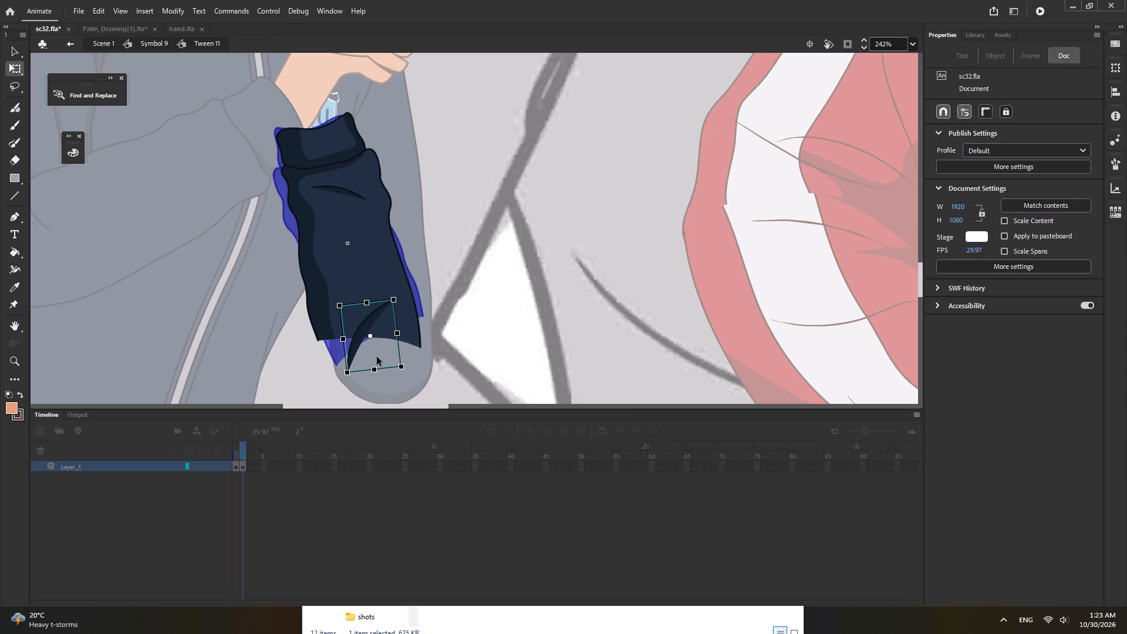
pyautogui.press('Delete')
# Inside the sleeve's nested group, extend the shaded inner edge, its outline and fill down to the elbow's curve.
pyautogui.doubleClick(320, 338)
pyautogui.scroll(3, 320, 354)
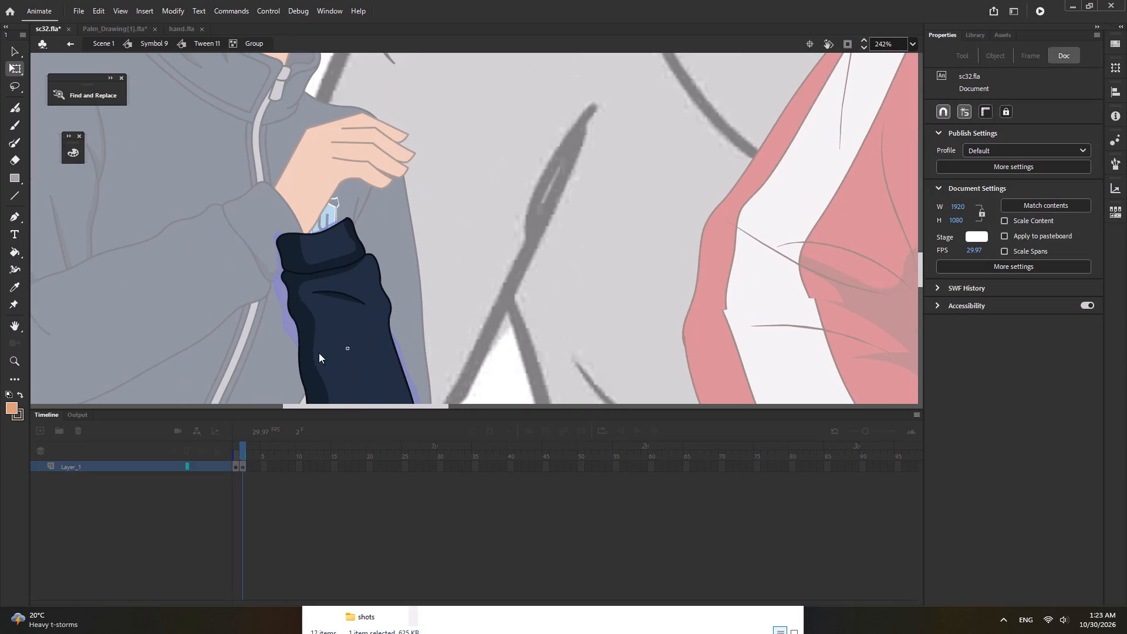
pyautogui.scroll(-6, 325, 254)
pyautogui.scroll(2, 357, 261)
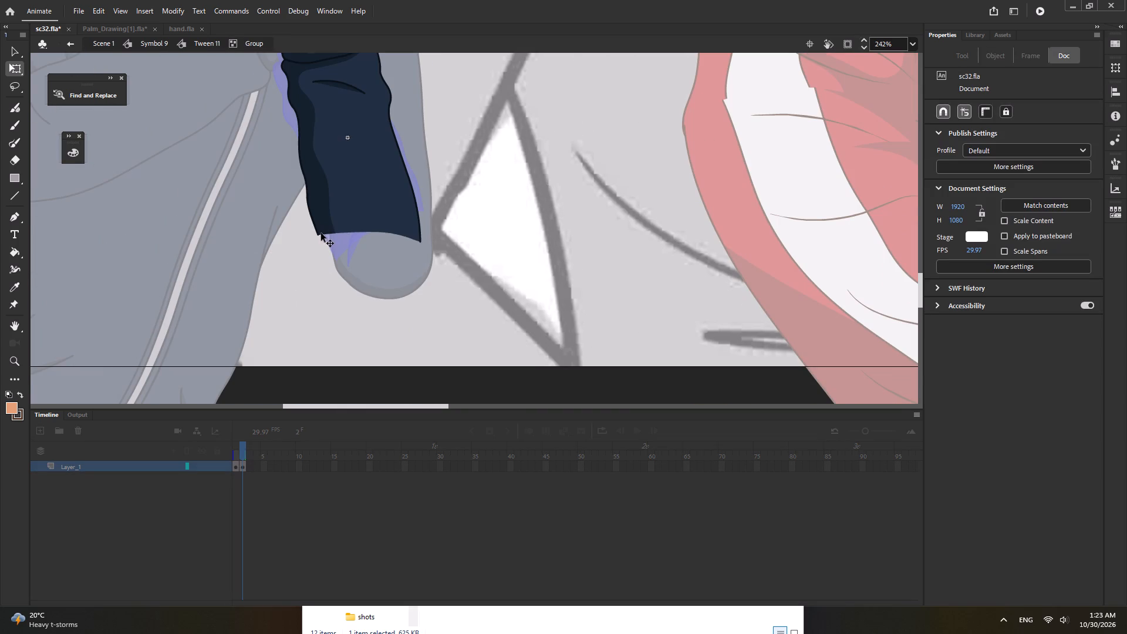
pyautogui.doubleClick(318, 235)
pyautogui.moveTo(319, 235); pyautogui.dragTo(338, 280)
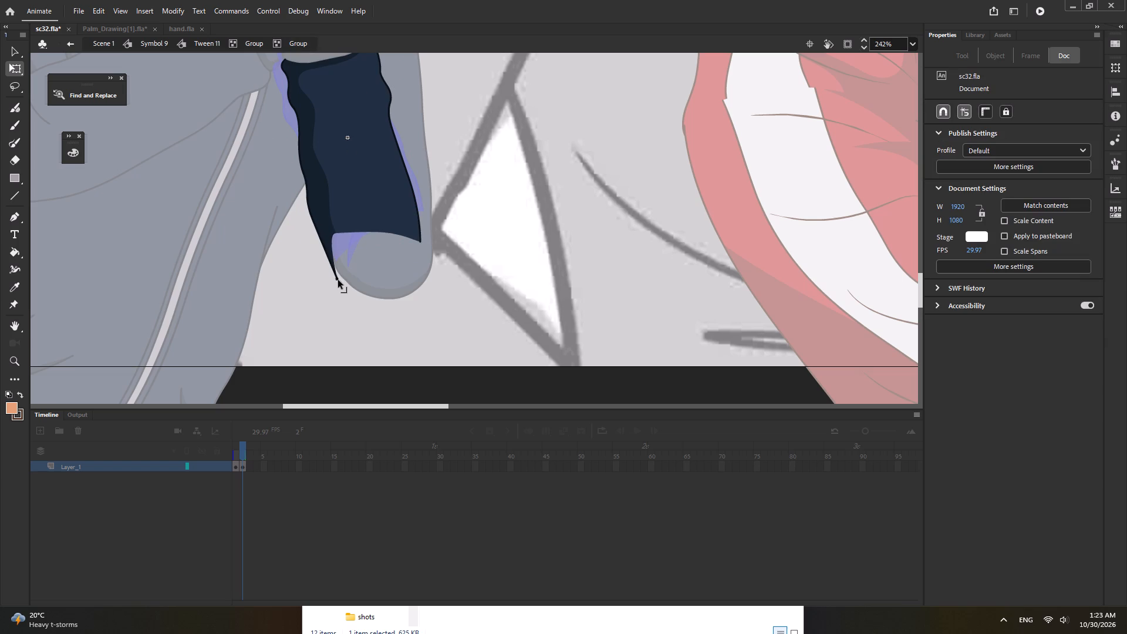
pyautogui.moveTo(338, 280); pyautogui.dragTo(338, 269)
pyautogui.moveTo(336, 232); pyautogui.dragTo(345, 267)
pyautogui.moveTo(345, 267); pyautogui.dragTo(345, 263)
pyautogui.moveTo(334, 252); pyautogui.dragTo(340, 267)
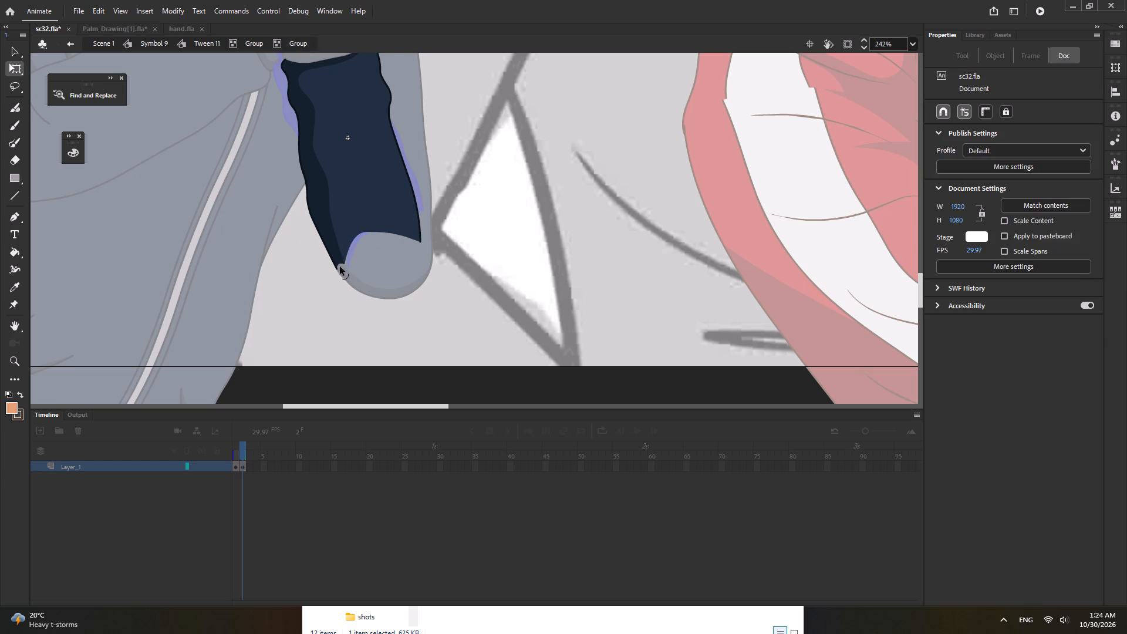
pyautogui.moveTo(340, 267); pyautogui.dragTo(339, 269)
pyautogui.moveTo(325, 248); pyautogui.dragTo(333, 281)
pyautogui.moveTo(333, 281); pyautogui.dragTo(333, 272)
# Pull the sleeve's concave bottom edge downward so the fill covers more of the elbow.
pyautogui.keyDown('ctrl'); pyautogui.scroll(4, 335, 269); pyautogui.keyUp('ctrl')
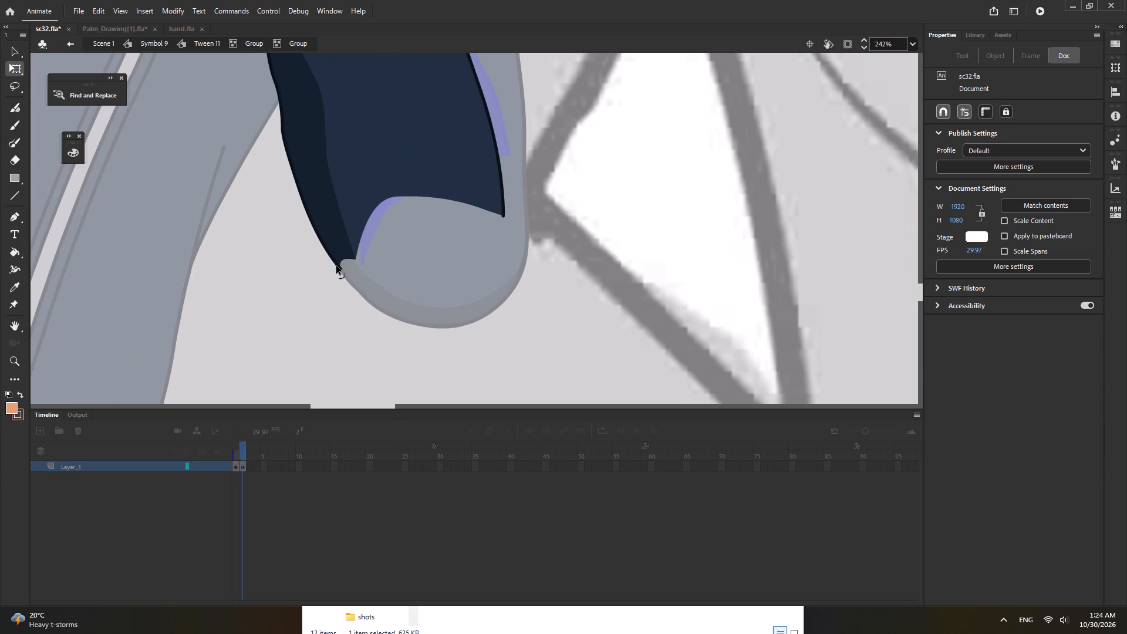
pyautogui.keyDown('ctrl'); pyautogui.scroll(-5, 238, 98); pyautogui.keyUp('ctrl')
pyautogui.keyDown('ctrl'); pyautogui.scroll(3, 325, 156); pyautogui.keyUp('ctrl')
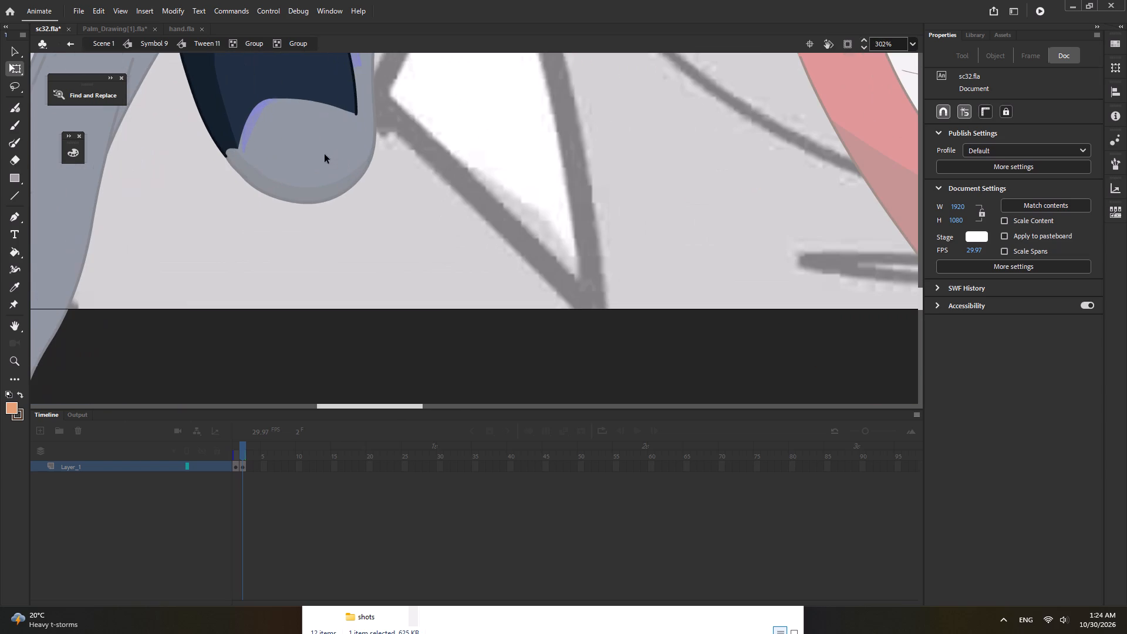
pyautogui.moveTo(269, 98); pyautogui.dragTo(287, 132)
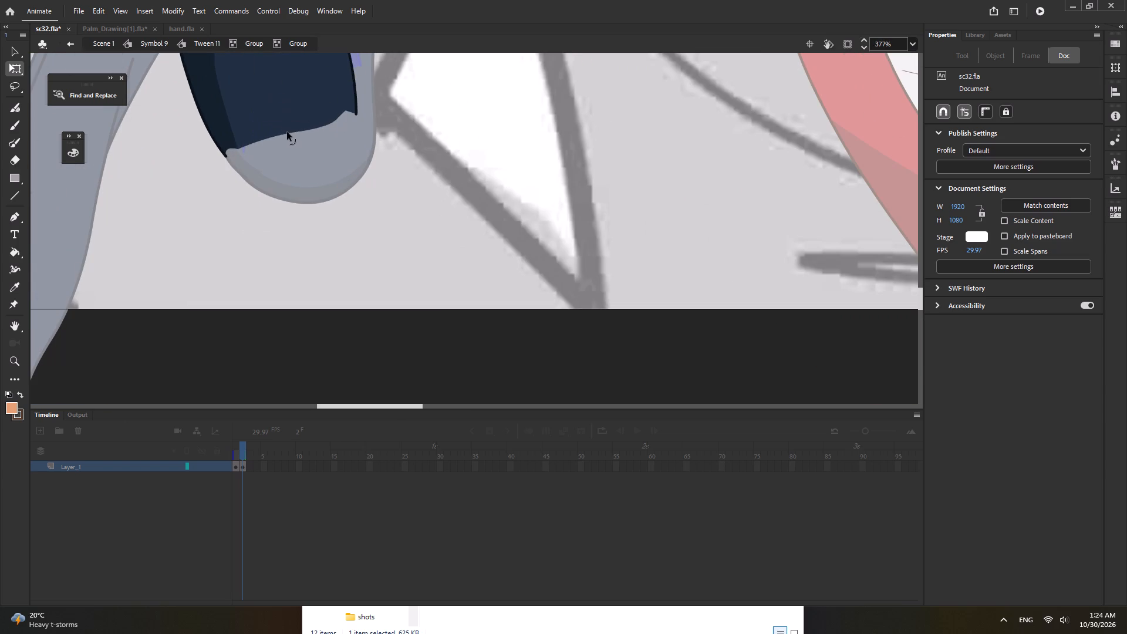
pyautogui.moveTo(287, 132); pyautogui.dragTo(287, 130)
pyautogui.keyDown('ctrl'); pyautogui.scroll(-6, 341, 173); pyautogui.keyUp('ctrl')
pyautogui.keyDown('ctrl'); pyautogui.scroll(4, 347, 138); pyautogui.keyUp('ctrl')
# Round the sleeve's outer bottom corner, delete the leftover outline end there, and return to Symbol 9.
pyautogui.moveTo(352, 168); pyautogui.dragTo(349, 150)
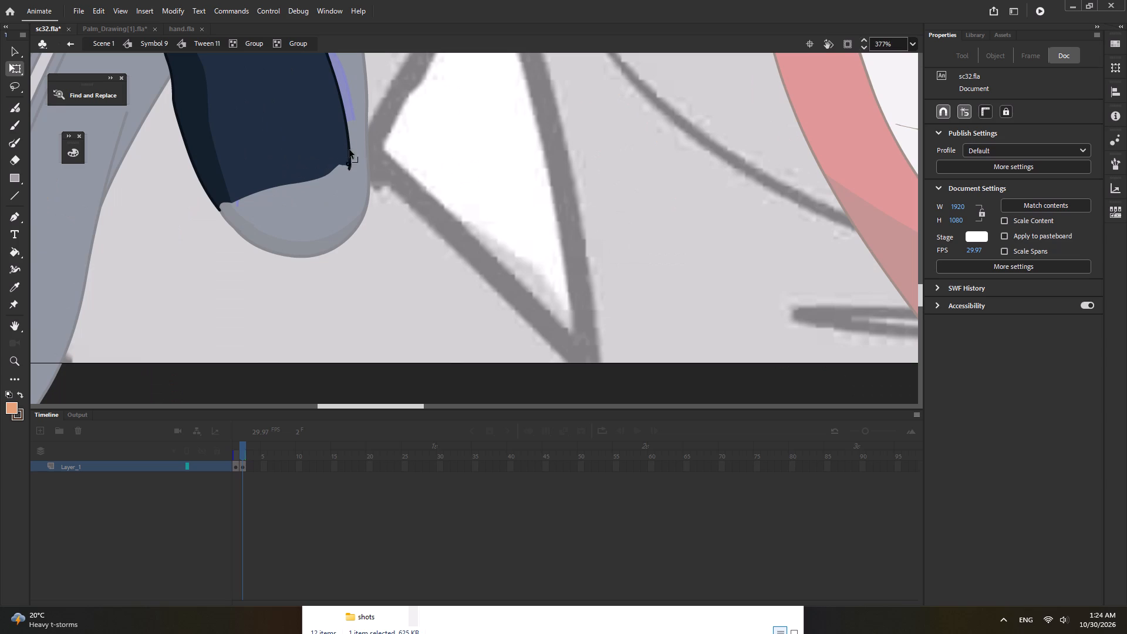
pyautogui.moveTo(349, 150); pyautogui.dragTo(355, 130)
pyautogui.click(349, 157)
pyautogui.press('Delete')
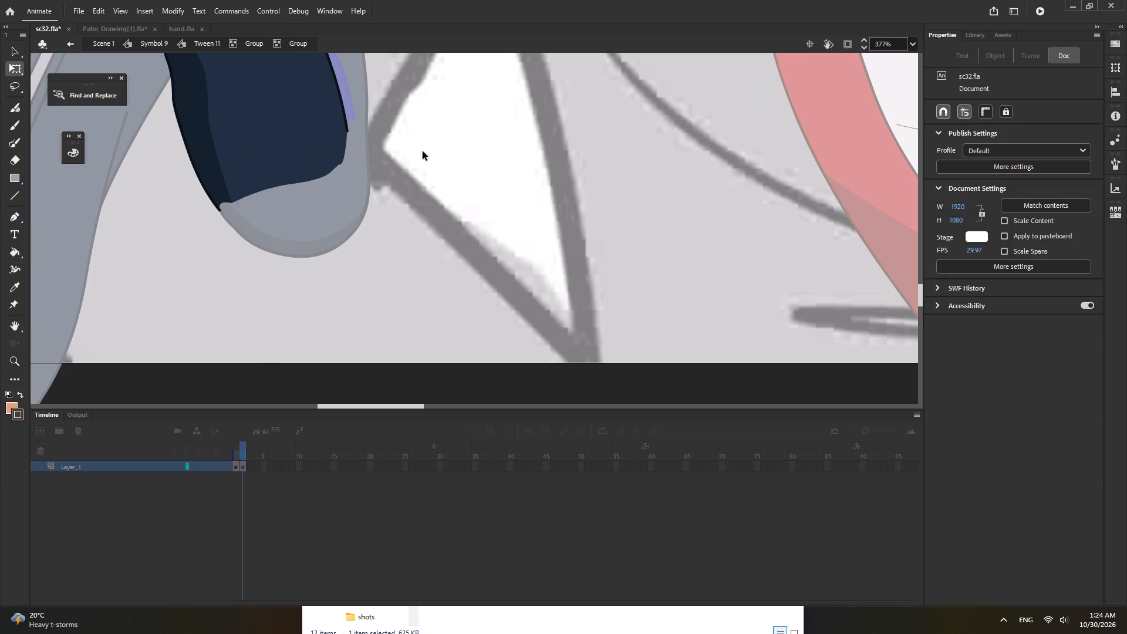
pyautogui.doubleClick(423, 151)
pyautogui.keyDown('ctrl'); pyautogui.scroll(-7, 414, 252); pyautogui.keyUp('ctrl')
pyautogui.keyDown('ctrl'); pyautogui.scroll(4, 340, 80); pyautogui.keyUp('ctrl')
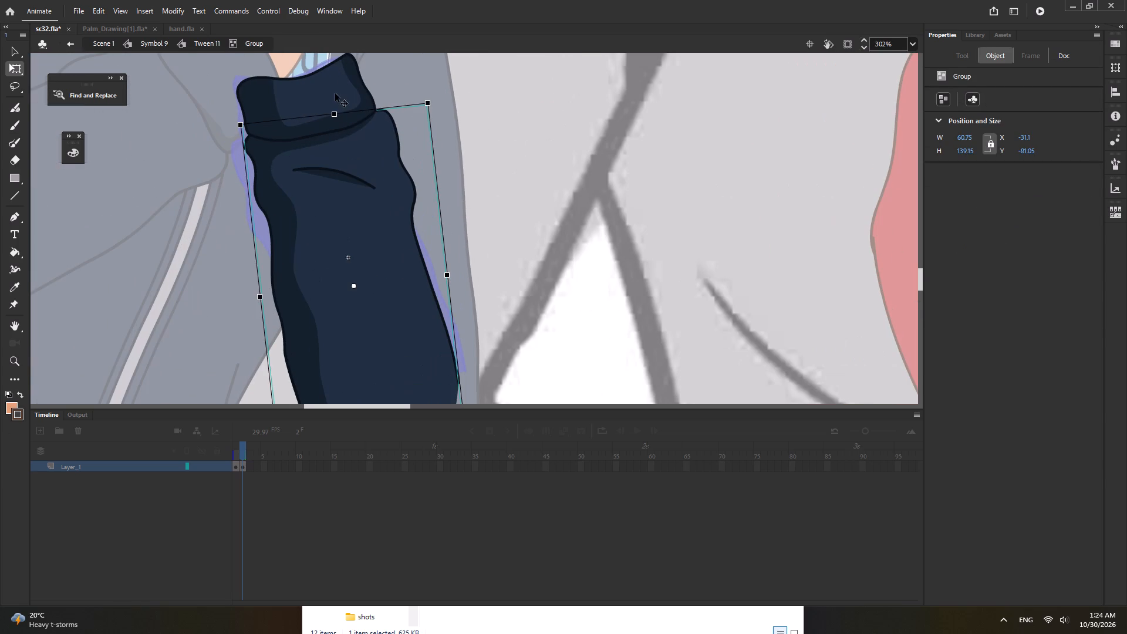
pyautogui.doubleClick(413, 96)
pyautogui.keyDown('ctrl'); pyautogui.scroll(-7, 436, 200); pyautogui.keyUp('ctrl')
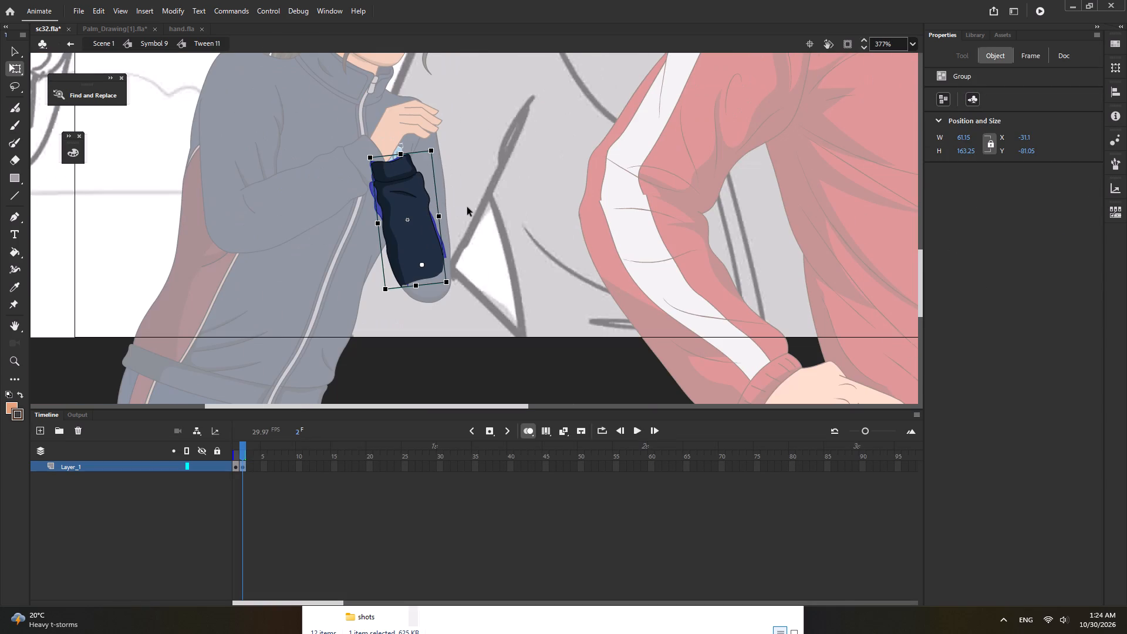
pyautogui.doubleClick(467, 207)
# Set the Tween 11 forearm instance to display frame 2.
pyautogui.click(944, 280)
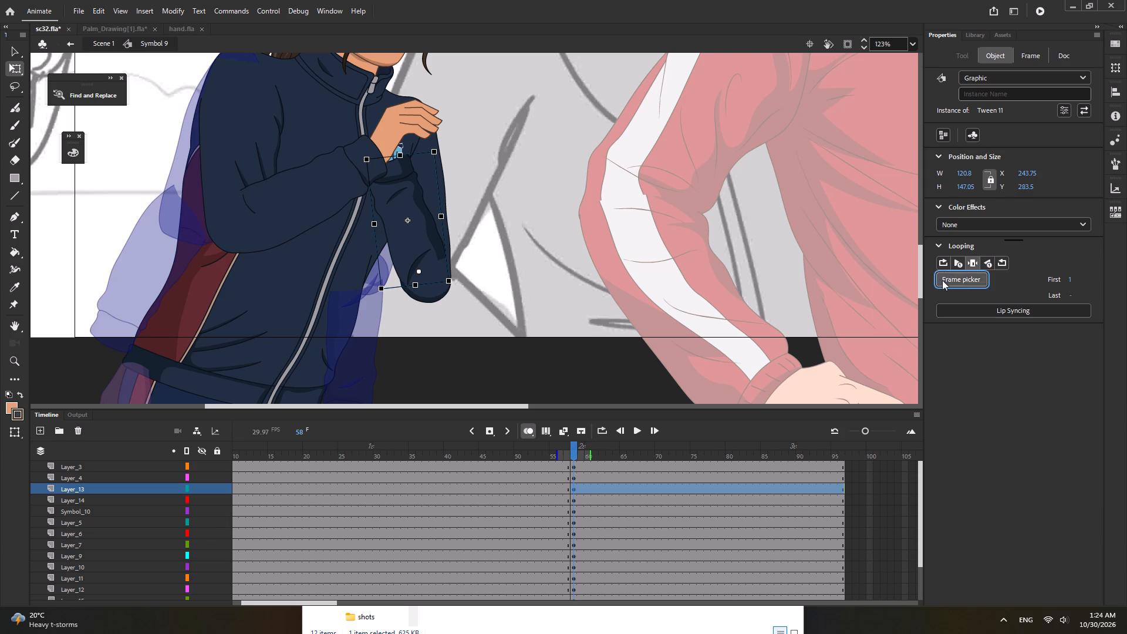
pyautogui.click(1030, 298)
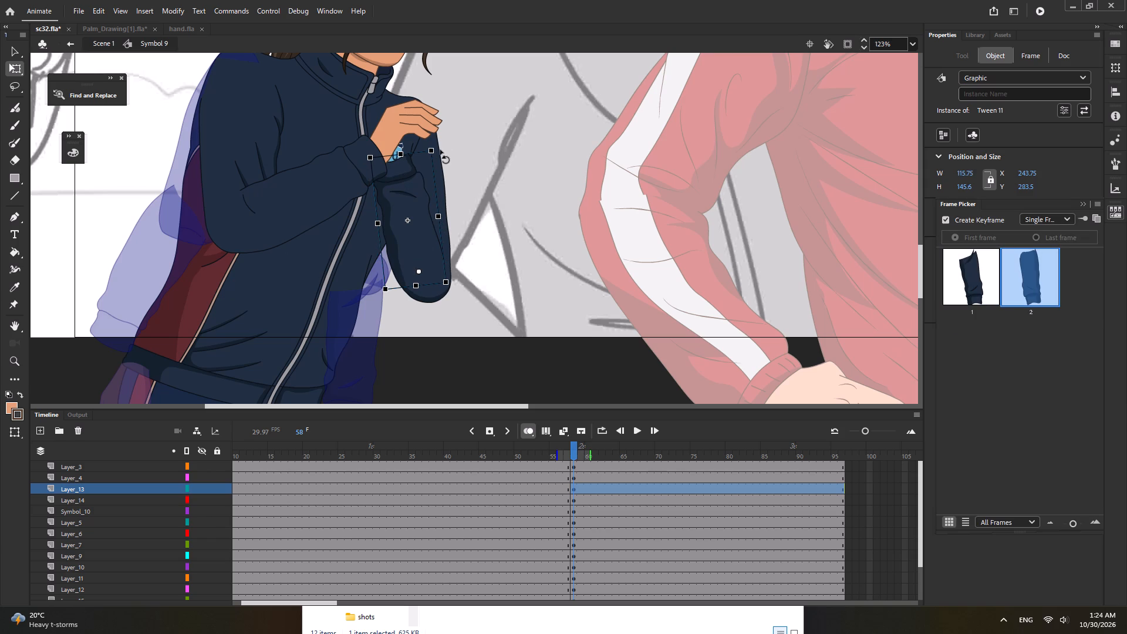
# Rotate the flipped forearm slightly outward about the elbow, shorten it a little, and nudge it into line with the upper arm.
pyautogui.moveTo(440, 150); pyautogui.dragTo(454, 154)
pyautogui.moveTo(414, 152); pyautogui.dragTo(421, 172)
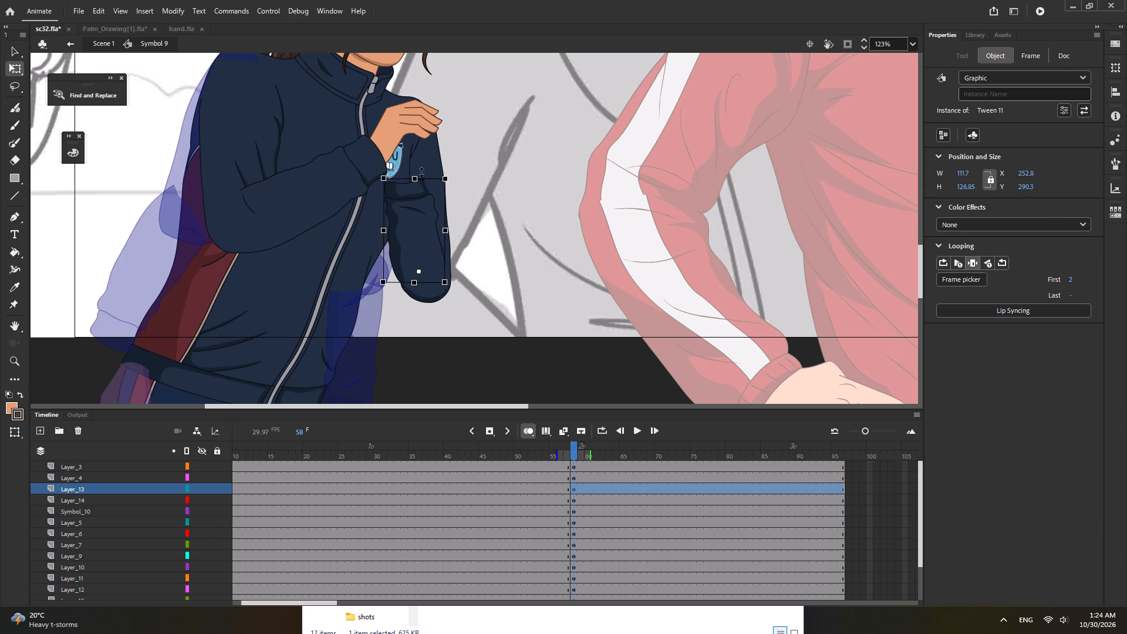
pyautogui.moveTo(421, 172); pyautogui.dragTo(419, 163)
pyautogui.keyDown('ctrl'); pyautogui.scroll(4, 432, 270); pyautogui.keyUp('ctrl')
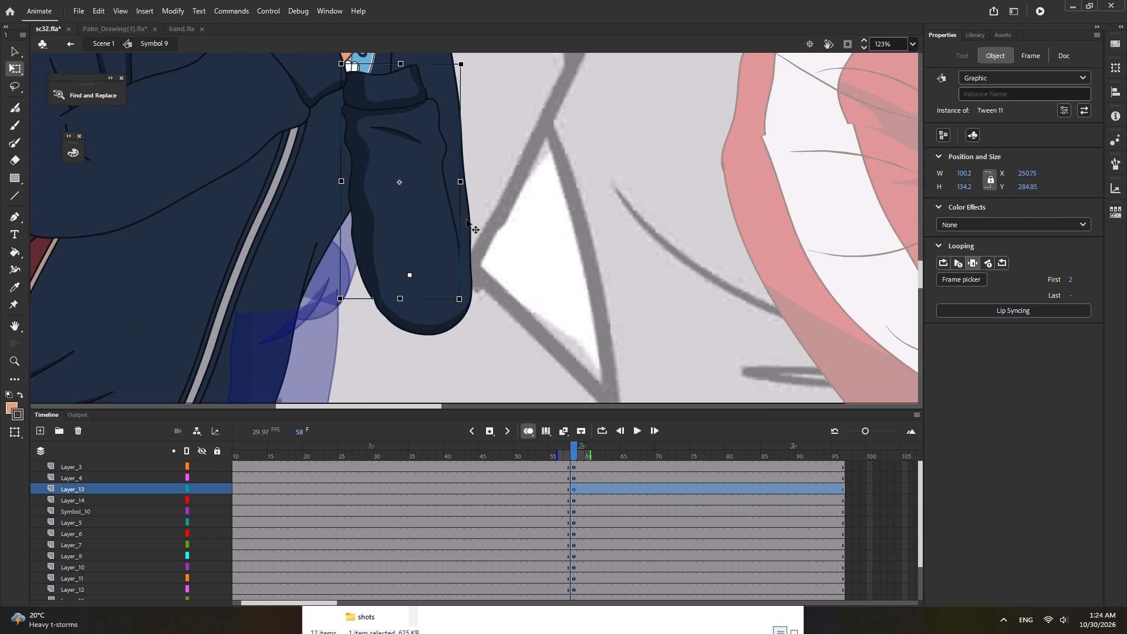
pyautogui.click(460, 227)
pyautogui.keyDown('ctrl'); pyautogui.scroll(3, 394, 291); pyautogui.keyUp('ctrl')
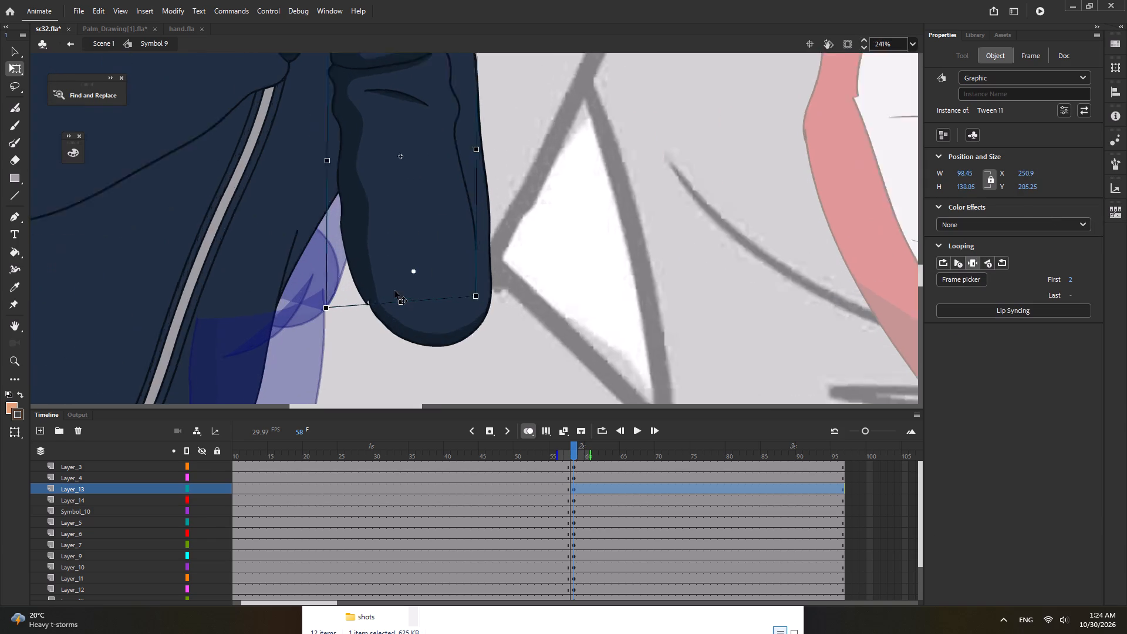
pyautogui.keyDown('ctrl'); pyautogui.scroll(1, 394, 291); pyautogui.keyUp('ctrl')
pyautogui.moveTo(393, 221); pyautogui.dragTo(400, 221)
# Set the lowered Tween 18 hand on Layer_14 to display frame 21.
pyautogui.keyDown('ctrl'); pyautogui.scroll(-8, 401, 225); pyautogui.keyUp('ctrl')
pyautogui.keyDown('ctrl'); pyautogui.scroll(-4, 549, 243); pyautogui.keyUp('ctrl')
pyautogui.click(403, 356)
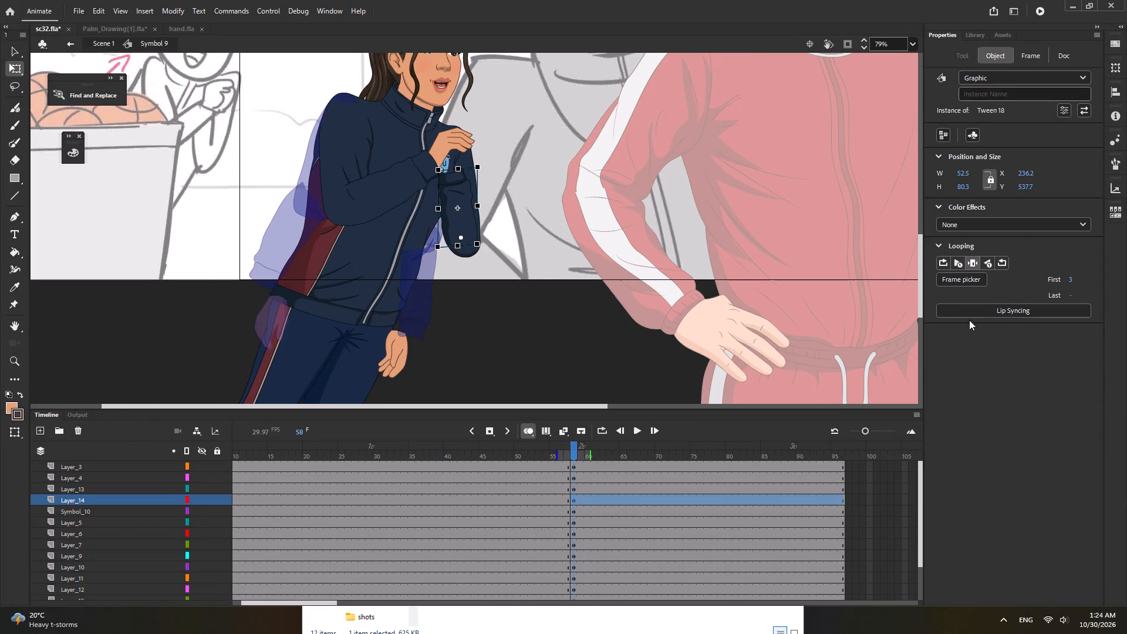
pyautogui.click(951, 279)
pyautogui.scroll(-5, 1085, 407)
pyautogui.middleClick(1085, 407)
pyautogui.scroll(-3, 1082, 415)
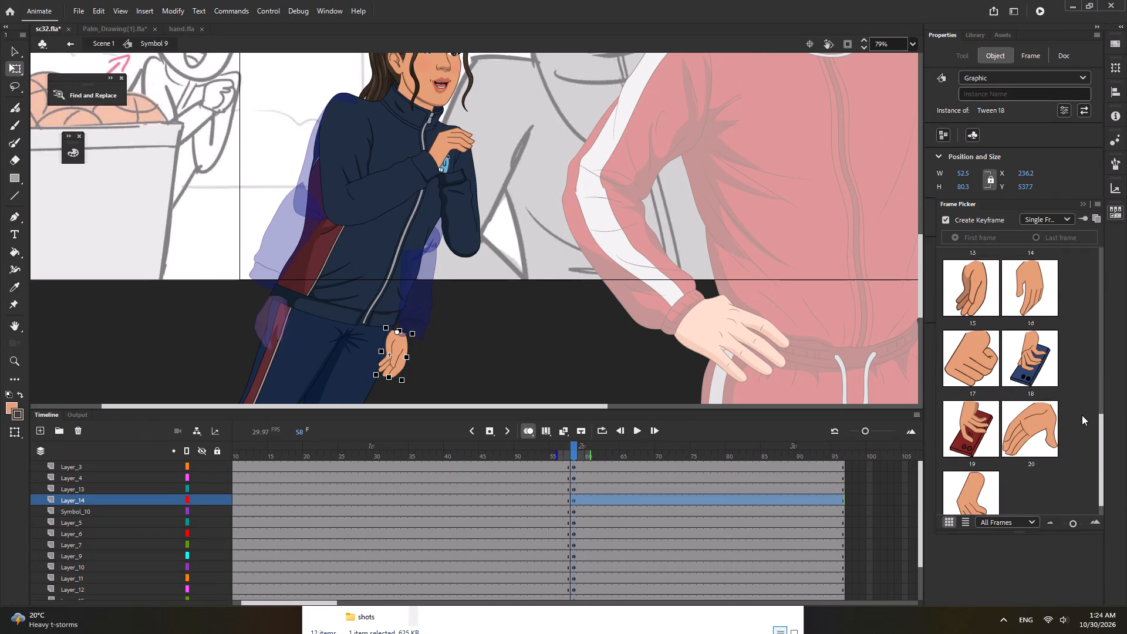
pyautogui.click(984, 466)
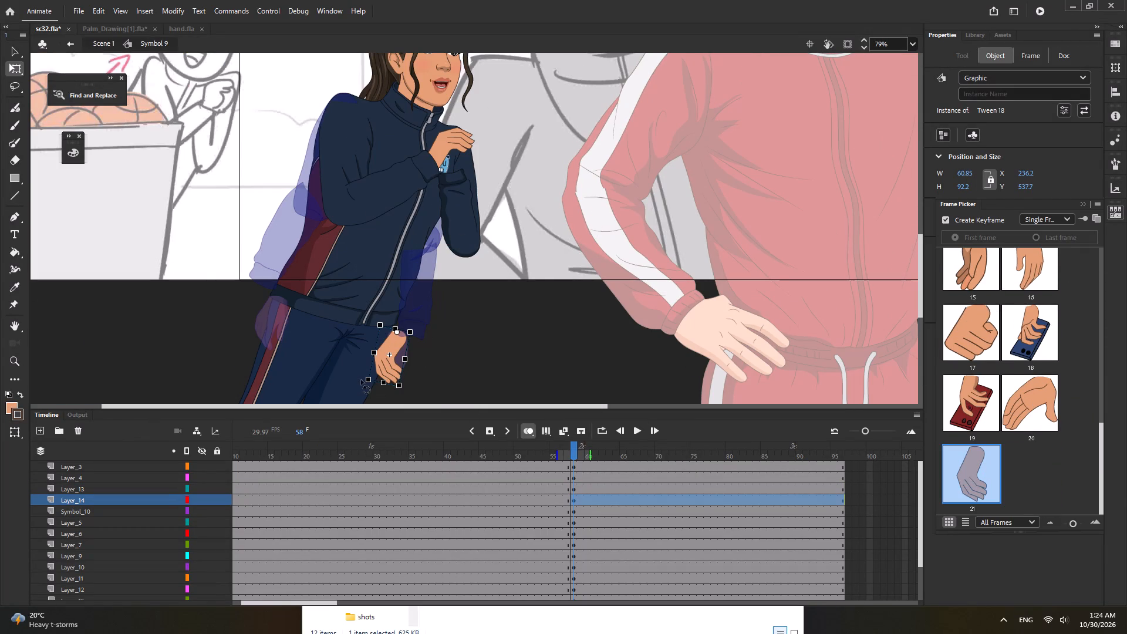
# Rotate the Tween 18 hand upright and place it at the raised forearm's wrist, tilted slightly outward beside the other hand.
pyautogui.moveTo(362, 380); pyautogui.dragTo(408, 285)
pyautogui.moveTo(399, 315); pyautogui.dragTo(444, 156)
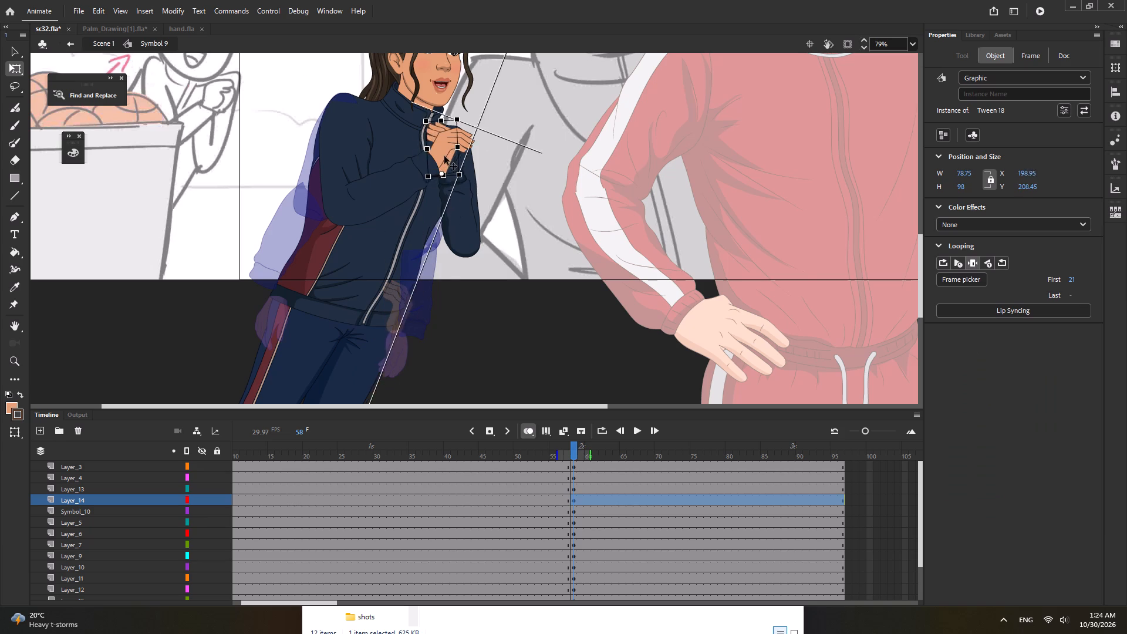
pyautogui.moveTo(444, 156); pyautogui.dragTo(451, 161)
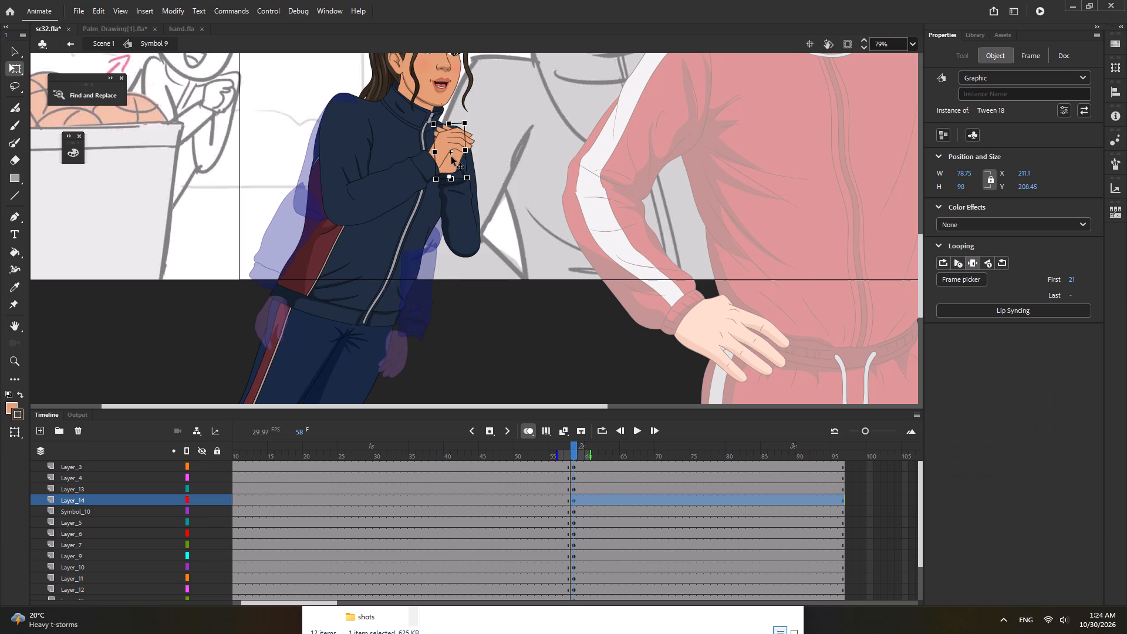
pyautogui.moveTo(471, 120); pyautogui.dragTo(476, 126)
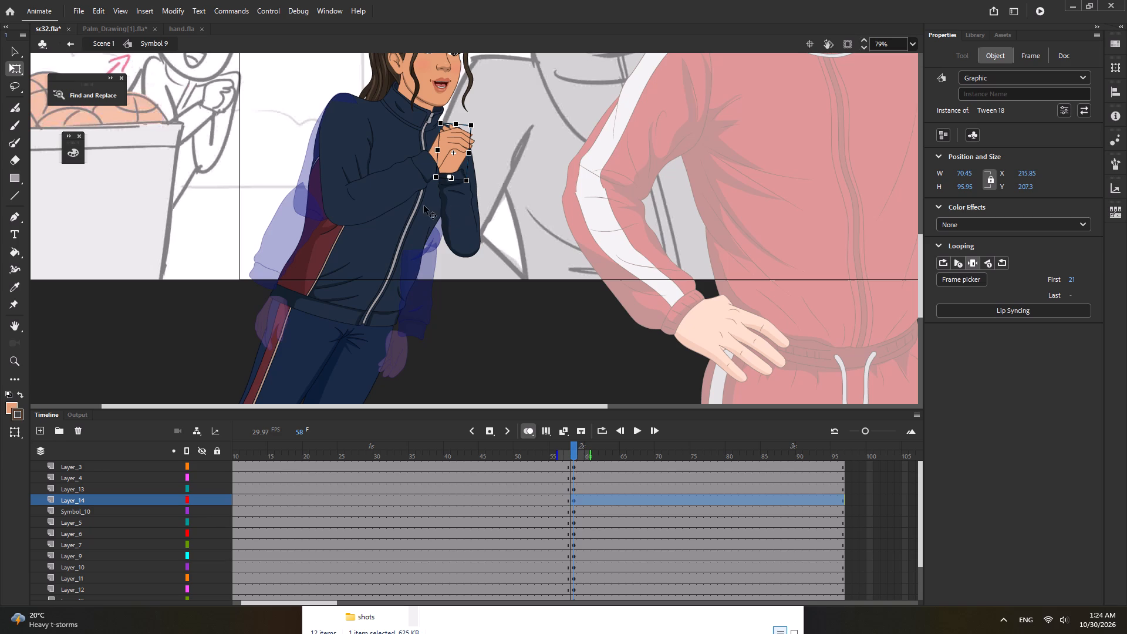
# Rotate the Tween 6 upper arm on Layer_8 slightly inward toward the body about the shoulder.
pyautogui.click(478, 205)
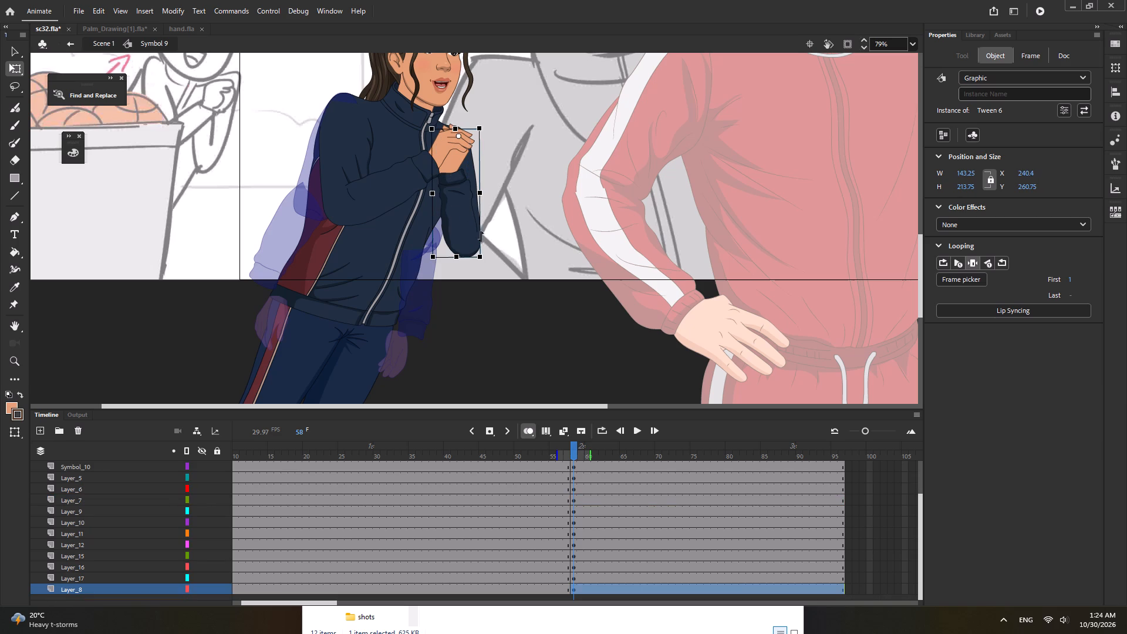
pyautogui.moveTo(480, 267); pyautogui.dragTo(467, 275)
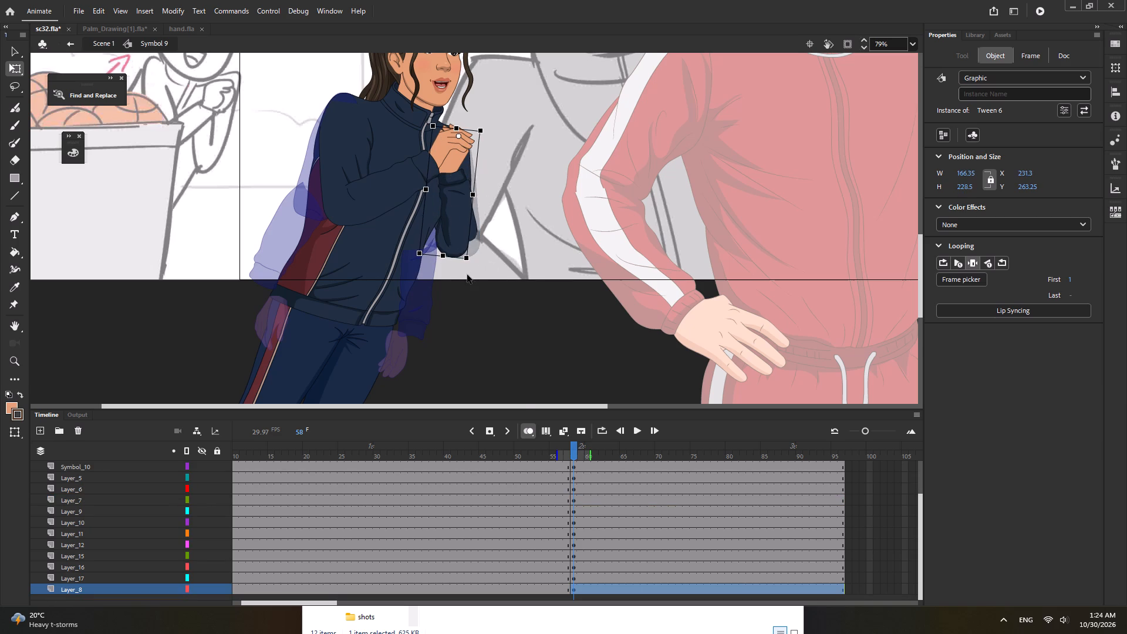
# Turn off onion skinning and compare the girl's pose at frames 55 and 58.
pyautogui.keyDown('ctrl'); pyautogui.scroll(-5, 468, 278); pyautogui.keyUp('ctrl')
pyautogui.click(532, 433)
pyautogui.click(556, 454)
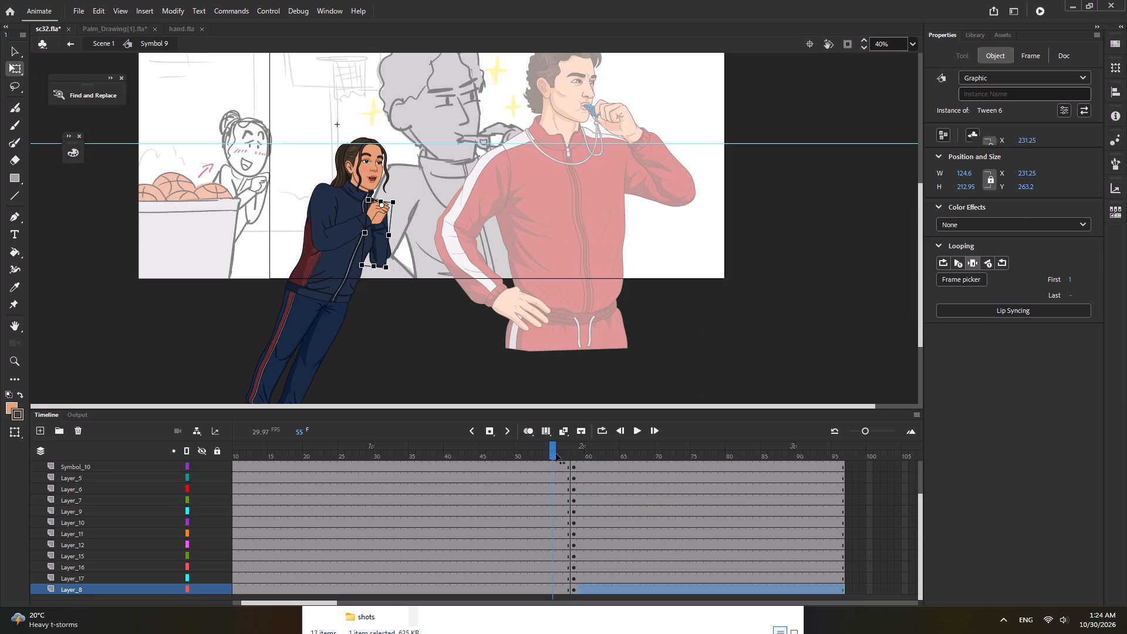
pyautogui.click(574, 453)
# Move the Tween 11 forearm inward onto the upper arm's elbow, rotate it slightly clockwise, and shorten it a little.
pyautogui.keyDown('ctrl'); pyautogui.scroll(3, 382, 245); pyautogui.keyUp('ctrl')
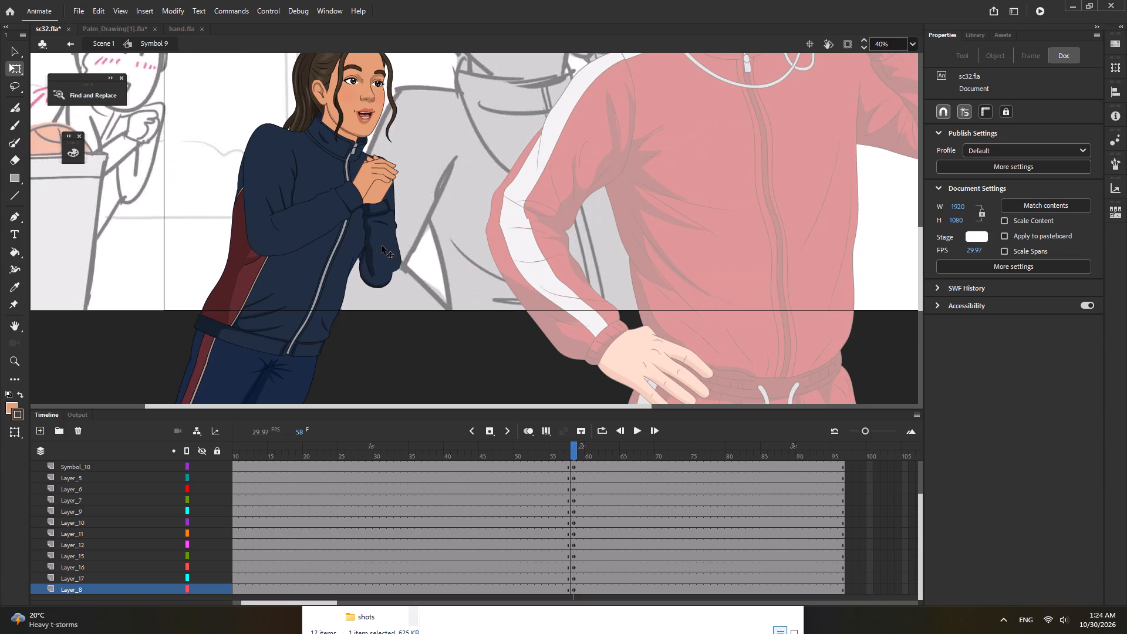
pyautogui.click(381, 253)
pyautogui.keyDown('ctrl'); pyautogui.scroll(5, 384, 254); pyautogui.keyUp('ctrl')
pyautogui.moveTo(390, 255); pyautogui.dragTo(365, 257)
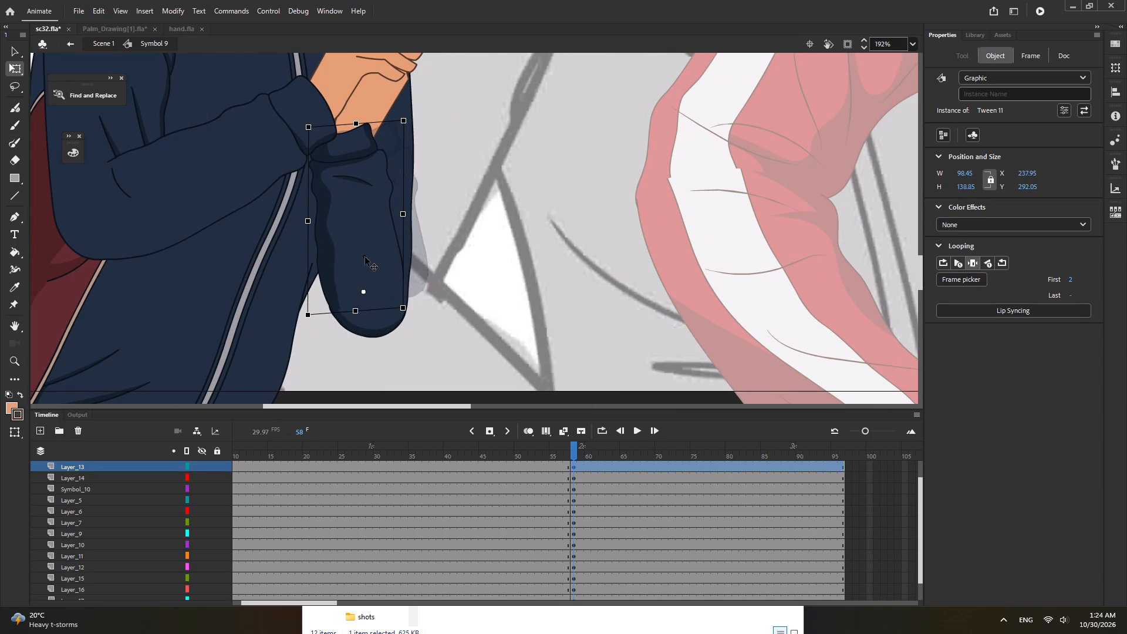
pyautogui.moveTo(365, 257); pyautogui.dragTo(364, 257)
pyautogui.moveTo(410, 123); pyautogui.dragTo(427, 134)
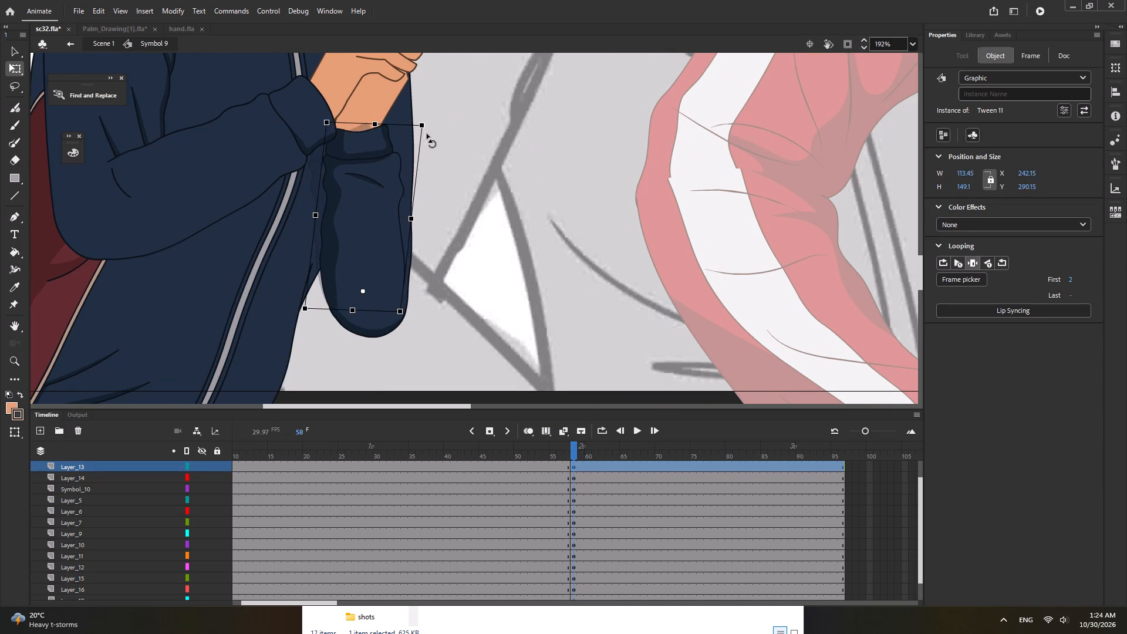
pyautogui.moveTo(427, 134); pyautogui.dragTo(437, 142)
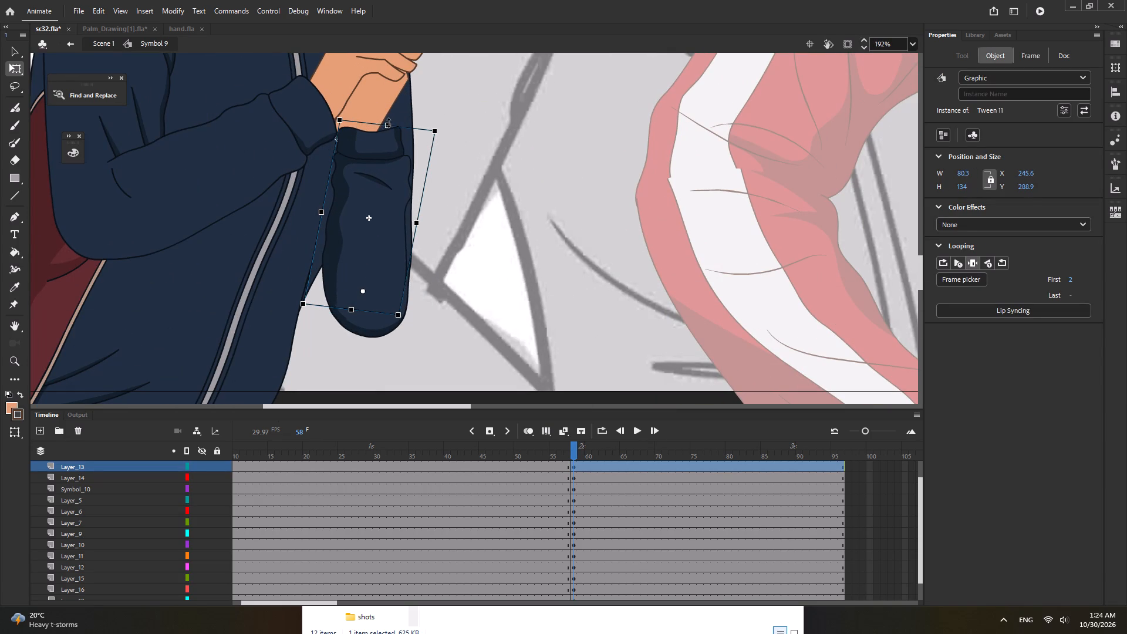
pyautogui.moveTo(389, 123); pyautogui.dragTo(392, 137)
# Fit the Tween 18 hand into the forearm's cuff and rotate it slightly counterclockwise toward the other hand.
pyautogui.click(379, 122)
pyautogui.moveTo(371, 123); pyautogui.dragTo(383, 133)
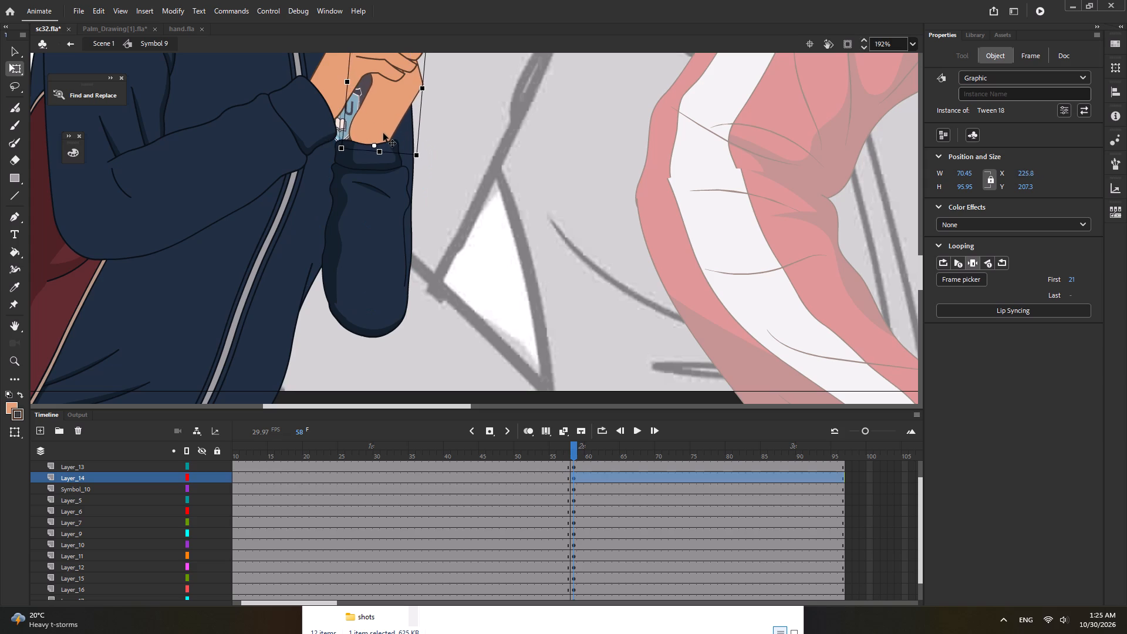
pyautogui.moveTo(383, 133); pyautogui.dragTo(384, 134)
pyautogui.keyDown('ctrl'); pyautogui.scroll(-3, 400, 183); pyautogui.keyUp('ctrl')
pyautogui.keyDown('ctrl'); pyautogui.scroll(2, 420, 98); pyautogui.keyUp('ctrl')
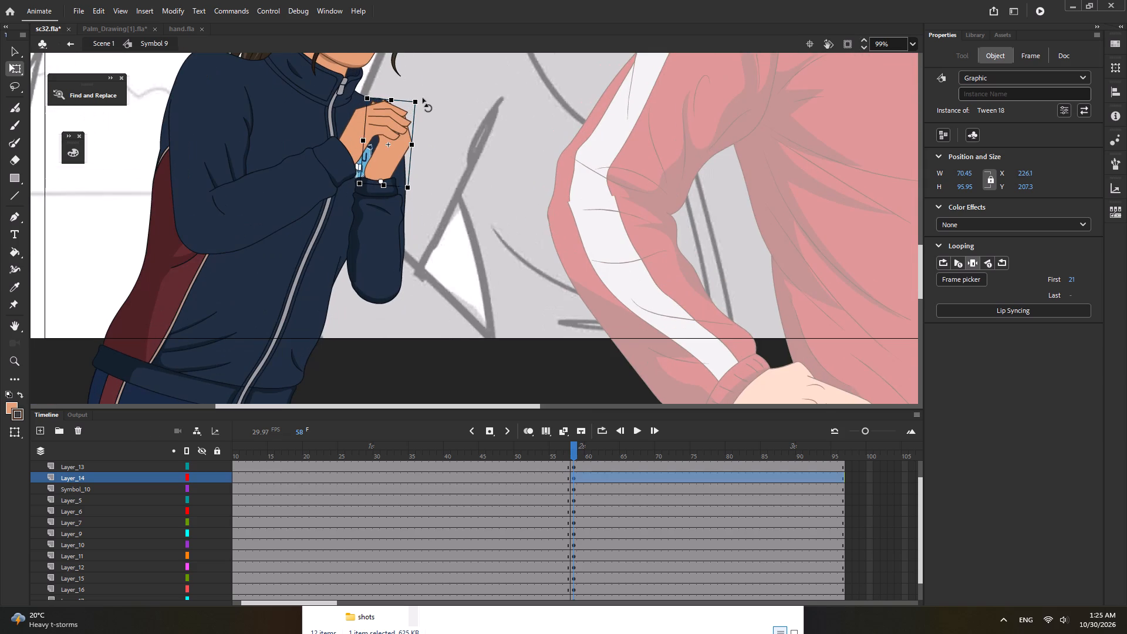
pyautogui.moveTo(420, 100); pyautogui.dragTo(399, 97)
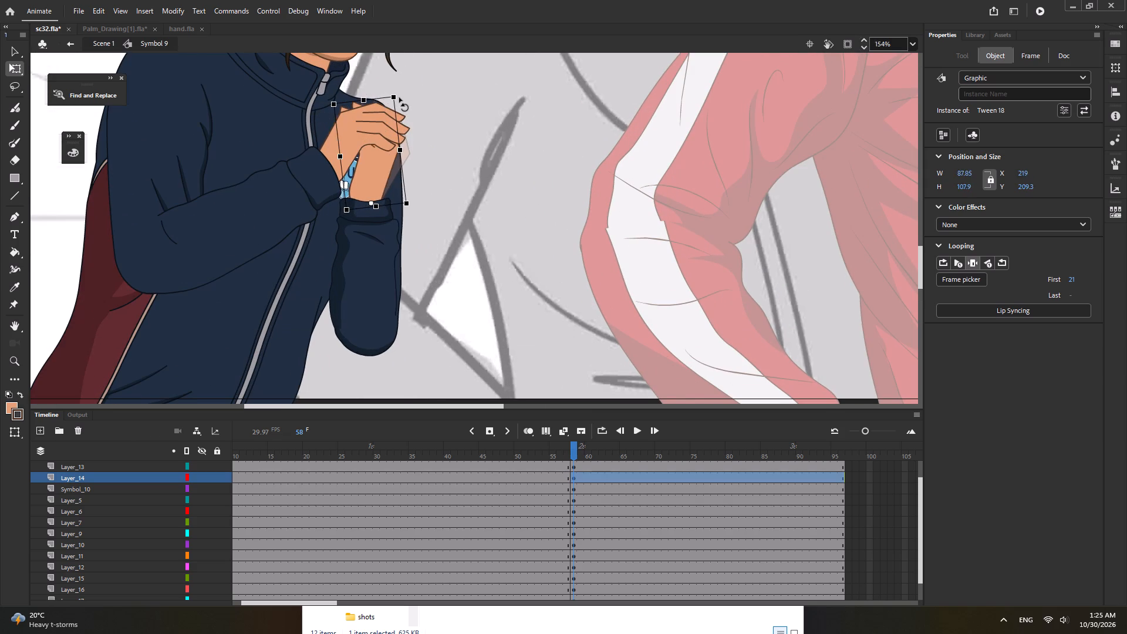
pyautogui.moveTo(399, 97); pyautogui.dragTo(401, 100)
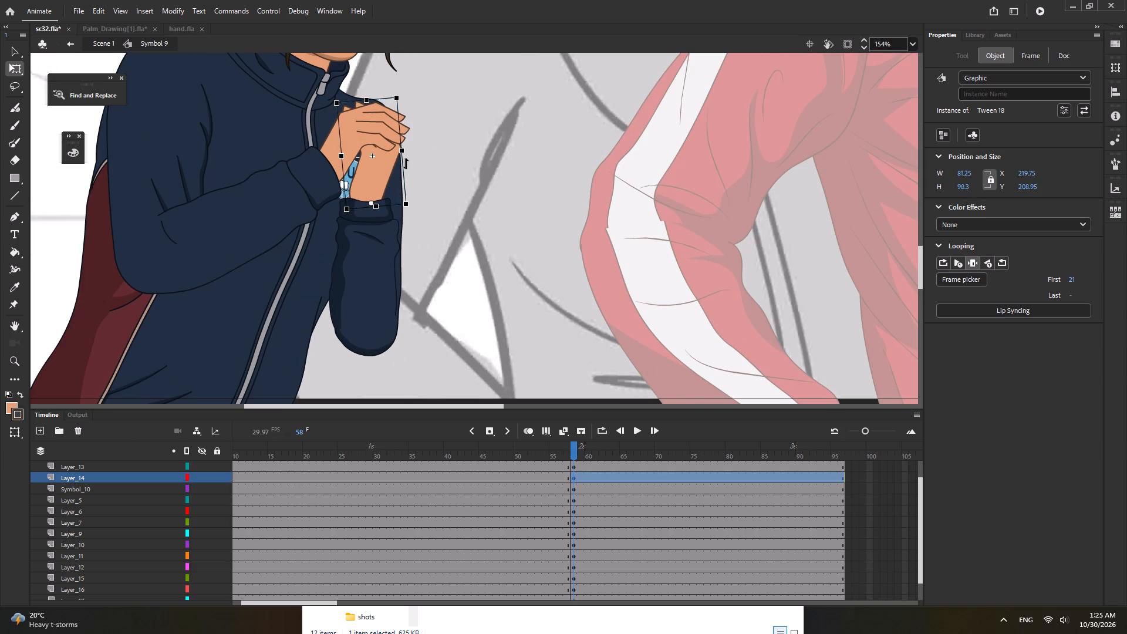
pyautogui.keyDown('ctrl'); pyautogui.scroll(3, 376, 187); pyautogui.keyUp('ctrl')
pyautogui.moveTo(380, 167); pyautogui.dragTo(382, 175)
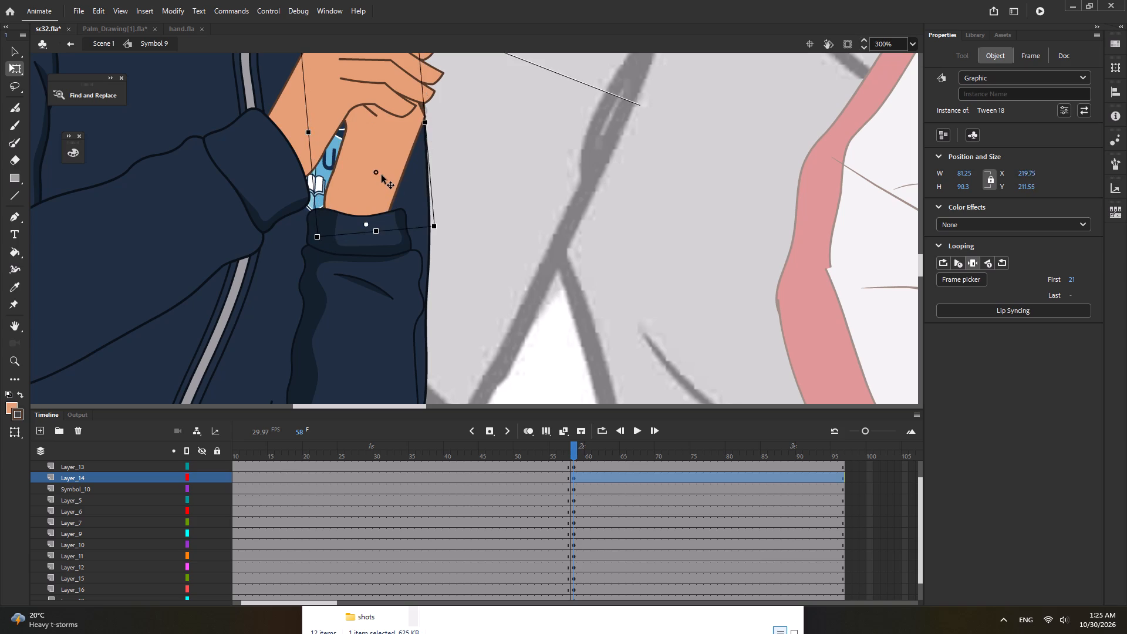
pyautogui.moveTo(382, 175); pyautogui.dragTo(382, 178)
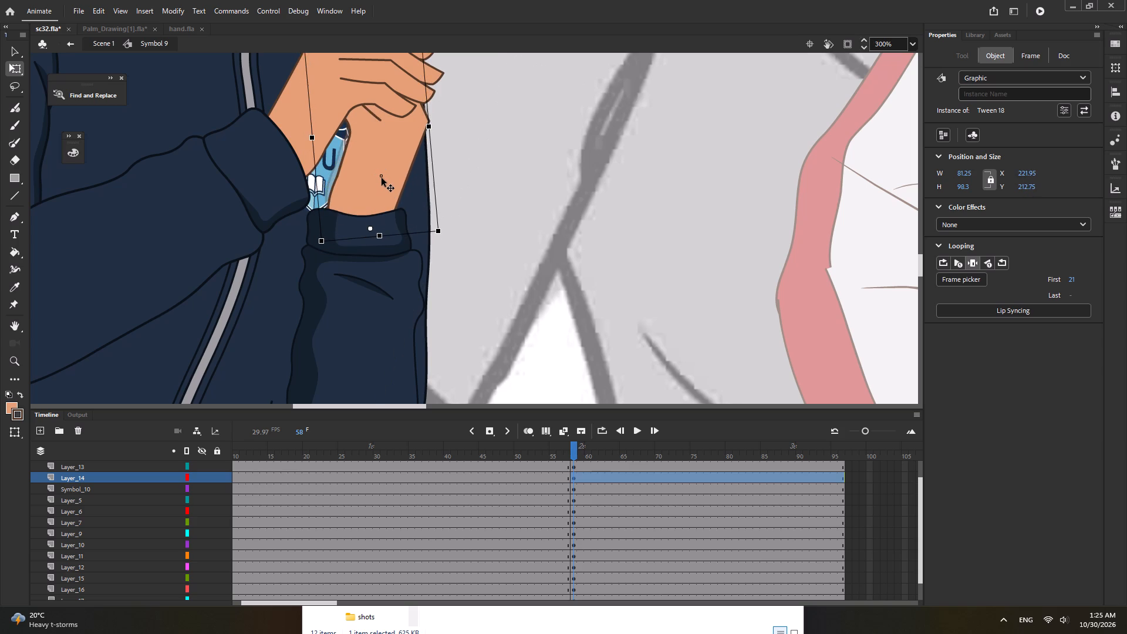
pyautogui.moveTo(382, 178); pyautogui.dragTo(381, 178)
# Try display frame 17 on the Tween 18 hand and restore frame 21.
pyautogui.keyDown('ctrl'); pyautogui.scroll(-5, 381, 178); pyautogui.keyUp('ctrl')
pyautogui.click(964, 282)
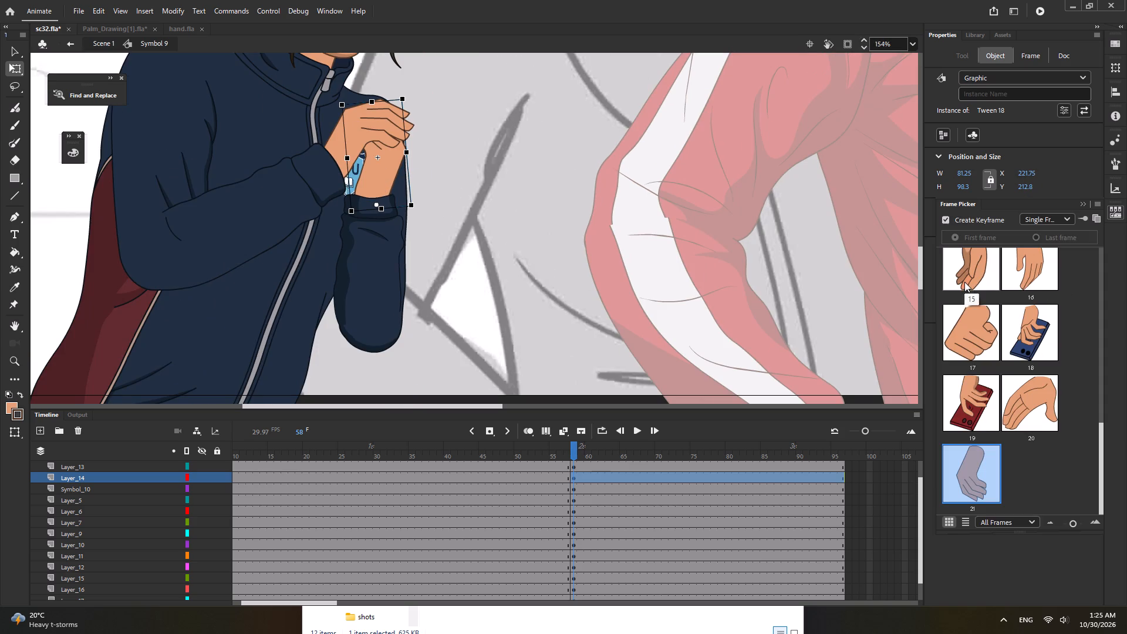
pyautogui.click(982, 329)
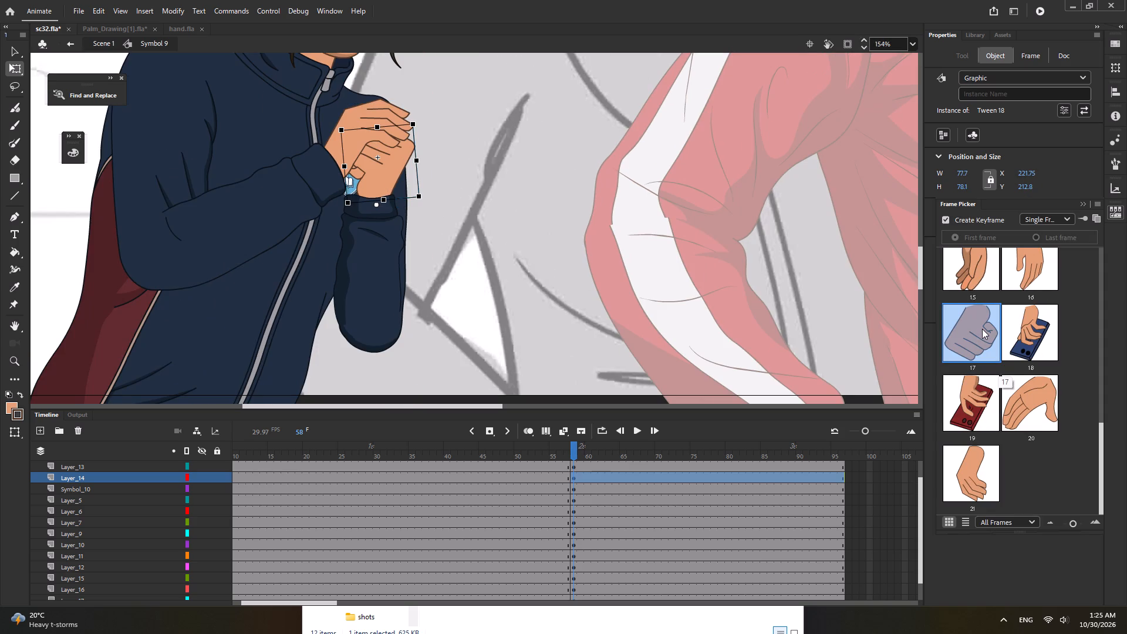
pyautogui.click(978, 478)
# Save sc32.fla.
pyautogui.keyDown('ctrl'); pyautogui.scroll(-6, 353, 205); pyautogui.keyUp('ctrl')
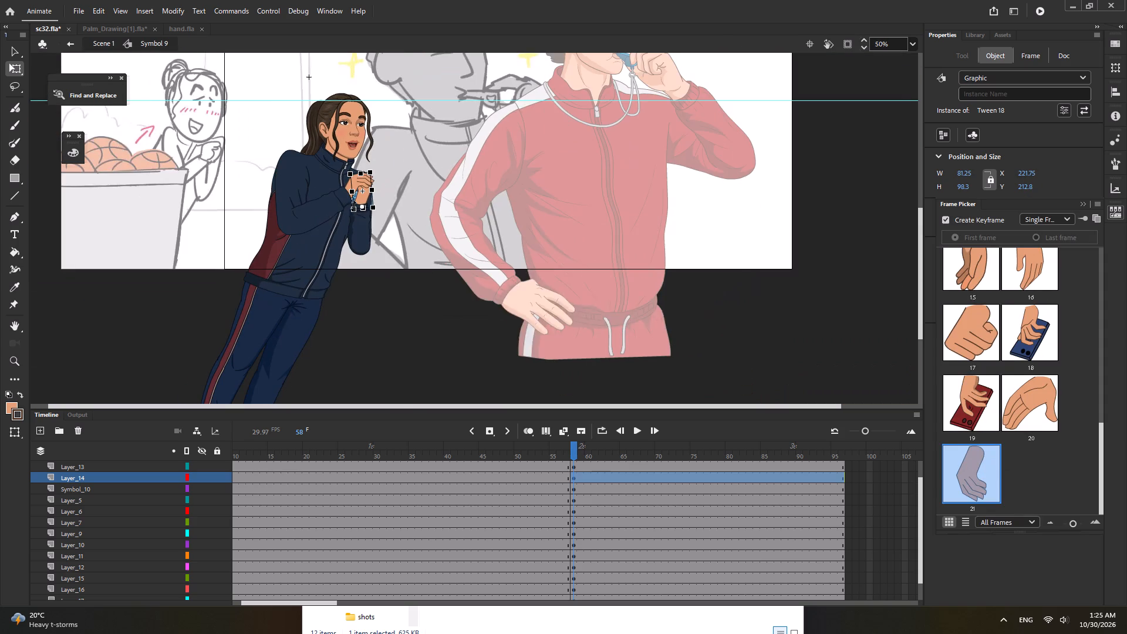
pyautogui.hotkey('ctrl', 's')
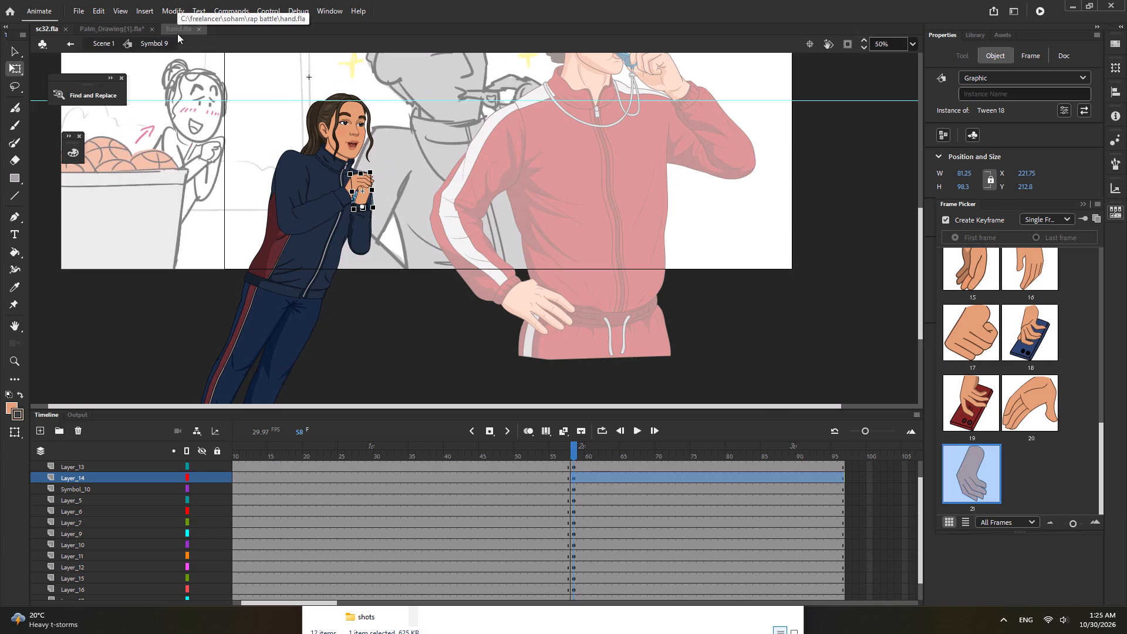
# Switch to Palm_Drawing[1].fla and flip the last hand in the second row of frame 12 horizontally.
pyautogui.click(177, 33)
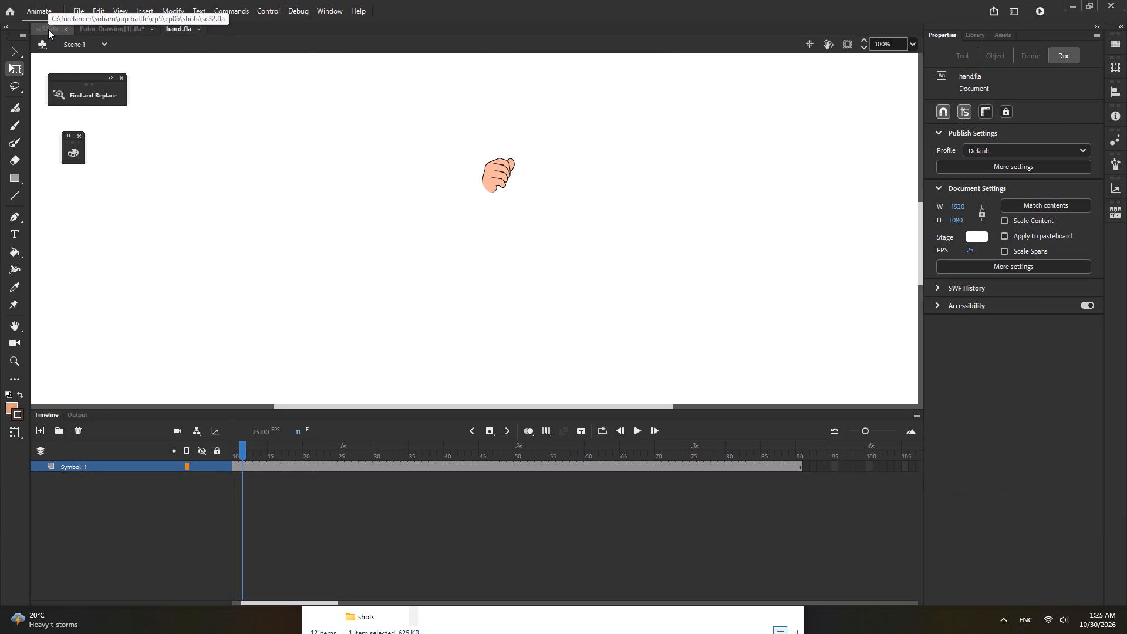
pyautogui.click(109, 23)
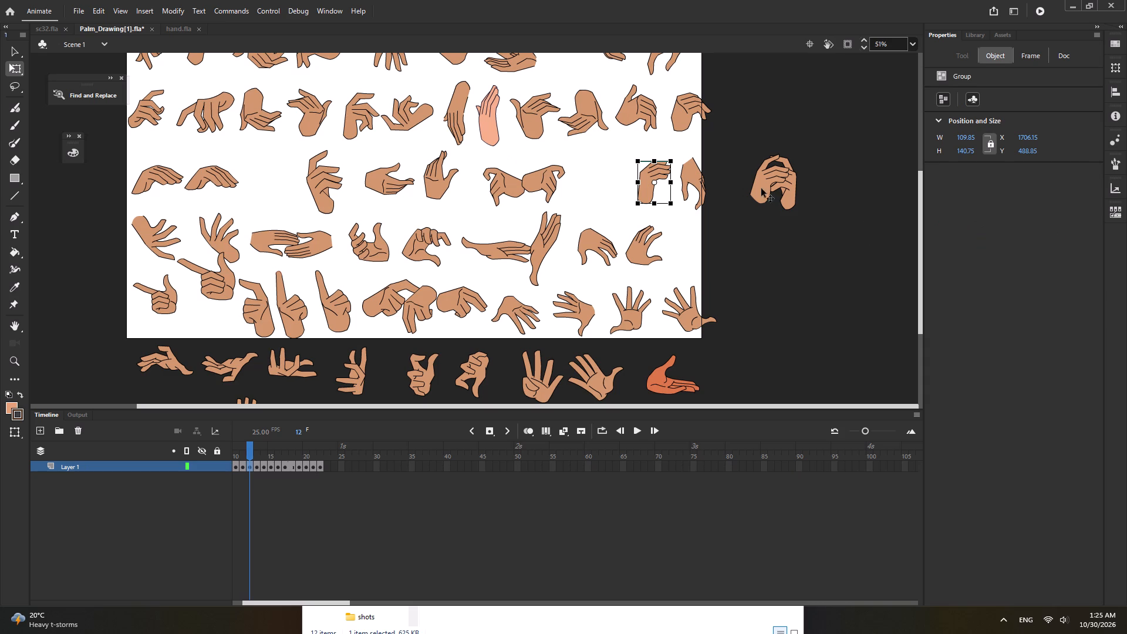
pyautogui.click(675, 109)
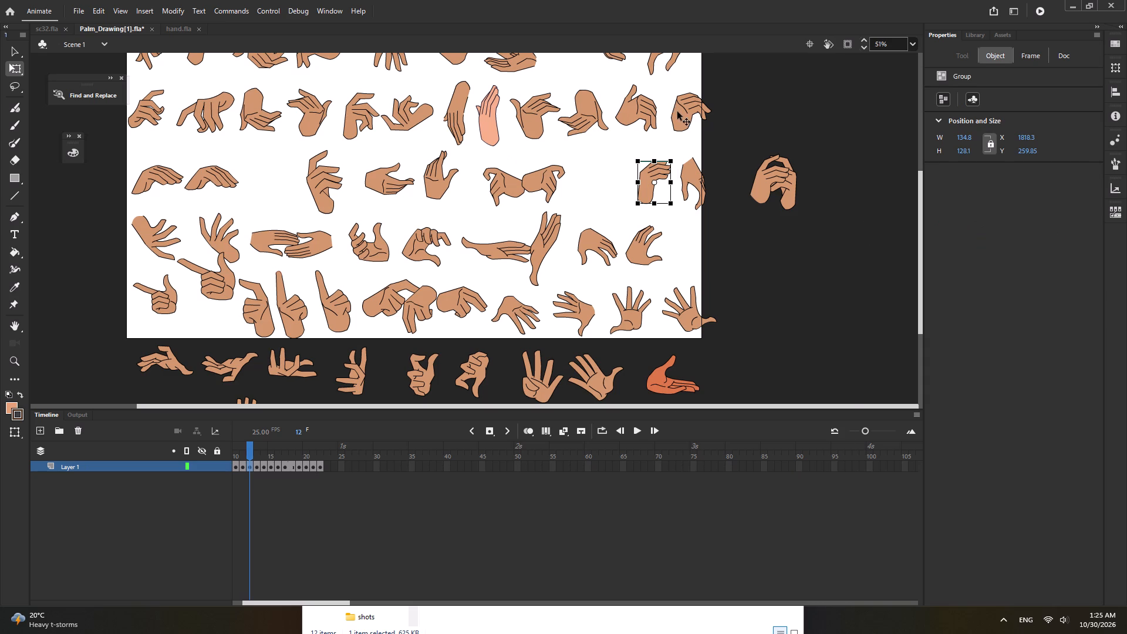
pyautogui.rightClick(677, 112)
pyautogui.click(719, 309)
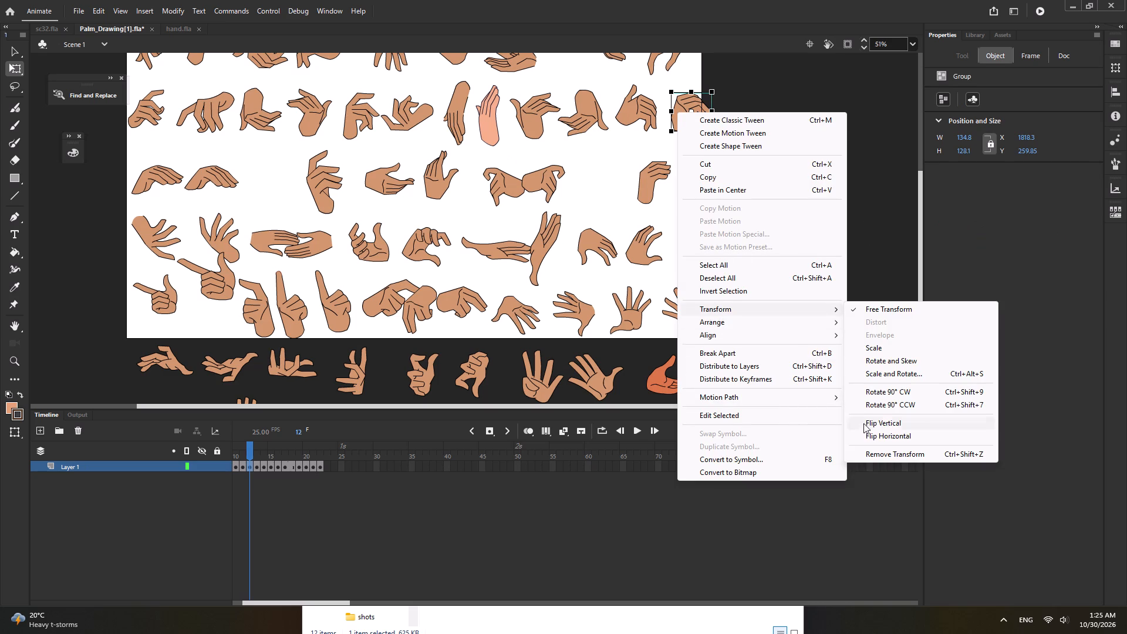
pyautogui.click(867, 434)
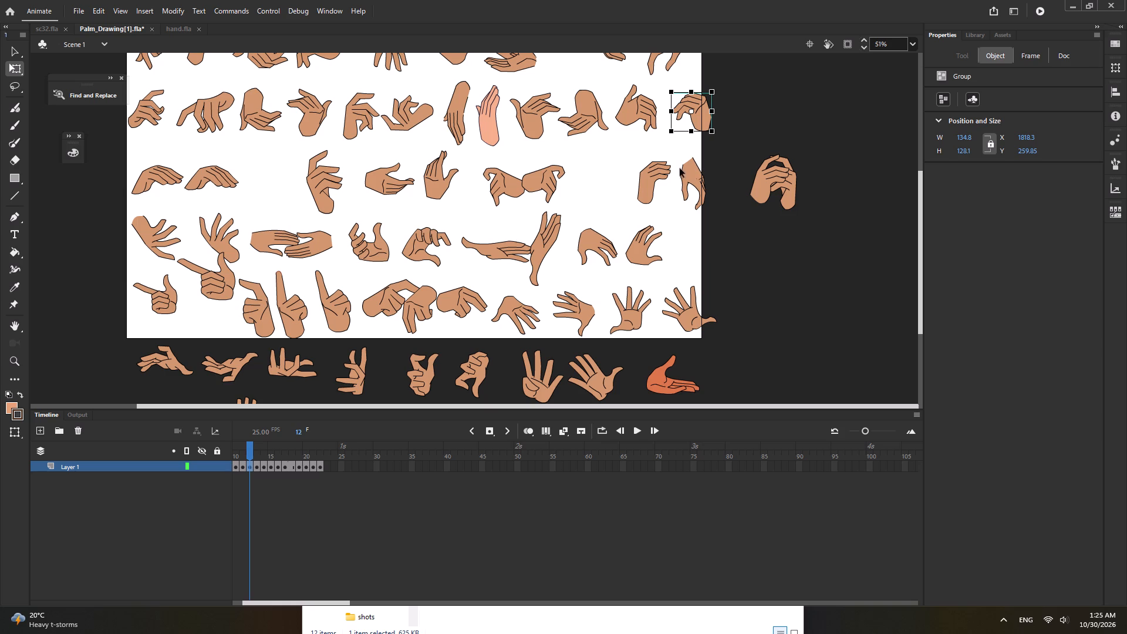
# Look through the hand drawings on frames 12 to 22, 1 and 2 of Palm_Drawing[1].fla for a fitting fist pose.
pyautogui.keyDown('ctrl'); pyautogui.scroll(-3, 579, 268); pyautogui.keyUp('ctrl')
pyautogui.keyDown('ctrl'); pyautogui.scroll(2, 475, 160); pyautogui.keyUp('ctrl')
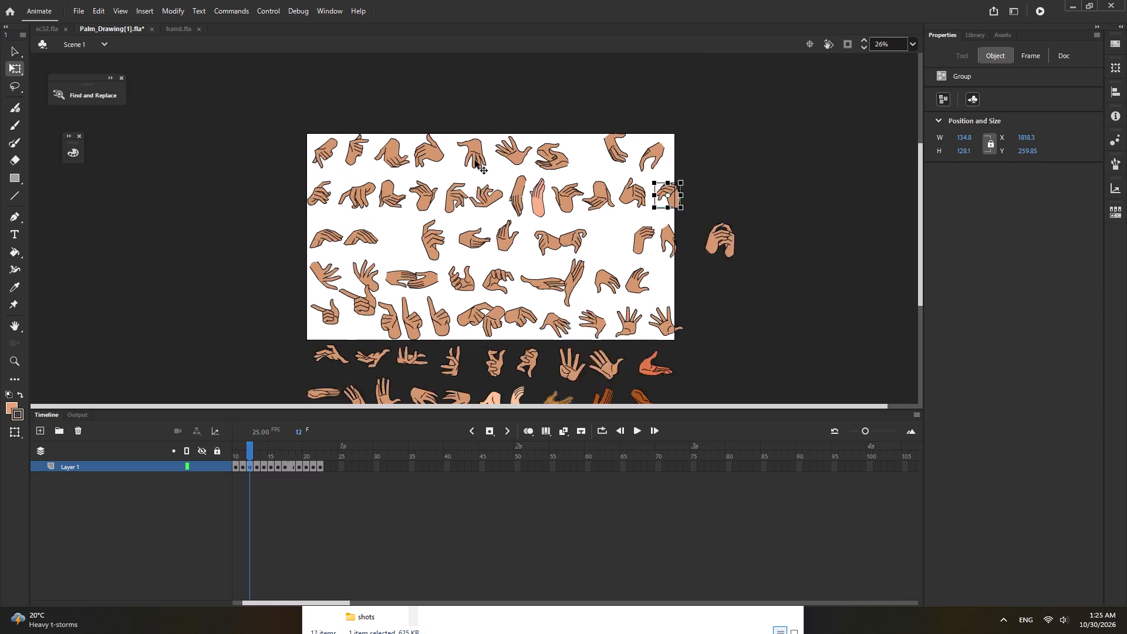
pyautogui.keyDown('ctrl'); pyautogui.scroll(1, 475, 160); pyautogui.keyUp('ctrl')
pyautogui.keyDown('ctrl'); pyautogui.scroll(-2, 475, 160); pyautogui.keyUp('ctrl')
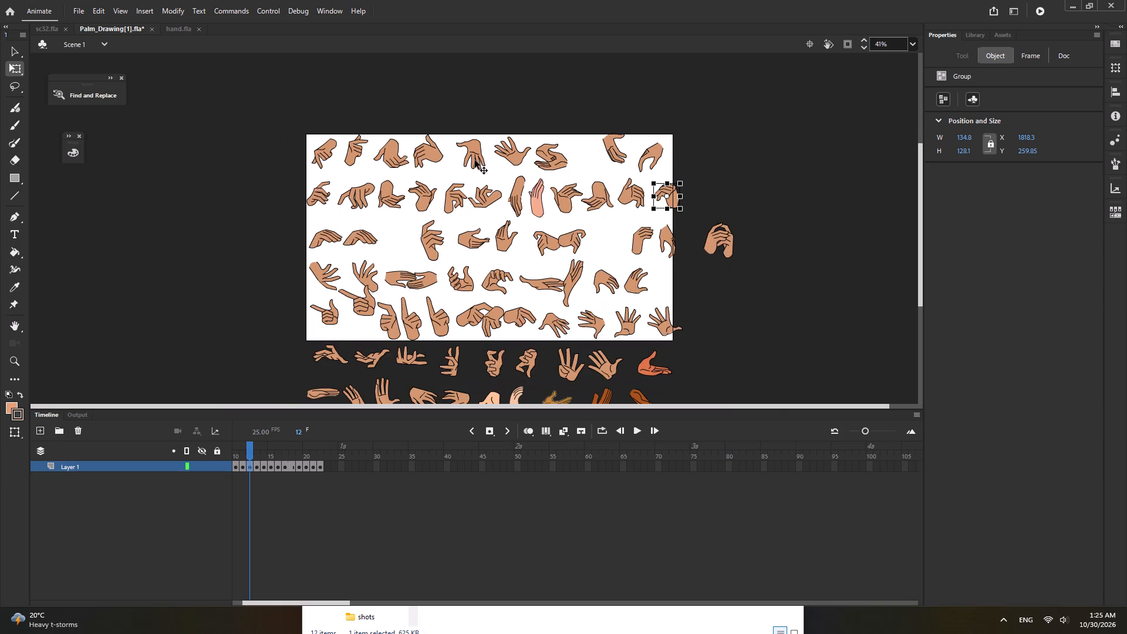
pyautogui.scroll(-2, 475, 160)
pyautogui.scroll(2, 475, 178)
pyautogui.scroll(-1, 475, 178)
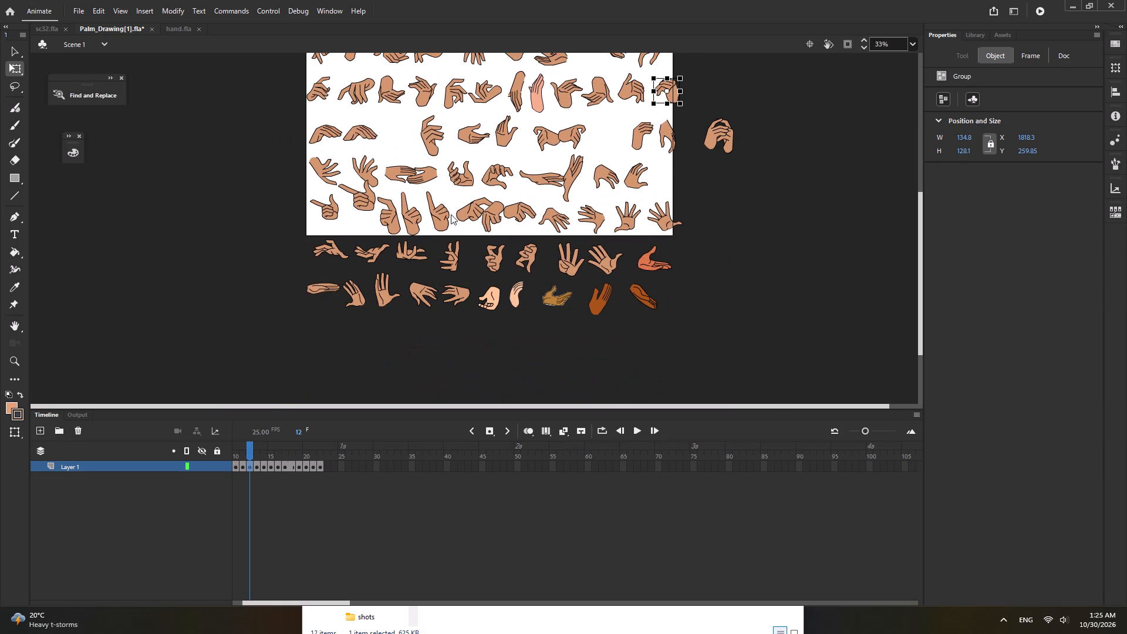
pyautogui.click(257, 456)
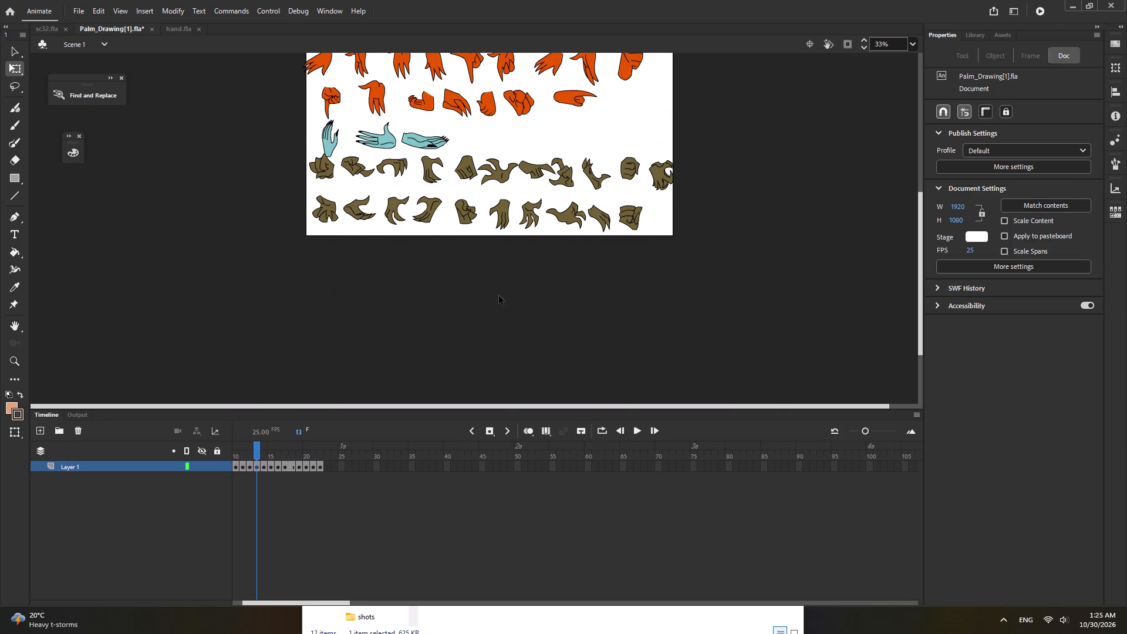
pyautogui.scroll(2, 497, 296)
pyautogui.click(266, 454)
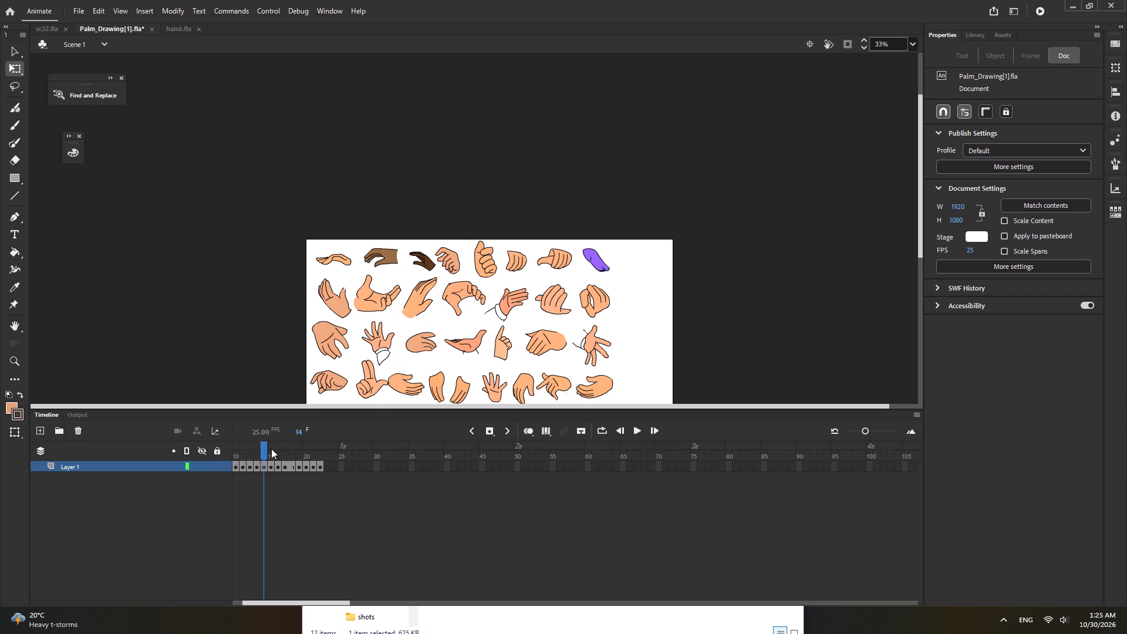
pyautogui.click(271, 448)
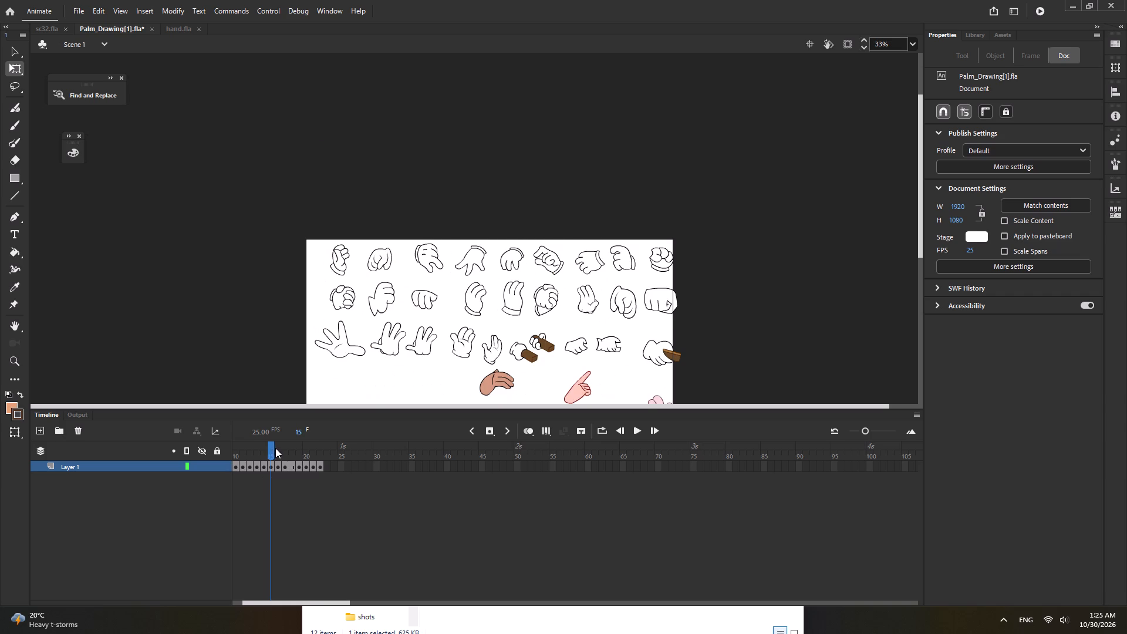
pyautogui.click(277, 448)
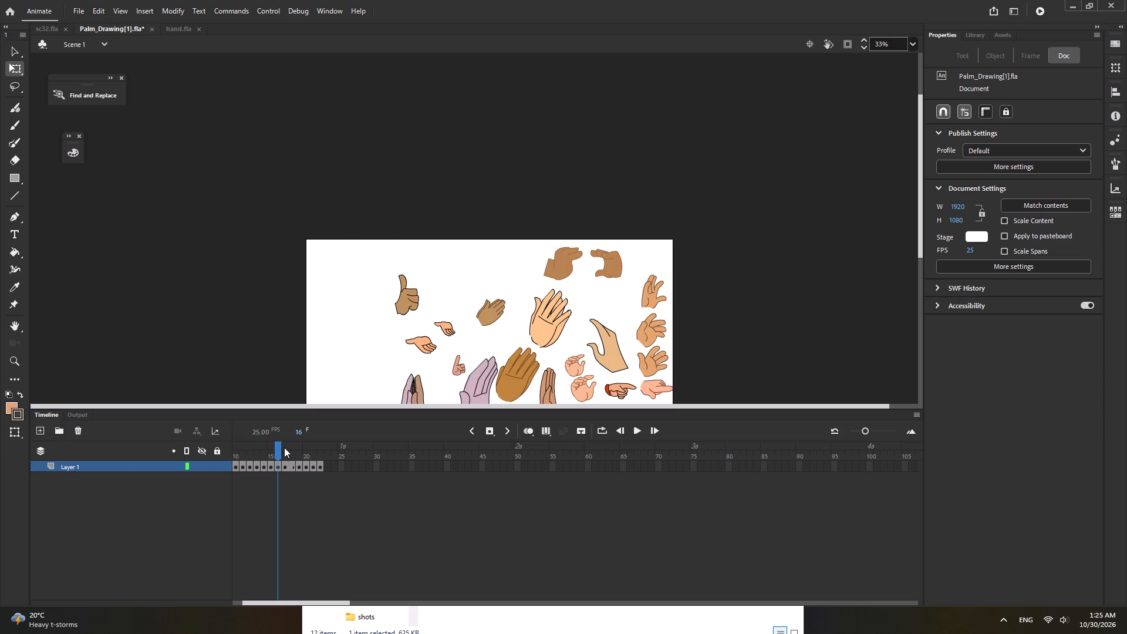
pyautogui.click(284, 447)
pyautogui.click(291, 447)
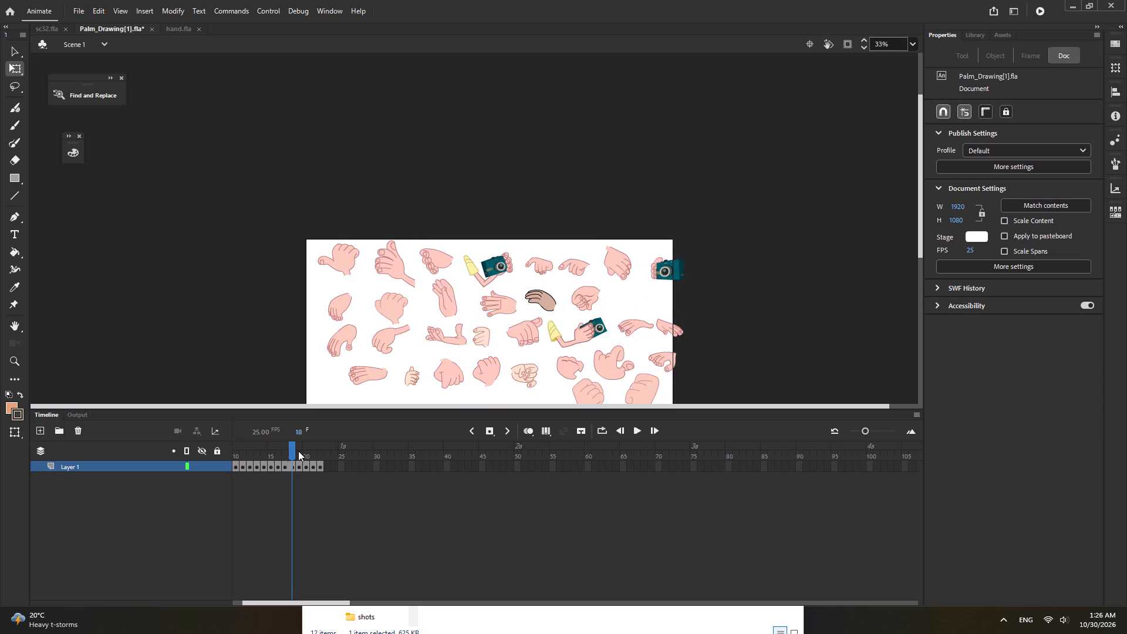
pyautogui.click(299, 451)
pyautogui.click(304, 453)
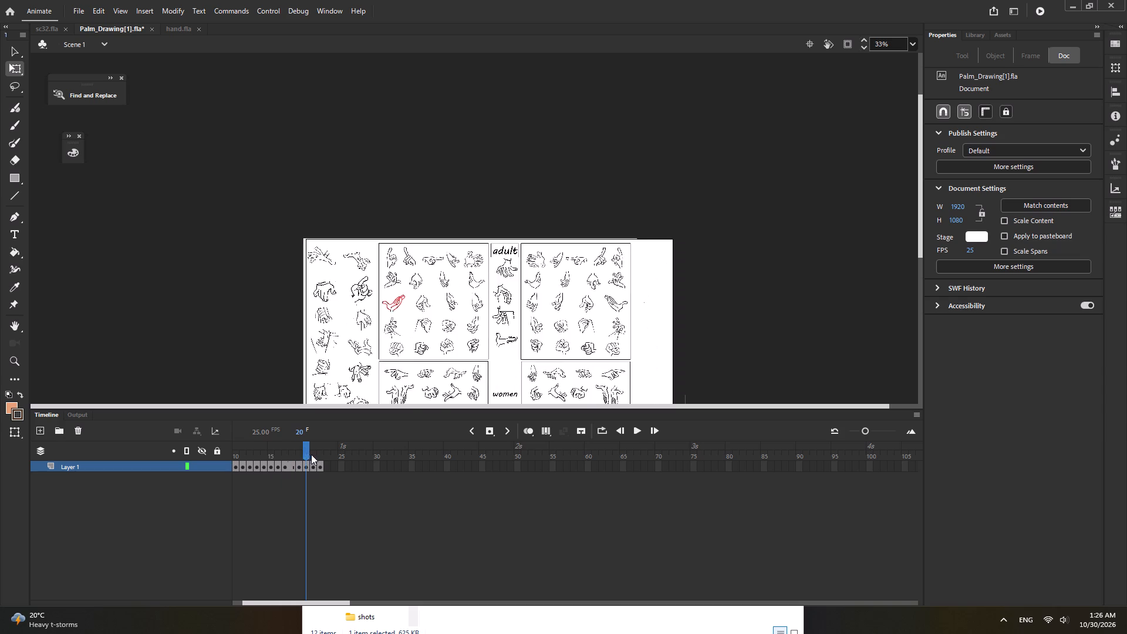
pyautogui.click(311, 454)
pyautogui.click(320, 456)
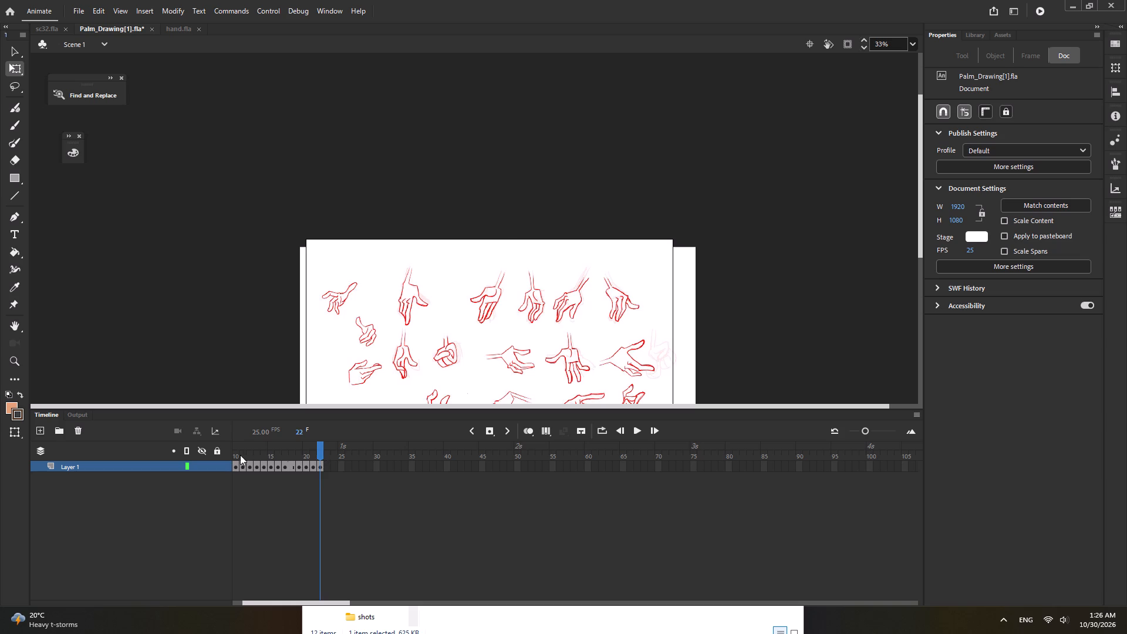
pyautogui.click(232, 453)
pyautogui.scroll(-1, 509, 248)
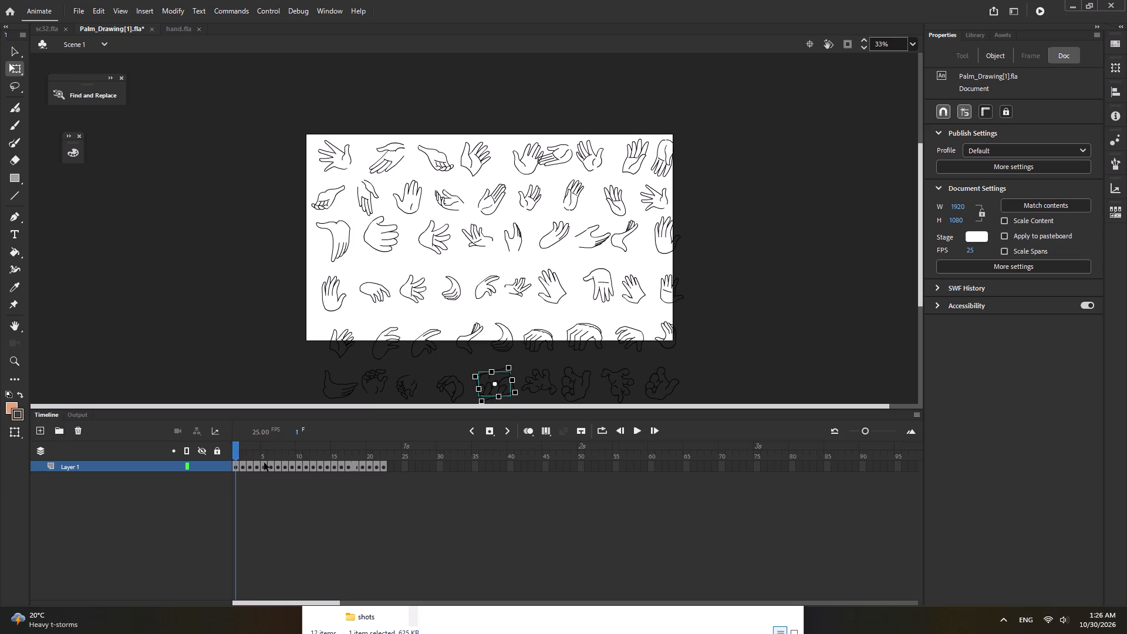
pyautogui.click(244, 454)
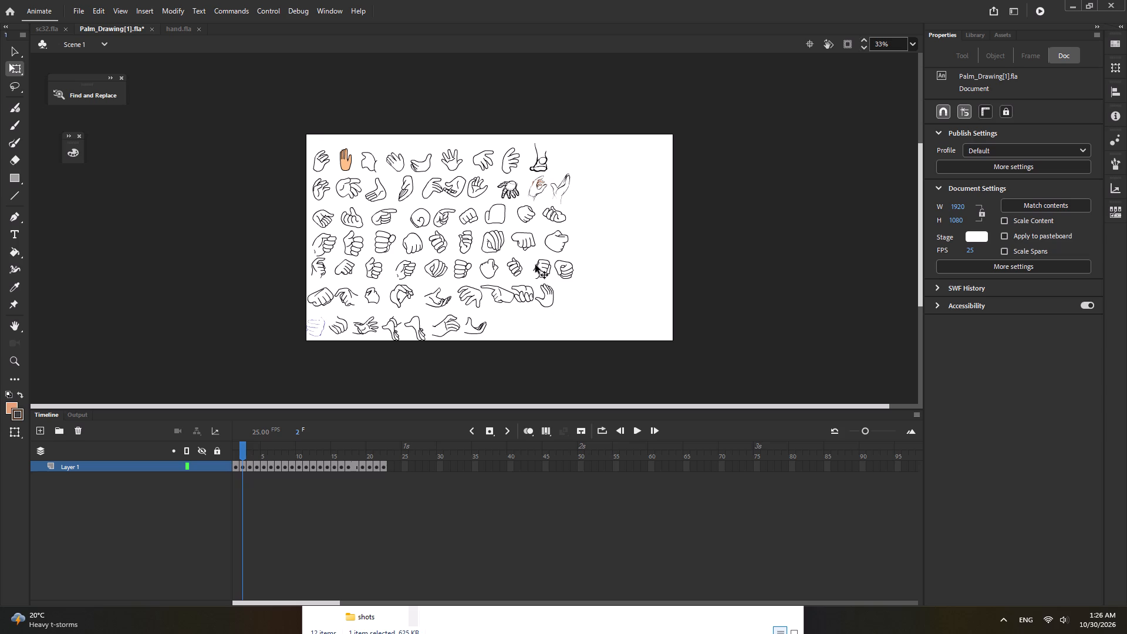
# Flip the downward-facing fist near the end of frame 2's fourth row horizontally and rotate it upright, with its fingers facing left.
pyautogui.keyDown('ctrl'); pyautogui.scroll(5, 529, 241); pyautogui.keyUp('ctrl')
pyautogui.click(529, 241)
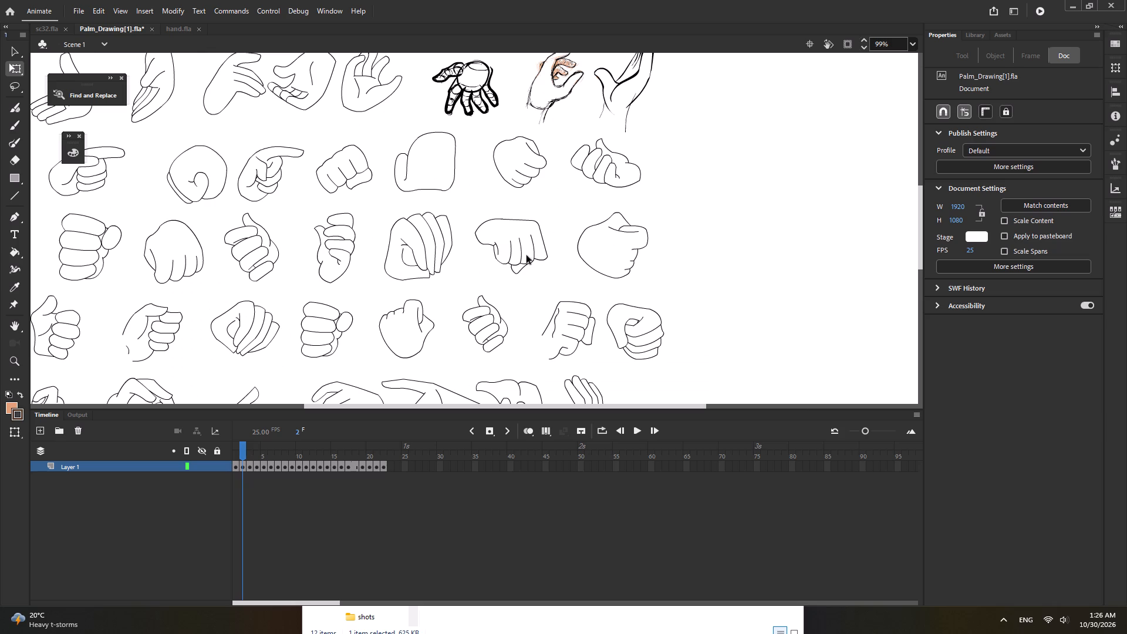
pyautogui.click(521, 254)
pyautogui.rightClick(521, 254)
pyautogui.click(549, 430)
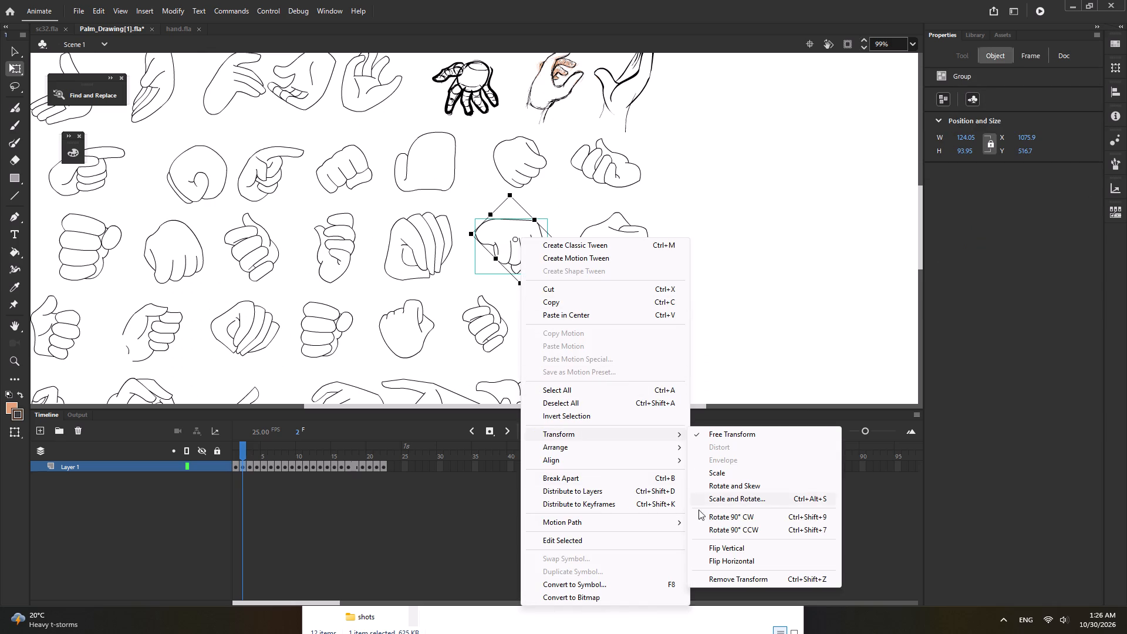
pyautogui.click(708, 564)
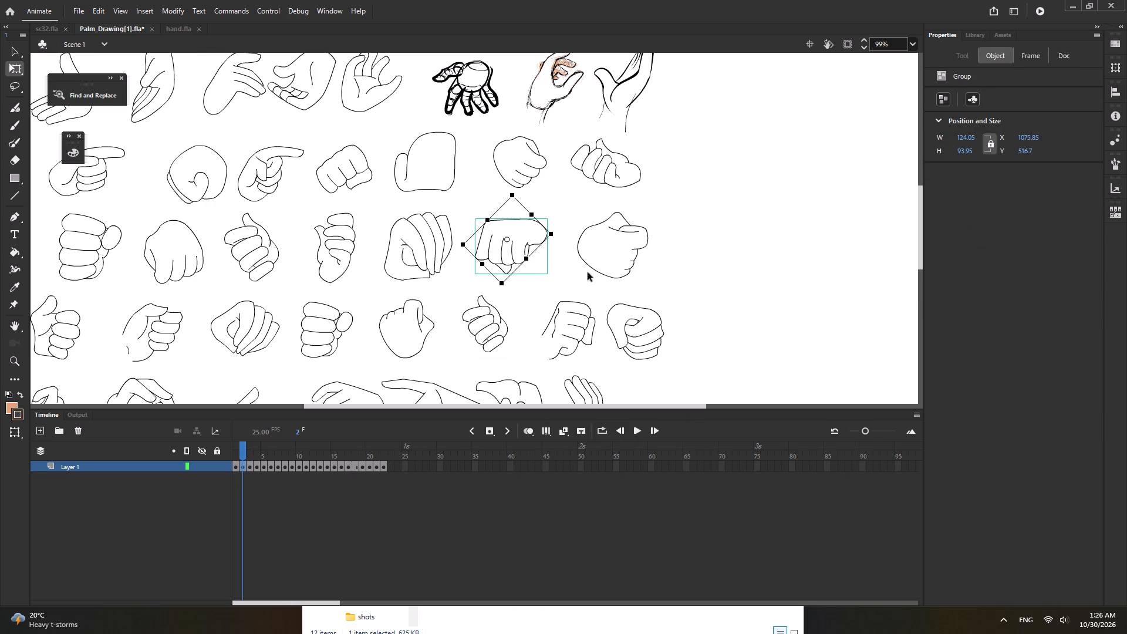
pyautogui.moveTo(519, 187); pyautogui.dragTo(543, 248)
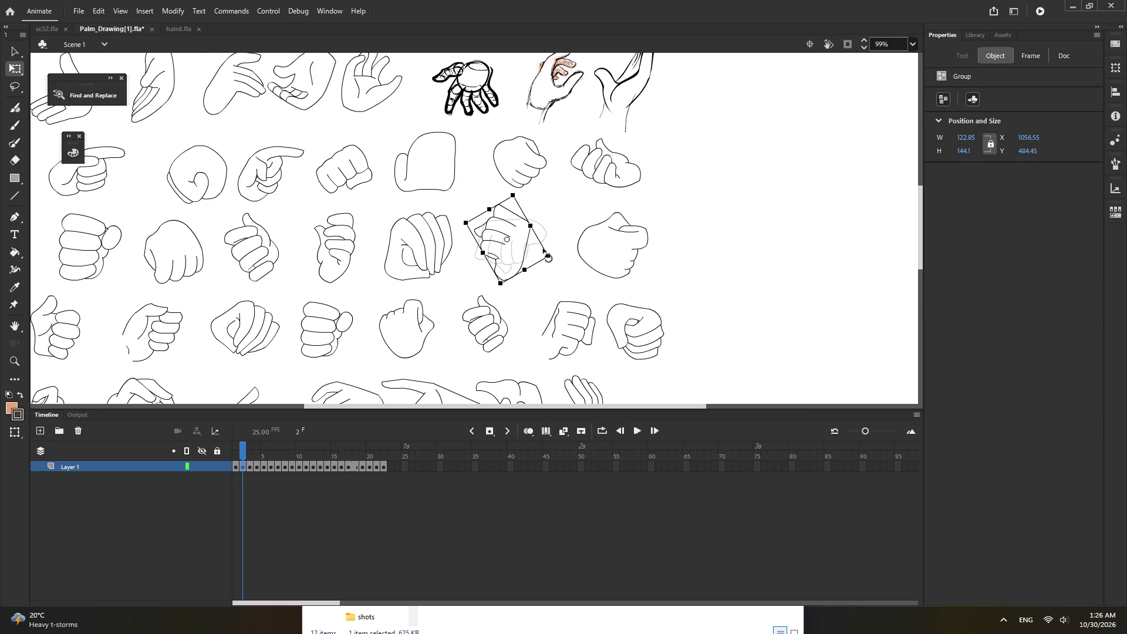
pyautogui.moveTo(543, 248); pyautogui.dragTo(545, 248)
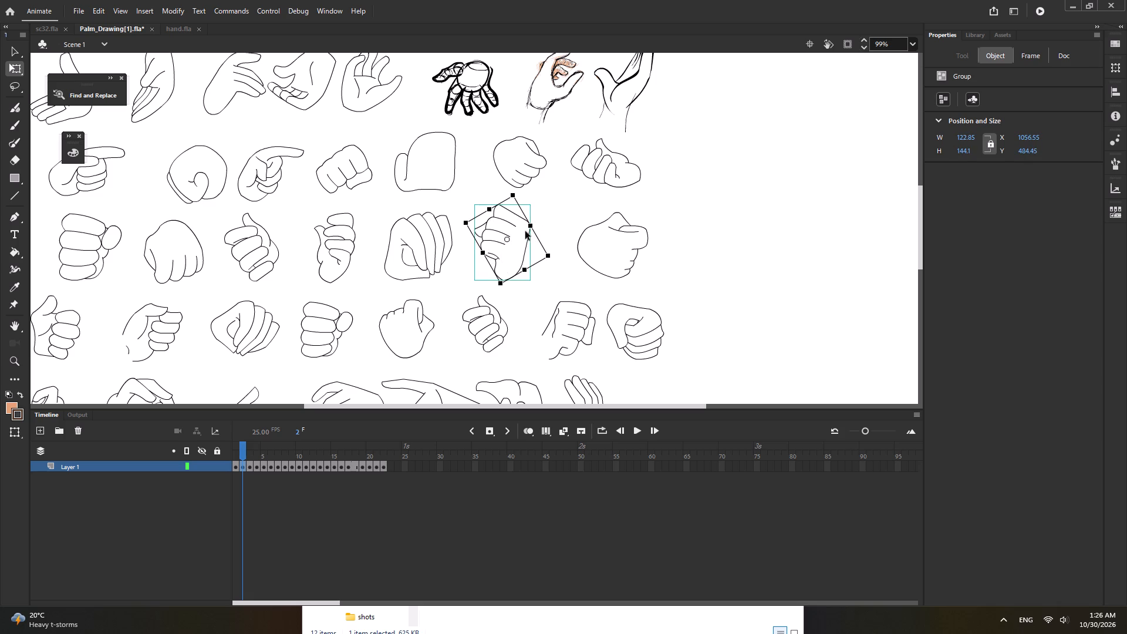
# Copy the fist and paste it centred into a new blank keyframe at frame 22 of Tween 18 in sc32.fla.
pyautogui.rightClick(513, 225)
pyautogui.click(538, 293)
pyautogui.click(43, 29)
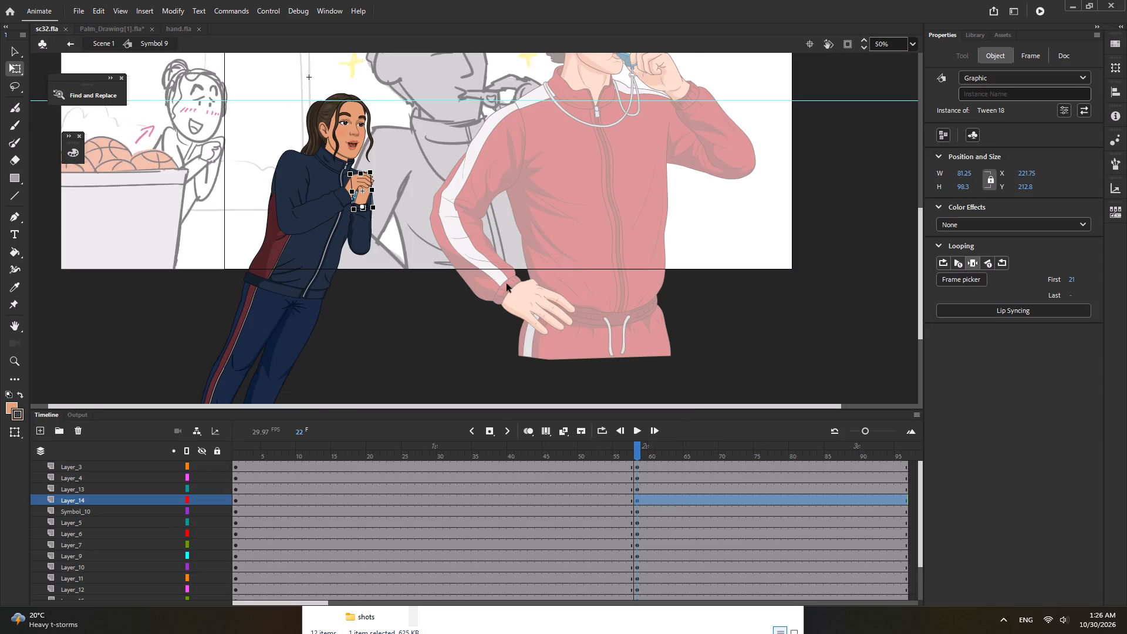
pyautogui.keyDown('ctrl'); pyautogui.scroll(4, 350, 196); pyautogui.keyUp('ctrl')
pyautogui.keyDown('ctrl'); pyautogui.doubleClick(376, 200); pyautogui.keyUp('ctrl')
pyautogui.keyDown('ctrl'); pyautogui.scroll(4, 376, 200); pyautogui.keyUp('ctrl')
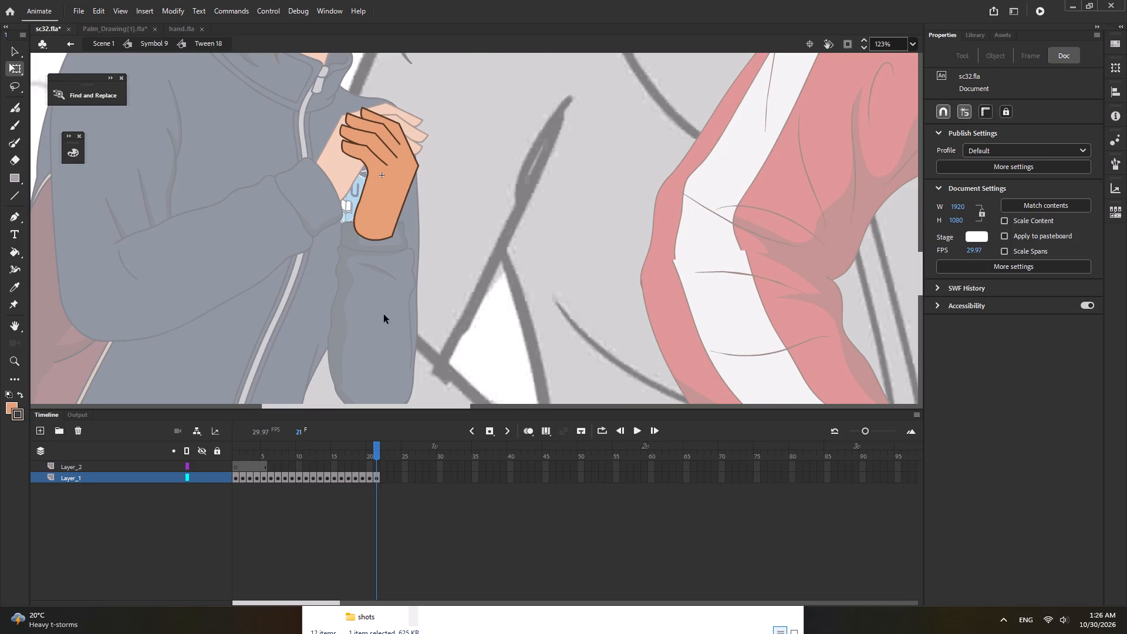
pyautogui.press('F7')
pyautogui.rightClick(505, 252)
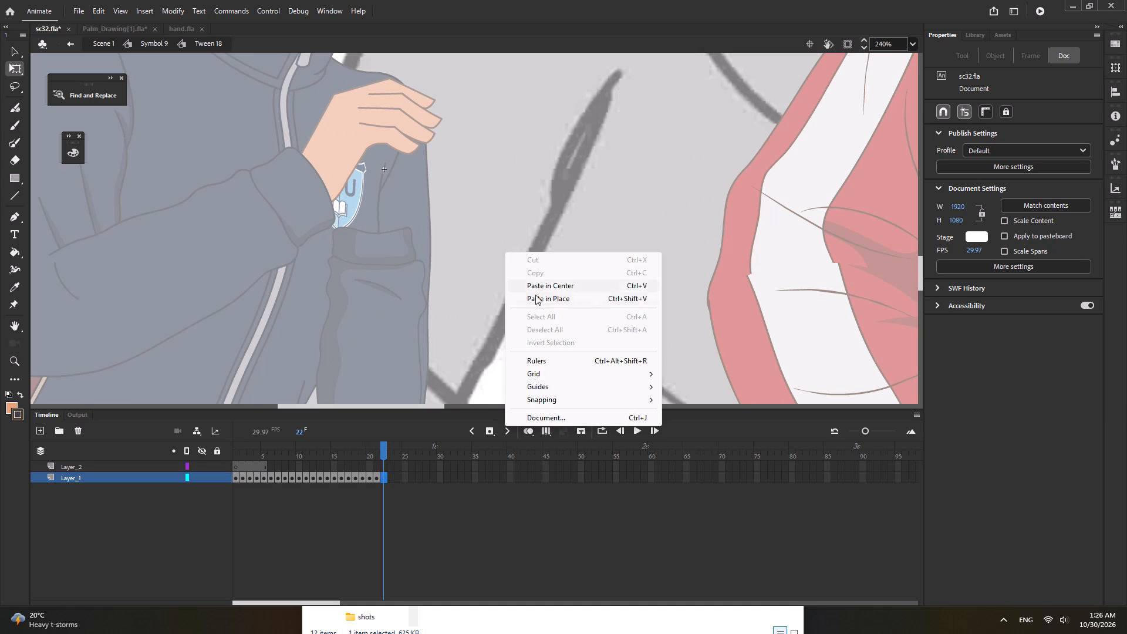
pyautogui.click(535, 303)
pyautogui.keyDown('ctrl'); pyautogui.scroll(-5, 536, 220); pyautogui.keyUp('ctrl')
pyautogui.hotkey('ctrl', 'z')
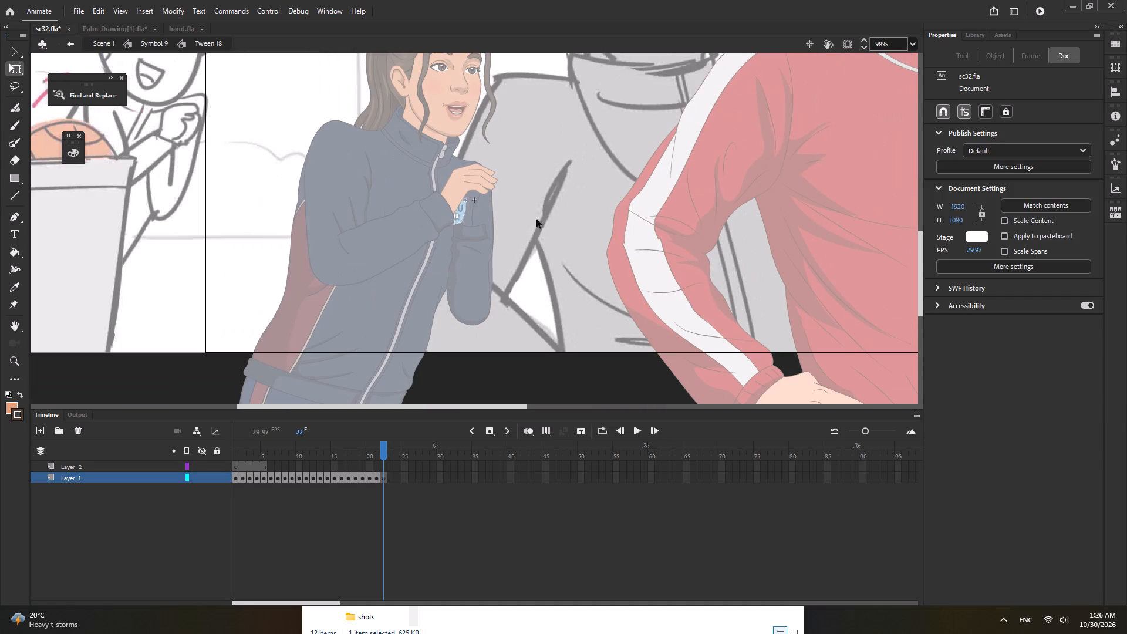
pyautogui.rightClick(536, 220)
pyautogui.click(566, 251)
# With onion skinning on, rotate, move and scale the fist to about 55 × 75 px over the previous frame's hand.
pyautogui.moveTo(527, 259); pyautogui.dragTo(527, 253)
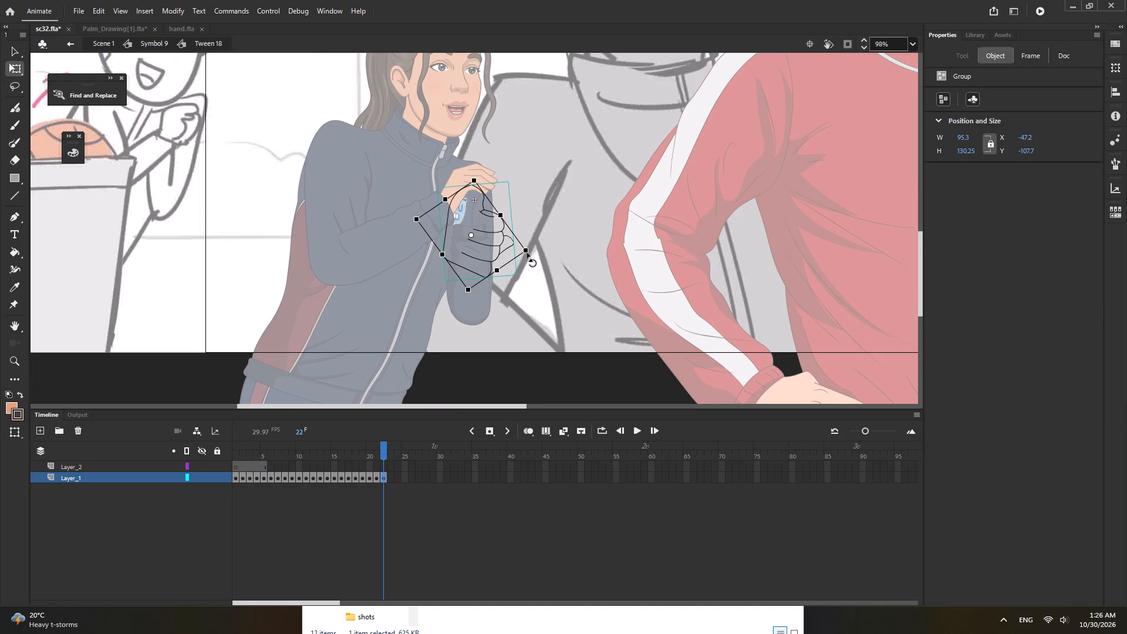
pyautogui.moveTo(527, 253); pyautogui.dragTo(384, 197)
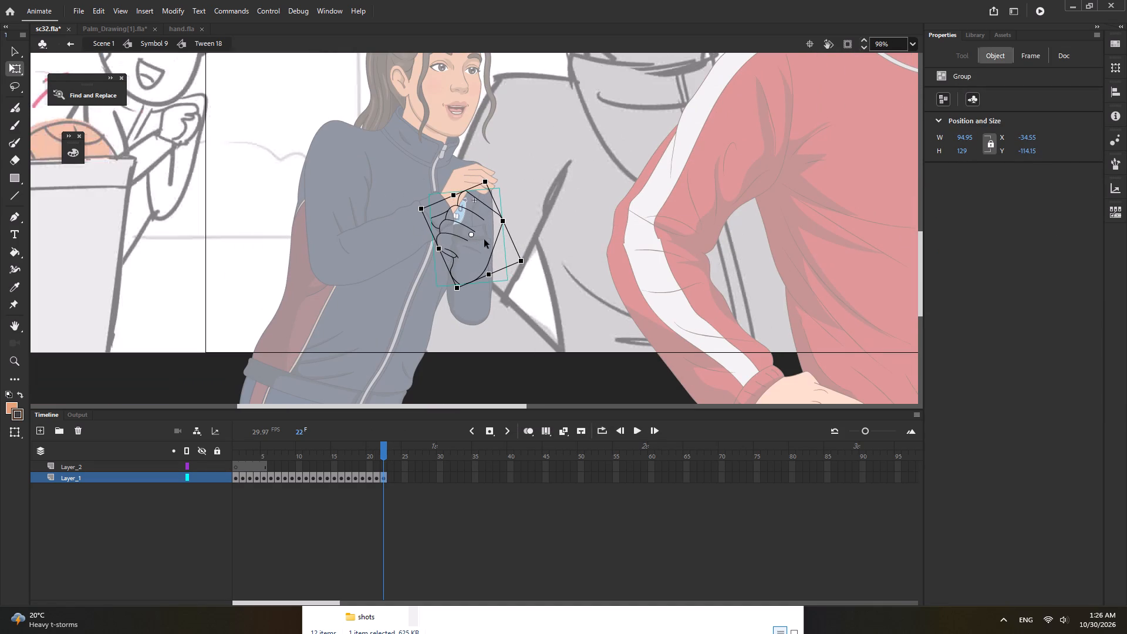
pyautogui.keyDown('ctrl'); pyautogui.scroll(2, 450, 240); pyautogui.keyUp('ctrl')
pyautogui.click(528, 430)
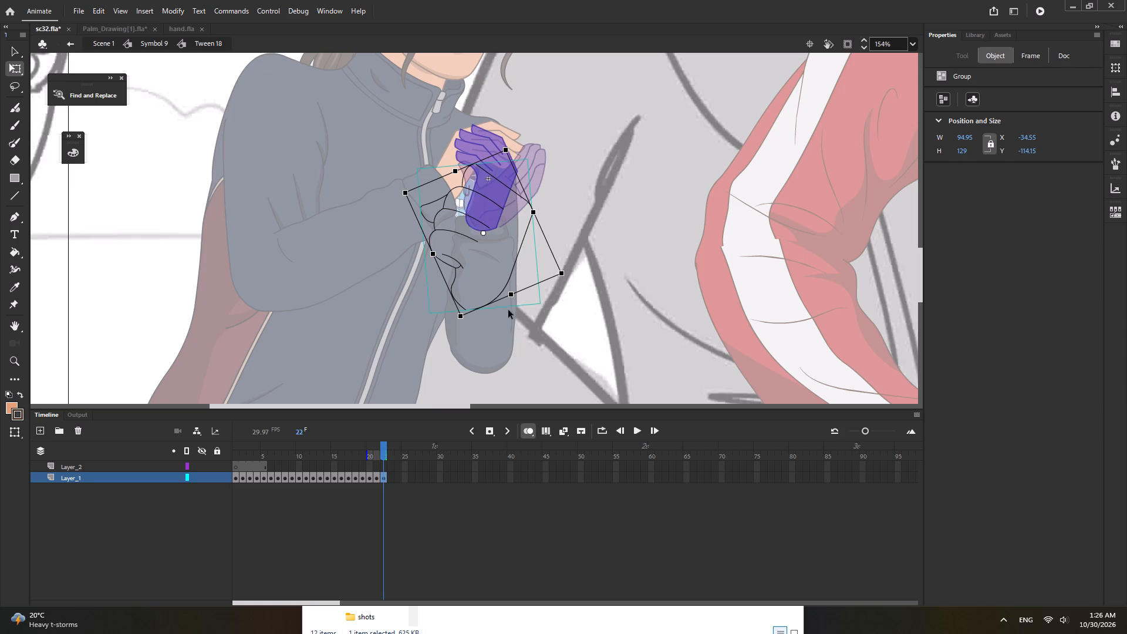
pyautogui.moveTo(464, 236); pyautogui.dragTo(473, 152)
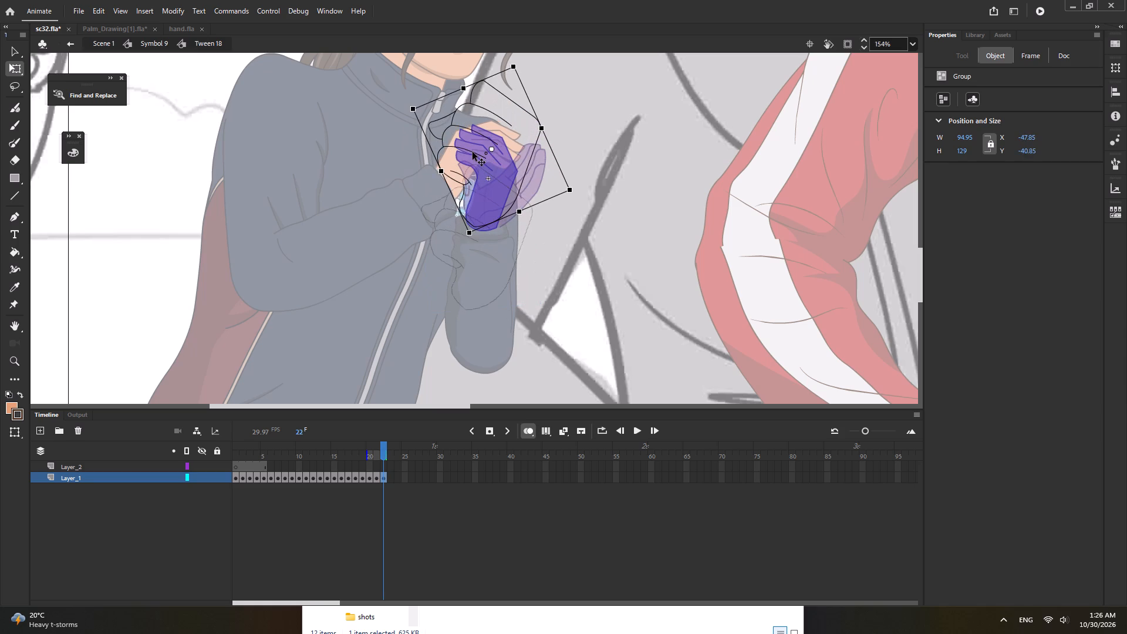
pyautogui.moveTo(473, 152); pyautogui.dragTo(473, 153)
pyautogui.moveTo(492, 149); pyautogui.dragTo(491, 197)
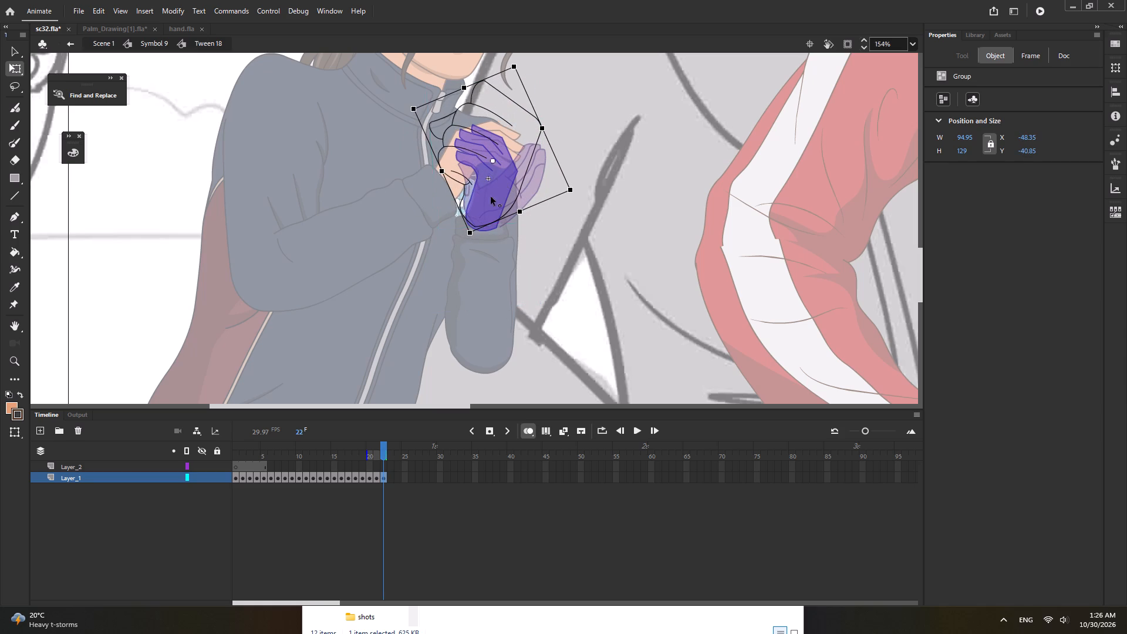
pyautogui.moveTo(491, 197); pyautogui.dragTo(486, 229)
pyautogui.keyDown('shift'); pyautogui.moveTo(514, 66); pyautogui.dragTo(515, 120); pyautogui.keyUp('shift')
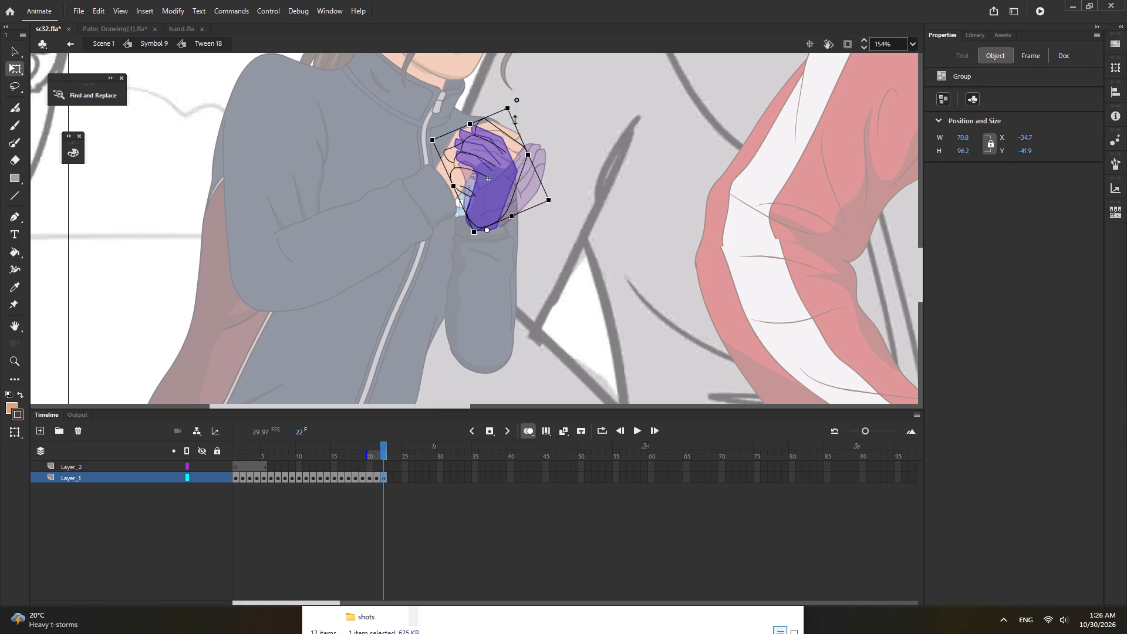
pyautogui.keyDown('shift'); pyautogui.moveTo(515, 120); pyautogui.dragTo(517, 129); pyautogui.keyUp('shift')
# Inside the fist group, fill the palm, fingers and thumb area with the orange skin colour.
pyautogui.keyDown('ctrl'); pyautogui.scroll(5, 495, 207); pyautogui.keyUp('ctrl')
pyautogui.doubleClick(501, 261)
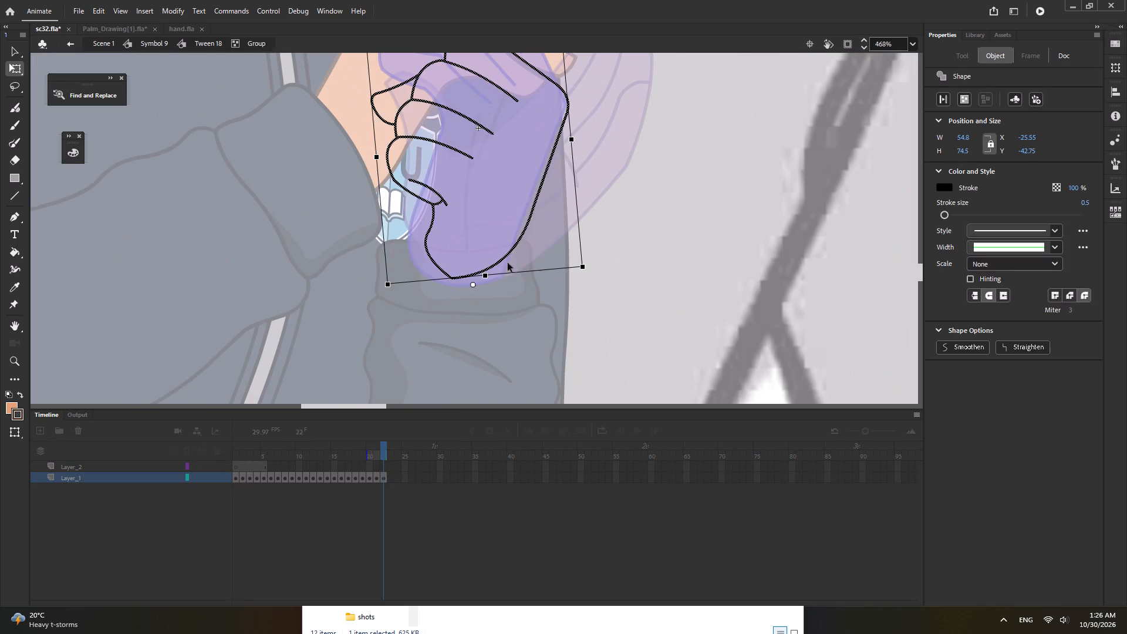
pyautogui.click(707, 311)
pyautogui.press('k')
pyautogui.click(495, 221)
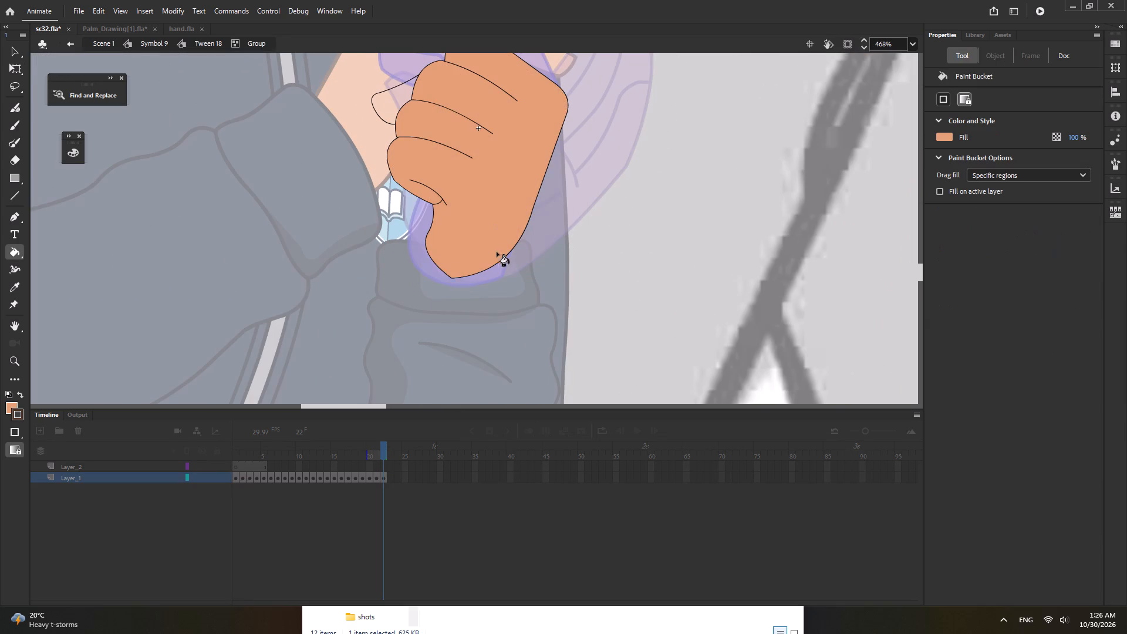
pyautogui.click(388, 109)
# Apply the dark brown stroke of size 1 to all of the fist's outlines and leave the group.
pyautogui.press('s')
pyautogui.keyDown('ctrl'); pyautogui.scroll(-2, 474, 273); pyautogui.keyUp('ctrl')
pyautogui.keyDown('ctrl'); pyautogui.moveTo(566, 92); pyautogui.dragTo(336, 356); pyautogui.keyUp('ctrl')
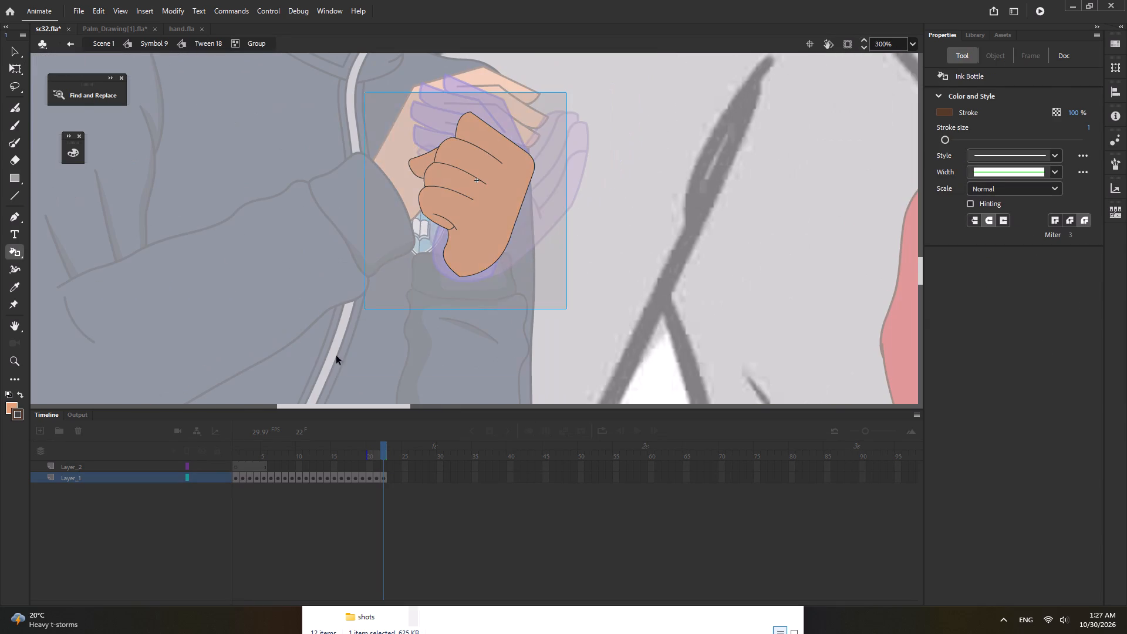
pyautogui.keyDown('ctrl'); pyautogui.moveTo(336, 356); pyautogui.dragTo(323, 386); pyautogui.keyUp('ctrl')
pyautogui.click(455, 228)
pyautogui.keyDown('ctrl'); pyautogui.doubleClick(531, 248); pyautogui.keyUp('ctrl')
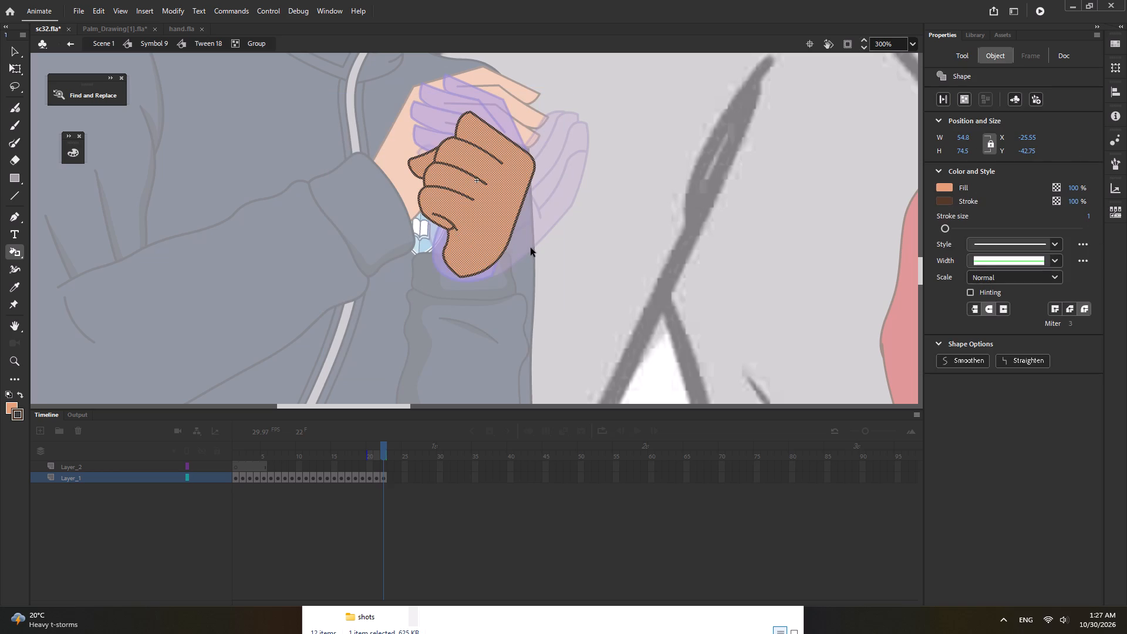
pyautogui.keyDown('ctrl'); pyautogui.click(13, 68); pyautogui.keyUp('ctrl')
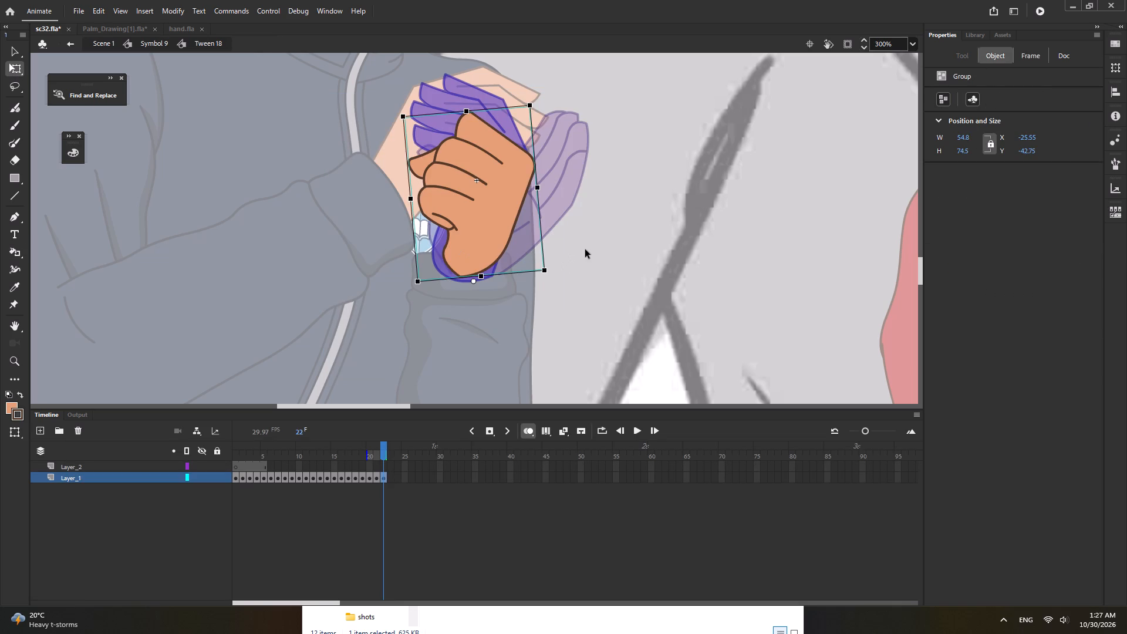
# Return to Symbol 9 and set the Tween 18 hand to display frame 22.
pyautogui.keyDown('ctrl'); pyautogui.doubleClick(585, 249); pyautogui.keyUp('ctrl')
pyautogui.click(973, 278)
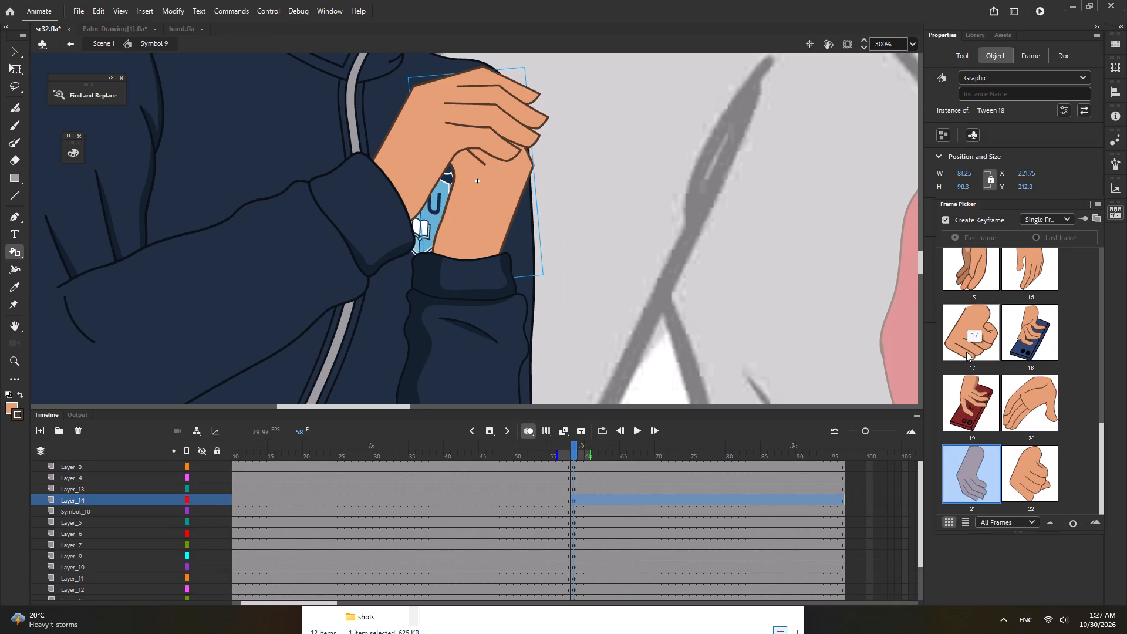
pyautogui.click(1034, 479)
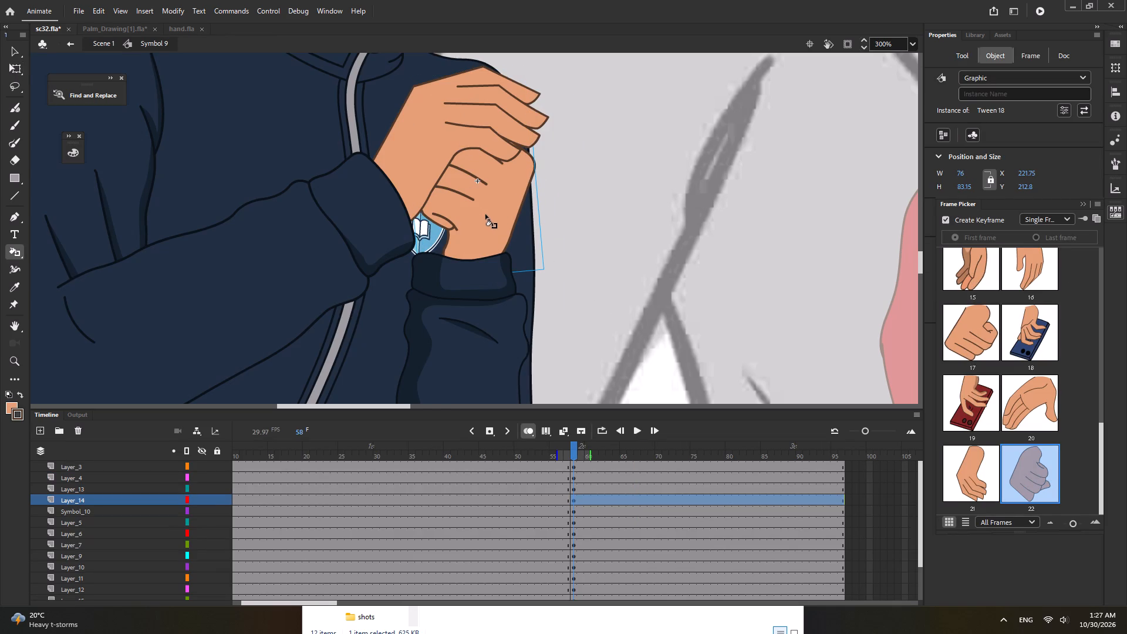
# Move the Tween 18 fist on Layer_14 up under the other hand's fingers and rotate it slightly clockwise.
pyautogui.moveTo(485, 214); pyautogui.dragTo(492, 171)
pyautogui.click(11, 72)
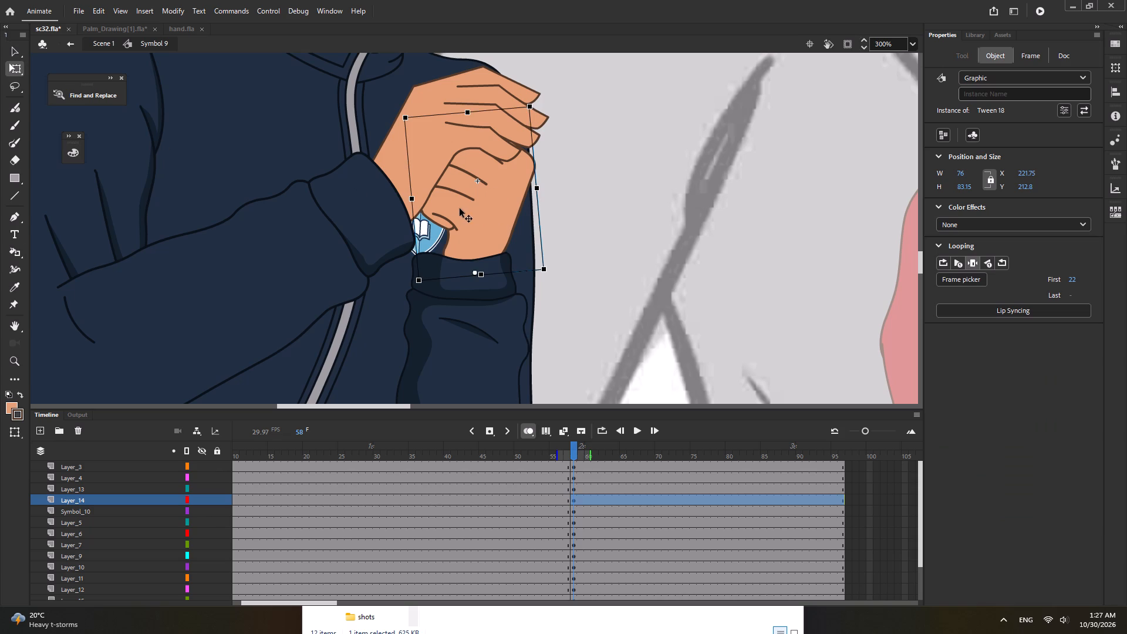
pyautogui.moveTo(477, 217); pyautogui.dragTo(478, 192)
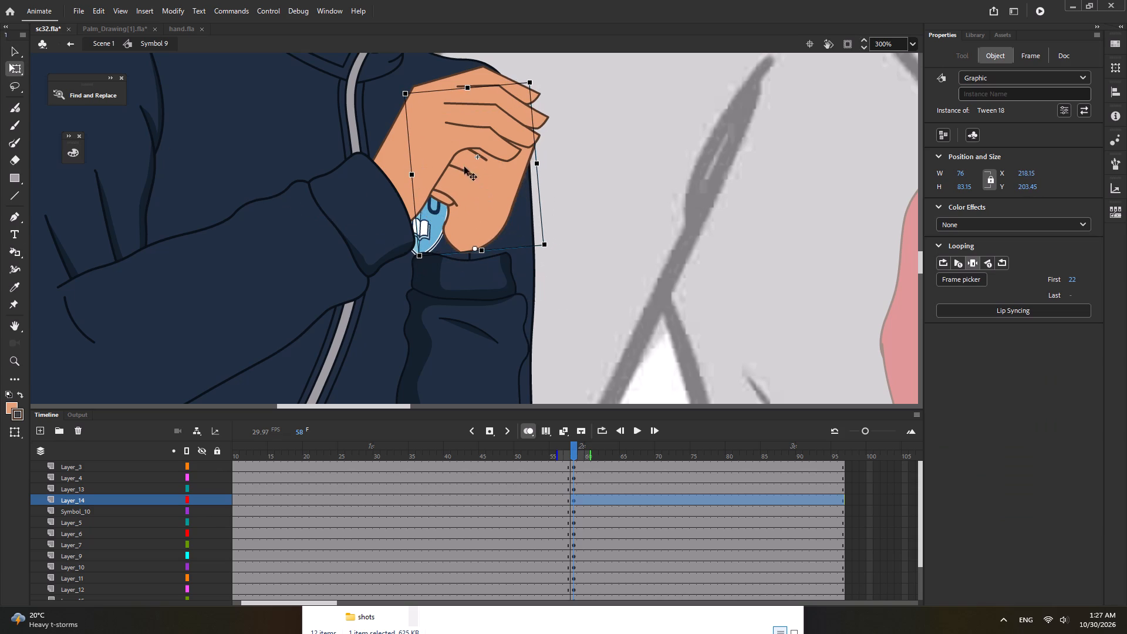
pyautogui.moveTo(397, 95); pyautogui.dragTo(424, 79)
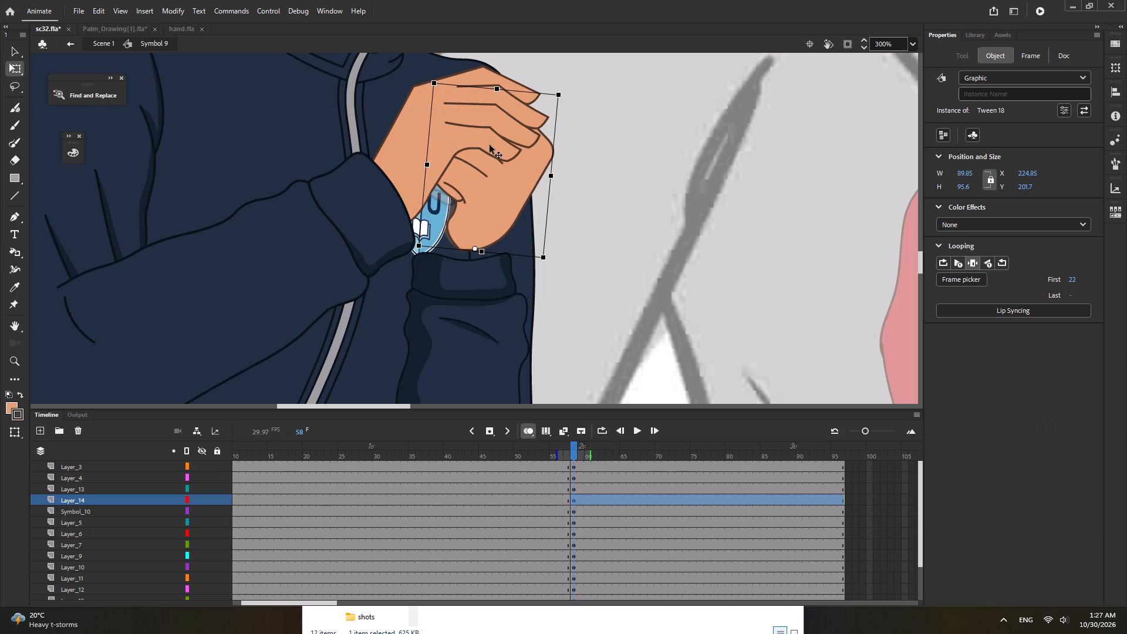
pyautogui.moveTo(491, 177); pyautogui.dragTo(475, 167)
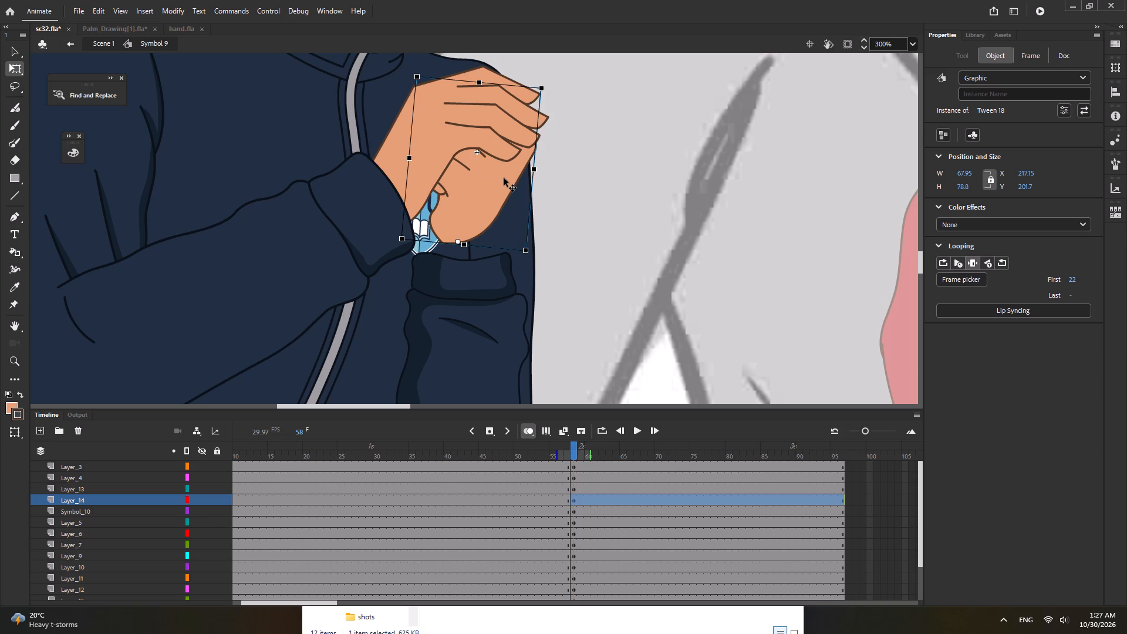
# Extend the Tween 11 forearm sleeve upward so its cuff meets the fist's wrist.
pyautogui.click(480, 321)
pyautogui.moveTo(491, 250); pyautogui.dragTo(487, 220)
pyautogui.keyDown('ctrl'); pyautogui.scroll(-5, 498, 156); pyautogui.keyUp('ctrl')
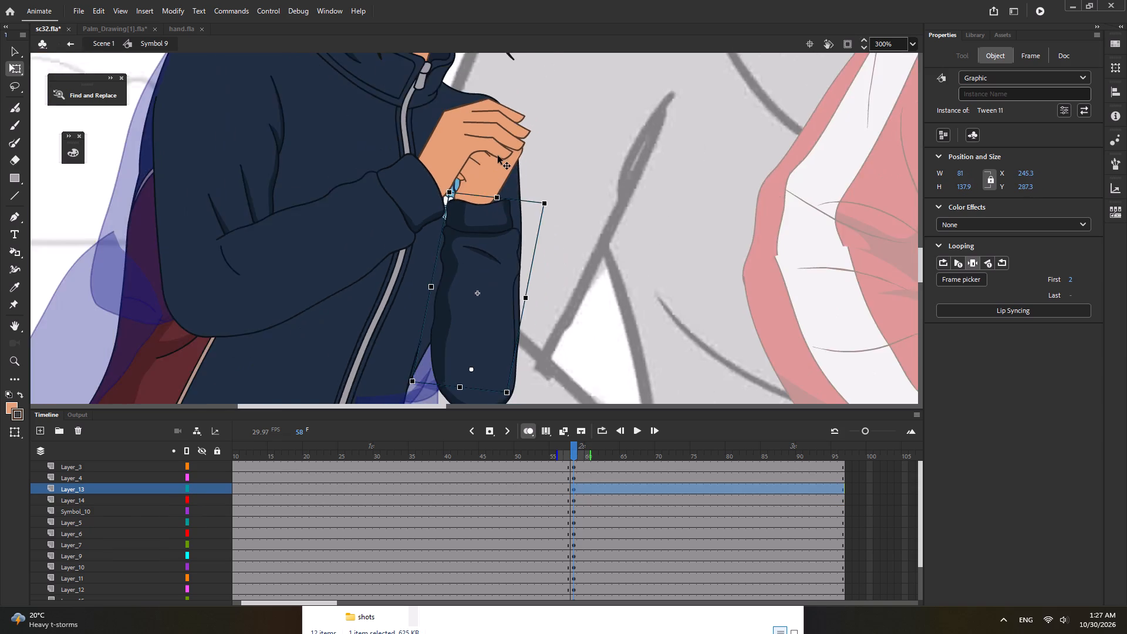
pyautogui.keyDown('ctrl'); pyautogui.scroll(-6, 498, 156); pyautogui.keyUp('ctrl')
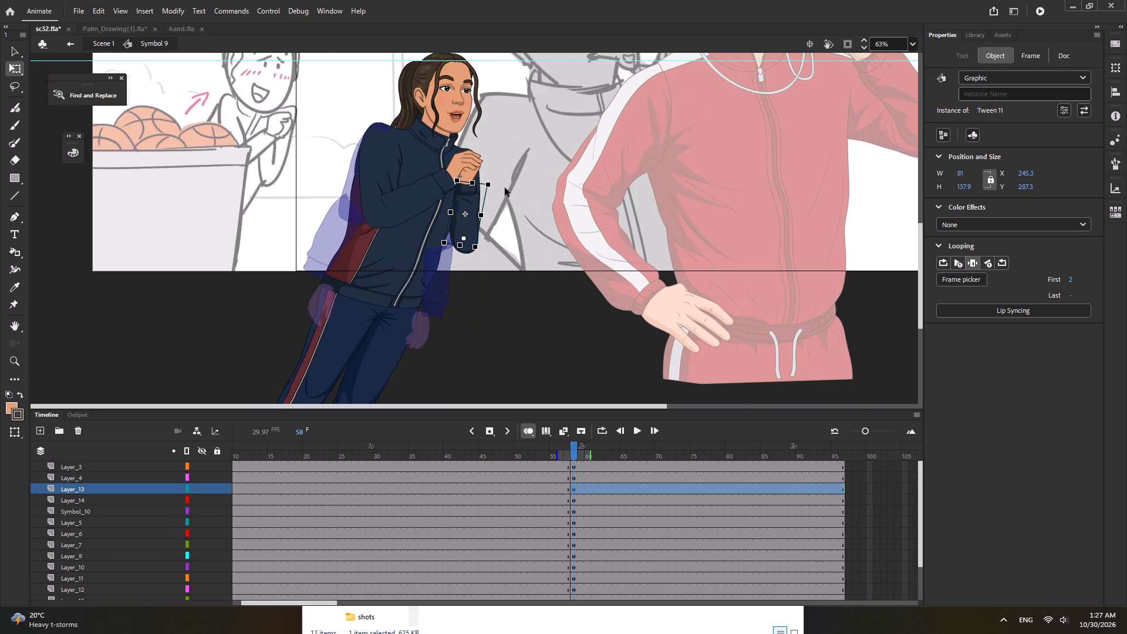
# Skew the Tween 4 torso on Layer_6 so its front side rises, making its height about 488 px.
pyautogui.click(428, 158)
pyautogui.keyDown('ctrl'); pyautogui.scroll(2, 474, 150); pyautogui.keyUp('ctrl')
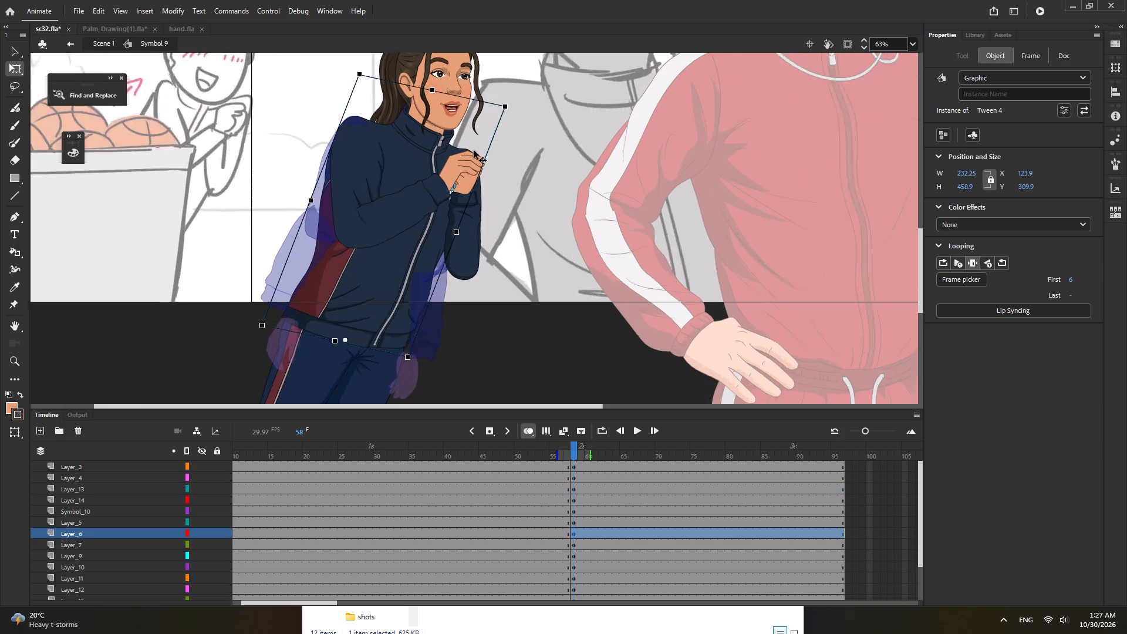
pyautogui.moveTo(491, 150); pyautogui.dragTo(494, 143)
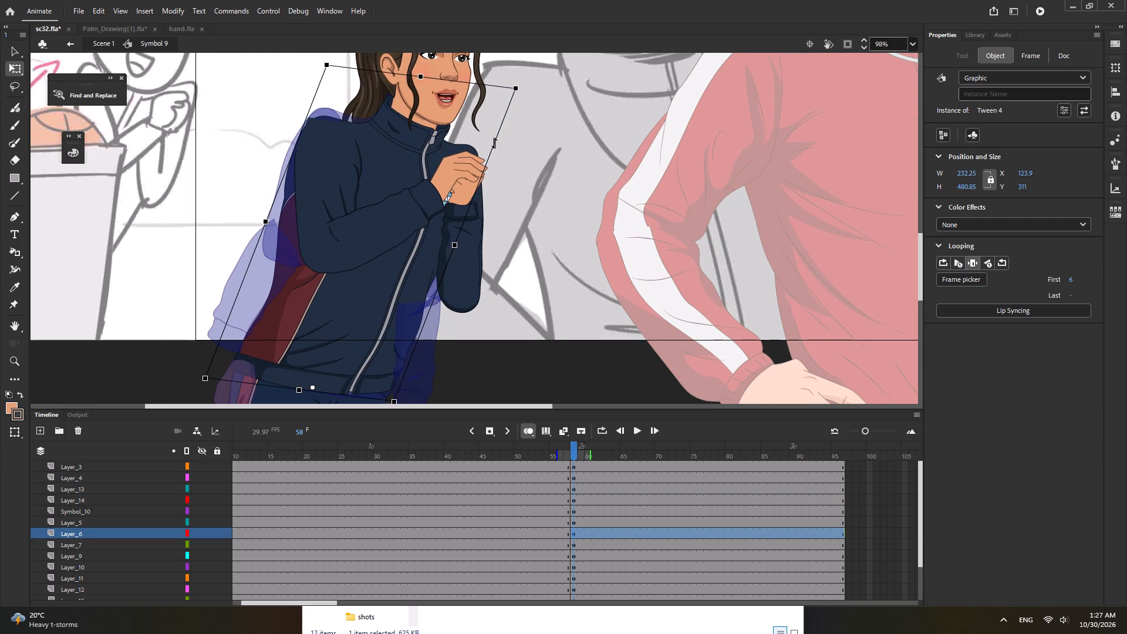
pyautogui.moveTo(494, 143); pyautogui.dragTo(494, 139)
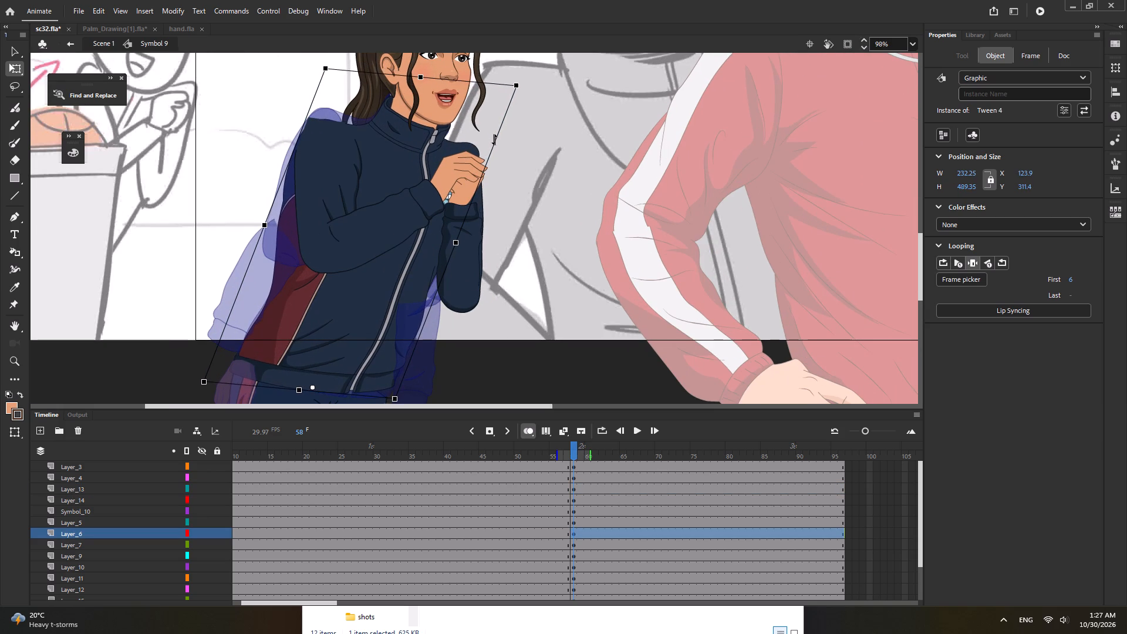
pyautogui.moveTo(494, 139); pyautogui.dragTo(494, 140)
# Raise the upper sleeve behind the Tween 11 forearm slightly and shift its elbow end outward from the body.
pyautogui.click(483, 203)
pyautogui.keyDown('ctrl'); pyautogui.scroll(4, 482, 198); pyautogui.keyUp('ctrl')
pyautogui.moveTo(484, 199); pyautogui.dragTo(486, 183)
pyautogui.keyDown('ctrl'); pyautogui.scroll(-3, 490, 167); pyautogui.keyUp('ctrl')
pyautogui.moveTo(480, 329); pyautogui.dragTo(491, 328)
# Move the Tween 11 forearm over the shifted elbow, rotate it counterclockwise toward the fist and lower its cuff end slightly.
pyautogui.click(455, 267)
pyautogui.keyDown('ctrl'); pyautogui.scroll(4, 456, 281); pyautogui.keyUp('ctrl')
pyautogui.moveTo(458, 283); pyautogui.dragTo(485, 271)
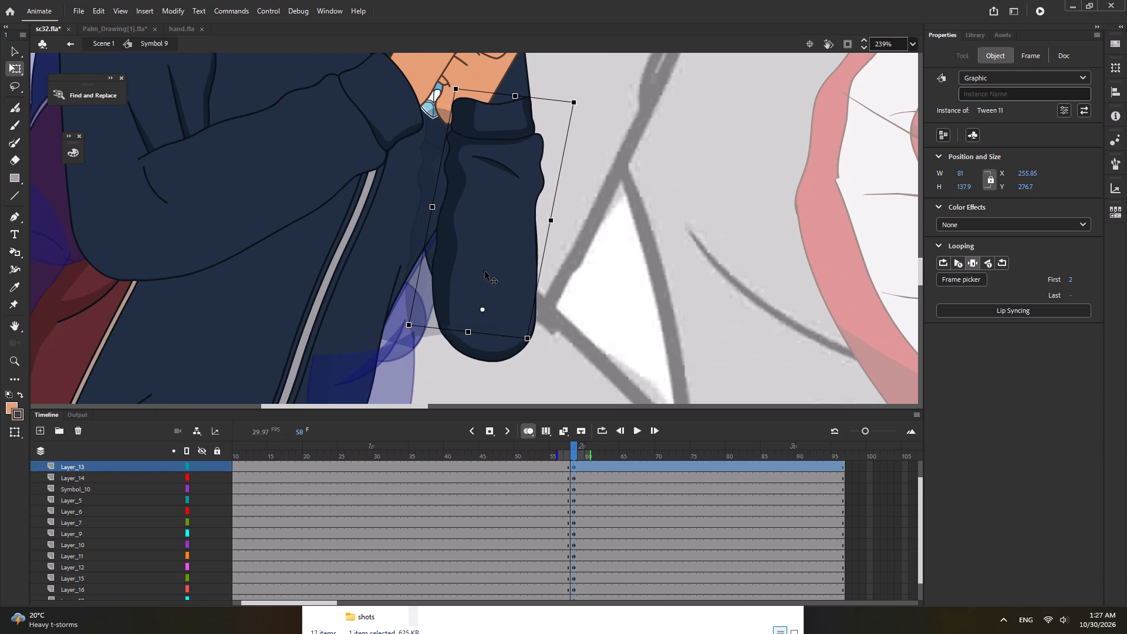
pyautogui.moveTo(485, 271); pyautogui.dragTo(484, 271)
pyautogui.moveTo(581, 104); pyautogui.dragTo(554, 95)
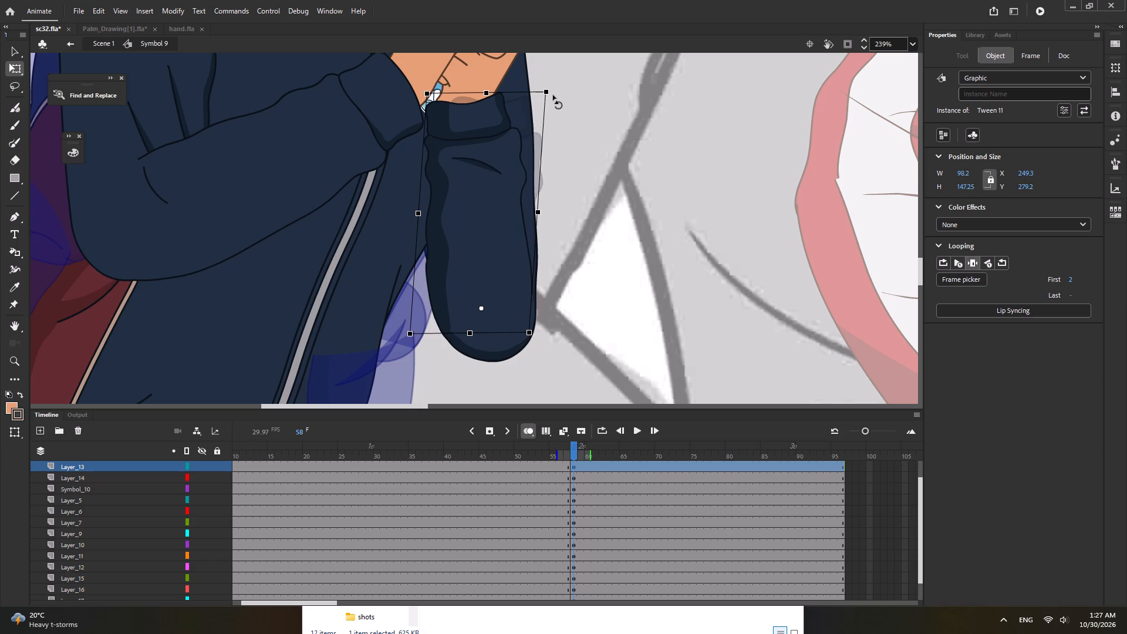
pyautogui.moveTo(488, 93); pyautogui.dragTo(489, 101)
# Select the other arm's Tween 3 upper sleeve and Tween 1 forearm together and move them down about 16 px.
pyautogui.keyDown('ctrl'); pyautogui.scroll(-5, 489, 101); pyautogui.keyUp('ctrl')
pyautogui.click(335, 96)
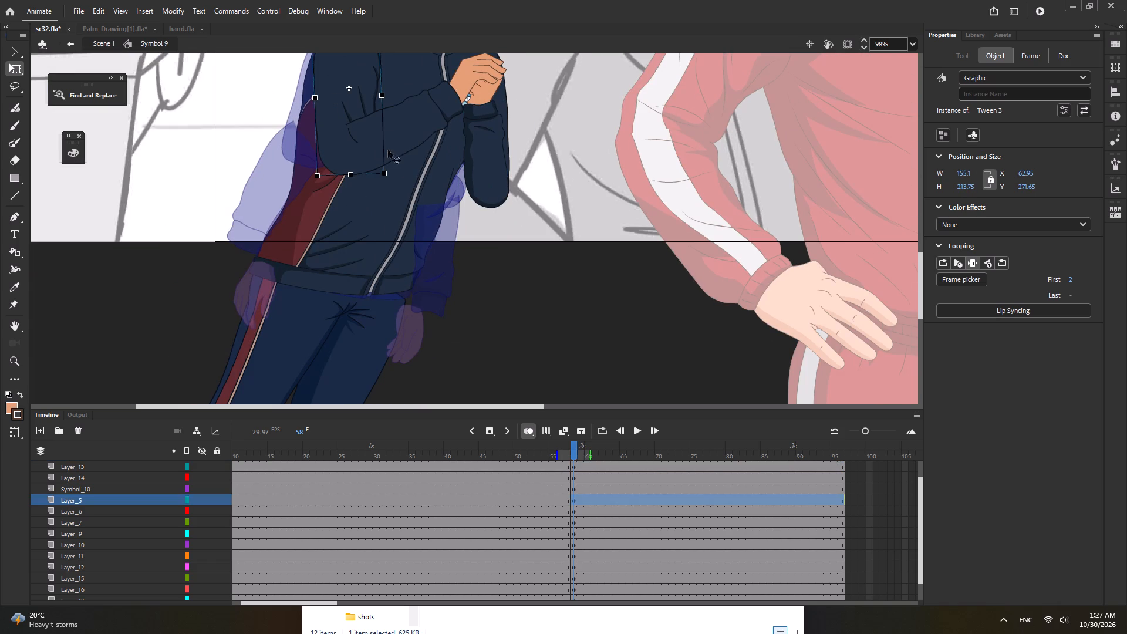
pyautogui.keyDown('shift'); pyautogui.click(389, 142); pyautogui.keyUp('shift')
pyautogui.keyDown('ctrl'); pyautogui.scroll(-3, 368, 222); pyautogui.keyUp('ctrl')
pyautogui.keyDown('ctrl'); pyautogui.scroll(6, 349, 100); pyautogui.keyUp('ctrl')
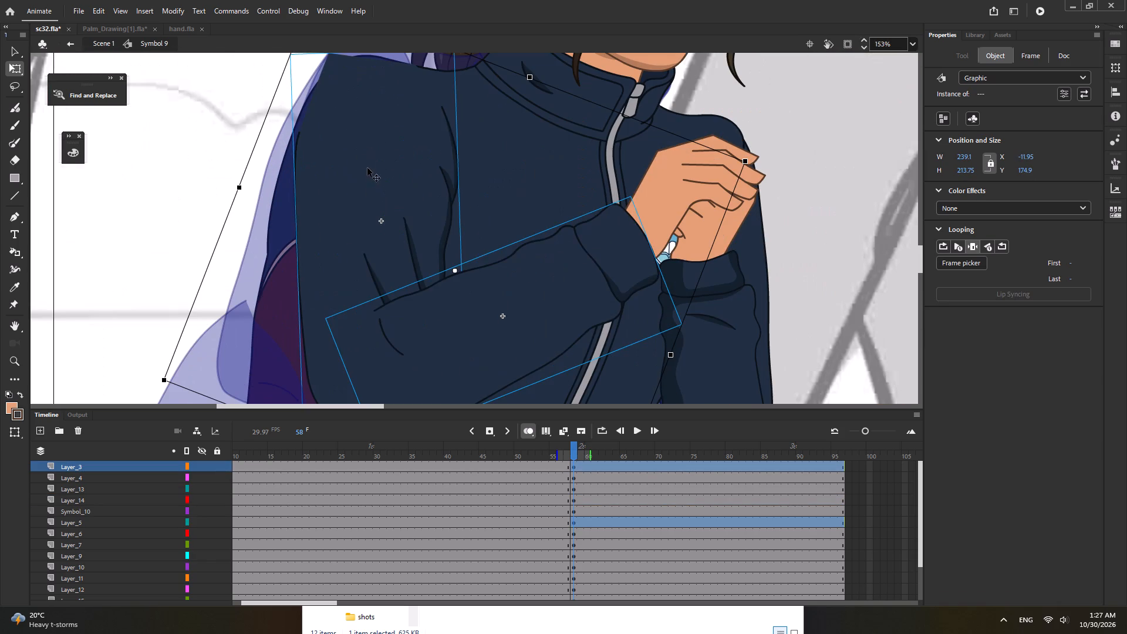
pyautogui.moveTo(364, 169); pyautogui.dragTo(359, 200)
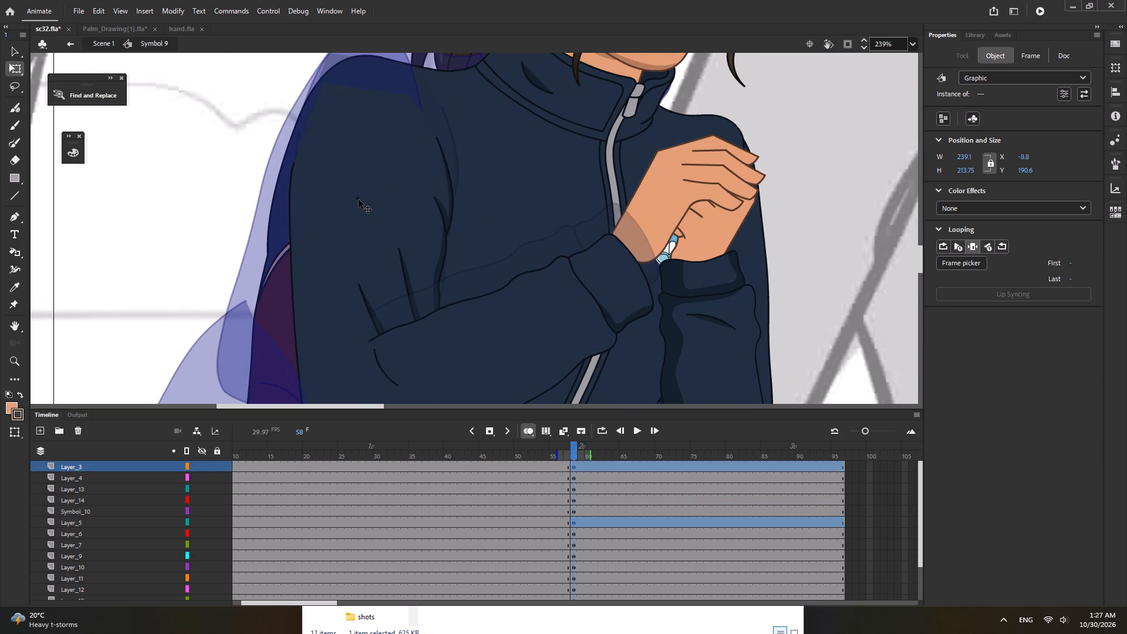
pyautogui.moveTo(359, 200); pyautogui.dragTo(357, 201)
pyautogui.keyDown('ctrl'); pyautogui.scroll(-4, 372, 183); pyautogui.keyUp('ctrl')
pyautogui.click(626, 217)
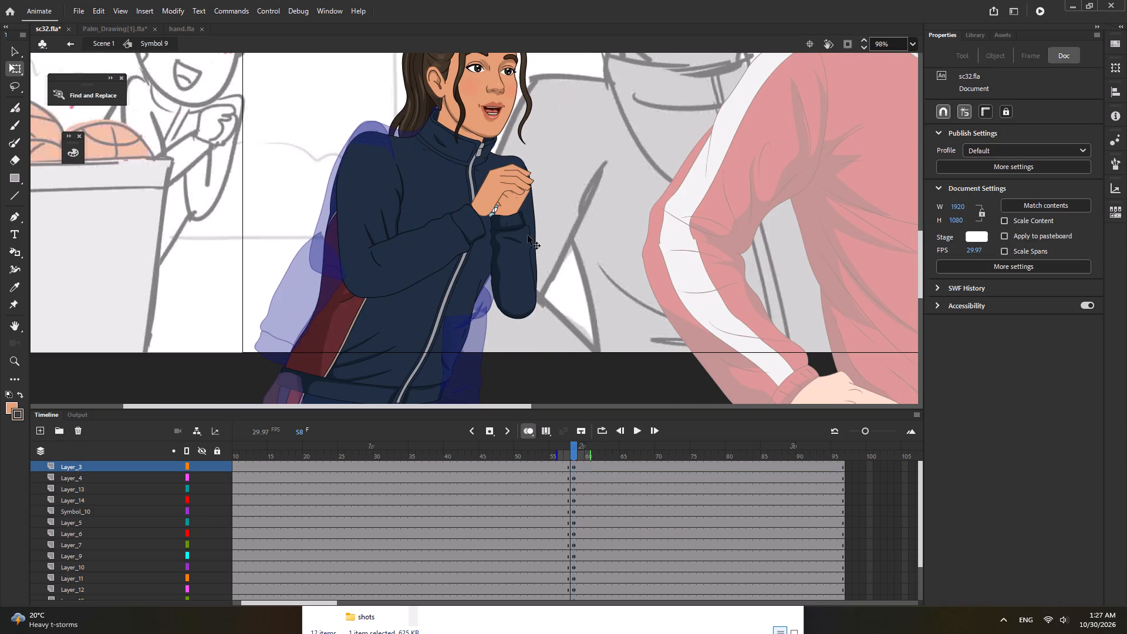
# Rotate the Tween 1 forearm on Layer_3 slightly upward toward the clasped hands.
pyautogui.click(423, 253)
pyautogui.moveTo(501, 250); pyautogui.dragTo(501, 235)
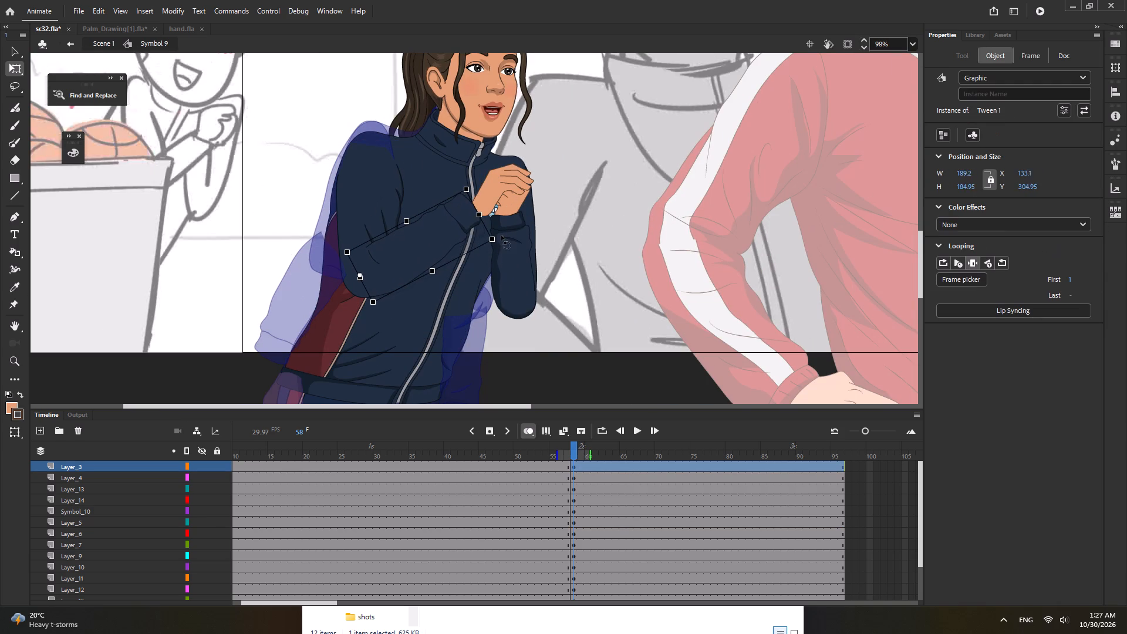
pyautogui.moveTo(501, 235); pyautogui.dragTo(504, 241)
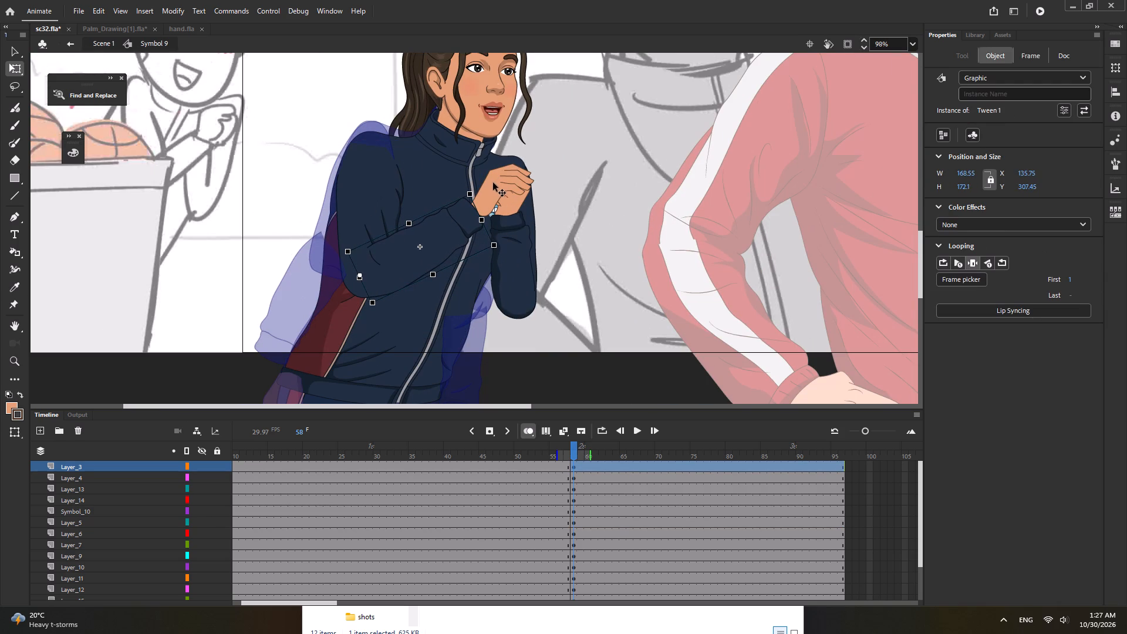
# Move the Tween 18 hand on Layer_4 down to its cuff and rotate it counterclockwise over the fist.
pyautogui.click(493, 190)
pyautogui.keyDown('ctrl'); pyautogui.scroll(4, 492, 196); pyautogui.keyUp('ctrl')
pyautogui.moveTo(493, 191); pyautogui.dragTo(485, 203)
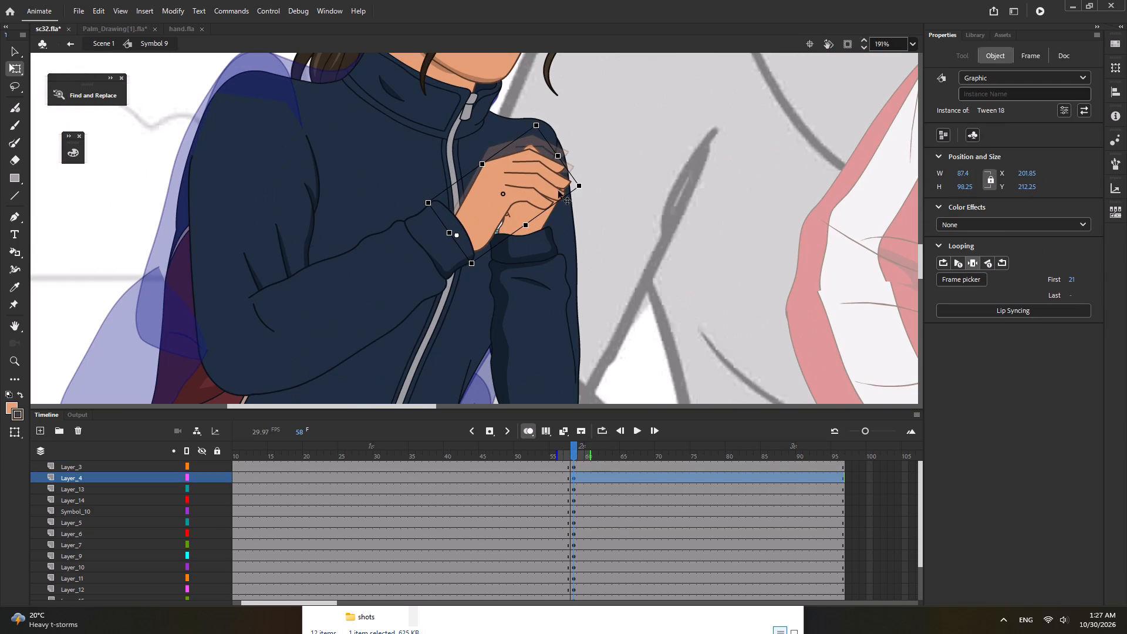
pyautogui.moveTo(580, 191); pyautogui.dragTo(574, 166)
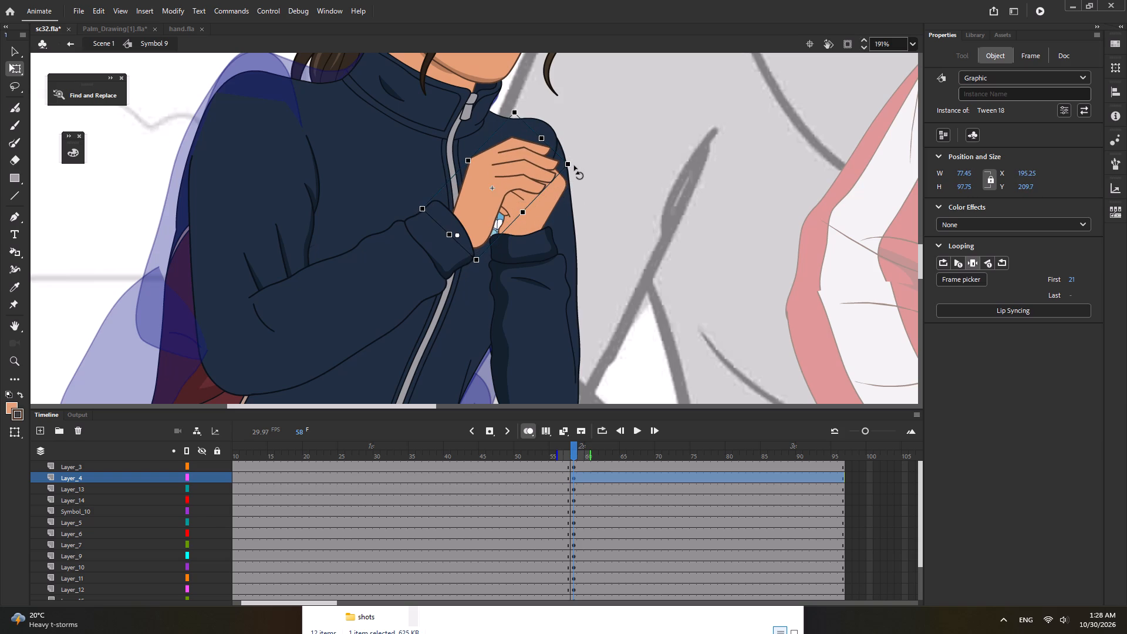
# Lower the cuff end of the Tween 11 forearm slightly, bringing it to about 92 × 134 px.
pyautogui.click(527, 264)
pyautogui.moveTo(538, 228); pyautogui.dragTo(538, 235)
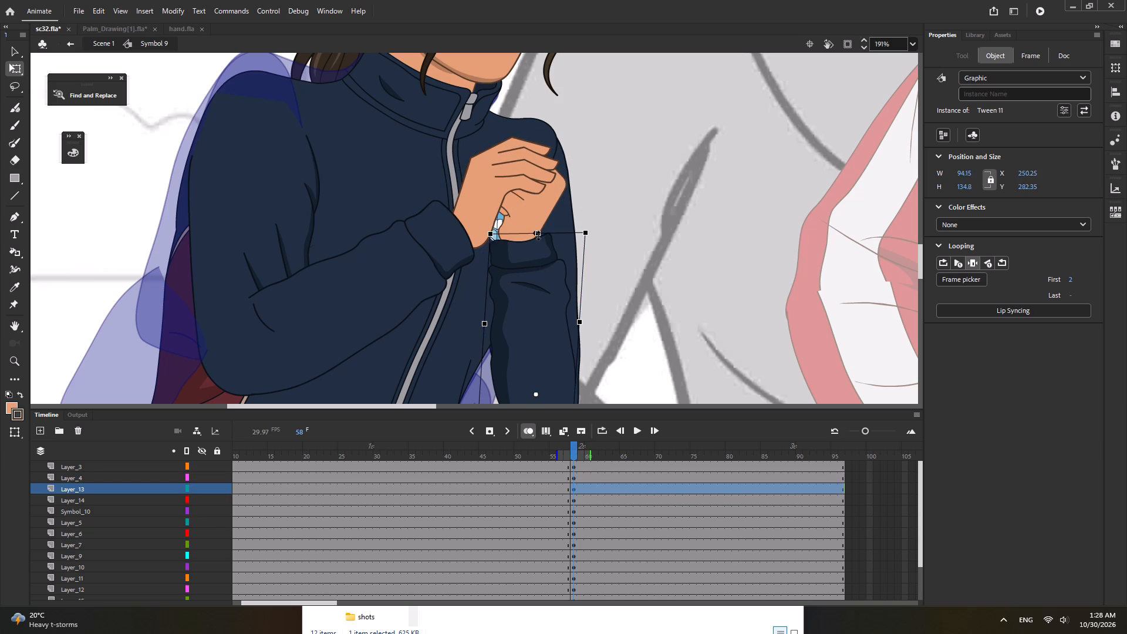
pyautogui.moveTo(538, 235); pyautogui.dragTo(539, 236)
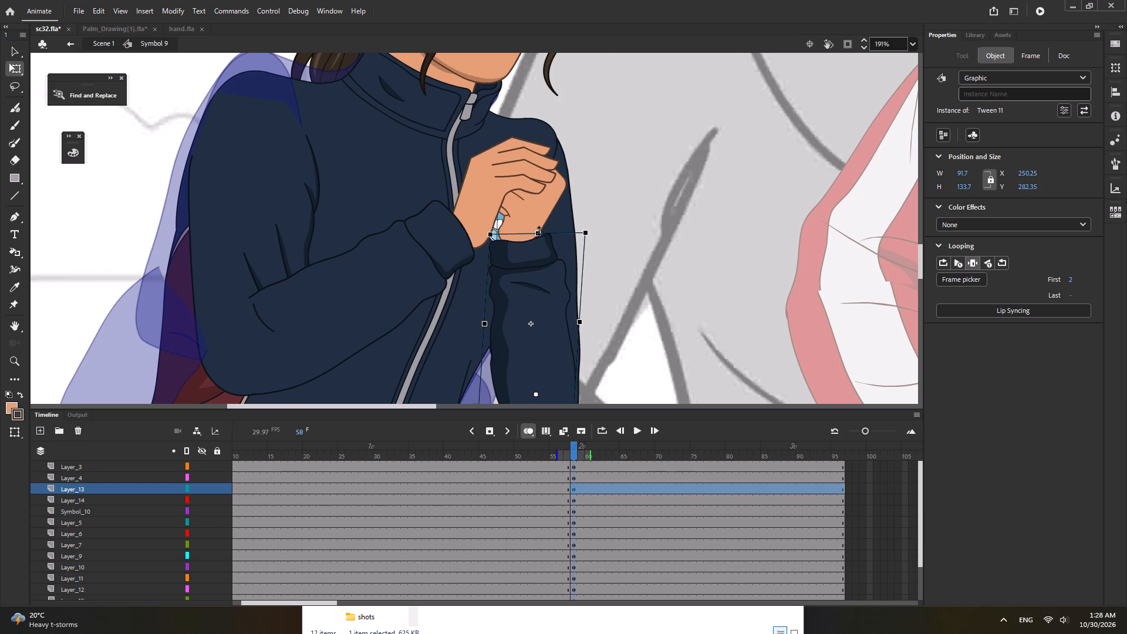
# Turn off onion skinning and compare the new pose on frame 58 with an earlier frame.
pyautogui.keyDown('ctrl'); pyautogui.scroll(-3, 540, 210); pyautogui.keyUp('ctrl')
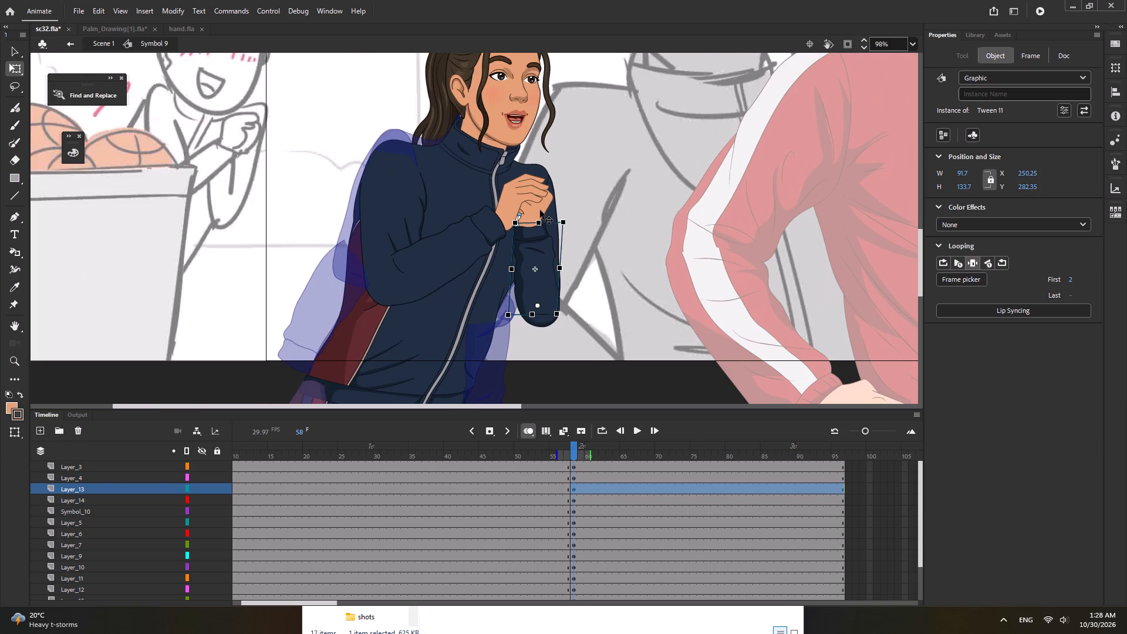
pyautogui.click(530, 166)
pyautogui.keyDown('ctrl'); pyautogui.scroll(-2, 525, 161); pyautogui.keyUp('ctrl')
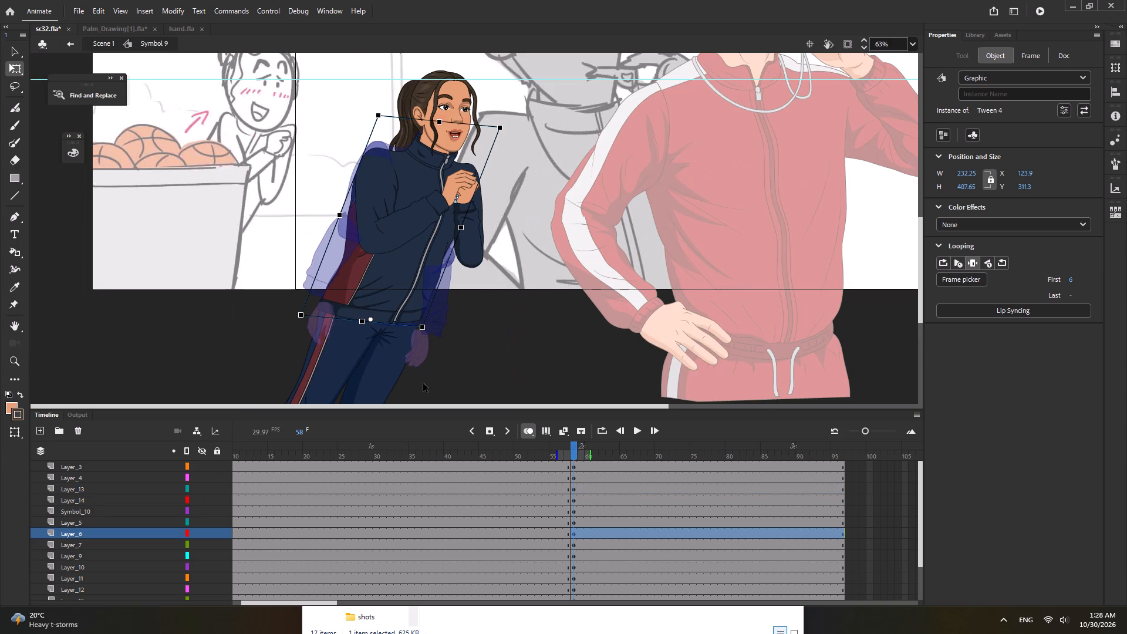
pyautogui.click(444, 352)
pyautogui.click(534, 432)
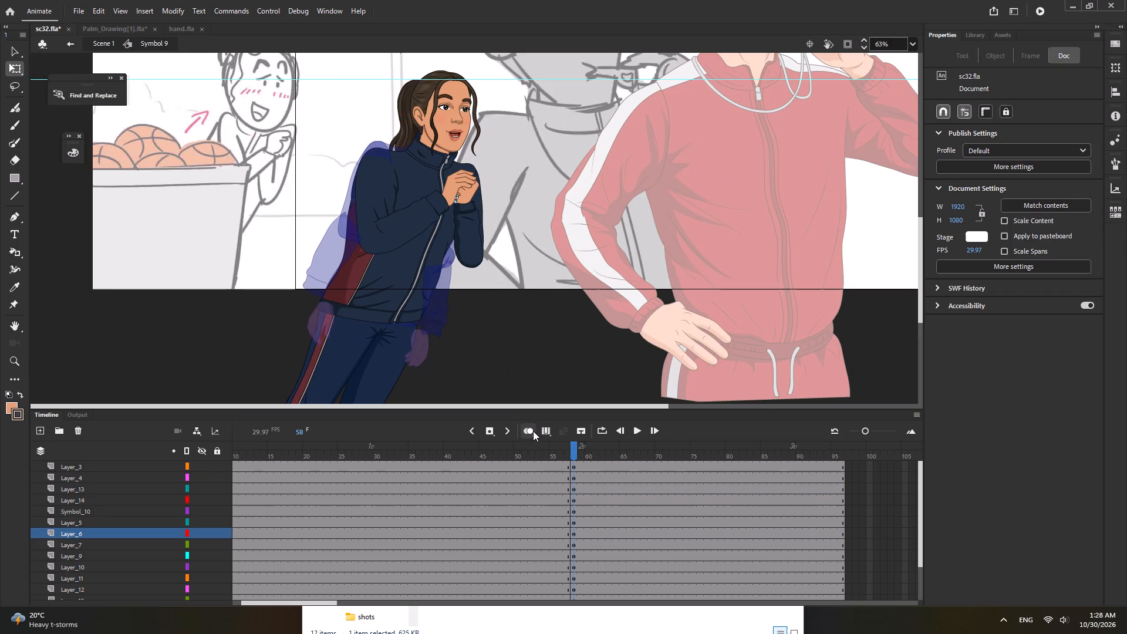
pyautogui.click(535, 461)
pyautogui.click(575, 458)
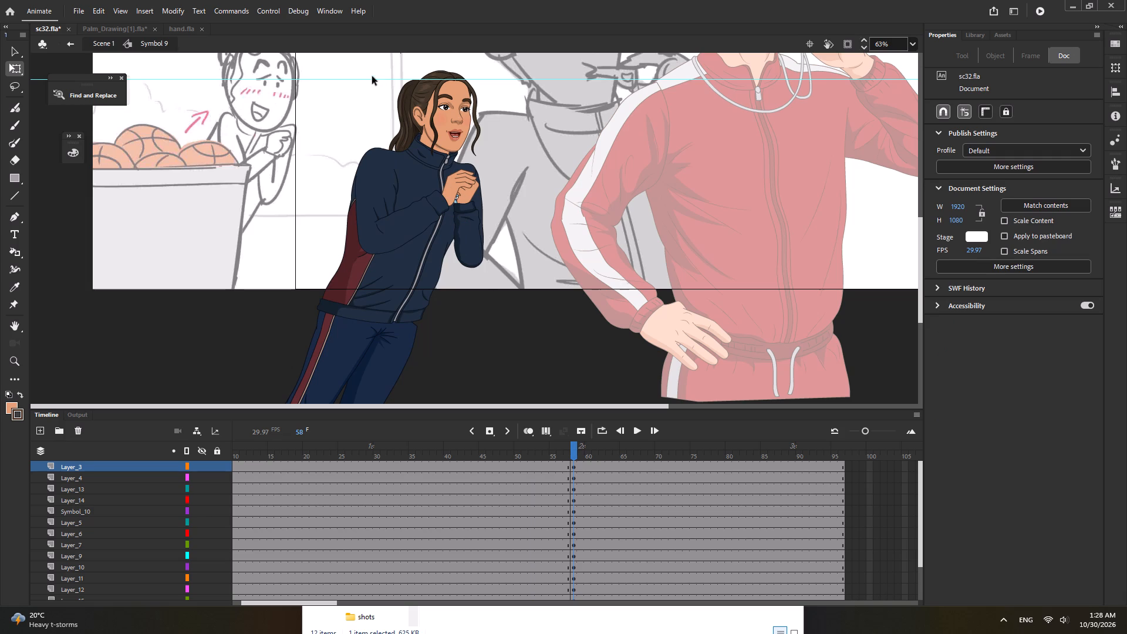
# Select the head and hair on Symbol_10 and Layer_7 and tilt them slightly counterclockwise about a pivot near the jaw.
pyautogui.moveTo(372, 76); pyautogui.dragTo(426, 106)
pyautogui.moveTo(440, 120); pyautogui.dragTo(433, 129)
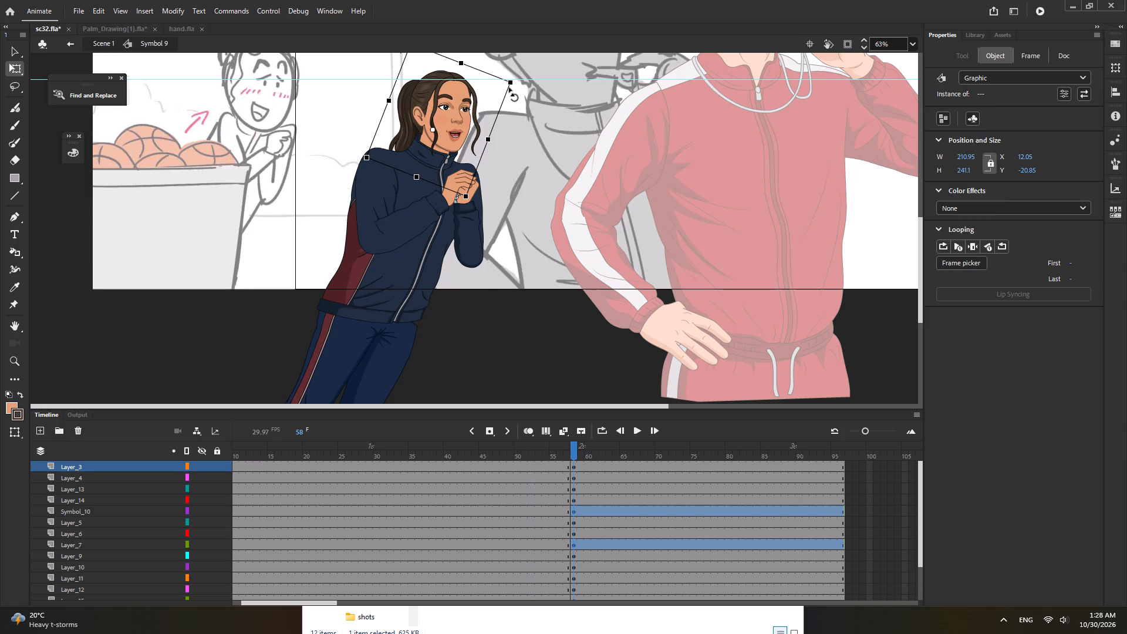
pyautogui.moveTo(518, 89); pyautogui.dragTo(511, 83)
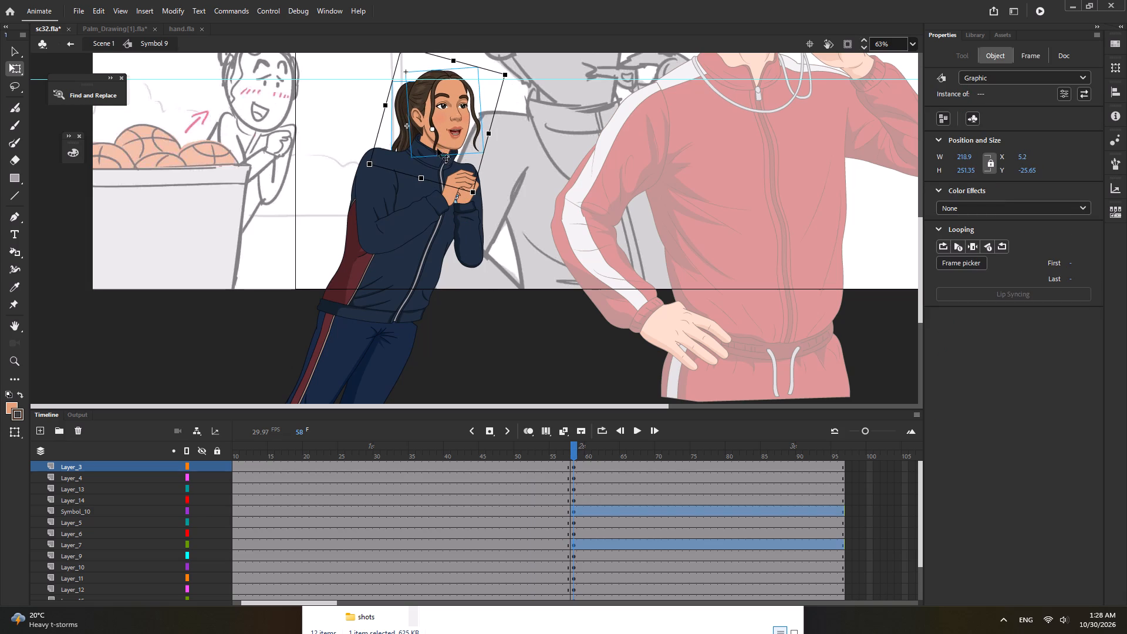
pyautogui.keyDown('ctrl'); pyautogui.scroll(6, 446, 134); pyautogui.keyUp('ctrl')
pyautogui.click(453, 131)
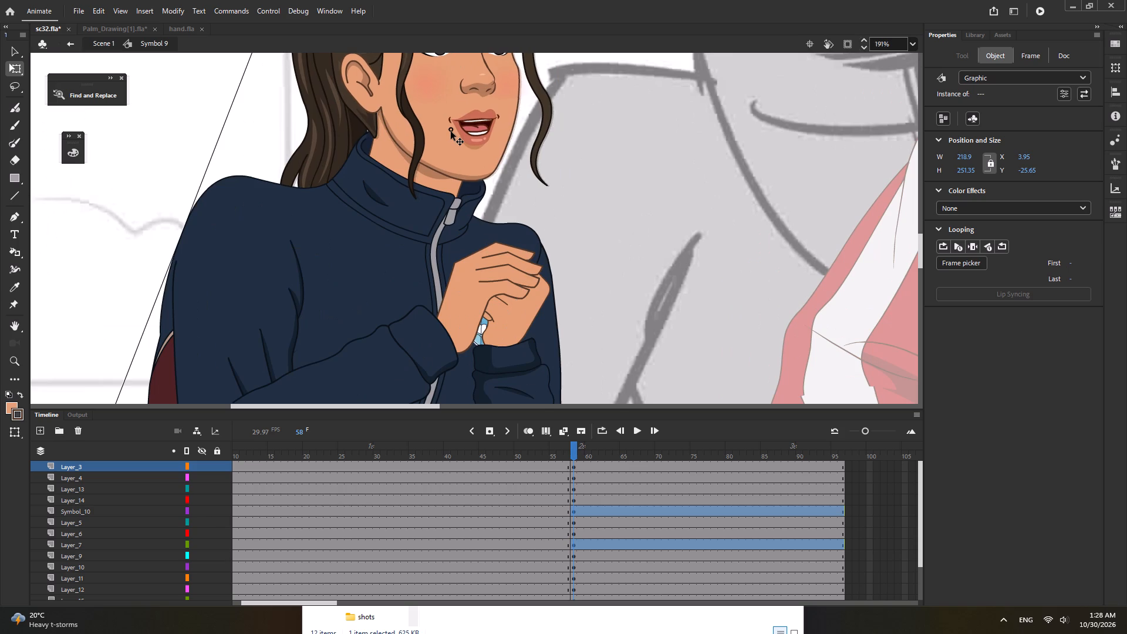
# Return to Scene 1 and scrub the frames just before frame 58 to check the girl's pose change.
pyautogui.keyDown('ctrl'); pyautogui.scroll(-5, 451, 137); pyautogui.keyUp('ctrl')
pyautogui.keyDown('ctrl'); pyautogui.doubleClick(537, 214); pyautogui.keyUp('ctrl')
pyautogui.keyDown('ctrl'); pyautogui.scroll(-4, 537, 215); pyautogui.keyUp('ctrl')
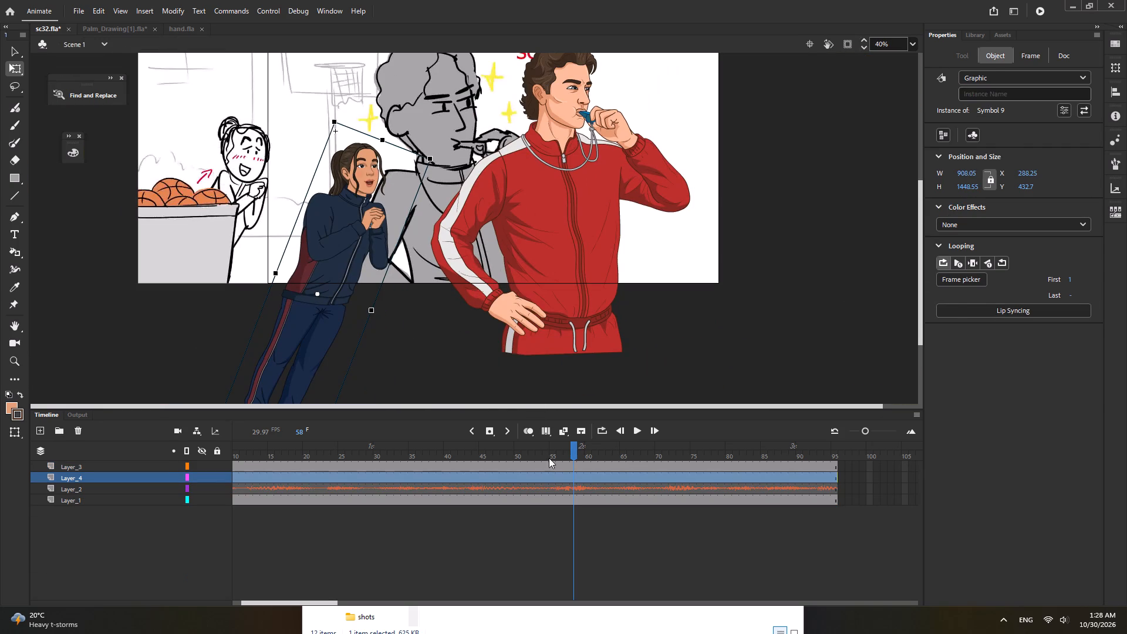
pyautogui.moveTo(547, 457); pyautogui.dragTo(552, 467)
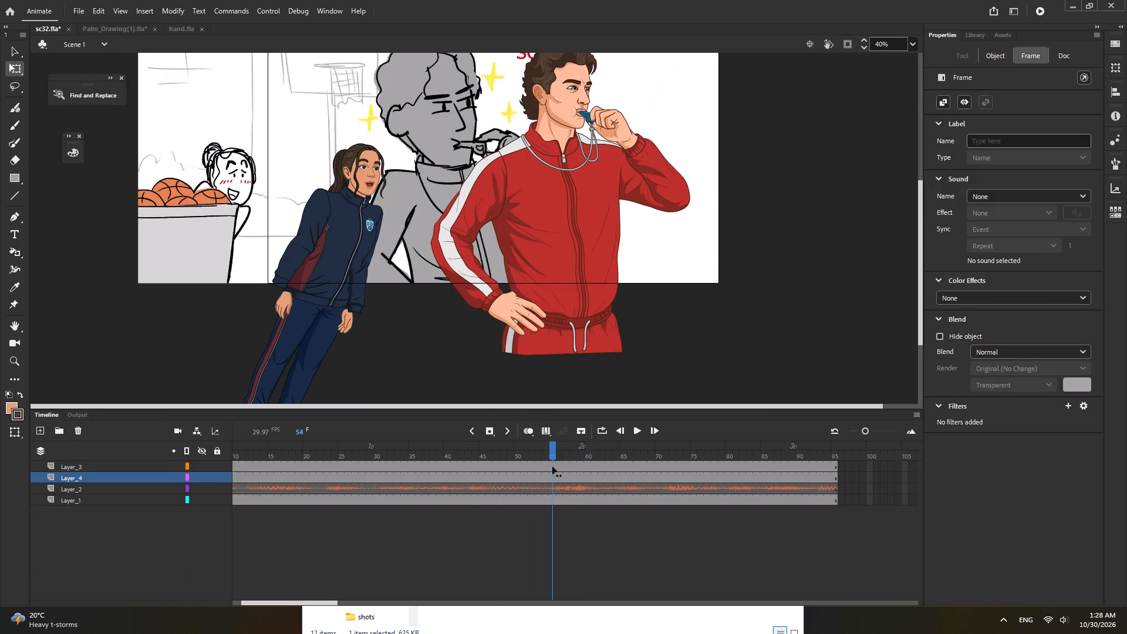
pyautogui.moveTo(552, 467); pyautogui.dragTo(555, 470)
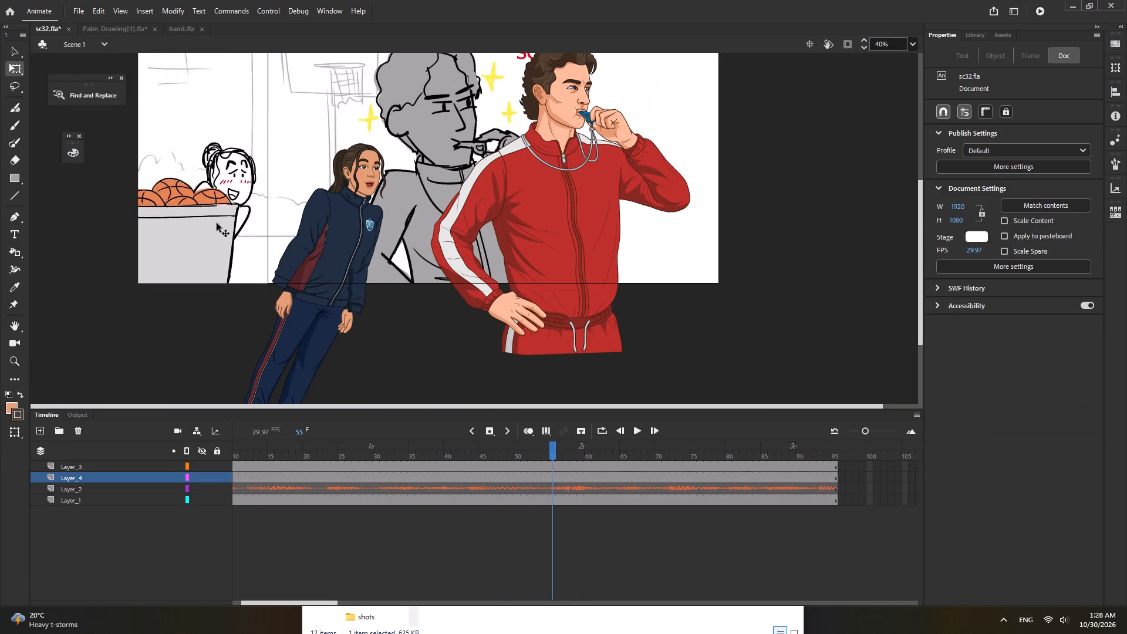
# Move the storyboard sketch on Layer_1 onto the stage at X 0, Y 0.
pyautogui.click(203, 222)
pyautogui.moveTo(194, 238); pyautogui.dragTo(323, 242)
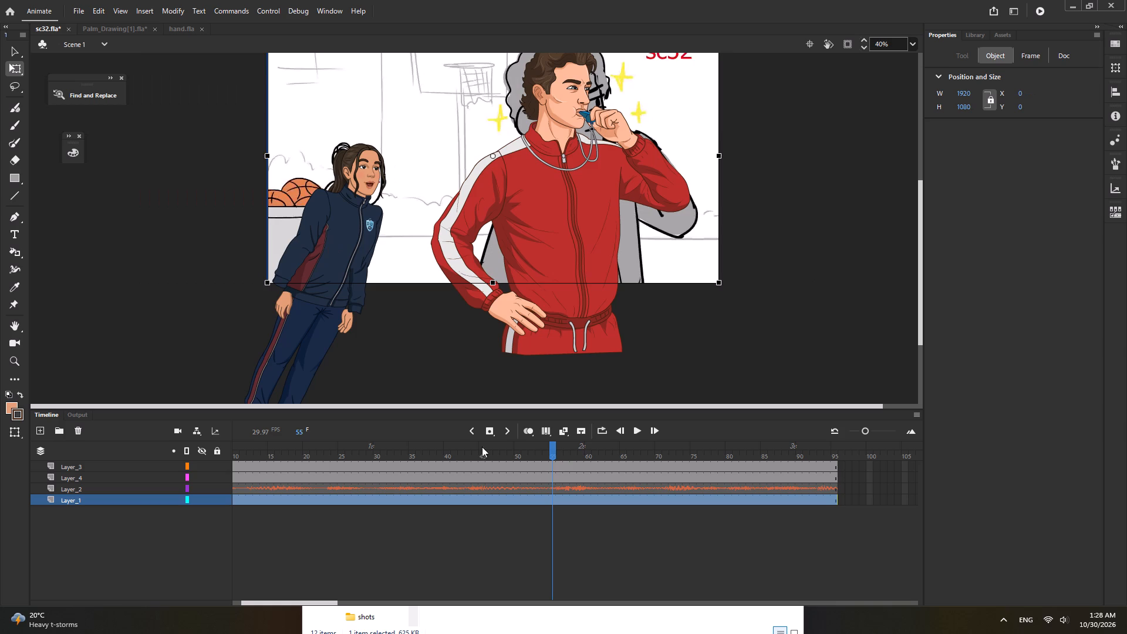
# Compare the girl's pose with the storyboard up to frame 58 and reopen Symbol 9 for editing.
pyautogui.moveTo(556, 456); pyautogui.dragTo(573, 468)
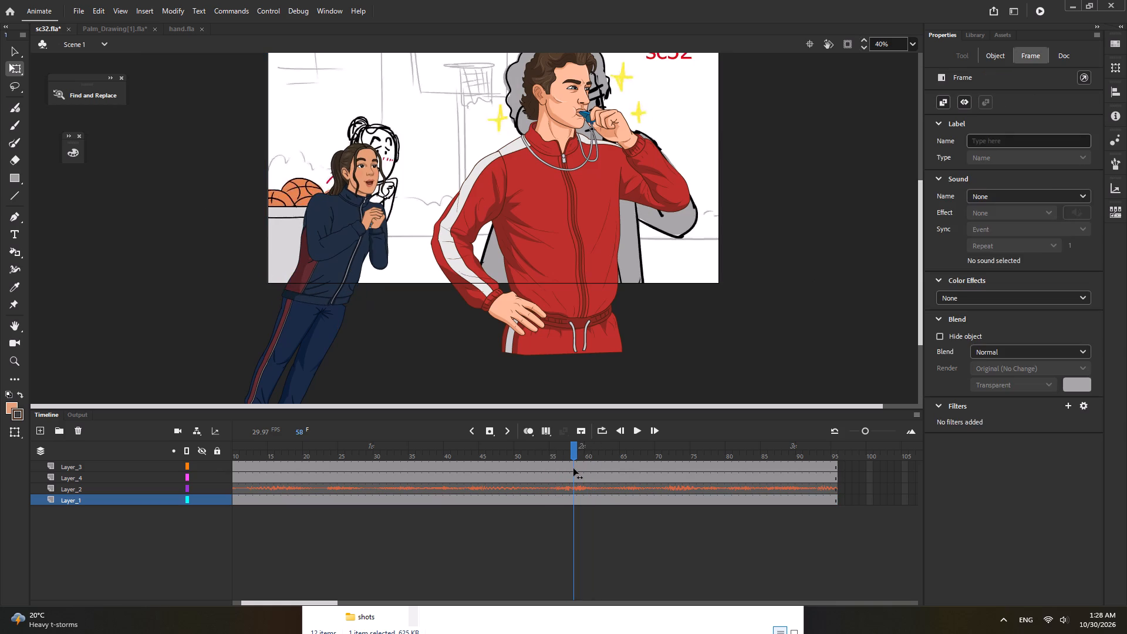
pyautogui.moveTo(573, 468); pyautogui.dragTo(571, 472)
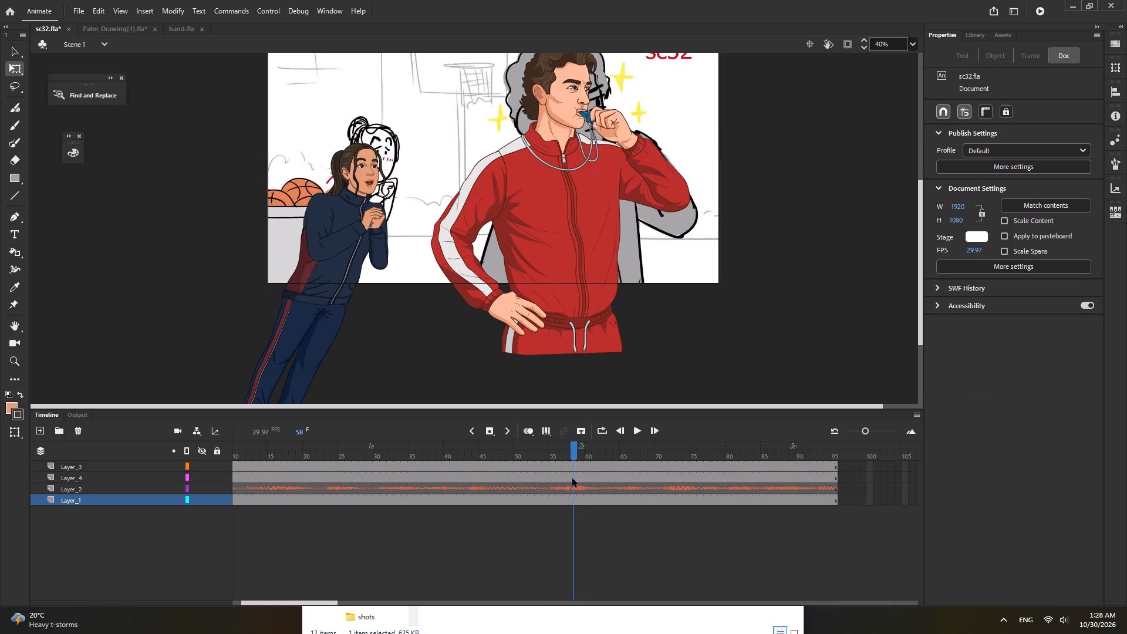
pyautogui.click(315, 256)
pyautogui.doubleClick(322, 259)
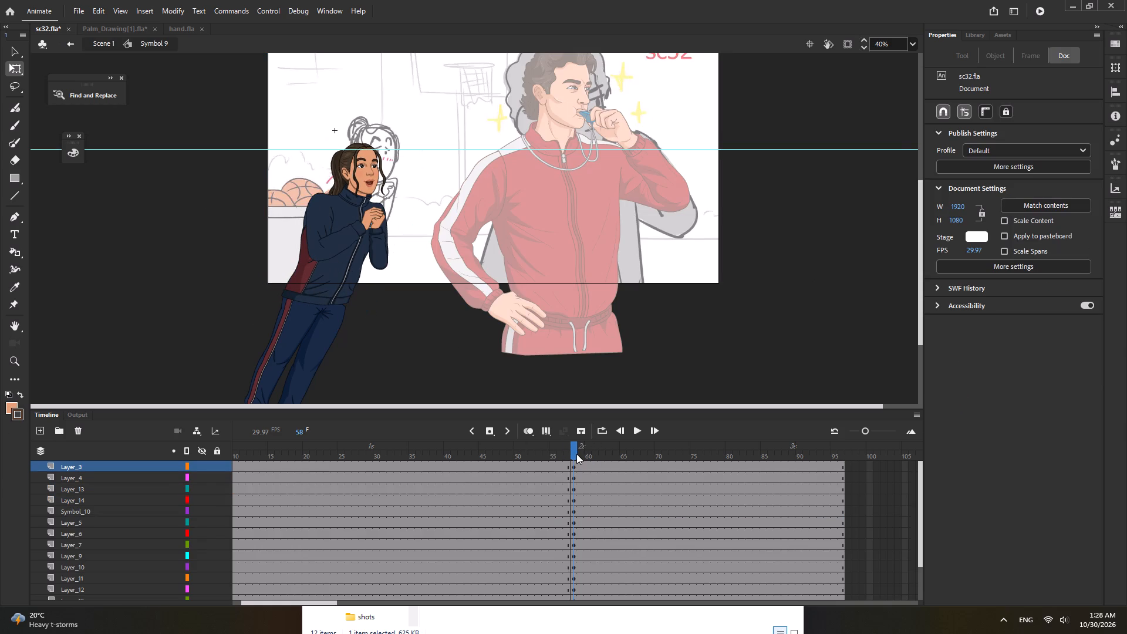
# Select all of the girl's parts at frame 58 and move the whole figure up and right toward the storyboard figure.
pyautogui.moveTo(434, 145); pyautogui.dragTo(220, 451)
pyautogui.keyDown('ctrl'); pyautogui.scroll(2, 342, 195); pyautogui.keyUp('ctrl')
pyautogui.moveTo(337, 263); pyautogui.dragTo(346, 232)
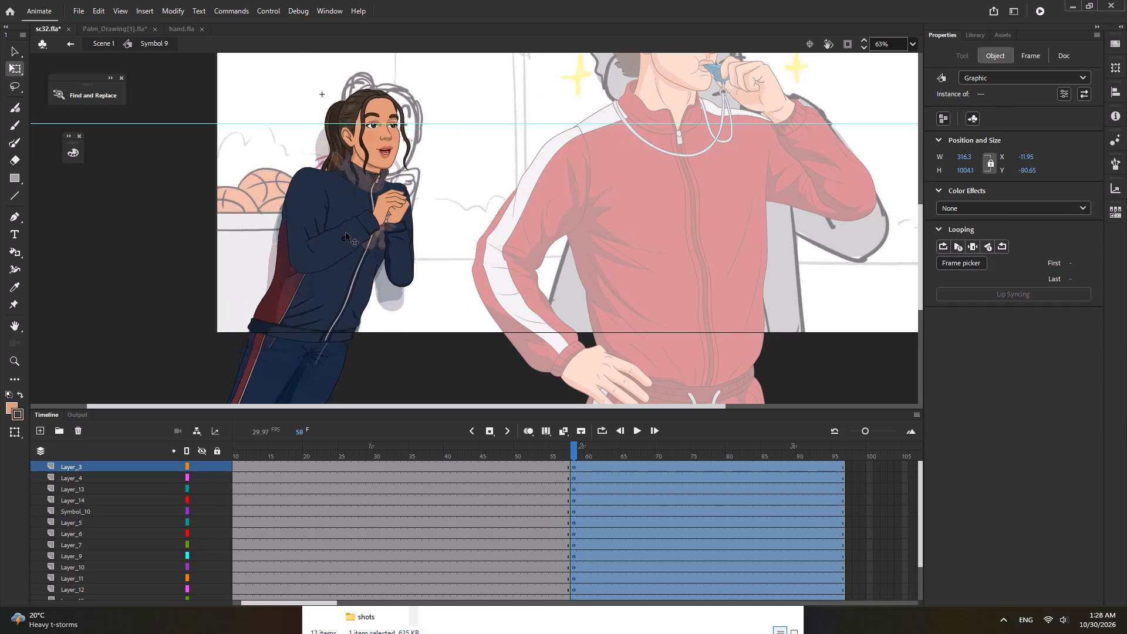
pyautogui.moveTo(346, 232); pyautogui.dragTo(359, 225)
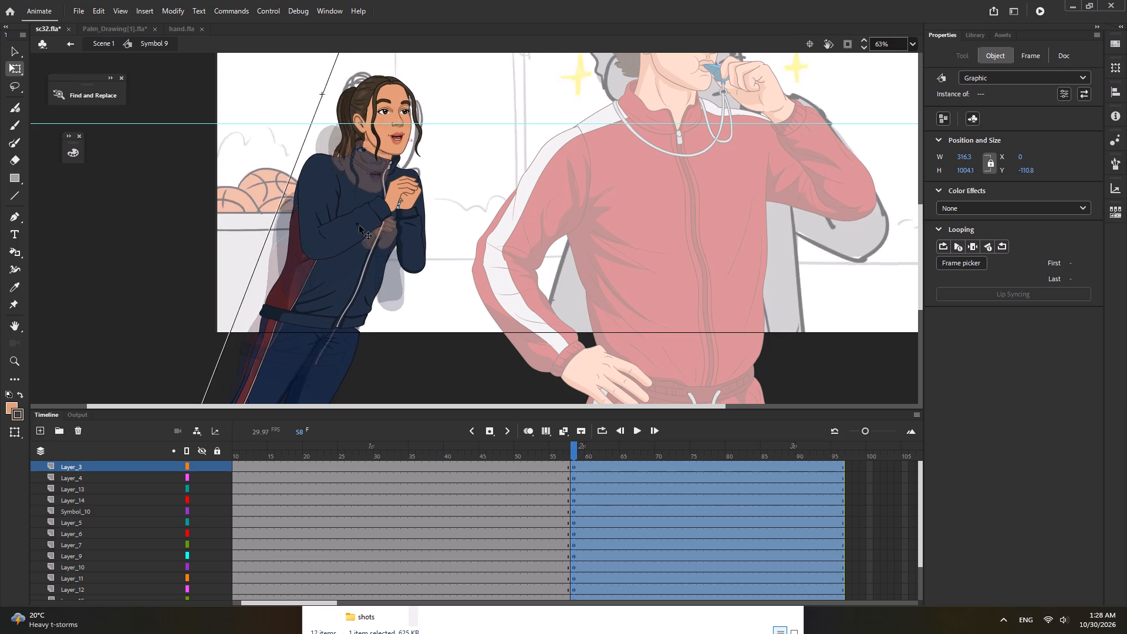
pyautogui.moveTo(359, 225); pyautogui.dragTo(360, 220)
pyautogui.click(428, 333)
# Rotate the girl's front thigh on Layer_12 about its hip pivot until it hangs nearly vertical.
pyautogui.scroll(-2, 342, 279)
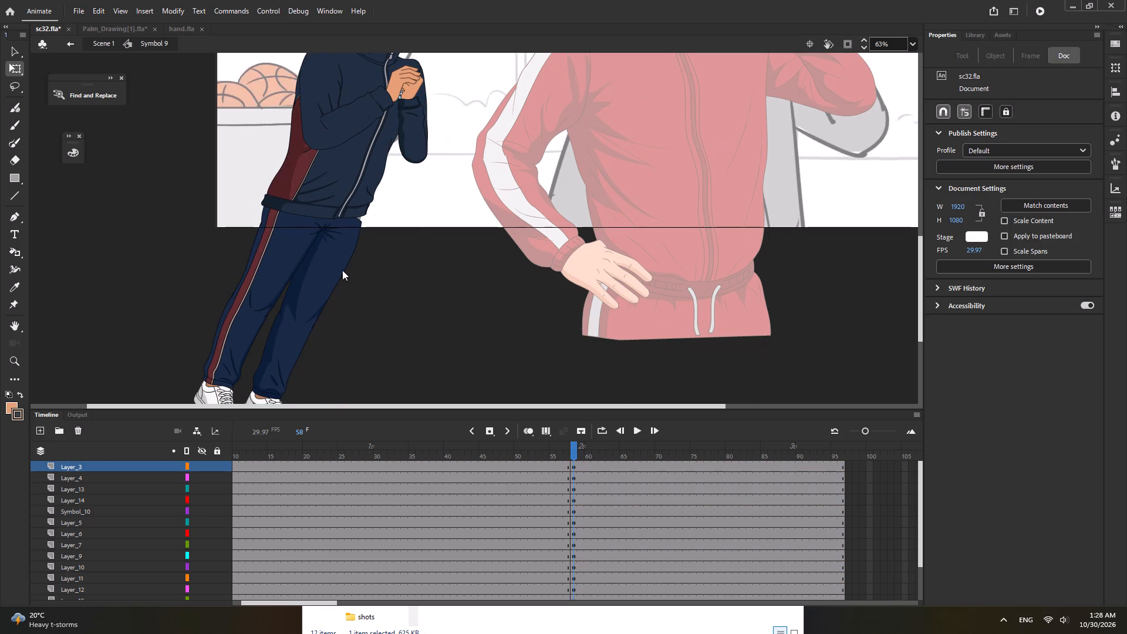
pyautogui.click(325, 175)
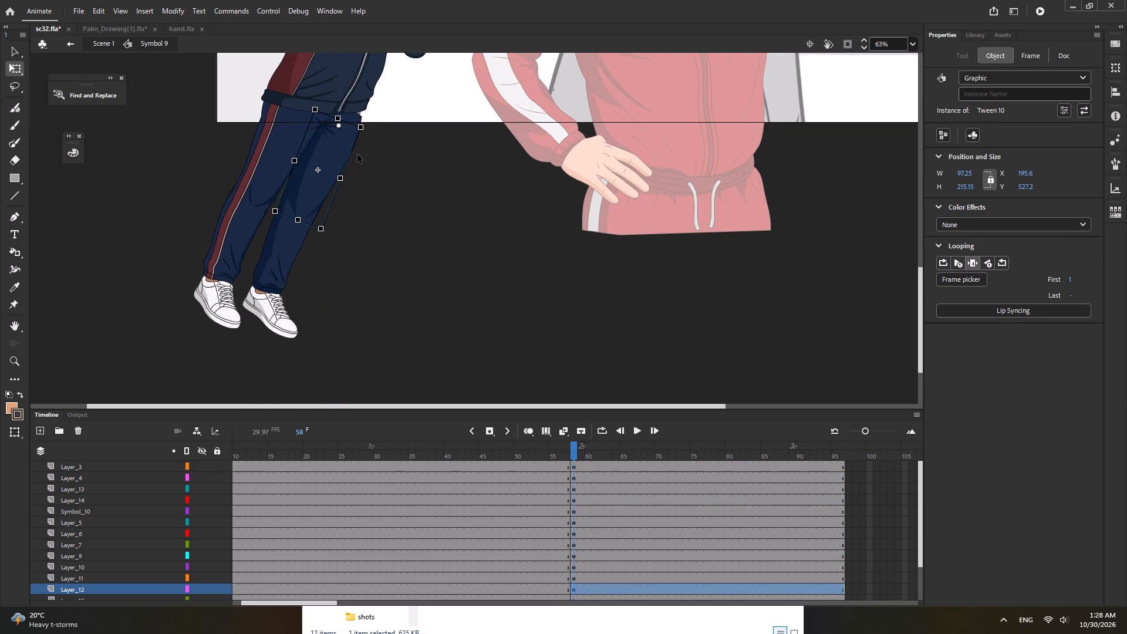
pyautogui.click(325, 122)
pyautogui.moveTo(370, 116); pyautogui.dragTo(370, 105)
pyautogui.click(318, 181)
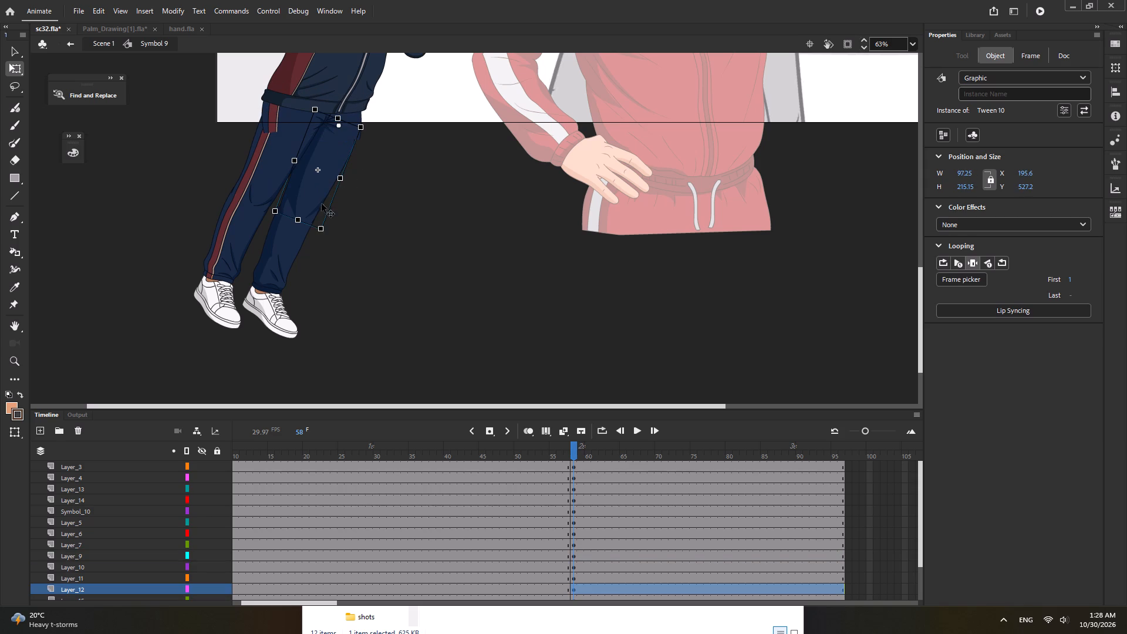
pyautogui.moveTo(318, 242); pyautogui.dragTo(337, 245)
pyautogui.click(314, 178)
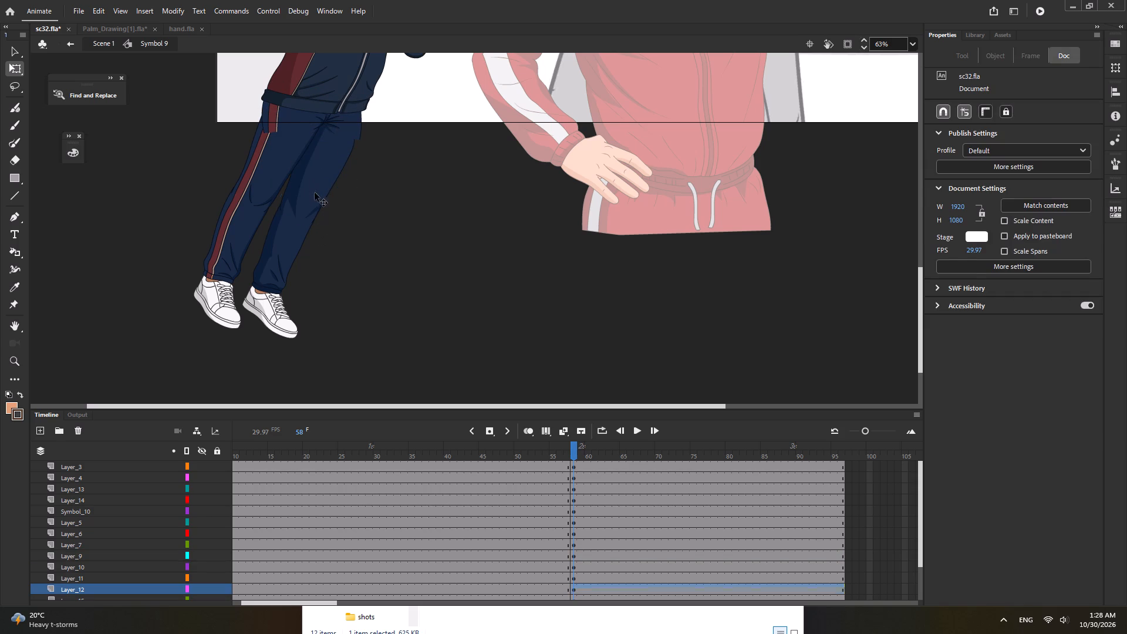
pyautogui.moveTo(318, 237); pyautogui.dragTo(358, 245)
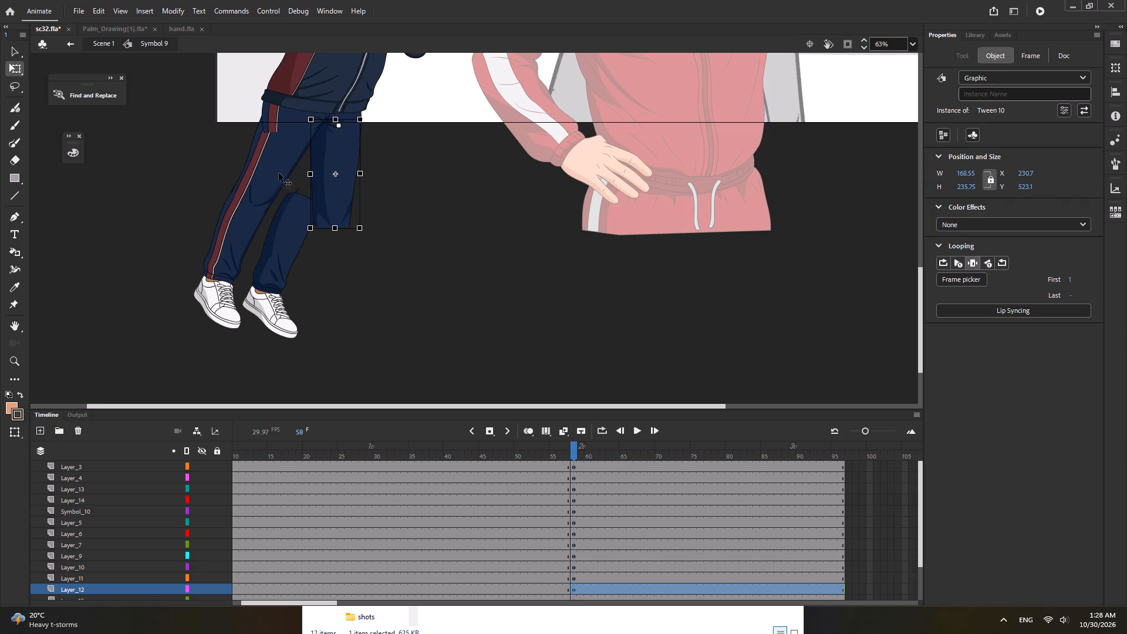
# Rotate the striped thigh on Layer_10 about its hip pivot until it hangs nearly vertical alongside the other one.
pyautogui.click(269, 166)
pyautogui.moveTo(280, 226); pyautogui.dragTo(313, 241)
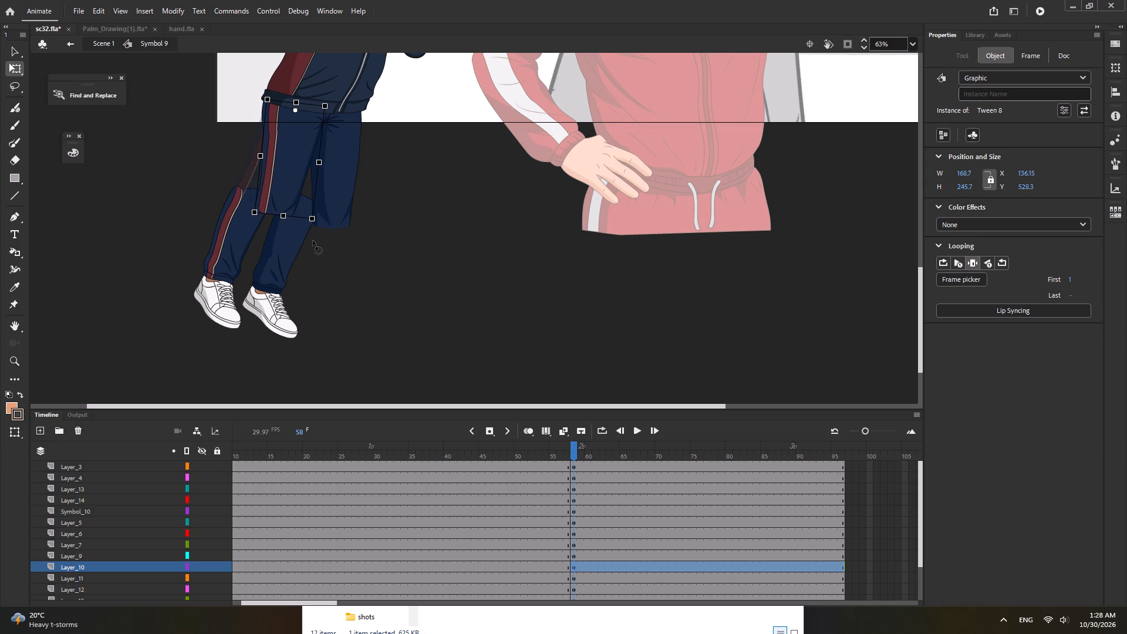
pyautogui.moveTo(313, 241); pyautogui.dragTo(312, 241)
# Compare the poses around frames 55 and 58, select the whole standing girl at frame 55 and fine-tune her lean.
pyautogui.keyDown('ctrl'); pyautogui.scroll(-4, 338, 305); pyautogui.keyUp('ctrl')
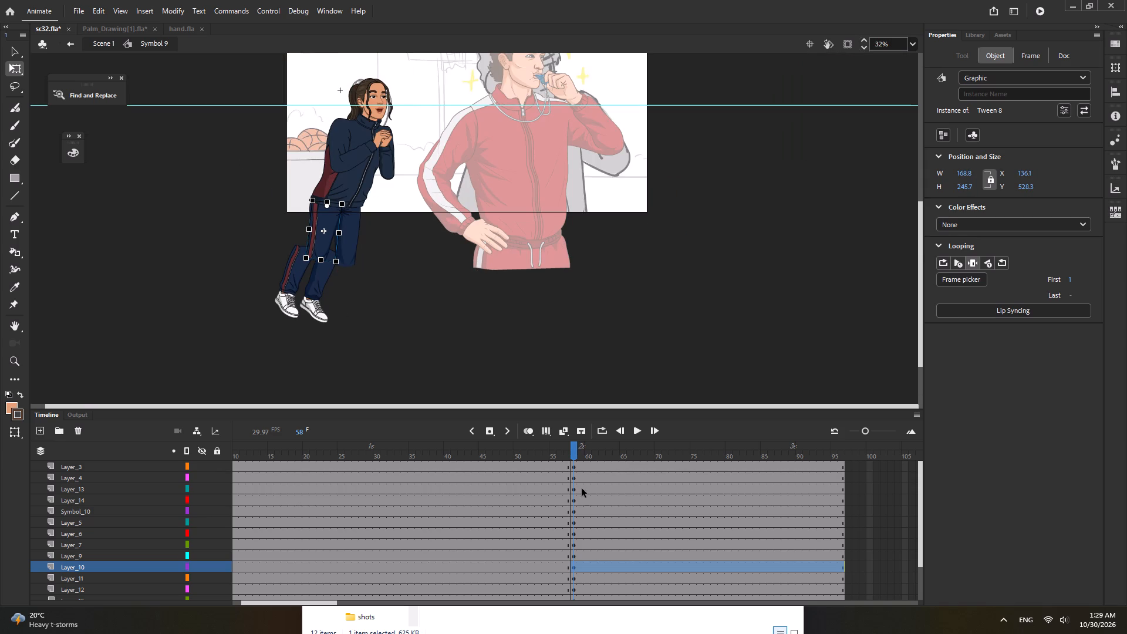
pyautogui.click(546, 444)
pyautogui.click(578, 449)
pyautogui.click(563, 450)
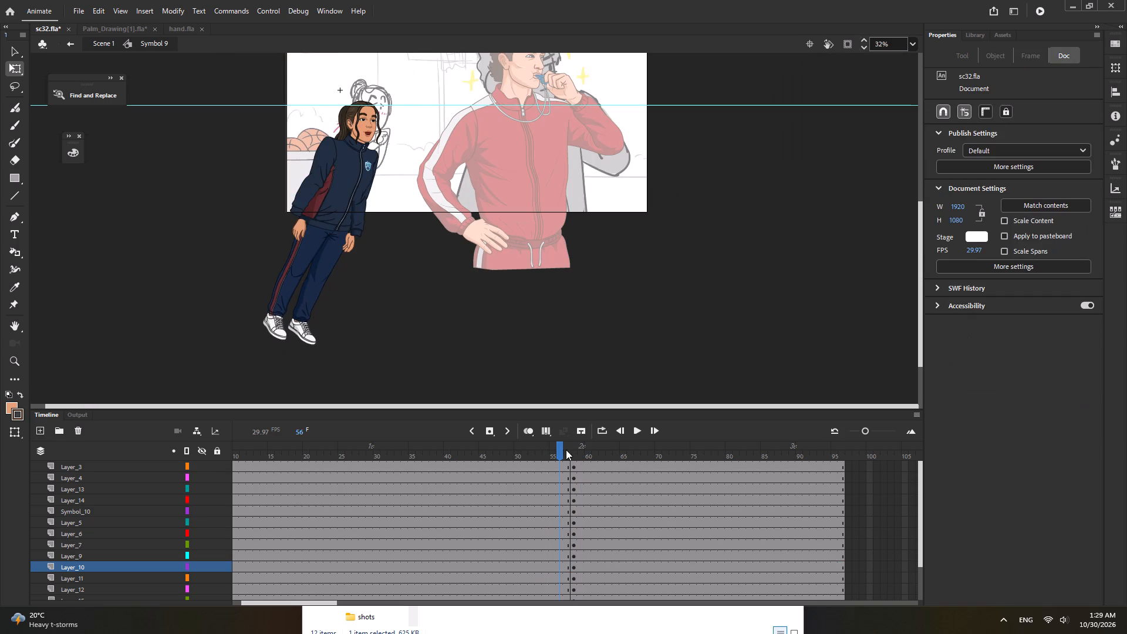
pyautogui.click(575, 447)
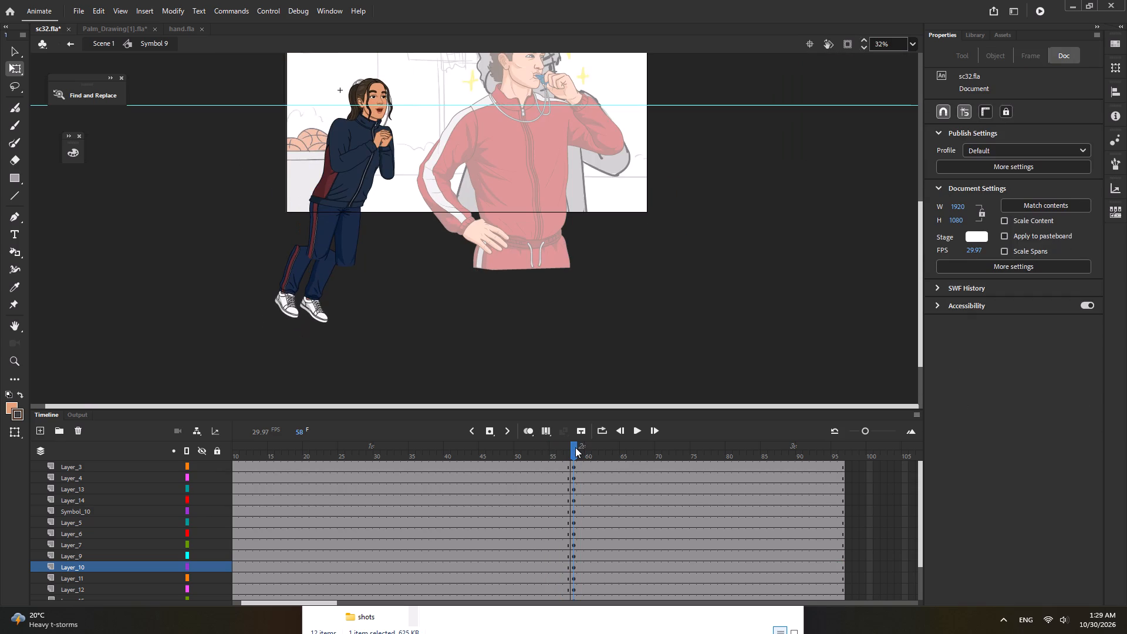
pyautogui.click(555, 450)
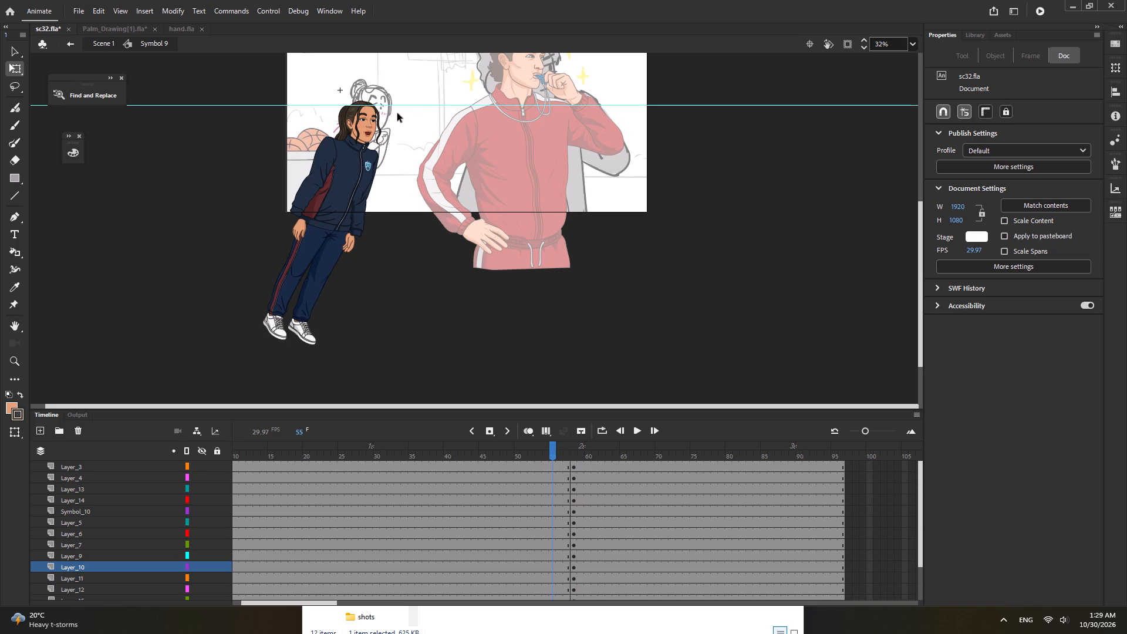
pyautogui.moveTo(413, 87); pyautogui.dragTo(225, 323)
pyautogui.moveTo(418, 115); pyautogui.dragTo(421, 118)
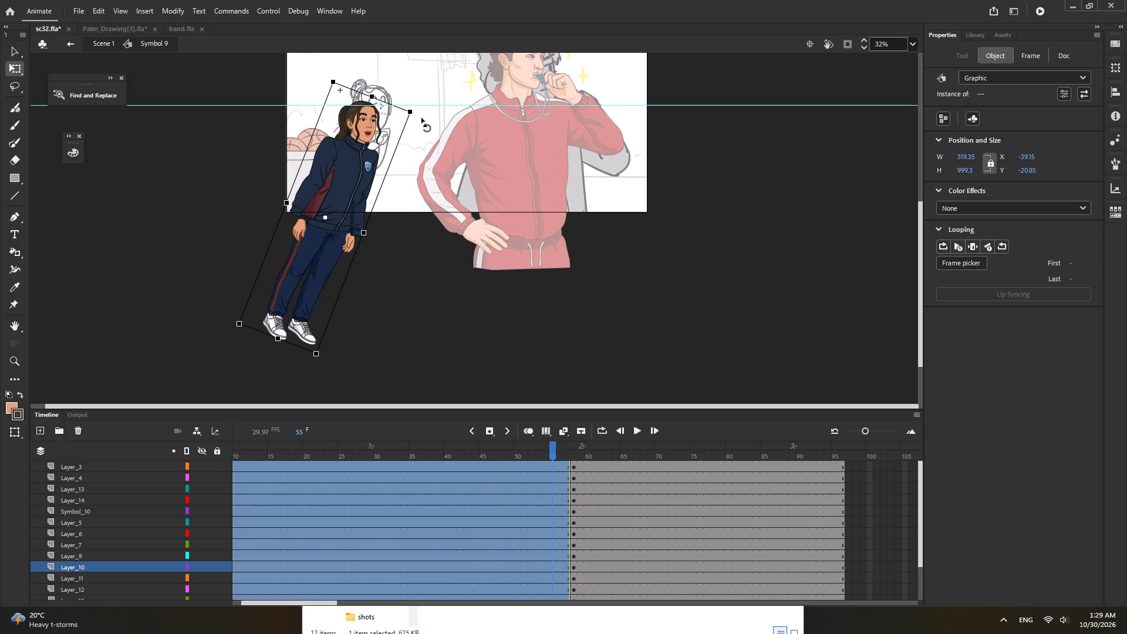
pyautogui.moveTo(421, 118); pyautogui.dragTo(424, 120)
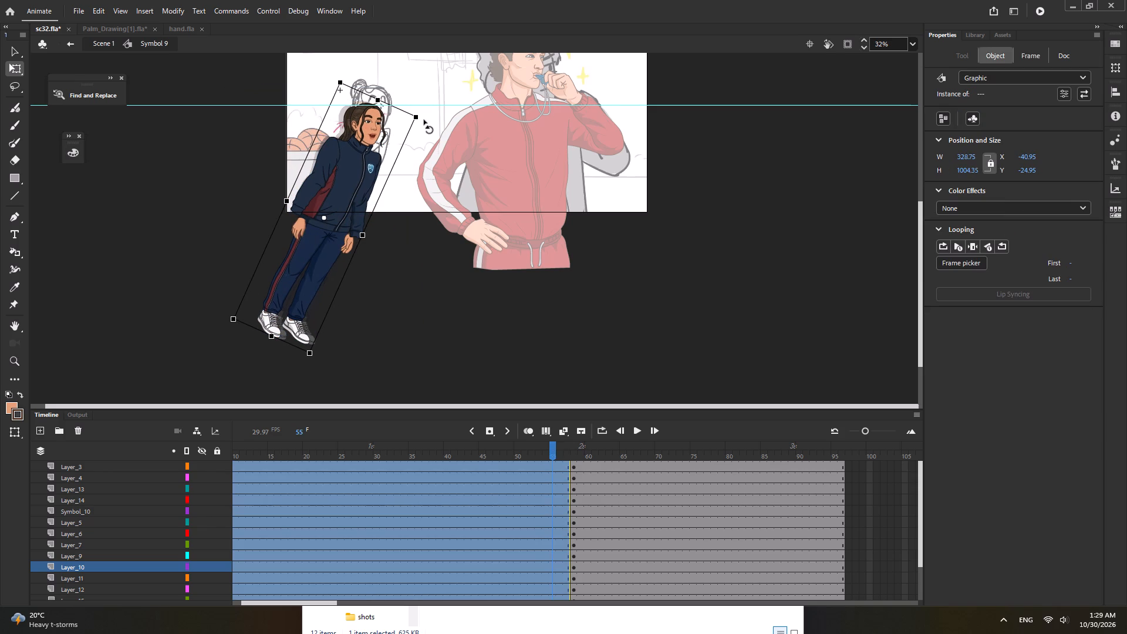
pyautogui.moveTo(424, 120); pyautogui.dragTo(412, 120)
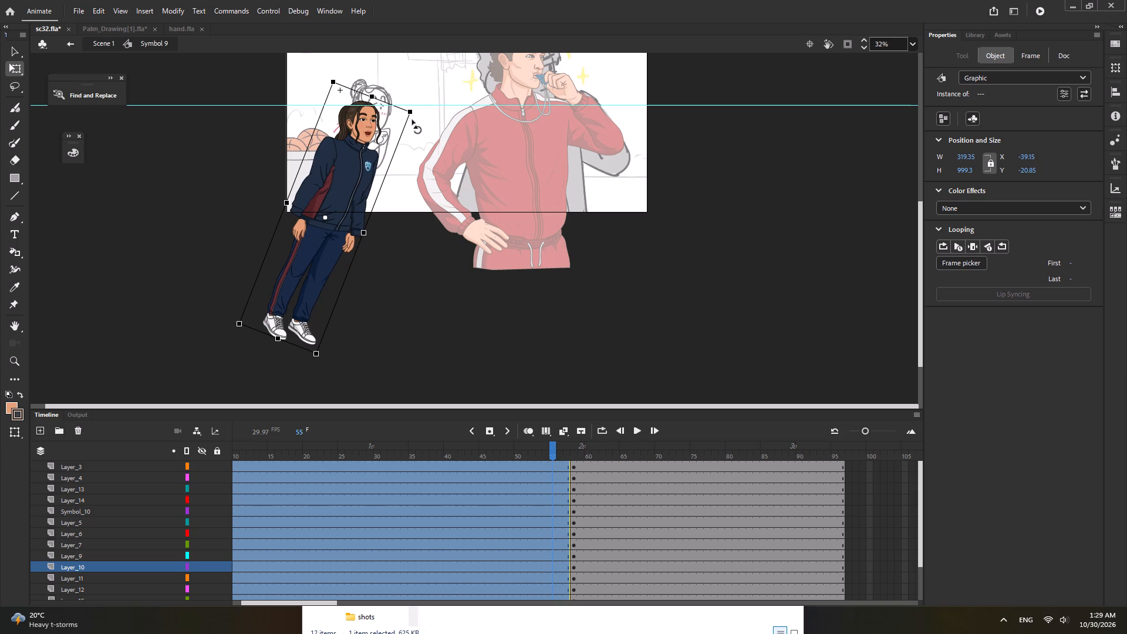
pyautogui.moveTo(412, 120); pyautogui.dragTo(405, 120)
# Select the whole standing girl at frame 54 and rotate her slightly clockwise about the waist pivot.
pyautogui.click(577, 451)
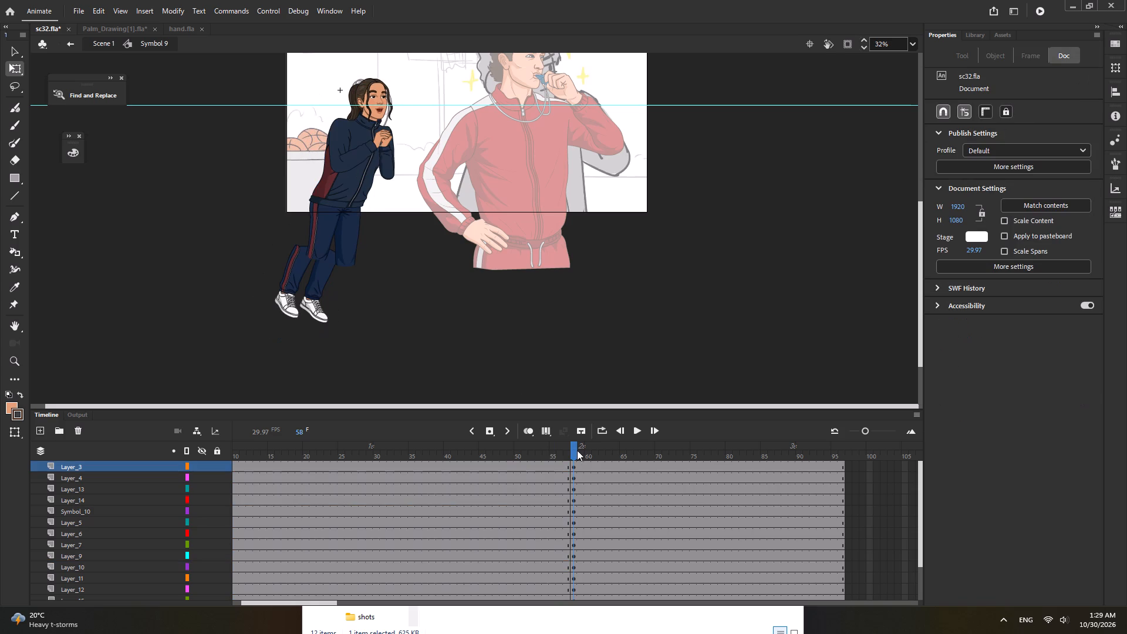
pyautogui.click(555, 446)
pyautogui.click(583, 444)
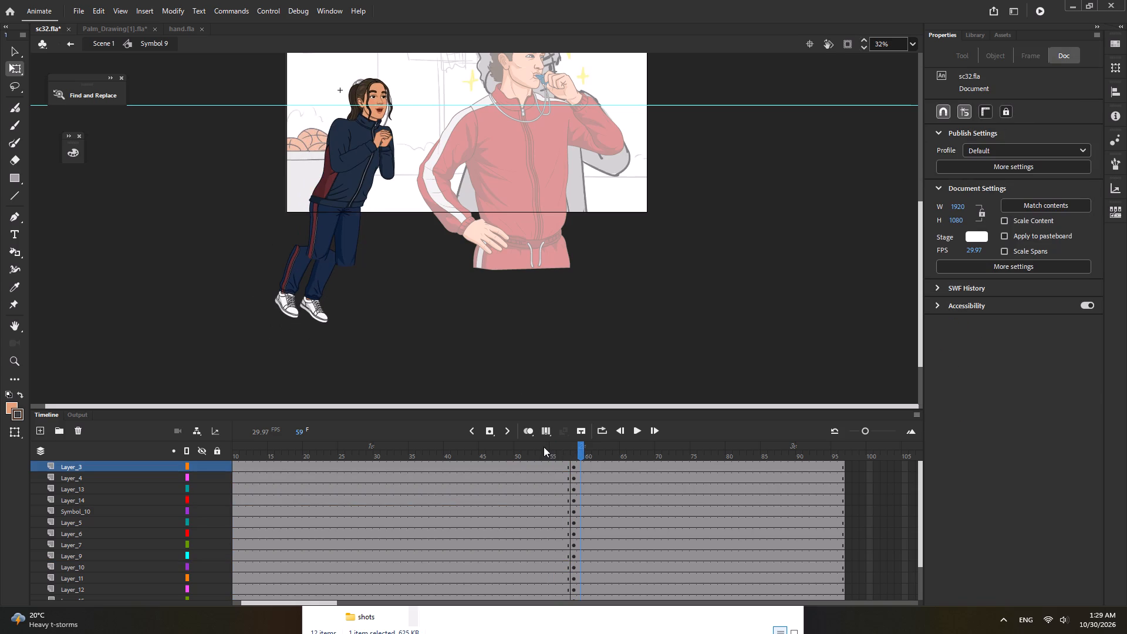
pyautogui.click(544, 447)
pyautogui.moveTo(400, 65); pyautogui.dragTo(211, 339)
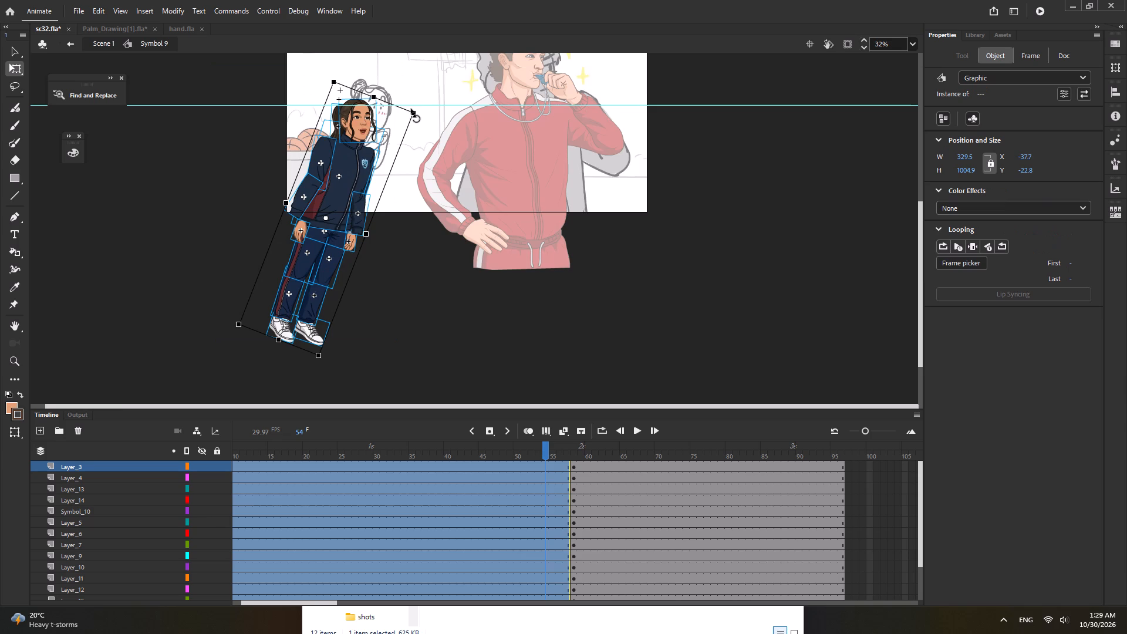
pyautogui.keyDown('ctrl'); pyautogui.scroll(3, 417, 114); pyautogui.keyUp('ctrl')
pyautogui.moveTo(417, 112); pyautogui.dragTo(424, 117)
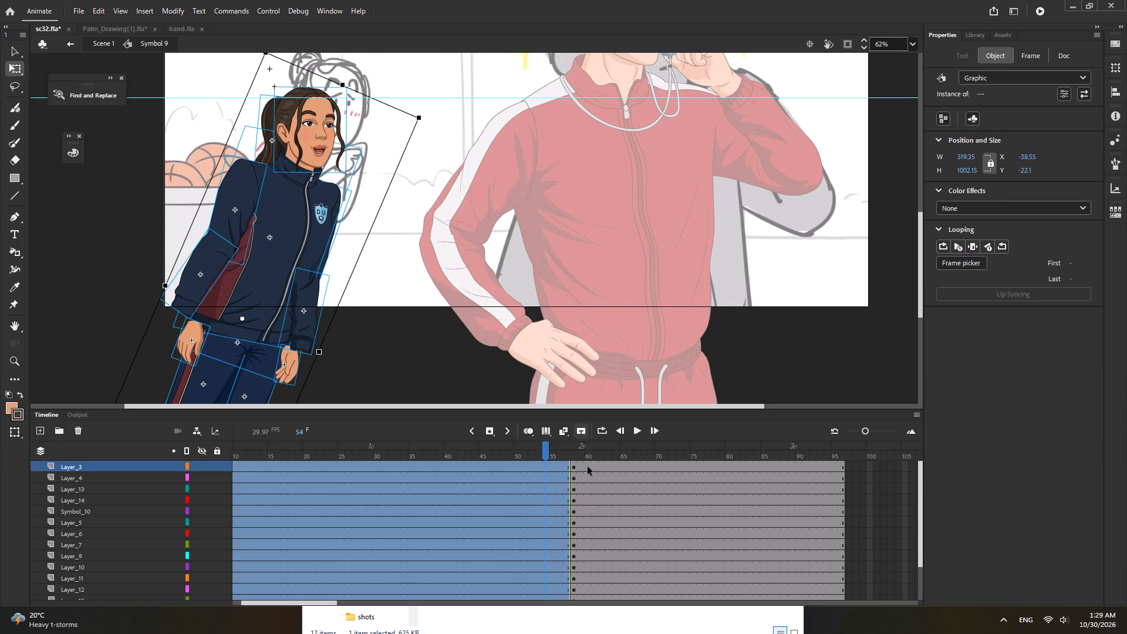
# Return to Scene 1 at frame 59 and move the storyboard sketch on Layer_1 sideways to X 187.3, Y 0.
pyautogui.click(579, 445)
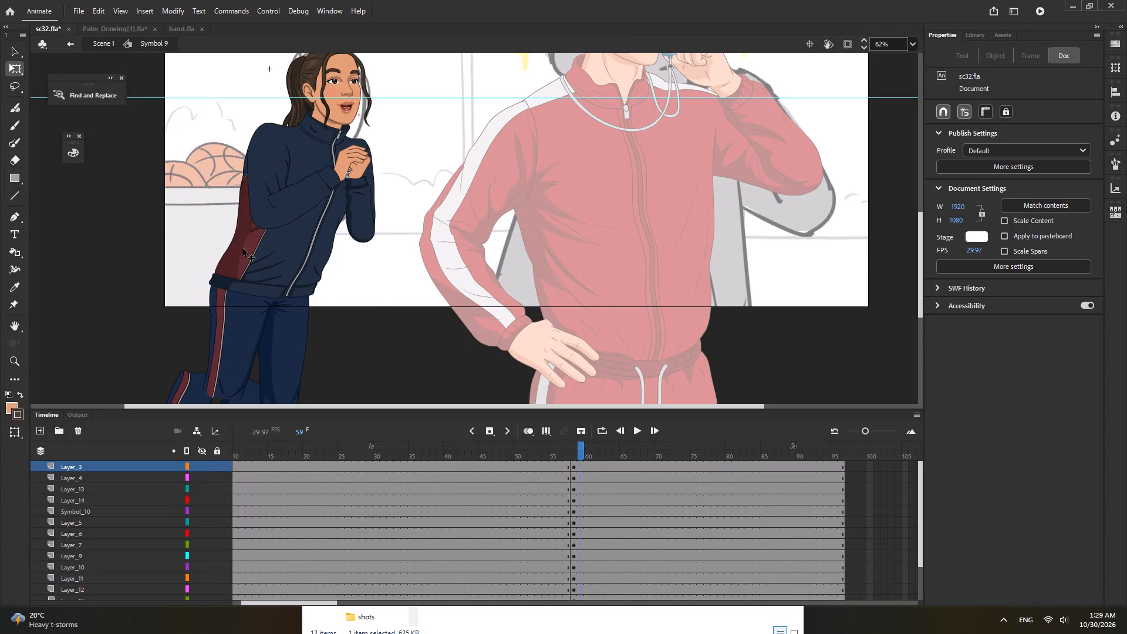
pyautogui.doubleClick(349, 266)
pyautogui.click(386, 248)
pyautogui.moveTo(379, 278); pyautogui.dragTo(447, 275)
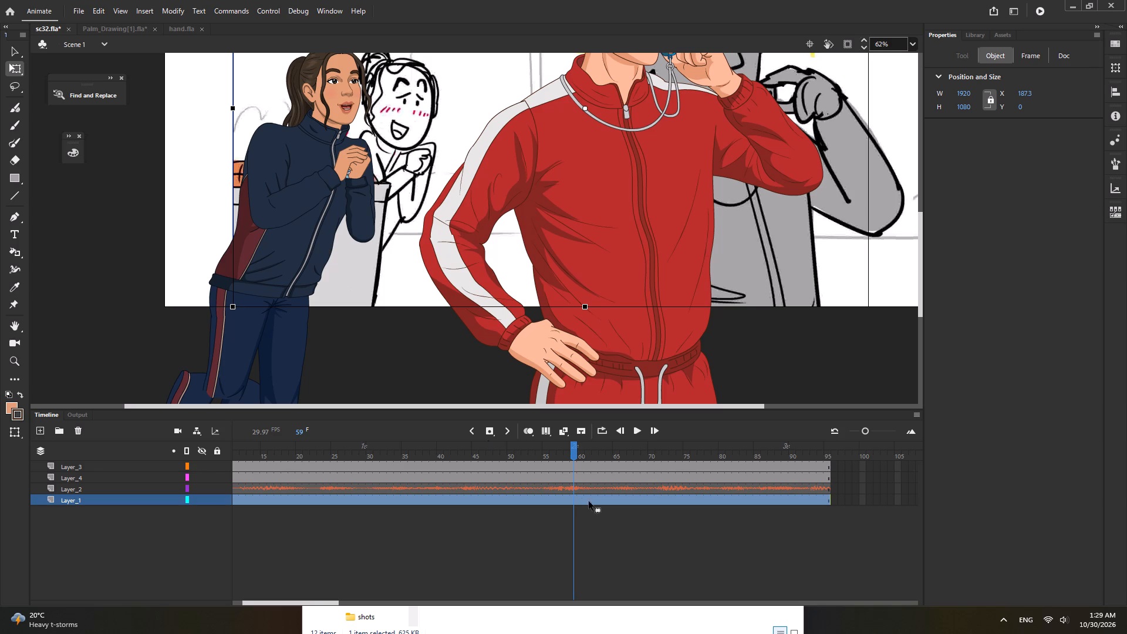
# Compare the girl's pose with the shifted storyboard over the frames leading to frame 59 and reopen Symbol 9 for editing.
pyautogui.moveTo(531, 451); pyautogui.dragTo(551, 462)
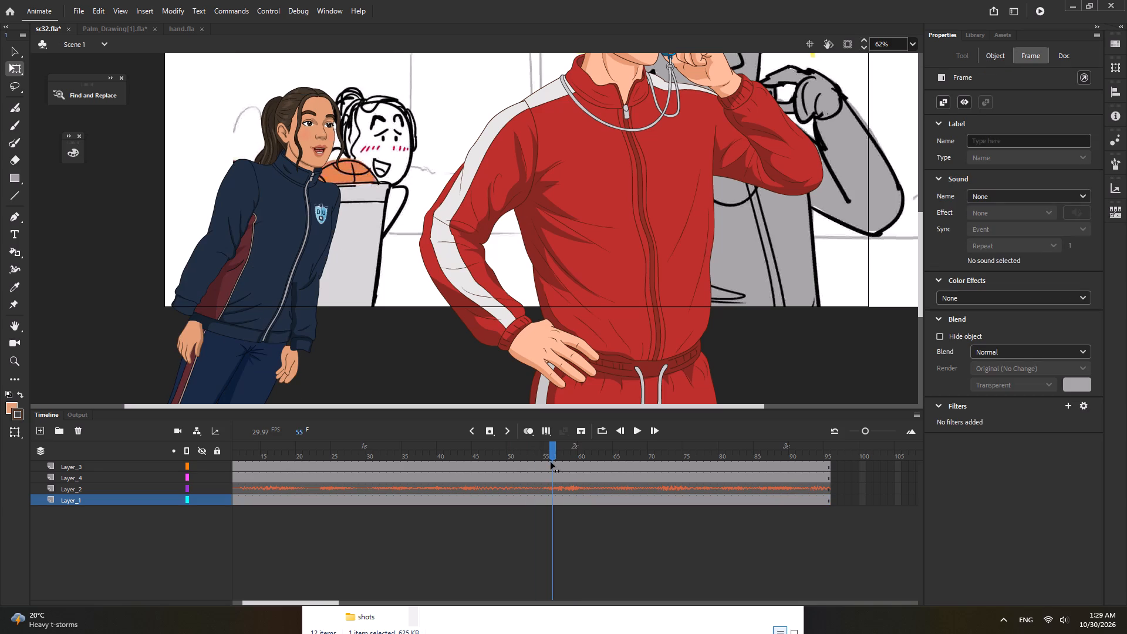
pyautogui.moveTo(551, 462); pyautogui.dragTo(533, 464)
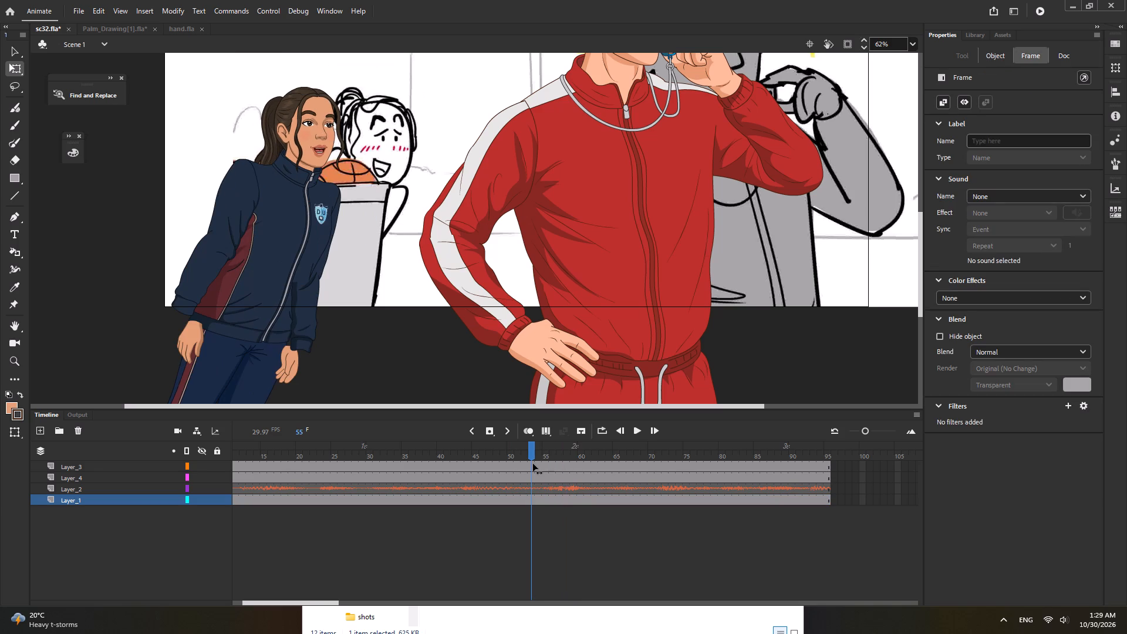
pyautogui.moveTo(533, 464); pyautogui.dragTo(571, 467)
pyautogui.doubleClick(330, 93)
# Select the head and hair on Symbol_10 and Layer_7 and tilt them clockwise about a pivot near the jaw.
pyautogui.moveTo(264, 69); pyautogui.dragTo(296, 75)
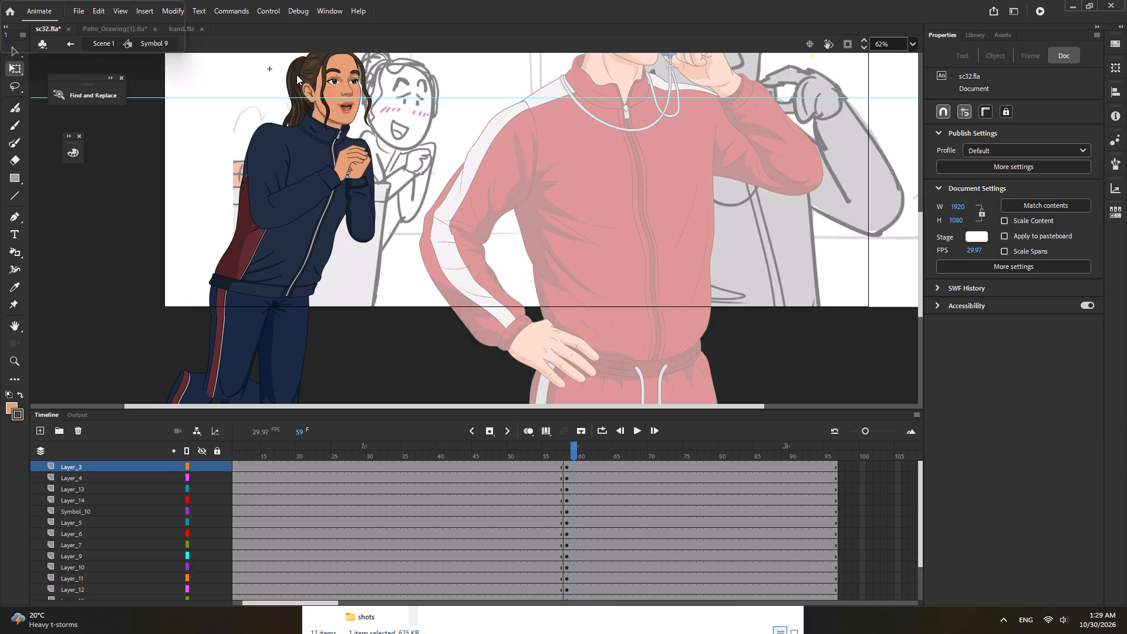
pyautogui.moveTo(296, 75); pyautogui.dragTo(319, 76)
pyautogui.moveTo(258, 65); pyautogui.dragTo(326, 75)
pyautogui.moveTo(330, 92); pyautogui.dragTo(322, 107)
pyautogui.moveTo(410, 57); pyautogui.dragTo(418, 70)
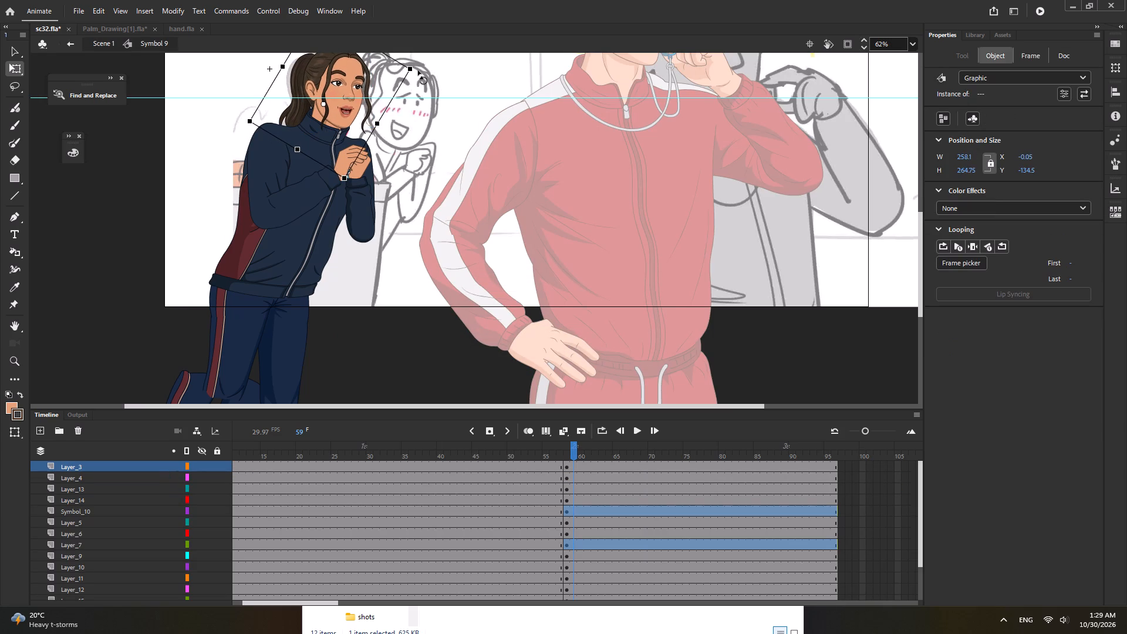
pyautogui.moveTo(418, 70); pyautogui.dragTo(416, 69)
# Adjust the head and hair over the collar and scale them up proportionally to W 216.4, H 246.75.
pyautogui.keyDown('ctrl'); pyautogui.scroll(4, 355, 76); pyautogui.keyUp('ctrl')
pyautogui.keyDown('ctrl'); pyautogui.scroll(2, 312, 99); pyautogui.keyUp('ctrl')
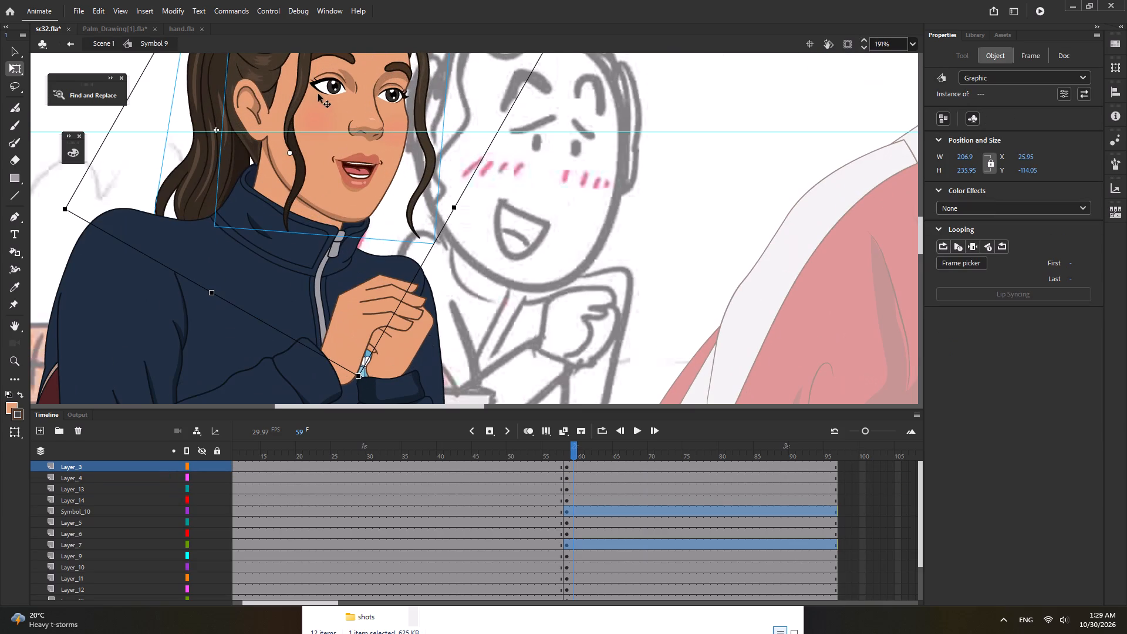
pyautogui.moveTo(330, 84); pyautogui.dragTo(330, 90)
pyautogui.keyDown('ctrl'); pyautogui.scroll(-3, 381, 166); pyautogui.keyUp('ctrl')
pyautogui.moveTo(346, 147); pyautogui.dragTo(332, 166)
pyautogui.keyDown('ctrl'); pyautogui.scroll(3, 448, 103); pyautogui.keyUp('ctrl')
pyautogui.keyDown('shift'); pyautogui.moveTo(462, 80); pyautogui.dragTo(474, 72); pyautogui.keyUp('shift')
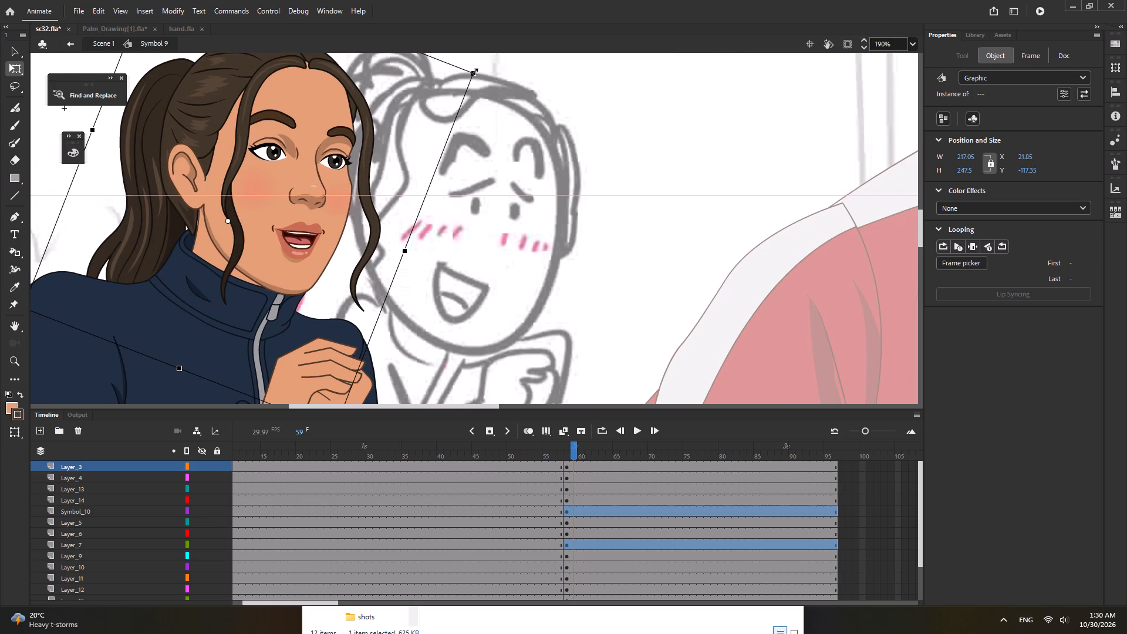
pyautogui.keyDown('shift'); pyautogui.moveTo(474, 72); pyautogui.dragTo(473, 73); pyautogui.keyUp('shift')
# Nudge the selected head and hair slightly right and up to X 22.2, Y -119.55.
pyautogui.press('Right')
pyautogui.press('Right')
pyautogui.press('Right')
pyautogui.press('Right')
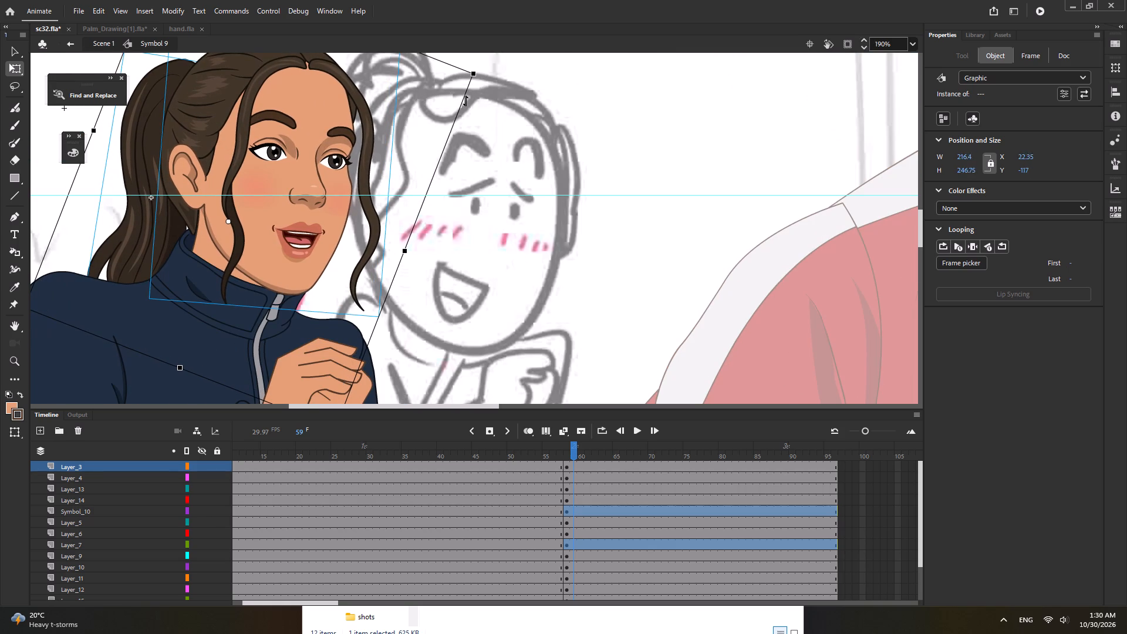
pyautogui.press('Up')
pyautogui.press('Up')
pyautogui.press('Up')
pyautogui.press('Up')
pyautogui.press('Up')
pyautogui.press('Up')
pyautogui.press('Up')
pyautogui.press('Up')
pyautogui.press('Up')
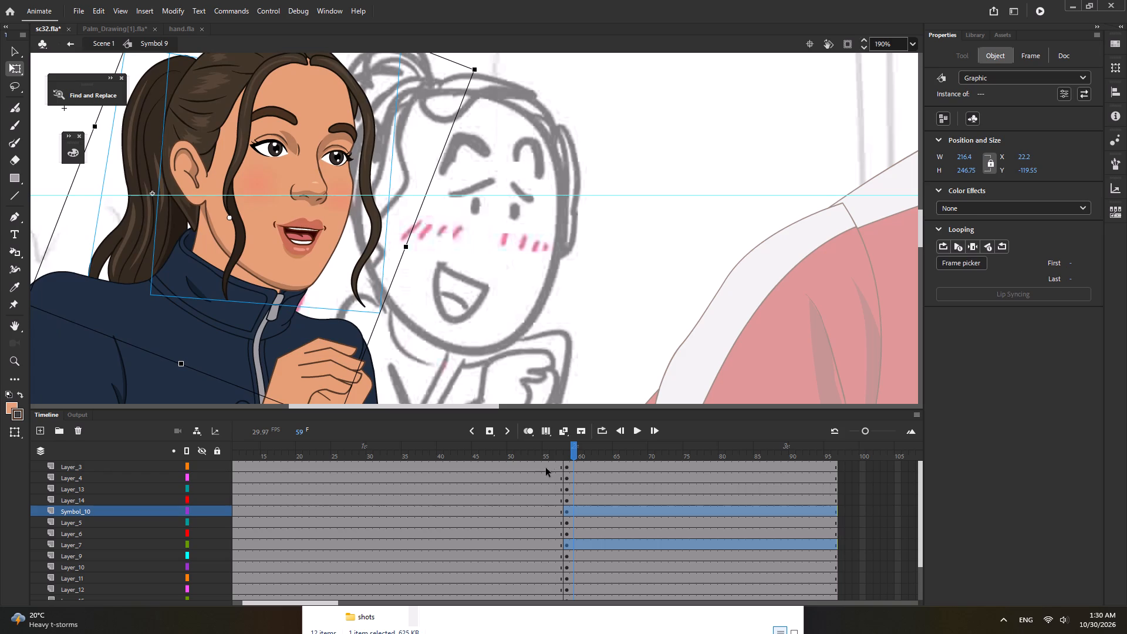
# Scrub between the standing pose and the clasped-hands pose to check the change at frame 58.
pyautogui.click(554, 455)
pyautogui.click(569, 451)
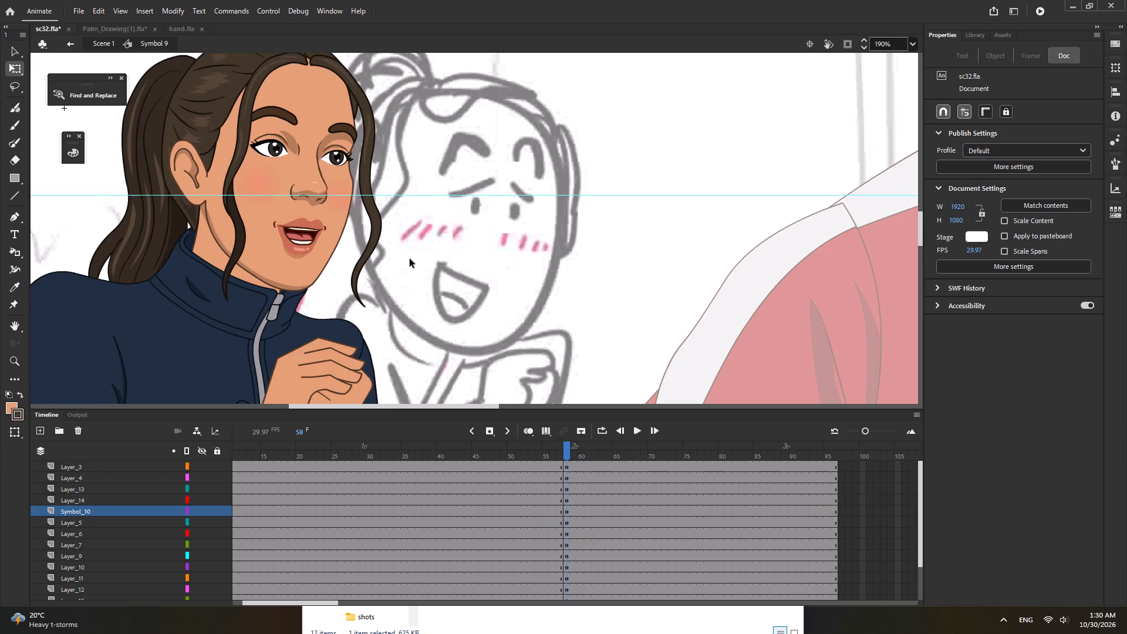
pyautogui.keyDown('ctrl'); pyautogui.scroll(-5, 410, 264); pyautogui.keyUp('ctrl')
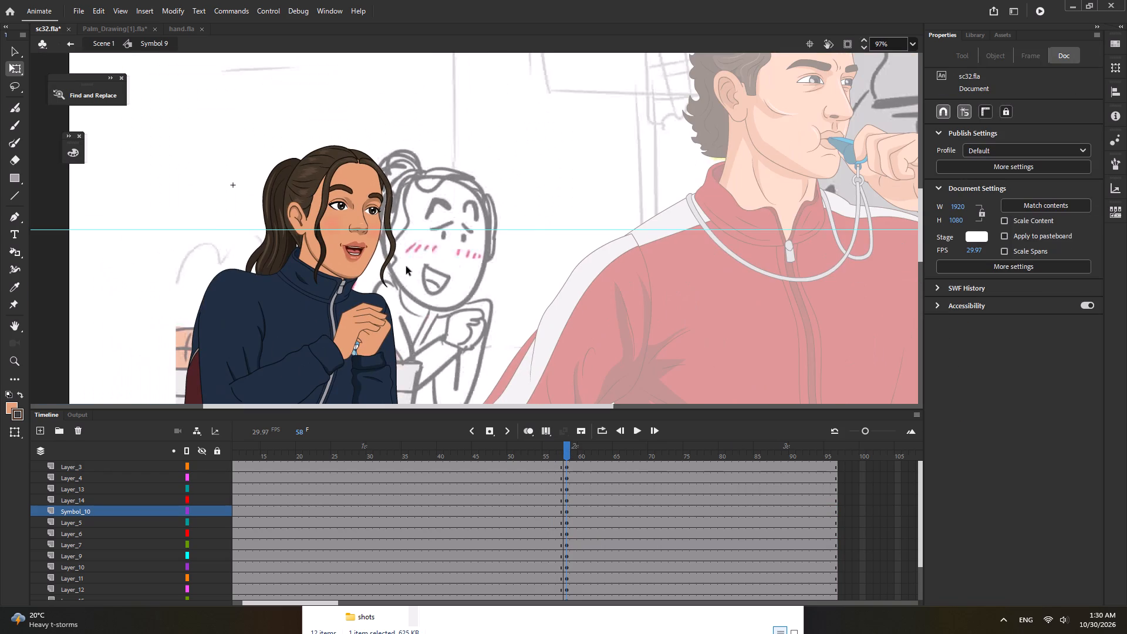
pyautogui.moveTo(542, 451); pyautogui.dragTo(416, 493)
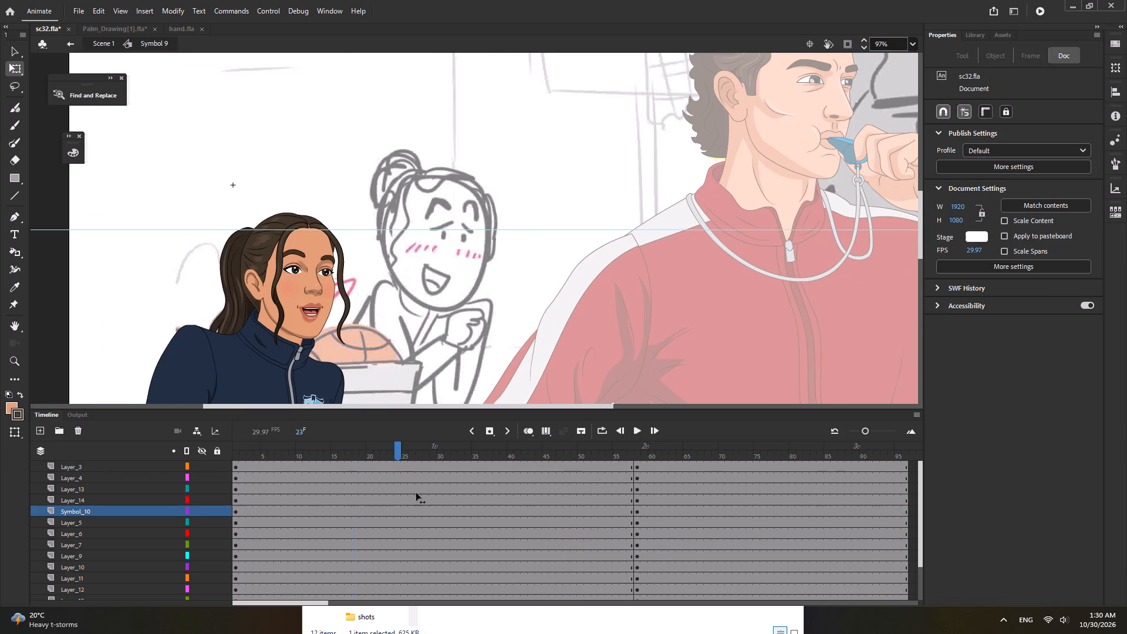
pyautogui.moveTo(416, 493); pyautogui.dragTo(688, 498)
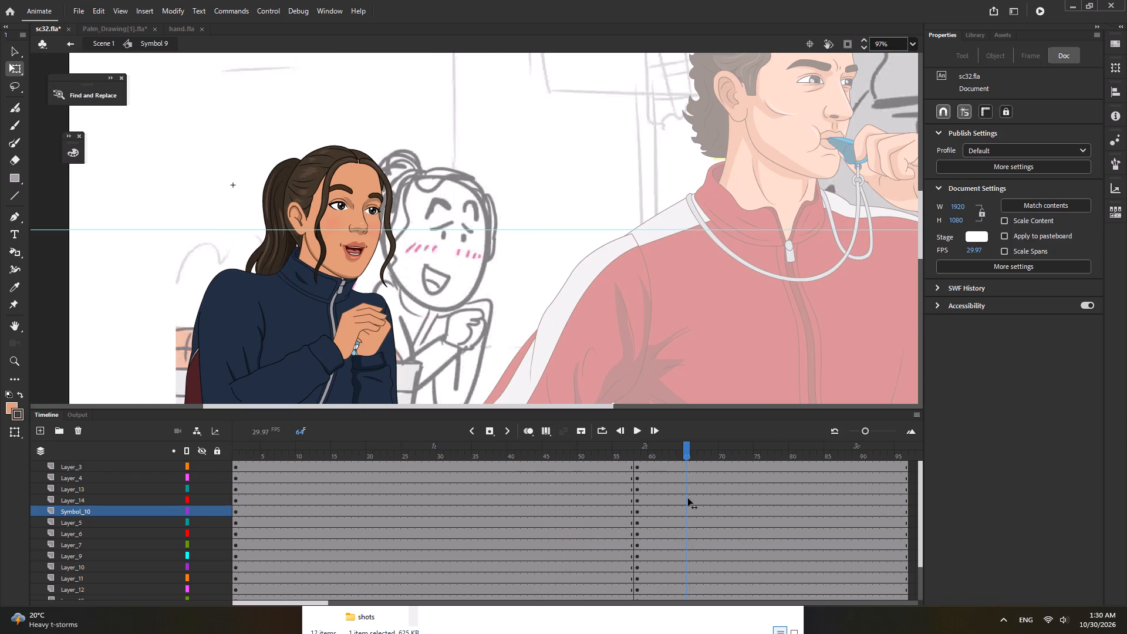
pyautogui.moveTo(688, 498); pyautogui.dragTo(649, 511)
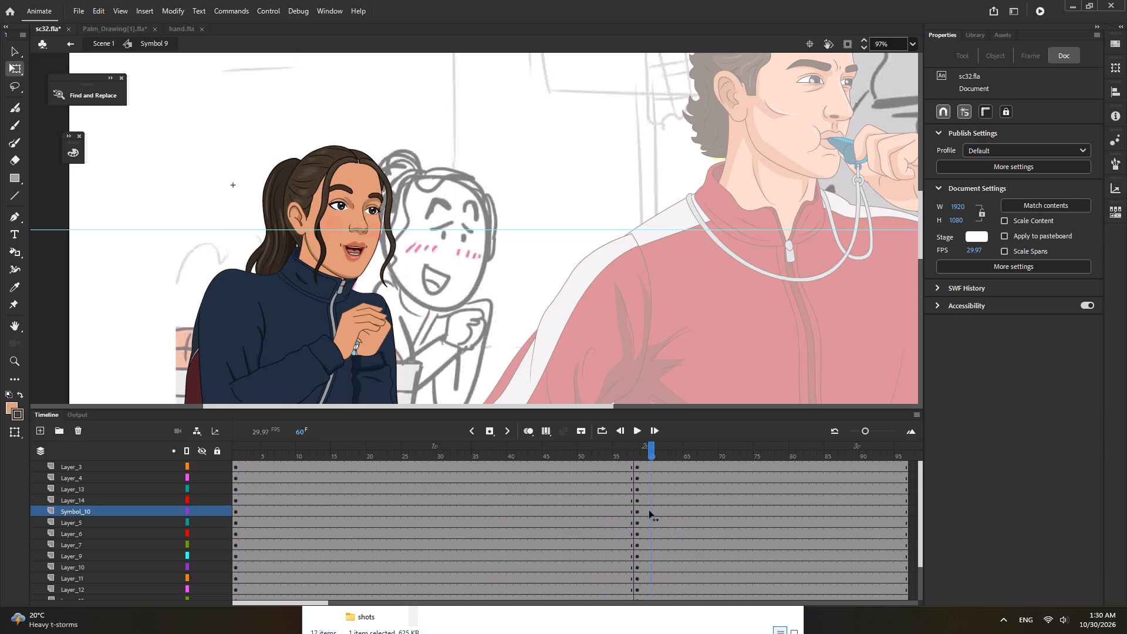
pyautogui.moveTo(649, 511); pyautogui.dragTo(639, 516)
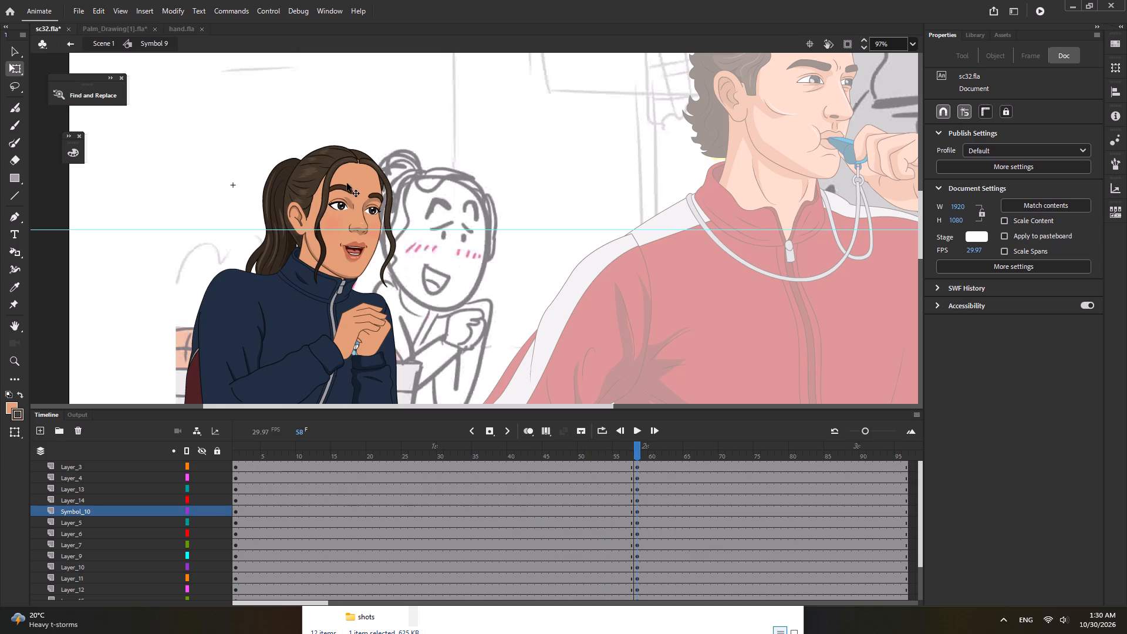
# Inside Symbol 11, nested in the head's Symbol 10, insert keyframes on all layers at frame 58.
pyautogui.doubleClick(346, 187)
pyautogui.keyDown('ctrl'); pyautogui.scroll(4, 346, 187); pyautogui.keyUp('ctrl')
pyautogui.click(343, 188)
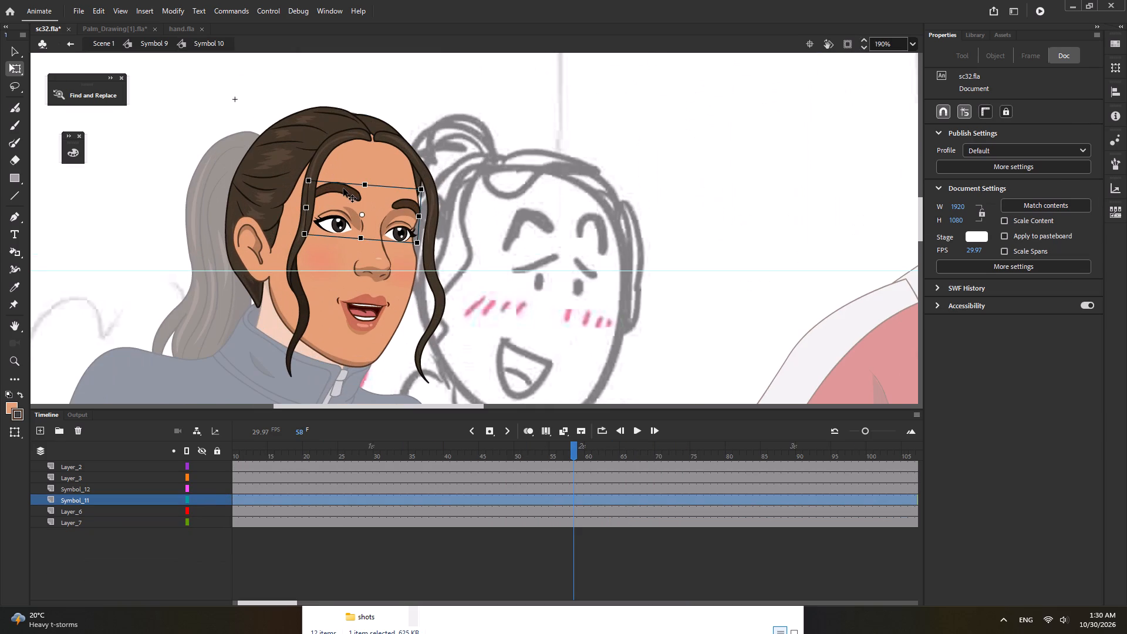
pyautogui.doubleClick(343, 189)
pyautogui.click(343, 189)
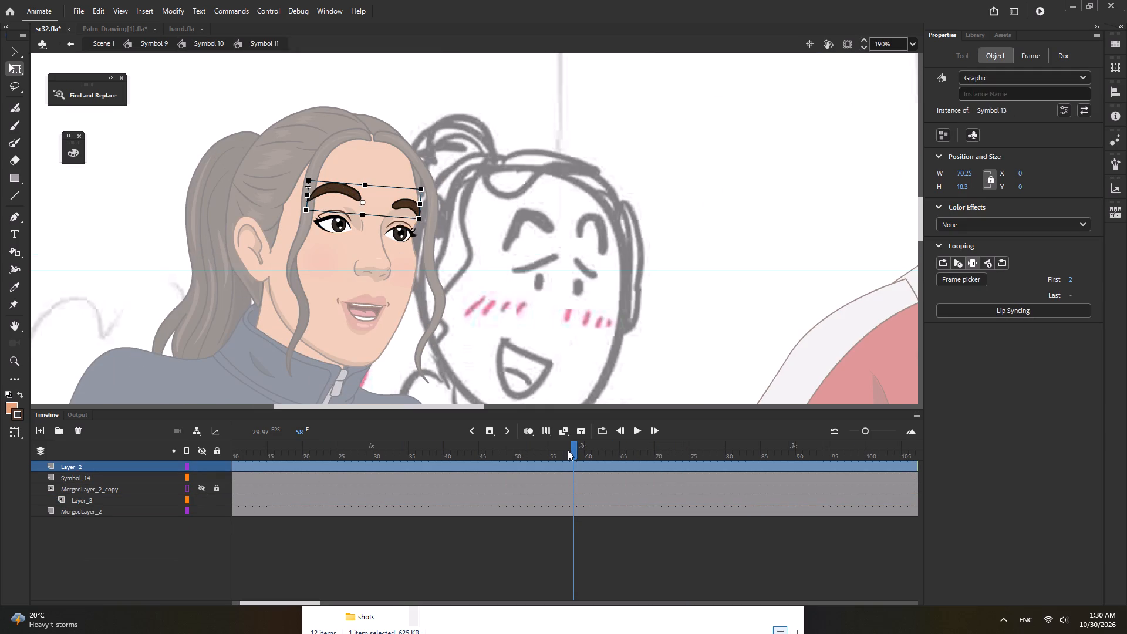
pyautogui.doubleClick(573, 452)
pyautogui.press('F6')
pyautogui.click(535, 283)
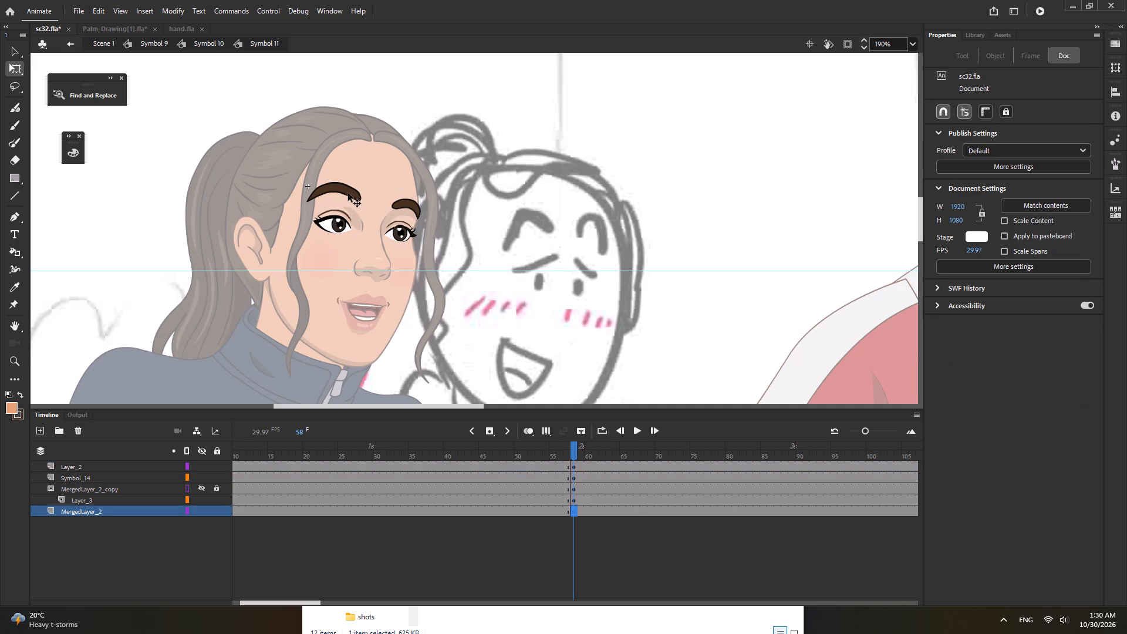
# In the eyebrow symbol, Symbol 13, copy frame 1 of Layer_1 and paste it at frame 3.
pyautogui.doubleClick(348, 193)
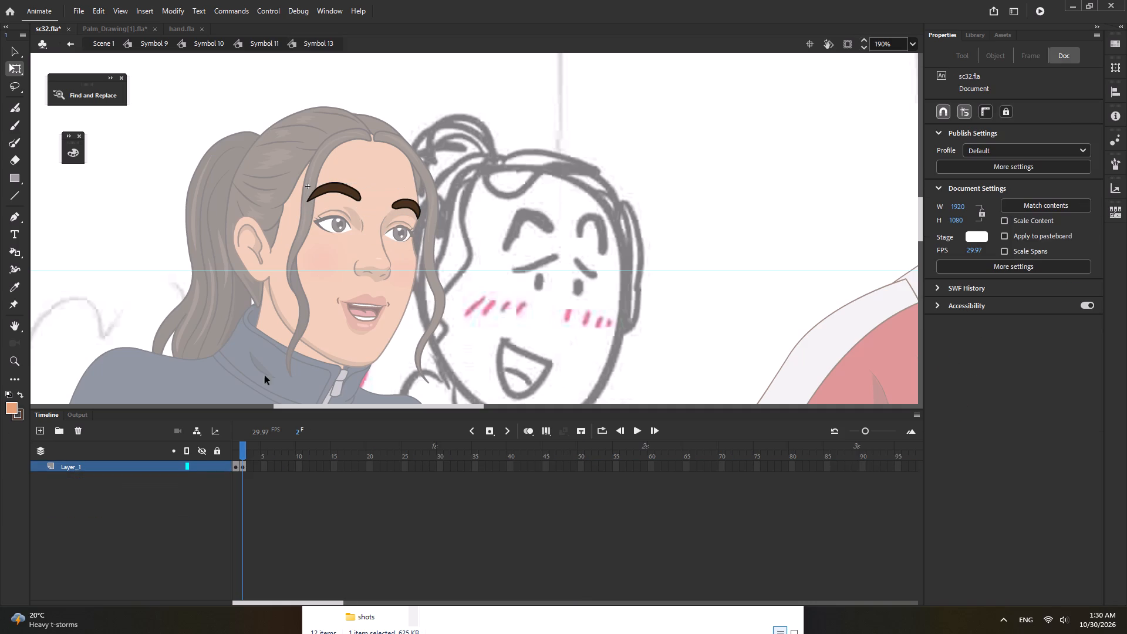
pyautogui.click(237, 464)
pyautogui.rightClick(237, 464)
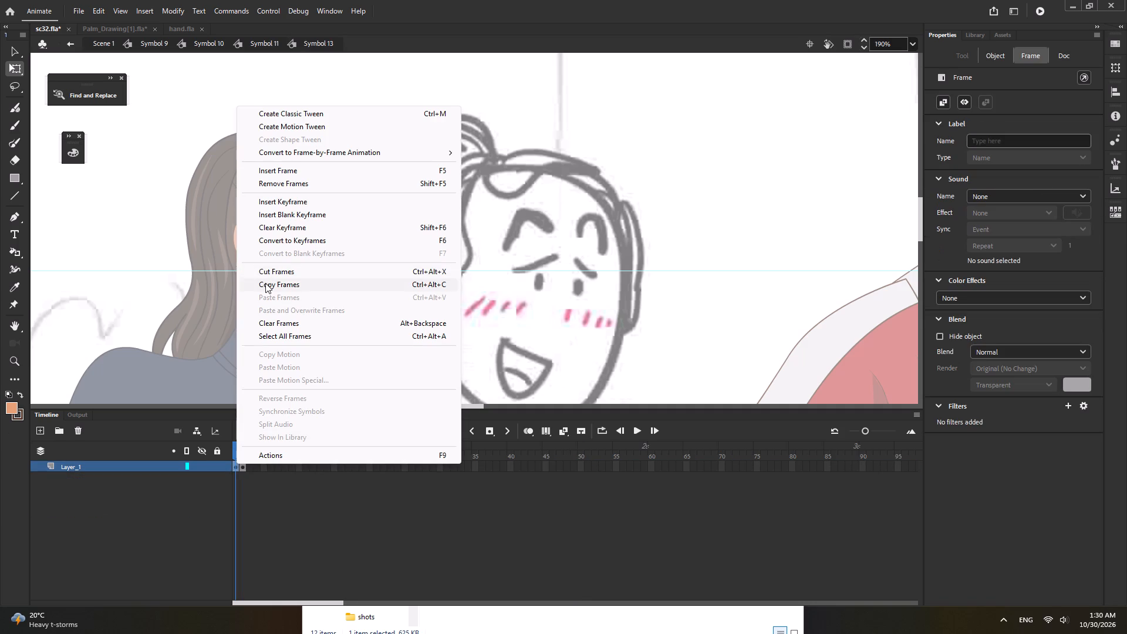
pyautogui.click(265, 283)
pyautogui.click(252, 469)
pyautogui.rightClick(251, 469)
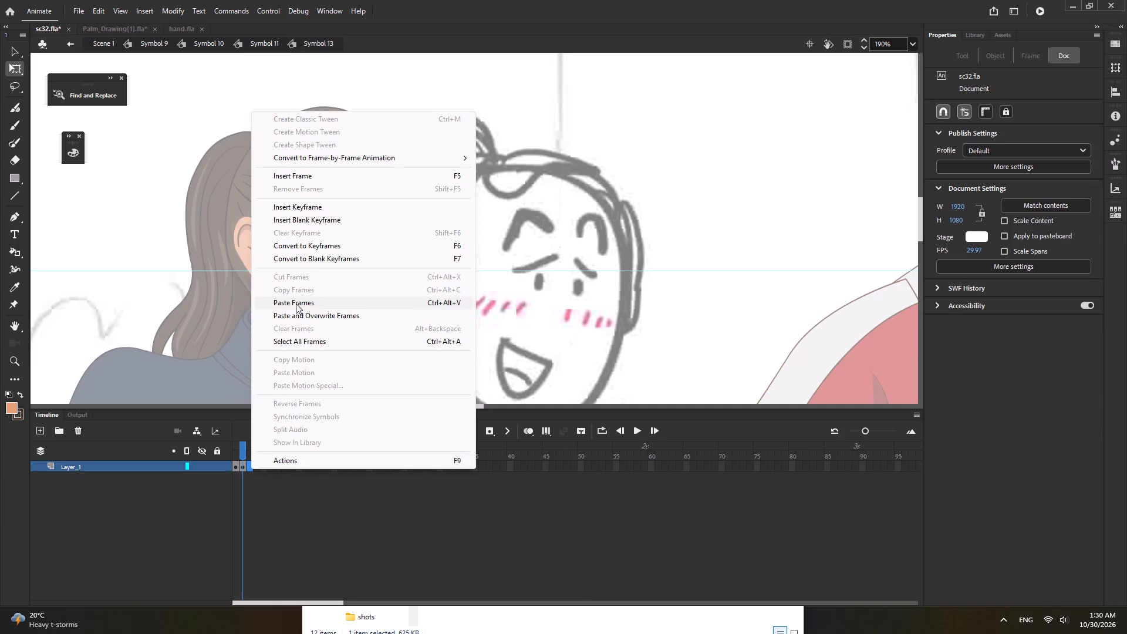
pyautogui.click(296, 303)
pyautogui.click(250, 453)
# Open the larger eyebrow's group on frame 3 and pull its arched lower edge down into a nearly flat line.
pyautogui.click(342, 182)
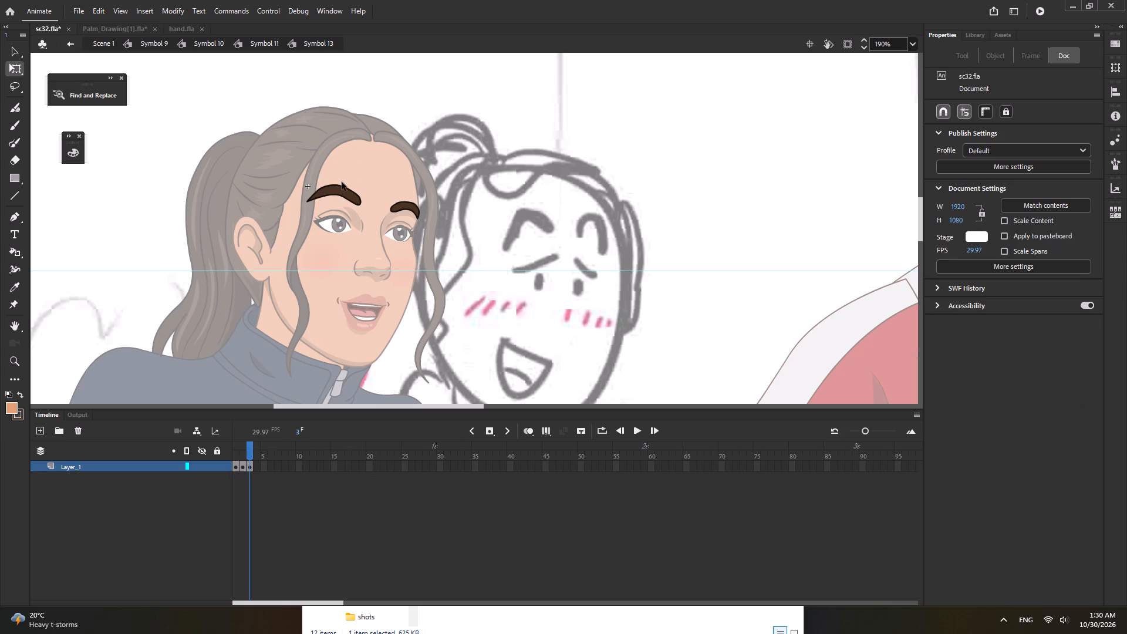
pyautogui.doubleClick(336, 191)
pyautogui.keyDown('ctrl'); pyautogui.scroll(7, 336, 191); pyautogui.keyUp('ctrl')
pyautogui.doubleClick(342, 192)
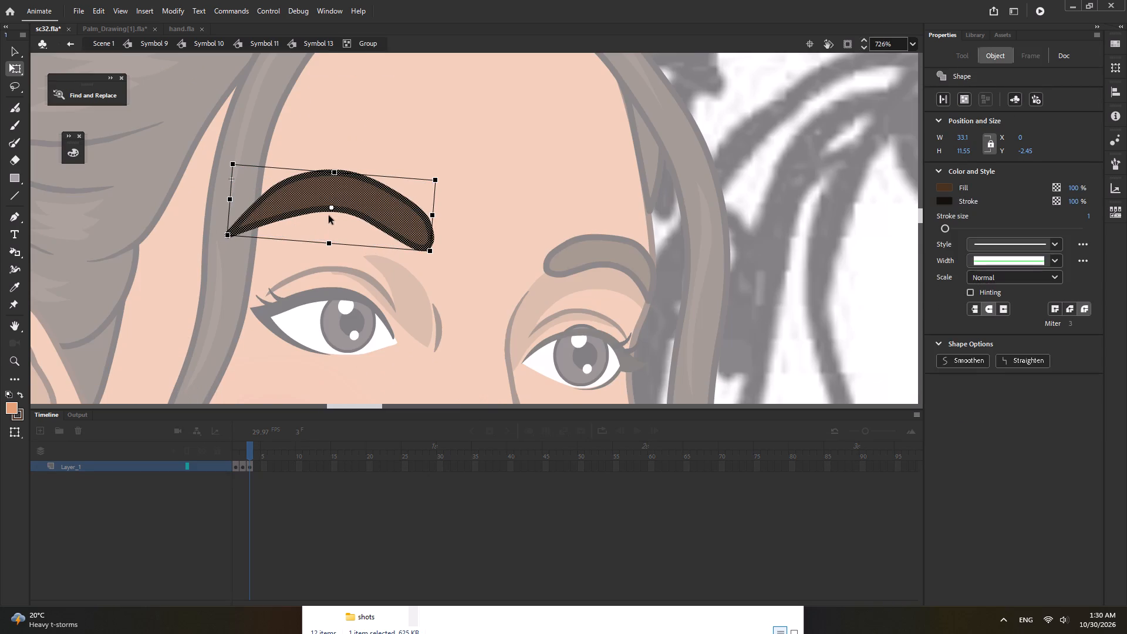
pyautogui.click(330, 216)
pyautogui.moveTo(335, 210); pyautogui.dragTo(332, 219)
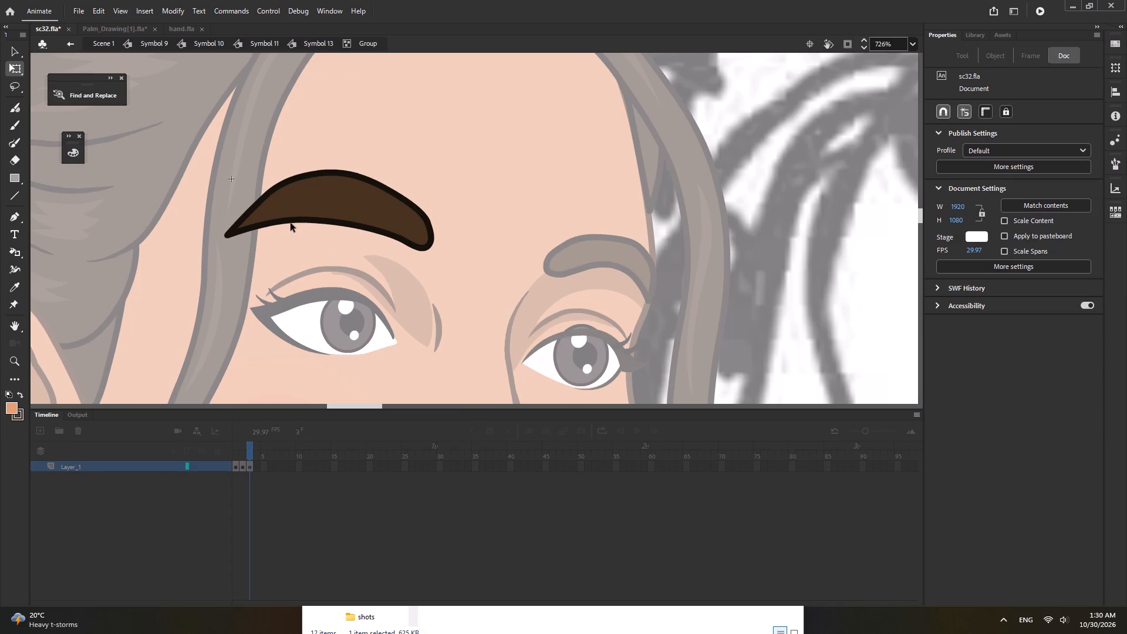
pyautogui.click(291, 223)
pyautogui.moveTo(291, 221); pyautogui.dragTo(287, 240)
pyautogui.moveTo(373, 235); pyautogui.dragTo(370, 255)
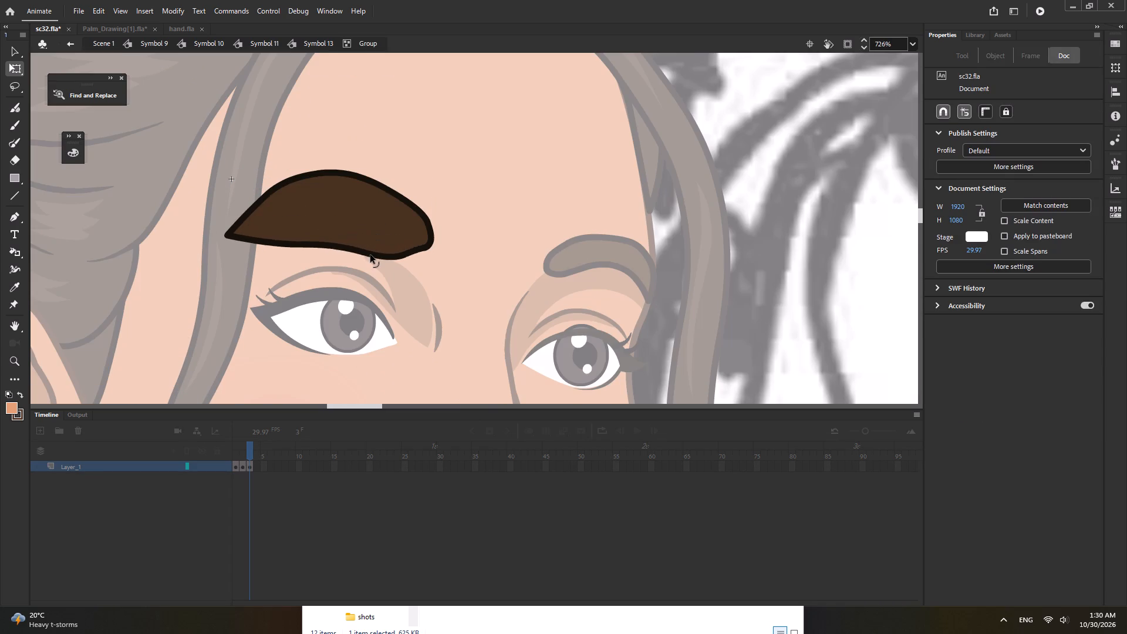
pyautogui.moveTo(370, 255); pyautogui.dragTo(365, 247)
pyautogui.moveTo(340, 243); pyautogui.dragTo(340, 251)
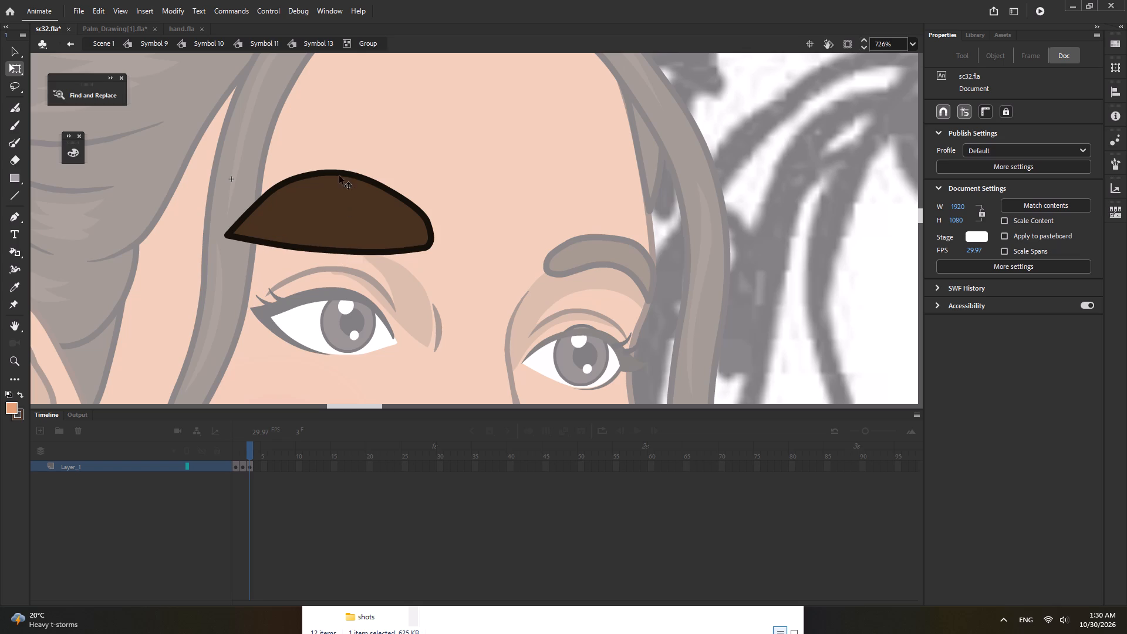
# Push the larger eyebrow's upper edge down into a concave curve, keeping the inner end raised.
pyautogui.moveTo(340, 172); pyautogui.dragTo(336, 207)
pyautogui.moveTo(286, 195); pyautogui.dragTo(286, 218)
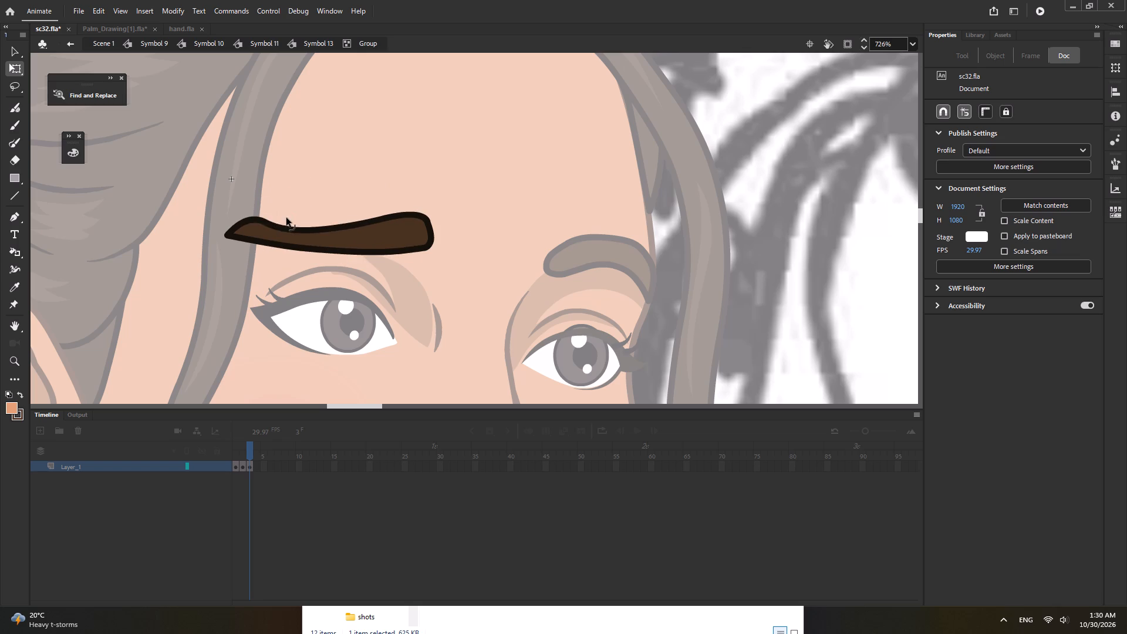
pyautogui.moveTo(286, 218); pyautogui.dragTo(289, 209)
pyautogui.click(286, 215)
pyautogui.moveTo(419, 215); pyautogui.dragTo(415, 208)
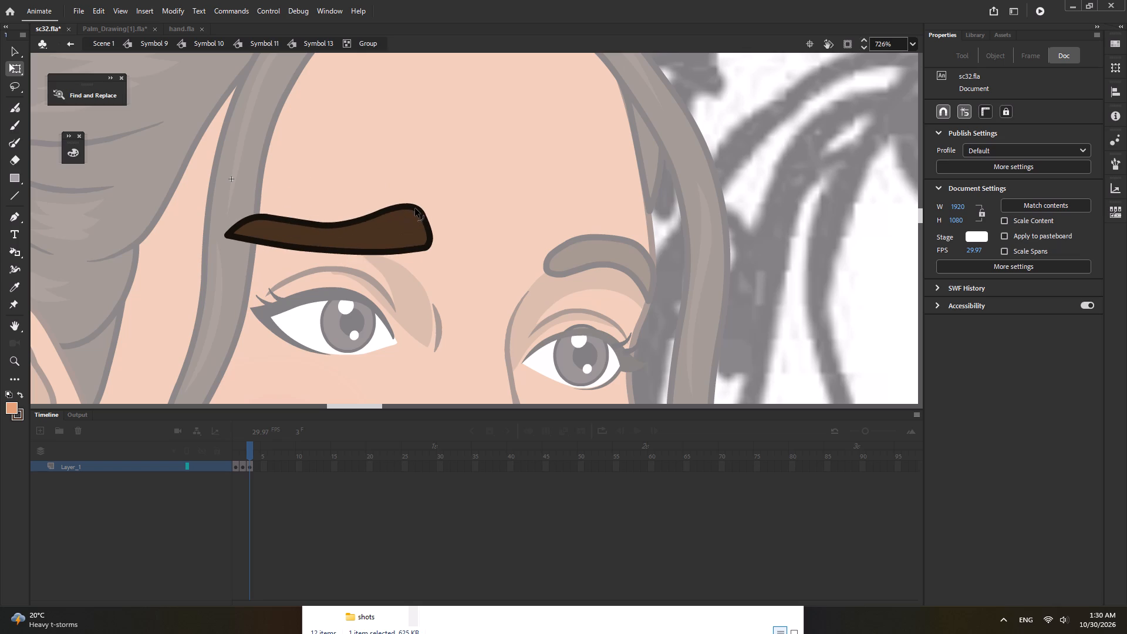
pyautogui.moveTo(415, 208); pyautogui.dragTo(416, 208)
# Thin the larger eyebrow's outer tip and round its underside into a smooth downward bulge.
pyautogui.moveTo(264, 217); pyautogui.dragTo(265, 231)
pyautogui.moveTo(269, 247); pyautogui.dragTo(270, 252)
pyautogui.moveTo(276, 244); pyautogui.dragTo(279, 247)
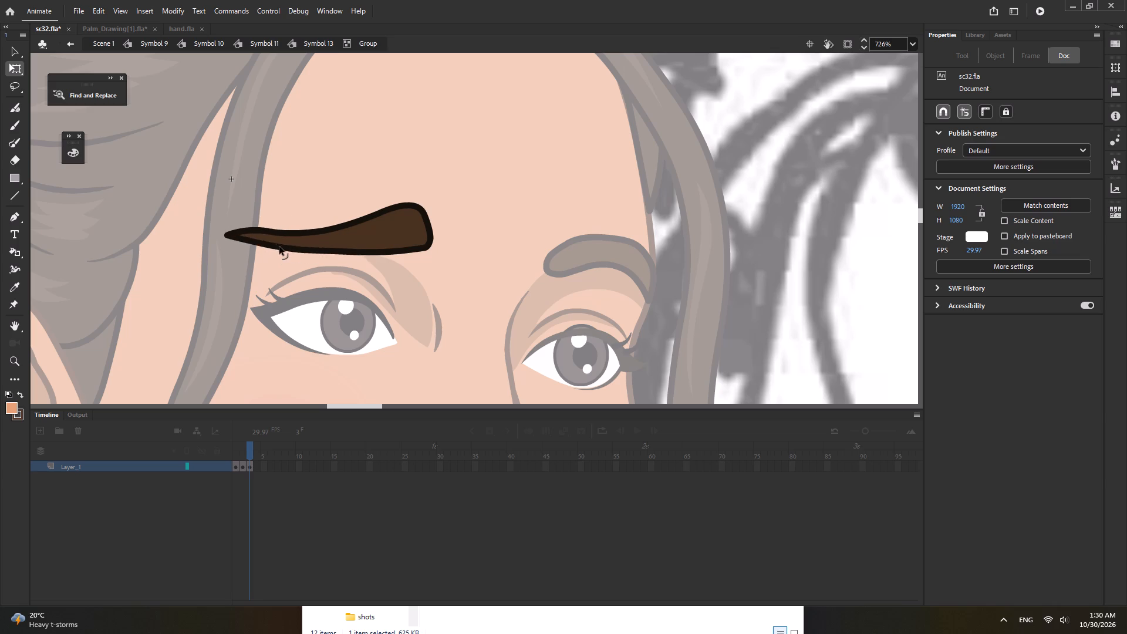
pyautogui.moveTo(279, 247); pyautogui.dragTo(279, 252)
pyautogui.click(335, 254)
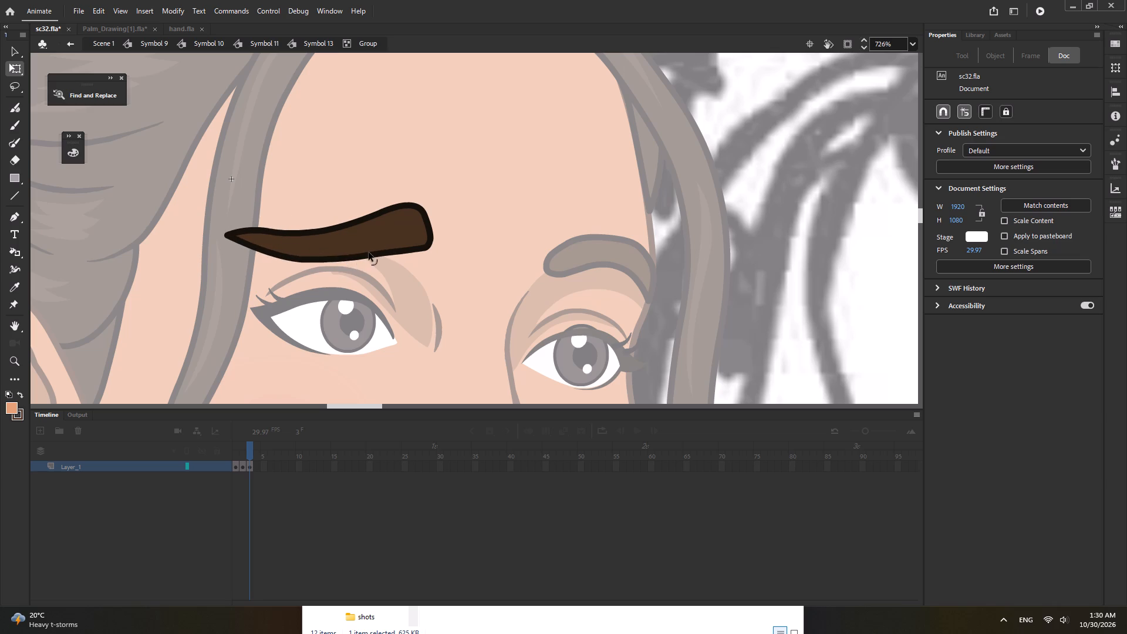
pyautogui.click(369, 255)
pyautogui.click(403, 253)
pyautogui.click(346, 261)
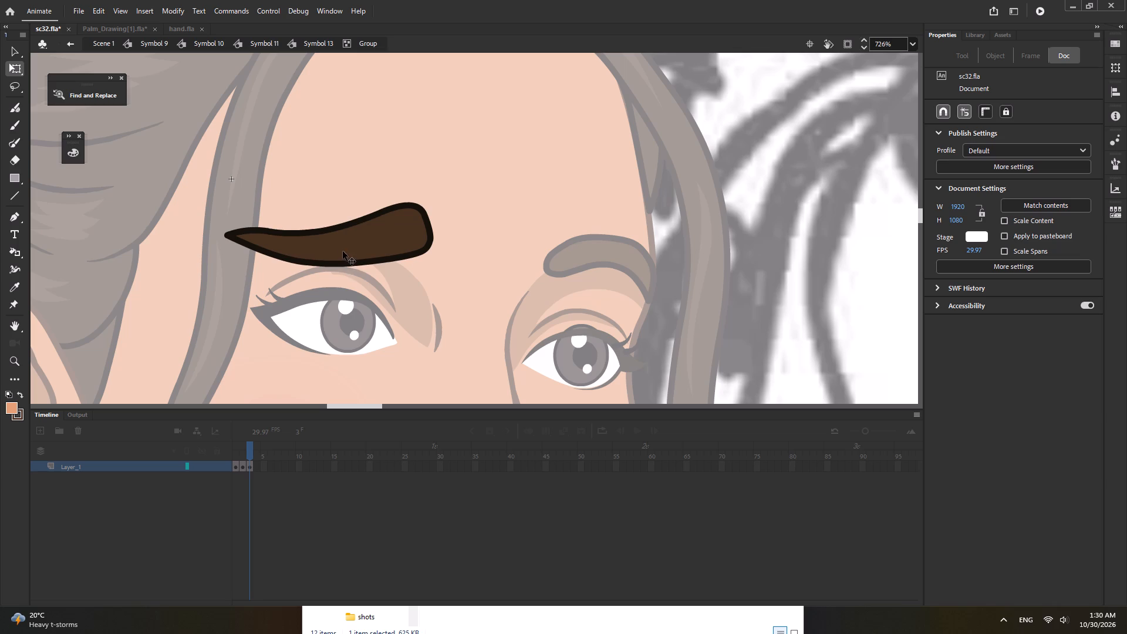
# Smooth the larger eyebrow's upper edge into a shallow dip tapering to the outer tip, and exit its group.
pyautogui.moveTo(369, 215); pyautogui.dragTo(370, 220)
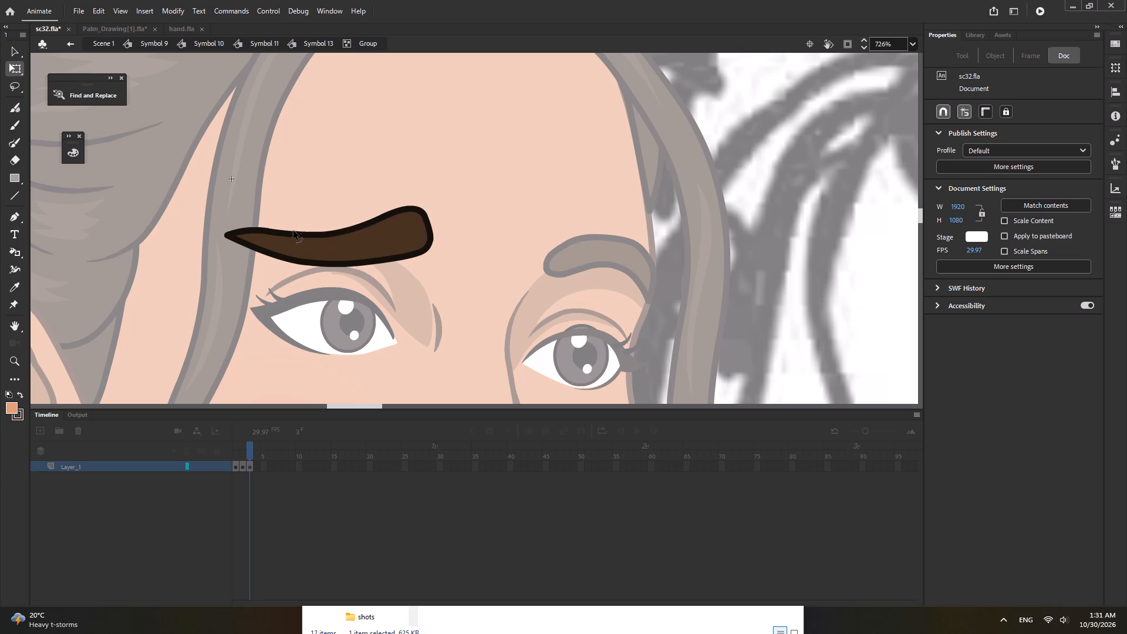
pyautogui.moveTo(293, 233); pyautogui.dragTo(301, 236)
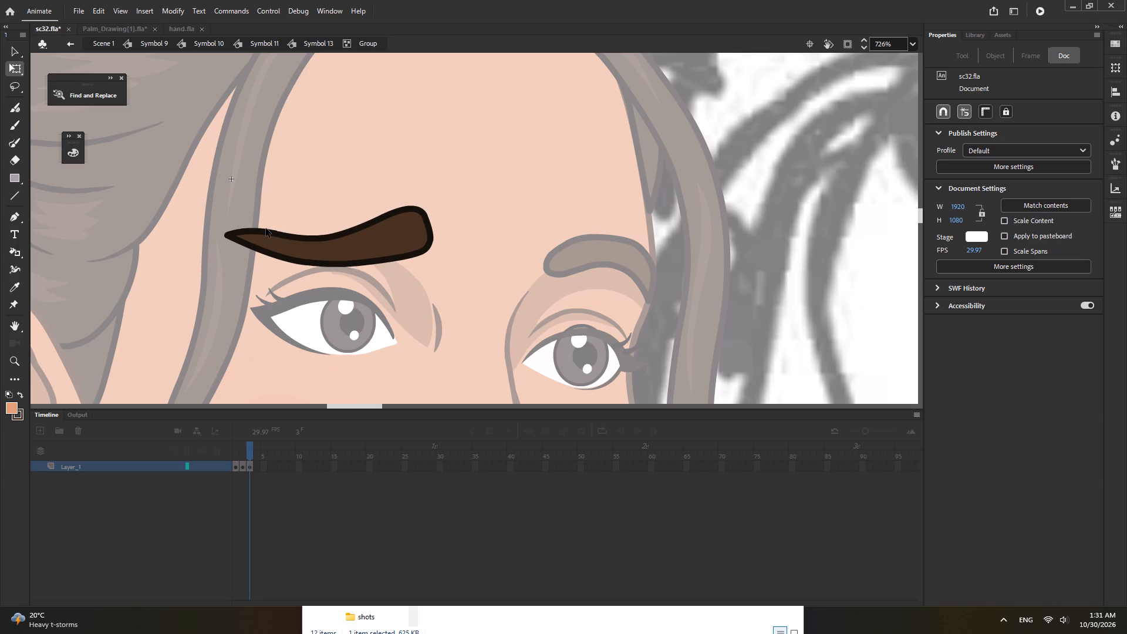
pyautogui.click(265, 230)
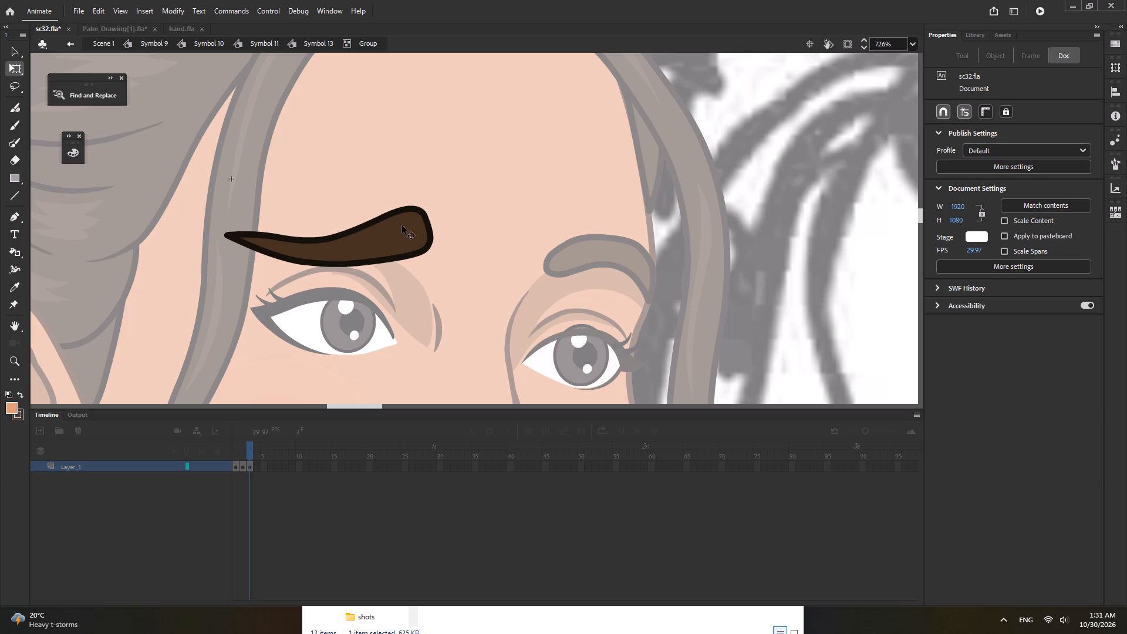
pyautogui.click(376, 221)
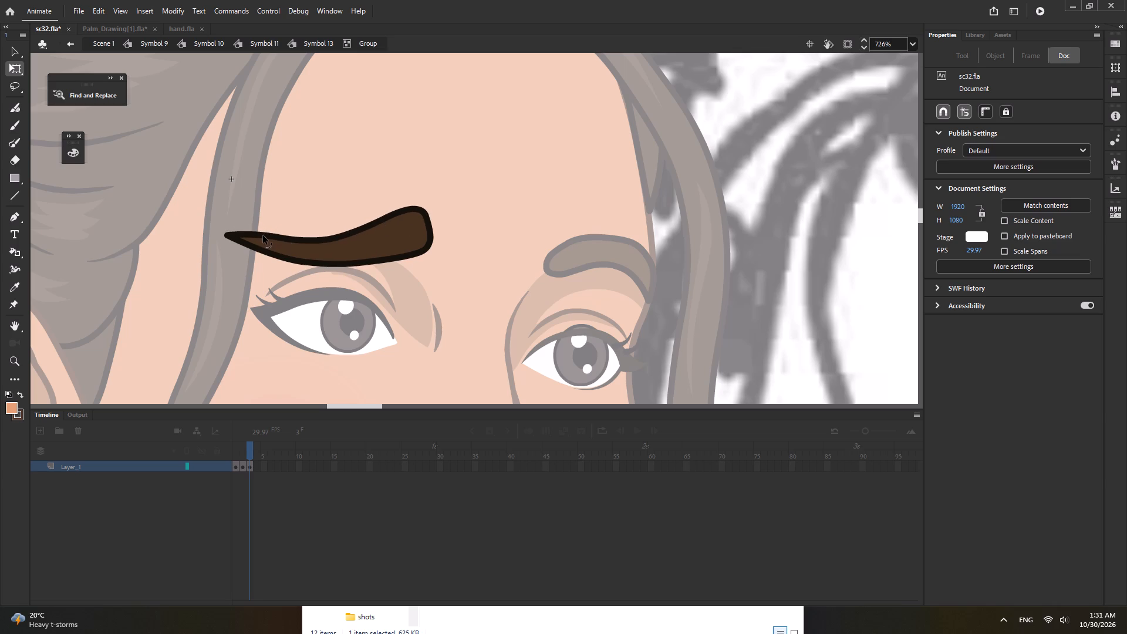
pyautogui.click(263, 235)
pyautogui.doubleClick(510, 241)
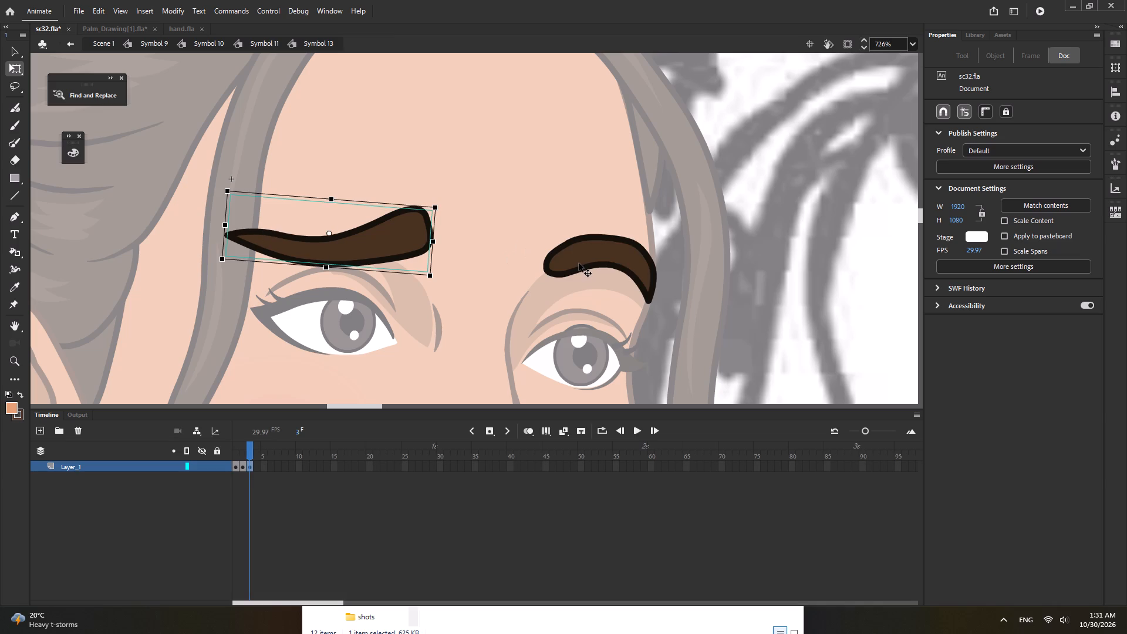
# Open the smaller eyebrow's group and pull its arched lower edge down toward a straight slope.
pyautogui.doubleClick(579, 261)
pyautogui.click(608, 285)
pyautogui.moveTo(615, 266); pyautogui.dragTo(608, 284)
pyautogui.moveTo(637, 289); pyautogui.dragTo(636, 299)
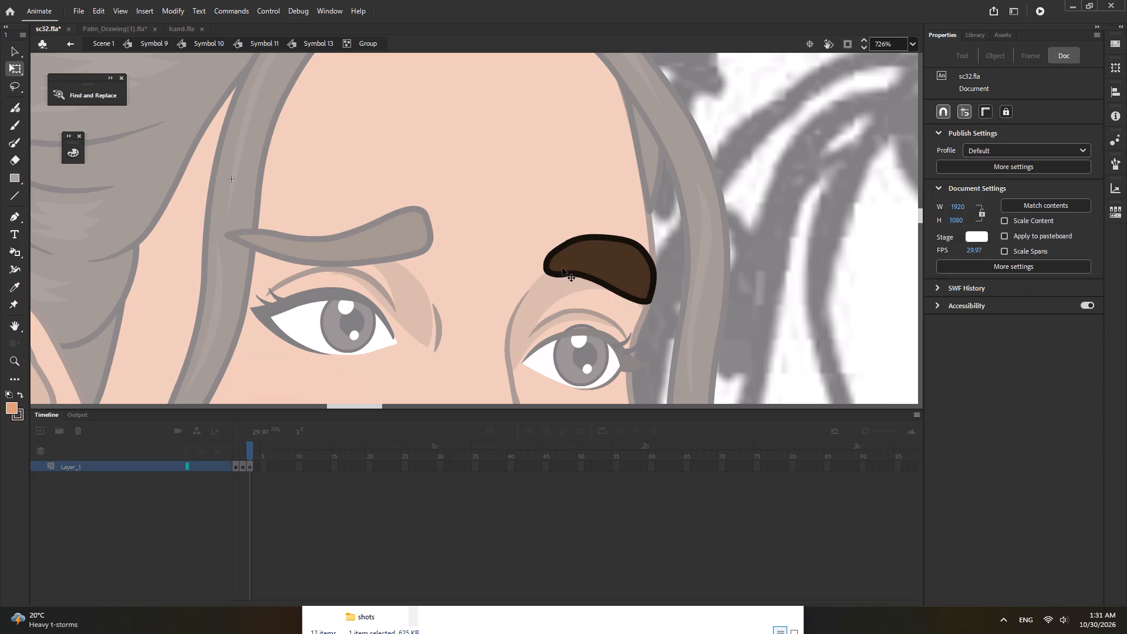
pyautogui.click(573, 274)
pyautogui.click(594, 280)
# Push the smaller eyebrow's upper edge down into a concave slope from the raised inner end to a thin outer tip.
pyautogui.moveTo(620, 238); pyautogui.dragTo(608, 259)
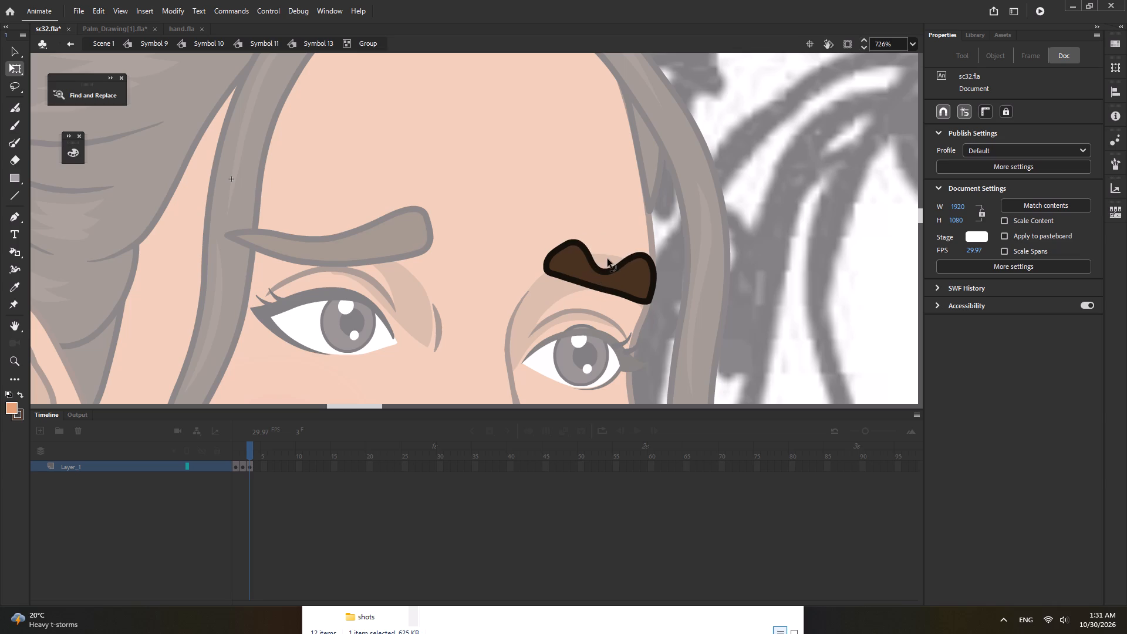
pyautogui.moveTo(608, 259); pyautogui.dragTo(608, 259)
pyautogui.moveTo(645, 253); pyautogui.dragTo(630, 268)
pyautogui.moveTo(641, 278); pyautogui.dragTo(634, 284)
pyautogui.moveTo(599, 268); pyautogui.dragTo(591, 259)
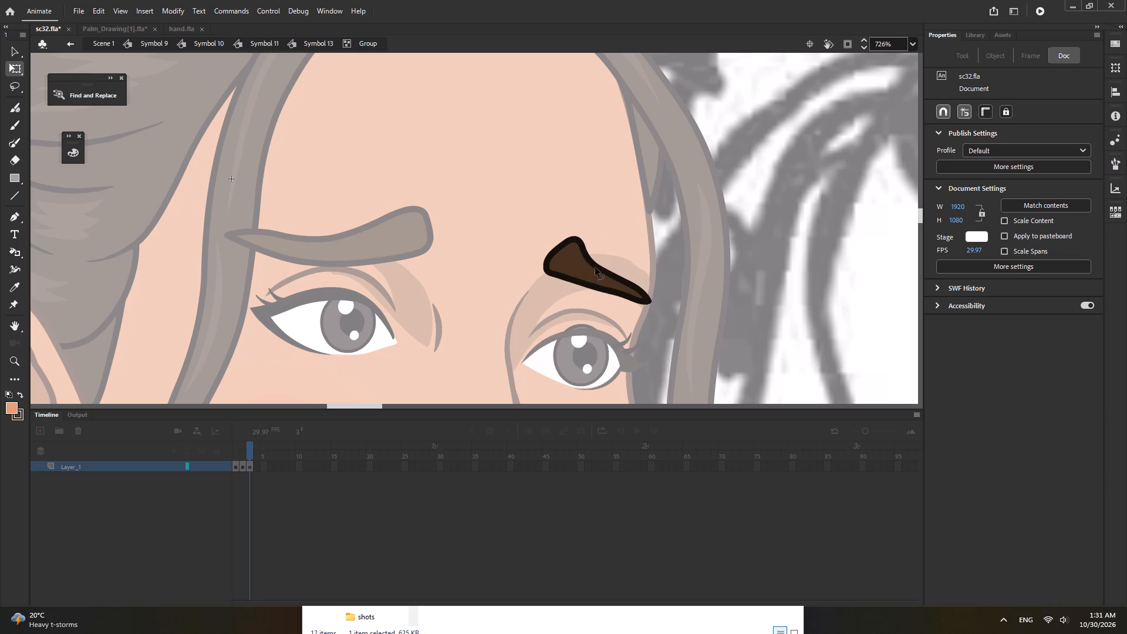
pyautogui.click(611, 273)
# Round the smaller eyebrow's underside into a smooth downward bulge from the inner end to the outer tip.
pyautogui.moveTo(601, 289); pyautogui.dragTo(594, 299)
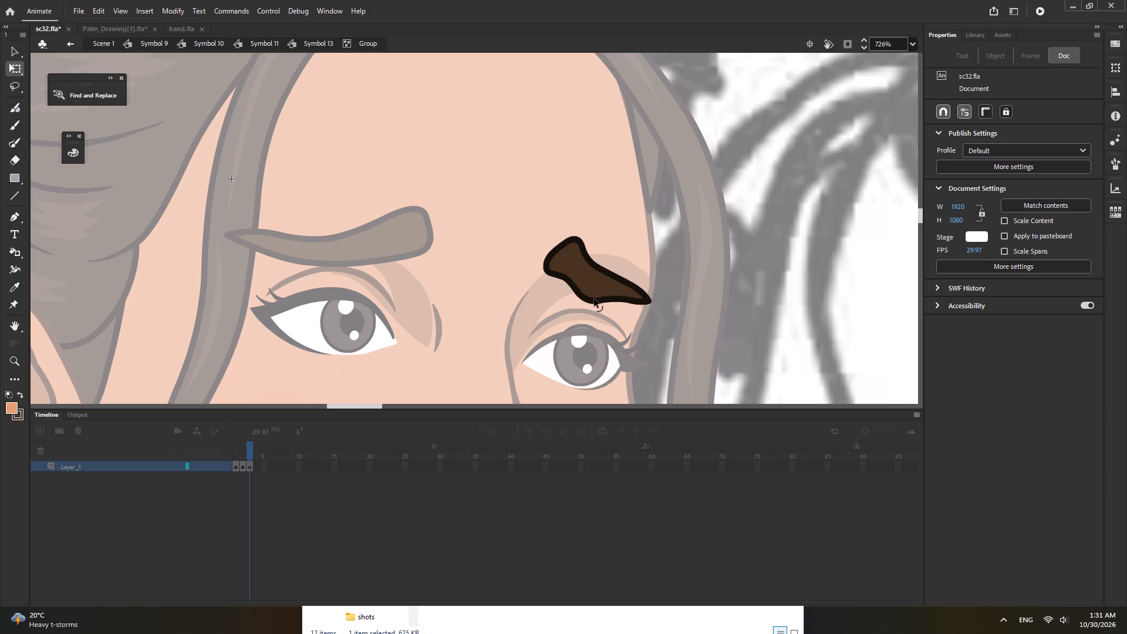
pyautogui.moveTo(594, 299); pyautogui.dragTo(594, 292)
pyautogui.click(566, 279)
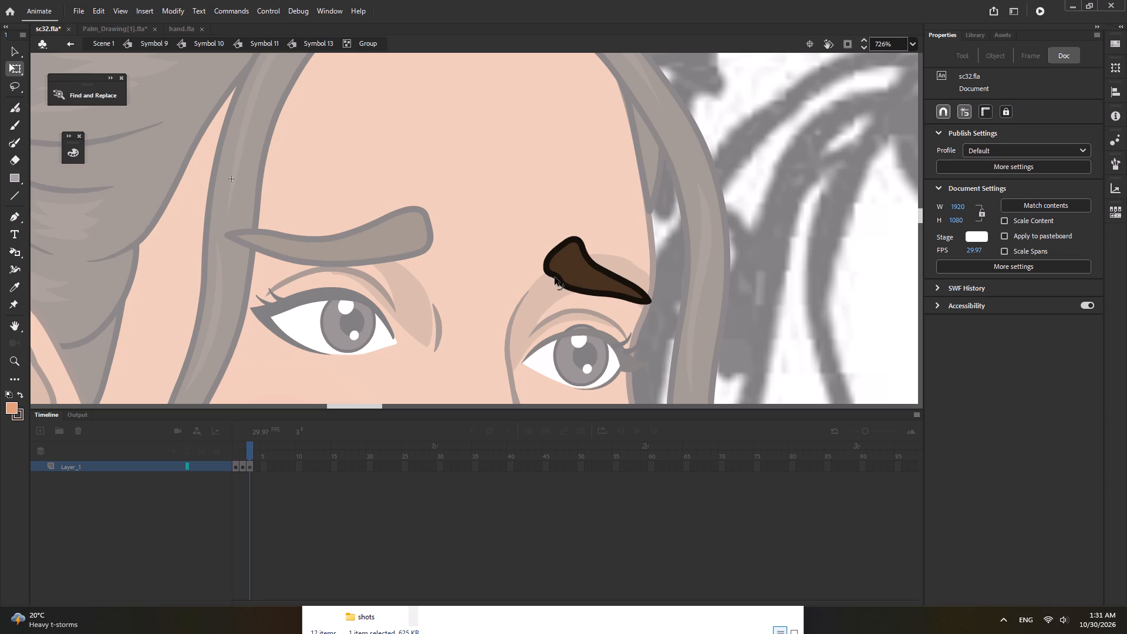
pyautogui.click(555, 277)
pyautogui.click(588, 292)
pyautogui.moveTo(613, 296); pyautogui.dragTo(613, 302)
pyautogui.click(567, 289)
pyautogui.click(555, 282)
pyautogui.click(583, 297)
# Lower the smaller eyebrow's inner top, deepen the concave dip along its upper edge, round the inner end, and exit its group.
pyautogui.click(556, 250)
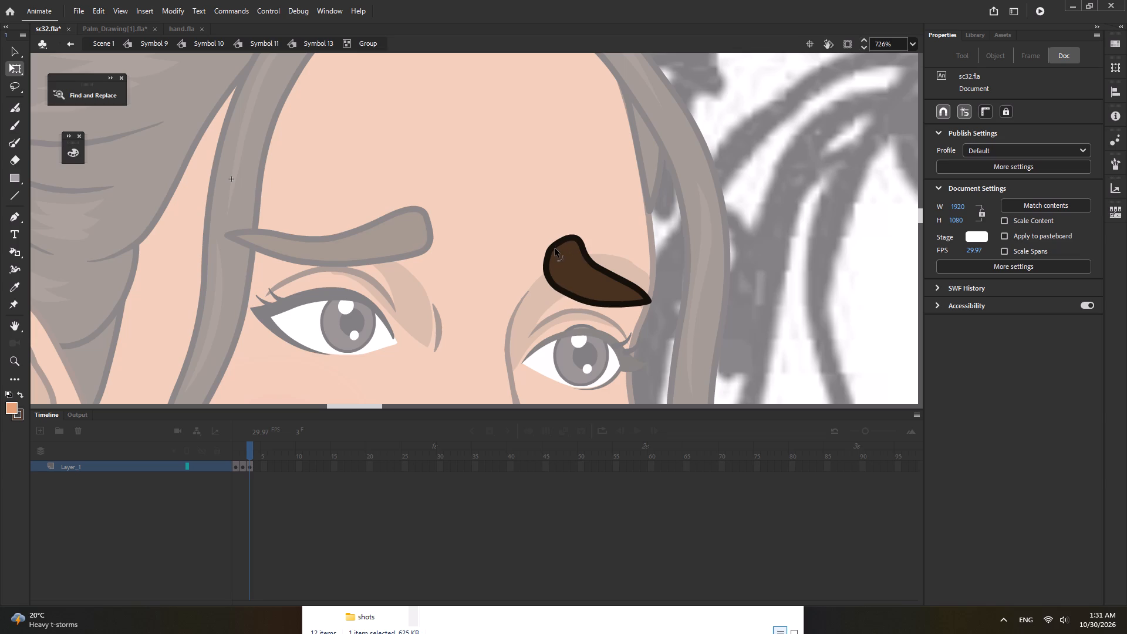
pyautogui.moveTo(580, 241); pyautogui.dragTo(574, 252)
pyautogui.moveTo(593, 269); pyautogui.dragTo(595, 278)
pyautogui.click(609, 278)
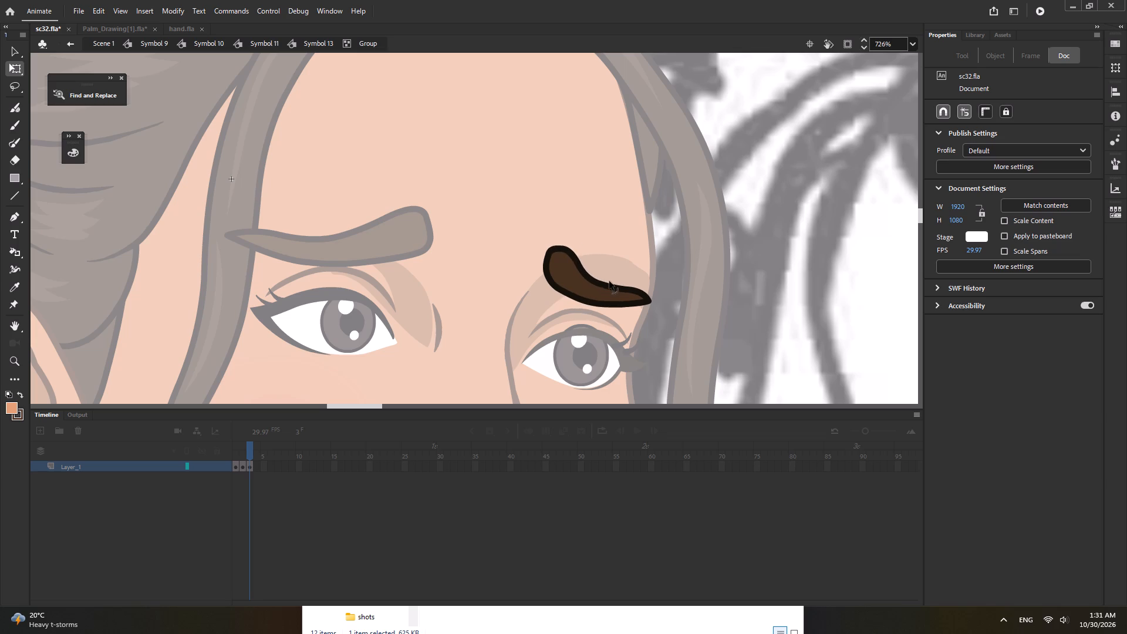
pyautogui.click(576, 259)
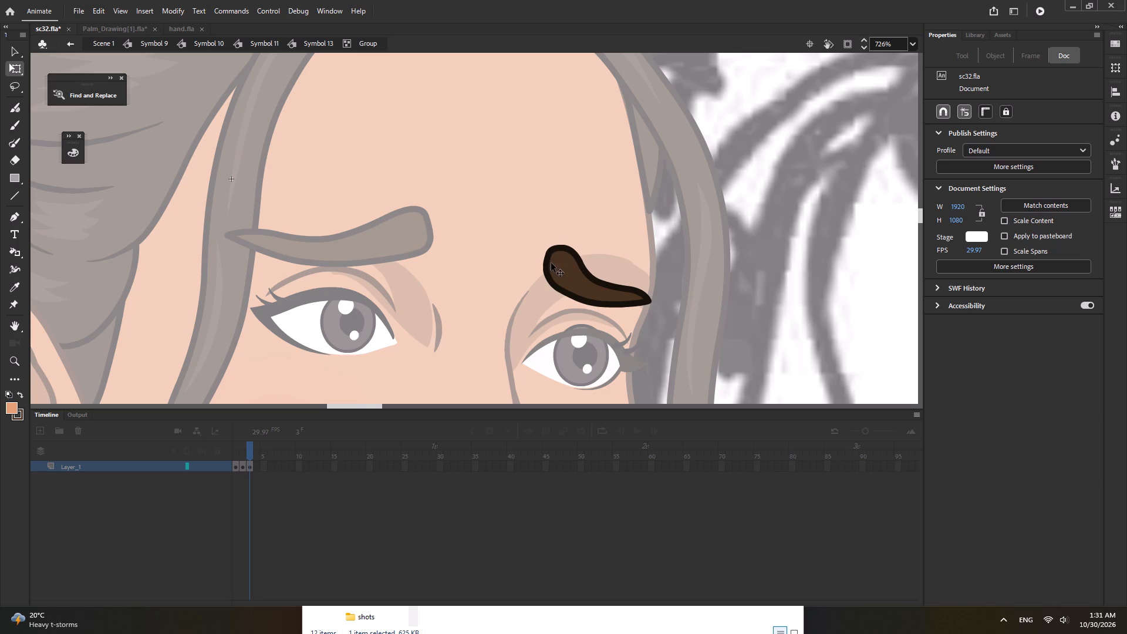
pyautogui.click(548, 259)
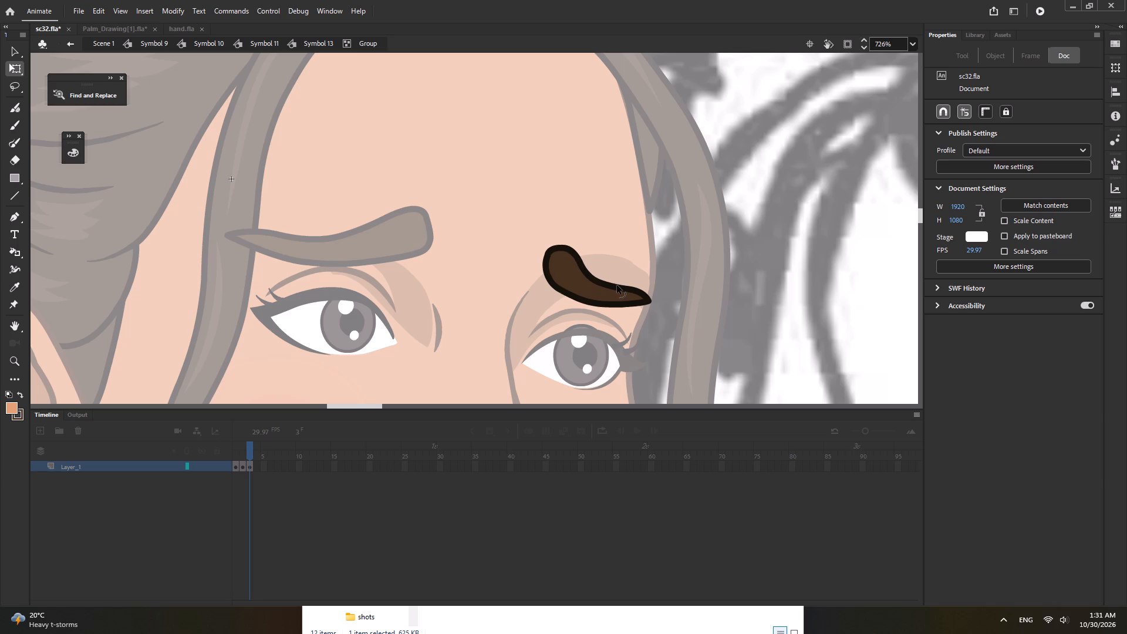
pyautogui.click(607, 284)
pyautogui.doubleClick(629, 261)
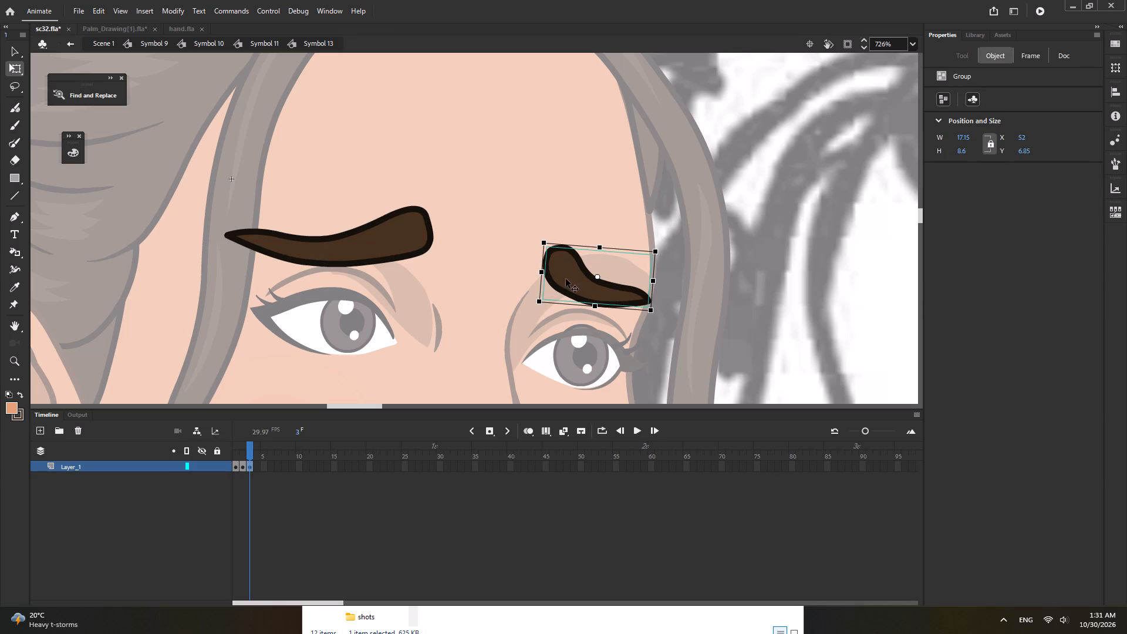
# Move the smaller eyebrow up the forehead, and rotate the larger eyebrow about its outer tip so its inner end rises.
pyautogui.moveTo(566, 279); pyautogui.dragTo(575, 250)
pyautogui.click(386, 246)
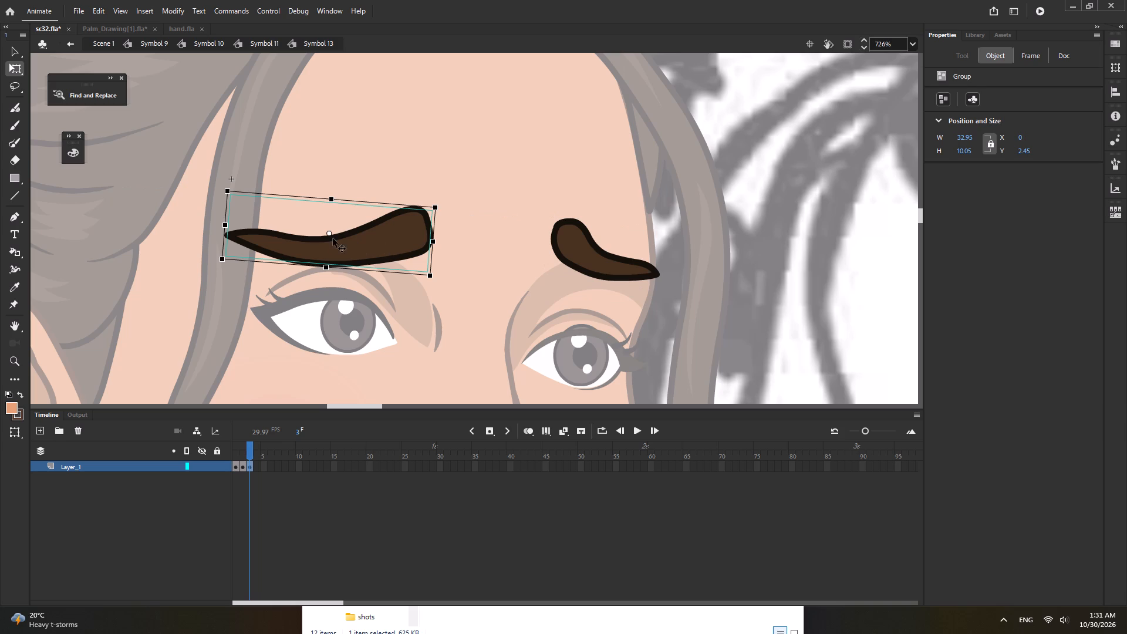
pyautogui.moveTo(326, 232); pyautogui.dragTo(230, 235)
pyautogui.moveTo(441, 215); pyautogui.dragTo(440, 191)
pyautogui.keyDown('ctrl'); pyautogui.scroll(-9, 500, 207); pyautogui.keyUp('ctrl')
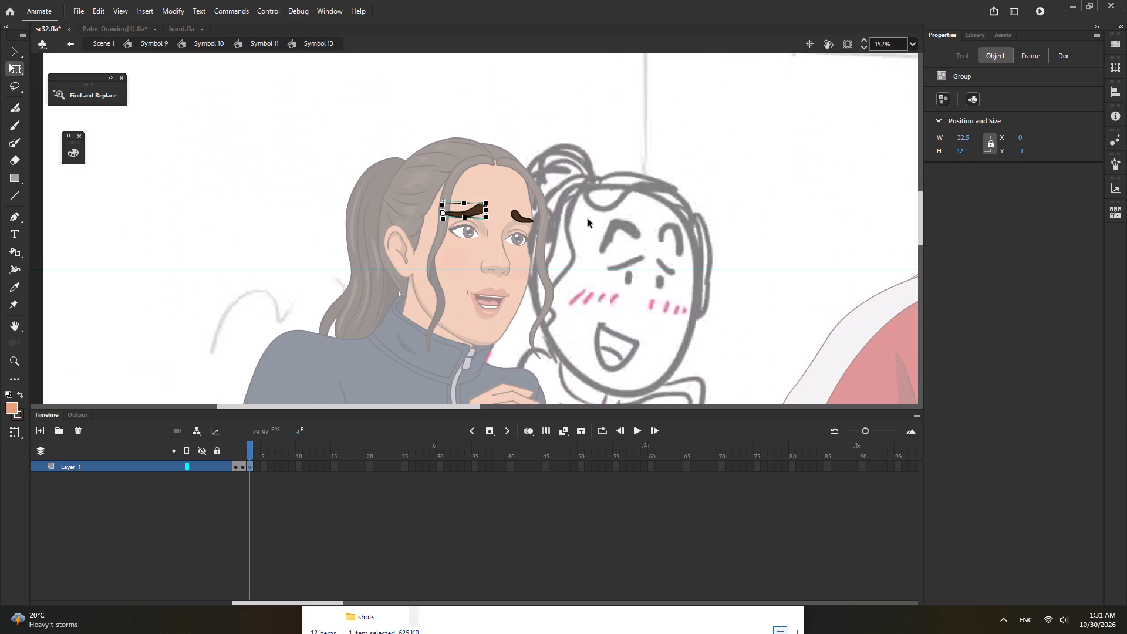
# Reopen the smaller eyebrow's group, fill out its upper edge into a straighter slope, round the underside near the outer tip, and exit.
pyautogui.keyDown('ctrl'); pyautogui.scroll(7, 535, 217); pyautogui.keyUp('ctrl')
pyautogui.keyDown('ctrl'); pyautogui.middleClick(501, 216); pyautogui.keyUp('ctrl')
pyautogui.doubleClick(494, 221)
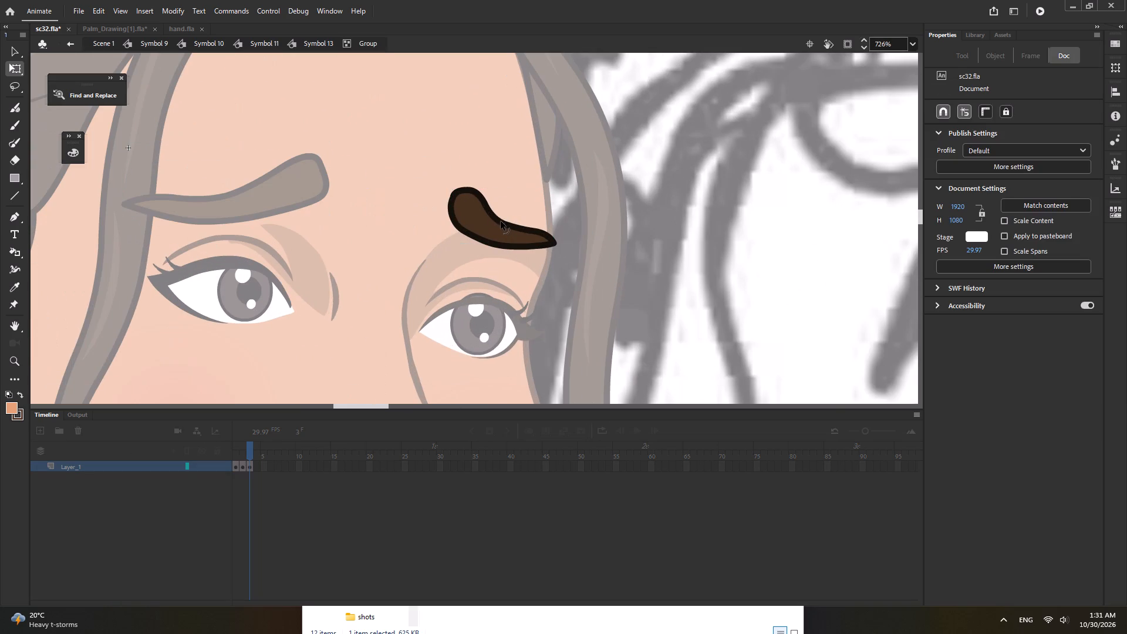
pyautogui.moveTo(501, 221); pyautogui.dragTo(504, 213)
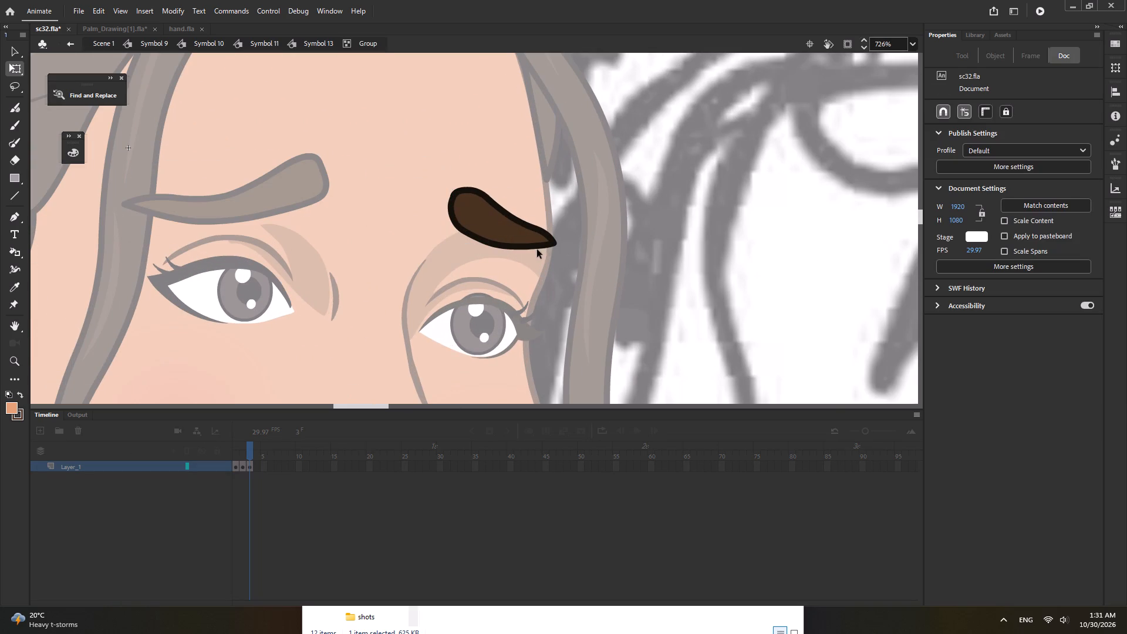
pyautogui.click(536, 245)
pyautogui.click(541, 230)
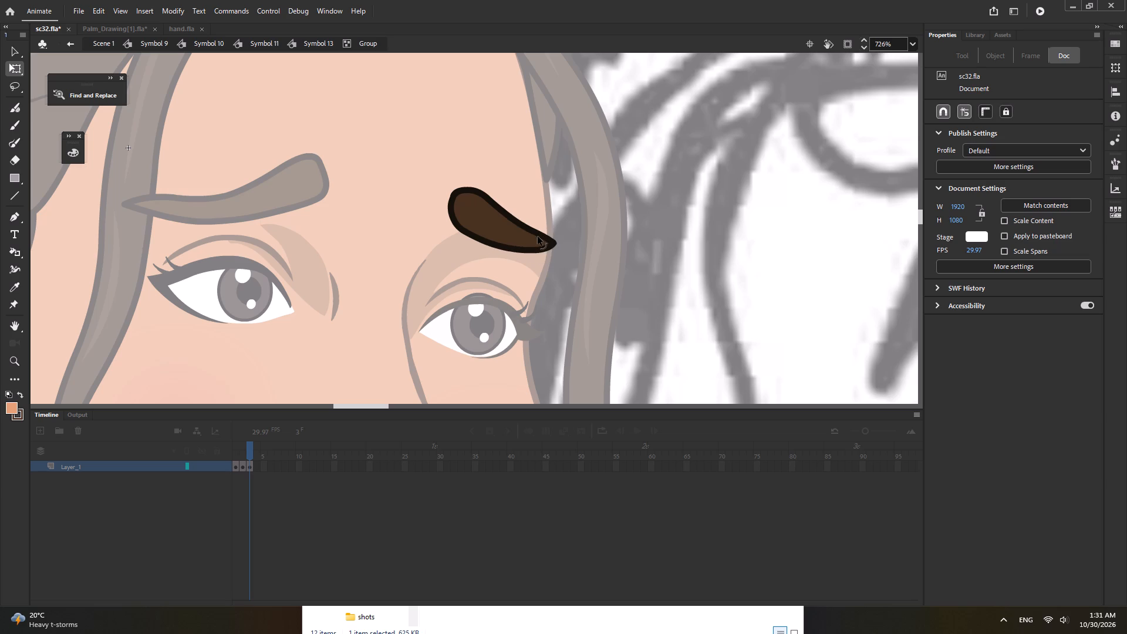
pyautogui.doubleClick(605, 220)
pyautogui.keyDown('ctrl'); pyautogui.scroll(-5, 627, 242); pyautogui.keyUp('ctrl')
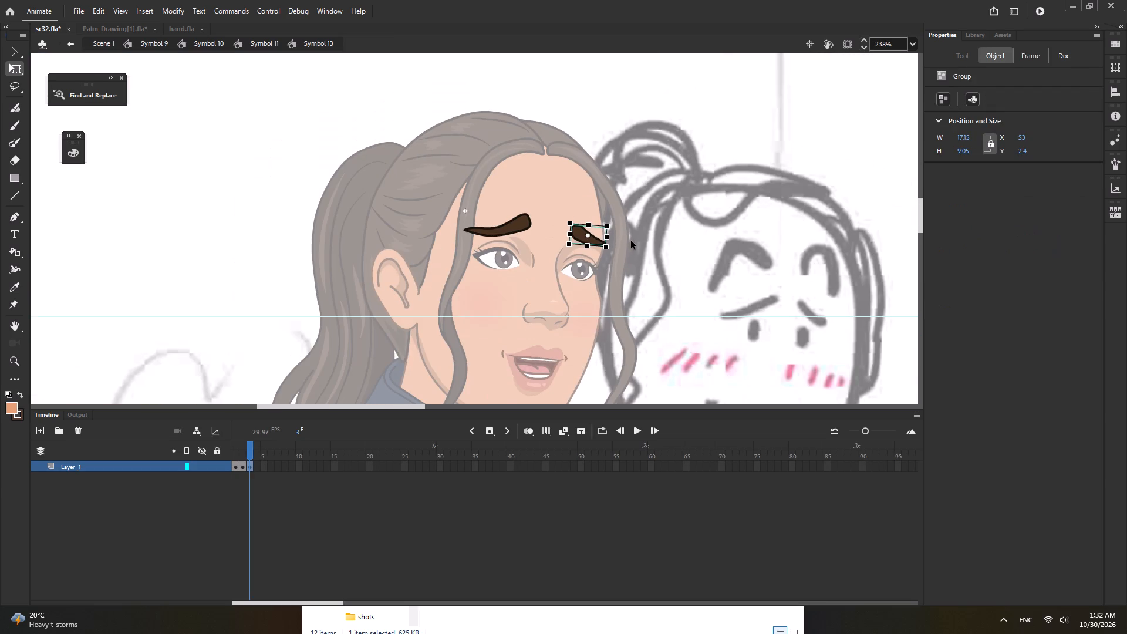
# Return to Symbol 11, set the eyebrow instance to frame 3 with the Frame Picker, and save the file.
pyautogui.doubleClick(656, 241)
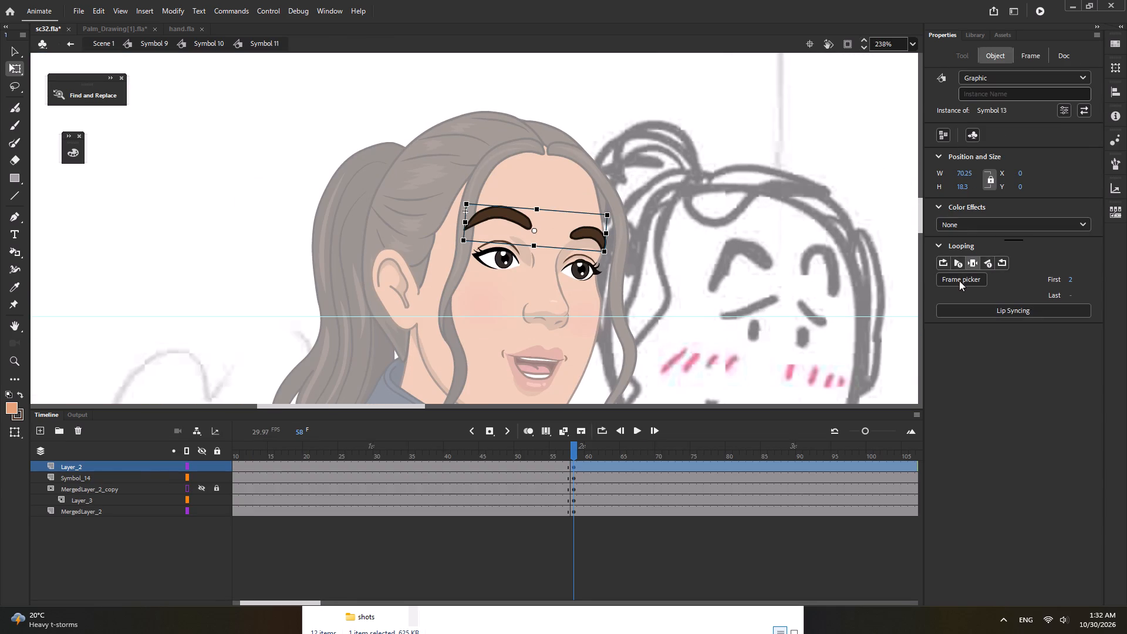
pyautogui.click(959, 281)
pyautogui.click(988, 361)
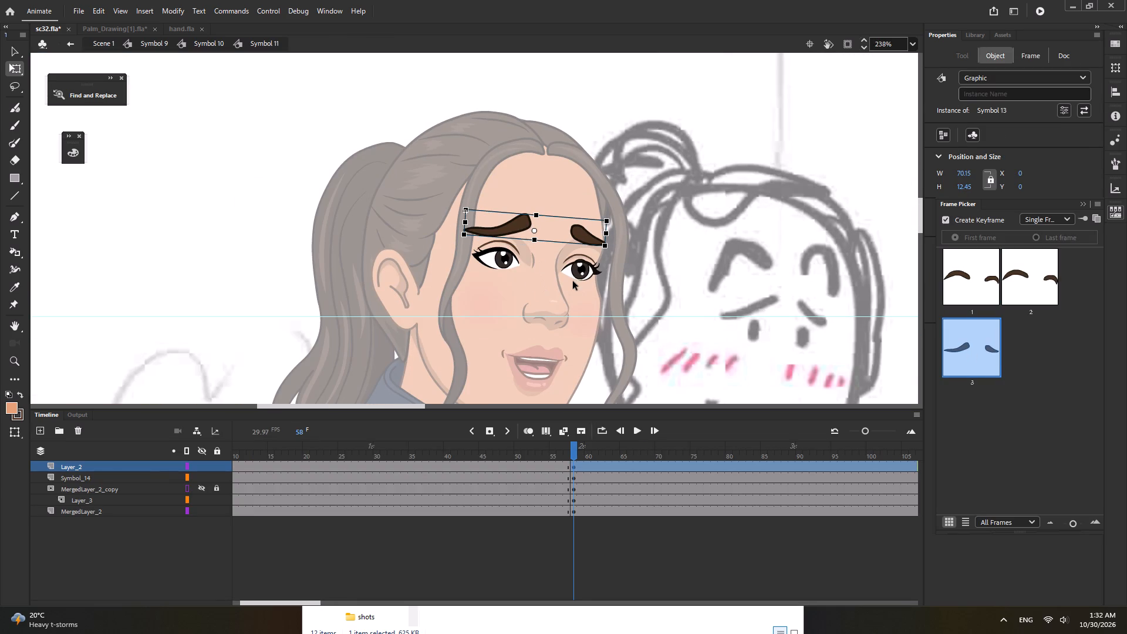
pyautogui.hotkey('ctrl', 's')
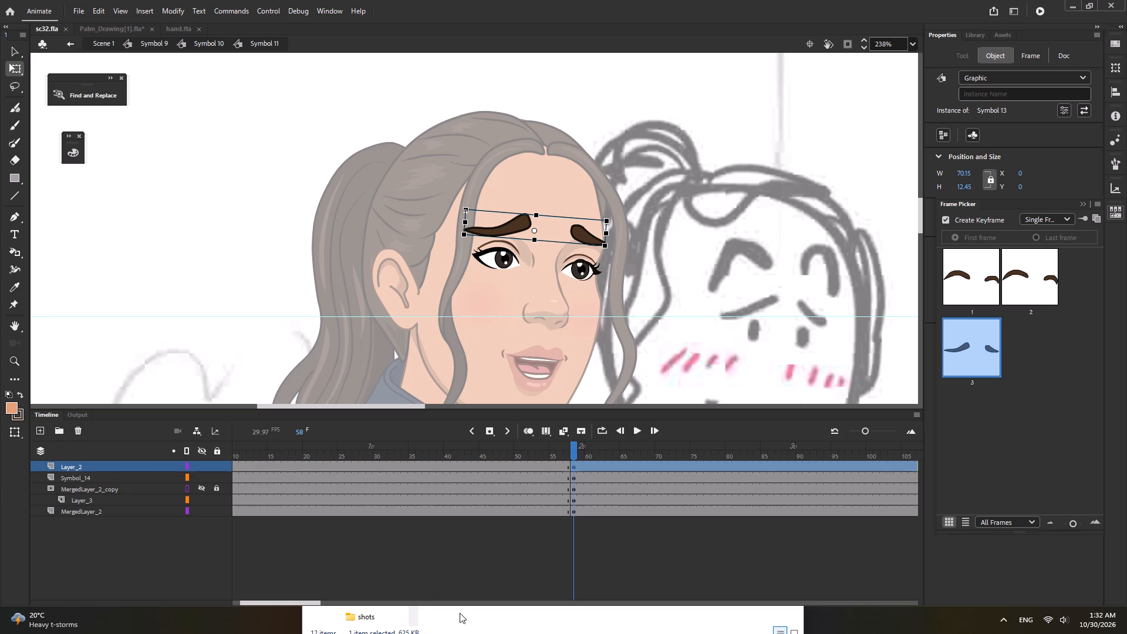
# Switch to File Explorer and open sc16.fla from the folder holding the sc shot files.
pyautogui.click(472, 623)
pyautogui.doubleClick(452, 187)
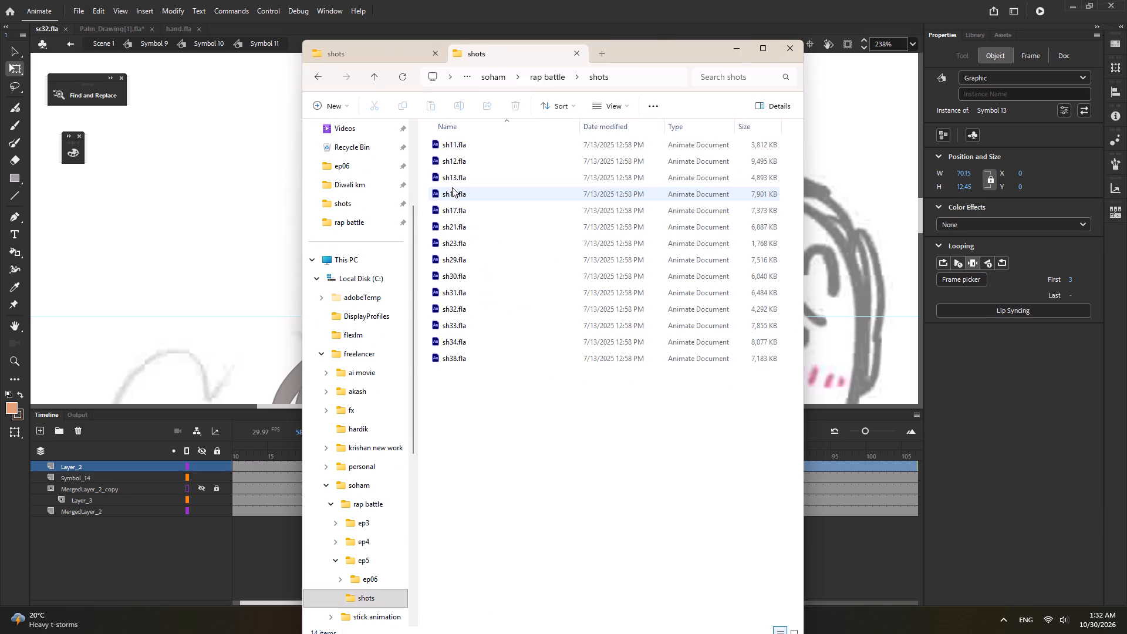
pyautogui.click(376, 73)
pyautogui.click(369, 50)
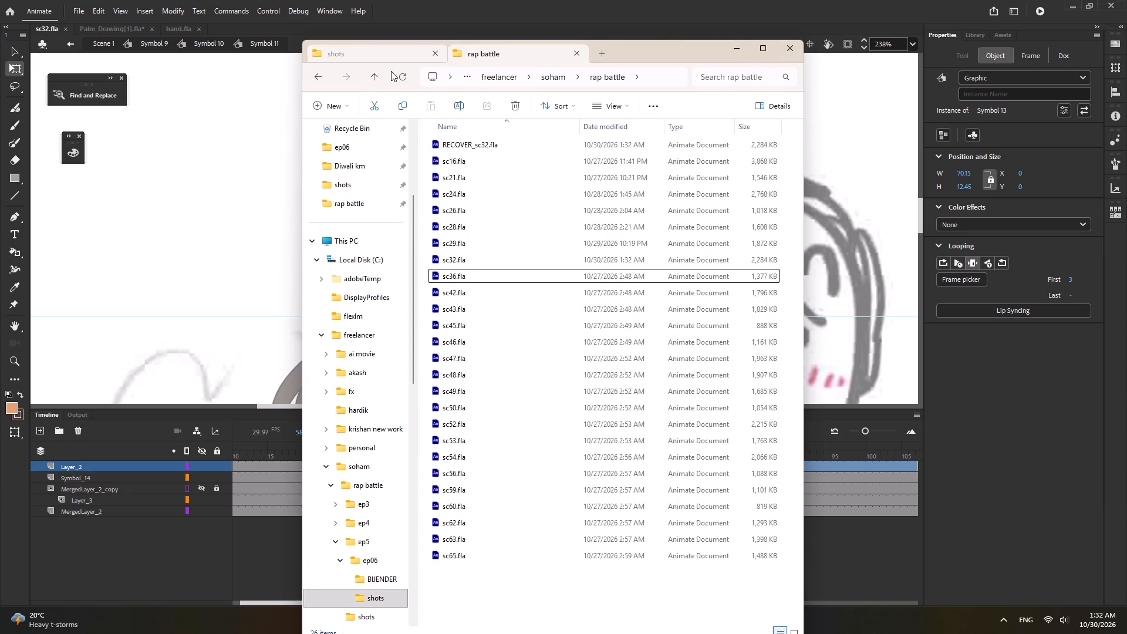
pyautogui.doubleClick(471, 161)
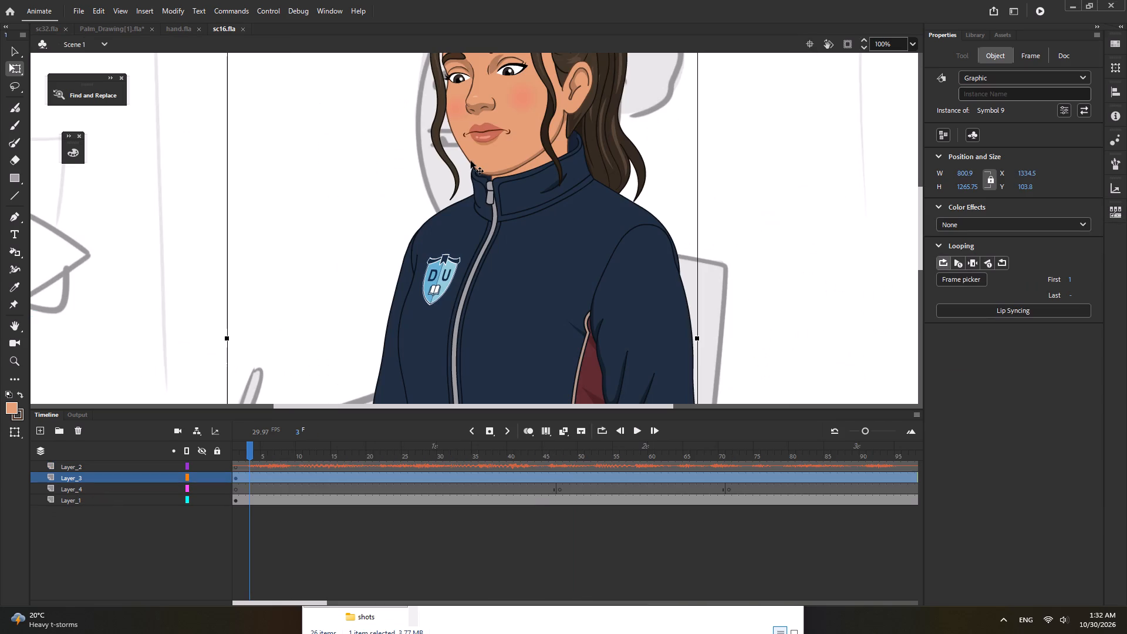
# In sc16.fla, go to frame 63, enter the girl's nested face symbol, and copy the skin-coloured lower-eyelid group.
pyautogui.moveTo(262, 450); pyautogui.dragTo(492, 474)
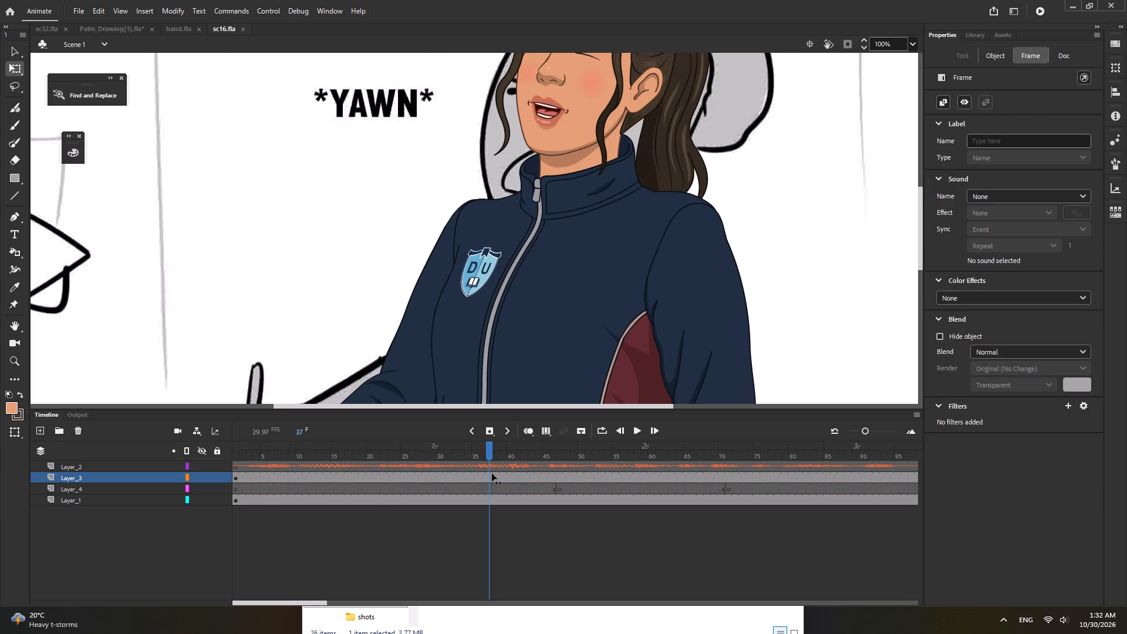
pyautogui.moveTo(492, 474); pyautogui.dragTo(674, 498)
pyautogui.keyDown('ctrl'); pyautogui.doubleClick(500, 95); pyautogui.keyUp('ctrl')
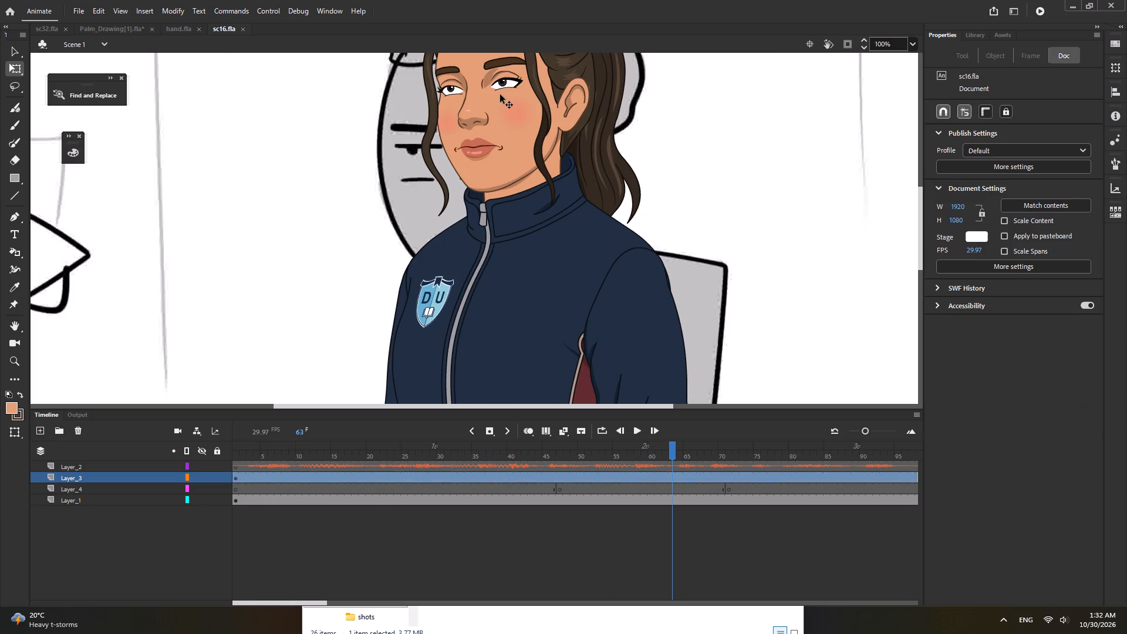
pyautogui.keyDown('ctrl'); pyautogui.click(500, 95); pyautogui.keyUp('ctrl')
pyautogui.keyDown('ctrl'); pyautogui.scroll(4, 500, 95); pyautogui.keyUp('ctrl')
pyautogui.doubleClick(504, 90)
pyautogui.tripleClick(507, 85)
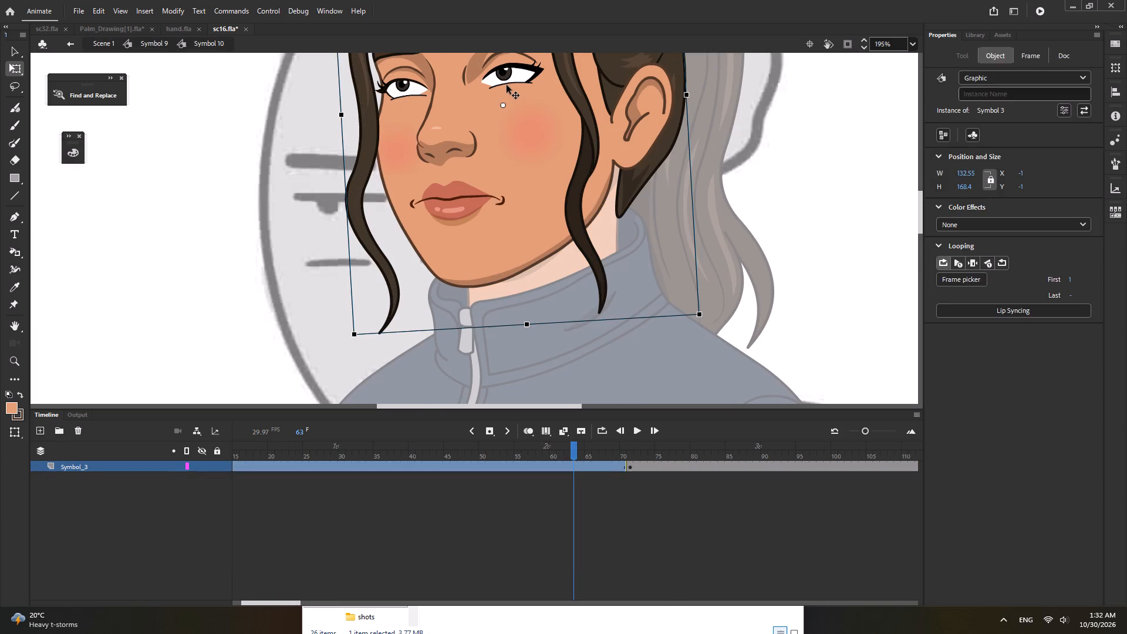
pyautogui.doubleClick(507, 85)
pyautogui.keyDown('shift'); pyautogui.click(398, 96); pyautogui.keyUp('shift')
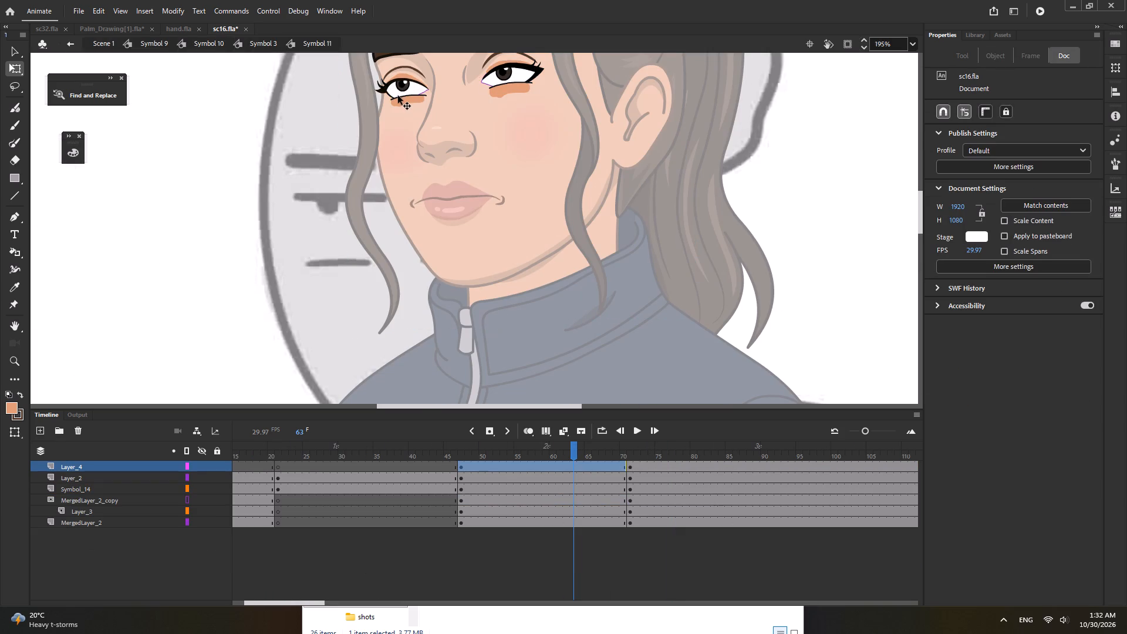
pyautogui.hotkey('ctrl', 'c')
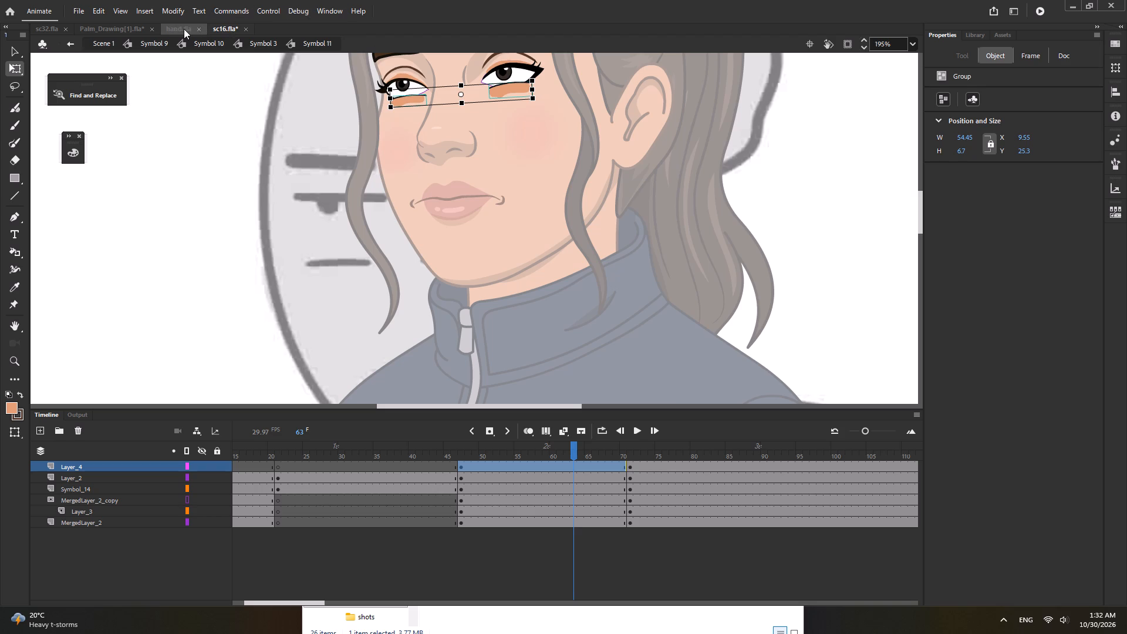
# Back in sc32.fla, save, add a layer above the eyebrows, insert a keyframe at frame 58, and paste the eyelids in place.
pyautogui.click(48, 27)
pyautogui.hotkey('ctrl', 's')
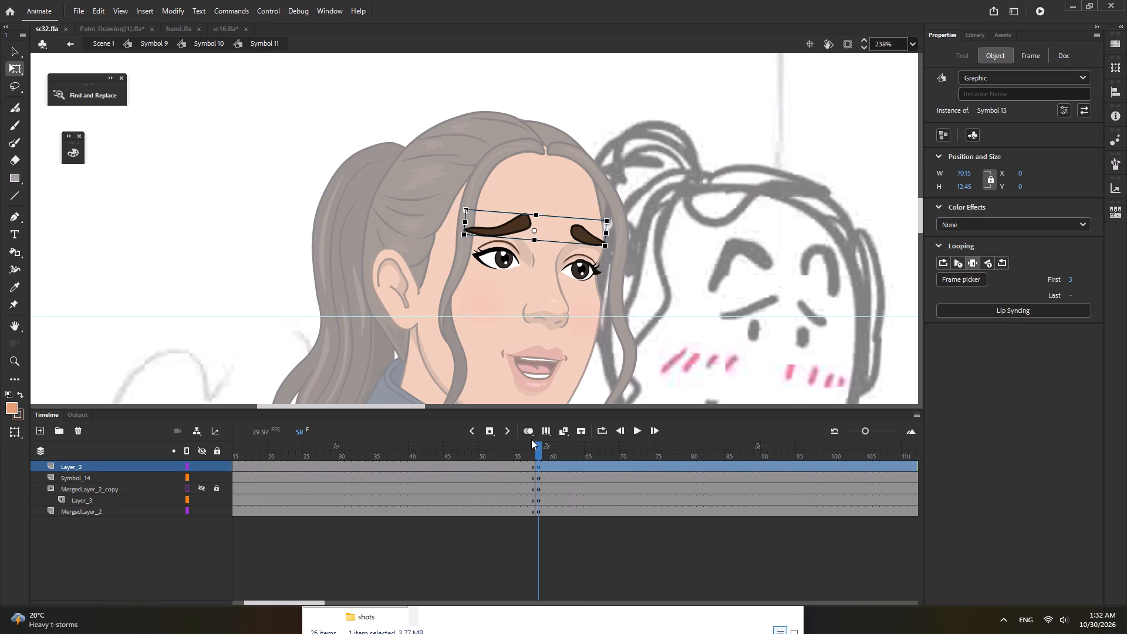
pyautogui.click(38, 427)
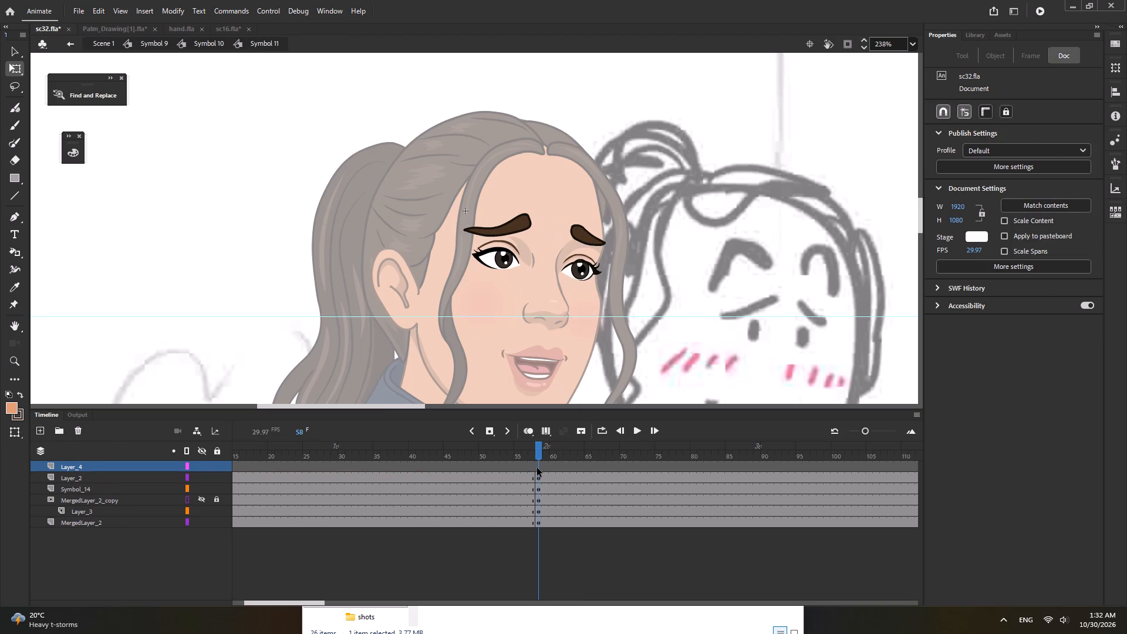
pyautogui.click(537, 468)
pyautogui.press('F6')
pyautogui.hotkey('ctrl', 'shift', 'v')
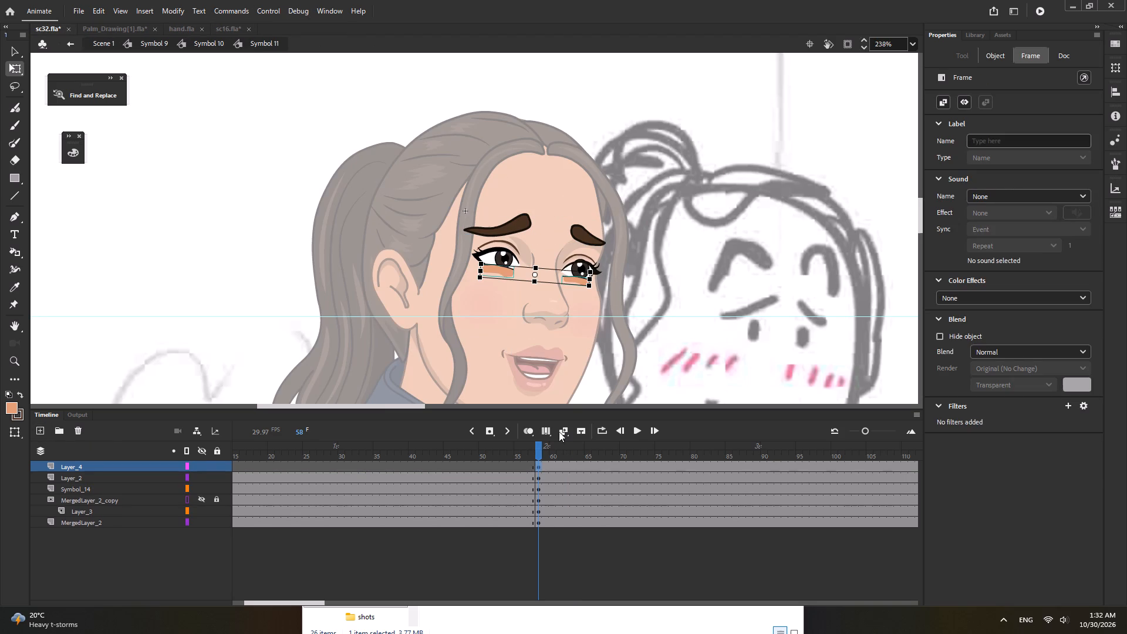
# Exit to Symbol 9 and scrub between frames 53 and 59 to compare the girl's poses around the frame 58 change.
pyautogui.doubleClick(672, 260)
pyautogui.keyDown('ctrl'); pyautogui.scroll(-4, 690, 237); pyautogui.keyUp('ctrl')
pyautogui.keyDown('ctrl'); pyautogui.doubleClick(704, 204); pyautogui.keyUp('ctrl')
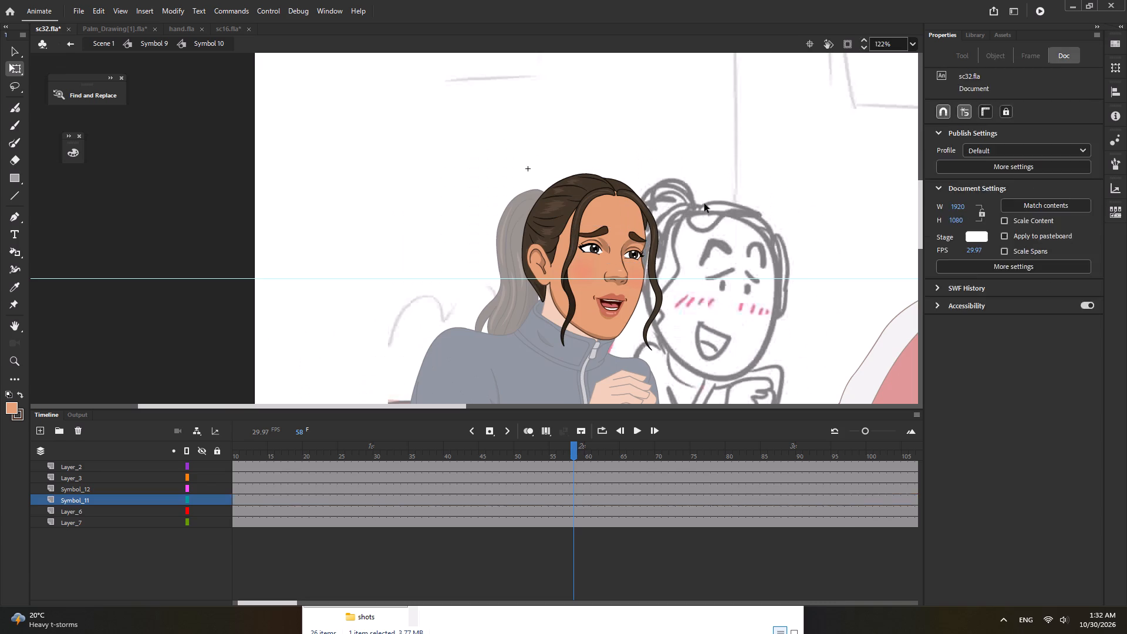
pyautogui.keyDown('ctrl'); pyautogui.scroll(-3, 704, 204); pyautogui.keyUp('ctrl')
pyautogui.moveTo(540, 447); pyautogui.dragTo(574, 463)
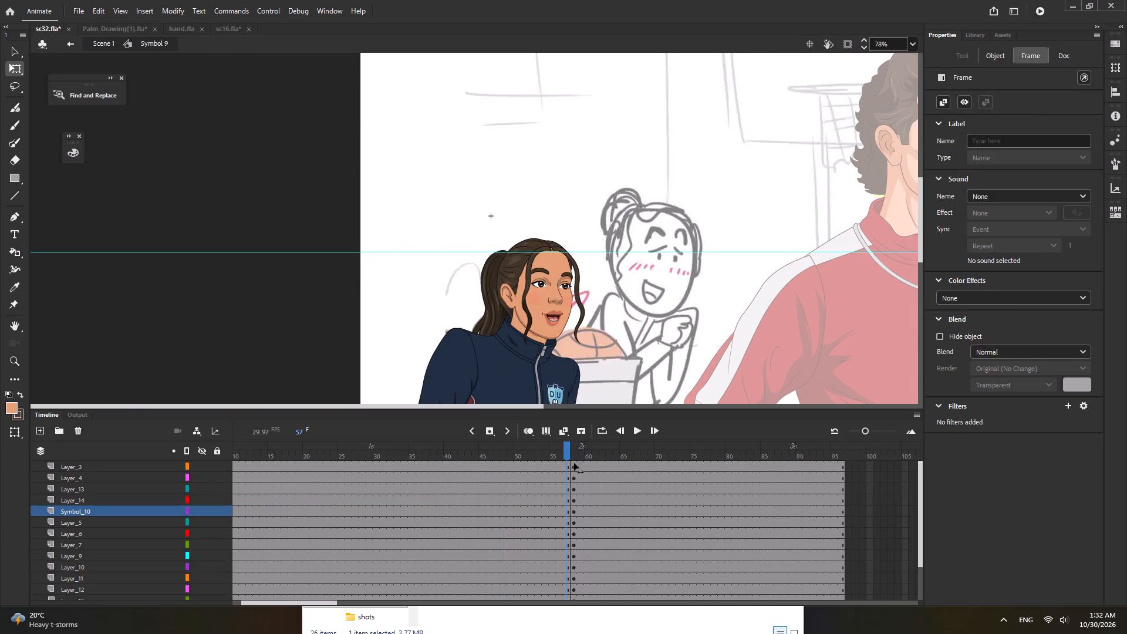
pyautogui.moveTo(574, 463); pyautogui.dragTo(551, 478)
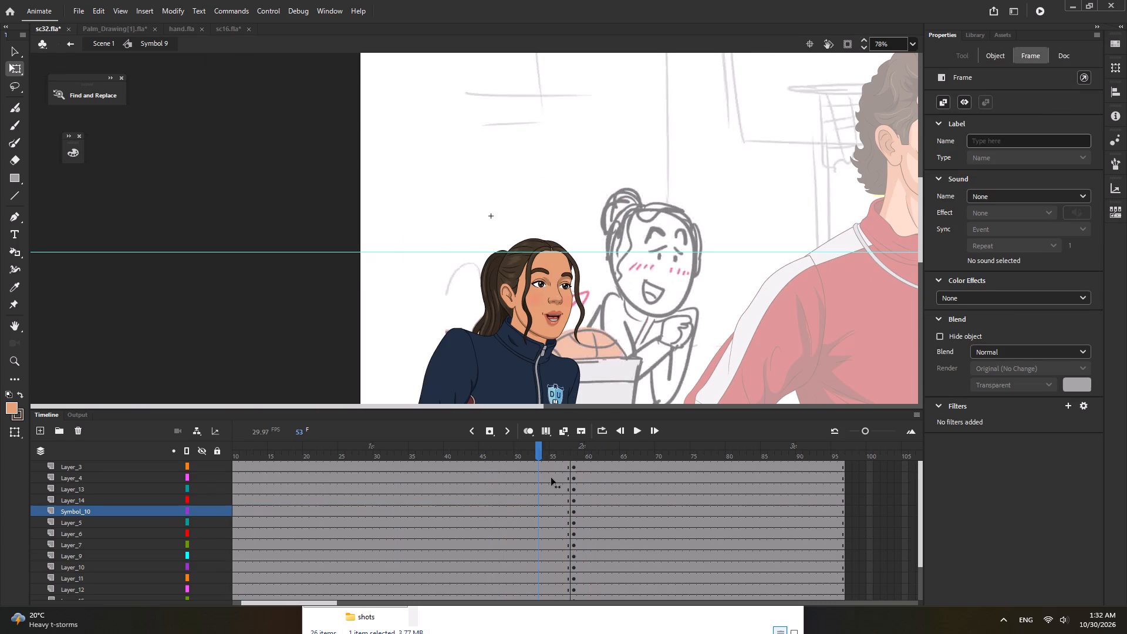
pyautogui.moveTo(551, 478); pyautogui.dragTo(580, 469)
# Reopen the larger eyebrow's group, raise its upper-edge dip slightly, round the underside and inner end, and exit the eyebrow symbol.
pyautogui.keyDown('ctrl'); pyautogui.scroll(4, 588, 209); pyautogui.keyUp('ctrl')
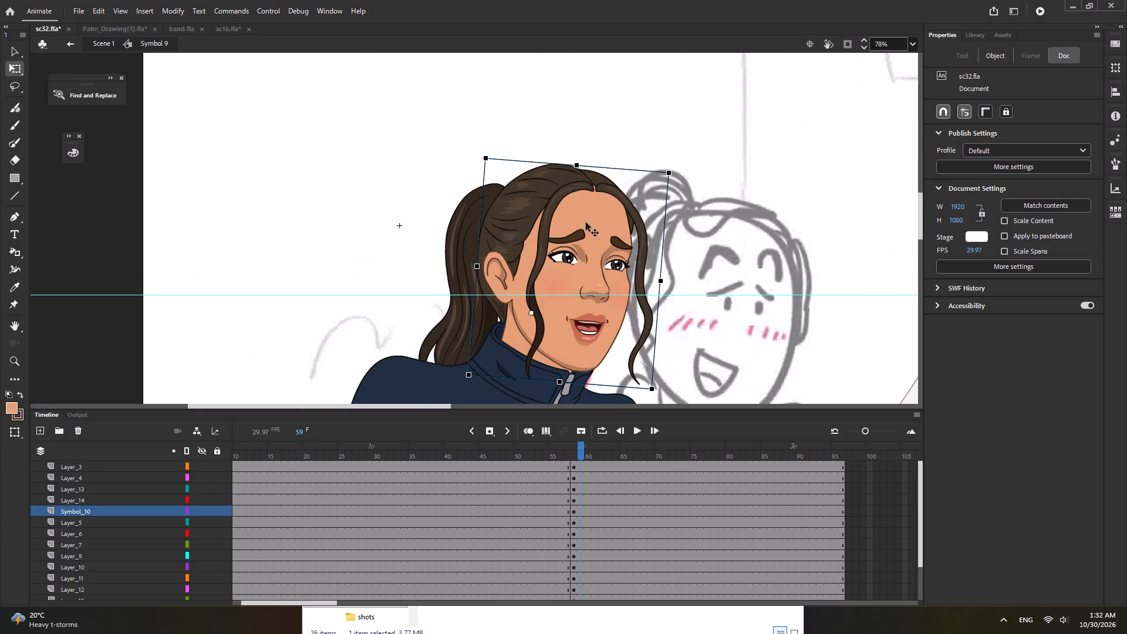
pyautogui.keyDown('ctrl'); pyautogui.scroll(2, 582, 229); pyautogui.keyUp('ctrl')
pyautogui.doubleClick(563, 244)
pyautogui.tripleClick(581, 238)
pyautogui.click(581, 238)
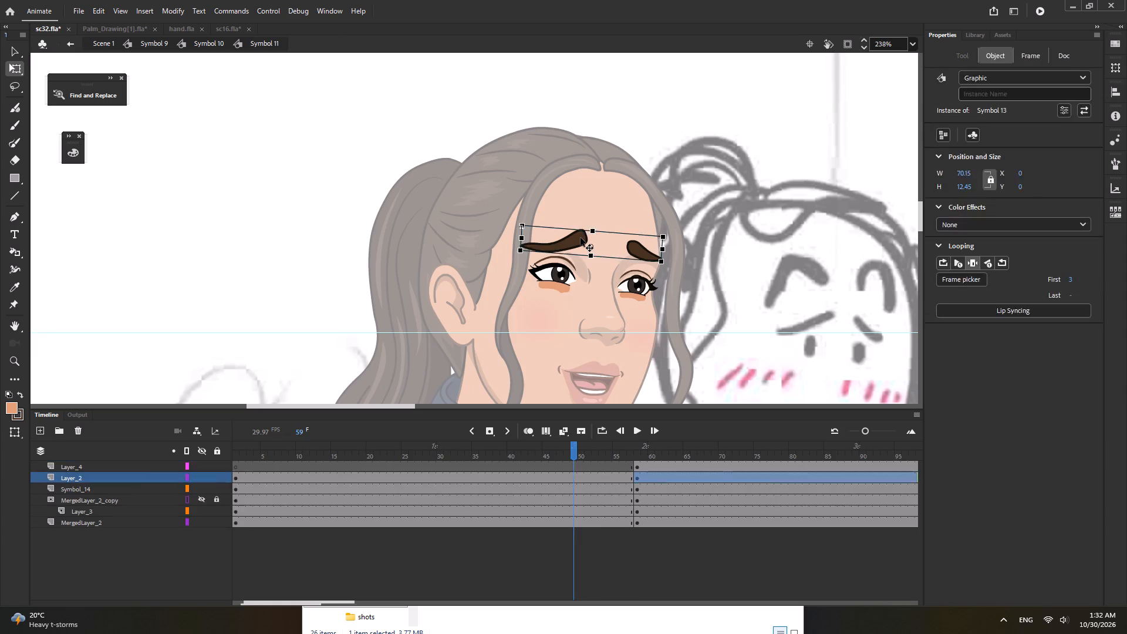
pyautogui.keyDown('ctrl'); pyautogui.scroll(4, 581, 238); pyautogui.keyUp('ctrl')
pyautogui.doubleClick(583, 230)
pyautogui.click(580, 222)
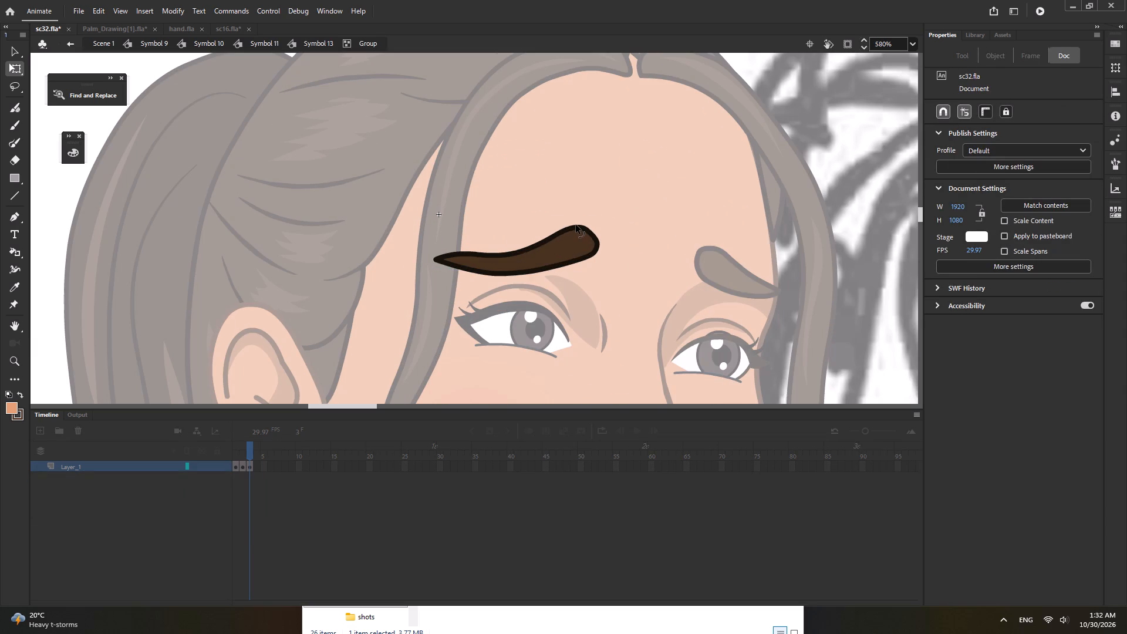
pyautogui.moveTo(507, 254); pyautogui.dragTo(507, 248)
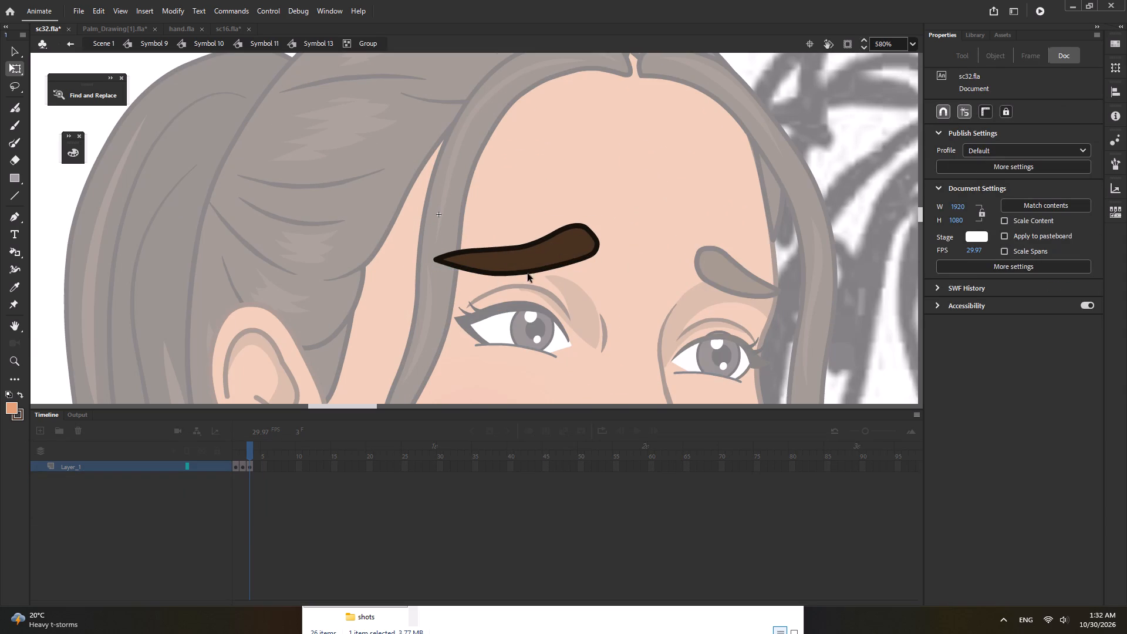
pyautogui.click(537, 271)
pyautogui.click(540, 273)
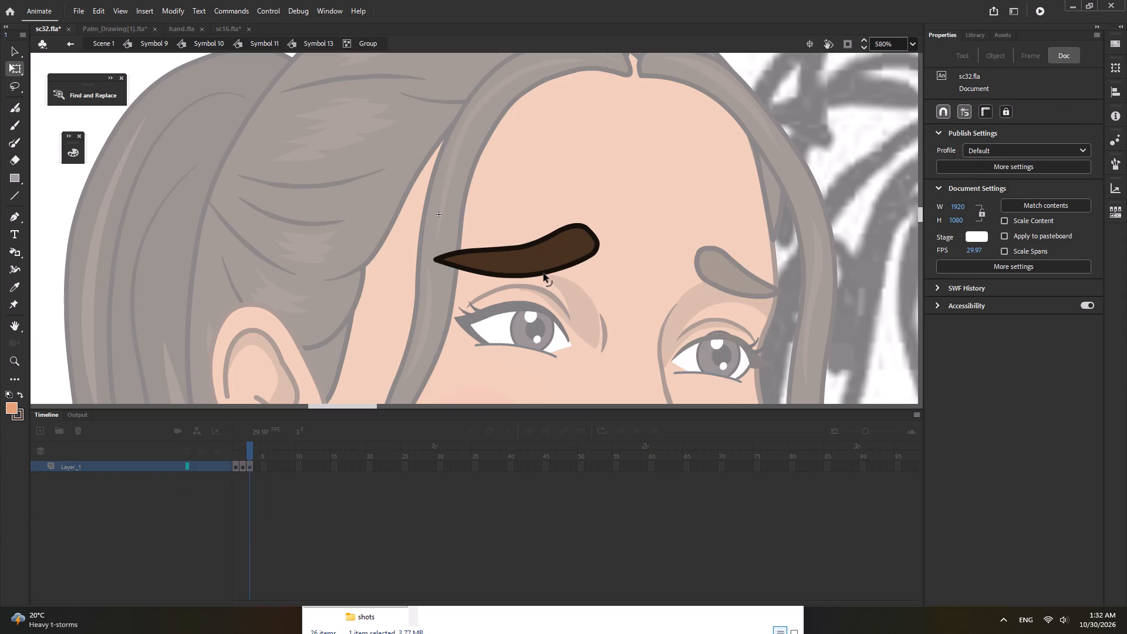
pyautogui.doubleClick(603, 267)
pyautogui.keyDown('ctrl'); pyautogui.scroll(-5, 635, 245); pyautogui.keyUp('ctrl')
pyautogui.doubleClick(623, 292)
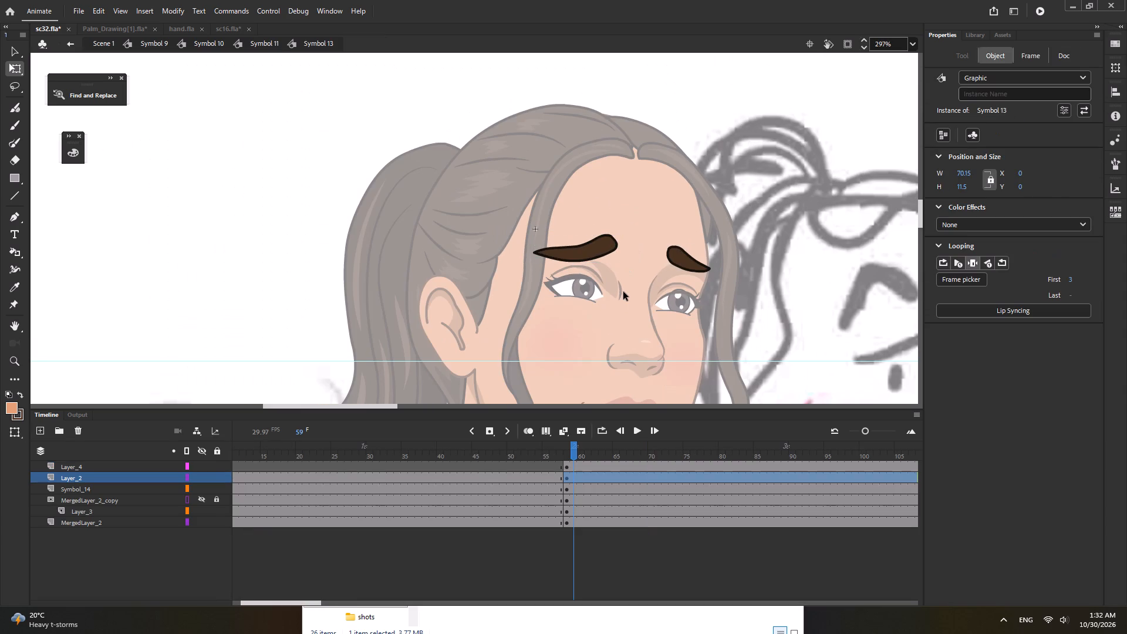
# Exit from the eyebrow symbol to Symbol 10 and insert keyframes on all its layers at frame 58.
pyautogui.click(558, 453)
pyautogui.click(568, 452)
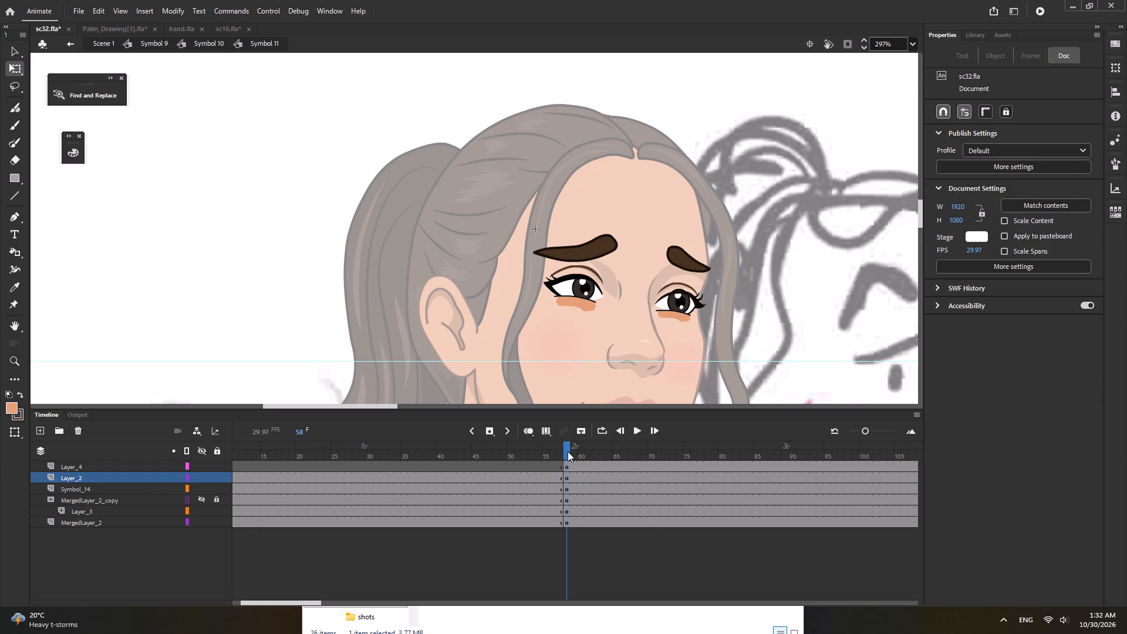
pyautogui.keyDown('ctrl'); pyautogui.scroll(-4, 607, 265); pyautogui.keyUp('ctrl')
pyautogui.doubleClick(687, 297)
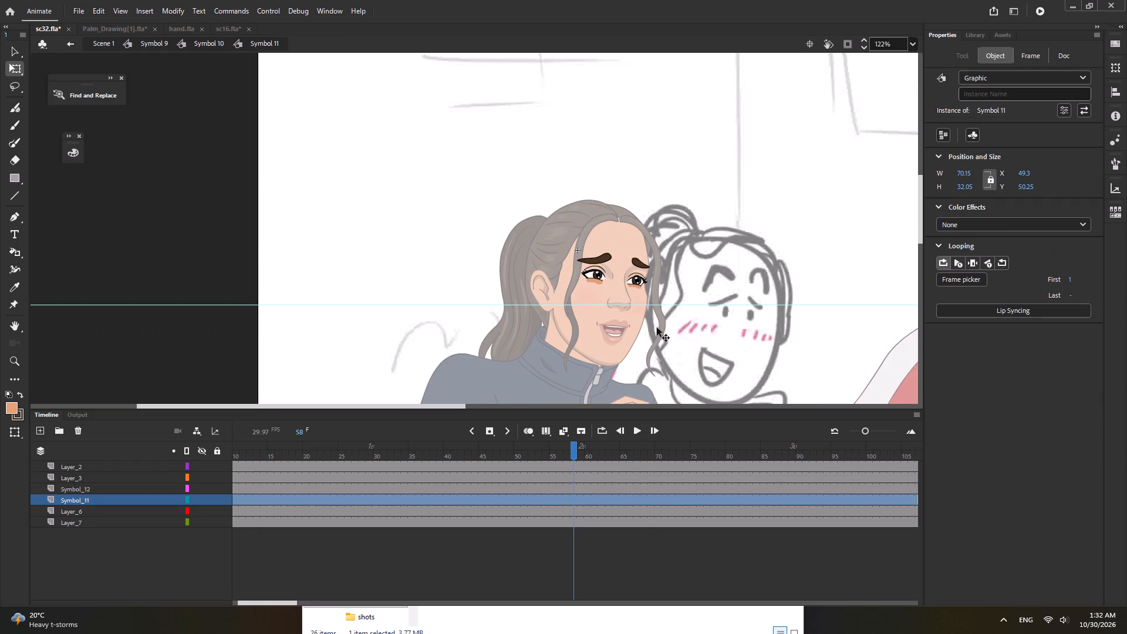
pyautogui.moveTo(575, 451); pyautogui.dragTo(572, 456)
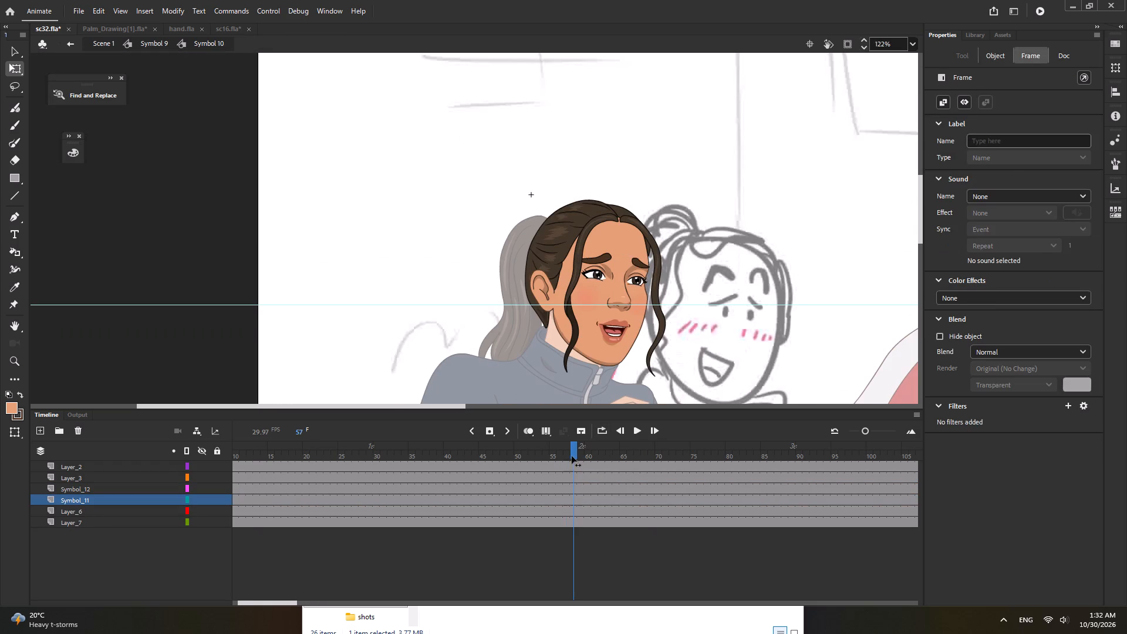
pyautogui.moveTo(572, 456); pyautogui.dragTo(572, 457)
pyautogui.doubleClick(572, 453)
pyautogui.press('F6')
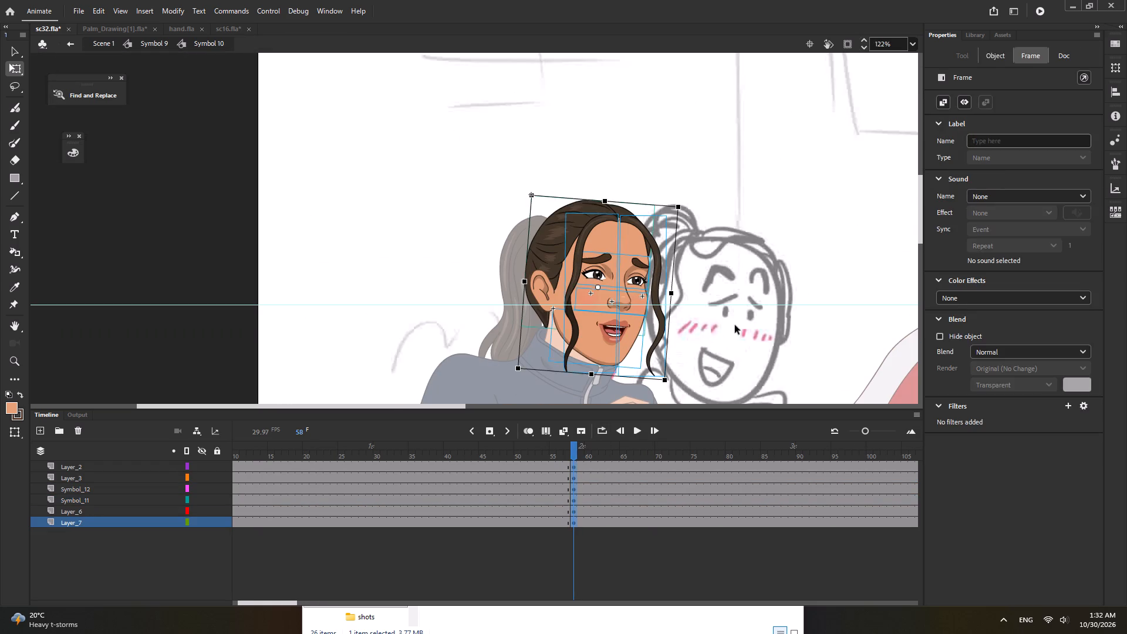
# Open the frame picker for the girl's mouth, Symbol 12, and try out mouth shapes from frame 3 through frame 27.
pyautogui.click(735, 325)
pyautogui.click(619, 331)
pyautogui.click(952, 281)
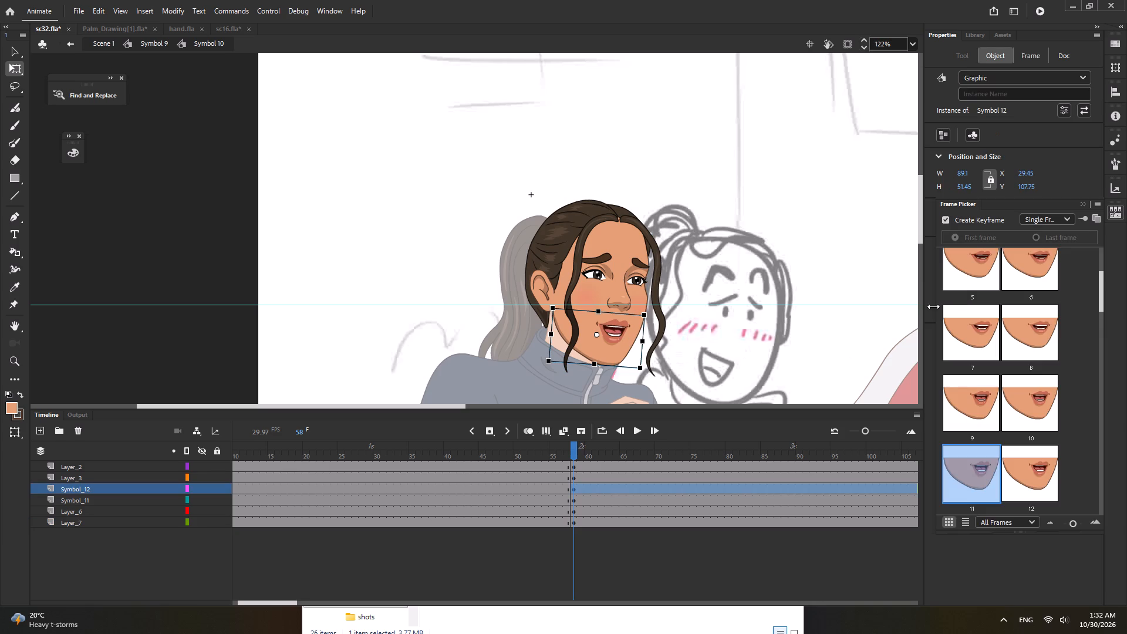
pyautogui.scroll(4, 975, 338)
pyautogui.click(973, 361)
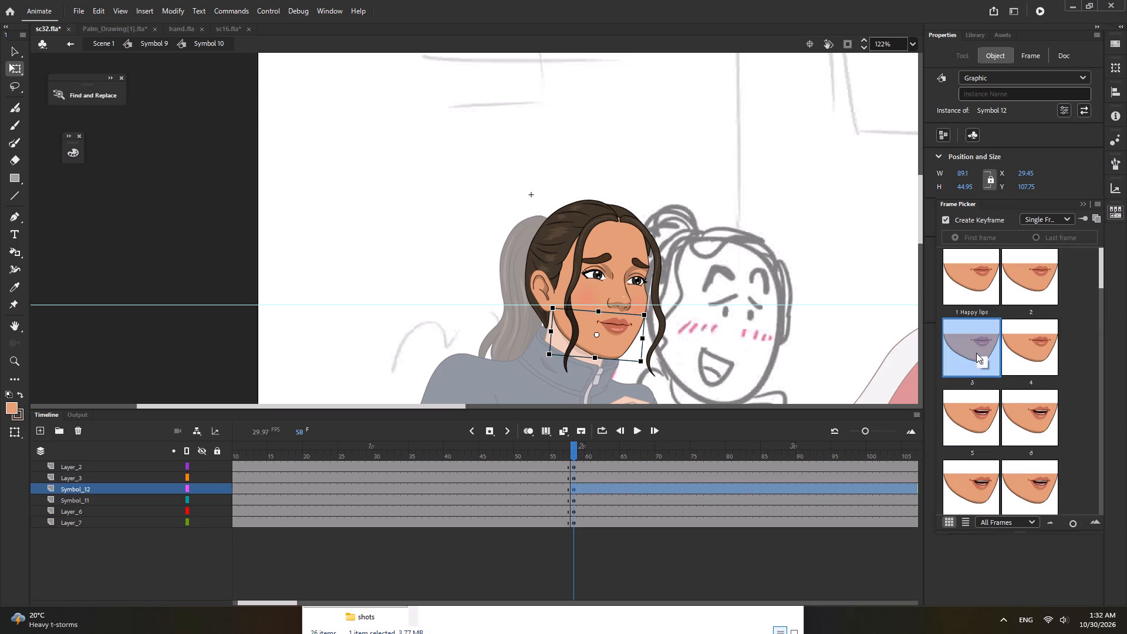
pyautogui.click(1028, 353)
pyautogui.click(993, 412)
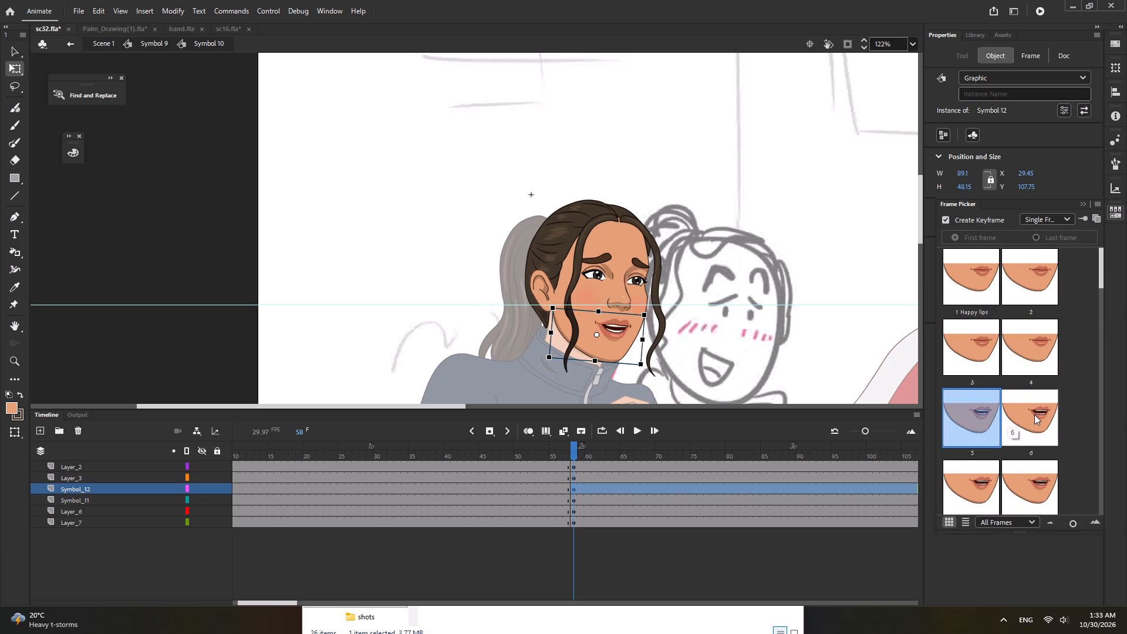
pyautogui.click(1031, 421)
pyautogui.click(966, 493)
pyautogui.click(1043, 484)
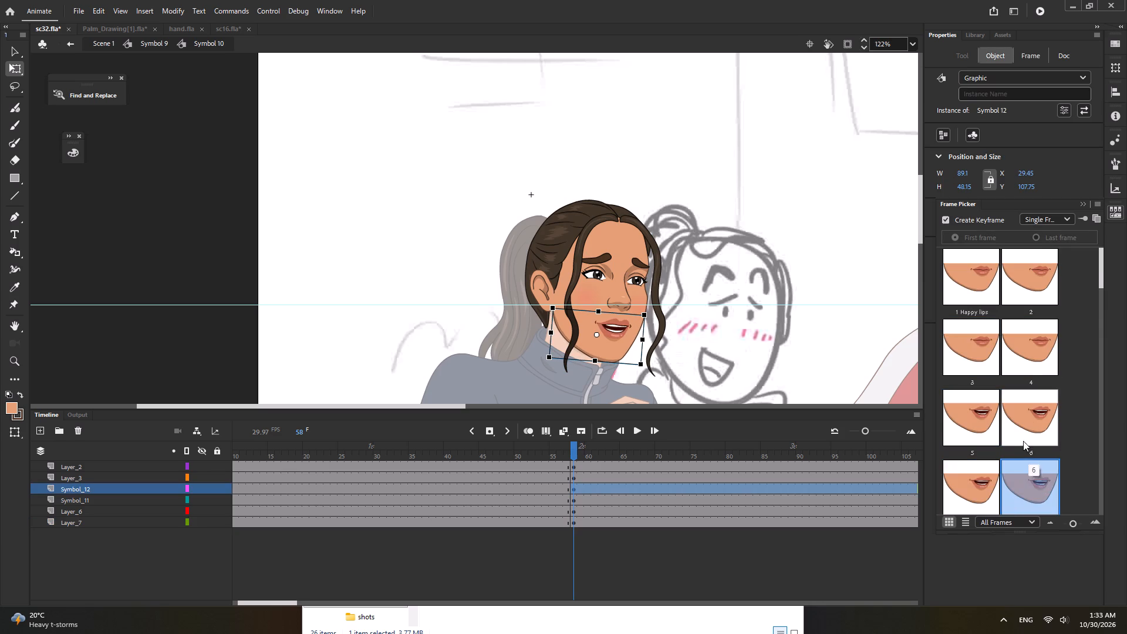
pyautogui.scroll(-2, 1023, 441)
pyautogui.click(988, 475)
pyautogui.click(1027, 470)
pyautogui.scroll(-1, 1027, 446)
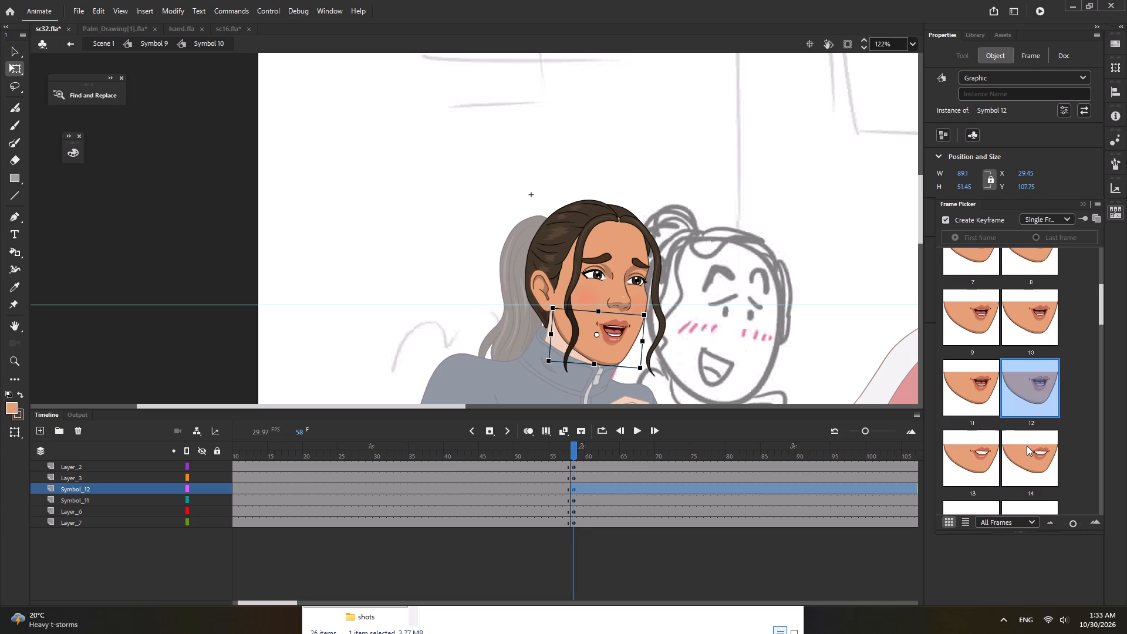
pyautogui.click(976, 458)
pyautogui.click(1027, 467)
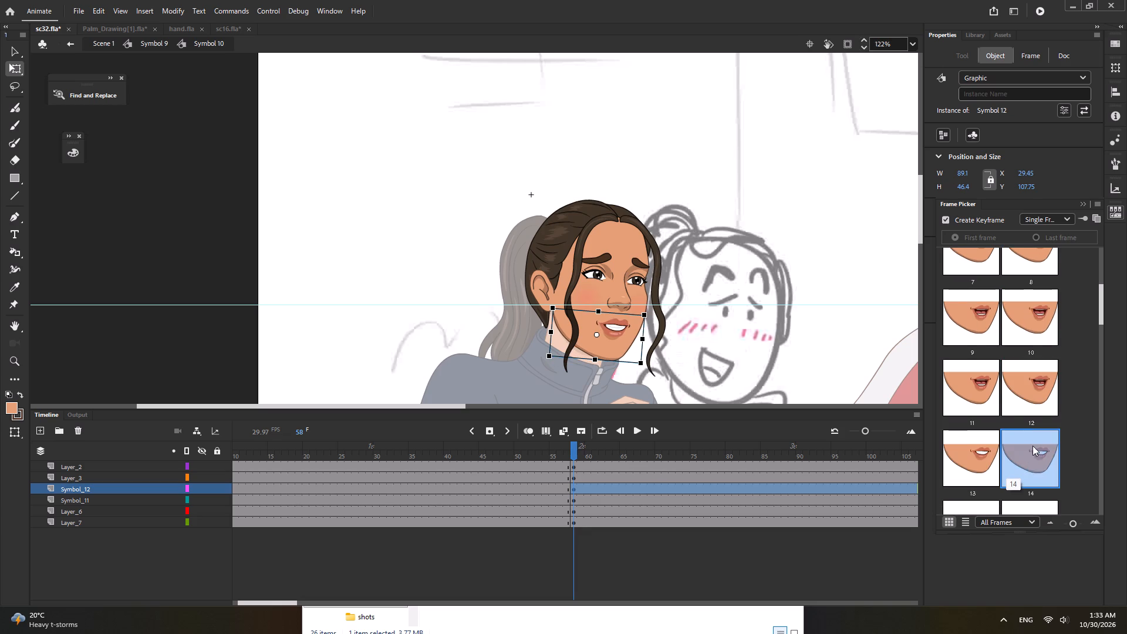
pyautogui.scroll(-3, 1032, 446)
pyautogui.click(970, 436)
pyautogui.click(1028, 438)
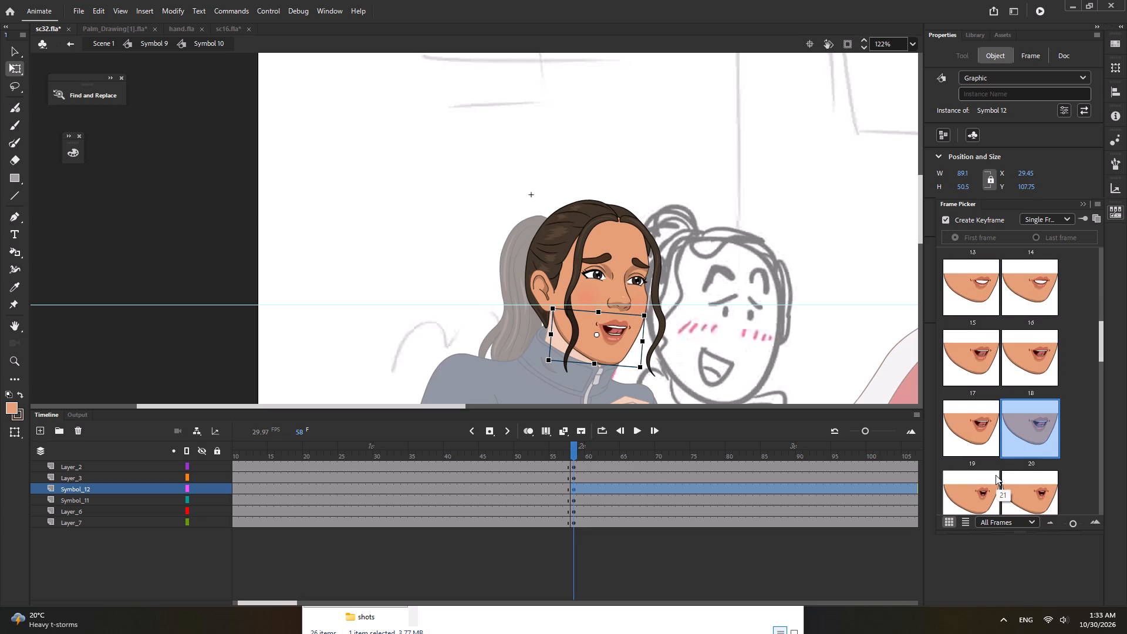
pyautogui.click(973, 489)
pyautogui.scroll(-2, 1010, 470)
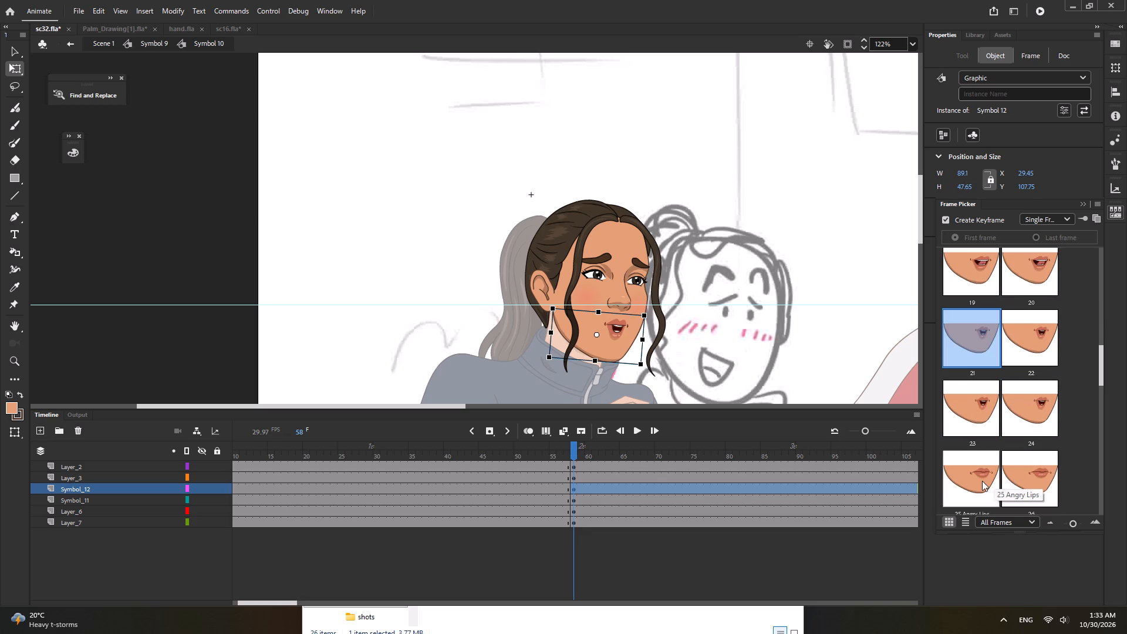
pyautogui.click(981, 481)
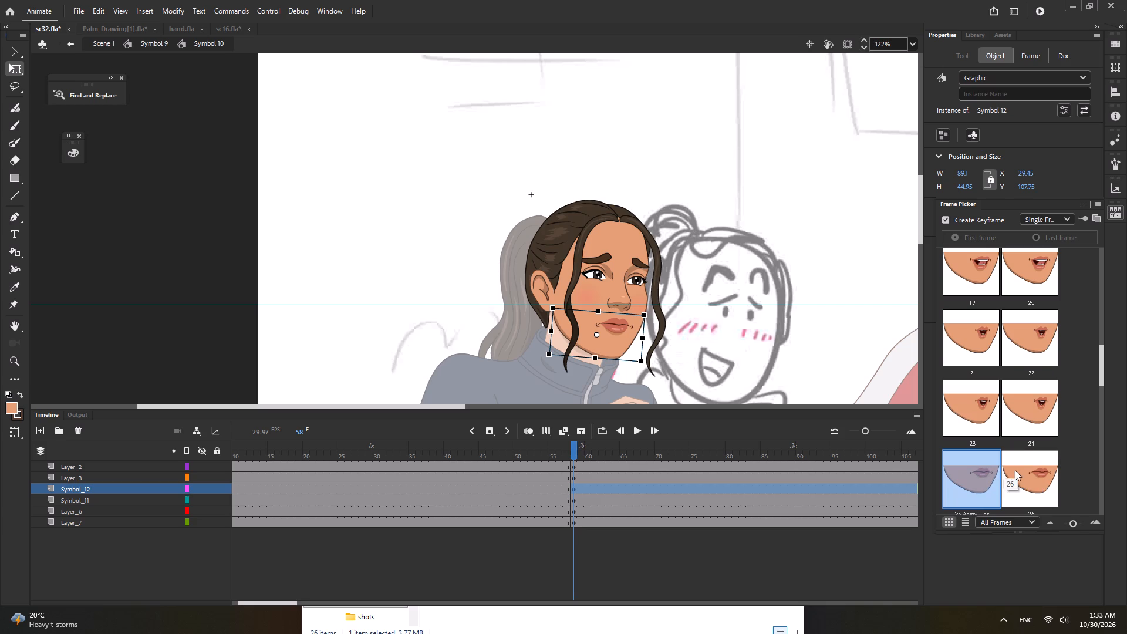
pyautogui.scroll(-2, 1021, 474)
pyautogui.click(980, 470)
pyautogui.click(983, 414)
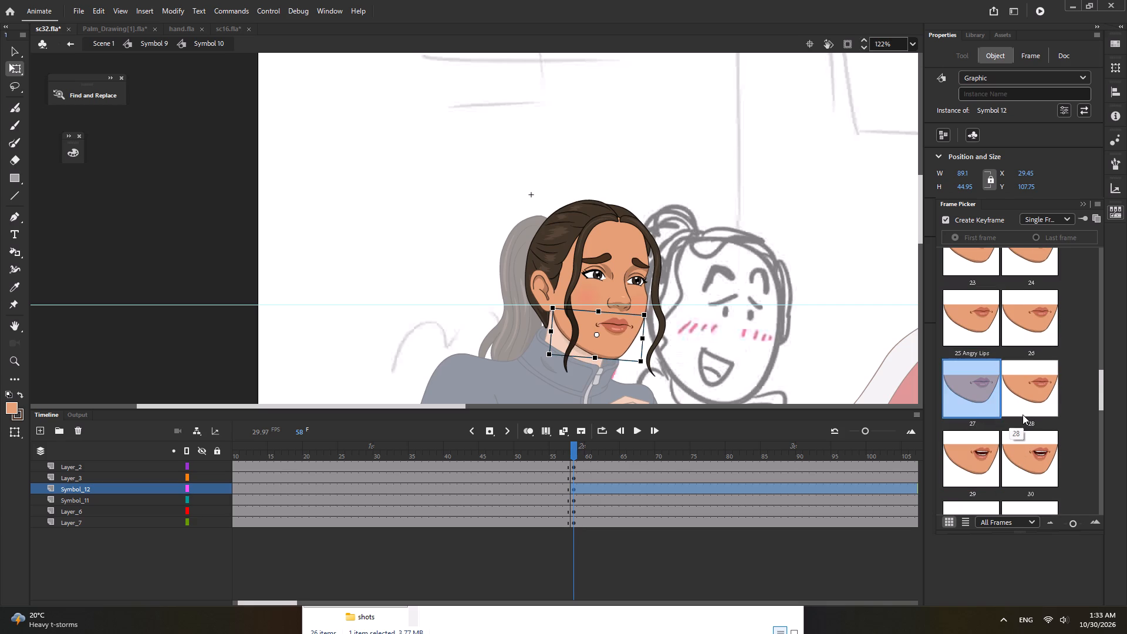
# Set the girl's mouth to frame 1, Happy lips.
pyautogui.scroll(12, 1023, 414)
pyautogui.click(987, 280)
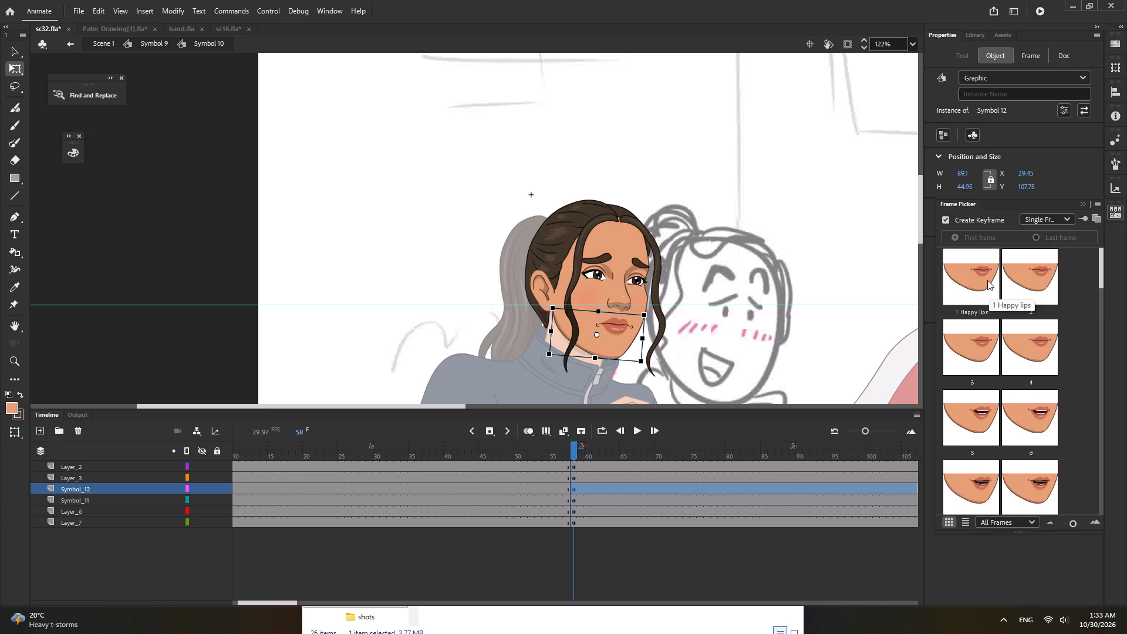
# Return to Scene 1, scrub between frames 56 and 60 to check the girl's pose change, and save sc32.fla.
pyautogui.doubleClick(816, 286)
pyautogui.keyDown('ctrl'); pyautogui.scroll(-5, 768, 303); pyautogui.keyUp('ctrl')
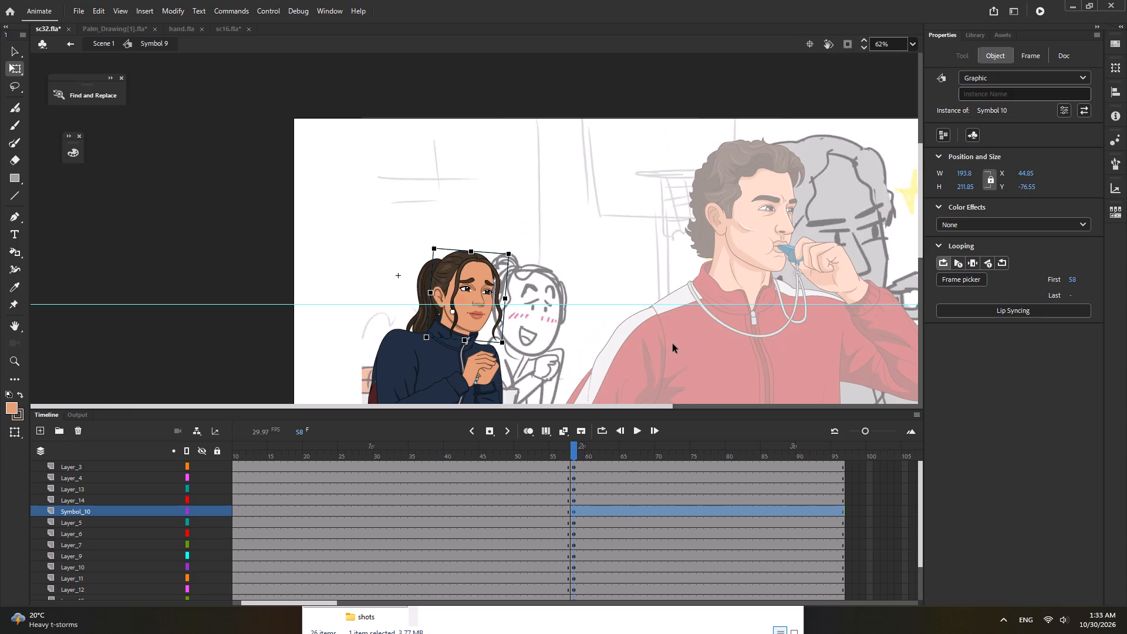
pyautogui.doubleClick(669, 345)
pyautogui.moveTo(548, 453); pyautogui.dragTo(569, 454)
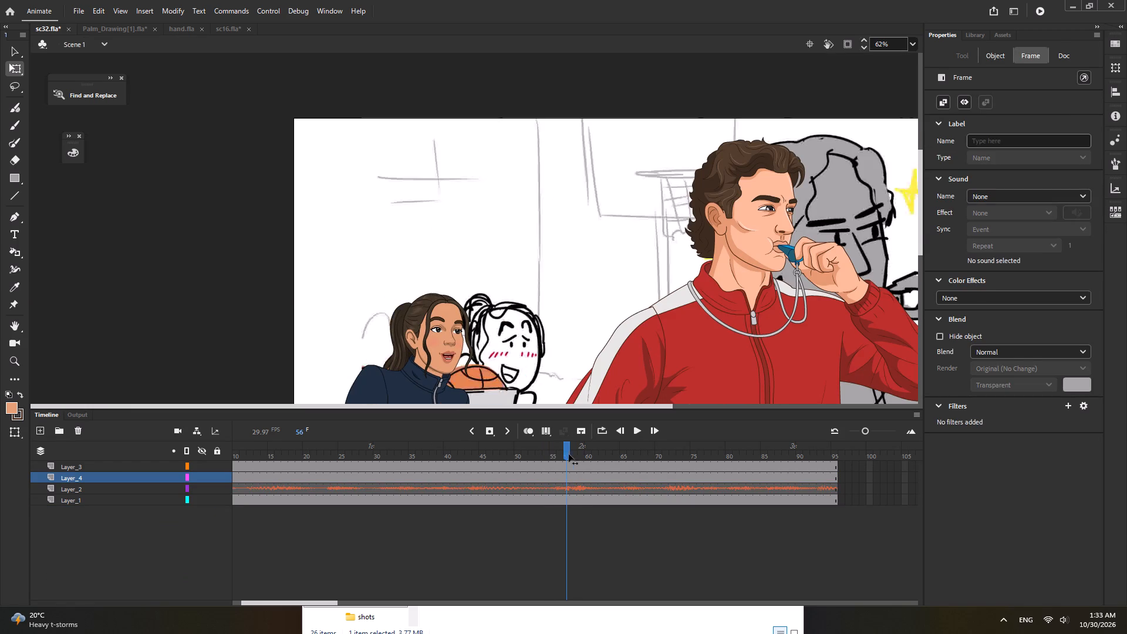
pyautogui.moveTo(569, 454); pyautogui.dragTo(590, 473)
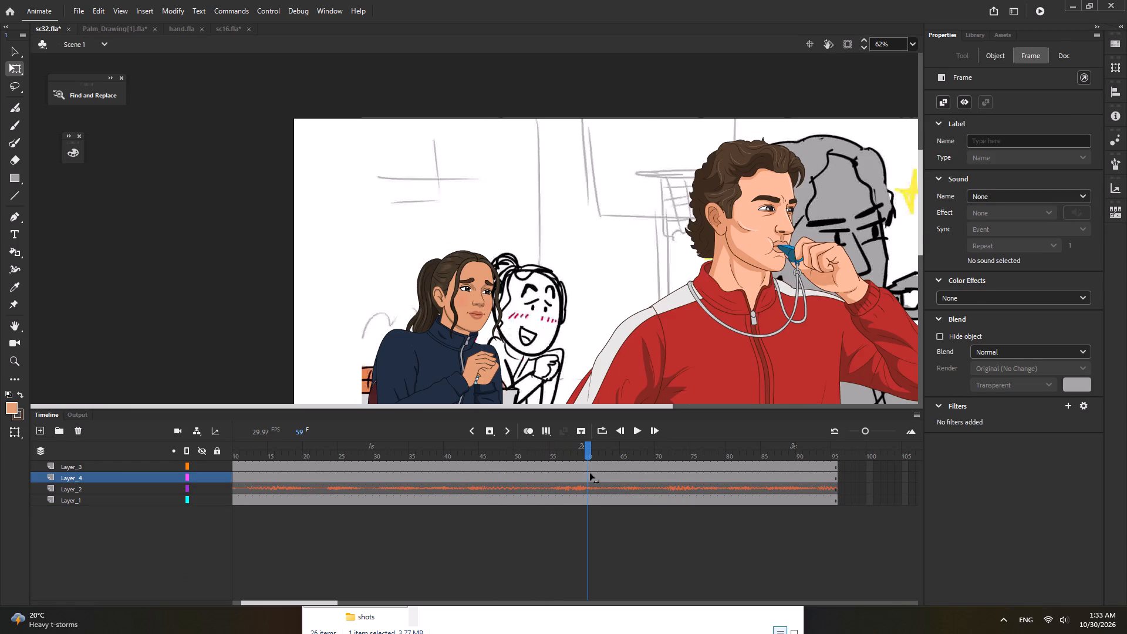
pyautogui.moveTo(590, 473); pyautogui.dragTo(574, 481)
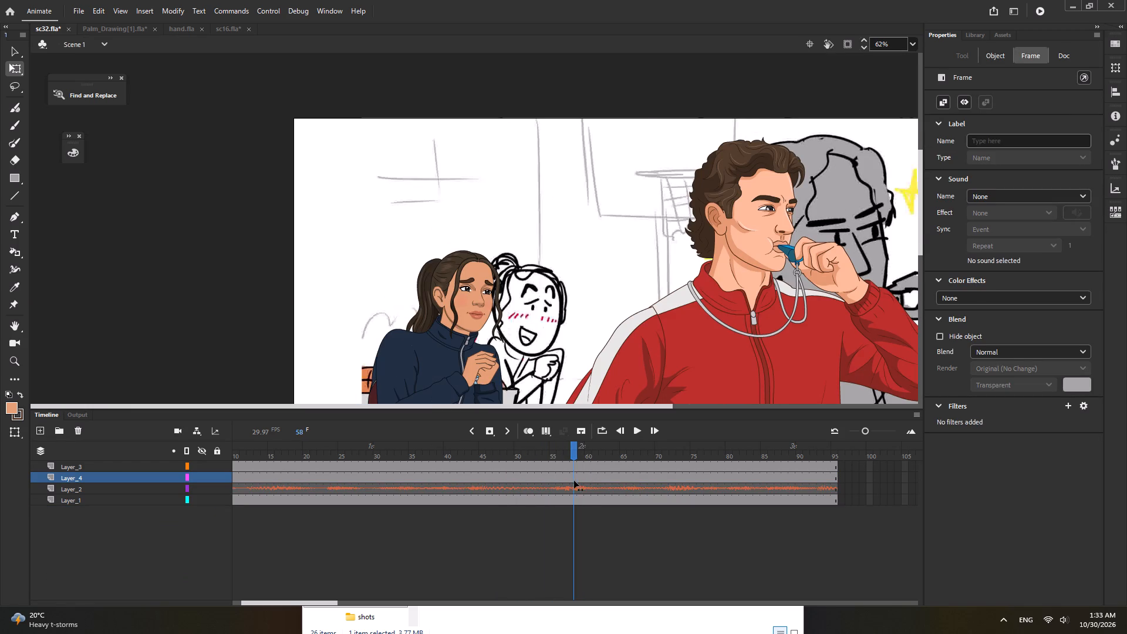
pyautogui.moveTo(574, 481); pyautogui.dragTo(587, 481)
pyautogui.keyDown('ctrl'); pyautogui.scroll(-3, 430, 195); pyautogui.keyUp('ctrl')
pyautogui.hotkey('ctrl', 's')
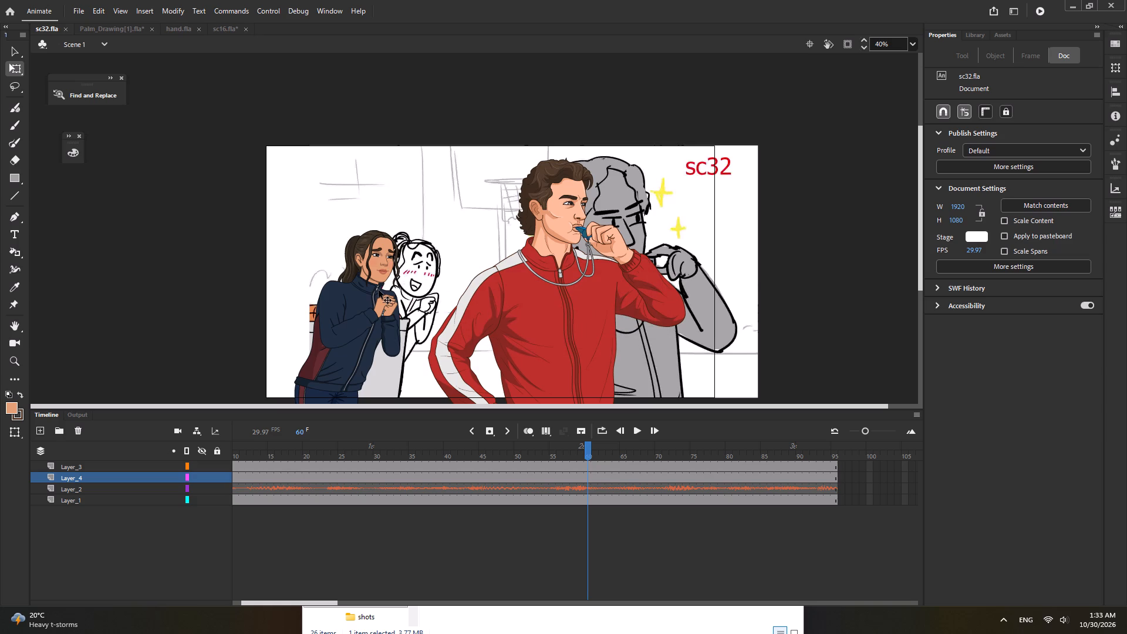
# Enter Symbol 9 at frame 60, rotate the girl's near forearm upward, and lengthen it slightly toward her hands.
pyautogui.doubleClick(364, 324)
pyautogui.click(370, 323)
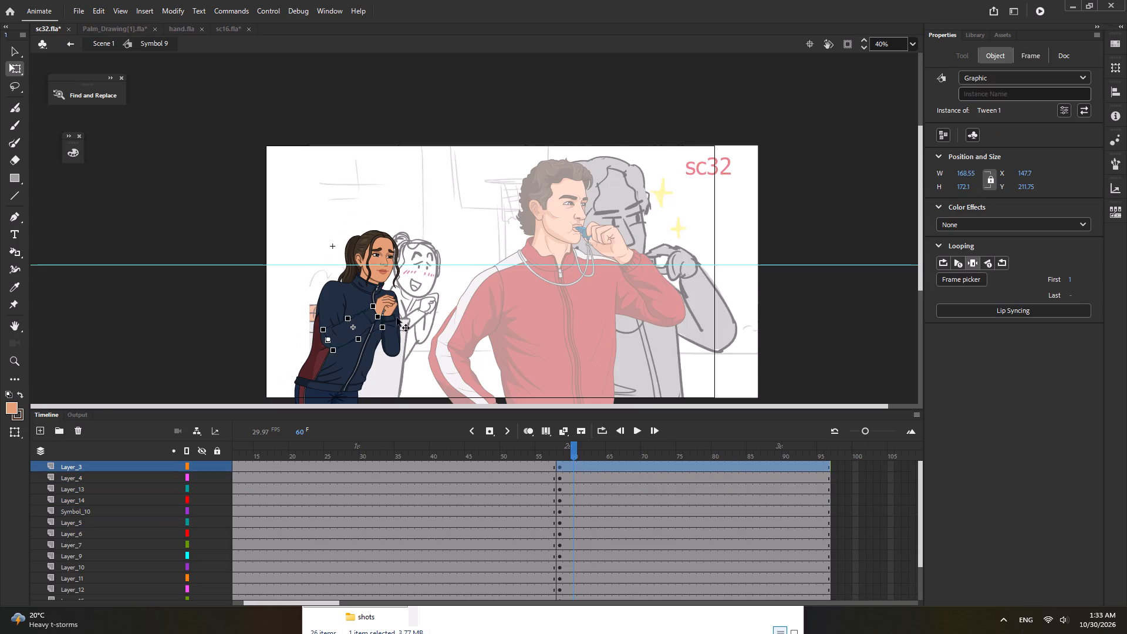
pyautogui.keyDown('ctrl'); pyautogui.scroll(5, 397, 317); pyautogui.keyUp('ctrl')
pyautogui.moveTo(383, 332); pyautogui.dragTo(379, 318)
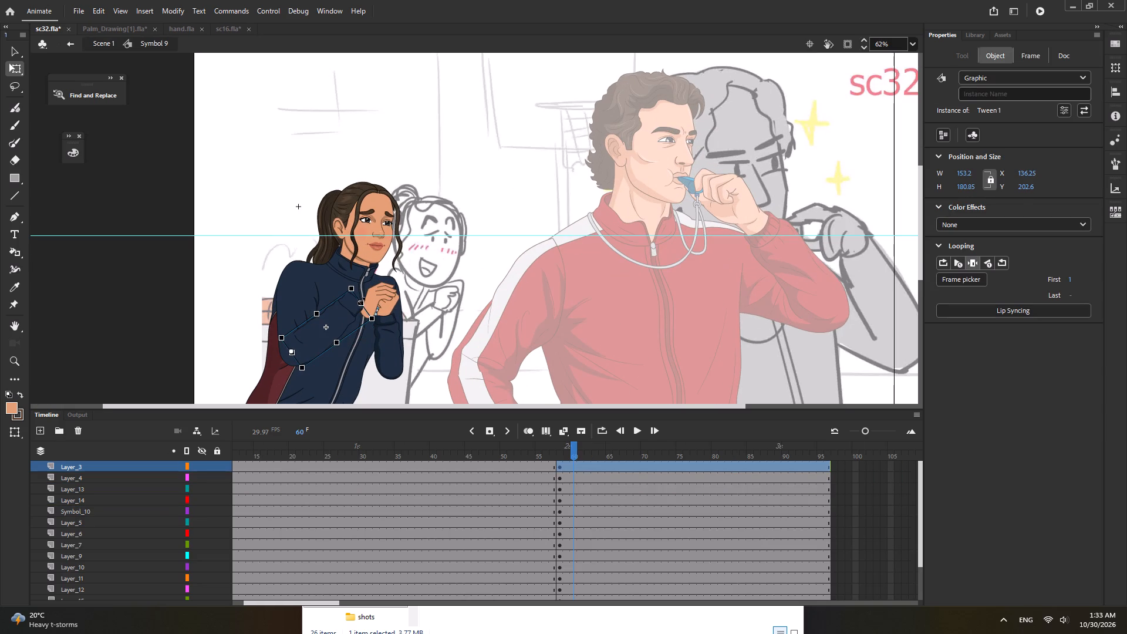
pyautogui.moveTo(362, 302); pyautogui.dragTo(366, 297)
# Move the girl's two clasped hands up toward her chin, rotating the near hand slightly to line up with its sleeve.
pyautogui.click(375, 293)
pyautogui.keyDown('ctrl'); pyautogui.scroll(4, 383, 296); pyautogui.keyUp('ctrl')
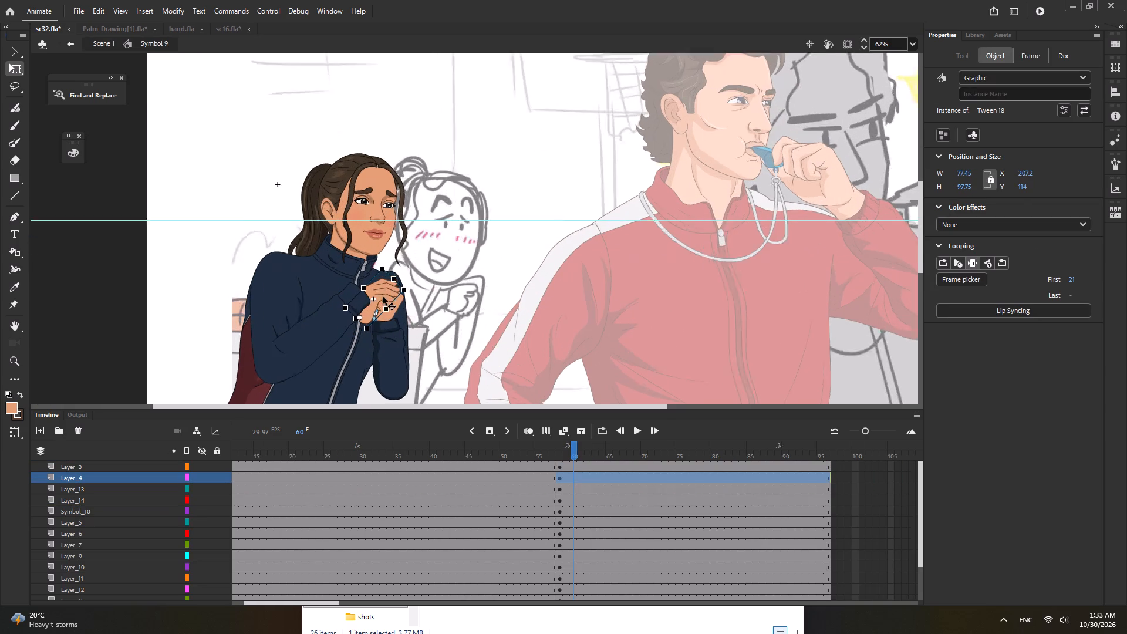
pyautogui.moveTo(383, 295); pyautogui.dragTo(386, 267)
pyautogui.moveTo(414, 261); pyautogui.dragTo(418, 270)
pyautogui.click(397, 299)
pyautogui.keyDown('ctrl'); pyautogui.scroll(4, 397, 299); pyautogui.keyUp('ctrl')
pyautogui.moveTo(391, 306); pyautogui.dragTo(396, 259)
# Rotate the girl's far upper arm so its elbow swings outward from the body.
pyautogui.keyDown('ctrl'); pyautogui.scroll(-5, 401, 248); pyautogui.keyUp('ctrl')
pyautogui.click(410, 289)
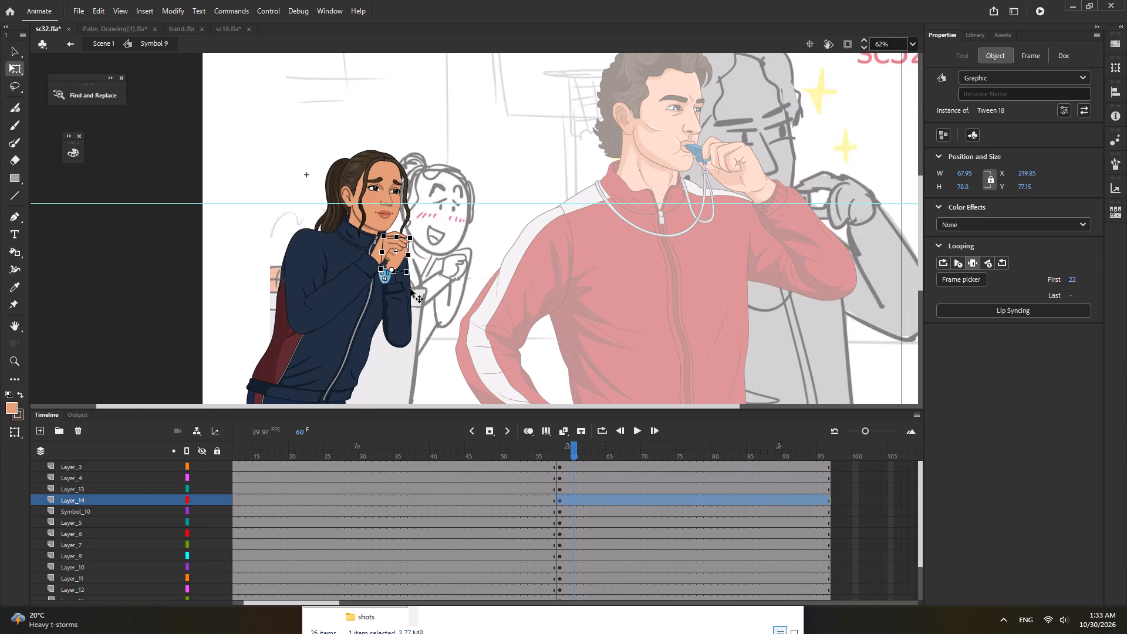
pyautogui.moveTo(413, 355); pyautogui.dragTo(424, 356)
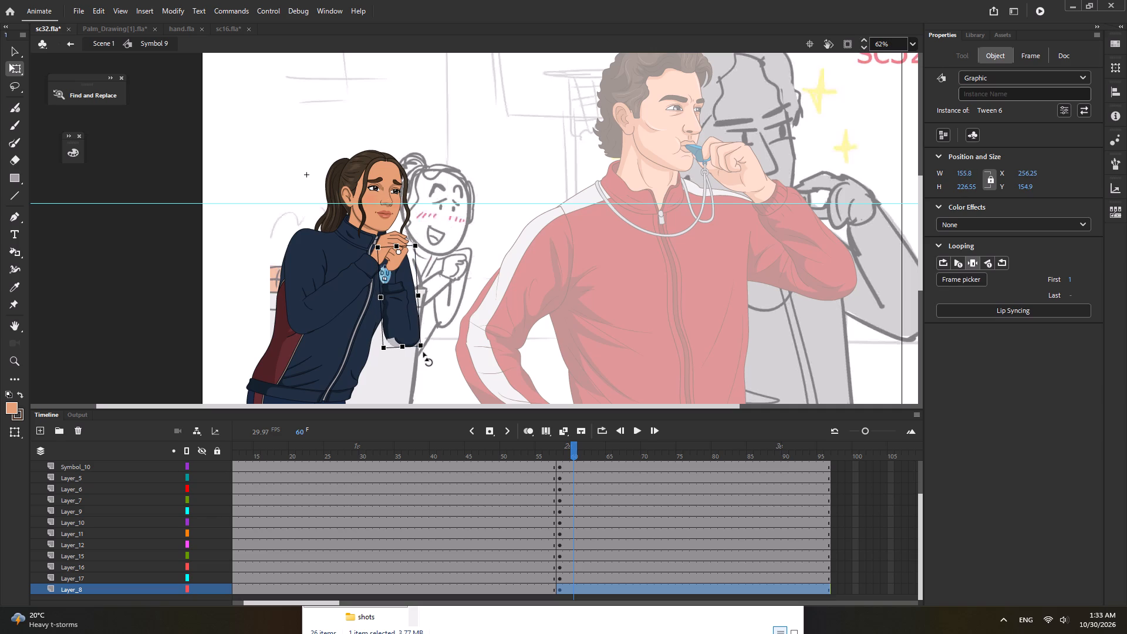
# Move the far forearm onto the shifted elbow, lengthen it, and rotate it inward so its cuff meets the raised hand.
pyautogui.click(400, 325)
pyautogui.keyDown('ctrl'); pyautogui.scroll(9, 400, 328); pyautogui.keyUp('ctrl')
pyautogui.moveTo(404, 315); pyautogui.dragTo(427, 317)
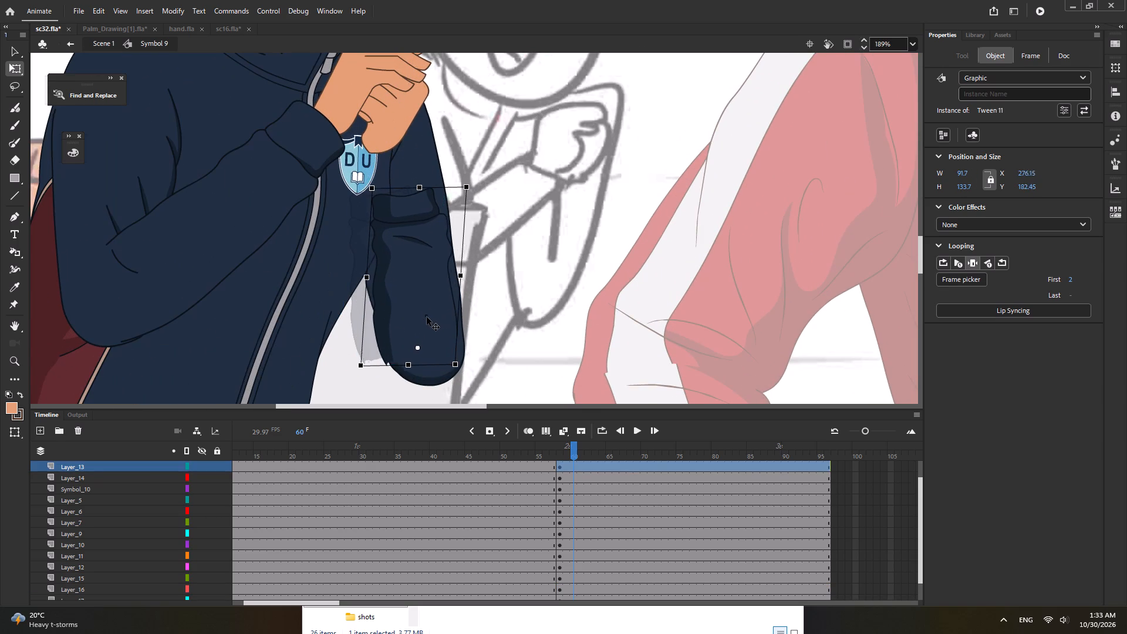
pyautogui.moveTo(427, 317); pyautogui.dragTo(427, 315)
pyautogui.moveTo(423, 184); pyautogui.dragTo(421, 161)
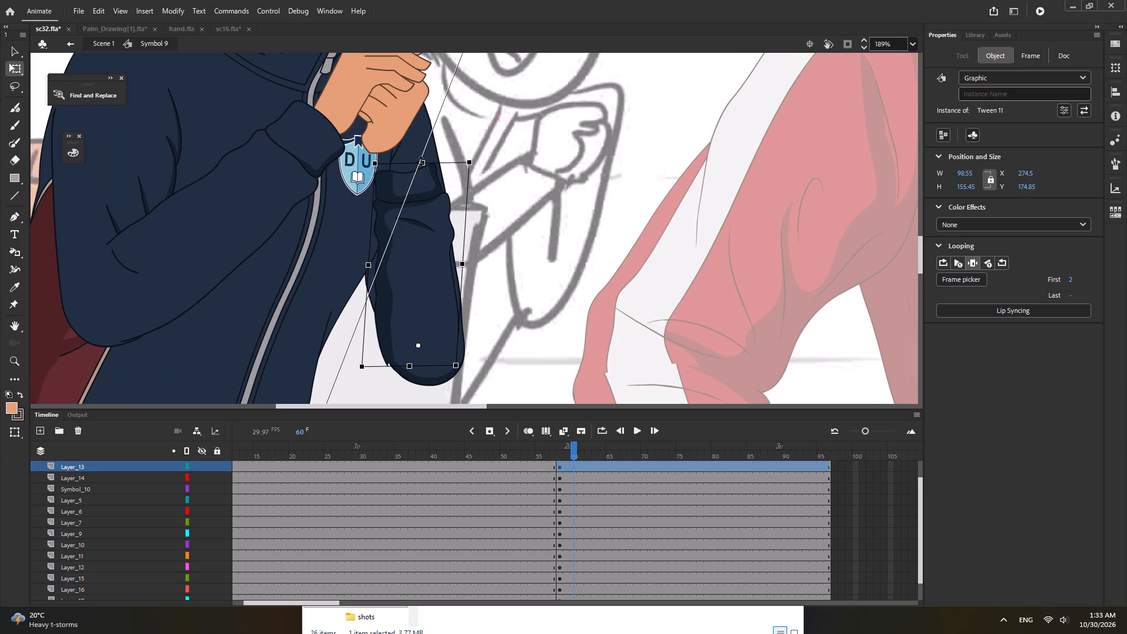
pyautogui.moveTo(421, 161); pyautogui.dragTo(421, 160)
pyautogui.moveTo(481, 159); pyautogui.dragTo(445, 164)
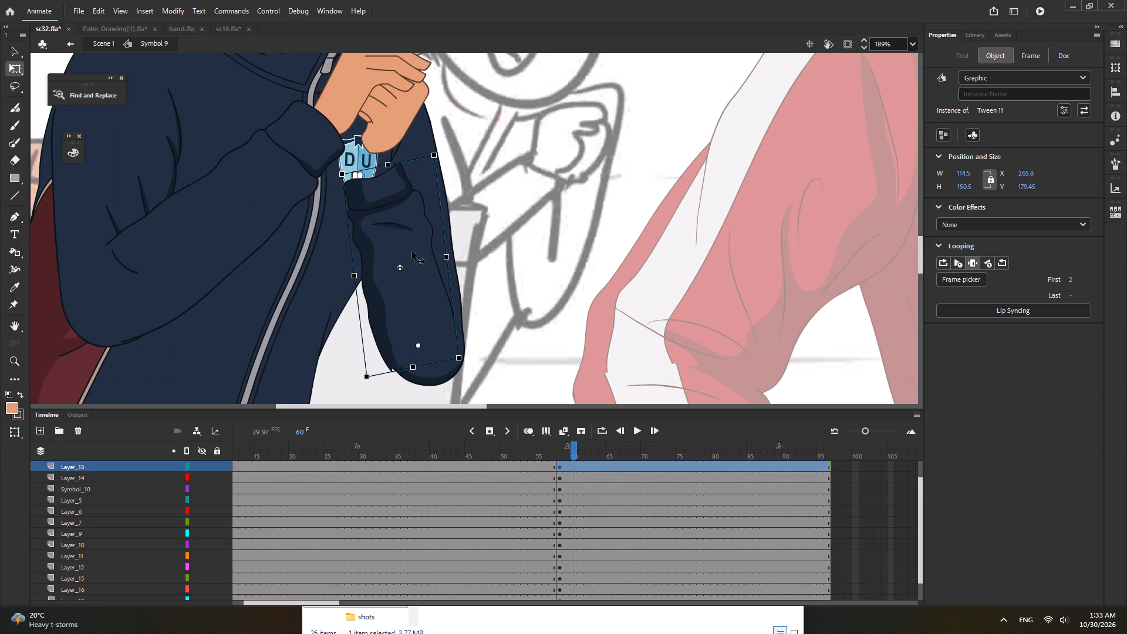
pyautogui.moveTo(411, 261); pyautogui.dragTo(410, 253)
pyautogui.keyDown('ctrl'); pyautogui.scroll(6, 410, 321); pyautogui.keyUp('ctrl')
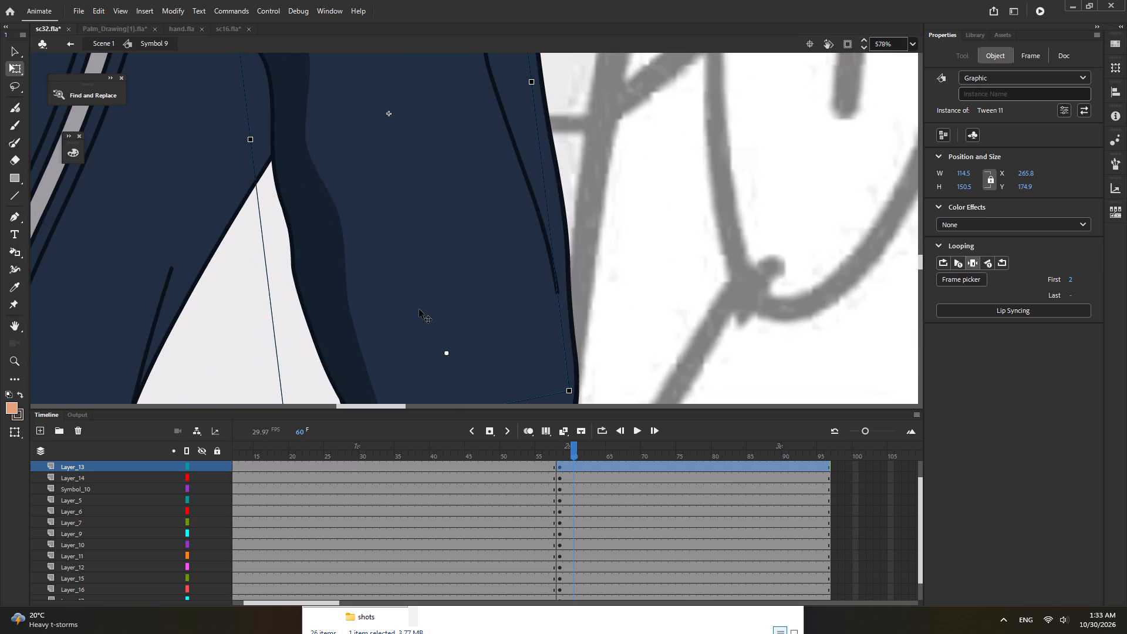
pyautogui.scroll(-2, 412, 215)
pyautogui.moveTo(409, 123); pyautogui.dragTo(401, 128)
pyautogui.keyDown('ctrl'); pyautogui.scroll(-12, 444, 279); pyautogui.keyUp('ctrl')
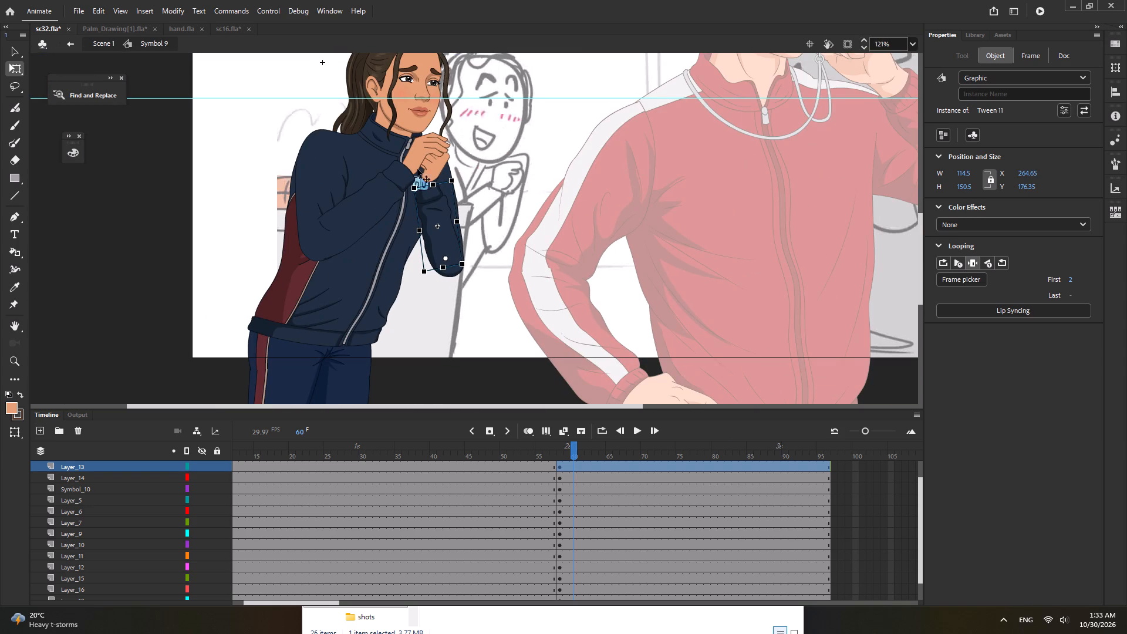
# Rotate the near upper arm and forearm together about the shoulder, and adjust the forearm's wrist end to fit the hand.
pyautogui.click(365, 201)
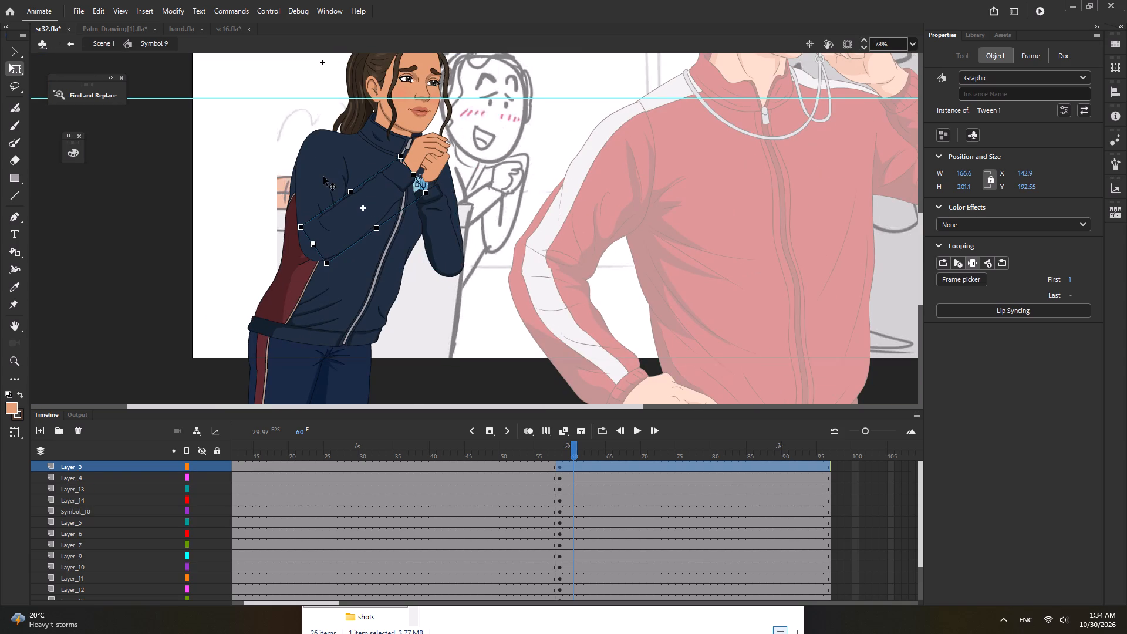
pyautogui.keyDown('shift'); pyautogui.click(323, 177); pyautogui.keyUp('shift')
pyautogui.moveTo(346, 206); pyautogui.dragTo(323, 146)
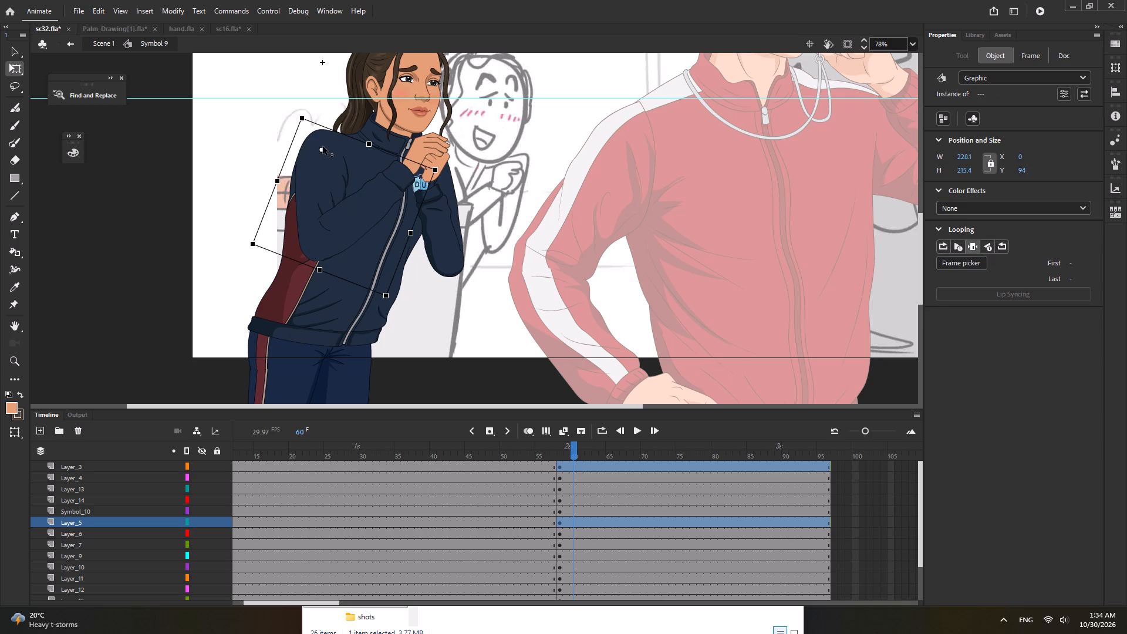
pyautogui.moveTo(323, 146); pyautogui.dragTo(319, 150)
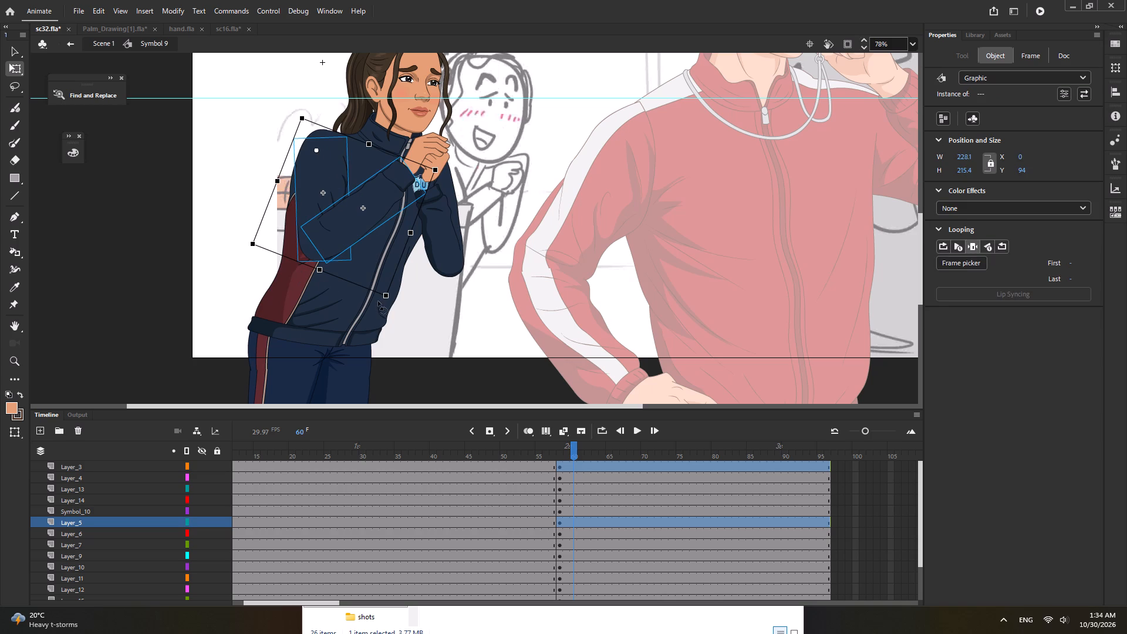
pyautogui.moveTo(379, 301); pyautogui.dragTo(406, 307)
pyautogui.click(534, 196)
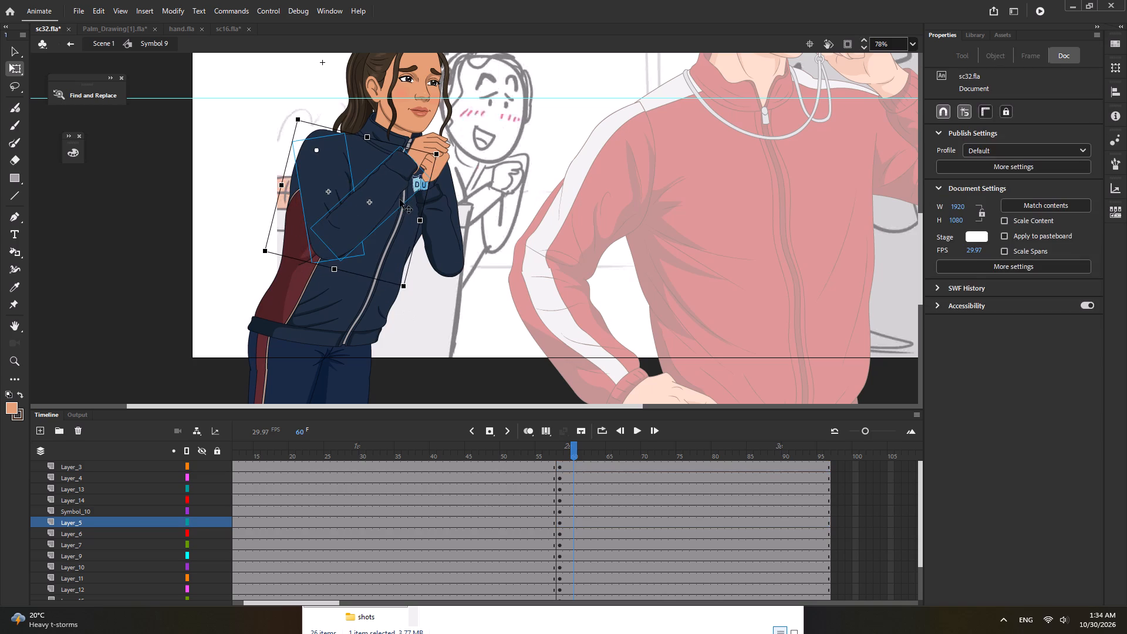
pyautogui.click(391, 203)
pyautogui.moveTo(415, 161); pyautogui.dragTo(414, 172)
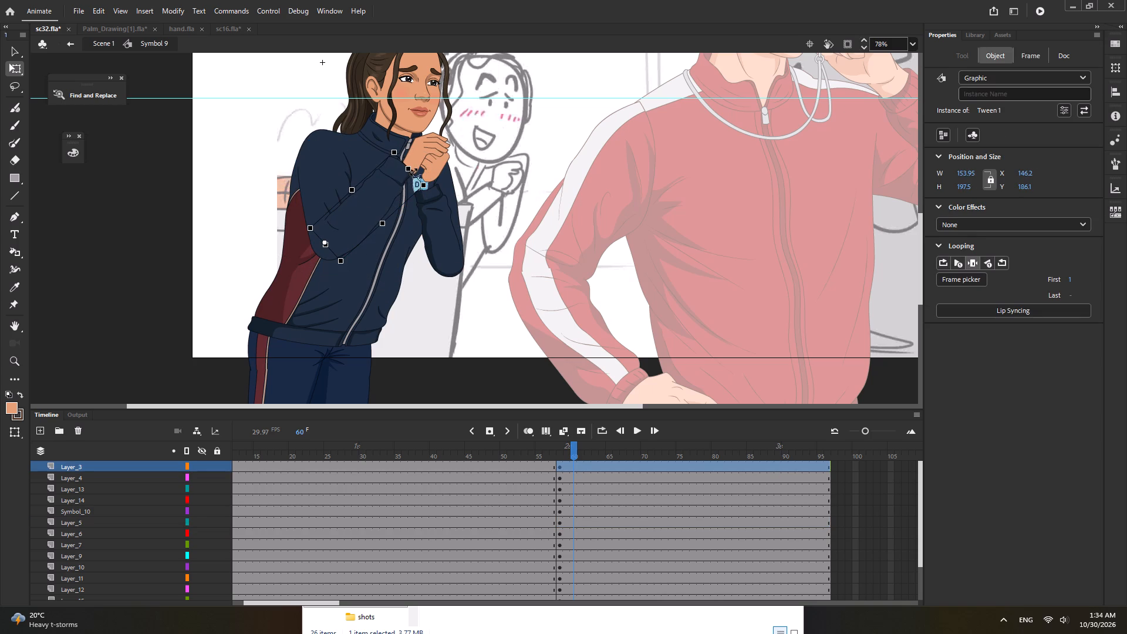
# Rotate the girl's near forearm slightly downward about its elbow and adjust its length at the wrist to fit the hand.
pyautogui.moveTo(414, 172); pyautogui.dragTo(414, 172)
pyautogui.moveTo(426, 178); pyautogui.dragTo(433, 194)
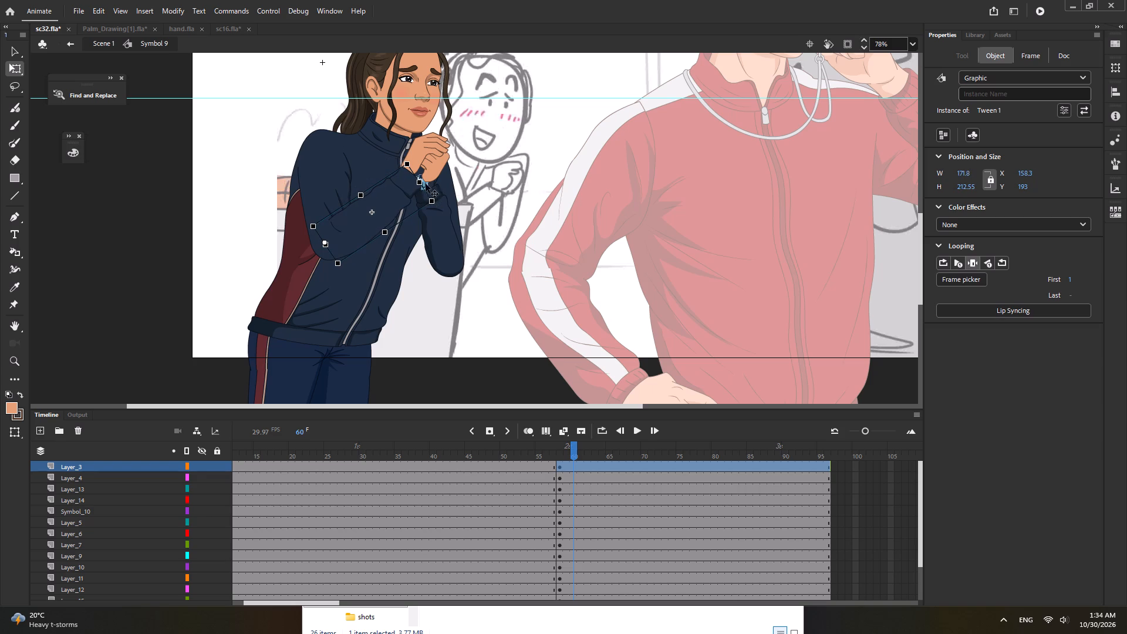
pyautogui.click(421, 181)
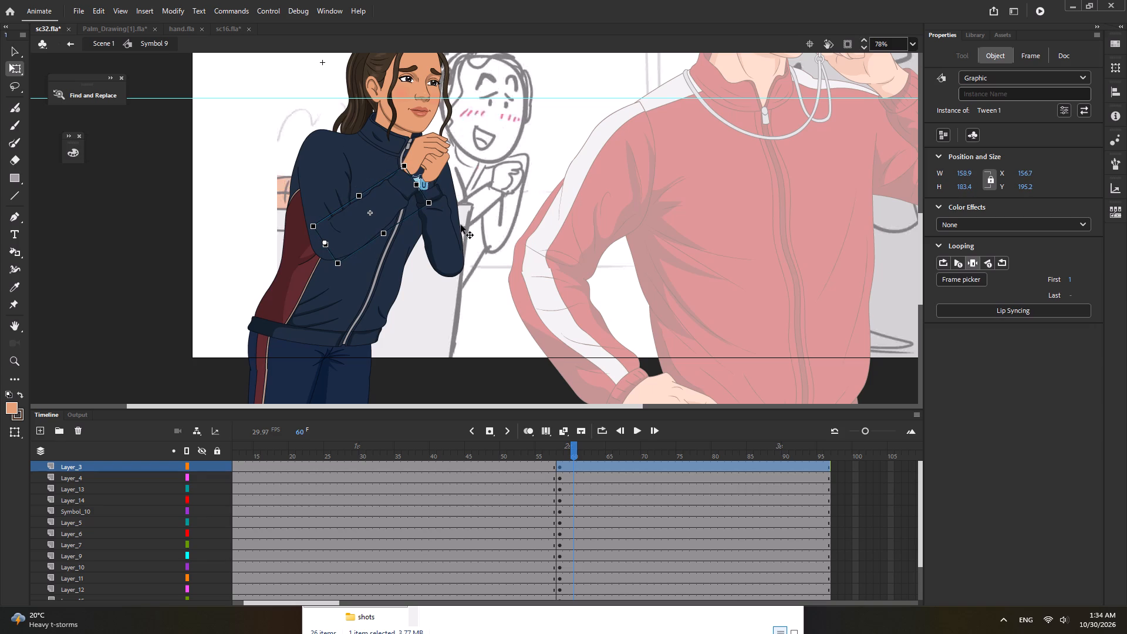
# Shorten the girl's far upper arm from its elbow end and move the far forearm up to match the raised elbow.
pyautogui.click(461, 225)
pyautogui.moveTo(443, 277); pyautogui.dragTo(443, 269)
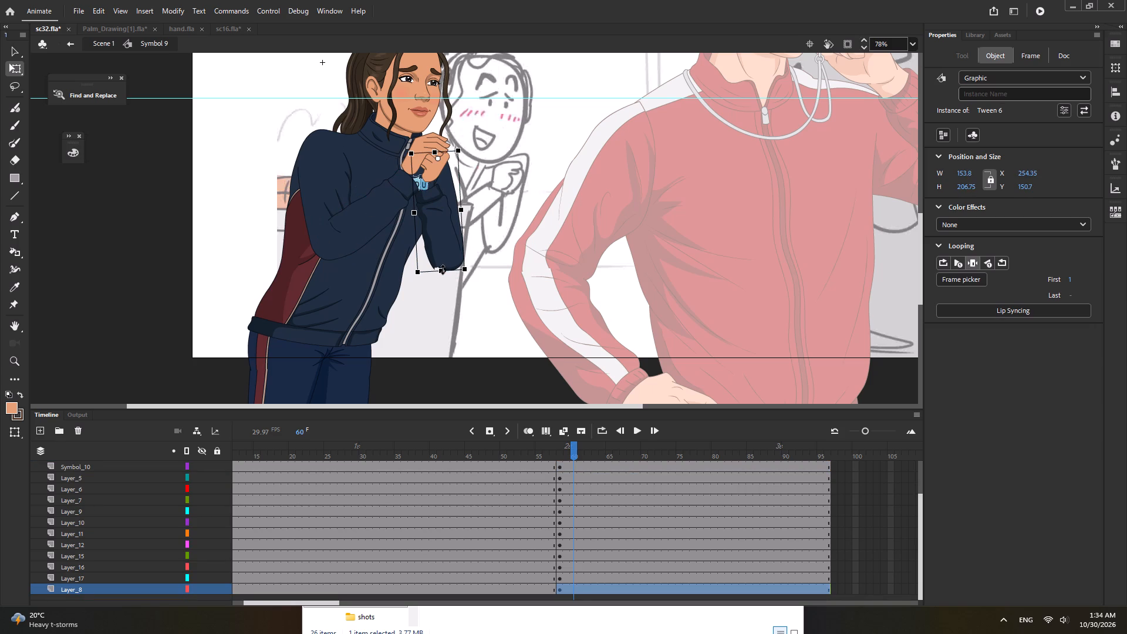
pyautogui.moveTo(443, 269); pyautogui.dragTo(443, 271)
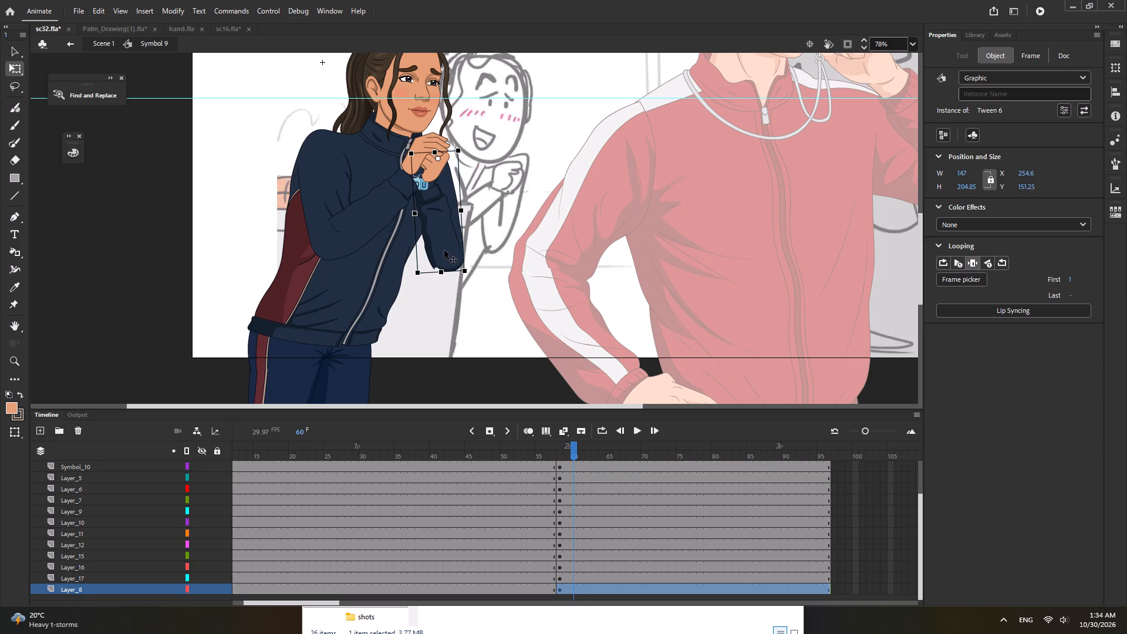
pyautogui.click(444, 249)
pyautogui.keyDown('ctrl'); pyautogui.scroll(8, 444, 255); pyautogui.keyUp('ctrl')
pyautogui.moveTo(444, 255); pyautogui.dragTo(441, 234)
pyautogui.keyDown('ctrl'); pyautogui.scroll(-5, 463, 313); pyautogui.keyUp('ctrl')
# Rotate the two clasped hands together slightly counterclockwise and move them down so their wrists sit in the sleeve cuffs.
pyautogui.click(437, 156)
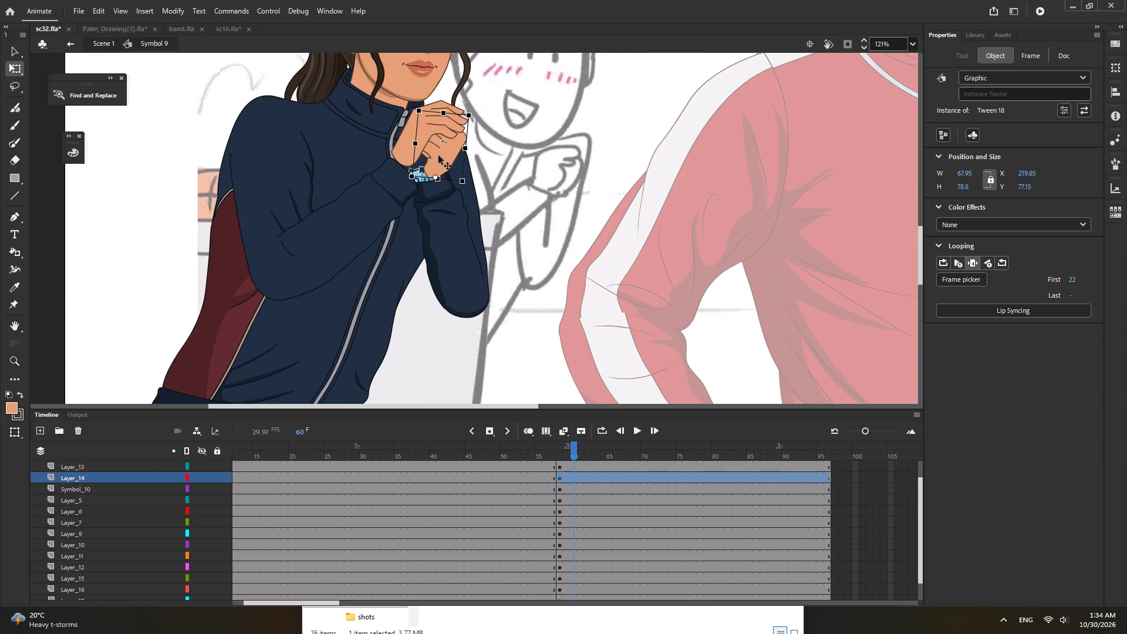
pyautogui.keyDown('shift'); pyautogui.click(419, 131); pyautogui.keyUp('shift')
pyautogui.moveTo(495, 109); pyautogui.dragTo(490, 97)
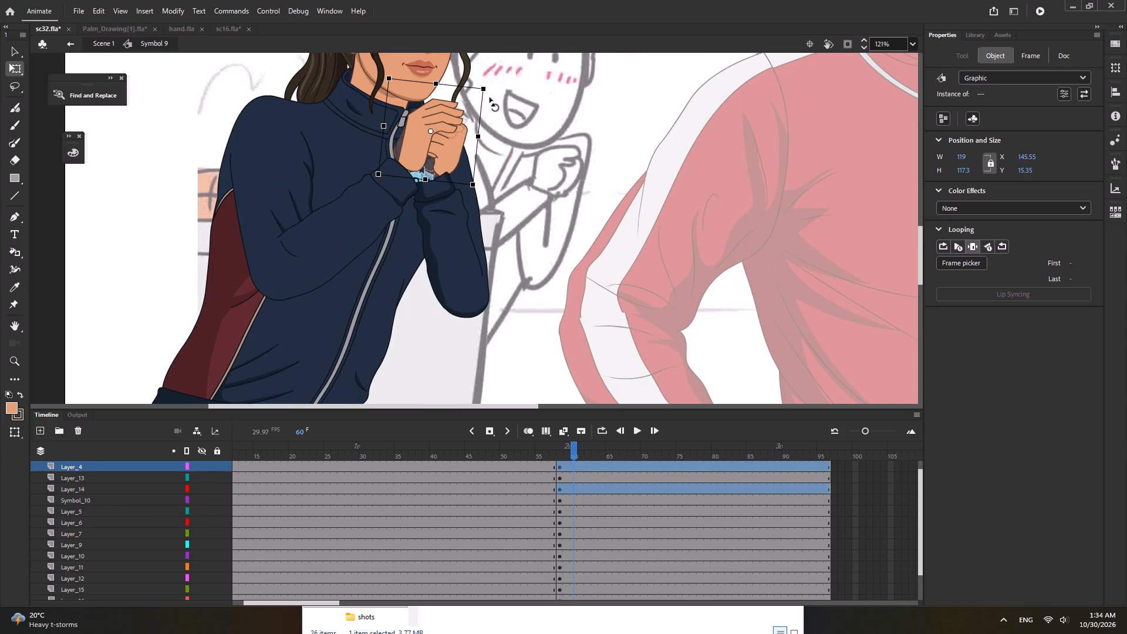
pyautogui.moveTo(490, 97); pyautogui.dragTo(489, 97)
pyautogui.keyDown('ctrl'); pyautogui.scroll(3, 446, 157); pyautogui.keyUp('ctrl')
pyautogui.moveTo(455, 149); pyautogui.dragTo(432, 164)
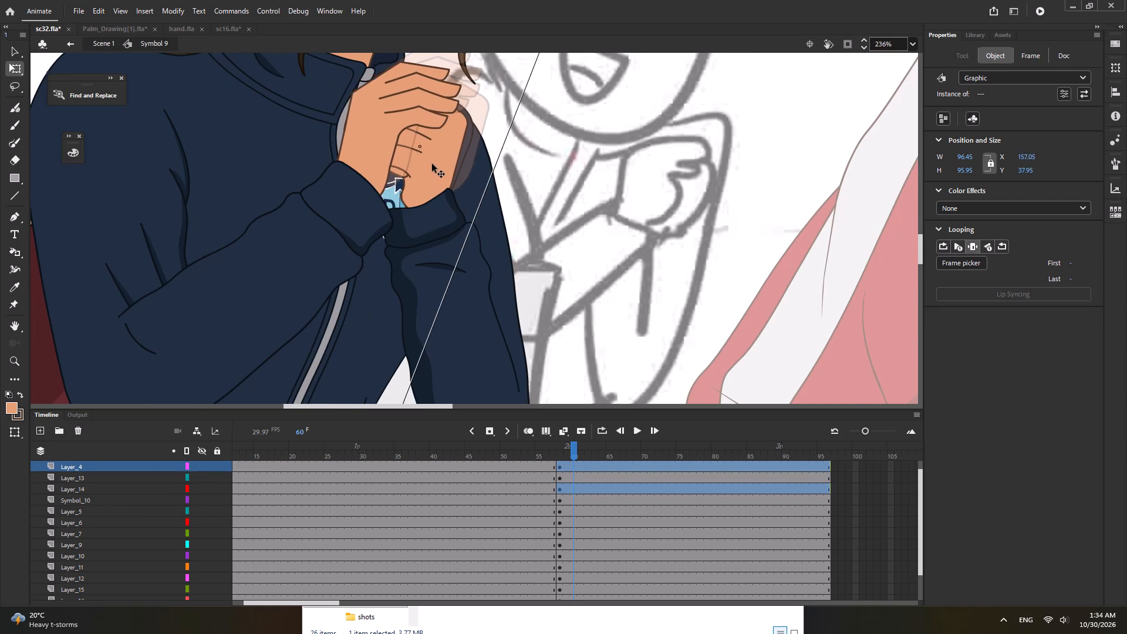
pyautogui.moveTo(432, 164); pyautogui.dragTo(437, 169)
# Rotate the far forearm slightly outward about its elbow and shorten it a little so its cuff fits the far hand's wrist.
pyautogui.click(453, 263)
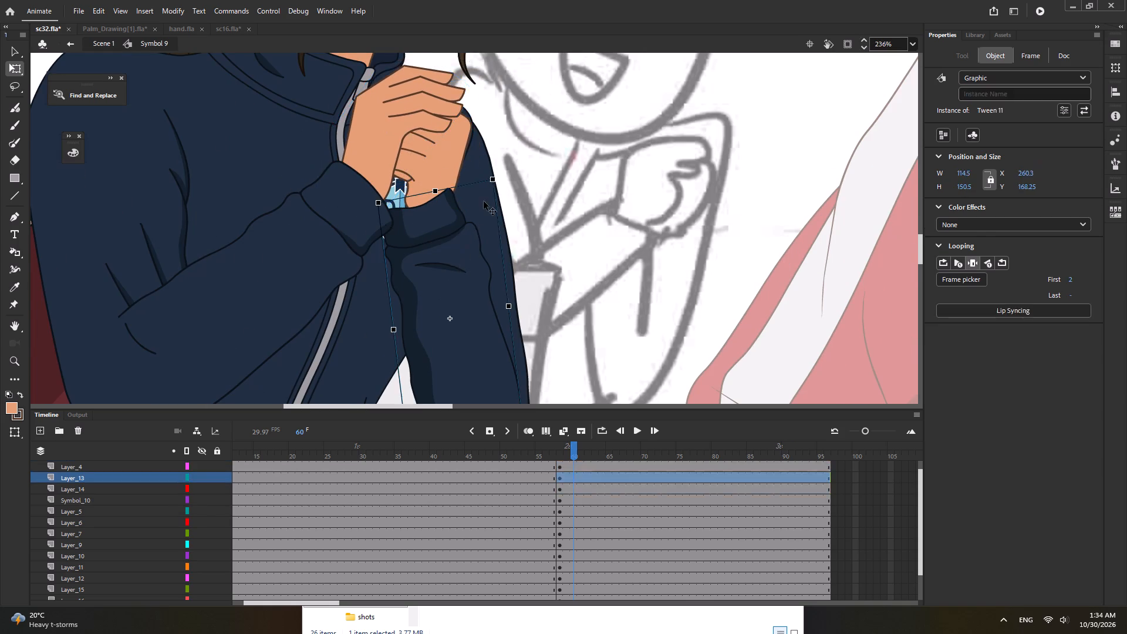
pyautogui.moveTo(498, 178); pyautogui.dragTo(512, 185)
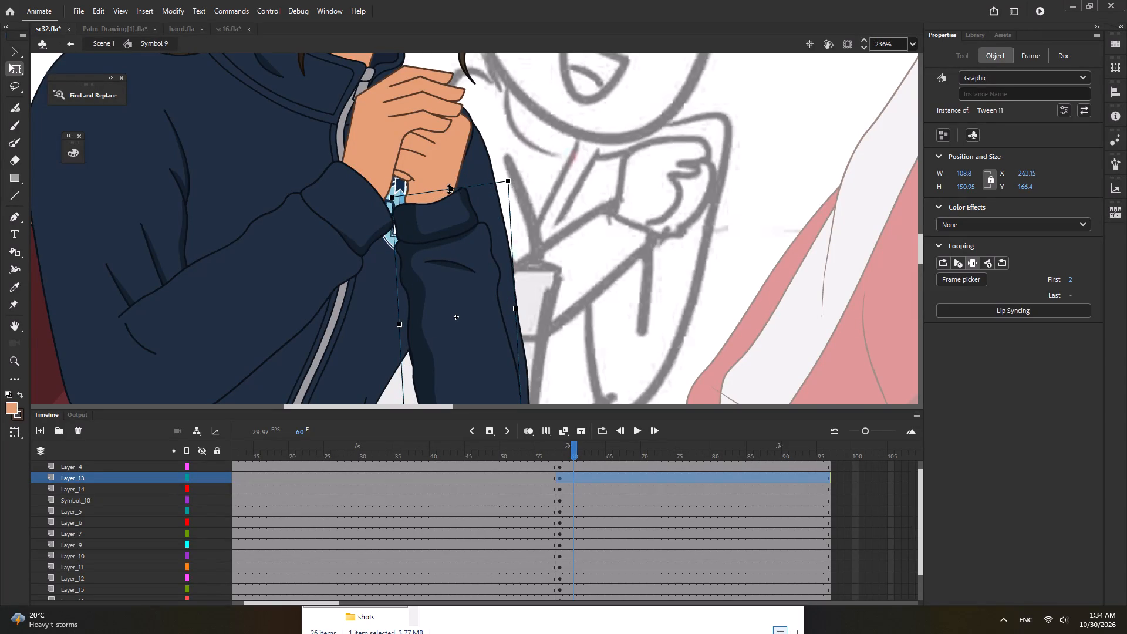
pyautogui.moveTo(449, 189); pyautogui.dragTo(451, 195)
pyautogui.keyDown('ctrl'); pyautogui.scroll(-5, 451, 200); pyautogui.keyUp('ctrl')
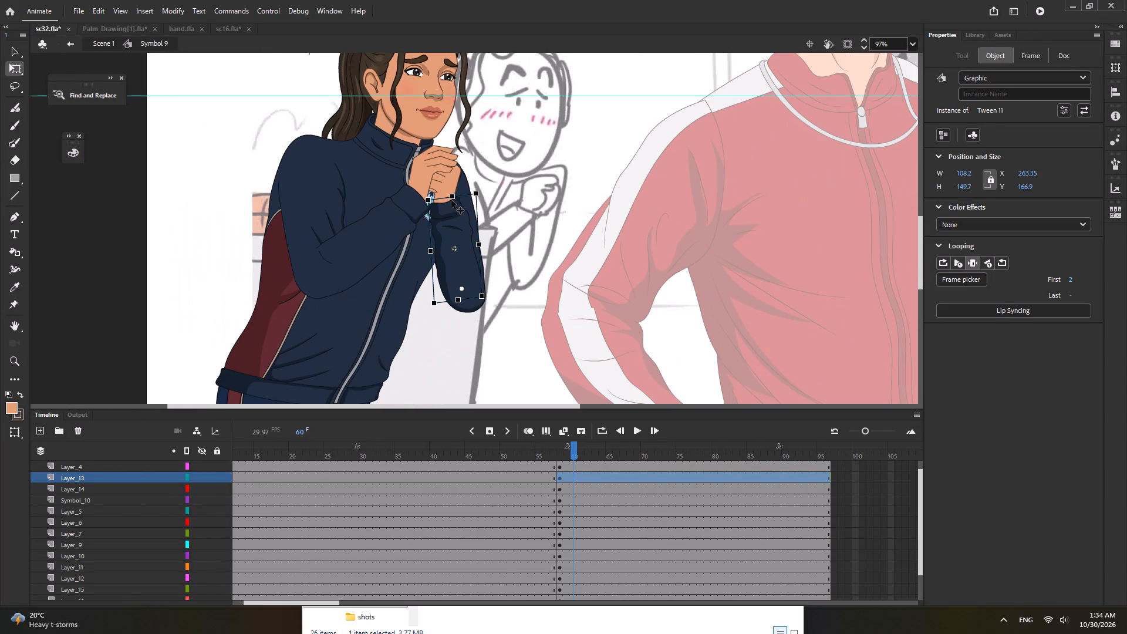
# Rotate the near hand slightly clockwise about its wrist so it rests over the far hand, and save the file.
pyautogui.click(435, 166)
pyautogui.keyDown('ctrl'); pyautogui.scroll(2, 455, 161); pyautogui.keyUp('ctrl')
pyautogui.moveTo(471, 159); pyautogui.dragTo(481, 174)
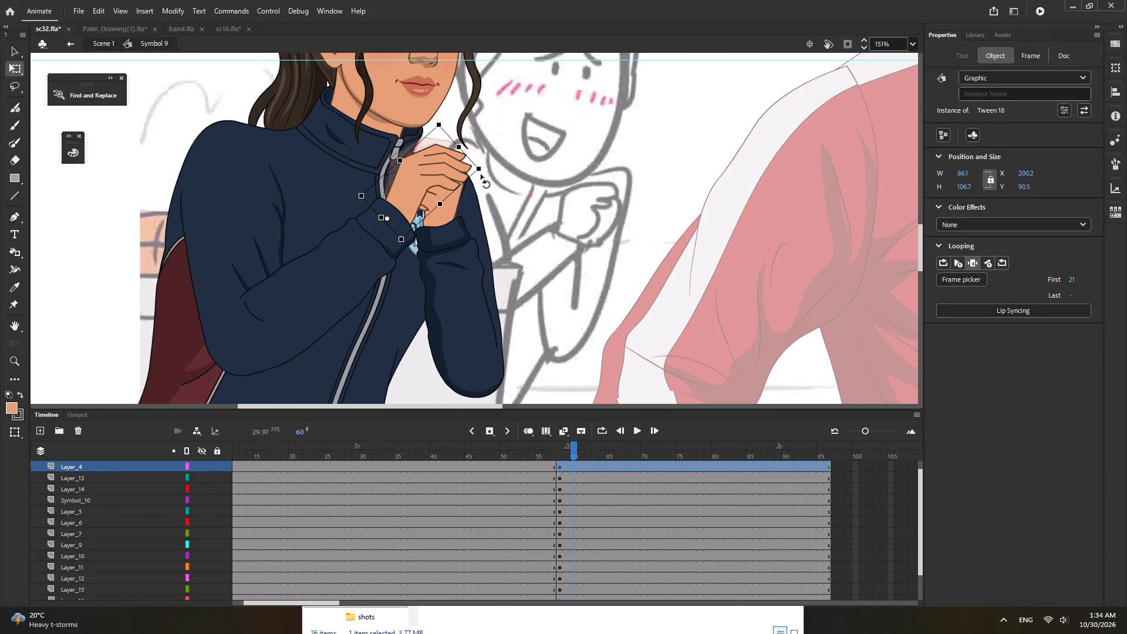
pyautogui.moveTo(481, 174); pyautogui.dragTo(477, 170)
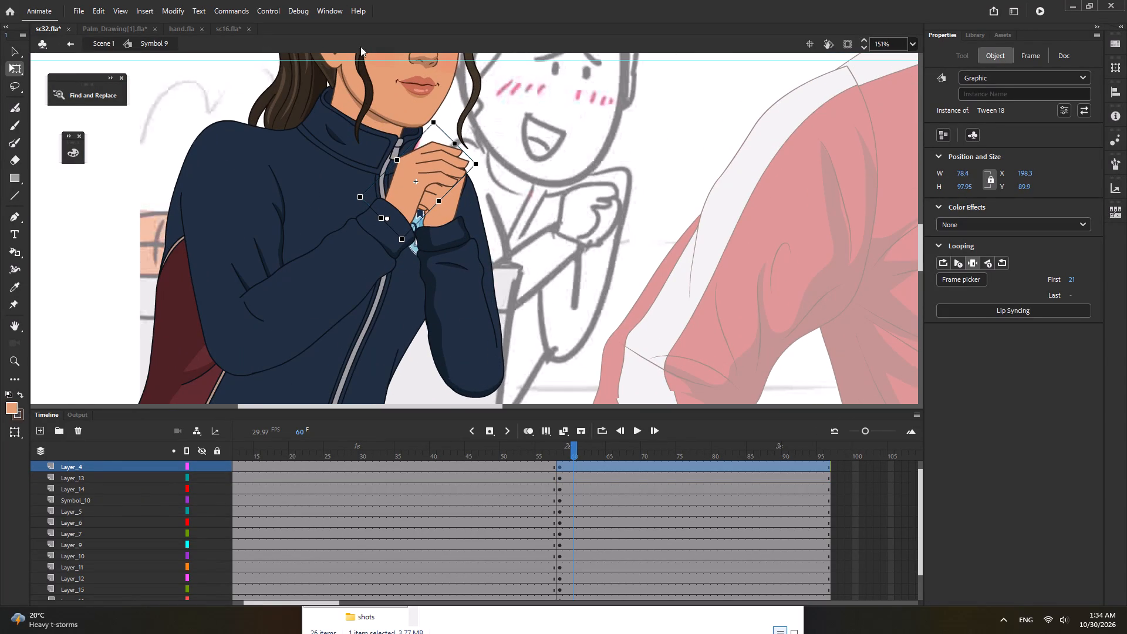
pyautogui.hotkey('ctrl', 's')
# Switch to the Palm_Drawing[1].fla document and look through the hand drawings on frames 2 to 4 for a suitable pose.
pyautogui.click(104, 29)
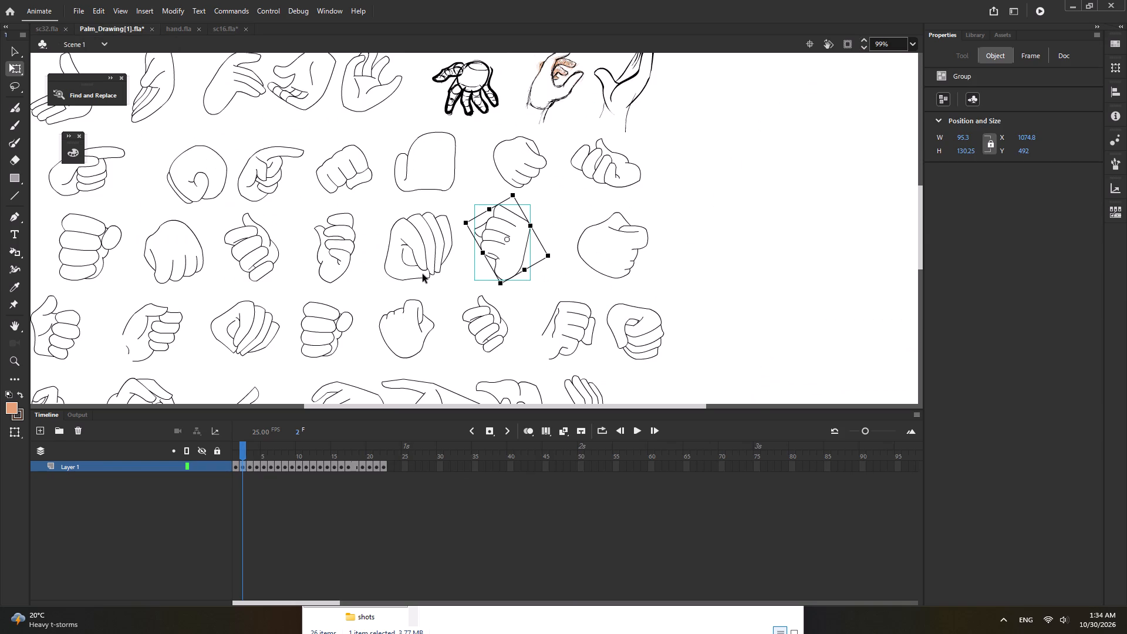
pyautogui.keyDown('ctrl'); pyautogui.scroll(-3, 423, 274); pyautogui.keyUp('ctrl')
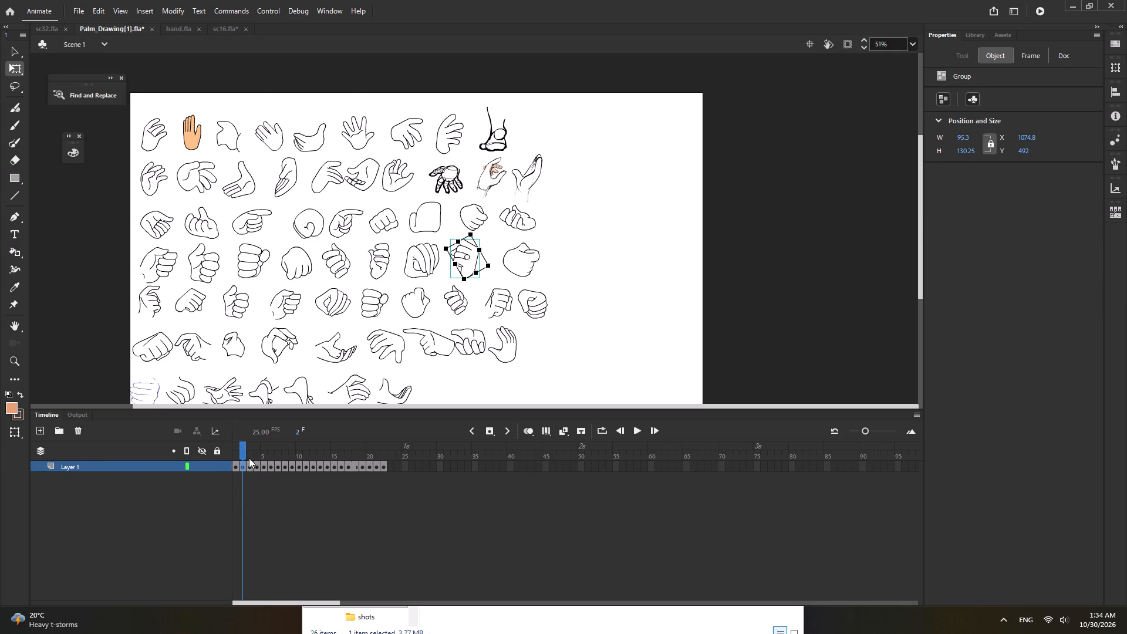
pyautogui.click(244, 456)
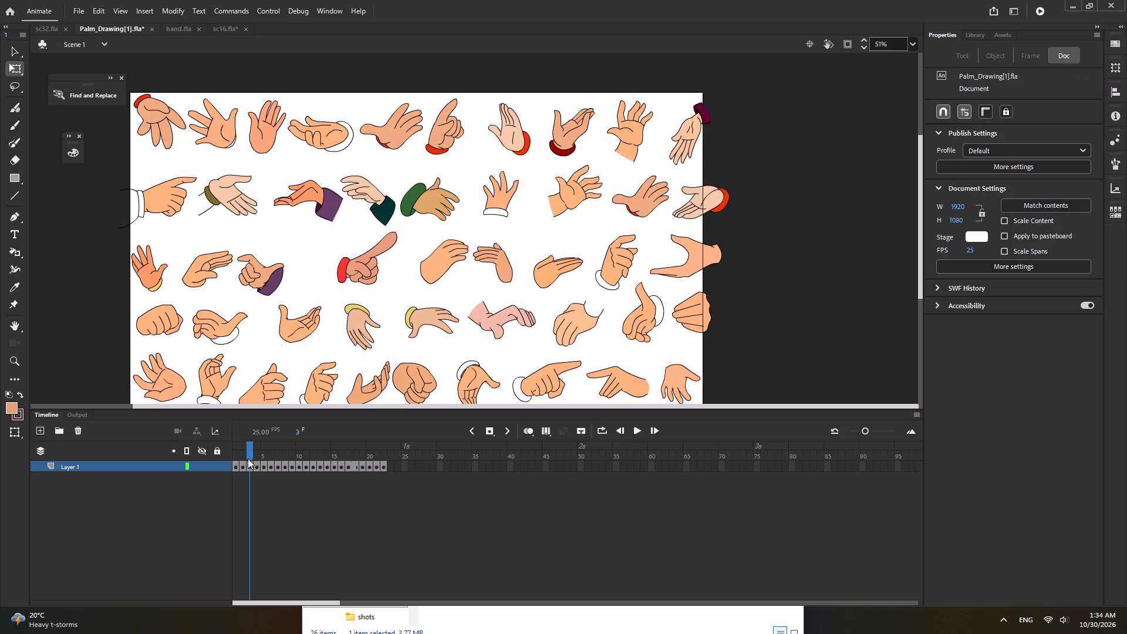
pyautogui.click(255, 453)
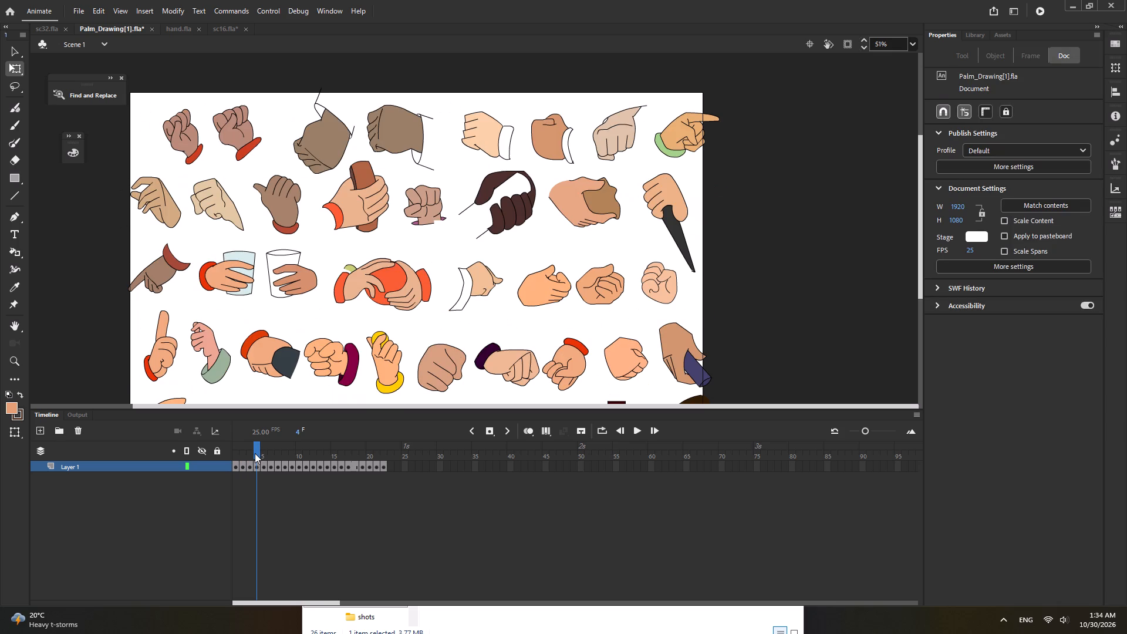
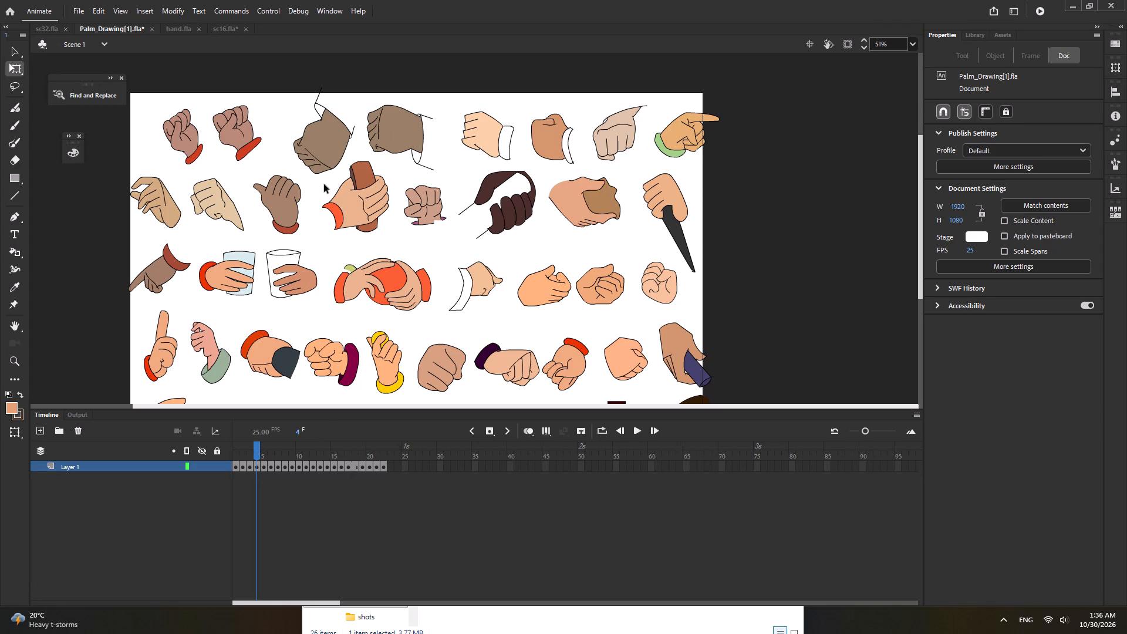
# Save the sc16.fla document and return to sc32.fla.
pyautogui.keyDown('ctrl'); pyautogui.scroll(-3, 460, 257); pyautogui.keyUp('ctrl')
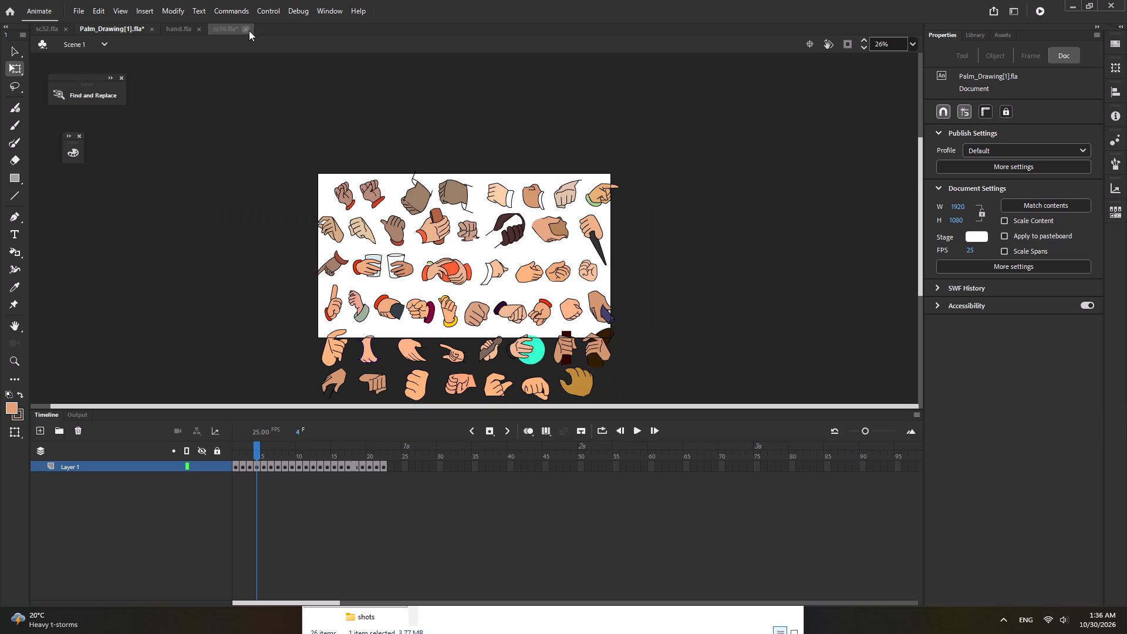
pyautogui.click(232, 29)
pyautogui.hotkey('ctrl', 's')
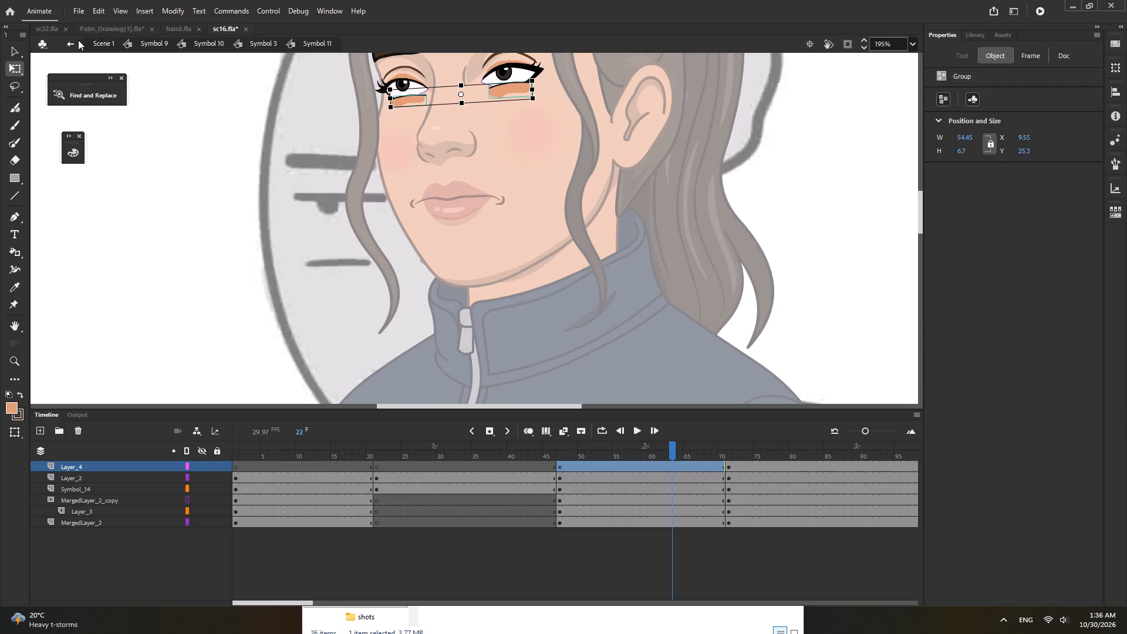
pyautogui.click(51, 32)
# Check the girl's pose between frames 55 and 59 of Symbol 9, return to Scene 1 and save the file.
pyautogui.keyDown('ctrl'); pyautogui.scroll(-10, 472, 220); pyautogui.keyUp('ctrl')
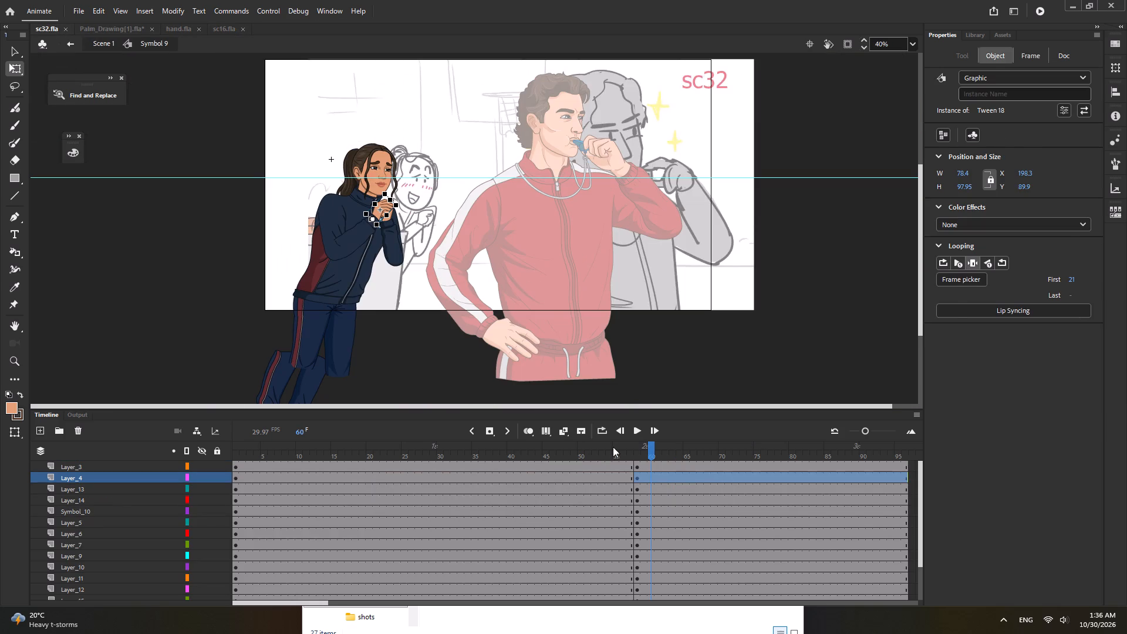
pyautogui.click(613, 447)
pyautogui.click(643, 451)
pyautogui.click(617, 451)
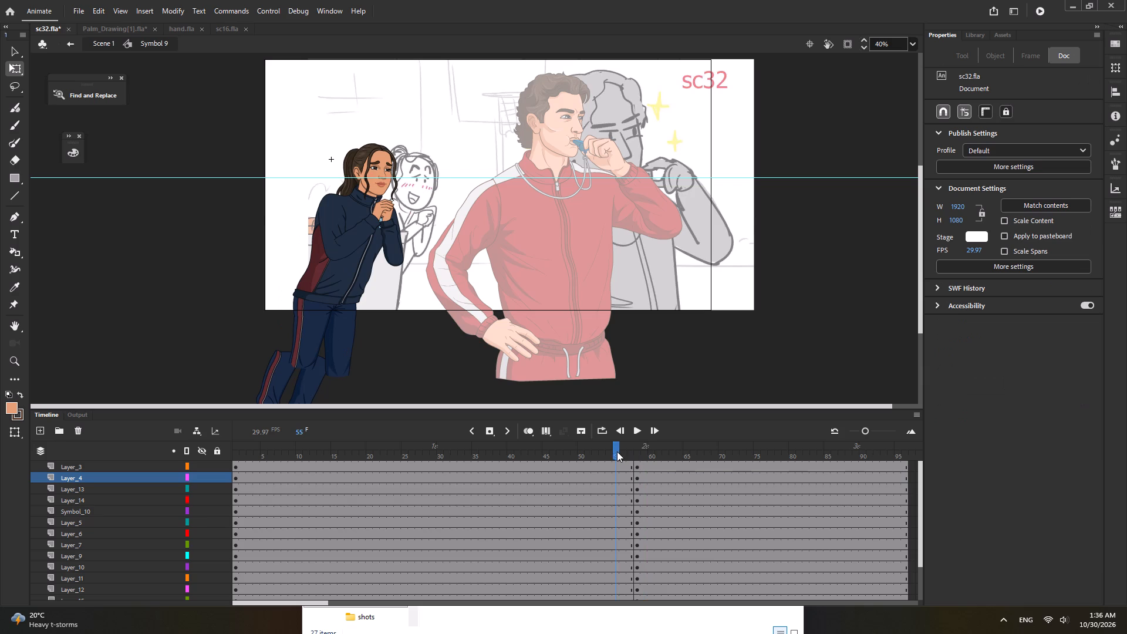
pyautogui.click(641, 451)
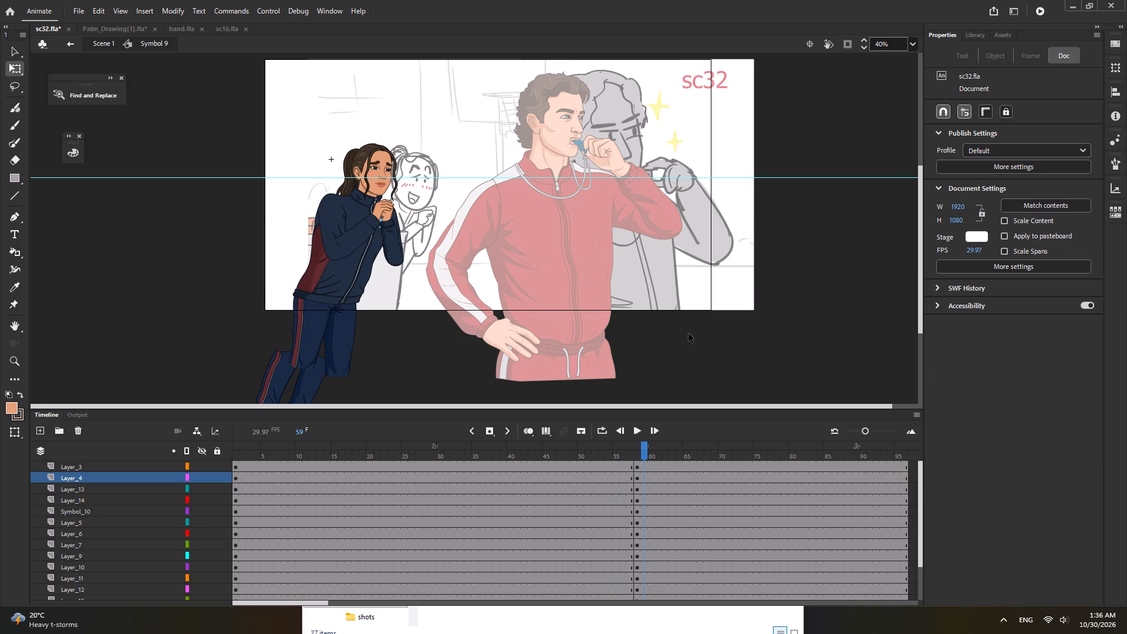
pyautogui.doubleClick(689, 333)
pyautogui.hotkey('ctrl', 's')
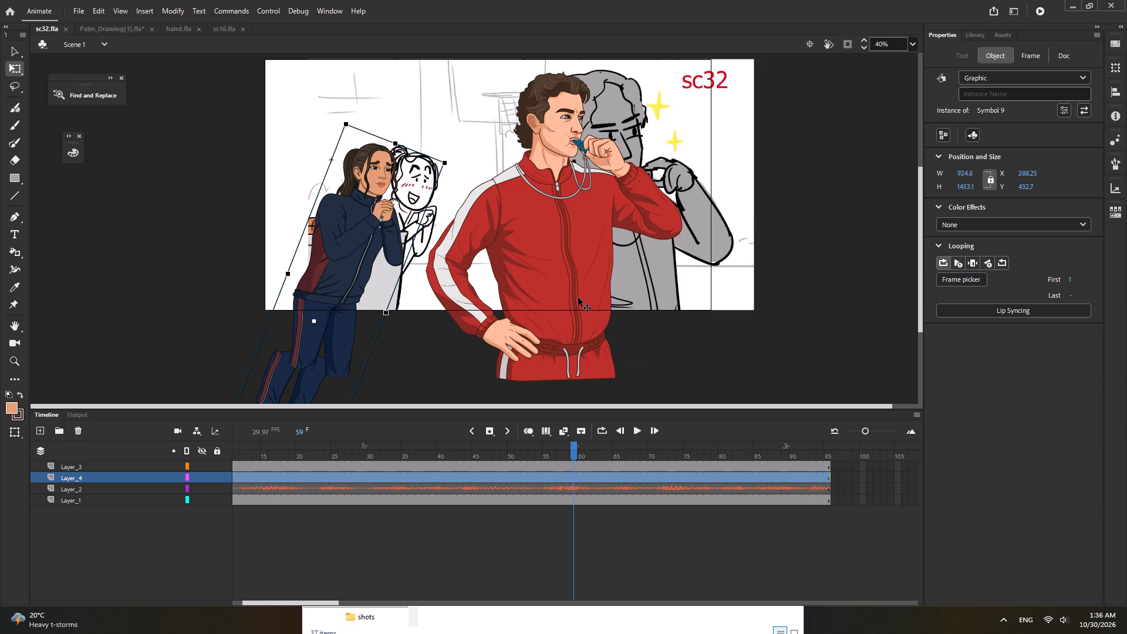
# Scale the coach in the red tracksuit down around his centre to about 980 by 1186 px.
pyautogui.click(578, 283)
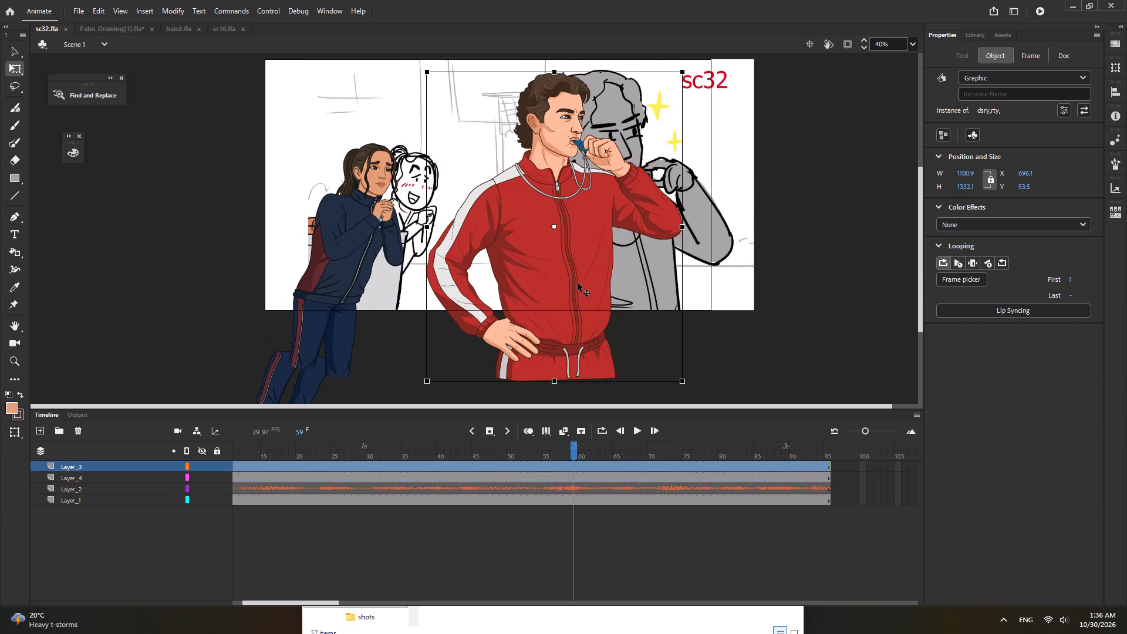
pyautogui.keyDown('shift'); pyautogui.moveTo(681, 72); pyautogui.dragTo(680, 93); pyautogui.keyUp('shift')
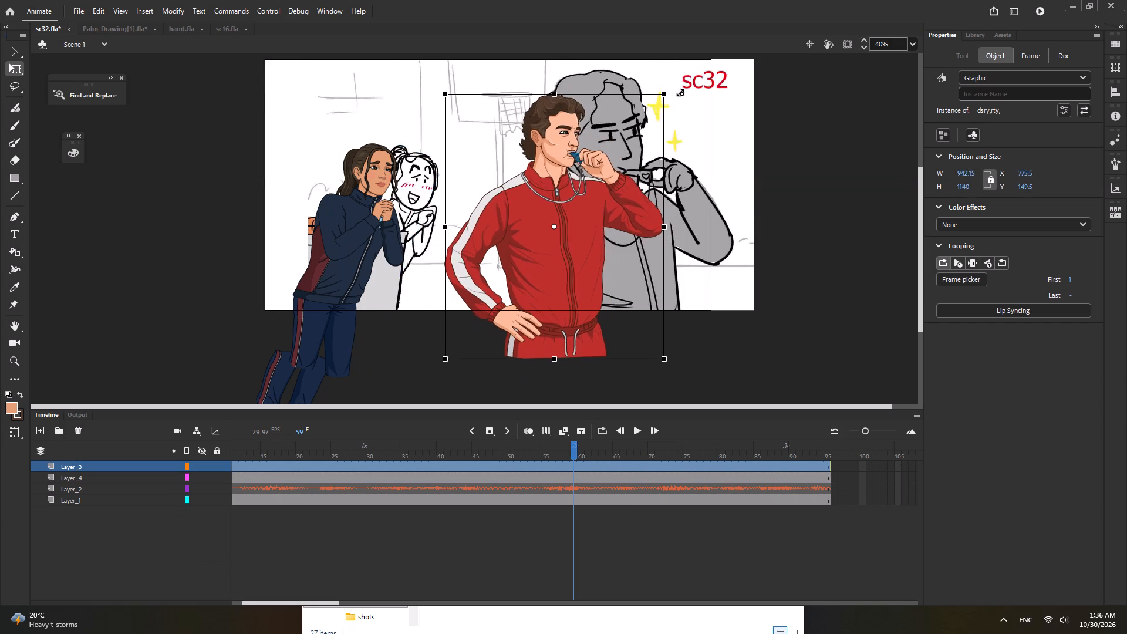
pyautogui.keyDown('shift'); pyautogui.moveTo(680, 93); pyautogui.dragTo(683, 89); pyautogui.keyUp('shift')
# Scale the girl, Symbol 9, down slightly around her pivot point.
pyautogui.click(346, 220)
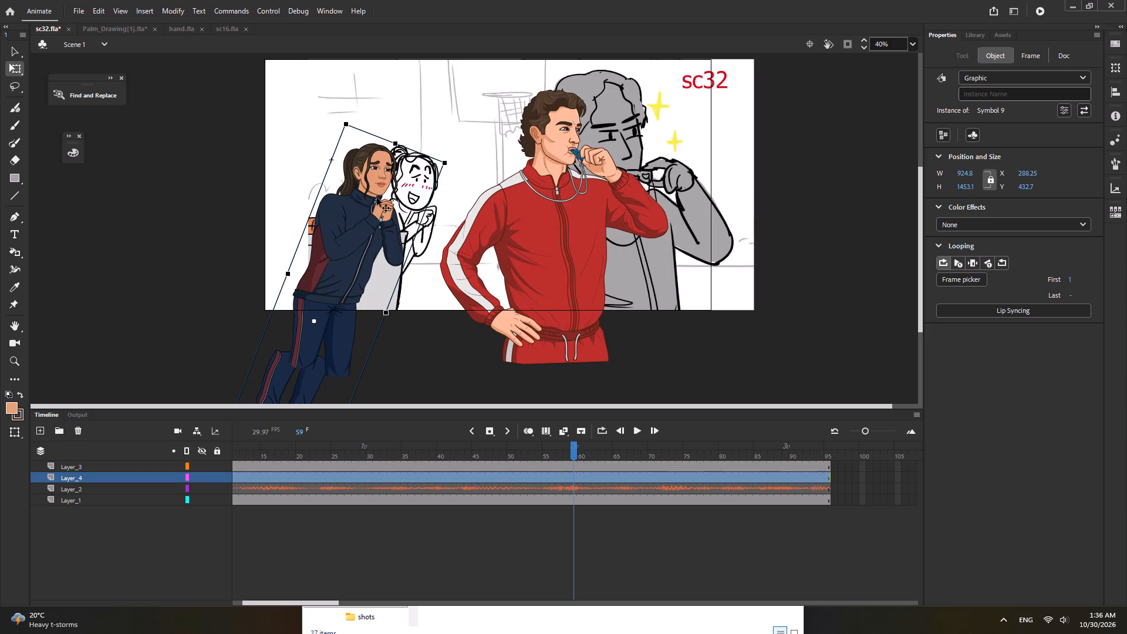
pyautogui.keyDown('shift'); pyautogui.moveTo(442, 162); pyautogui.dragTo(443, 166); pyautogui.keyUp('shift')
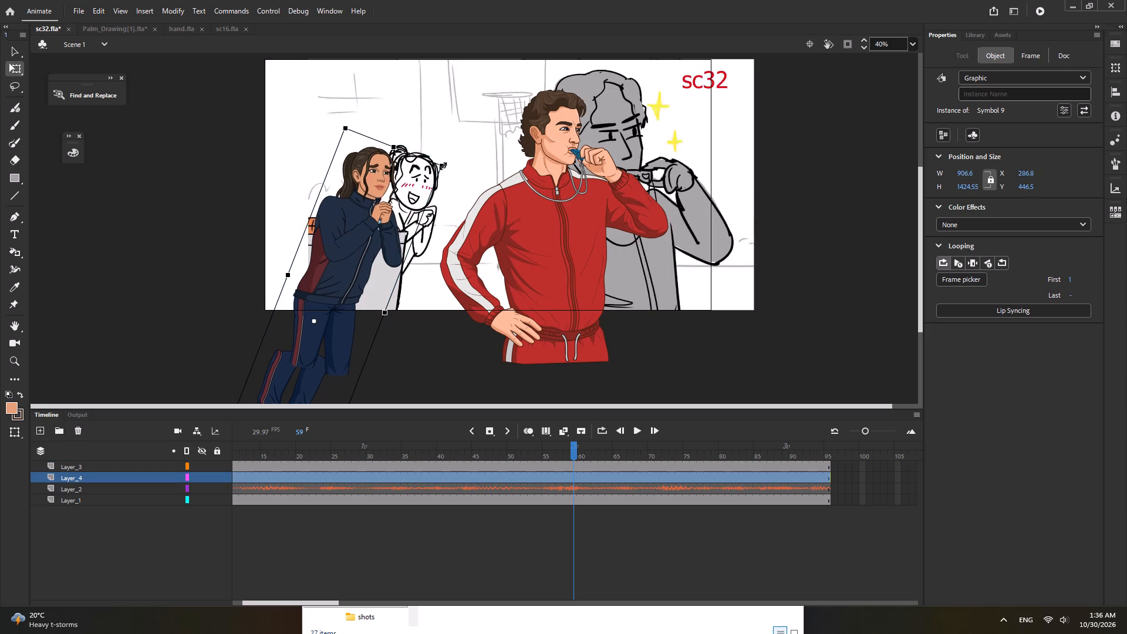
pyautogui.keyDown('shift'); pyautogui.moveTo(443, 166); pyautogui.dragTo(443, 168); pyautogui.keyUp('shift')
# Shift the storyboard sketch on Layer_1 sideways so it lines up with the stage at X 0, Y 0.
pyautogui.click(443, 136)
pyautogui.moveTo(471, 143); pyautogui.dragTo(428, 142)
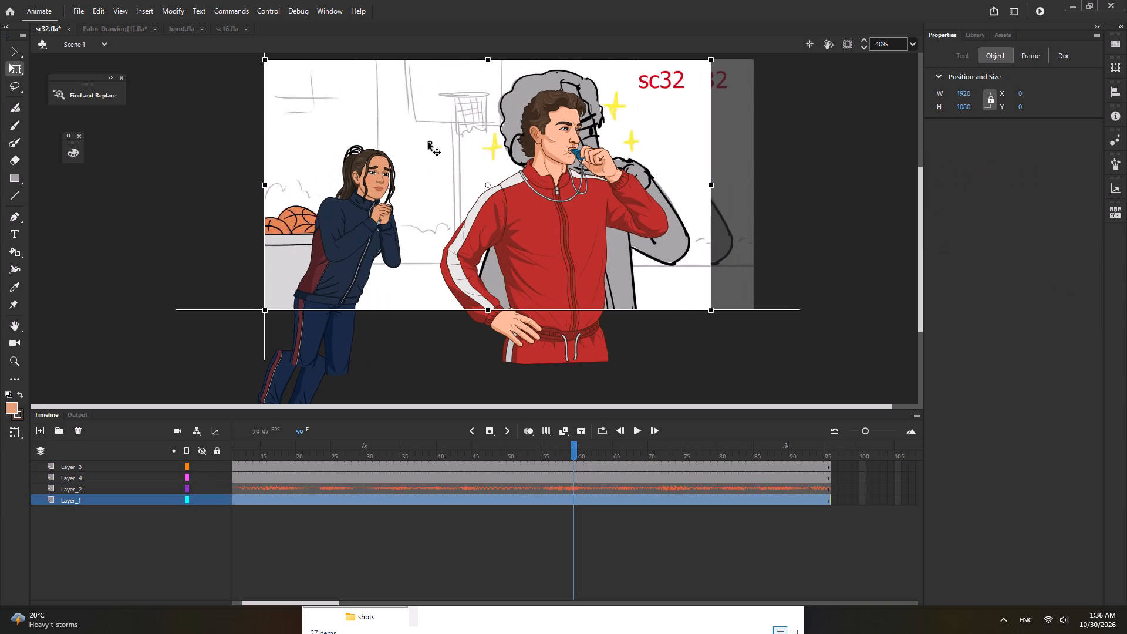
pyautogui.moveTo(428, 142); pyautogui.dragTo(430, 142)
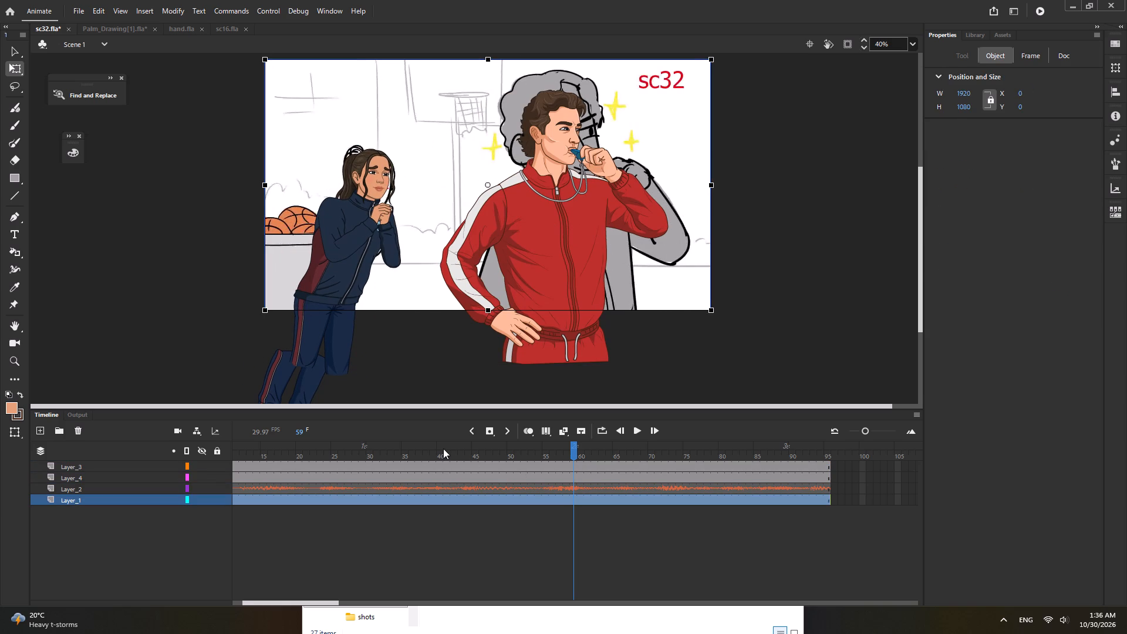
# Preview the scene up to frame 63, move the coach up slightly, enlarge him to about 1055 by 1277 px, and save.
pyautogui.moveTo(438, 448); pyautogui.dragTo(510, 459)
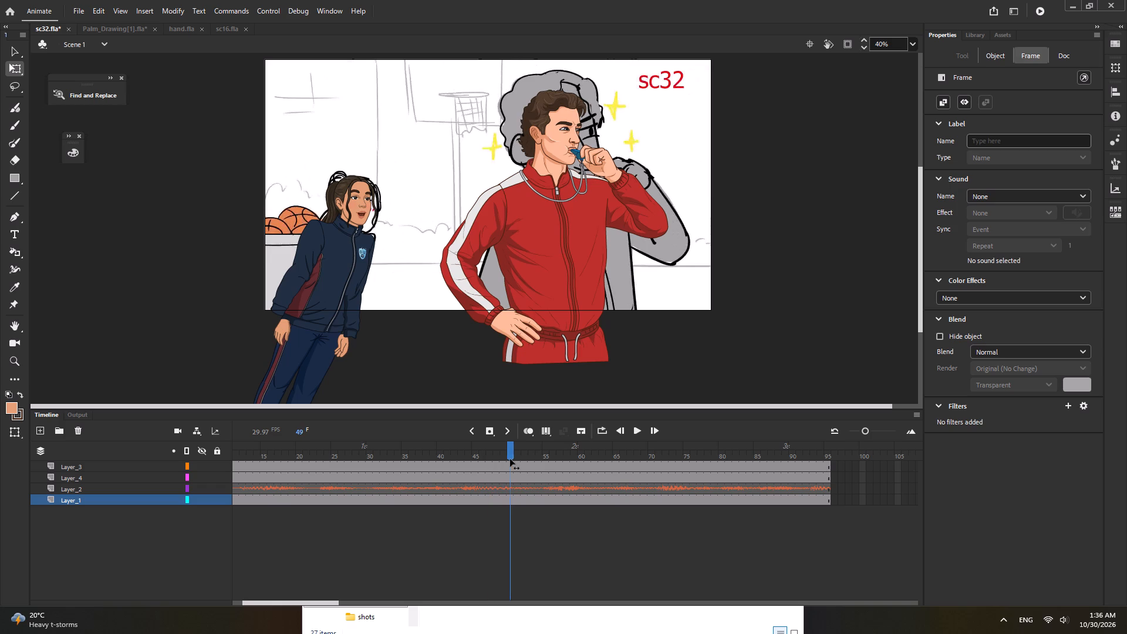
pyautogui.moveTo(510, 459); pyautogui.dragTo(603, 463)
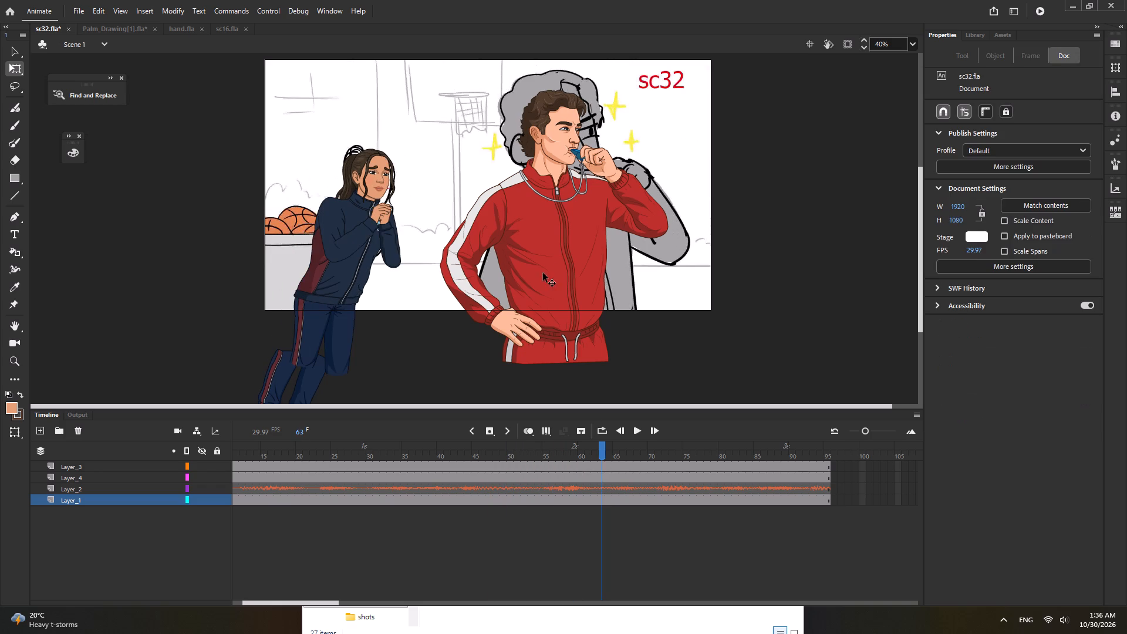
pyautogui.click(543, 249)
pyautogui.moveTo(558, 267); pyautogui.dragTo(558, 255)
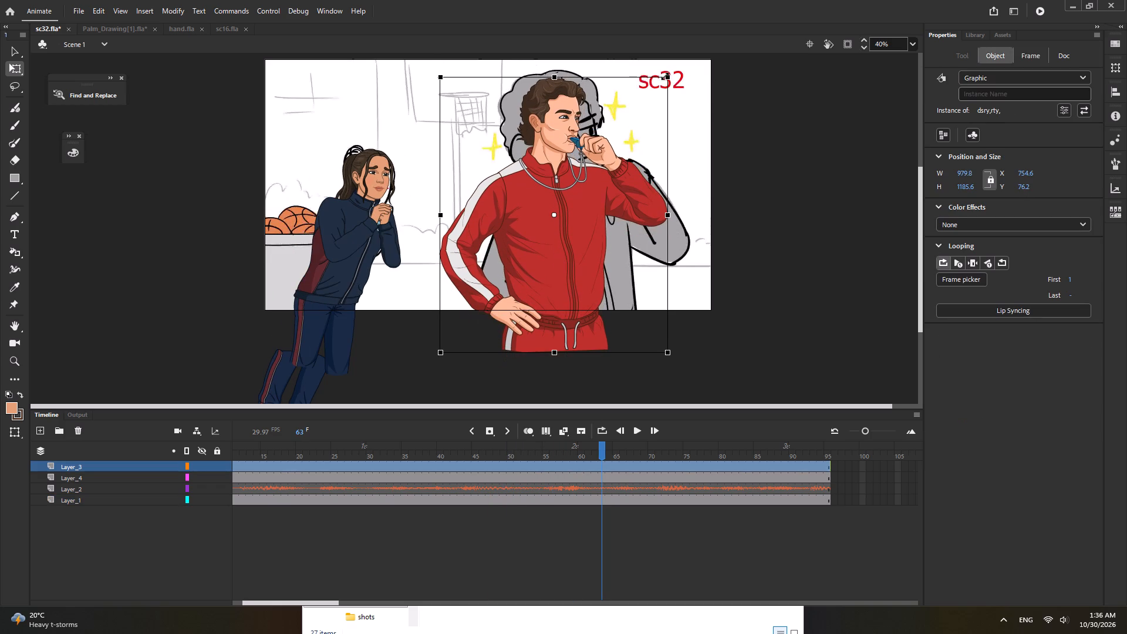
pyautogui.keyDown('shift'); pyautogui.moveTo(665, 76); pyautogui.dragTo(683, 66); pyautogui.keyUp('shift')
pyautogui.moveTo(570, 180); pyautogui.dragTo(570, 188)
pyautogui.hotkey('ctrl', 's')
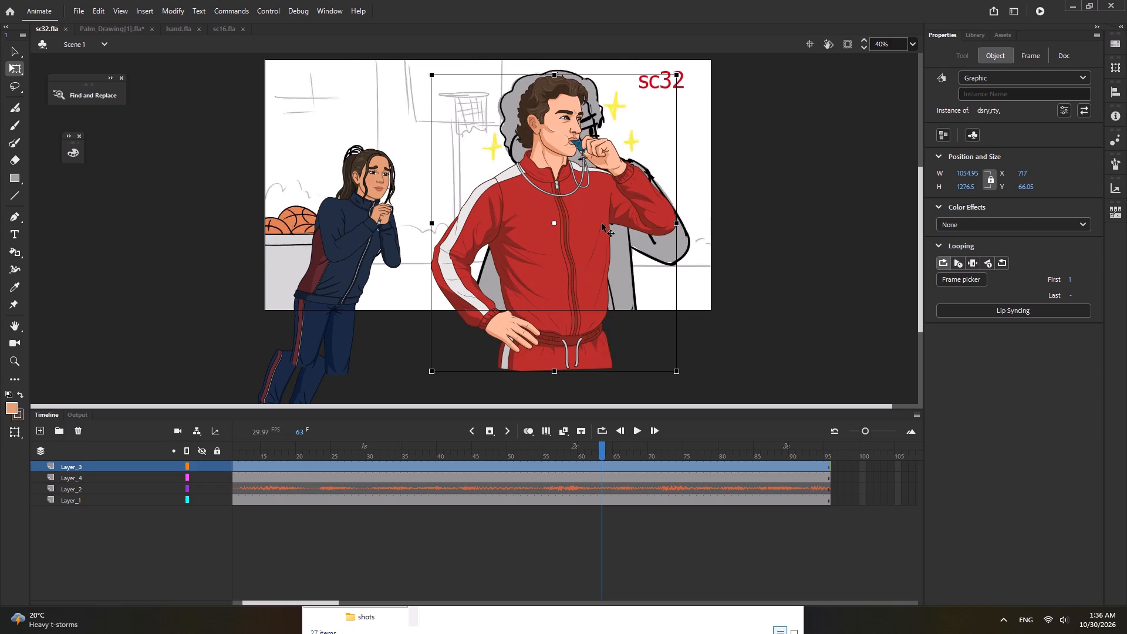
# Open the coach's symbol and, on his hand-on-hip arm, set the upper arm's pivot at the shoulder and the forearm's at the wrist.
pyautogui.click(602, 223)
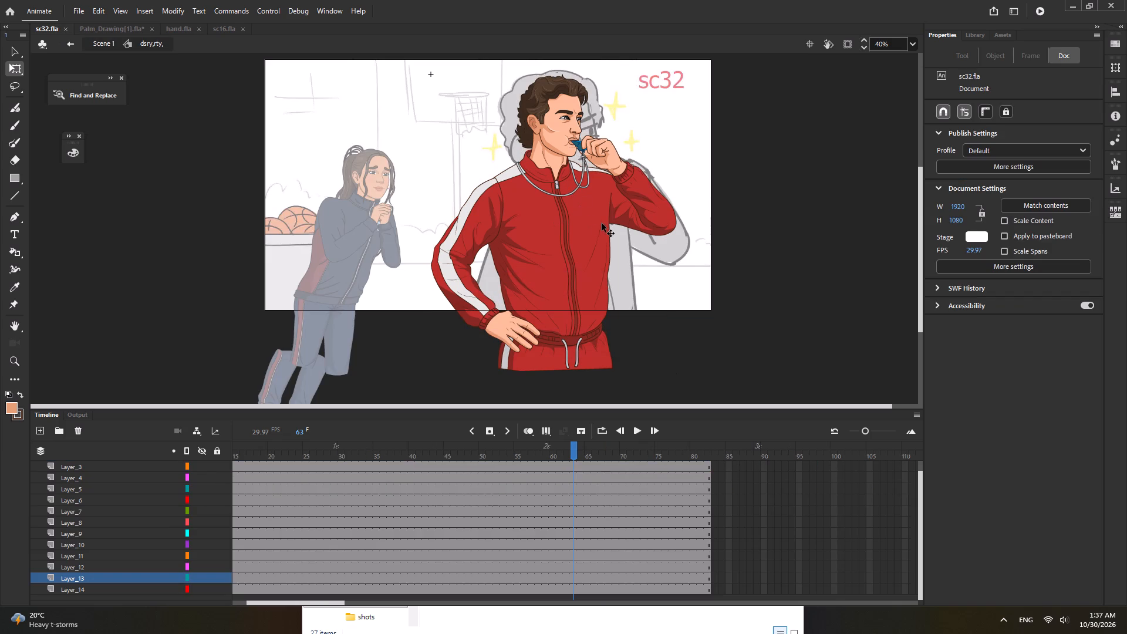
pyautogui.click(478, 242)
pyautogui.moveTo(465, 227); pyautogui.dragTo(498, 190)
pyautogui.click(465, 307)
pyautogui.moveTo(465, 295); pyautogui.dragTo(487, 323)
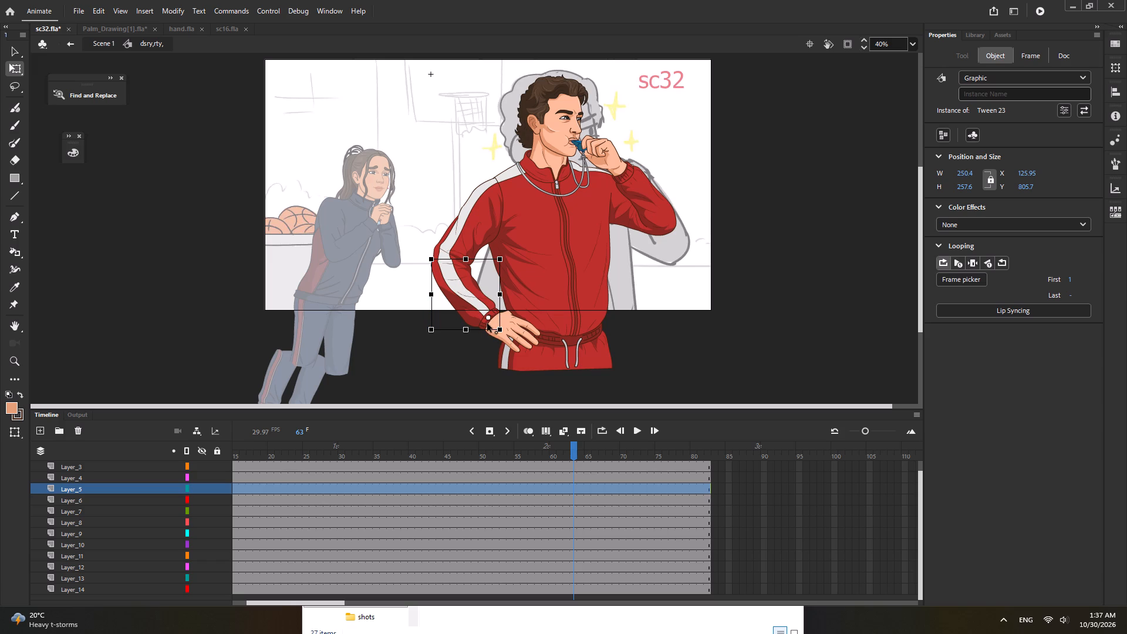
pyautogui.moveTo(487, 323); pyautogui.dragTo(487, 322)
# Move the pivot of the coach's torso down to the waist, just above the drawstring.
pyautogui.click(551, 281)
pyautogui.moveTo(548, 249); pyautogui.dragTo(567, 338)
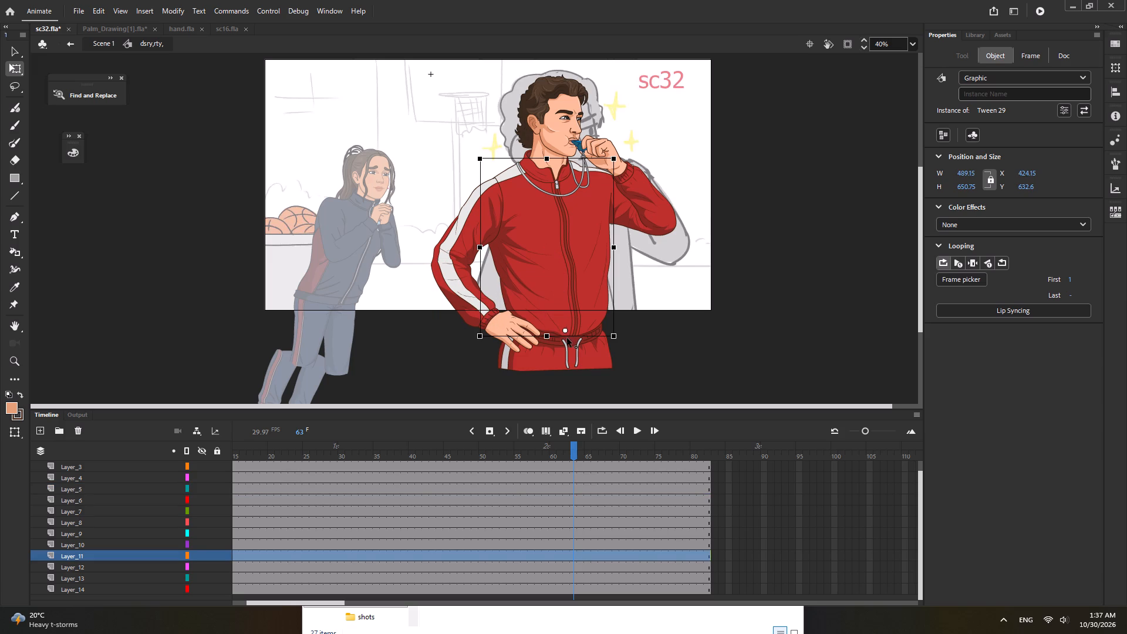
pyautogui.moveTo(567, 338); pyautogui.dragTo(567, 332)
# On the coach's whistle arm, set the forearm's pivot at the elbow, the upper arm's at the shoulder and the hand's at the wrist.
pyautogui.click(659, 208)
pyautogui.moveTo(640, 195); pyautogui.dragTo(669, 227)
pyautogui.click(627, 221)
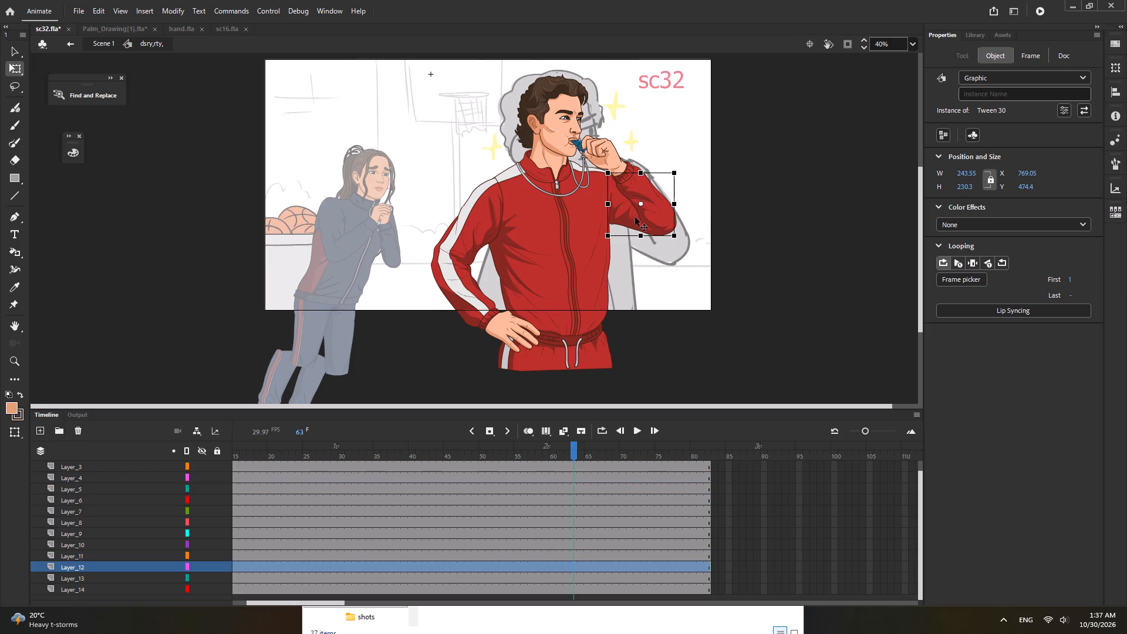
pyautogui.moveTo(639, 204); pyautogui.dragTo(608, 182)
pyautogui.moveTo(608, 182); pyautogui.dragTo(608, 185)
pyautogui.click(598, 143)
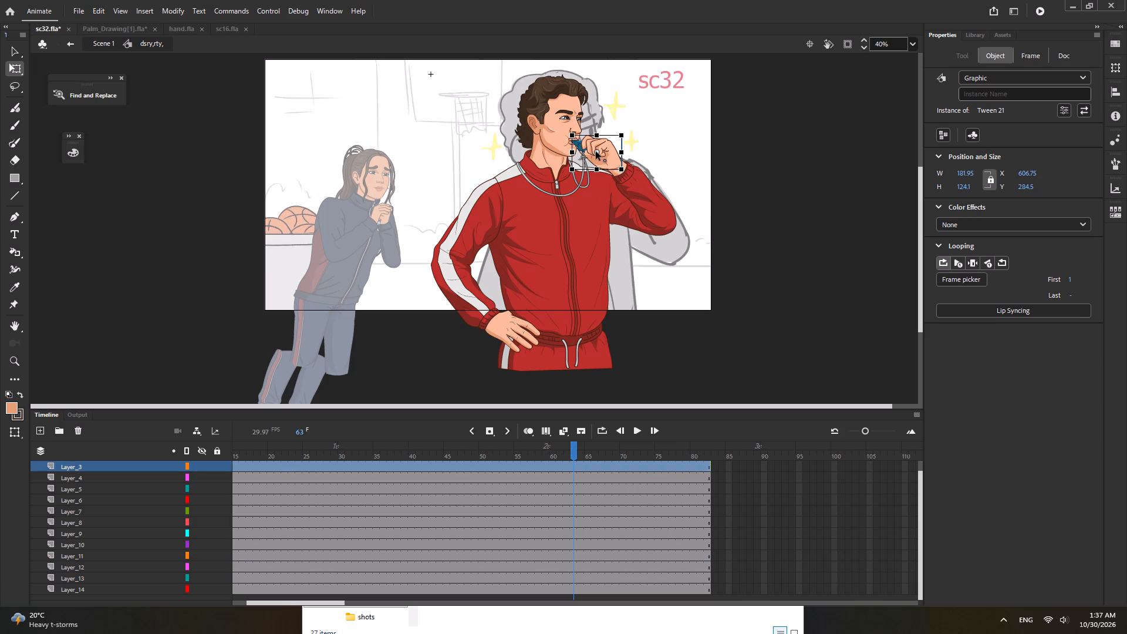
pyautogui.moveTo(596, 151); pyautogui.dragTo(615, 168)
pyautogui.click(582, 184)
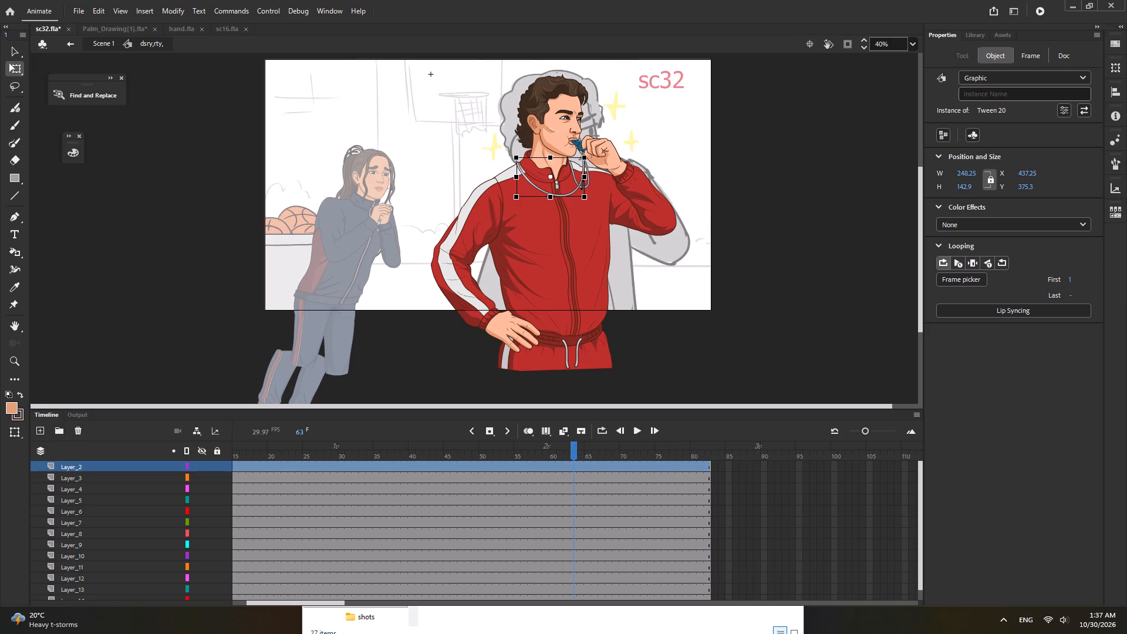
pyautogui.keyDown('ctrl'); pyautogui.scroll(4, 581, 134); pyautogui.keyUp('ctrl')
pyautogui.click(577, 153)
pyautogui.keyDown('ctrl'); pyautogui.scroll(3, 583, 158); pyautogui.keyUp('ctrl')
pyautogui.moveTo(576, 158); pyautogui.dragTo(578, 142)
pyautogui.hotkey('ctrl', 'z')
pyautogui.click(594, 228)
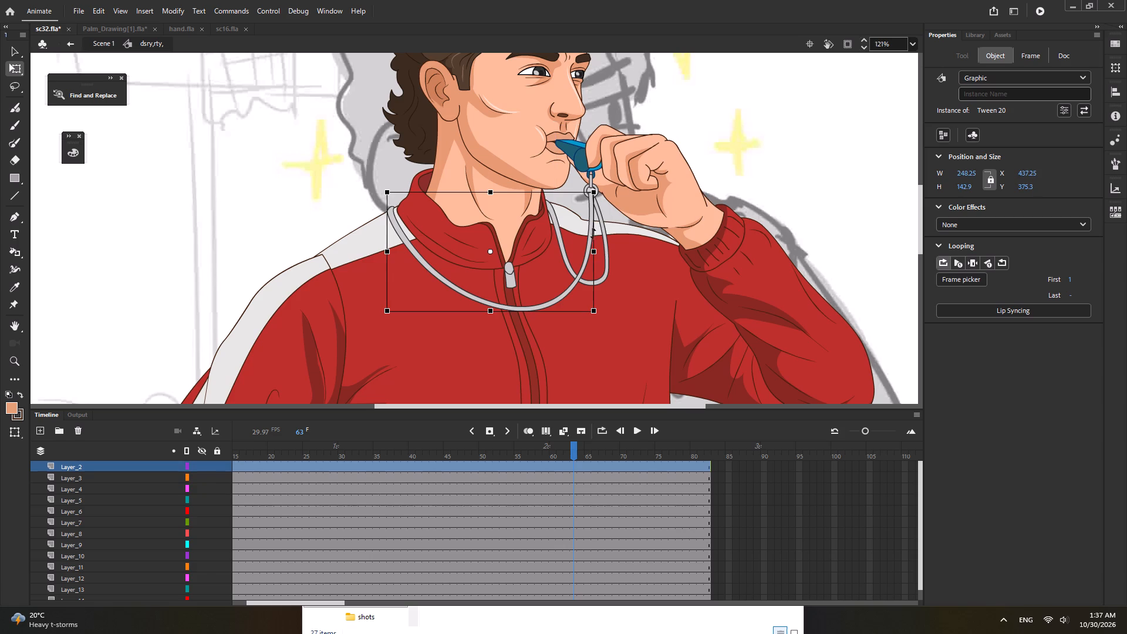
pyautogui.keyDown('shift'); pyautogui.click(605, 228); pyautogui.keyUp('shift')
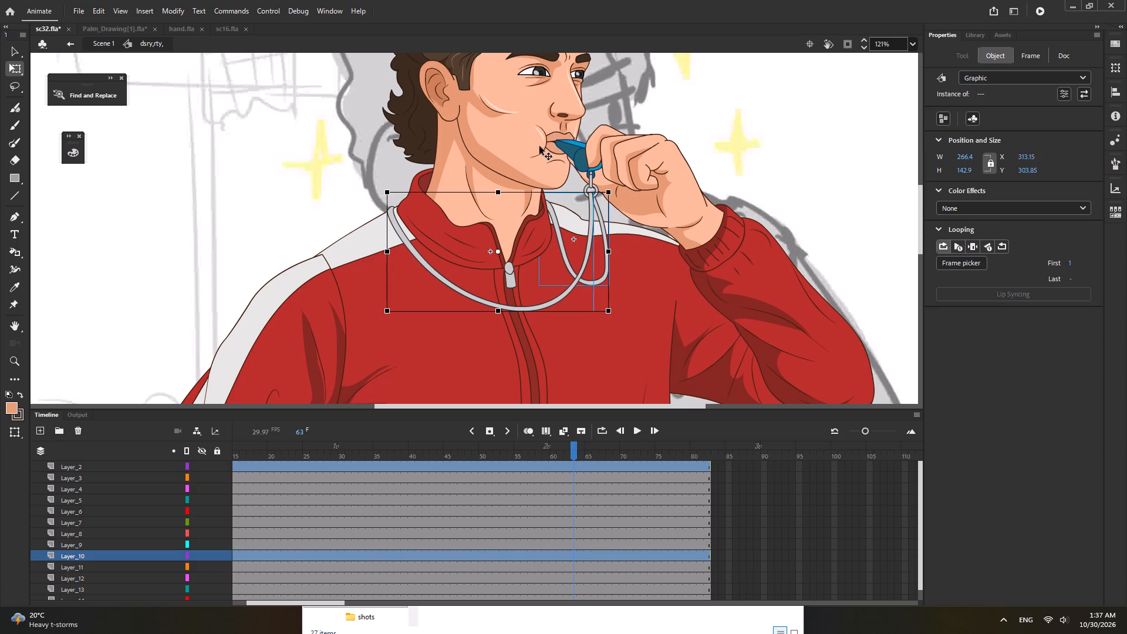
# Move the pivot of the coach's head down to the jaw below the ear, near the neck.
pyautogui.click(532, 146)
pyautogui.moveTo(498, 62); pyautogui.dragTo(477, 144)
pyautogui.keyDown('ctrl'); pyautogui.scroll(-4, 555, 195); pyautogui.keyUp('ctrl')
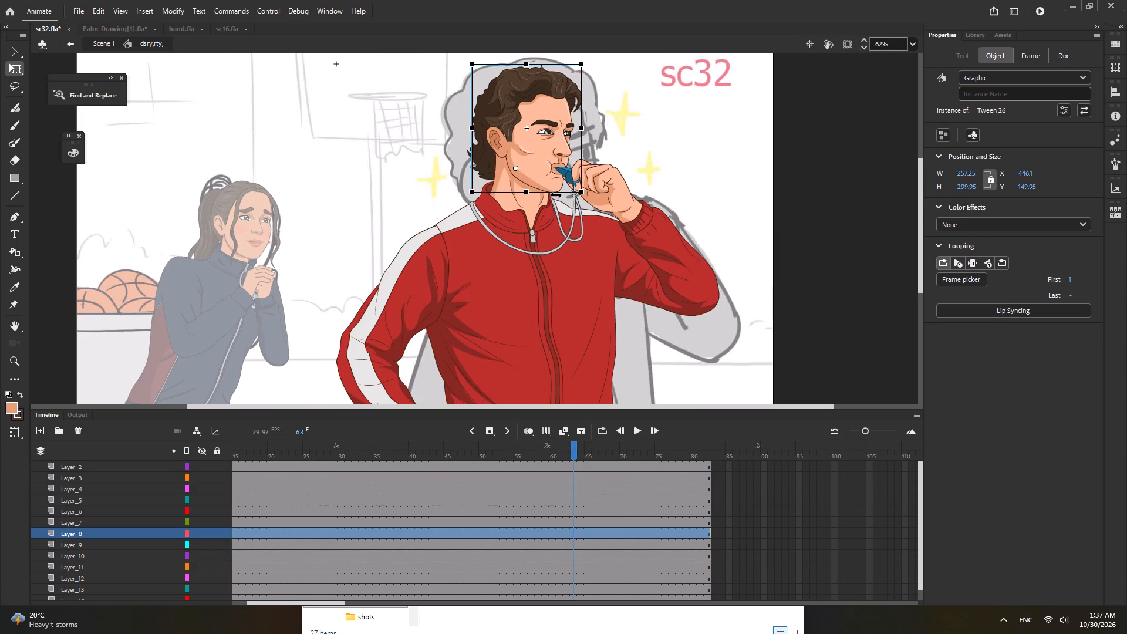
# Open the coach's head symbol, Tween 26, and break its group apart into separate facial parts.
pyautogui.doubleClick(548, 173)
pyautogui.click(551, 166)
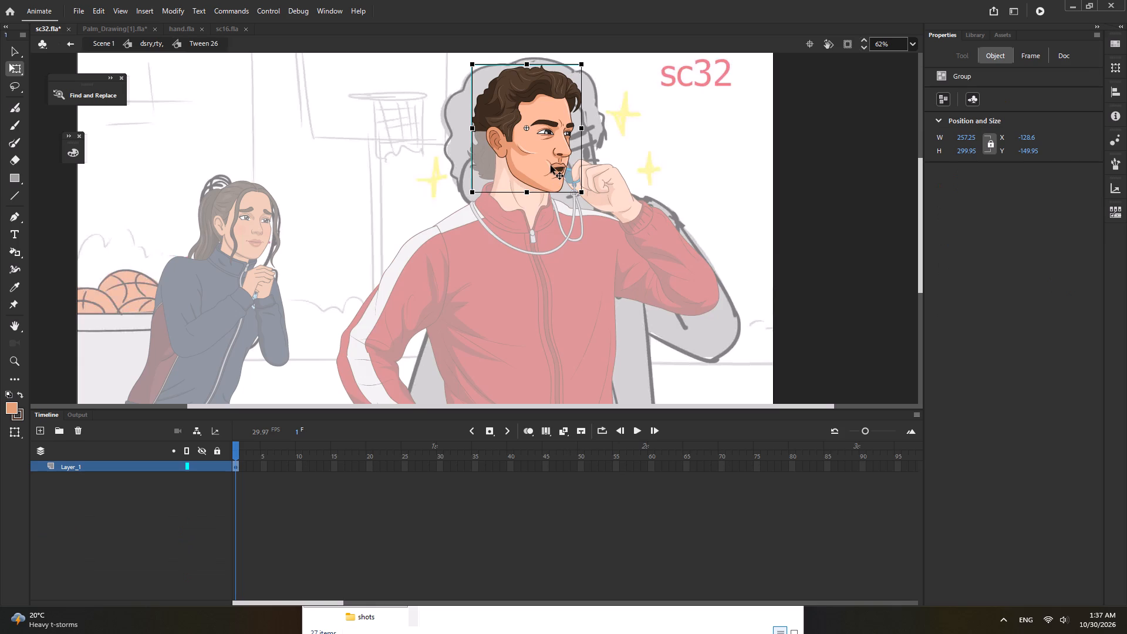
pyautogui.hotkey('ctrl', 'b')
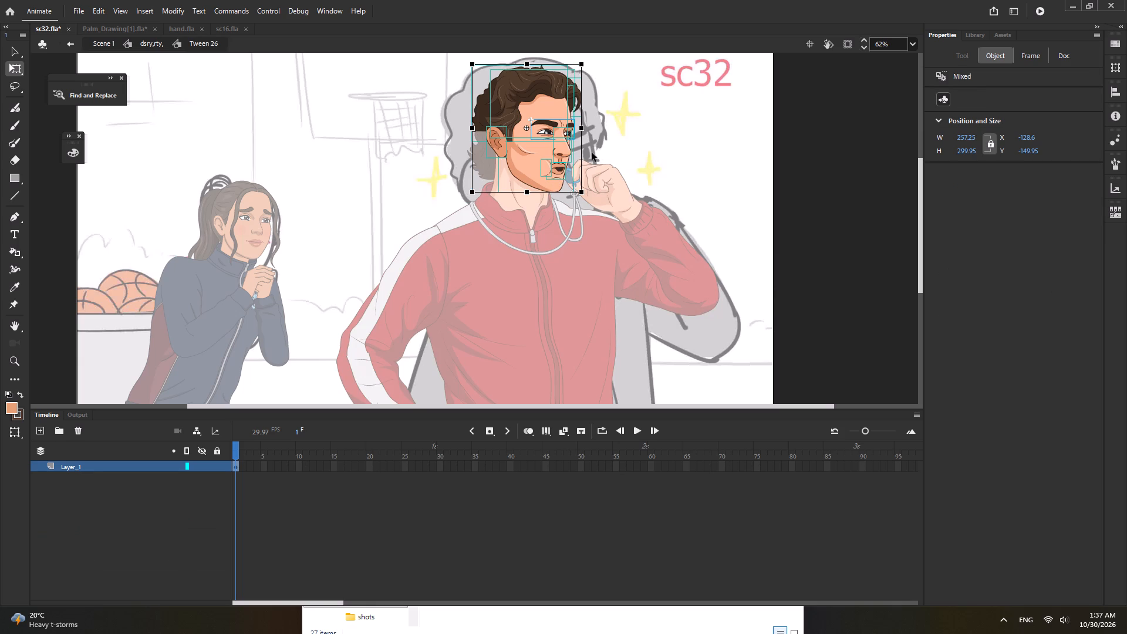
pyautogui.click(607, 147)
# Distribute the cheek crease beside the coach's mouth to its own layer and place it above Layer_1.
pyautogui.keyDown('ctrl'); pyautogui.scroll(3, 567, 168); pyautogui.keyUp('ctrl')
pyautogui.click(534, 170)
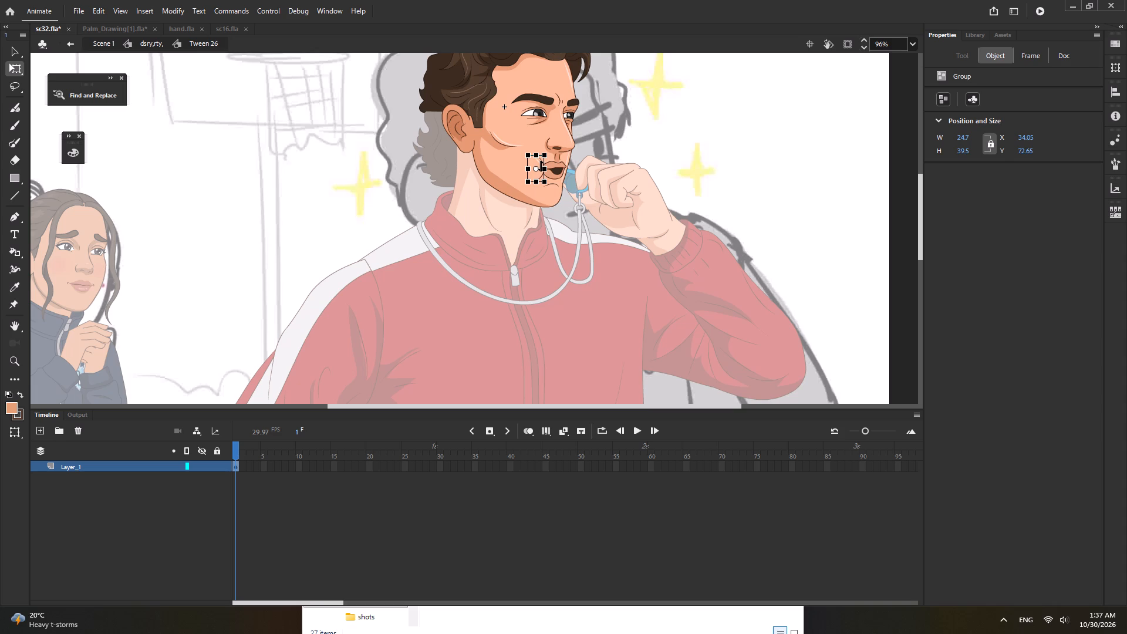
pyautogui.hotkey('ctrl', 'shift', 'd')
pyautogui.moveTo(122, 475); pyautogui.dragTo(127, 456)
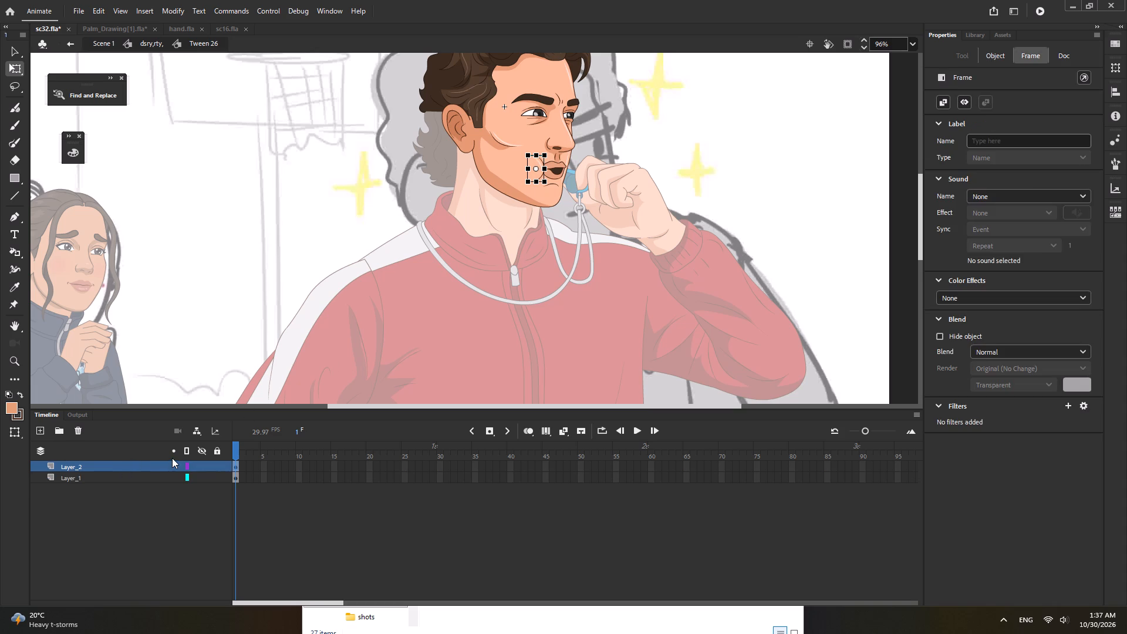
# Extend Layer_2 and Layer_1 of the head symbol with frames up to about frame 68.
pyautogui.moveTo(710, 464); pyautogui.dragTo(690, 488)
pyautogui.press('F5')
pyautogui.moveTo(258, 448); pyautogui.dragTo(203, 460)
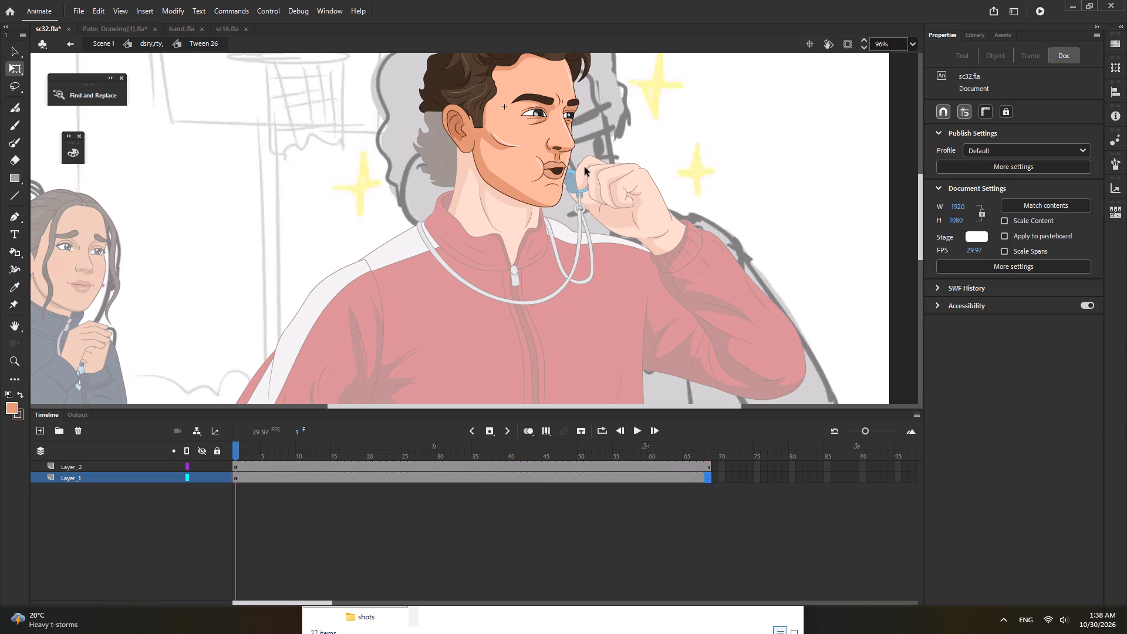
# Distribute the coach's mouth to its own layer, placed between Layer_2 and Layer_1.
pyautogui.click(556, 174)
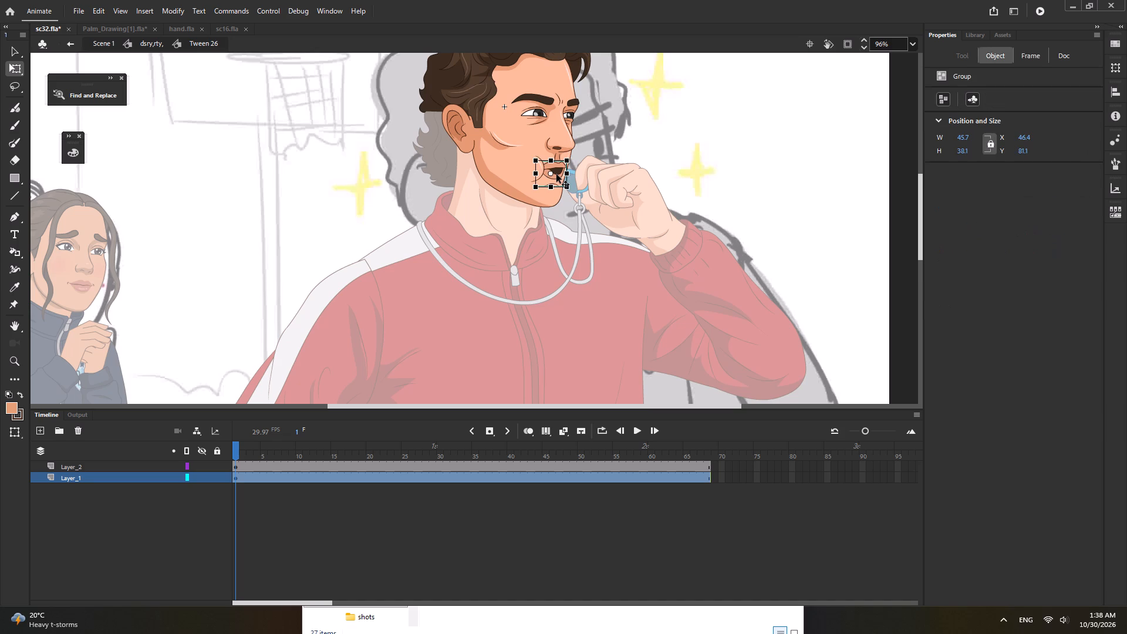
pyautogui.hotkey('ctrl', 'shift', 'd')
pyautogui.moveTo(127, 491); pyautogui.dragTo(131, 473)
# Group all the remaining head parts on Layer_1 of the head symbol.
pyautogui.click(272, 449)
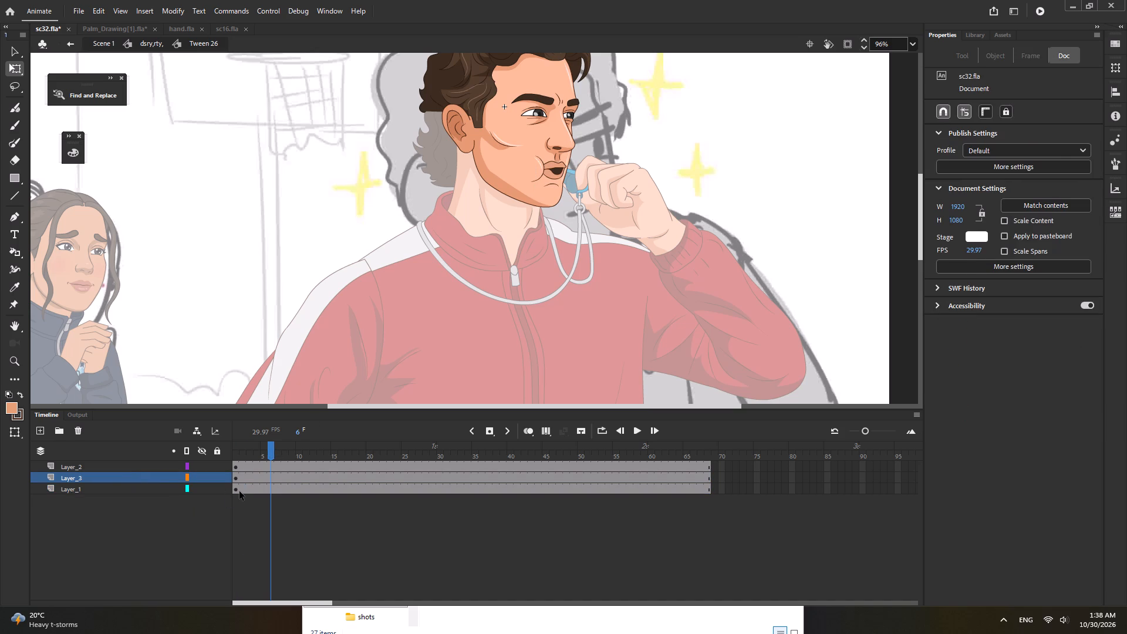
pyautogui.click(239, 491)
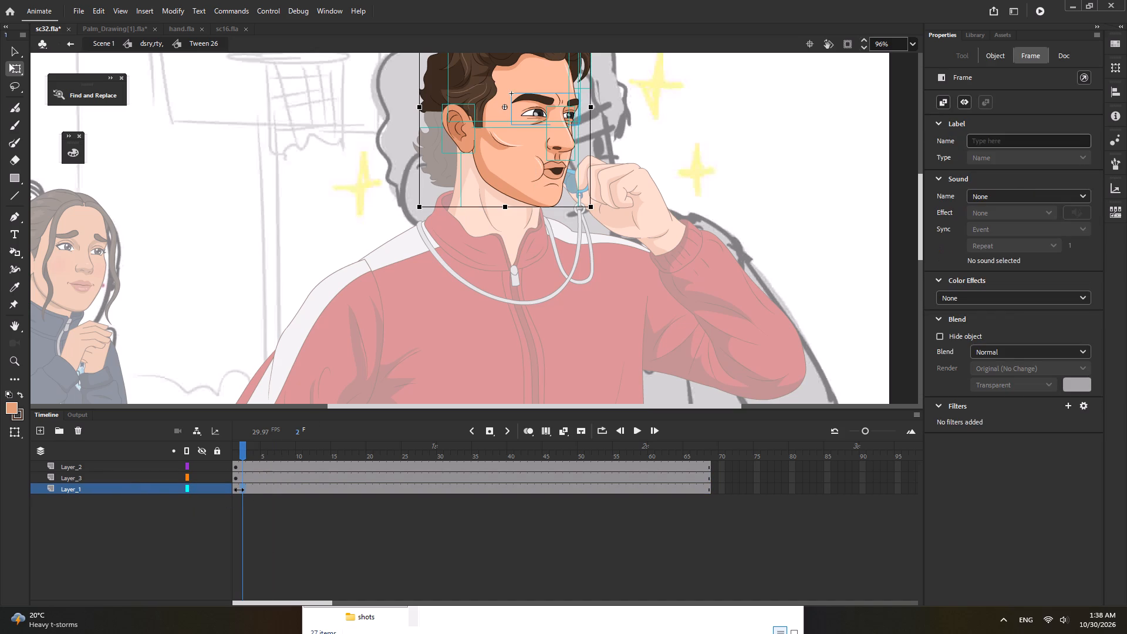
pyautogui.hotkey('ctrl', 'g')
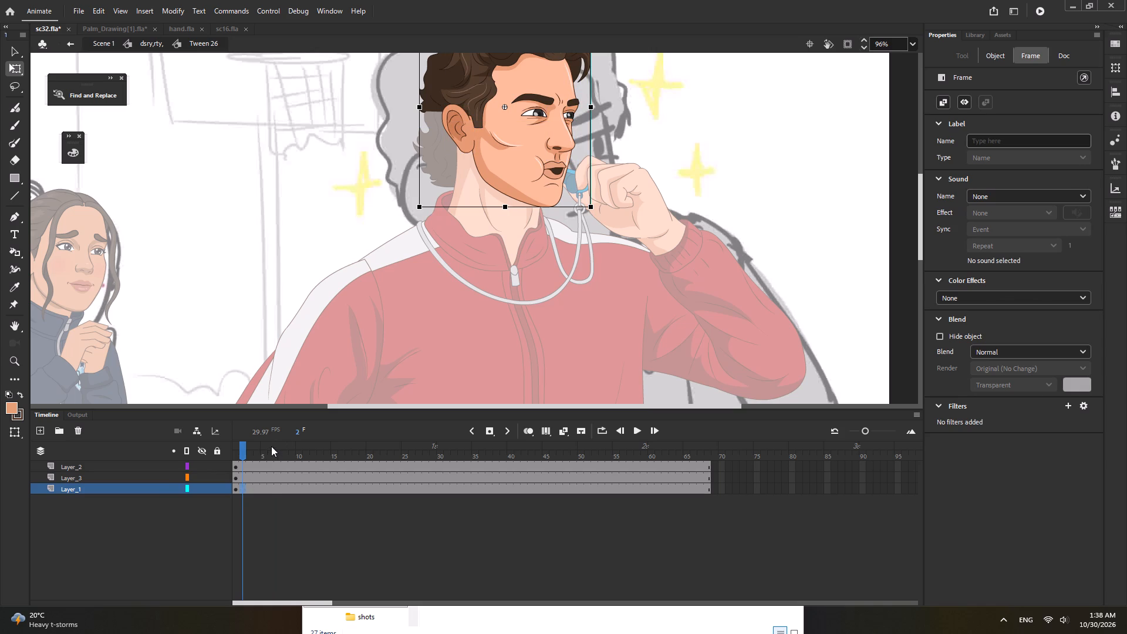
# Convert the coach's mouth group on Layer_3 of the head symbol into a graphic symbol.
pyautogui.doubleClick(270, 449)
pyautogui.hotkey('ctrl', 'm')
pyautogui.hotkey('ctrl', 'm')
pyautogui.moveTo(264, 450); pyautogui.dragTo(208, 454)
pyautogui.click(546, 158)
pyautogui.click(559, 168)
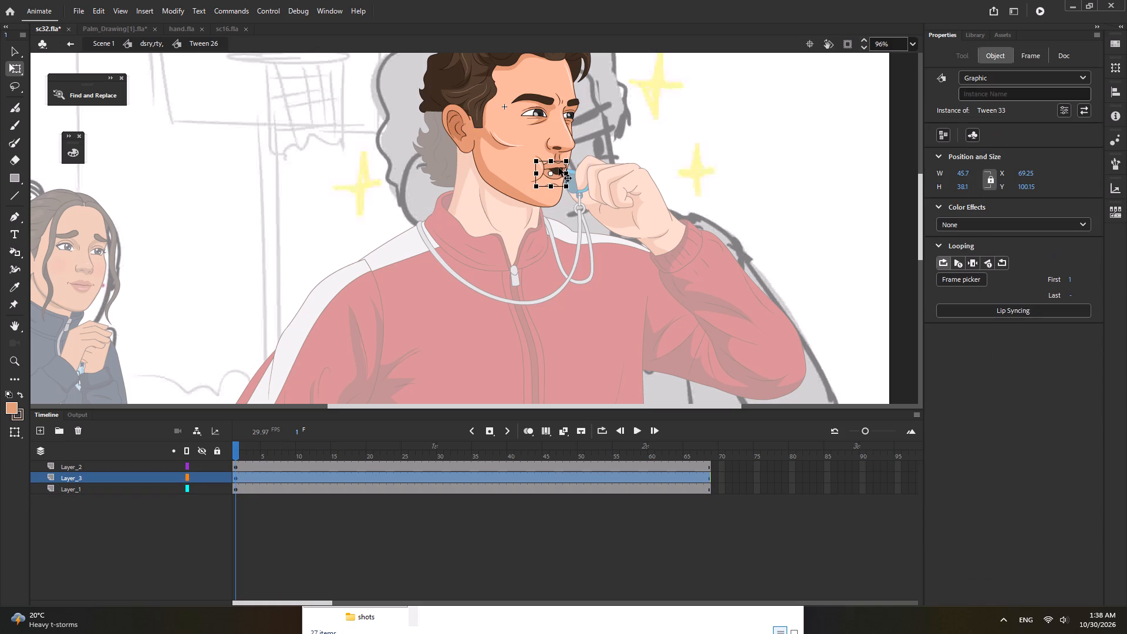
# Move the mouth's transformation point up to the line between the lips and return to the coach symbol dsry,ty.
pyautogui.keyDown('ctrl'); pyautogui.scroll(4, 553, 170); pyautogui.keyUp('ctrl')
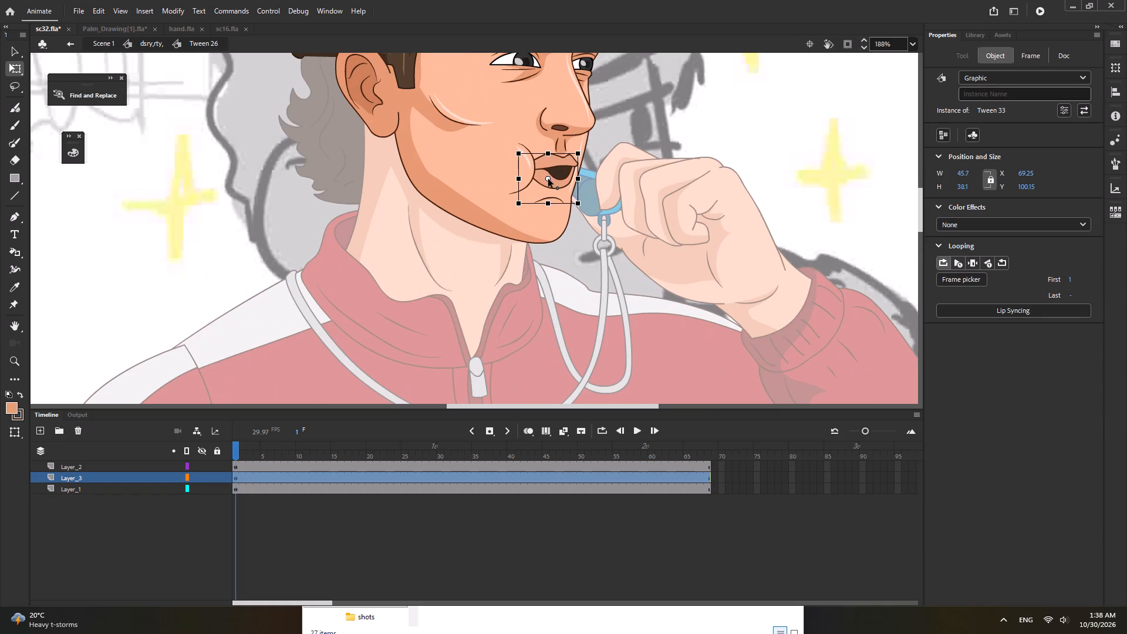
pyautogui.keyDown('ctrl'); pyautogui.scroll(3, 548, 179); pyautogui.keyUp('ctrl')
pyautogui.keyDown('ctrl'); pyautogui.middleClick(548, 179); pyautogui.keyUp('ctrl')
pyautogui.moveTo(549, 177); pyautogui.dragTo(554, 161)
pyautogui.click(501, 165)
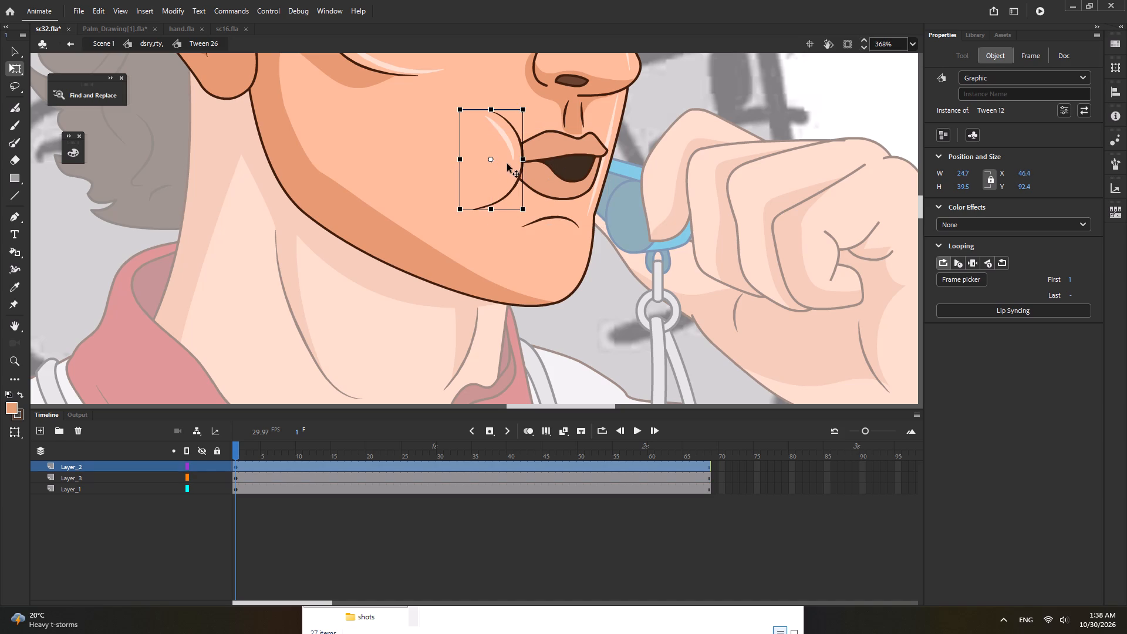
pyautogui.keyDown('ctrl'); pyautogui.scroll(-8, 568, 174); pyautogui.keyUp('ctrl')
pyautogui.doubleClick(613, 146)
pyautogui.keyDown('ctrl'); pyautogui.scroll(-6, 613, 146); pyautogui.keyUp('ctrl')
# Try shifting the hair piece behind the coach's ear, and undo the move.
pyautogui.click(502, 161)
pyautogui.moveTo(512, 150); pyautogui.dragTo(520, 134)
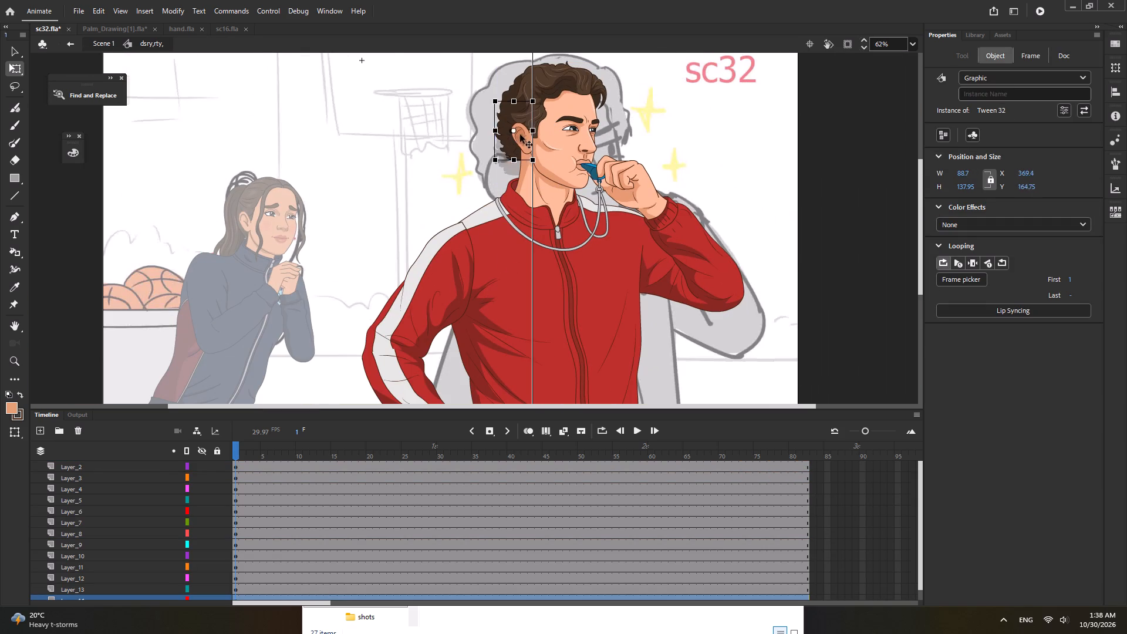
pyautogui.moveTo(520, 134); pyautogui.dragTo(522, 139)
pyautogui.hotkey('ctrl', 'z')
# Move the transformation point of the coach's neck down to its base inside the jacket collar.
pyautogui.click(530, 192)
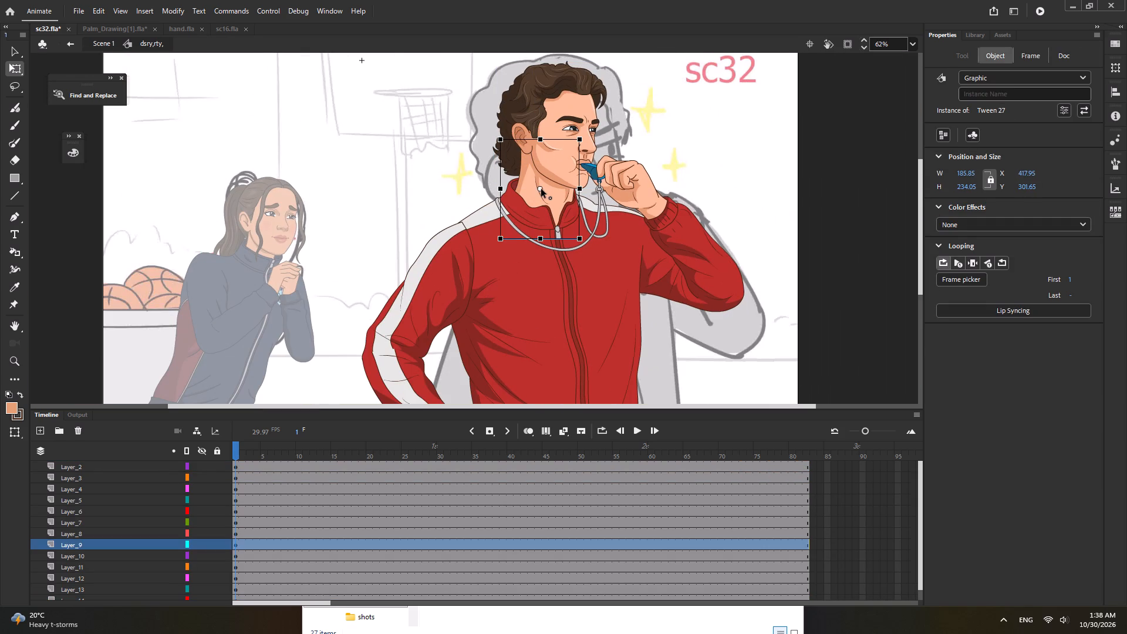
pyautogui.moveTo(542, 188); pyautogui.dragTo(539, 225)
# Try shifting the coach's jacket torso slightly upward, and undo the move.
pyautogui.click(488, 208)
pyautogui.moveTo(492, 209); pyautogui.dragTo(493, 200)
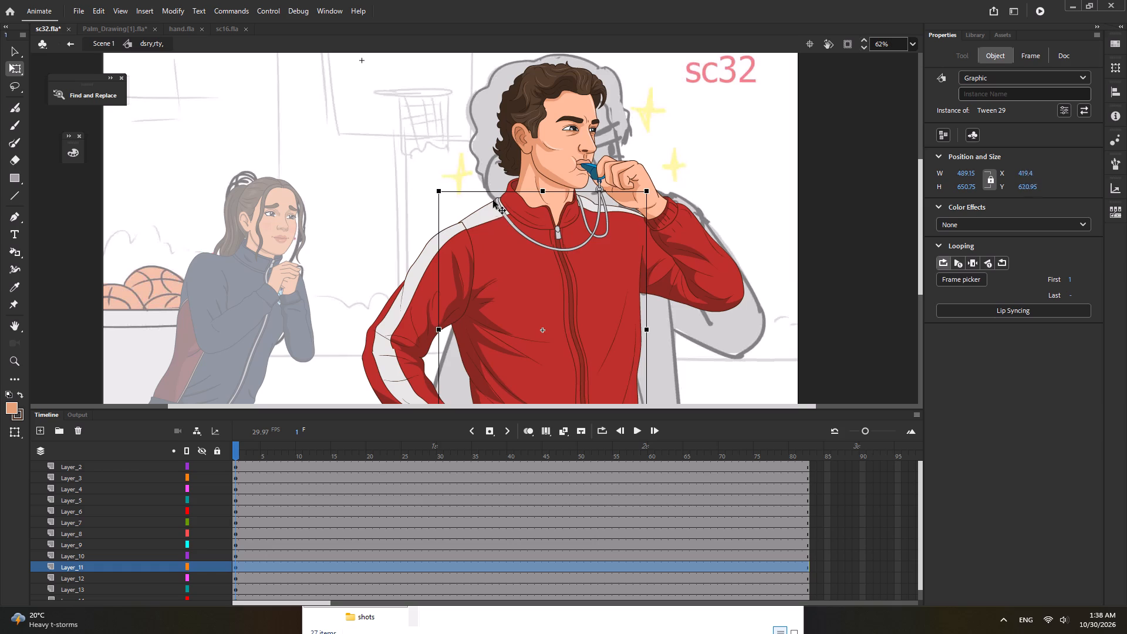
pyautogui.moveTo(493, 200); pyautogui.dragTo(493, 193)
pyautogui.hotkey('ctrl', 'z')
# Reselect the coach's neck and save sc32.fla.
pyautogui.click(507, 201)
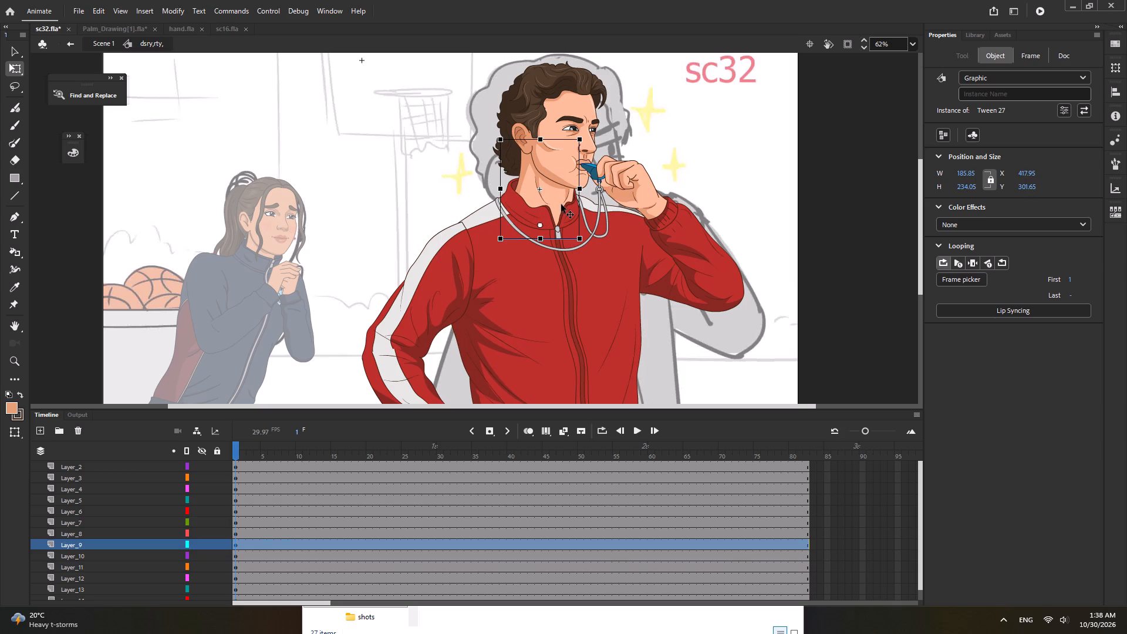
pyautogui.hotkey('ctrl', 's')
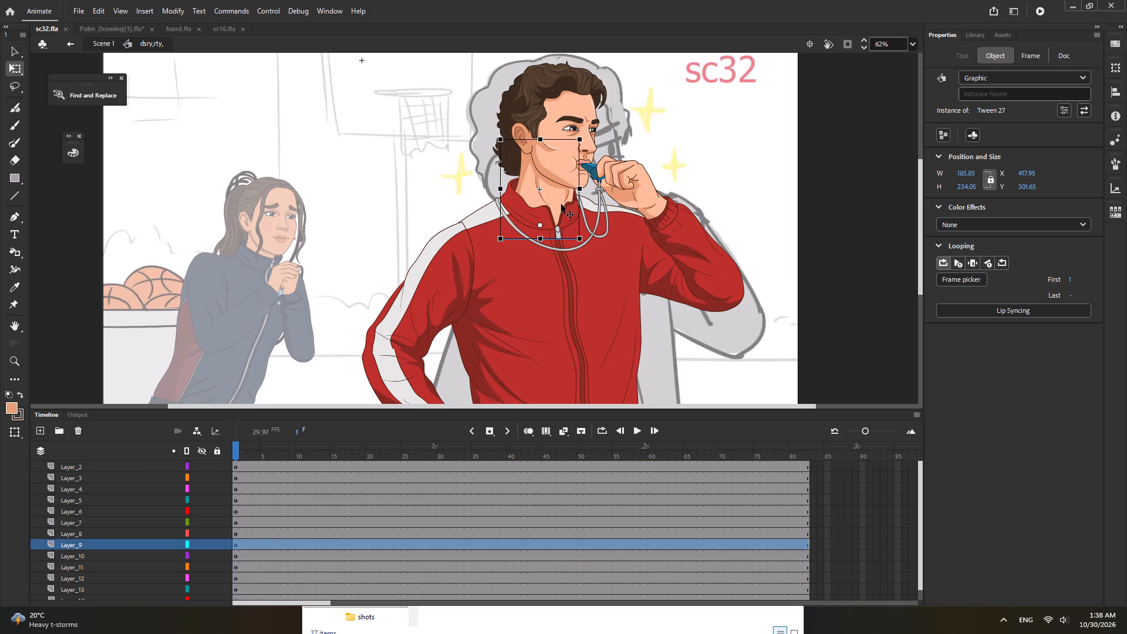
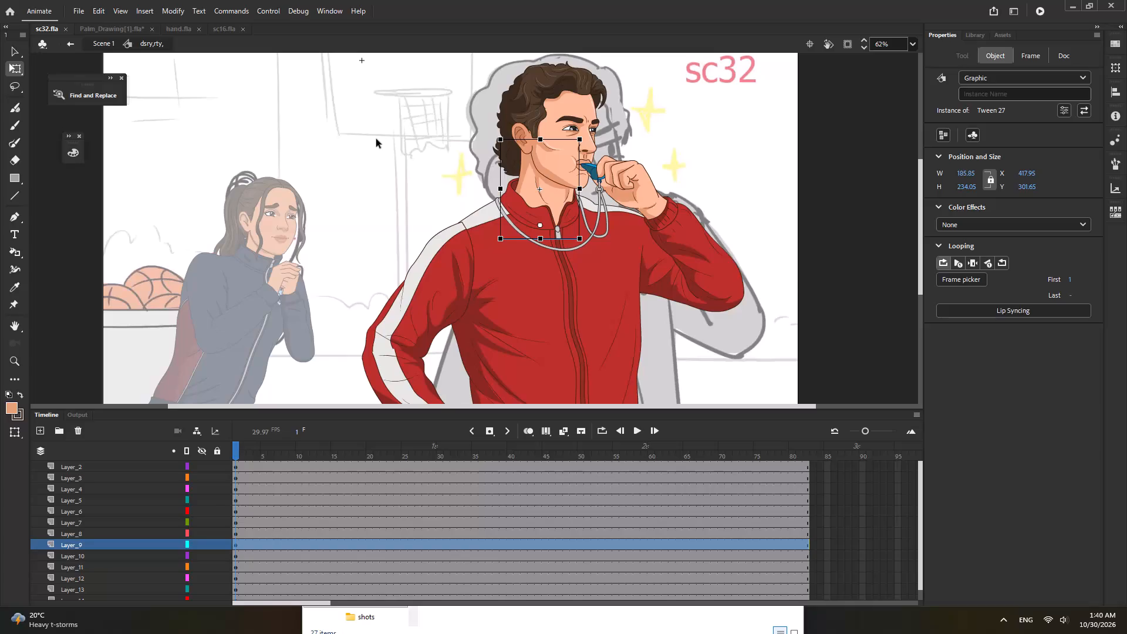
# Return to the main scene and play back the sc32 animation.
pyautogui.doubleClick(362, 210)
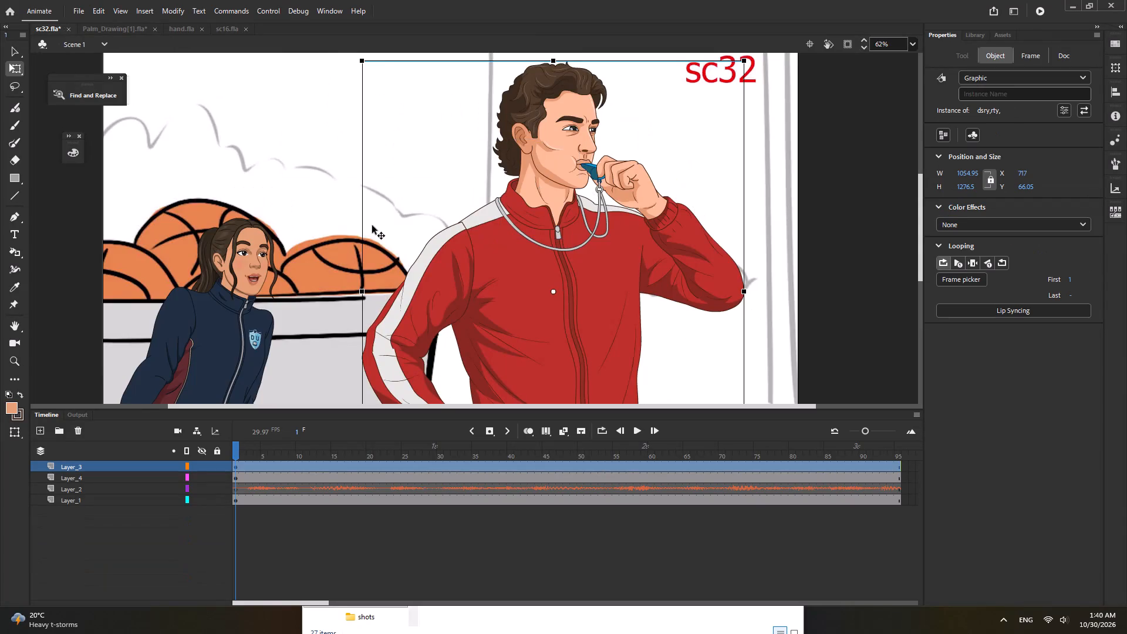
pyautogui.keyDown('ctrl'); pyautogui.scroll(-4, 372, 225); pyautogui.keyUp('ctrl')
pyautogui.press('Return')
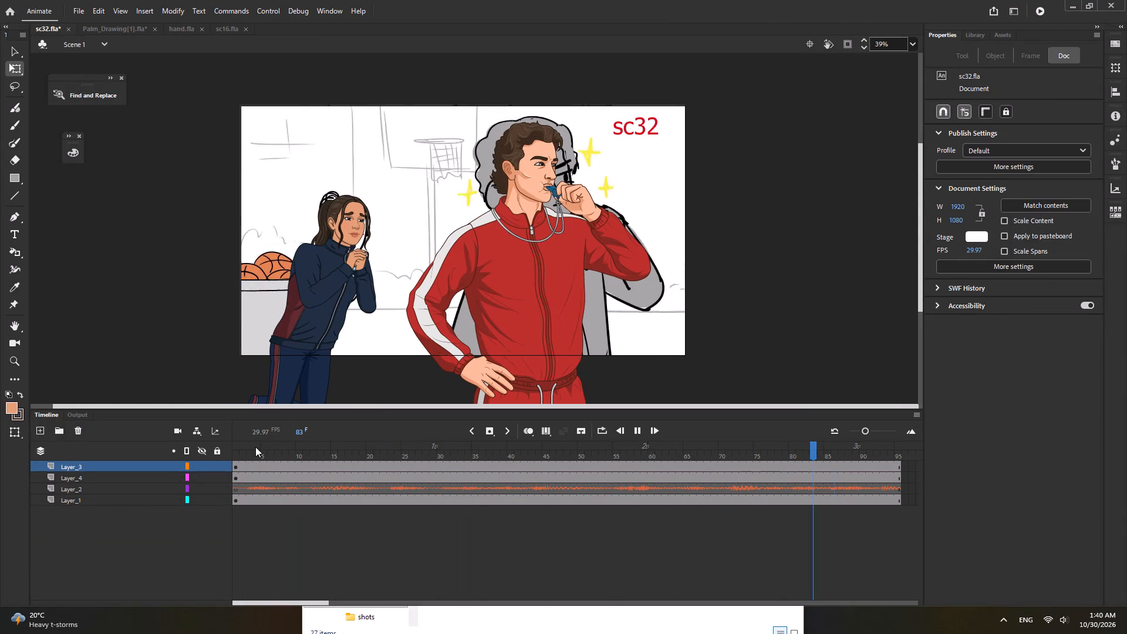
pyautogui.press('Return')
# Inside the coach symbol, insert keyframes on all body-part layers at frame 24.
pyautogui.doubleClick(501, 306)
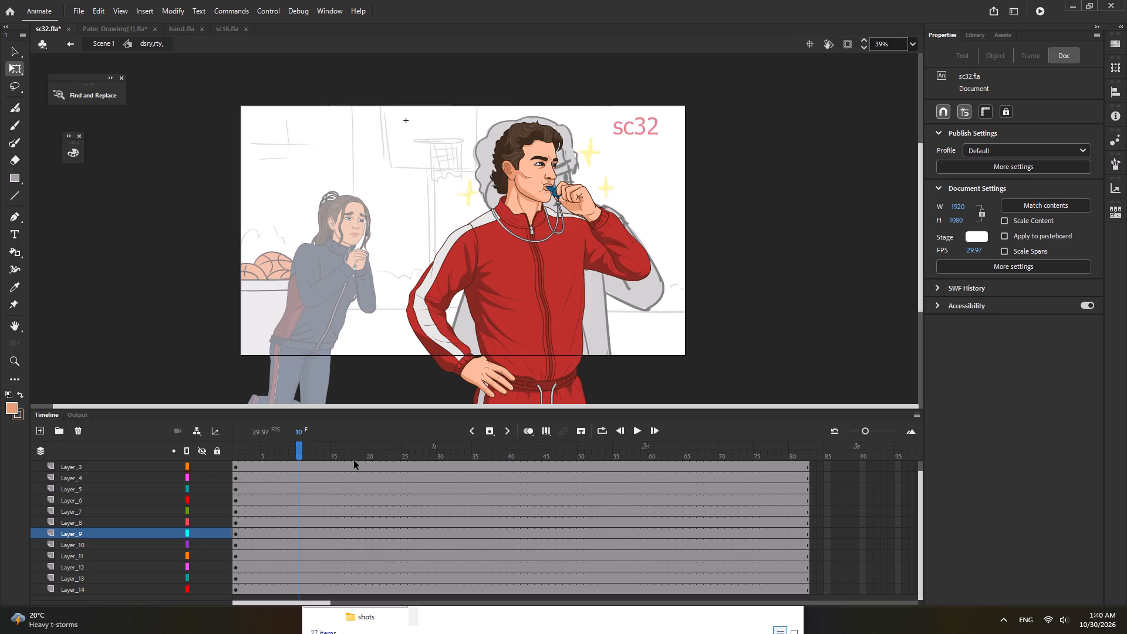
pyautogui.moveTo(315, 447); pyautogui.dragTo(394, 454)
pyautogui.doubleClick(397, 448)
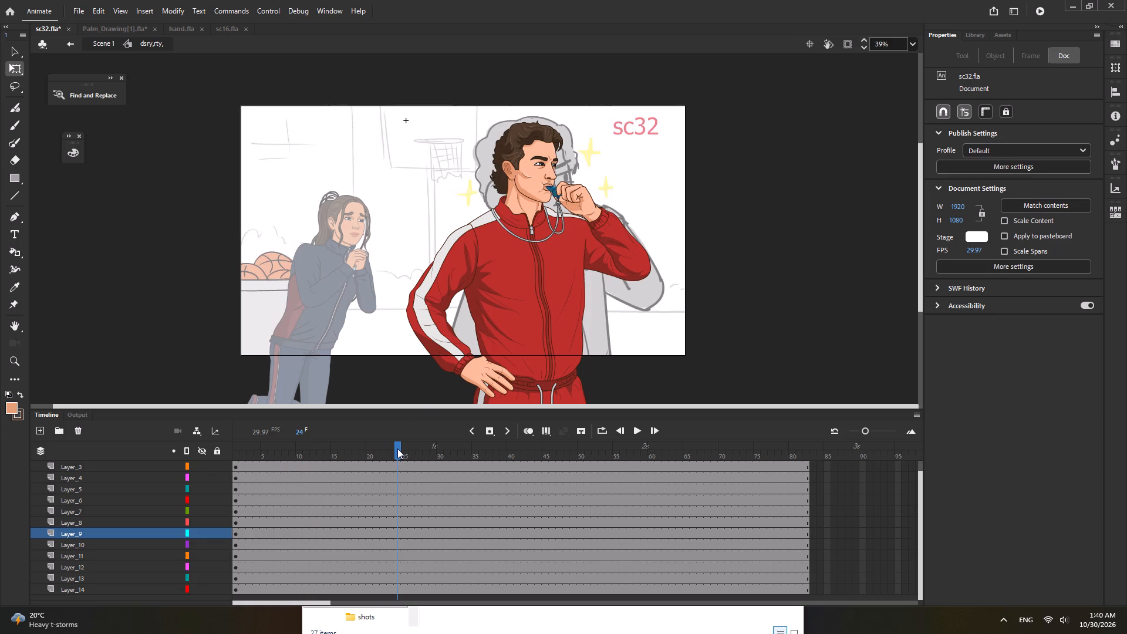
pyautogui.press('F6')
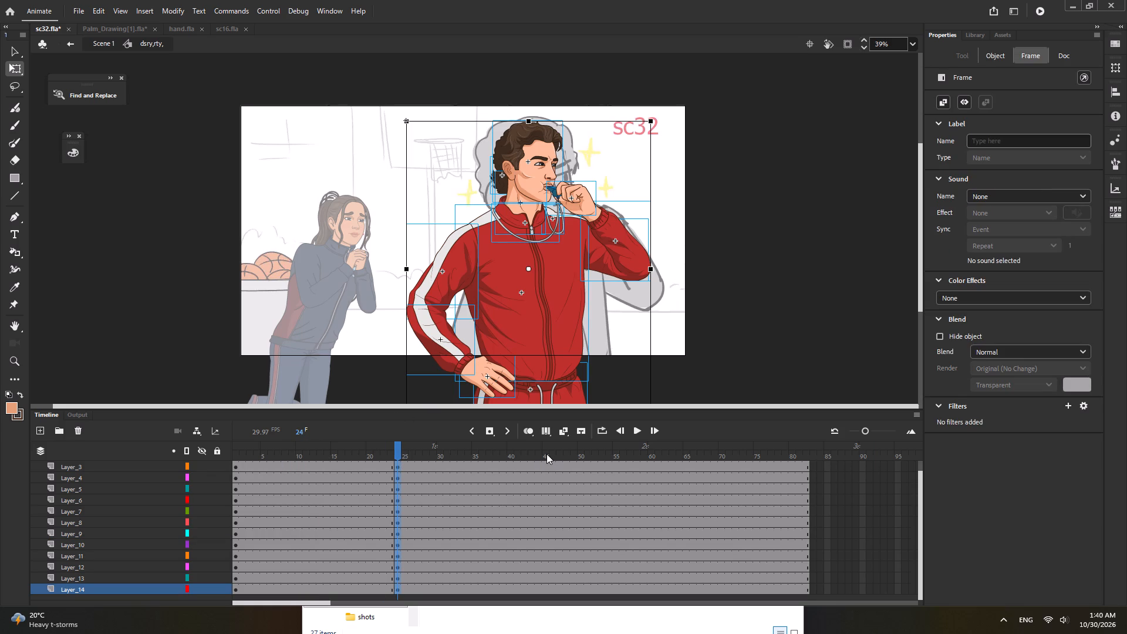
# Insert keyframes on all of the coach's body-part layers at frame 45.
pyautogui.moveTo(392, 453); pyautogui.dragTo(392, 457)
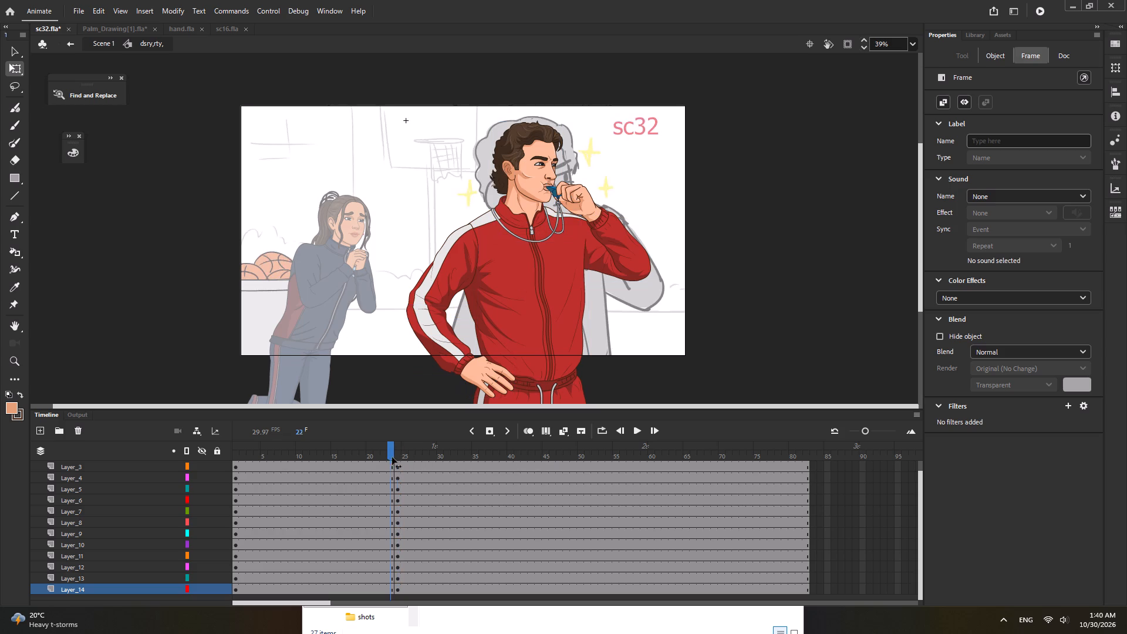
pyautogui.moveTo(392, 457); pyautogui.dragTo(456, 465)
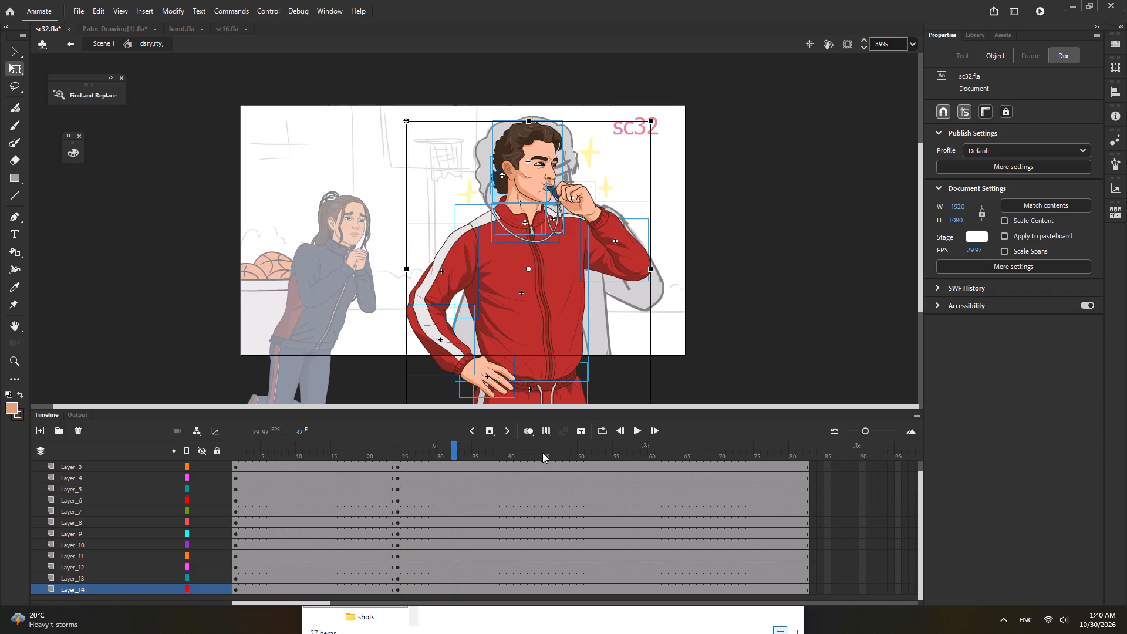
pyautogui.doubleClick(543, 453)
pyautogui.press('F6')
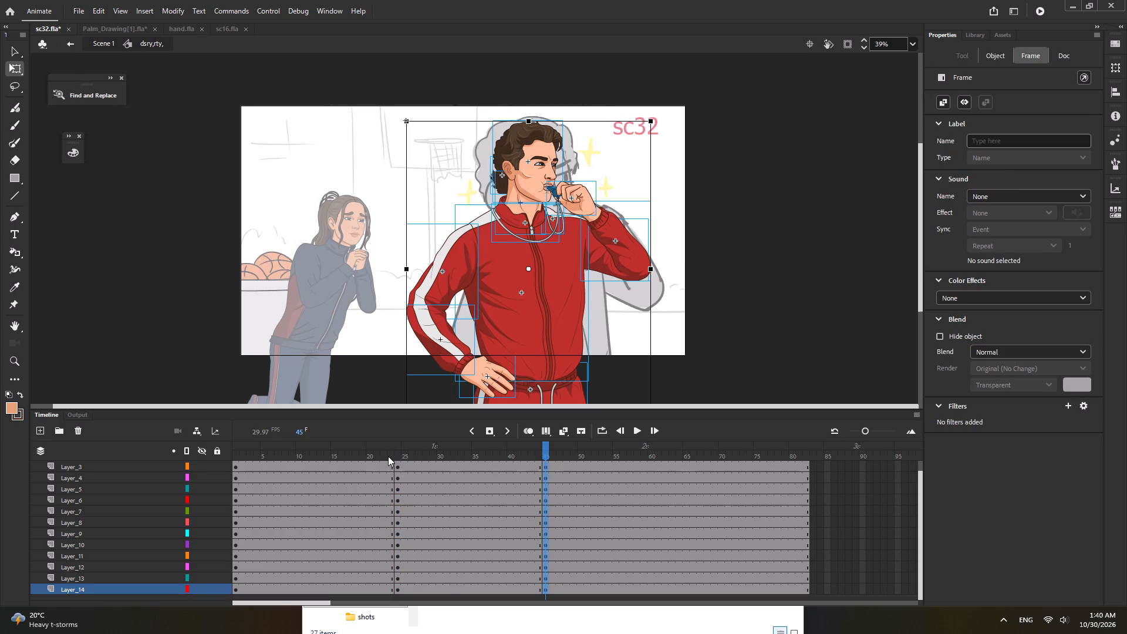
# At frame 24, rotate the coach's whole upper body, including both arms, slightly counterclockwise about a pivot at the waist.
pyautogui.click(385, 456)
pyautogui.click(396, 454)
pyautogui.moveTo(363, 144); pyautogui.dragTo(676, 328)
pyautogui.keyDown('shift'); pyautogui.click(446, 345); pyautogui.keyUp('shift')
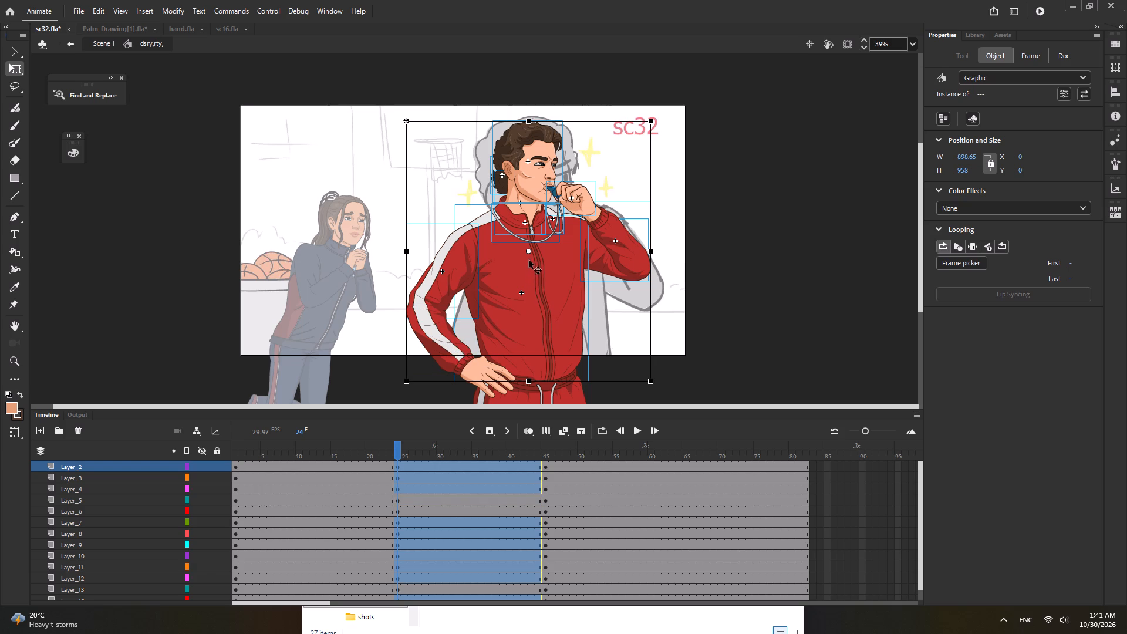
pyautogui.keyDown('shift'); pyautogui.click(481, 369); pyautogui.keyUp('shift')
pyautogui.keyDown('shift'); pyautogui.click(448, 349); pyautogui.keyUp('shift')
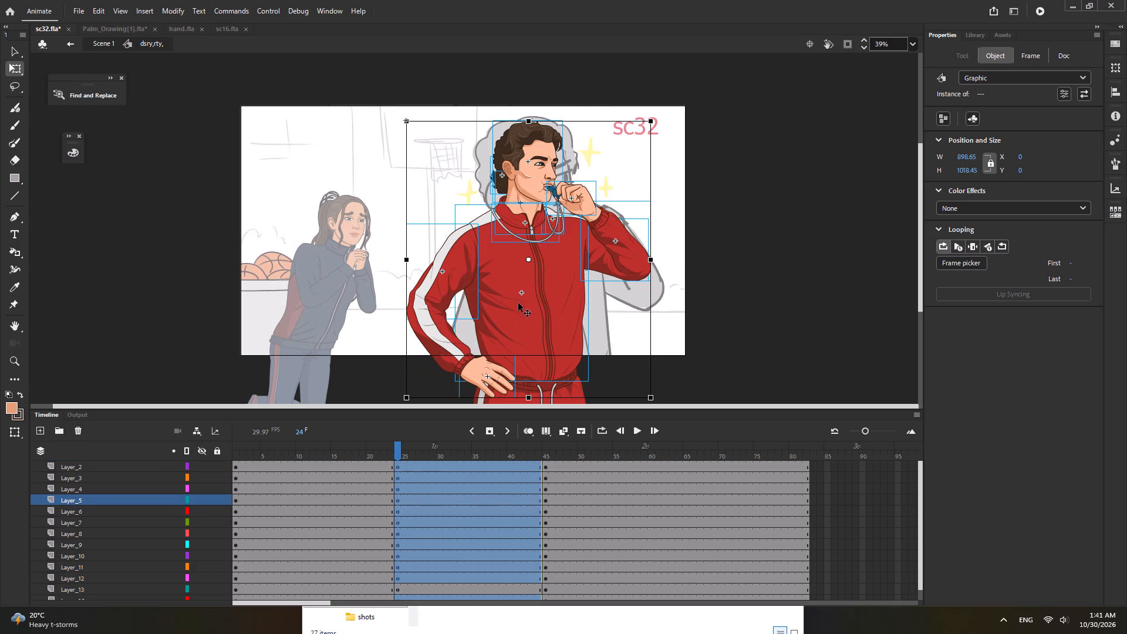
pyautogui.moveTo(529, 258); pyautogui.dragTo(534, 373)
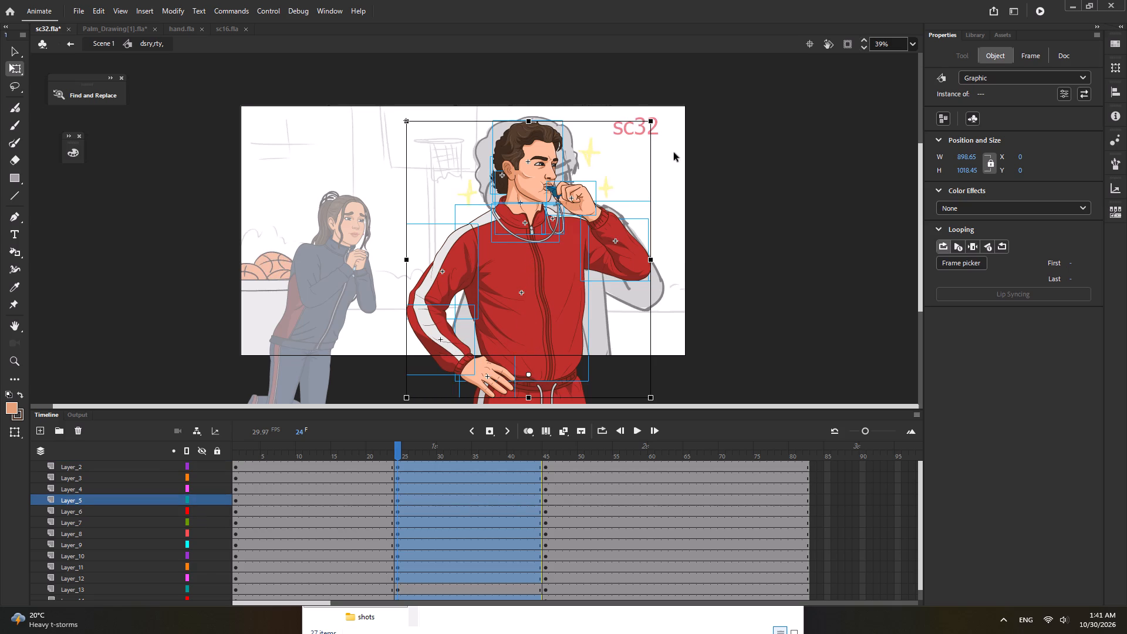
pyautogui.keyDown('ctrl'); pyautogui.scroll(4, 636, 106); pyautogui.keyUp('ctrl')
pyautogui.moveTo(689, 130); pyautogui.dragTo(686, 130)
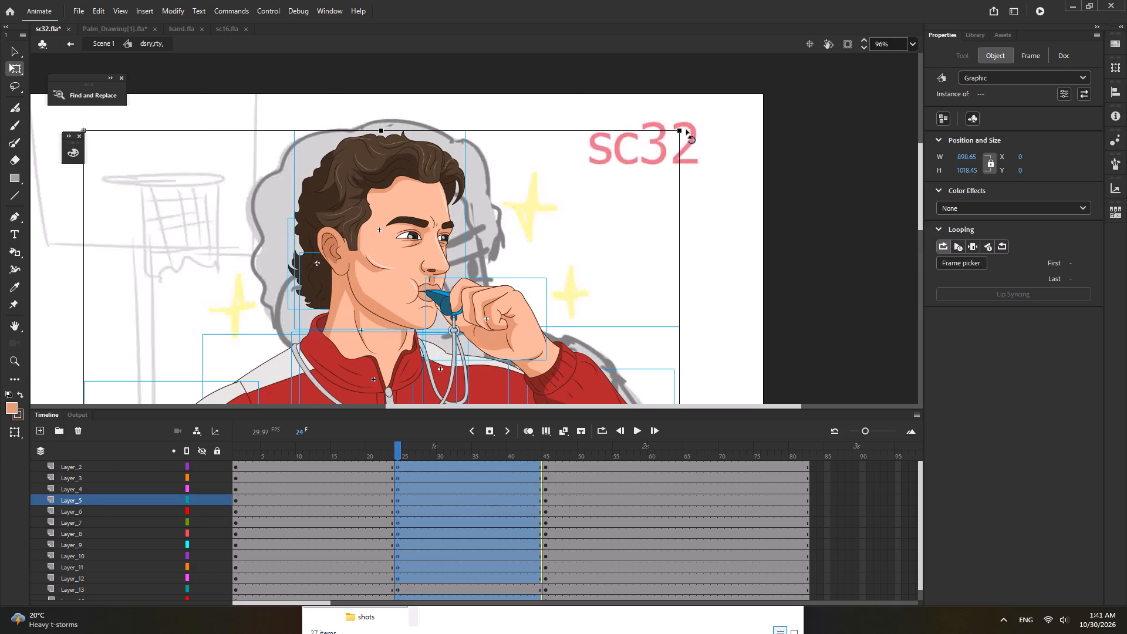
pyautogui.moveTo(686, 130); pyautogui.dragTo(681, 128)
pyautogui.click(586, 200)
# Tilt the coach's head and hair slightly backward at frame 24, pivoting near the jaw below the ear.
pyautogui.moveTo(224, 193); pyautogui.dragTo(322, 254)
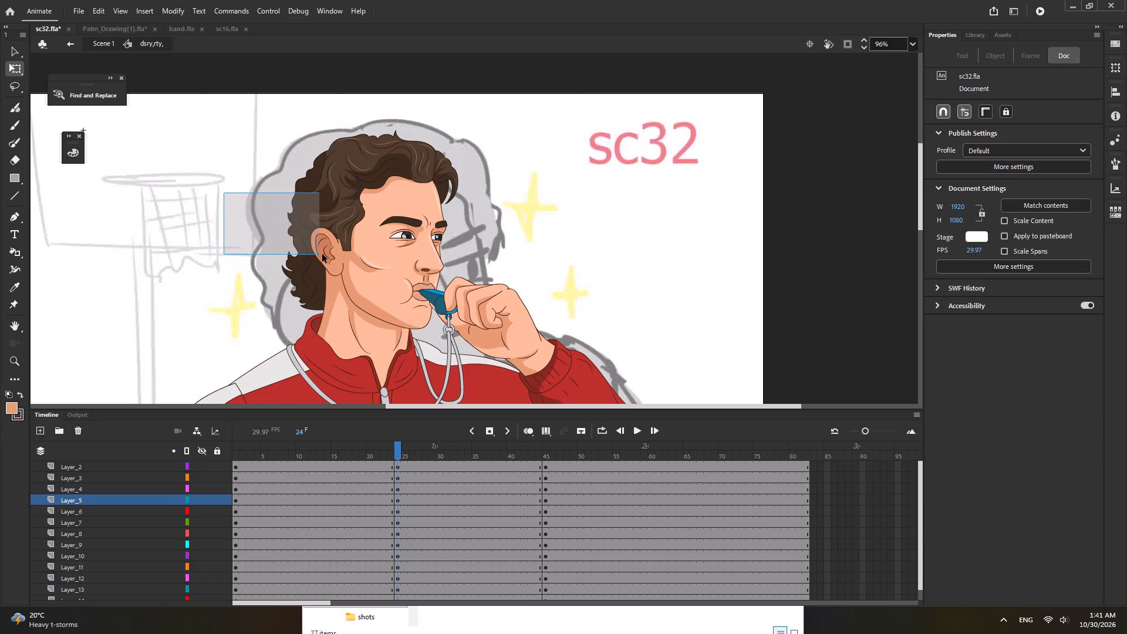
pyautogui.moveTo(322, 254); pyautogui.dragTo(330, 255)
pyautogui.keyDown('shift'); pyautogui.click(366, 345); pyautogui.keyUp('shift')
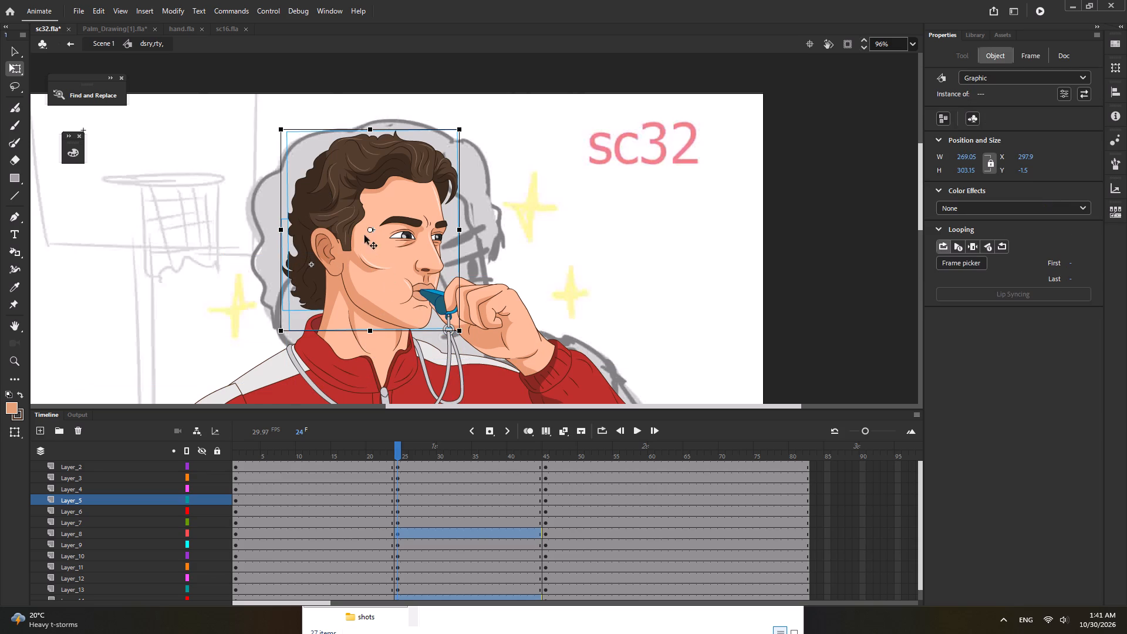
pyautogui.moveTo(370, 228); pyautogui.dragTo(356, 288)
pyautogui.moveTo(470, 131); pyautogui.dragTo(461, 128)
# Rotate the coach's whistle arm, including sleeve and hand, slightly counterclockwise about a pivot at the shoulder.
pyautogui.keyDown('ctrl'); pyautogui.scroll(-4, 500, 180); pyautogui.keyUp('ctrl')
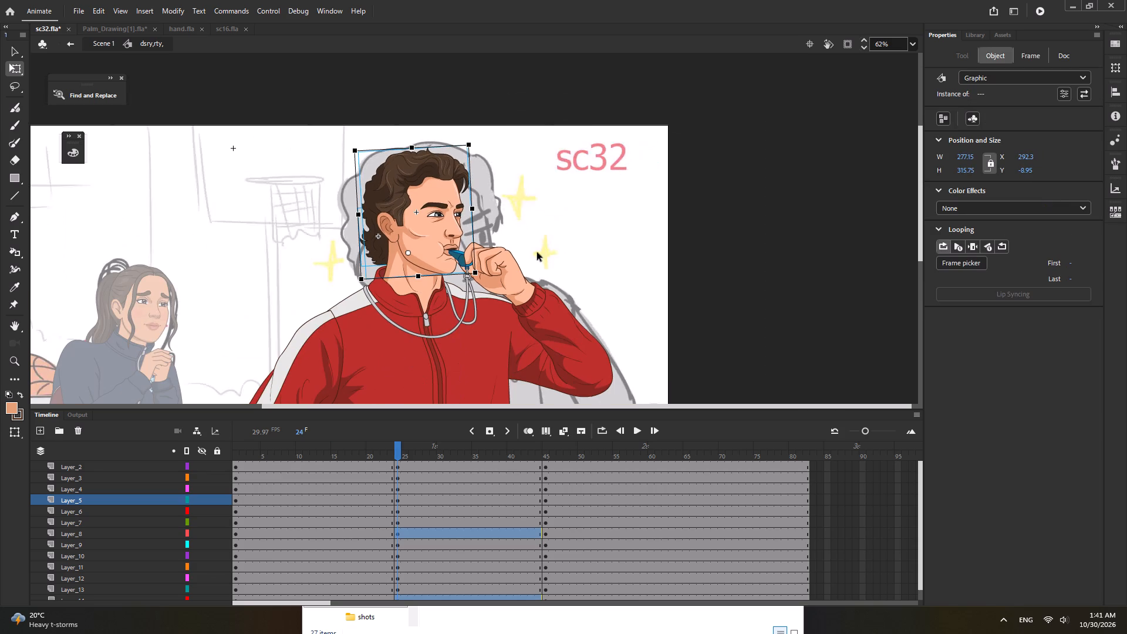
pyautogui.moveTo(610, 261); pyautogui.dragTo(572, 399)
pyautogui.keyDown('shift'); pyautogui.click(491, 274); pyautogui.keyUp('shift')
pyautogui.keyDown('shift'); pyautogui.click(490, 272); pyautogui.keyUp('shift')
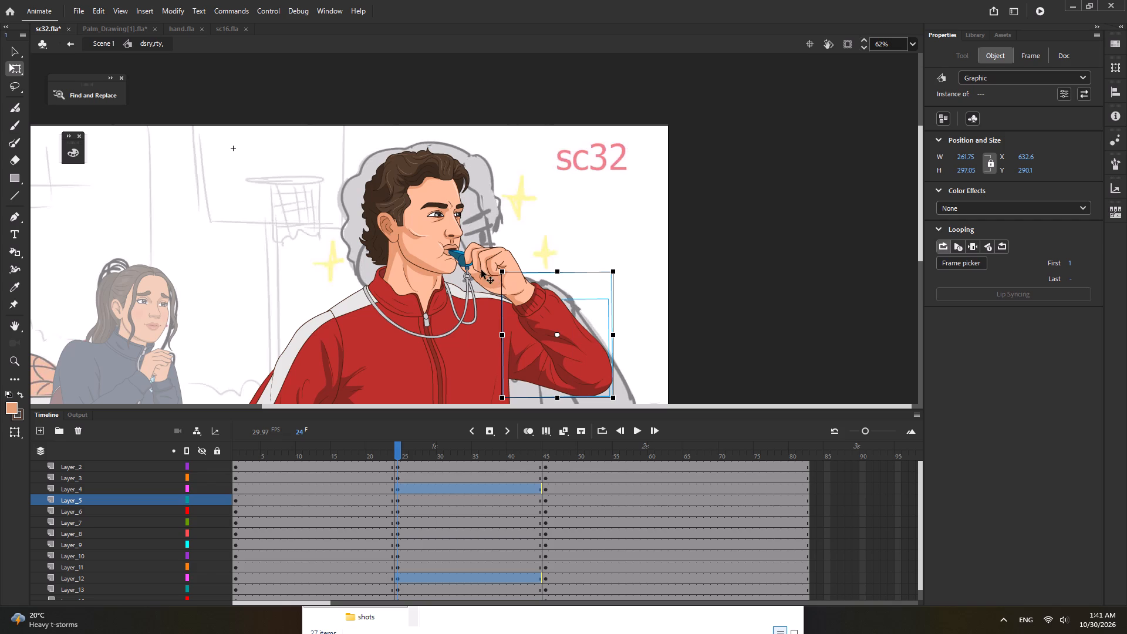
pyautogui.keyDown('shift'); pyautogui.click(474, 268); pyautogui.keyUp('shift')
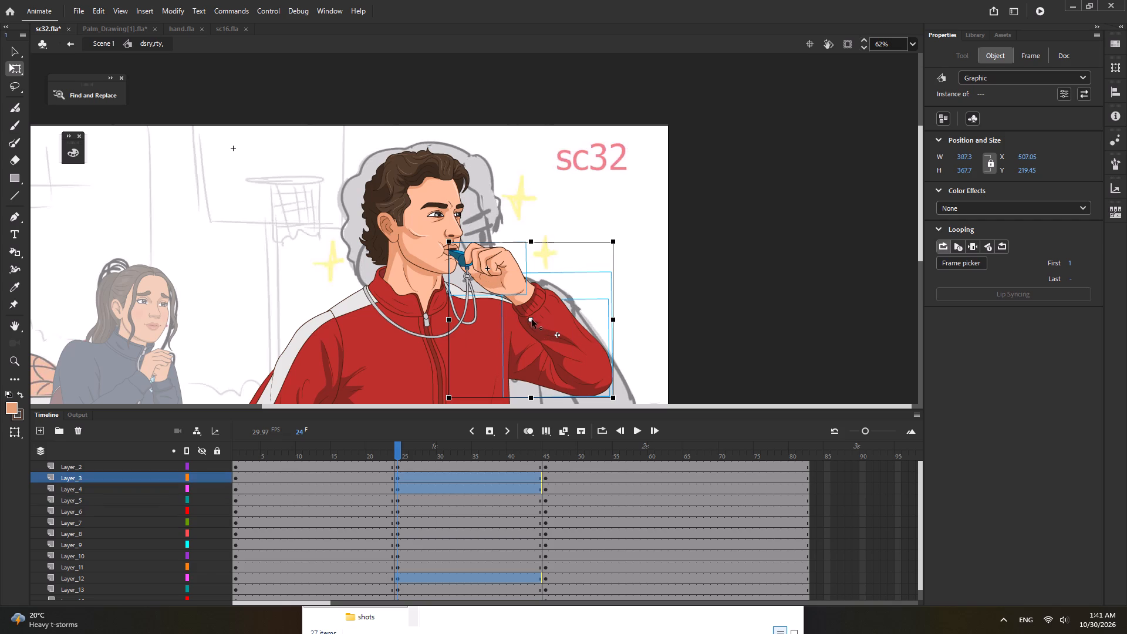
pyautogui.moveTo(531, 319); pyautogui.dragTo(506, 320)
pyautogui.moveTo(619, 246); pyautogui.dragTo(617, 233)
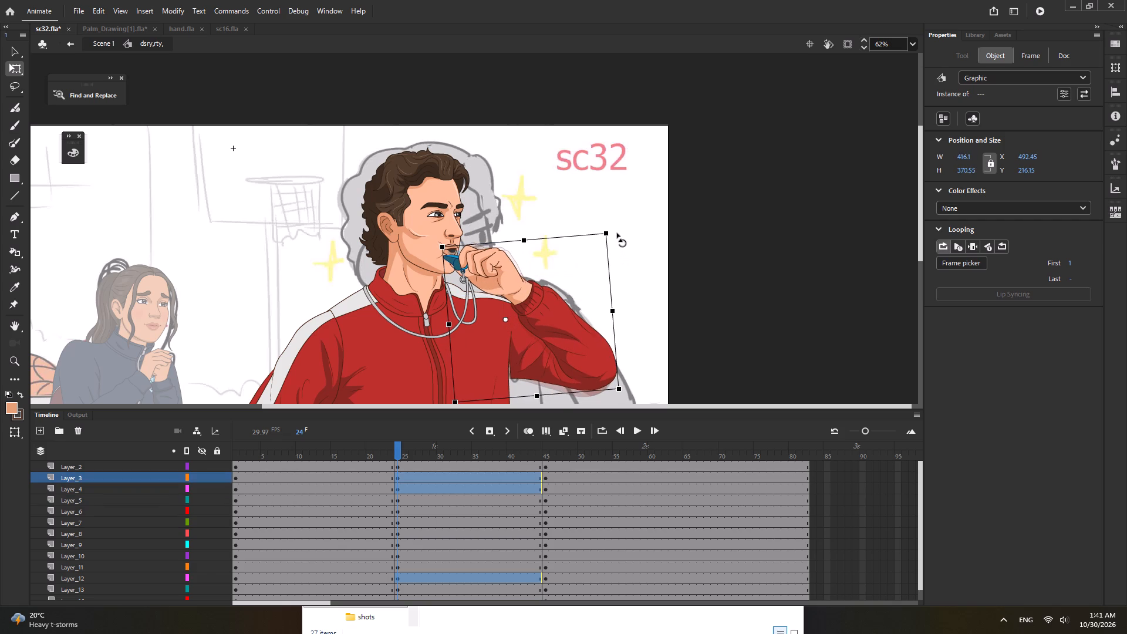
pyautogui.moveTo(617, 233); pyautogui.dragTo(617, 235)
pyautogui.click(636, 273)
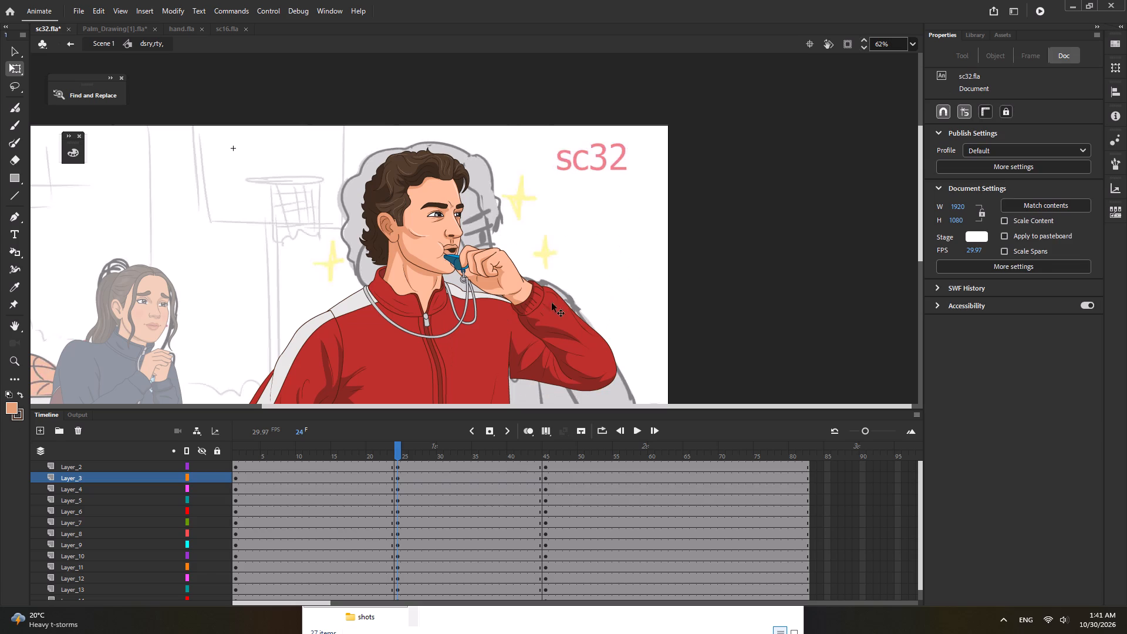
# Rotate the coach's forearm and whistle hand clockwise about the elbow to raise the whistle toward the mouth.
pyautogui.click(538, 318)
pyautogui.keyDown('shift'); pyautogui.click(477, 263); pyautogui.keyUp('shift')
pyautogui.moveTo(531, 318); pyautogui.dragTo(532, 319)
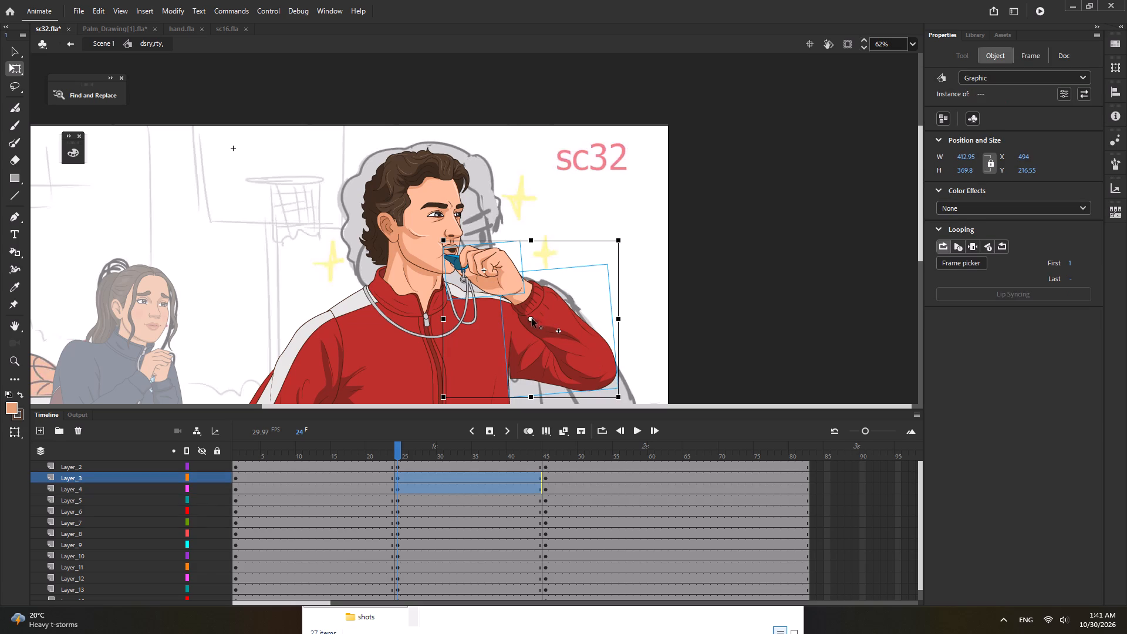
pyautogui.moveTo(532, 319); pyautogui.dragTo(600, 374)
pyautogui.keyDown('ctrl'); pyautogui.scroll(4, 442, 247); pyautogui.keyUp('ctrl')
pyautogui.moveTo(442, 236); pyautogui.dragTo(458, 222)
pyautogui.keyDown('ctrl'); pyautogui.scroll(-6, 458, 256); pyautogui.keyUp('ctrl')
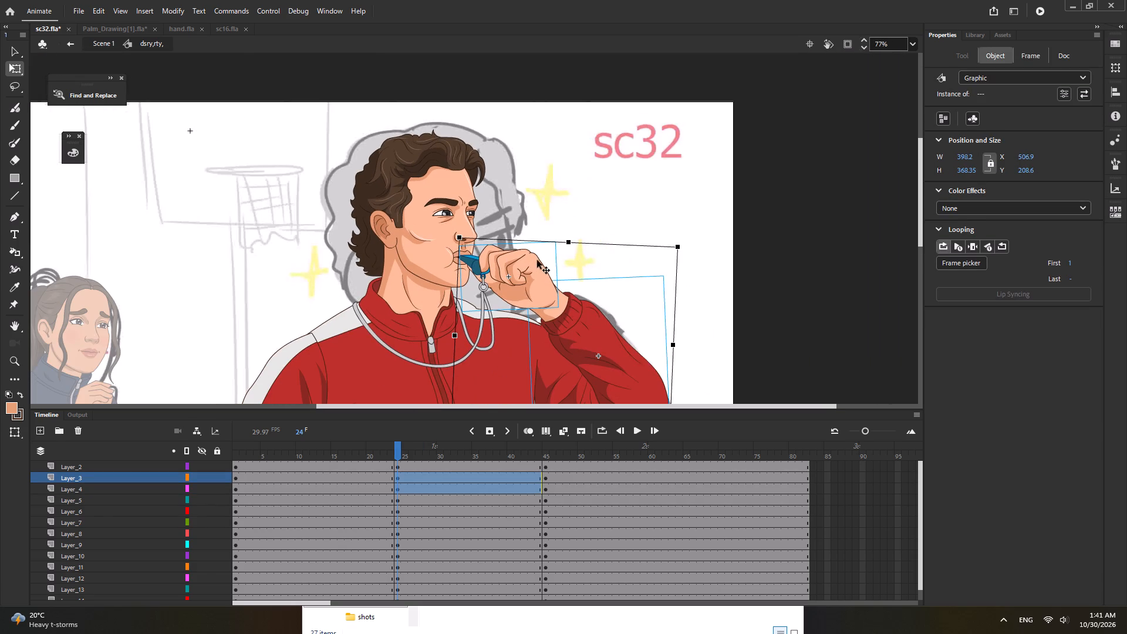
pyautogui.moveTo(455, 240); pyautogui.dragTo(460, 235)
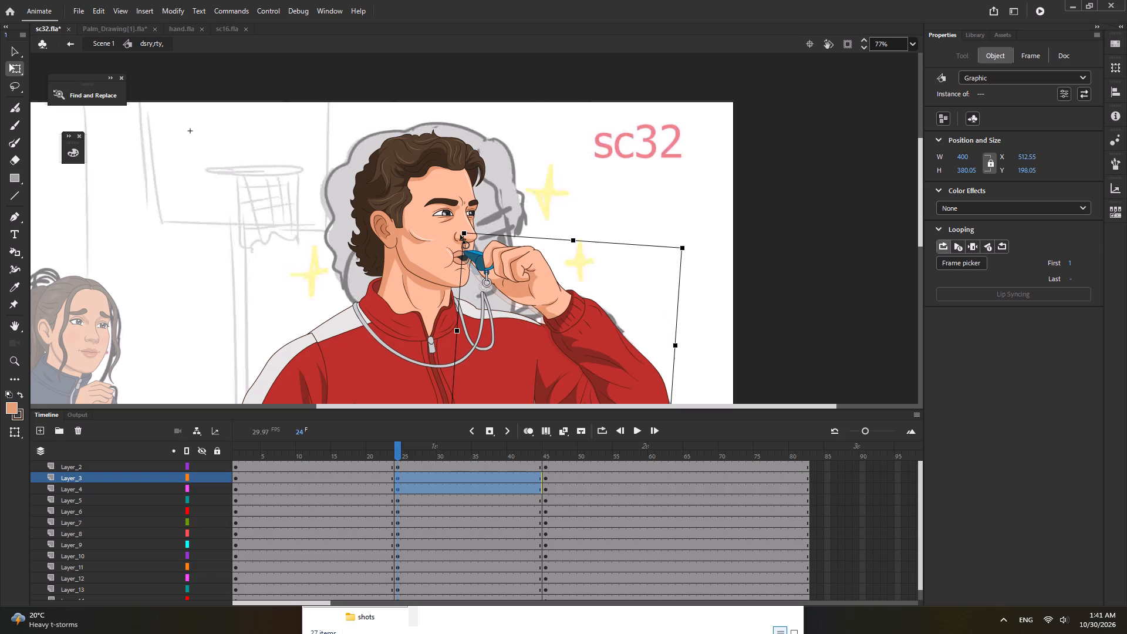
pyautogui.moveTo(460, 235); pyautogui.dragTo(460, 235)
# Rotate the coach's whistle hand slightly counterclockwise about the wrist so the whistle meets the lips.
pyautogui.click(562, 197)
pyautogui.click(527, 269)
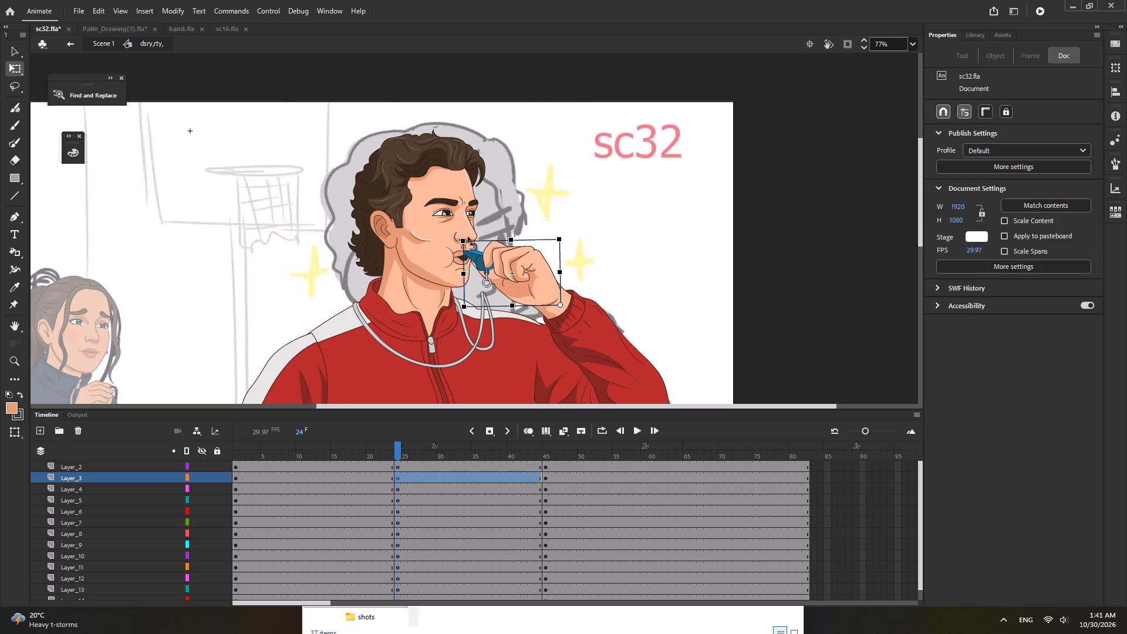
pyautogui.keyDown('ctrl'); pyautogui.scroll(4, 464, 237); pyautogui.keyUp('ctrl')
pyautogui.moveTo(458, 244); pyautogui.dragTo(453, 254)
pyautogui.keyDown('ctrl'); pyautogui.scroll(-9, 453, 255); pyautogui.keyUp('ctrl')
pyautogui.keyDown('ctrl'); pyautogui.scroll(4, 546, 291); pyautogui.keyUp('ctrl')
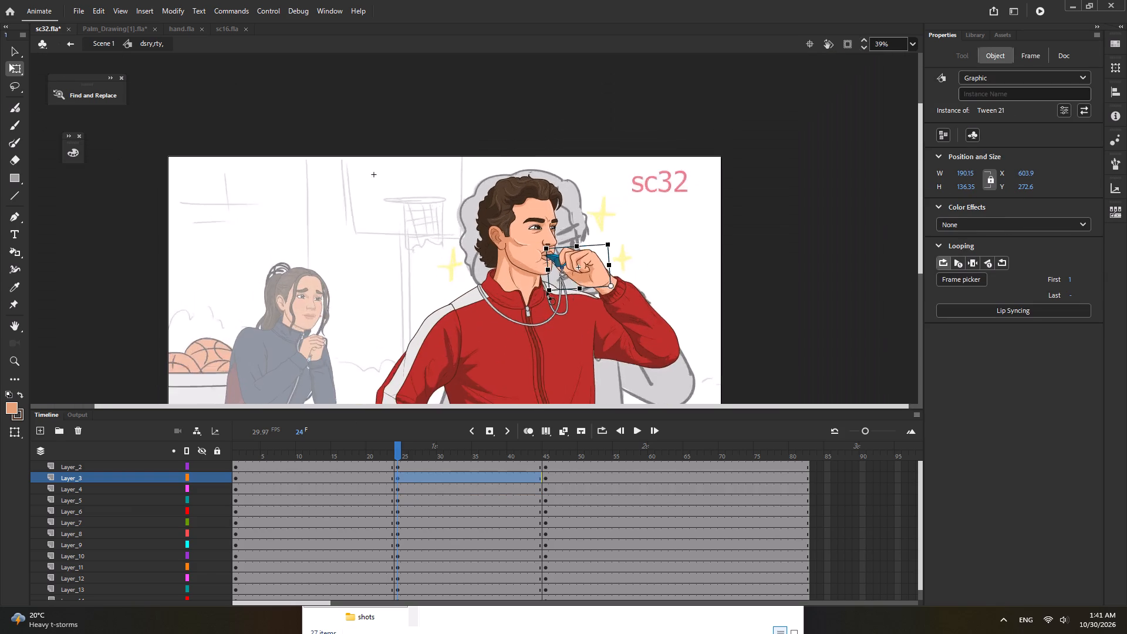
# Select both whistle cord pieces, set their pivot at the collar side of the cord, and skew them slightly upward toward the whistle.
pyautogui.click(572, 317)
pyautogui.keyDown('shift'); pyautogui.click(596, 309); pyautogui.keyUp('shift')
pyautogui.keyDown('shift'); pyautogui.click(591, 313); pyautogui.keyUp('shift')
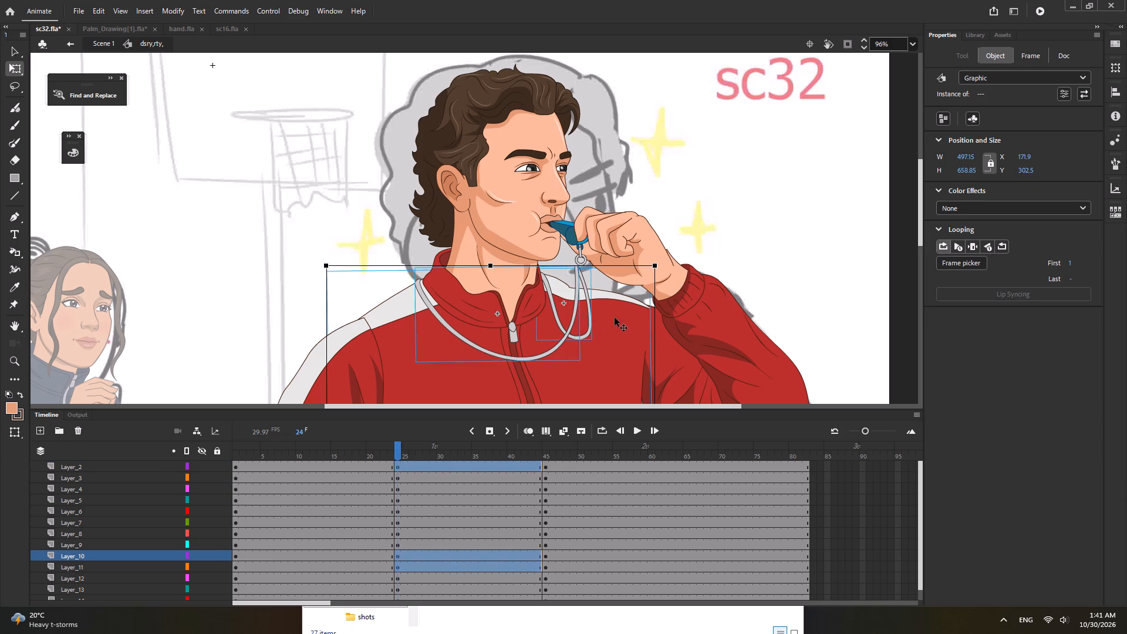
pyautogui.keyDown('shift'); pyautogui.click(615, 318); pyautogui.keyUp('shift')
pyautogui.moveTo(501, 312); pyautogui.dragTo(463, 294)
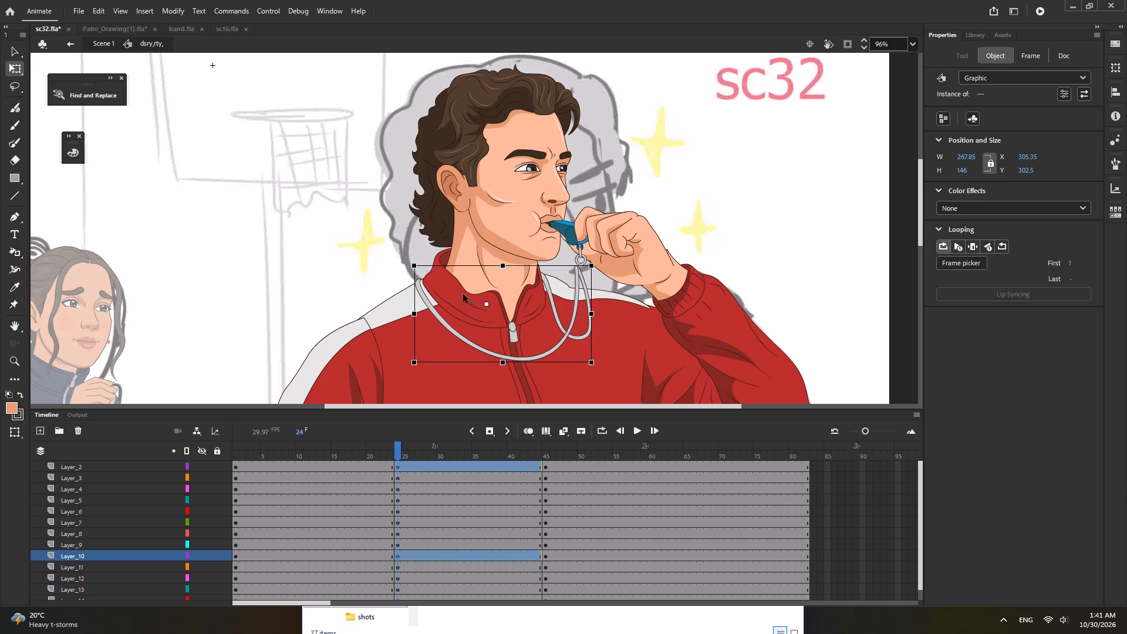
pyautogui.moveTo(463, 294); pyautogui.dragTo(421, 284)
pyautogui.keyDown('ctrl'); pyautogui.scroll(1, 593, 285); pyautogui.keyUp('ctrl')
pyautogui.click(591, 288)
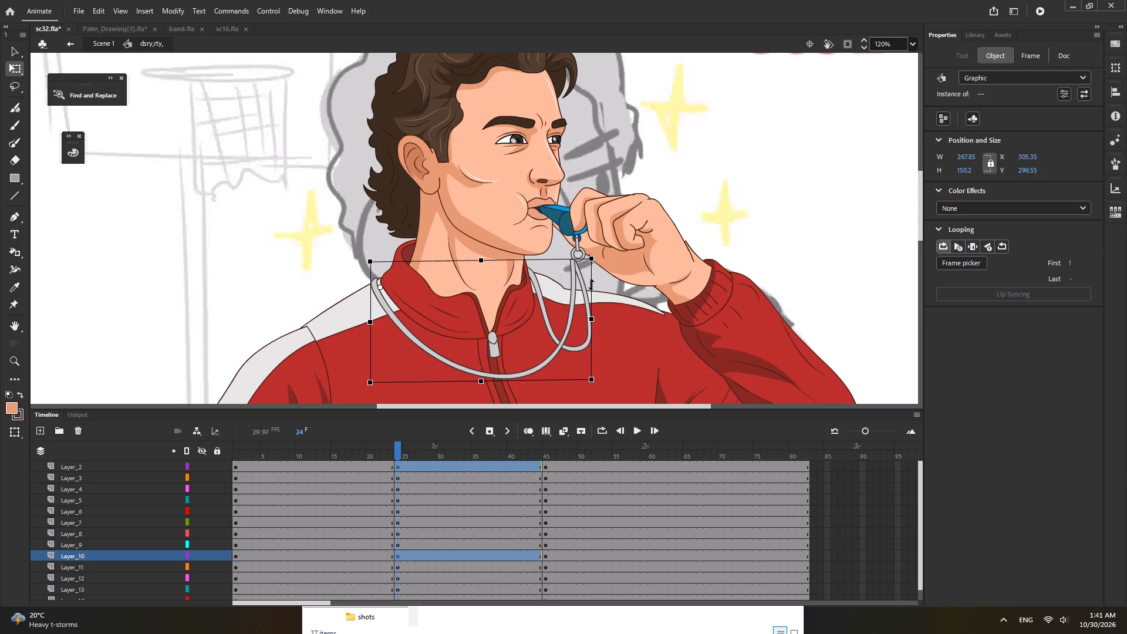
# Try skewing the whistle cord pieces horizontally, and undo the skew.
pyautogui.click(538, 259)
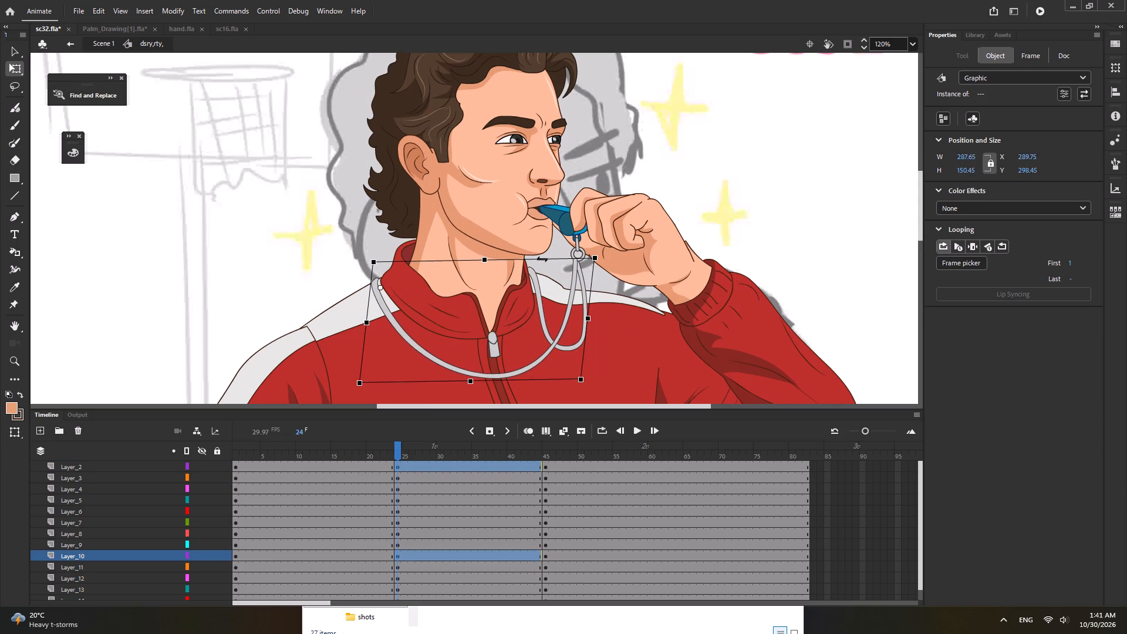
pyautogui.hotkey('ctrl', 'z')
# Reselect both whistle cord pieces, move their pivot to the cord's collar end, and skew them slightly horizontally toward the whistle ring.
pyautogui.click(620, 291)
pyautogui.click(571, 303)
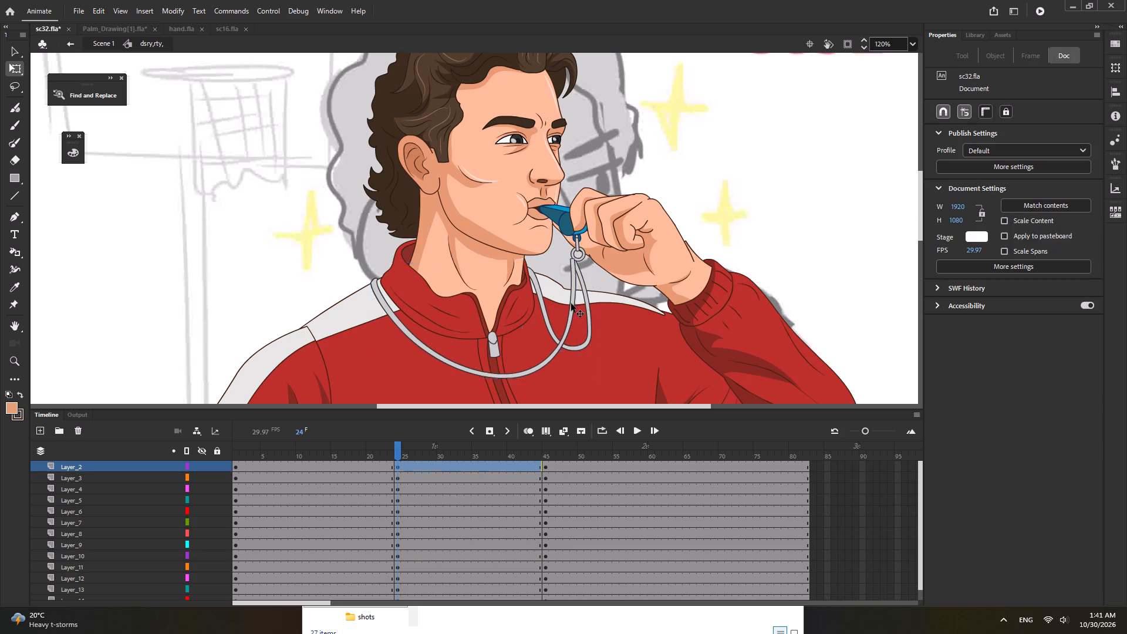
pyautogui.keyDown('shift'); pyautogui.click(587, 299); pyautogui.keyUp('shift')
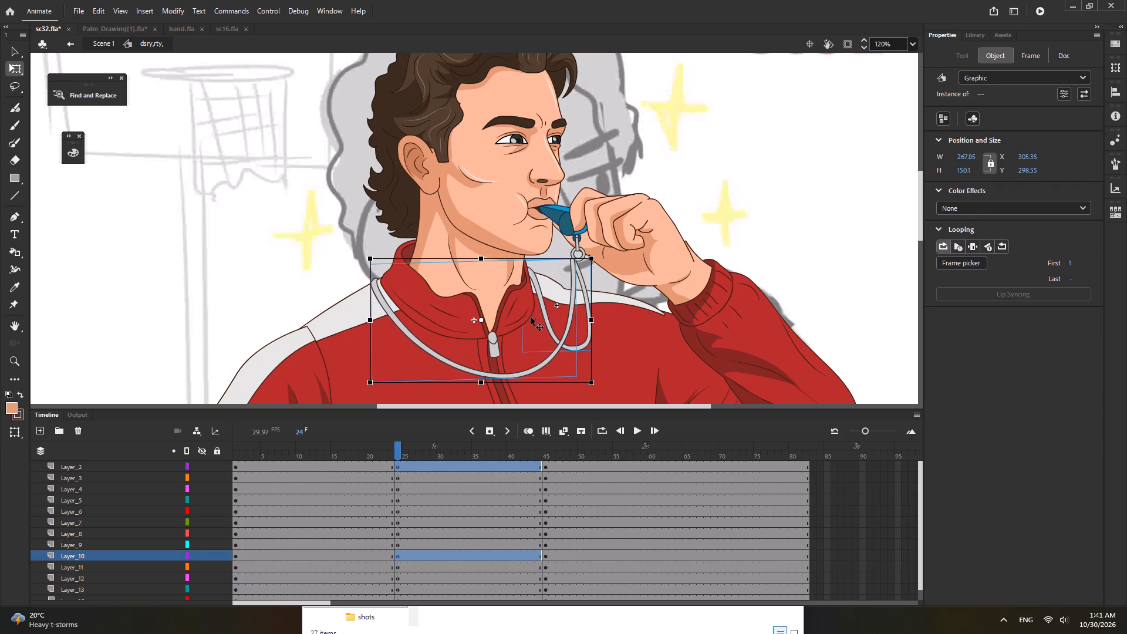
pyautogui.moveTo(479, 321); pyautogui.dragTo(382, 296)
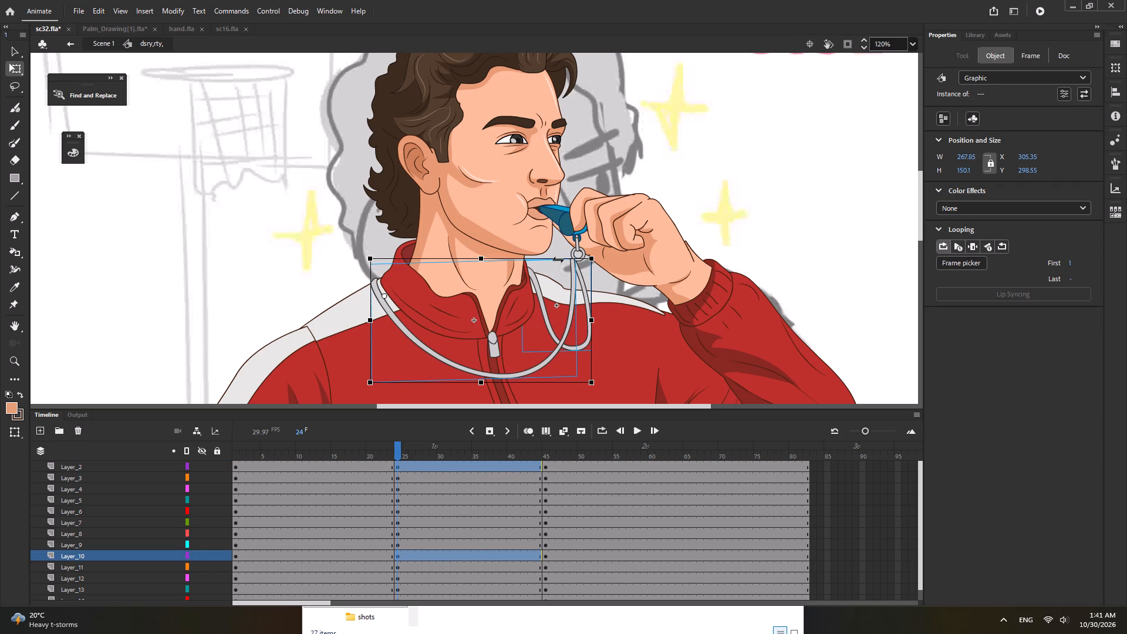
pyautogui.click(558, 259)
# Compare the coach's pose at frame 24 with the pose a few frames earlier.
pyautogui.keyDown('ctrl'); pyautogui.scroll(-2, 561, 259); pyautogui.keyUp('ctrl')
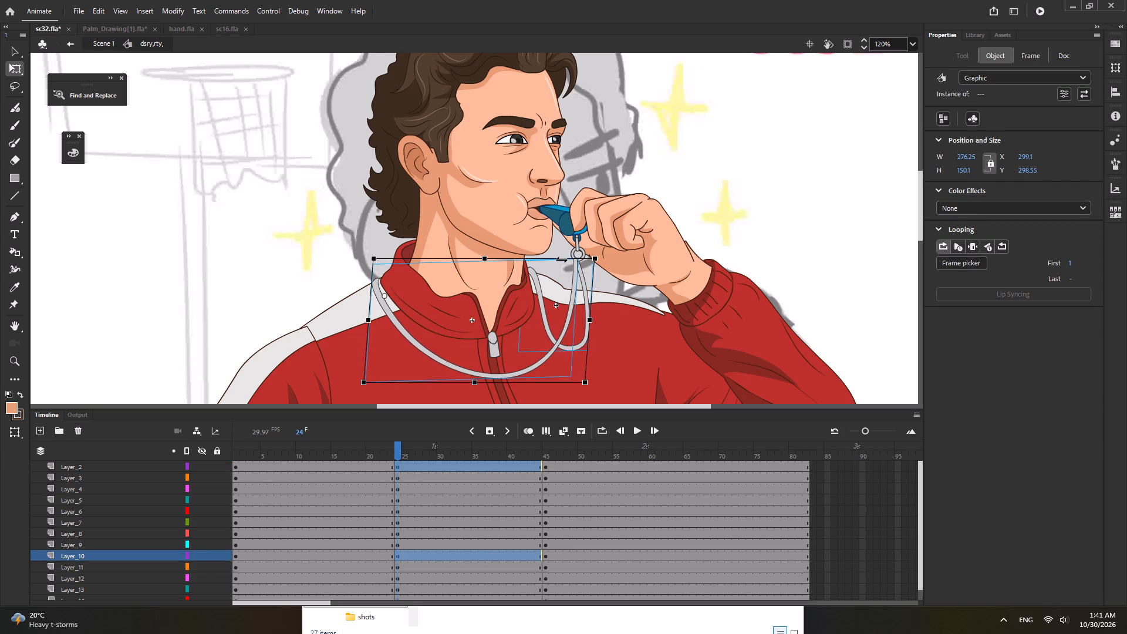
pyautogui.keyDown('ctrl'); pyautogui.scroll(-2, 561, 259); pyautogui.keyUp('ctrl')
pyautogui.click(380, 451)
pyautogui.click(400, 451)
pyautogui.keyDown('ctrl'); pyautogui.scroll(-5, 534, 219); pyautogui.keyUp('ctrl')
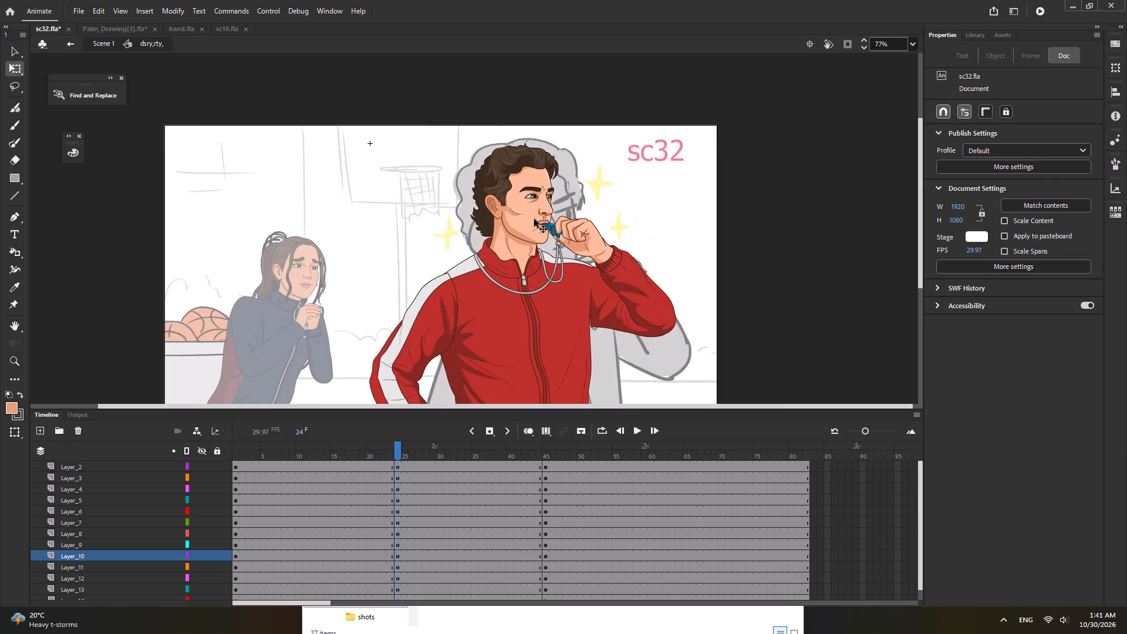
# Rotate the upper sleeve of the coach's hand-on-hip arm slightly outward at frame 25, after comparing neighbouring frames.
pyautogui.keyDown('ctrl'); pyautogui.scroll(-1, 534, 219); pyautogui.keyUp('ctrl')
pyautogui.click(386, 449)
pyautogui.click(404, 449)
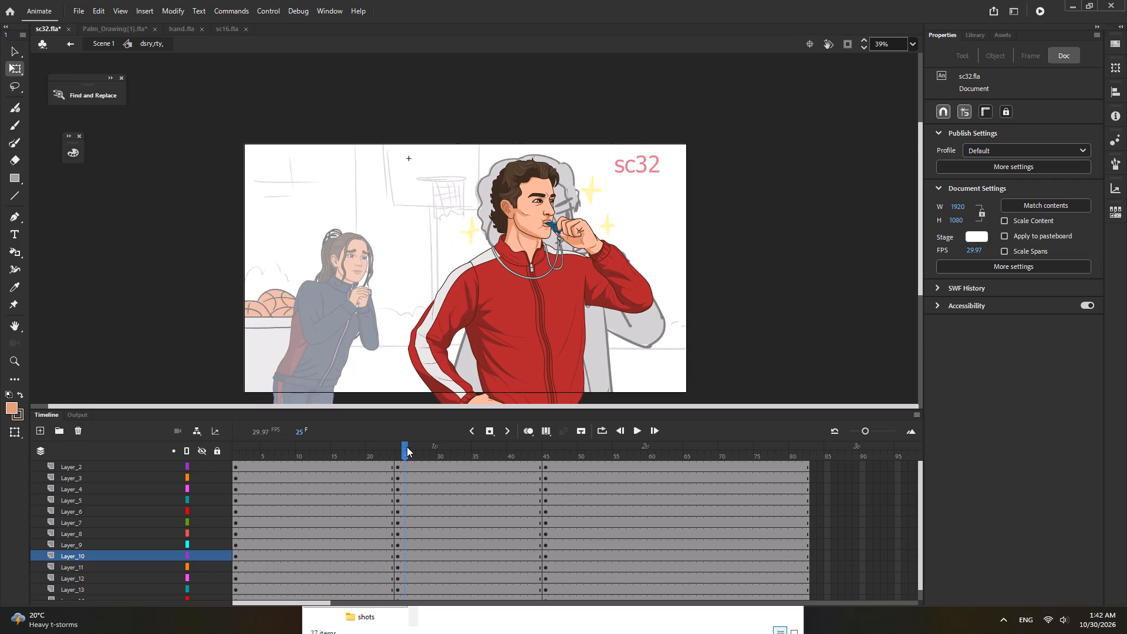
pyautogui.scroll(-2, 487, 300)
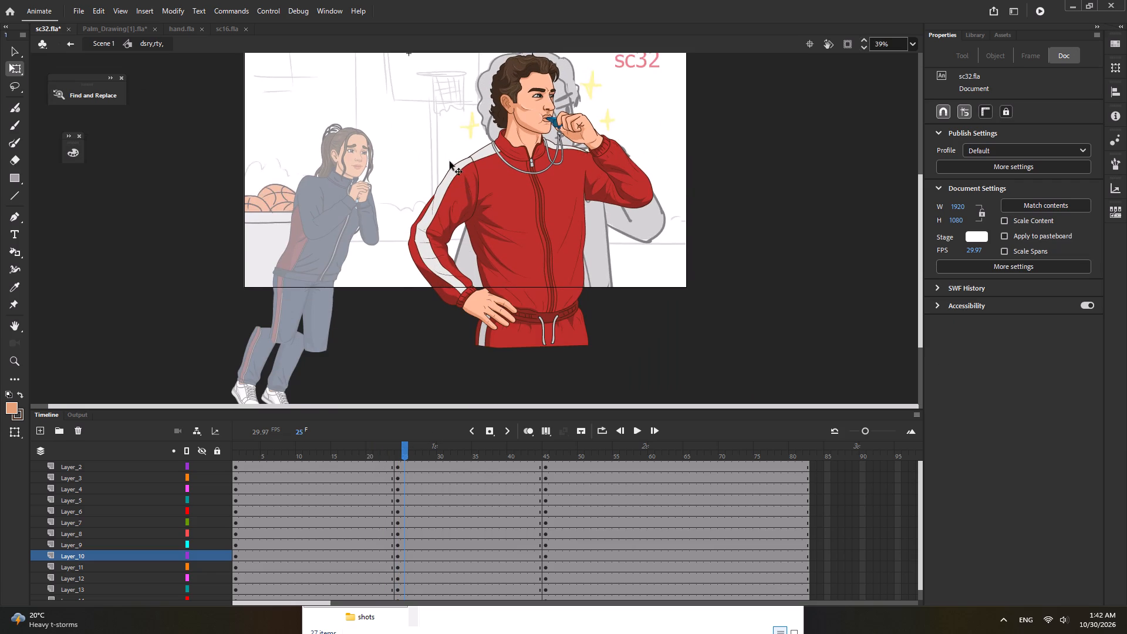
pyautogui.click(444, 107)
pyautogui.keyDown('ctrl'); pyautogui.scroll(1, 404, 140); pyautogui.keyUp('ctrl')
pyautogui.moveTo(410, 161); pyautogui.dragTo(405, 158)
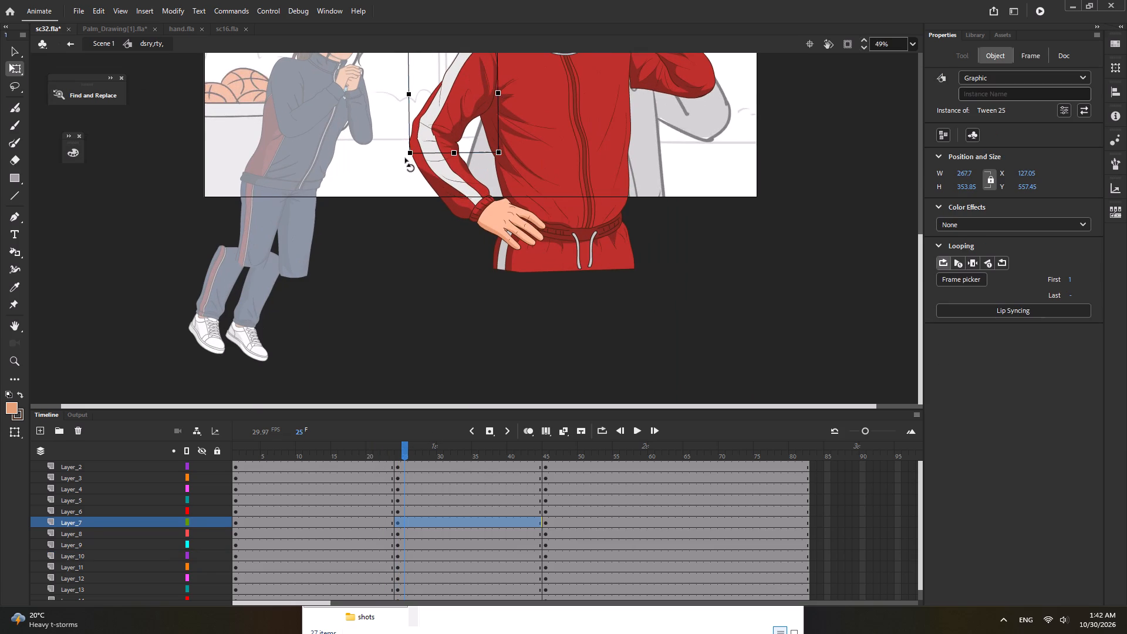
pyautogui.moveTo(405, 158); pyautogui.dragTo(403, 158)
# Rotate the forearm sleeve of the hand-on-hip arm slightly and stretch it up to the upper sleeve, then compare frames.
pyautogui.click(450, 159)
pyautogui.keyDown('ctrl'); pyautogui.scroll(2, 486, 121); pyautogui.keyUp('ctrl')
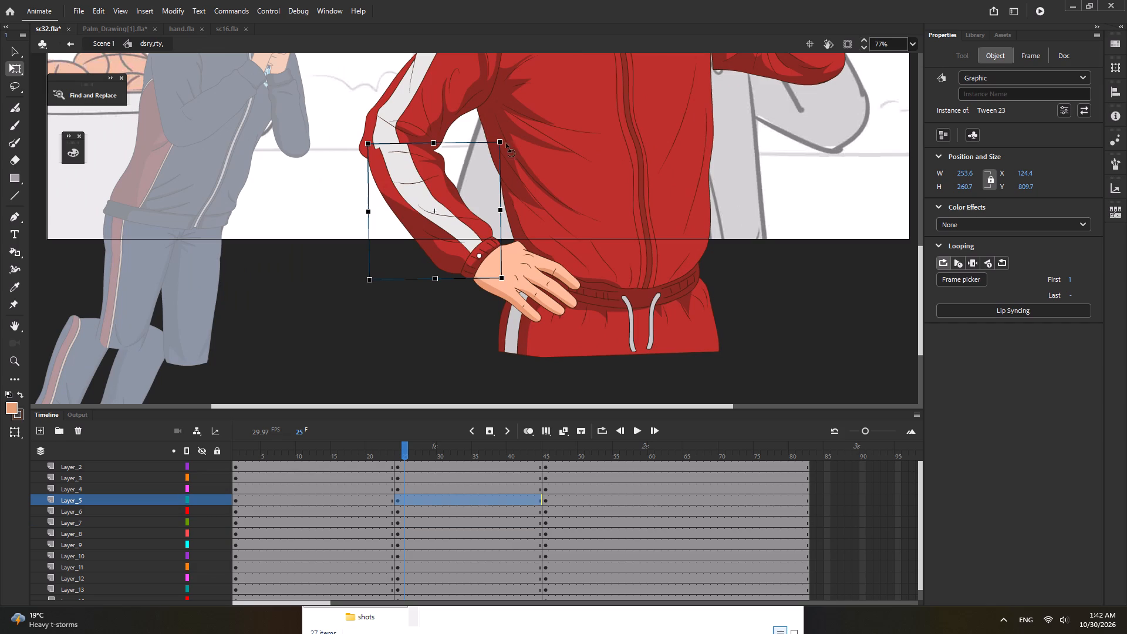
pyautogui.moveTo(507, 143); pyautogui.dragTo(501, 143)
pyautogui.moveTo(430, 148); pyautogui.dragTo(428, 140)
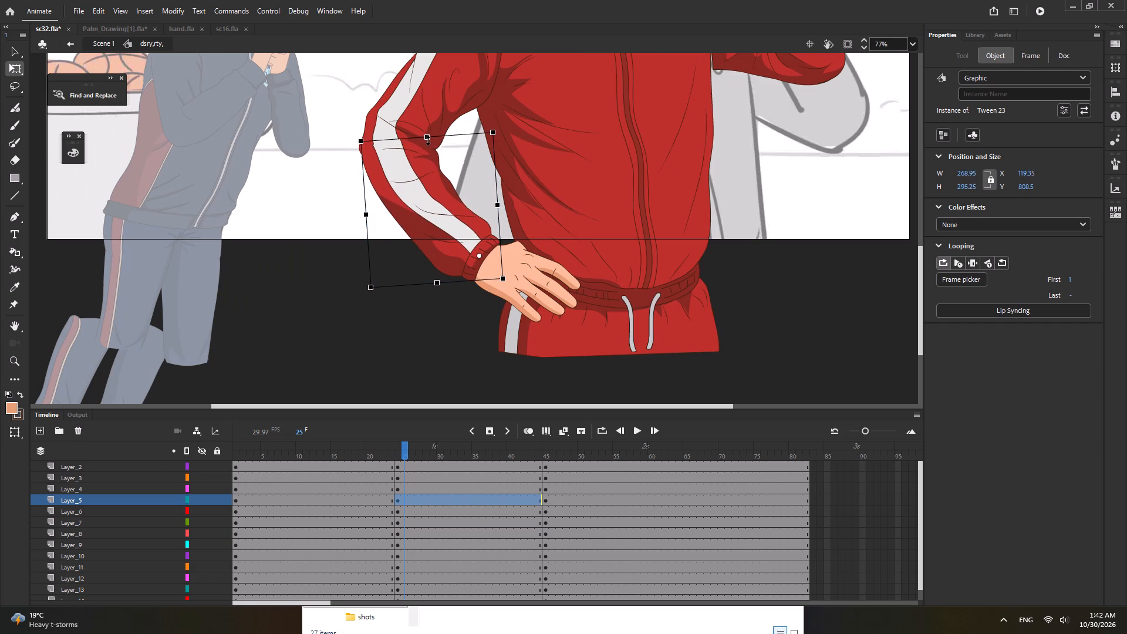
pyautogui.moveTo(428, 140); pyautogui.dragTo(427, 141)
pyautogui.click(388, 456)
pyautogui.click(406, 454)
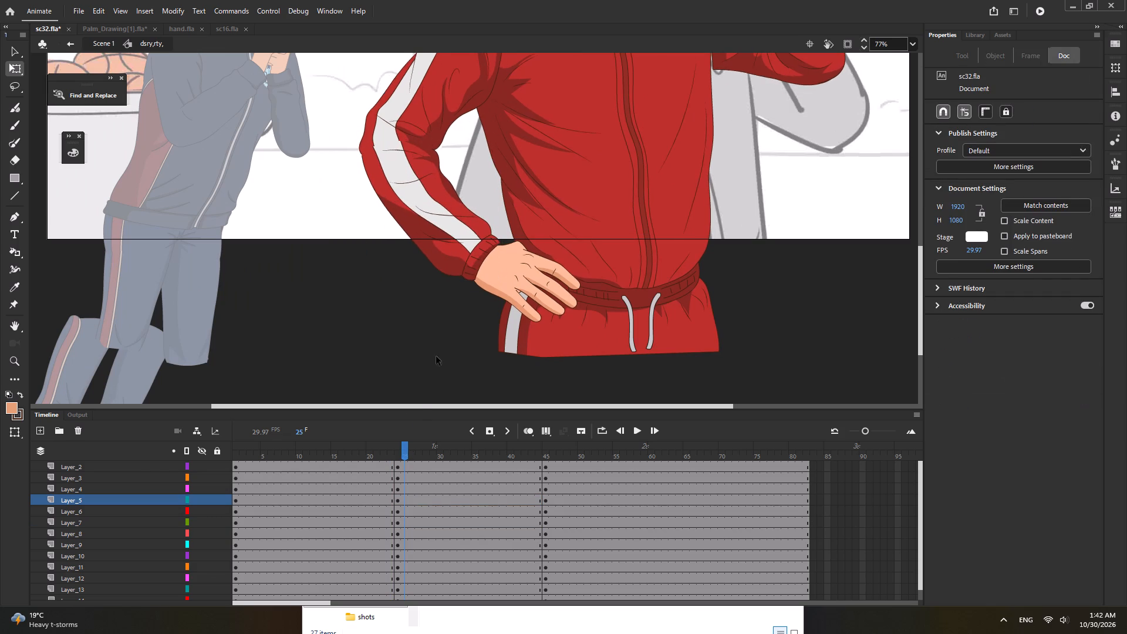
pyautogui.keyDown('ctrl'); pyautogui.scroll(-6, 471, 289); pyautogui.keyUp('ctrl')
pyautogui.click(379, 446)
pyautogui.click(403, 456)
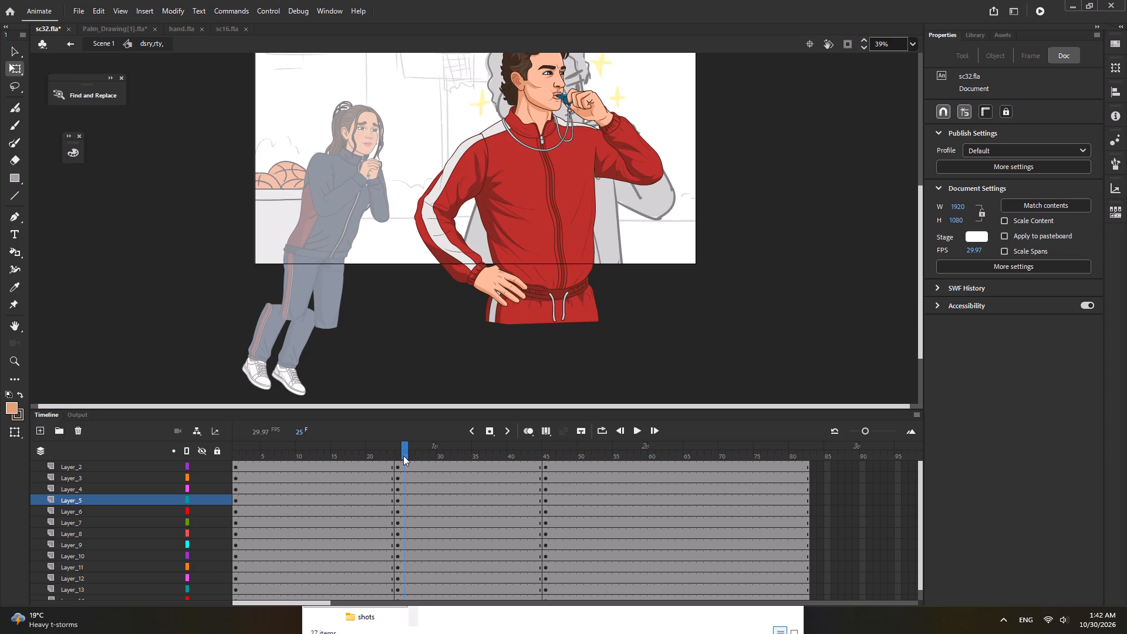
# Review the coach's motion around frame 45 and insert keyframes on all of his layers at frame 54.
pyautogui.click(548, 457)
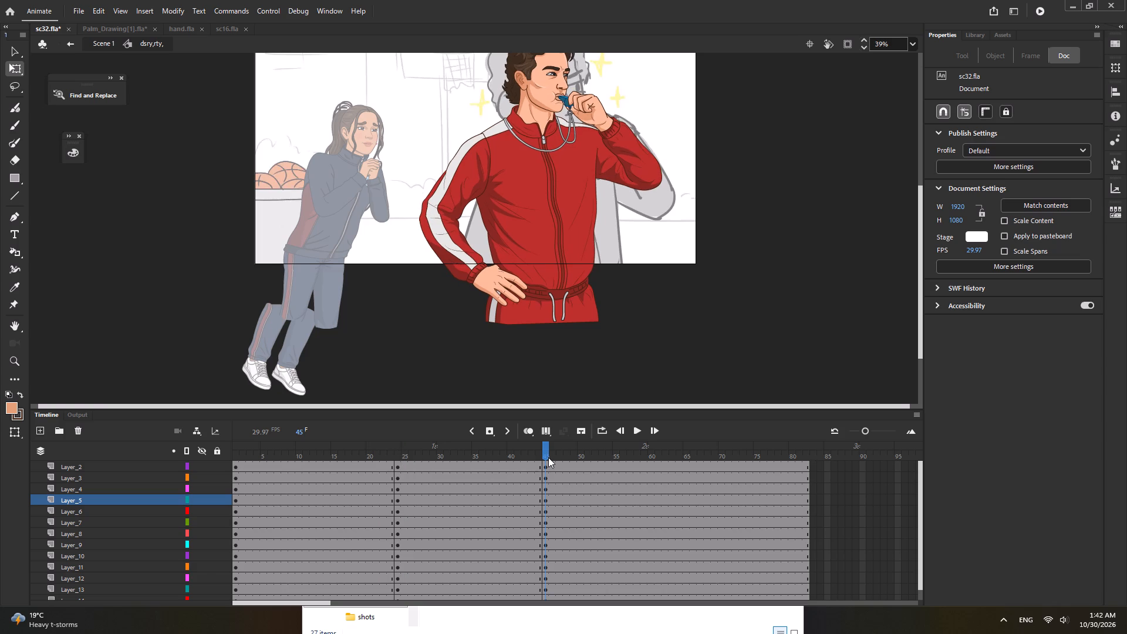
pyautogui.moveTo(518, 457); pyautogui.dragTo(553, 474)
pyautogui.keyDown('ctrl'); pyautogui.scroll(-2, 559, 286); pyautogui.keyUp('ctrl')
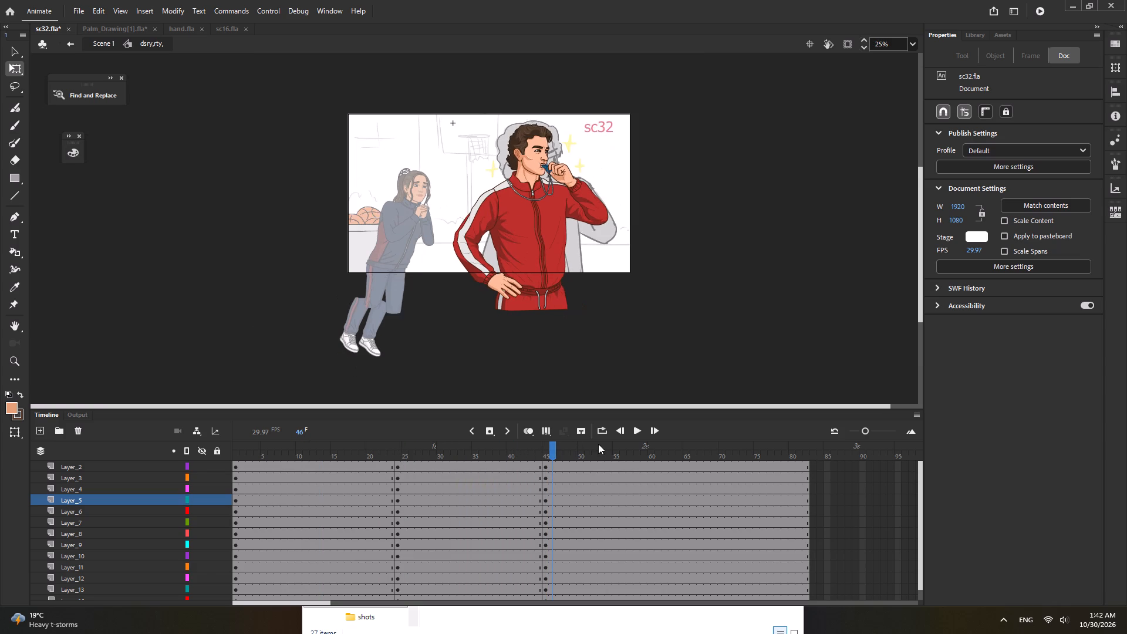
pyautogui.click(597, 452)
pyautogui.doubleClick(617, 453)
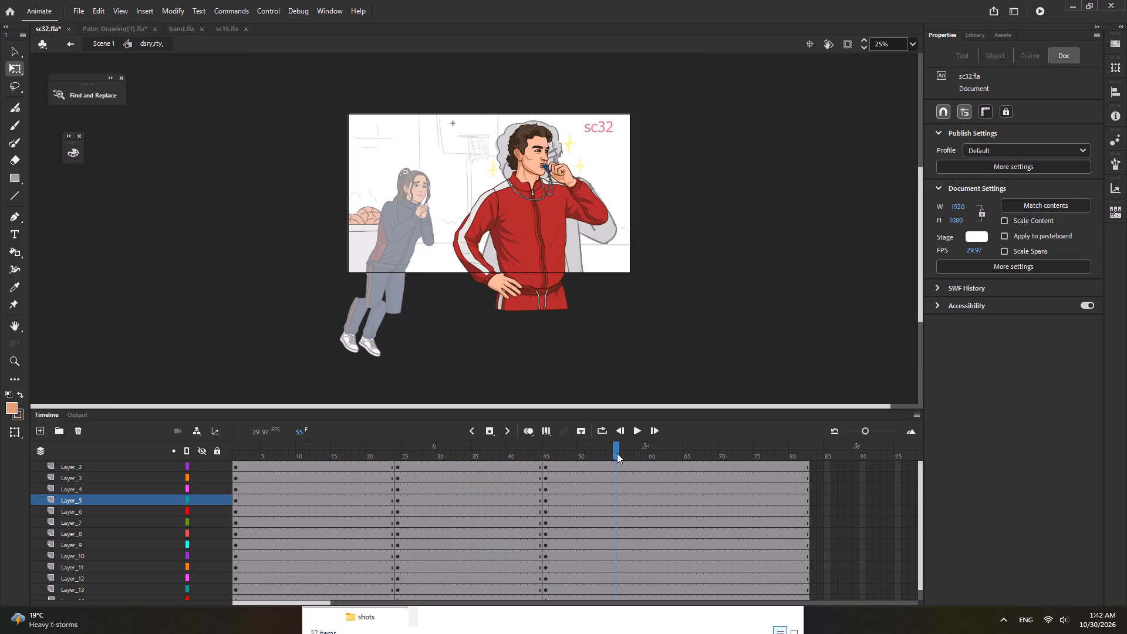
pyautogui.click(545, 457)
pyautogui.click(521, 458)
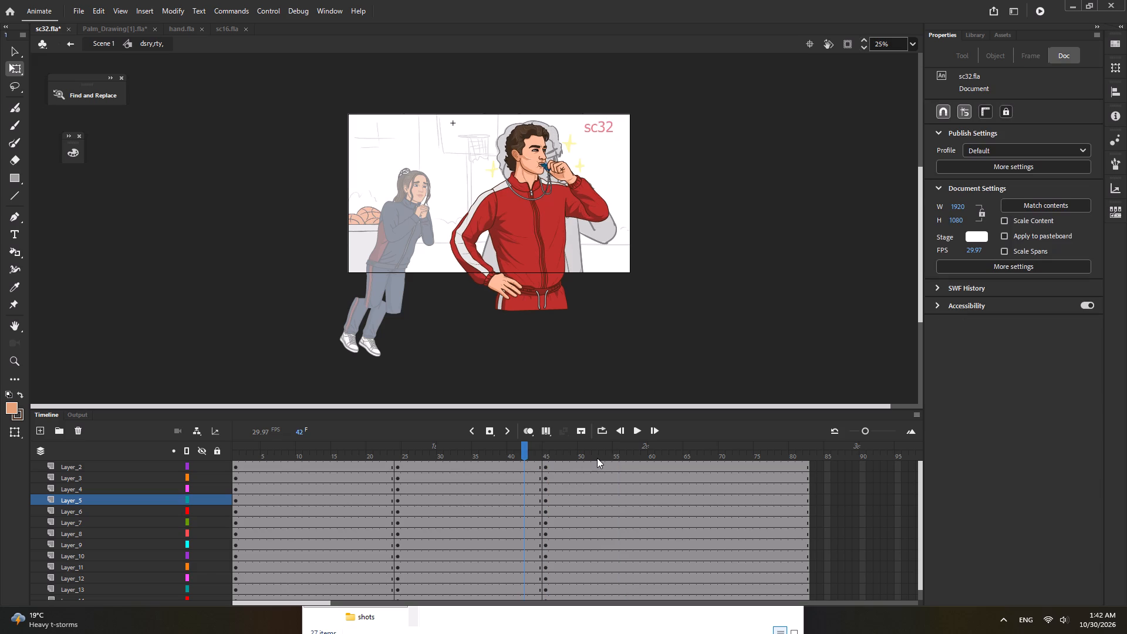
pyautogui.click(598, 458)
pyautogui.click(599, 454)
pyautogui.doubleClick(611, 453)
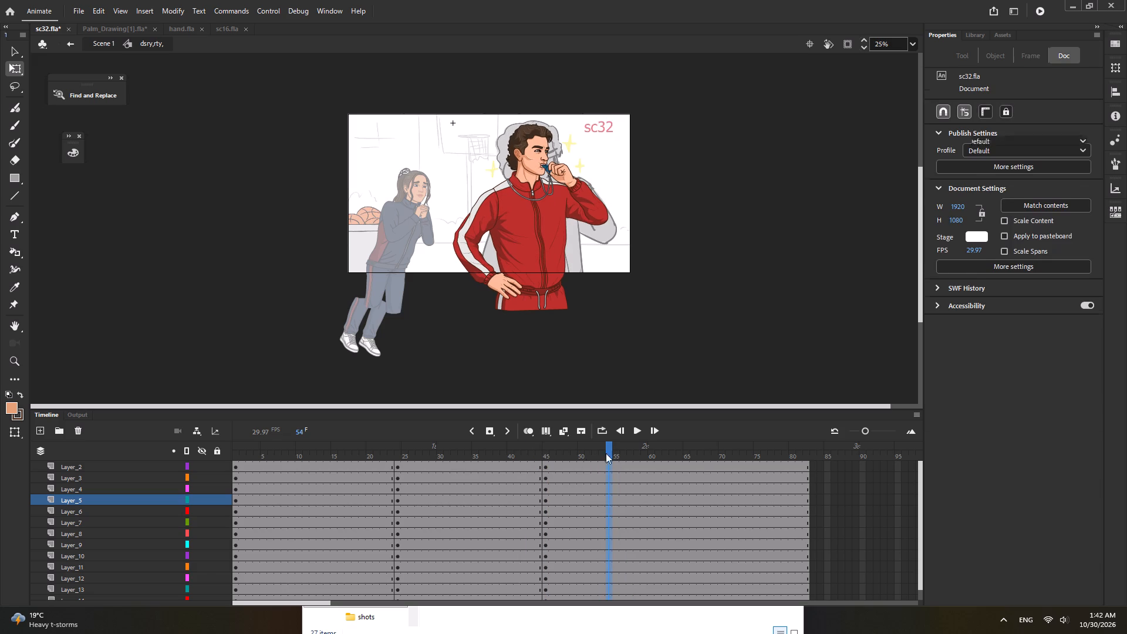
pyautogui.press('F6')
# At frame 46, select the coach's upper-body parts, move their pivot to the waist, and squash and skew them slightly.
pyautogui.click(522, 461)
pyautogui.click(550, 453)
pyautogui.moveTo(431, 130); pyautogui.dragTo(643, 240)
pyautogui.moveTo(532, 205); pyautogui.dragTo(539, 276)
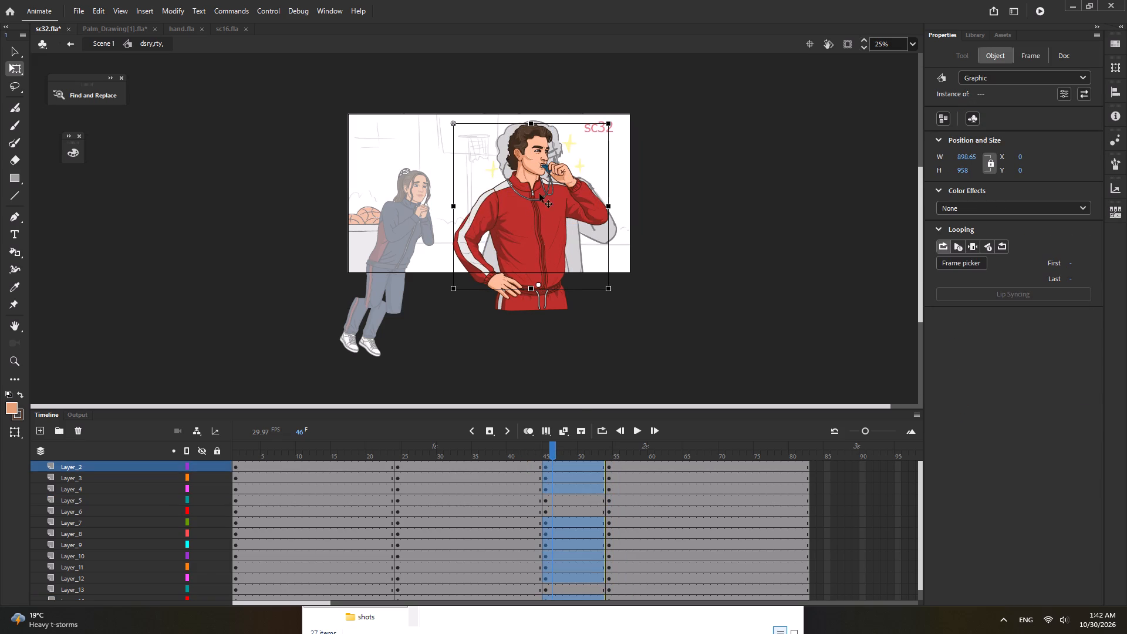
pyautogui.keyDown('ctrl'); pyautogui.scroll(12, 540, 113); pyautogui.keyUp('ctrl')
pyautogui.click(534, 129)
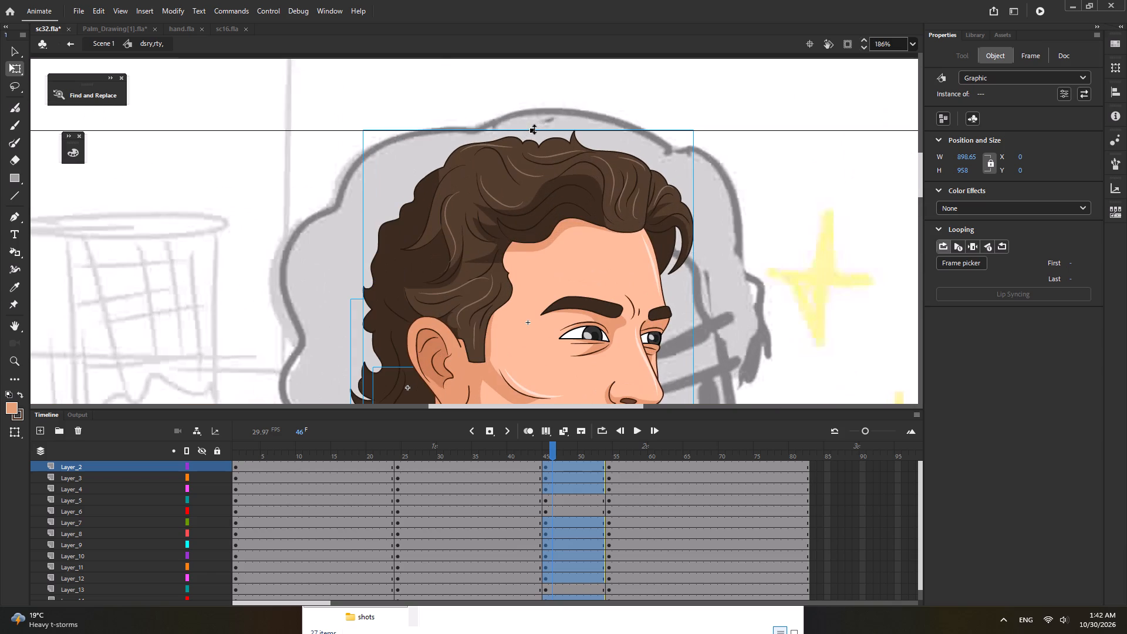
pyautogui.click(543, 131)
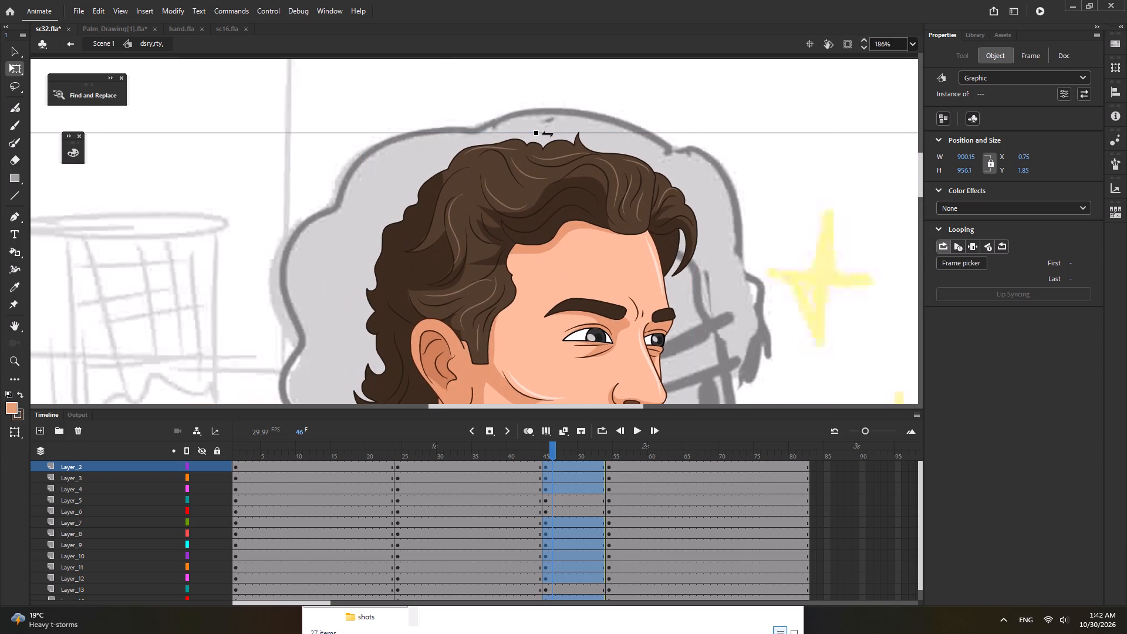
# Select the coach's head and hair, move their pivot to the jaw, rotate them slightly clockwise, and compare frames.
pyautogui.keyDown('ctrl'); pyautogui.scroll(-7, 547, 139); pyautogui.keyUp('ctrl')
pyautogui.click(582, 107)
pyautogui.moveTo(377, 204); pyautogui.dragTo(500, 229)
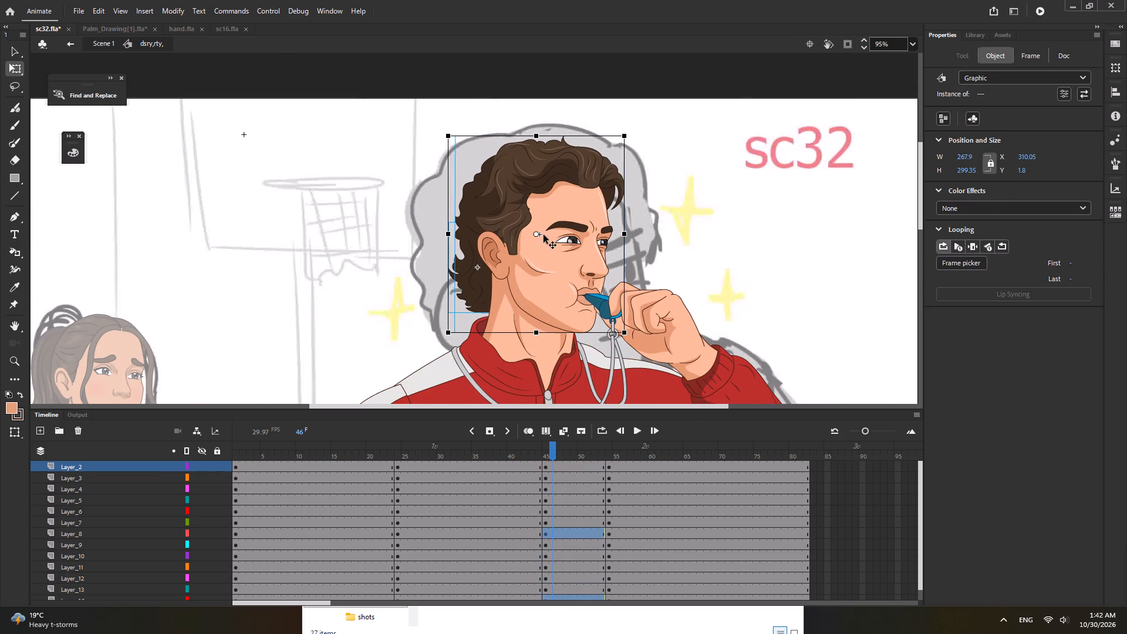
pyautogui.moveTo(538, 234); pyautogui.dragTo(523, 287)
pyautogui.keyDown('ctrl'); pyautogui.scroll(3, 633, 134); pyautogui.keyUp('ctrl')
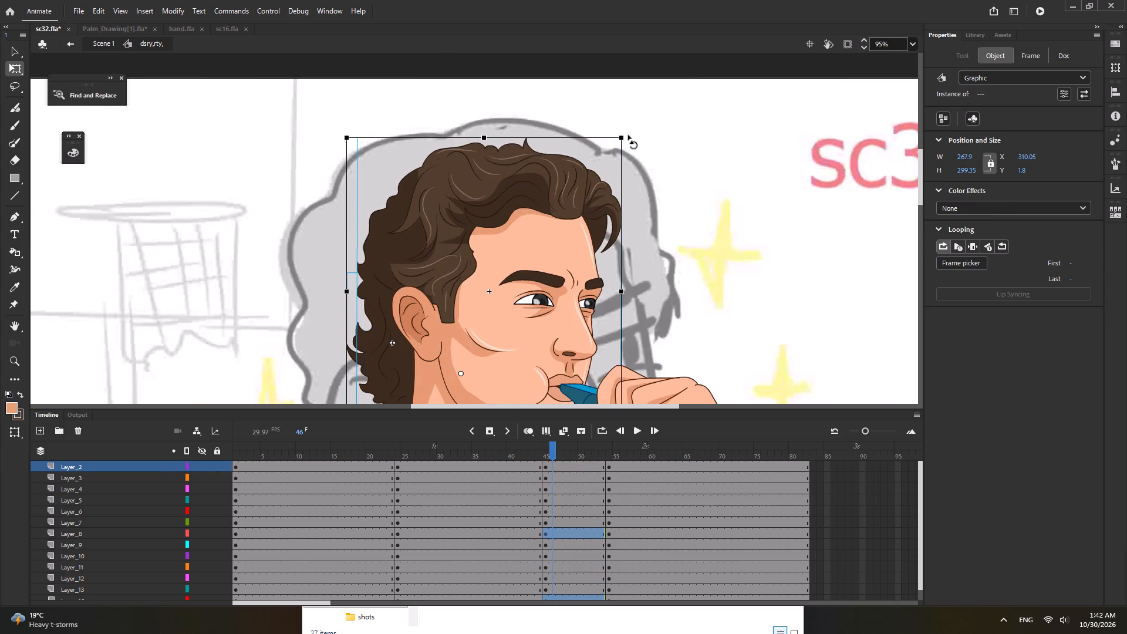
pyautogui.keyDown('ctrl'); pyautogui.scroll(6, 628, 135); pyautogui.keyUp('ctrl')
pyautogui.moveTo(623, 142); pyautogui.dragTo(627, 146)
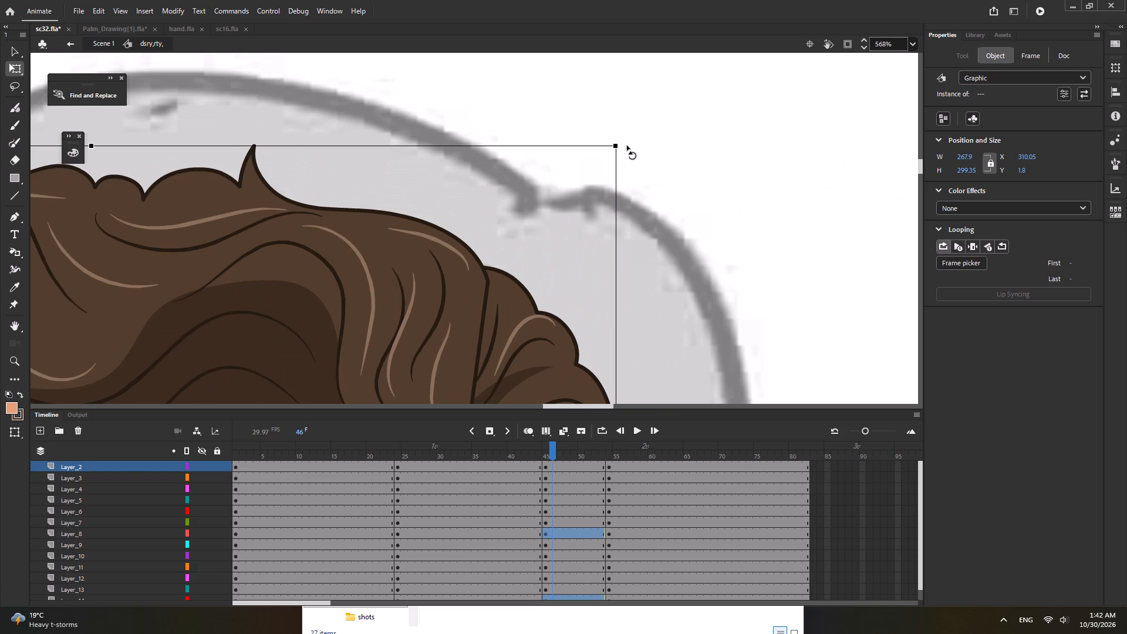
pyautogui.moveTo(627, 146); pyautogui.dragTo(628, 147)
pyautogui.keyDown('ctrl'); pyautogui.scroll(-18, 634, 117); pyautogui.keyUp('ctrl')
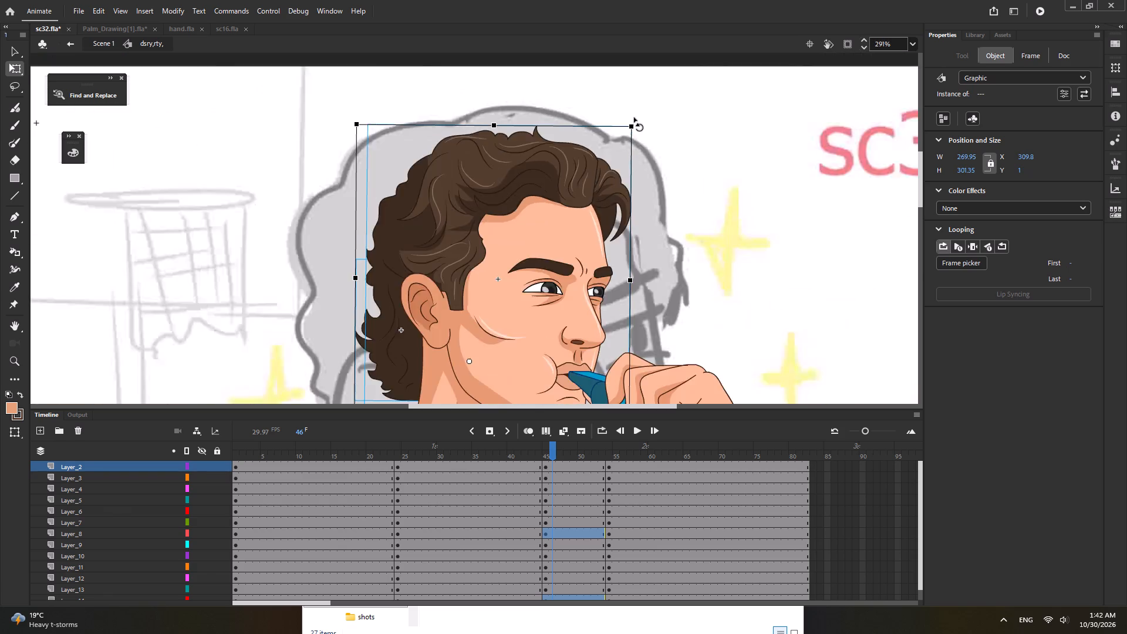
pyautogui.keyDown('ctrl'); pyautogui.scroll(-1, 634, 117); pyautogui.keyUp('ctrl')
pyautogui.click(528, 451)
pyautogui.click(558, 452)
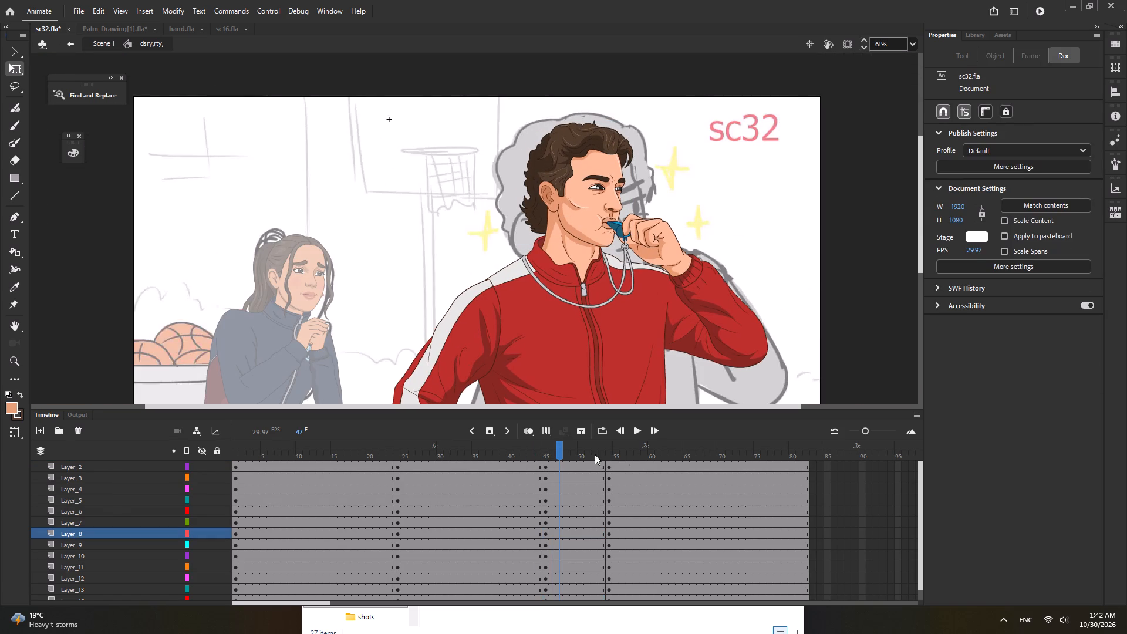
pyautogui.click(630, 458)
pyautogui.click(524, 461)
pyautogui.click(565, 456)
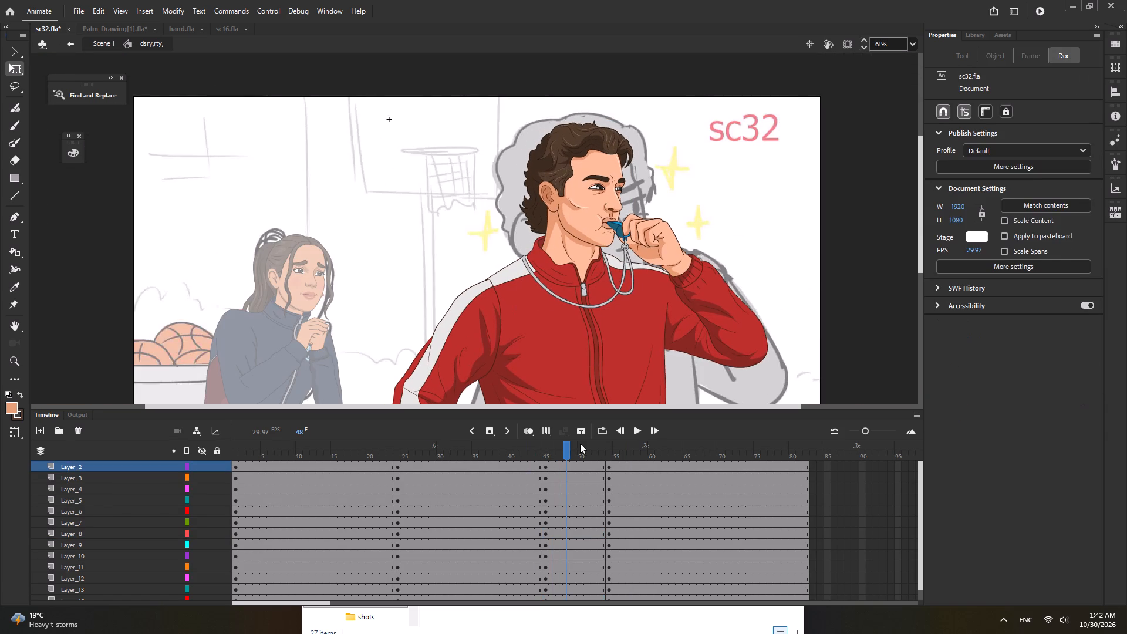
# At frame 48, select the whistle hand and its sleeve pieces, shift their pivot toward the torso, and rotate them slightly clockwise.
pyautogui.moveTo(752, 247); pyautogui.dragTo(730, 356)
pyautogui.keyDown('shift'); pyautogui.click(641, 227); pyautogui.keyUp('shift')
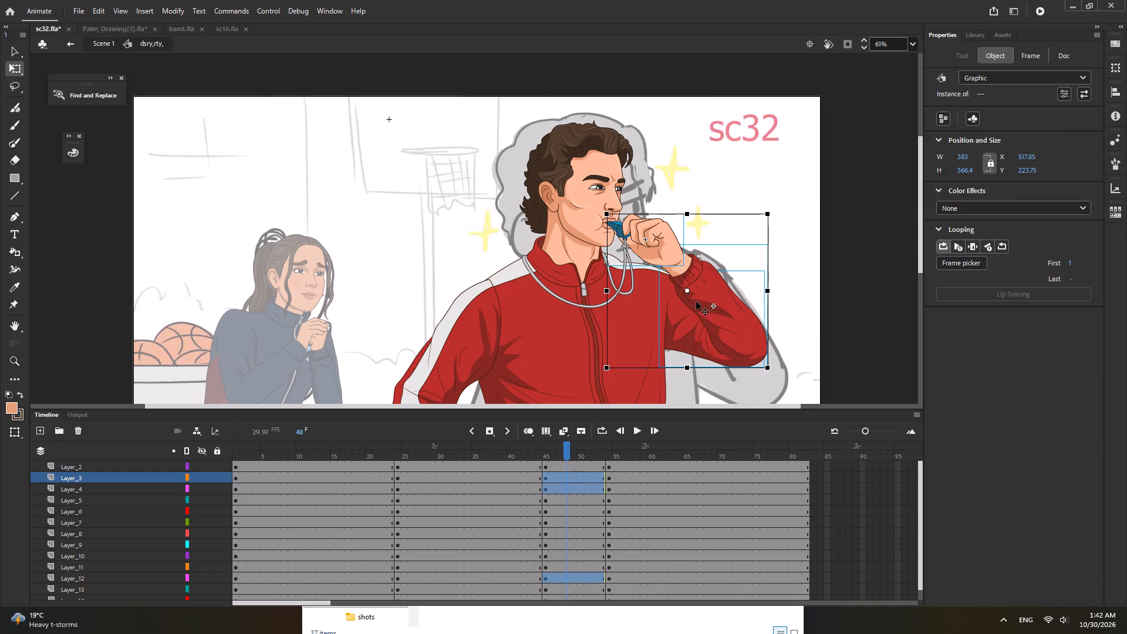
pyautogui.moveTo(685, 291); pyautogui.dragTo(658, 285)
pyautogui.keyDown('ctrl'); pyautogui.scroll(4, 778, 215); pyautogui.keyUp('ctrl')
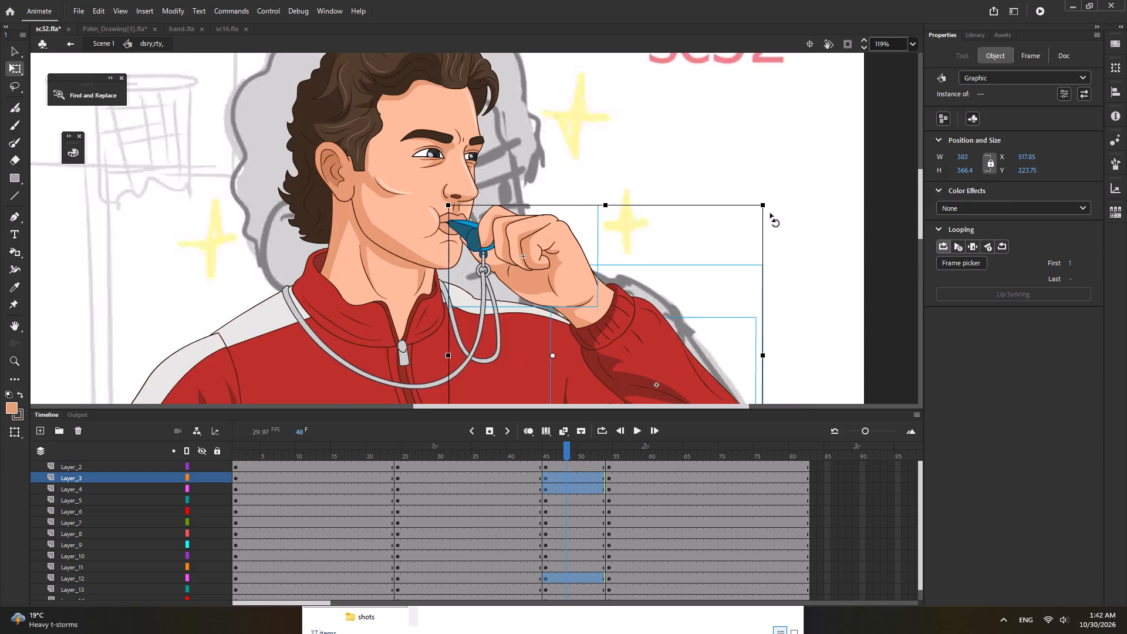
pyautogui.keyDown('ctrl'); pyautogui.scroll(10, 770, 213); pyautogui.keyUp('ctrl')
pyautogui.moveTo(737, 199); pyautogui.dragTo(742, 203)
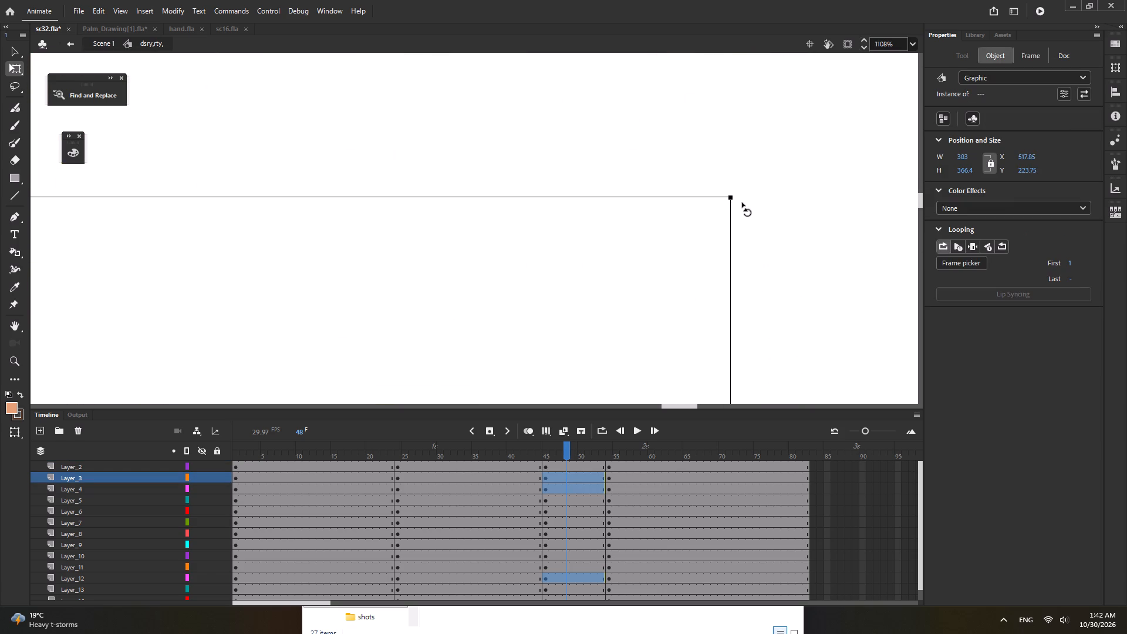
pyautogui.moveTo(742, 203); pyautogui.dragTo(744, 206)
pyautogui.keyDown('ctrl'); pyautogui.scroll(-12, 747, 223); pyautogui.keyUp('ctrl')
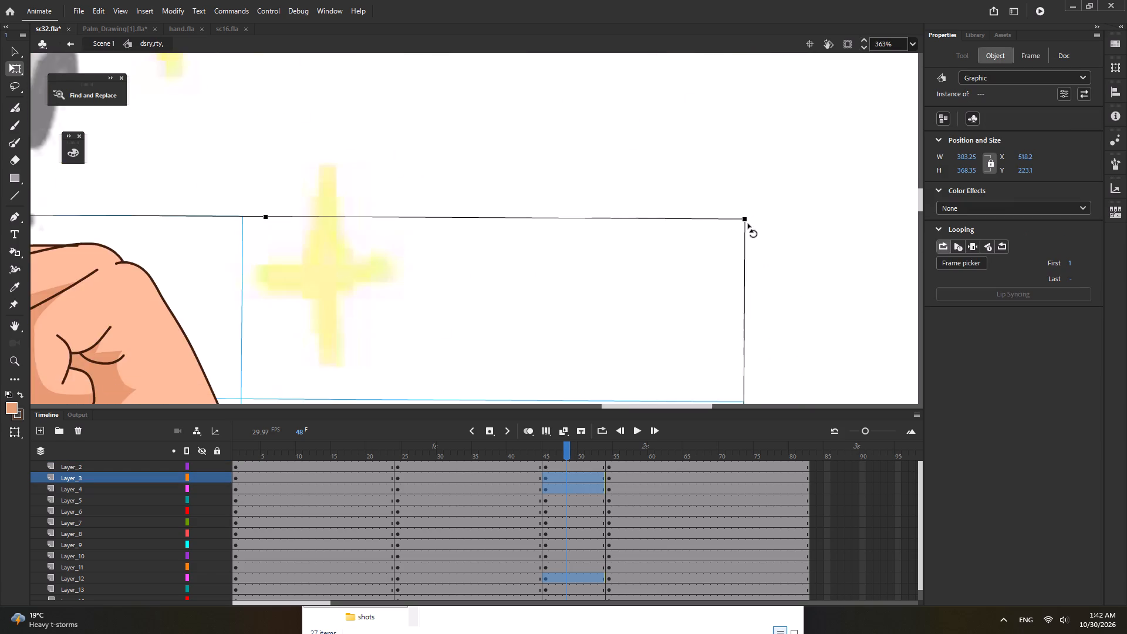
pyautogui.keyDown('ctrl'); pyautogui.scroll(-1, 748, 224); pyautogui.keyUp('ctrl')
pyautogui.click(769, 169)
# Rotate the whistle-holding hand slightly downward about the wrist to fit the whistle to the lips, and compare frames.
pyautogui.click(152, 309)
pyautogui.click(220, 288)
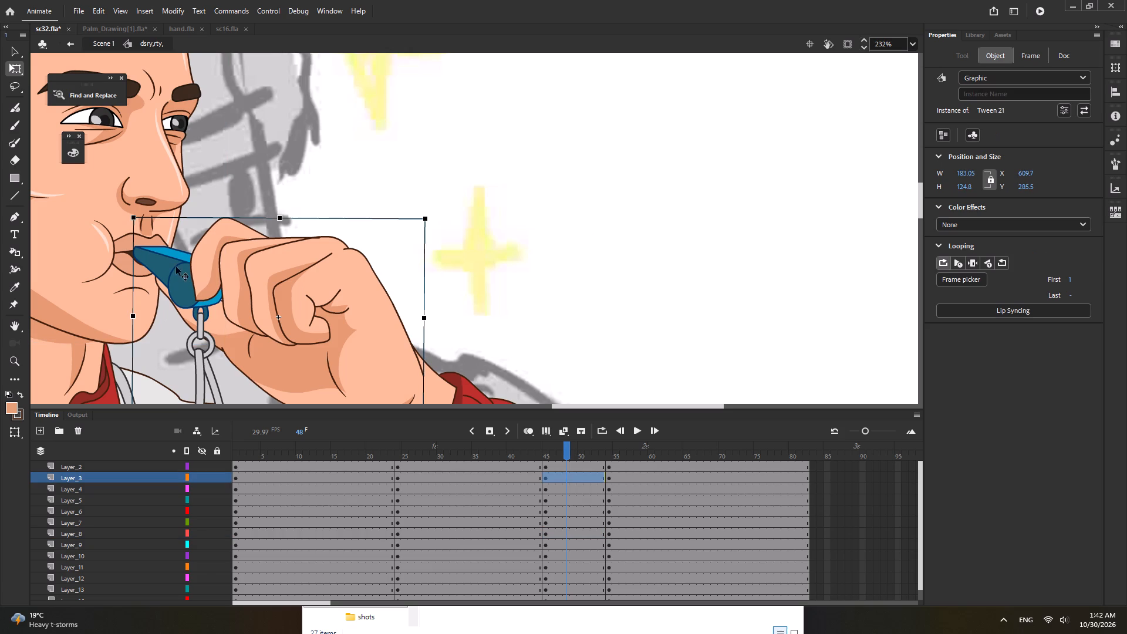
pyautogui.moveTo(127, 218); pyautogui.dragTo(129, 225)
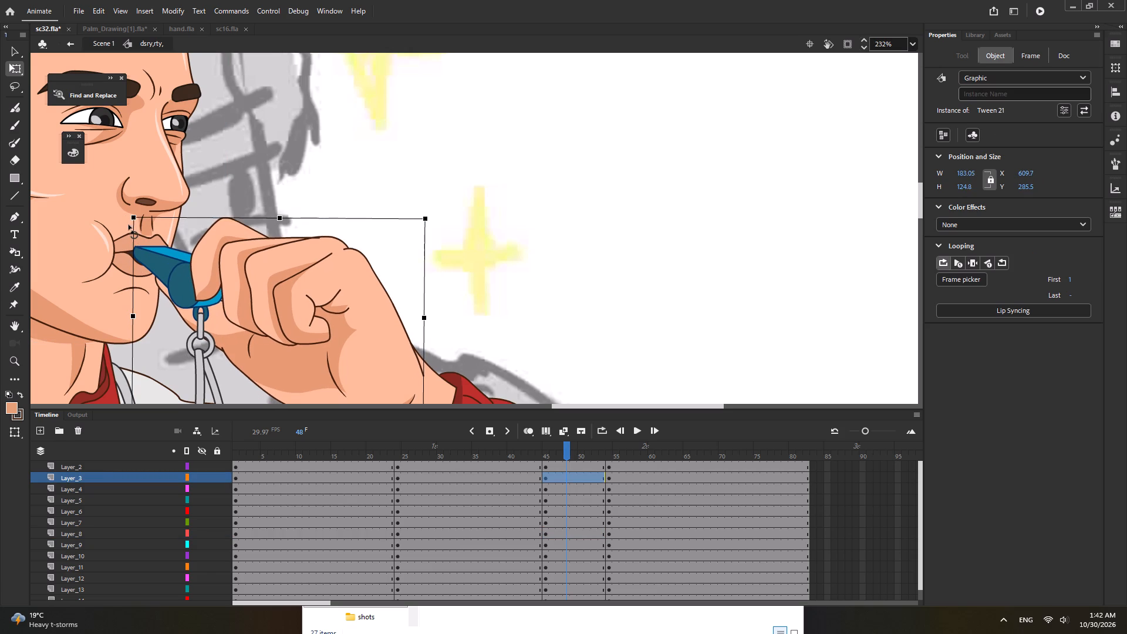
pyautogui.moveTo(129, 225); pyautogui.dragTo(130, 227)
pyautogui.keyDown('ctrl'); pyautogui.scroll(2, 128, 240); pyautogui.keyUp('ctrl')
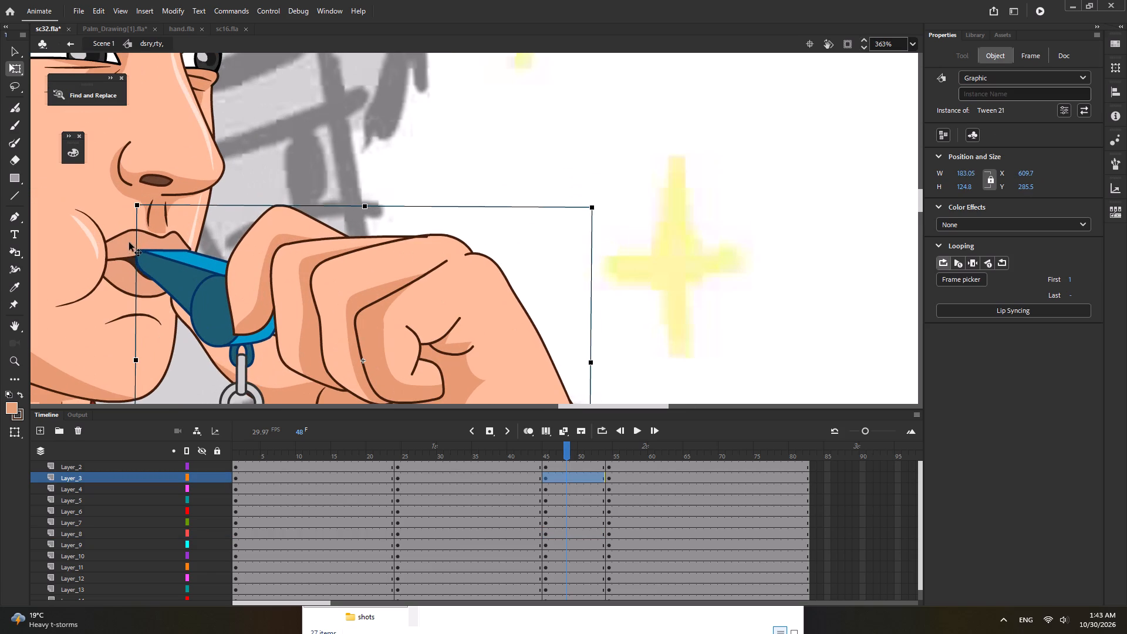
pyautogui.moveTo(134, 241); pyautogui.dragTo(134, 247)
pyautogui.keyDown('ctrl'); pyautogui.scroll(-10, 154, 228); pyautogui.keyUp('ctrl')
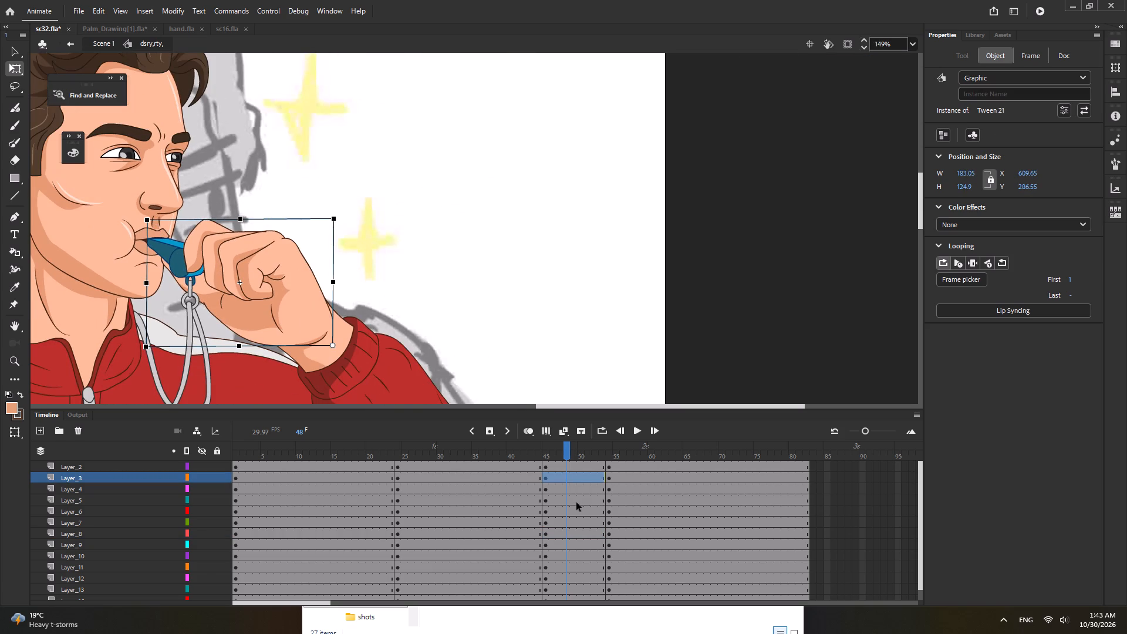
pyautogui.click(513, 456)
pyautogui.click(561, 456)
pyautogui.keyDown('ctrl'); pyautogui.scroll(-4, 435, 281); pyautogui.keyUp('ctrl')
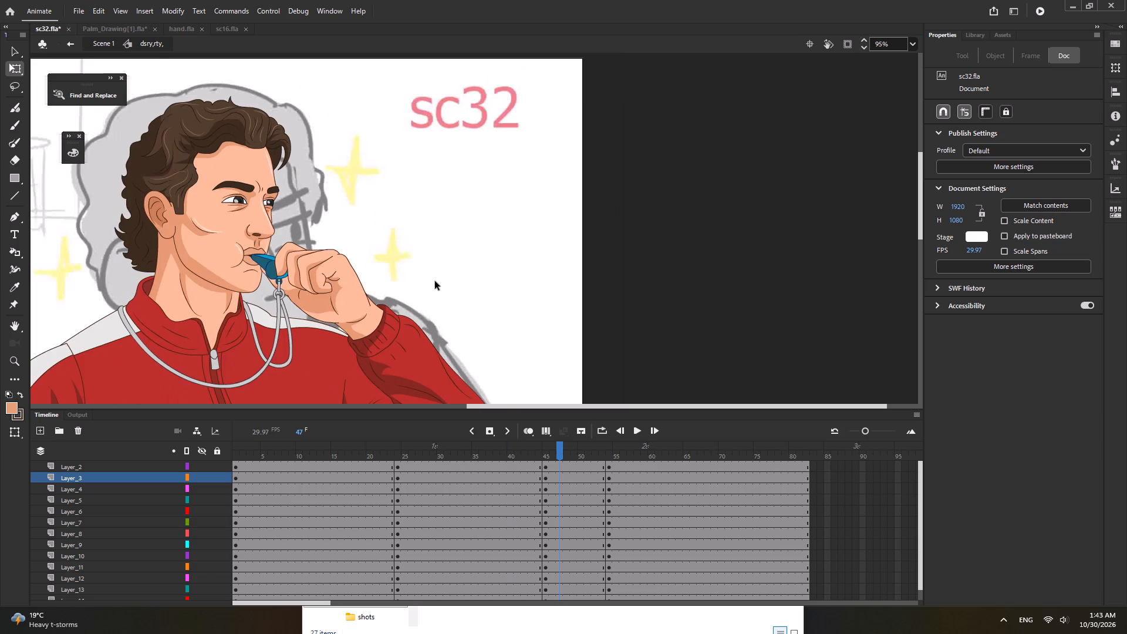
pyautogui.keyDown('ctrl'); pyautogui.scroll(-2, 435, 281); pyautogui.keyUp('ctrl')
pyautogui.click(528, 454)
pyautogui.click(559, 451)
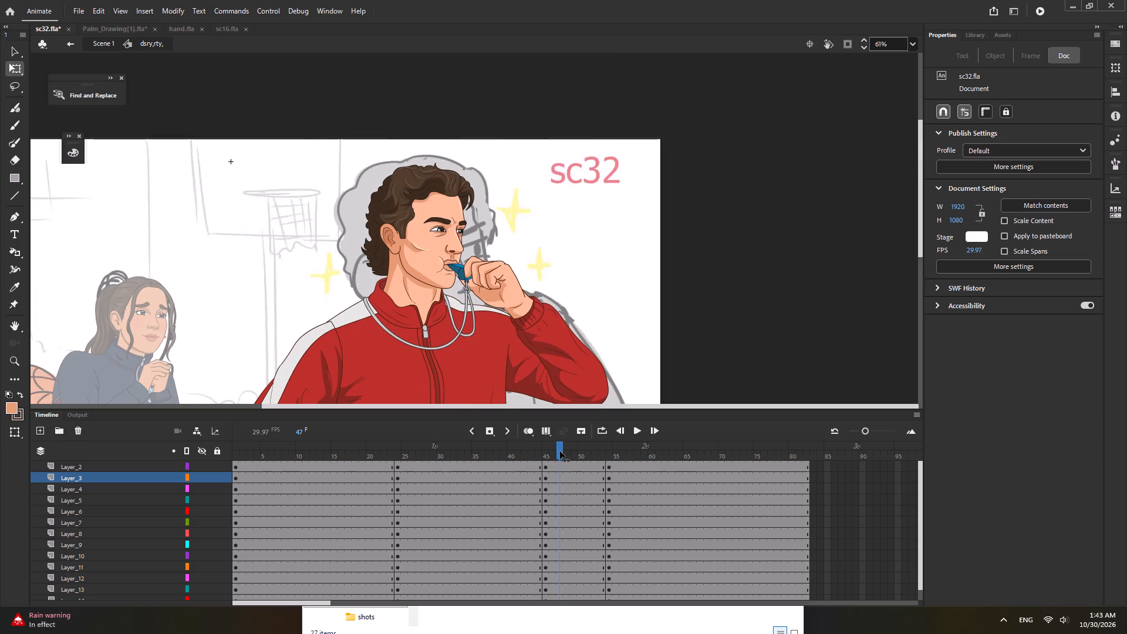
# Insert keyframes at frame 24 on all three layers inside the coach's head symbol, Tween 26, and return to the body.
pyautogui.click(372, 448)
pyautogui.click(398, 457)
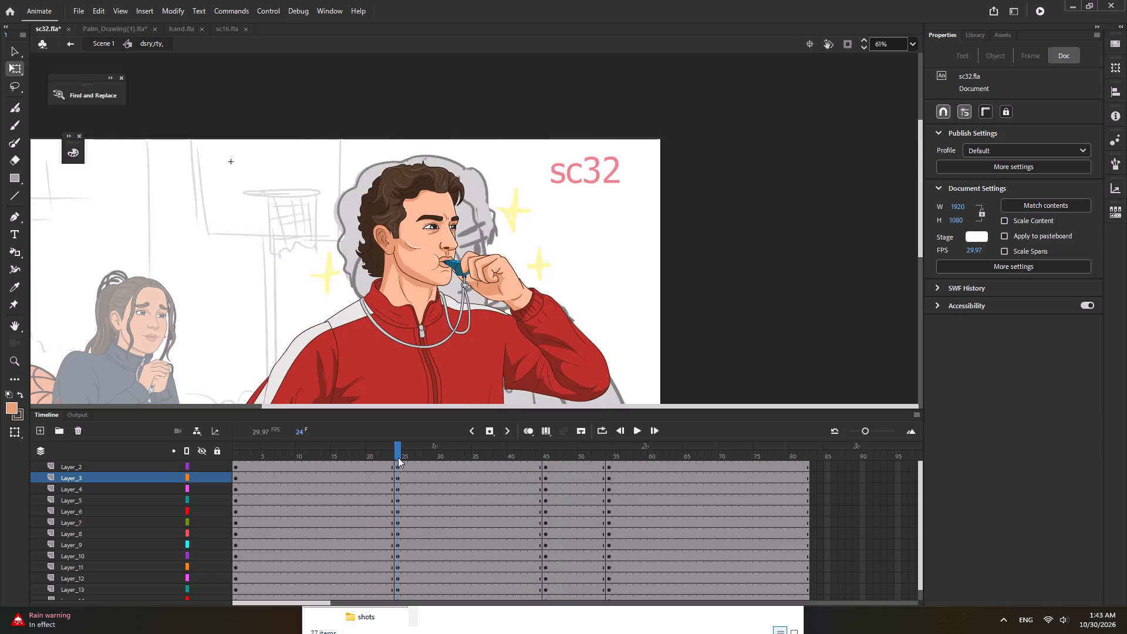
pyautogui.doubleClick(419, 273)
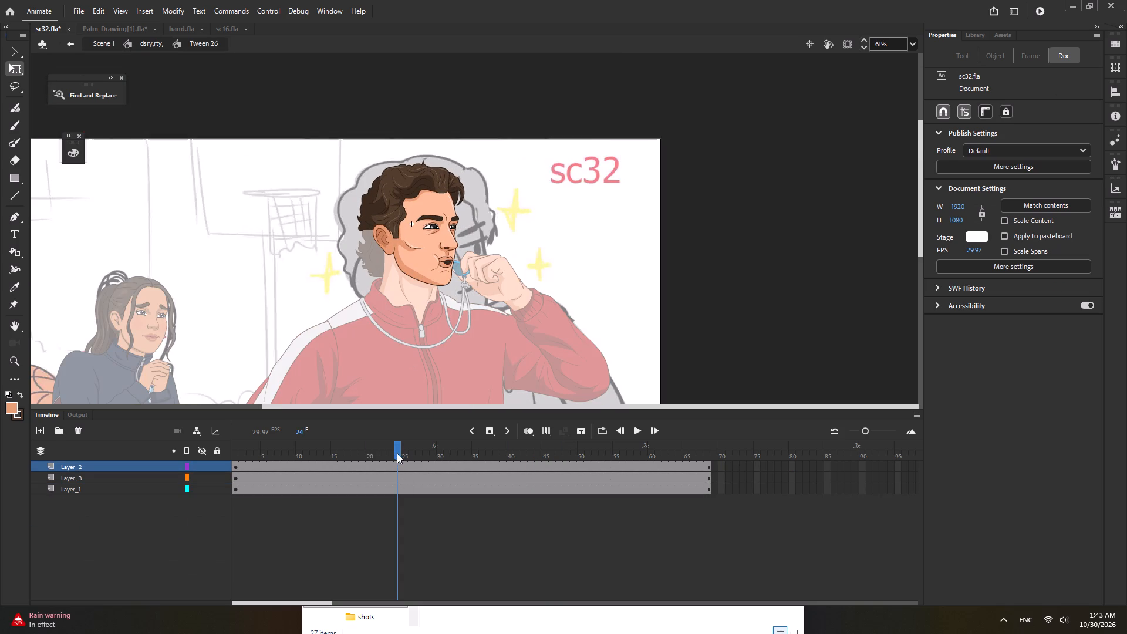
pyautogui.doubleClick(397, 453)
pyautogui.press('F6')
pyautogui.doubleClick(659, 272)
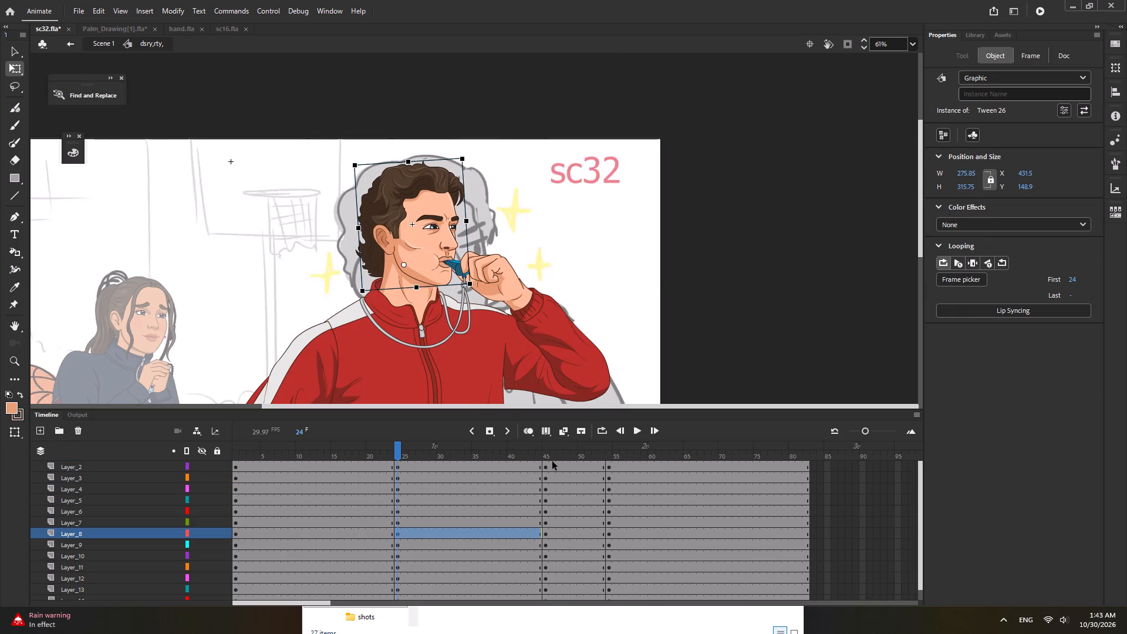
# Inside the coach's head symbol, Tween 26, insert keyframes at frames 45 and 54 on all three layers.
pyautogui.click(546, 453)
pyautogui.doubleClick(425, 228)
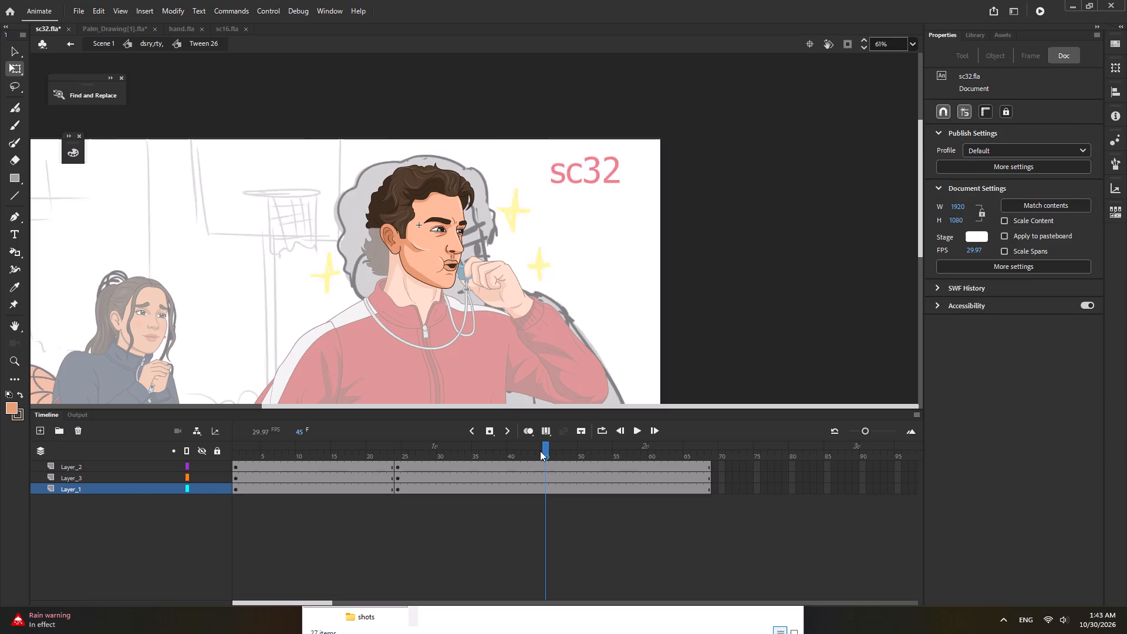
pyautogui.doubleClick(545, 453)
pyautogui.press('F6')
pyautogui.doubleClick(720, 323)
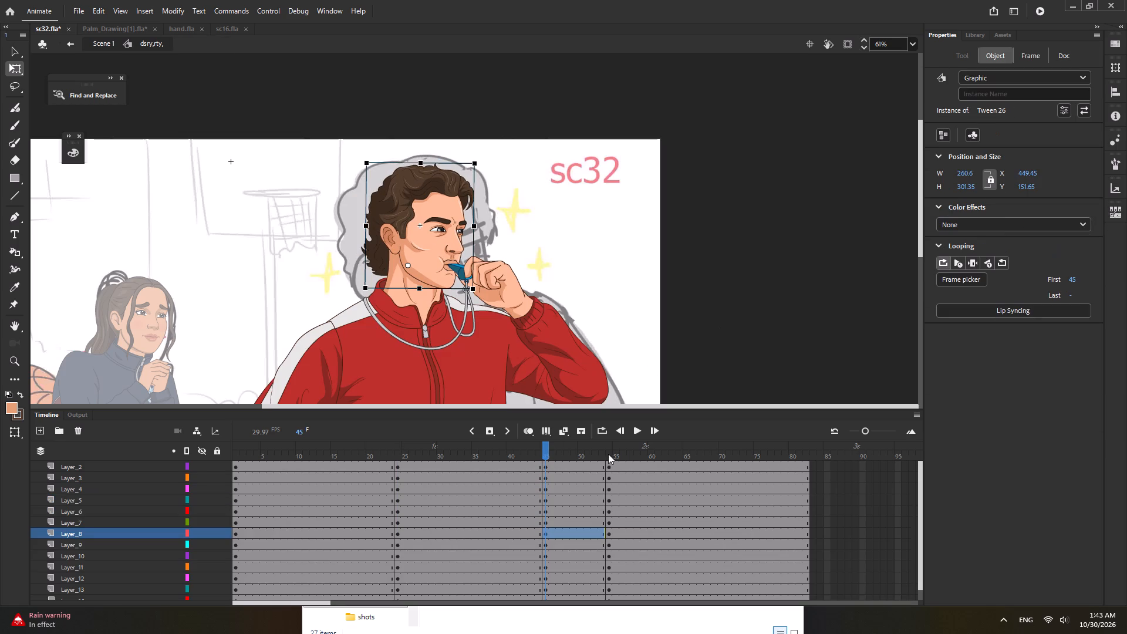
pyautogui.click(609, 454)
pyautogui.doubleClick(443, 246)
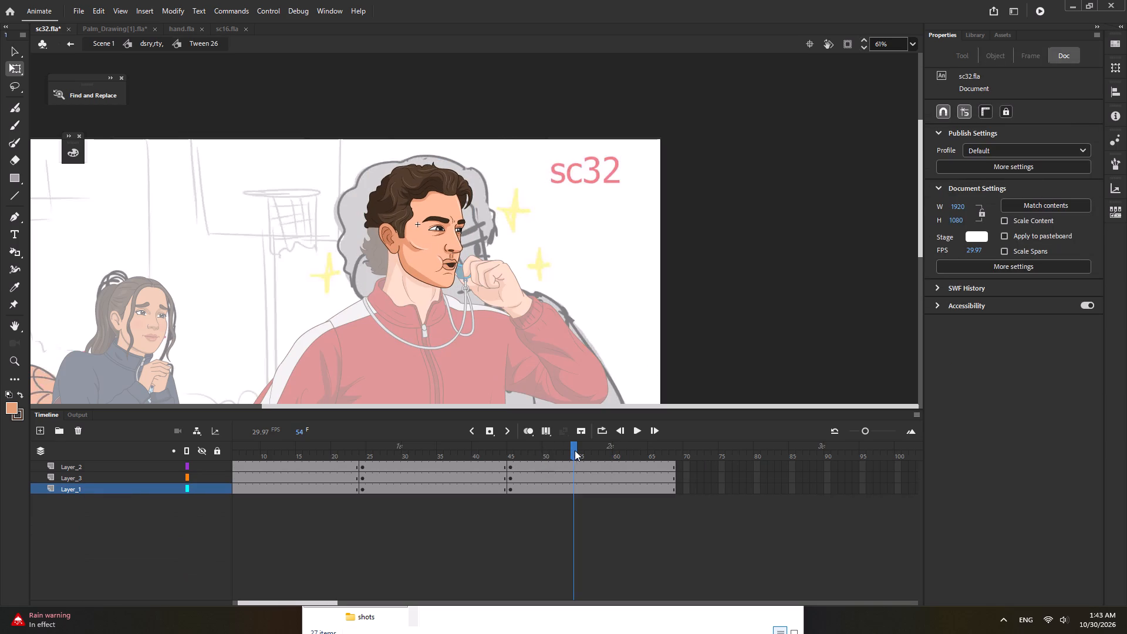
pyautogui.doubleClick(575, 450)
pyautogui.press('F6')
# At frame 45, shrink the cheek crease beside the mouth to about 21 by 35 and shift it closer to the lips.
pyautogui.click(481, 454)
pyautogui.click(513, 454)
pyautogui.keyDown('ctrl'); pyautogui.scroll(2, 446, 276); pyautogui.keyUp('ctrl')
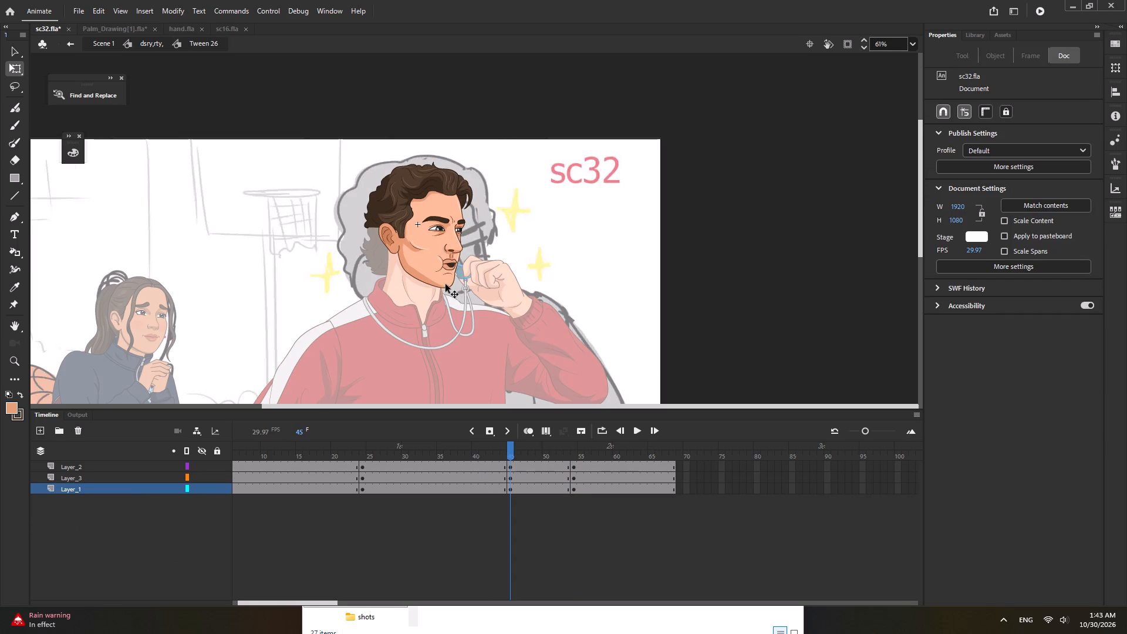
pyautogui.keyDown('ctrl'); pyautogui.scroll(2, 446, 284); pyautogui.keyUp('ctrl')
pyautogui.click(443, 255)
pyautogui.keyDown('ctrl'); pyautogui.scroll(7, 443, 254); pyautogui.keyUp('ctrl')
pyautogui.moveTo(440, 257); pyautogui.dragTo(443, 257)
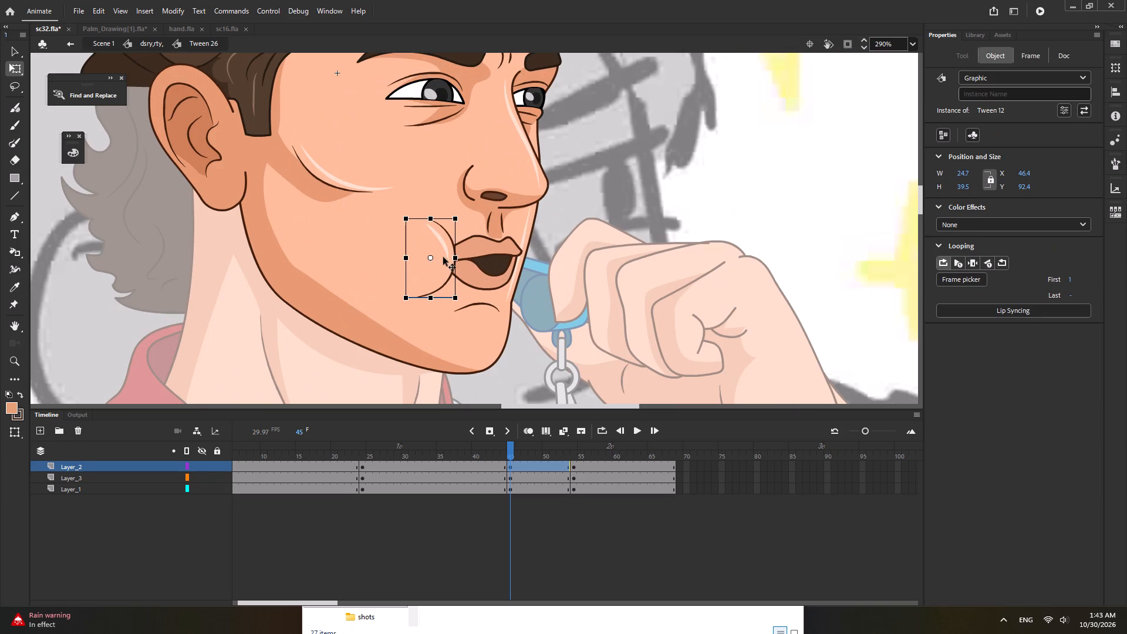
pyautogui.moveTo(443, 257); pyautogui.dragTo(447, 258)
pyautogui.click(438, 297)
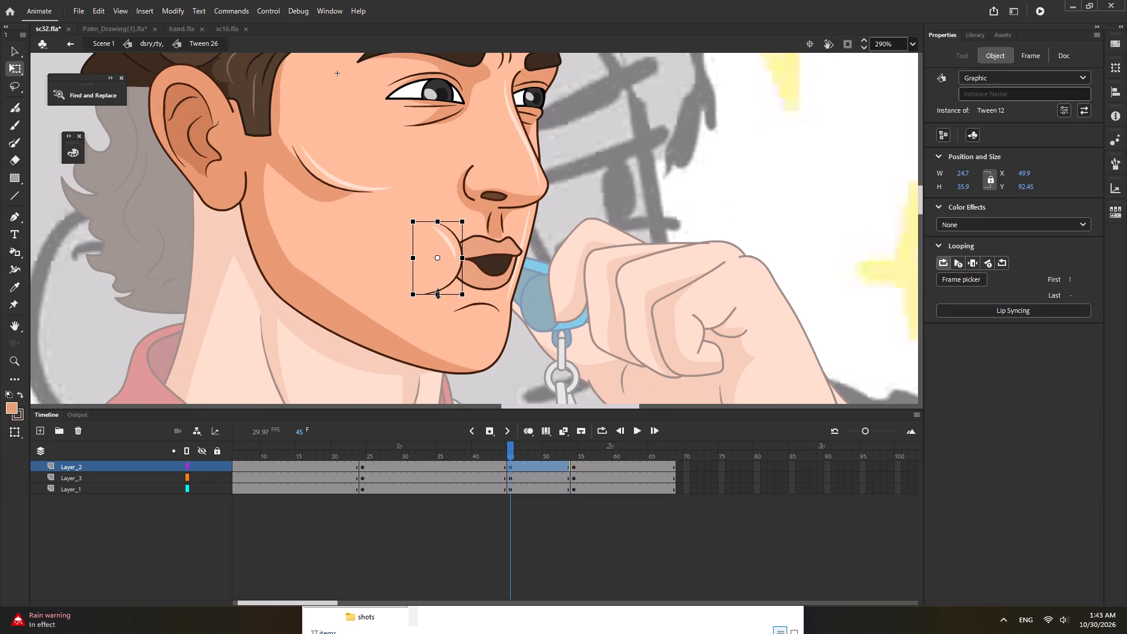
pyautogui.click(462, 258)
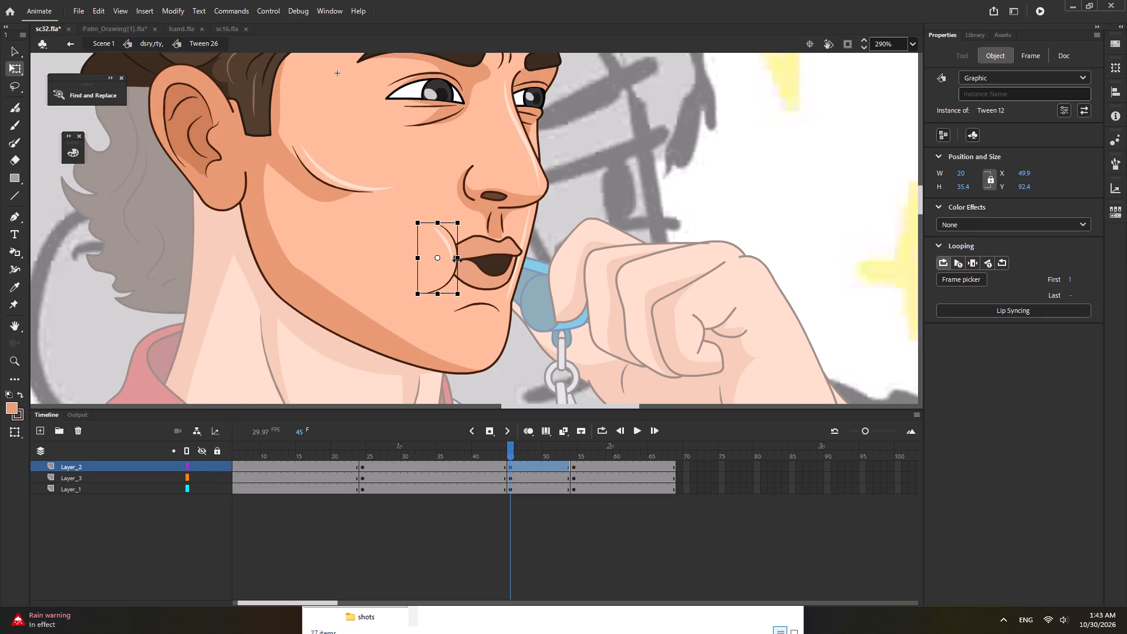
pyautogui.click(451, 264)
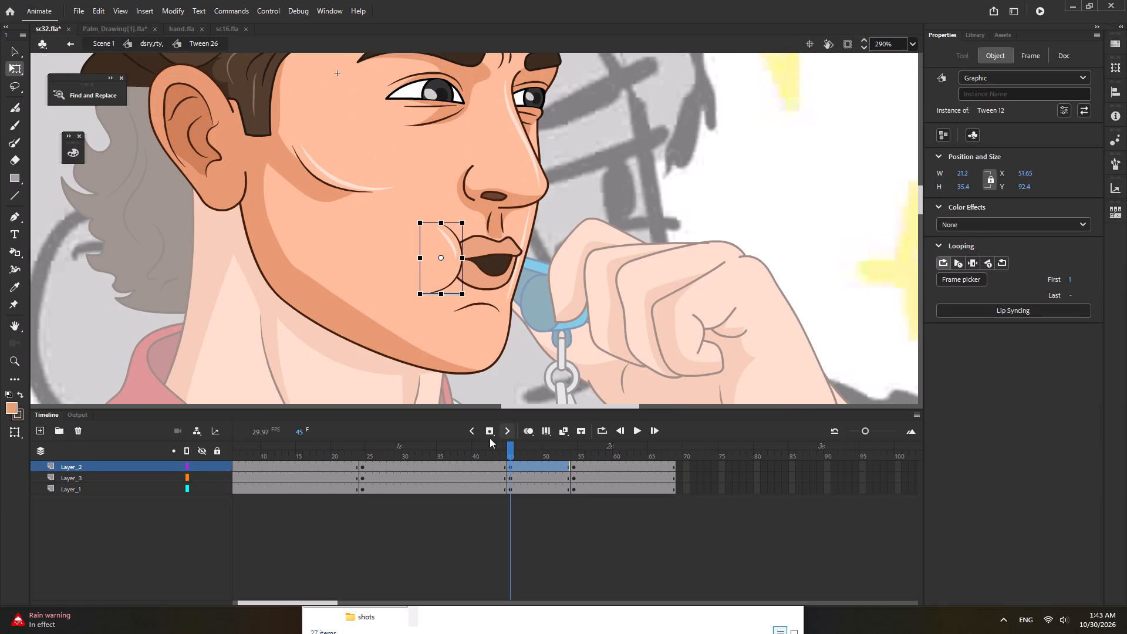
# In the frame 24 pose, stretch the cheek crease to about 45 high and shift it slightly away from the lips.
pyautogui.click(316, 452)
pyautogui.click(383, 455)
pyautogui.click(443, 255)
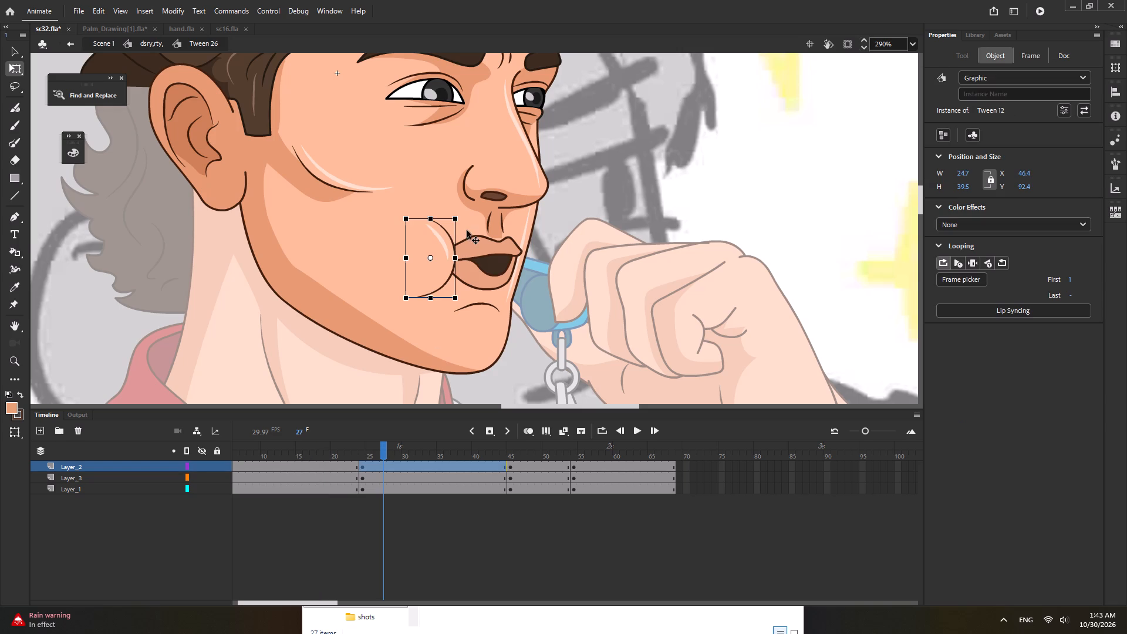
pyautogui.moveTo(430, 218); pyautogui.dragTo(432, 213)
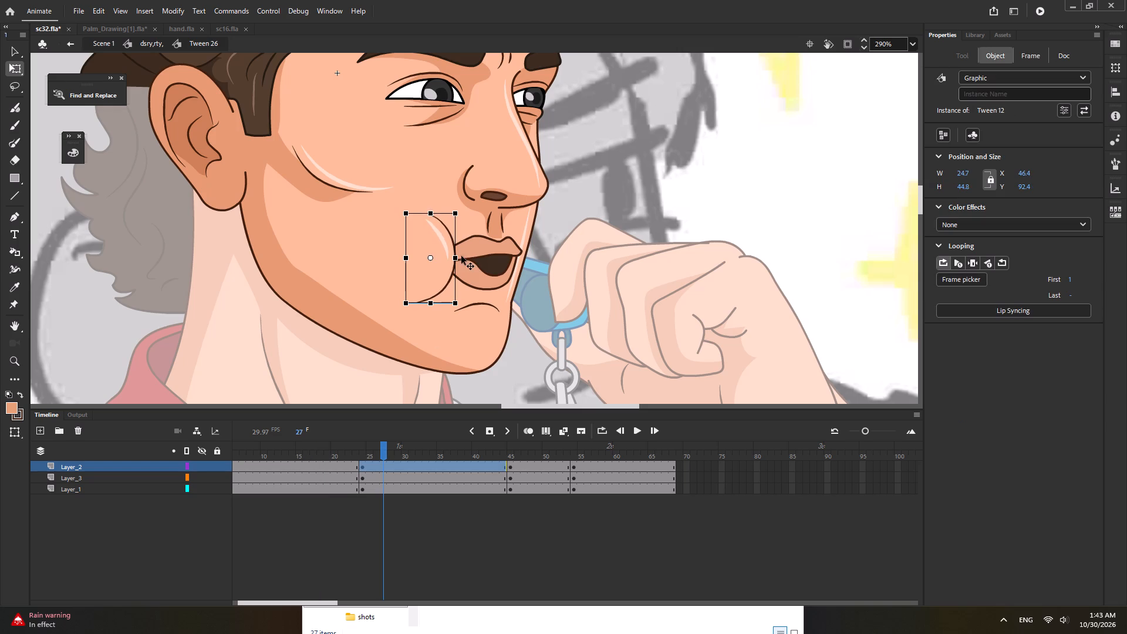
pyautogui.click(456, 258)
pyautogui.moveTo(448, 261); pyautogui.dragTo(439, 261)
# Squash the coach's mouth slightly in height in the frame 24 pose and compare it with neighbouring frames.
pyautogui.click(481, 265)
pyautogui.moveTo(478, 312); pyautogui.dragTo(478, 309)
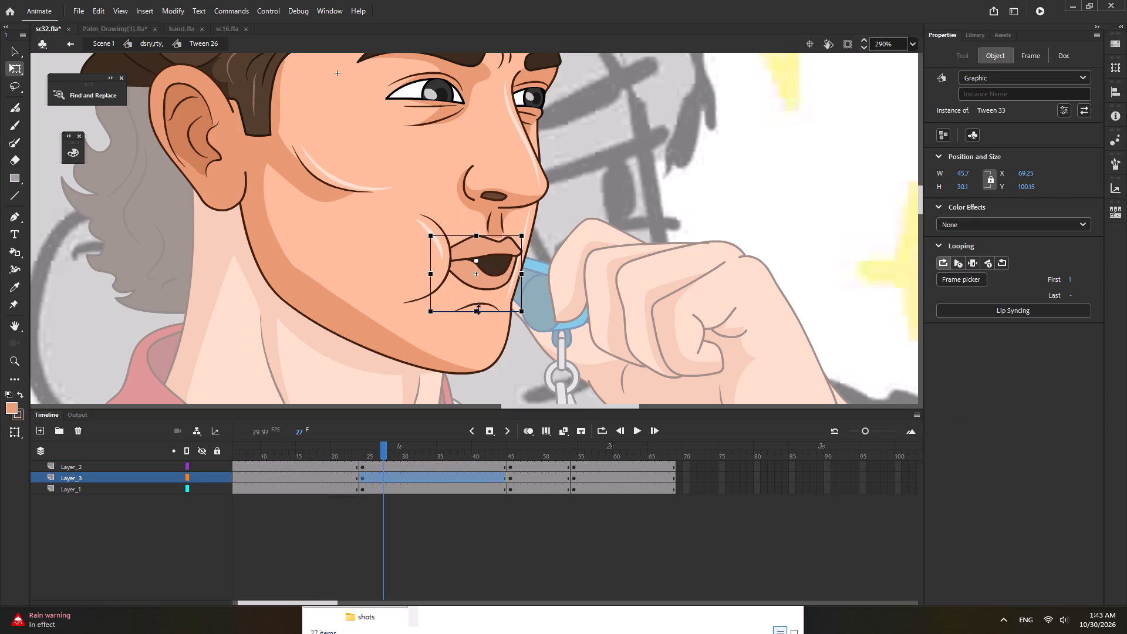
pyautogui.moveTo(478, 309); pyautogui.dragTo(478, 306)
pyautogui.click(347, 447)
pyautogui.click(375, 450)
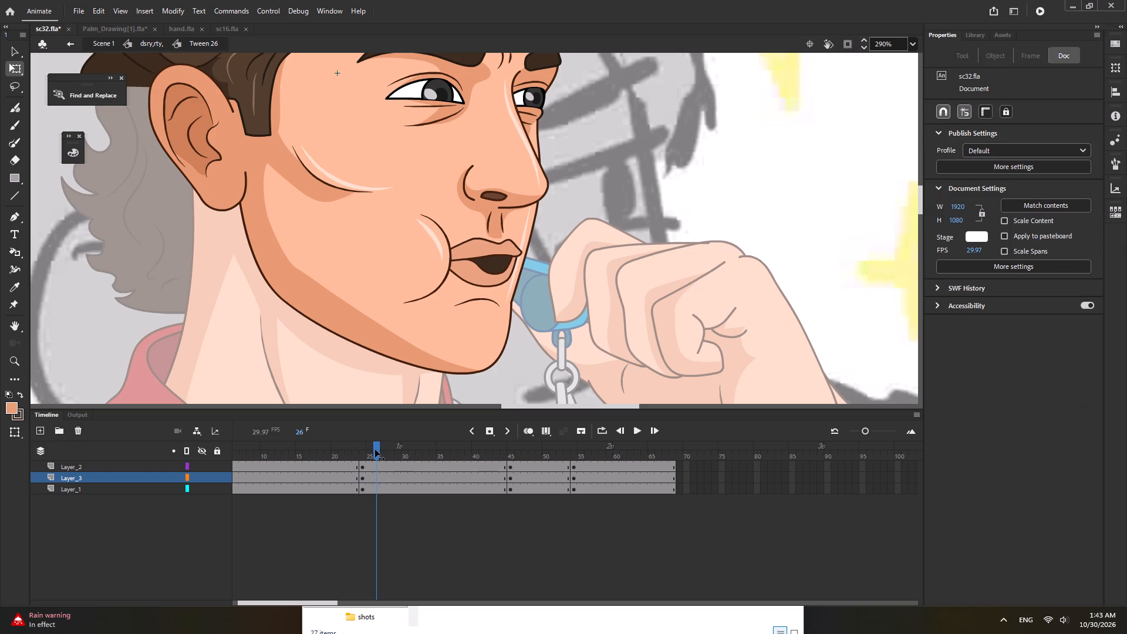
# Return to the coach's body symbol, save sc32.fla, and play back the whistle-blowing animation across its keyframes.
pyautogui.doubleClick(654, 135)
pyautogui.keyDown('ctrl'); pyautogui.scroll(-5, 662, 200); pyautogui.keyUp('ctrl')
pyautogui.click(315, 444)
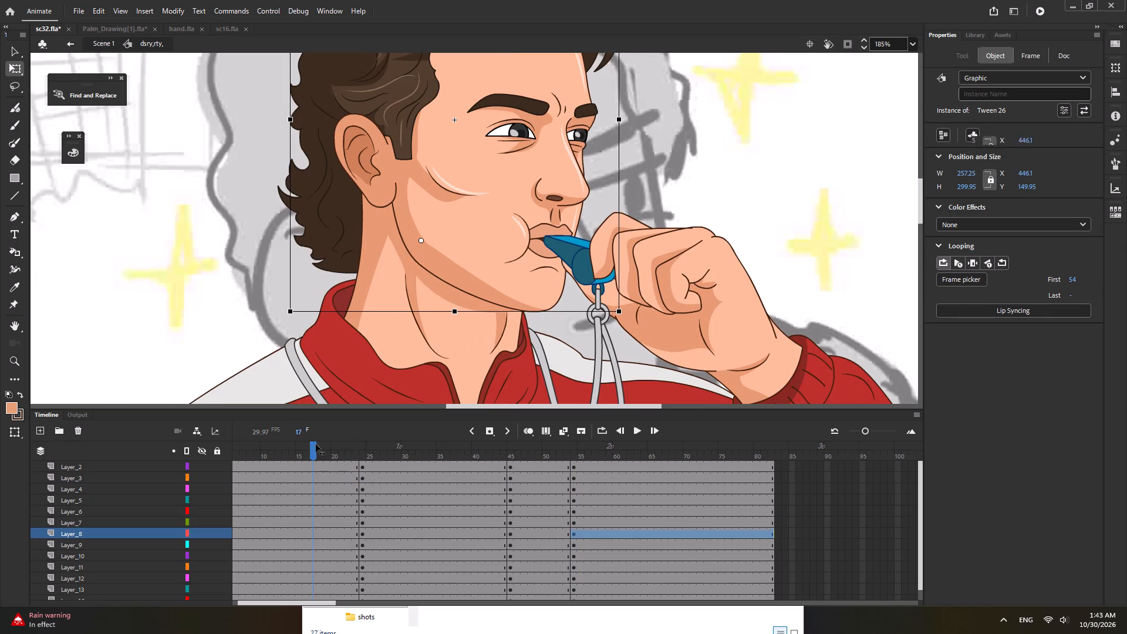
pyautogui.press('Return')
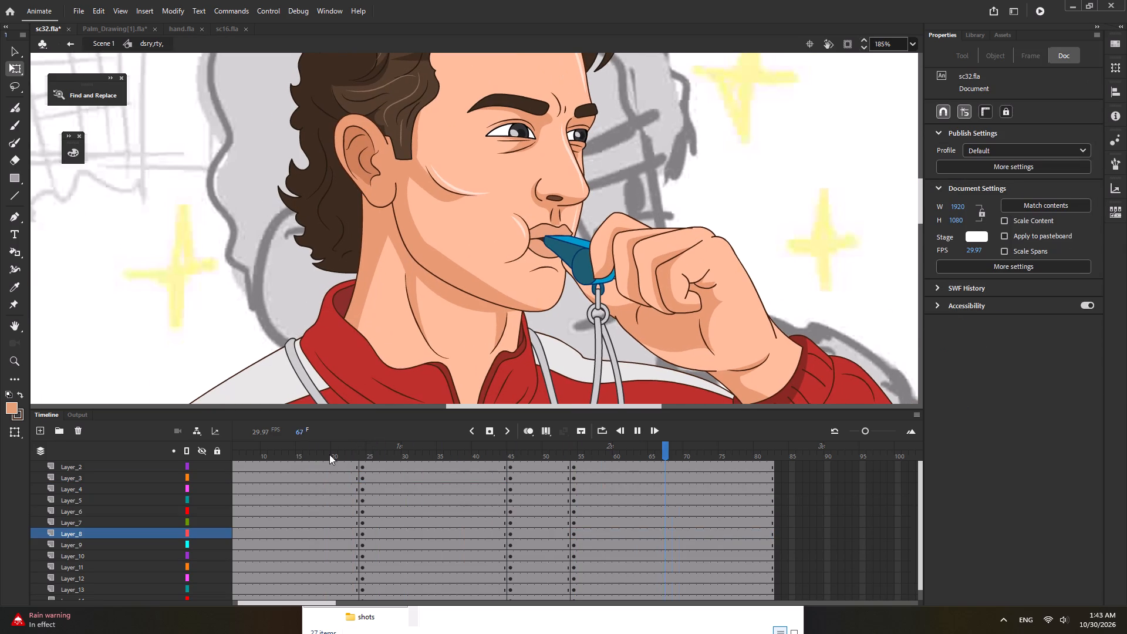
pyautogui.press('Return')
pyautogui.keyDown('ctrl'); pyautogui.scroll(-10, 626, 224); pyautogui.keyUp('ctrl')
pyautogui.hotkey('ctrl', 's')
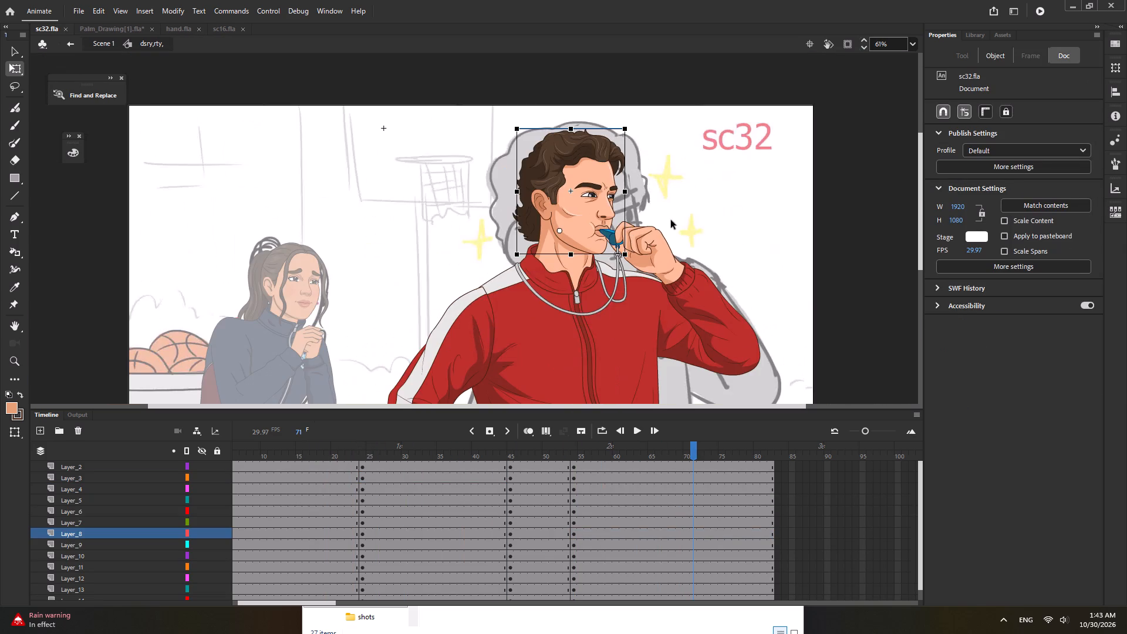
pyautogui.keyDown('ctrl'); pyautogui.scroll(-3, 671, 220); pyautogui.keyUp('ctrl')
pyautogui.click(480, 451)
pyautogui.press('Return')
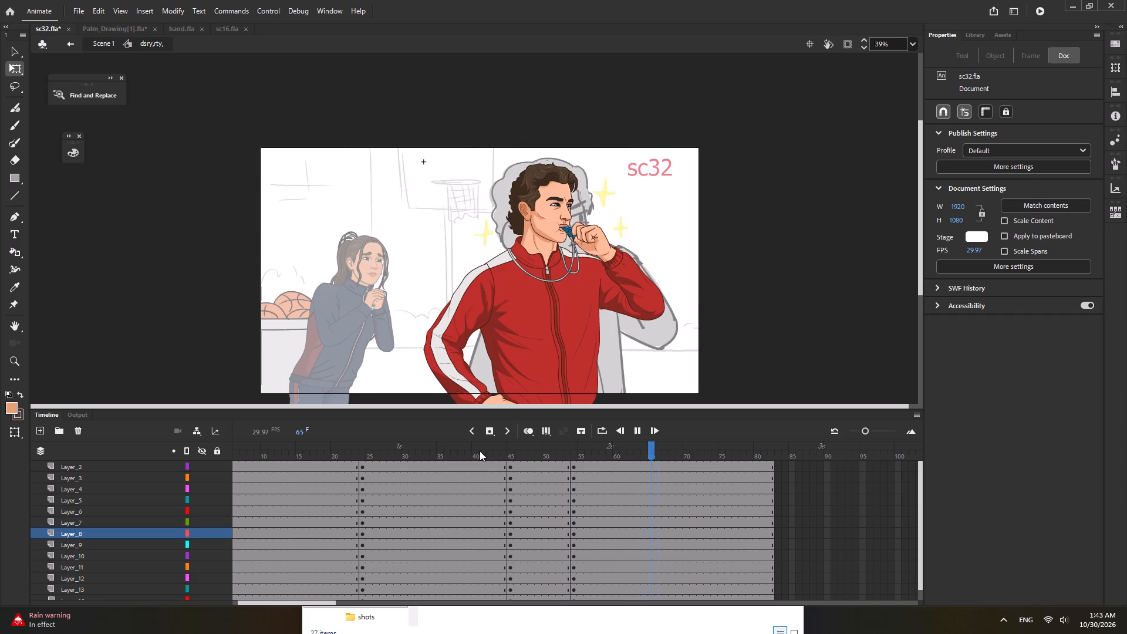
pyautogui.click(481, 450)
pyautogui.press('Return')
pyautogui.press('Return')
pyautogui.click(756, 324)
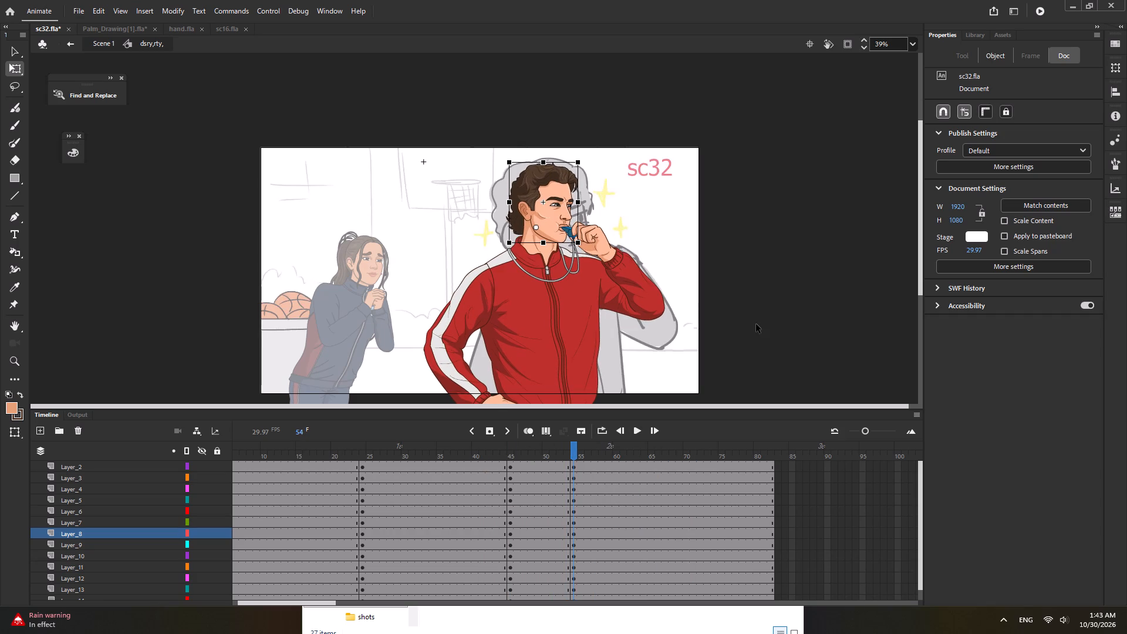
# Return to Scene 1, save the file, and play the whole scene from the start against the storyboard.
pyautogui.doubleClick(731, 323)
pyautogui.keyDown('ctrl'); pyautogui.scroll(-4, 731, 323); pyautogui.keyUp('ctrl')
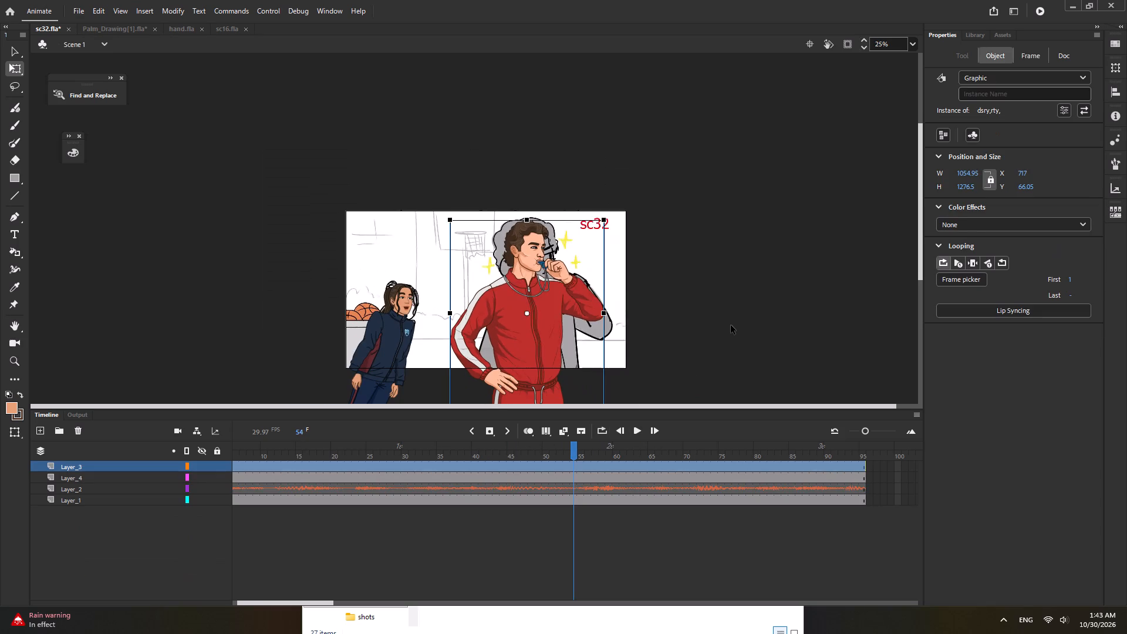
pyautogui.hotkey('ctrl', 's')
pyautogui.moveTo(486, 446); pyautogui.dragTo(110, 470)
pyautogui.press('Return')
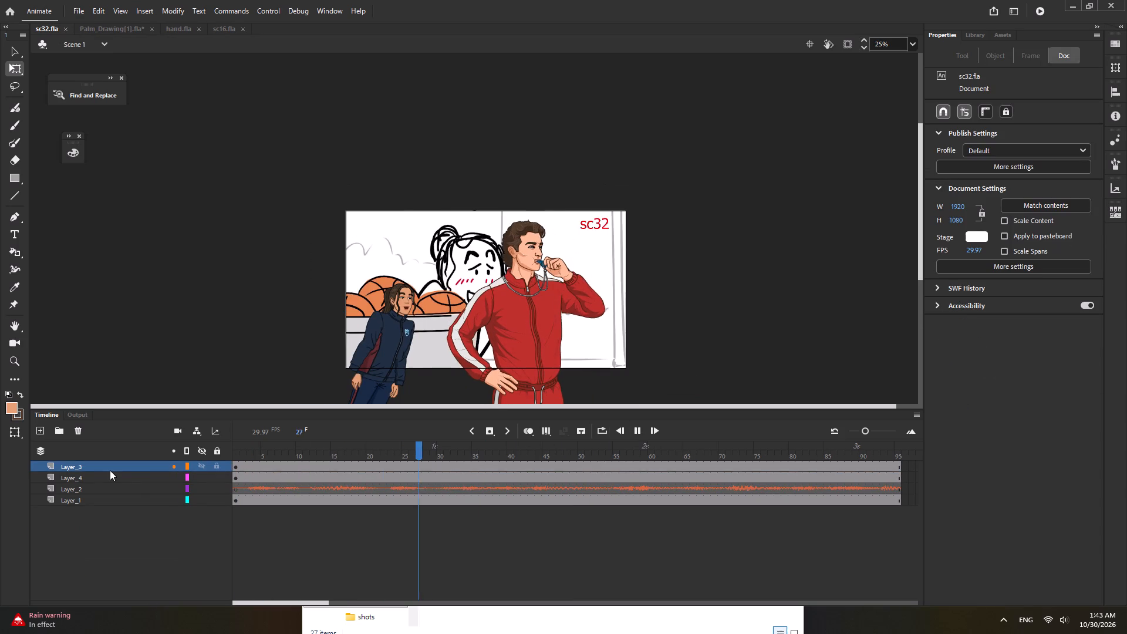
pyautogui.press('Return')
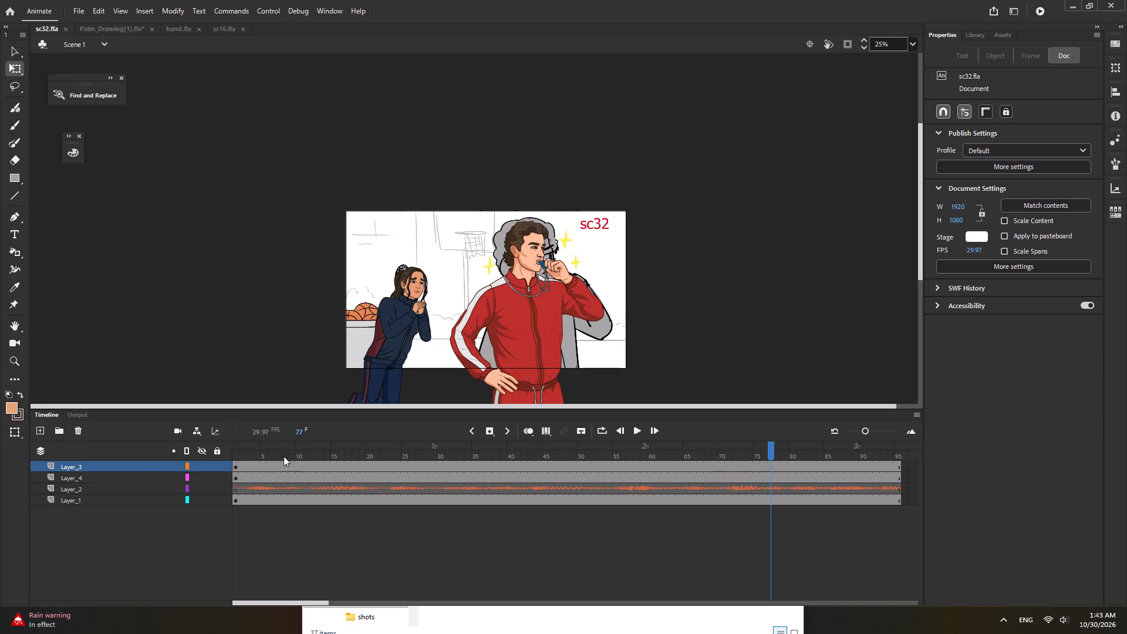
pyautogui.moveTo(286, 451); pyautogui.dragTo(345, 493)
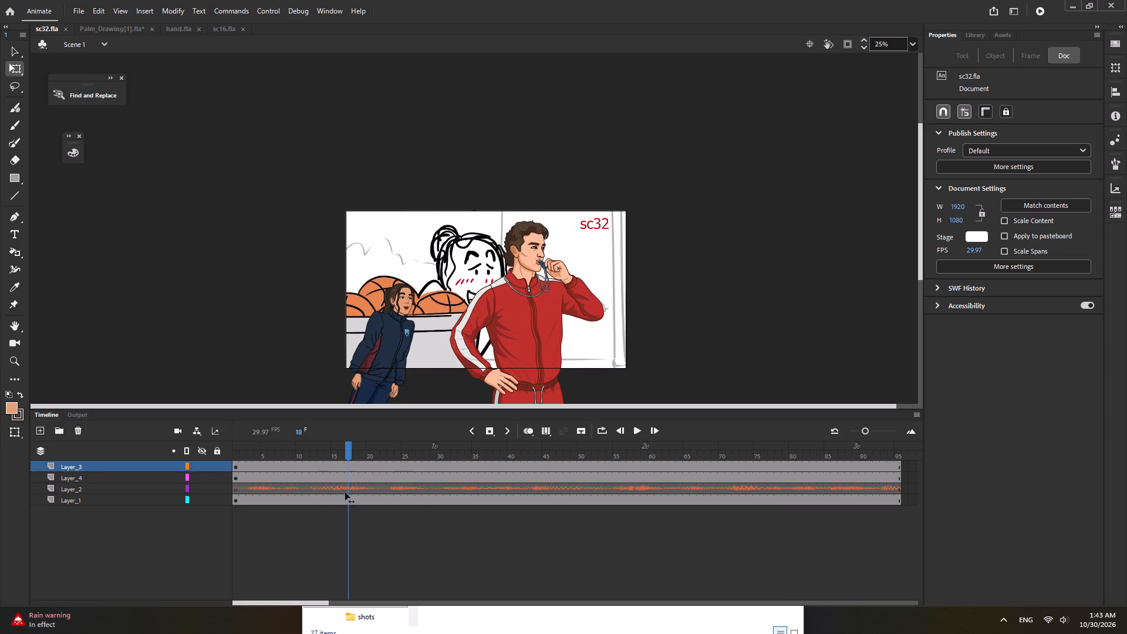
pyautogui.moveTo(345, 493); pyautogui.dragTo(353, 500)
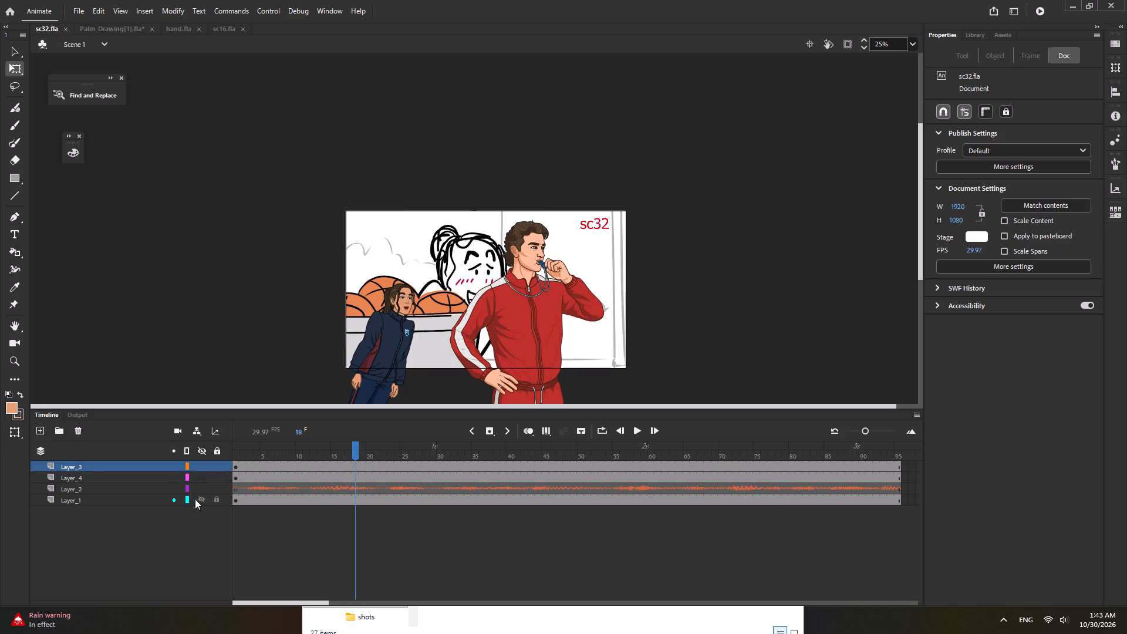
# Add a camera to the scene and attach the storyboard layer, Layer_1, to it.
pyautogui.click(14, 339)
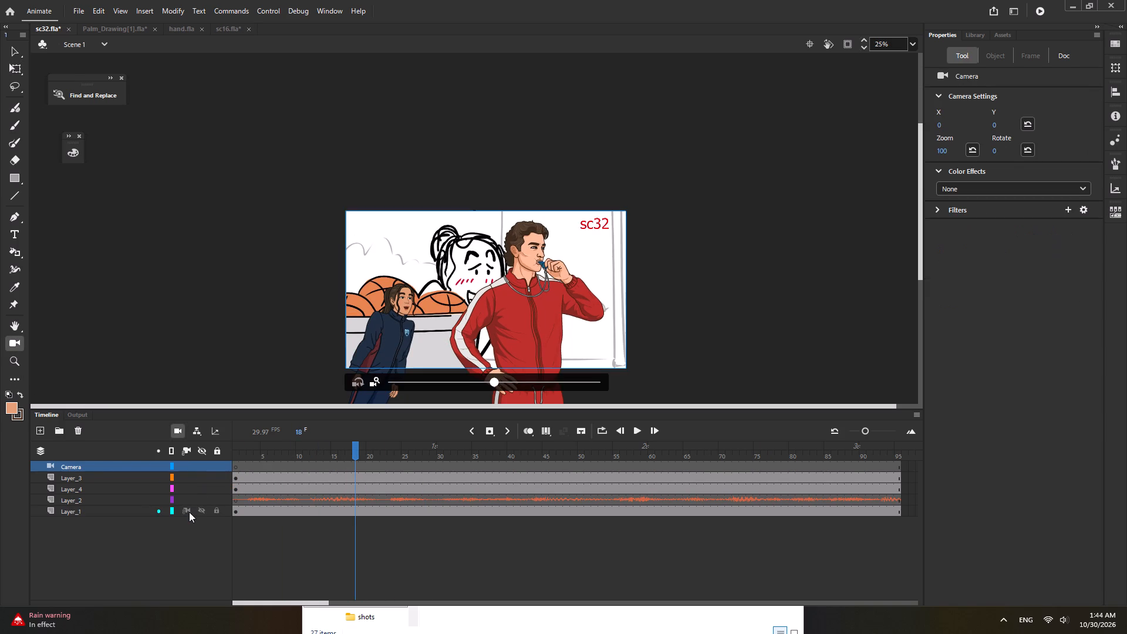
pyautogui.click(188, 512)
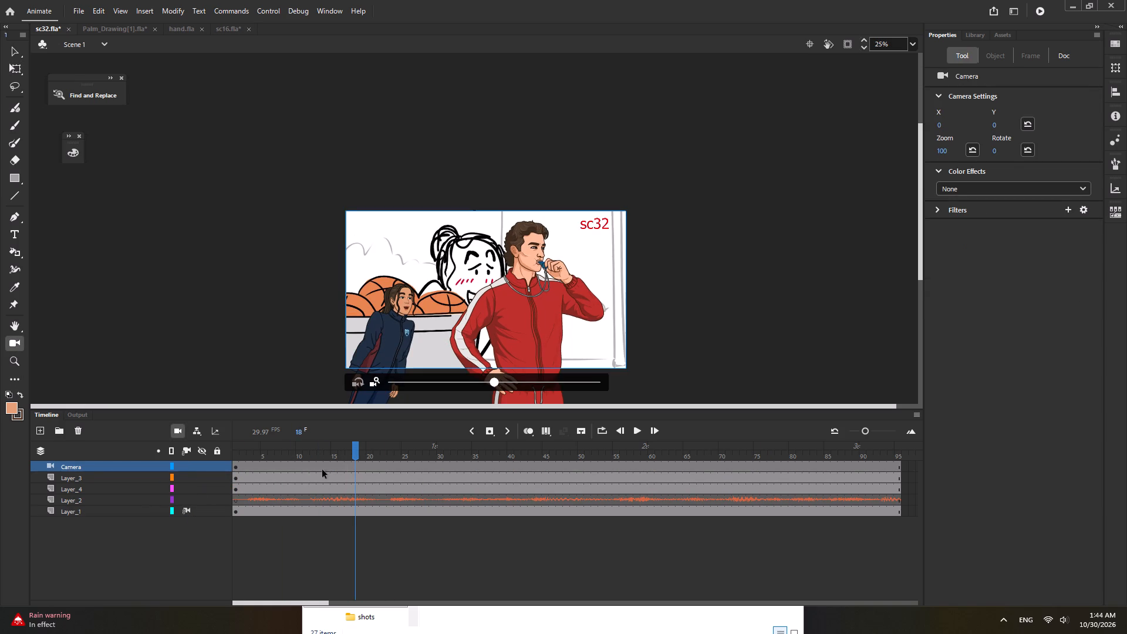
# Find where the storyboard framing changes and insert a keyframe at frame 38 on the Camera layer.
pyautogui.moveTo(357, 451); pyautogui.dragTo(346, 461)
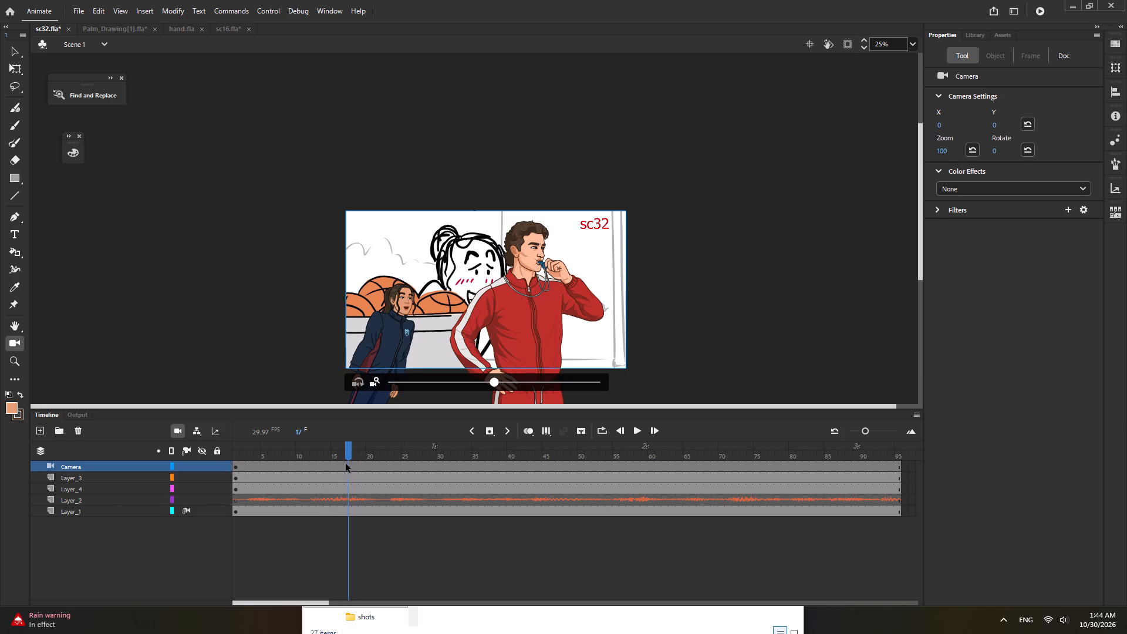
pyautogui.click(347, 467)
pyautogui.moveTo(353, 447); pyautogui.dragTo(457, 469)
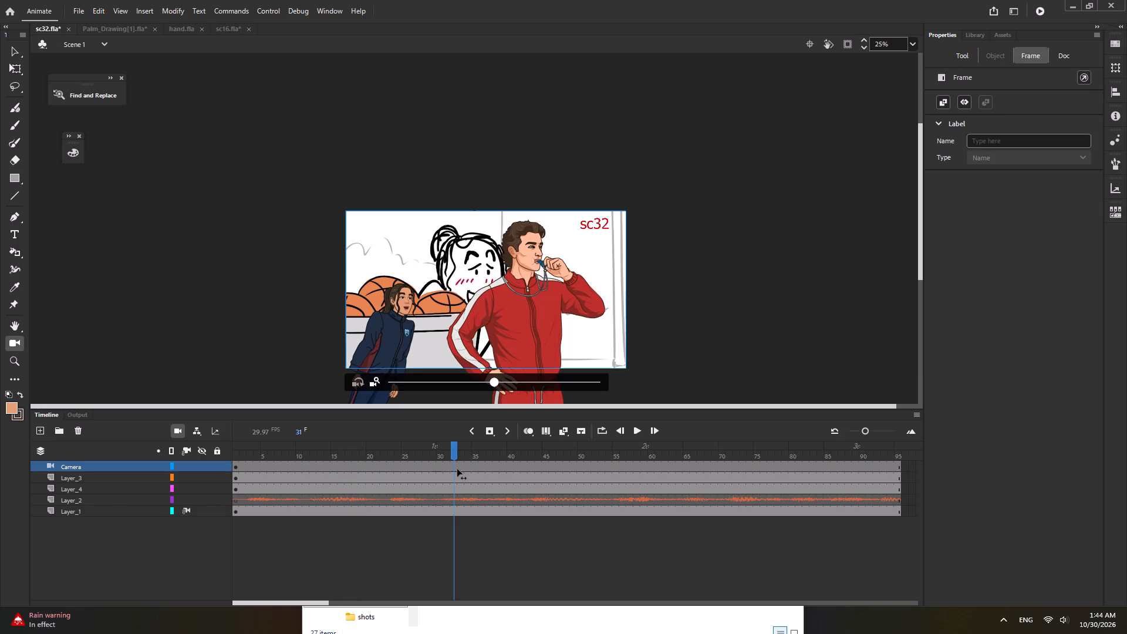
pyautogui.moveTo(457, 469); pyautogui.dragTo(529, 483)
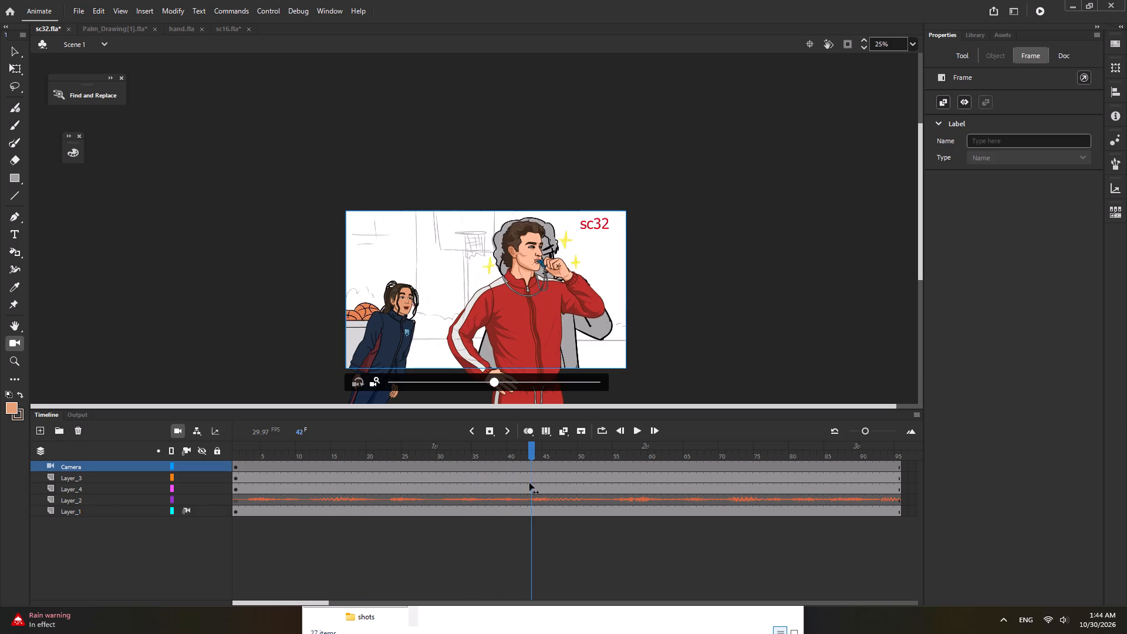
pyautogui.moveTo(529, 483); pyautogui.dragTo(495, 493)
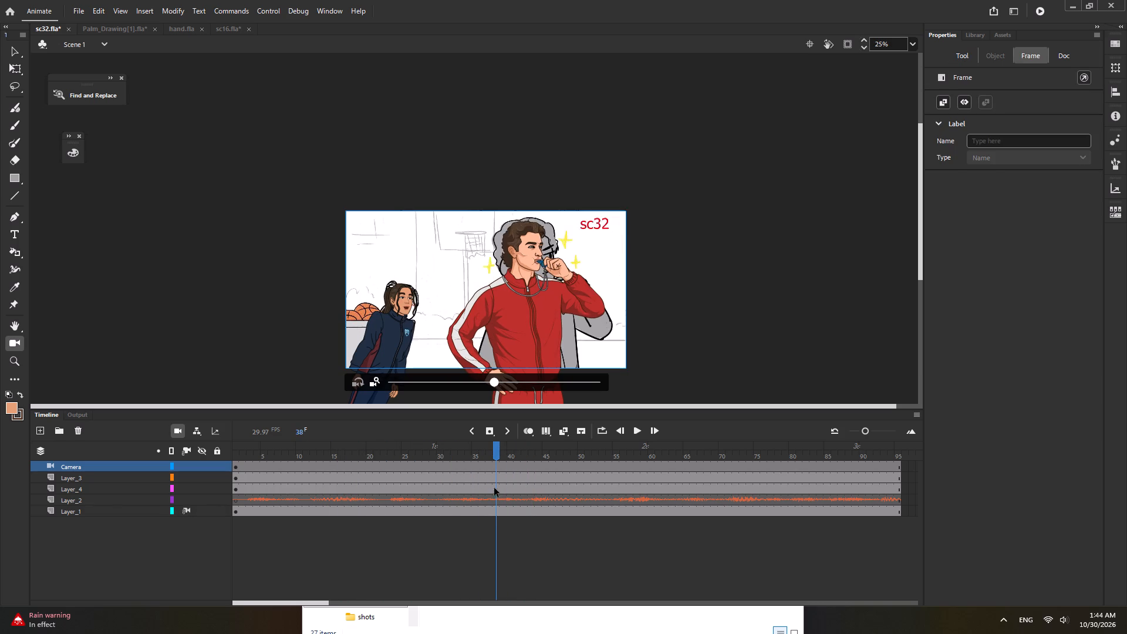
pyautogui.click(498, 466)
pyautogui.press('F6')
# In the camera's opening keyframe, zoom to 196 and pan to X 1059, Y -311 to frame the girl over the storyboard, and compare frames.
pyautogui.click(236, 465)
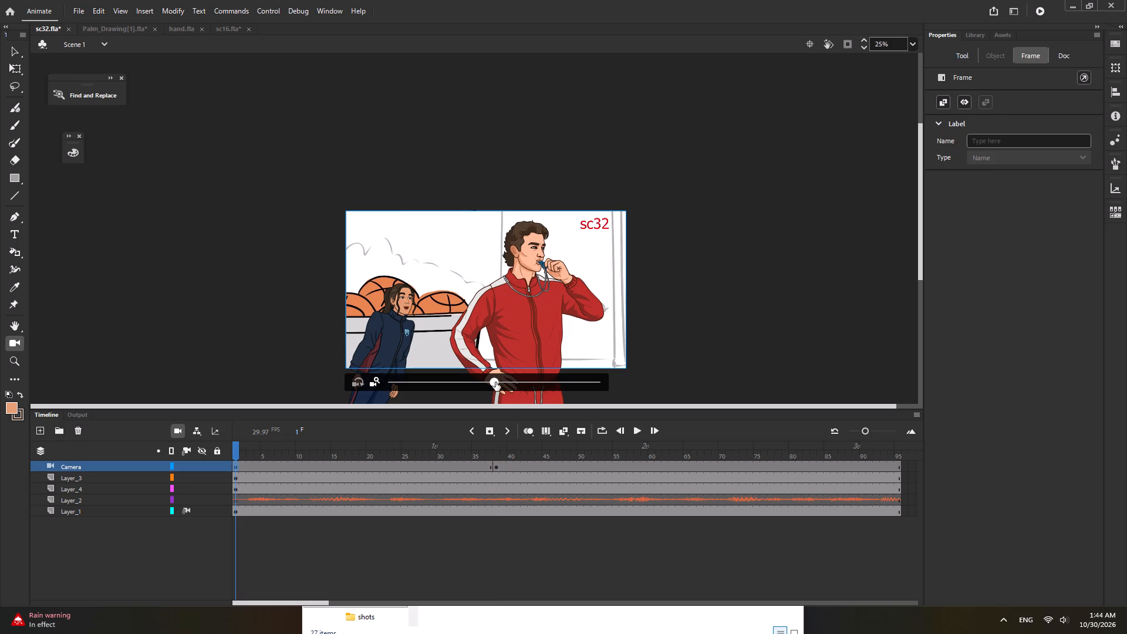
pyautogui.moveTo(495, 382); pyautogui.dragTo(576, 376)
pyautogui.click(426, 447)
pyautogui.moveTo(497, 380); pyautogui.dragTo(538, 377)
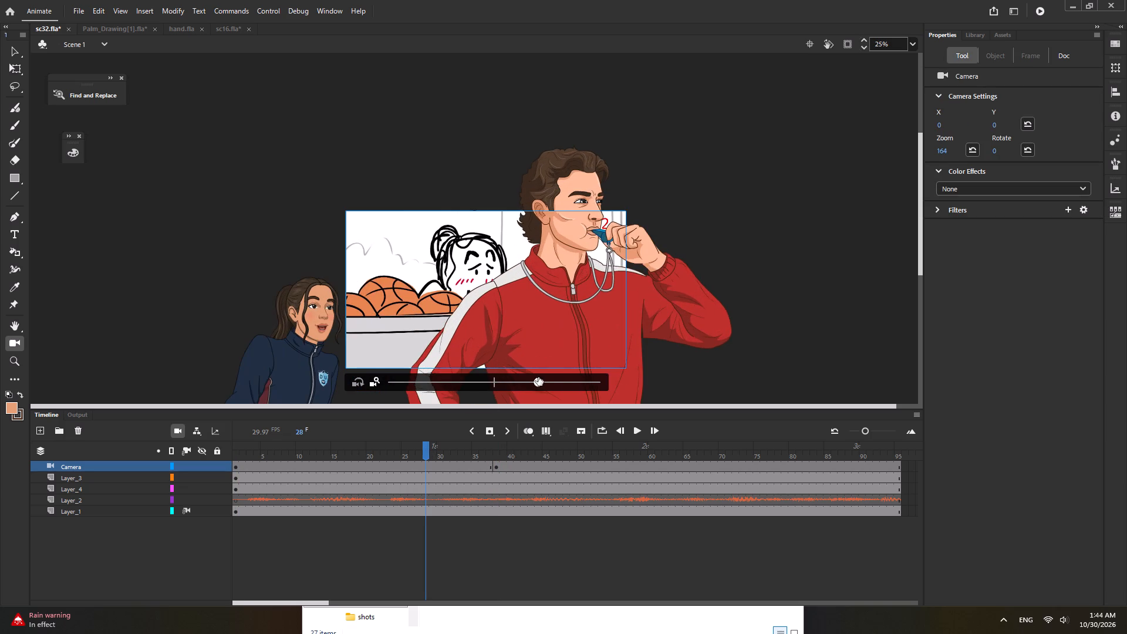
pyautogui.moveTo(538, 377); pyautogui.dragTo(525, 380)
pyautogui.moveTo(426, 299); pyautogui.dragTo(286, 328)
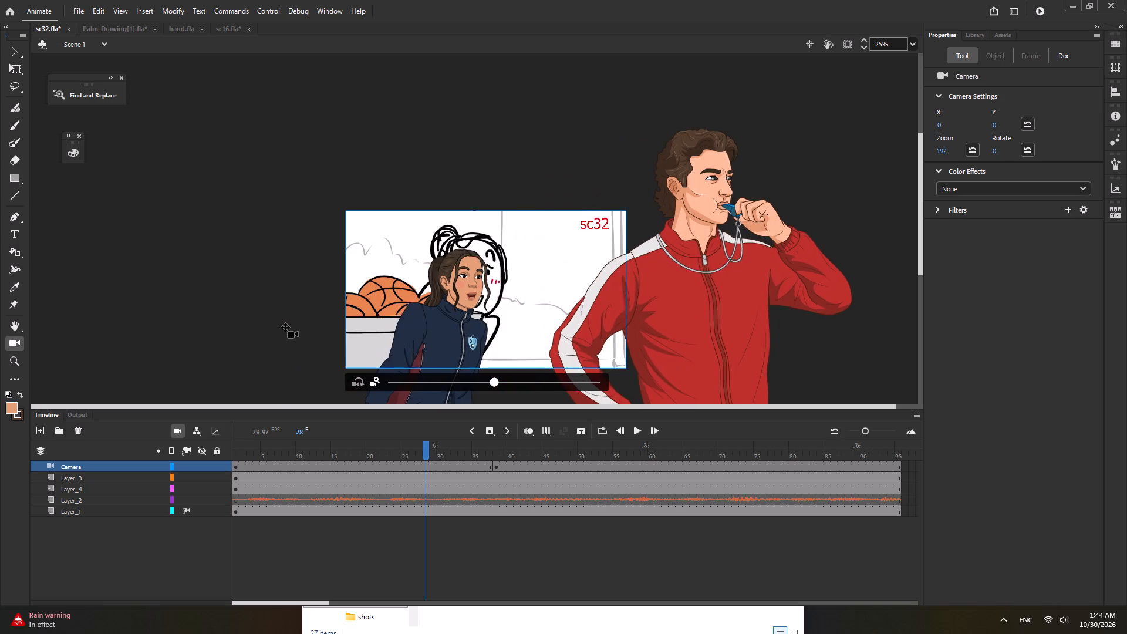
pyautogui.moveTo(286, 328); pyautogui.dragTo(278, 339)
pyautogui.moveTo(495, 379); pyautogui.dragTo(515, 381)
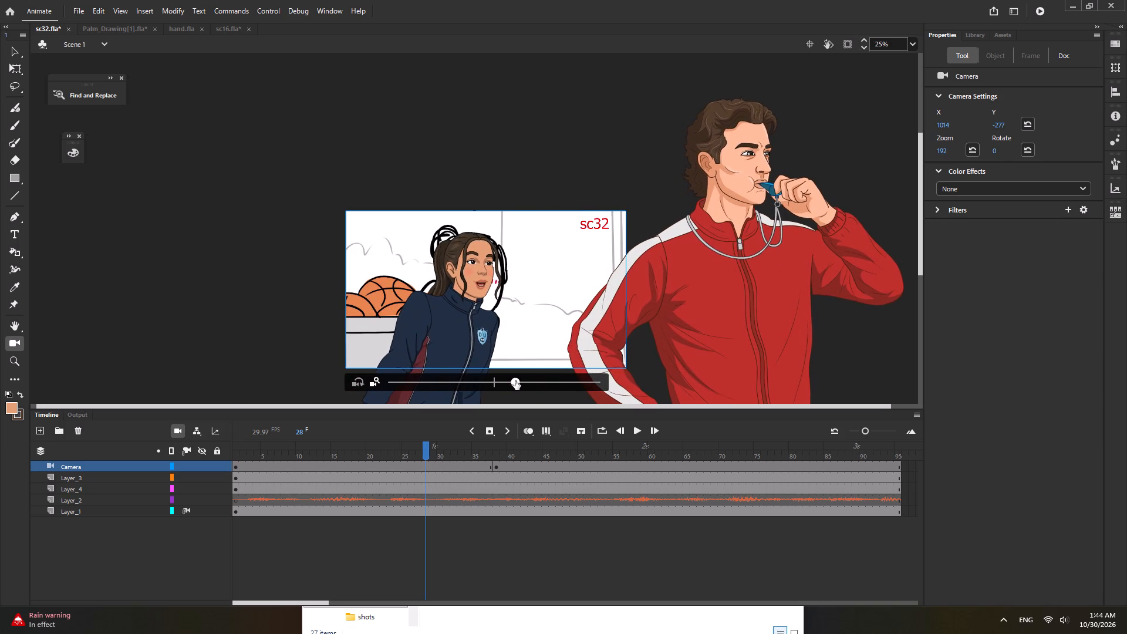
pyautogui.moveTo(515, 381); pyautogui.dragTo(498, 385)
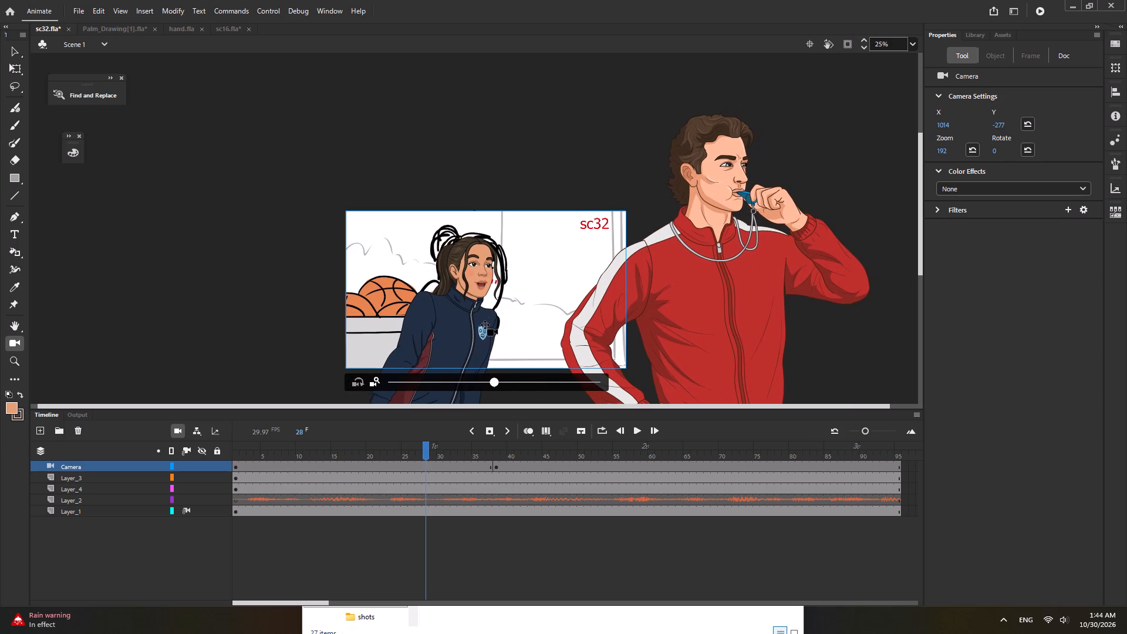
pyautogui.click(485, 318)
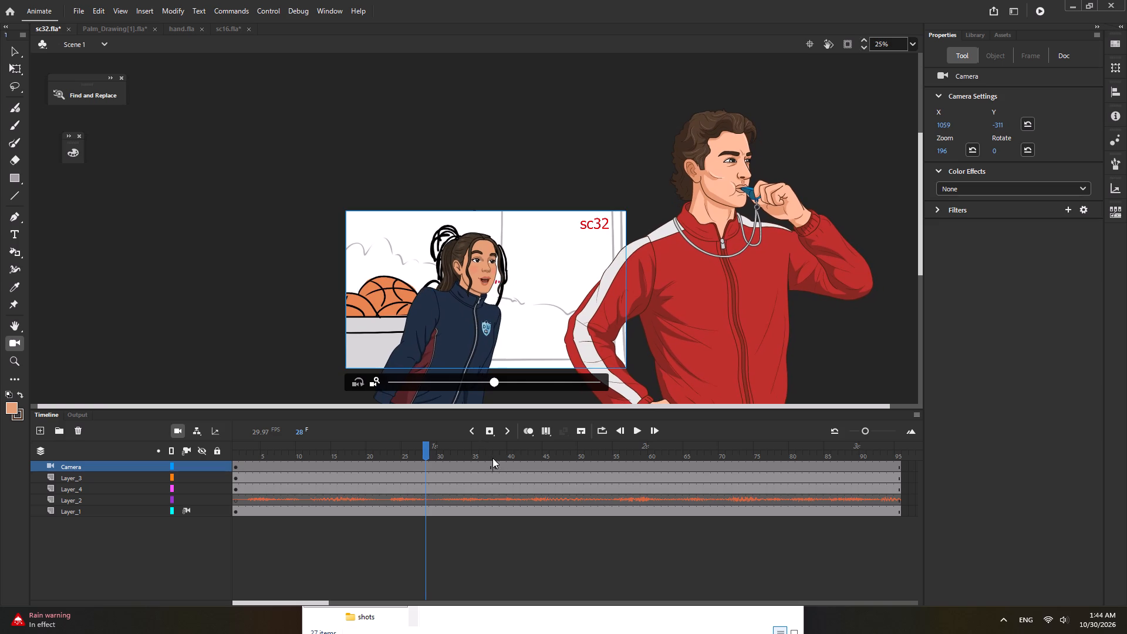
pyautogui.click(499, 456)
pyautogui.click(484, 454)
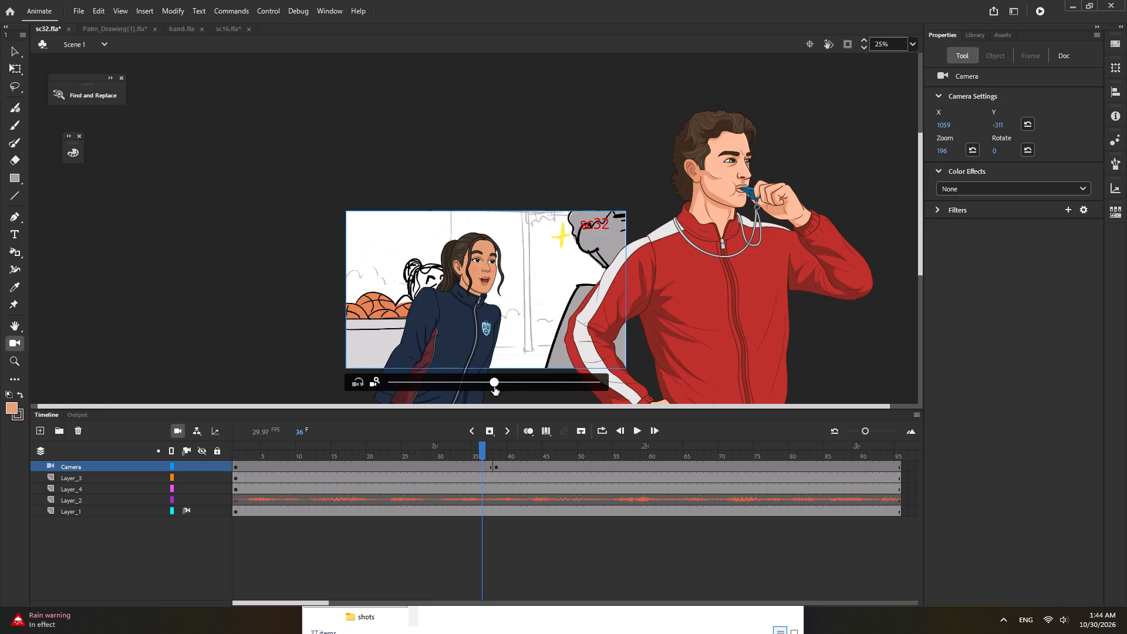
# Refine the camera's opening framing of the girl against the storyboard with zoom 225 and pan X 1233, Y -335.
pyautogui.moveTo(468, 448); pyautogui.dragTo(434, 456)
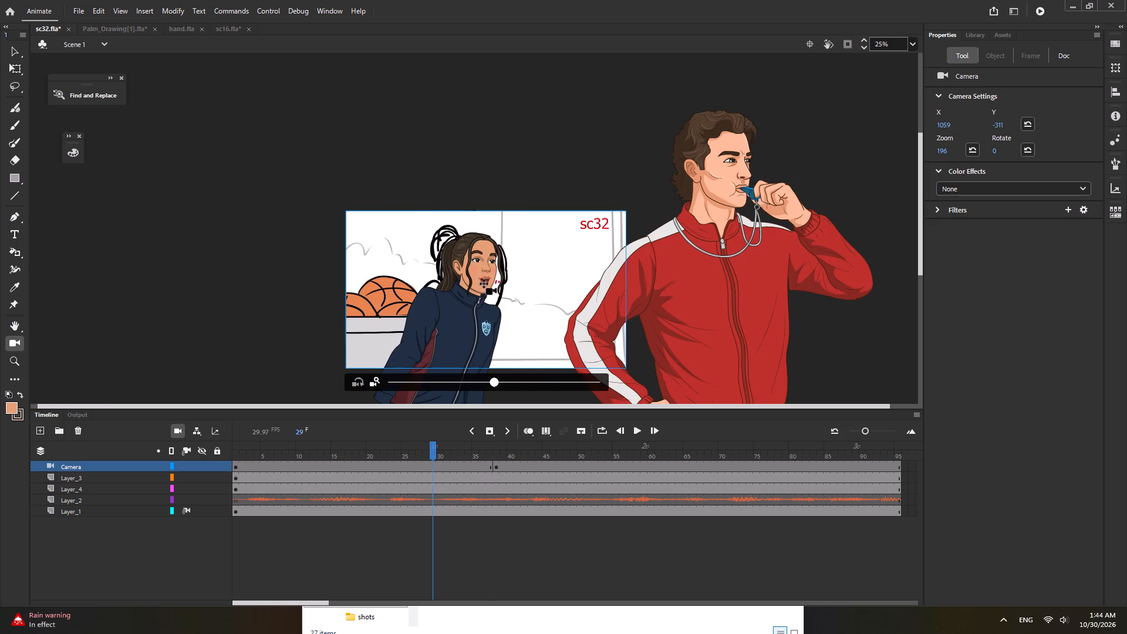
pyautogui.moveTo(481, 290); pyautogui.dragTo(487, 292)
pyautogui.moveTo(498, 384); pyautogui.dragTo(519, 382)
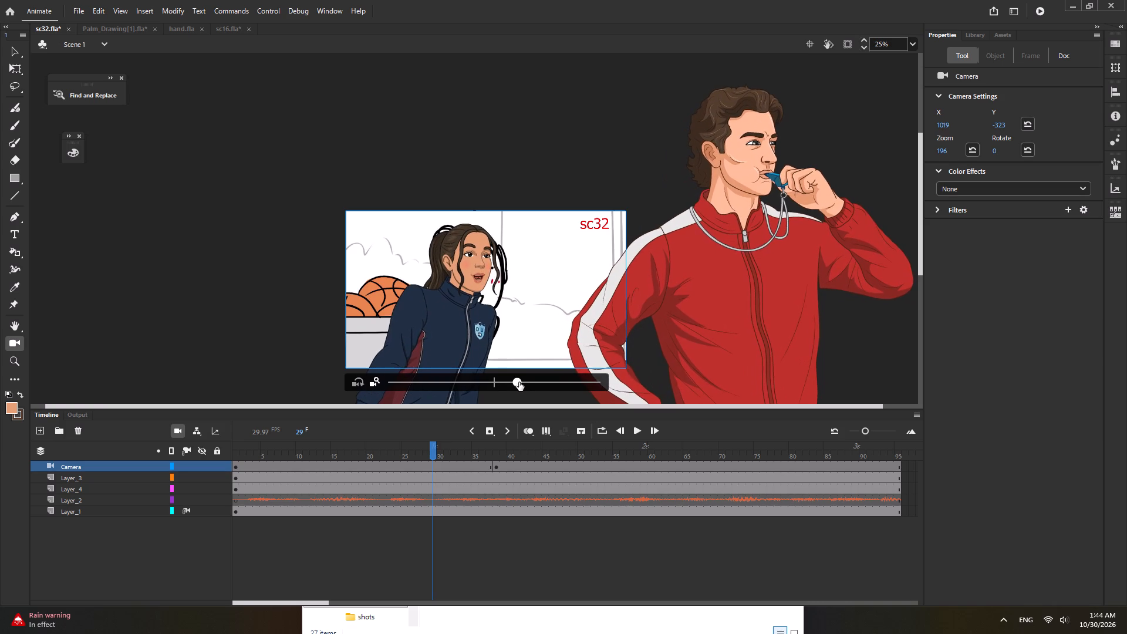
pyautogui.moveTo(519, 382); pyautogui.dragTo(522, 382)
pyautogui.moveTo(481, 289); pyautogui.dragTo(471, 289)
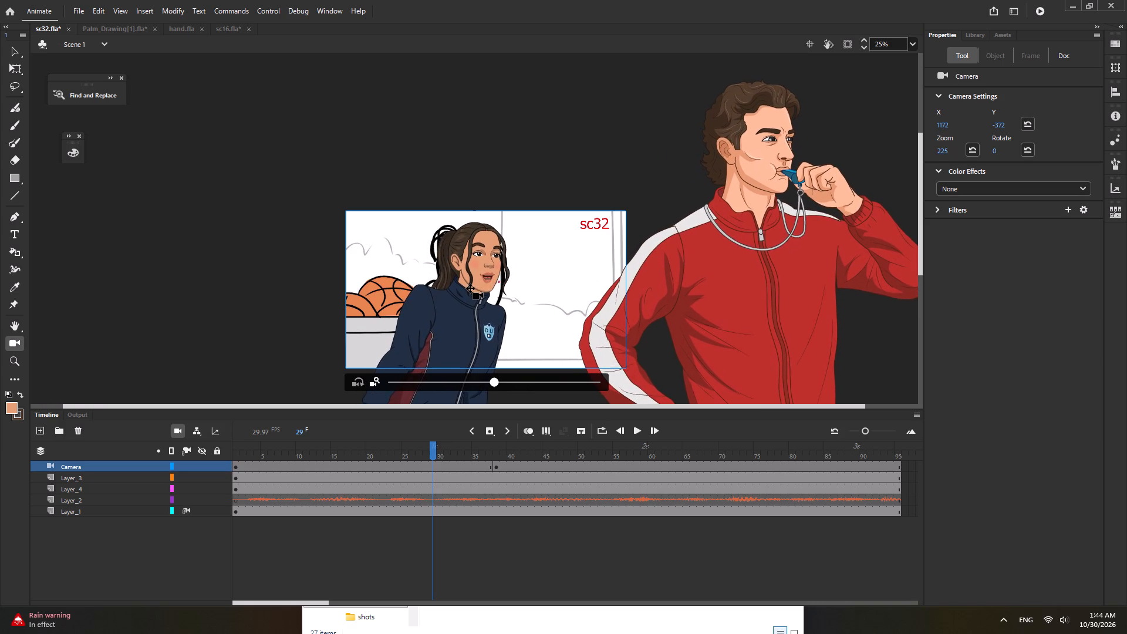
pyautogui.moveTo(471, 289); pyautogui.dragTo(472, 284)
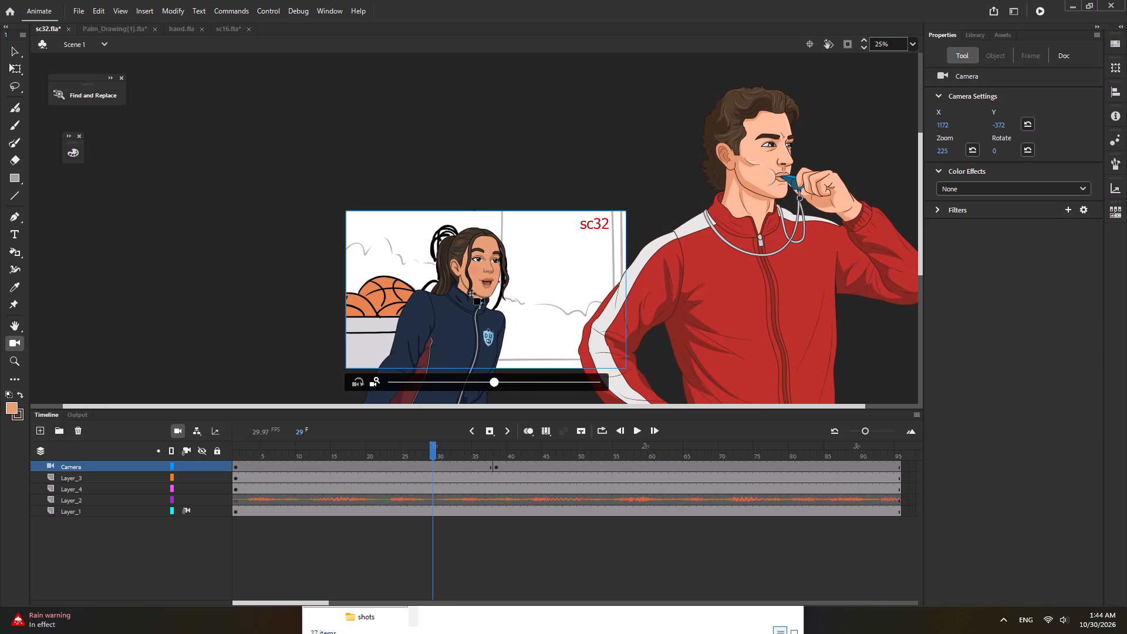
# Find the start of the girl's held pose, open her symbol, and insert keyframes on all its layers at frame 17.
pyautogui.moveTo(413, 452); pyautogui.dragTo(357, 461)
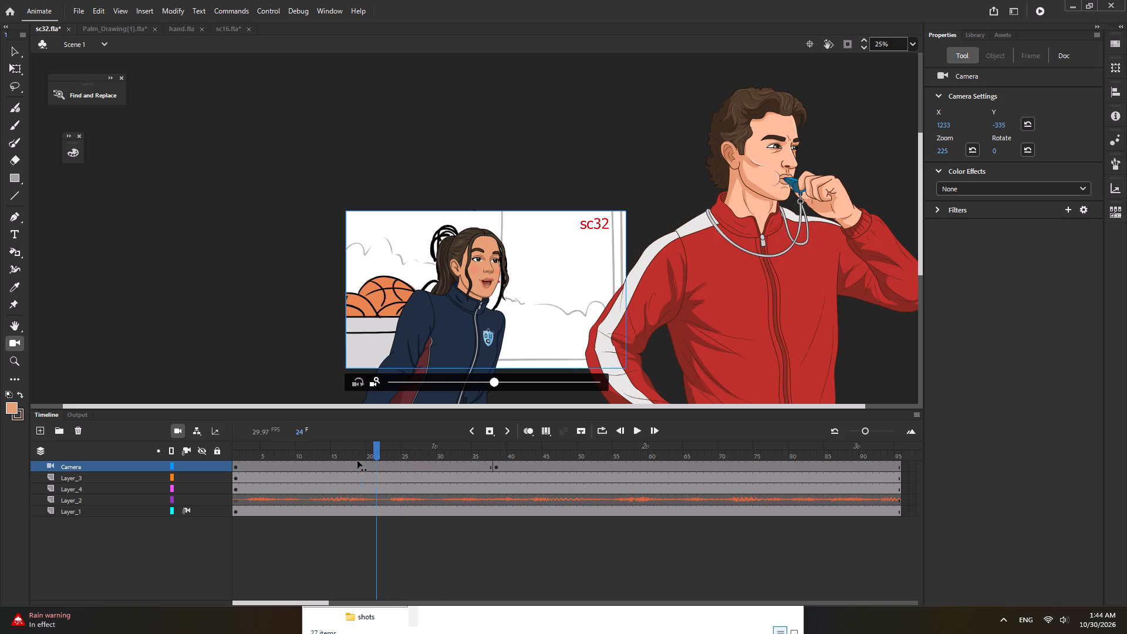
pyautogui.moveTo(357, 461); pyautogui.dragTo(330, 493)
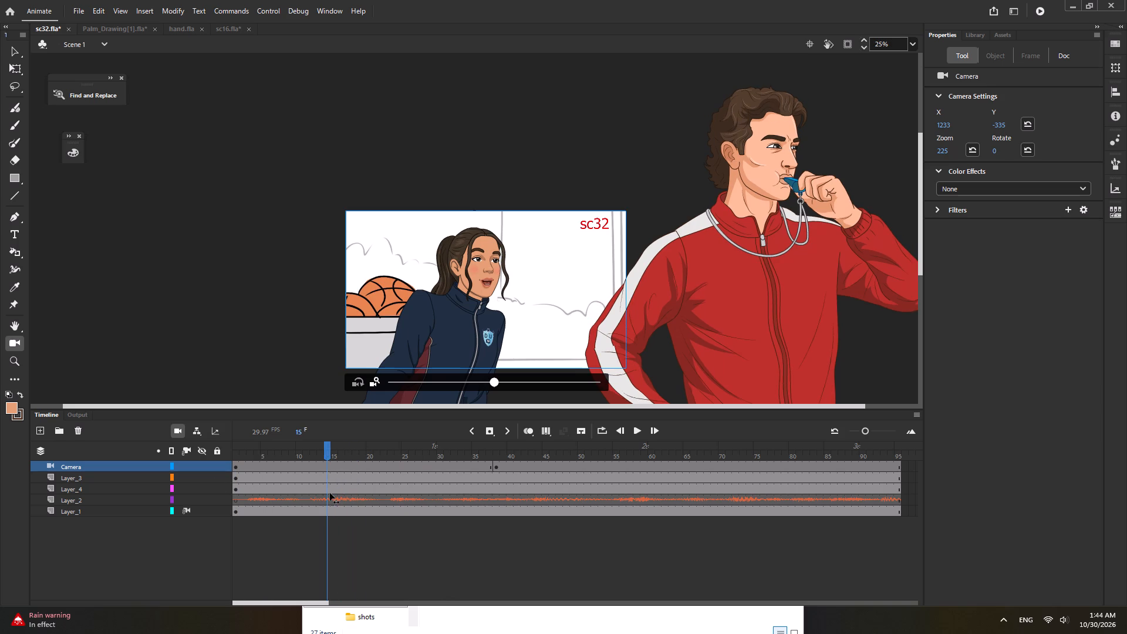
pyautogui.moveTo(330, 493); pyautogui.dragTo(346, 494)
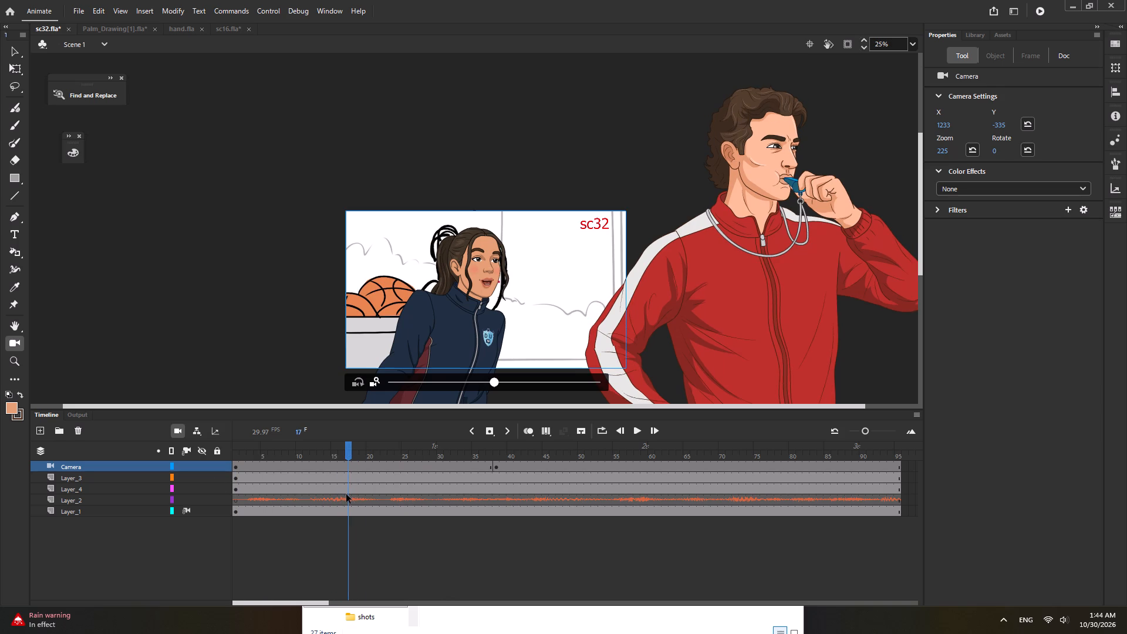
pyautogui.click(16, 75)
pyautogui.doubleClick(476, 288)
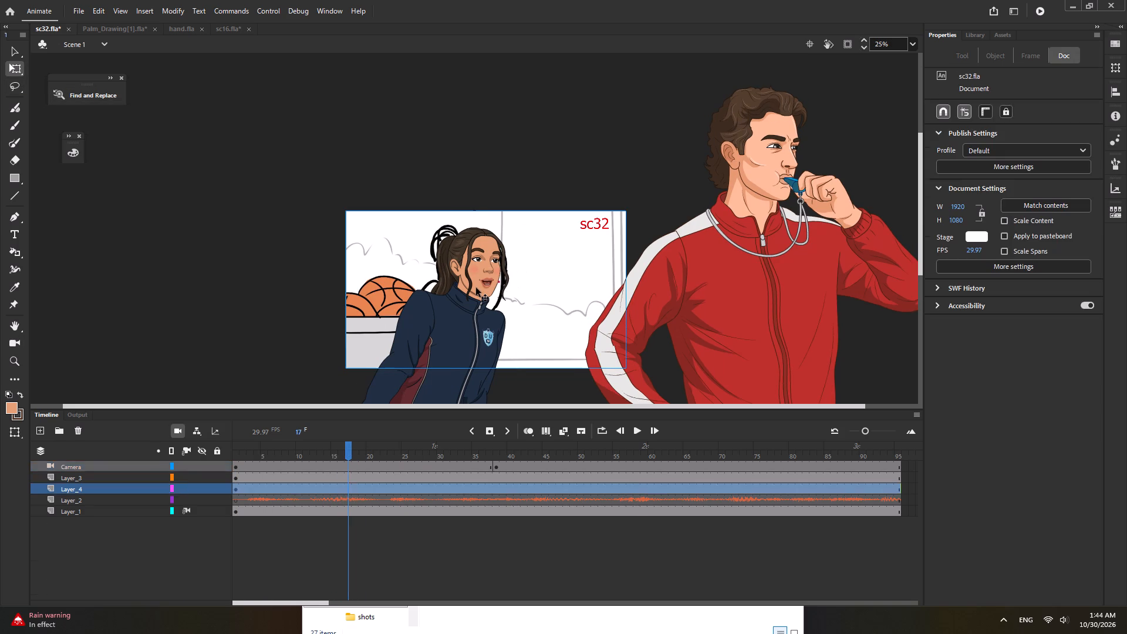
pyautogui.doubleClick(348, 454)
pyautogui.press('F6')
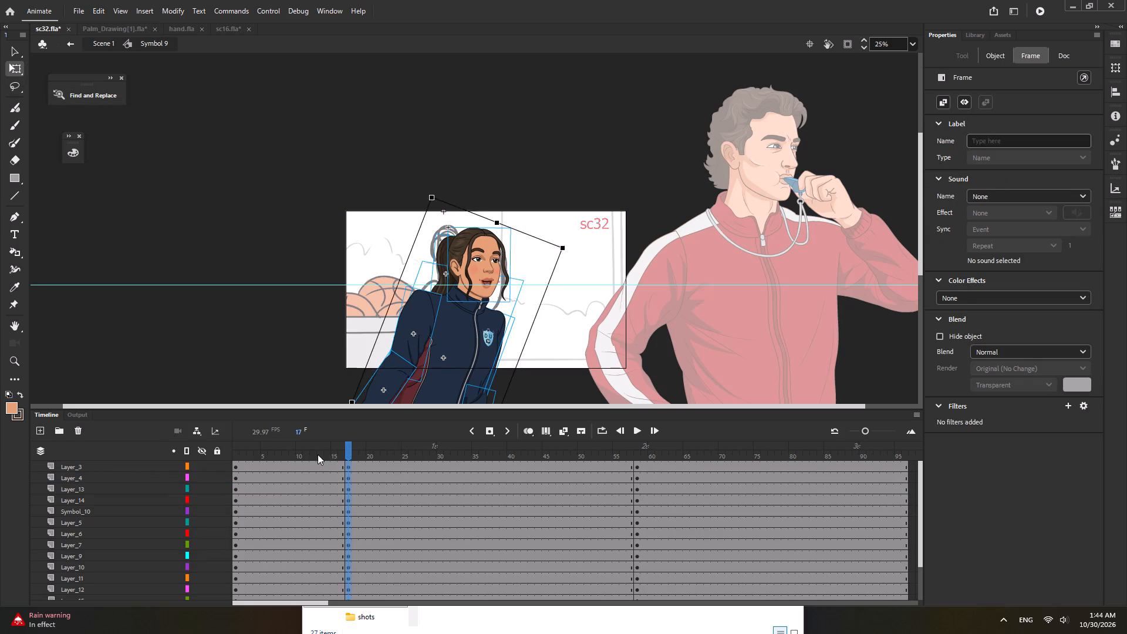
# At frame 1 of the girl's symbol, rotate her whole figure more upright and lower it until her head sits near the storyboard's bottom edge.
pyautogui.moveTo(318, 454); pyautogui.dragTo(147, 467)
pyautogui.moveTo(370, 207); pyautogui.dragTo(571, 483)
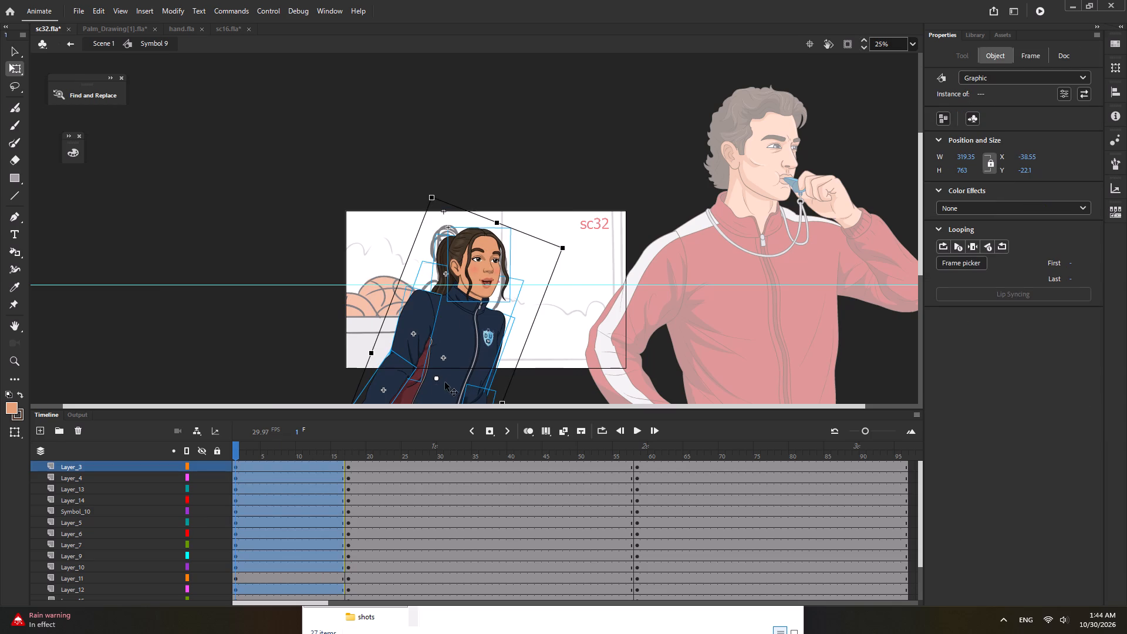
pyautogui.moveTo(436, 379); pyautogui.dragTo(414, 429)
pyautogui.moveTo(568, 255); pyautogui.dragTo(554, 231)
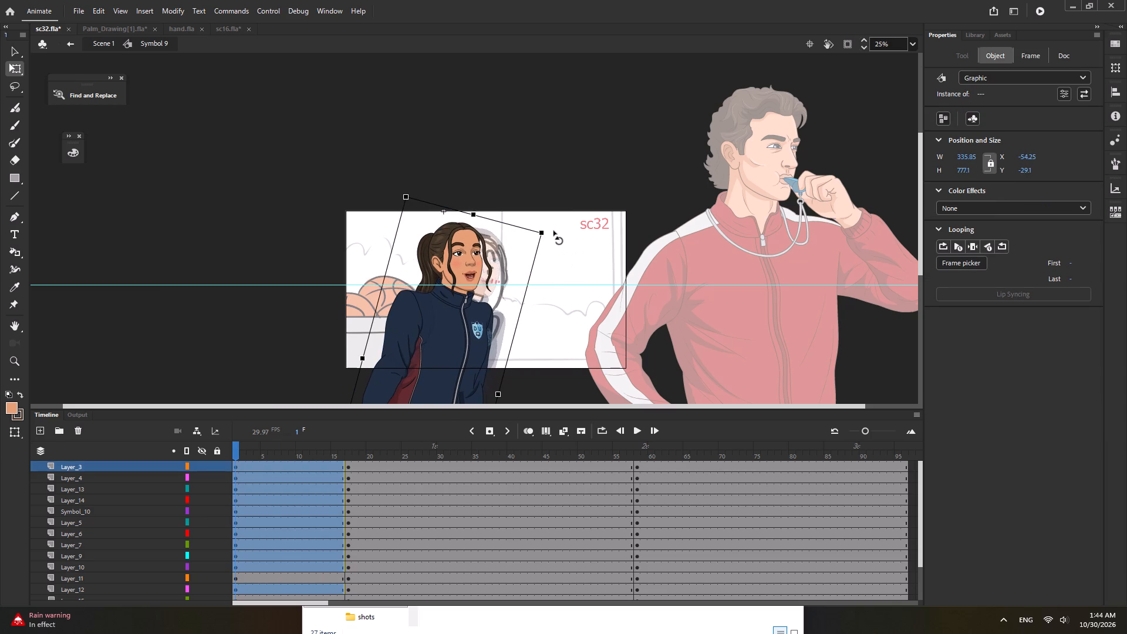
pyautogui.moveTo(554, 231); pyautogui.dragTo(555, 232)
pyautogui.moveTo(465, 325); pyautogui.dragTo(428, 425)
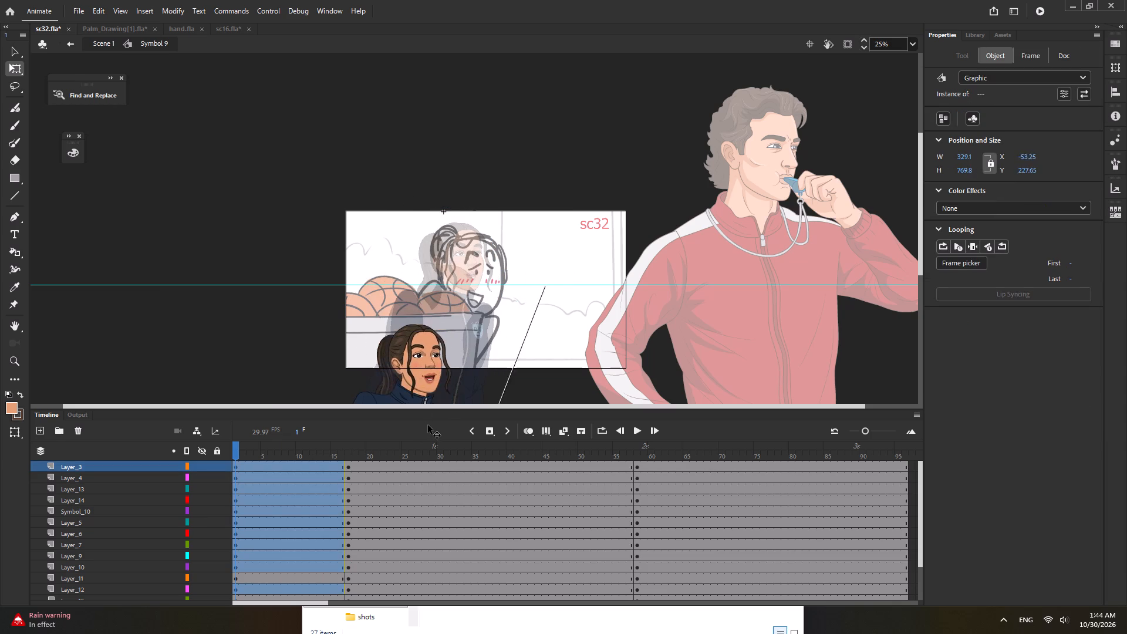
pyautogui.moveTo(428, 425); pyautogui.dragTo(434, 415)
pyautogui.keyDown('ctrl'); pyautogui.scroll(-4, 535, 282); pyautogui.keyUp('ctrl')
pyautogui.moveTo(548, 321); pyautogui.dragTo(542, 322)
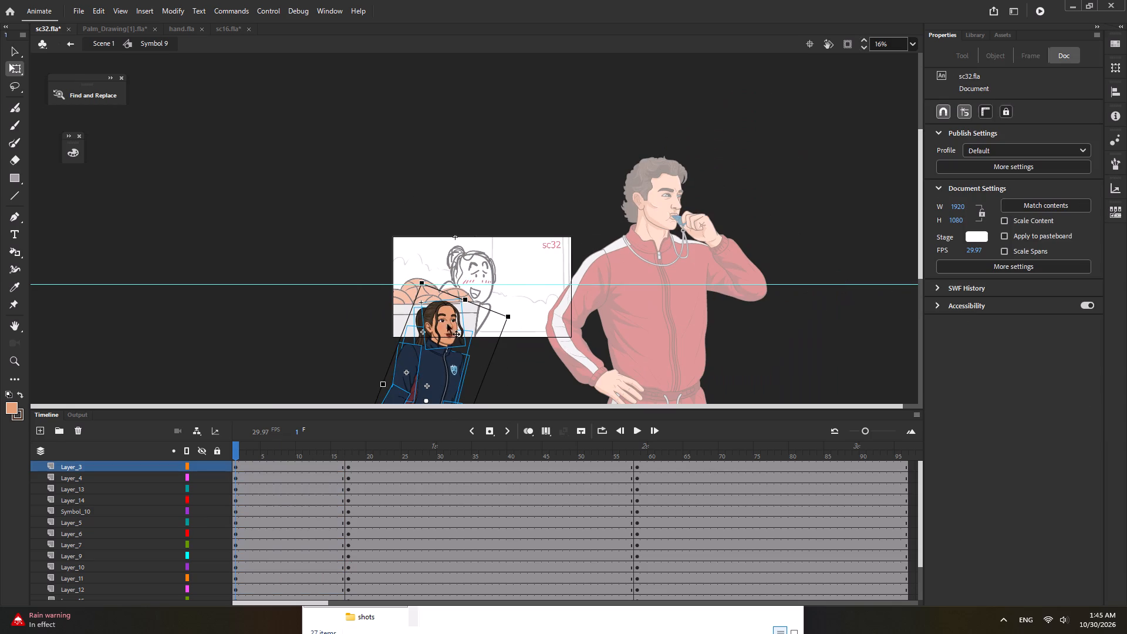
# Select the girl's head and hair at frame 1, set the pivot at the neck, and rotate and reposition them on the collar.
pyautogui.moveTo(401, 303); pyautogui.dragTo(451, 314)
pyautogui.moveTo(438, 329); pyautogui.dragTo(437, 336)
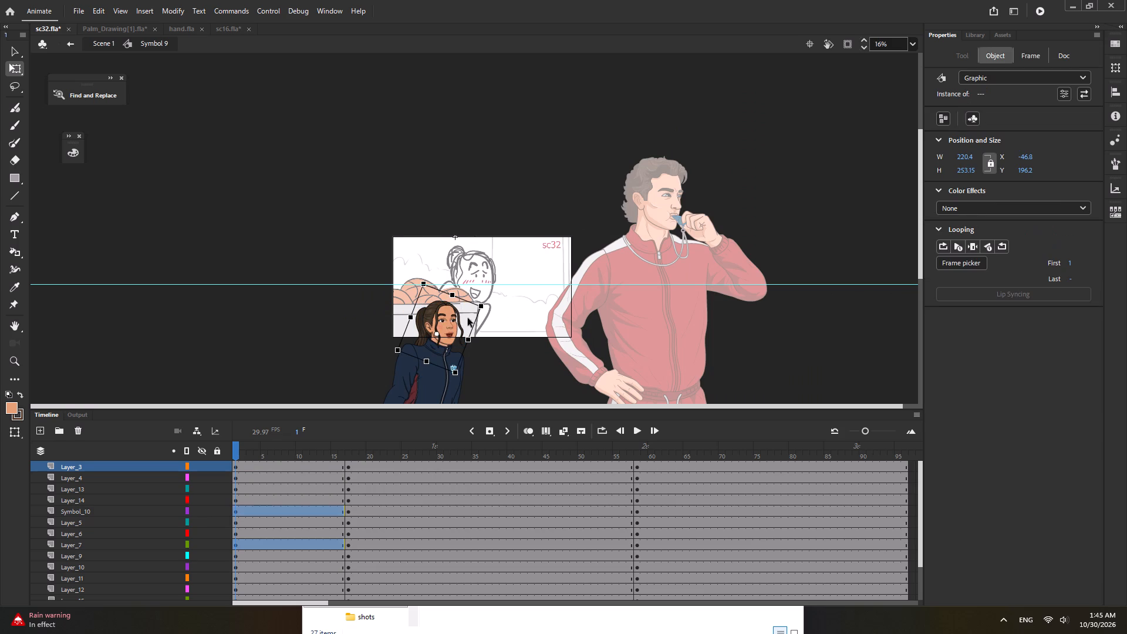
pyautogui.keyDown('ctrl'); pyautogui.scroll(2, 489, 308); pyautogui.keyUp('ctrl')
pyautogui.moveTo(478, 309); pyautogui.dragTo(485, 320)
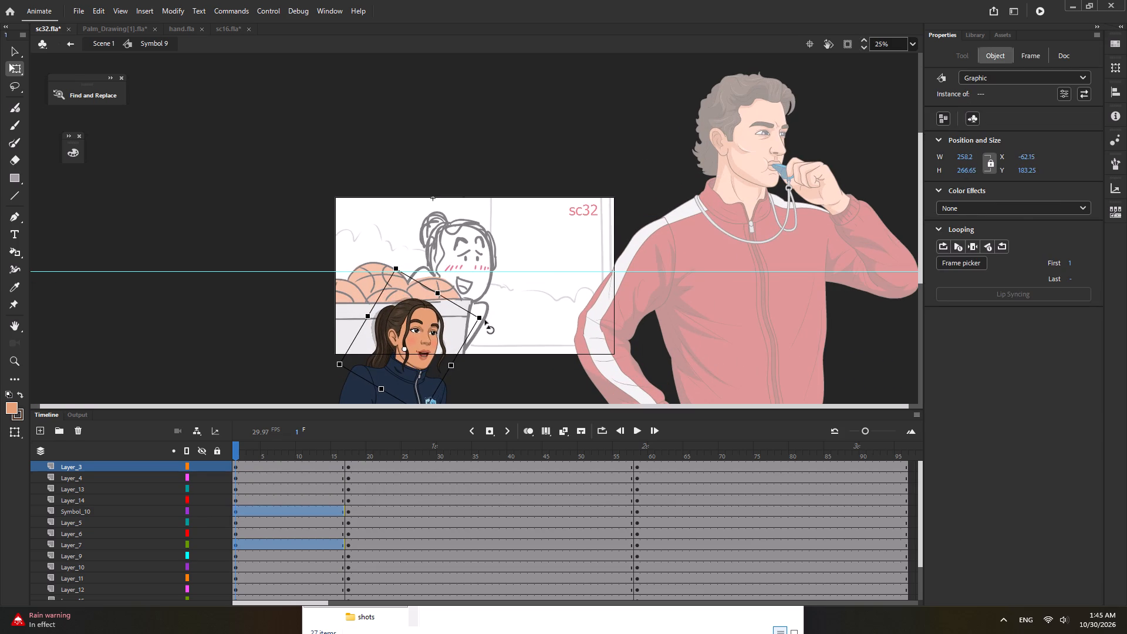
pyautogui.moveTo(485, 320); pyautogui.dragTo(485, 321)
pyautogui.keyDown('ctrl'); pyautogui.scroll(14, 426, 353); pyautogui.keyUp('ctrl')
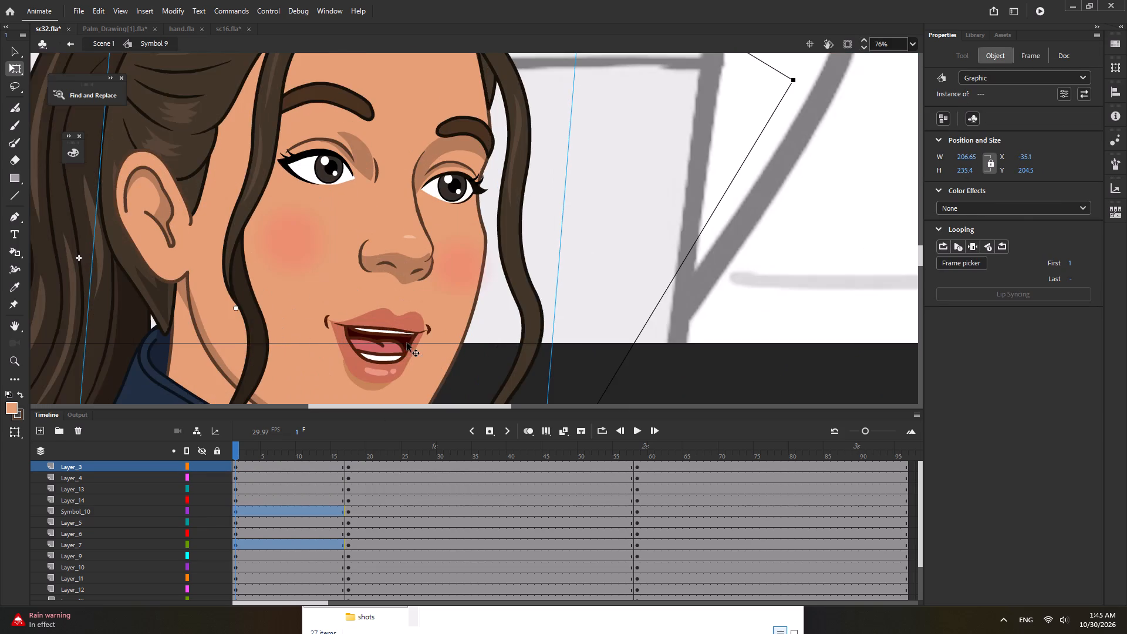
pyautogui.click(345, 332)
pyautogui.moveTo(349, 326); pyautogui.dragTo(353, 343)
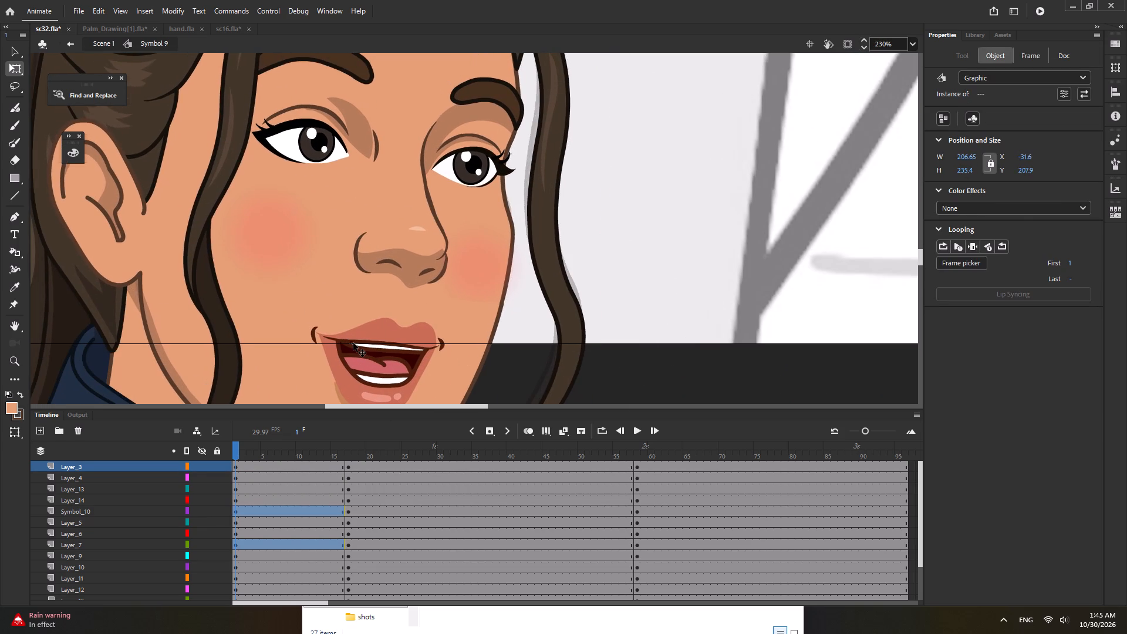
pyautogui.moveTo(353, 343); pyautogui.dragTo(352, 340)
# Rotate both of the girl's upper arms at frame 1 to suit the lowered starting pose.
pyautogui.keyDown('ctrl'); pyautogui.scroll(-13, 401, 284); pyautogui.keyUp('ctrl')
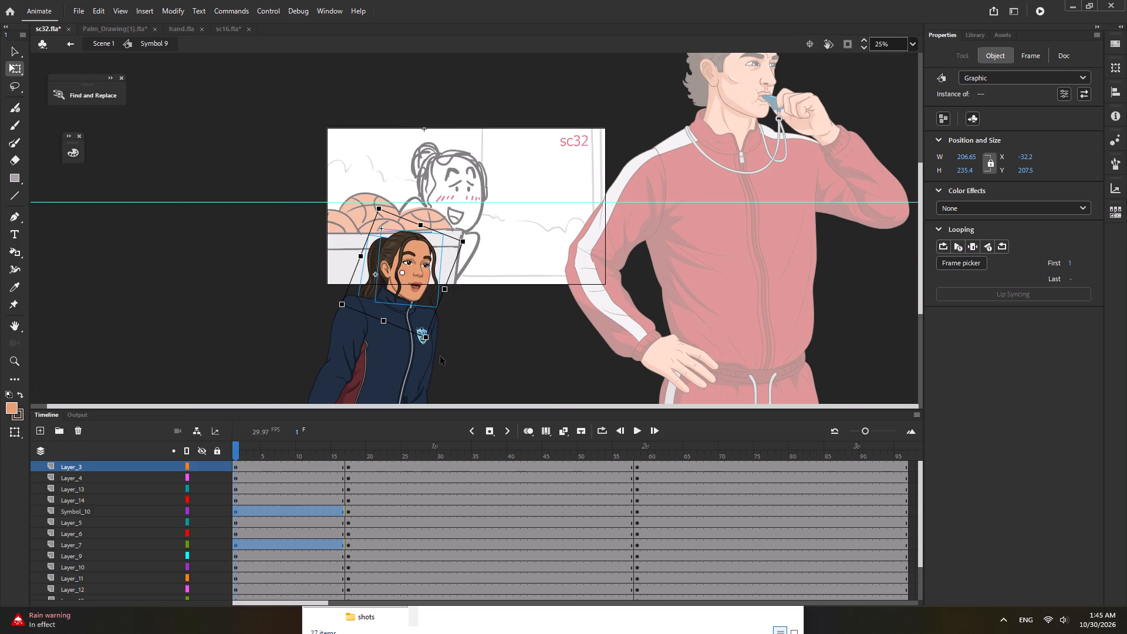
pyautogui.click(435, 352)
pyautogui.moveTo(433, 399); pyautogui.dragTo(444, 403)
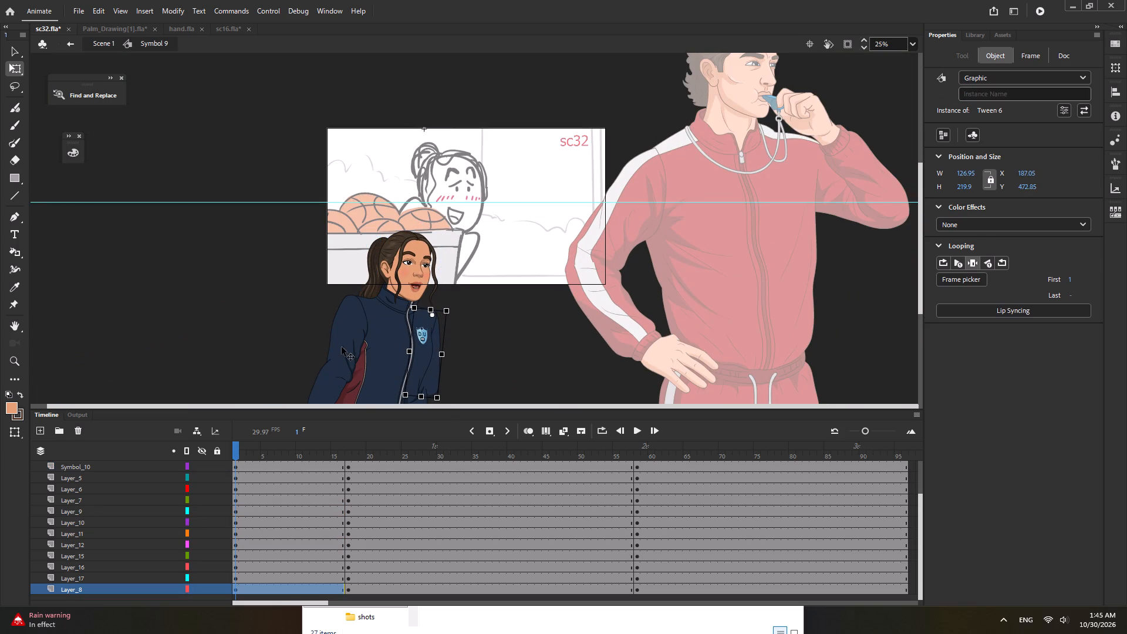
pyautogui.click(342, 347)
pyautogui.moveTo(360, 393); pyautogui.dragTo(346, 393)
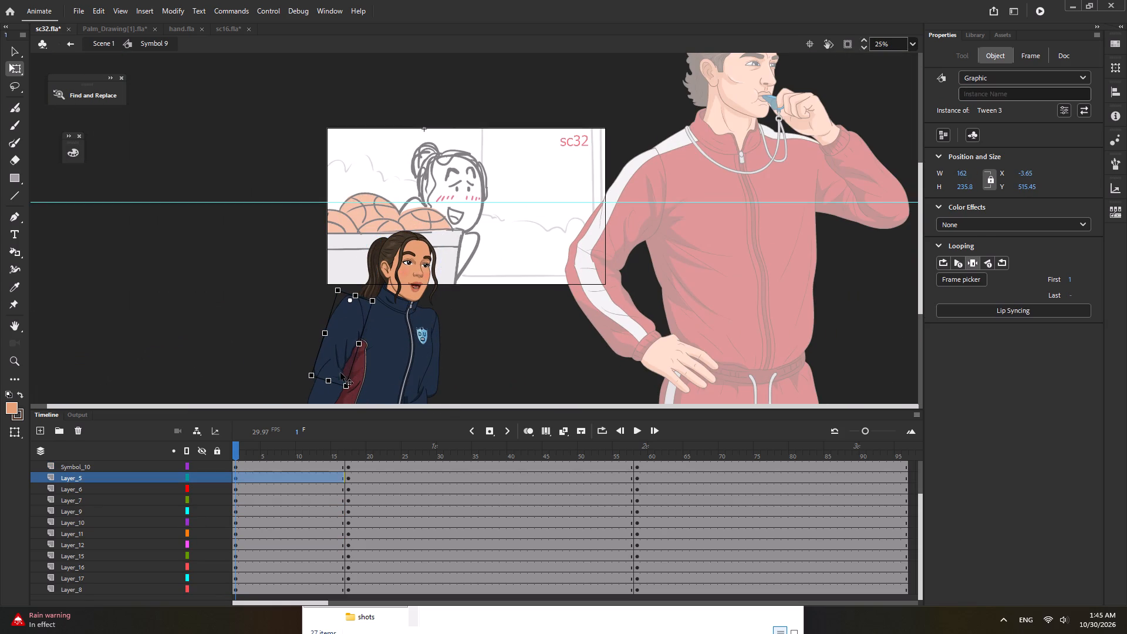
# Adjust the rotation of the girl's forearm beside the maroon jacket panel and realign it with its upper arm at the elbow.
pyautogui.click(333, 390)
pyautogui.keyDown('ctrl'); pyautogui.scroll(-3, 349, 342); pyautogui.keyUp('ctrl')
pyautogui.scroll(-2, 352, 366)
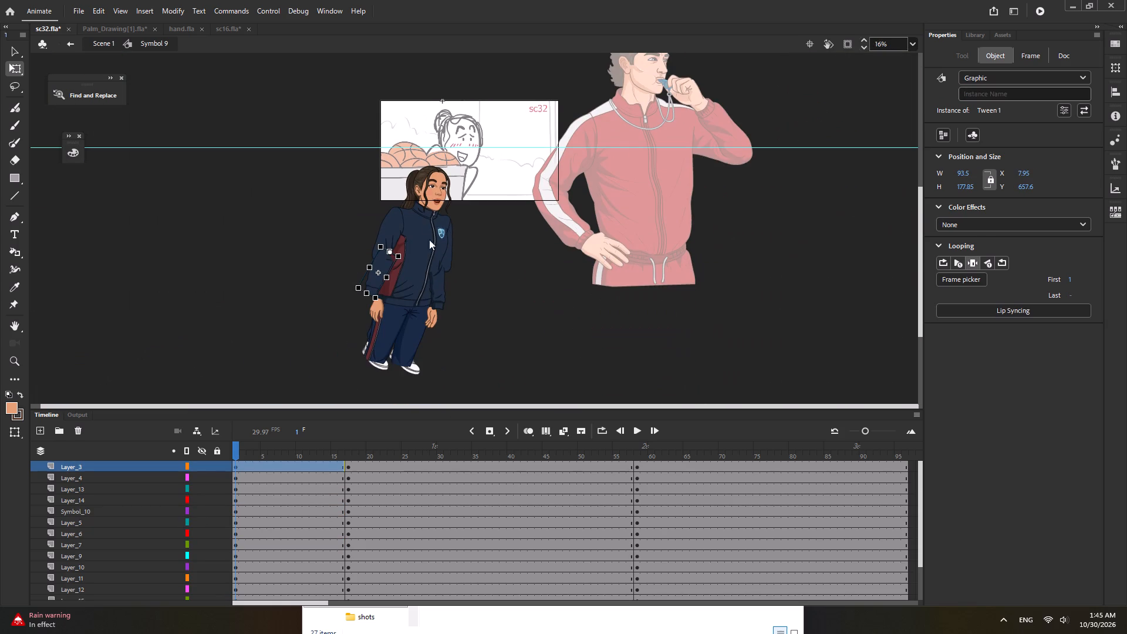
pyautogui.keyDown('ctrl'); pyautogui.scroll(3, 368, 175); pyautogui.keyUp('ctrl')
pyautogui.moveTo(303, 251); pyautogui.dragTo(330, 265)
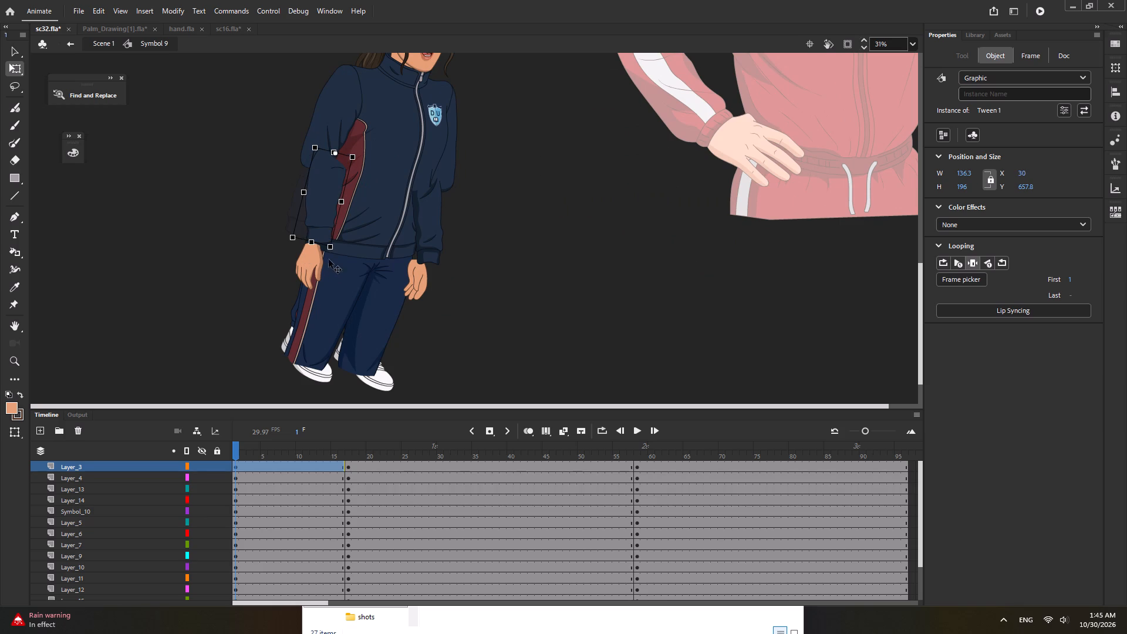
pyautogui.keyDown('ctrl'); pyautogui.scroll(5, 315, 167); pyautogui.keyUp('ctrl')
pyautogui.keyDown('ctrl'); pyautogui.click(259, 176); pyautogui.keyUp('ctrl')
pyautogui.moveTo(259, 177); pyautogui.dragTo(206, 172)
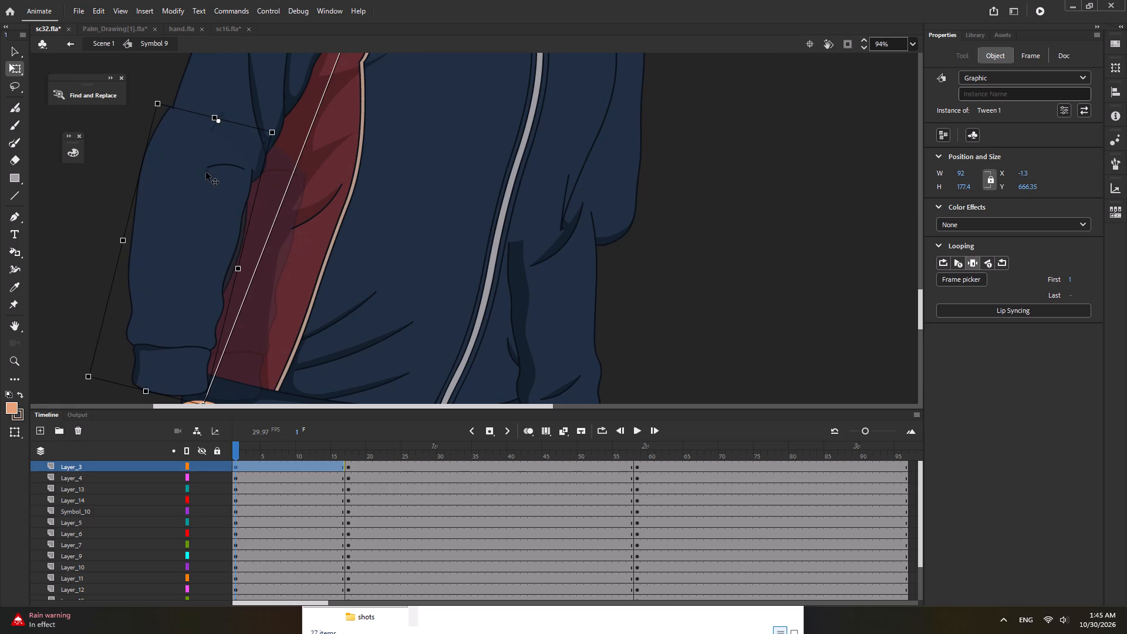
pyautogui.moveTo(206, 172); pyautogui.dragTo(210, 173)
# Move the girl's other forearm, on the jacket's badge side, to its elbow and rotate it inward toward the hand.
pyautogui.keyDown('ctrl'); pyautogui.scroll(-4, 210, 174); pyautogui.keyUp('ctrl')
pyautogui.click(379, 236)
pyautogui.moveTo(373, 244); pyautogui.dragTo(394, 231)
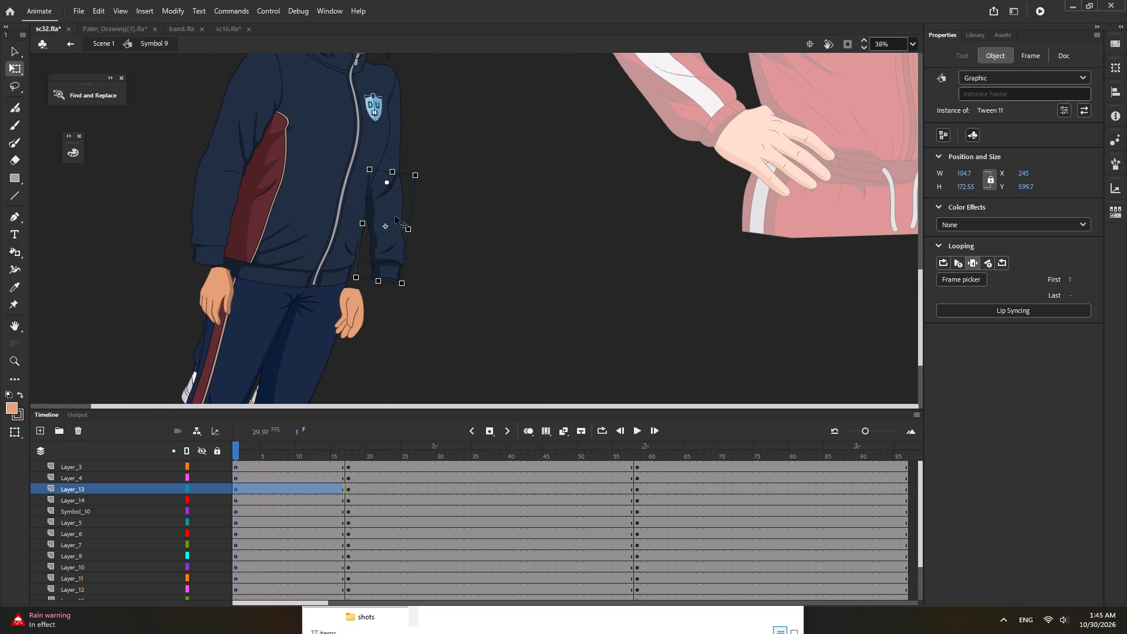
pyautogui.moveTo(400, 291); pyautogui.dragTo(360, 303)
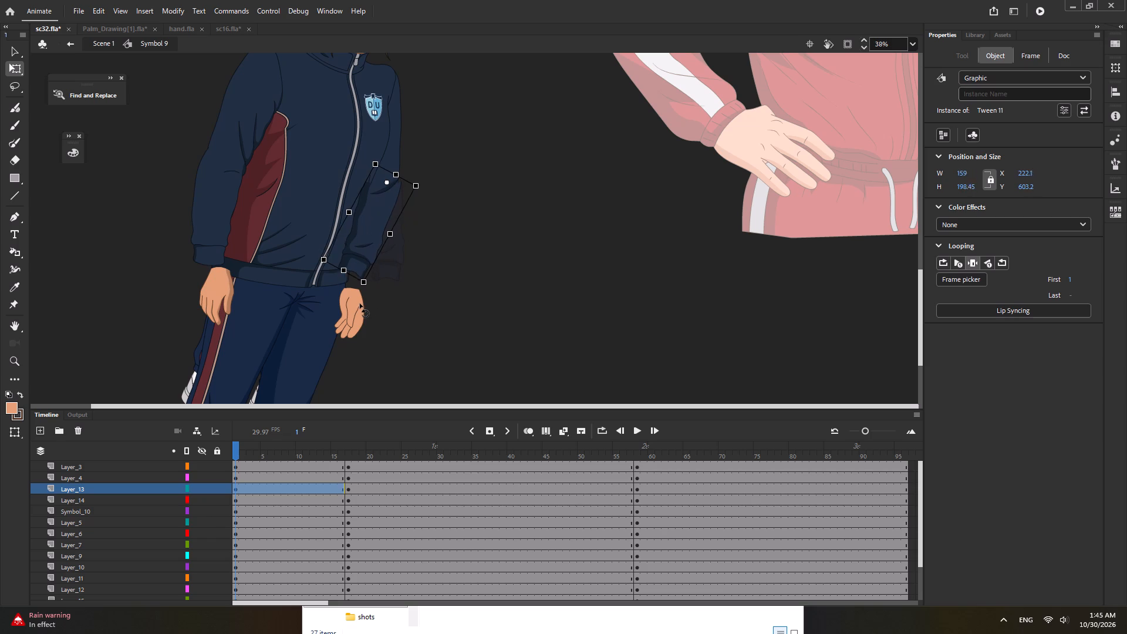
pyautogui.moveTo(360, 303); pyautogui.dragTo(375, 308)
# Compare the girl's poses before and after frame 17 and after frame 58, return to Scene 1, and save the file.
pyautogui.click(359, 446)
pyautogui.keyDown('ctrl'); pyautogui.scroll(-8, 406, 313); pyautogui.keyUp('ctrl')
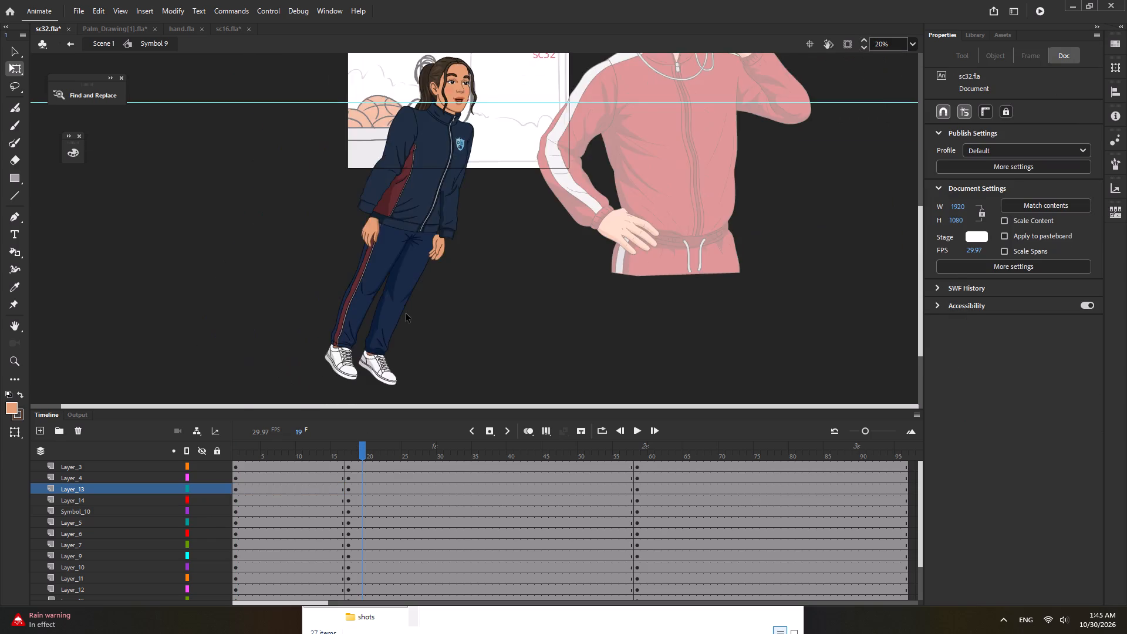
pyautogui.click(322, 444)
pyautogui.click(366, 441)
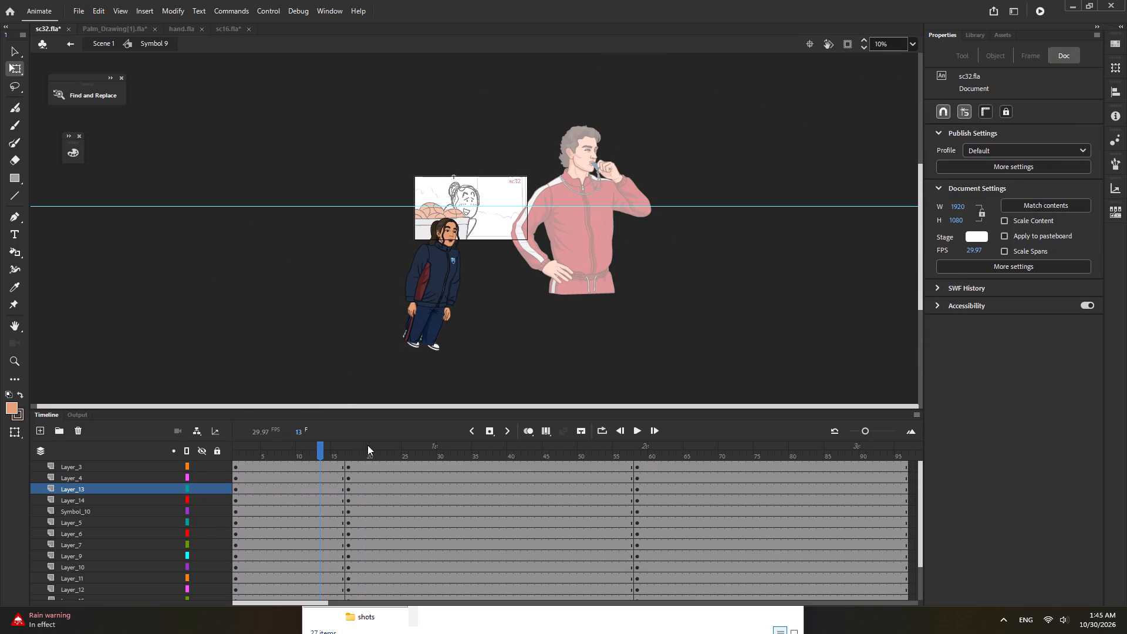
pyautogui.click(366, 448)
pyautogui.click(661, 454)
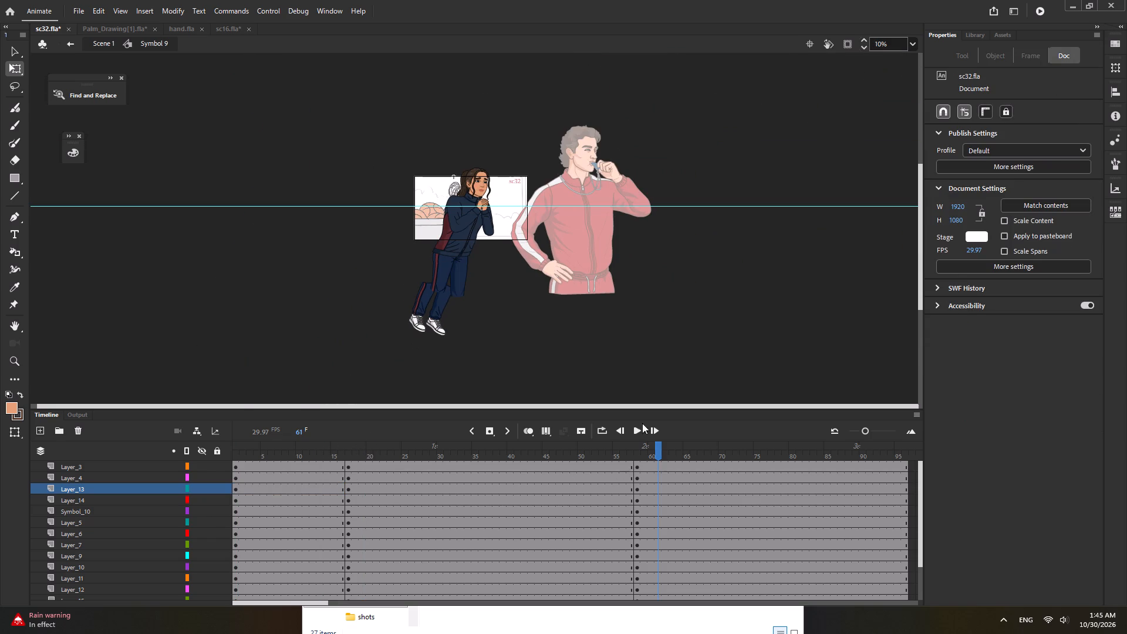
pyautogui.doubleClick(537, 303)
pyautogui.hotkey('ctrl', 's')
# Insert a keyframe at frame 32 on the Camera layer and tween the camera move from there to frame 38.
pyautogui.moveTo(399, 442); pyautogui.dragTo(292, 451)
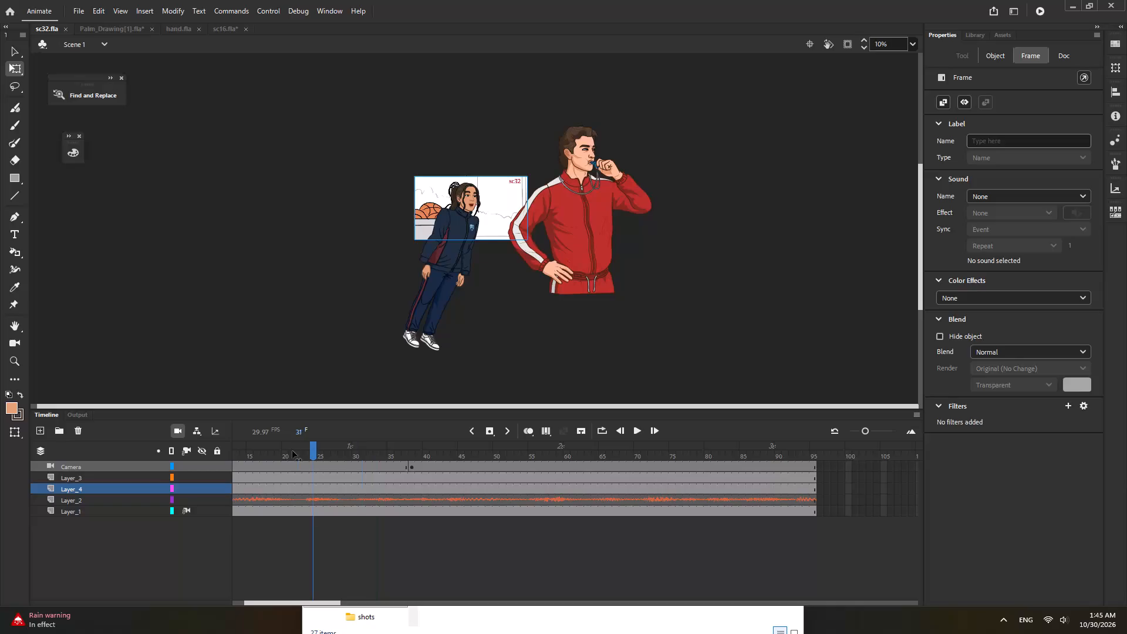
pyautogui.moveTo(292, 451); pyautogui.dragTo(384, 466)
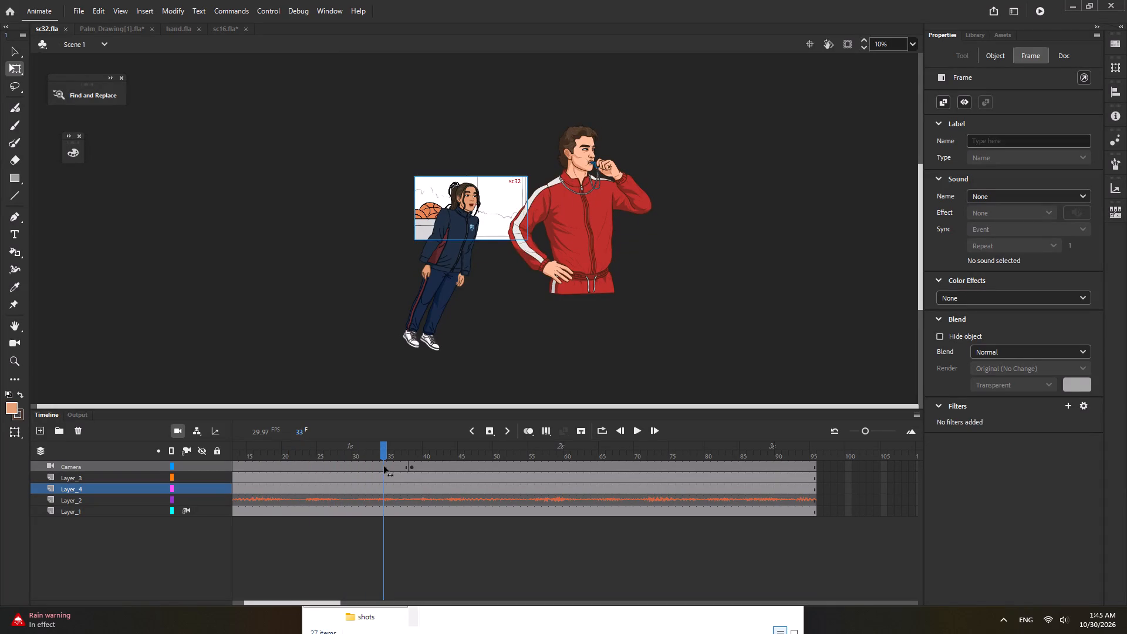
pyautogui.moveTo(384, 466); pyautogui.dragTo(374, 468)
pyautogui.click(372, 467)
pyautogui.press('F6')
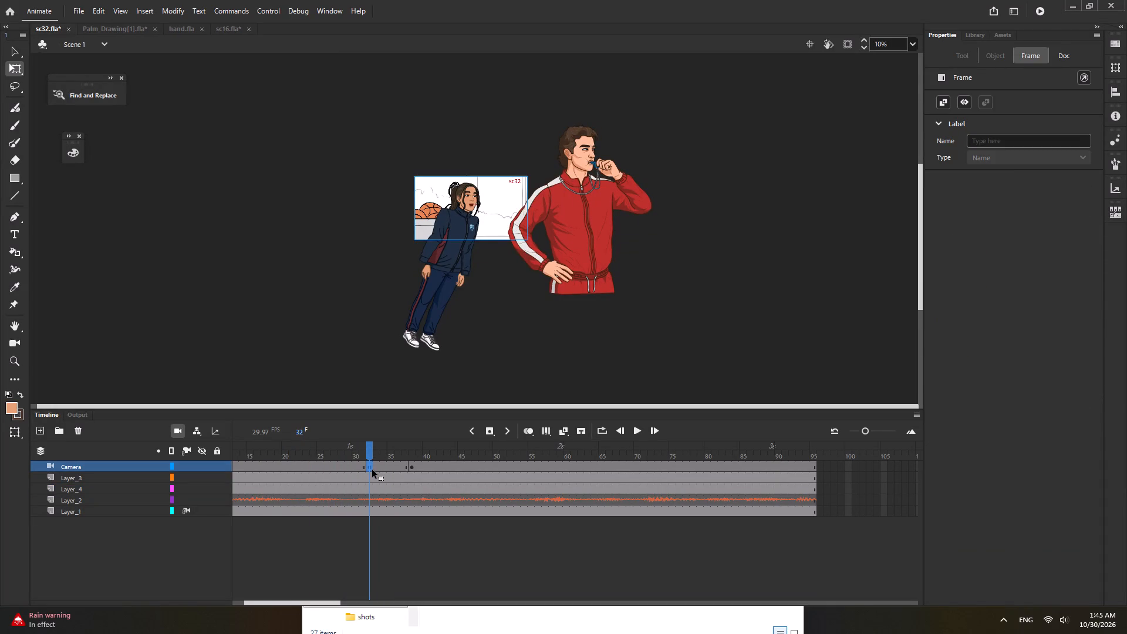
pyautogui.hotkey('ctrl', 'm')
# Play the scene from just before the camera move to the end and save sc32.fla.
pyautogui.click(363, 454)
pyautogui.press('Return')
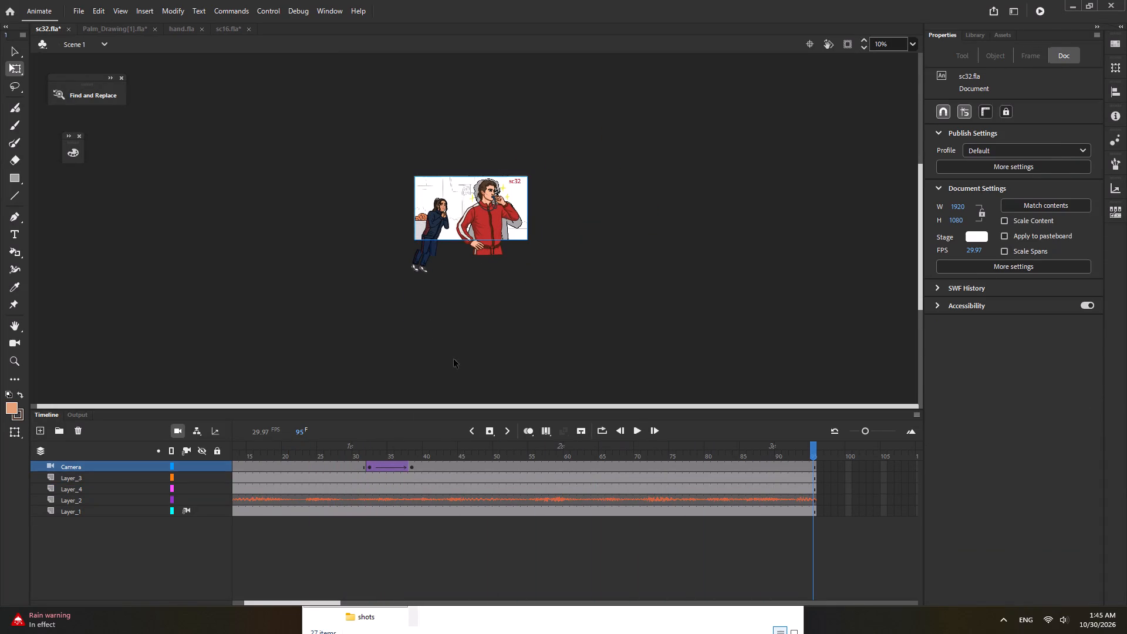
pyautogui.hotkey('ctrl', 's')
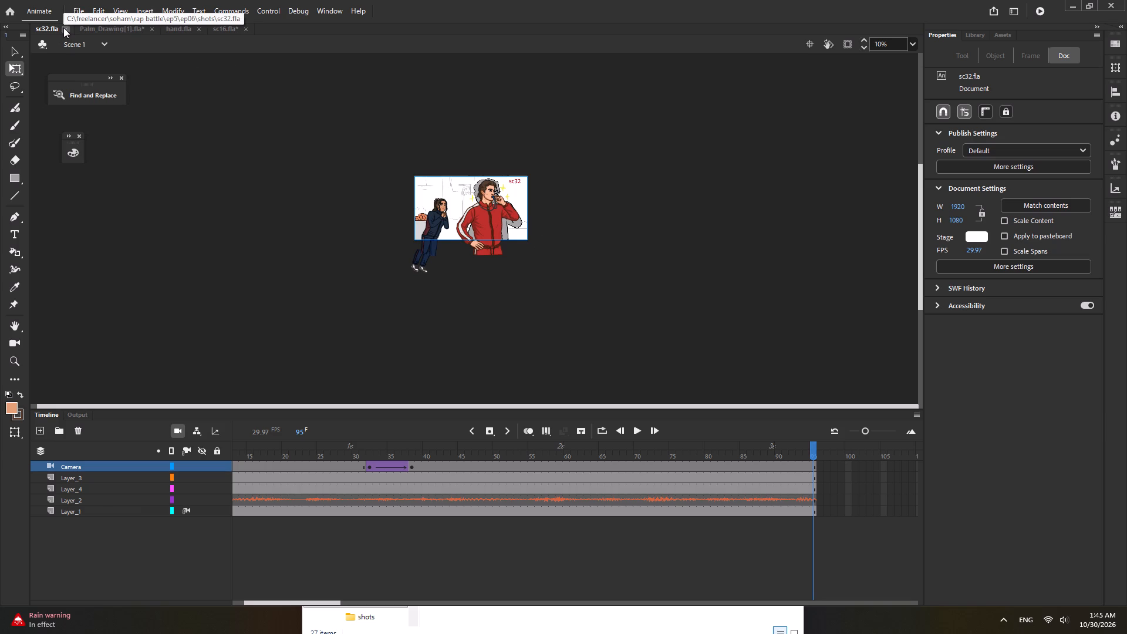
# Switch to File Explorer and open sc36.fla from the ep06 shots folder in Animate.
pyautogui.click(465, 618)
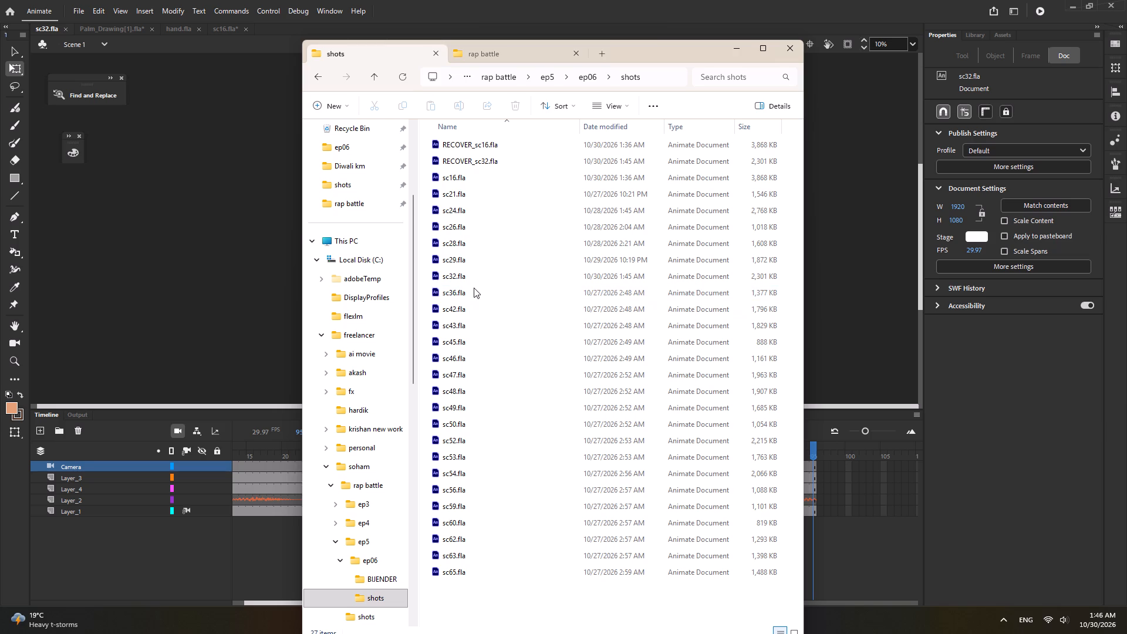
pyautogui.doubleClick(473, 289)
pyautogui.click(672, 620)
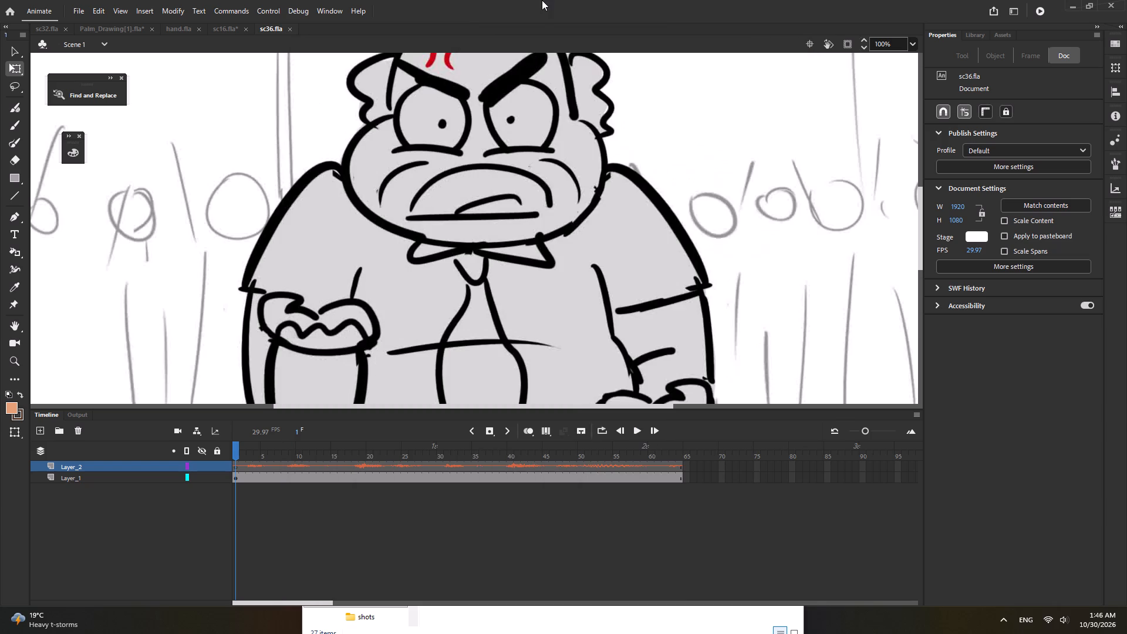
# Switch to Animate, save the open sc16.fla document and close it.
pyautogui.click(542, 0)
pyautogui.keyDown('ctrl'); pyautogui.scroll(-6, 515, 223); pyautogui.keyUp('ctrl')
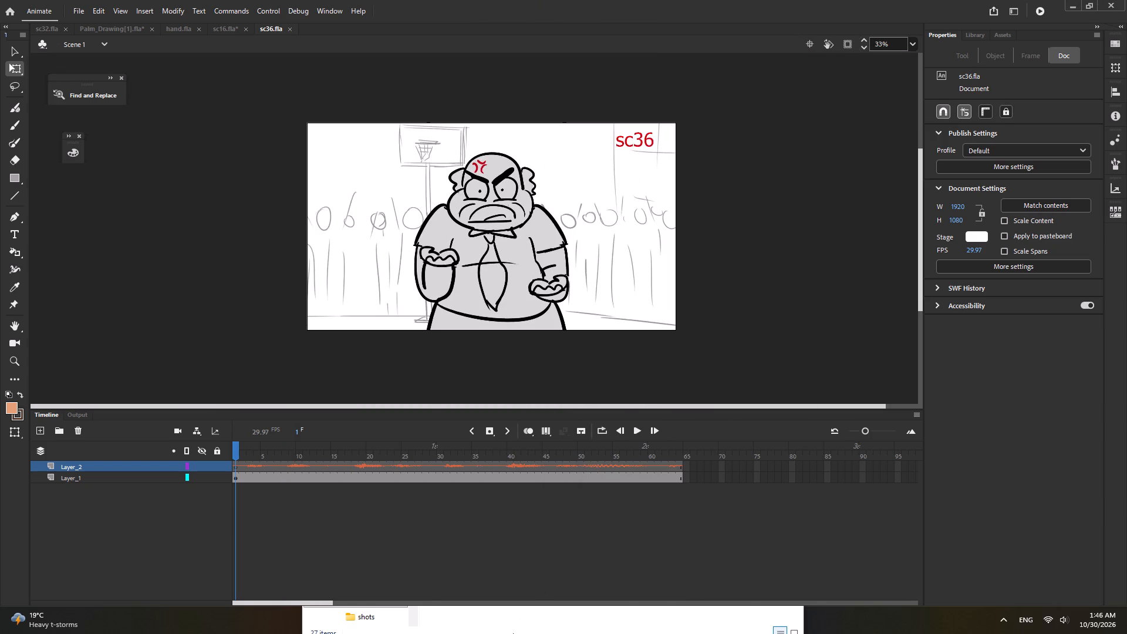
pyautogui.click(513, 633)
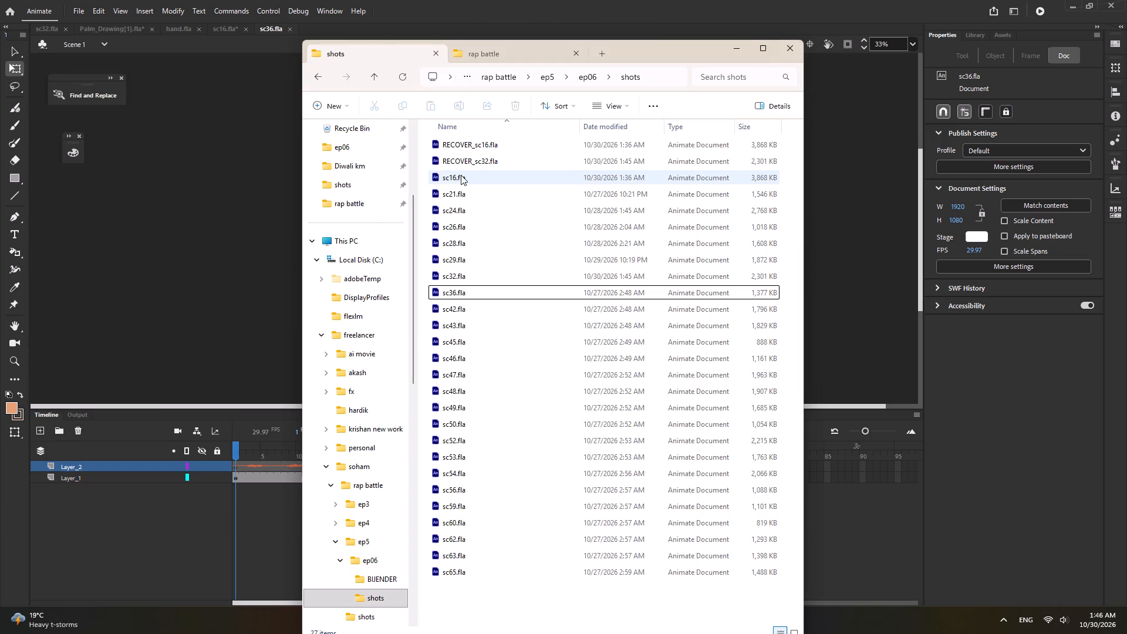
pyautogui.click(227, 32)
pyautogui.hotkey('ctrl', 's')
pyautogui.click(243, 30)
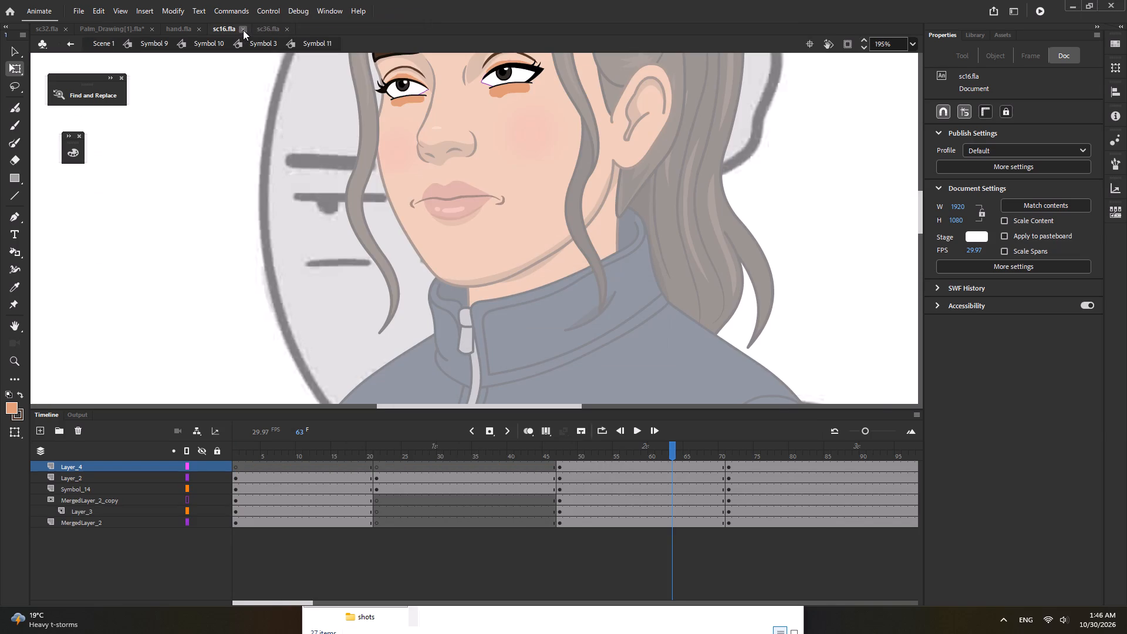
# Switch to File Explorer and reopen sc16.fla from the ep06 shots folder in Animate.
pyautogui.click(590, 633)
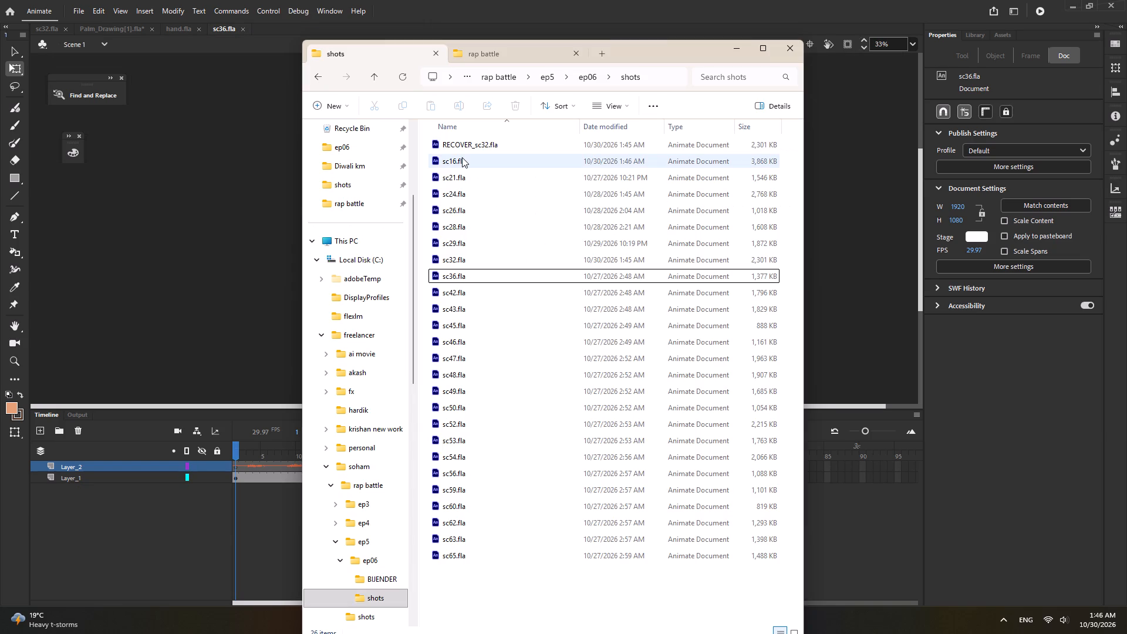
pyautogui.doubleClick(462, 157)
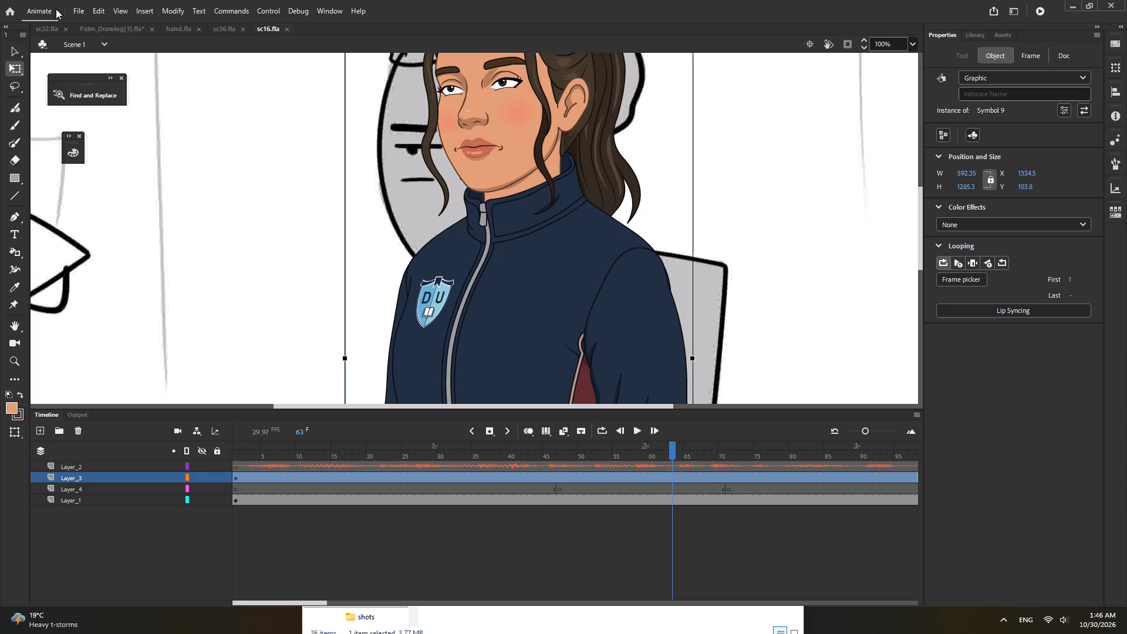
# Start a video export of sc16.fla and browse for its output location to rap battle > ep5 > ep06 > shots.
pyautogui.click(83, 11)
pyautogui.click(99, 194)
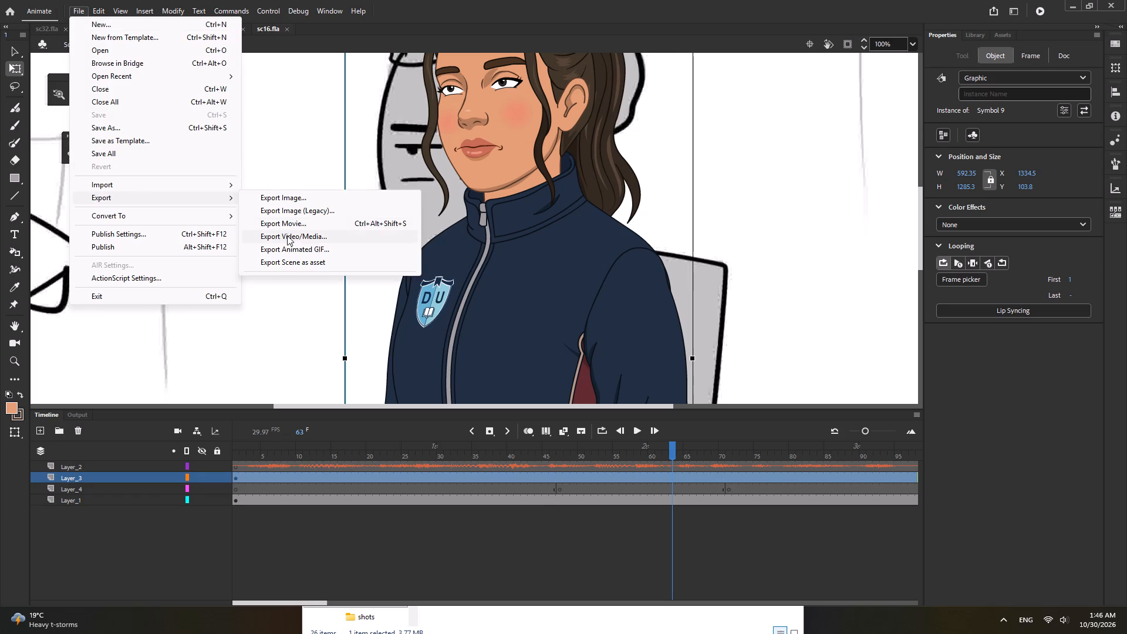
pyautogui.click(287, 236)
pyautogui.click(692, 361)
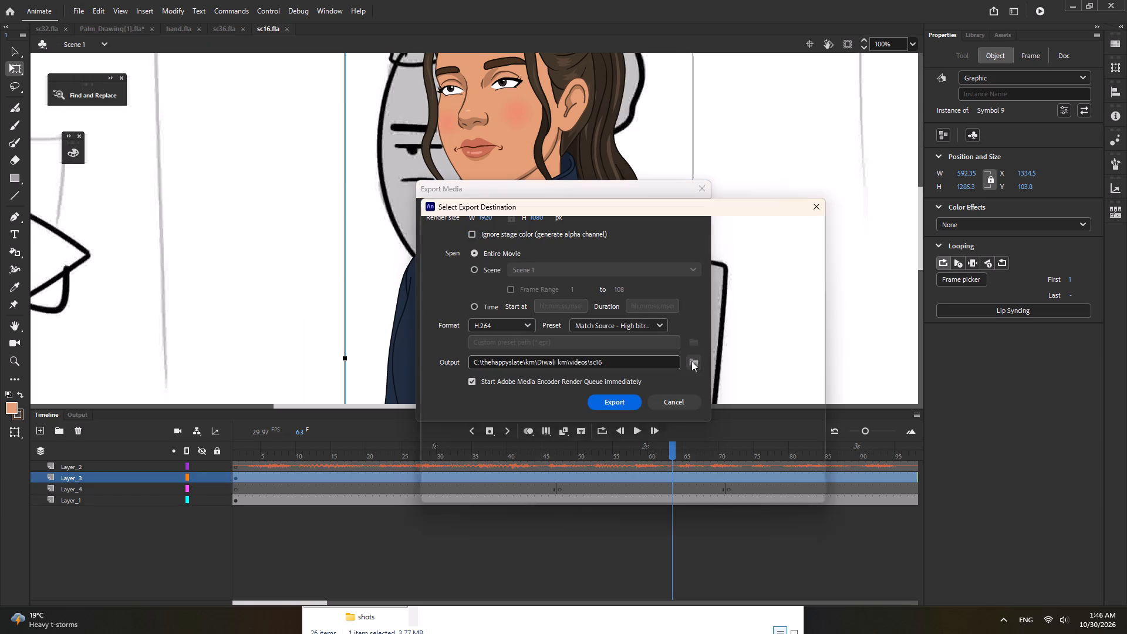
pyautogui.scroll(4, 485, 330)
pyautogui.scroll(-4, 485, 330)
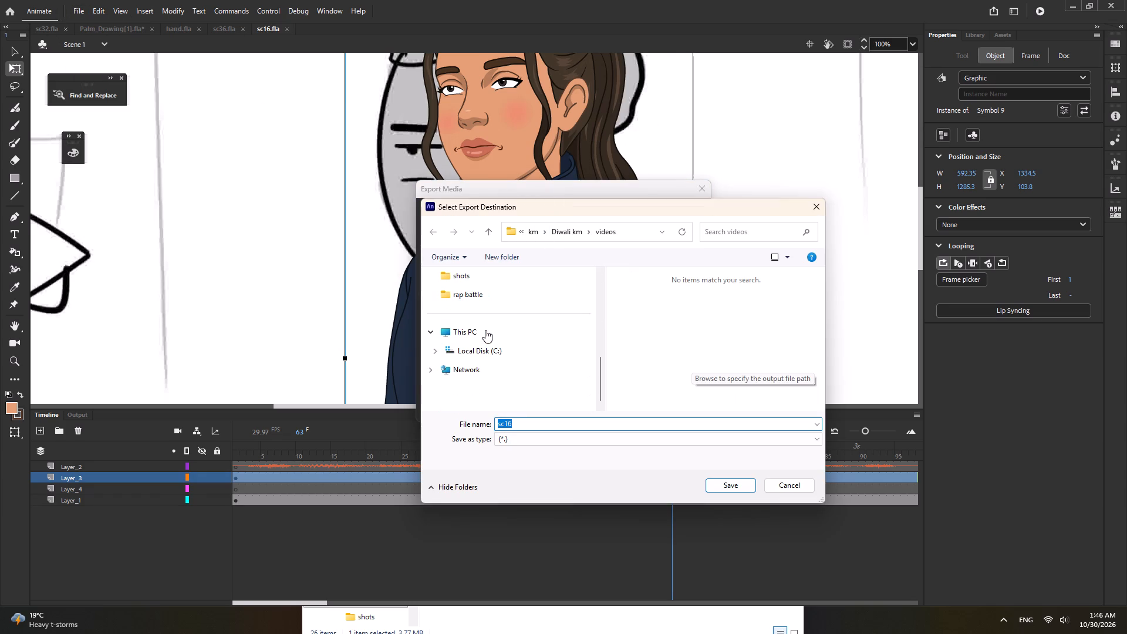
pyautogui.click(491, 296)
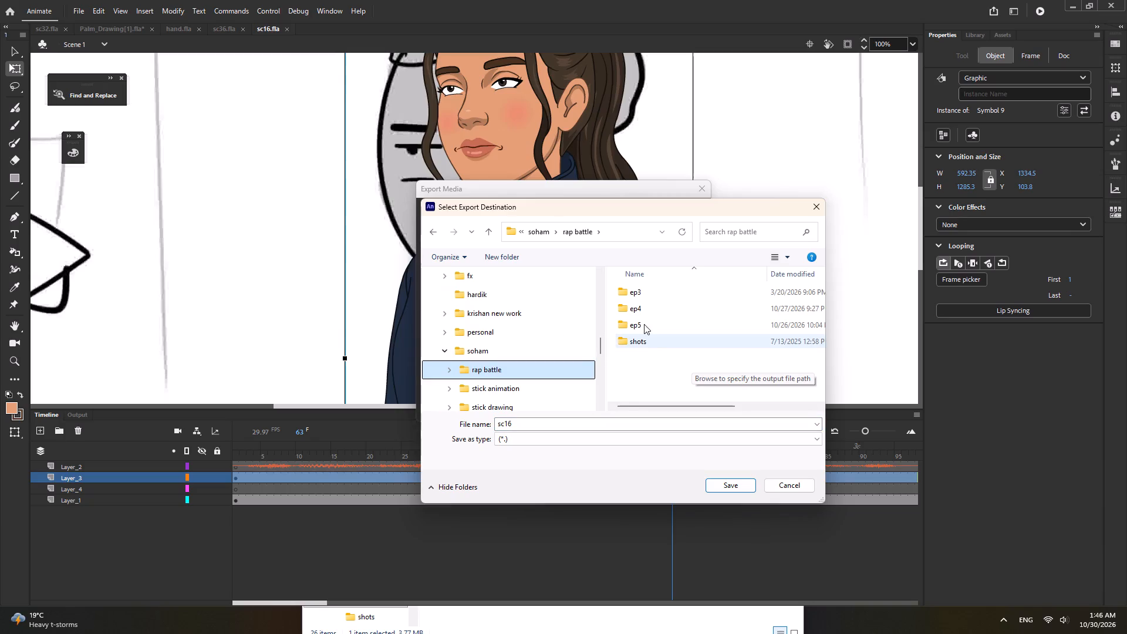
pyautogui.click(644, 324)
pyautogui.doubleClick(654, 323)
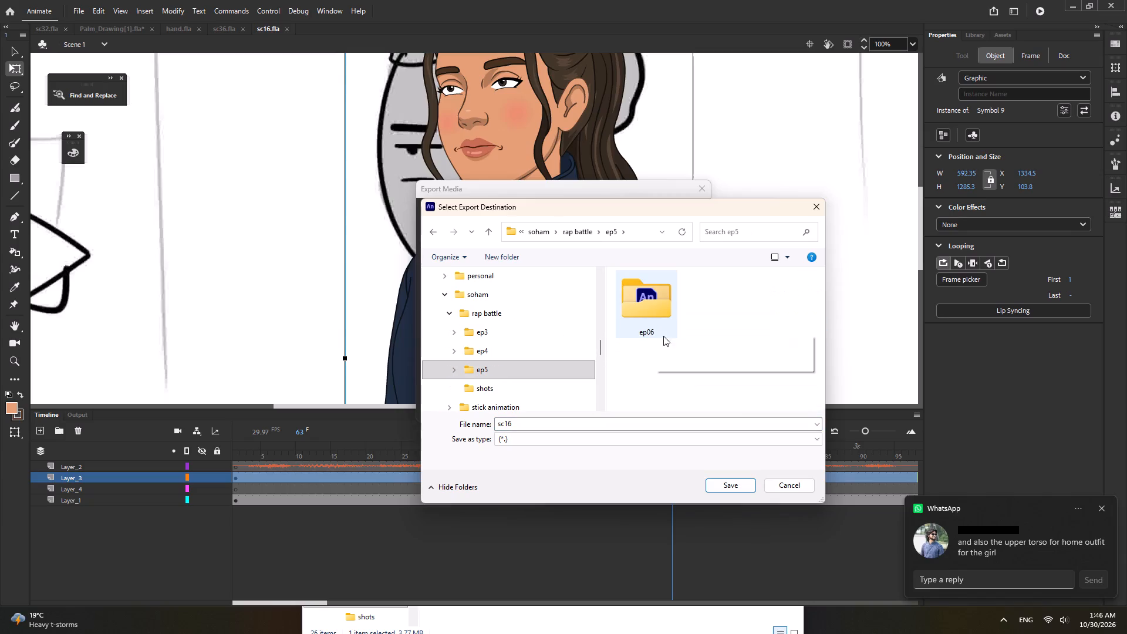
pyautogui.doubleClick(651, 305)
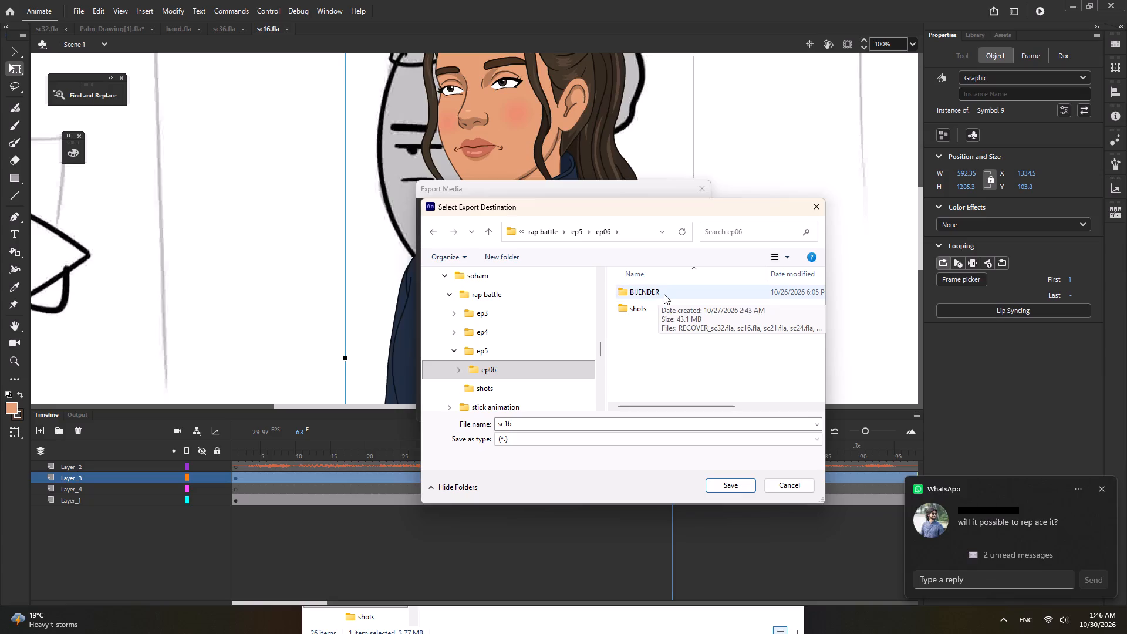
pyautogui.doubleClick(664, 294)
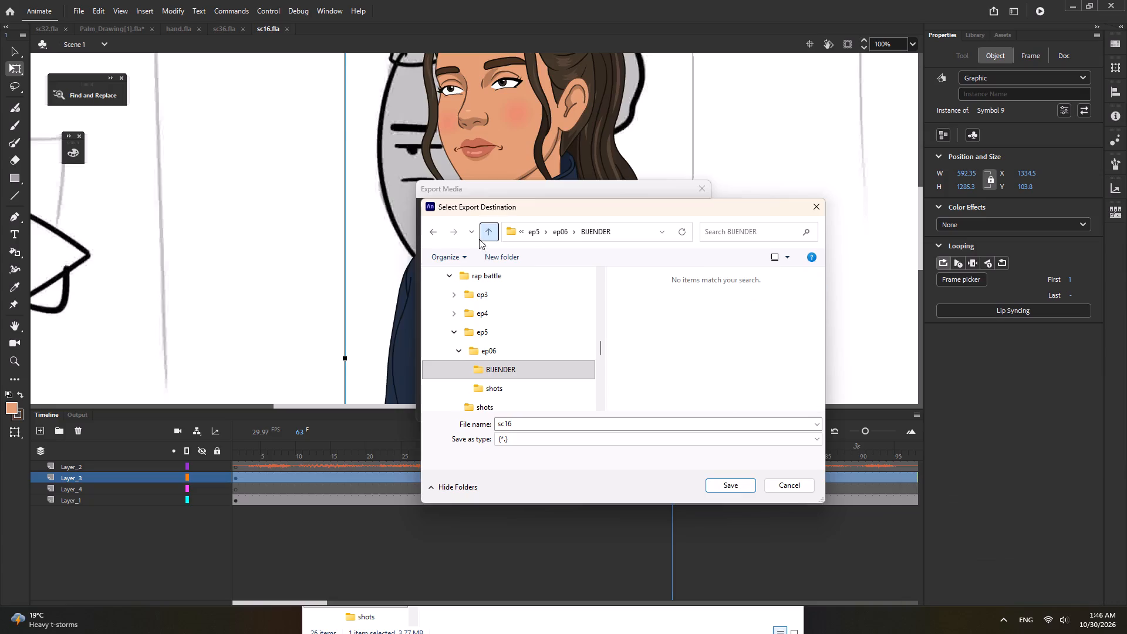
pyautogui.click(494, 231)
pyautogui.doubleClick(681, 314)
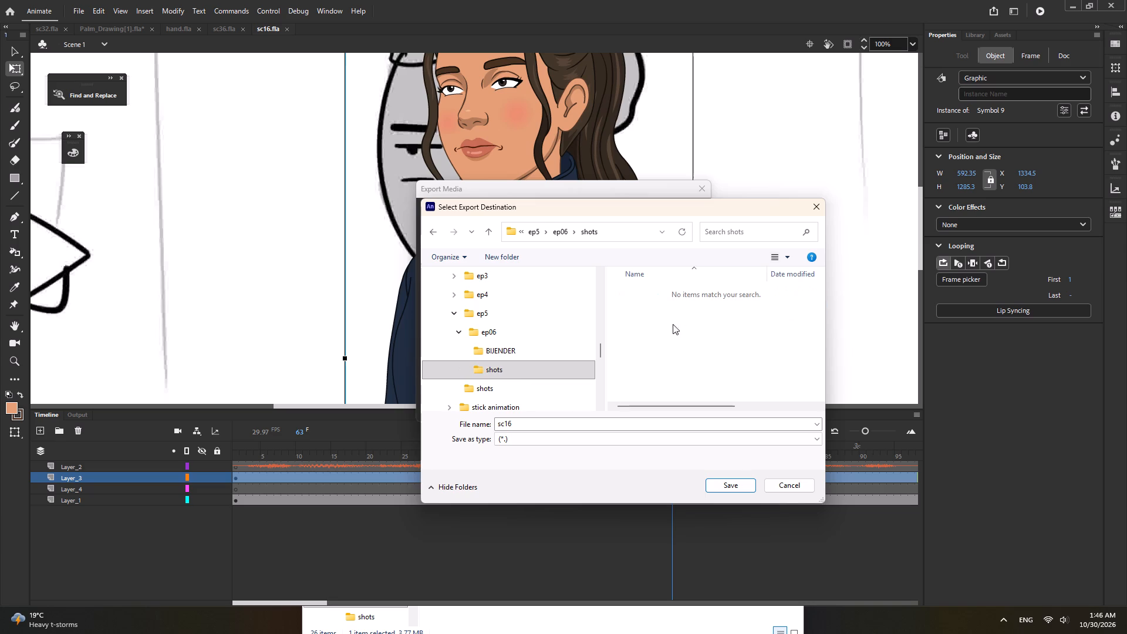
# Create a new folder named "video" inside the shots folder.
pyautogui.rightClick(657, 358)
pyautogui.click(701, 486)
pyautogui.click(701, 477)
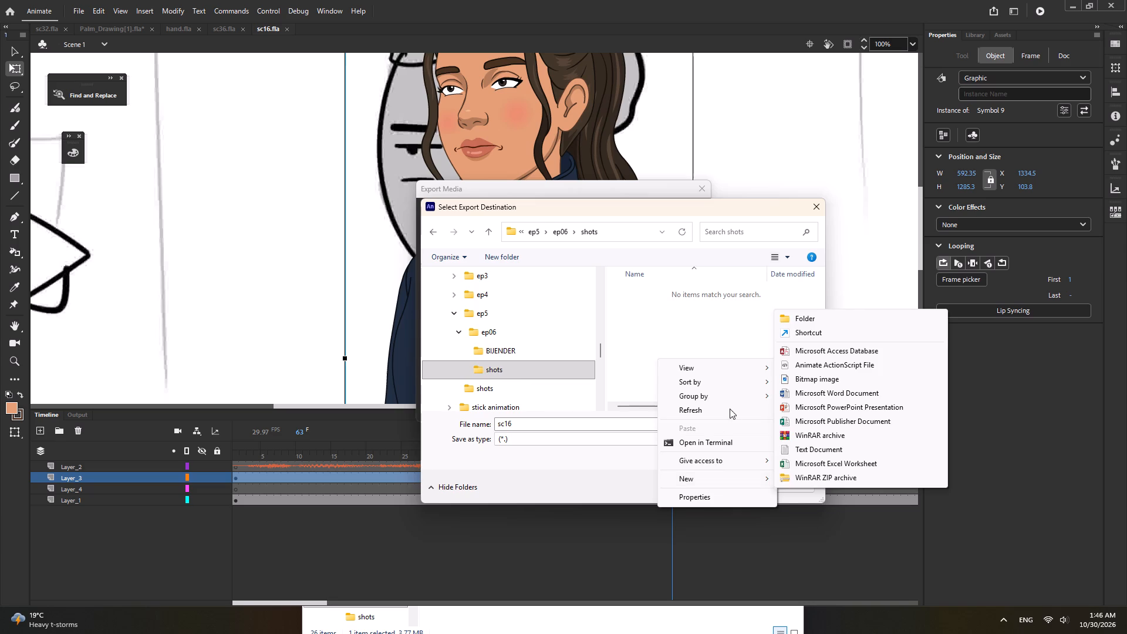
pyautogui.click(804, 312)
pyautogui.write('video')
pyautogui.press('Return')
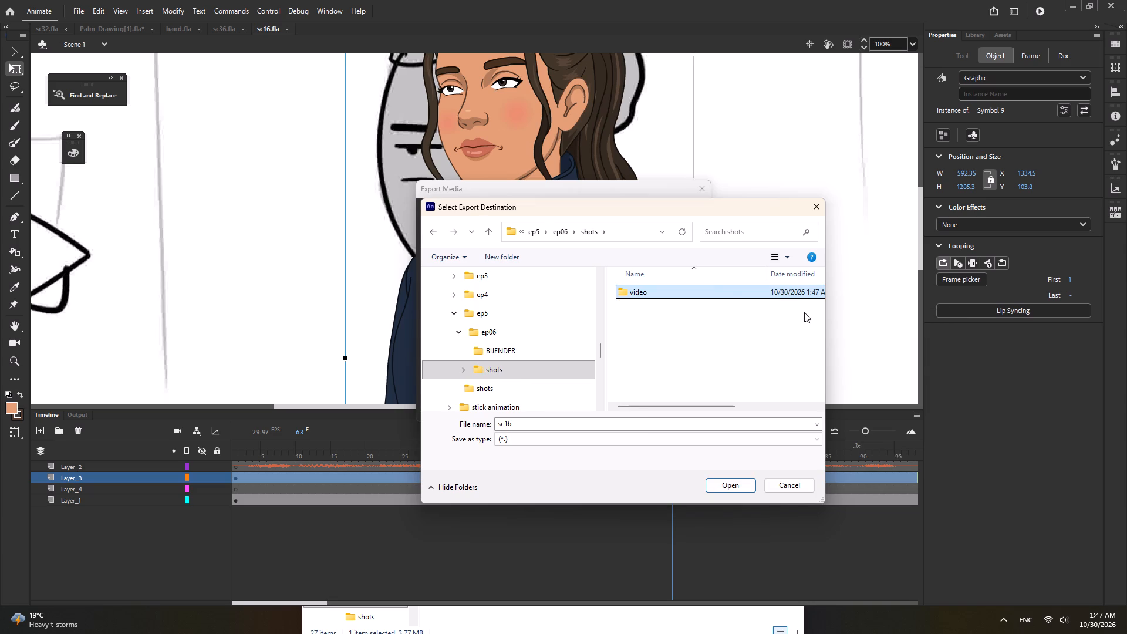
# Choose the video folder as the destination for sc16 and export the entire movie in H.264 format.
pyautogui.doubleClick(700, 290)
pyautogui.click(725, 487)
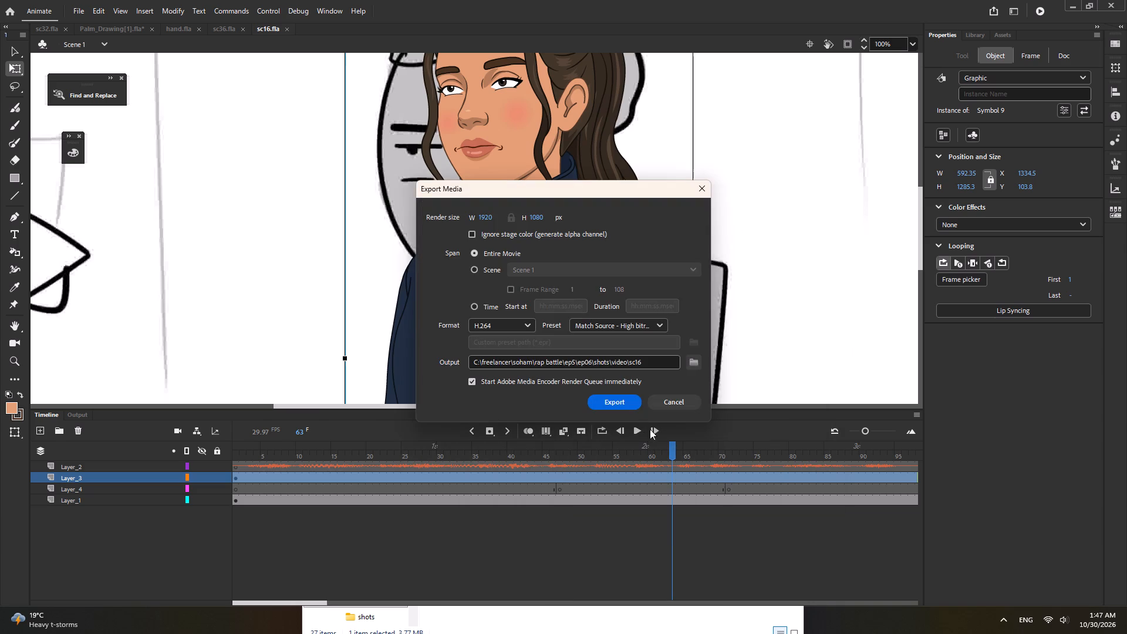
pyautogui.click(616, 406)
# Switch from Animate to WhatsApp.
pyautogui.click(652, 626)
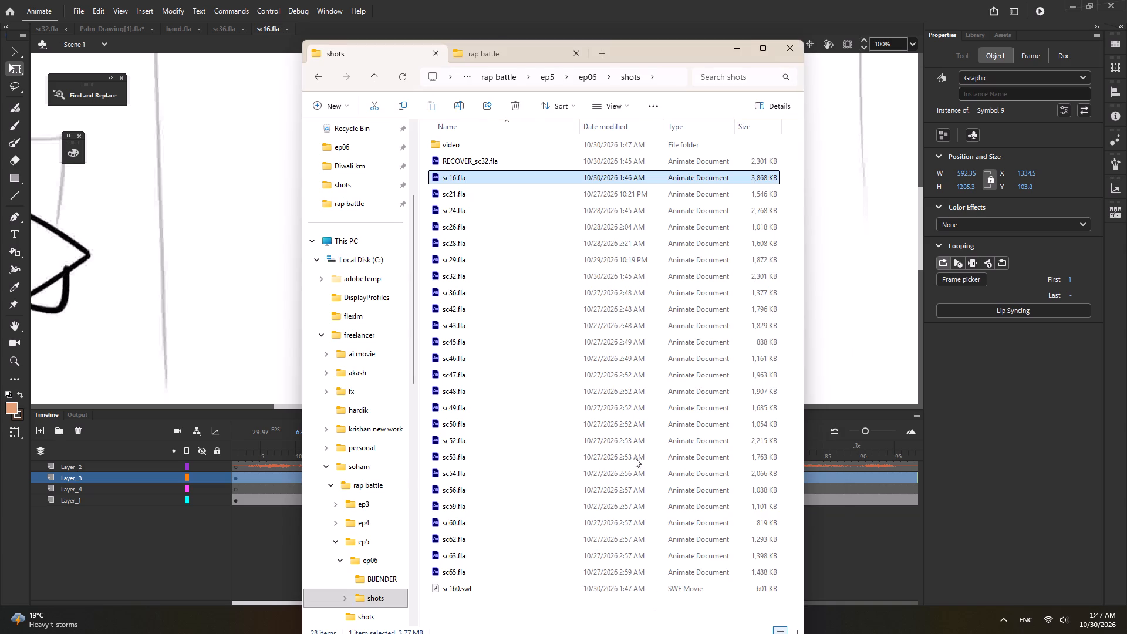
pyautogui.click(834, 626)
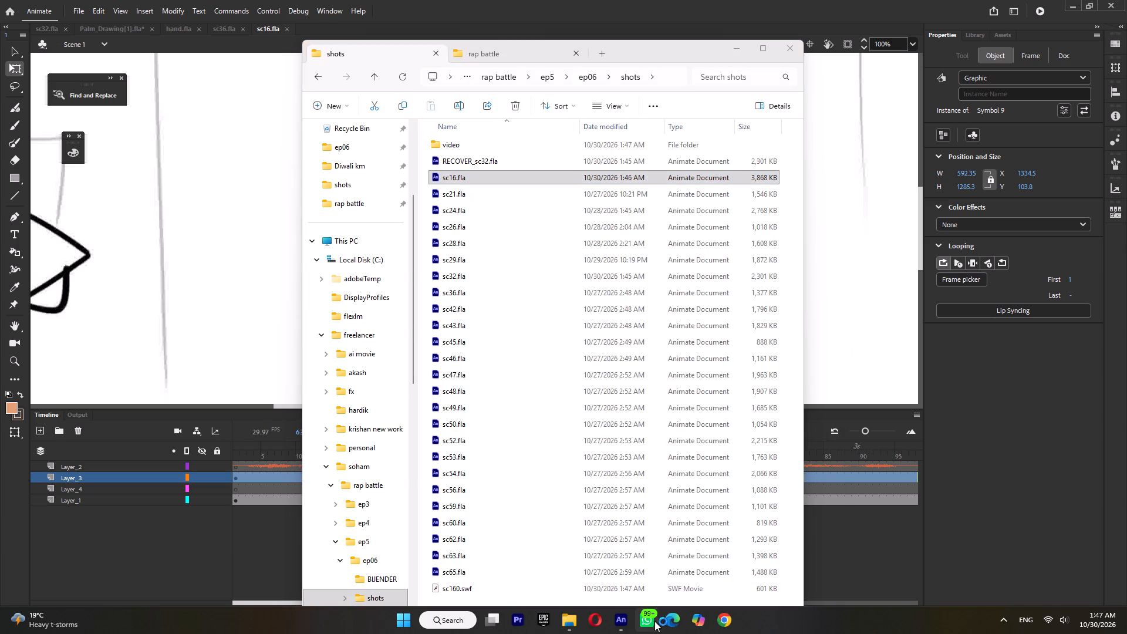
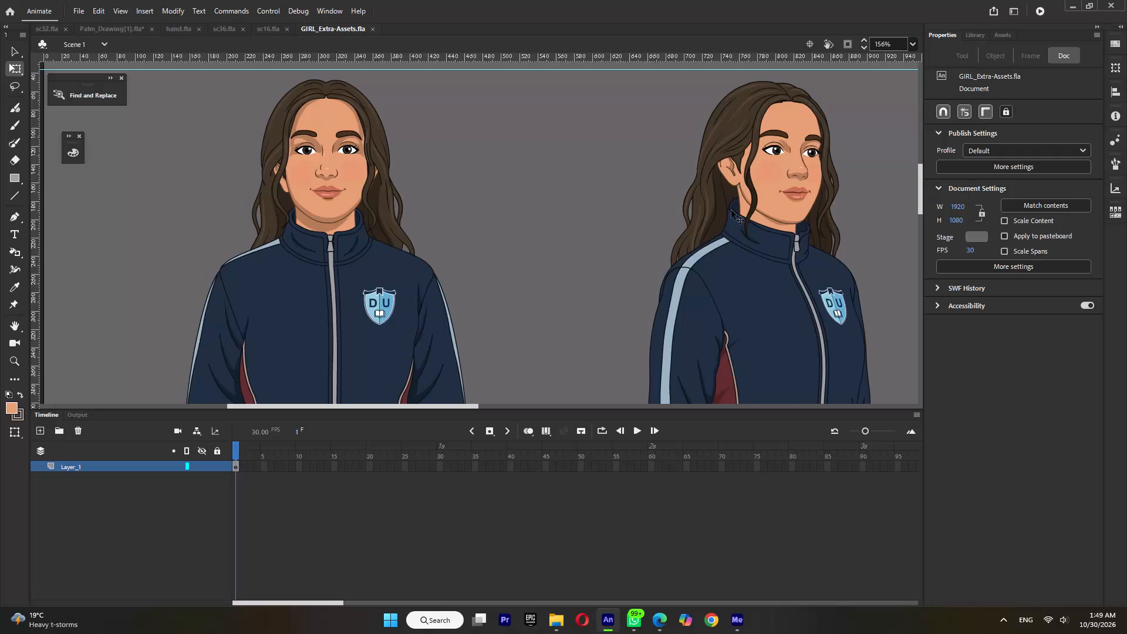
# Open the girl's three-quarter view symbol in GIRL_Extra-Assets.fla for editing and select her head.
pyautogui.doubleClick(711, 165)
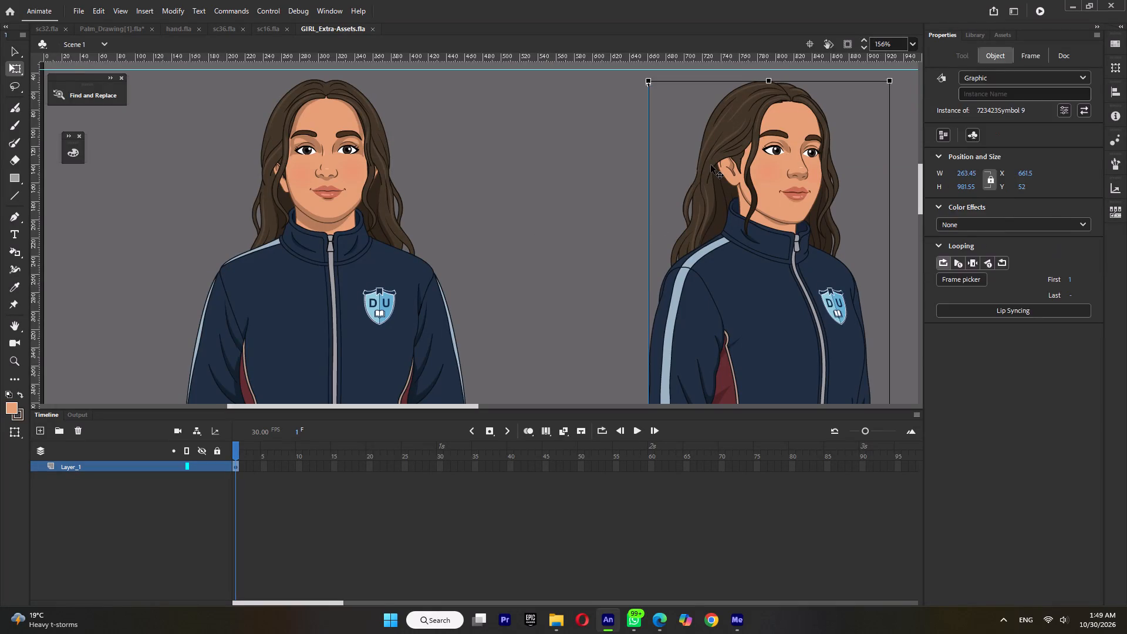
pyautogui.doubleClick(704, 177)
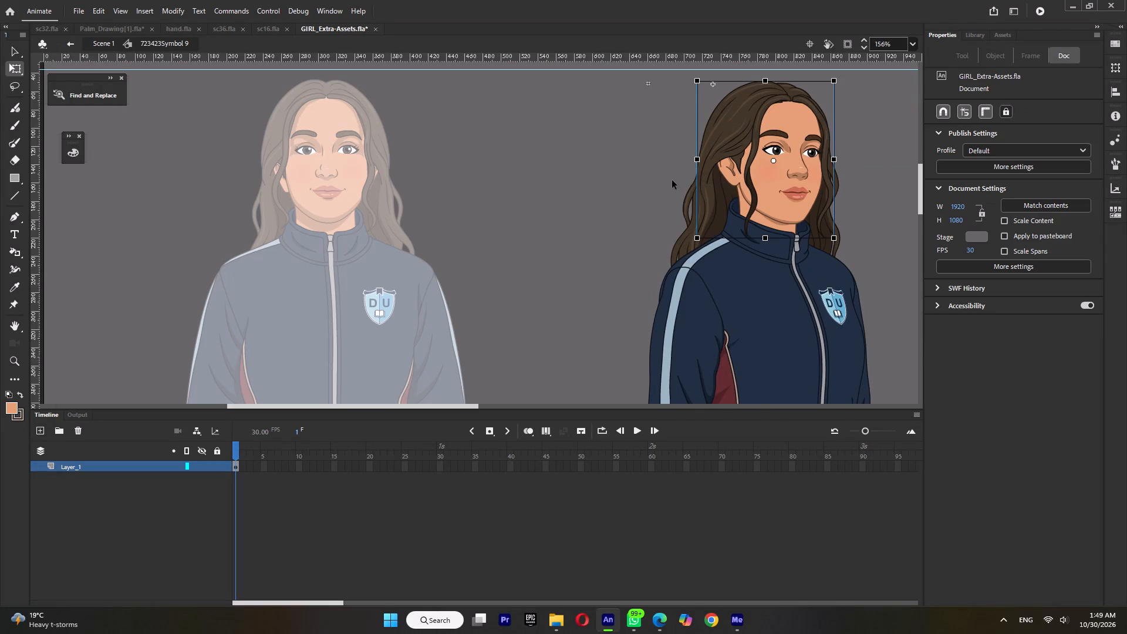
pyautogui.doubleClick(672, 180)
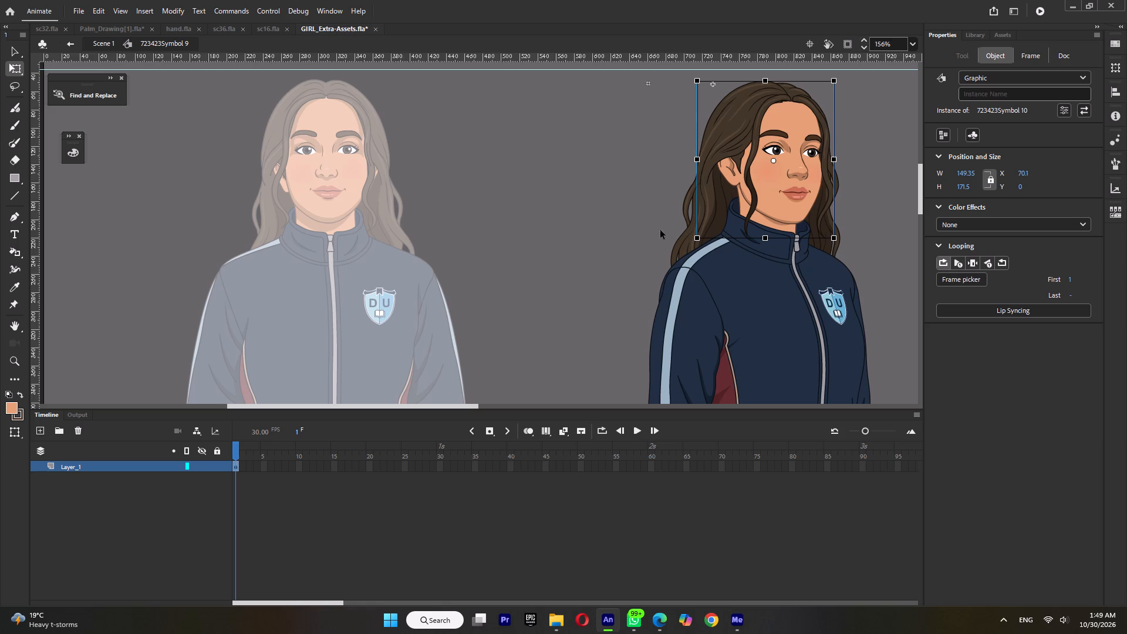
# Review the sc16.fla animation from the yawn to the phone selfie pose and close the file.
pyautogui.click(275, 31)
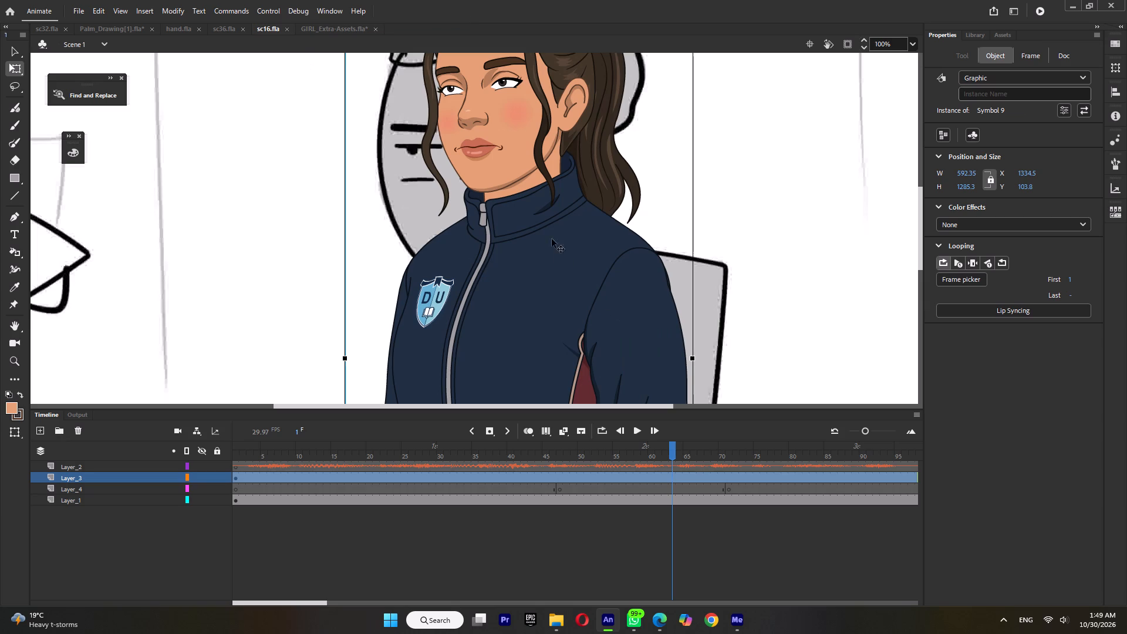
pyautogui.keyDown('ctrl'); pyautogui.scroll(-6, 551, 230); pyautogui.keyUp('ctrl')
pyautogui.moveTo(475, 443); pyautogui.dragTo(329, 457)
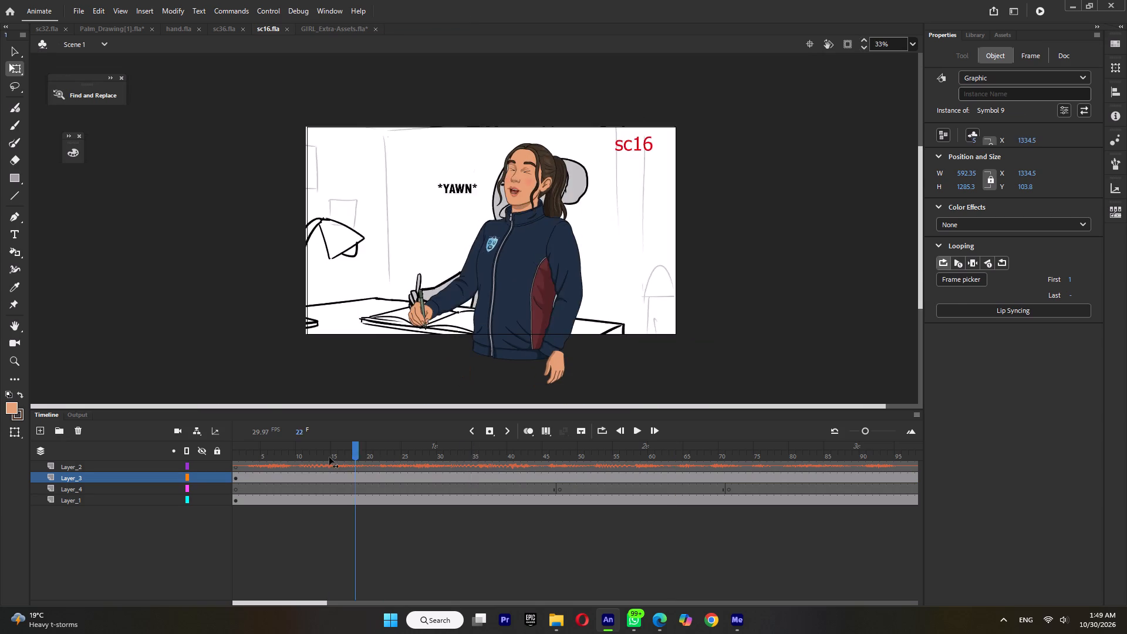
pyautogui.moveTo(329, 457); pyautogui.dragTo(419, 454)
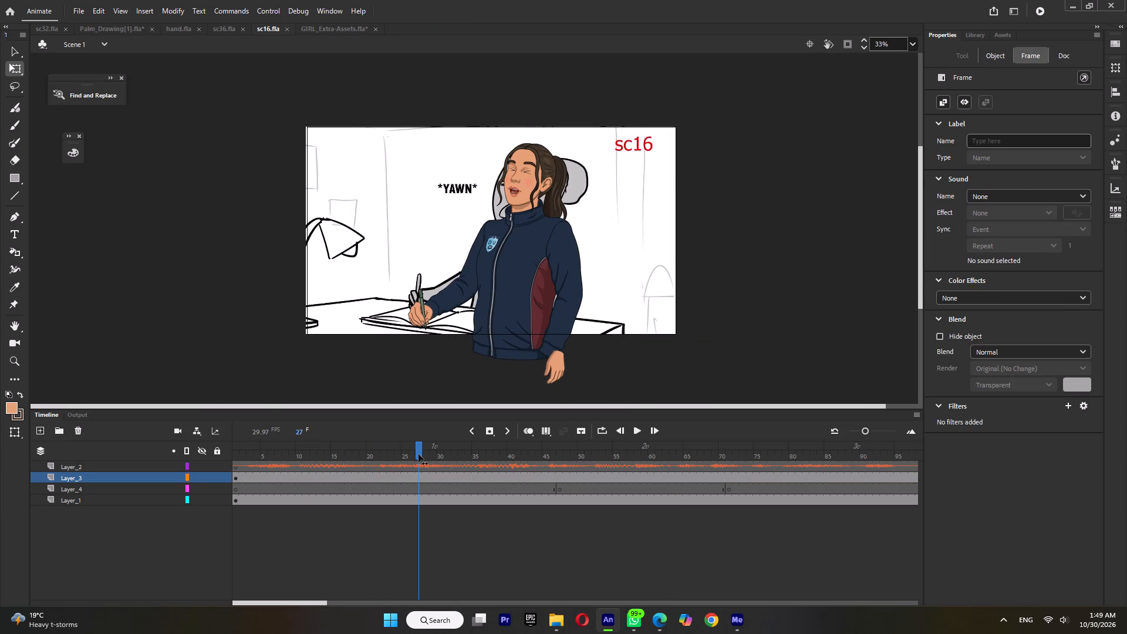
pyautogui.moveTo(419, 454); pyautogui.dragTo(820, 489)
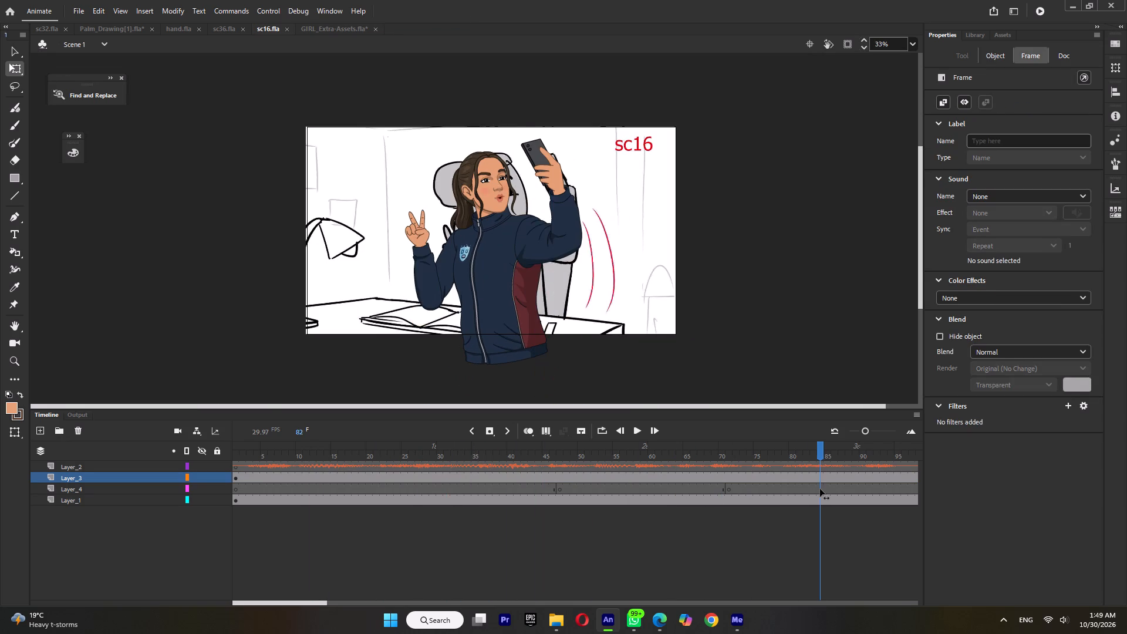
pyautogui.moveTo(820, 489); pyautogui.dragTo(743, 504)
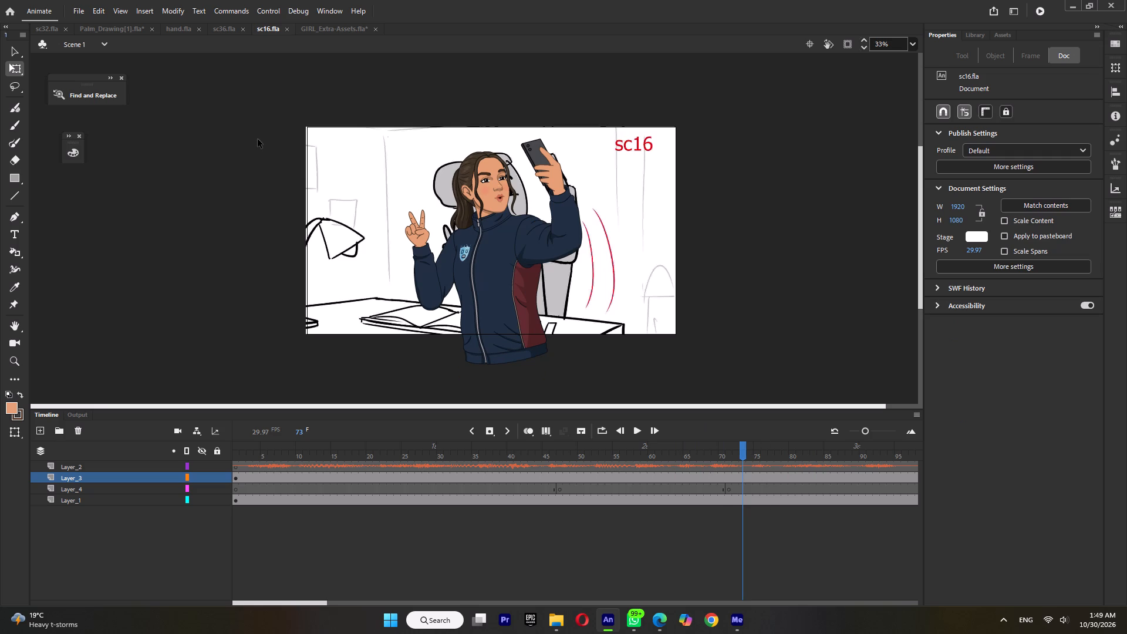
pyautogui.click(288, 26)
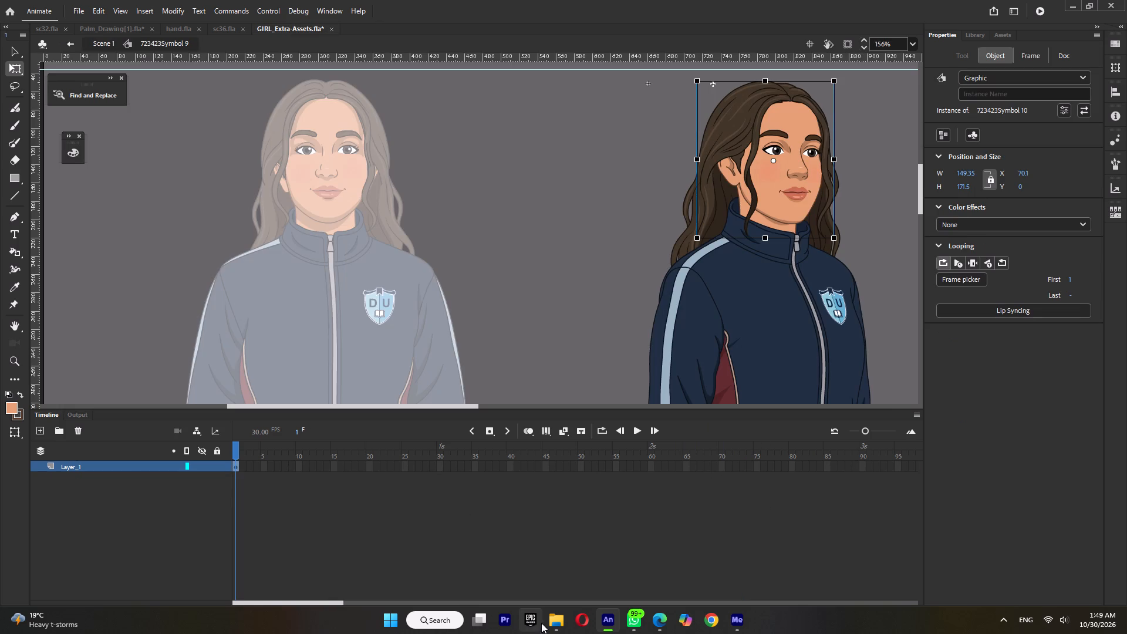
# Open sc21.fla from the shots folder and scrub through its animation to frame 52.
pyautogui.click(561, 624)
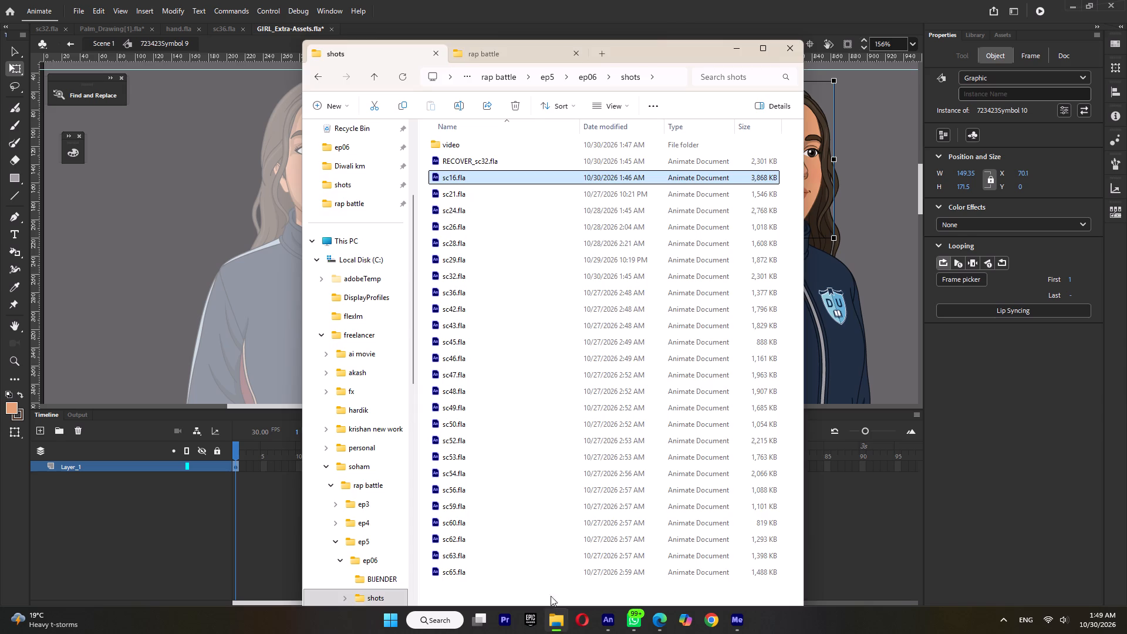
pyautogui.doubleClick(450, 193)
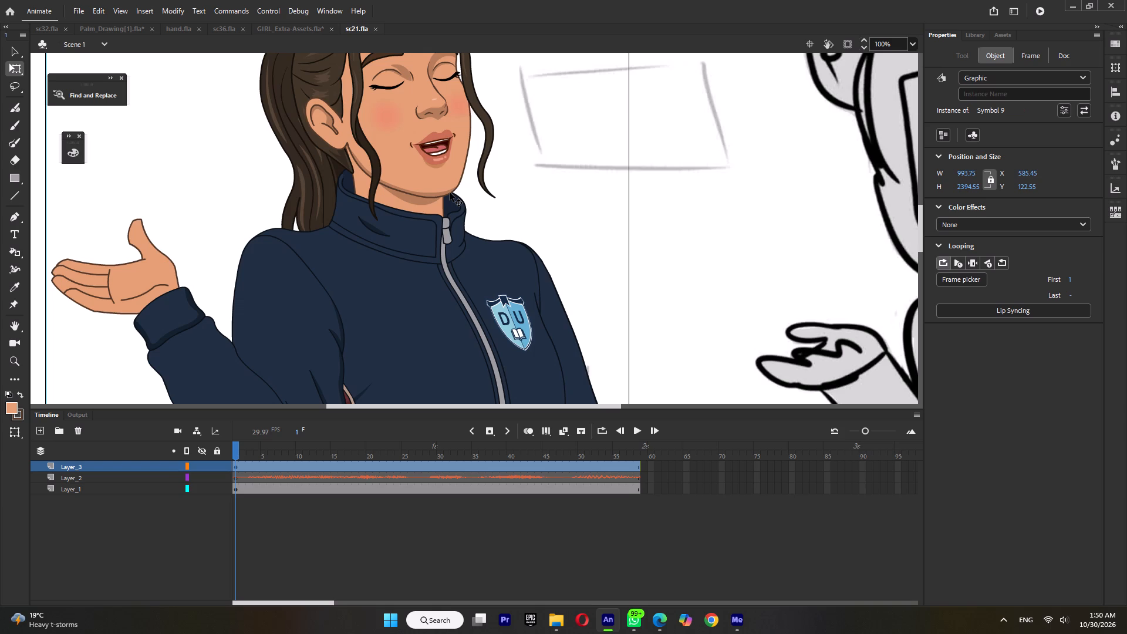
pyautogui.keyDown('ctrl'); pyautogui.scroll(-3, 428, 223); pyautogui.keyUp('ctrl')
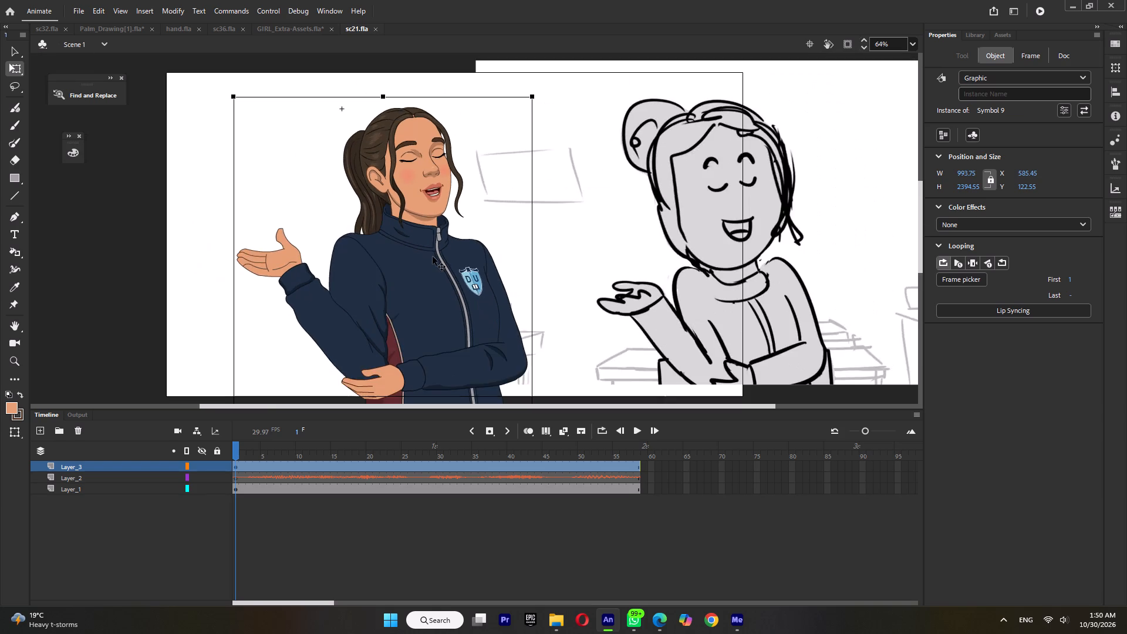
pyautogui.keyDown('ctrl'); pyautogui.scroll(-1, 433, 258); pyautogui.keyUp('ctrl')
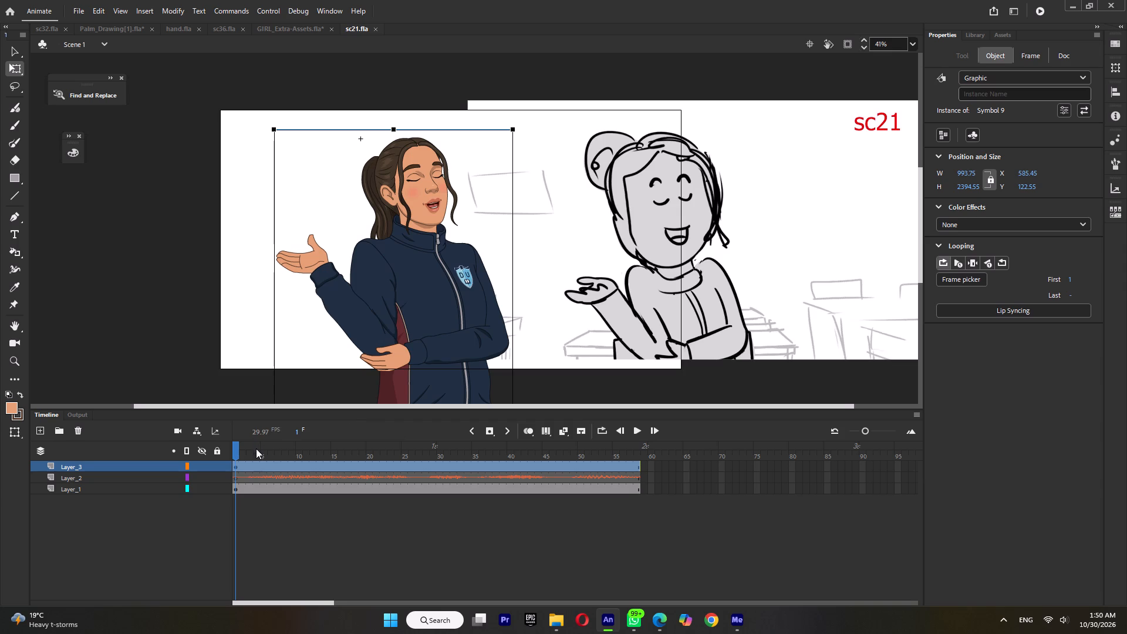
pyautogui.moveTo(254, 450); pyautogui.dragTo(598, 485)
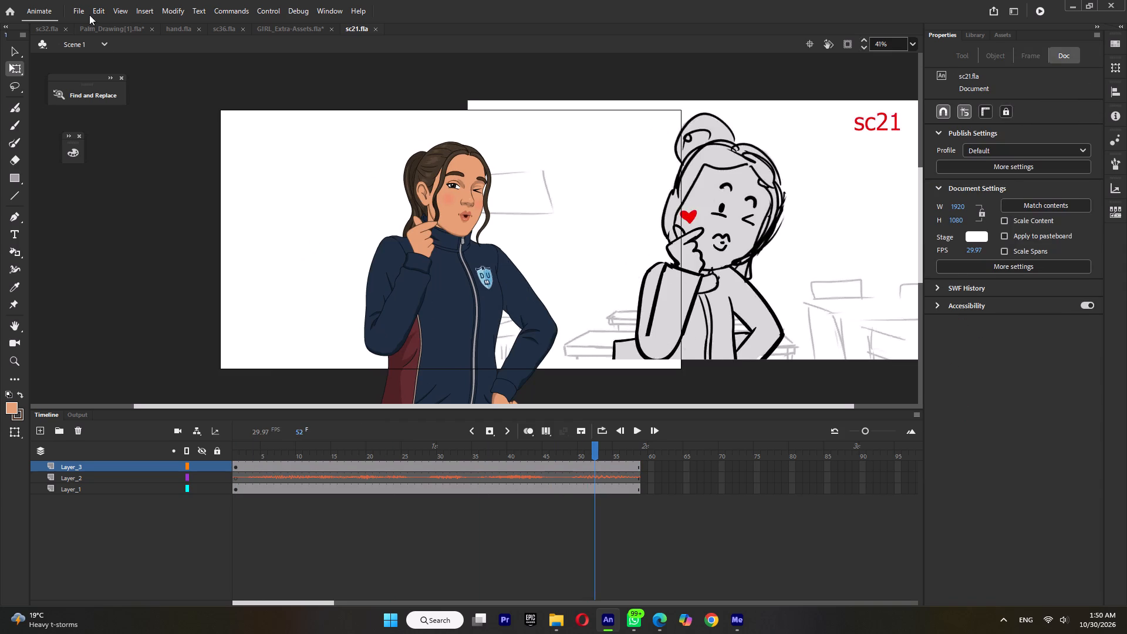
# Move the sc21 storyboard image on Layer_1 to line up with the stage at X 0, Y 0.
pyautogui.click(655, 227)
pyautogui.moveTo(747, 268); pyautogui.dragTo(491, 283)
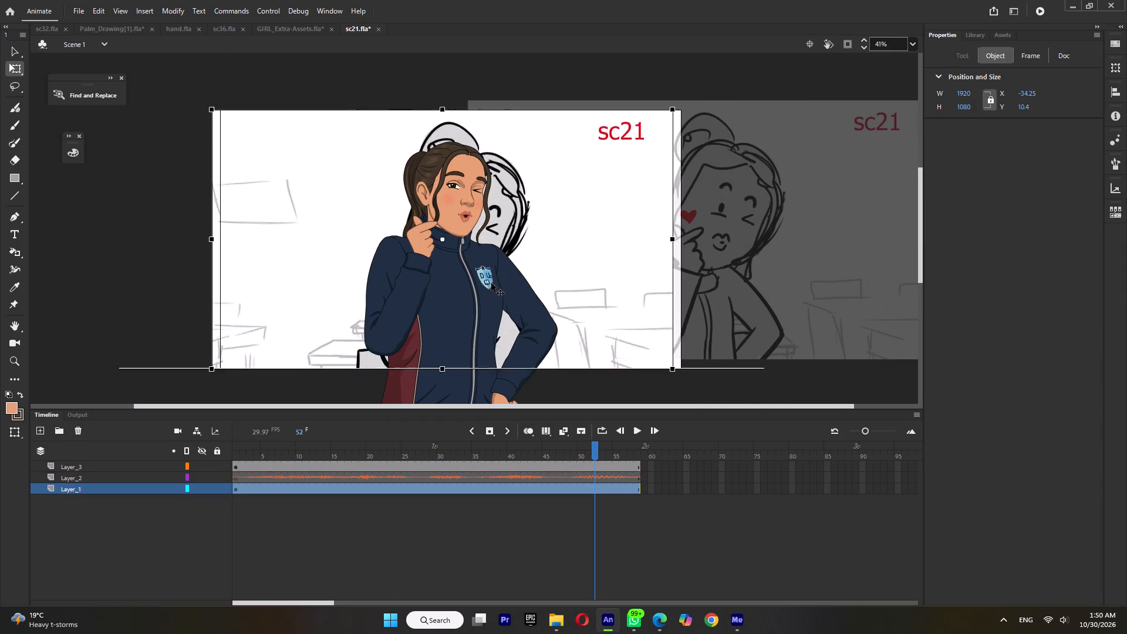
pyautogui.moveTo(491, 283); pyautogui.dragTo(500, 278)
# Export sc21.fla as a video and close the file.
pyautogui.click(79, 8)
pyautogui.click(101, 195)
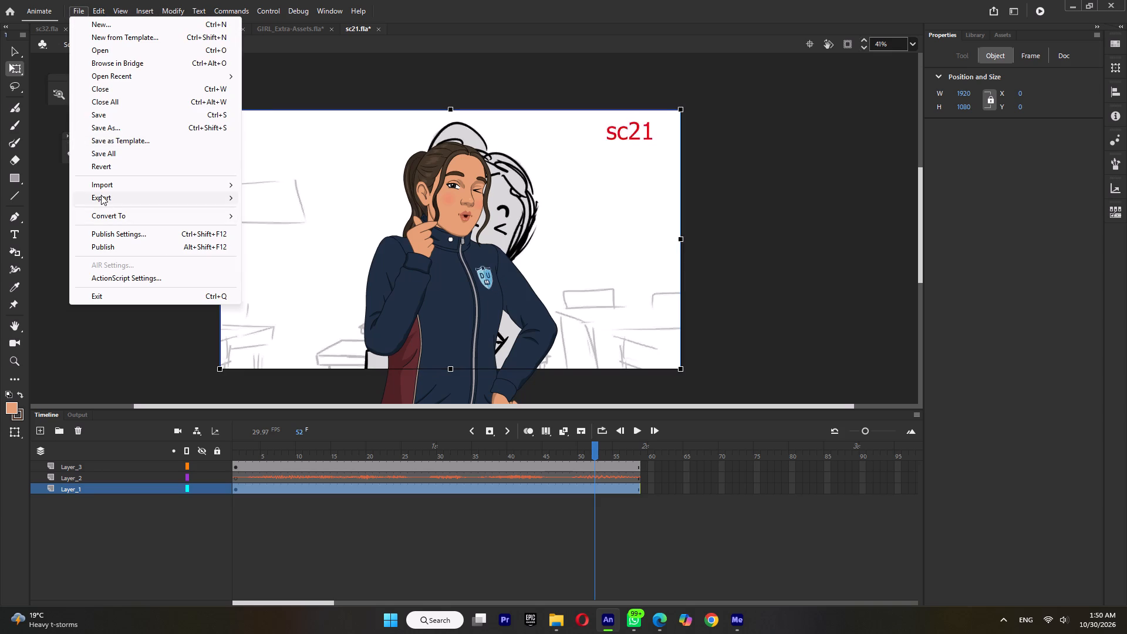
pyautogui.click(280, 232)
pyautogui.click(615, 402)
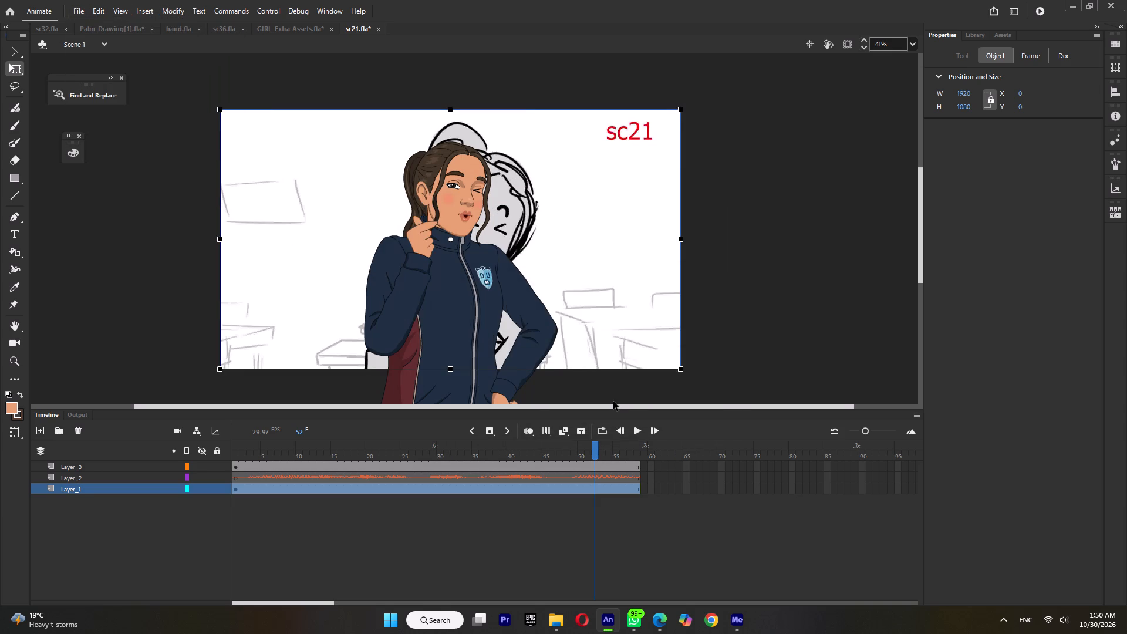
pyautogui.click(672, 360)
pyautogui.click(378, 29)
pyautogui.click(524, 341)
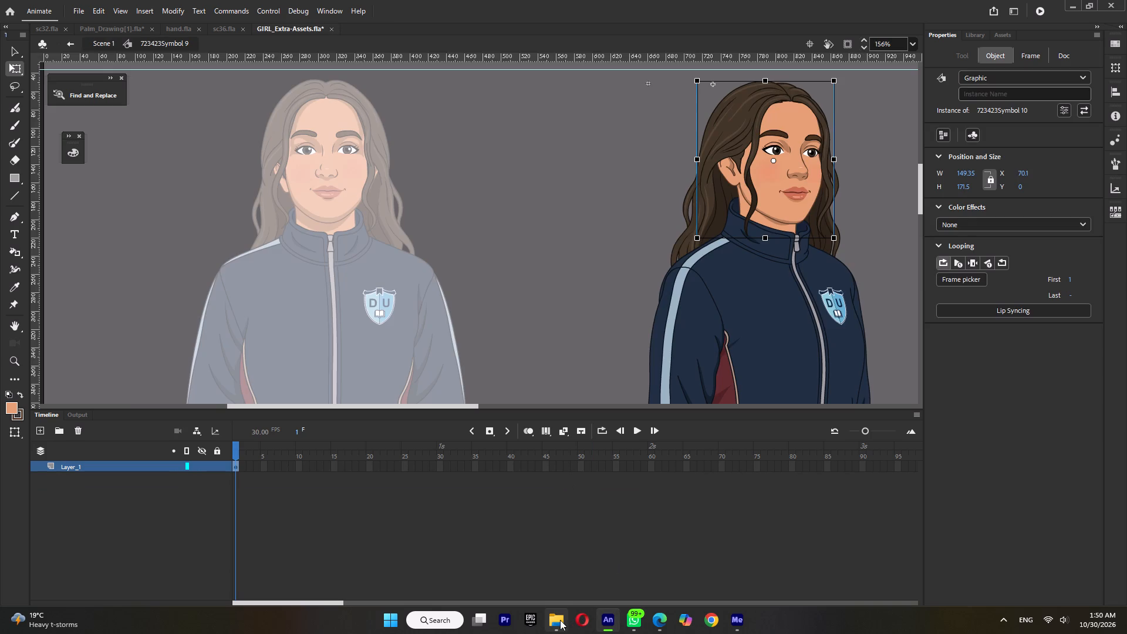
# Open sc24.fla from the shots folder and bring the whole stage into view.
pyautogui.click(559, 622)
pyautogui.doubleClick(488, 213)
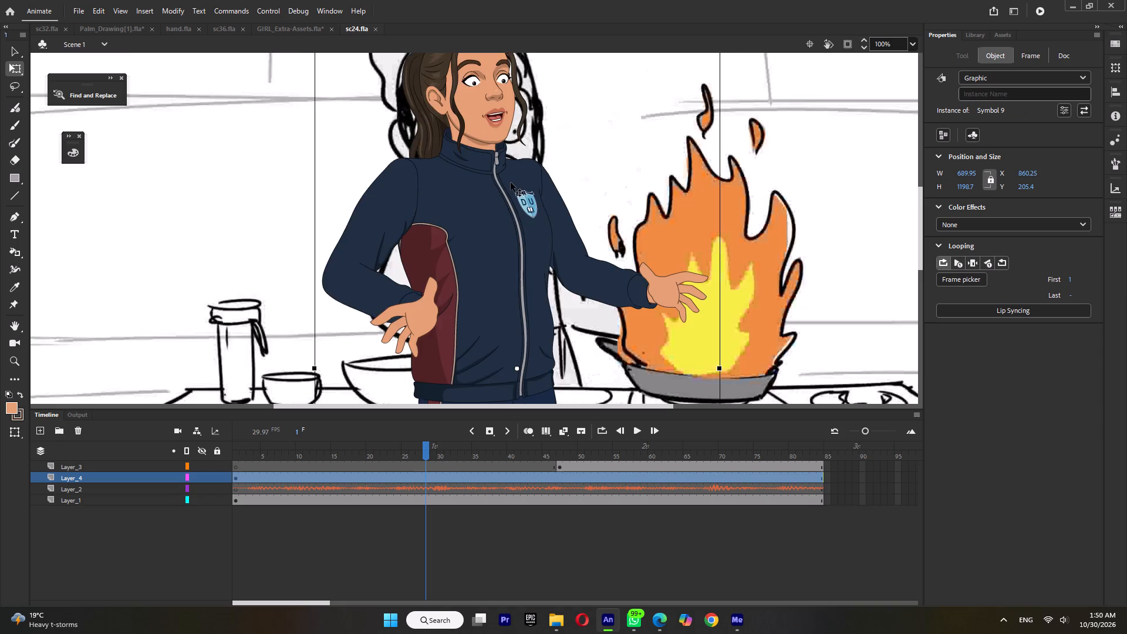
pyautogui.keyDown('ctrl'); pyautogui.scroll(-5, 511, 223); pyautogui.keyUp('ctrl')
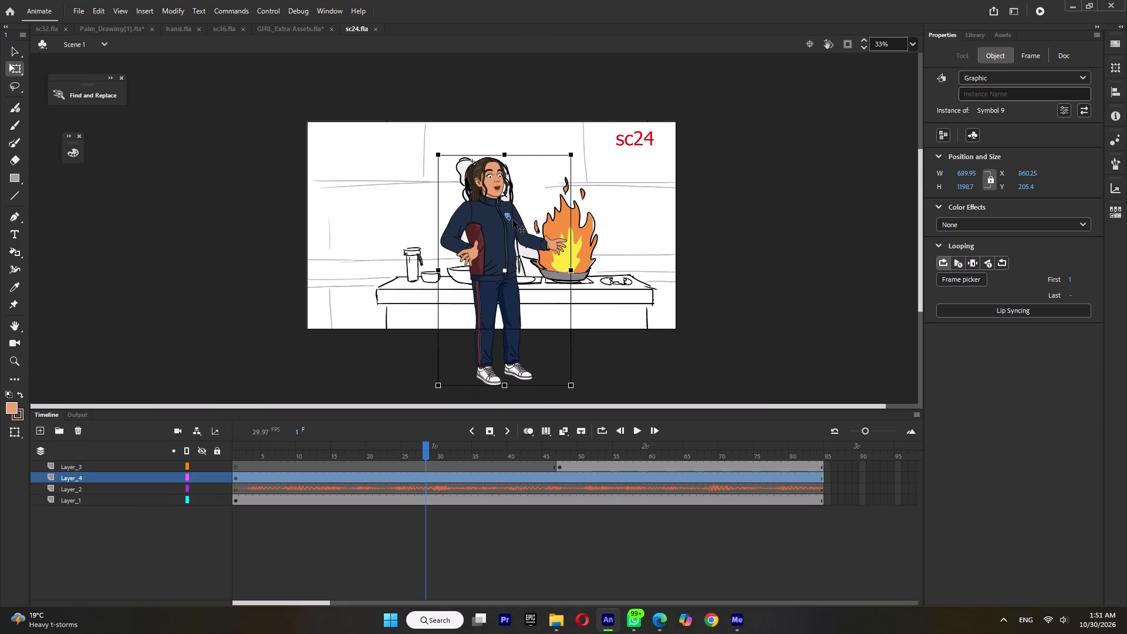
# Capture a screenshot of the sc24 stage with the girl beside the burning pan.
pyautogui.press('shift+super+s')
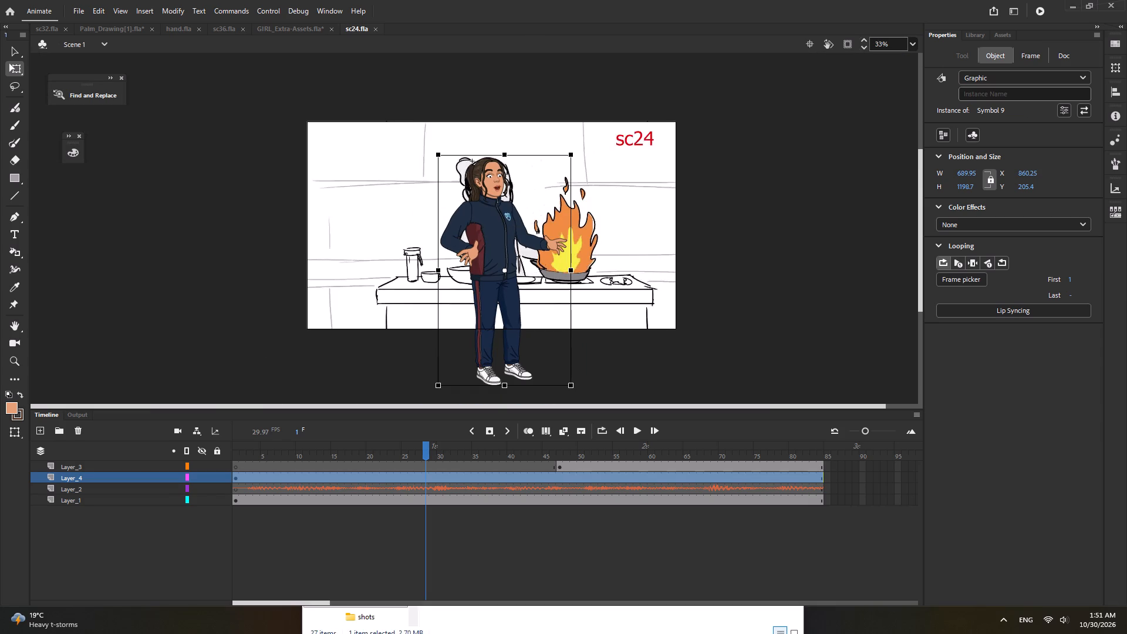
pyautogui.moveTo(314, 122); pyautogui.dragTo(658, 337)
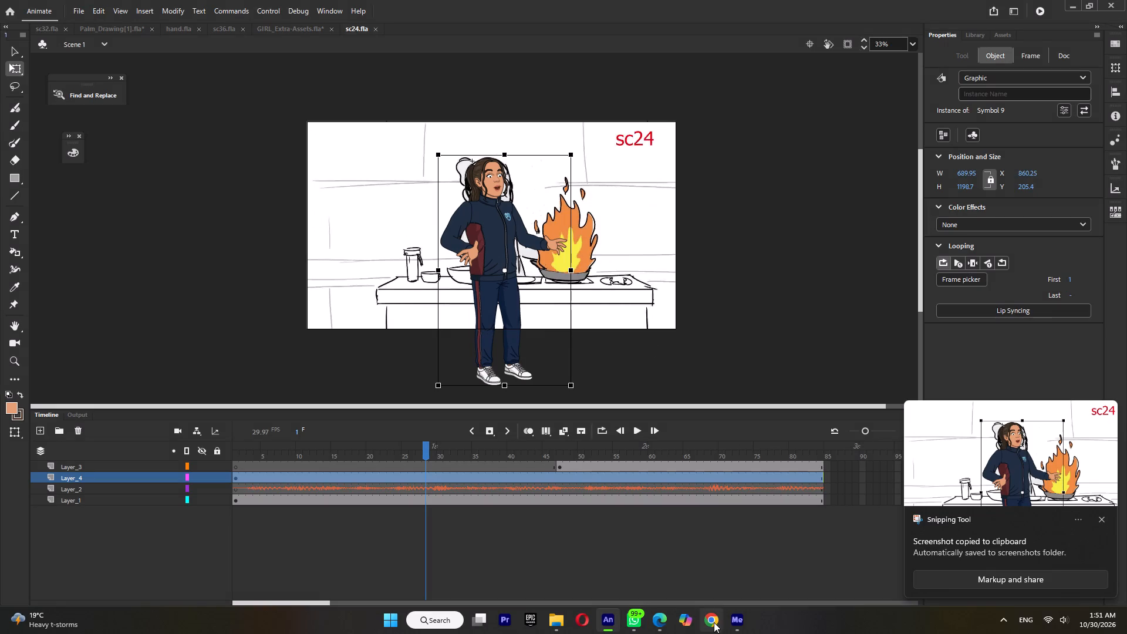
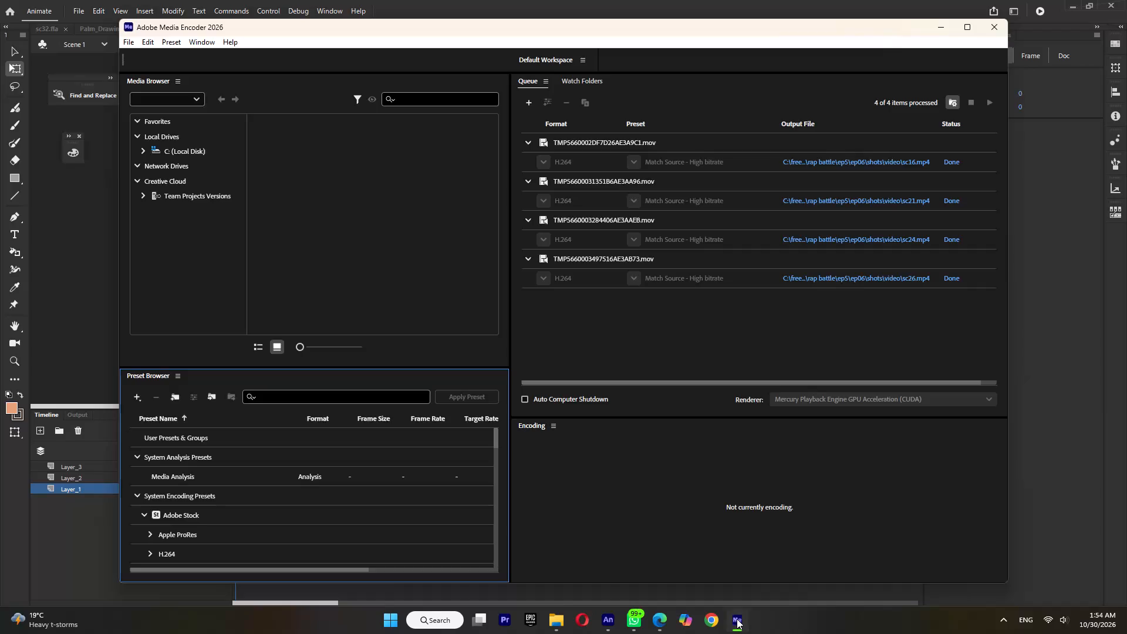
# Close sc26.fla and open sc28.fla from the shots folder.
pyautogui.click(375, 29)
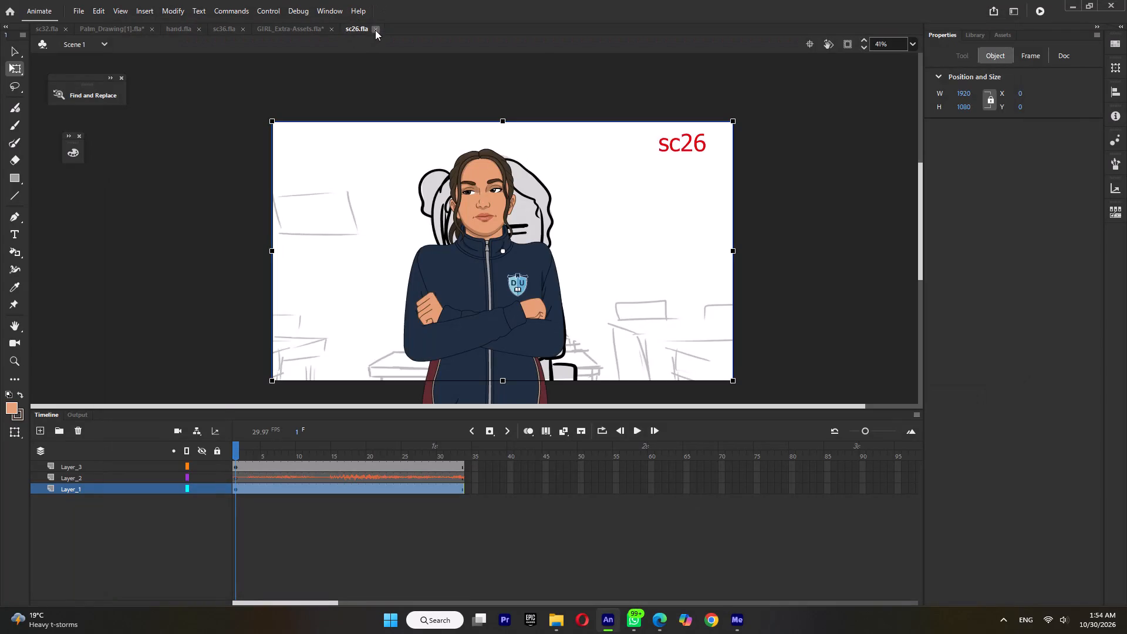
pyautogui.click(549, 618)
pyautogui.doubleClick(457, 241)
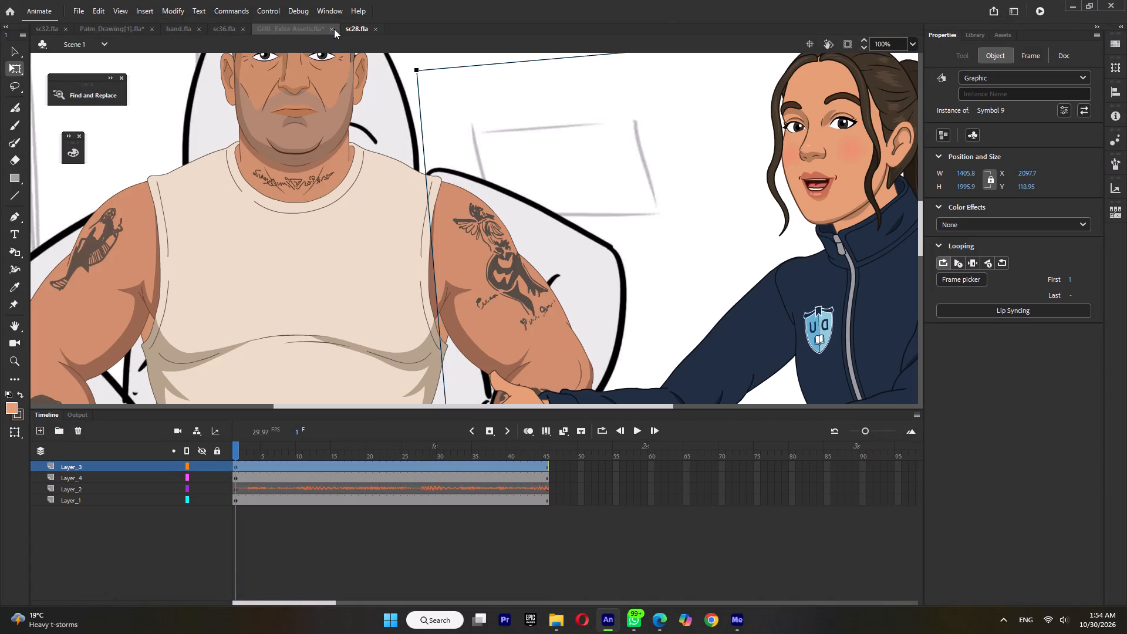
# Close the GIRL_Extra-Assets.fla document.
pyautogui.click(333, 28)
pyautogui.click(537, 342)
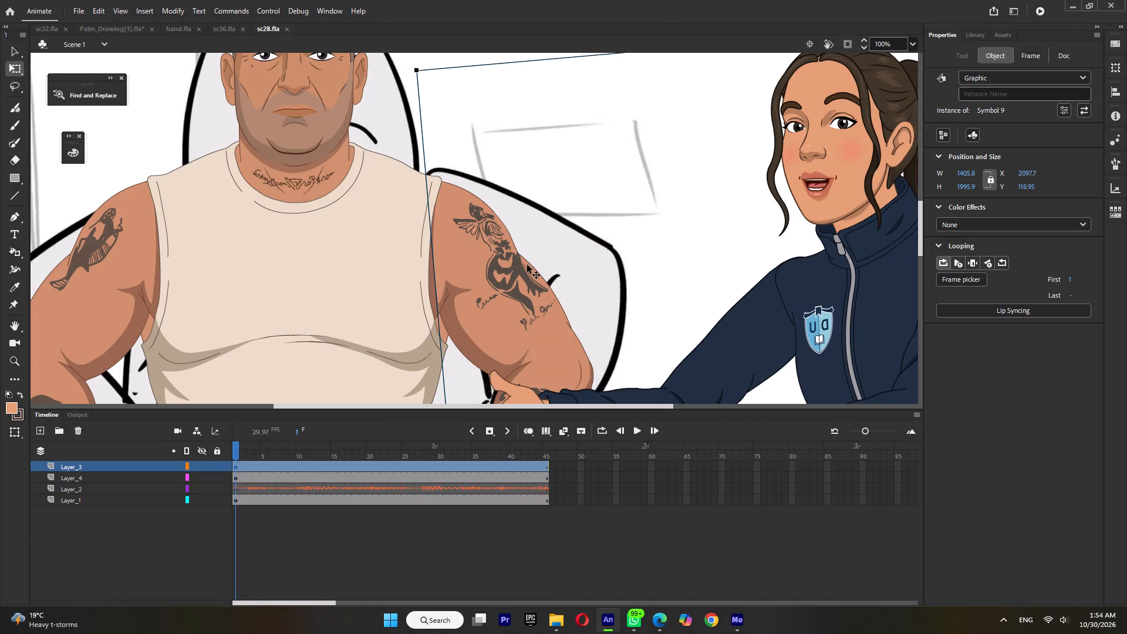
# Bring the whole sc28 stage into view, then play and scrub its opening frames to review the shot.
pyautogui.keyDown('ctrl'); pyautogui.scroll(-6, 527, 265); pyautogui.keyUp('ctrl')
pyautogui.moveTo(257, 446); pyautogui.dragTo(221, 457)
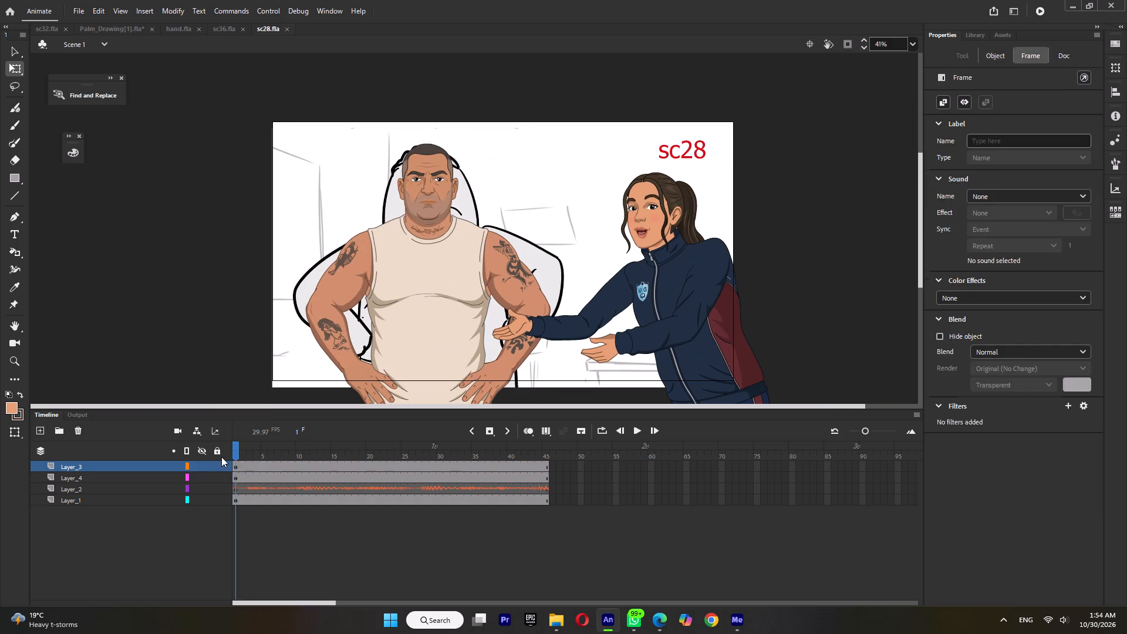
pyautogui.press('Return')
pyautogui.press('Return')
pyautogui.moveTo(281, 448); pyautogui.dragTo(322, 458)
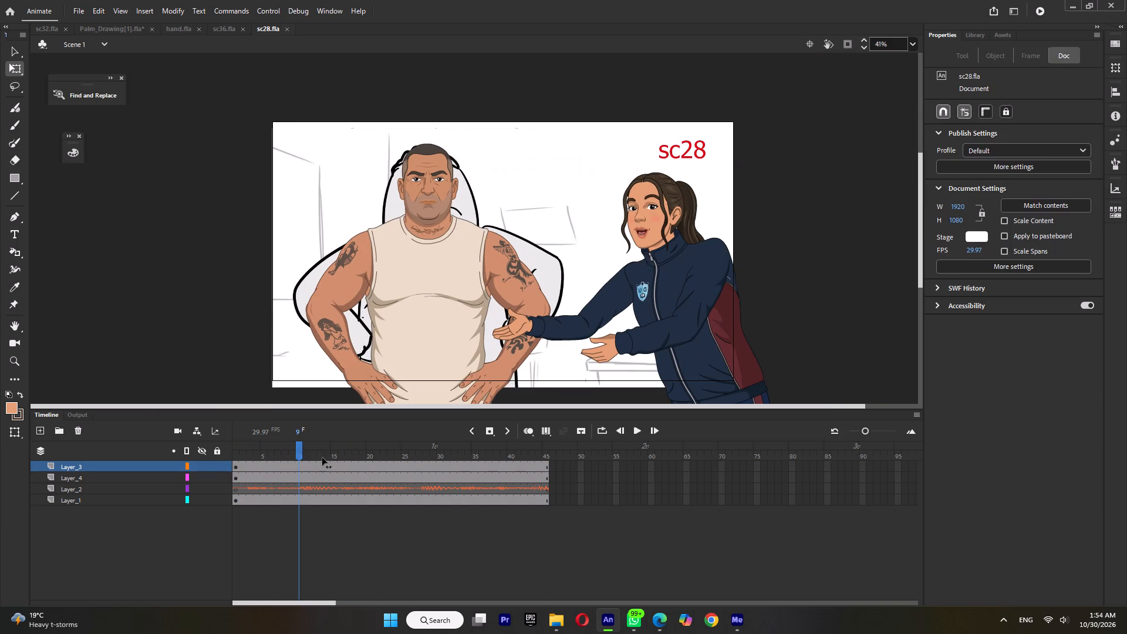
pyautogui.moveTo(322, 458); pyautogui.dragTo(343, 467)
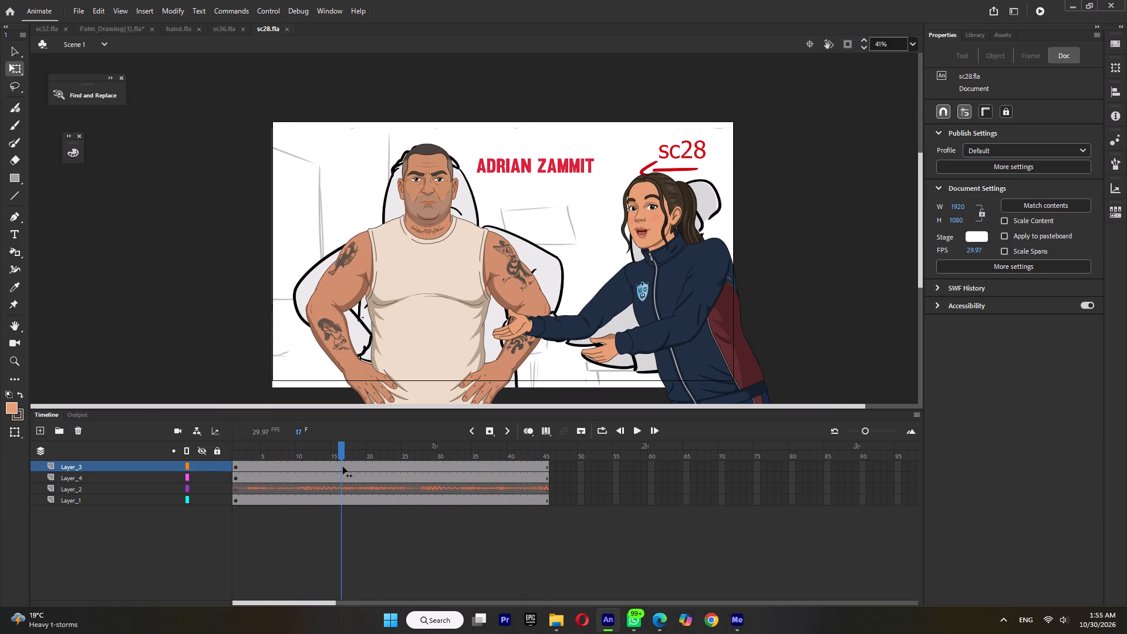
pyautogui.moveTo(343, 467); pyautogui.dragTo(346, 467)
# Open the girl's torso group inside Symbol 9 and Tween 4, and pull the jacket's back edge inward at the maroon side panel.
pyautogui.doubleClick(693, 292)
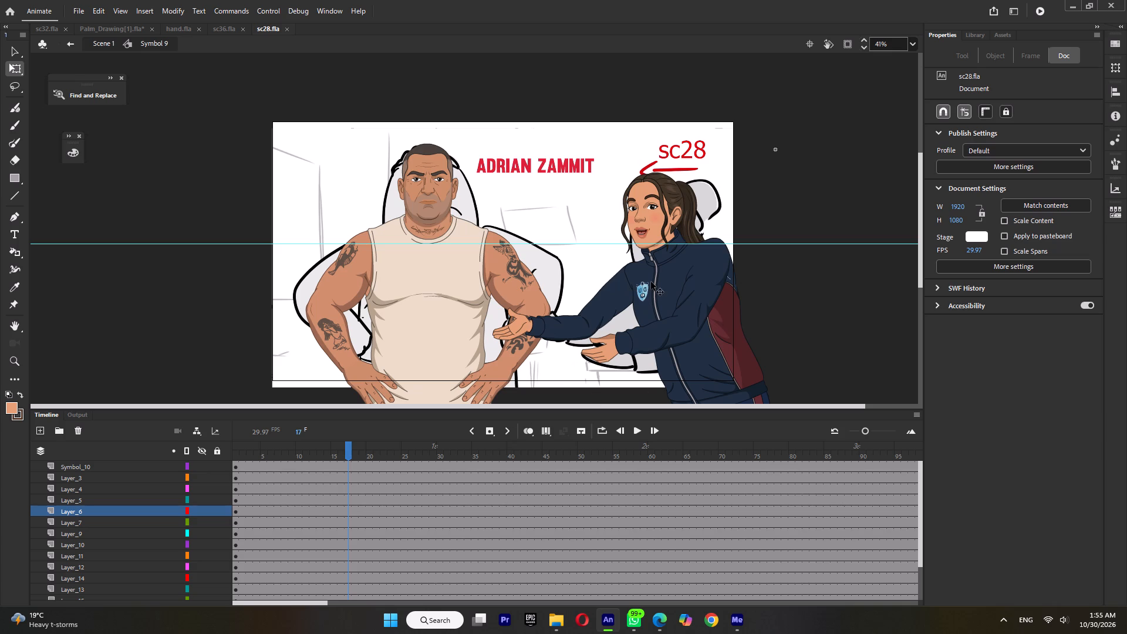
pyautogui.doubleClick(721, 316)
pyautogui.keyDown('ctrl'); pyautogui.scroll(4, 734, 310); pyautogui.keyUp('ctrl')
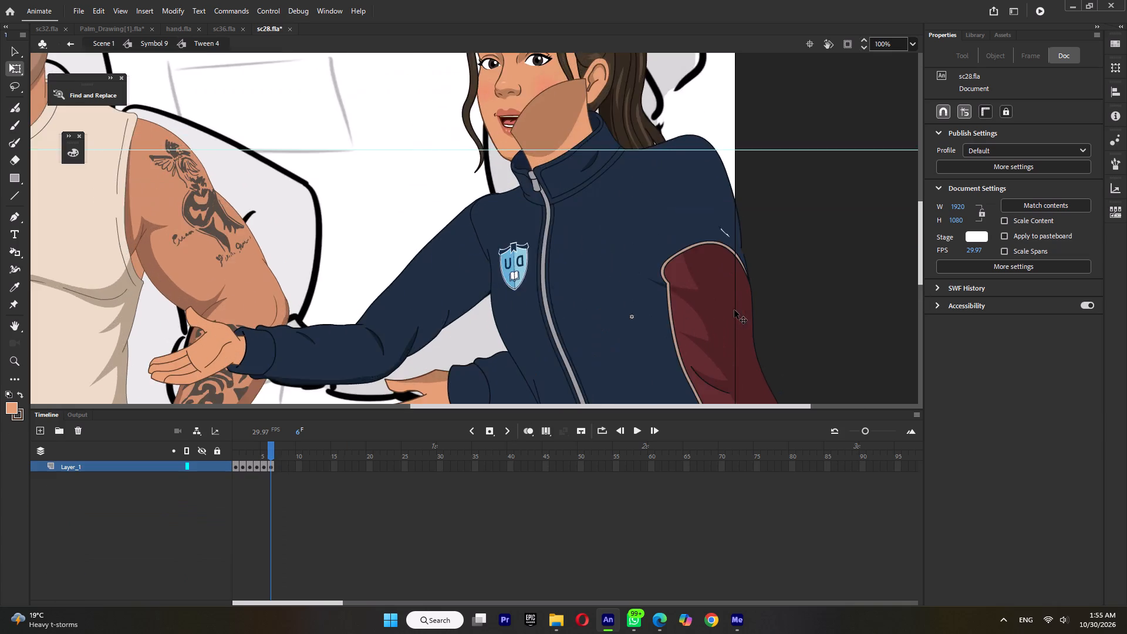
pyautogui.keyDown('ctrl'); pyautogui.scroll(3, 732, 284); pyautogui.keyUp('ctrl')
pyautogui.doubleClick(760, 267)
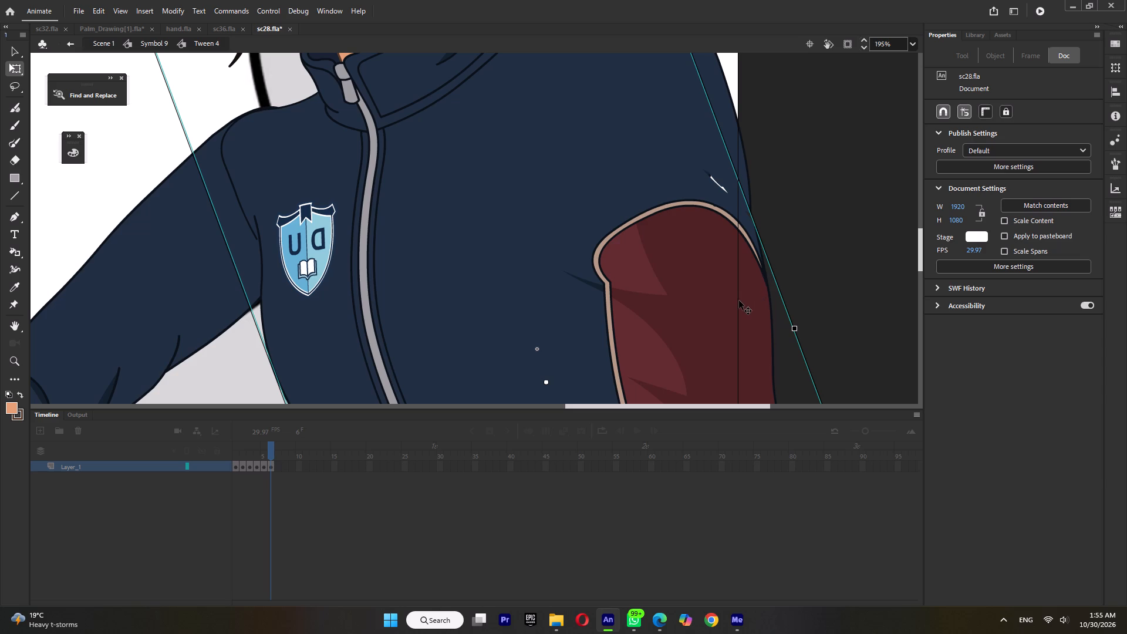
pyautogui.moveTo(767, 287); pyautogui.dragTo(758, 288)
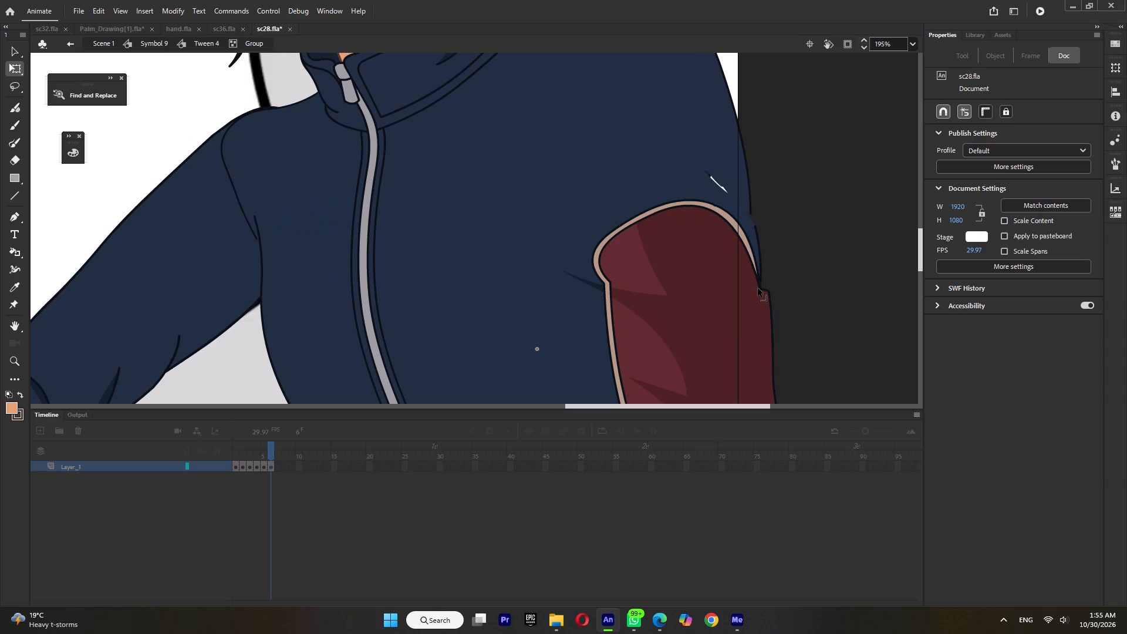
pyautogui.moveTo(758, 288); pyautogui.dragTo(757, 288)
pyautogui.moveTo(769, 294); pyautogui.dragTo(757, 296)
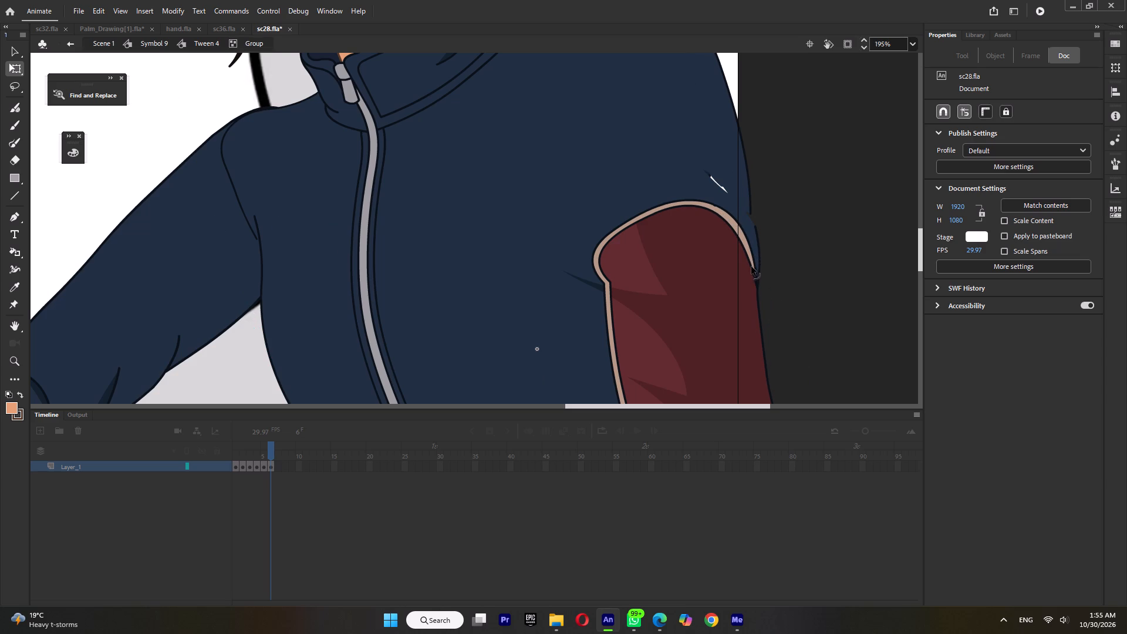
# Lower the maroon panel's top edge beneath the beige trim and start bending the trim's upper outline down.
pyautogui.moveTo(751, 267); pyautogui.dragTo(747, 302)
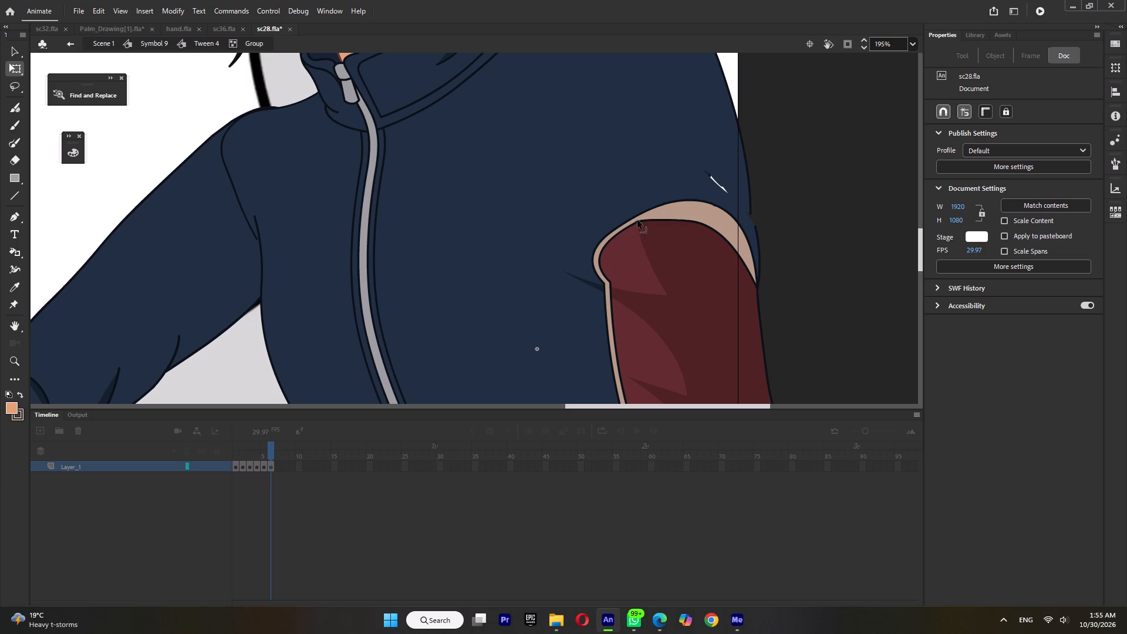
pyautogui.moveTo(637, 220); pyautogui.dragTo(639, 227)
pyautogui.click(657, 220)
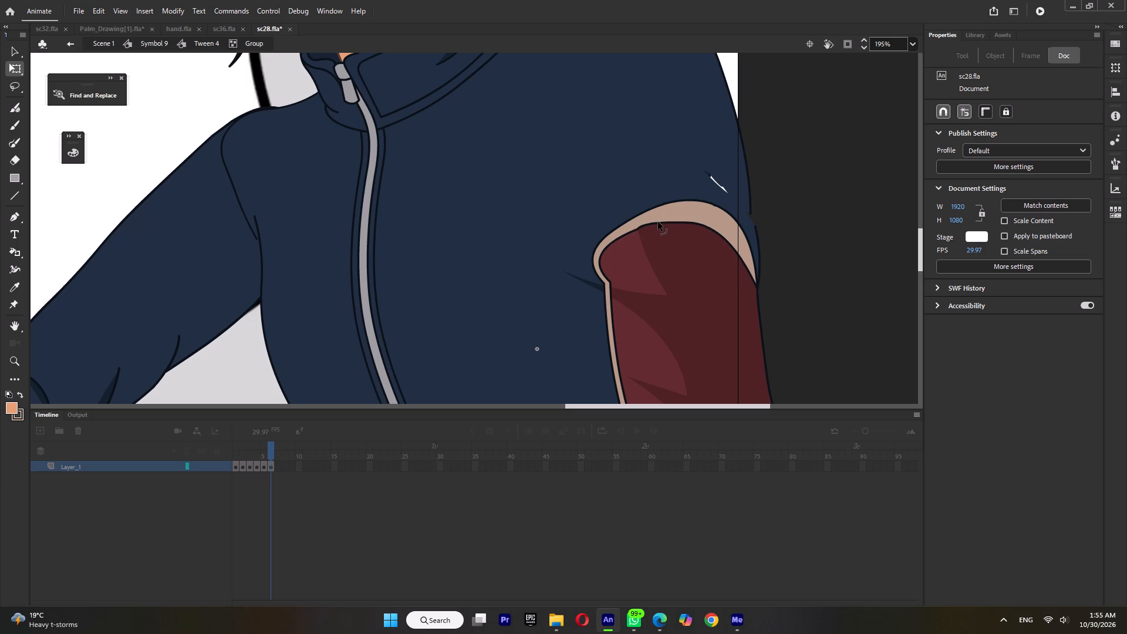
pyautogui.moveTo(704, 201); pyautogui.dragTo(699, 209)
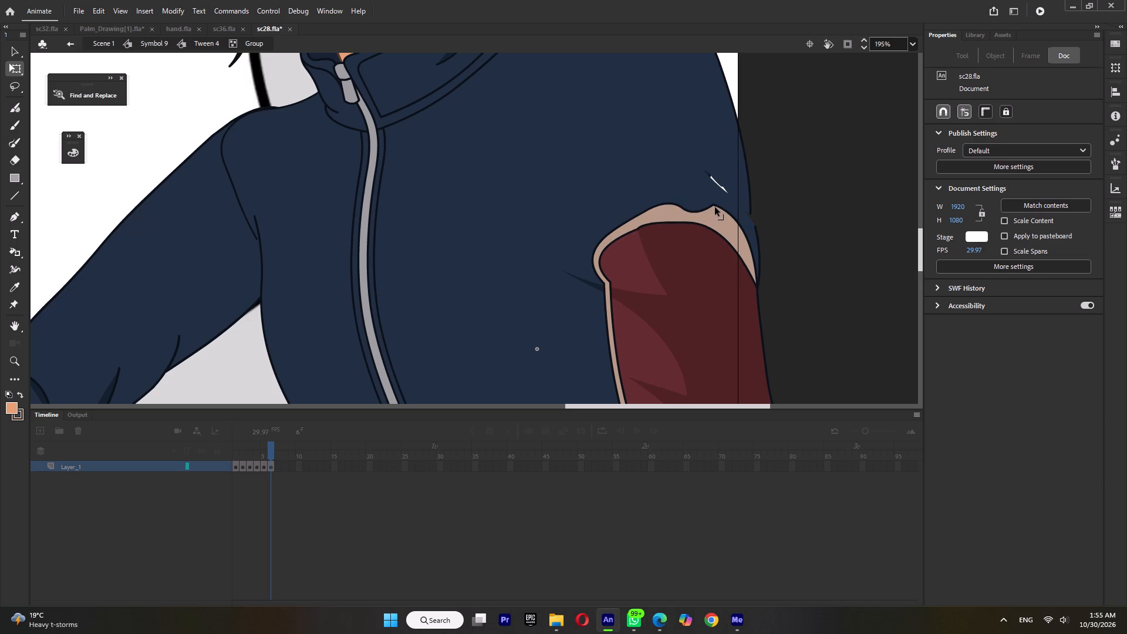
pyautogui.moveTo(714, 206); pyautogui.dragTo(712, 214)
# Change the preview mode used to display the stage.
pyautogui.click(119, 9)
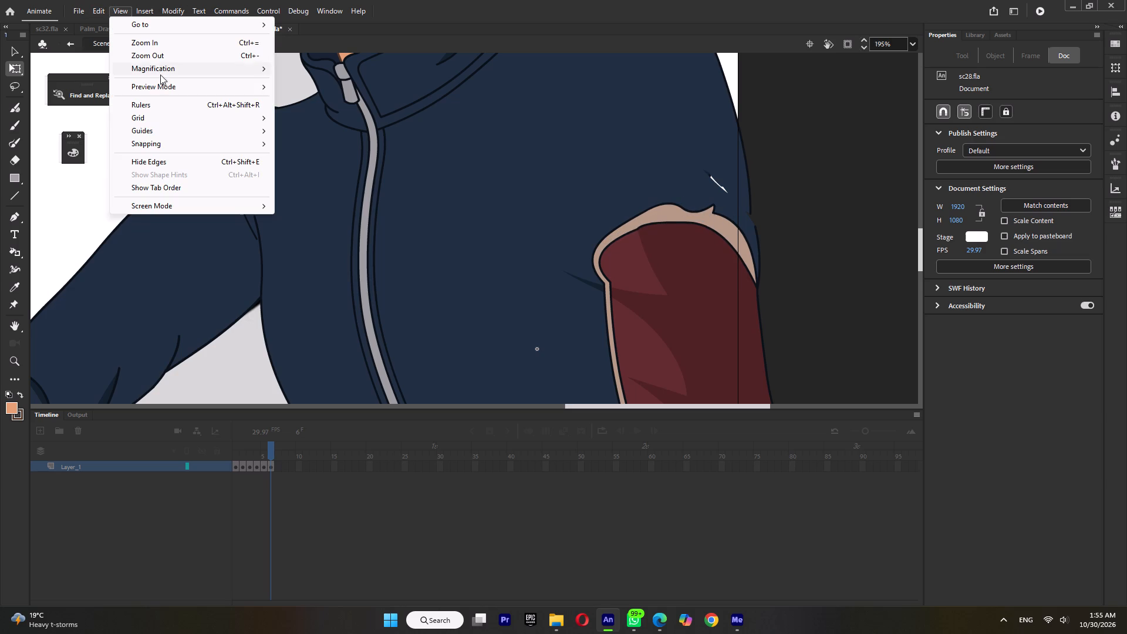
pyautogui.click(157, 87)
pyautogui.click(290, 127)
pyautogui.click(816, 206)
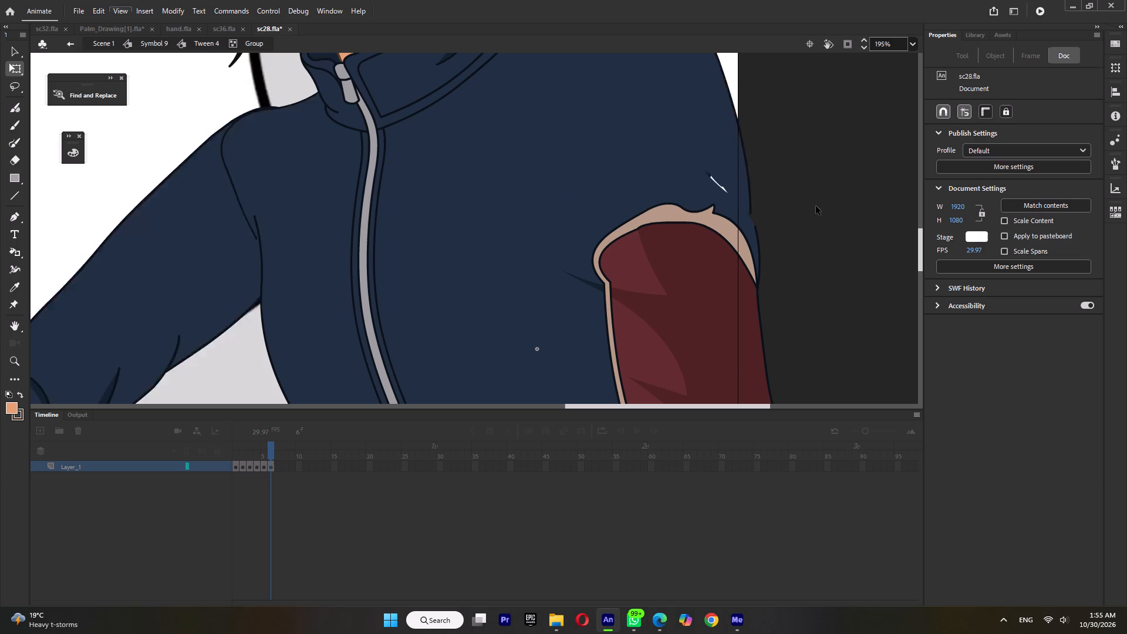
# Bend the dented top outline of the beige trim back upward, undoing the last adjustment.
pyautogui.moveTo(692, 213); pyautogui.dragTo(689, 204)
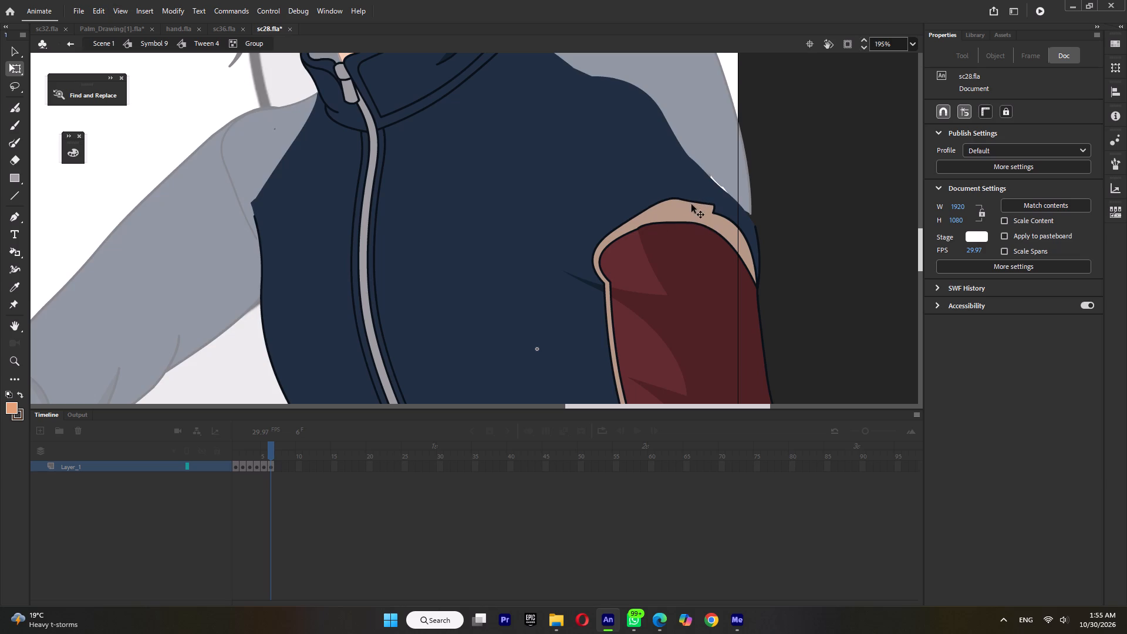
pyautogui.moveTo(711, 205); pyautogui.dragTo(699, 209)
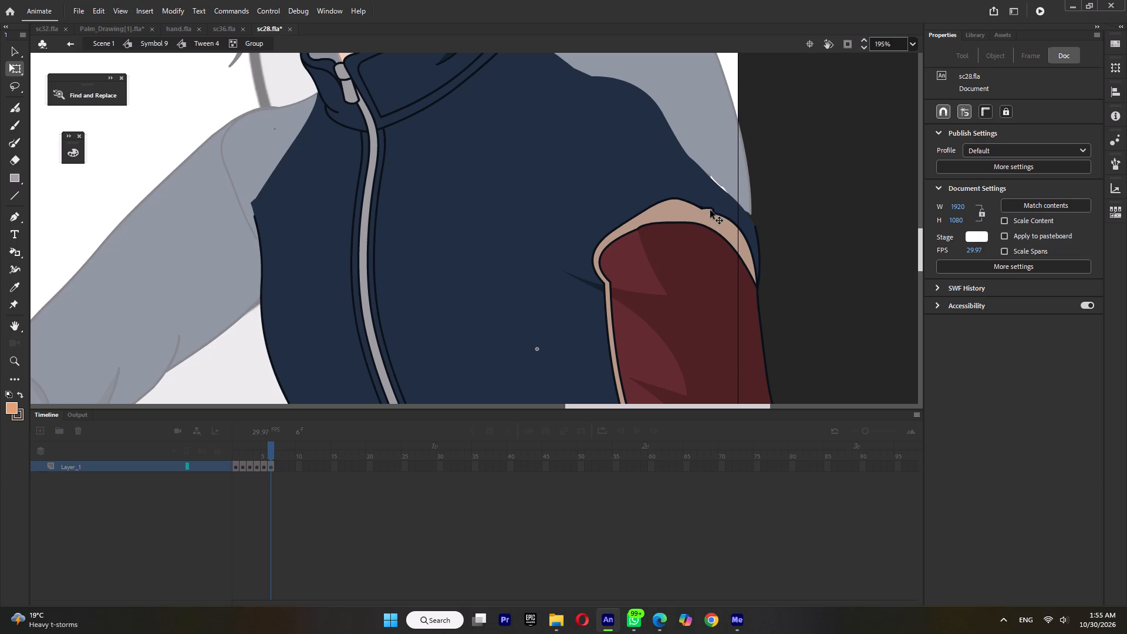
pyautogui.click(710, 210)
pyautogui.hotkey('ctrl', 'z')
pyautogui.click(768, 222)
# Select the beige trim's upper outline and smoothen it repeatedly.
pyautogui.click(726, 218)
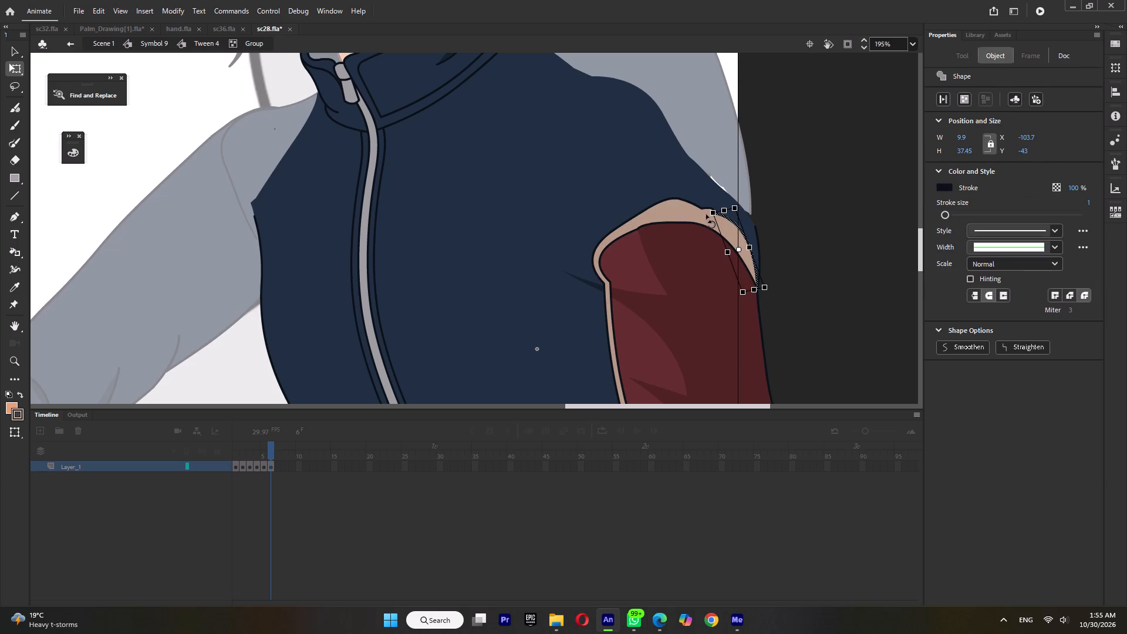
pyautogui.keyDown('shift'); pyautogui.click(702, 207); pyautogui.keyUp('shift')
pyautogui.keyDown('shift'); pyautogui.click(694, 206); pyautogui.keyUp('shift')
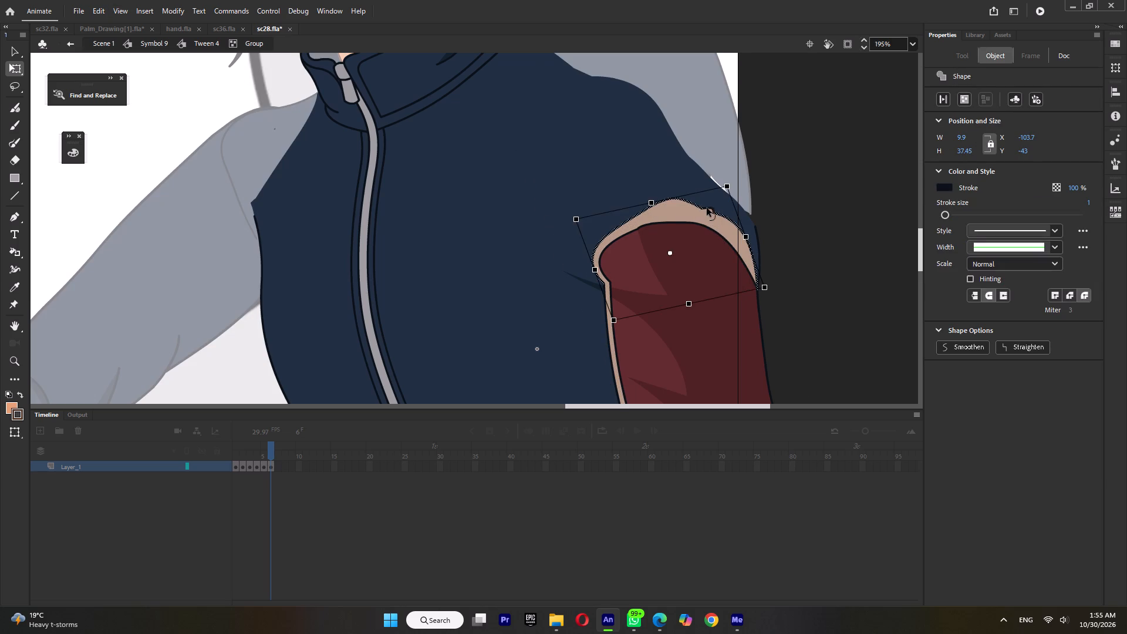
pyautogui.keyDown('ctrl'); pyautogui.scroll(3, 707, 208); pyautogui.keyUp('ctrl')
pyautogui.keyDown('shift'); pyautogui.click(714, 211); pyautogui.keyUp('shift')
pyautogui.tripleClick(961, 348)
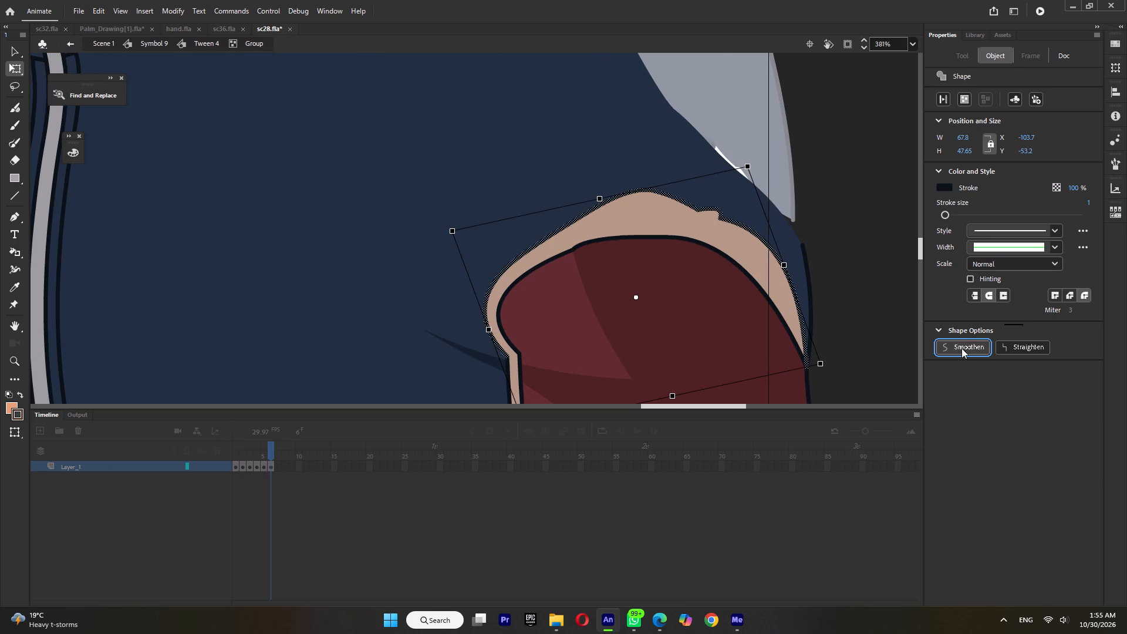
pyautogui.tripleClick(961, 348)
pyautogui.tripleClick(961, 348)
pyautogui.click(960, 347)
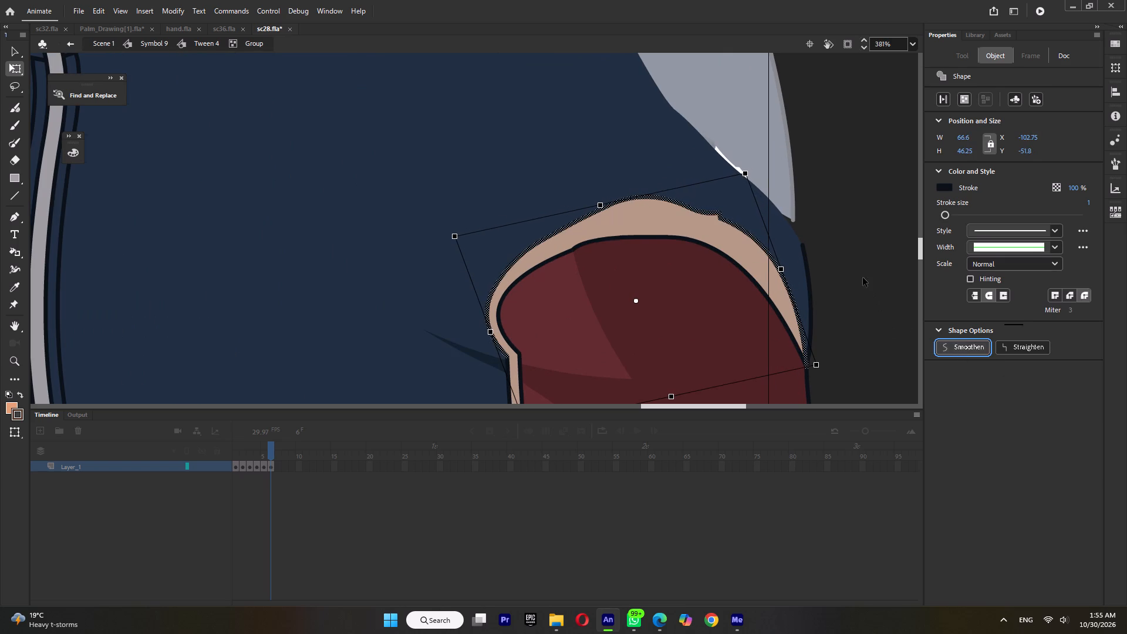
# Reshape the remaining kink in the trim's upper outline, undoing the accidental change along the way.
pyautogui.click(859, 268)
pyautogui.moveTo(717, 213); pyautogui.dragTo(707, 214)
pyautogui.moveTo(720, 220); pyautogui.dragTo(730, 225)
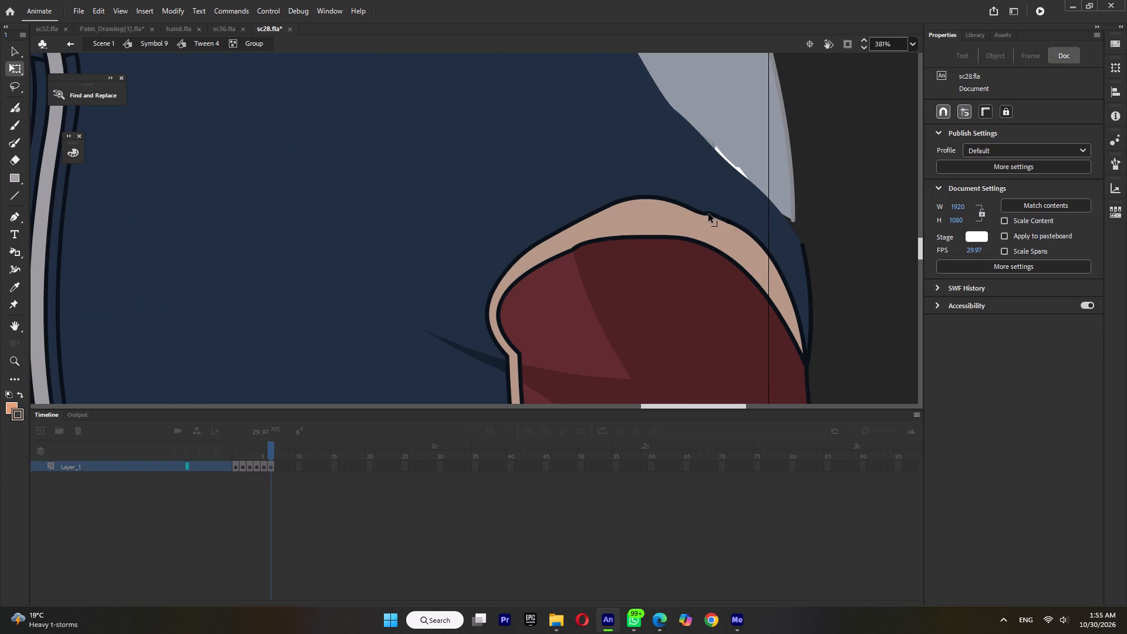
pyautogui.moveTo(700, 215); pyautogui.dragTo(698, 210)
pyautogui.hotkey('ctrl', 'z')
pyautogui.click(866, 225)
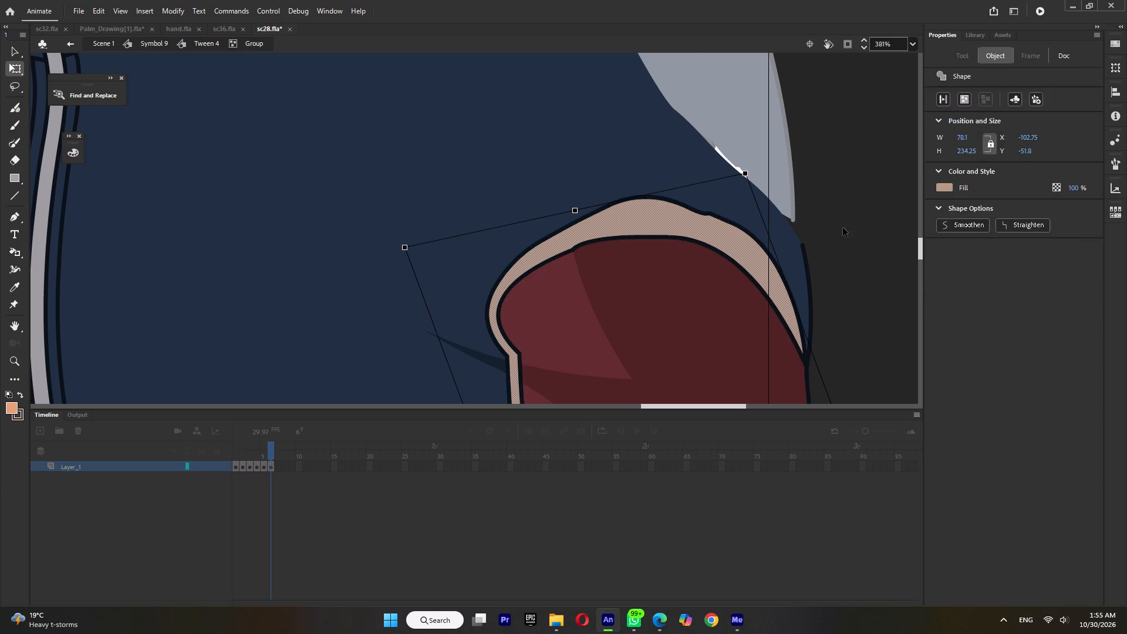
pyautogui.click(696, 211)
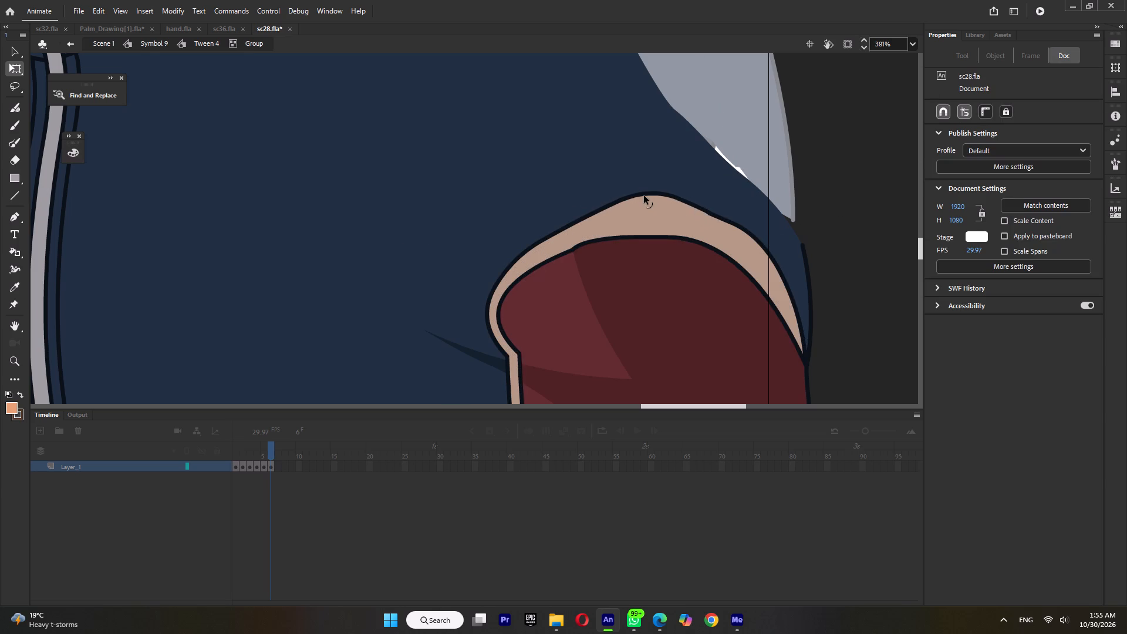
# Pull the trim's upper outline down along its whole arc to form a thin, even beige band over the maroon panel.
pyautogui.moveTo(645, 194); pyautogui.dragTo(639, 201)
pyautogui.moveTo(708, 213); pyautogui.dragTo(705, 219)
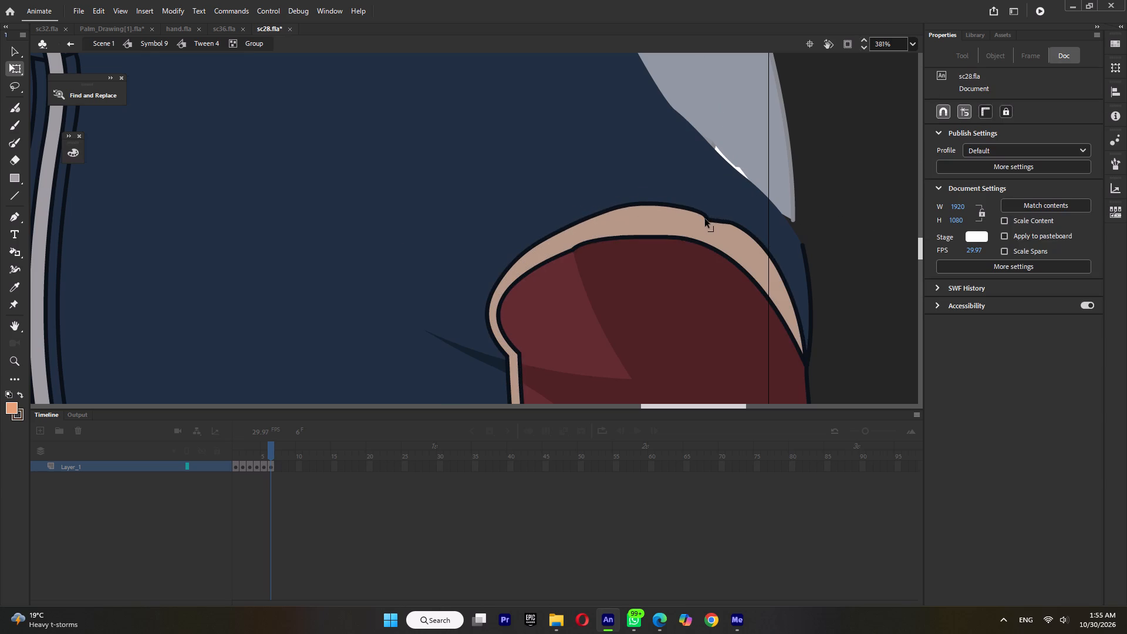
pyautogui.moveTo(705, 219); pyautogui.dragTo(704, 224)
pyautogui.click(730, 225)
pyautogui.click(855, 233)
pyautogui.moveTo(732, 222); pyautogui.dragTo(727, 237)
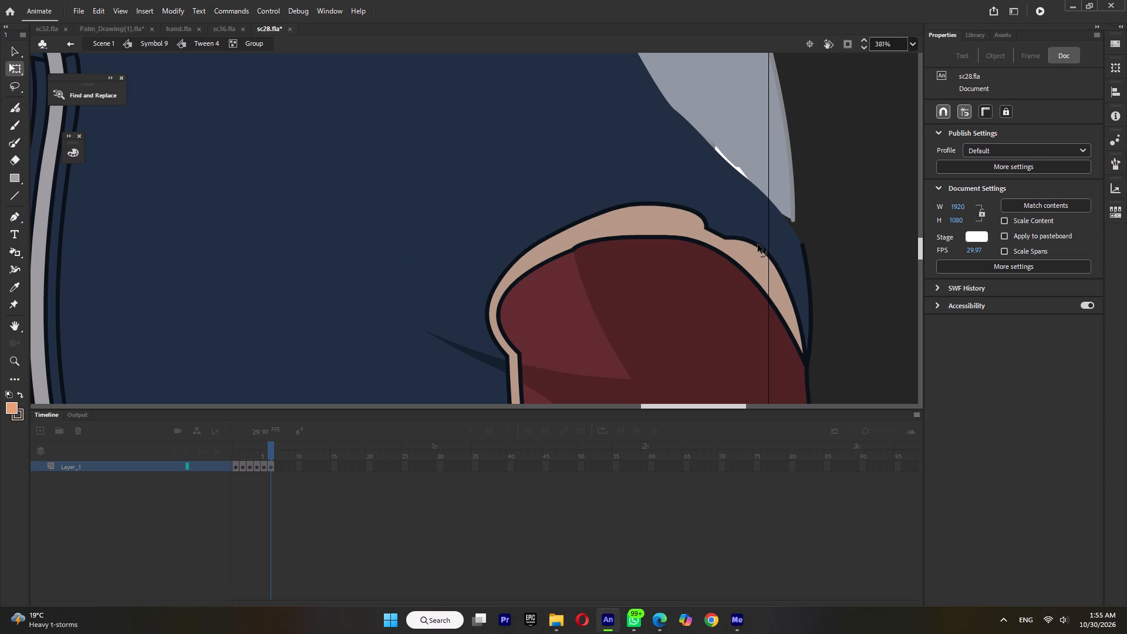
pyautogui.moveTo(758, 246); pyautogui.dragTo(753, 256)
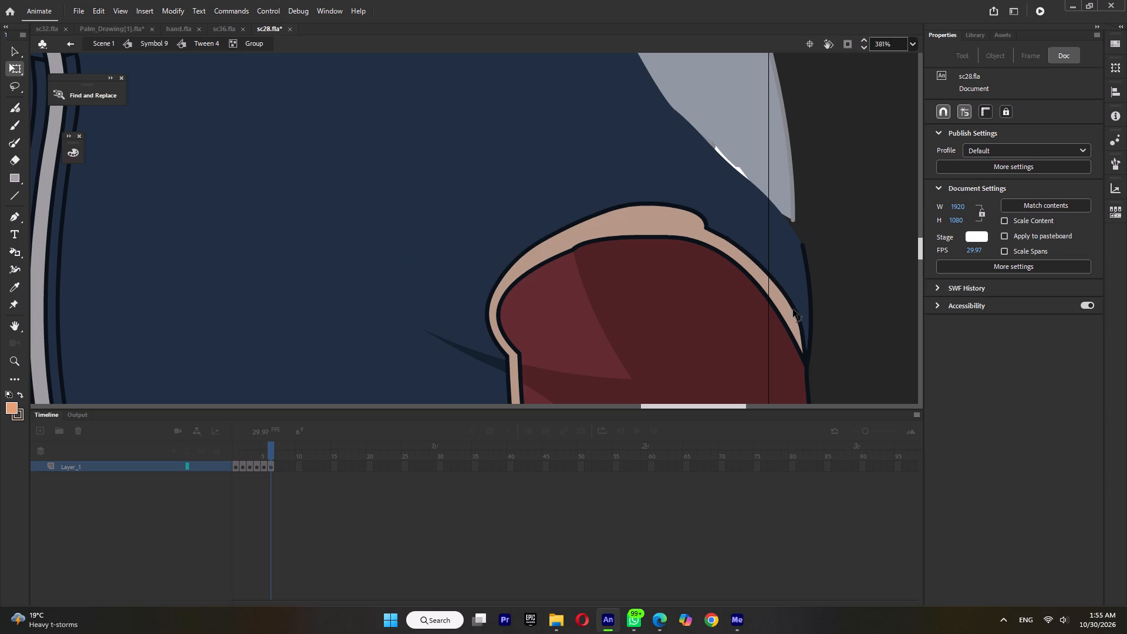
pyautogui.click(793, 309)
pyautogui.moveTo(686, 208); pyautogui.dragTo(677, 215)
pyautogui.moveTo(616, 211); pyautogui.dragTo(614, 217)
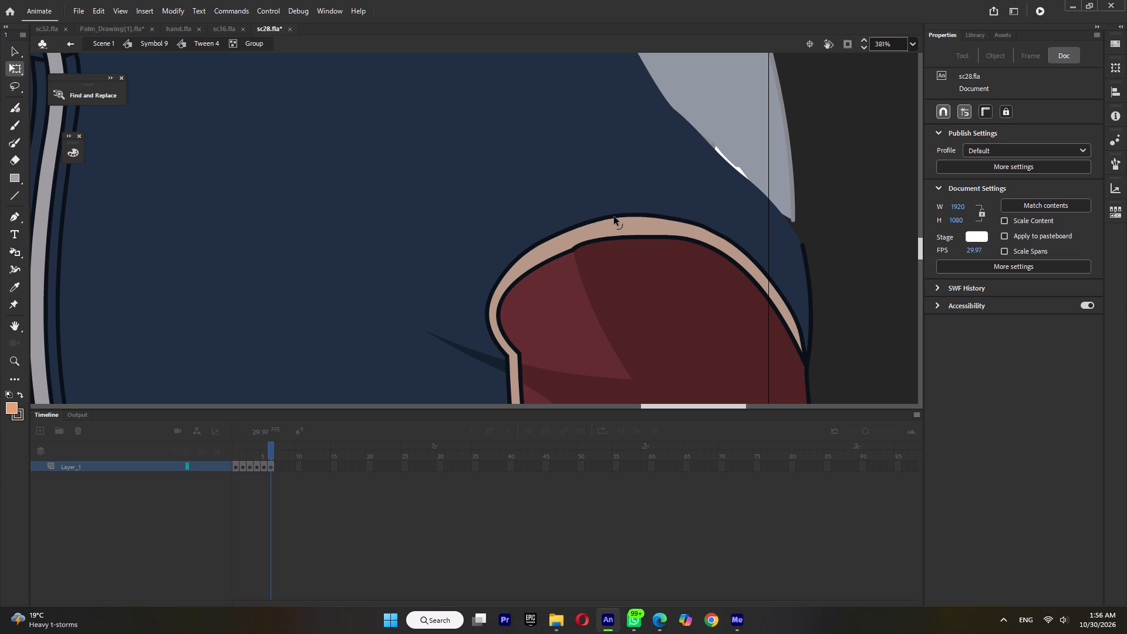
pyautogui.moveTo(614, 217); pyautogui.dragTo(614, 221)
# Pull the jacket's back outline inward beside the beige trim, just below the shoulder.
pyautogui.moveTo(802, 248); pyautogui.dragTo(776, 244)
pyautogui.moveTo(802, 298); pyautogui.dragTo(795, 300)
# Inside the girl's shoulder symbol, pull the lower end of the outer outline inward to meet the jacket's back edge.
pyautogui.doubleClick(781, 204)
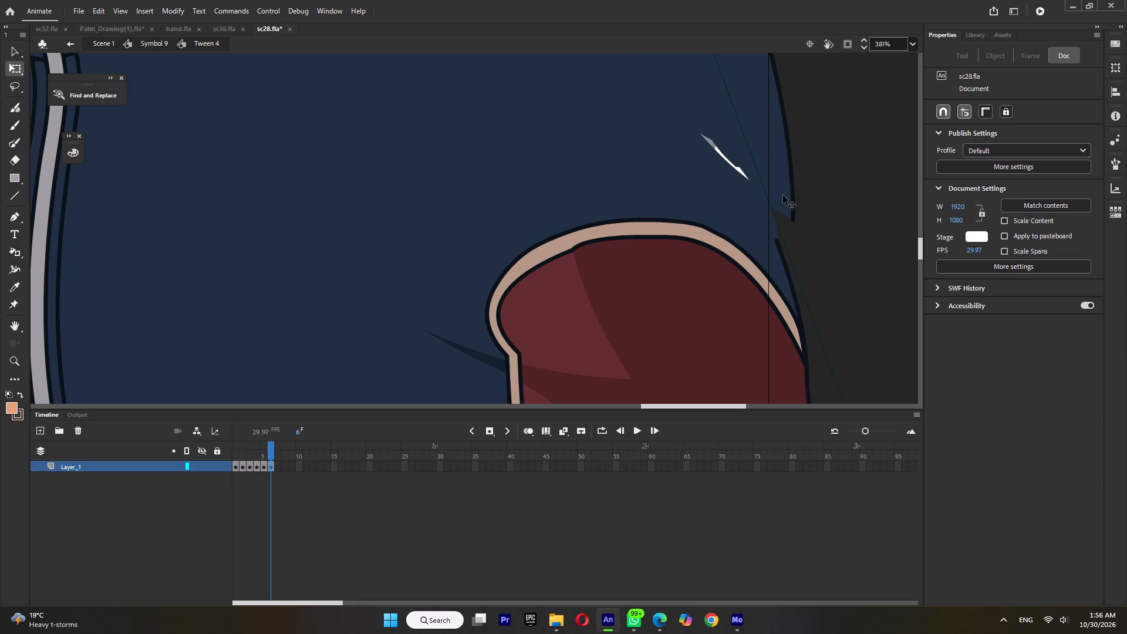
pyautogui.click(783, 195)
pyautogui.doubleClick(783, 195)
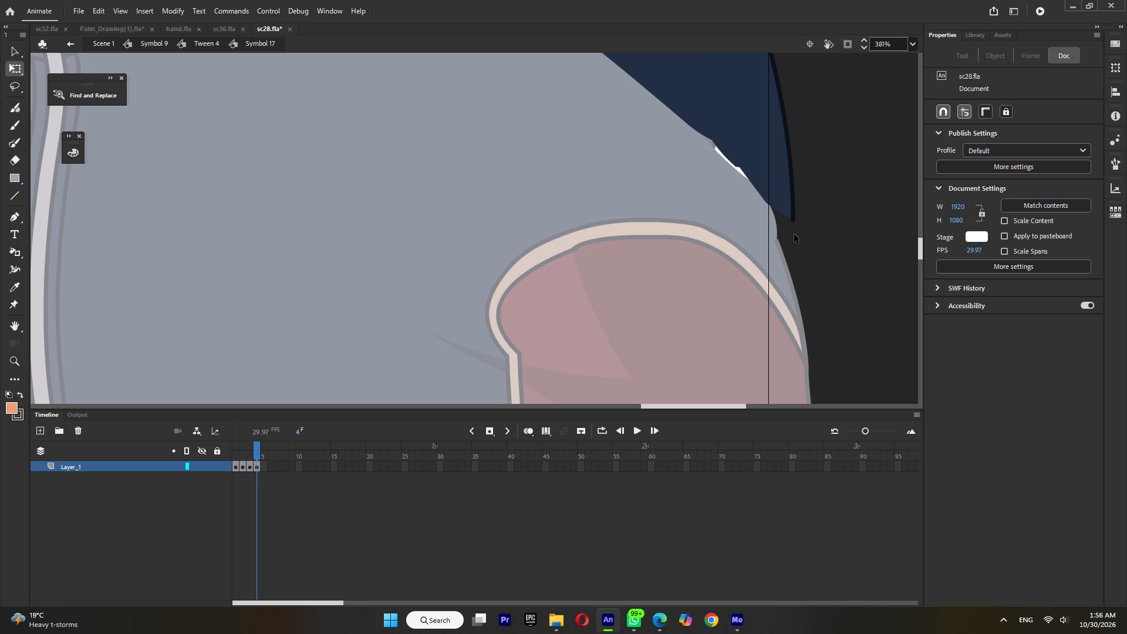
pyautogui.keyDown('ctrl'); pyautogui.scroll(-4, 794, 238); pyautogui.keyUp('ctrl')
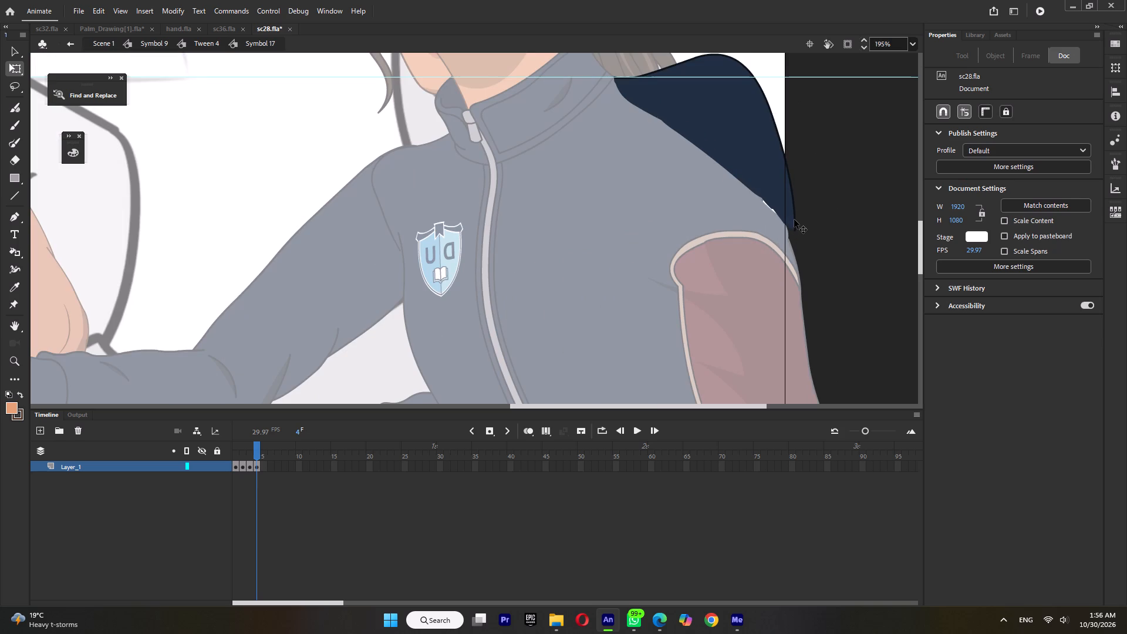
pyautogui.doubleClick(794, 220)
pyautogui.keyDown('ctrl'); pyautogui.scroll(3, 795, 224); pyautogui.keyUp('ctrl')
pyautogui.moveTo(798, 240); pyautogui.dragTo(786, 254)
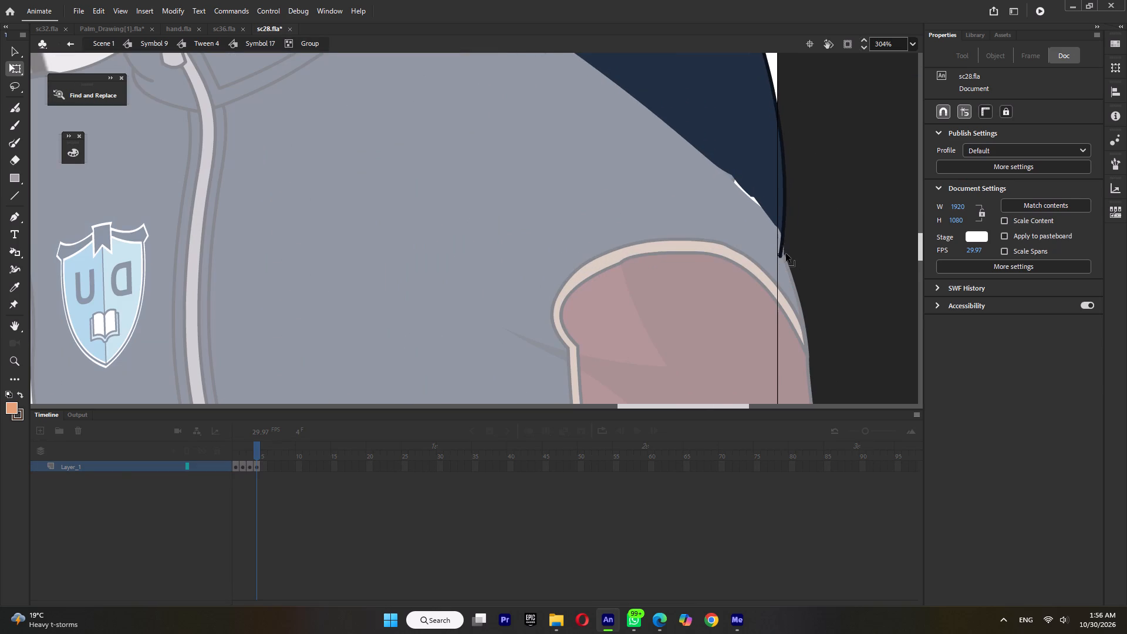
pyautogui.moveTo(786, 254); pyautogui.dragTo(787, 257)
pyautogui.moveTo(778, 227); pyautogui.dragTo(789, 258)
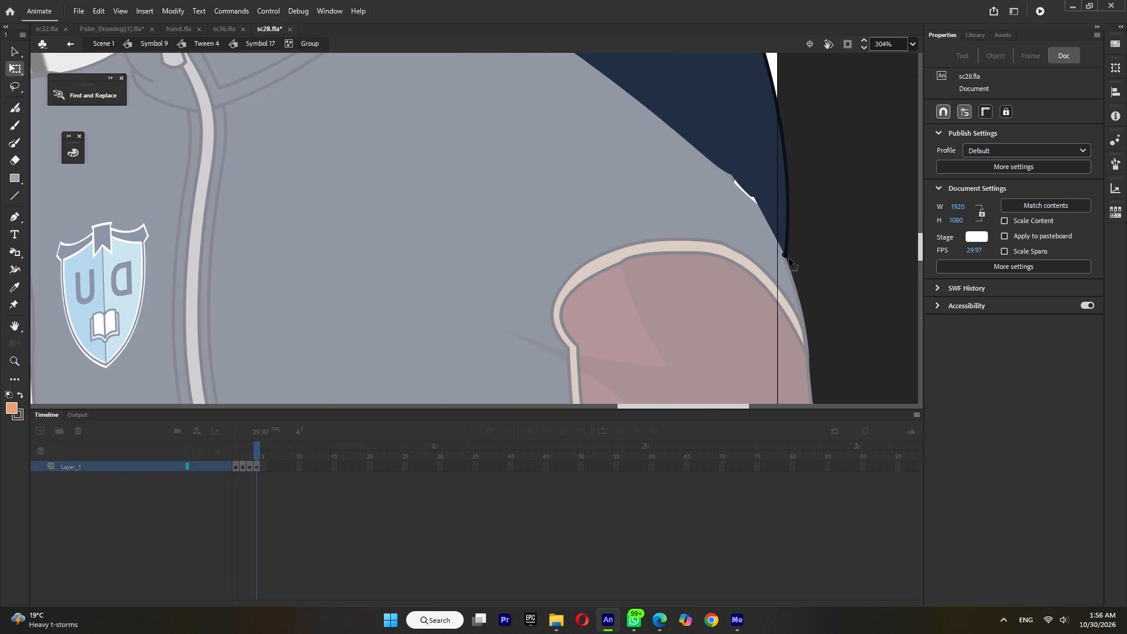
pyautogui.moveTo(789, 258); pyautogui.dragTo(789, 259)
# Reshape the shoulder piece's lower inner edge to close the white gap between it and the torso.
pyautogui.moveTo(755, 200); pyautogui.dragTo(640, 97)
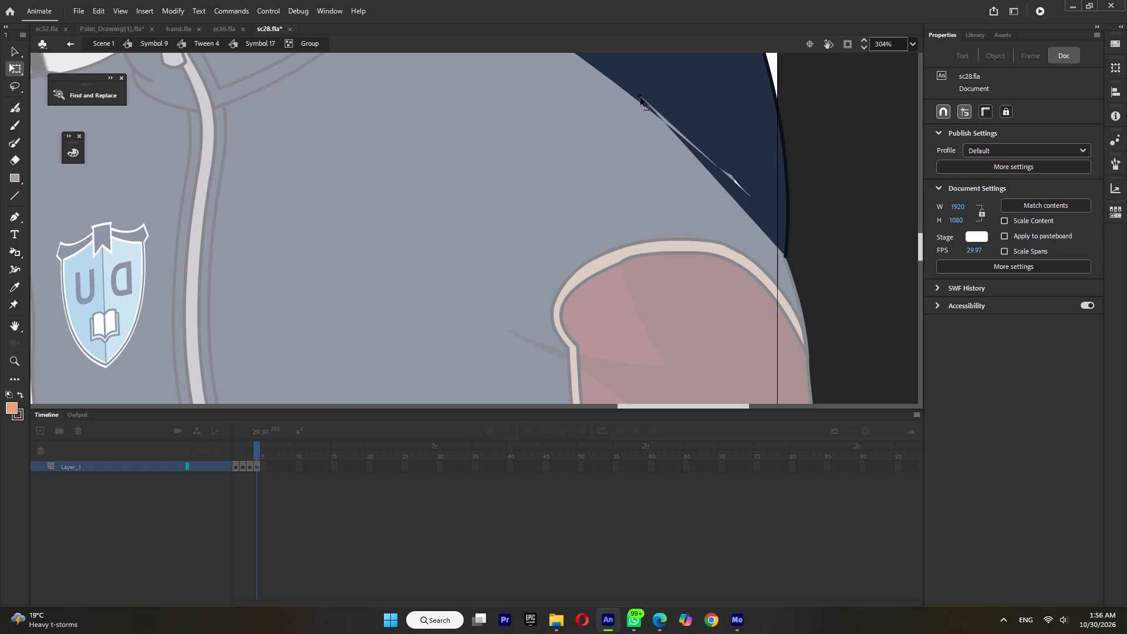
pyautogui.moveTo(640, 97); pyautogui.dragTo(634, 93)
pyautogui.moveTo(726, 174); pyautogui.dragTo(731, 124)
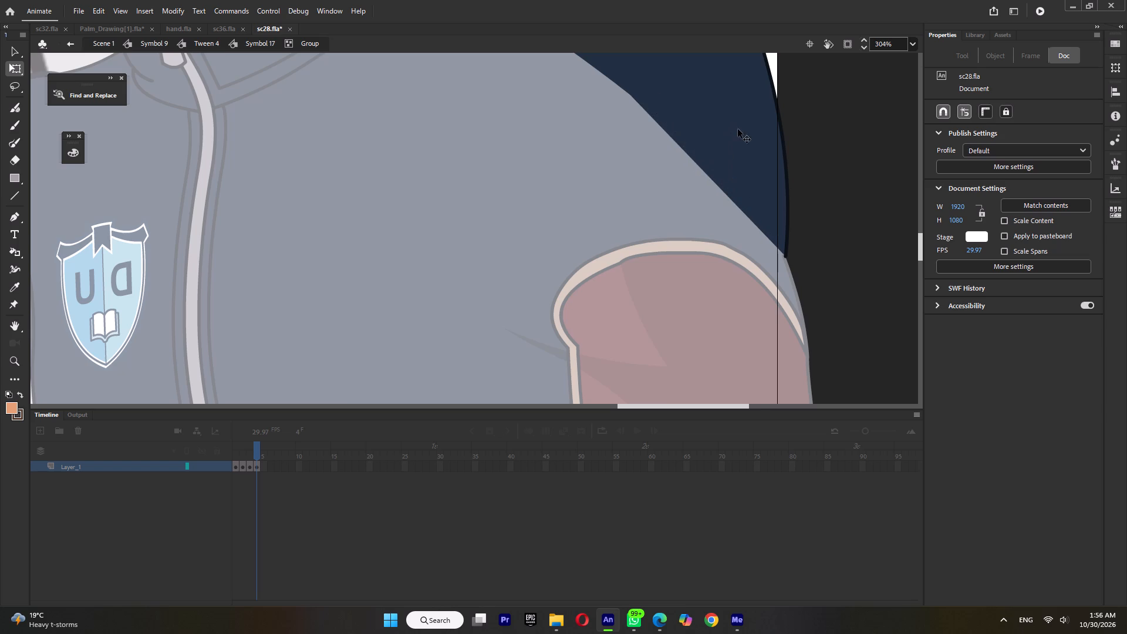
# Bend the shoulder's outer outline into a gentle curve running down toward the maroon sleeve panel.
pyautogui.keyDown('ctrl'); pyautogui.scroll(-2, 782, 236); pyautogui.keyUp('ctrl')
pyautogui.moveTo(784, 187); pyautogui.dragTo(777, 186)
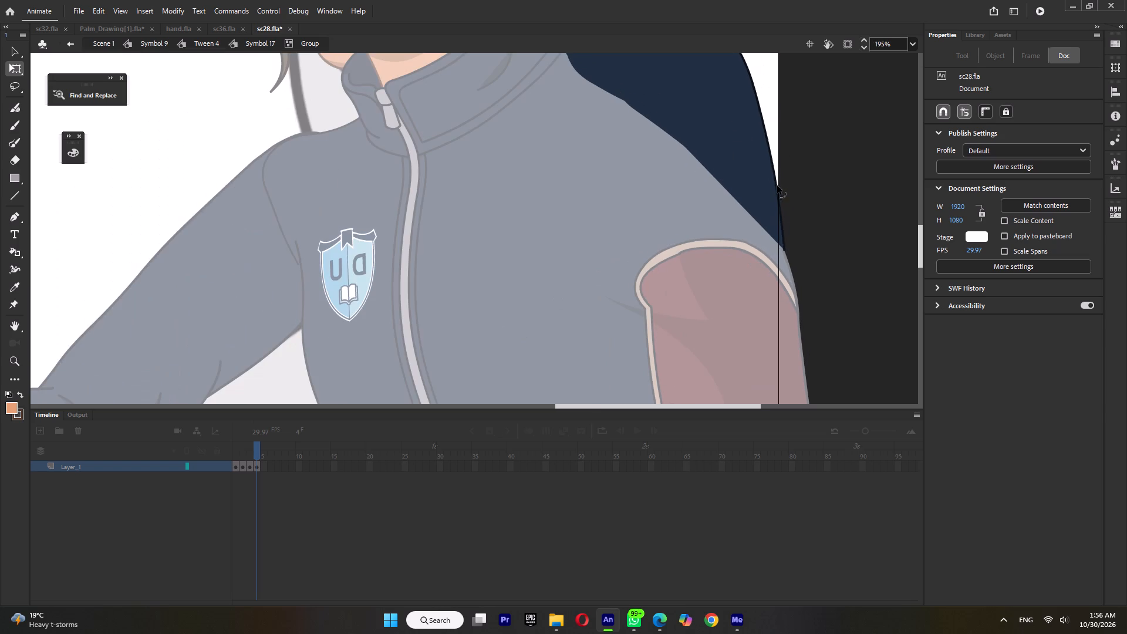
pyautogui.moveTo(777, 186); pyautogui.dragTo(774, 186)
pyautogui.keyDown('ctrl'); pyautogui.scroll(-2, 783, 261); pyautogui.keyUp('ctrl')
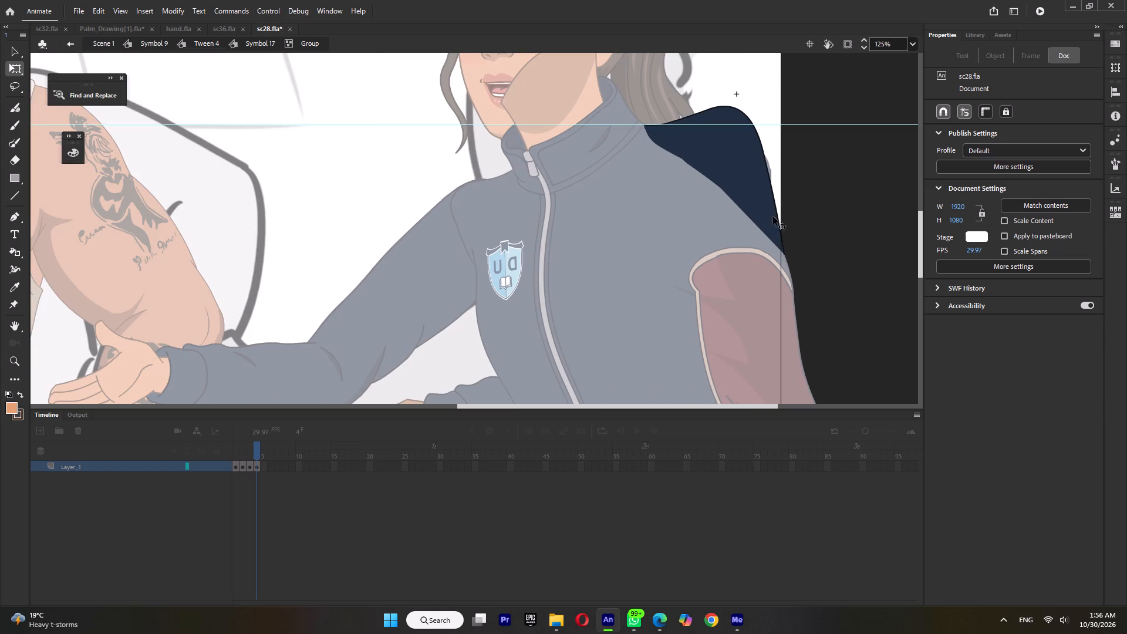
pyautogui.moveTo(774, 203); pyautogui.dragTo(786, 214)
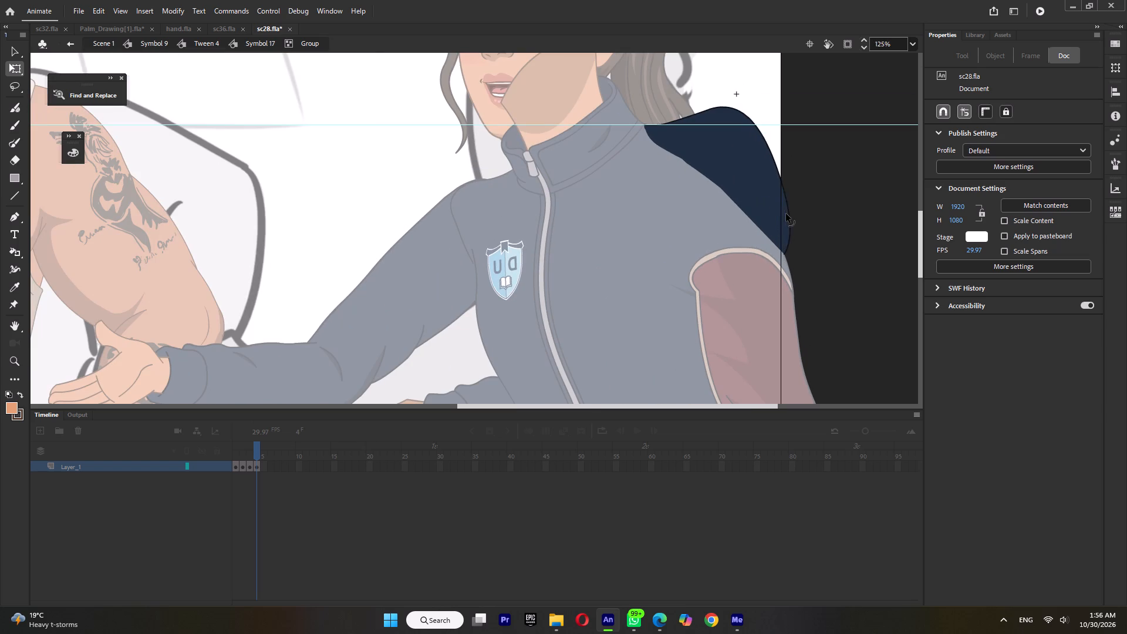
pyautogui.moveTo(786, 214); pyautogui.dragTo(778, 210)
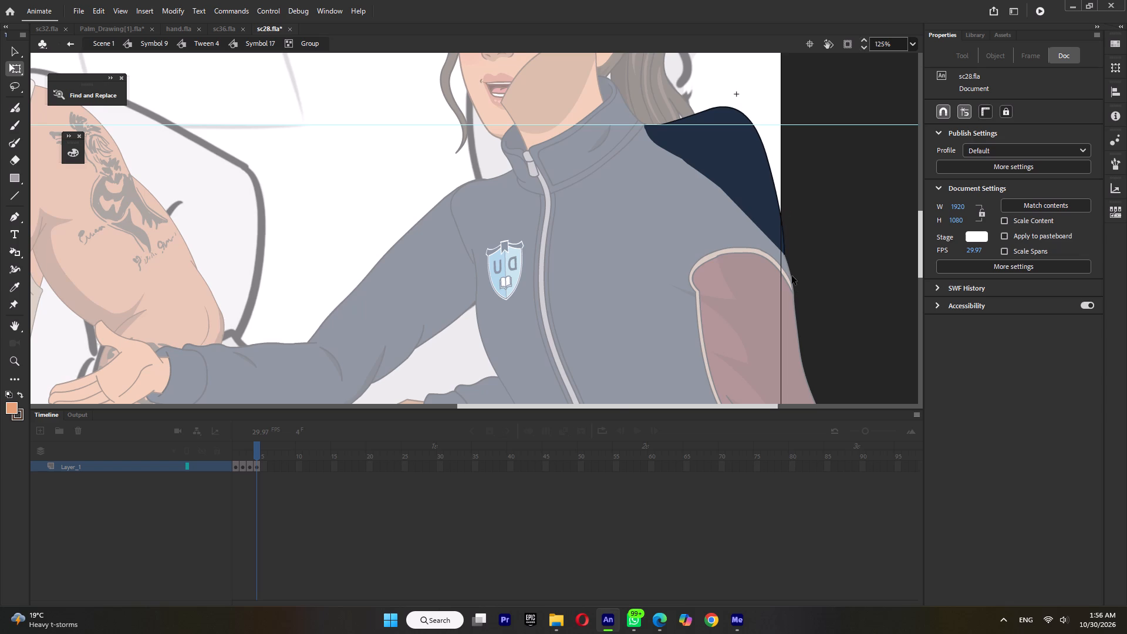
# Inside the torso group, reshape the back outline beside the beige trim and maroon panel so it joins the shoulder outline.
pyautogui.doubleClick(792, 276)
pyautogui.keyDown('ctrl'); pyautogui.scroll(4, 792, 281); pyautogui.keyUp('ctrl')
pyautogui.doubleClick(792, 281)
pyautogui.doubleClick(793, 281)
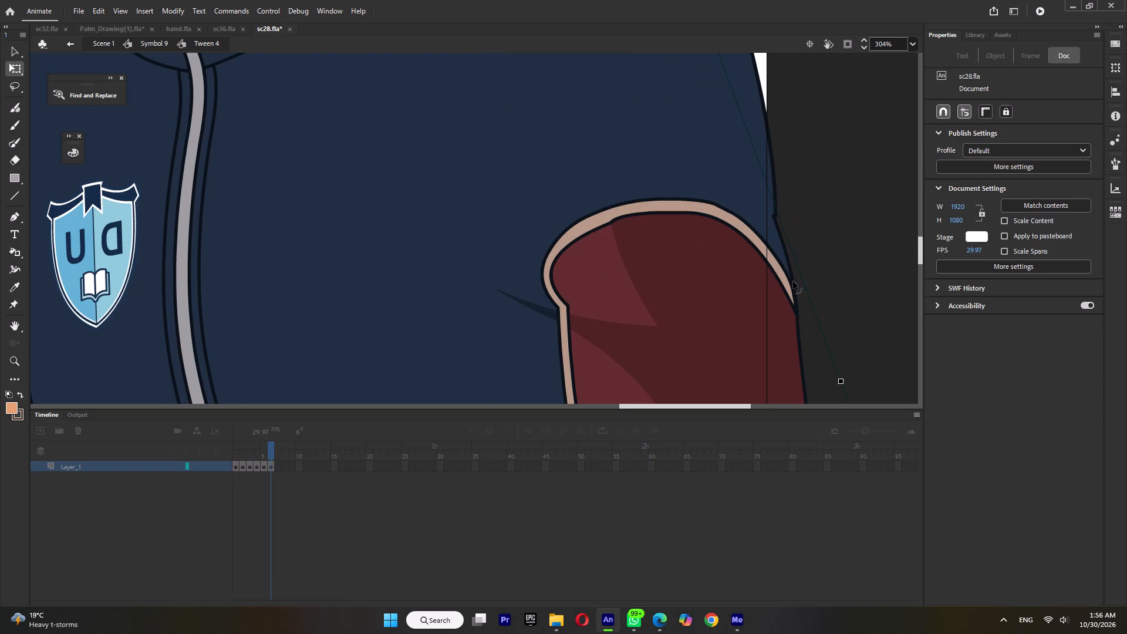
pyautogui.click(792, 282)
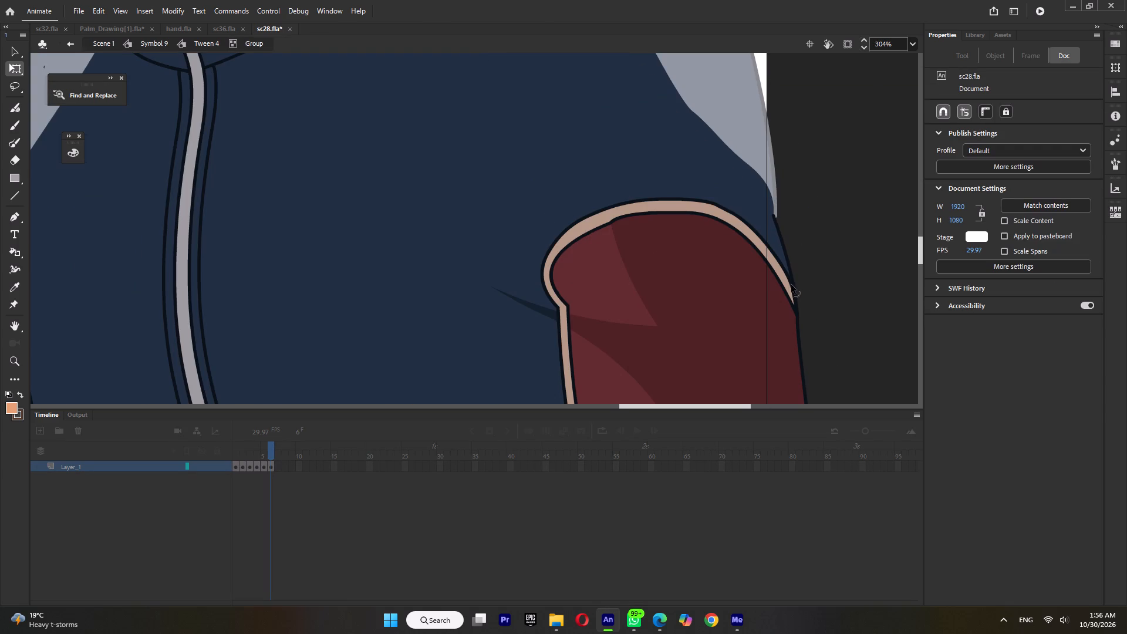
pyautogui.click(789, 284)
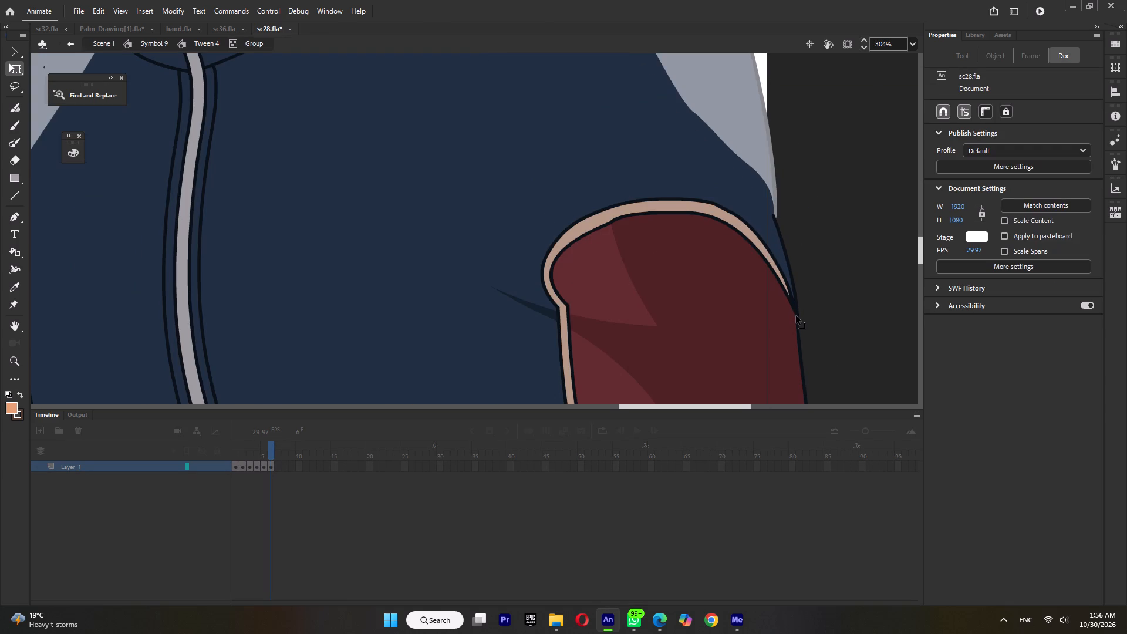
pyautogui.click(795, 316)
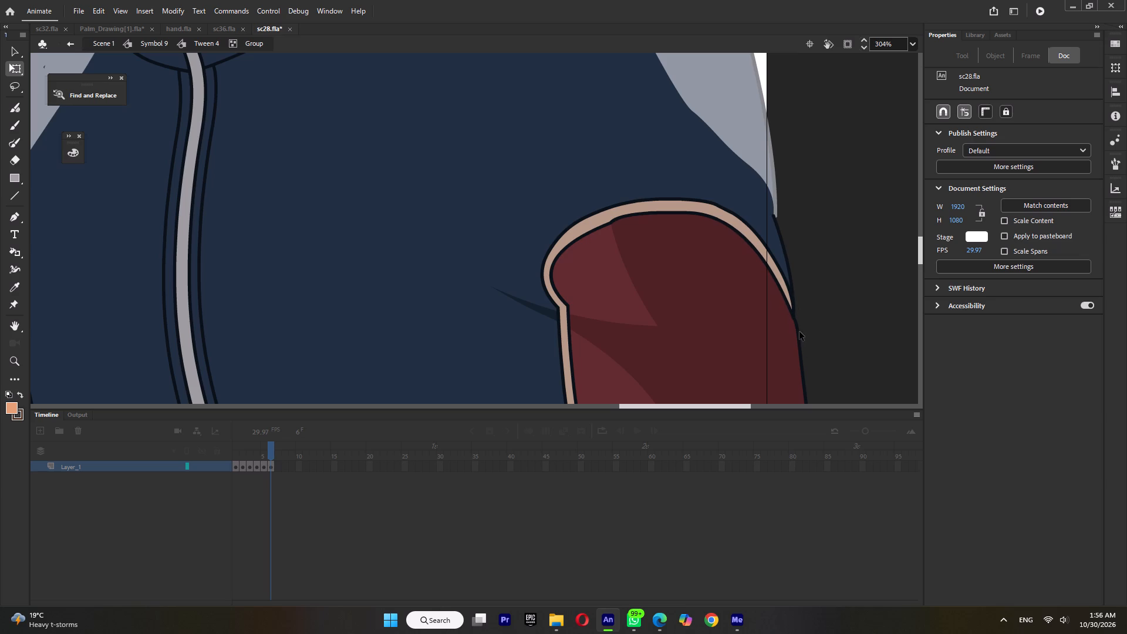
pyautogui.click(798, 331)
pyautogui.click(791, 278)
pyautogui.moveTo(774, 218); pyautogui.dragTo(780, 213)
# Return to the main scene and clip the content outside the stage.
pyautogui.doubleClick(807, 225)
pyautogui.keyDown('ctrl'); pyautogui.scroll(-7, 814, 227); pyautogui.keyUp('ctrl')
pyautogui.keyDown('ctrl'); pyautogui.click(831, 218); pyautogui.keyUp('ctrl')
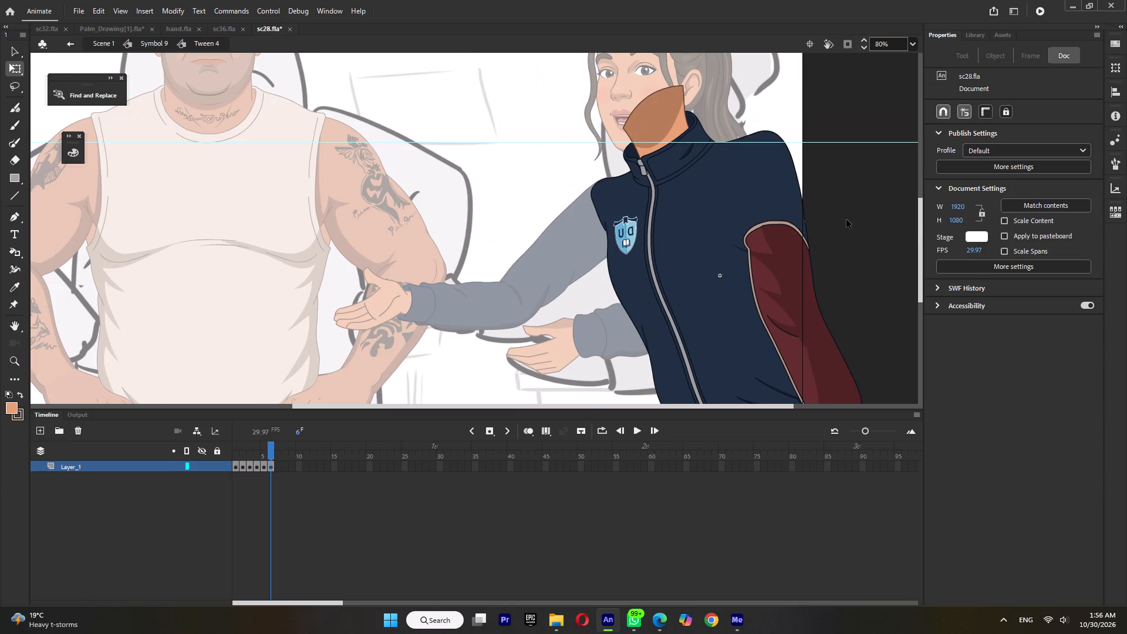
pyautogui.doubleClick(846, 220)
pyautogui.keyDown('ctrl'); pyautogui.scroll(-6, 841, 227); pyautogui.keyUp('ctrl')
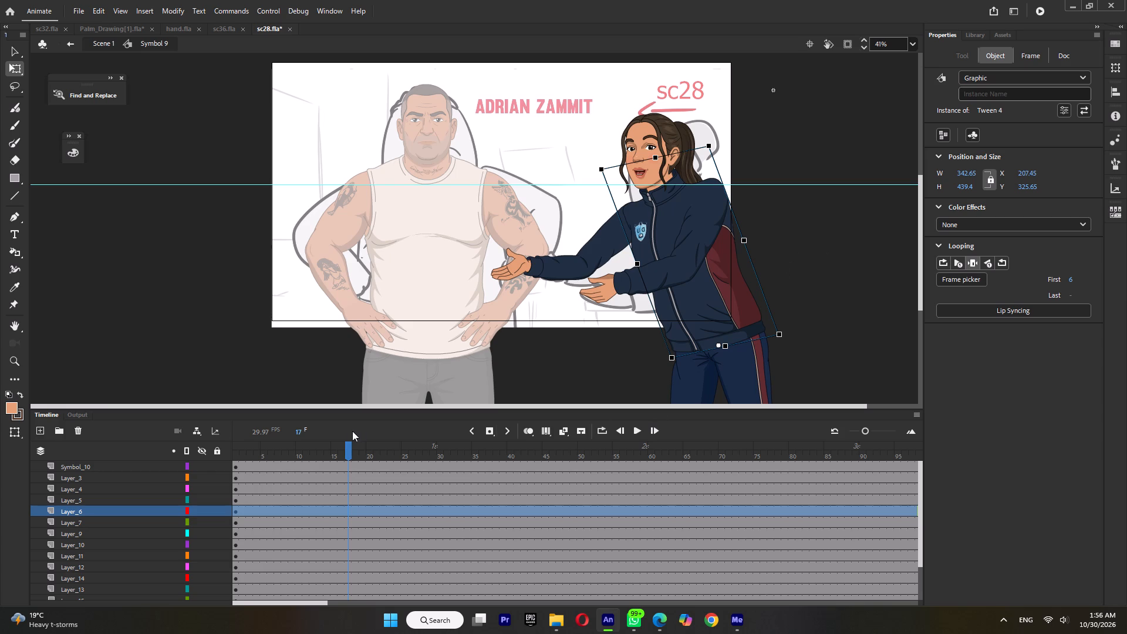
pyautogui.moveTo(337, 448); pyautogui.dragTo(360, 457)
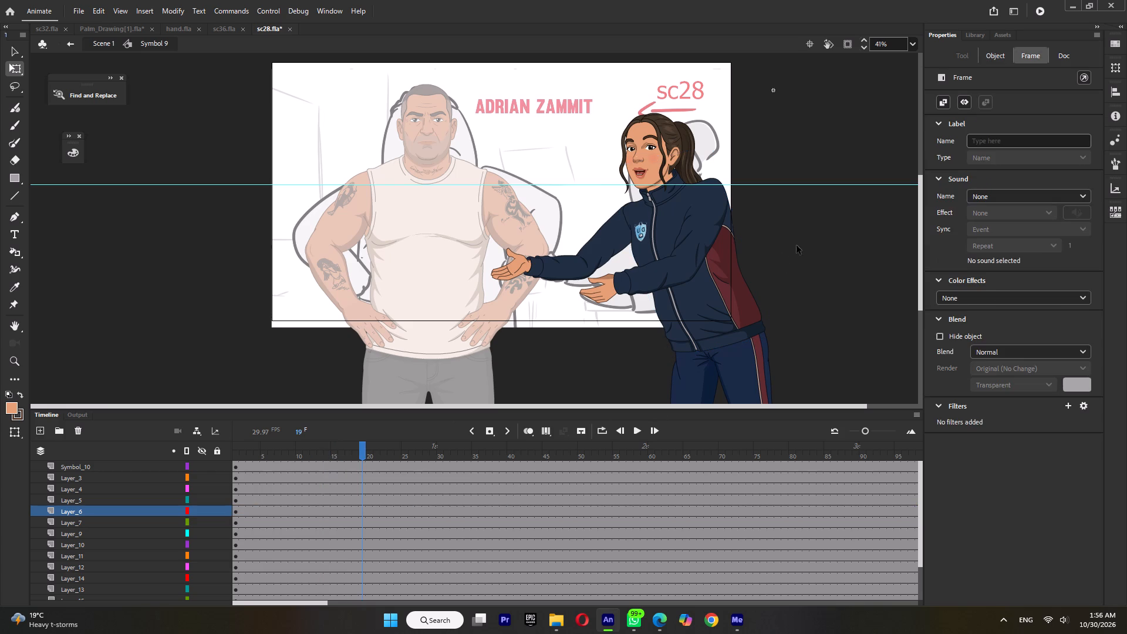
pyautogui.doubleClick(802, 243)
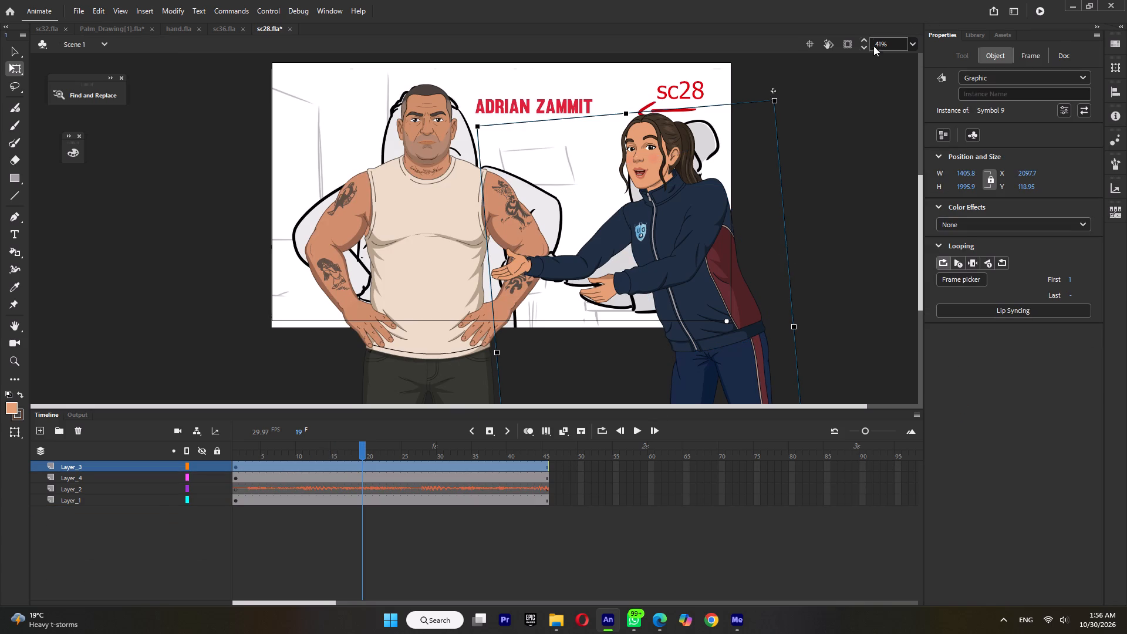
pyautogui.click(850, 43)
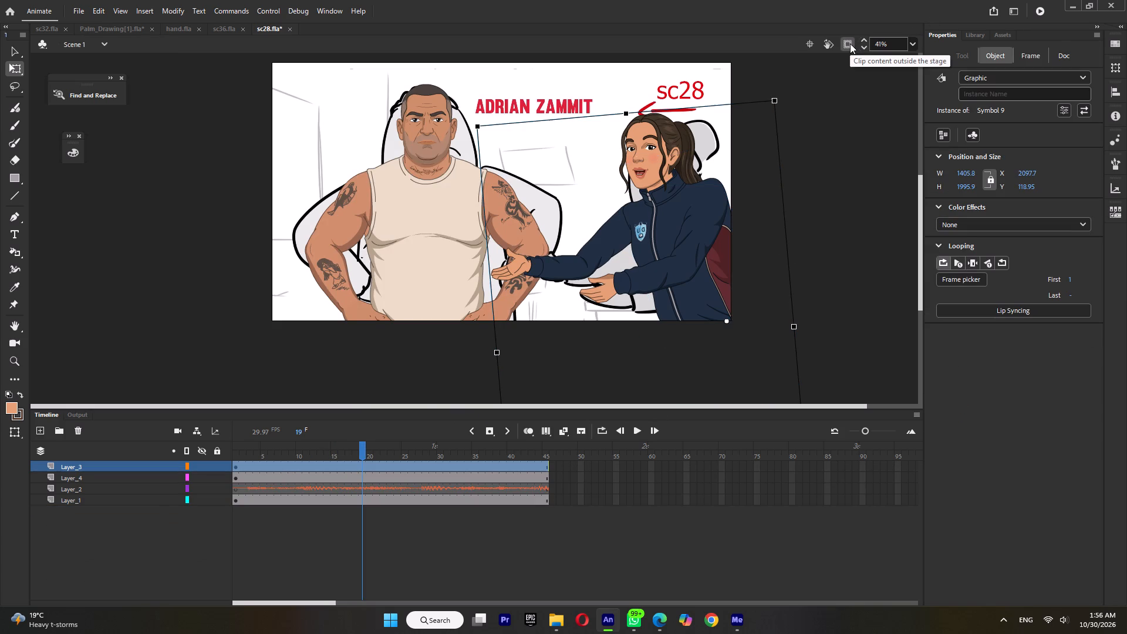
# Move the girl straight down in the frame to about Y 183, keeping her X position at 2097.7.
pyautogui.click(684, 221)
pyautogui.moveTo(687, 228); pyautogui.dragTo(708, 251)
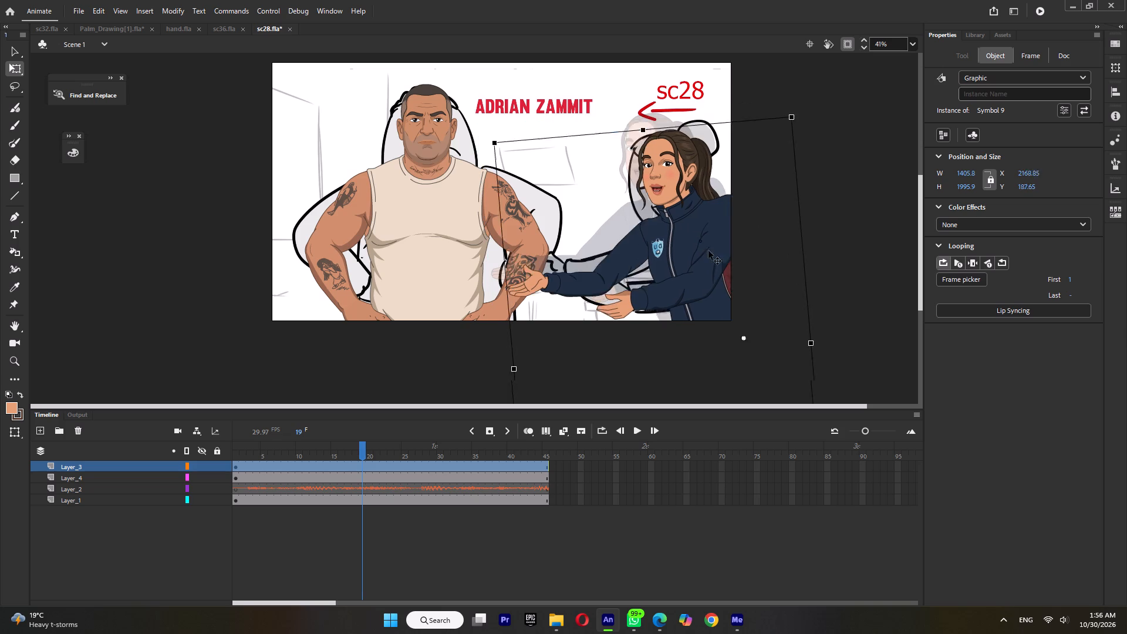
pyautogui.moveTo(708, 251); pyautogui.dragTo(692, 245)
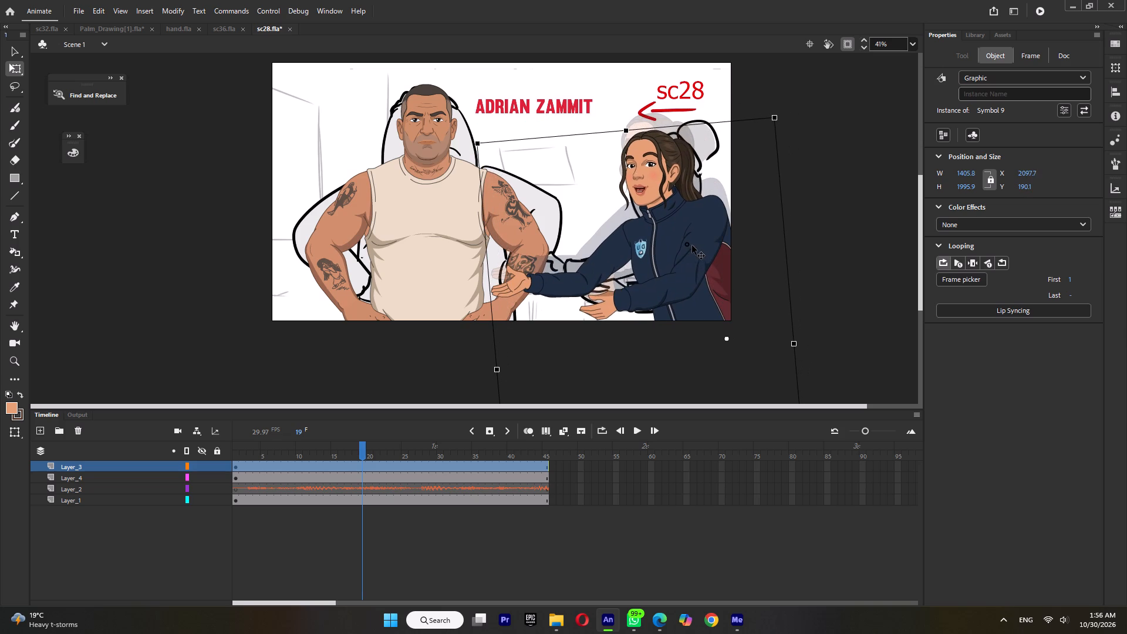
pyautogui.moveTo(692, 245); pyautogui.dragTo(692, 244)
# Inside the girl's symbol, rotate the upper part of her outstretched far arm slightly downward.
pyautogui.doubleClick(597, 260)
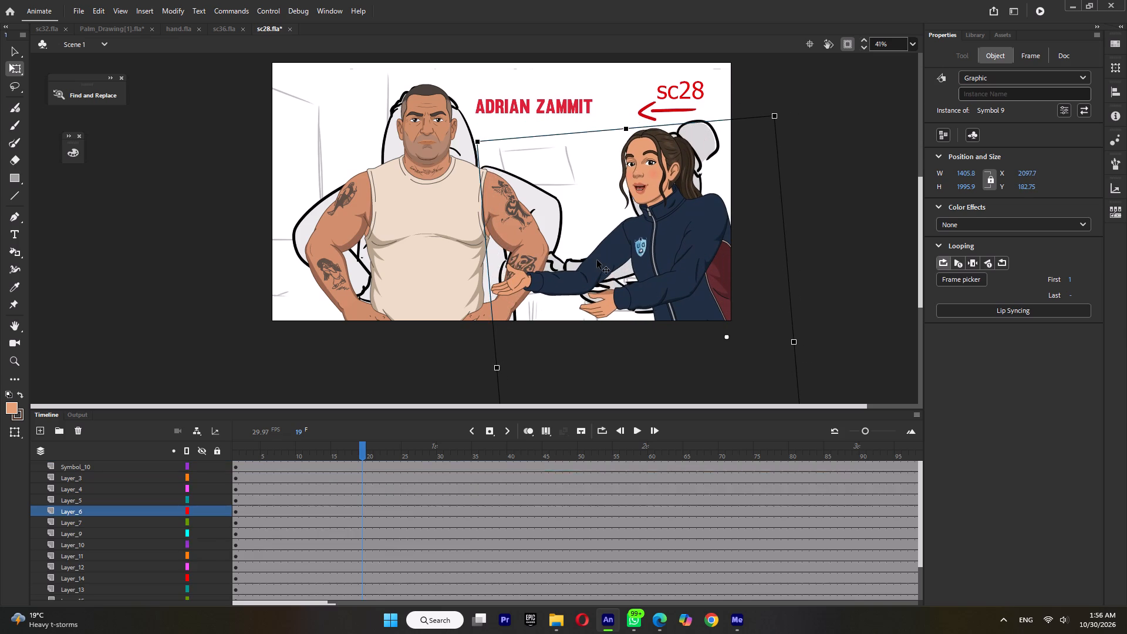
pyautogui.click(600, 260)
pyautogui.click(581, 296)
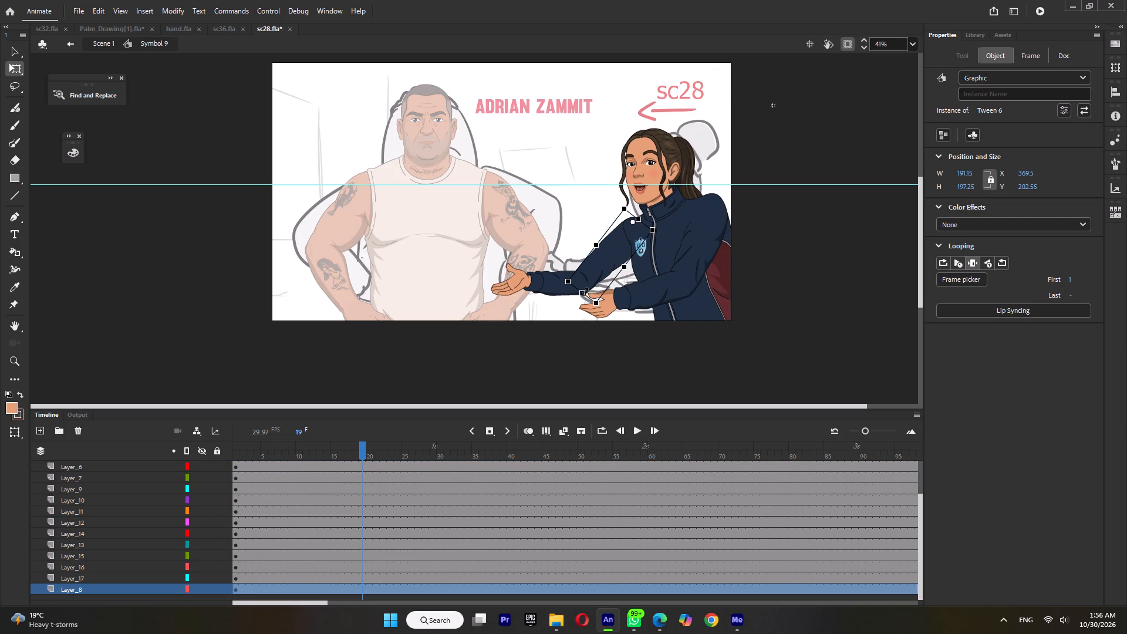
pyautogui.moveTo(563, 289); pyautogui.dragTo(572, 297)
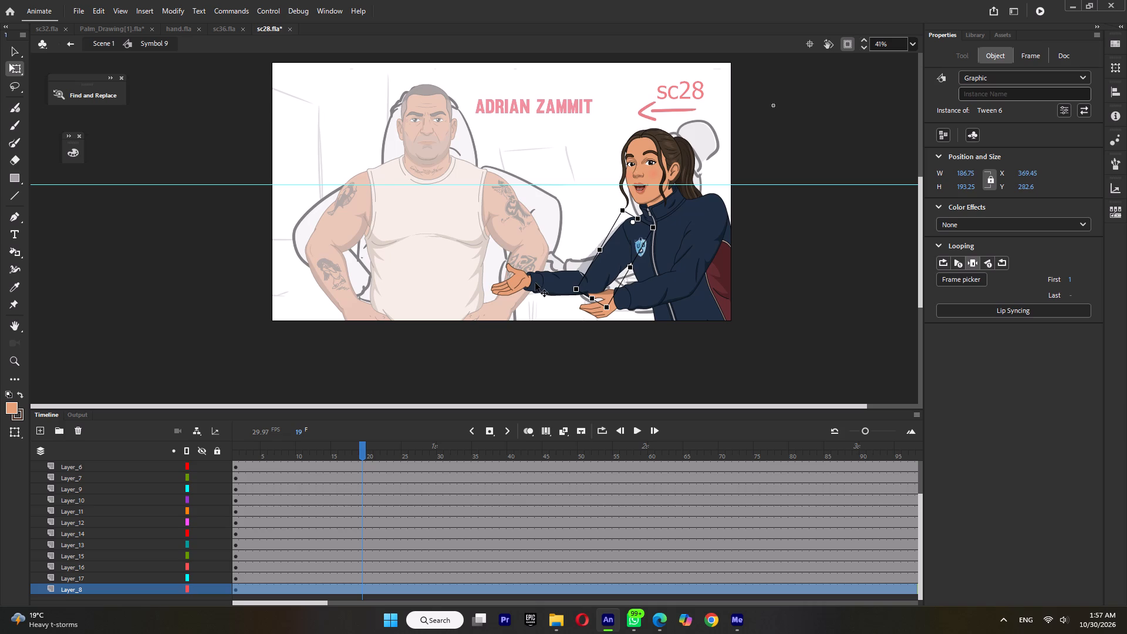
# Select the outstretched arm's forearm and hand together and move them to line up with the upper arm's elbow.
pyautogui.moveTo(507, 260); pyautogui.dragTo(537, 289)
pyautogui.keyDown('ctrl'); pyautogui.scroll(3, 567, 293); pyautogui.keyUp('ctrl')
pyautogui.moveTo(569, 282); pyautogui.dragTo(592, 290)
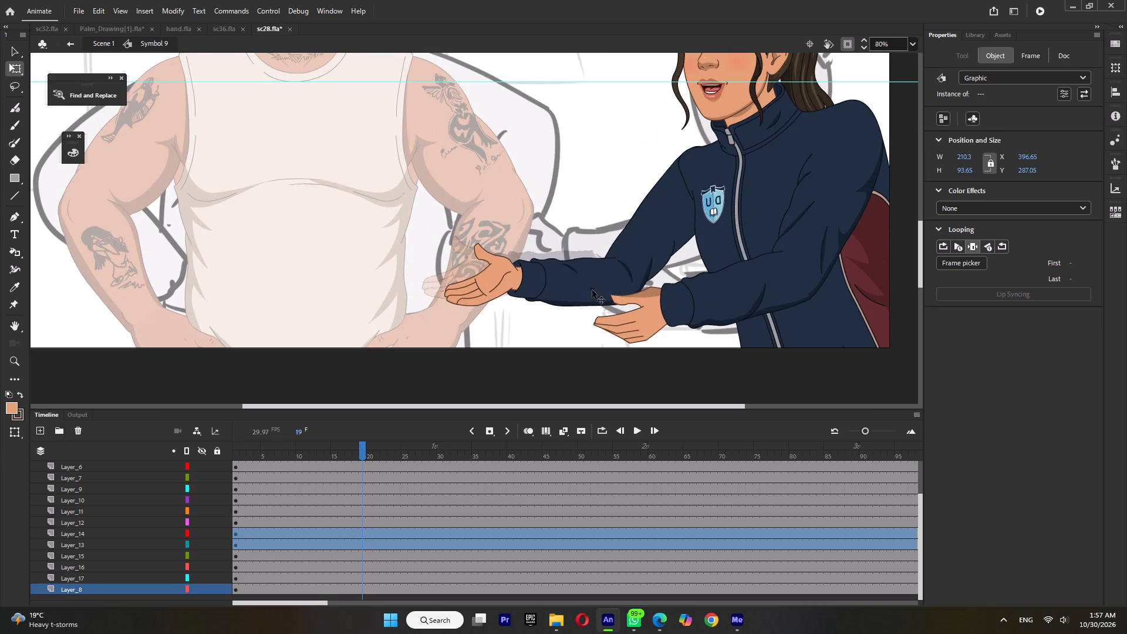
pyautogui.moveTo(592, 290); pyautogui.dragTo(588, 290)
pyautogui.keyDown('ctrl'); pyautogui.scroll(2, 592, 289); pyautogui.keyUp('ctrl')
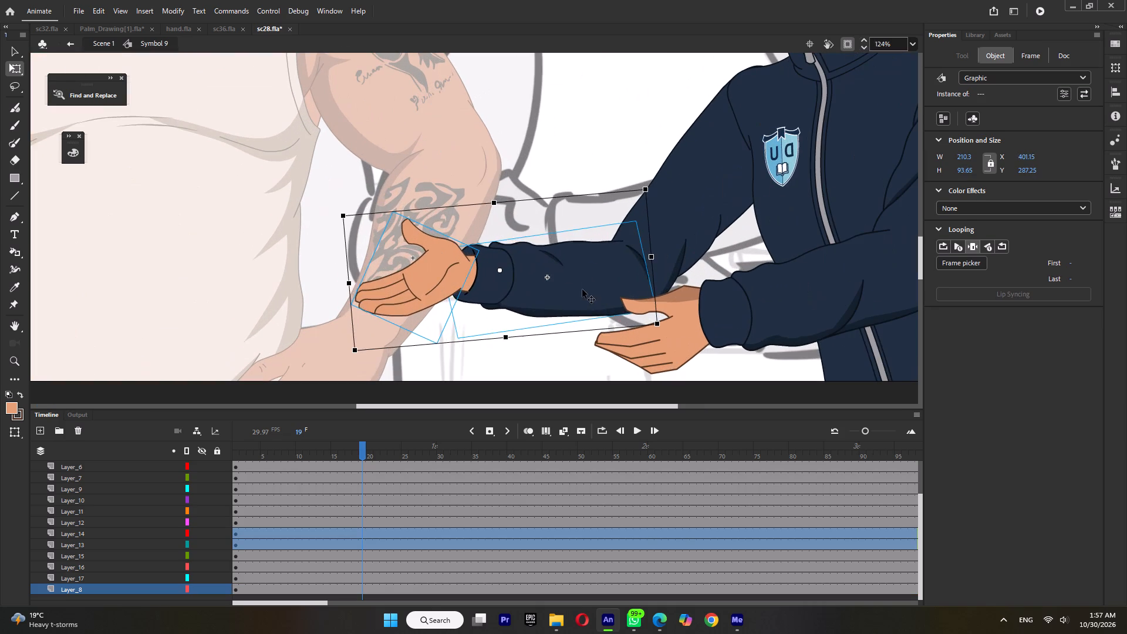
pyautogui.click(582, 289)
# Set the pivot of the selected forearm and hand at the elbow and rotate them slightly upward.
pyautogui.keyDown('ctrl'); pyautogui.scroll(-4, 610, 241); pyautogui.keyUp('ctrl')
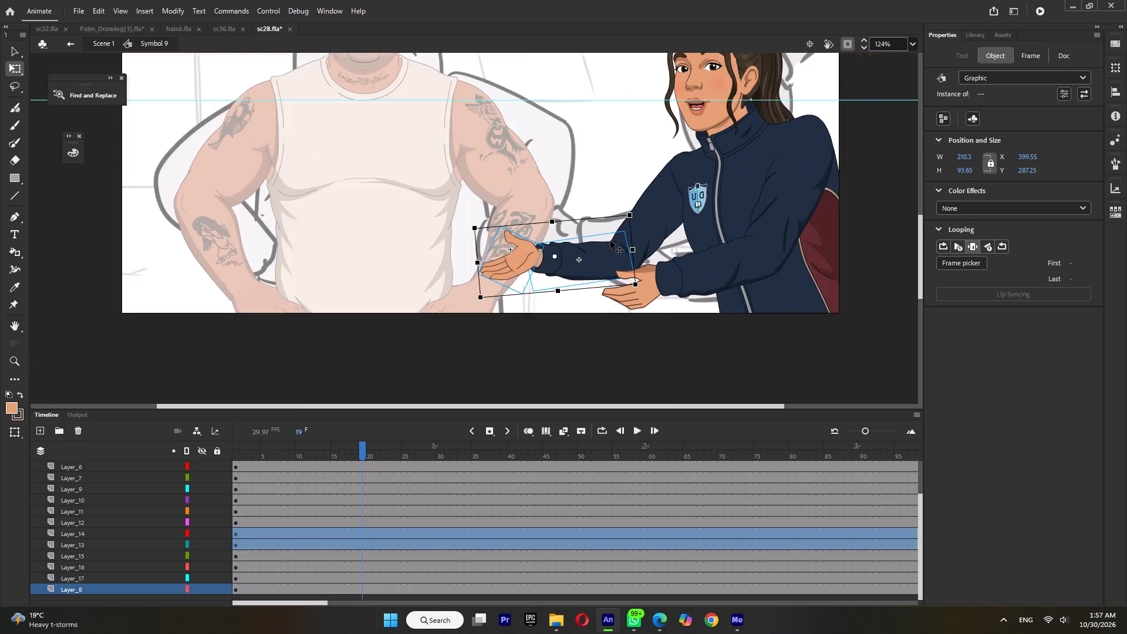
pyautogui.keyDown('ctrl'); pyautogui.scroll(-5, 610, 241); pyautogui.keyUp('ctrl')
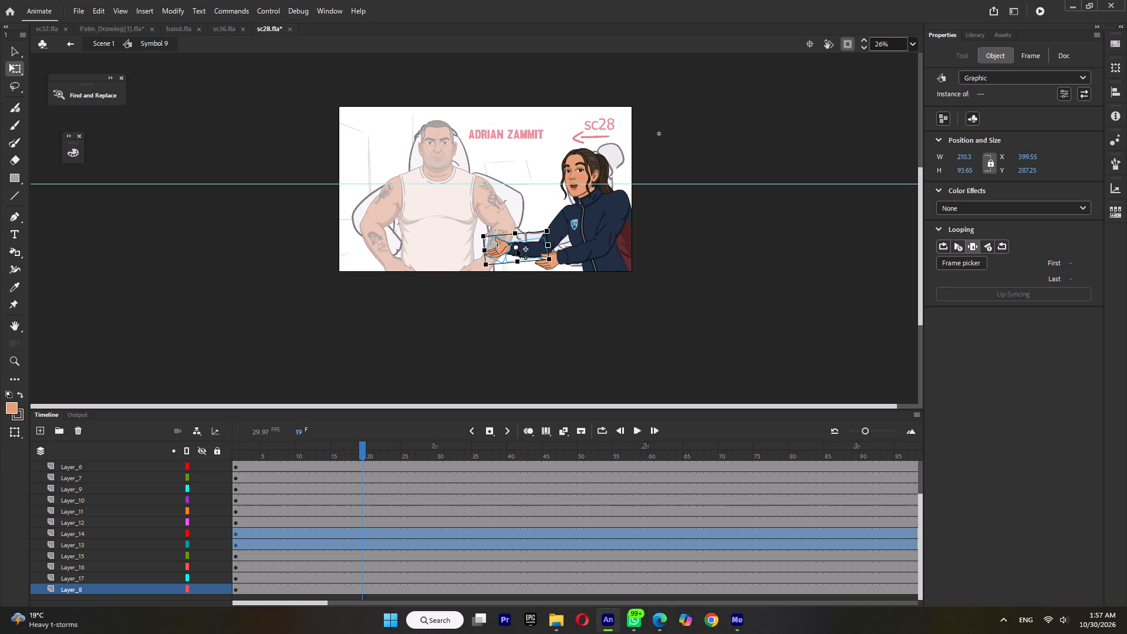
pyautogui.moveTo(517, 249); pyautogui.dragTo(544, 251)
pyautogui.moveTo(479, 268); pyautogui.dragTo(477, 258)
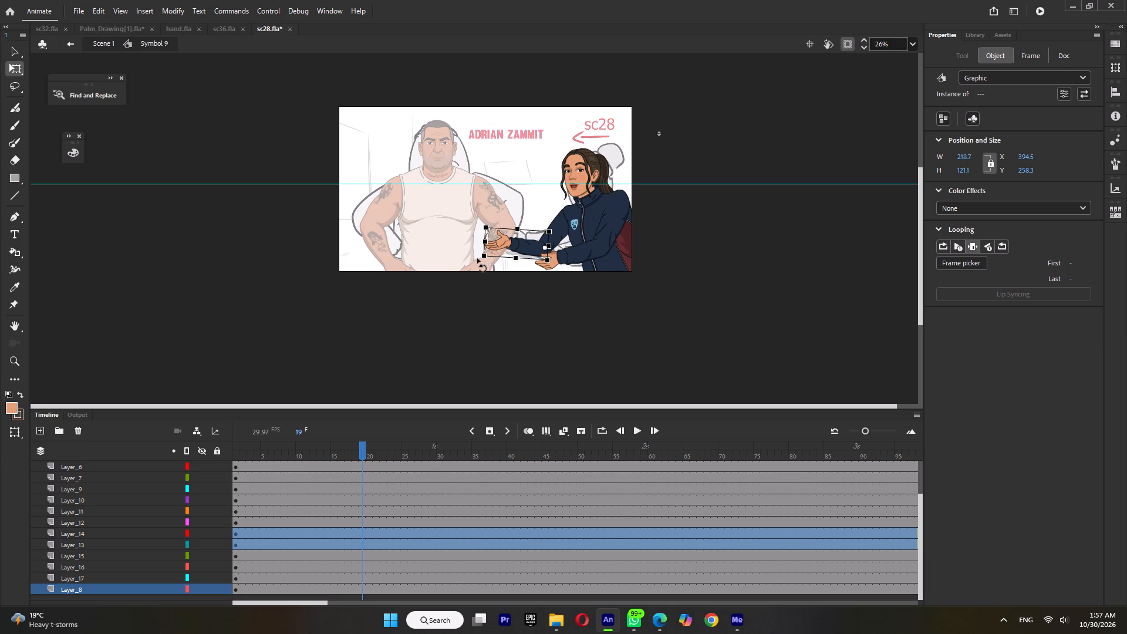
pyautogui.moveTo(477, 258); pyautogui.dragTo(477, 259)
# Return to the main scene, save sc28.fla, and check the girl's pose on the frames around frame 16.
pyautogui.keyDown('ctrl'); pyautogui.doubleClick(695, 213); pyautogui.keyUp('ctrl')
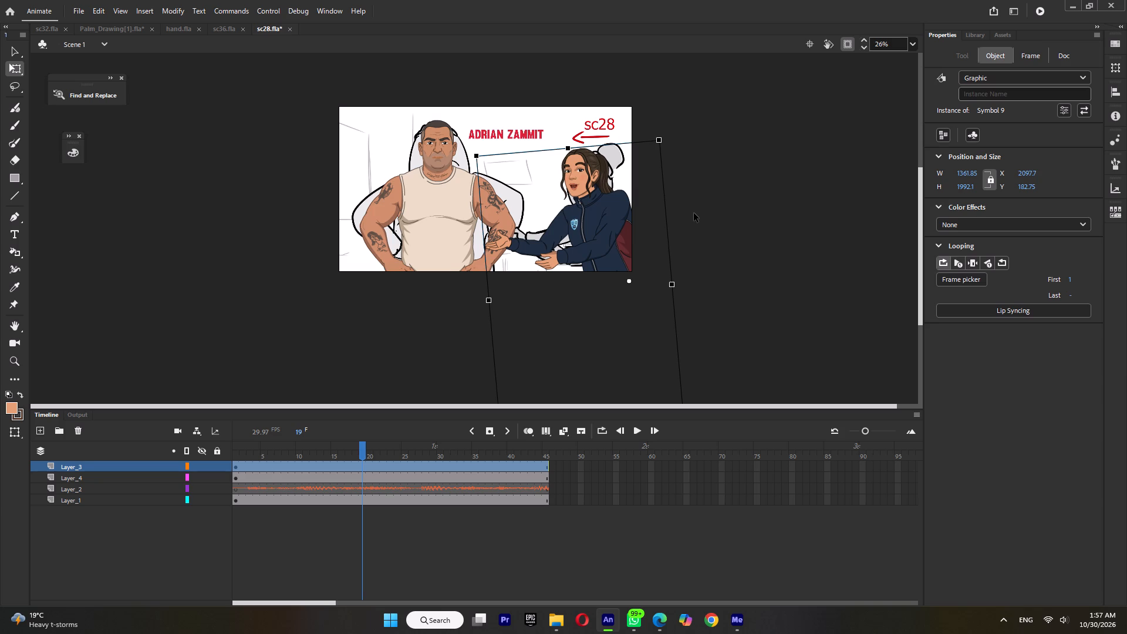
pyautogui.hotkey('ctrl', 's')
pyautogui.moveTo(357, 453); pyautogui.dragTo(341, 457)
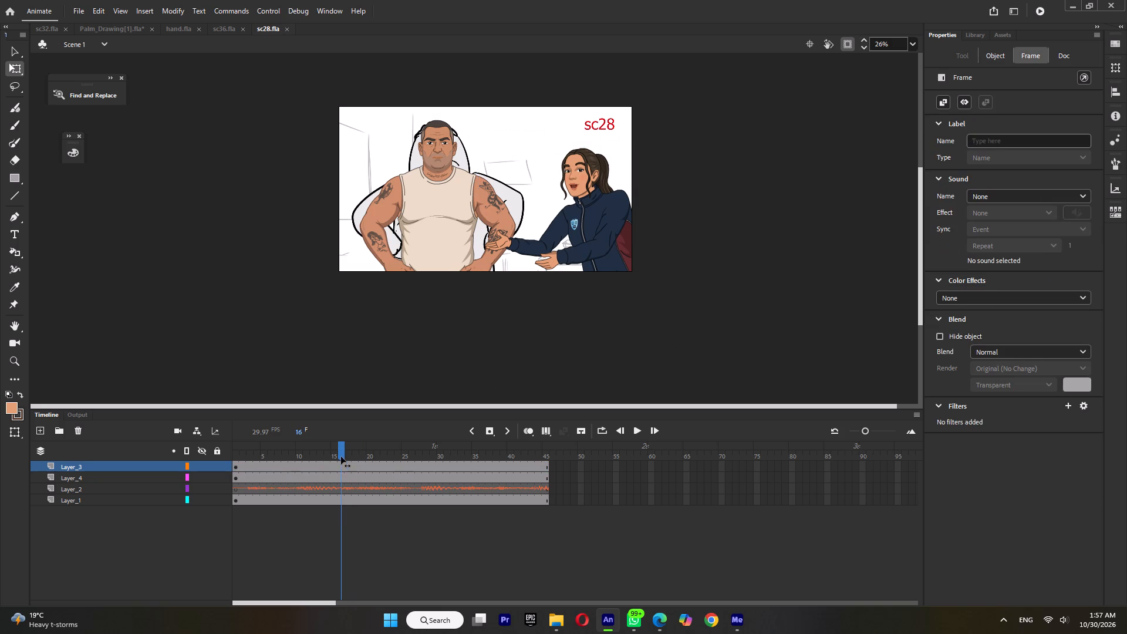
pyautogui.moveTo(341, 457); pyautogui.dragTo(346, 466)
pyautogui.moveTo(346, 466); pyautogui.dragTo(339, 467)
# Open the girl's symbol at frame 17 and add keyframes there on all of its layers.
pyautogui.moveTo(339, 467); pyautogui.dragTo(347, 466)
pyautogui.doubleClick(592, 197)
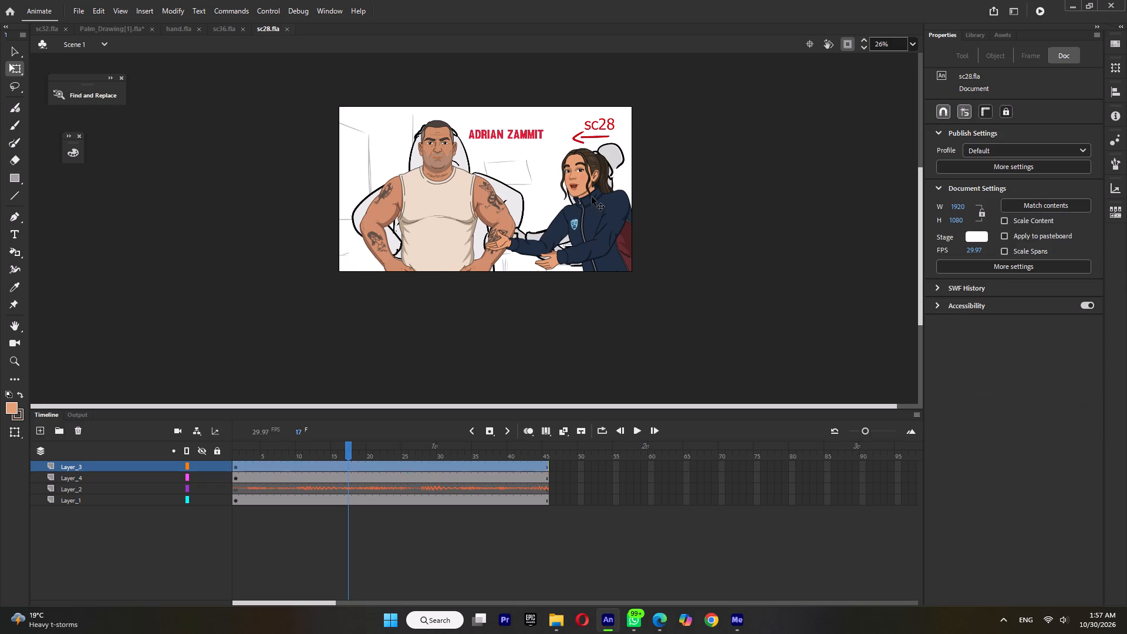
pyautogui.doubleClick(350, 453)
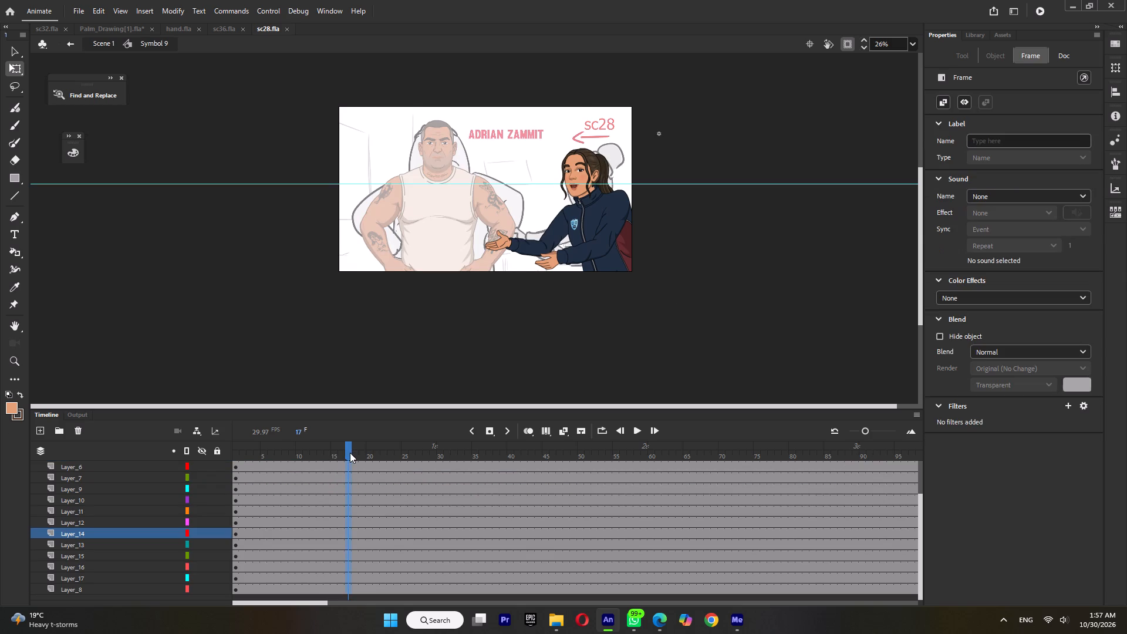
pyautogui.press('F6')
# In the pose before frame 17, rotate the girl's near arm down around its shoulder, and show artwork outside the stage.
pyautogui.click(318, 452)
pyautogui.click(618, 220)
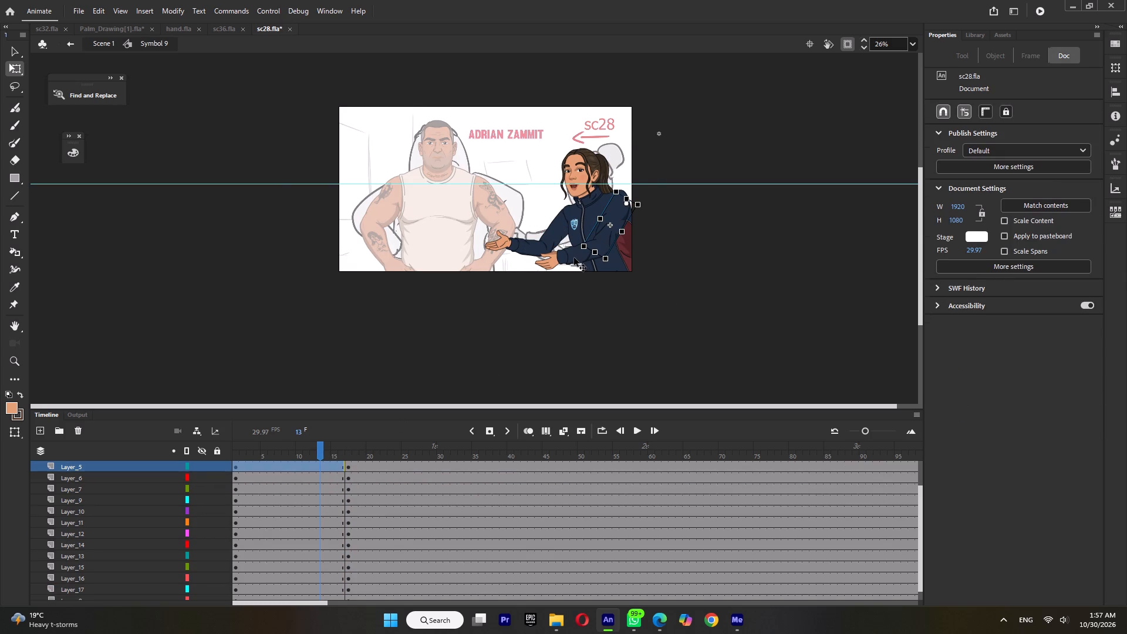
pyautogui.keyDown('shift'); pyautogui.click(573, 257); pyautogui.keyUp('shift')
pyautogui.keyDown('shift'); pyautogui.click(545, 264); pyautogui.keyUp('shift')
pyautogui.moveTo(586, 233); pyautogui.dragTo(620, 207)
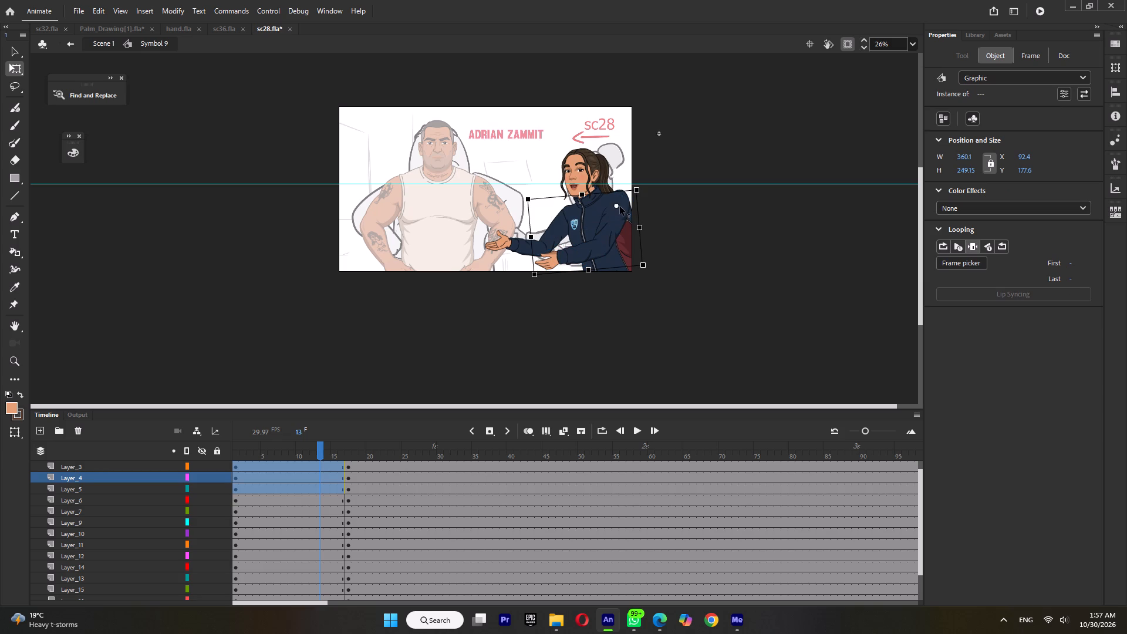
pyautogui.moveTo(620, 207); pyautogui.dragTo(619, 205)
pyautogui.moveTo(530, 283); pyautogui.dragTo(572, 318)
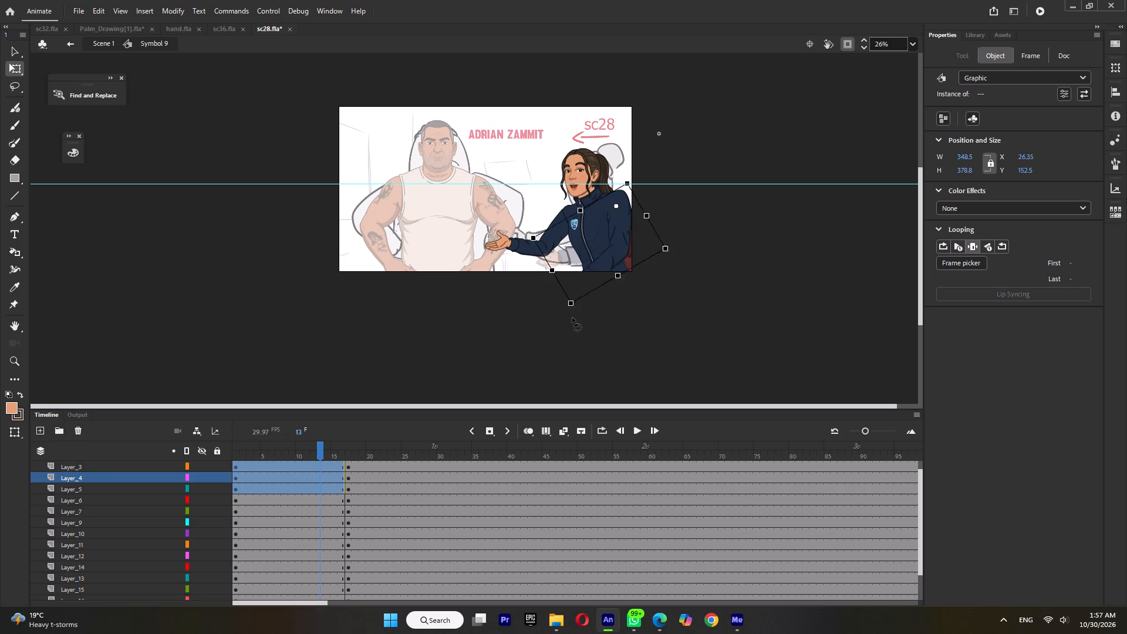
pyautogui.moveTo(572, 318); pyautogui.dragTo(573, 322)
pyautogui.click(846, 36)
pyautogui.click(847, 41)
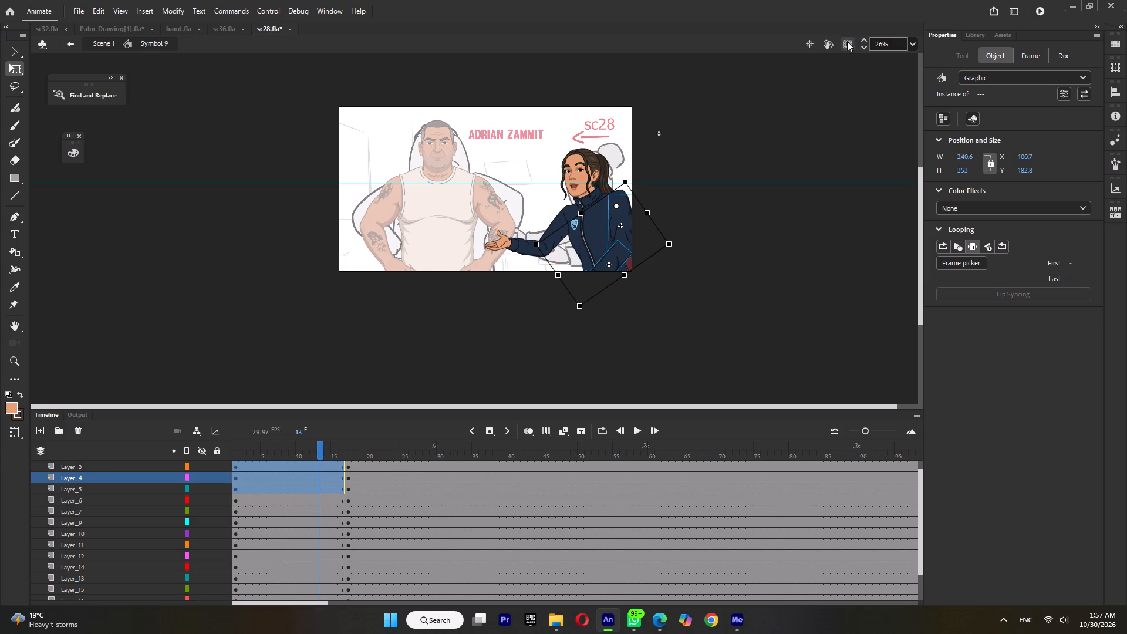
pyautogui.keyDown('ctrl'); pyautogui.scroll(5, 652, 193); pyautogui.keyUp('ctrl')
pyautogui.keyDown('ctrl'); pyautogui.scroll(3, 655, 244); pyautogui.keyUp('ctrl')
pyautogui.click(747, 258)
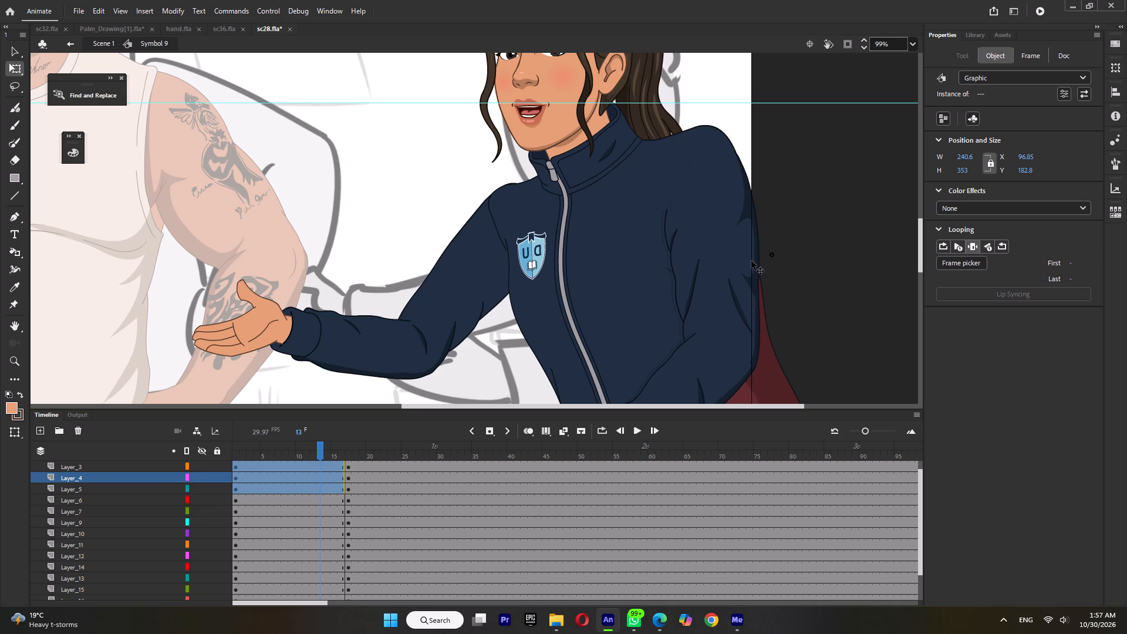
# Switch the girl's jacket torso to drawing 5 with a keyframe at frame 13.
pyautogui.click(690, 153)
pyautogui.click(968, 277)
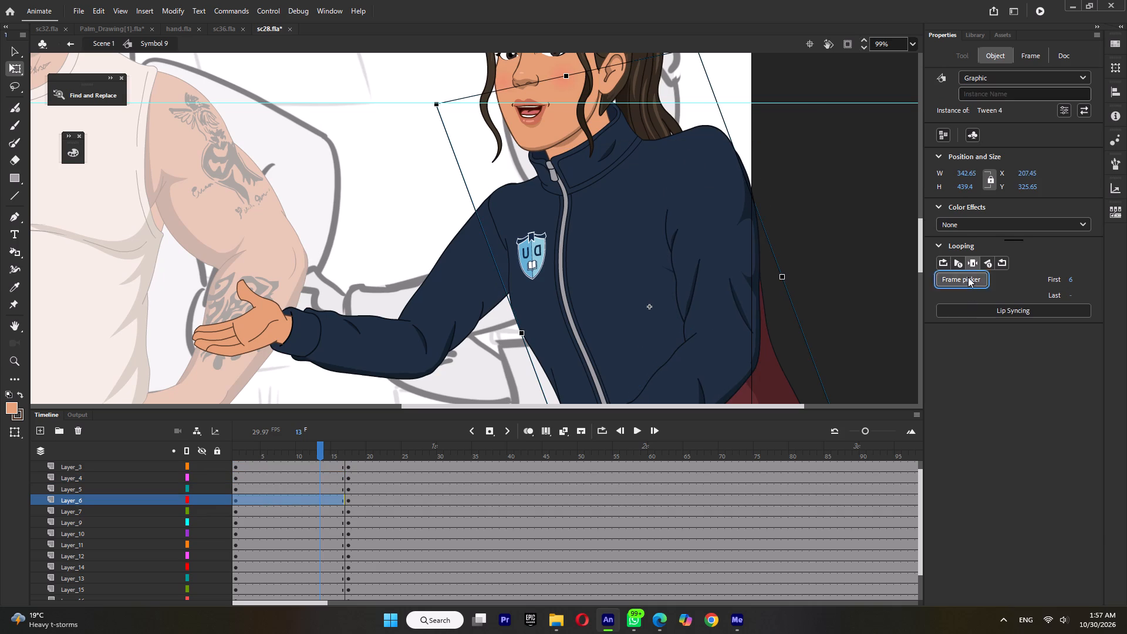
pyautogui.click(978, 425)
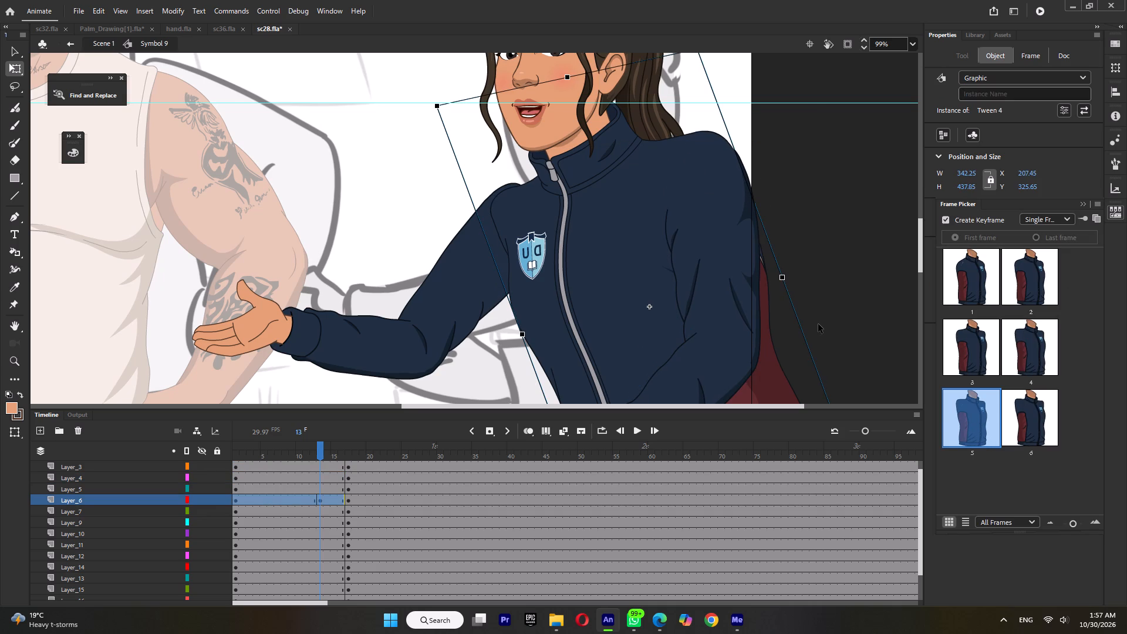
# Select the whole outstretched far arm, rotate it down around the shoulder, and reposition it against the jacket's shoulder.
pyautogui.click(457, 269)
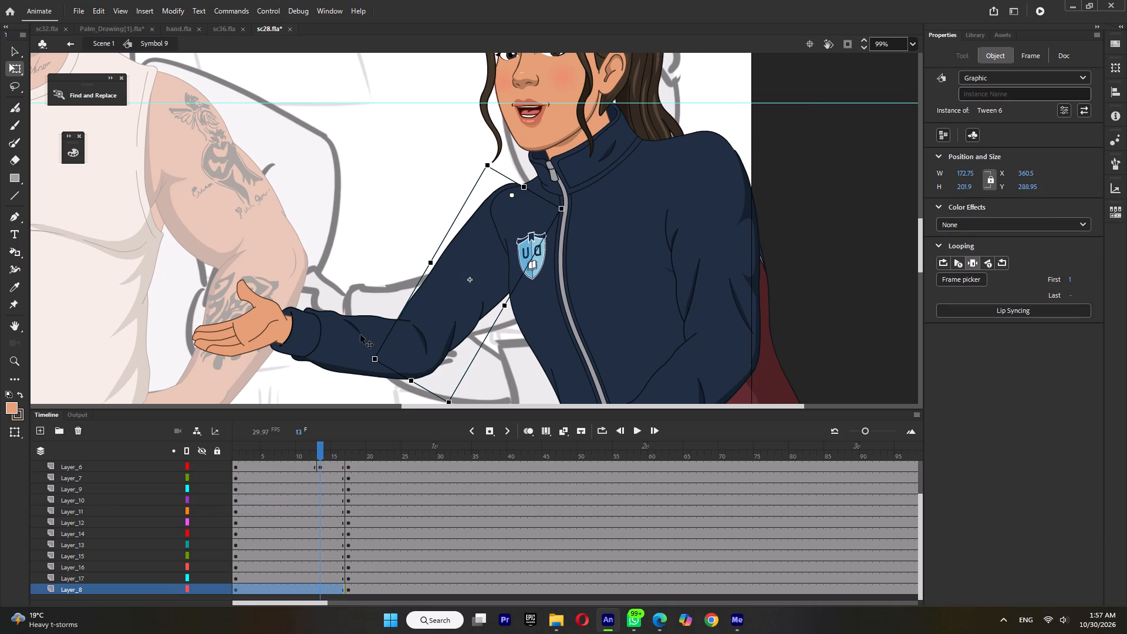
pyautogui.keyDown('shift'); pyautogui.click(360, 335); pyautogui.keyUp('shift')
pyautogui.keyDown('shift'); pyautogui.click(253, 320); pyautogui.keyUp('shift')
pyautogui.moveTo(468, 293); pyautogui.dragTo(468, 300)
pyautogui.keyDown('ctrl'); pyautogui.scroll(-4, 468, 295); pyautogui.keyUp('ctrl')
pyautogui.moveTo(511, 299); pyautogui.dragTo(572, 262)
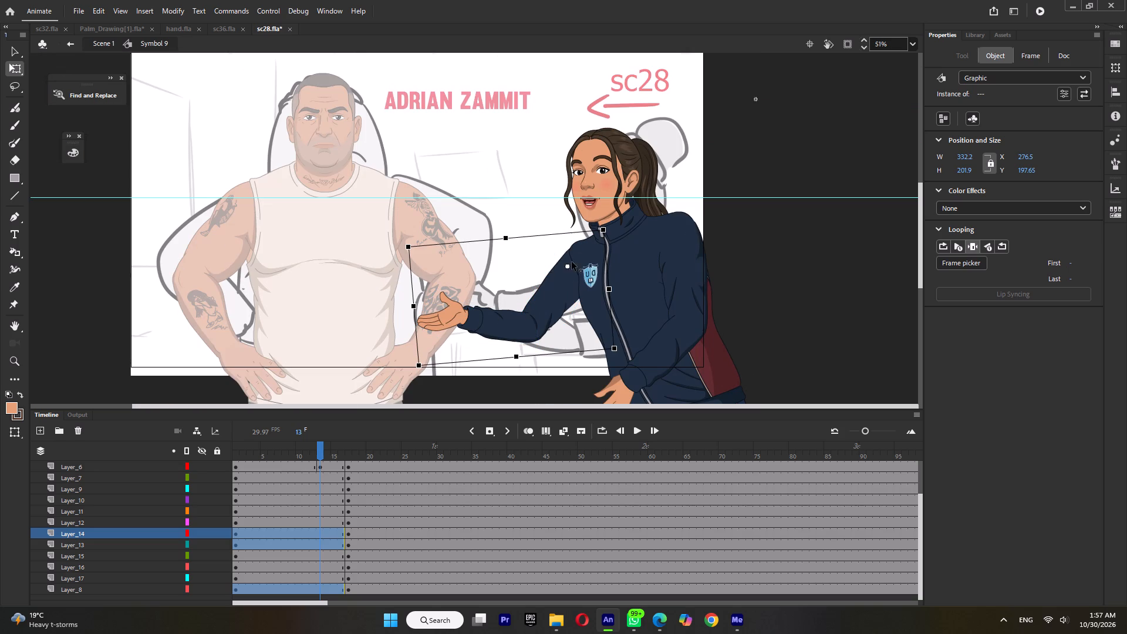
pyautogui.moveTo(572, 262); pyautogui.dragTo(586, 251)
pyautogui.moveTo(423, 373); pyautogui.dragTo(502, 457)
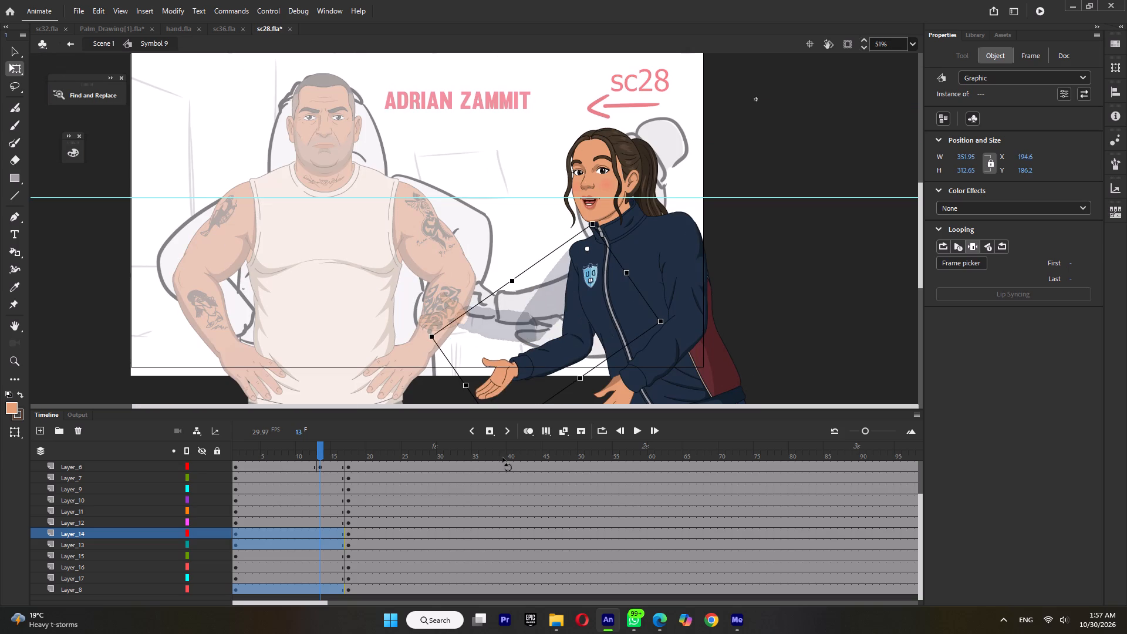
pyautogui.moveTo(502, 457); pyautogui.dragTo(512, 457)
pyautogui.keyDown('ctrl'); pyautogui.scroll(4, 576, 323); pyautogui.keyUp('ctrl')
pyautogui.moveTo(577, 312); pyautogui.dragTo(553, 313)
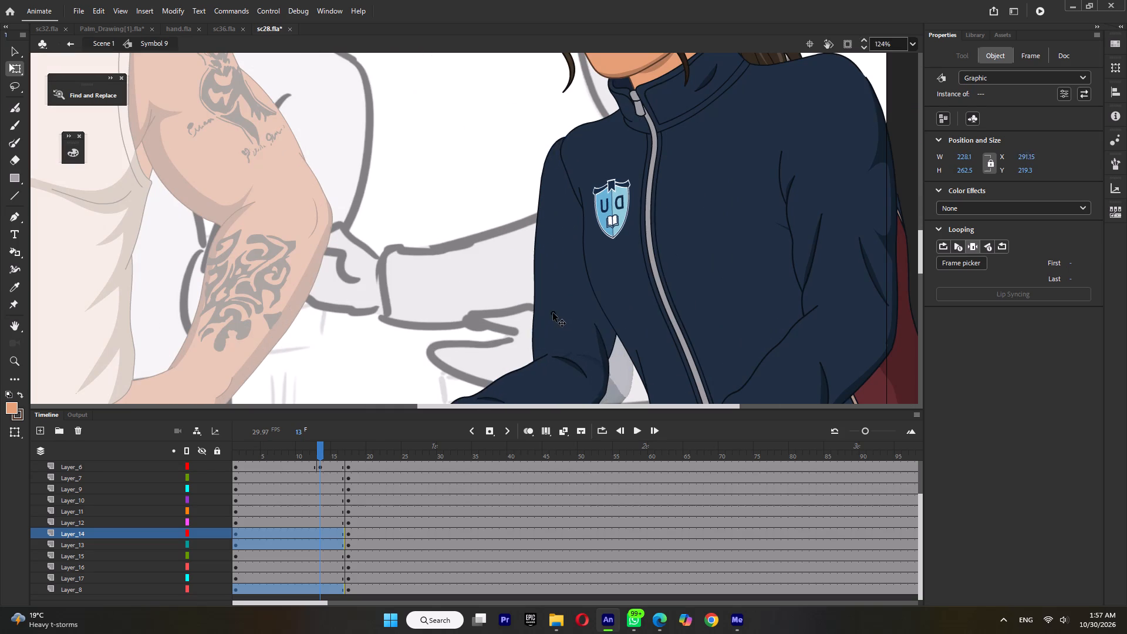
pyautogui.moveTo(553, 313); pyautogui.dragTo(564, 305)
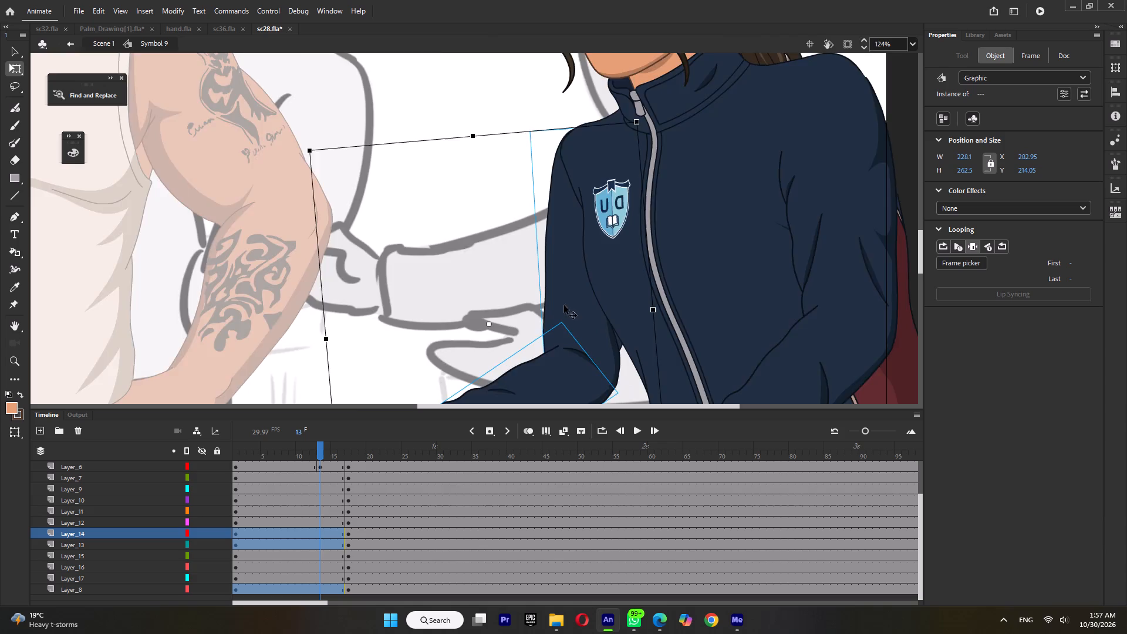
# Select the girl's head and ponytail, tilt them slightly forward around the neck, and lower them onto the collar.
pyautogui.keyDown('ctrl'); pyautogui.scroll(-5, 566, 311); pyautogui.keyUp('ctrl')
pyautogui.keyDown('ctrl'); pyautogui.scroll(-3, 618, 223); pyautogui.keyUp('ctrl')
pyautogui.moveTo(691, 78); pyautogui.dragTo(592, 162)
pyautogui.moveTo(619, 176); pyautogui.dragTo(623, 188)
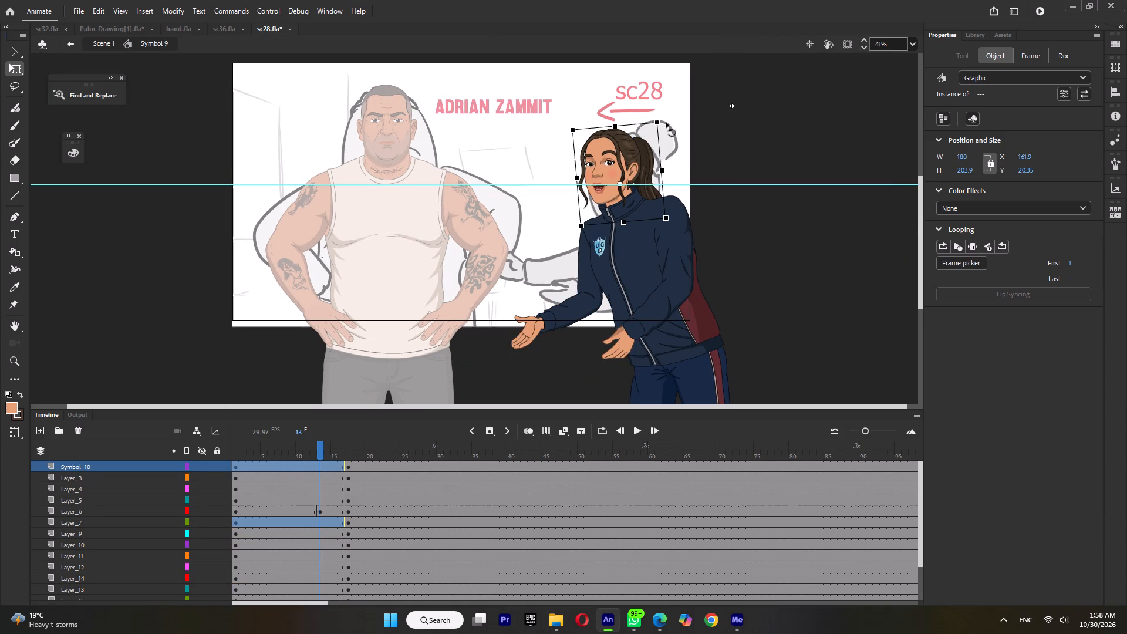
pyautogui.moveTo(666, 123); pyautogui.dragTo(656, 124)
pyautogui.keyDown('ctrl'); pyautogui.scroll(5, 608, 215); pyautogui.keyUp('ctrl')
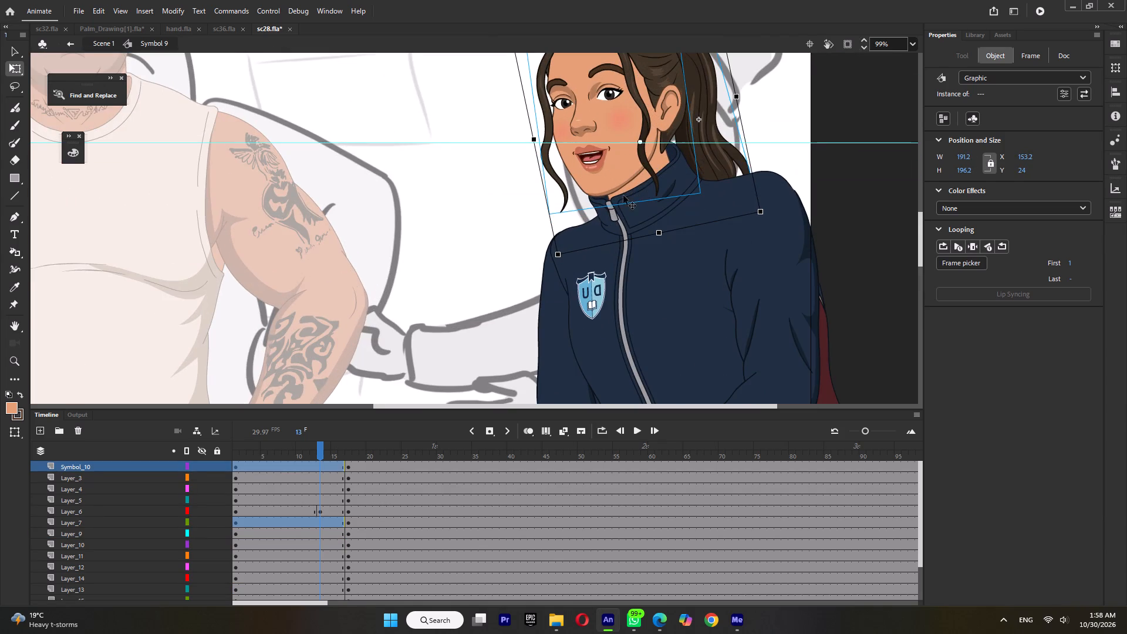
pyautogui.keyDown('ctrl'); pyautogui.scroll(3, 632, 153); pyautogui.keyUp('ctrl')
pyautogui.moveTo(637, 151); pyautogui.dragTo(639, 164)
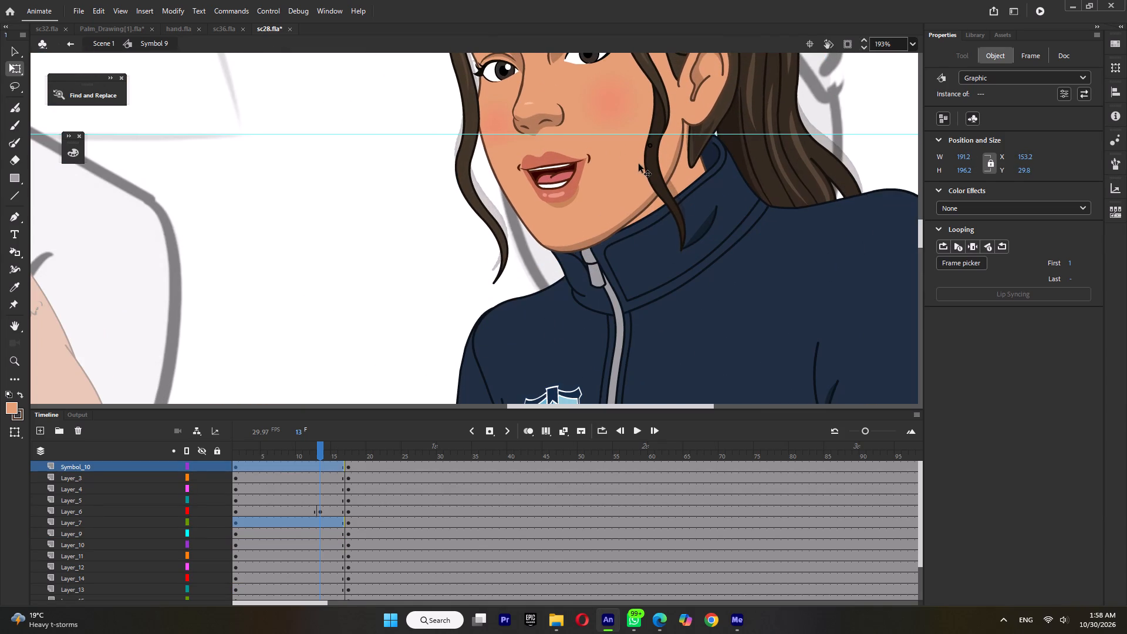
pyautogui.moveTo(639, 164); pyautogui.dragTo(635, 159)
# Inside the head symbol, break apart the hair-and-ear instance, reshape the lock below the ear away from the jaw, and return to the girl's symbol.
pyautogui.doubleClick(641, 164)
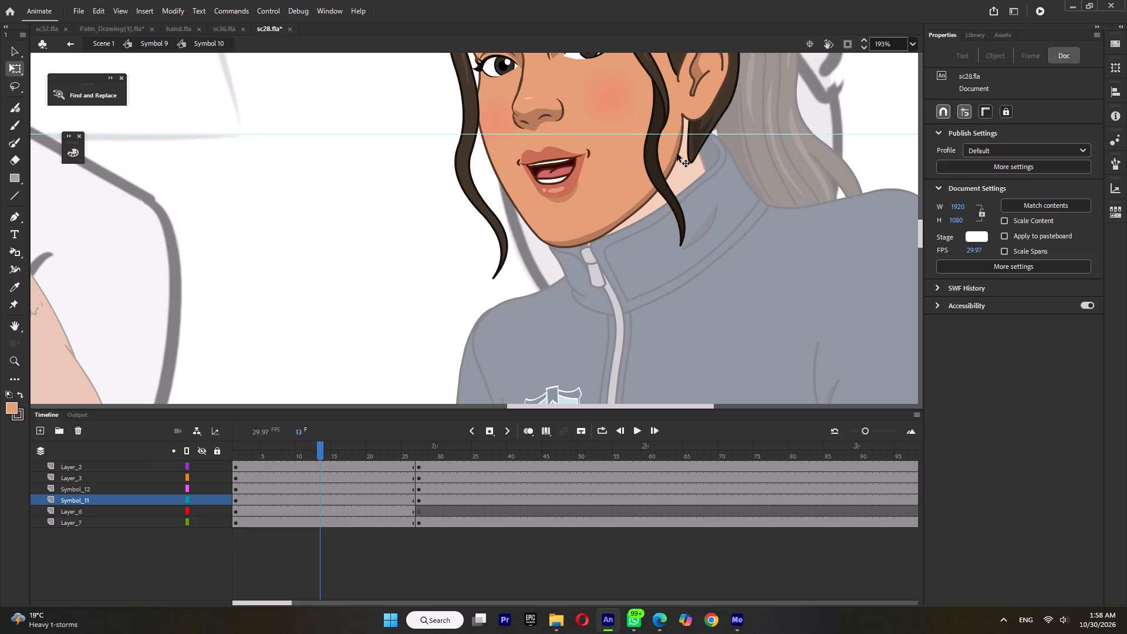
pyautogui.click(696, 153)
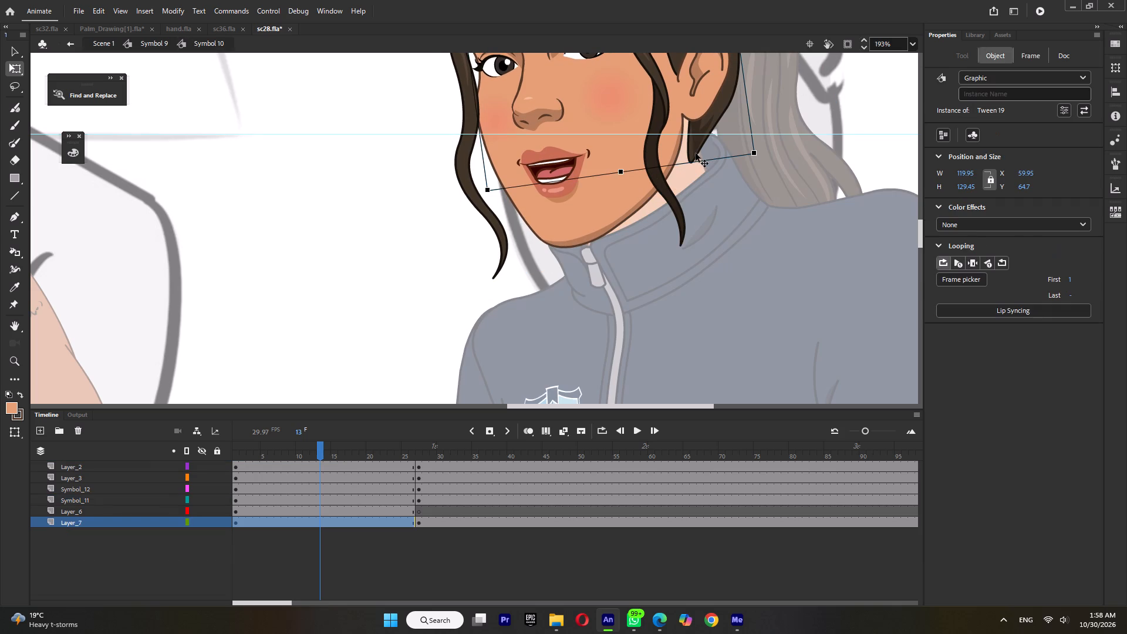
pyautogui.hotkey('ctrl', 'b')
pyautogui.doubleClick(693, 157)
pyautogui.keyDown('ctrl'); pyautogui.scroll(3, 694, 157); pyautogui.keyUp('ctrl')
pyautogui.doubleClick(691, 164)
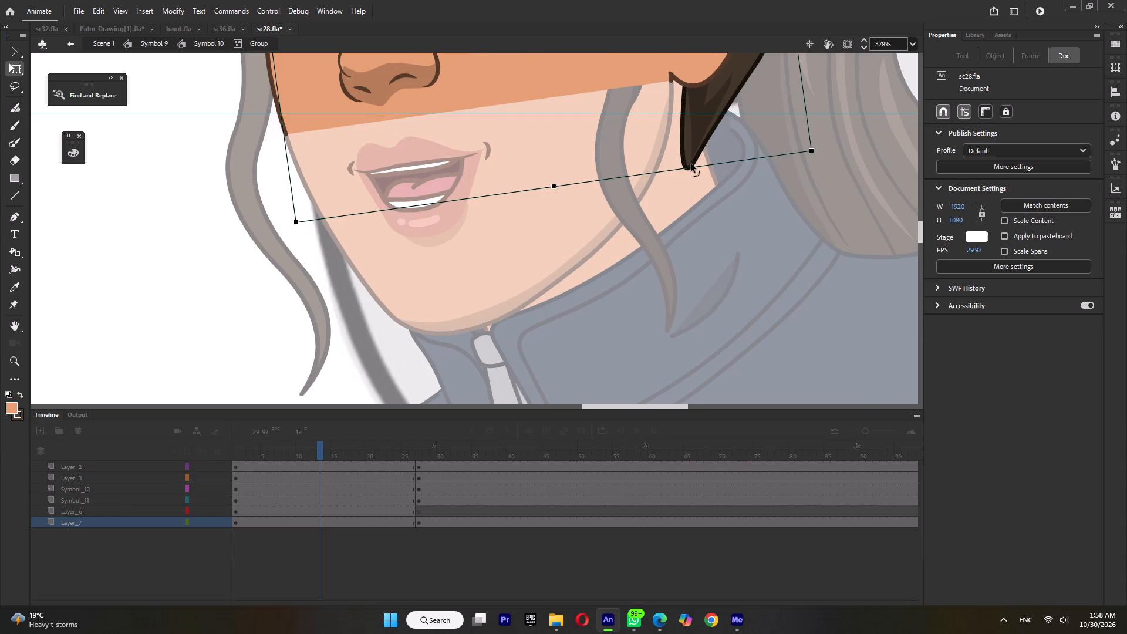
pyautogui.moveTo(688, 168); pyautogui.dragTo(709, 167)
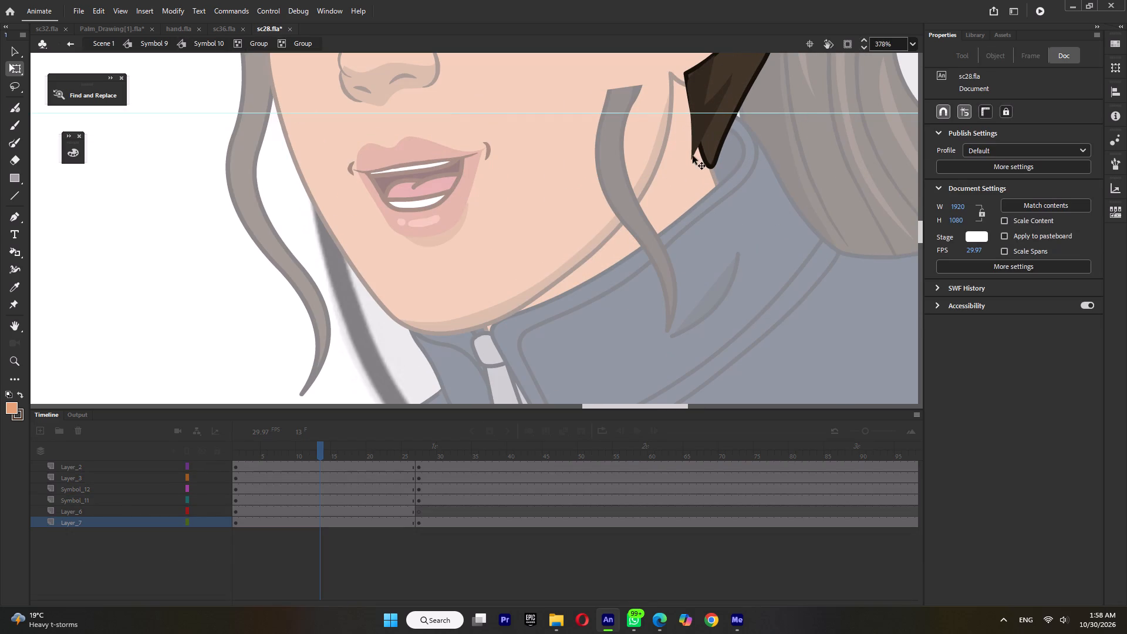
pyautogui.doubleClick(693, 156)
pyautogui.moveTo(691, 158); pyautogui.dragTo(707, 153)
pyautogui.tripleClick(740, 165)
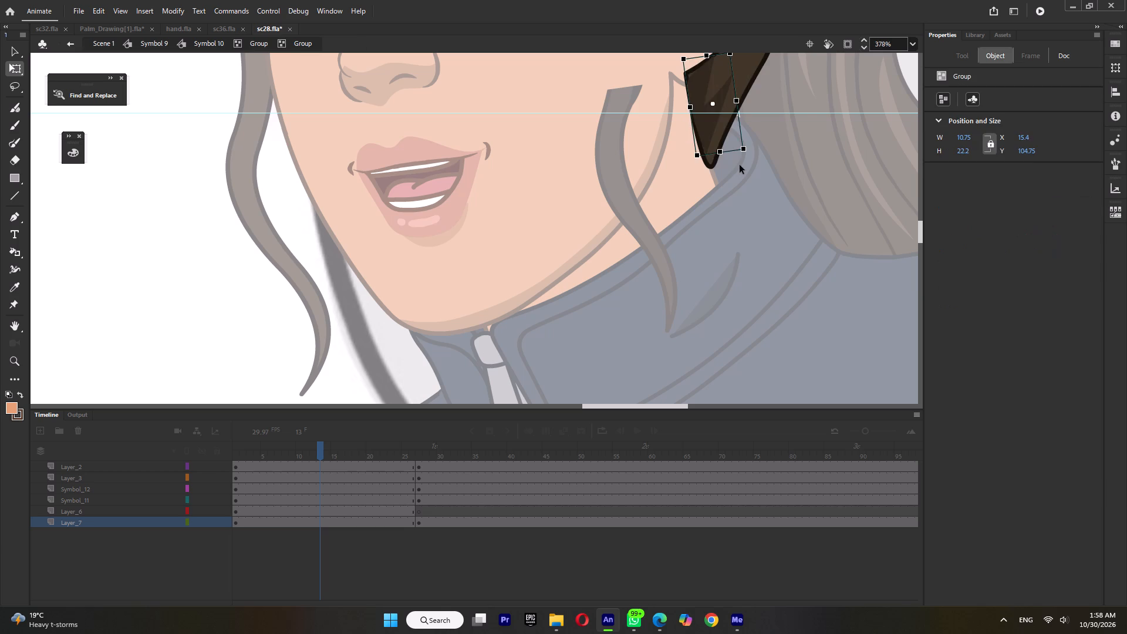
pyautogui.click(740, 165)
pyautogui.keyDown('ctrl'); pyautogui.scroll(-9, 740, 165); pyautogui.keyUp('ctrl')
pyautogui.keyDown('ctrl'); pyautogui.doubleClick(818, 150); pyautogui.keyUp('ctrl')
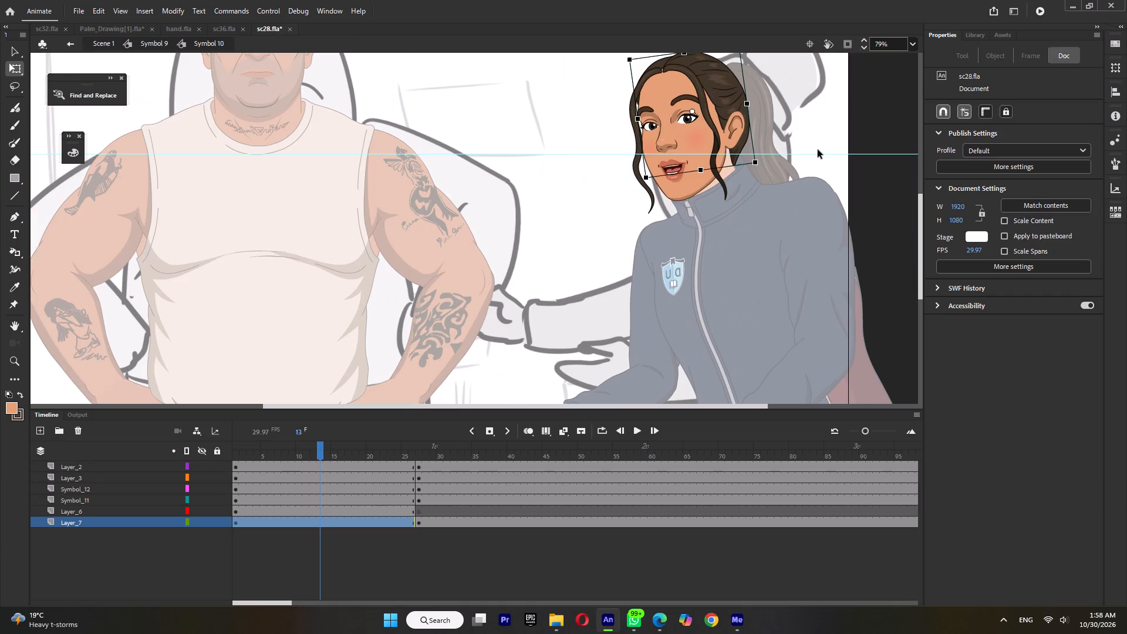
pyautogui.keyDown('ctrl'); pyautogui.doubleClick(818, 150); pyautogui.keyUp('ctrl')
# Move the jacket torso's keyframe on Layer_6 from frame 13 to frame 1.
pyautogui.click(322, 511)
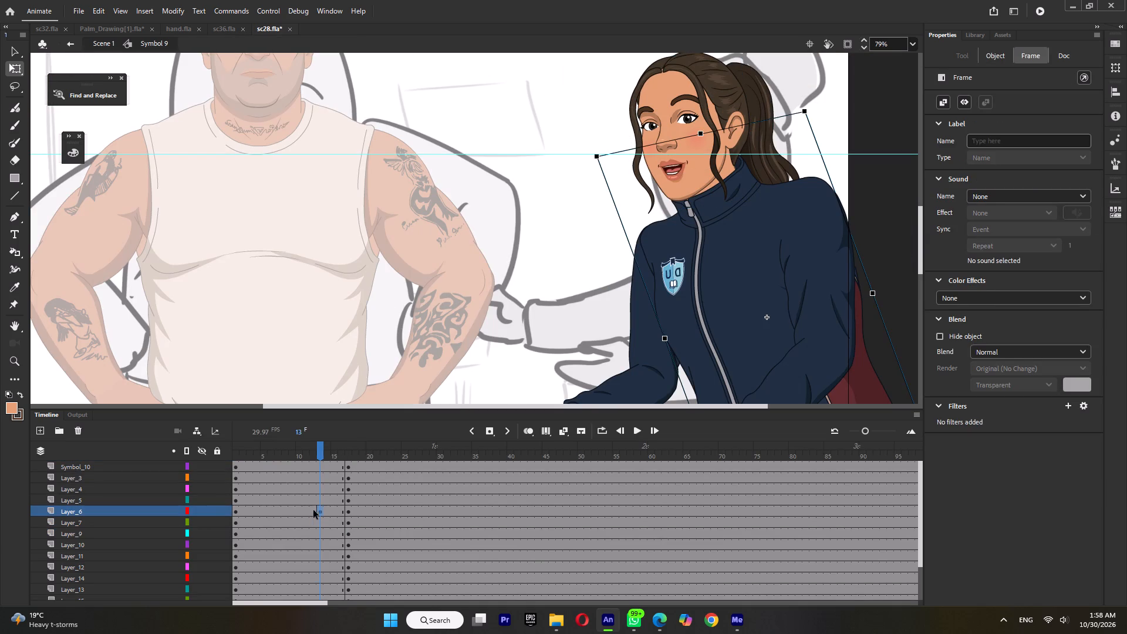
pyautogui.click(299, 510)
pyautogui.click(319, 511)
pyautogui.moveTo(320, 510); pyautogui.dragTo(237, 512)
pyautogui.moveTo(318, 511); pyautogui.dragTo(238, 512)
pyautogui.moveTo(238, 512); pyautogui.dragTo(238, 512)
# Select the girl's upper body at frame 1, rotate it backward around the hips, and compare the pose across frame 17.
pyautogui.keyDown('ctrl'); pyautogui.scroll(-5, 559, 198); pyautogui.keyUp('ctrl')
pyautogui.moveTo(740, 136); pyautogui.dragTo(497, 332)
pyautogui.moveTo(636, 257); pyautogui.dragTo(694, 358)
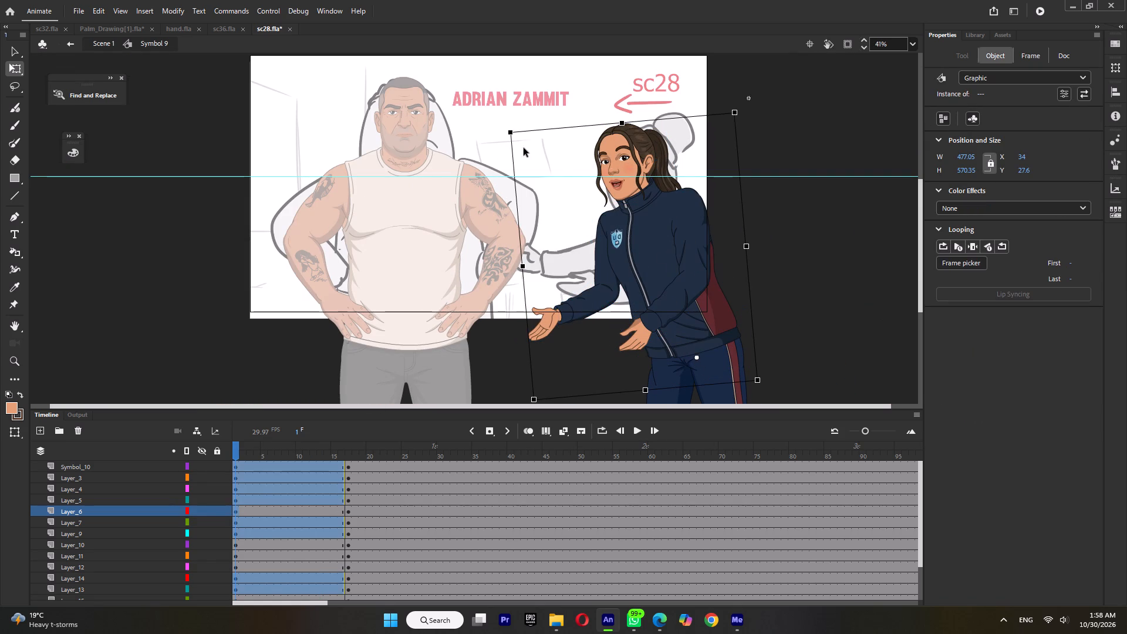
pyautogui.moveTo(505, 134); pyautogui.dragTo(556, 137)
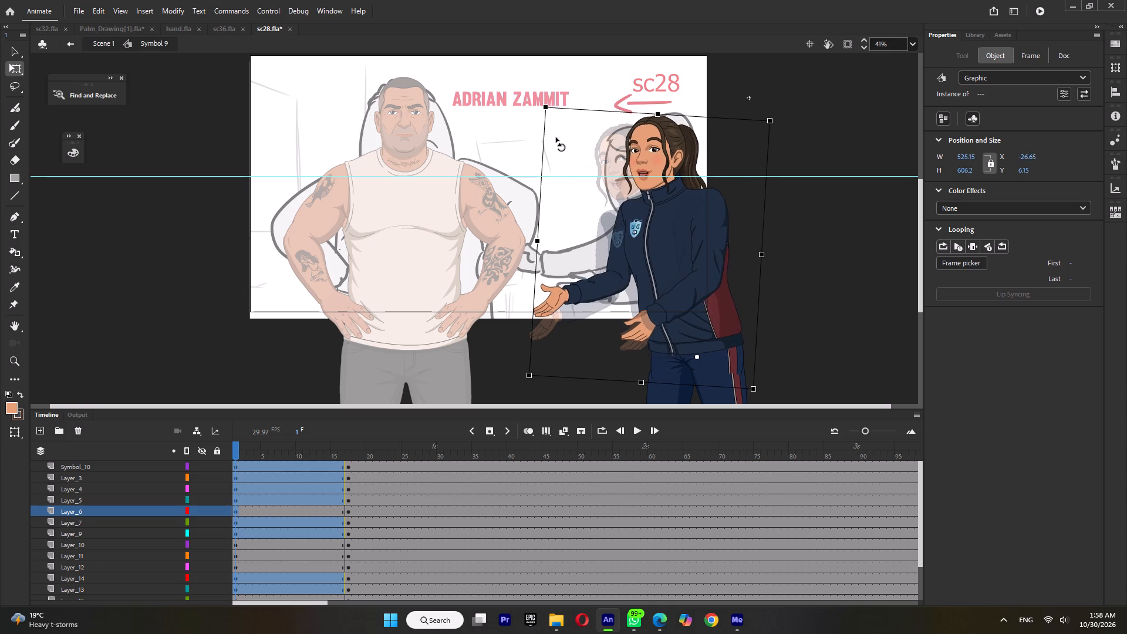
pyautogui.moveTo(556, 137); pyautogui.dragTo(567, 140)
pyautogui.click(365, 451)
pyautogui.click(342, 452)
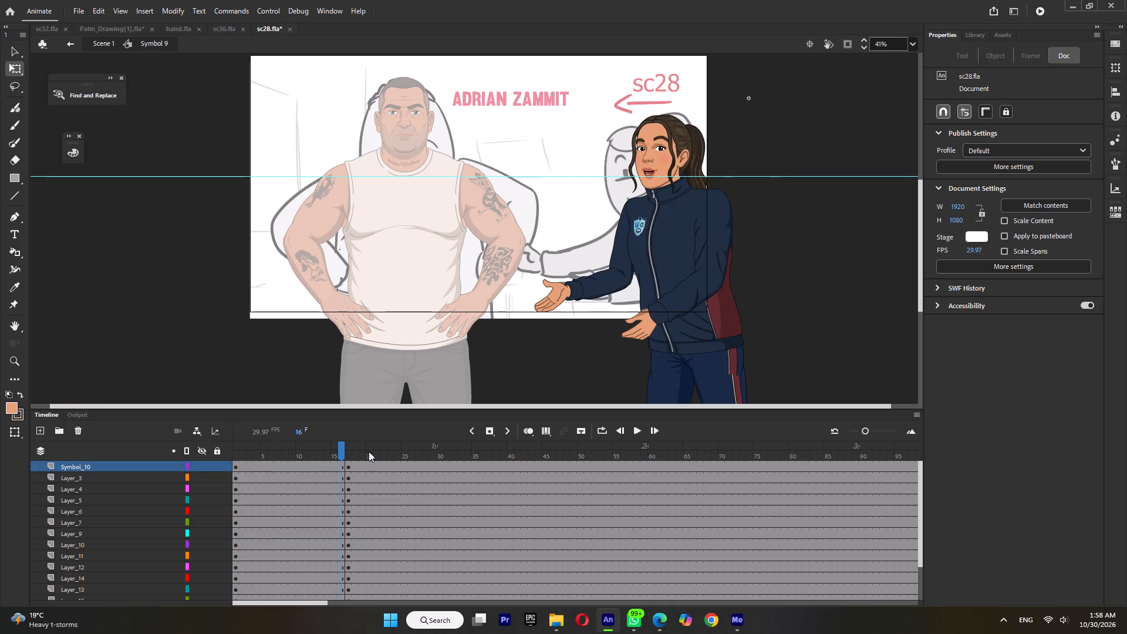
# Select all of the girl's parts in the pose before frame 17 and shift them right until she is fully off the stage.
pyautogui.keyDown('ctrl'); pyautogui.scroll(-4, 657, 239); pyautogui.keyUp('ctrl')
pyautogui.doubleClick(664, 255)
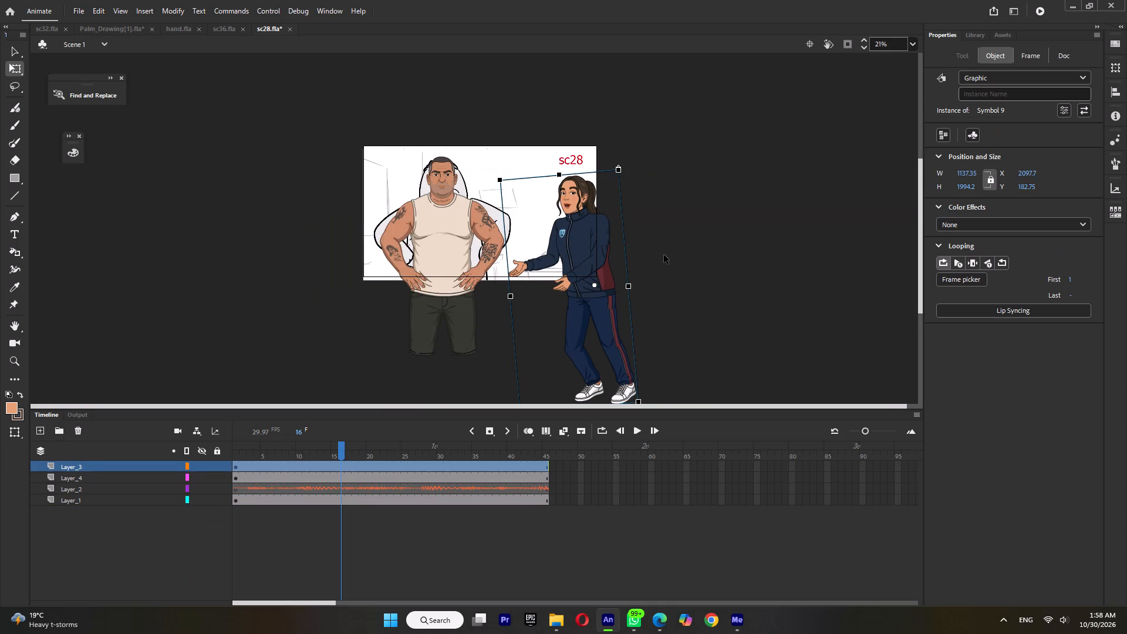
pyautogui.doubleClick(596, 263)
pyautogui.moveTo(650, 158); pyautogui.dragTo(501, 521)
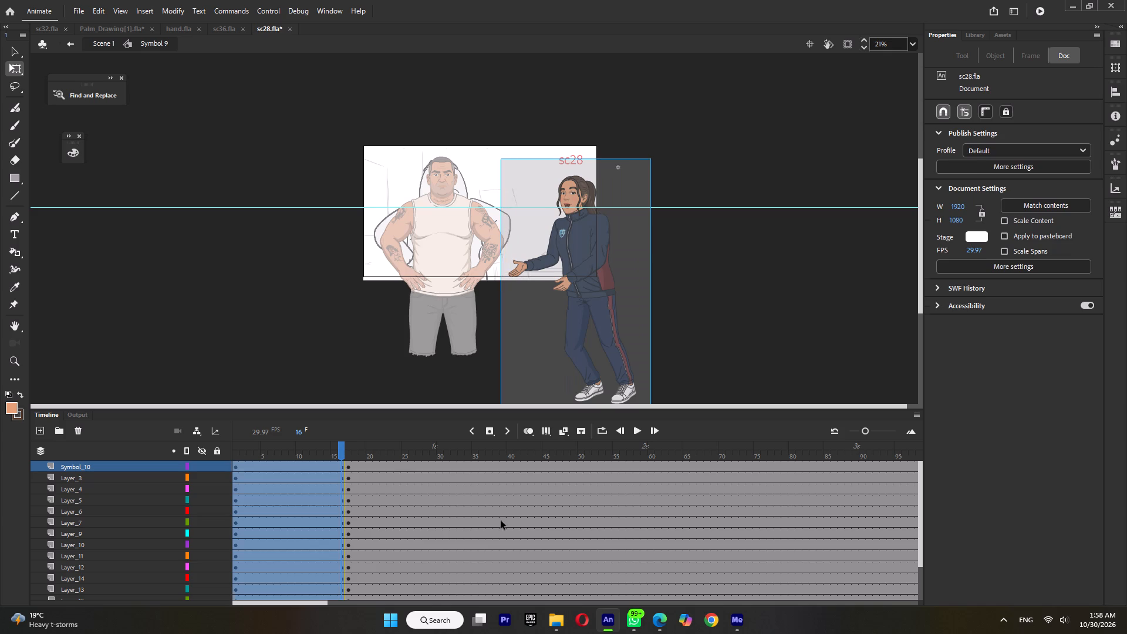
pyautogui.hotkey('shift', 'Right')
pyautogui.hotkey('shift', 'Right')
pyautogui.hotkey('shift', 'Right')
pyautogui.hotkey('shift', 'Right')
pyautogui.hotkey('shift', 'Right')
pyautogui.hotkey('shift', 'Right')
pyautogui.hotkey('shift', 'Right')
pyautogui.hotkey('shift', 'Right')
pyautogui.hotkey('shift', 'Right')
pyautogui.hotkey('shift', 'Right')
pyautogui.hotkey('shift', 'Right')
pyautogui.hotkey('shift', 'Right')
pyautogui.hotkey('shift', 'Right')
pyautogui.hotkey('shift', 'Right')
pyautogui.hotkey('shift', 'Right')
pyautogui.hotkey('shift', 'Right')
pyautogui.hotkey('shift', 'Right')
pyautogui.hotkey('shift', 'Right')
pyautogui.hotkey('shift', 'Right')
pyautogui.hotkey('shift', 'Right')
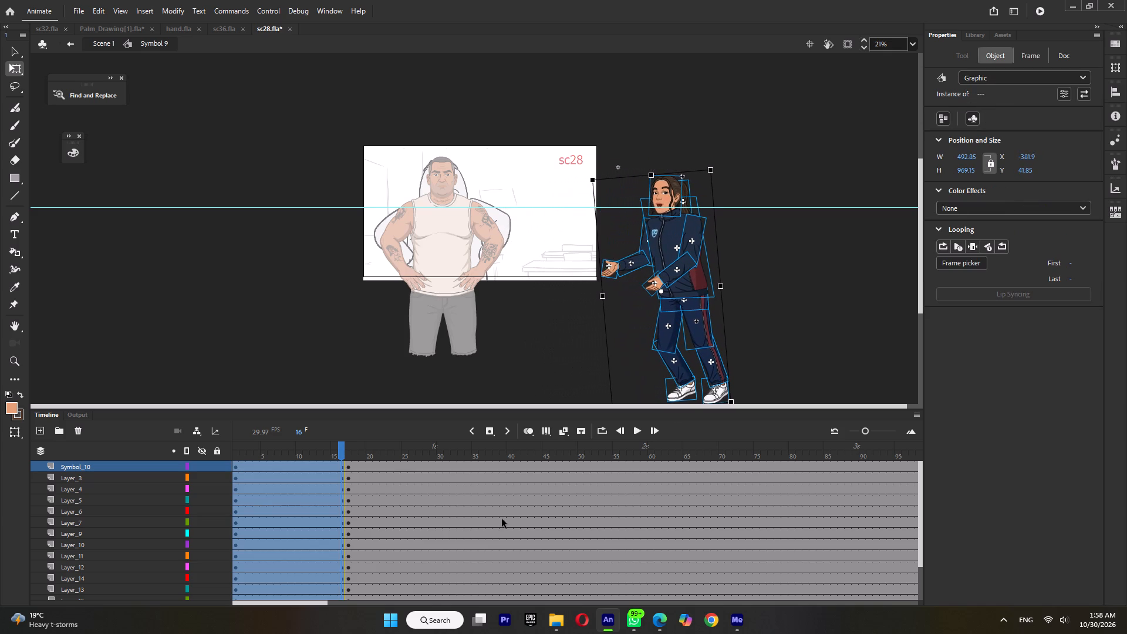
# Play the girl's entrance, return to the main scene, and save sc28.fla.
pyautogui.press('Return')
pyautogui.press('Return')
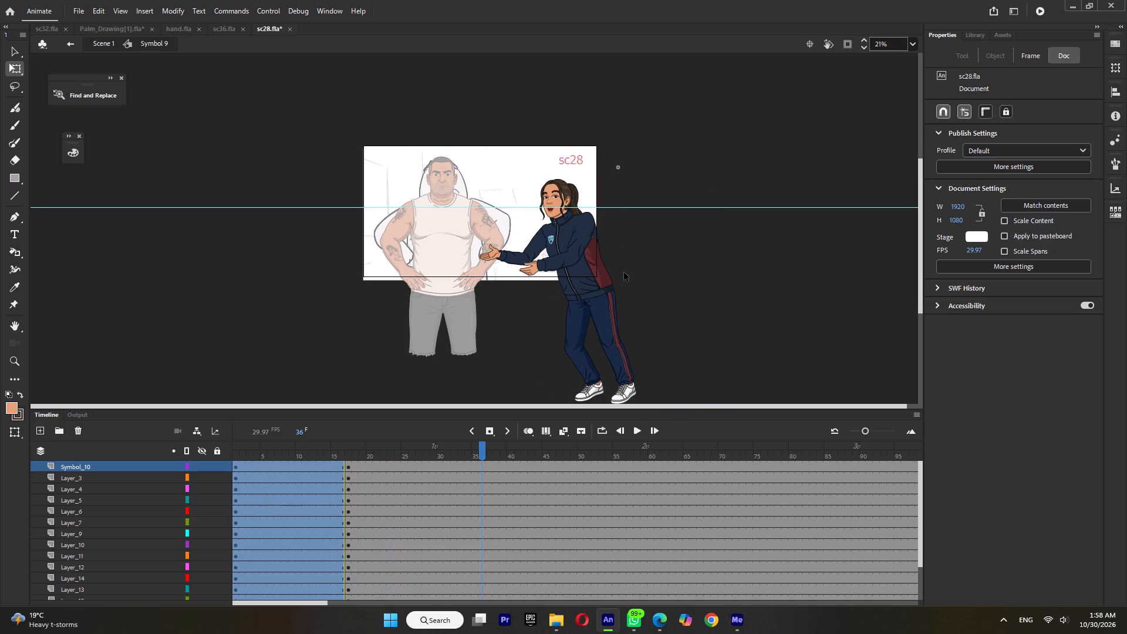
pyautogui.doubleClick(683, 275)
pyautogui.hotkey('ctrl', 's')
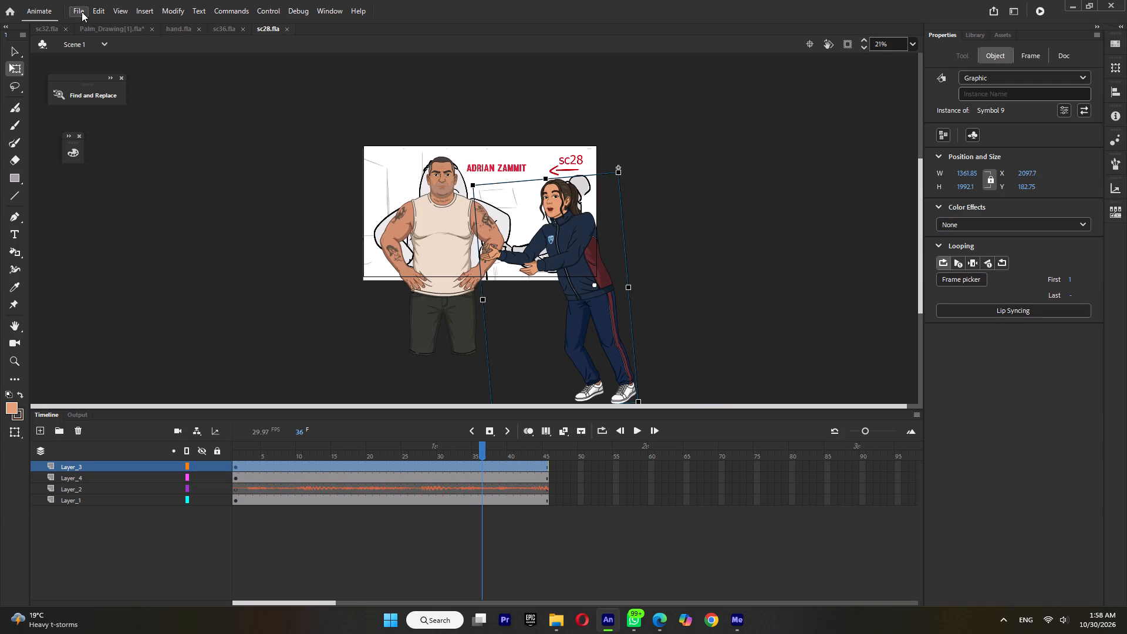
# Export the entire sc28 movie as a 1920 × 1080 H.264 video to the ep06 shots video folder.
pyautogui.click(82, 12)
pyautogui.click(136, 196)
pyautogui.click(290, 235)
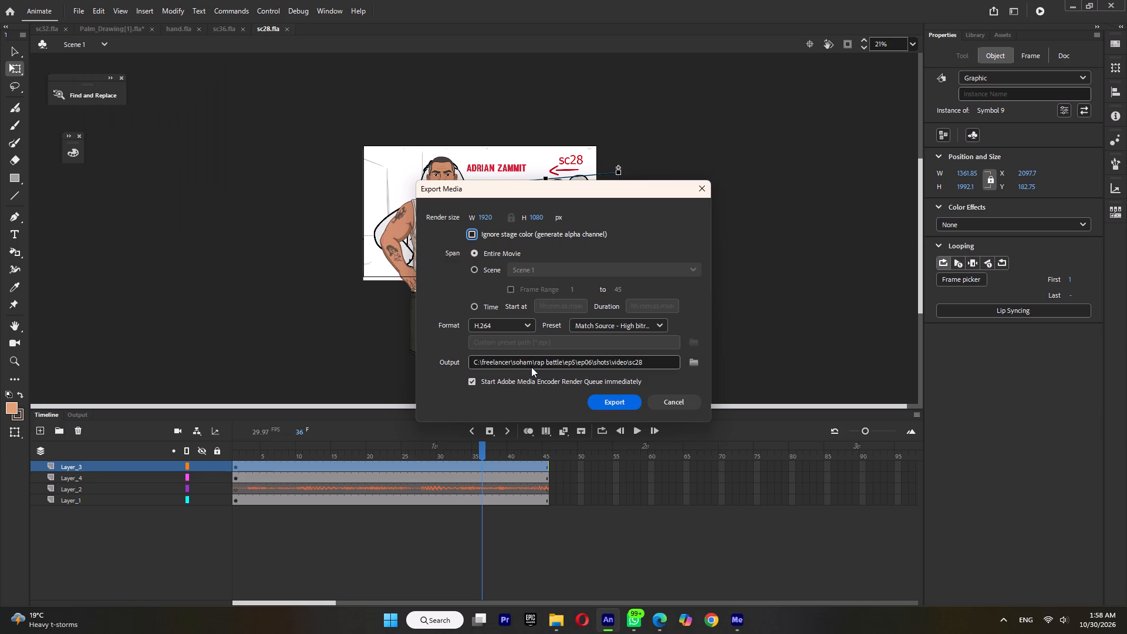
pyautogui.click(608, 402)
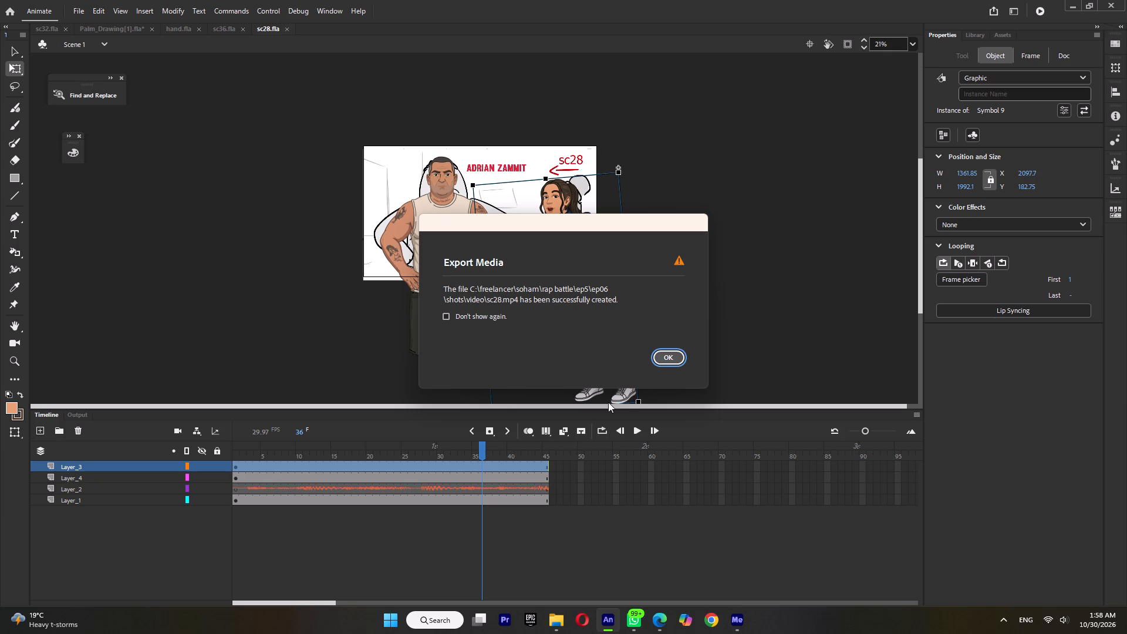
# Close the exported sc28.fla and open sc29.fla from the ep06 shots folder.
pyautogui.click(668, 356)
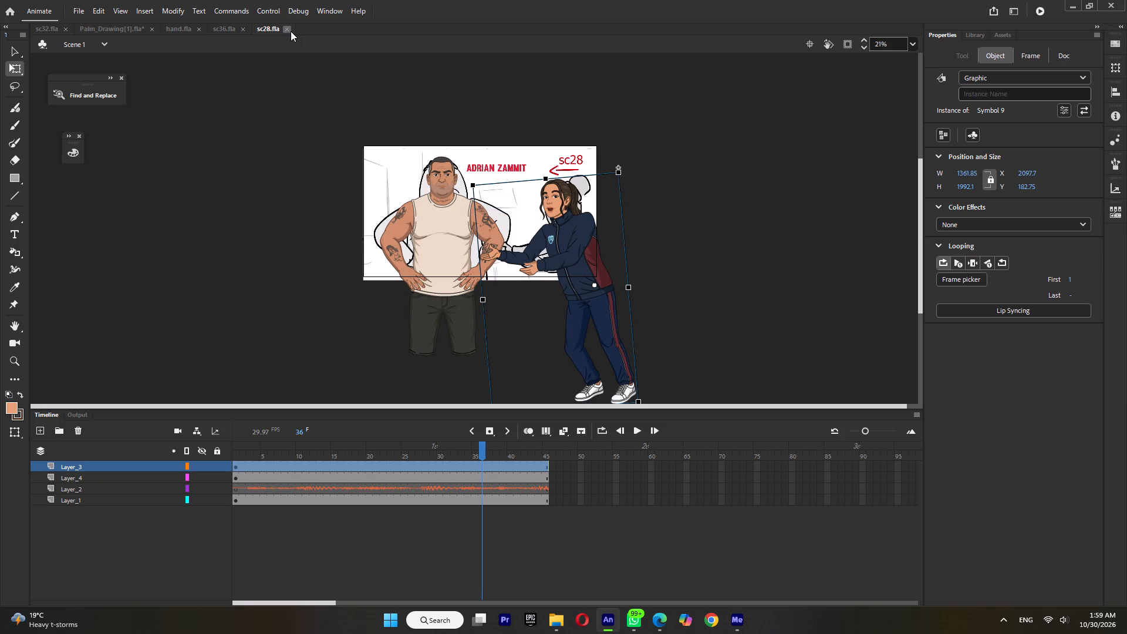
pyautogui.click(291, 31)
pyautogui.click(562, 627)
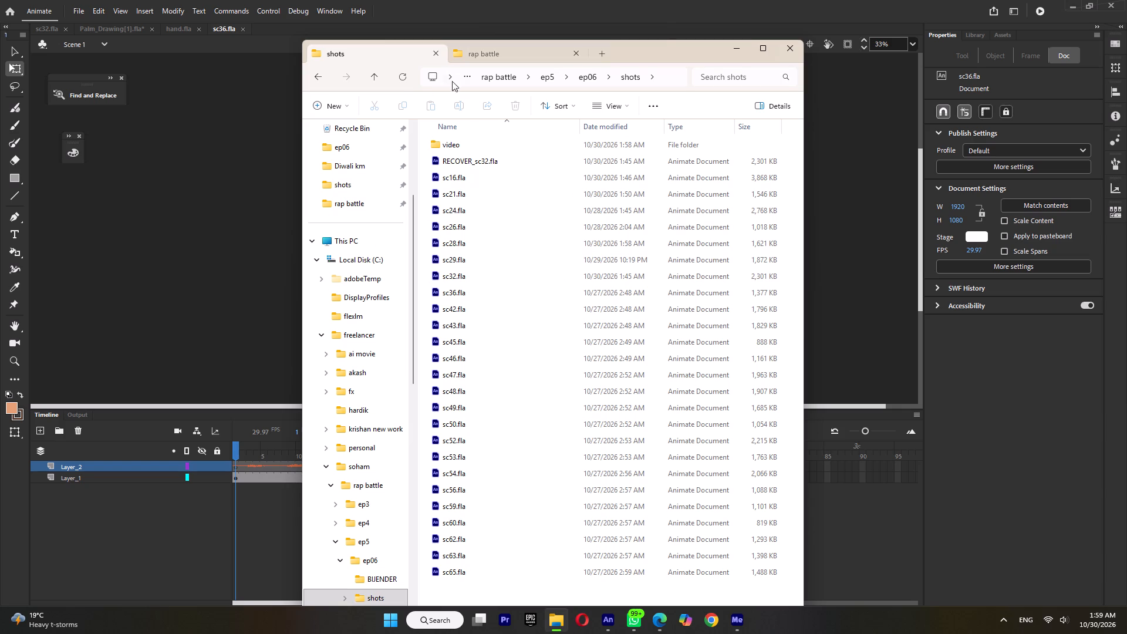
pyautogui.doubleClick(465, 255)
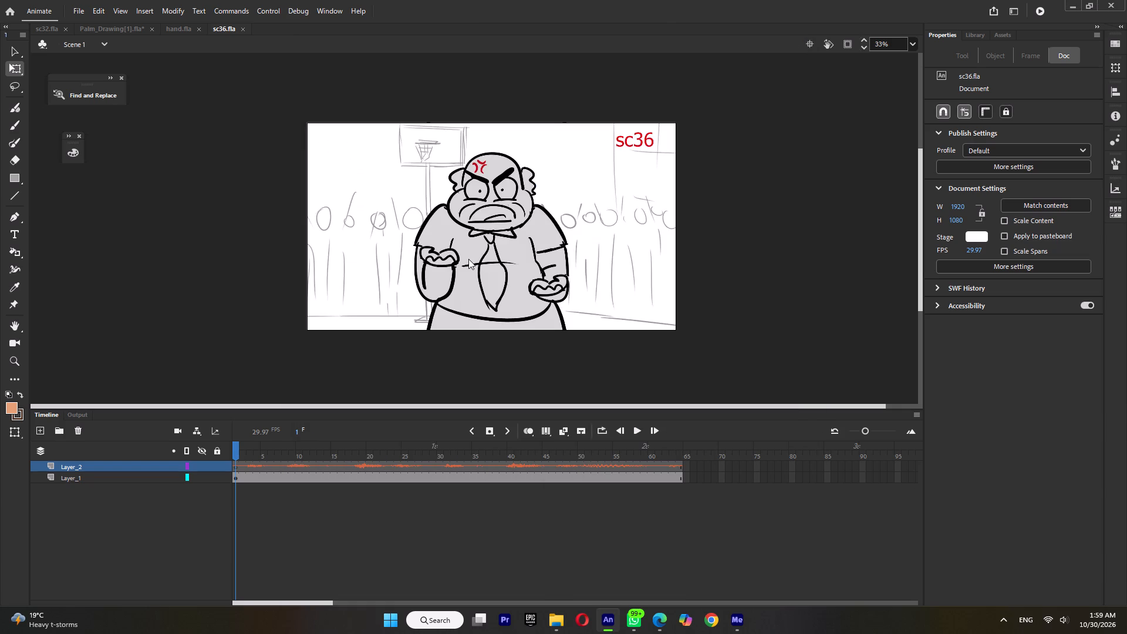
pyautogui.keyDown('ctrl'); pyautogui.scroll(-8, 498, 253); pyautogui.keyUp('ctrl')
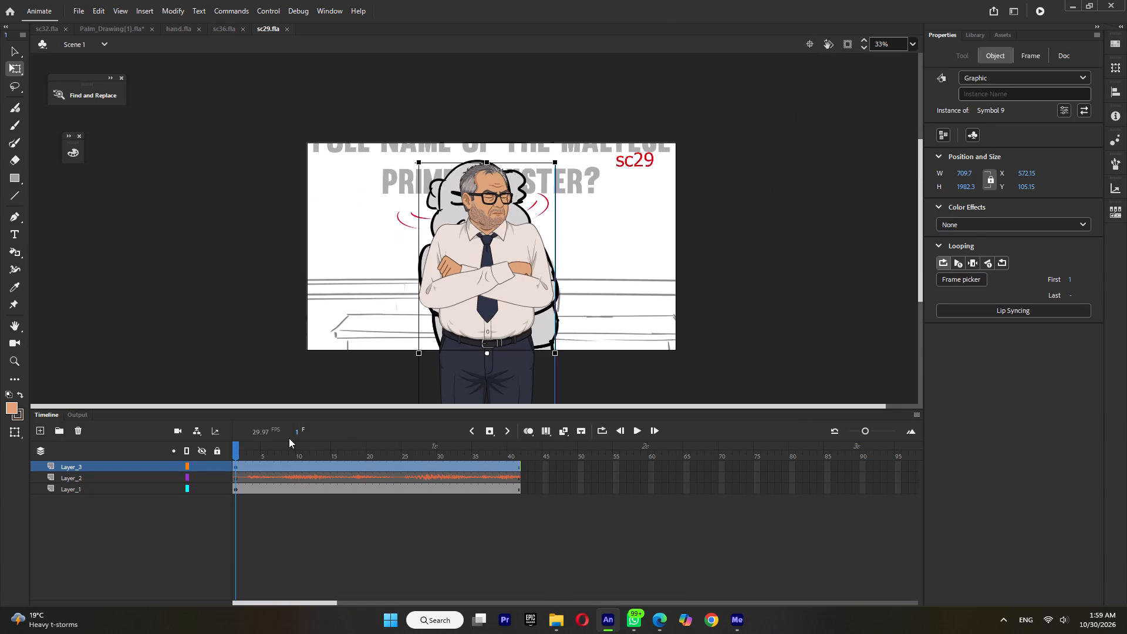
# Preview the sc29 shot, enter the man's character symbol, and show the hidden Layer_2 containing the turned head.
pyautogui.press('Return')
pyautogui.press('Return')
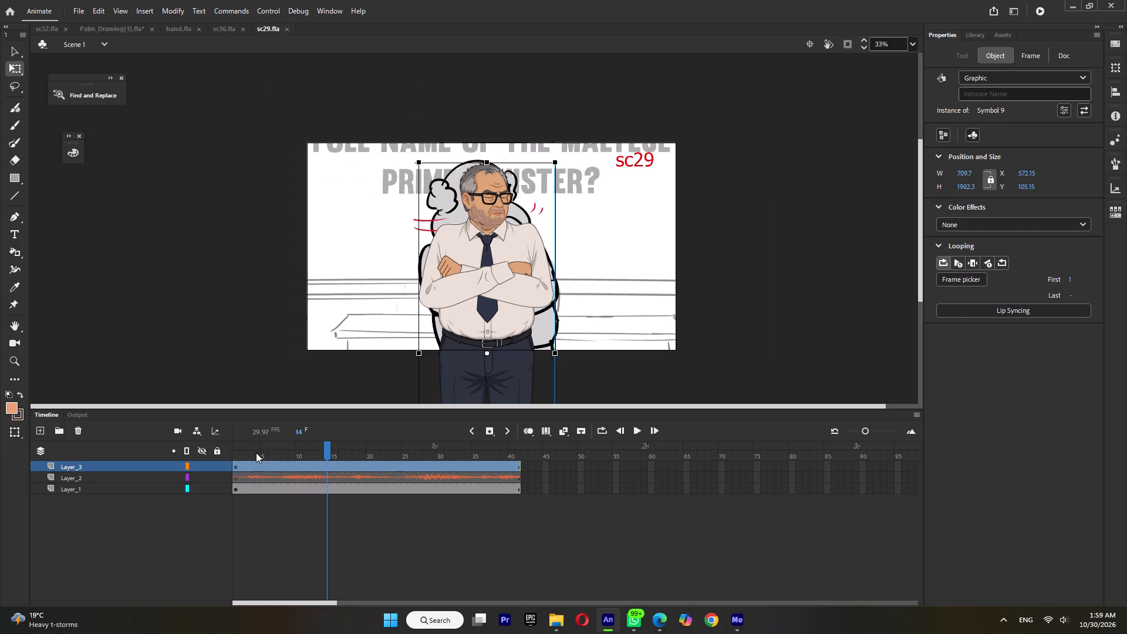
pyautogui.moveTo(256, 453); pyautogui.dragTo(304, 467)
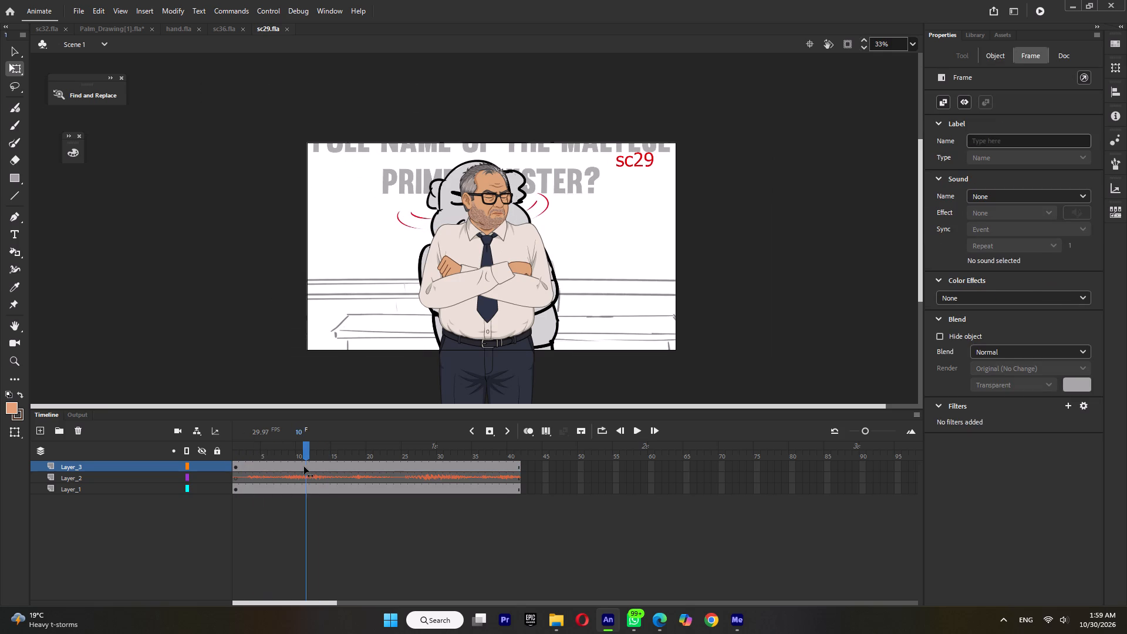
pyautogui.moveTo(304, 467); pyautogui.dragTo(285, 483)
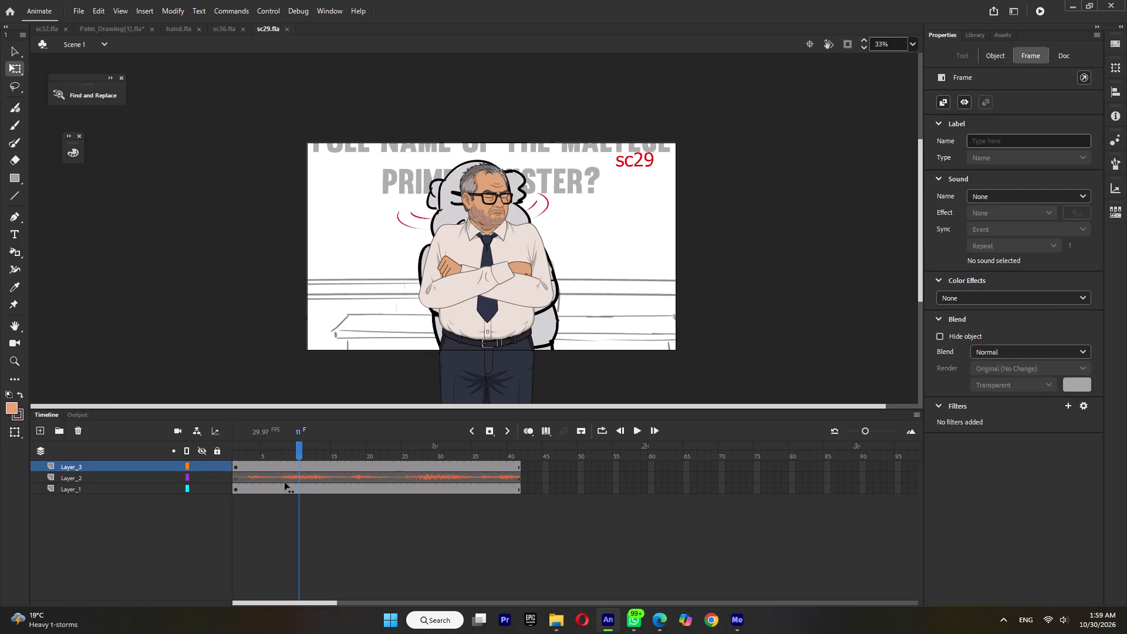
pyautogui.moveTo(285, 483); pyautogui.dragTo(311, 484)
pyautogui.doubleClick(488, 204)
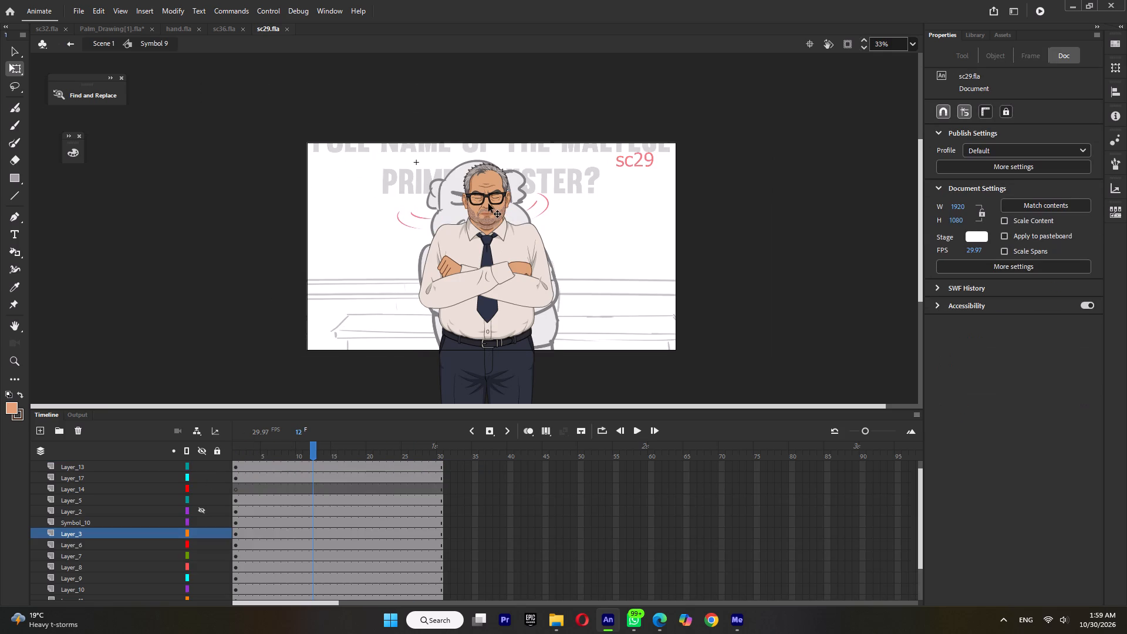
pyautogui.click(470, 201)
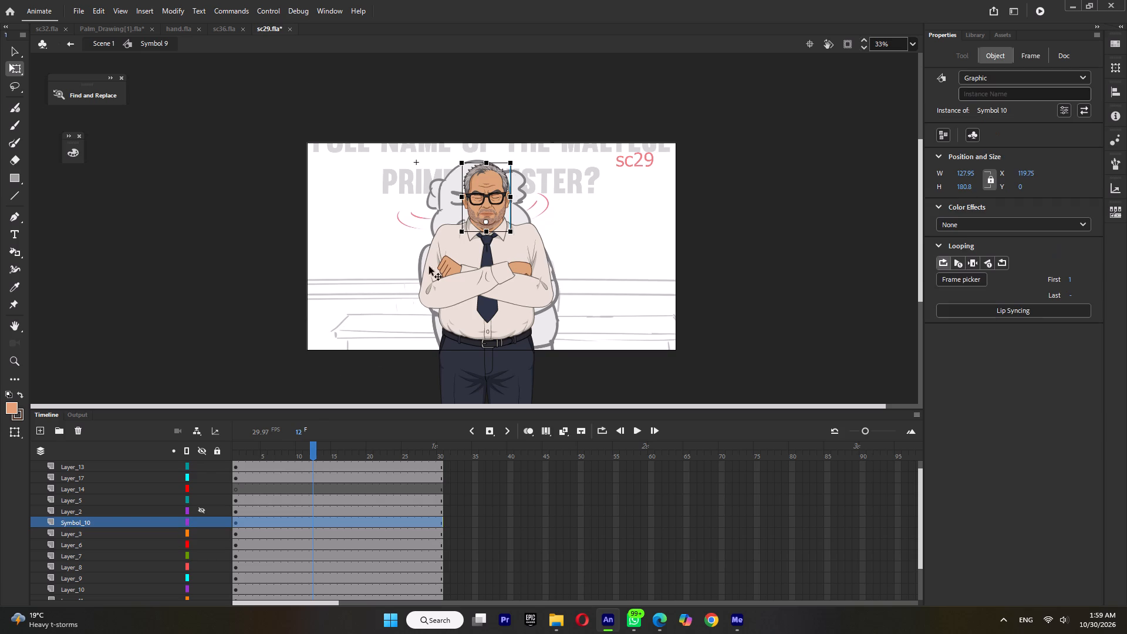
pyautogui.click(203, 510)
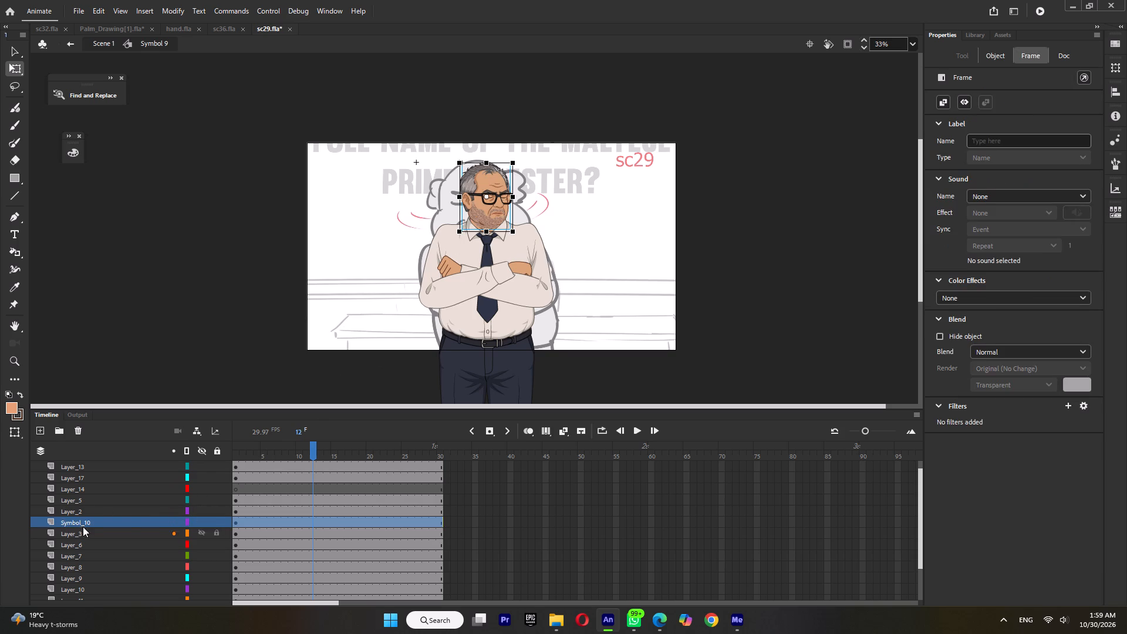
# Convert Layer_2 and Symbol_10, the turned and front-facing heads, together into one graphic symbol.
pyautogui.click(83, 511)
pyautogui.keyDown('shift'); pyautogui.click(82, 522); pyautogui.keyUp('shift')
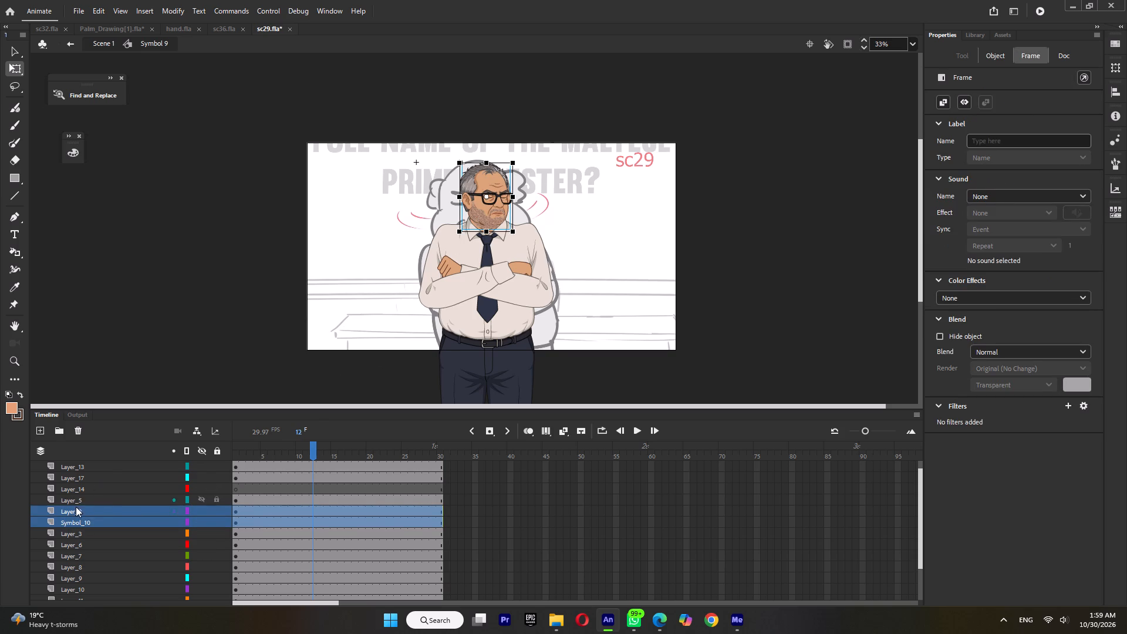
pyautogui.rightClick(75, 509)
pyautogui.click(171, 335)
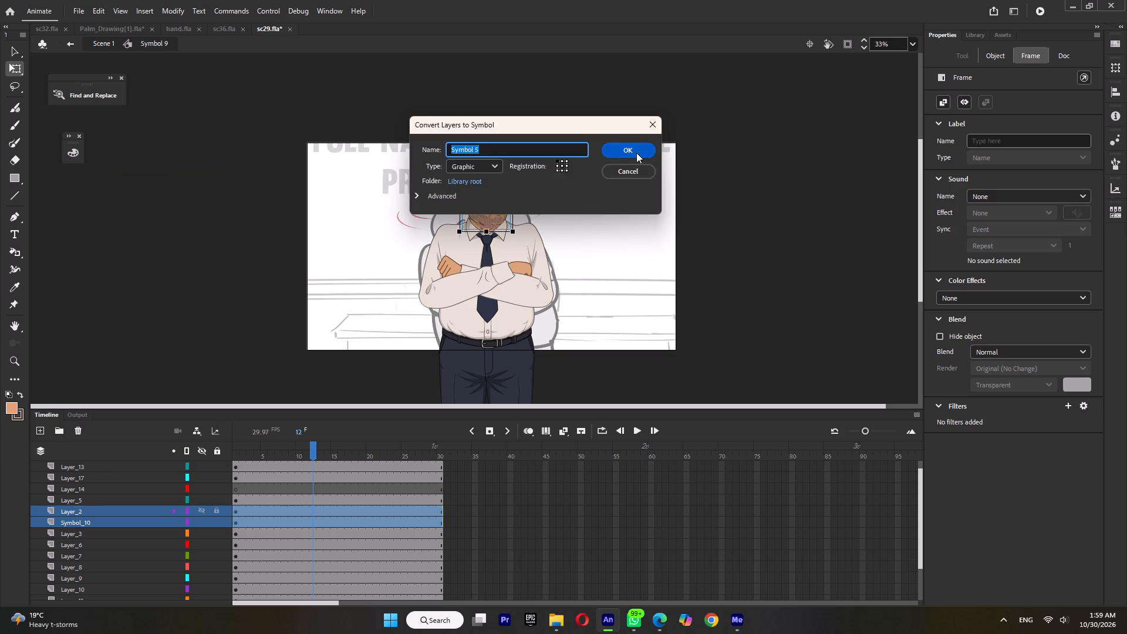
pyautogui.click(636, 153)
# Inside the new head symbol, move Layer_2's first keyframe to frame 8 and insert a blank keyframe at frame 8 on Symbol_10.
pyautogui.doubleClick(488, 208)
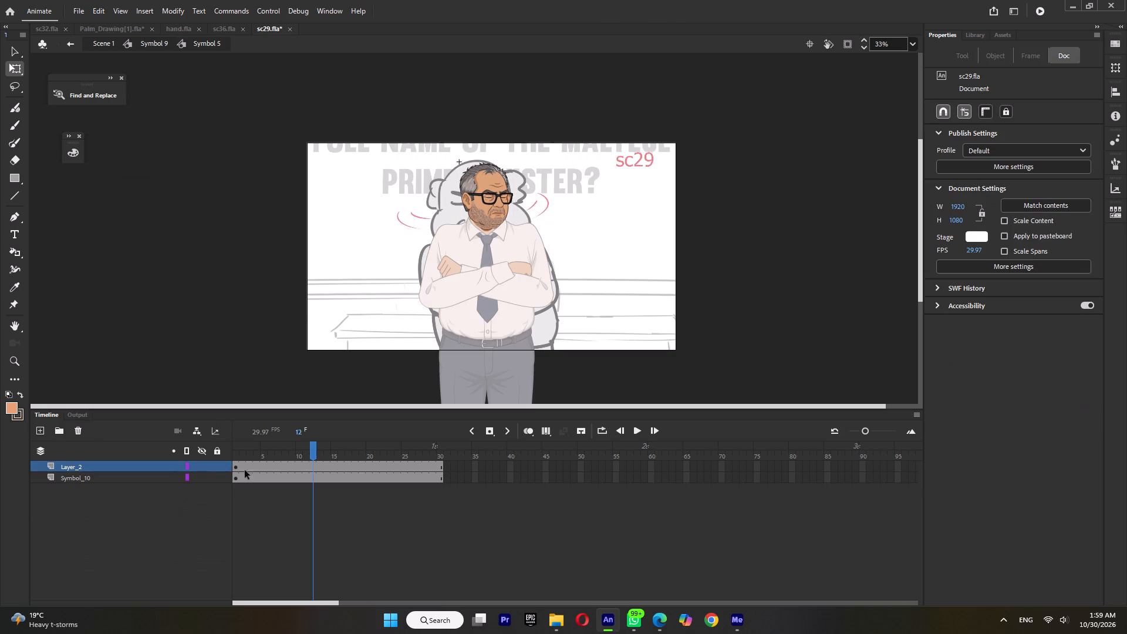
pyautogui.click(237, 464)
pyautogui.moveTo(238, 466); pyautogui.dragTo(276, 468)
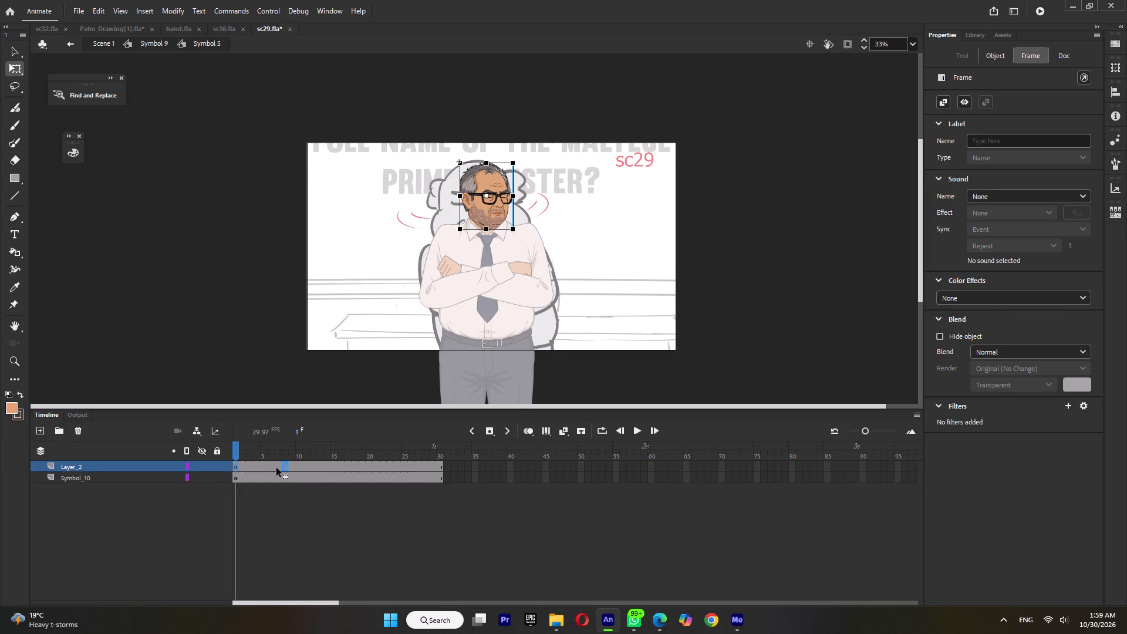
pyautogui.moveTo(276, 468); pyautogui.dragTo(285, 469)
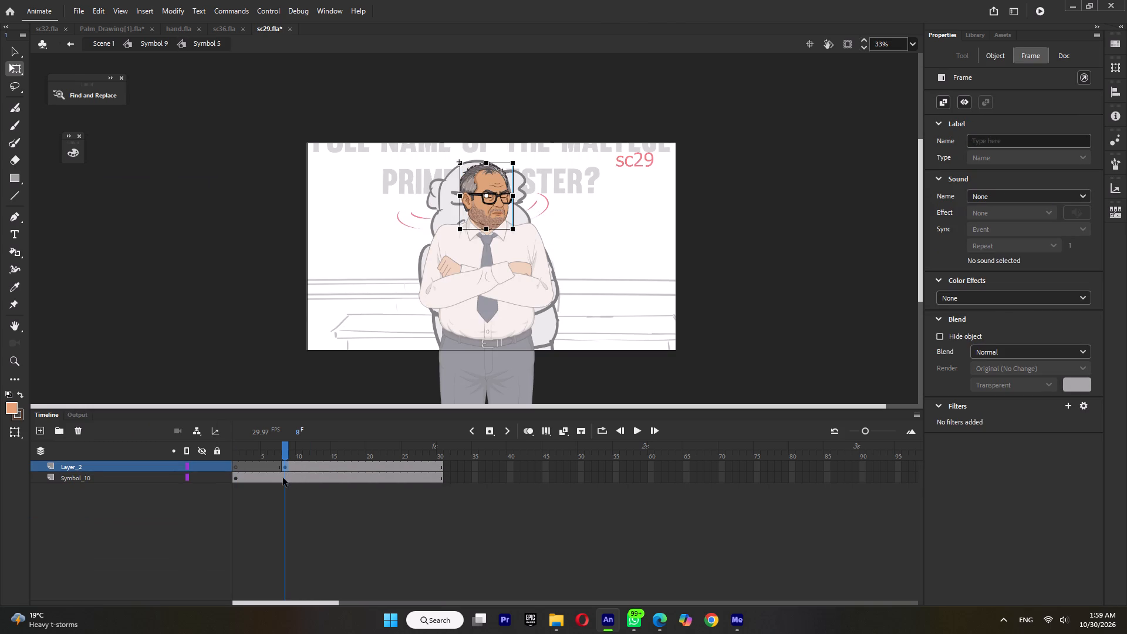
pyautogui.click(286, 477)
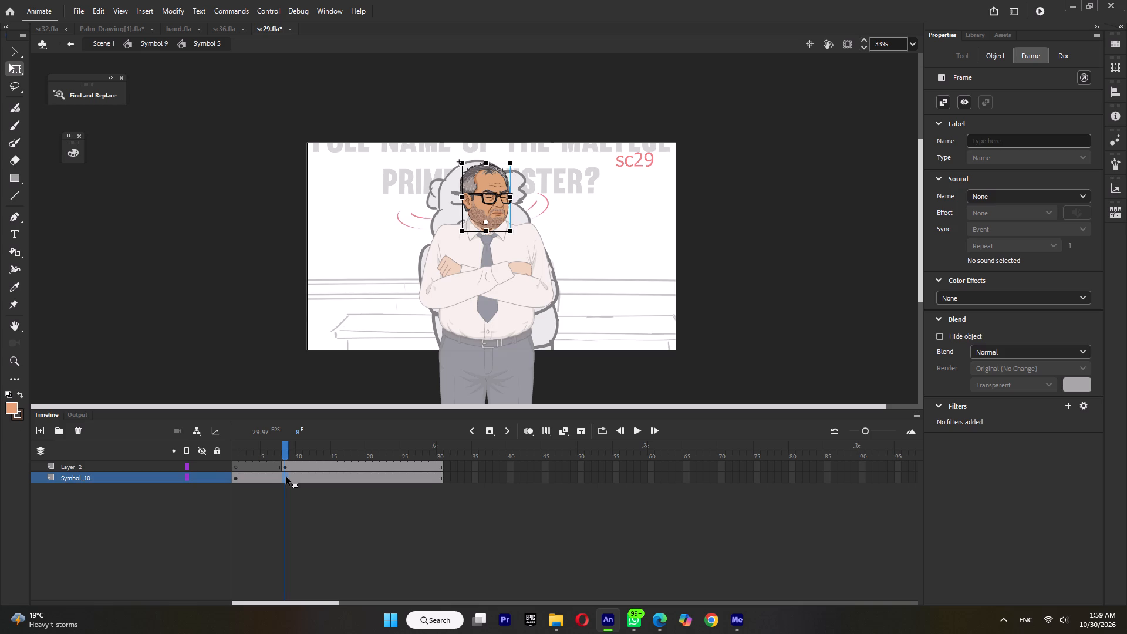
pyautogui.press('F7')
pyautogui.moveTo(282, 451); pyautogui.dragTo(284, 458)
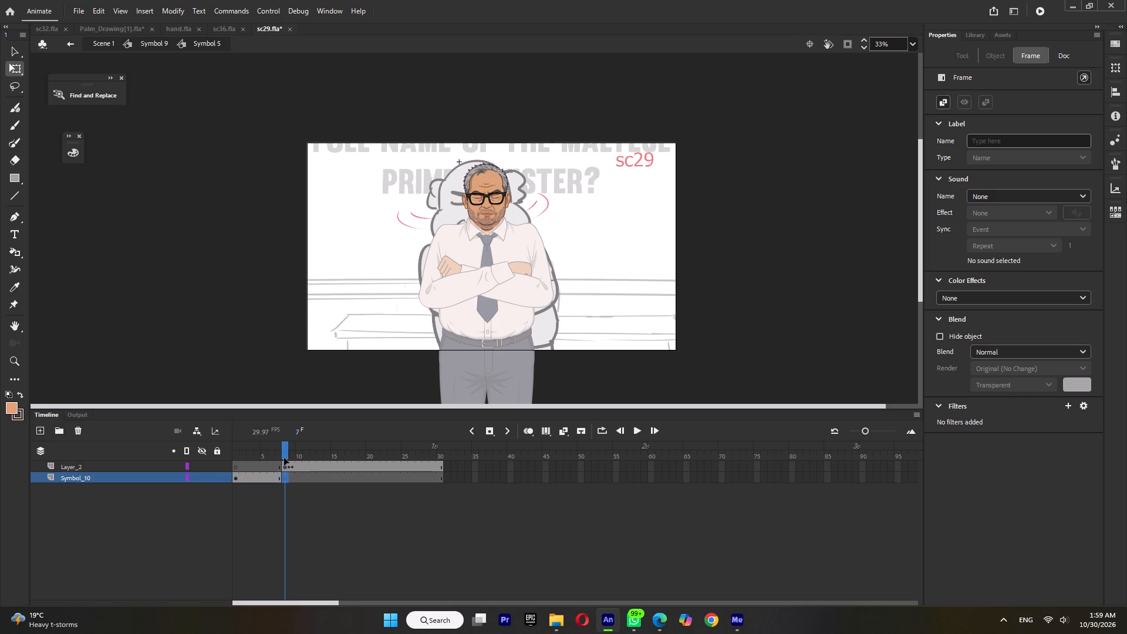
pyautogui.moveTo(284, 458); pyautogui.dragTo(282, 460)
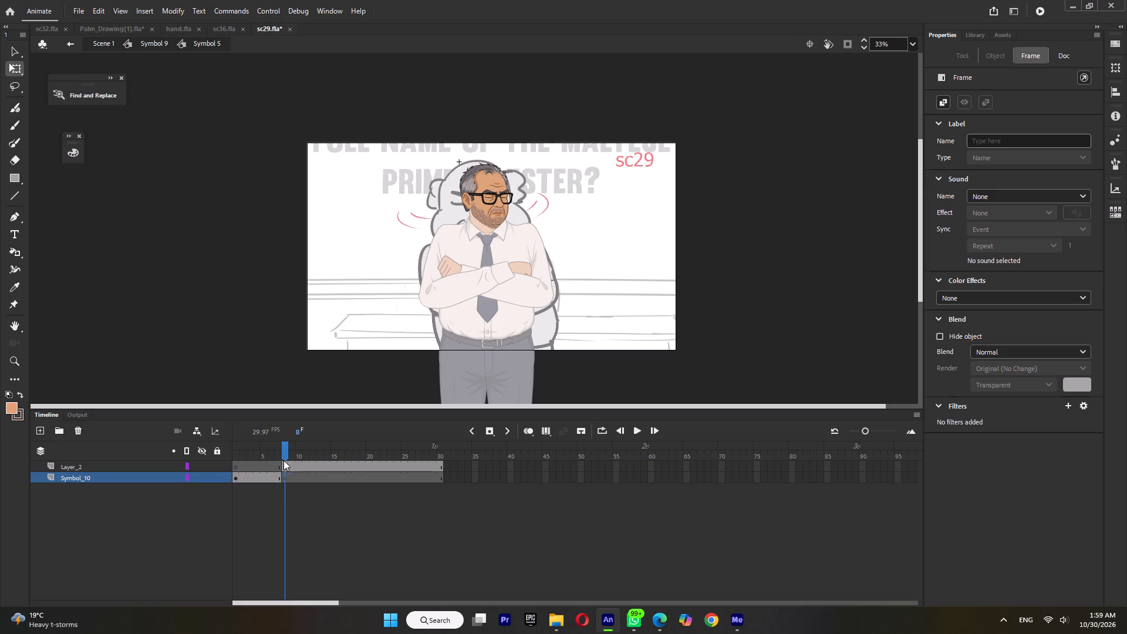
# Using onion skinning as reference, nudge the turned head at frame 8 right to X 5.8.
pyautogui.click(285, 467)
pyautogui.click(530, 431)
pyautogui.keyDown('ctrl'); pyautogui.scroll(4, 481, 180); pyautogui.keyUp('ctrl')
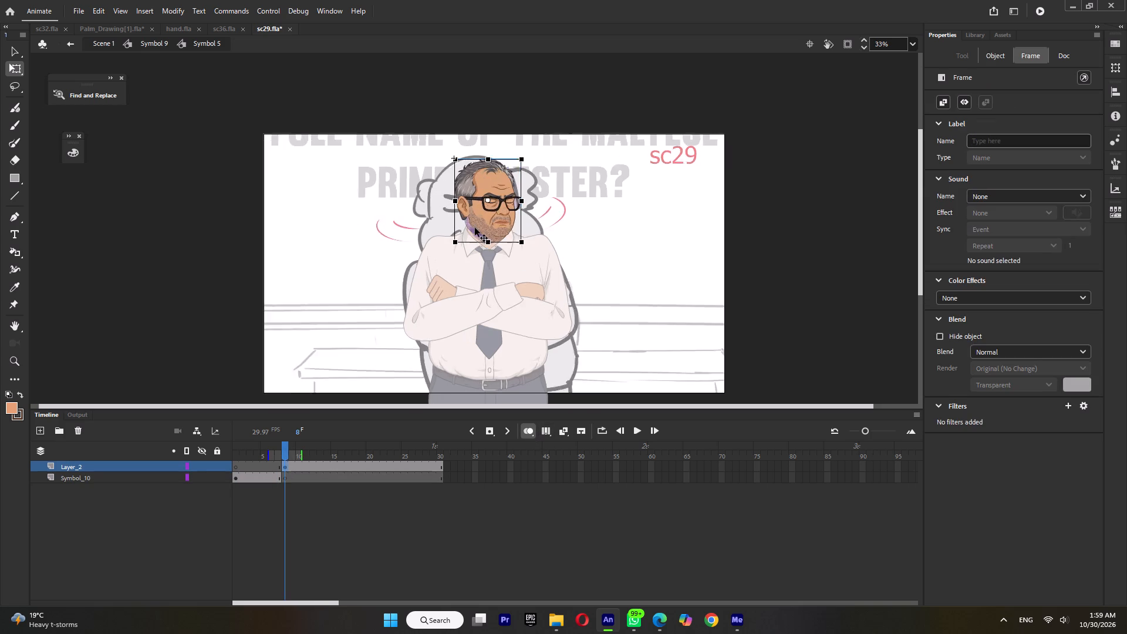
pyautogui.keyDown('ctrl'); pyautogui.scroll(5, 484, 206); pyautogui.keyUp('ctrl')
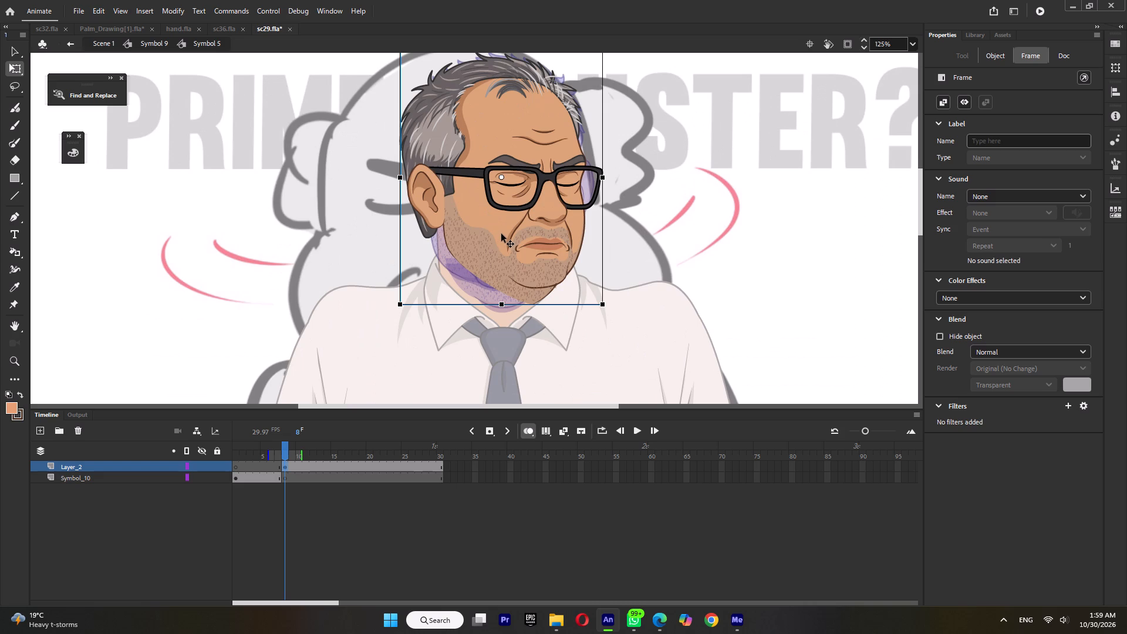
pyautogui.click(501, 234)
pyautogui.click(502, 232)
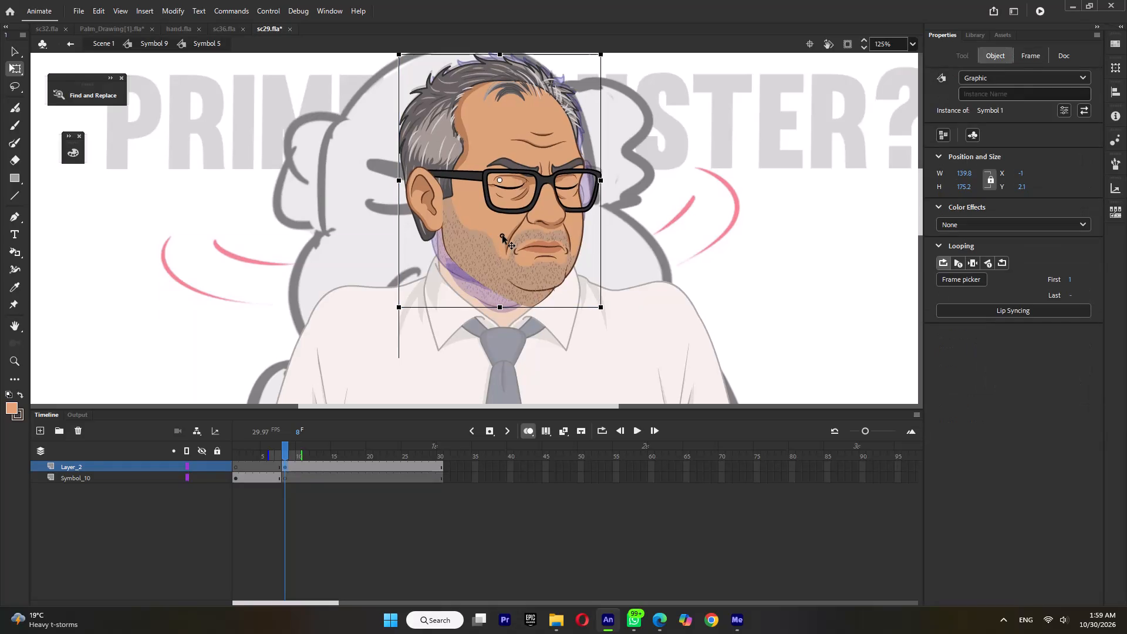
pyautogui.hotkey('ctrl', 'z')
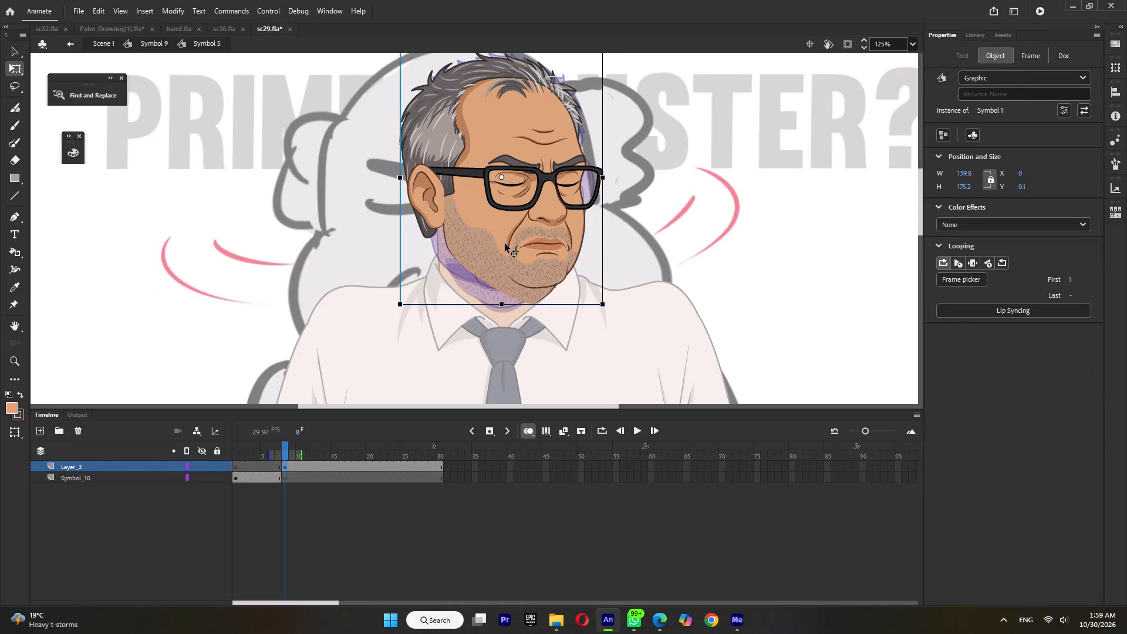
pyautogui.press('Right')
pyautogui.press('Right')
pyautogui.press('Right')
pyautogui.press('Right')
pyautogui.press('Right')
pyautogui.press('Right')
pyautogui.press('Right')
pyautogui.press('Right')
pyautogui.press('Right')
pyautogui.press('Right')
pyautogui.press('Right')
pyautogui.press('Right')
pyautogui.press('Right')
pyautogui.press('Right')
pyautogui.press('Right')
pyautogui.press('Right')
pyautogui.press('Right')
pyautogui.press('Right')
pyautogui.press('Right')
pyautogui.press('Right')
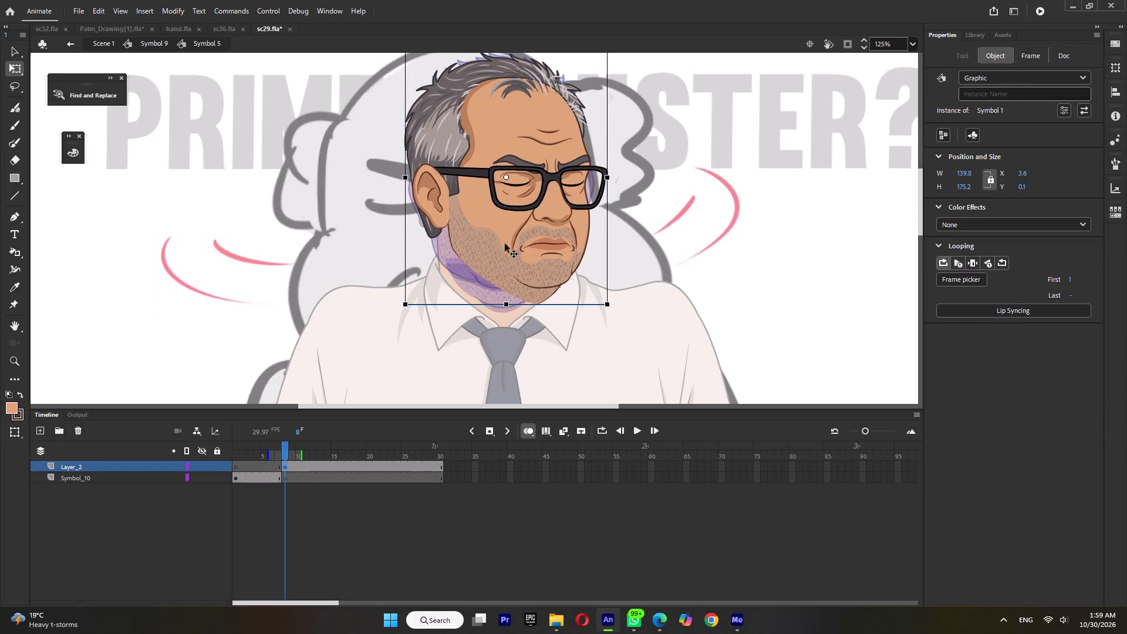
pyautogui.press('Right')
pyautogui.press('Right')
pyautogui.press('Right')
pyautogui.press('Right')
pyautogui.press('Right')
pyautogui.press('Right')
pyautogui.press('Right')
pyautogui.press('Right')
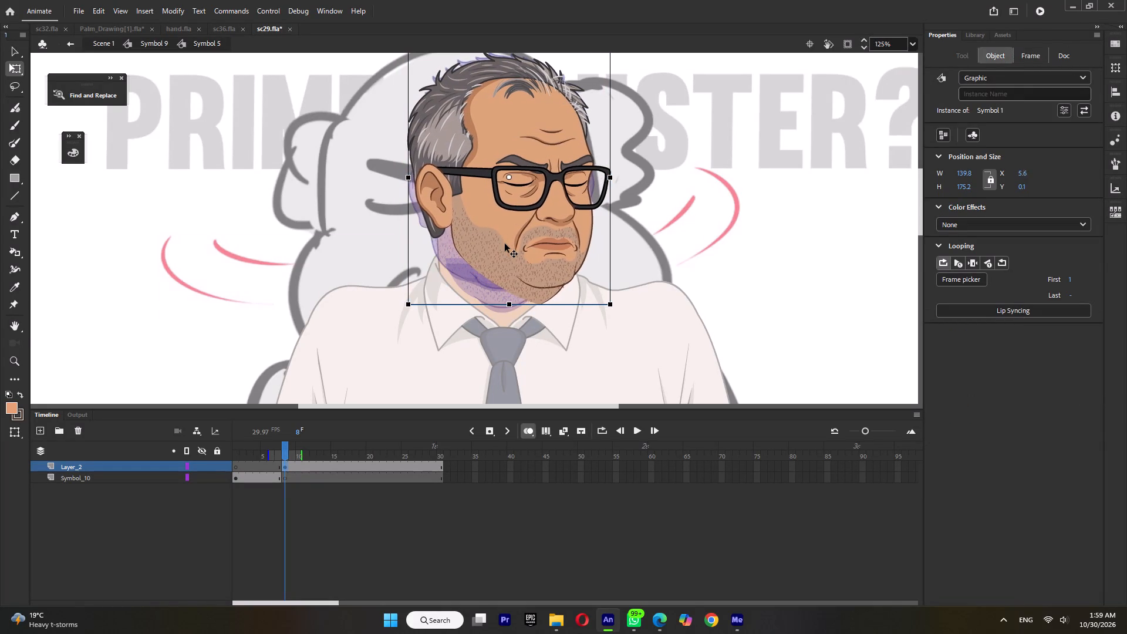
pyautogui.press('Left')
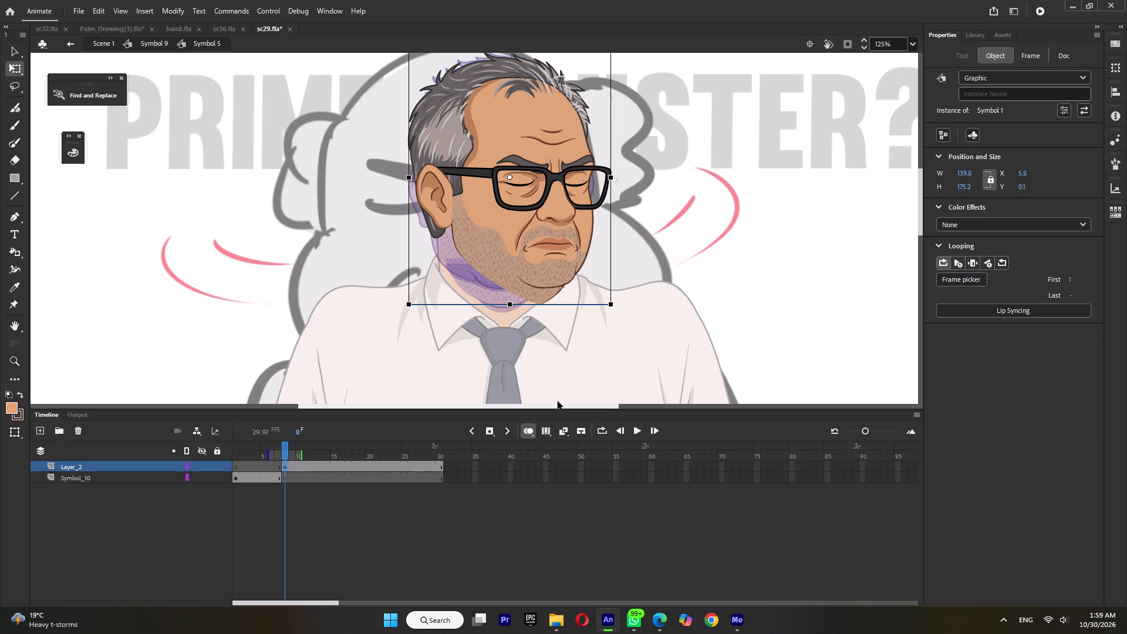
pyautogui.click(527, 434)
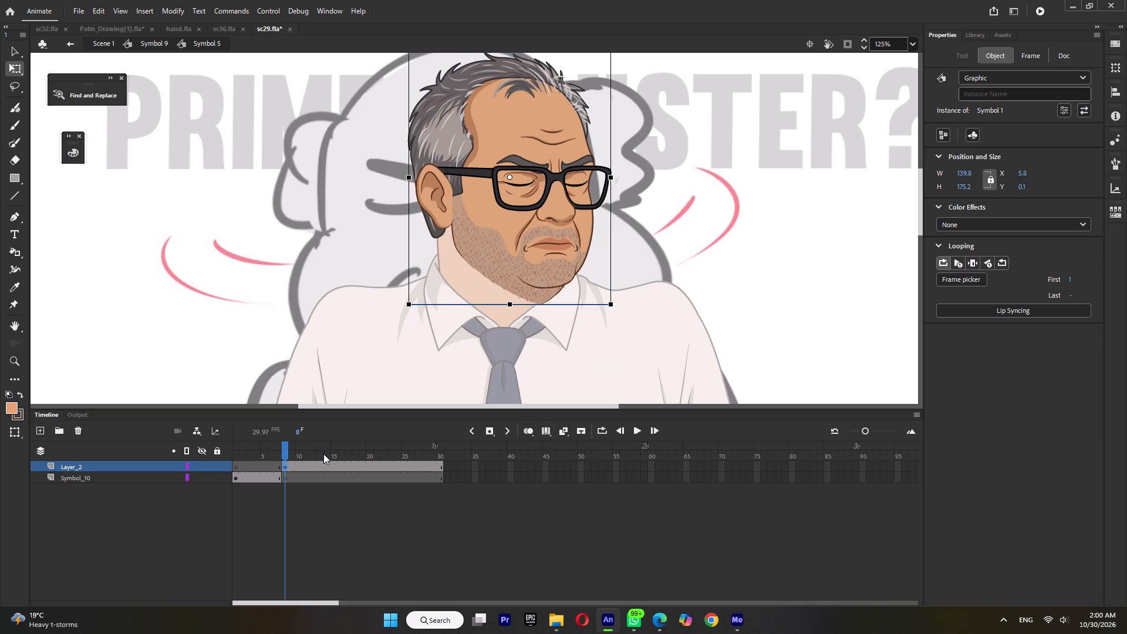
# Compare the heads across frames 7 and 8, and place horizontal ruler guides at the front-facing head's chin and hairline.
pyautogui.click(285, 453)
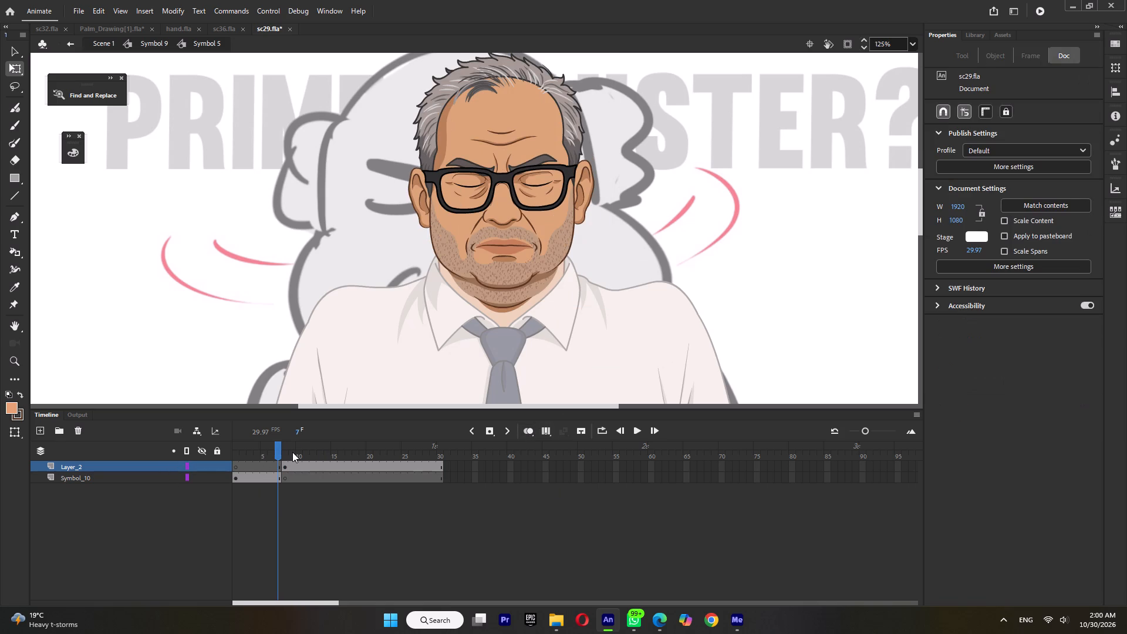
pyautogui.click(289, 453)
pyautogui.moveTo(281, 453); pyautogui.dragTo(272, 456)
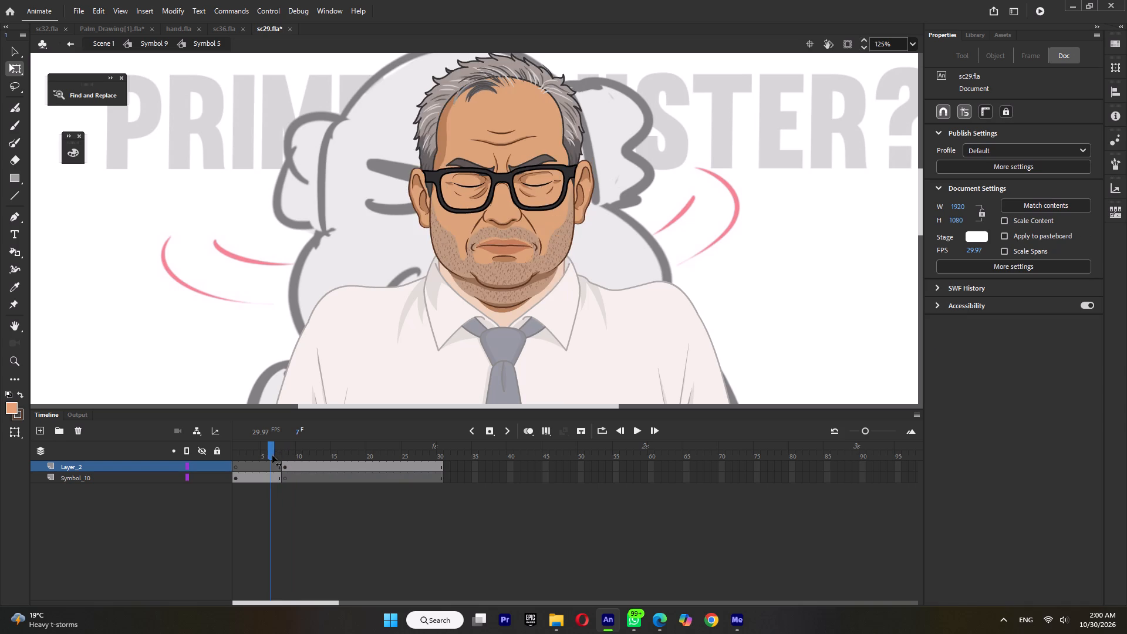
pyautogui.moveTo(272, 456); pyautogui.dragTo(276, 466)
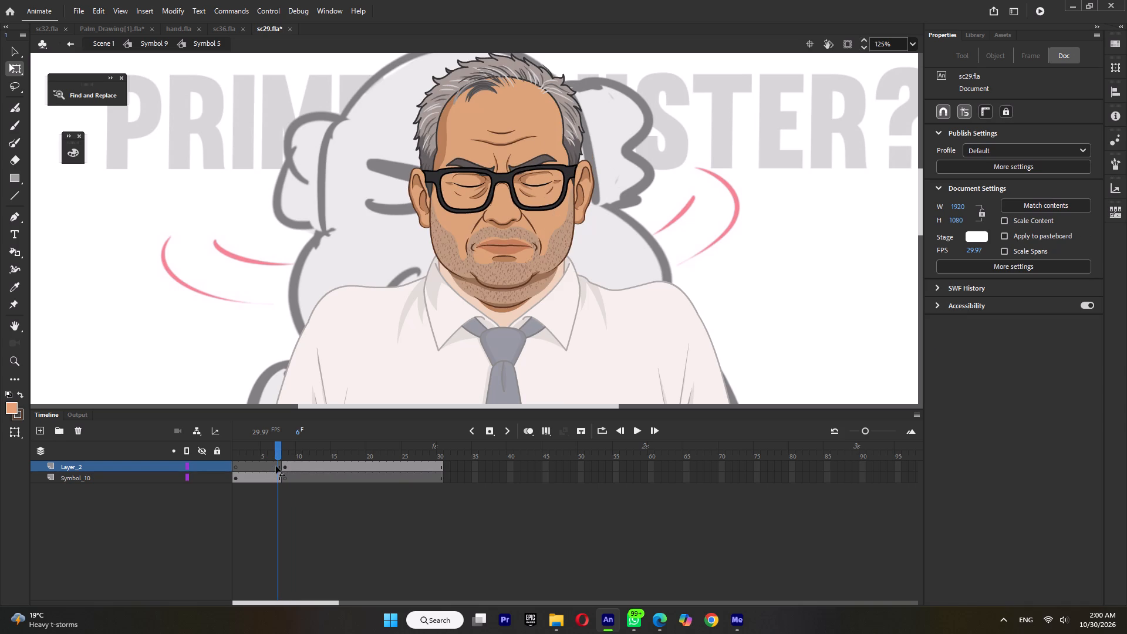
pyautogui.moveTo(276, 466); pyautogui.dragTo(279, 467)
pyautogui.click(124, 8)
pyautogui.click(161, 102)
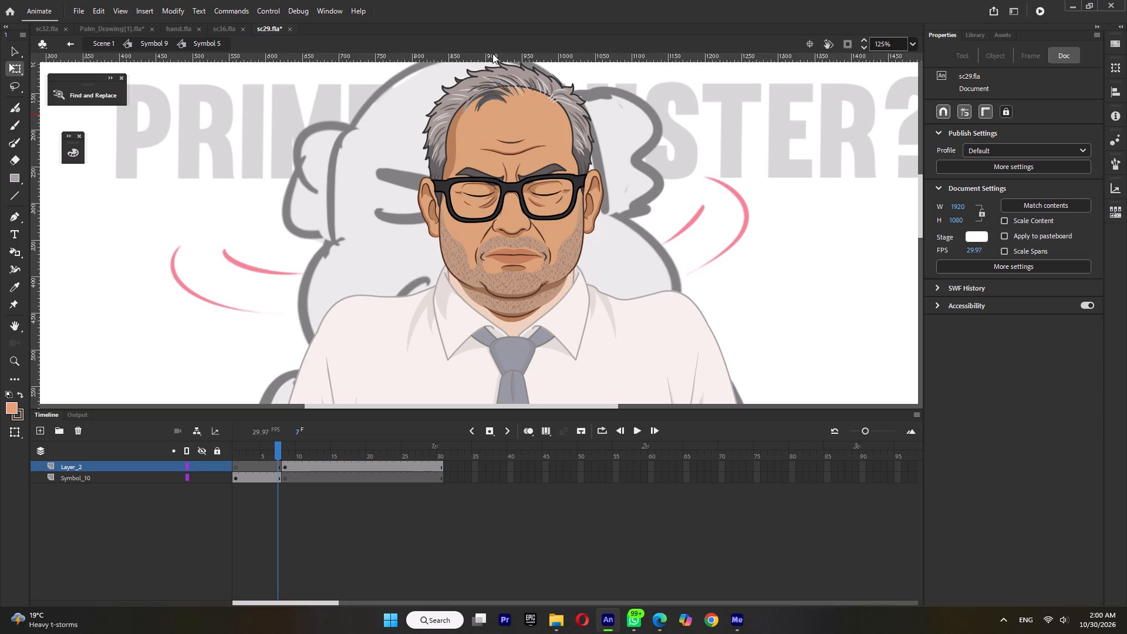
pyautogui.moveTo(492, 53); pyautogui.dragTo(480, 300)
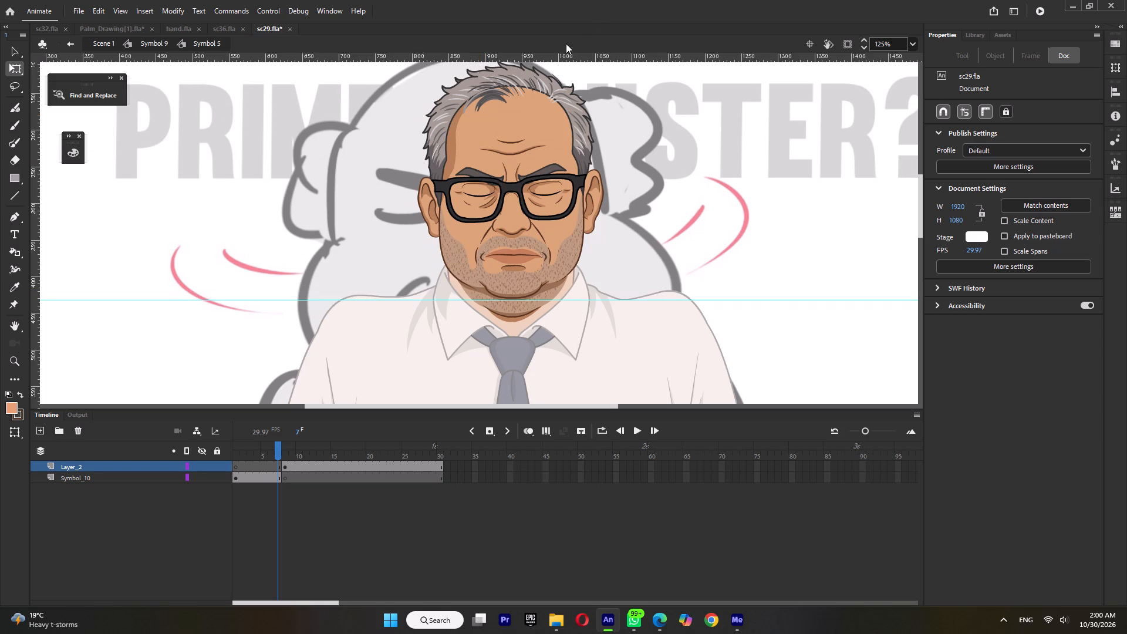
pyautogui.moveTo(560, 56); pyautogui.dragTo(559, 86)
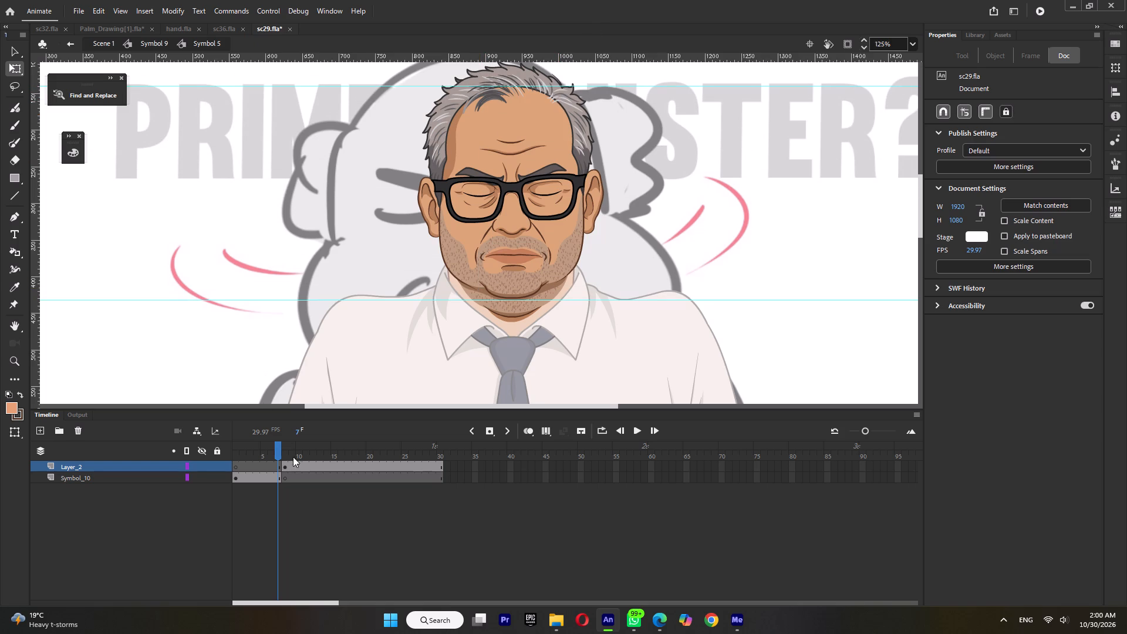
# Nudge the turned head at frame 8 down and to the left, to X 2.8 and Y 1.1.
pyautogui.click(286, 454)
pyautogui.click(524, 214)
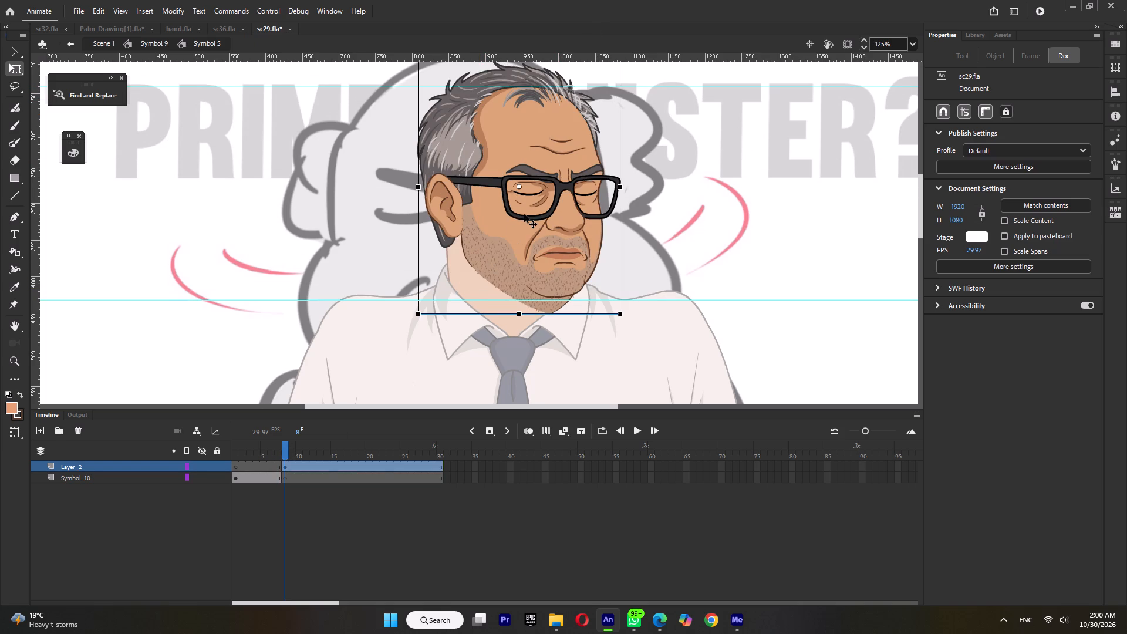
pyautogui.press('Down')
pyautogui.press('Down')
pyautogui.press('Down')
pyautogui.press('Down')
pyautogui.press('Down')
pyautogui.press('Down')
pyautogui.press('Down')
pyautogui.press('Down')
pyautogui.press('Down')
pyautogui.press('Down')
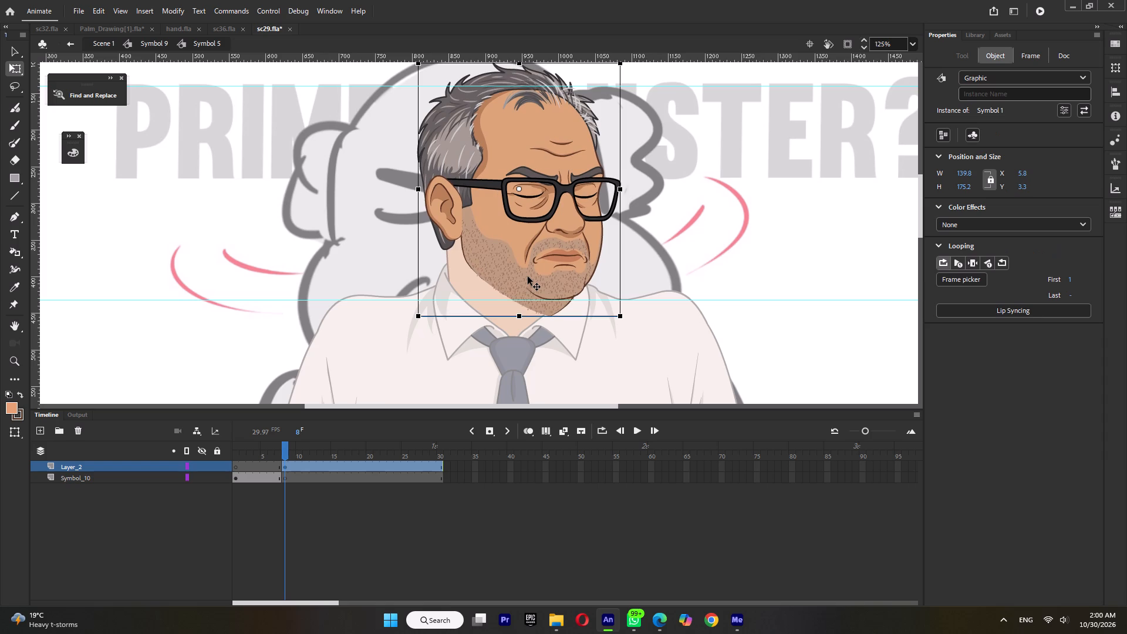
pyautogui.press('Down')
pyautogui.press('Up')
pyautogui.press('Up')
pyautogui.press('Up')
pyautogui.press('Up')
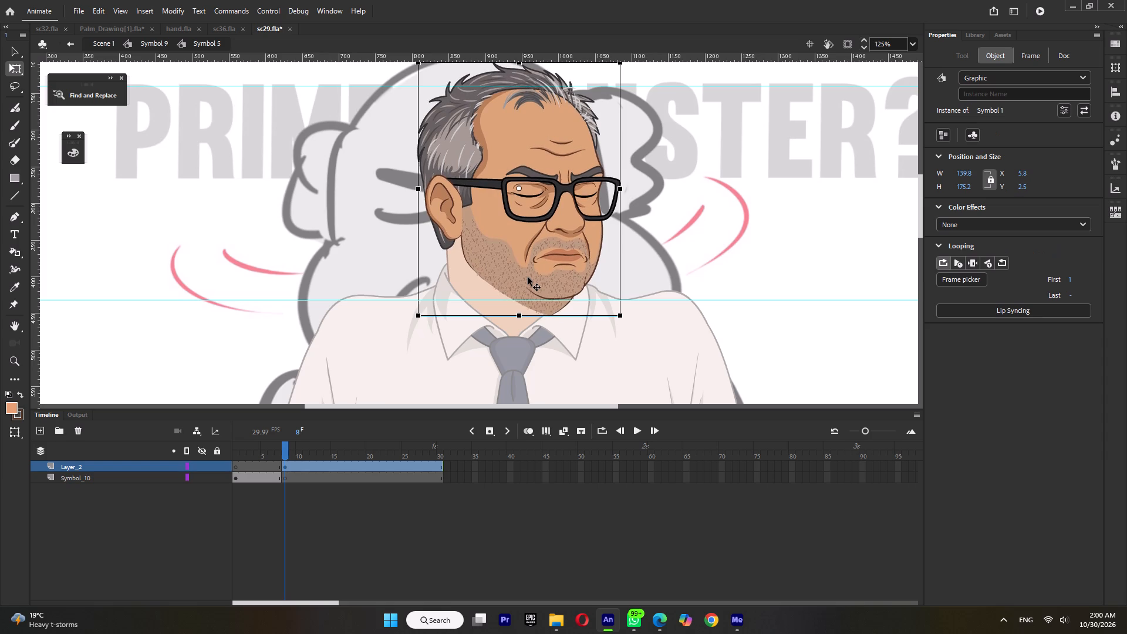
pyautogui.press('Left')
pyautogui.press('Left')
pyautogui.press('Left')
pyautogui.press('Left')
pyautogui.press('Left')
pyautogui.press('Left')
pyautogui.press('Left')
pyautogui.press('Left')
pyautogui.press('Left')
pyautogui.press('Left')
pyautogui.press('Left')
pyautogui.press('Left')
pyautogui.press('Left')
pyautogui.press('Left')
pyautogui.press('Left')
pyautogui.press('Left')
pyautogui.press('Left')
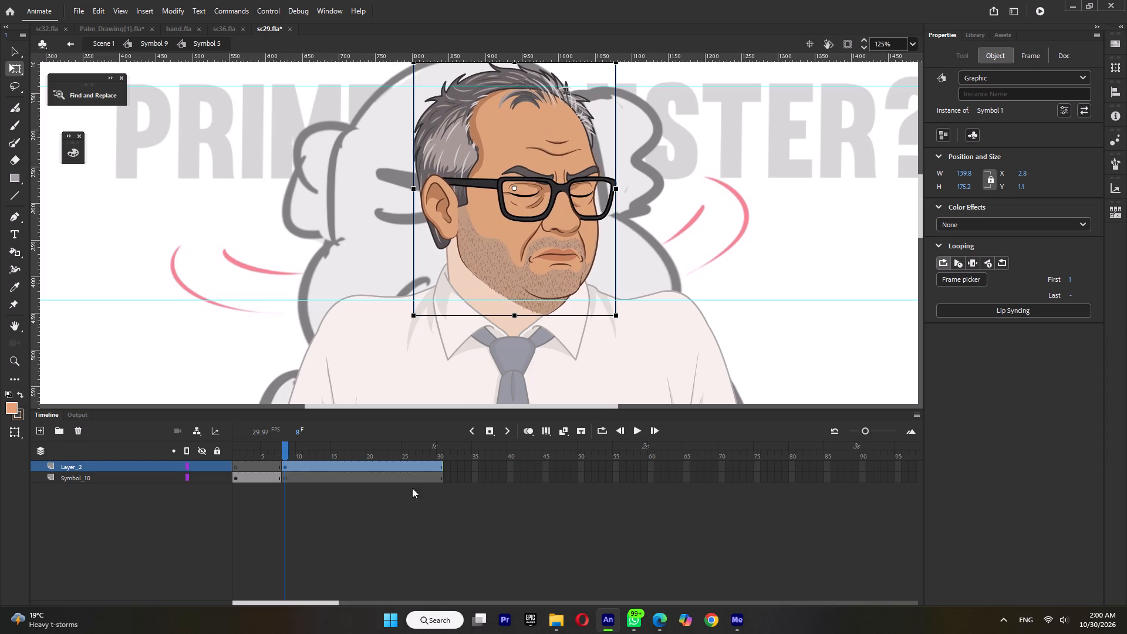
# On the front-facing head at frame 6, place a vertical ruler guide along the left edge of the face.
pyautogui.click(271, 448)
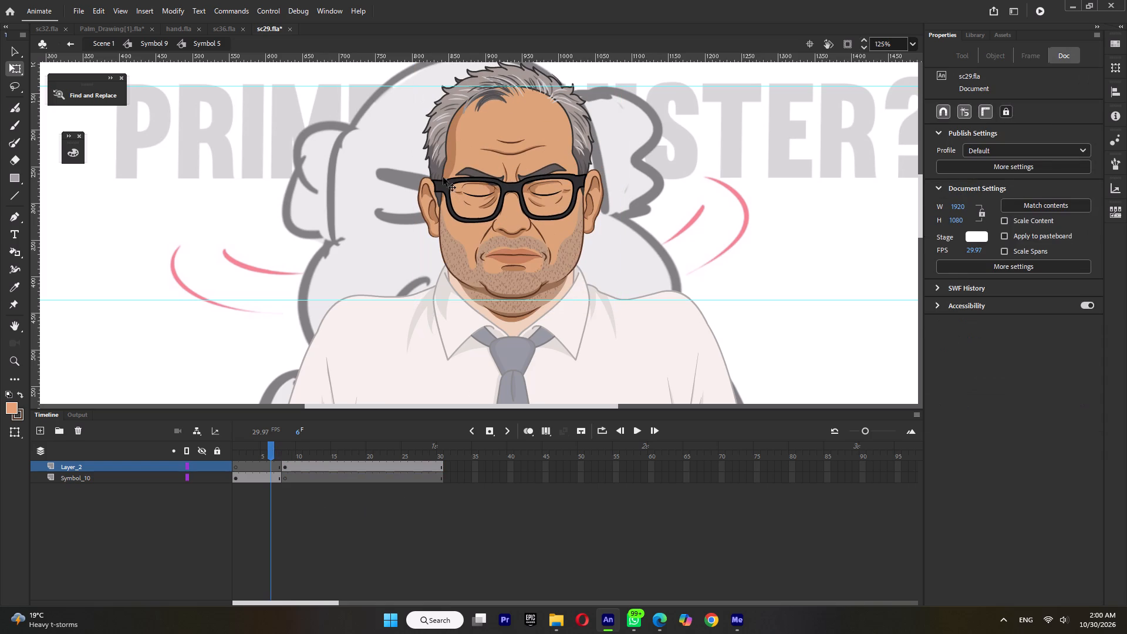
pyautogui.moveTo(35, 265); pyautogui.dragTo(440, 302)
pyautogui.moveTo(440, 302); pyautogui.dragTo(438, 302)
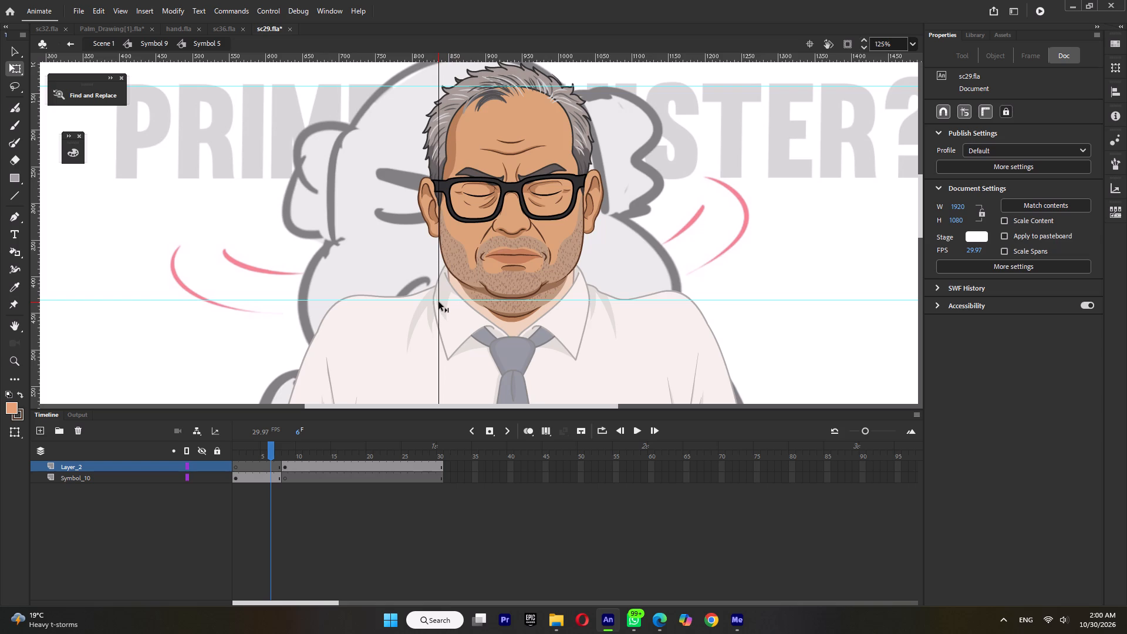
pyautogui.moveTo(438, 302); pyautogui.dragTo(449, 303)
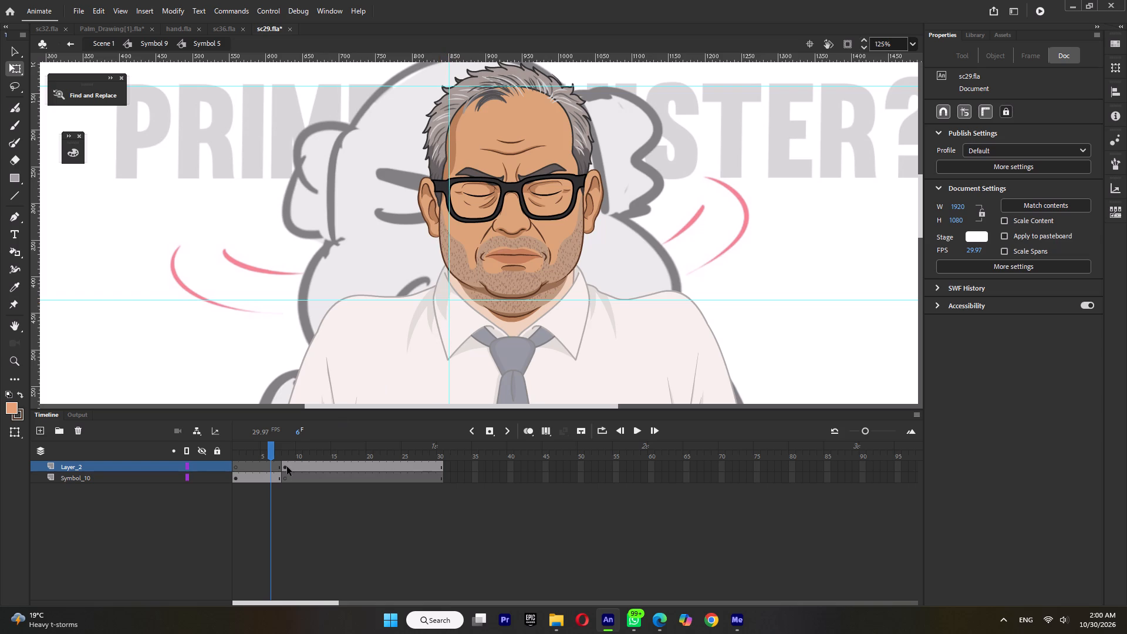
# Nudge the turned head at frame 8 further left against the vertical guide, to X 0.6.
pyautogui.click(287, 466)
pyautogui.click(691, 275)
pyautogui.click(499, 254)
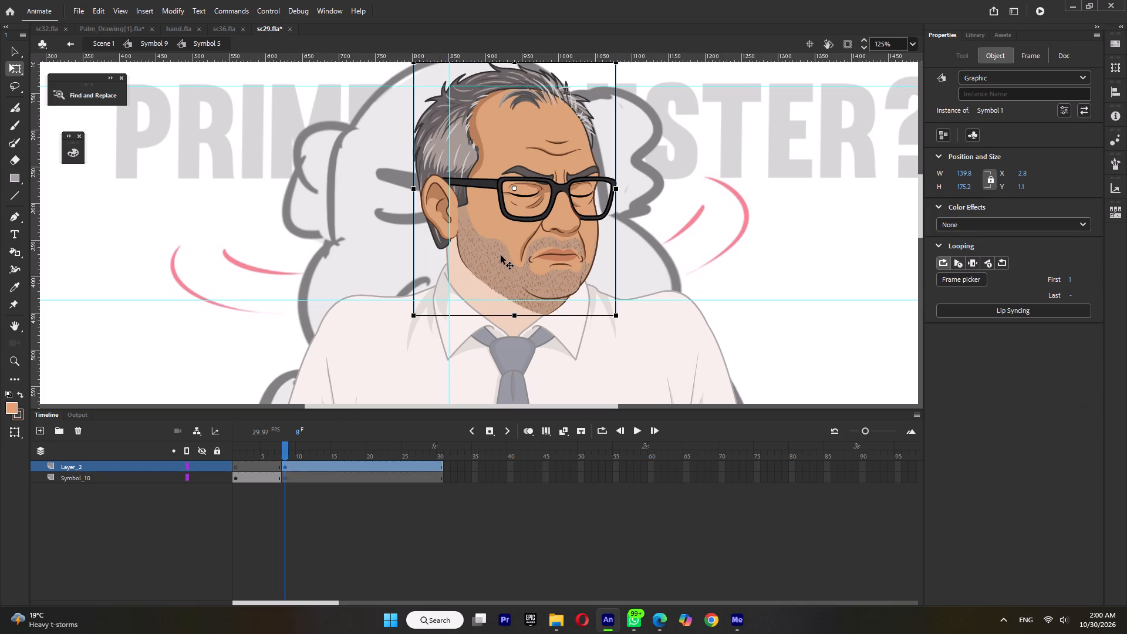
pyautogui.press('Left')
pyautogui.press('Left')
pyautogui.press('Left')
pyautogui.press('Left')
pyautogui.press('Left')
pyautogui.press('Left')
pyautogui.press('Left')
pyautogui.press('Left')
pyautogui.press('Left')
pyautogui.press('Left')
pyautogui.press('Left')
pyautogui.press('Left')
pyautogui.press('Left')
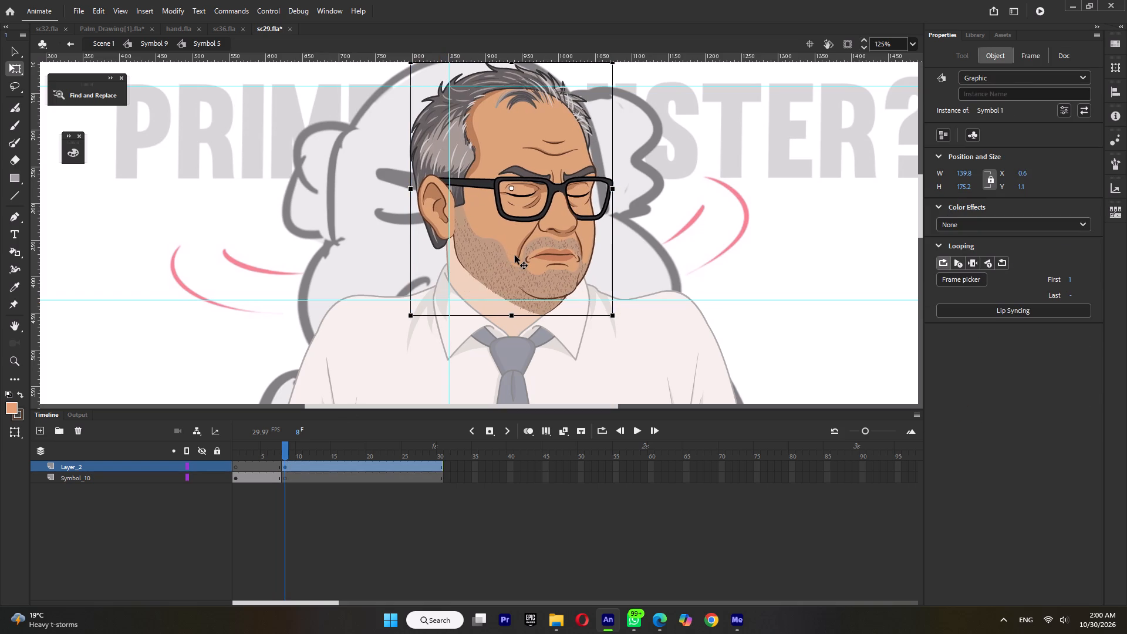
pyautogui.press('Left')
pyautogui.press('Right')
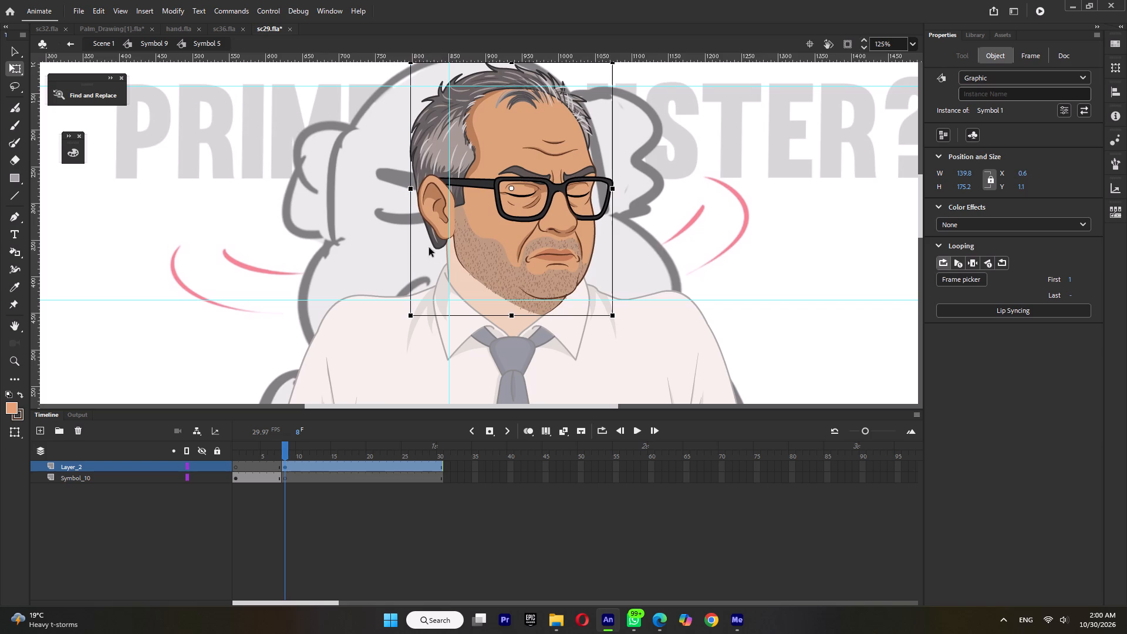
# Inside the turned head's nested hair group in Tween 20, reshape the lower hair tip behind the ear toward the neck.
pyautogui.doubleClick(437, 239)
pyautogui.doubleClick(434, 244)
pyautogui.keyDown('ctrl'); pyautogui.scroll(5, 434, 244); pyautogui.keyUp('ctrl')
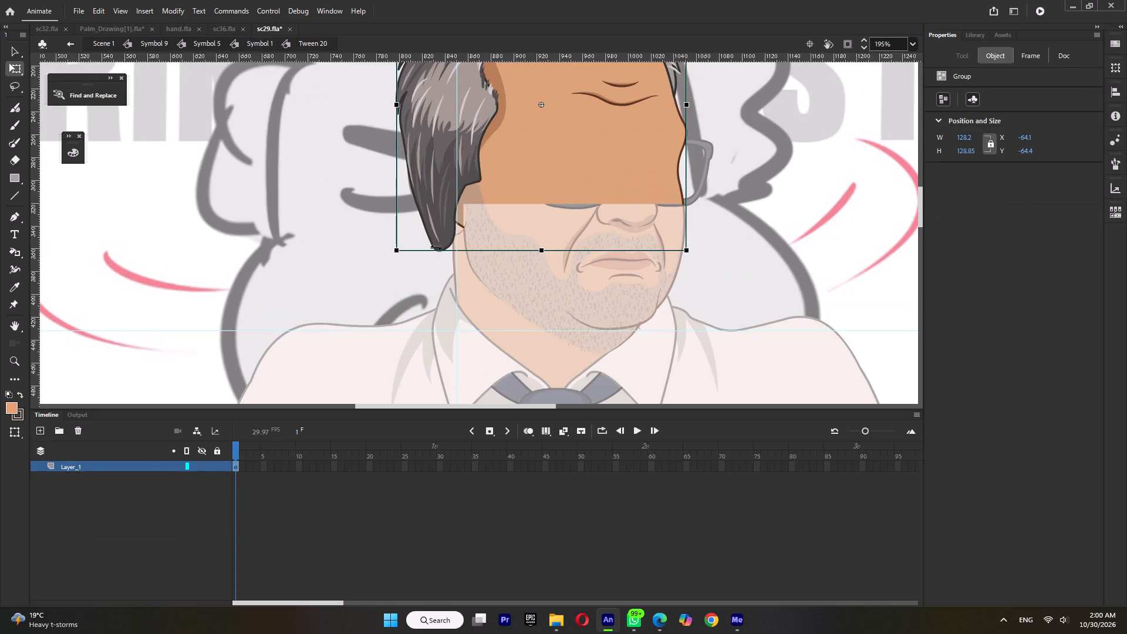
pyautogui.doubleClick(436, 248)
pyautogui.keyDown('ctrl'); pyautogui.scroll(5, 436, 248); pyautogui.keyUp('ctrl')
pyautogui.doubleClick(438, 249)
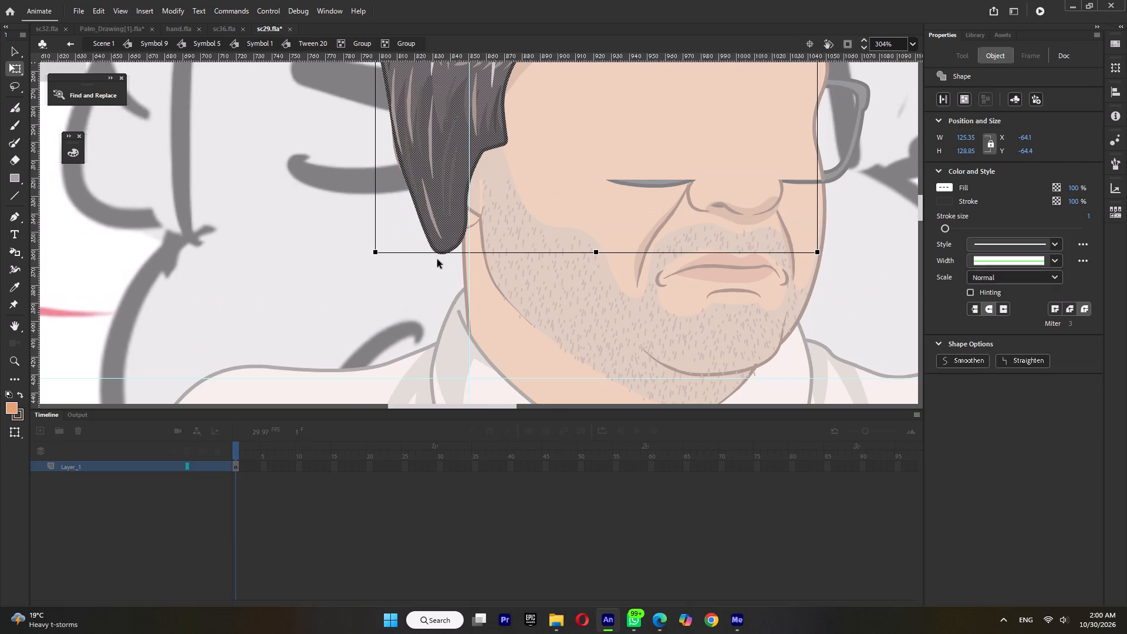
pyautogui.click(437, 271)
pyautogui.moveTo(441, 251); pyautogui.dragTo(456, 252)
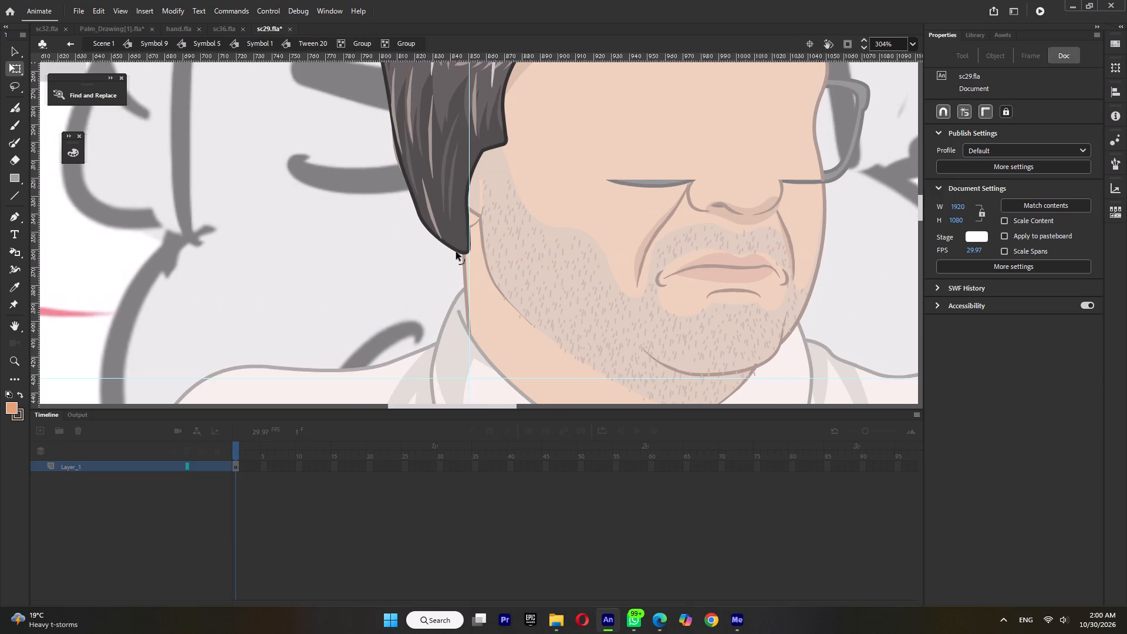
pyautogui.moveTo(456, 252); pyautogui.dragTo(454, 254)
# Adjust the inner hair shapes near the reshaped tip in the nested group, and return to Symbol 5.
pyautogui.click(423, 227)
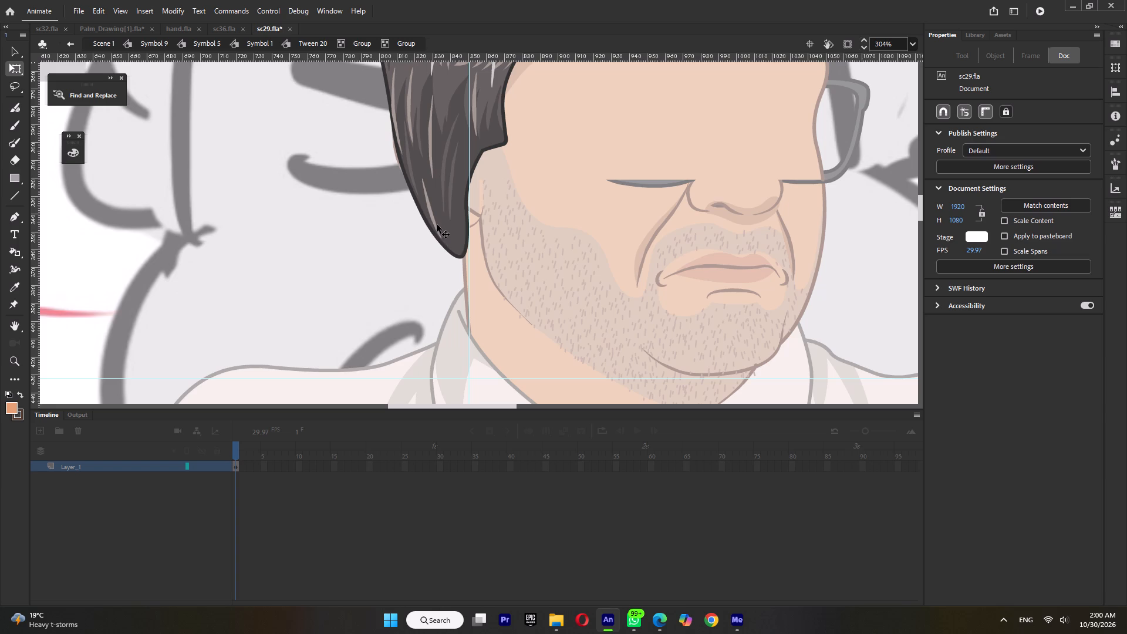
pyautogui.doubleClick(435, 228)
pyautogui.moveTo(438, 235); pyautogui.dragTo(447, 233)
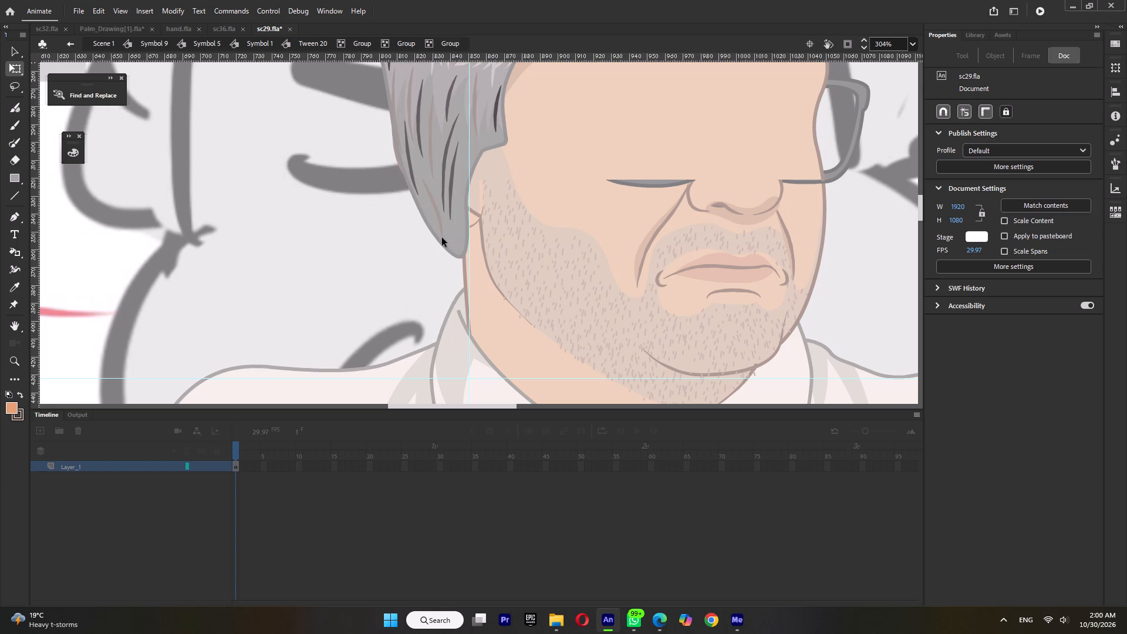
pyautogui.moveTo(441, 238); pyautogui.dragTo(453, 235)
pyautogui.moveTo(445, 222); pyautogui.dragTo(441, 230)
pyautogui.doubleClick(406, 245)
pyautogui.doubleClick(383, 252)
pyautogui.keyDown('ctrl'); pyautogui.scroll(-4, 383, 252); pyautogui.keyUp('ctrl')
pyautogui.doubleClick(672, 237)
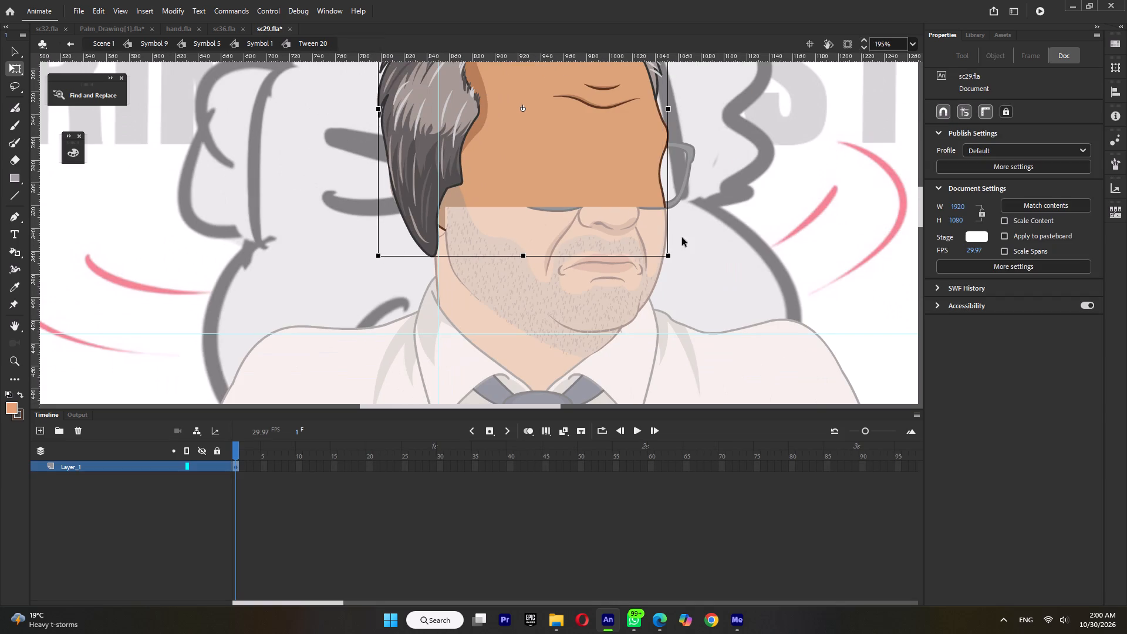
pyautogui.doubleClick(702, 238)
pyautogui.keyDown('ctrl'); pyautogui.scroll(-3, 702, 238); pyautogui.keyUp('ctrl')
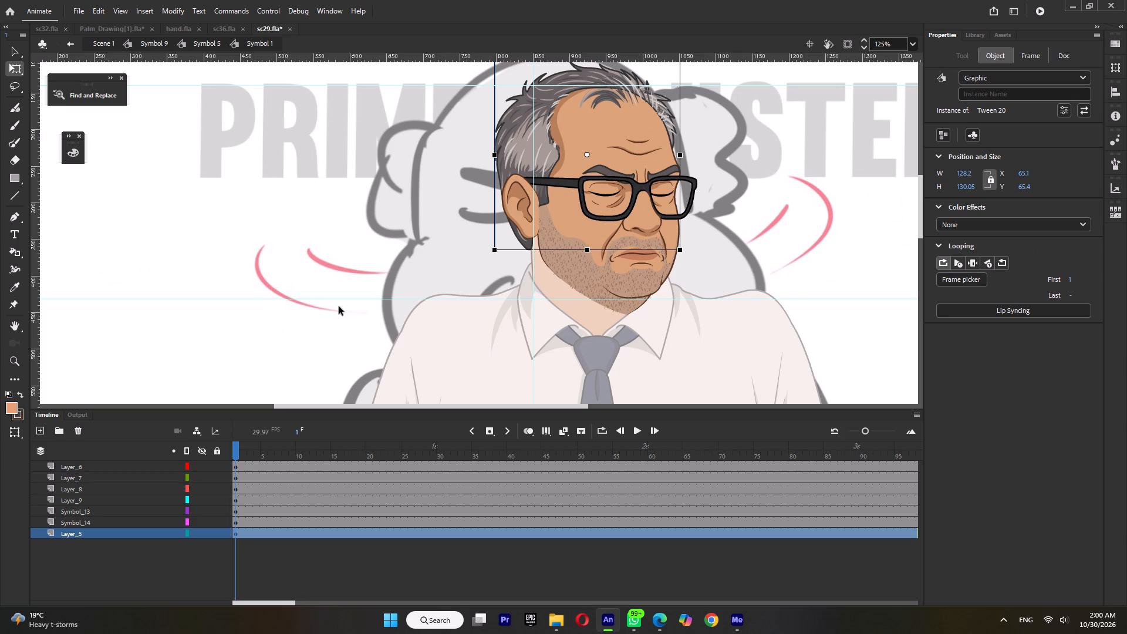
pyautogui.click(353, 272)
pyautogui.doubleClick(353, 272)
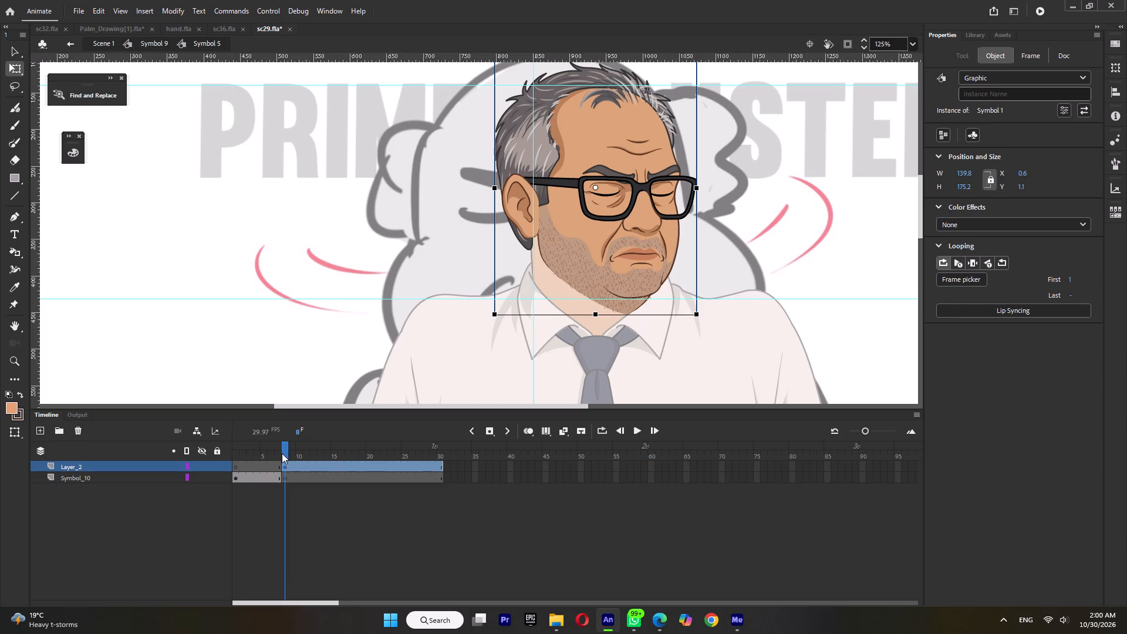
# Place a horizontal ruler guide at the top of the front-facing head's glasses and compare the heads across frames 7 and 8.
pyautogui.moveTo(282, 453); pyautogui.dragTo(272, 457)
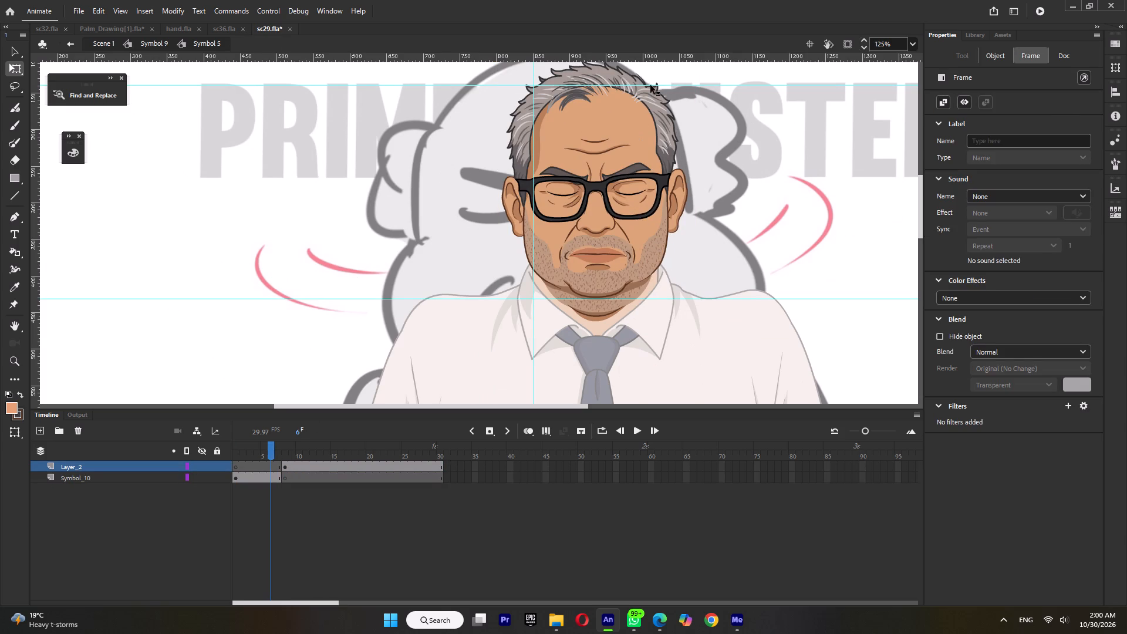
pyautogui.moveTo(615, 55); pyautogui.dragTo(618, 176)
pyautogui.click(285, 454)
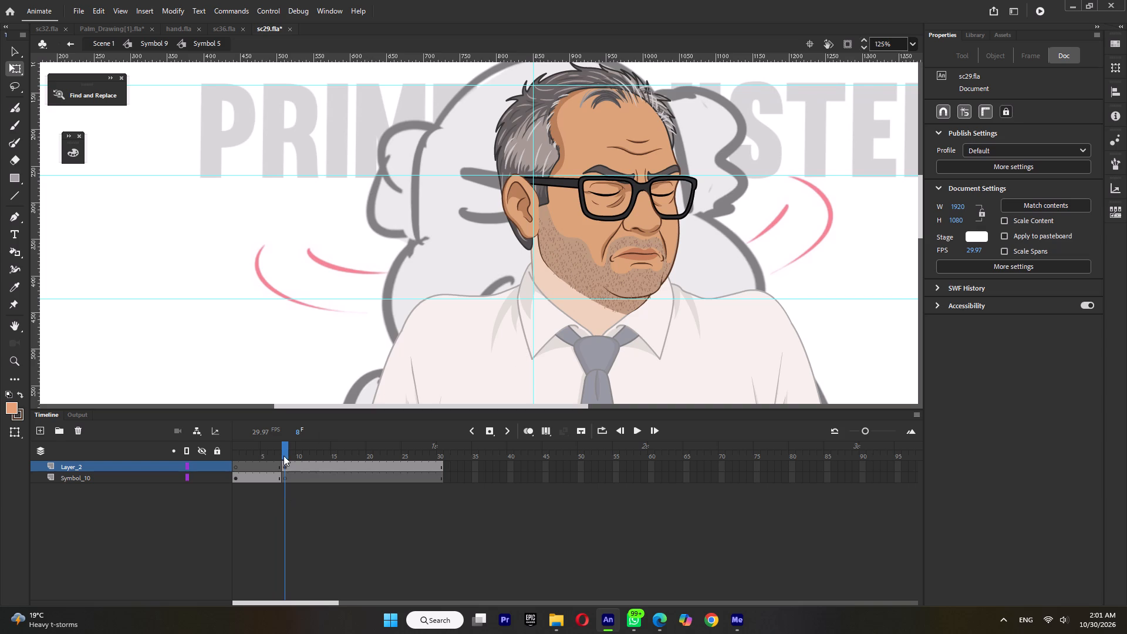
pyautogui.moveTo(284, 455); pyautogui.dragTo(275, 462)
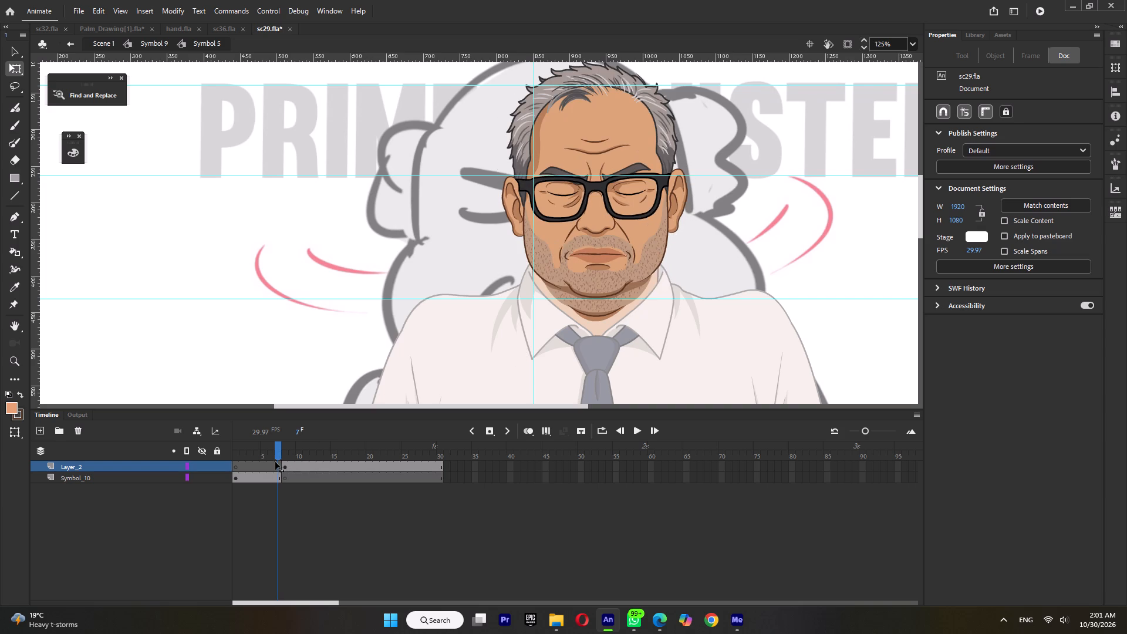
pyautogui.moveTo(275, 462); pyautogui.dragTo(285, 464)
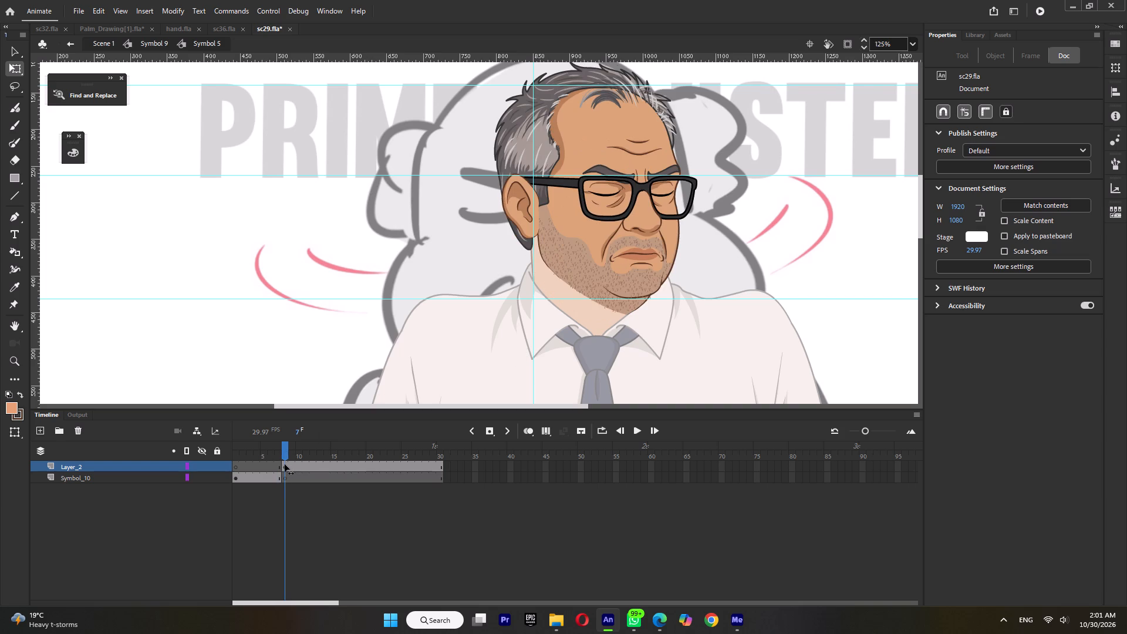
pyautogui.moveTo(285, 464); pyautogui.dragTo(329, 466)
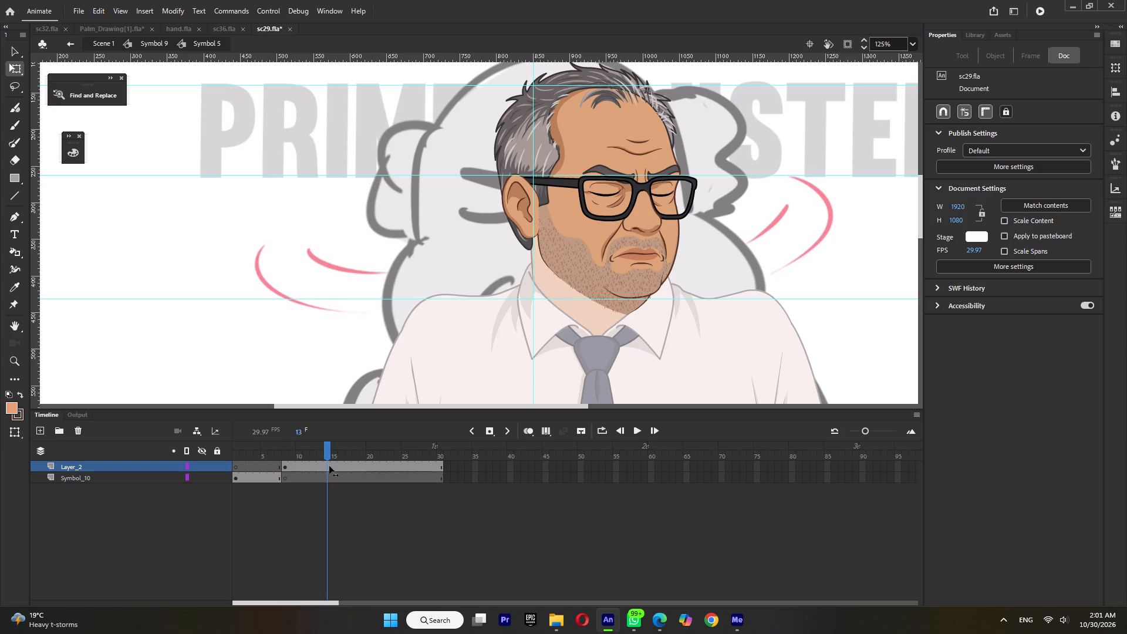
pyautogui.moveTo(329, 466); pyautogui.dragTo(330, 466)
# Bring the front-facing head back at frame 15 by copying its Symbol_10 keyframe there and clearing a new Layer_2 keyframe at frame 15.
pyautogui.click(335, 466)
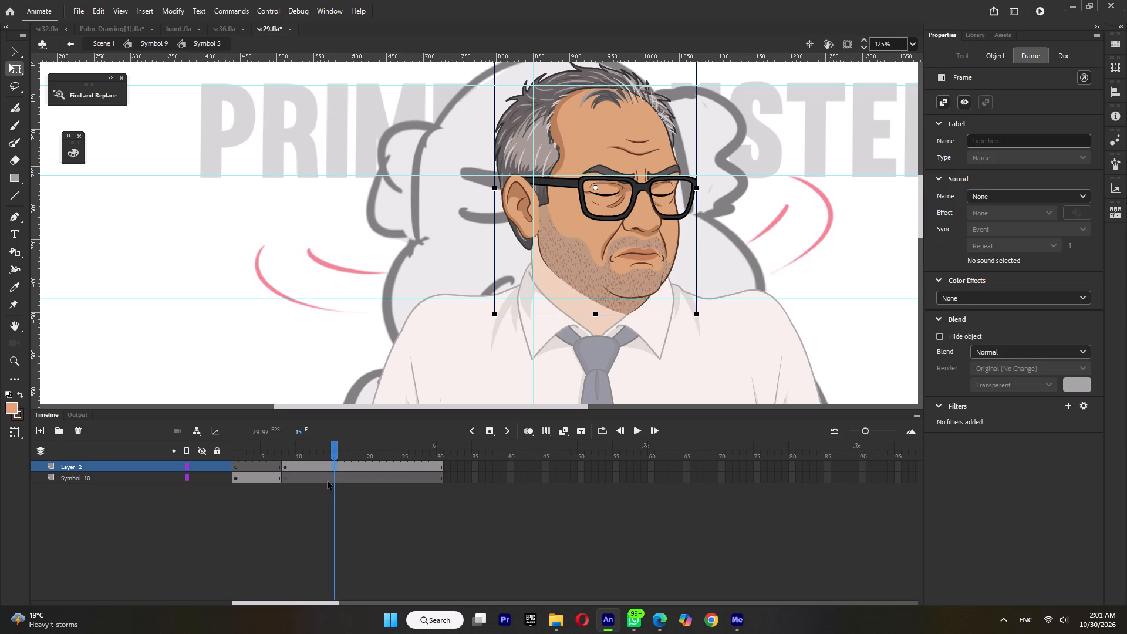
pyautogui.press('F6')
pyautogui.click(264, 478)
pyautogui.moveTo(264, 478); pyautogui.dragTo(336, 476)
pyautogui.click(335, 464)
pyautogui.press('Delete')
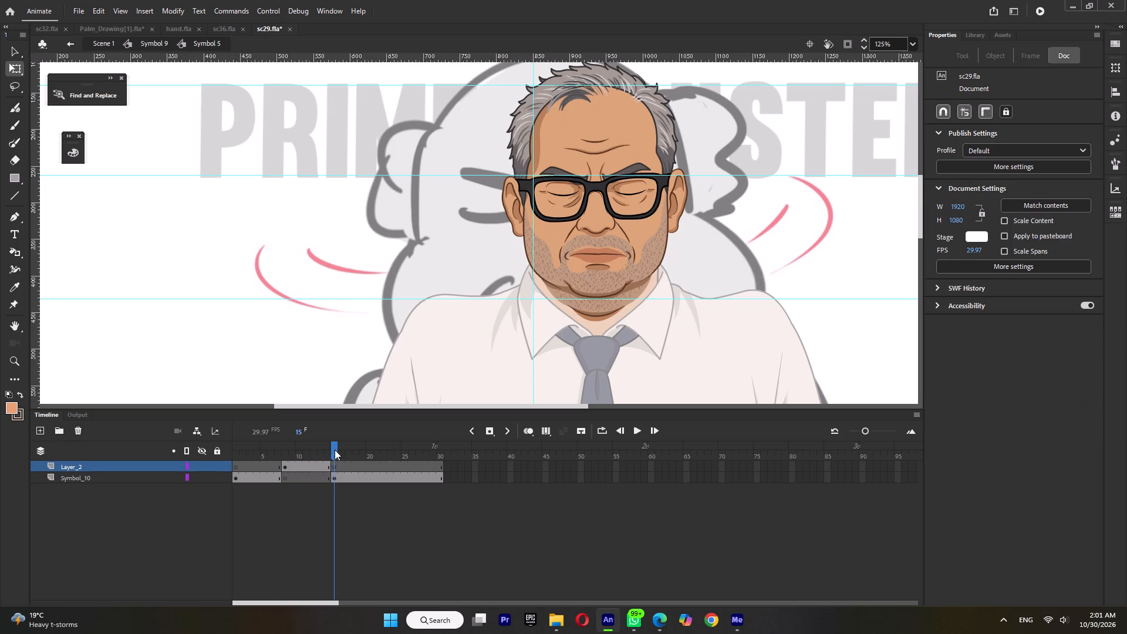
# Add a keyframe at frame 22 on Layer_2 and copy the turned head's frame 8 keyframe onto it.
pyautogui.moveTo(335, 450); pyautogui.dragTo(380, 456)
pyautogui.click(383, 463)
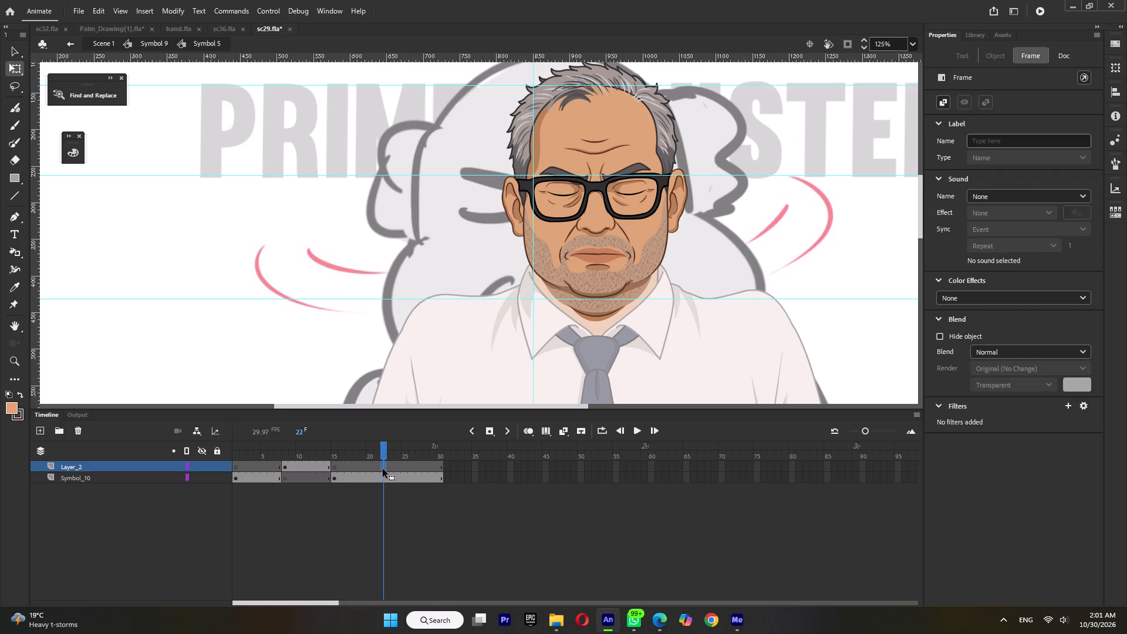
pyautogui.press('F6')
pyautogui.click(301, 466)
pyautogui.moveTo(299, 466); pyautogui.dragTo(387, 470)
pyautogui.moveTo(390, 467); pyautogui.dragTo(382, 467)
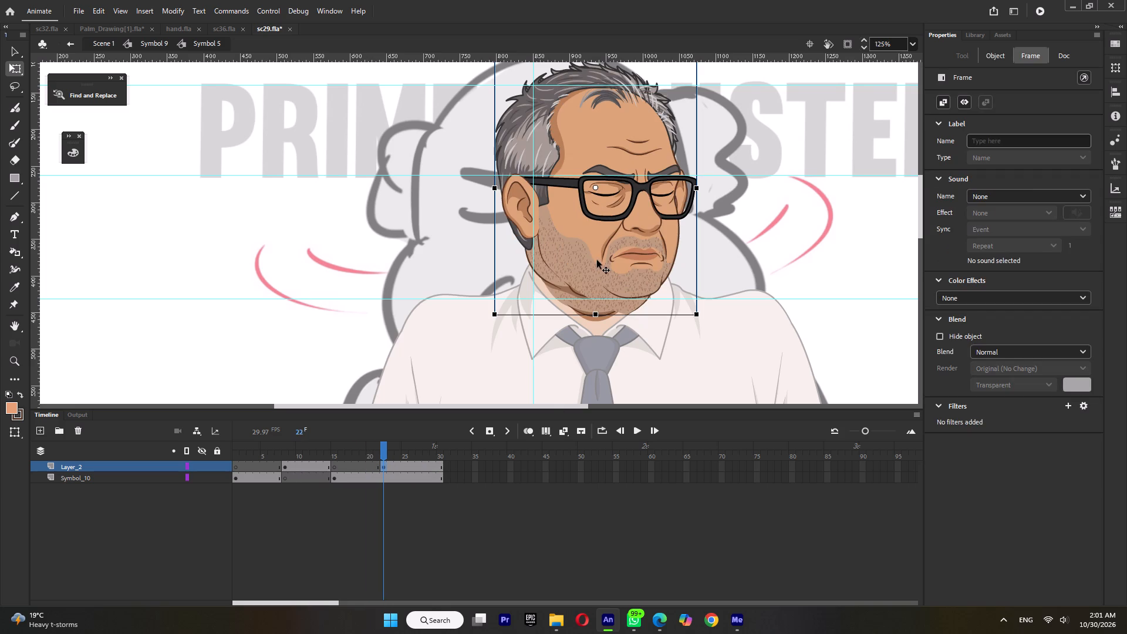
# Flip the turned head at frame 22 horizontally so it faces the opposite side, and briefly check it with onion skinning.
pyautogui.rightClick(597, 260)
pyautogui.click(643, 308)
pyautogui.click(828, 441)
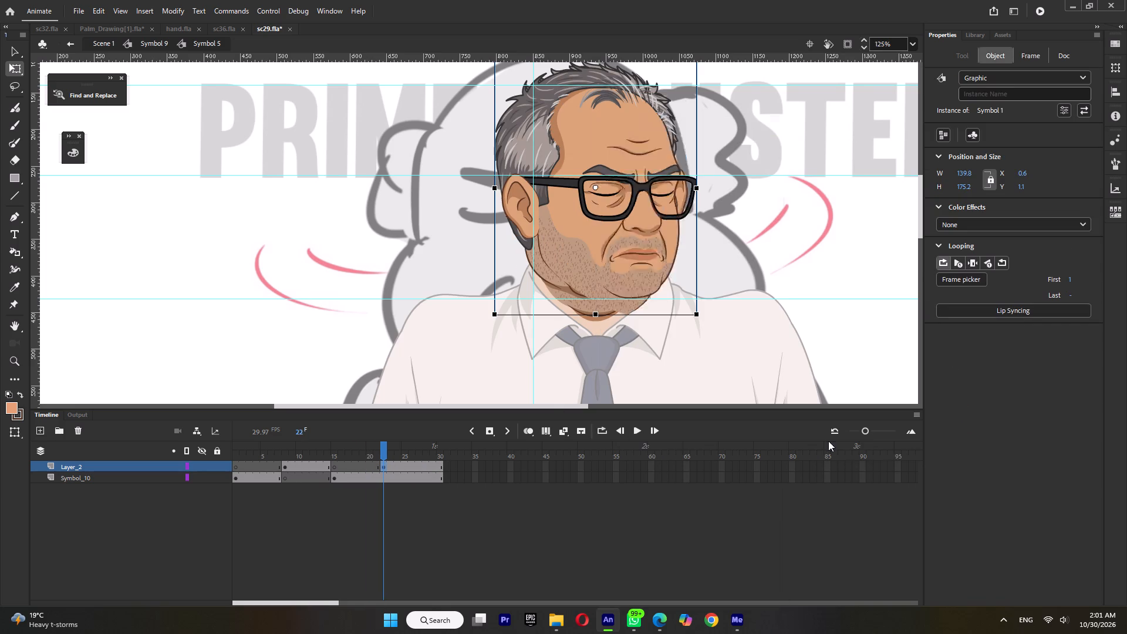
pyautogui.click(525, 434)
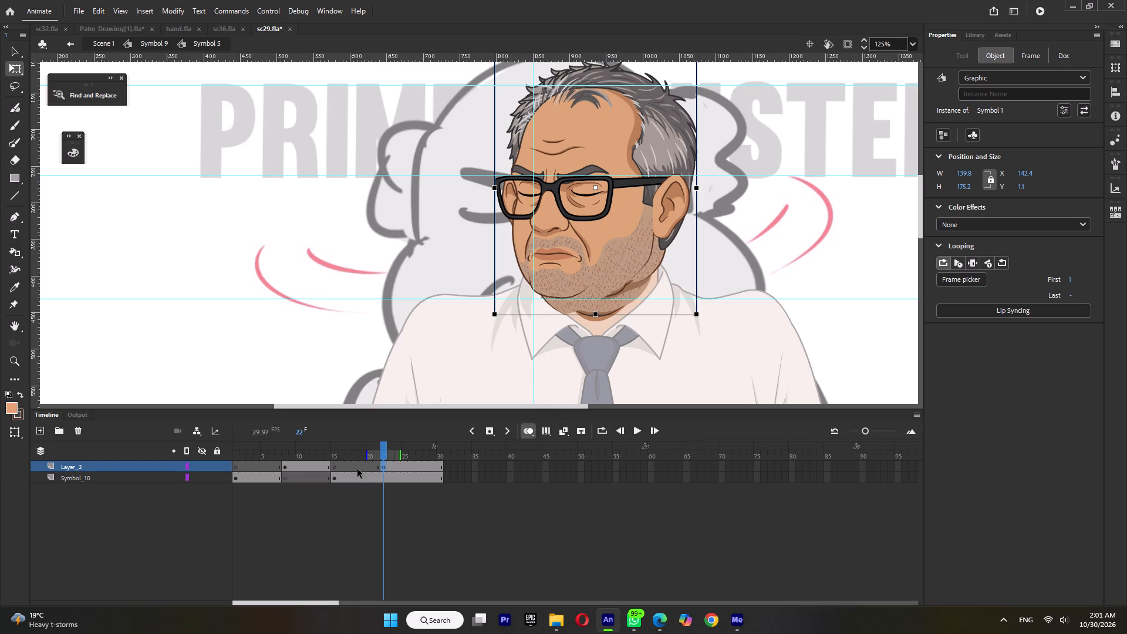
pyautogui.click(522, 430)
# Insert a blank keyframe at frame 22 on Symbol_10 and scrub back through the head turn to frame 1.
pyautogui.click(385, 477)
pyautogui.press('F7')
pyautogui.moveTo(382, 453); pyautogui.dragTo(375, 457)
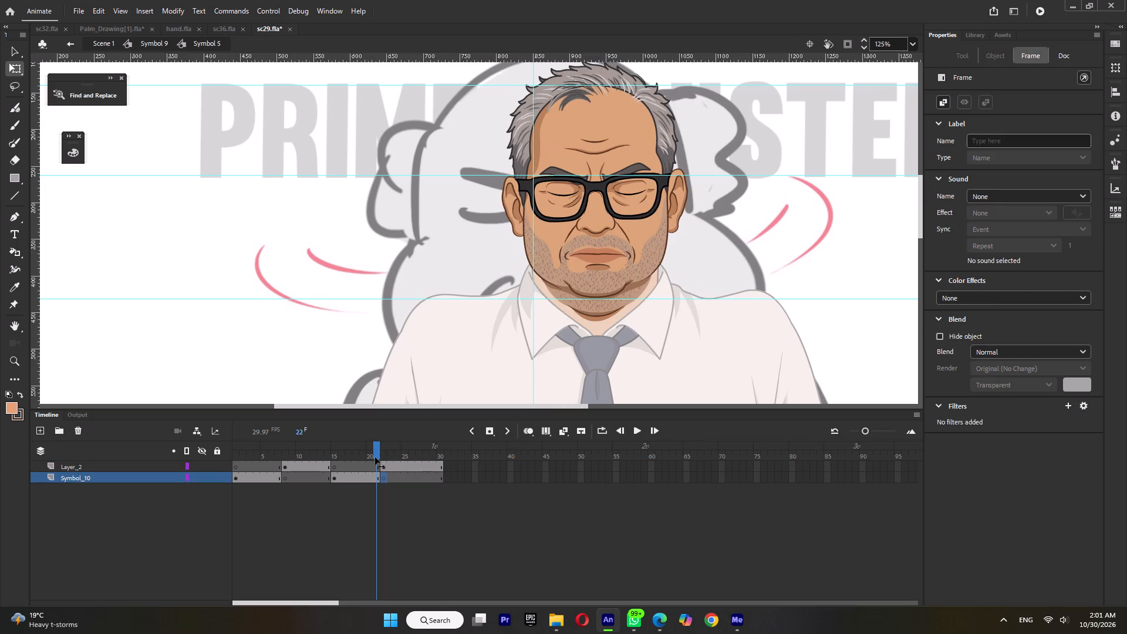
pyautogui.moveTo(375, 457); pyautogui.dragTo(370, 476)
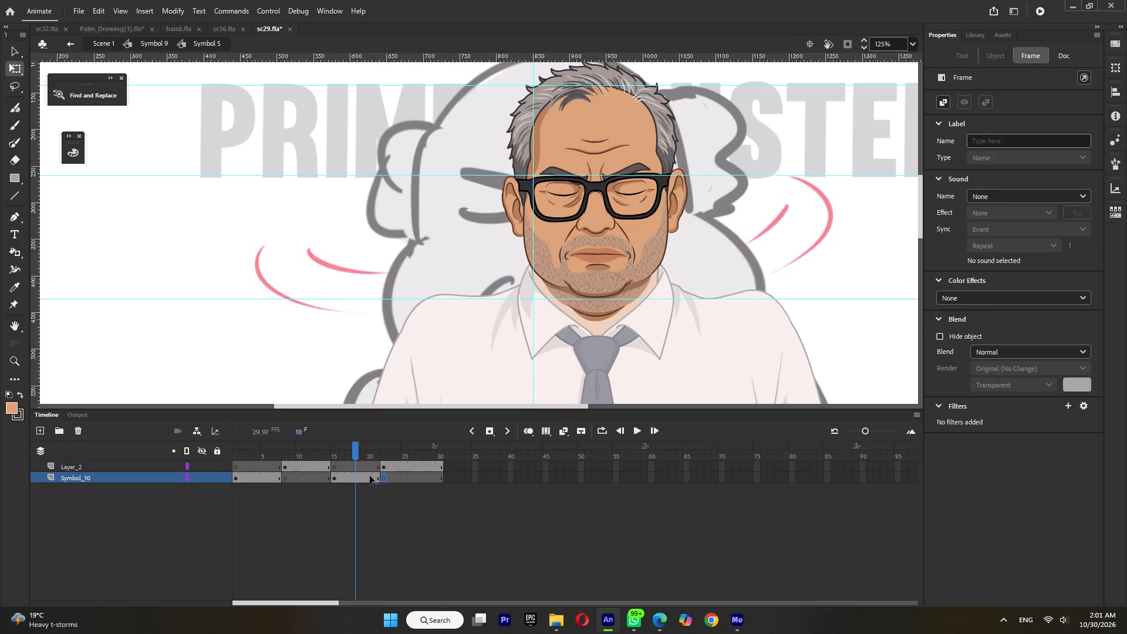
pyautogui.moveTo(370, 476); pyautogui.dragTo(230, 484)
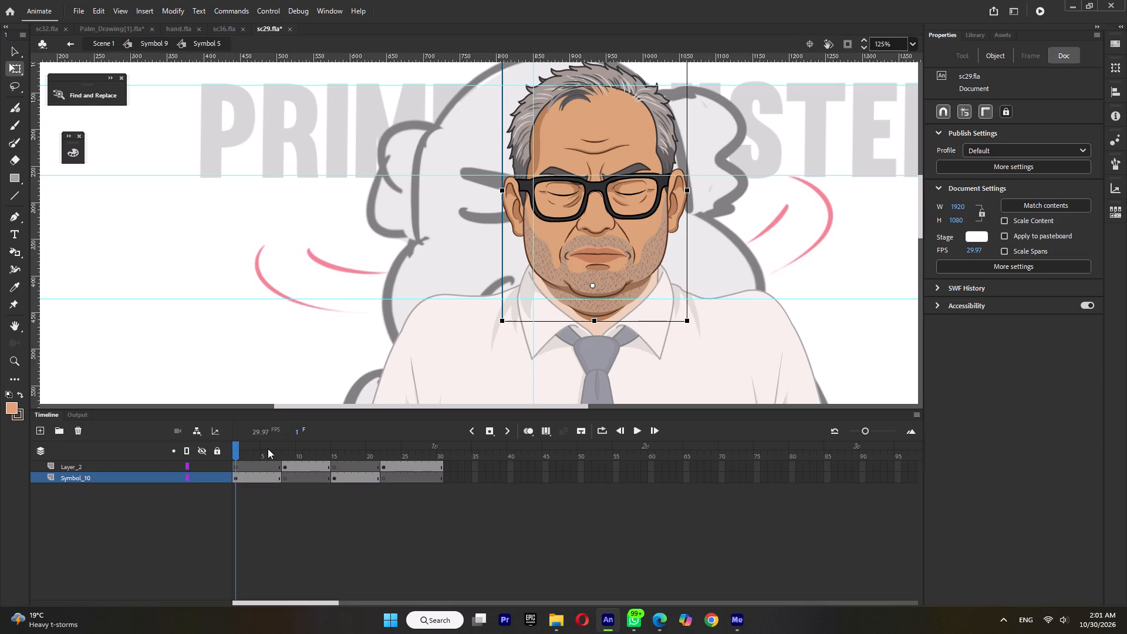
# Nudge the turned head at frame 22 on Layer_2 sideways over the collar, settling it at an X position of about 141.8.
pyautogui.moveTo(265, 450); pyautogui.dragTo(336, 465)
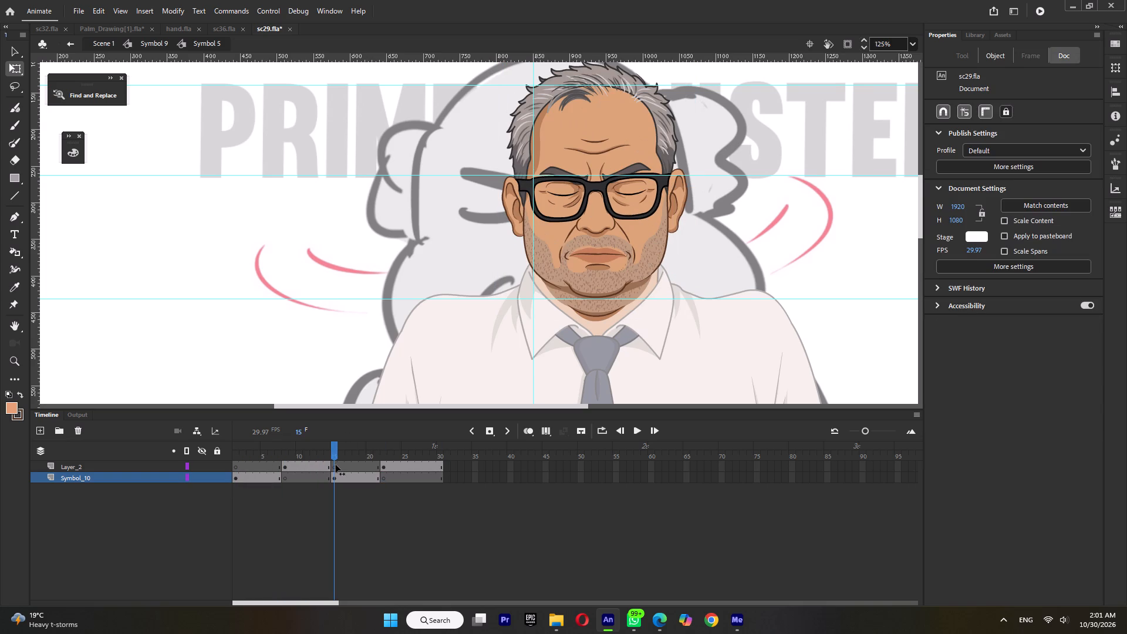
pyautogui.moveTo(336, 465); pyautogui.dragTo(383, 470)
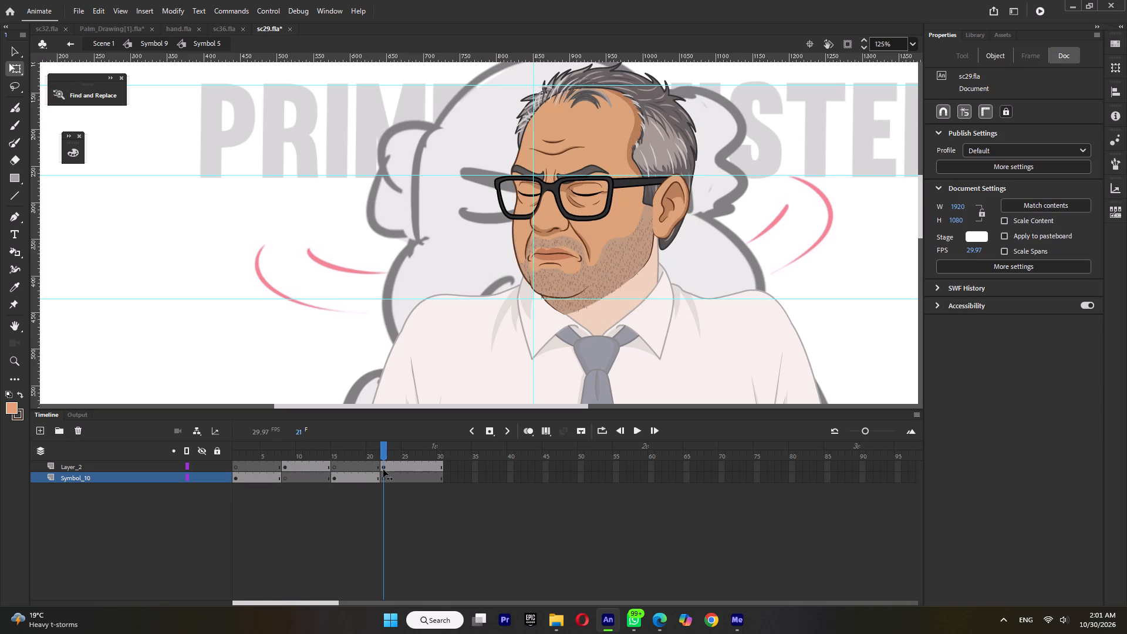
pyautogui.moveTo(383, 470); pyautogui.dragTo(386, 470)
pyautogui.moveTo(386, 470); pyautogui.dragTo(382, 471)
pyautogui.click(606, 254)
pyautogui.press('Left')
pyautogui.press('Left')
pyautogui.press('Left')
pyautogui.press('Left')
pyautogui.press('Left')
pyautogui.press('Left')
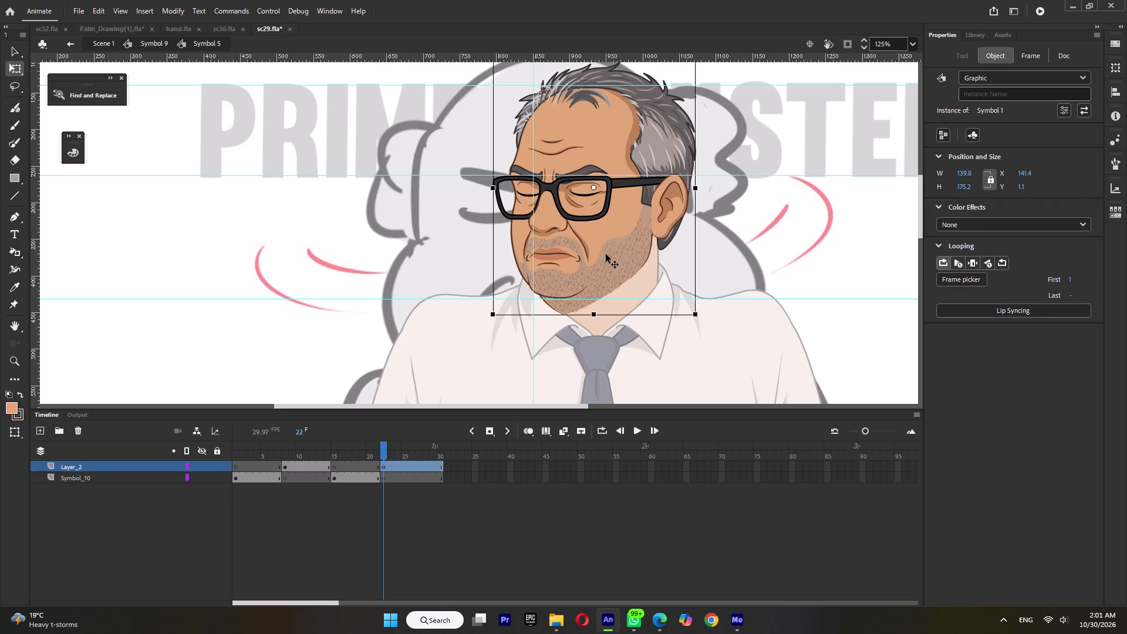
pyautogui.press('Right')
pyautogui.press('Right')
pyautogui.press('Right')
pyautogui.press('Right')
pyautogui.press('Right')
pyautogui.press('Right')
pyautogui.press('Right')
pyautogui.press('Right')
pyautogui.press('Right')
pyautogui.press('Right')
pyautogui.press('Right')
pyautogui.press('Right')
pyautogui.press('Right')
pyautogui.press('Right')
pyautogui.press('Right')
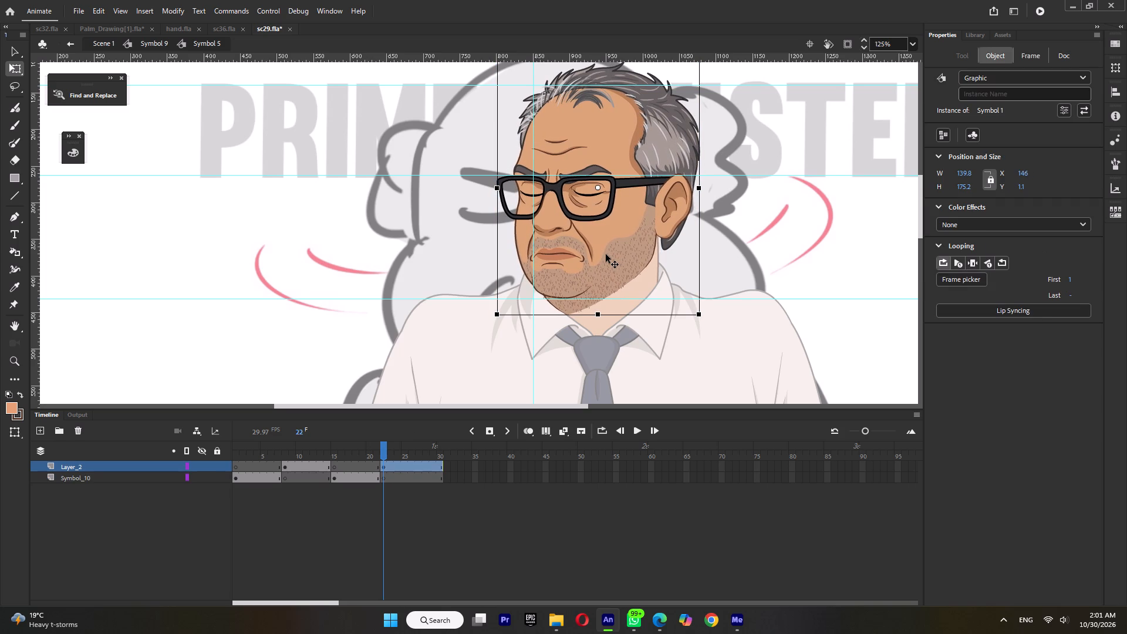
pyautogui.press('Left')
pyautogui.hotkey('ctrl', 'z')
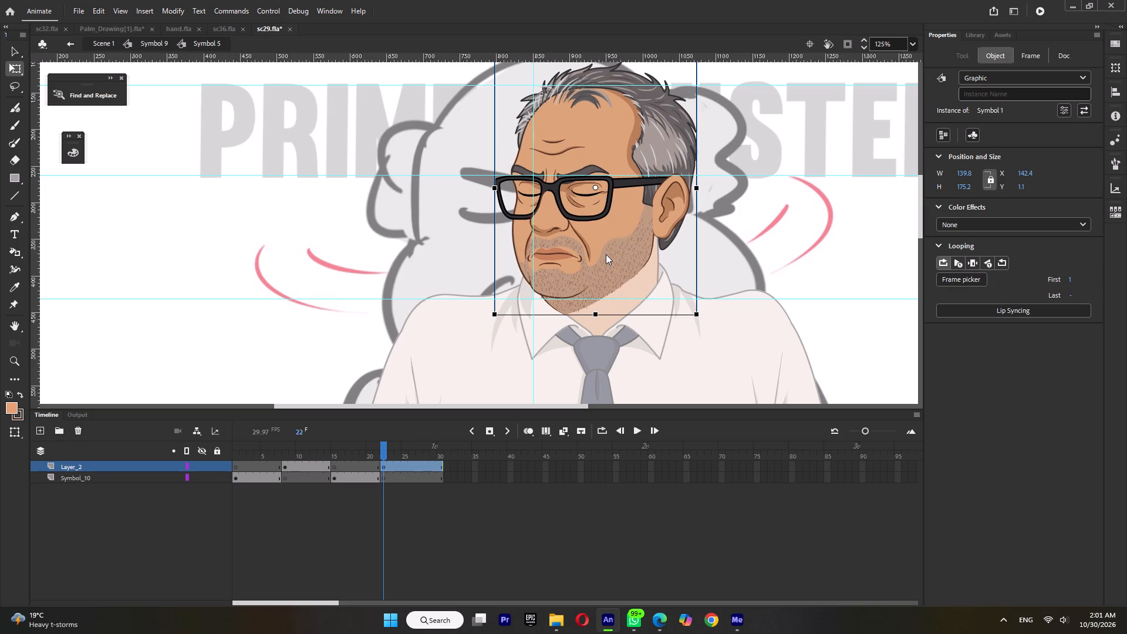
pyautogui.press('Left')
pyautogui.press('Left')
pyautogui.press('Left')
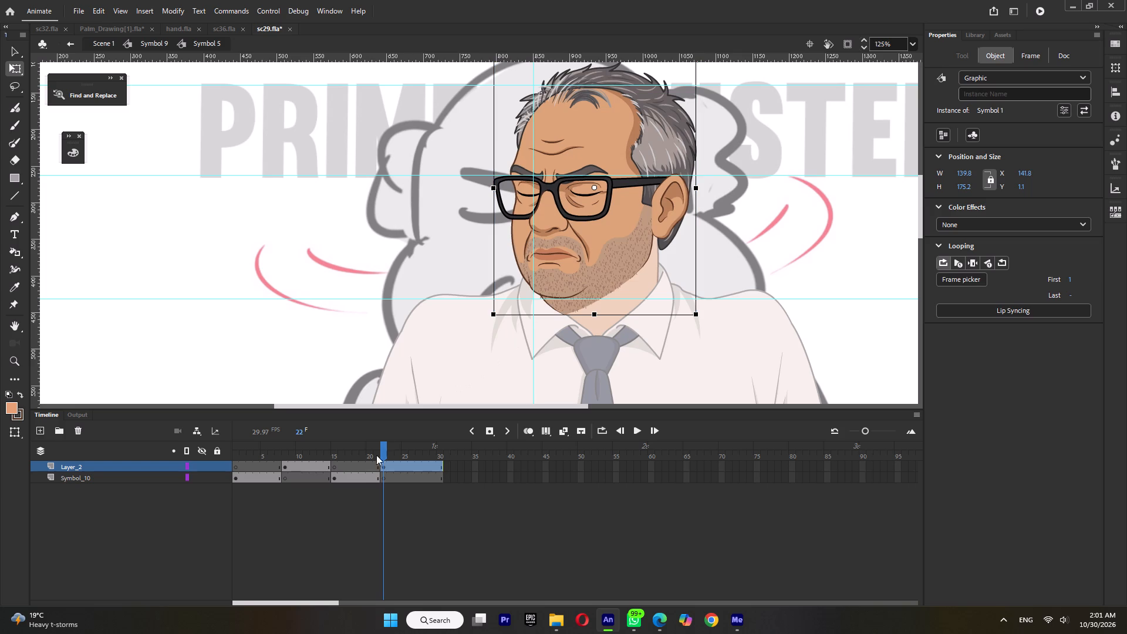
# Compare the turned head at frame 22 with the front-facing head at frame 20 and nudge it slightly further left to X about 141.
pyautogui.click(367, 451)
pyautogui.click(388, 451)
pyautogui.click(370, 449)
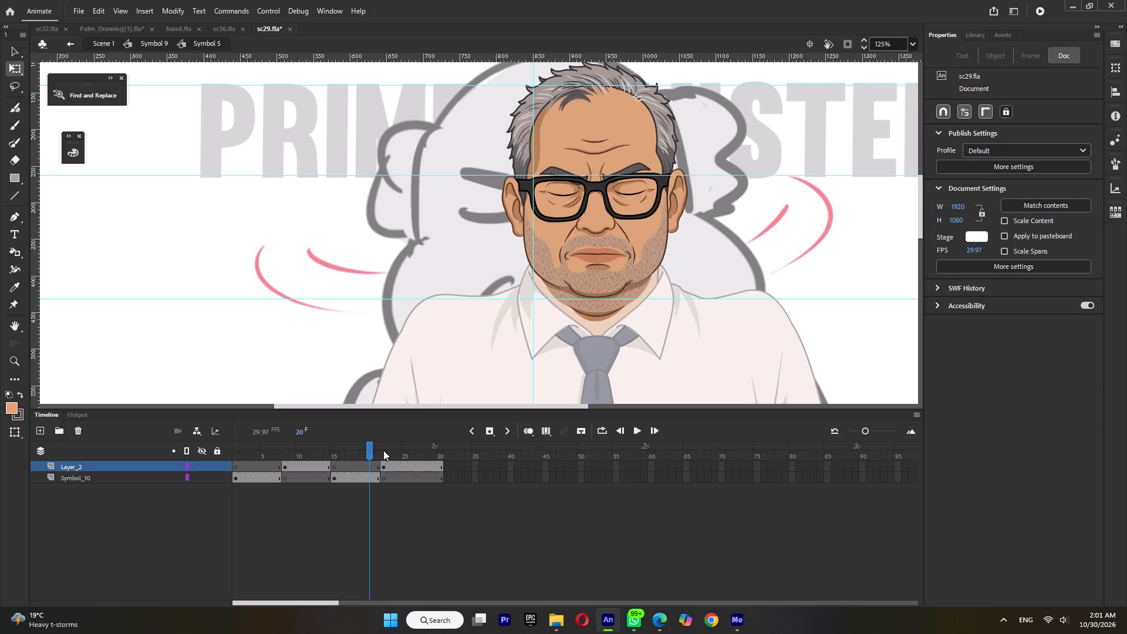
pyautogui.click(387, 450)
pyautogui.click(629, 220)
pyautogui.press('Left')
pyautogui.press('Left')
pyautogui.press('Left')
pyautogui.press('Left')
pyautogui.press('Left')
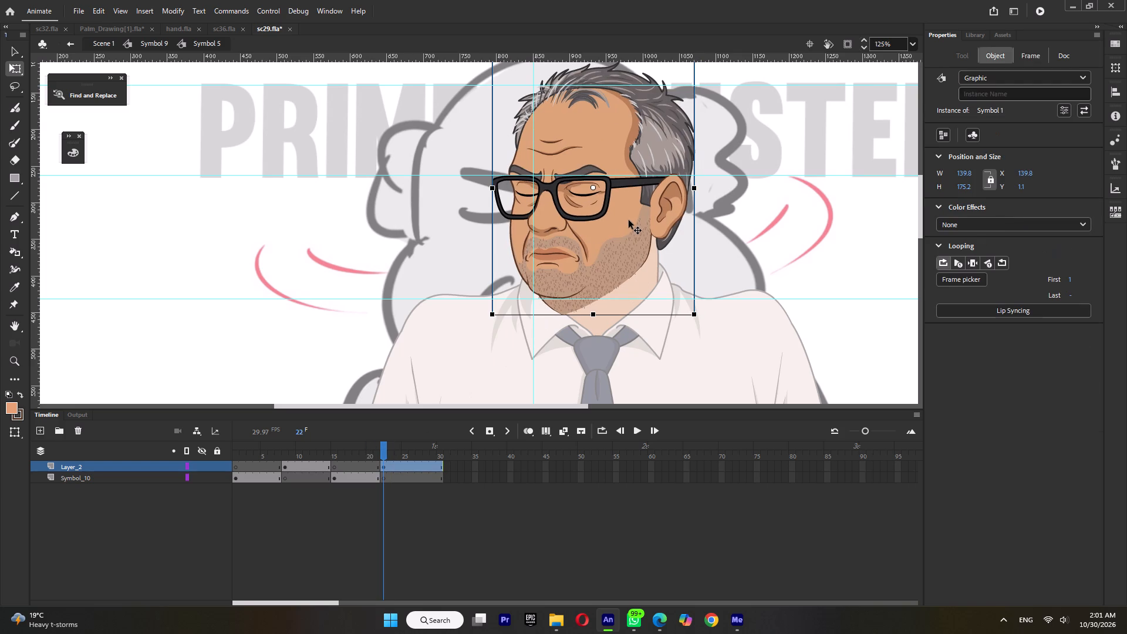
pyautogui.press('Right')
# Move the pivot of the frame 8 turned head down to the back of the jaw and rotate the head slightly clockwise.
pyautogui.moveTo(278, 448); pyautogui.dragTo(290, 461)
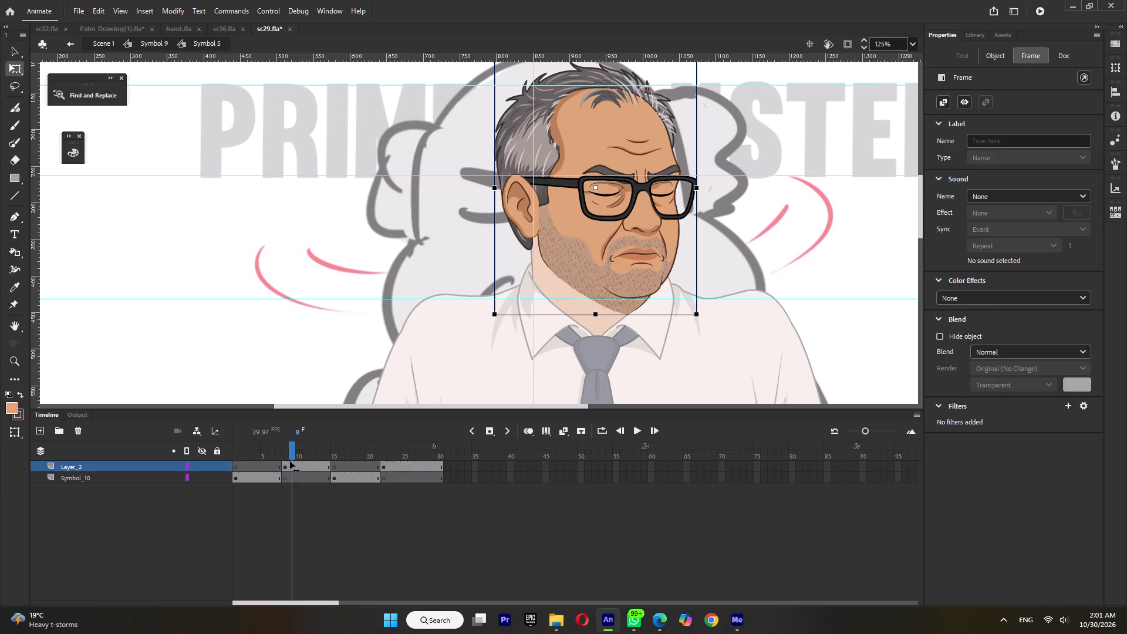
pyautogui.moveTo(290, 461); pyautogui.dragTo(291, 461)
pyautogui.moveTo(596, 186); pyautogui.dragTo(545, 250)
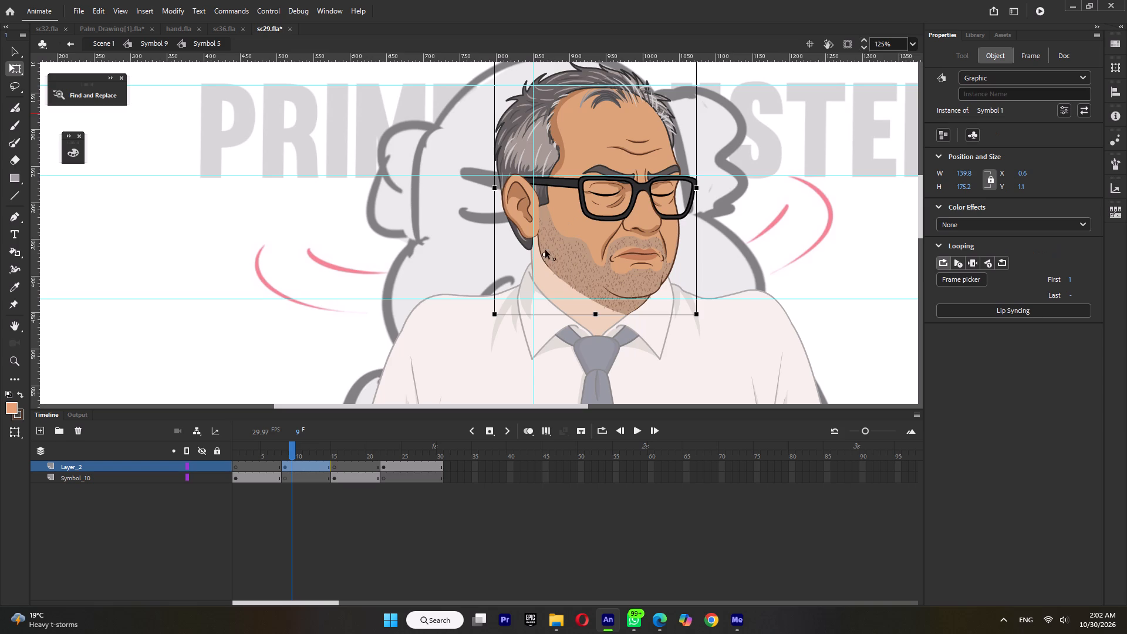
pyautogui.moveTo(545, 250); pyautogui.dragTo(548, 247)
pyautogui.keyDown('ctrl'); pyautogui.scroll(-2, 558, 265); pyautogui.keyUp('ctrl')
pyautogui.keyDown('ctrl'); pyautogui.scroll(4, 653, 127); pyautogui.keyUp('ctrl')
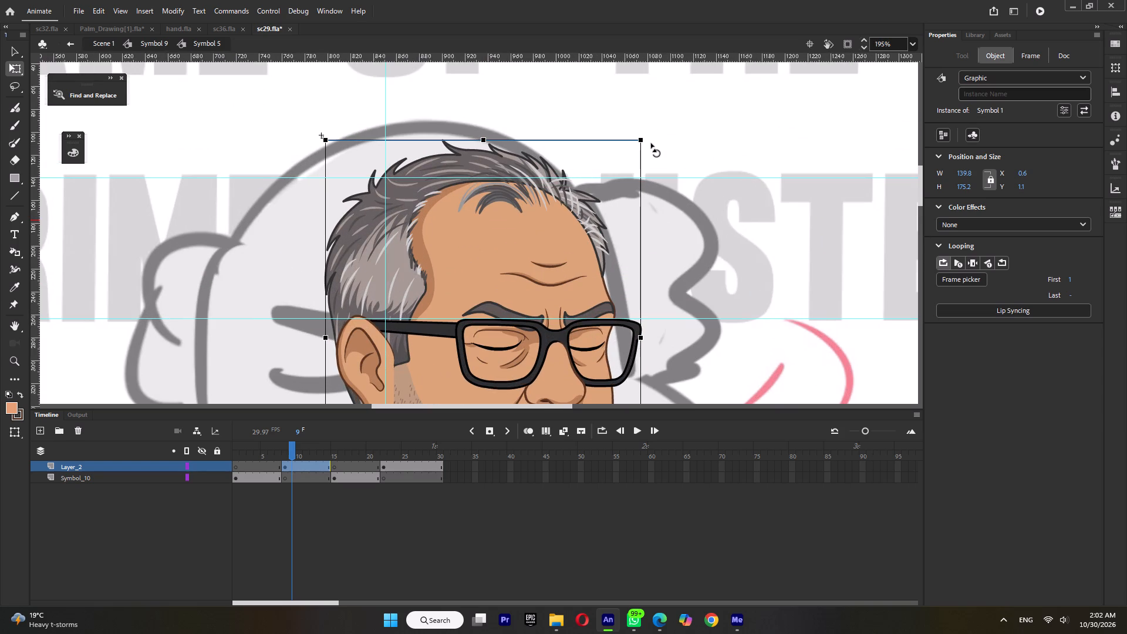
pyautogui.moveTo(650, 138); pyautogui.dragTo(658, 140)
pyautogui.keyDown('ctrl'); pyautogui.scroll(-4, 658, 141); pyautogui.keyUp('ctrl')
# Move the pivot of the frame 22 turned head down to the back of the jaw and rotate the head slightly counterclockwise.
pyautogui.moveTo(281, 450); pyautogui.dragTo(261, 453)
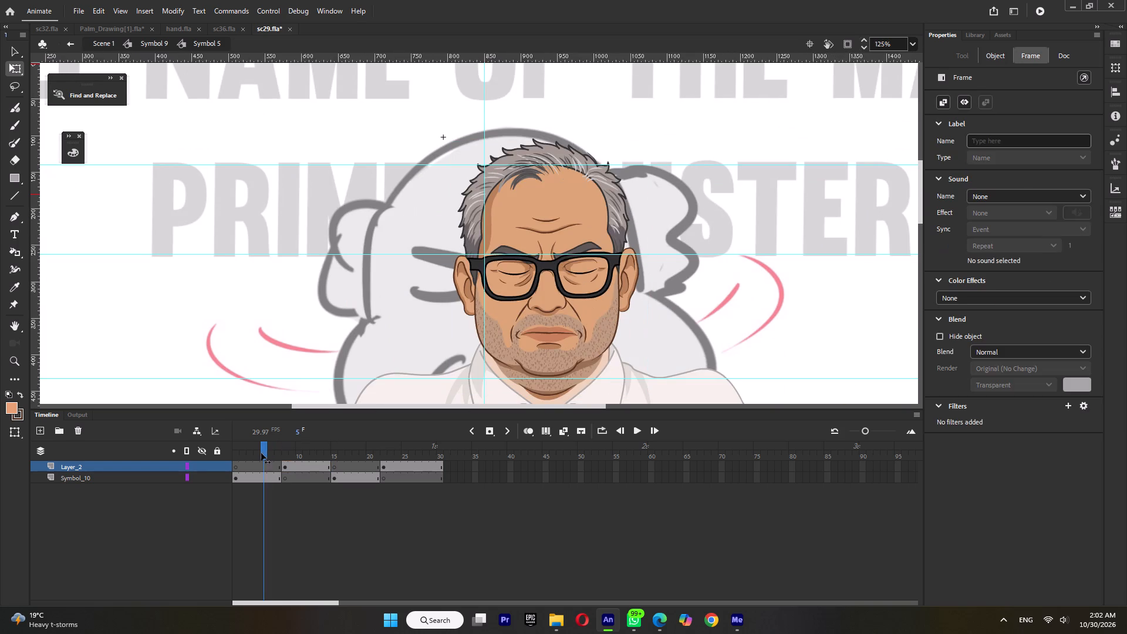
pyautogui.moveTo(261, 453); pyautogui.dragTo(338, 462)
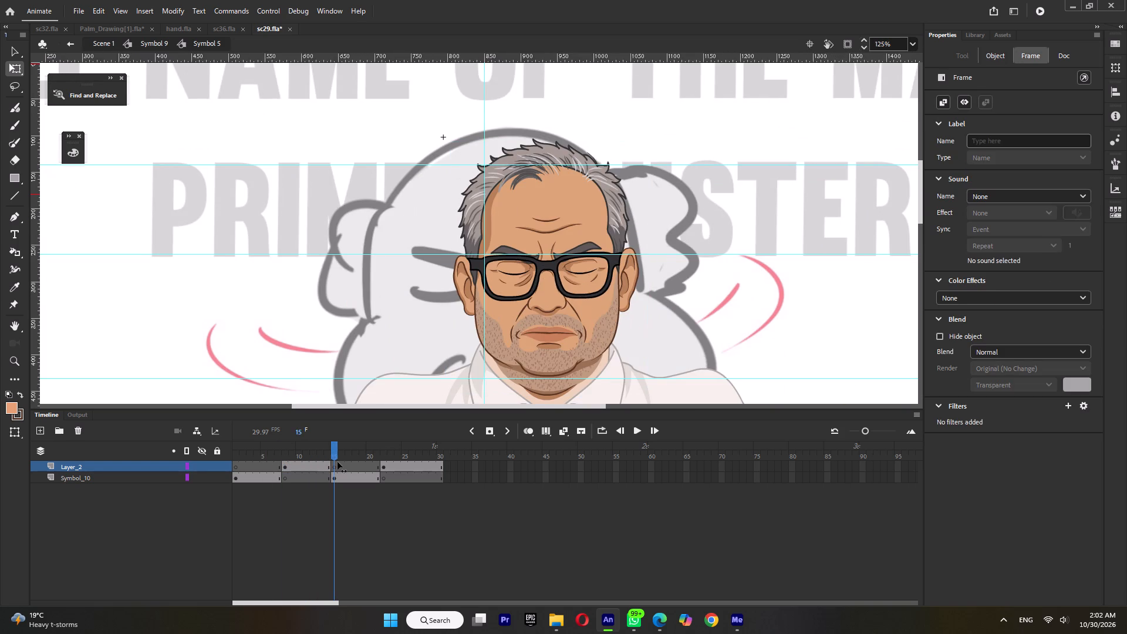
pyautogui.moveTo(338, 462); pyautogui.dragTo(385, 467)
pyautogui.moveTo(546, 266); pyautogui.dragTo(587, 343)
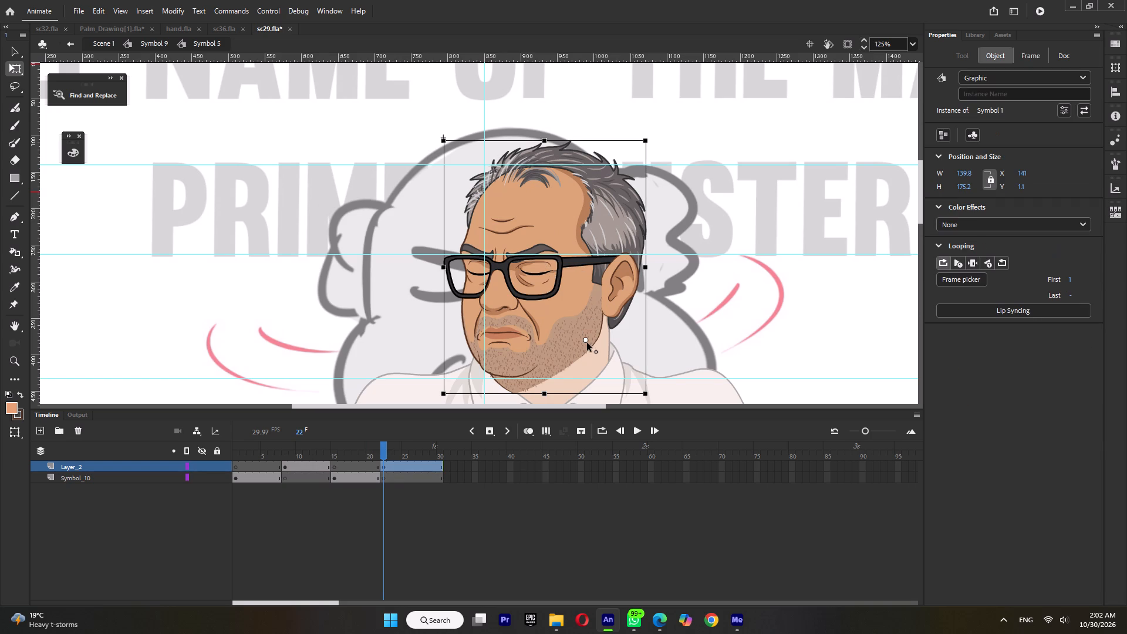
pyautogui.moveTo(587, 343); pyautogui.dragTo(587, 342)
pyautogui.moveTo(652, 140); pyautogui.dragTo(644, 140)
# Inside Symbol 14 at frame 19, move the under-chin group on Layer_5 up and inward, then return to the head-turn timeline in Symbol 5.
pyautogui.doubleClick(513, 387)
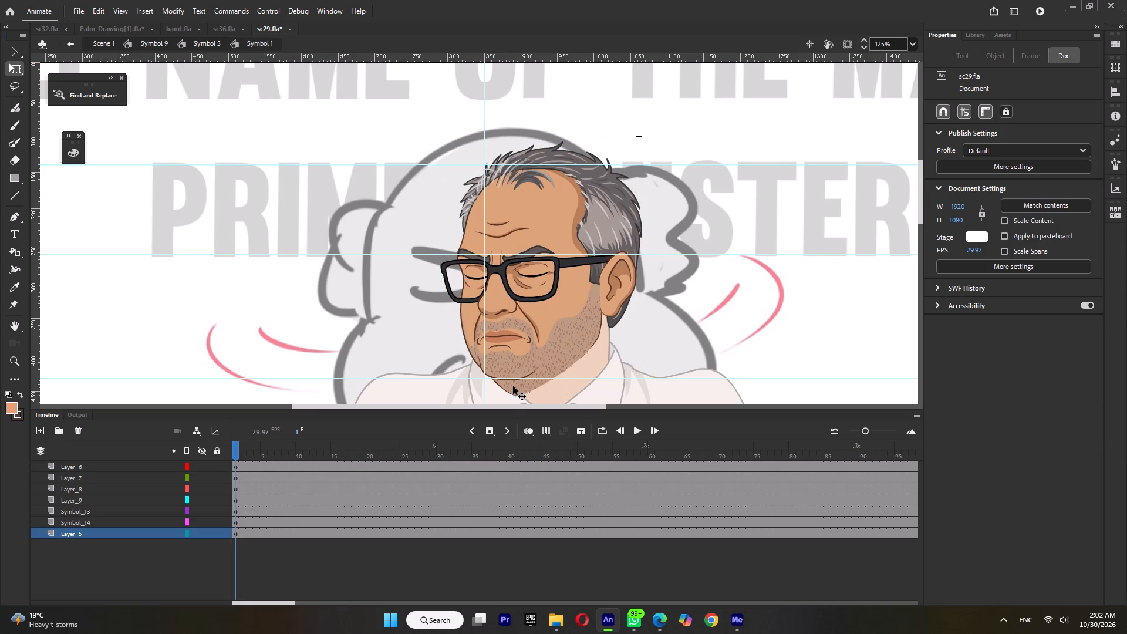
pyautogui.scroll(-2, 513, 381)
pyautogui.keyDown('ctrl'); pyautogui.scroll(5, 516, 168); pyautogui.keyUp('ctrl')
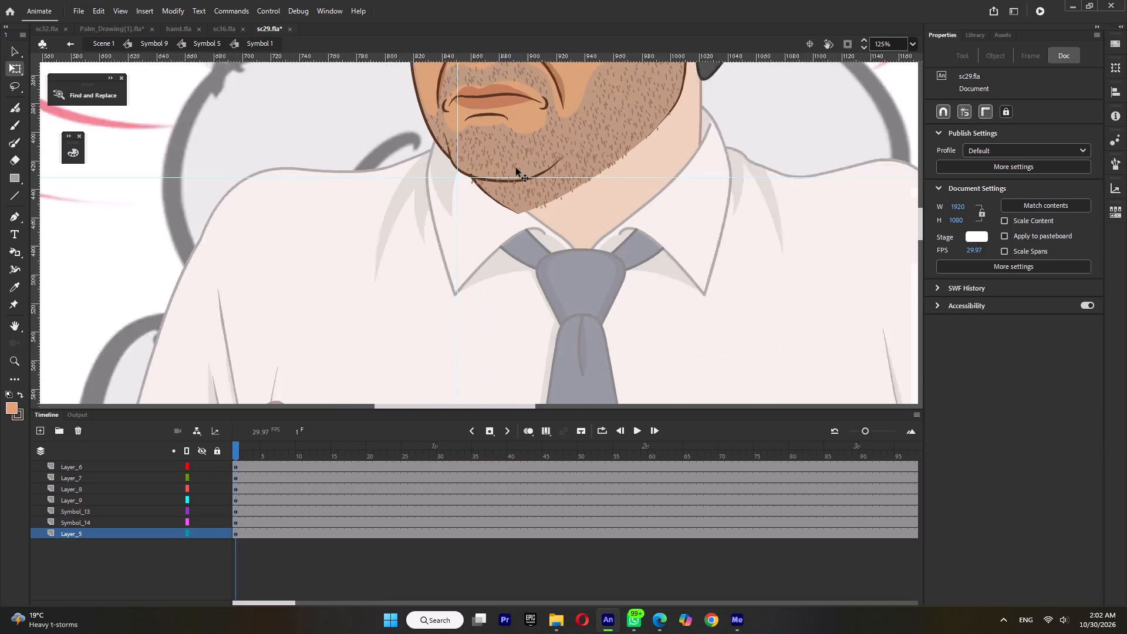
pyautogui.doubleClick(515, 210)
pyautogui.click(512, 214)
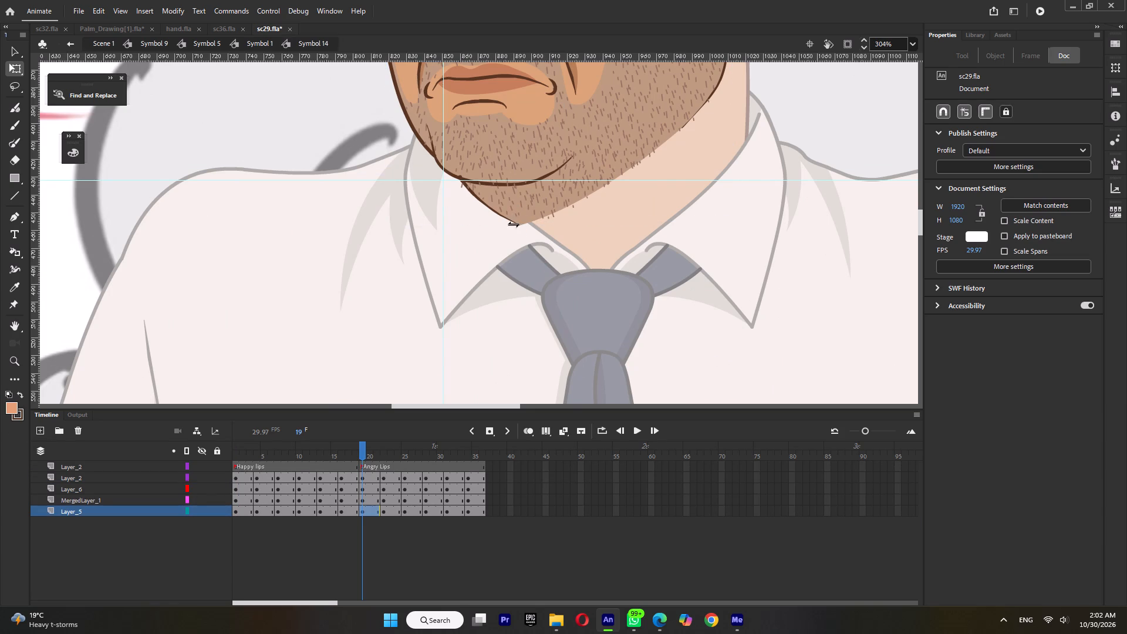
pyautogui.moveTo(513, 221); pyautogui.dragTo(525, 214)
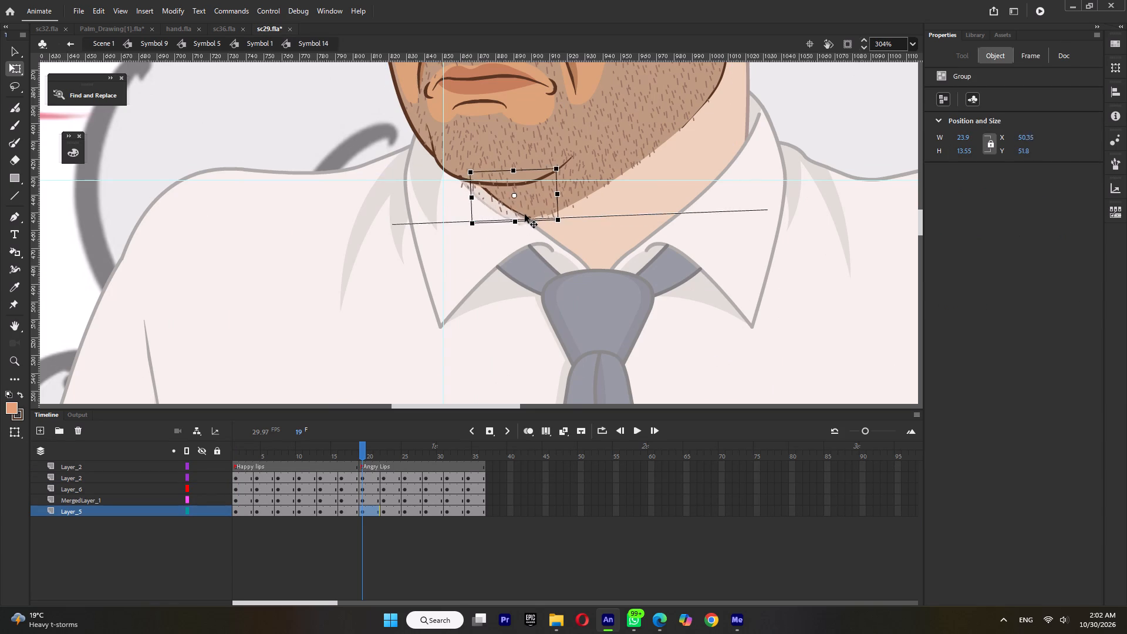
pyautogui.moveTo(525, 214); pyautogui.dragTo(526, 213)
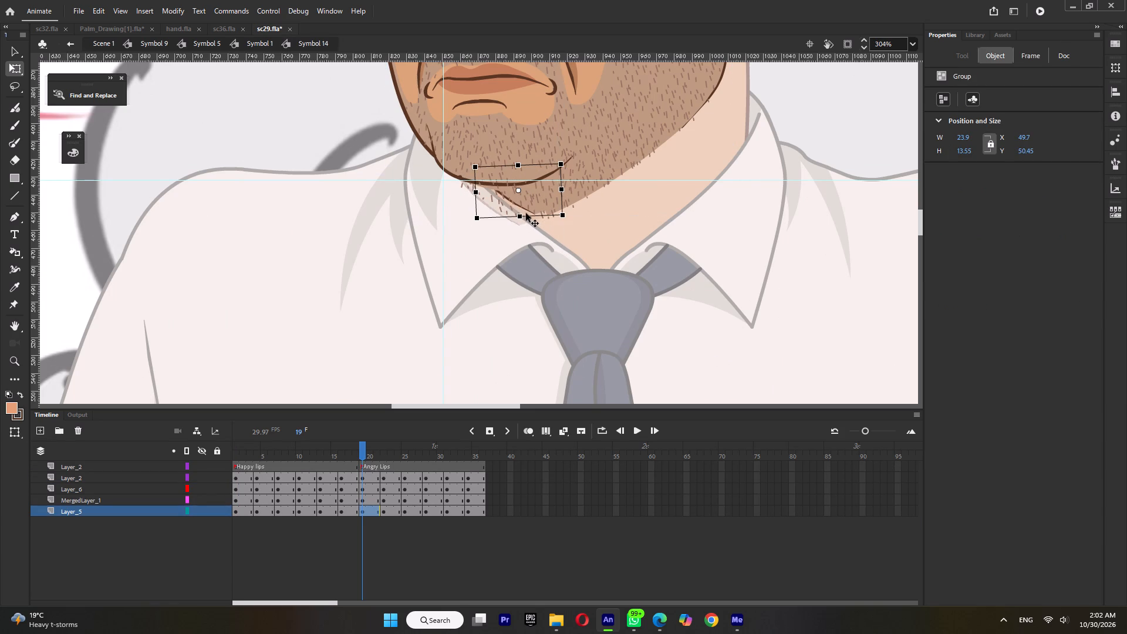
pyautogui.moveTo(526, 213); pyautogui.dragTo(524, 213)
pyautogui.doubleClick(407, 264)
pyautogui.keyDown('ctrl'); pyautogui.scroll(-5, 407, 270); pyautogui.keyUp('ctrl')
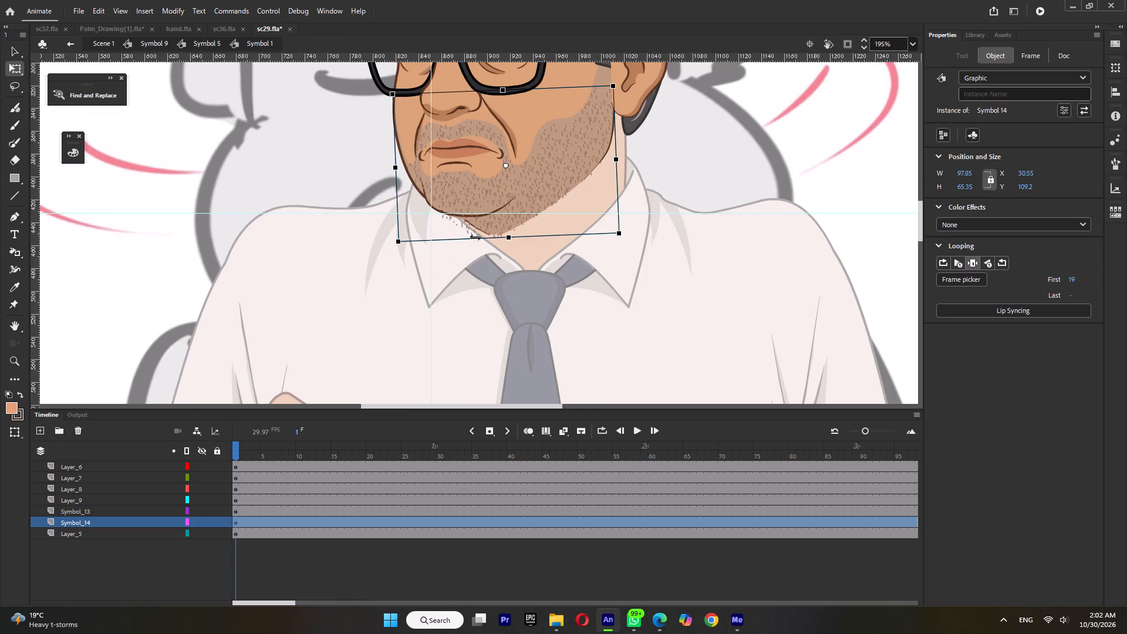
pyautogui.doubleClick(679, 174)
# Scrub back through the head turn and play it on the full character in Symbol 9 to check the motion.
pyautogui.moveTo(373, 454); pyautogui.dragTo(363, 455)
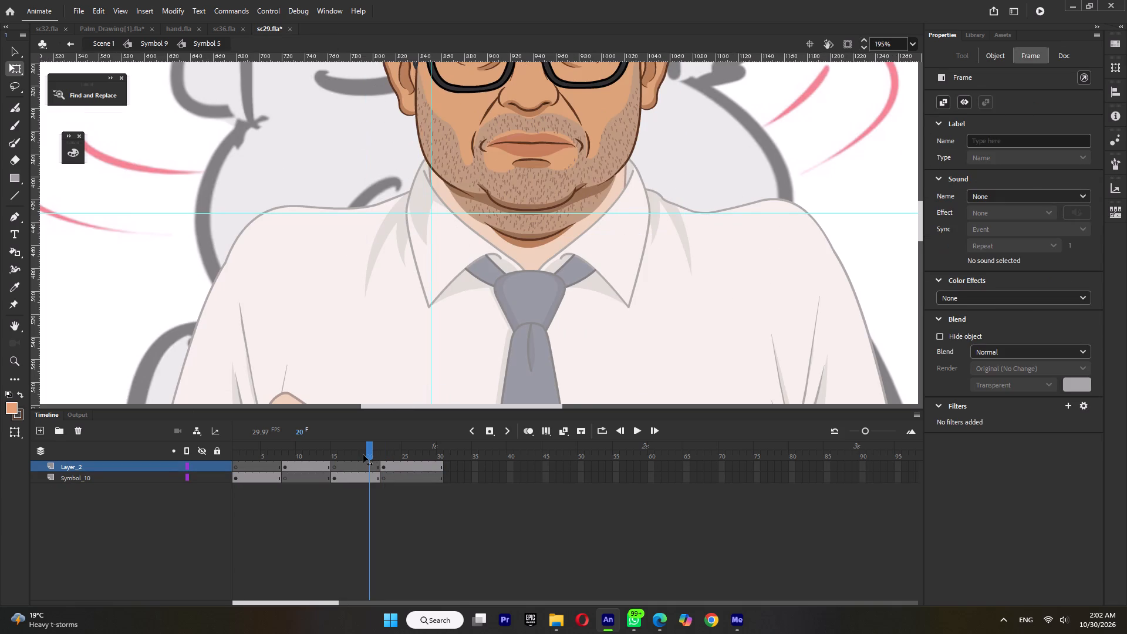
pyautogui.moveTo(363, 455); pyautogui.dragTo(319, 455)
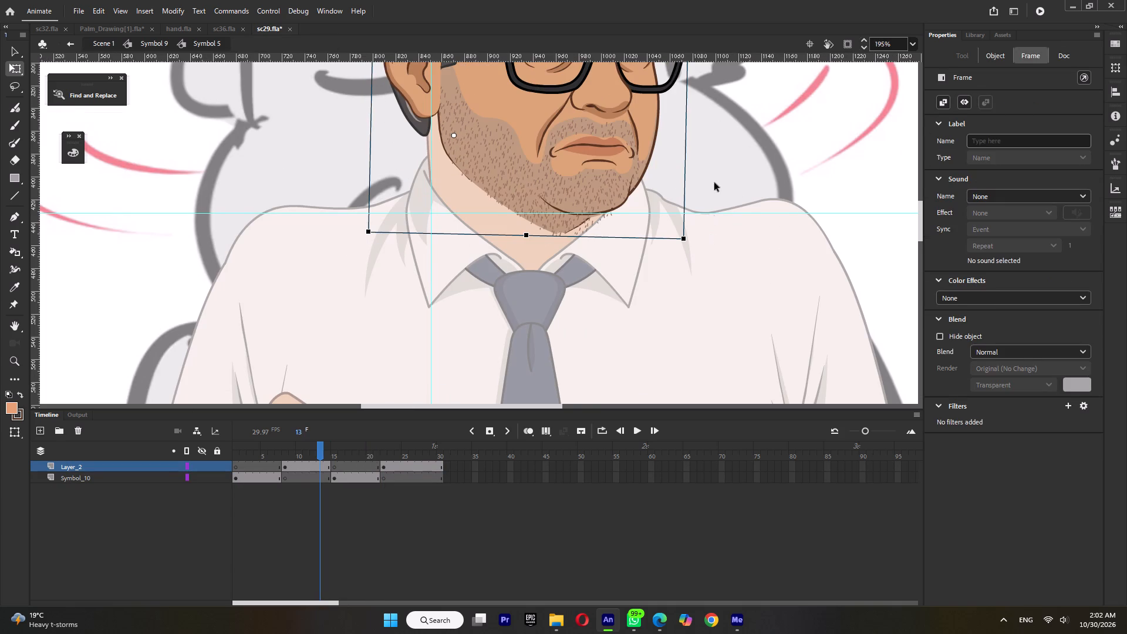
pyautogui.keyDown('ctrl'); pyautogui.doubleClick(717, 161); pyautogui.keyUp('ctrl')
pyautogui.keyDown('ctrl'); pyautogui.scroll(-7, 720, 177); pyautogui.keyUp('ctrl')
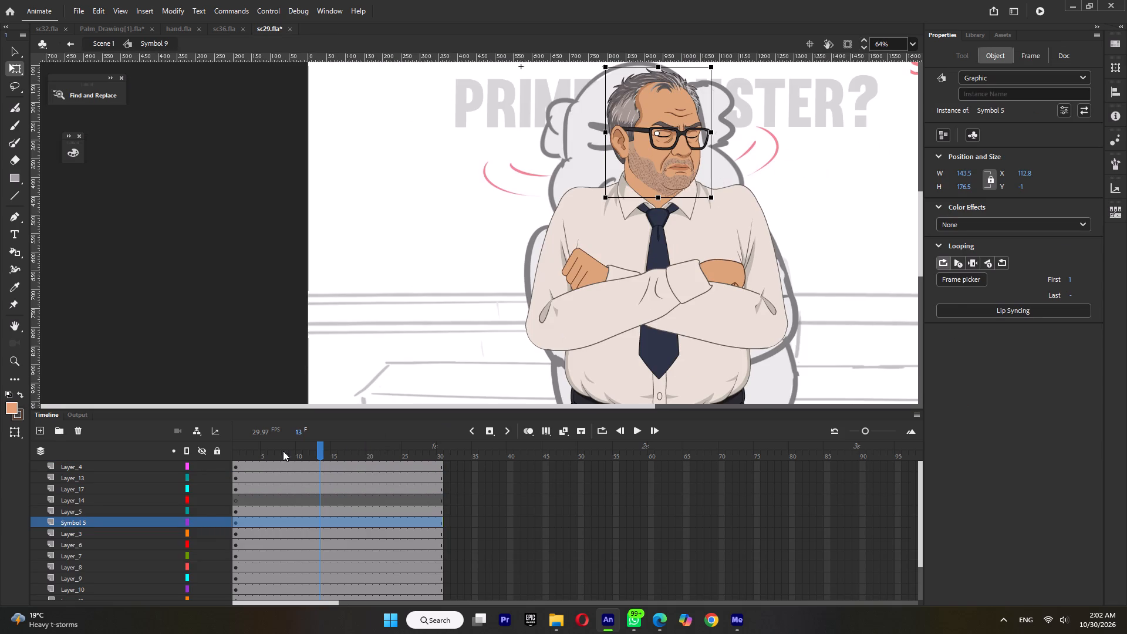
pyautogui.moveTo(283, 451); pyautogui.dragTo(181, 458)
pyautogui.press('Return')
pyautogui.press('Return')
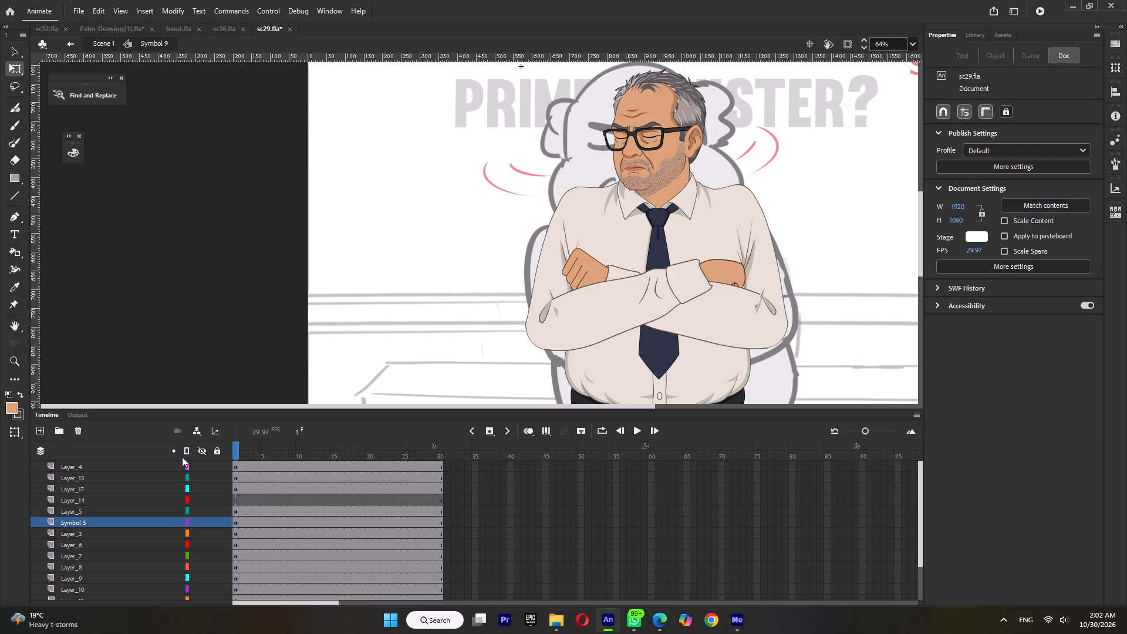
# Speed up the head shake in Symbol 5 by removing two frames from each of the first three poses and three from the last.
pyautogui.doubleClick(657, 154)
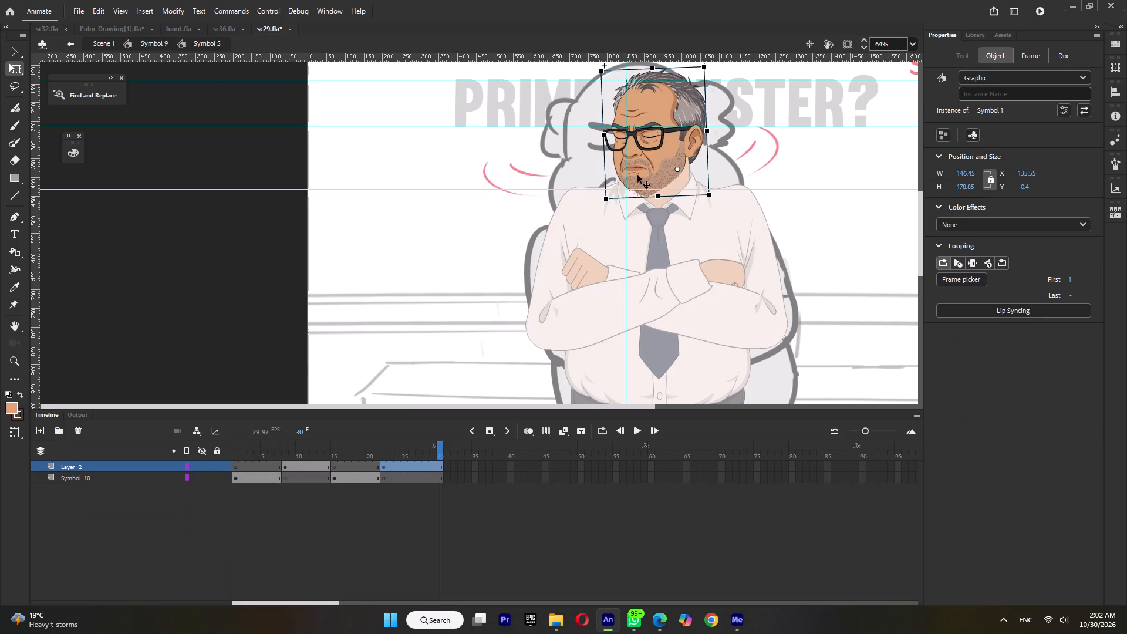
pyautogui.doubleClick(265, 451)
pyautogui.hotkey('shift', 'F5')
pyautogui.hotkey('shift', 'F5')
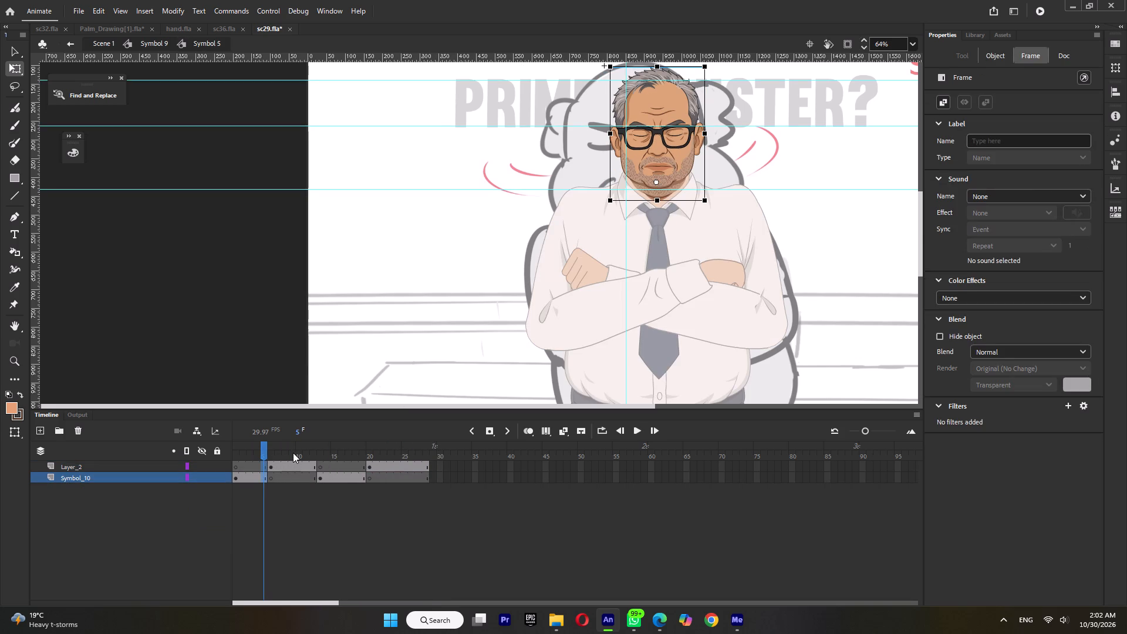
pyautogui.doubleClick(293, 453)
pyautogui.hotkey('shift', 'F5')
pyautogui.hotkey('shift', 'F5')
pyautogui.doubleClick(318, 450)
pyautogui.hotkey('shift', 'F5')
pyautogui.hotkey('shift', 'F5')
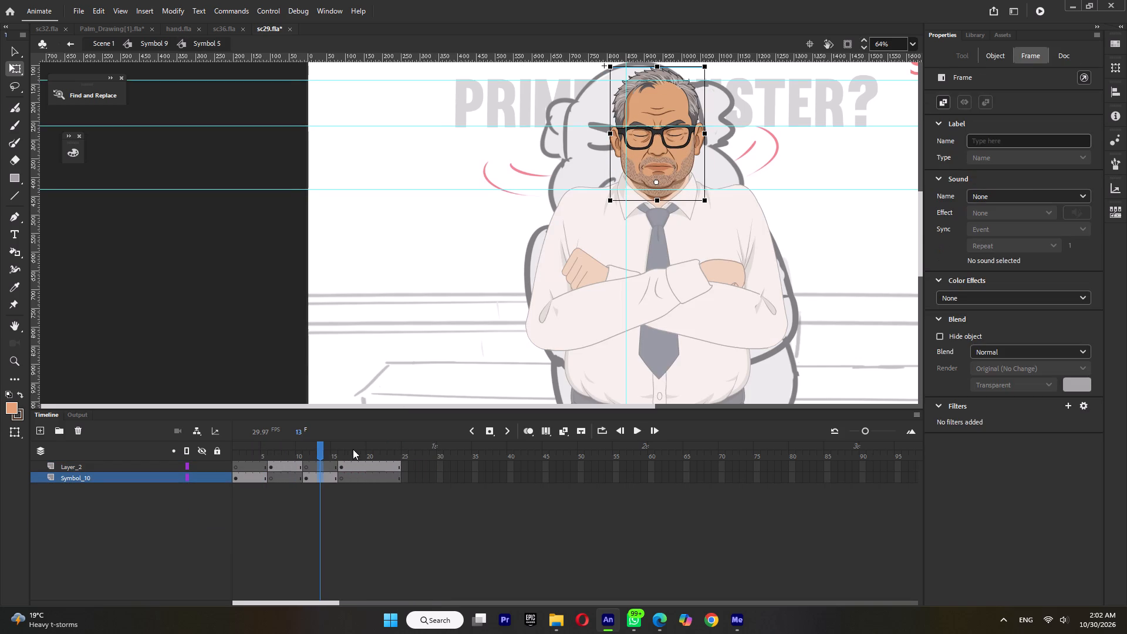
pyautogui.doubleClick(355, 449)
pyautogui.hotkey('shift', 'F5')
pyautogui.hotkey('shift', 'F5')
pyautogui.hotkey('shift', 'F5')
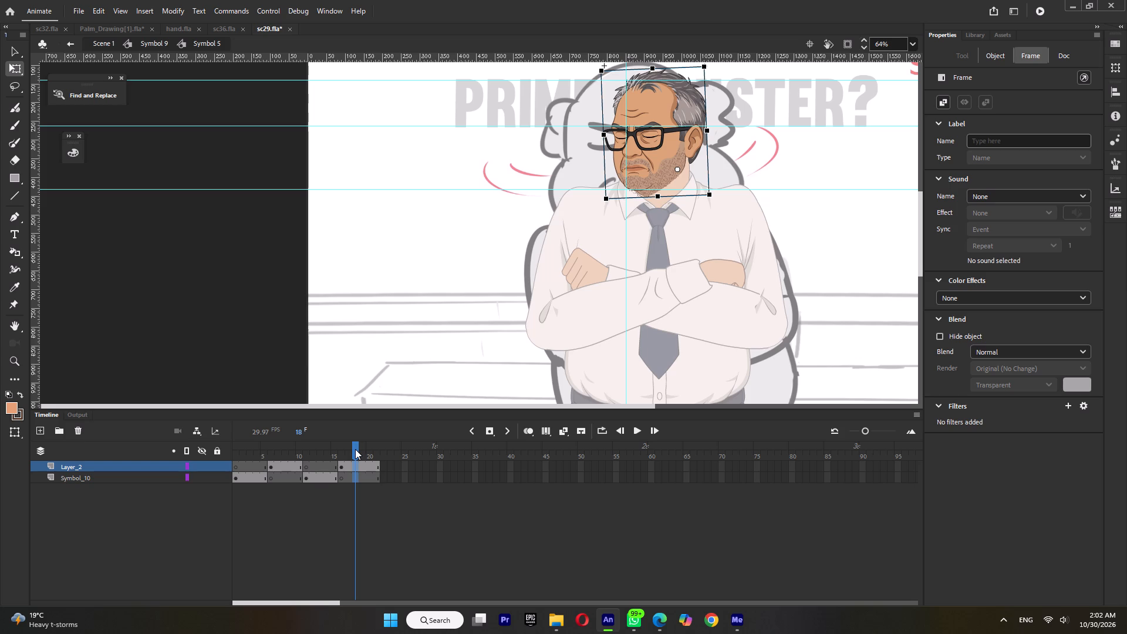
# Play the shortened head shake inside Symbol 5 and on the full character in Symbol 9 to check its timing.
pyautogui.click(252, 453)
pyautogui.moveTo(257, 453); pyautogui.dragTo(222, 456)
pyautogui.press('Return')
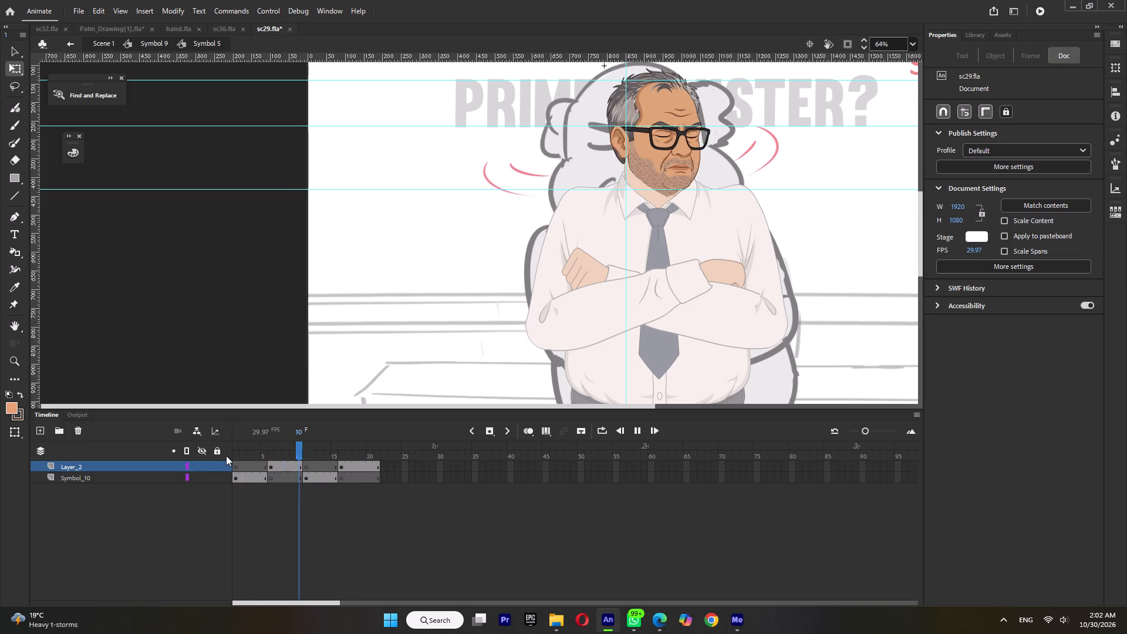
pyautogui.doubleClick(330, 313)
pyautogui.press('Return')
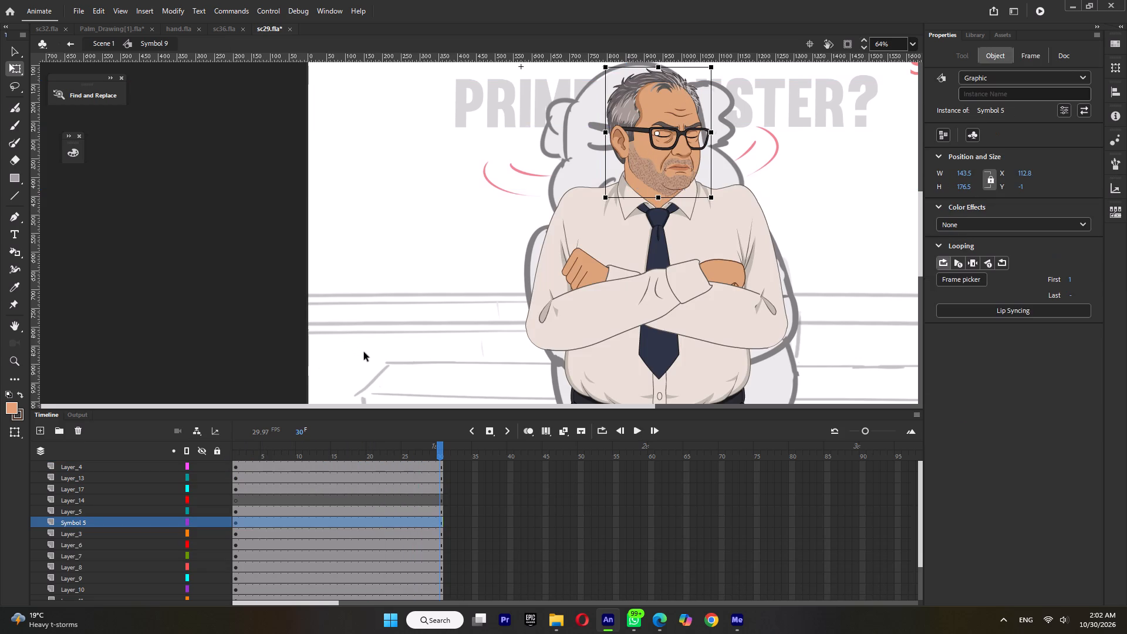
pyautogui.press('Return')
pyautogui.press('Return')
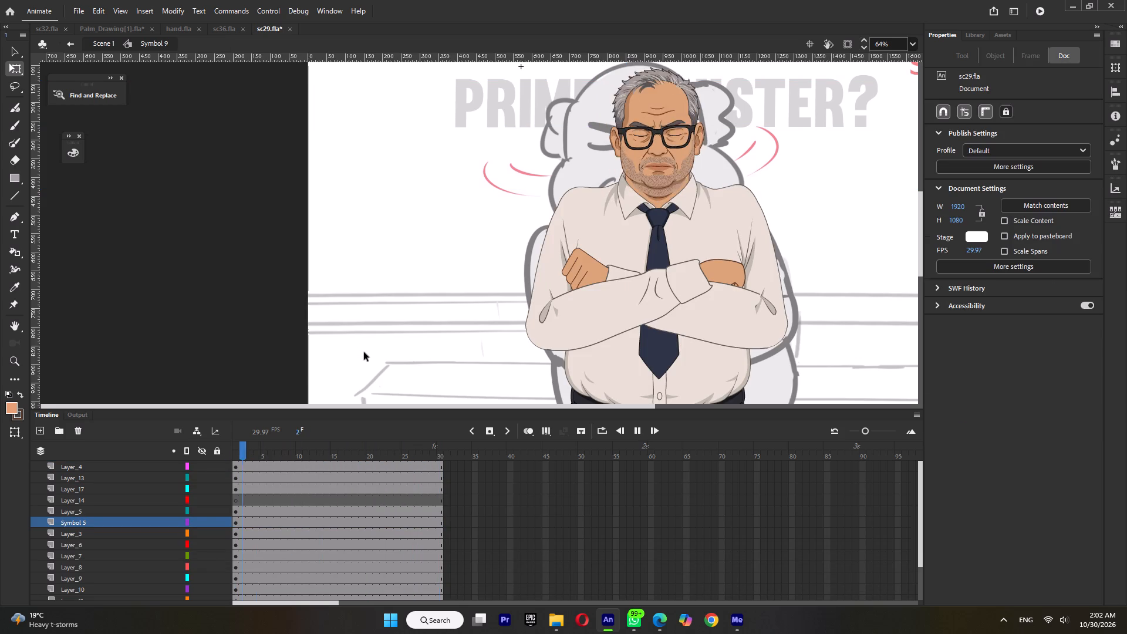
pyautogui.press('Return')
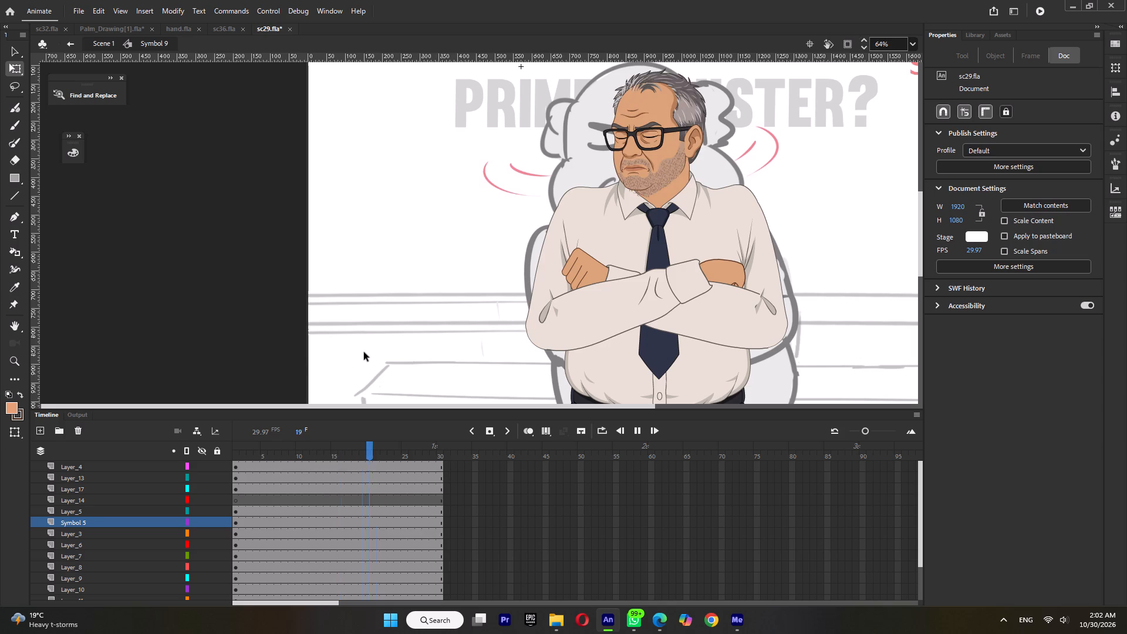
# Play the shortened head shake on the full character in Symbol 9.
pyautogui.press('Return')
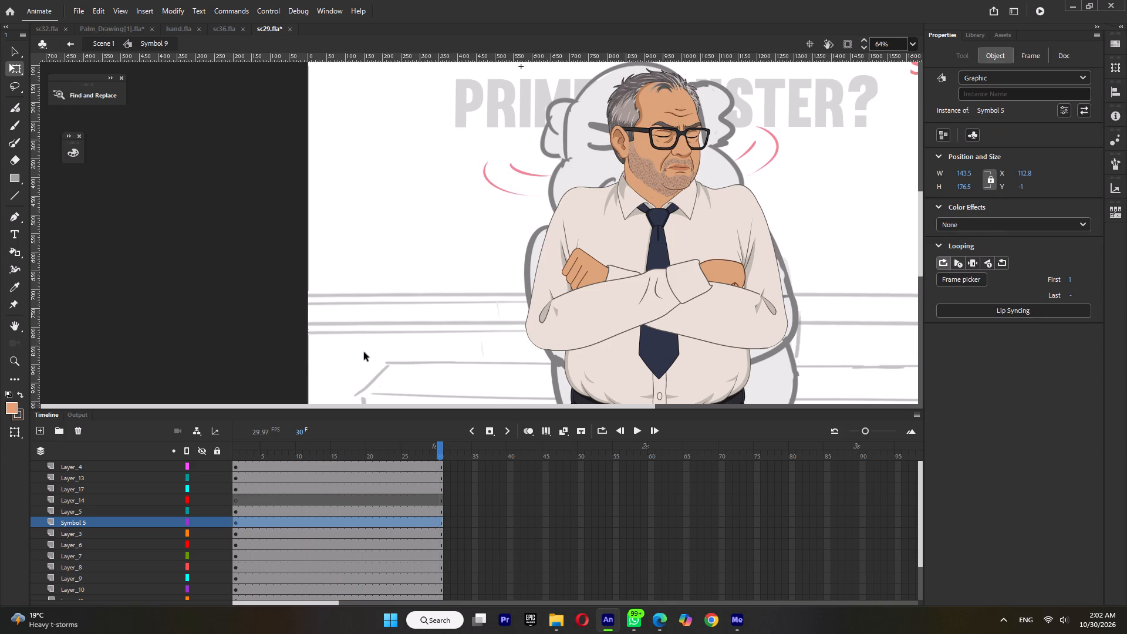
pyautogui.press('Return')
pyautogui.press('Return')
# In the front-facing head's Tween 52 chin group inside Symbol 10, delete the neck shadow fill and dark line beneath the chin.
pyautogui.moveTo(258, 450); pyautogui.dragTo(239, 460)
pyautogui.keyDown('ctrl'); pyautogui.scroll(5, 652, 170); pyautogui.keyUp('ctrl')
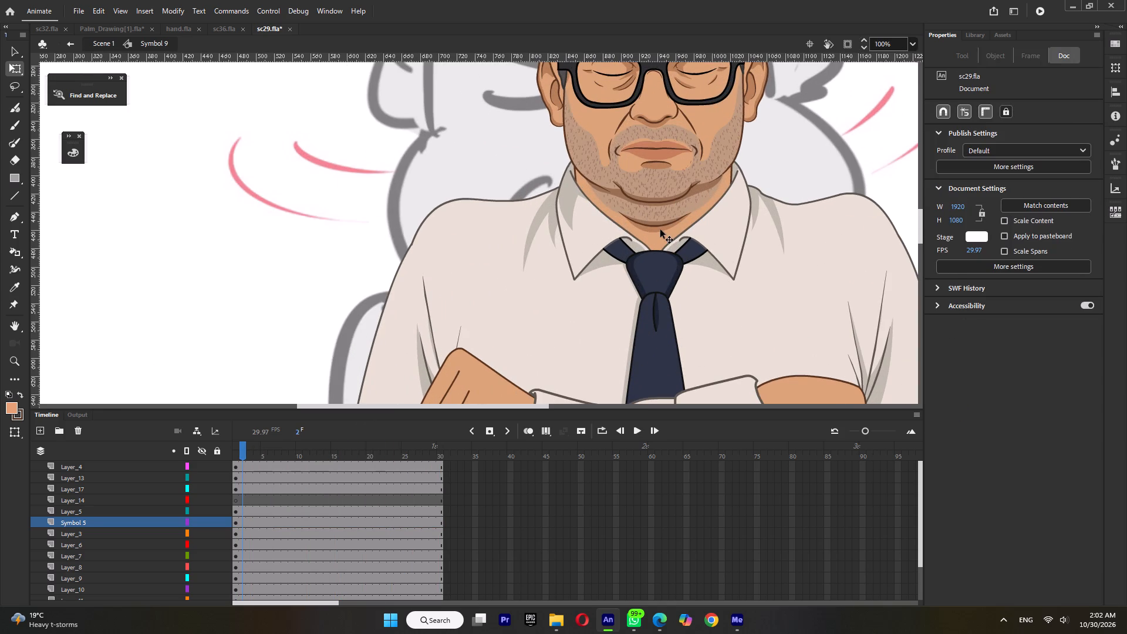
pyautogui.tripleClick(660, 230)
pyautogui.click(660, 227)
pyautogui.keyDown('ctrl'); pyautogui.scroll(4, 660, 227); pyautogui.keyUp('ctrl')
pyautogui.click(660, 227)
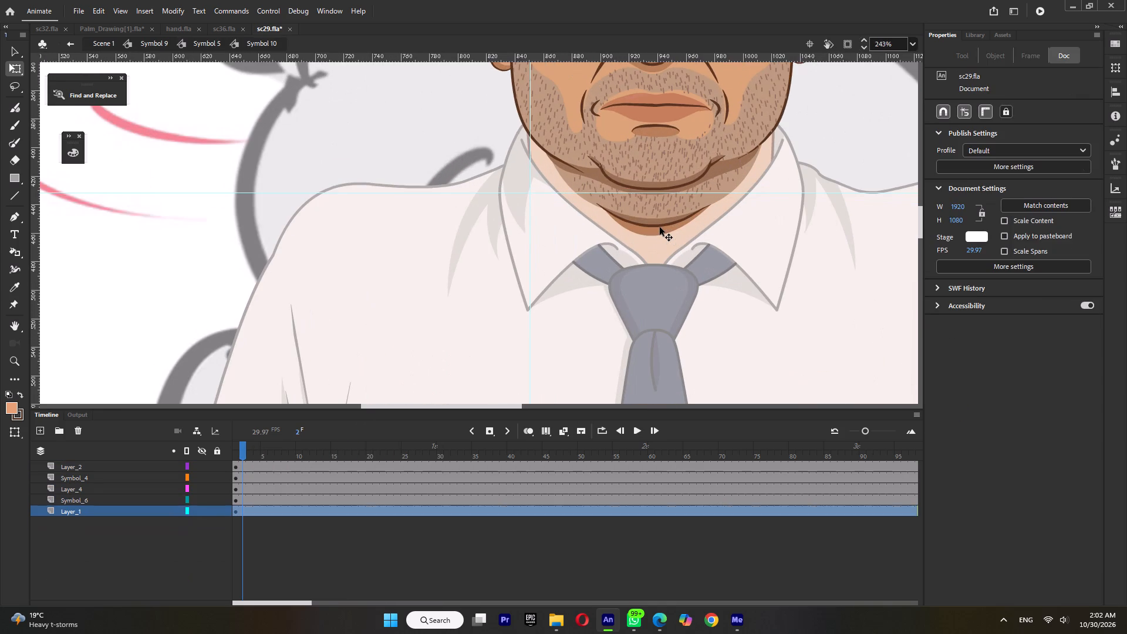
pyautogui.tripleClick(660, 227)
pyautogui.click(660, 227)
pyautogui.click(661, 261)
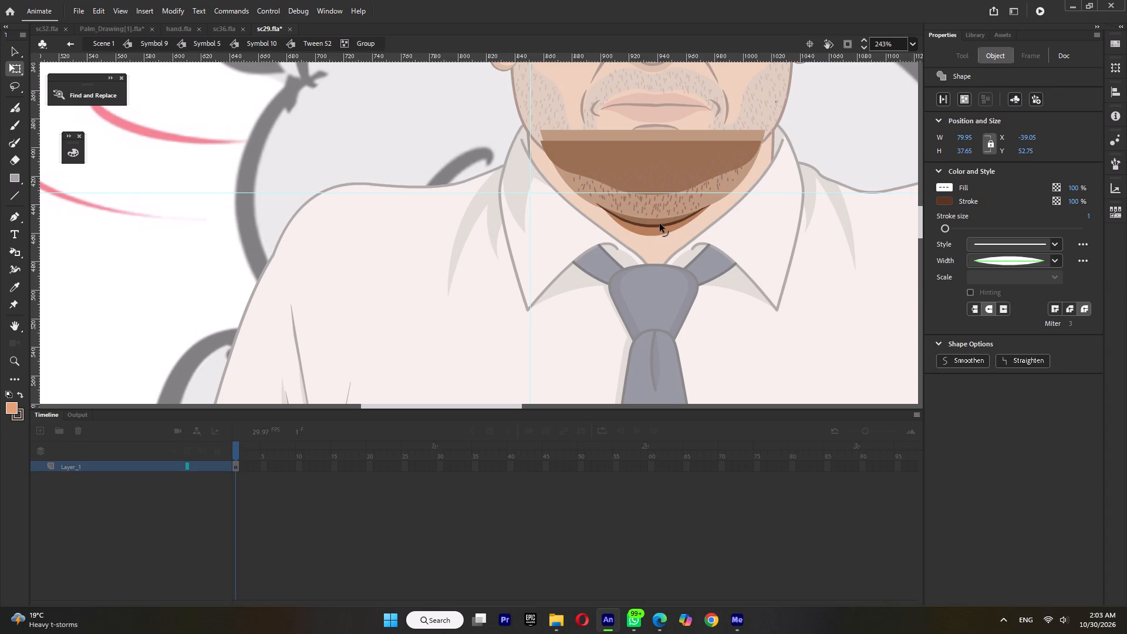
pyautogui.click(657, 227)
pyautogui.click(649, 234)
pyautogui.press('Delete')
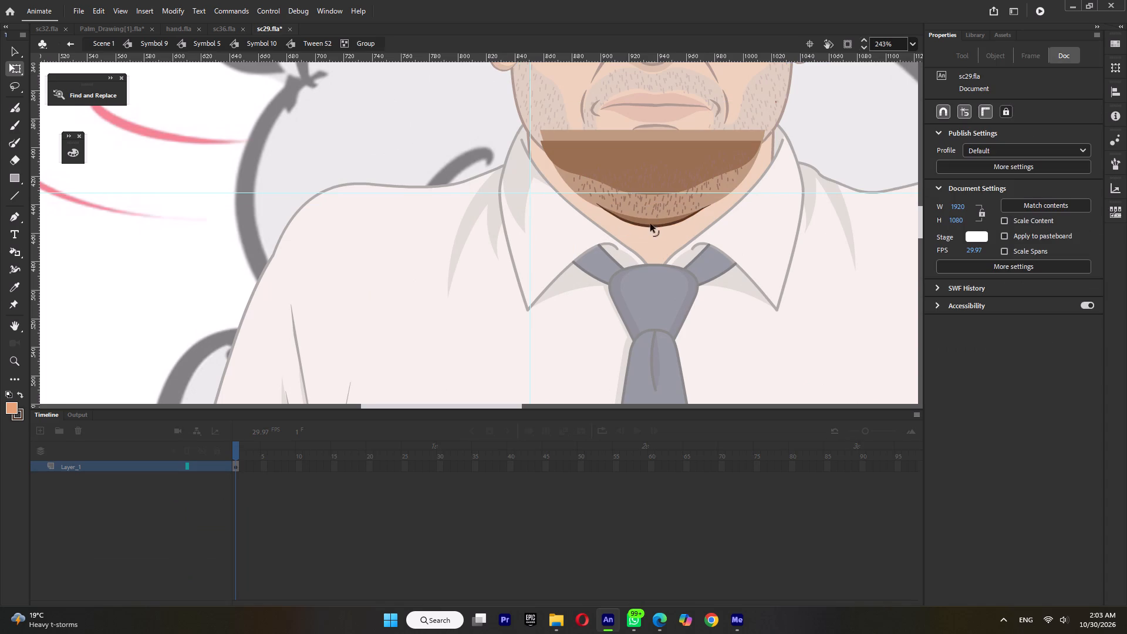
pyautogui.click(650, 224)
pyautogui.press('Delete')
pyautogui.click(650, 225)
pyautogui.press('Delete')
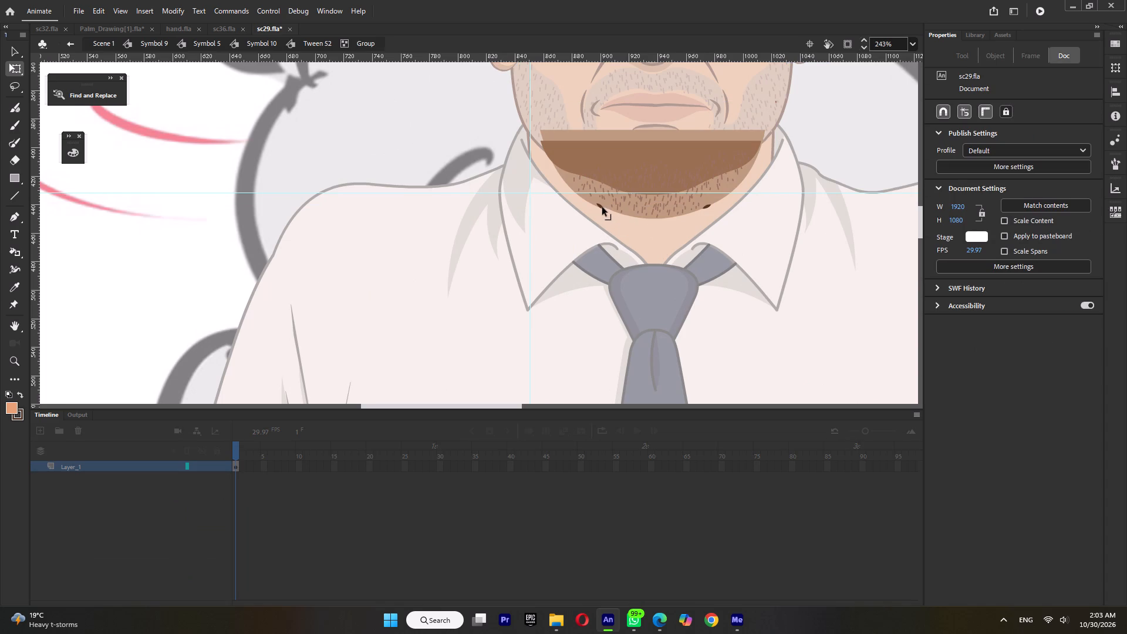
# Delete the small dark line fragments remaining at both ends under the chin and return to Symbol 10.
pyautogui.click(602, 207)
pyautogui.press('Delete')
pyautogui.click(705, 208)
pyautogui.press('Delete')
pyautogui.click(675, 240)
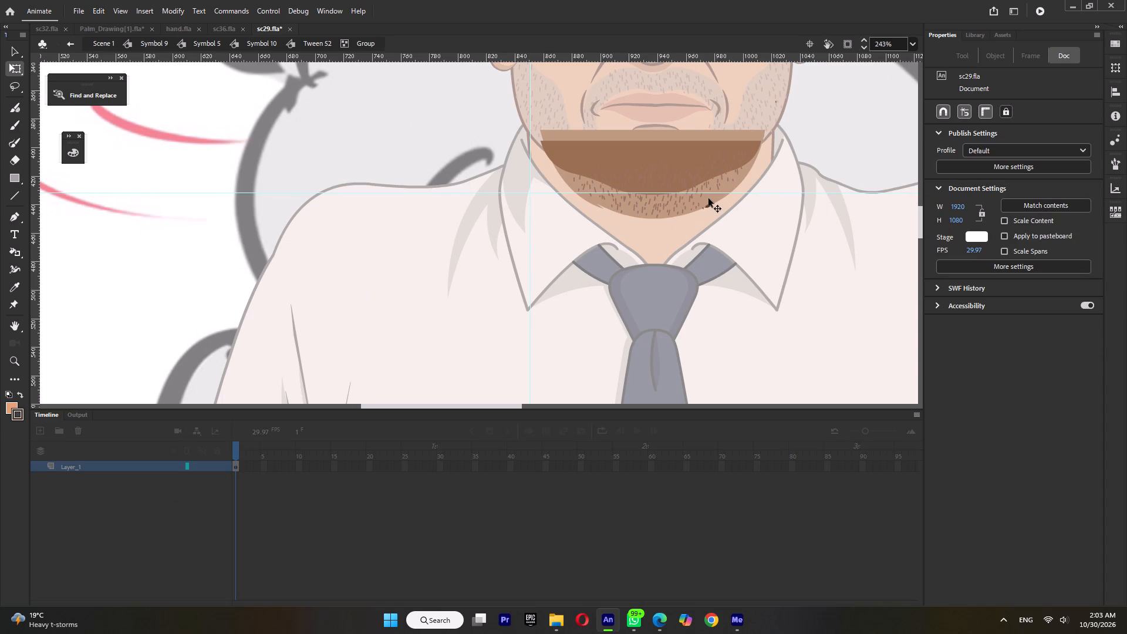
pyautogui.click(707, 205)
pyautogui.press('Delete')
pyautogui.click(704, 210)
pyautogui.press('Delete')
pyautogui.doubleClick(693, 230)
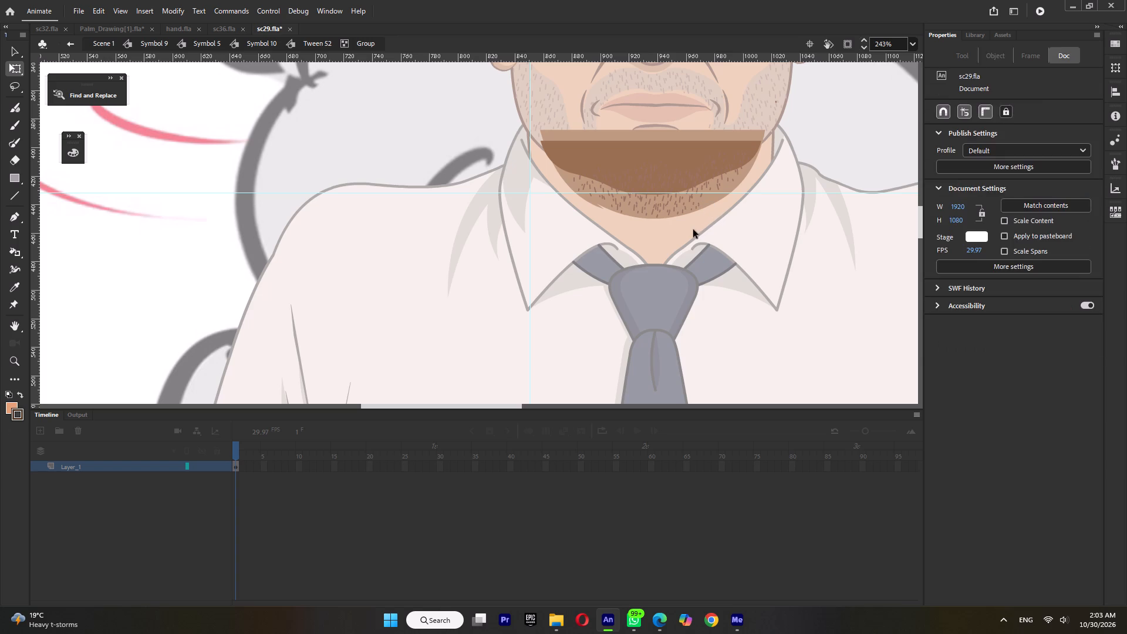
pyautogui.doubleClick(693, 230)
# Play the head shake inside Symbol 5 and on the full character in Symbol 9 to check the cleaned chin.
pyautogui.keyDown('ctrl'); pyautogui.scroll(-4, 693, 230); pyautogui.keyUp('ctrl')
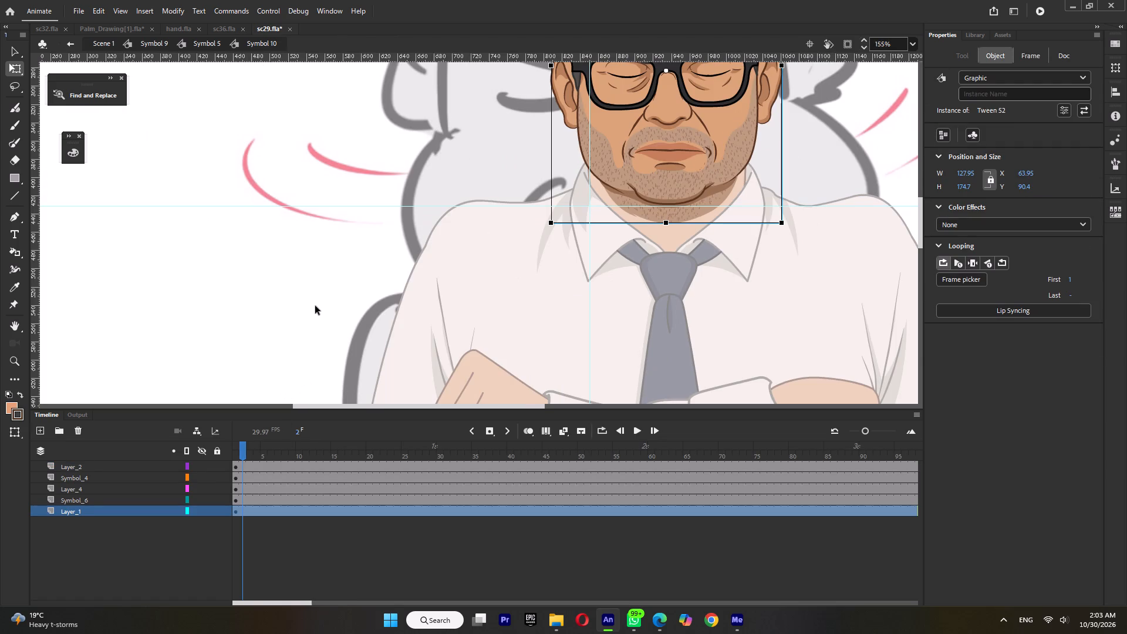
pyautogui.doubleClick(315, 306)
pyautogui.press('Return')
pyautogui.press('Return')
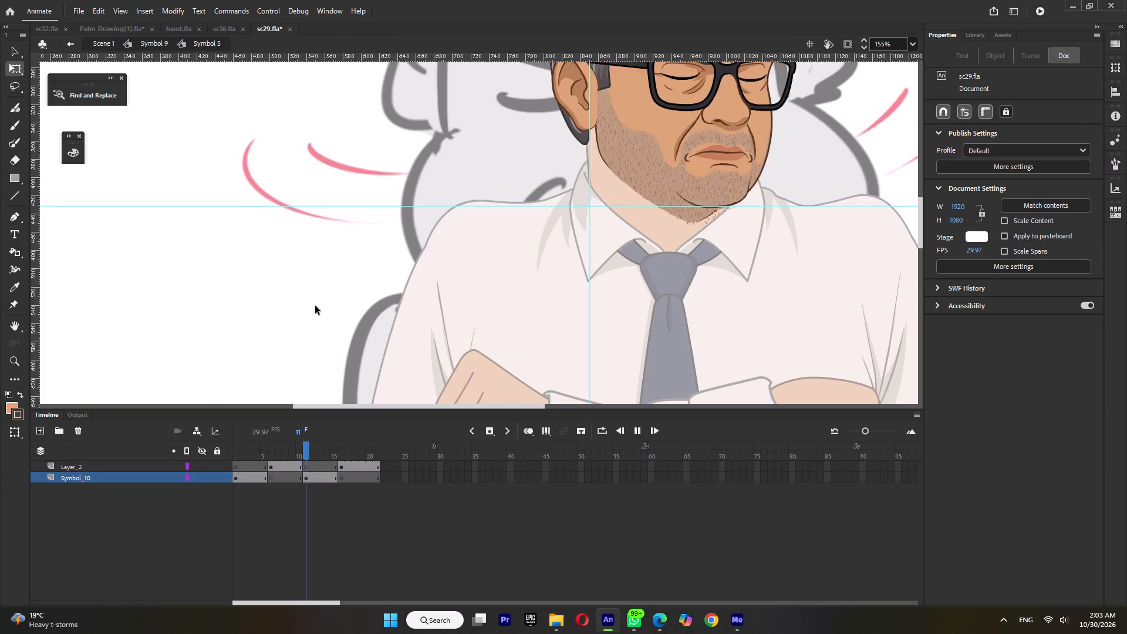
pyautogui.press('Return')
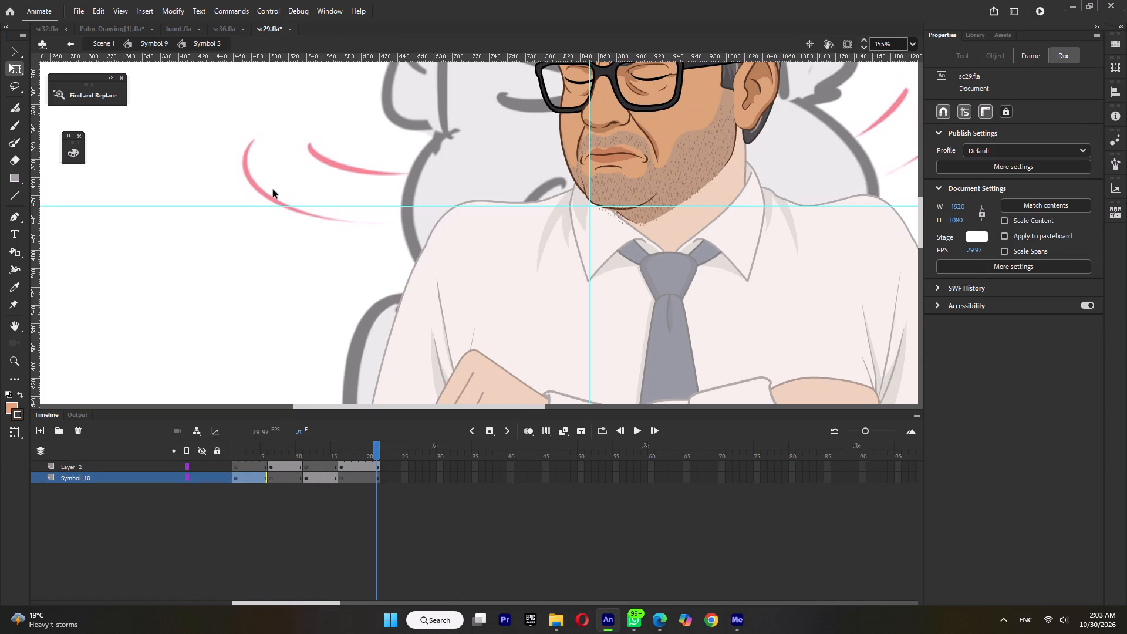
pyautogui.doubleClick(273, 190)
pyautogui.keyDown('ctrl'); pyautogui.scroll(-4, 399, 301); pyautogui.keyUp('ctrl')
pyautogui.press('Return')
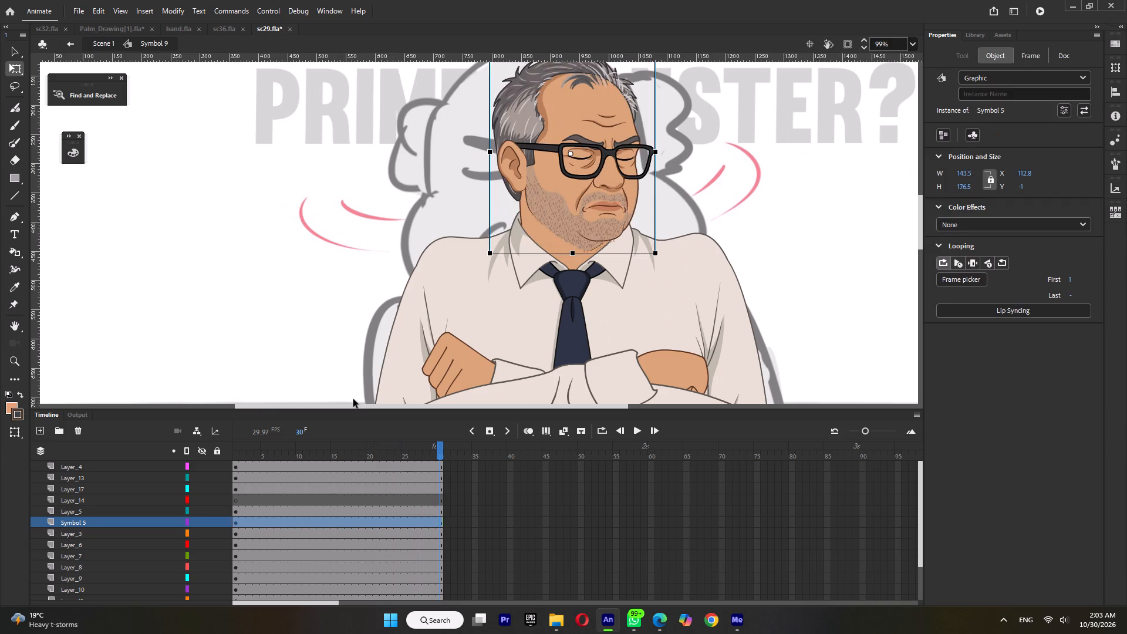
pyautogui.press('Return')
pyautogui.press('Return')
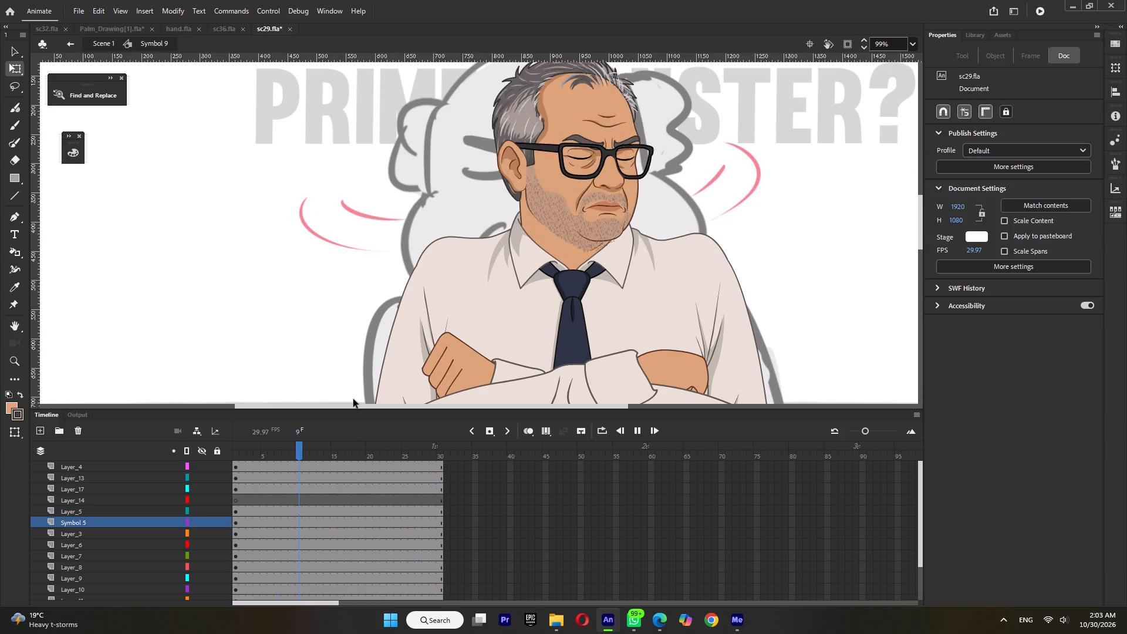
# Save sc29.fla.
pyautogui.keyDown('ctrl'); pyautogui.scroll(-3, 536, 261); pyautogui.keyUp('ctrl')
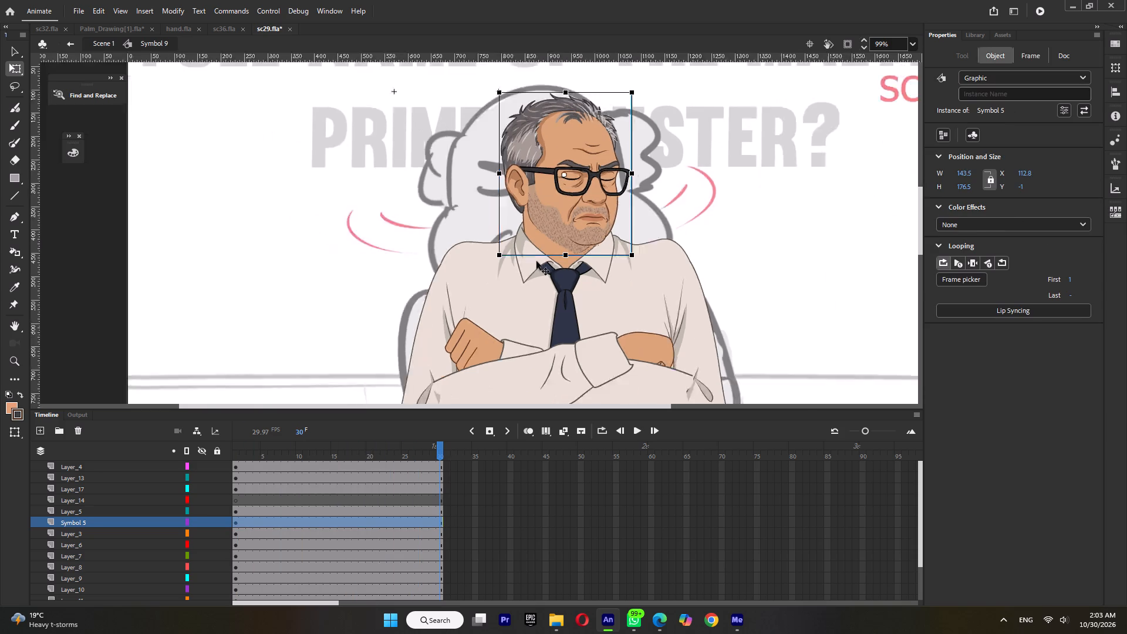
pyautogui.keyDown('ctrl'); pyautogui.scroll(-7, 536, 261); pyautogui.keyUp('ctrl')
pyautogui.hotkey('ctrl', 's')
pyautogui.click(700, 267)
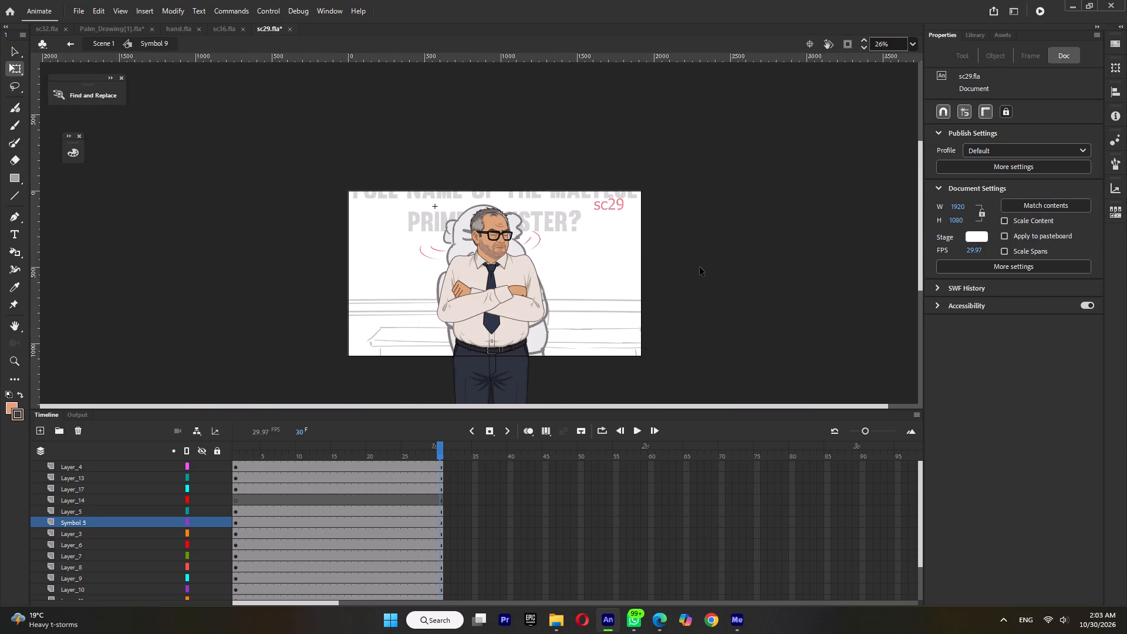
pyautogui.hotkey('ctrl', 's')
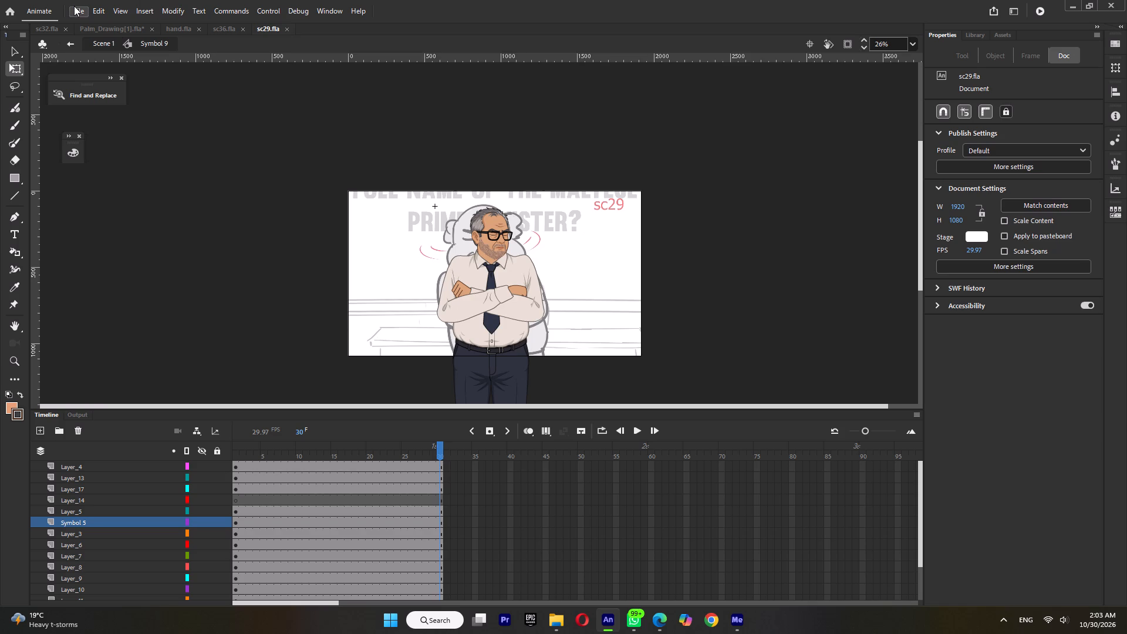
# Export sc29 as an H.264 video named sc29 into the ep06 shots video folder and close the document.
pyautogui.click(74, 6)
pyautogui.click(110, 194)
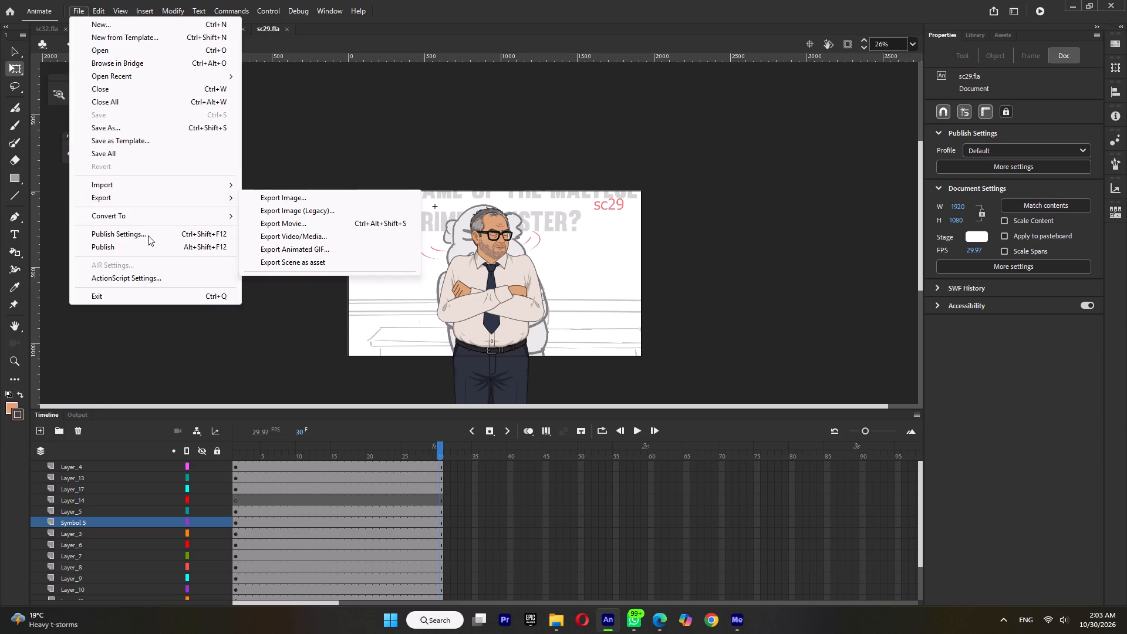
pyautogui.click(292, 236)
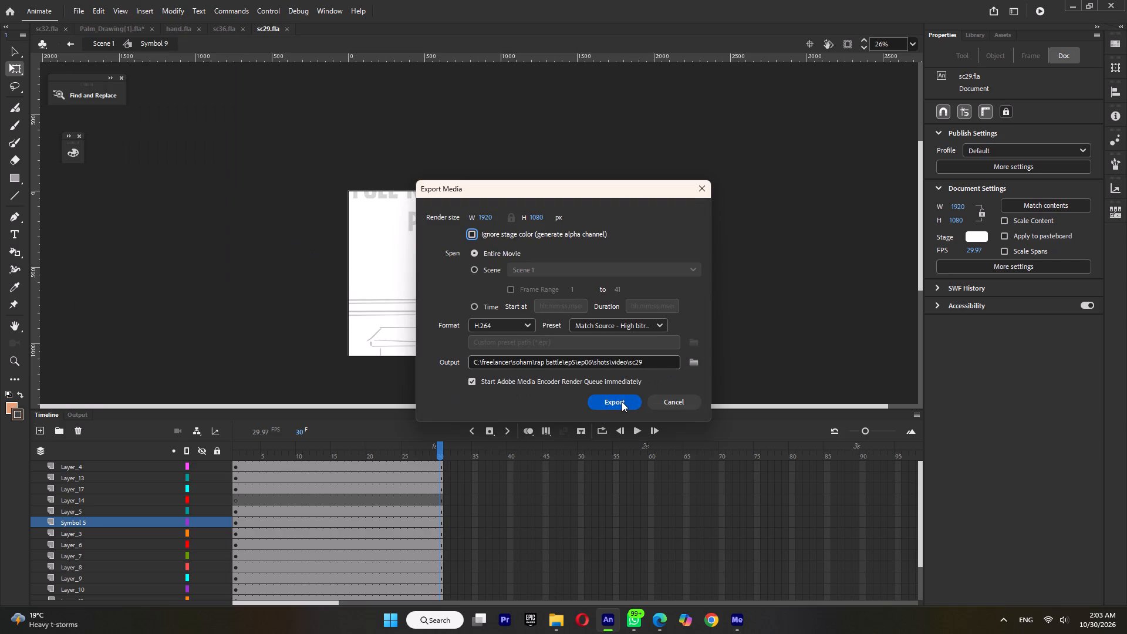
pyautogui.click(622, 402)
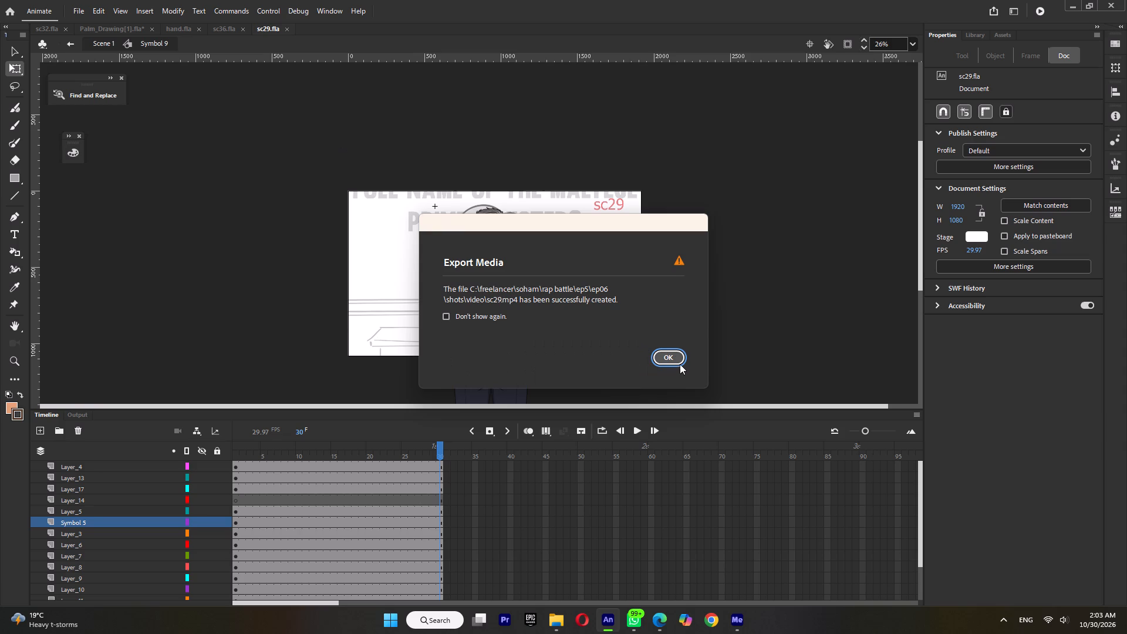
pyautogui.click(672, 359)
pyautogui.click(286, 31)
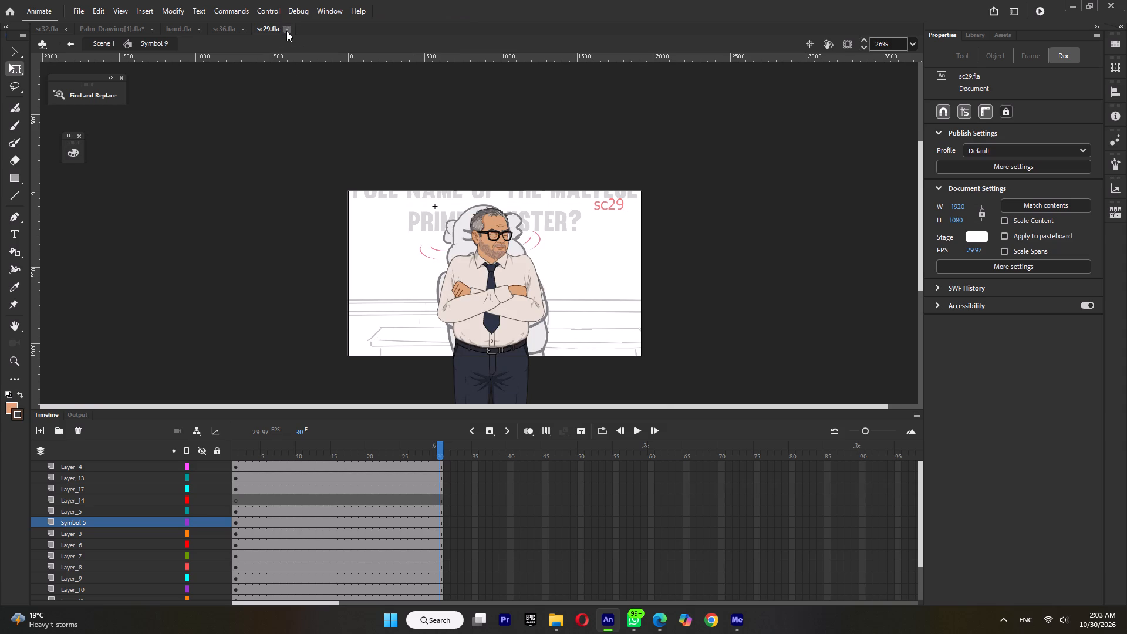
# Bring up sc32.fla from the shots folder, export it as a video and close the document.
pyautogui.click(561, 628)
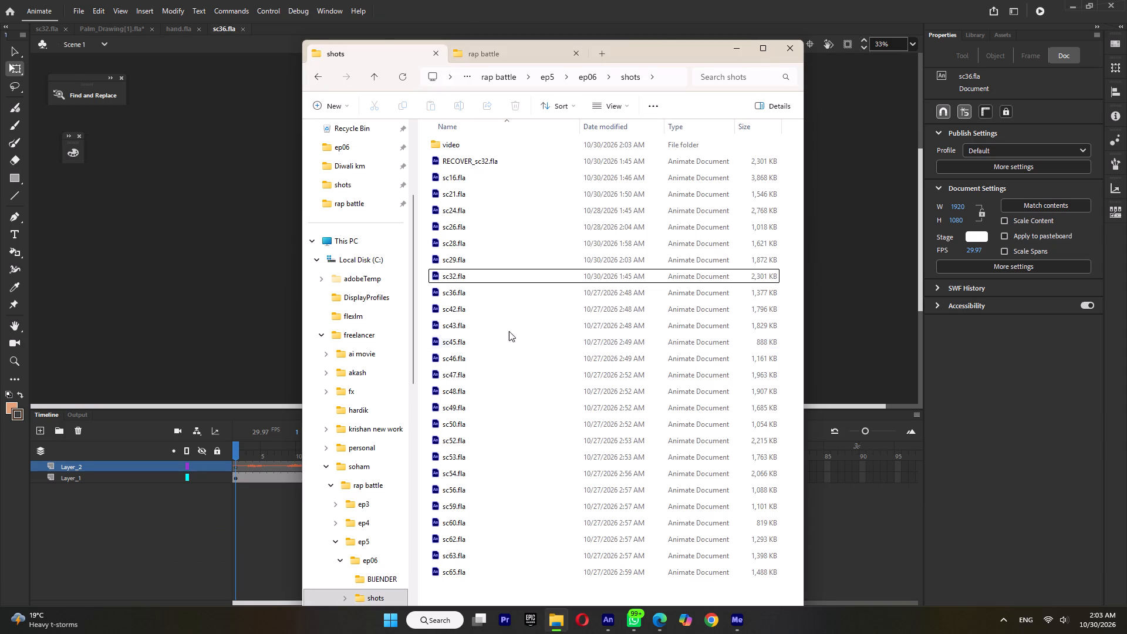
pyautogui.doubleClick(475, 275)
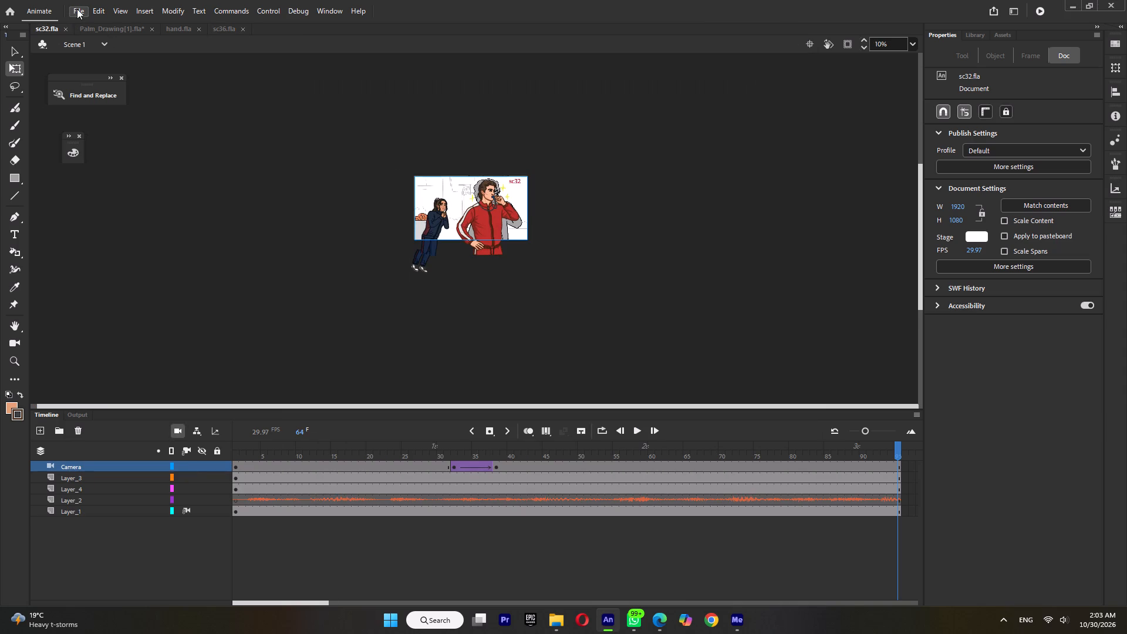
pyautogui.click(77, 8)
pyautogui.click(121, 203)
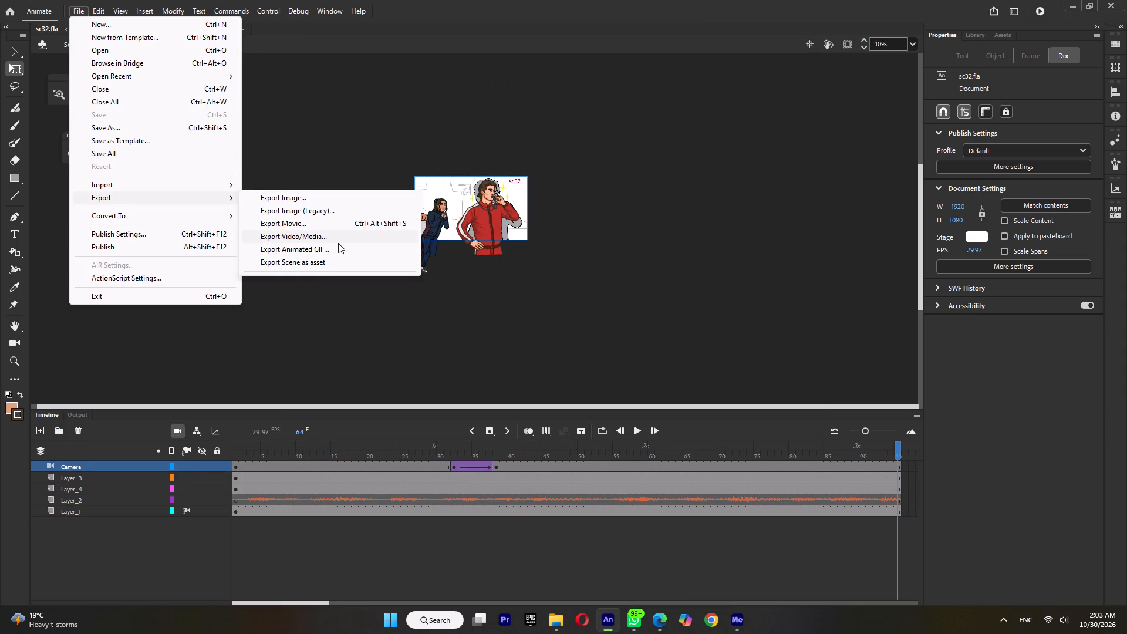
pyautogui.click(338, 238)
pyautogui.click(619, 402)
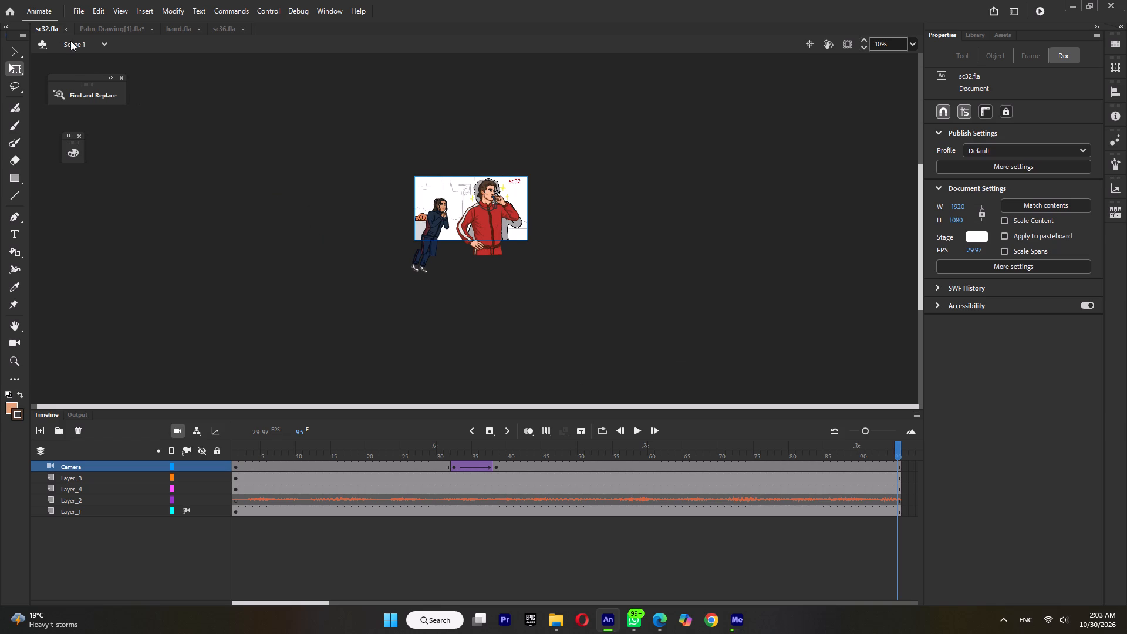
pyautogui.click(668, 358)
pyautogui.click(67, 29)
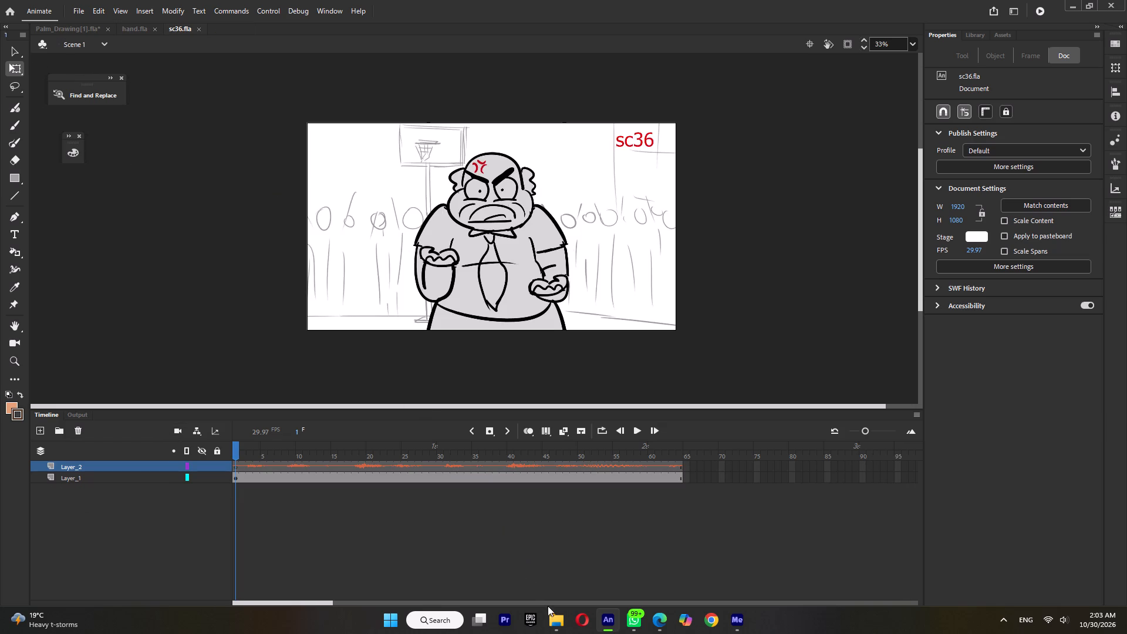
# Open sc36.fla from the shots folder.
pyautogui.click(555, 618)
pyautogui.doubleClick(493, 276)
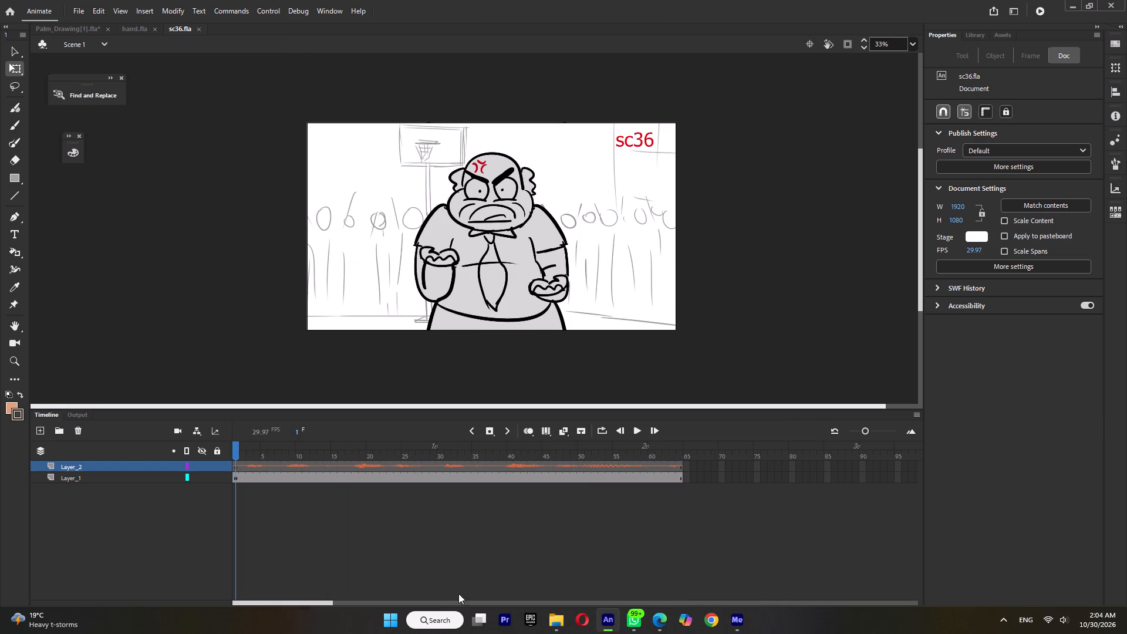
pyautogui.hotkey('ctrl', 's')
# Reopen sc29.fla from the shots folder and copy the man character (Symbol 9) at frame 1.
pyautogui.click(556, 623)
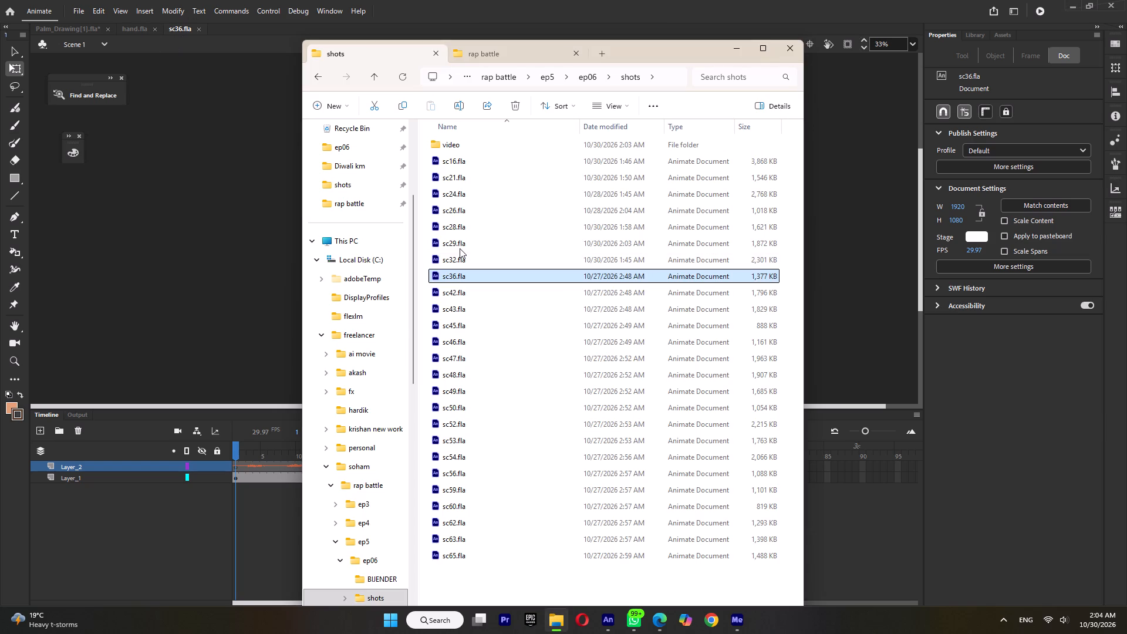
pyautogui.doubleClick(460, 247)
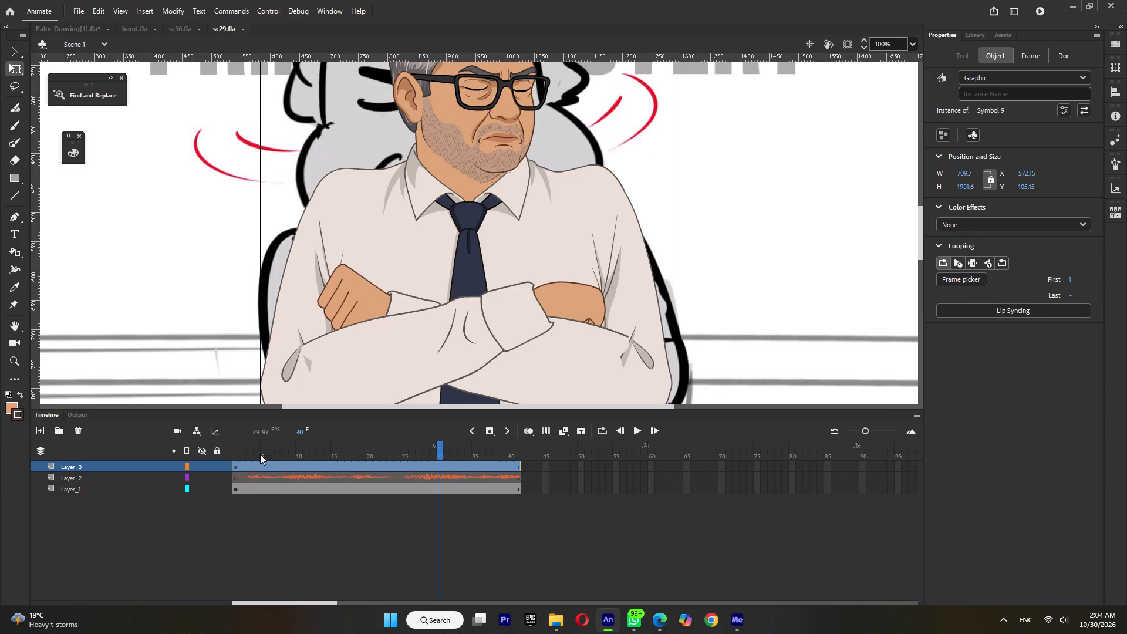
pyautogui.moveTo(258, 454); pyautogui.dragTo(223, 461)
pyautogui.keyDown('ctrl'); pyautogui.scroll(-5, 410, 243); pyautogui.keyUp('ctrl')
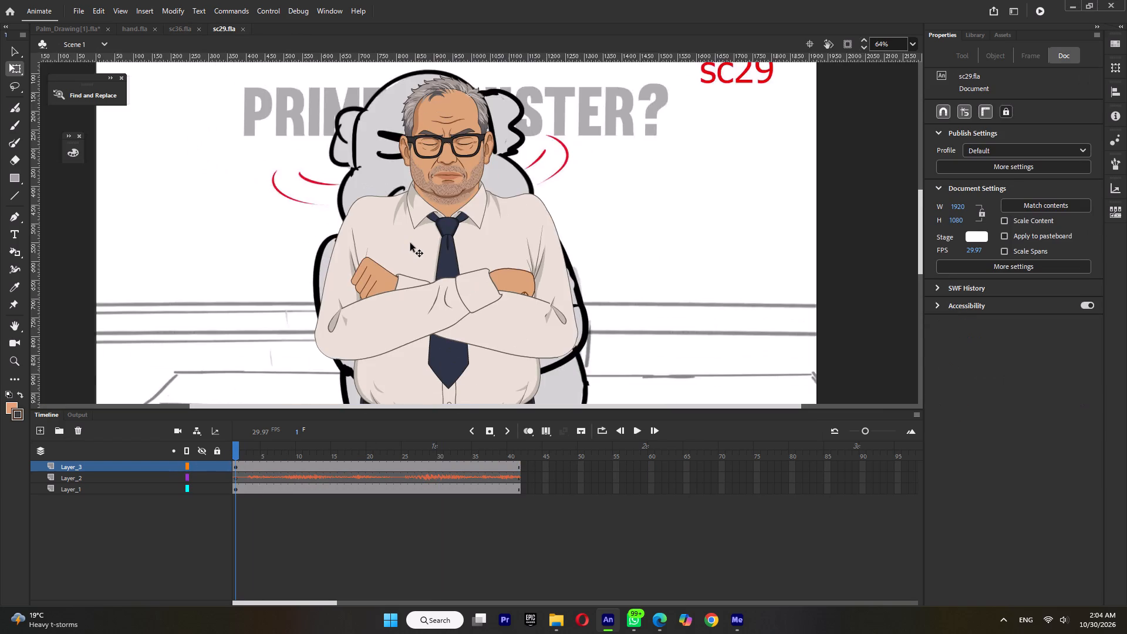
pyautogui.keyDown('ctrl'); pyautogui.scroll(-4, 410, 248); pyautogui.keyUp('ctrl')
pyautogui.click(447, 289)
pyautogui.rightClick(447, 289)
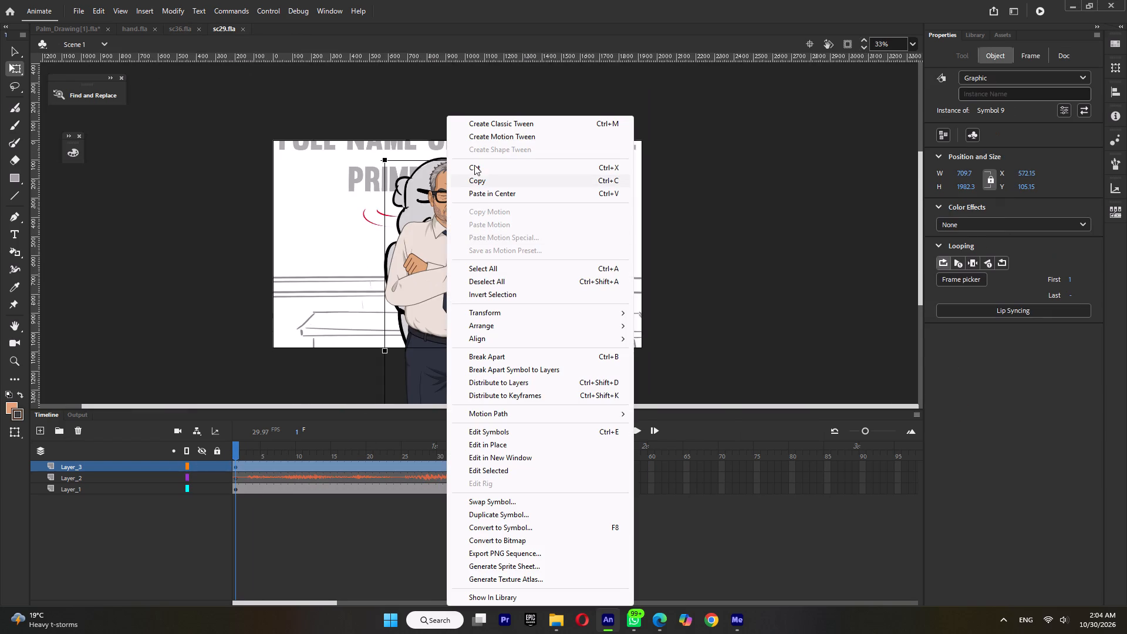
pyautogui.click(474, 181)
# Add a new layer above the audio layer in sc36.fla.
pyautogui.click(176, 27)
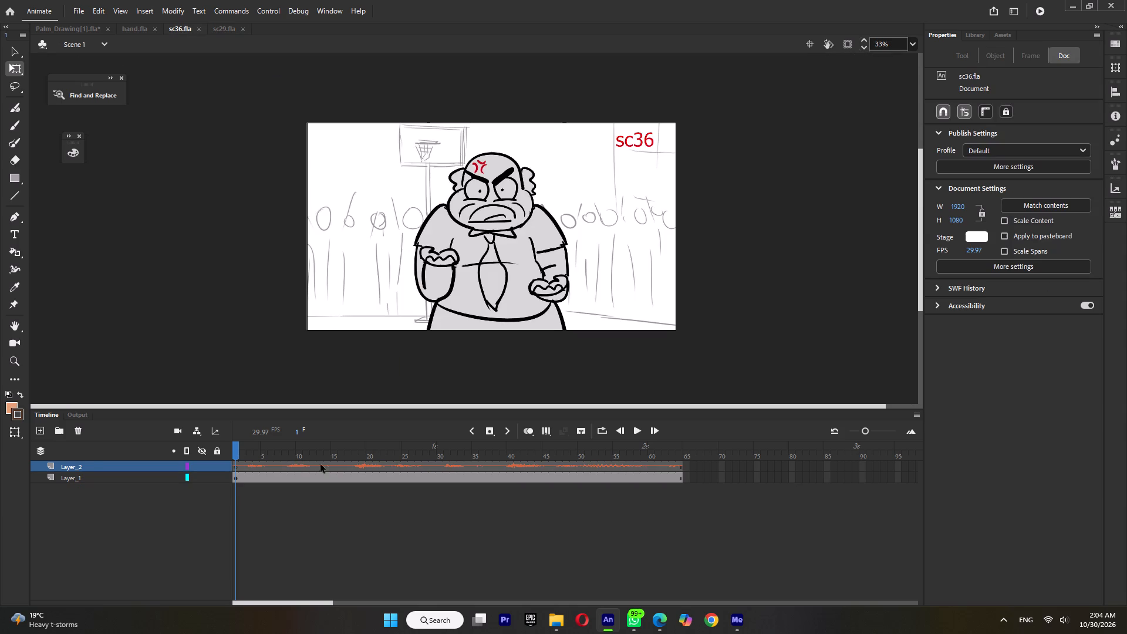
pyautogui.click(41, 432)
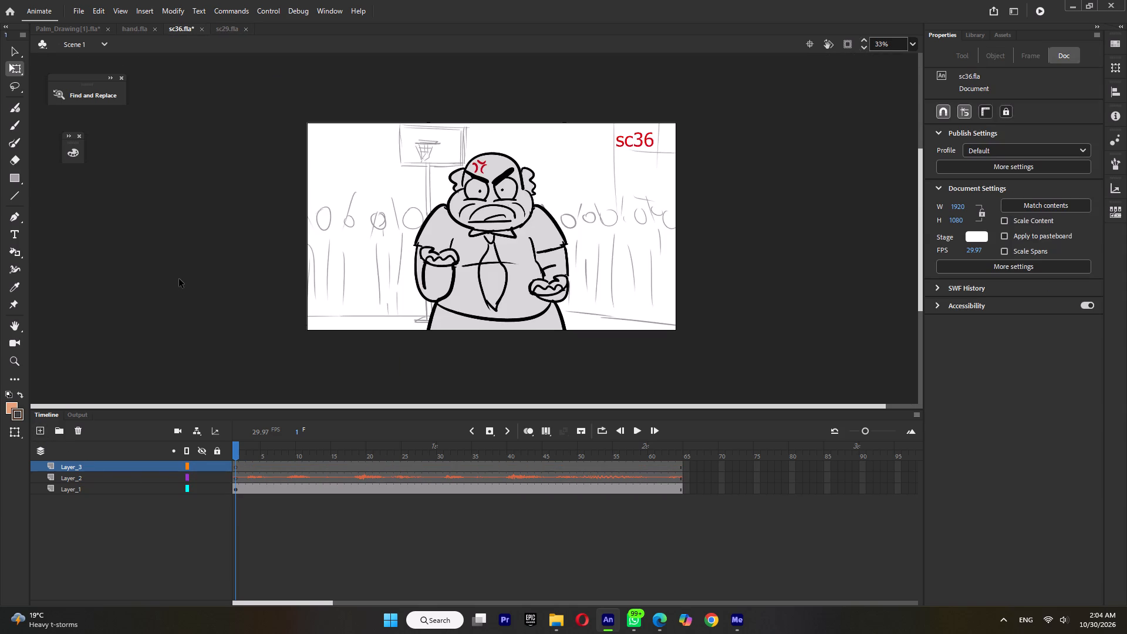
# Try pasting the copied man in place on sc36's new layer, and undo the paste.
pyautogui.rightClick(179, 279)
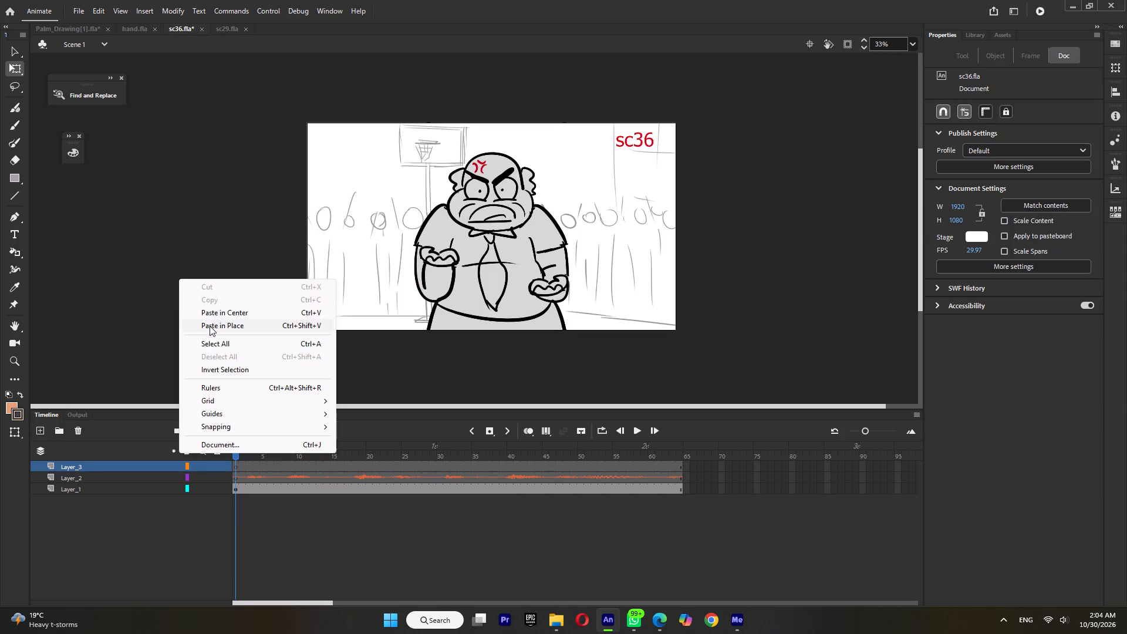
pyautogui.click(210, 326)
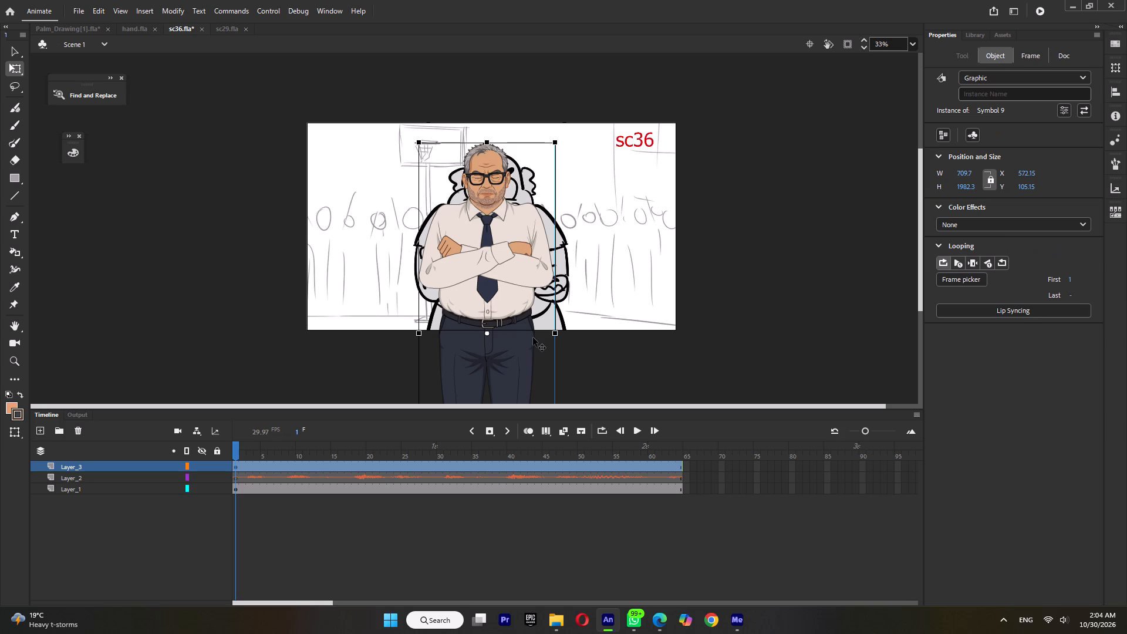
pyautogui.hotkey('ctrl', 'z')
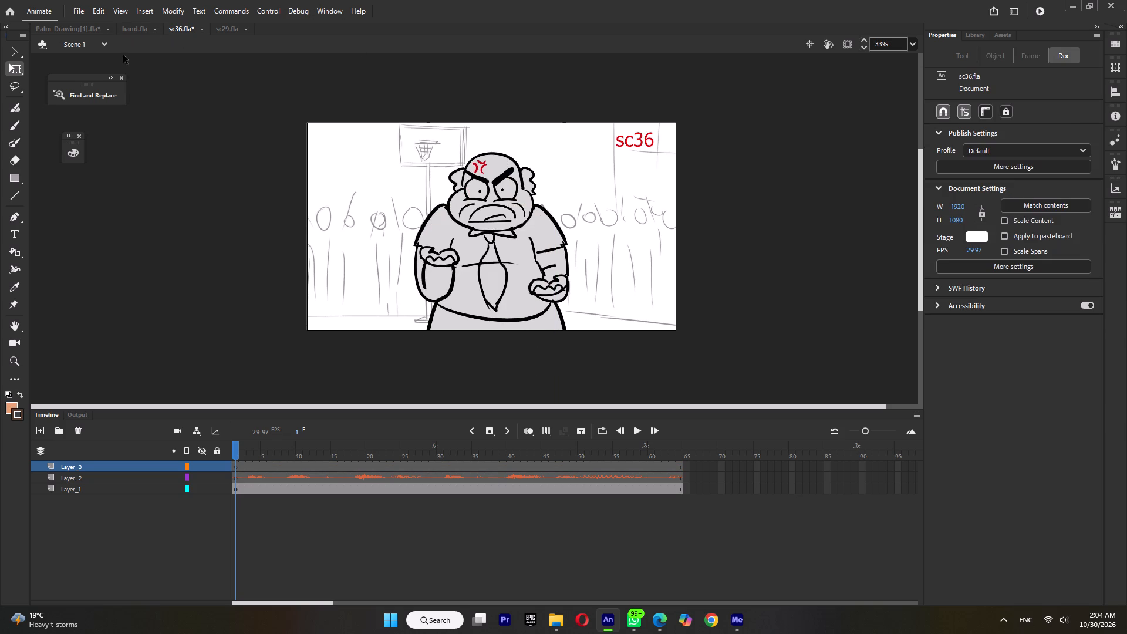
# Open TEACHER_Final.fla from the ep06 folder.
pyautogui.click(558, 619)
pyautogui.click(373, 75)
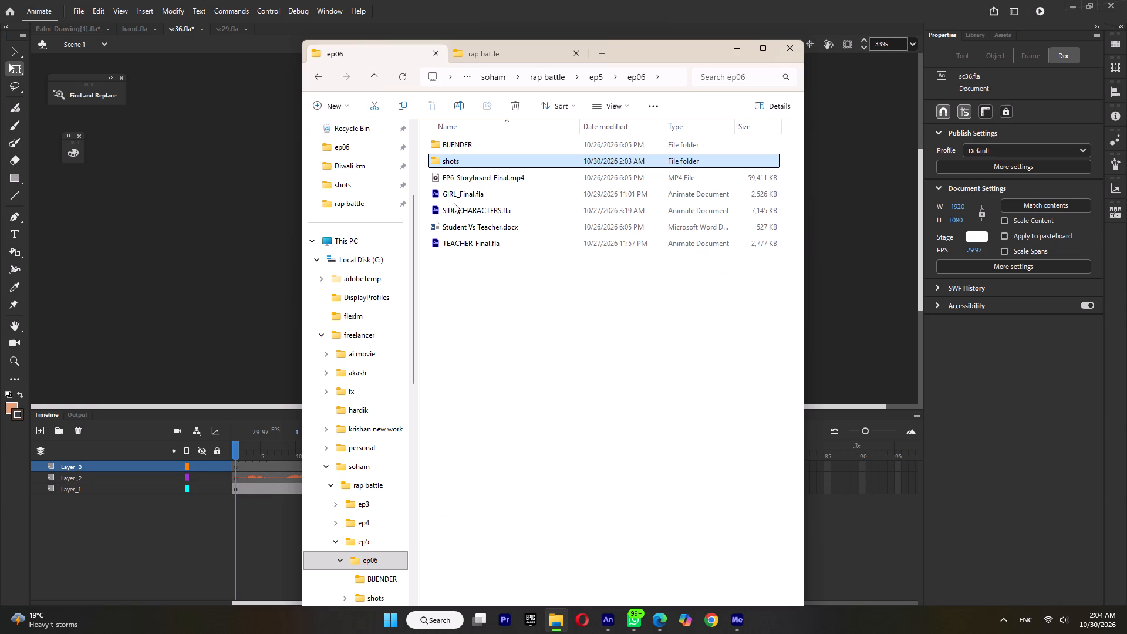
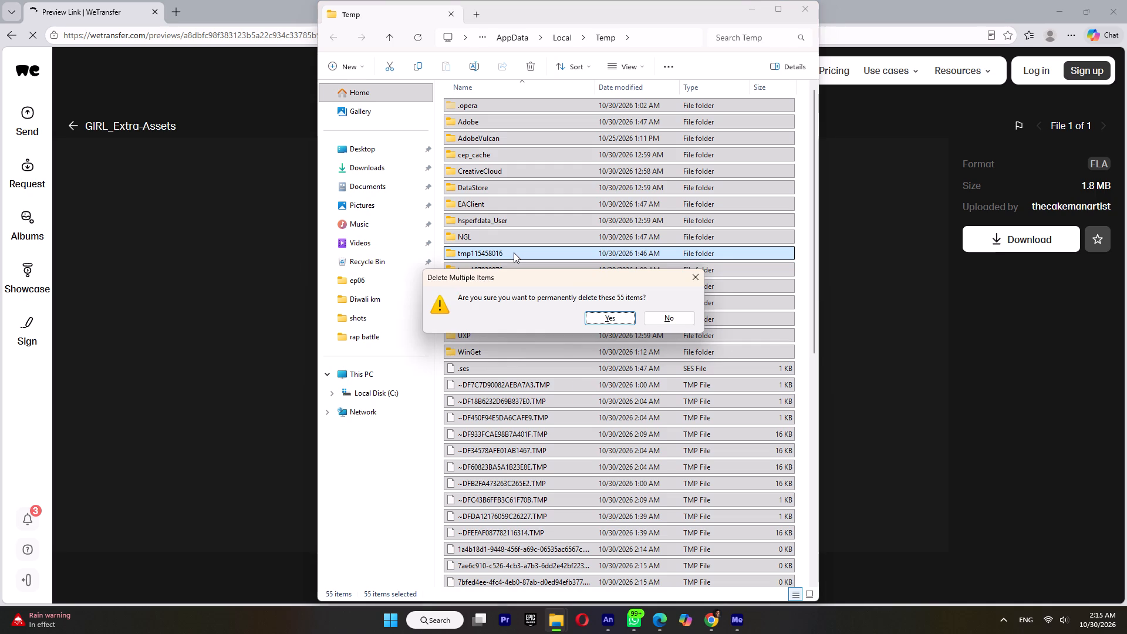
pyautogui.press('Return')
pyautogui.click(527, 261)
pyautogui.click(572, 275)
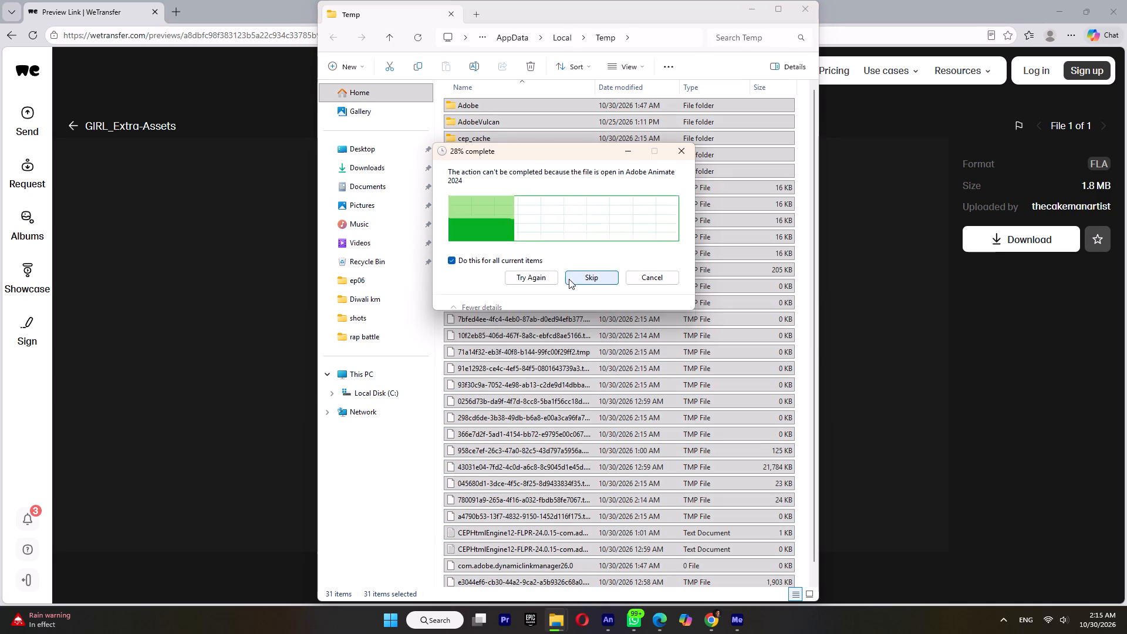
pyautogui.click(795, 4)
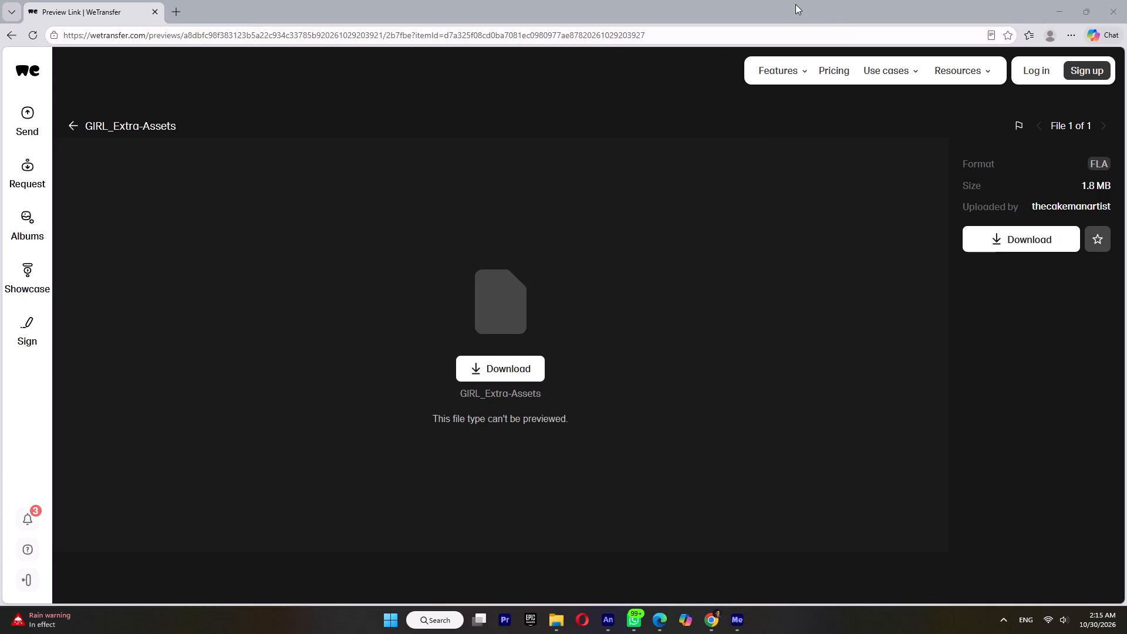
# Open the Windows Prefetch folder, permanently delete all its files, and close the window.
pyautogui.press('super+r')
pyautogui.press('Down')
pyautogui.press('Down')
pyautogui.press('Return')
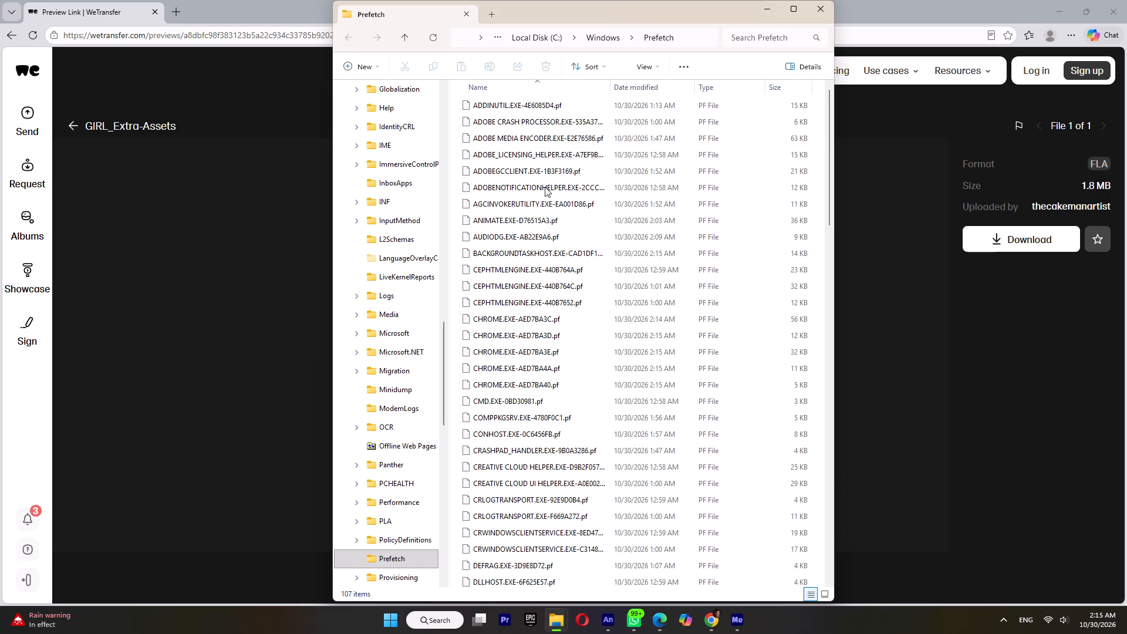
pyautogui.click(552, 169)
pyautogui.hotkey('ctrl', 'a')
pyautogui.hotkey('shift', 'Delete')
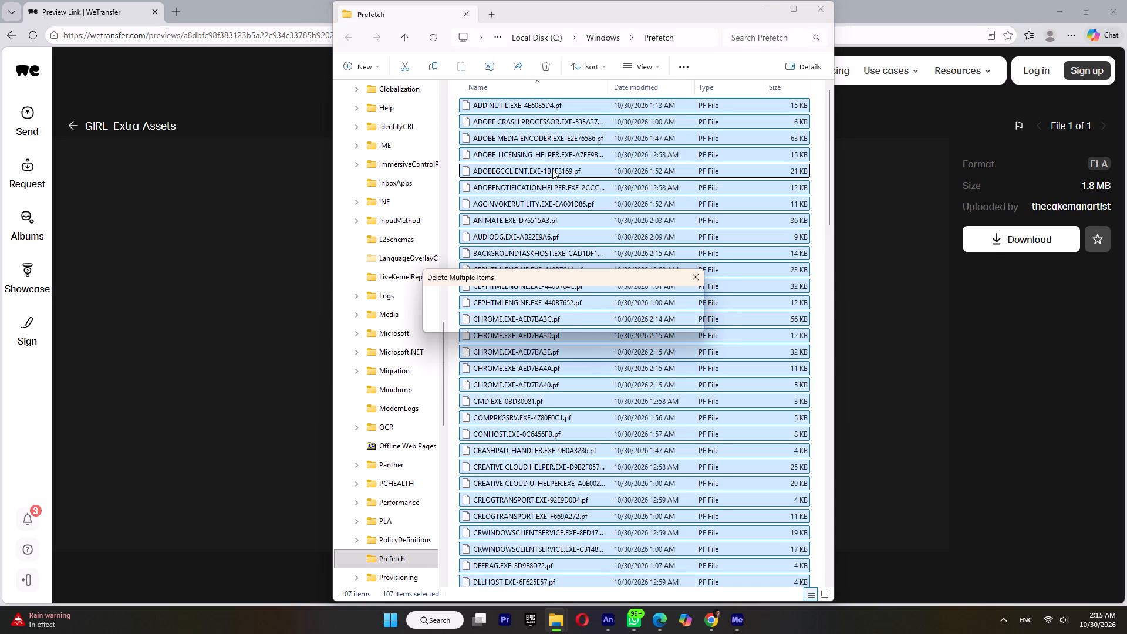
pyautogui.press('Return')
pyautogui.click(817, 11)
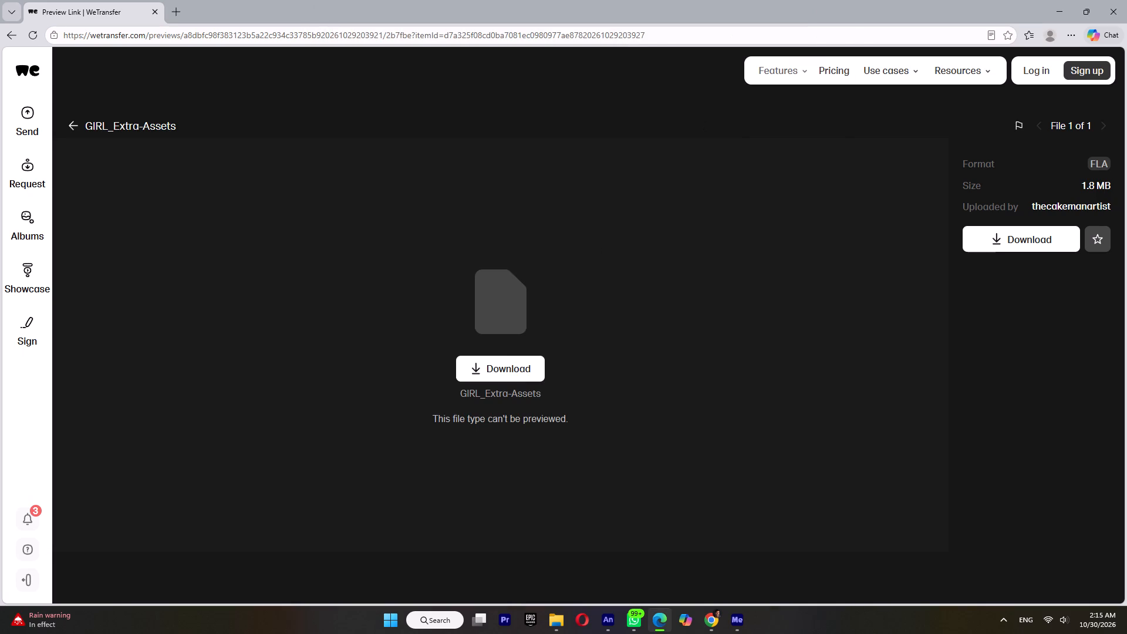
# Download GIRL_Extra-Assets.fla from WeTransfer, save it, and close the browser.
pyautogui.click(517, 366)
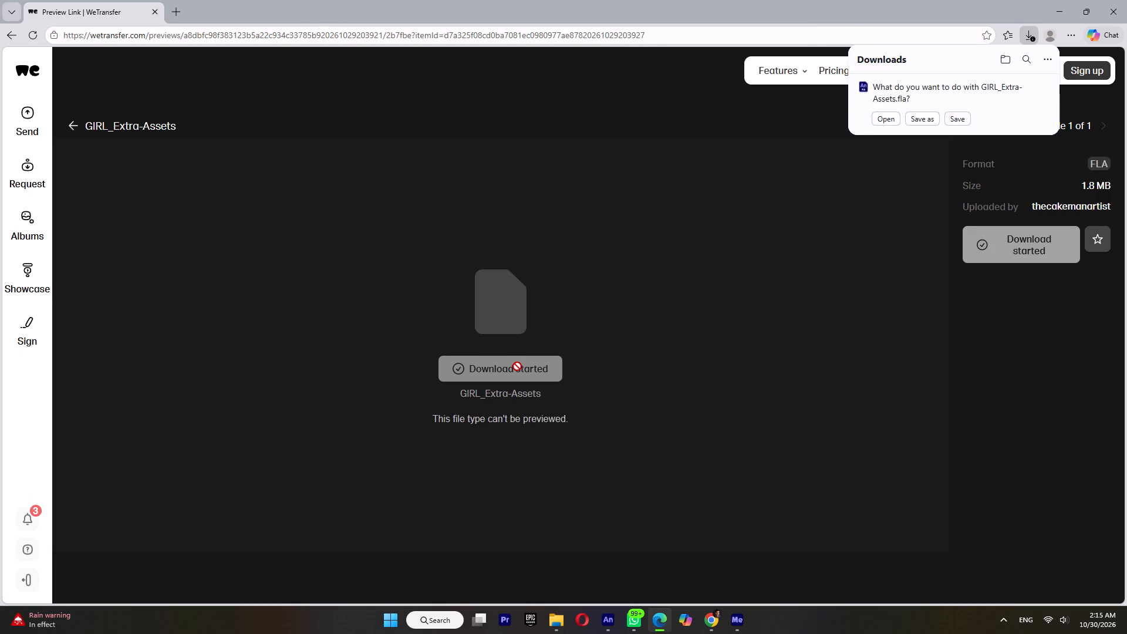
pyautogui.click(957, 116)
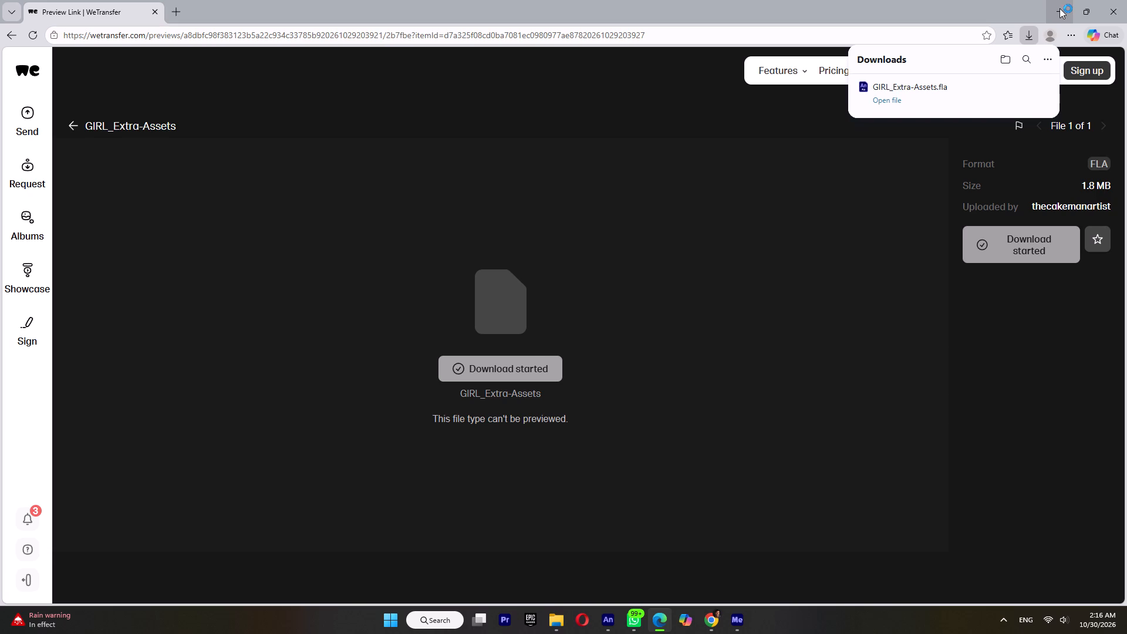
pyautogui.click(1113, 6)
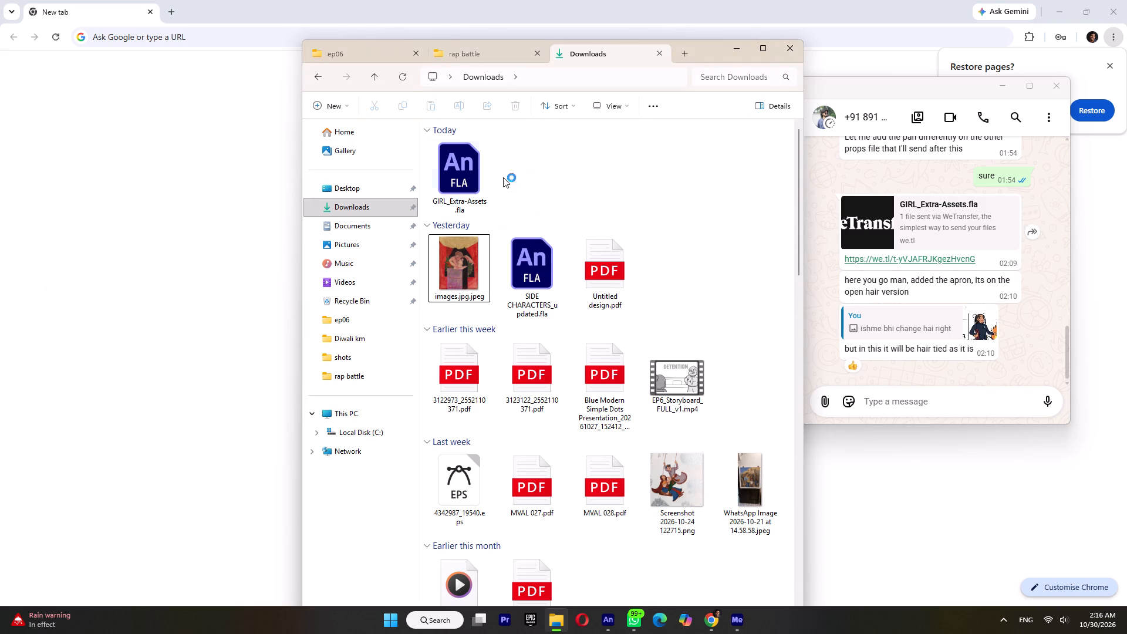
# Move the newly downloaded GIRL_Extra-Assets.fla from Downloads into the ep06 project folder.
pyautogui.click(447, 176)
pyautogui.rightClick(447, 176)
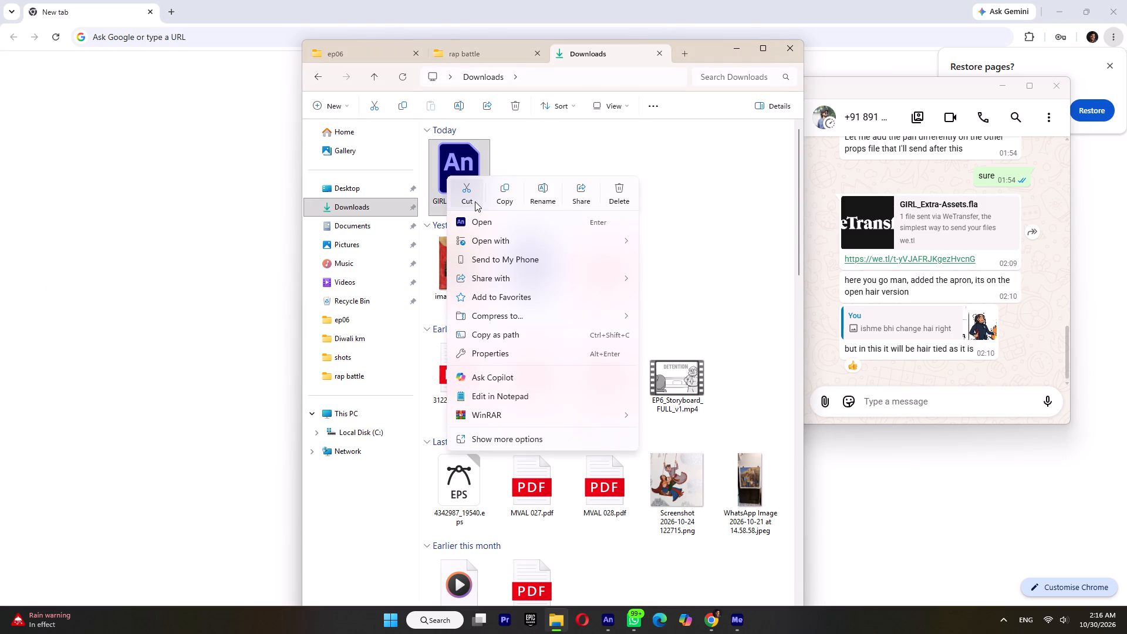
pyautogui.click(474, 198)
pyautogui.click(360, 50)
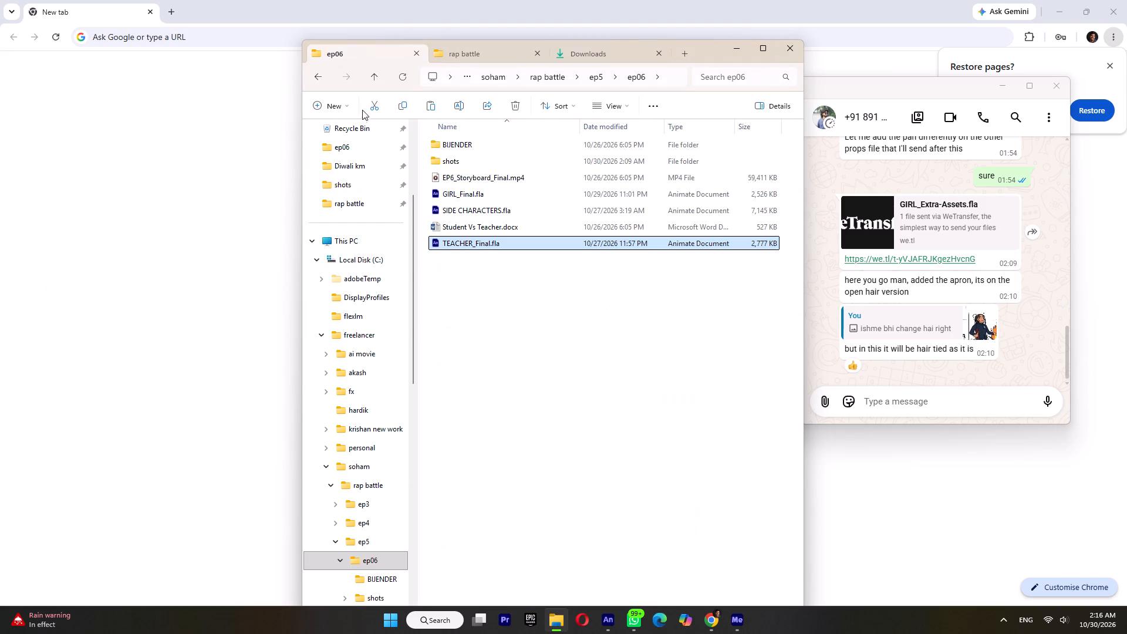
pyautogui.rightClick(485, 294)
pyautogui.click(497, 304)
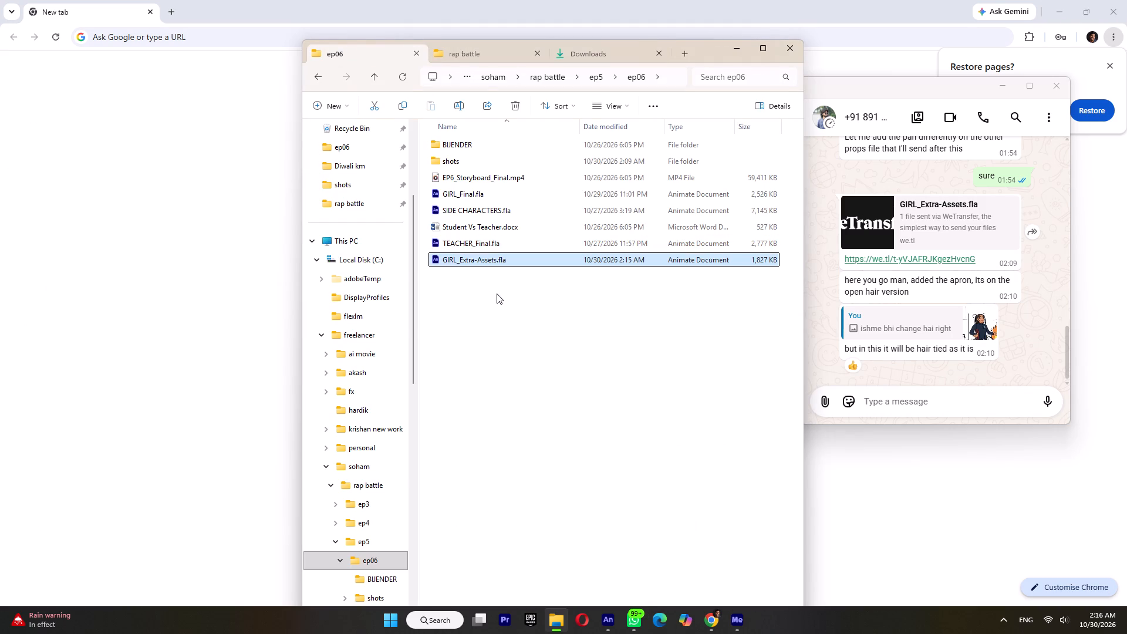
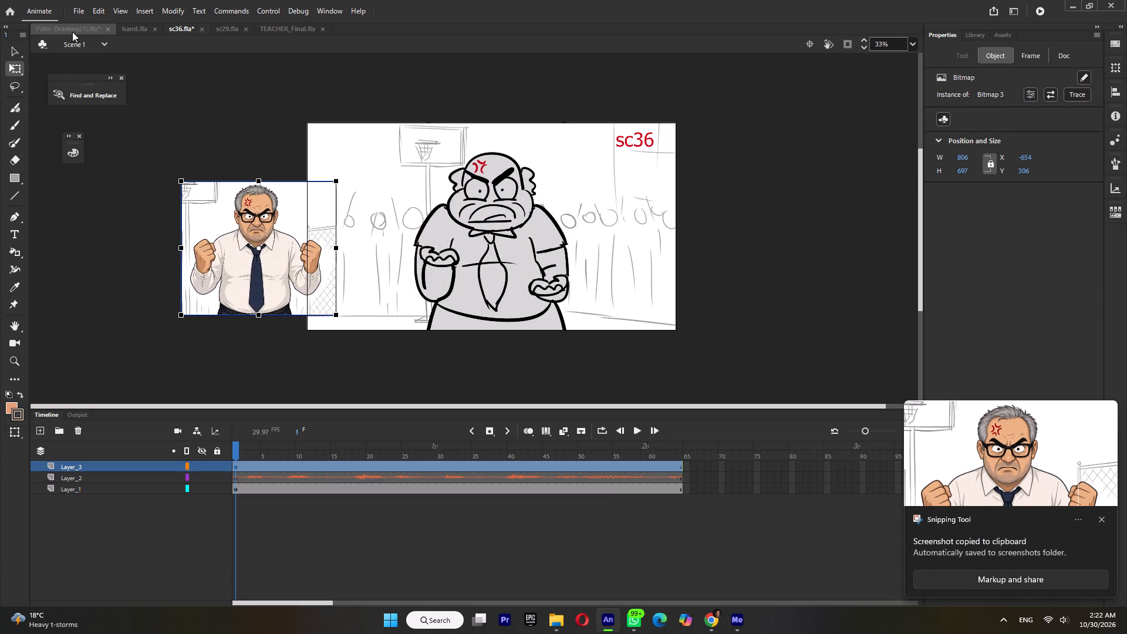
# Copy the front-view teacher character from TEACHER_Final.fla and paste it into sc36.fla.
pyautogui.click(285, 32)
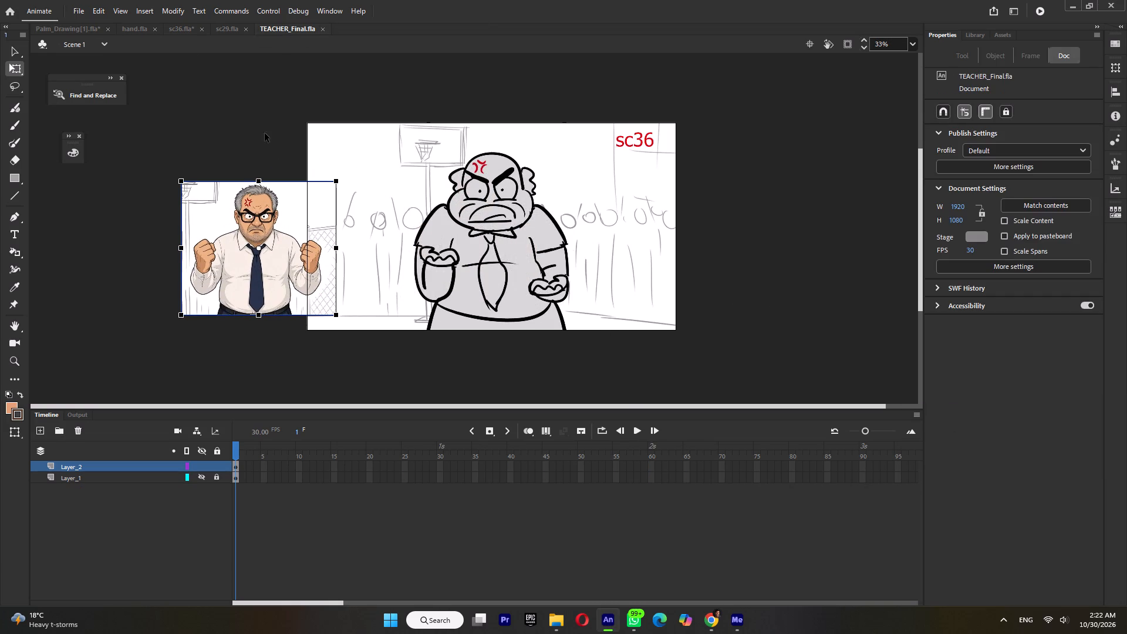
pyautogui.click(14, 70)
pyautogui.click(349, 224)
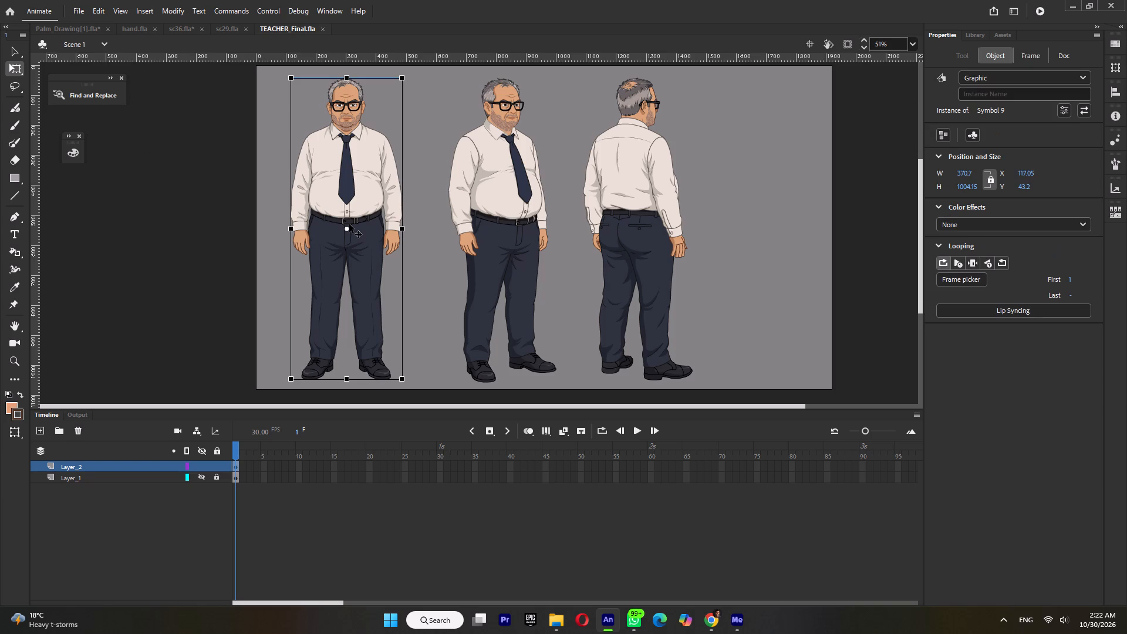
pyautogui.hotkey('ctrl', 'c')
pyautogui.click(227, 29)
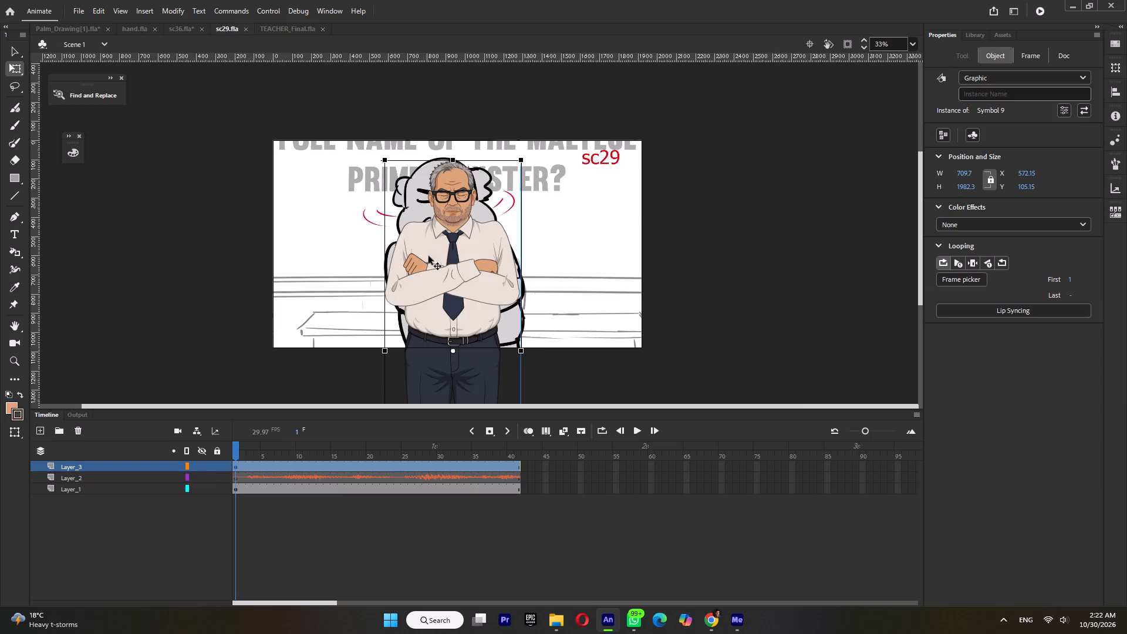
pyautogui.click(179, 29)
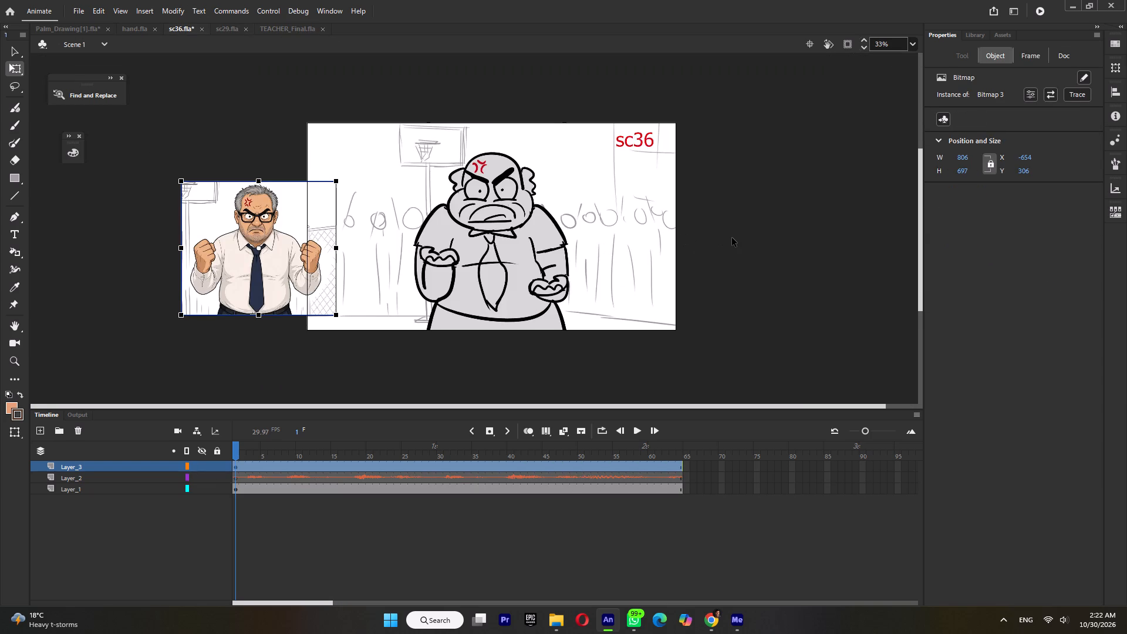
pyautogui.hotkey('ctrl', 'v')
# Enlarge the pasted teacher to about 662 × 1793, place it over the sketched figure at about X 635, Y 161, and save sc36.fla.
pyautogui.moveTo(482, 208); pyautogui.dragTo(483, 304)
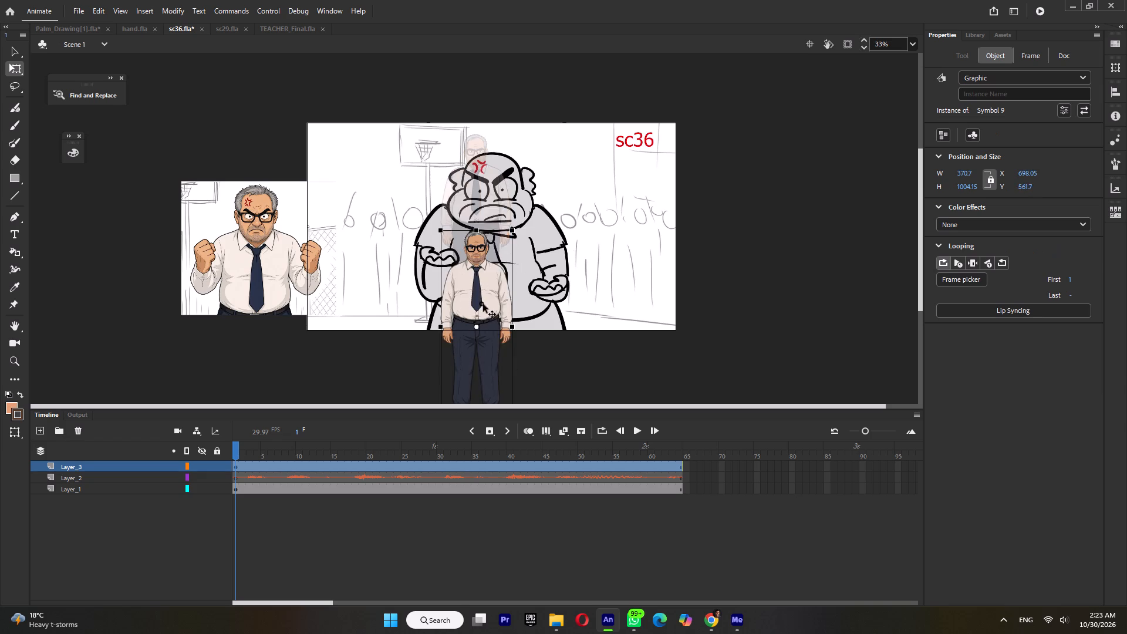
pyautogui.moveTo(483, 304); pyautogui.dragTo(498, 283)
pyautogui.keyDown('shift'); pyautogui.moveTo(527, 207); pyautogui.dragTo(594, 131); pyautogui.keyUp('shift')
pyautogui.moveTo(518, 238); pyautogui.dragTo(518, 255)
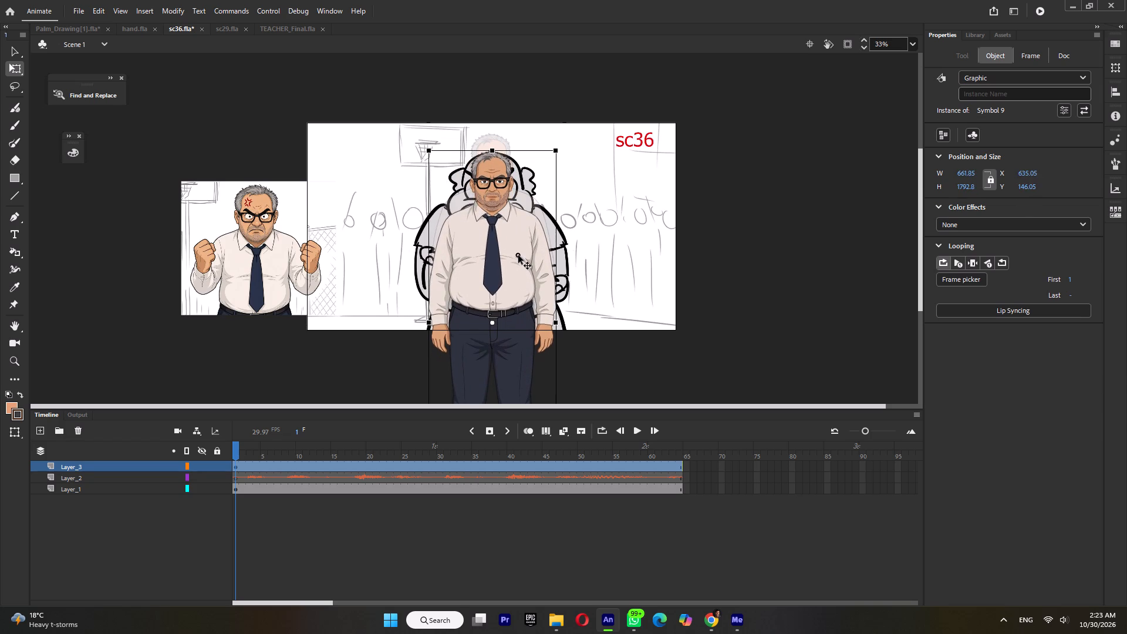
pyautogui.moveTo(518, 255); pyautogui.dragTo(518, 258)
pyautogui.hotkey('ctrl', 's')
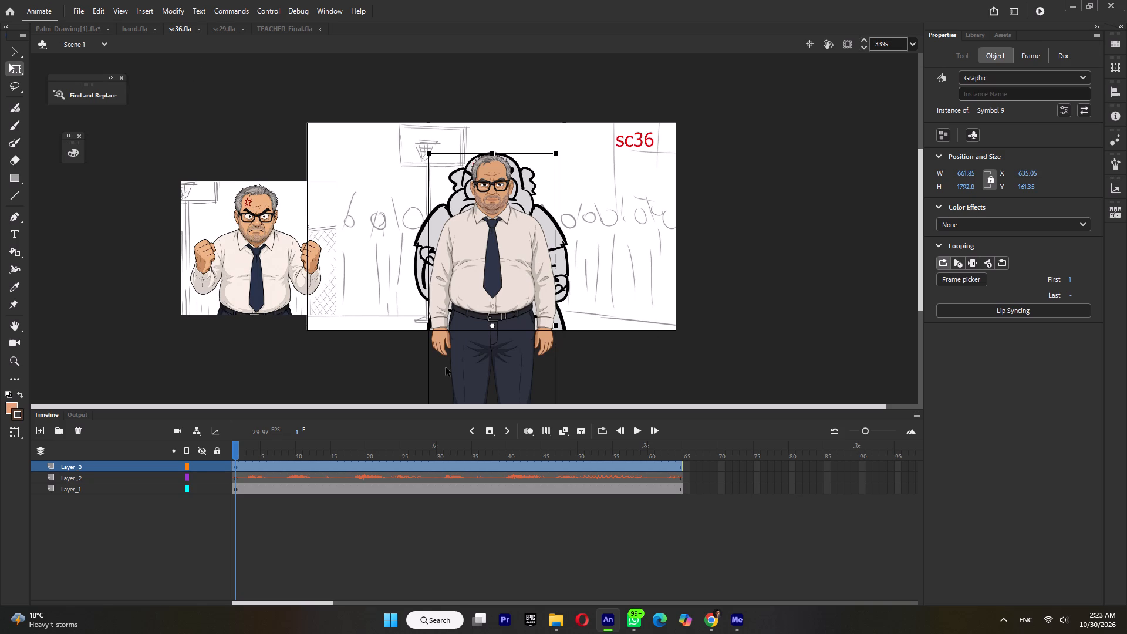
# Open the teacher's torso symbol in sc36.fla, and copy the torso group from inside the matching torso symbol in sc29.fla.
pyautogui.doubleClick(474, 296)
pyautogui.doubleClick(468, 242)
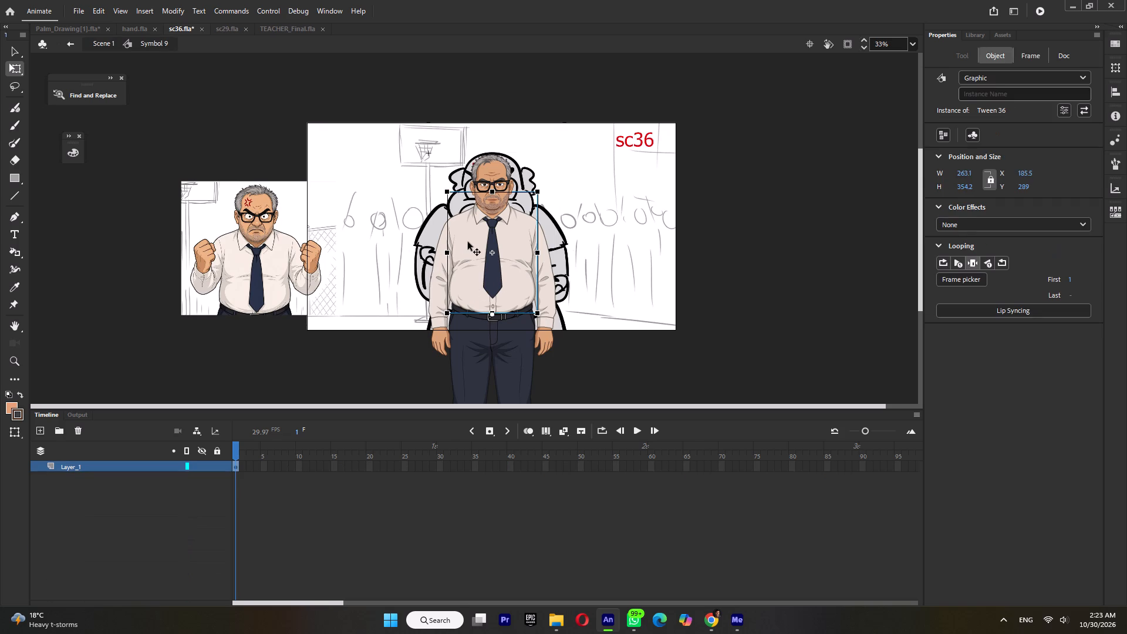
pyautogui.click(226, 29)
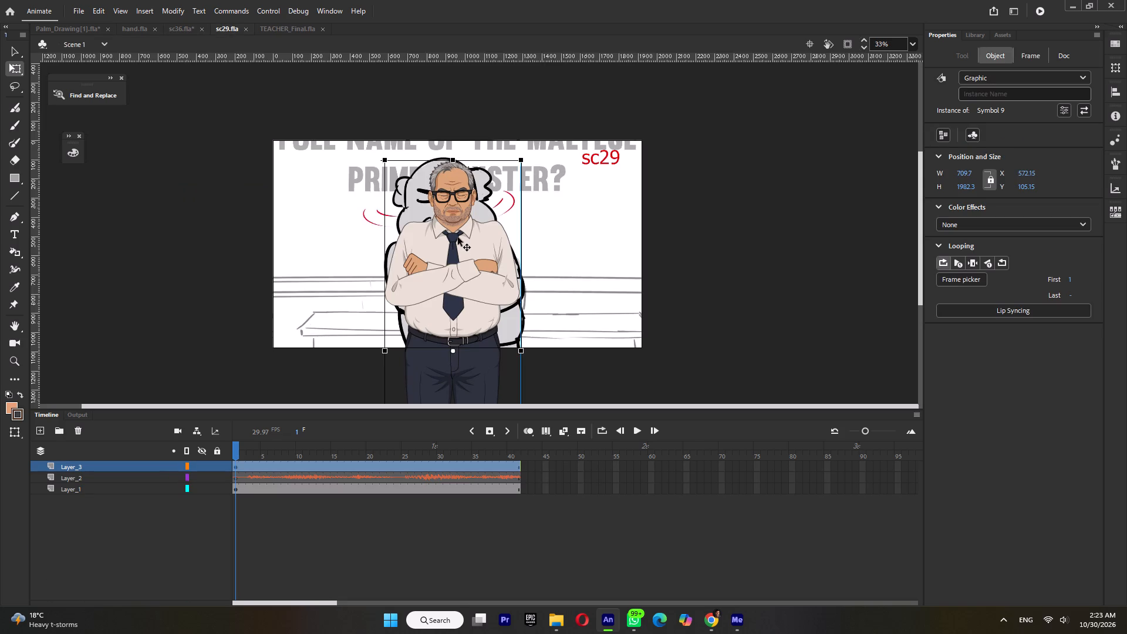
pyautogui.doubleClick(458, 237)
pyautogui.click(458, 237)
pyautogui.click(458, 237)
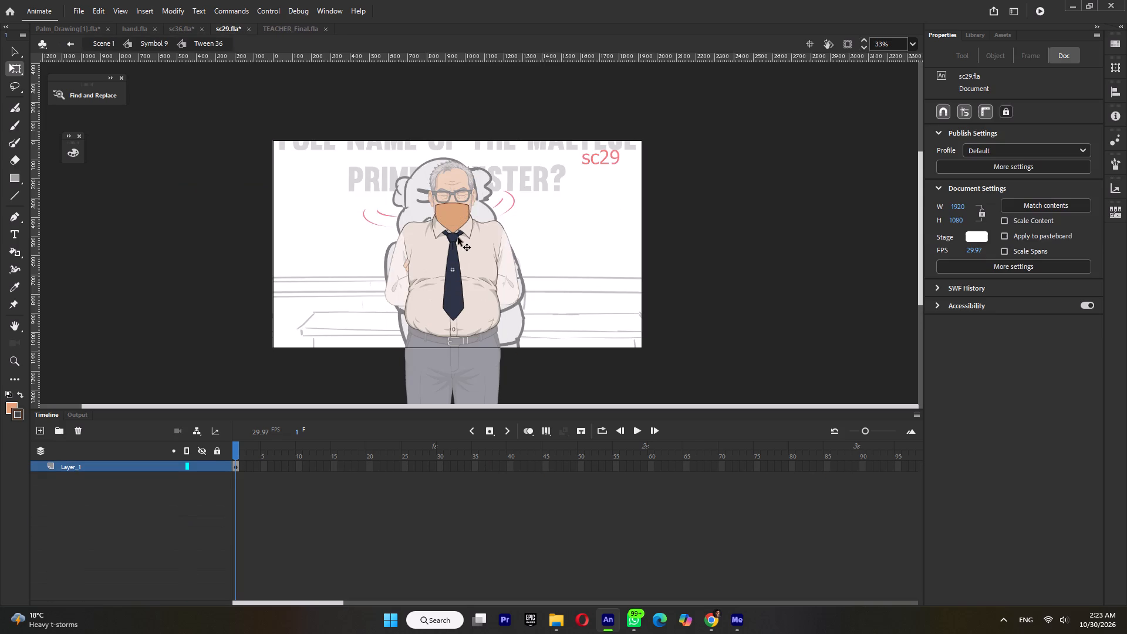
pyautogui.click(236, 467)
pyautogui.rightClick(441, 270)
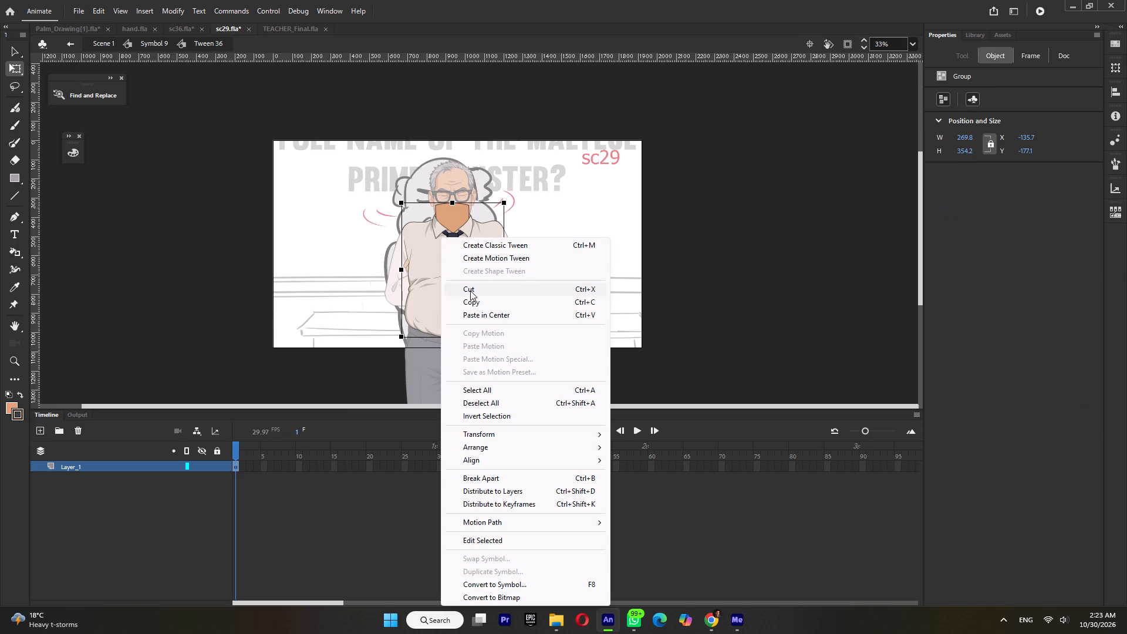
pyautogui.click(470, 301)
# Save sc36.fla, add a blank keyframe at frame 2 of its torso symbol, and paste the copied torso there at its original position.
pyautogui.click(275, 27)
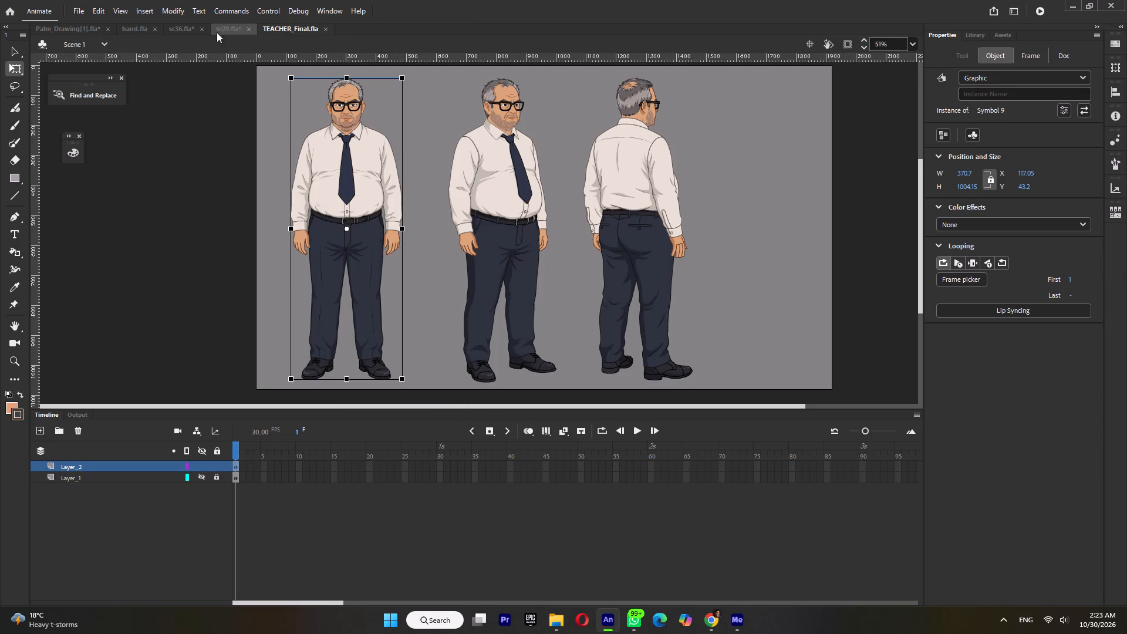
pyautogui.click(178, 29)
pyautogui.hotkey('ctrl', 's')
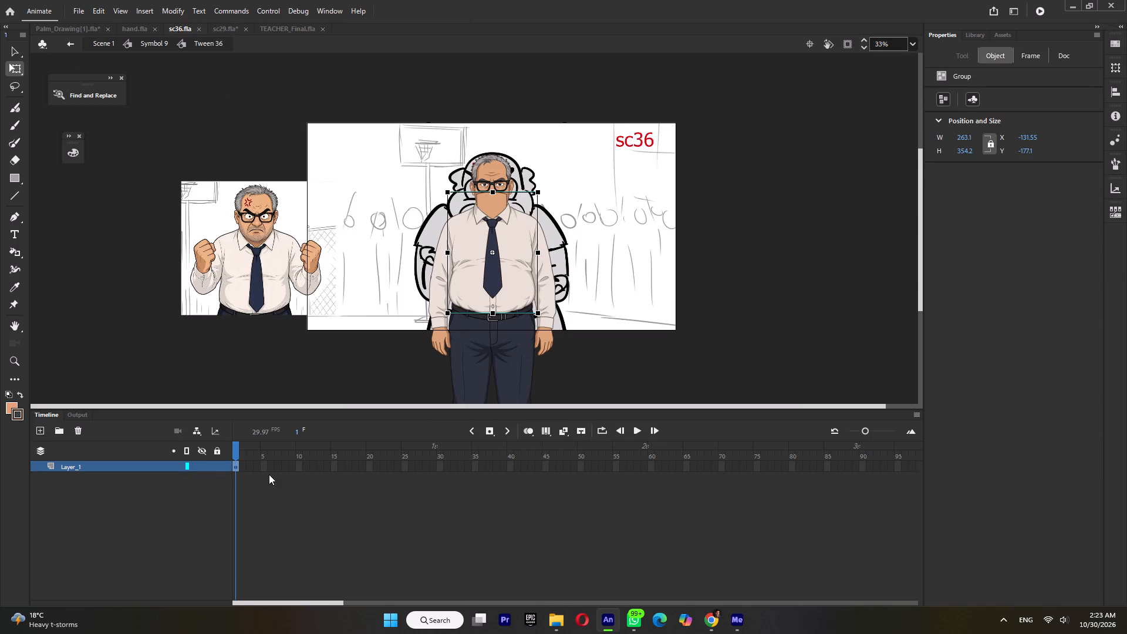
pyautogui.press('F7')
pyautogui.rightClick(278, 294)
pyautogui.click(308, 343)
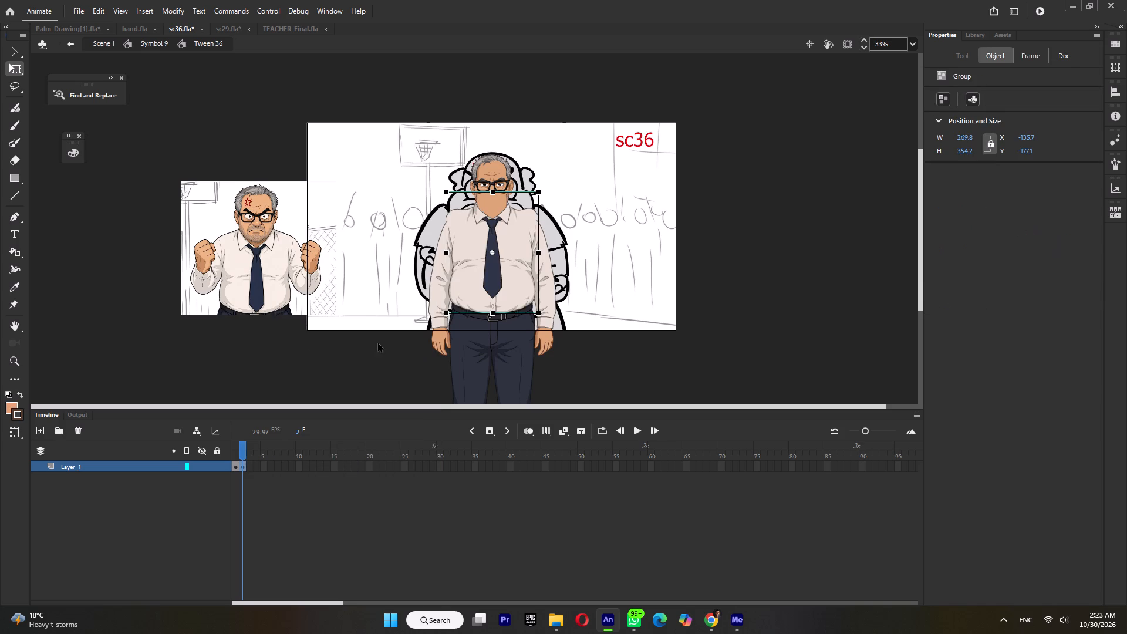
# Inspect the pasted torso group, return to the character symbol, and set the torso instance to show frame 2 with the frame picker.
pyautogui.doubleClick(457, 214)
pyautogui.keyDown('ctrl'); pyautogui.scroll(7, 460, 211); pyautogui.keyUp('ctrl')
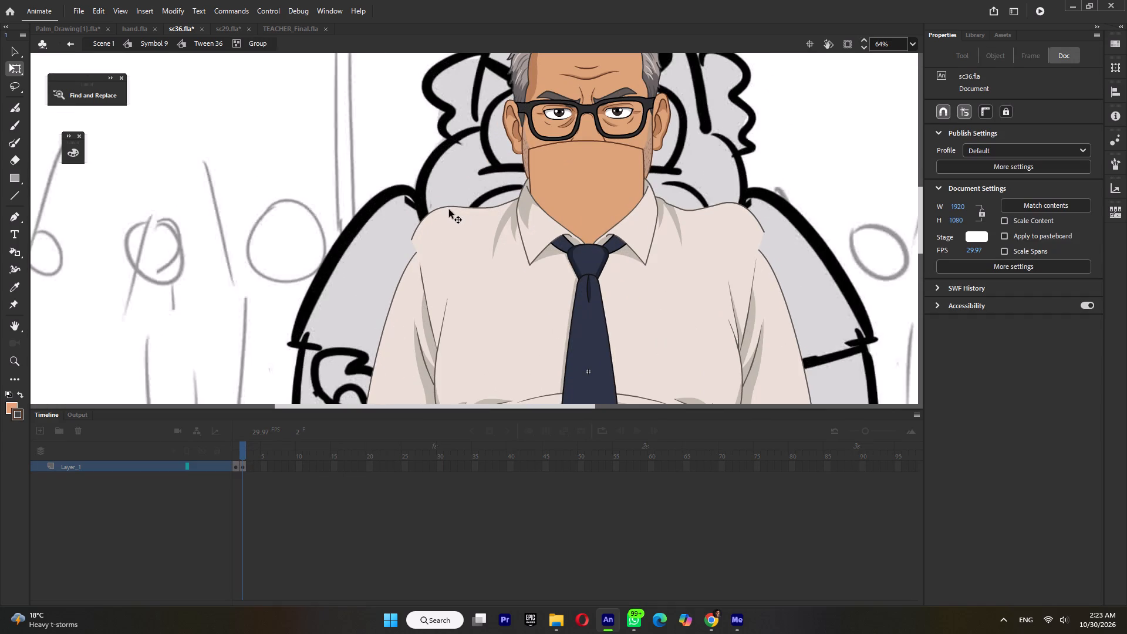
pyautogui.doubleClick(362, 222)
pyautogui.keyDown('ctrl'); pyautogui.scroll(-6, 397, 220); pyautogui.keyUp('ctrl')
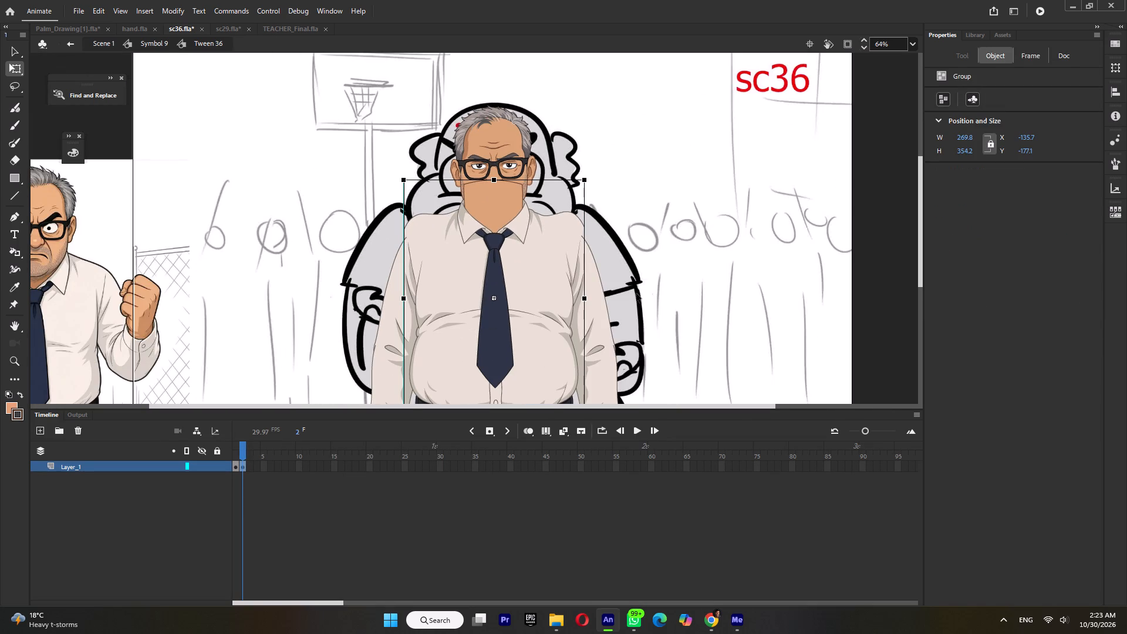
pyautogui.doubleClick(620, 302)
pyautogui.click(957, 282)
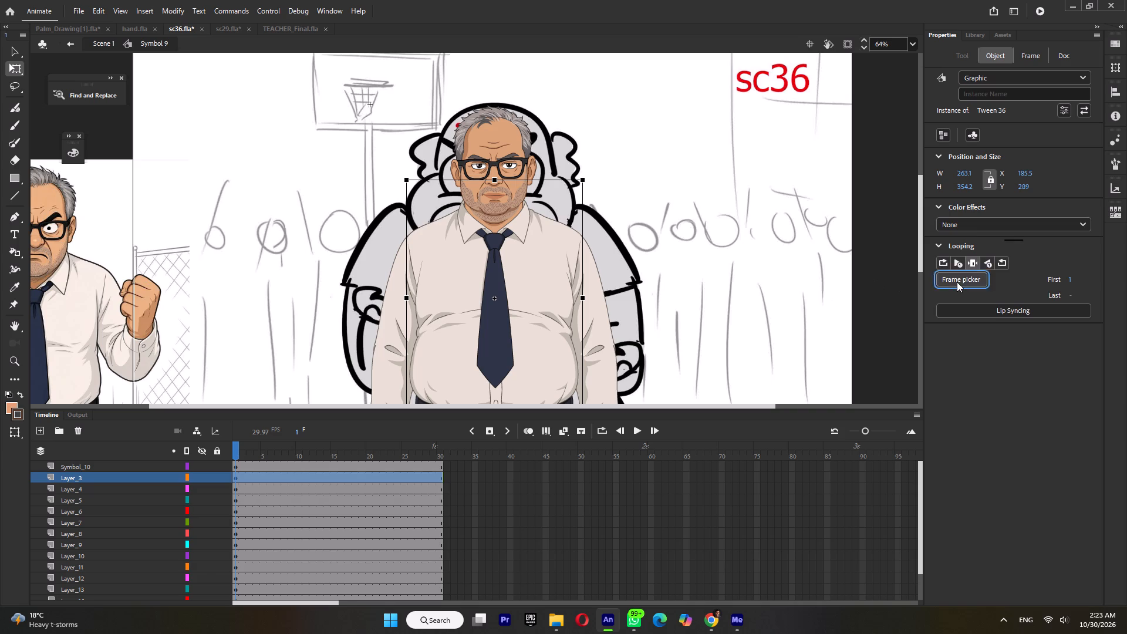
pyautogui.click(1025, 274)
# Rotate the teacher's left upper arm outward and raise it to meet the shoulder at about X 322, Y 265.
pyautogui.click(596, 299)
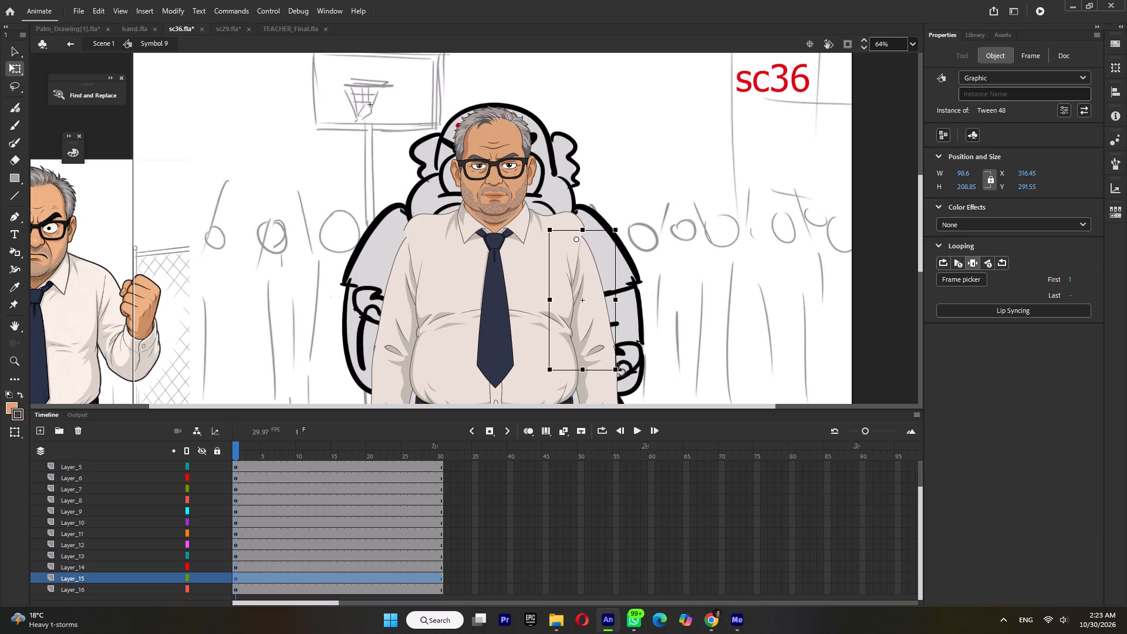
pyautogui.moveTo(612, 380); pyautogui.dragTo(632, 382)
pyautogui.keyDown('ctrl'); pyautogui.scroll(5, 605, 272); pyautogui.keyUp('ctrl')
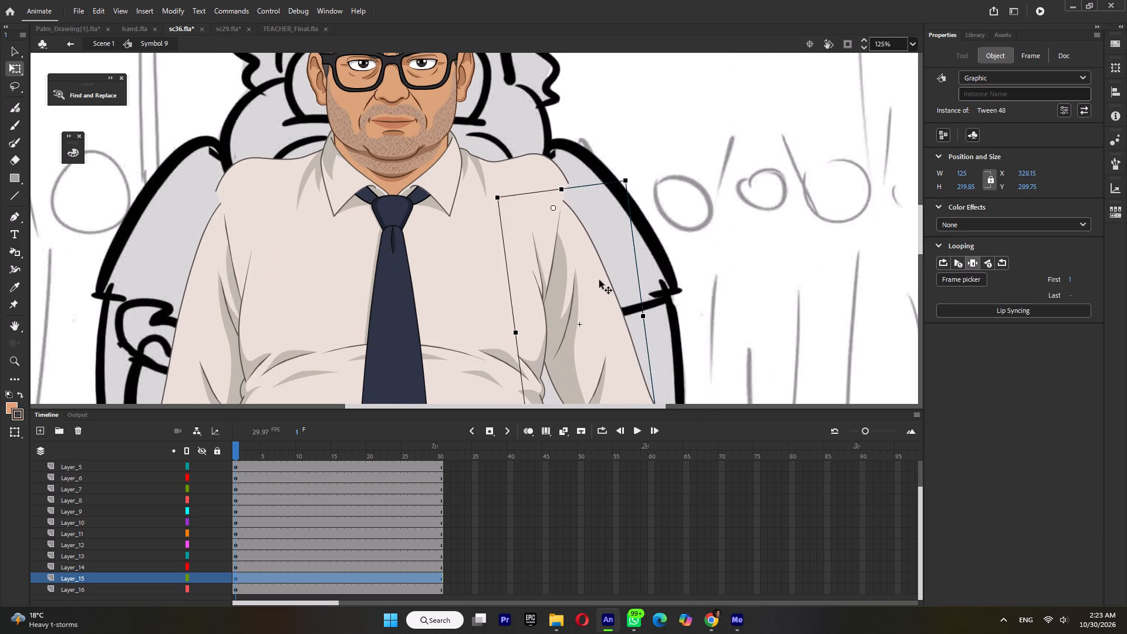
pyautogui.moveTo(598, 288); pyautogui.dragTo(591, 256)
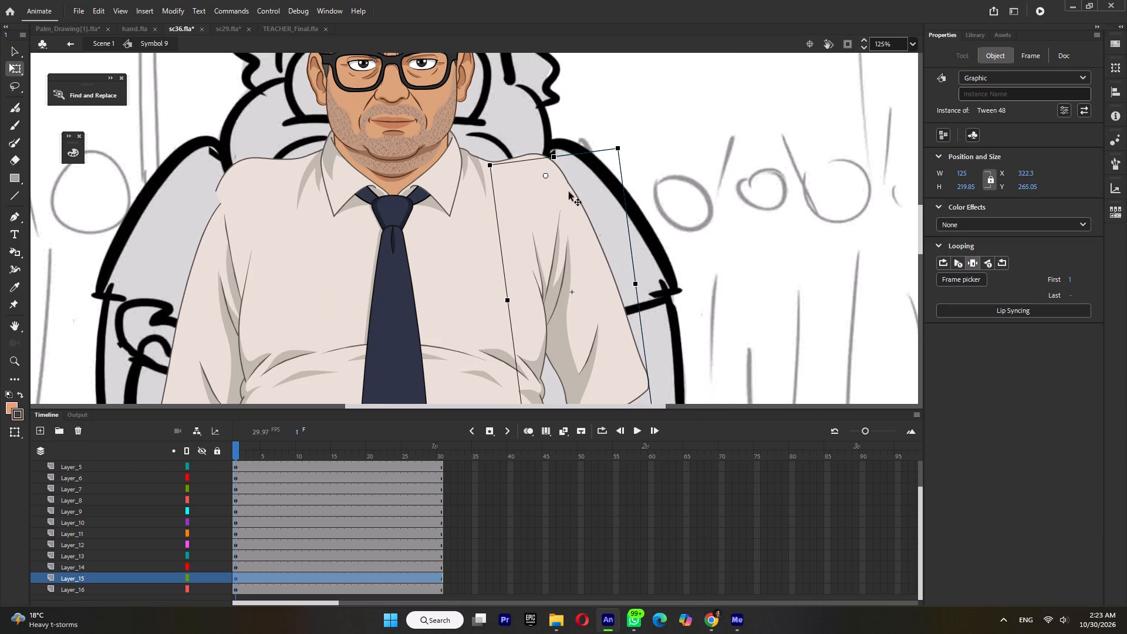
# Inside the torso's nested shirt group, reshape the left shoulder outline so its end extends to the upper arm's edge, and exit to the character symbol.
pyautogui.tripleClick(555, 173)
pyautogui.click(556, 173)
pyautogui.keyDown('ctrl'); pyautogui.scroll(4, 562, 175); pyautogui.keyUp('ctrl')
pyautogui.doubleClick(560, 175)
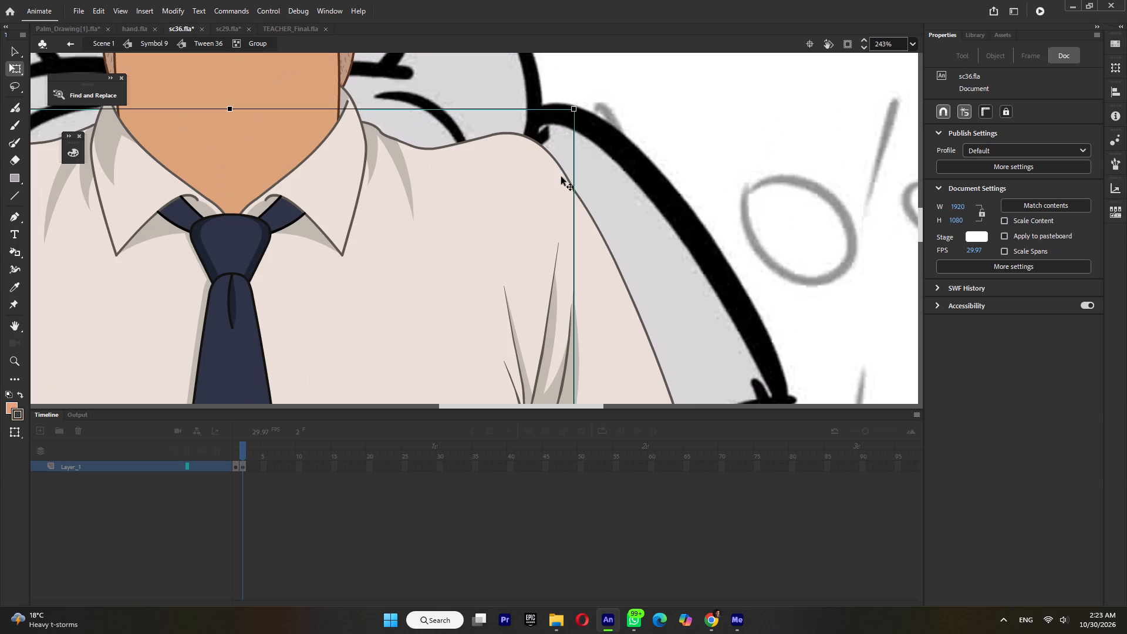
pyautogui.doubleClick(572, 190)
pyautogui.moveTo(574, 191); pyautogui.dragTo(584, 186)
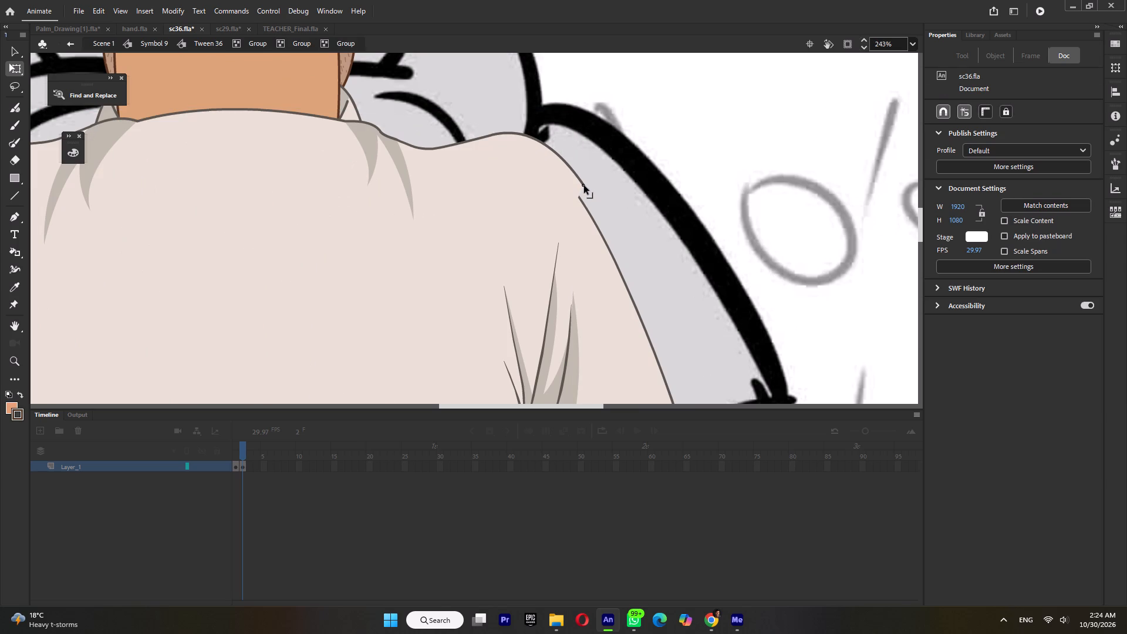
pyautogui.moveTo(584, 186); pyautogui.dragTo(582, 186)
pyautogui.moveTo(581, 183); pyautogui.dragTo(581, 188)
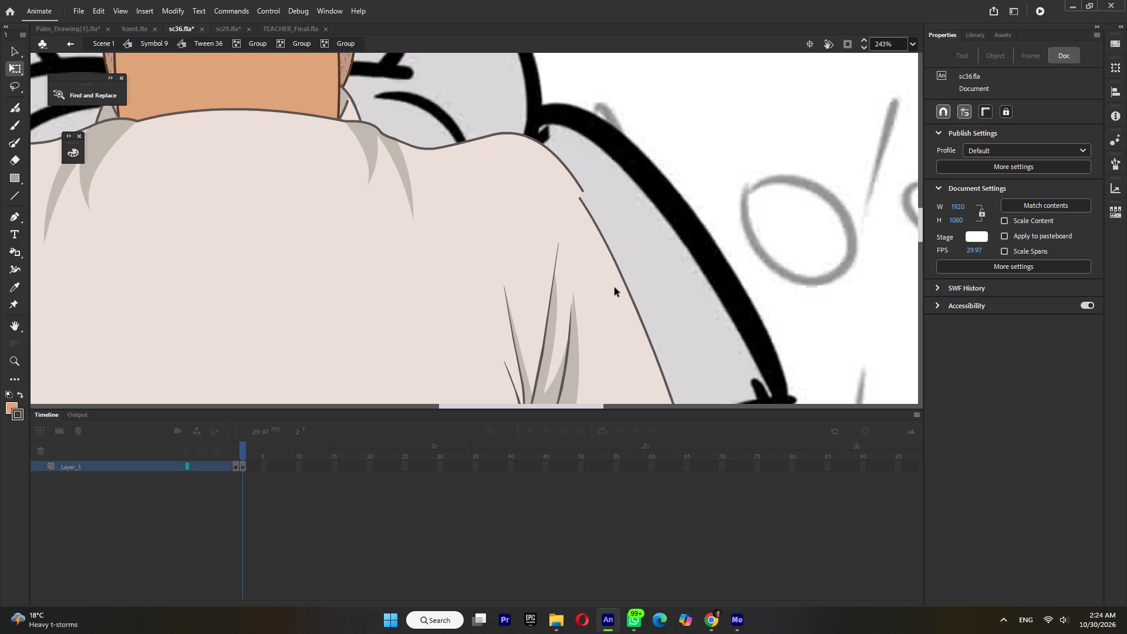
pyautogui.tripleClick(615, 288)
pyautogui.tripleClick(619, 308)
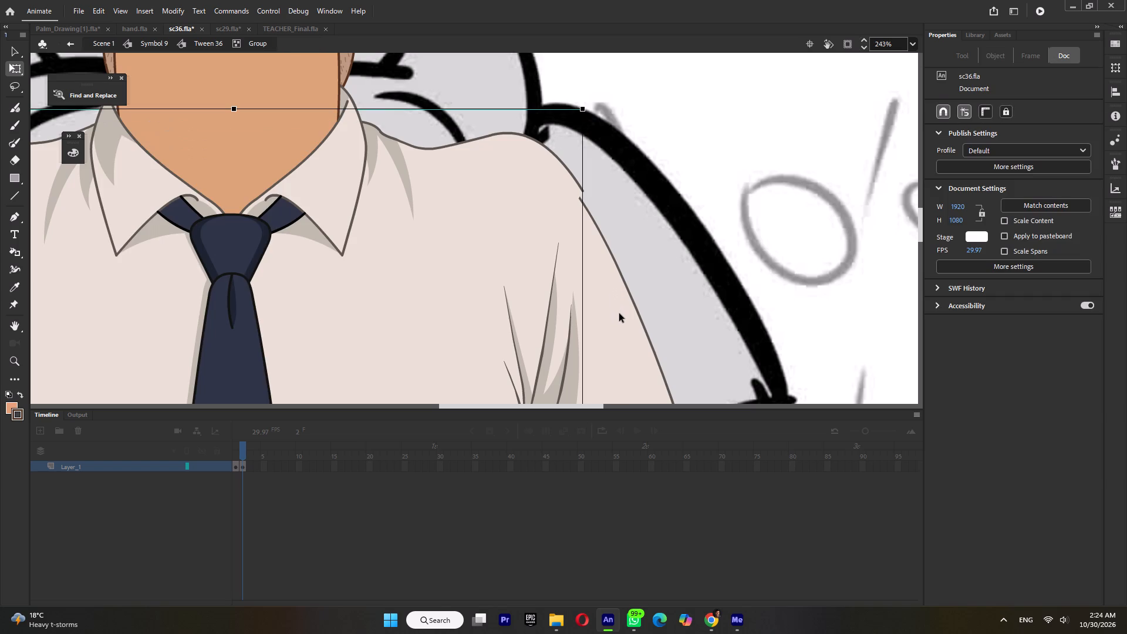
pyautogui.click(619, 310)
pyautogui.tripleClick(619, 318)
pyautogui.moveTo(619, 328); pyautogui.dragTo(622, 316)
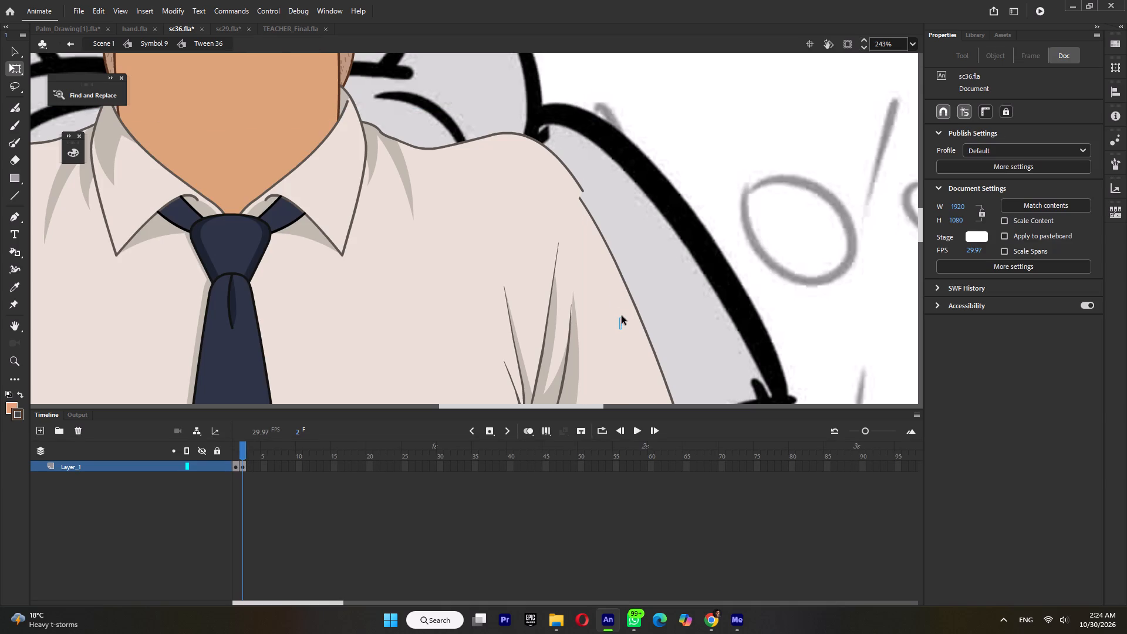
pyautogui.moveTo(622, 316); pyautogui.dragTo(623, 314)
pyautogui.doubleClick(626, 309)
# Move the left upper arm up to about Y 261 so its outline lines up with the reshaped shoulder.
pyautogui.click(626, 314)
pyautogui.moveTo(622, 324); pyautogui.dragTo(625, 315)
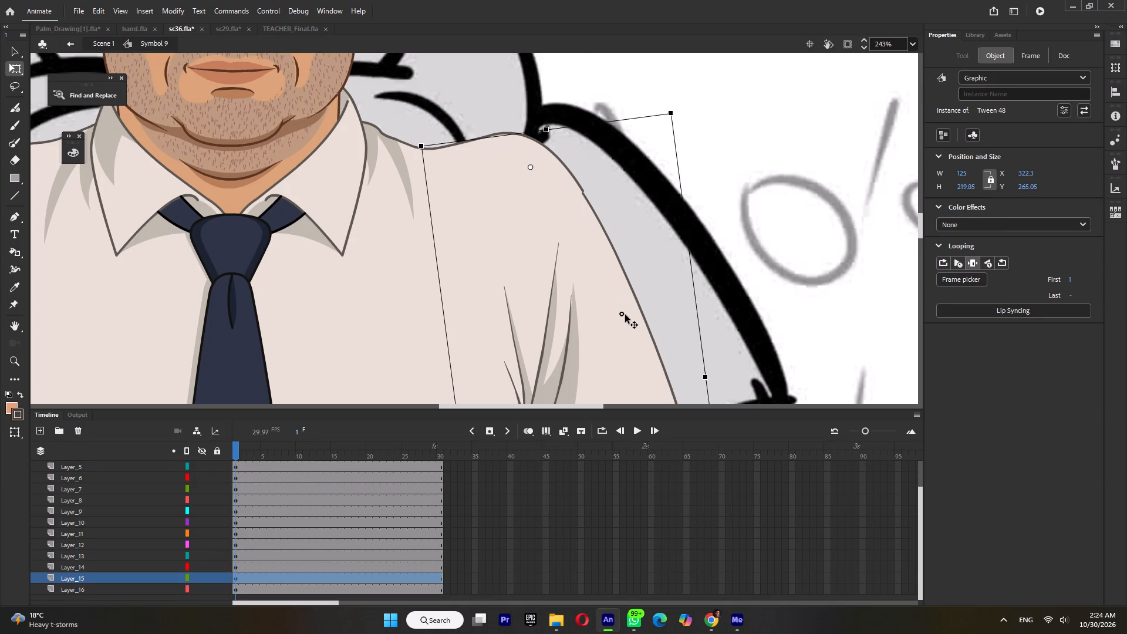
pyautogui.moveTo(625, 315); pyautogui.dragTo(628, 313)
pyautogui.scroll(-3, 647, 261)
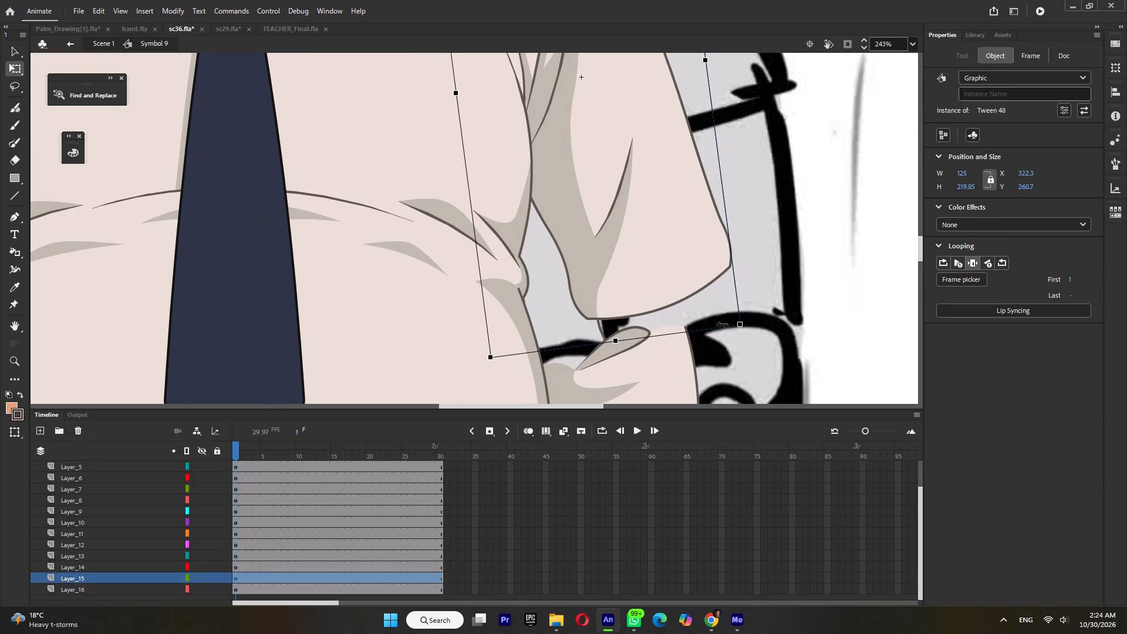
# Rotate the teacher's left upper arm slightly further outward and save sc36.fla.
pyautogui.moveTo(738, 333); pyautogui.dragTo(748, 333)
pyautogui.keyDown('ctrl'); pyautogui.scroll(-5, 748, 331); pyautogui.keyUp('ctrl')
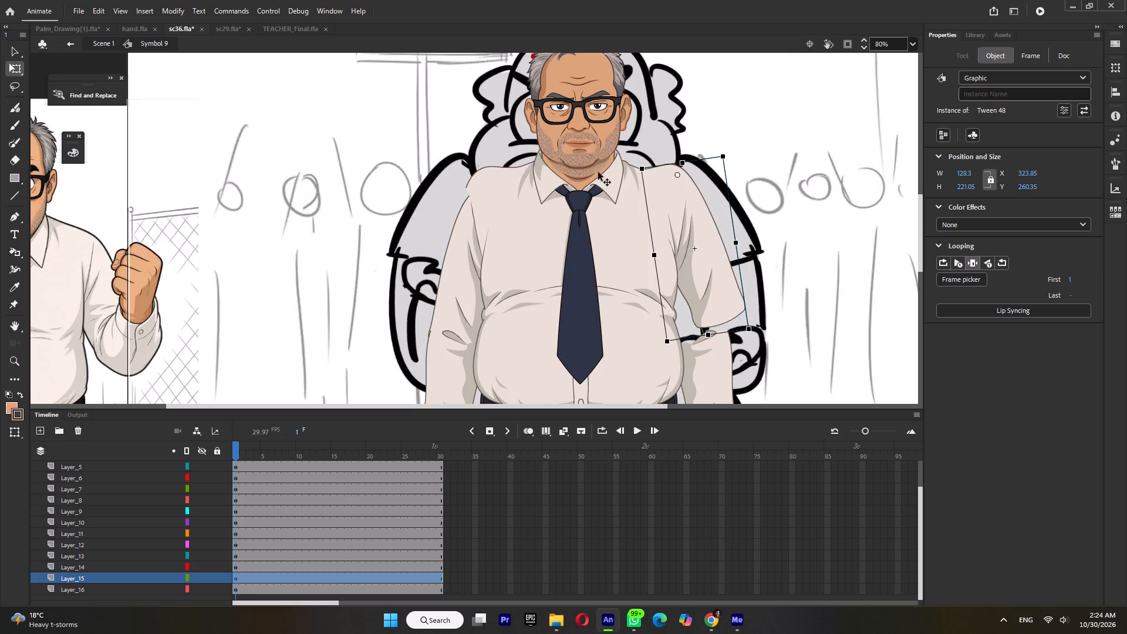
pyautogui.hotkey('ctrl', 's')
# In sc29.fla, open the teacher's left upper arm symbol Tween 48 and copy all of its artwork.
pyautogui.click(224, 33)
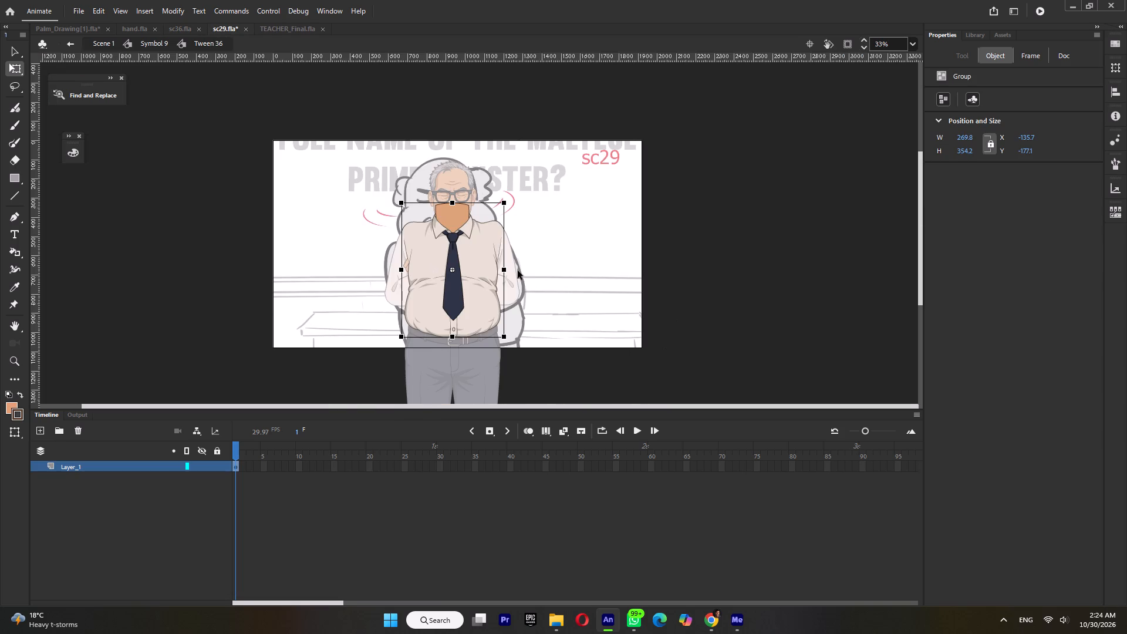
pyautogui.doubleClick(518, 271)
pyautogui.doubleClick(510, 266)
pyautogui.moveTo(541, 221); pyautogui.dragTo(525, 239)
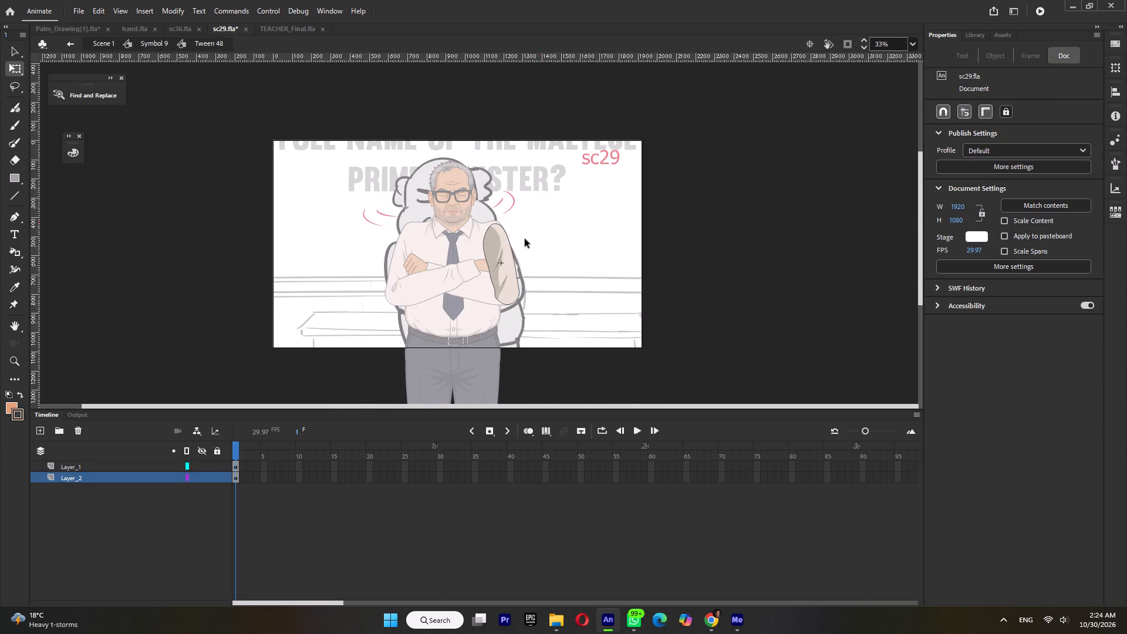
pyautogui.moveTo(525, 239); pyautogui.dragTo(458, 353)
pyautogui.rightClick(508, 284)
pyautogui.click(529, 303)
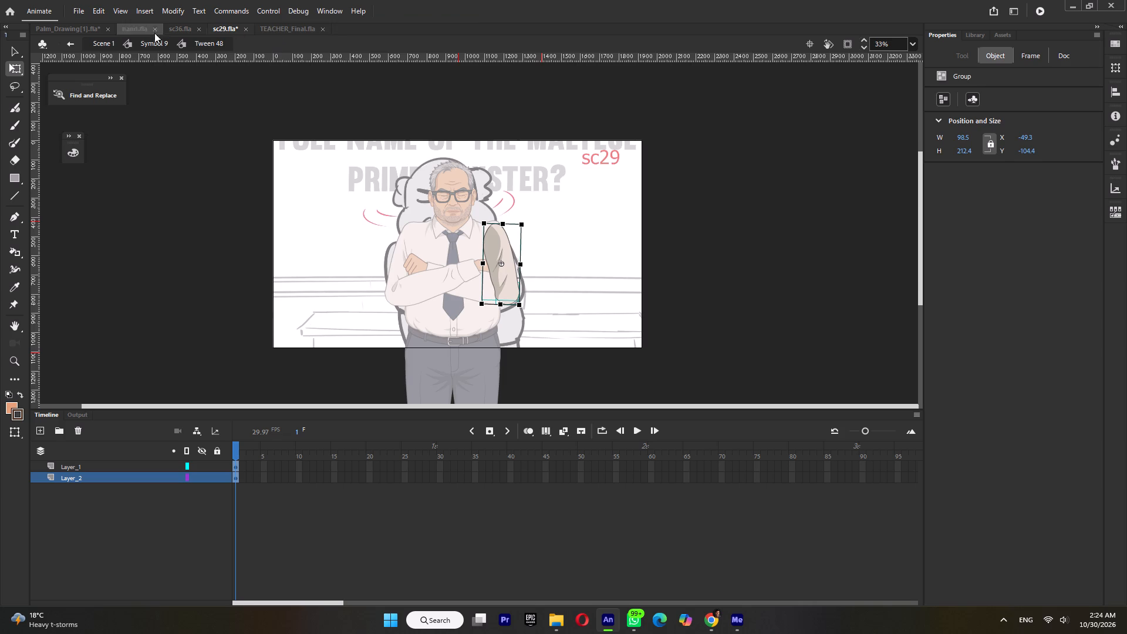
# In sc36.fla's Tween 48, add a blank keyframe at frame 2, paste the copied arm in place, and return to the character symbol.
pyautogui.click(172, 32)
pyautogui.hotkey('ctrl', 's')
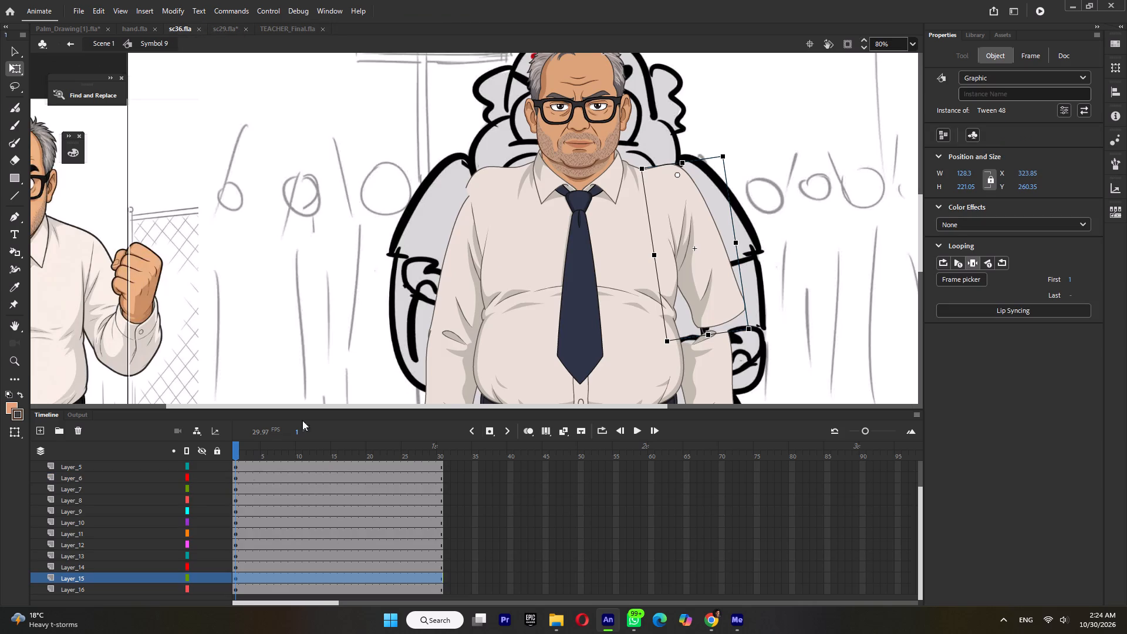
pyautogui.doubleClick(698, 263)
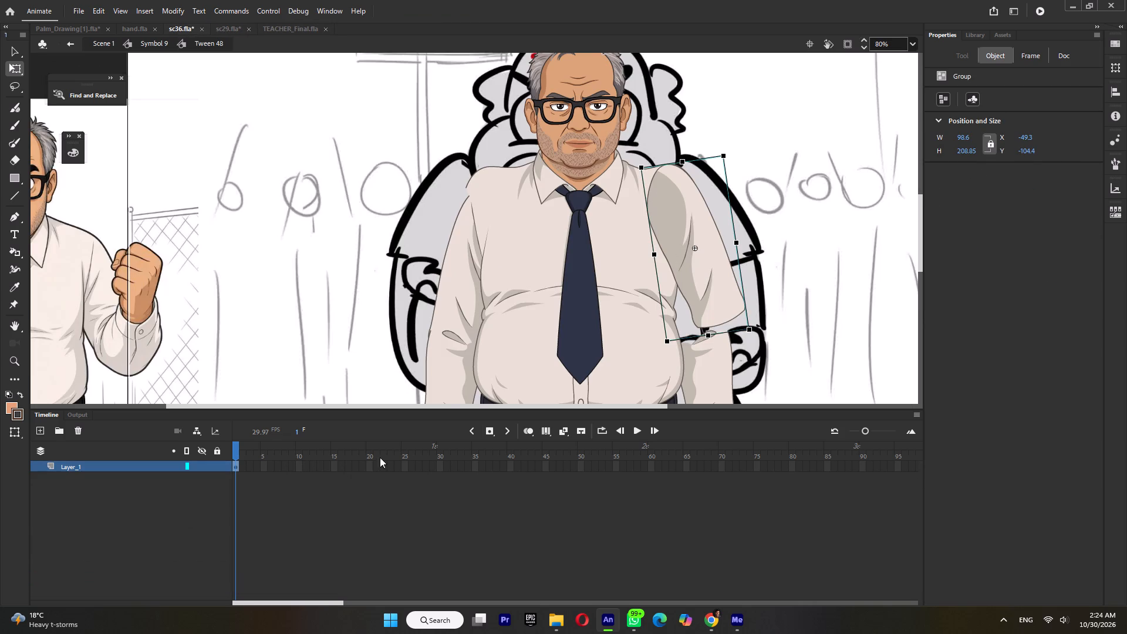
pyautogui.press('F7')
pyautogui.rightClick(280, 223)
pyautogui.click(315, 271)
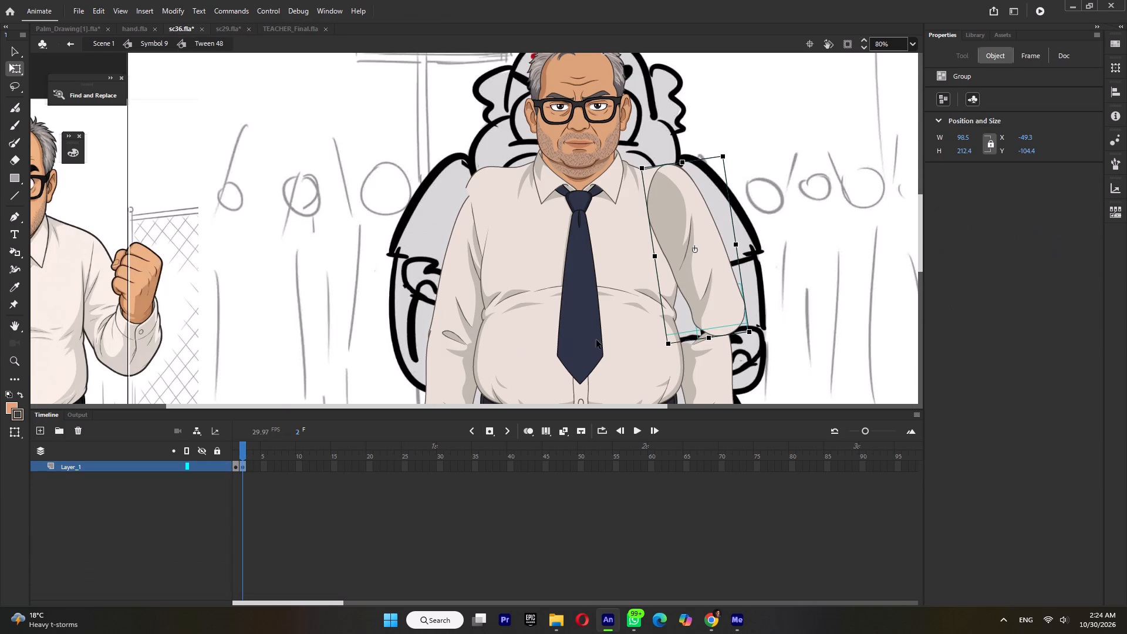
pyautogui.doubleClick(814, 252)
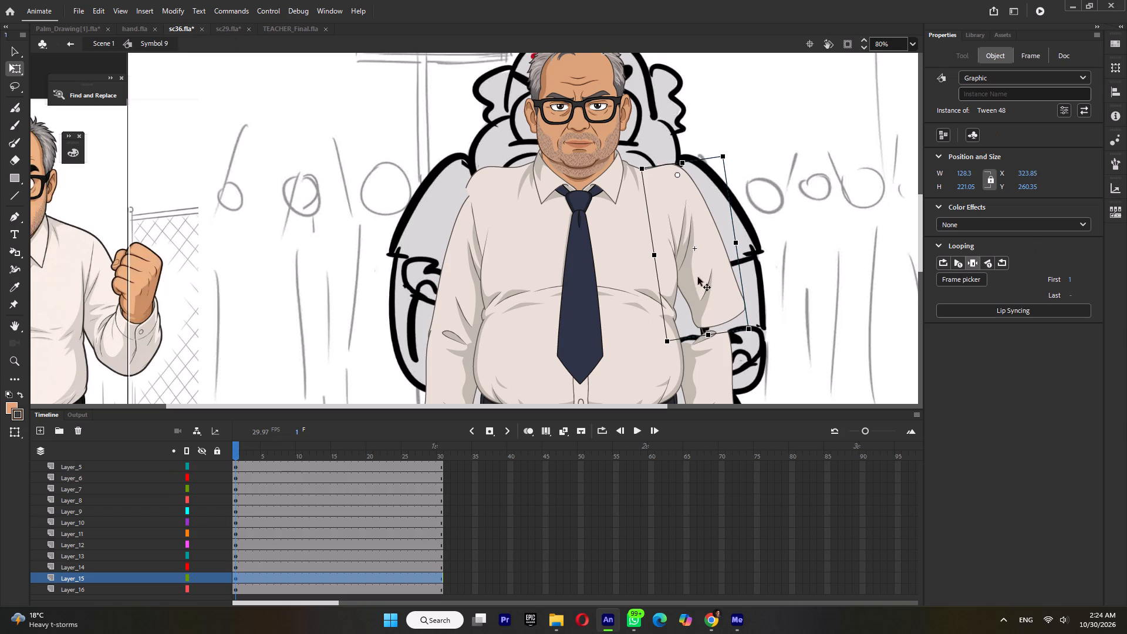
# Set the left upper arm instance to show frame 2 with the frame picker.
pyautogui.click(944, 279)
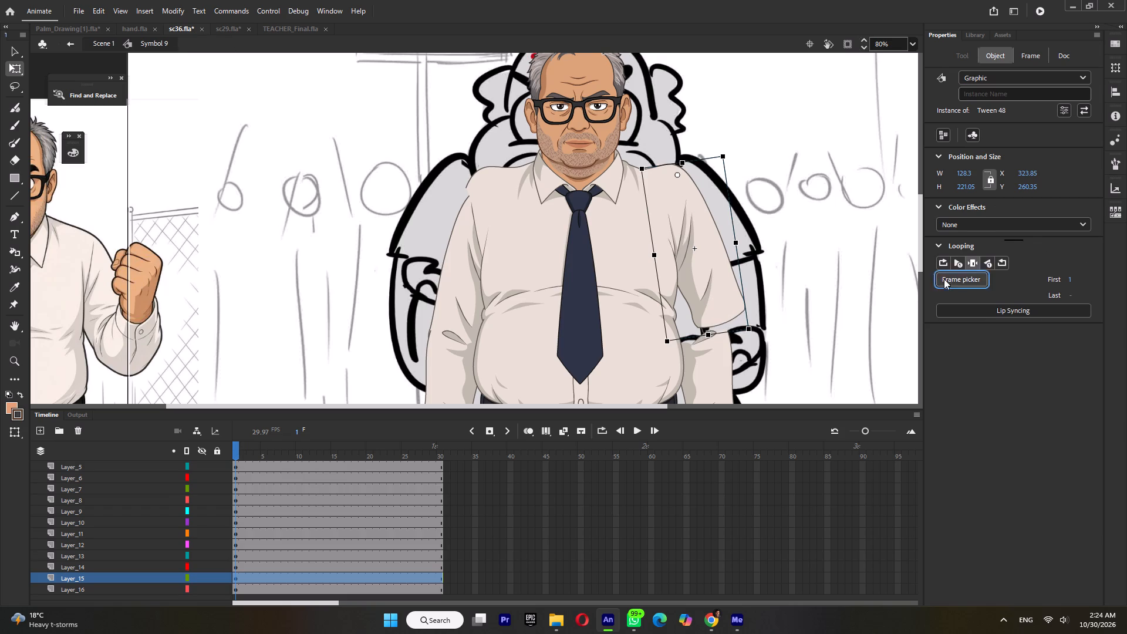
pyautogui.click(1021, 289)
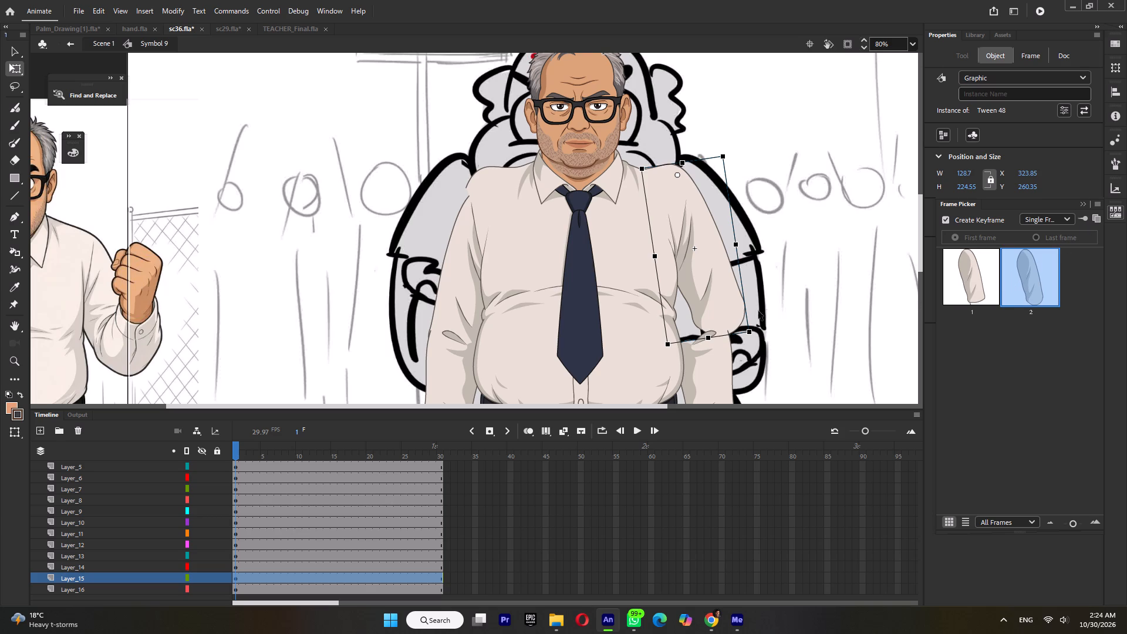
# Move the teacher's right upper arm up to about X 54, Y 270 to meet the shoulder.
pyautogui.click(451, 279)
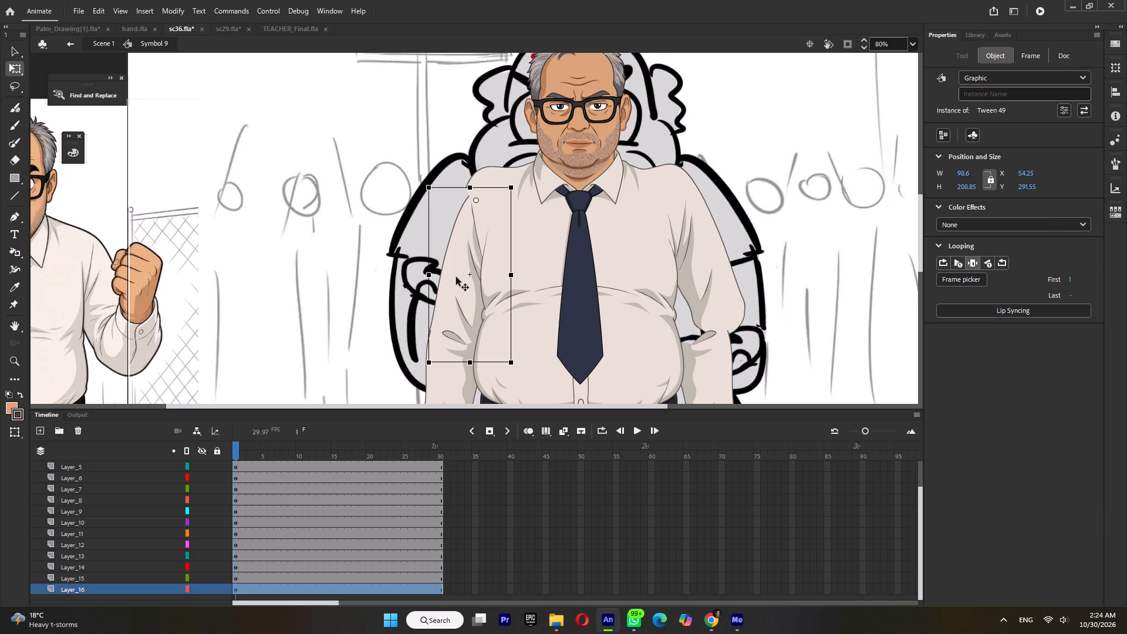
pyautogui.moveTo(456, 278); pyautogui.dragTo(461, 261)
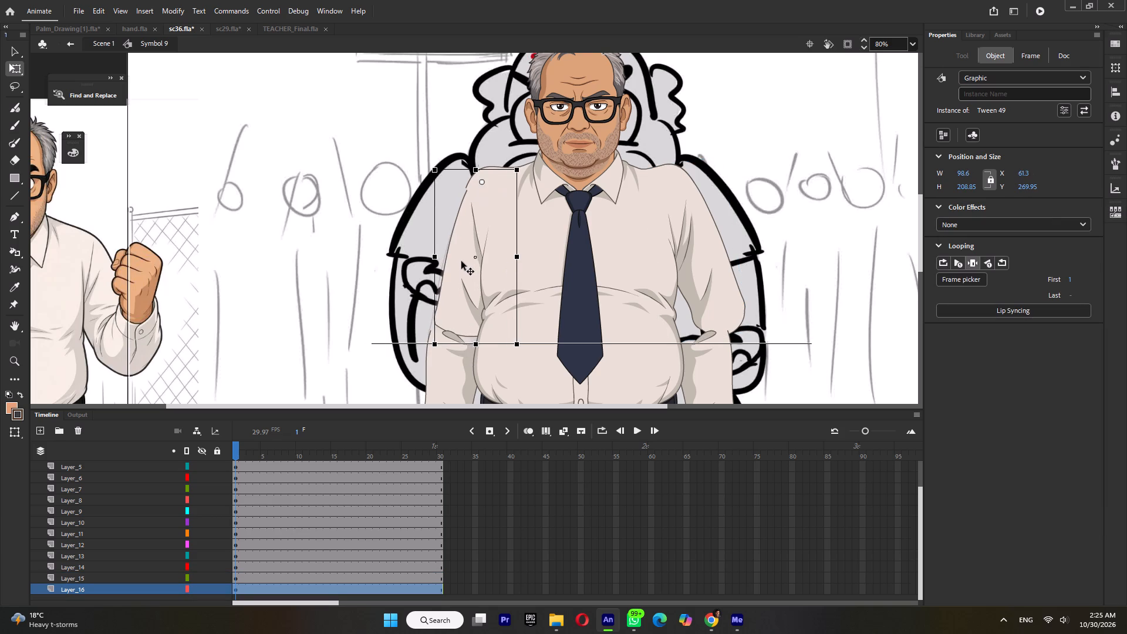
pyautogui.moveTo(461, 261); pyautogui.dragTo(460, 262)
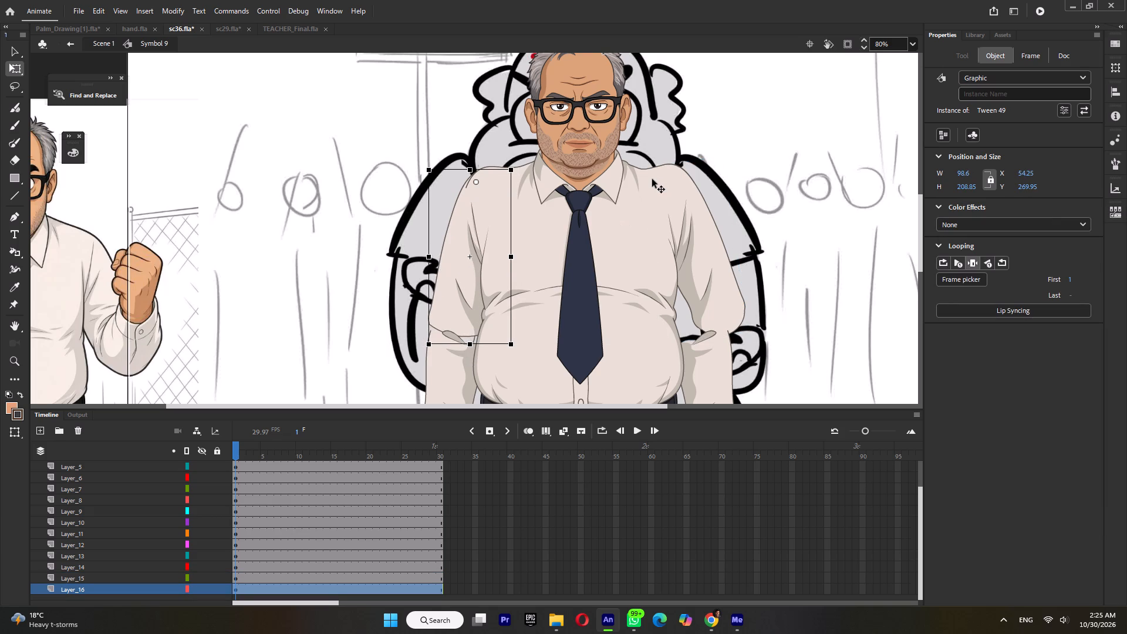
# Inside the torso's nested shirt group, smooth the left shoulder outline between the collar and the shoulder, and exit that group.
pyautogui.doubleClick(652, 179)
pyautogui.keyDown('ctrl'); pyautogui.scroll(4, 642, 161); pyautogui.keyUp('ctrl')
pyautogui.doubleClick(645, 181)
pyautogui.keyDown('ctrl'); pyautogui.scroll(3, 645, 178); pyautogui.keyUp('ctrl')
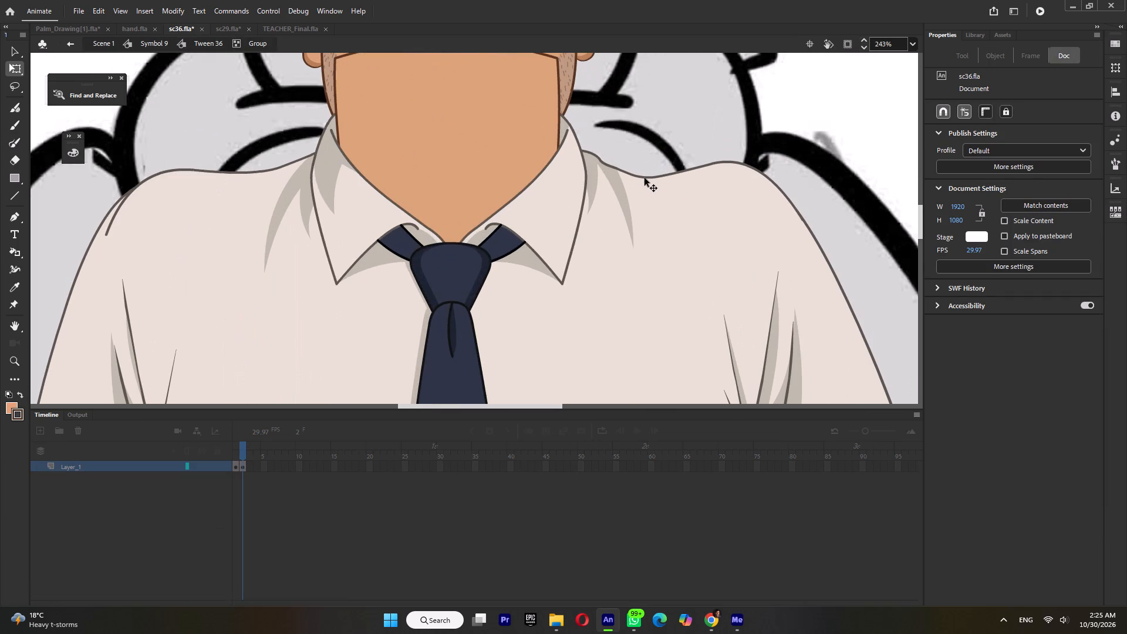
pyautogui.doubleClick(645, 178)
pyautogui.doubleClick(593, 154)
pyautogui.keyDown('ctrl'); pyautogui.scroll(3, 593, 154); pyautogui.keyUp('ctrl')
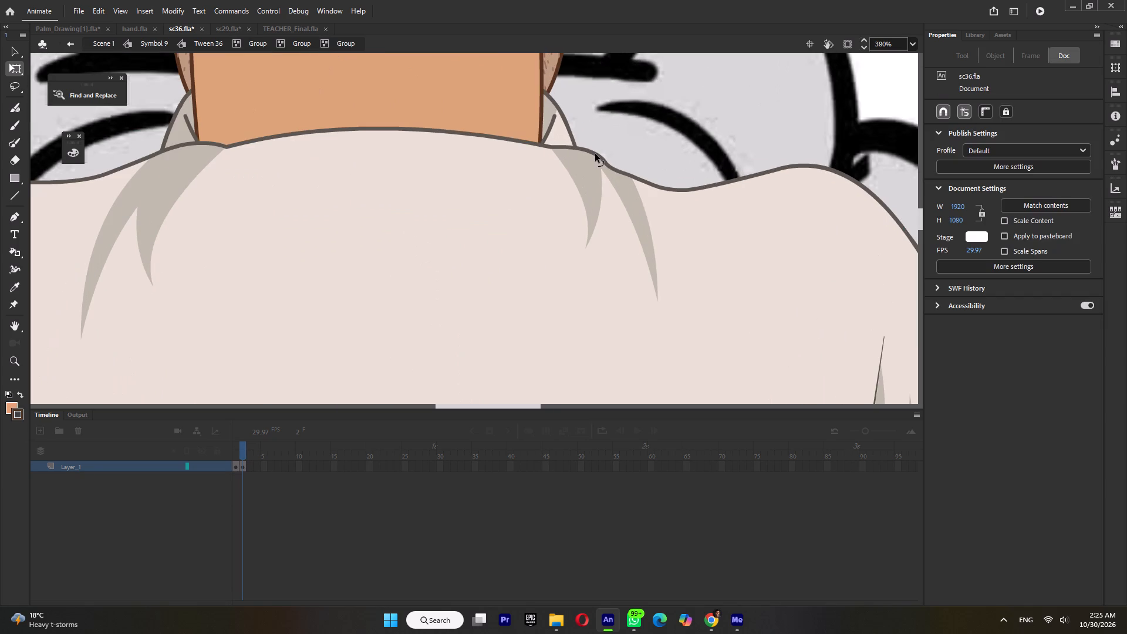
pyautogui.moveTo(595, 154); pyautogui.dragTo(592, 159)
pyautogui.click(611, 169)
pyautogui.click(592, 156)
pyautogui.click(666, 188)
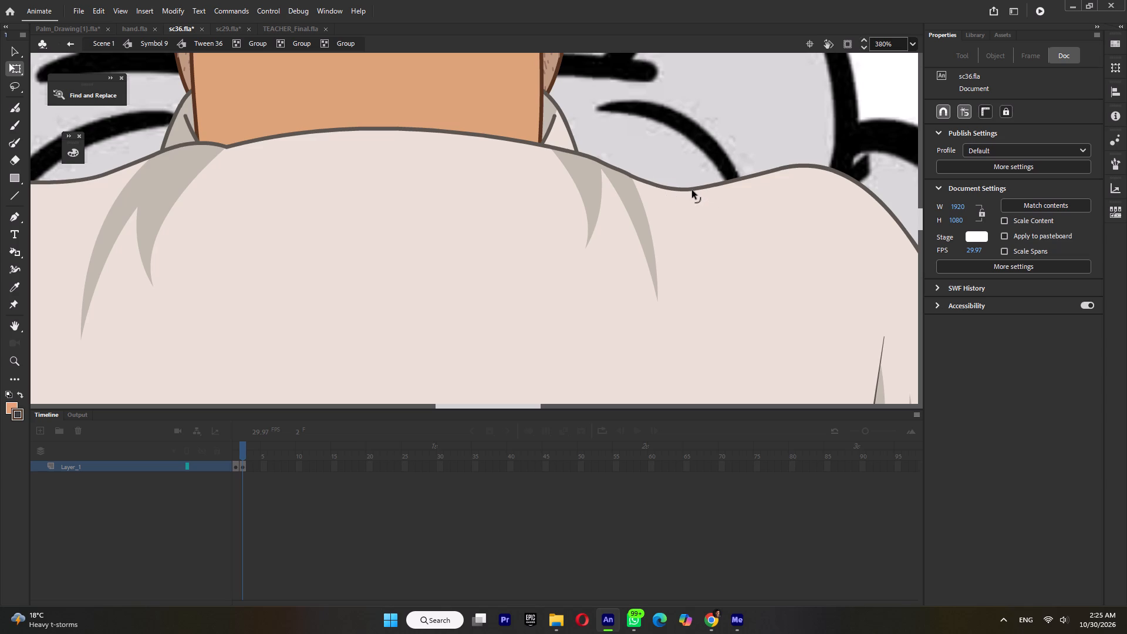
pyautogui.click(690, 191)
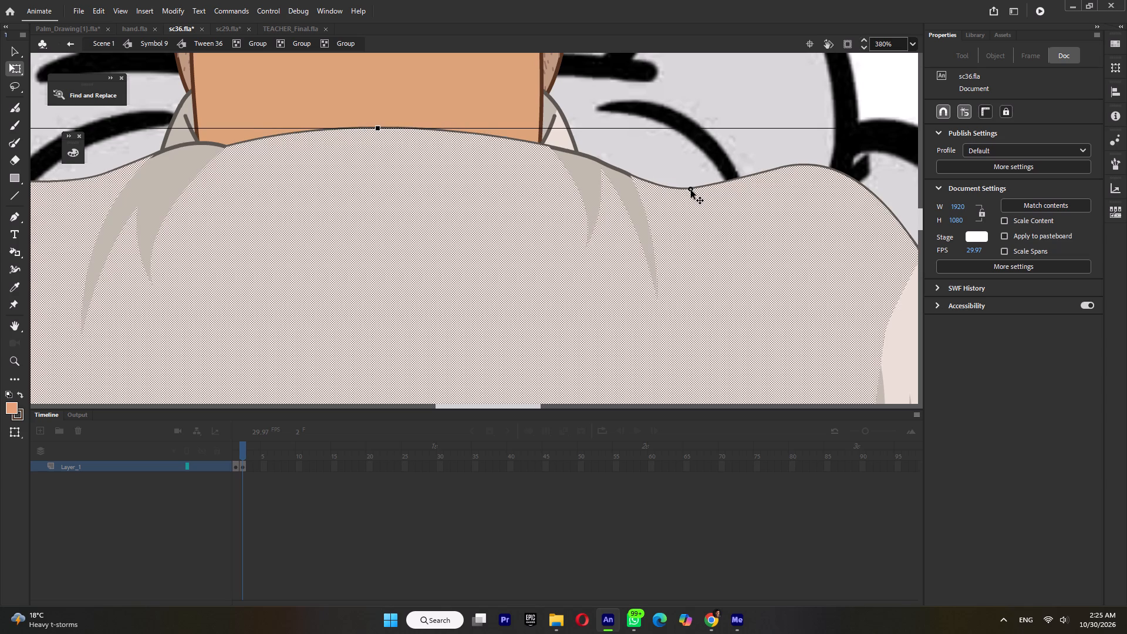
pyautogui.hotkey('ctrl', 'z')
pyautogui.click(690, 169)
pyautogui.click(683, 190)
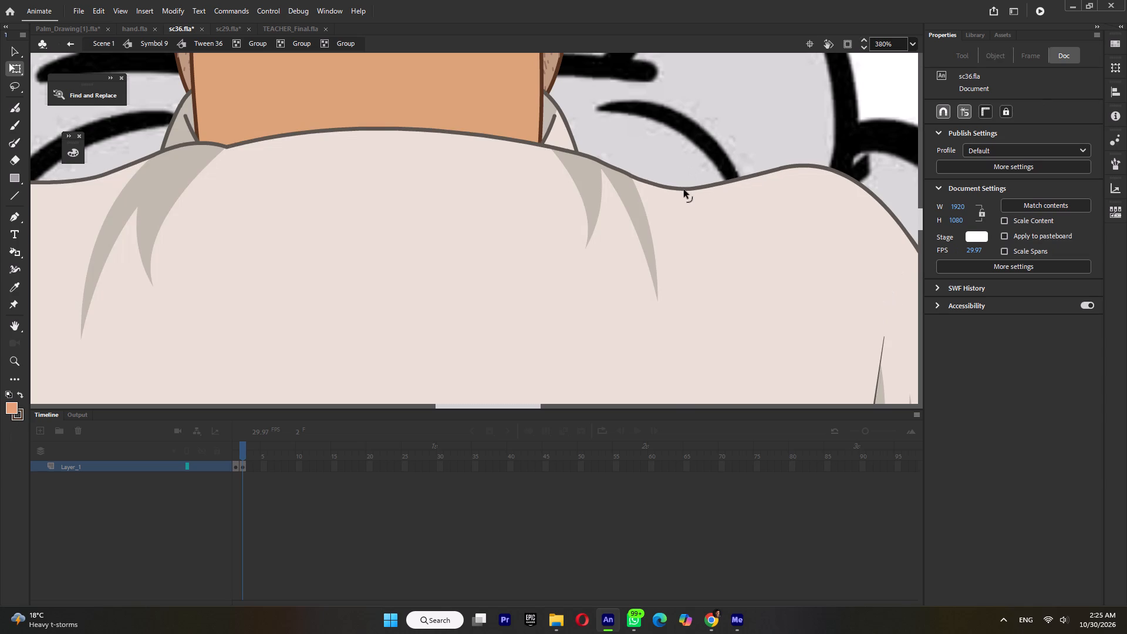
pyautogui.doubleClick(678, 157)
pyautogui.keyDown('ctrl'); pyautogui.scroll(-9, 681, 170); pyautogui.keyUp('ctrl')
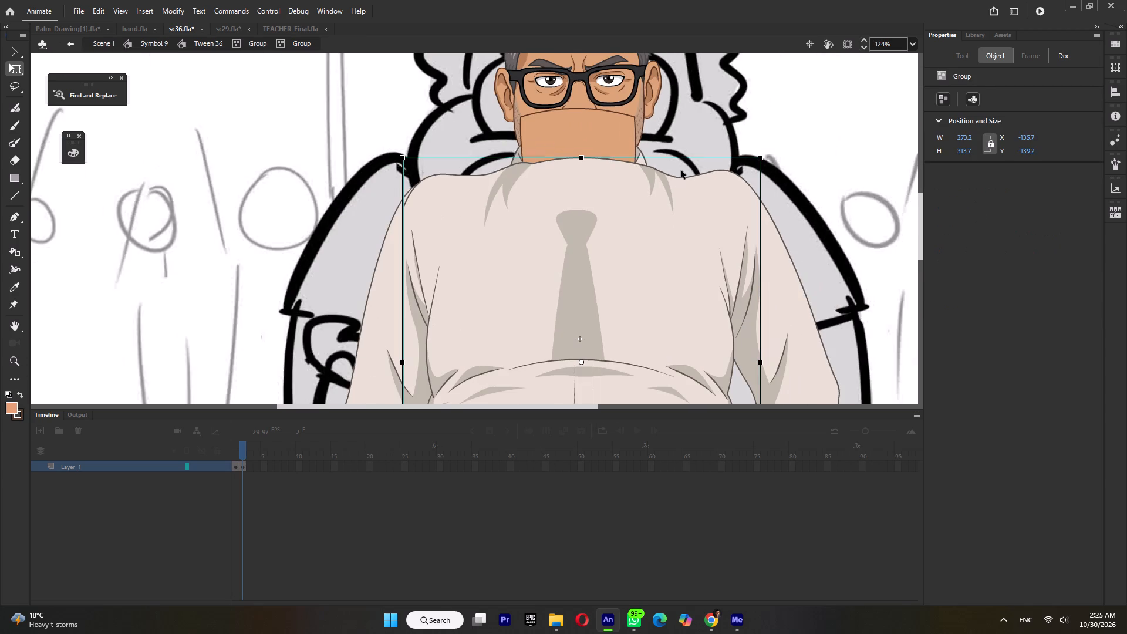
# Reshape the right end of the shirt's shoulder outline to meet the right upper arm's edge, exit the shirt group, and save.
pyautogui.doubleClick(423, 199)
pyautogui.keyDown('ctrl'); pyautogui.scroll(4, 379, 213); pyautogui.keyUp('ctrl')
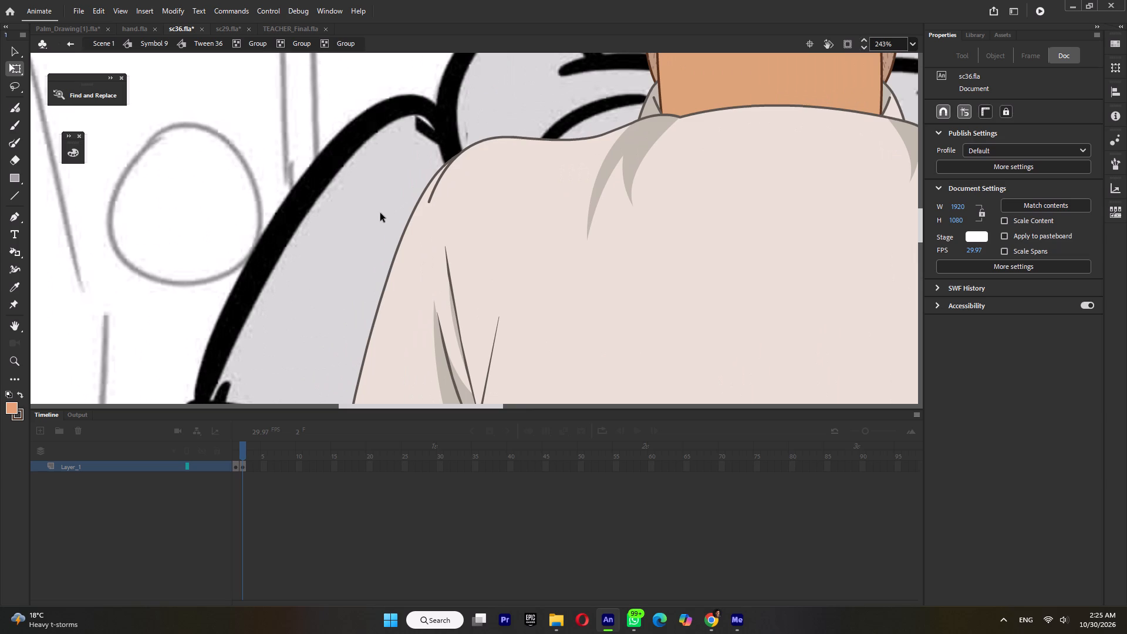
pyautogui.moveTo(430, 202); pyautogui.dragTo(425, 188)
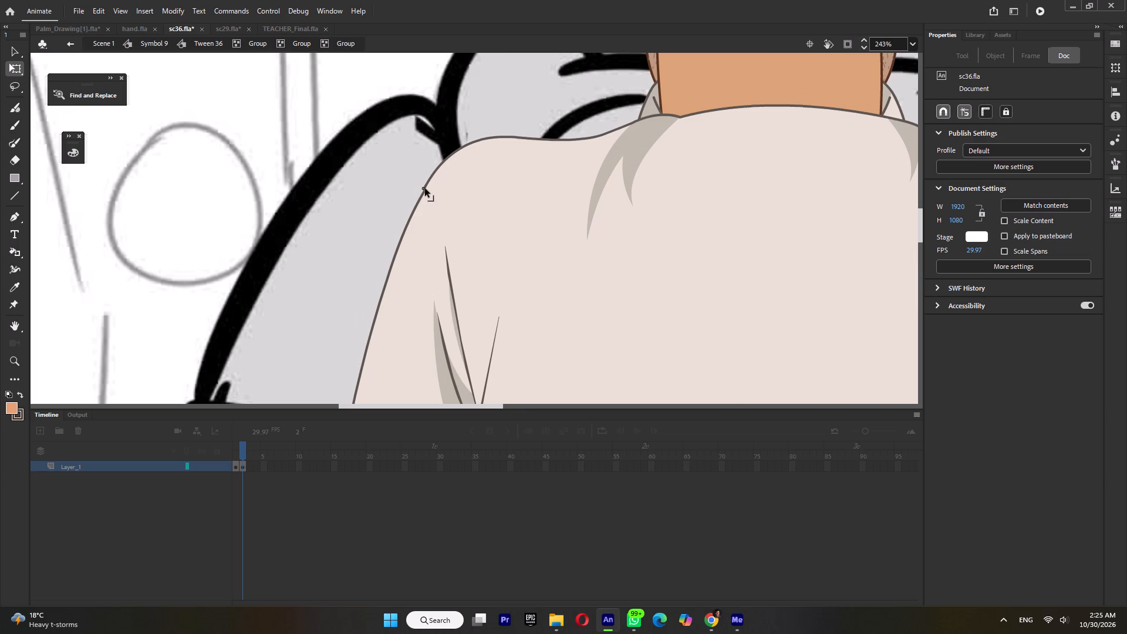
pyautogui.moveTo(425, 188); pyautogui.dragTo(424, 193)
pyautogui.click(471, 143)
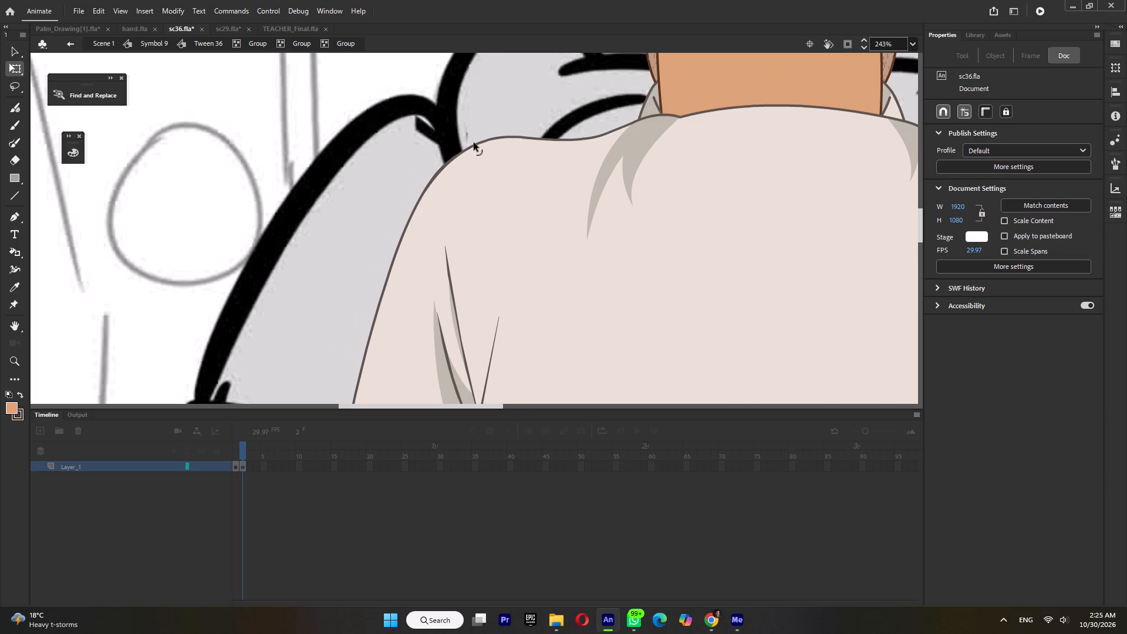
pyautogui.doubleClick(426, 133)
pyautogui.keyDown('ctrl'); pyautogui.scroll(-6, 426, 134); pyautogui.keyUp('ctrl')
pyautogui.doubleClick(414, 175)
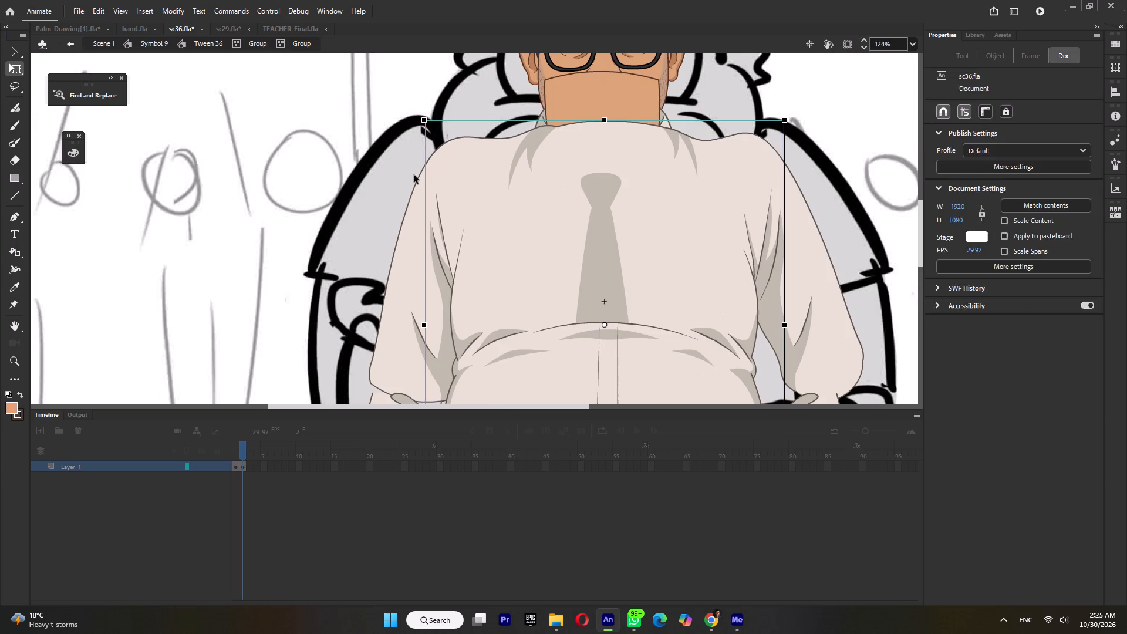
pyautogui.click(405, 288)
pyautogui.keyDown('ctrl'); pyautogui.scroll(-3, 406, 271); pyautogui.keyUp('ctrl')
pyautogui.click(404, 274)
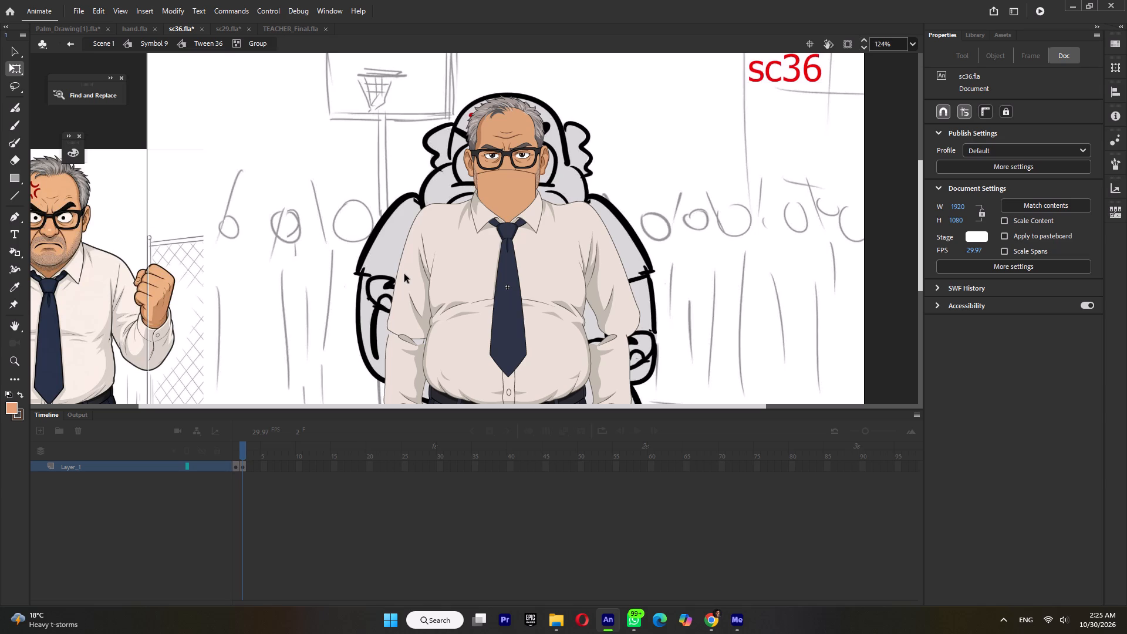
pyautogui.hotkey('ctrl', 's')
# In sc29.fla, open the teacher's right upper arm symbol Tween 49 and copy all of its artwork.
pyautogui.click(228, 26)
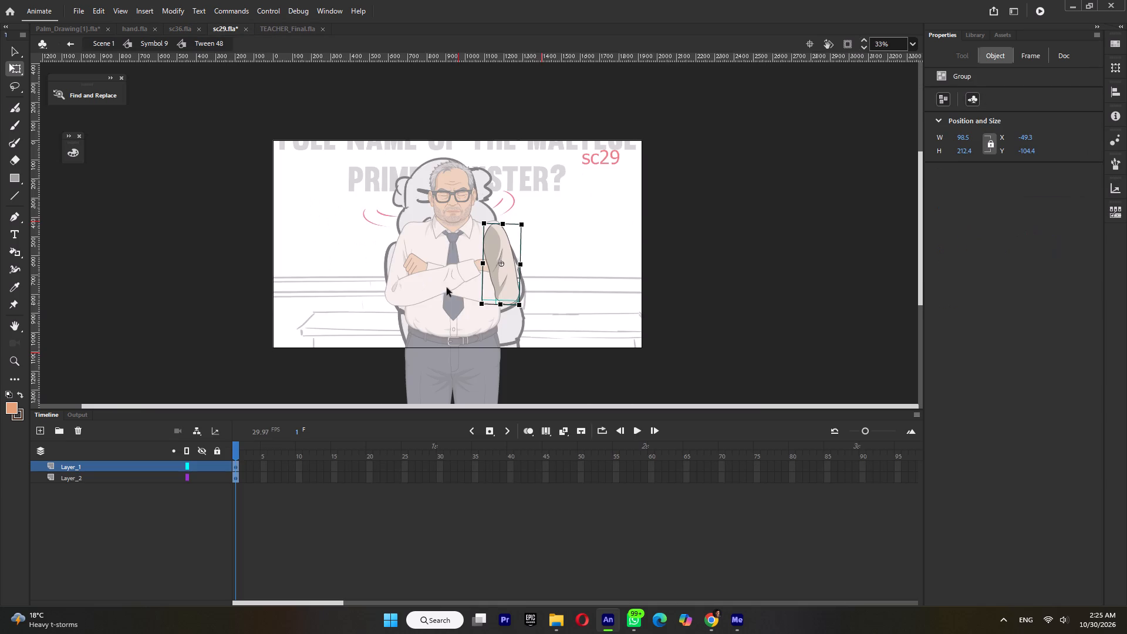
pyautogui.tripleClick(389, 269)
pyautogui.click(389, 269)
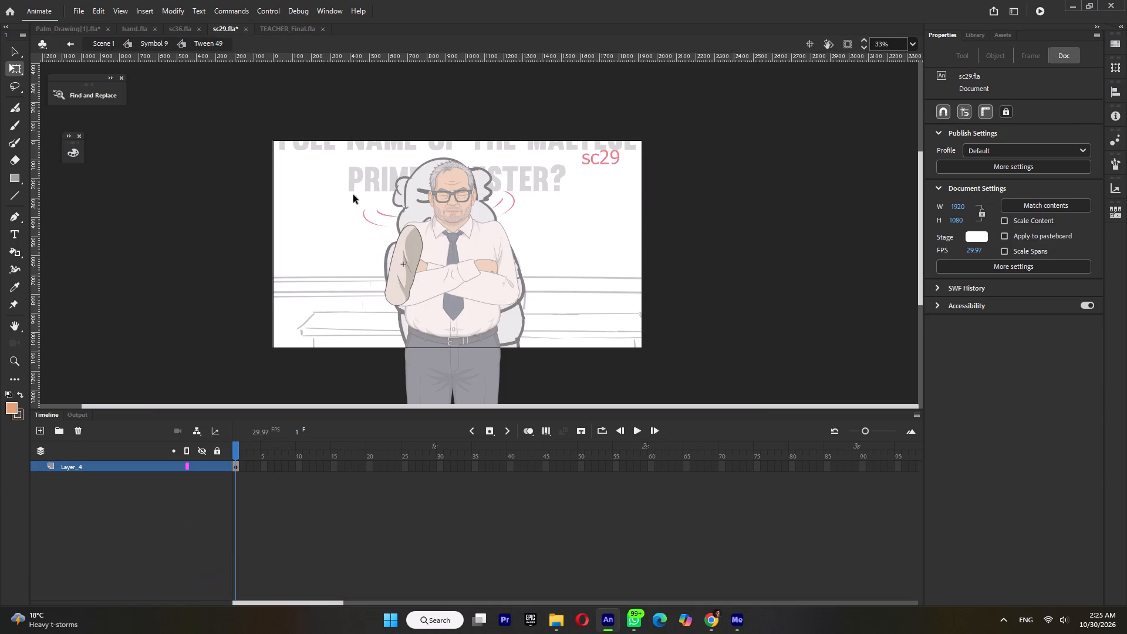
pyautogui.moveTo(352, 193); pyautogui.dragTo(470, 373)
pyautogui.hotkey('ctrl', 'c')
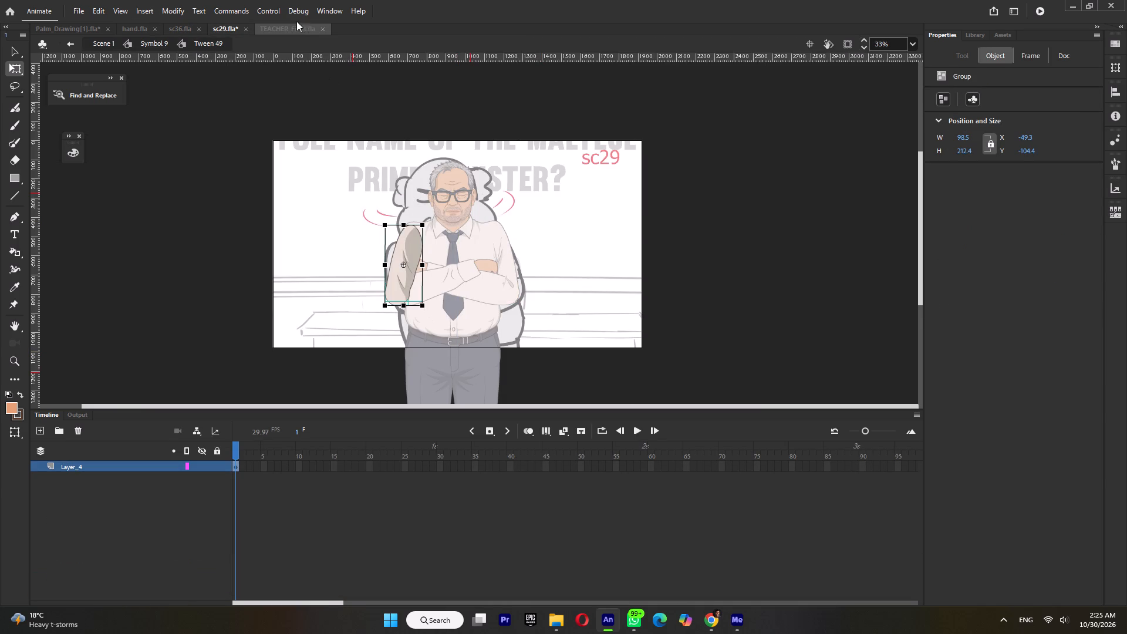
# In sc36.fla's Tween 49, add a blank keyframe at frame 2, paste the copied arm in place, and return to the character symbol.
pyautogui.click(177, 31)
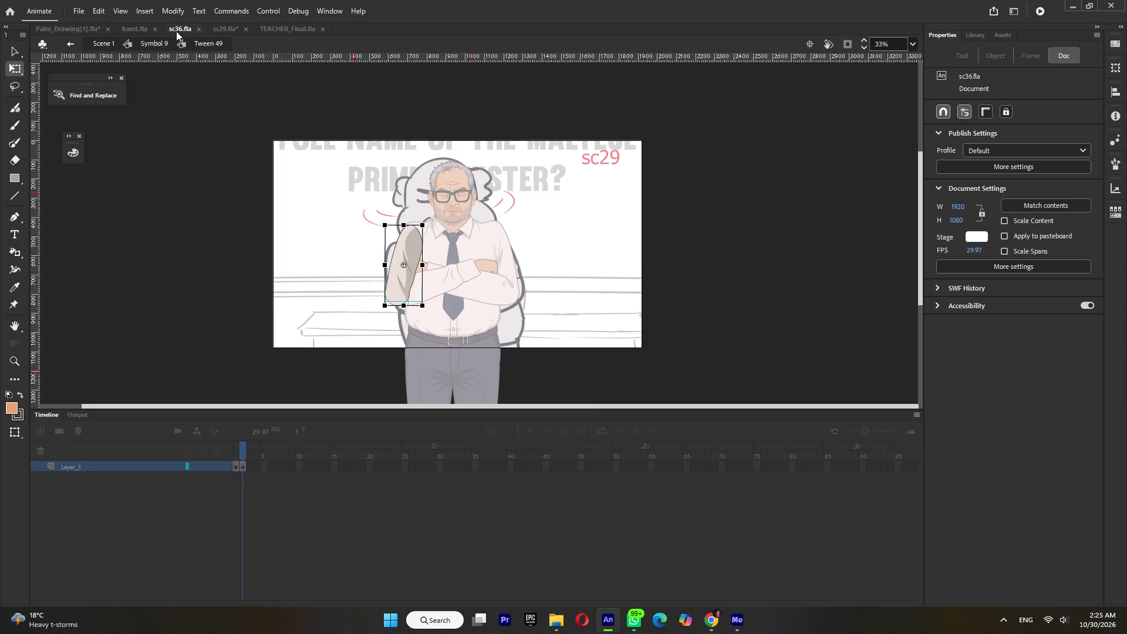
pyautogui.tripleClick(397, 297)
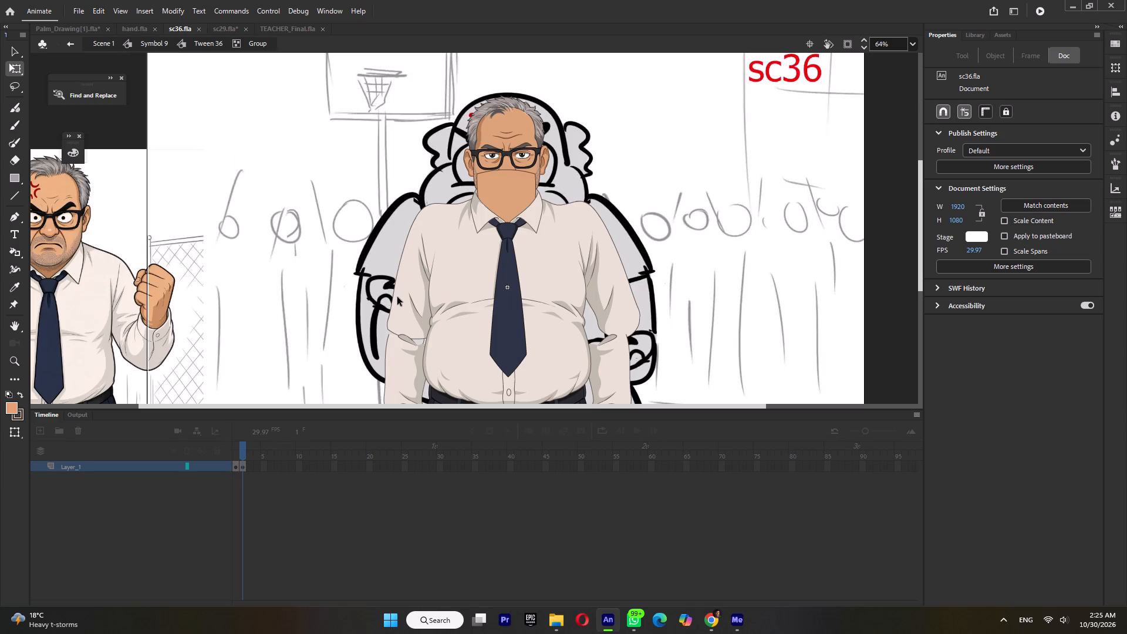
pyautogui.click(397, 297)
pyautogui.doubleClick(397, 297)
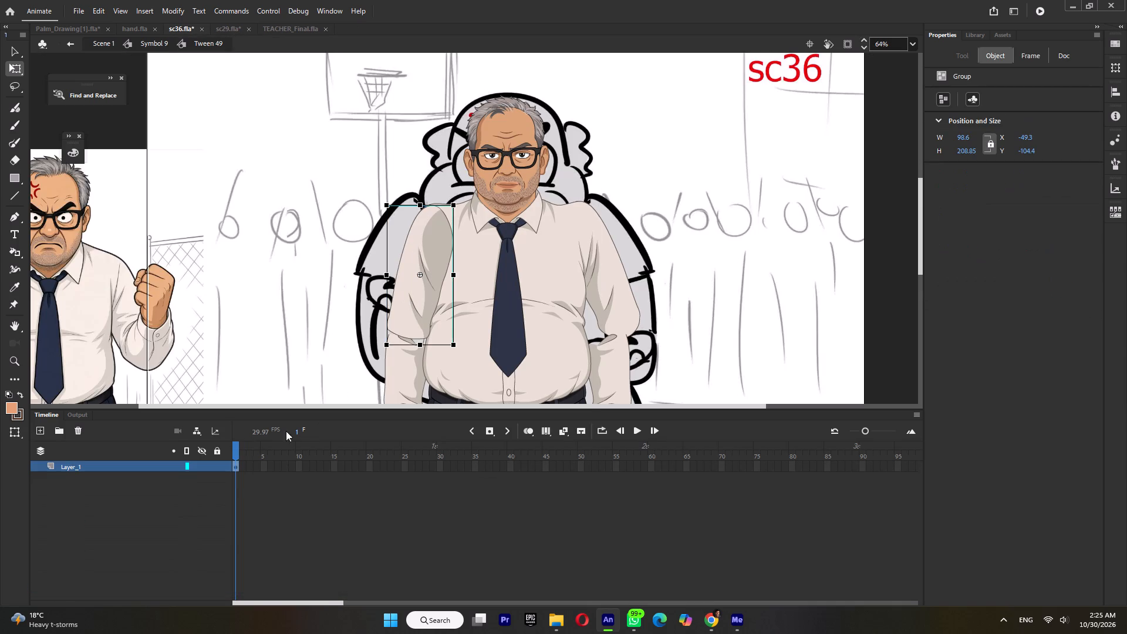
pyautogui.press('F7')
pyautogui.hotkey('ctrl', 'shift', 'v')
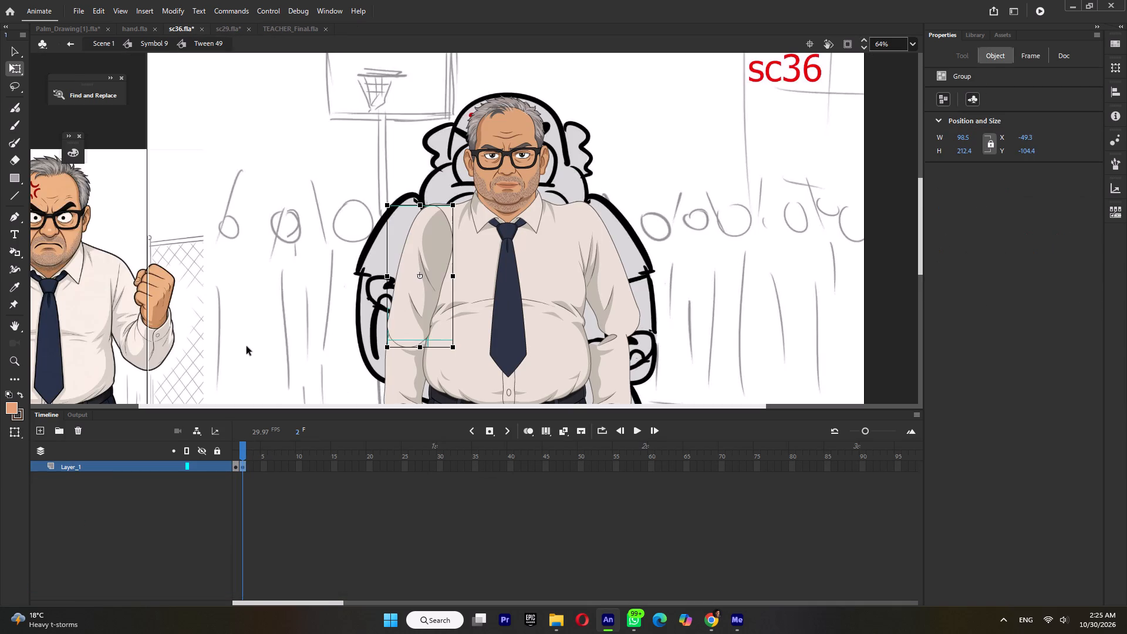
pyautogui.doubleClick(245, 346)
pyautogui.doubleClick(249, 343)
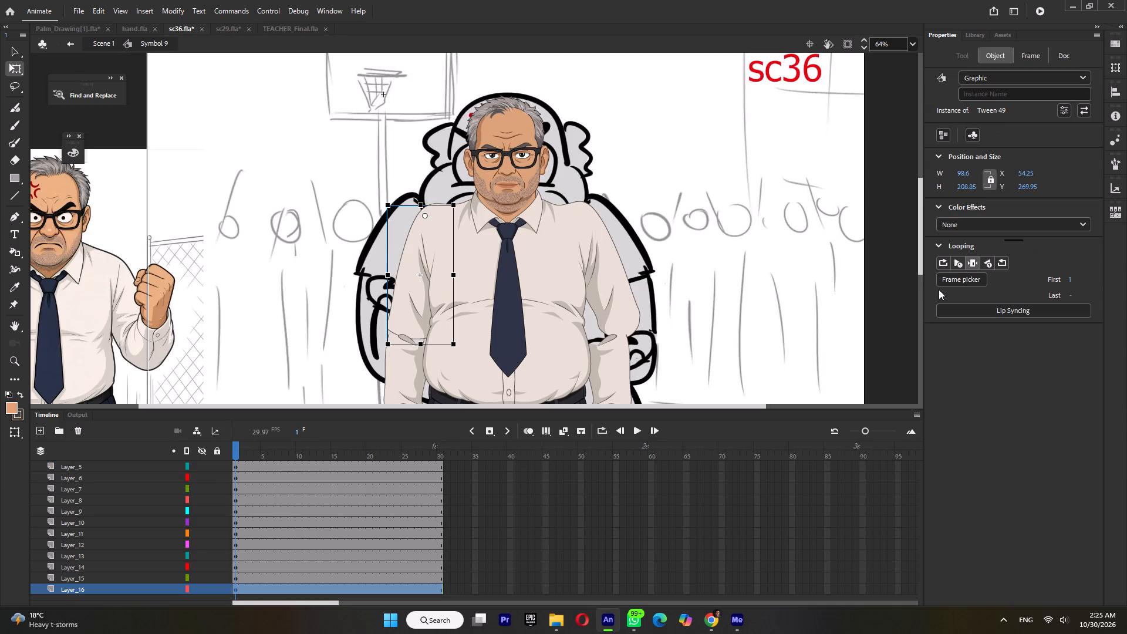
# Set the right upper arm instance to show frame 2 with the frame picker.
pyautogui.click(939, 289)
pyautogui.click(947, 281)
pyautogui.click(1021, 291)
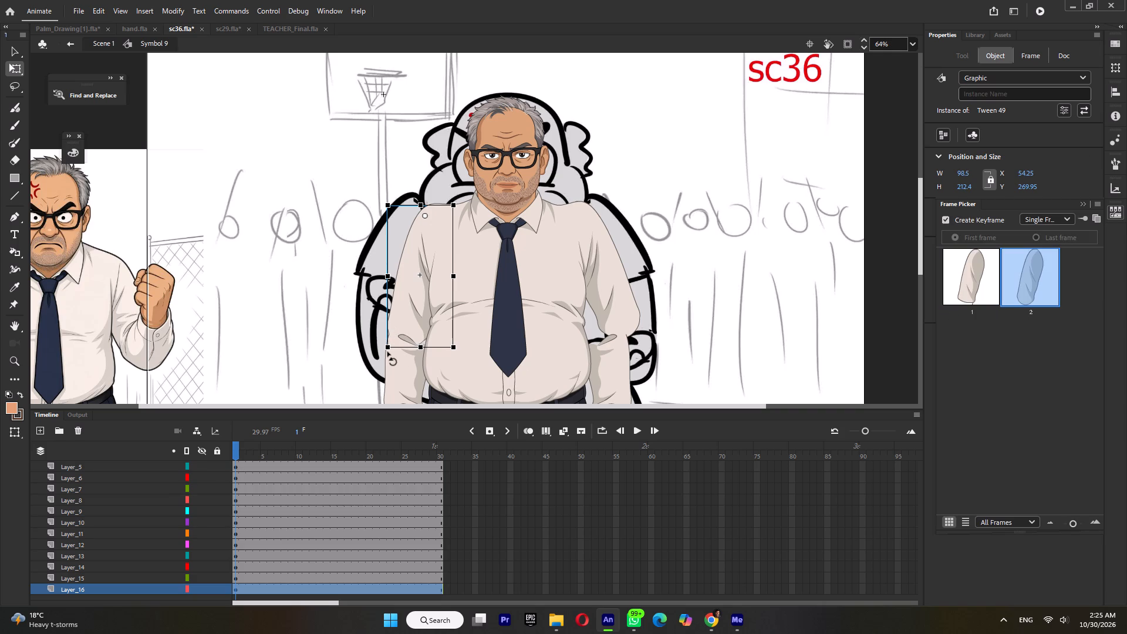
# Rotate the teacher's right upper arm slightly outward around the shoulder and nudge it inward into line with the shirt.
pyautogui.moveTo(387, 352); pyautogui.dragTo(374, 355)
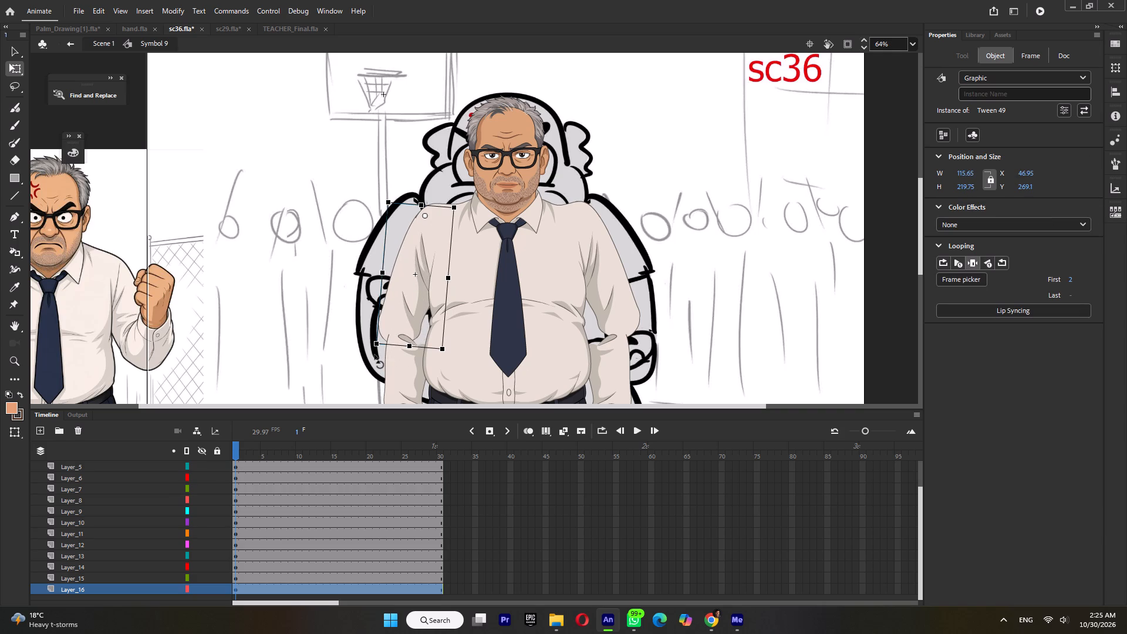
pyautogui.press('Right')
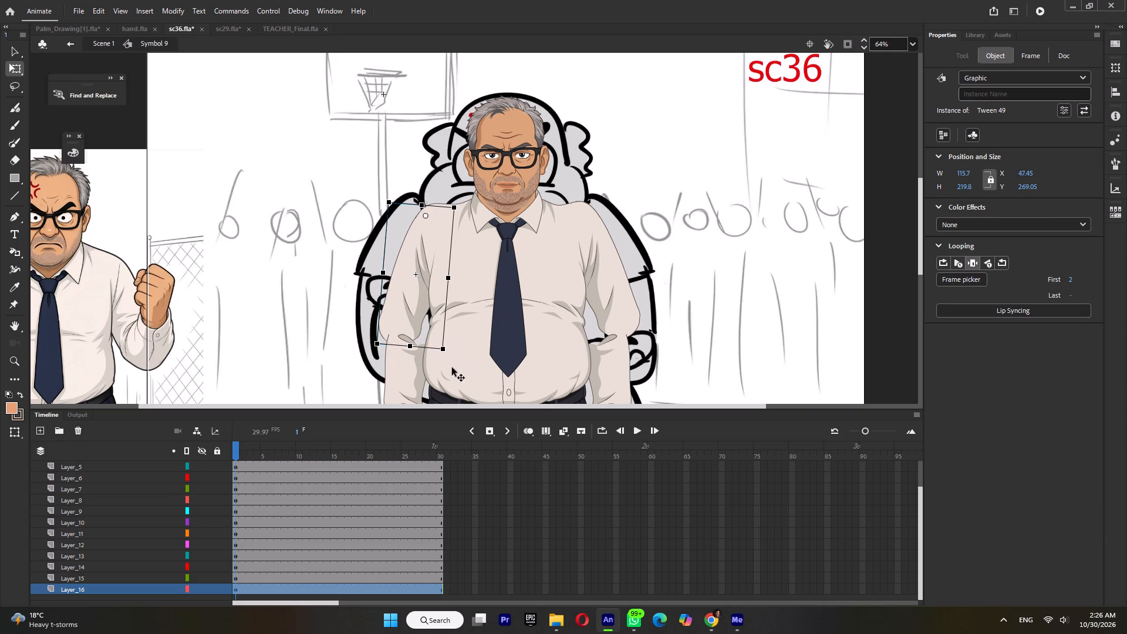
# Move the teacher's right forearm, Tween 37, up and outward to meet the rotated upper arm's elbow.
pyautogui.keyDown('ctrl'); pyautogui.scroll(-4, 432, 274); pyautogui.keyUp('ctrl')
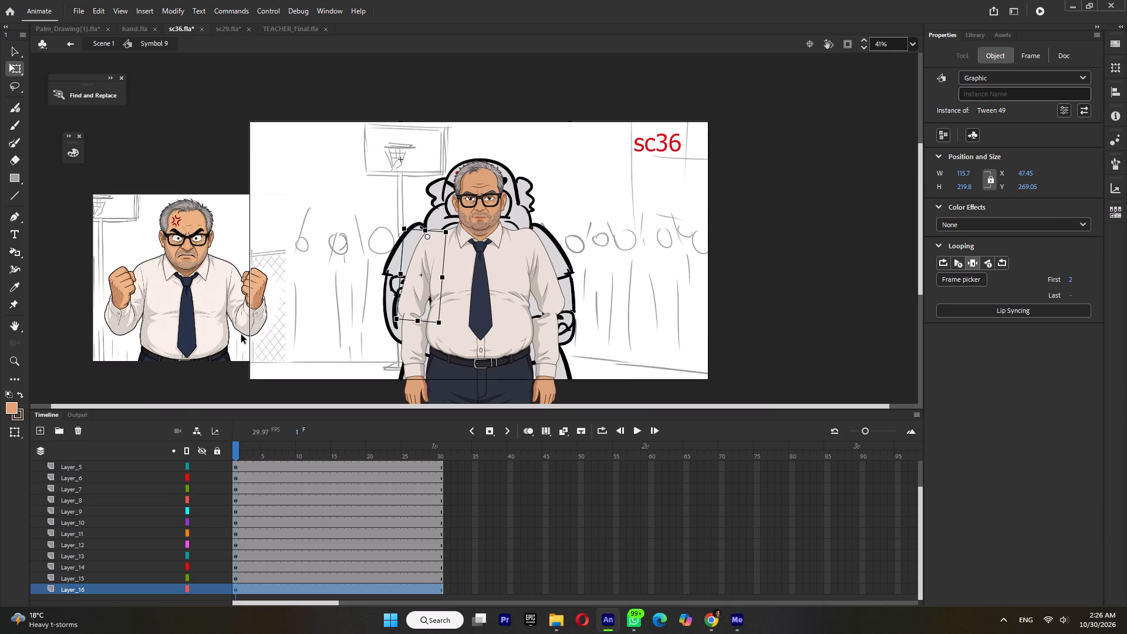
pyautogui.click(411, 342)
pyautogui.keyDown('ctrl'); pyautogui.scroll(4, 411, 342); pyautogui.keyUp('ctrl')
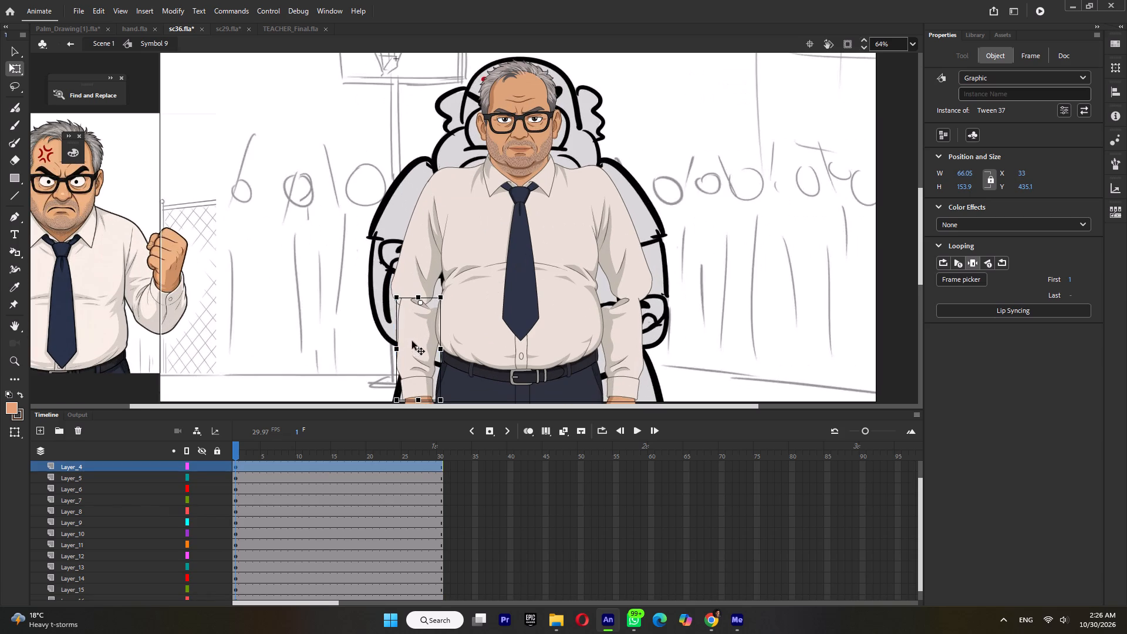
pyautogui.moveTo(413, 340); pyautogui.dragTo(403, 326)
# In Scene 1, enlarge the angry-pose reference image to about 893 × 773 and place it beside the teacher's right arm.
pyautogui.tripleClick(145, 301)
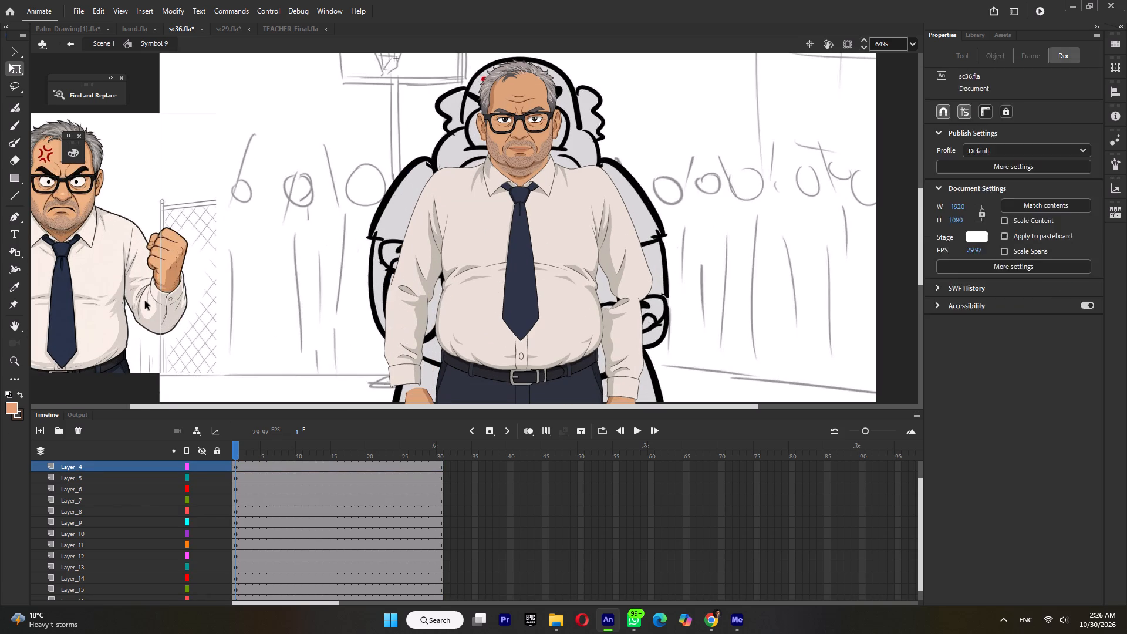
pyautogui.keyDown('shift'); pyautogui.moveTo(218, 114); pyautogui.dragTo(240, 100); pyautogui.keyUp('shift')
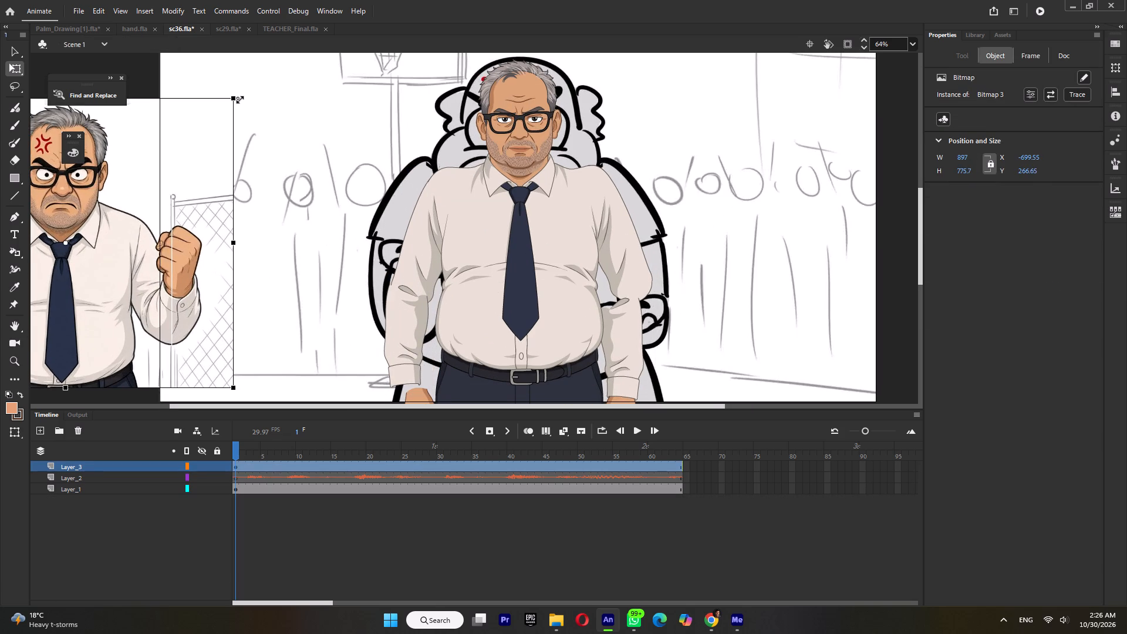
pyautogui.keyDown('shift'); pyautogui.moveTo(240, 100); pyautogui.dragTo(240, 100); pyautogui.keyUp('shift')
pyautogui.moveTo(149, 247); pyautogui.dragTo(383, 220)
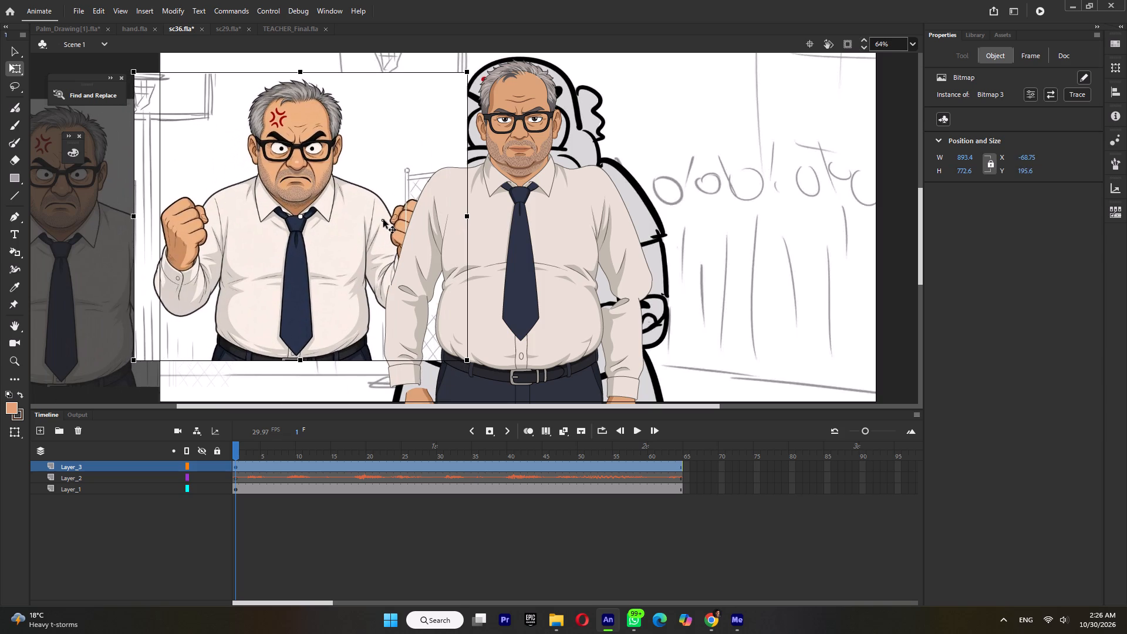
pyautogui.moveTo(383, 220); pyautogui.dragTo(277, 224)
# Open the right forearm symbol Tween 37 for editing and add a new layer above Layer_1.
pyautogui.keyDown('ctrl'); pyautogui.scroll(1, 272, 262); pyautogui.keyUp('ctrl')
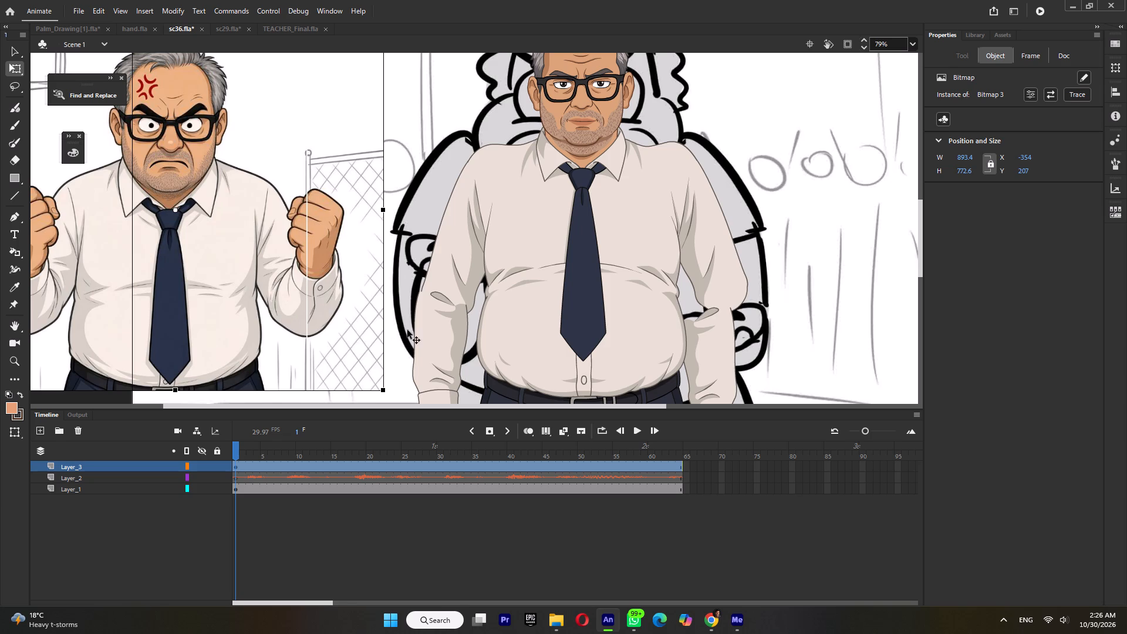
pyautogui.doubleClick(437, 334)
pyautogui.doubleClick(437, 334)
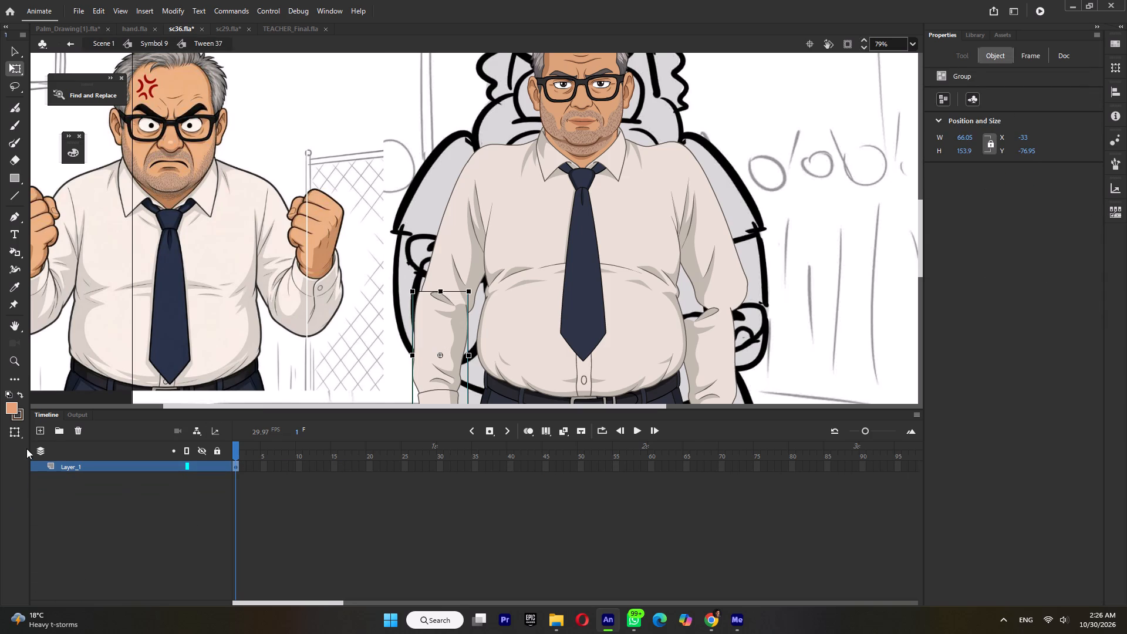
pyautogui.click(39, 431)
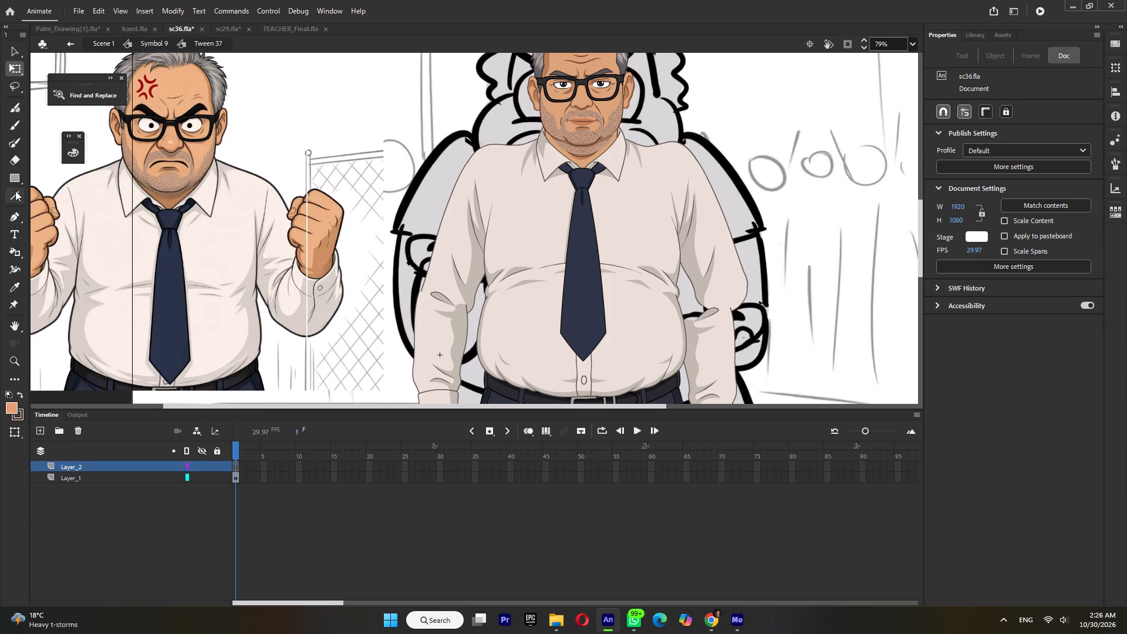
# Sample the sleeve outline's dark tone as the Paint Brush stroke and the shirt's cream as the fill colour, keeping the Paint Brush active.
pyautogui.click(18, 147)
pyautogui.click(947, 137)
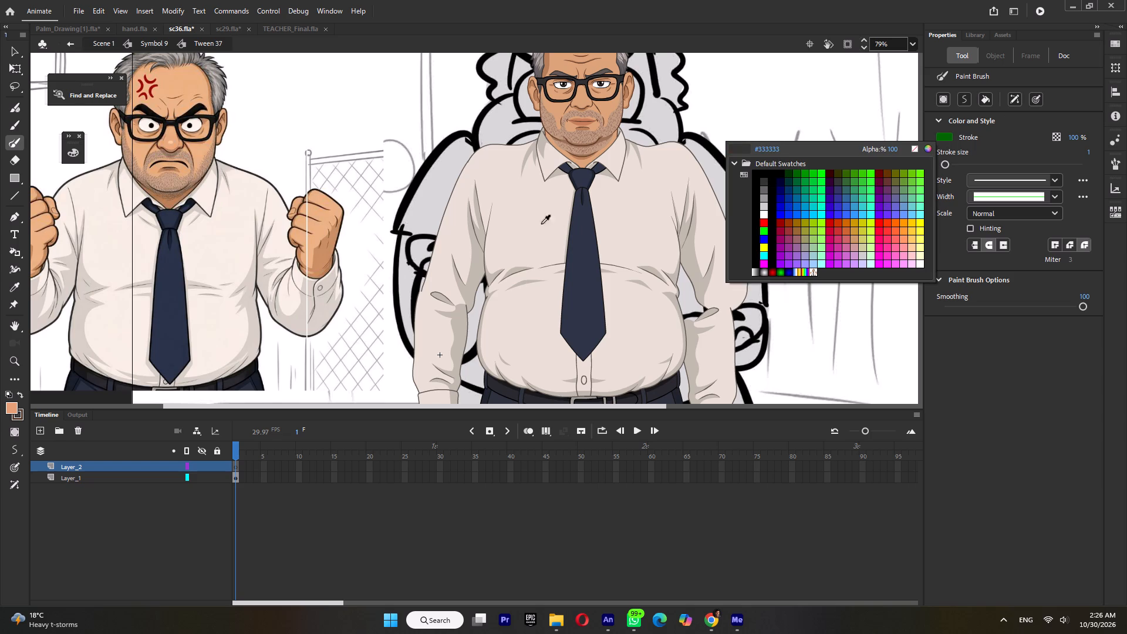
pyautogui.keyDown('ctrl'); pyautogui.scroll(10, 427, 252); pyautogui.keyUp('ctrl')
pyautogui.click(413, 305)
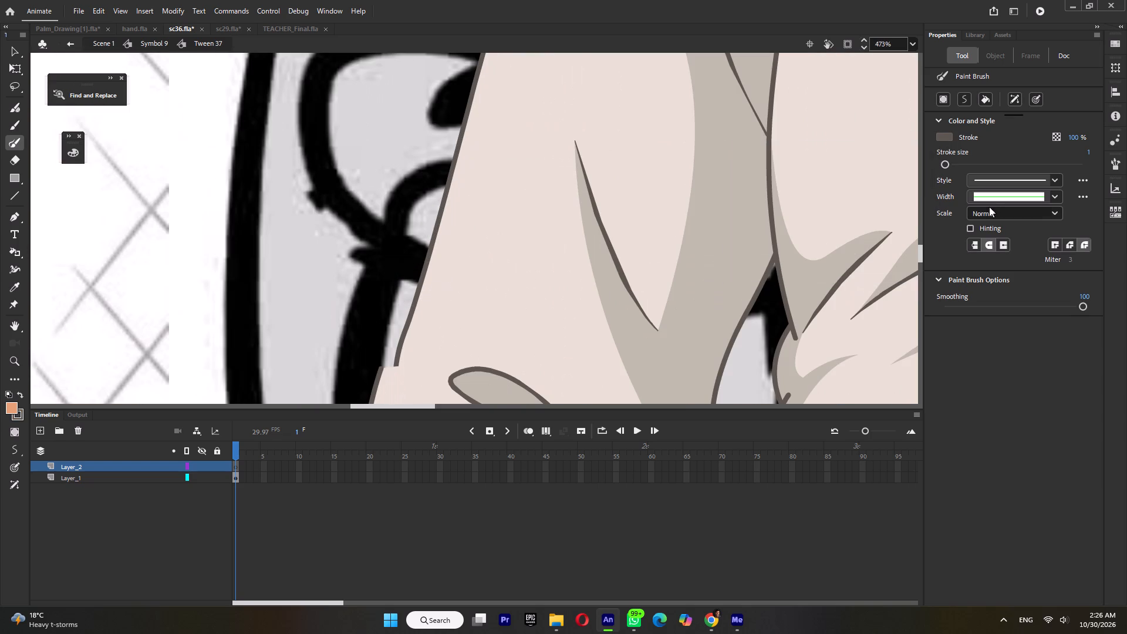
pyautogui.keyDown('ctrl'); pyautogui.scroll(-4, 455, 238); pyautogui.keyUp('ctrl')
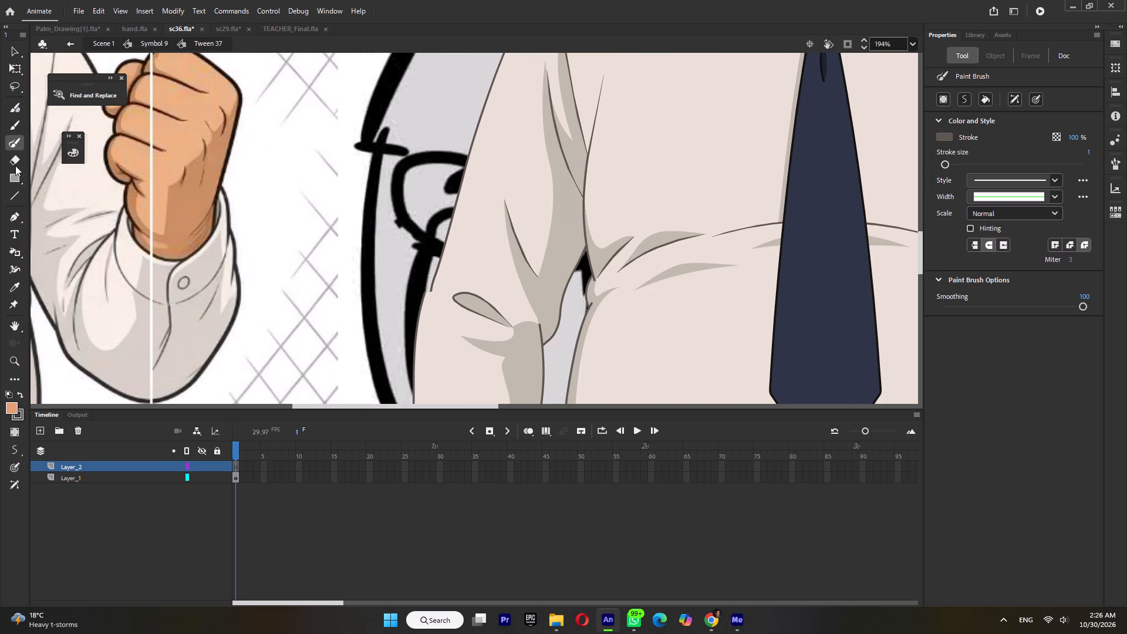
pyautogui.click(13, 126)
pyautogui.click(943, 134)
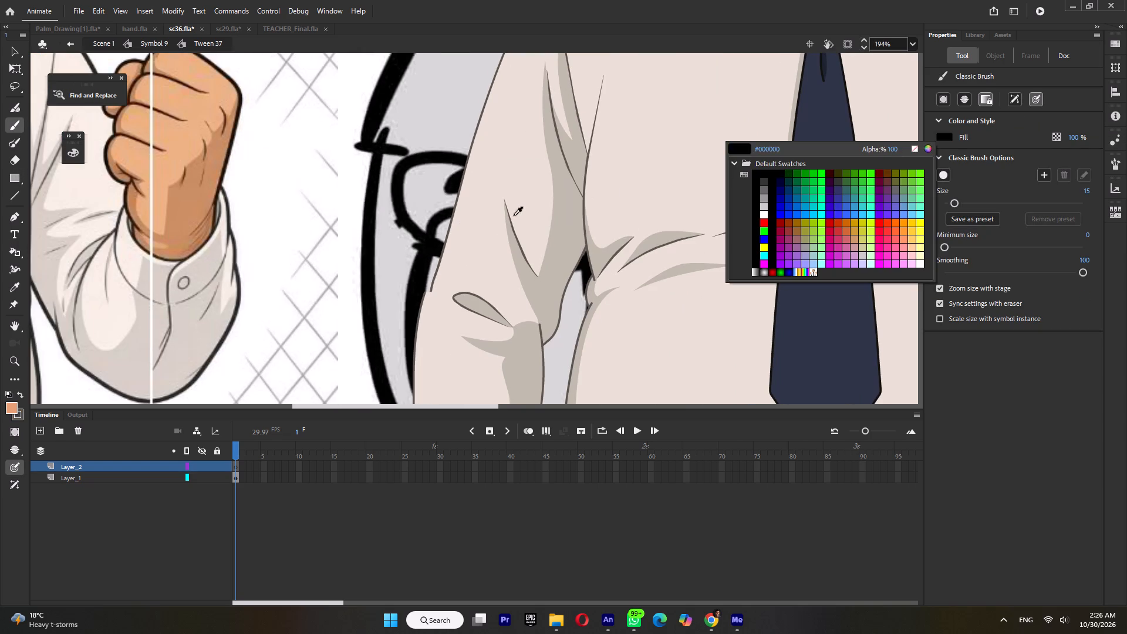
pyautogui.click(468, 235)
pyautogui.click(15, 146)
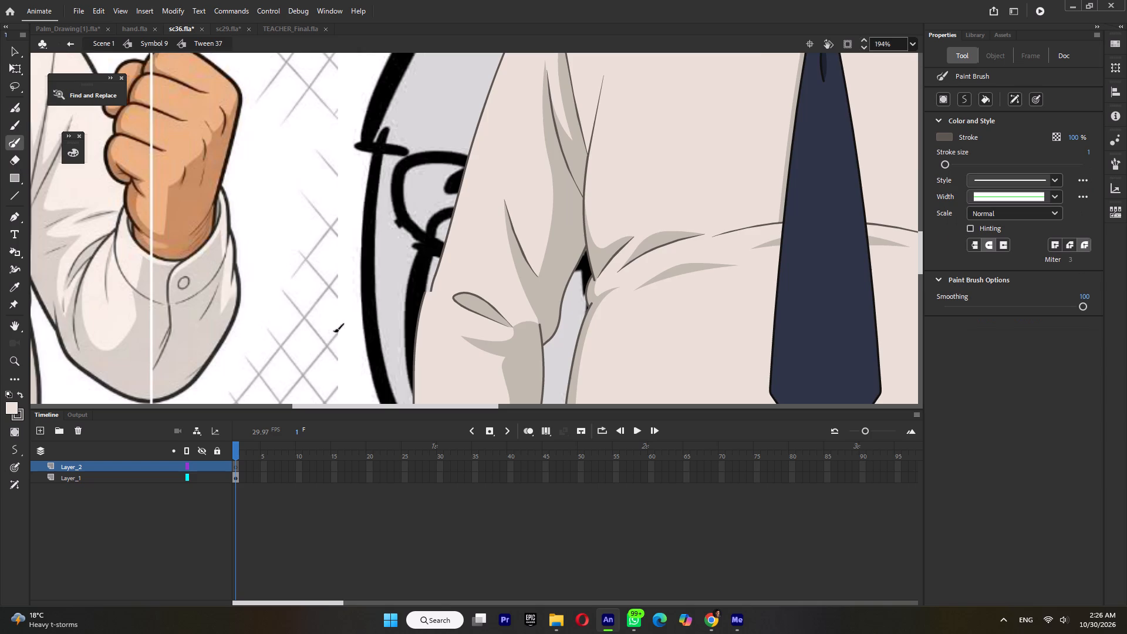
# Start an empty group on Layer_2 and show the artwork outside it faded for tracing the reference's raised forearm.
pyautogui.keyDown('ctrl'); pyautogui.scroll(-8, 352, 257); pyautogui.keyUp('ctrl')
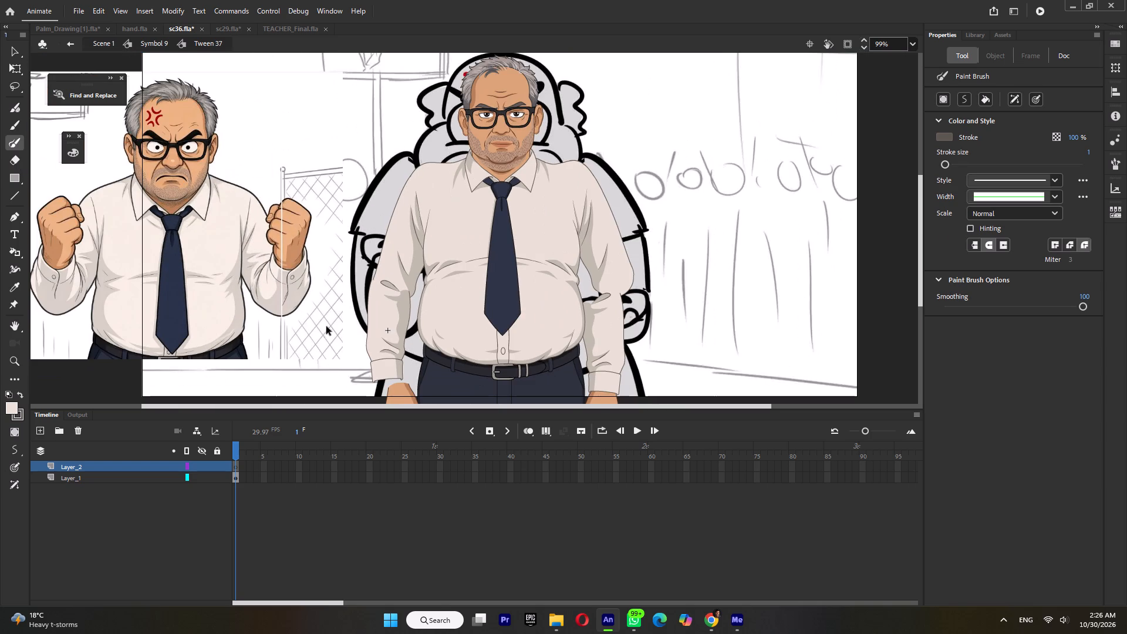
pyautogui.keyDown('ctrl'); pyautogui.click(287, 379); pyautogui.keyUp('ctrl')
pyautogui.hotkey('ctrl', 'g')
pyautogui.keyDown('ctrl'); pyautogui.scroll(6, 258, 282); pyautogui.keyUp('ctrl')
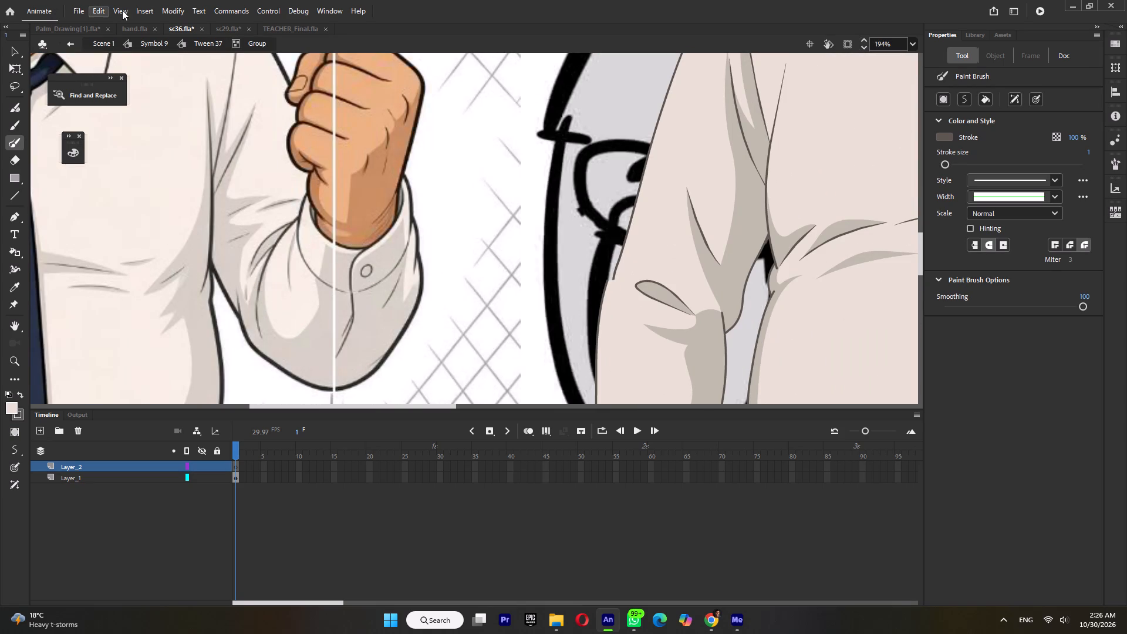
pyautogui.click(122, 10)
pyautogui.click(155, 86)
pyautogui.click(313, 125)
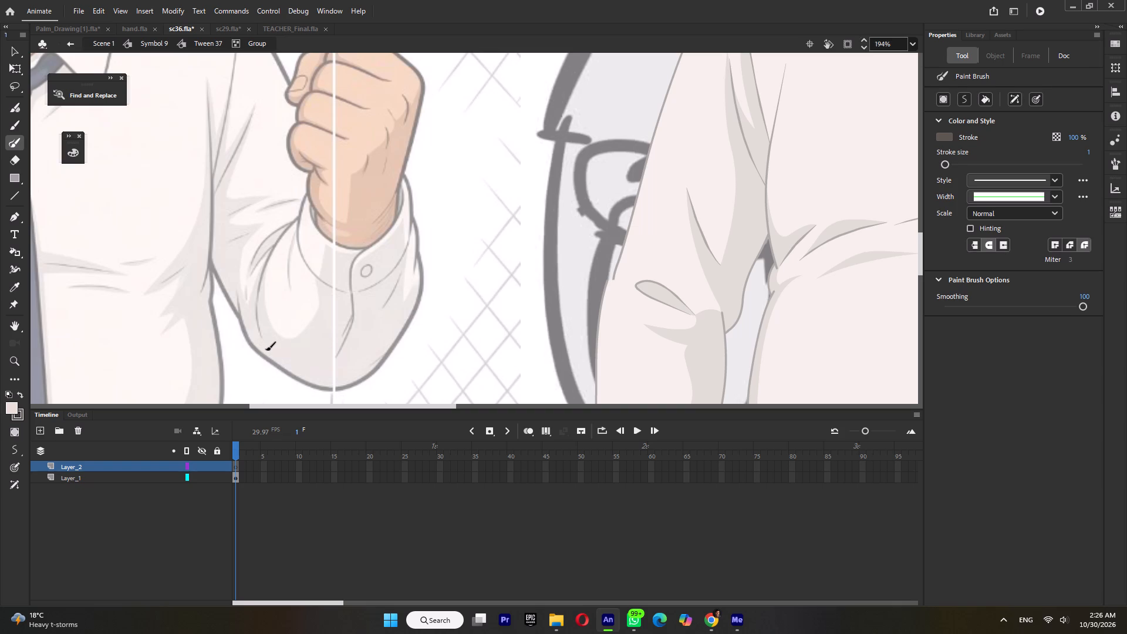
# Trace the reference sleeve's outline from under the elbow around and up the forearm's outer edge.
pyautogui.moveTo(264, 349); pyautogui.dragTo(289, 382)
pyautogui.hotkey('ctrl', 'z')
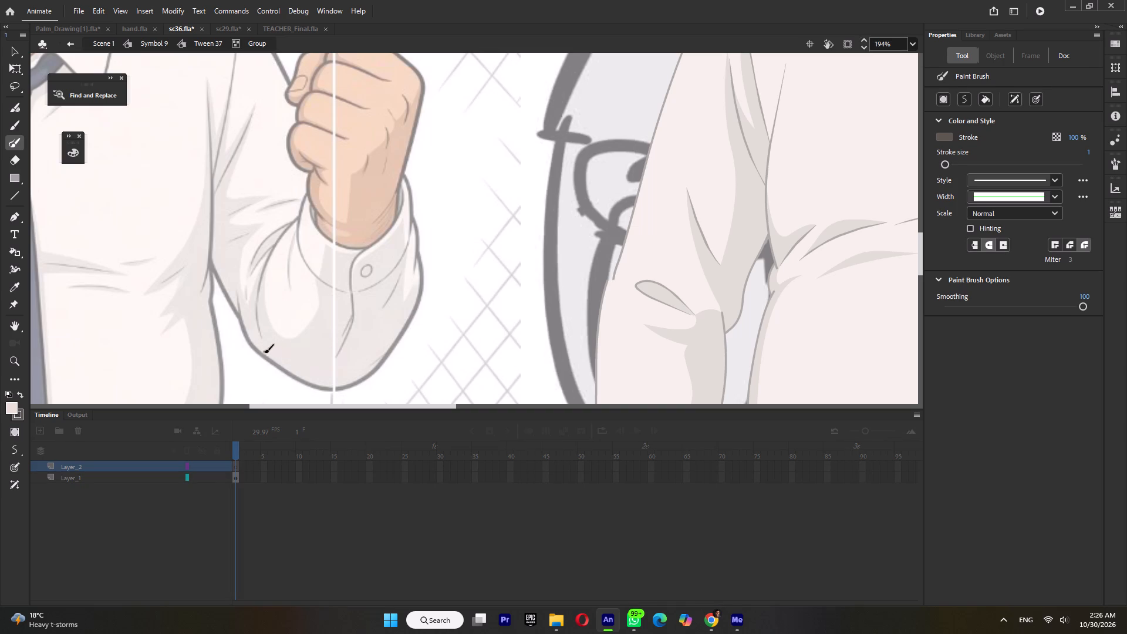
pyautogui.moveTo(264, 352); pyautogui.dragTo(400, 340)
pyautogui.moveTo(400, 340); pyautogui.dragTo(419, 257)
# Trace the curved cuff opening under the reference fist's wrist, redrawing the stroke once for a closer fit.
pyautogui.keyDown('ctrl'); pyautogui.scroll(-6, 397, 235); pyautogui.keyUp('ctrl')
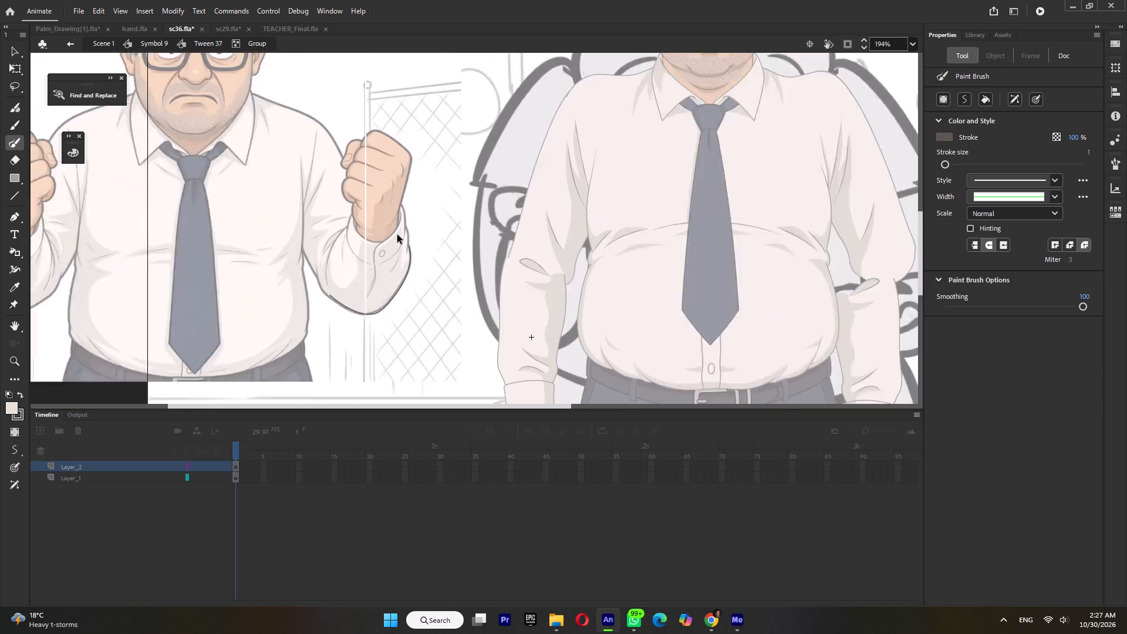
pyautogui.keyDown('ctrl'); pyautogui.scroll(5, 384, 274); pyautogui.keyUp('ctrl')
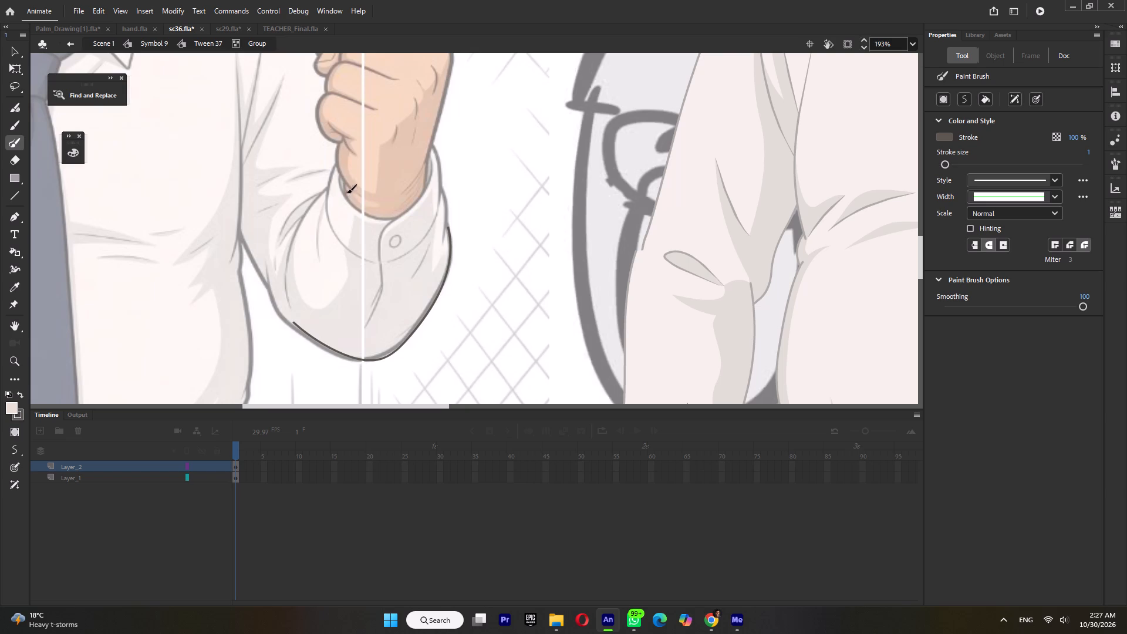
pyautogui.moveTo(340, 169); pyautogui.dragTo(367, 213)
pyautogui.moveTo(367, 213); pyautogui.dragTo(393, 217)
pyautogui.hotkey('ctrl', 'z')
pyautogui.moveTo(342, 166); pyautogui.dragTo(383, 217)
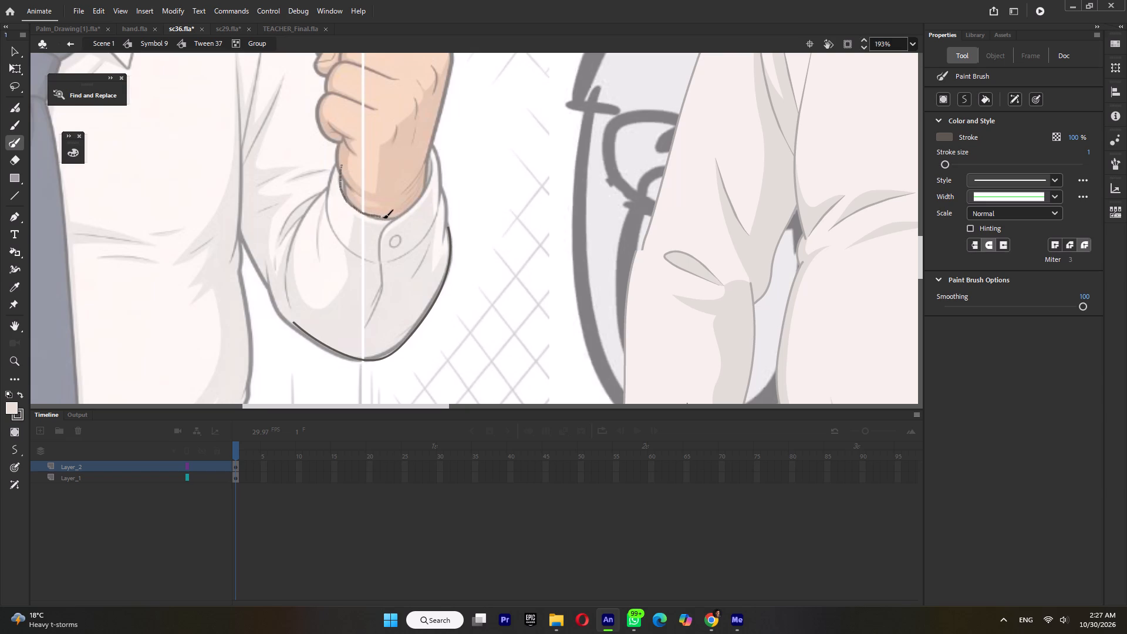
pyautogui.moveTo(383, 217); pyautogui.dragTo(388, 217)
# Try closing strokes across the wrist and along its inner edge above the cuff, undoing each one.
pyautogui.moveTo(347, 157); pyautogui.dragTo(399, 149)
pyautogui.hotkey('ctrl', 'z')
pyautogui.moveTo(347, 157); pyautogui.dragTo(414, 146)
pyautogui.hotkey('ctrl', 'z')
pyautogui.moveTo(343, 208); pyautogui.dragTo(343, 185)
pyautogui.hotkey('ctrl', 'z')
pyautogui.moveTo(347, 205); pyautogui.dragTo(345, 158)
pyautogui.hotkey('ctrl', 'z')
# Draw a short vertical stroke at each side of the wrist, crossing the ends of the cuff opening.
pyautogui.moveTo(345, 149); pyautogui.dragTo(345, 159)
pyautogui.moveTo(345, 159); pyautogui.dragTo(346, 215)
pyautogui.moveTo(427, 146); pyautogui.dragTo(428, 193)
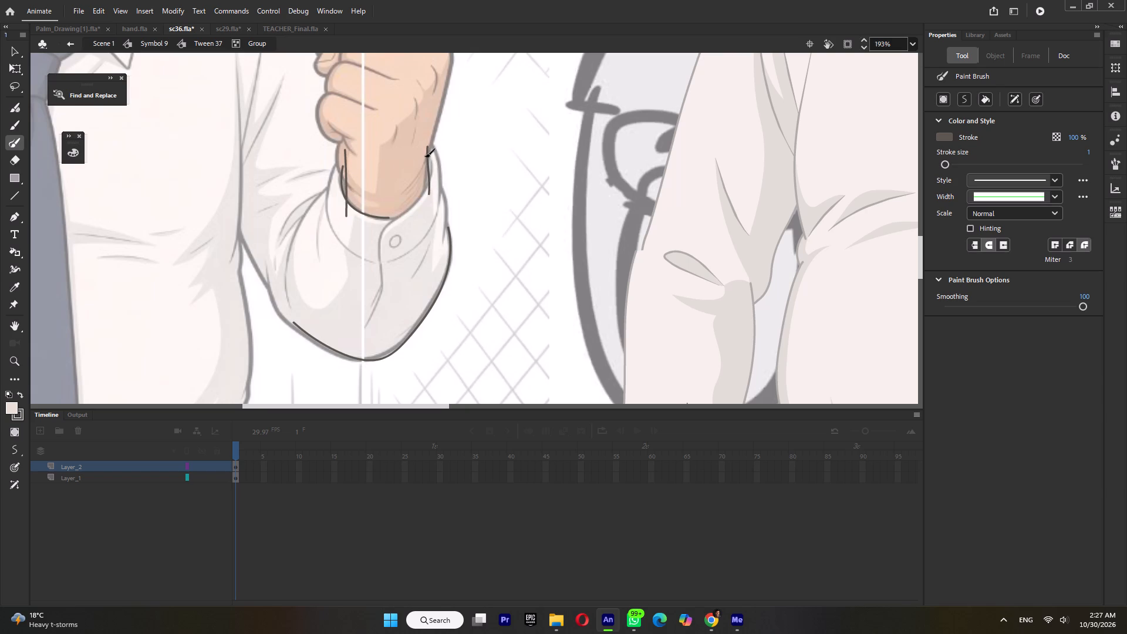
# Trace the cuff's buttoned overlap edge down the sleeve and the cuff's outer outline looping around the wrist.
pyautogui.moveTo(426, 155); pyautogui.dragTo(386, 227)
pyautogui.moveTo(386, 227); pyautogui.dragTo(370, 321)
pyautogui.moveTo(386, 261); pyautogui.dragTo(432, 228)
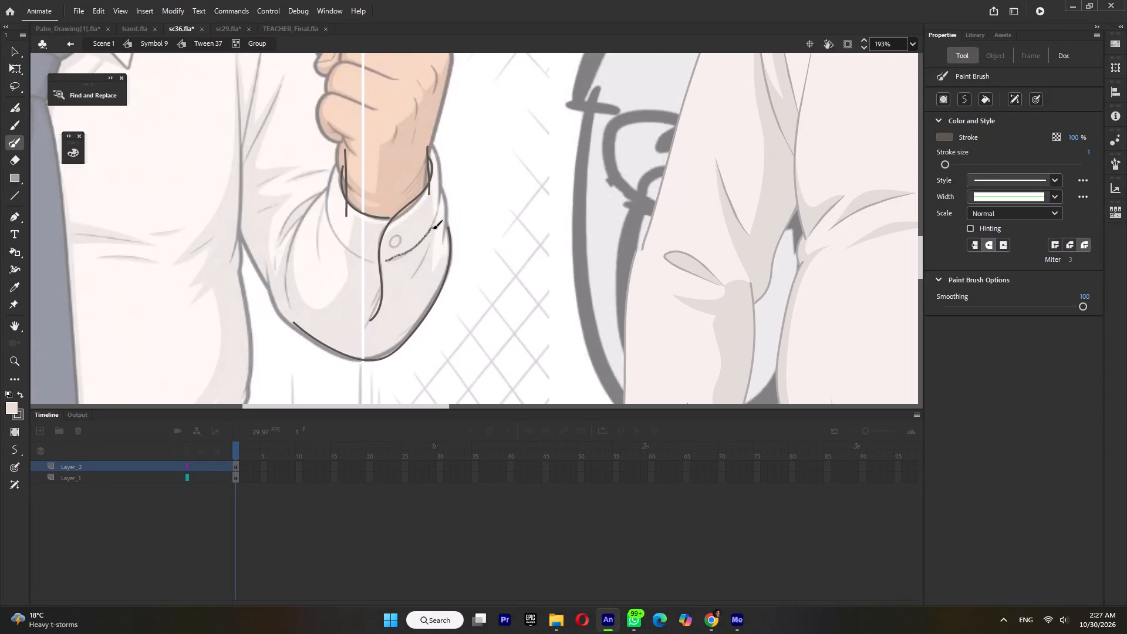
pyautogui.moveTo(432, 228); pyautogui.dragTo(410, 133)
pyautogui.moveTo(410, 133); pyautogui.dragTo(328, 208)
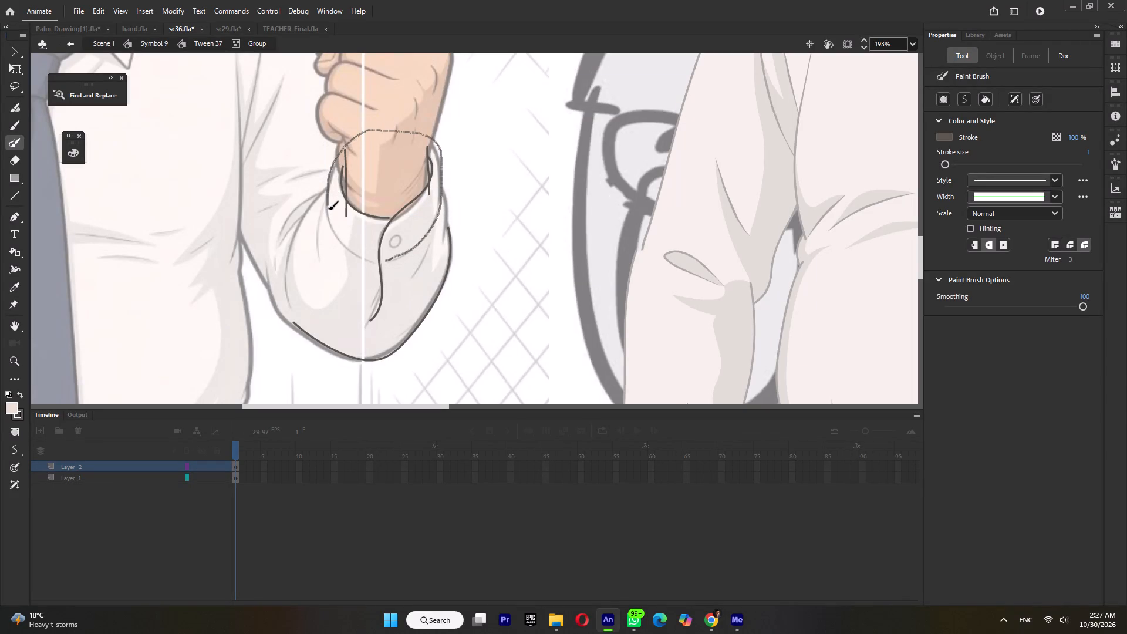
pyautogui.moveTo(328, 208); pyautogui.dragTo(371, 261)
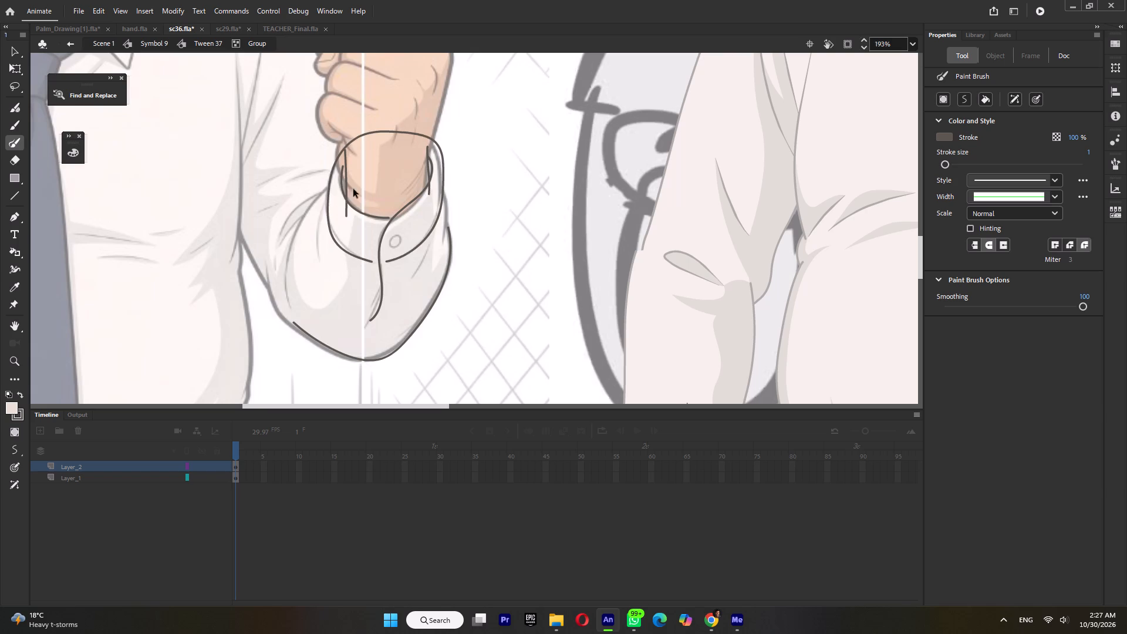
# Extend both vertical wrist strokes upward to cross the line over the wrist.
pyautogui.keyDown('ctrl'); pyautogui.click(367, 134); pyautogui.keyUp('ctrl')
pyautogui.keyDown('ctrl'); pyautogui.moveTo(428, 147); pyautogui.dragTo(427, 127); pyautogui.keyUp('ctrl')
pyautogui.keyDown('ctrl'); pyautogui.moveTo(346, 150); pyautogui.dragTo(345, 140); pyautogui.keyUp('ctrl')
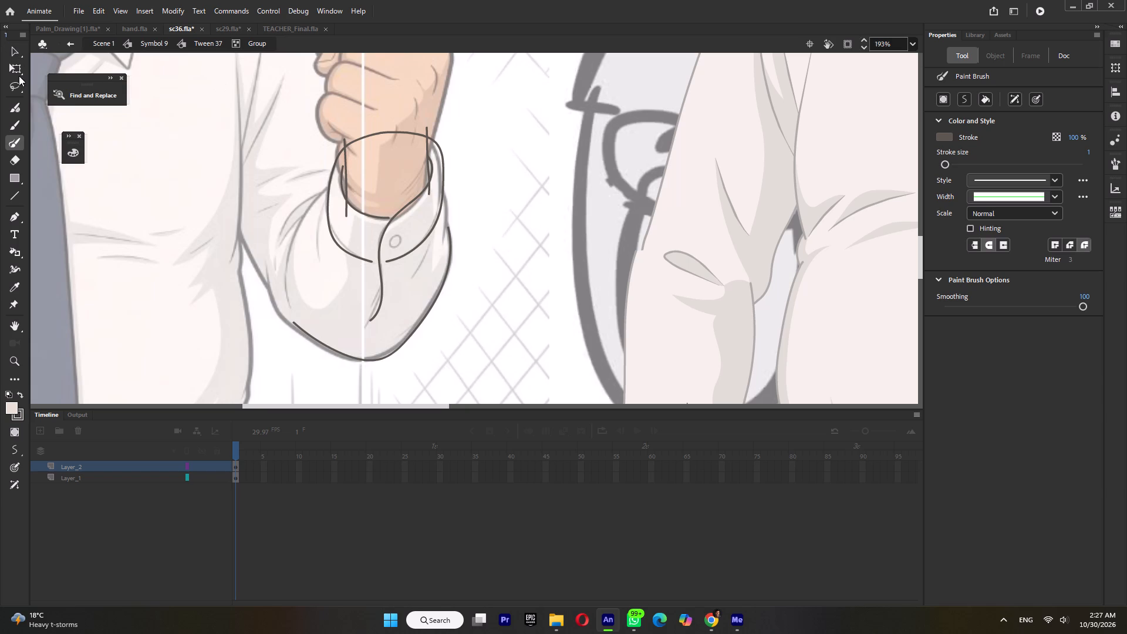
# Delete the overshooting upper and lower ends of the two vertical wrist strokes.
pyautogui.click(19, 76)
pyautogui.keyDown('ctrl'); pyautogui.moveTo(343, 168); pyautogui.dragTo(345, 161); pyautogui.keyUp('ctrl')
pyautogui.keyDown('ctrl'); pyautogui.click(342, 178); pyautogui.keyUp('ctrl')
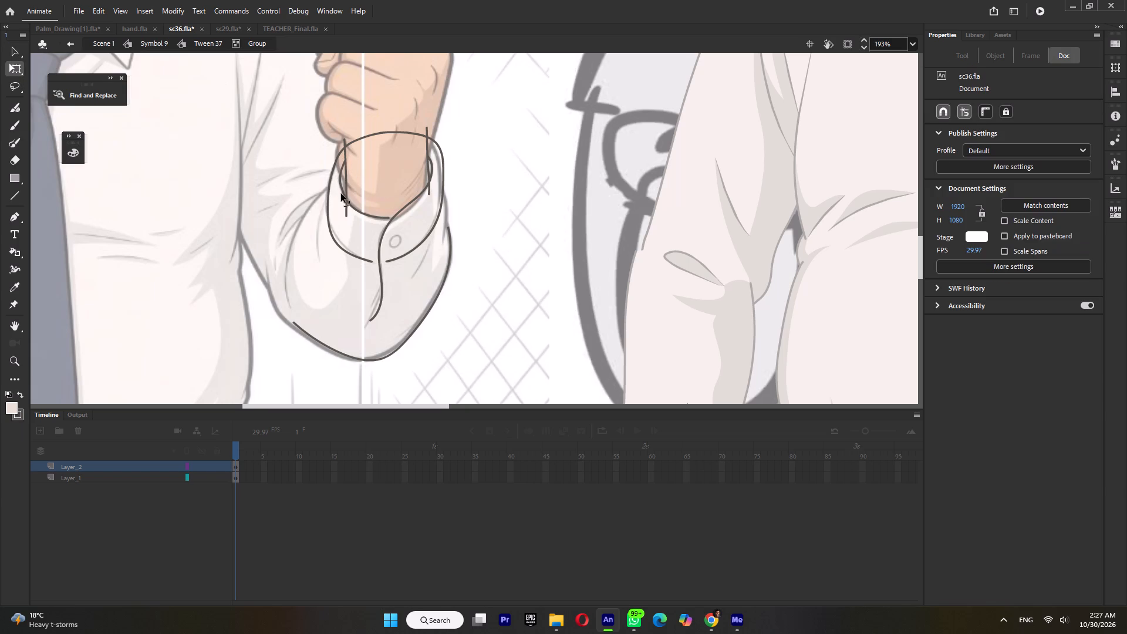
pyautogui.keyDown('ctrl'); pyautogui.click(346, 208); pyautogui.keyUp('ctrl')
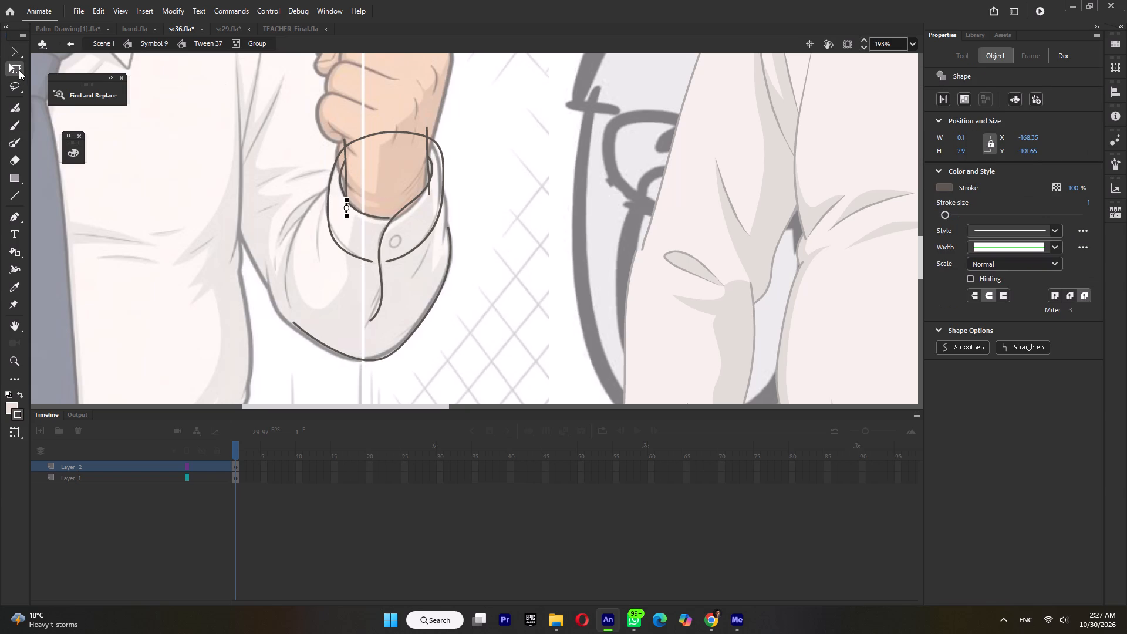
pyautogui.click(19, 70)
pyautogui.press('Delete')
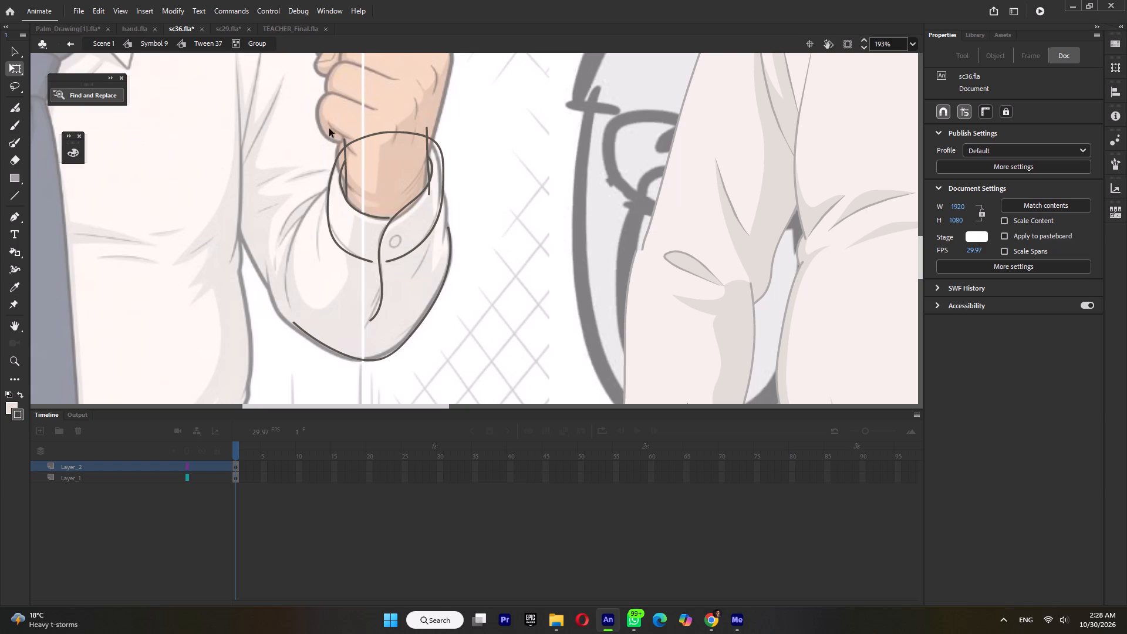
pyautogui.click(344, 140)
pyautogui.press('Delete')
pyautogui.click(431, 129)
pyautogui.click(427, 129)
pyautogui.press('Delete')
pyautogui.click(430, 190)
pyautogui.press('Delete')
# Adjust the cuff line ends where they approach the buttoned overlap edge.
pyautogui.moveTo(389, 217); pyautogui.dragTo(394, 219)
pyautogui.click(370, 259)
pyautogui.click(335, 241)
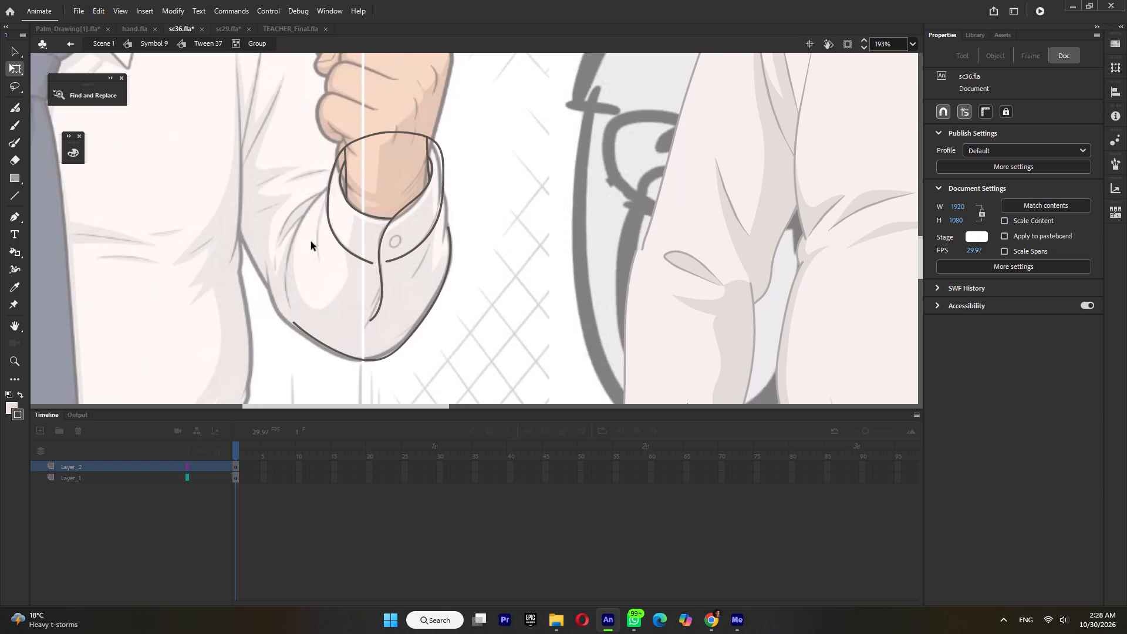
# Trace the sleeve's inner edge from the cuff down to the elbow outline and close the gap there.
pyautogui.click(14, 193)
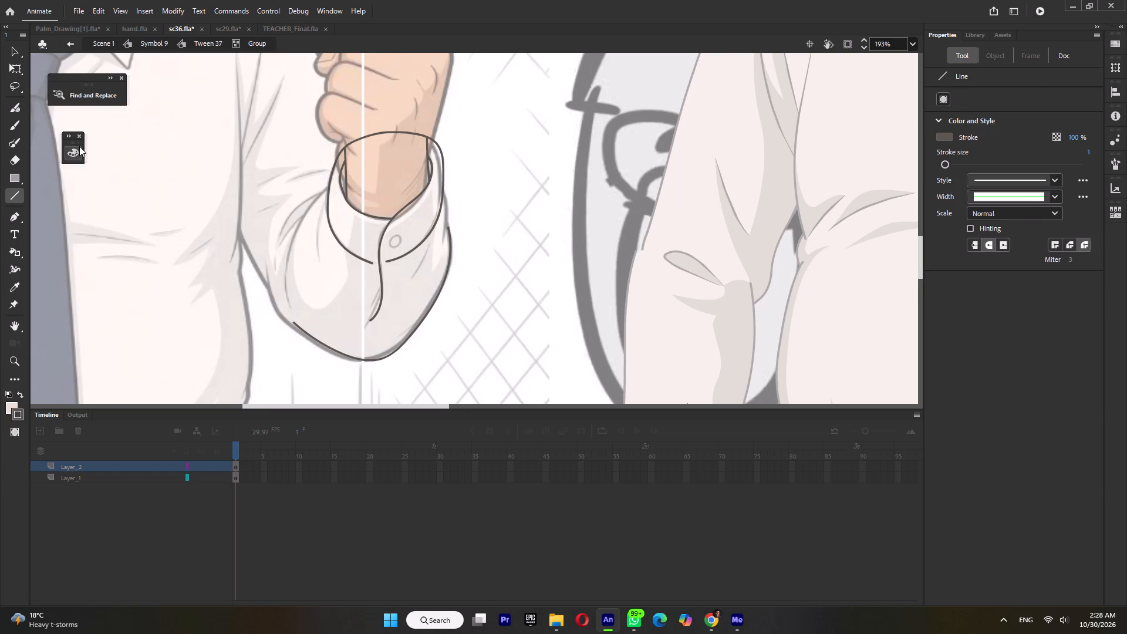
pyautogui.click(10, 144)
pyautogui.keyDown('ctrl'); pyautogui.scroll(2, 327, 214); pyautogui.keyUp('ctrl')
pyautogui.moveTo(338, 176); pyautogui.dragTo(271, 371)
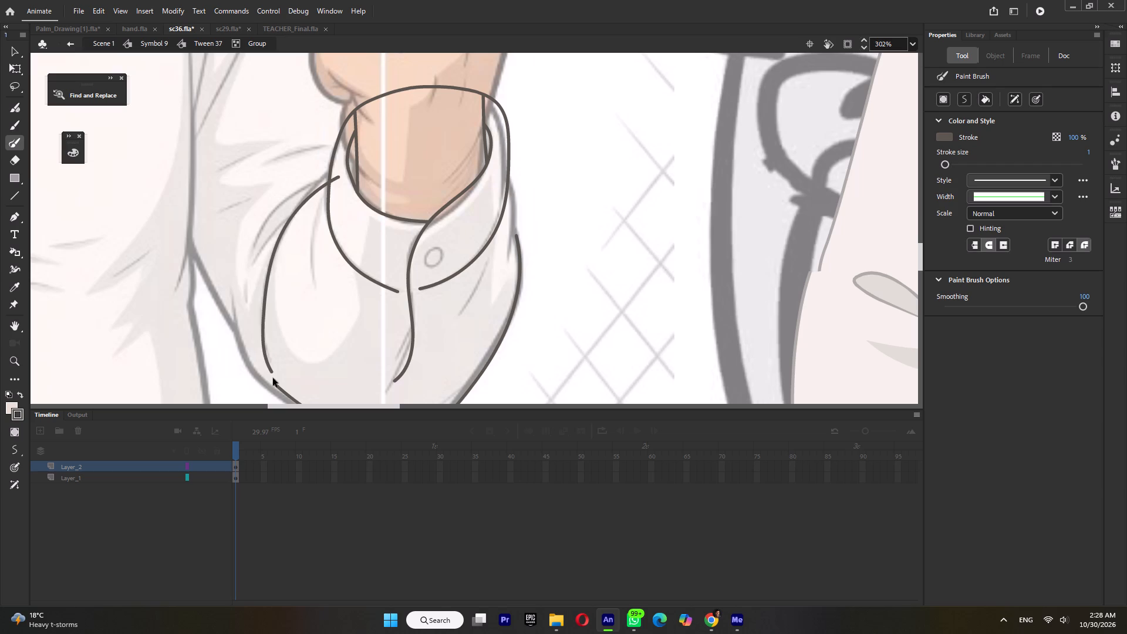
pyautogui.keyDown('ctrl'); pyautogui.moveTo(271, 372); pyautogui.dragTo(275, 383); pyautogui.keyUp('ctrl')
pyautogui.keyDown('ctrl'); pyautogui.moveTo(262, 312); pyautogui.dragTo(262, 304); pyautogui.keyUp('ctrl')
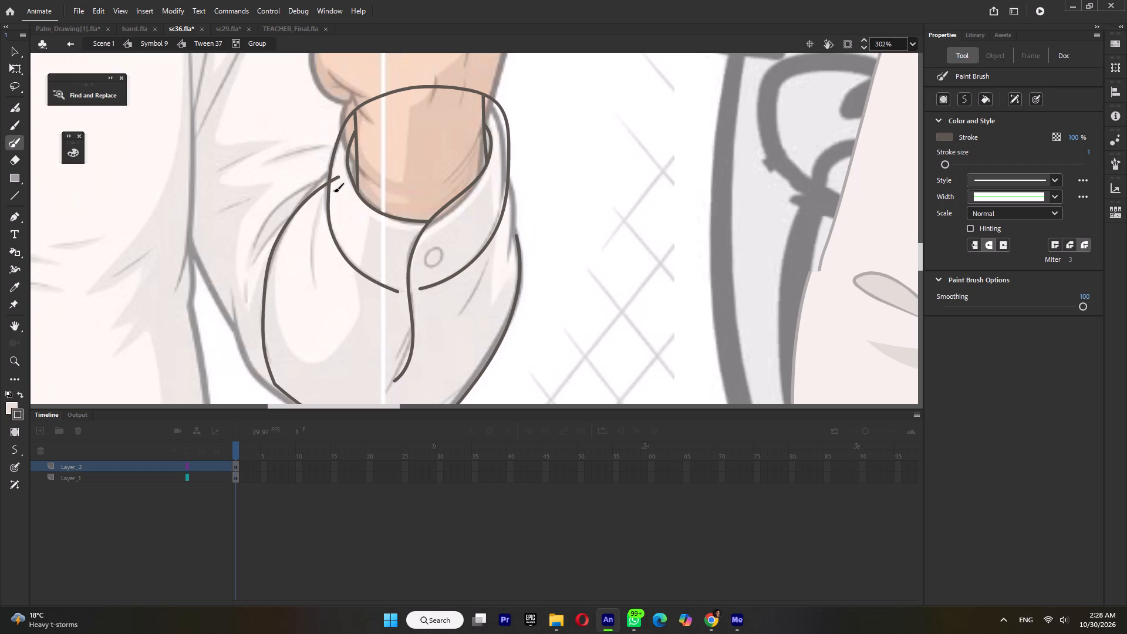
# Draw a curved fold line below the cuff's inner side, redrawing it for fit, and delete the stroke ends overshooting into the cuff.
pyautogui.moveTo(333, 190); pyautogui.dragTo(315, 284)
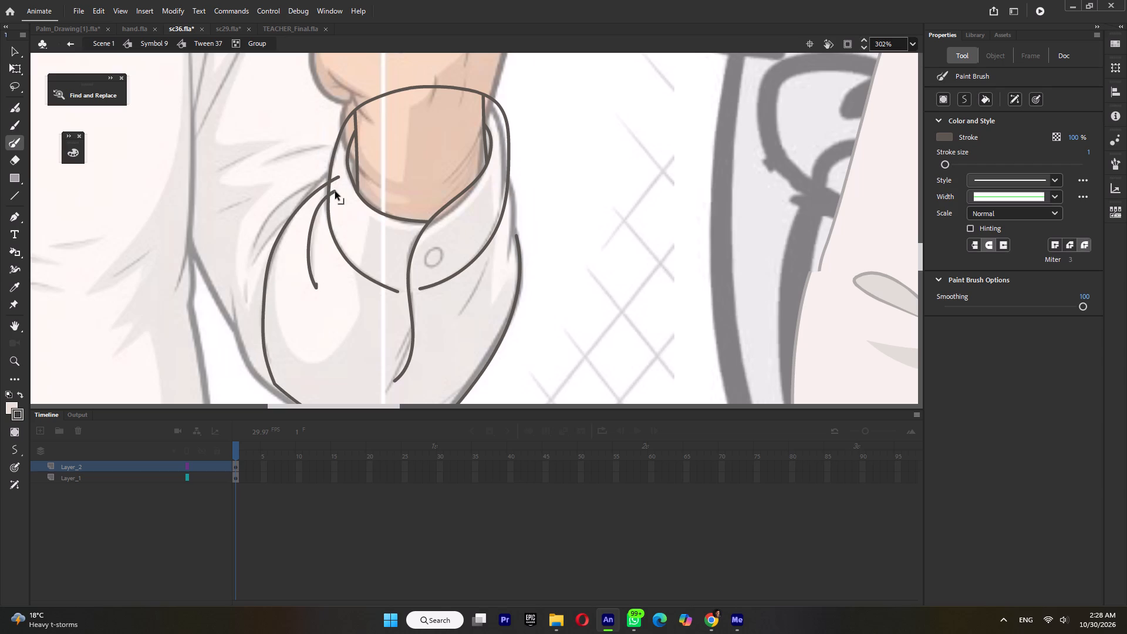
pyautogui.hotkey('ctrl', 'z')
pyautogui.moveTo(337, 191); pyautogui.dragTo(307, 296)
pyautogui.hotkey('ctrl', 'z')
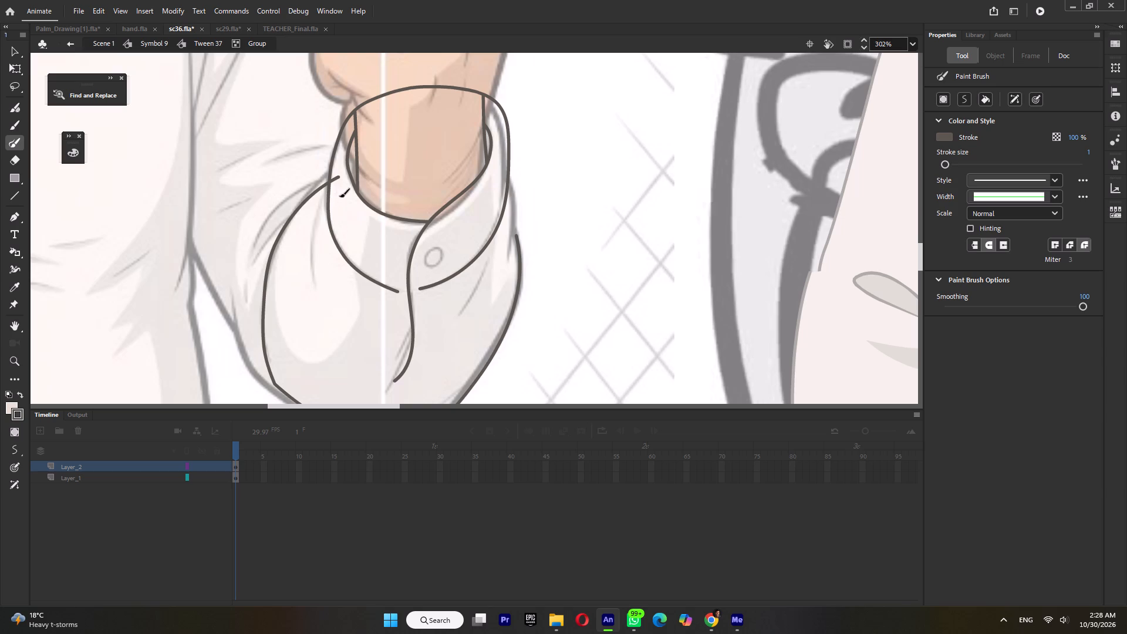
pyautogui.moveTo(336, 195); pyautogui.dragTo(313, 291)
pyautogui.keyDown('ctrl'); pyautogui.click(336, 198); pyautogui.keyUp('ctrl')
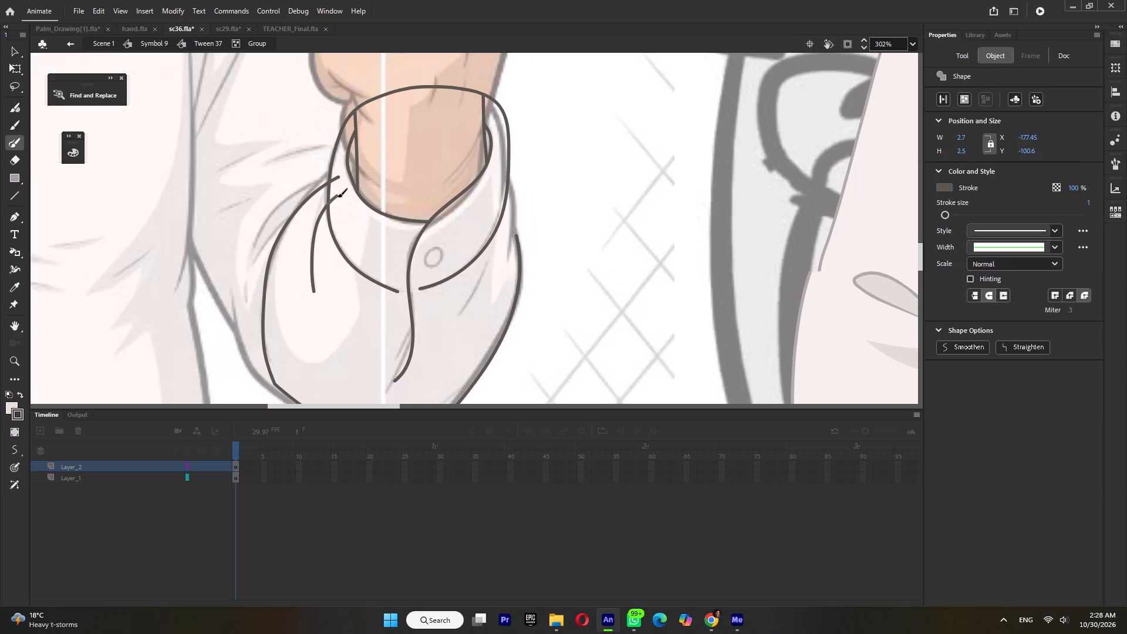
pyautogui.press('Delete')
pyautogui.keyDown('ctrl'); pyautogui.click(336, 177); pyautogui.keyUp('ctrl')
pyautogui.press('Delete')
# Trace the sleeve's outer edge and folds below the cuff, joining the forearm outline and trimming the overshoot inside the cuff.
pyautogui.moveTo(503, 168); pyautogui.dragTo(509, 247)
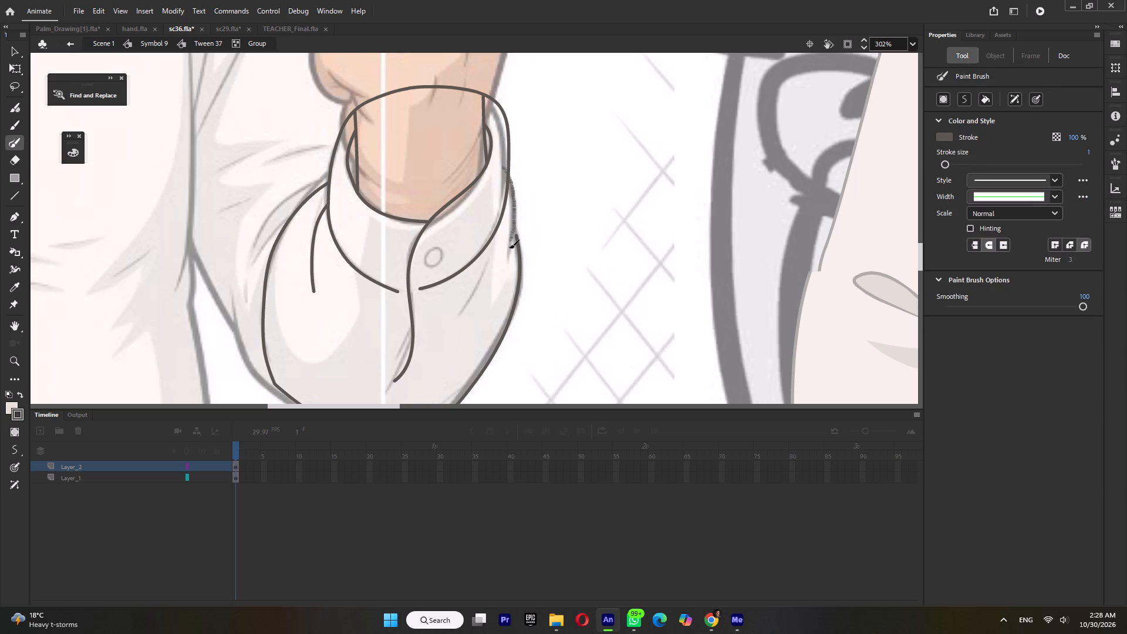
pyautogui.moveTo(509, 247); pyautogui.dragTo(501, 268)
pyautogui.keyDown('ctrl'); pyautogui.moveTo(516, 237); pyautogui.dragTo(512, 228); pyautogui.keyUp('ctrl')
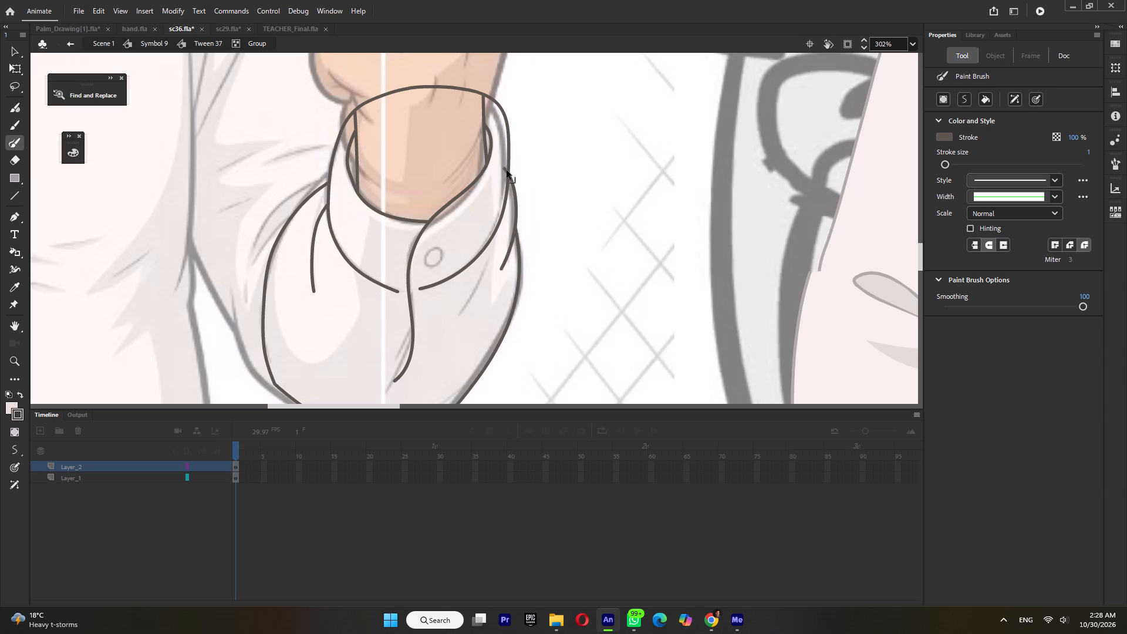
pyautogui.keyDown('ctrl'); pyautogui.click(505, 171); pyautogui.keyUp('ctrl')
pyautogui.press('Delete')
pyautogui.moveTo(485, 262); pyautogui.dragTo(461, 312)
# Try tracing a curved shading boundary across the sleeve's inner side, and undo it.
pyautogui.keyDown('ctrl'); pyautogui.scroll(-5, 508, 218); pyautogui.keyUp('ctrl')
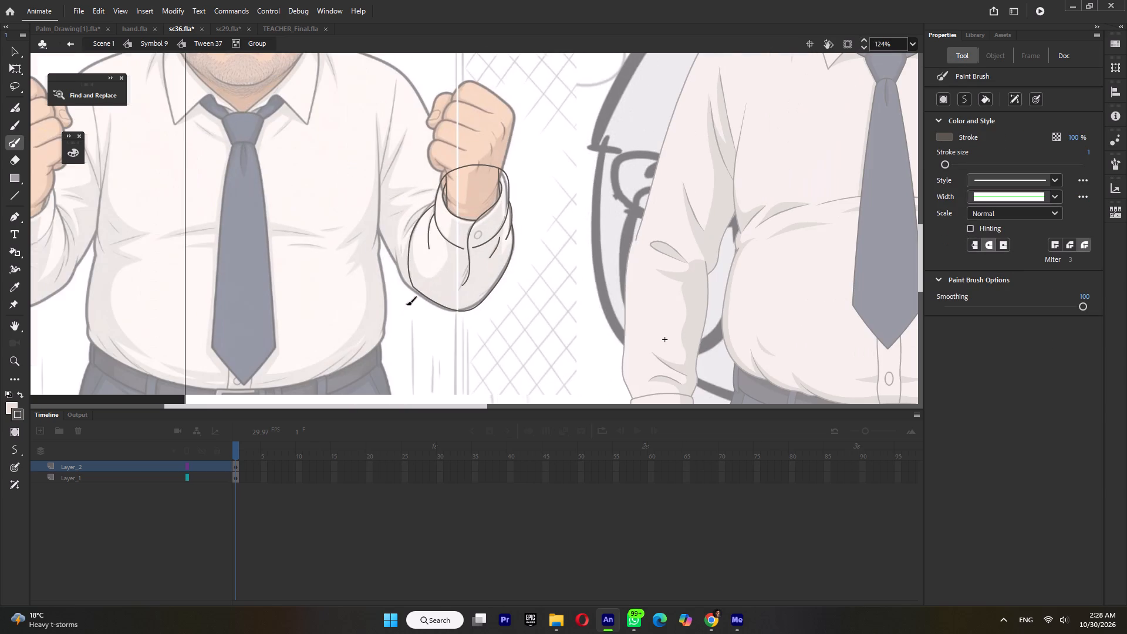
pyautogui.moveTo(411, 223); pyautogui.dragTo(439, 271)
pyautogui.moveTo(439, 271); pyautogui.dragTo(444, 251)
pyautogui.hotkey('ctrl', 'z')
# Draw the shading boundaries: a U-shaped curve from the sleeve's inner side into the cuff, and one along the outer edge.
pyautogui.moveTo(411, 225); pyautogui.dragTo(413, 250)
pyautogui.moveTo(413, 250); pyautogui.dragTo(451, 238)
pyautogui.moveTo(451, 238); pyautogui.dragTo(455, 212)
pyautogui.moveTo(498, 191); pyautogui.dragTo(499, 203)
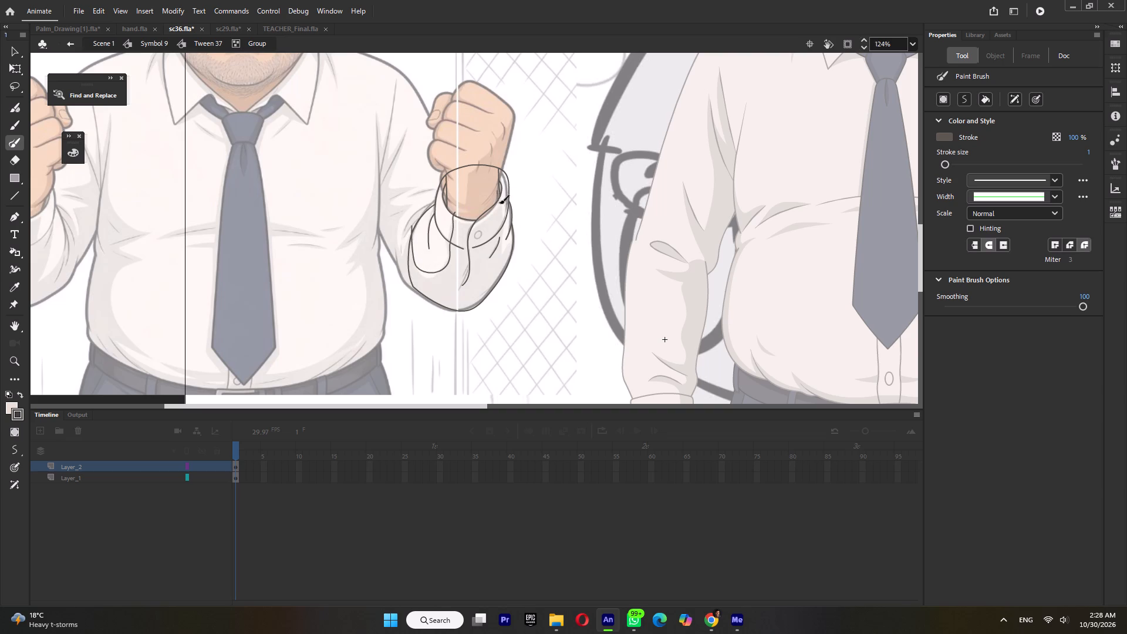
pyautogui.moveTo(499, 203); pyautogui.dragTo(516, 238)
# Fill the lit regions of the traced sleeve and cuff with the light shirt colour using the Paint Bucket.
pyautogui.press('k')
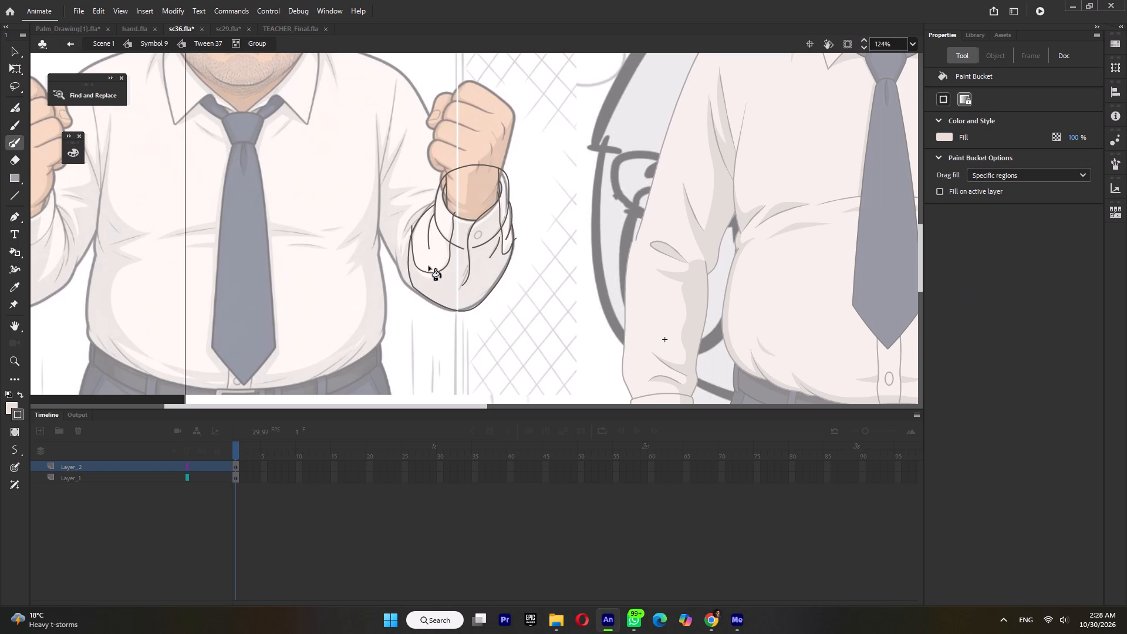
pyautogui.click(428, 261)
pyautogui.click(444, 214)
pyautogui.click(505, 206)
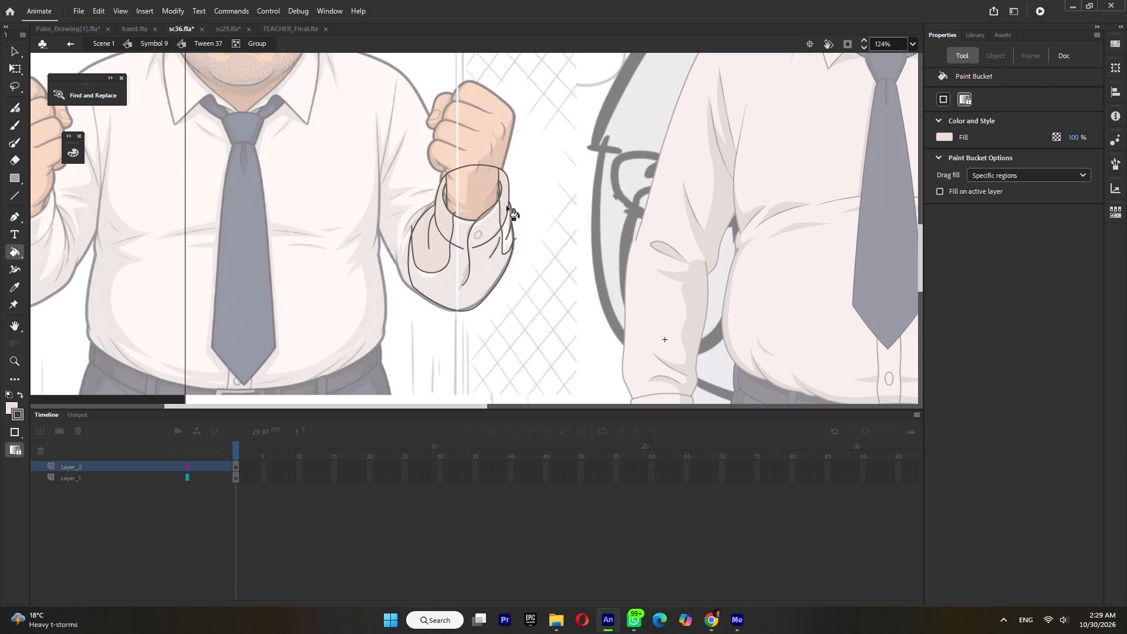
pyautogui.click(501, 228)
# Sample the darker shadow colour from the rig's original forearm sleeve and fill the shaded regions of the traced sleeve and cuff.
pyautogui.keyDown('ctrl'); pyautogui.doubleClick(557, 229); pyautogui.keyUp('ctrl')
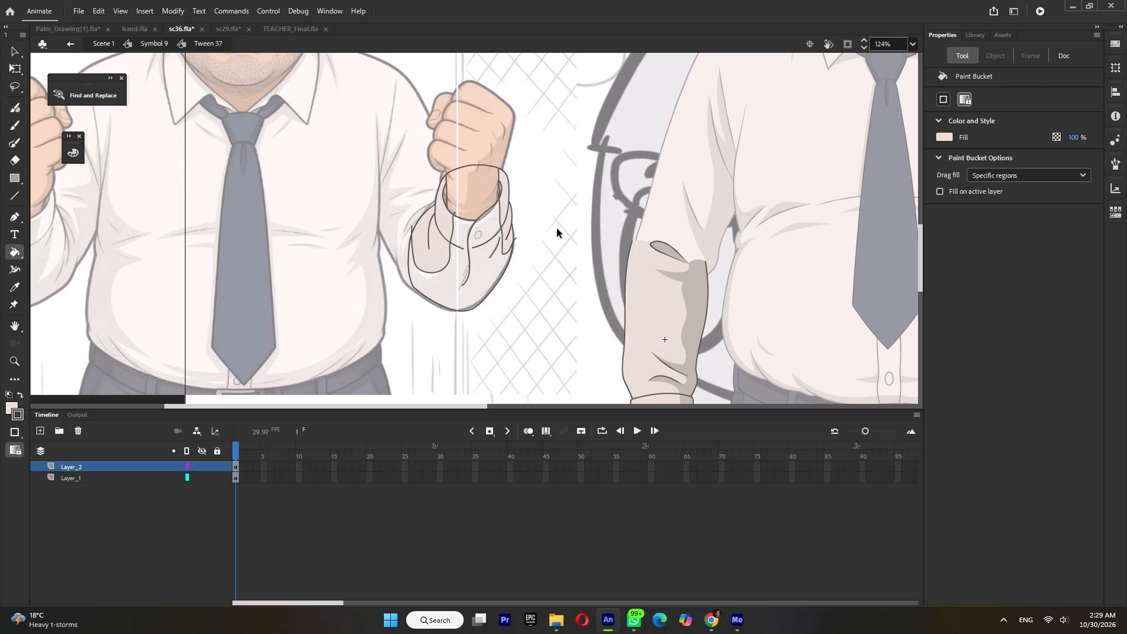
pyautogui.press('i')
pyautogui.click(696, 290)
pyautogui.keyDown('ctrl'); pyautogui.doubleClick(502, 216); pyautogui.keyUp('ctrl')
pyautogui.click(488, 227)
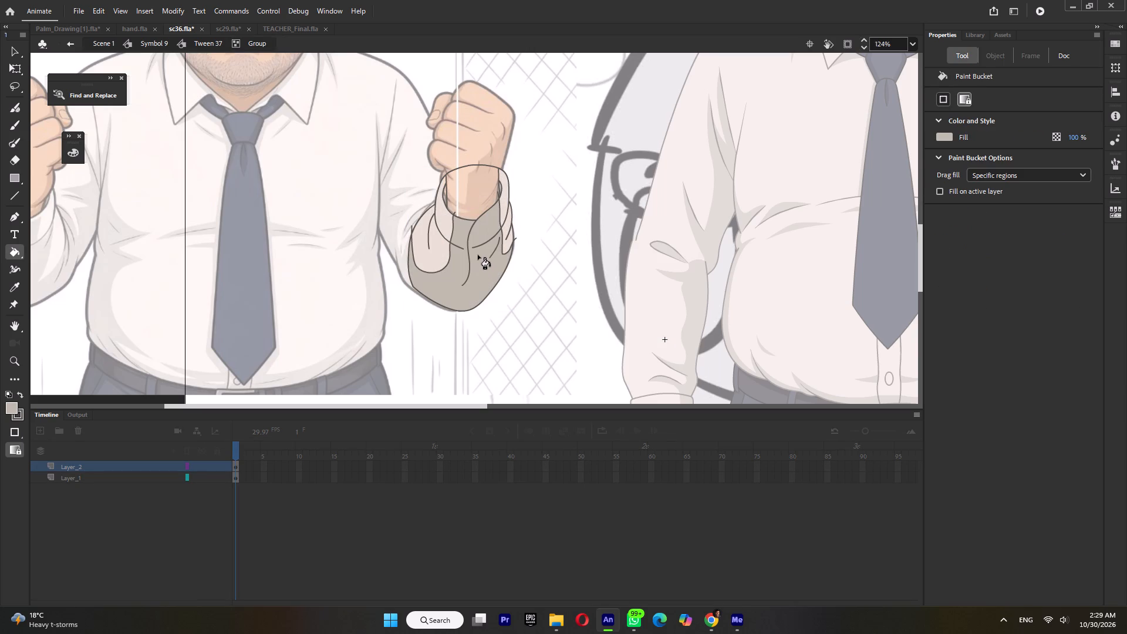
pyautogui.keyDown('ctrl'); pyautogui.click(411, 229); pyautogui.keyUp('ctrl')
# Delete the outline segment along the sleeve's inner edge and bend the elbow outline into a smooth curve following the reference.
pyautogui.click(14, 66)
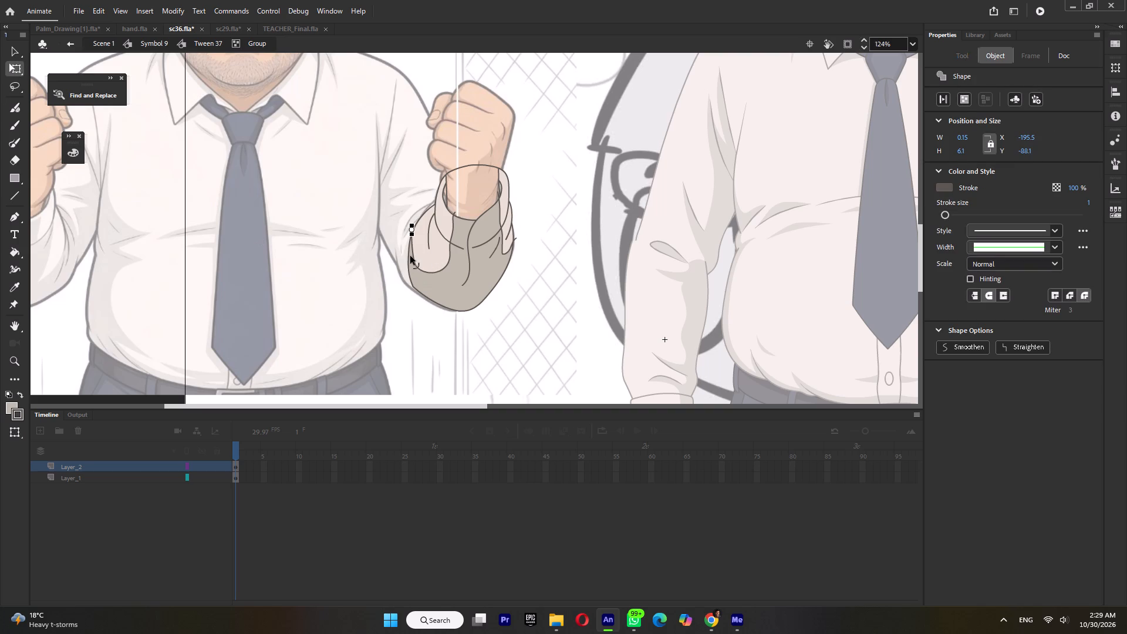
pyautogui.click(410, 251)
pyautogui.click(375, 274)
pyautogui.keyDown('ctrl'); pyautogui.scroll(5, 417, 268); pyautogui.keyUp('ctrl')
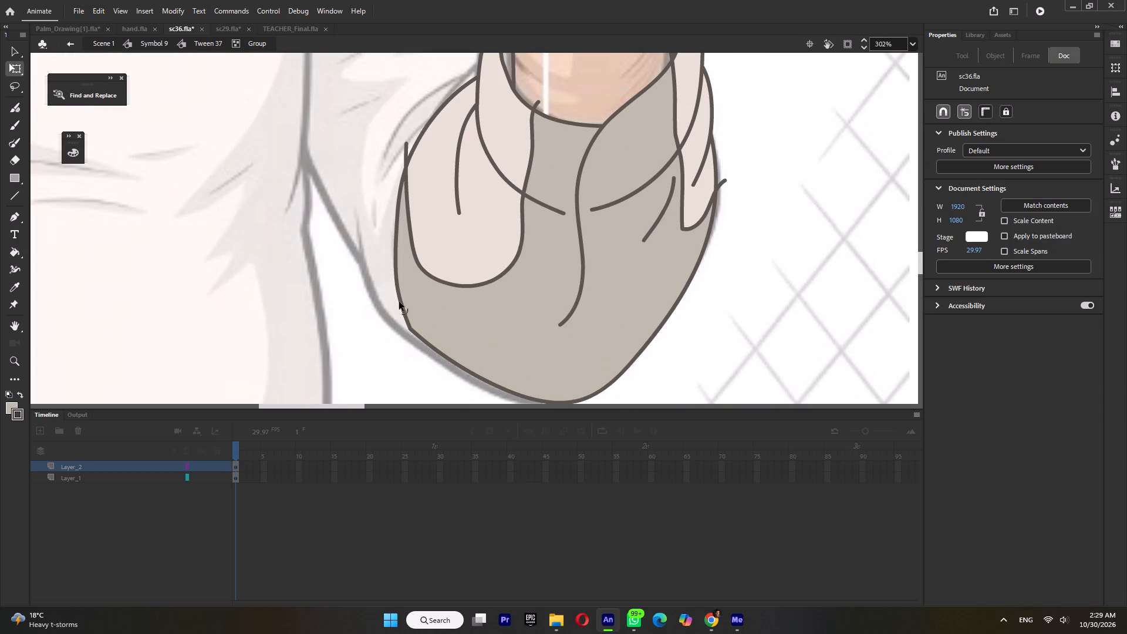
pyautogui.keyDown('ctrl'); pyautogui.keyDown('alt'); pyautogui.click(398, 288); pyautogui.keyUp('alt'); pyautogui.keyUp('ctrl')
pyautogui.keyDown('ctrl'); pyautogui.click(397, 278); pyautogui.keyUp('ctrl')
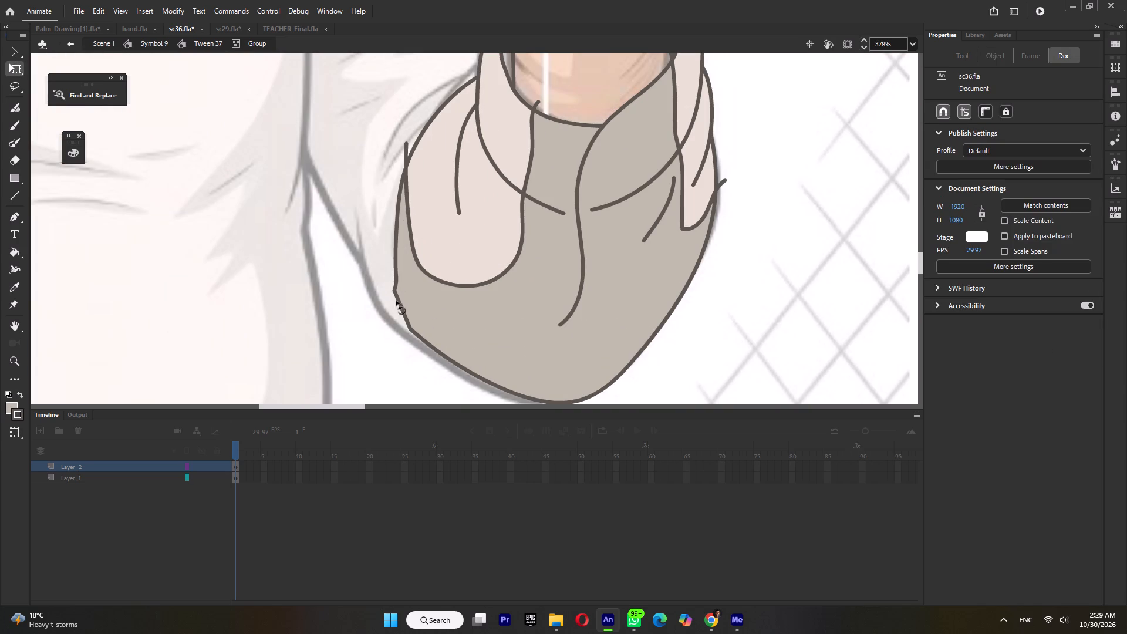
pyautogui.press('Delete')
pyautogui.click(404, 312)
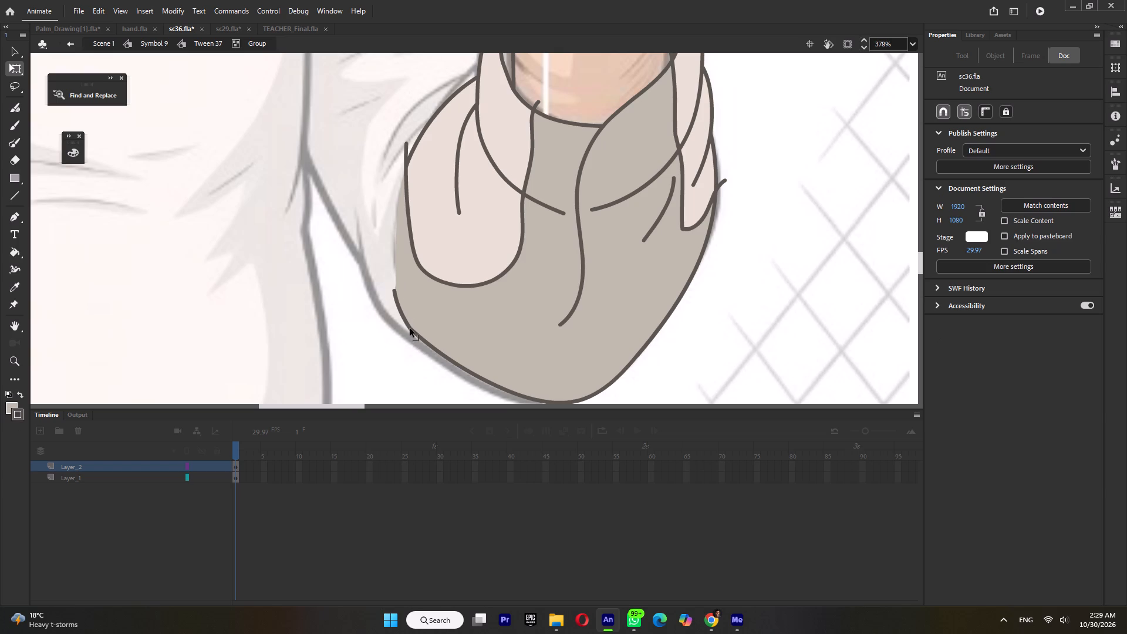
pyautogui.click(410, 328)
pyautogui.moveTo(422, 341); pyautogui.dragTo(418, 347)
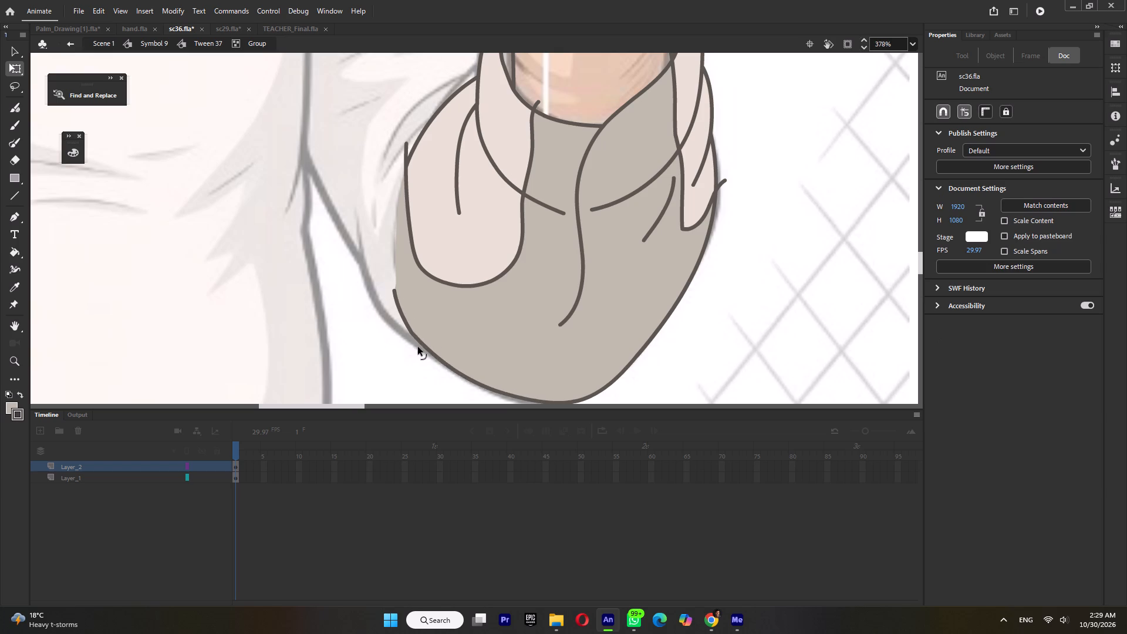
pyautogui.moveTo(418, 347); pyautogui.dragTo(412, 341)
pyautogui.click(400, 311)
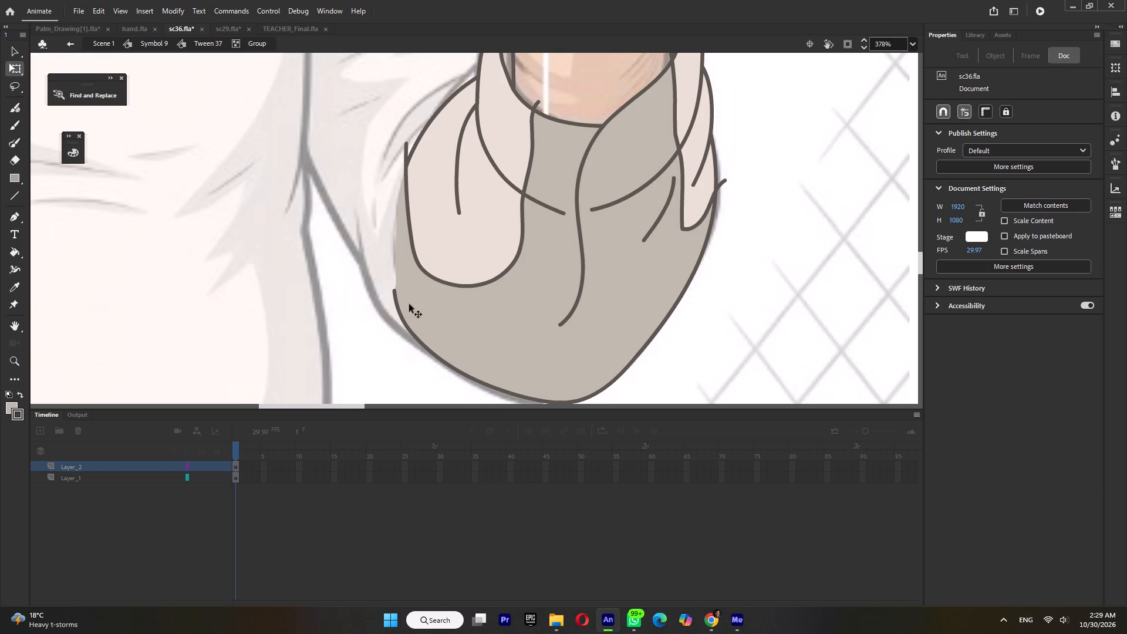
# Delete the U-shaped shading boundary stroke on the sleeve's inner side, including its overshooting ends at the outline and inside the cuff.
pyautogui.click(437, 278)
pyautogui.press('Delete')
pyautogui.click(403, 152)
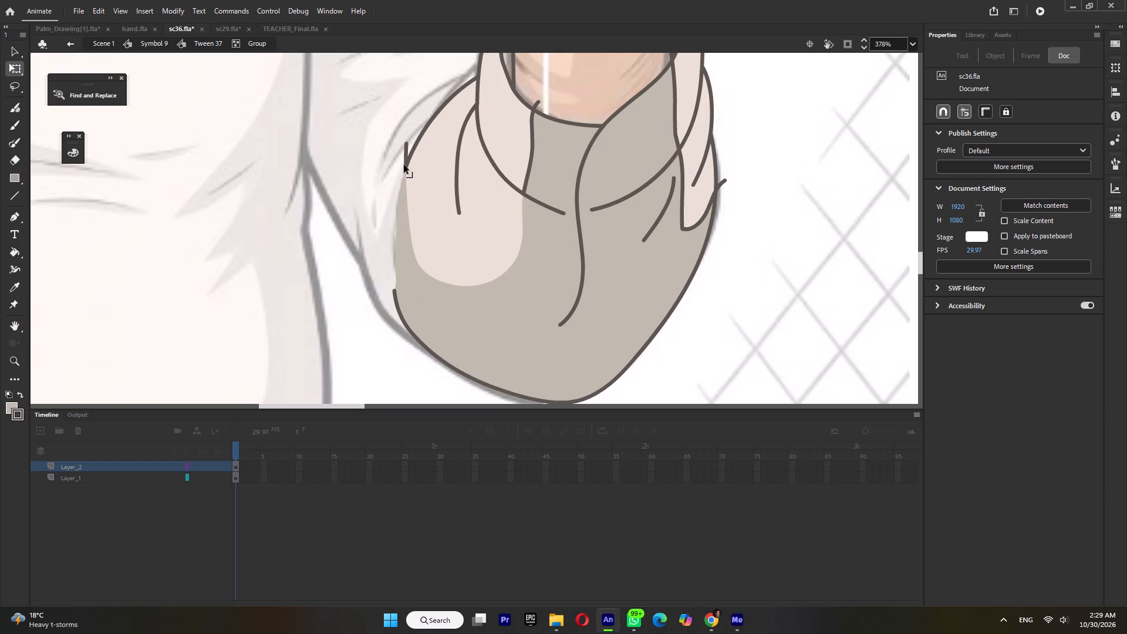
pyautogui.click(404, 154)
pyautogui.press('Delete')
pyautogui.click(527, 174)
pyautogui.press('Delete')
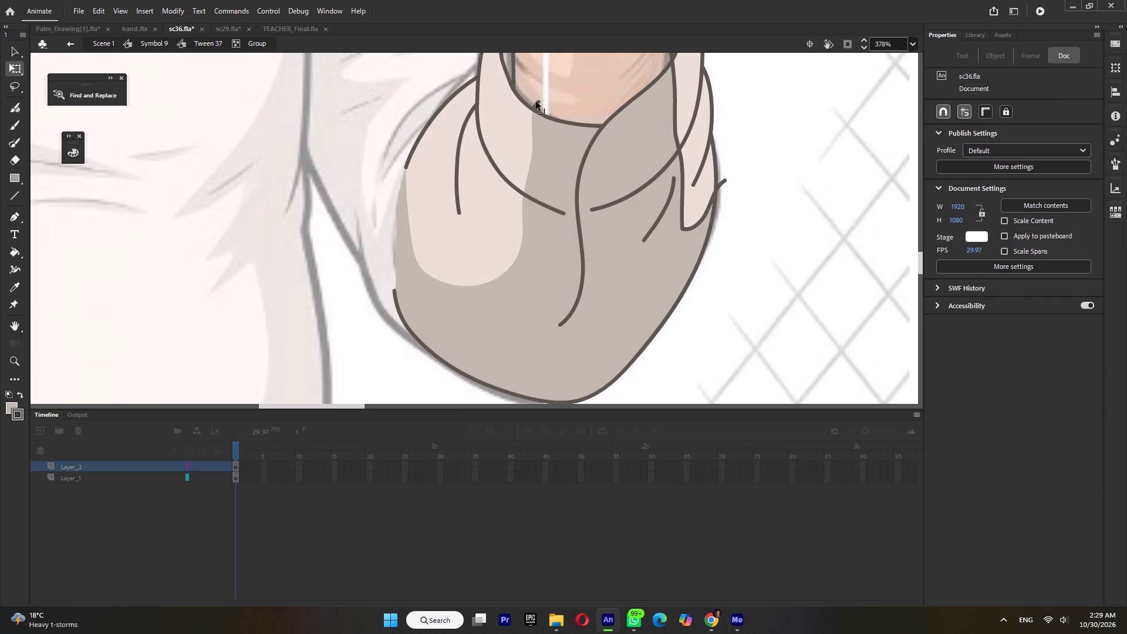
pyautogui.click(536, 106)
pyautogui.press('Delete')
# Delete the shading boundary strokes along the sleeve's outer side, including the overshoot past the outline and the piece inside the cuff.
pyautogui.click(673, 122)
pyautogui.press('Delete')
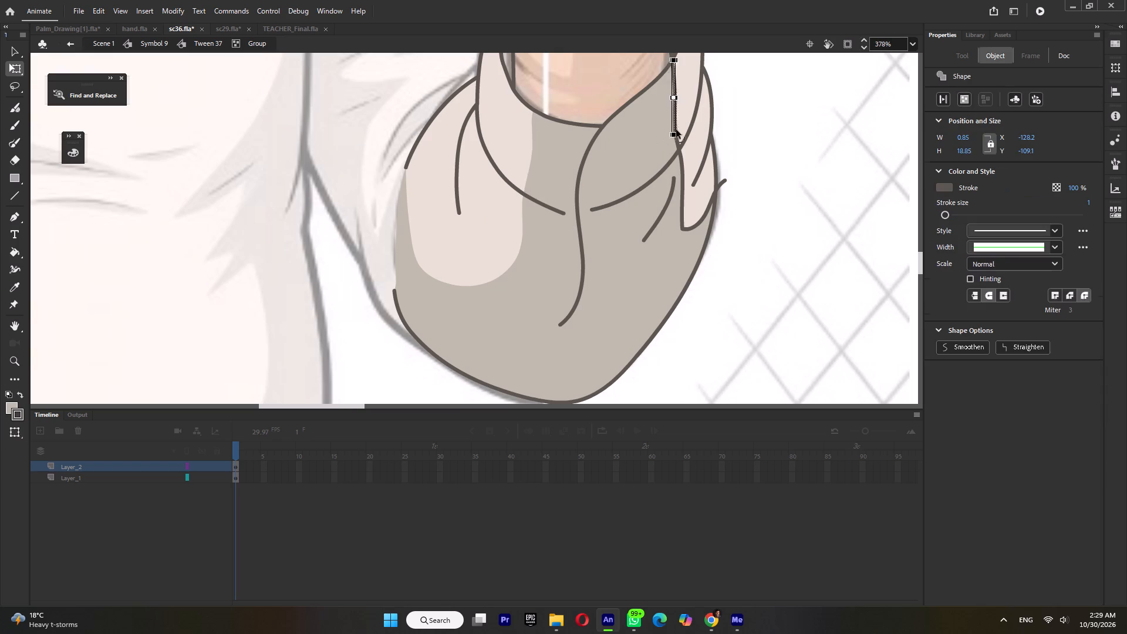
pyautogui.click(677, 141)
pyautogui.press('Delete')
pyautogui.click(680, 159)
pyautogui.press('Delete')
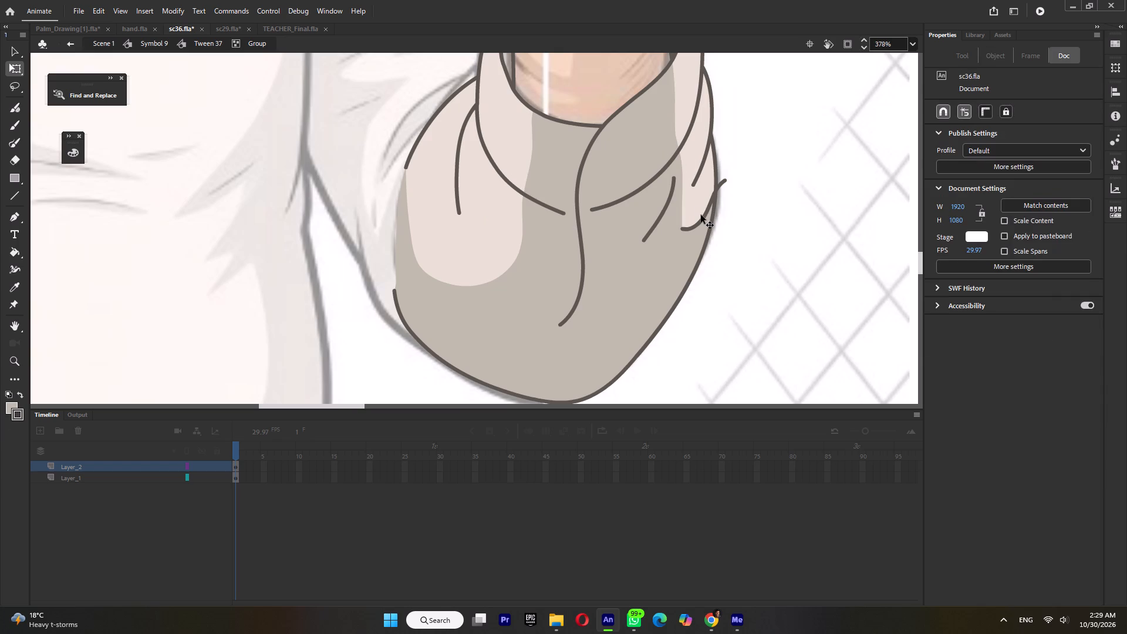
pyautogui.click(701, 215)
pyautogui.click(705, 211)
pyautogui.press('Delete')
pyautogui.click(723, 185)
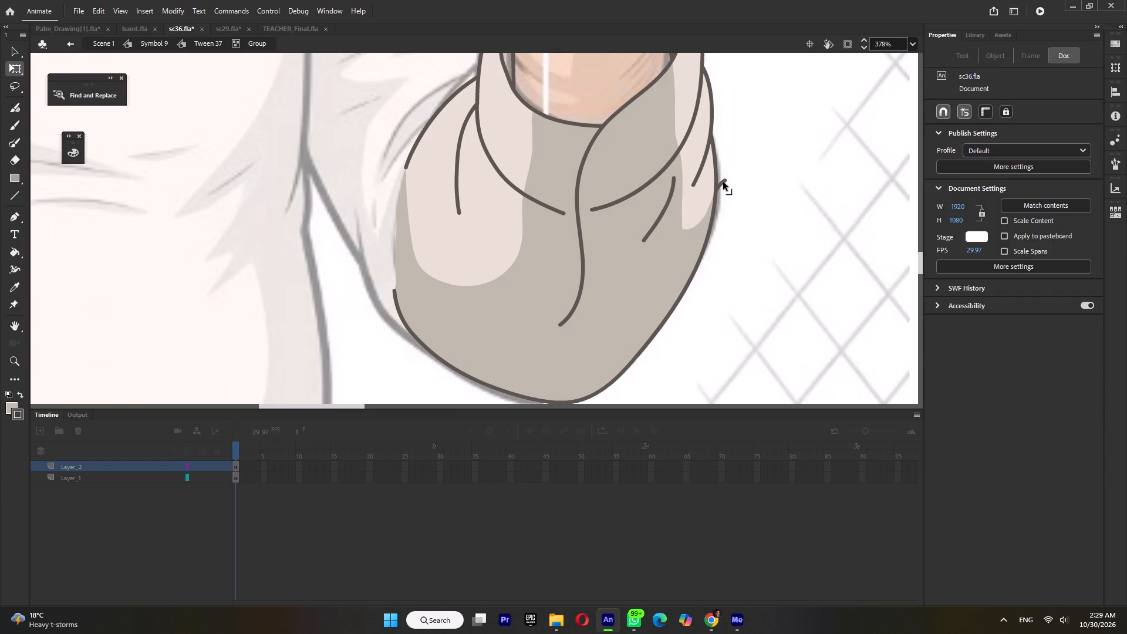
pyautogui.click(723, 182)
pyautogui.press('Delete')
pyautogui.scroll(1, 734, 211)
pyautogui.click(669, 154)
pyautogui.press('Delete')
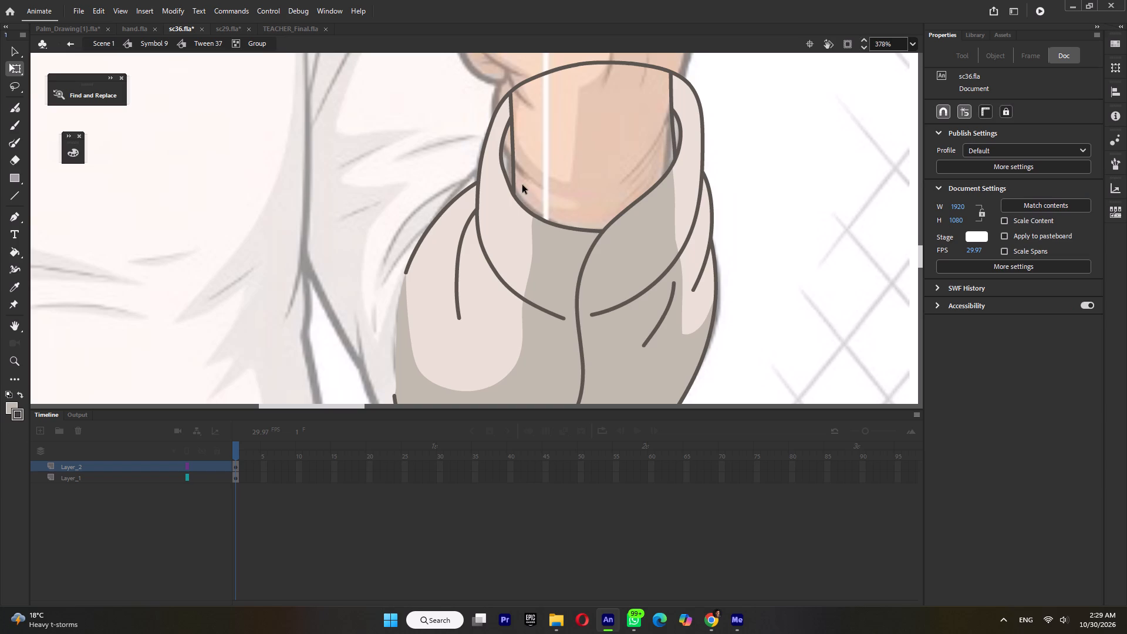
# Sample the skin colour from the rig's hand and fill the wrist area inside the cuff opening with it.
pyautogui.keyDown('ctrl'); pyautogui.scroll(-5, 591, 192); pyautogui.keyUp('ctrl')
pyautogui.keyDown('ctrl'); pyautogui.doubleClick(743, 206); pyautogui.keyUp('ctrl')
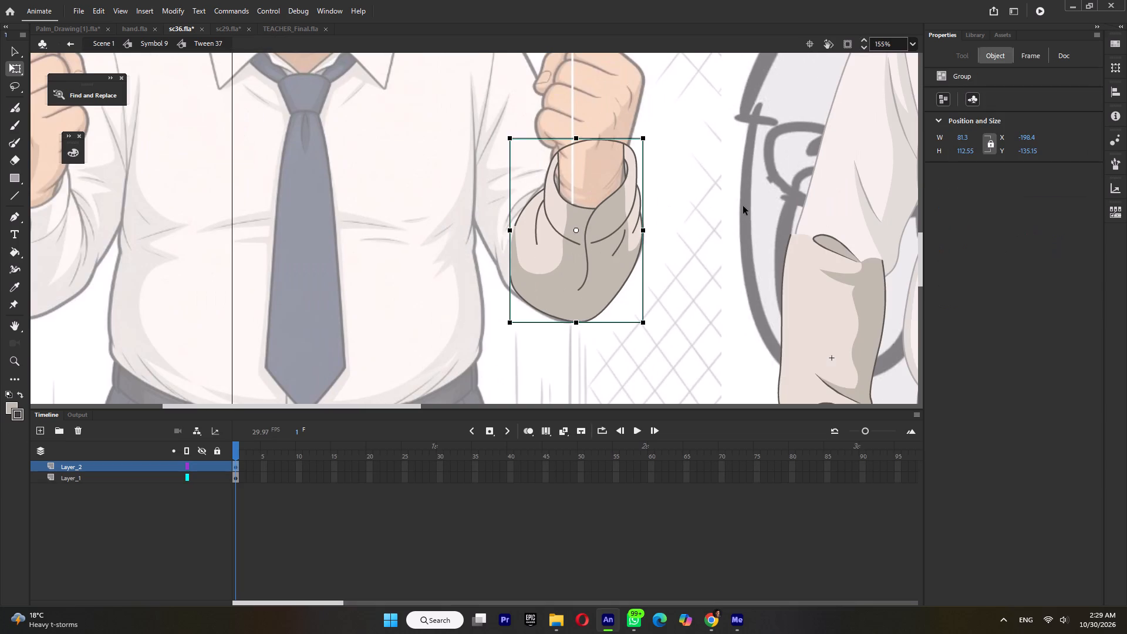
pyautogui.keyDown('ctrl'); pyautogui.scroll(-5, 696, 218); pyautogui.keyUp('ctrl')
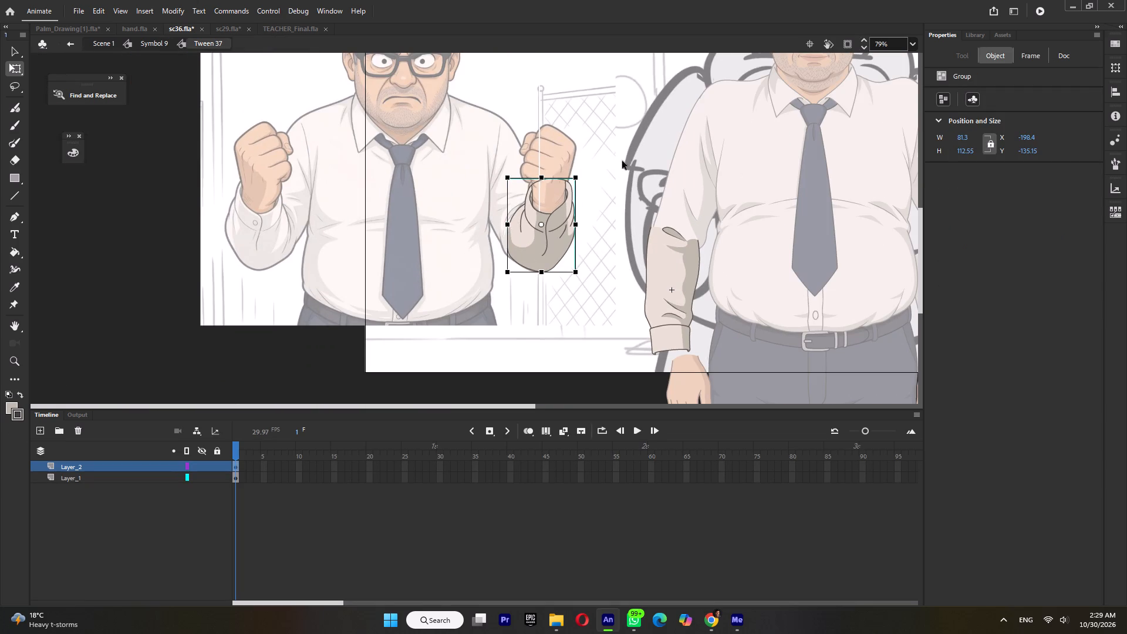
pyautogui.doubleClick(608, 150)
pyautogui.press('i')
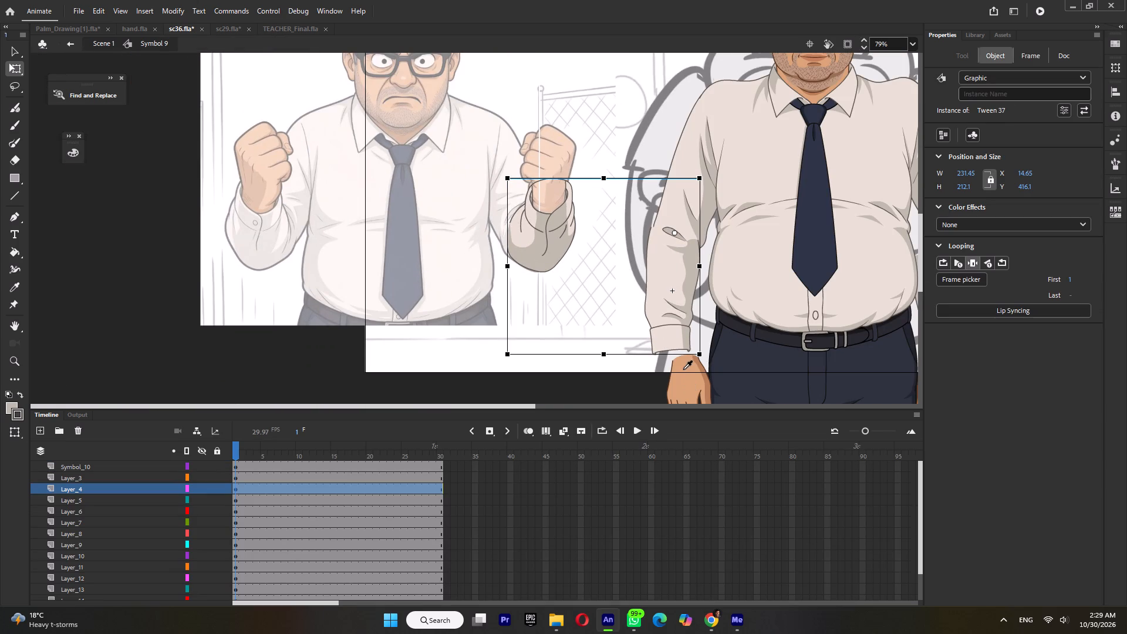
pyautogui.click(682, 375)
pyautogui.keyDown('ctrl'); pyautogui.doubleClick(571, 187); pyautogui.keyUp('ctrl')
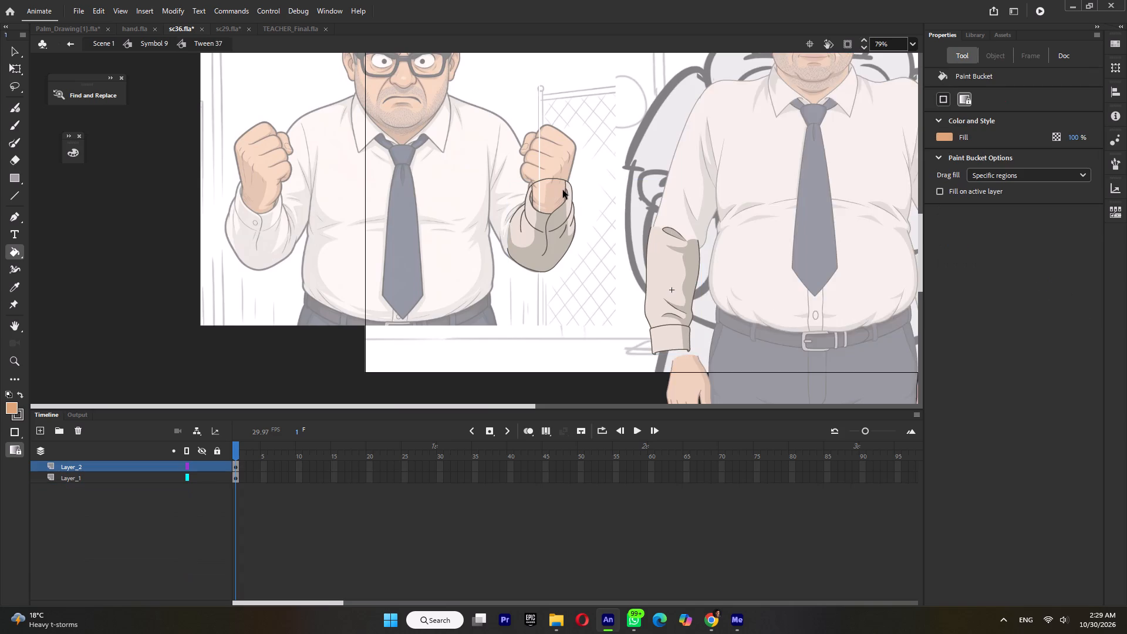
pyautogui.keyDown('ctrl'); pyautogui.scroll(3, 563, 190); pyautogui.keyUp('ctrl')
pyautogui.keyDown('ctrl'); pyautogui.doubleClick(576, 191); pyautogui.keyUp('ctrl')
pyautogui.click(547, 195)
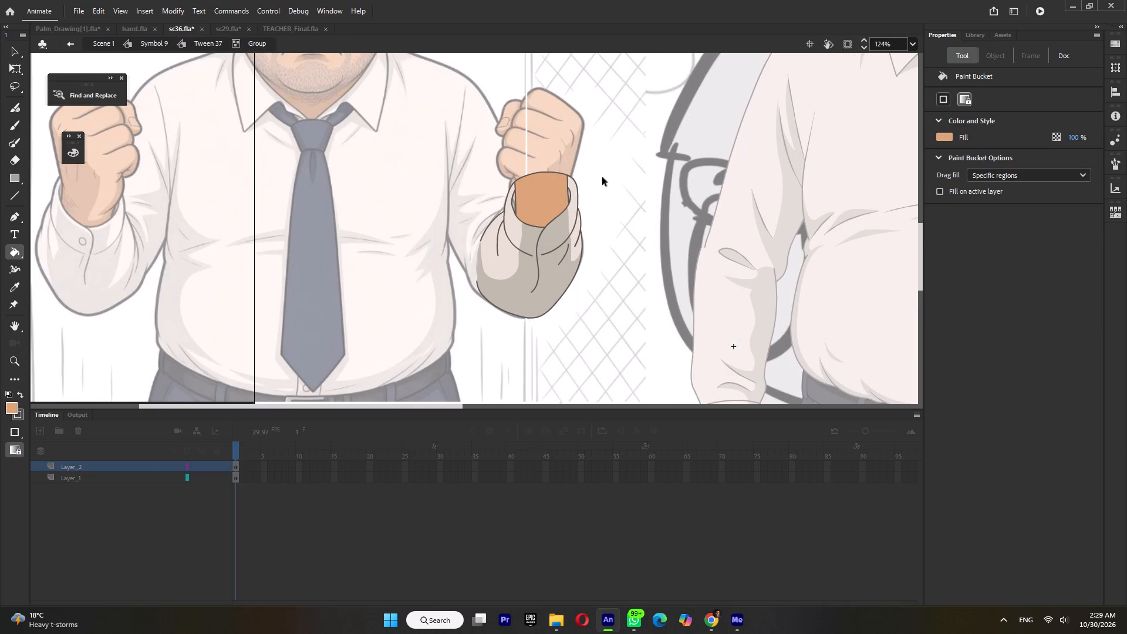
pyautogui.keyDown('ctrl'); pyautogui.scroll(1, 512, 186); pyautogui.keyUp('ctrl')
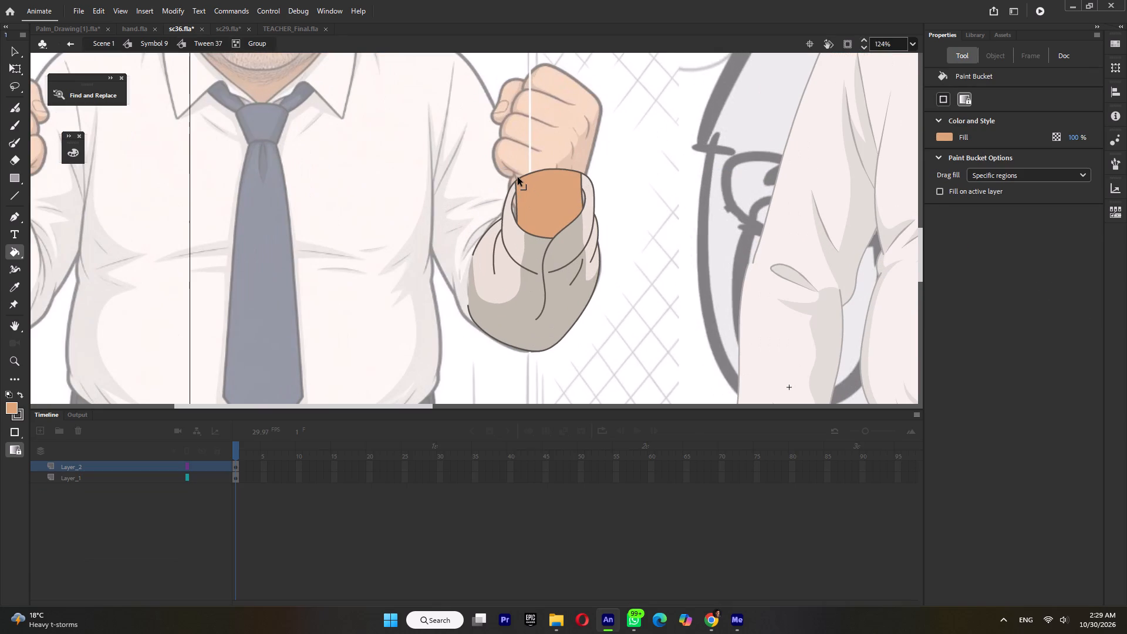
pyautogui.keyDown('ctrl'); pyautogui.click(517, 177); pyautogui.keyUp('ctrl')
pyautogui.keyDown('ctrl'); pyautogui.click(528, 150); pyautogui.keyUp('ctrl')
pyautogui.keyDown('ctrl'); pyautogui.scroll(-4, 555, 288); pyautogui.keyUp('ctrl')
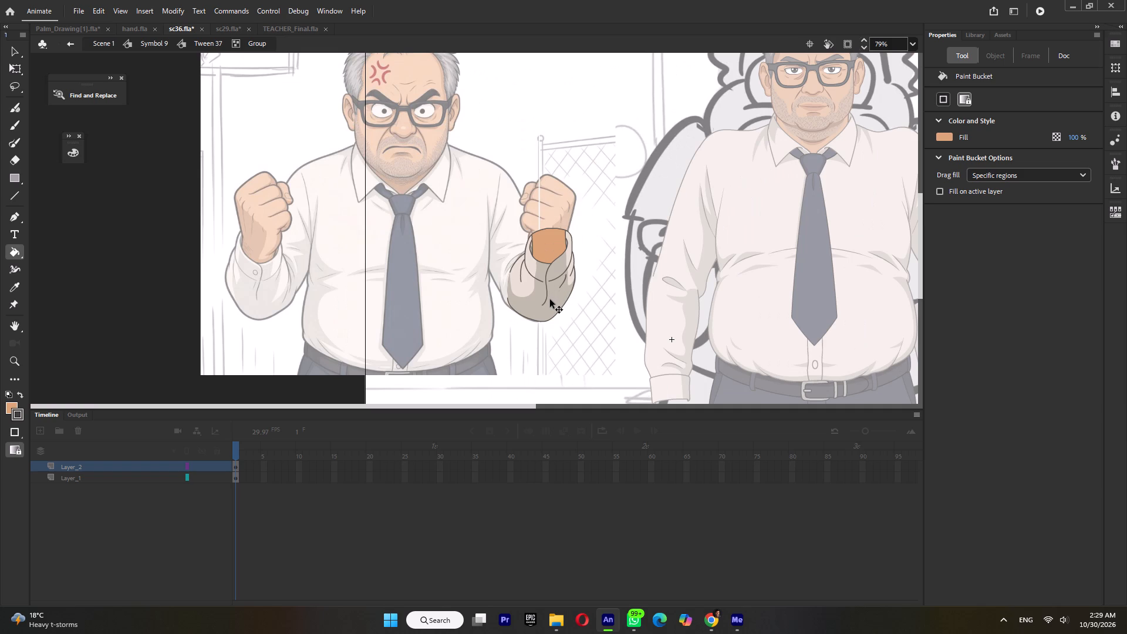
# Group all the coloured forearm sleeve and wrist shapes together and return to the Tween 37 level.
pyautogui.keyDown('ctrl'); pyautogui.click(11, 69); pyautogui.keyUp('ctrl')
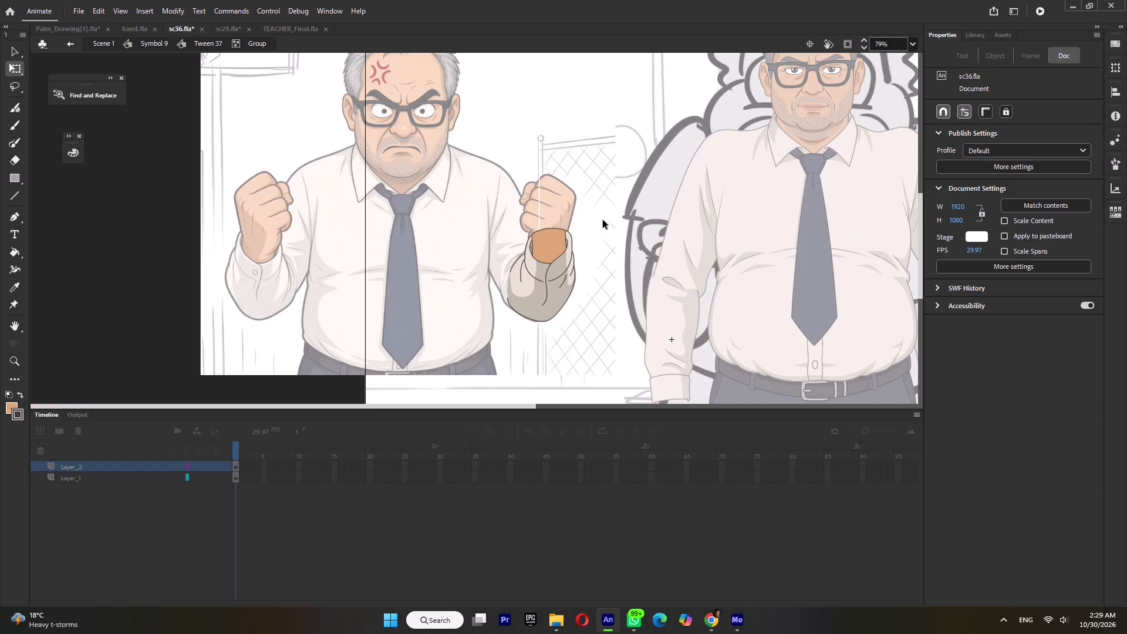
pyautogui.keyDown('ctrl'); pyautogui.moveTo(603, 220); pyautogui.dragTo(481, 355); pyautogui.keyUp('ctrl')
pyautogui.hotkey('ctrl', 'g')
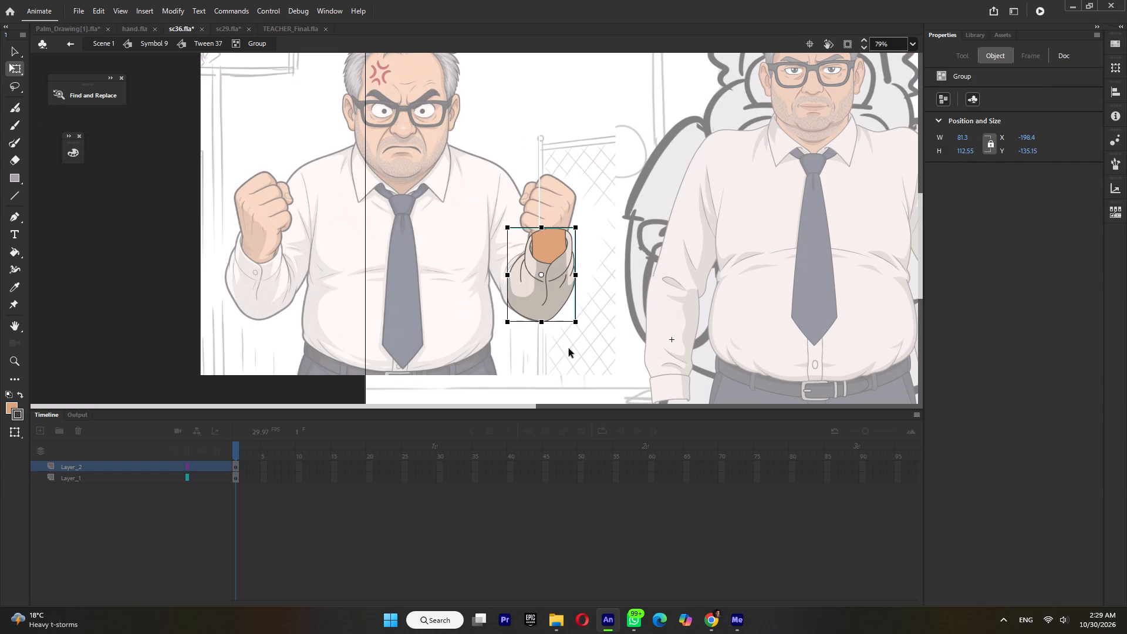
pyautogui.keyDown('ctrl'); pyautogui.click(559, 354); pyautogui.keyUp('ctrl')
pyautogui.keyDown('ctrl'); pyautogui.click(558, 354); pyautogui.keyUp('ctrl')
# Flip the forearm sleeve group horizontally.
pyautogui.keyDown('ctrl'); pyautogui.scroll(-2, 527, 291); pyautogui.keyUp('ctrl')
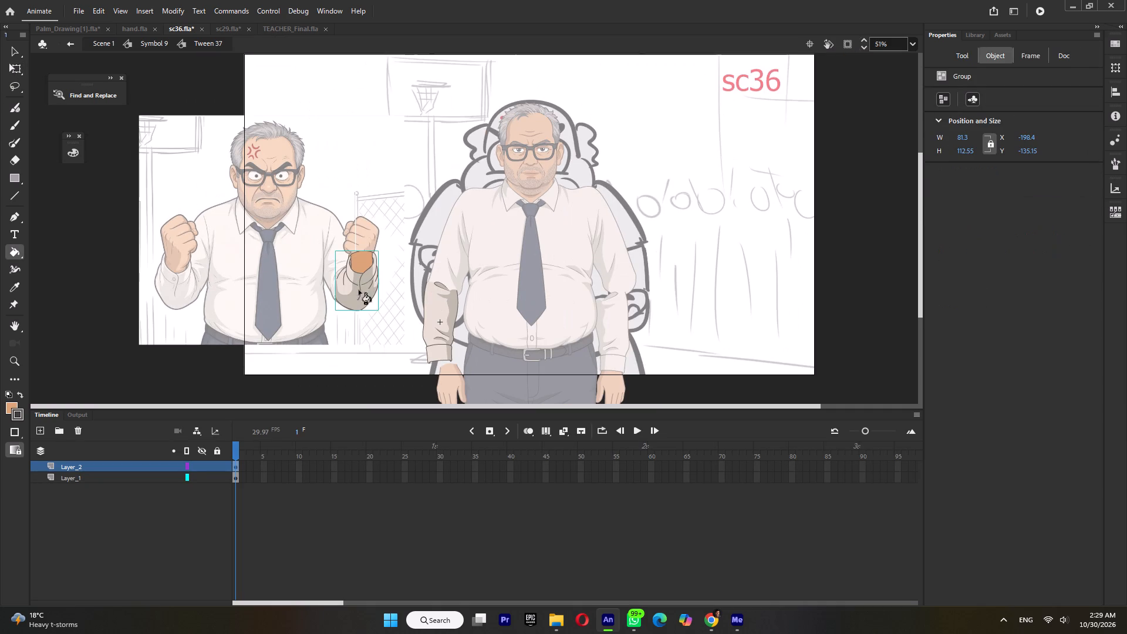
pyautogui.rightClick(358, 290)
pyautogui.click(407, 429)
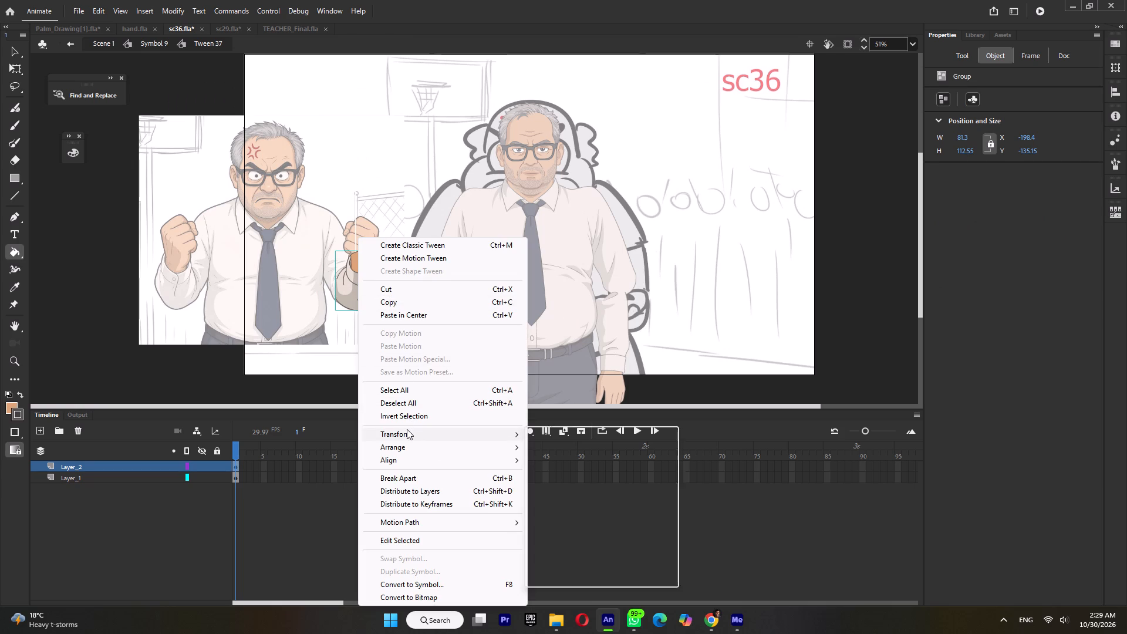
pyautogui.click(579, 557)
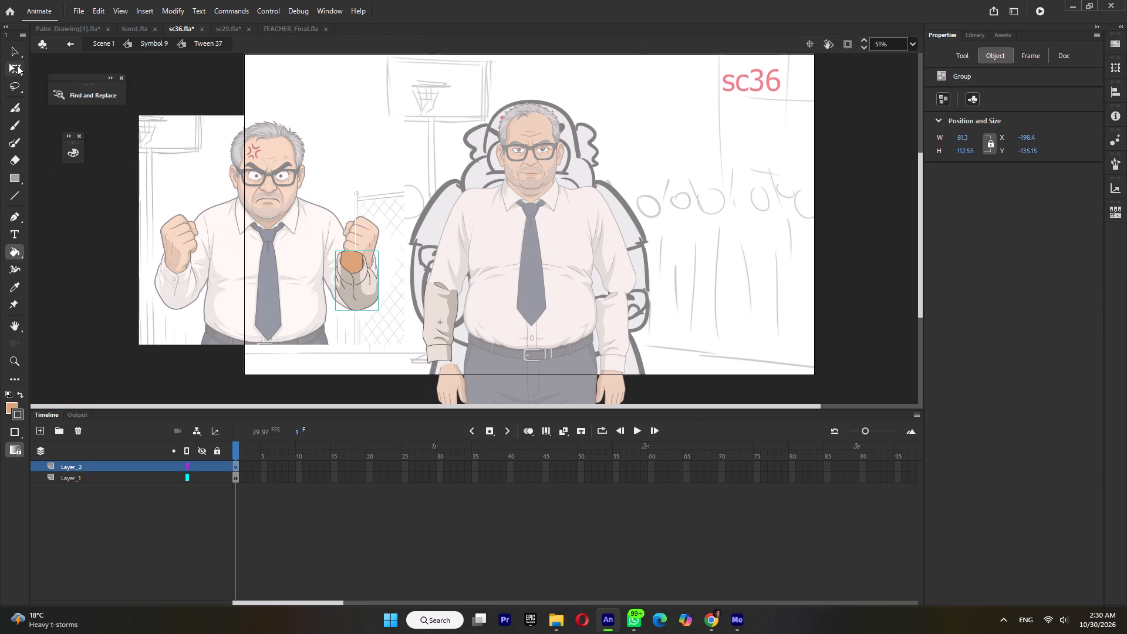
# Move the flipped forearm group over the rig's original forearm sleeve, at about X -40, Y -135.
pyautogui.click(17, 65)
pyautogui.moveTo(359, 295); pyautogui.dragTo(443, 296)
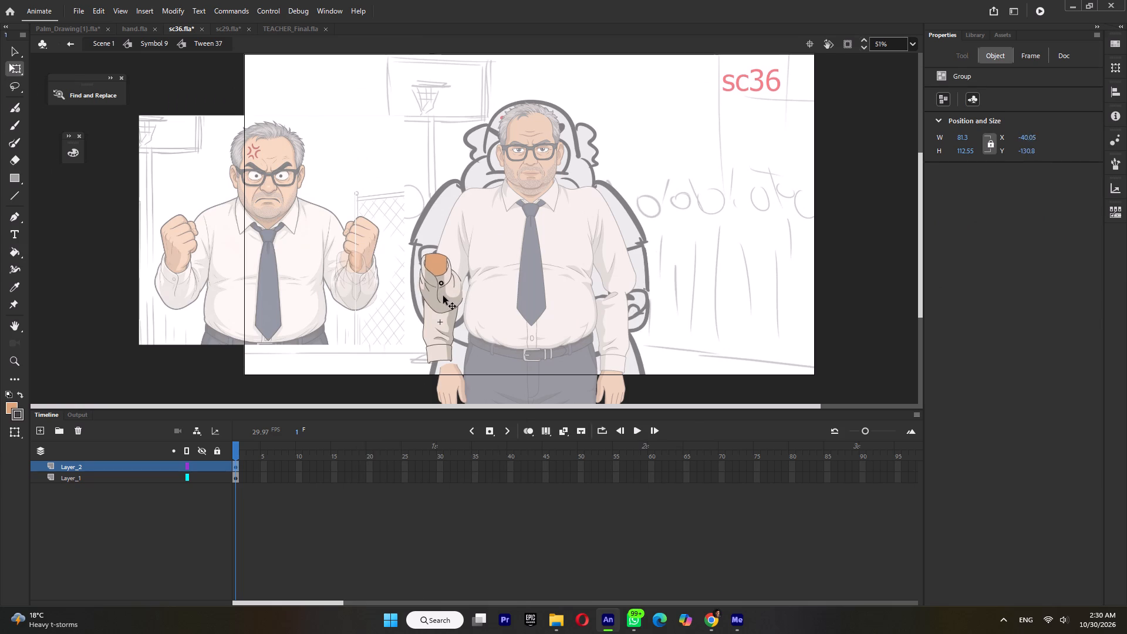
pyautogui.moveTo(443, 296); pyautogui.dragTo(443, 291)
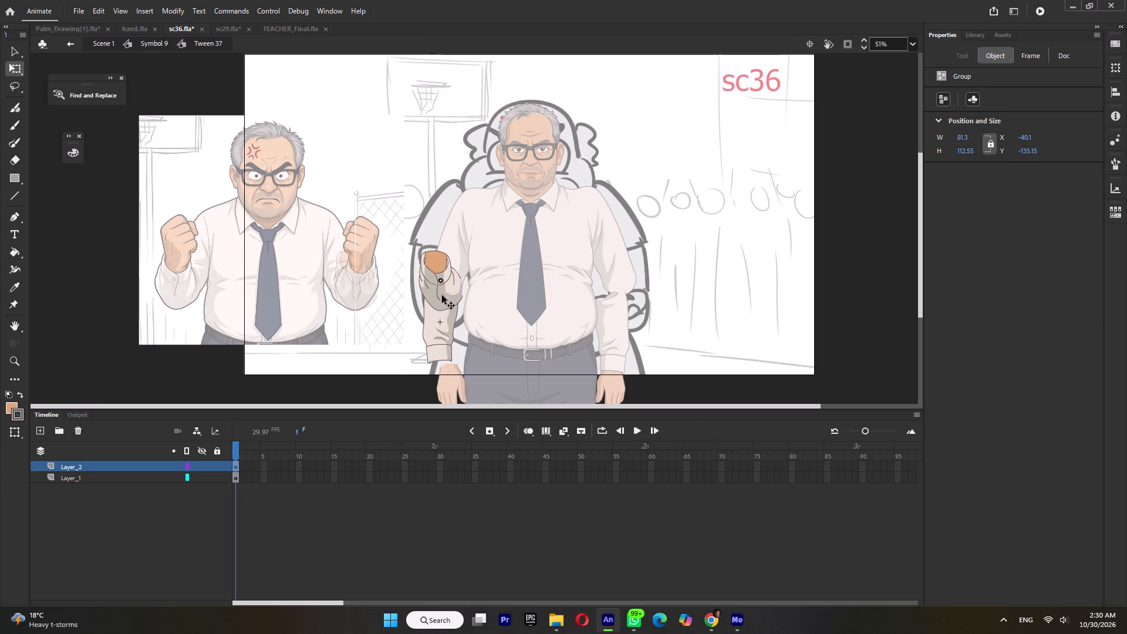
# Move the raised forearm's keyframe from Layer_2 to frame 2 of Layer_1 and compare it with frame 1.
pyautogui.moveTo(235, 467); pyautogui.dragTo(243, 478)
pyautogui.moveTo(235, 448); pyautogui.dragTo(234, 449)
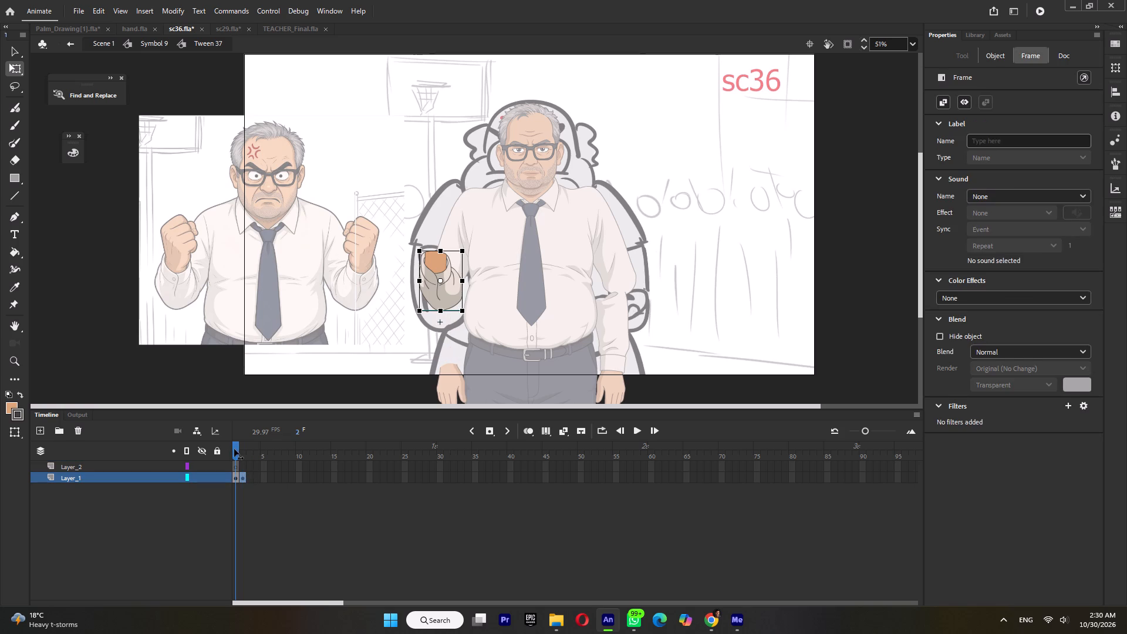
pyautogui.moveTo(234, 449); pyautogui.dragTo(242, 452)
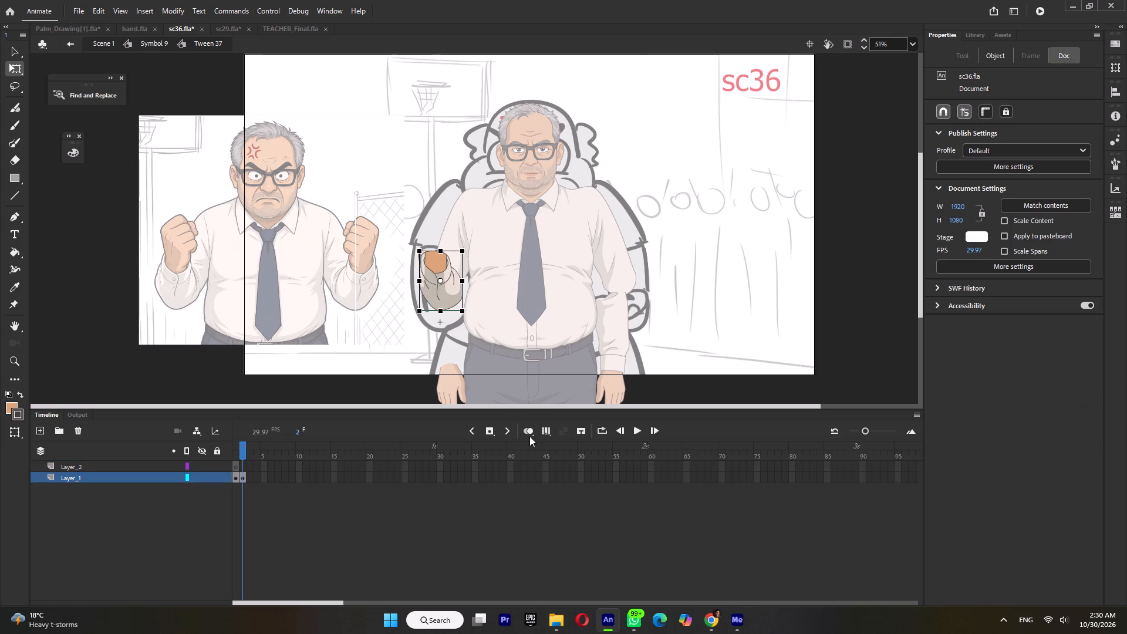
# Show onion skins in Tween 37 and nudge the raised forearm group up to about X -40, Y -145.
pyautogui.click(530, 429)
pyautogui.keyDown('ctrl'); pyautogui.scroll(4, 451, 291); pyautogui.keyUp('ctrl')
pyautogui.moveTo(454, 298); pyautogui.dragTo(408, 319)
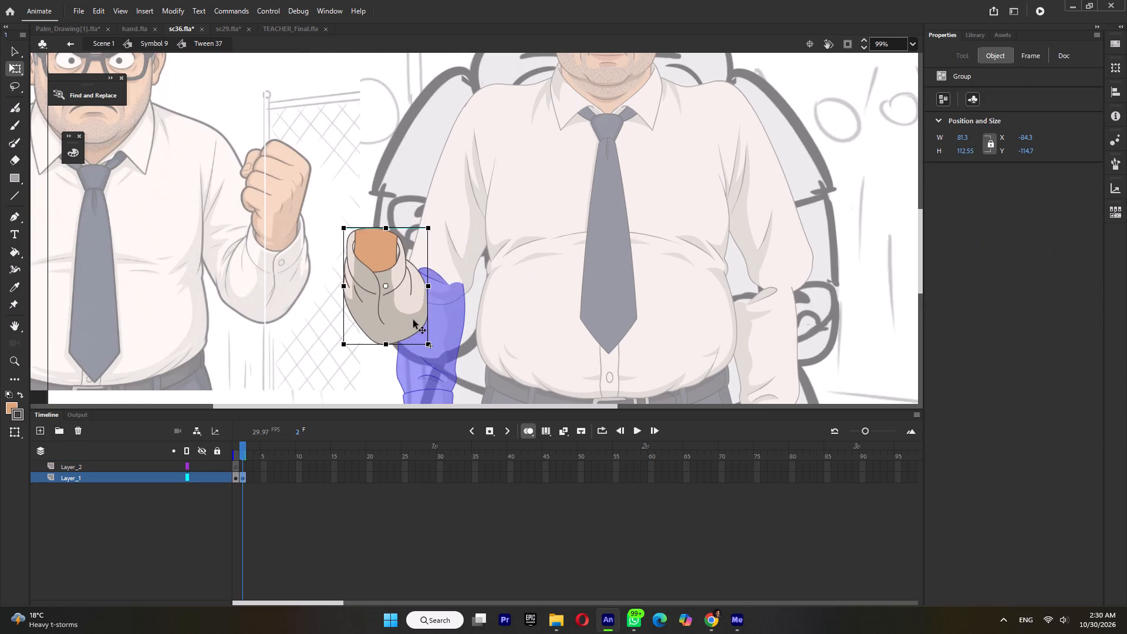
pyautogui.hotkey('ctrl', 'z')
pyautogui.moveTo(444, 299); pyautogui.dragTo(441, 295)
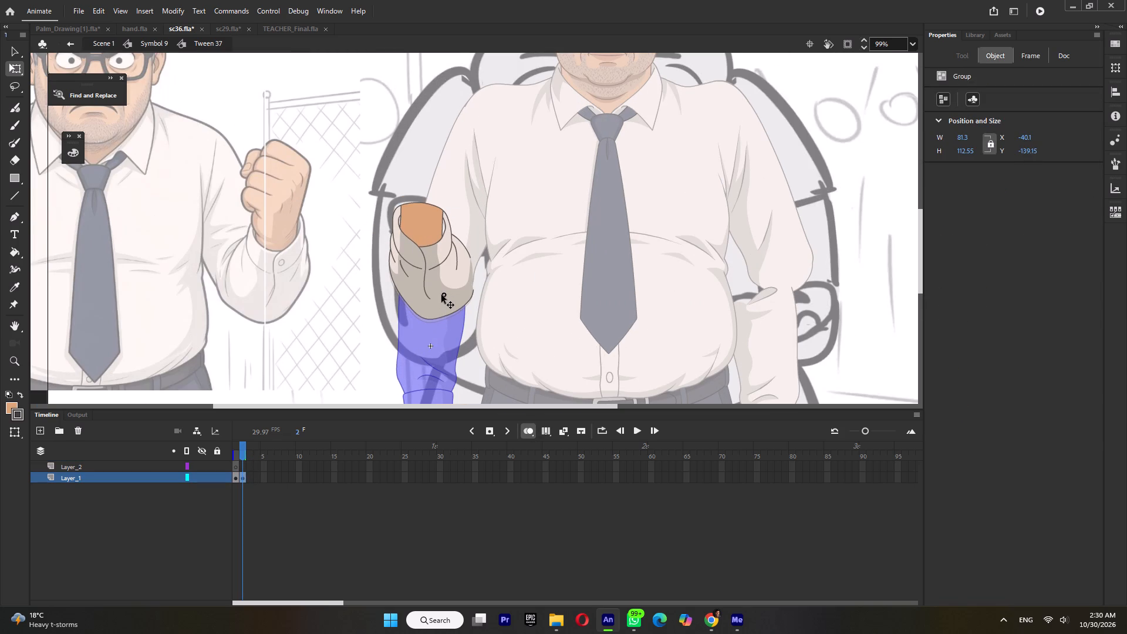
pyautogui.moveTo(441, 295); pyautogui.dragTo(441, 288)
pyautogui.keyDown('ctrl'); pyautogui.scroll(-4, 451, 289); pyautogui.keyUp('ctrl')
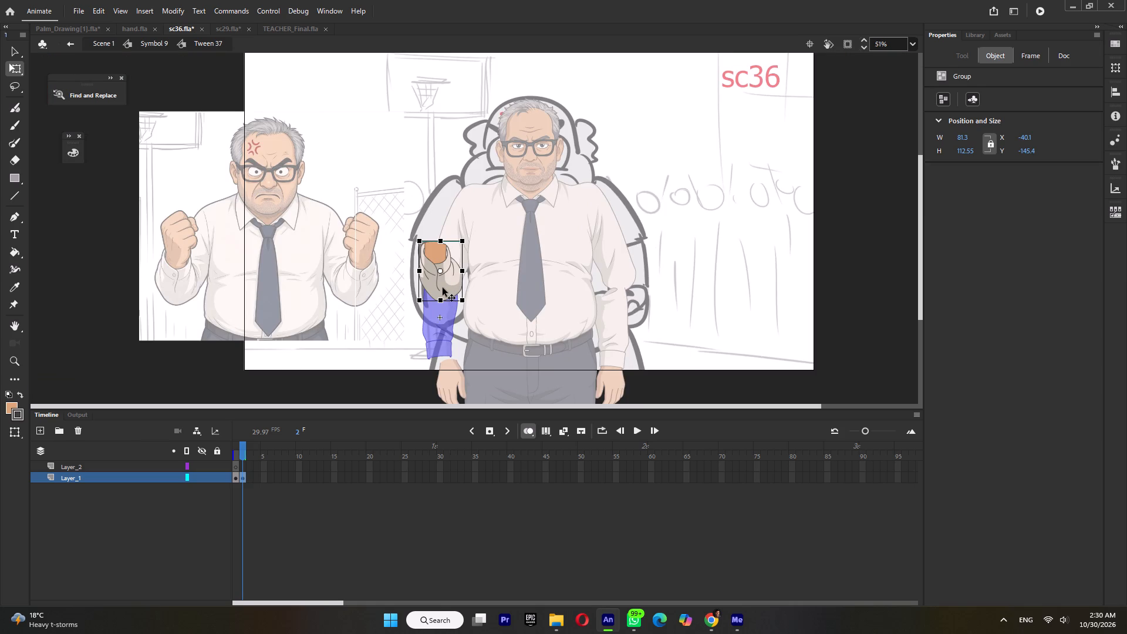
# Copy the raised forearm group and paste it in place on a new blank keyframe at frame 2 of Tween 46, the opposite forearm.
pyautogui.hotkey('ctrl', 'c')
pyautogui.doubleClick(629, 278)
pyautogui.click(620, 315)
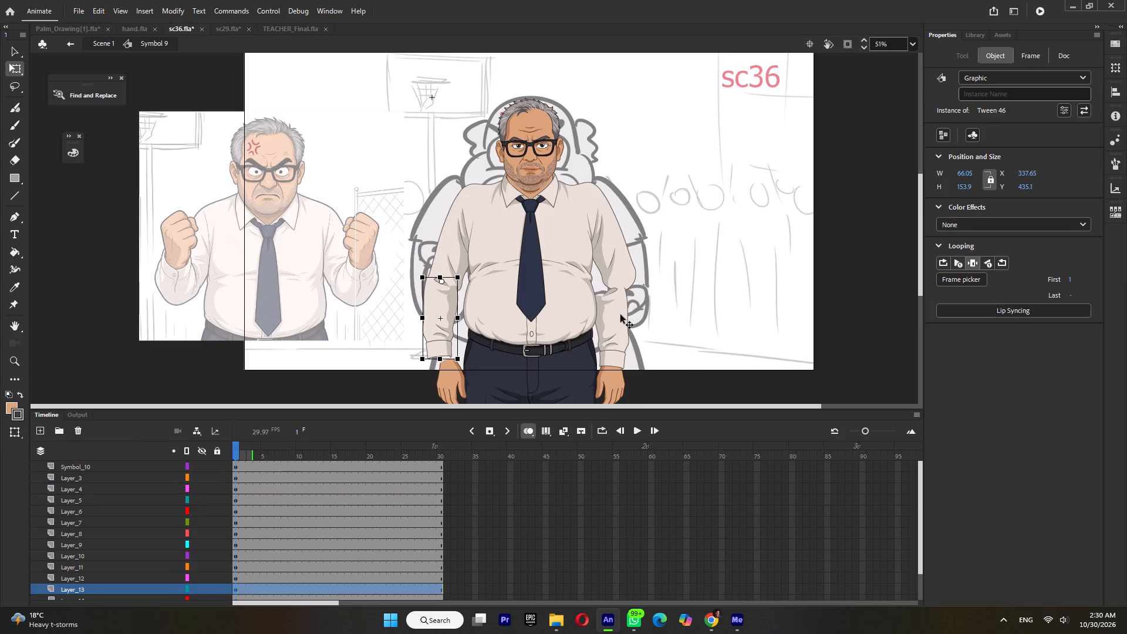
pyautogui.doubleClick(620, 315)
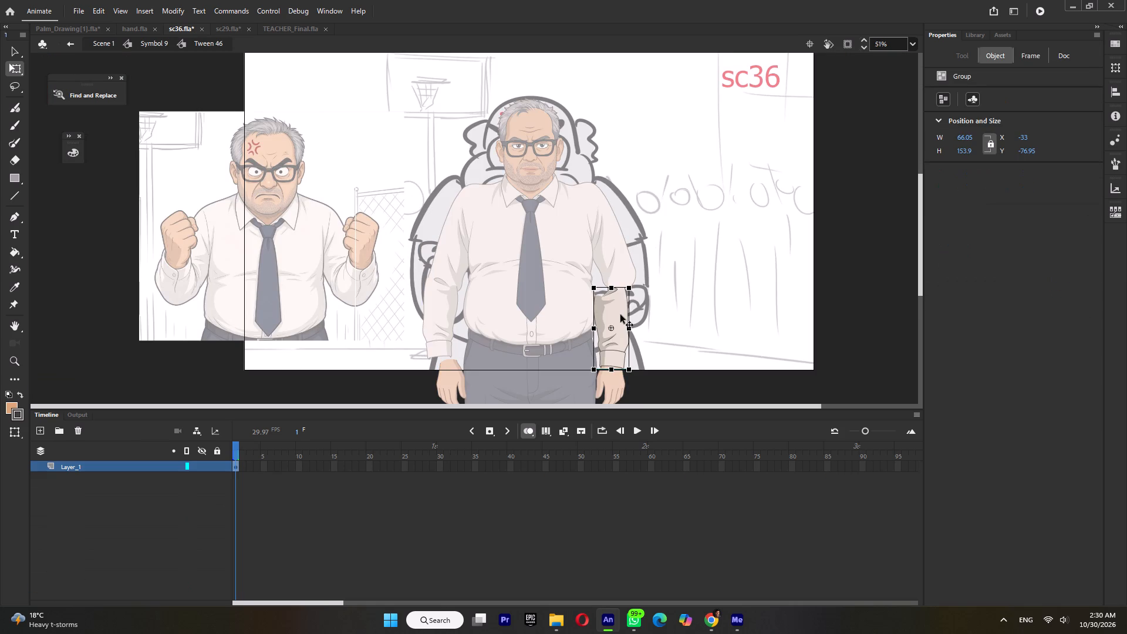
pyautogui.press('F7')
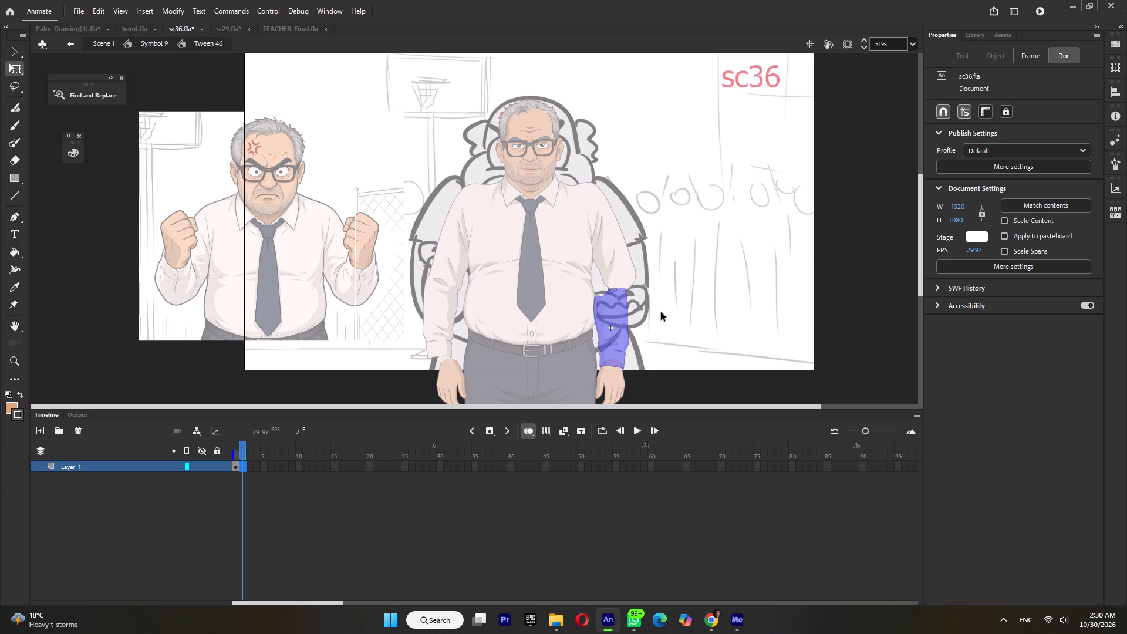
pyautogui.hotkey('ctrl', 'shift', 'v')
# Flip the pasted forearm group horizontally.
pyautogui.rightClick(616, 291)
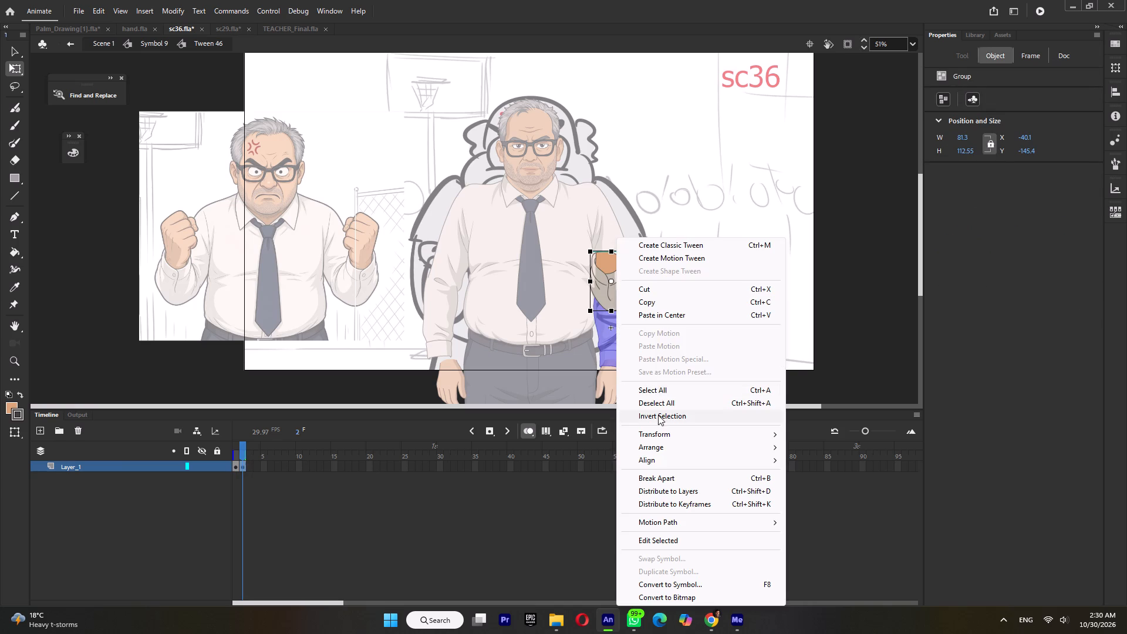
pyautogui.click(657, 434)
pyautogui.click(821, 561)
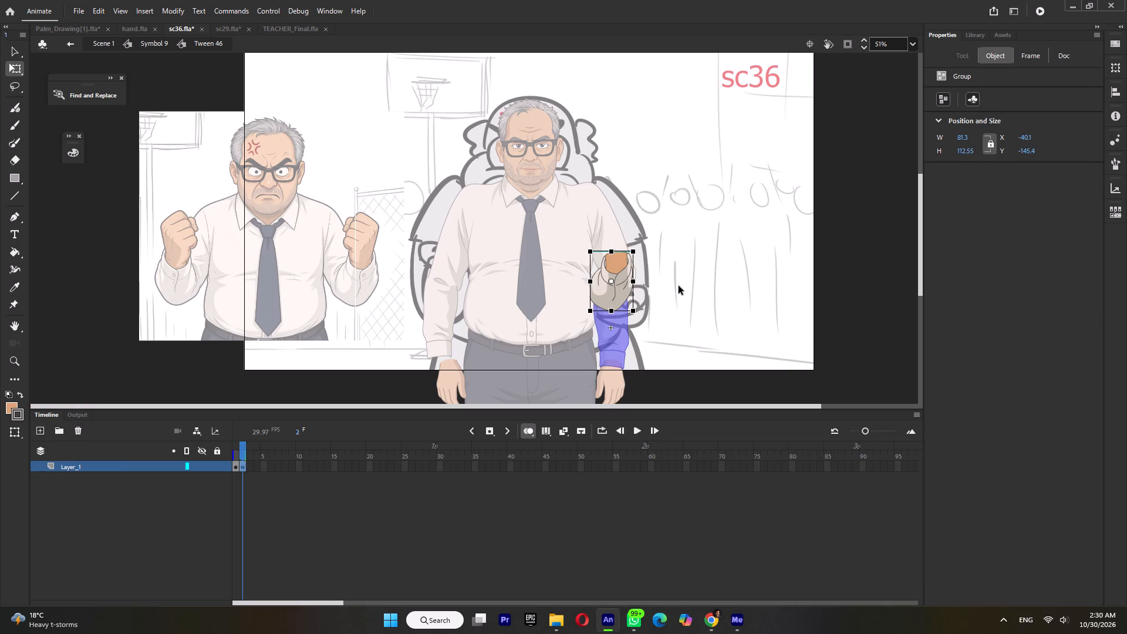
# Return to Symbol 9 and set both forearm instances, Tween 46 and Tween 37, to frame 2 with the Frame Picker.
pyautogui.doubleClick(674, 299)
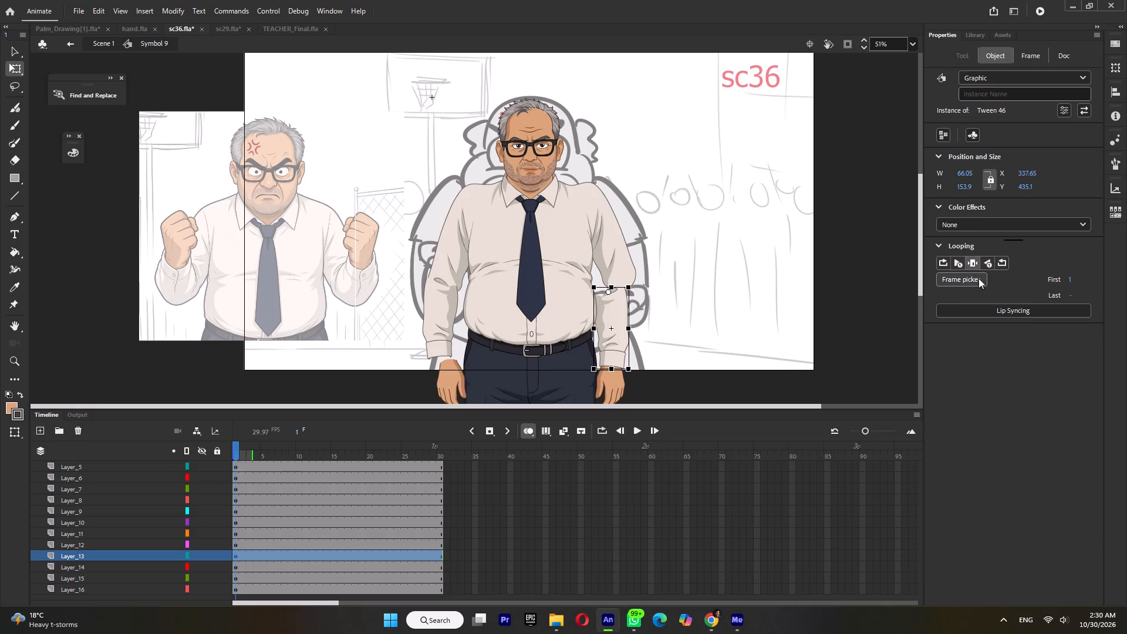
pyautogui.click(976, 280)
pyautogui.click(1025, 293)
pyautogui.click(443, 303)
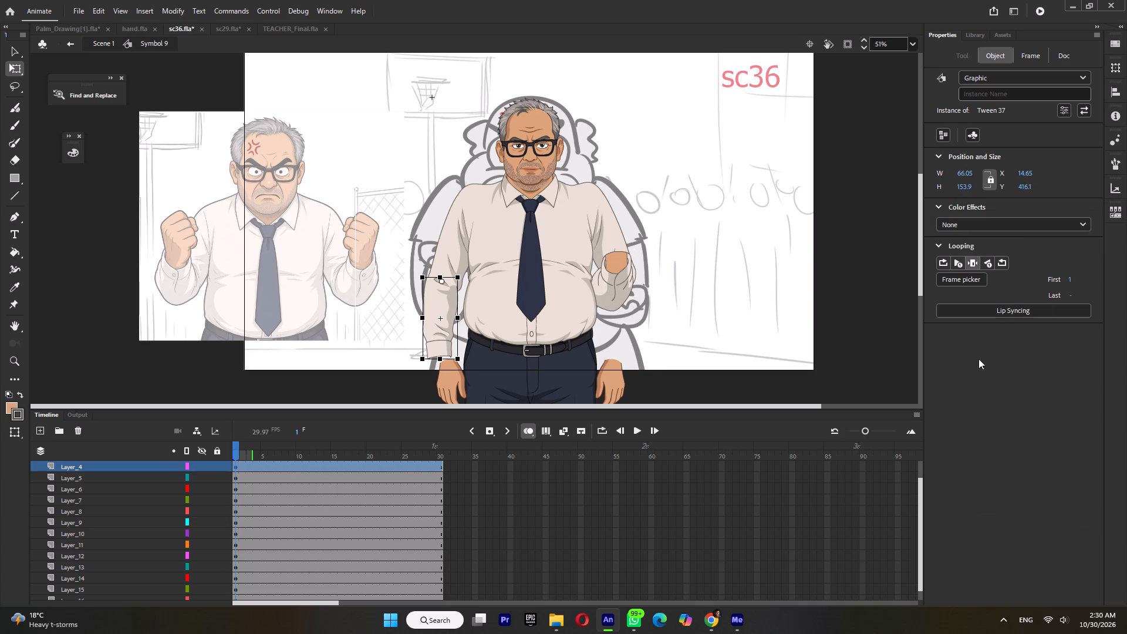
pyautogui.click(971, 282)
pyautogui.click(1018, 289)
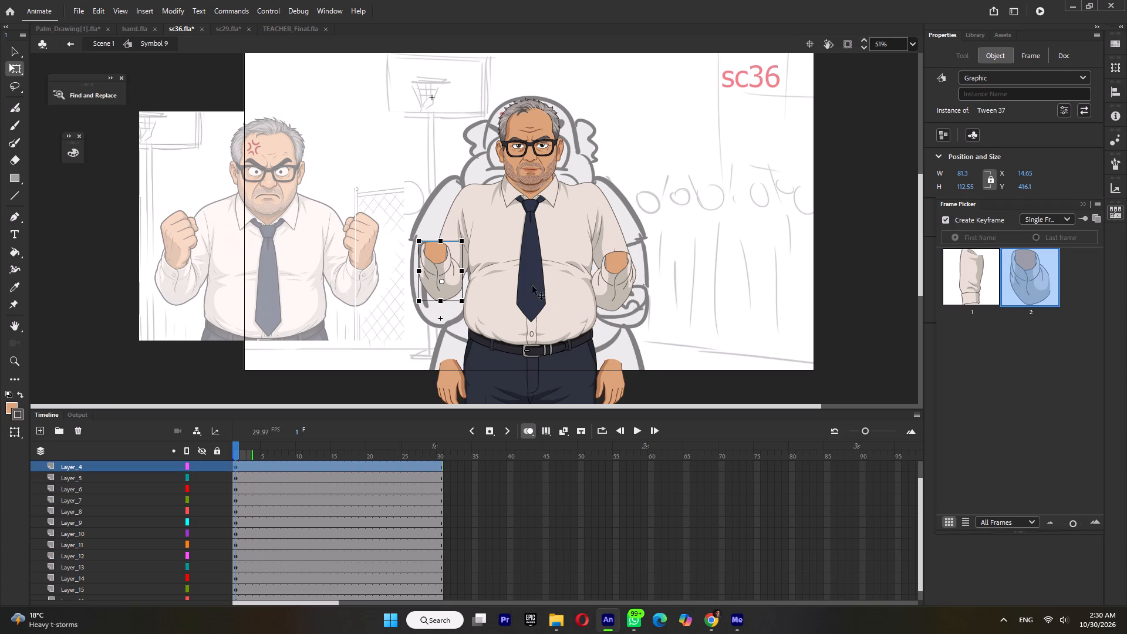
# Move the Tween 46 forearm up and outward to about X 360, Y 402, following the sketched arm.
pyautogui.click(621, 282)
pyautogui.keyDown('ctrl'); pyautogui.scroll(5, 619, 288); pyautogui.keyUp('ctrl')
pyautogui.moveTo(619, 294); pyautogui.dragTo(642, 254)
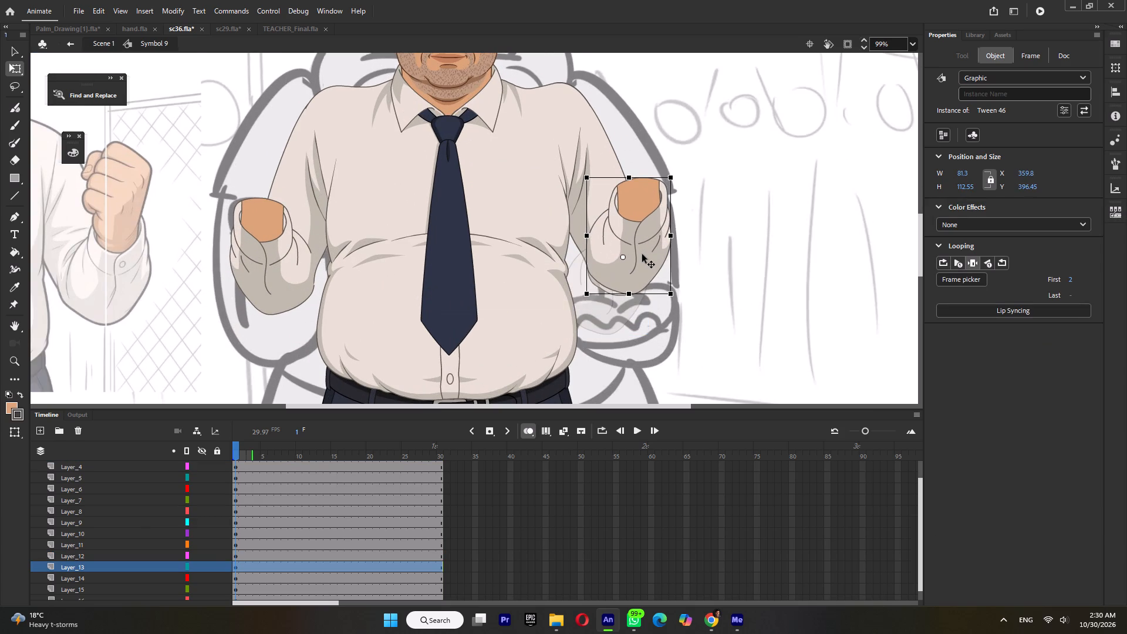
pyautogui.moveTo(642, 254); pyautogui.dragTo(642, 259)
pyautogui.keyDown('ctrl'); pyautogui.scroll(-5, 642, 259); pyautogui.keyUp('ctrl')
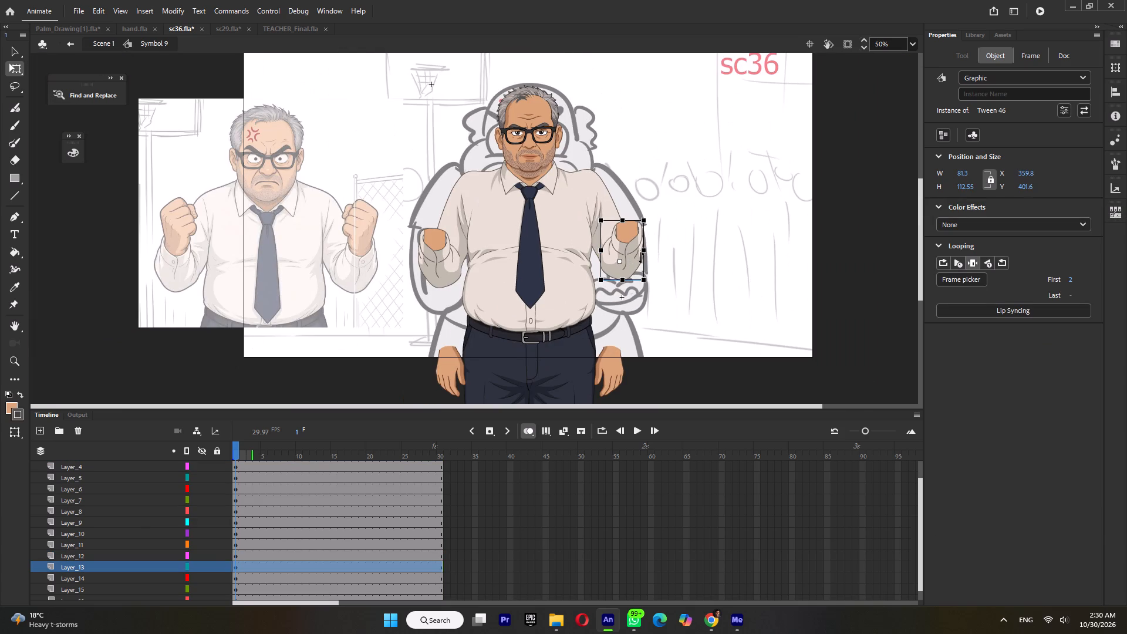
# Lower the transformation points of both raised forearms toward their elbows.
pyautogui.moveTo(620, 259); pyautogui.dragTo(620, 272)
pyautogui.click(447, 278)
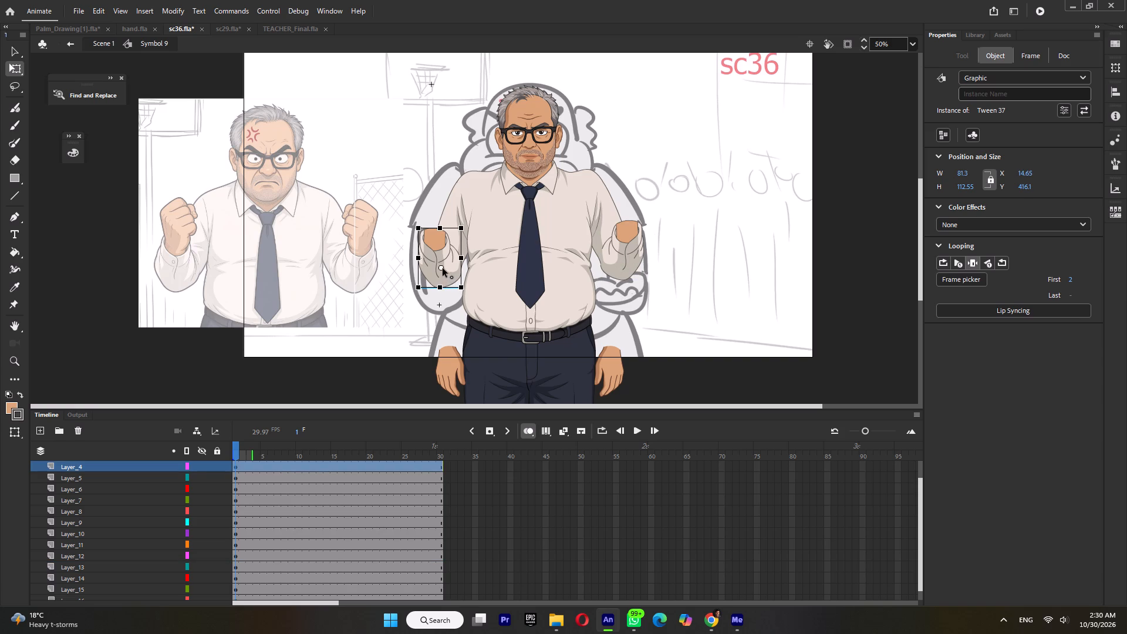
pyautogui.moveTo(441, 268); pyautogui.dragTo(441, 280)
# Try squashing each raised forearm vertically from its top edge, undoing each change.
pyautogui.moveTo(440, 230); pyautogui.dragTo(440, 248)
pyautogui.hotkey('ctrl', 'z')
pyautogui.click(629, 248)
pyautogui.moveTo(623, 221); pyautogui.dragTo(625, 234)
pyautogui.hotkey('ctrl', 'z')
# Inside Tween 46's nested sleeve group, paint a curved cuff line across the wrist below its top edge, joining both vertical lines.
pyautogui.keyDown('ctrl'); pyautogui.scroll(5, 627, 233); pyautogui.keyUp('ctrl')
pyautogui.doubleClick(627, 221)
pyautogui.keyDown('ctrl'); pyautogui.scroll(5, 617, 222); pyautogui.keyUp('ctrl')
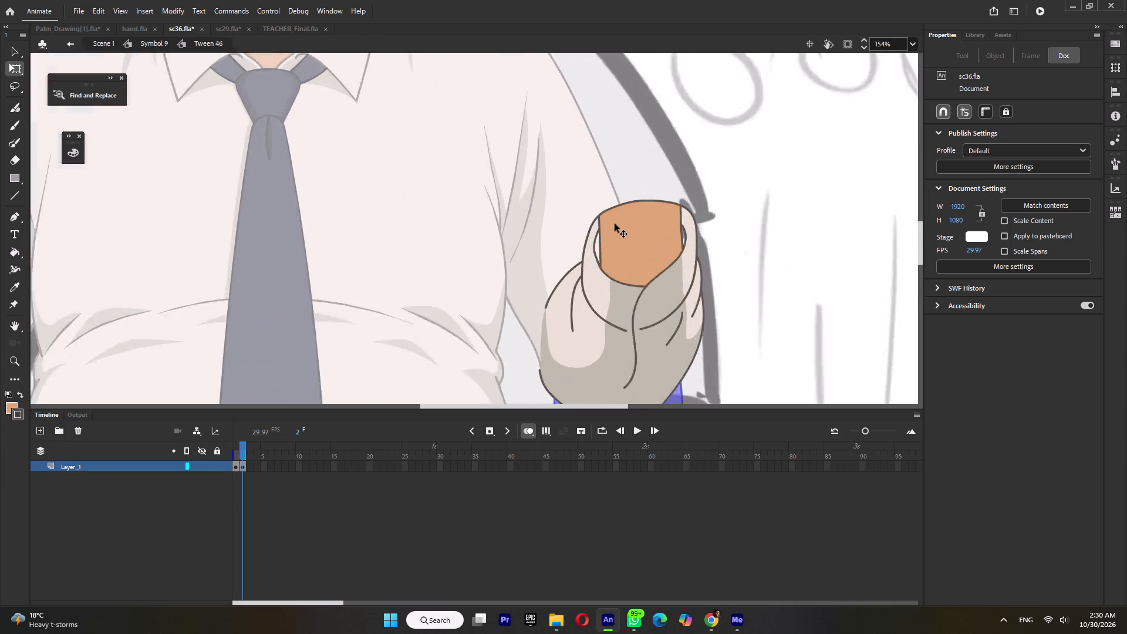
pyautogui.keyDown('ctrl'); pyautogui.scroll(1, 615, 224); pyautogui.keyUp('ctrl')
pyautogui.keyDown('ctrl'); pyautogui.scroll(-5, 596, 217); pyautogui.keyUp('ctrl')
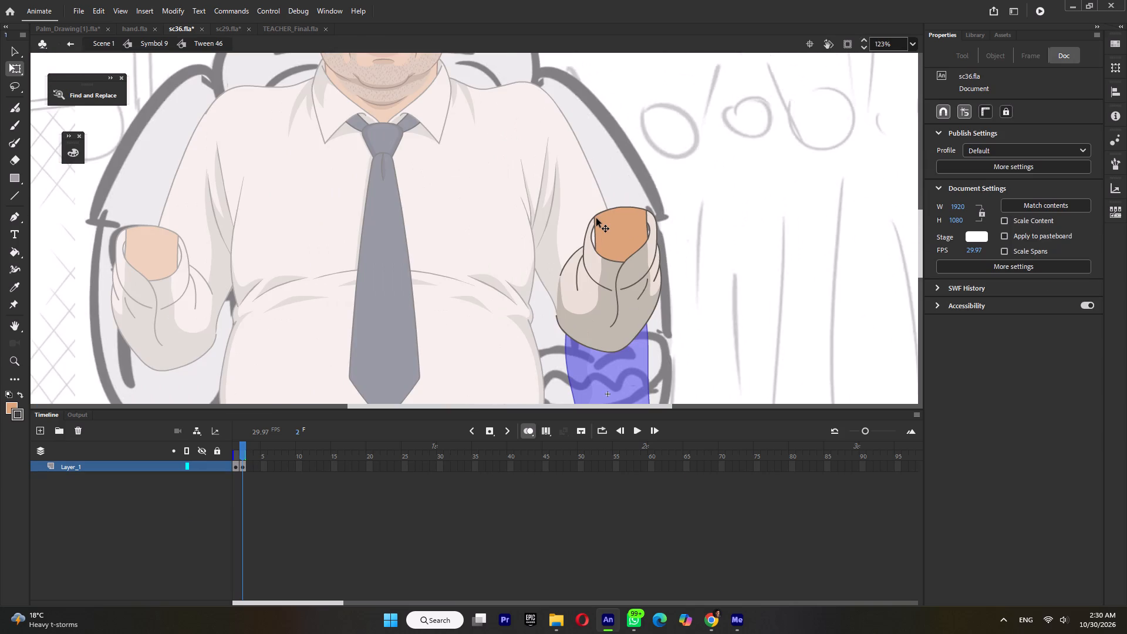
pyautogui.doubleClick(599, 221)
pyautogui.keyDown('ctrl'); pyautogui.scroll(5, 599, 221); pyautogui.keyUp('ctrl')
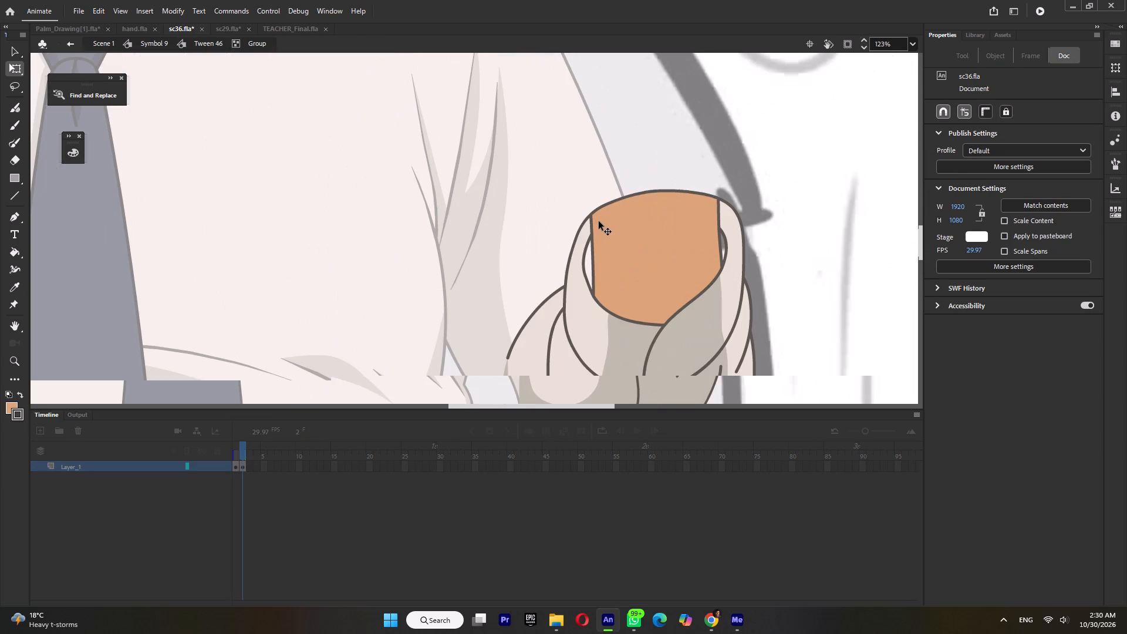
pyautogui.doubleClick(597, 225)
pyautogui.doubleClick(597, 228)
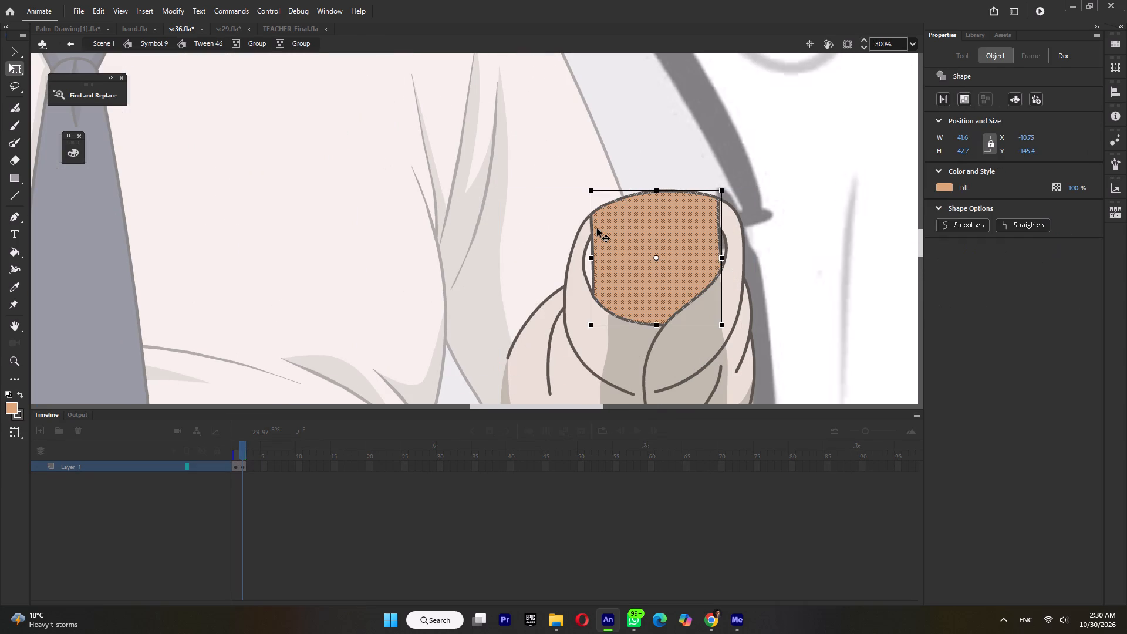
pyautogui.click(602, 166)
pyautogui.keyDown('ctrl'); pyautogui.scroll(3, 594, 220); pyautogui.keyUp('ctrl')
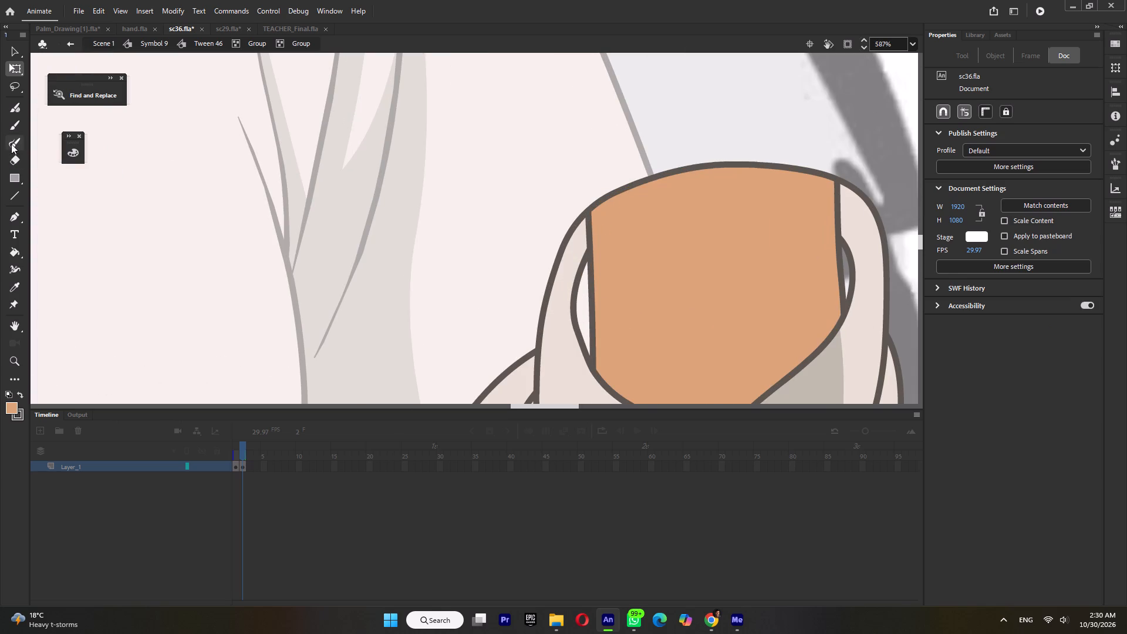
pyautogui.click(11, 144)
pyautogui.moveTo(598, 246); pyautogui.dragTo(638, 230)
pyautogui.hotkey('ctrl', 'z')
pyautogui.moveTo(595, 245); pyautogui.dragTo(818, 229)
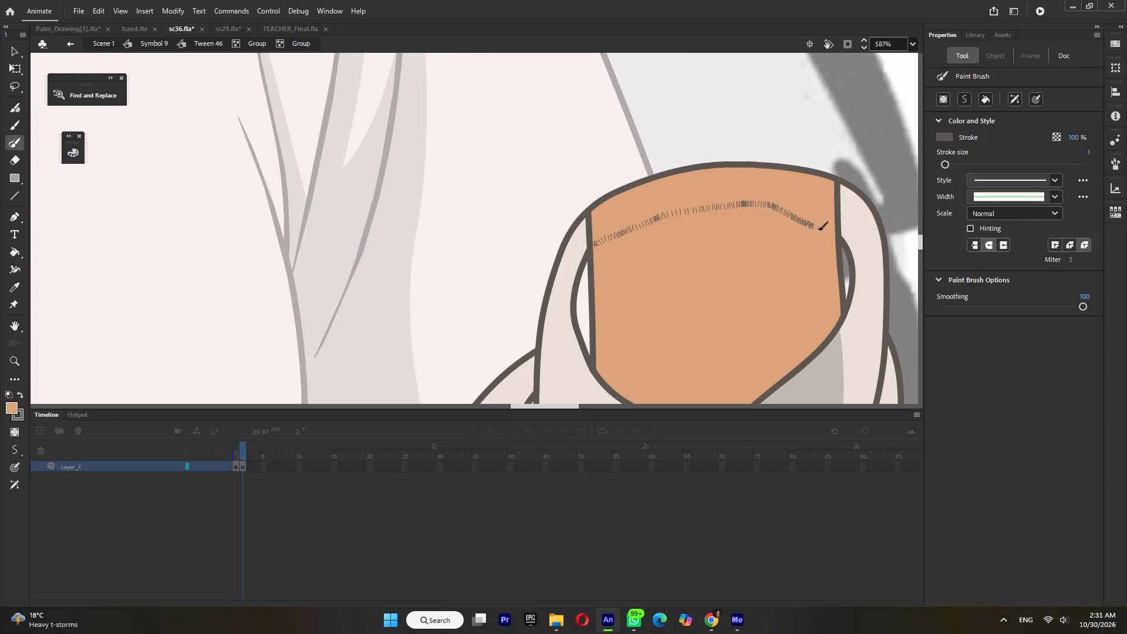
pyautogui.moveTo(818, 229); pyautogui.dragTo(819, 230)
pyautogui.keyDown('ctrl'); pyautogui.moveTo(820, 230); pyautogui.dragTo(839, 238); pyautogui.keyUp('ctrl')
# Bend the new cuff line into a rounded arch and join its inner end to the cuff opening's outline.
pyautogui.keyDown('ctrl'); pyautogui.moveTo(808, 222); pyautogui.dragTo(811, 215); pyautogui.keyUp('ctrl')
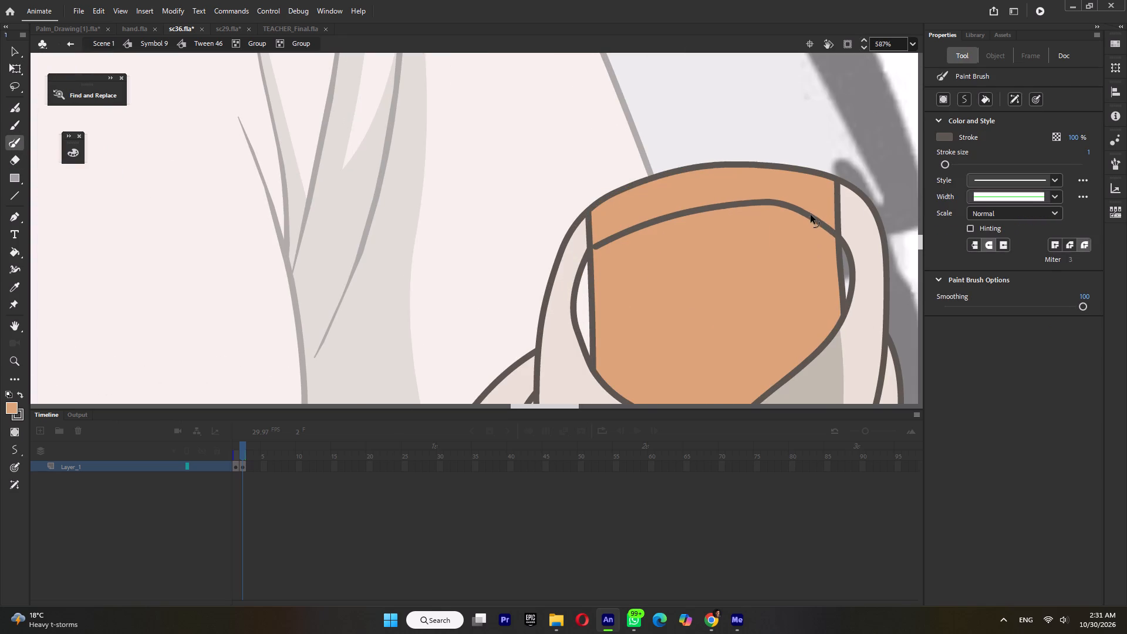
pyautogui.keyDown('ctrl'); pyautogui.moveTo(811, 215); pyautogui.dragTo(811, 214); pyautogui.keyUp('ctrl')
pyautogui.keyDown('ctrl'); pyautogui.moveTo(743, 203); pyautogui.dragTo(723, 197); pyautogui.keyUp('ctrl')
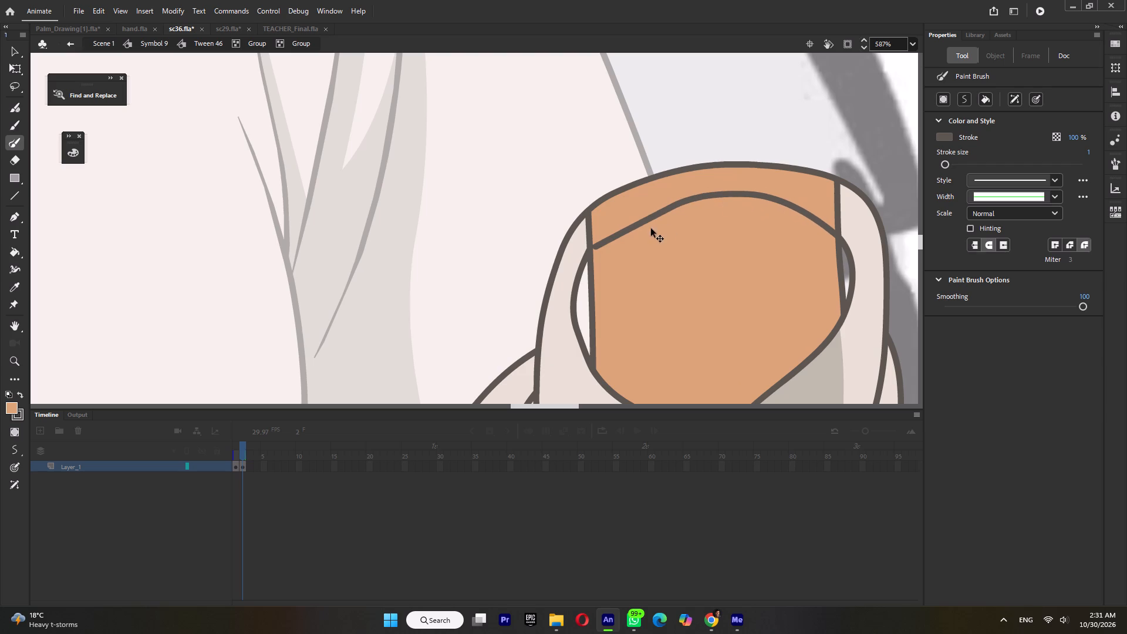
pyautogui.keyDown('ctrl'); pyautogui.moveTo(638, 226); pyautogui.dragTo(624, 225); pyautogui.keyUp('ctrl')
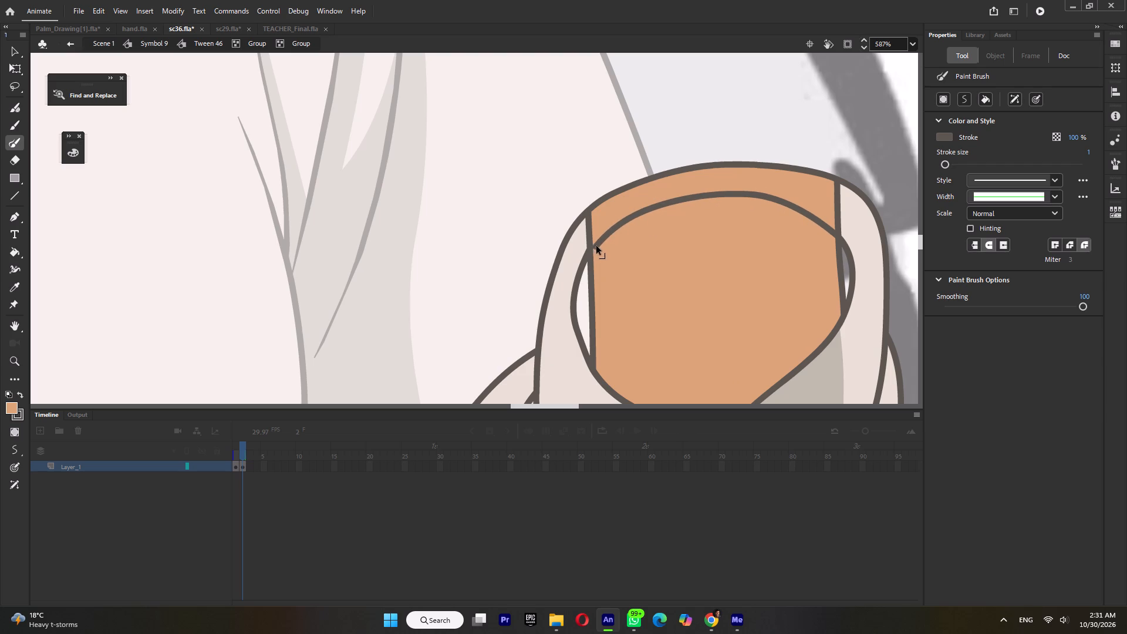
pyautogui.keyDown('ctrl'); pyautogui.moveTo(596, 246); pyautogui.dragTo(585, 252); pyautogui.keyUp('ctrl')
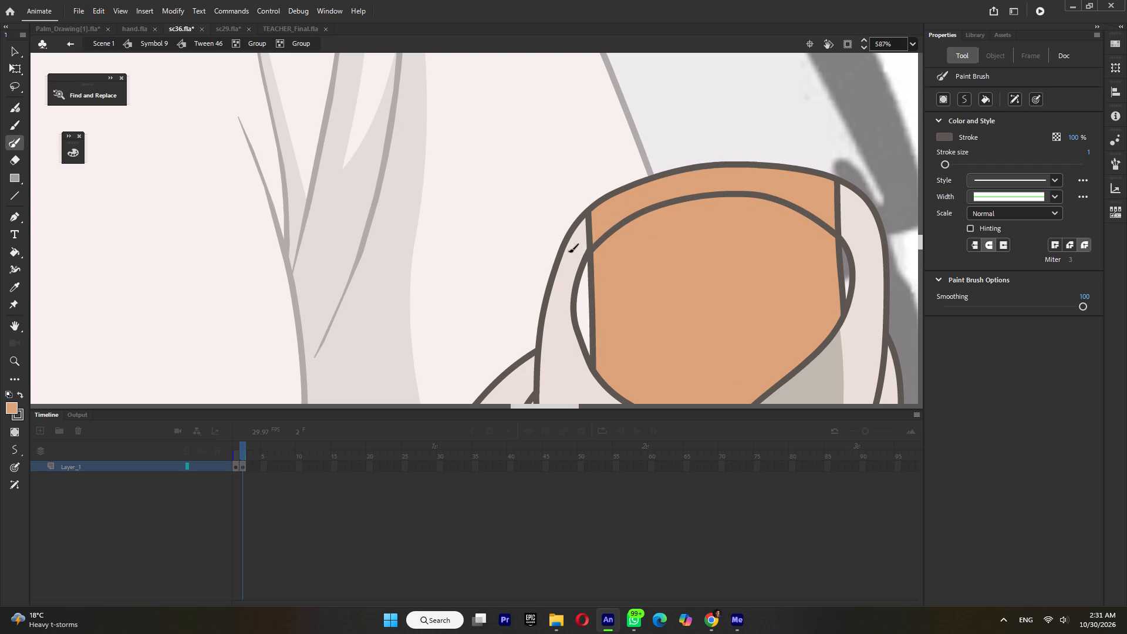
# Fill the strip above the cuff line with the light sleeve colour and delete the two vertical line segments crossing it.
pyautogui.press('i')
pyautogui.click(568, 250)
pyautogui.click(616, 223)
pyautogui.keyDown('ctrl'); pyautogui.click(591, 233); pyautogui.keyUp('ctrl')
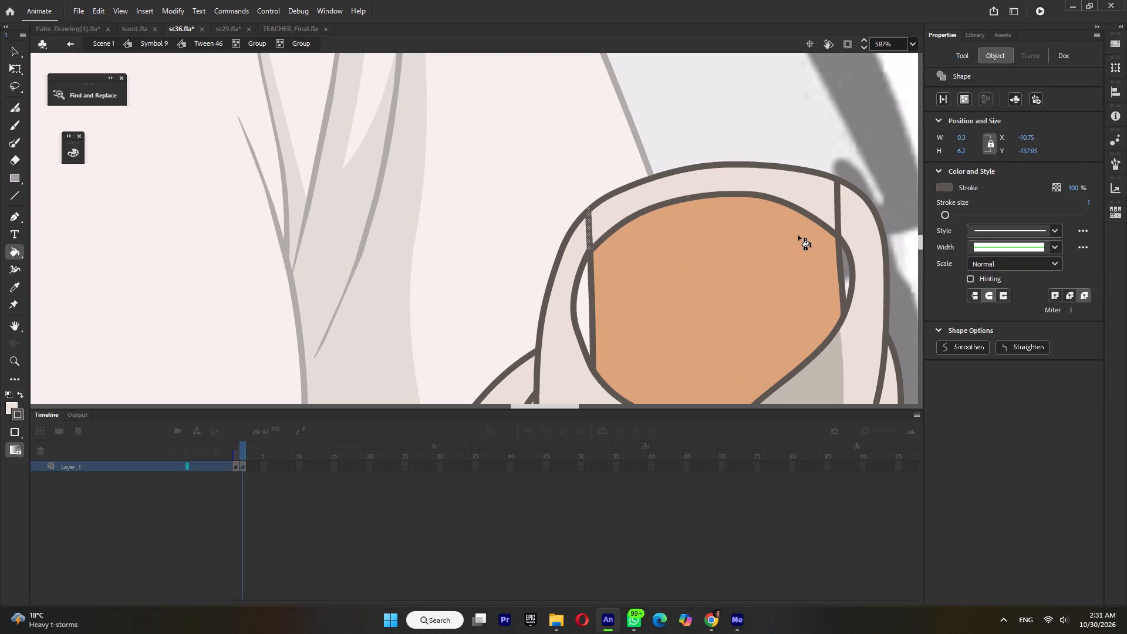
pyautogui.press('Delete')
pyautogui.keyDown('ctrl'); pyautogui.click(839, 205); pyautogui.keyUp('ctrl')
pyautogui.press('Delete')
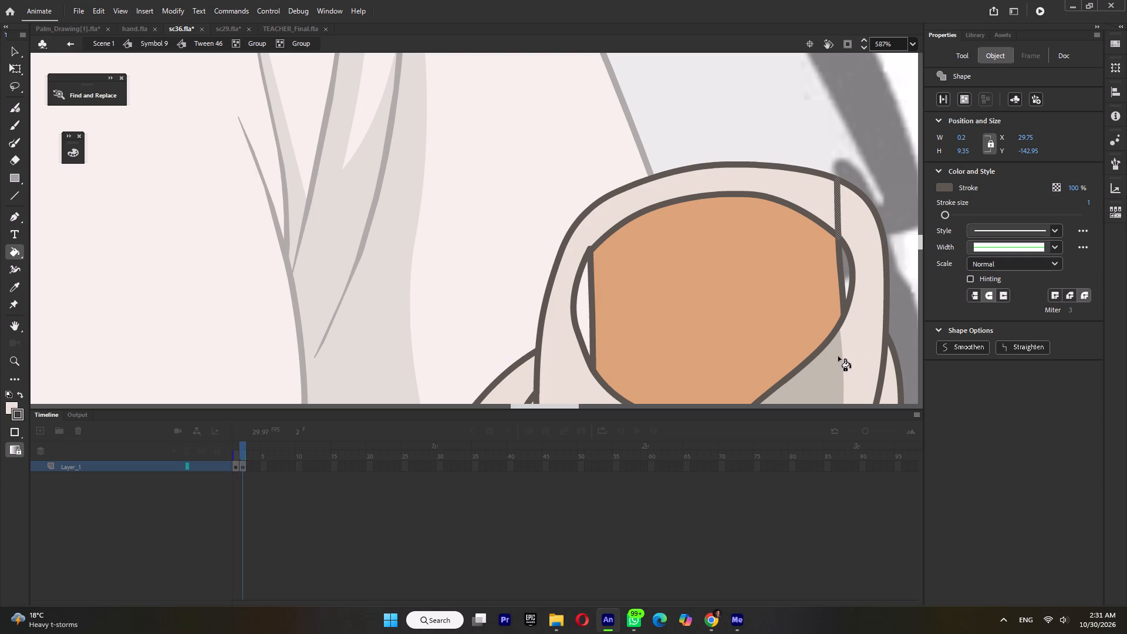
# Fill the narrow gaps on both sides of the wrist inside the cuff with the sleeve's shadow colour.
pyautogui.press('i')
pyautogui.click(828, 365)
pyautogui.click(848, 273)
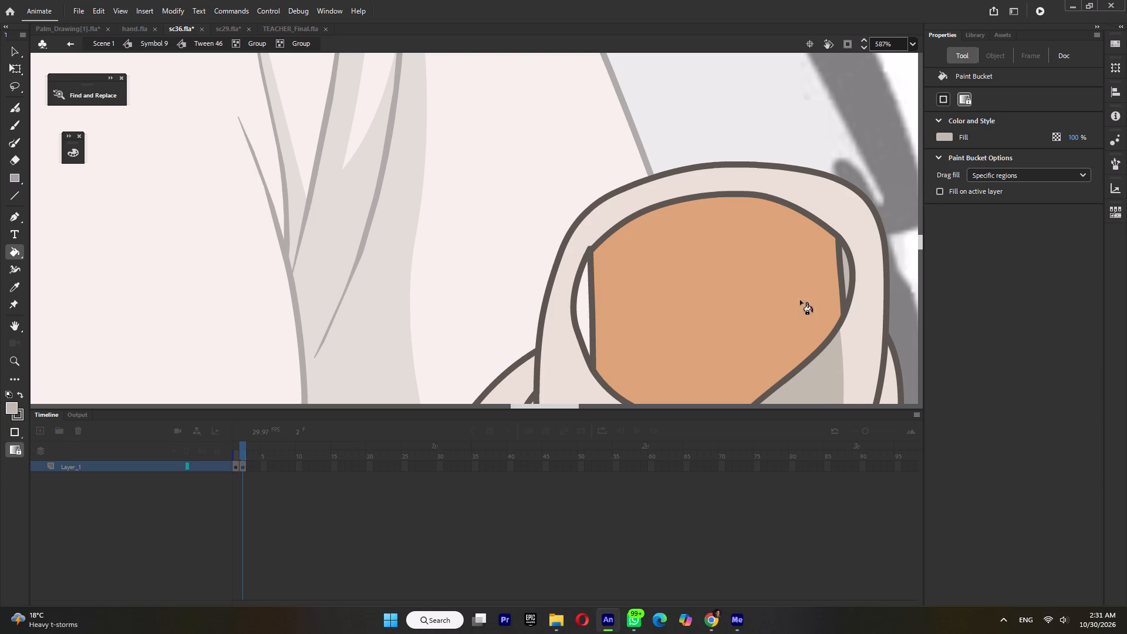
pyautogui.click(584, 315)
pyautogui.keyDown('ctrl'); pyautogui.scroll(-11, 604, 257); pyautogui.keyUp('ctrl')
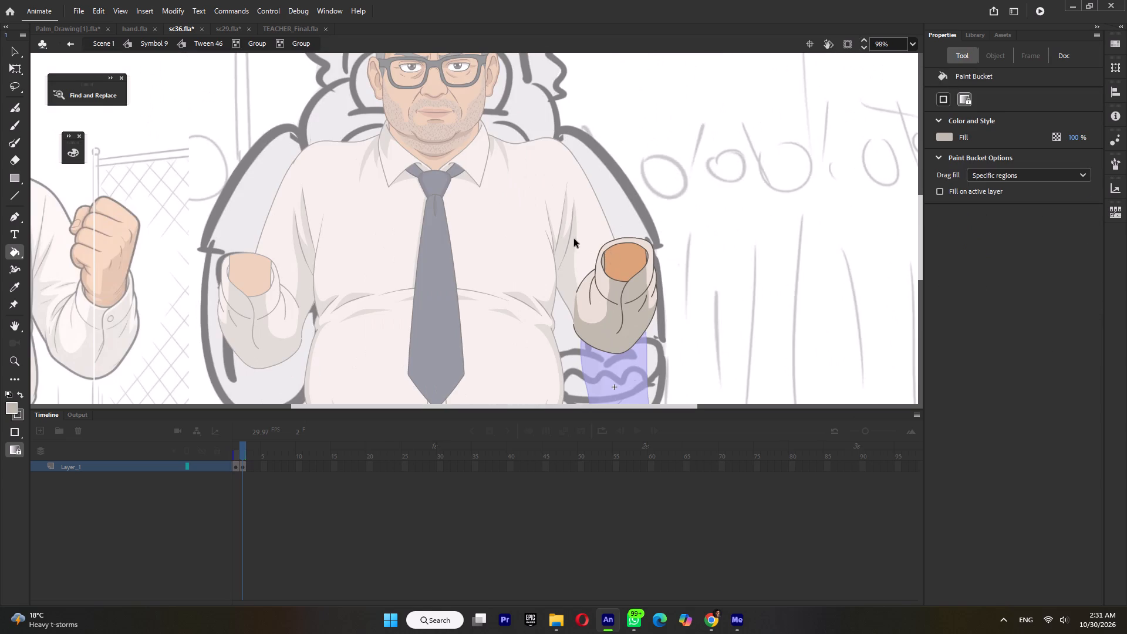
# Fill both narrow gaps beside the wrist with the orange skin colour and delete the vertical lines separating them from the wrist.
pyautogui.click(13, 69)
pyautogui.keyDown('ctrl'); pyautogui.doubleClick(716, 262); pyautogui.keyUp('ctrl')
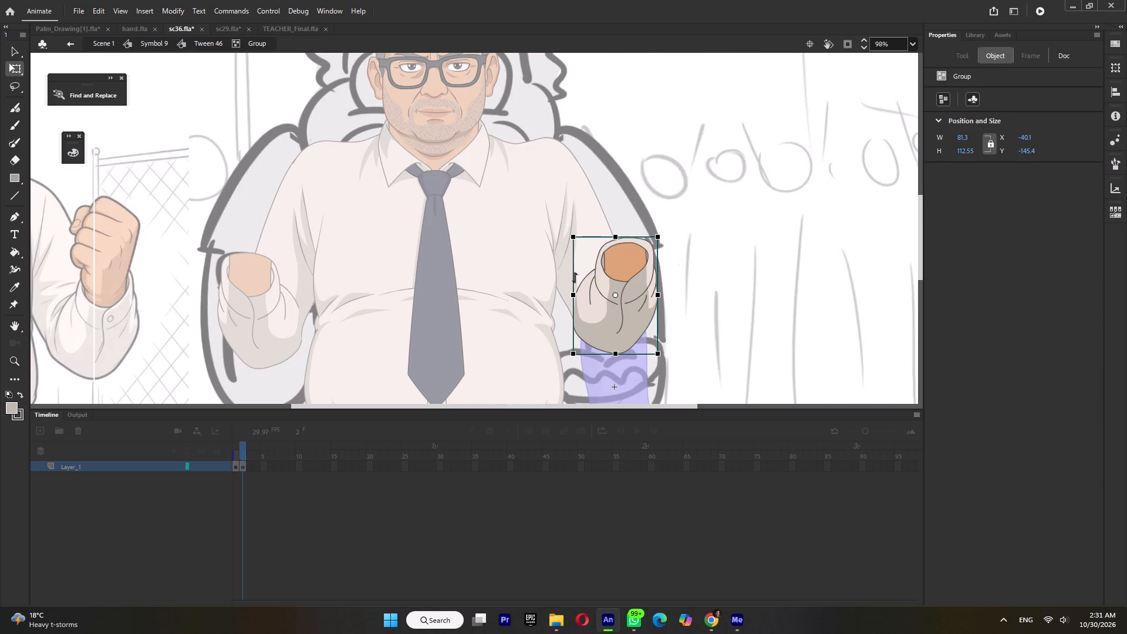
pyautogui.keyDown('ctrl'); pyautogui.scroll(3, 608, 262); pyautogui.keyUp('ctrl')
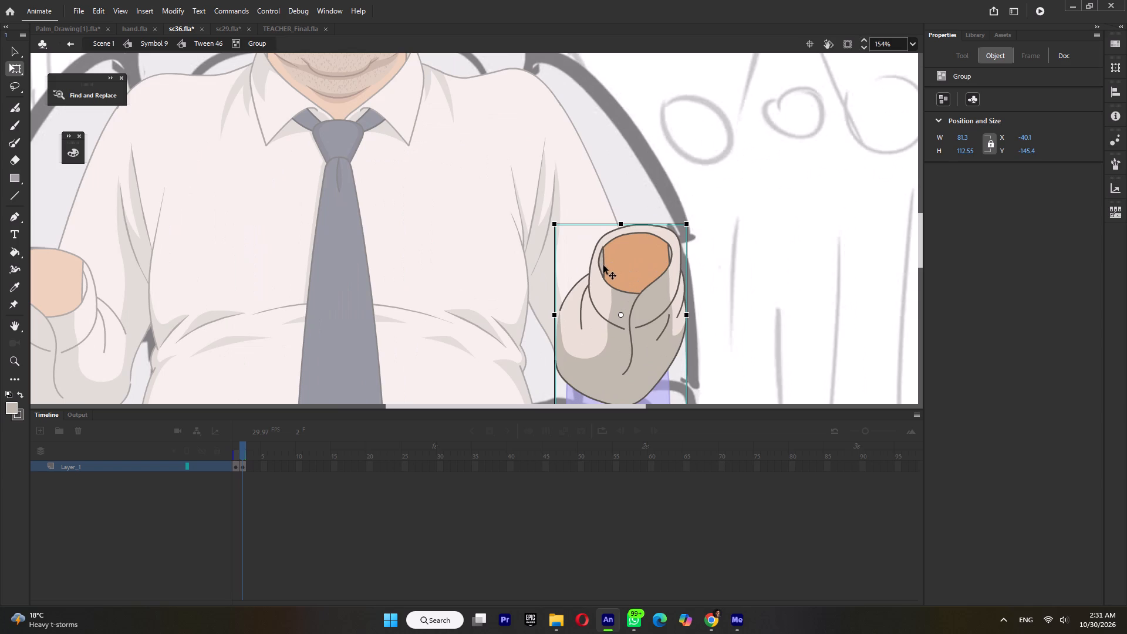
pyautogui.press('i')
pyautogui.click(625, 262)
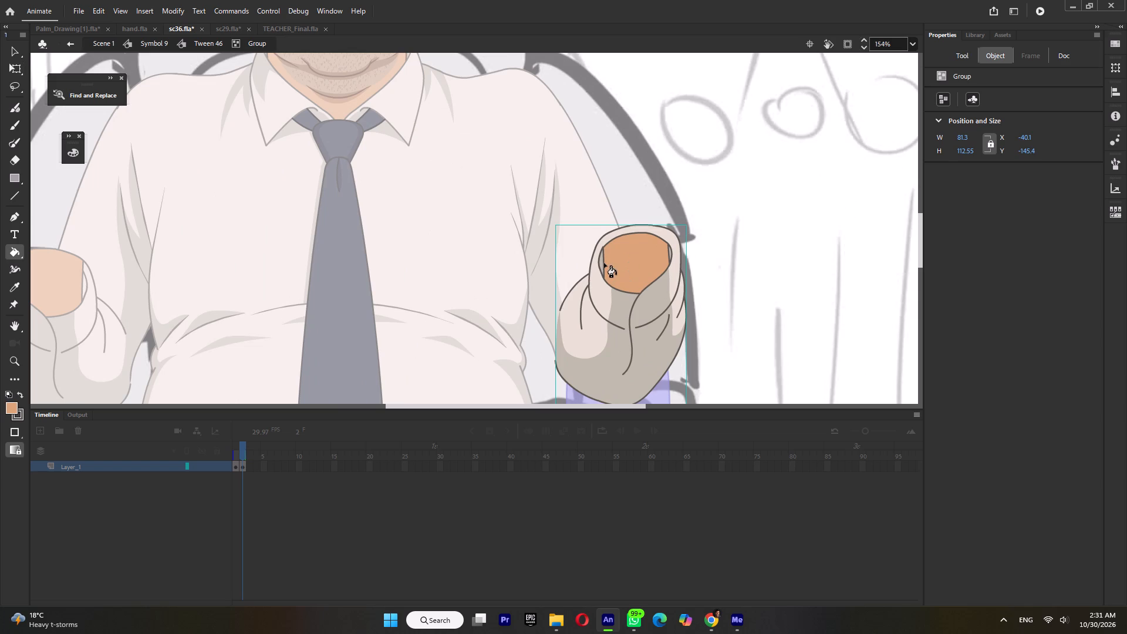
pyautogui.click(602, 264)
pyautogui.keyDown('ctrl'); pyautogui.doubleClick(616, 265); pyautogui.keyUp('ctrl')
pyautogui.keyDown('ctrl'); pyautogui.scroll(5, 605, 265); pyautogui.keyUp('ctrl')
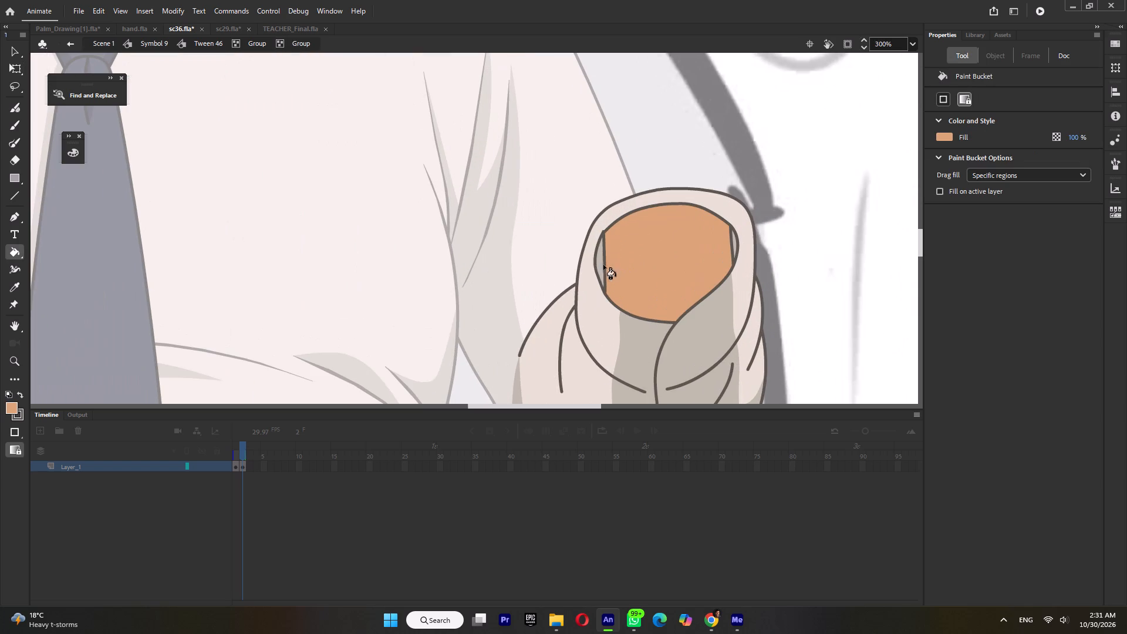
pyautogui.click(598, 267)
pyautogui.keyDown('ctrl'); pyautogui.click(606, 263); pyautogui.keyUp('ctrl')
pyautogui.press('Delete')
pyautogui.click(734, 243)
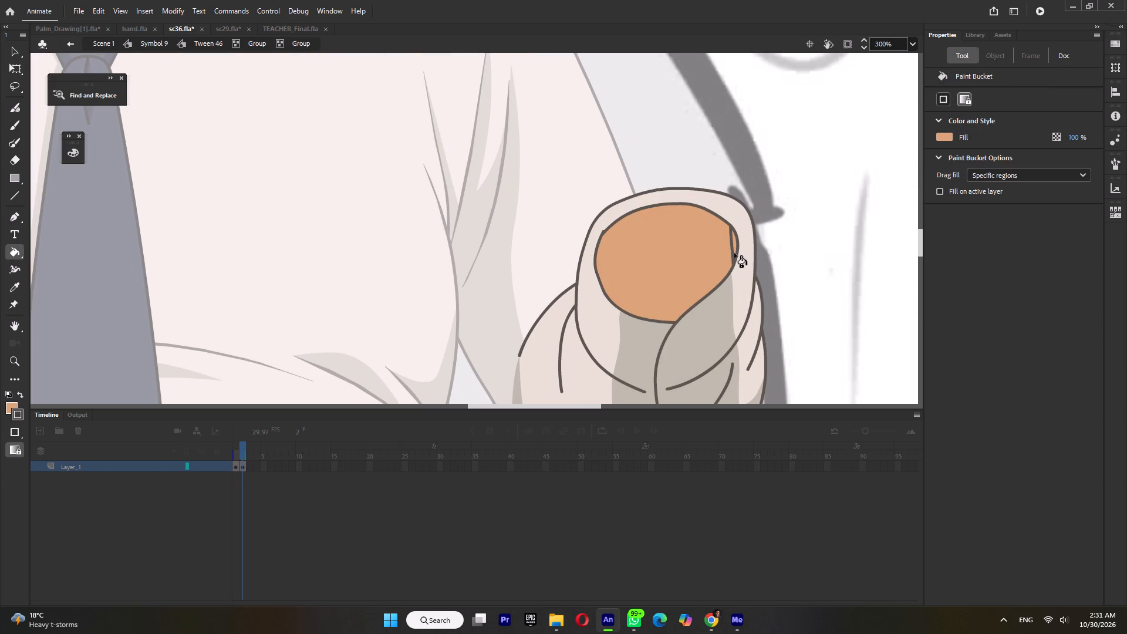
pyautogui.keyDown('ctrl'); pyautogui.click(731, 247); pyautogui.keyUp('ctrl')
pyautogui.press('Delete')
# Copy the finished forearm group from the Tween 46 sleeve, paste it in place on frame 2 of Tween 37, and flip it horizontally.
pyautogui.keyDown('ctrl'); pyautogui.scroll(-9, 774, 200); pyautogui.keyUp('ctrl')
pyautogui.keyDown('ctrl'); pyautogui.doubleClick(792, 238); pyautogui.keyUp('ctrl')
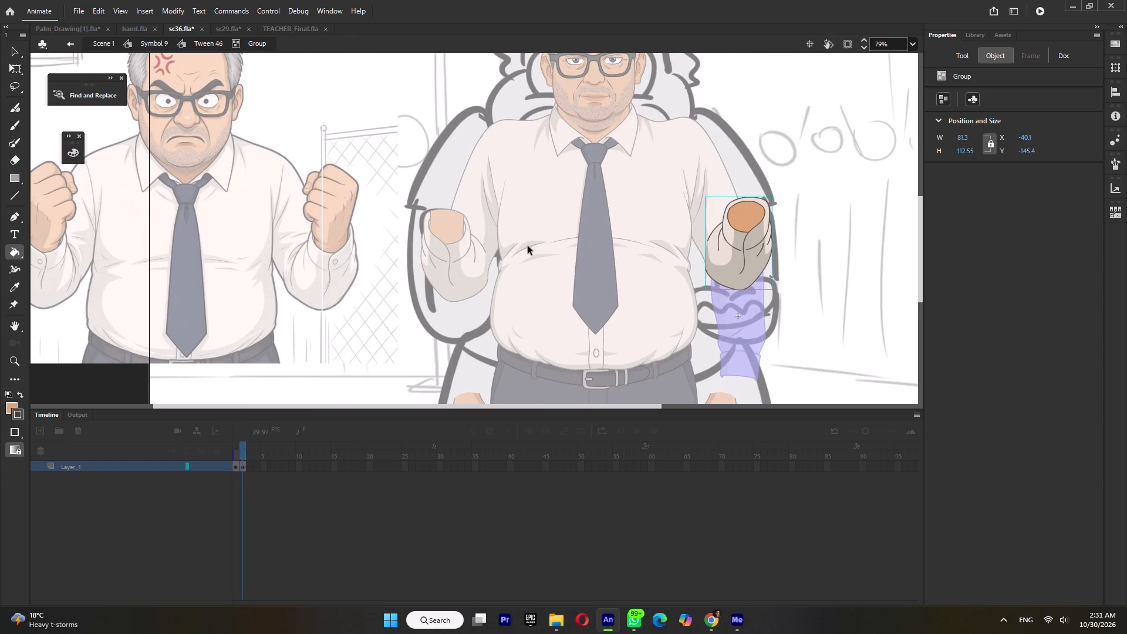
pyautogui.keyDown('ctrl'); pyautogui.doubleClick(451, 227); pyautogui.keyUp('ctrl')
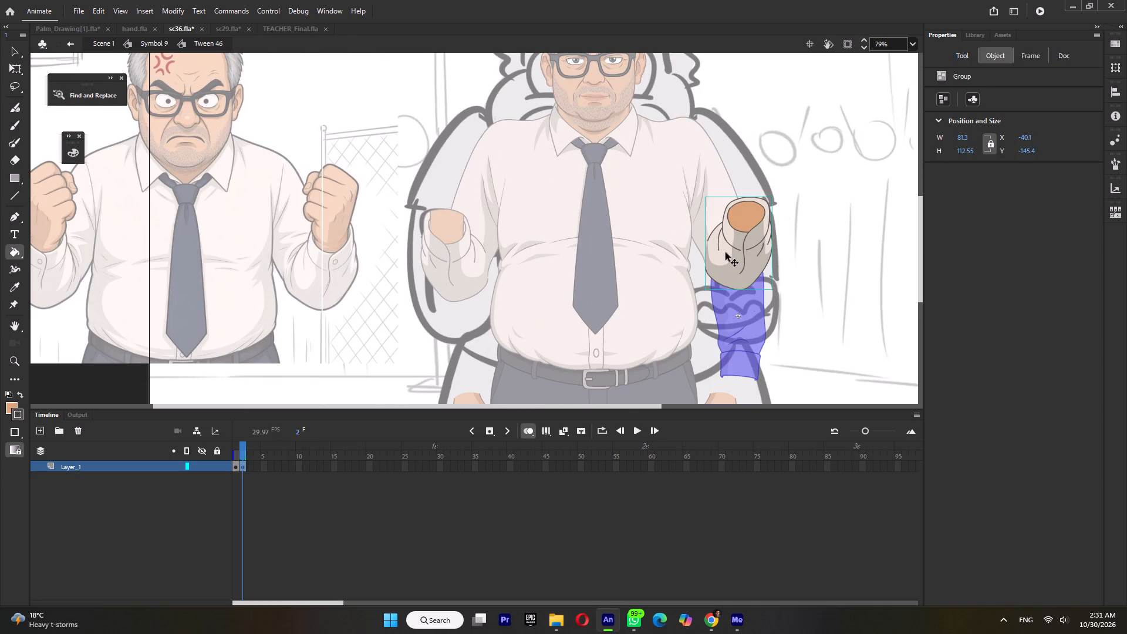
pyautogui.hotkey('ctrl', 'c')
pyautogui.click(10, 65)
pyautogui.tripleClick(465, 248)
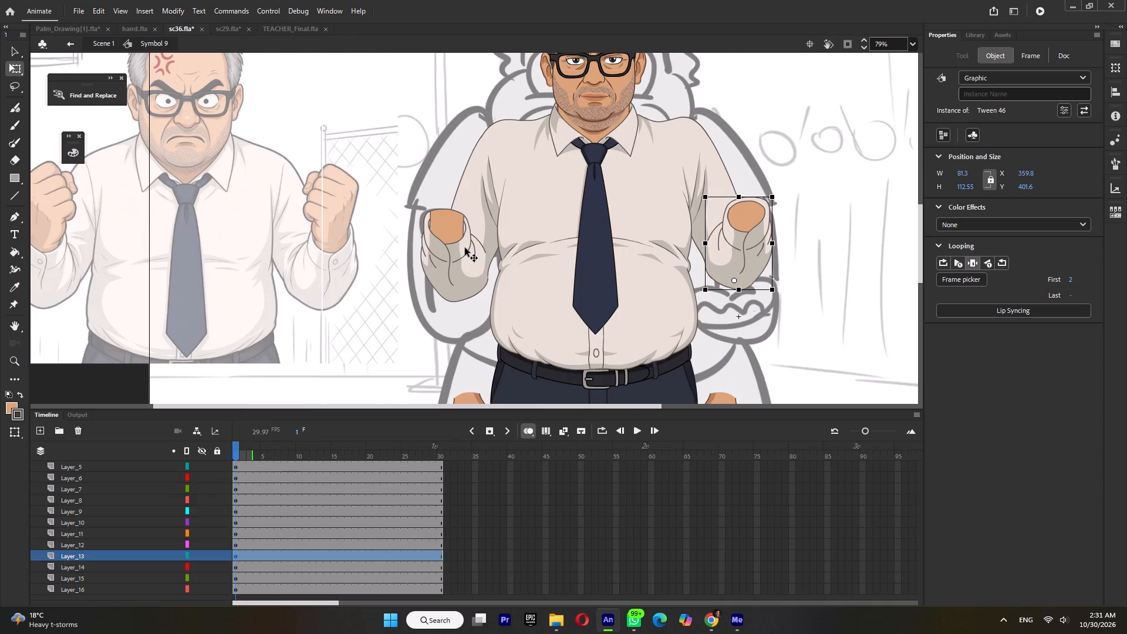
pyautogui.click(465, 248)
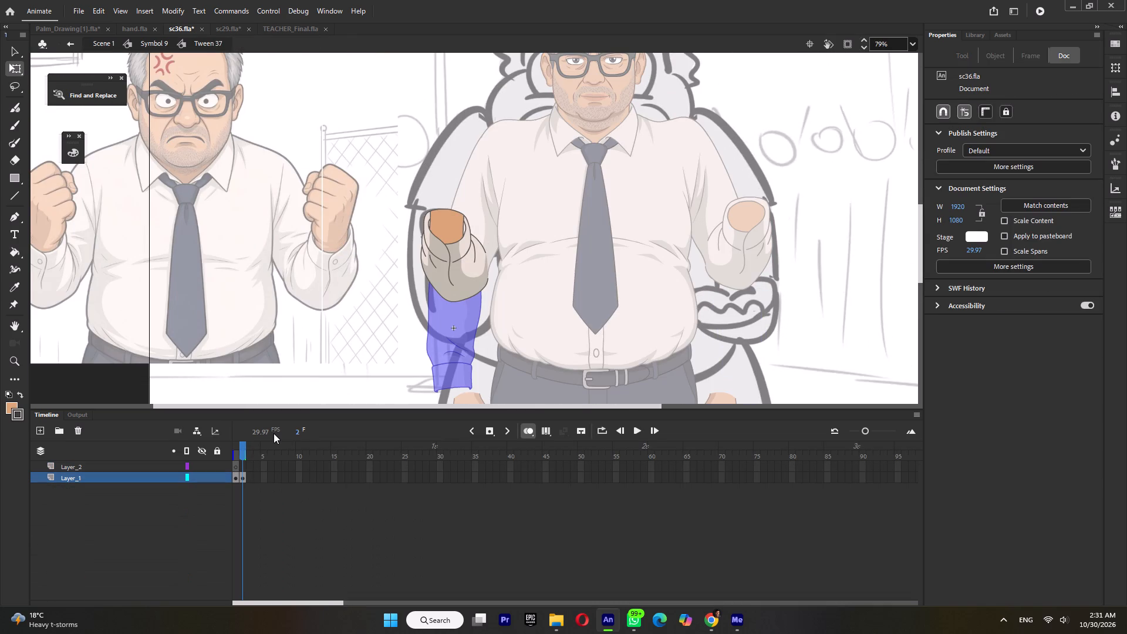
pyautogui.hotkey('ctrl', 'shift', 'v')
pyautogui.rightClick(451, 271)
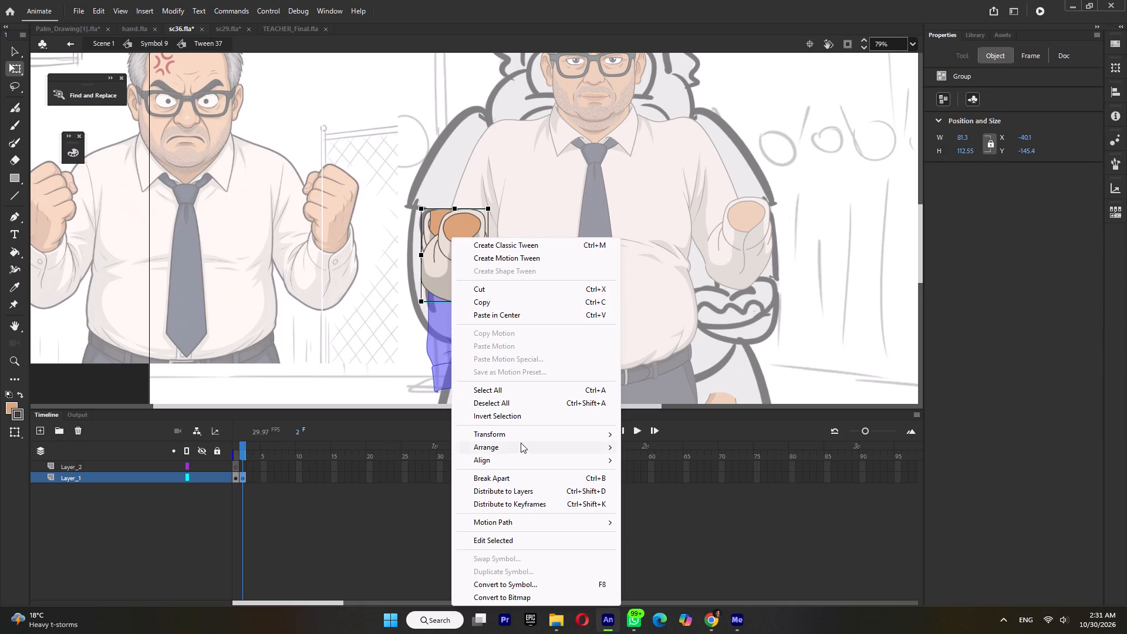
pyautogui.click(519, 431)
pyautogui.click(683, 562)
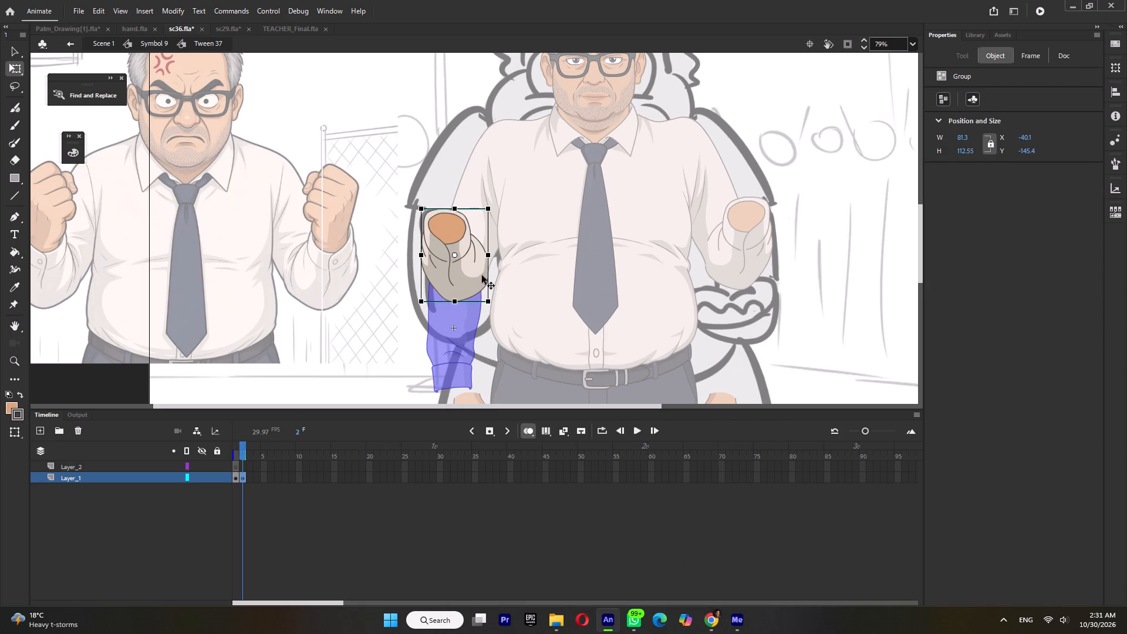
# Send the mirrored forearm behind the old forearm in Tween 37 and delete the old one with the unfinished cuff.
pyautogui.hotkey('ctrl', 'Down')
pyautogui.click(465, 283)
pyautogui.press('Delete')
# Return to Symbol 9 and nudge the Tween 37 sleeve slightly outward from the body, to X 13.7.
pyautogui.doubleClick(356, 319)
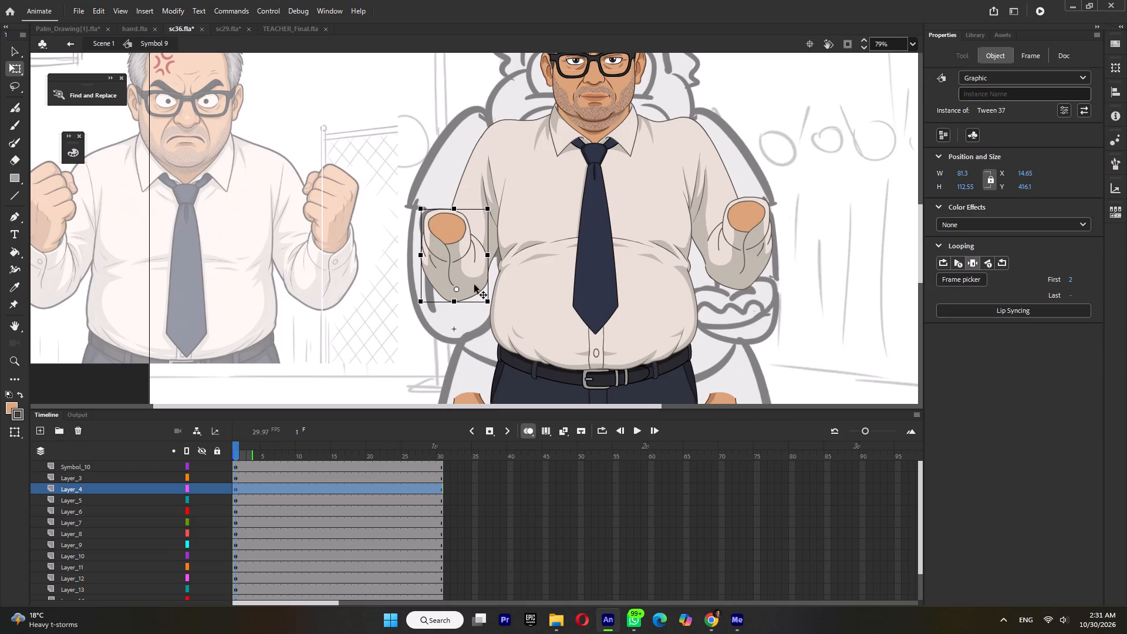
pyautogui.keyDown('ctrl'); pyautogui.scroll(8, 484, 278); pyautogui.keyUp('ctrl')
pyautogui.click(479, 292)
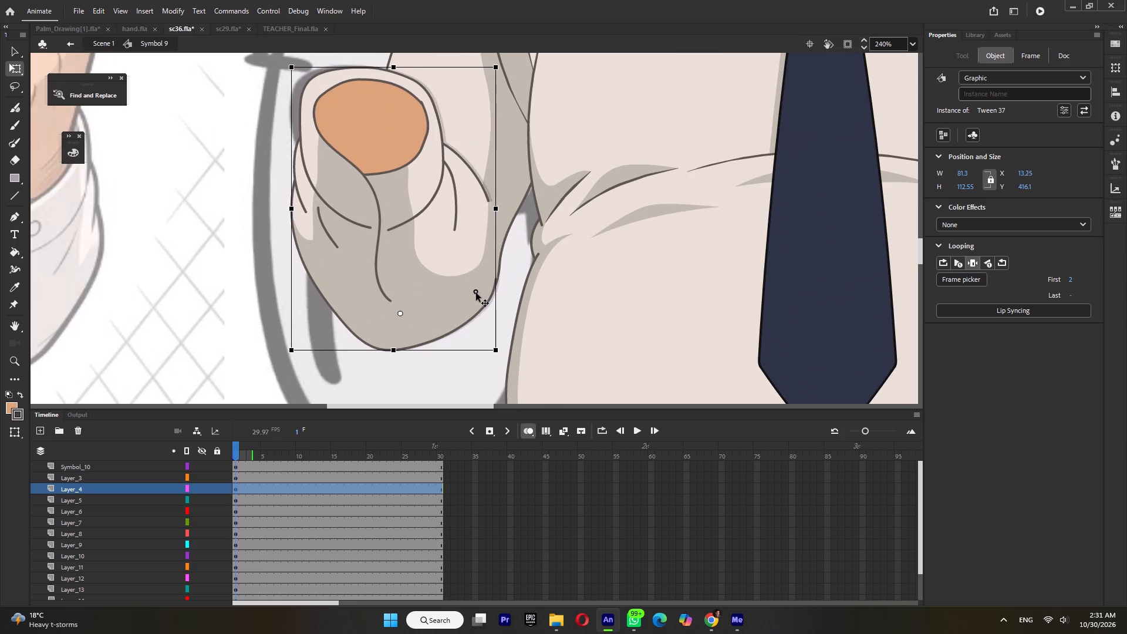
pyautogui.keyDown('ctrl'); pyautogui.scroll(-6, 477, 293); pyautogui.keyUp('ctrl')
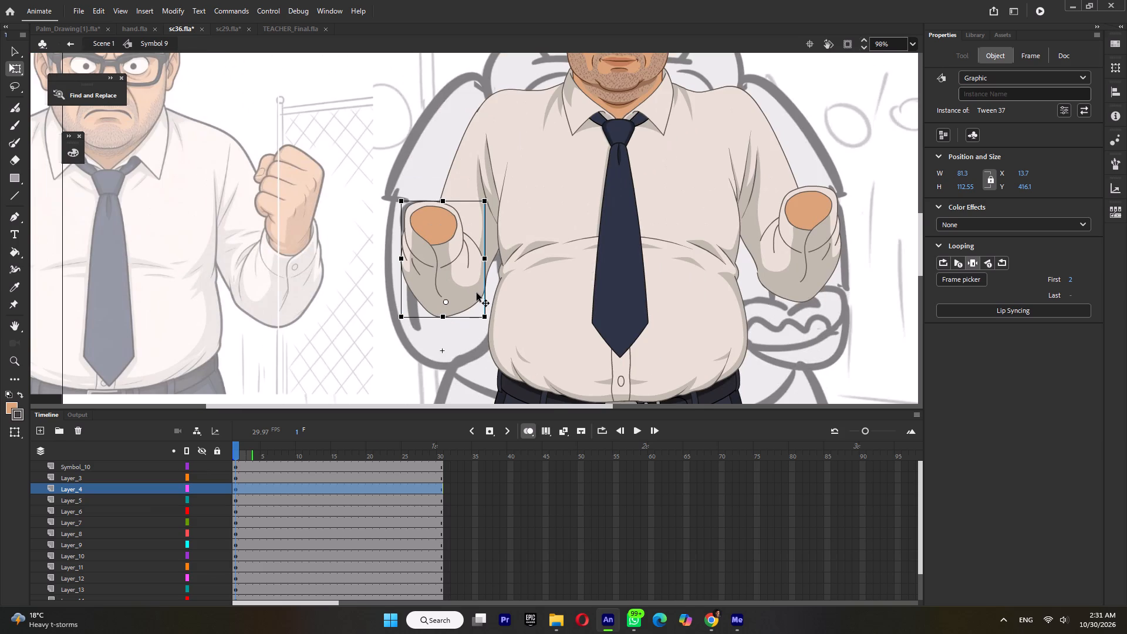
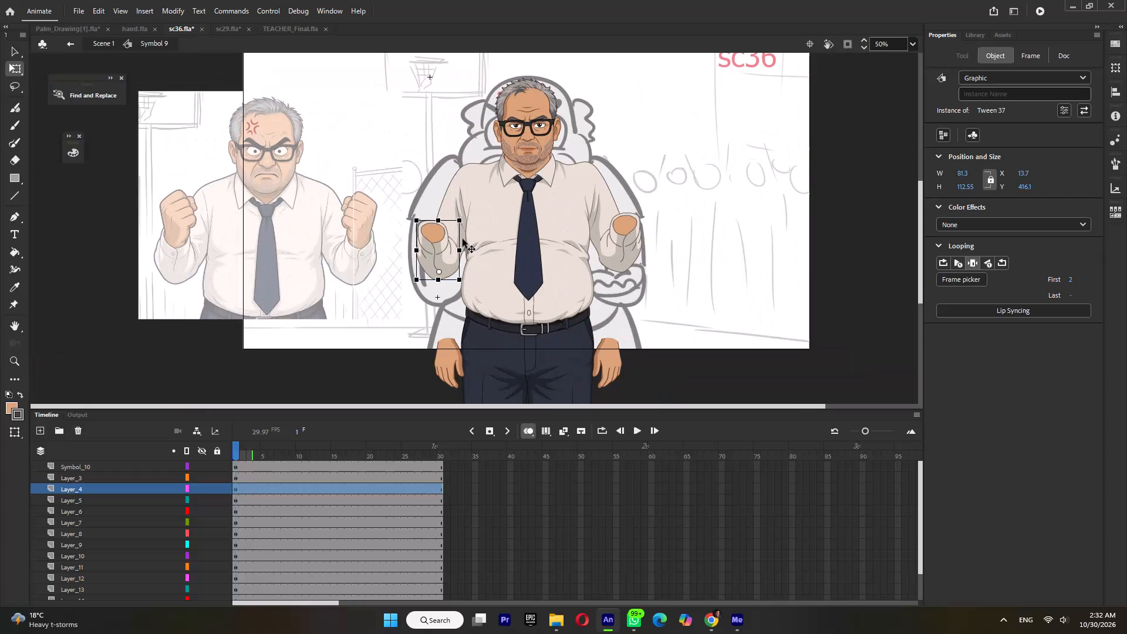
# Save sc36.fla and copy the curled-finger hand, fifth in the bottom row, from frame 1 of Palm_Drawing[1].fla.
pyautogui.hotkey('ctrl', 's')
pyautogui.click(66, 29)
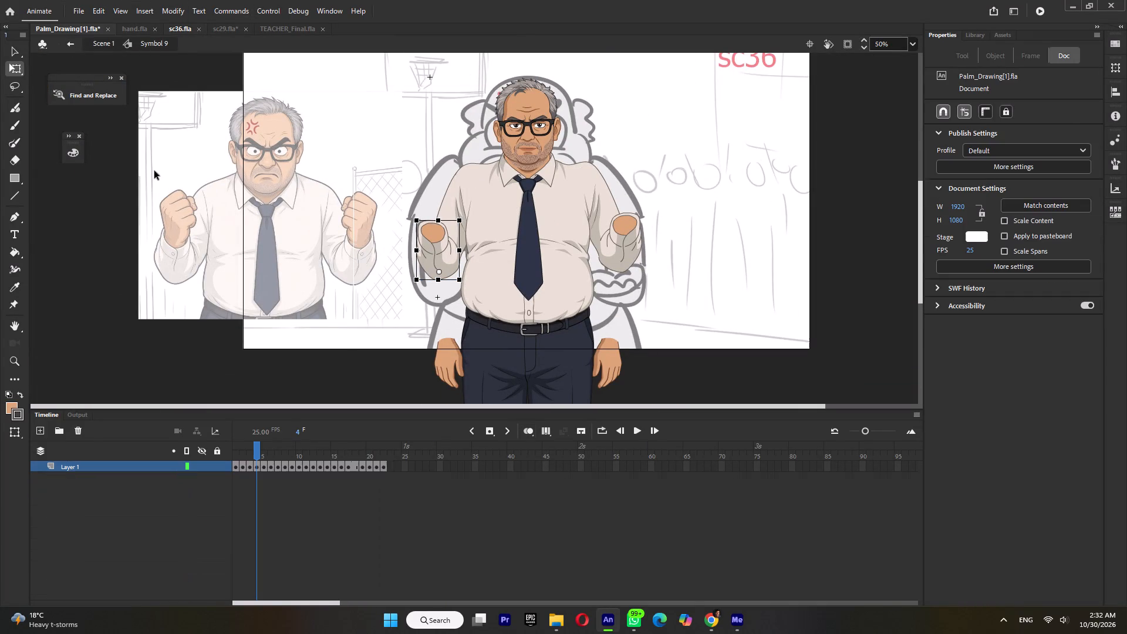
pyautogui.click(235, 451)
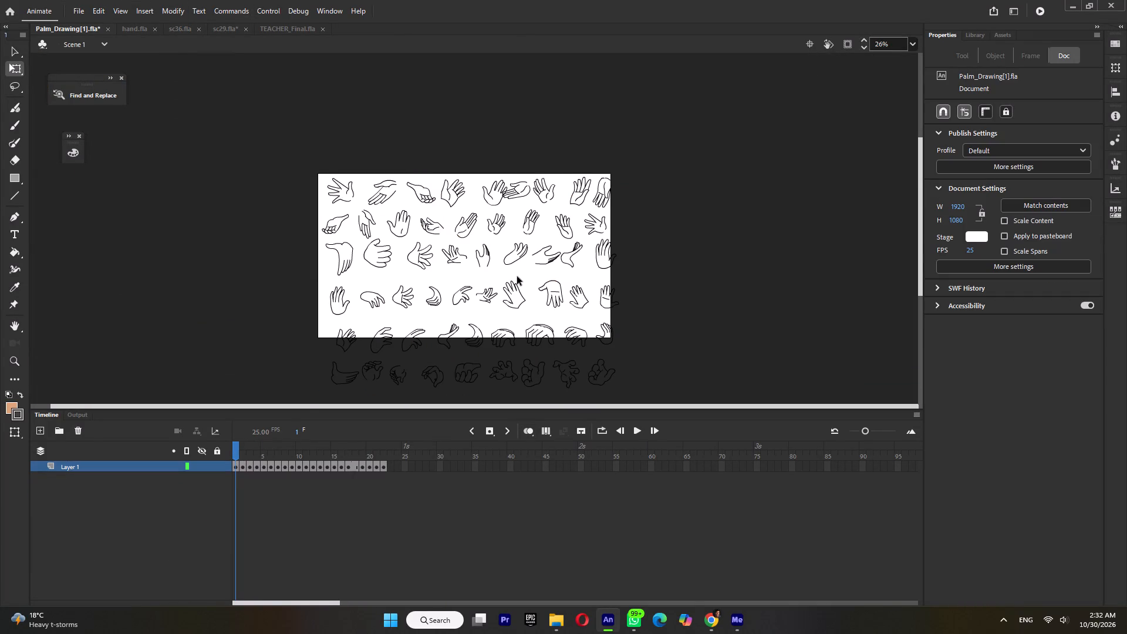
pyautogui.click(469, 376)
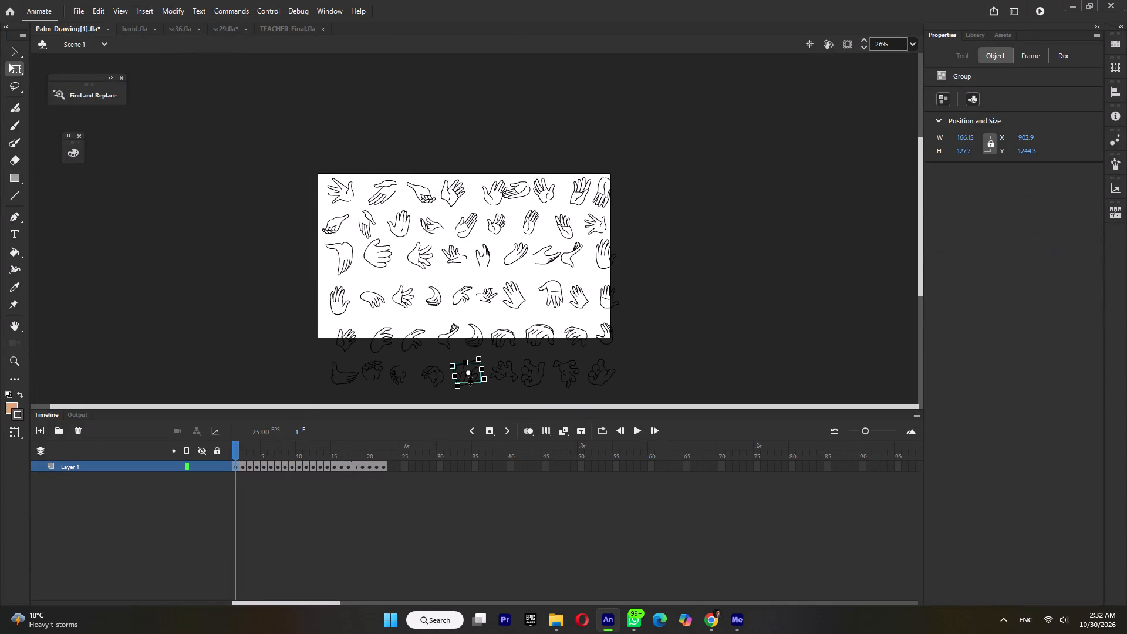
pyautogui.hotkey('ctrl', 'c')
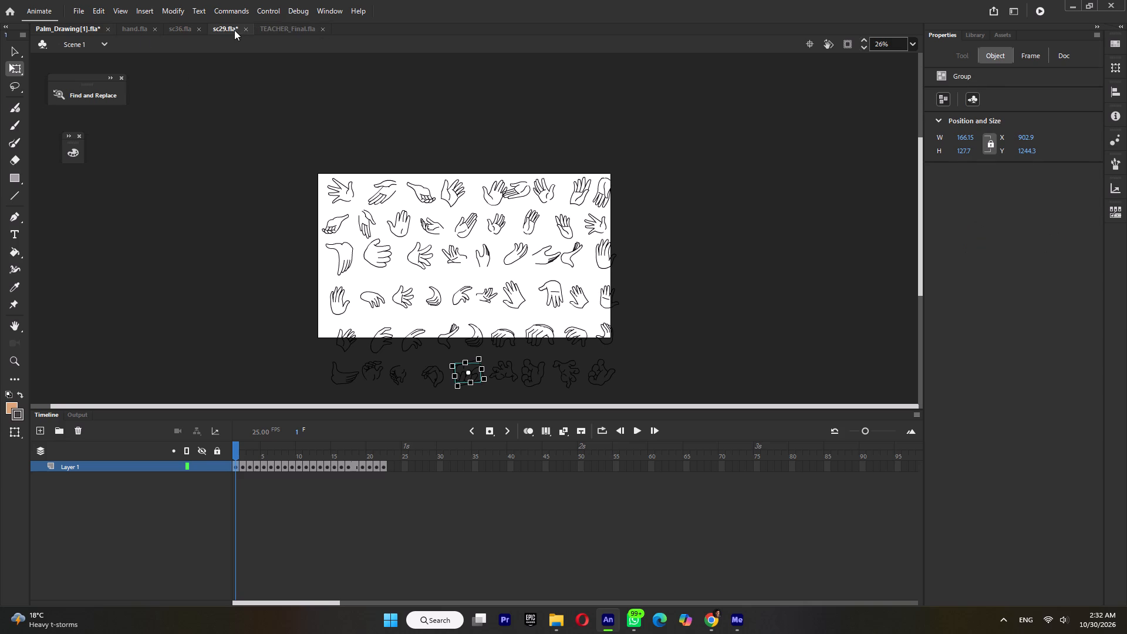
# Save sc29.fla, return to sc36.fla and save it as well.
pyautogui.click(234, 30)
pyautogui.hotkey('ctrl', 's')
pyautogui.click(183, 29)
pyautogui.hotkey('ctrl', 's')
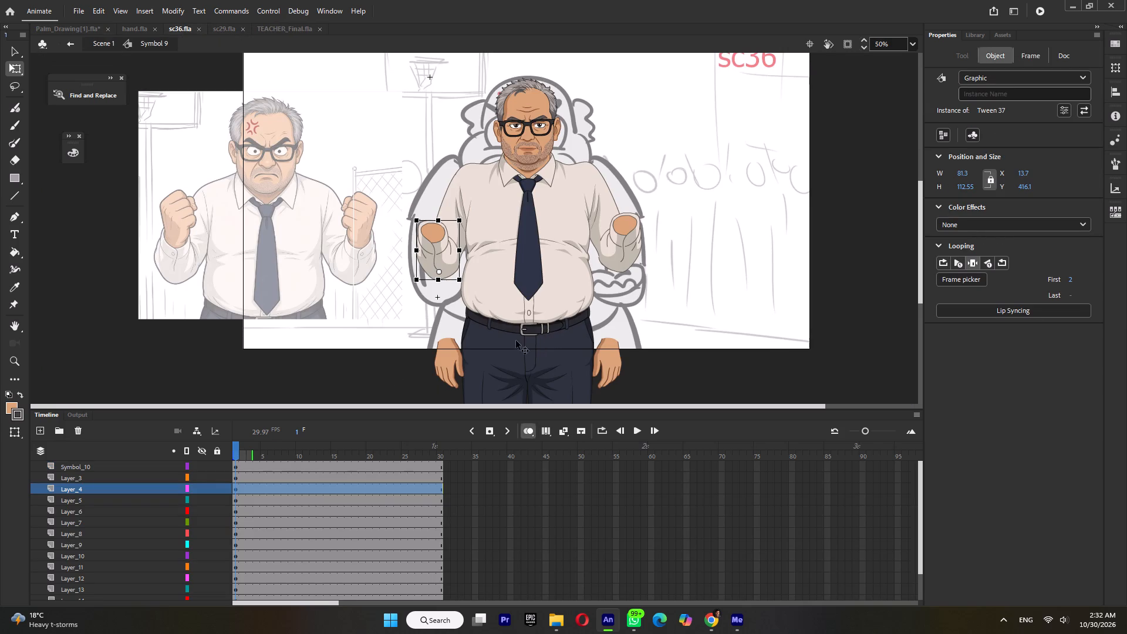
# Delete both old lowered hands, Tween 38 and Tween 47, beside the teacher's trousers.
pyautogui.click(451, 359)
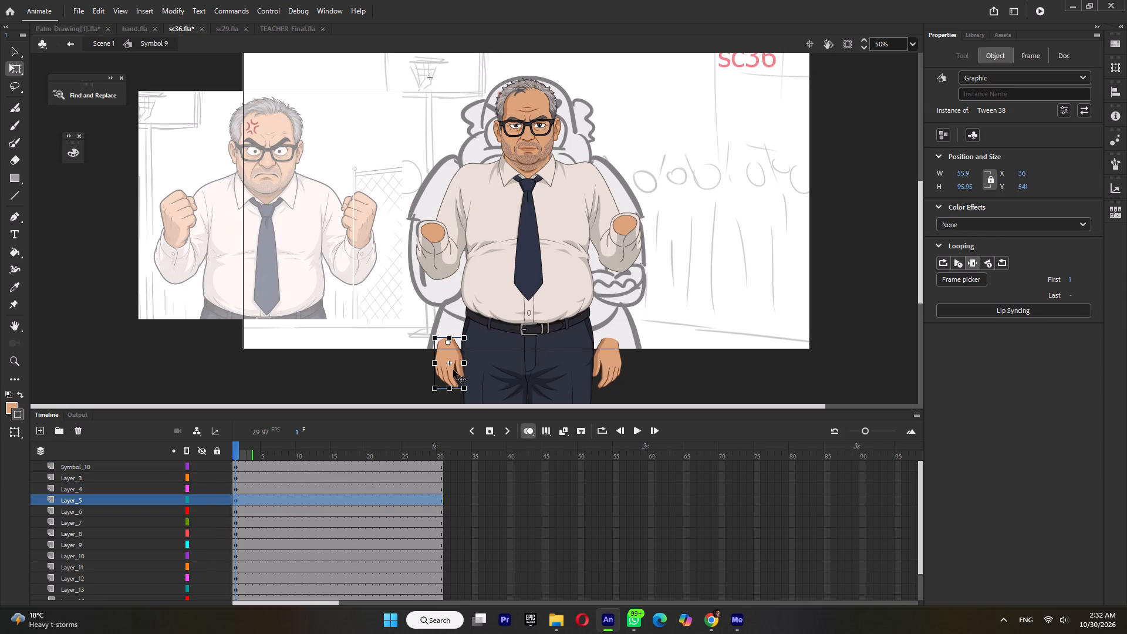
pyautogui.press('Delete')
pyautogui.click(608, 363)
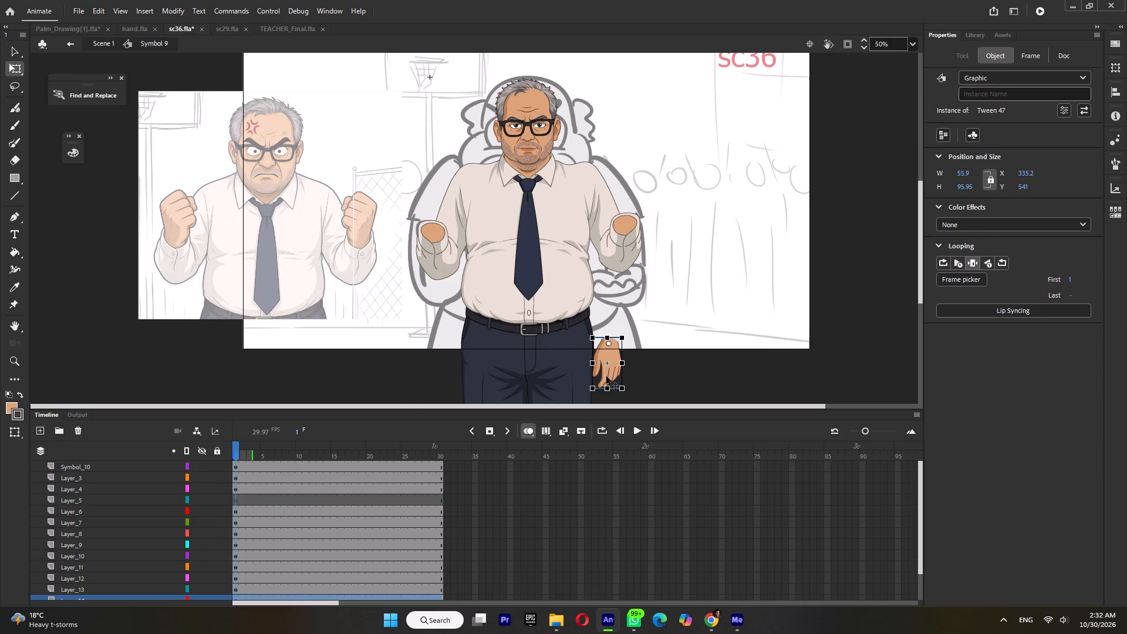
pyautogui.press('Delete')
# Move the emptied Layer_5 directly above Layer_4, which holds the Tween 37 sleeve.
pyautogui.click(441, 255)
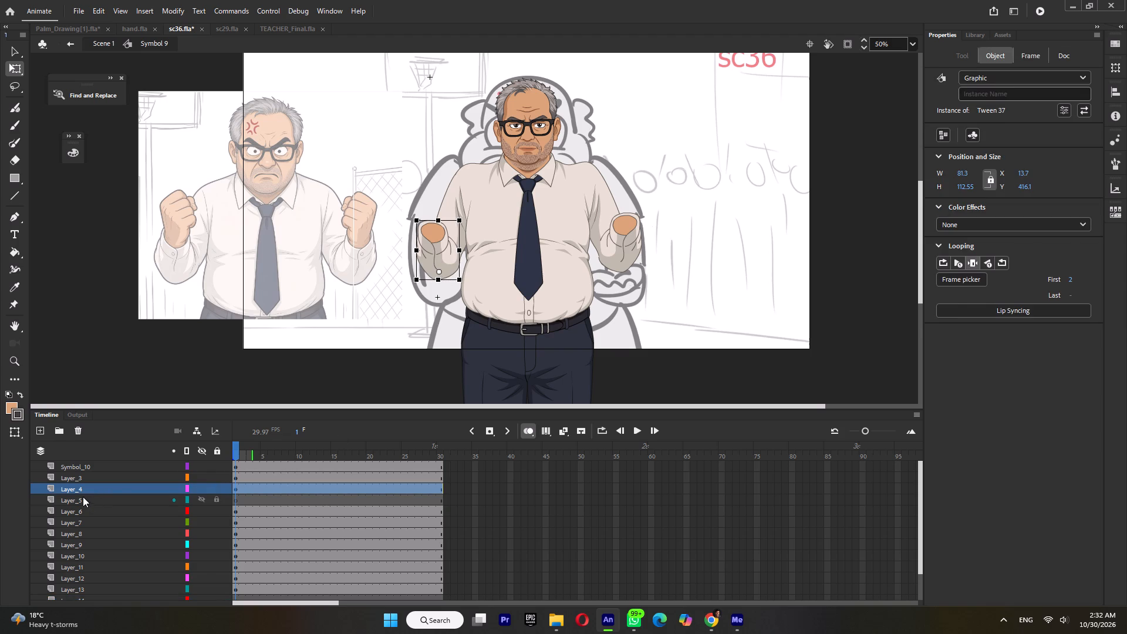
pyautogui.click(79, 500)
pyautogui.moveTo(82, 500); pyautogui.dragTo(82, 487)
# Paste the copied hand outline onto Layer_5 and flip it horizontally.
pyautogui.rightClick(367, 306)
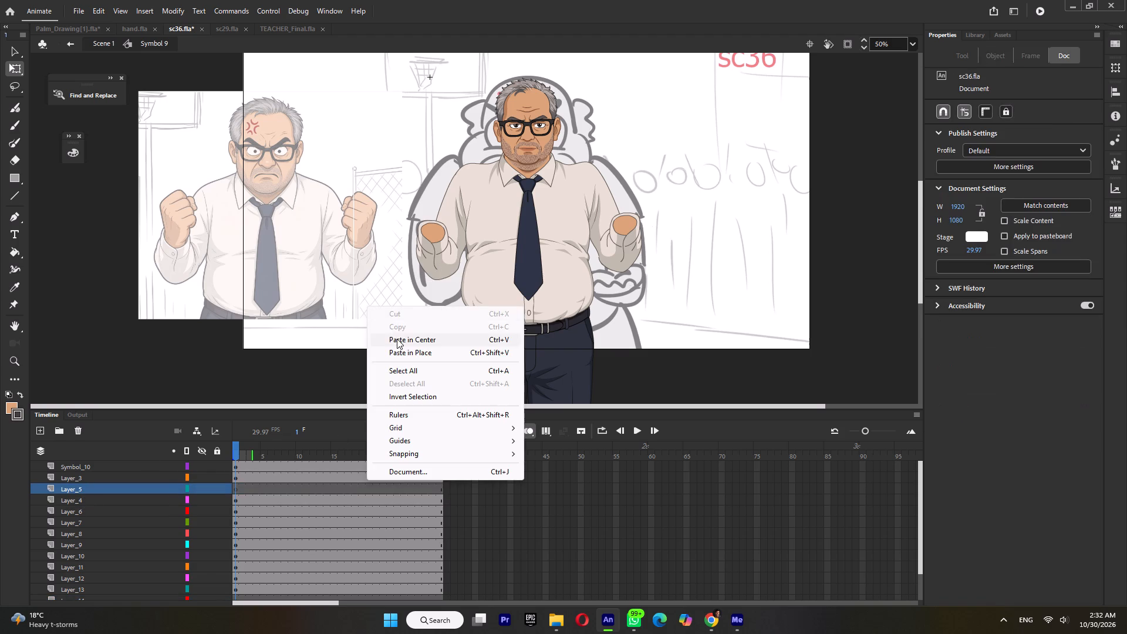
pyautogui.click(397, 339)
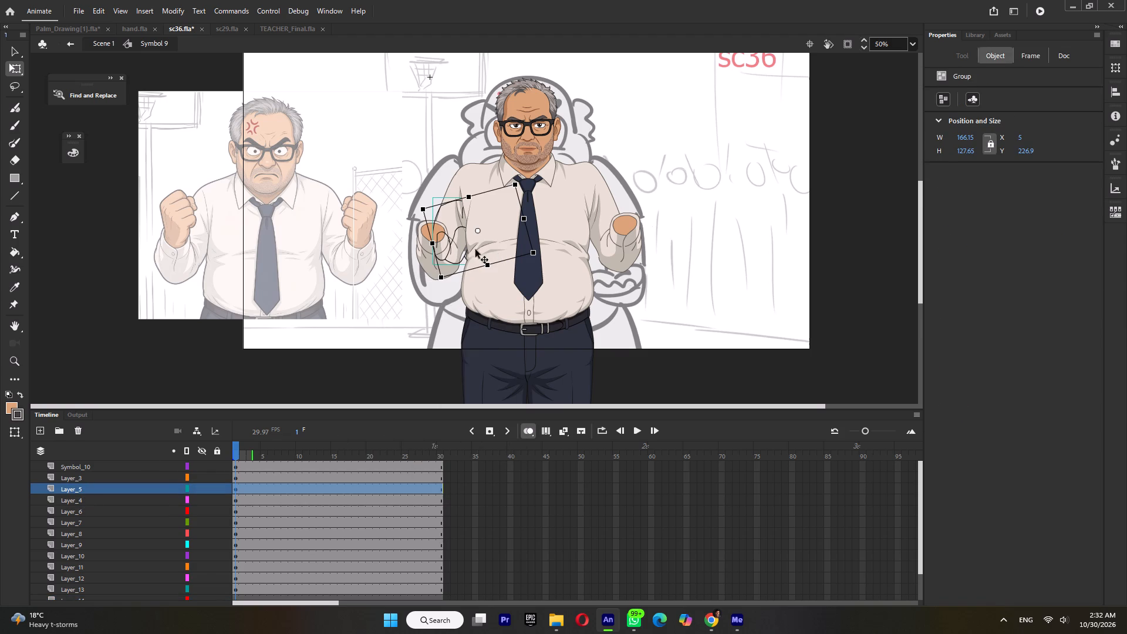
pyautogui.moveTo(451, 242); pyautogui.dragTo(418, 268)
pyautogui.rightClick(418, 268)
pyautogui.click(468, 437)
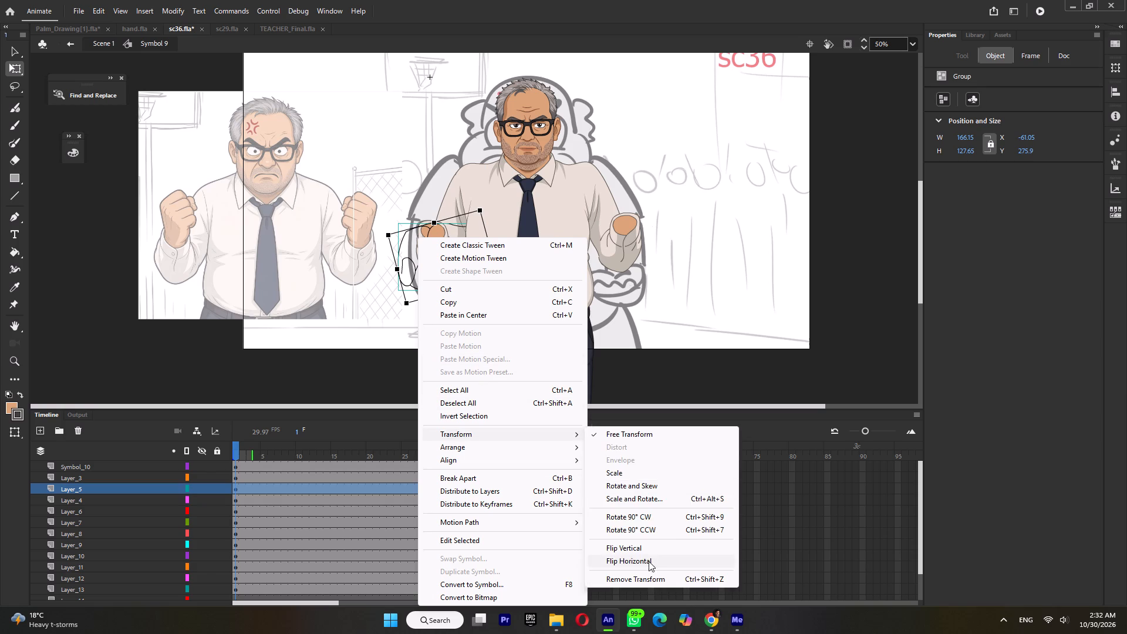
pyautogui.click(649, 561)
# Place the hand outline over the Tween 37 sleeve at about X -107, Y 263, and move its transformation point onto the wrist.
pyautogui.moveTo(446, 261); pyautogui.dragTo(420, 257)
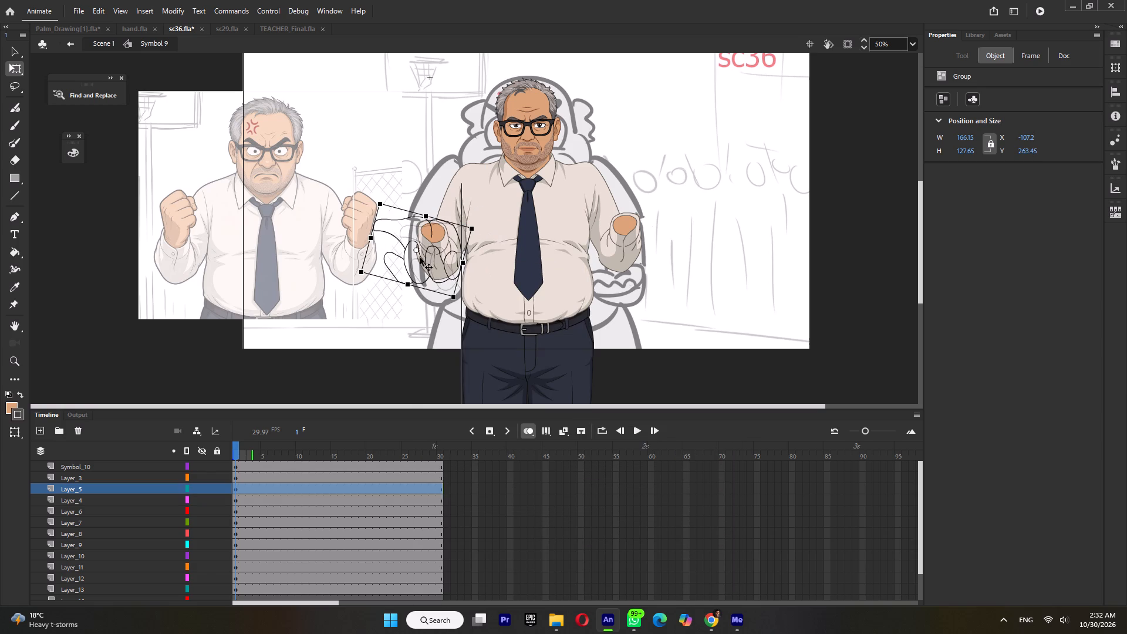
pyautogui.moveTo(420, 257); pyautogui.dragTo(416, 257)
pyautogui.moveTo(419, 249); pyautogui.dragTo(435, 222)
# Fill the palm and every finger inside the hand group with the orange skin colour sampled from the wrist.
pyautogui.keyDown('ctrl'); pyautogui.scroll(2, 452, 295); pyautogui.keyUp('ctrl')
pyautogui.keyDown('ctrl'); pyautogui.scroll(2, 437, 214); pyautogui.keyUp('ctrl')
pyautogui.press('i')
pyautogui.click(430, 190)
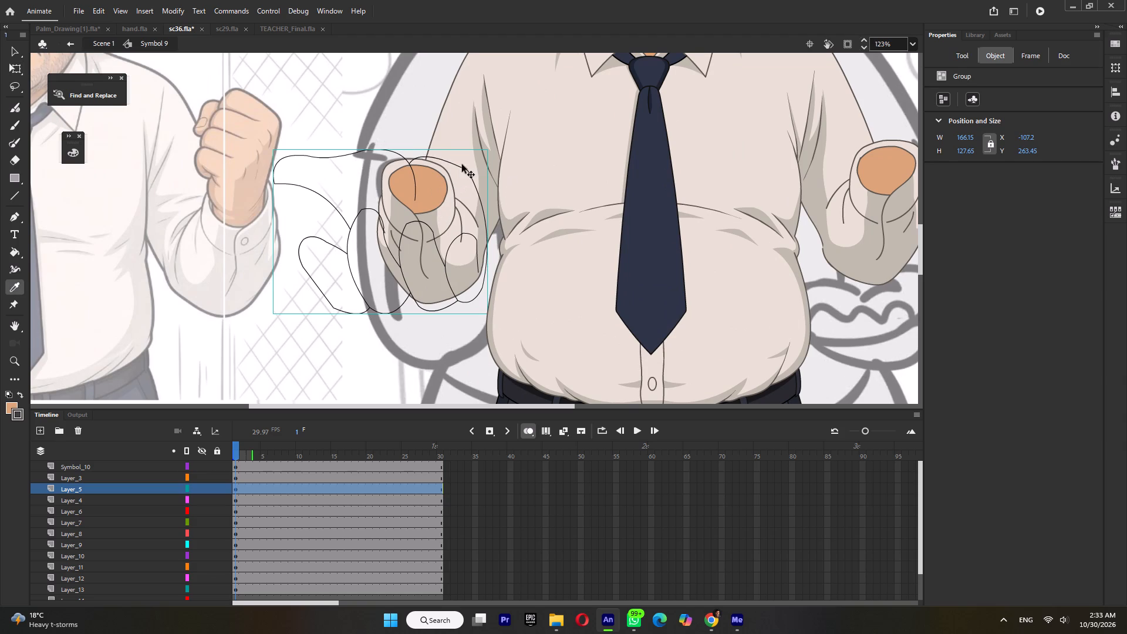
pyautogui.keyDown('ctrl'); pyautogui.doubleClick(461, 167); pyautogui.keyUp('ctrl')
pyautogui.click(428, 192)
pyautogui.click(414, 255)
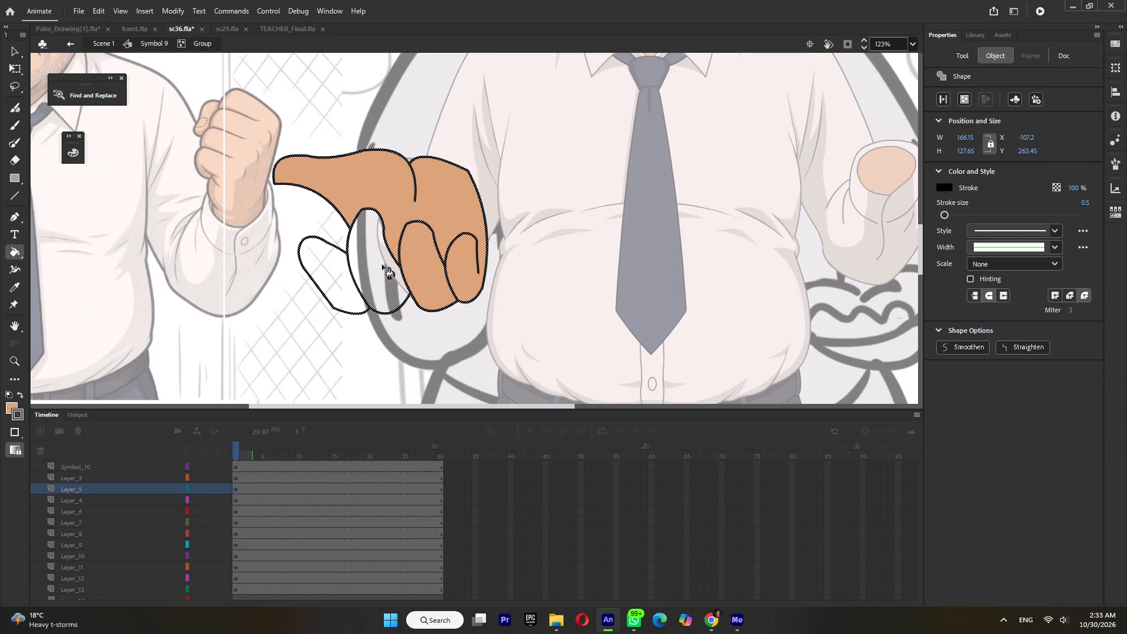
pyautogui.click(371, 269)
pyautogui.click(319, 279)
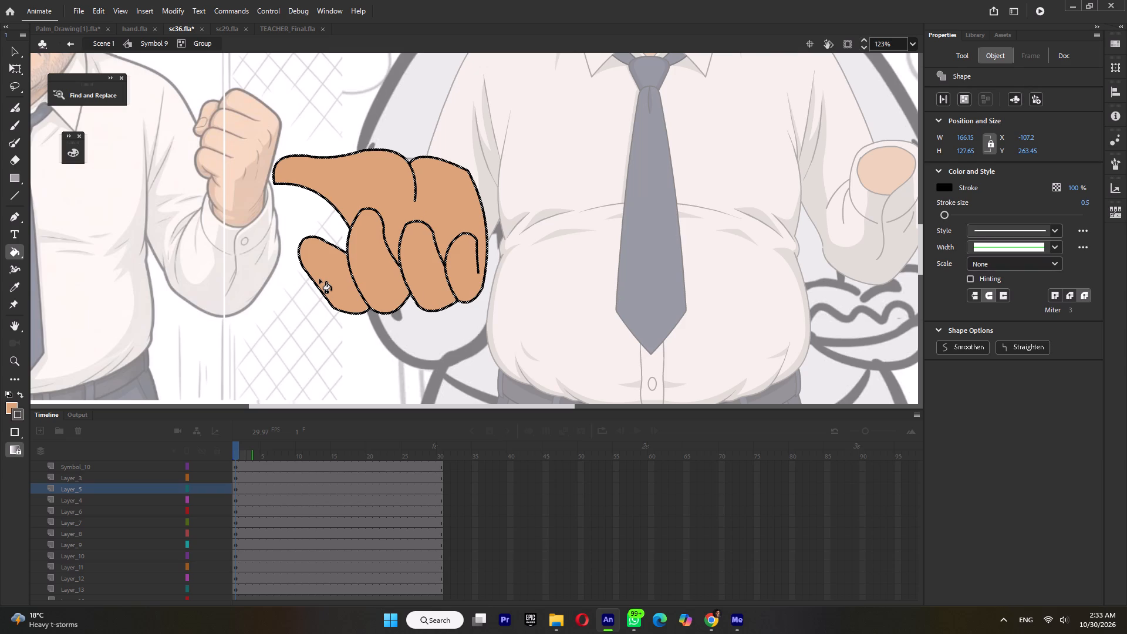
pyautogui.keyDown('ctrl'); pyautogui.doubleClick(321, 359); pyautogui.keyUp('ctrl')
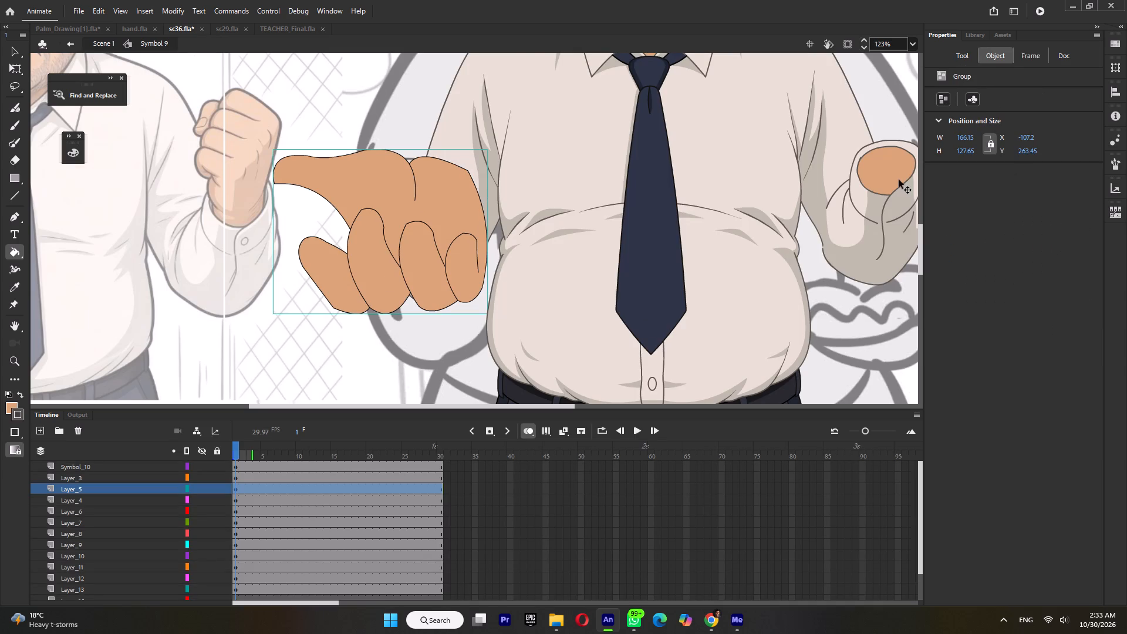
# Set the Ink Bottle stroke colour to the dark brown sampled from the teacher's jaw outline.
pyautogui.keyDown('ctrl'); pyautogui.scroll(-2, 545, 303); pyautogui.keyUp('ctrl')
pyautogui.keyDown('ctrl'); pyautogui.scroll(9, 618, 92); pyautogui.keyUp('ctrl')
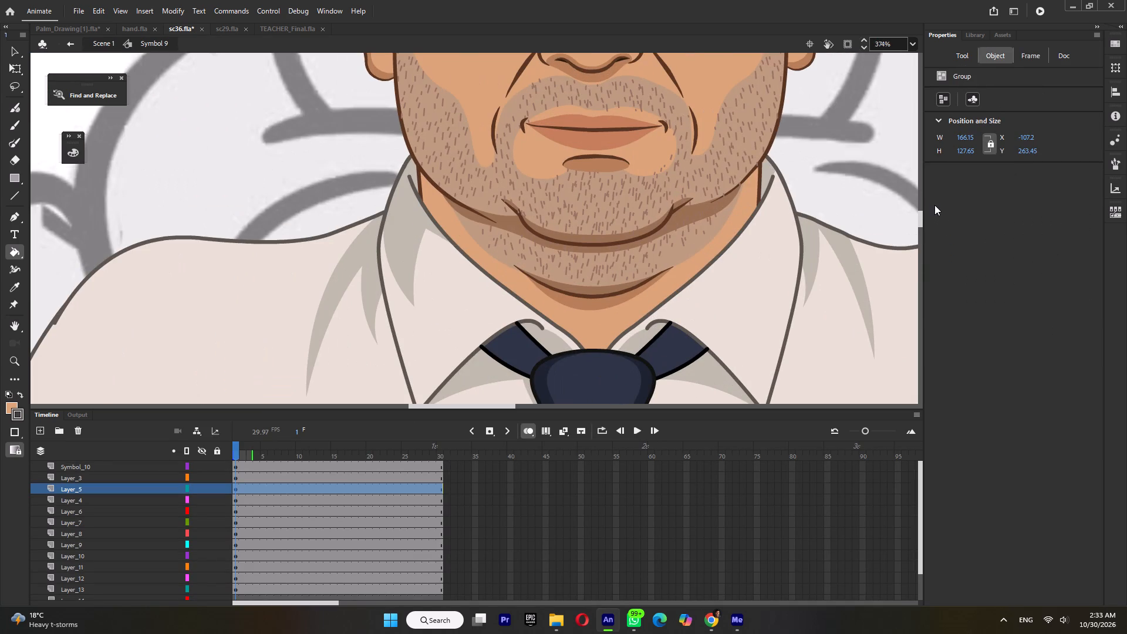
pyautogui.click(963, 62)
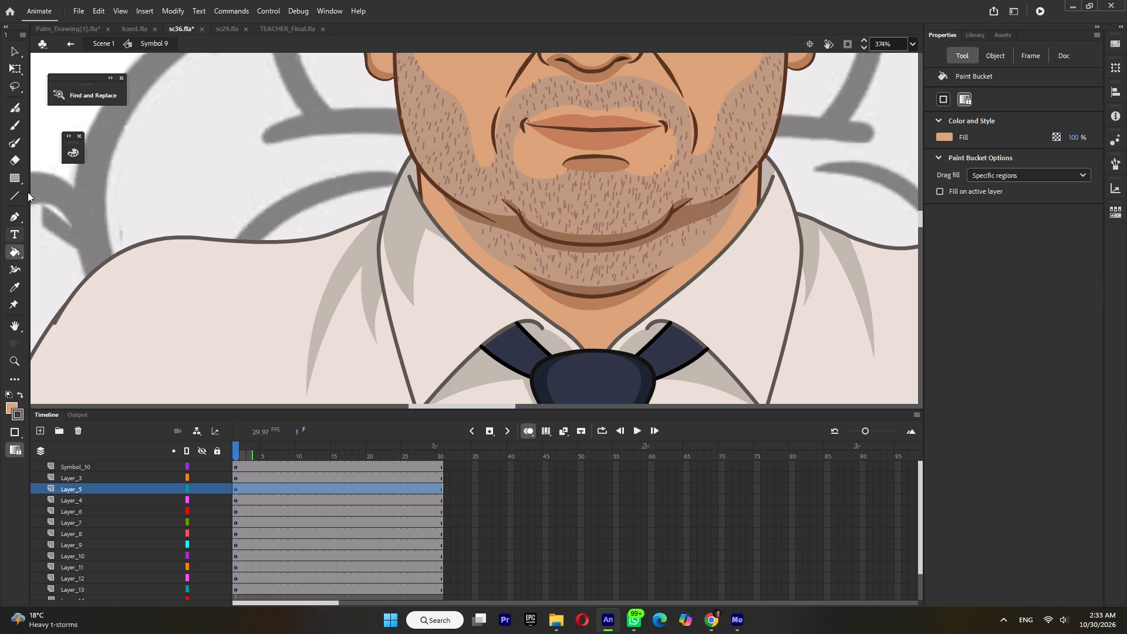
pyautogui.press('s')
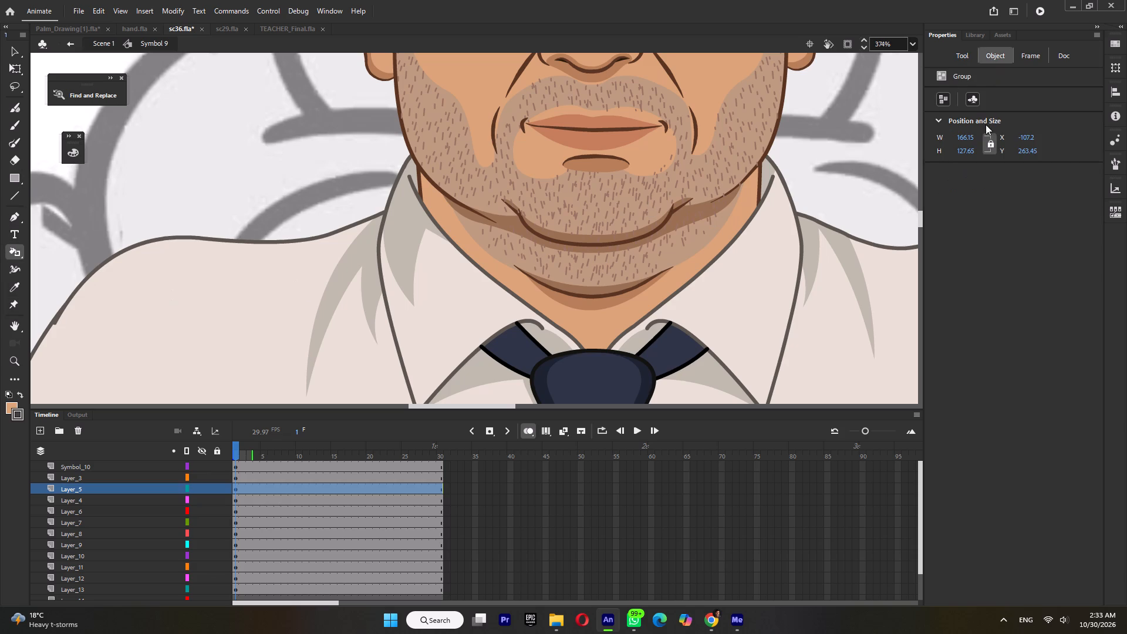
pyautogui.click(955, 58)
pyautogui.click(947, 114)
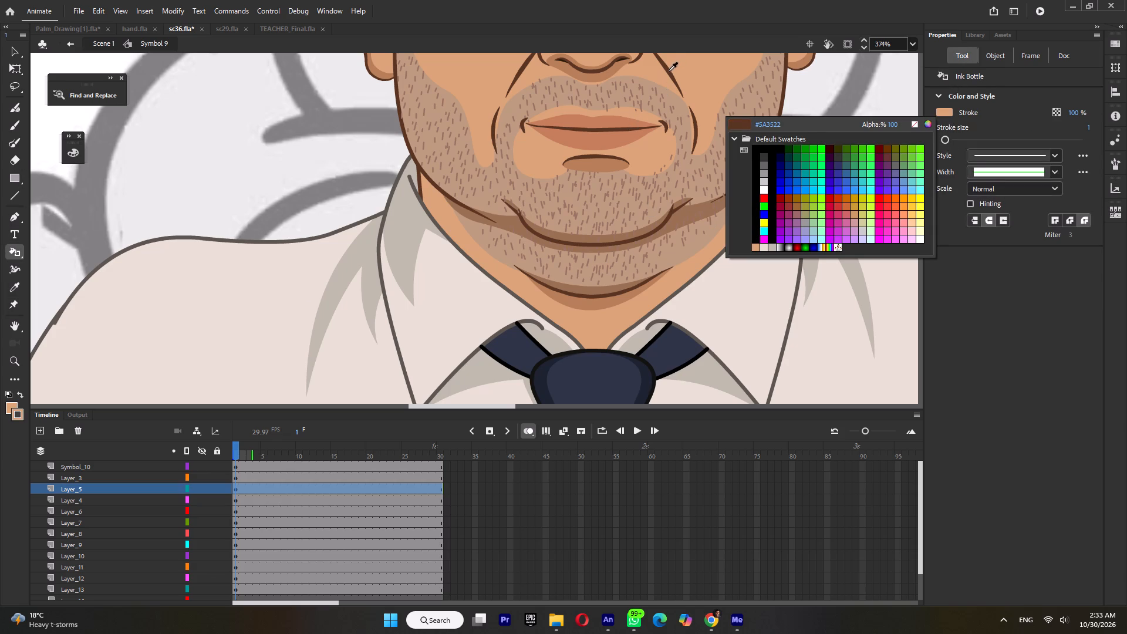
pyautogui.click(456, 201)
# Inside the hand group, set the outline's stroke size to 1 and recolour its black lines dark brown.
pyautogui.keyDown('ctrl'); pyautogui.scroll(-10, 482, 185); pyautogui.keyUp('ctrl')
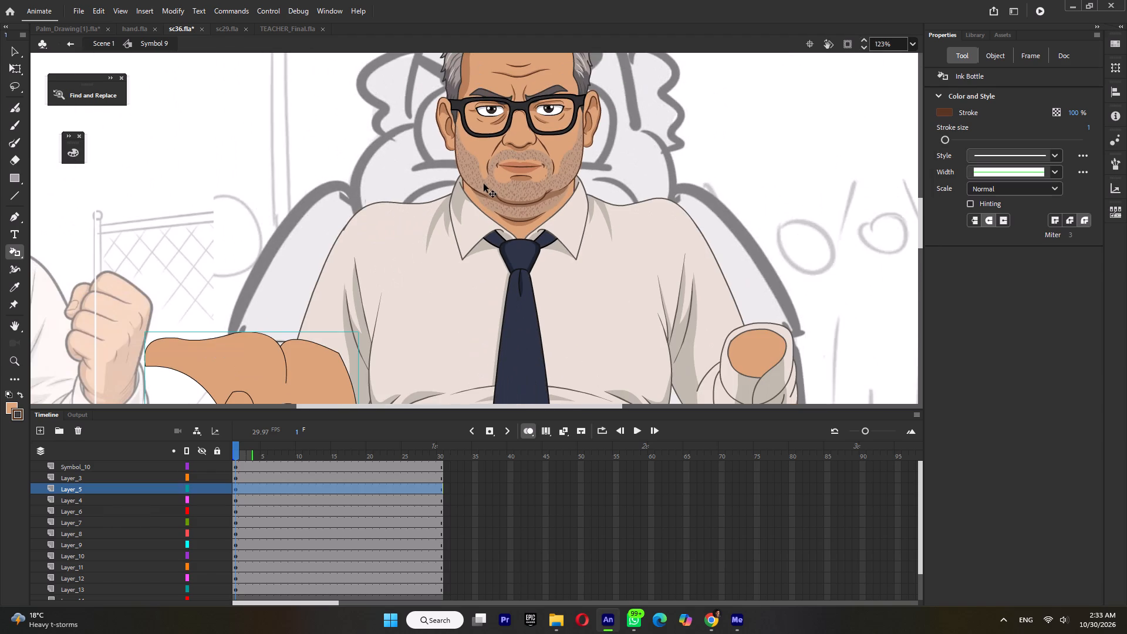
pyautogui.keyDown('ctrl'); pyautogui.scroll(5, 543, 50); pyautogui.keyUp('ctrl')
pyautogui.keyDown('ctrl'); pyautogui.scroll(4, 494, 157); pyautogui.keyUp('ctrl')
pyautogui.keyDown('ctrl'); pyautogui.scroll(-9, 430, 130); pyautogui.keyUp('ctrl')
pyautogui.keyDown('ctrl'); pyautogui.doubleClick(319, 285); pyautogui.keyUp('ctrl')
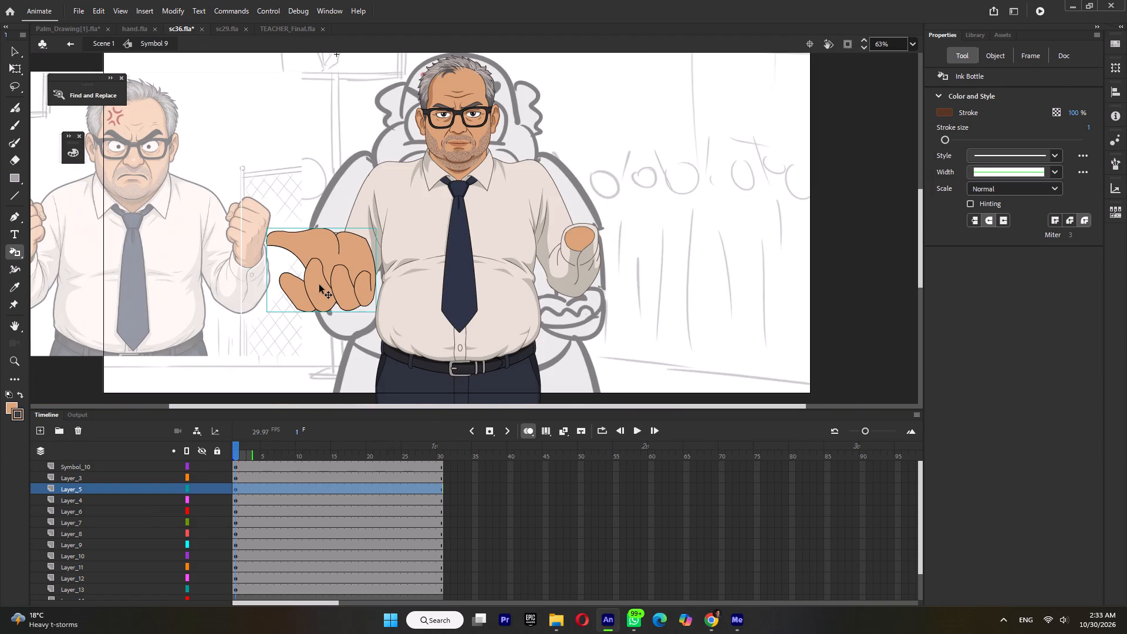
pyautogui.keyDown('ctrl'); pyautogui.moveTo(235, 200); pyautogui.dragTo(474, 402); pyautogui.keyUp('ctrl')
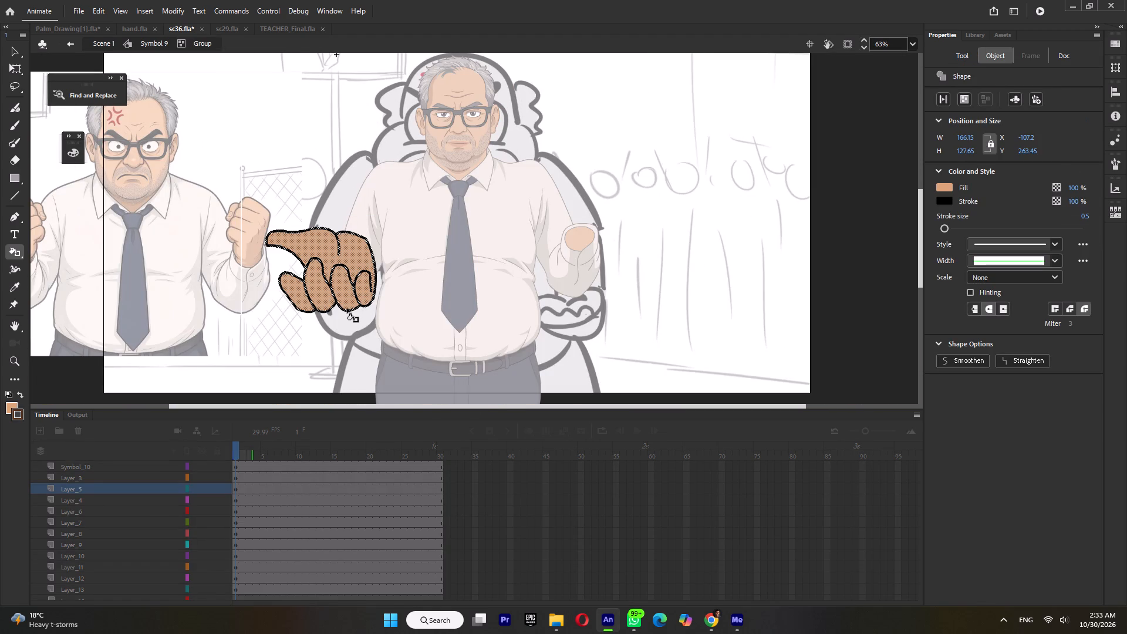
pyautogui.click(1088, 219)
pyautogui.press('1')
pyautogui.keyDown('ctrl'); pyautogui.click(506, 263); pyautogui.keyUp('ctrl')
pyautogui.click(361, 304)
pyautogui.keyDown('ctrl'); pyautogui.click(447, 284); pyautogui.keyUp('ctrl')
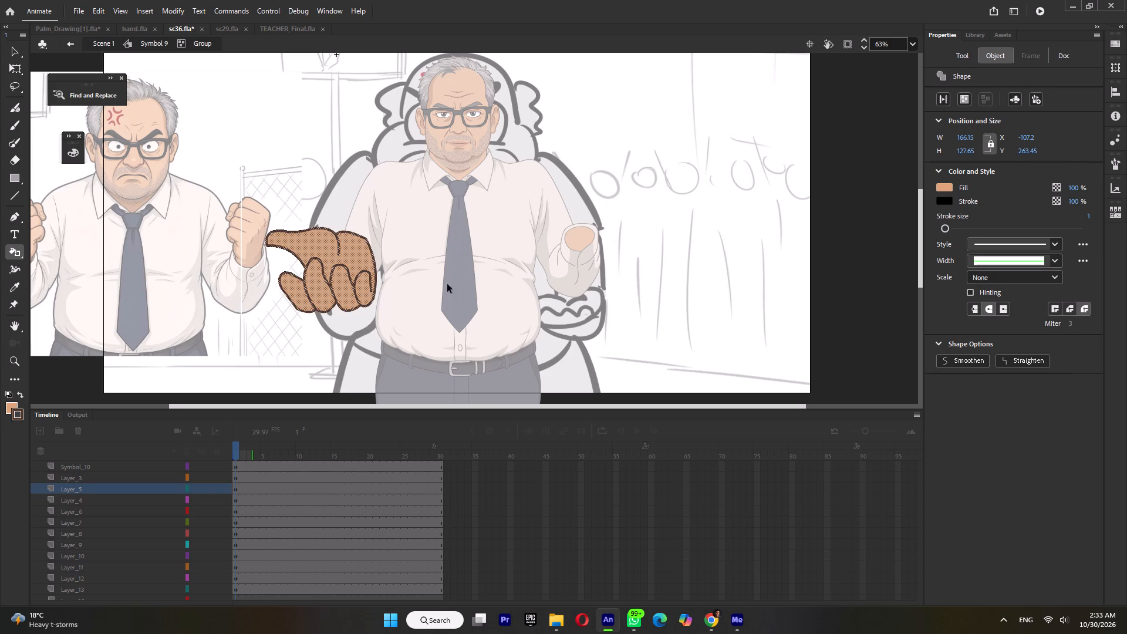
# Return to Symbol 9 and shift the hand slightly toward the body, to about X -98.
pyautogui.keyDown('ctrl'); pyautogui.scroll(3, 330, 312); pyautogui.keyUp('ctrl')
pyautogui.click(11, 65)
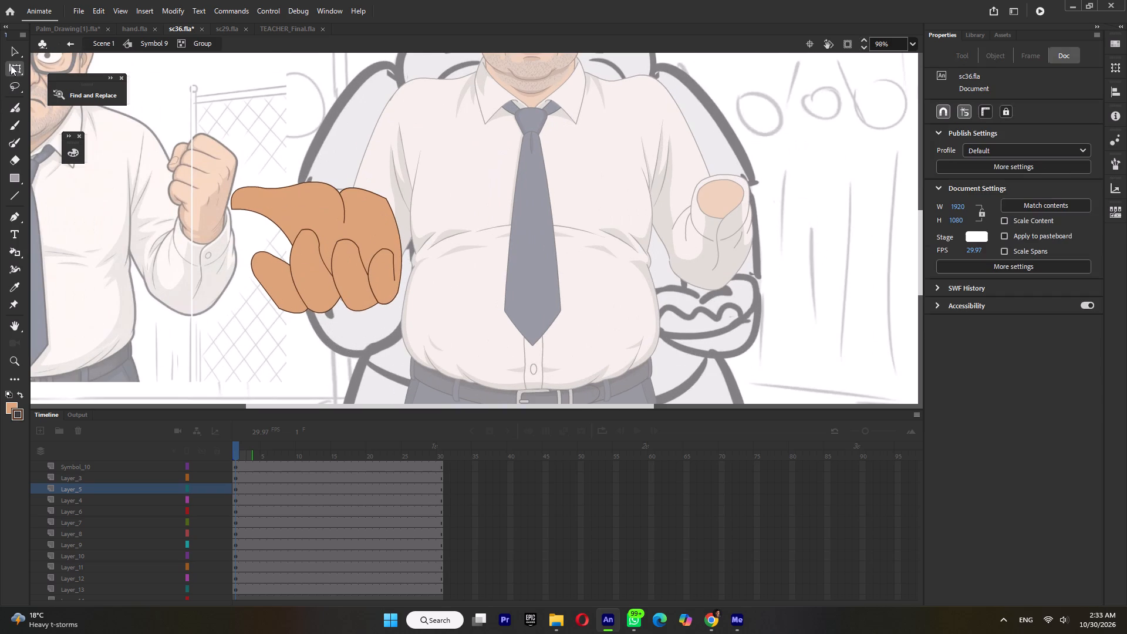
pyautogui.doubleClick(176, 263)
pyautogui.moveTo(365, 218); pyautogui.dragTo(373, 220)
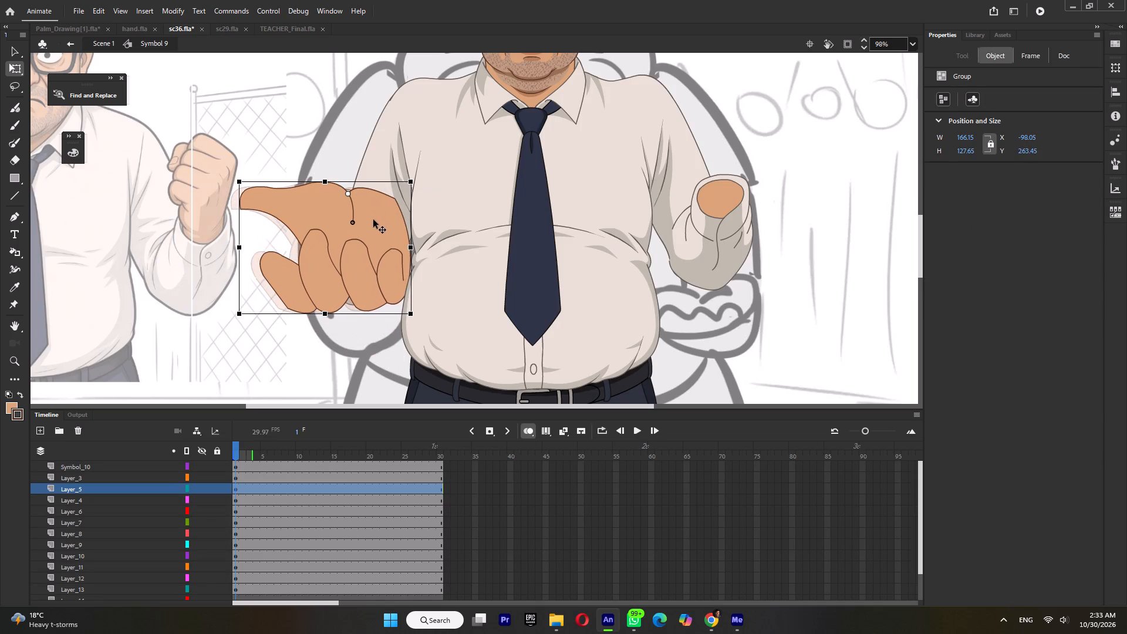
pyautogui.moveTo(373, 220); pyautogui.dragTo(372, 218)
# Scale the hand down around its wrist pivot to 93.7 by 72 and position it over the cuff at X -57.05.
pyautogui.keyDown('shift'); pyautogui.moveTo(409, 314); pyautogui.dragTo(403, 270); pyautogui.keyUp('shift')
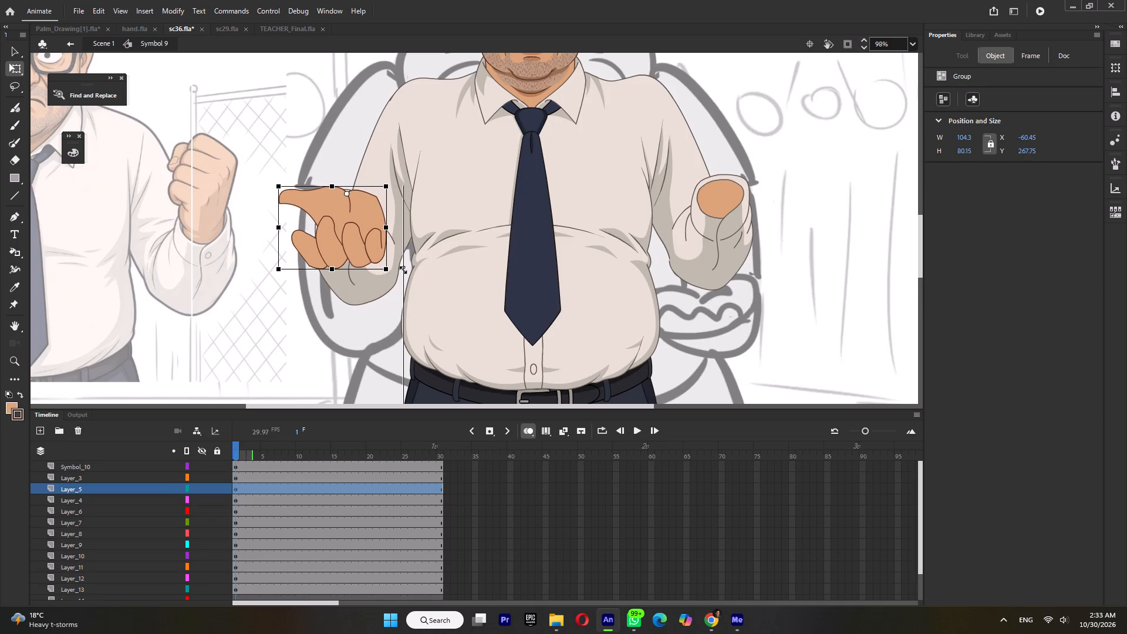
pyautogui.keyDown('shift'); pyautogui.moveTo(403, 270); pyautogui.dragTo(405, 251); pyautogui.keyUp('shift')
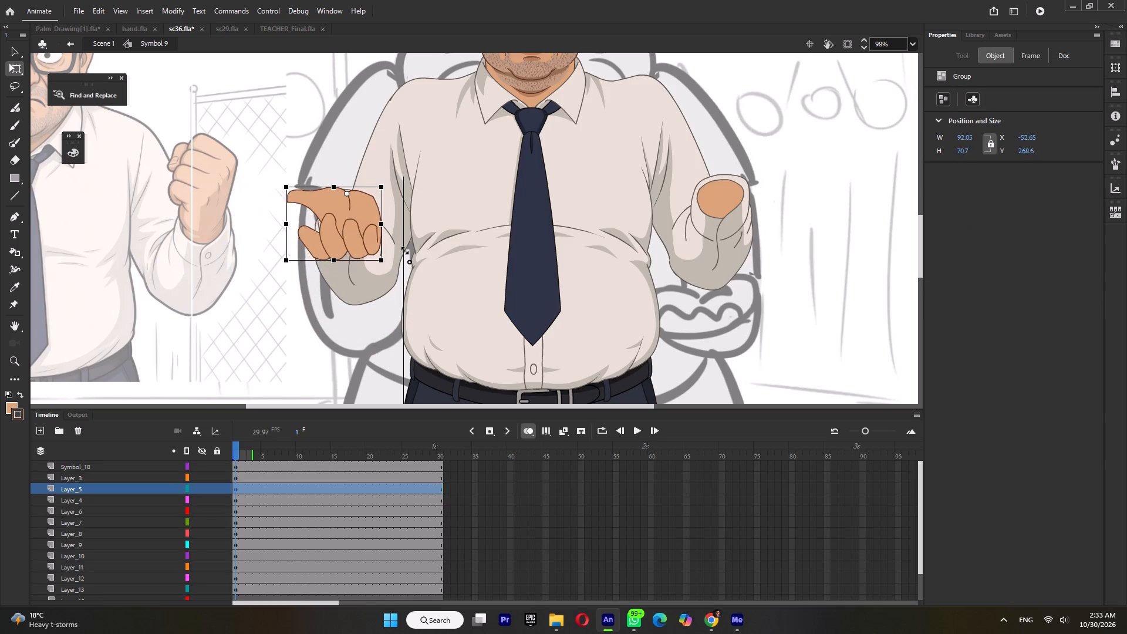
pyautogui.keyDown('shift'); pyautogui.moveTo(405, 251); pyautogui.dragTo(406, 267); pyautogui.keyUp('shift')
pyautogui.click(346, 223)
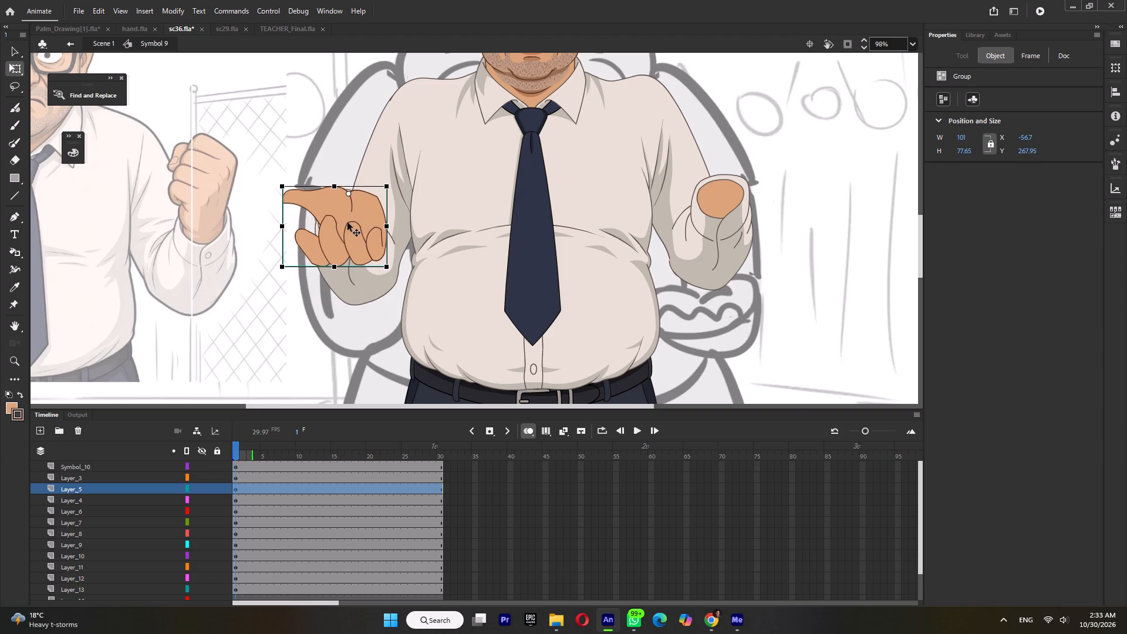
pyautogui.keyDown('ctrl'); pyautogui.scroll(-4, 347, 223); pyautogui.keyUp('ctrl')
pyautogui.keyDown('ctrl'); pyautogui.scroll(2, 359, 225); pyautogui.keyUp('ctrl')
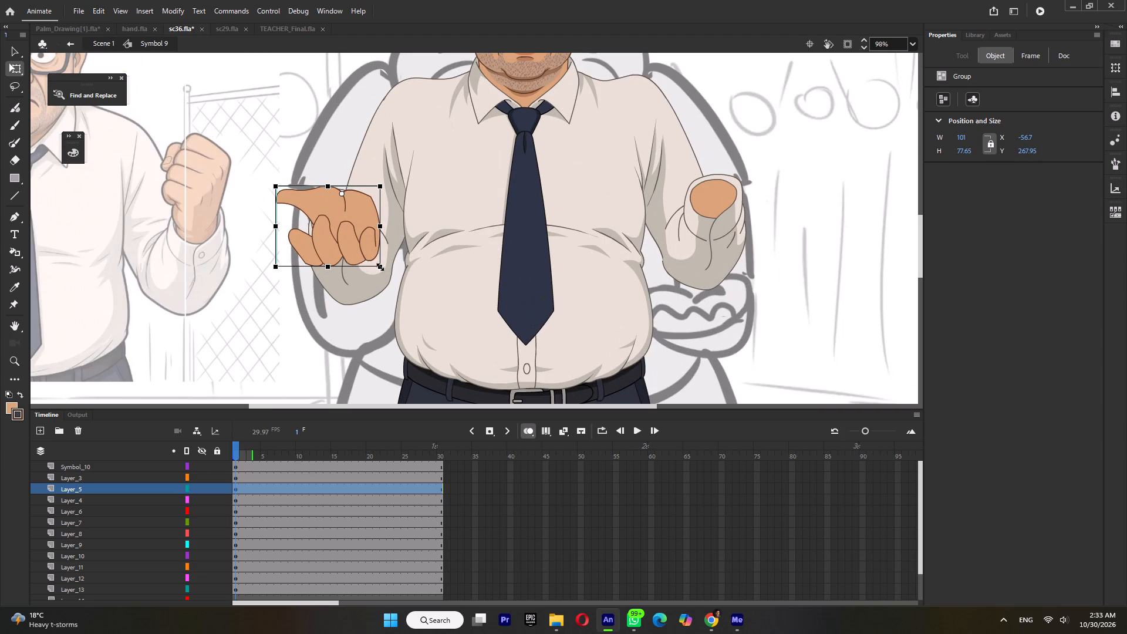
pyautogui.keyDown('shift'); pyautogui.moveTo(380, 267); pyautogui.dragTo(381, 262); pyautogui.keyUp('shift')
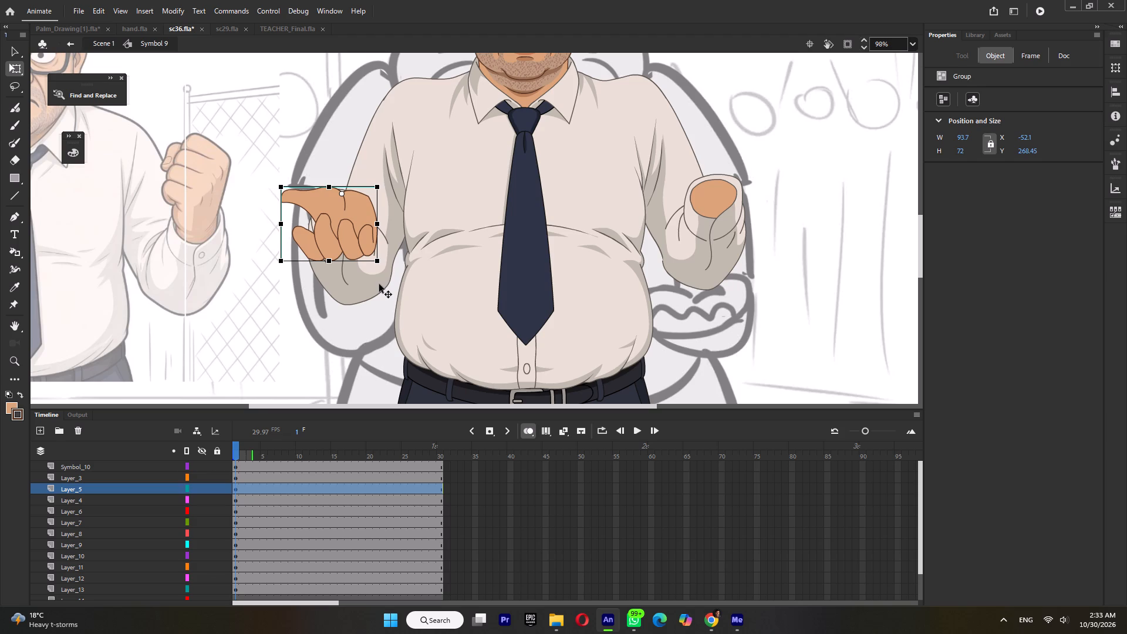
pyautogui.click(360, 232)
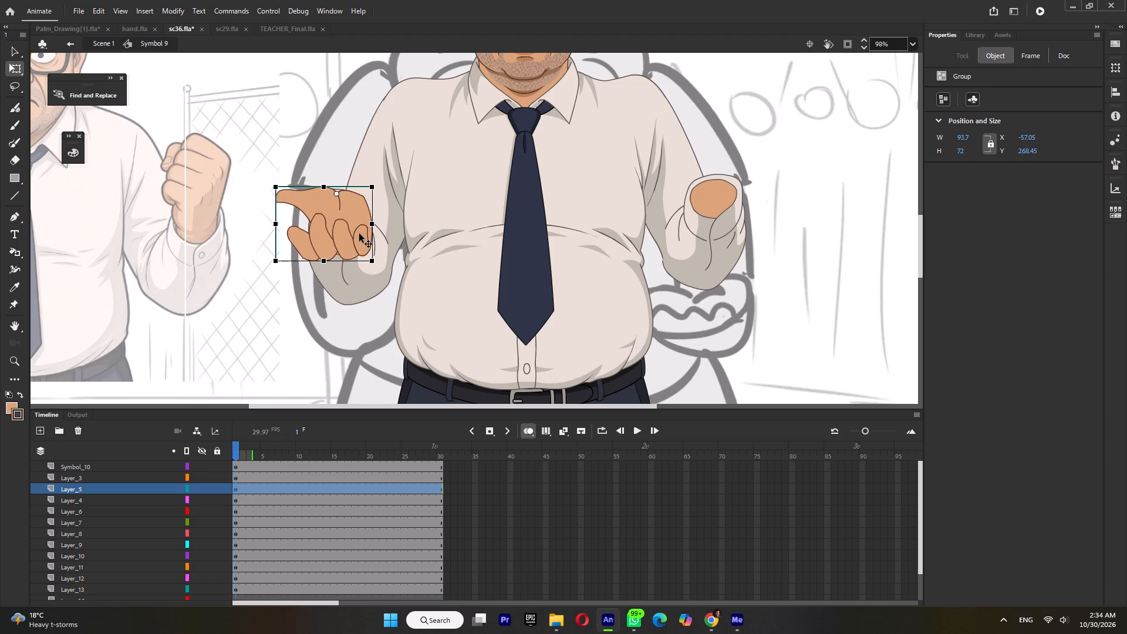
# Inside the scaled hand group, reapply the dark brown stroke at size 1 to the whole outline and return to Symbol 9.
pyautogui.click(359, 234)
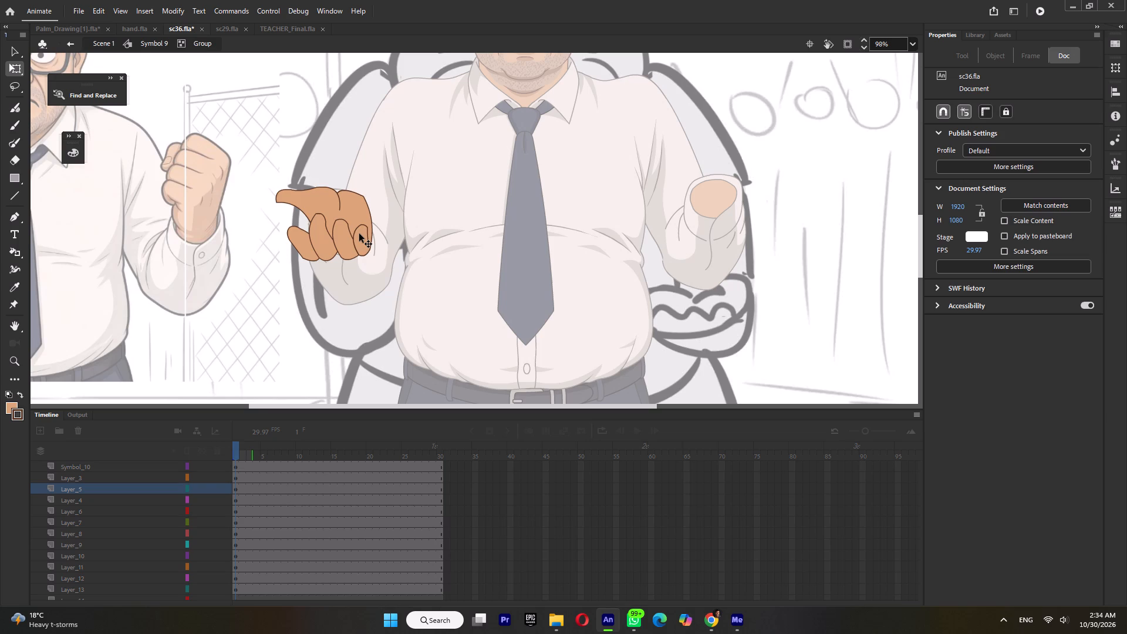
pyautogui.moveTo(416, 151); pyautogui.dragTo(237, 336)
pyautogui.press('s')
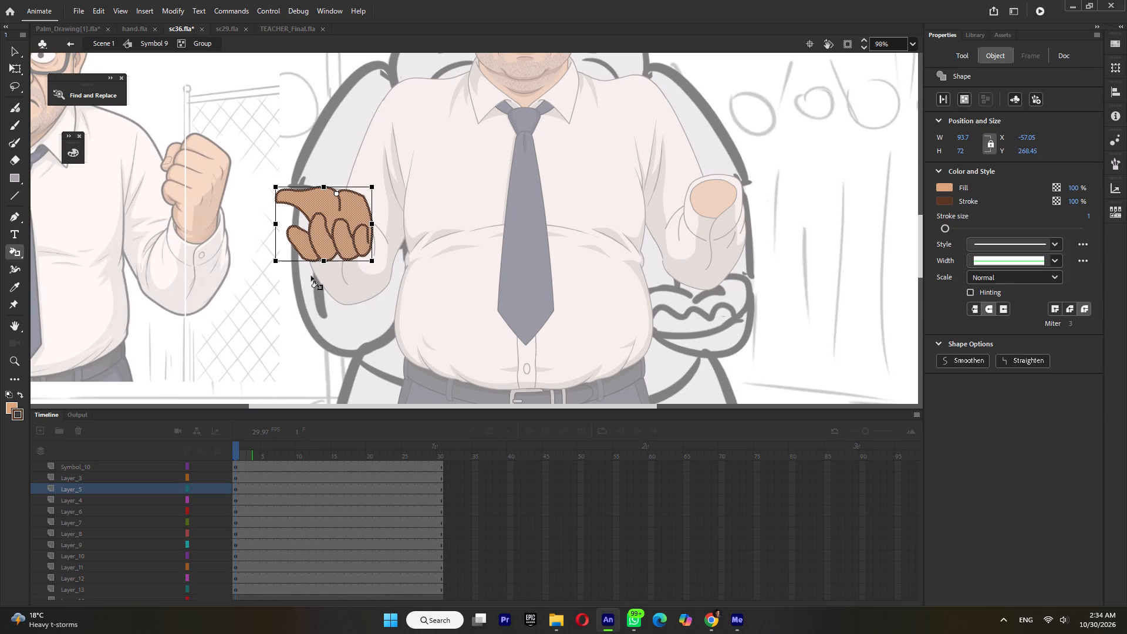
pyautogui.click(336, 255)
pyautogui.keyDown('ctrl'); pyautogui.doubleClick(396, 228); pyautogui.keyUp('ctrl')
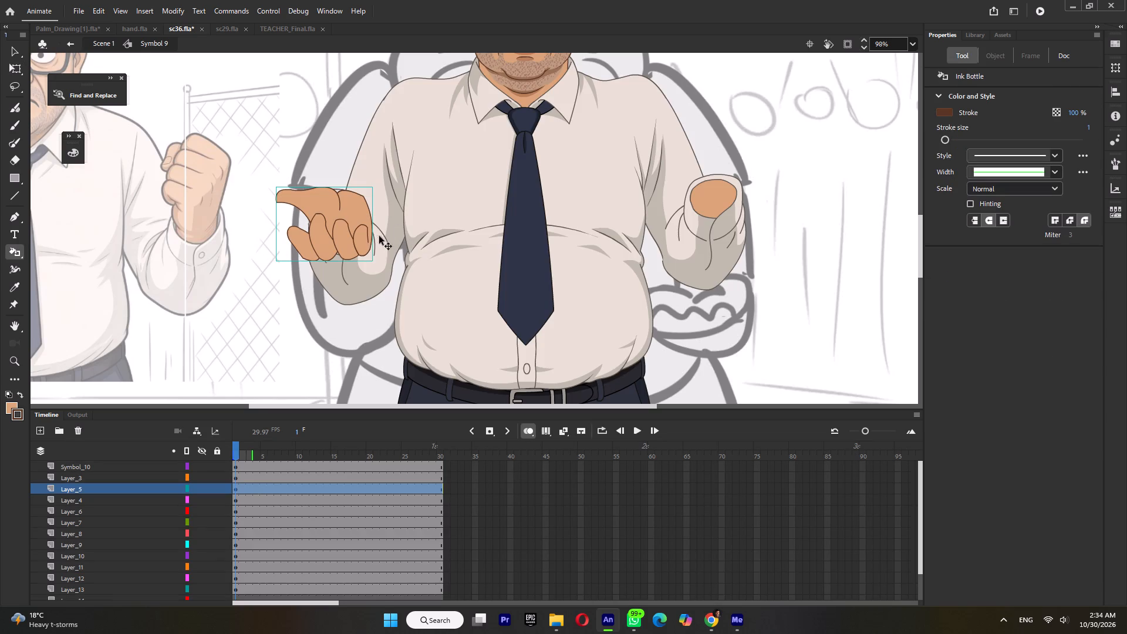
# Convert the hand group to a graphic symbol and shift its transformation point up toward the base of the palm.
pyautogui.keyDown('ctrl'); pyautogui.click(360, 240); pyautogui.keyUp('ctrl')
pyautogui.press('F8')
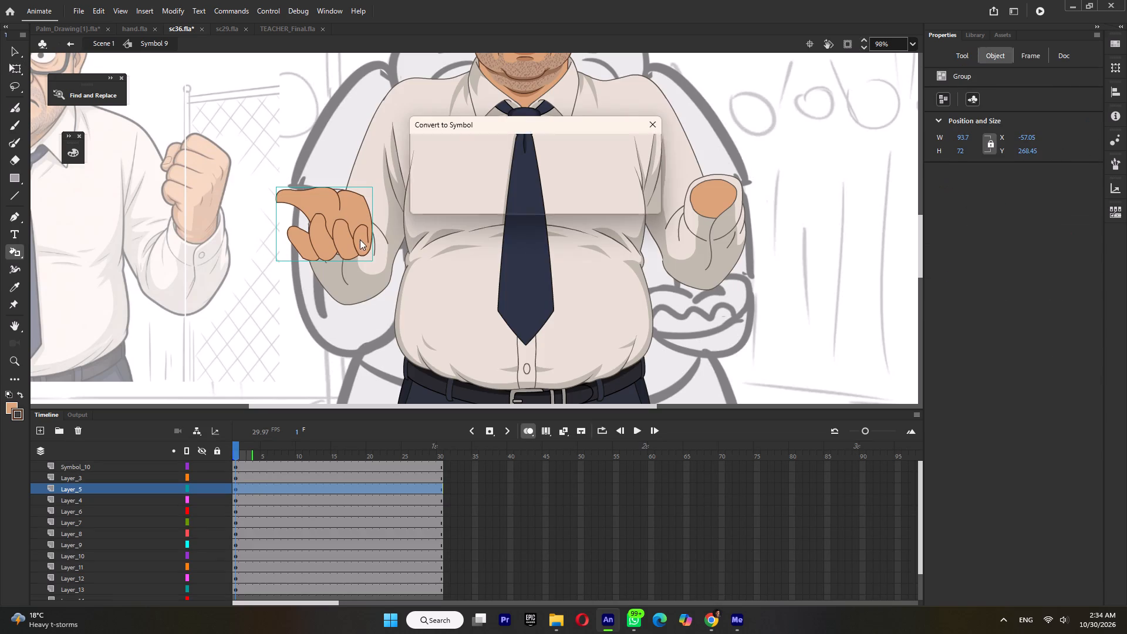
pyautogui.click(633, 154)
pyautogui.click(14, 63)
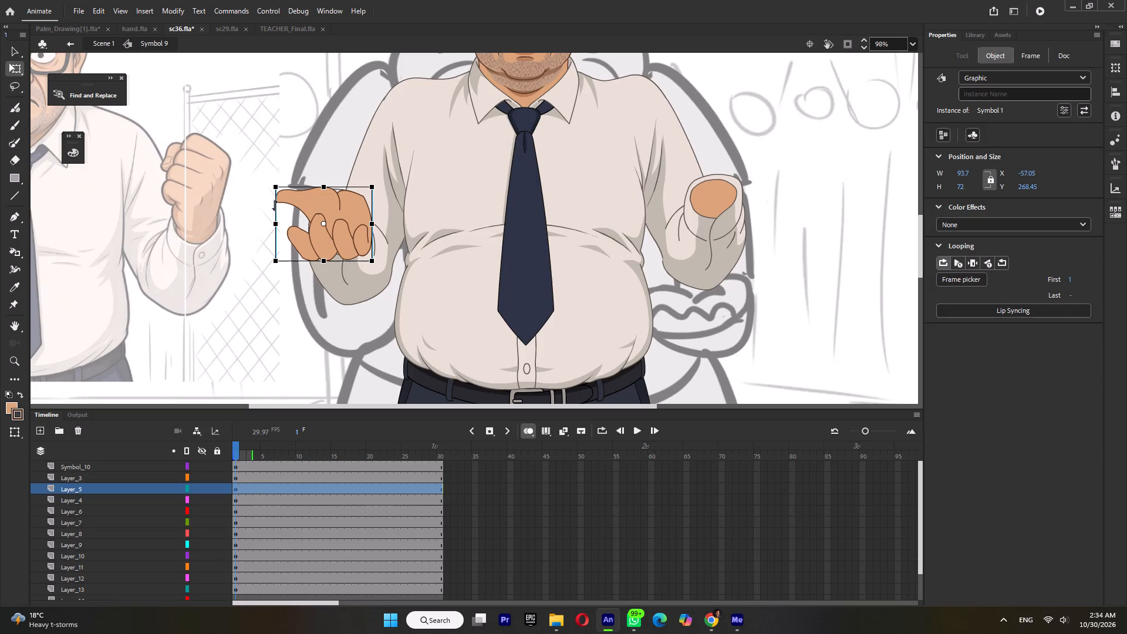
pyautogui.moveTo(321, 222); pyautogui.dragTo(338, 201)
# Copy the hand symbol, move Layer_14 above Layer_13, and paste the copy in place on Layer_14.
pyautogui.hotkey('ctrl', 'c')
pyautogui.click(739, 225)
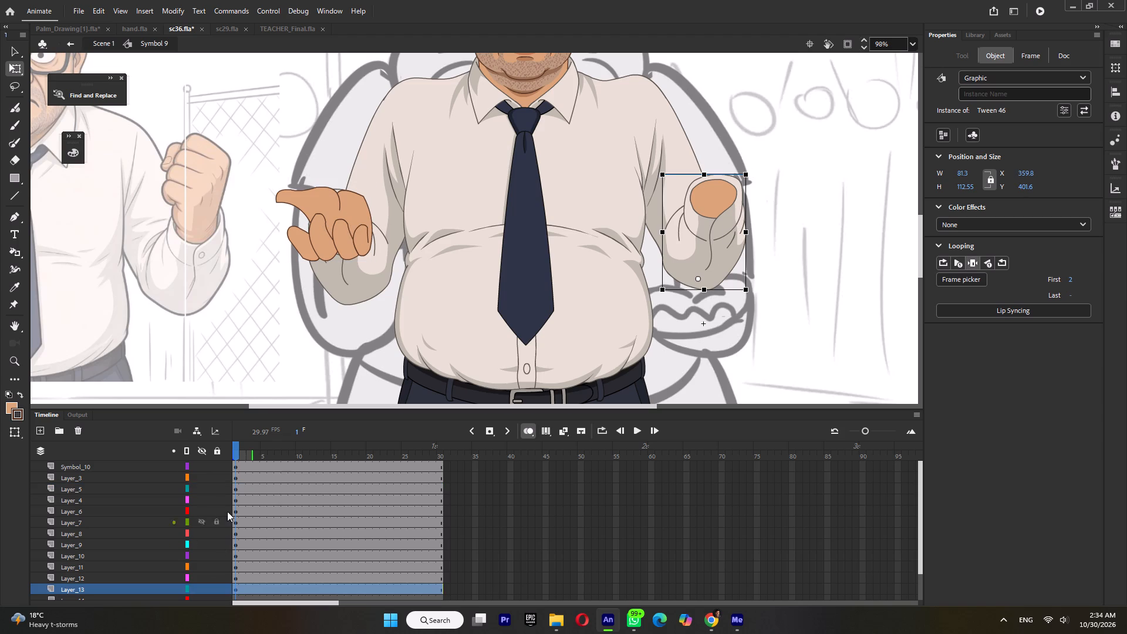
pyautogui.scroll(-3, 227, 512)
pyautogui.click(106, 569)
pyautogui.moveTo(95, 569); pyautogui.dragTo(97, 548)
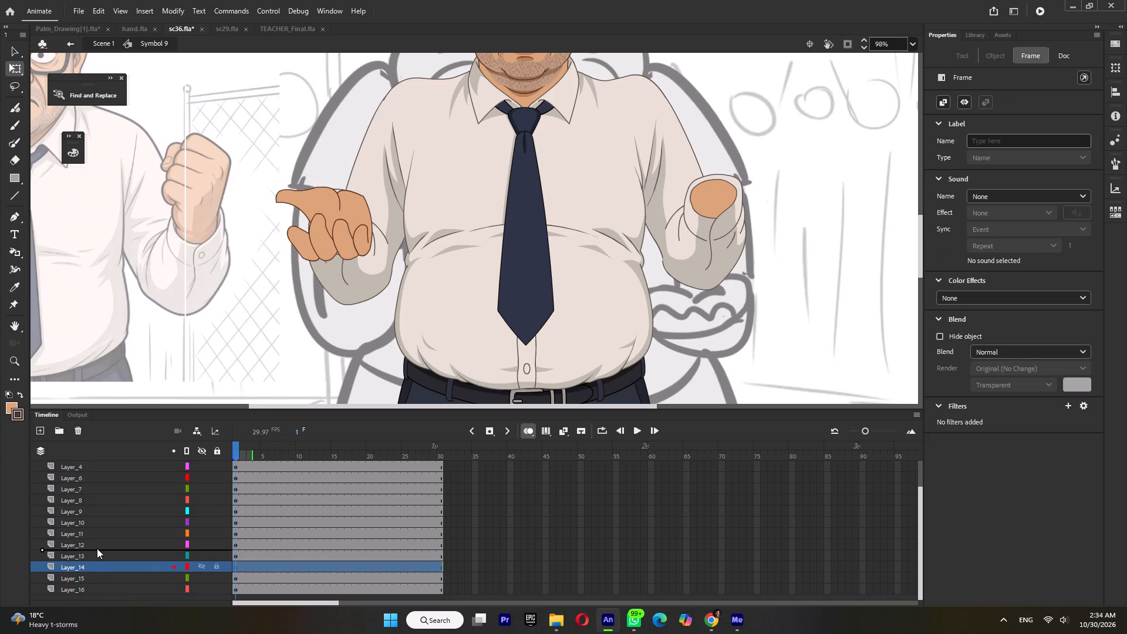
pyautogui.click(86, 566)
pyautogui.click(87, 557)
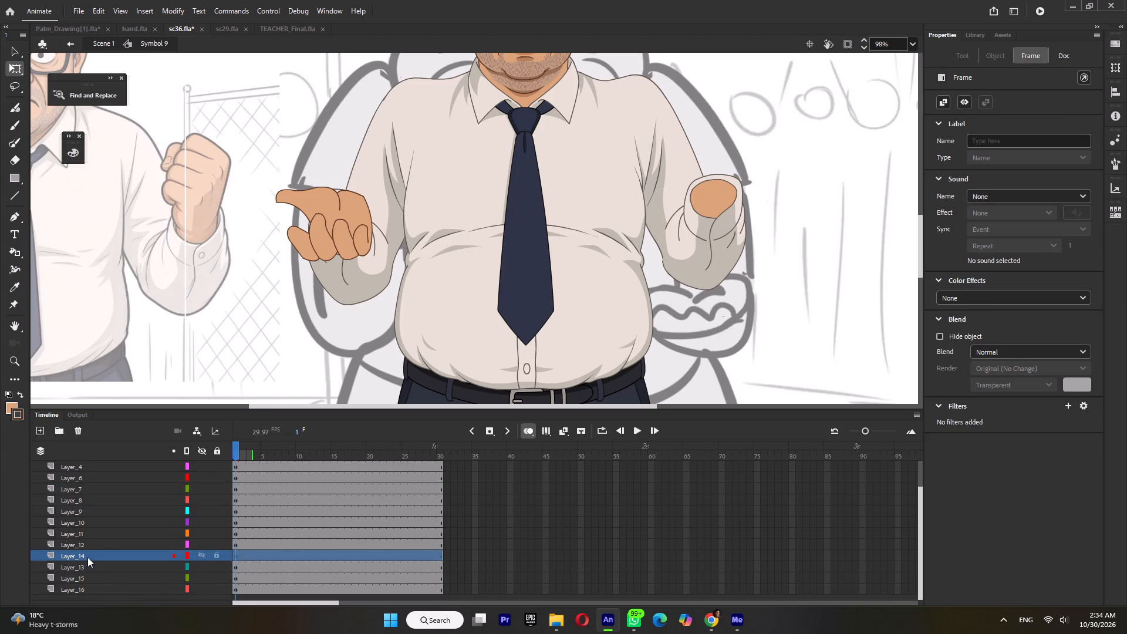
pyautogui.hotkey('ctrl', 'shift', 'v')
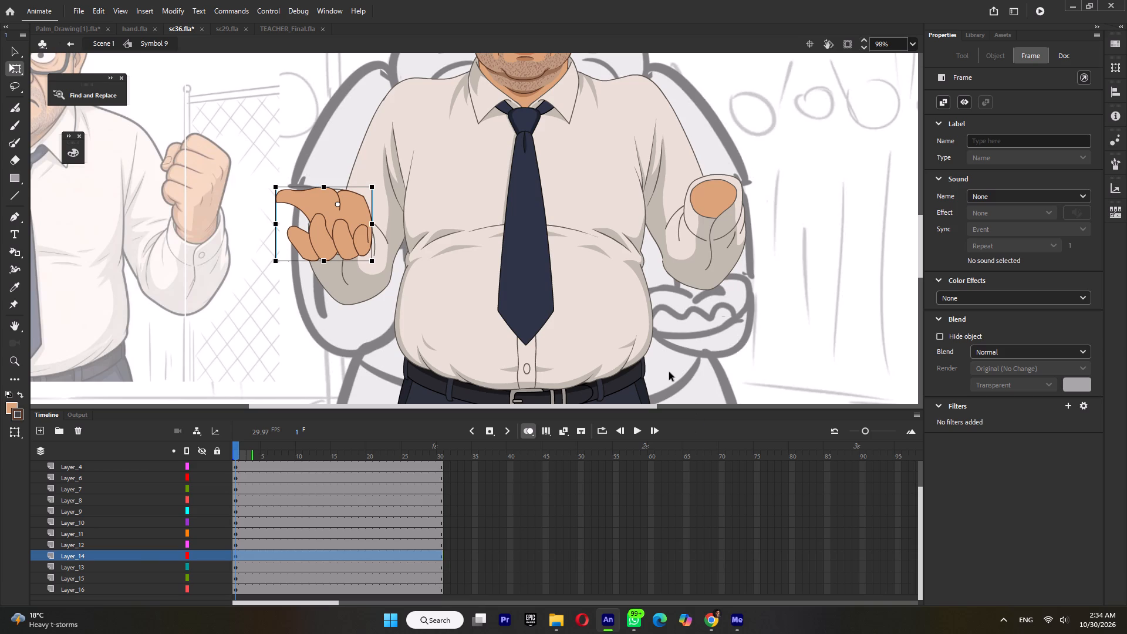
# Move the pasted hand across to the opposite cuff, flip it horizontally and fit it at about X 432, Y 256.
pyautogui.hotkey('shift', 'Right')
pyautogui.hotkey('shift', 'Right')
pyautogui.hotkey('shift', 'Right')
pyautogui.hotkey('shift', 'Right')
pyautogui.hotkey('shift', 'Right')
pyautogui.hotkey('shift', 'Right')
pyautogui.hotkey('shift', 'Right')
pyautogui.hotkey('shift', 'Right')
pyautogui.hotkey('shift', 'Right')
pyautogui.hotkey('shift', 'Right')
pyautogui.hotkey('shift', 'Right')
pyautogui.hotkey('shift', 'Right')
pyautogui.hotkey('shift', 'Right')
pyautogui.hotkey('shift', 'Right')
pyautogui.hotkey('shift', 'Right')
pyautogui.hotkey('shift', 'Right')
pyautogui.hotkey('shift', 'Right')
pyautogui.hotkey('shift', 'Right')
pyautogui.hotkey('shift', 'Right')
pyautogui.hotkey('shift', 'Right')
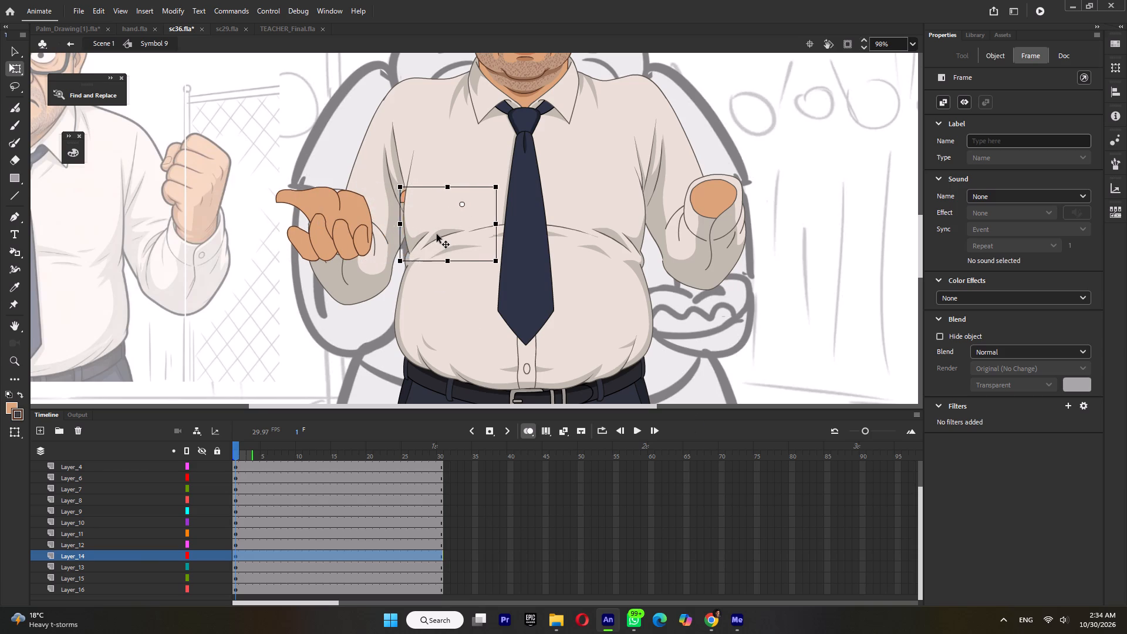
pyautogui.rightClick(733, 219)
pyautogui.click(784, 312)
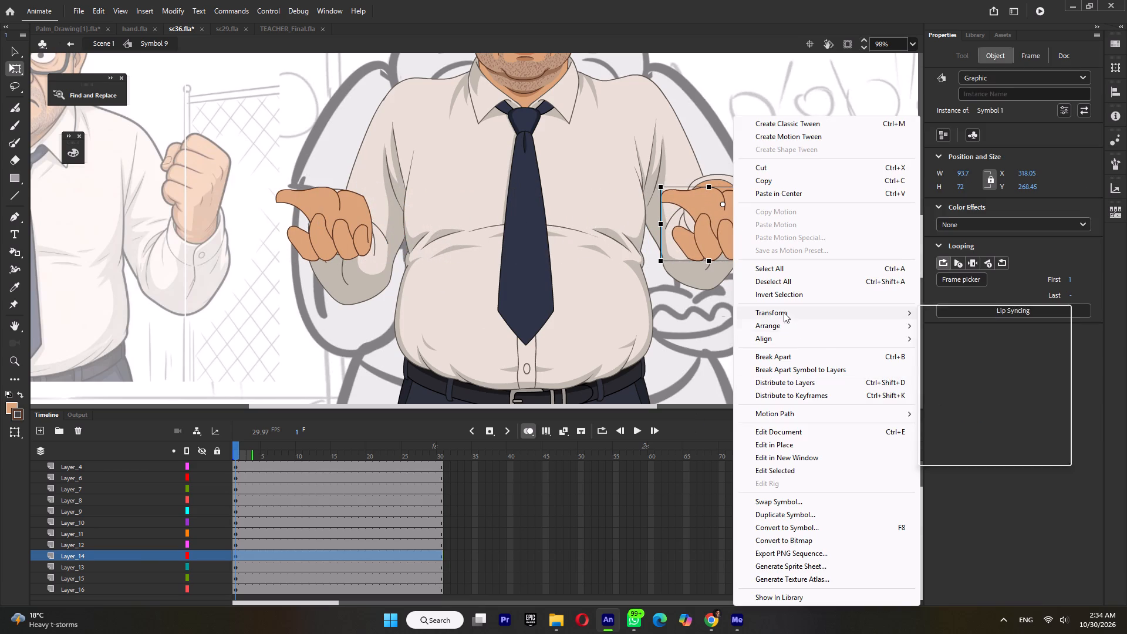
pyautogui.click(972, 443)
pyautogui.moveTo(730, 236); pyautogui.dragTo(728, 224)
pyautogui.moveTo(732, 224); pyautogui.dragTo(725, 224)
# Raise the head symbol's transformation point to just below the mouth and scale the head up to about 140.5 by 198.7.
pyautogui.keyDown('ctrl'); pyautogui.scroll(-8, 725, 239); pyautogui.keyUp('ctrl')
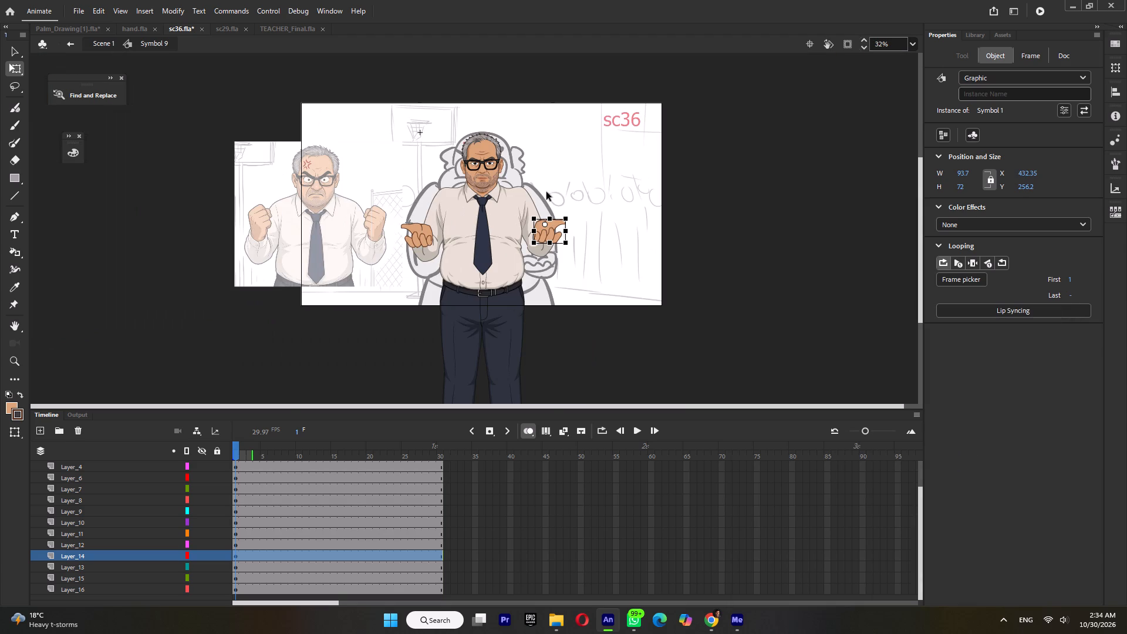
pyautogui.click(485, 168)
pyautogui.keyDown('ctrl'); pyautogui.scroll(3, 499, 171); pyautogui.keyUp('ctrl')
pyautogui.keyDown('ctrl'); pyautogui.scroll(-2, 498, 171); pyautogui.keyUp('ctrl')
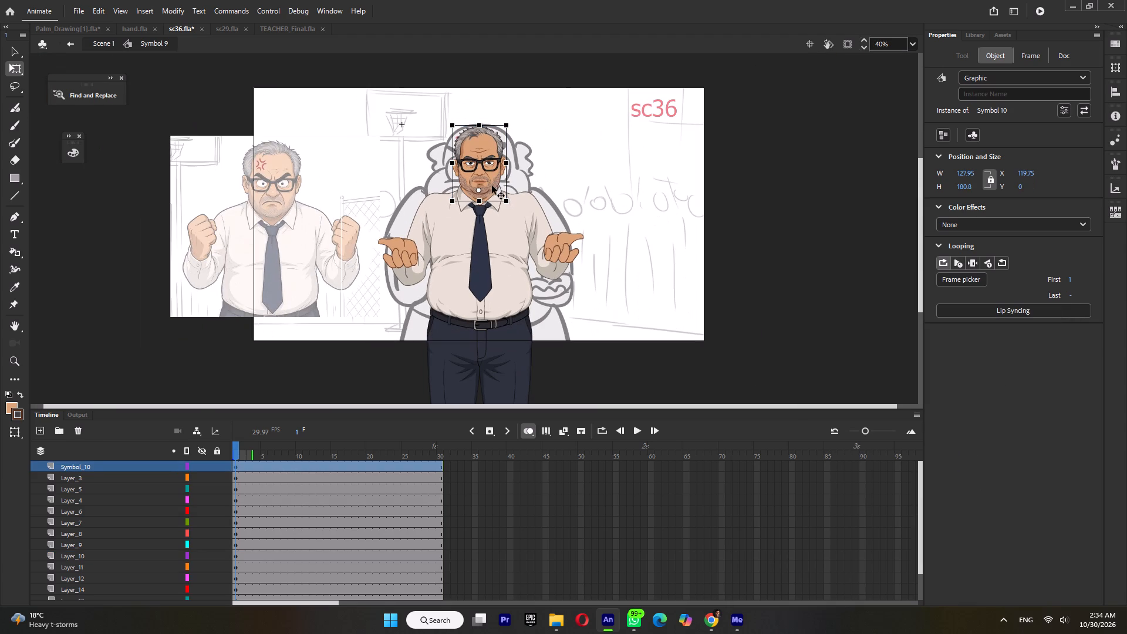
pyautogui.keyDown('ctrl'); pyautogui.scroll(4, 488, 176); pyautogui.keyUp('ctrl')
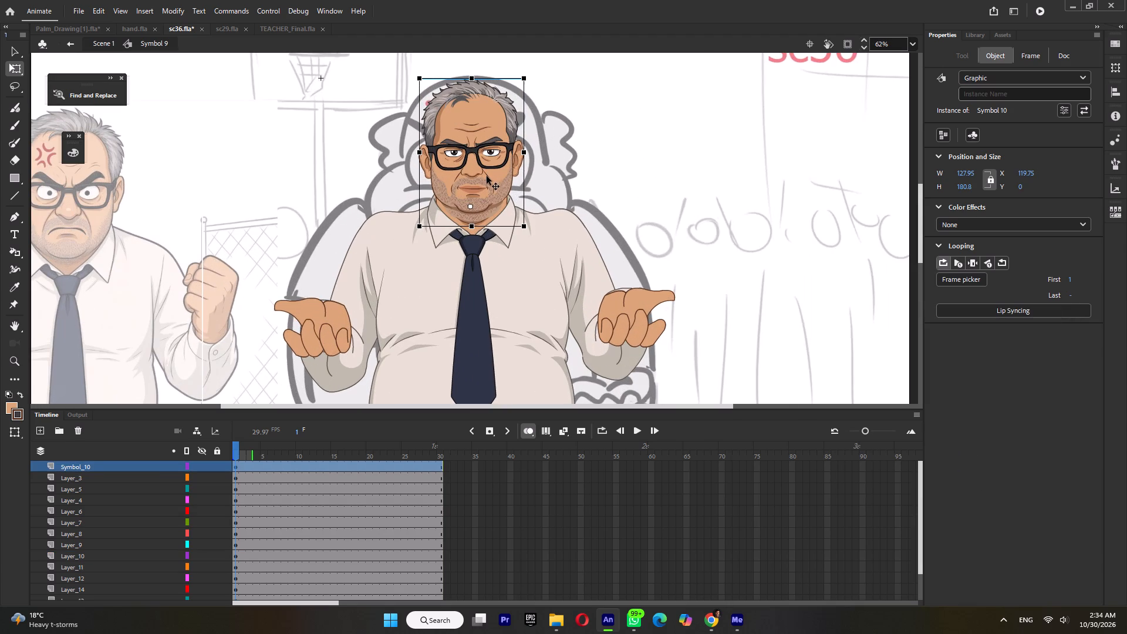
pyautogui.moveTo(470, 207); pyautogui.dragTo(473, 195)
pyautogui.keyDown('shift'); pyautogui.moveTo(525, 79); pyautogui.dragTo(536, 66); pyautogui.keyUp('shift')
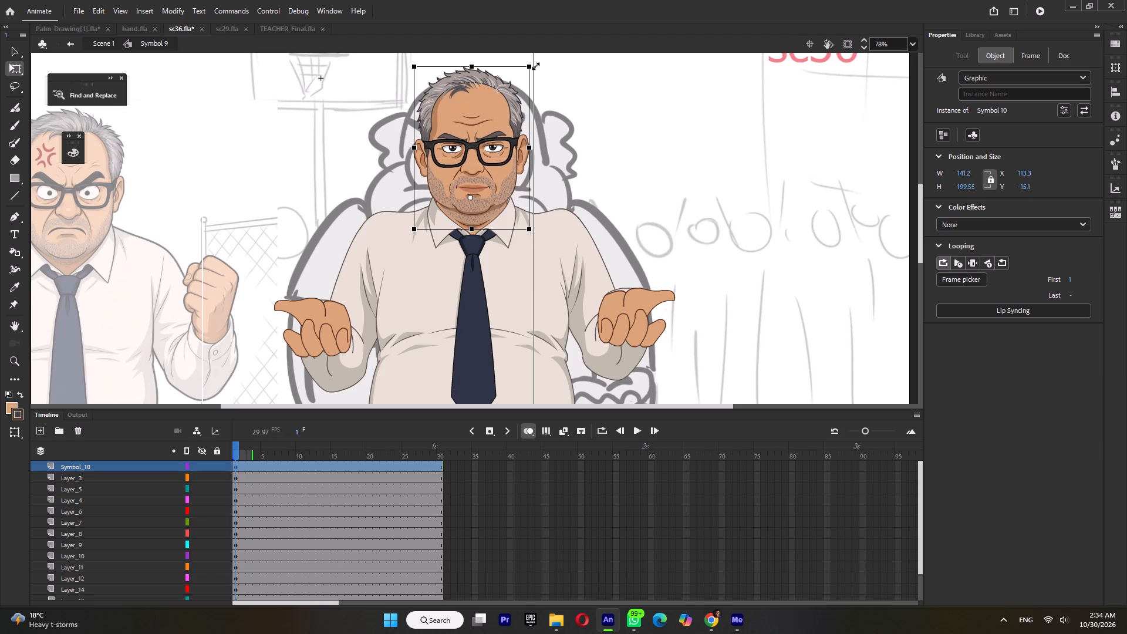
pyautogui.keyDown('shift'); pyautogui.moveTo(536, 66); pyautogui.dragTo(536, 67); pyautogui.keyUp('shift')
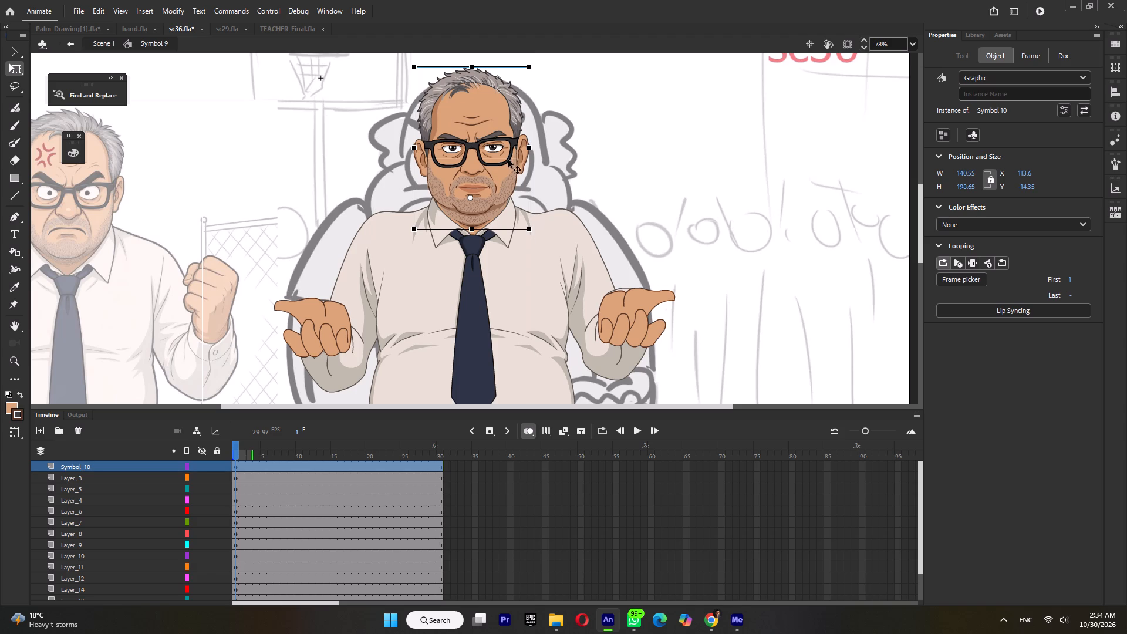
# Inside Symbol 10, delete the brown shadow fill below the chin line in Tween 52's jaw group, and return to Symbol 10.
pyautogui.doubleClick(504, 171)
pyautogui.keyDown('ctrl'); pyautogui.scroll(7, 480, 233); pyautogui.keyUp('ctrl')
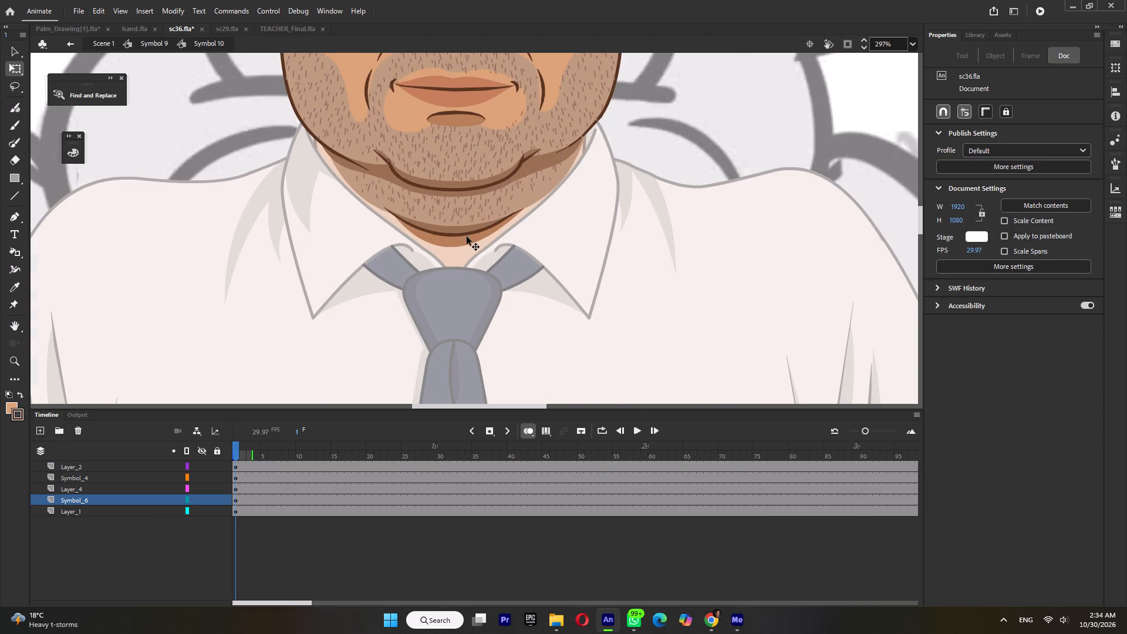
pyautogui.click(467, 237)
pyautogui.doubleClick(467, 231)
pyautogui.tripleClick(460, 244)
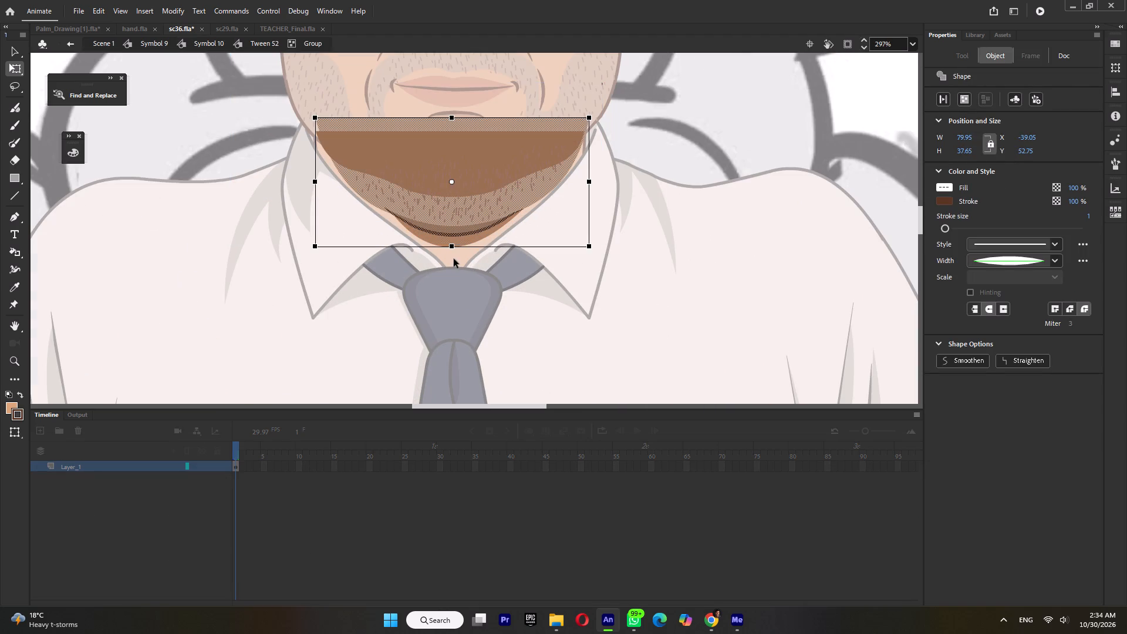
pyautogui.click(454, 258)
pyautogui.click(454, 247)
pyautogui.press('Delete')
pyautogui.click(454, 236)
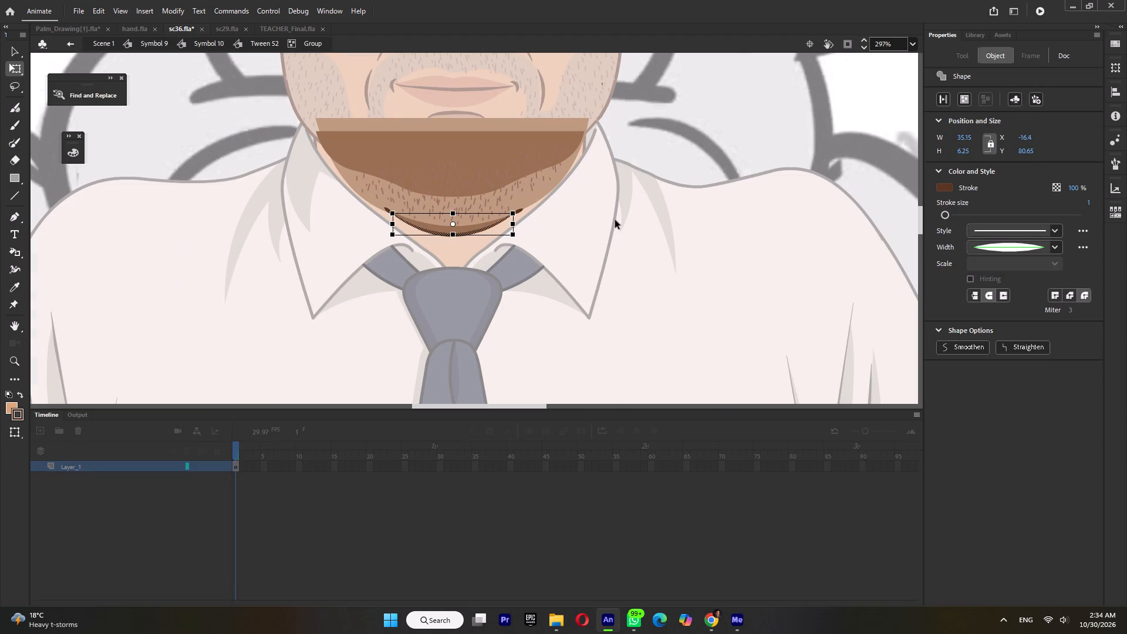
pyautogui.doubleClick(615, 220)
pyautogui.doubleClick(700, 247)
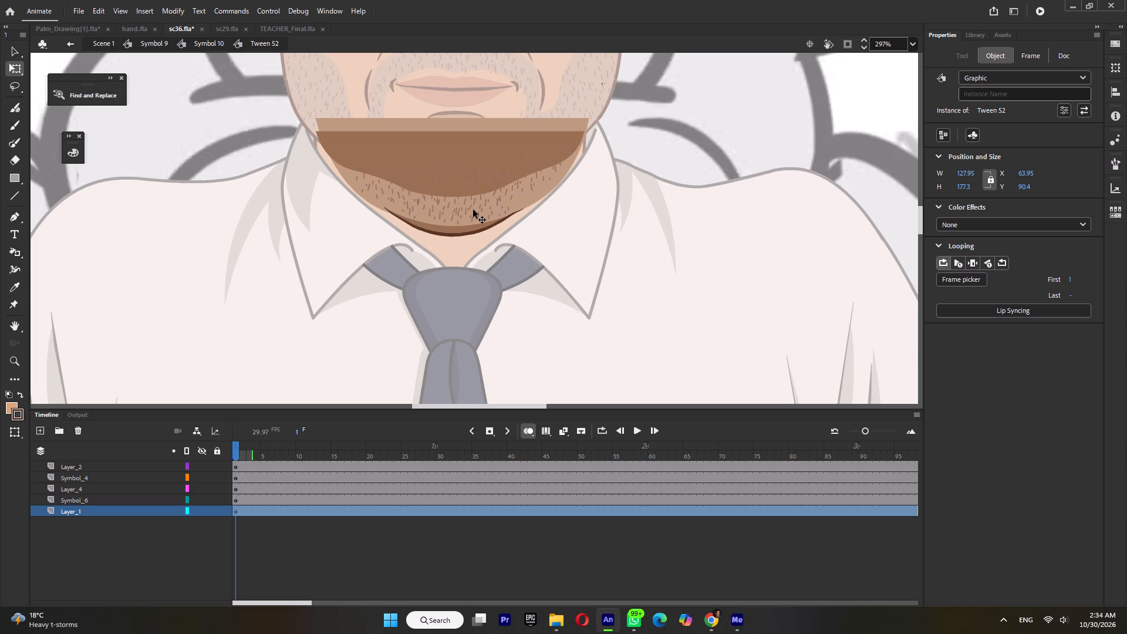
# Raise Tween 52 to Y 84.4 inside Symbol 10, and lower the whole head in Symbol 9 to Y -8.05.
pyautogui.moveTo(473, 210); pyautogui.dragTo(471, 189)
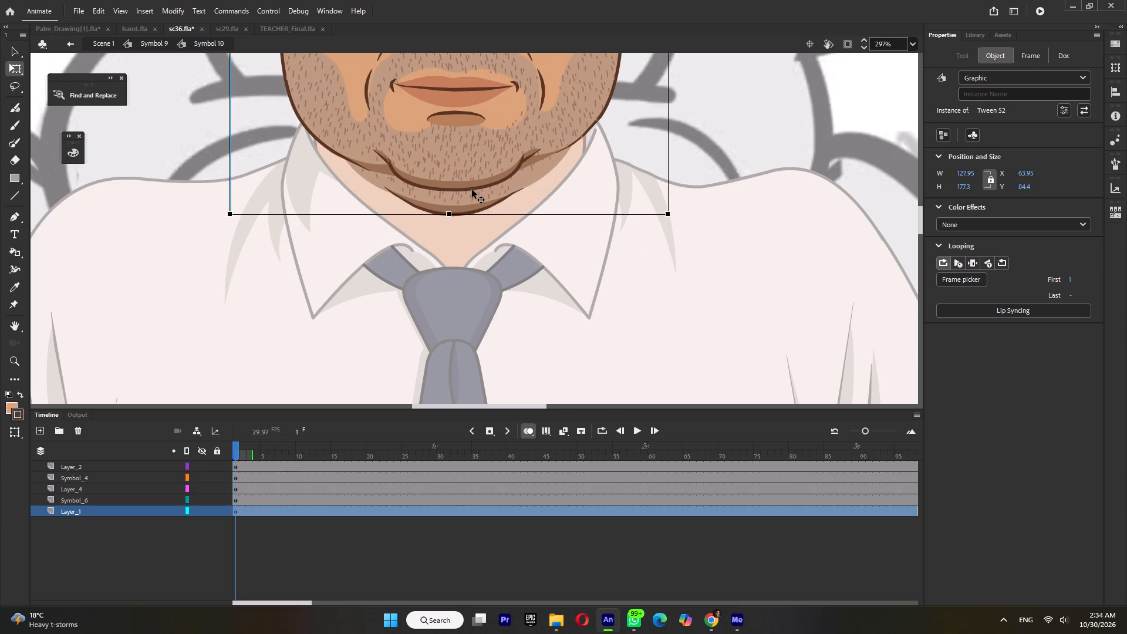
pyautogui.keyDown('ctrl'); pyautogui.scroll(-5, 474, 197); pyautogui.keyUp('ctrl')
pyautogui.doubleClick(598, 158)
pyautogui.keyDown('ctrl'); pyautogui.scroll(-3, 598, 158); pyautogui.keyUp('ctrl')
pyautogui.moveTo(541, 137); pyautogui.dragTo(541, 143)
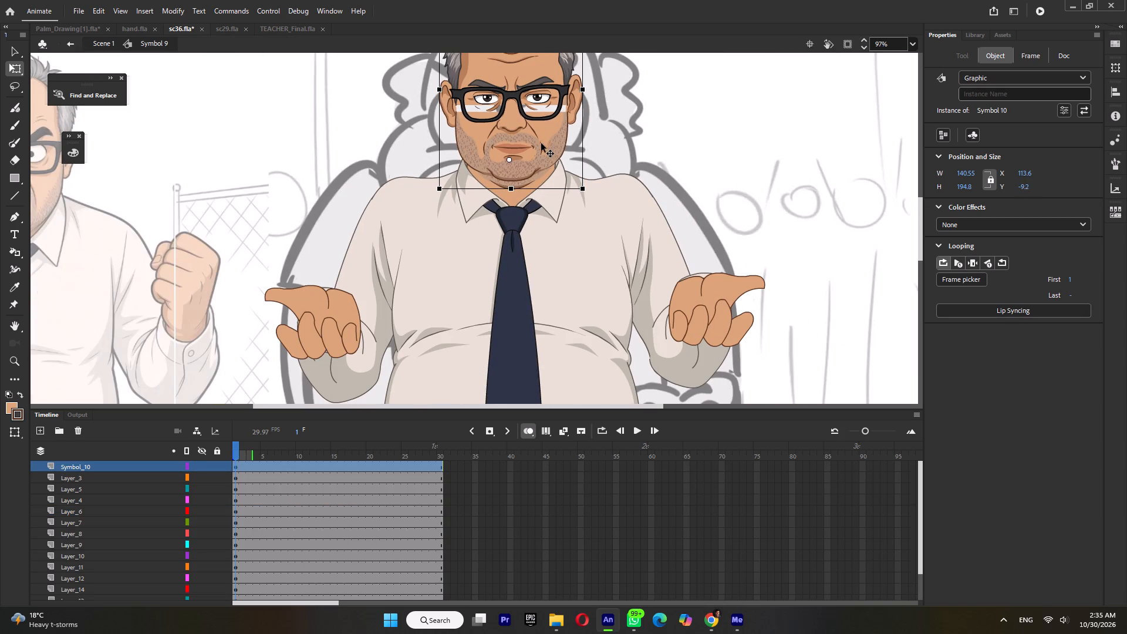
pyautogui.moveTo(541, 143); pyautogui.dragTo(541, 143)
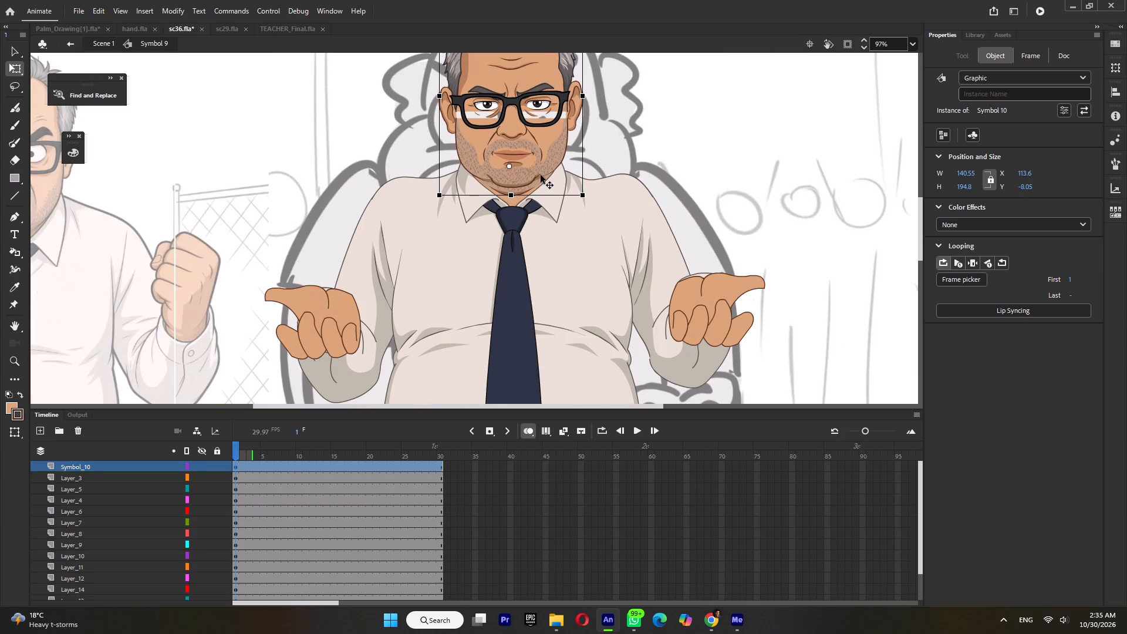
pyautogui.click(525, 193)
# Return to Scene 1 and save sc36.fla.
pyautogui.keyDown('ctrl'); pyautogui.doubleClick(621, 137); pyautogui.keyUp('ctrl')
pyautogui.keyDown('ctrl'); pyautogui.scroll(-3, 621, 159); pyautogui.keyUp('ctrl')
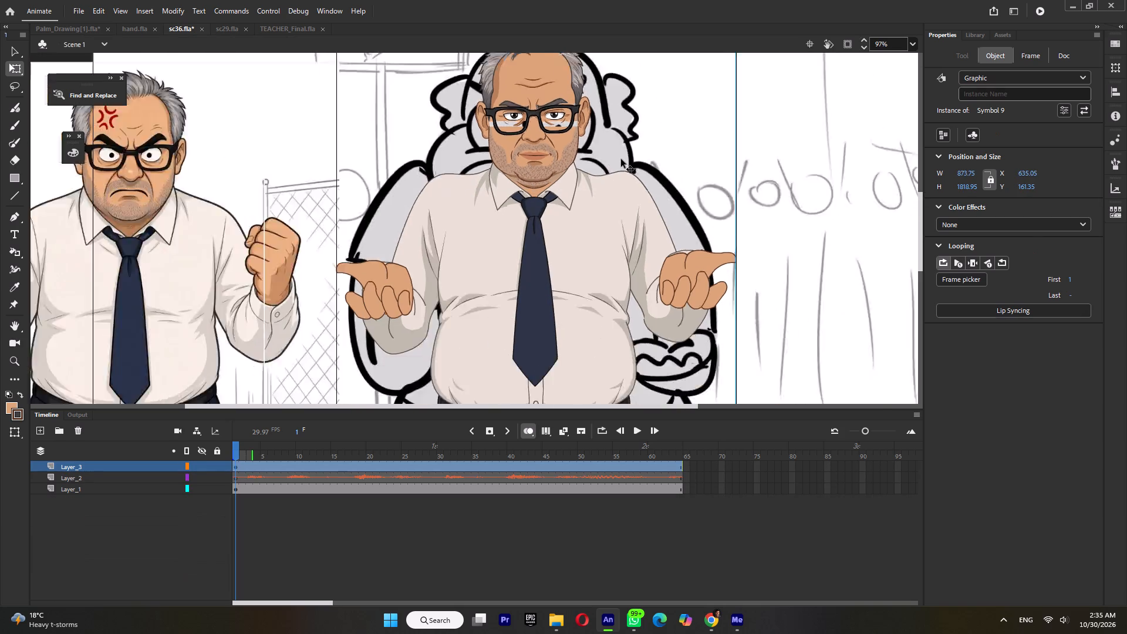
pyautogui.keyDown('ctrl'); pyautogui.scroll(-1, 621, 159); pyautogui.keyUp('ctrl')
pyautogui.hotkey('ctrl', 's')
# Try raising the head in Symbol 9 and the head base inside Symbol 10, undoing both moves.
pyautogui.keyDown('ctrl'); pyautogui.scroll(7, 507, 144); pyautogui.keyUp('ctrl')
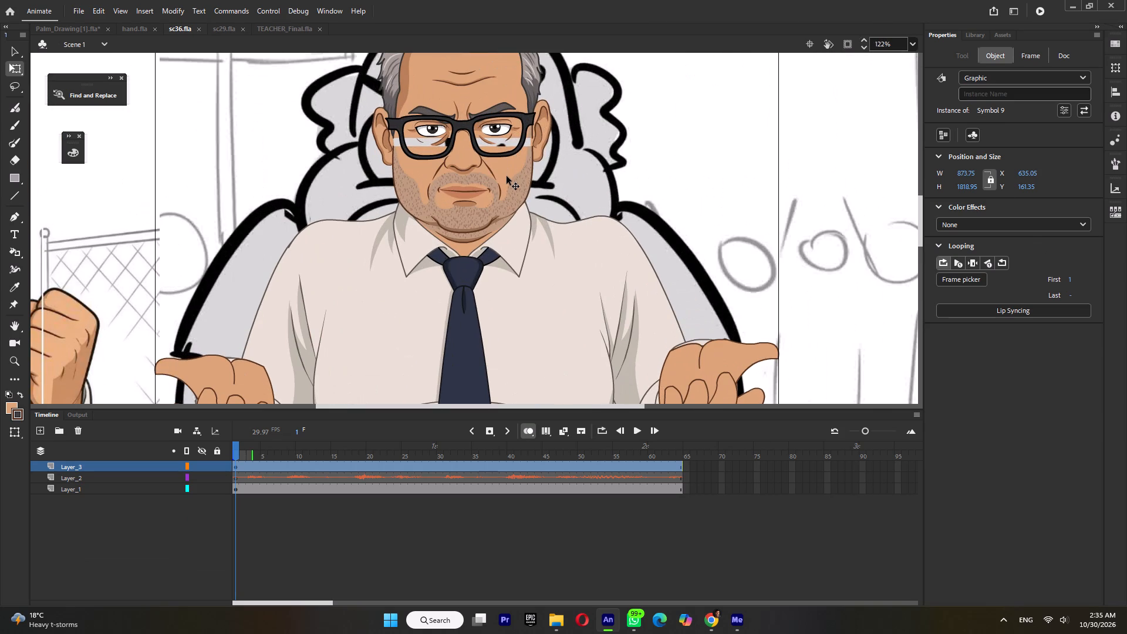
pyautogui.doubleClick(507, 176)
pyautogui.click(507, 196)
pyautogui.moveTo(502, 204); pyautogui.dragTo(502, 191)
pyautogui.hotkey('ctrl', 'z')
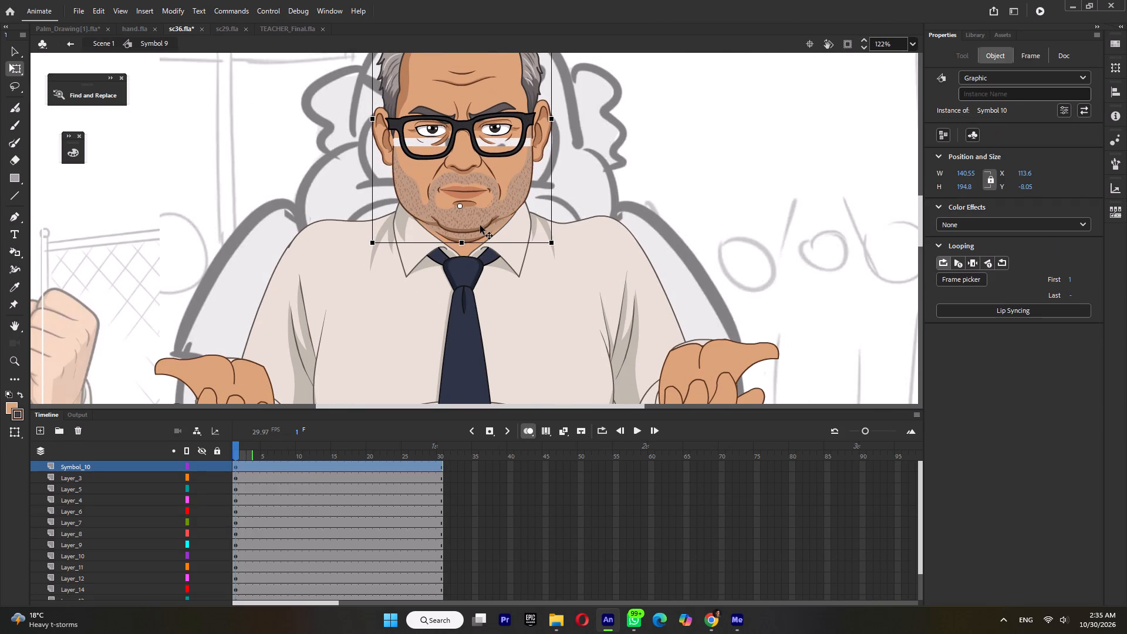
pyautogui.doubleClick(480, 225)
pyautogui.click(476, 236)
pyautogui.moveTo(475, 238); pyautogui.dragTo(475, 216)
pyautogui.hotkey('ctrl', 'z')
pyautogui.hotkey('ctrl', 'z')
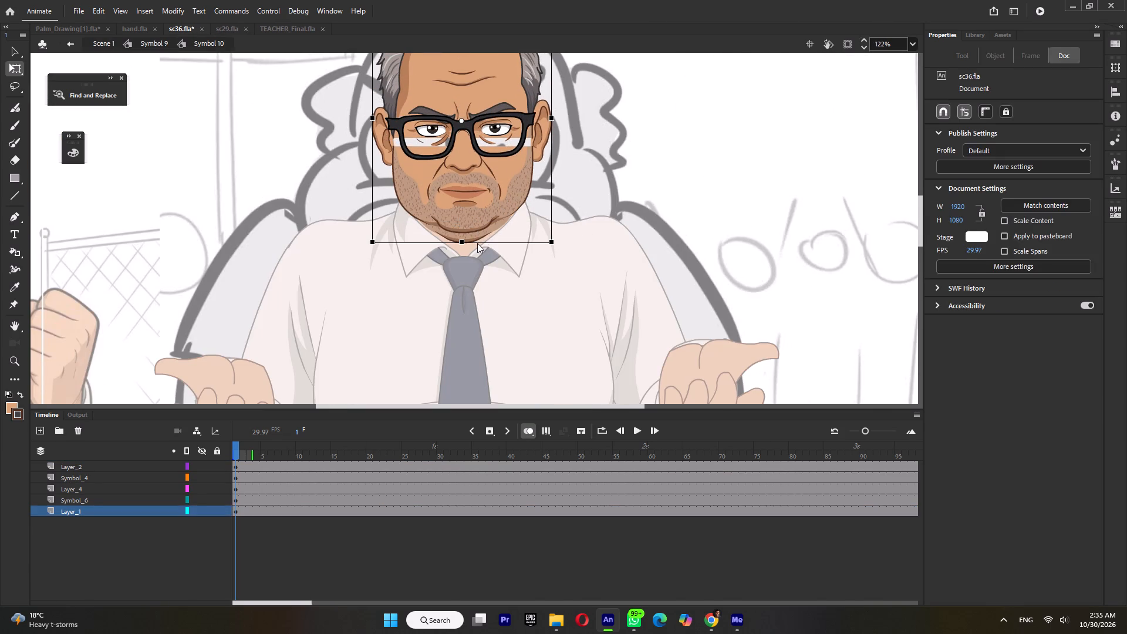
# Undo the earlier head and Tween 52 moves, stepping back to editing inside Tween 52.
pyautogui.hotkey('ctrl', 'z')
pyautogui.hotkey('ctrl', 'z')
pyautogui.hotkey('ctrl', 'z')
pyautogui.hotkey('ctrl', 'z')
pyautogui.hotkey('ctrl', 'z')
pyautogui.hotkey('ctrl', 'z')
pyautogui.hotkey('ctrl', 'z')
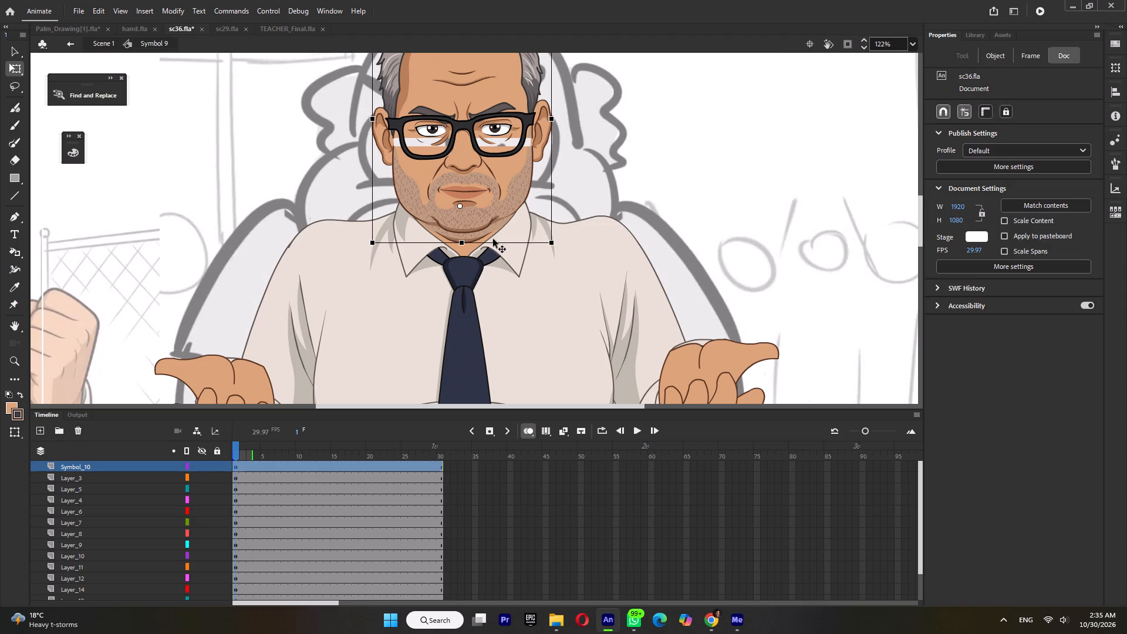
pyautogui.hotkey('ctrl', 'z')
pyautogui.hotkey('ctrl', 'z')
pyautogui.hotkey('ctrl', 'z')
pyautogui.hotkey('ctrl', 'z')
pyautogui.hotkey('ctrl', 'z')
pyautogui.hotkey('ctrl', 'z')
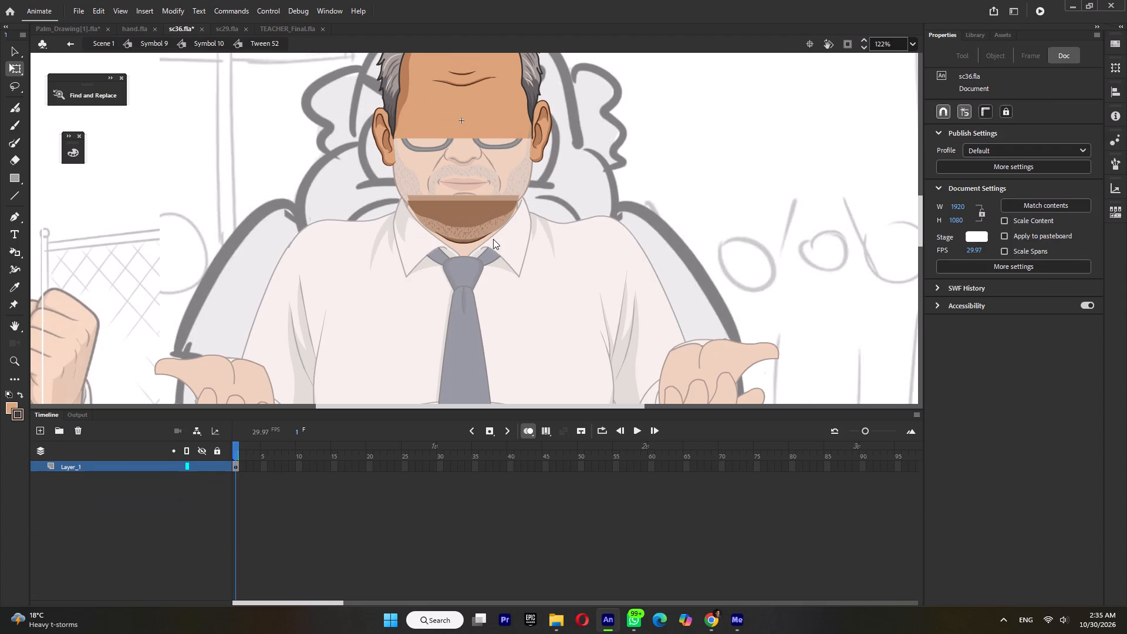
# In Tween 52, raise only the chin group to Y 36.3 and return to Symbol 9.
pyautogui.click(474, 235)
pyautogui.moveTo(531, 173); pyautogui.dragTo(326, 298)
pyautogui.hotkey('ctrl', 'z')
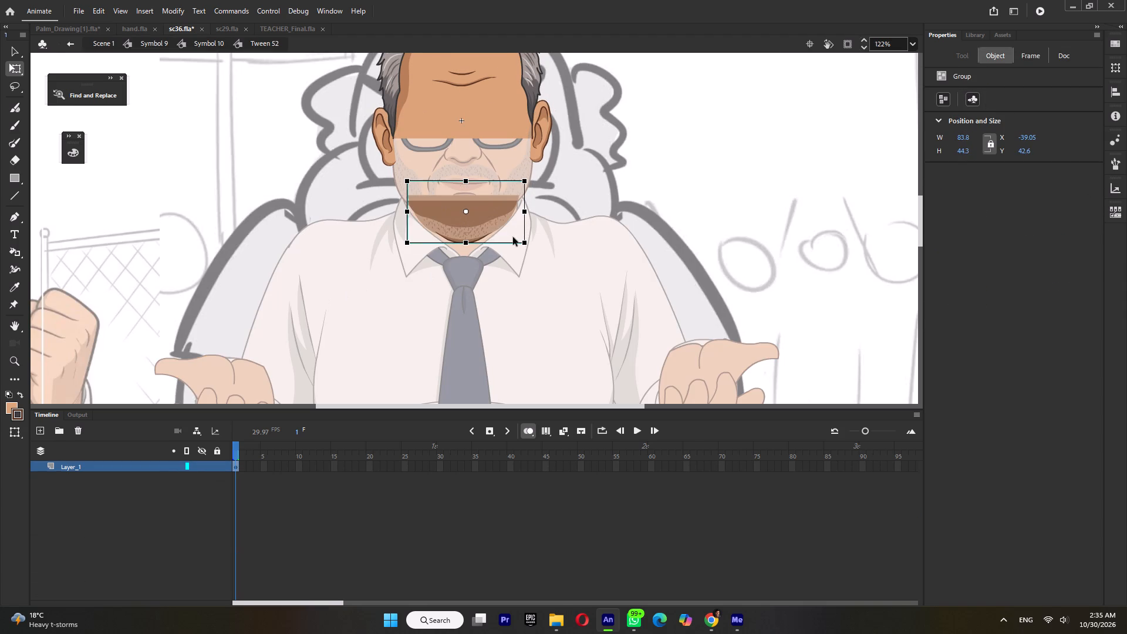
pyautogui.moveTo(488, 218); pyautogui.dragTo(490, 210)
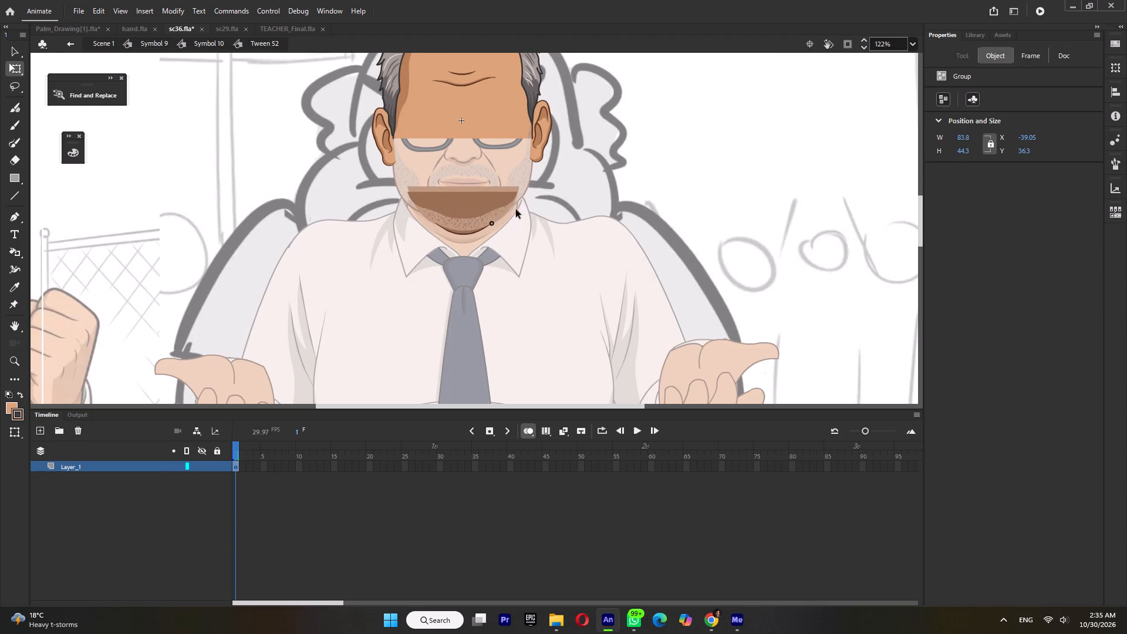
pyautogui.tripleClick(642, 188)
pyautogui.click(642, 188)
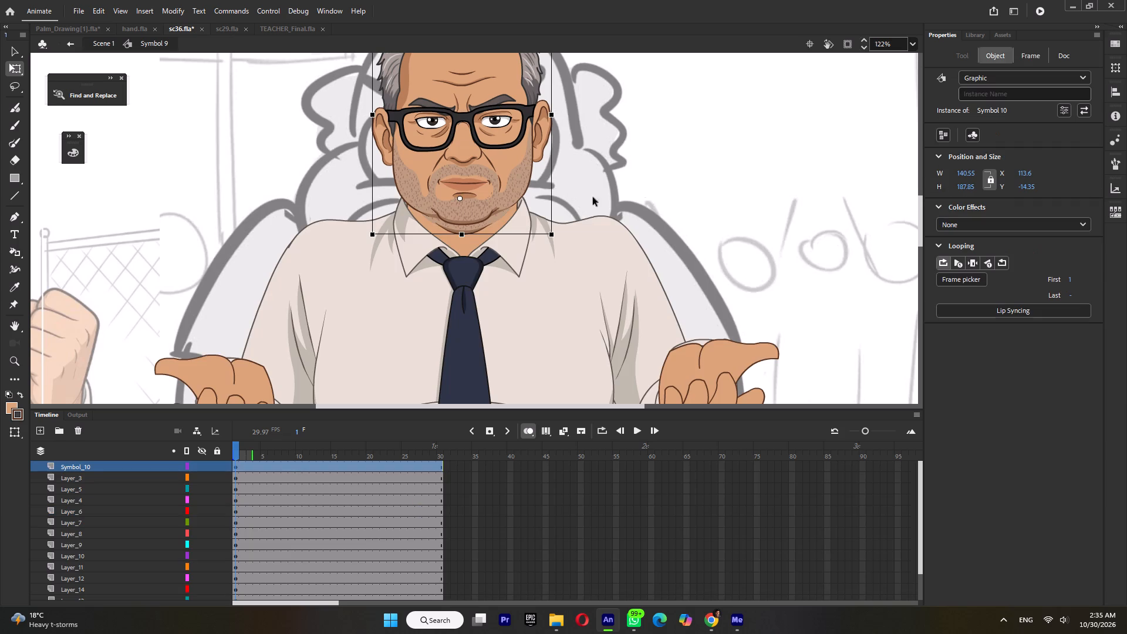
# Lower the head slightly onto the collar and scale it up to 155.6 by 208.
pyautogui.moveTo(487, 178); pyautogui.dragTo(485, 185)
pyautogui.keyDown('ctrl'); pyautogui.scroll(-5, 485, 199); pyautogui.keyUp('ctrl')
pyautogui.keyDown('shift'); pyautogui.moveTo(521, 100); pyautogui.dragTo(532, 89); pyautogui.keyUp('shift')
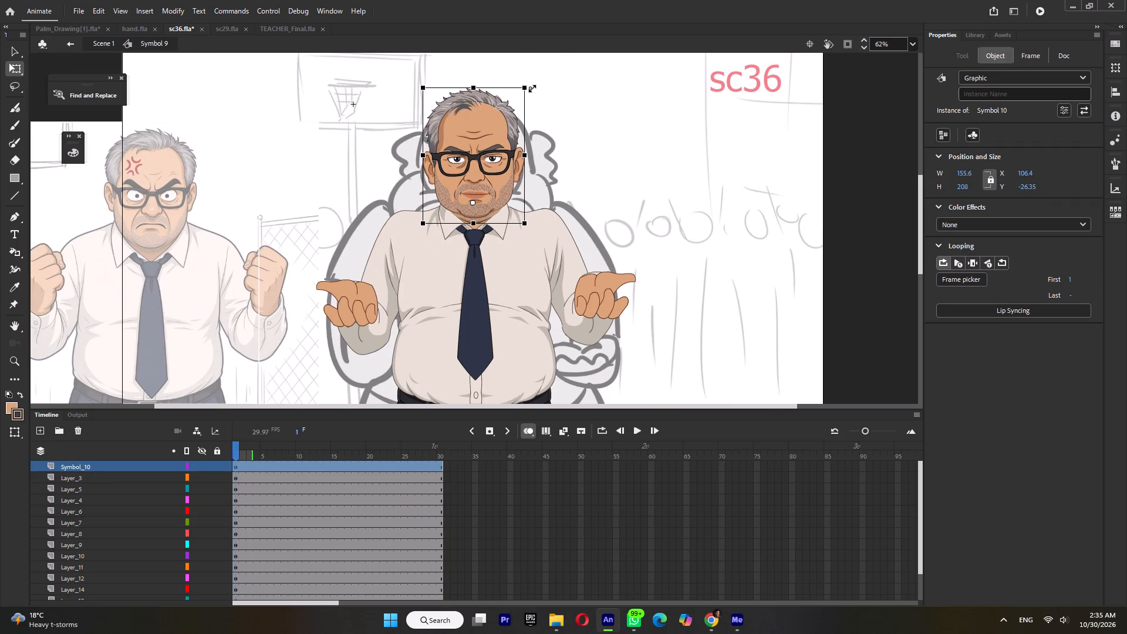
# Scale the head down to 149.3 by 199.55 and lower it onto the collar at about Y -6.55.
pyautogui.keyDown('shift'); pyautogui.moveTo(532, 89); pyautogui.dragTo(530, 93); pyautogui.keyUp('shift')
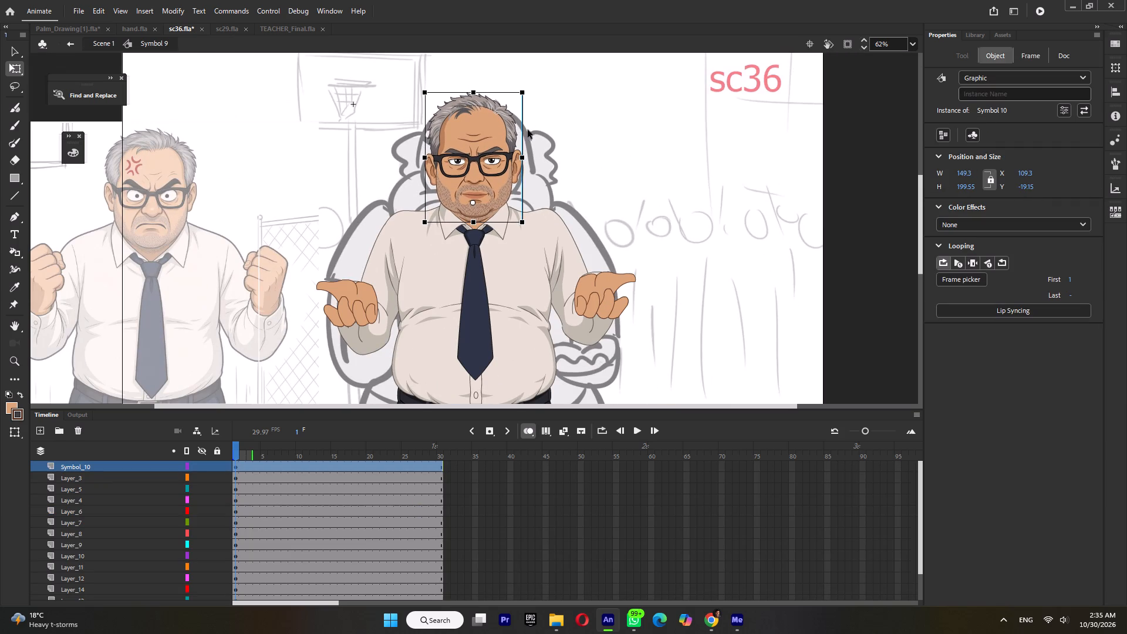
pyautogui.moveTo(504, 186); pyautogui.dragTo(502, 194)
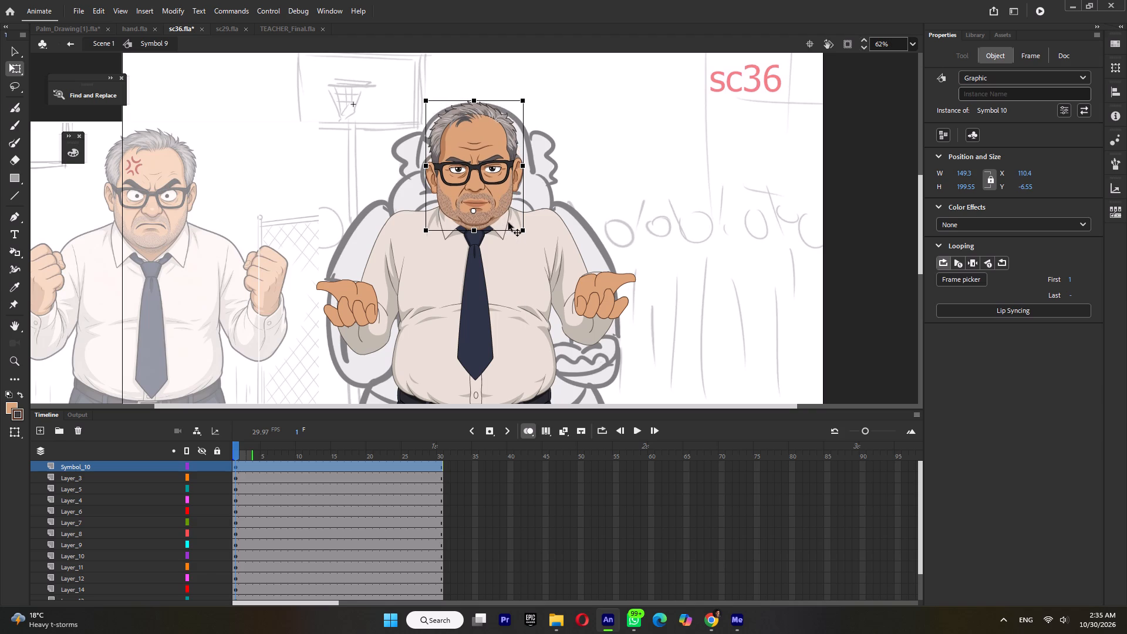
# In Tween 52, raise the chin group to about Y 27.2 and return to Symbol 9.
pyautogui.keyDown('ctrl'); pyautogui.scroll(6, 478, 208); pyautogui.keyUp('ctrl')
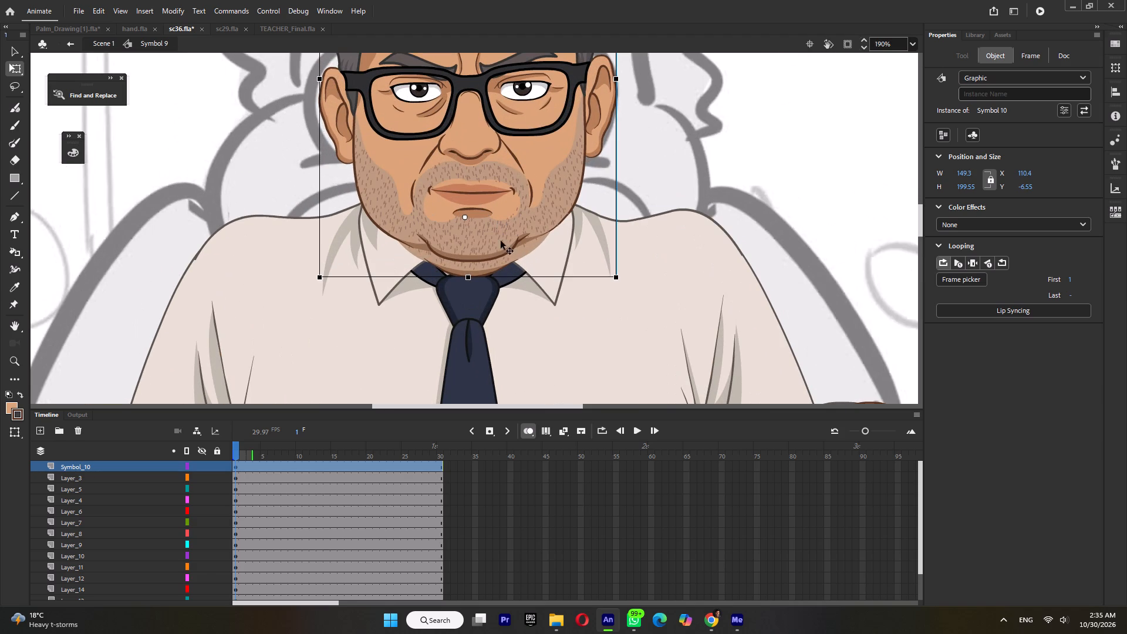
pyautogui.doubleClick(488, 269)
pyautogui.tripleClick(488, 269)
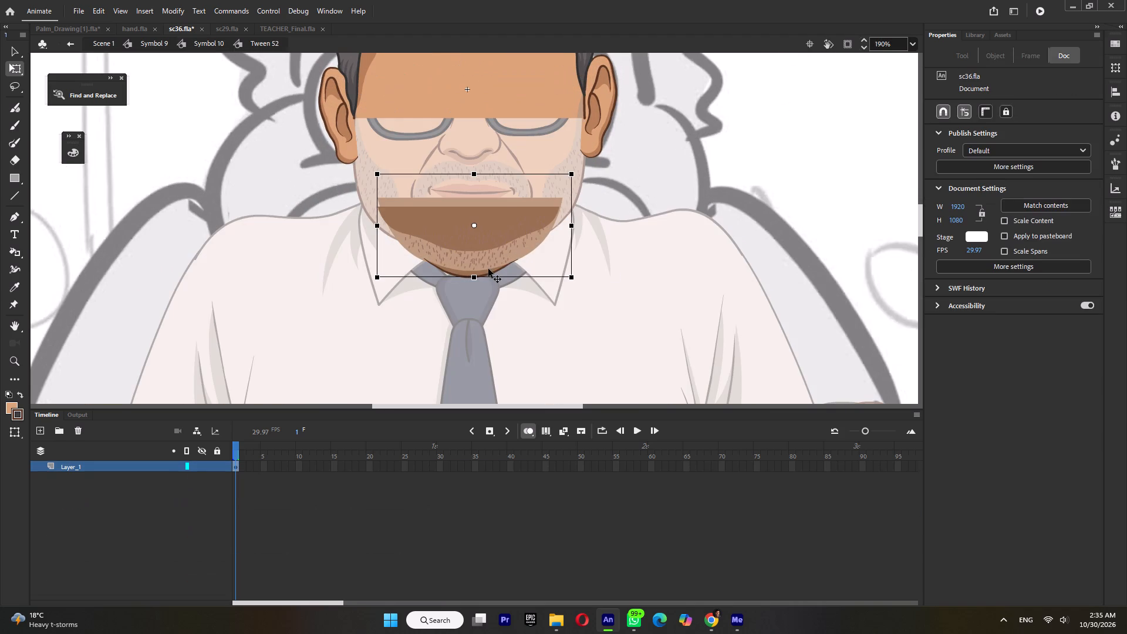
pyautogui.moveTo(488, 262); pyautogui.dragTo(487, 241)
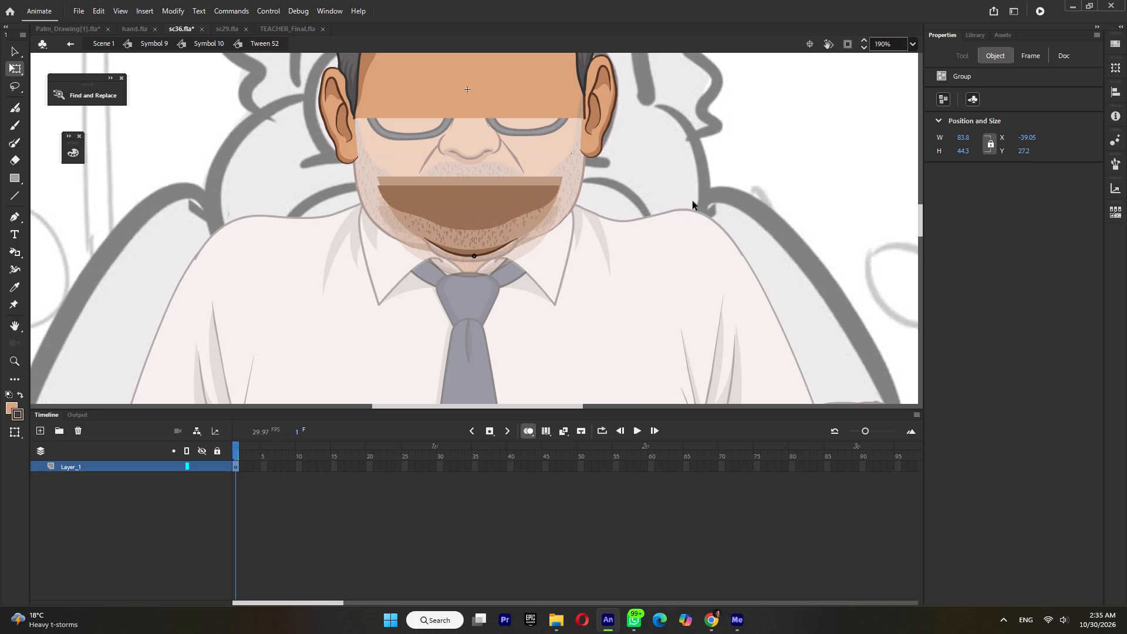
pyautogui.doubleClick(690, 201)
pyautogui.doubleClick(679, 196)
# Lower the head onto the collar to Y 0 and save sc36.fla.
pyautogui.keyDown('ctrl'); pyautogui.scroll(-2, 676, 182); pyautogui.keyUp('ctrl')
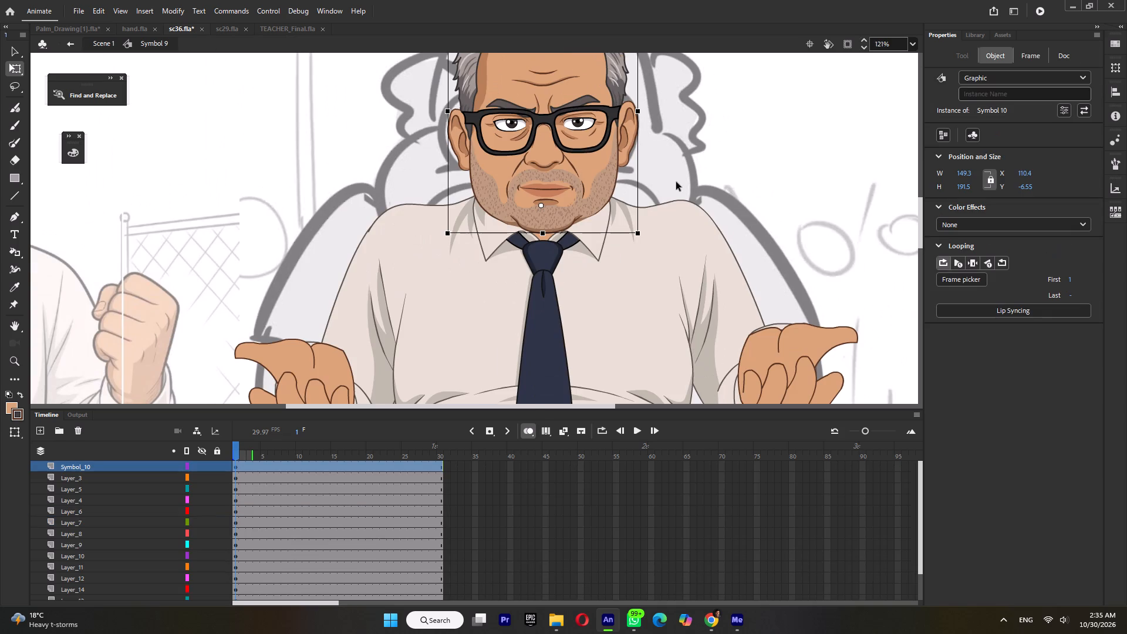
pyautogui.moveTo(579, 197); pyautogui.dragTo(578, 206)
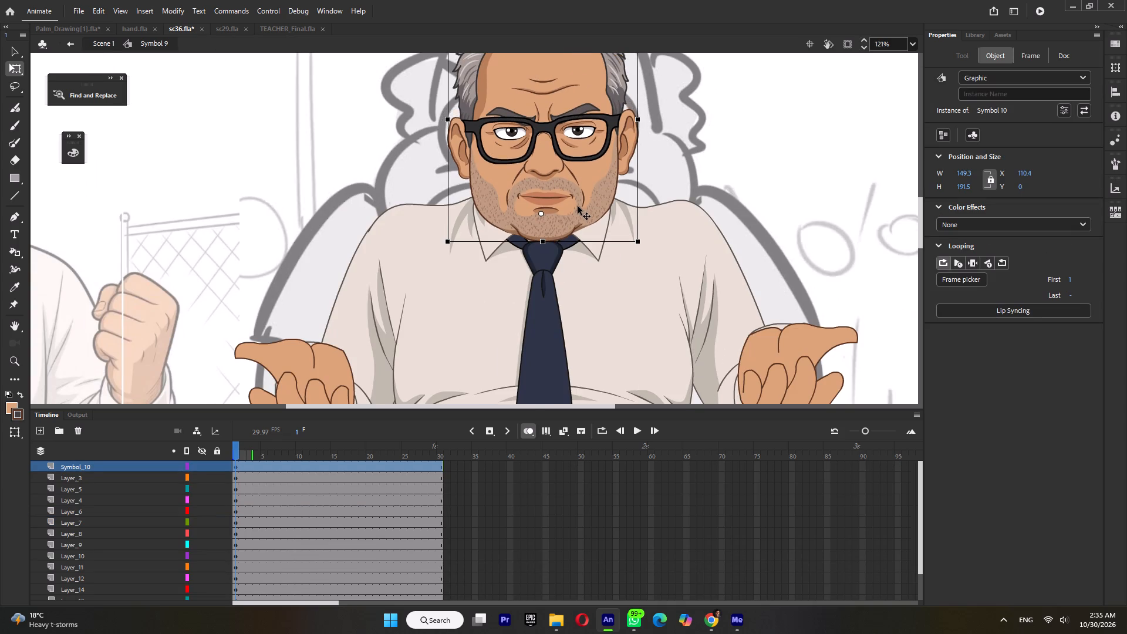
pyautogui.keyDown('ctrl'); pyautogui.scroll(-9, 578, 206); pyautogui.keyUp('ctrl')
pyautogui.hotkey('ctrl', 's')
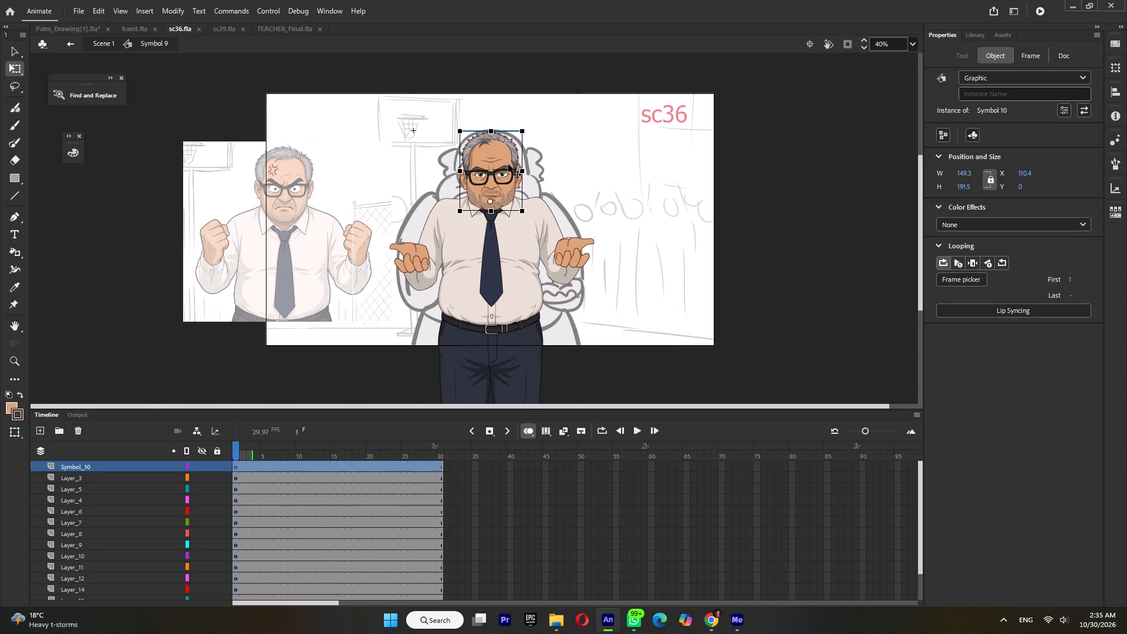
# Rotate both thighs, Tween 40 and Tween 43, slightly outward from the hips.
pyautogui.click(539, 371)
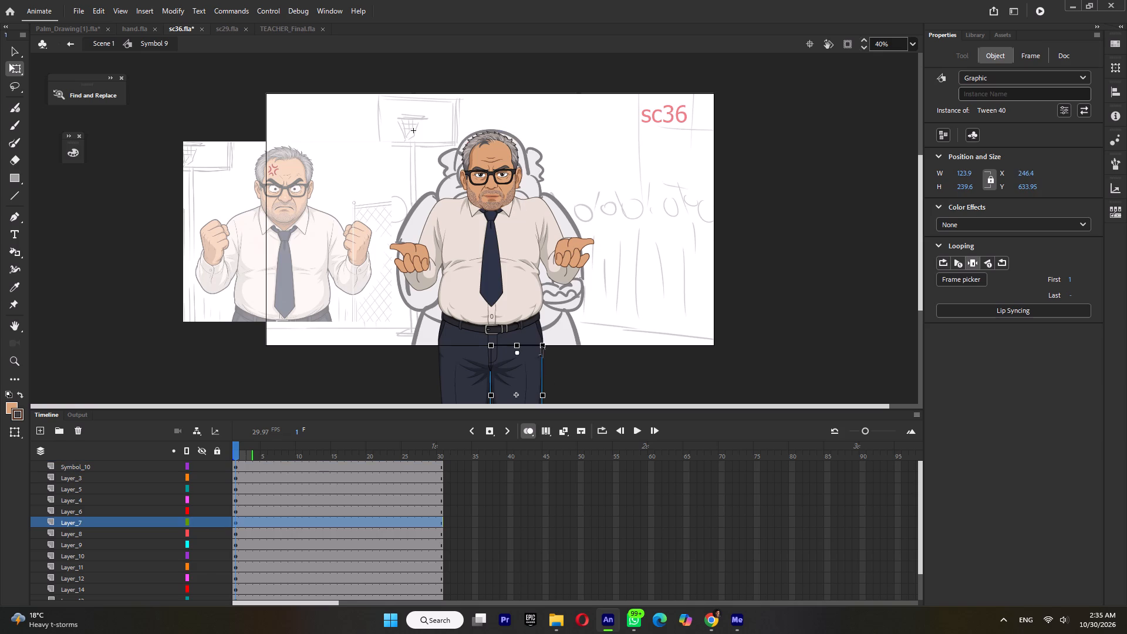
pyautogui.scroll(-2, 542, 348)
pyautogui.moveTo(545, 246); pyautogui.dragTo(560, 245)
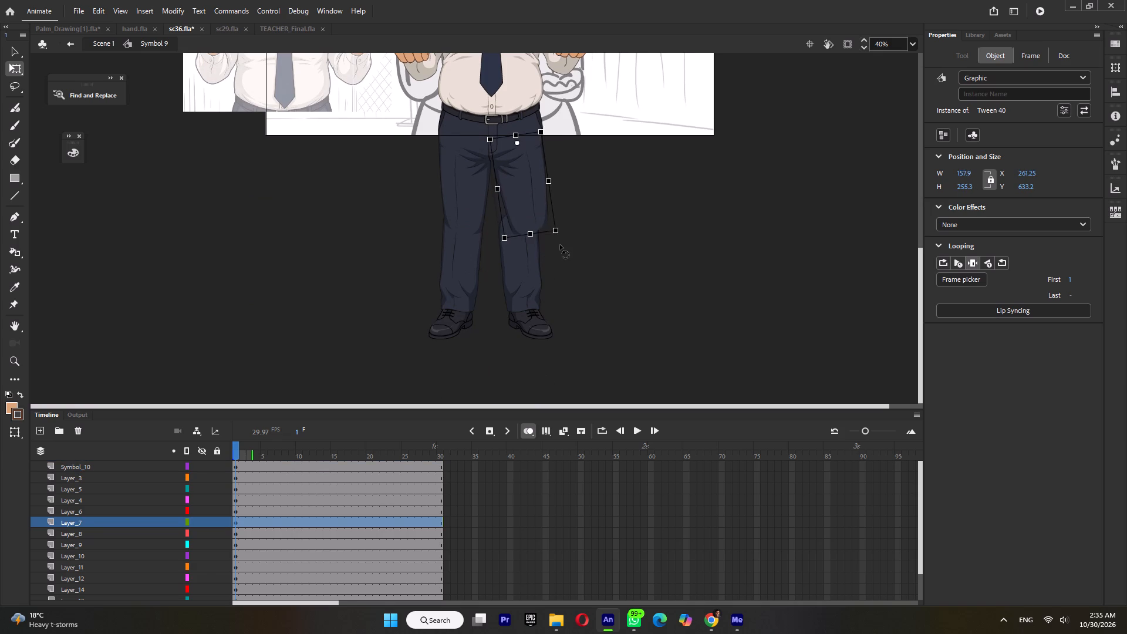
pyautogui.moveTo(560, 245); pyautogui.dragTo(563, 245)
pyautogui.click(450, 195)
pyautogui.moveTo(491, 244); pyautogui.dragTo(482, 245)
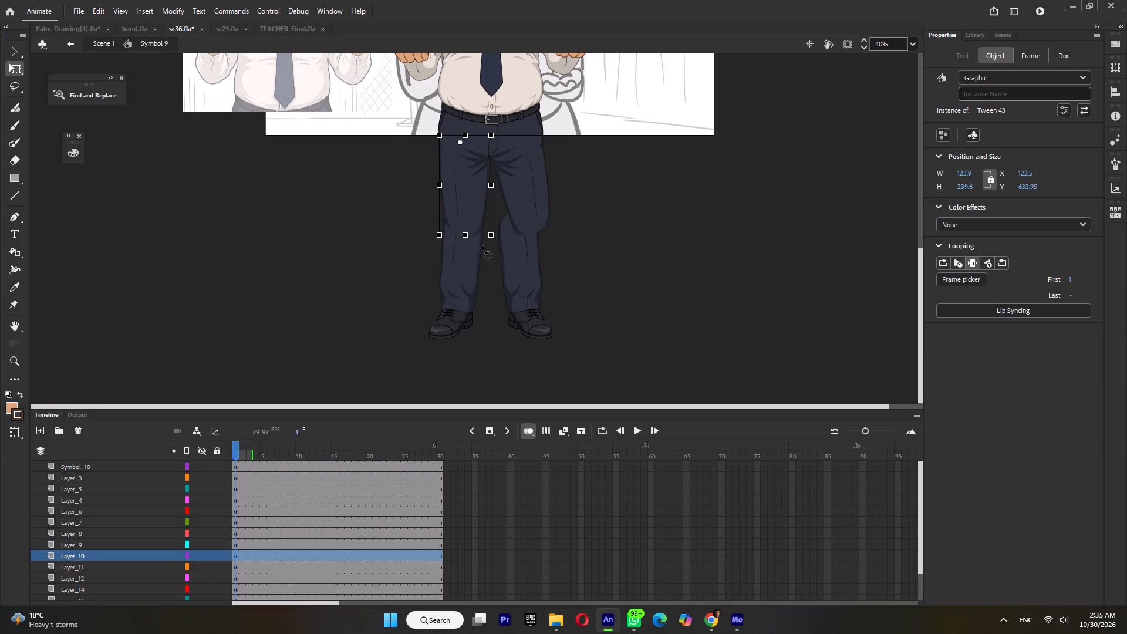
pyautogui.moveTo(482, 245); pyautogui.dragTo(471, 250)
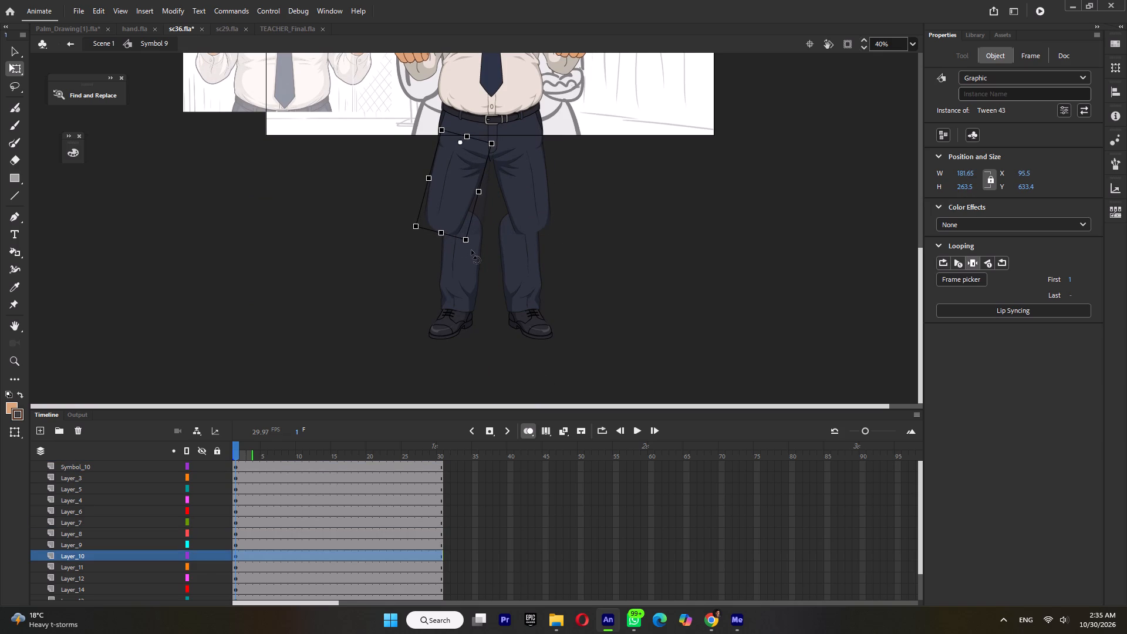
pyautogui.moveTo(471, 250); pyautogui.dragTo(472, 250)
pyautogui.keyDown('ctrl'); pyautogui.click(602, 225); pyautogui.keyUp('ctrl')
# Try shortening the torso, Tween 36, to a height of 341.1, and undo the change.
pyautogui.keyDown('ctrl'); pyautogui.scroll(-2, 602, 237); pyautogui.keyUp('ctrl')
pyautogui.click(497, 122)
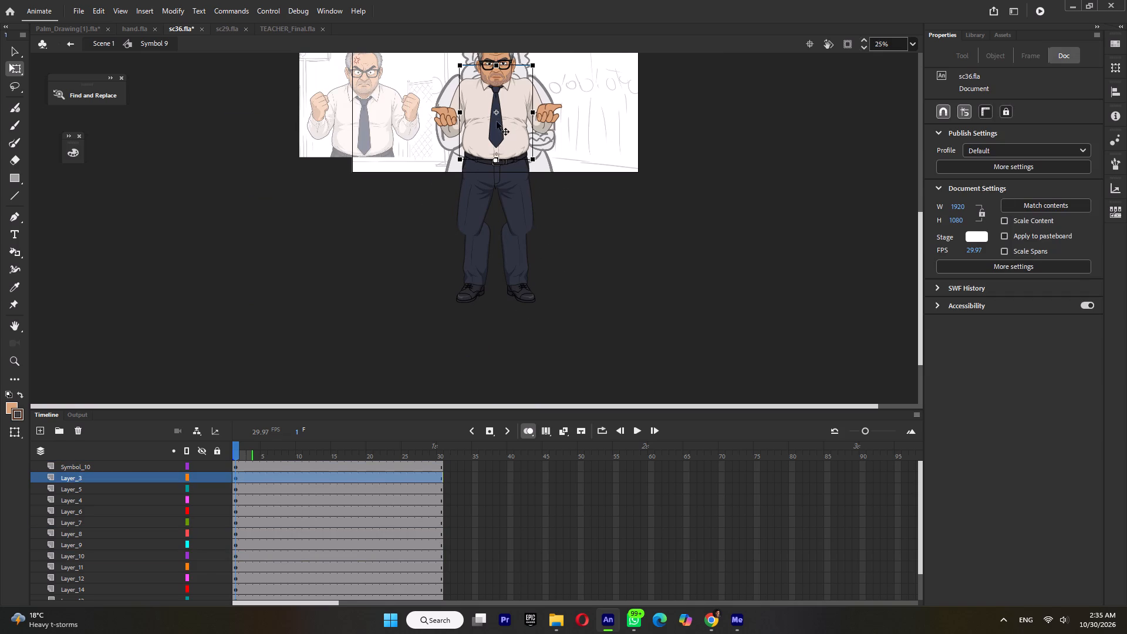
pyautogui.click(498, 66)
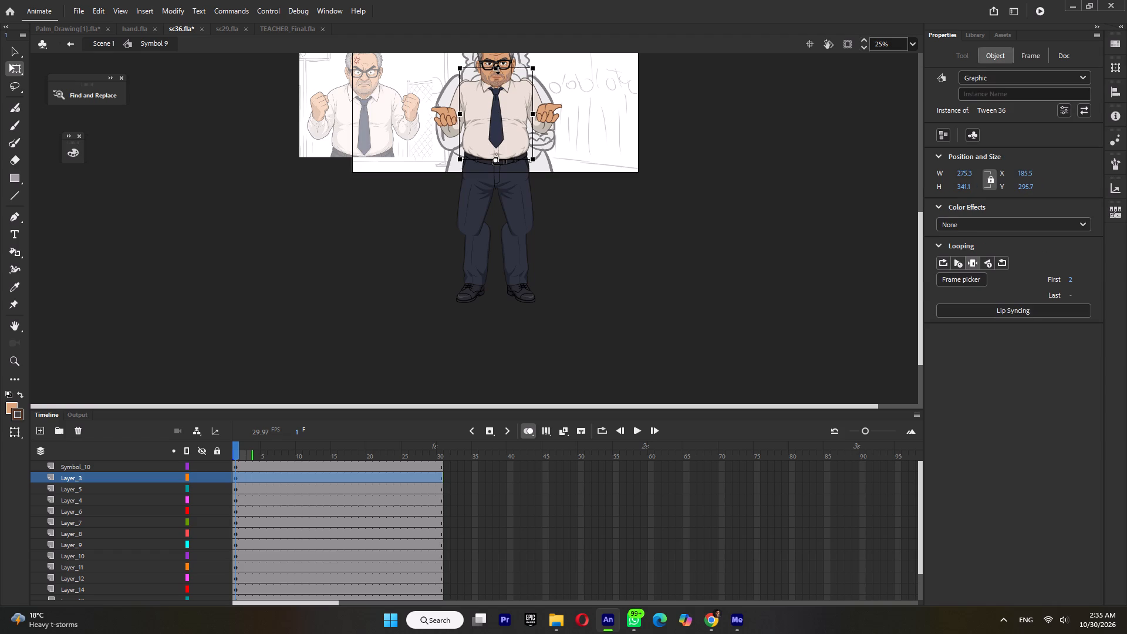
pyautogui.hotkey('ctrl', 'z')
# Deselect the torso and save sc36.fla.
pyautogui.keyDown('ctrl'); pyautogui.scroll(-2, 514, 130); pyautogui.keyUp('ctrl')
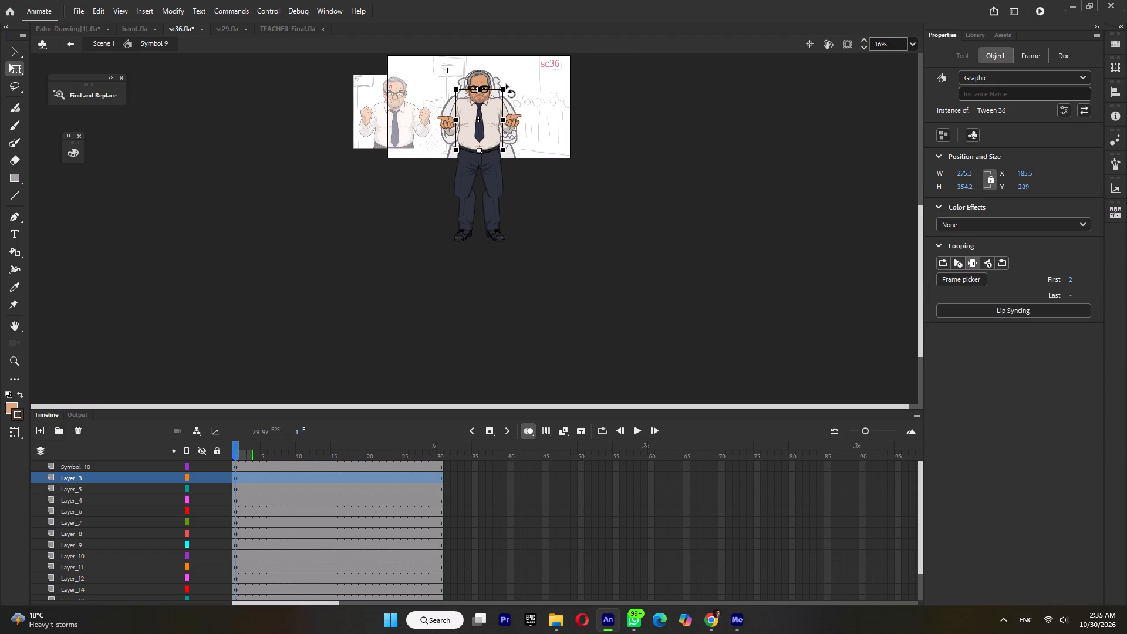
pyautogui.keyDown('ctrl'); pyautogui.scroll(2, 495, 68); pyautogui.keyUp('ctrl')
pyautogui.keyDown('ctrl'); pyautogui.scroll(2, 491, 116); pyautogui.keyUp('ctrl')
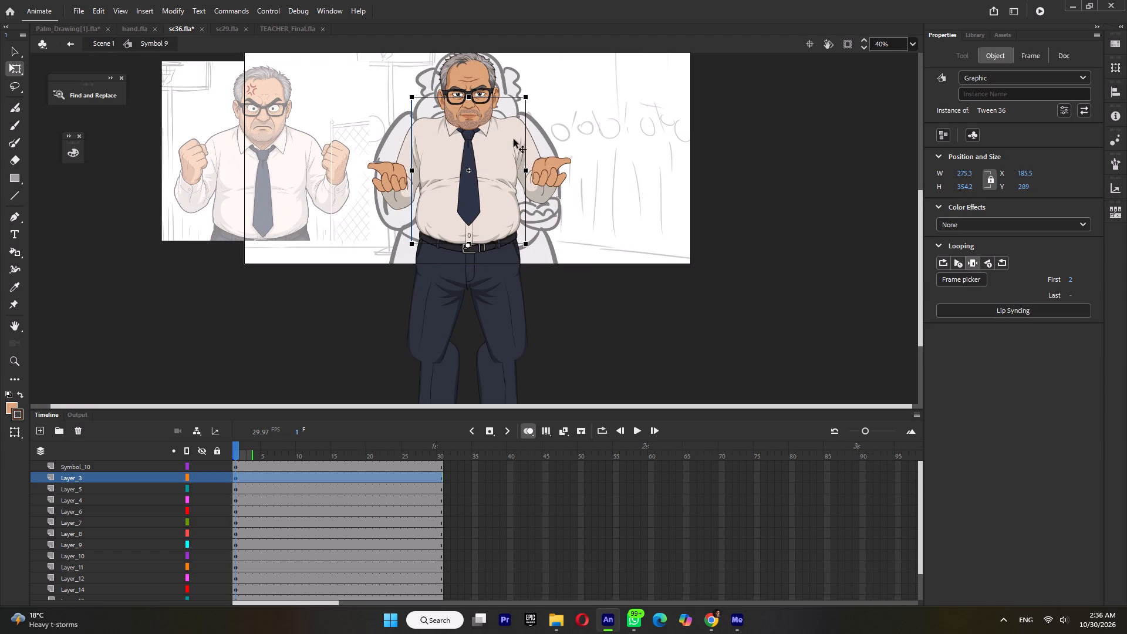
pyautogui.click(613, 237)
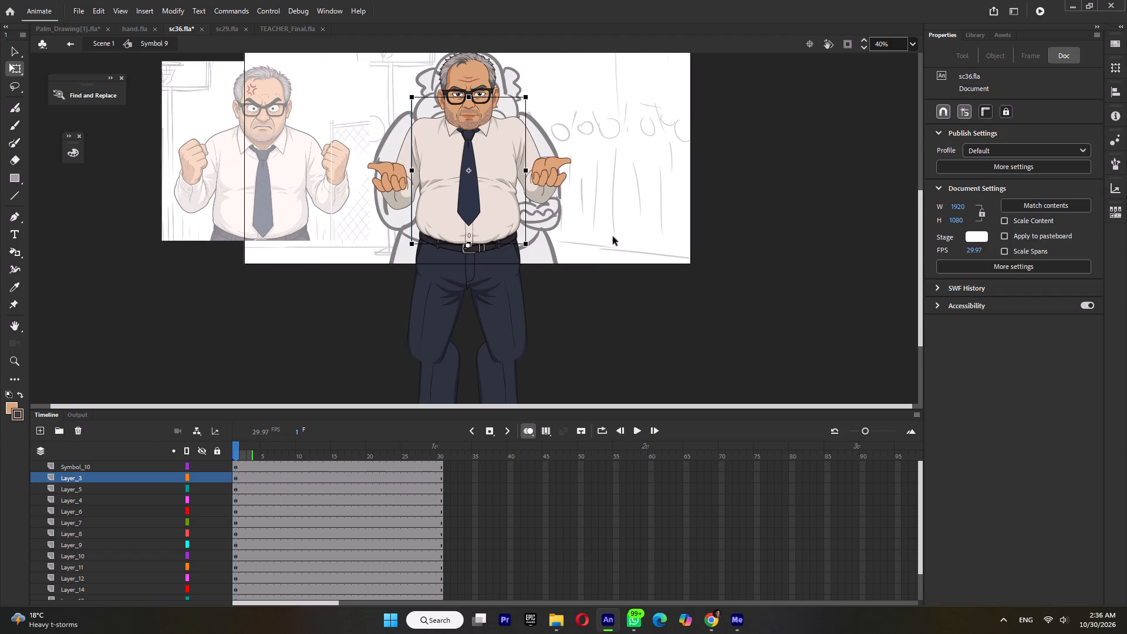
pyautogui.click(613, 237)
pyautogui.hotkey('ctrl', 's')
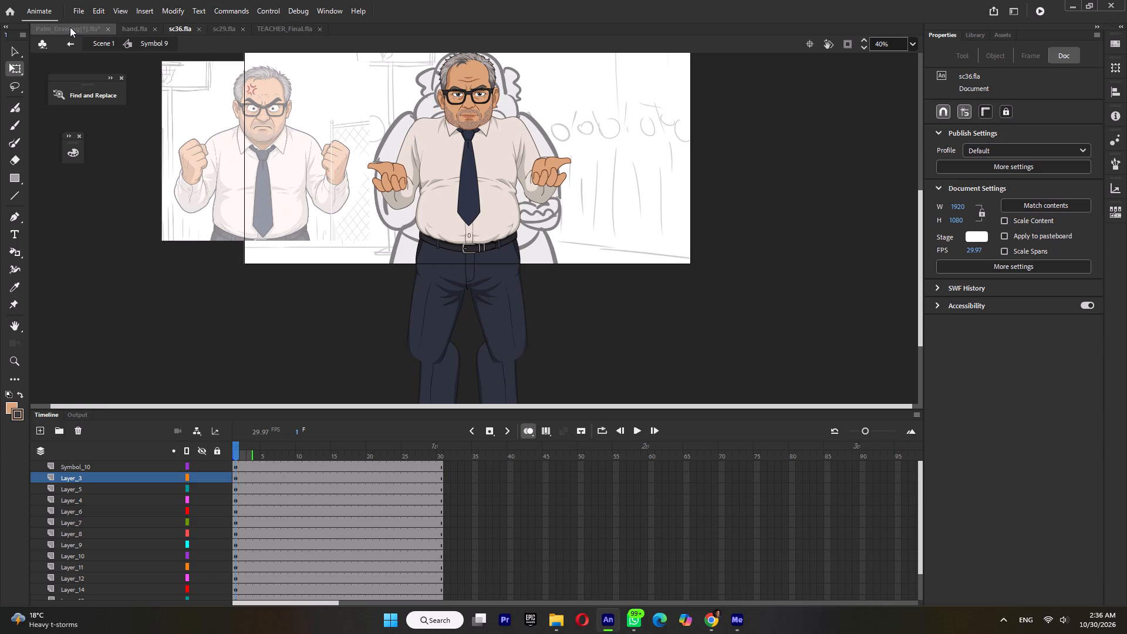
# Switch to Palm_Drawing[1].fla and examine its hand reference sheets between frames 22 and 16 for a suitable hand pose.
pyautogui.click(66, 26)
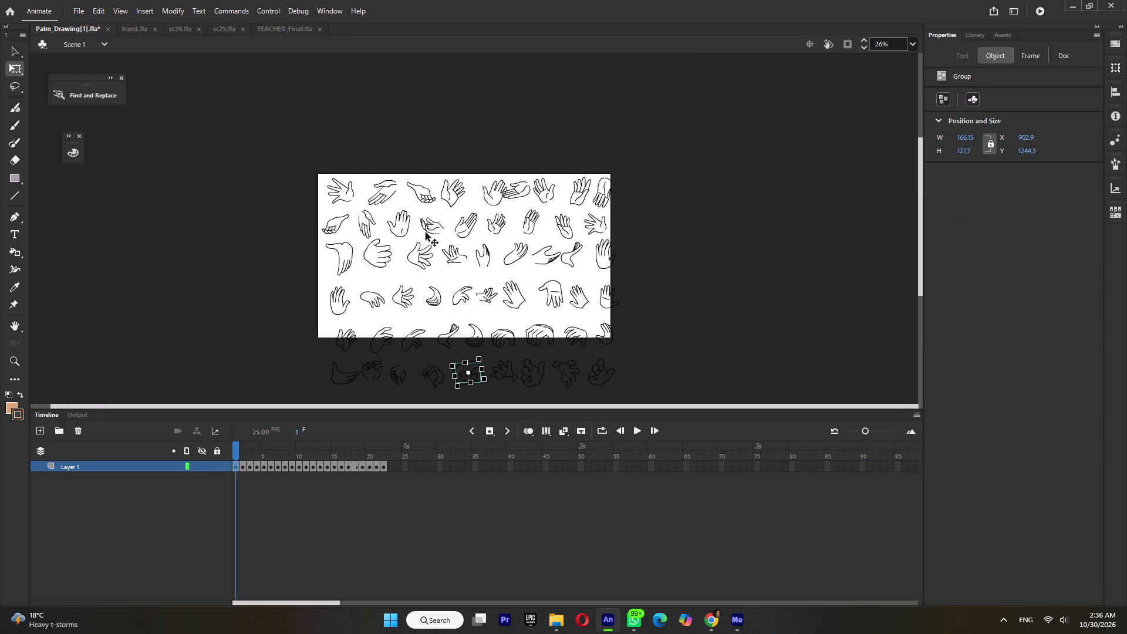
pyautogui.click(383, 454)
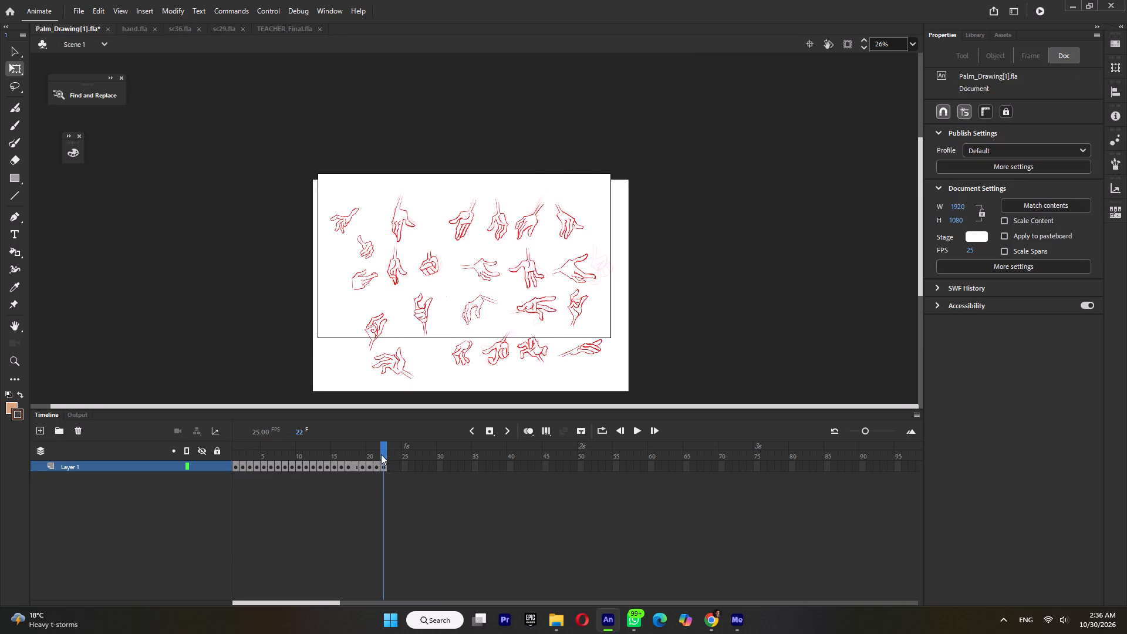
pyautogui.moveTo(380, 454); pyautogui.dragTo(372, 458)
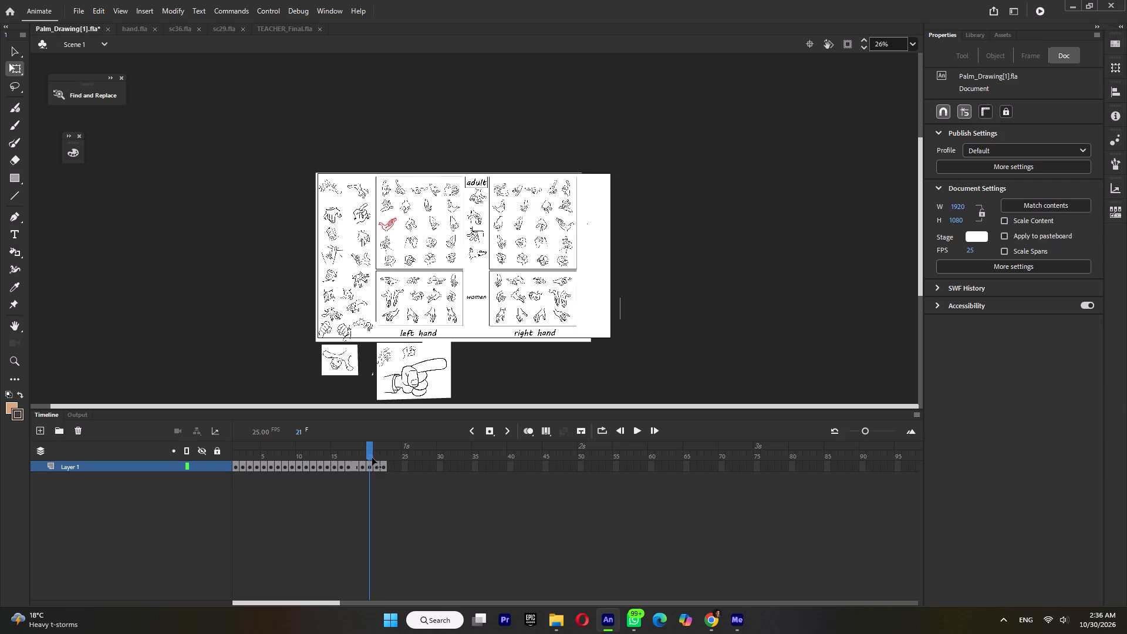
pyautogui.moveTo(372, 458); pyautogui.dragTo(372, 458)
pyautogui.keyDown('ctrl'); pyautogui.scroll(5, 335, 276); pyautogui.keyUp('ctrl')
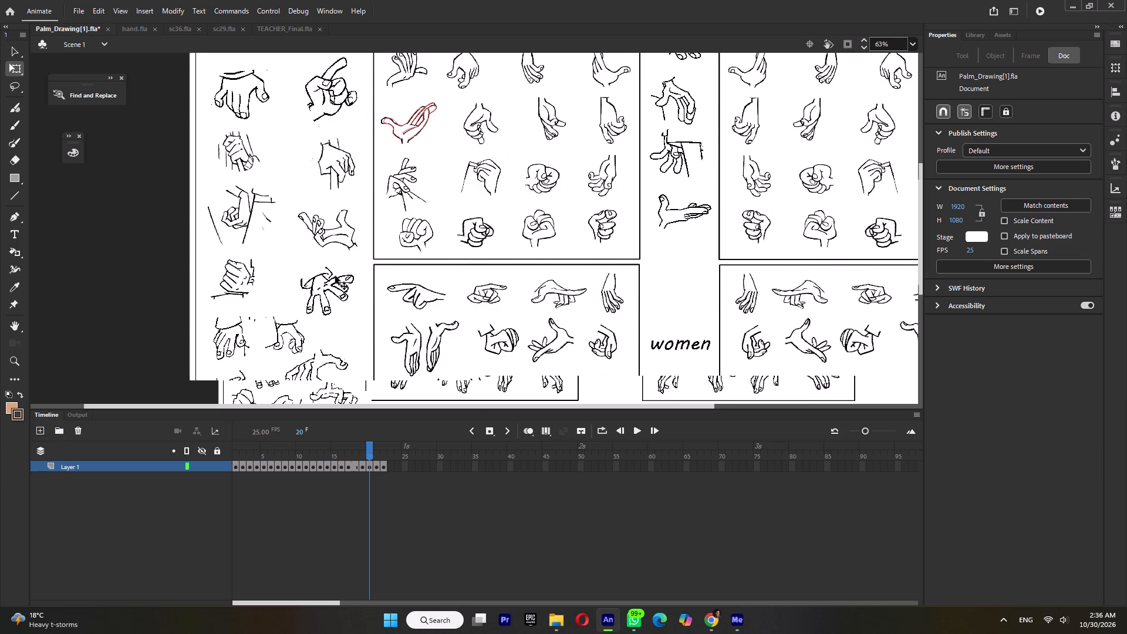
pyautogui.keyDown('ctrl'); pyautogui.scroll(-3, 335, 276); pyautogui.keyUp('ctrl')
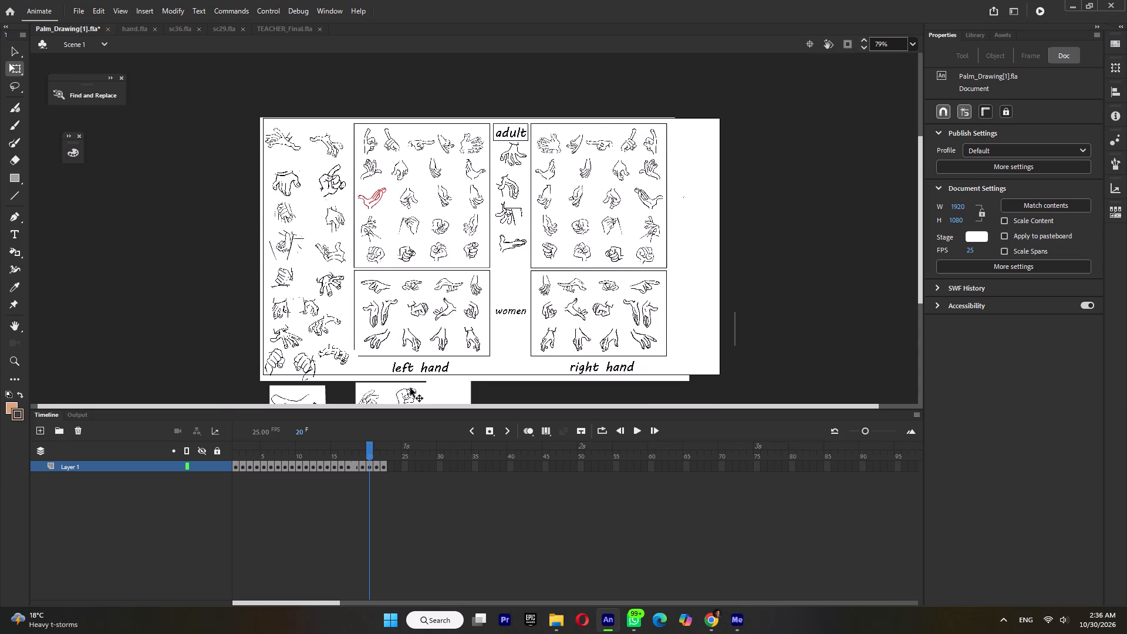
pyautogui.moveTo(367, 452); pyautogui.dragTo(362, 457)
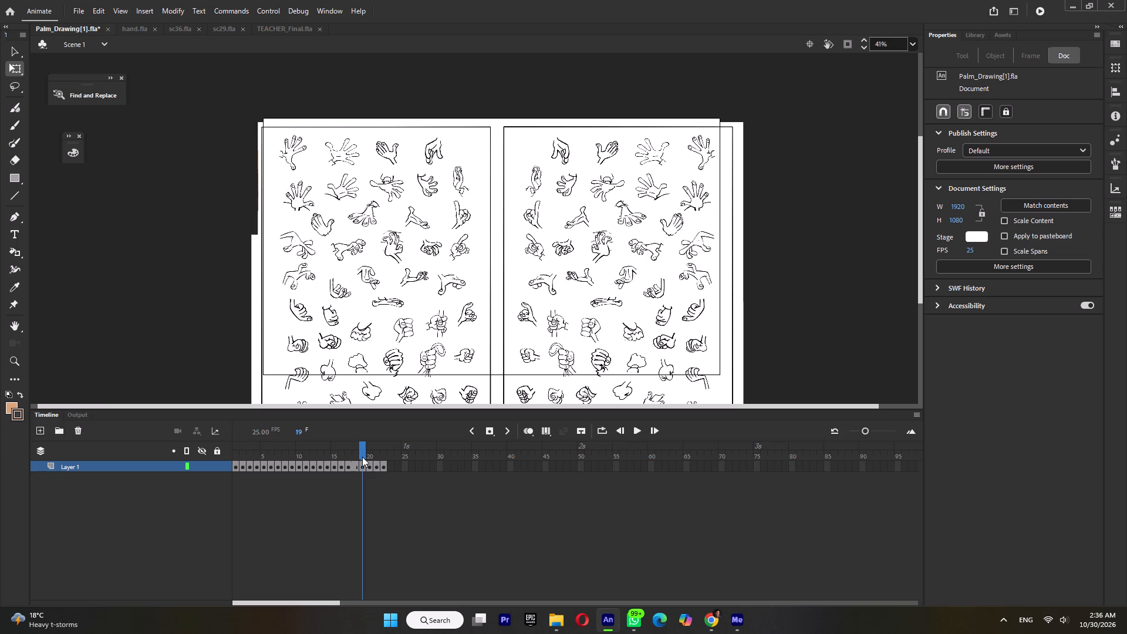
pyautogui.moveTo(362, 454); pyautogui.dragTo(357, 457)
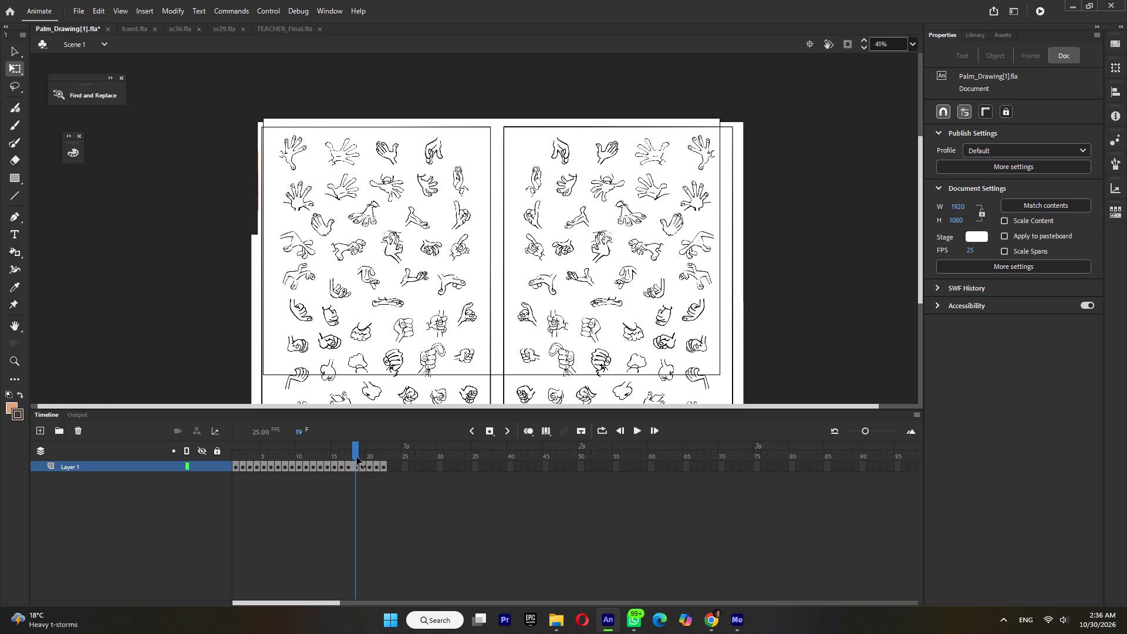
pyautogui.moveTo(357, 457); pyautogui.dragTo(349, 461)
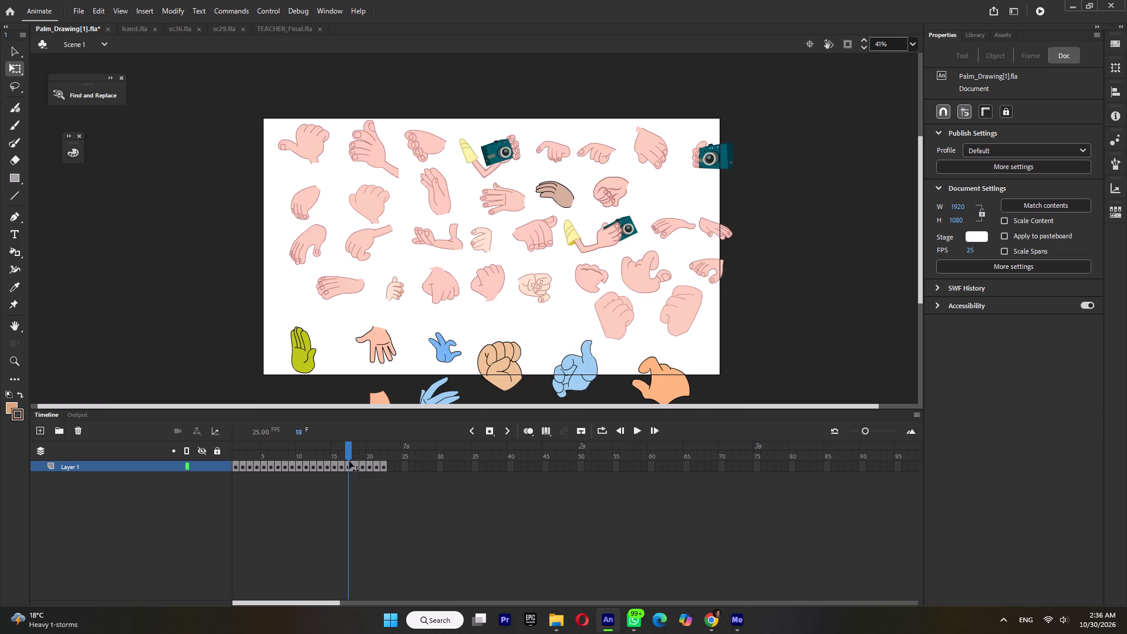
pyautogui.moveTo(349, 461); pyautogui.dragTo(343, 468)
pyautogui.scroll(-2, 547, 269)
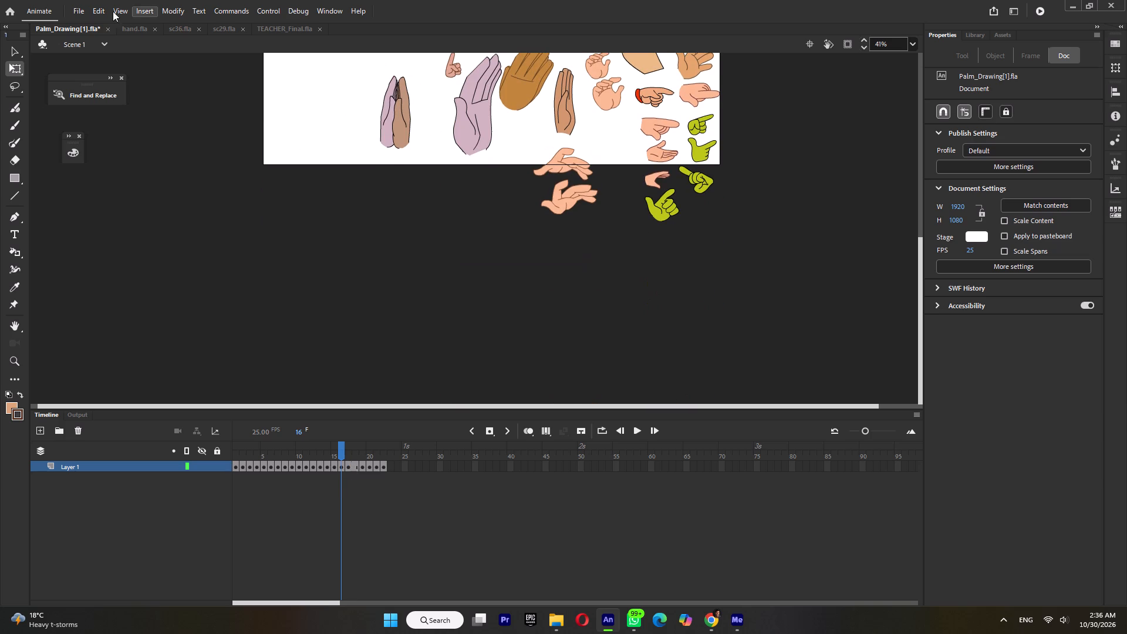
# In hand.fla's Symbol 1, go to the hand at frame 81 and rotate it to lie horizontally, about 99.5 by 65.
pyautogui.click(127, 33)
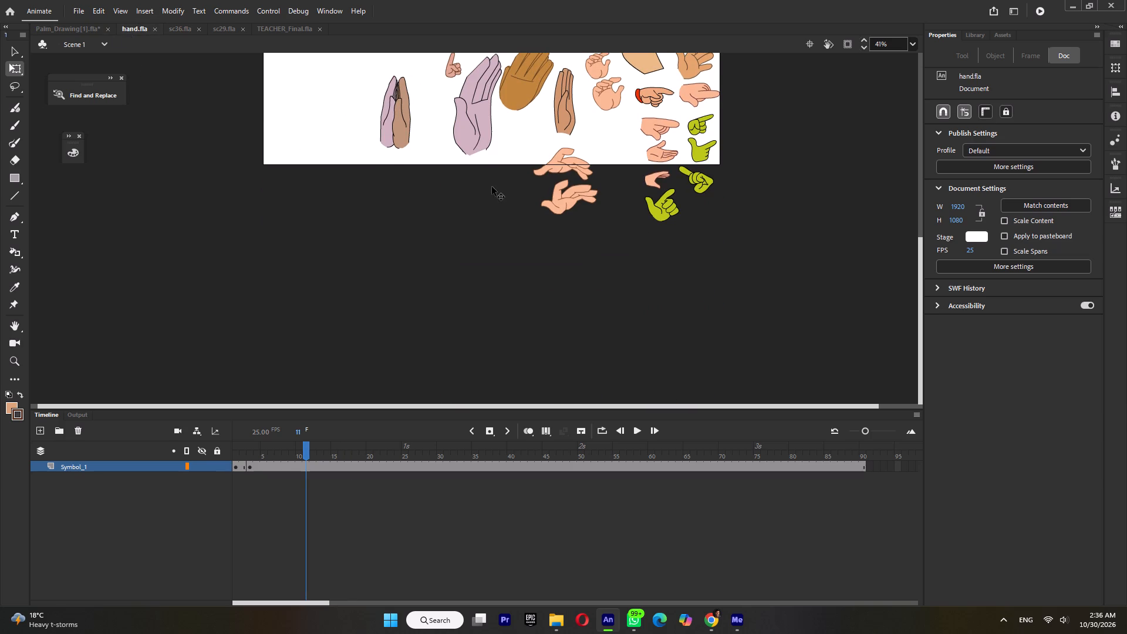
pyautogui.doubleClick(494, 173)
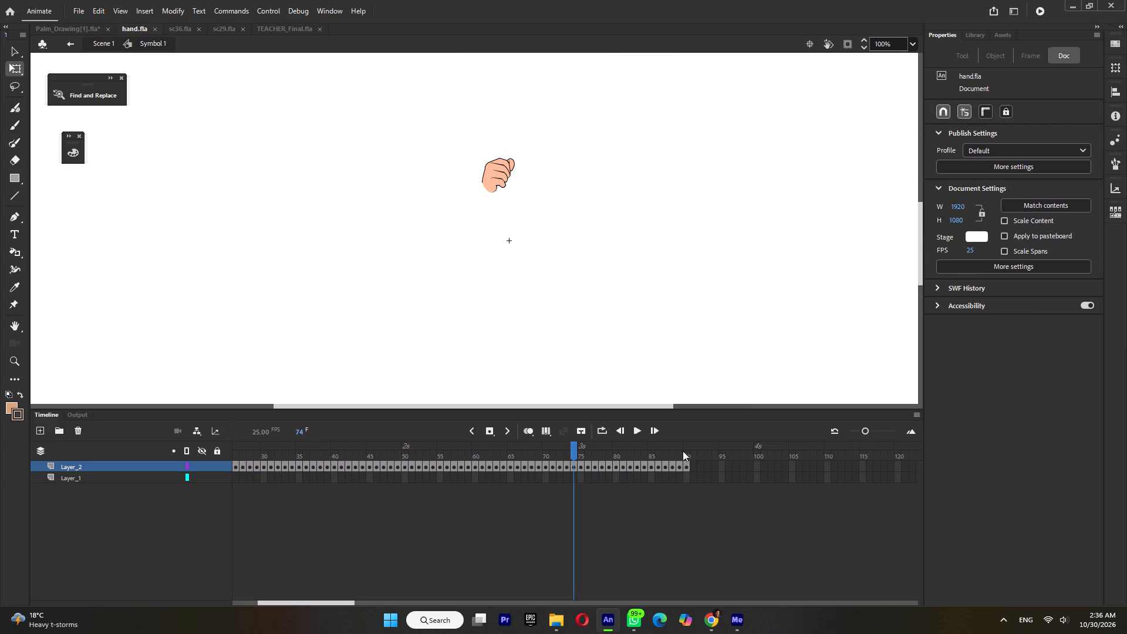
pyautogui.moveTo(686, 449); pyautogui.dragTo(657, 470)
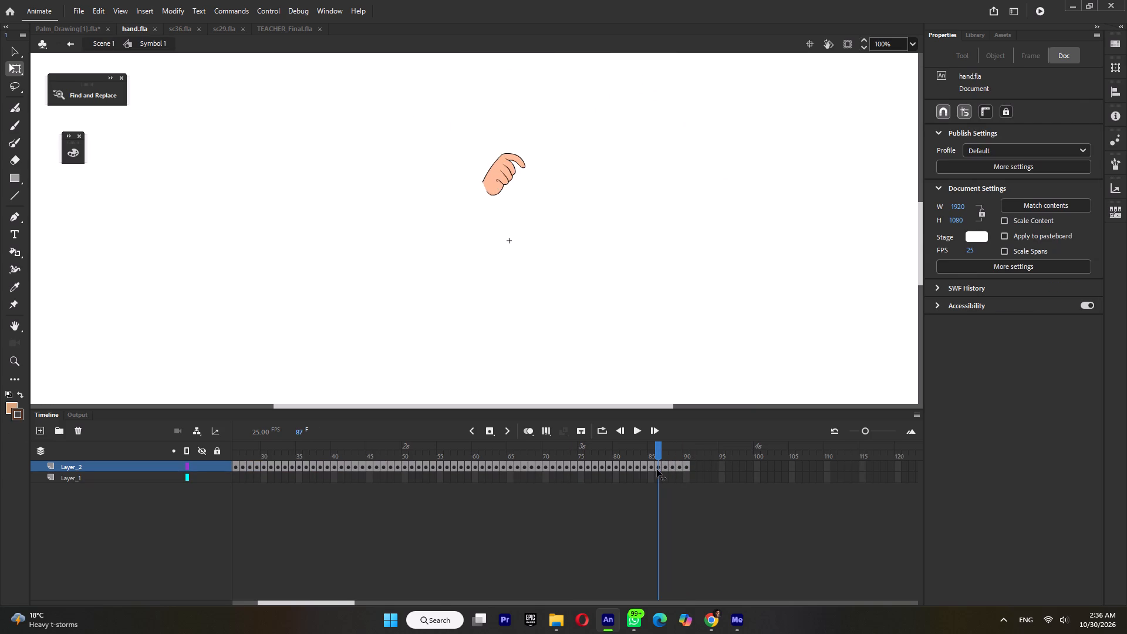
pyautogui.moveTo(657, 470); pyautogui.dragTo(626, 481)
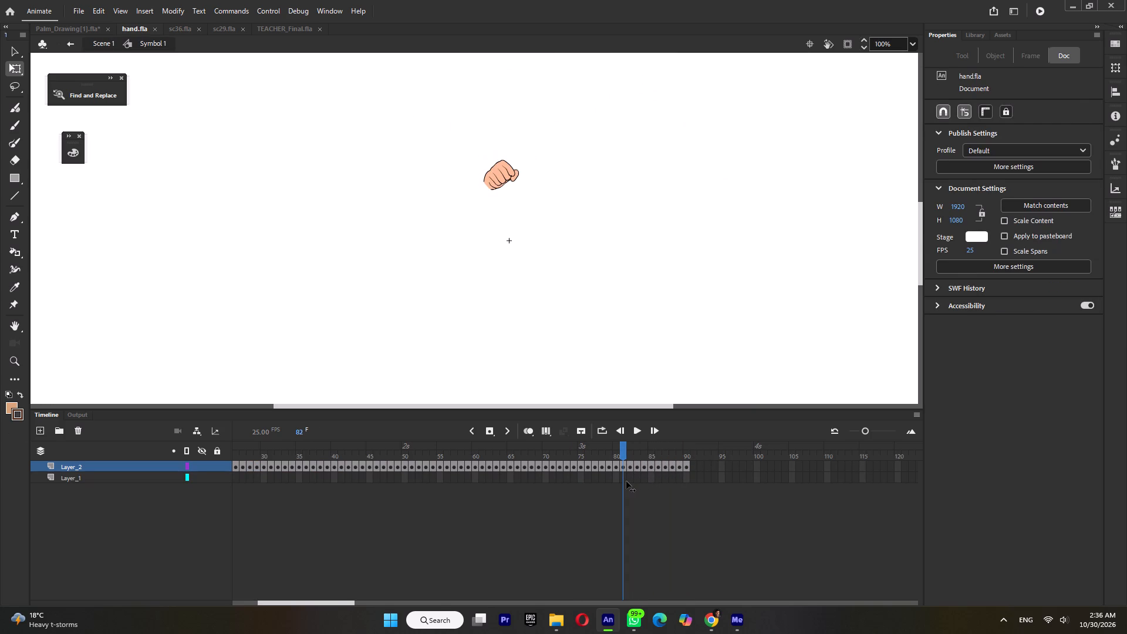
pyautogui.moveTo(626, 481); pyautogui.dragTo(625, 481)
pyautogui.click(480, 161)
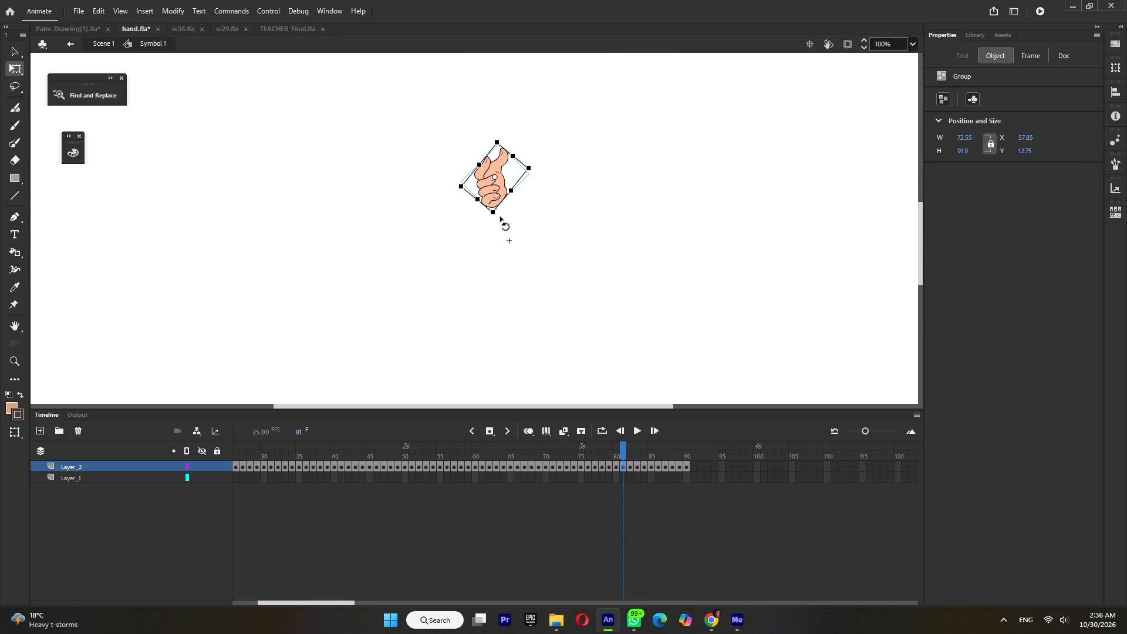
pyautogui.moveTo(490, 223); pyautogui.dragTo(531, 202)
# Recolour the frame 81 hand in hand.fla with a dark brown outline and a tan skin fill on all its regions.
pyautogui.rightClick(509, 180)
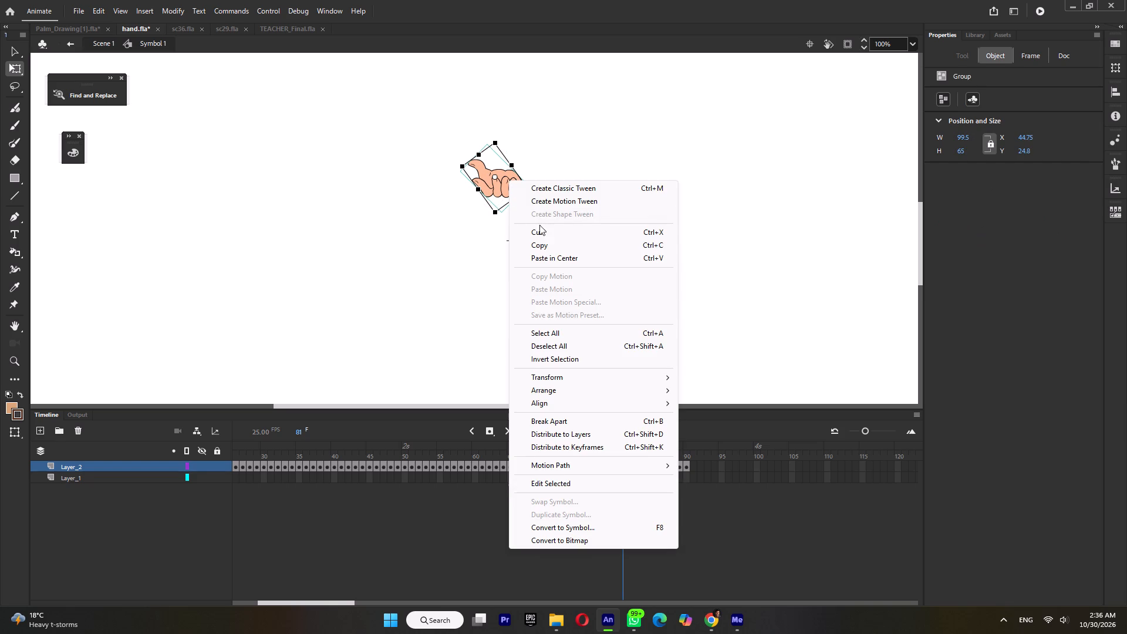
pyautogui.click(539, 248)
pyautogui.doubleClick(512, 184)
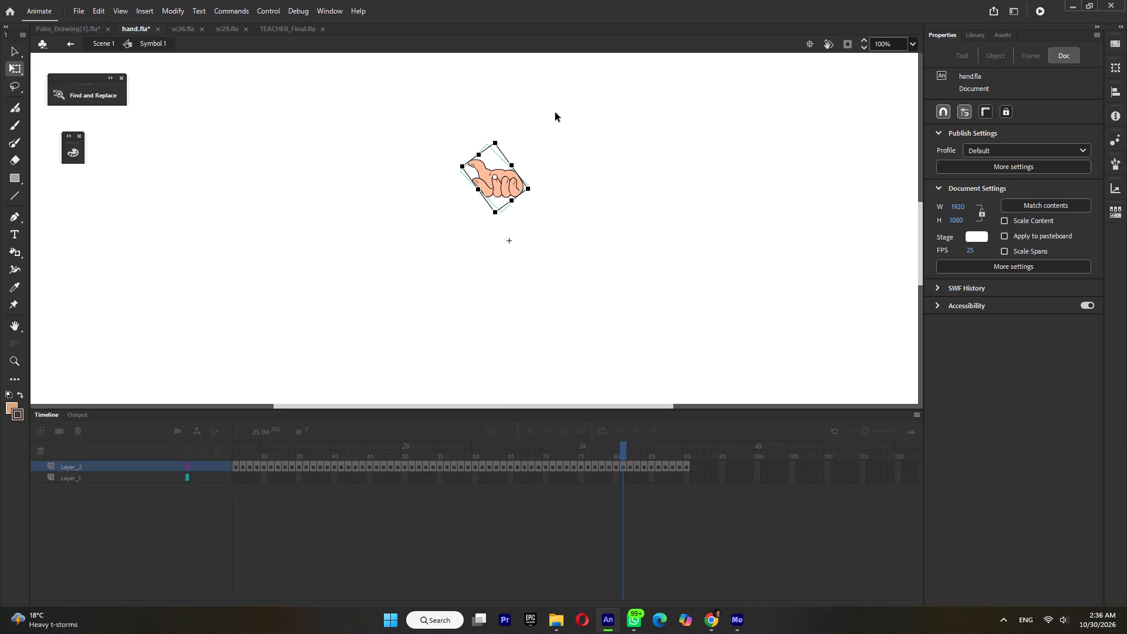
pyautogui.moveTo(555, 113); pyautogui.dragTo(330, 322)
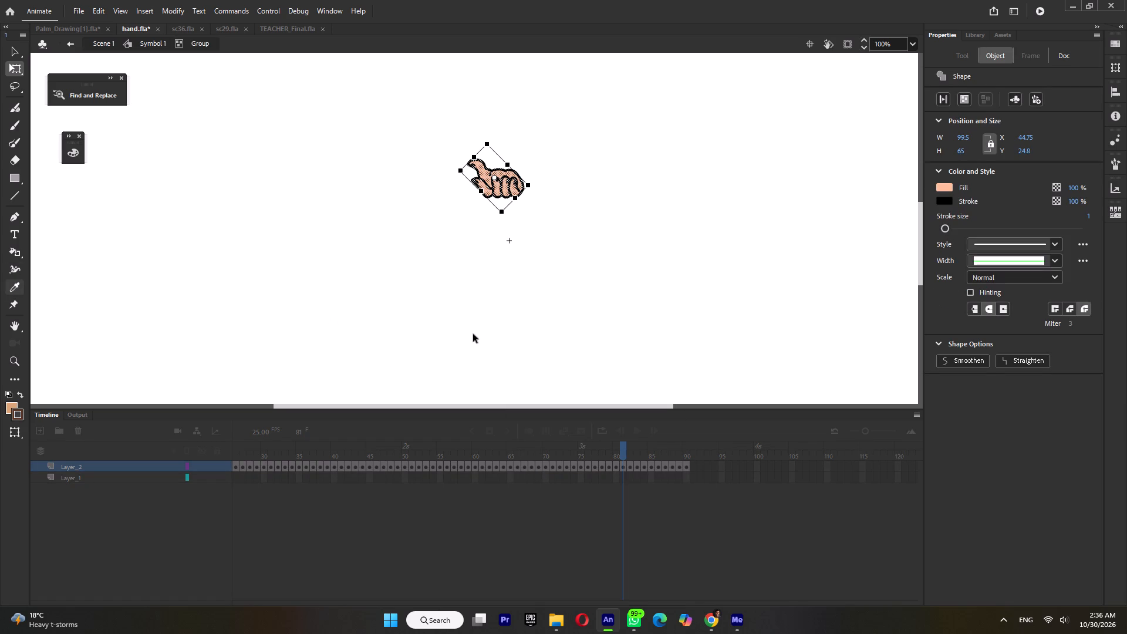
pyautogui.press('s')
pyautogui.click(509, 194)
pyautogui.keyDown('ctrl'); pyautogui.scroll(4, 511, 184); pyautogui.keyUp('ctrl')
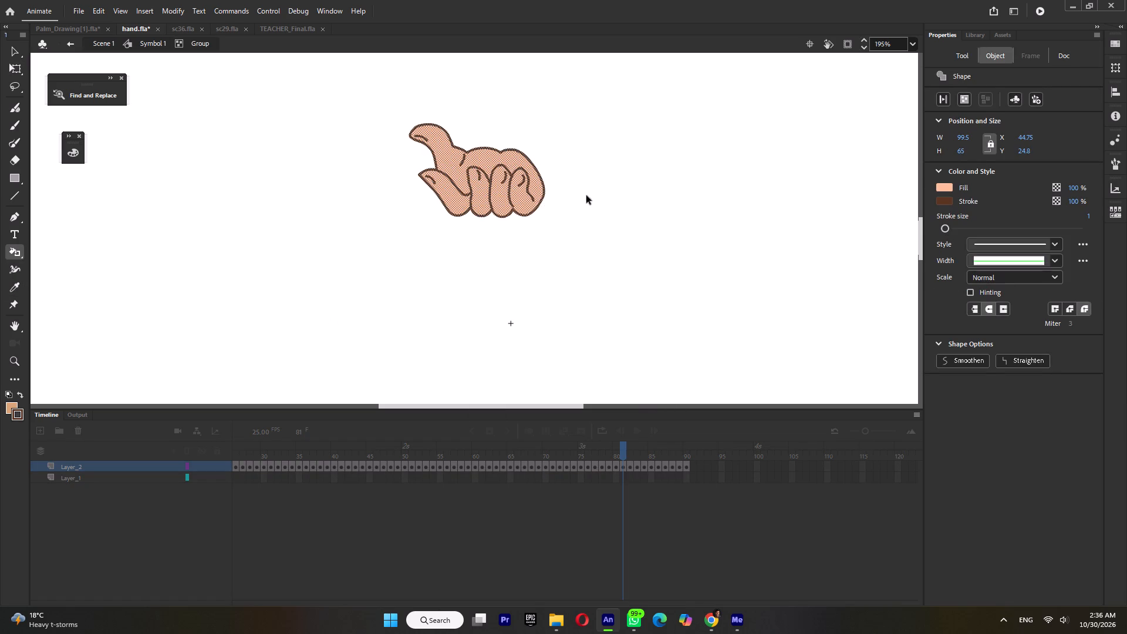
pyautogui.keyDown('ctrl'); pyautogui.click(586, 195); pyautogui.keyUp('ctrl')
pyautogui.press('k')
pyautogui.click(512, 160)
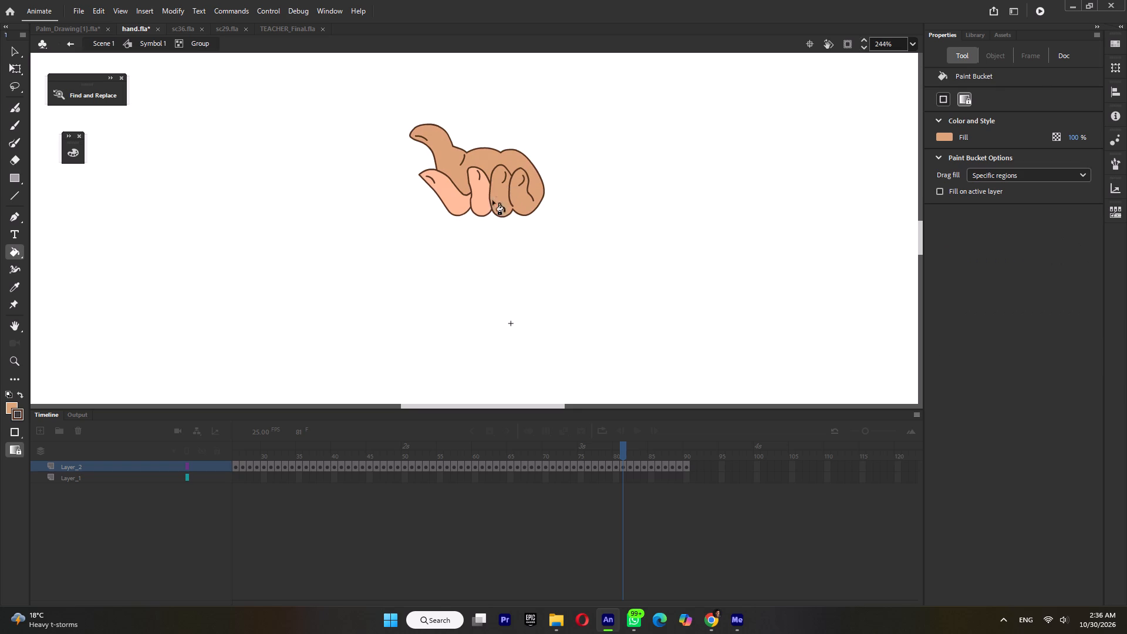
pyautogui.moveTo(459, 204); pyautogui.dragTo(464, 204)
pyautogui.click(480, 204)
# Copy the recoloured hand group and paste it in place on a new blank keyframe at frame 2 of Symbol 1 in sc36.fla.
pyautogui.click(15, 64)
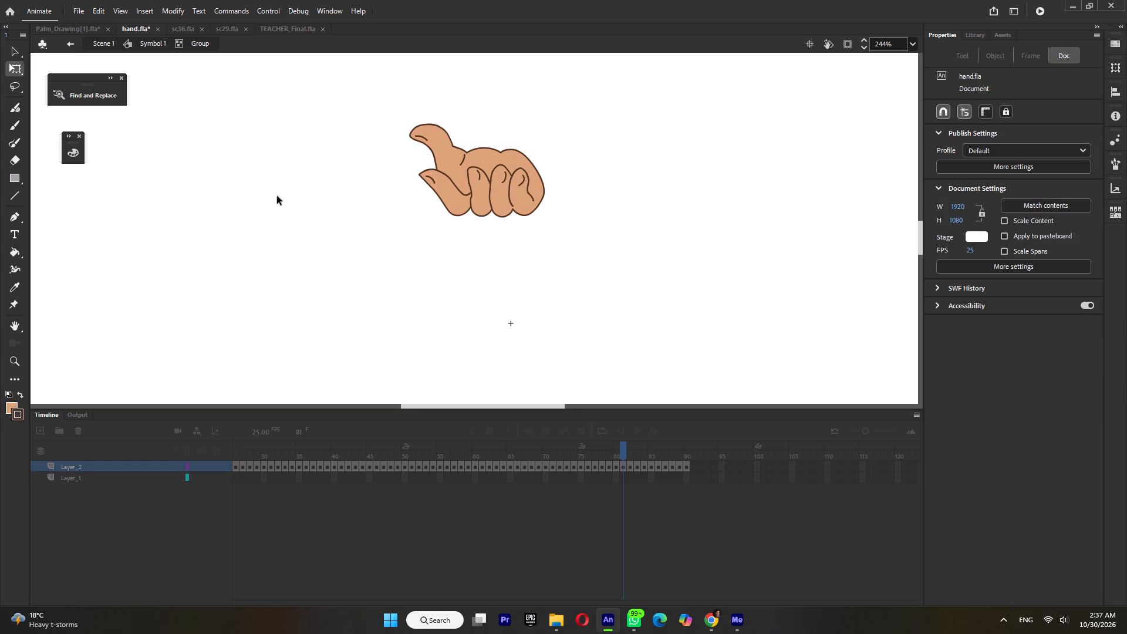
pyautogui.doubleClick(296, 198)
pyautogui.rightClick(495, 190)
pyautogui.click(533, 256)
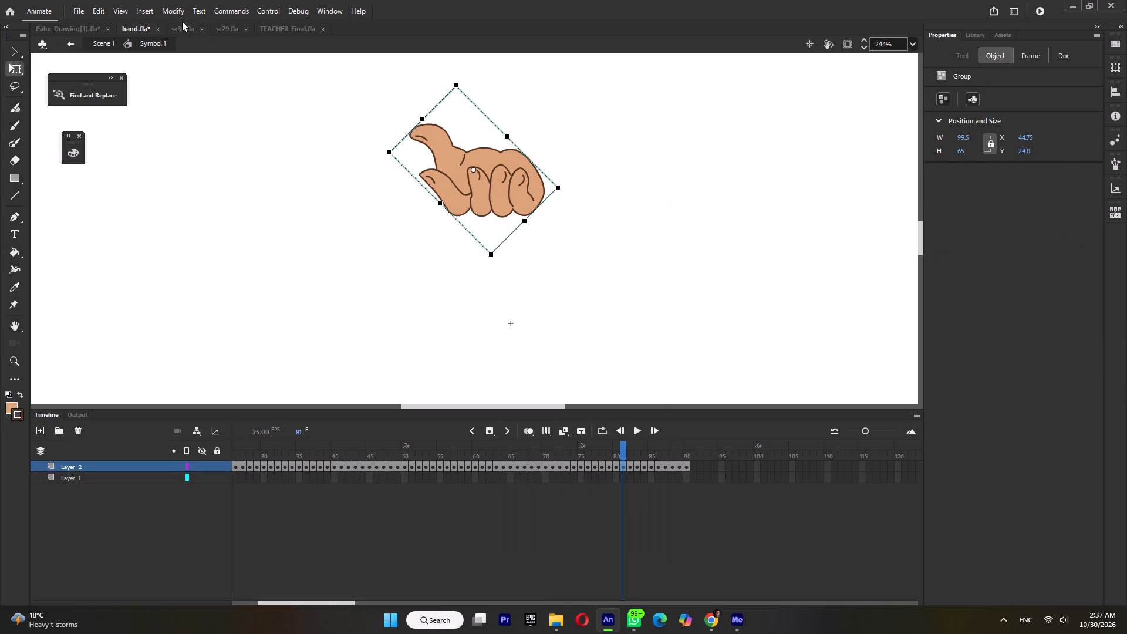
pyautogui.click(225, 31)
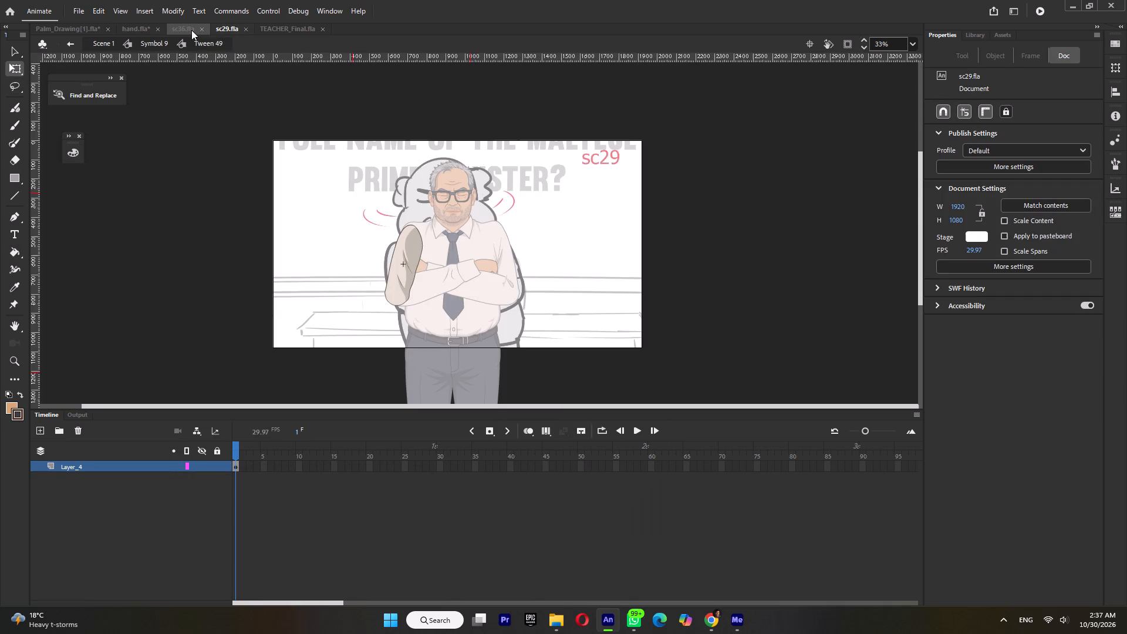
pyautogui.click(191, 30)
pyautogui.hotkey('ctrl', 's')
pyautogui.doubleClick(406, 179)
pyautogui.keyDown('ctrl'); pyautogui.scroll(3, 403, 179); pyautogui.keyUp('ctrl')
pyautogui.press('F7')
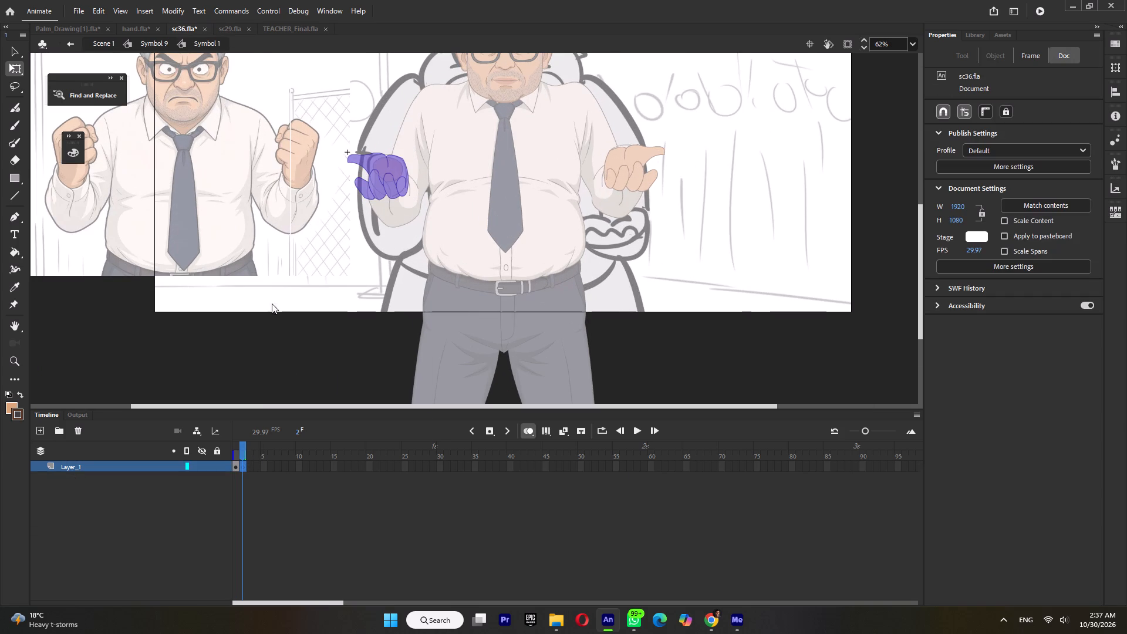
pyautogui.rightClick(272, 303)
pyautogui.click(310, 353)
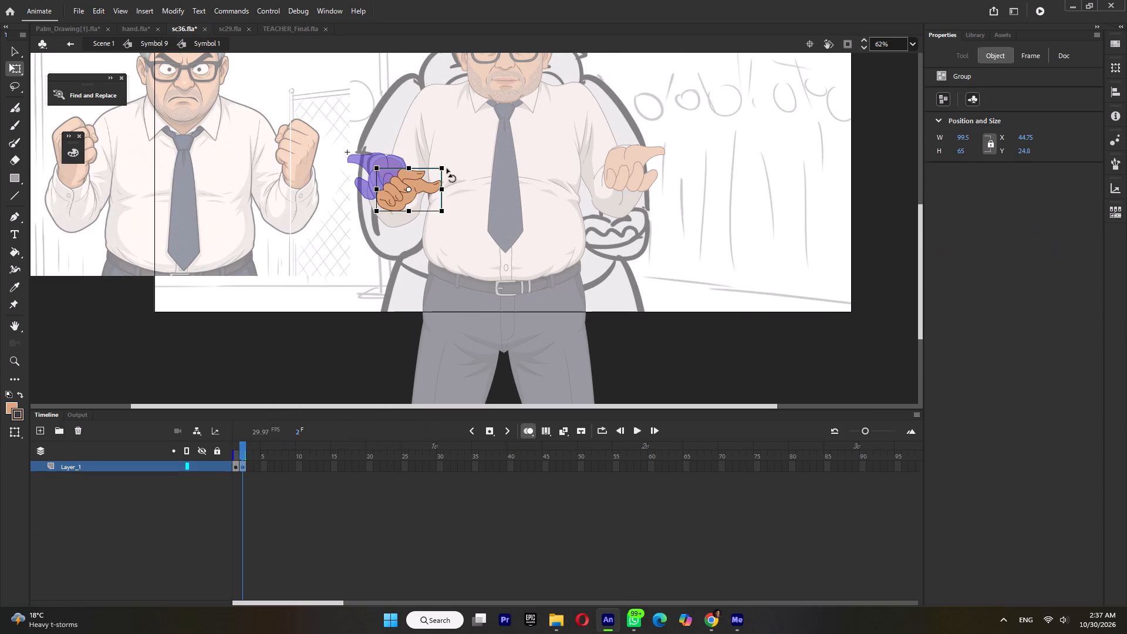
# Rotate, scale and move the pasted hand over the onion-skinned old hand, about 100.75 by 73.3 at X -7.25, Y -18.6.
pyautogui.moveTo(450, 170); pyautogui.dragTo(356, 185)
pyautogui.keyDown('ctrl'); pyautogui.scroll(3, 414, 188); pyautogui.keyUp('ctrl')
pyautogui.moveTo(426, 194); pyautogui.dragTo(362, 147)
pyautogui.moveTo(342, 147); pyautogui.dragTo(360, 133)
pyautogui.keyDown('ctrl'); pyautogui.scroll(3, 417, 160); pyautogui.keyUp('ctrl')
pyautogui.keyDown('shift'); pyautogui.moveTo(419, 150); pyautogui.dragTo(434, 149); pyautogui.keyUp('shift')
pyautogui.moveTo(437, 157); pyautogui.dragTo(436, 178)
pyautogui.click(347, 144)
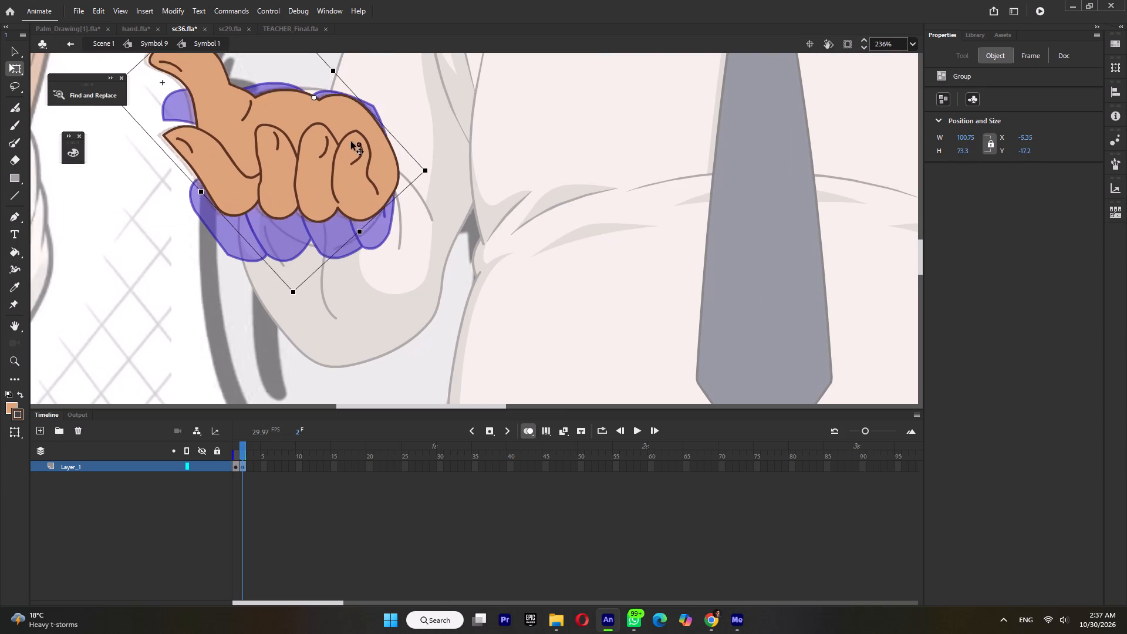
pyautogui.keyDown('ctrl'); pyautogui.scroll(-5, 346, 140); pyautogui.keyUp('ctrl')
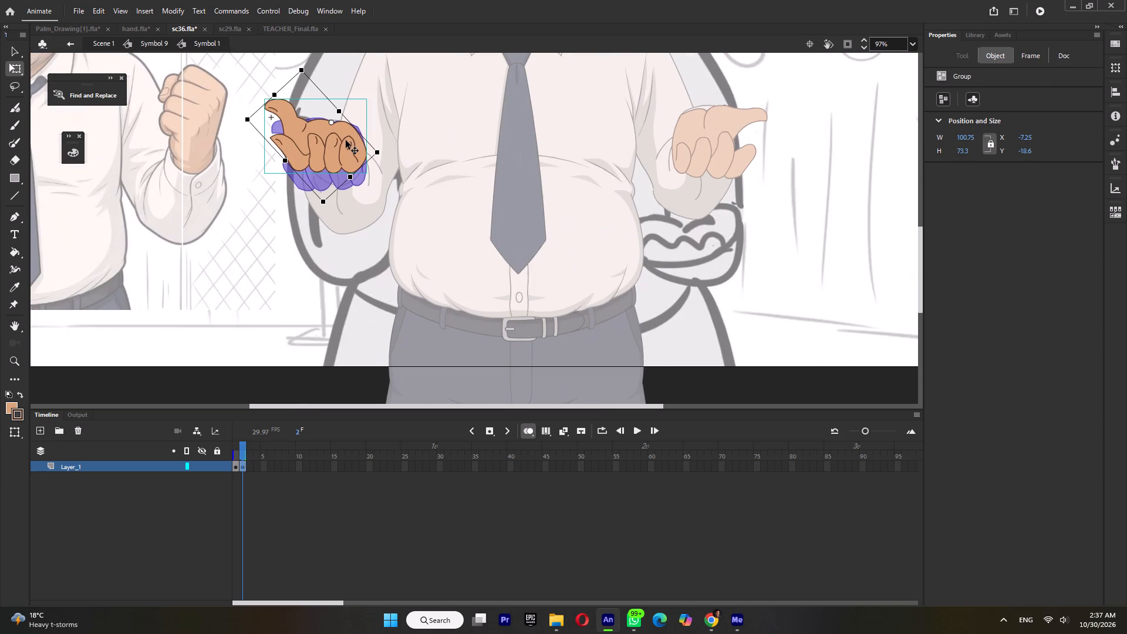
# Return to Symbol 9 and set the Layer_5 hand's looping to single frame.
pyautogui.doubleClick(365, 140)
pyautogui.doubleClick(581, 249)
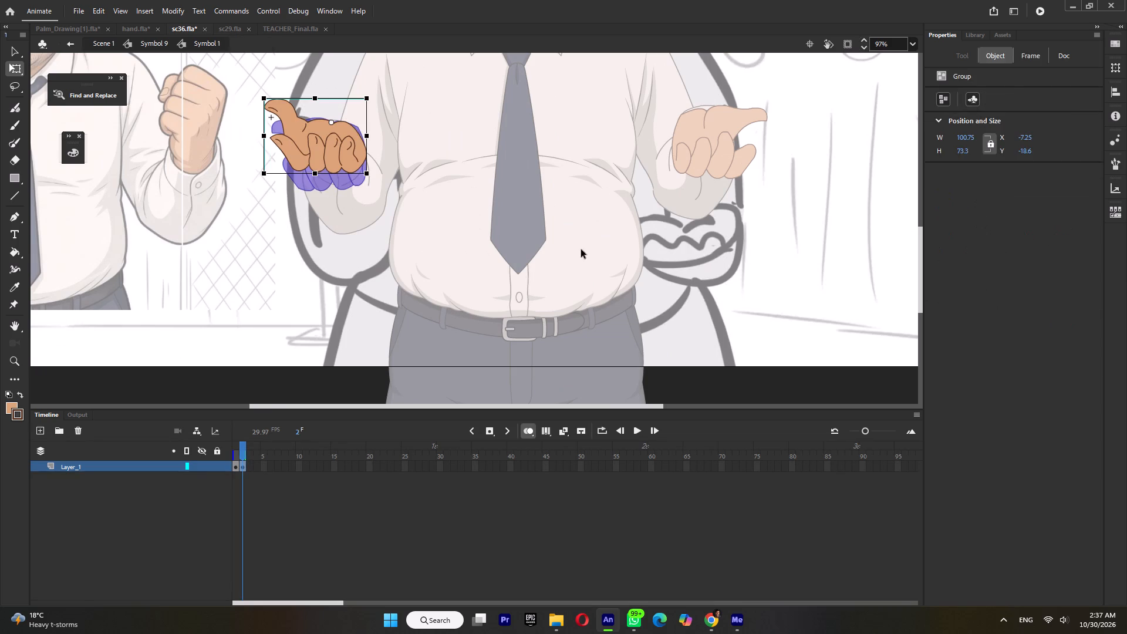
pyautogui.doubleClick(581, 249)
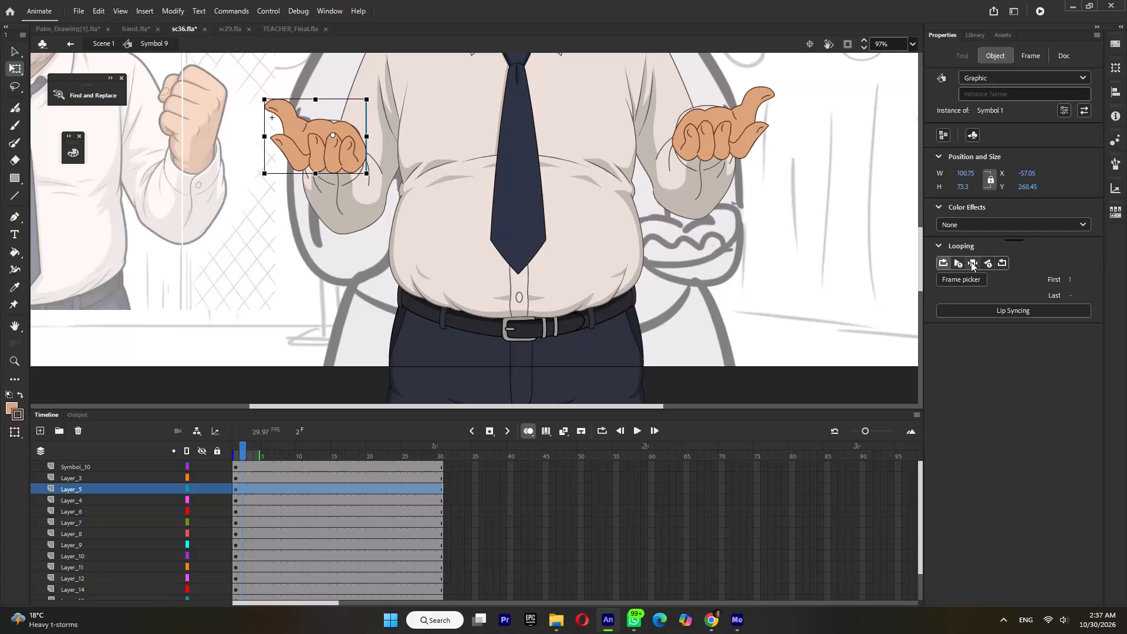
pyautogui.click(971, 262)
# Reopen Symbol 1, compare the hands at frames 1 and 2, and turn off onion skinning on frame 2.
pyautogui.click(313, 170)
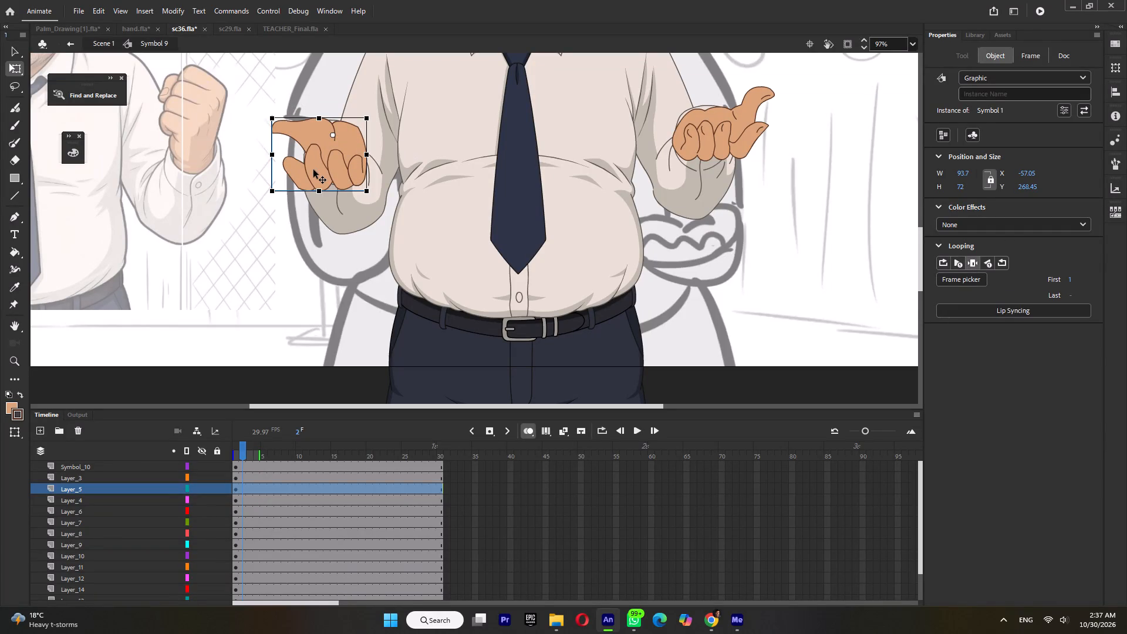
pyautogui.click(313, 170)
pyautogui.click(239, 453)
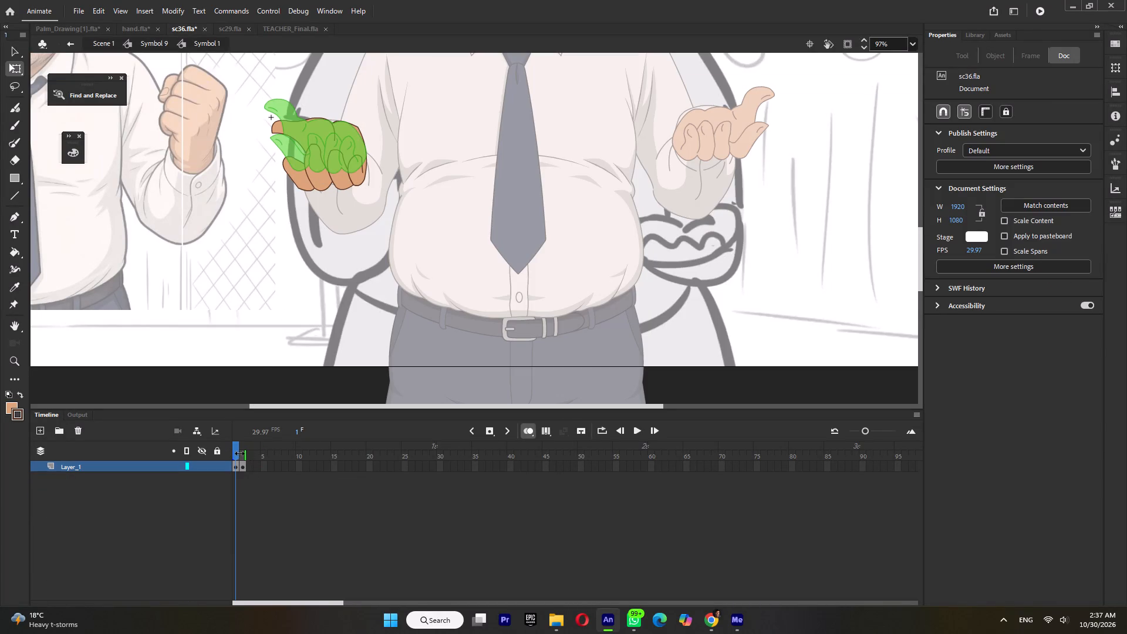
pyautogui.moveTo(236, 454); pyautogui.dragTo(241, 454)
pyautogui.click(528, 431)
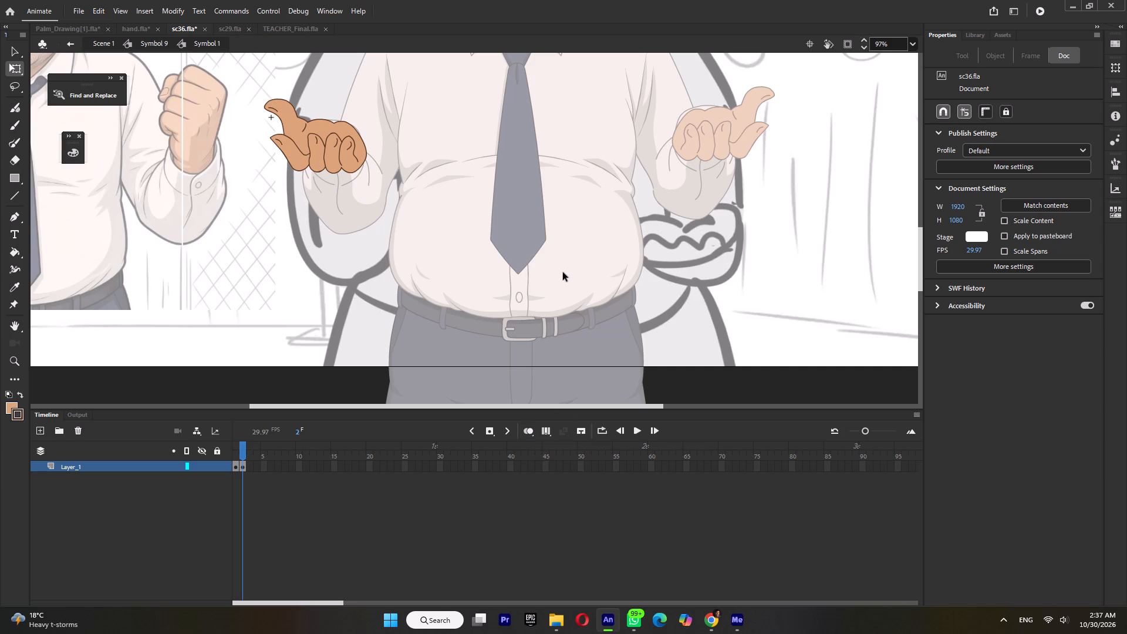
# Inside the frame 2 hand group, delete the short crease lines on the outstretched finger and the two curled fingers beside it.
pyautogui.keyDown('ctrl'); pyautogui.scroll(4, 320, 116); pyautogui.keyUp('ctrl')
pyautogui.keyDown('ctrl'); pyautogui.scroll(2, 313, 168); pyautogui.keyUp('ctrl')
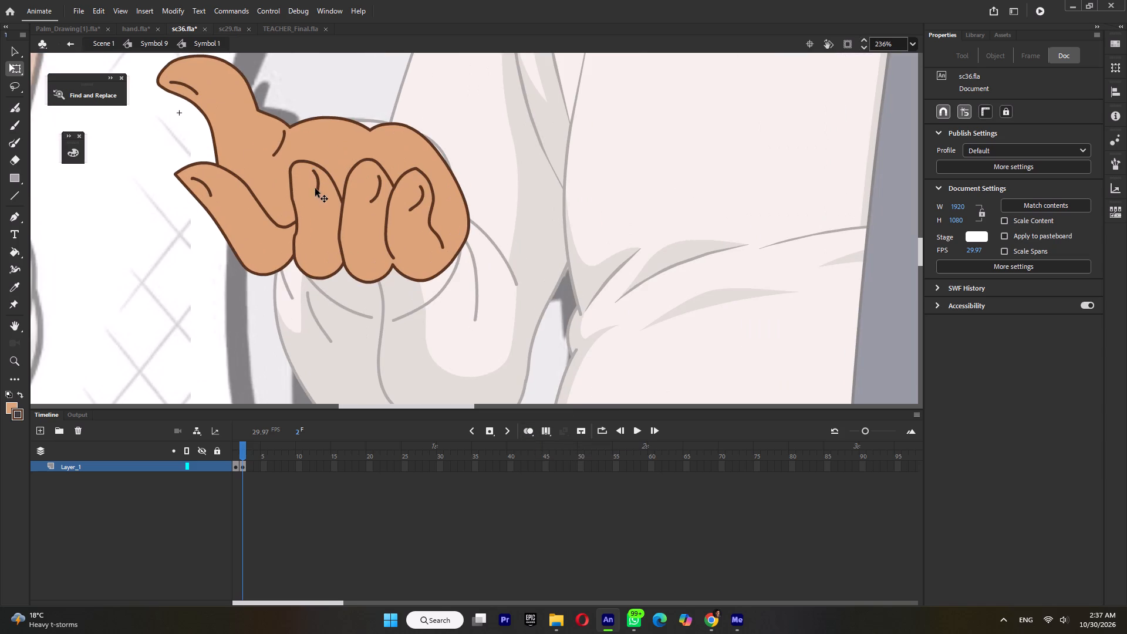
pyautogui.tripleClick(320, 190)
pyautogui.press('Delete')
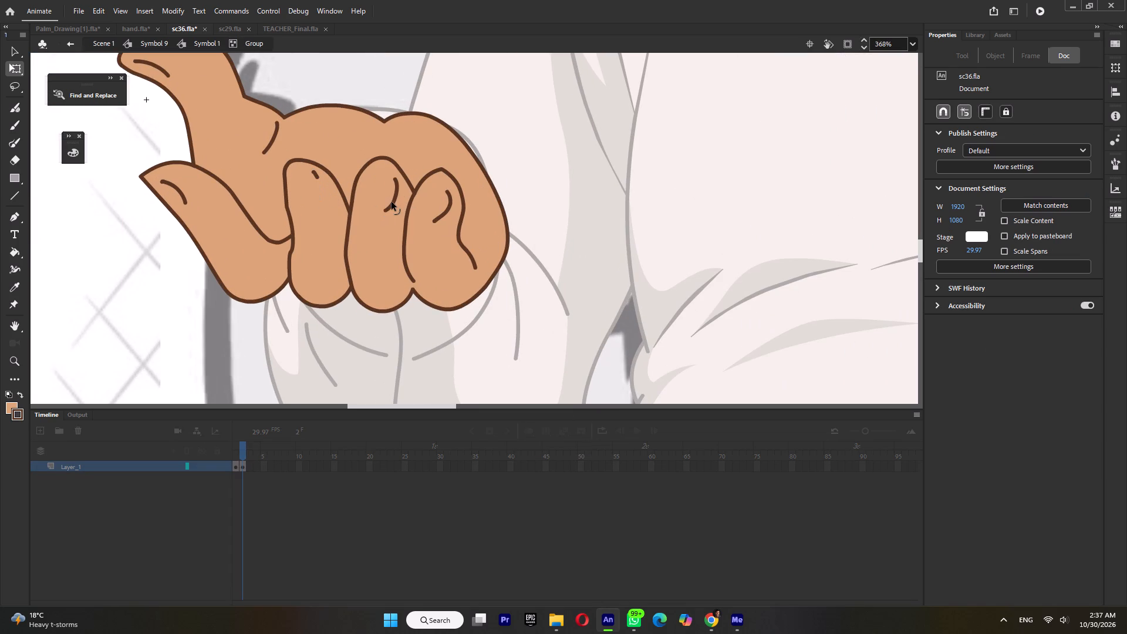
pyautogui.click(392, 202)
pyautogui.press('Delete')
pyautogui.click(317, 173)
pyautogui.press('Delete')
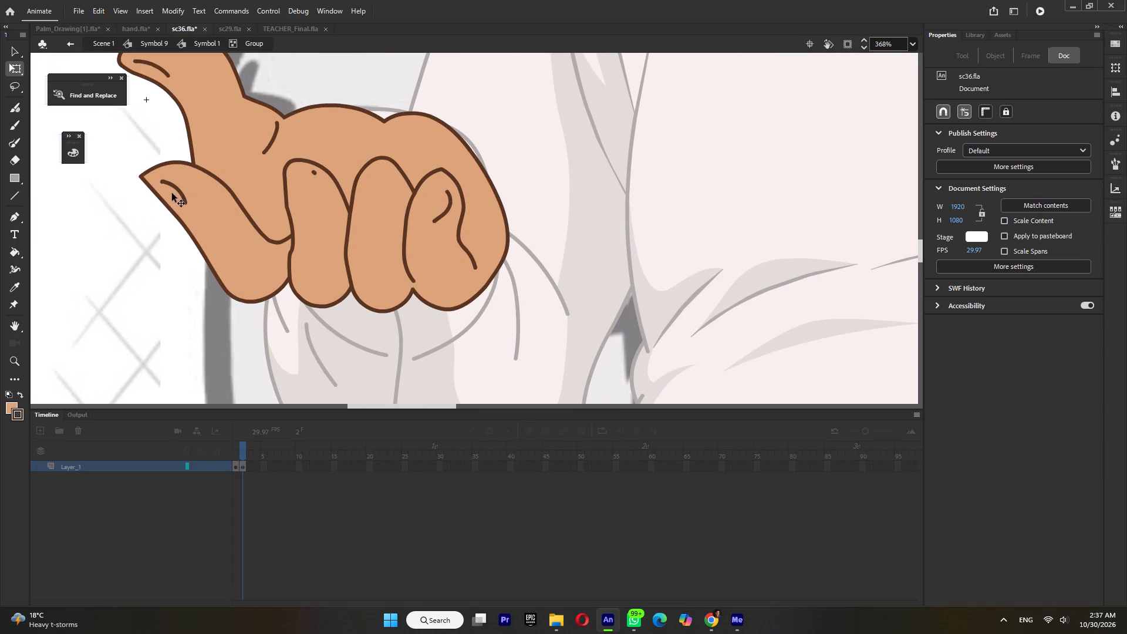
pyautogui.click(176, 188)
pyautogui.press('Delete')
pyautogui.click(313, 176)
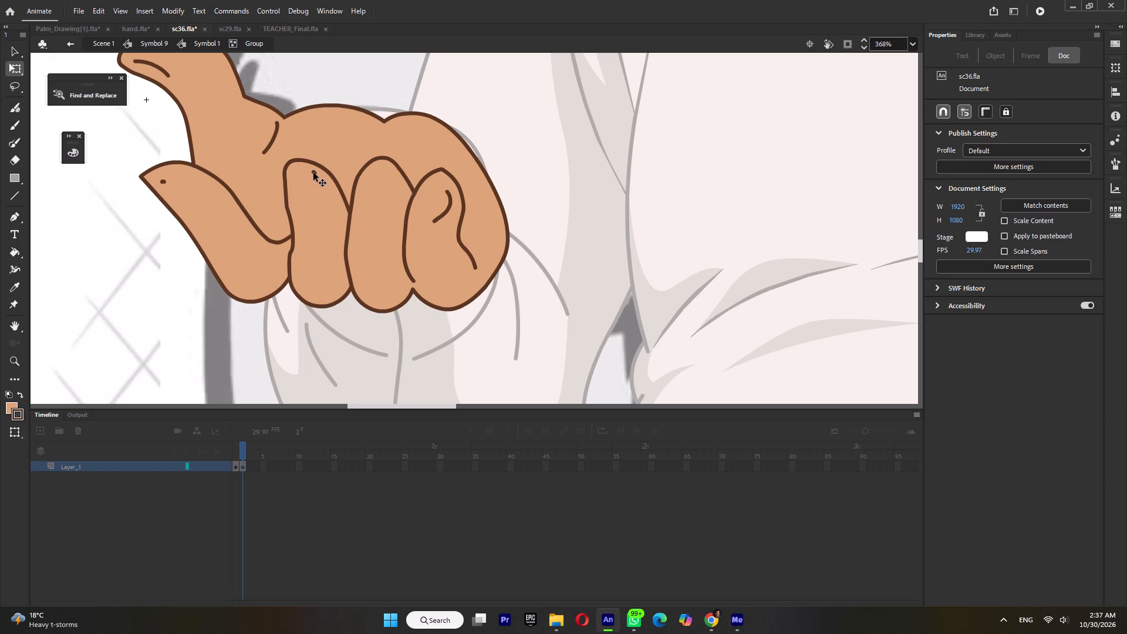
pyautogui.click(313, 173)
pyautogui.press('Delete')
pyautogui.click(164, 181)
pyautogui.press('Delete')
# Delete the crease lines on the thumb tip and inside the last curled finger, and return to Symbol 9.
pyautogui.click(156, 66)
pyautogui.press('Delete')
pyautogui.click(440, 215)
pyautogui.press('Delete')
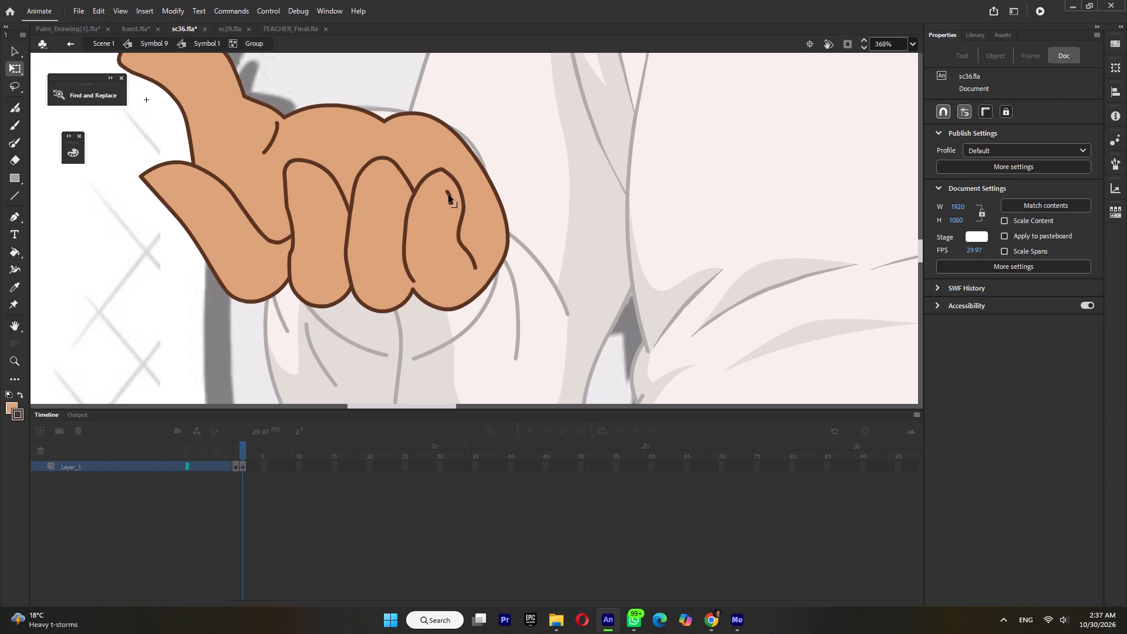
pyautogui.click(449, 195)
pyautogui.press('Delete')
pyautogui.tripleClick(556, 169)
pyautogui.click(556, 169)
# At frame 1 of Symbol 9, set the Layer_14 hand's looping to single frame and return to Scene 1.
pyautogui.keyDown('ctrl'); pyautogui.scroll(-3, 556, 169); pyautogui.keyUp('ctrl')
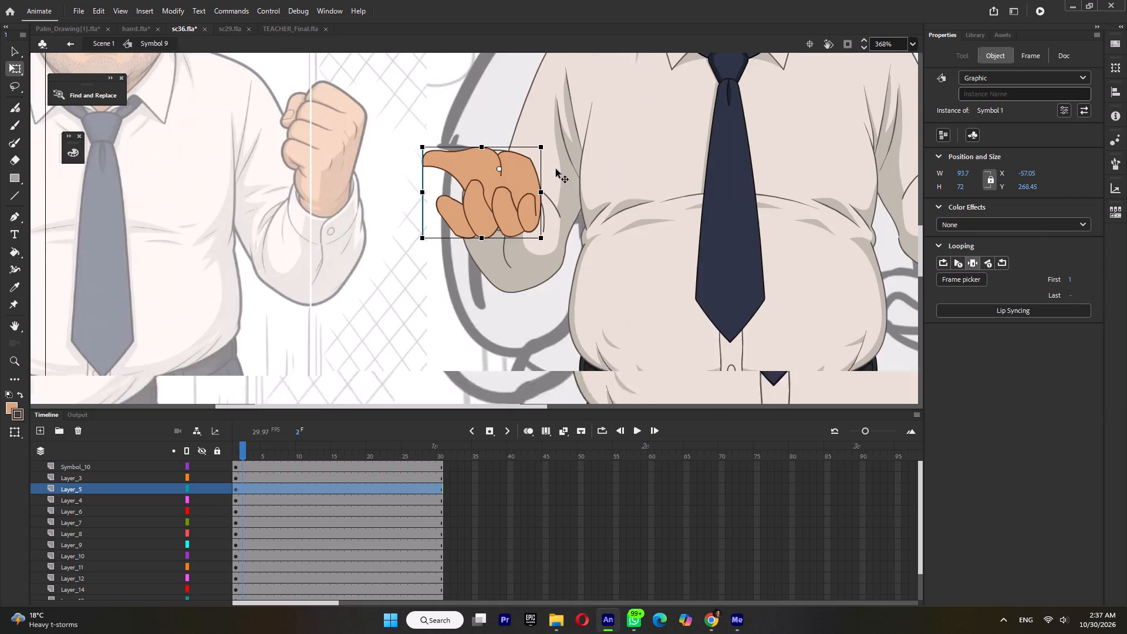
pyautogui.keyDown('ctrl'); pyautogui.scroll(-5, 556, 169); pyautogui.keyUp('ctrl')
pyautogui.moveTo(258, 450); pyautogui.dragTo(231, 481)
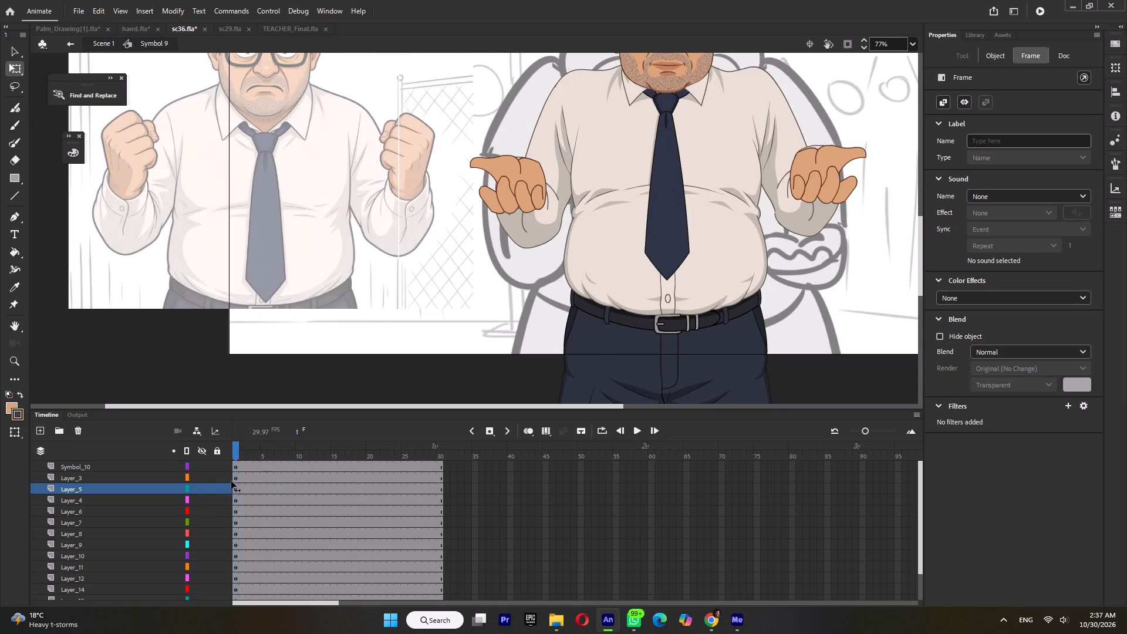
pyautogui.moveTo(231, 481); pyautogui.dragTo(204, 477)
pyautogui.click(843, 184)
pyautogui.click(971, 261)
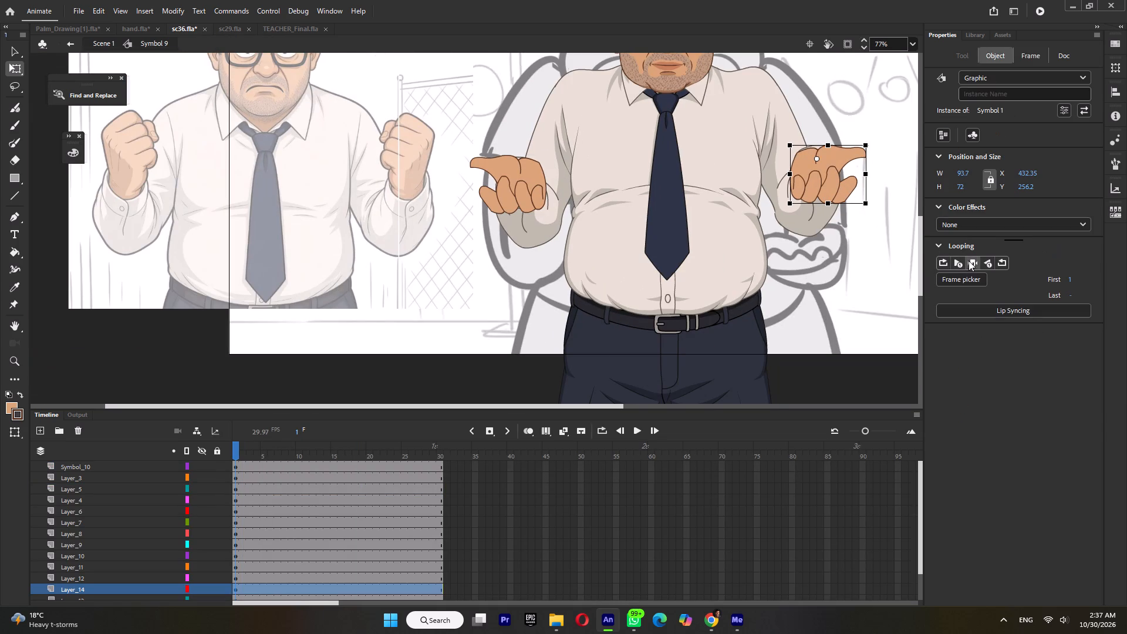
pyautogui.keyDown('ctrl'); pyautogui.doubleClick(348, 220); pyautogui.keyUp('ctrl')
pyautogui.keyDown('ctrl'); pyautogui.scroll(-3, 359, 262); pyautogui.keyUp('ctrl')
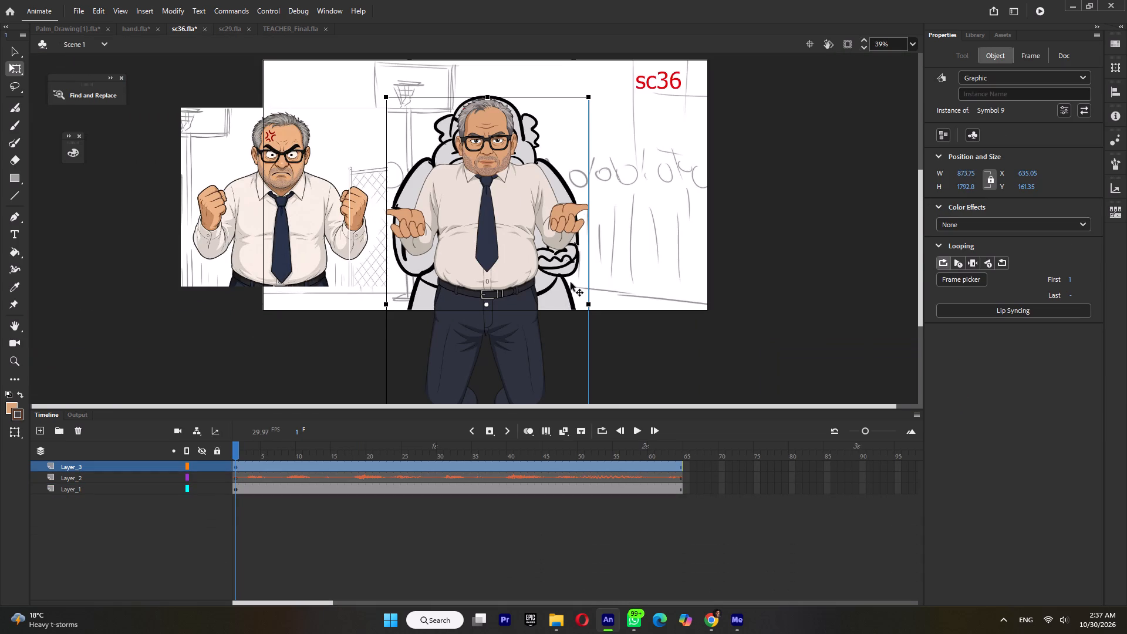
# Inside the nested sleeve group on frame 2 of Tween 46, extend the two lower cuff line ends to meet at the centre fold.
pyautogui.keyDown('ctrl'); pyautogui.scroll(3, 556, 243); pyautogui.keyUp('ctrl')
pyautogui.doubleClick(556, 242)
pyautogui.keyDown('ctrl'); pyautogui.scroll(4, 562, 231); pyautogui.keyUp('ctrl')
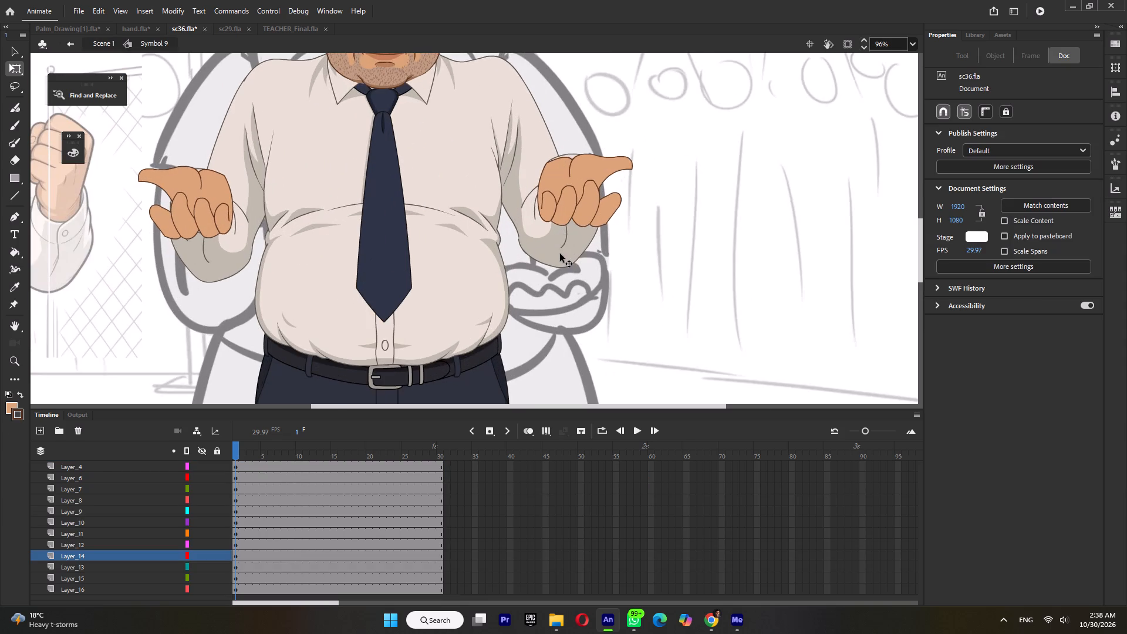
pyautogui.doubleClick(560, 254)
pyautogui.click(567, 190)
pyautogui.keyDown('ctrl'); pyautogui.scroll(3, 571, 203); pyautogui.keyUp('ctrl')
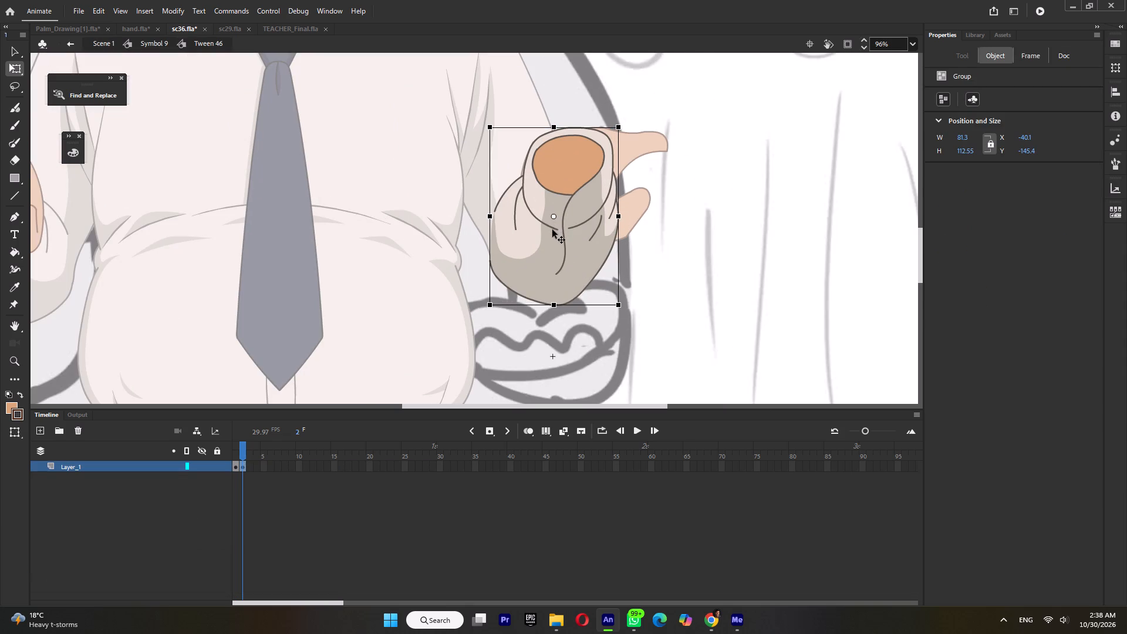
pyautogui.doubleClick(554, 228)
pyautogui.keyDown('ctrl'); pyautogui.scroll(4, 559, 230); pyautogui.keyUp('ctrl')
pyautogui.doubleClick(554, 232)
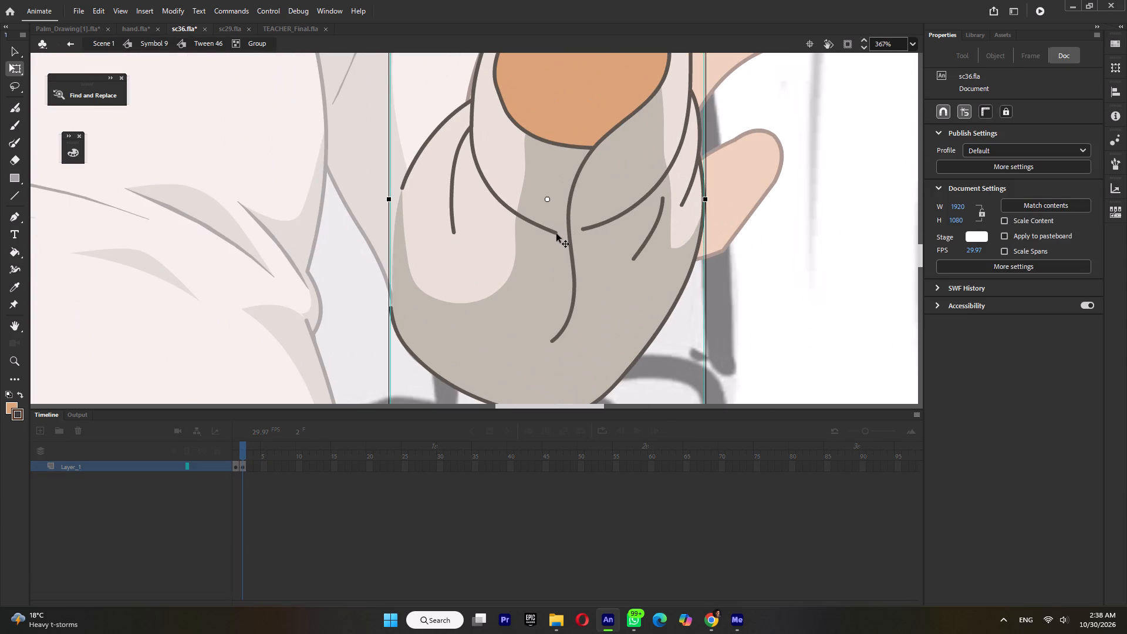
pyautogui.moveTo(556, 233); pyautogui.dragTo(572, 230)
pyautogui.moveTo(584, 230); pyautogui.dragTo(569, 230)
# Select the sleeve cuff's outlines, light and shaded fills and the orange wrist opening, and group them.
pyautogui.click(555, 228)
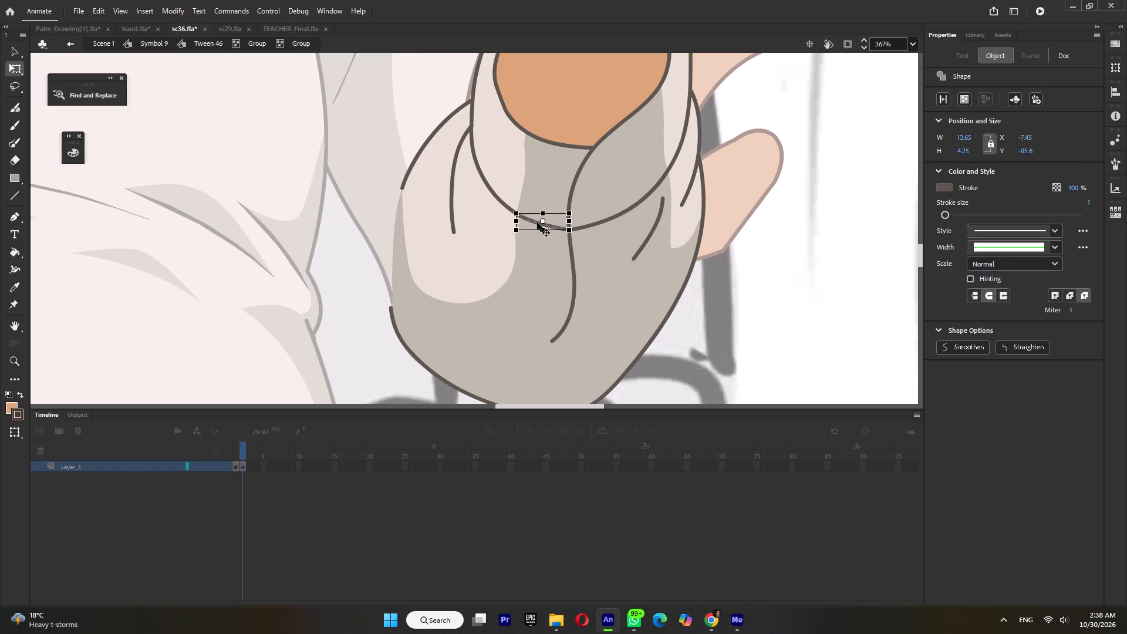
pyautogui.keyDown('ctrl'); pyautogui.keyDown('shift'); pyautogui.click(498, 198); pyautogui.keyUp('shift'); pyautogui.keyUp('ctrl')
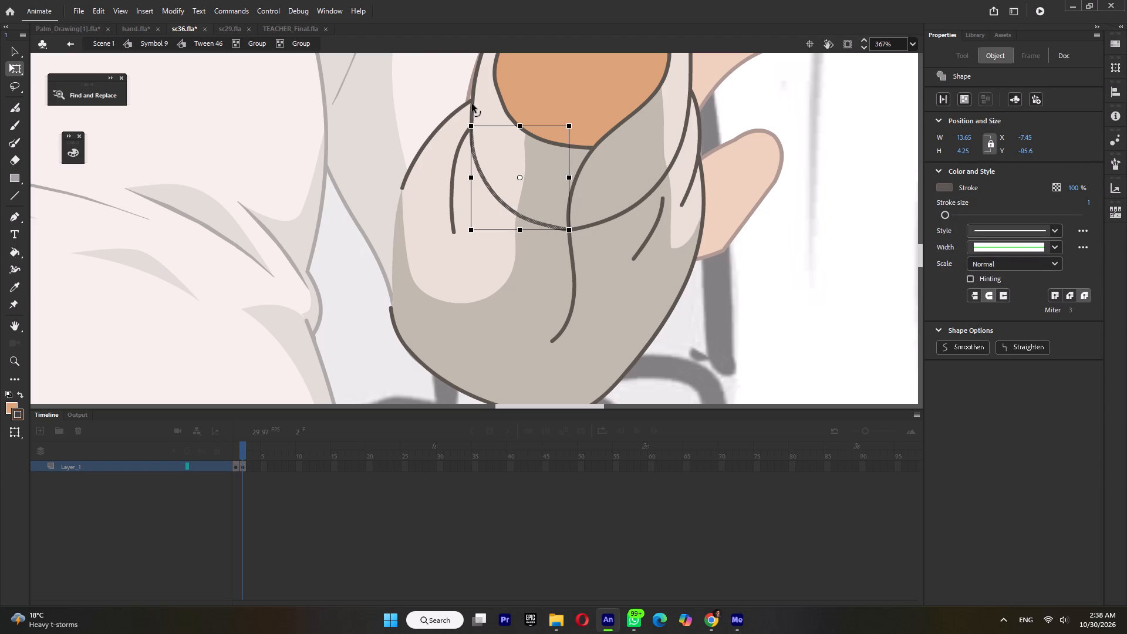
pyautogui.keyDown('ctrl'); pyautogui.keyDown('shift'); pyautogui.click(472, 104); pyautogui.keyUp('shift'); pyautogui.keyUp('ctrl')
pyautogui.keyDown('ctrl'); pyautogui.keyDown('shift'); pyautogui.click(475, 80); pyautogui.keyUp('shift'); pyautogui.keyUp('ctrl')
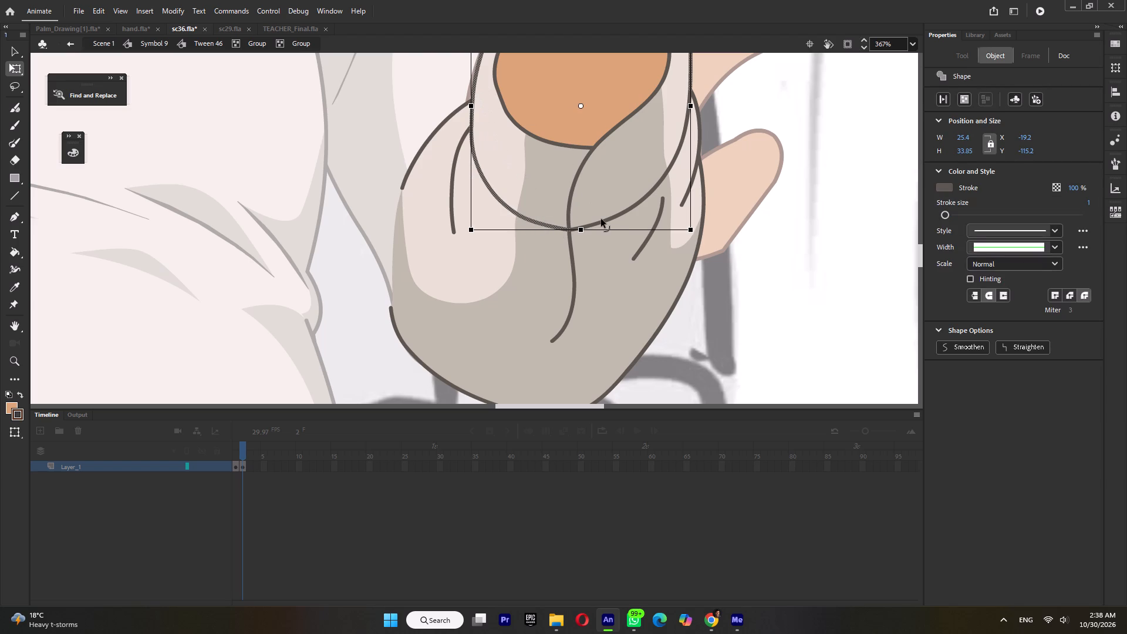
pyautogui.keyDown('ctrl'); pyautogui.keyDown('shift'); pyautogui.click(601, 219); pyautogui.keyUp('shift'); pyautogui.keyUp('ctrl')
pyautogui.keyDown('ctrl'); pyautogui.keyDown('shift'); pyautogui.click(681, 146); pyautogui.keyUp('shift'); pyautogui.keyUp('ctrl')
pyautogui.keyDown('ctrl'); pyautogui.scroll(-1, 657, 204); pyautogui.keyUp('ctrl')
pyautogui.keyDown('ctrl'); pyautogui.keyDown('shift'); pyautogui.click(670, 117); pyautogui.keyUp('shift'); pyautogui.keyUp('ctrl')
pyautogui.keyDown('ctrl'); pyautogui.keyDown('shift'); pyautogui.click(652, 144); pyautogui.keyUp('shift'); pyautogui.keyUp('ctrl')
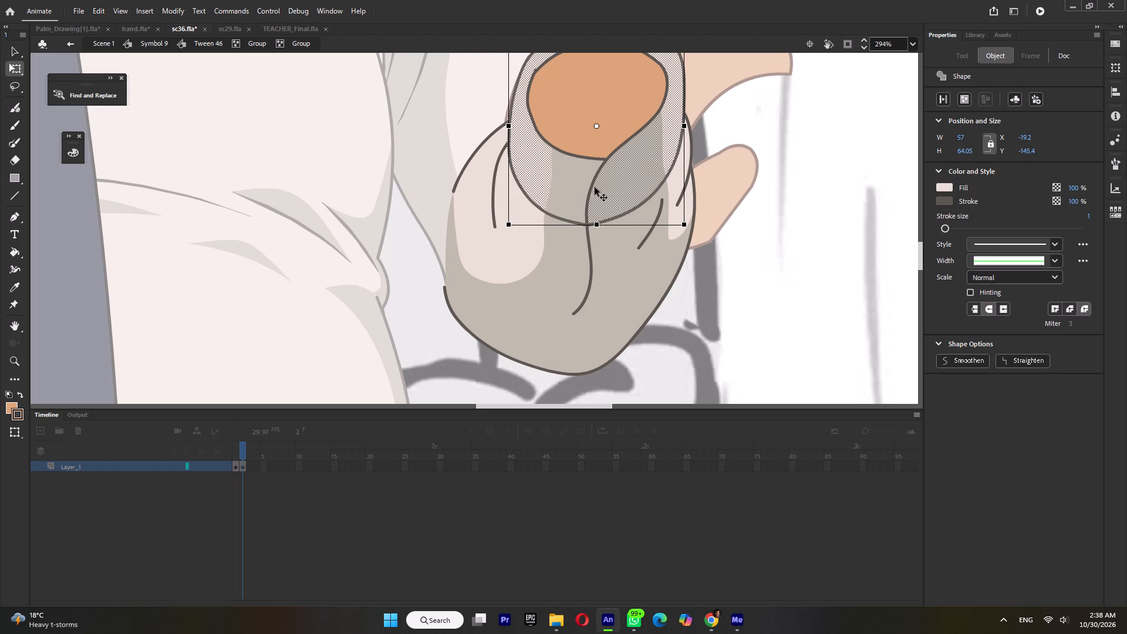
pyautogui.keyDown('ctrl'); pyautogui.keyDown('shift'); pyautogui.click(571, 178); pyautogui.keyUp('shift'); pyautogui.keyUp('ctrl')
pyautogui.keyDown('ctrl'); pyautogui.keyDown('shift'); pyautogui.click(583, 156); pyautogui.keyUp('shift'); pyautogui.keyUp('ctrl')
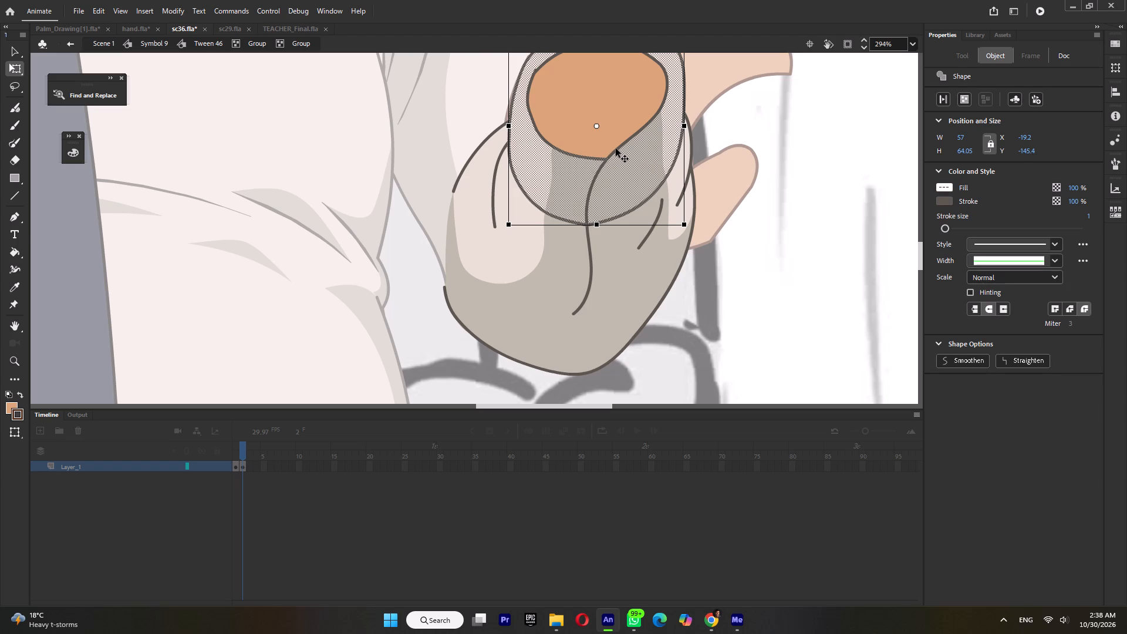
pyautogui.keyDown('ctrl'); pyautogui.keyDown('shift'); pyautogui.click(616, 149); pyautogui.keyUp('shift'); pyautogui.keyUp('ctrl')
pyautogui.keyDown('ctrl'); pyautogui.keyDown('shift'); pyautogui.click(599, 168); pyautogui.keyUp('shift'); pyautogui.keyUp('ctrl')
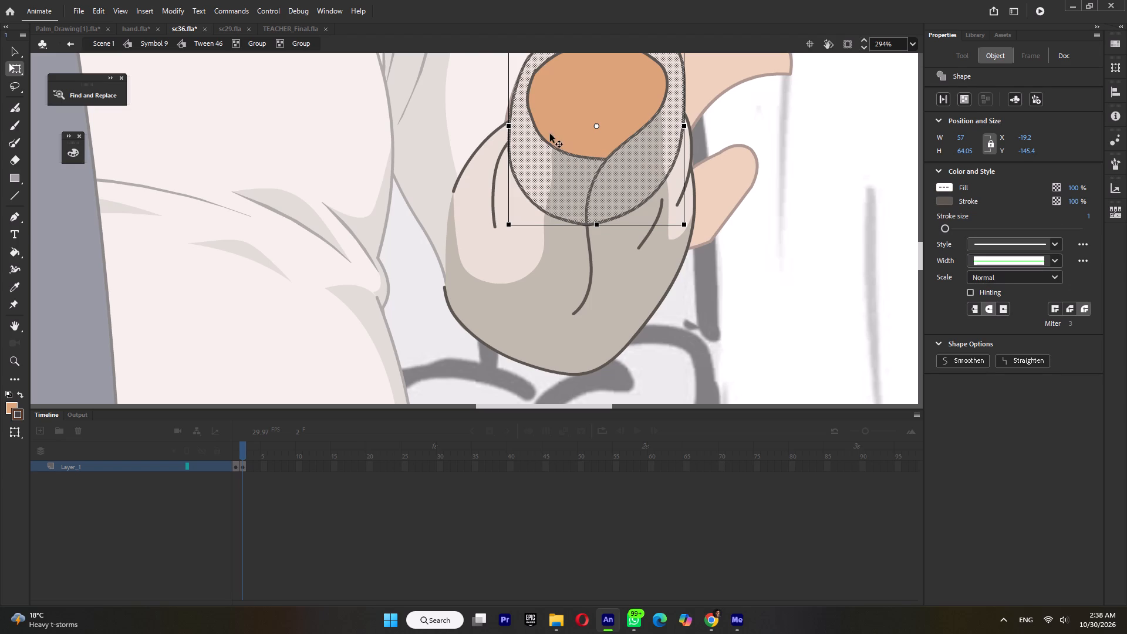
pyautogui.keyDown('ctrl'); pyautogui.keyDown('shift'); pyautogui.click(543, 138); pyautogui.keyUp('shift'); pyautogui.keyUp('ctrl')
pyautogui.scroll(1, 568, 127)
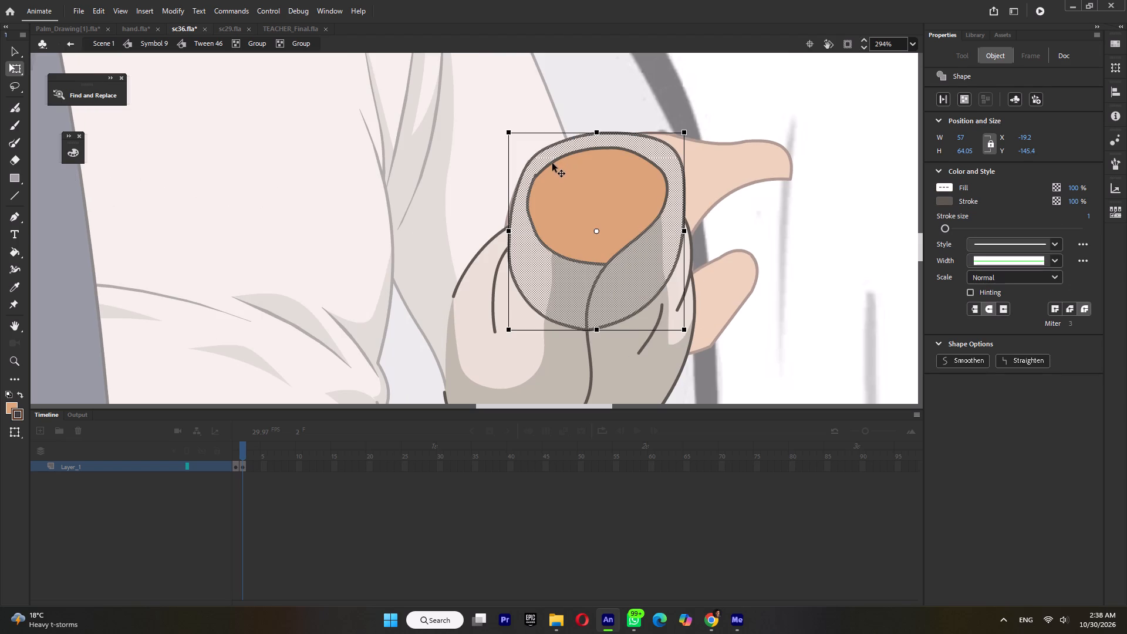
pyautogui.keyDown('ctrl'); pyautogui.keyDown('shift'); pyautogui.click(557, 158); pyautogui.keyUp('shift'); pyautogui.keyUp('ctrl')
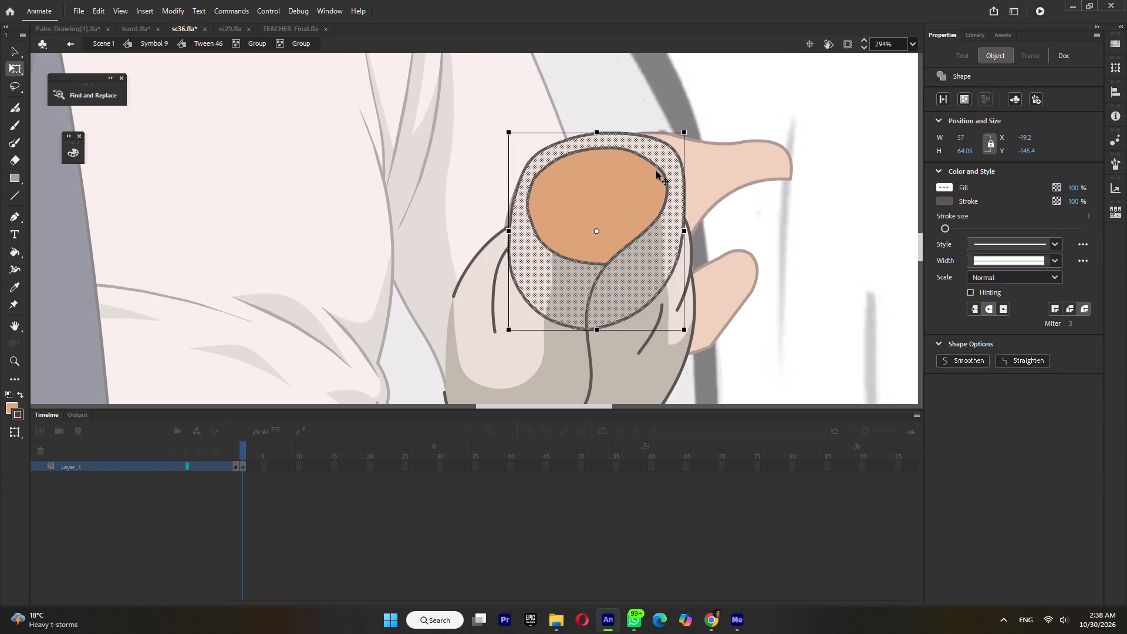
pyautogui.keyDown('ctrl'); pyautogui.keyDown('shift'); pyautogui.click(665, 175); pyautogui.keyUp('shift'); pyautogui.keyUp('ctrl')
pyautogui.keyDown('ctrl'); pyautogui.keyDown('shift'); pyautogui.click(632, 202); pyautogui.keyUp('shift'); pyautogui.keyUp('ctrl')
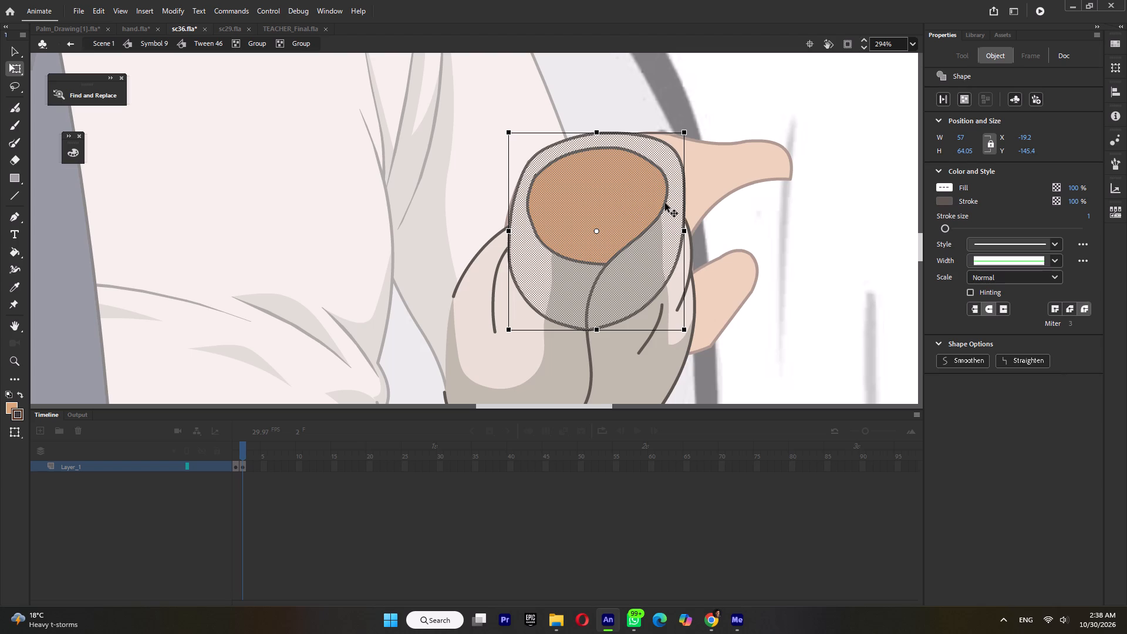
pyautogui.hotkey('ctrl', 'g')
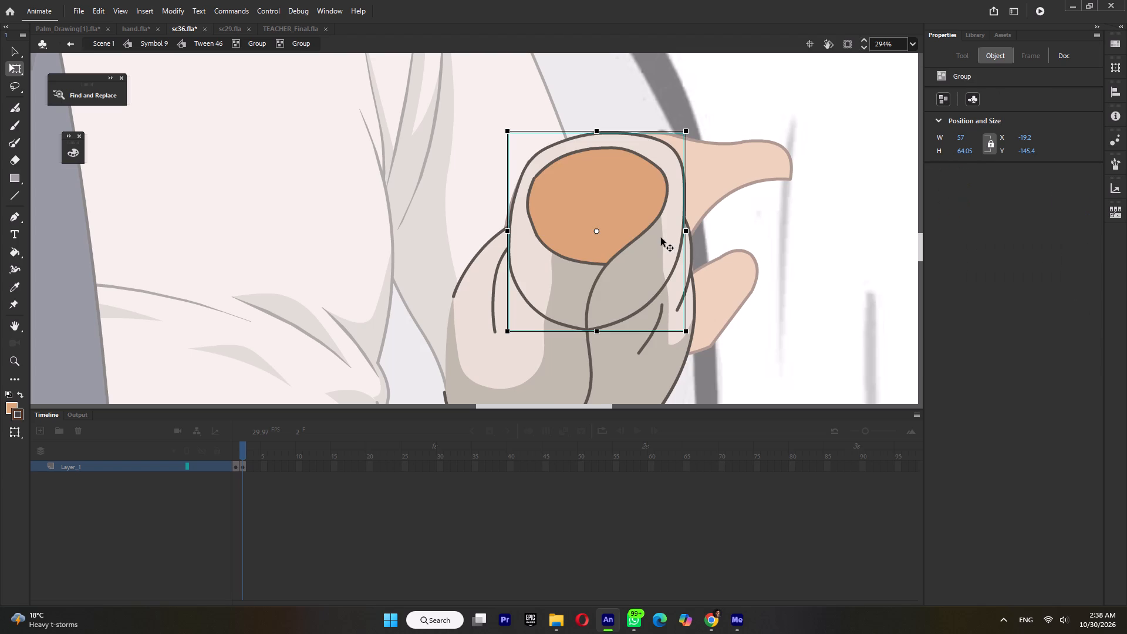
# Move the cuff group straight down over the sleeve to about Y -134.
pyautogui.moveTo(632, 243); pyautogui.dragTo(630, 278)
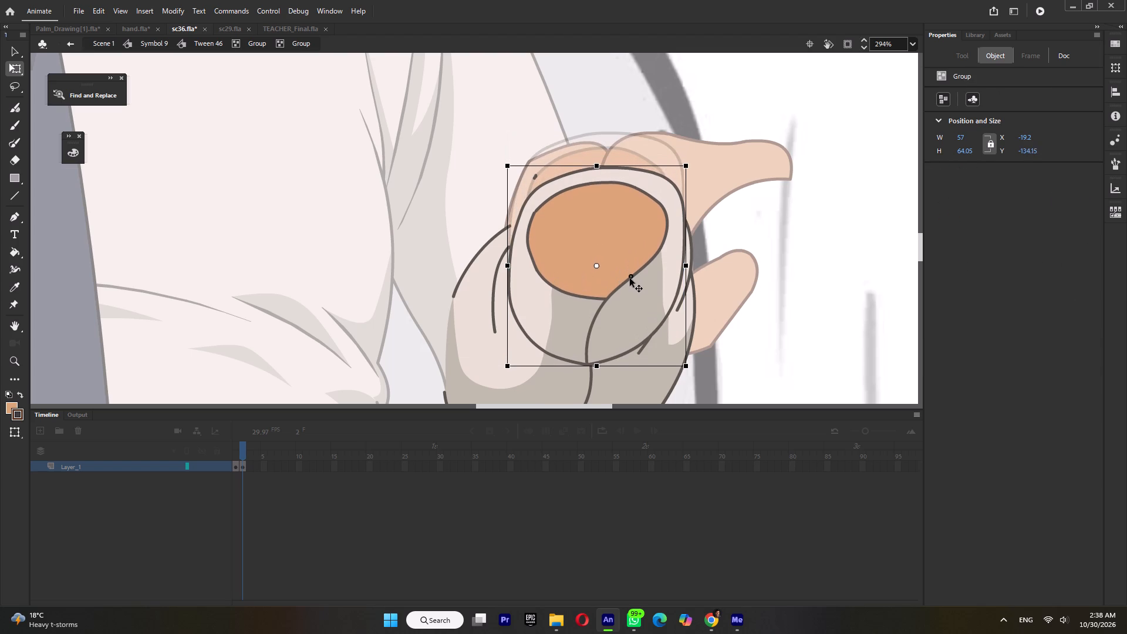
pyautogui.moveTo(630, 278); pyautogui.dragTo(629, 278)
# Group the remaining sleeve fills and lines without the cuff, and send that group behind the cuff group.
pyautogui.click(486, 256)
pyautogui.moveTo(428, 163); pyautogui.dragTo(571, 401)
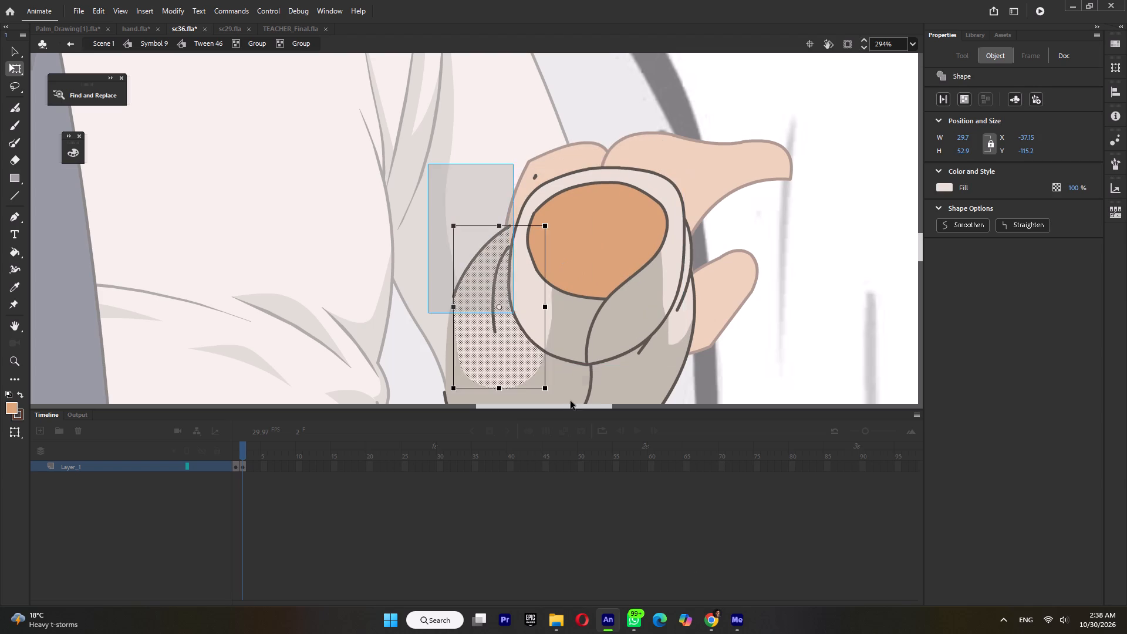
pyautogui.moveTo(571, 401); pyautogui.dragTo(798, 632)
pyautogui.keyDown('ctrl'); pyautogui.scroll(-3, 649, 247); pyautogui.keyUp('ctrl')
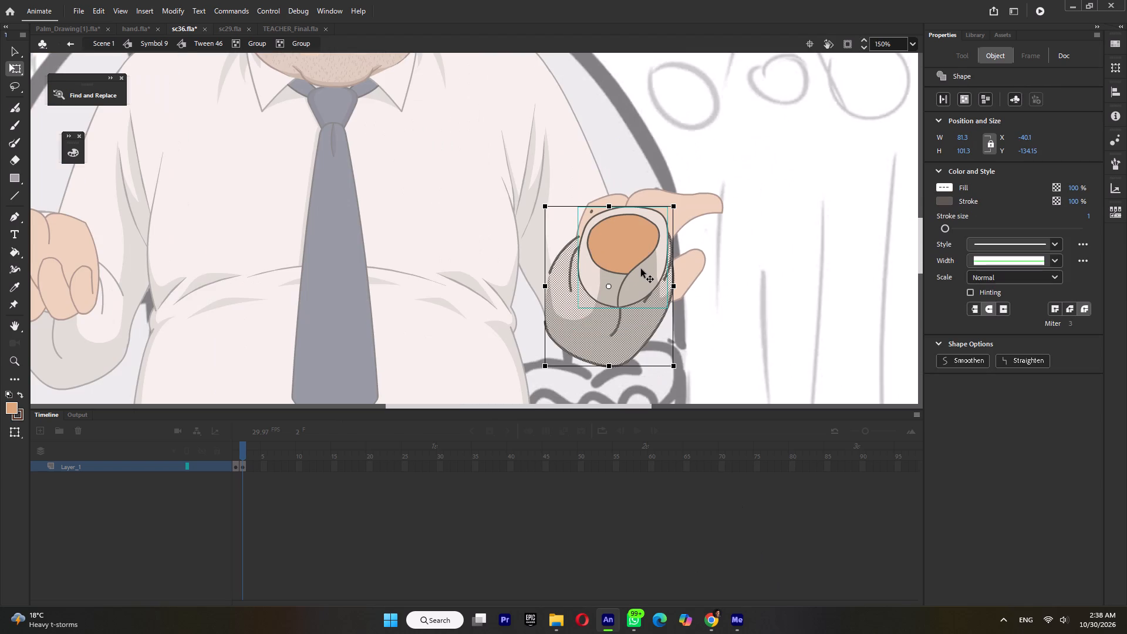
pyautogui.keyDown('ctrl'); pyautogui.keyDown('shift'); pyautogui.click(628, 245); pyautogui.keyUp('shift'); pyautogui.keyUp('ctrl')
pyautogui.hotkey('ctrl', 'g')
pyautogui.click(744, 291)
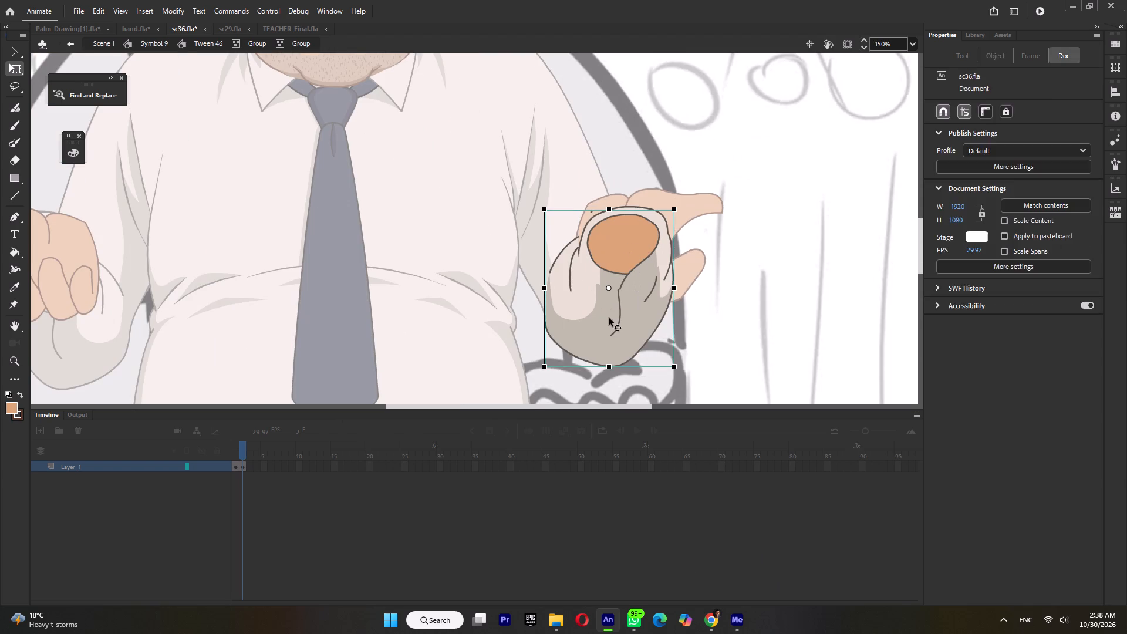
pyautogui.click(598, 328)
pyautogui.hotkey('ctrl', 'Down')
# Inside the sleeve group, extend the body-side outline and light fill so they continue beneath the cuff.
pyautogui.doubleClick(586, 335)
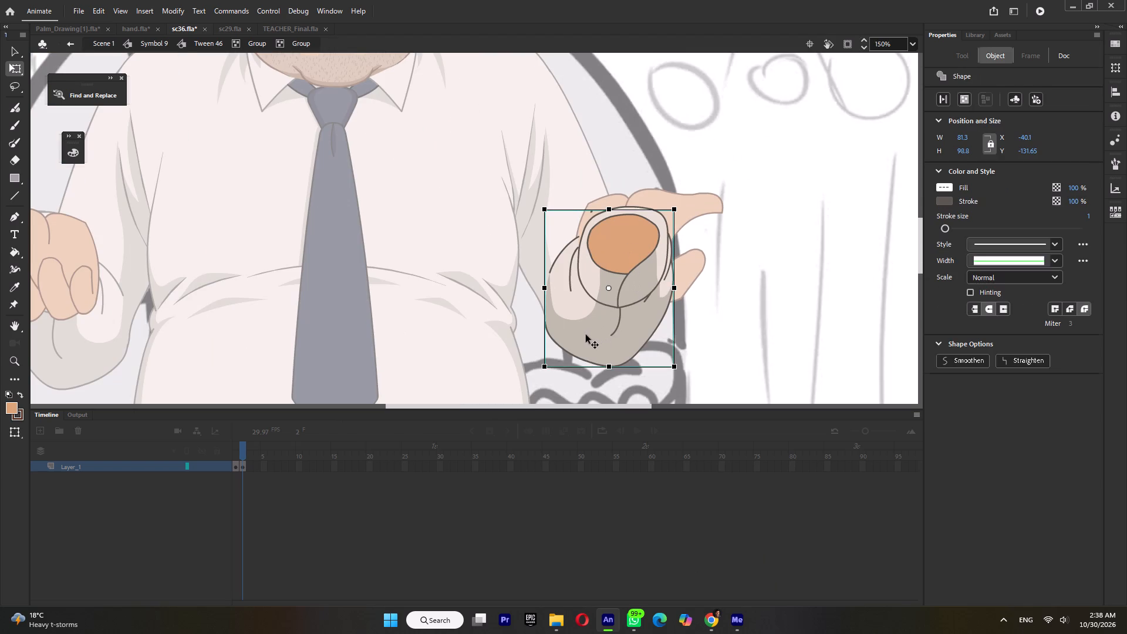
pyautogui.keyDown('ctrl'); pyautogui.scroll(4, 587, 247); pyautogui.keyUp('ctrl')
pyautogui.click(593, 230)
pyautogui.moveTo(569, 221); pyautogui.dragTo(655, 196)
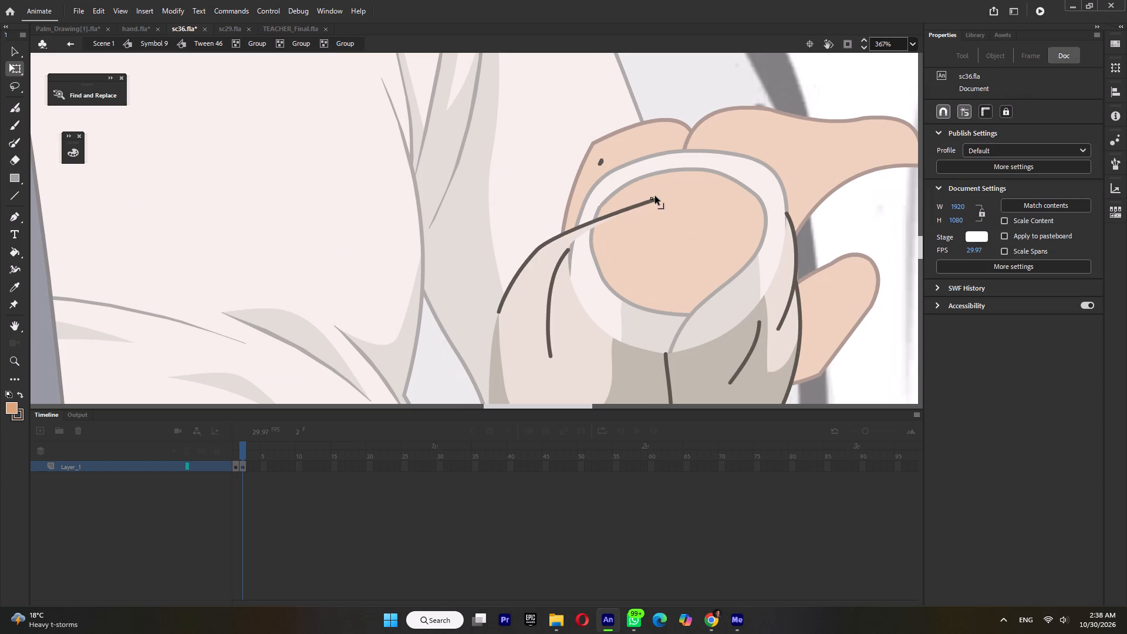
pyautogui.moveTo(655, 196); pyautogui.dragTo(666, 193)
pyautogui.moveTo(606, 215); pyautogui.dragTo(624, 193)
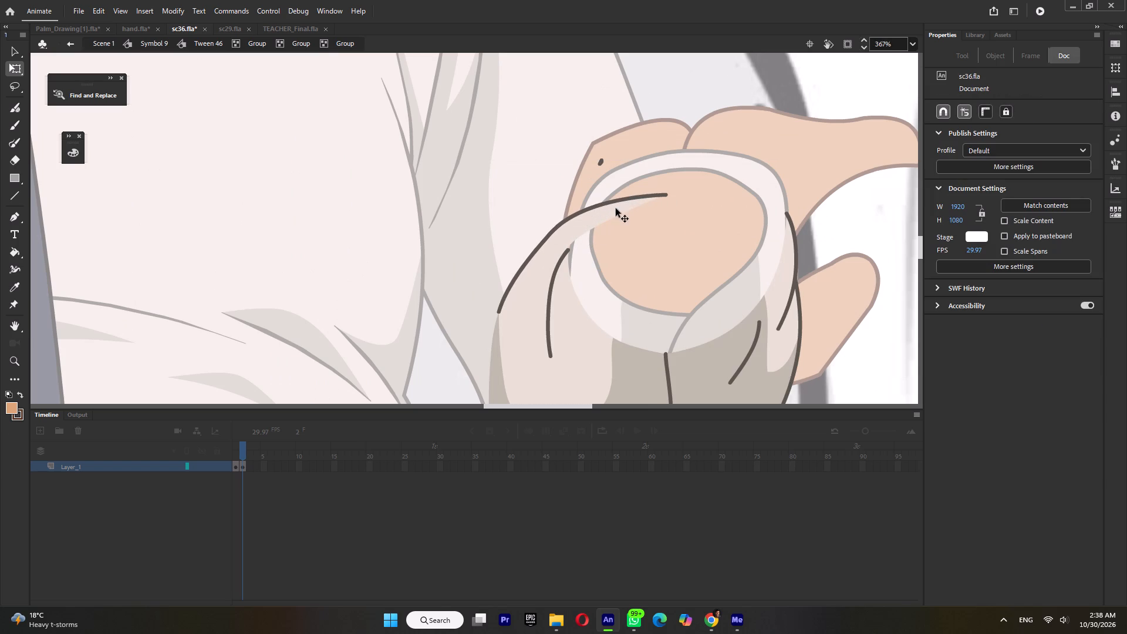
pyautogui.moveTo(589, 231); pyautogui.dragTo(600, 348)
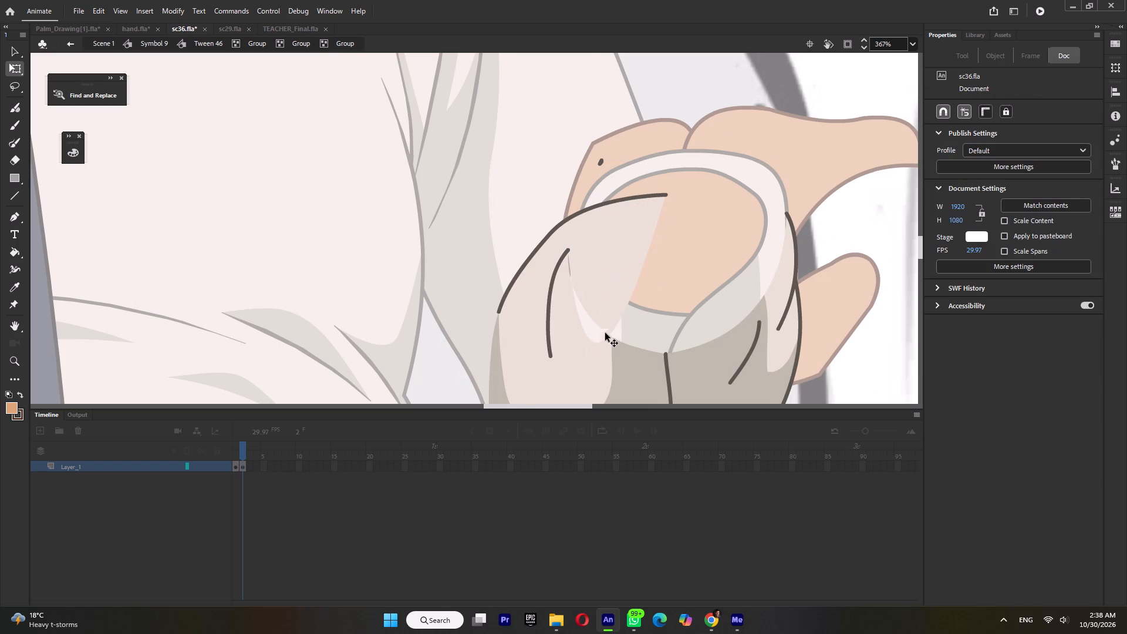
pyautogui.moveTo(568, 264); pyautogui.dragTo(607, 242)
# Extend the sleeve's outer outline beneath the cuff as a smooth curve and delete the leftover fill fragment outside it.
pyautogui.moveTo(785, 214); pyautogui.dragTo(744, 200)
pyautogui.moveTo(777, 260); pyautogui.dragTo(750, 213)
pyautogui.moveTo(750, 213); pyautogui.dragTo(745, 188)
pyautogui.click(771, 203)
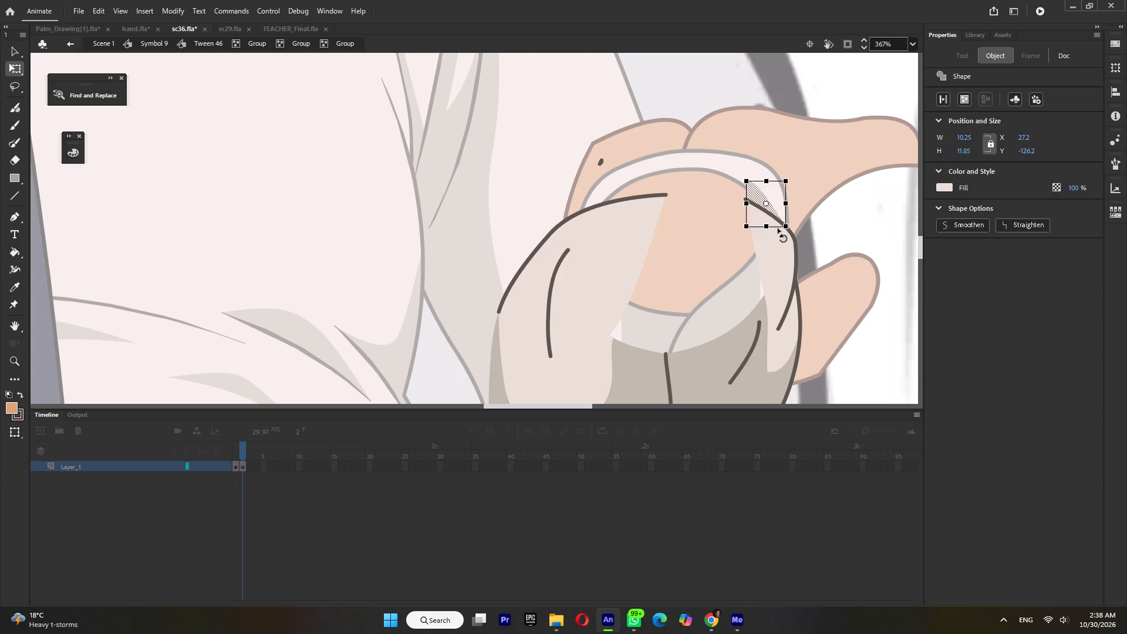
pyautogui.press('Delete')
pyautogui.click(778, 219)
pyautogui.click(755, 204)
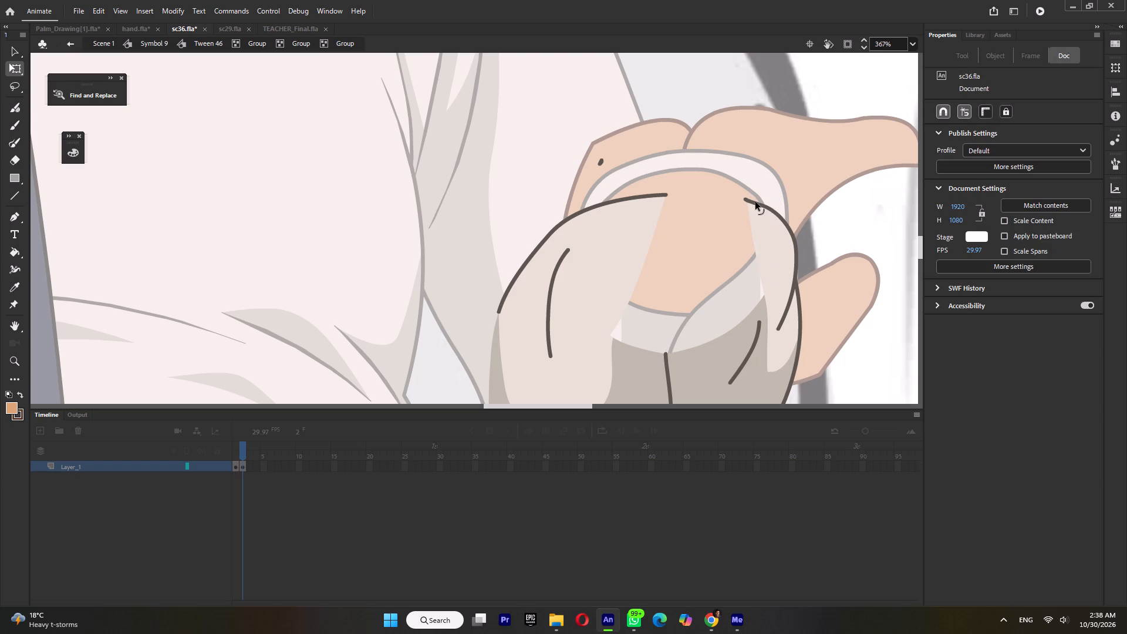
pyautogui.click(745, 200)
pyautogui.press('Delete')
# Delete the stray dark mark beside the cuff near the fingers and leave the sleeve group.
pyautogui.click(599, 162)
pyautogui.press('Delete')
pyautogui.moveTo(577, 125); pyautogui.dragTo(625, 180)
pyautogui.press('Delete')
pyautogui.doubleClick(719, 154)
pyautogui.keyDown('ctrl'); pyautogui.scroll(-3, 718, 154); pyautogui.keyUp('ctrl')
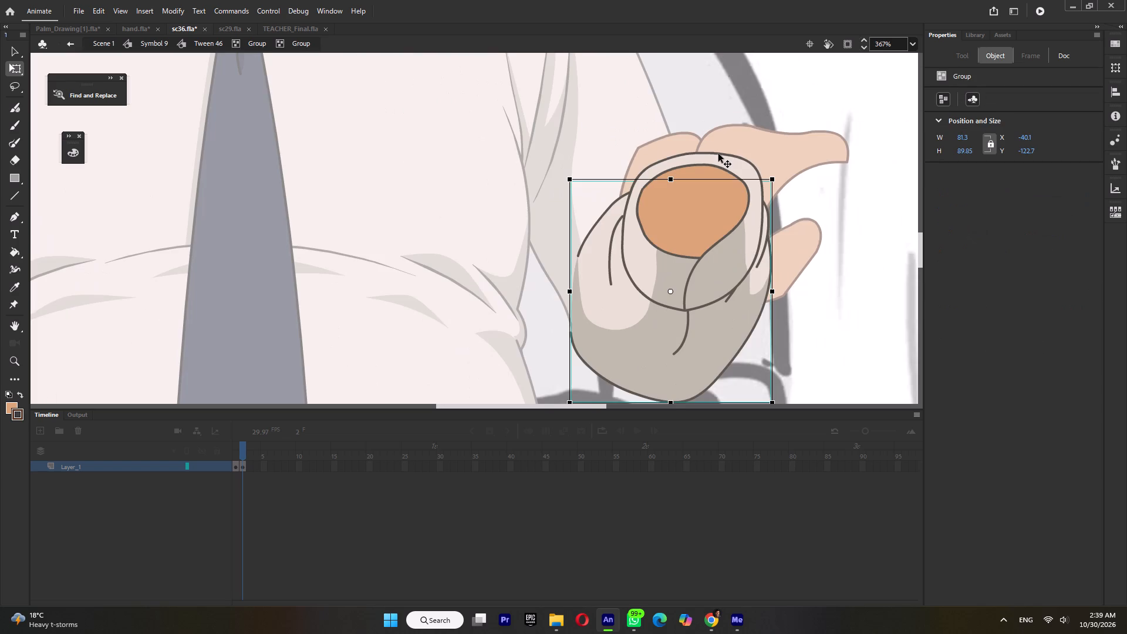
# Reopen the sleeve group, round out its outer outline where it bends below the cuff, and exit the group.
pyautogui.doubleClick(766, 217)
pyautogui.keyDown('ctrl'); pyautogui.scroll(4, 769, 226); pyautogui.keyUp('ctrl')
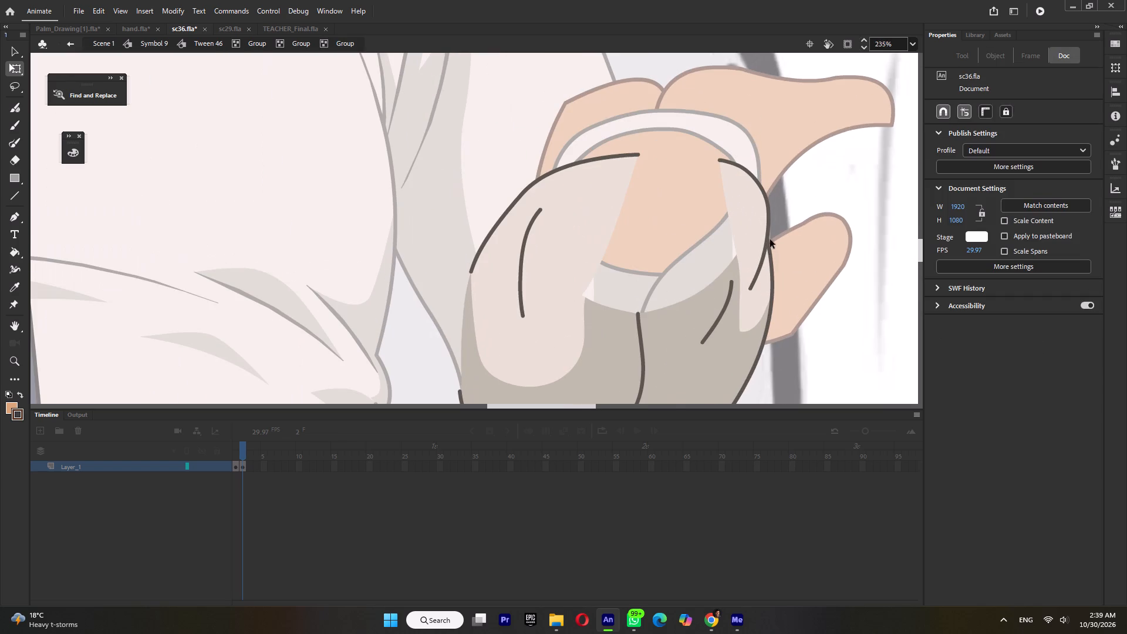
pyautogui.moveTo(767, 247); pyautogui.dragTo(774, 252)
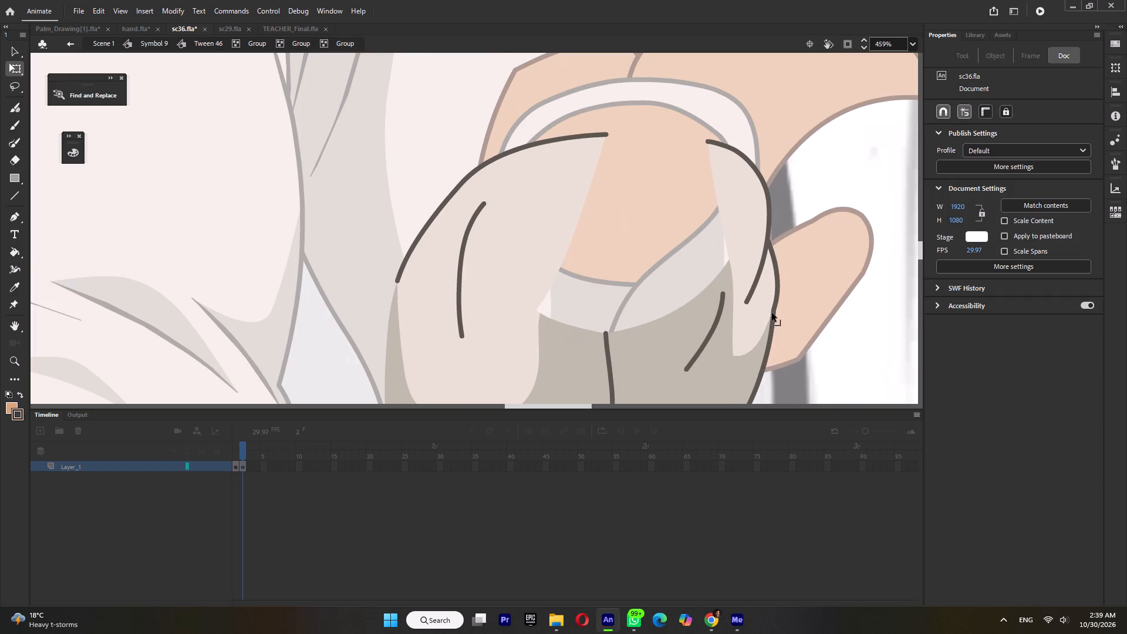
pyautogui.click(772, 313)
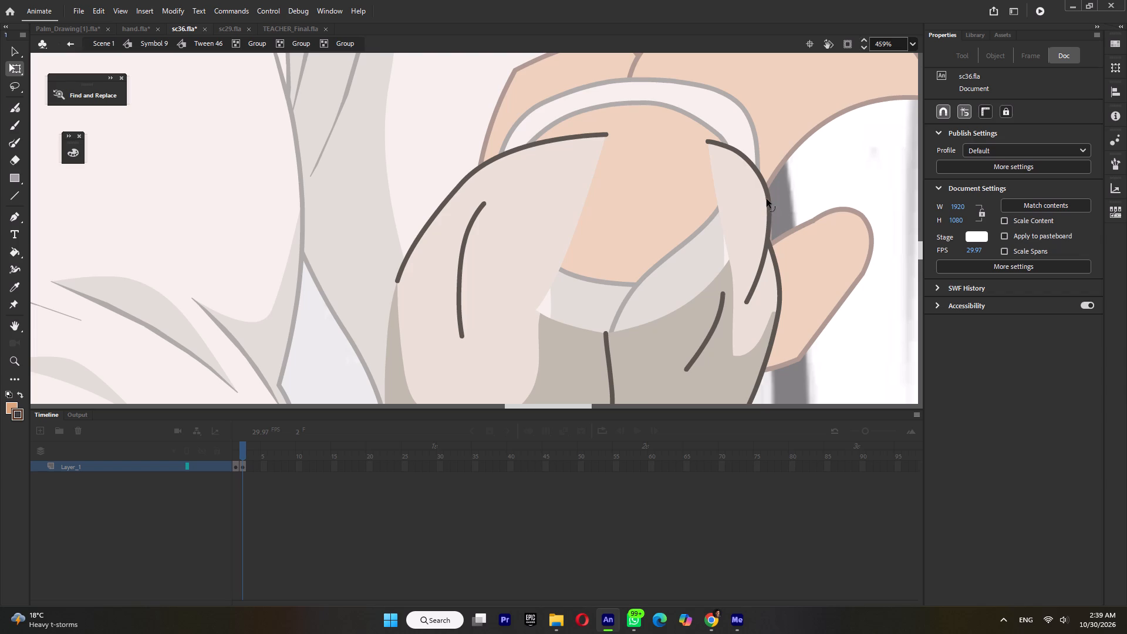
pyautogui.click(767, 199)
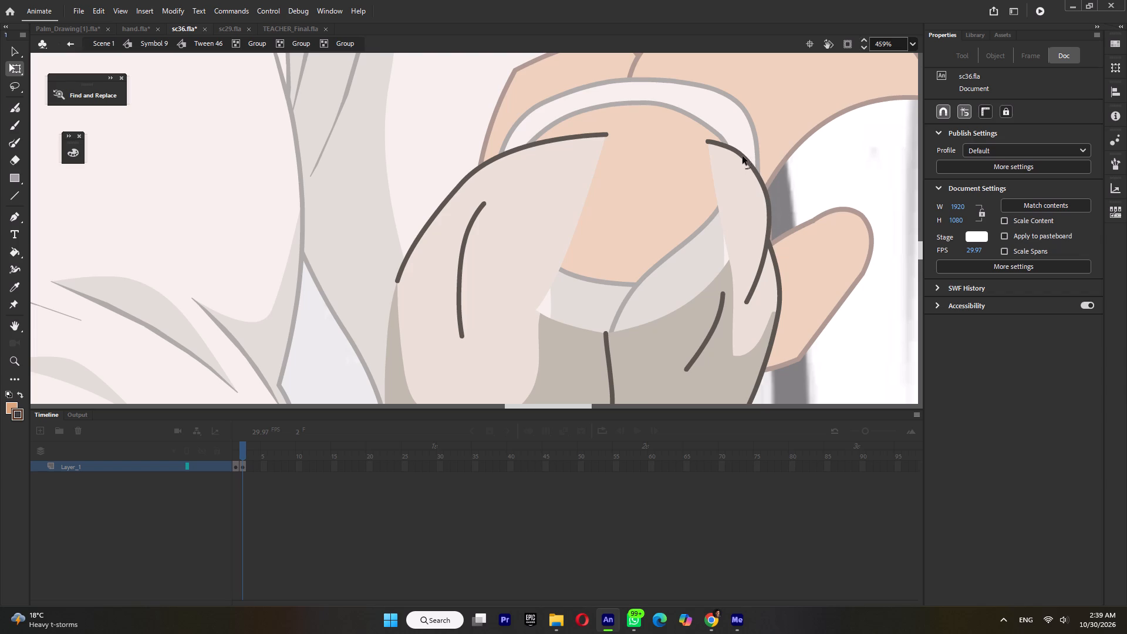
pyautogui.click(743, 156)
pyautogui.doubleClick(804, 167)
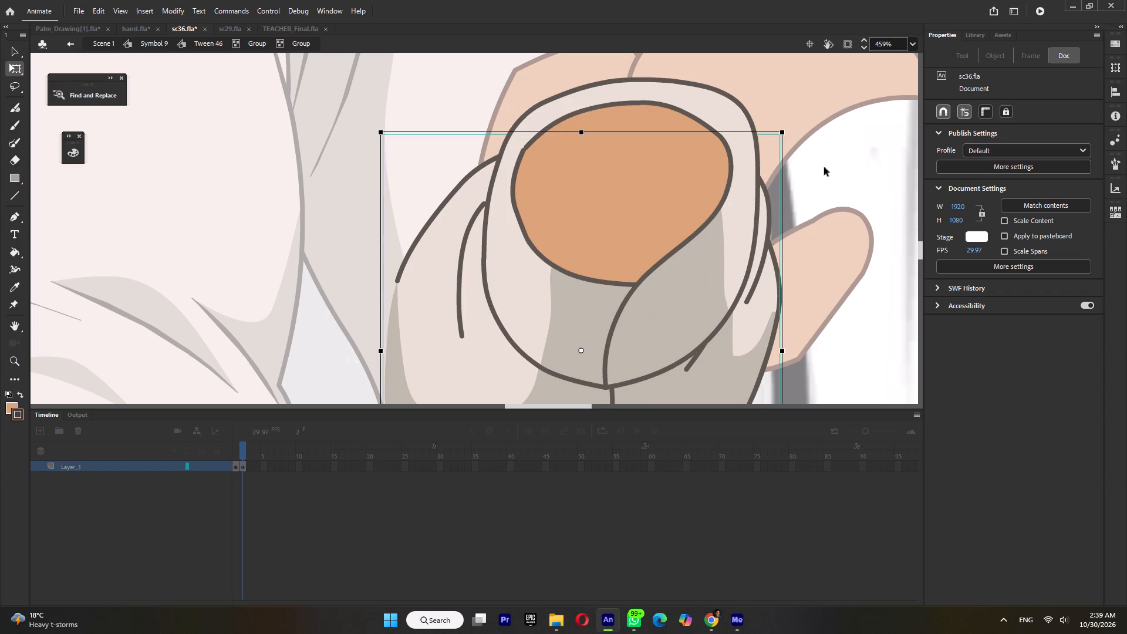
# Nudge the cuff group to X -19.6, Y -134.5 and return to the parent group.
pyautogui.keyDown('ctrl'); pyautogui.scroll(-4, 824, 168); pyautogui.keyUp('ctrl')
pyautogui.click(758, 216)
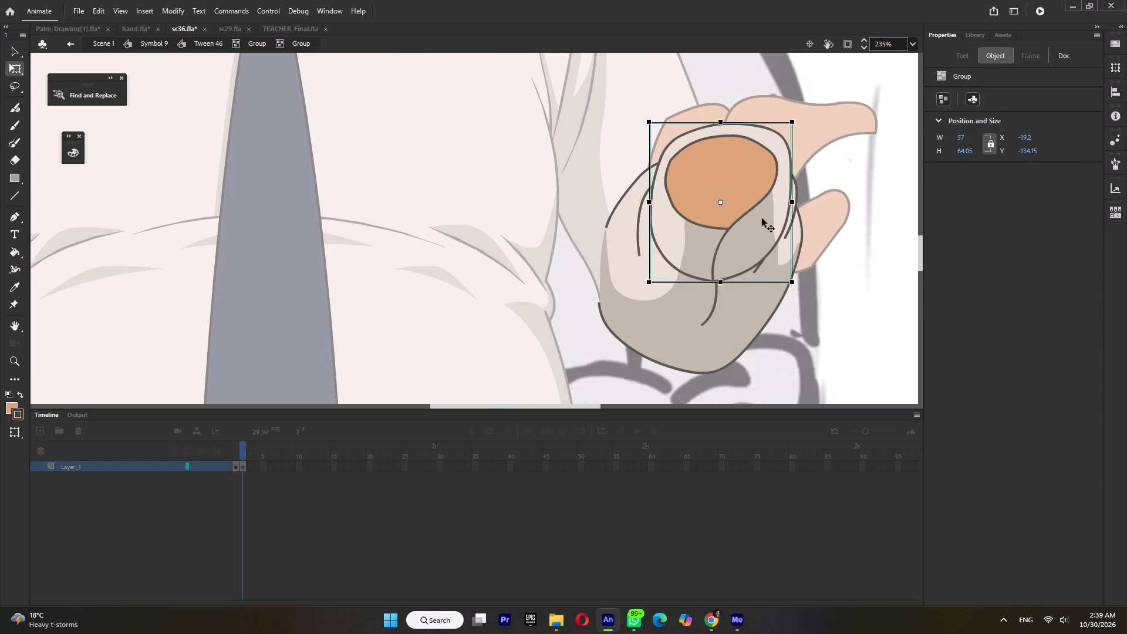
pyautogui.click(765, 223)
pyautogui.click(762, 221)
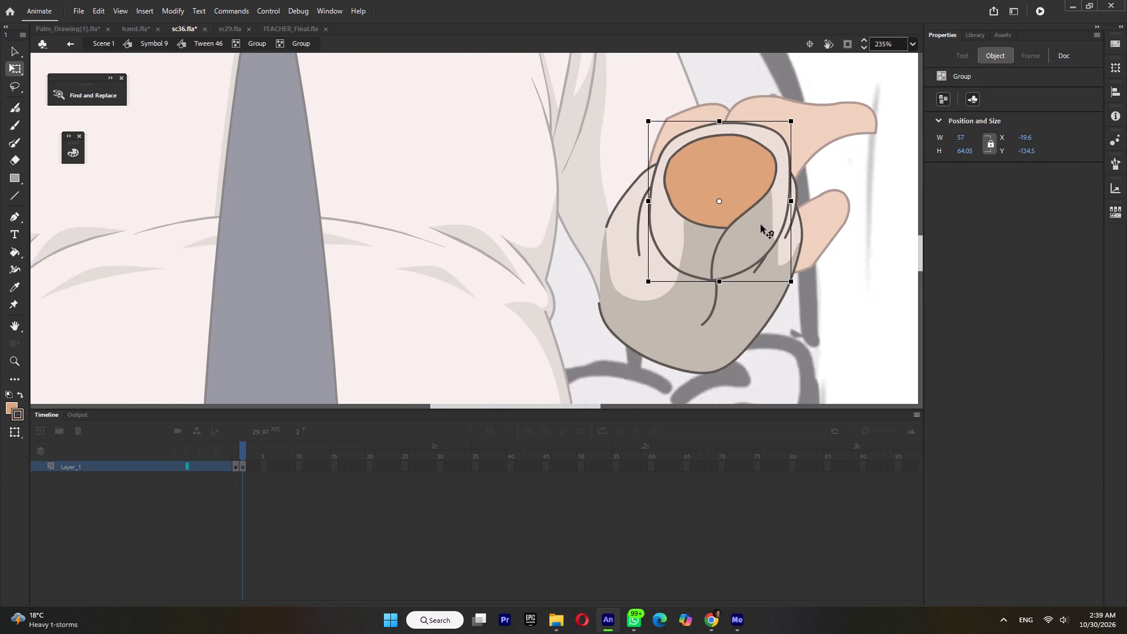
pyautogui.keyDown('ctrl'); pyautogui.scroll(-4, 762, 226); pyautogui.keyUp('ctrl')
pyautogui.doubleClick(796, 221)
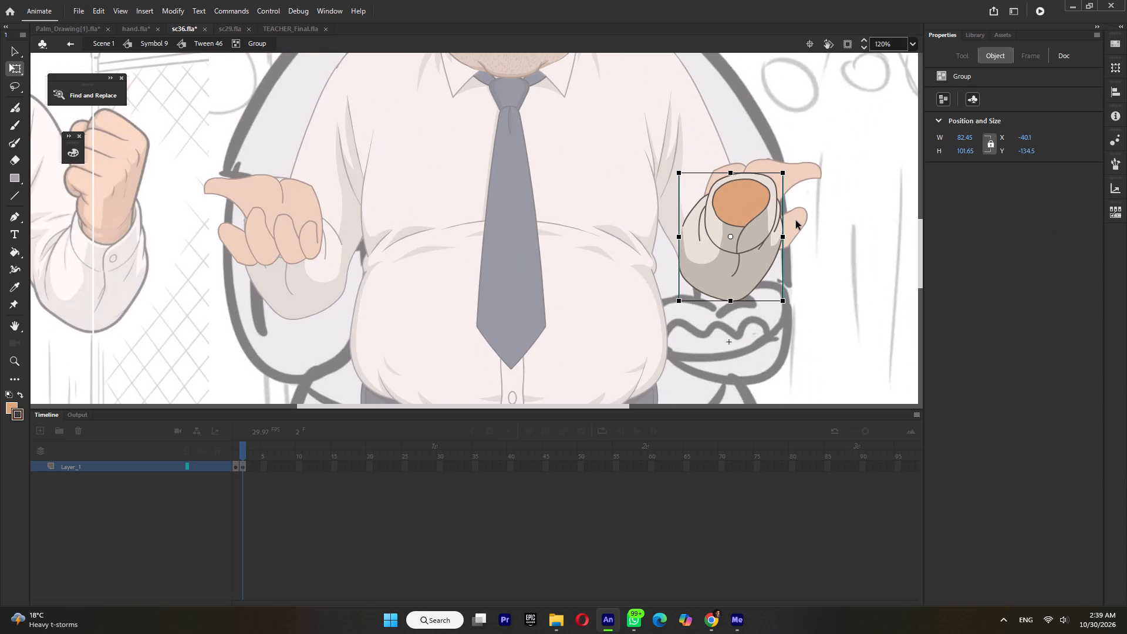
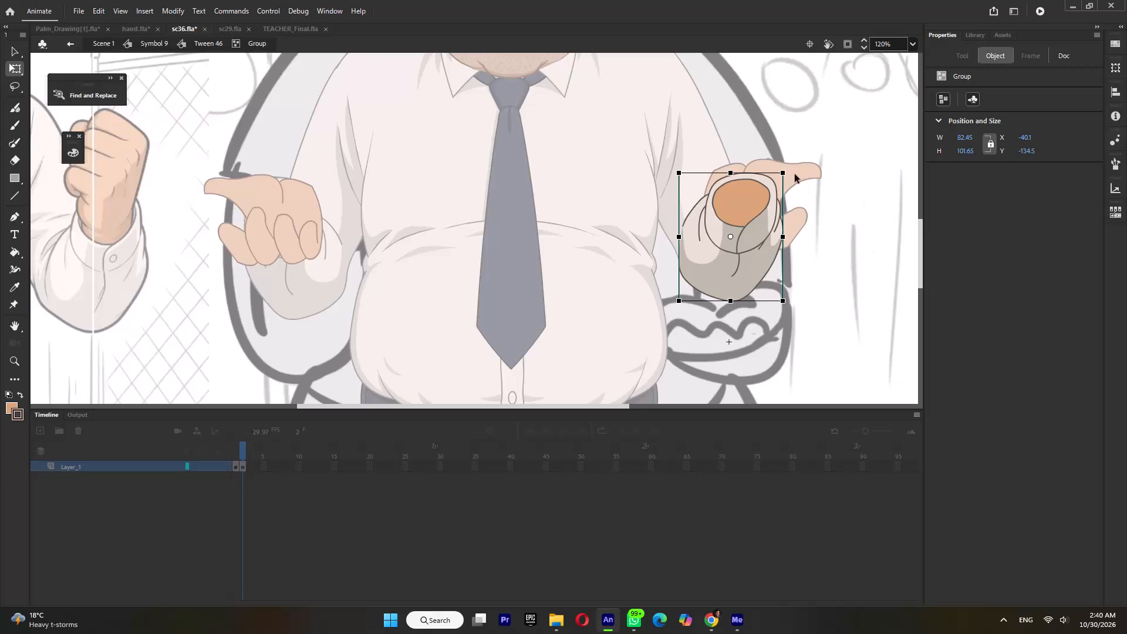
# Add a keyframe at frame 3 of the Tween 46 sleeve symbol.
pyautogui.keyDown('ctrl'); pyautogui.scroll(-2, 579, 207); pyautogui.keyUp('ctrl')
pyautogui.doubleClick(544, 231)
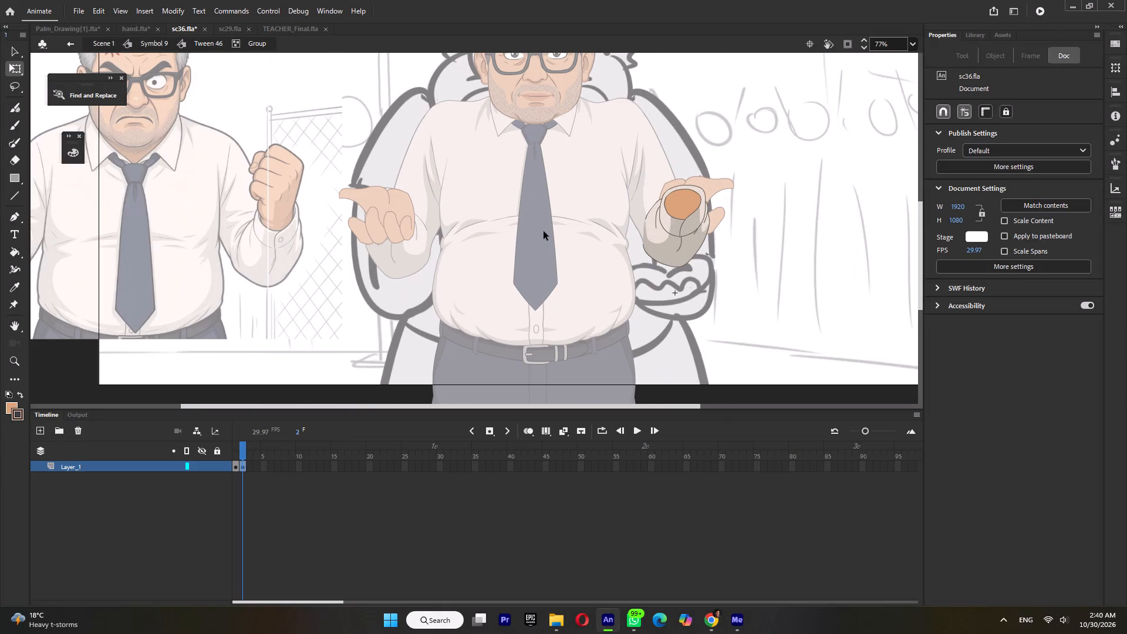
pyautogui.click(545, 232)
pyautogui.click(694, 224)
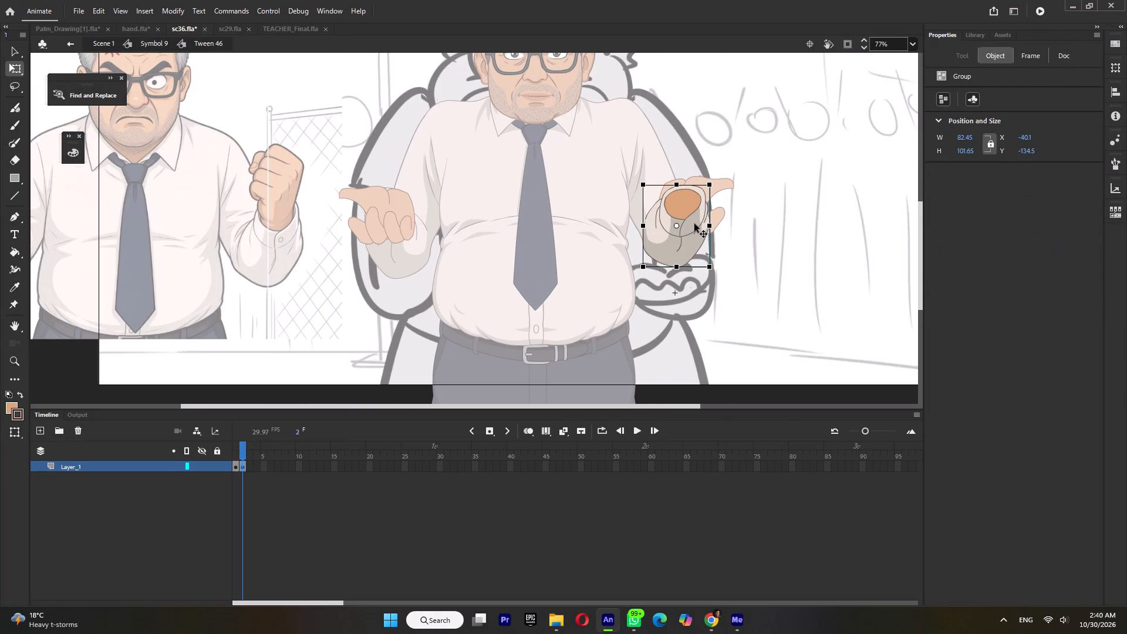
pyautogui.doubleClick(694, 224)
pyautogui.click(694, 224)
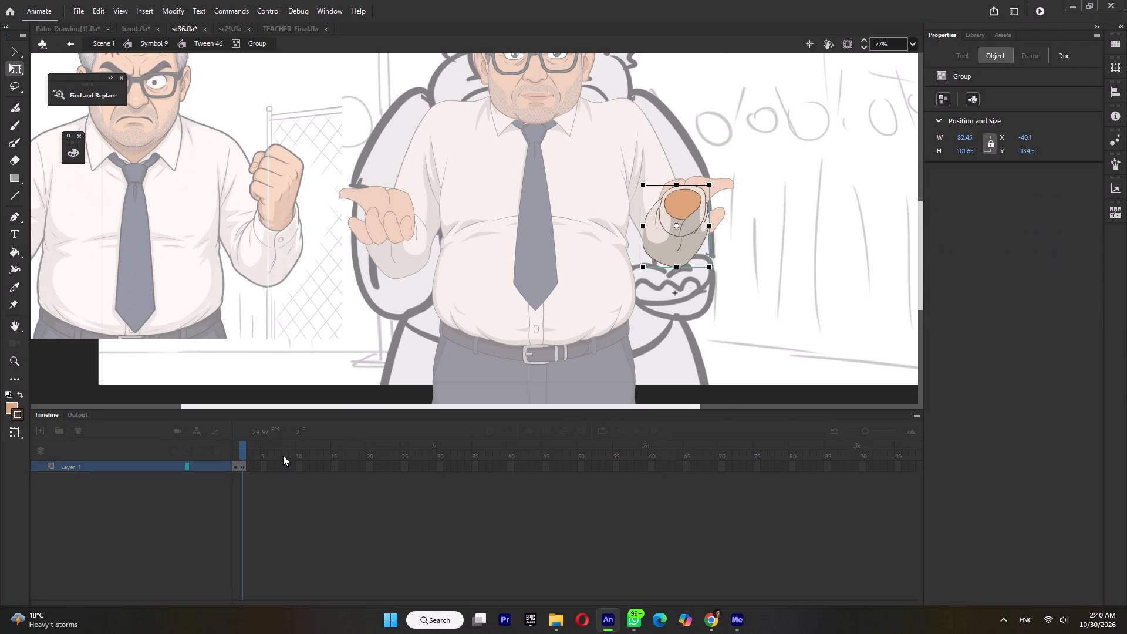
pyautogui.doubleClick(593, 298)
pyautogui.press('F5')
pyautogui.press('F6')
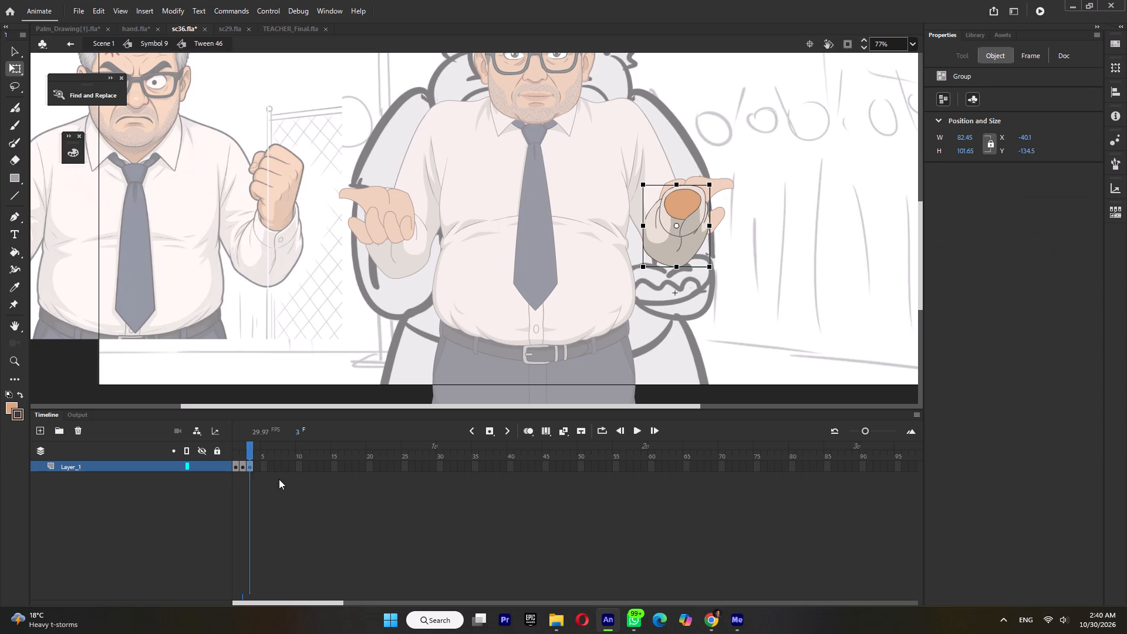
# On frame 3, enter the sleeve group, raise the cuff group to X -19.15, Y -145.7, and return to Tween 46.
pyautogui.tripleClick(691, 207)
pyautogui.keyDown('ctrl'); pyautogui.scroll(4, 691, 207); pyautogui.keyUp('ctrl')
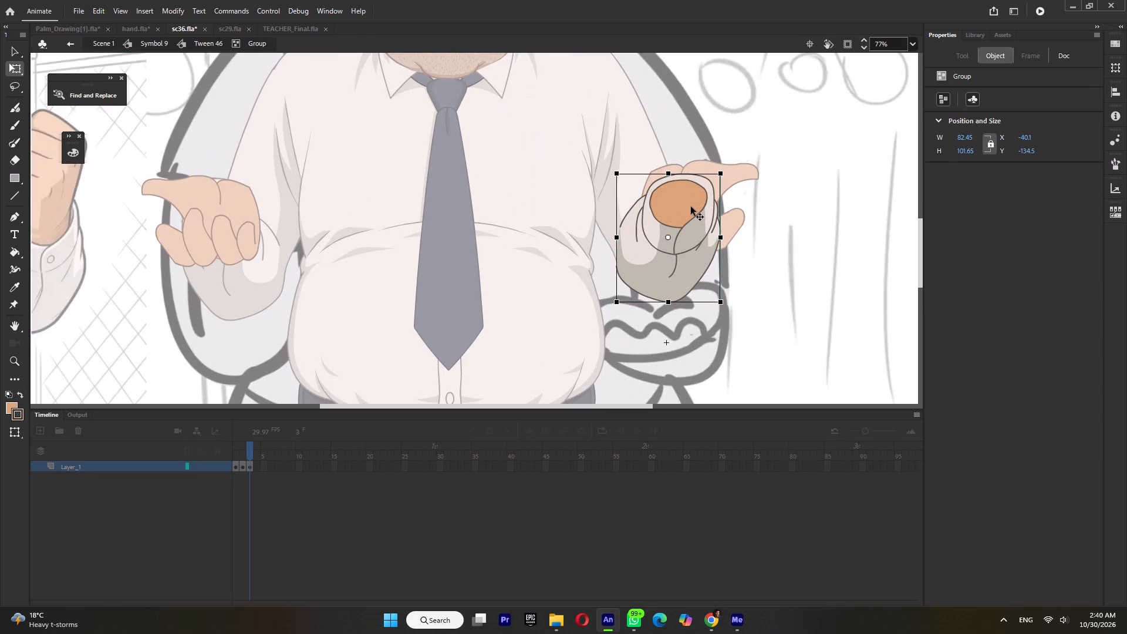
pyautogui.tripleClick(691, 207)
pyautogui.moveTo(700, 231); pyautogui.dragTo(700, 211)
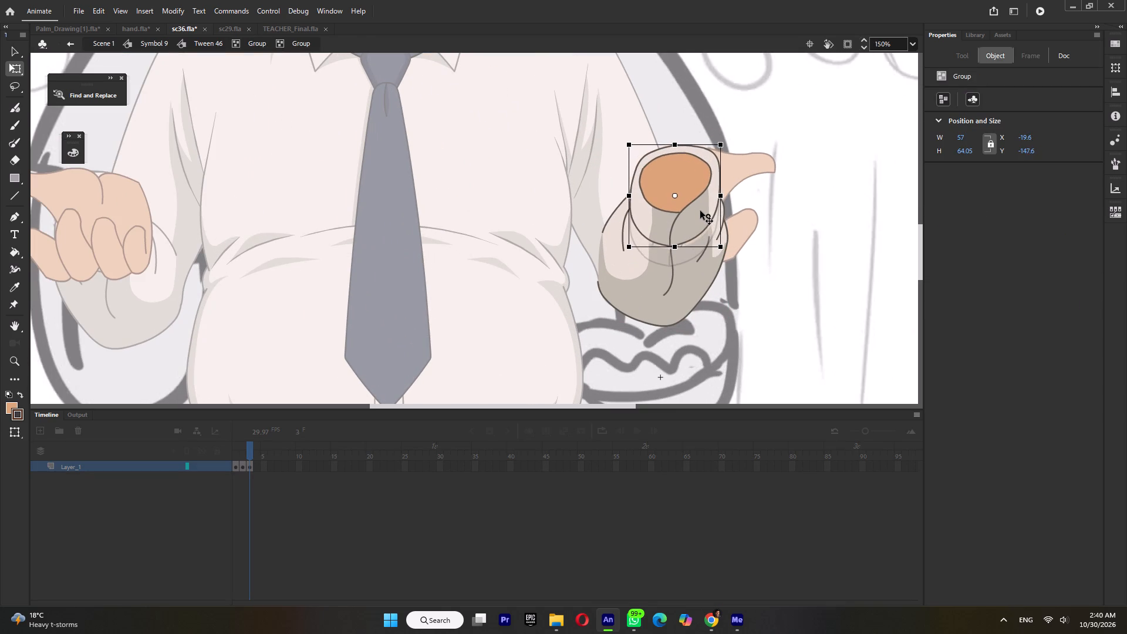
pyautogui.moveTo(700, 211); pyautogui.dragTo(700, 214)
pyautogui.doubleClick(794, 211)
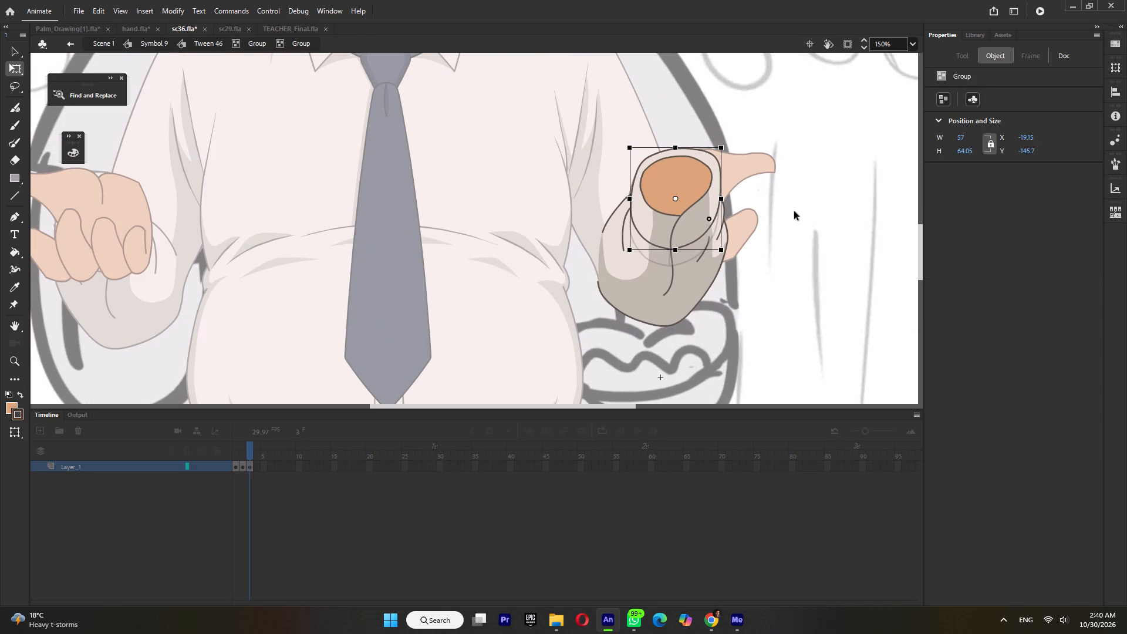
pyautogui.doubleClick(399, 342)
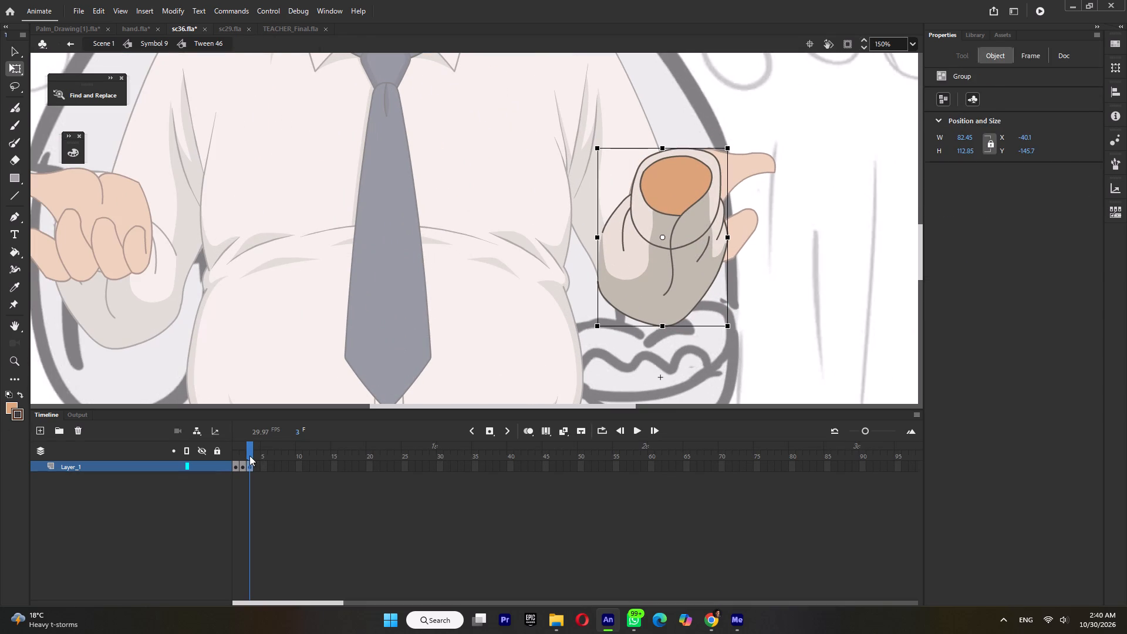
# Exit the nested symbols back to Scene 1 and save the sc36 document.
pyautogui.click(249, 456)
pyautogui.keyDown('ctrl'); pyautogui.doubleClick(464, 284); pyautogui.keyUp('ctrl')
pyautogui.keyDown('ctrl'); pyautogui.scroll(-2, 464, 284); pyautogui.keyUp('ctrl')
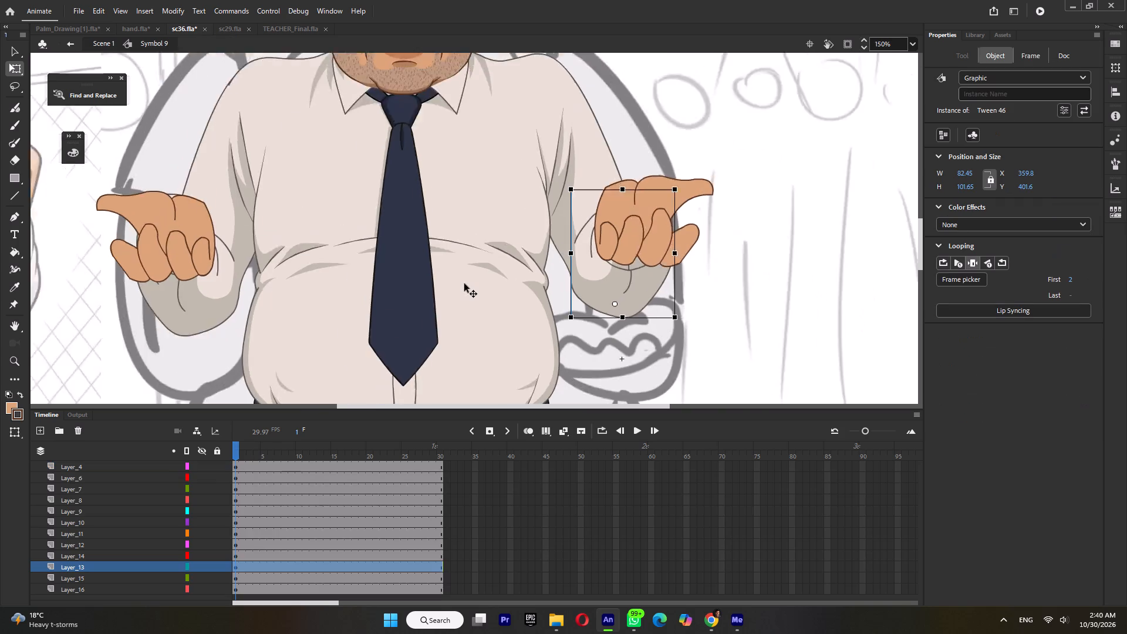
pyautogui.keyDown('ctrl'); pyautogui.scroll(-1, 464, 284); pyautogui.keyUp('ctrl')
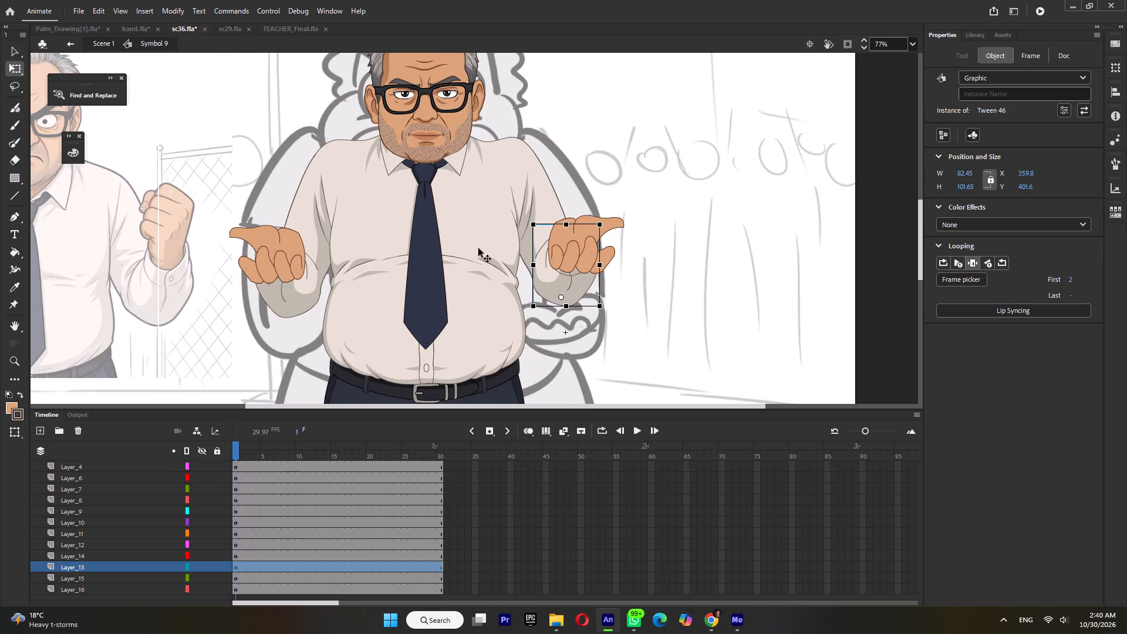
pyautogui.keyDown('ctrl'); pyautogui.doubleClick(737, 211); pyautogui.keyUp('ctrl')
pyautogui.keyDown('ctrl'); pyautogui.scroll(-4, 730, 258); pyautogui.keyUp('ctrl')
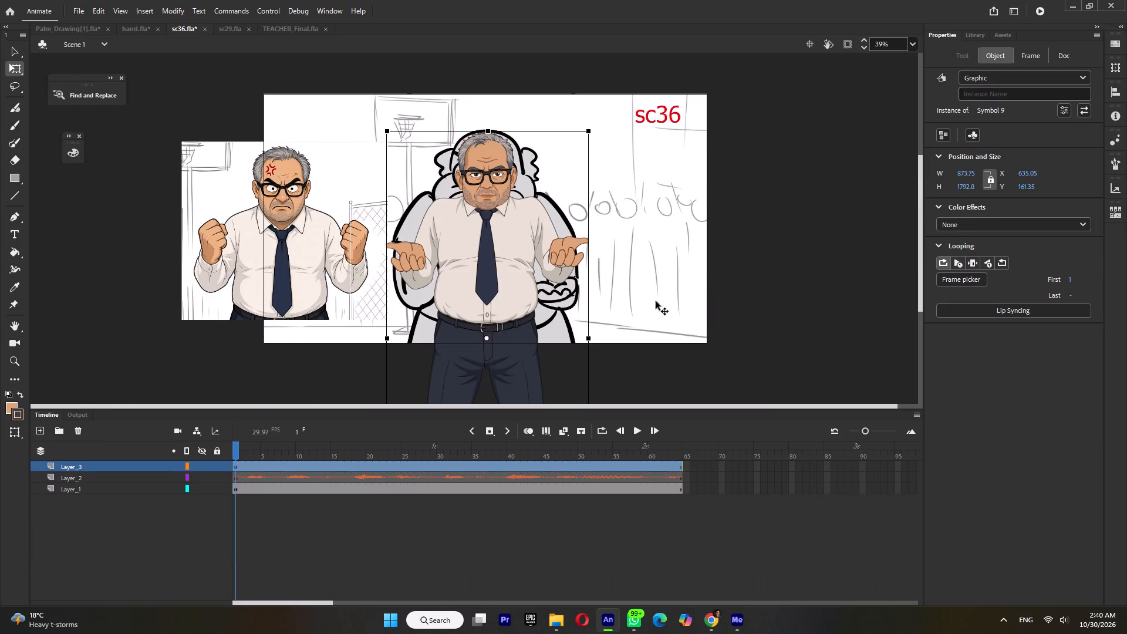
pyautogui.hotkey('ctrl', 's')
# Move the sc36 sketch out from behind the teacher rig and the angry-teacher reference image to X -621, Y 207.
pyautogui.click(623, 231)
pyautogui.moveTo(620, 251); pyautogui.dragTo(680, 253)
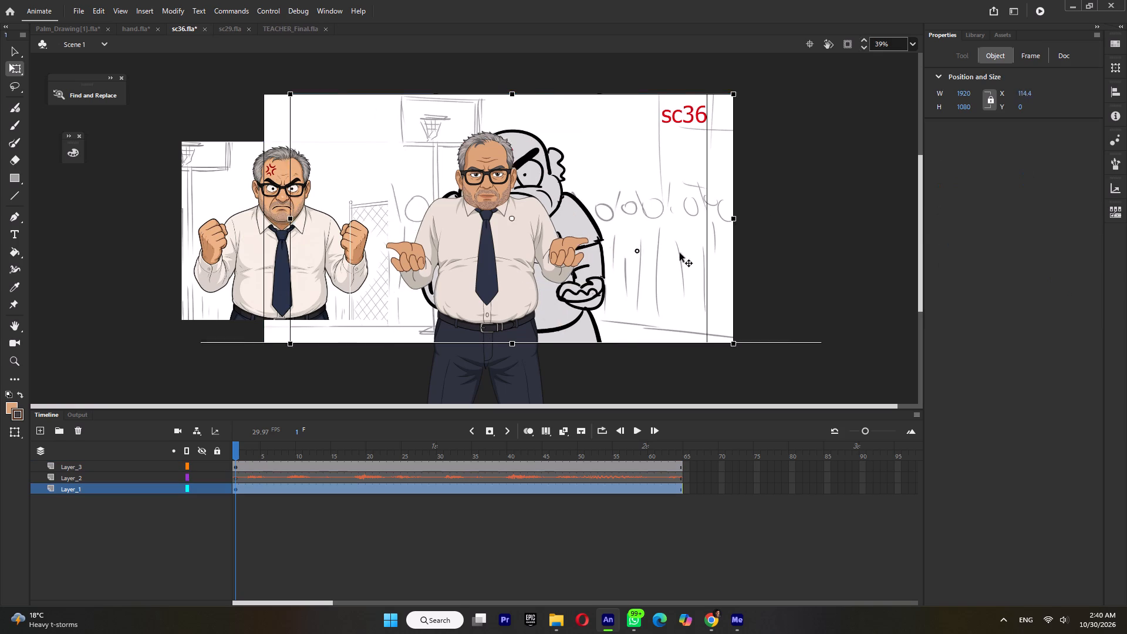
pyautogui.moveTo(680, 253); pyautogui.dragTo(712, 252)
pyautogui.click(238, 236)
pyautogui.moveTo(271, 239); pyautogui.dragTo(210, 239)
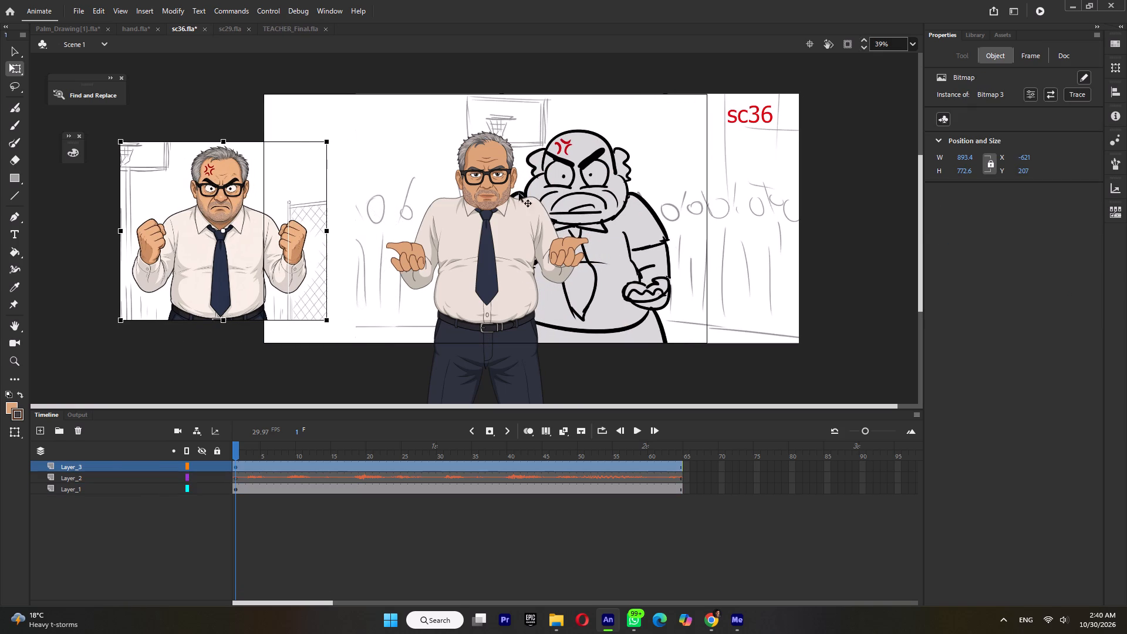
# Inside the head symbol, switch the teacher's mouth (Symbol 6) to the open angry mouth on frame 33.
pyautogui.keyDown('ctrl'); pyautogui.scroll(3, 492, 167); pyautogui.keyUp('ctrl')
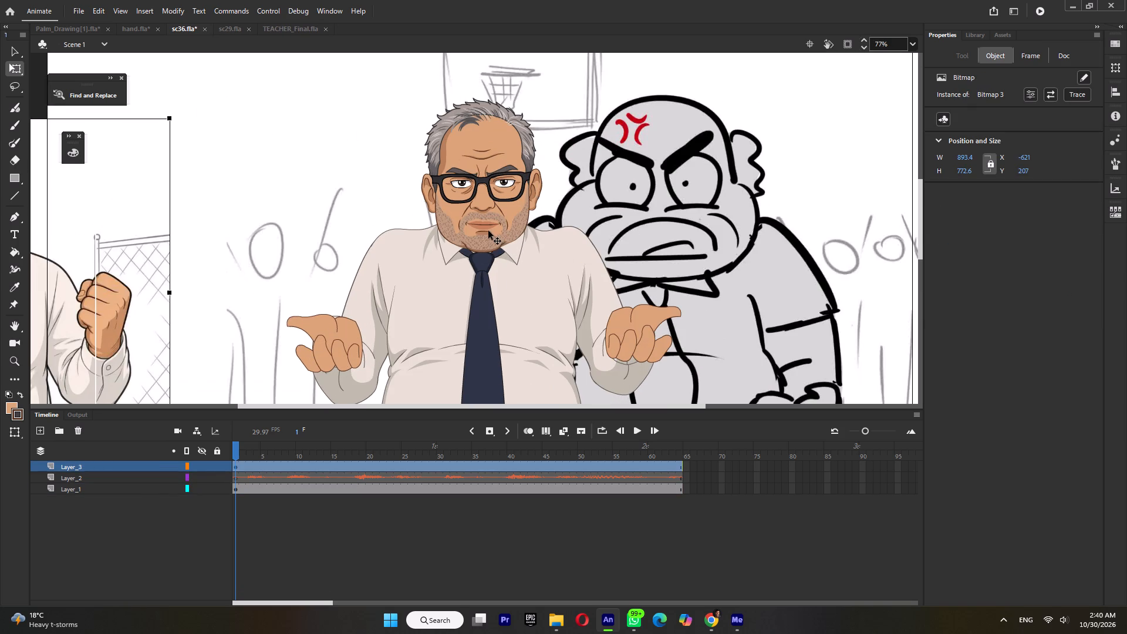
pyautogui.click(488, 231)
pyautogui.tripleClick(488, 226)
pyautogui.doubleClick(488, 226)
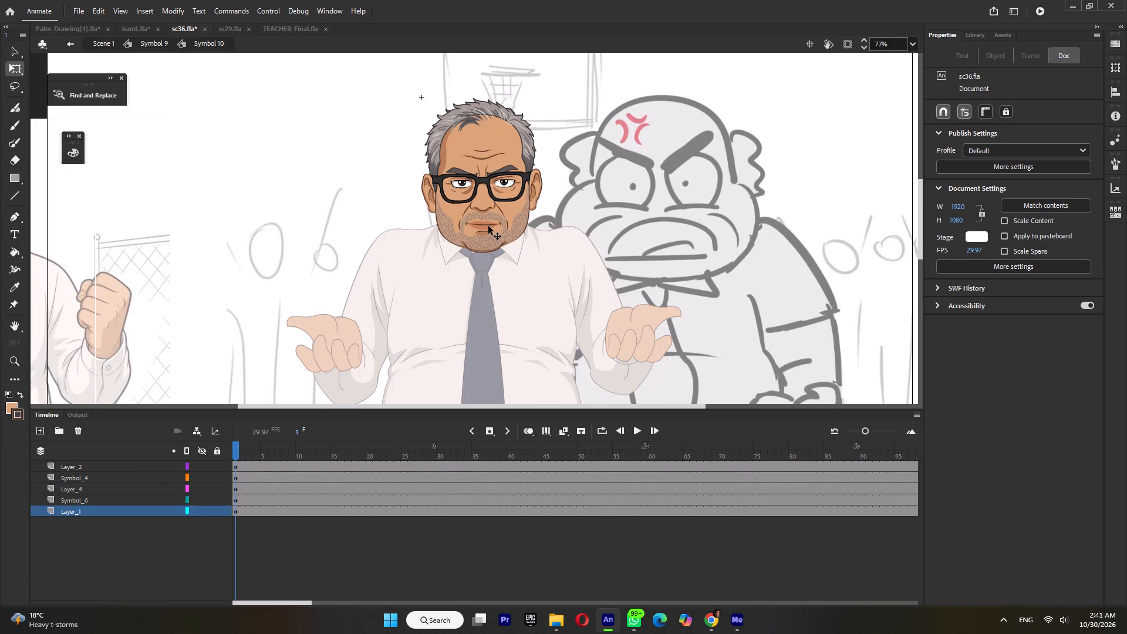
pyautogui.click(949, 278)
pyautogui.scroll(-6, 975, 362)
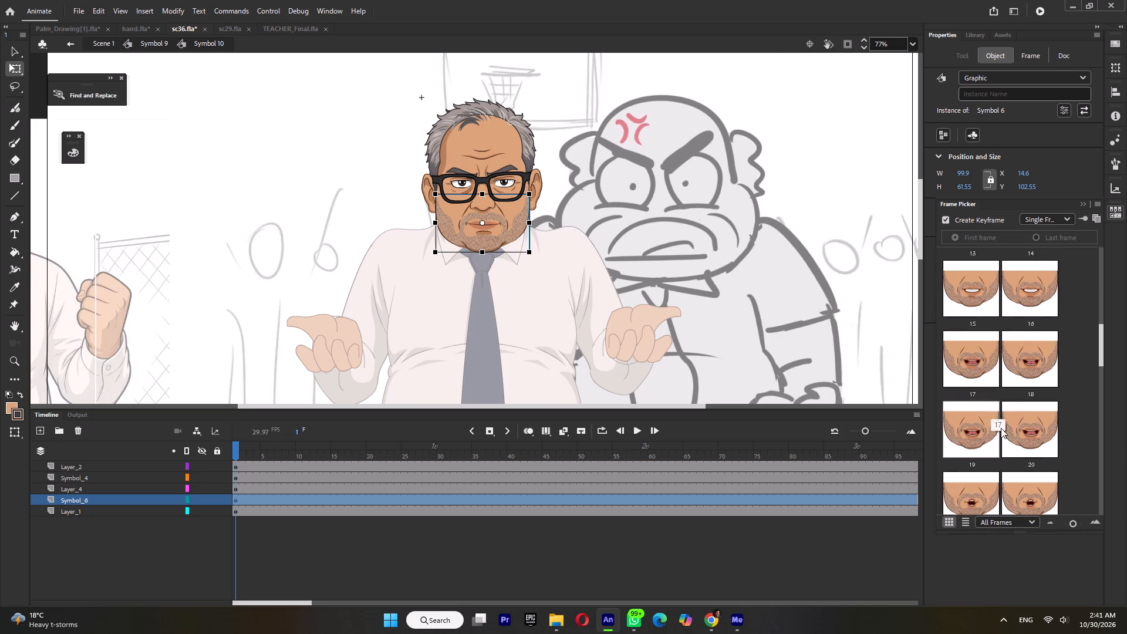
pyautogui.scroll(-14, 1007, 444)
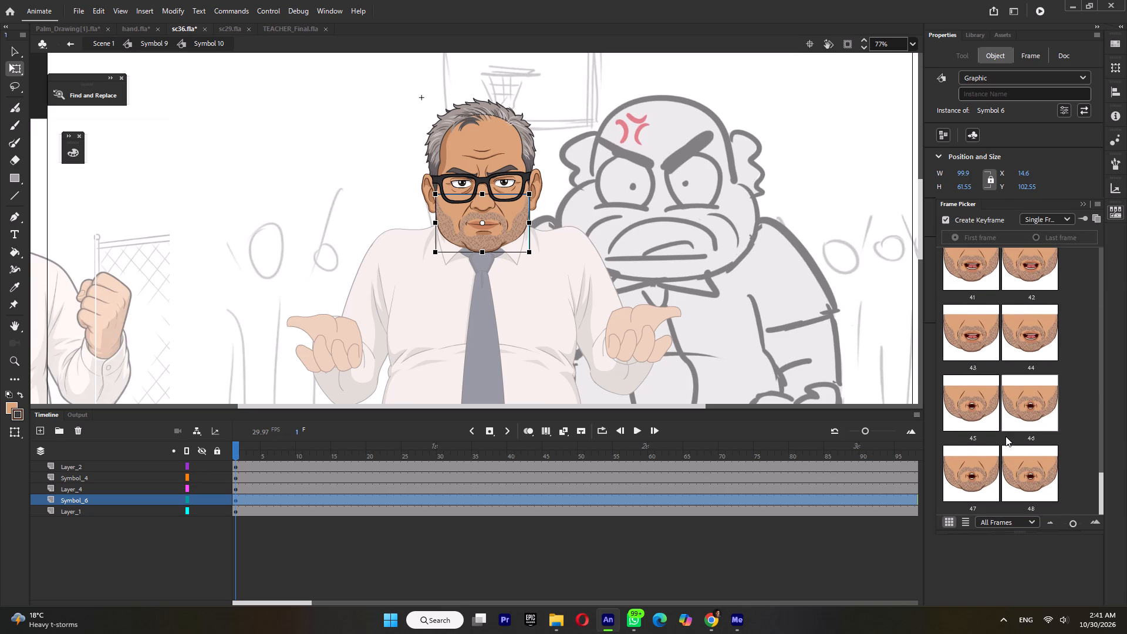
pyautogui.scroll(-2, 1005, 436)
pyautogui.scroll(3, 1005, 434)
pyautogui.click(980, 364)
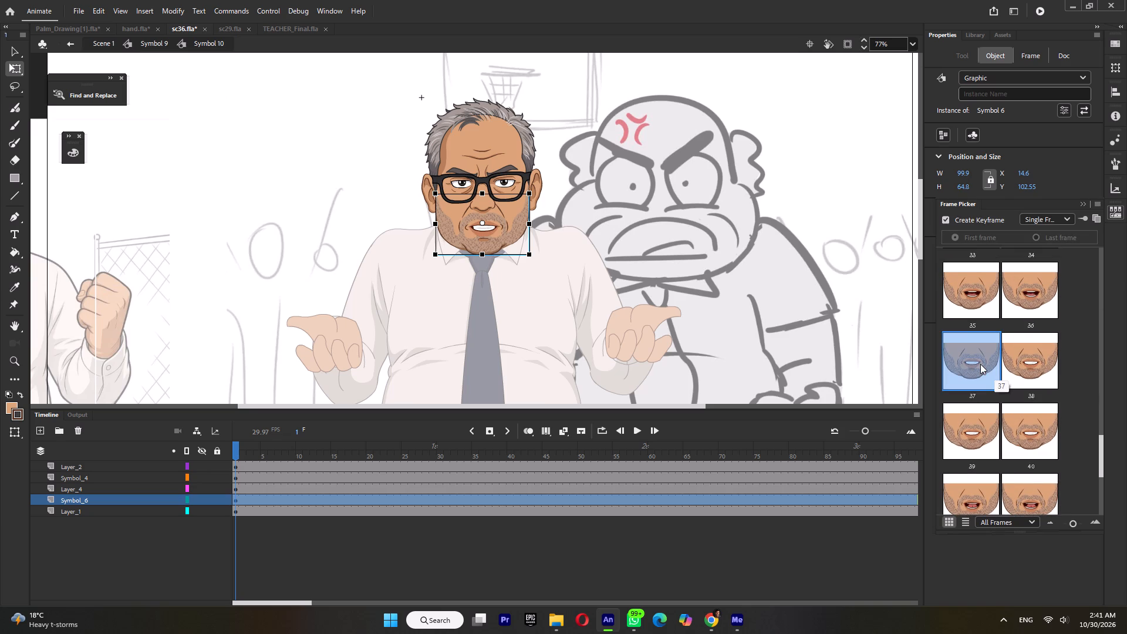
pyautogui.click(977, 308)
pyautogui.scroll(2, 990, 331)
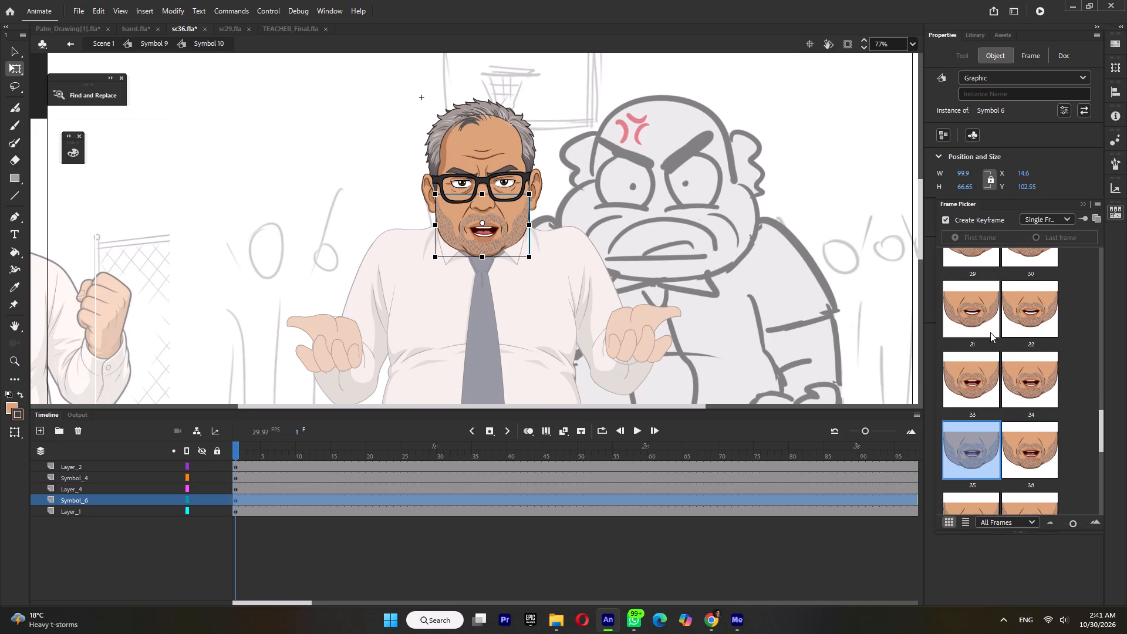
pyautogui.scroll(2, 990, 332)
pyautogui.click(969, 333)
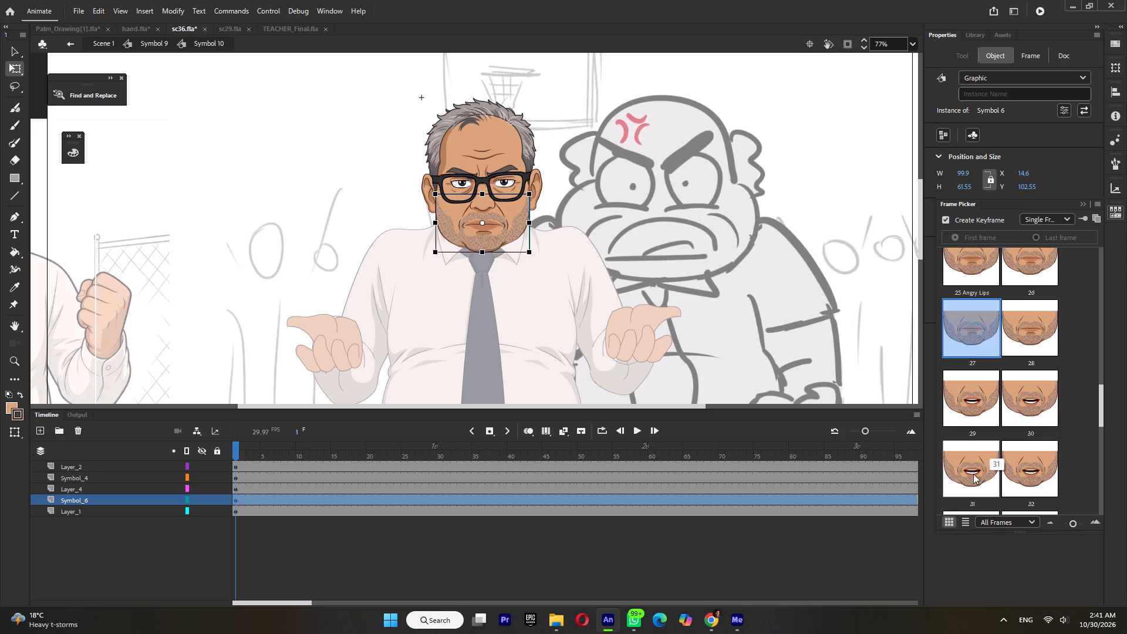
pyautogui.click(969, 474)
pyautogui.scroll(-1, 996, 461)
pyautogui.click(976, 470)
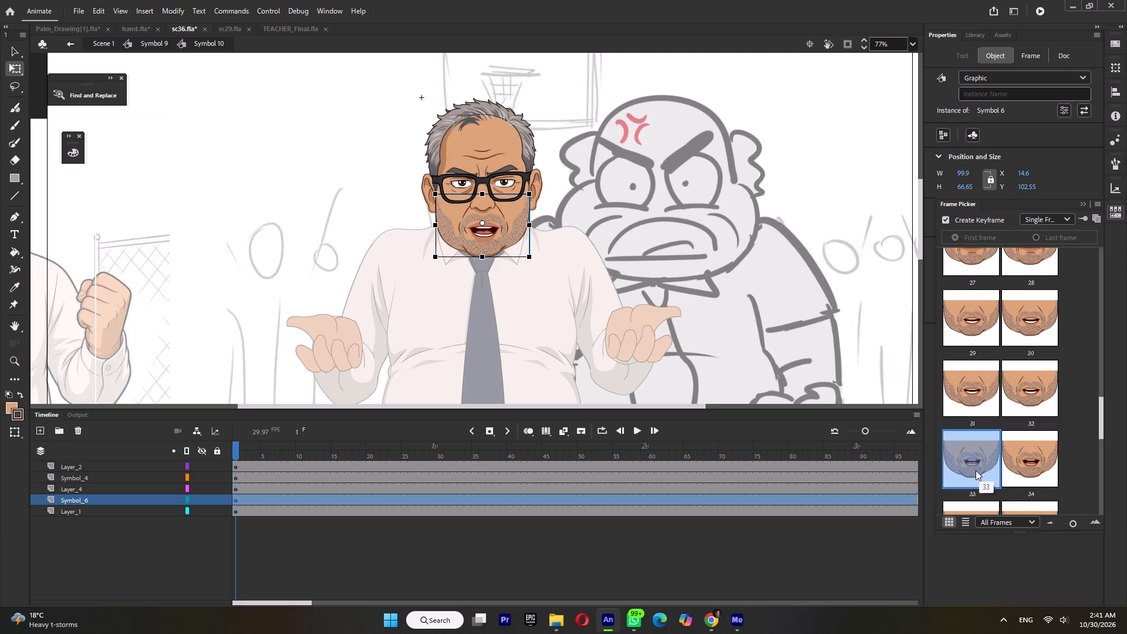
# Enter the eye symbol (Symbol 4), unlock the mask_idn layer and hide the eye_ball layer.
pyautogui.click(506, 170)
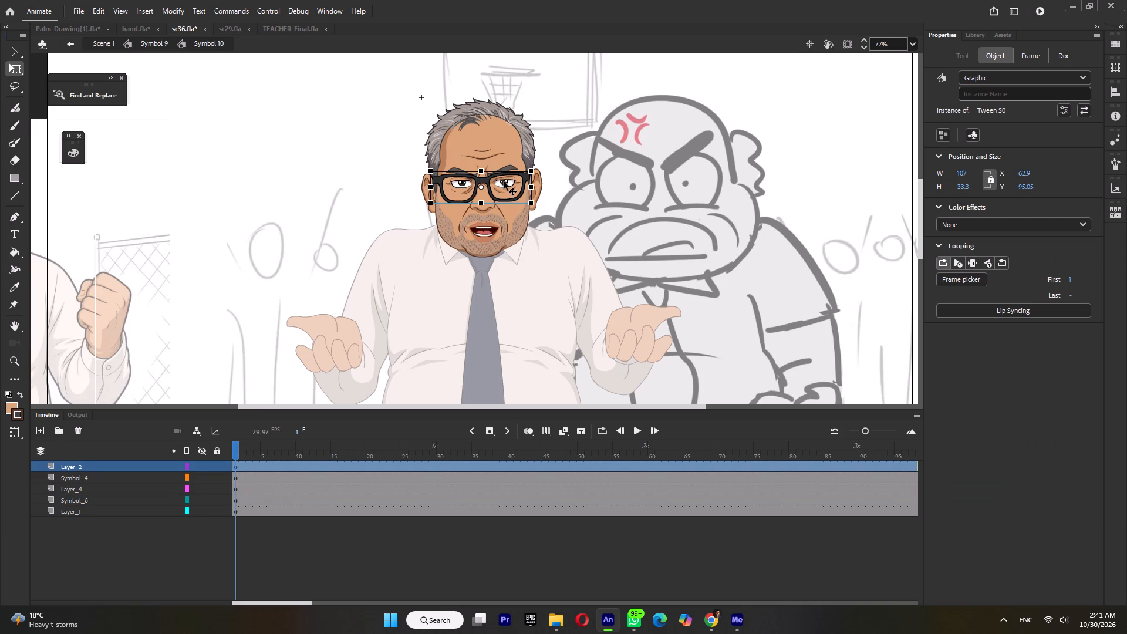
pyautogui.doubleClick(504, 181)
pyautogui.keyDown('ctrl'); pyautogui.scroll(7, 504, 182); pyautogui.keyUp('ctrl')
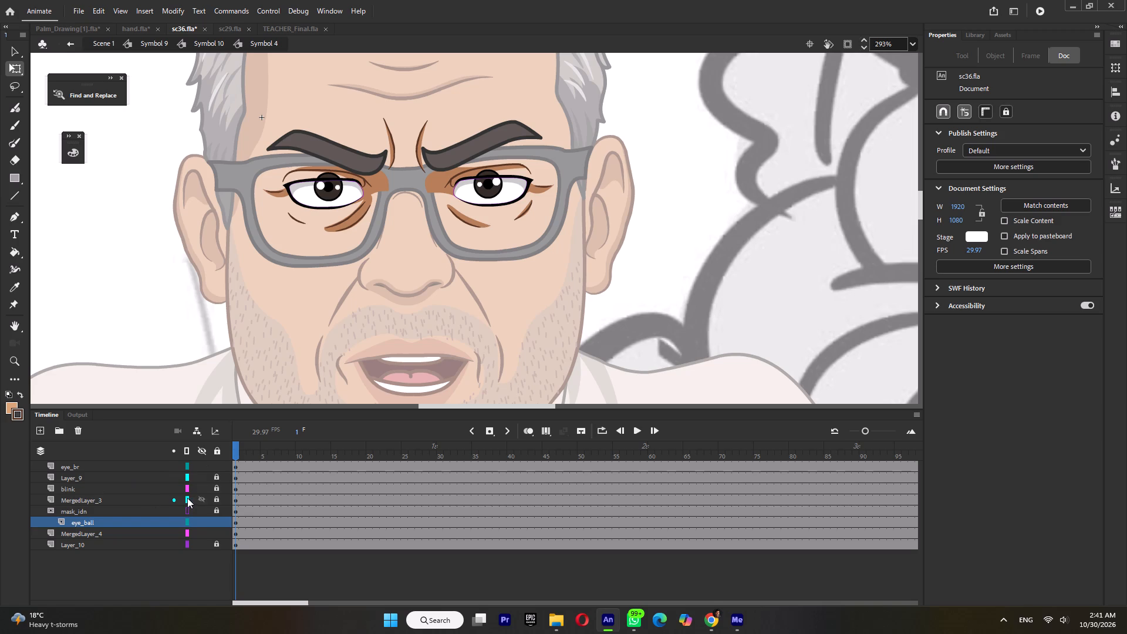
pyautogui.click(102, 512)
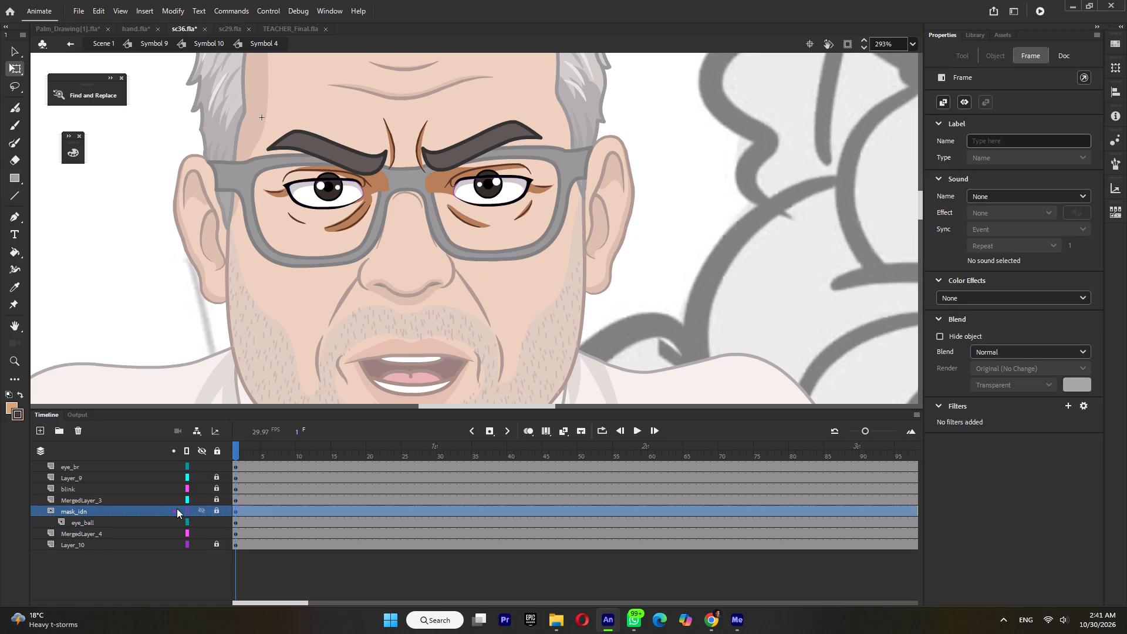
pyautogui.click(218, 512)
pyautogui.click(204, 523)
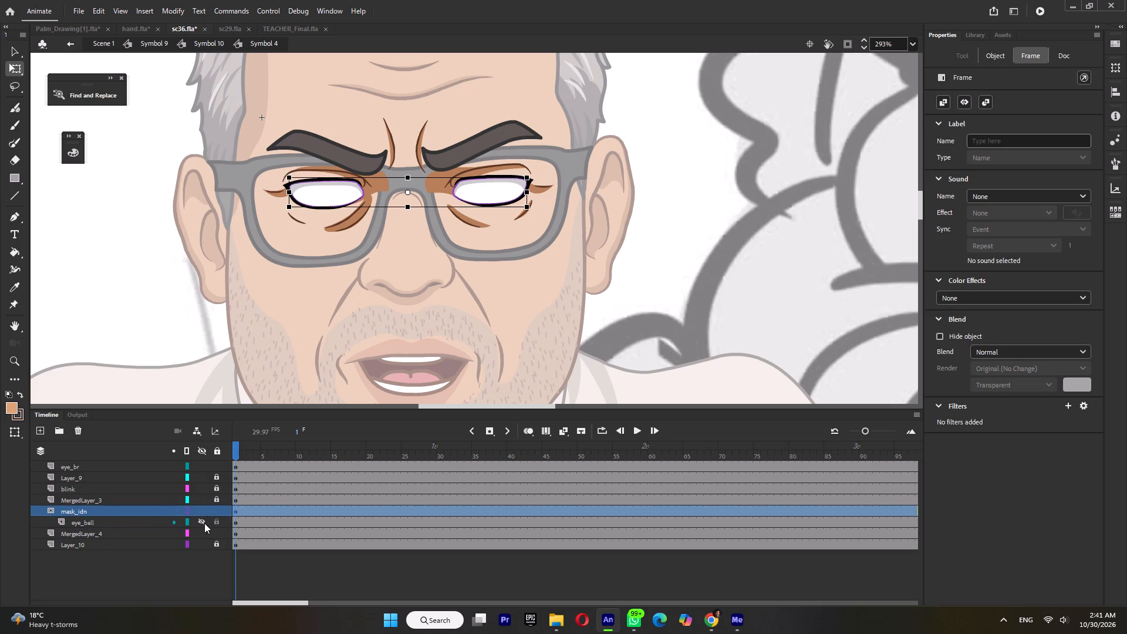
pyautogui.click(380, 191)
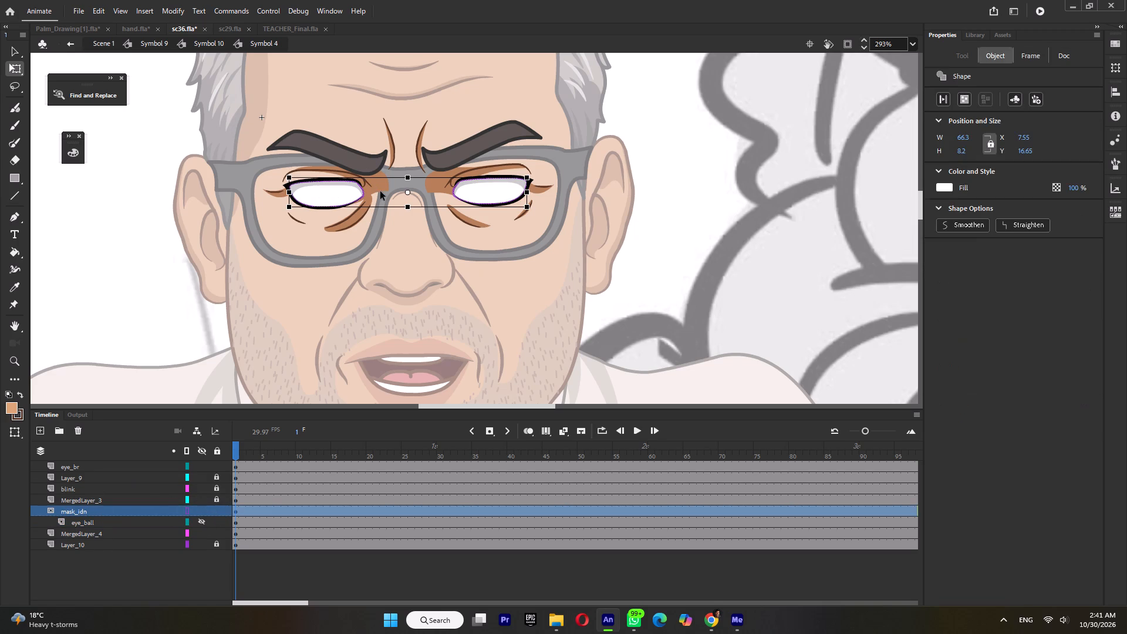
pyautogui.click(385, 184)
# Toggle Layer_10's visibility to check which parts of the eye artwork it holds.
pyautogui.click(200, 544)
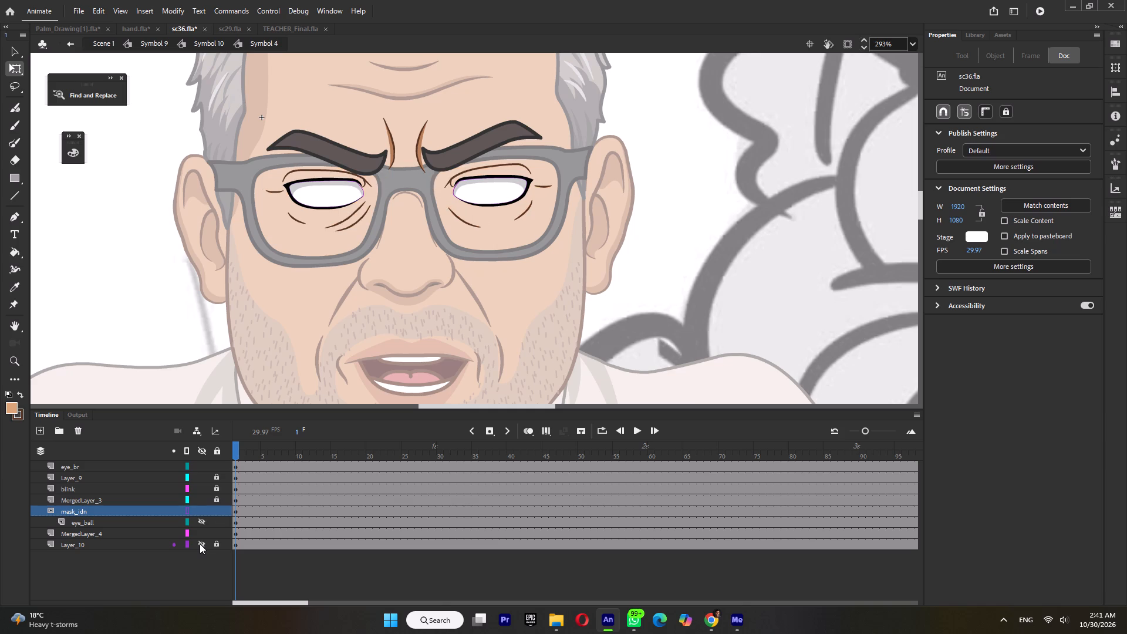
pyautogui.click(200, 543)
pyautogui.click(200, 543)
pyautogui.click(200, 543)
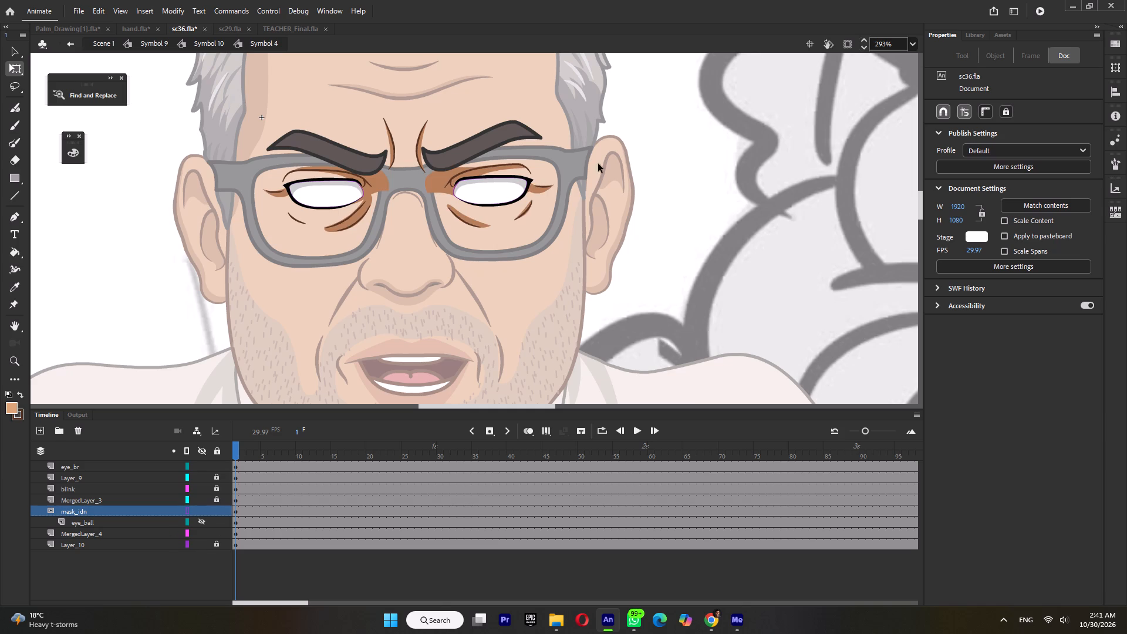
# Unlock the Layer_9, blink and MergedLayer_3 layers so their eye artwork can be selected.
pyautogui.moveTo(609, 107); pyautogui.dragTo(89, 379)
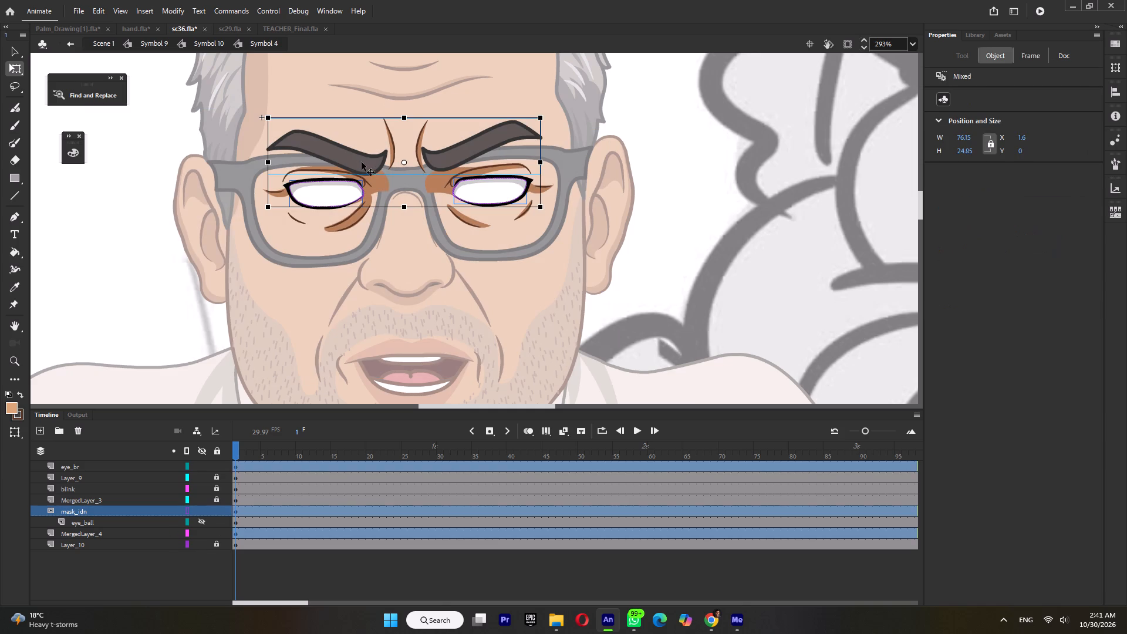
pyautogui.keyDown('ctrl'); pyautogui.click(361, 162); pyautogui.keyUp('ctrl')
pyautogui.keyDown('shift'); pyautogui.click(355, 159); pyautogui.keyUp('shift')
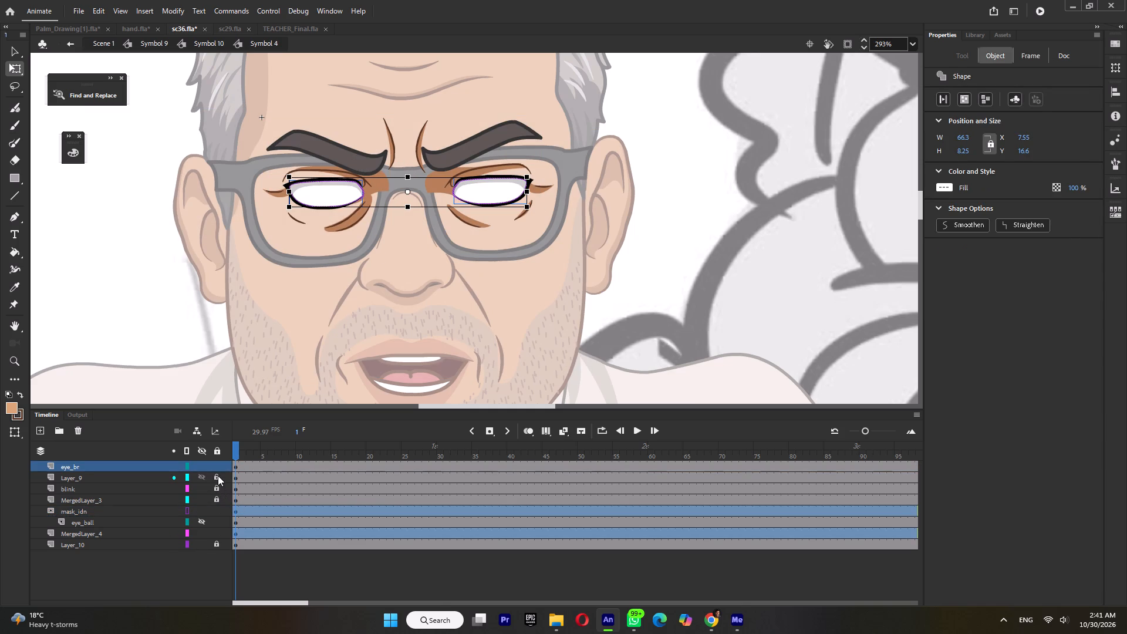
pyautogui.moveTo(218, 475); pyautogui.dragTo(217, 495)
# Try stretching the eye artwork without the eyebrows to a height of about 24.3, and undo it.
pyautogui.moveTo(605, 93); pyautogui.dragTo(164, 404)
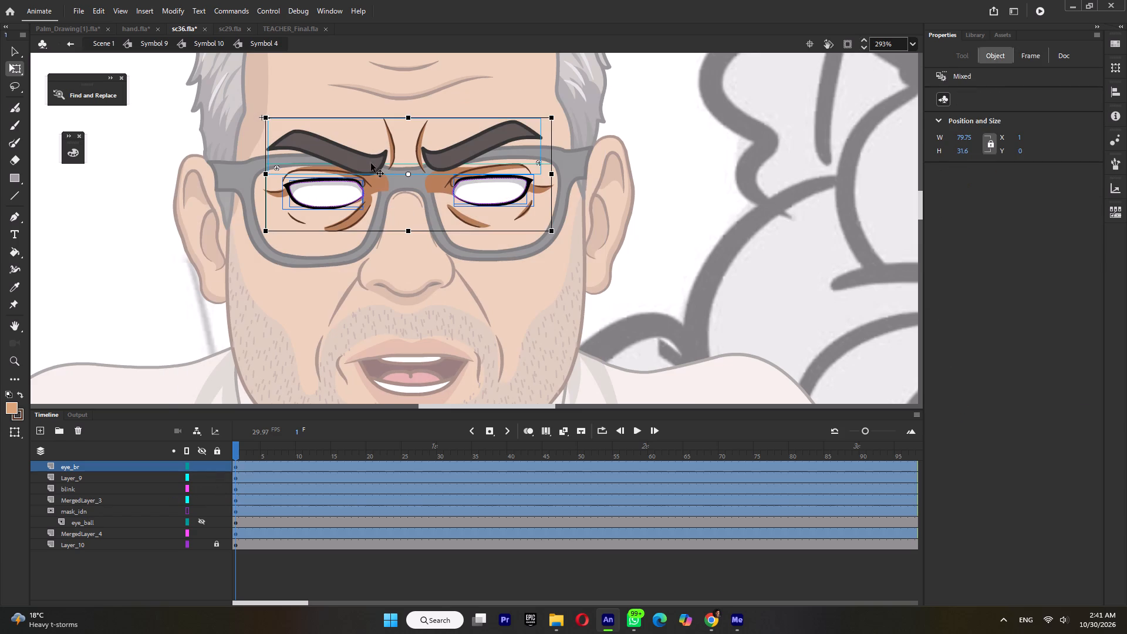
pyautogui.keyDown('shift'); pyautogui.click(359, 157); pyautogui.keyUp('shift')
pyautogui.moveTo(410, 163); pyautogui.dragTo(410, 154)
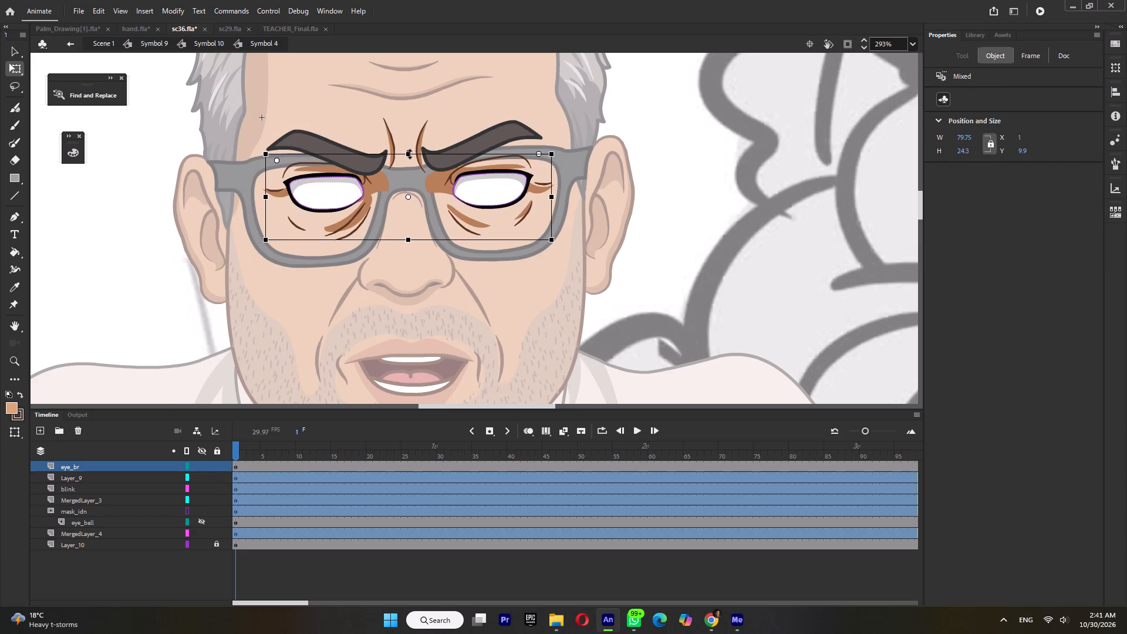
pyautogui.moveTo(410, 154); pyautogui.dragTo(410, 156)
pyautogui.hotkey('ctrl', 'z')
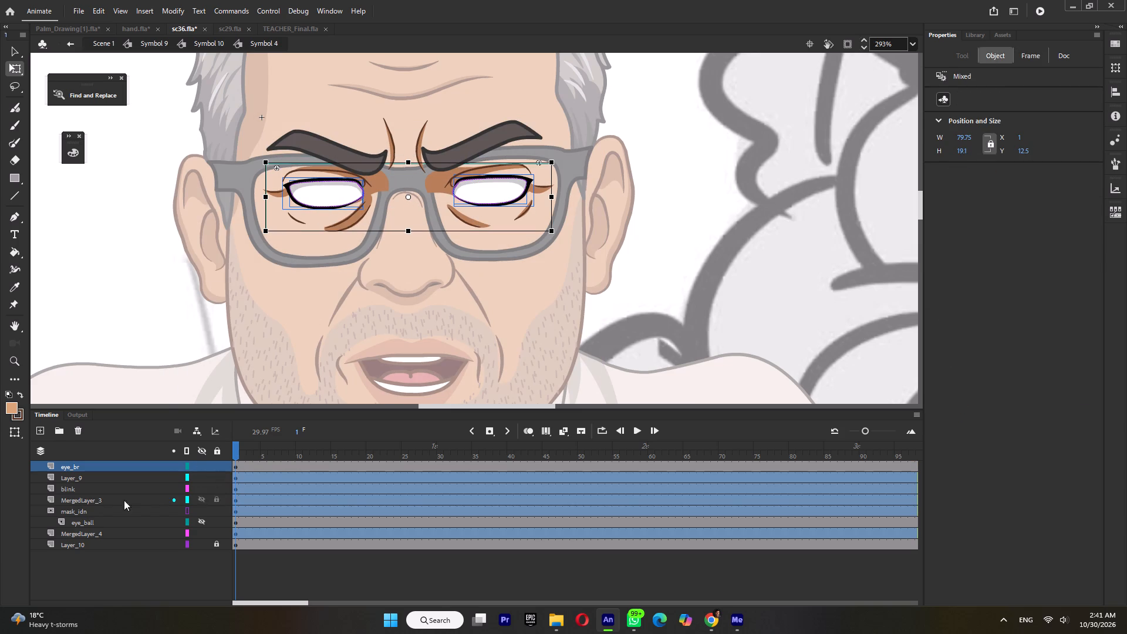
# Unlock Layer_10 so all of the eye artwork can be selected together.
pyautogui.click(215, 546)
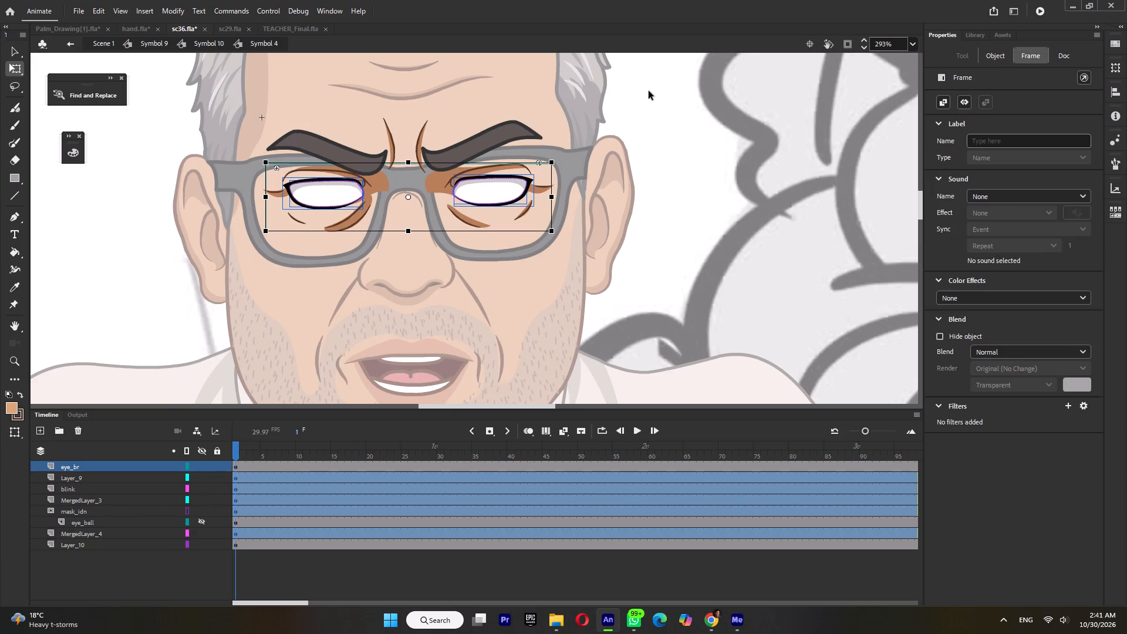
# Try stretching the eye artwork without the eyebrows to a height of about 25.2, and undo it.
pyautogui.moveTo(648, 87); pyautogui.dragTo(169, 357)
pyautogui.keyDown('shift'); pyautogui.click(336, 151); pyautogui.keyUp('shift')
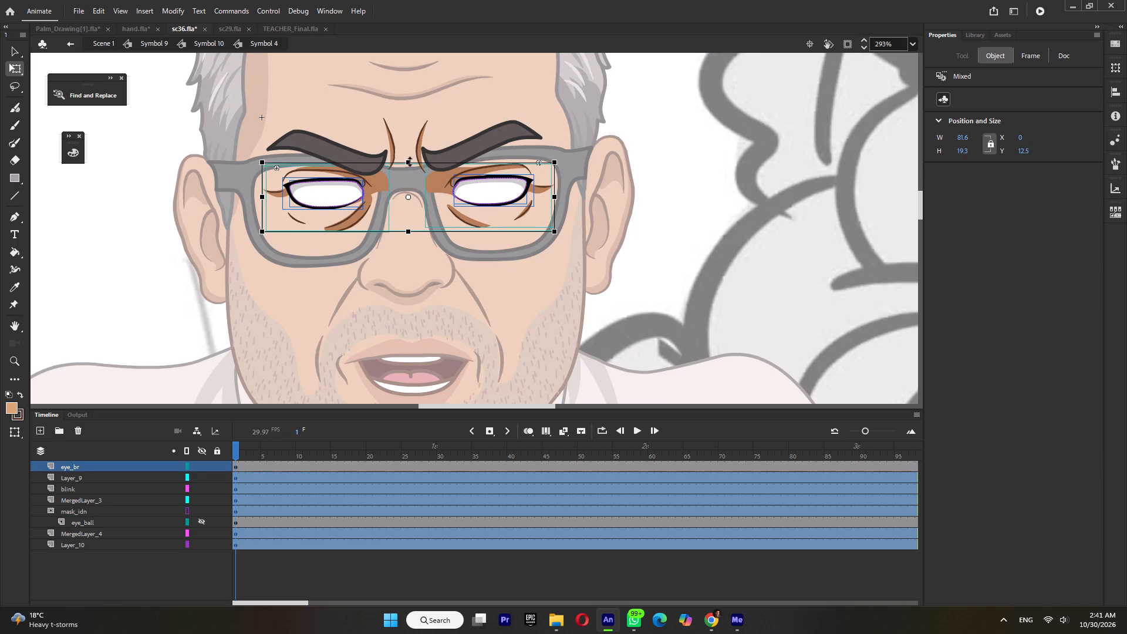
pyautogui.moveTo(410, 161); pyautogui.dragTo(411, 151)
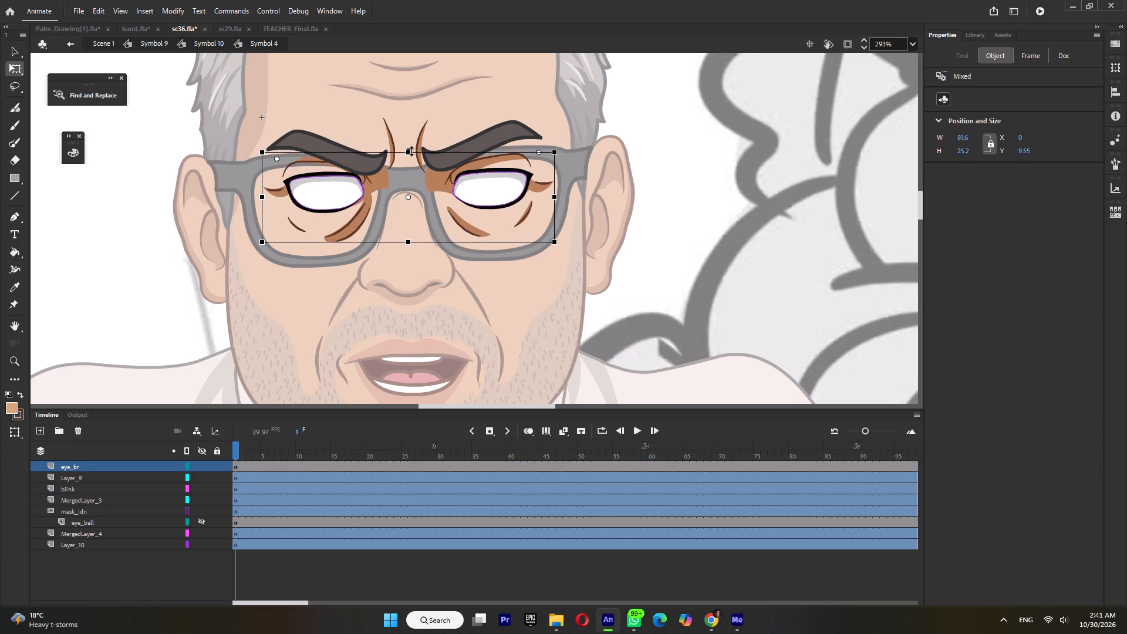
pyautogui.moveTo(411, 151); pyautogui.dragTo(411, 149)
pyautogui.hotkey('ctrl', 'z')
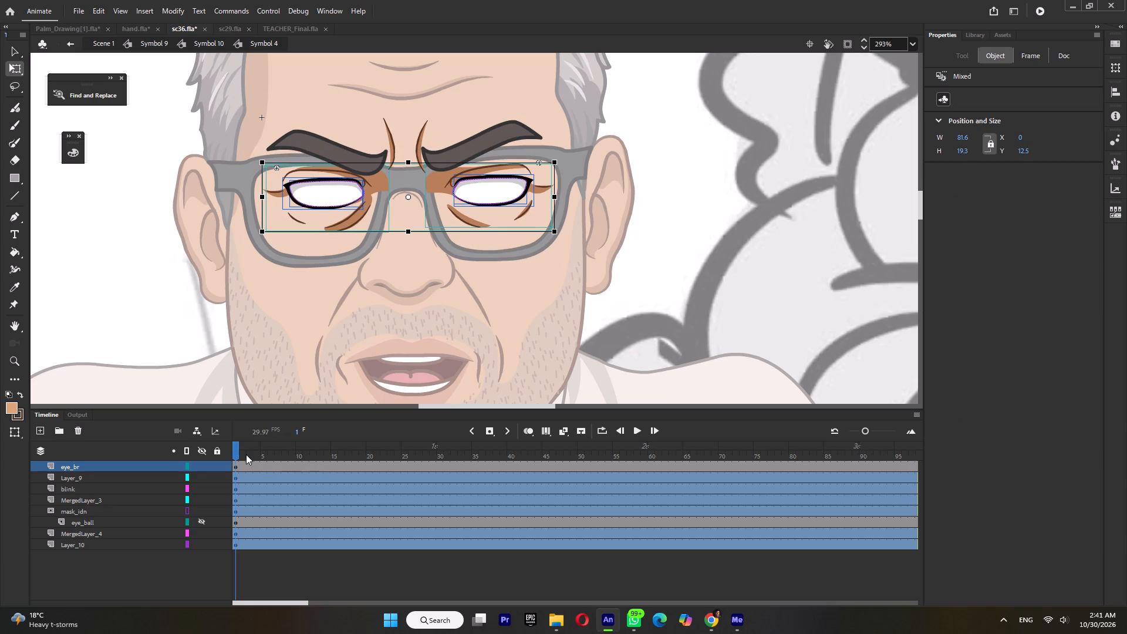
# Insert keyframes at frame 94 on all layers of the eye symbol.
pyautogui.doubleClick(890, 449)
pyautogui.press('F6')
pyautogui.moveTo(826, 453); pyautogui.dragTo(80, 468)
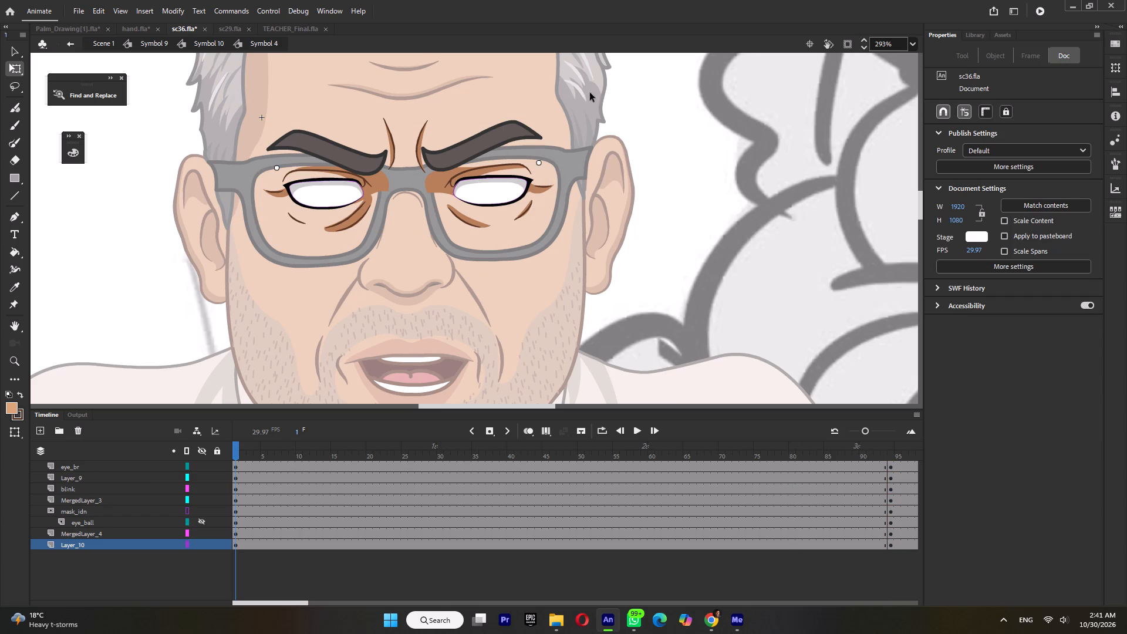
# Stretch the eye artwork, excluding the eyebrows, to a height of about 25.5 and nudge it down to about Y 10.
pyautogui.moveTo(630, 78); pyautogui.dragTo(85, 421)
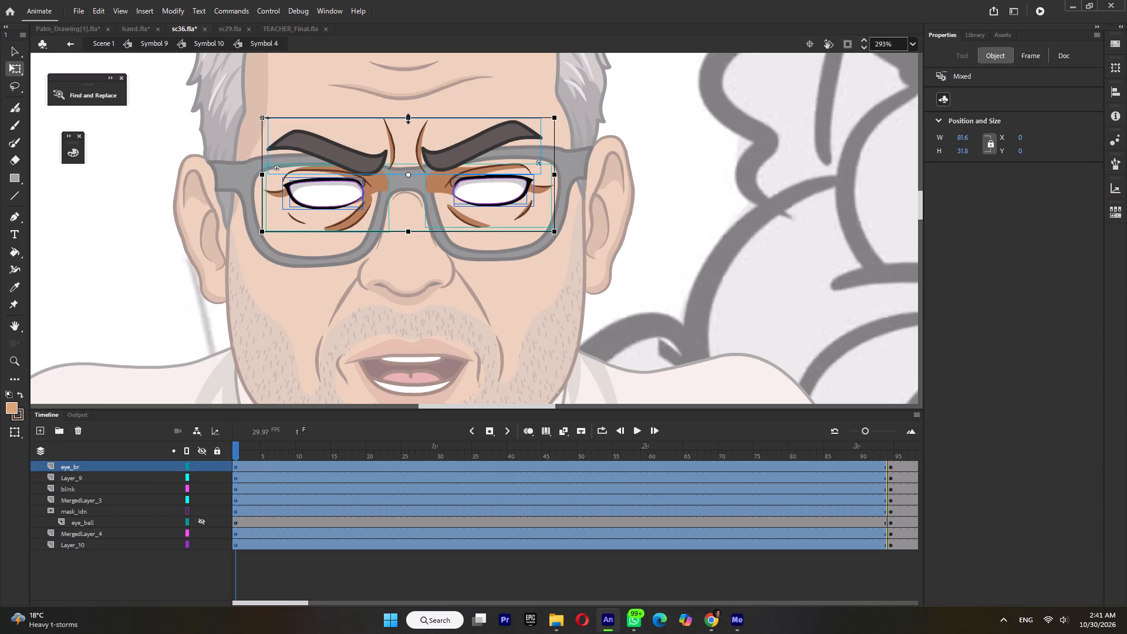
pyautogui.moveTo(408, 119); pyautogui.dragTo(411, 102)
pyautogui.hotkey('ctrl', 'z')
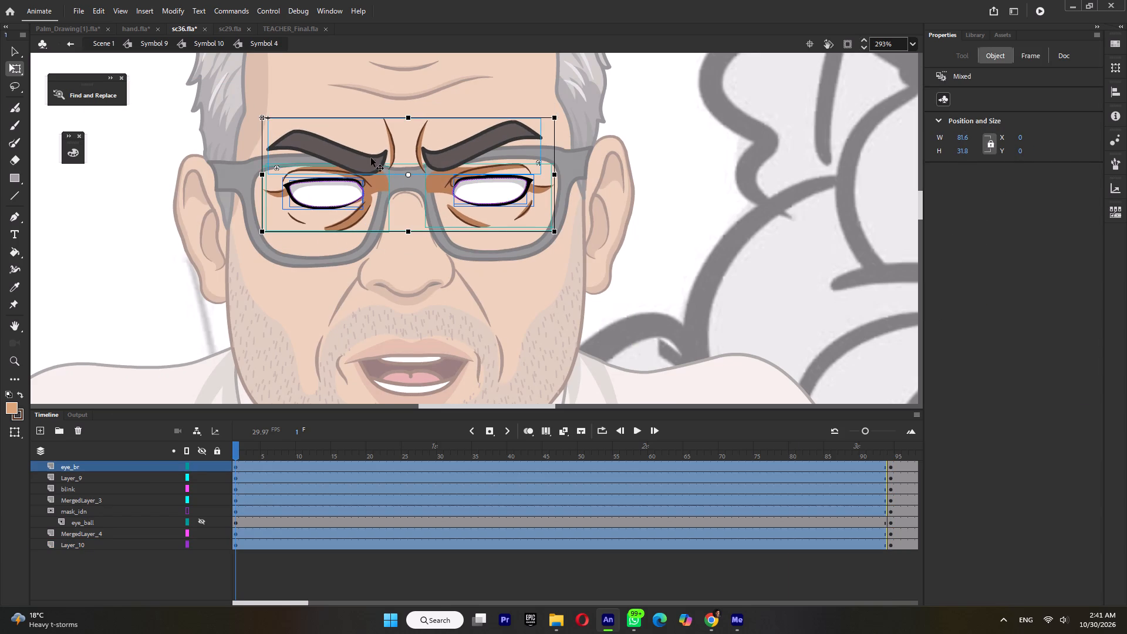
pyautogui.keyDown('shift'); pyautogui.click(363, 154); pyautogui.keyUp('shift')
pyautogui.moveTo(410, 163); pyautogui.dragTo(410, 144)
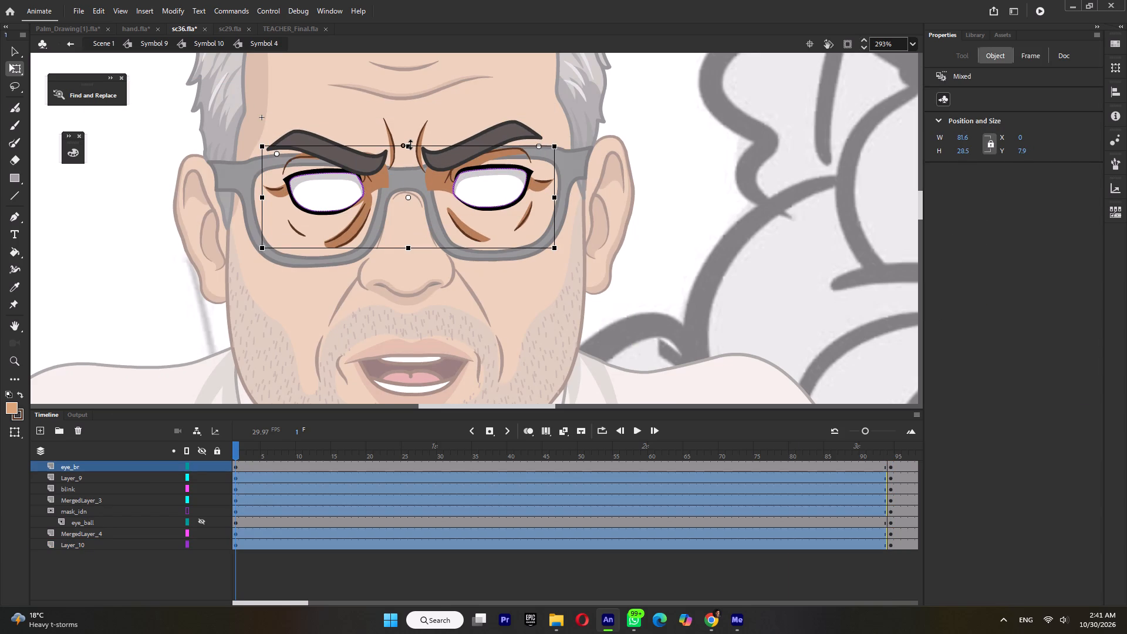
pyautogui.moveTo(410, 144); pyautogui.dragTo(411, 151)
pyautogui.press('Down')
pyautogui.press('Down')
pyautogui.press('Down')
pyautogui.press('Down')
pyautogui.press('Down')
pyautogui.press('Down')
pyautogui.press('Down')
pyautogui.press('Down')
pyautogui.press('Down')
pyautogui.press('Down')
pyautogui.press('Down')
pyautogui.press('Down')
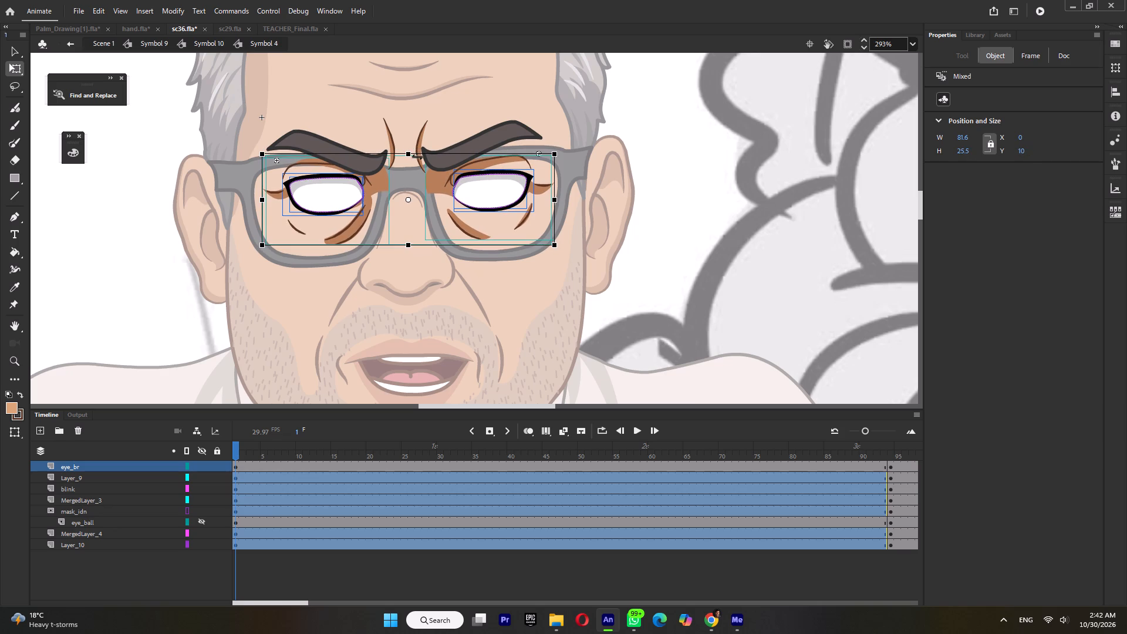
pyautogui.press('Down')
# Enter the eyebrow symbol (Symbol 12) and insert a duplicate of the frame 1 angry pose as a keyframe at frame 2 on both layers.
pyautogui.click(444, 150)
pyautogui.doubleClick(448, 156)
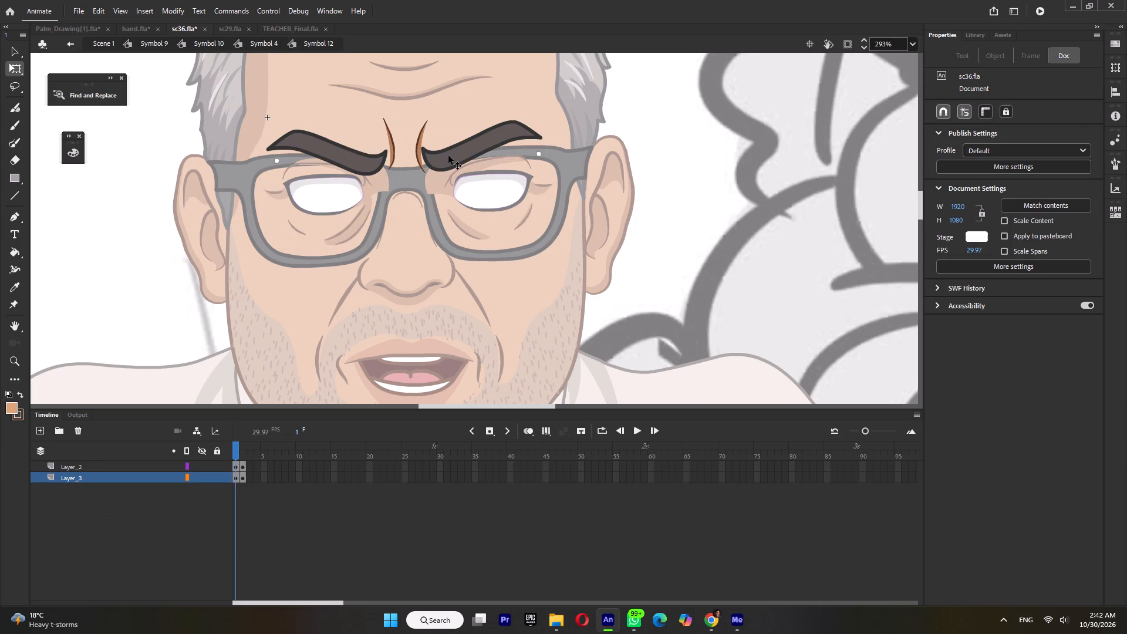
pyautogui.click(245, 453)
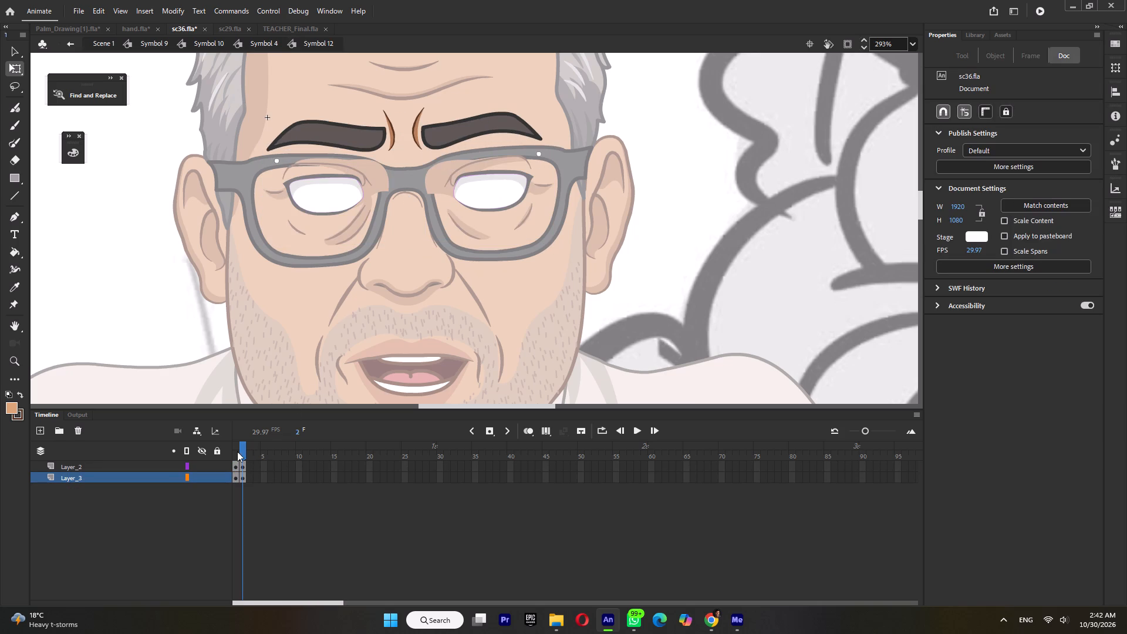
pyautogui.click(237, 451)
pyautogui.doubleClick(237, 450)
pyautogui.press('F5')
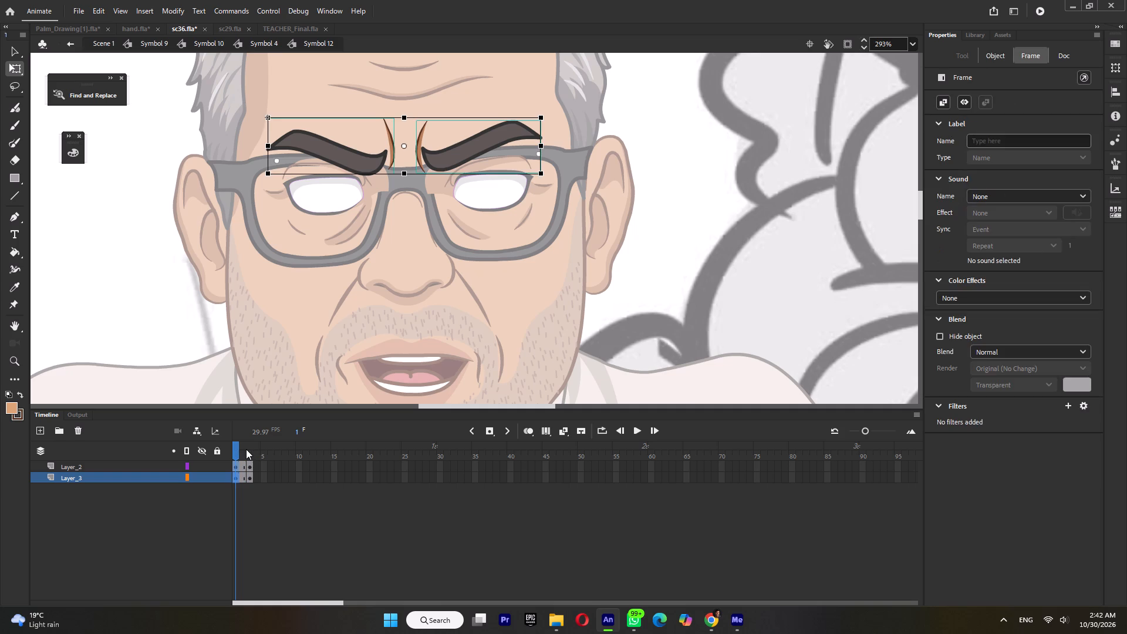
pyautogui.doubleClick(244, 451)
pyautogui.press('F6')
pyautogui.click(243, 453)
# On frame 2, rotate the viewer's-left eyebrow about its inner end so its outer end rises, reaching about 32.5 by 14.7.
pyautogui.doubleClick(317, 150)
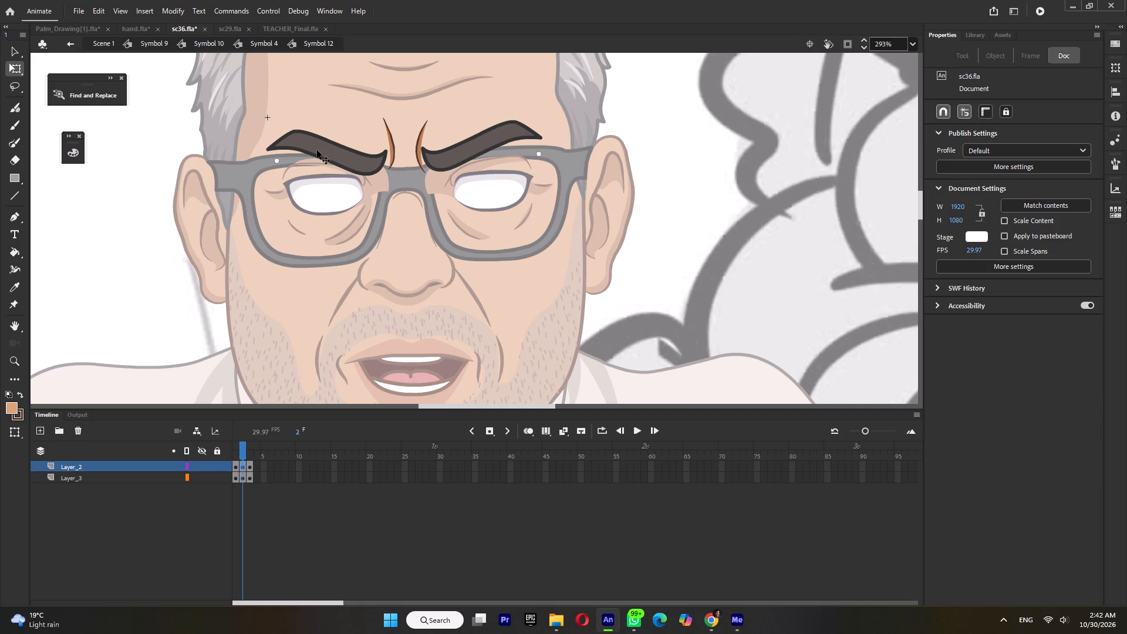
pyautogui.click(360, 163)
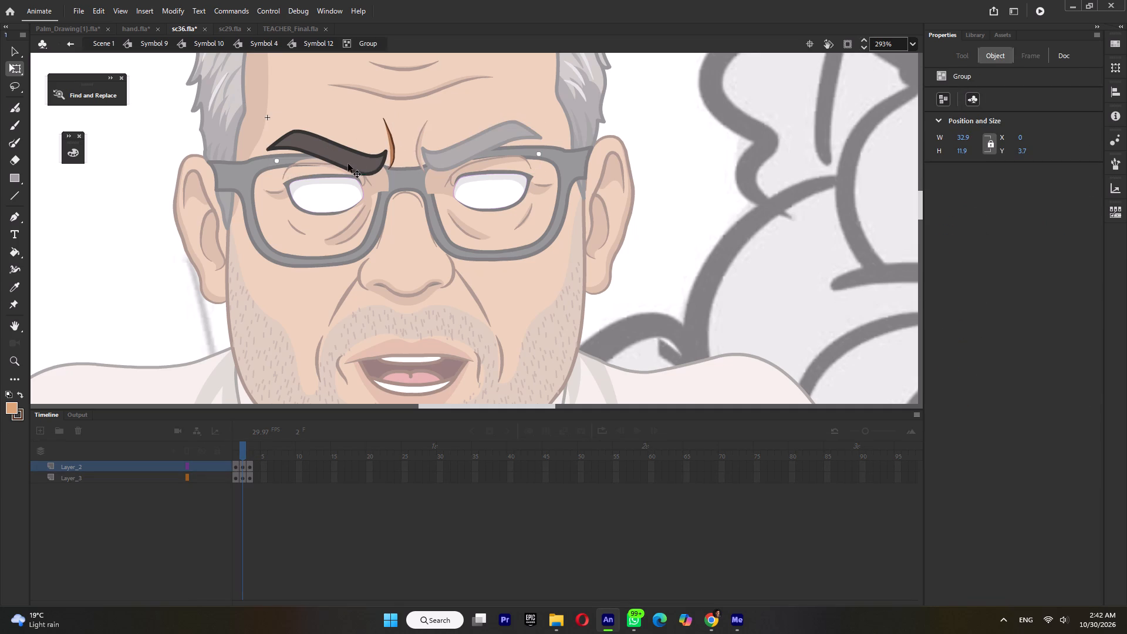
pyautogui.moveTo(326, 152); pyautogui.dragTo(372, 169)
pyautogui.moveTo(268, 183); pyautogui.dragTo(268, 167)
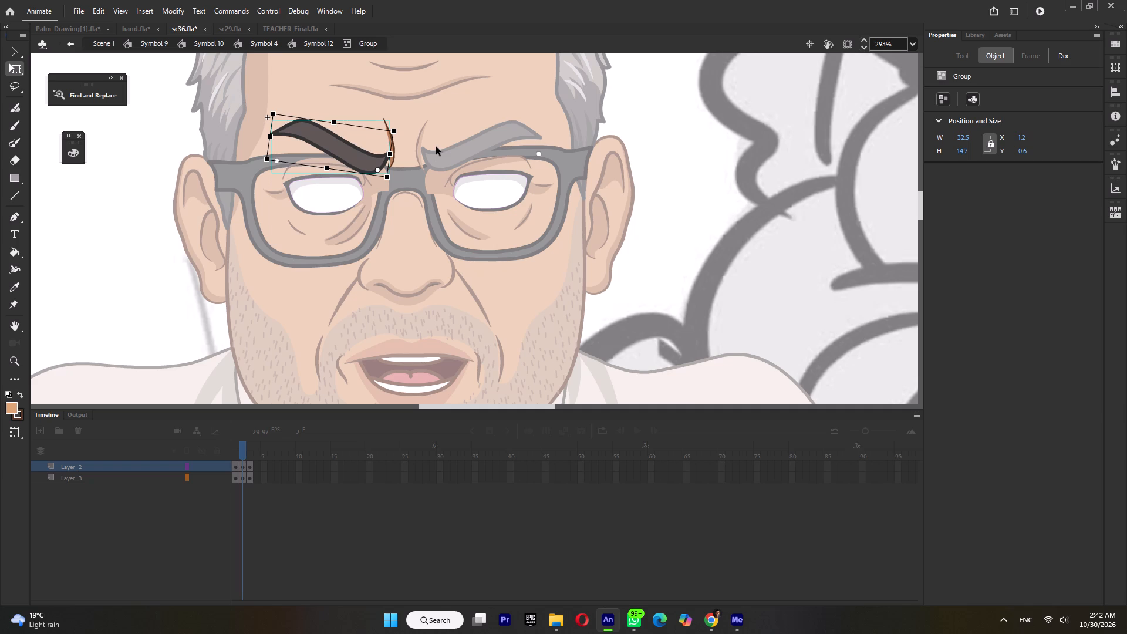
pyautogui.doubleClick(460, 149)
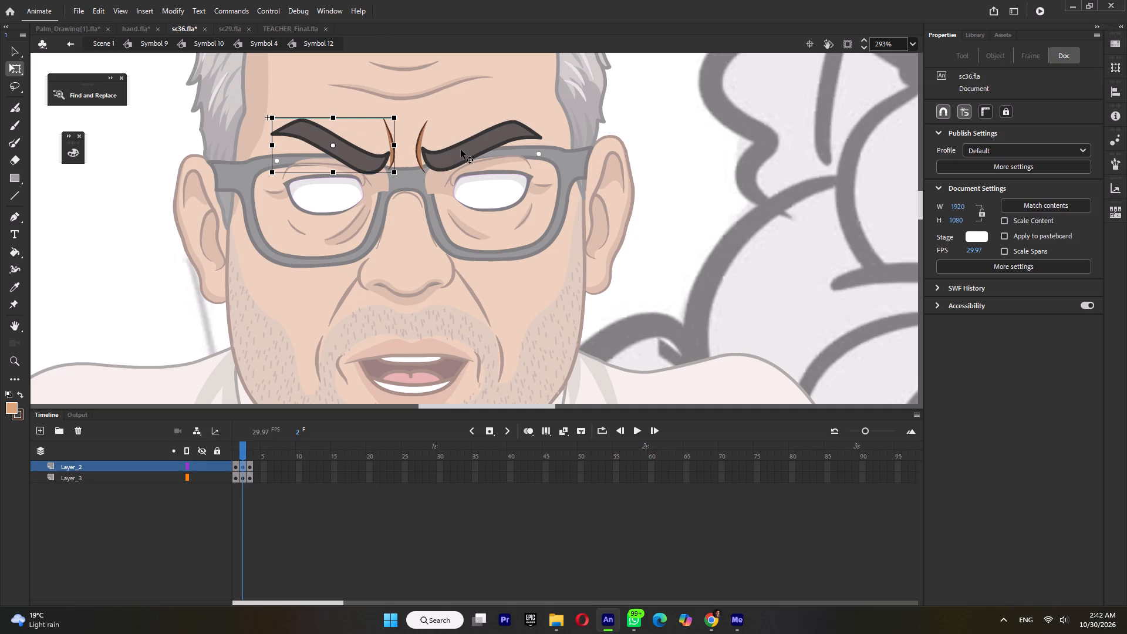
# Rotate the viewer's-right eyebrow about its inner end so its outer end rises, and shift it slightly outward to about X 44.5, Y -1.05.
pyautogui.click(492, 144)
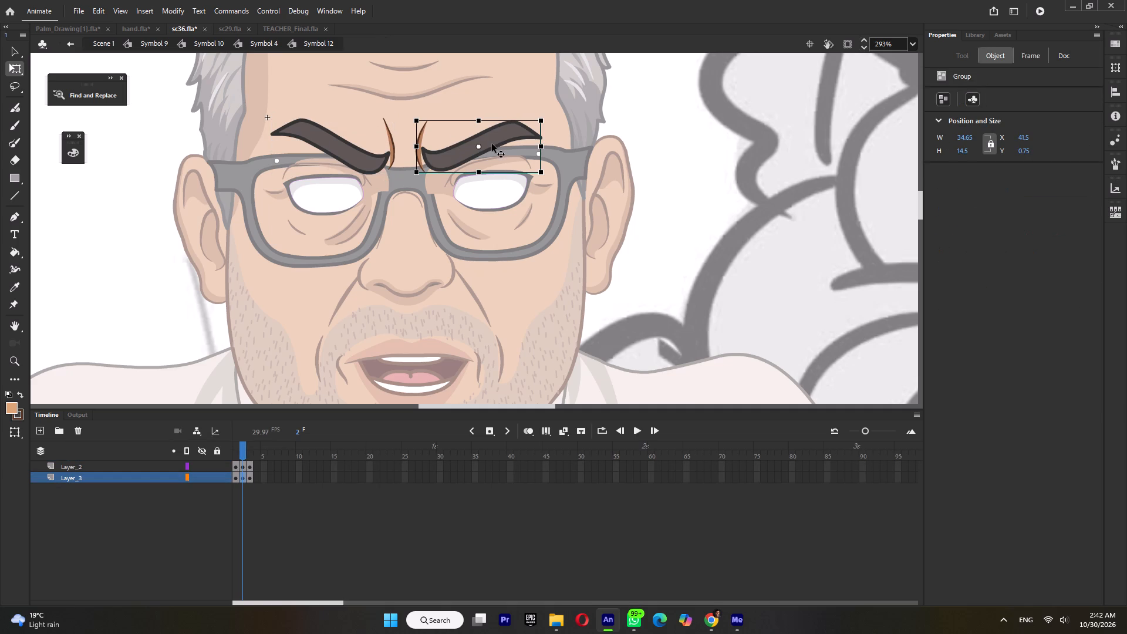
pyautogui.click(480, 146)
pyautogui.doubleClick(489, 141)
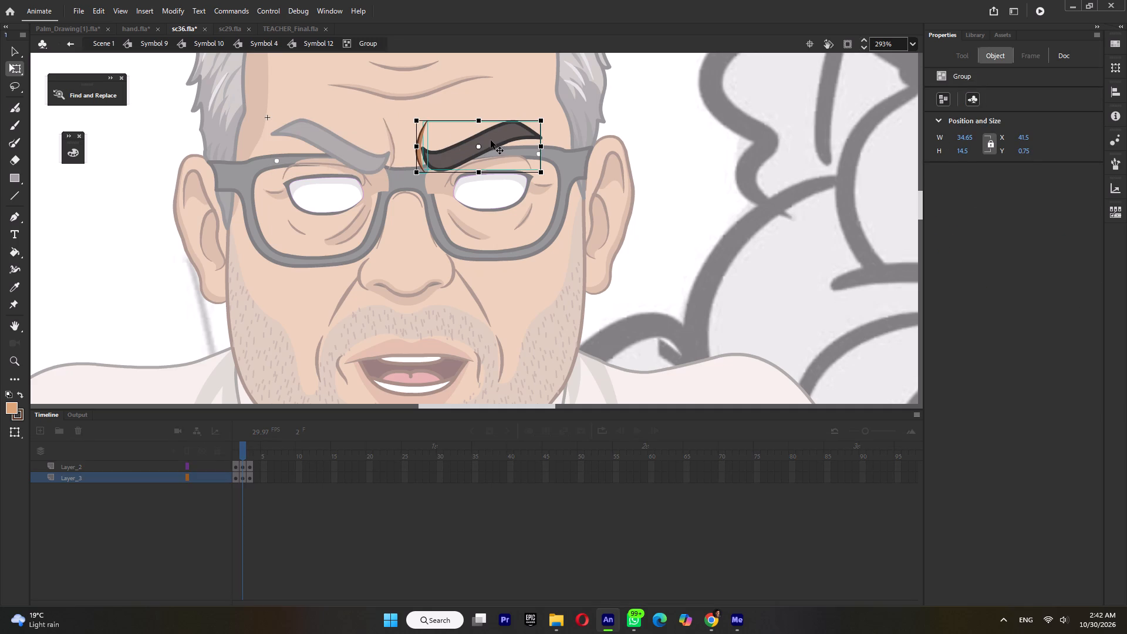
pyautogui.click(515, 93)
pyautogui.click(505, 132)
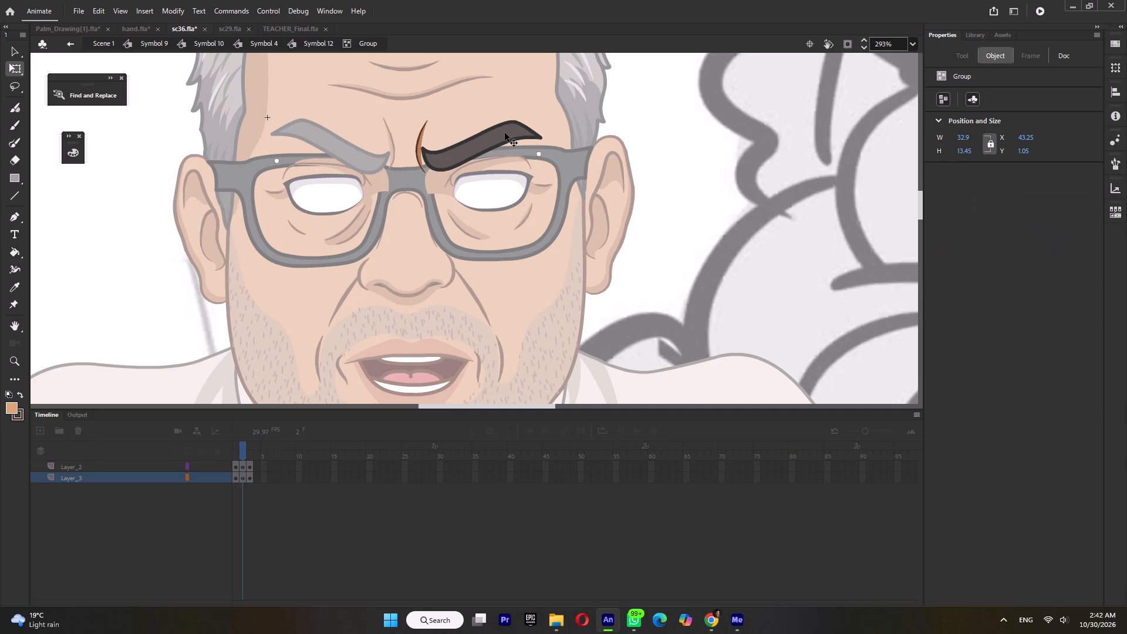
pyautogui.moveTo(482, 147); pyautogui.dragTo(439, 161)
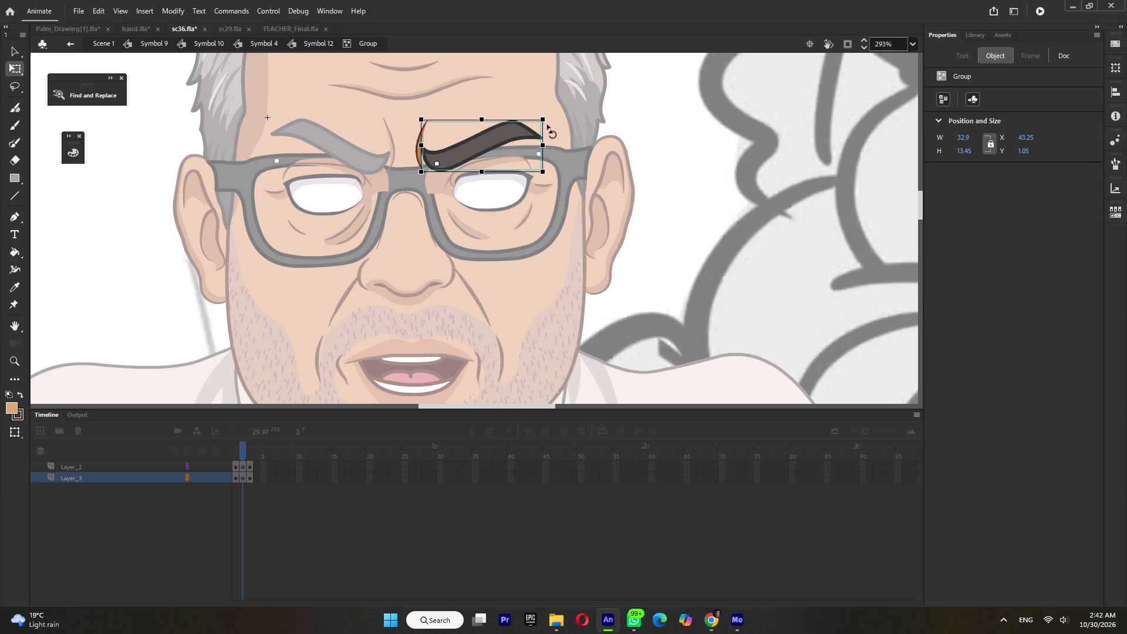
pyautogui.moveTo(550, 122); pyautogui.dragTo(546, 105)
pyautogui.moveTo(475, 143); pyautogui.dragTo(481, 142)
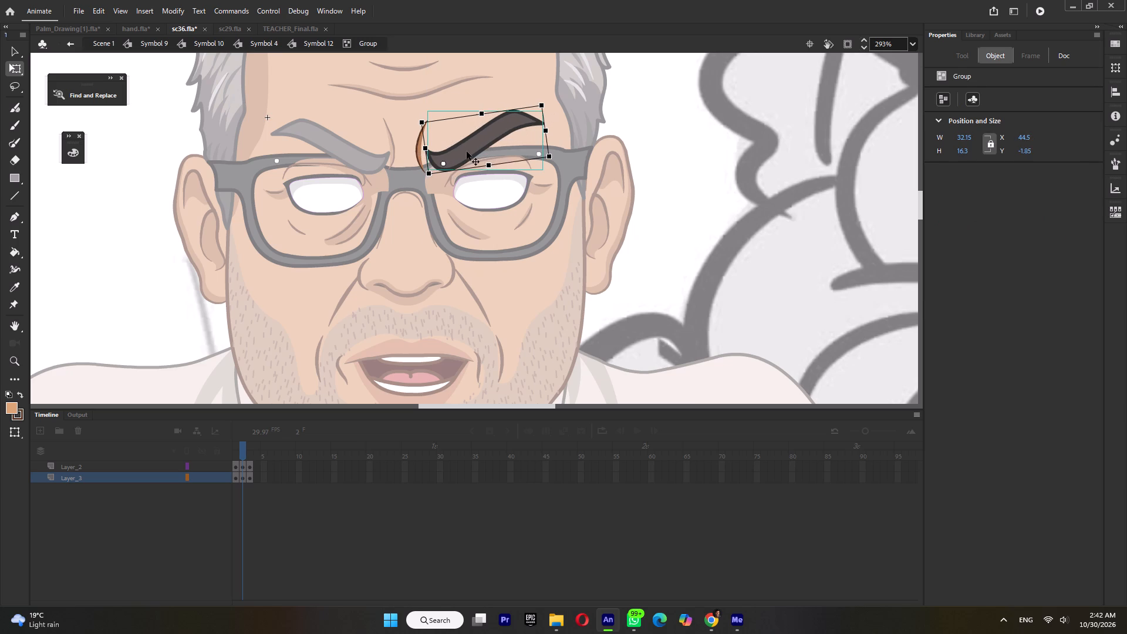
pyautogui.doubleClick(347, 161)
# Shift the viewer's-left eyebrow slightly outward to X 0 inside its group, leaving its frown line in place.
pyautogui.click(362, 162)
pyautogui.doubleClick(369, 166)
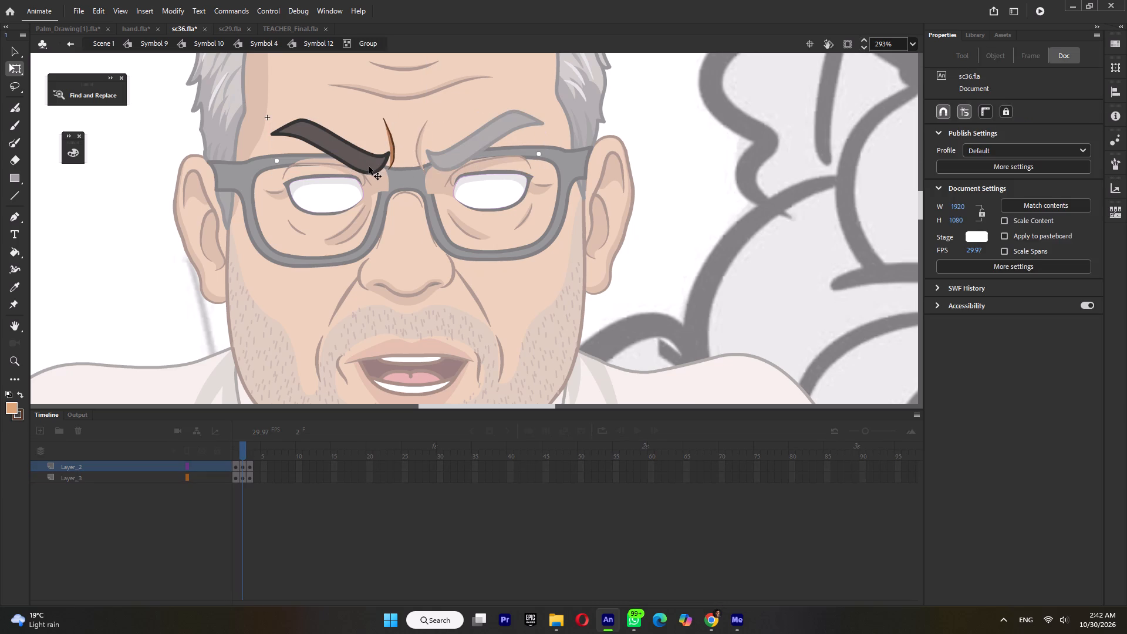
pyautogui.click(374, 160)
pyautogui.click(372, 163)
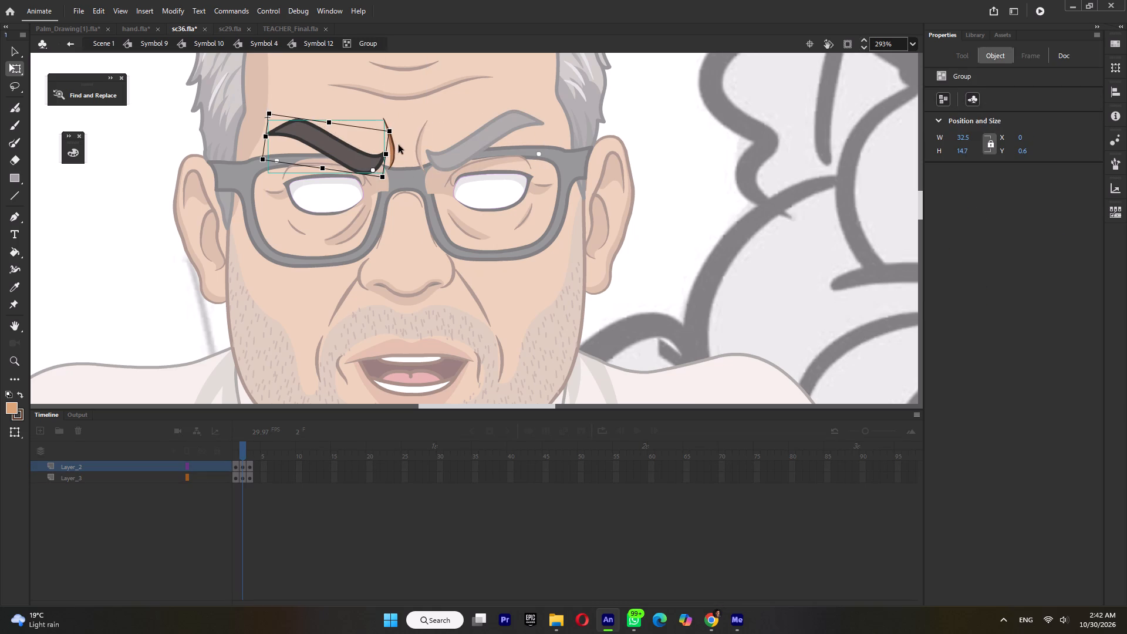
pyautogui.click(393, 149)
pyautogui.doubleClick(455, 114)
# Move both eyebrow groups slightly toward each other, placing the viewer's-left group at about X 1.3.
pyautogui.click(464, 149)
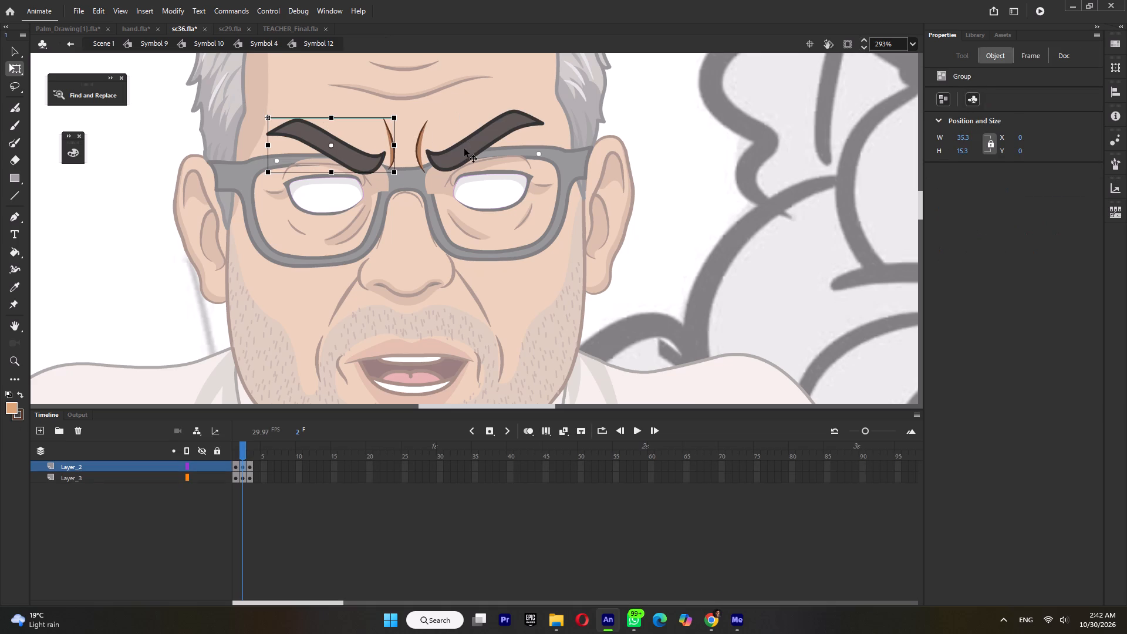
pyautogui.click(470, 152)
pyautogui.click(347, 160)
pyautogui.click(362, 160)
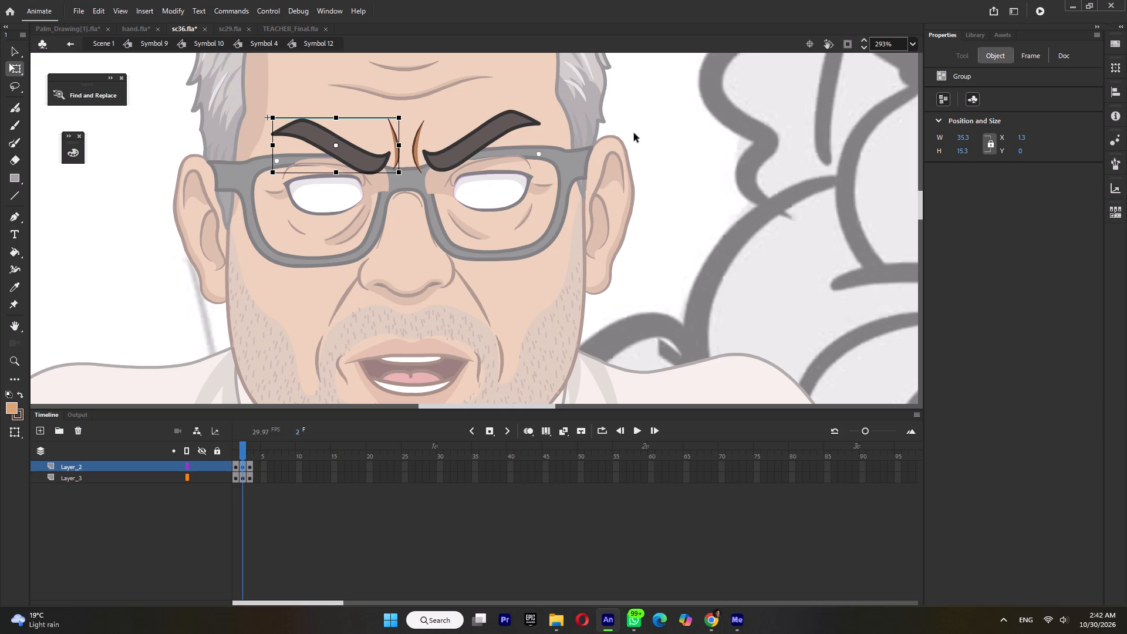
# Return to the eye symbol (Symbol 4) and set the eyebrow instance (Symbol 12) to display frame 2.
pyautogui.keyDown('ctrl'); pyautogui.scroll(-5, 633, 138); pyautogui.keyUp('ctrl')
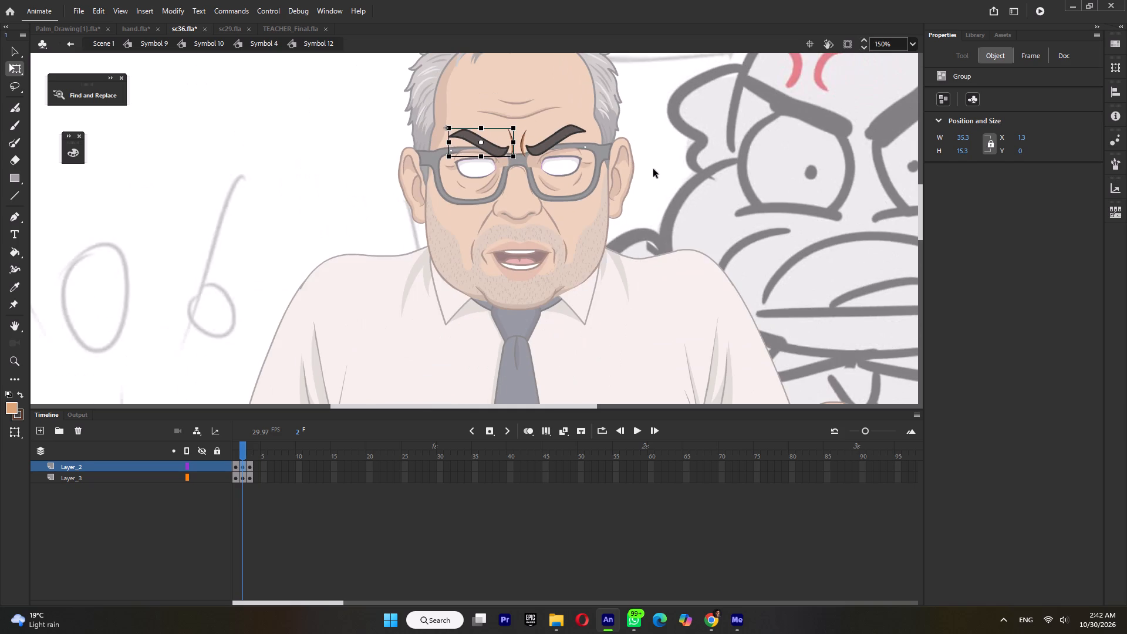
pyautogui.doubleClick(653, 169)
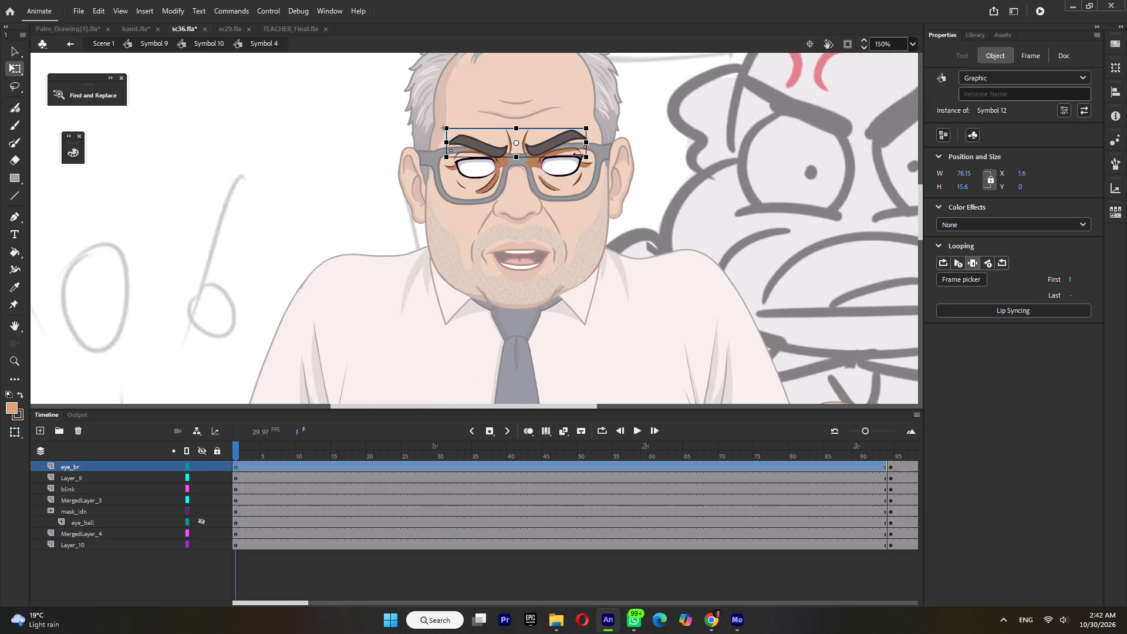
pyautogui.click(955, 285)
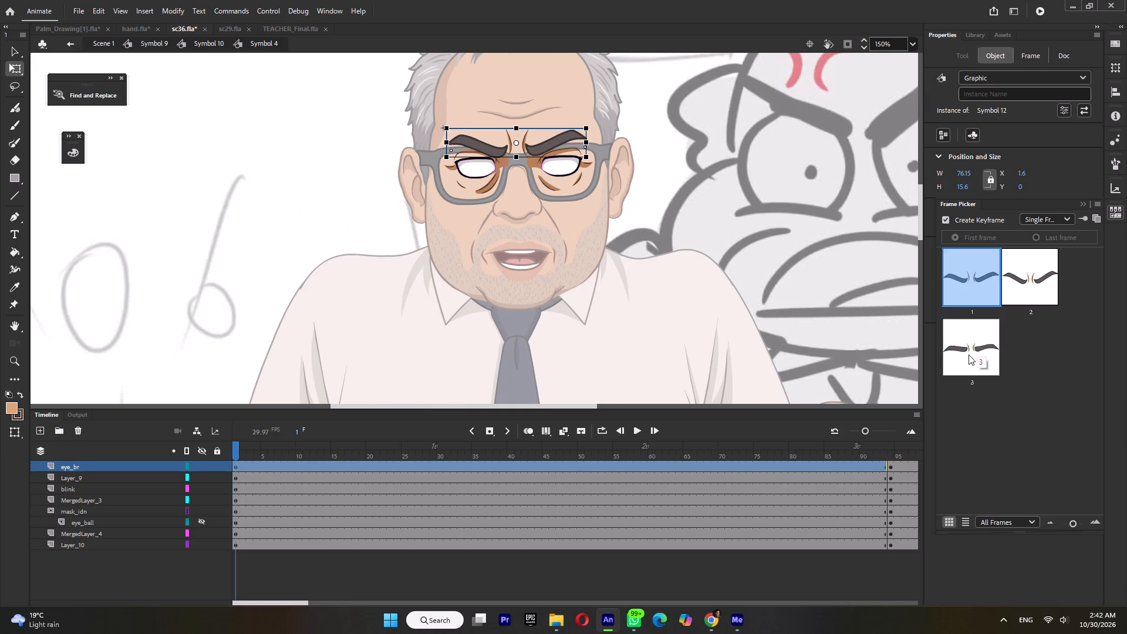
pyautogui.click(1035, 275)
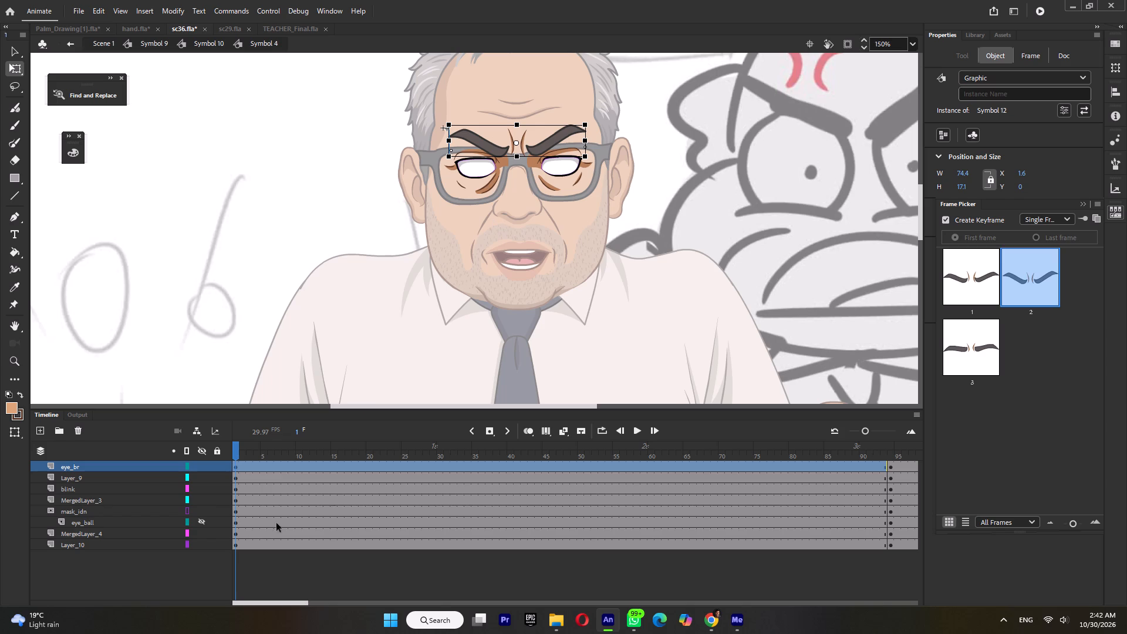
# Show the eye_ball layer again.
pyautogui.click(202, 522)
pyautogui.click(639, 264)
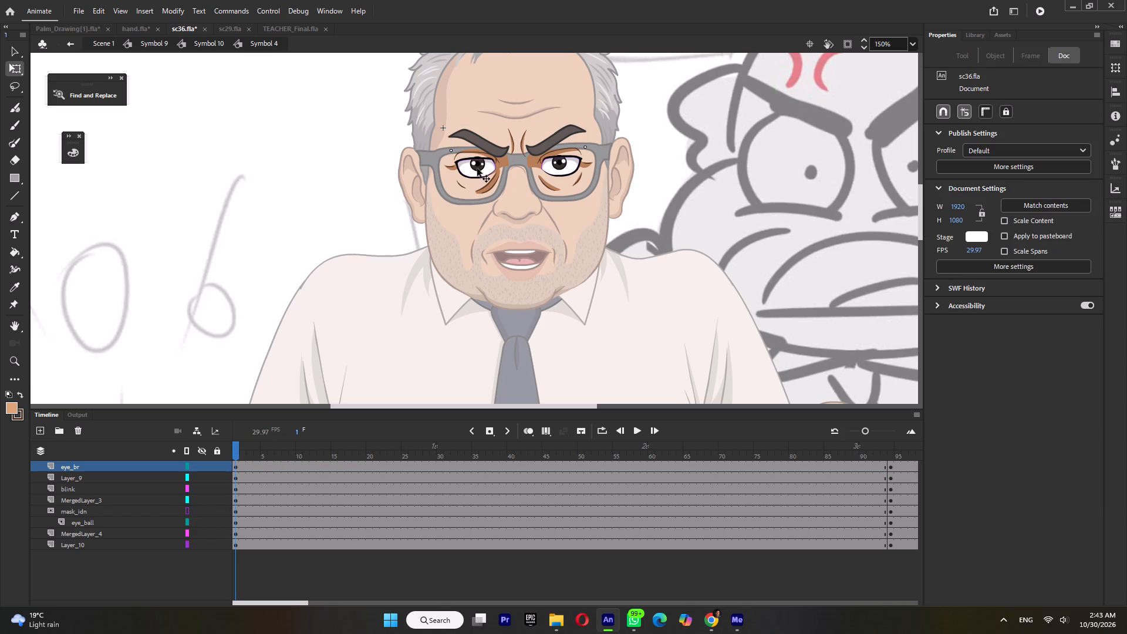
# Shrink the viewer's-left eyeball around its centre to about 5.15 by 5.15.
pyautogui.click(477, 168)
pyautogui.keyDown('ctrl'); pyautogui.scroll(8, 487, 163); pyautogui.keyUp('ctrl')
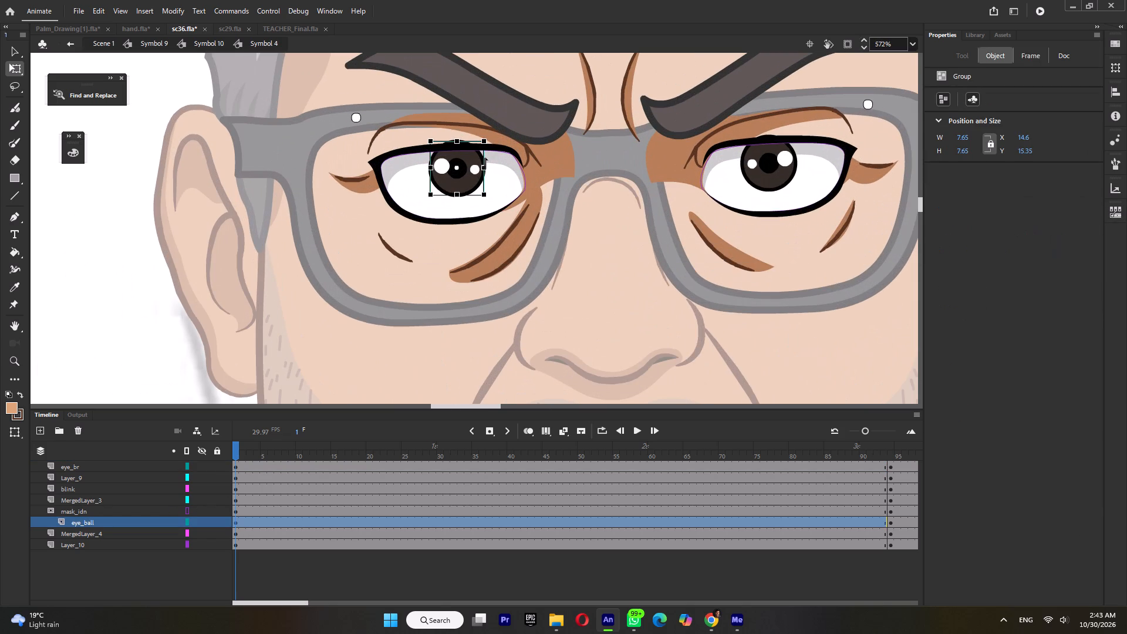
pyautogui.keyDown('shift'); pyautogui.moveTo(485, 140); pyautogui.dragTo(485, 147); pyautogui.keyUp('shift')
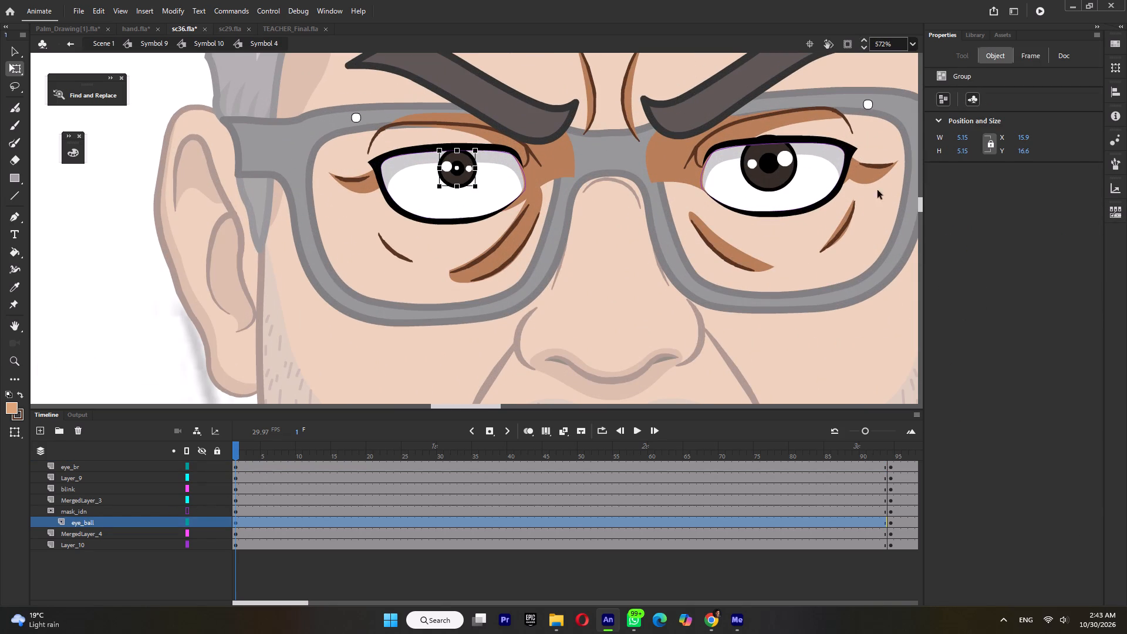
# Shrink the viewer's-right eyeball around its centre to about 4.7 by 4.65.
pyautogui.click(777, 168)
pyautogui.keyDown('shift'); pyautogui.moveTo(797, 134); pyautogui.dragTo(795, 147); pyautogui.keyUp('shift')
pyautogui.keyDown('ctrl'); pyautogui.scroll(3, 795, 149); pyautogui.keyUp('ctrl')
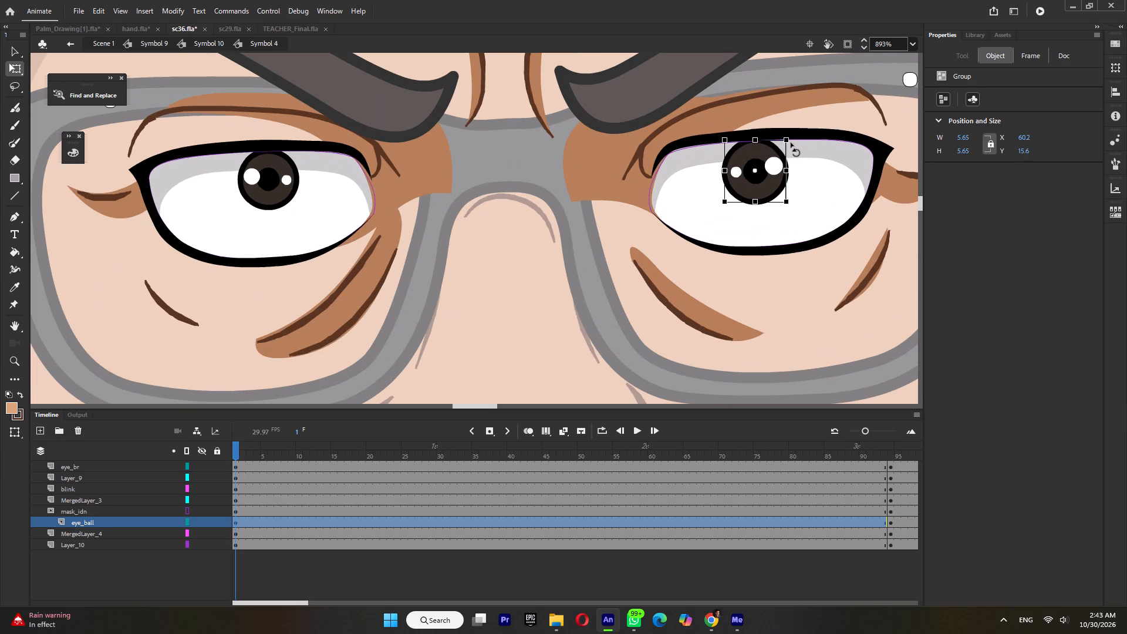
pyautogui.keyDown('shift'); pyautogui.click(788, 139); pyautogui.keyUp('shift')
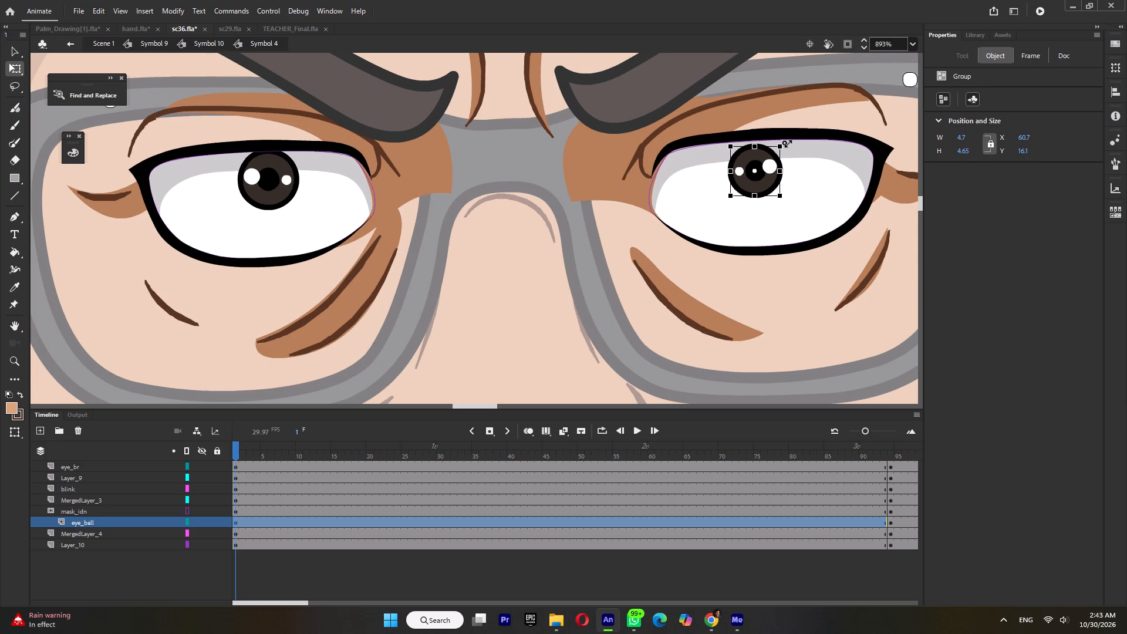
# Move both eyeballs down together so they sit near the middle of the eye whites.
pyautogui.keyDown('shift'); pyautogui.click(283, 188); pyautogui.keyUp('shift')
pyautogui.moveTo(282, 185); pyautogui.dragTo(282, 210)
pyautogui.click(616, 380)
pyautogui.click(734, 194)
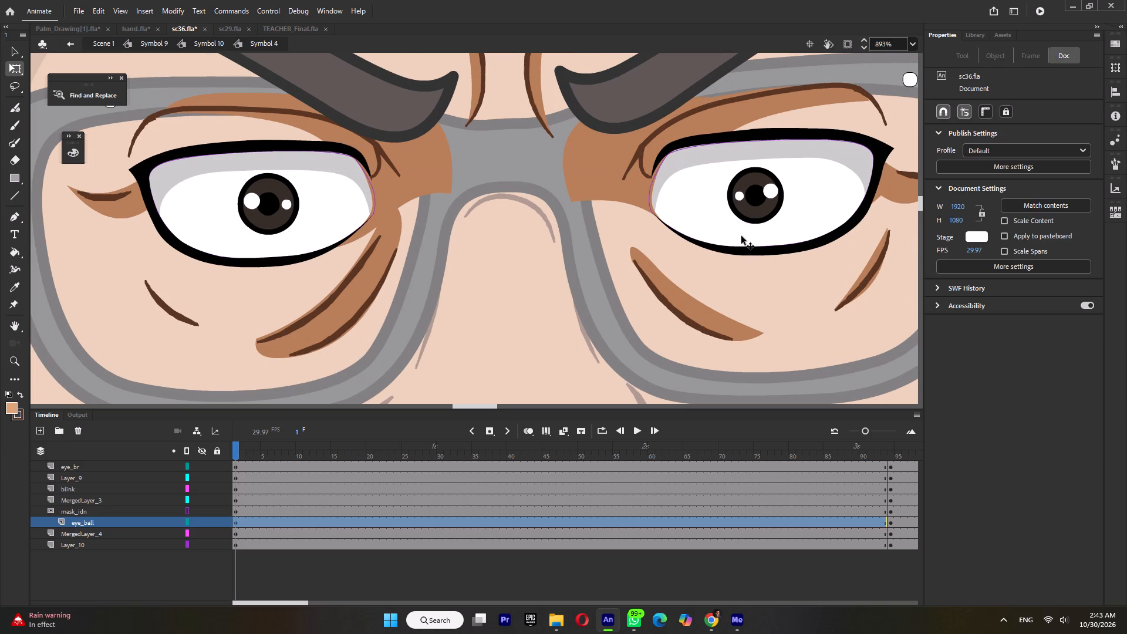
# Nudge the viewer's-right eyeball up slightly within its eye white, to about Y 18.05.
pyautogui.press('Up')
pyautogui.press('Up')
pyautogui.press('Up')
pyautogui.press('Up')
pyautogui.hotkey('shift', 'Up')
pyautogui.hotkey('shift', 'Up')
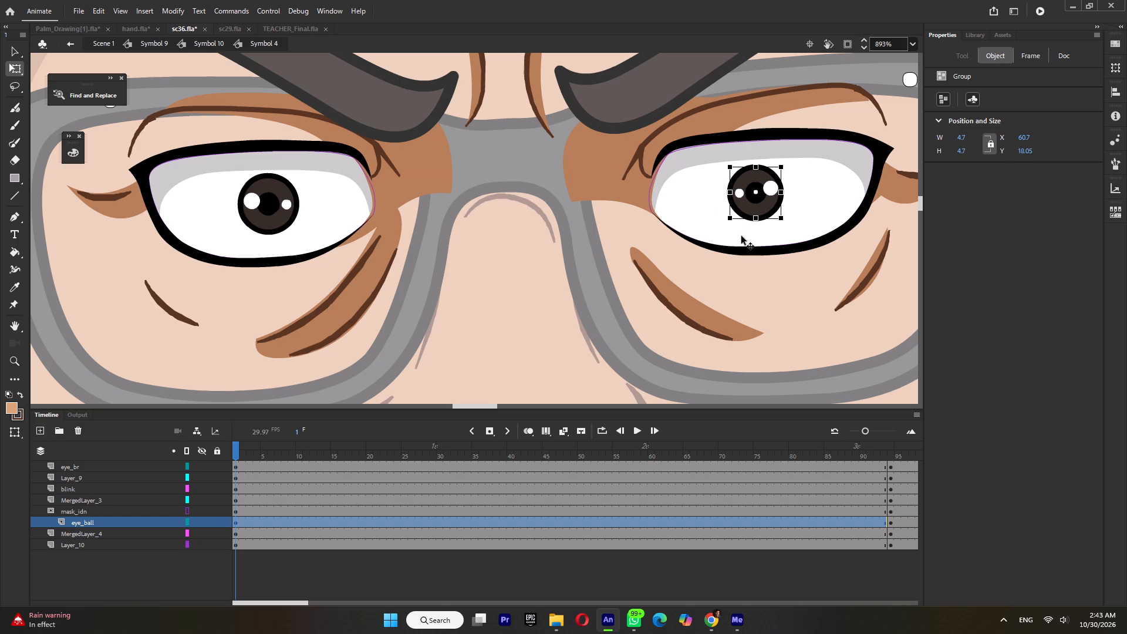
pyautogui.hotkey('shift', 'Down')
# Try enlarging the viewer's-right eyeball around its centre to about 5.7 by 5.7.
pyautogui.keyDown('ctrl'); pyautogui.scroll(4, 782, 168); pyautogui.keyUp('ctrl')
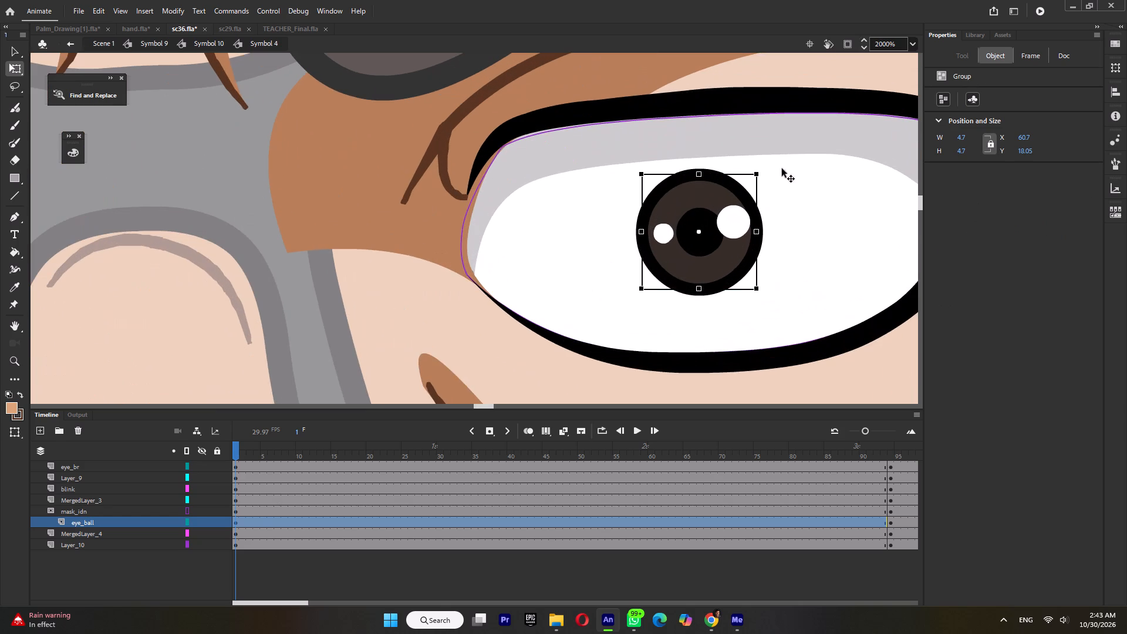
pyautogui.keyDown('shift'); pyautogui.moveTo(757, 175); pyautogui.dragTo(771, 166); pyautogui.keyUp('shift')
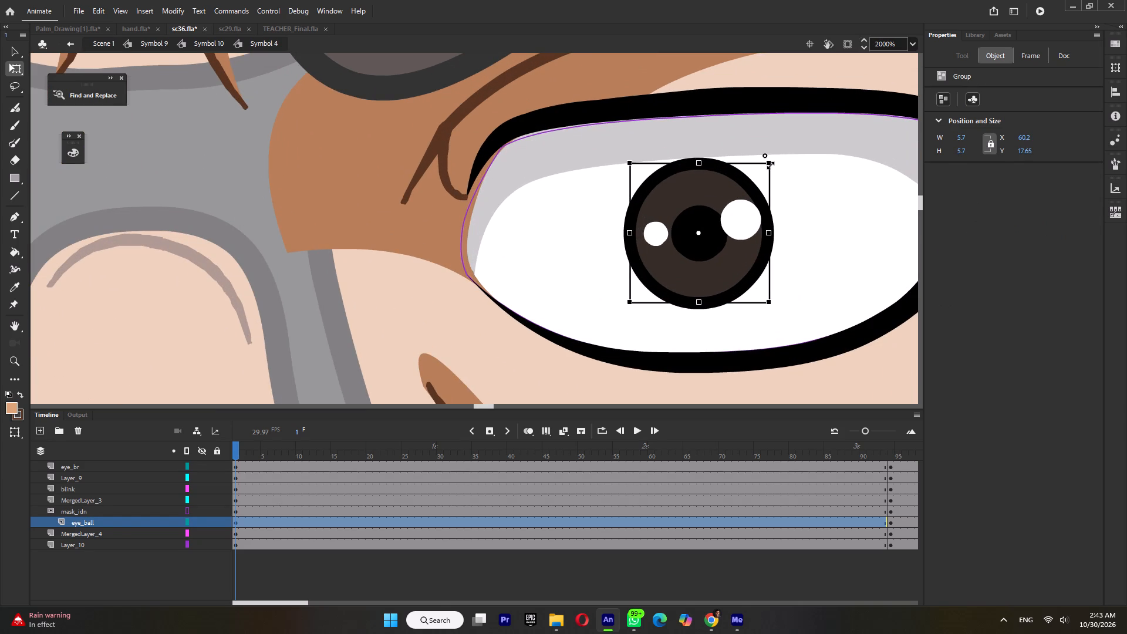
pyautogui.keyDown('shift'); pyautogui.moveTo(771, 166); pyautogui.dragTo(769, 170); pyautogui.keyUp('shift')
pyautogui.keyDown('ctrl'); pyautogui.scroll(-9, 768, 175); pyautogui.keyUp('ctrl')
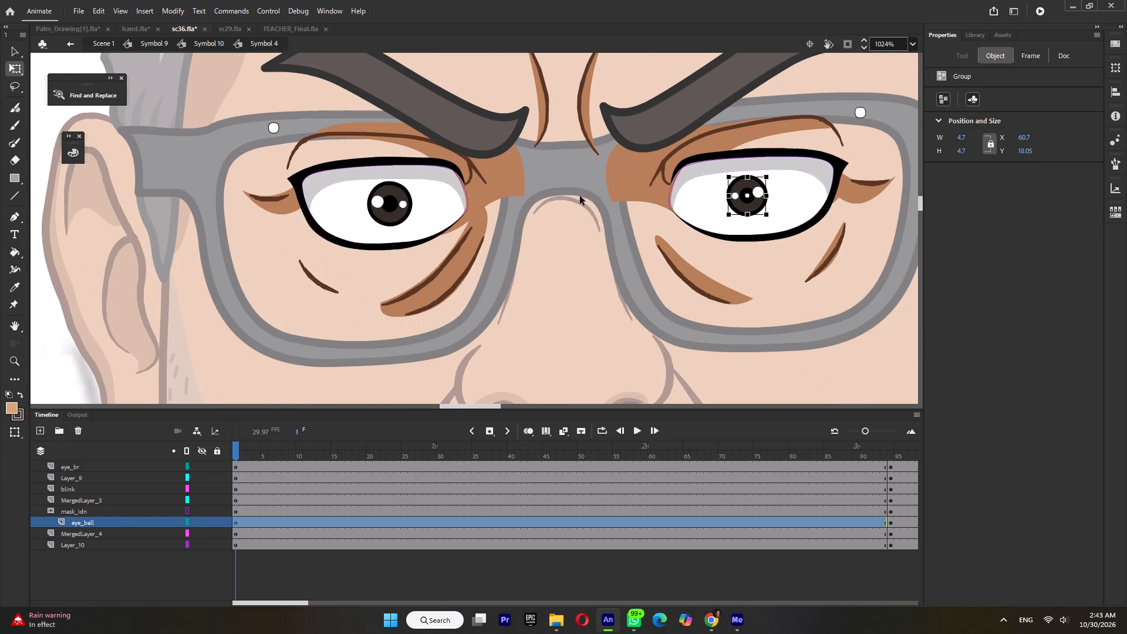
# Move both eyeballs up together to about Y 17.4 and leave the eye symbol, returning to Symbol 10.
pyautogui.click(389, 207)
pyautogui.keyDown('ctrl'); pyautogui.scroll(-15, 566, 218); pyautogui.keyUp('ctrl')
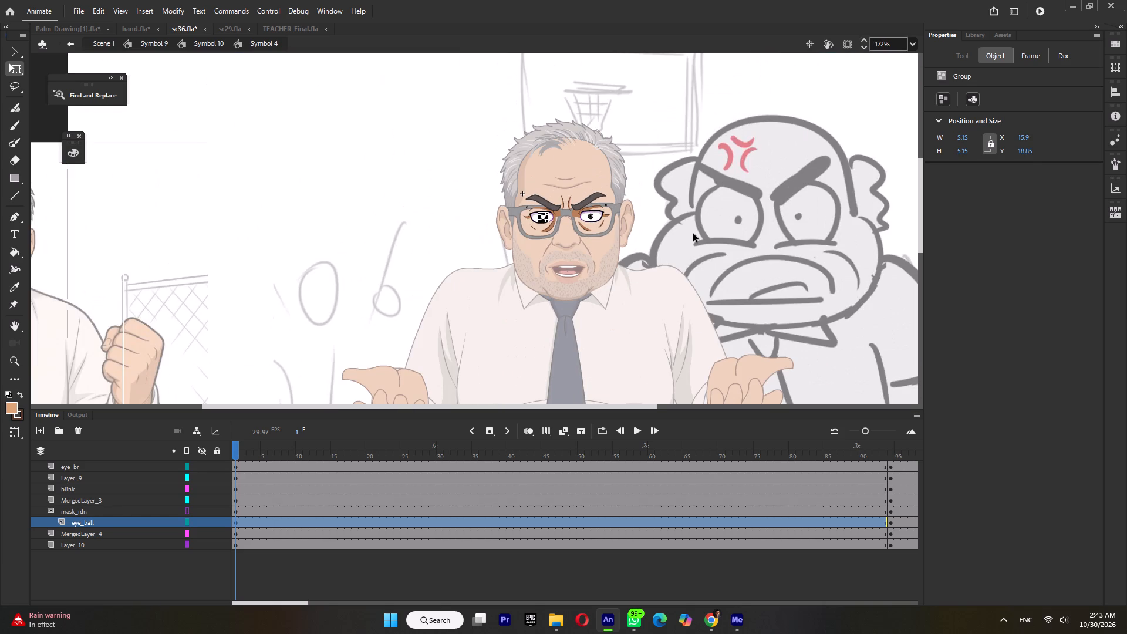
pyautogui.click(693, 233)
pyautogui.keyDown('ctrl'); pyautogui.scroll(8, 588, 224); pyautogui.keyUp('ctrl')
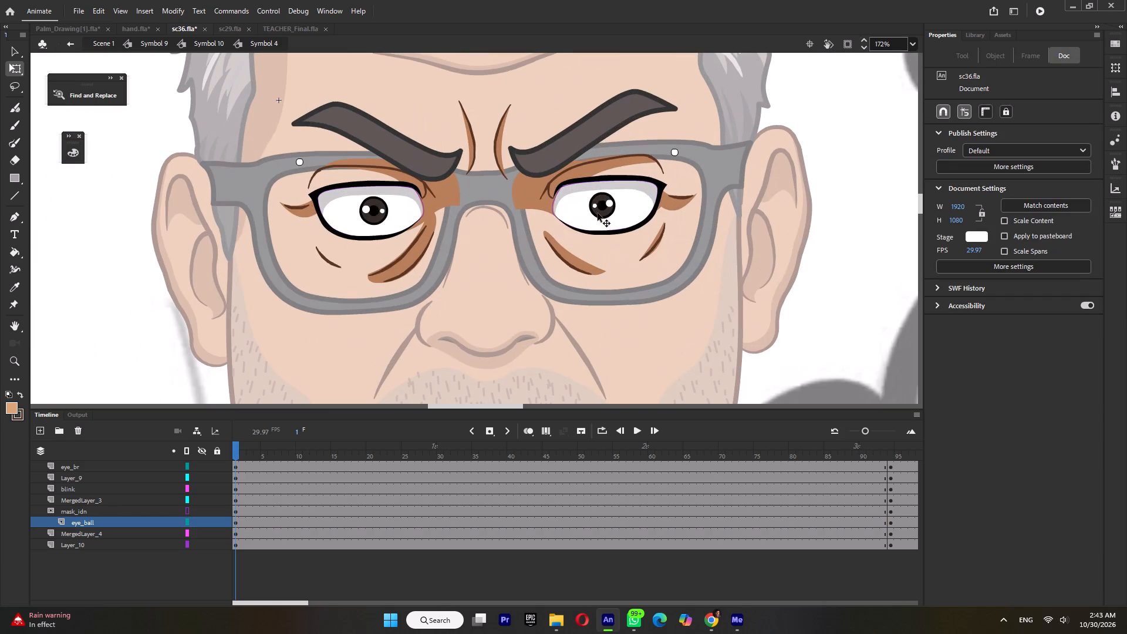
pyautogui.click(599, 211)
pyautogui.keyDown('shift'); pyautogui.click(380, 214); pyautogui.keyUp('shift')
pyautogui.press('Up')
pyautogui.press('Up')
pyautogui.press('Up')
pyautogui.press('Up')
pyautogui.press('Up')
pyautogui.press('Up')
pyautogui.press('Up')
pyautogui.press('Up')
pyautogui.press('Up')
pyautogui.press('Up')
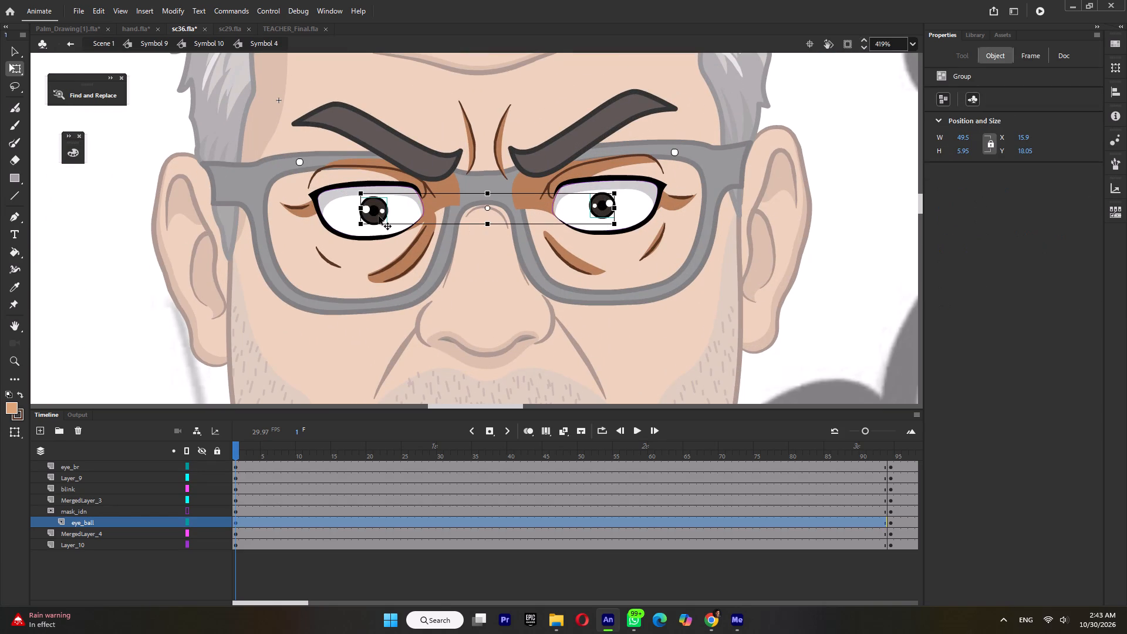
pyautogui.press('Up')
pyautogui.press('Up')
pyautogui.press('Up')
pyautogui.click(830, 221)
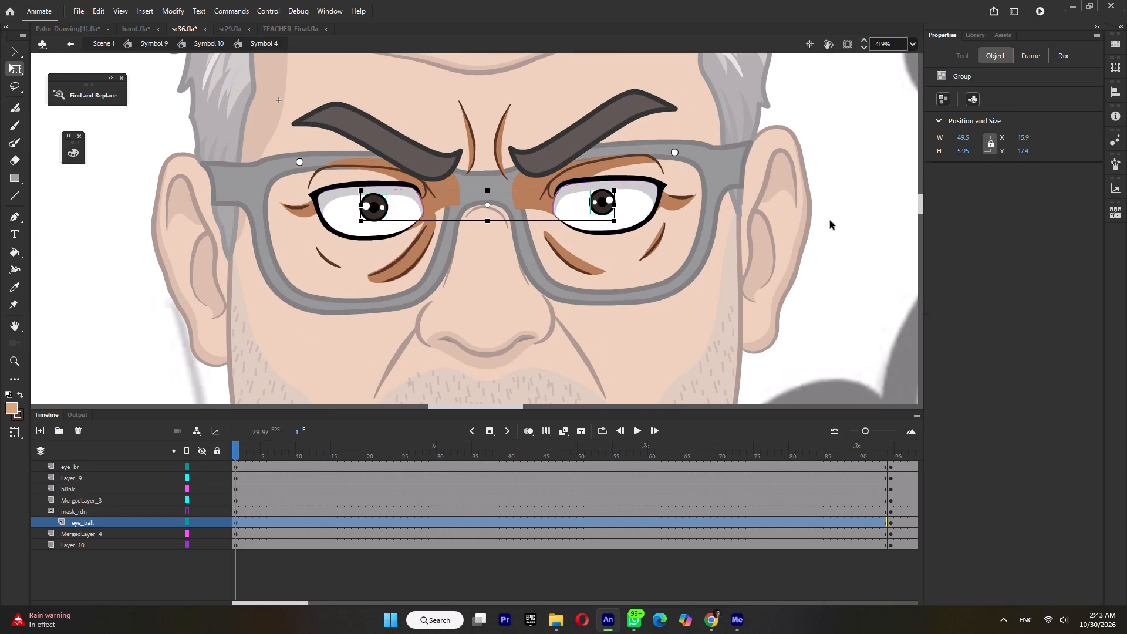
pyautogui.keyDown('ctrl'); pyautogui.doubleClick(836, 224); pyautogui.keyUp('ctrl')
# Add a new layer above Layer_2 inside Symbol 10.
pyautogui.keyDown('ctrl'); pyautogui.scroll(-7, 836, 224); pyautogui.keyUp('ctrl')
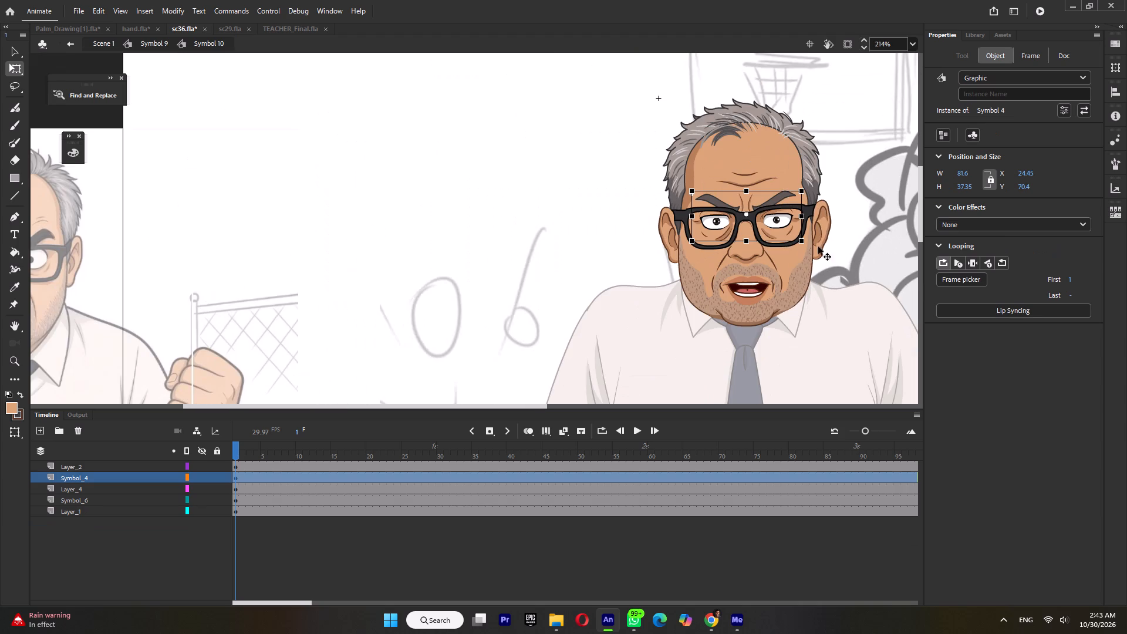
pyautogui.keyDown('ctrl'); pyautogui.scroll(-4, 615, 254); pyautogui.keyUp('ctrl')
pyautogui.keyDown('ctrl'); pyautogui.scroll(2, 708, 257); pyautogui.keyUp('ctrl')
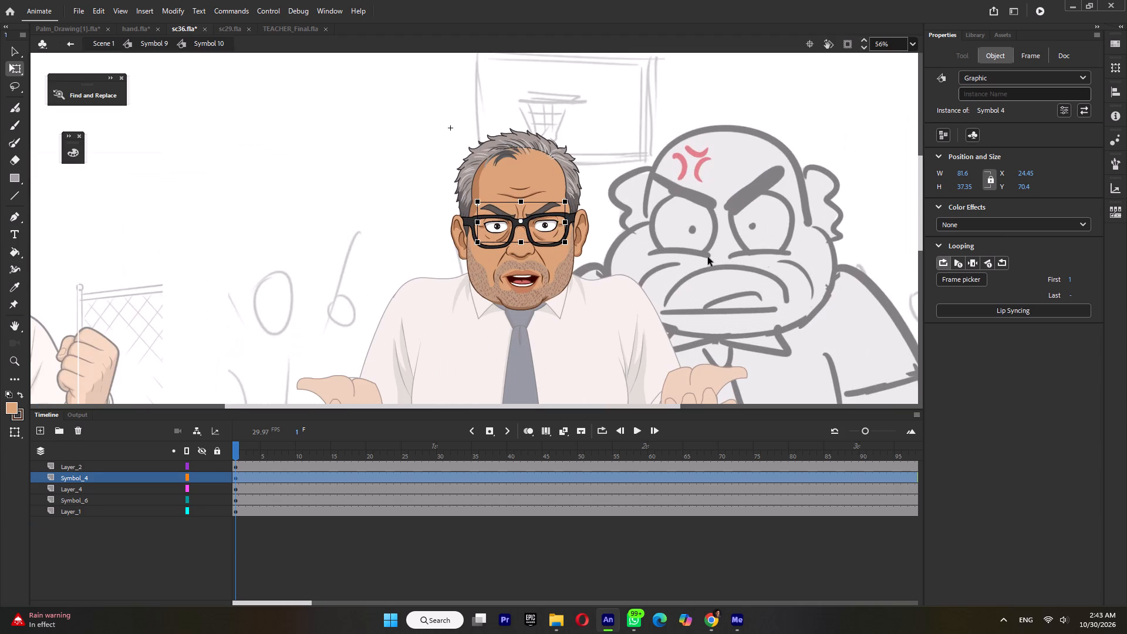
pyautogui.keyDown('ctrl'); pyautogui.scroll(3, 545, 232); pyautogui.keyUp('ctrl')
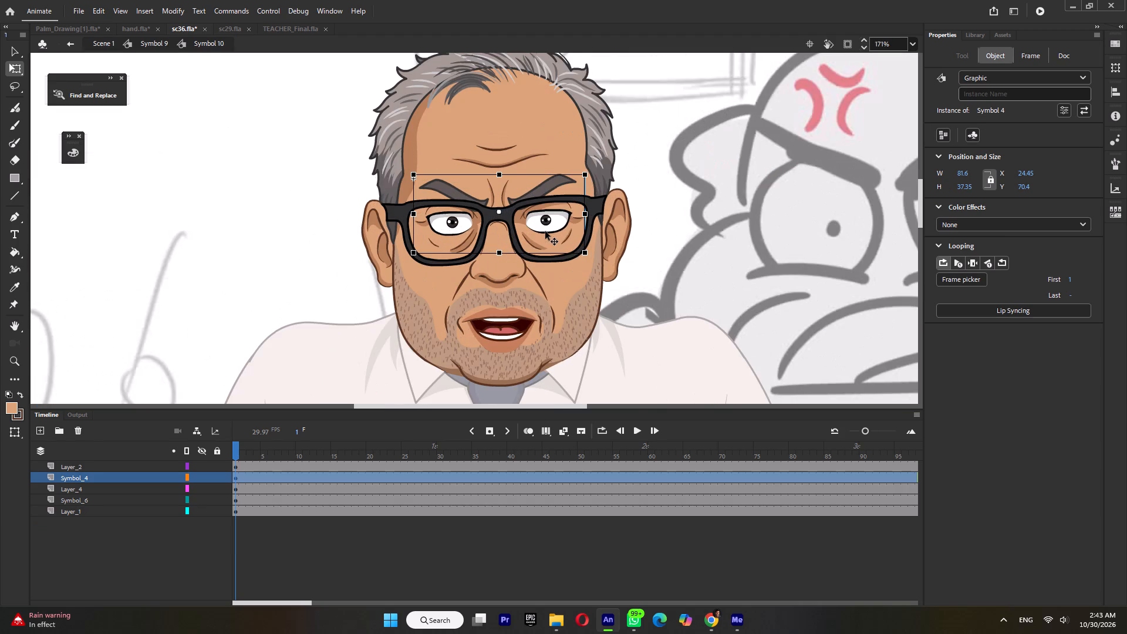
pyautogui.keyDown('ctrl'); pyautogui.scroll(-2, 545, 231); pyautogui.keyUp('ctrl')
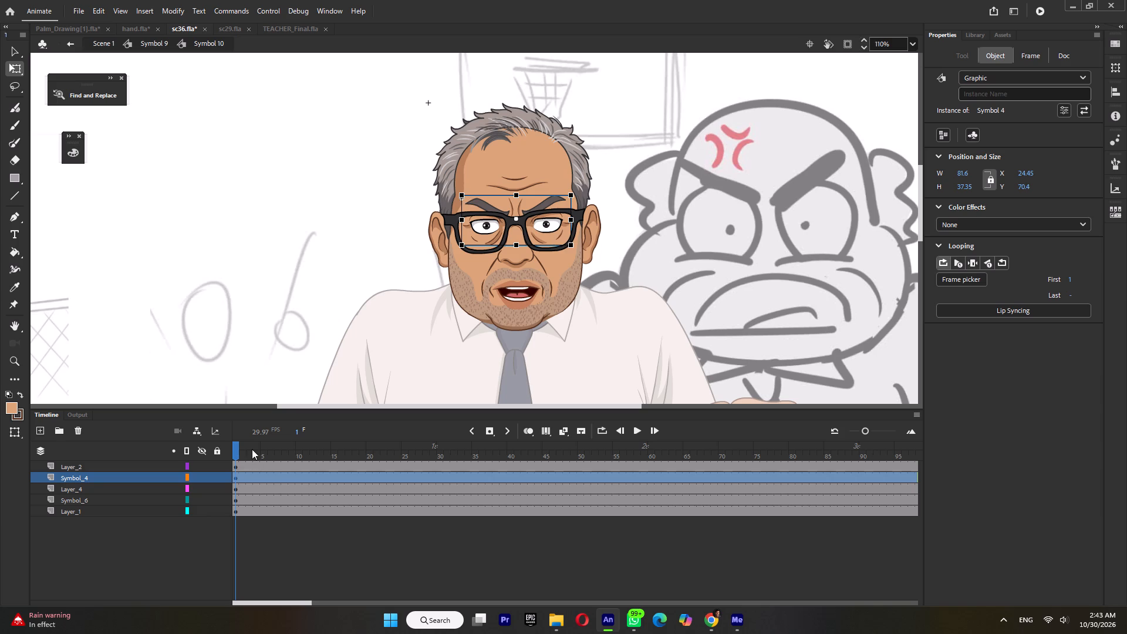
pyautogui.click(78, 468)
pyautogui.click(40, 430)
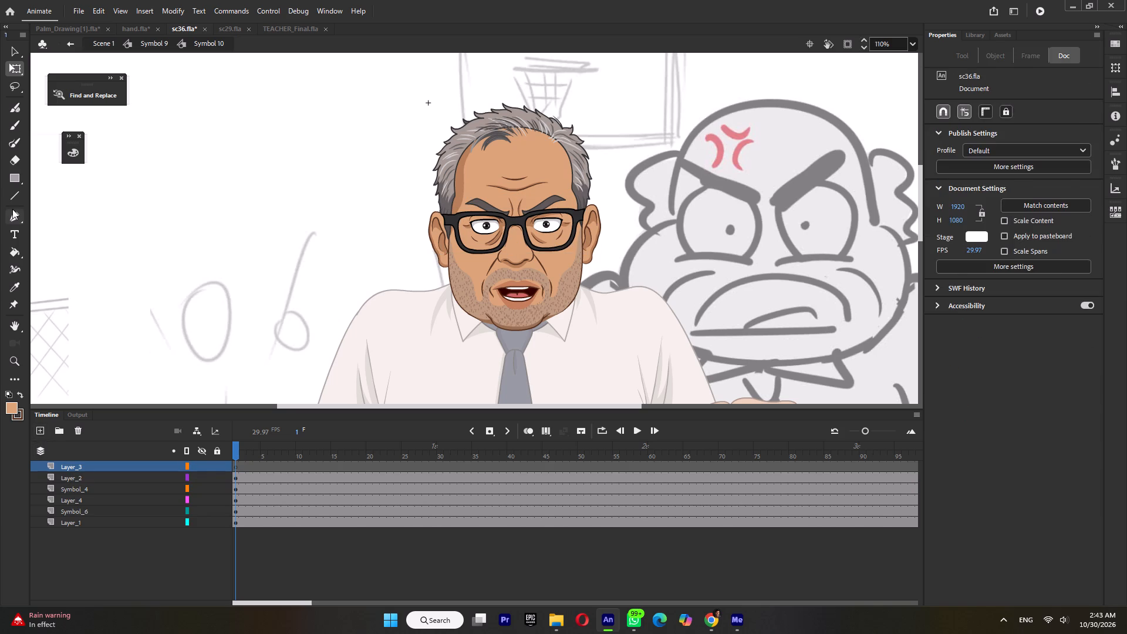
# Draw three straight dark red lines with stroke size 3 over the anger mark on the sketch's forehead.
pyautogui.click(14, 202)
pyautogui.click(948, 140)
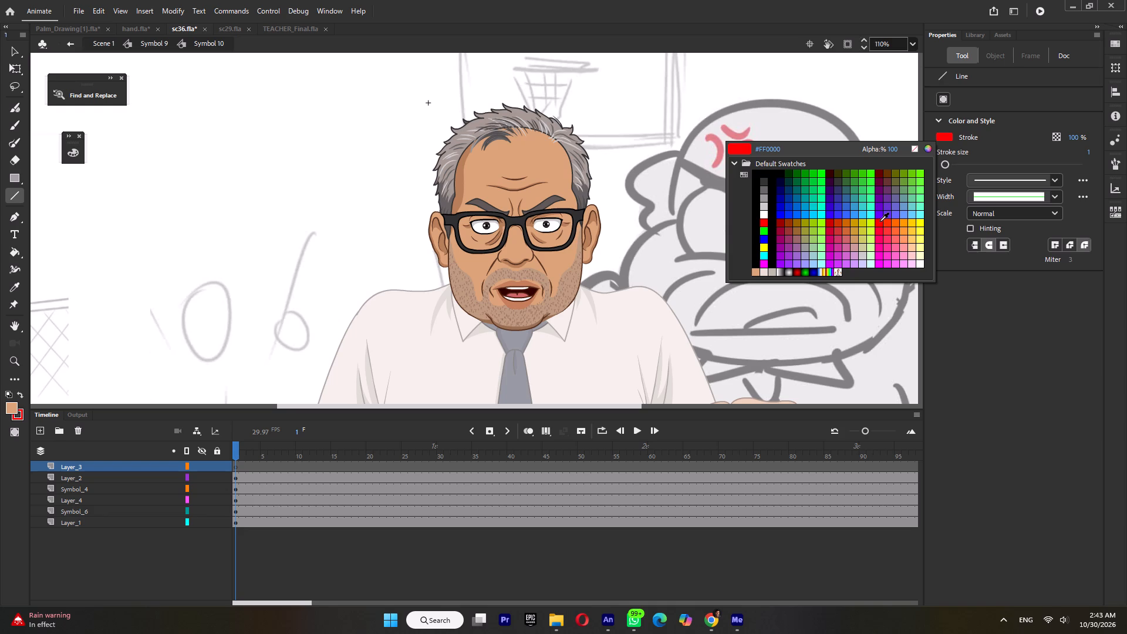
pyautogui.click(829, 223)
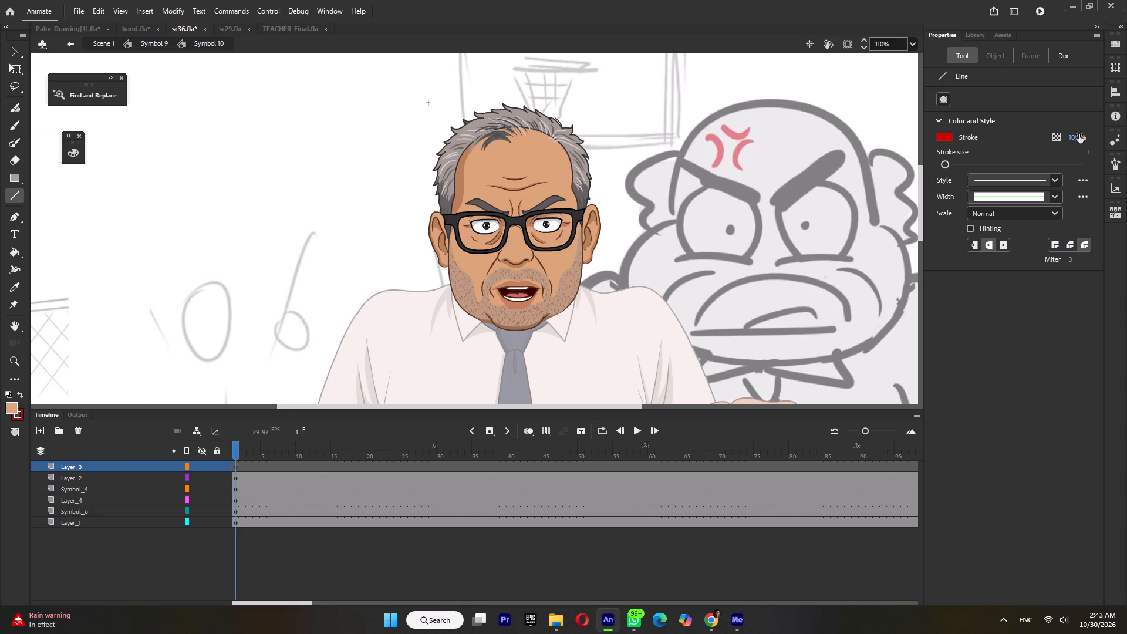
pyautogui.click(1088, 153)
pyautogui.press('3')
pyautogui.moveTo(708, 136); pyautogui.dragTo(717, 168)
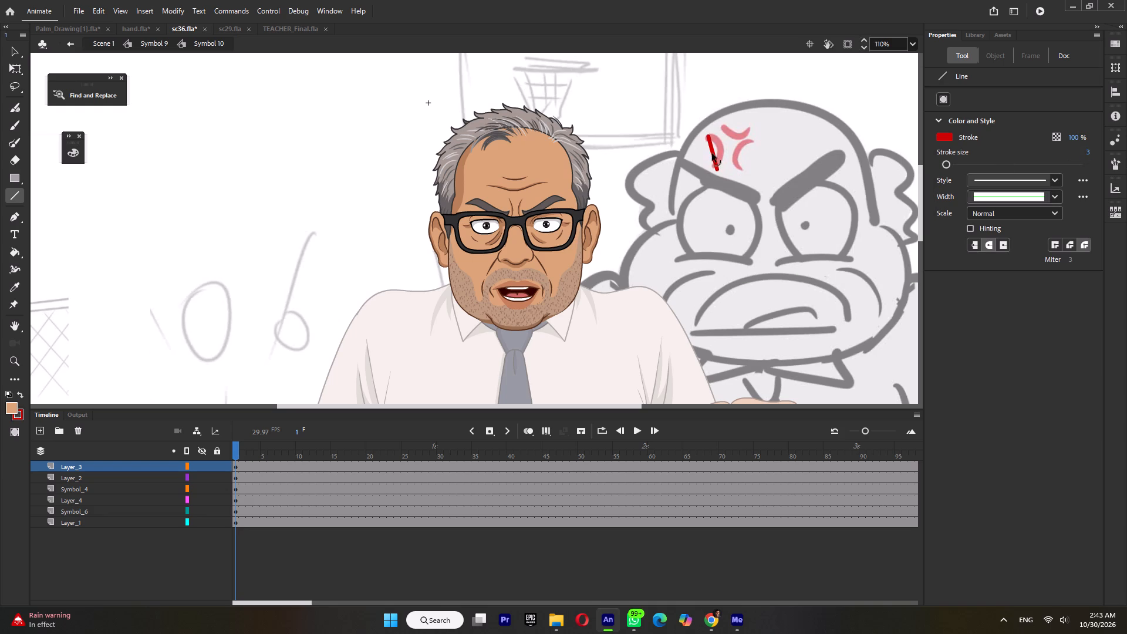
pyautogui.moveTo(720, 129); pyautogui.dragTo(751, 133)
pyautogui.moveTo(752, 139); pyautogui.dragTo(736, 167)
# Bend the two side lines of the anger mark inward and adjust their ends to follow the sketched curves.
pyautogui.keyDown('ctrl'); pyautogui.scroll(2, 742, 154); pyautogui.keyUp('ctrl')
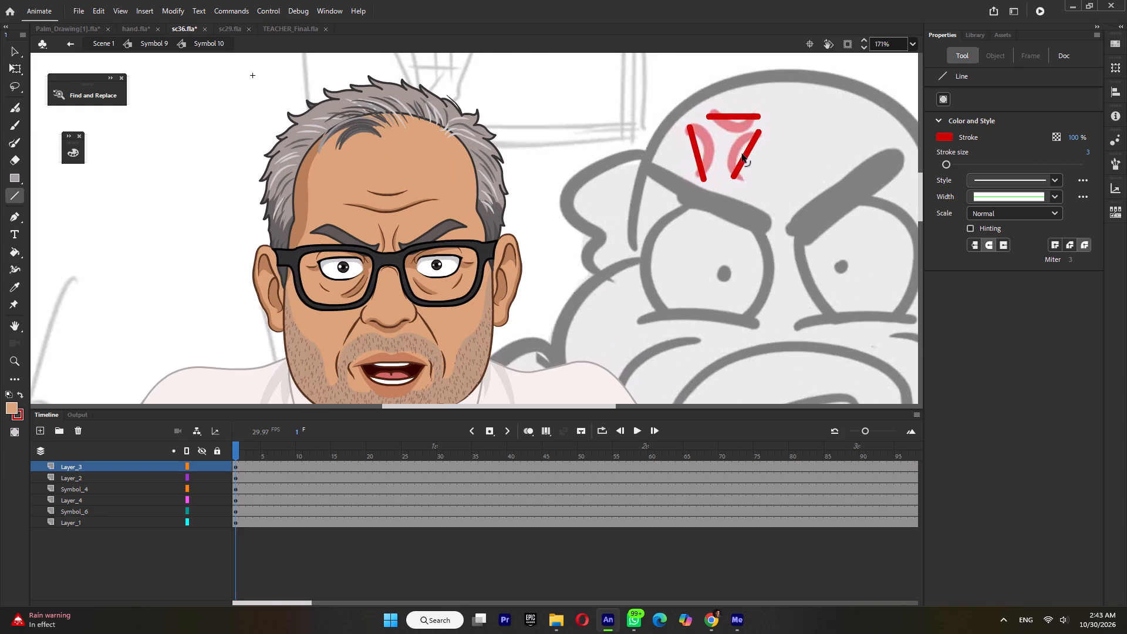
pyautogui.keyDown('ctrl'); pyautogui.moveTo(744, 154); pyautogui.dragTo(731, 146); pyautogui.keyUp('ctrl')
pyautogui.keyDown('ctrl'); pyautogui.moveTo(759, 131); pyautogui.dragTo(759, 136); pyautogui.keyUp('ctrl')
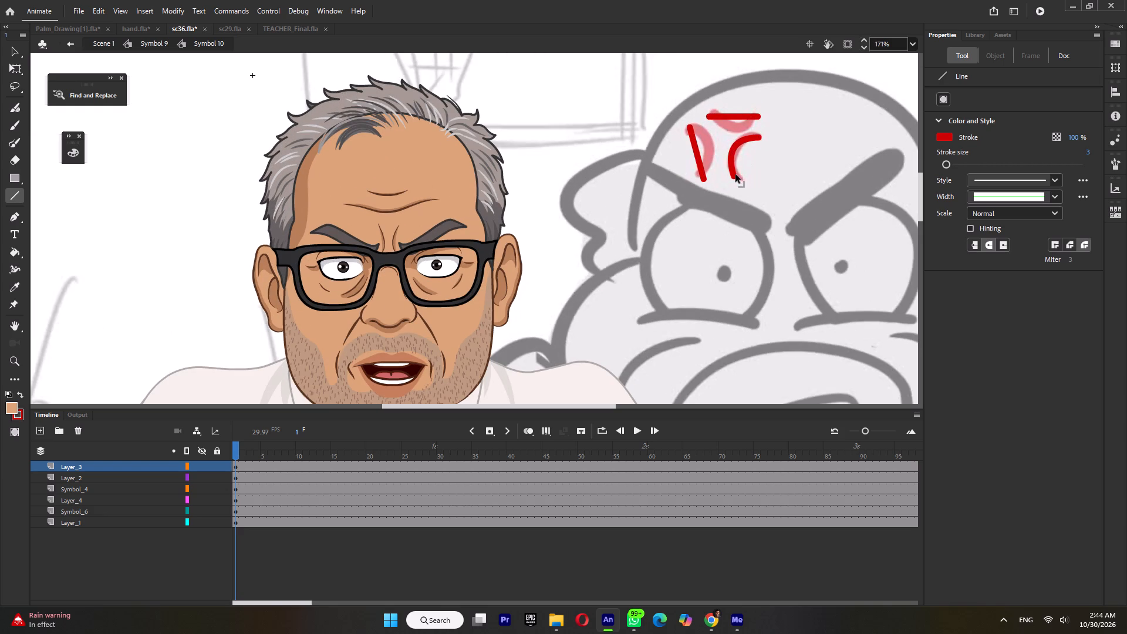
pyautogui.keyDown('ctrl'); pyautogui.click(735, 175); pyautogui.keyUp('ctrl')
pyautogui.keyDown('ctrl'); pyautogui.moveTo(697, 153); pyautogui.dragTo(716, 146); pyautogui.keyUp('ctrl')
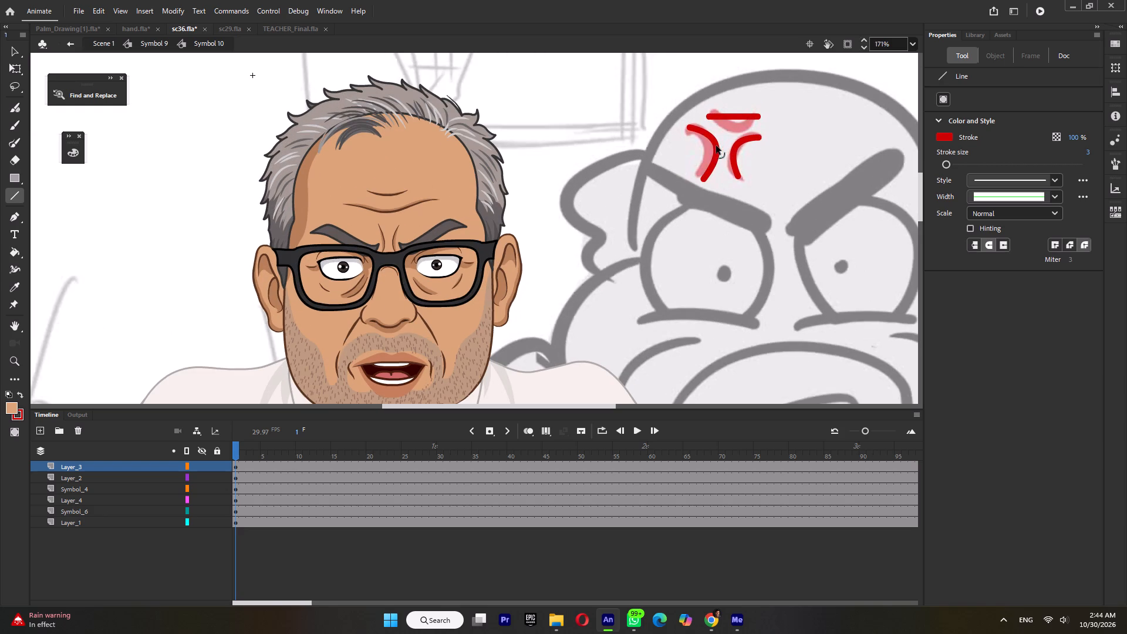
pyautogui.keyDown('ctrl'); pyautogui.moveTo(716, 146); pyautogui.dragTo(714, 146); pyautogui.keyUp('ctrl')
pyautogui.keyDown('ctrl'); pyautogui.moveTo(689, 127); pyautogui.dragTo(694, 133); pyautogui.keyUp('ctrl')
pyautogui.keyDown('ctrl'); pyautogui.moveTo(703, 177); pyautogui.dragTo(700, 172); pyautogui.keyUp('ctrl')
pyautogui.keyDown('ctrl'); pyautogui.click(713, 154); pyautogui.keyUp('ctrl')
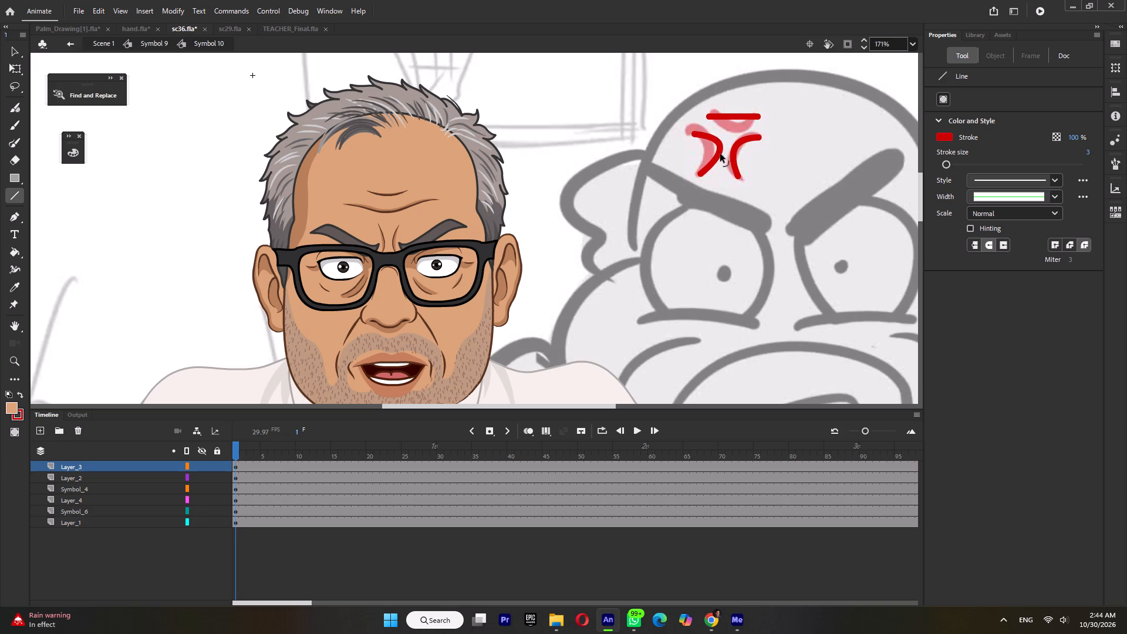
# Bend the anger mark's top line downward, pull its ends in, and fine-tune the spacing of the three curves.
pyautogui.keyDown('ctrl'); pyautogui.moveTo(731, 117); pyautogui.dragTo(724, 133); pyautogui.keyUp('ctrl')
pyautogui.keyDown('ctrl'); pyautogui.moveTo(756, 118); pyautogui.dragTo(747, 123); pyautogui.keyUp('ctrl')
pyautogui.keyDown('ctrl'); pyautogui.click(709, 117); pyautogui.keyUp('ctrl')
pyautogui.keyDown('ctrl'); pyautogui.click(723, 132); pyautogui.keyUp('ctrl')
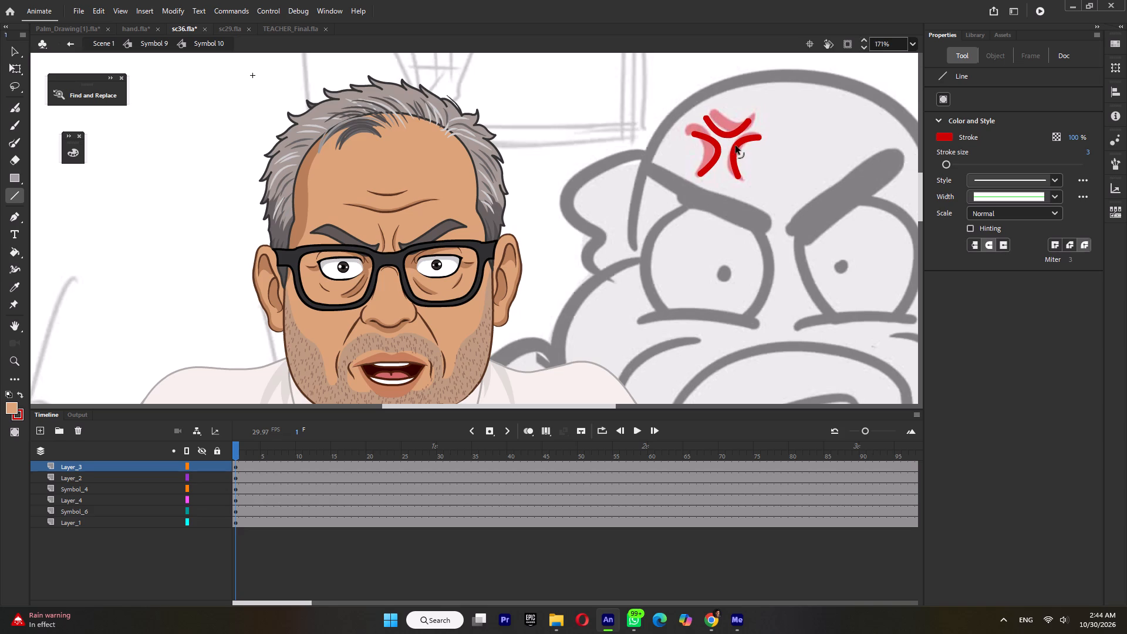
pyautogui.keyDown('ctrl'); pyautogui.click(735, 146); pyautogui.keyUp('ctrl')
pyautogui.keyDown('ctrl'); pyautogui.click(717, 149); pyautogui.keyUp('ctrl')
# Group the three red curves and move the group onto the viewer's-left side of the teacher's forehead, about X 18.45, Y 37.8.
pyautogui.keyDown('ctrl'); pyautogui.moveTo(787, 95); pyautogui.dragTo(640, 245); pyautogui.keyUp('ctrl')
pyautogui.hotkey('ctrl', 'g')
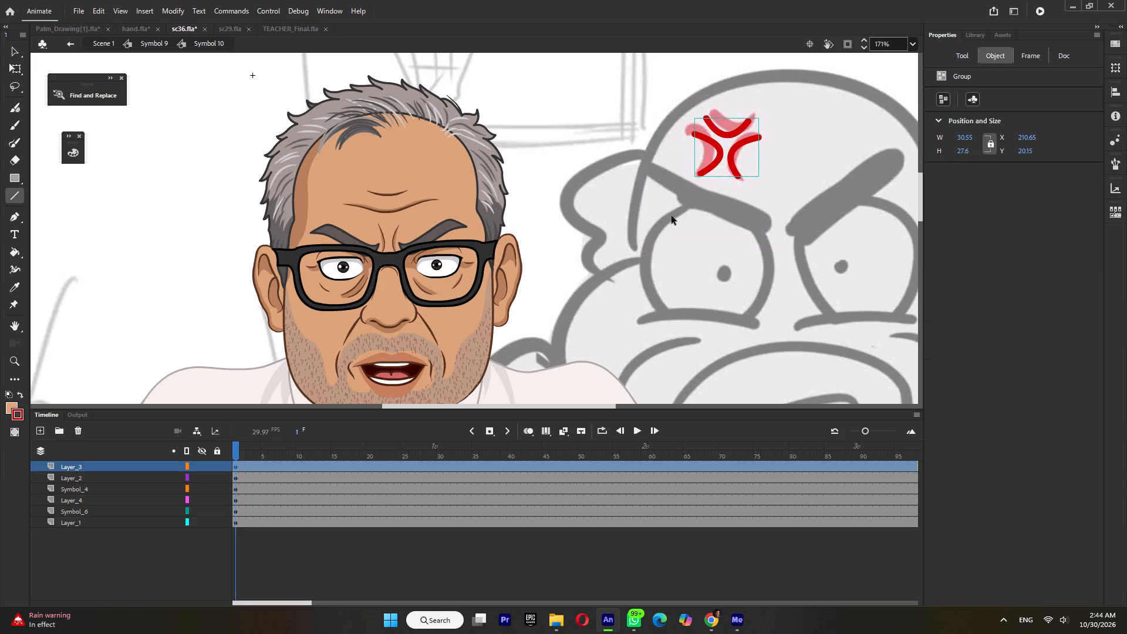
pyautogui.keyDown('ctrl'); pyautogui.click(735, 154); pyautogui.keyUp('ctrl')
pyautogui.keyDown('ctrl'); pyautogui.moveTo(731, 153); pyautogui.dragTo(445, 167); pyautogui.keyUp('ctrl')
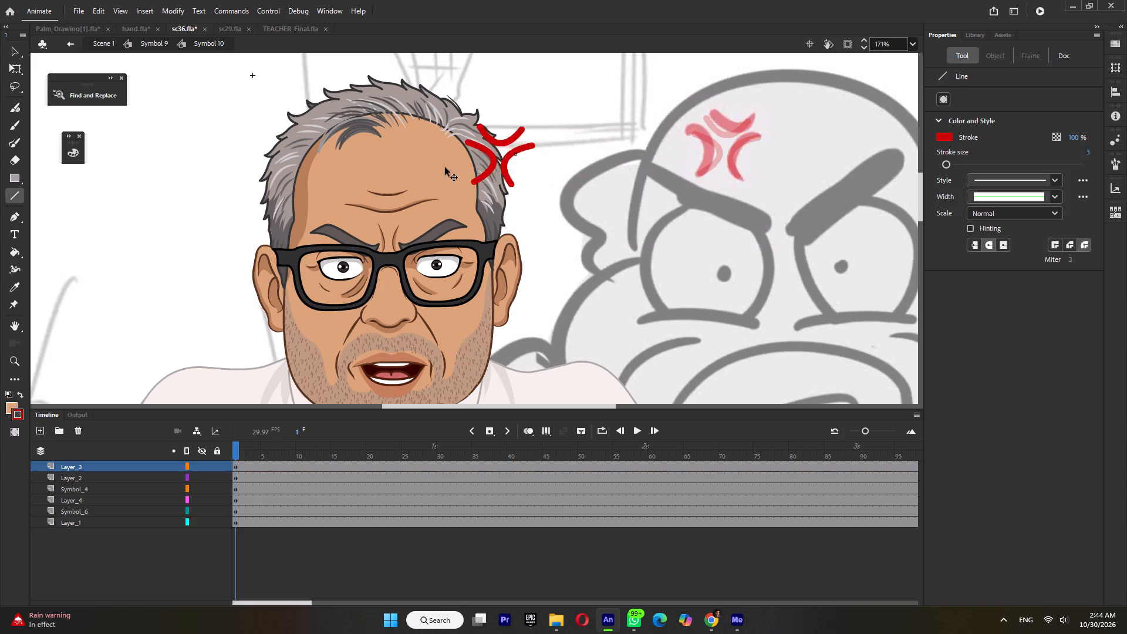
pyautogui.keyDown('ctrl'); pyautogui.moveTo(445, 167); pyautogui.dragTo(329, 190); pyautogui.keyUp('ctrl')
pyautogui.keyDown('ctrl'); pyautogui.scroll(-3, 330, 190); pyautogui.keyUp('ctrl')
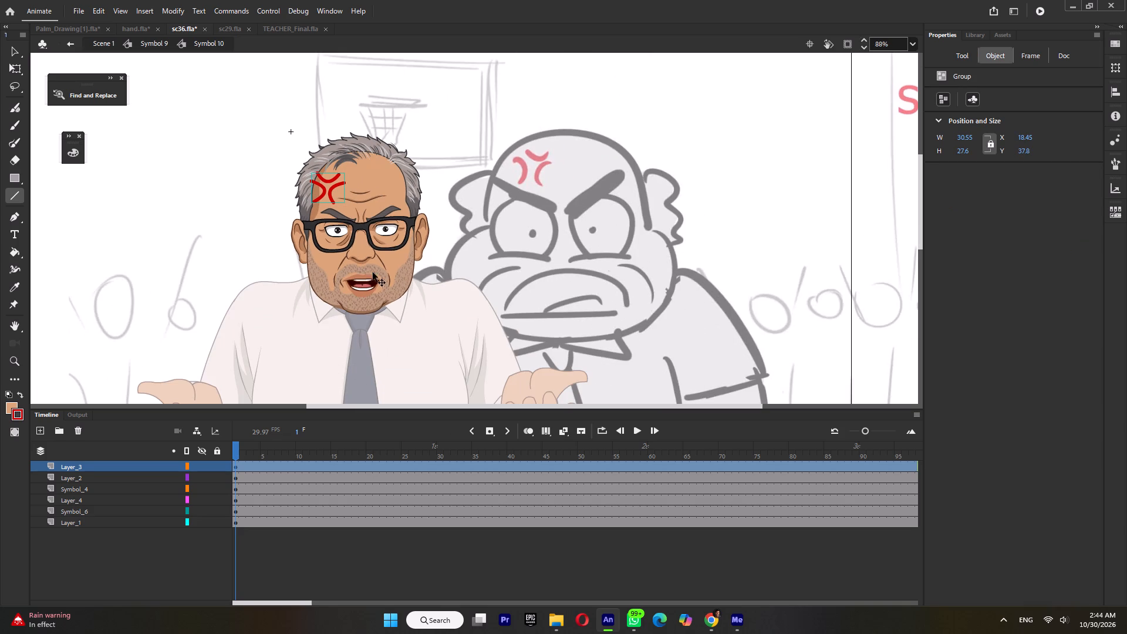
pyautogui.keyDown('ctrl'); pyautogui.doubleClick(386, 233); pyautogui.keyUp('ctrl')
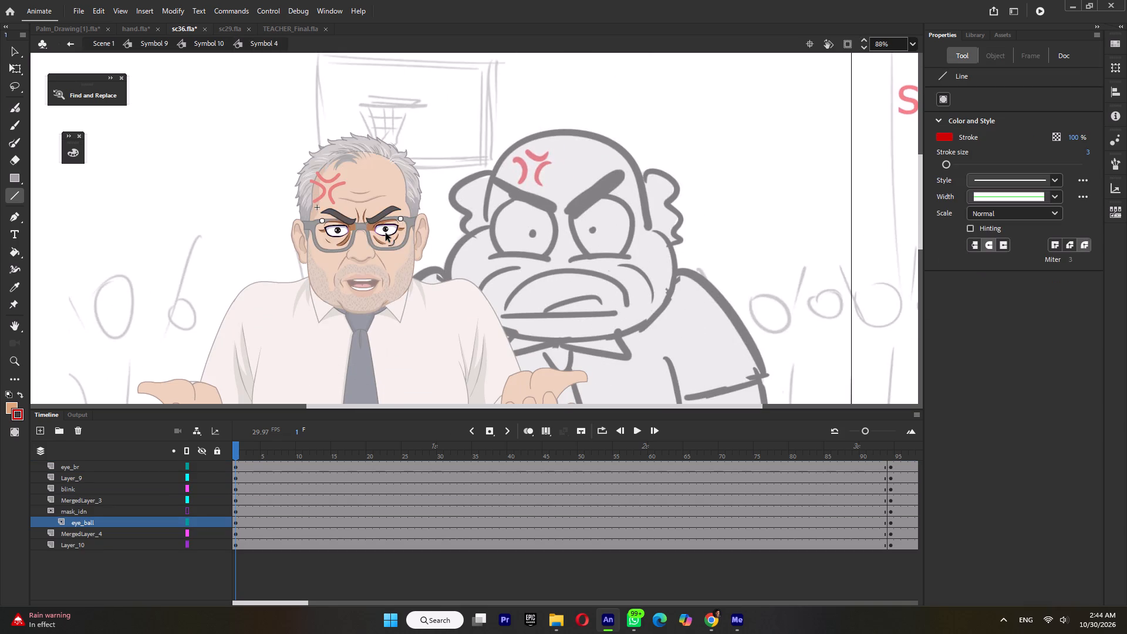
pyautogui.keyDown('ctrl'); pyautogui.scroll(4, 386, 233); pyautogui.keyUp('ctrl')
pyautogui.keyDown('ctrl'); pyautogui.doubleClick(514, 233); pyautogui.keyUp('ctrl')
# Set up the Oval tool with the face's skin-tone fill, a black stroke and stroke size 1.
pyautogui.keyDown('ctrl'); pyautogui.scroll(3, 389, 253); pyautogui.keyUp('ctrl')
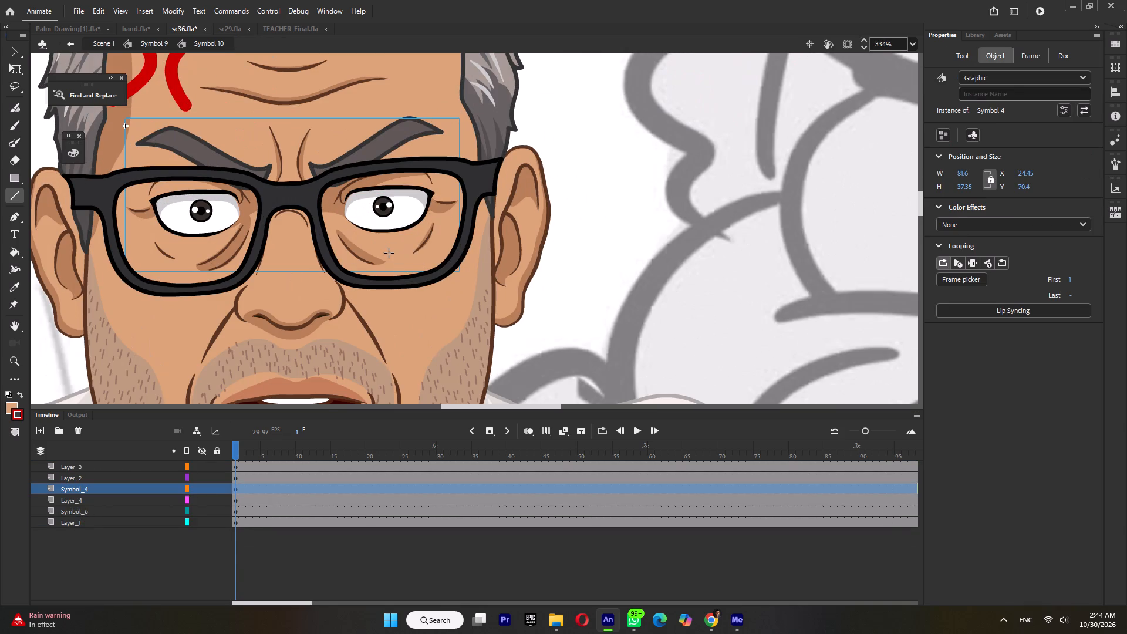
pyautogui.press('i')
pyautogui.click(390, 245)
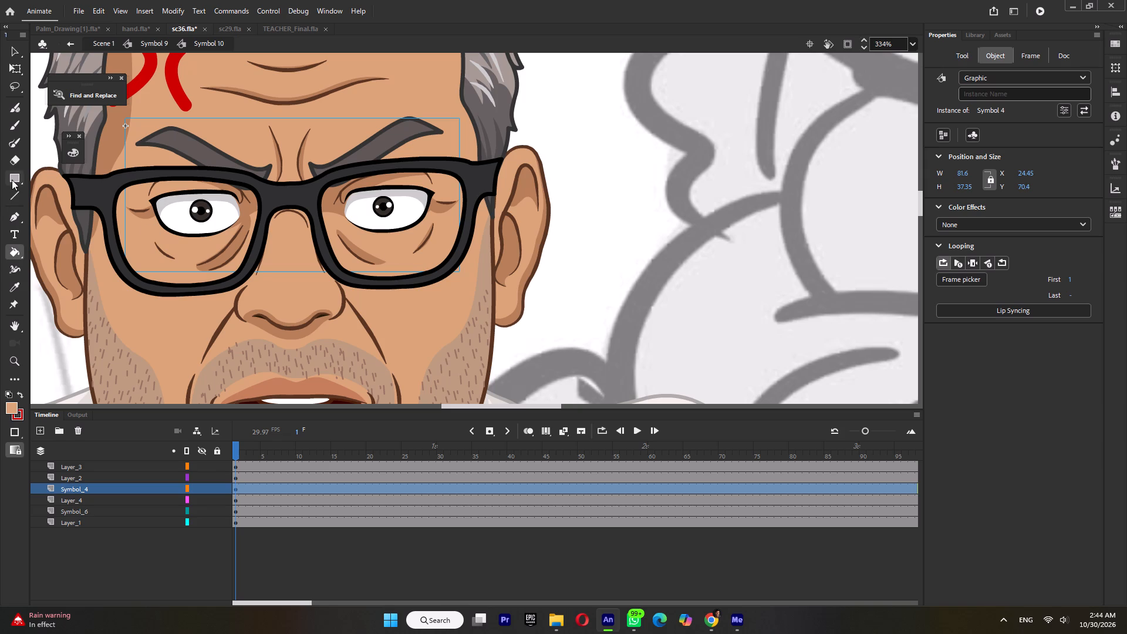
pyautogui.click(12, 194)
pyautogui.click(14, 187)
pyautogui.click(14, 182)
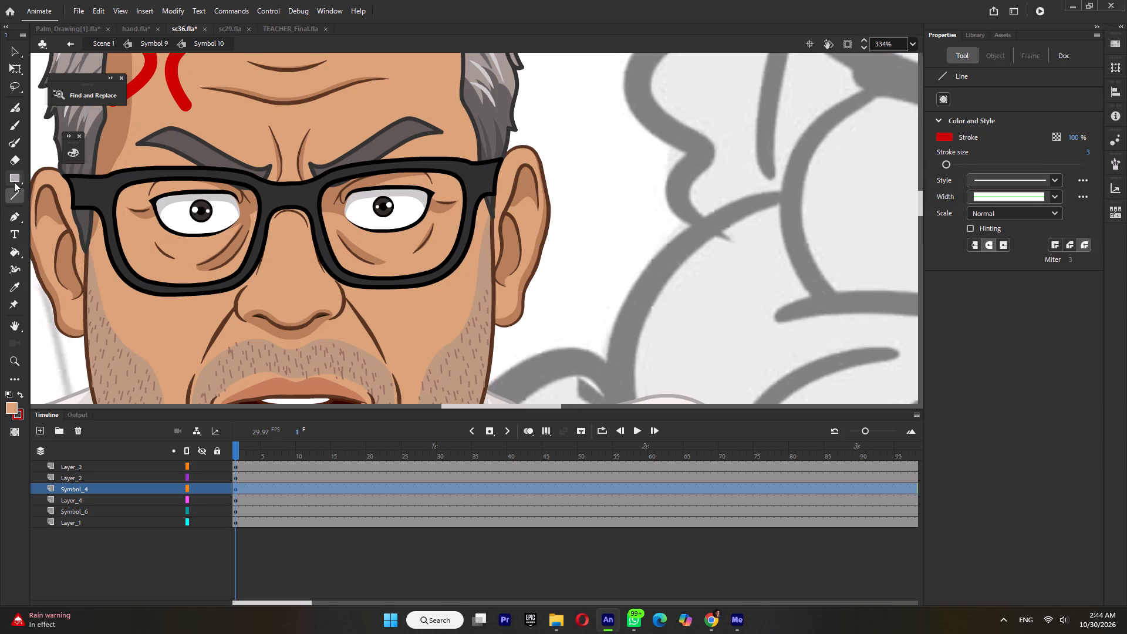
pyautogui.click(64, 208)
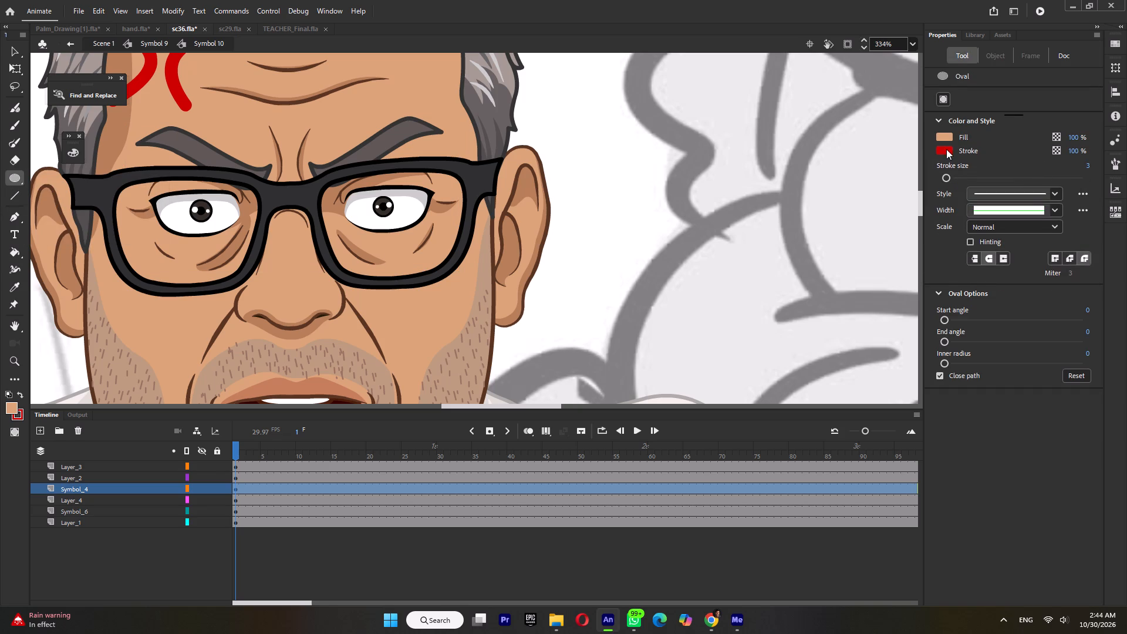
pyautogui.click(947, 150)
pyautogui.click(764, 183)
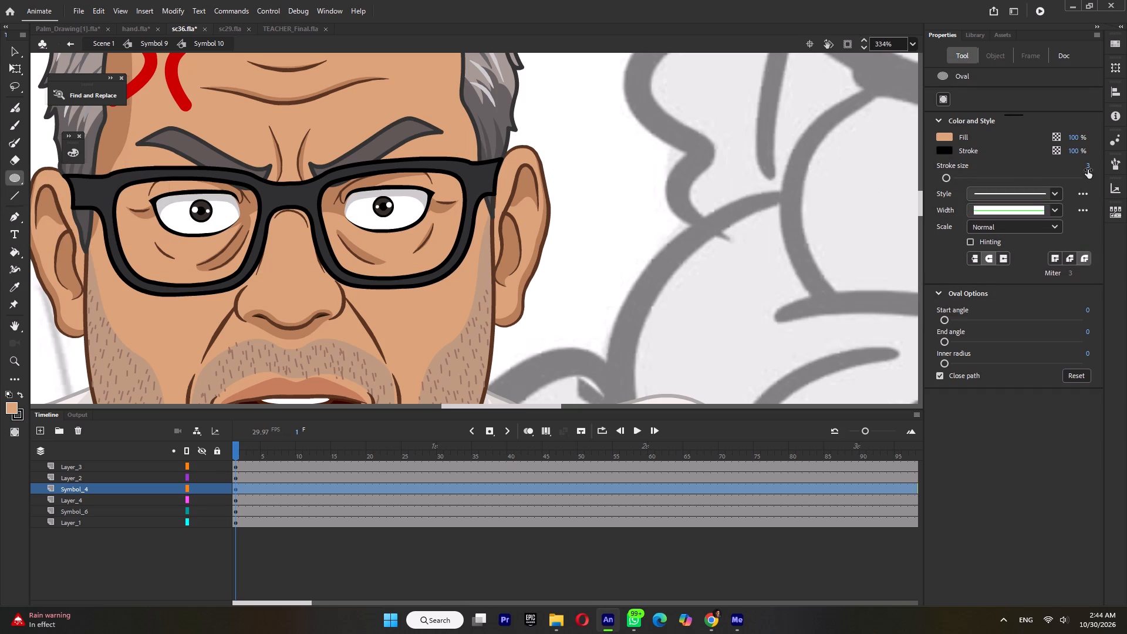
pyautogui.click(1088, 170)
pyautogui.press('1')
pyautogui.press('Return')
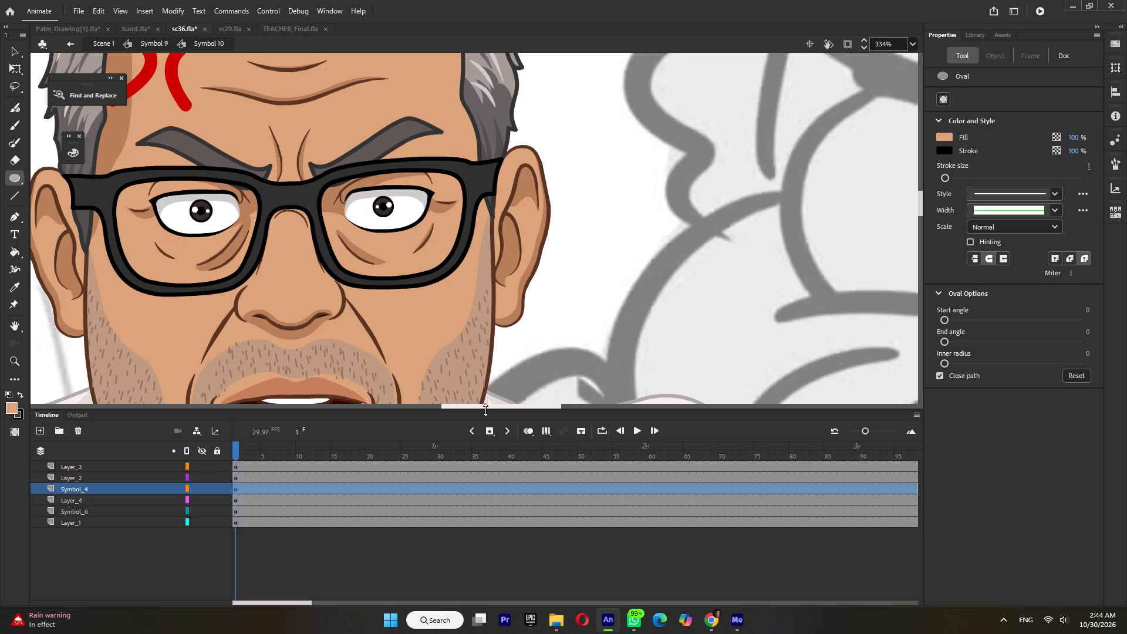
# Lock Layer_2, which holds the glasses, inside the head symbol.
pyautogui.keyDown('ctrl'); pyautogui.click(196, 229); pyautogui.keyUp('ctrl')
pyautogui.click(89, 468)
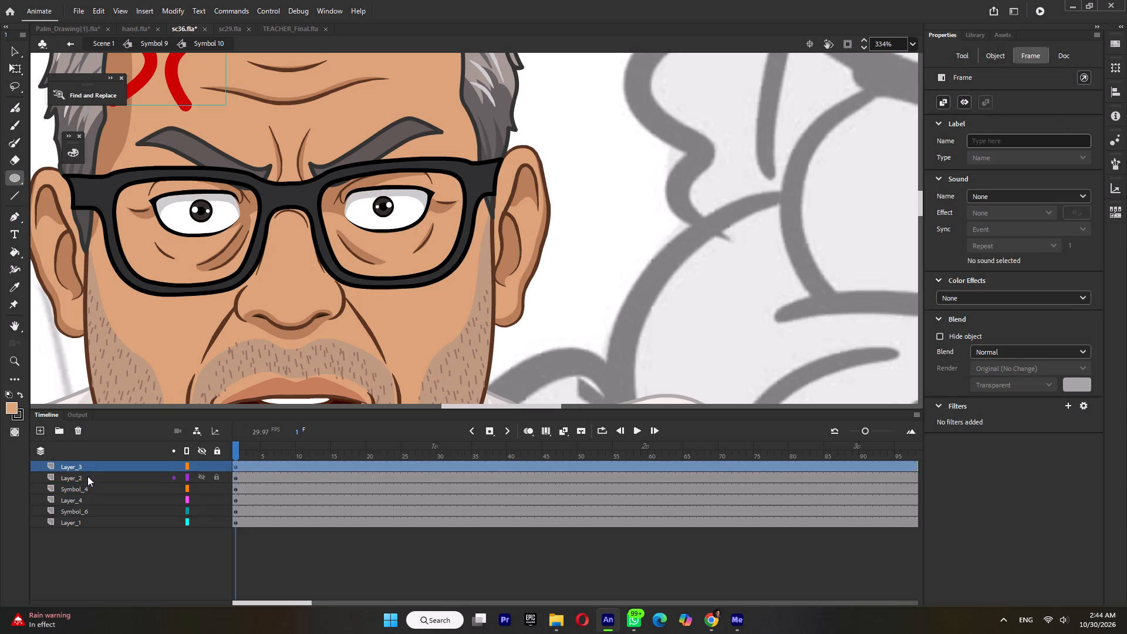
pyautogui.click(87, 476)
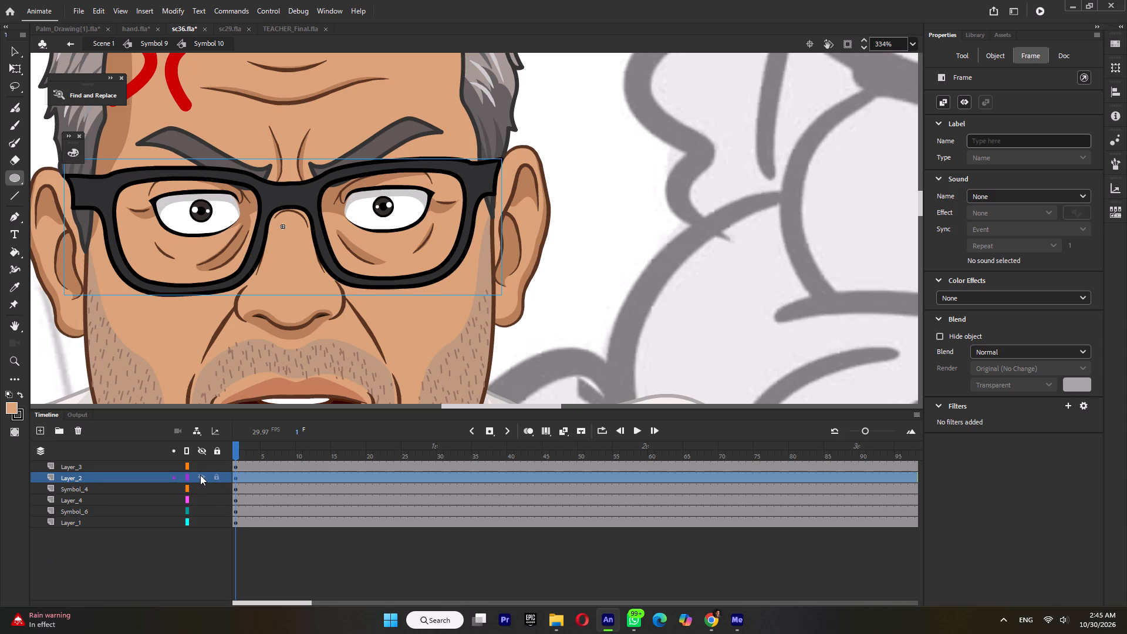
pyautogui.click(201, 475)
pyautogui.click(203, 479)
pyautogui.click(221, 478)
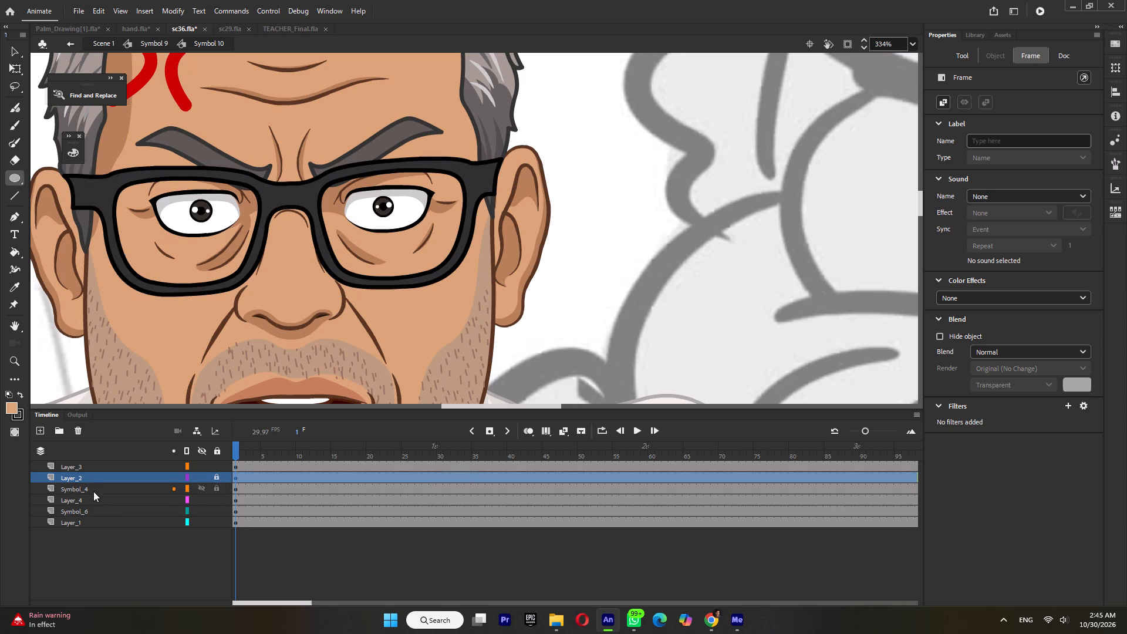
# Open the eyes symbol, Symbol 4, and add a new layer above eye_br.
pyautogui.click(93, 491)
pyautogui.keyDown('ctrl'); pyautogui.doubleClick(198, 227); pyautogui.keyUp('ctrl')
pyautogui.click(72, 471)
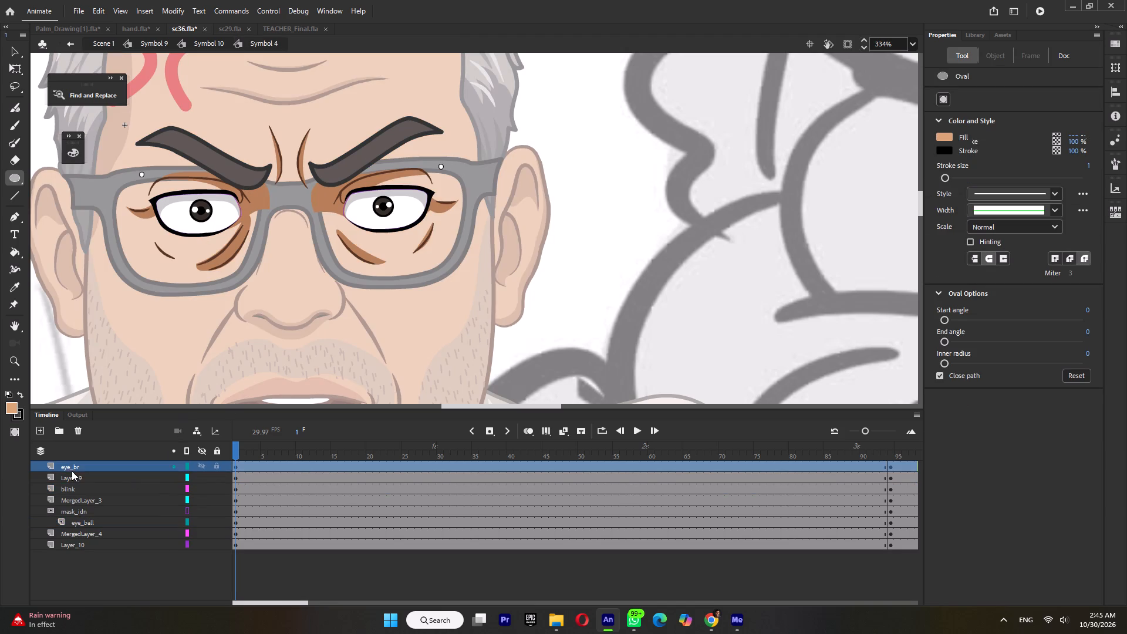
pyautogui.click(43, 433)
# Draw a flat skin-toned oval about 21 px wide just below the viewer's-right eye, over the lower glasses rim.
pyautogui.keyDown('shift'); pyautogui.moveTo(461, 316); pyautogui.dragTo(420, 304); pyautogui.keyUp('shift')
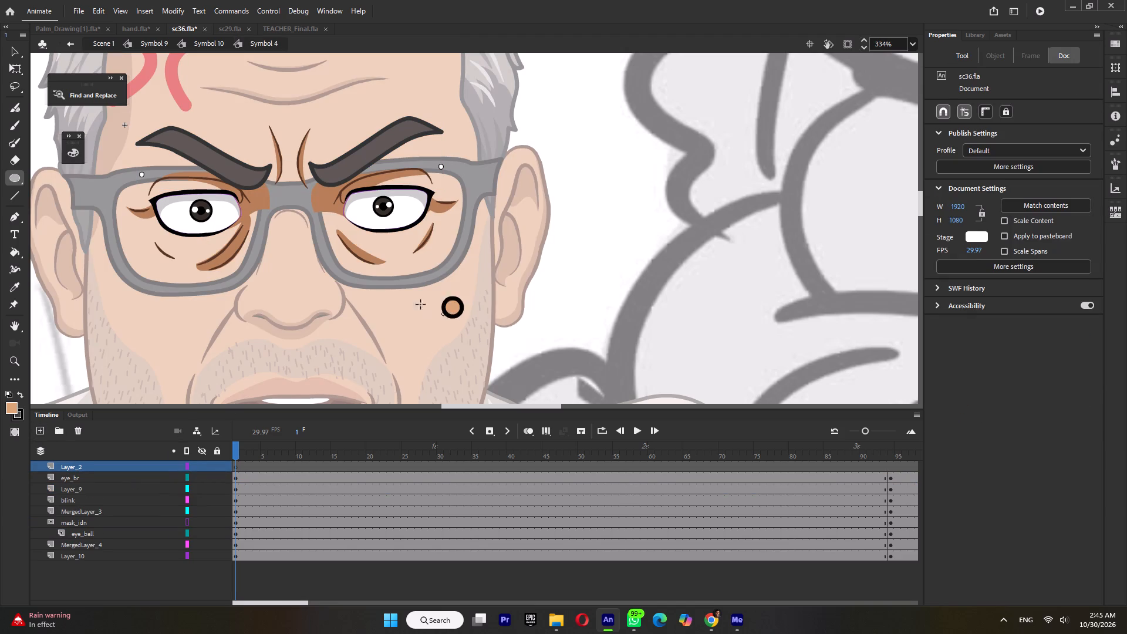
pyautogui.keyDown('shift'); pyautogui.moveTo(420, 304); pyautogui.dragTo(376, 273); pyautogui.keyUp('shift')
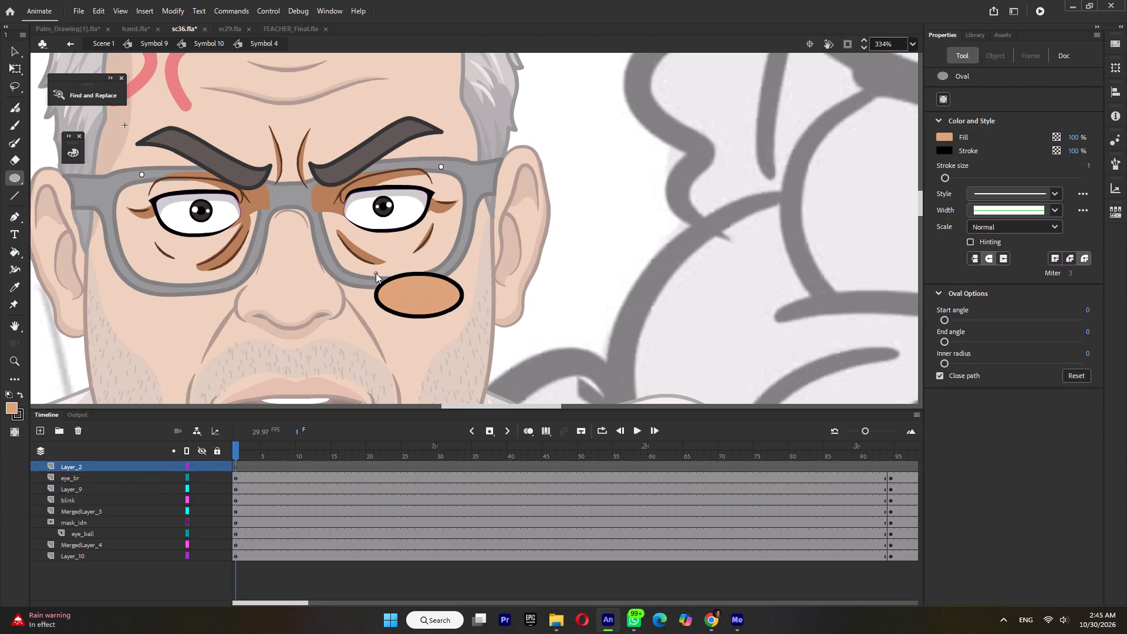
pyautogui.keyDown('shift'); pyautogui.moveTo(376, 273); pyautogui.dragTo(376, 271); pyautogui.keyUp('shift')
# Cut away the oval's lower half and both tips to leave a shallow eyelid arc about 16.8 px wide.
pyautogui.keyDown('ctrl'); pyautogui.moveTo(477, 288); pyautogui.dragTo(332, 347); pyautogui.keyUp('ctrl')
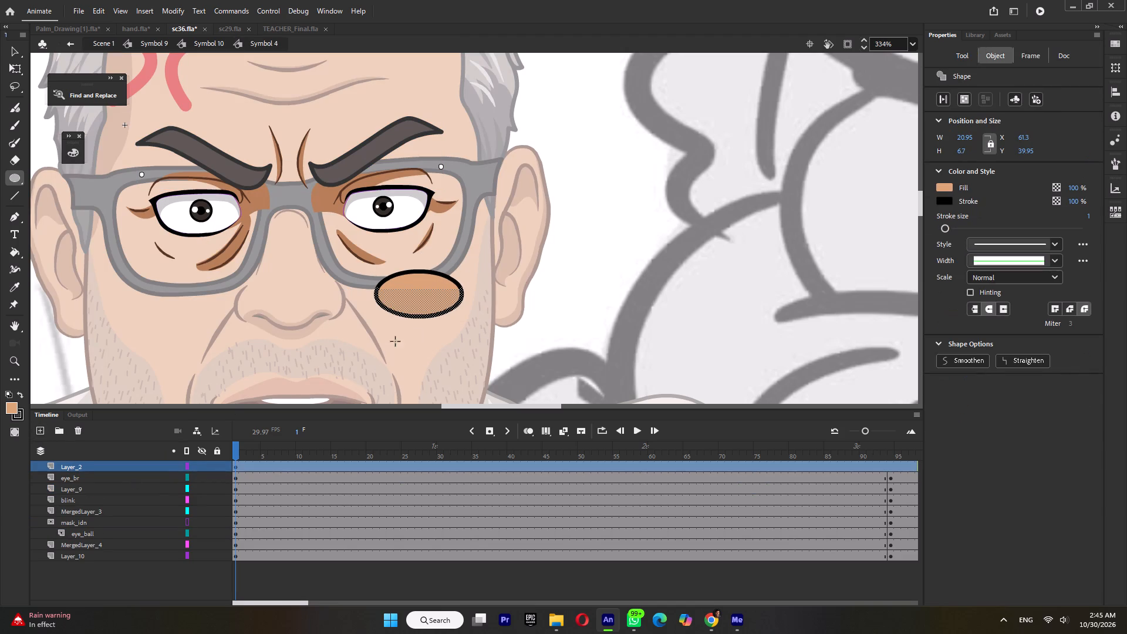
pyautogui.press('Delete')
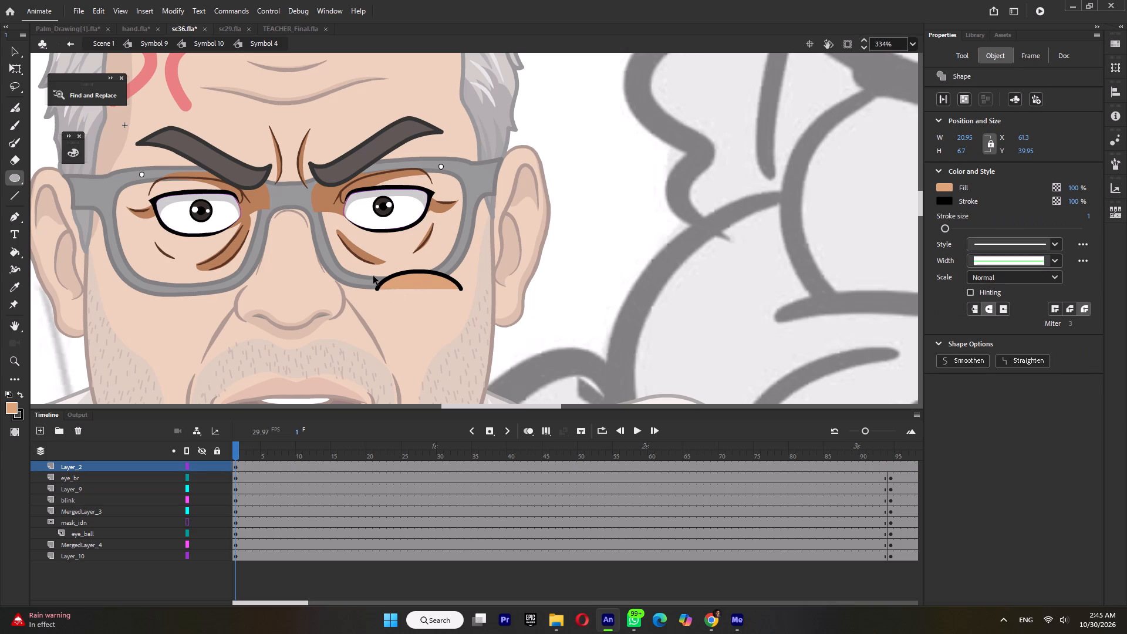
pyautogui.keyDown('ctrl'); pyautogui.moveTo(368, 273); pyautogui.dragTo(386, 295); pyautogui.keyUp('ctrl')
pyautogui.press('Delete')
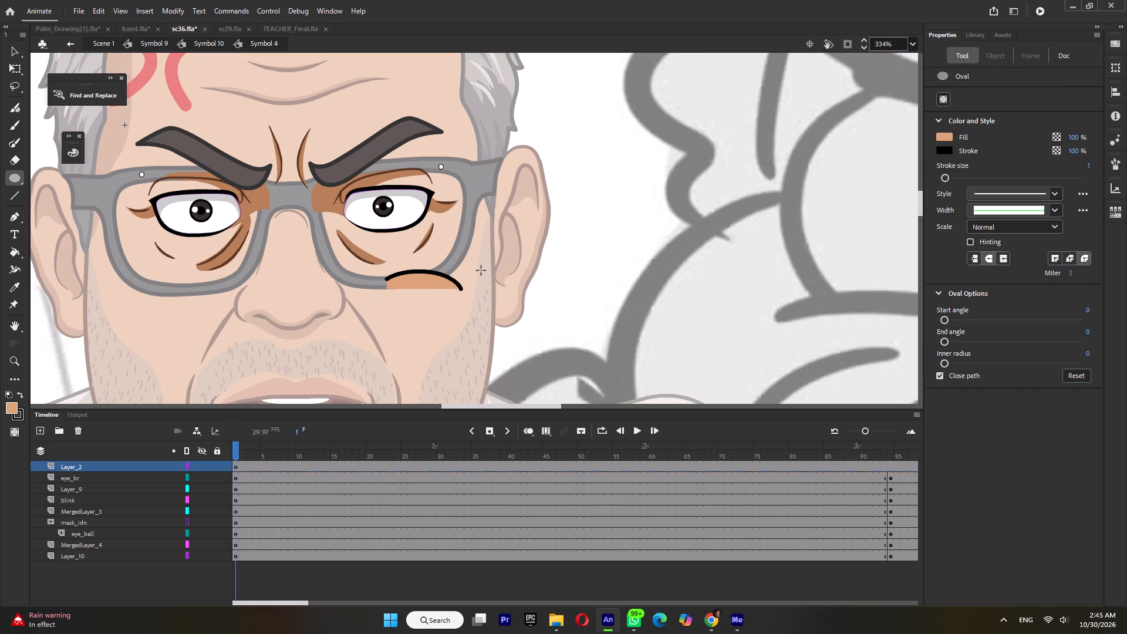
pyautogui.keyDown('ctrl'); pyautogui.moveTo(485, 265); pyautogui.dragTo(455, 311); pyautogui.keyUp('ctrl')
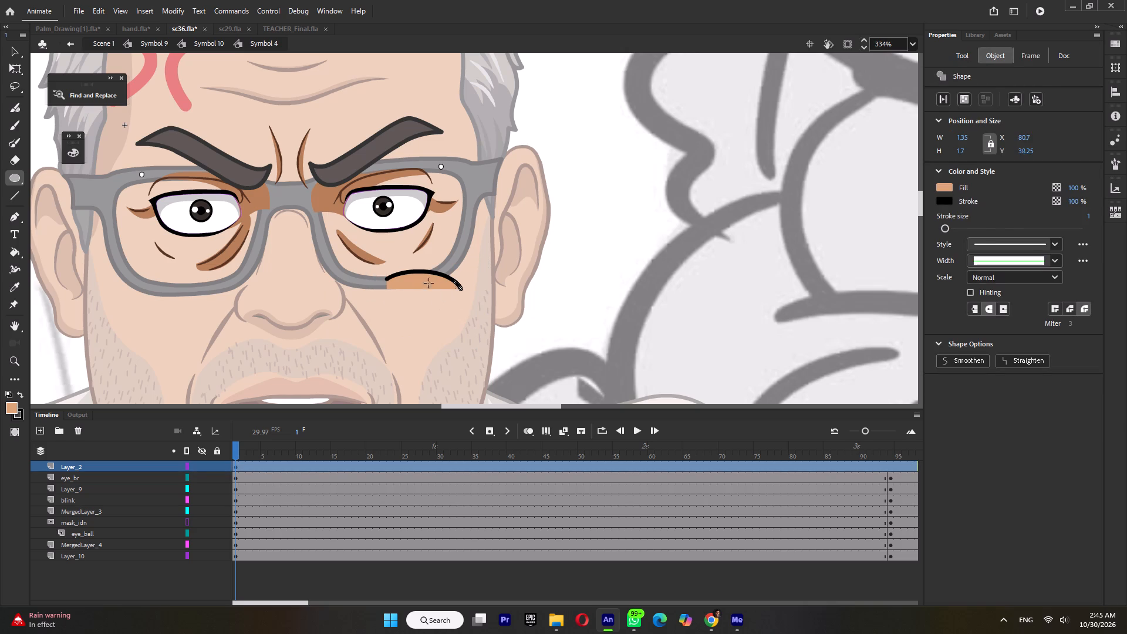
pyautogui.press('Delete')
# Undo the last tweak to the arc's black outline and smooth the outline into a clean curve.
pyautogui.keyDown('ctrl'); pyautogui.click(427, 271); pyautogui.keyUp('ctrl')
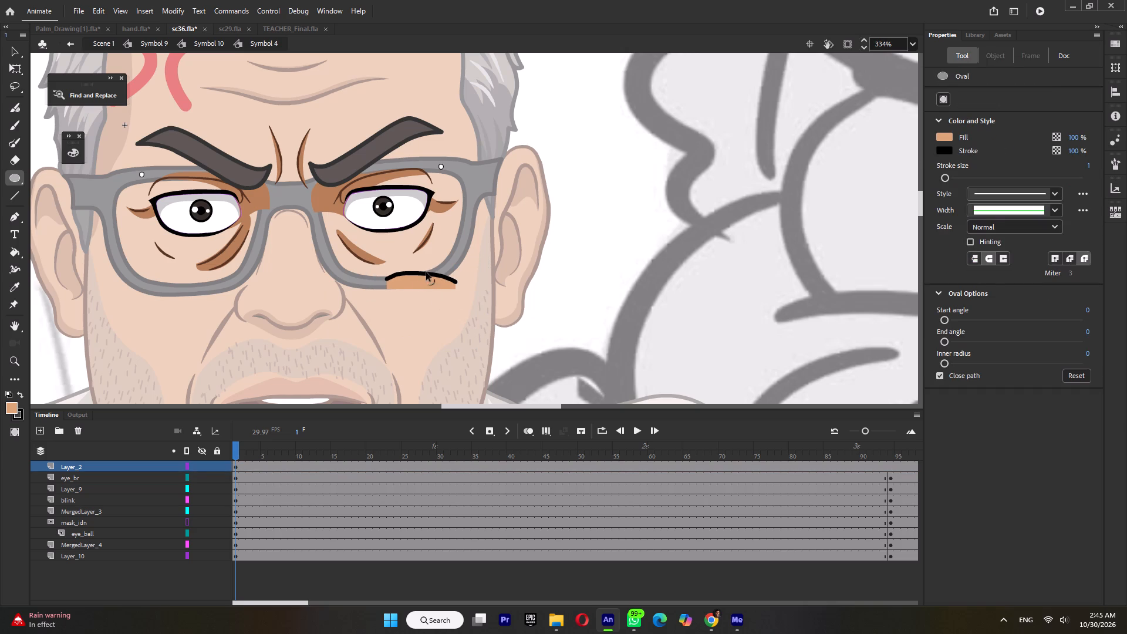
pyautogui.keyDown('ctrl'); pyautogui.click(396, 274); pyautogui.keyUp('ctrl')
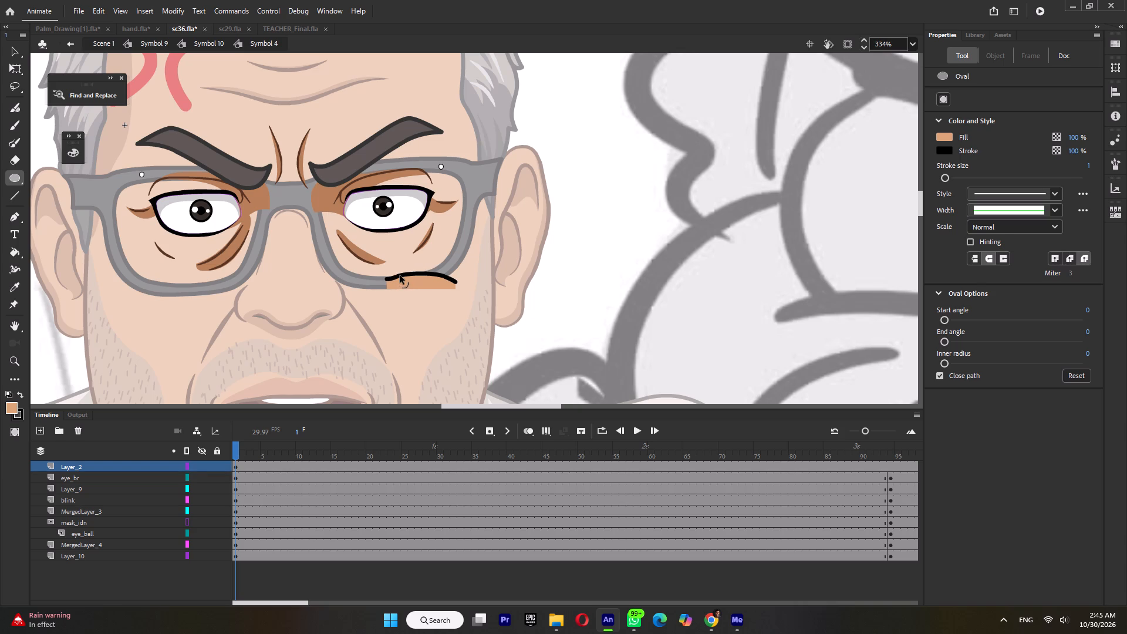
pyautogui.hotkey('ctrl', 'z')
pyautogui.keyDown('ctrl'); pyautogui.click(413, 271); pyautogui.keyUp('ctrl')
pyautogui.keyDown('ctrl'); pyautogui.tripleClick(964, 350); pyautogui.keyUp('ctrl')
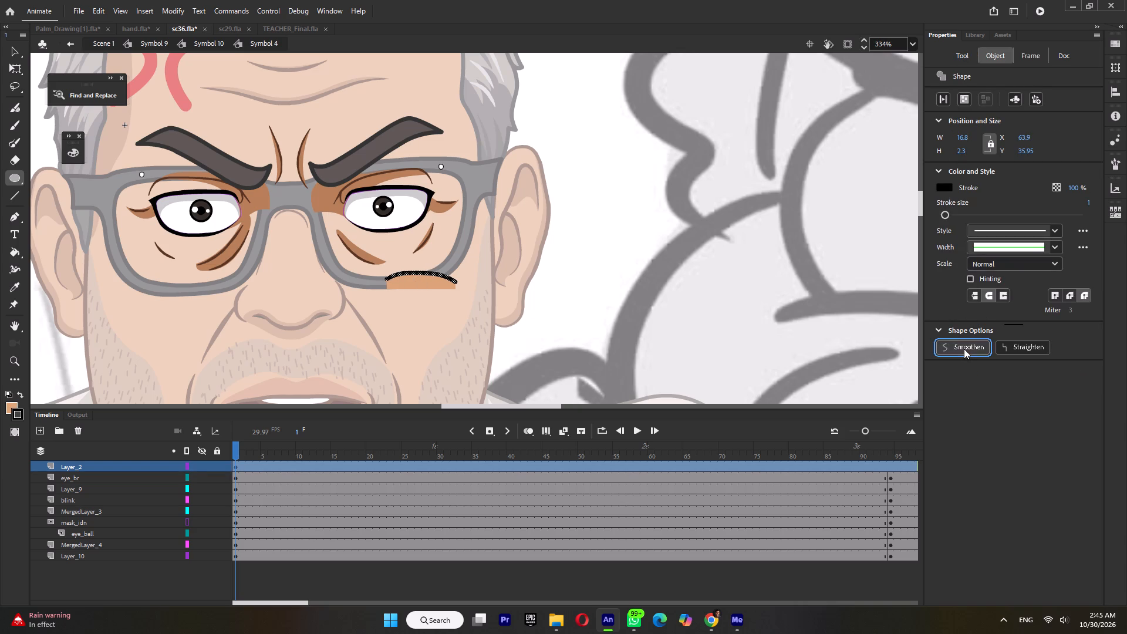
pyautogui.keyDown('ctrl'); pyautogui.click(964, 346); pyautogui.keyUp('ctrl')
pyautogui.keyDown('ctrl'); pyautogui.click(521, 291); pyautogui.keyUp('ctrl')
# Group the black arc and its skin-toned fill into one lower-eyelid object.
pyautogui.keyDown('ctrl'); pyautogui.moveTo(484, 259); pyautogui.dragTo(317, 375); pyautogui.keyUp('ctrl')
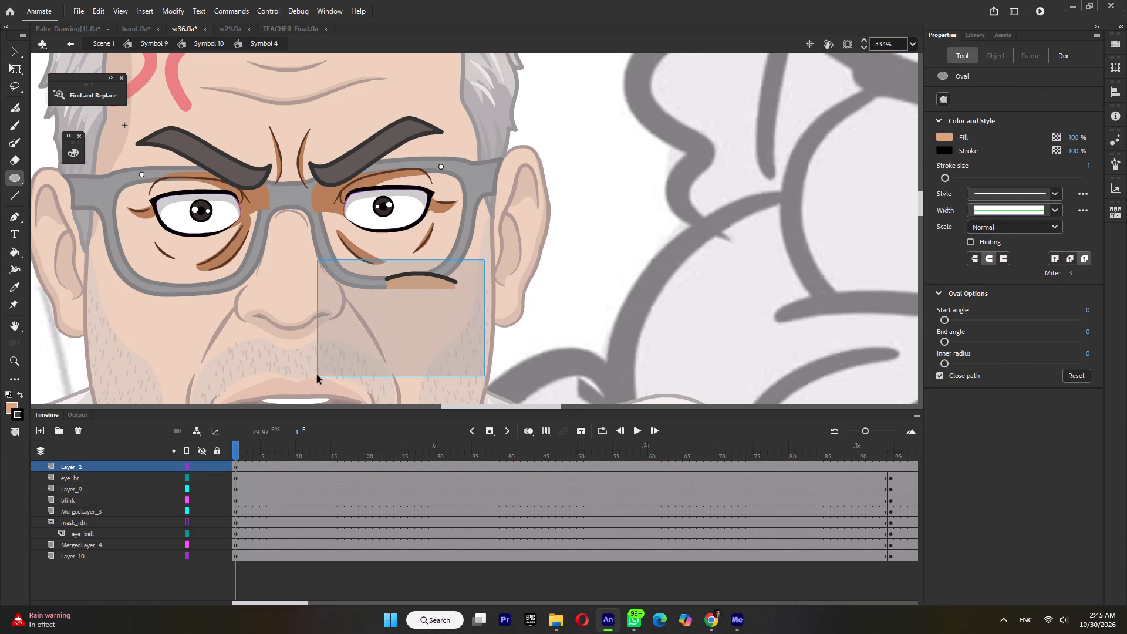
pyautogui.keyDown('ctrl'); pyautogui.moveTo(317, 375); pyautogui.dragTo(317, 376); pyautogui.keyUp('ctrl')
pyautogui.keyDown('ctrl'); pyautogui.keyDown('shift'); pyautogui.click(363, 257); pyautogui.keyUp('shift'); pyautogui.keyUp('ctrl')
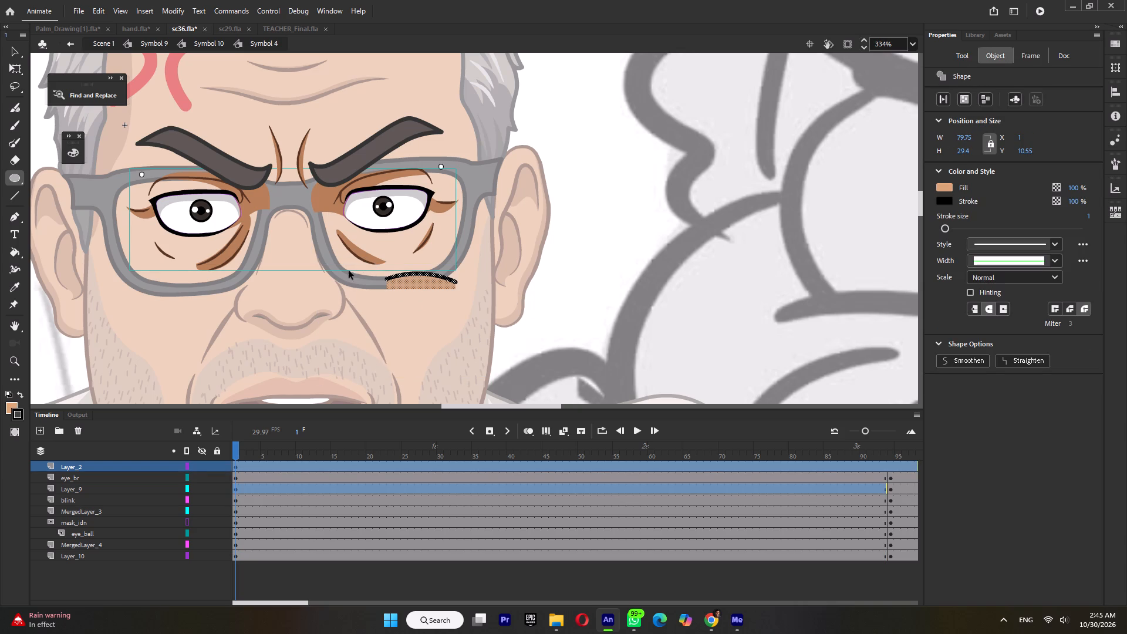
pyautogui.keyDown('ctrl'); pyautogui.keyDown('shift'); pyautogui.click(329, 265); pyautogui.keyUp('shift'); pyautogui.keyUp('ctrl')
pyautogui.keyDown('ctrl'); pyautogui.click(380, 317); pyautogui.keyUp('ctrl')
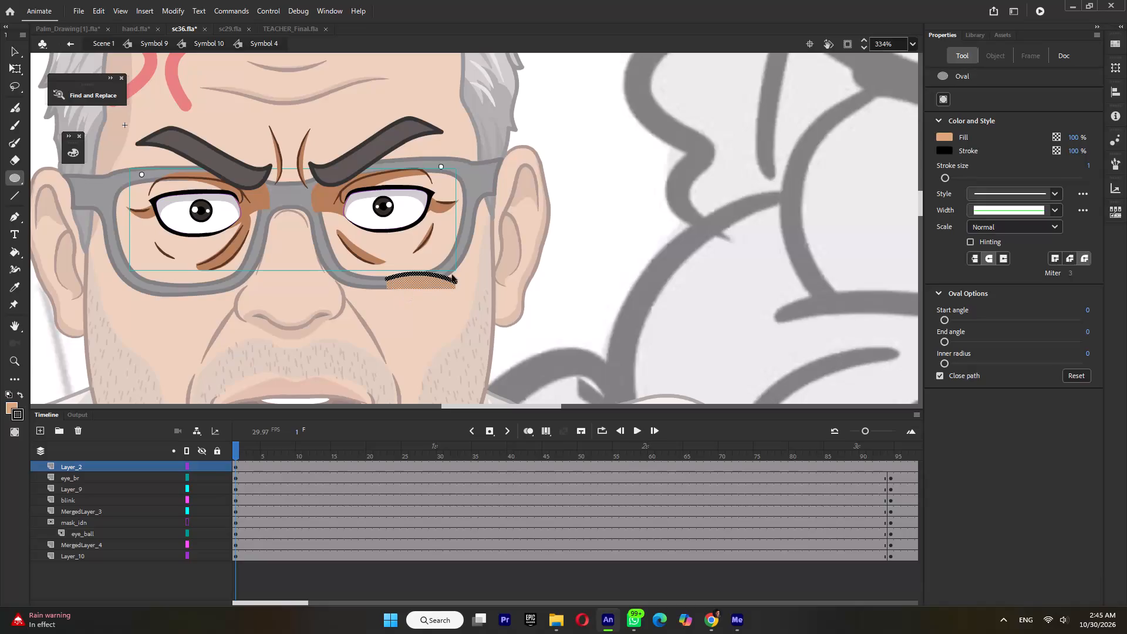
pyautogui.keyDown('ctrl'); pyautogui.moveTo(461, 268); pyautogui.dragTo(377, 317); pyautogui.keyUp('ctrl')
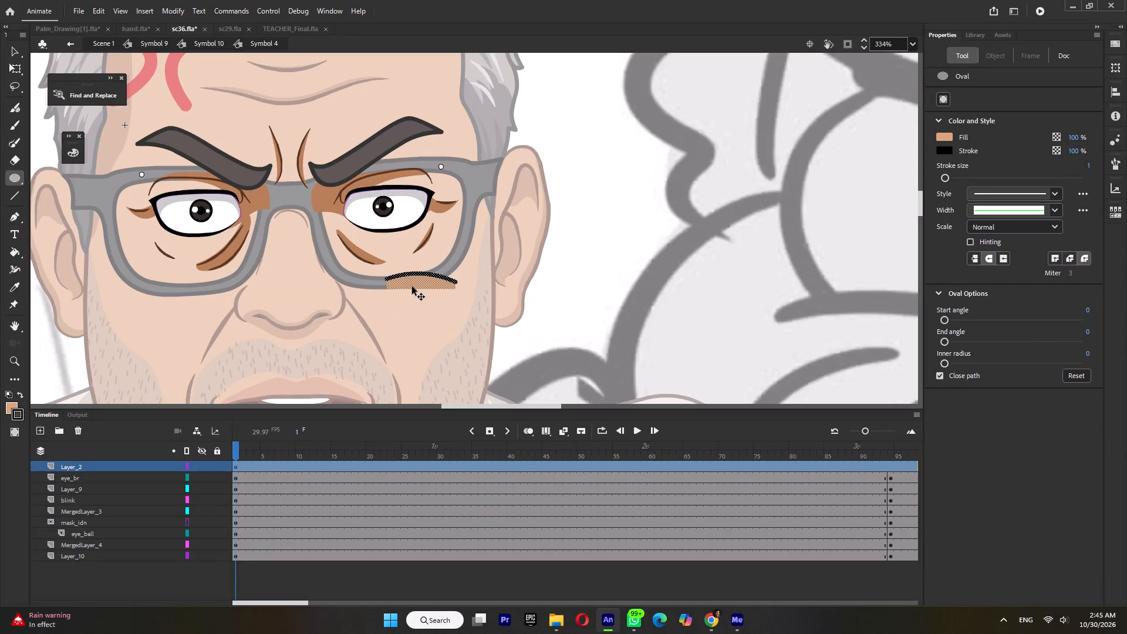
pyautogui.hotkey('ctrl', 'g')
# Fit the eyelid group over the viewer's-right eye's lower edge, widened to 17.45 and skewed slightly, at about X 55.2, Y 23.4.
pyautogui.keyDown('ctrl'); pyautogui.moveTo(426, 285); pyautogui.dragTo(382, 225); pyautogui.keyUp('ctrl')
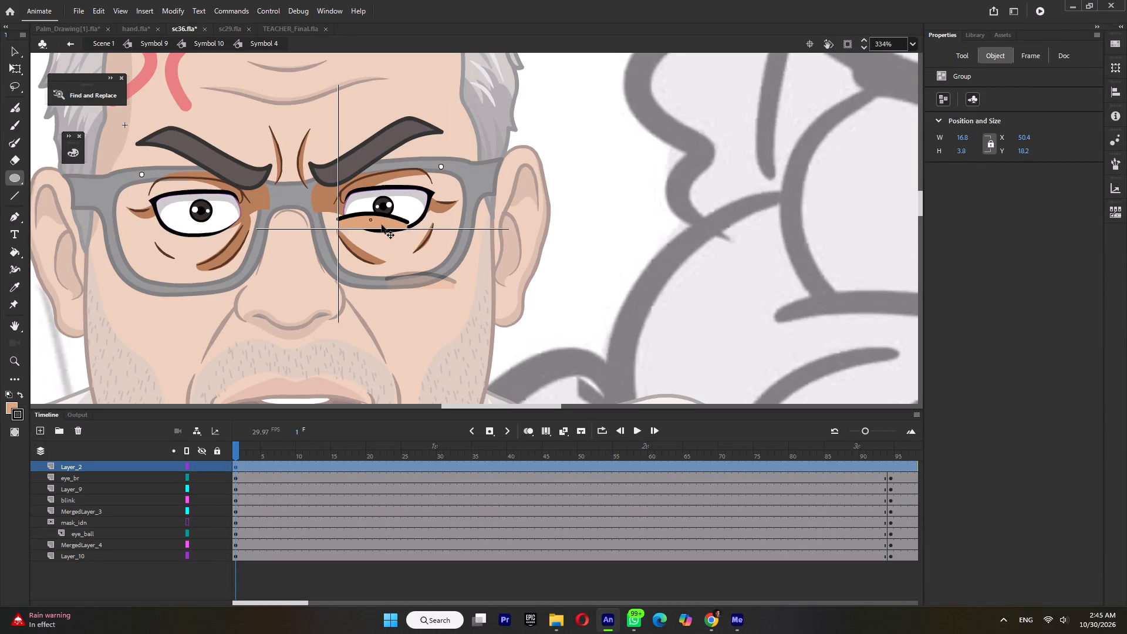
pyautogui.keyDown('ctrl'); pyautogui.moveTo(382, 225); pyautogui.dragTo(391, 234); pyautogui.keyUp('ctrl')
pyautogui.scroll(4, 393, 218)
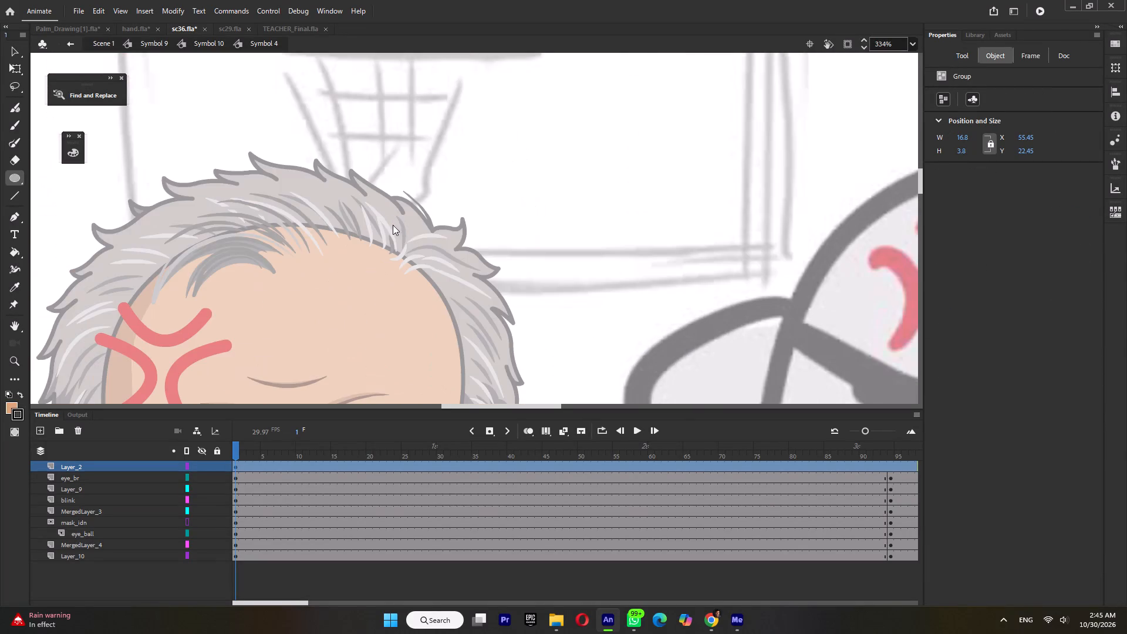
pyautogui.scroll(-4, 386, 284)
pyautogui.click(13, 65)
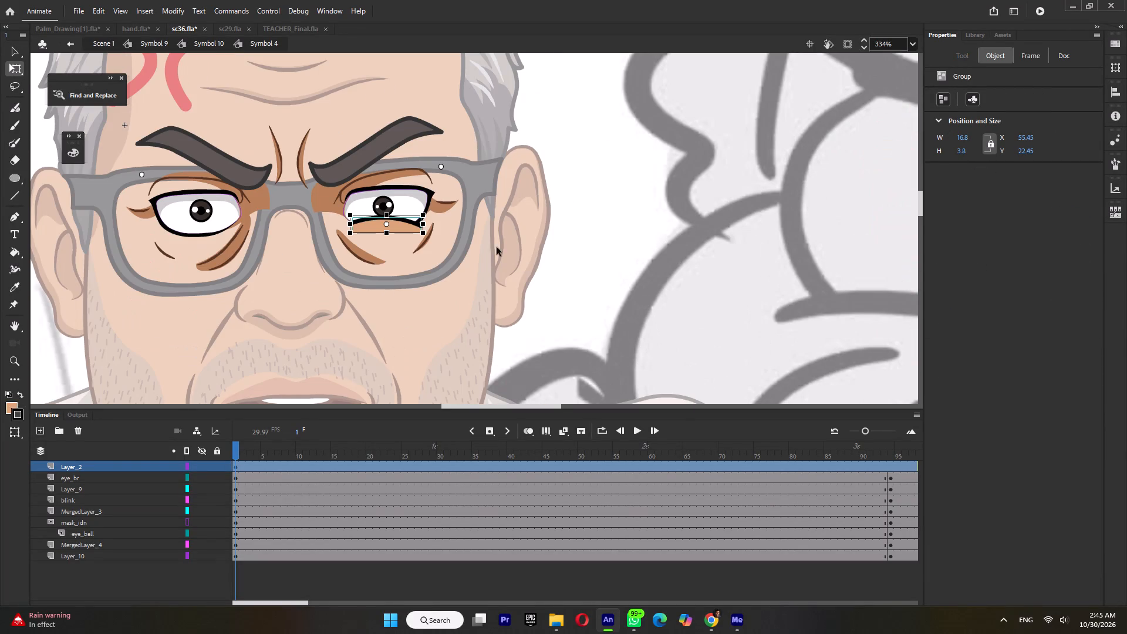
pyautogui.keyDown('ctrl'); pyautogui.scroll(6, 436, 230); pyautogui.keyUp('ctrl')
pyautogui.moveTo(414, 220); pyautogui.dragTo(419, 218)
pyautogui.moveTo(345, 215); pyautogui.dragTo(344, 228)
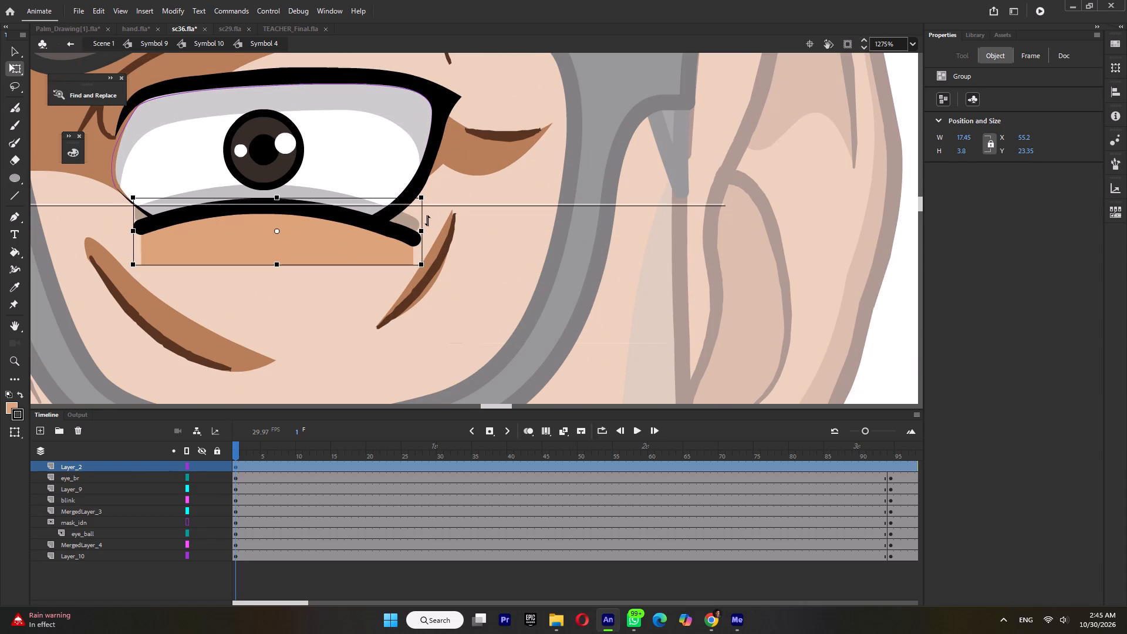
pyautogui.moveTo(424, 218); pyautogui.dragTo(425, 212)
pyautogui.keyDown('ctrl'); pyautogui.scroll(-6, 425, 214); pyautogui.keyUp('ctrl')
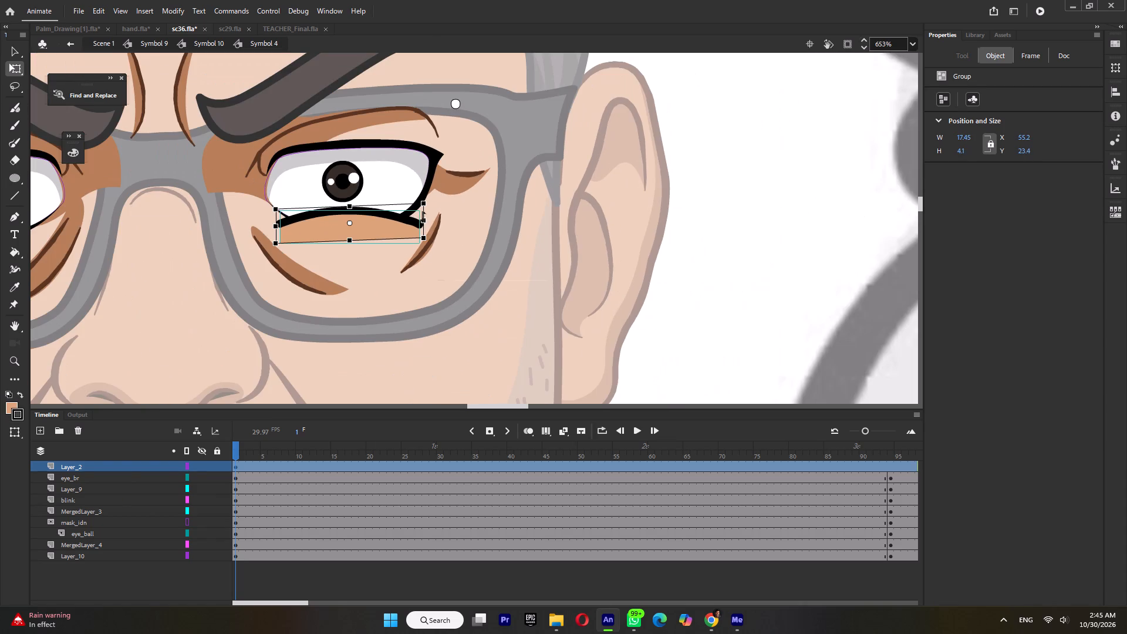
pyautogui.keyDown('ctrl'); pyautogui.scroll(-2, 391, 231); pyautogui.keyUp('ctrl')
# Apply a tapered width profile to the stroke inside the eyelid group.
pyautogui.keyDown('ctrl'); pyautogui.doubleClick(384, 230); pyautogui.keyUp('ctrl')
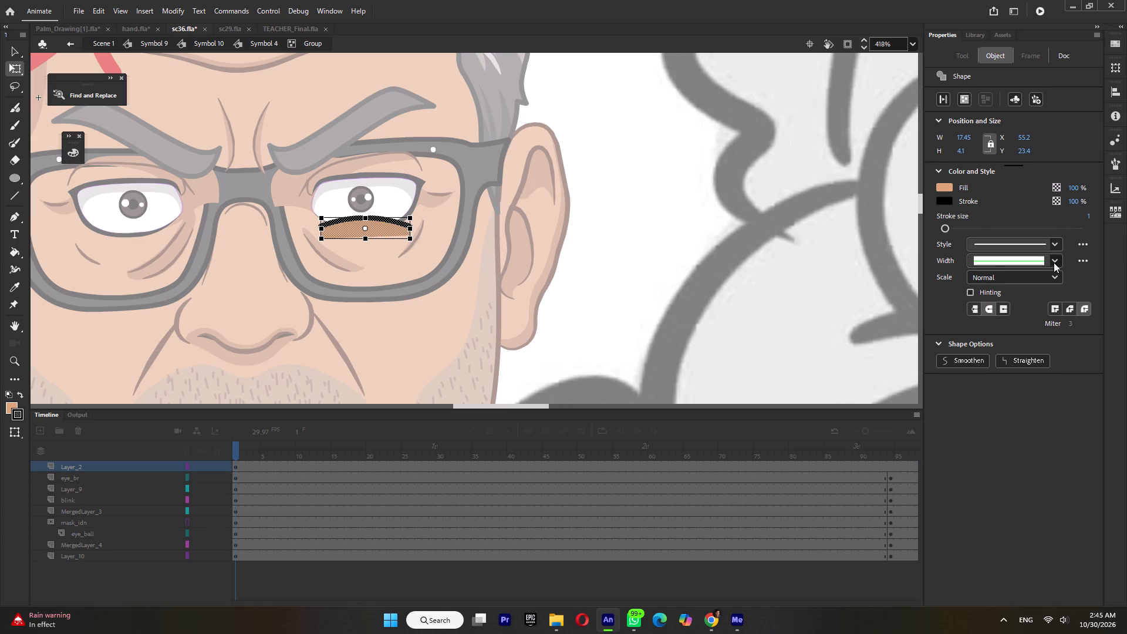
pyautogui.click(1056, 262)
pyautogui.click(1030, 285)
pyautogui.keyDown('ctrl'); pyautogui.doubleClick(481, 247); pyautogui.keyUp('ctrl')
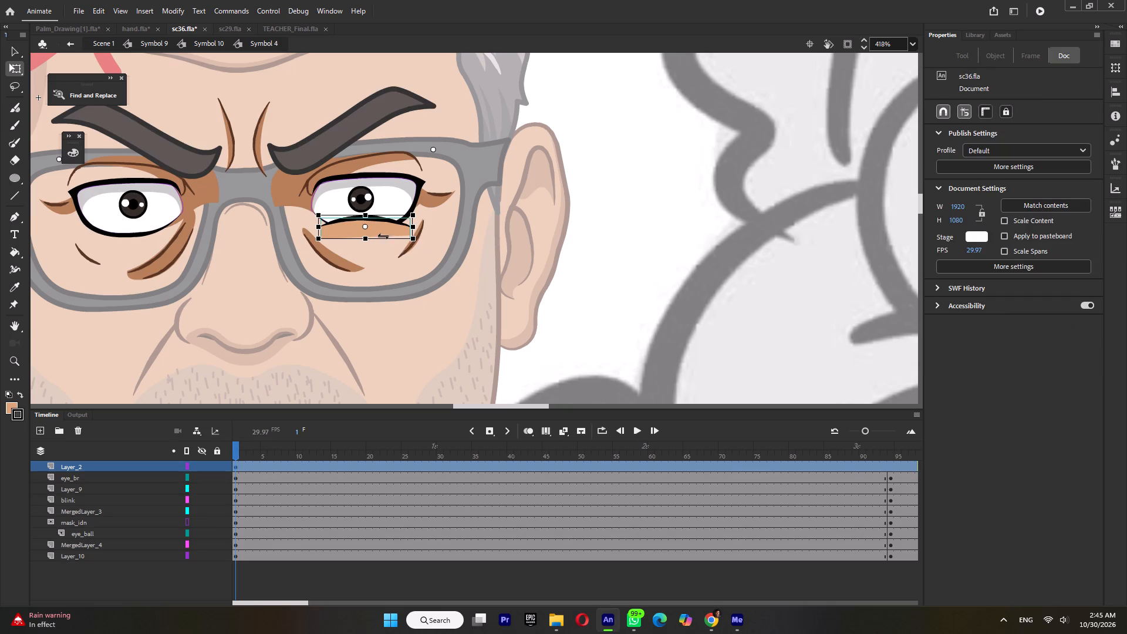
# Copy the eyelid group onto the lower edge of the viewer's-left eye, at about X 8.7, Y 24.3.
pyautogui.keyDown('ctrl'); pyautogui.keyDown('alt'); pyautogui.moveTo(383, 230); pyautogui.dragTo(144, 238); pyautogui.keyUp('alt'); pyautogui.keyUp('ctrl')
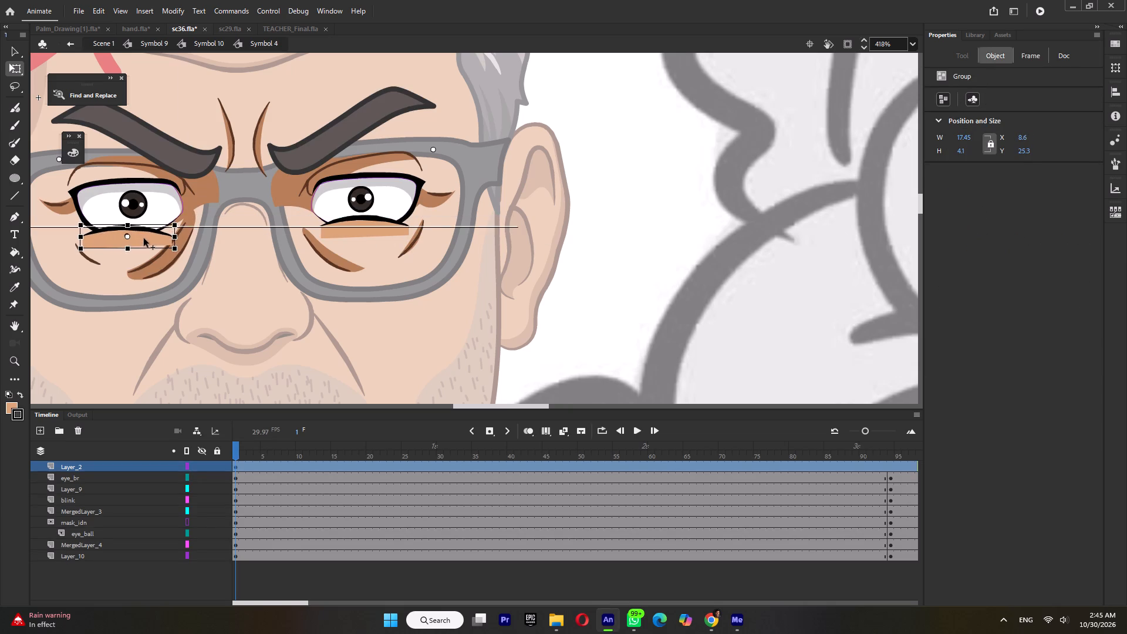
pyautogui.keyDown('ctrl'); pyautogui.keyDown('alt'); pyautogui.moveTo(144, 238); pyautogui.dragTo(146, 237); pyautogui.keyUp('alt'); pyautogui.keyUp('ctrl')
pyautogui.keyDown('ctrl'); pyautogui.keyDown('alt'); pyautogui.moveTo(146, 237); pyautogui.dragTo(146, 235); pyautogui.keyUp('alt'); pyautogui.keyUp('ctrl')
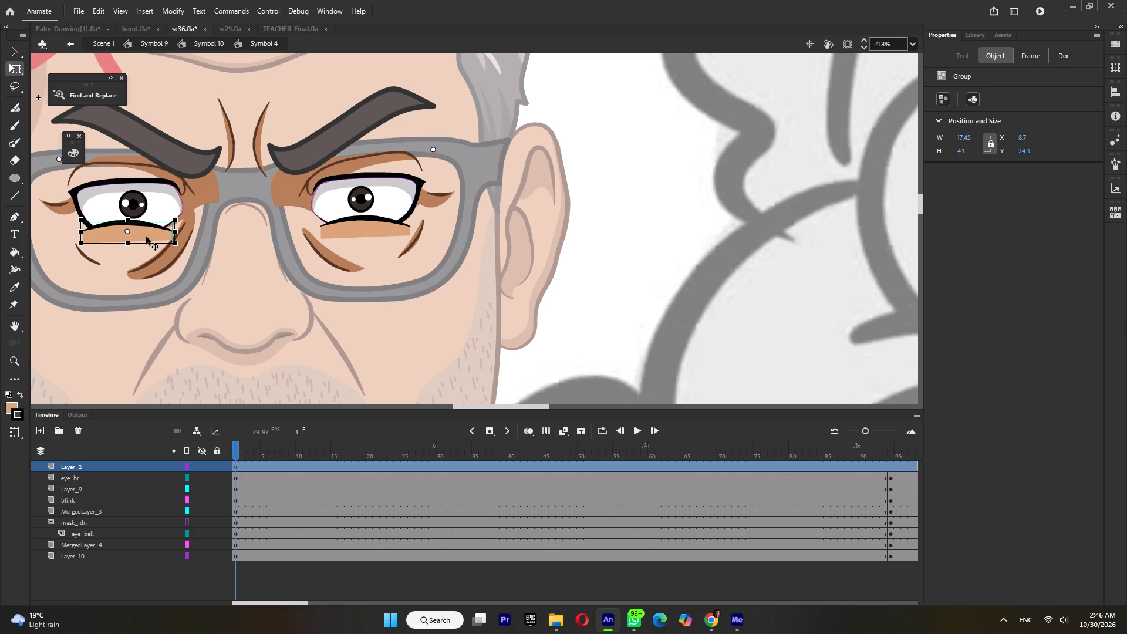
# Narrow the eyelid copy on the viewer's-left eye to a width of 16.9, at about X 9.
pyautogui.click(13, 68)
pyautogui.moveTo(176, 232); pyautogui.dragTo(170, 234)
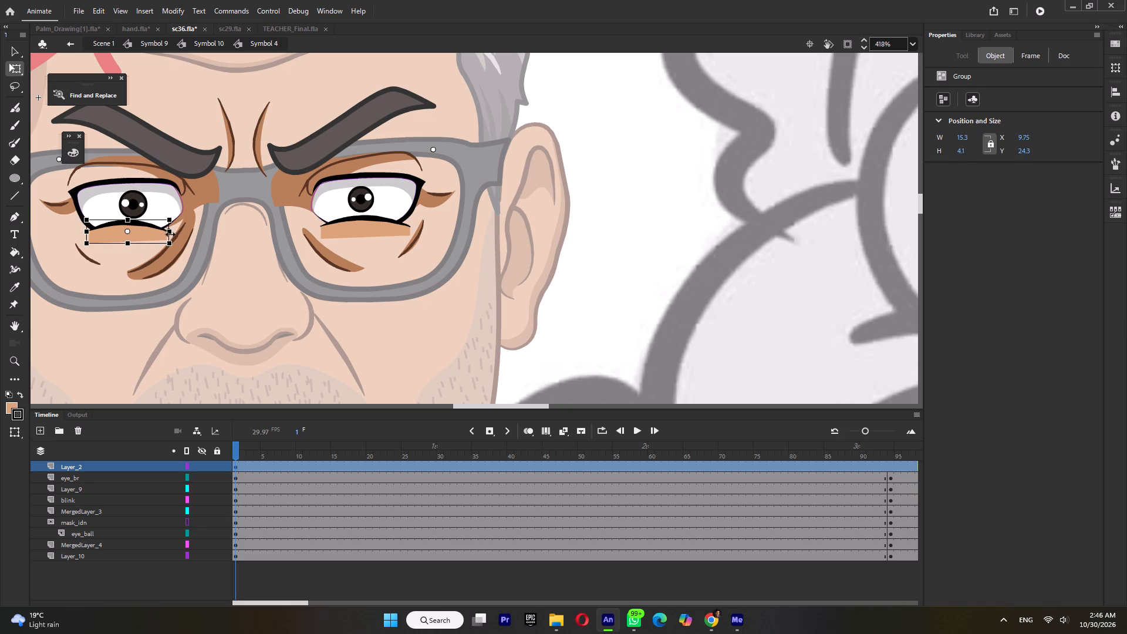
pyautogui.moveTo(170, 234); pyautogui.dragTo(171, 234)
pyautogui.keyDown('ctrl'); pyautogui.scroll(5, 173, 231); pyautogui.keyUp('ctrl')
pyautogui.click(177, 222)
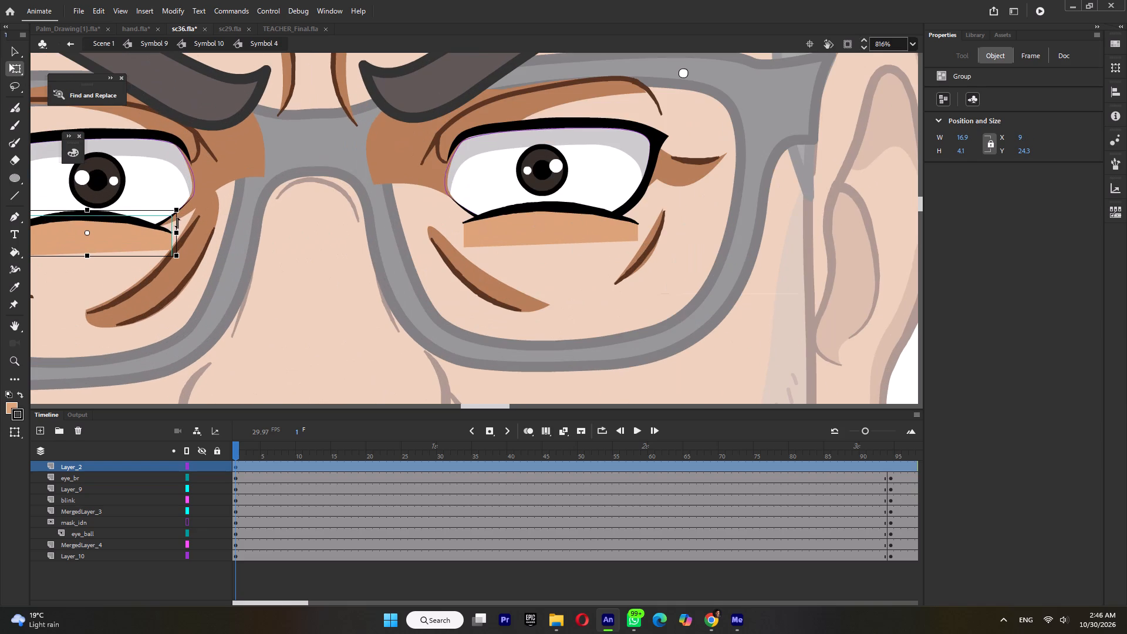
# Inside the viewer's-left eyelid group, pull both lower corners of the skin-toned fill inwards.
pyautogui.doubleClick(163, 241)
pyautogui.click(171, 258)
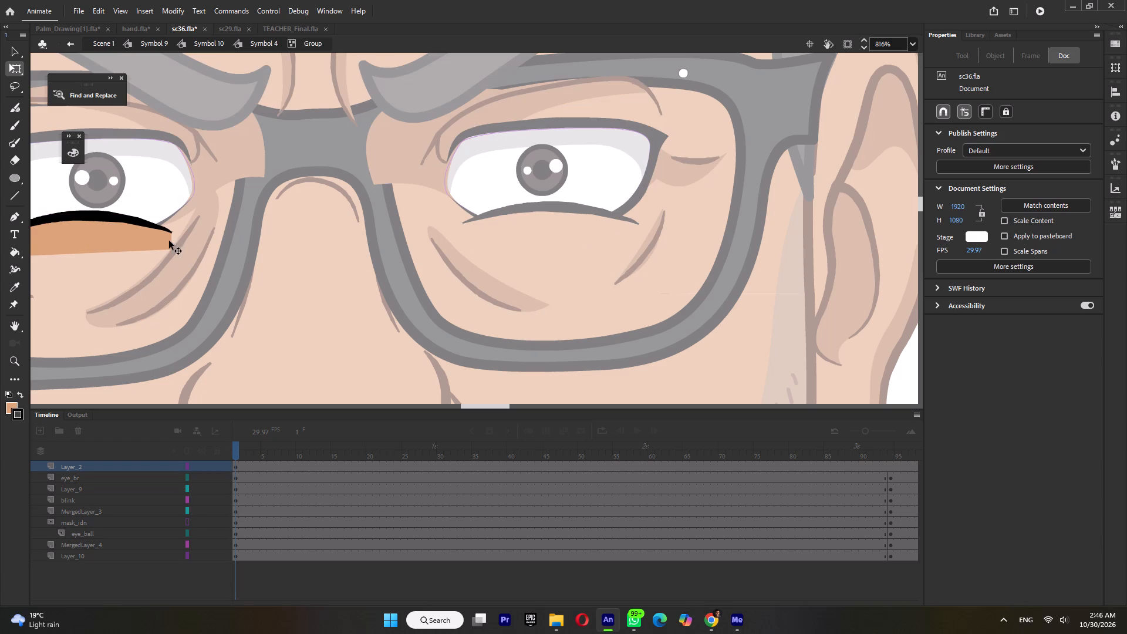
pyautogui.click(170, 247)
pyautogui.click(169, 258)
pyautogui.click(182, 250)
pyautogui.moveTo(170, 248); pyautogui.dragTo(158, 248)
pyautogui.keyDown('ctrl'); pyautogui.scroll(-3, 190, 244); pyautogui.keyUp('ctrl')
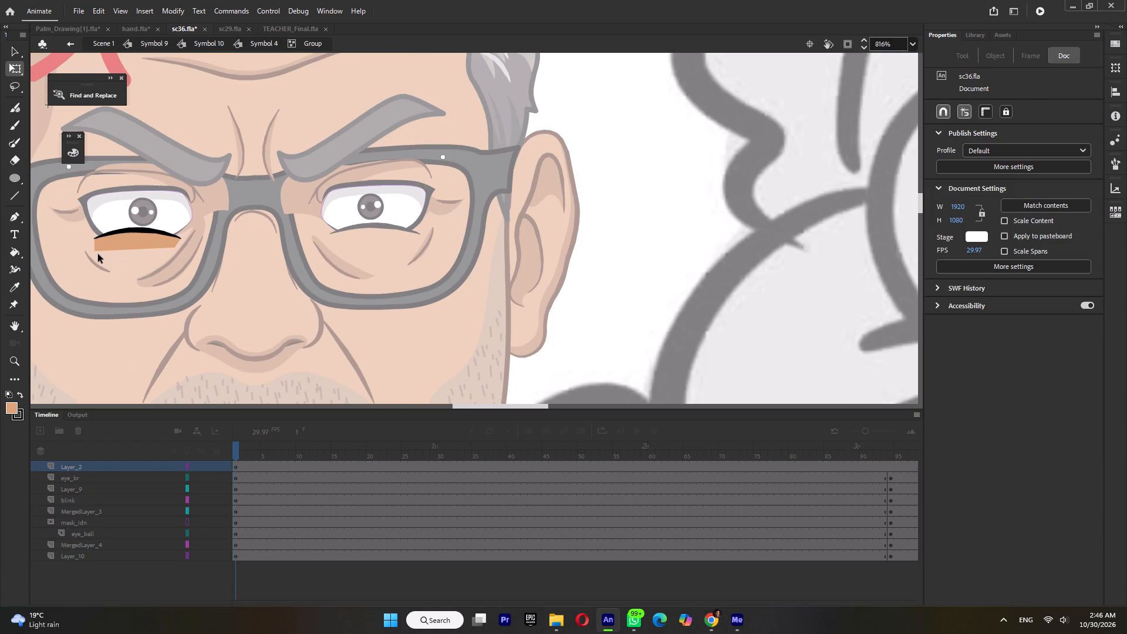
pyautogui.moveTo(96, 252); pyautogui.dragTo(107, 252)
pyautogui.doubleClick(118, 265)
# Leave the eye and head symbols for the full-figure Symbol 9, saving sc36.fla on the way.
pyautogui.keyDown('ctrl'); pyautogui.scroll(-3, 273, 247); pyautogui.keyUp('ctrl')
pyautogui.keyDown('ctrl'); pyautogui.doubleClick(593, 219); pyautogui.keyUp('ctrl')
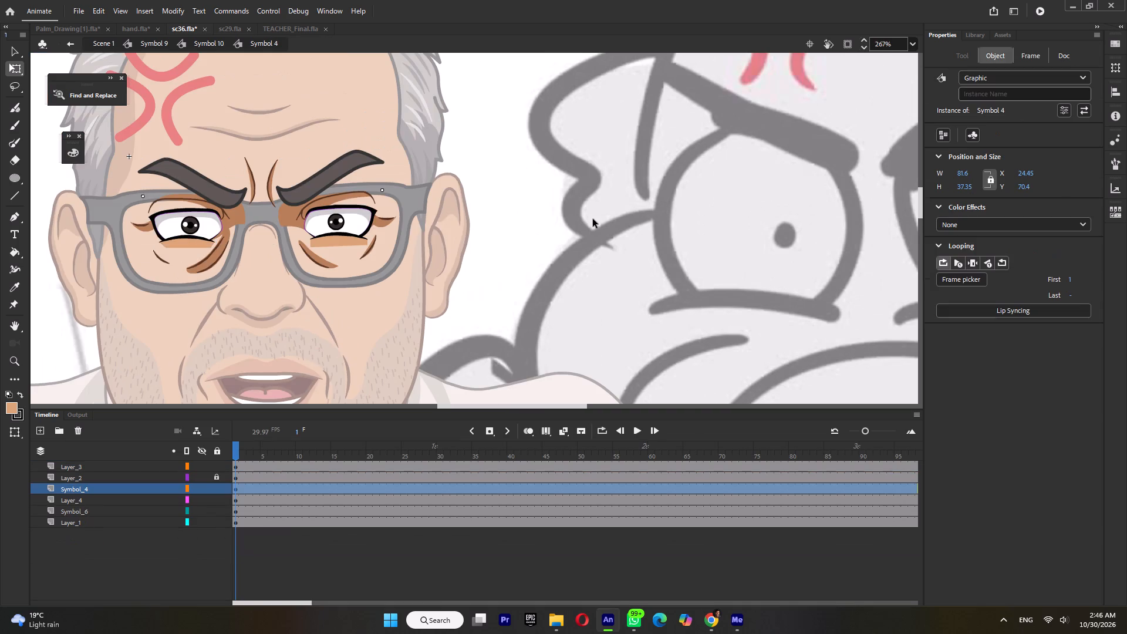
pyautogui.keyDown('ctrl'); pyautogui.scroll(-9, 593, 219); pyautogui.keyUp('ctrl')
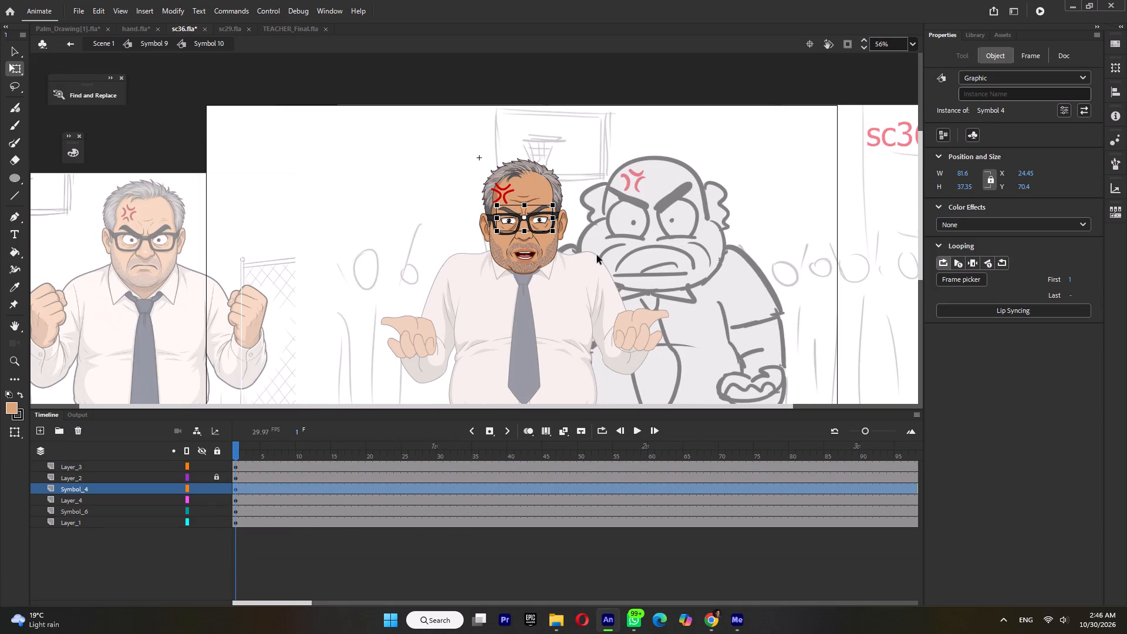
pyautogui.hotkey('ctrl', 's')
pyautogui.click(15, 61)
pyautogui.hotkey('ctrl', 's')
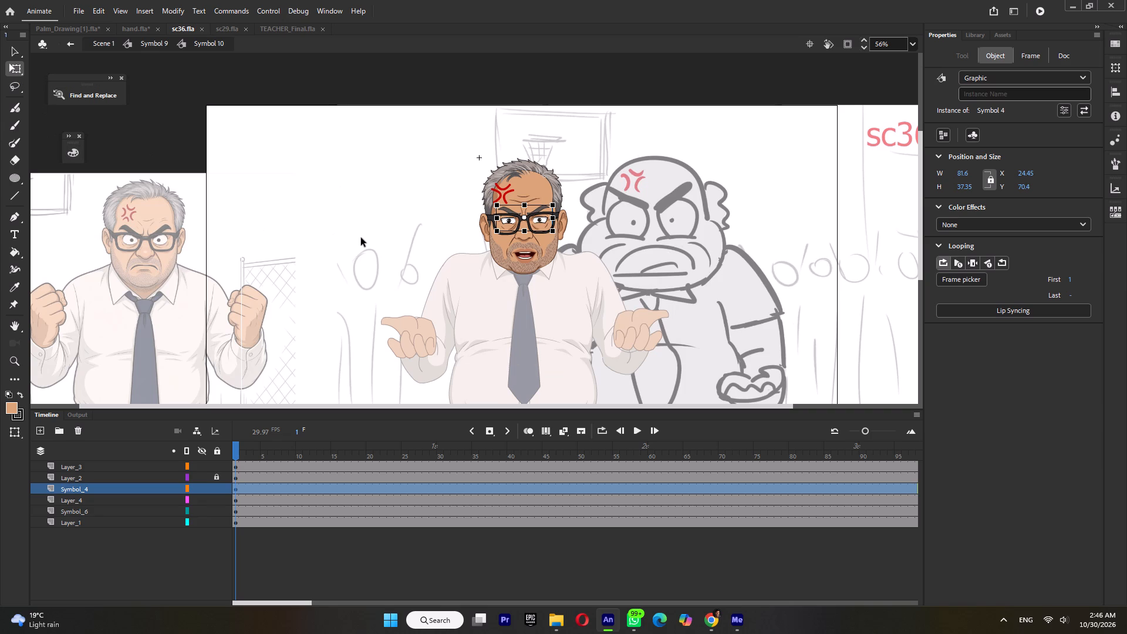
pyautogui.doubleClick(361, 238)
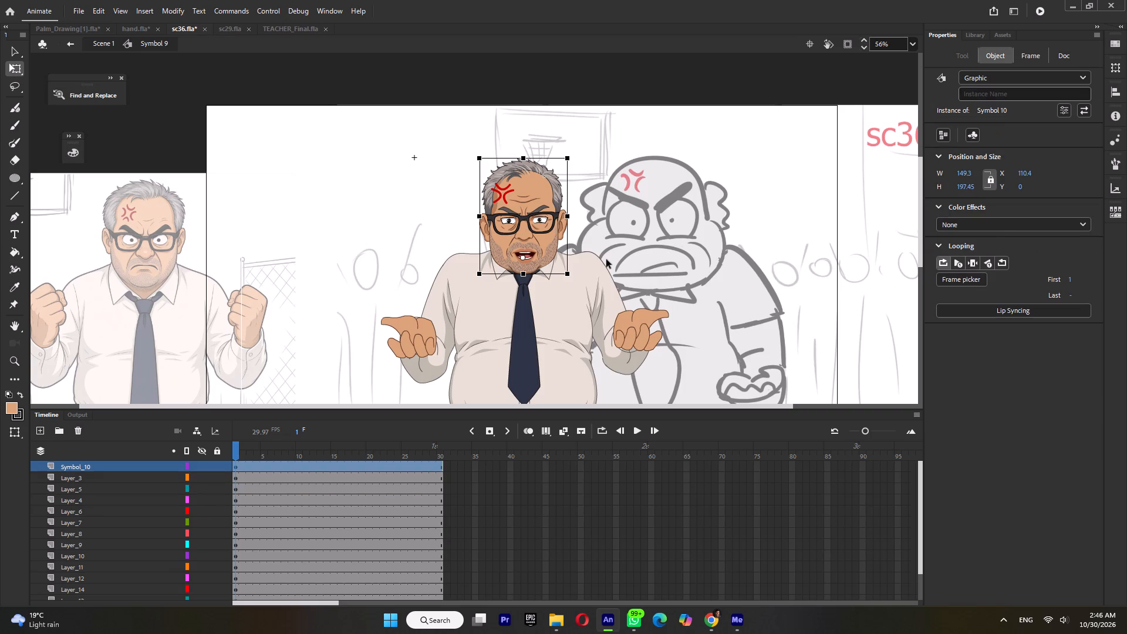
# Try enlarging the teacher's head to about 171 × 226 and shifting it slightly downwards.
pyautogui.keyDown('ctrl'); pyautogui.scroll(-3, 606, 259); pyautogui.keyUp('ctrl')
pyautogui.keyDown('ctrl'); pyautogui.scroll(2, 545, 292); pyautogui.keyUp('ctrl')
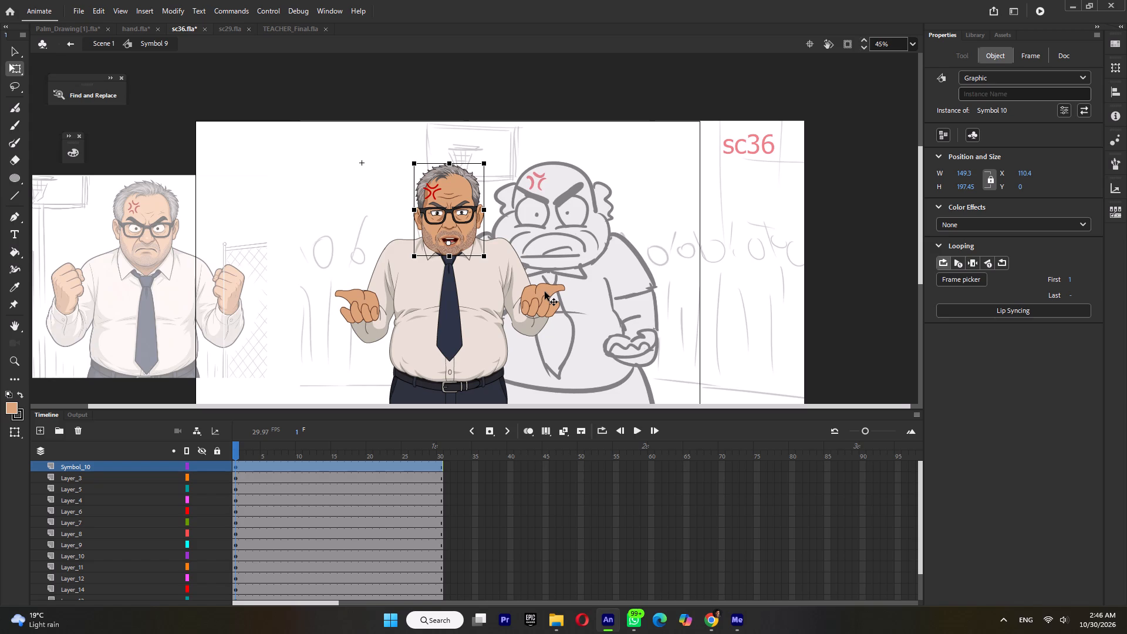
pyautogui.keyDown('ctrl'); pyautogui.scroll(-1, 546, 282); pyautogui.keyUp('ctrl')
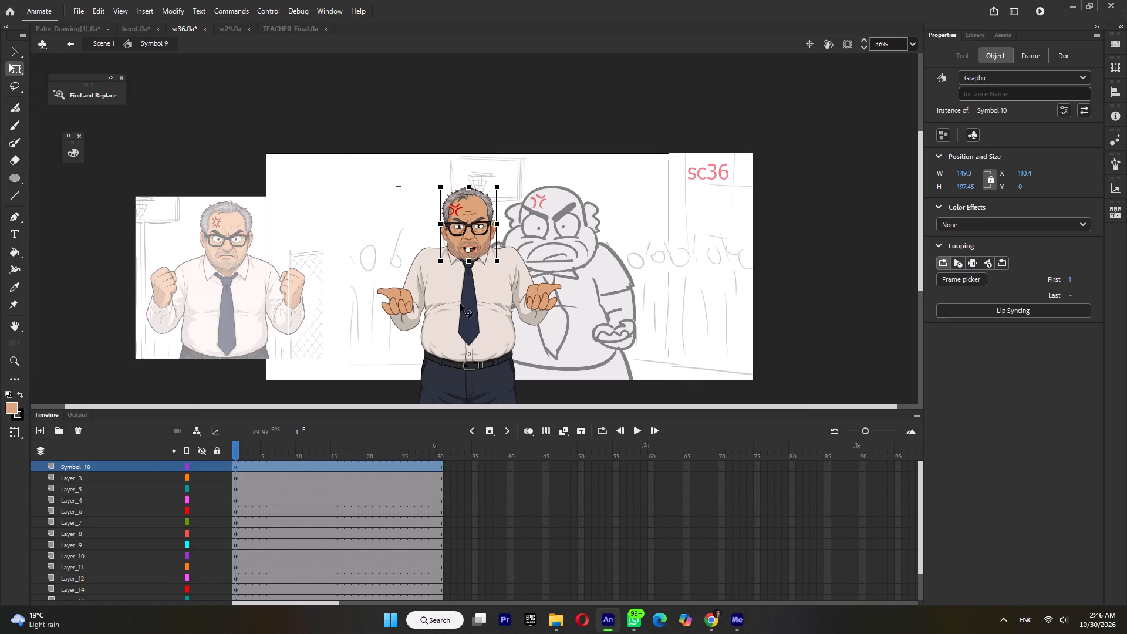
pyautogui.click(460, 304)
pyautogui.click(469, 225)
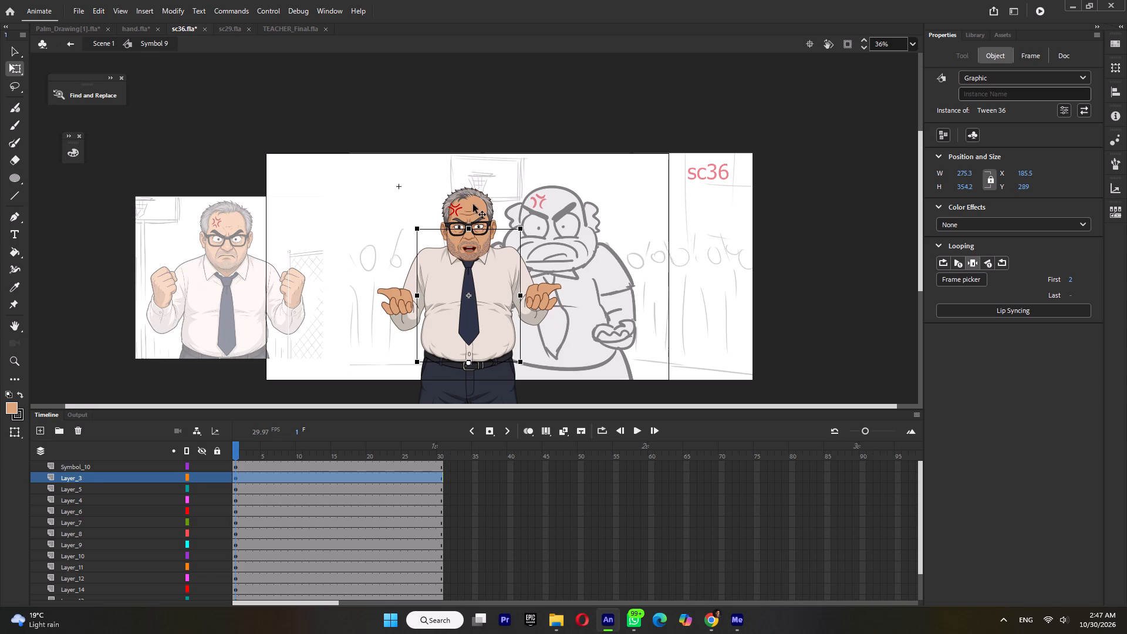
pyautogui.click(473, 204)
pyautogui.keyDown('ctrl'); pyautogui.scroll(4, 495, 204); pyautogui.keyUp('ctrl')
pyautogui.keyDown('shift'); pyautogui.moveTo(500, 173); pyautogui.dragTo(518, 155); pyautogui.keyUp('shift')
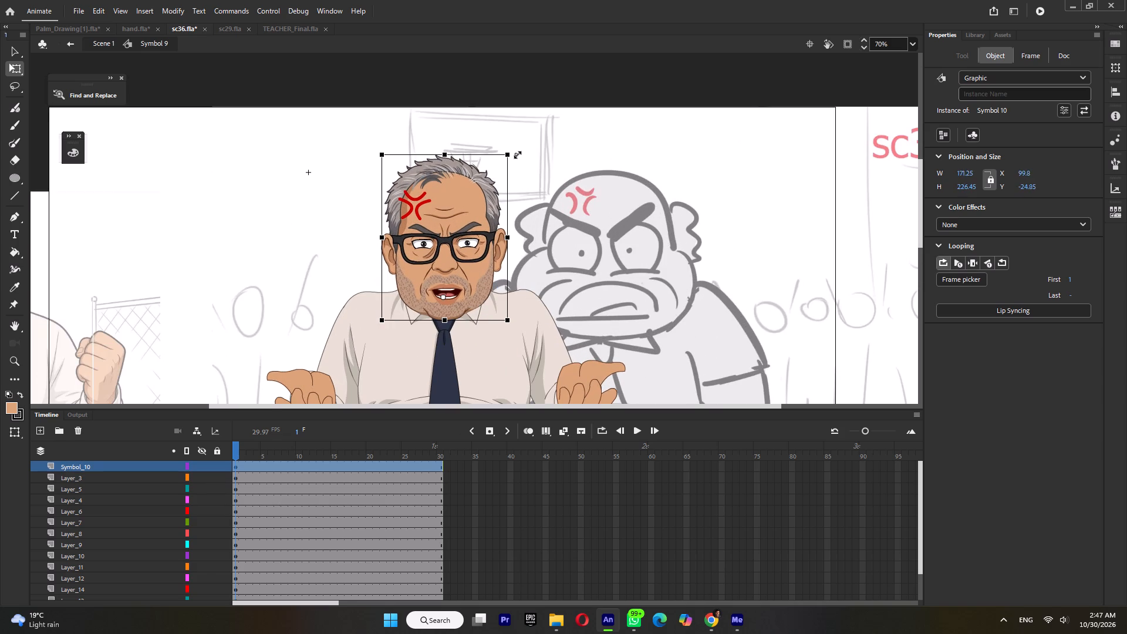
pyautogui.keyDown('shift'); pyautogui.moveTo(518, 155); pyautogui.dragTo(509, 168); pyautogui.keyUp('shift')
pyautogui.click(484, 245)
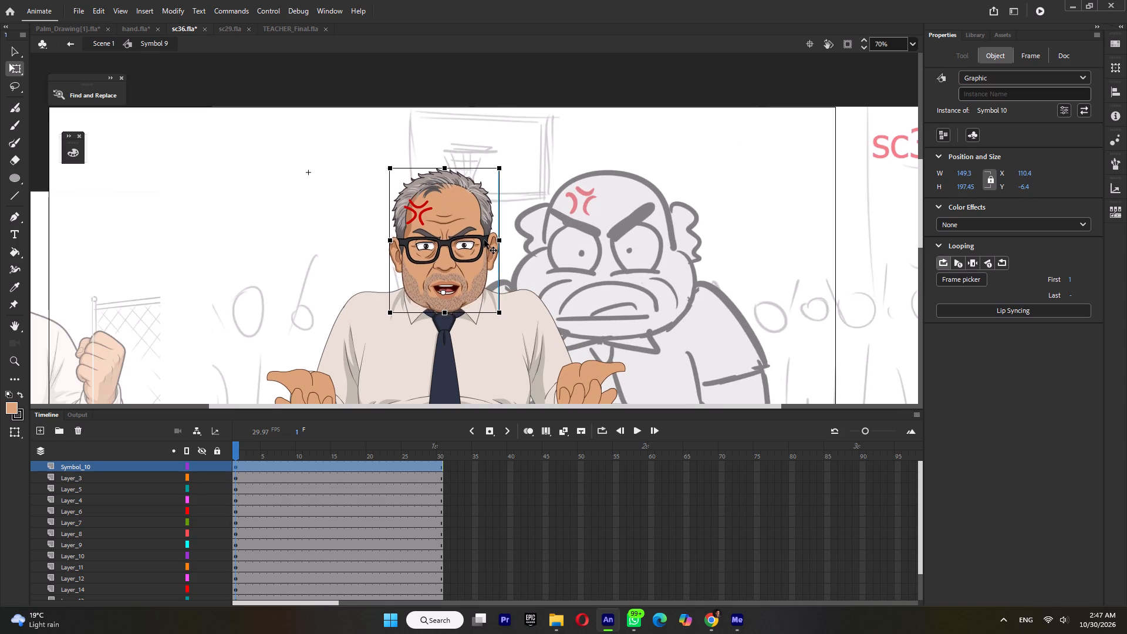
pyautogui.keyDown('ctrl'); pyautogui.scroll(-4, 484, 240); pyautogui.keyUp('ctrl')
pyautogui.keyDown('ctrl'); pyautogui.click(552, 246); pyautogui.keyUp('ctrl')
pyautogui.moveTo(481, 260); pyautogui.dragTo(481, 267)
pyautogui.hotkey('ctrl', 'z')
# Shorten the torso from its top edge to a height of 348.
pyautogui.click(471, 306)
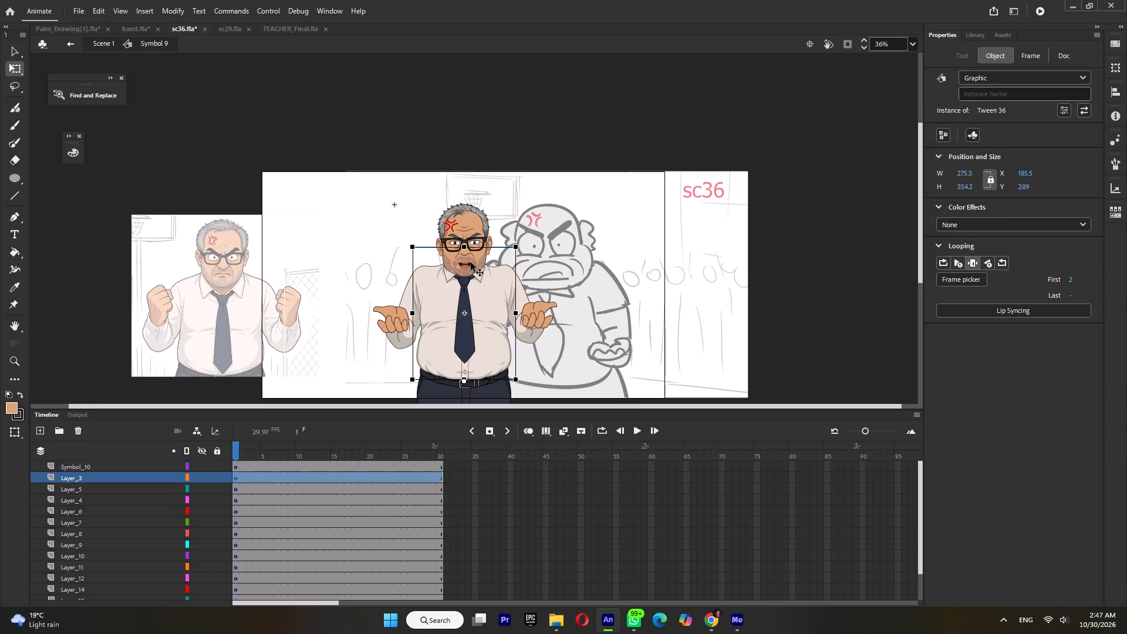
pyautogui.click(466, 246)
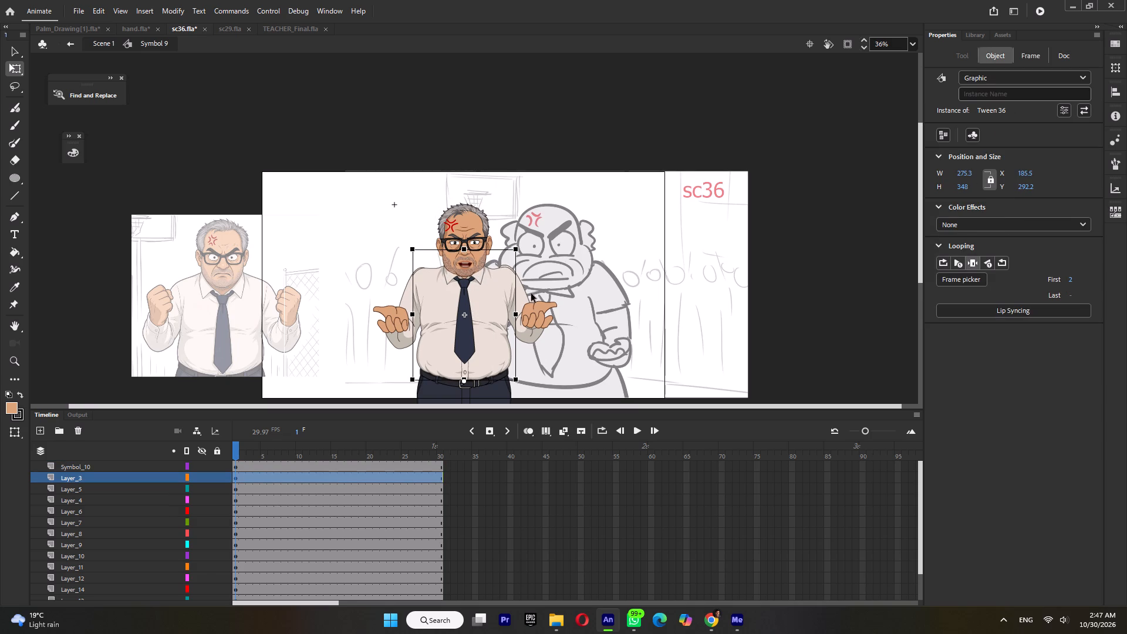
# Lower the whole viewer's-right arm, including its hand, to about Y 155.4 to fit the lowered shoulder.
pyautogui.moveTo(547, 276); pyautogui.dragTo(530, 330)
pyautogui.keyDown('ctrl'); pyautogui.scroll(7, 522, 299); pyautogui.keyUp('ctrl')
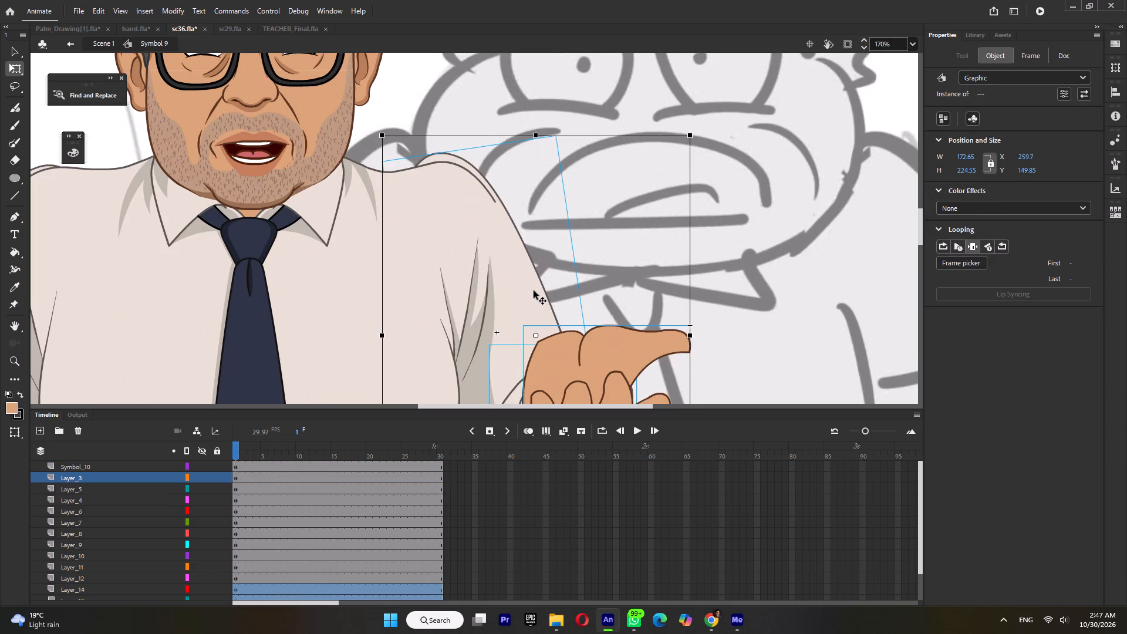
pyautogui.moveTo(538, 293); pyautogui.dragTo(540, 303)
pyautogui.press('Up')
pyautogui.press('Up')
pyautogui.press('Up')
pyautogui.press('Up')
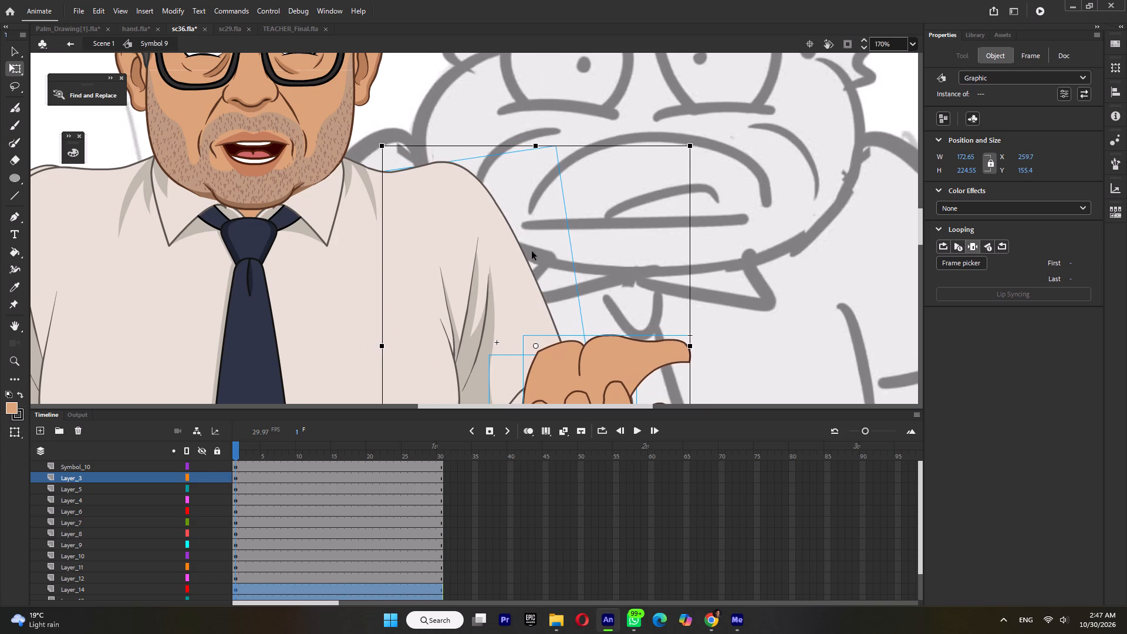
# Lower the whole viewer's-left arm, including its hand, to about Y 165.5 to fit the shoulder line.
pyautogui.keyDown('ctrl'); pyautogui.scroll(-6, 527, 222); pyautogui.keyUp('ctrl')
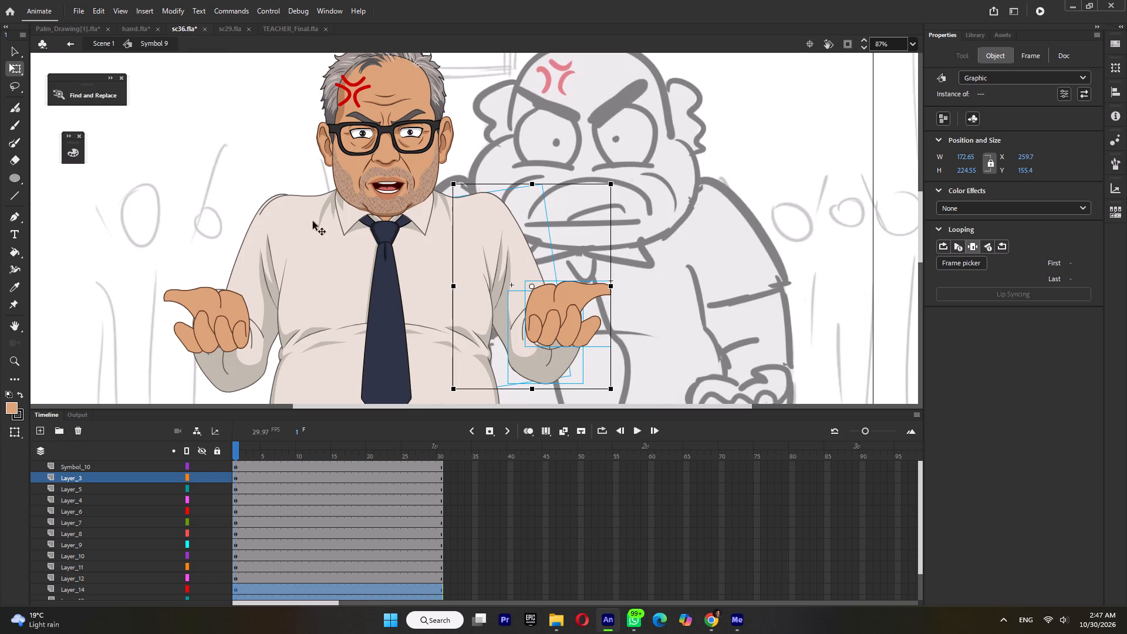
pyautogui.moveTo(143, 249); pyautogui.dragTo(230, 370)
pyautogui.press('Down')
pyautogui.press('Down')
pyautogui.press('Down')
pyautogui.press('Down')
pyautogui.press('Down')
pyautogui.press('Down')
pyautogui.press('Down')
pyautogui.press('Down')
pyautogui.press('Down')
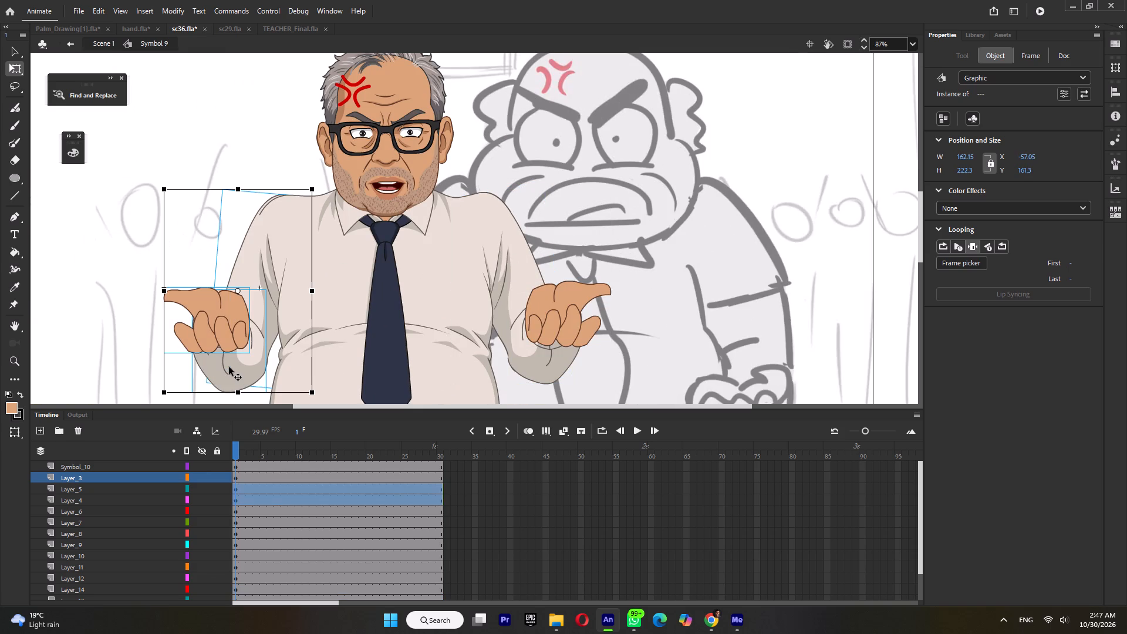
pyautogui.press('Down')
pyautogui.press('Down')
pyautogui.press('Down')
pyautogui.press('Down')
pyautogui.press('Down')
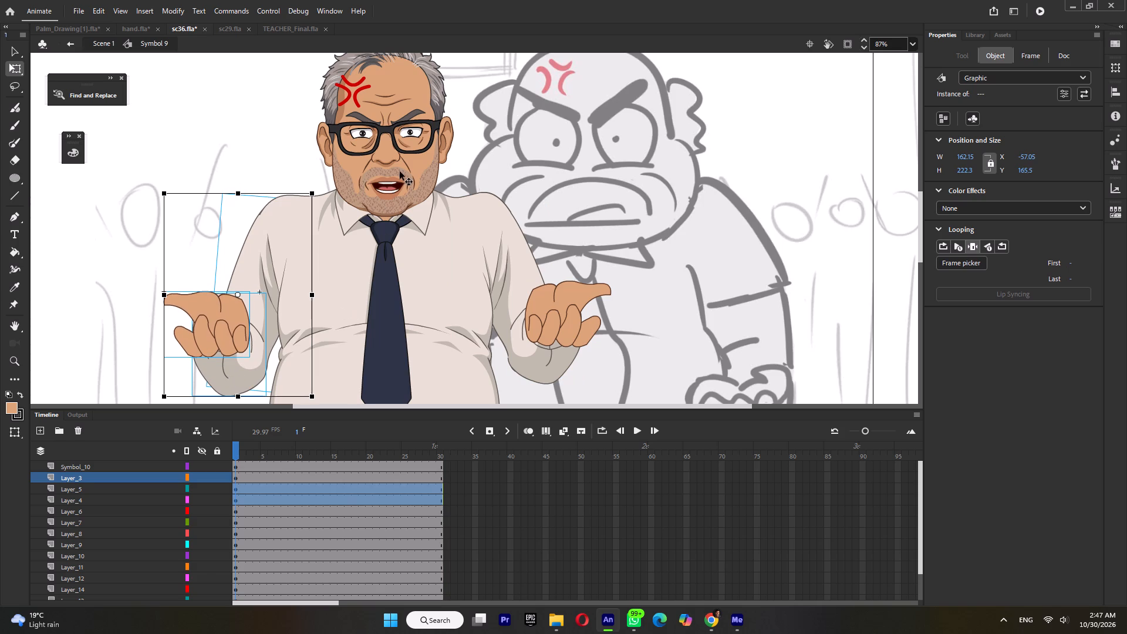
# Nudge the head down over the collar and tie knot, and very slightly towards the viewer's left.
pyautogui.click(411, 163)
pyautogui.press('Down')
pyautogui.press('Down')
pyautogui.press('Down')
pyautogui.press('Down')
pyautogui.press('Down')
pyautogui.press('Down')
pyautogui.press('Down')
pyautogui.press('Down')
pyautogui.press('Down')
pyautogui.press('Down')
pyautogui.press('Down')
pyautogui.press('Down')
pyautogui.press('Down')
pyautogui.press('Down')
pyautogui.press('Down')
pyautogui.press('Down')
pyautogui.press('Down')
pyautogui.press('Down')
pyautogui.press('Down')
pyautogui.press('Down')
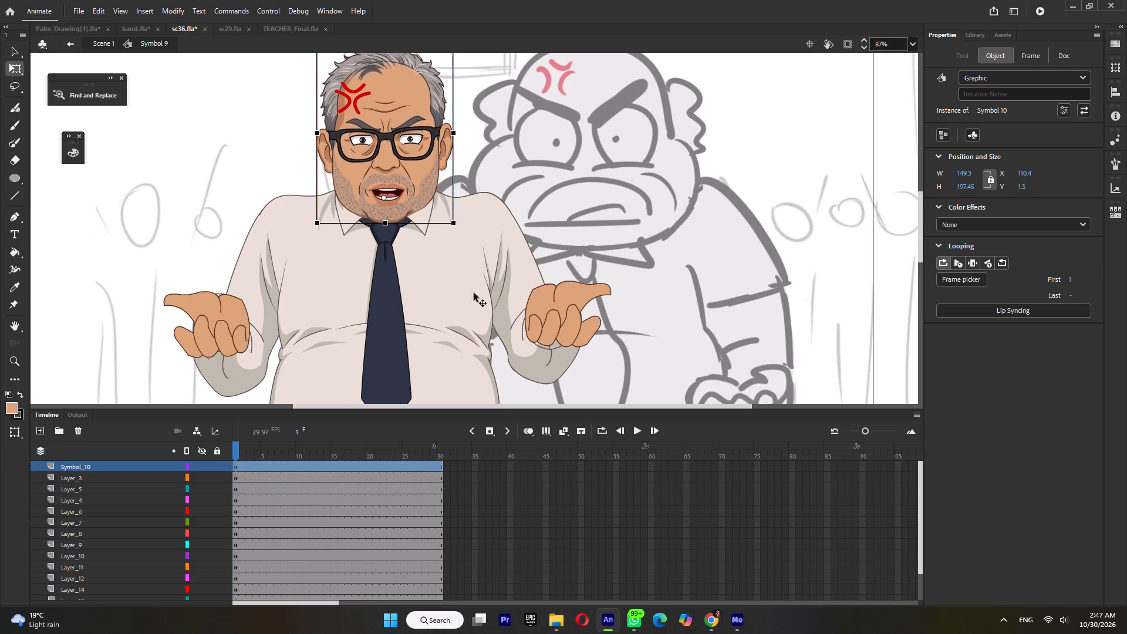
pyautogui.press('Left')
# Shorten both upper arms from their lower ends, making the viewer's-left one 205.35 high at about X 49.
pyautogui.click(512, 278)
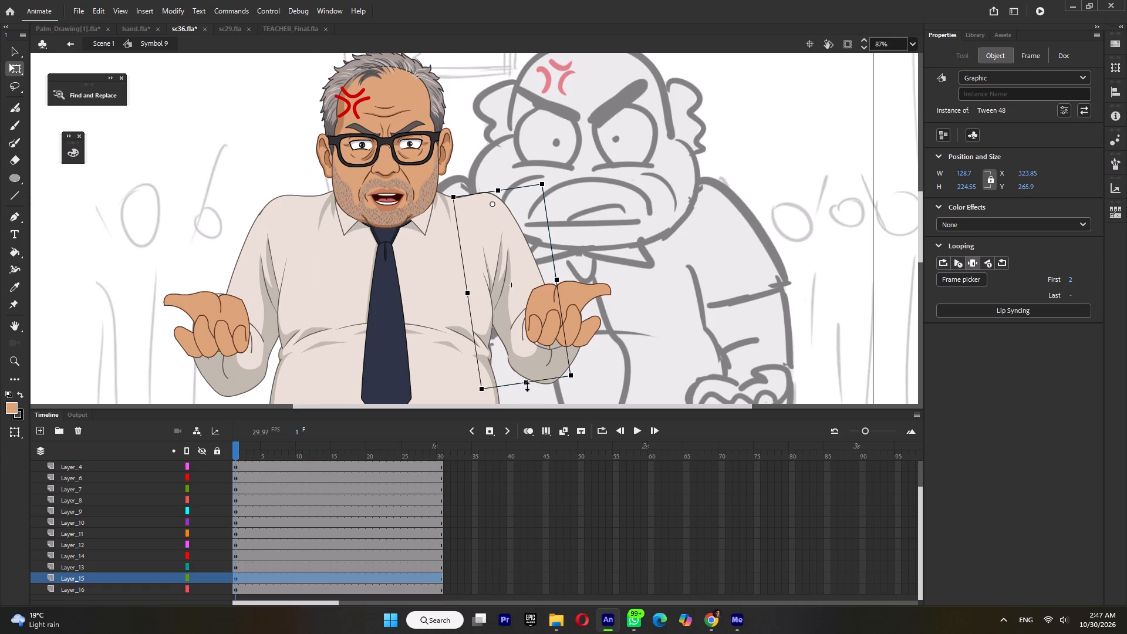
pyautogui.moveTo(525, 384); pyautogui.dragTo(524, 369)
pyautogui.click(234, 273)
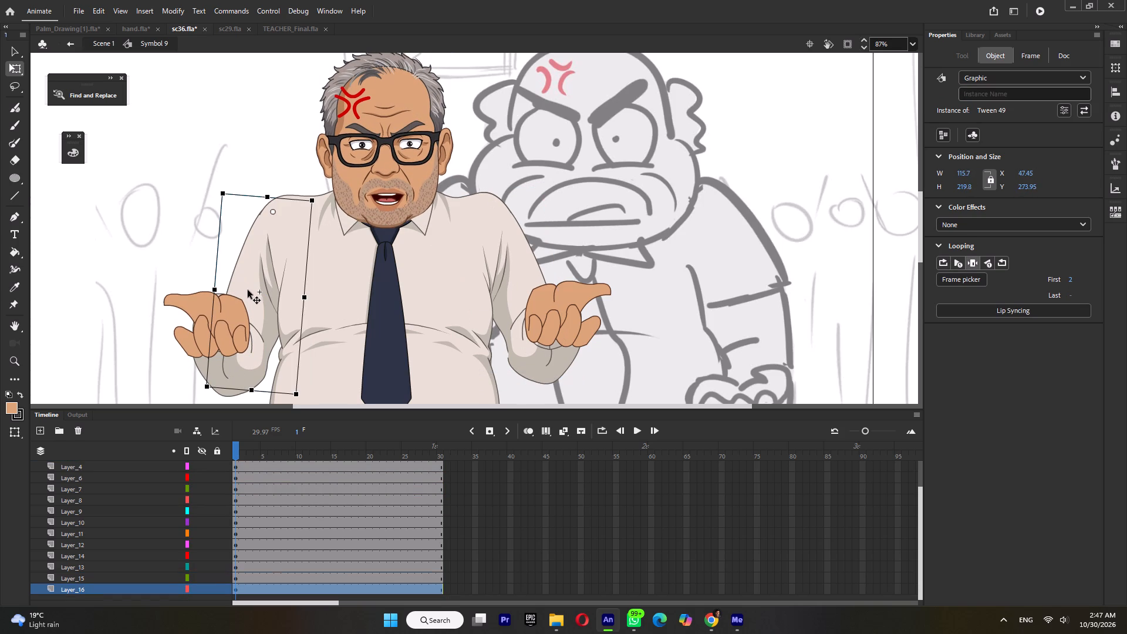
pyautogui.moveTo(252, 392); pyautogui.dragTo(257, 379)
pyautogui.press('Right')
pyautogui.press('Right')
pyautogui.press('Right')
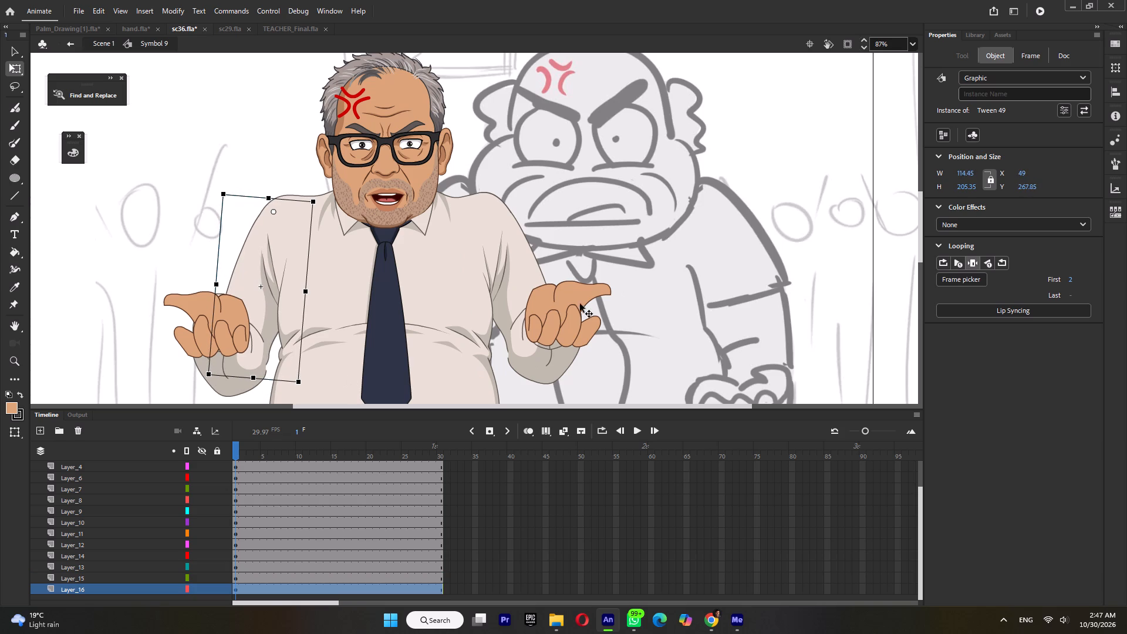
# Raise the forearm and hand together on each side to meet the shortened upper arms.
pyautogui.click(546, 372)
pyautogui.keyDown('shift'); pyautogui.click(565, 305); pyautogui.keyUp('shift')
pyautogui.moveTo(561, 331); pyautogui.dragTo(561, 315)
pyautogui.moveTo(546, 363); pyautogui.dragTo(545, 354)
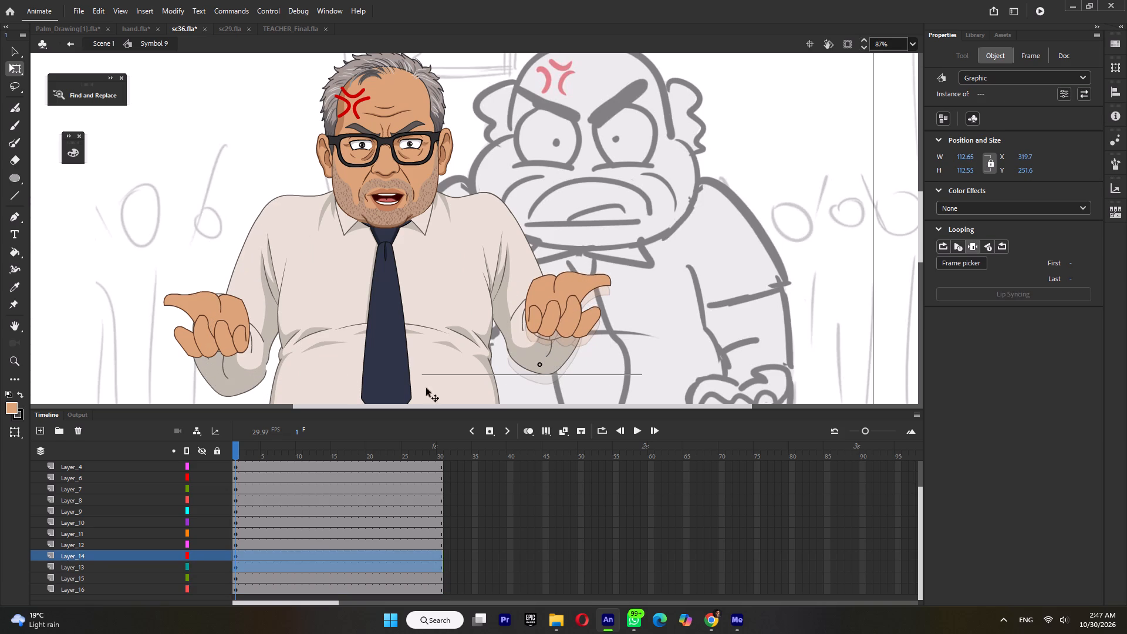
pyautogui.click(234, 376)
pyautogui.keyDown('shift'); pyautogui.click(219, 323); pyautogui.keyUp('shift')
pyautogui.moveTo(239, 358); pyautogui.dragTo(239, 346)
pyautogui.keyDown('ctrl'); pyautogui.click(639, 315); pyautogui.keyUp('ctrl')
# In Scene 1, scale the teacher figure up to 984.5 × 2007.55, place it at about X 593, Y 129, and save.
pyautogui.keyDown('ctrl'); pyautogui.scroll(-5, 639, 315); pyautogui.keyUp('ctrl')
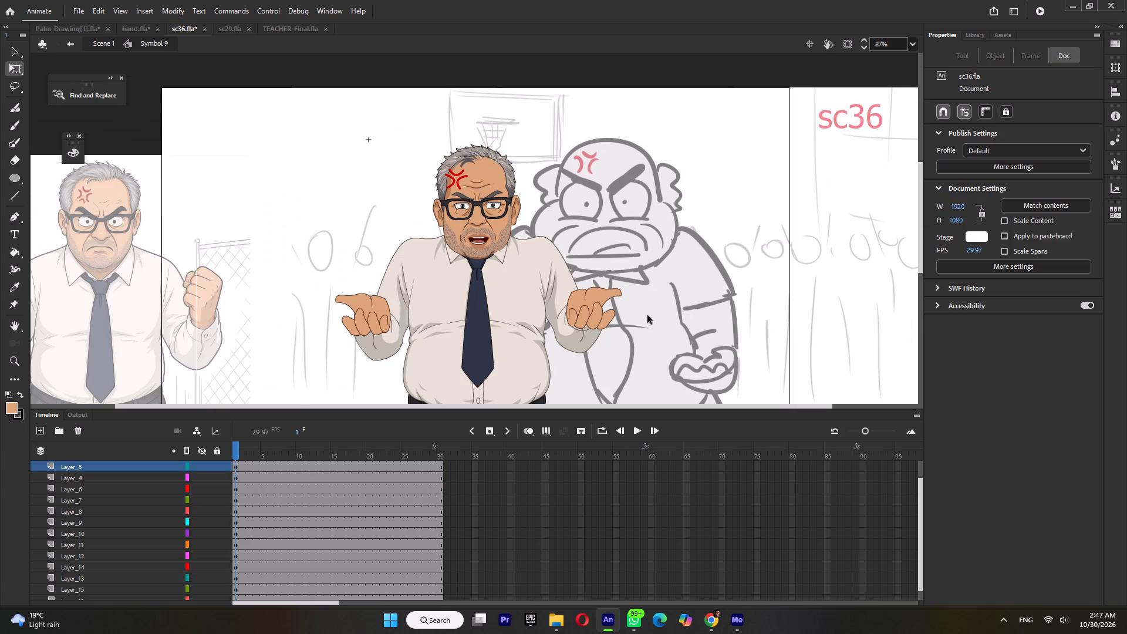
pyautogui.keyDown('ctrl'); pyautogui.scroll(-4, 541, 273); pyautogui.keyUp('ctrl')
pyautogui.keyDown('ctrl'); pyautogui.doubleClick(626, 284); pyautogui.keyUp('ctrl')
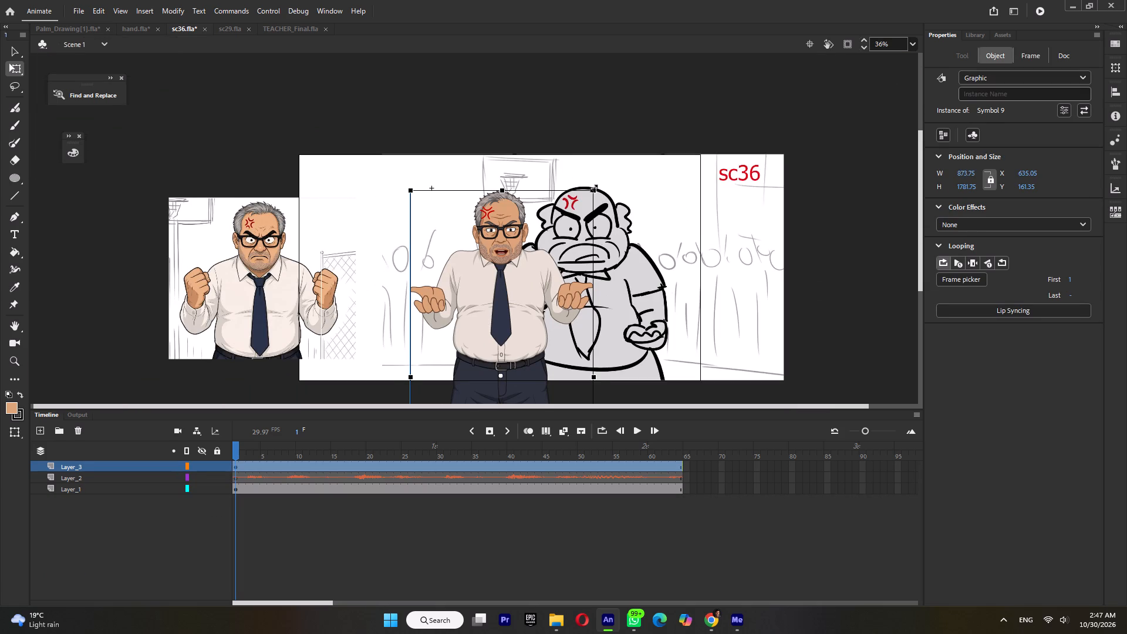
pyautogui.keyDown('shift'); pyautogui.moveTo(594, 188); pyautogui.dragTo(626, 165); pyautogui.keyUp('shift')
pyautogui.moveTo(507, 276); pyautogui.dragTo(507, 296)
pyautogui.hotkey('ctrl', 's')
pyautogui.click(497, 309)
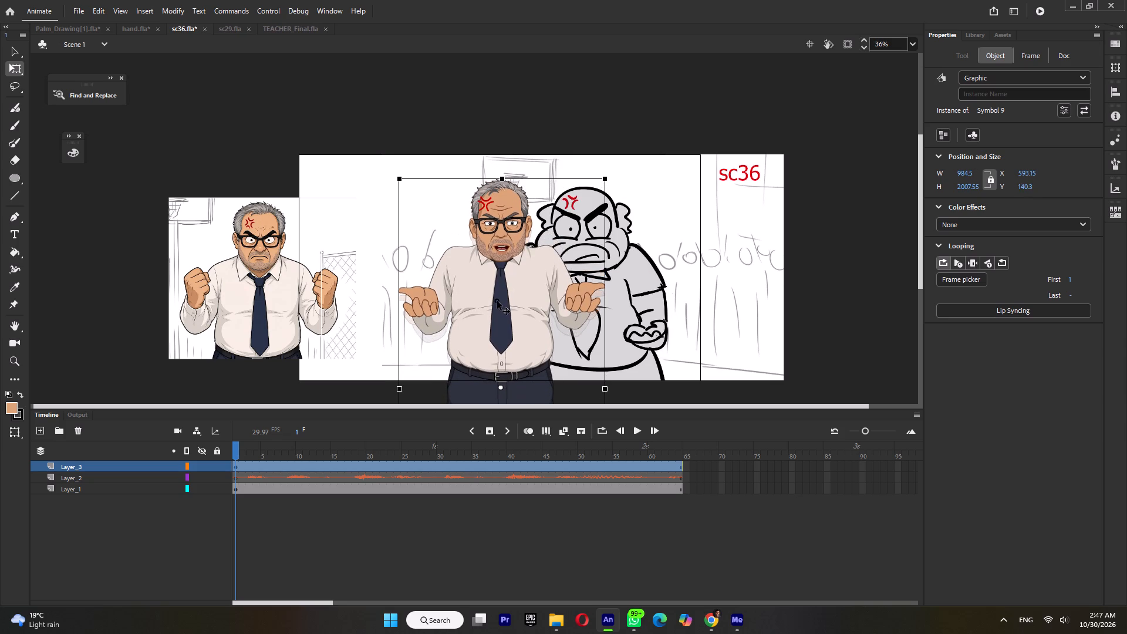
pyautogui.moveTo(496, 308); pyautogui.dragTo(573, 304)
pyautogui.hotkey('ctrl', 'z')
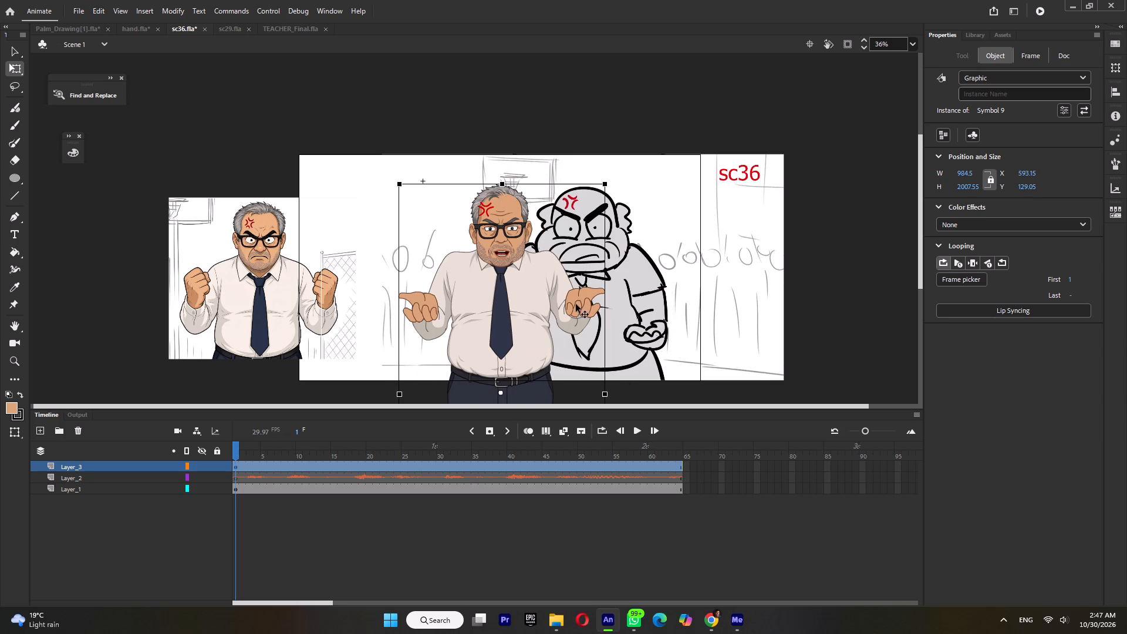
# Move the sc36 storyboard sketch behind the teacher so it aligns with the stage at X 0, Y 0.
pyautogui.click(706, 238)
pyautogui.moveTo(724, 258); pyautogui.dragTo(640, 257)
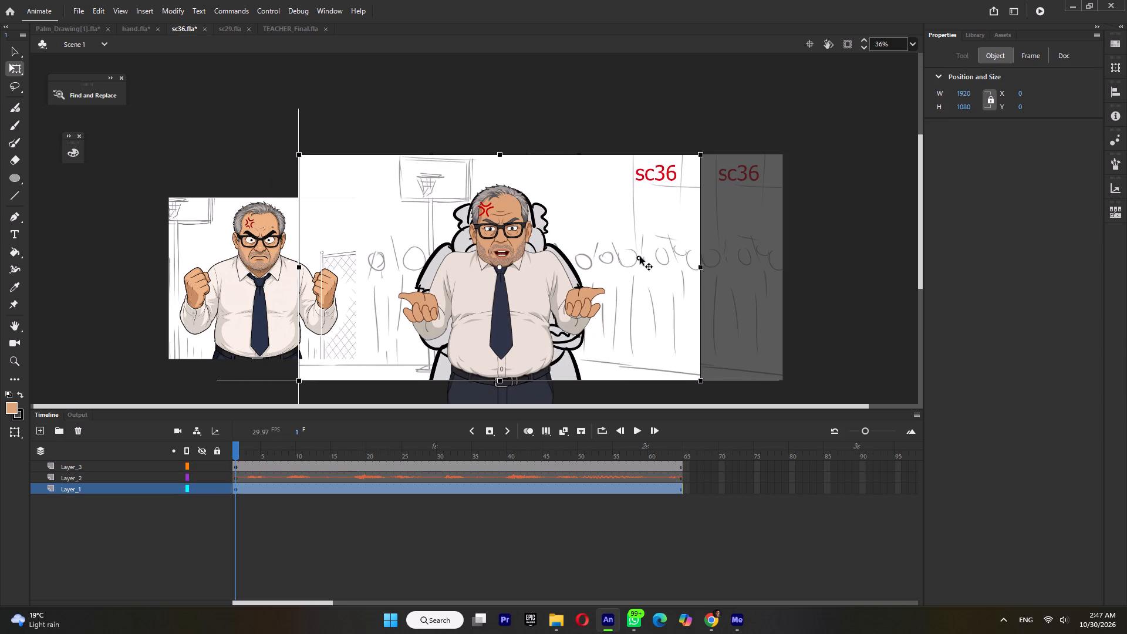
pyautogui.moveTo(640, 257); pyautogui.dragTo(639, 257)
# Delete the reference picture of the teacher with raised fists beside the stage and save sc36.fla.
pyautogui.click(259, 278)
pyautogui.press('Delete')
pyautogui.hotkey('ctrl', 's')
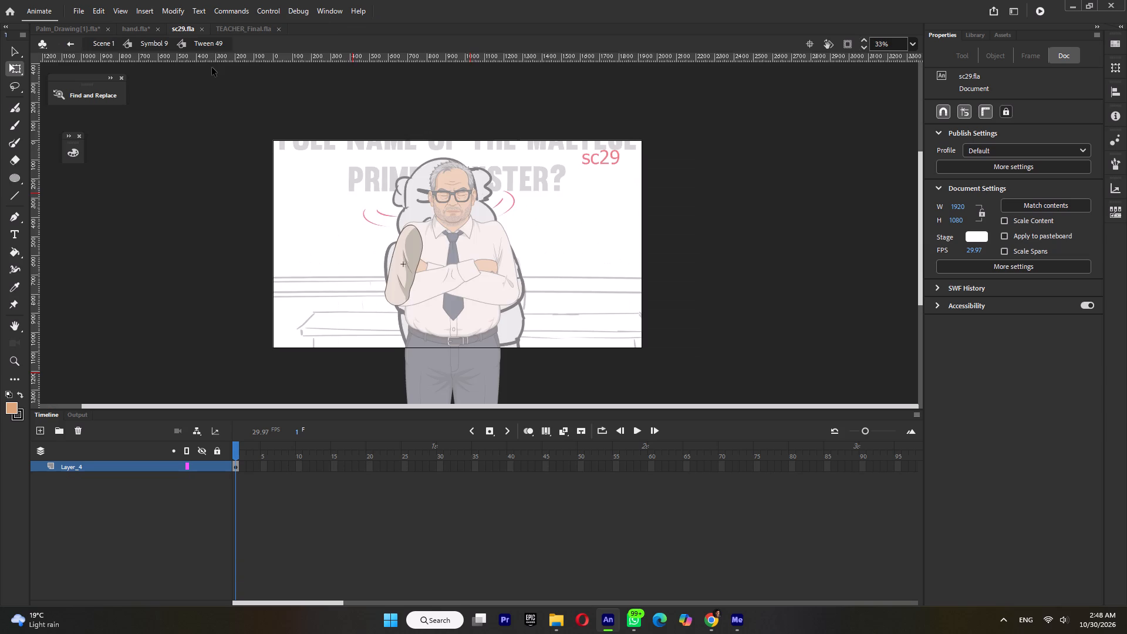
# Save sc29.fla and close it.
pyautogui.hotkey('ctrl', 's')
pyautogui.click(203, 27)
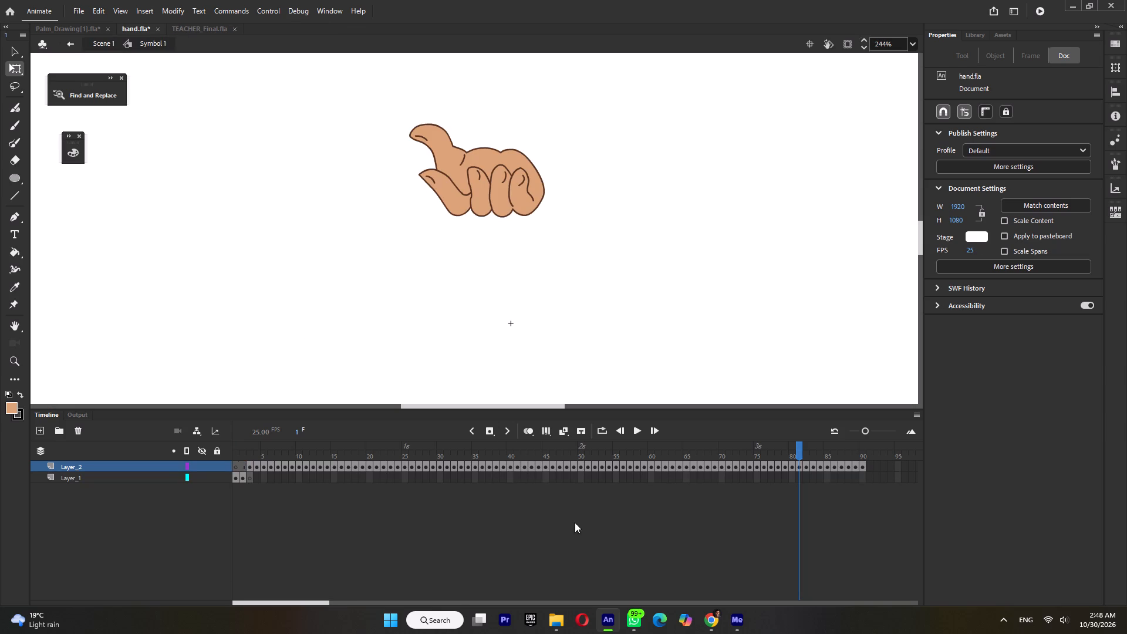
# Reopen sc36.fla from the shots folder inside the ep06 project folder.
pyautogui.click(562, 621)
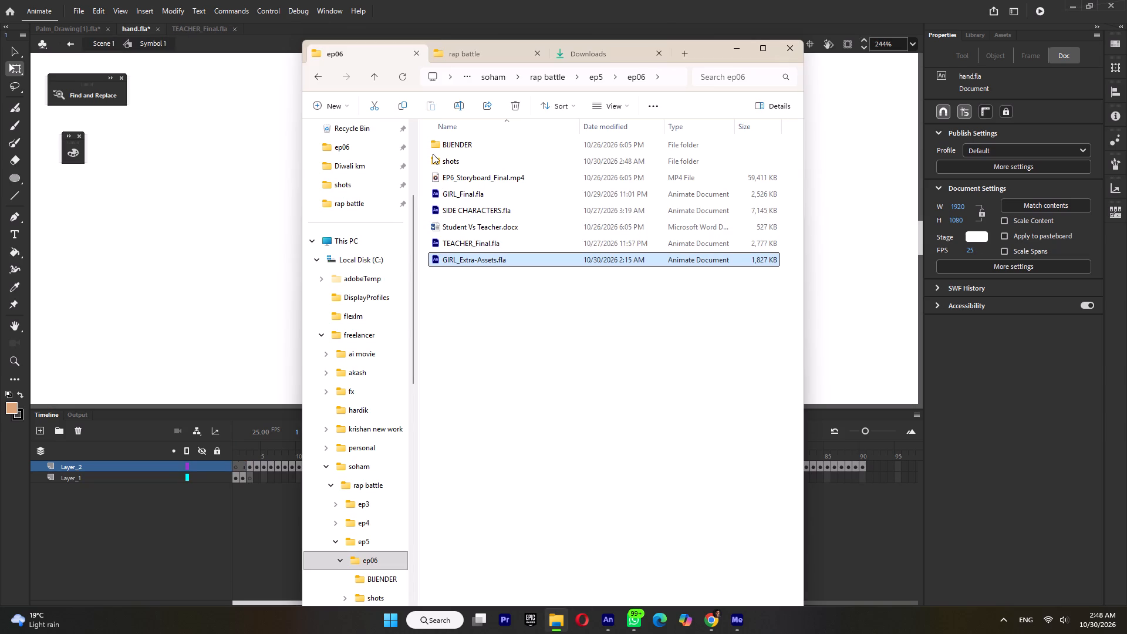
pyautogui.doubleClick(459, 163)
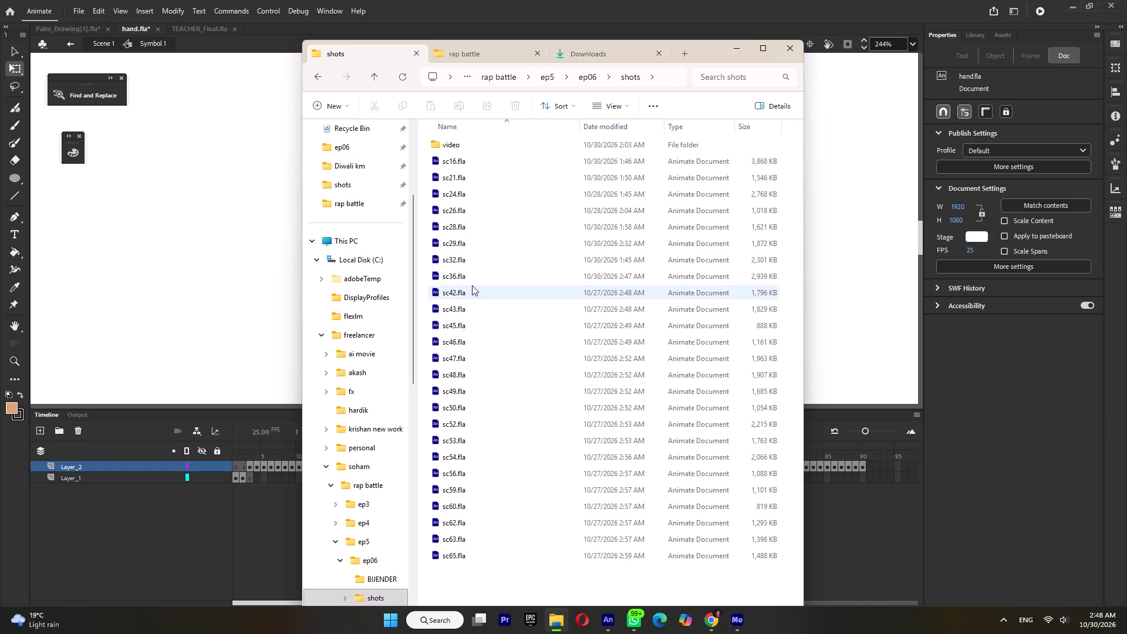
pyautogui.doubleClick(472, 278)
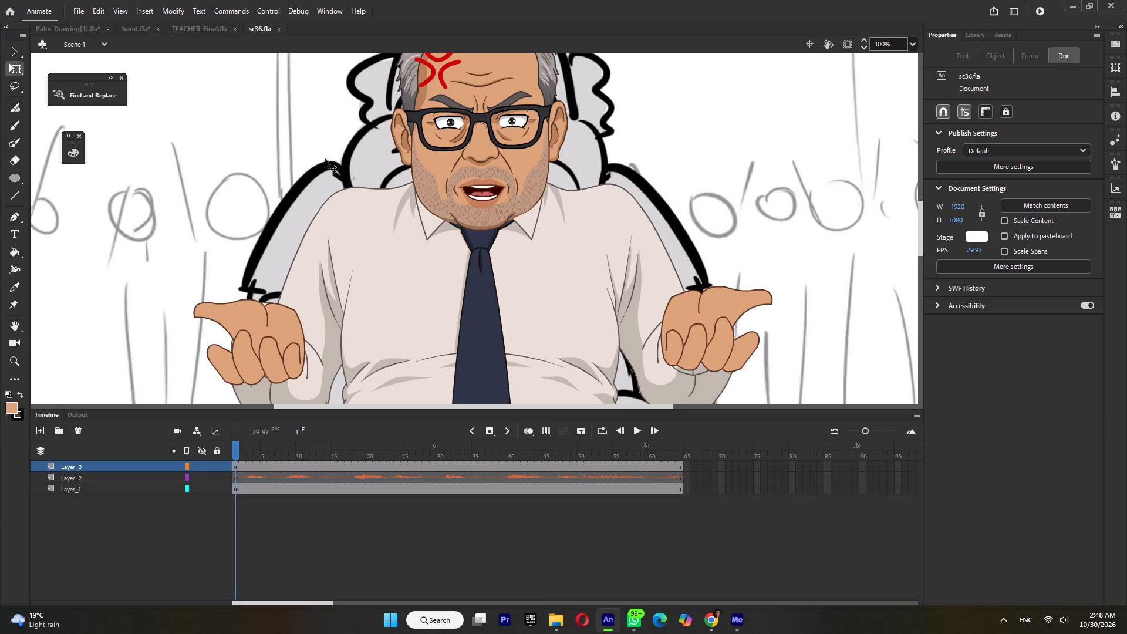
# Export the entire sc36 movie as an H.264 video at 1920 × 1080 to the shots\video folder as sc36.
pyautogui.click(76, 11)
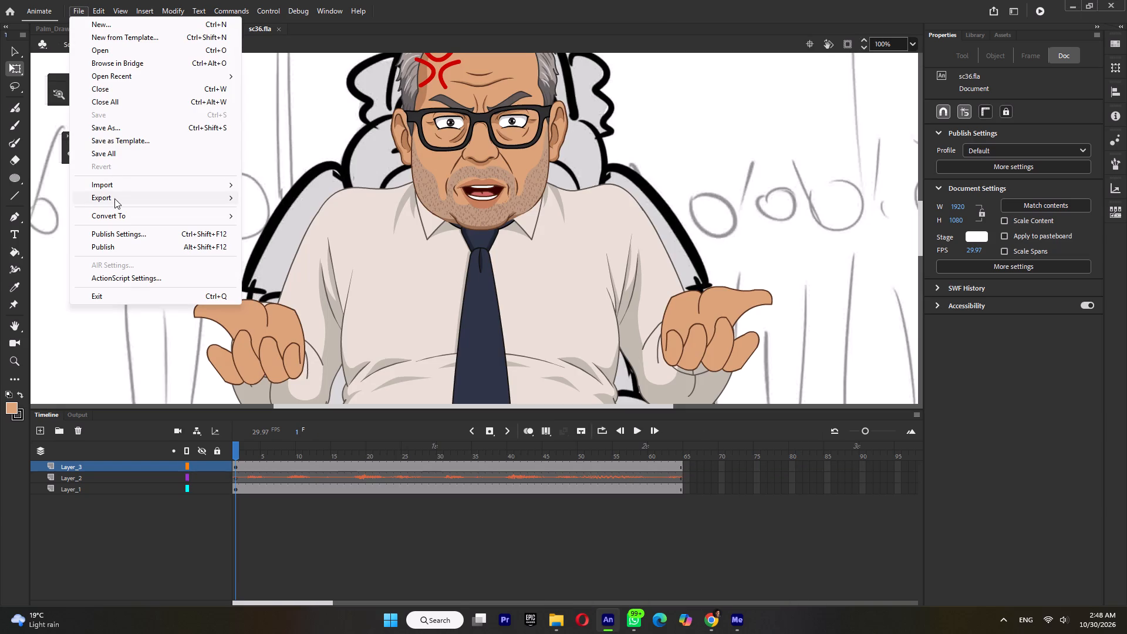
pyautogui.click(114, 198)
pyautogui.click(300, 239)
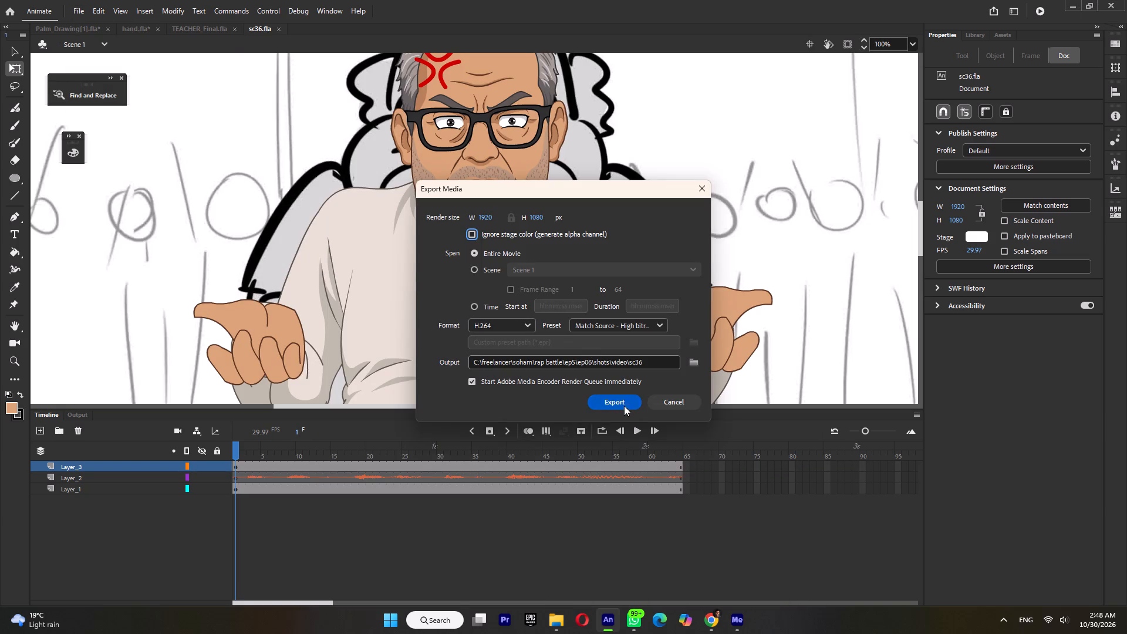
pyautogui.click(624, 406)
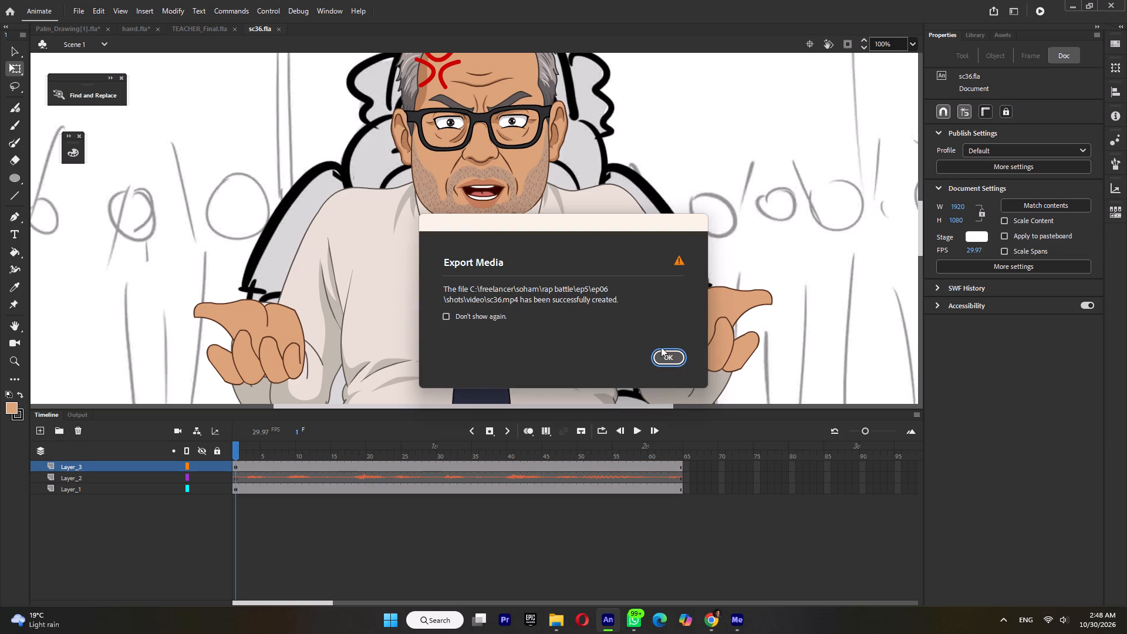
pyautogui.click(668, 356)
pyautogui.keyDown('ctrl'); pyautogui.scroll(-8, 480, 236); pyautogui.keyUp('ctrl')
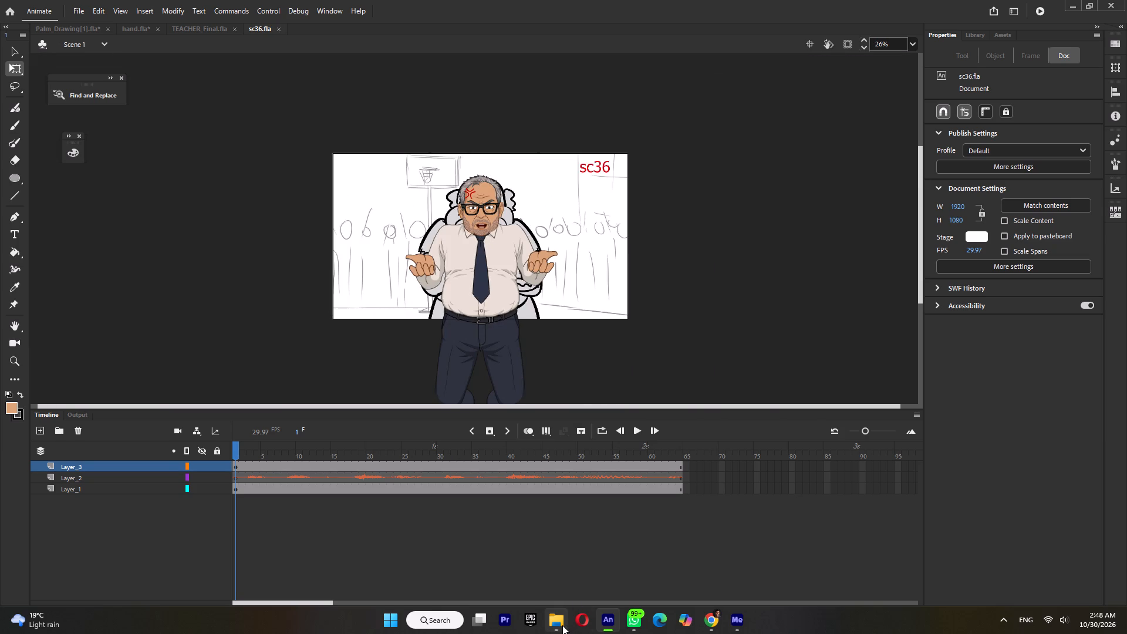
# Open sc42.fla from the shots folder and scrub its storyboard to check the phone and pointing-hand poses.
pyautogui.click(562, 625)
pyautogui.doubleClick(485, 291)
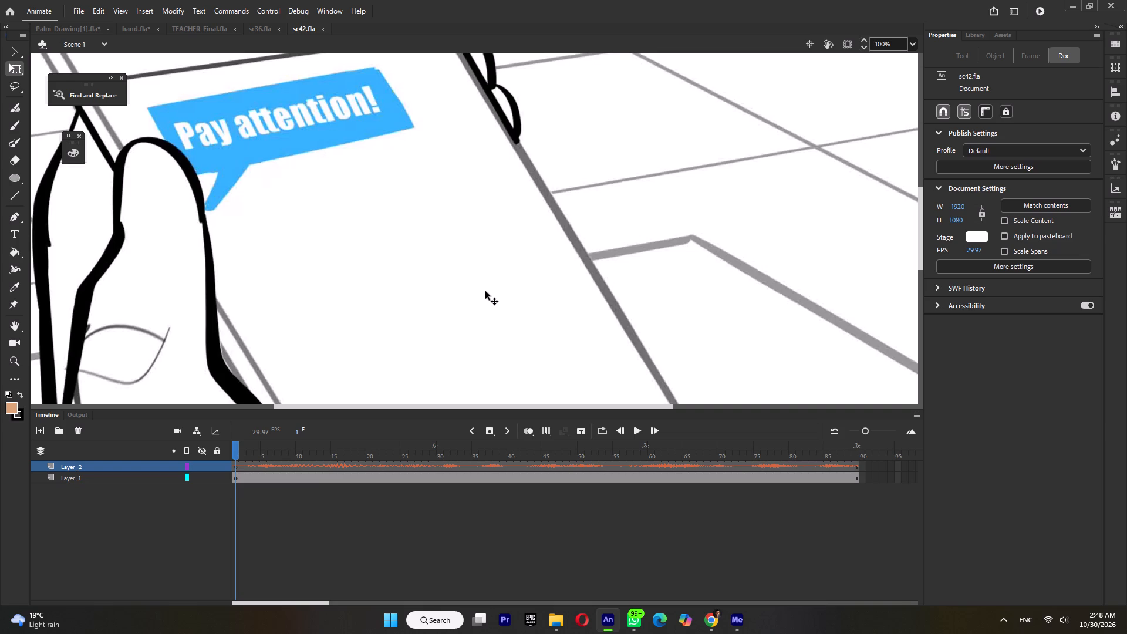
pyautogui.keyDown('ctrl'); pyautogui.scroll(-7, 418, 255); pyautogui.keyUp('ctrl')
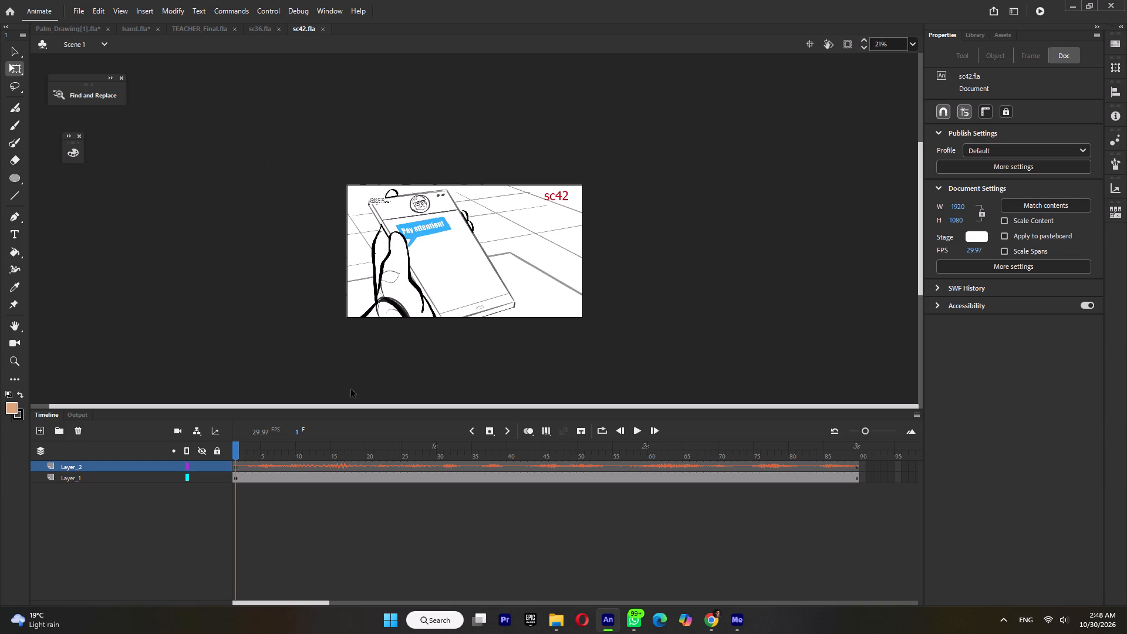
pyautogui.moveTo(247, 449); pyautogui.dragTo(792, 485)
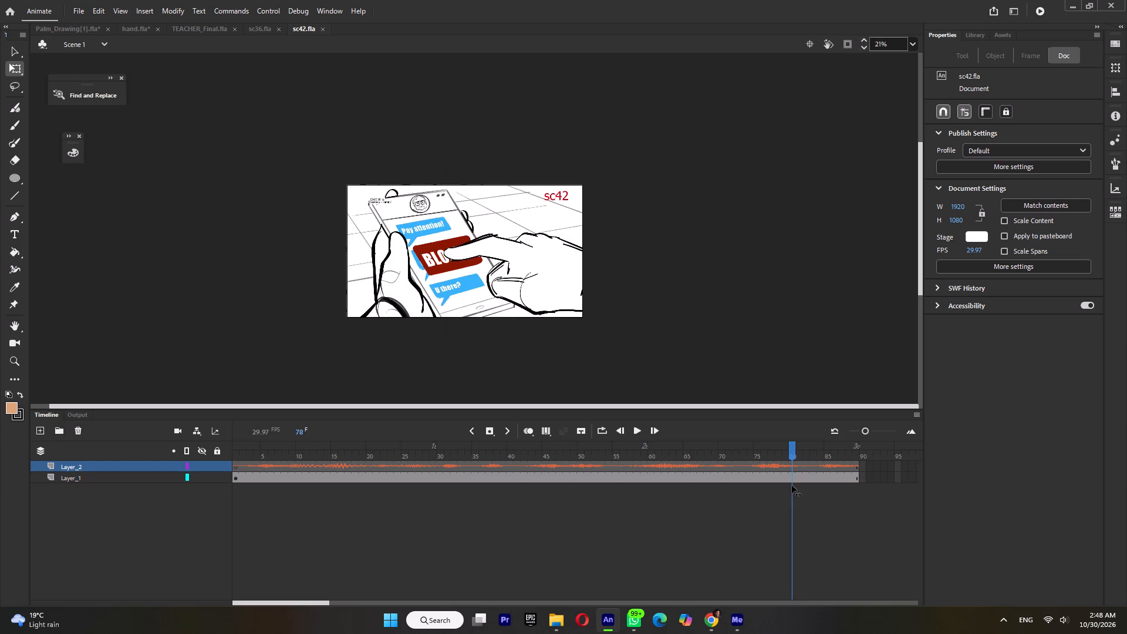
pyautogui.moveTo(792, 485); pyautogui.dragTo(733, 493)
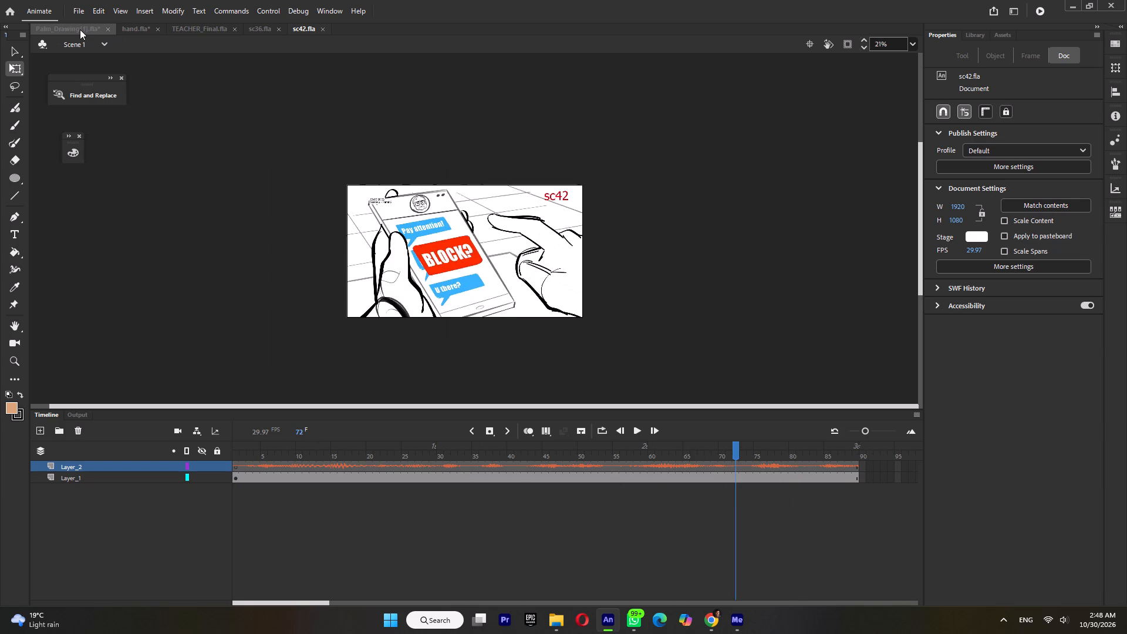
# Look through the hand drawings on frames 1 to 8 of Palm_Drawing[1].fla for poses matching the sc42 sketch.
pyautogui.click(80, 29)
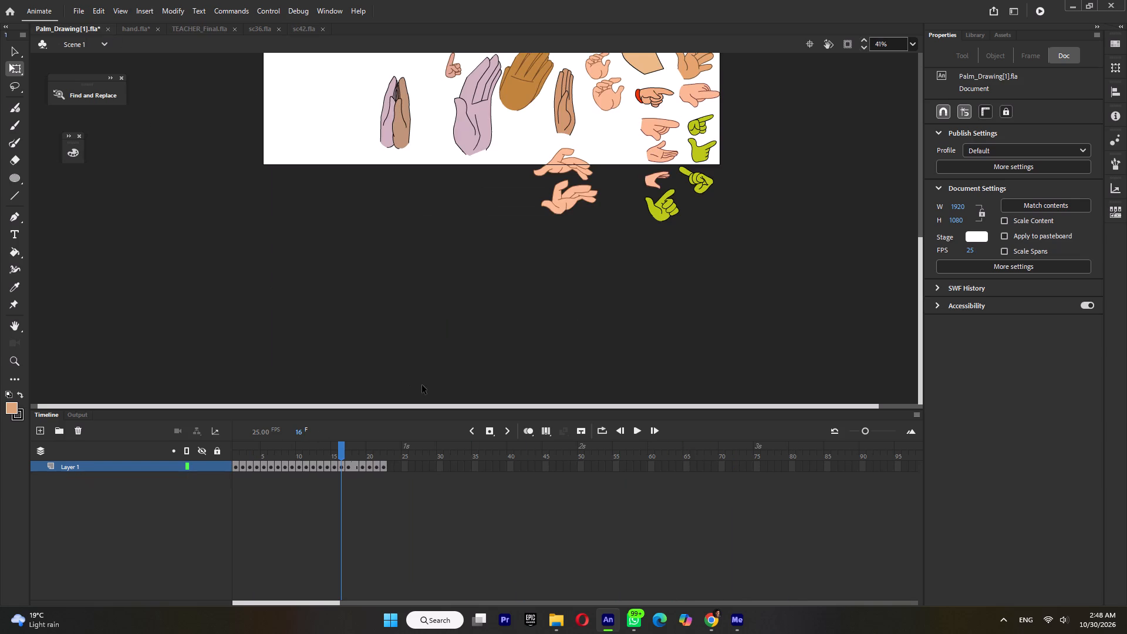
pyautogui.scroll(2, 536, 314)
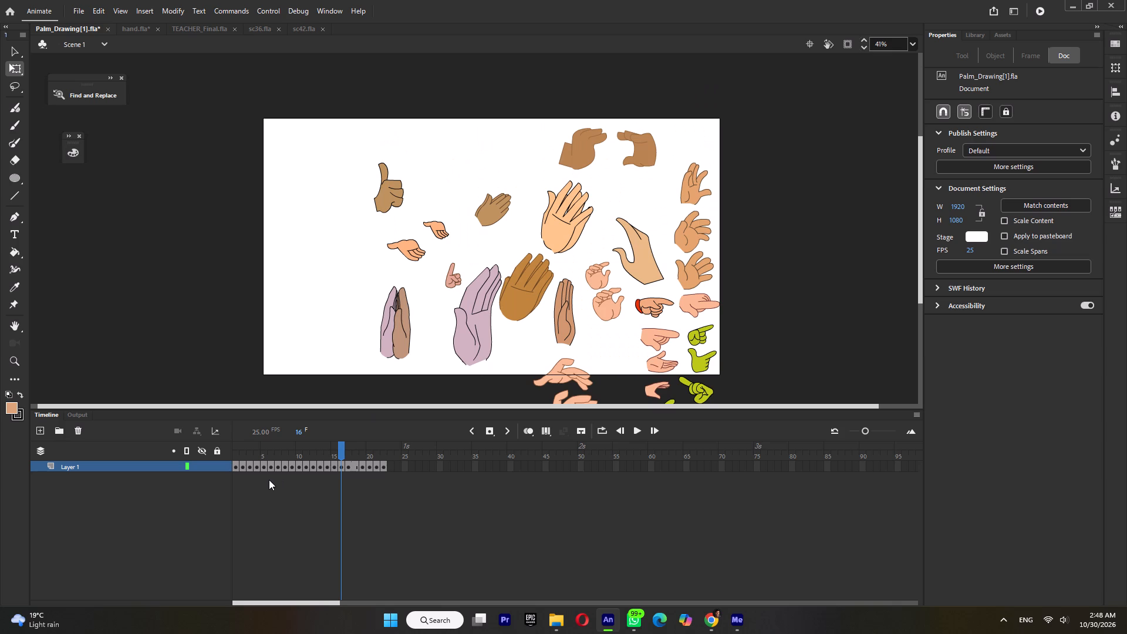
pyautogui.moveTo(237, 456); pyautogui.dragTo(237, 456)
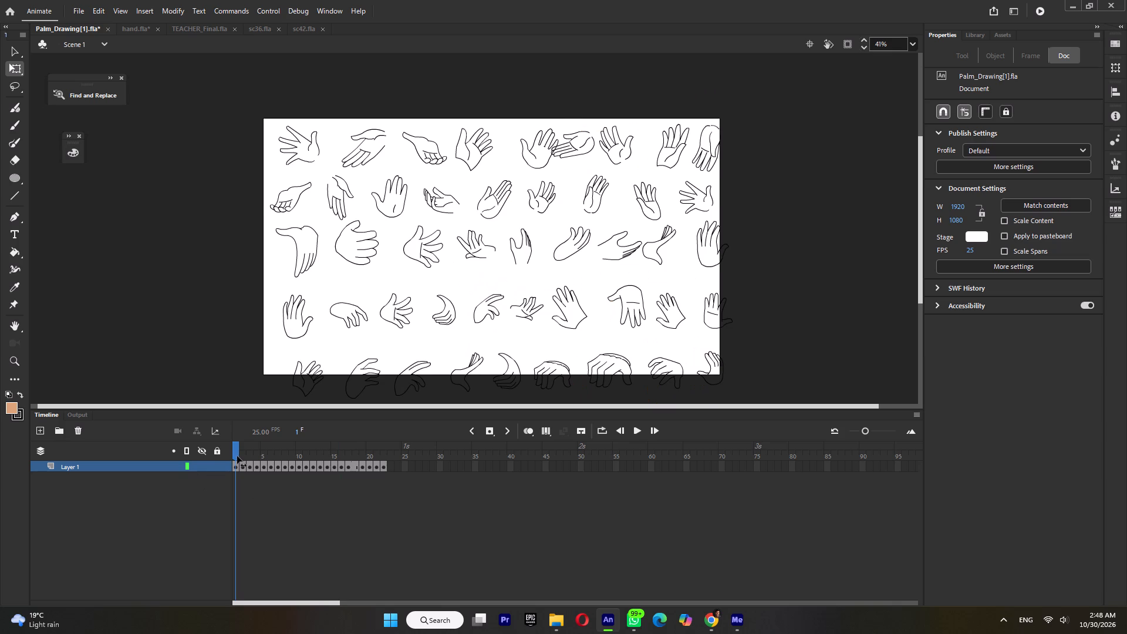
pyautogui.moveTo(237, 456); pyautogui.dragTo(244, 460)
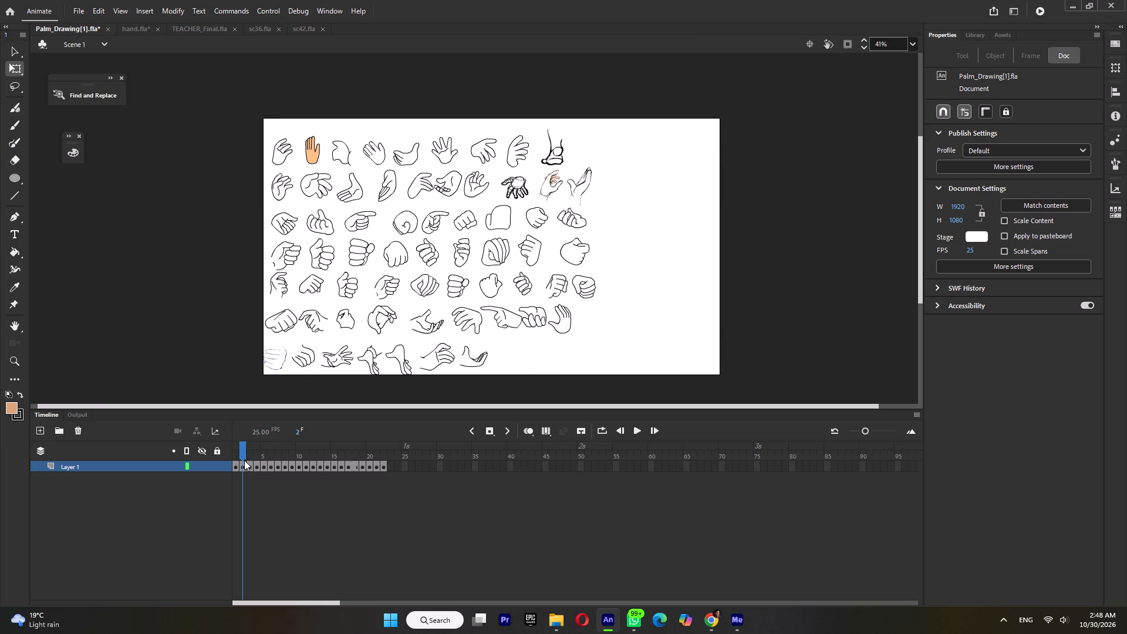
pyautogui.click(251, 455)
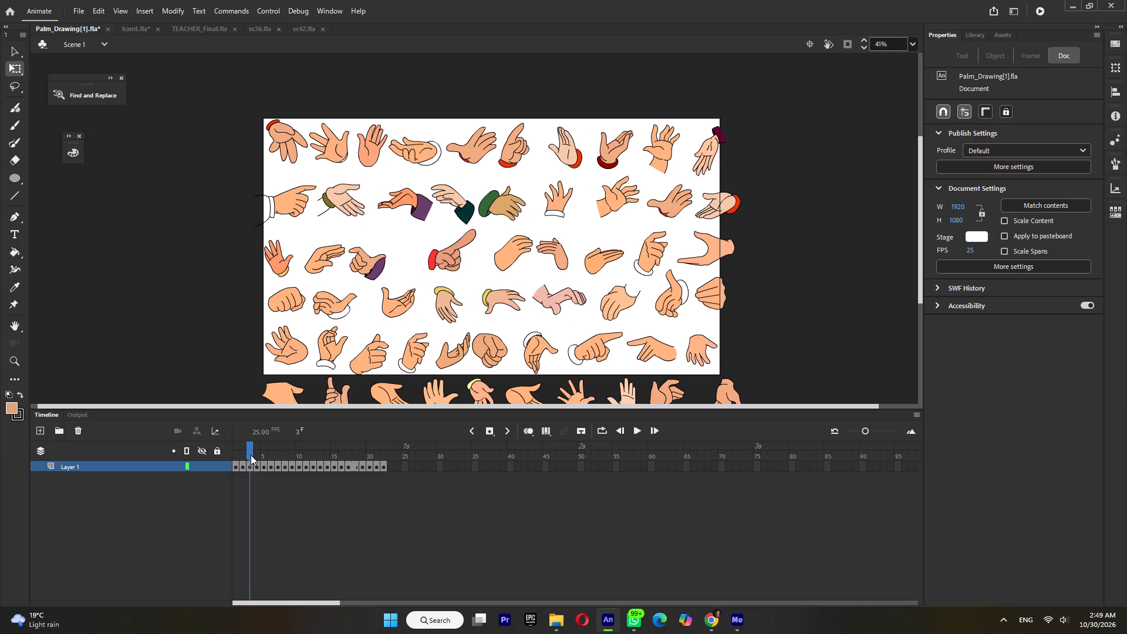
pyautogui.click(257, 452)
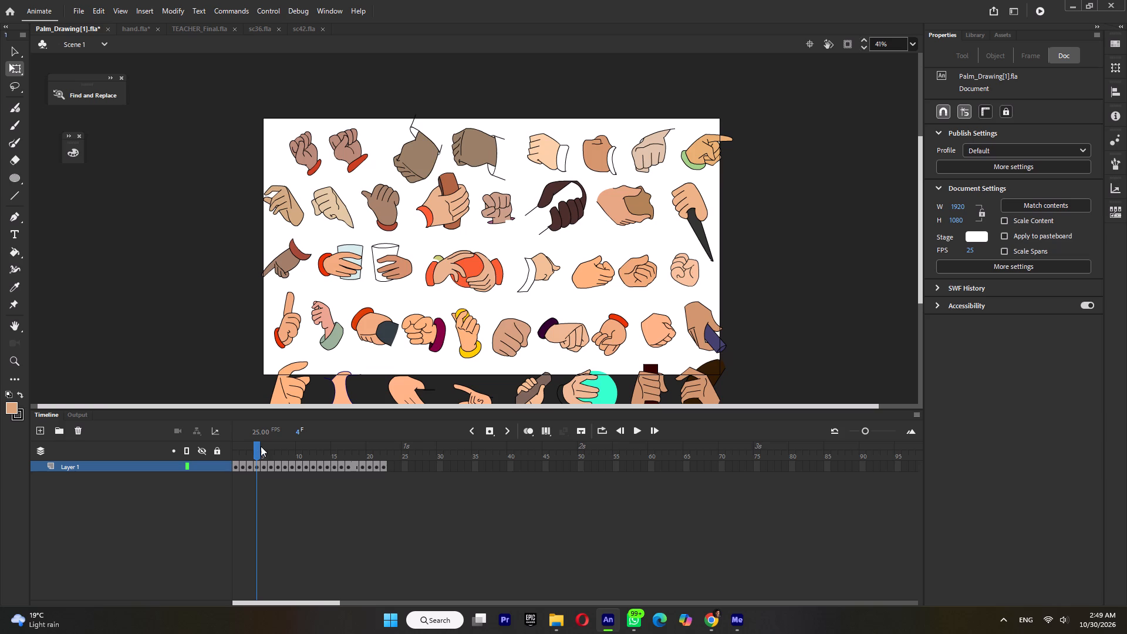
pyautogui.keyDown('ctrl'); pyautogui.scroll(-3, 455, 293); pyautogui.keyUp('ctrl')
pyautogui.keyDown('ctrl'); pyautogui.scroll(1, 443, 317); pyautogui.keyUp('ctrl')
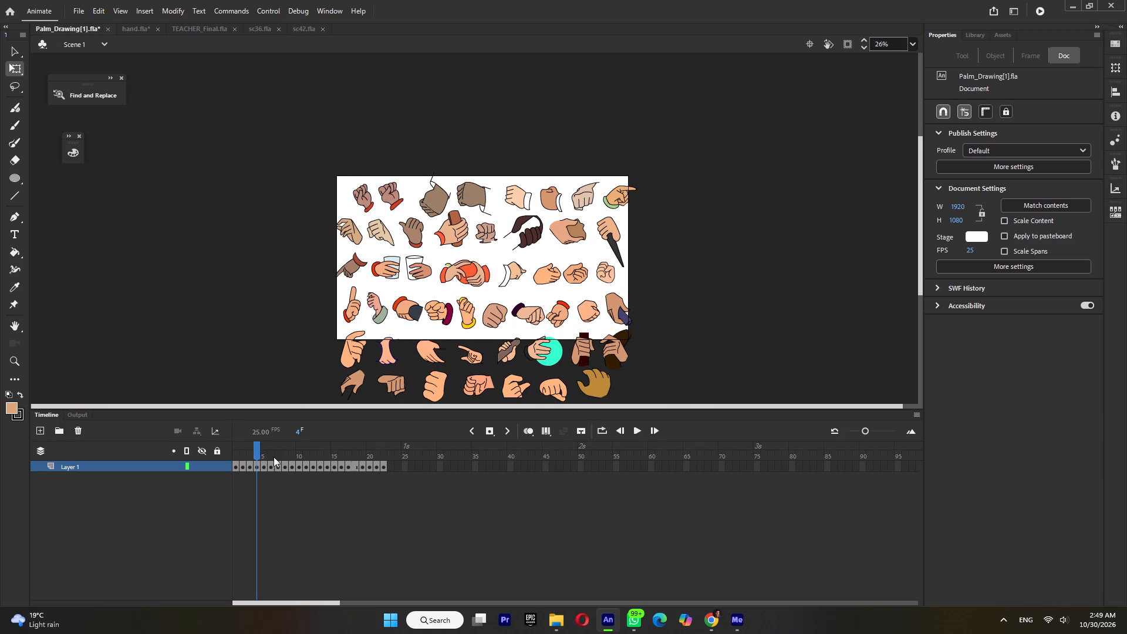
pyautogui.click(264, 453)
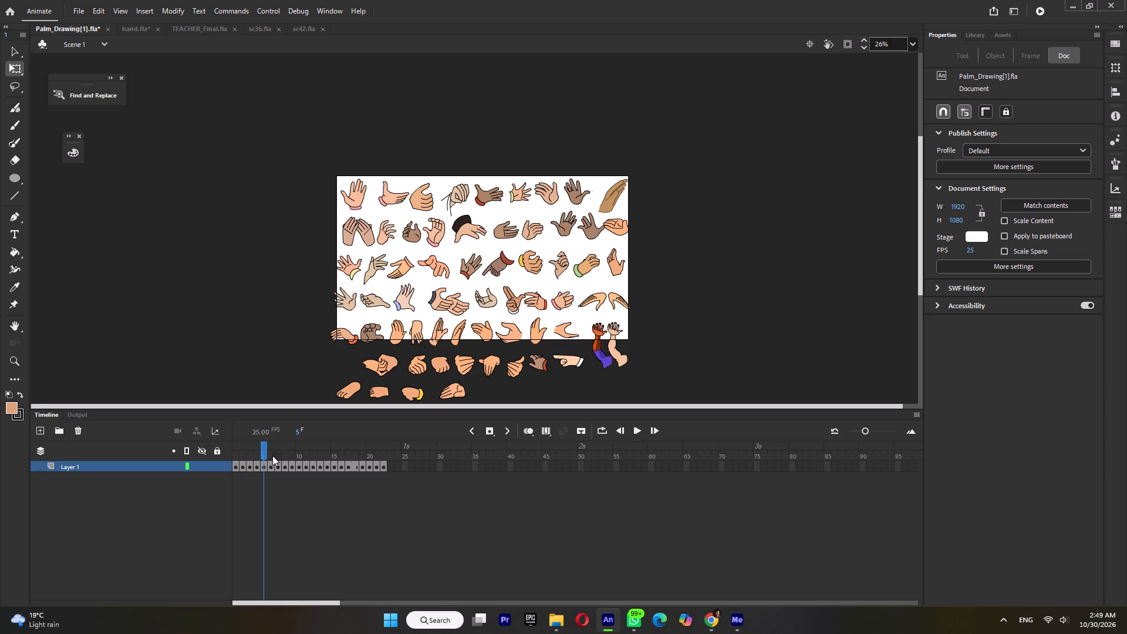
pyautogui.click(272, 456)
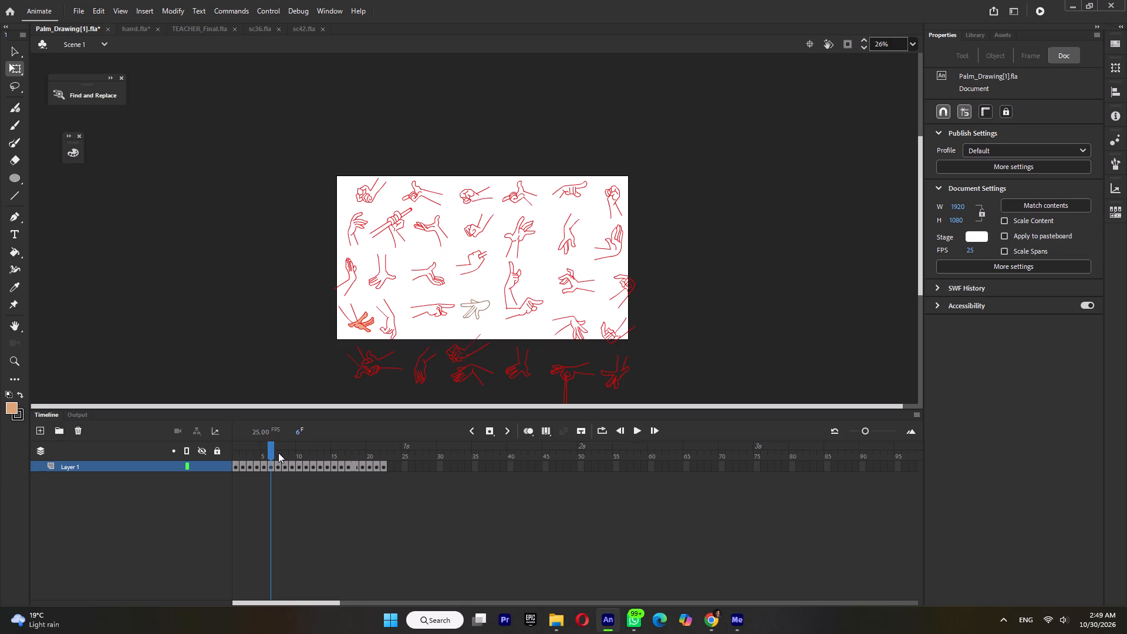
pyautogui.click(278, 453)
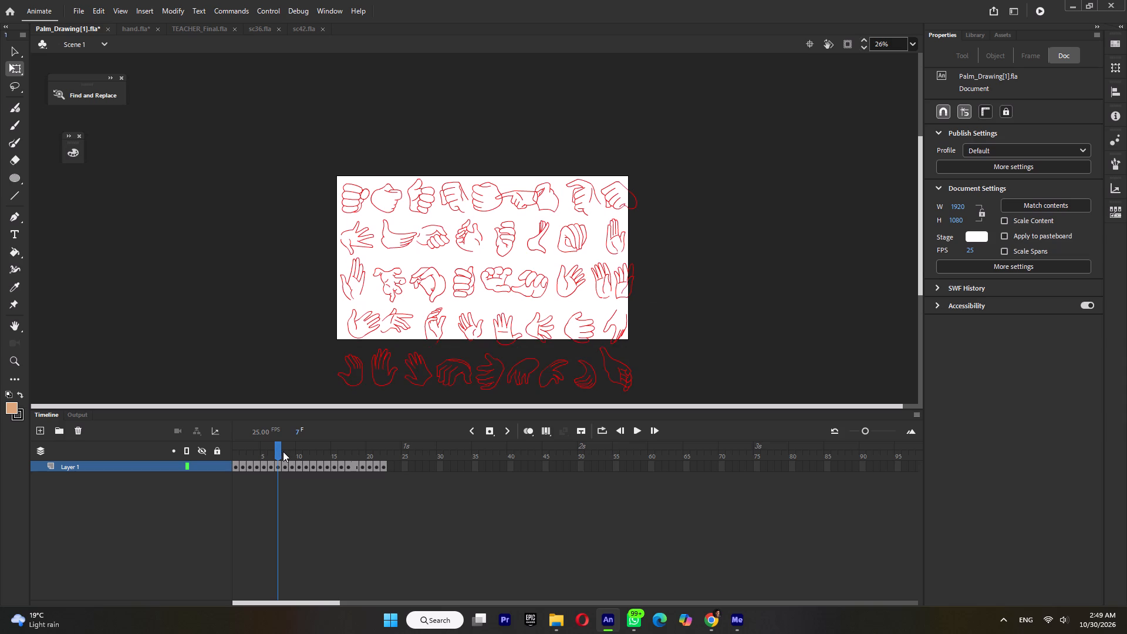
pyautogui.click(283, 451)
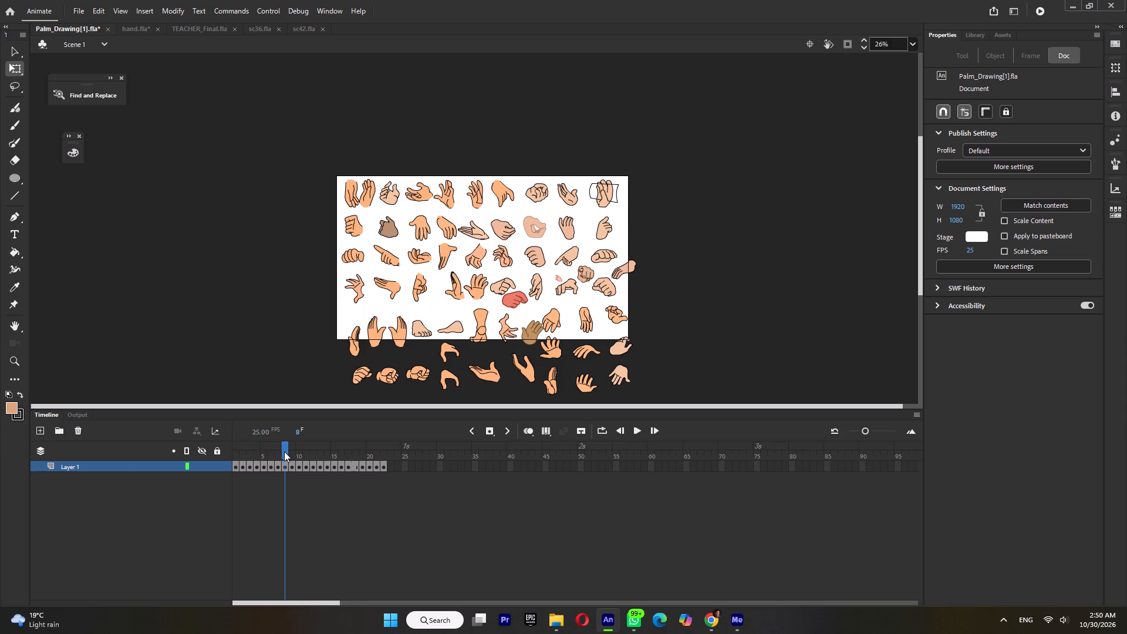
# On frame 9 of Palm_Drawing[1].fla, rotate the green hand with one raised finger about 90° counterclockwise so it points sideways.
pyautogui.click(293, 453)
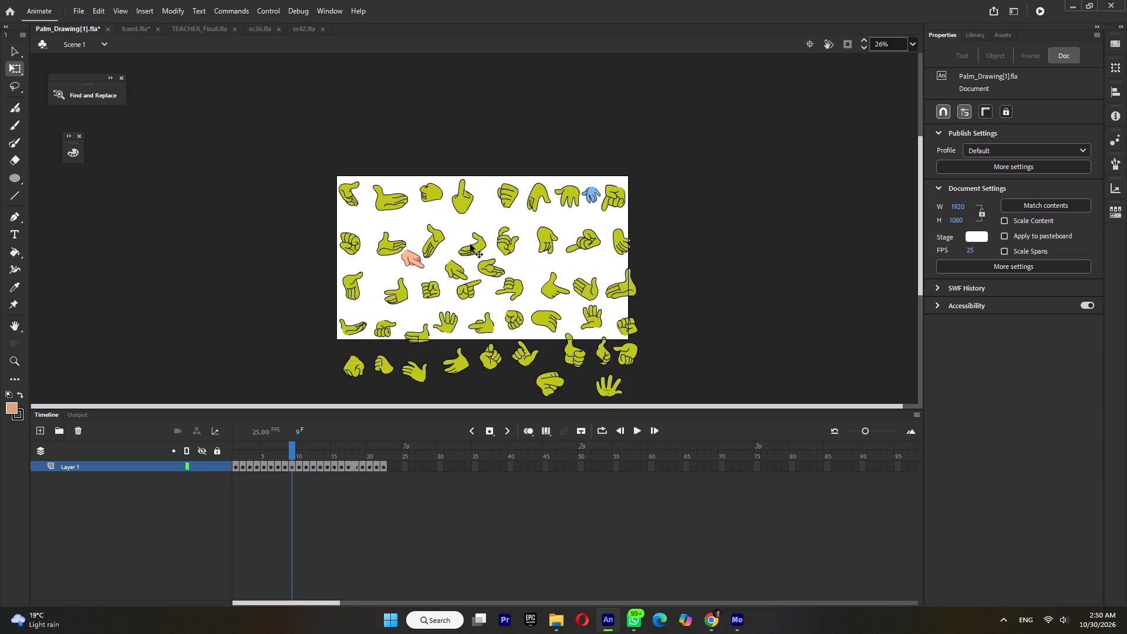
pyautogui.click(462, 192)
pyautogui.moveTo(479, 180); pyautogui.dragTo(457, 188)
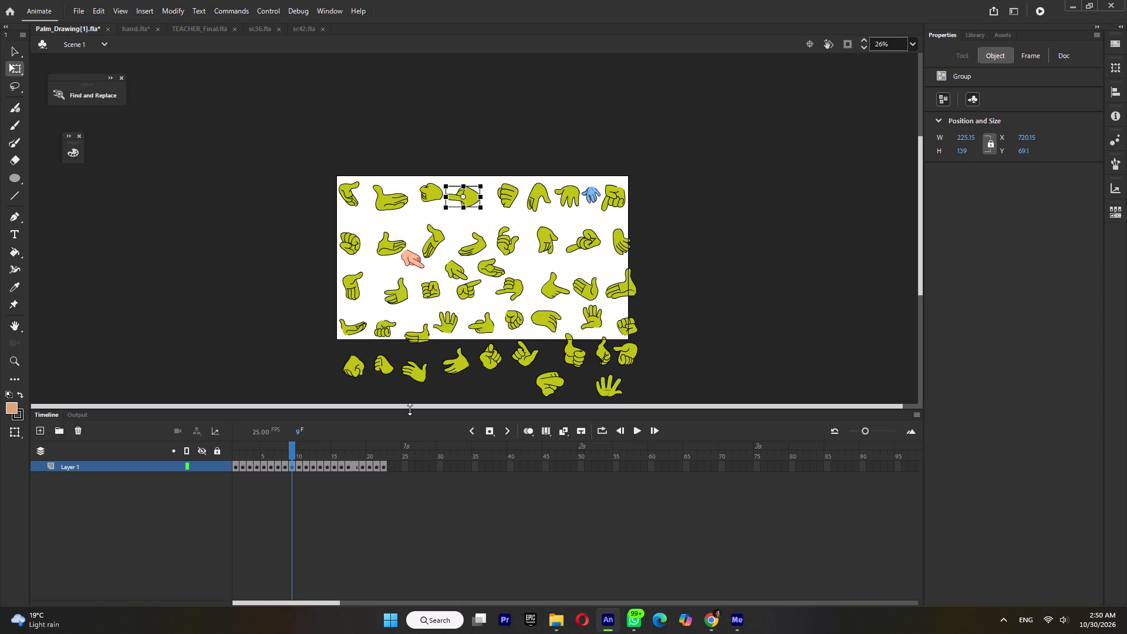
# Examine the hand drawings on frames 10 to 16 of Palm_Drawing[1].fla for a pose that suits sc42.
pyautogui.click(299, 455)
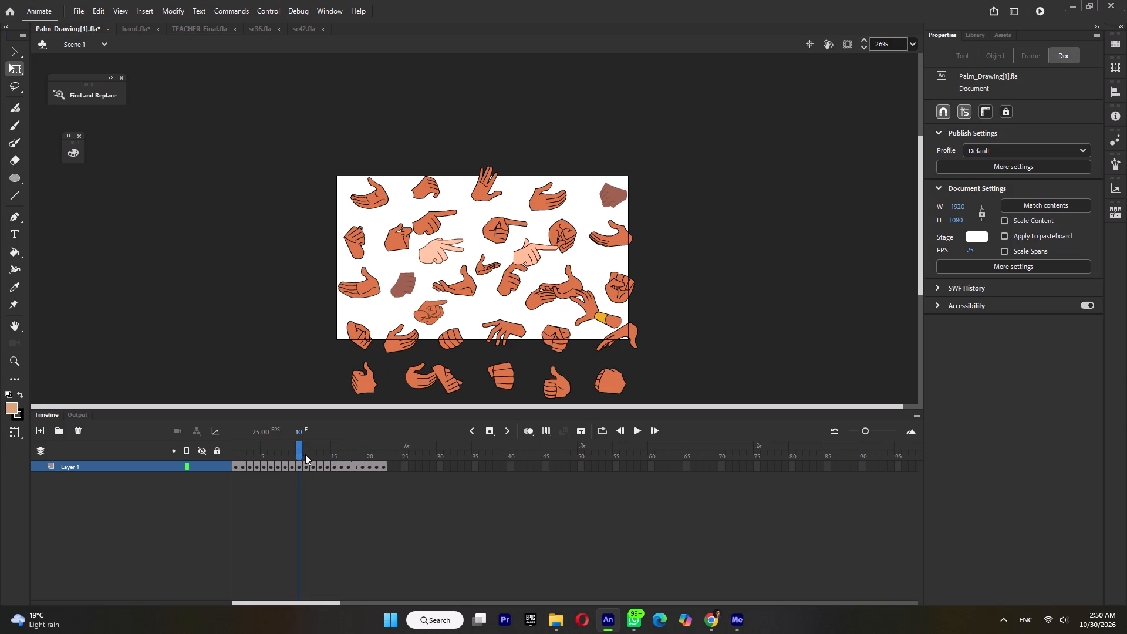
pyautogui.click(305, 454)
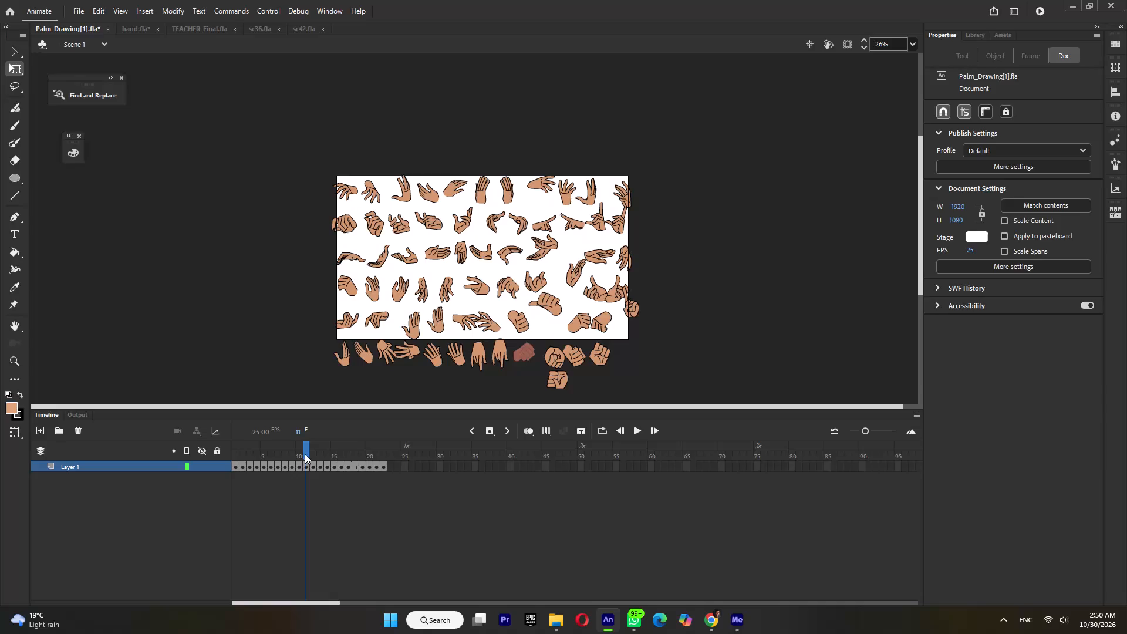
pyautogui.click(307, 453)
pyautogui.click(311, 451)
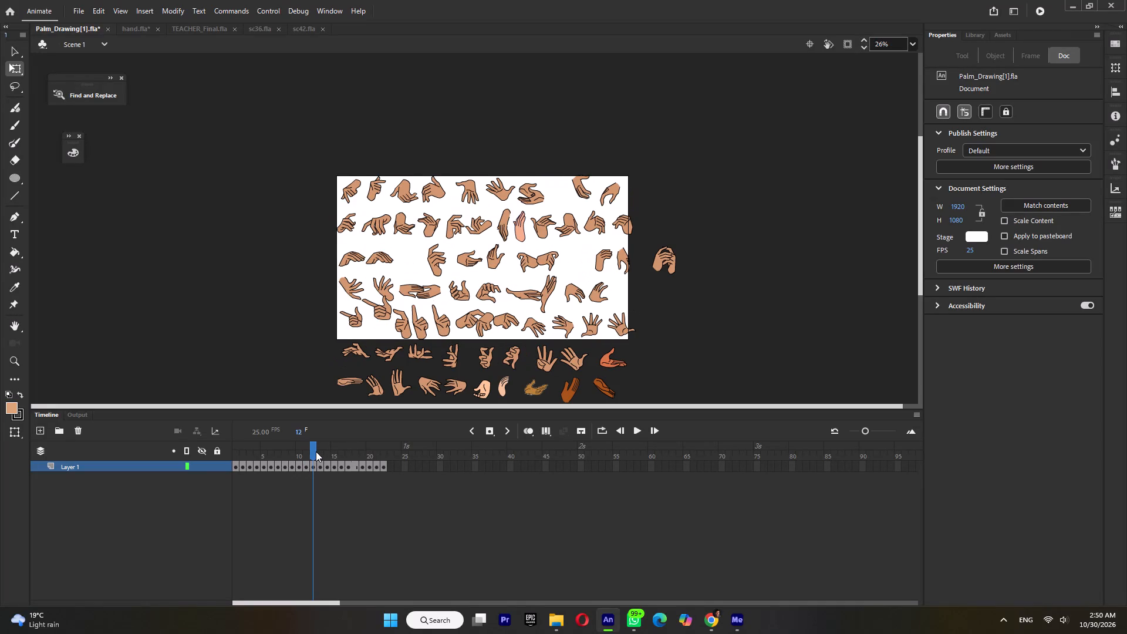
pyautogui.click(318, 451)
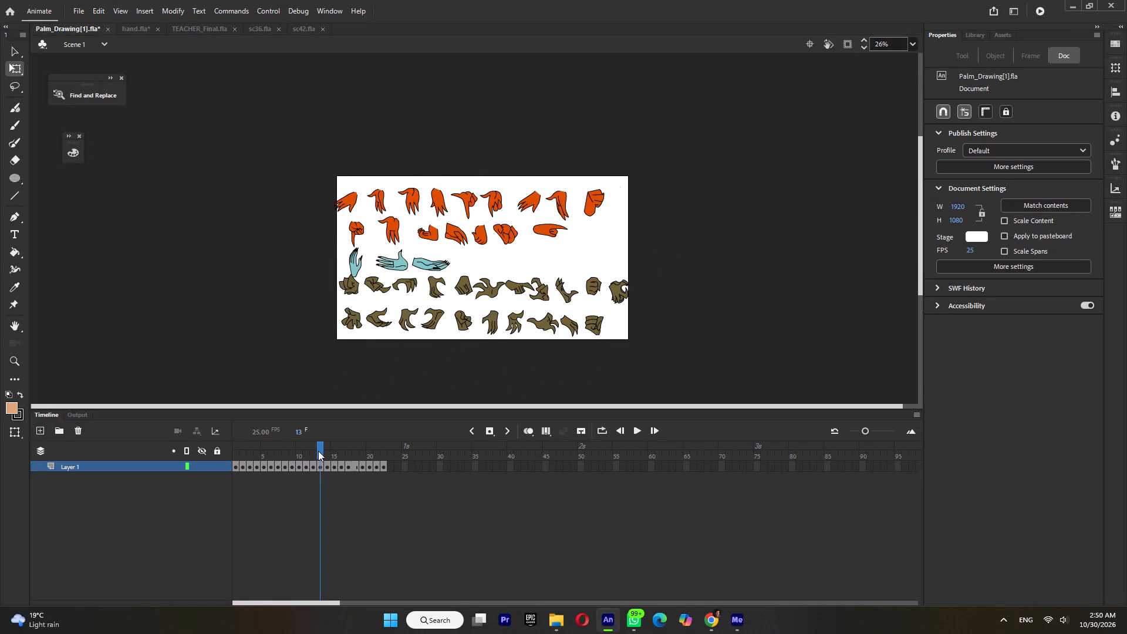
pyautogui.click(322, 451)
pyautogui.click(328, 451)
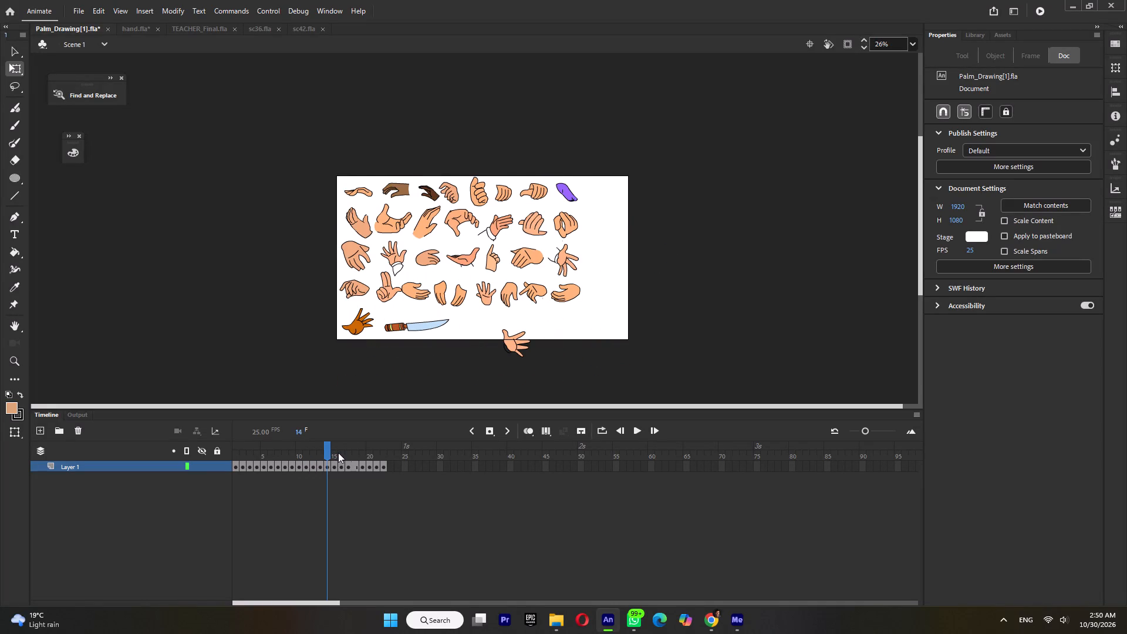
pyautogui.click(338, 453)
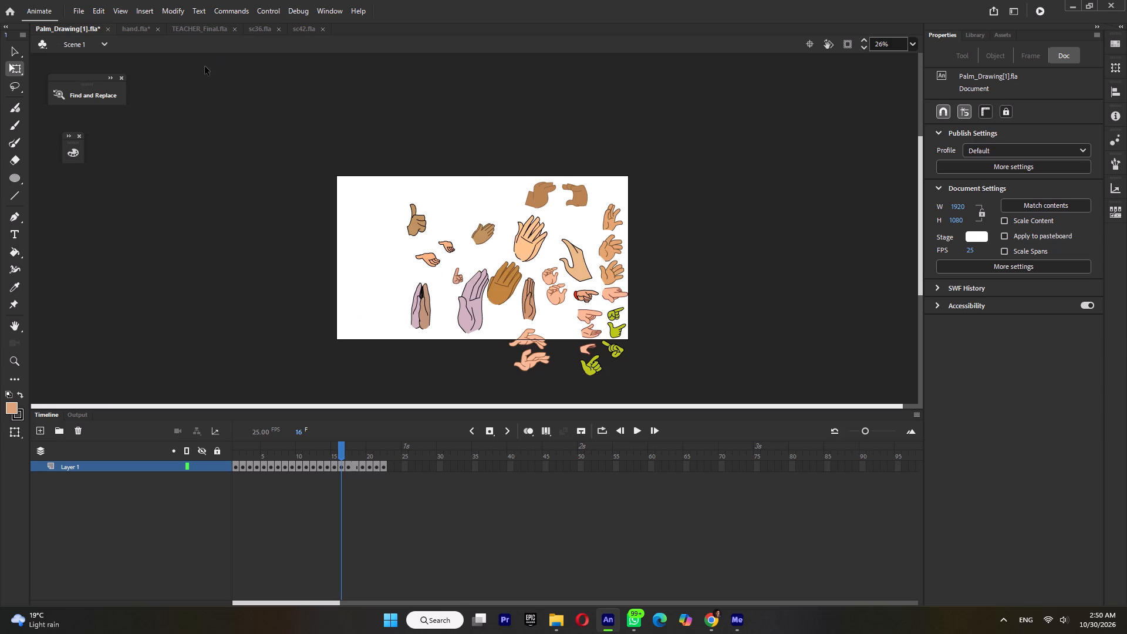
# Switch to hand.fla and scrub through the hand poses inside Symbol 1 for one that suits sc42.
pyautogui.click(132, 29)
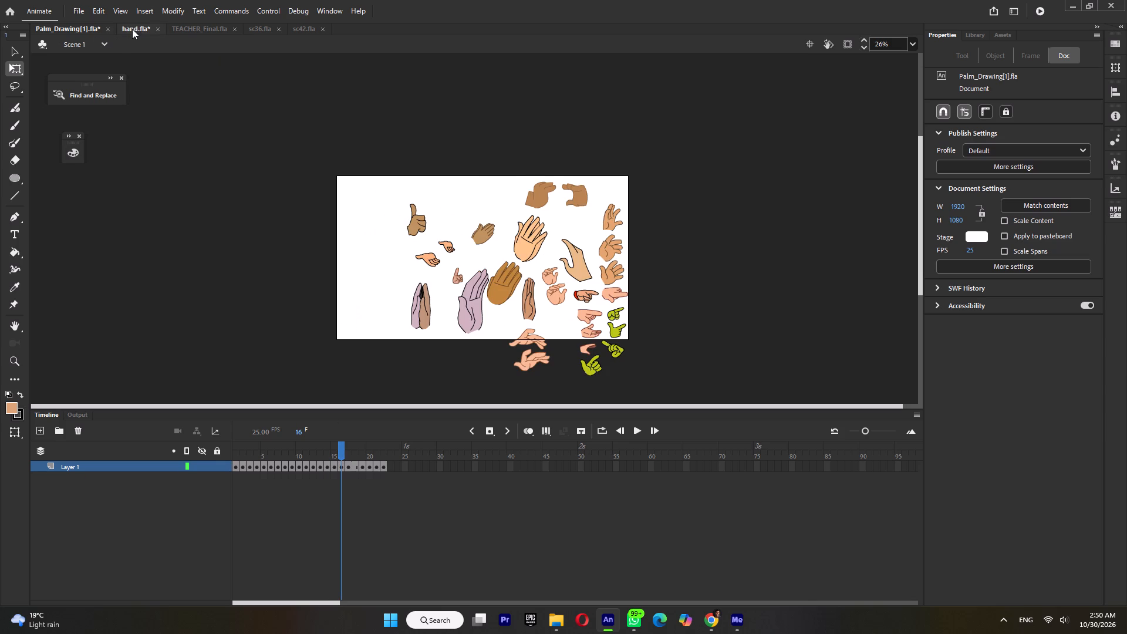
pyautogui.moveTo(234, 446); pyautogui.dragTo(286, 459)
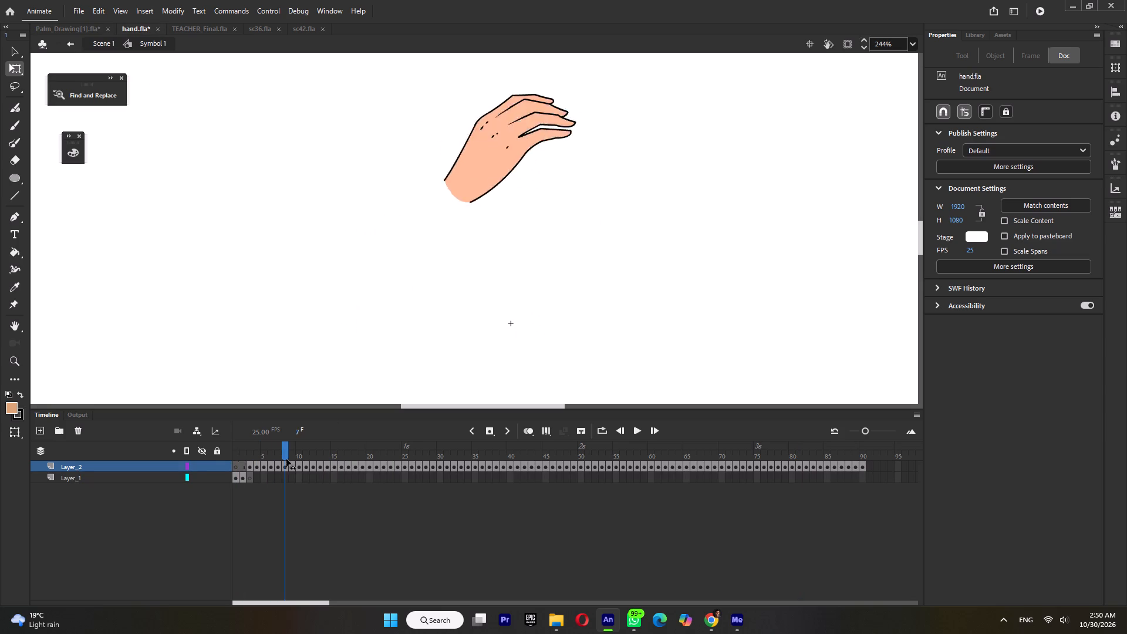
pyautogui.moveTo(286, 459); pyautogui.dragTo(324, 466)
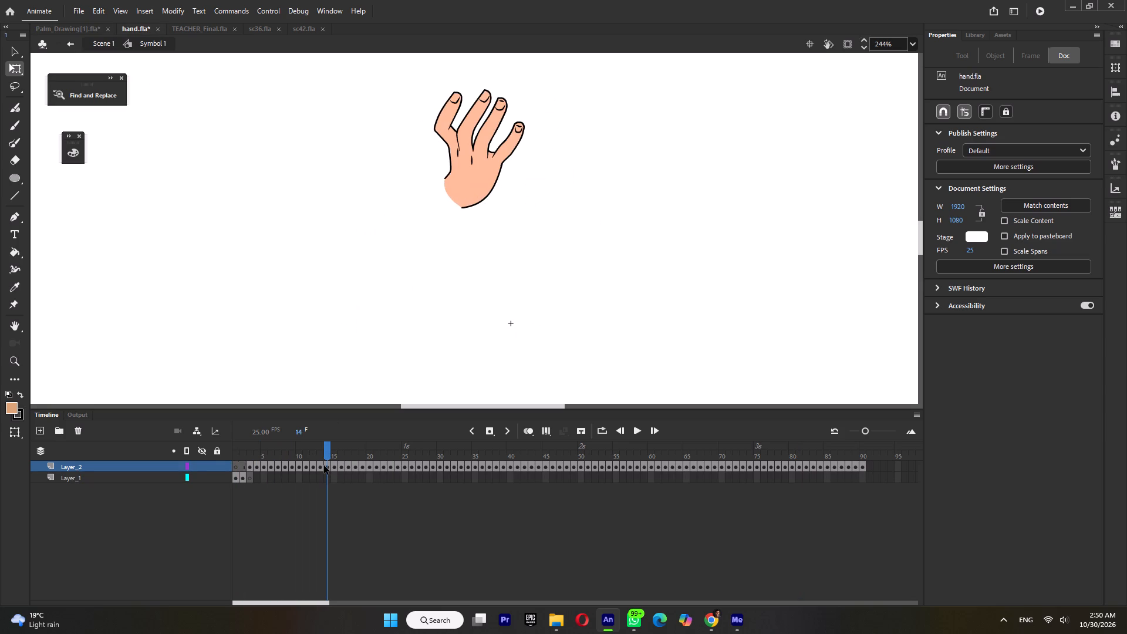
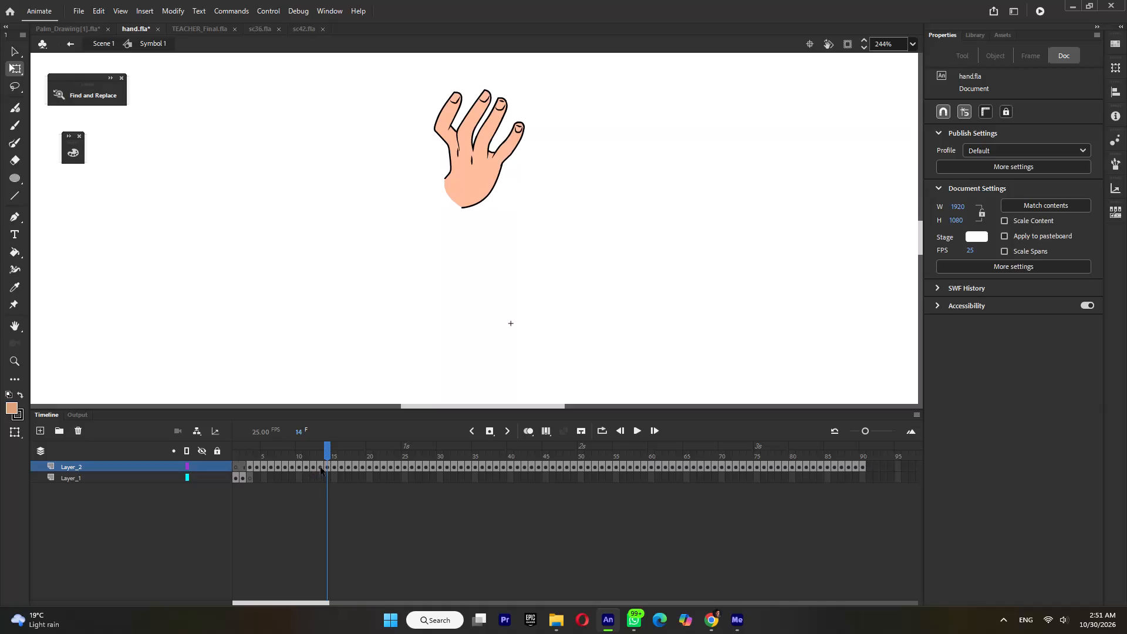
# Examine the hand poses on frames 15 to 38 of Symbol 1 in hand.fla for one that suits sc42.
pyautogui.moveTo(334, 456); pyautogui.dragTo(335, 456)
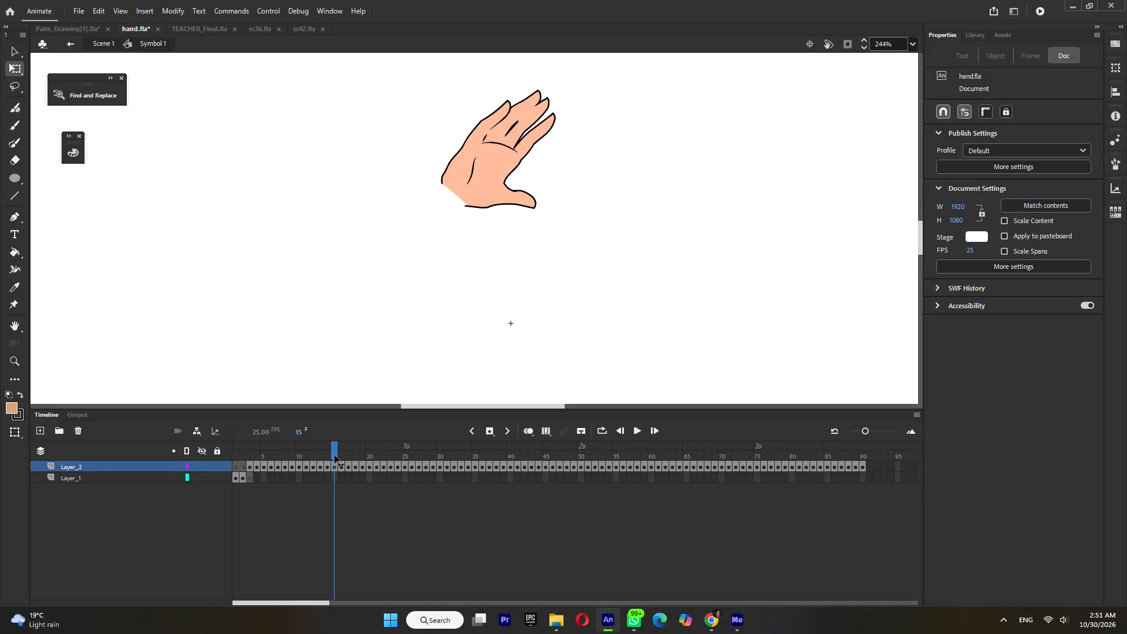
pyautogui.moveTo(335, 456); pyautogui.dragTo(368, 461)
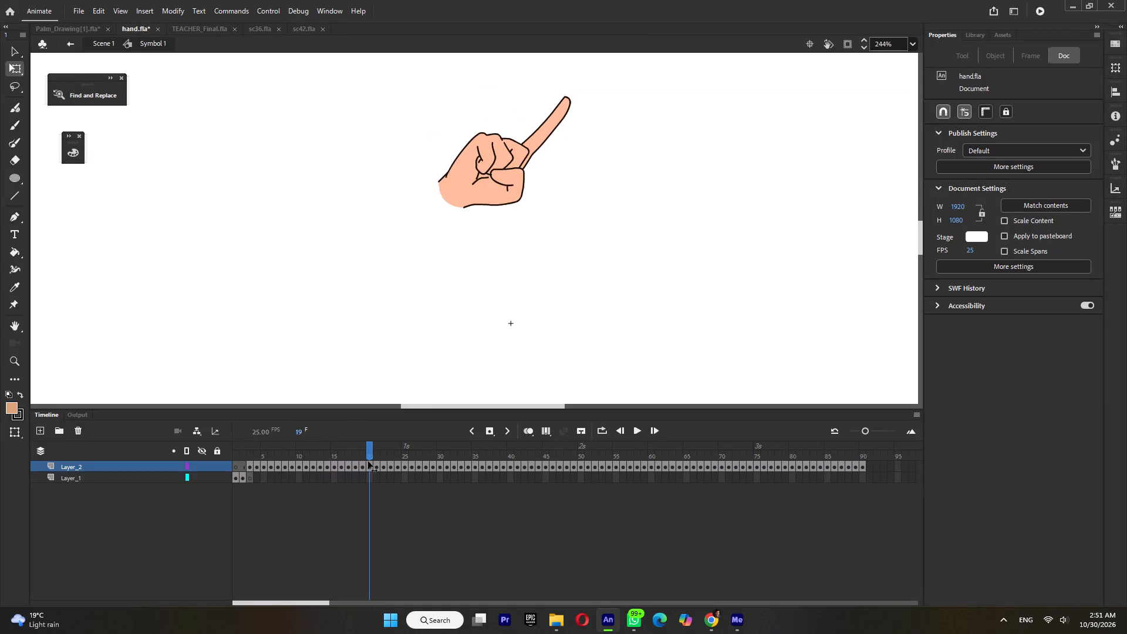
pyautogui.moveTo(368, 461); pyautogui.dragTo(396, 467)
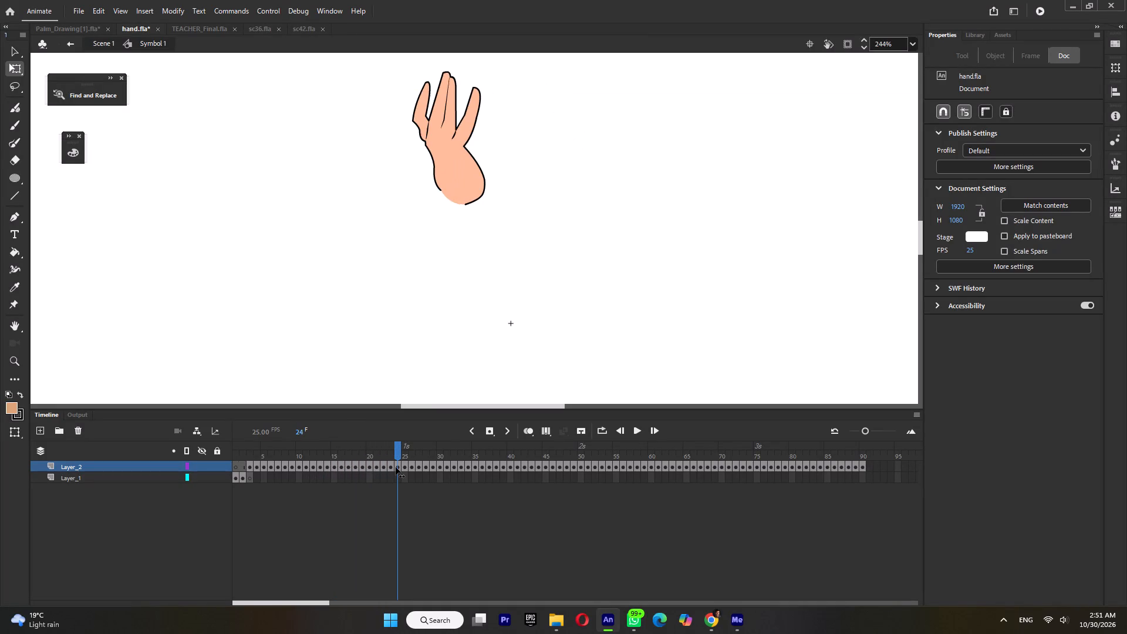
pyautogui.moveTo(396, 467); pyautogui.dragTo(396, 468)
pyautogui.moveTo(396, 468); pyautogui.dragTo(413, 469)
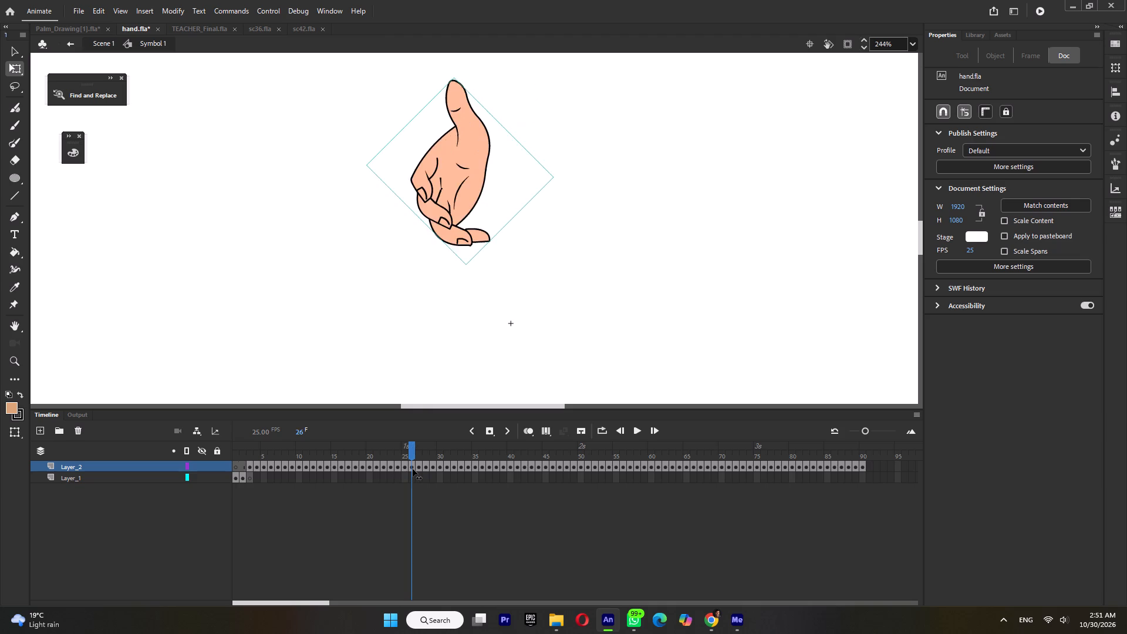
pyautogui.moveTo(413, 469); pyautogui.dragTo(443, 469)
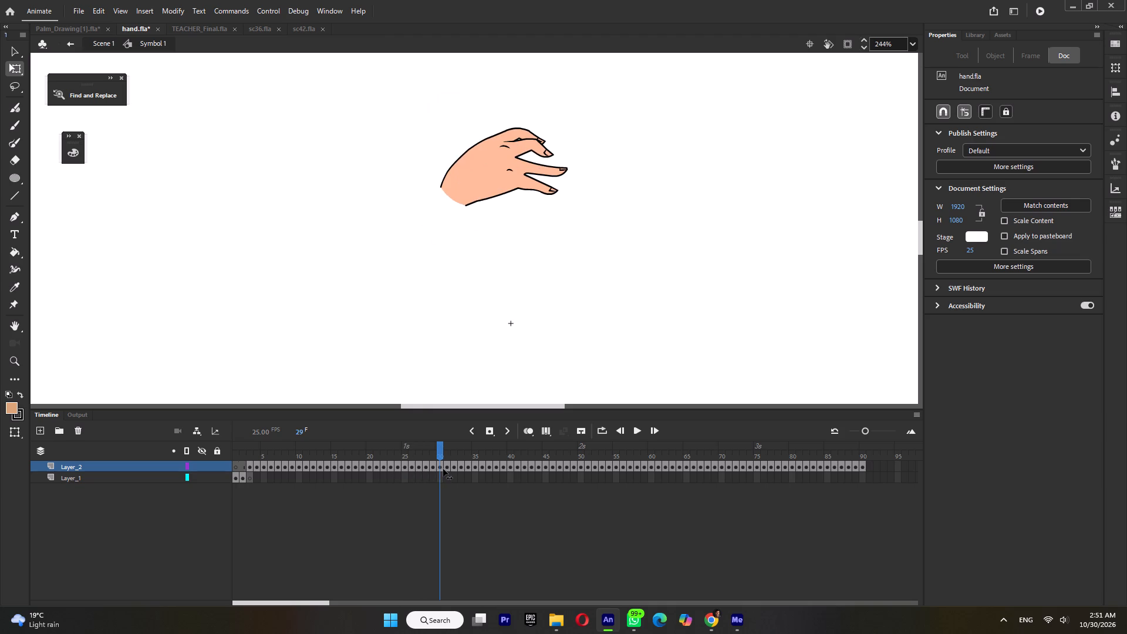
pyautogui.moveTo(443, 469); pyautogui.dragTo(465, 469)
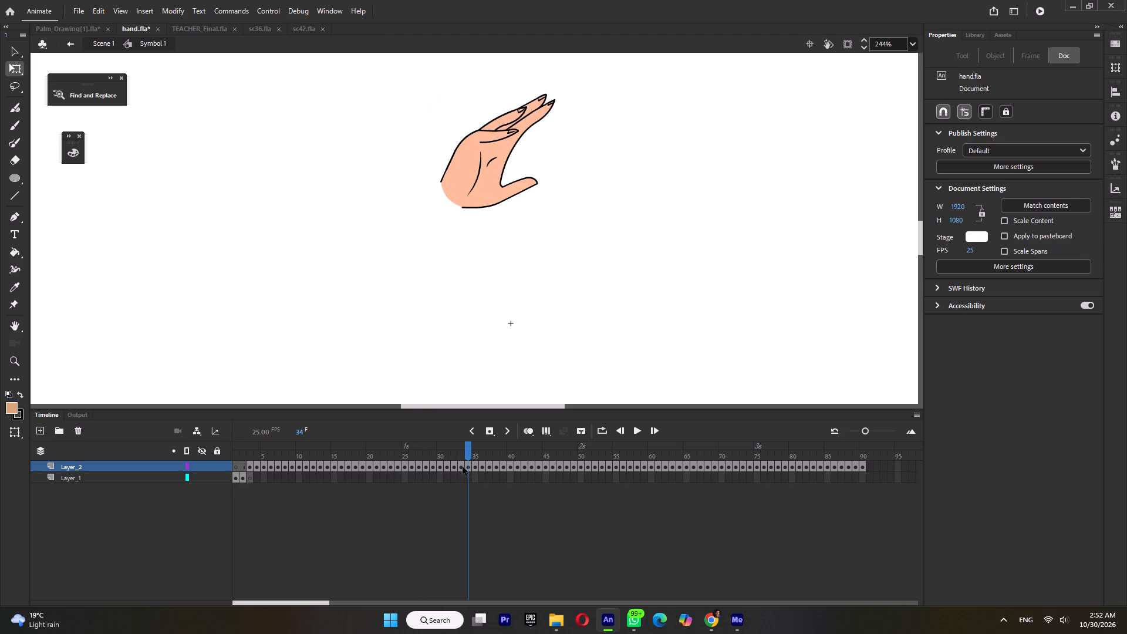
pyautogui.moveTo(474, 455); pyautogui.dragTo(494, 457)
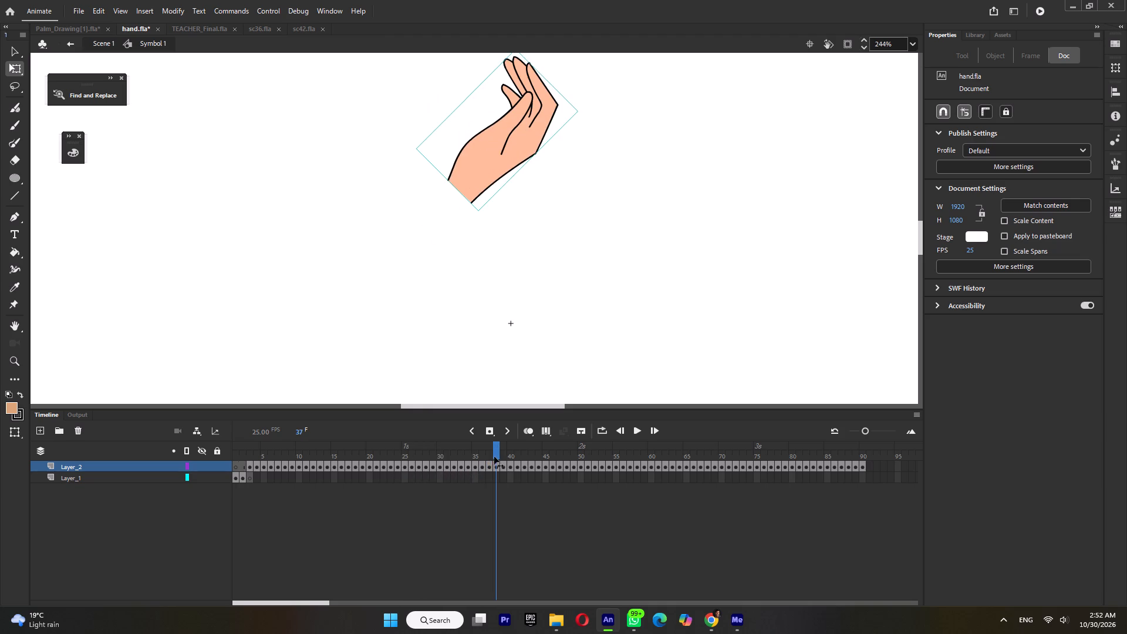
pyautogui.moveTo(494, 457); pyautogui.dragTo(500, 457)
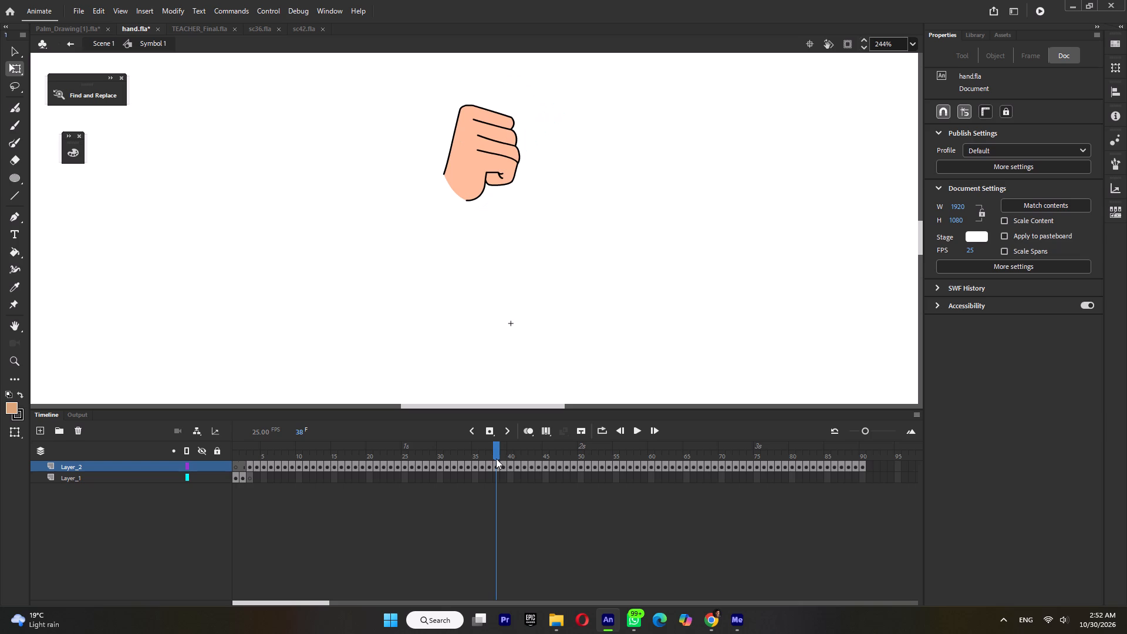
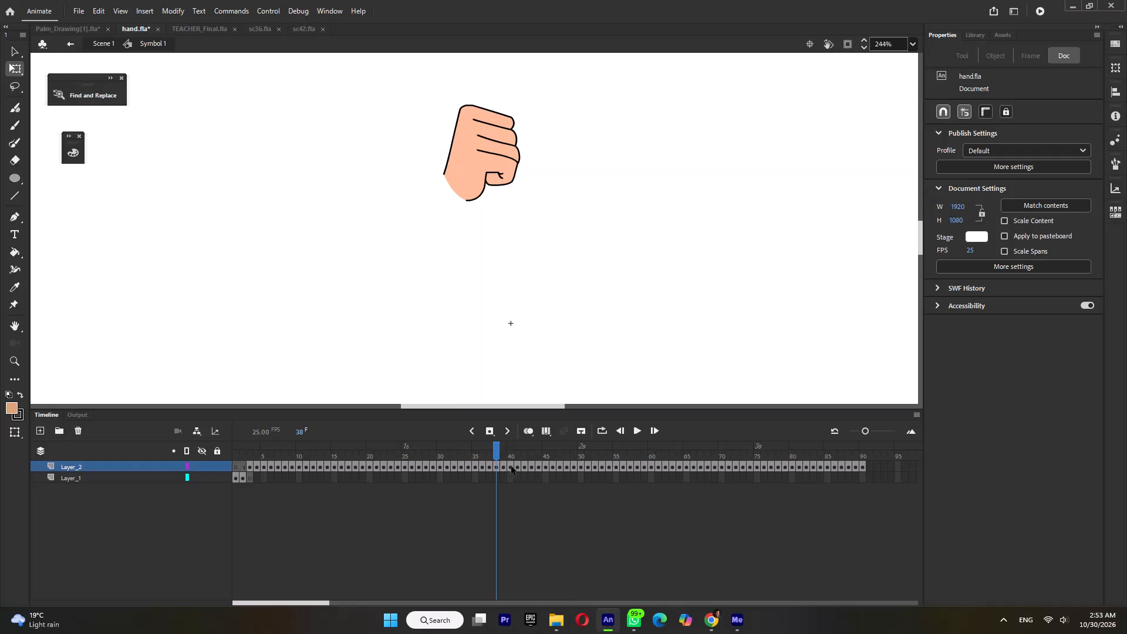
# Examine the hand poses on frames 38 to 83 of Symbol 1 in hand.fla for one that suits sc42.
pyautogui.moveTo(504, 455); pyautogui.dragTo(525, 456)
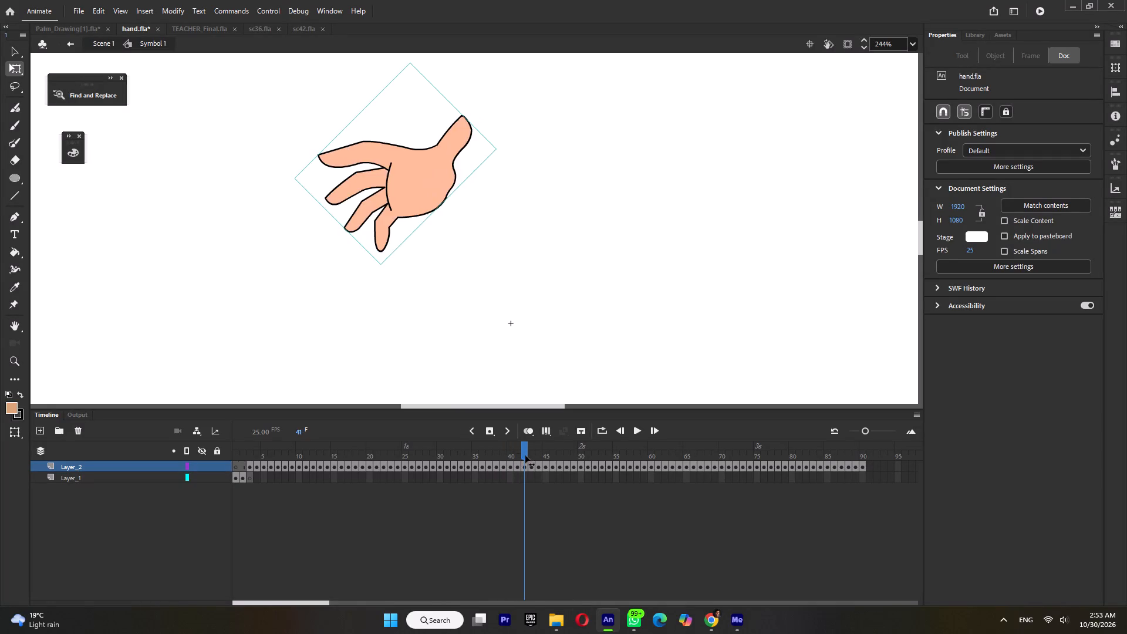
pyautogui.moveTo(525, 456); pyautogui.dragTo(573, 463)
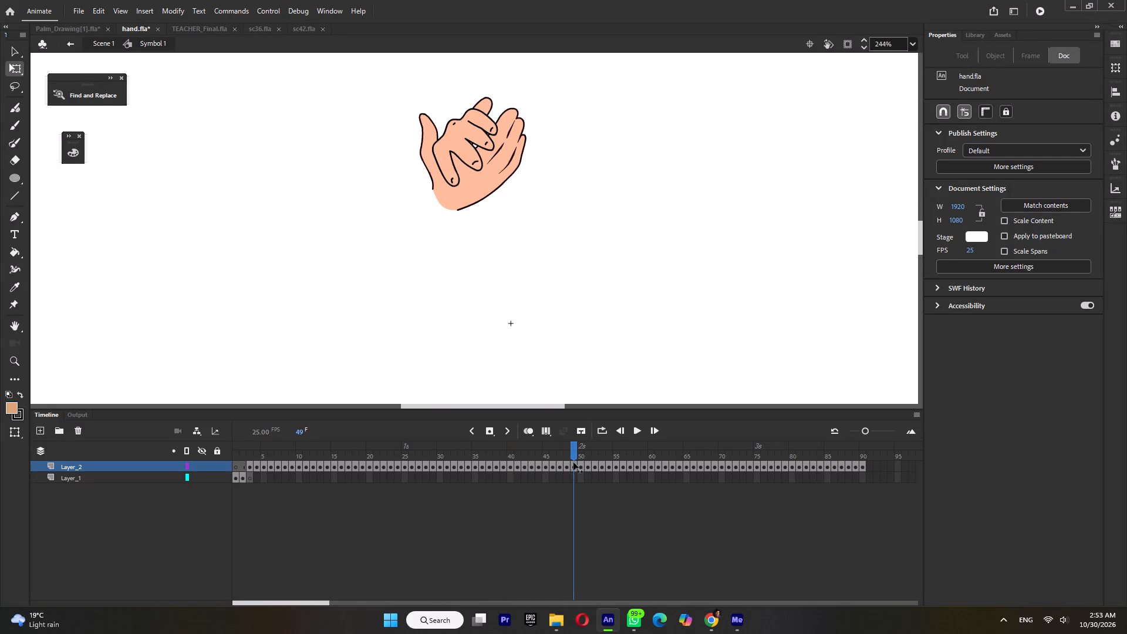
pyautogui.moveTo(573, 463); pyautogui.dragTo(600, 466)
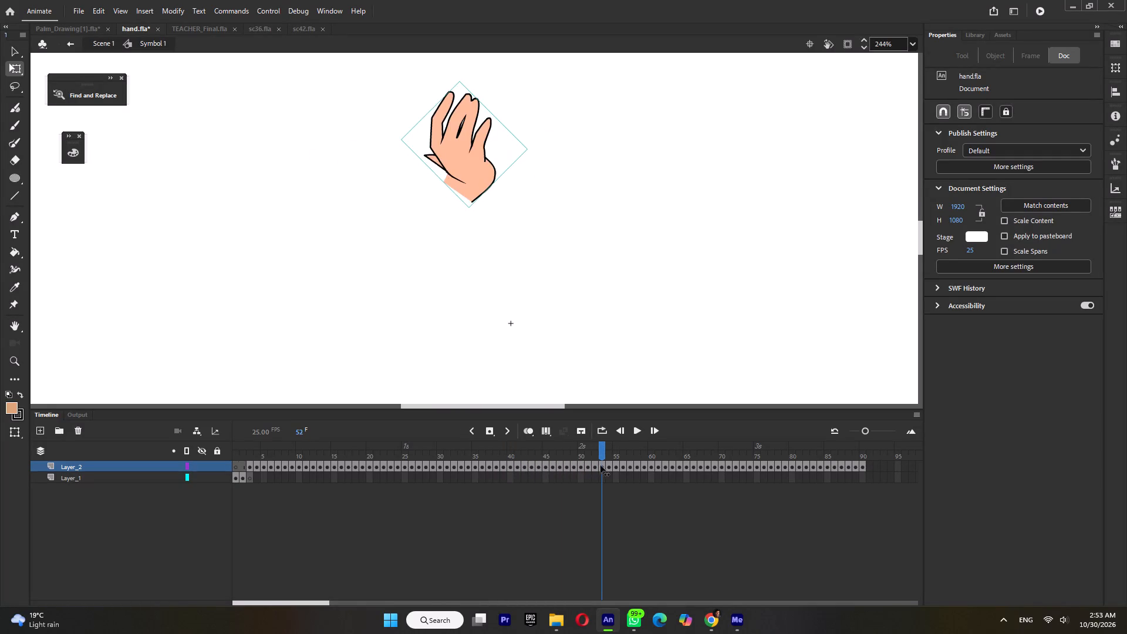
pyautogui.moveTo(600, 466); pyautogui.dragTo(636, 467)
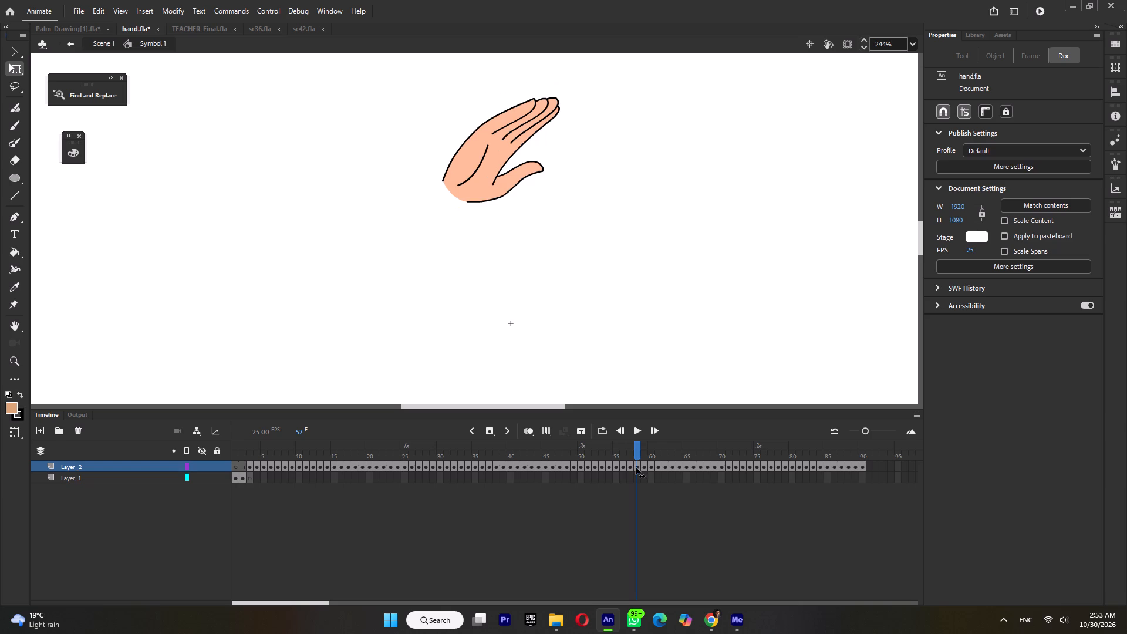
pyautogui.moveTo(636, 467); pyautogui.dragTo(665, 472)
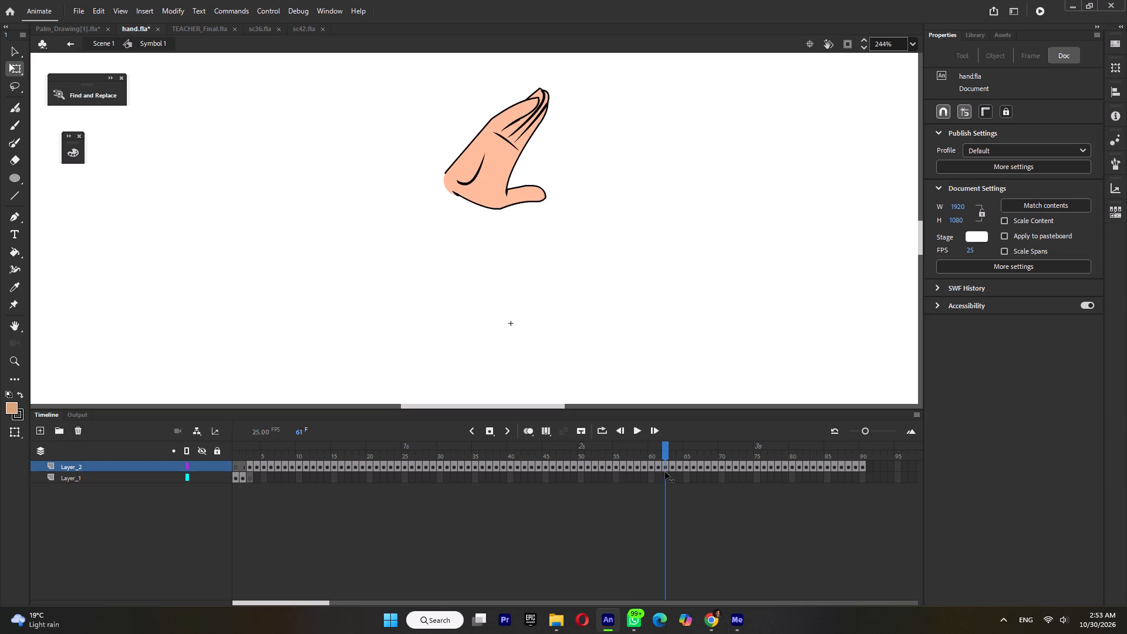
pyautogui.moveTo(665, 472); pyautogui.dragTo(695, 477)
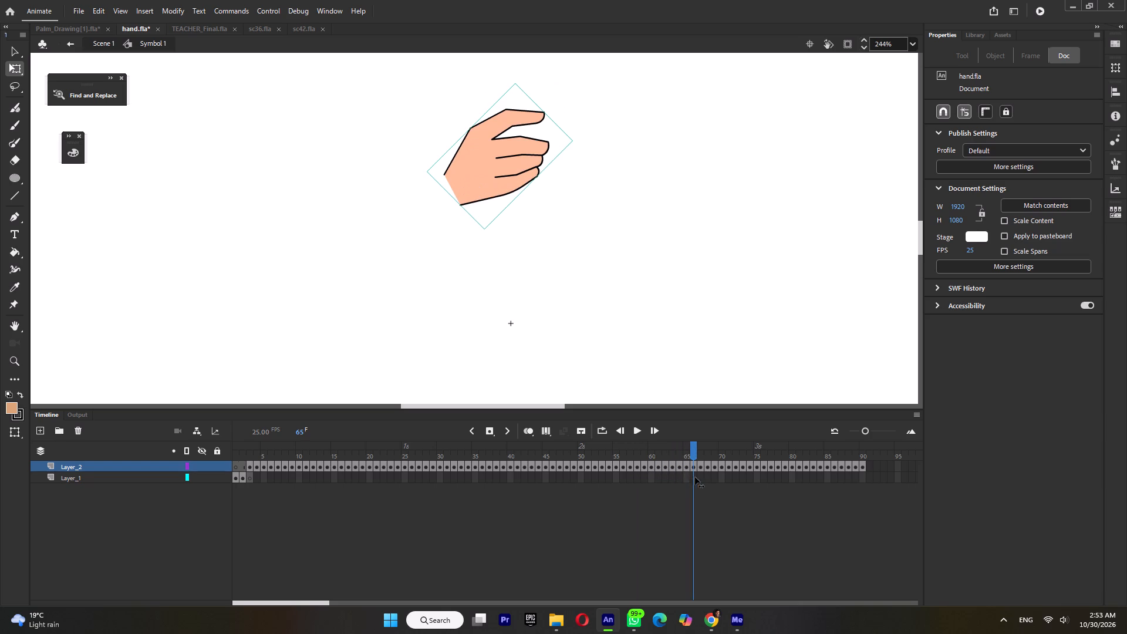
pyautogui.moveTo(695, 477); pyautogui.dragTo(707, 479)
pyautogui.moveTo(715, 452); pyautogui.dragTo(755, 460)
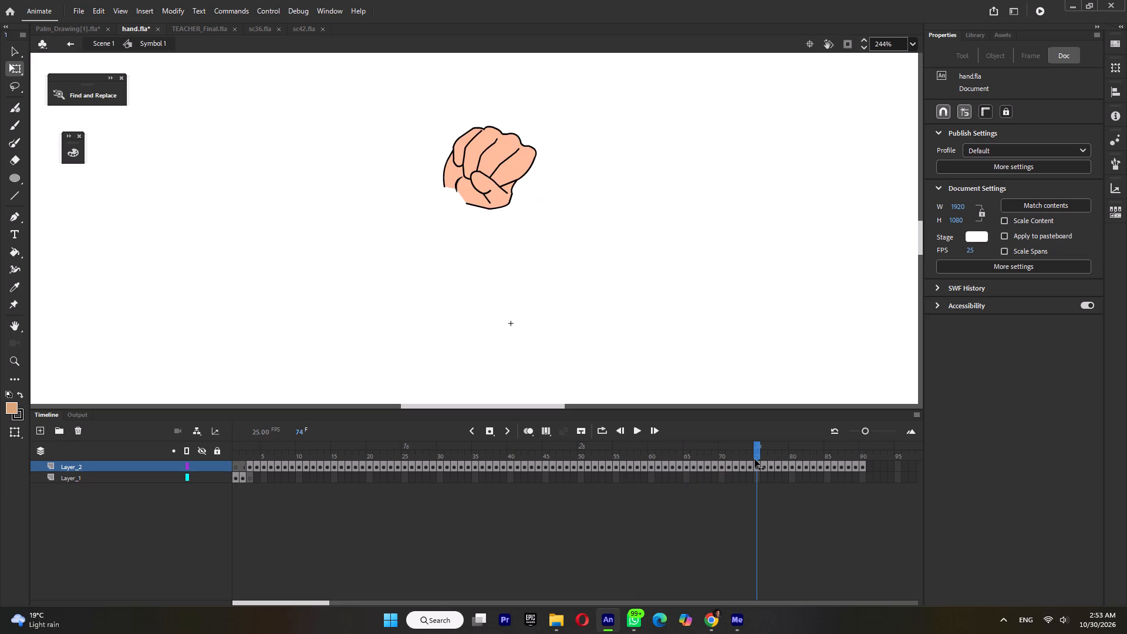
pyautogui.moveTo(755, 460); pyautogui.dragTo(790, 466)
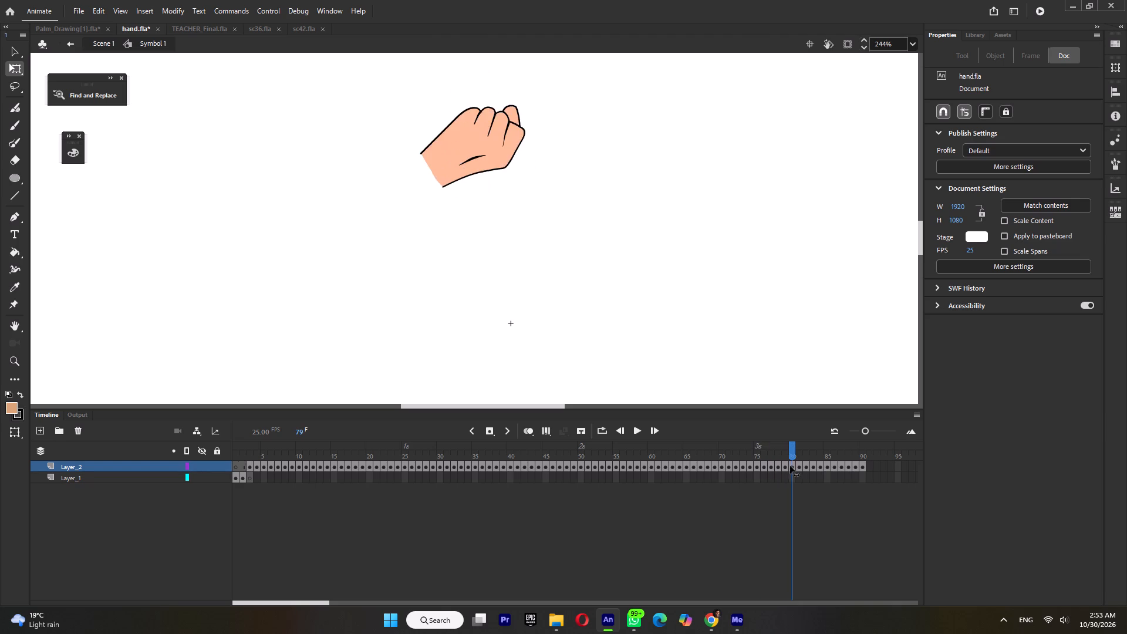
pyautogui.moveTo(790, 466); pyautogui.dragTo(814, 467)
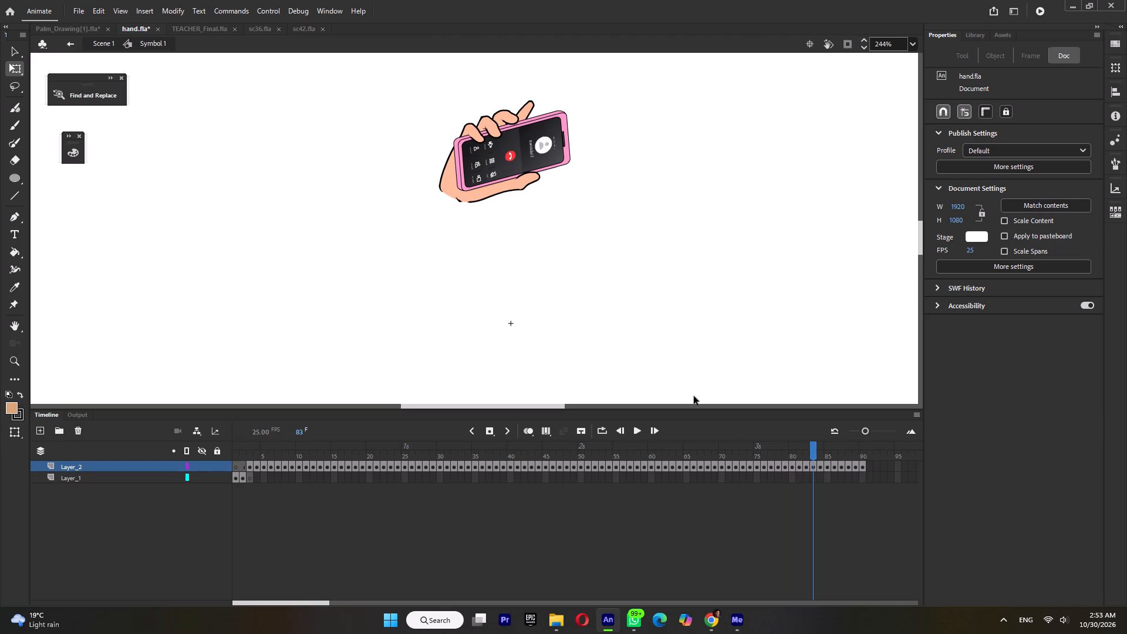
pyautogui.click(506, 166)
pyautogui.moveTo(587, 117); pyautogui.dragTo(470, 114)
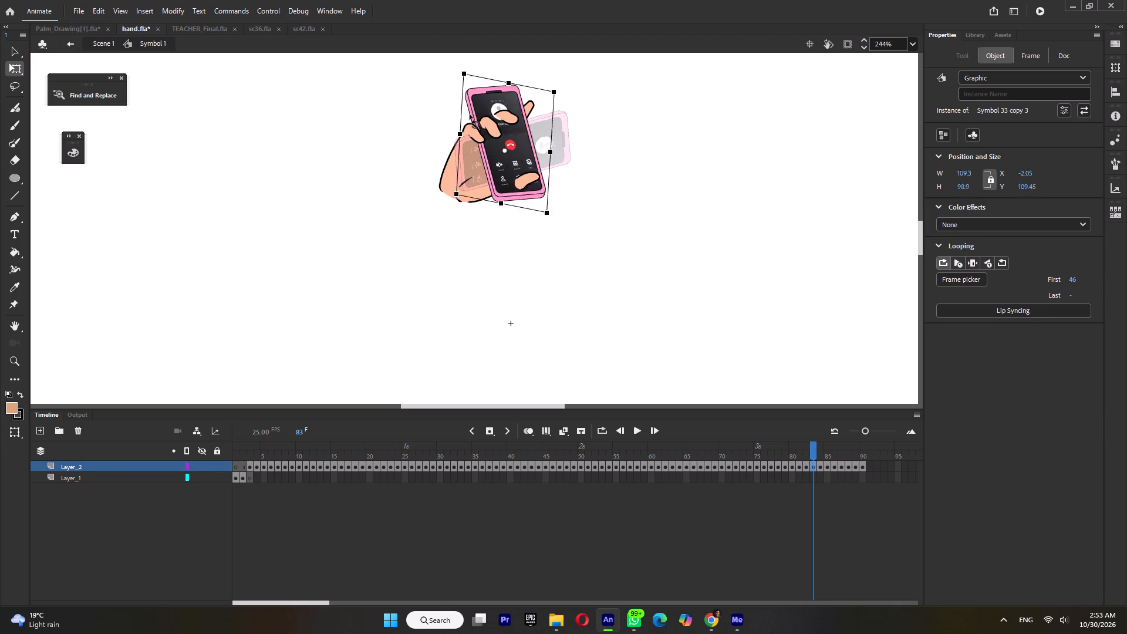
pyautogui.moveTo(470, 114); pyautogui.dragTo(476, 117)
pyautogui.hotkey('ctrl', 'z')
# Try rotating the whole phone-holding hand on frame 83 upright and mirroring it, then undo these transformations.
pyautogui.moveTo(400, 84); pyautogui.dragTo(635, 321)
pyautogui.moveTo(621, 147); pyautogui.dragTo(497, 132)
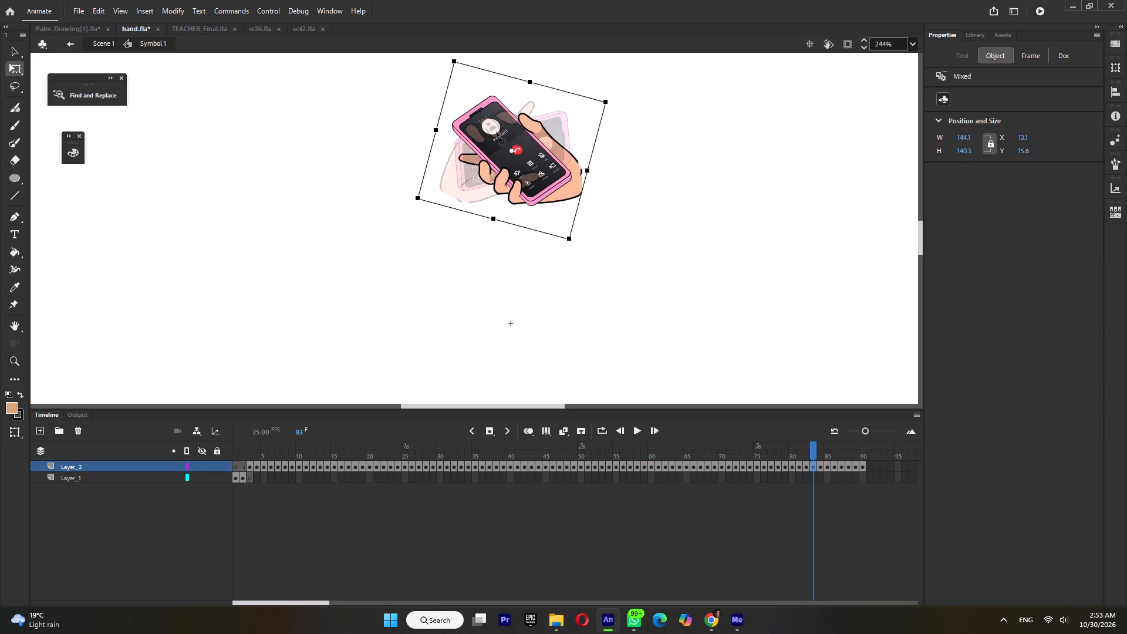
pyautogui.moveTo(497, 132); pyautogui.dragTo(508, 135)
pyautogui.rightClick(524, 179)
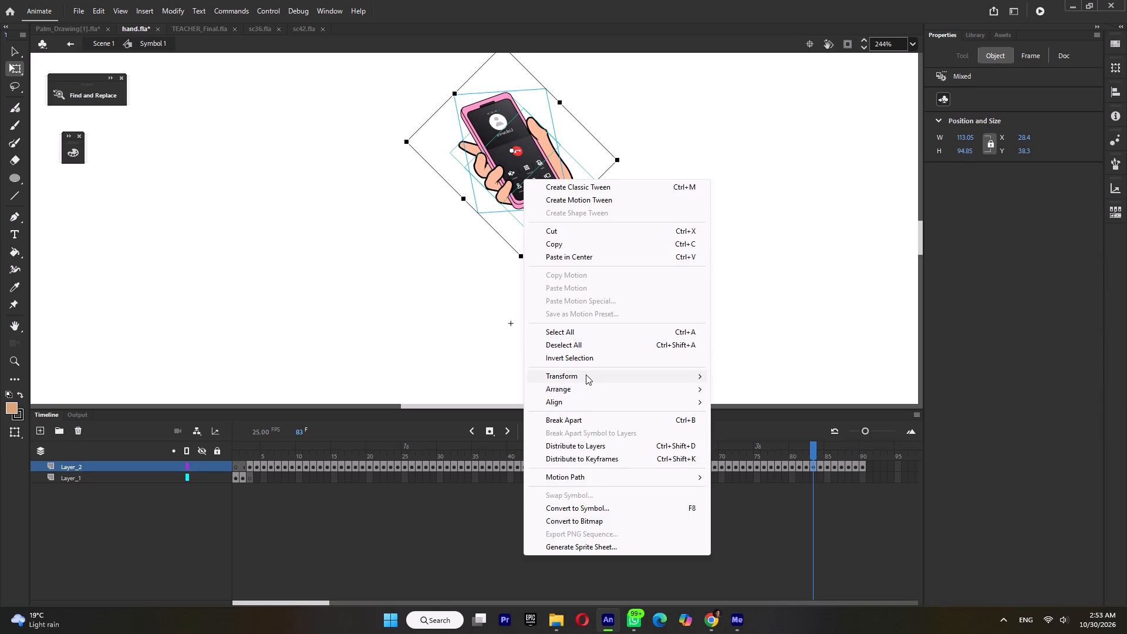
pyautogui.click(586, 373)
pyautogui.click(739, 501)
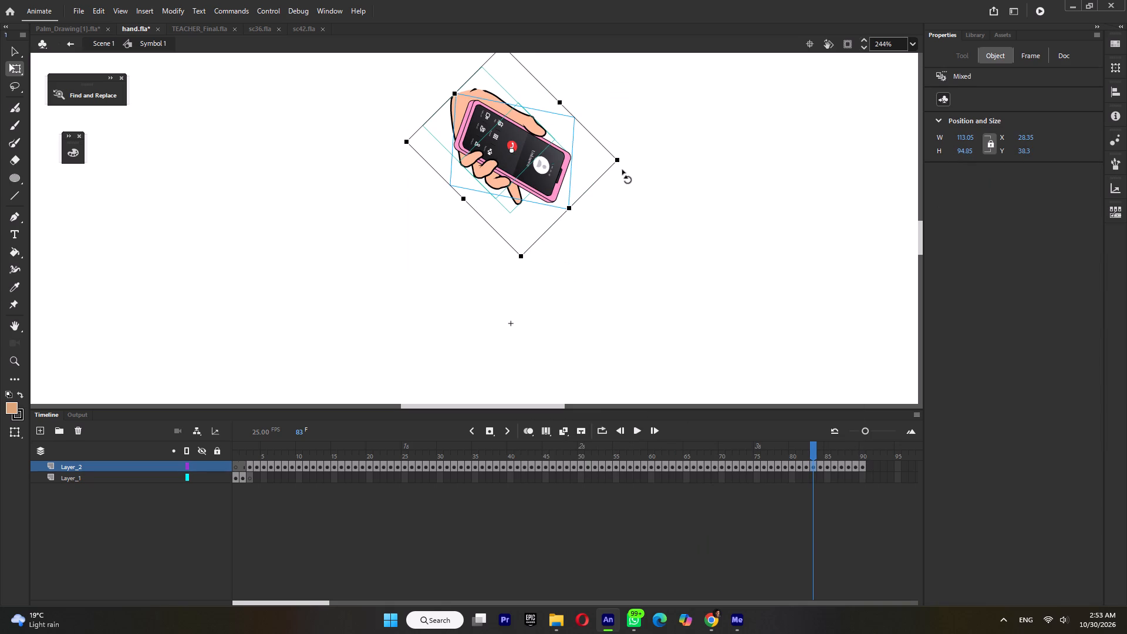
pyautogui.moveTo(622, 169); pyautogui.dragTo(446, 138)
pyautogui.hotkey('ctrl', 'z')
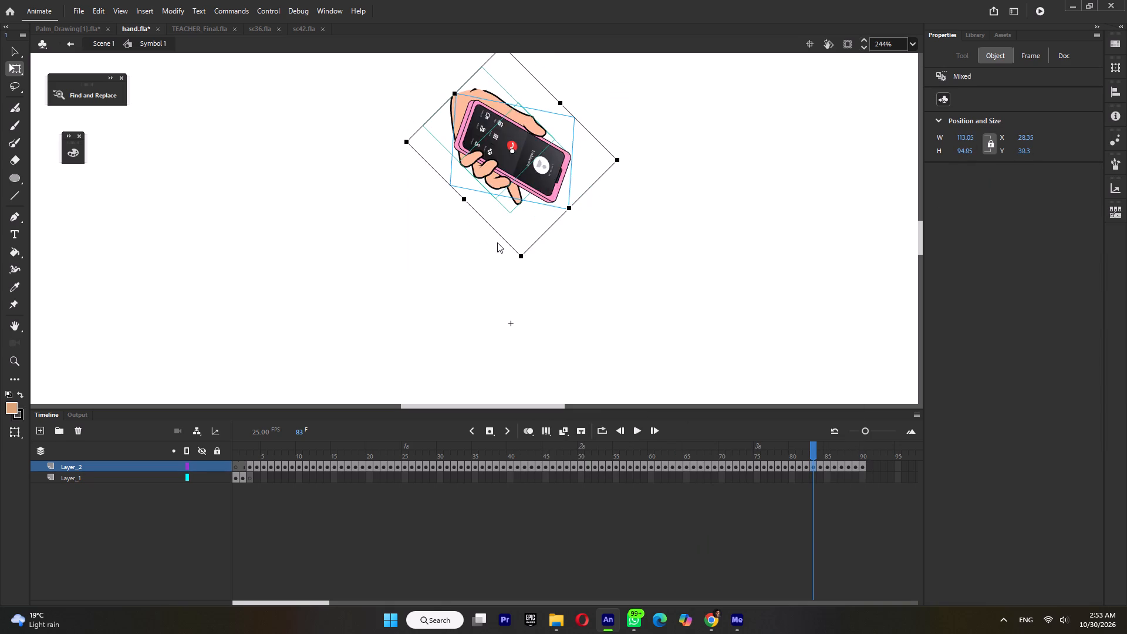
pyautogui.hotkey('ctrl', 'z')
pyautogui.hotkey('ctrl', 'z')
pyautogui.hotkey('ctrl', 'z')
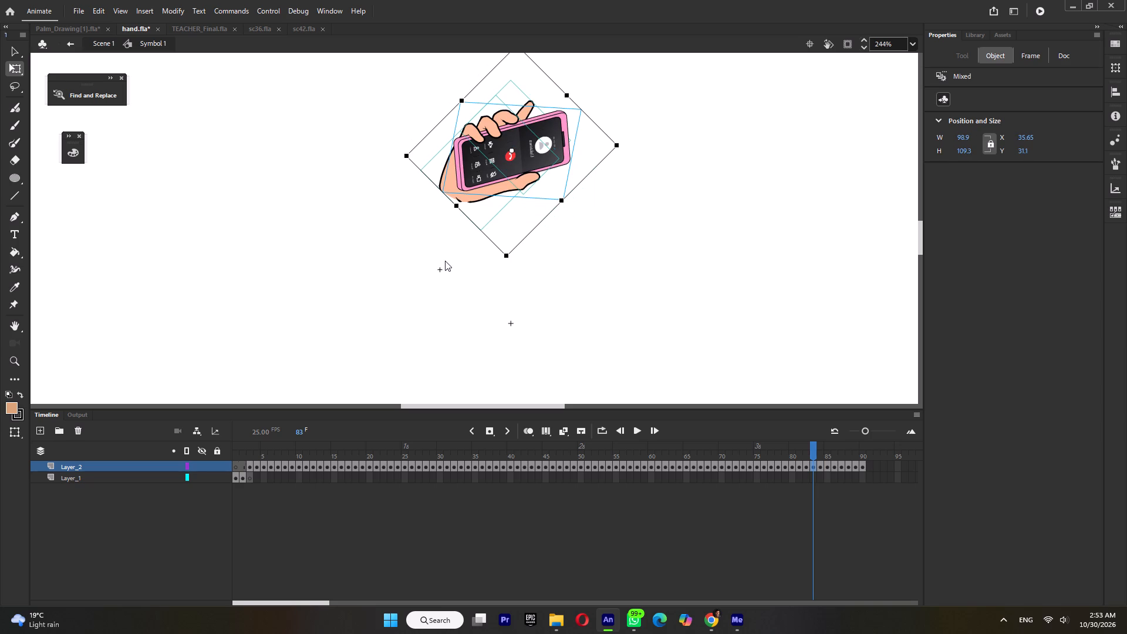
# Leave Symbol 1 and return to Scene 1 of hand.fla.
pyautogui.doubleClick(392, 279)
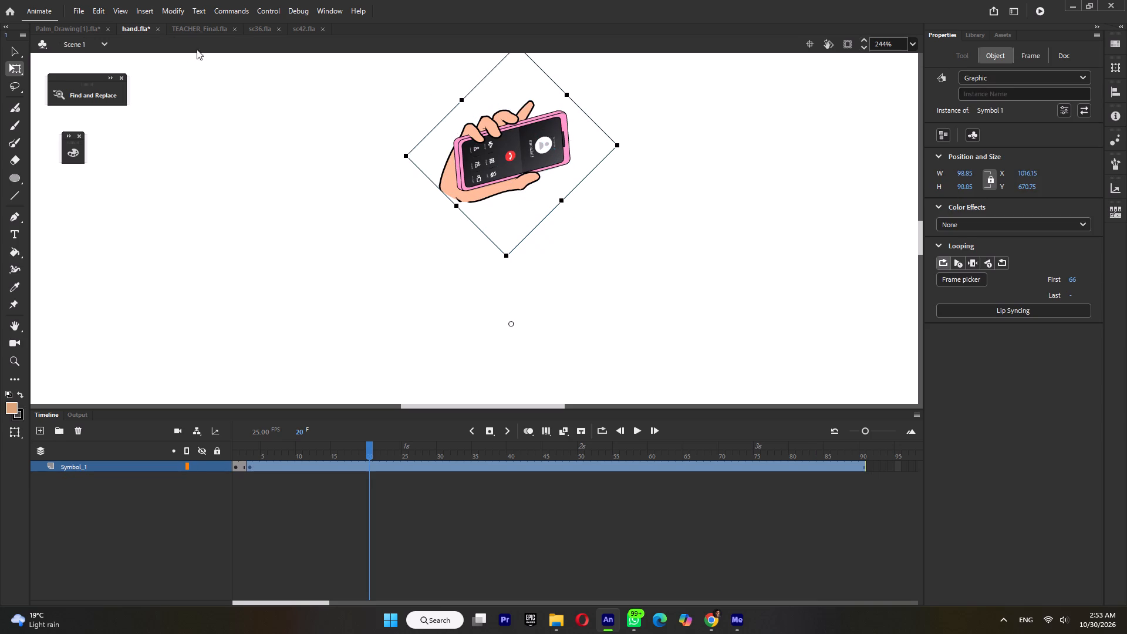
# In File Explorer, find the assets folder inside freelancer > krishan new work and open RECOVER_PD HAND.fla in Animate.
pyautogui.click(561, 623)
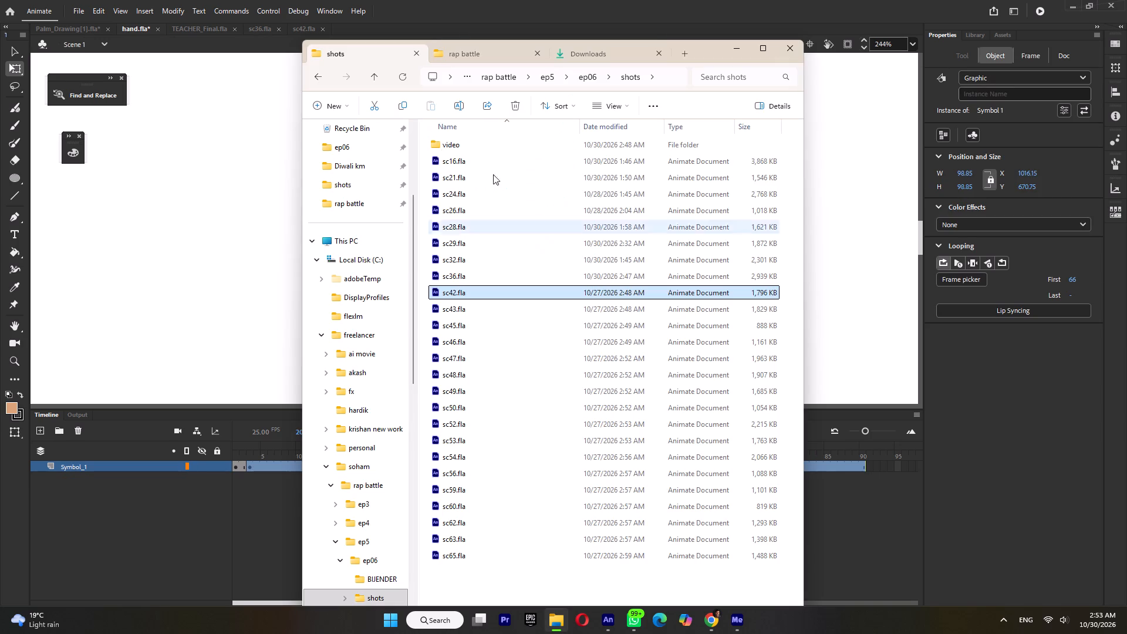
pyautogui.click(463, 55)
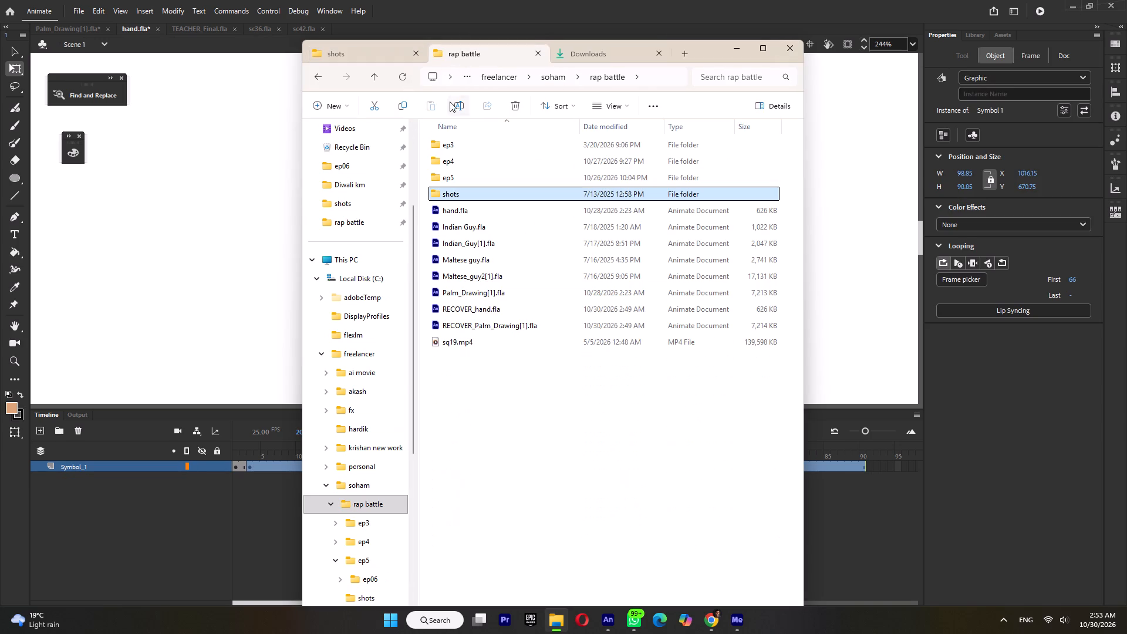
pyautogui.click(379, 73)
pyautogui.click(379, 73)
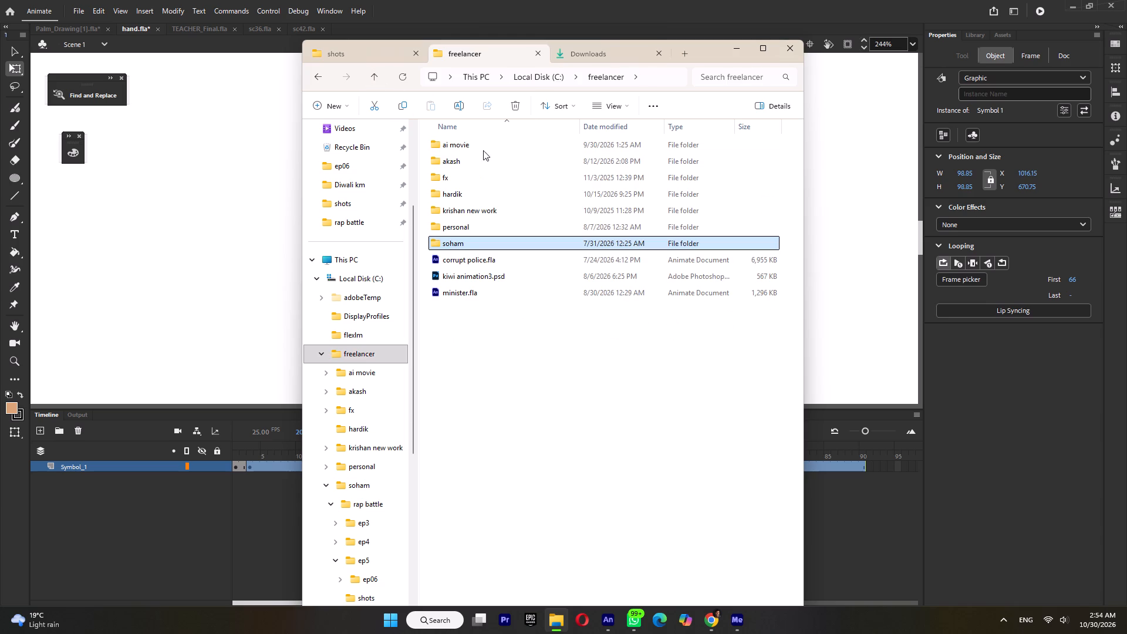
pyautogui.doubleClick(473, 215)
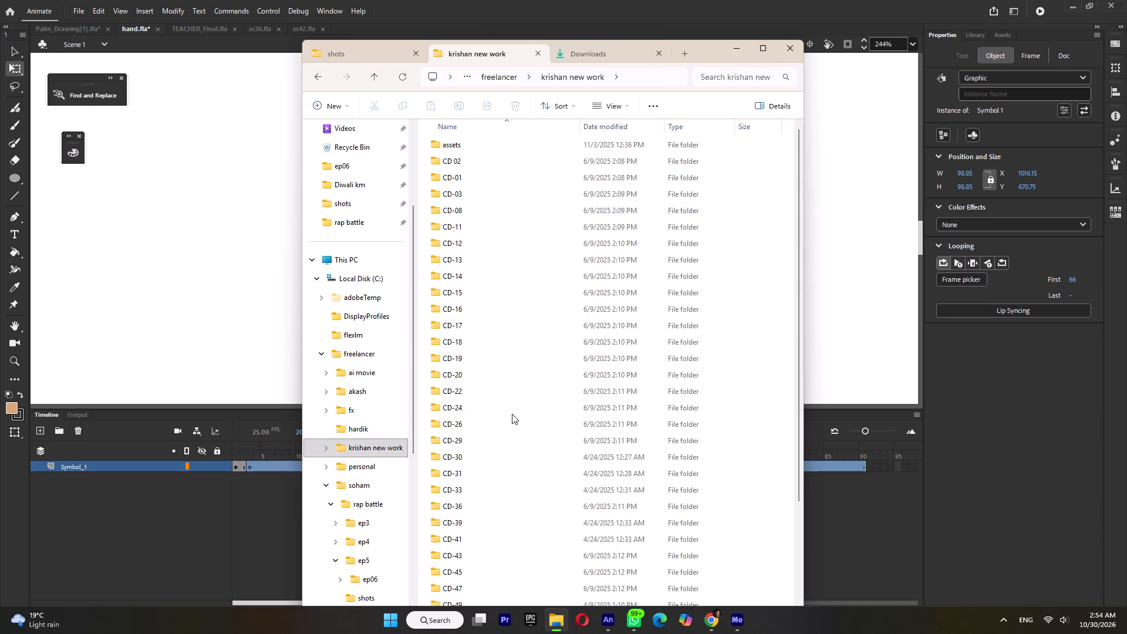
pyautogui.scroll(-13, 522, 388)
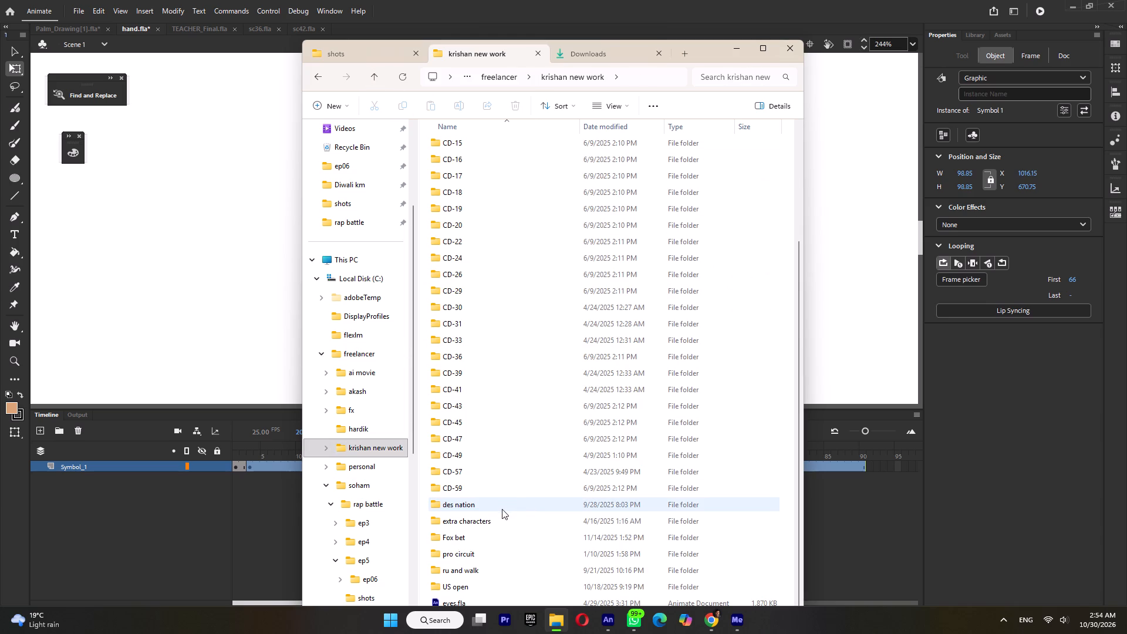
pyautogui.scroll(-4, 480, 586)
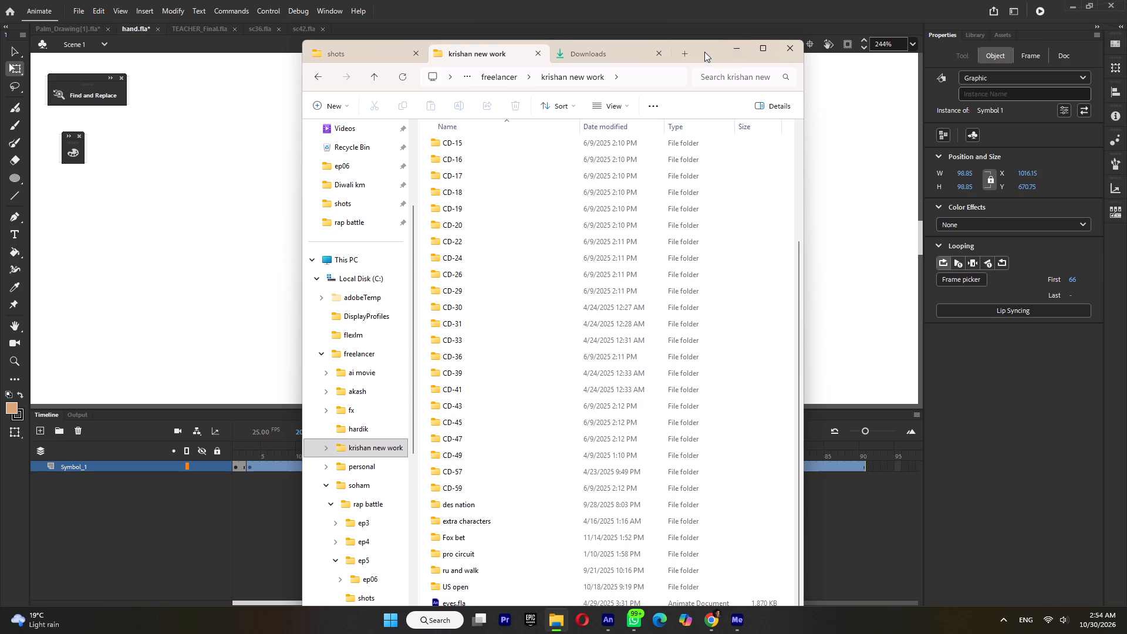
pyautogui.moveTo(704, 52); pyautogui.dragTo(699, 24)
pyautogui.click(758, 22)
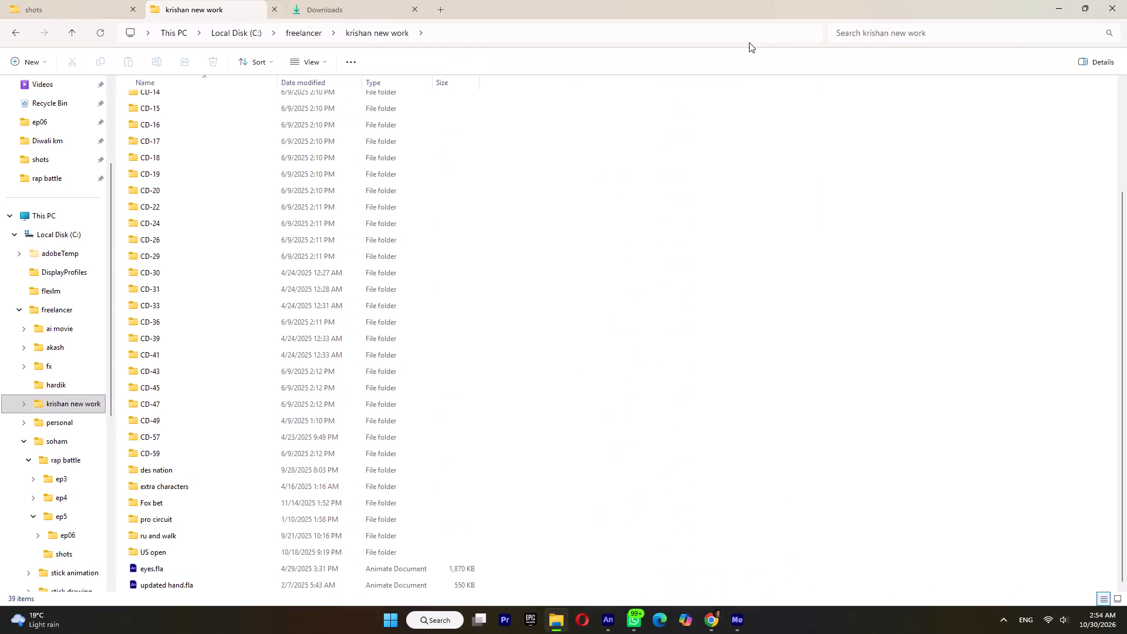
pyautogui.scroll(-5, 279, 487)
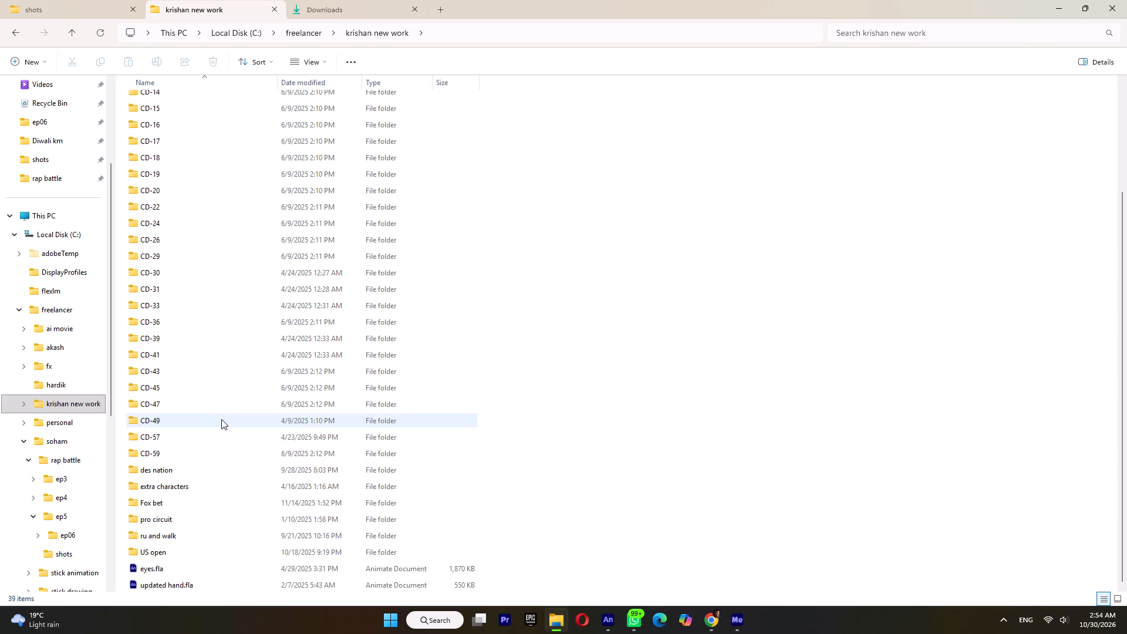
pyautogui.scroll(4, 220, 419)
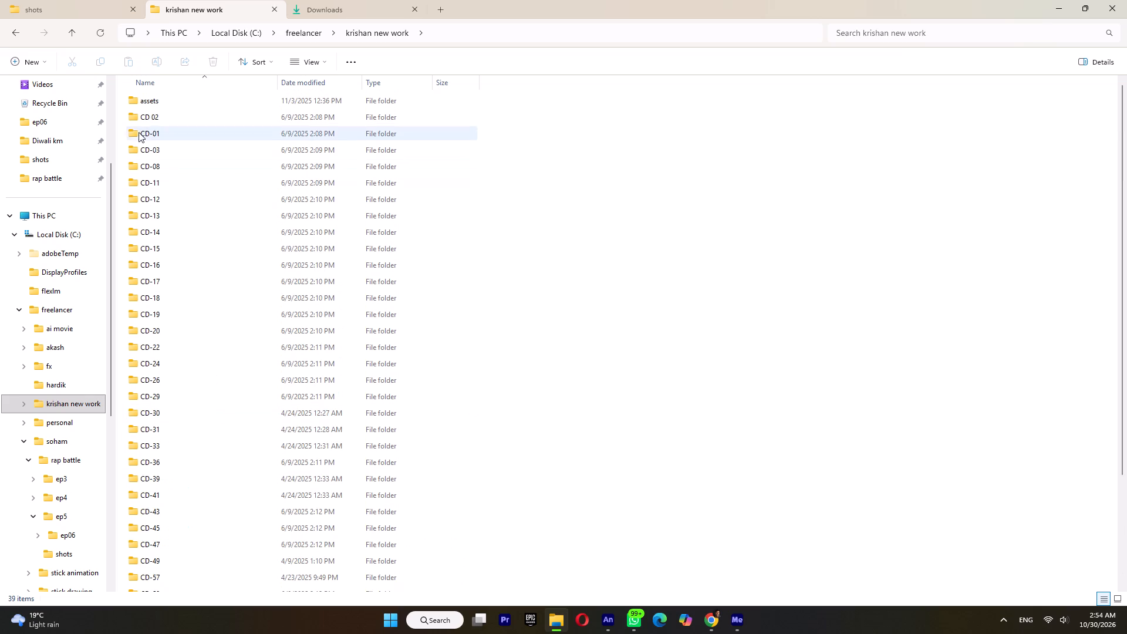
pyautogui.doubleClick(150, 103)
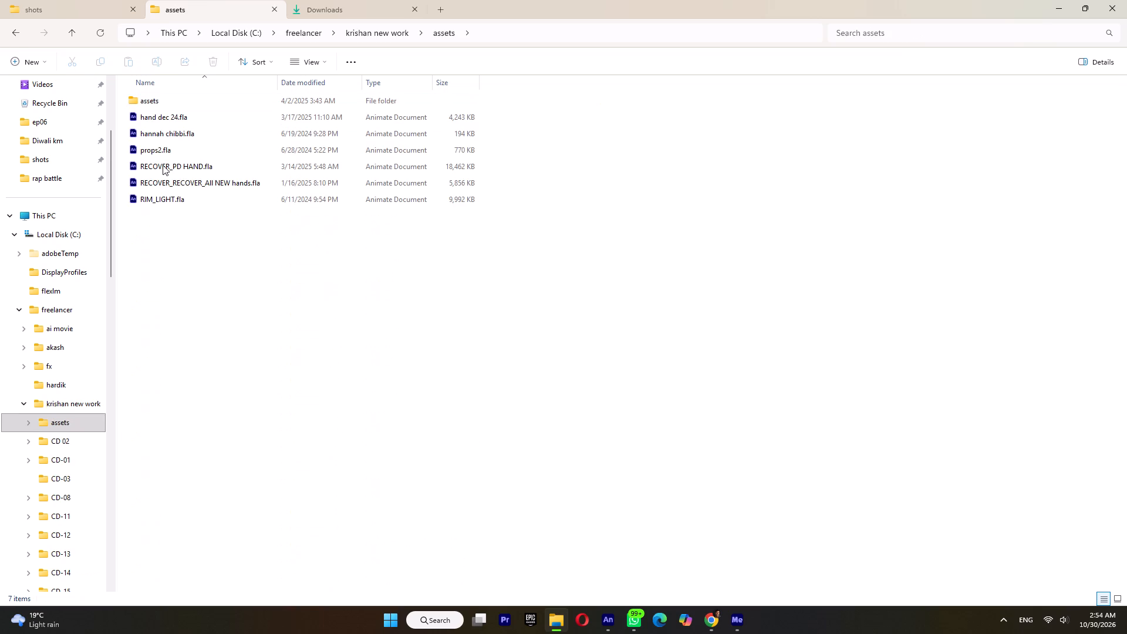
pyautogui.doubleClick(163, 165)
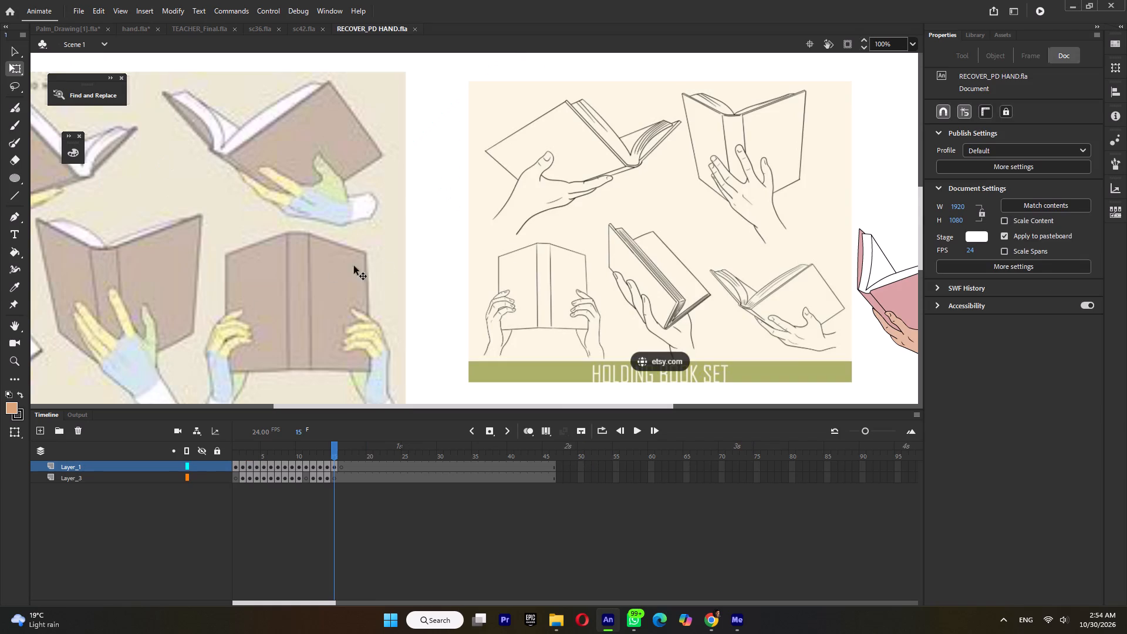
# Examine the hand drawings on frames 1 to 15 of RECOVER_PD HAND.fla for phone-holding and pointing poses that suit sc42.
pyautogui.keyDown('ctrl'); pyautogui.scroll(-5, 539, 247); pyautogui.keyUp('ctrl')
pyautogui.moveTo(234, 452); pyautogui.dragTo(234, 452)
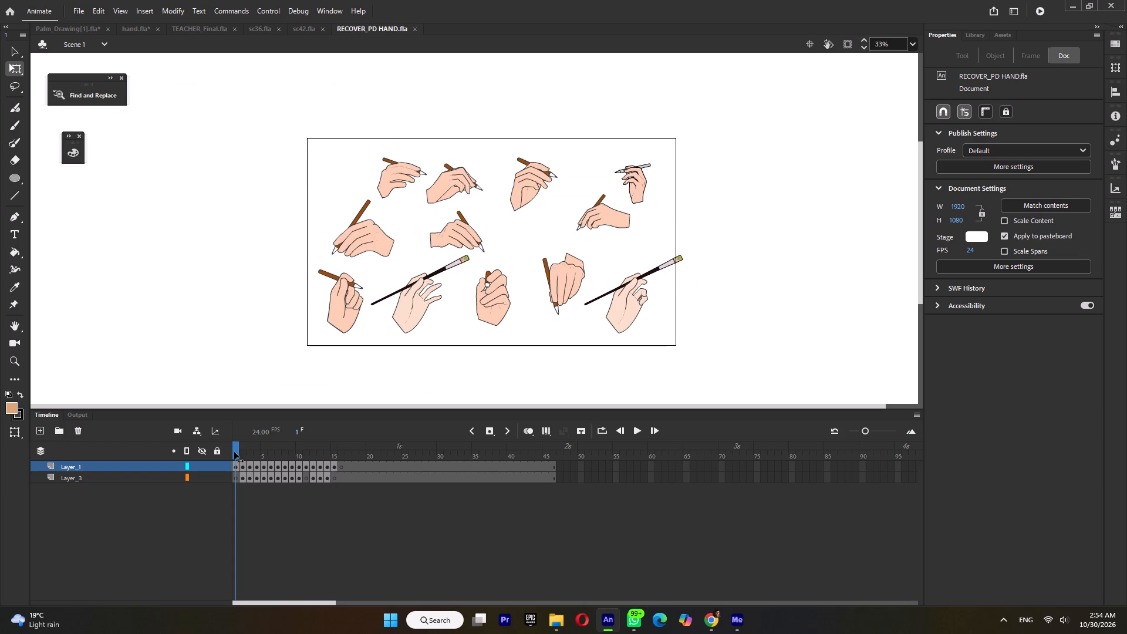
pyautogui.moveTo(234, 452); pyautogui.dragTo(244, 456)
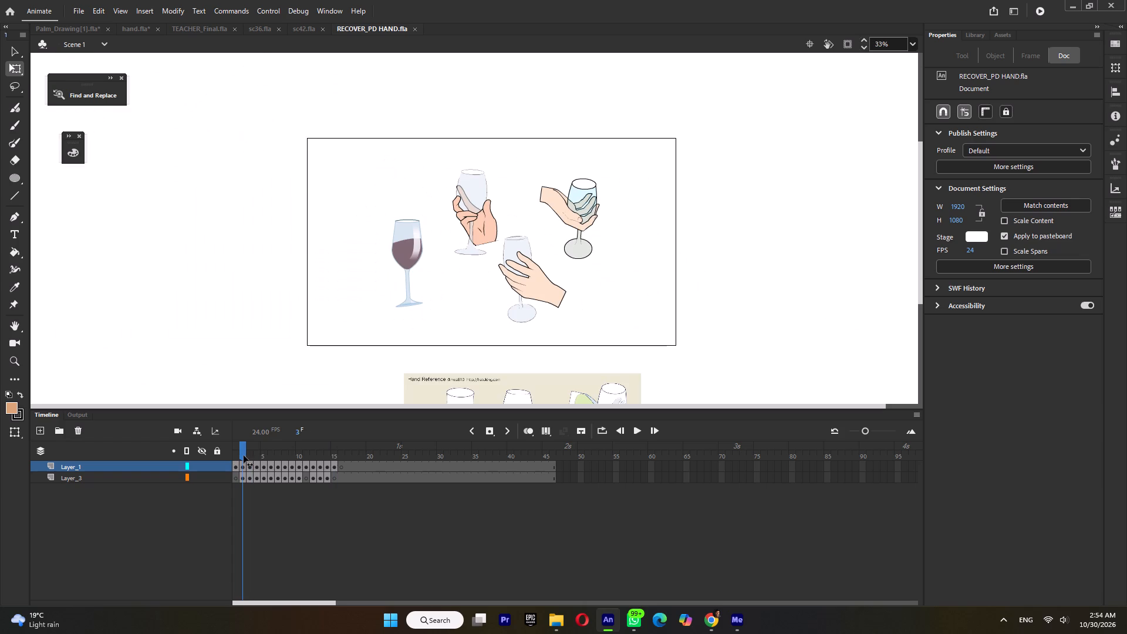
pyautogui.moveTo(244, 456); pyautogui.dragTo(257, 458)
pyautogui.keyDown('ctrl'); pyautogui.scroll(-3, 429, 274); pyautogui.keyUp('ctrl')
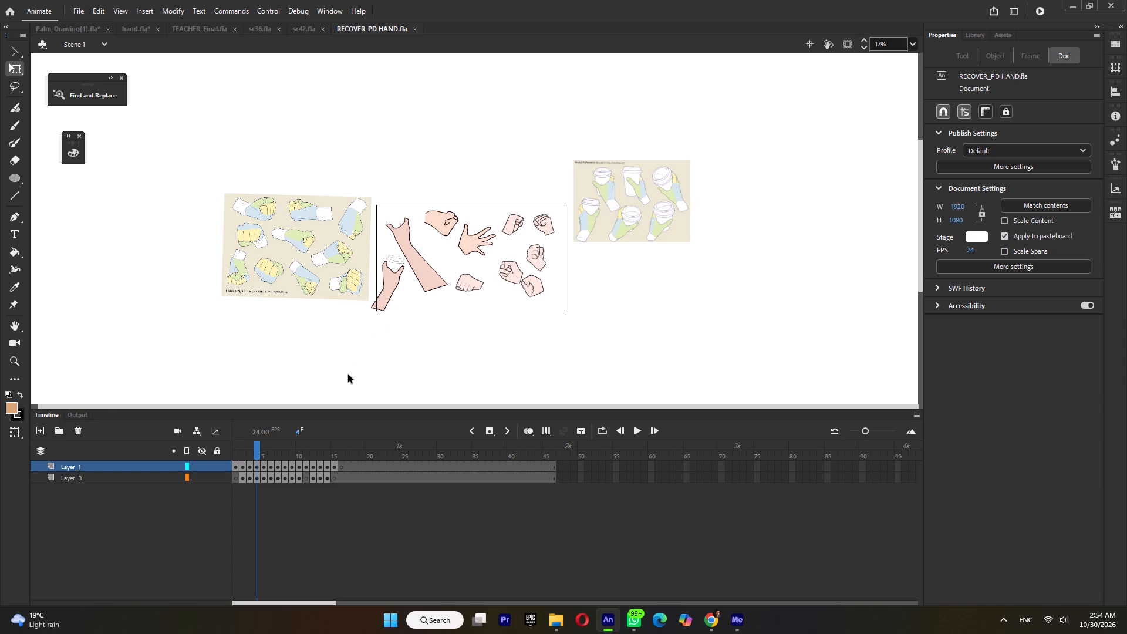
pyautogui.click(265, 453)
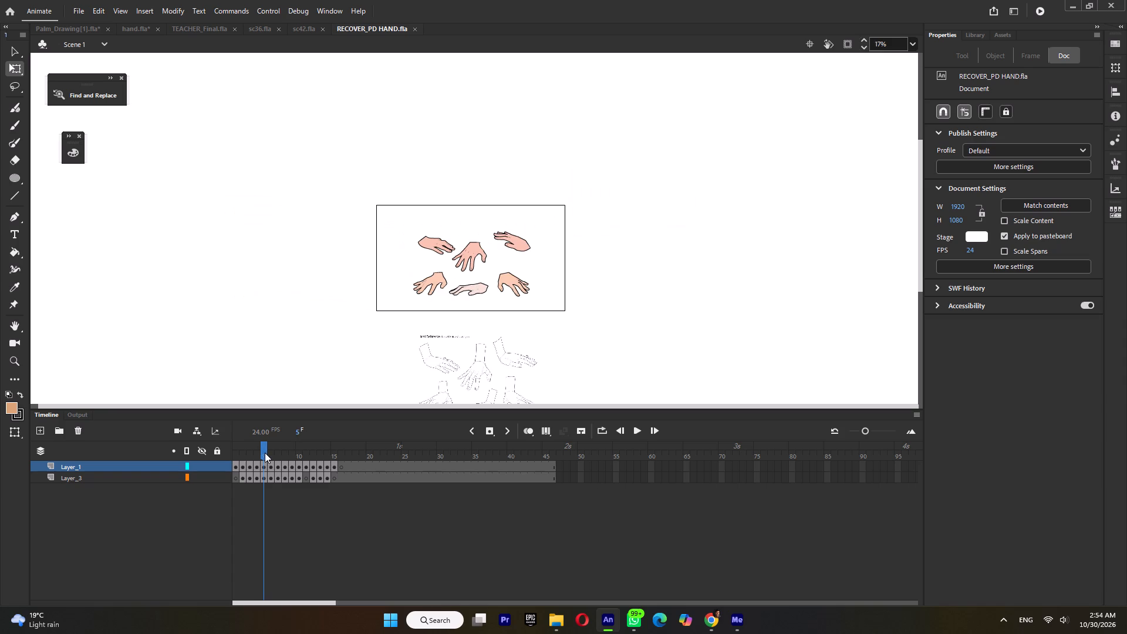
pyautogui.click(270, 452)
pyautogui.click(280, 450)
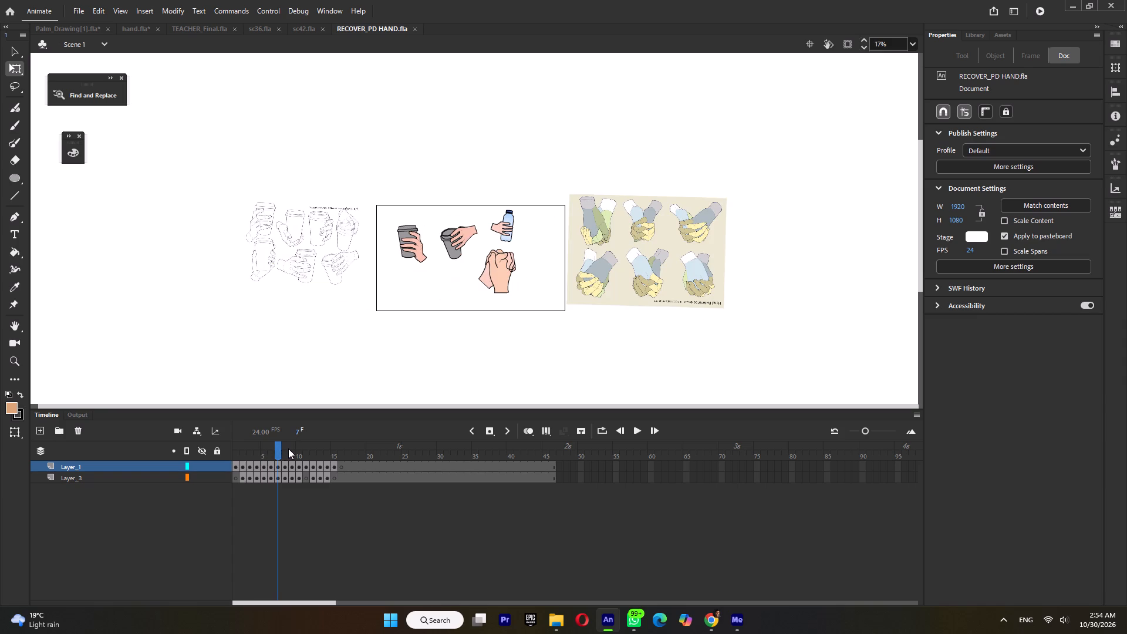
pyautogui.click(288, 448)
pyautogui.click(296, 448)
pyautogui.click(306, 450)
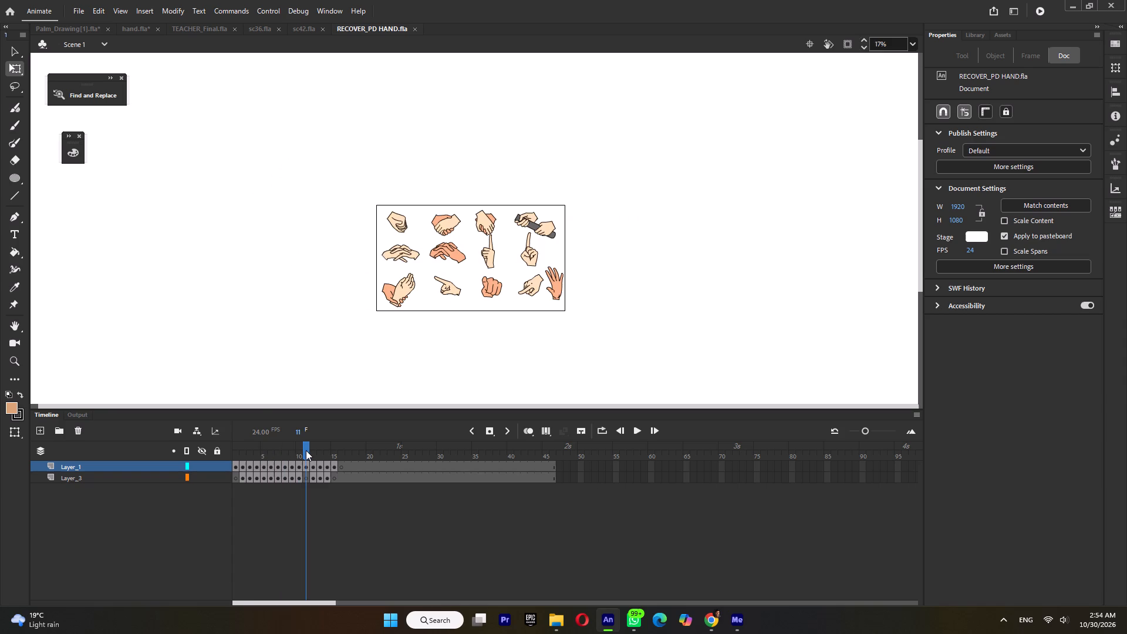
pyautogui.click(312, 450)
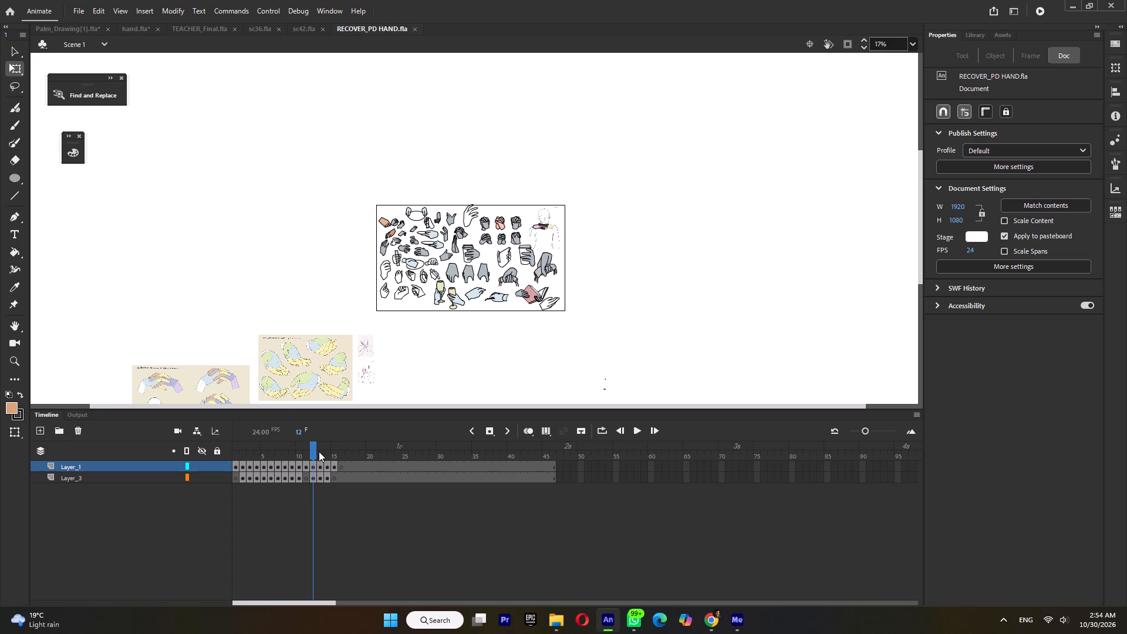
pyautogui.click(323, 453)
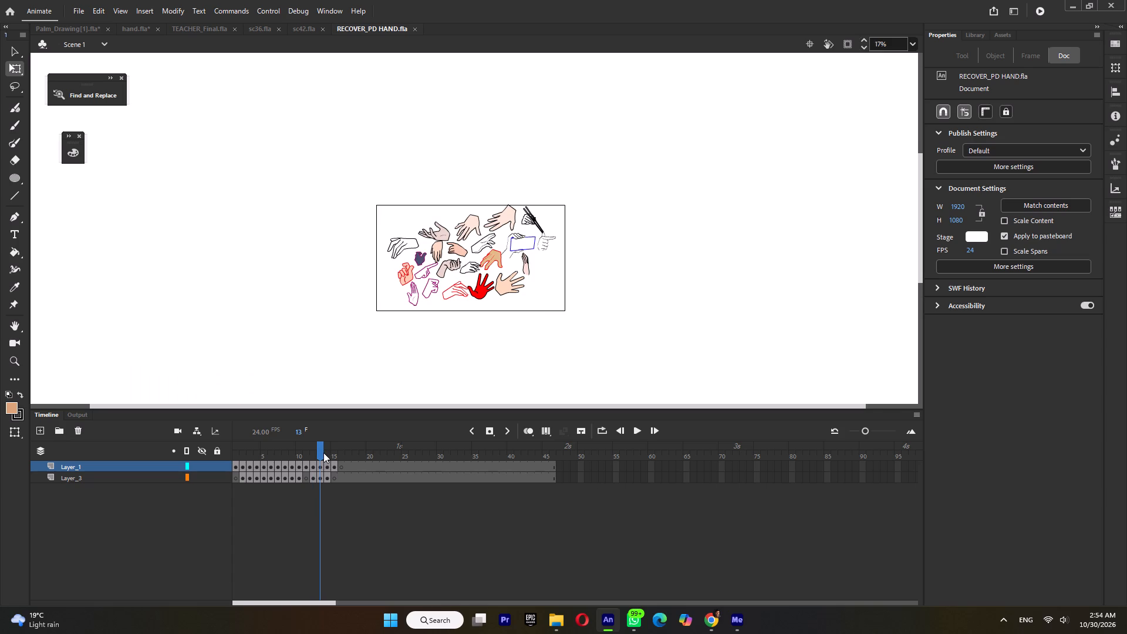
pyautogui.click(326, 453)
pyautogui.click(332, 454)
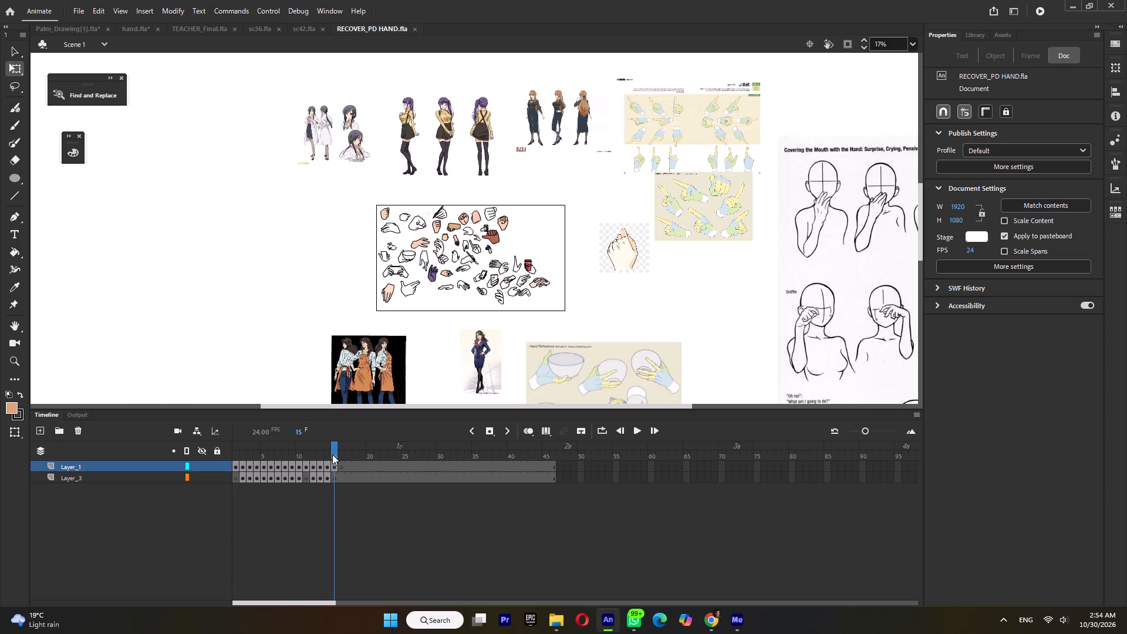
pyautogui.keyDown('ctrl'); pyautogui.scroll(6, 474, 332); pyautogui.keyUp('ctrl')
pyautogui.click(333, 453)
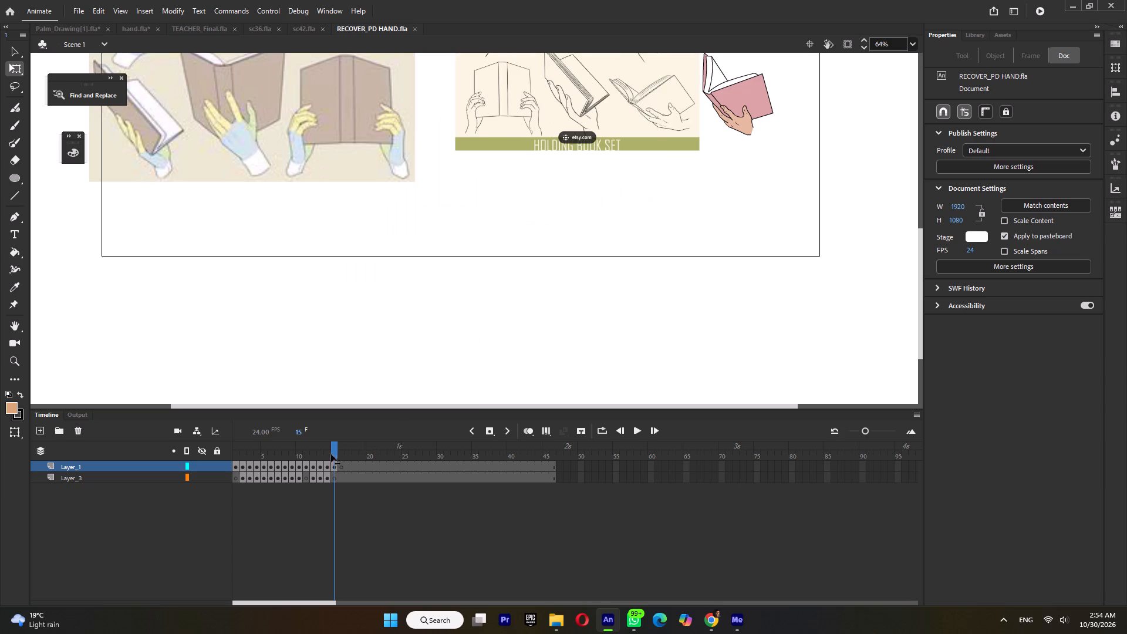
pyautogui.scroll(1, 488, 313)
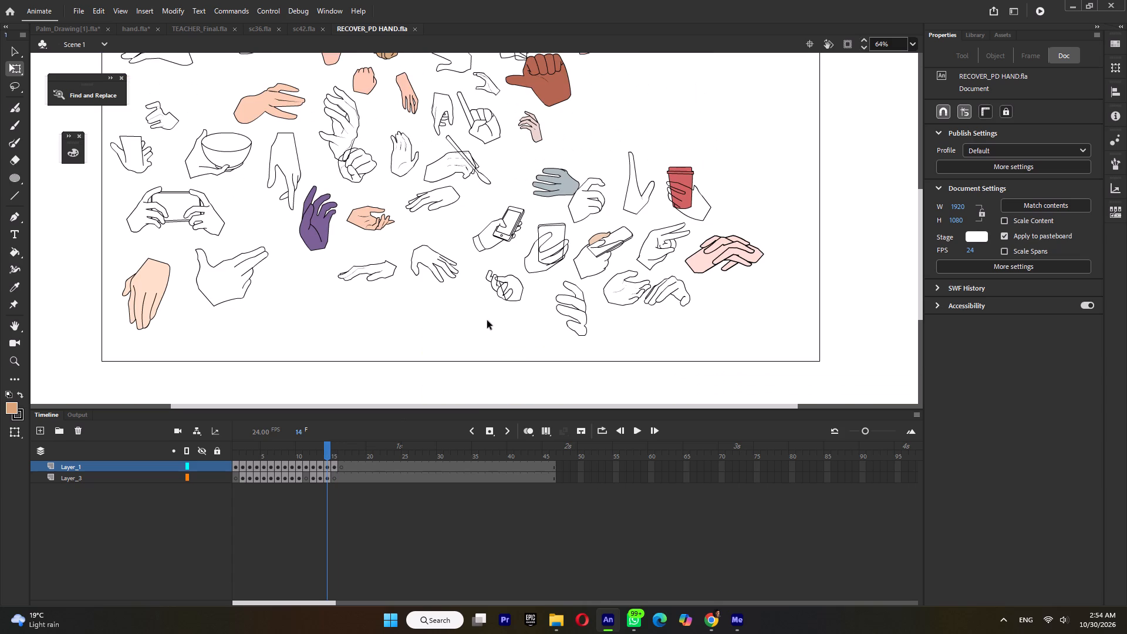
pyautogui.keyDown('ctrl'); pyautogui.scroll(-2, 486, 332); pyautogui.keyUp('ctrl')
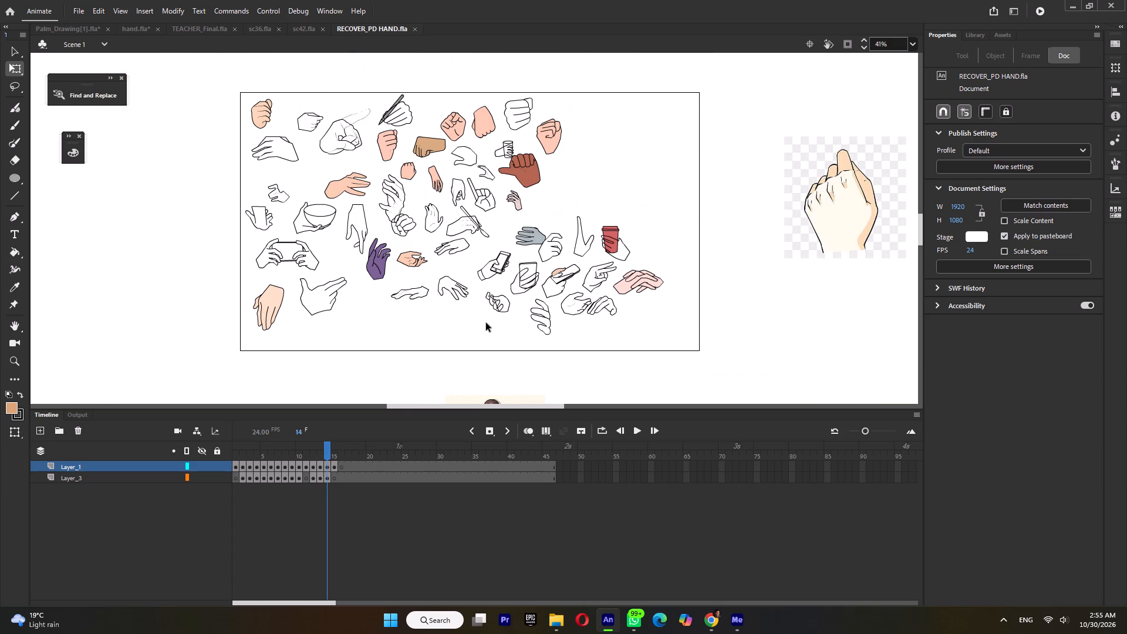
pyautogui.keyDown('ctrl'); pyautogui.scroll(1, 486, 322); pyautogui.keyUp('ctrl')
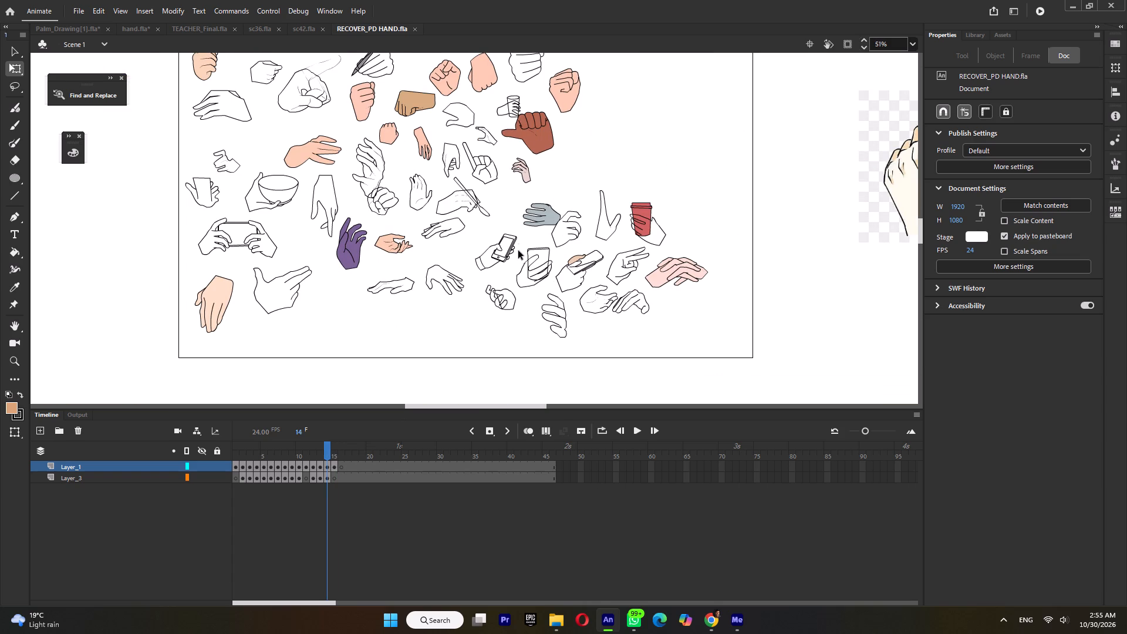
# Flip the small outlined hand holding a tilted phone on frame 14 horizontally, and go to frame 15.
pyautogui.click(508, 251)
pyautogui.rightClick(508, 251)
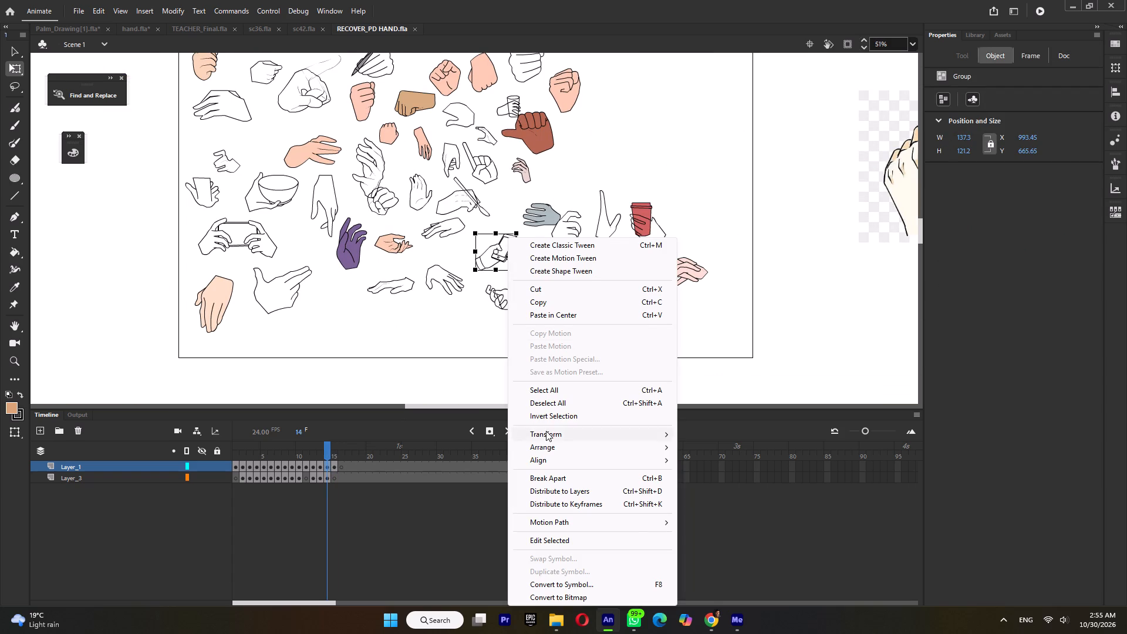
pyautogui.click(546, 436)
pyautogui.click(706, 562)
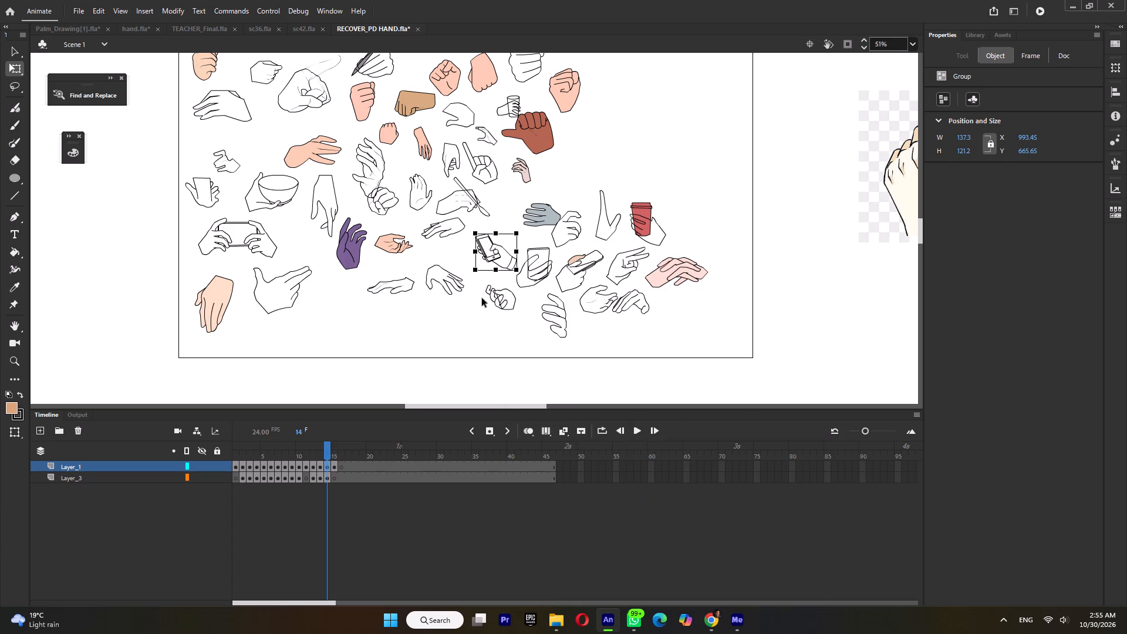
pyautogui.click(335, 447)
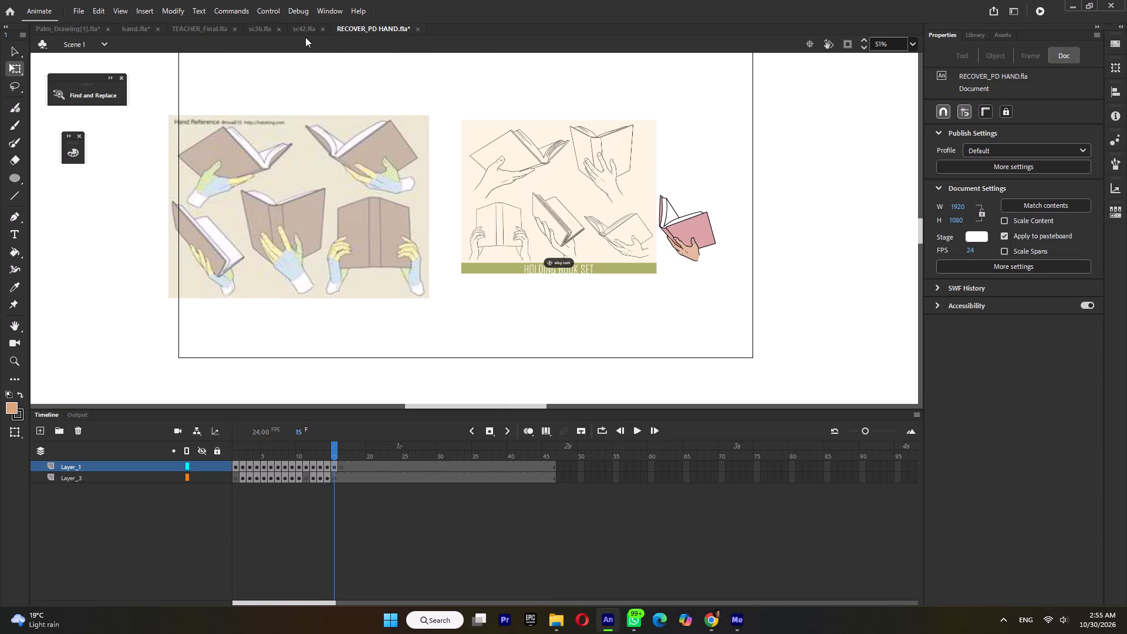
pyautogui.click(304, 30)
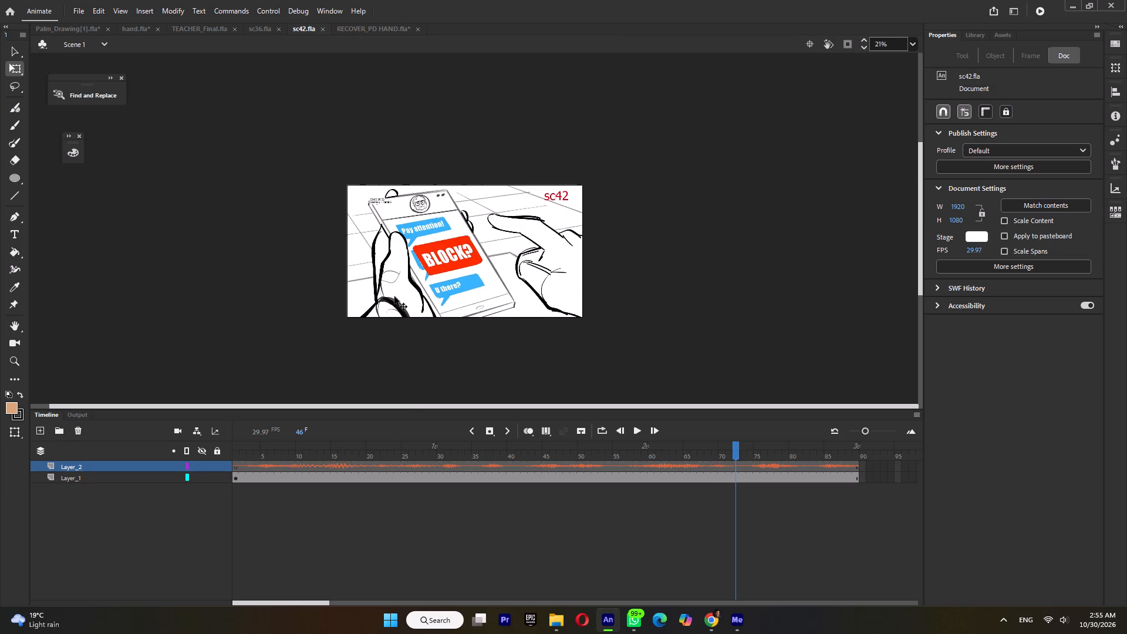
pyautogui.moveTo(701, 457); pyautogui.dragTo(643, 469)
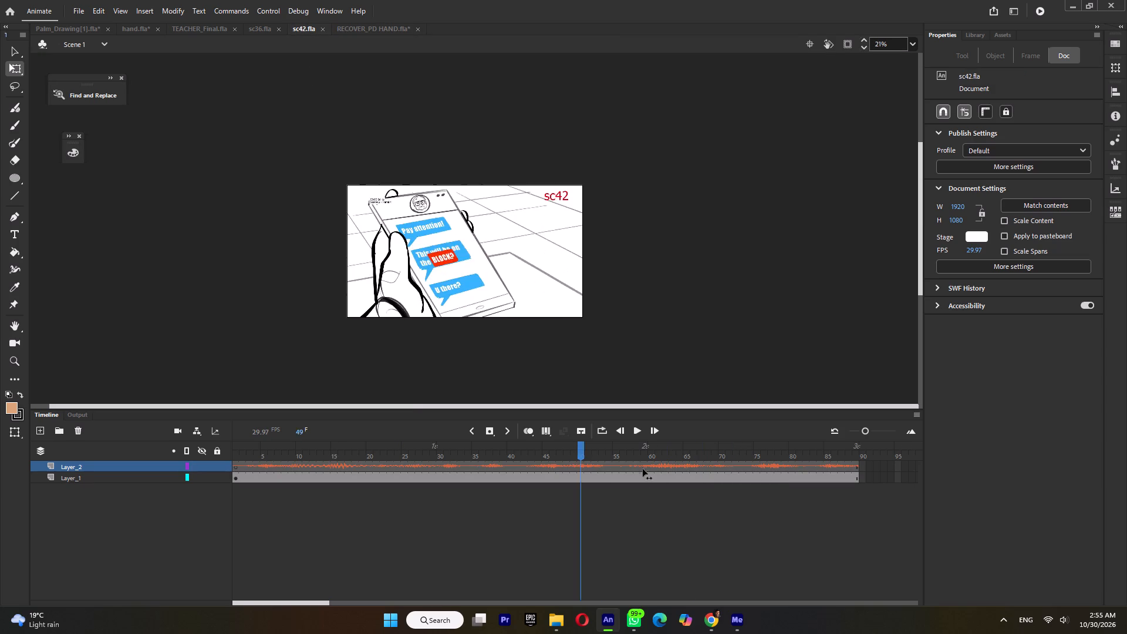
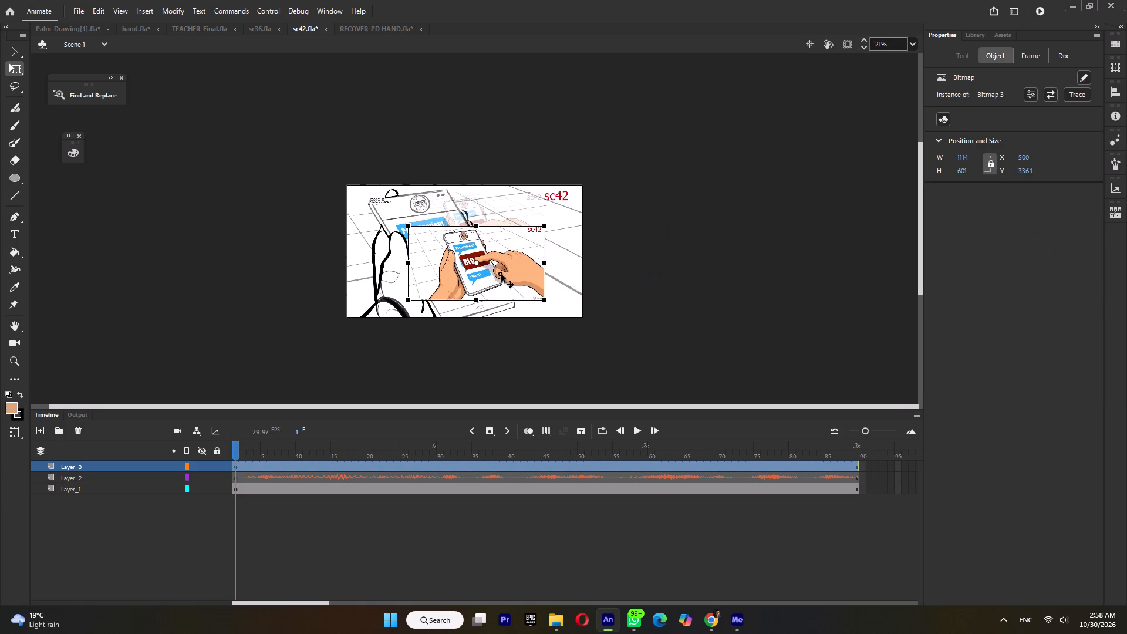
pyautogui.keyDown('shift'); pyautogui.moveTo(543, 226); pyautogui.dragTo(590, 193); pyautogui.keyUp('shift')
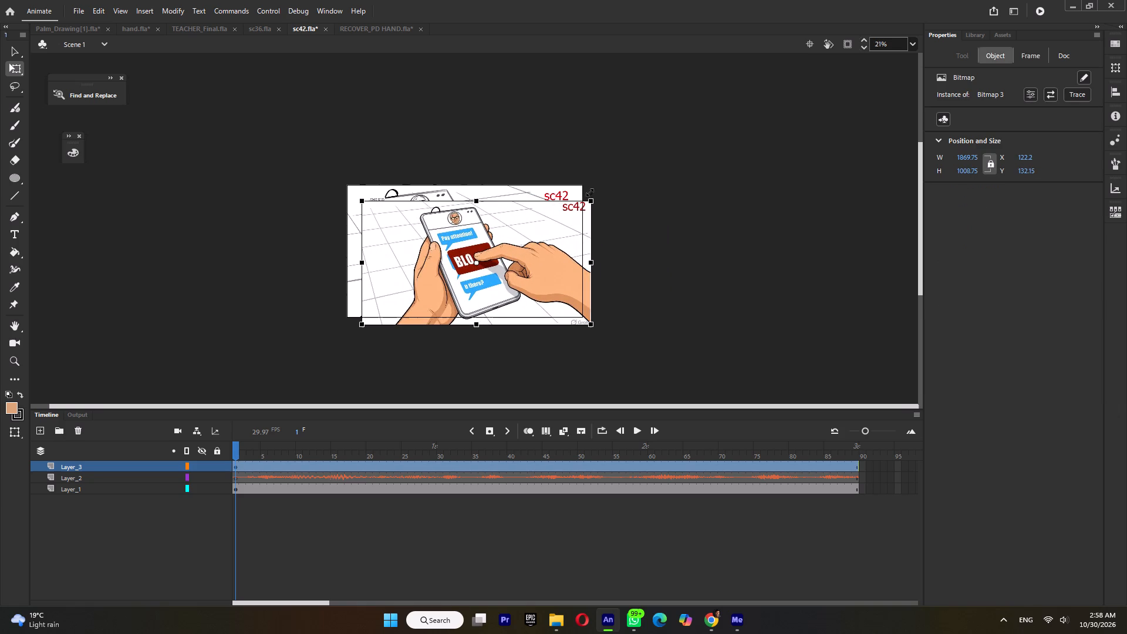
pyautogui.keyDown('shift'); pyautogui.moveTo(590, 193); pyautogui.dragTo(589, 193); pyautogui.keyUp('shift')
pyautogui.moveTo(555, 257); pyautogui.dragTo(541, 245)
pyautogui.keyDown('shift'); pyautogui.moveTo(575, 188); pyautogui.dragTo(583, 184); pyautogui.keyUp('shift')
pyautogui.moveTo(551, 217); pyautogui.dragTo(557, 218)
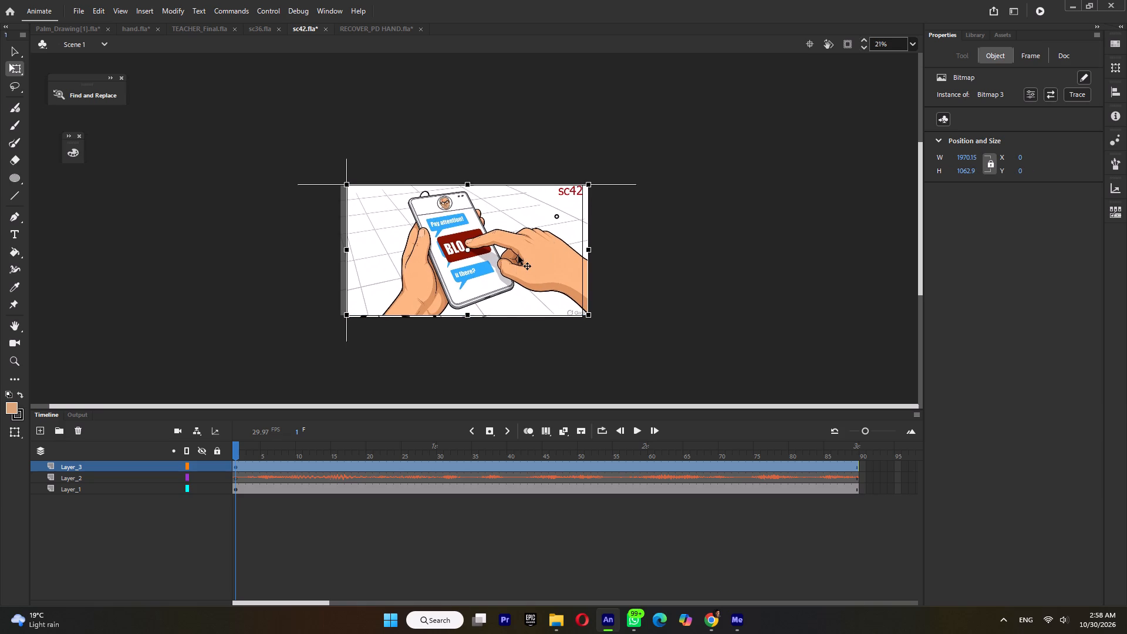
pyautogui.press('Down')
pyautogui.press('Down')
pyautogui.press('Down')
pyautogui.press('Down')
pyautogui.press('Down')
pyautogui.press('Down')
pyautogui.press('Down')
pyautogui.press('Down')
pyautogui.press('Down')
pyautogui.press('Down')
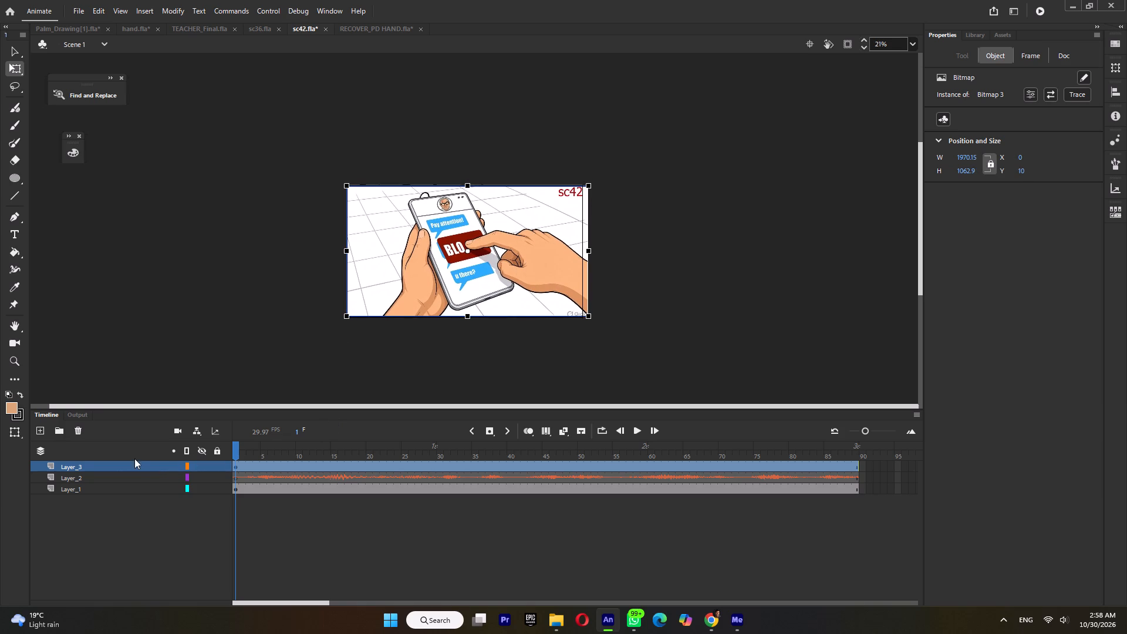
# Add a new layer above the picture and set the Line tool's stroke width profile to uniform.
pyautogui.click(39, 430)
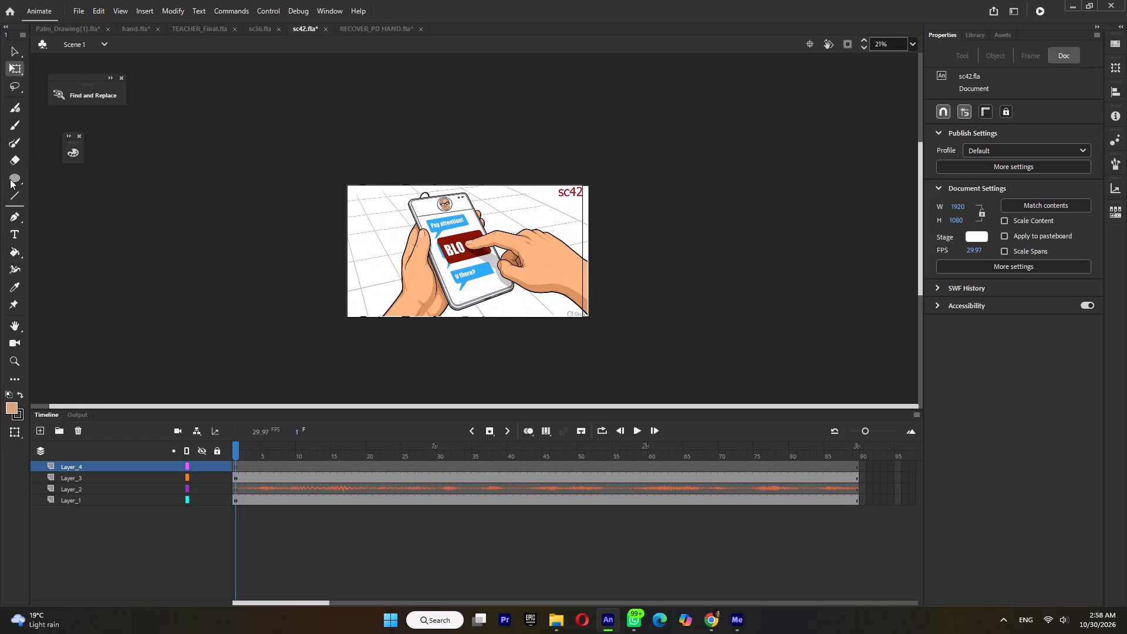
pyautogui.click(11, 190)
pyautogui.keyDown('ctrl'); pyautogui.scroll(3, 485, 291); pyautogui.keyUp('ctrl')
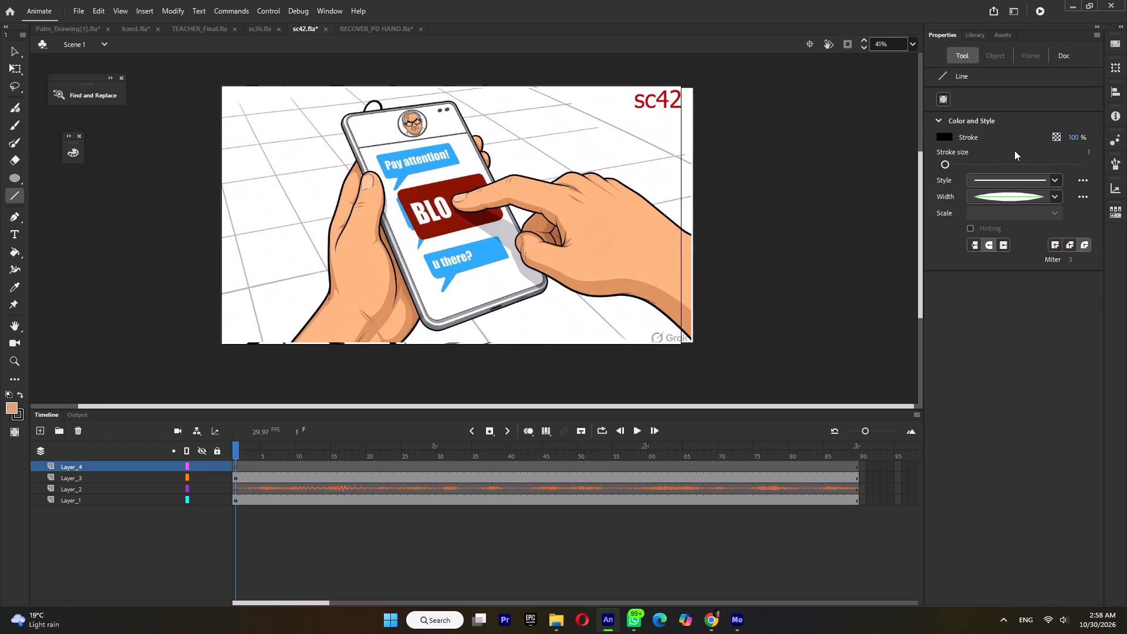
pyautogui.click(1057, 197)
pyautogui.click(1040, 208)
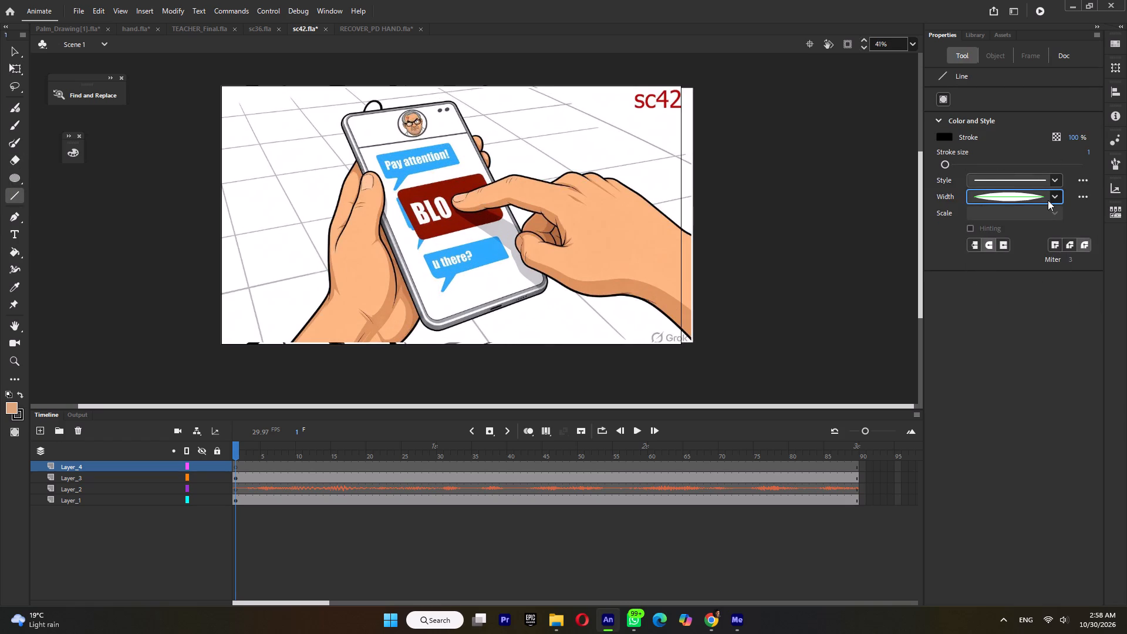
pyautogui.click(1048, 200)
pyautogui.click(1048, 225)
pyautogui.click(1053, 199)
pyautogui.click(1041, 211)
# Create an empty group on the new layer for tracing the phone-holding hand, and choose a different preview mode.
pyautogui.keyDown('ctrl'); pyautogui.scroll(2, 339, 244); pyautogui.keyUp('ctrl')
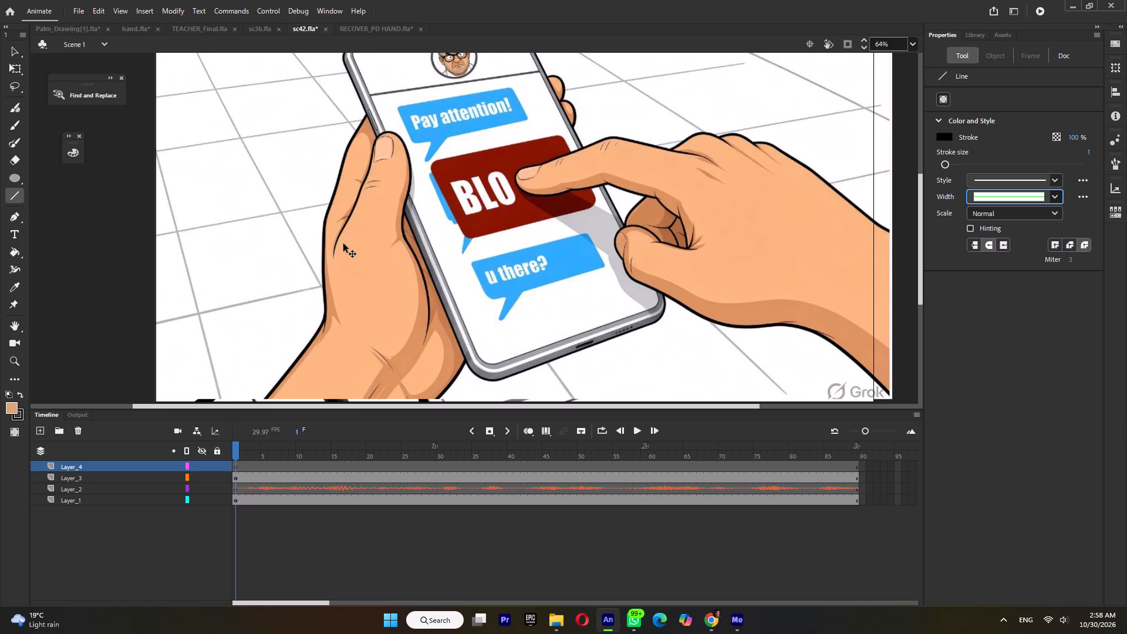
pyautogui.hotkey('ctrl', 'g')
pyautogui.keyDown('ctrl'); pyautogui.scroll(2, 338, 250); pyautogui.keyUp('ctrl')
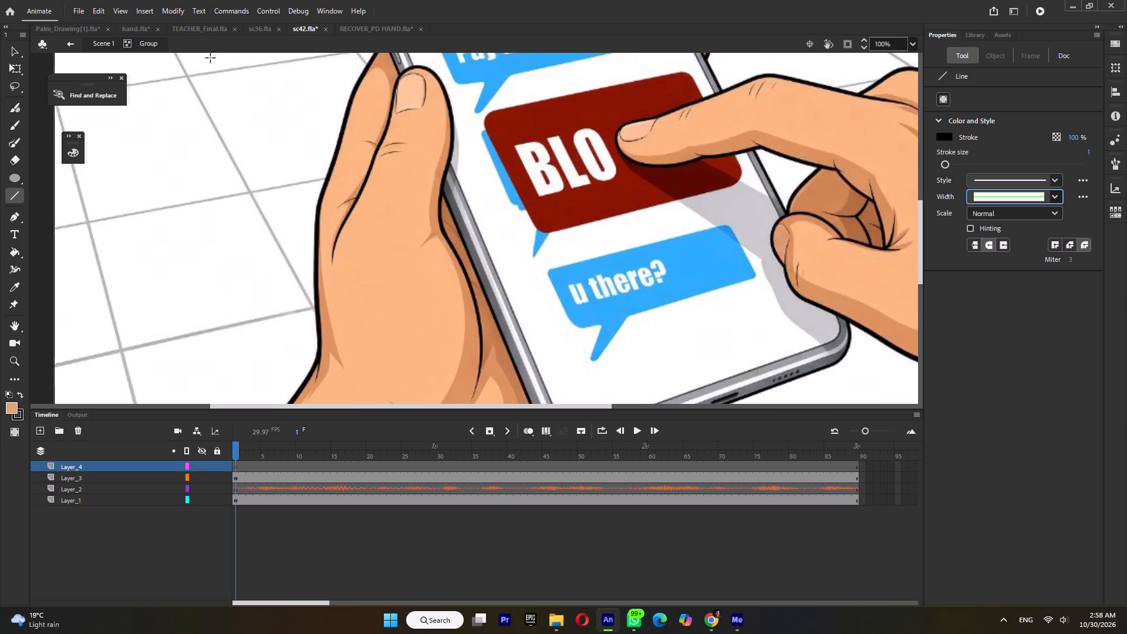
pyautogui.click(126, 12)
pyautogui.click(170, 85)
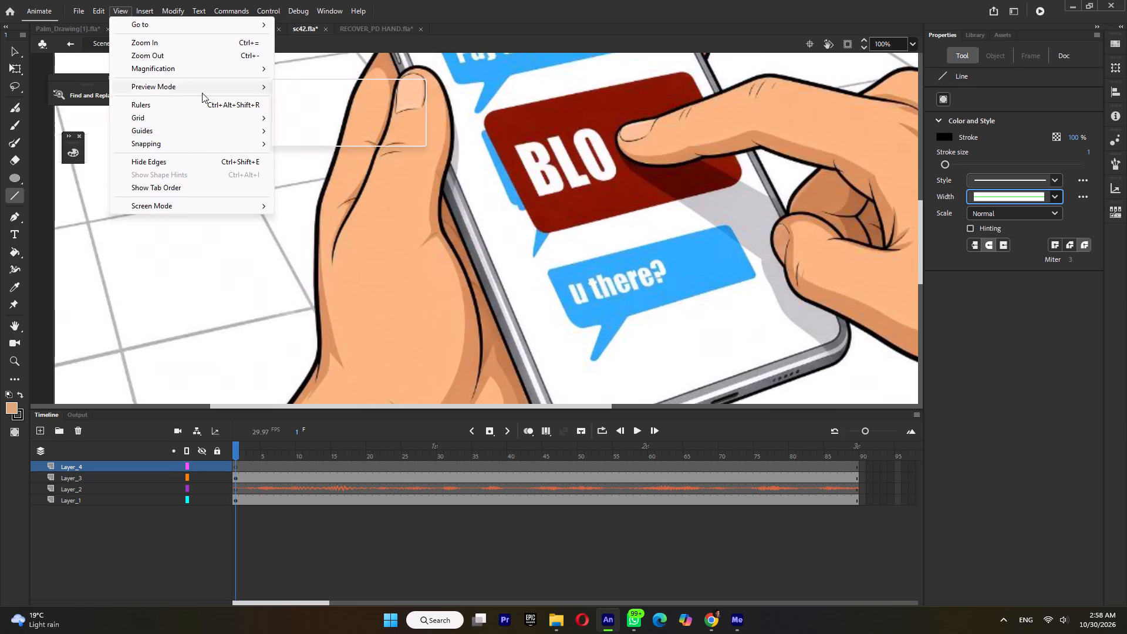
pyautogui.click(294, 125)
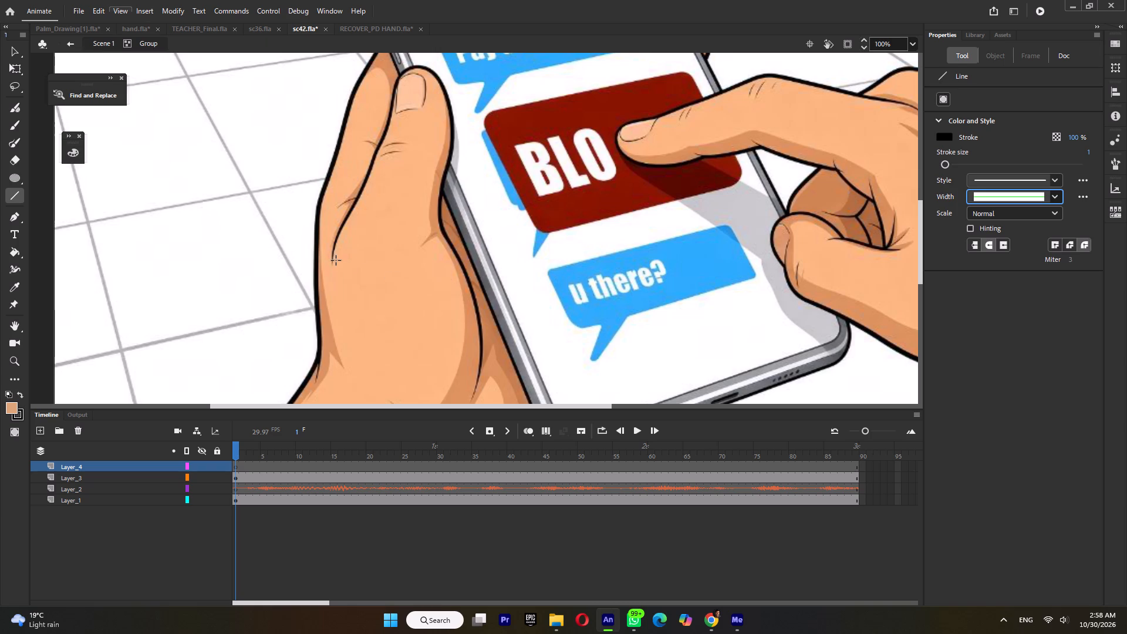
# With the Paint Brush at stroke size 5, trace a closed black outline around the phone-holding hand's thumb and the base of its palm.
pyautogui.click(9, 144)
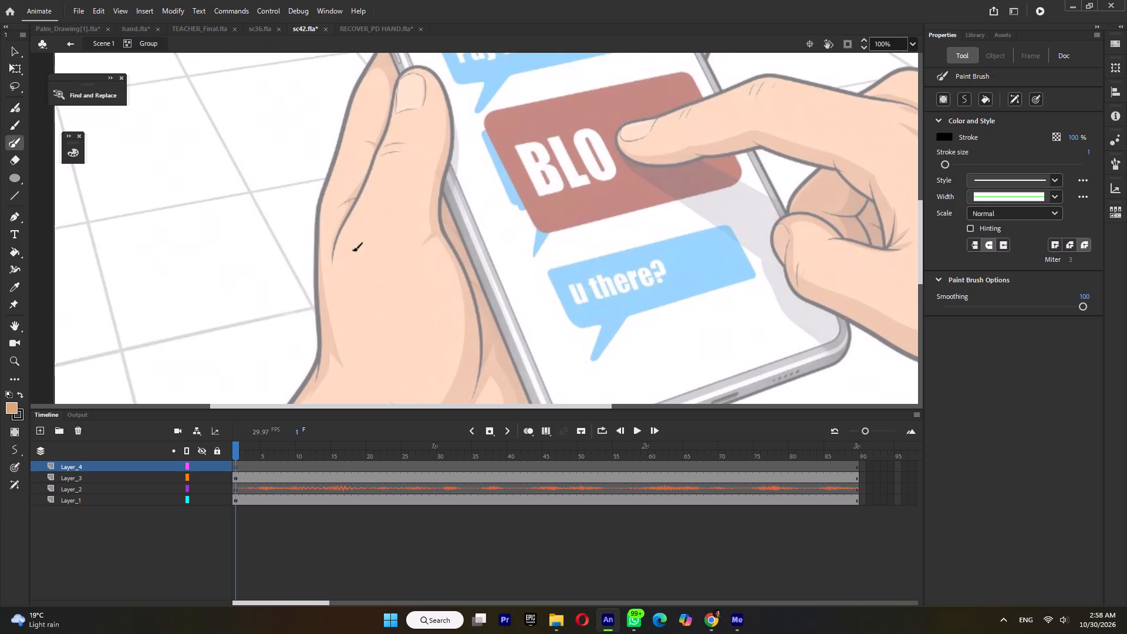
pyautogui.click(332, 262)
pyautogui.moveTo(335, 325); pyautogui.dragTo(332, 255)
pyautogui.hotkey('ctrl', 'z')
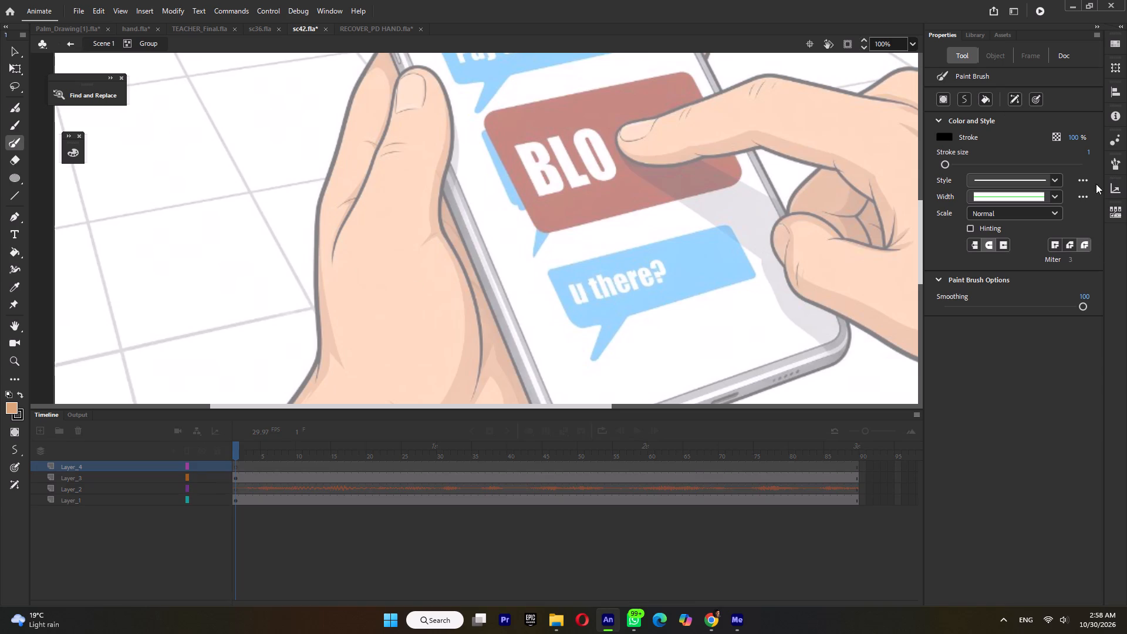
pyautogui.click(1089, 153)
pyautogui.press('5')
pyautogui.moveTo(333, 294); pyautogui.dragTo(333, 282)
pyautogui.moveTo(333, 282); pyautogui.dragTo(384, 141)
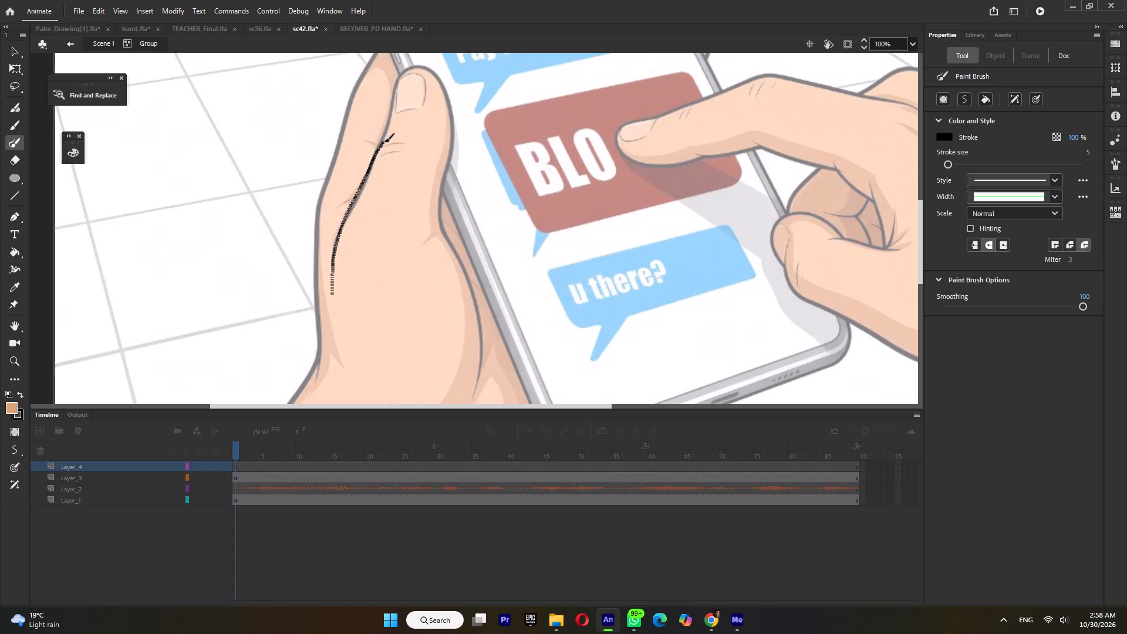
pyautogui.moveTo(384, 141); pyautogui.dragTo(451, 164)
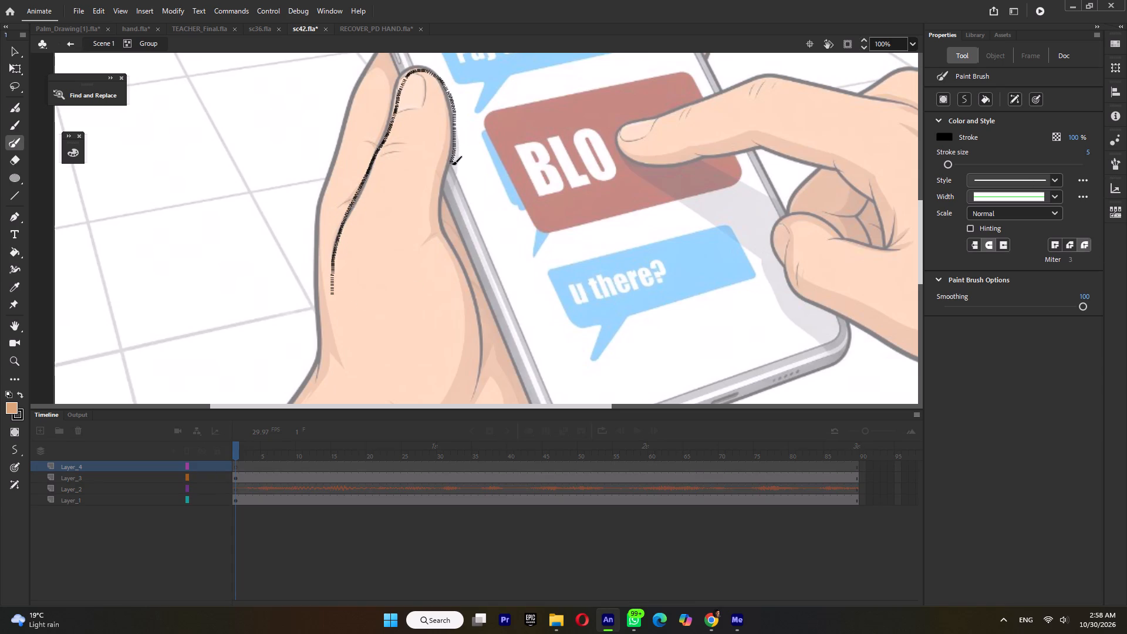
pyautogui.moveTo(451, 164); pyautogui.dragTo(447, 413)
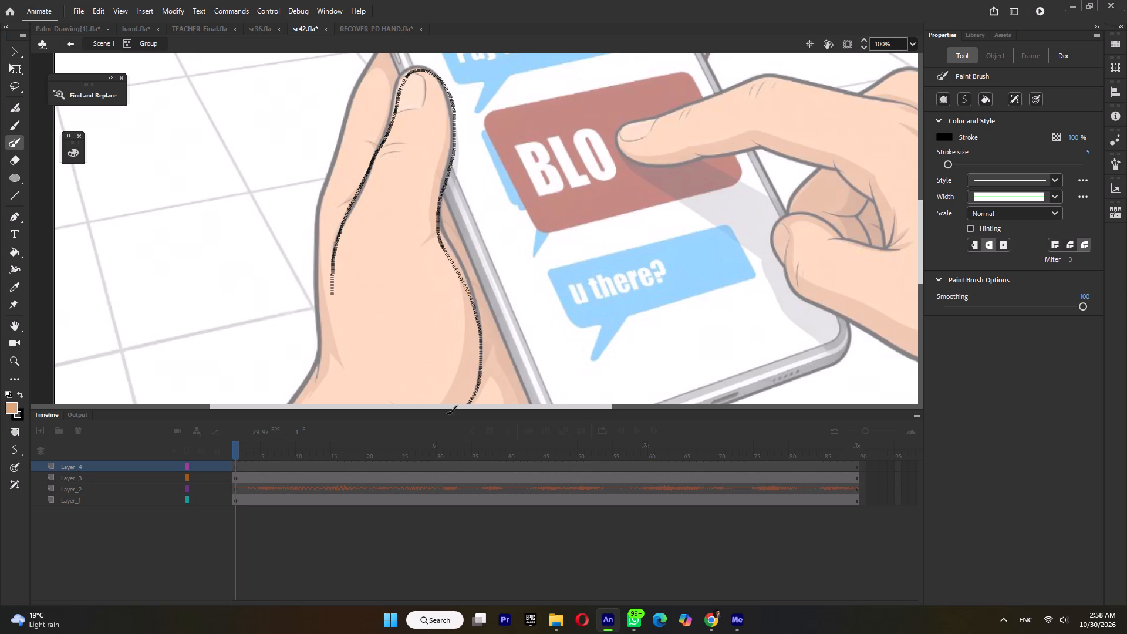
pyautogui.moveTo(447, 413); pyautogui.dragTo(340, 304)
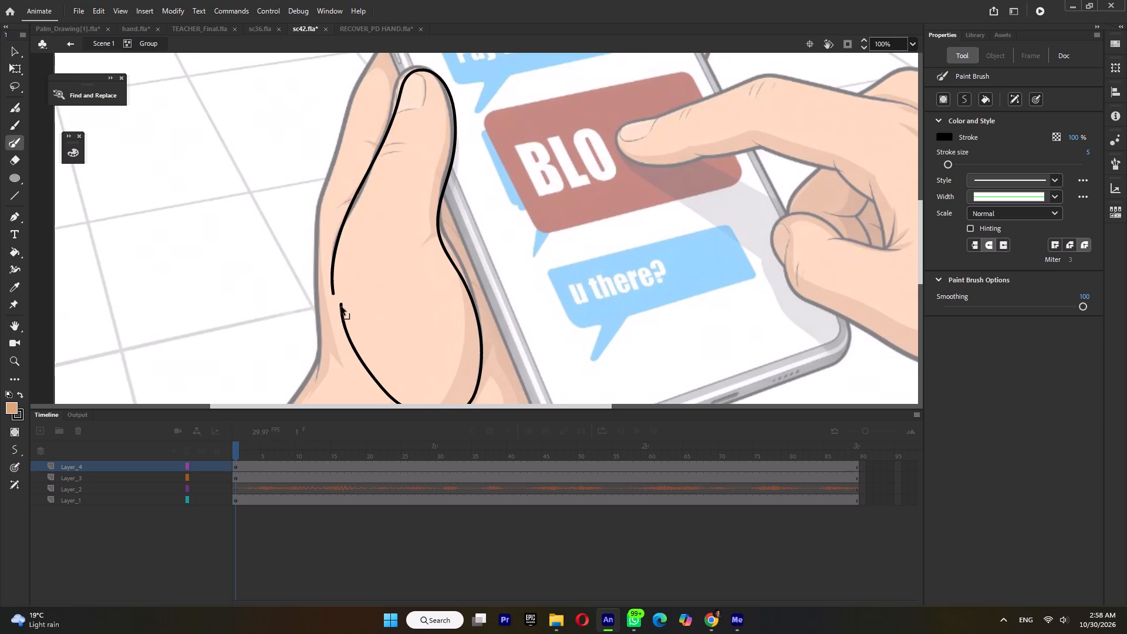
pyautogui.keyDown('ctrl'); pyautogui.moveTo(341, 306); pyautogui.dragTo(334, 297); pyautogui.keyUp('ctrl')
# Reshape the inner curve of the thumb outline where it follows the phone's edge, and leave the group.
pyautogui.keyDown('ctrl'); pyautogui.scroll(-1, 424, 170); pyautogui.keyUp('ctrl')
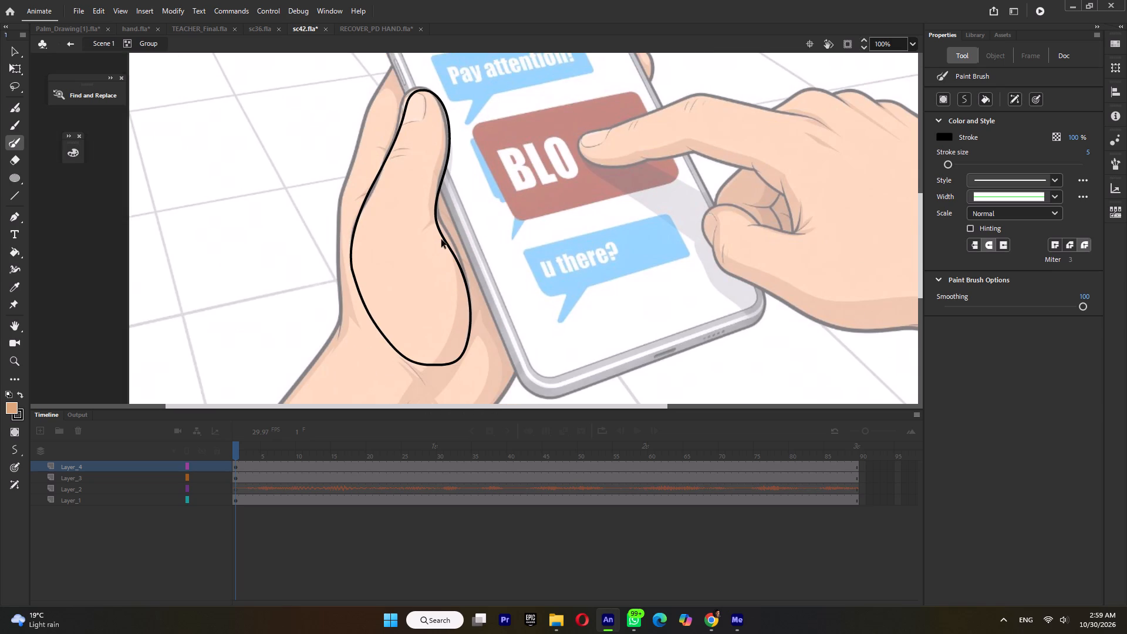
pyautogui.keyDown('ctrl'); pyautogui.click(446, 244); pyautogui.keyUp('ctrl')
pyautogui.keyDown('ctrl'); pyautogui.moveTo(453, 252); pyautogui.dragTo(452, 245); pyautogui.keyUp('ctrl')
pyautogui.hotkey('ctrl', 'z')
pyautogui.keyDown('ctrl'); pyautogui.click(444, 239); pyautogui.keyUp('ctrl')
pyautogui.keyDown('ctrl'); pyautogui.click(453, 252); pyautogui.keyUp('ctrl')
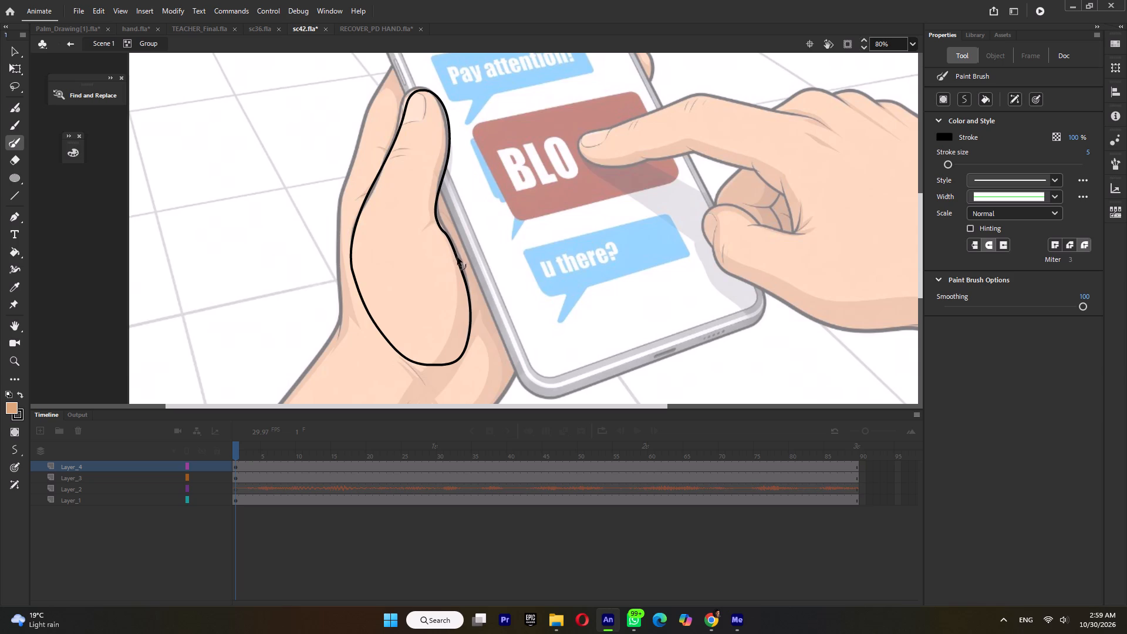
pyautogui.keyDown('ctrl'); pyautogui.click(455, 255); pyautogui.keyUp('ctrl')
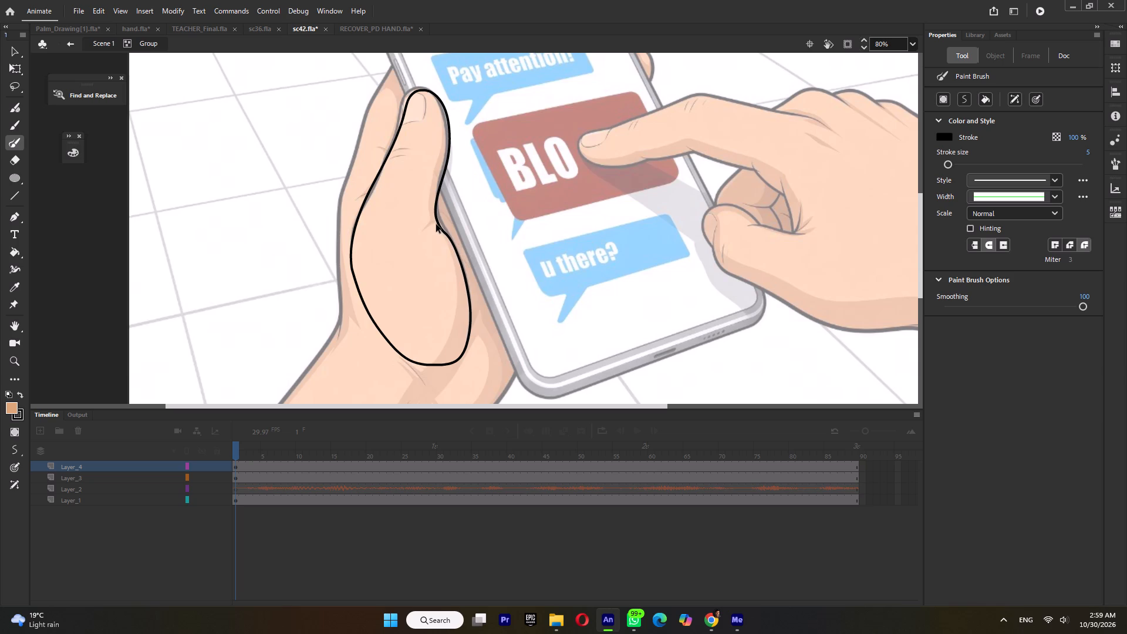
pyautogui.keyDown('ctrl'); pyautogui.click(438, 225); pyautogui.keyUp('ctrl')
pyautogui.keyDown('ctrl'); pyautogui.click(436, 210); pyautogui.keyUp('ctrl')
pyautogui.keyDown('ctrl'); pyautogui.scroll(-3, 460, 255); pyautogui.keyUp('ctrl')
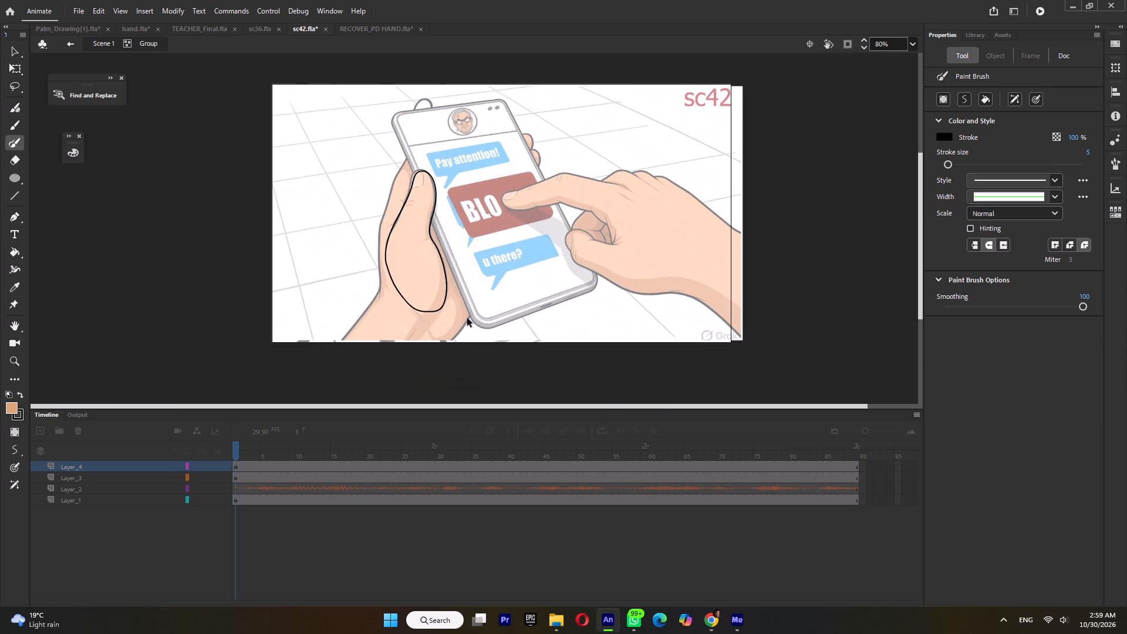
pyautogui.keyDown('ctrl'); pyautogui.doubleClick(467, 316); pyautogui.keyUp('ctrl')
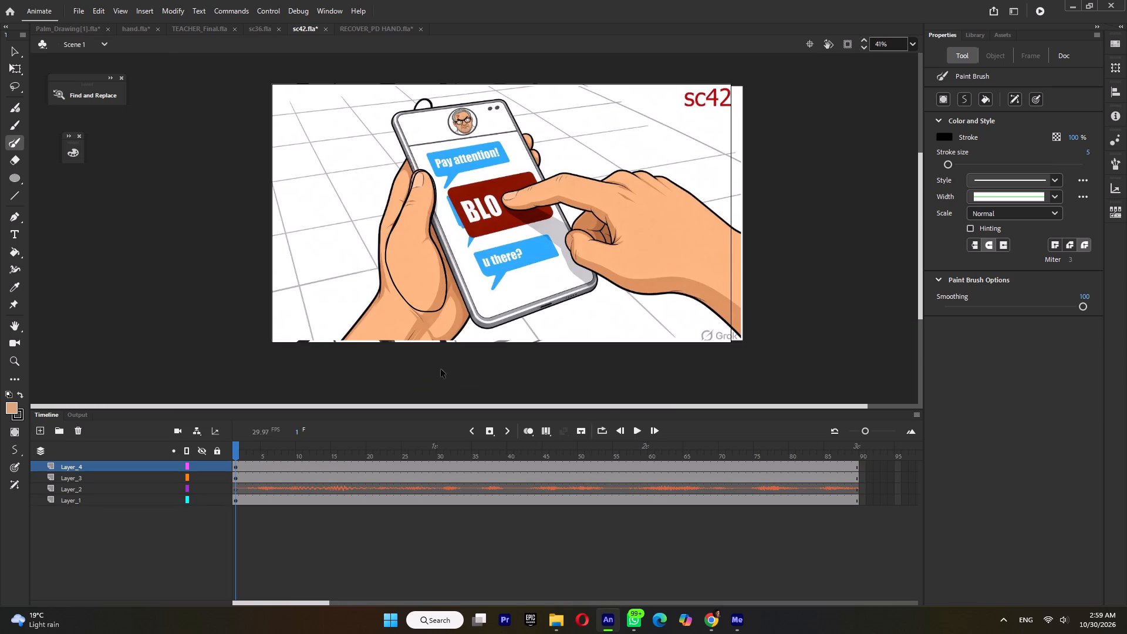
# In a new group, trace a closed black outline around the holding hand's back, wrist below the stage, and fingertips beyond the phone.
pyautogui.hotkey('ctrl', 'g')
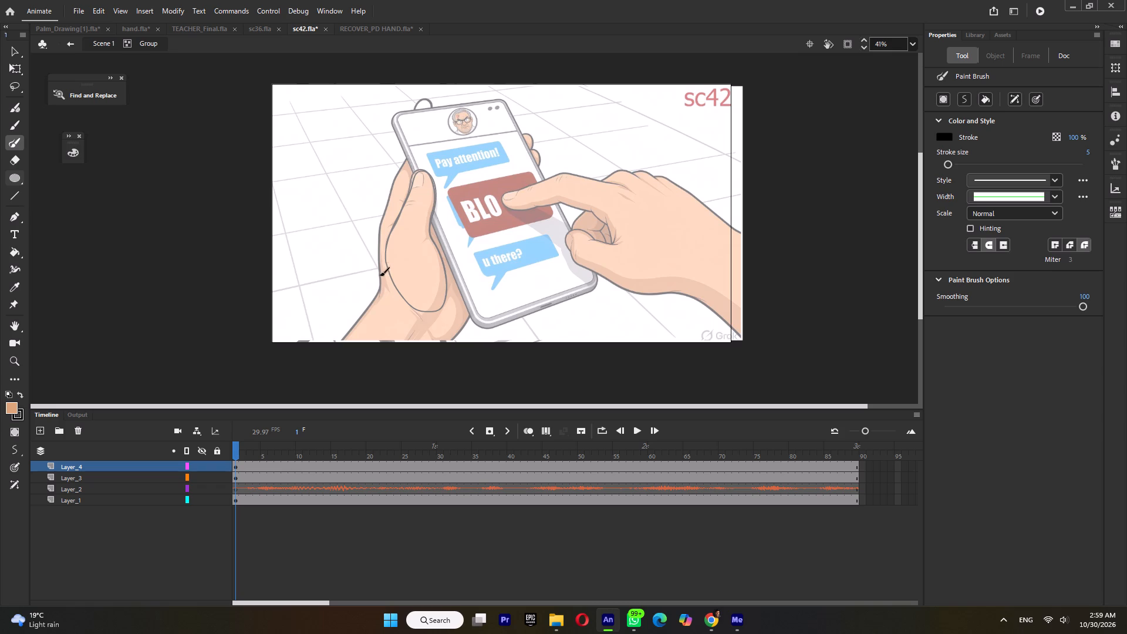
pyautogui.click(379, 292)
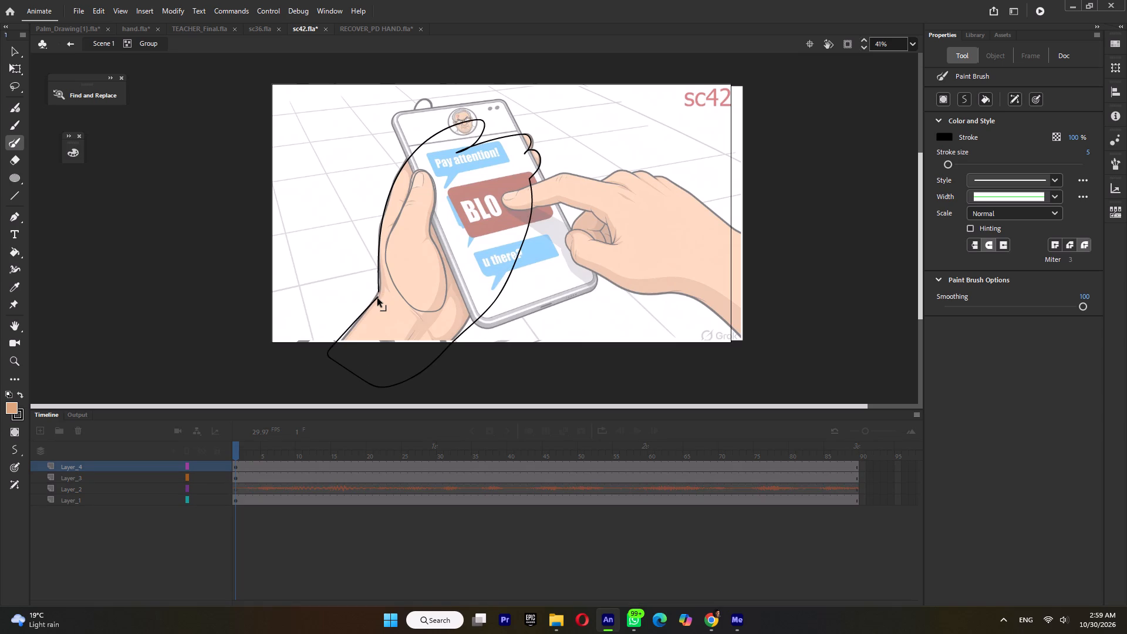
pyautogui.keyDown('ctrl'); pyautogui.moveTo(379, 297); pyautogui.dragTo(379, 291); pyautogui.keyUp('ctrl')
pyautogui.keyDown('ctrl'); pyautogui.click(353, 322); pyautogui.keyUp('ctrl')
# Reshape the part of the hand outline that crosses the phone screen, from the "u there?" bubble down to the phone's bottom corner.
pyautogui.keyDown('ctrl'); pyautogui.keyDown('alt'); pyautogui.moveTo(510, 268); pyautogui.dragTo(505, 266); pyautogui.keyUp('alt'); pyautogui.keyUp('ctrl')
pyautogui.keyDown('ctrl'); pyautogui.keyDown('alt'); pyautogui.moveTo(511, 271); pyautogui.dragTo(507, 267); pyautogui.keyUp('alt'); pyautogui.keyUp('ctrl')
pyautogui.keyDown('ctrl'); pyautogui.keyDown('alt'); pyautogui.moveTo(507, 267); pyautogui.dragTo(504, 263); pyautogui.keyUp('alt'); pyautogui.keyUp('ctrl')
pyautogui.keyDown('ctrl'); pyautogui.moveTo(505, 283); pyautogui.dragTo(492, 283); pyautogui.keyUp('ctrl')
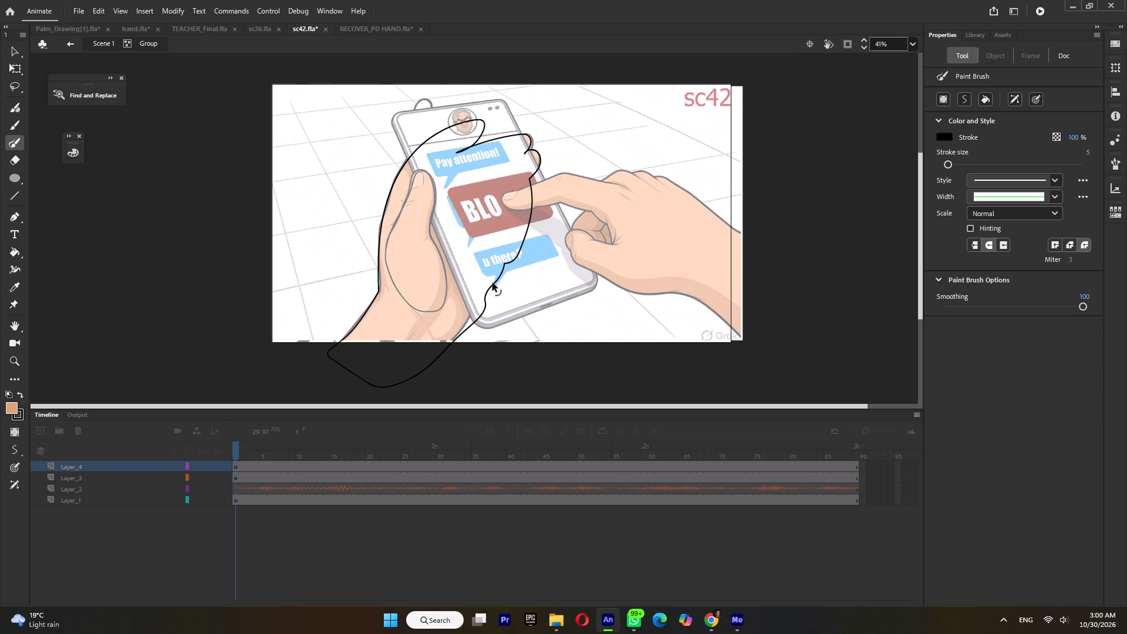
pyautogui.keyDown('ctrl'); pyautogui.moveTo(492, 283); pyautogui.dragTo(493, 284); pyautogui.keyUp('ctrl')
pyautogui.keyDown('ctrl'); pyautogui.click(500, 276); pyautogui.keyUp('ctrl')
pyautogui.keyDown('ctrl'); pyautogui.moveTo(479, 318); pyautogui.dragTo(473, 315); pyautogui.keyUp('ctrl')
pyautogui.keyDown('ctrl'); pyautogui.click(463, 333); pyautogui.keyUp('ctrl')
# Refine the hand outline from the phone's bottom corner along the heel of the palm to the wrist below the stage, and leave the group.
pyautogui.keyDown('ctrl'); pyautogui.scroll(3, 461, 336); pyautogui.keyUp('ctrl')
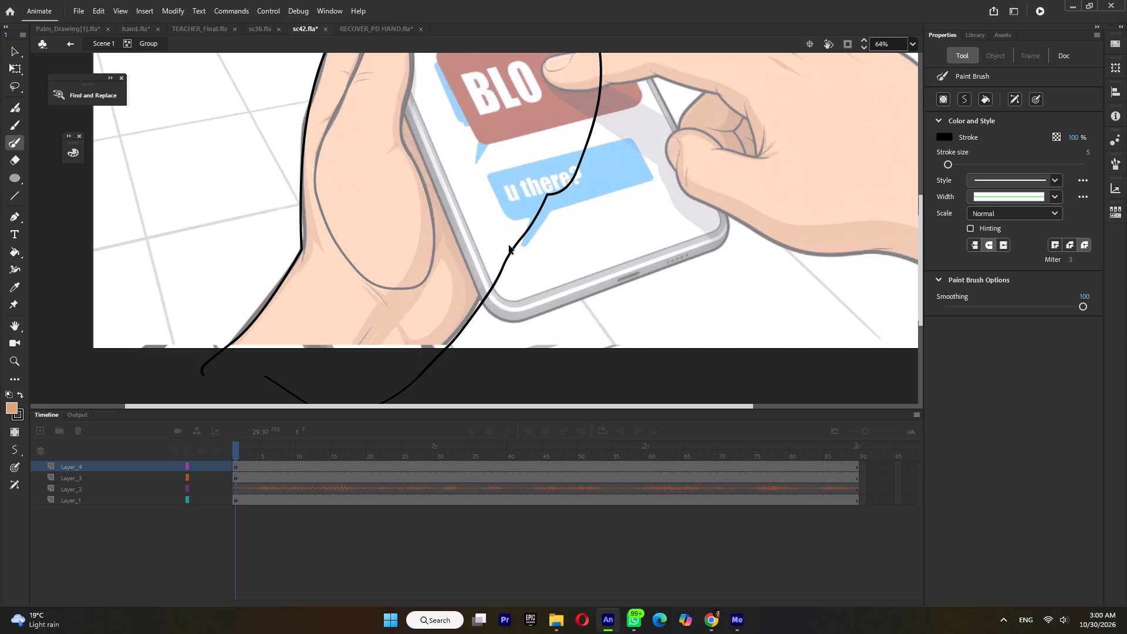
pyautogui.keyDown('ctrl'); pyautogui.click(512, 249); pyautogui.keyUp('ctrl')
pyautogui.keyDown('ctrl'); pyautogui.click(497, 279); pyautogui.keyUp('ctrl')
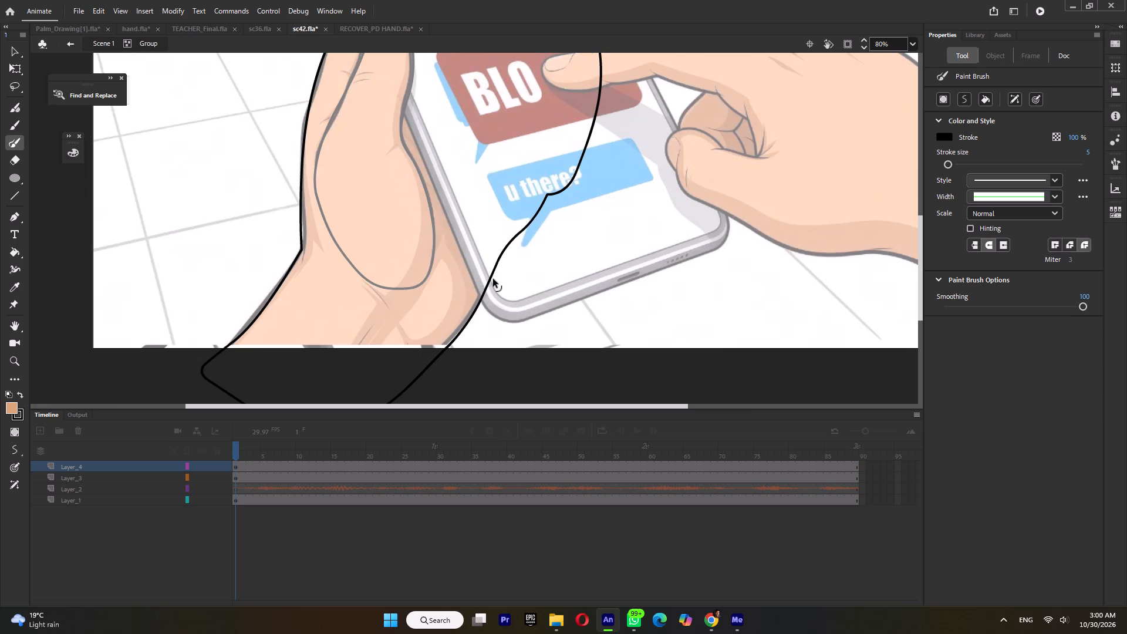
pyautogui.keyDown('ctrl'); pyautogui.moveTo(440, 354); pyautogui.dragTo(435, 356); pyautogui.keyUp('ctrl')
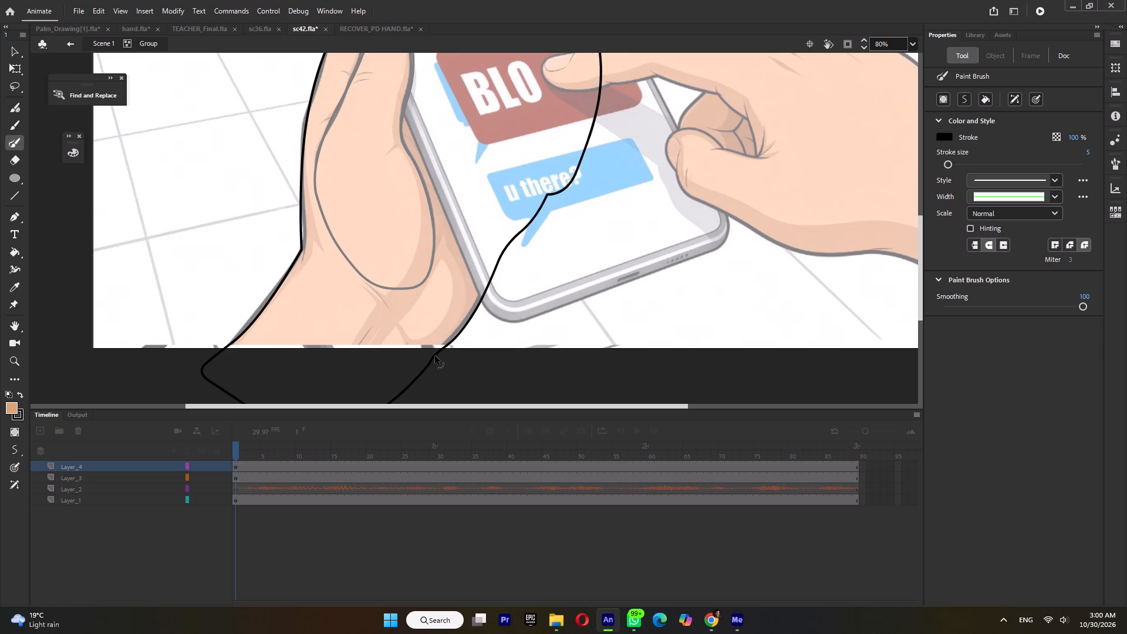
pyautogui.keyDown('ctrl'); pyautogui.moveTo(435, 356); pyautogui.dragTo(434, 356); pyautogui.keyUp('ctrl')
pyautogui.keyDown('ctrl'); pyautogui.moveTo(465, 329); pyautogui.dragTo(465, 324); pyautogui.keyUp('ctrl')
pyautogui.keyDown('ctrl'); pyautogui.click(426, 367); pyautogui.keyUp('ctrl')
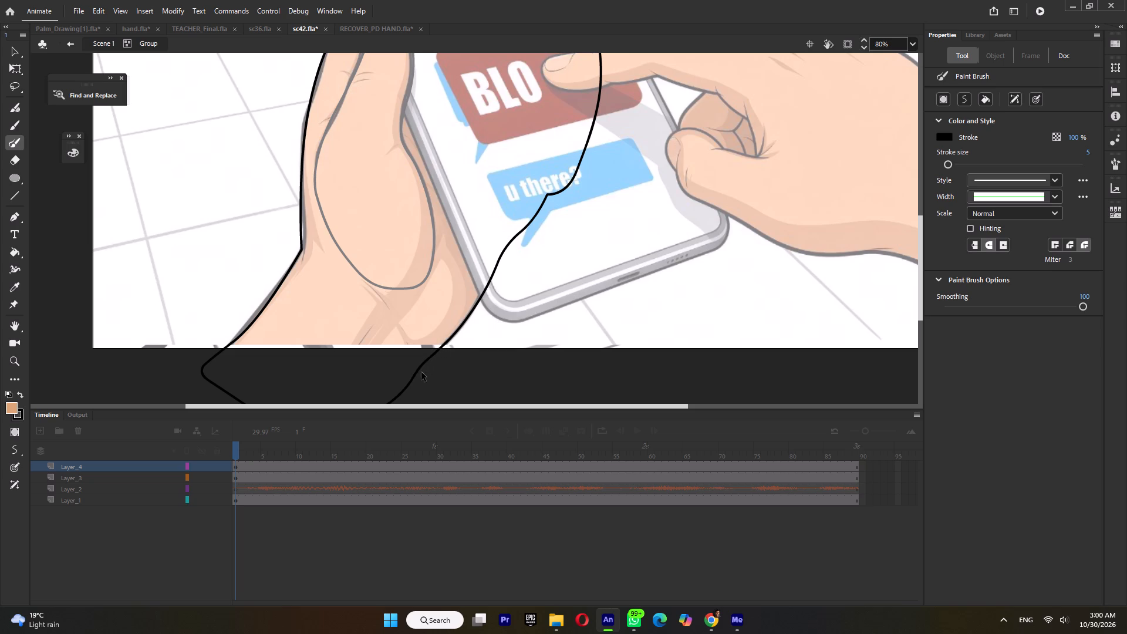
pyautogui.keyDown('ctrl'); pyautogui.click(407, 386); pyautogui.keyUp('ctrl')
pyautogui.keyDown('ctrl'); pyautogui.scroll(-6, 424, 302); pyautogui.keyUp('ctrl')
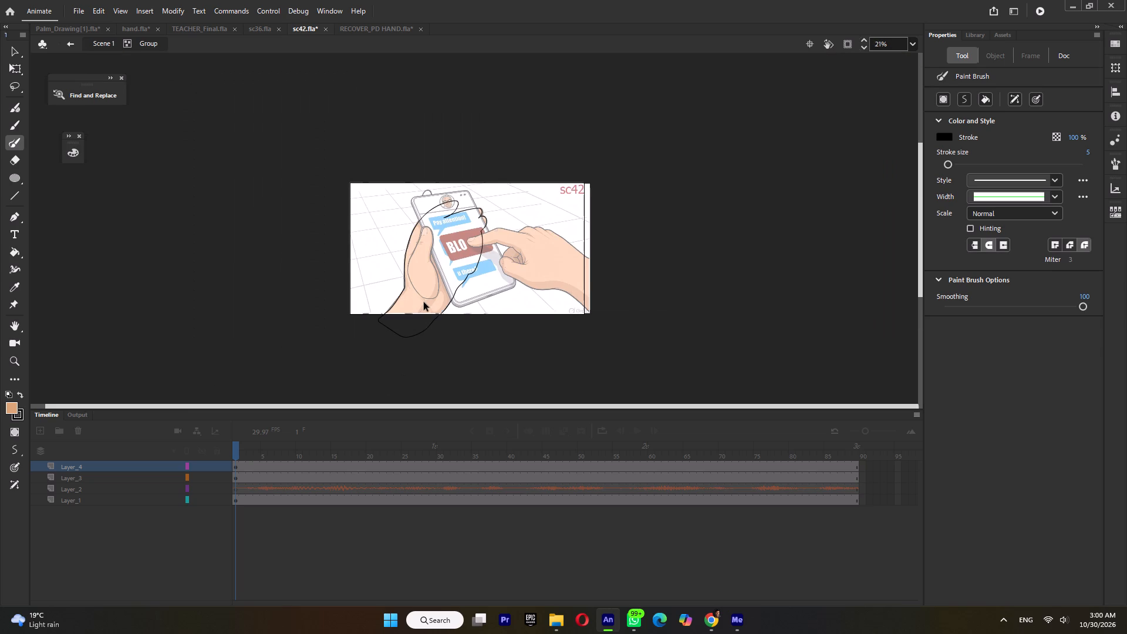
pyautogui.keyDown('ctrl'); pyautogui.doubleClick(502, 279); pyautogui.keyUp('ctrl')
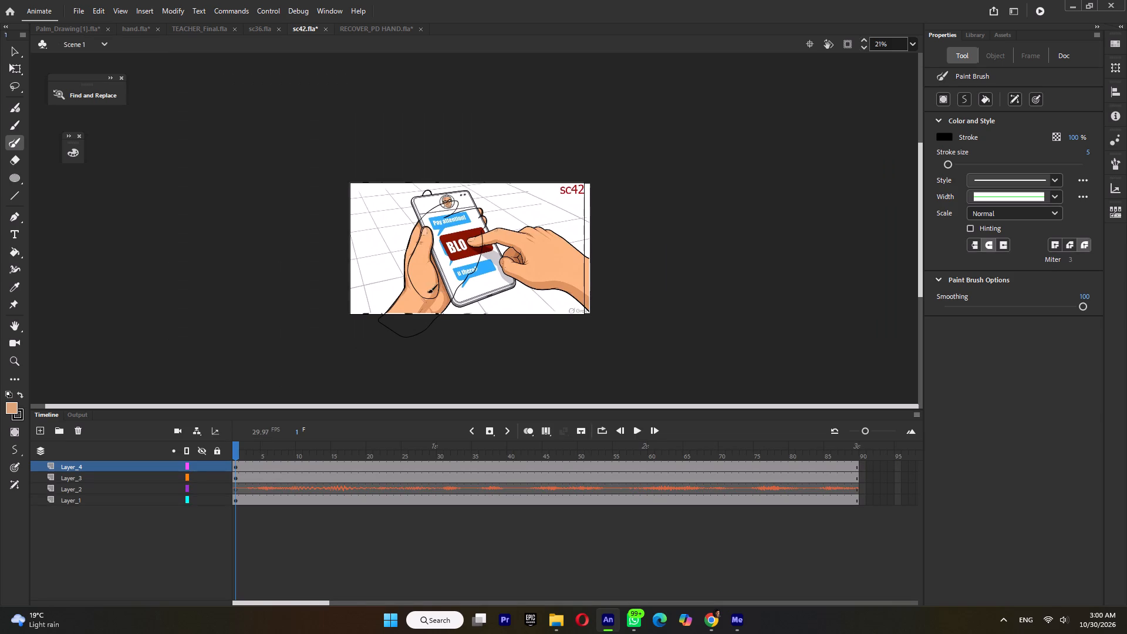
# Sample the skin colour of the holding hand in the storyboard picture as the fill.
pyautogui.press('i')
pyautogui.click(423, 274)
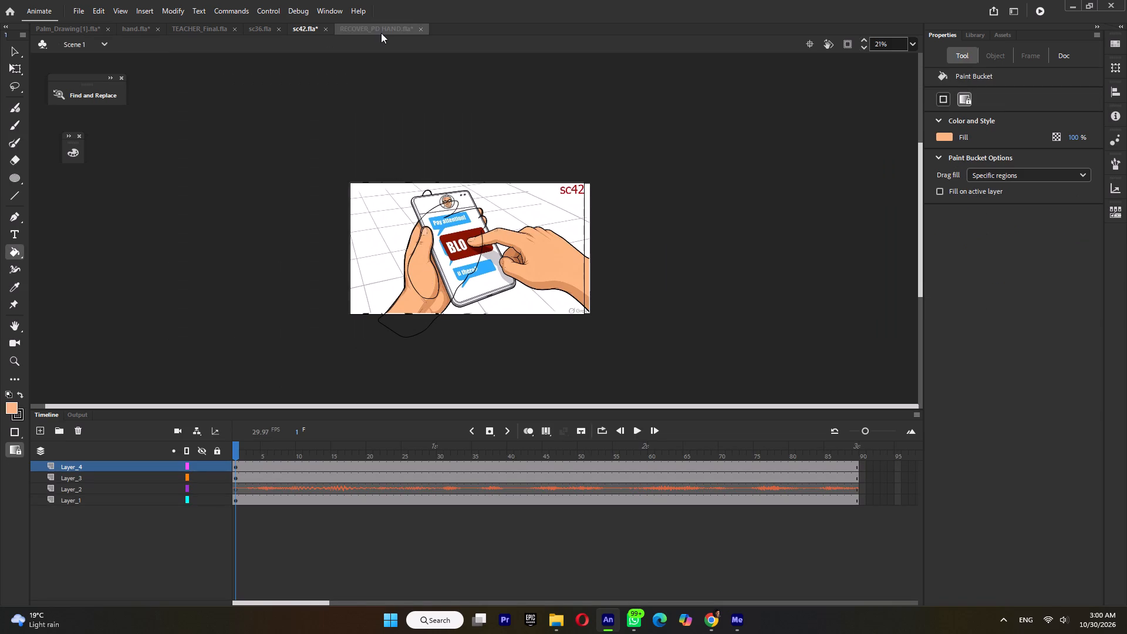
# Check TEACHER_Final.fla and sc36.fla, save sc36, and open GIRL_Final.fla from the ep06 folder.
pyautogui.click(187, 31)
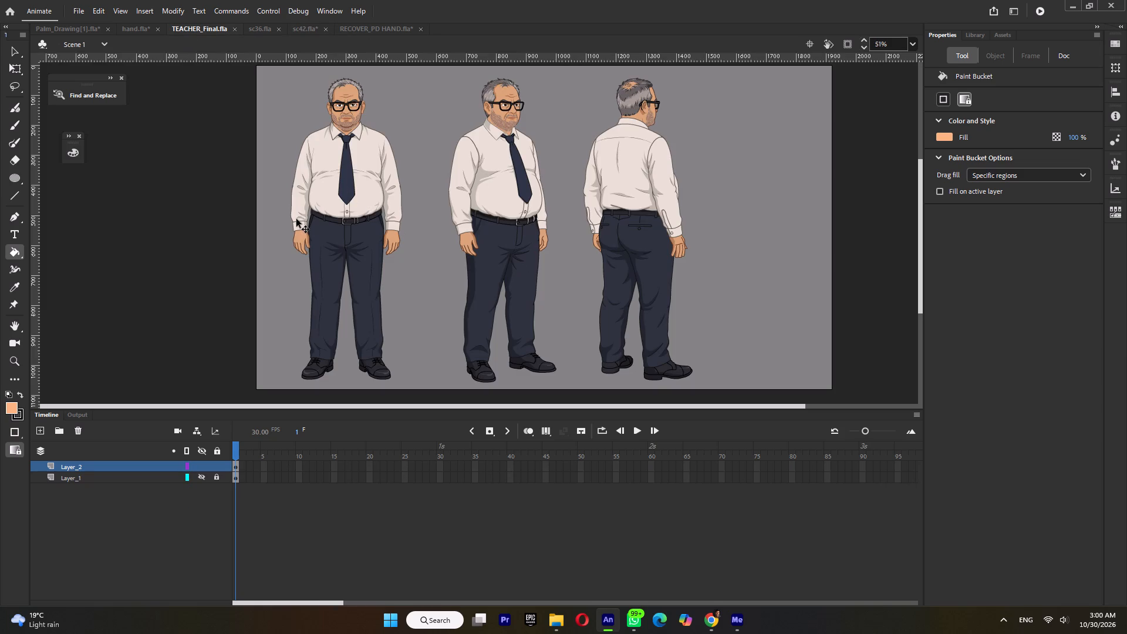
pyautogui.click(257, 29)
pyautogui.hotkey('ctrl', 's')
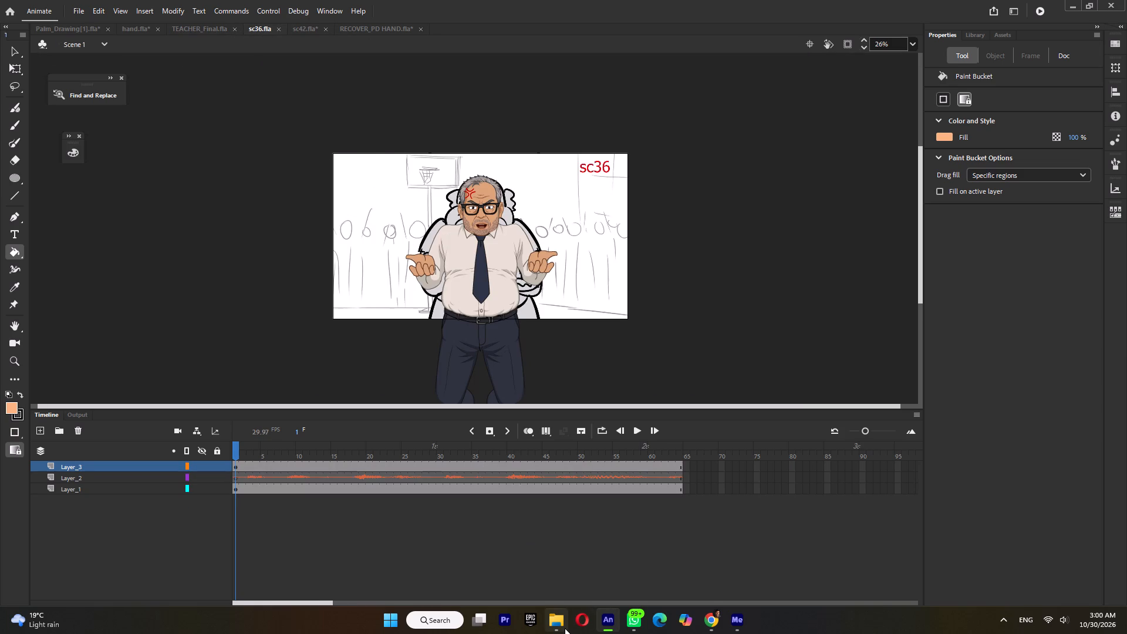
pyautogui.click(564, 628)
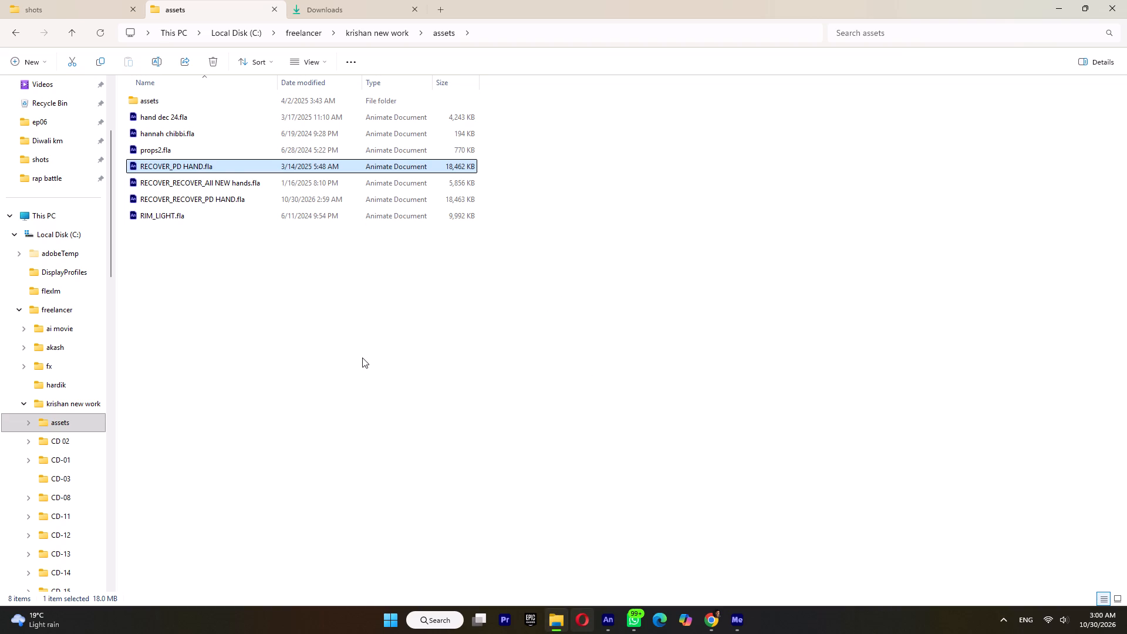
pyautogui.click(86, 4)
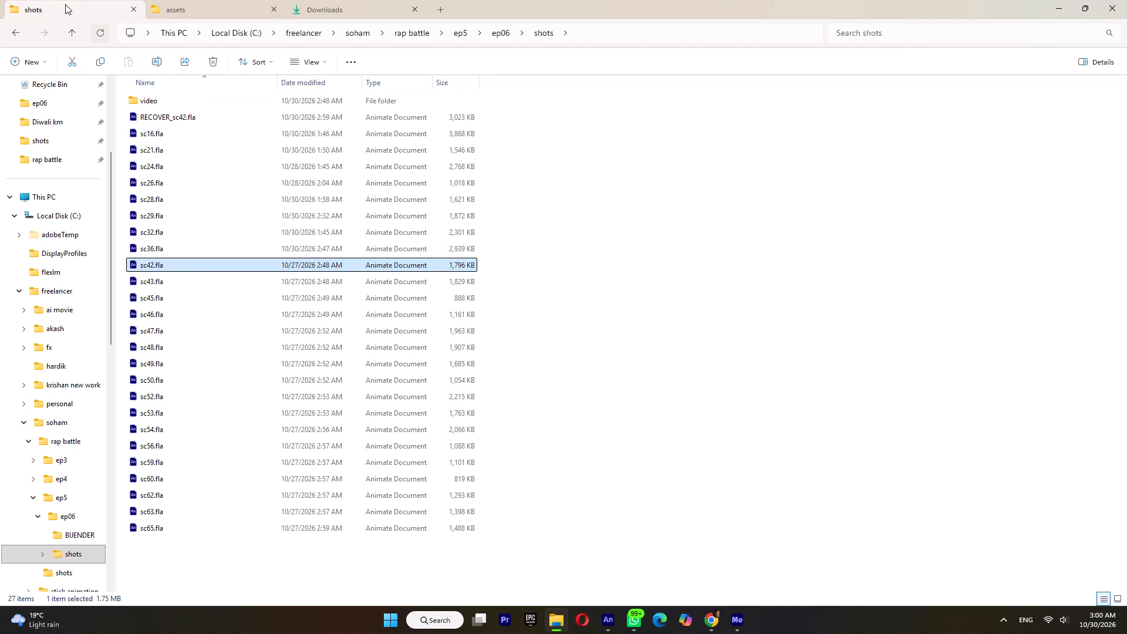
pyautogui.click(73, 37)
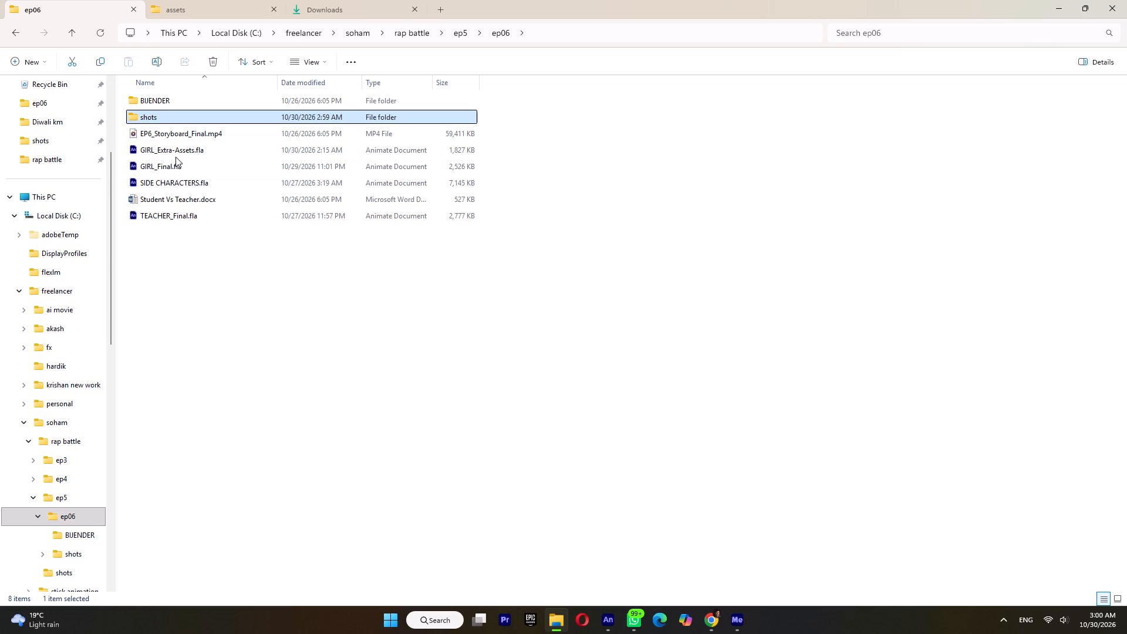
pyautogui.doubleClick(178, 162)
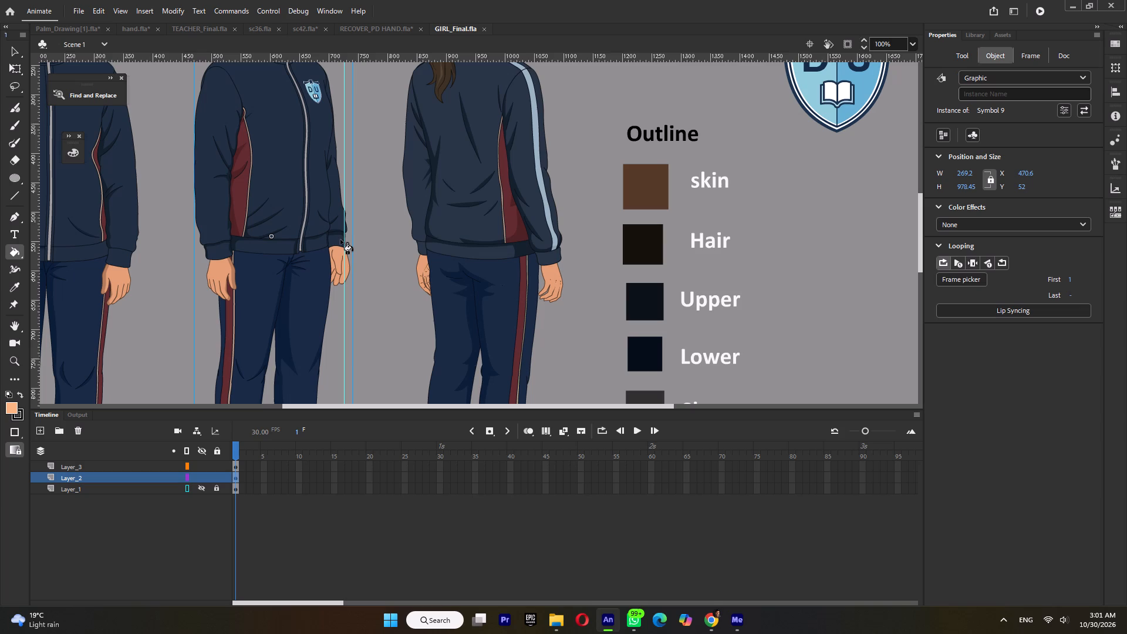
# Sample the girl's hand skin colour in GIRL_Final.fla as the fill, return to sc42.fla and save it.
pyautogui.keyDown('ctrl'); pyautogui.scroll(3, 216, 267); pyautogui.keyUp('ctrl')
pyautogui.press('i')
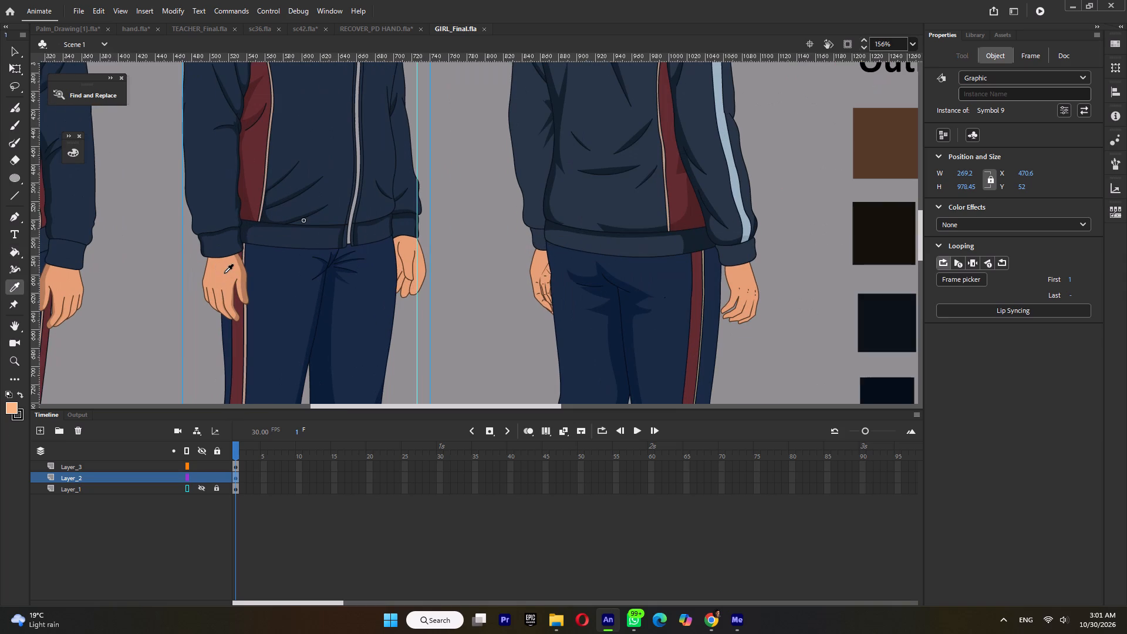
pyautogui.click(224, 273)
pyautogui.click(302, 32)
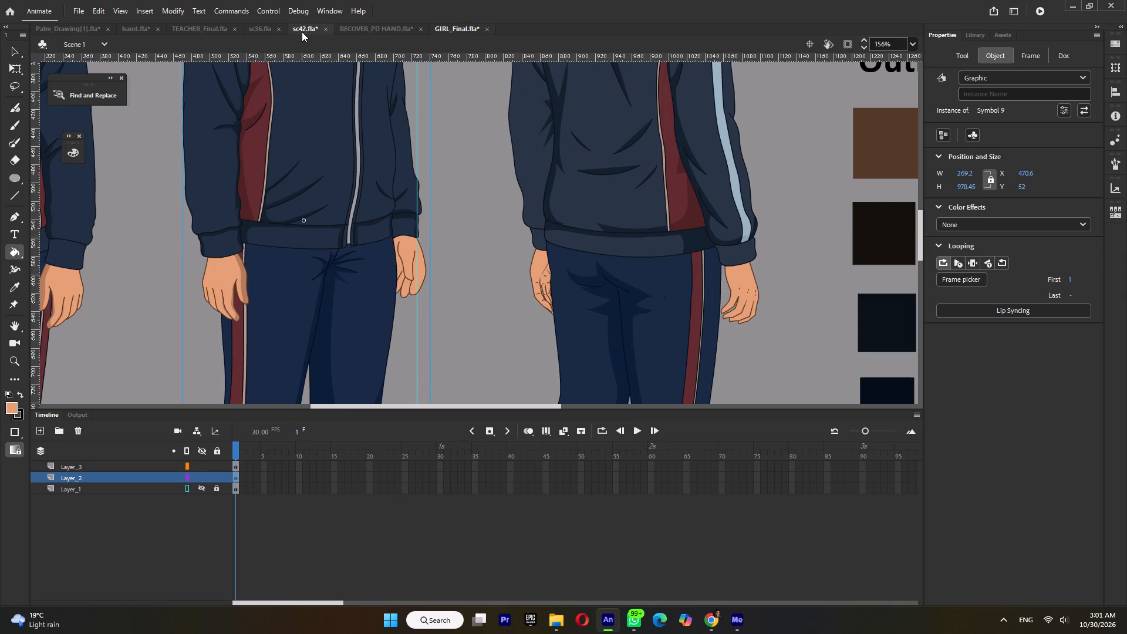
pyautogui.hotkey('ctrl', 's')
# Enter the thumb outline's group and fill the thumb shape with the sampled skin colour.
pyautogui.keyDown('ctrl'); pyautogui.doubleClick(430, 299); pyautogui.keyUp('ctrl')
pyautogui.click(428, 279)
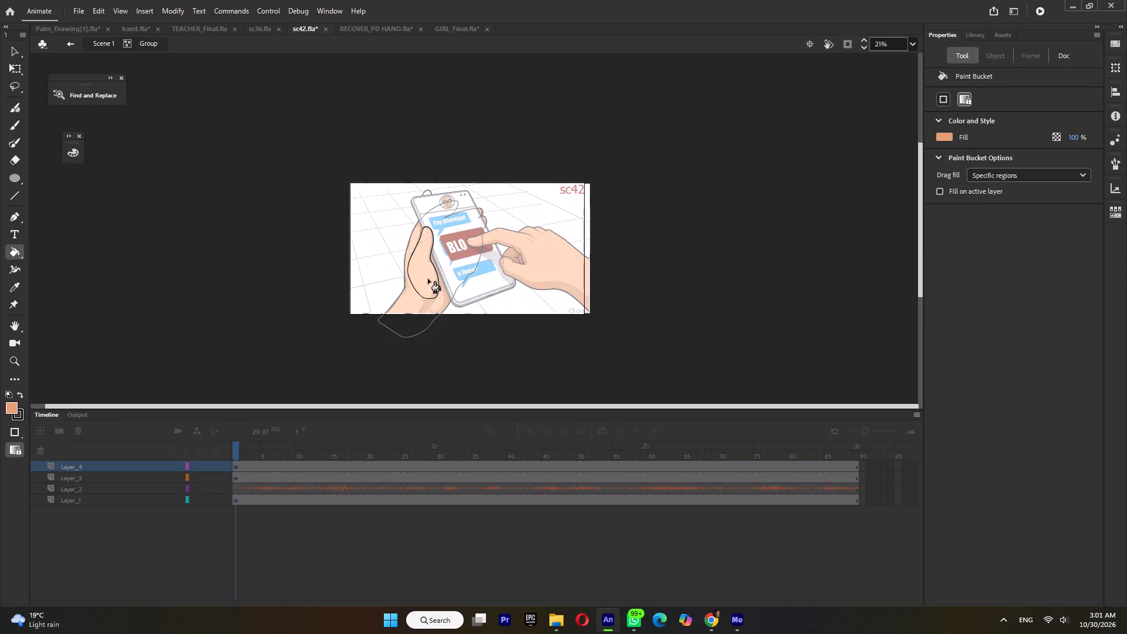
# Split off and delete the outline segment along the lower outer edge of the thumb's base so it blends into the palm.
pyautogui.keyDown('ctrl'); pyautogui.scroll(7, 414, 282); pyautogui.keyUp('ctrl')
pyautogui.keyDown('ctrl'); pyautogui.keyDown('alt'); pyautogui.click(382, 268); pyautogui.keyUp('alt'); pyautogui.keyUp('ctrl')
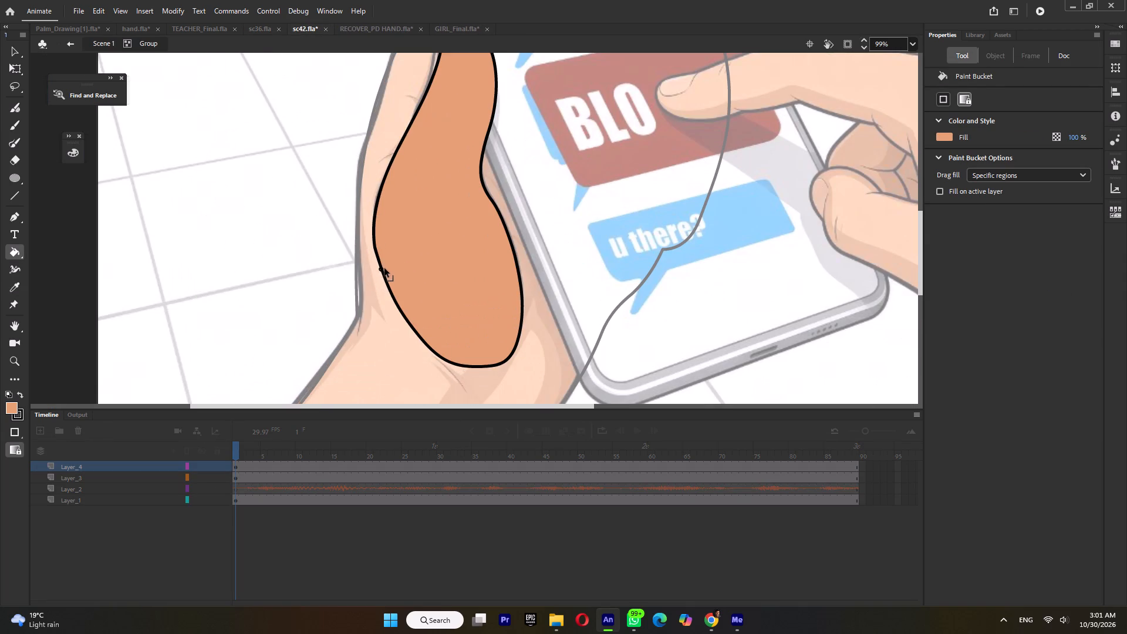
pyautogui.keyDown('ctrl'); pyautogui.keyDown('alt'); pyautogui.click(451, 360); pyautogui.keyUp('alt'); pyautogui.keyUp('ctrl')
pyautogui.keyDown('ctrl'); pyautogui.click(443, 360); pyautogui.keyUp('ctrl')
pyautogui.press('Delete')
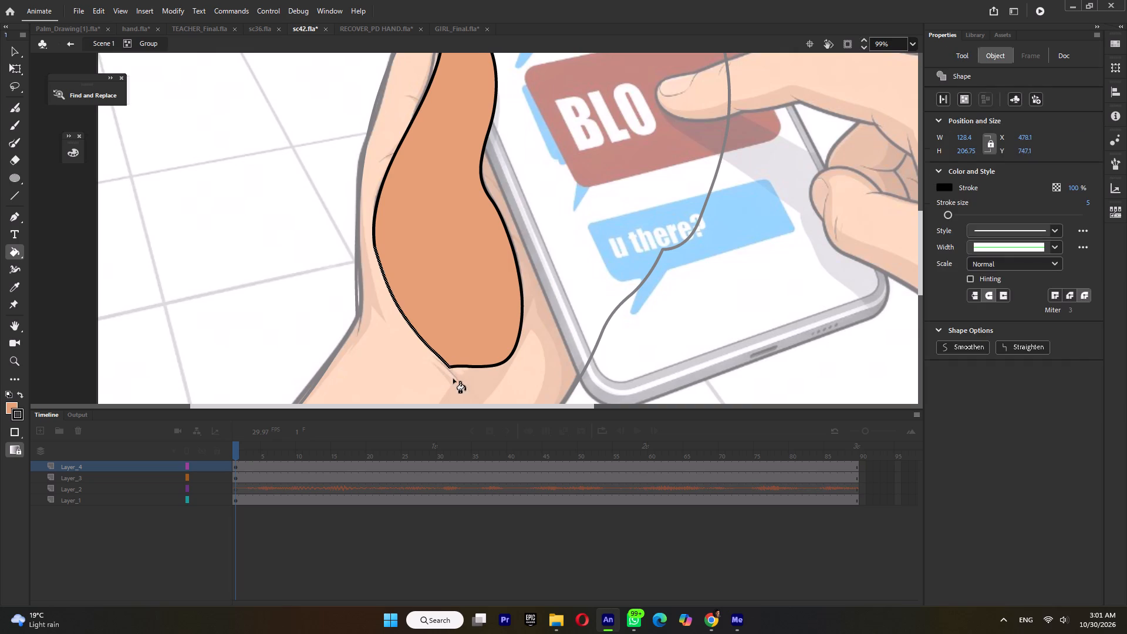
pyautogui.keyDown('ctrl'); pyautogui.moveTo(450, 367); pyautogui.dragTo(451, 360); pyautogui.keyUp('ctrl')
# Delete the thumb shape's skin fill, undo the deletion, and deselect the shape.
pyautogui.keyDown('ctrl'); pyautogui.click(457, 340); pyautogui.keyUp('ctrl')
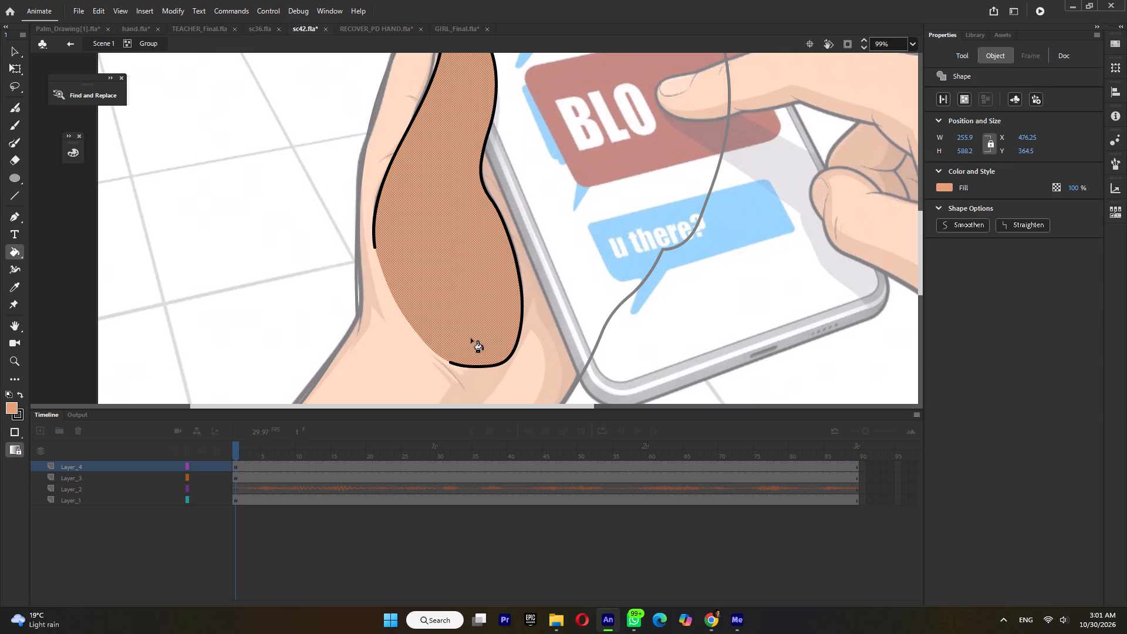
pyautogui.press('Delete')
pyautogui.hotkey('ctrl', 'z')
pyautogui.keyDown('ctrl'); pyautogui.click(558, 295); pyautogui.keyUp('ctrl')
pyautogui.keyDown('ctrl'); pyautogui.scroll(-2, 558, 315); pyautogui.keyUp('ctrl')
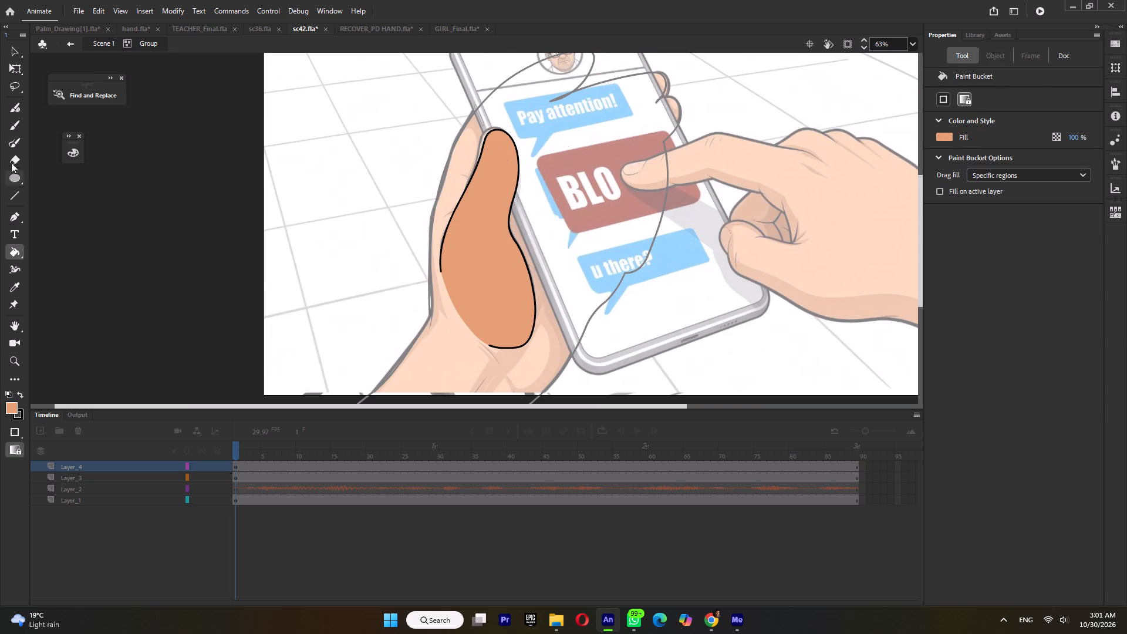
# Draw a short crease line just inside the thumb's tip with the Paint Brush and leave the thumb's group.
pyautogui.click(11, 144)
pyautogui.keyDown('ctrl'); pyautogui.scroll(2, 494, 144); pyautogui.keyUp('ctrl')
pyautogui.moveTo(495, 146); pyautogui.dragTo(489, 170)
pyautogui.keyDown('ctrl'); pyautogui.scroll(-4, 497, 175); pyautogui.keyUp('ctrl')
pyautogui.keyDown('ctrl'); pyautogui.doubleClick(391, 197); pyautogui.keyUp('ctrl')
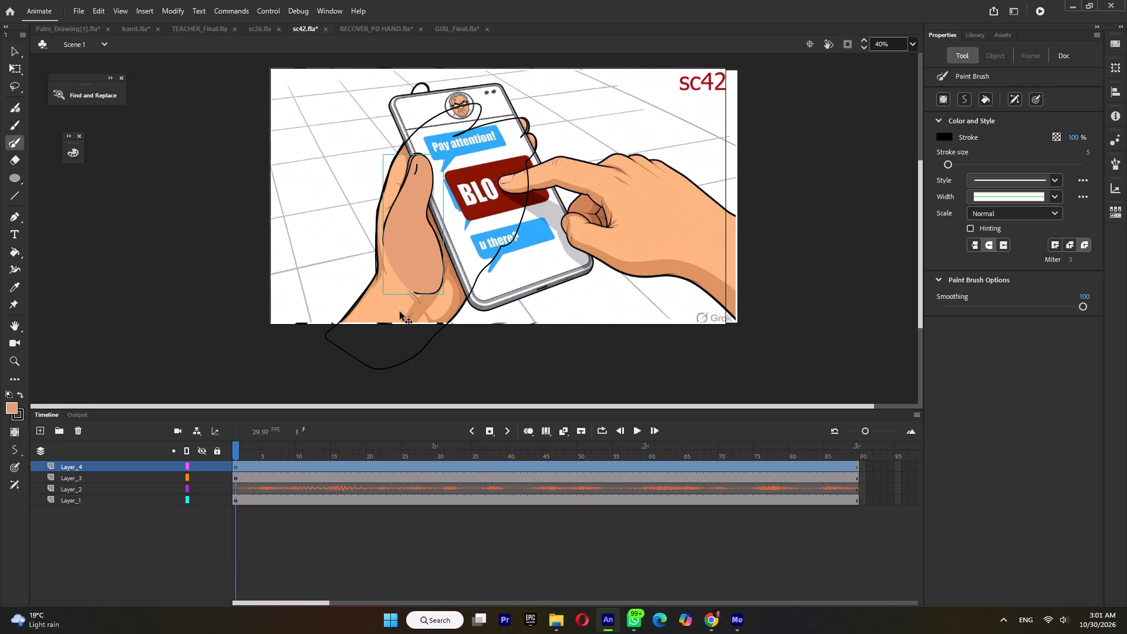
# Fill the phone-holding hand's outline group with the skin colour and send it one level back, behind the thumb group.
pyautogui.press('k')
pyautogui.click(388, 311)
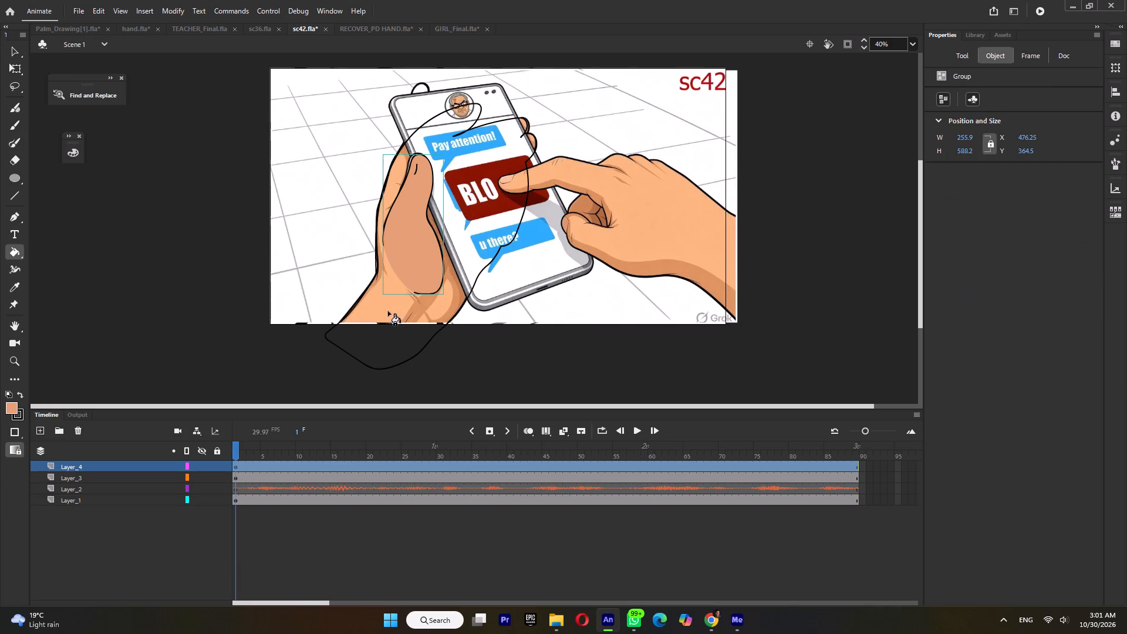
pyautogui.keyDown('ctrl'); pyautogui.doubleClick(362, 295); pyautogui.keyUp('ctrl')
pyautogui.click(382, 301)
pyautogui.keyDown('ctrl'); pyautogui.doubleClick(505, 288); pyautogui.keyUp('ctrl')
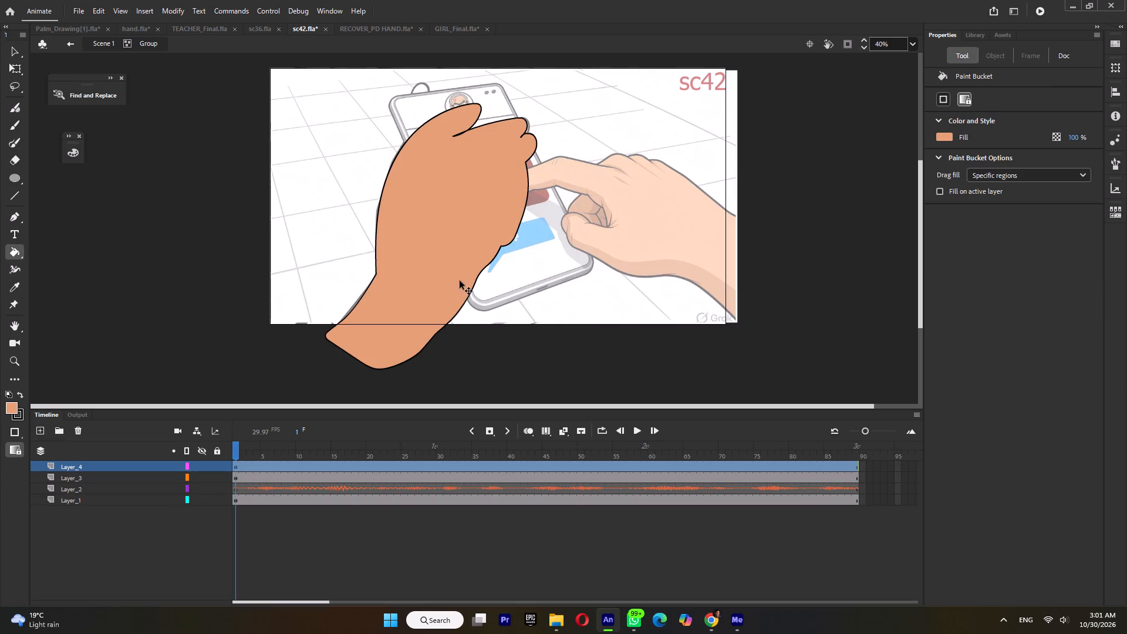
pyautogui.hotkey('ctrl', 'Down')
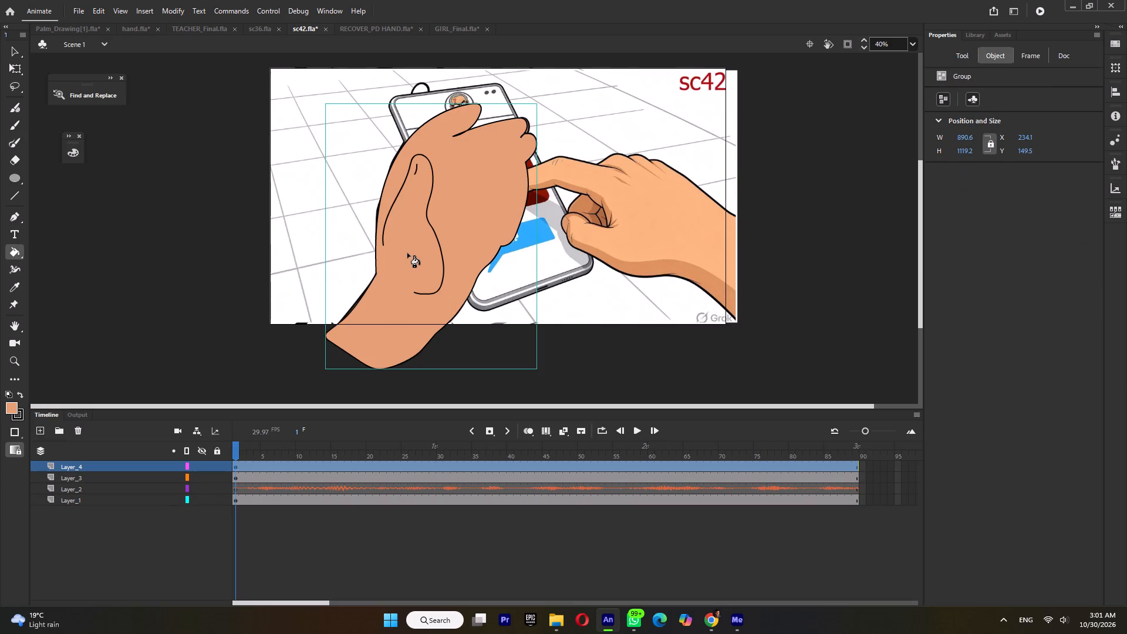
# Inside the thumb group, reshape the outline at the bottom of the thumb's base and delete its short end segment.
pyautogui.keyDown('ctrl'); pyautogui.doubleClick(440, 285); pyautogui.keyUp('ctrl')
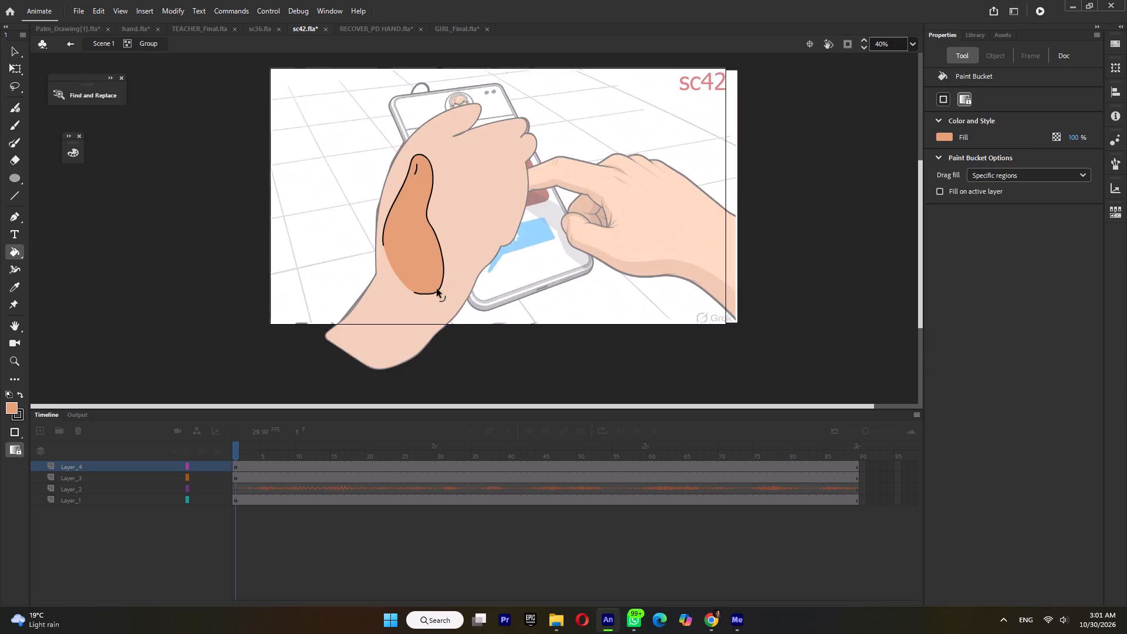
pyautogui.keyDown('ctrl'); pyautogui.scroll(3, 437, 289); pyautogui.keyUp('ctrl')
pyautogui.keyDown('ctrl'); pyautogui.click(443, 291); pyautogui.keyUp('ctrl')
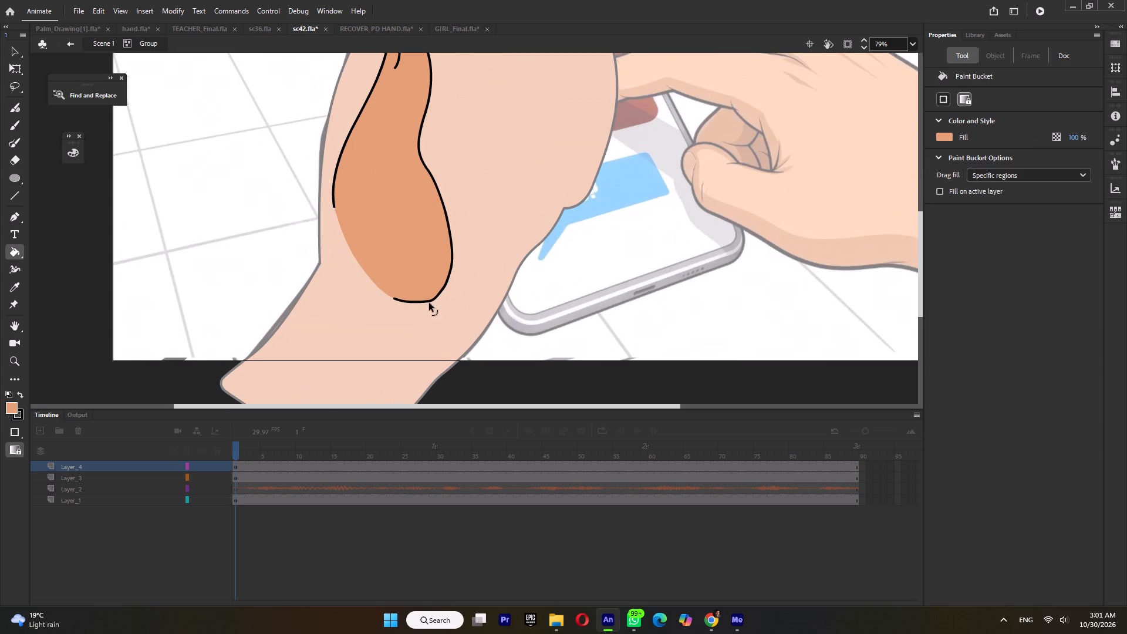
pyautogui.keyDown('ctrl'); pyautogui.moveTo(397, 299); pyautogui.dragTo(399, 309); pyautogui.keyUp('ctrl')
pyautogui.keyDown('ctrl'); pyautogui.moveTo(416, 302); pyautogui.dragTo(417, 306); pyautogui.keyUp('ctrl')
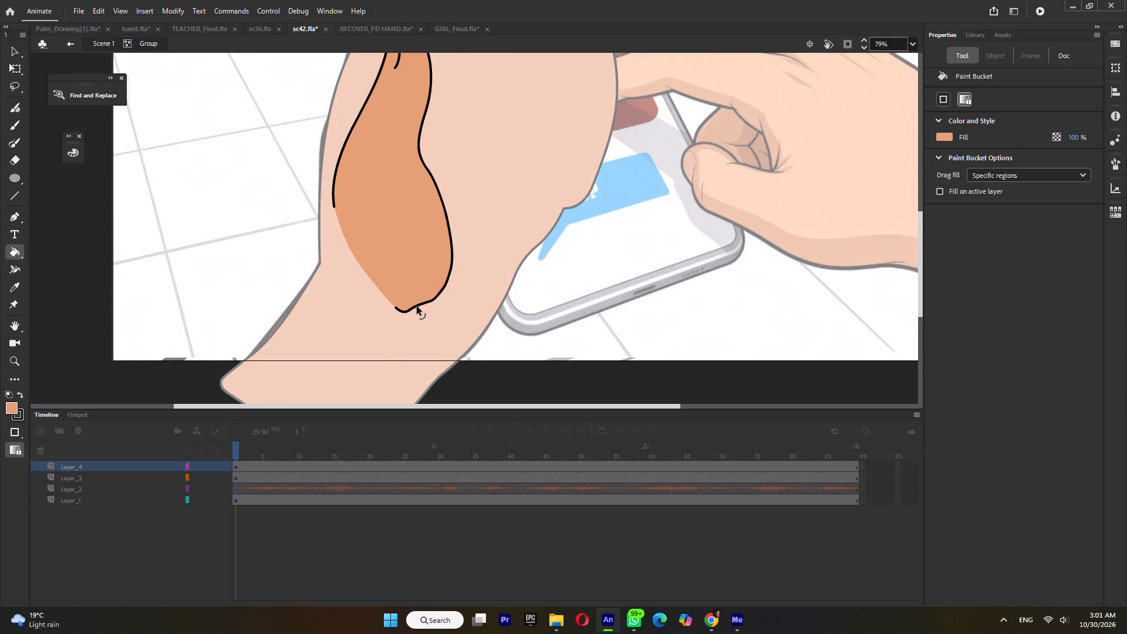
pyautogui.keyDown('ctrl'); pyautogui.moveTo(417, 306); pyautogui.dragTo(420, 308); pyautogui.keyUp('ctrl')
pyautogui.keyDown('ctrl'); pyautogui.click(427, 304); pyautogui.keyUp('ctrl')
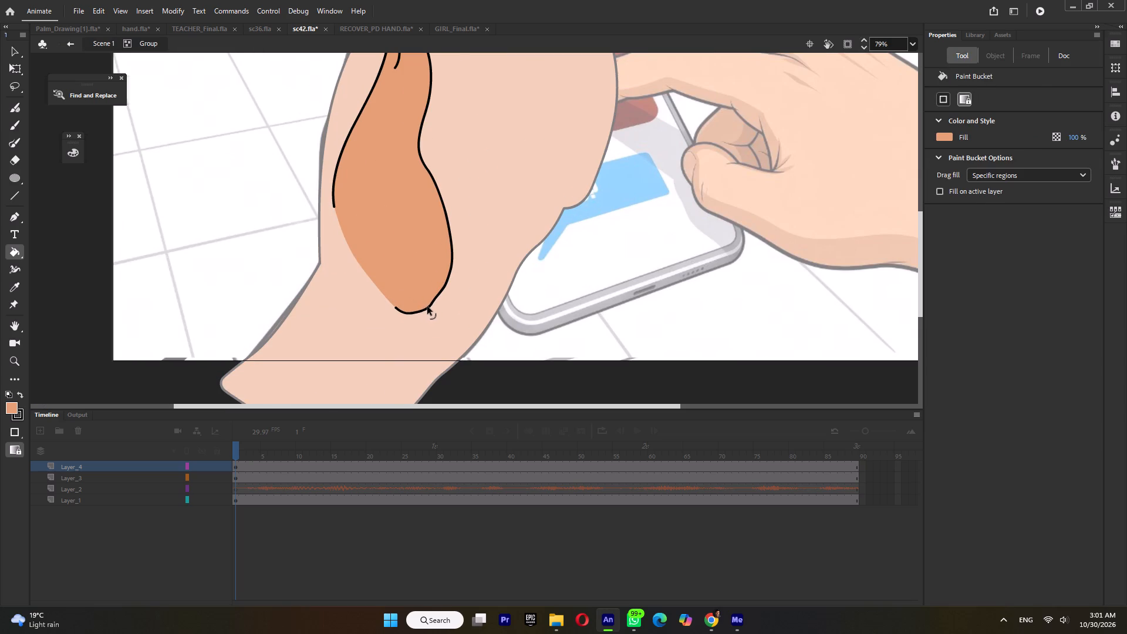
pyautogui.keyDown('ctrl'); pyautogui.click(422, 309); pyautogui.keyUp('ctrl')
pyautogui.keyDown('ctrl'); pyautogui.click(419, 333); pyautogui.keyUp('ctrl')
pyautogui.keyDown('ctrl'); pyautogui.keyDown('alt'); pyautogui.click(428, 307); pyautogui.keyUp('alt'); pyautogui.keyUp('ctrl')
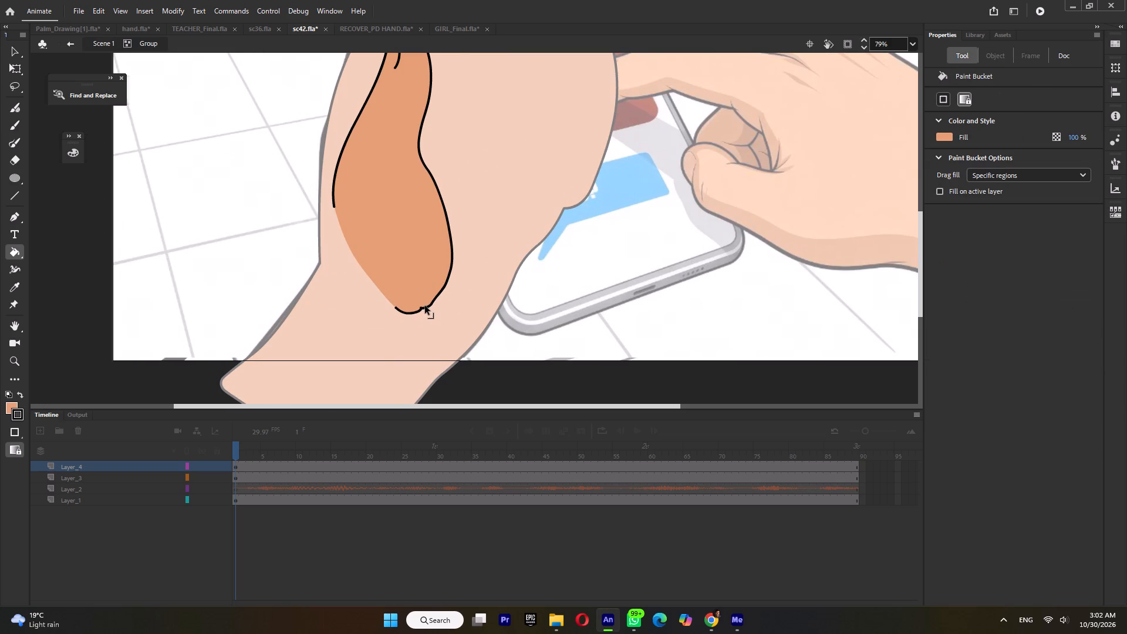
pyautogui.keyDown('ctrl'); pyautogui.click(418, 311); pyautogui.keyUp('ctrl')
pyautogui.press('Delete')
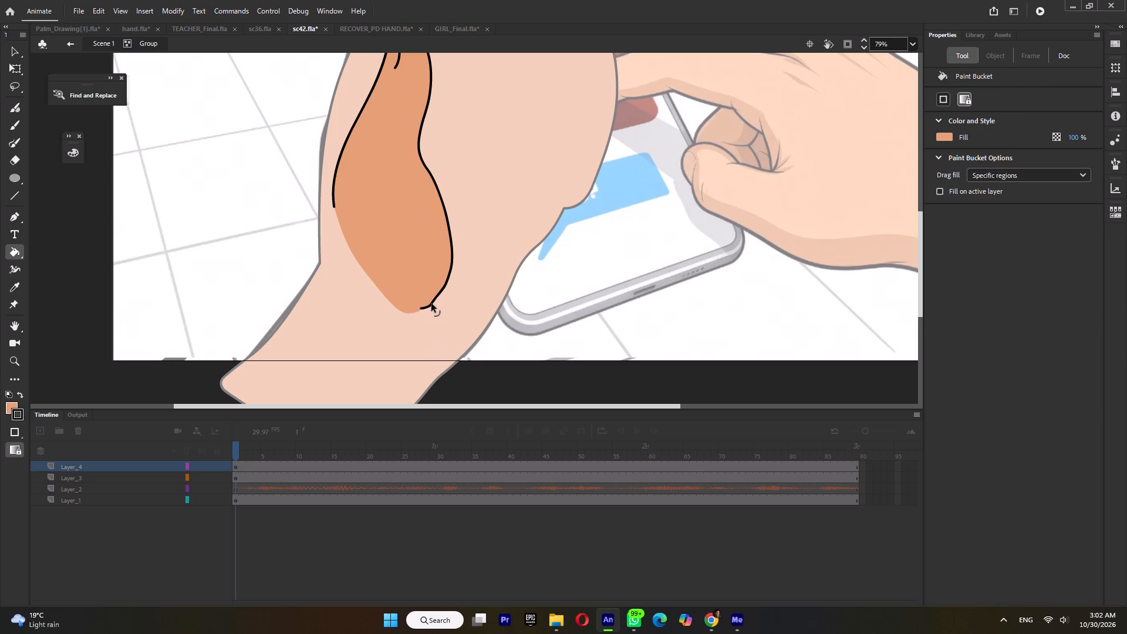
# Bend and smooth the thumb's inner outline, pull the fill's bottom edge in to match, and leave the group.
pyautogui.keyDown('ctrl'); pyautogui.click(437, 297); pyautogui.keyUp('ctrl')
pyautogui.keyDown('ctrl'); pyautogui.click(448, 281); pyautogui.keyUp('ctrl')
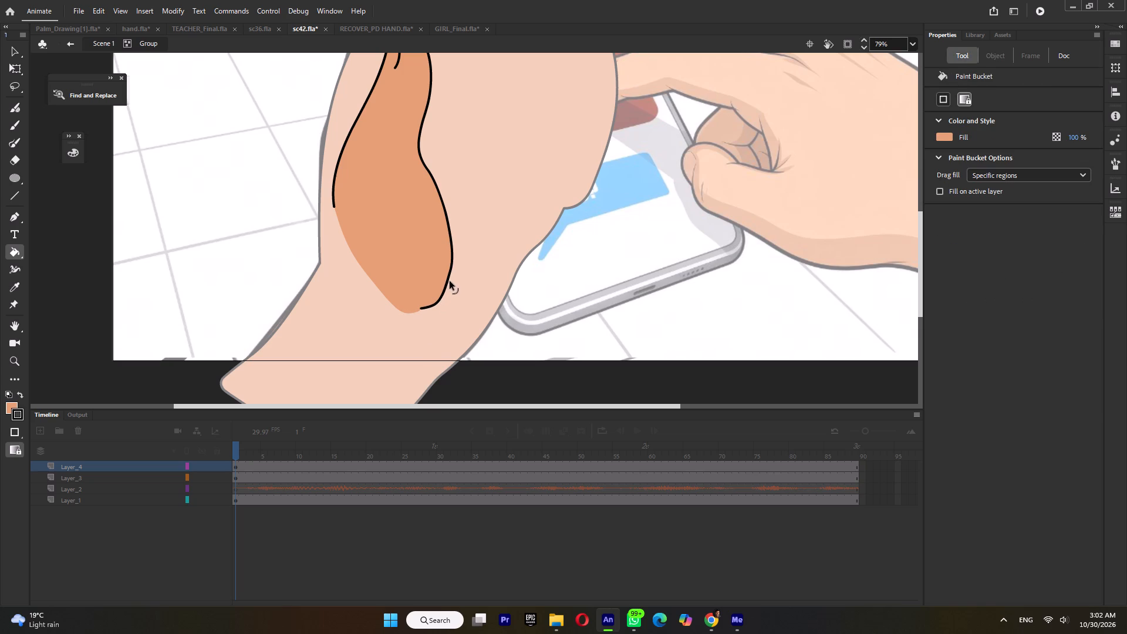
pyautogui.keyDown('ctrl'); pyautogui.click(449, 280); pyautogui.keyUp('ctrl')
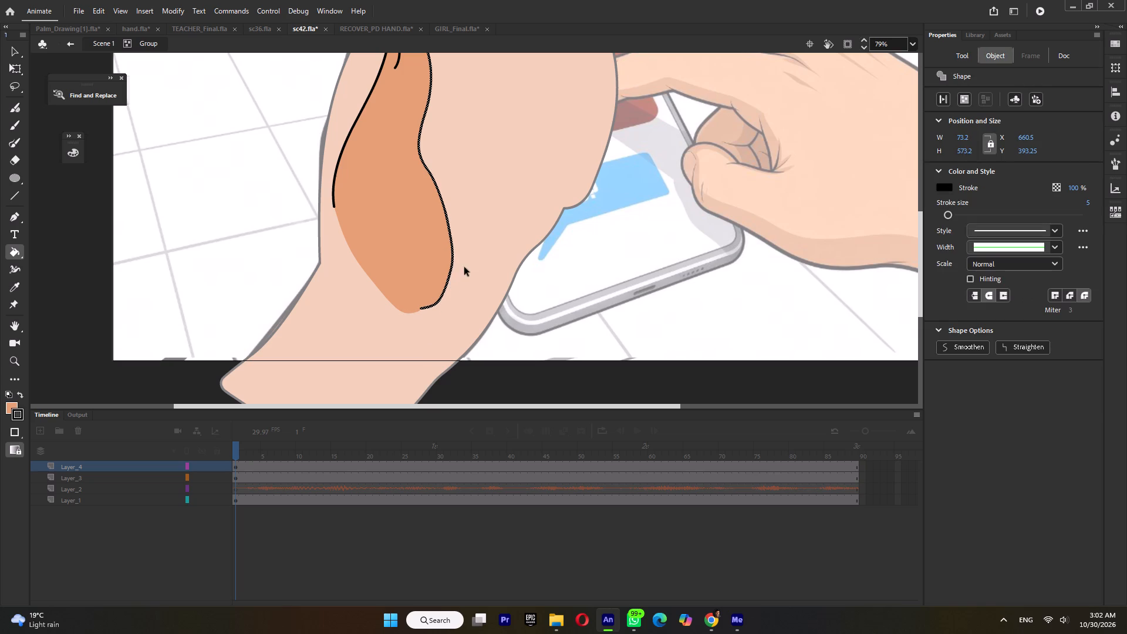
pyautogui.keyDown('ctrl'); pyautogui.click(965, 343); pyautogui.keyUp('ctrl')
pyautogui.keyDown('ctrl'); pyautogui.click(965, 343); pyautogui.keyUp('ctrl')
pyautogui.keyDown('ctrl'); pyautogui.click(549, 251); pyautogui.keyUp('ctrl')
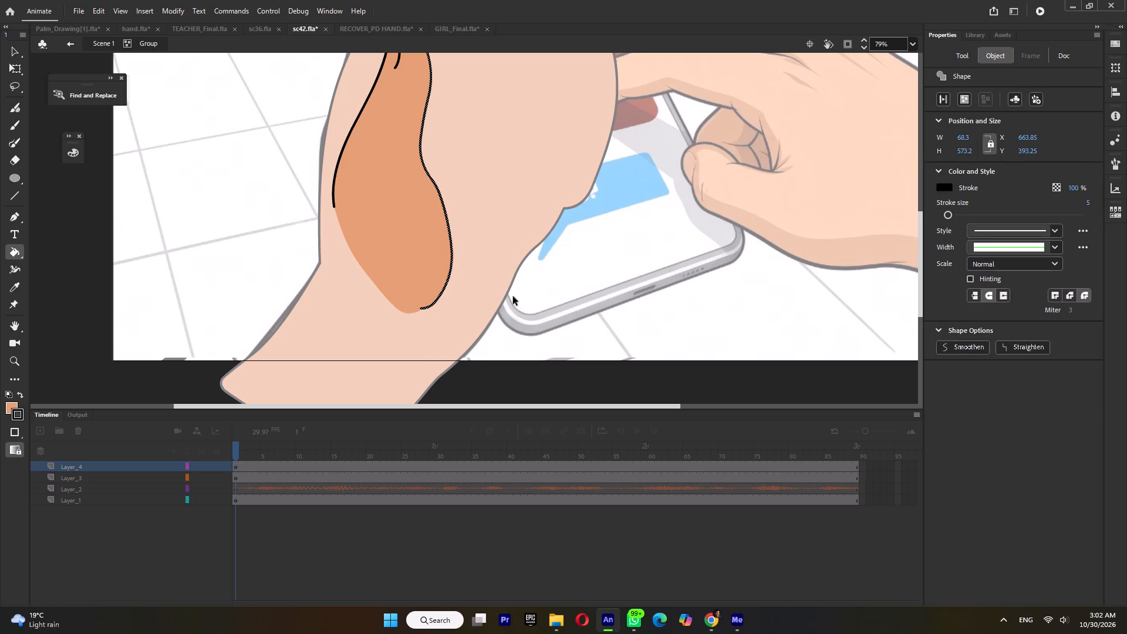
pyautogui.keyDown('ctrl'); pyautogui.scroll(-3, 511, 305); pyautogui.keyUp('ctrl')
pyautogui.keyDown('ctrl'); pyautogui.click(555, 295); pyautogui.keyUp('ctrl')
pyautogui.keyDown('ctrl'); pyautogui.scroll(4, 428, 302); pyautogui.keyUp('ctrl')
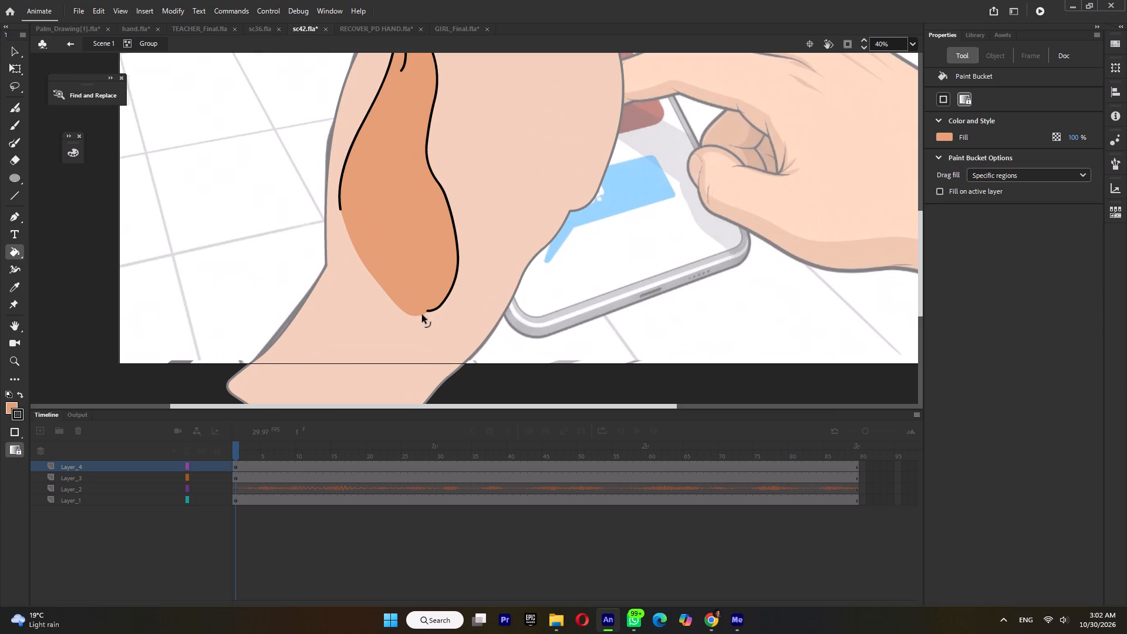
pyautogui.keyDown('ctrl'); pyautogui.moveTo(415, 317); pyautogui.dragTo(414, 308); pyautogui.keyUp('ctrl')
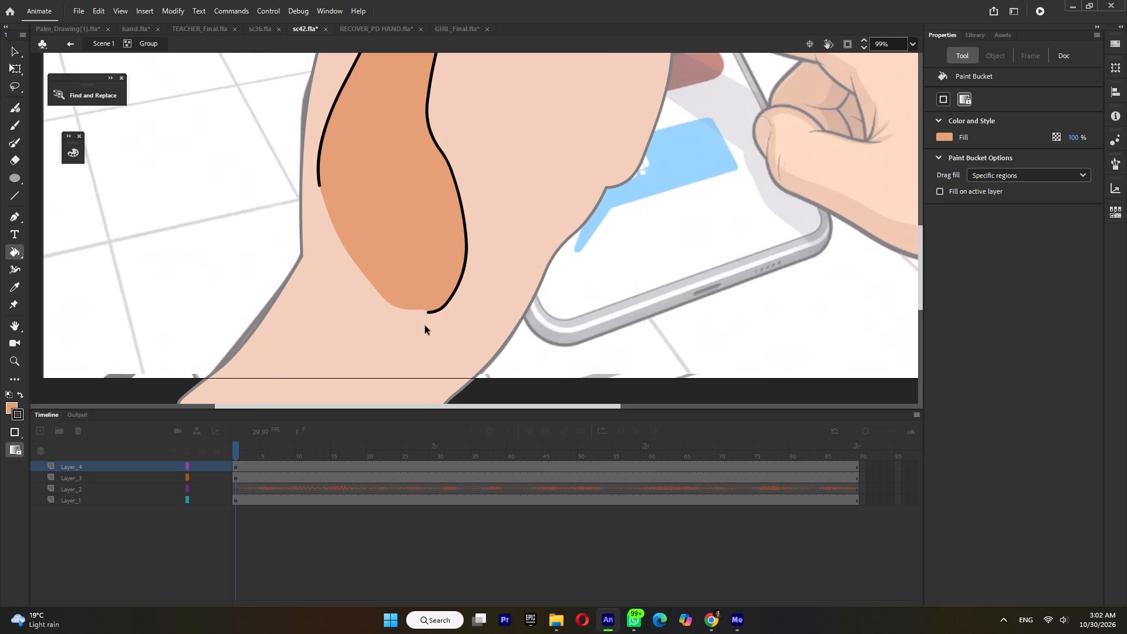
pyautogui.keyDown('ctrl'); pyautogui.doubleClick(425, 326); pyautogui.keyUp('ctrl')
pyautogui.keyDown('ctrl'); pyautogui.scroll(-3, 425, 326); pyautogui.keyUp('ctrl')
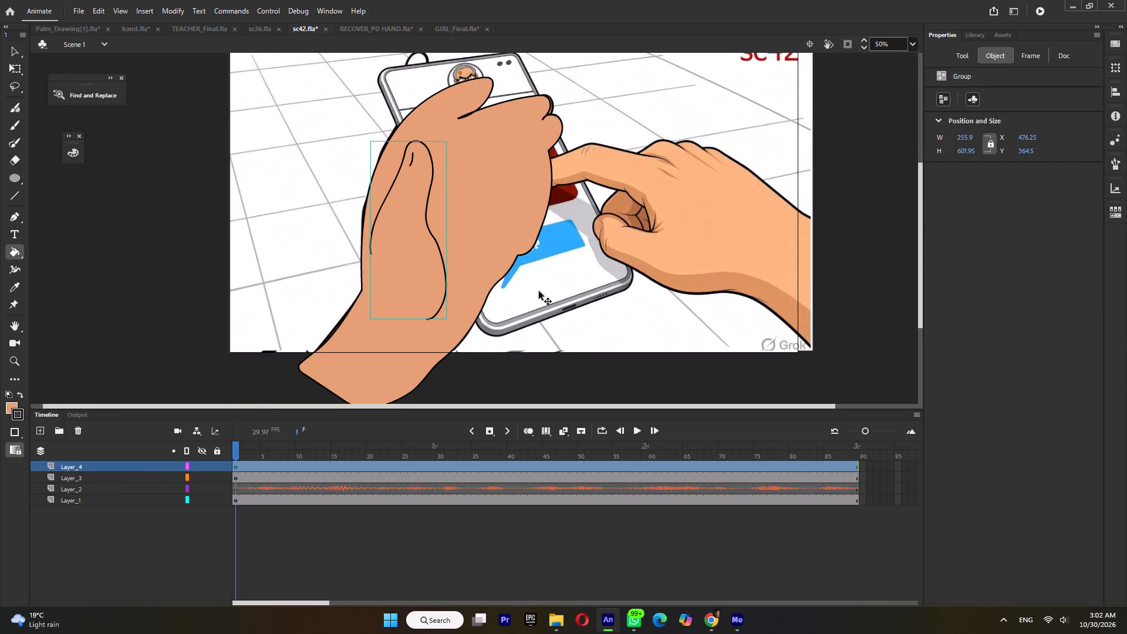
# Move the hand and thumb groups together sideways off the phone, clear of the traced storyboard hand.
pyautogui.keyDown('ctrl'); pyautogui.keyDown('shift'); pyautogui.click(475, 227); pyautogui.keyUp('shift'); pyautogui.keyUp('ctrl')
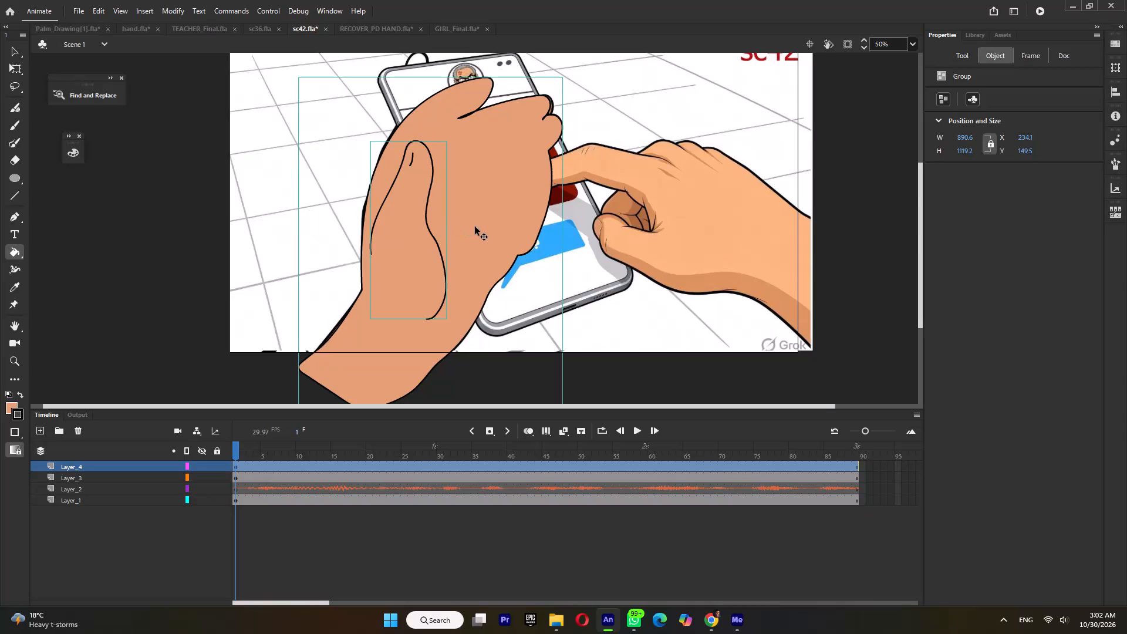
pyautogui.keyDown('ctrl'); pyautogui.moveTo(491, 235); pyautogui.dragTo(392, 237); pyautogui.keyUp('ctrl')
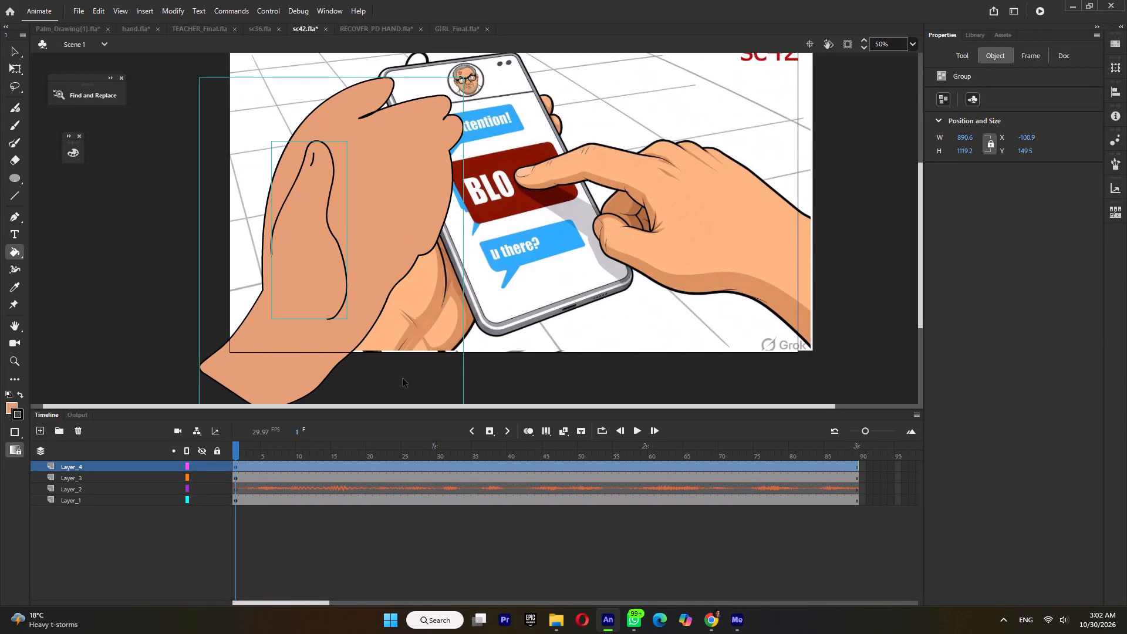
pyautogui.keyDown('ctrl'); pyautogui.click(158, 316); pyautogui.keyUp('ctrl')
# Create a new group and trace the pointing index finger's front section as a closed black outline, tidying where the stroke ends meet.
pyautogui.click(14, 140)
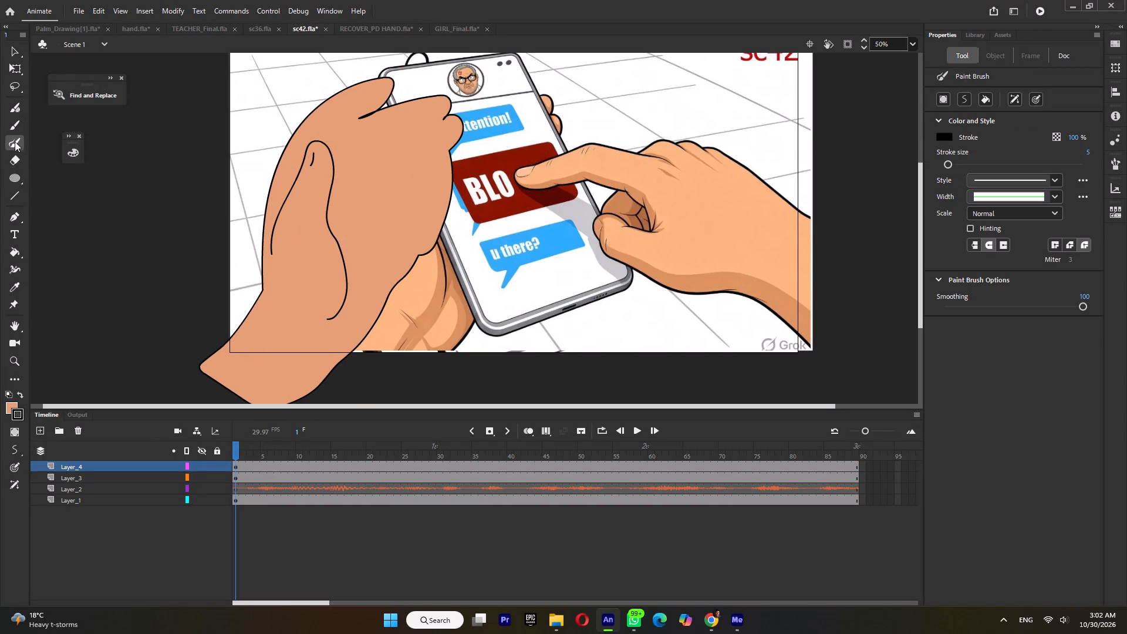
pyautogui.hotkey('ctrl', 'g')
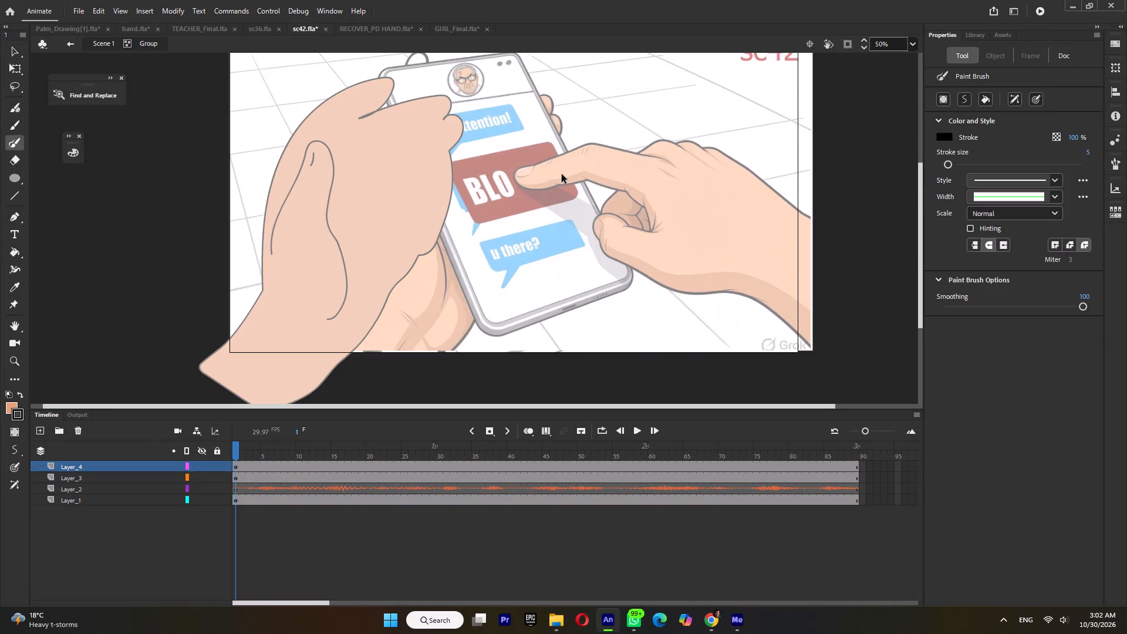
pyautogui.keyDown('ctrl'); pyautogui.scroll(3, 562, 174); pyautogui.keyUp('ctrl')
pyautogui.keyDown('ctrl'); pyautogui.scroll(-2, 551, 183); pyautogui.keyUp('ctrl')
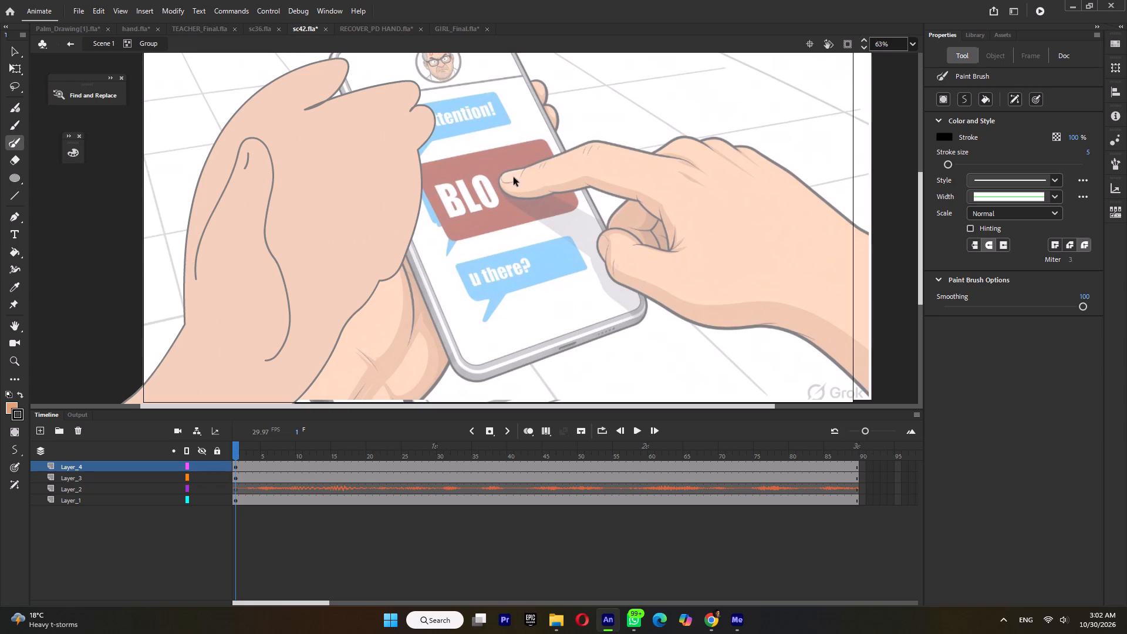
pyautogui.press('space')
pyautogui.press('space')
pyautogui.press('space')
pyautogui.press('space')
pyautogui.press('space')
pyautogui.press('space')
pyautogui.moveTo(556, 212); pyautogui.dragTo(469, 227)
pyautogui.keyDown('ctrl'); pyautogui.scroll(4, 437, 186); pyautogui.keyUp('ctrl')
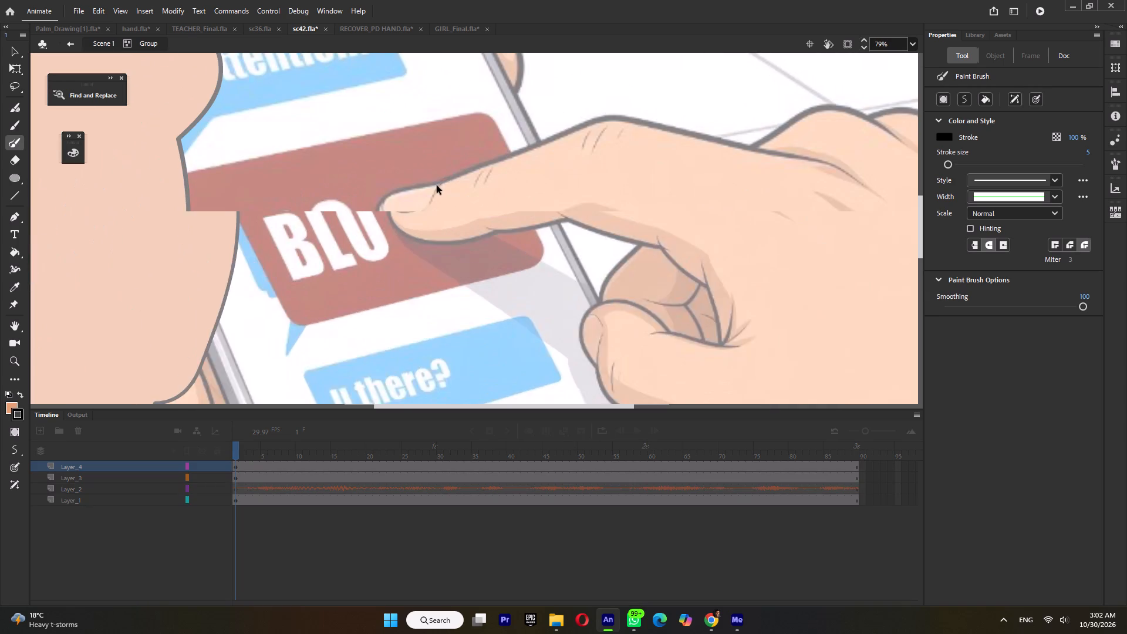
pyautogui.moveTo(447, 182); pyautogui.dragTo(399, 202)
pyautogui.hotkey('ctrl', 'z')
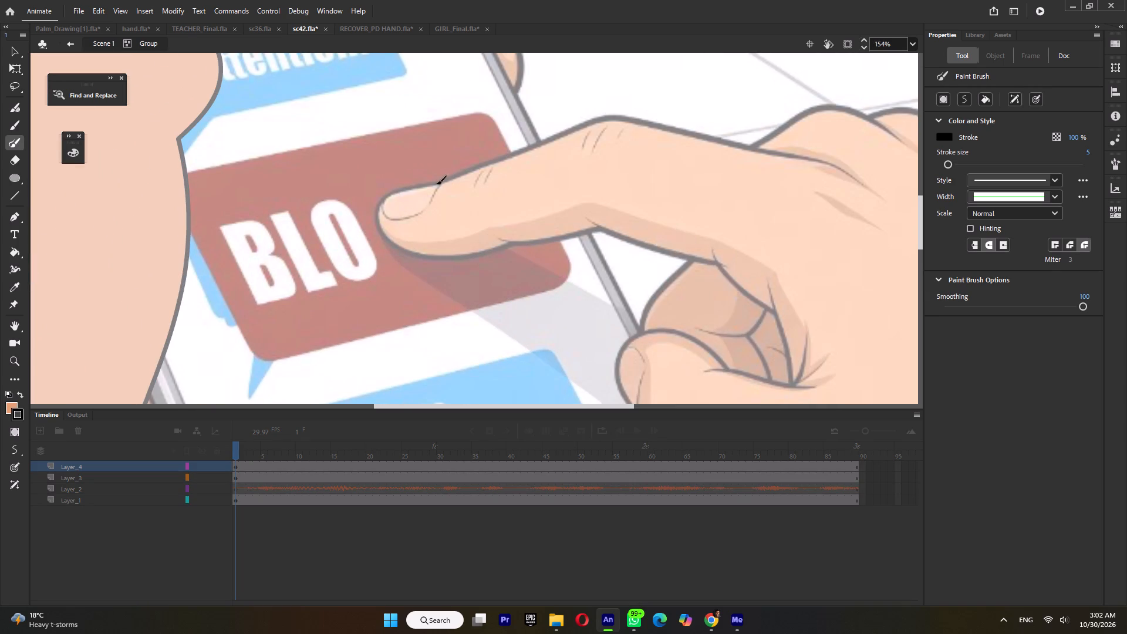
pyautogui.click(471, 168)
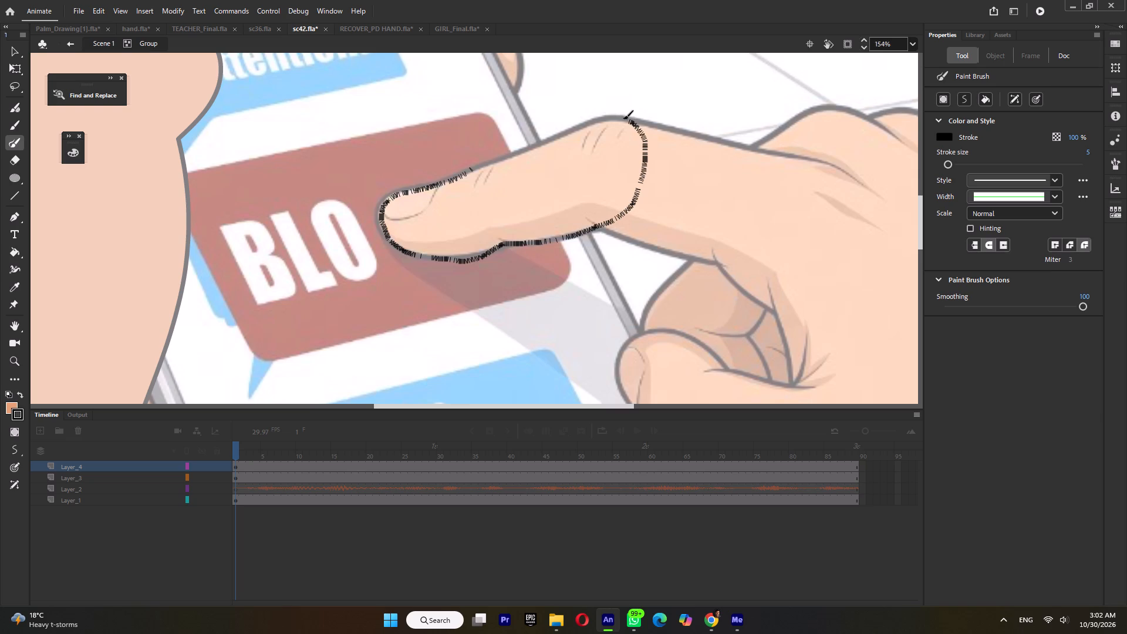
pyautogui.keyDown('ctrl'); pyautogui.click(473, 168); pyautogui.keyUp('ctrl')
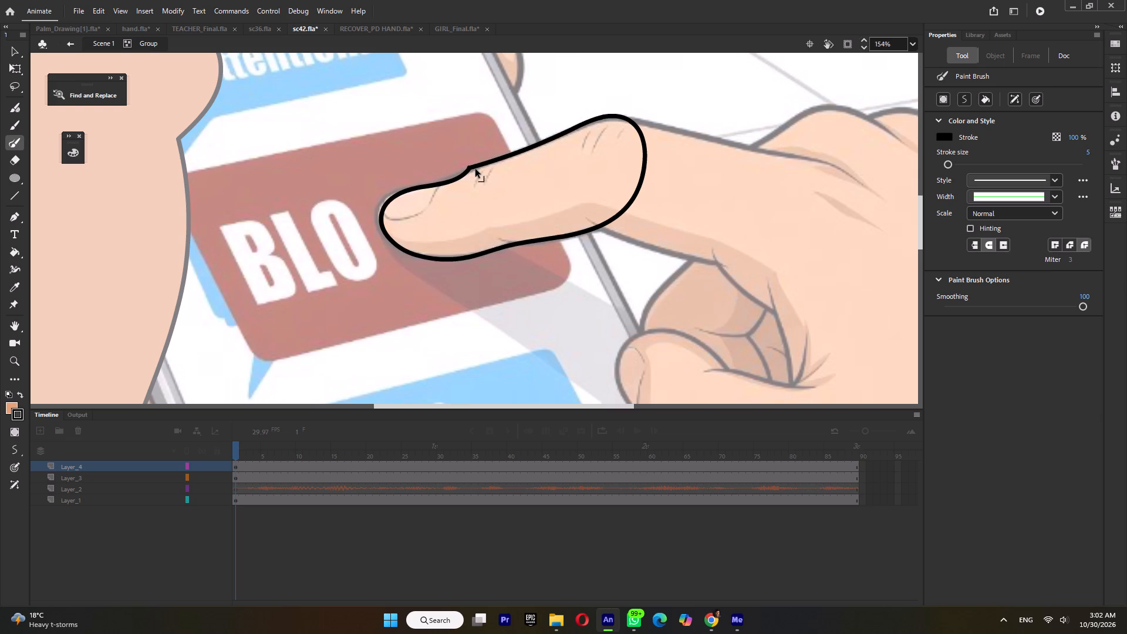
pyautogui.keyDown('ctrl'); pyautogui.click(464, 173); pyautogui.keyUp('ctrl')
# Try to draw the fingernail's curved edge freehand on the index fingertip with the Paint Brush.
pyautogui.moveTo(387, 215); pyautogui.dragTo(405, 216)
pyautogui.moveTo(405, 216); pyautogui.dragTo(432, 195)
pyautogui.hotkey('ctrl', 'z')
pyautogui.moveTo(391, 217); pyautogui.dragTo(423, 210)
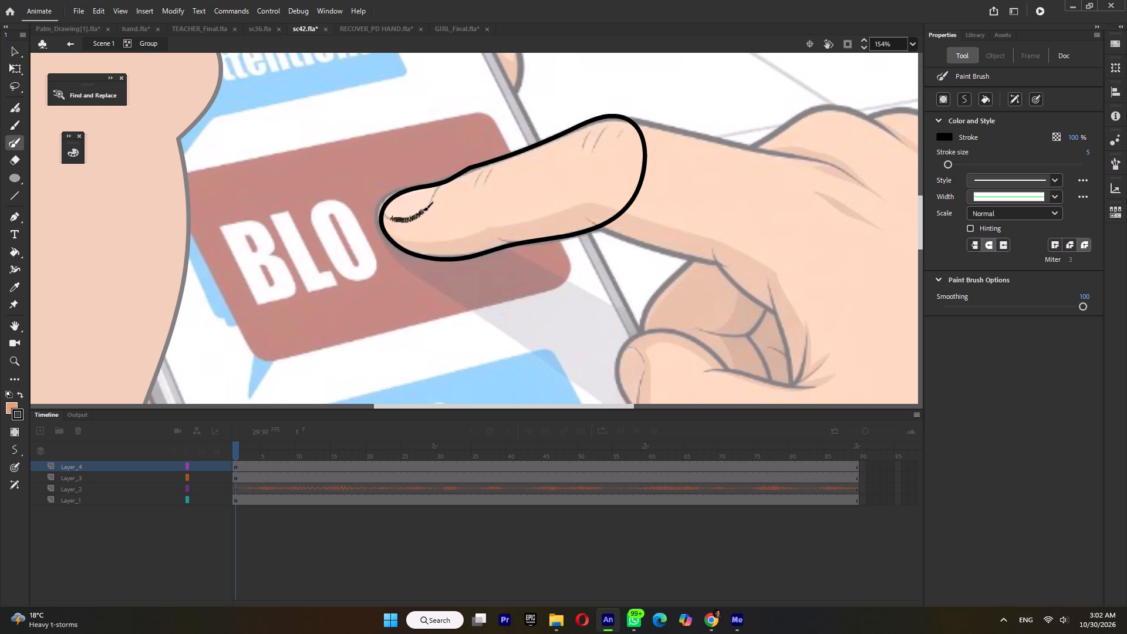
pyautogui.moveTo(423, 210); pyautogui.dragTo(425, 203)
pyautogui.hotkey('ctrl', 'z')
# Draw a straight line across the index fingertip, bend it into the fingernail's curve, and leave the finger's group.
pyautogui.click(15, 193)
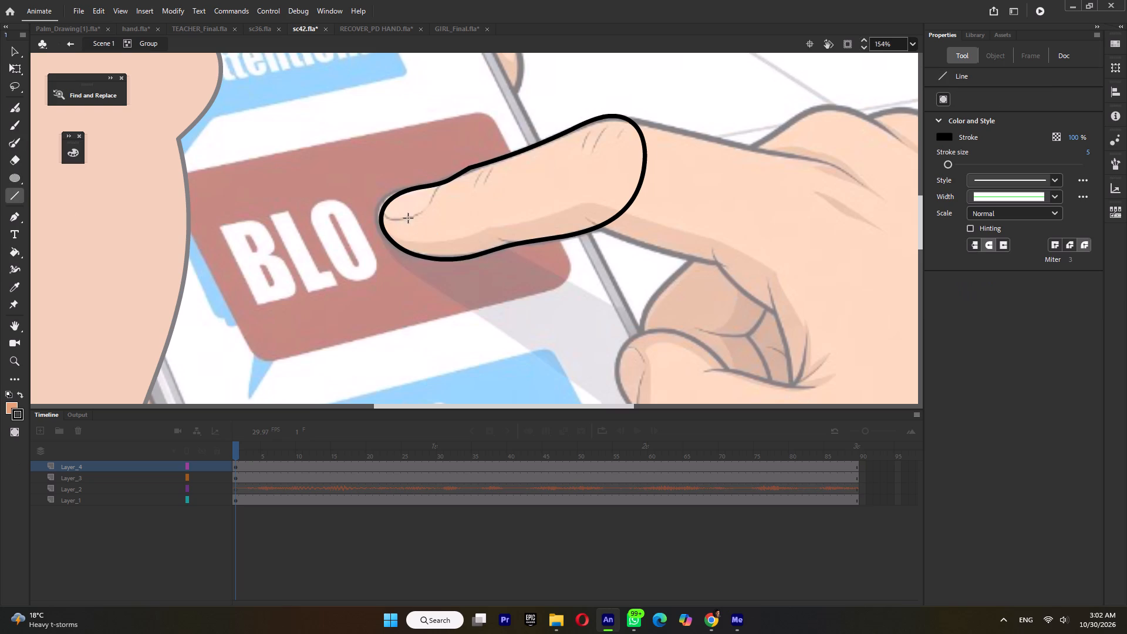
pyautogui.moveTo(390, 219); pyautogui.dragTo(437, 194)
pyautogui.keyDown('ctrl'); pyautogui.moveTo(419, 205); pyautogui.dragTo(422, 215); pyautogui.keyUp('ctrl')
pyautogui.keyDown('ctrl'); pyautogui.scroll(-3, 437, 190); pyautogui.keyUp('ctrl')
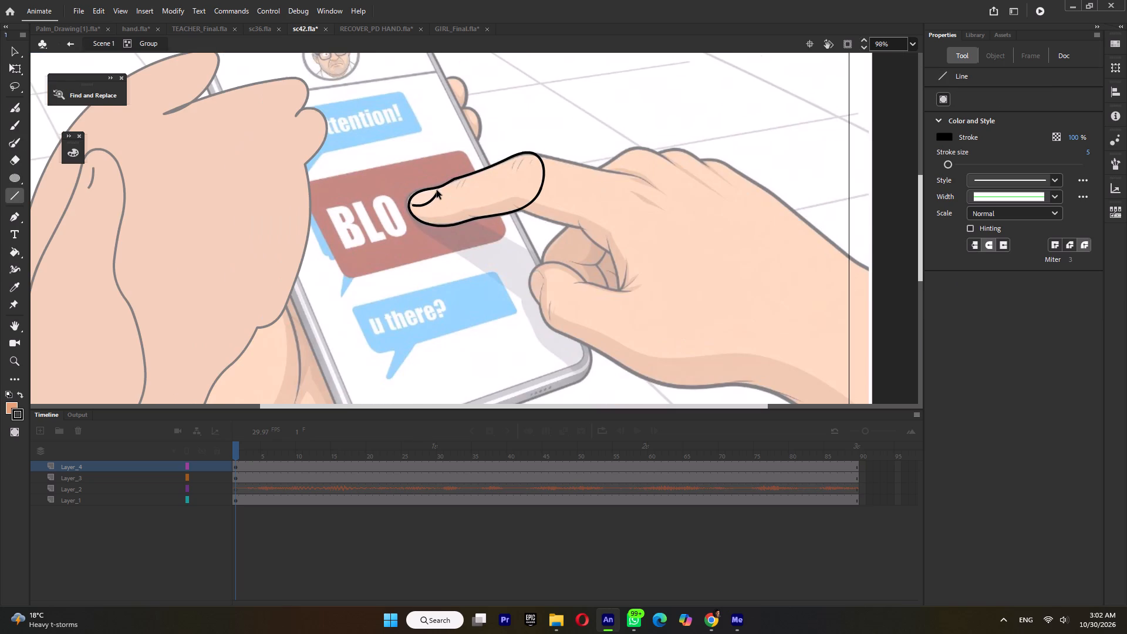
pyautogui.keyDown('ctrl'); pyautogui.click(467, 287); pyautogui.keyUp('ctrl')
pyautogui.keyDown('ctrl'); pyautogui.doubleClick(468, 284); pyautogui.keyUp('ctrl')
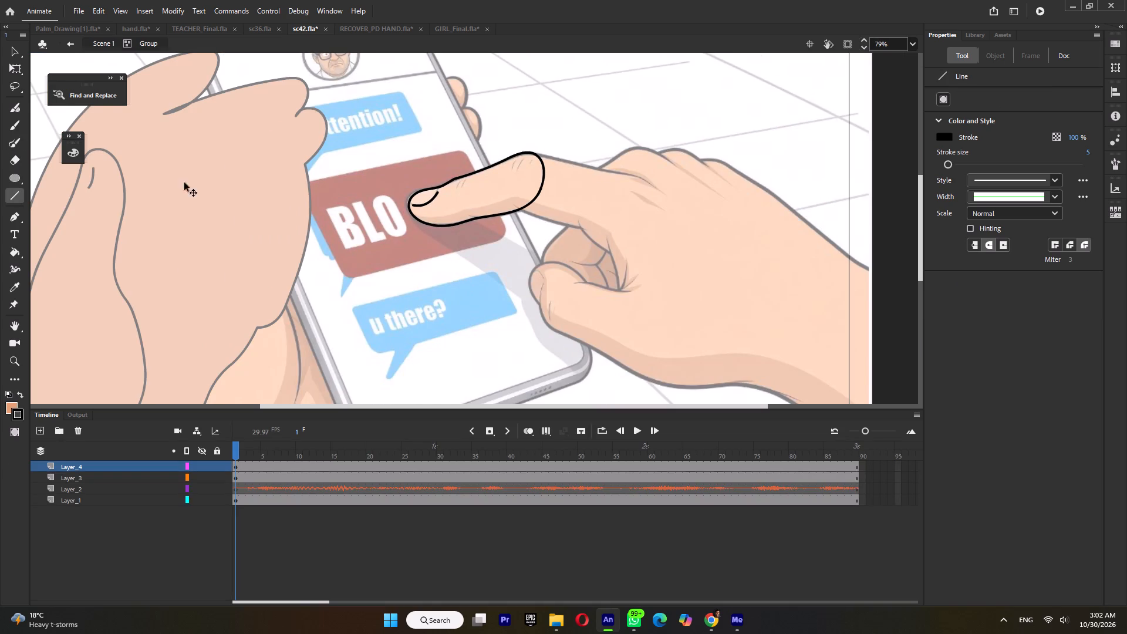
# Create a new group and trace the index finger's rounded middle joint and underside down to the curled fingers with the Paint Brush.
pyautogui.click(15, 145)
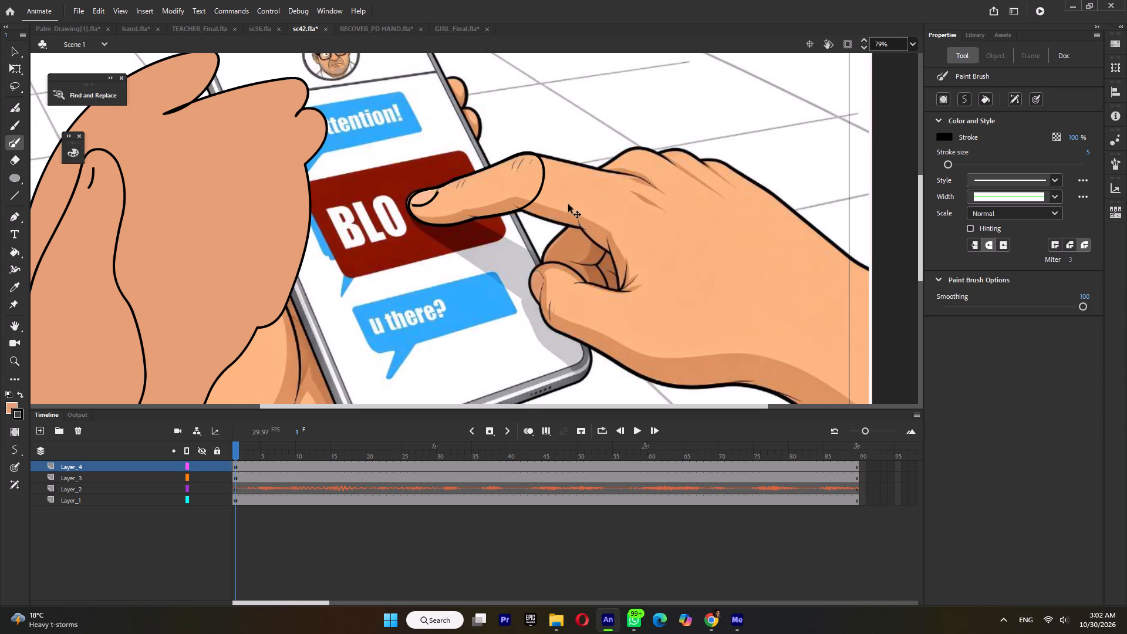
pyautogui.hotkey('ctrl', 'g')
pyautogui.moveTo(529, 151); pyautogui.dragTo(515, 160)
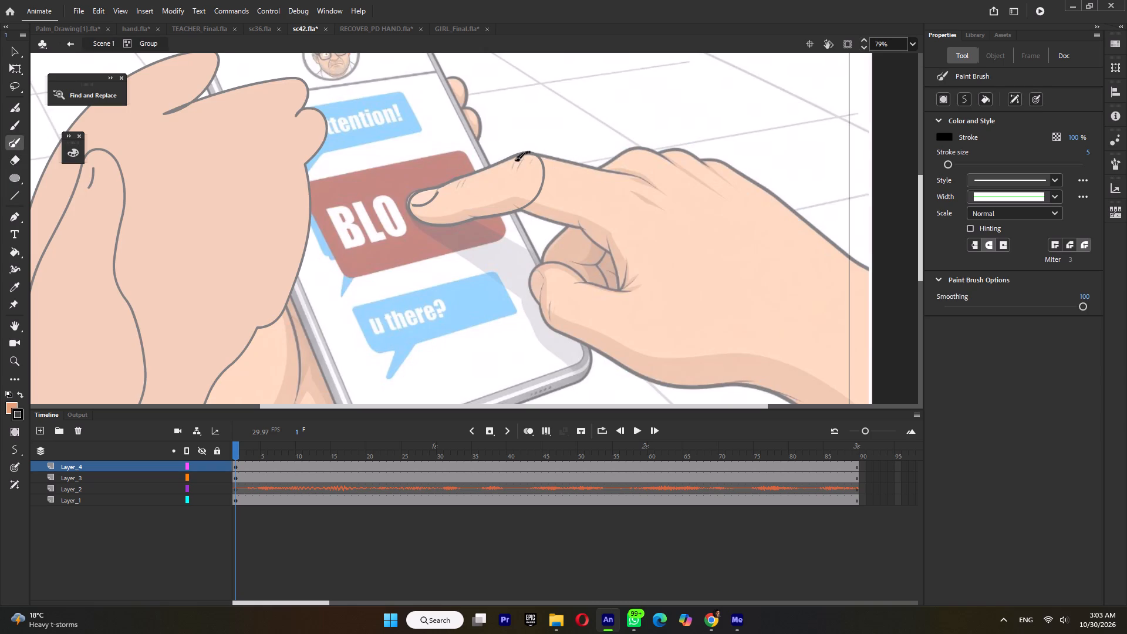
pyautogui.moveTo(515, 160); pyautogui.dragTo(556, 224)
pyautogui.moveTo(556, 224); pyautogui.dragTo(612, 253)
pyautogui.moveTo(612, 253); pyautogui.dragTo(615, 255)
# Reshape the index finger's underside line so its curve and bend follow the storyboard finger's lower edge.
pyautogui.keyDown('ctrl'); pyautogui.click(539, 222); pyautogui.keyUp('ctrl')
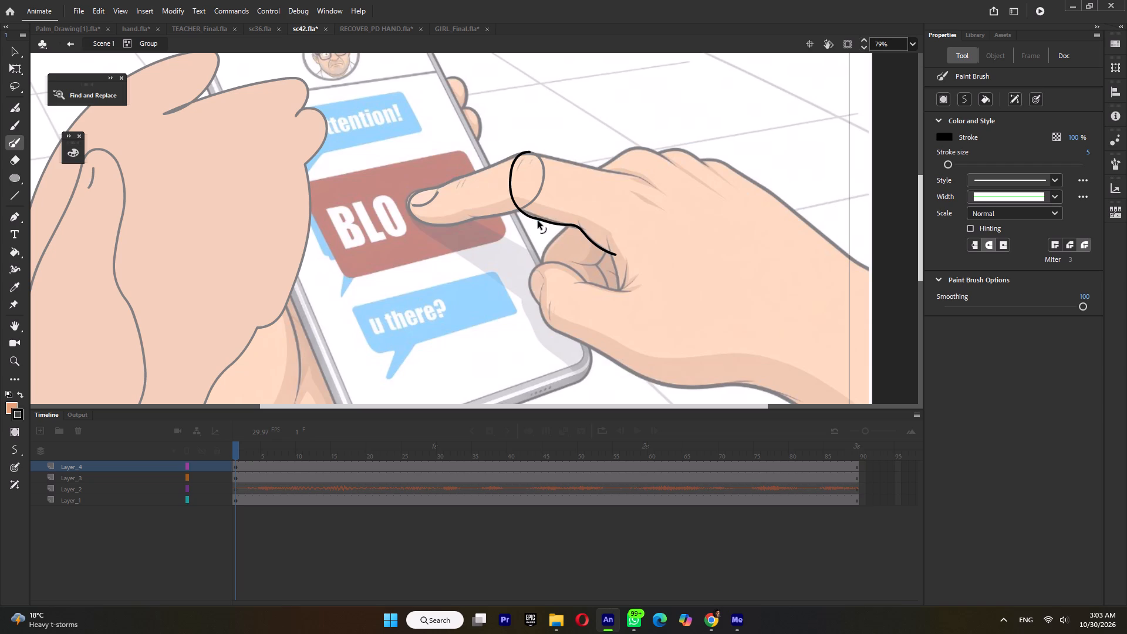
pyautogui.keyDown('ctrl'); pyautogui.scroll(3, 528, 217); pyautogui.keyUp('ctrl')
pyautogui.keyDown('ctrl'); pyautogui.click(521, 212); pyautogui.keyUp('ctrl')
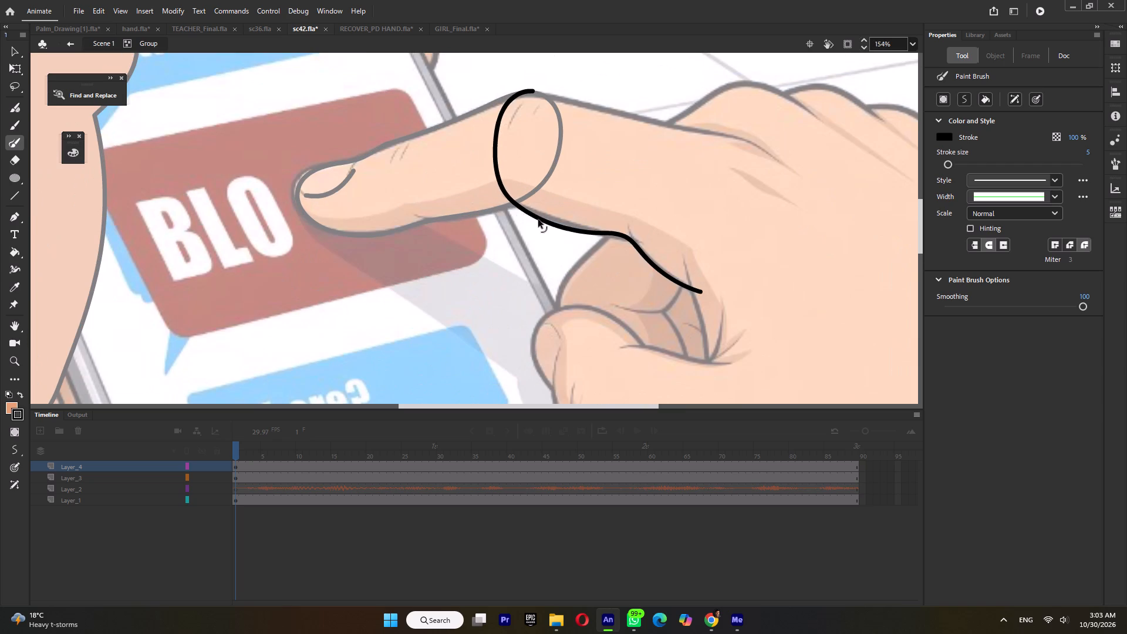
pyautogui.keyDown('ctrl'); pyautogui.click(559, 226); pyautogui.keyUp('ctrl')
pyautogui.moveTo(588, 230); pyautogui.dragTo(589, 224)
pyautogui.hotkey('ctrl', 'z')
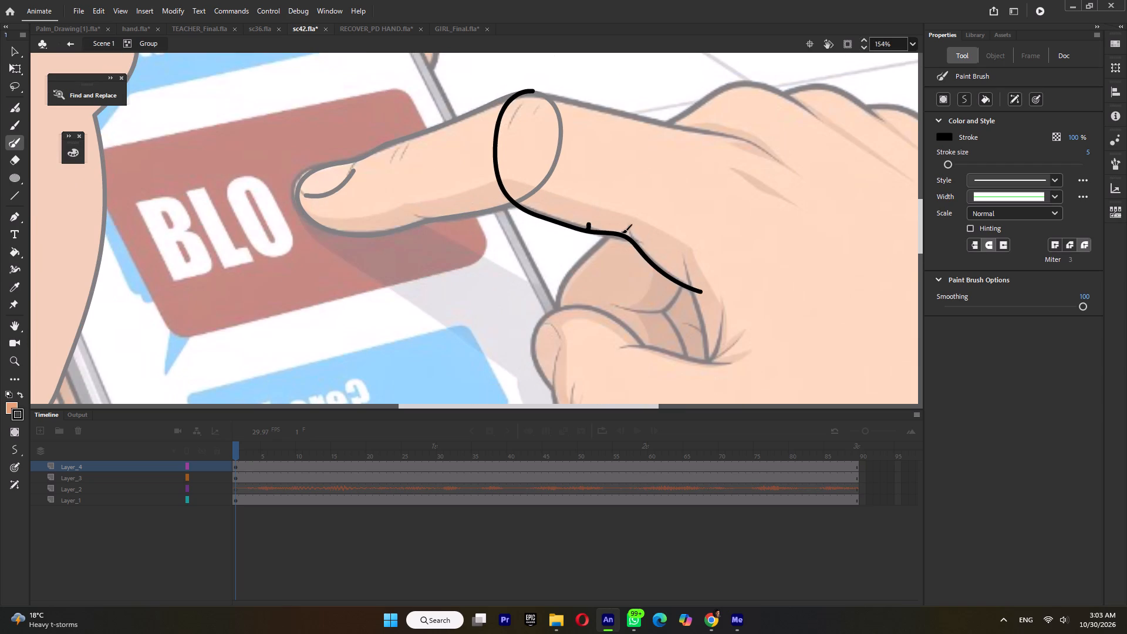
pyautogui.keyDown('ctrl'); pyautogui.click(620, 232); pyautogui.keyUp('ctrl')
pyautogui.keyDown('ctrl'); pyautogui.click(604, 233); pyautogui.keyUp('ctrl')
pyautogui.keyDown('ctrl'); pyautogui.click(630, 240); pyautogui.keyUp('ctrl')
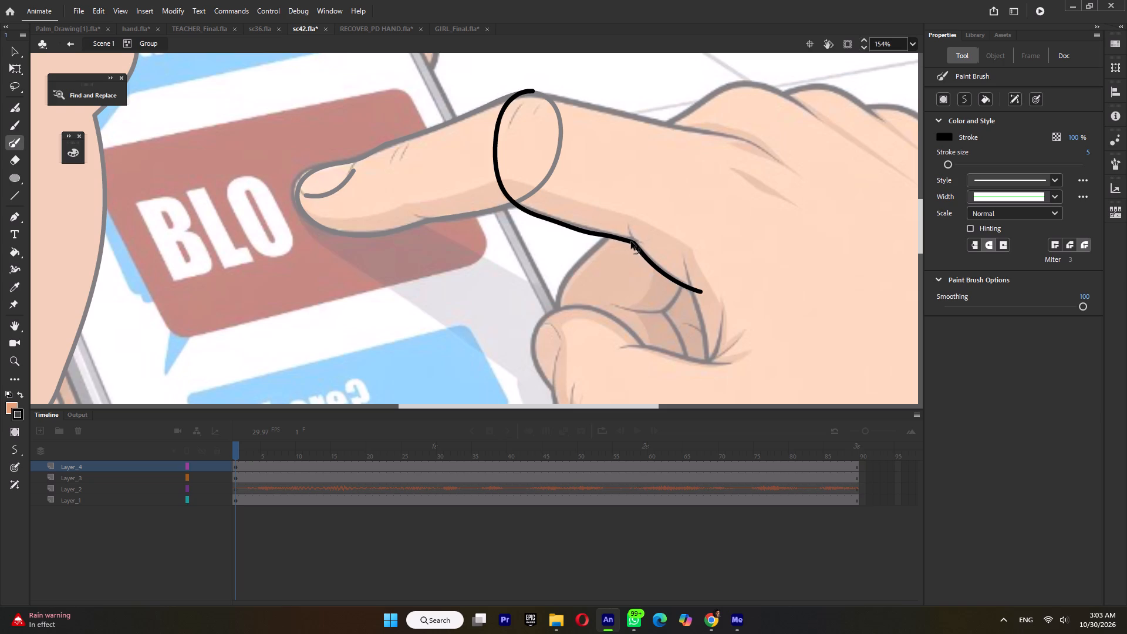
pyautogui.keyDown('ctrl'); pyautogui.click(642, 252); pyautogui.keyUp('ctrl')
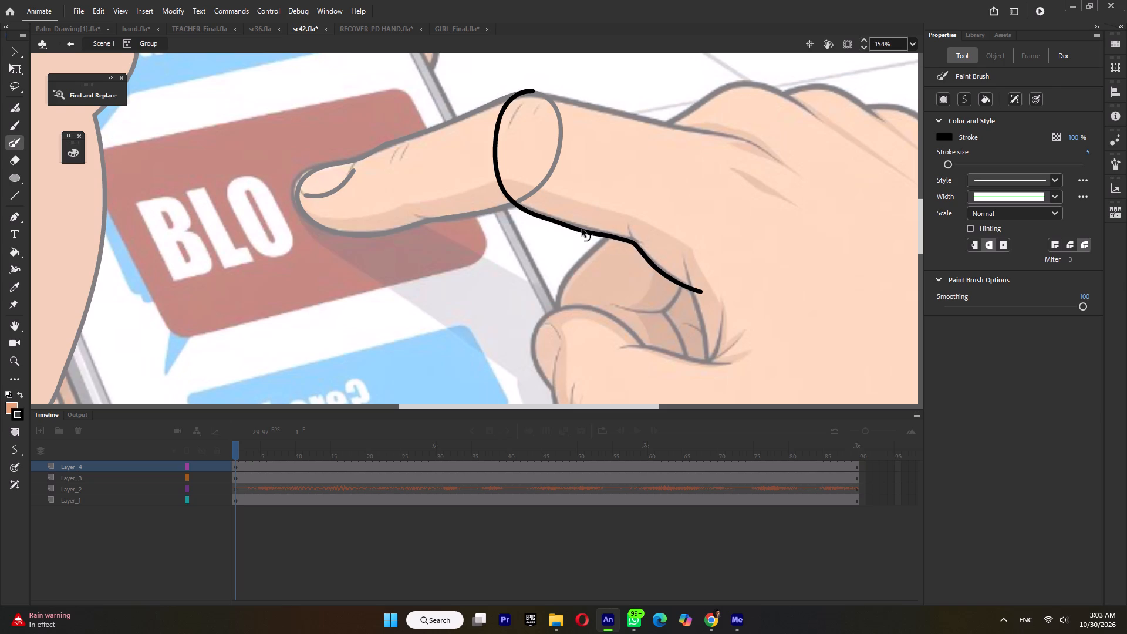
pyautogui.keyDown('ctrl'); pyautogui.click(588, 230); pyautogui.keyUp('ctrl')
pyautogui.keyDown('ctrl'); pyautogui.click(521, 208); pyautogui.keyUp('ctrl')
pyautogui.keyDown('ctrl'); pyautogui.click(554, 219); pyautogui.keyUp('ctrl')
# Trace the index finger's top edge back onto the hand and join it to the start of the joint curve.
pyautogui.moveTo(542, 95); pyautogui.dragTo(564, 97)
pyautogui.moveTo(564, 97); pyautogui.dragTo(738, 139)
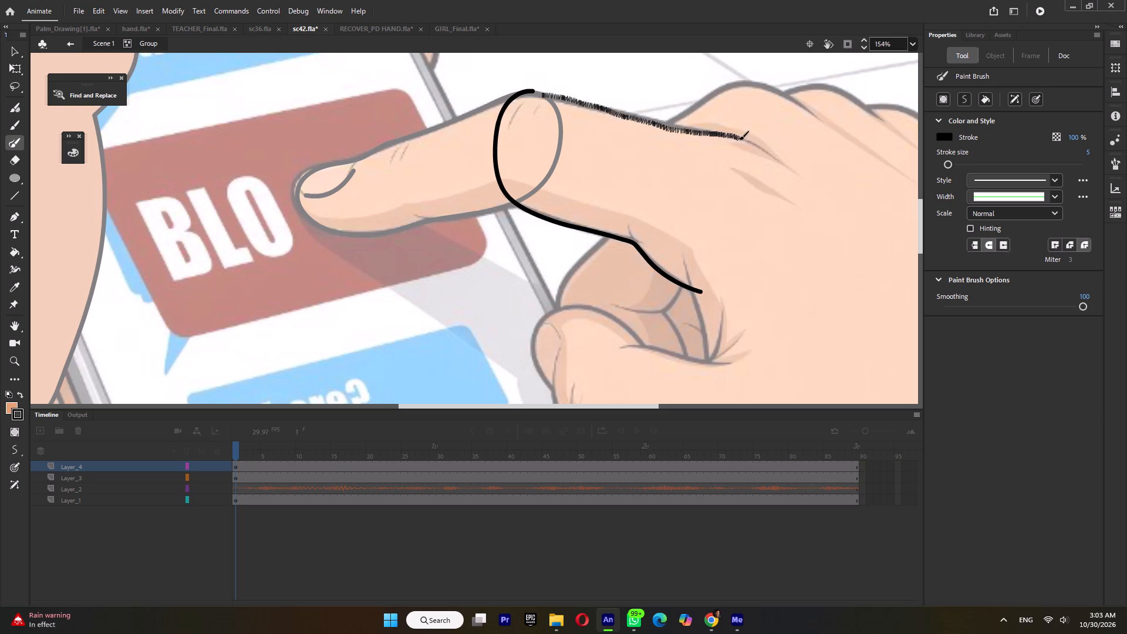
pyautogui.moveTo(738, 139); pyautogui.dragTo(783, 166)
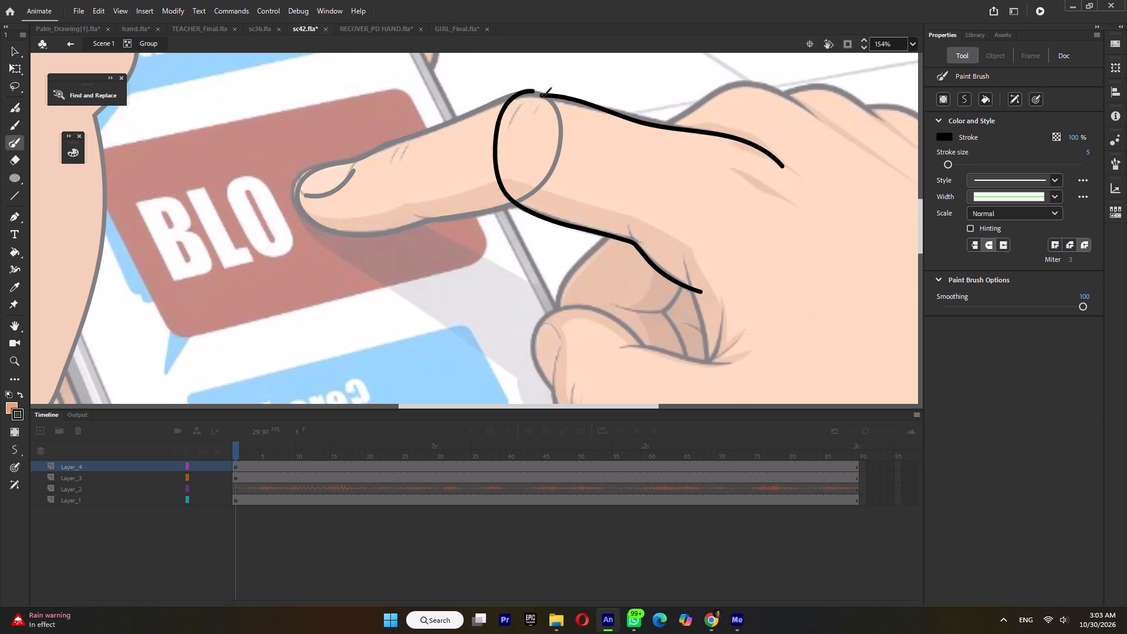
pyautogui.keyDown('ctrl'); pyautogui.moveTo(542, 96); pyautogui.dragTo(532, 92); pyautogui.keyUp('ctrl')
# Trace the first two knuckle bumps along the top of the hand behind the index finger.
pyautogui.keyDown('ctrl'); pyautogui.scroll(-2, 657, 167); pyautogui.keyUp('ctrl')
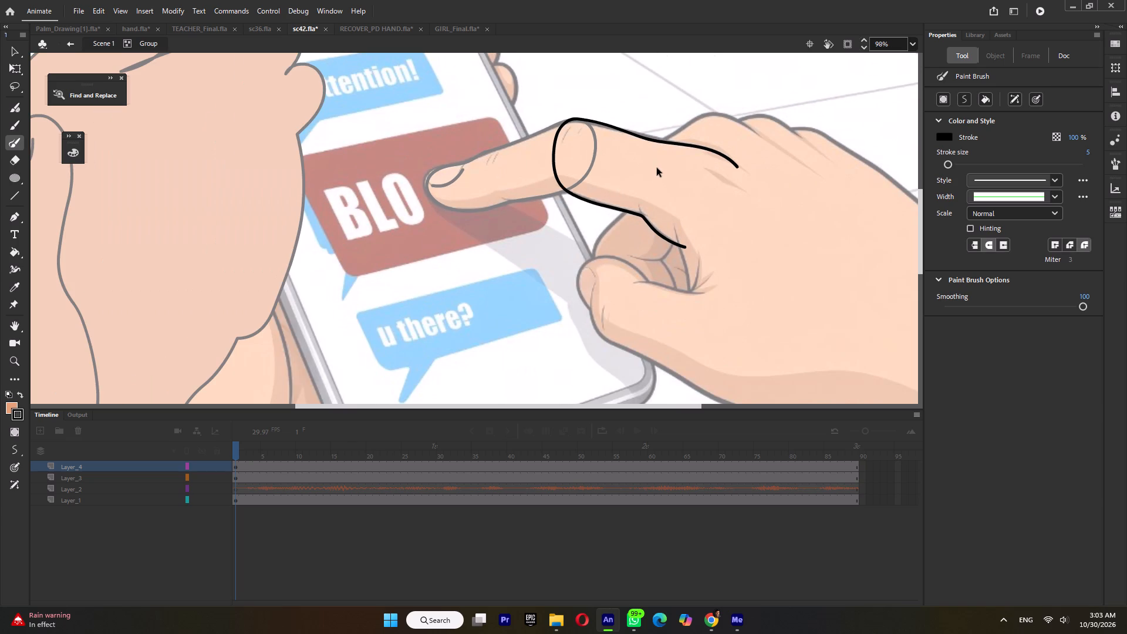
pyautogui.press('space')
pyautogui.press('space')
pyautogui.press('space')
pyautogui.press('space')
pyautogui.press('space')
pyautogui.press('space')
pyautogui.press('space')
pyautogui.press('space')
pyautogui.press('space')
pyautogui.press('space')
pyautogui.press('space')
pyautogui.press('space')
pyautogui.press('space')
pyautogui.press('space')
pyautogui.press('space')
pyautogui.press('space')
pyautogui.press('space')
pyautogui.press('space')
pyautogui.press('space')
pyautogui.press('space')
pyautogui.moveTo(641, 175); pyautogui.dragTo(543, 198)
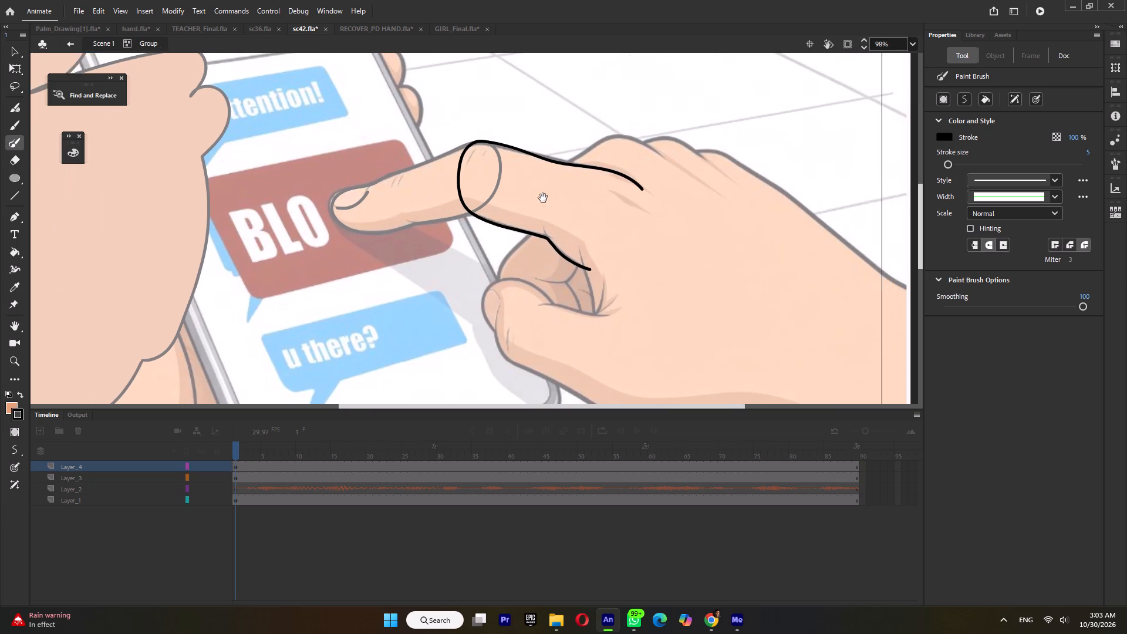
pyautogui.moveTo(543, 198); pyautogui.dragTo(498, 206)
pyautogui.moveTo(510, 177); pyautogui.dragTo(554, 149)
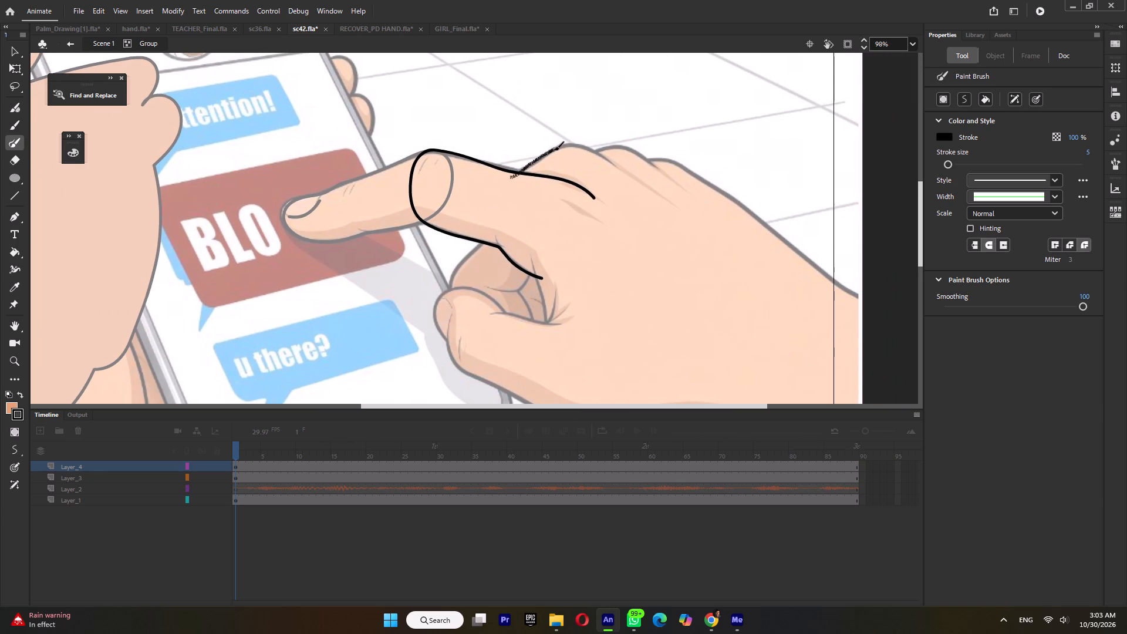
pyautogui.moveTo(554, 149); pyautogui.dragTo(616, 166)
pyautogui.moveTo(585, 157); pyautogui.dragTo(626, 148)
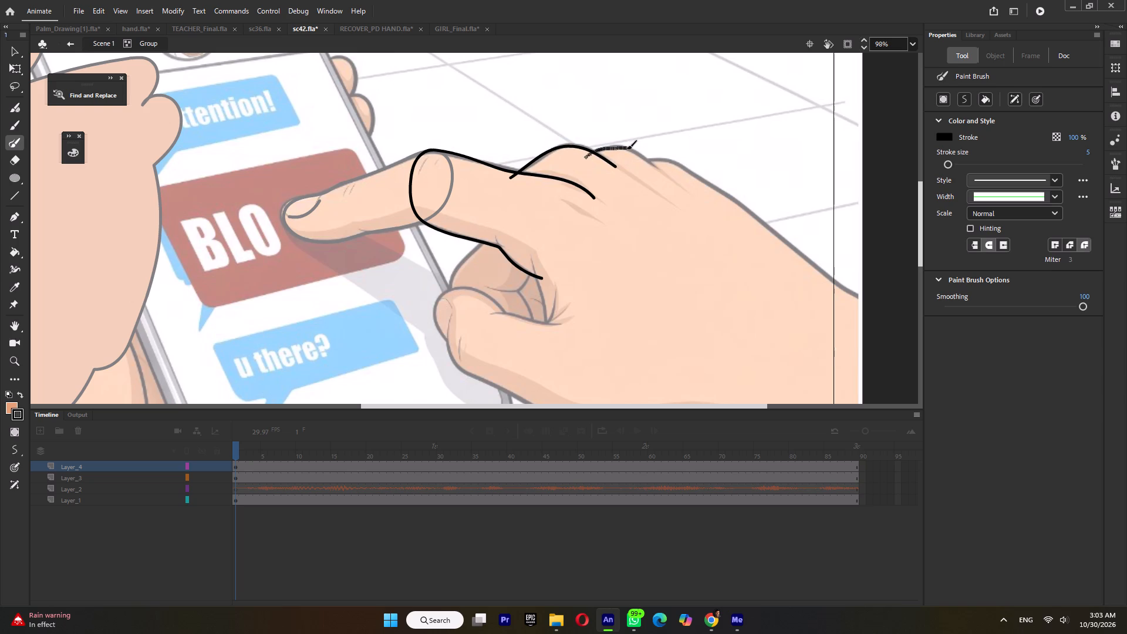
pyautogui.moveTo(626, 148); pyautogui.dragTo(658, 170)
# Trace the third knuckle and the back of the hand down past the picture's edge at the wrist.
pyautogui.press('space')
pyautogui.press('space')
pyautogui.press('space')
pyautogui.press('space')
pyautogui.press('space')
pyautogui.press('space')
pyautogui.press('space')
pyautogui.moveTo(700, 180); pyautogui.dragTo(602, 179)
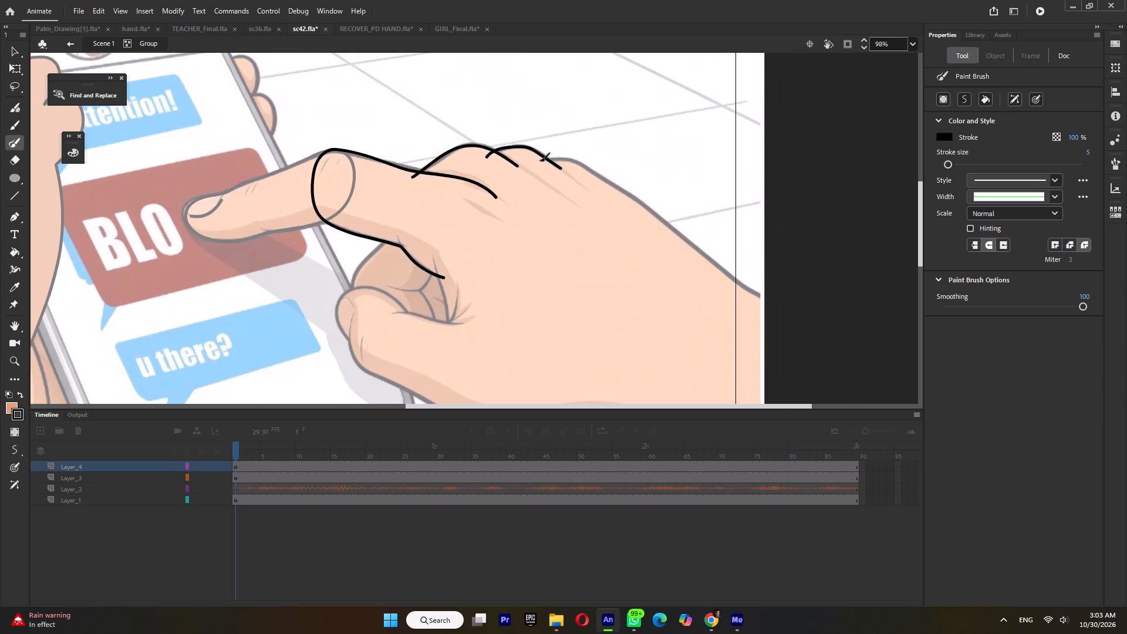
pyautogui.moveTo(539, 160); pyautogui.dragTo(653, 213)
pyautogui.moveTo(653, 213); pyautogui.dragTo(776, 308)
# Delete the short stroke end overhanging where the first knuckle's curve crosses the index finger's top edge.
pyautogui.keyDown('ctrl'); pyautogui.scroll(-2, 677, 187); pyautogui.keyUp('ctrl')
pyautogui.keyDown('ctrl'); pyautogui.scroll(2, 487, 258); pyautogui.keyUp('ctrl')
pyautogui.moveTo(497, 195); pyautogui.dragTo(484, 210)
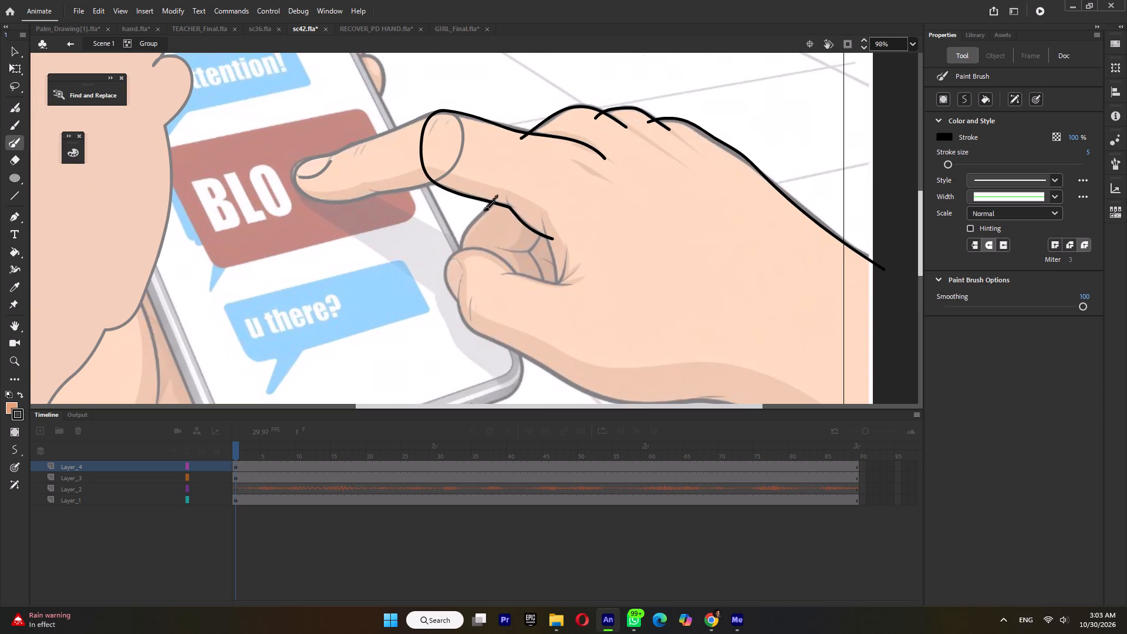
pyautogui.hotkey('ctrl', 'z')
pyautogui.keyDown('ctrl'); pyautogui.click(524, 136); pyautogui.keyUp('ctrl')
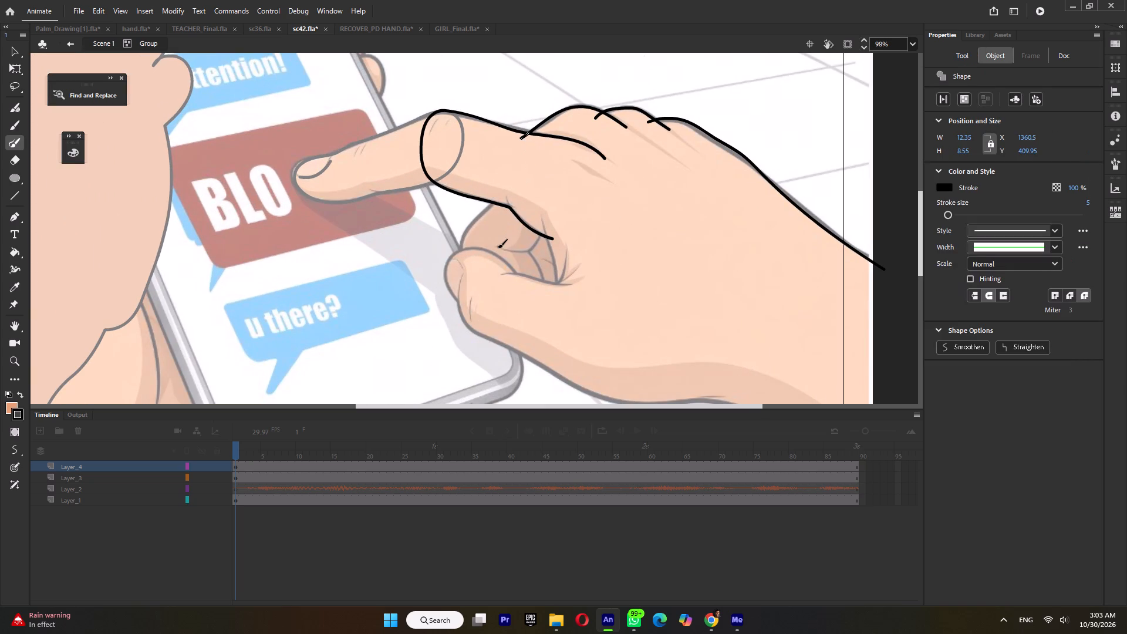
pyautogui.press('Delete')
# Trace the curled finger's outer curve from under the index finger down to the thumb.
pyautogui.click(497, 194)
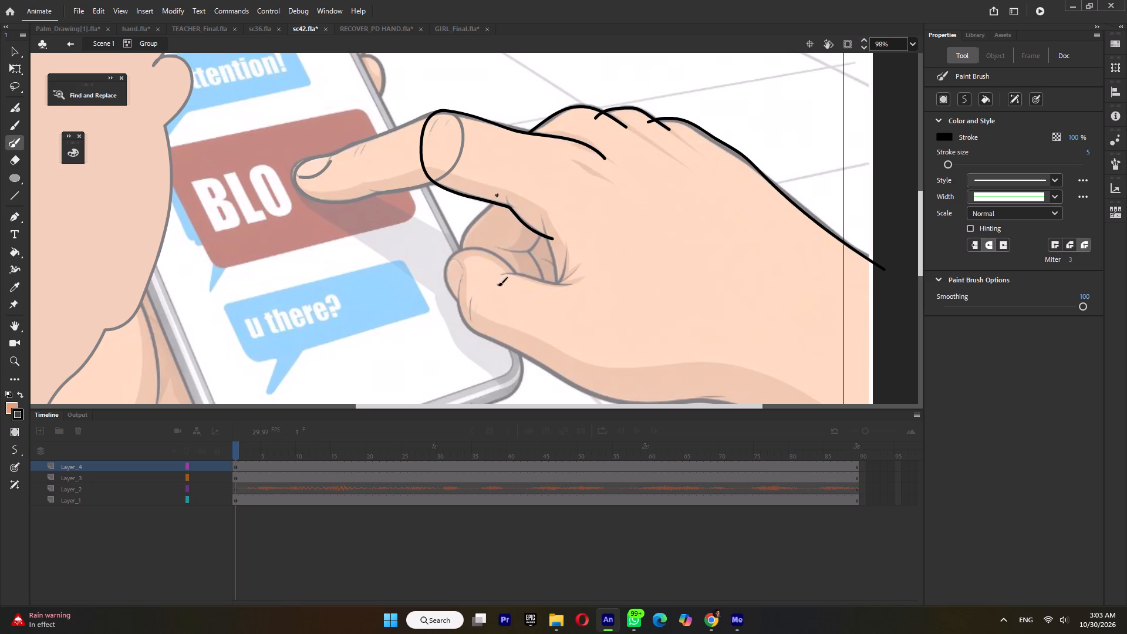
pyautogui.hotkey('ctrl', 'z')
pyautogui.moveTo(502, 193); pyautogui.dragTo(481, 215)
pyautogui.moveTo(481, 215); pyautogui.dragTo(464, 259)
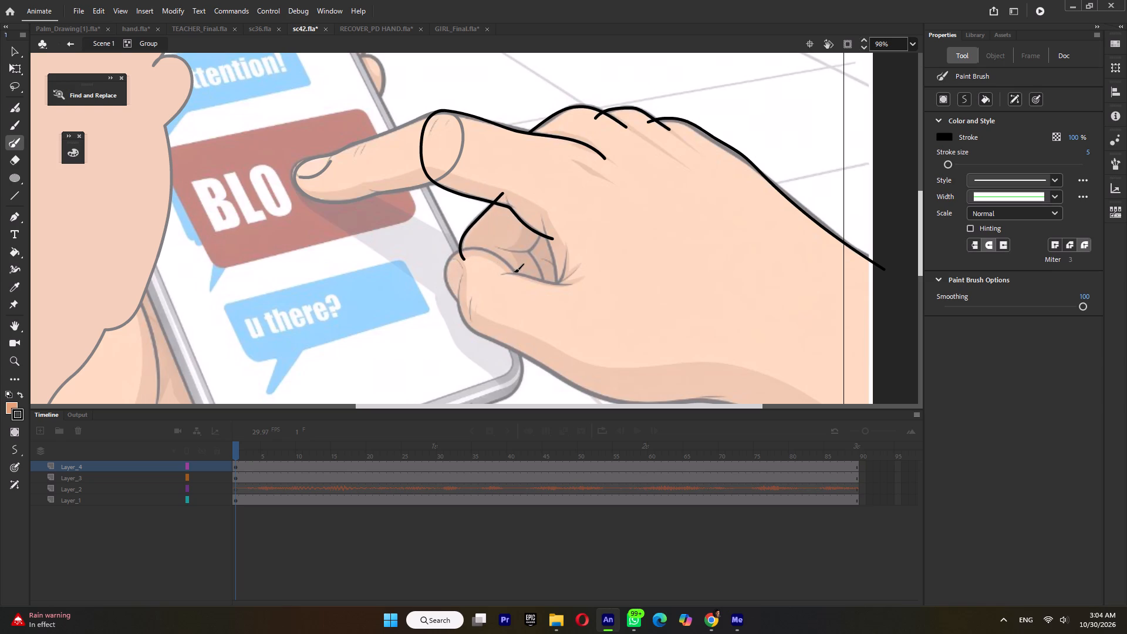
# Trace the thumb's outline and the hand's lower edge, extending the line along the wrist past the picture's edge.
pyautogui.moveTo(514, 271); pyautogui.dragTo(447, 277)
pyautogui.moveTo(447, 277); pyautogui.dragTo(517, 349)
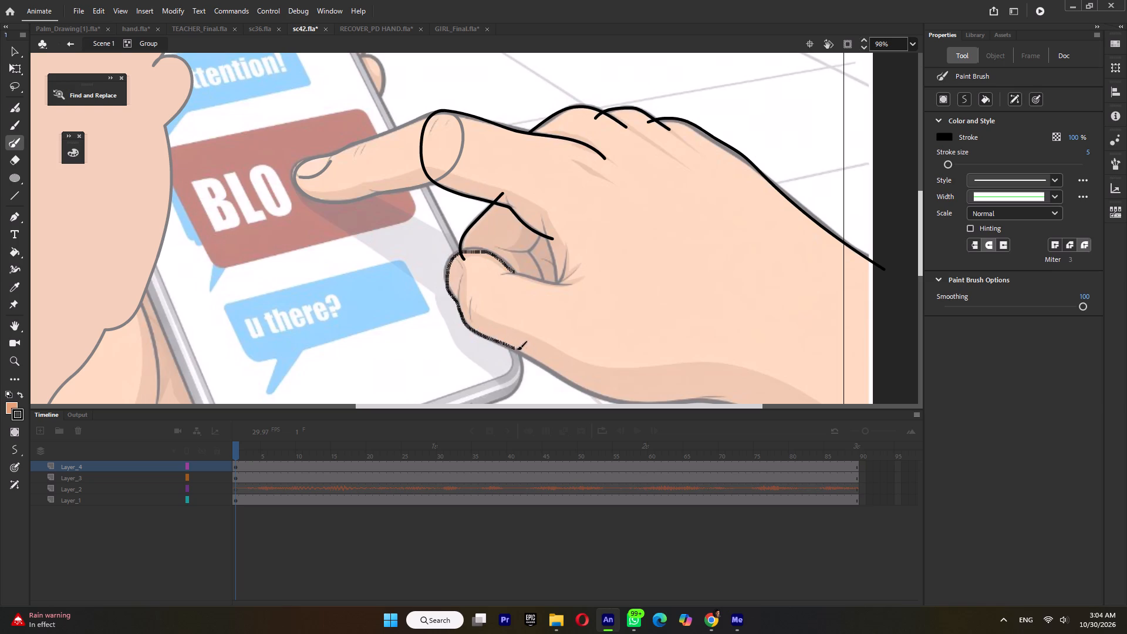
pyautogui.moveTo(517, 349); pyautogui.dragTo(664, 408)
pyautogui.moveTo(664, 408); pyautogui.dragTo(826, 443)
pyautogui.keyDown('ctrl'); pyautogui.scroll(-4, 771, 278); pyautogui.keyUp('ctrl')
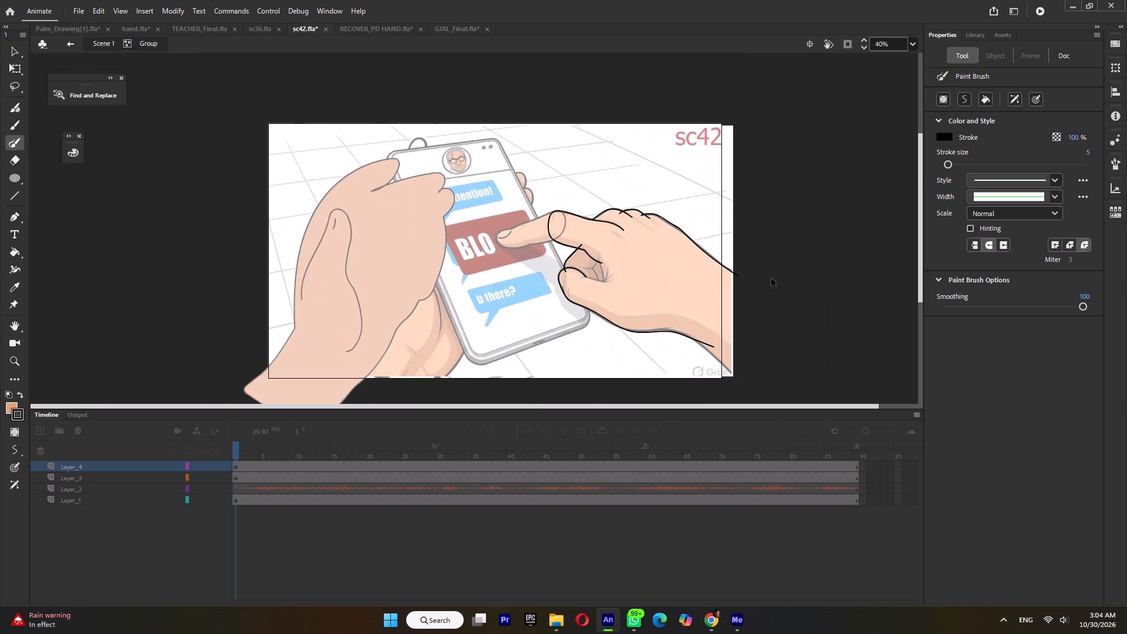
pyautogui.keyDown('ctrl'); pyautogui.scroll(3, 726, 328); pyautogui.keyUp('ctrl')
pyautogui.keyDown('ctrl'); pyautogui.moveTo(702, 364); pyautogui.dragTo(739, 416); pyautogui.keyUp('ctrl')
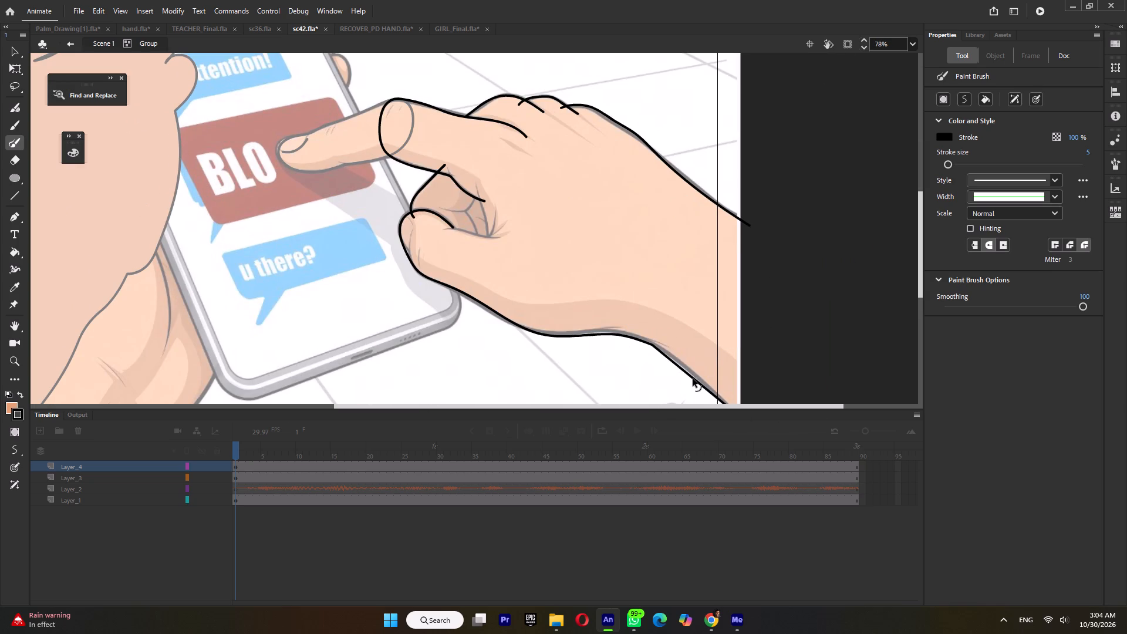
# Bend the wrist's lower line onto the picture's outline and close the wrist with a line just past the picture's edge.
pyautogui.keyDown('ctrl'); pyautogui.moveTo(693, 379); pyautogui.dragTo(700, 377); pyautogui.keyUp('ctrl')
pyautogui.moveTo(746, 207); pyautogui.dragTo(732, 429)
# Extend the thumb's curve end and trace the fold from thumb to palm, the crease rising from it, and two short creases beside it.
pyautogui.keyDown('ctrl'); pyautogui.scroll(-3, 765, 254); pyautogui.keyUp('ctrl')
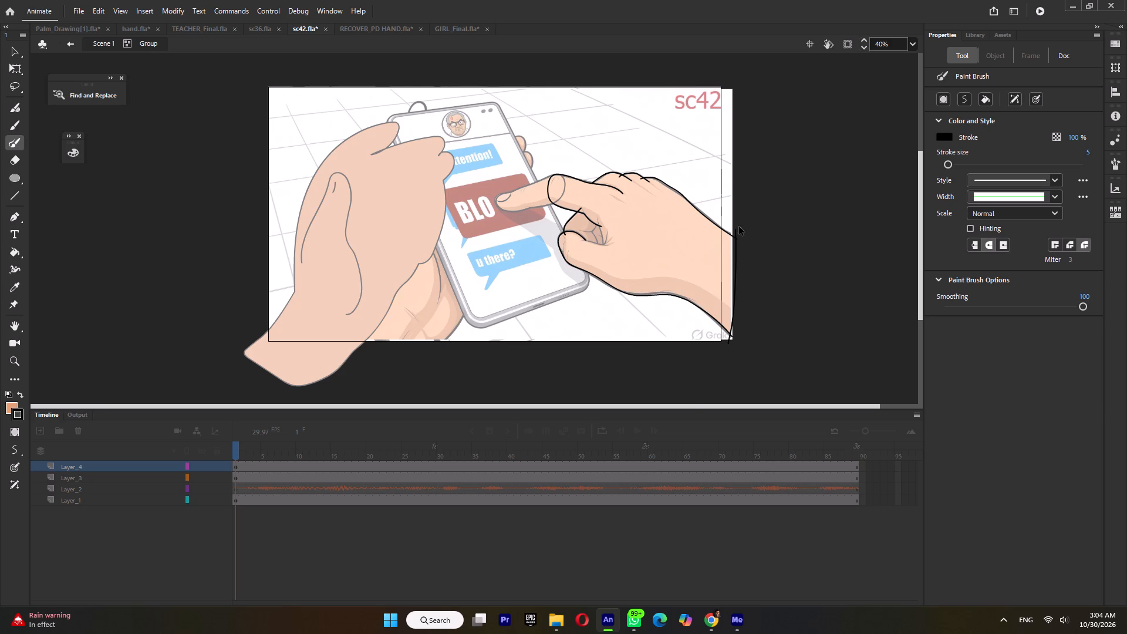
pyautogui.keyDown('ctrl'); pyautogui.scroll(5, 565, 223); pyautogui.keyUp('ctrl')
pyautogui.keyDown('ctrl'); pyautogui.scroll(2, 684, 257); pyautogui.keyUp('ctrl')
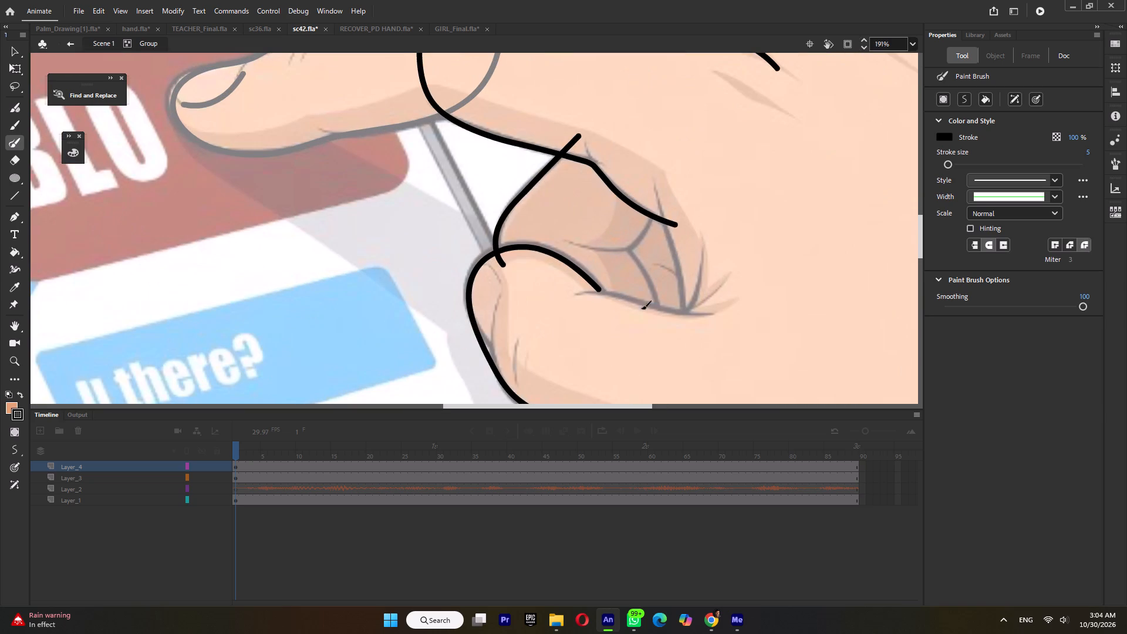
pyautogui.keyDown('ctrl'); pyautogui.moveTo(598, 289); pyautogui.dragTo(606, 301); pyautogui.keyUp('ctrl')
pyautogui.moveTo(577, 294); pyautogui.dragTo(644, 303)
pyautogui.hotkey('ctrl', 'z')
pyautogui.moveTo(572, 295); pyautogui.dragTo(711, 313)
pyautogui.moveTo(654, 191); pyautogui.dragTo(687, 311)
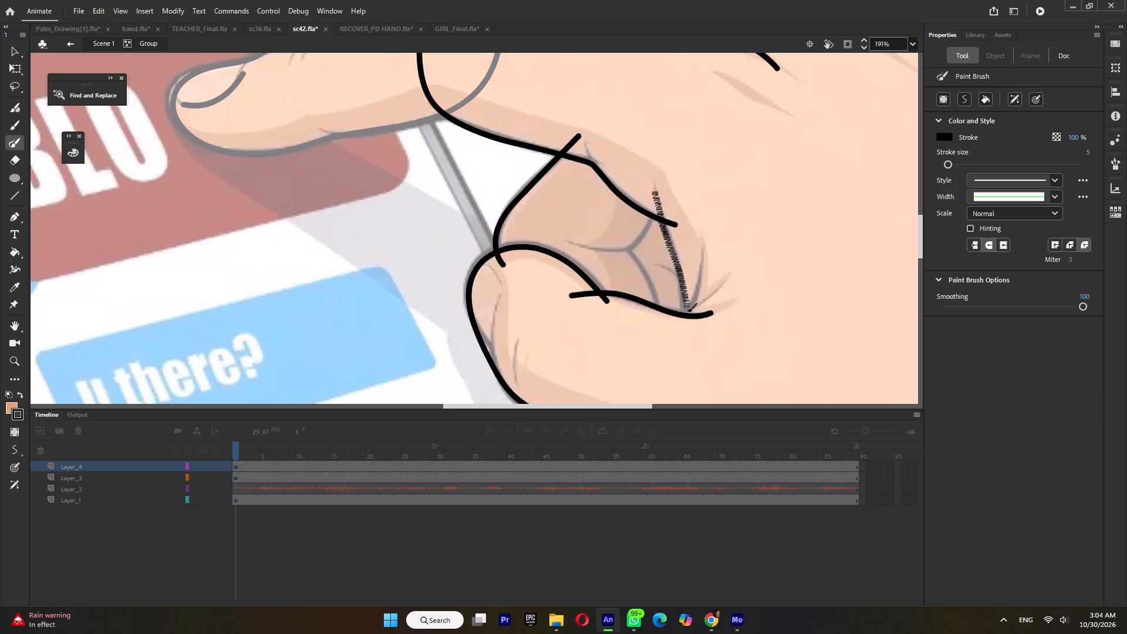
pyautogui.moveTo(687, 311); pyautogui.dragTo(687, 329)
pyautogui.moveTo(710, 243); pyautogui.dragTo(691, 298)
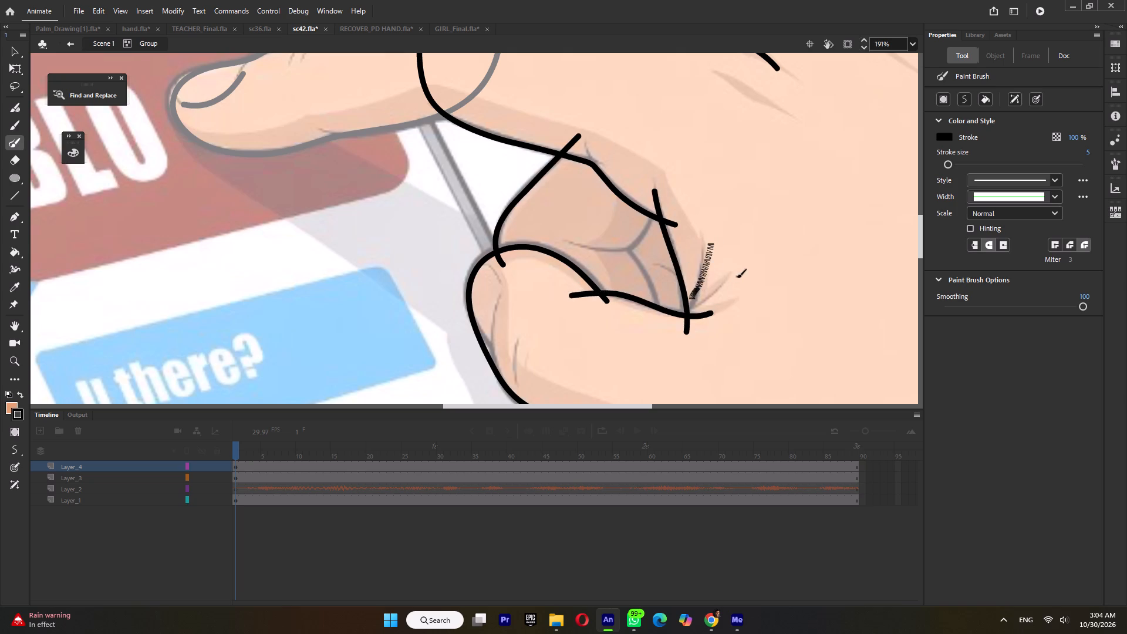
pyautogui.moveTo(735, 277); pyautogui.dragTo(701, 302)
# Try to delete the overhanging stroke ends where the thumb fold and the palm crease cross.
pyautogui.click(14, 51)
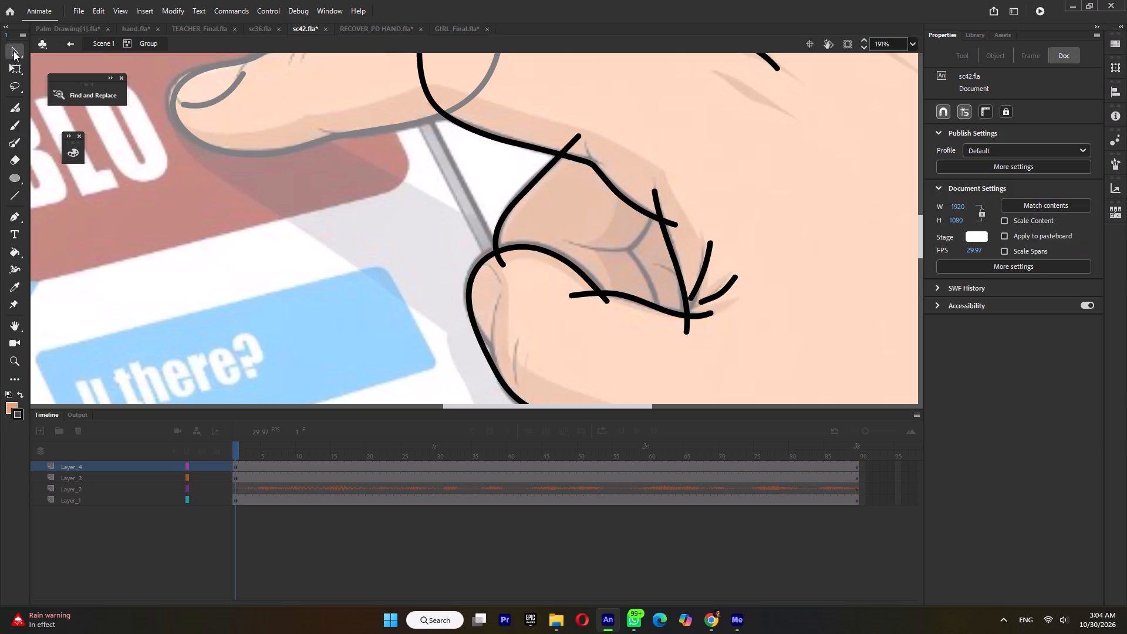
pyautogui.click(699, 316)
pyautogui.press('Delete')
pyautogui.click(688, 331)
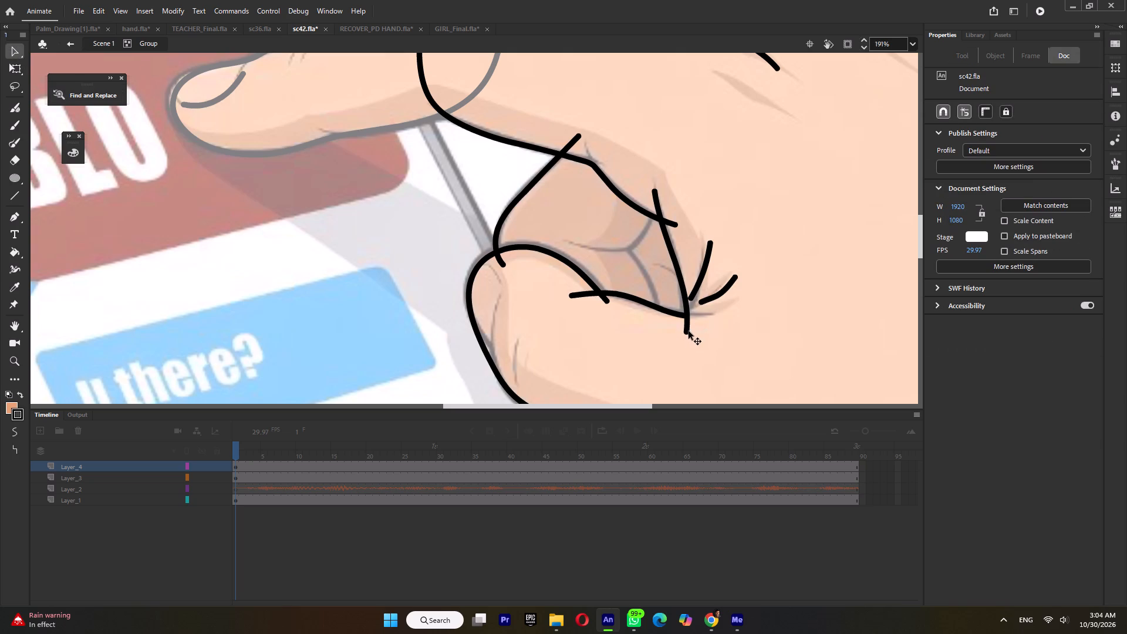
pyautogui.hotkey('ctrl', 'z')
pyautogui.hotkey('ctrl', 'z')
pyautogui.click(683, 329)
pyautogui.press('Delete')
# Delete the overhanging stroke ends at the palm crease, above the curled finger, at the thumb curve's inner end, and inside the thumb.
pyautogui.click(669, 217)
pyautogui.click(669, 221)
pyautogui.press('Delete')
pyautogui.click(572, 142)
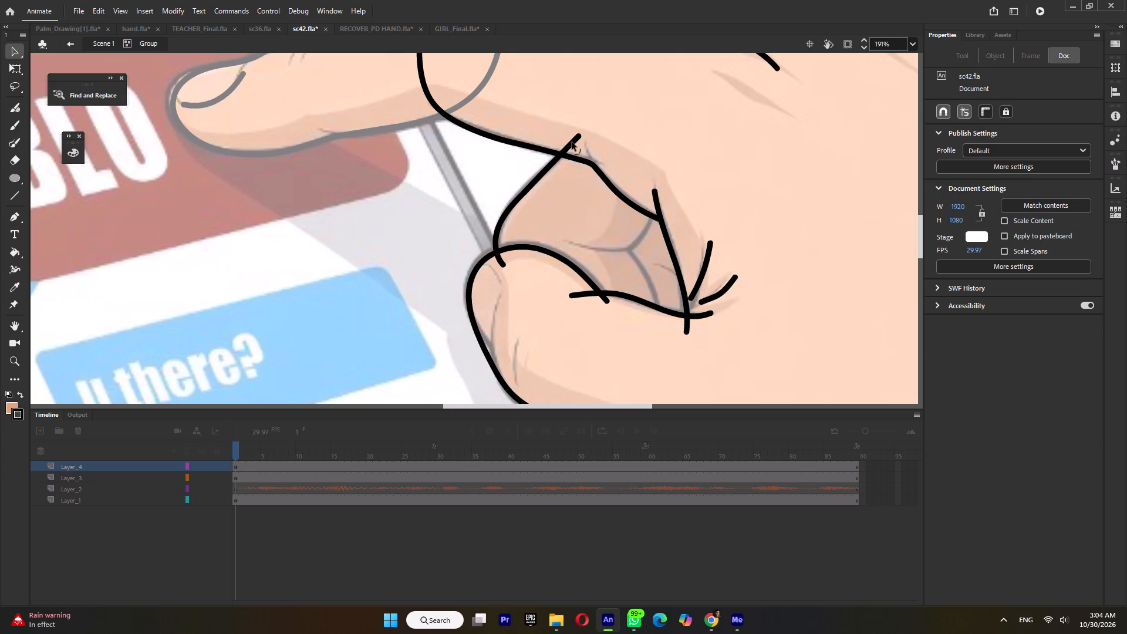
pyautogui.press('Delete')
pyautogui.click(582, 294)
pyautogui.press('Delete')
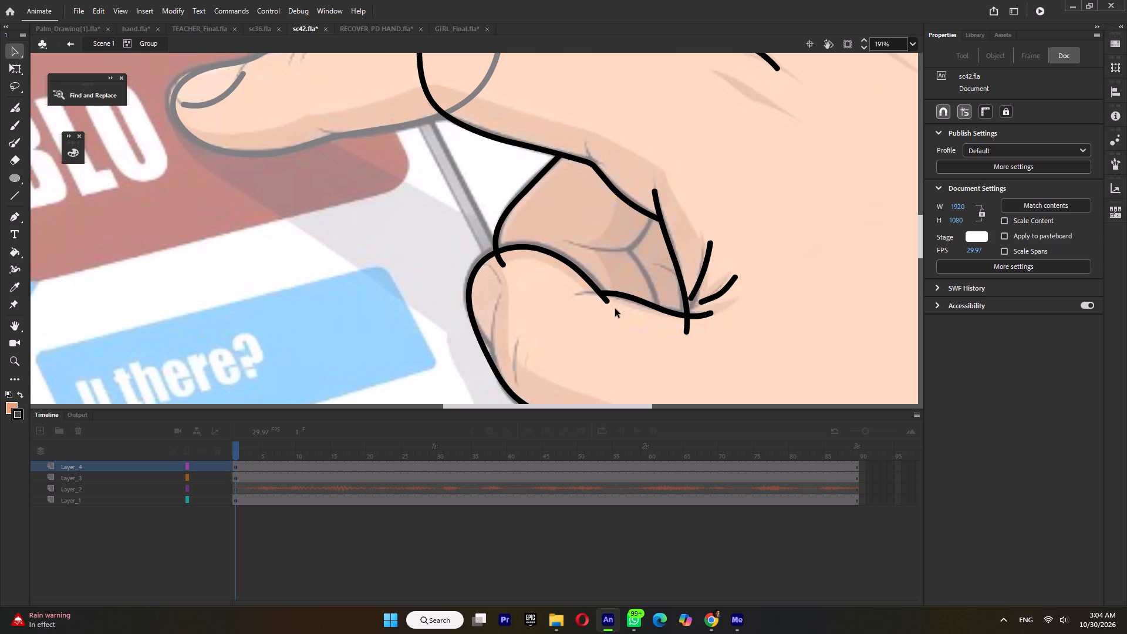
pyautogui.hotkey('ctrl', 'z')
pyautogui.click(604, 299)
pyautogui.press('Delete')
pyautogui.doubleClick(500, 266)
pyautogui.press('Delete')
# Trace the thumb's small crease and the lines separating the folded fingers, extending the outer one down to the thumb fold.
pyautogui.click(14, 143)
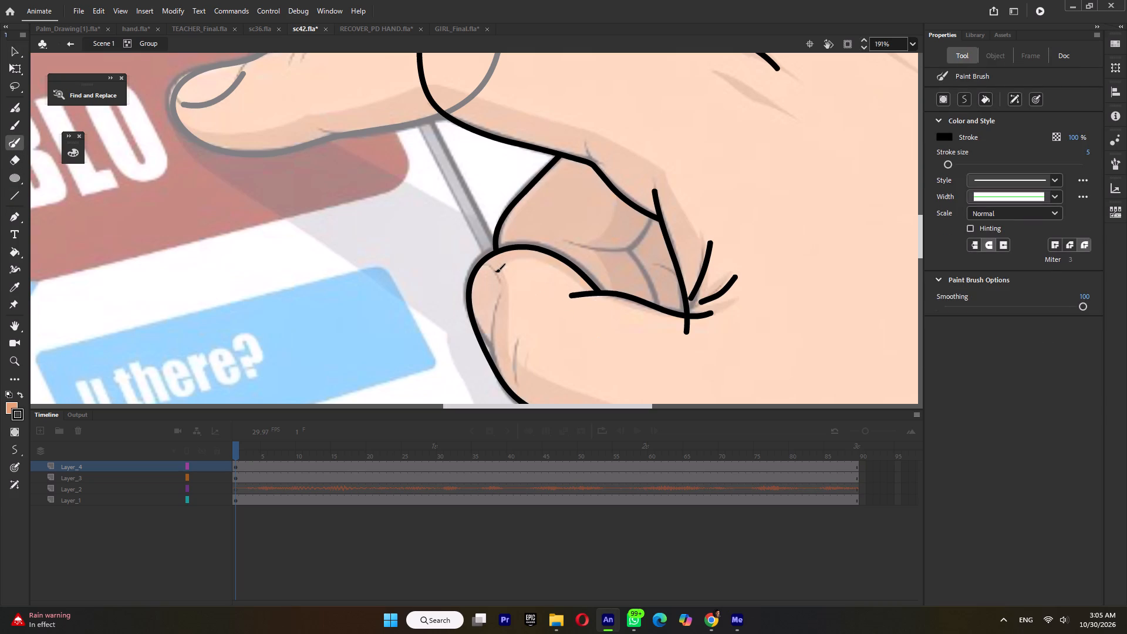
pyautogui.moveTo(494, 270); pyautogui.dragTo(487, 328)
pyautogui.moveTo(649, 205); pyautogui.dragTo(647, 288)
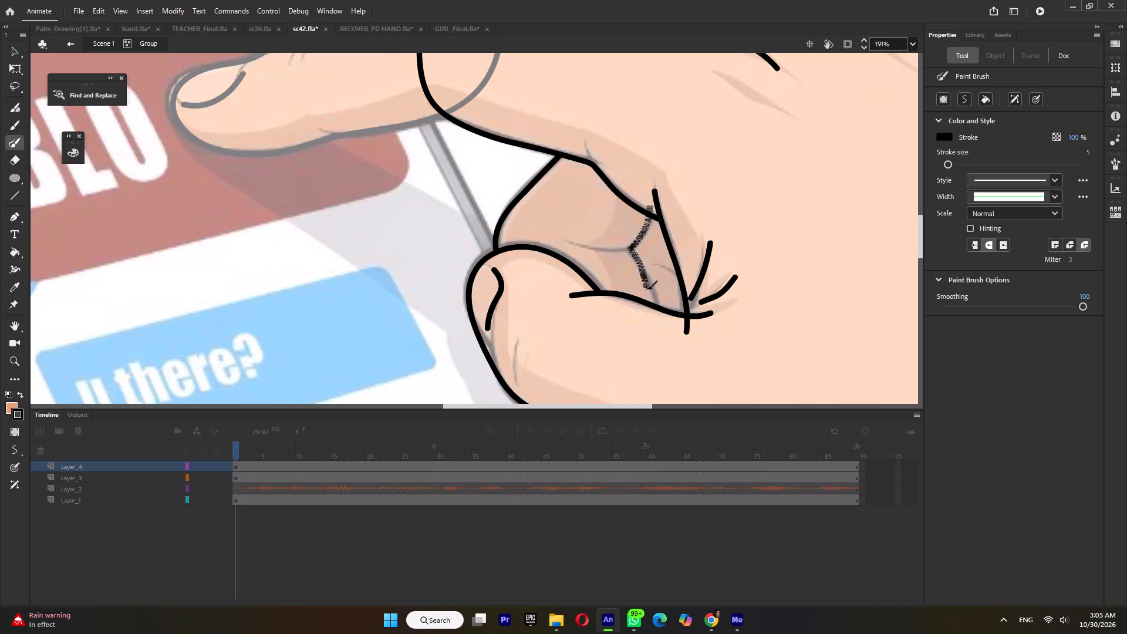
pyautogui.moveTo(647, 288); pyautogui.dragTo(647, 294)
pyautogui.moveTo(568, 240); pyautogui.dragTo(630, 251)
pyautogui.keyDown('ctrl'); pyautogui.click(632, 252); pyautogui.keyUp('ctrl')
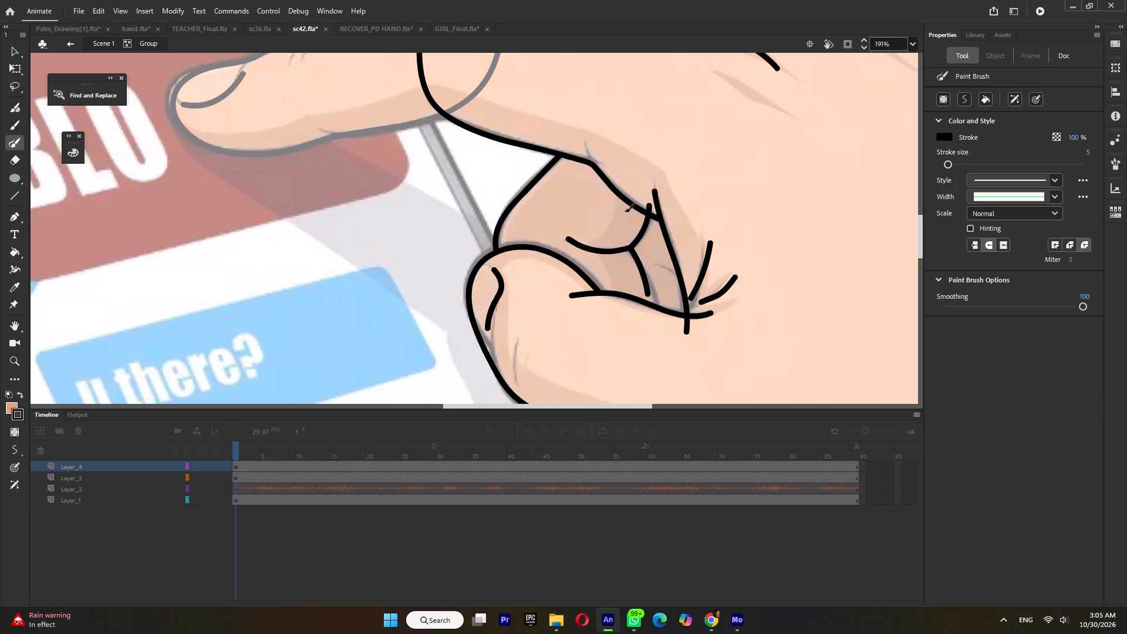
pyautogui.moveTo(621, 183); pyautogui.dragTo(600, 257)
pyautogui.moveTo(600, 257); pyautogui.dragTo(616, 312)
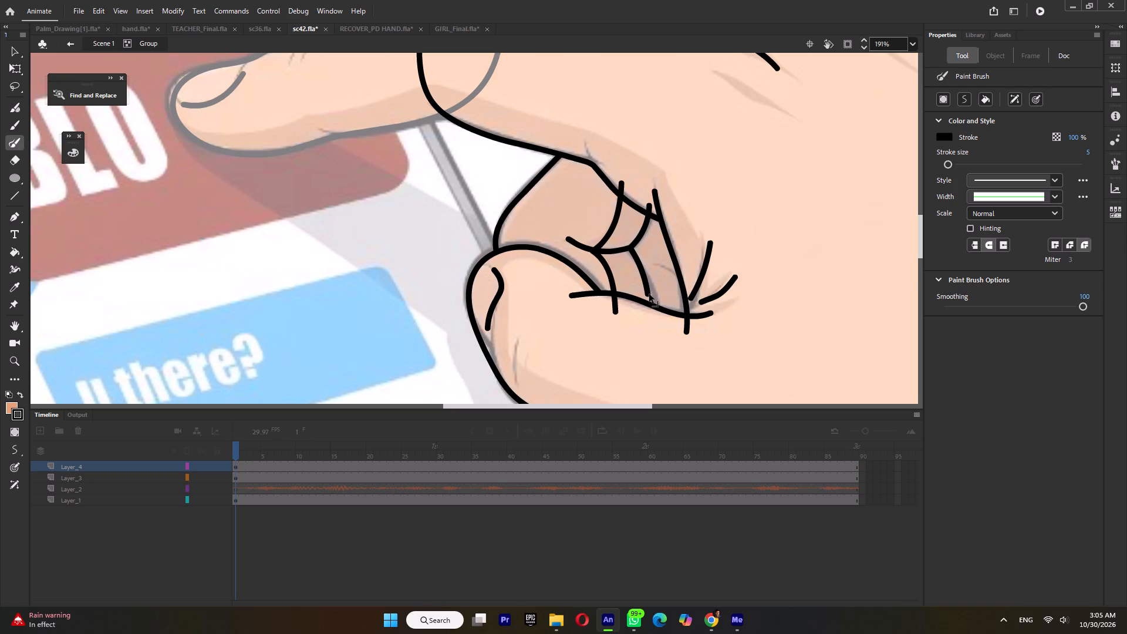
pyautogui.keyDown('ctrl'); pyautogui.moveTo(649, 295); pyautogui.dragTo(660, 314); pyautogui.keyUp('ctrl')
pyautogui.keyDown('ctrl'); pyautogui.click(649, 285); pyautogui.keyUp('ctrl')
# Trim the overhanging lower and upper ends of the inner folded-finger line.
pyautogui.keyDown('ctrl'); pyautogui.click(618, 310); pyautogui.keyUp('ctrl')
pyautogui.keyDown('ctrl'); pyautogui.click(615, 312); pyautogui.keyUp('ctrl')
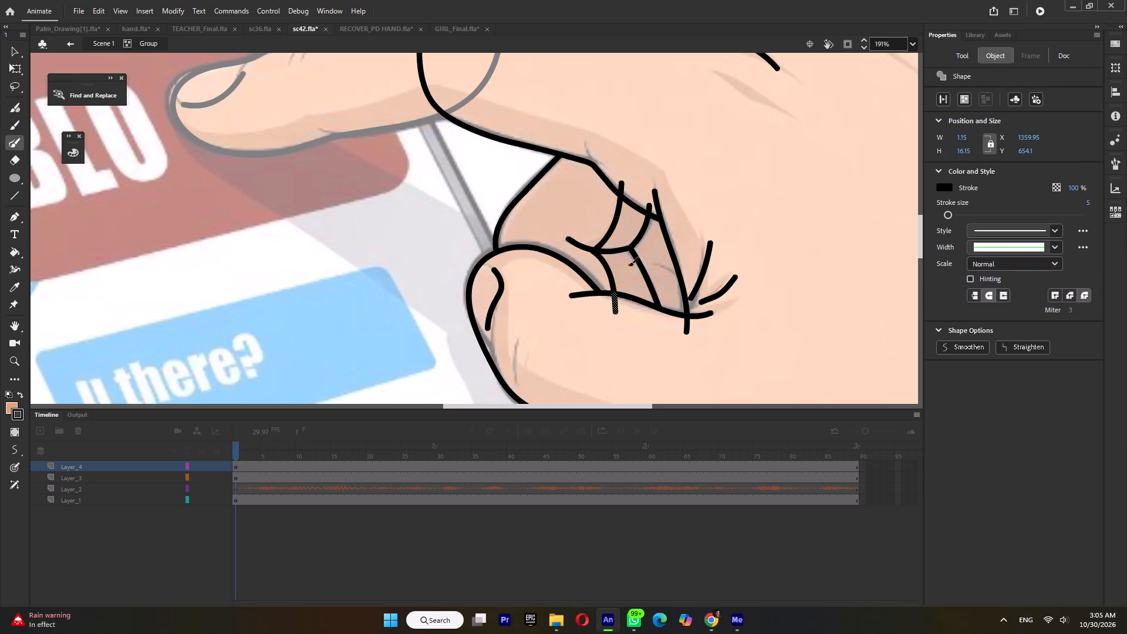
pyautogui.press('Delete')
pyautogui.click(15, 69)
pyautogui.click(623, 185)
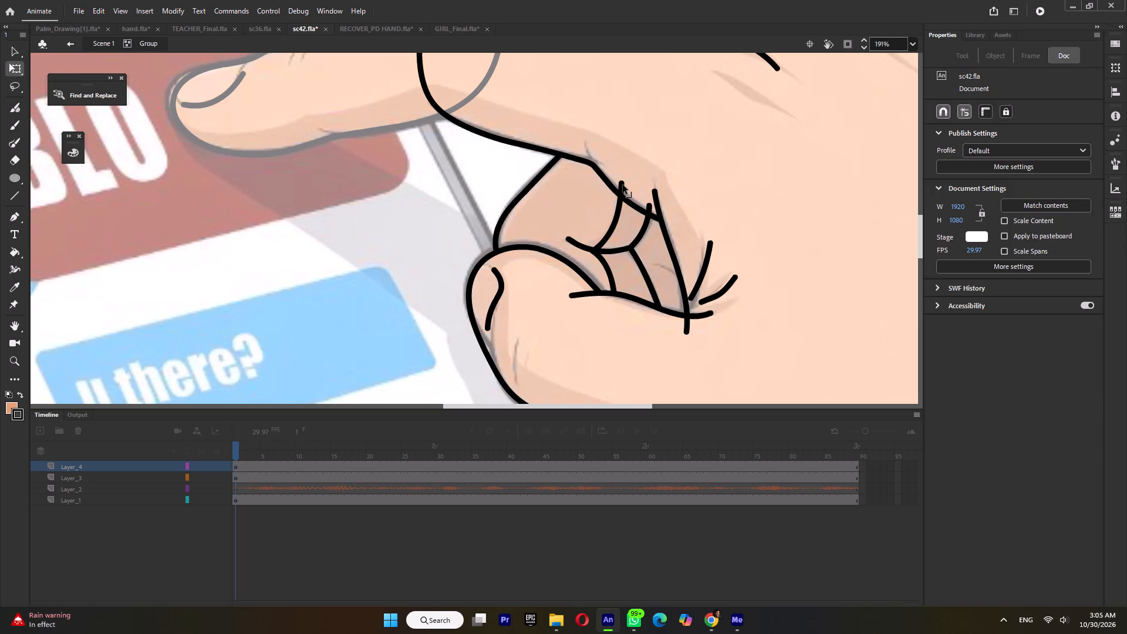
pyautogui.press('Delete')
# Fill the hand, the curled finger and the small folded-finger regions with the current skin colour using the Paint Bucket.
pyautogui.keyDown('ctrl'); pyautogui.scroll(-7, 667, 220); pyautogui.keyUp('ctrl')
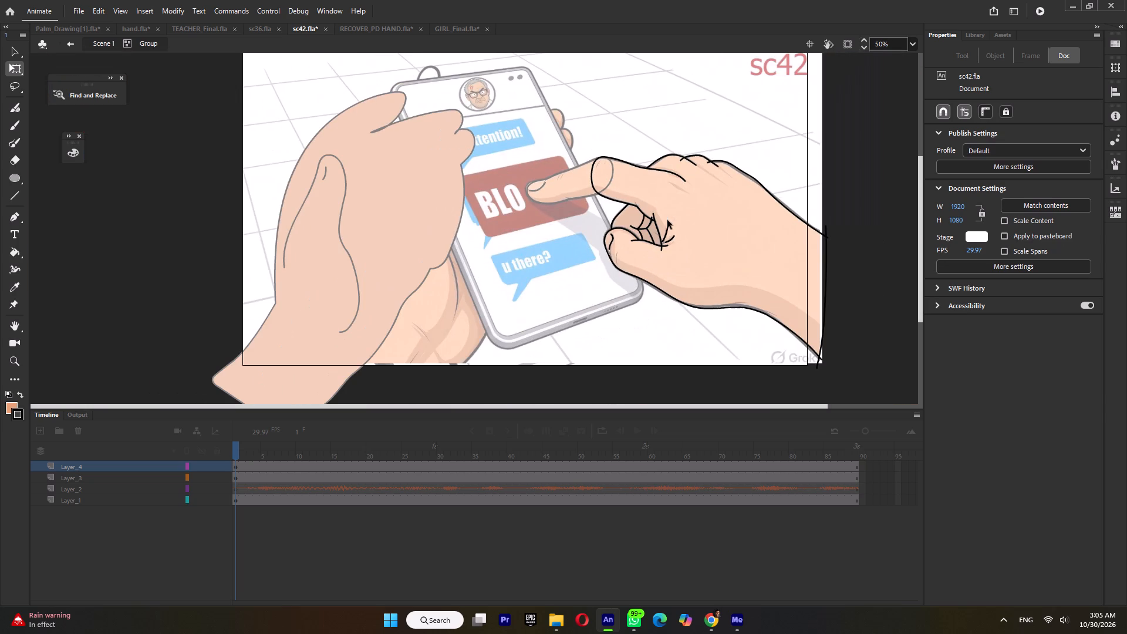
pyautogui.press('k')
pyautogui.click(713, 224)
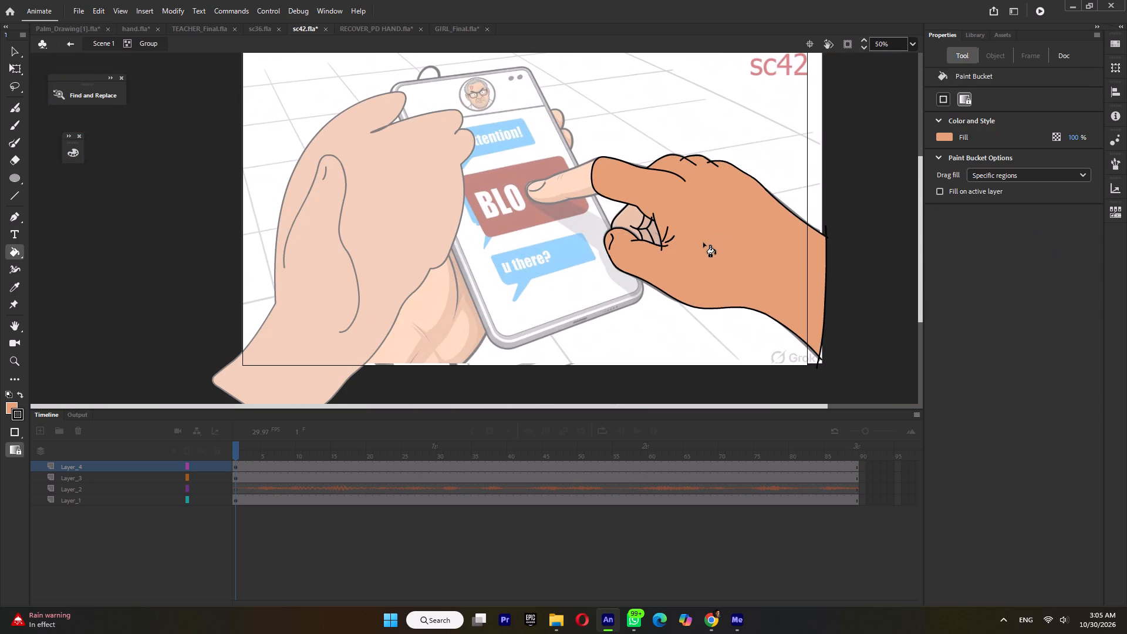
pyautogui.click(633, 220)
pyautogui.click(646, 222)
pyautogui.click(646, 232)
pyautogui.click(653, 231)
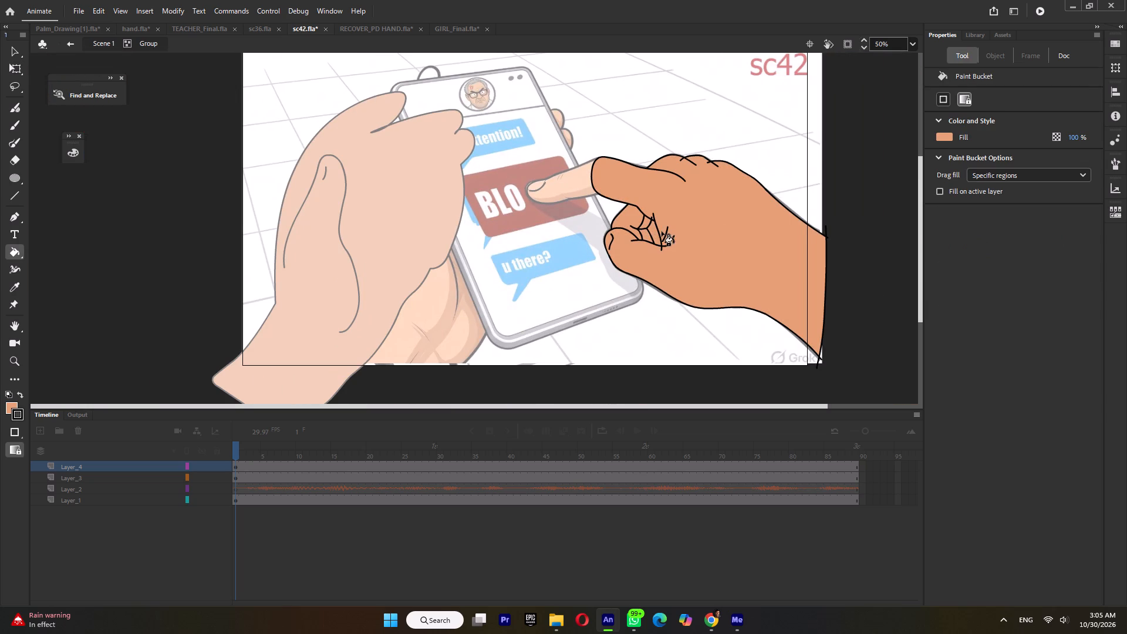
# Set the fill to the darker skin tone D19066 and shade the small regions between the folded fingers.
pyautogui.click(946, 136)
pyautogui.click(926, 149)
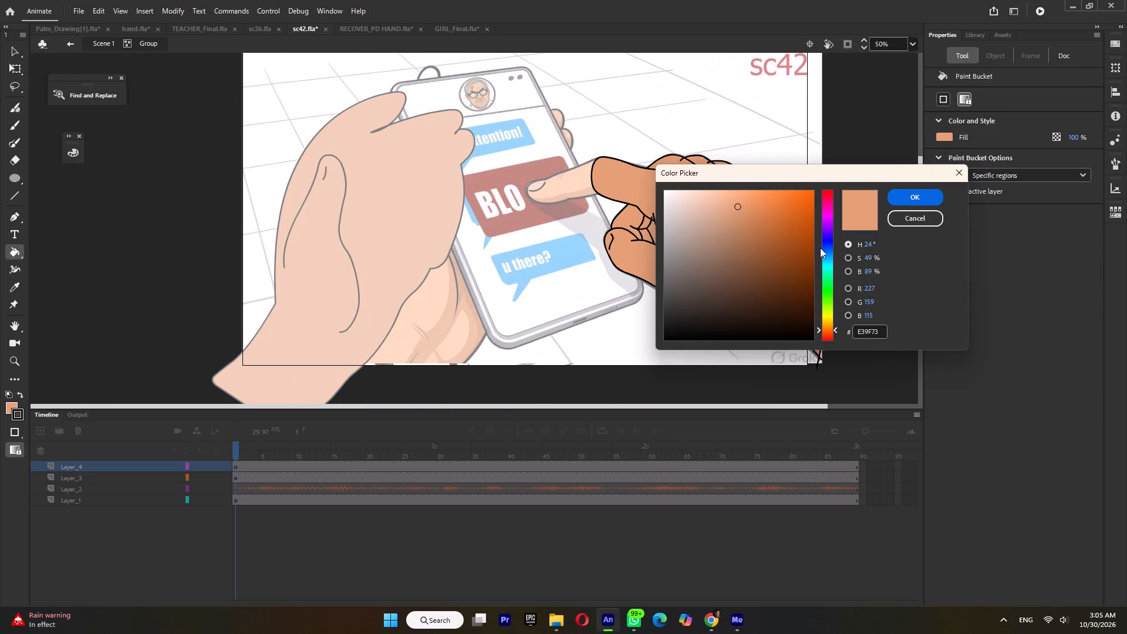
pyautogui.click(741, 217)
pyautogui.click(910, 198)
pyautogui.click(645, 221)
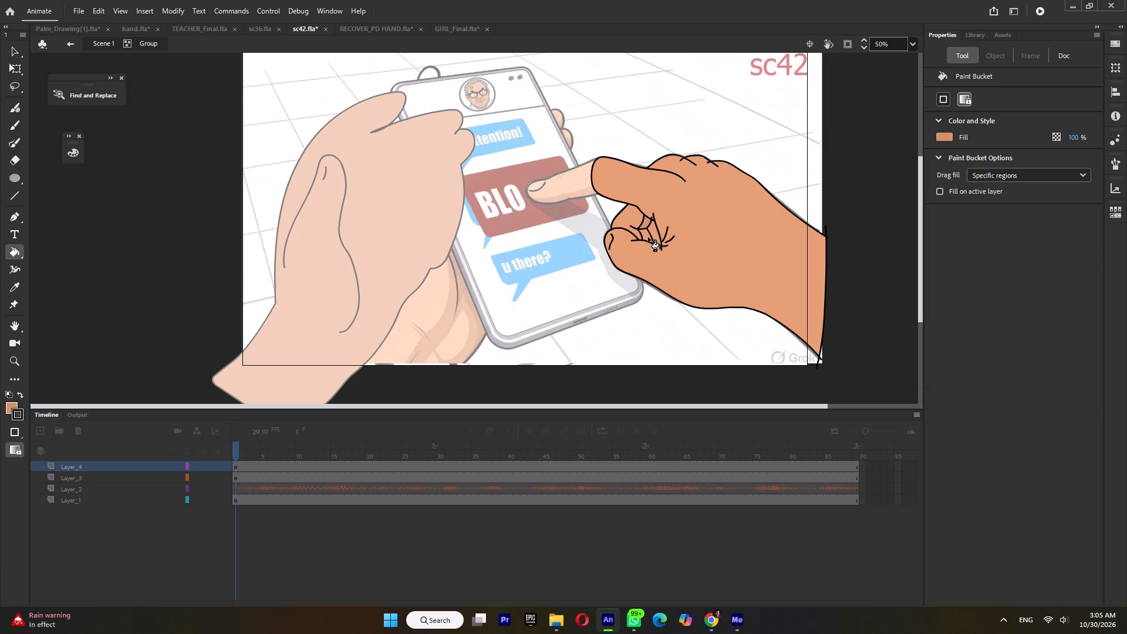
pyautogui.click(648, 237)
# Delete both segments of the inner folded-finger line crossing the shaded area beside the thumb.
pyautogui.click(10, 67)
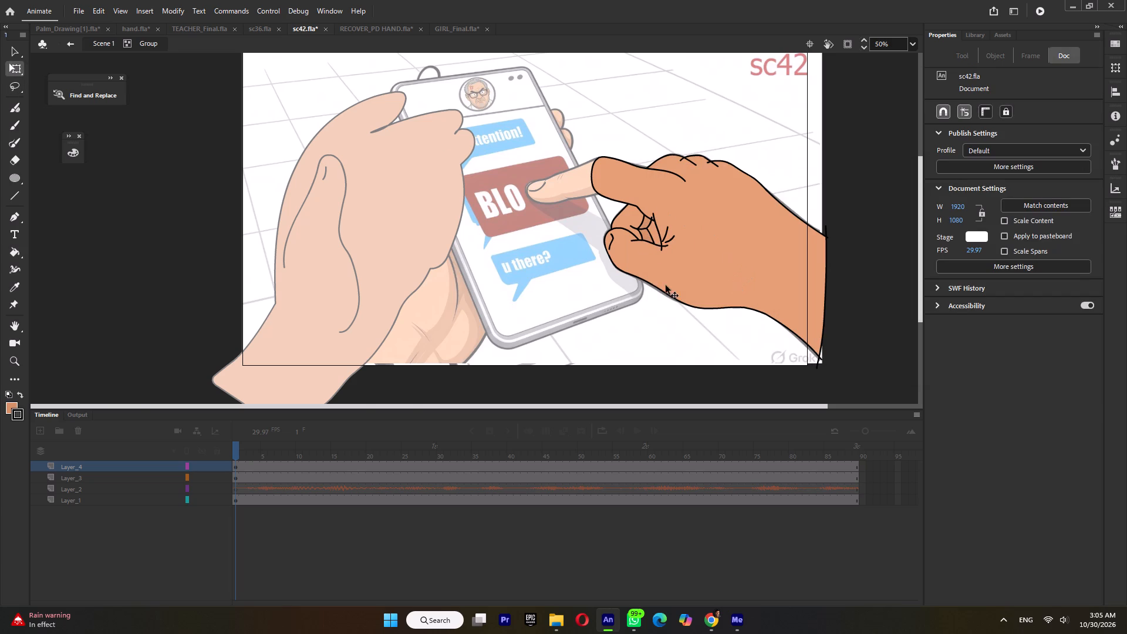
pyautogui.keyDown('ctrl'); pyautogui.scroll(5, 665, 285); pyautogui.keyUp('ctrl')
pyautogui.click(596, 141)
pyautogui.press('Delete')
pyautogui.click(594, 101)
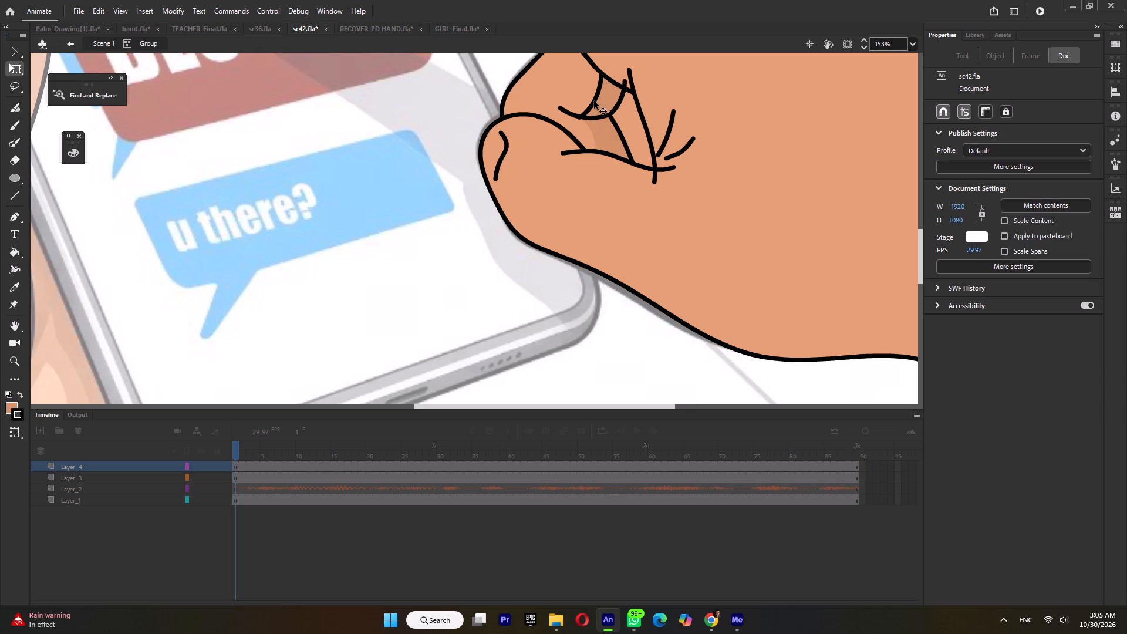
pyautogui.press('Delete')
pyautogui.keyDown('ctrl'); pyautogui.scroll(2, 571, 117); pyautogui.keyUp('ctrl')
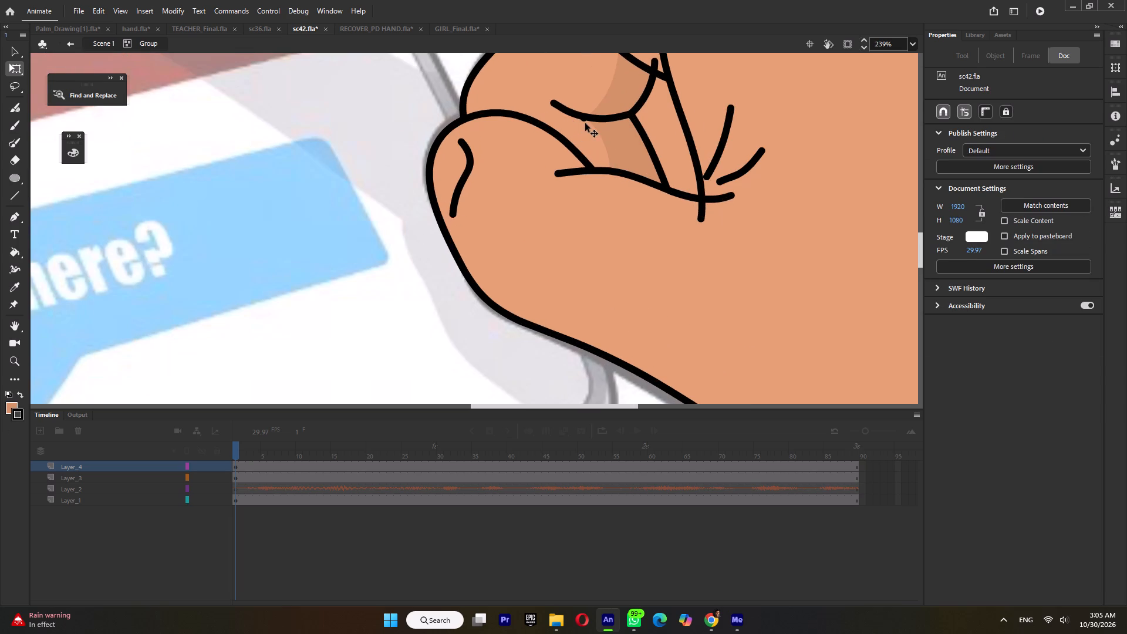
pyautogui.click(584, 121)
pyautogui.press('Delete')
# Delete the short end of the palm crease overhanging below the thumb fold.
pyautogui.keyDown('ctrl'); pyautogui.scroll(-2, 591, 173); pyautogui.keyUp('ctrl')
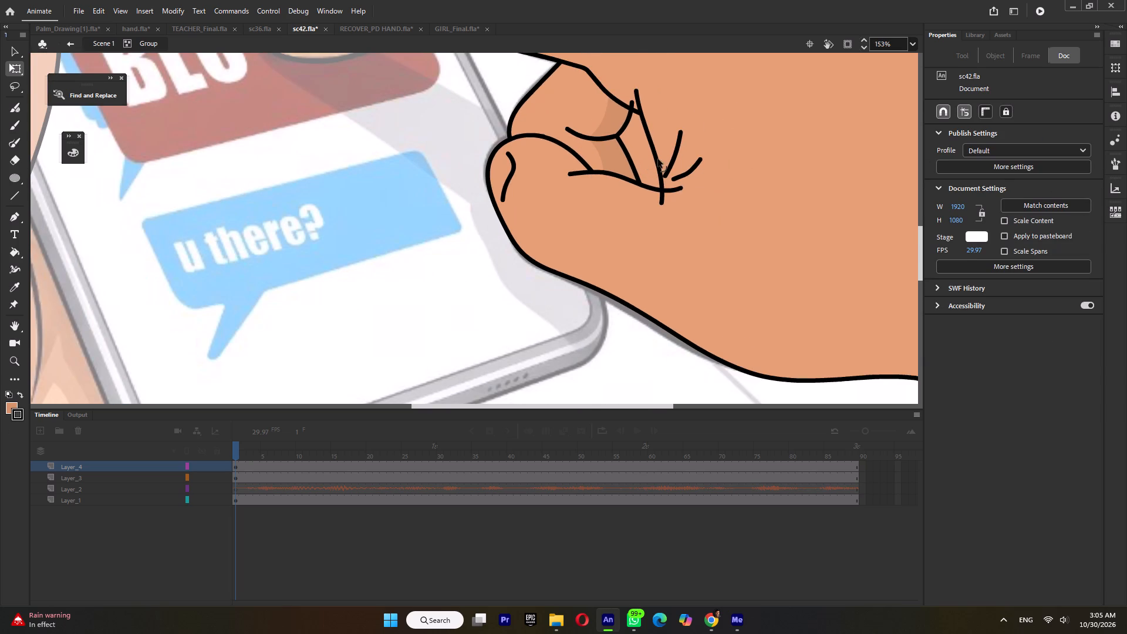
pyautogui.keyDown('ctrl'); pyautogui.click(662, 199); pyautogui.keyUp('ctrl')
pyautogui.press('Delete')
# Leave the pointing hand's group and return to Scene 1.
pyautogui.scroll(-5, 670, 230)
pyautogui.keyDown('ctrl'); pyautogui.scroll(-9, 642, 256); pyautogui.keyUp('ctrl')
pyautogui.keyDown('ctrl'); pyautogui.scroll(3, 518, 75); pyautogui.keyUp('ctrl')
pyautogui.keyDown('ctrl'); pyautogui.doubleClick(549, 139); pyautogui.keyUp('ctrl')
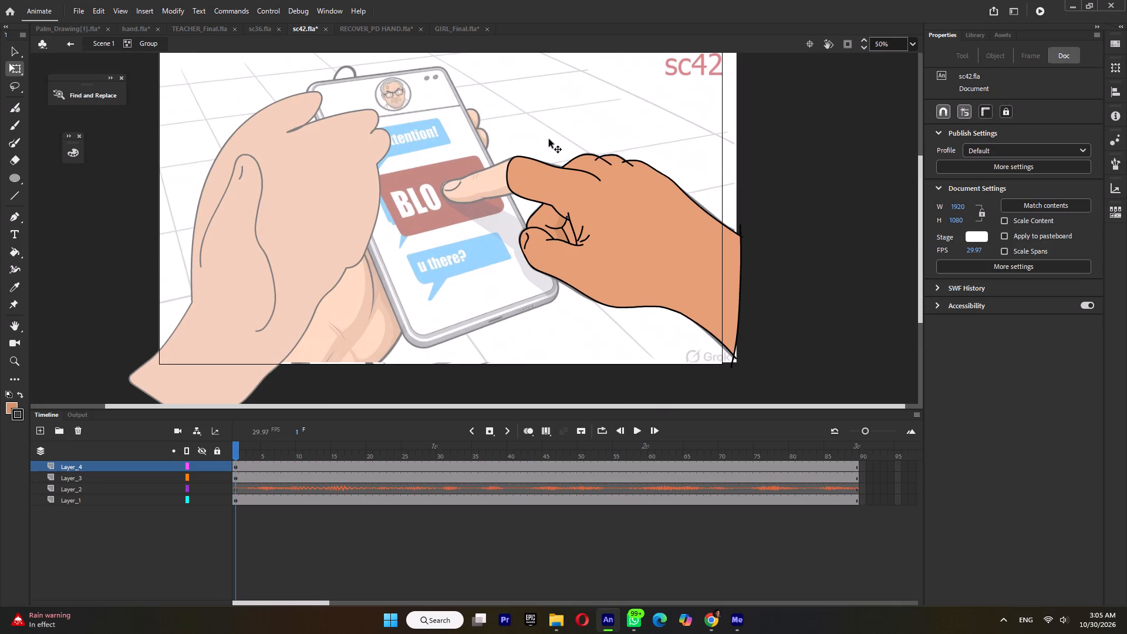
# Sample the pointing hand's base skin colour as the fill colour.
pyautogui.press('i')
pyautogui.click(621, 204)
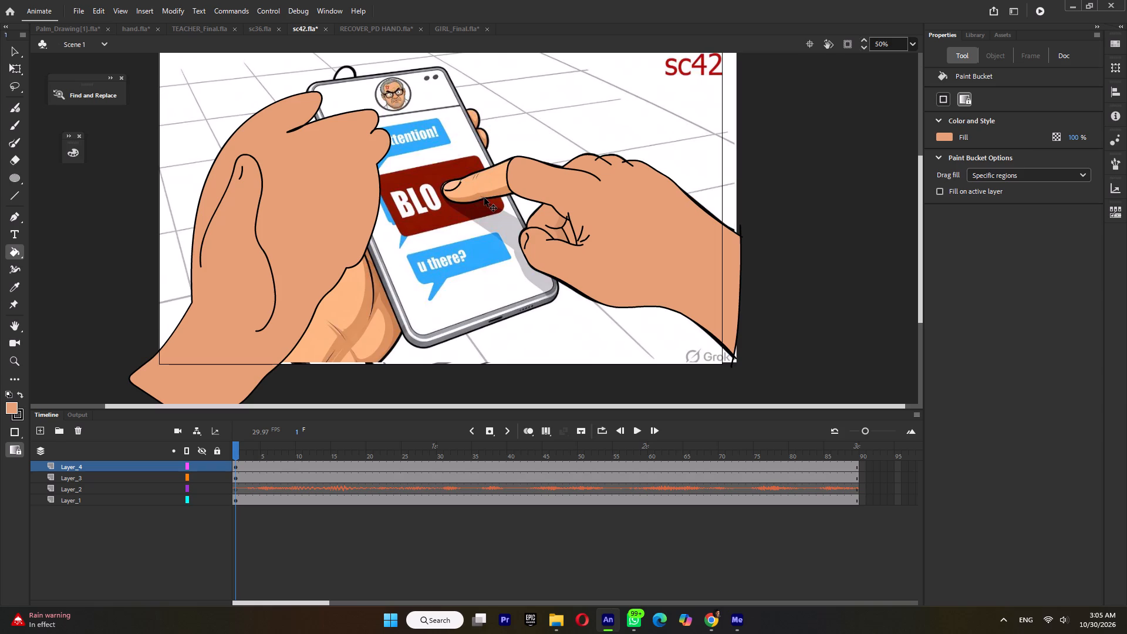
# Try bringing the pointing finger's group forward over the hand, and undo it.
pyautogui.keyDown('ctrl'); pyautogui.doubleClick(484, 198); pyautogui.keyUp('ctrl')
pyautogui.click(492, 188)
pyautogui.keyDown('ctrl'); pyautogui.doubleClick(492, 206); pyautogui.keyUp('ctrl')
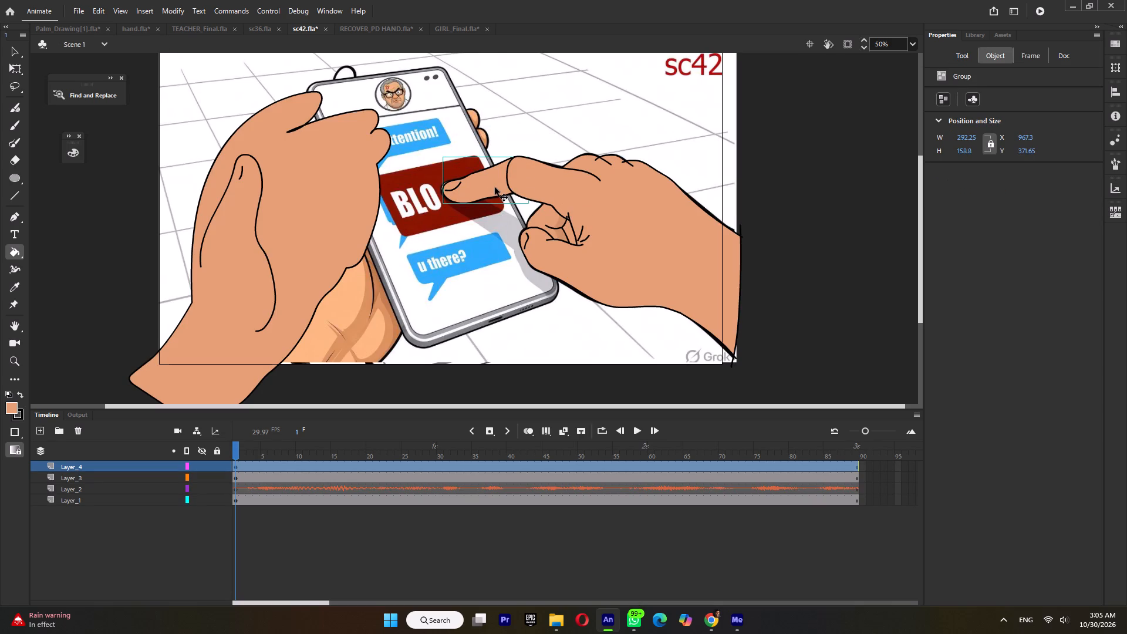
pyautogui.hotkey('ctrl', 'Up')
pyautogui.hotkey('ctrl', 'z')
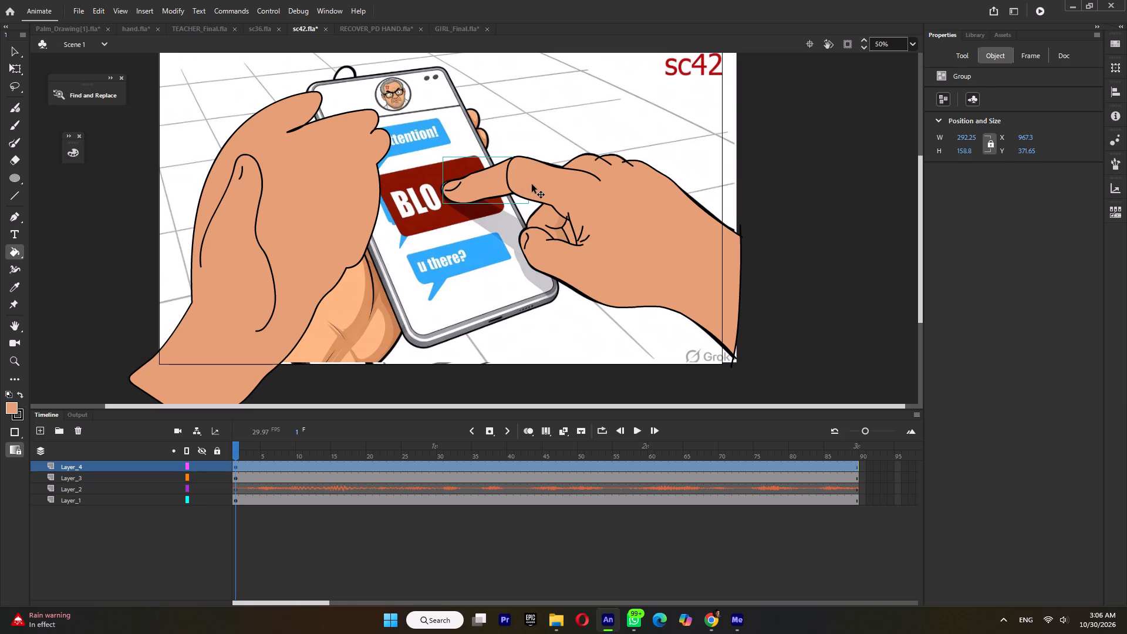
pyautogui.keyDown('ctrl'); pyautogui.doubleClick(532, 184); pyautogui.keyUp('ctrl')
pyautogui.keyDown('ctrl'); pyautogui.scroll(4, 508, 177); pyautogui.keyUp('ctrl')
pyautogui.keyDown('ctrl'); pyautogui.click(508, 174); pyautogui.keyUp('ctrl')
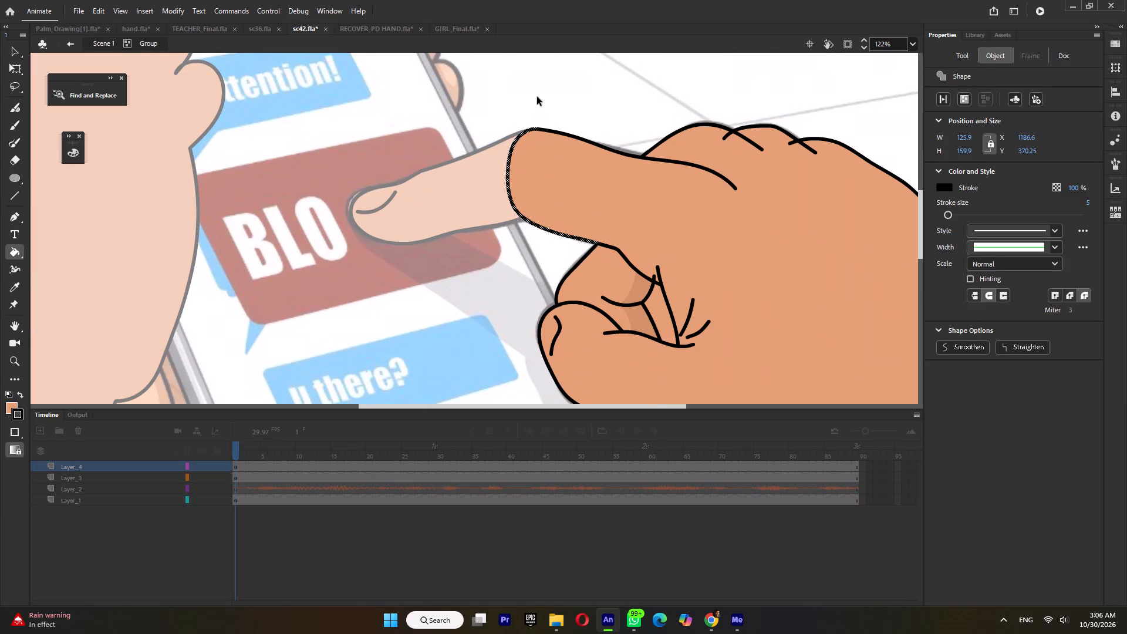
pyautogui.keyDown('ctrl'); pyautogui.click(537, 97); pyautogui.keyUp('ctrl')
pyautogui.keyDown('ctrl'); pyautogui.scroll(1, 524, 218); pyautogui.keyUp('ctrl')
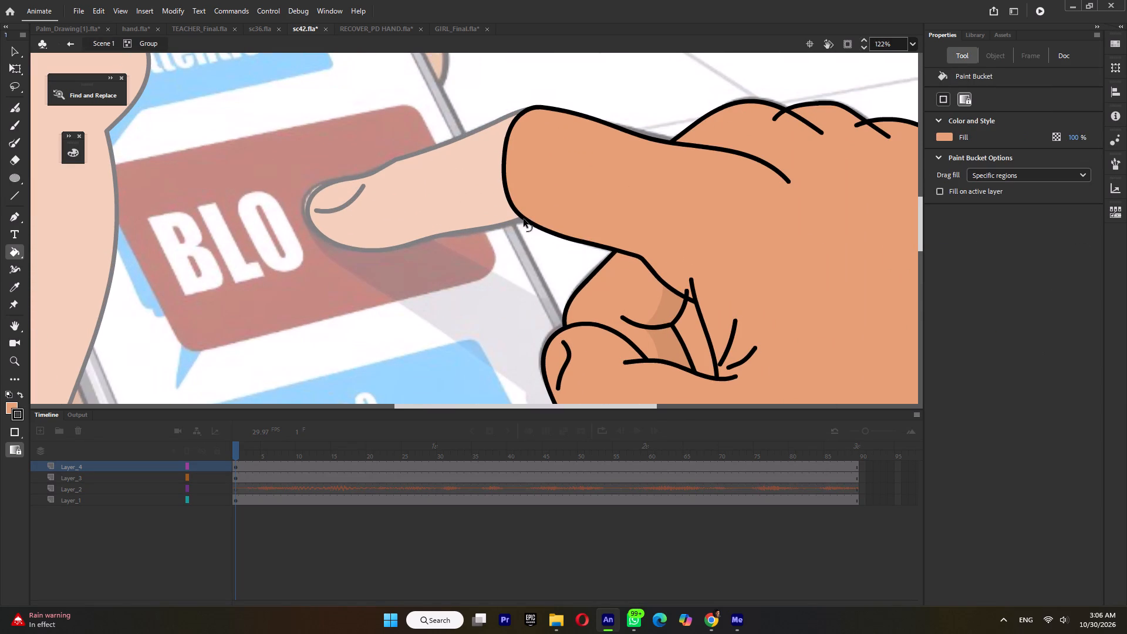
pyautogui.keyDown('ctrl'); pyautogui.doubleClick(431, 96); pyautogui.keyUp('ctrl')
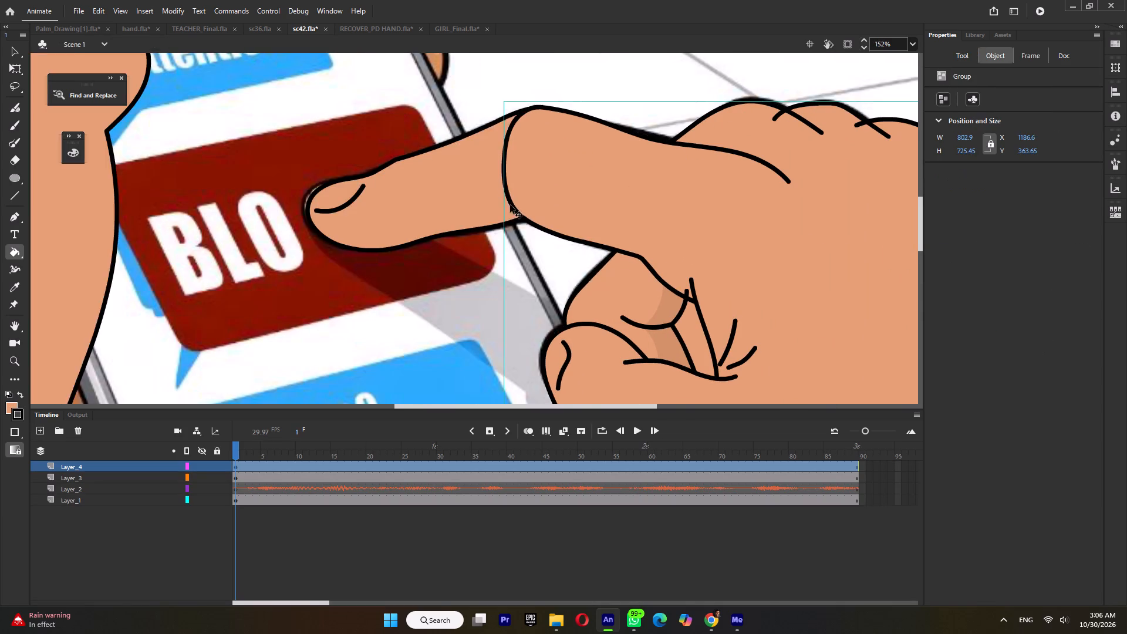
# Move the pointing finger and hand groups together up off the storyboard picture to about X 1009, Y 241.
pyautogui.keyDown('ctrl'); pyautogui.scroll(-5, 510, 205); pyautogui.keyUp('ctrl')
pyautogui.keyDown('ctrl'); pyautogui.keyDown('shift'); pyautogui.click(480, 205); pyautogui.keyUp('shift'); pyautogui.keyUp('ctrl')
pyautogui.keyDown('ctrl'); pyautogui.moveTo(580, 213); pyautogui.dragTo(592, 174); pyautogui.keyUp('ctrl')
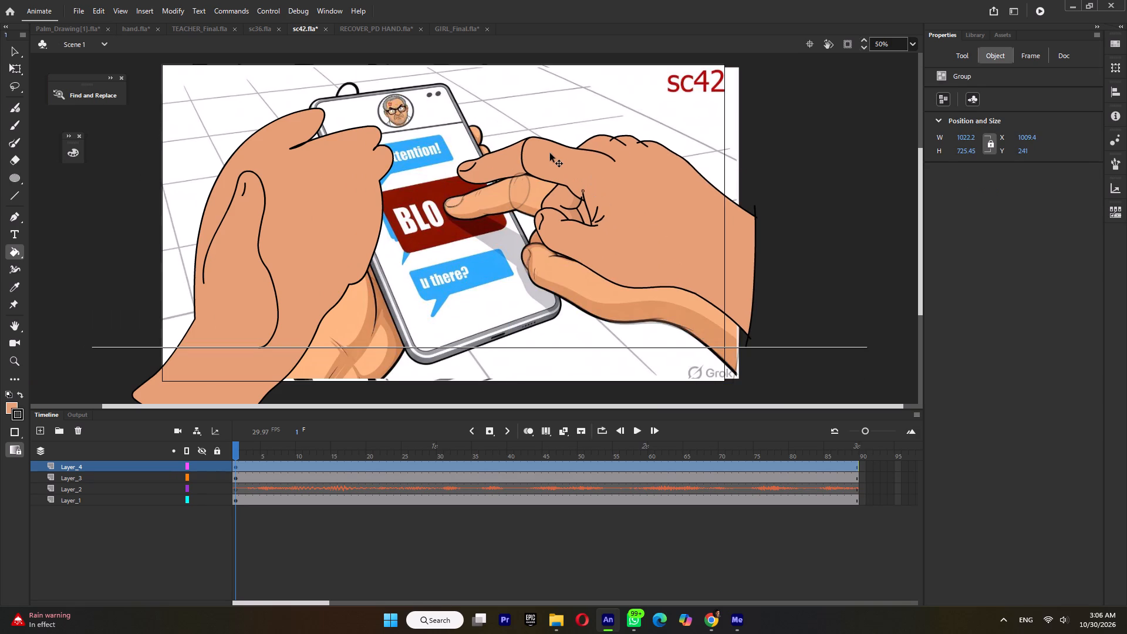
# Inside the hand group, pull the lower corner of the knuckle outline slightly toward the finger at the joint.
pyautogui.keyDown('ctrl'); pyautogui.doubleClick(549, 153); pyautogui.keyUp('ctrl')
pyautogui.keyDown('ctrl'); pyautogui.scroll(9, 527, 169); pyautogui.keyUp('ctrl')
pyautogui.keyDown('ctrl'); pyautogui.keyDown('alt'); pyautogui.moveTo(521, 181); pyautogui.dragTo(512, 177); pyautogui.keyUp('alt'); pyautogui.keyUp('ctrl')
pyautogui.keyDown('ctrl'); pyautogui.scroll(-5, 528, 190); pyautogui.keyUp('ctrl')
pyautogui.keyDown('ctrl'); pyautogui.scroll(5, 548, 107); pyautogui.keyUp('ctrl')
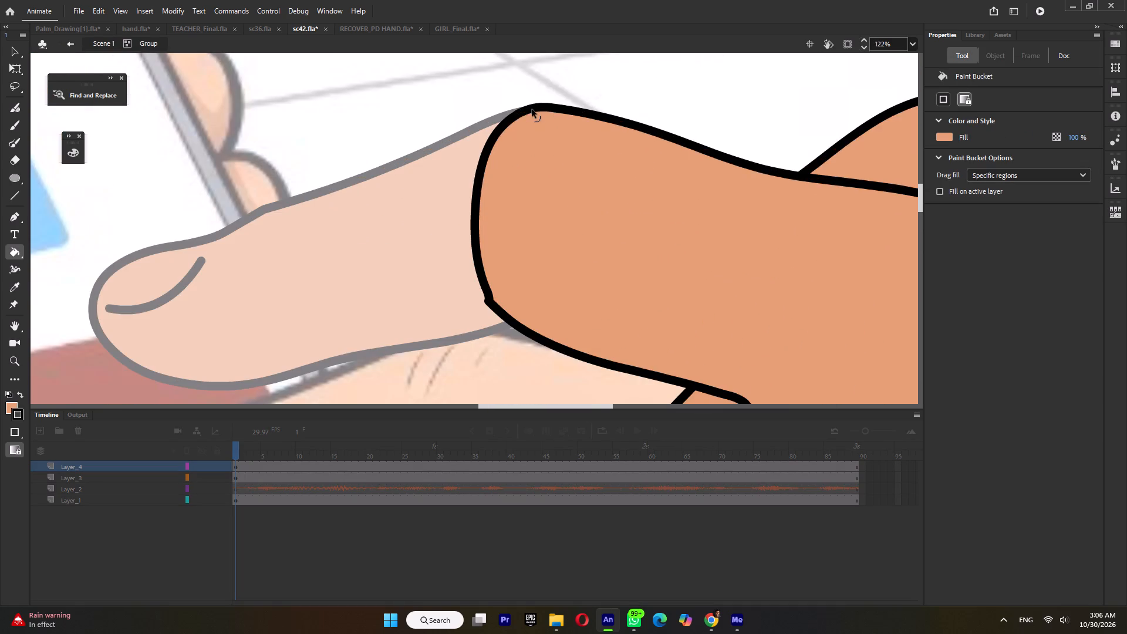
# Delete the curved line crossing the index finger's joint and return to Scene 1.
pyautogui.keyDown('ctrl'); pyautogui.keyDown('alt'); pyautogui.click(521, 110); pyautogui.keyUp('alt'); pyautogui.keyUp('ctrl')
pyautogui.keyDown('ctrl'); pyautogui.click(505, 122); pyautogui.keyUp('ctrl')
pyautogui.press('Delete')
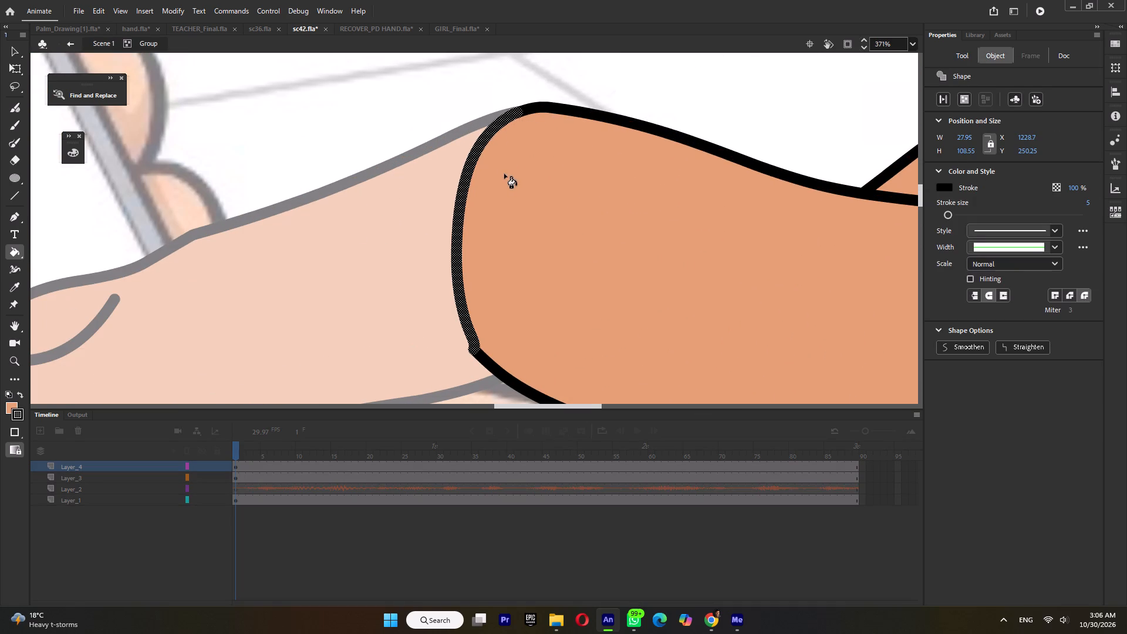
pyautogui.keyDown('ctrl'); pyautogui.scroll(-10, 484, 234); pyautogui.keyUp('ctrl')
pyautogui.keyDown('ctrl'); pyautogui.doubleClick(532, 157); pyautogui.keyUp('ctrl')
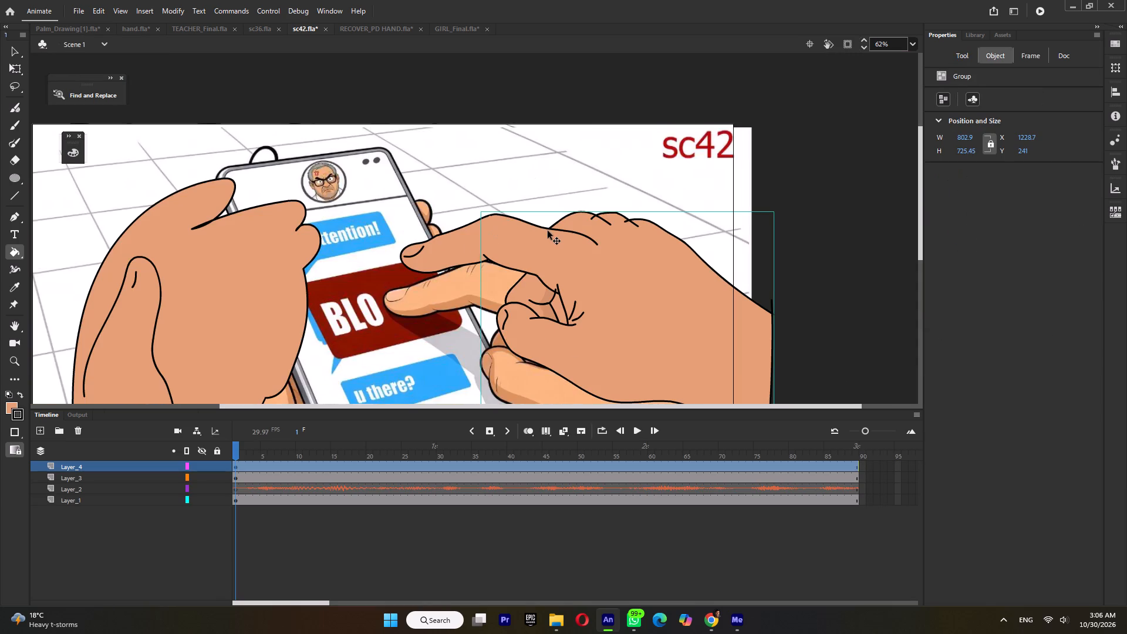
# Move the finger and hand groups together onto the storyboard's pointing hand at about X 972, Y 365, and save.
pyautogui.keyDown('ctrl'); pyautogui.scroll(-3, 548, 231); pyautogui.keyUp('ctrl')
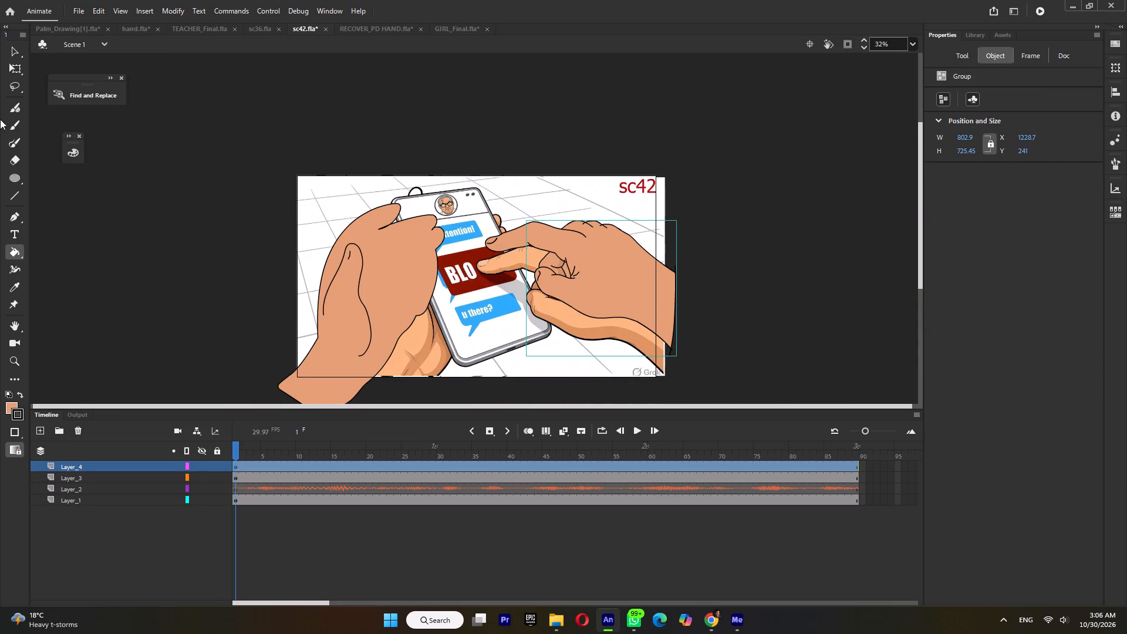
pyautogui.click(12, 65)
pyautogui.keyDown('shift'); pyautogui.click(511, 239); pyautogui.keyUp('shift')
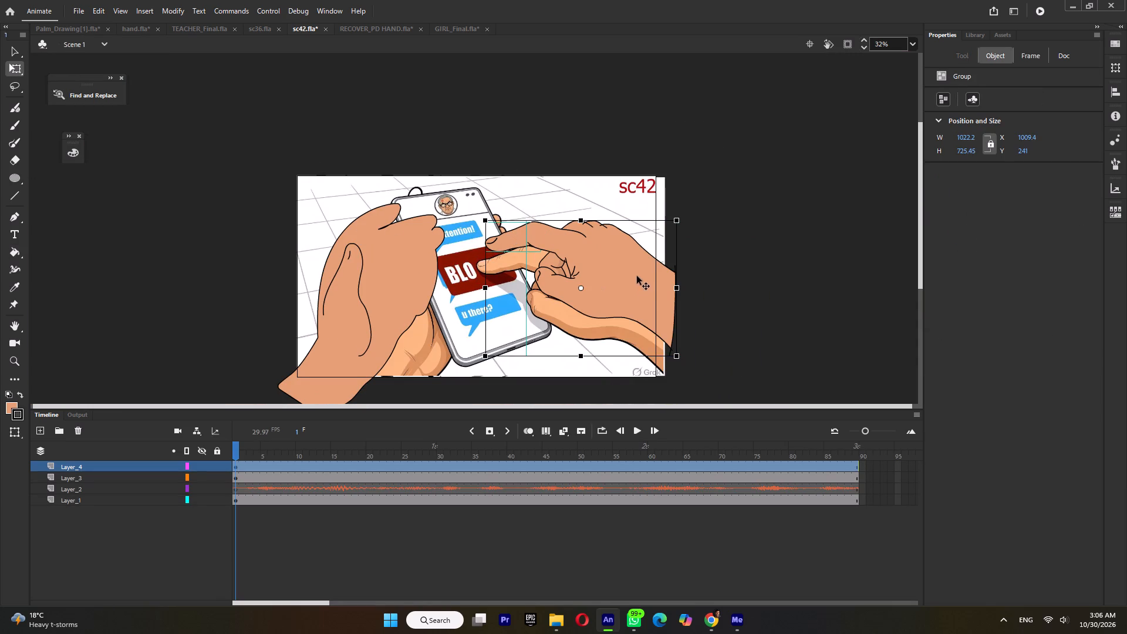
pyautogui.moveTo(637, 275); pyautogui.dragTo(630, 298)
pyautogui.keyDown('ctrl'); pyautogui.scroll(-3, 630, 298); pyautogui.keyUp('ctrl')
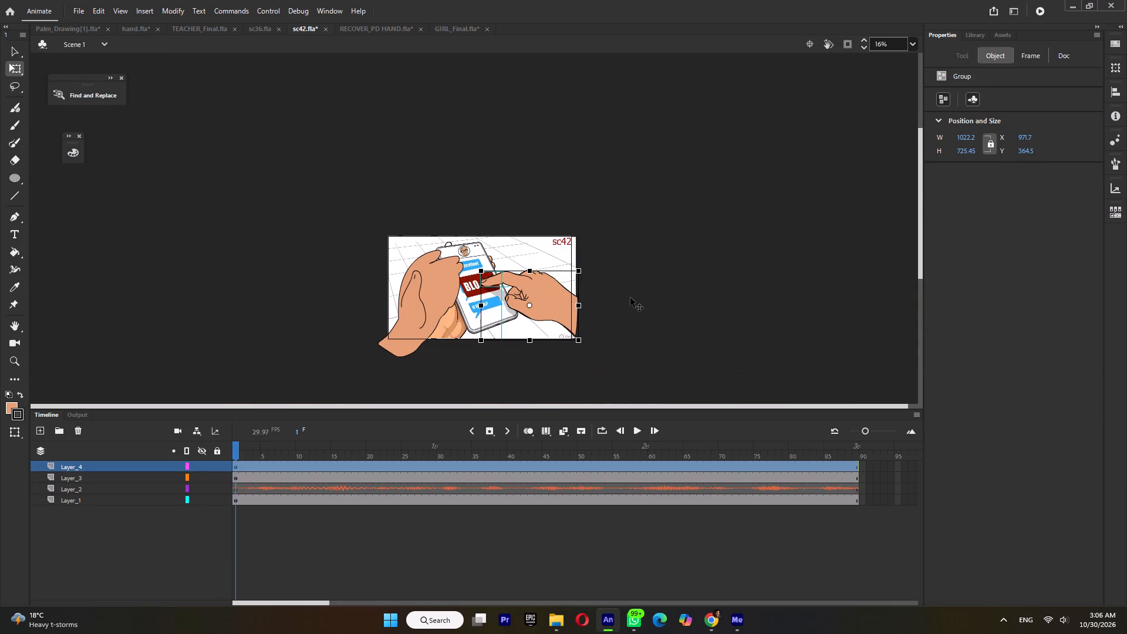
pyautogui.hotkey('ctrl', 's')
# Delete the storyboard bitmap on Layer_3 behind the traced hands.
pyautogui.click(483, 255)
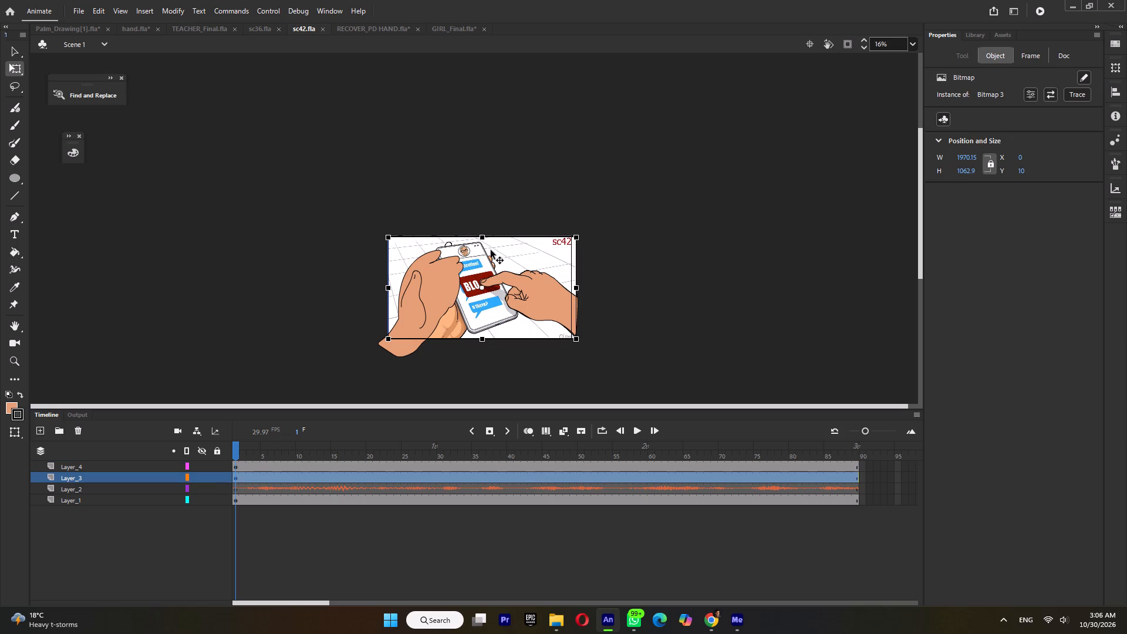
pyautogui.press('Delete')
# Convert the phone-holding hand and its thumb-line group into one graphic symbol.
pyautogui.click(423, 296)
pyautogui.keyDown('shift'); pyautogui.click(415, 316); pyautogui.keyUp('shift')
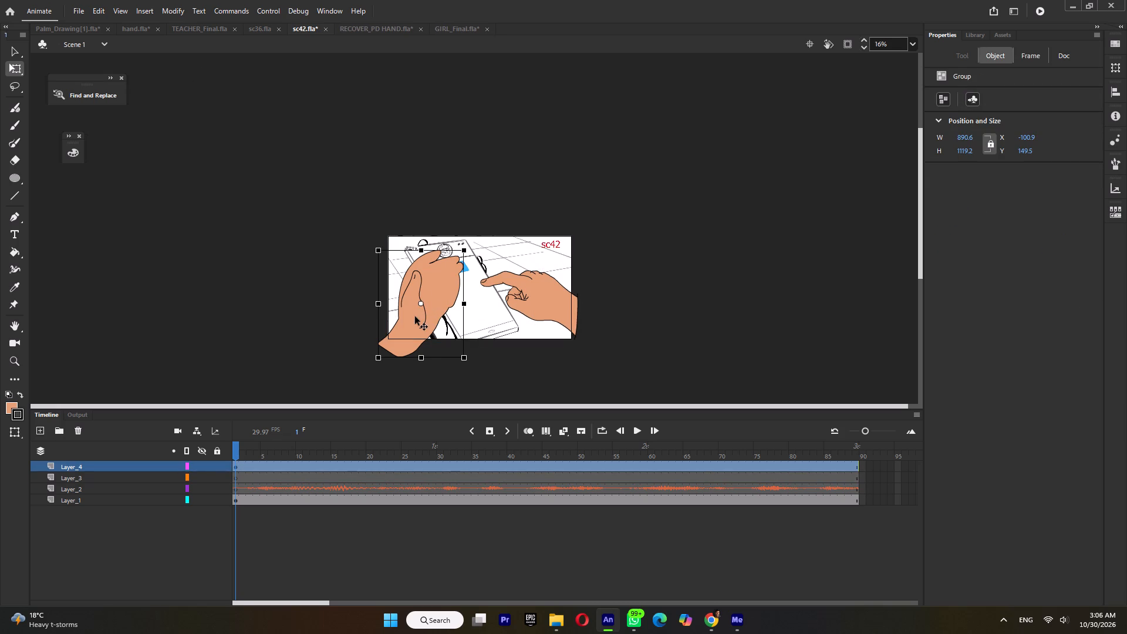
pyautogui.press('F8')
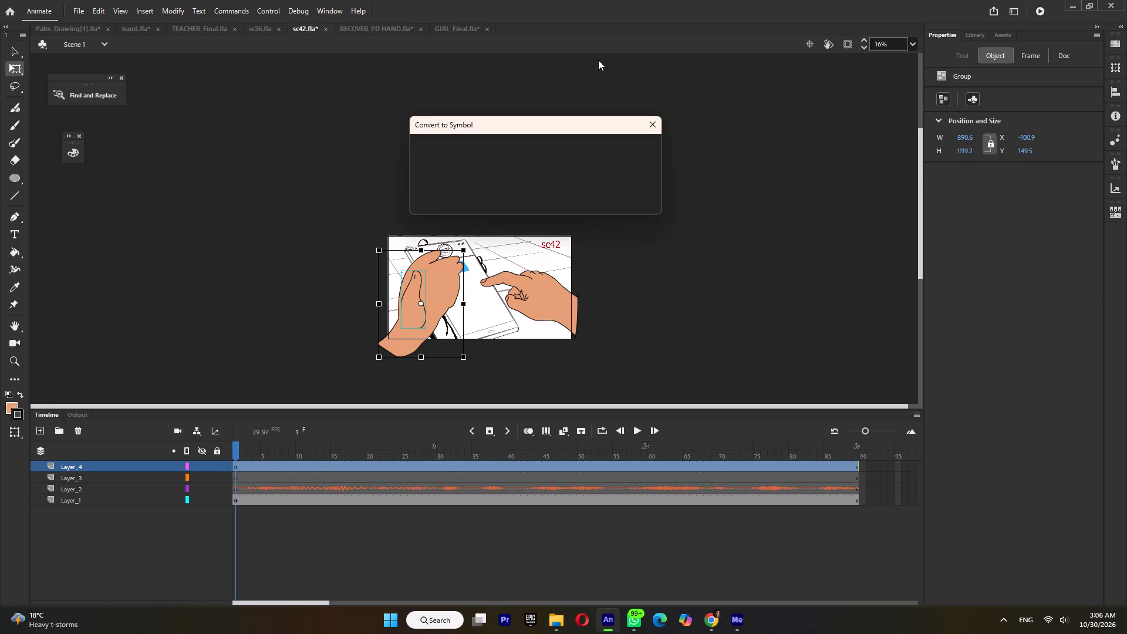
pyautogui.click(635, 157)
# Enlarge the phone-holding hand symbol to about 1096 × 1377 px and place it at about X -72, Y 150.
pyautogui.moveTo(440, 290); pyautogui.dragTo(465, 317)
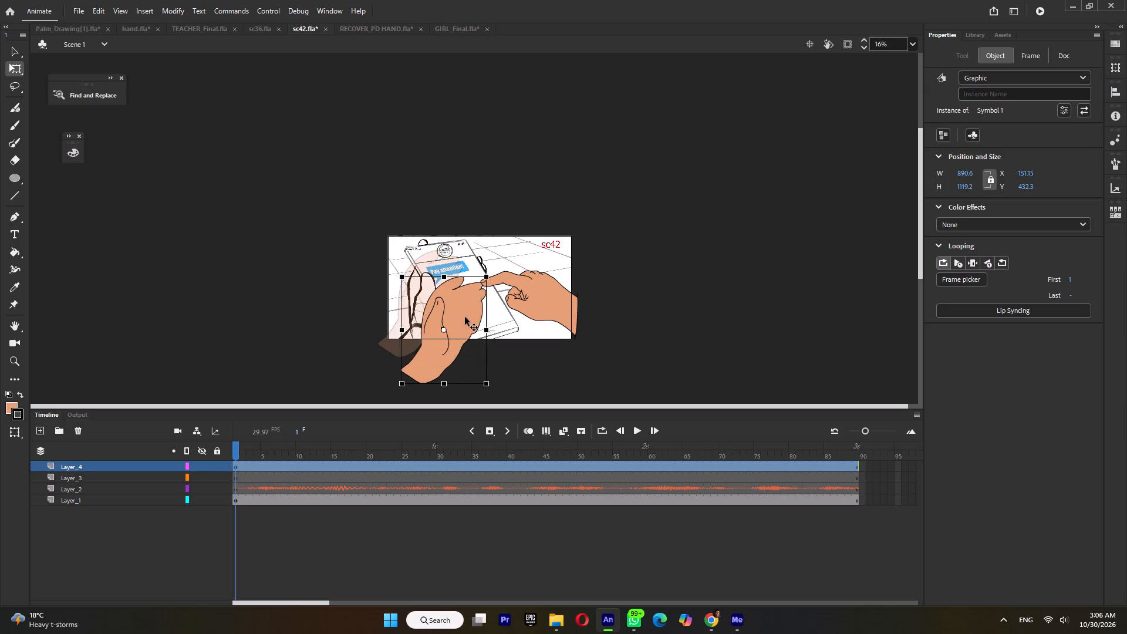
pyautogui.moveTo(465, 317); pyautogui.dragTo(451, 302)
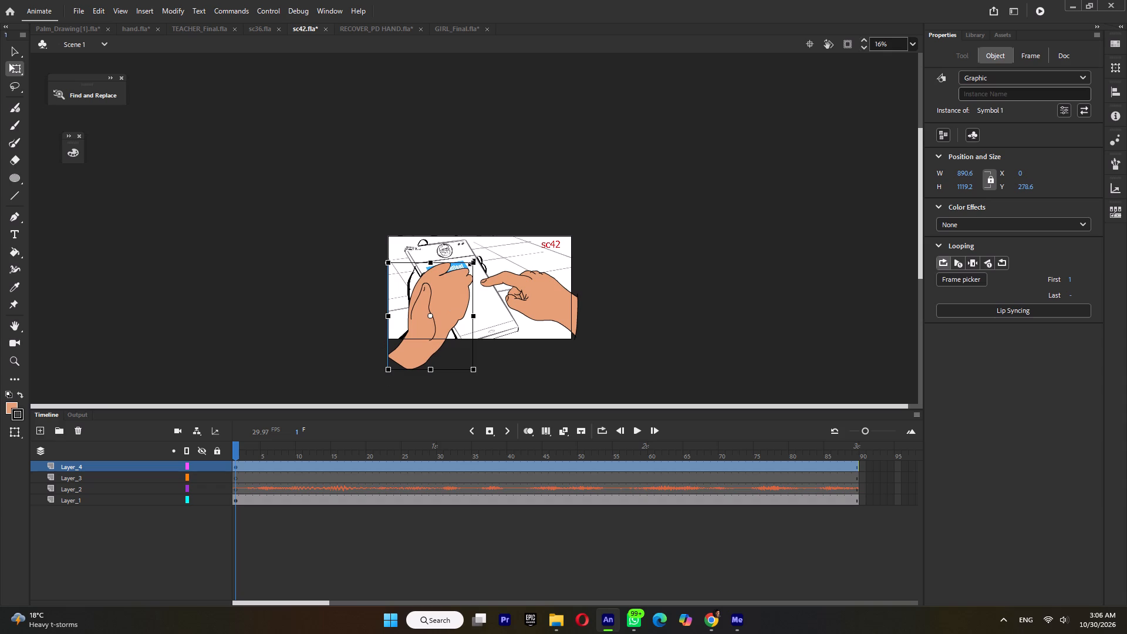
pyautogui.keyDown('shift'); pyautogui.moveTo(472, 262); pyautogui.dragTo(485, 250); pyautogui.keyUp('shift')
pyautogui.click(446, 293)
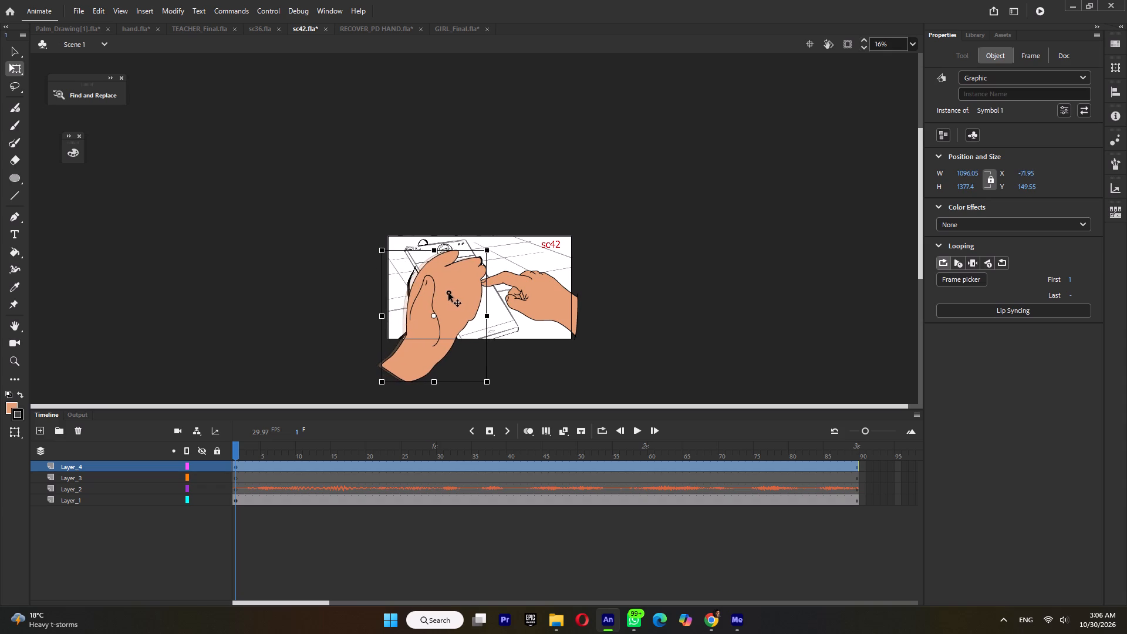
# Go to frame 57 and select the pointing hand's palm and index-finger groups together.
pyautogui.click(633, 452)
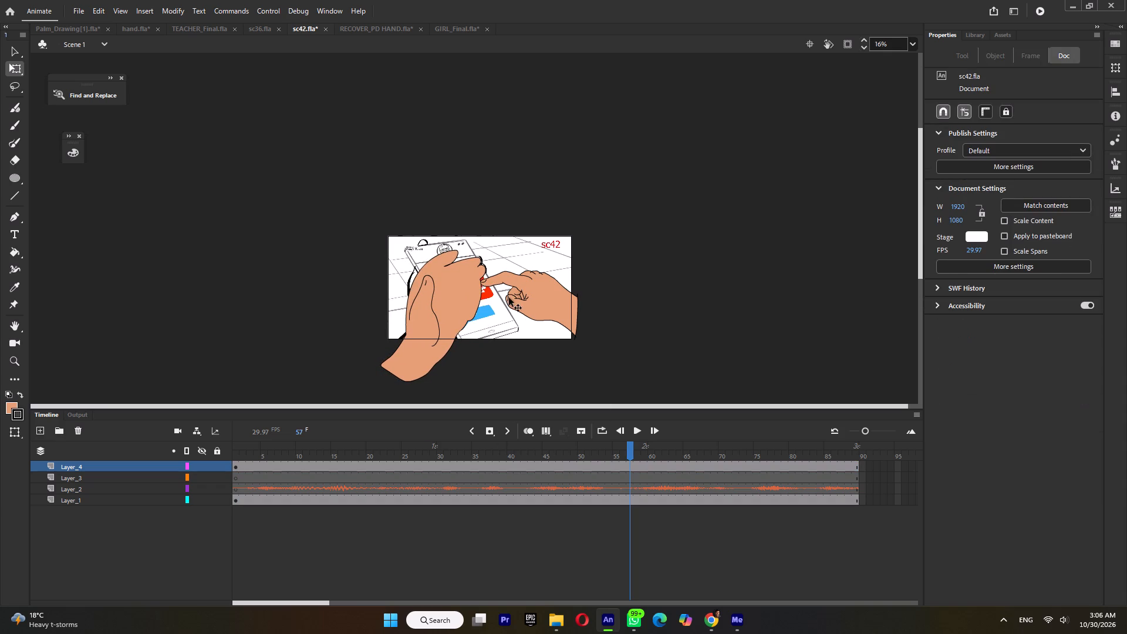
pyautogui.click(514, 281)
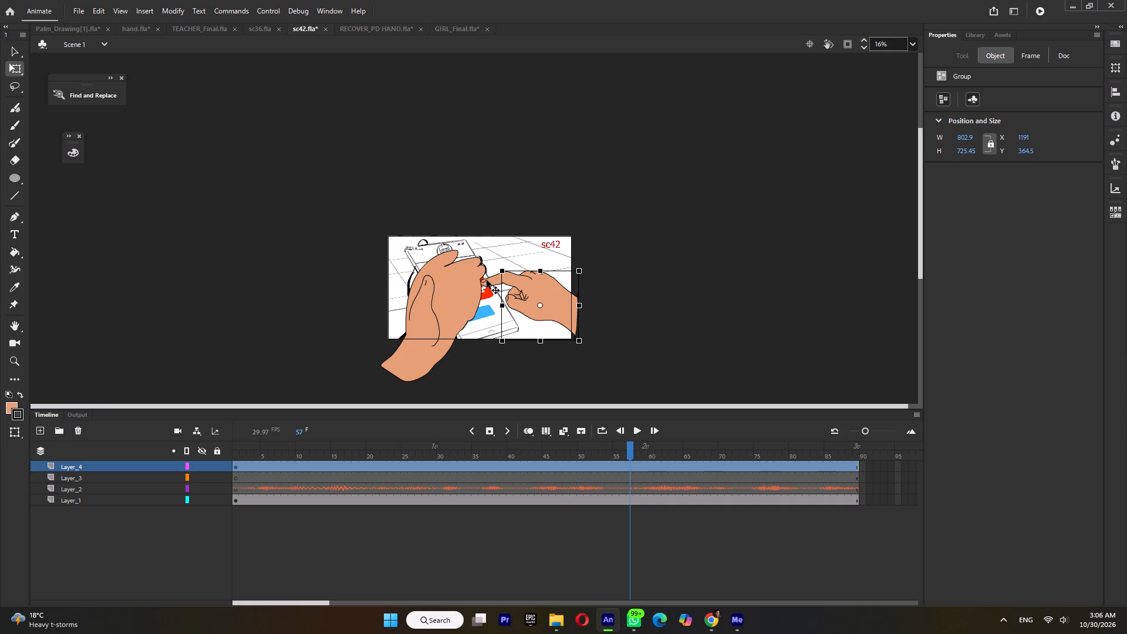
pyautogui.keyDown('shift'); pyautogui.click(487, 280); pyautogui.keyUp('shift')
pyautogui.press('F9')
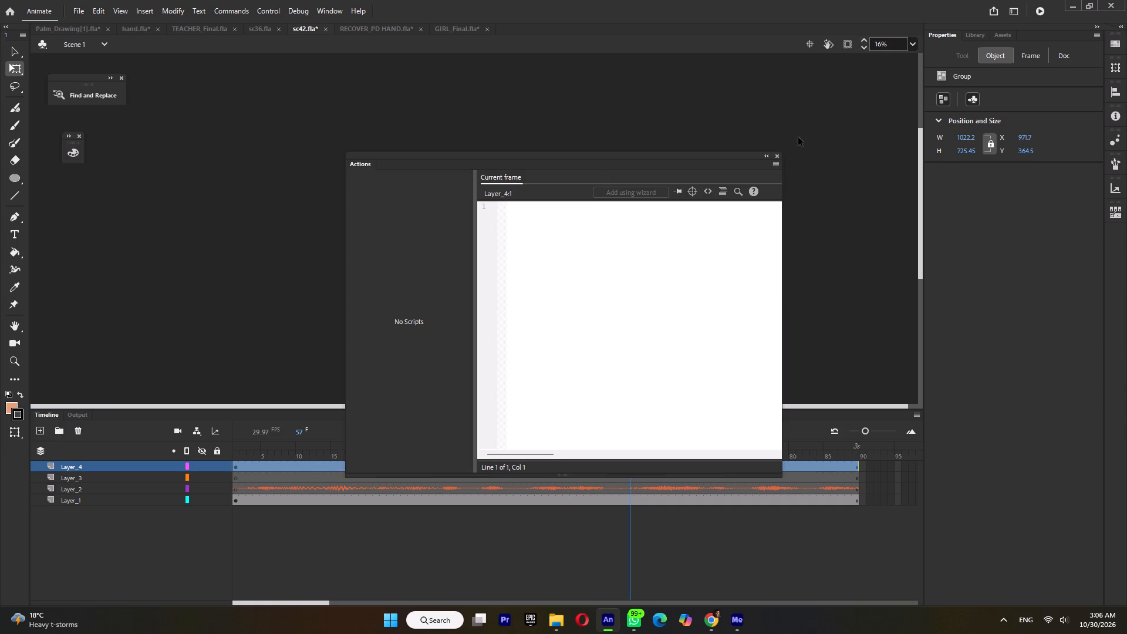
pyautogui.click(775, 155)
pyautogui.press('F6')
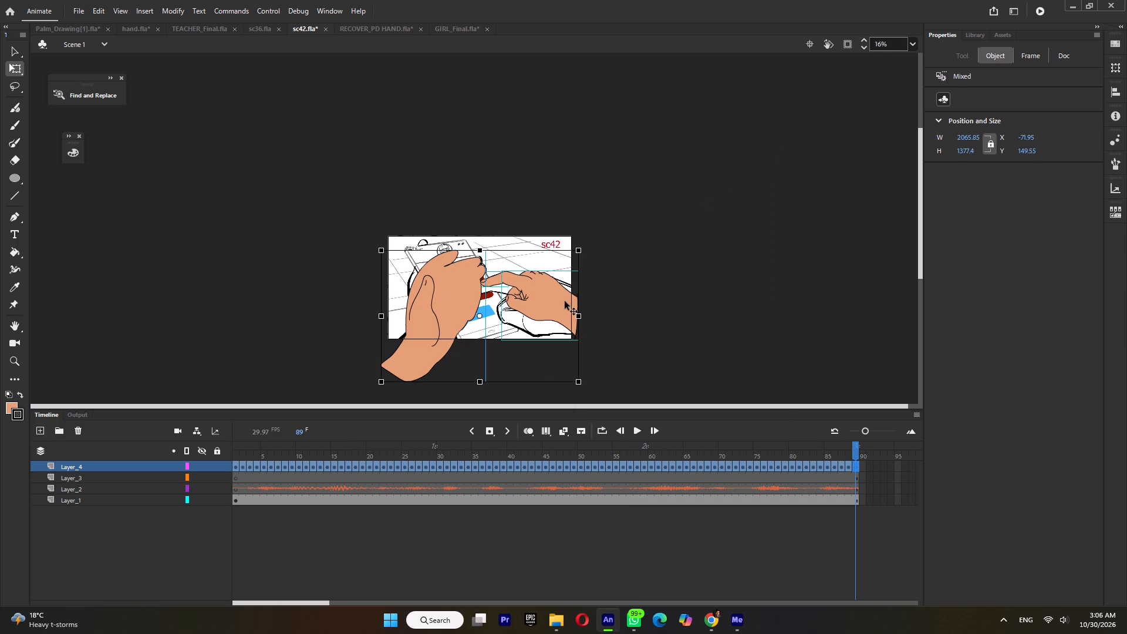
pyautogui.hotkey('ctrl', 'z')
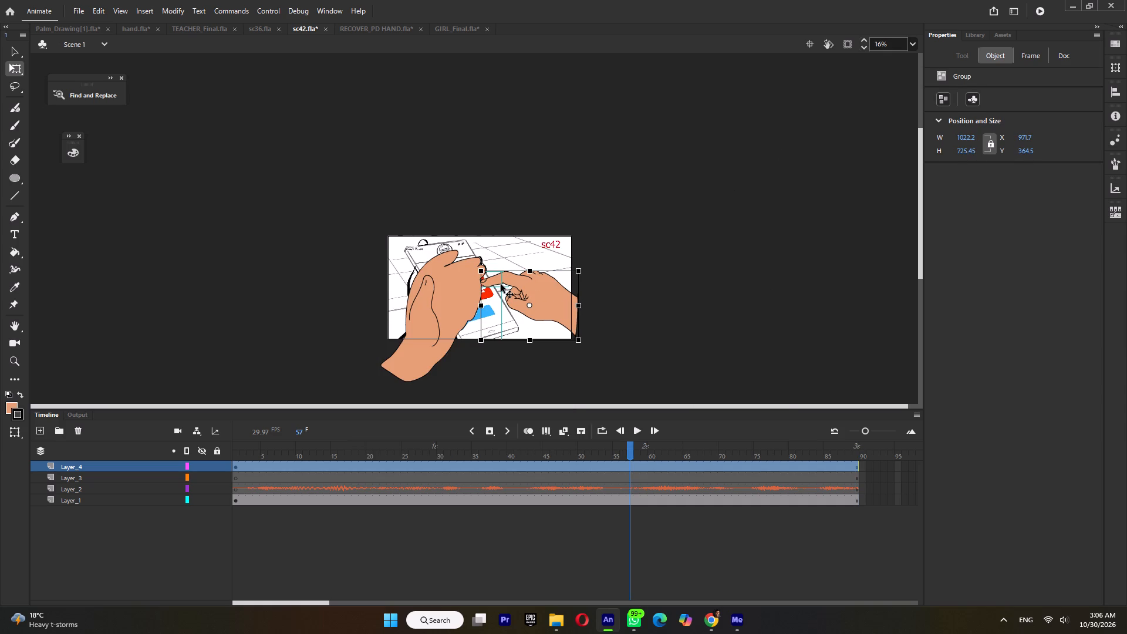
# Convert the selected pointing hand and finger groups into one graphic symbol.
pyautogui.press('F8')
pyautogui.click(619, 147)
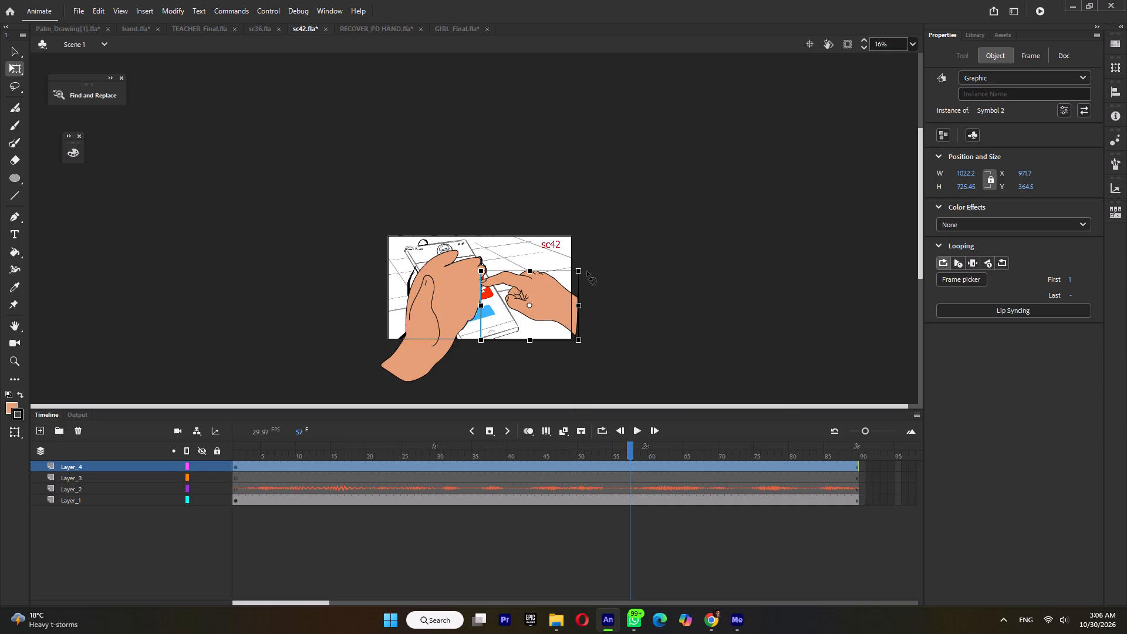
# Enlarge the pointing hand symbol to about 1363 × 967 px and place it at about X 812, Y 373.
pyautogui.keyDown('shift'); pyautogui.moveTo(579, 269); pyautogui.dragTo(592, 262); pyautogui.keyUp('shift')
pyautogui.click(708, 443)
pyautogui.moveTo(544, 301); pyautogui.dragTo(576, 313)
pyautogui.click(802, 451)
pyautogui.click(564, 301)
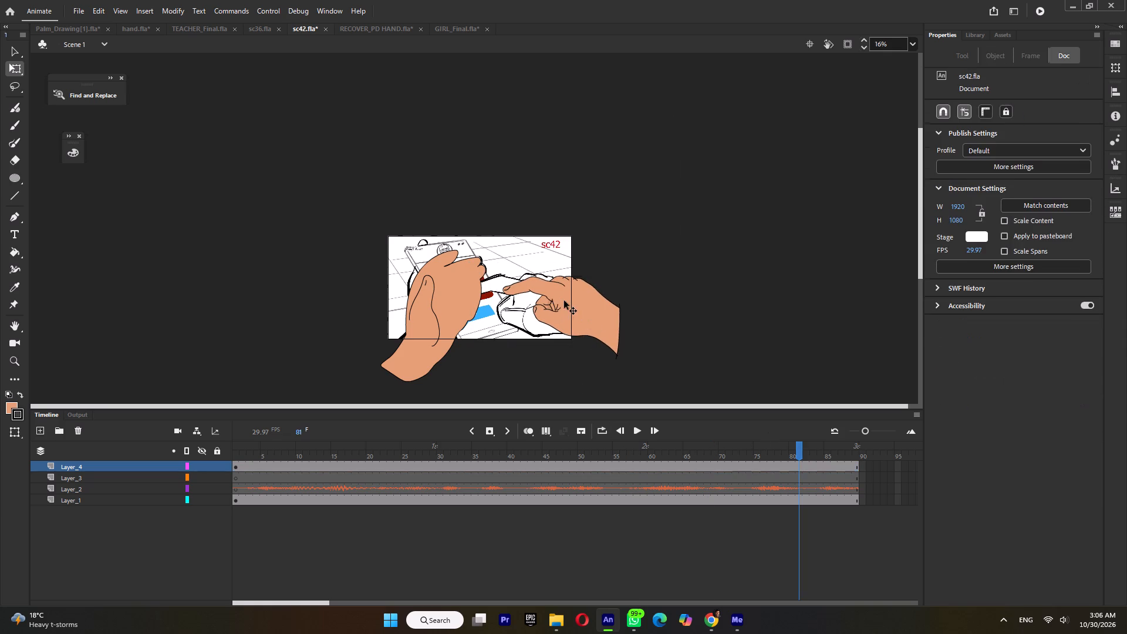
pyautogui.moveTo(587, 319); pyautogui.dragTo(552, 320)
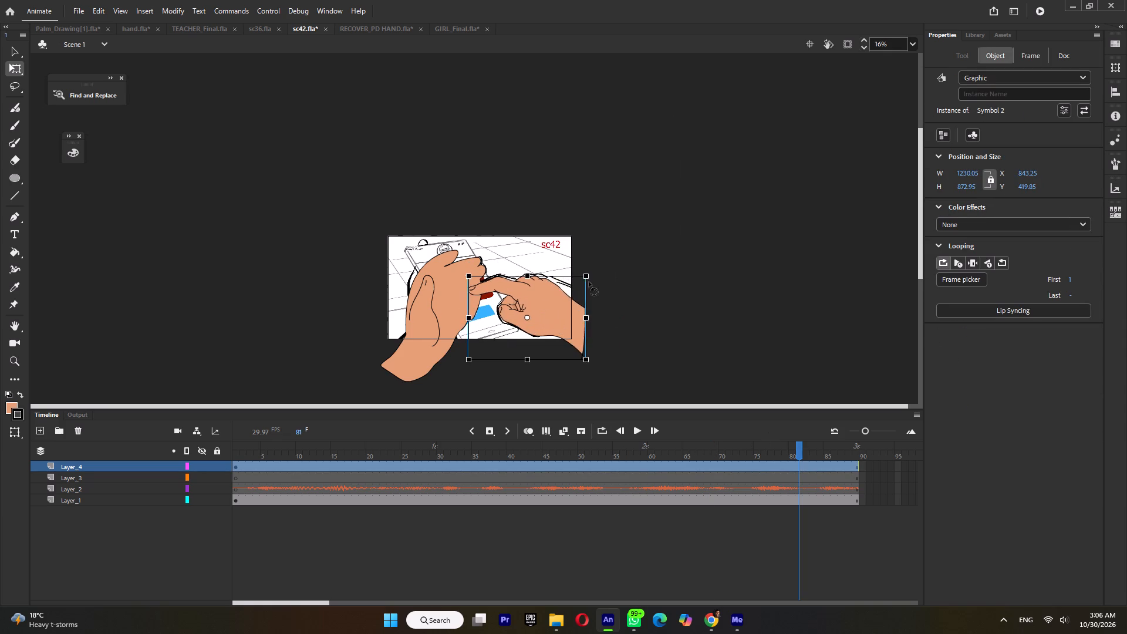
pyautogui.keyDown('ctrl'); pyautogui.scroll(2, 589, 282); pyautogui.keyUp('ctrl')
pyautogui.keyDown('shift'); pyautogui.moveTo(620, 273); pyautogui.dragTo(636, 268); pyautogui.keyUp('shift')
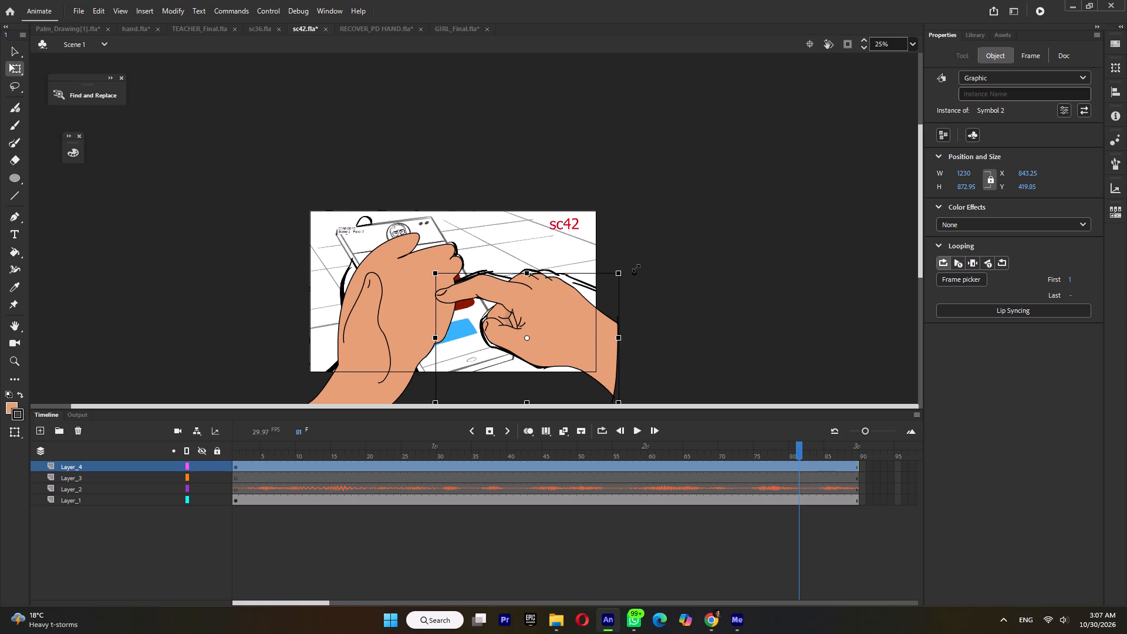
pyautogui.keyDown('shift'); pyautogui.moveTo(636, 268); pyautogui.dragTo(638, 266); pyautogui.keyUp('shift')
pyautogui.moveTo(573, 300); pyautogui.dragTo(578, 305)
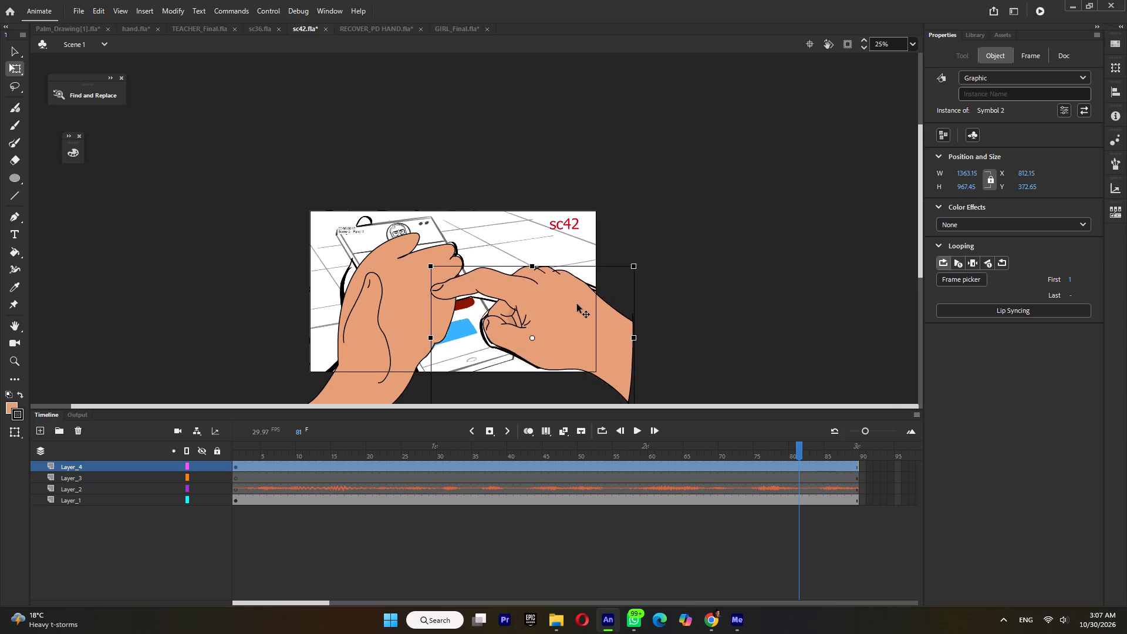
# Save the sc42 file and scrub through its timeline to check how both hands sit over the phone animation.
pyautogui.keyDown('ctrl'); pyautogui.scroll(-4, 577, 304); pyautogui.keyUp('ctrl')
pyautogui.hotkey('ctrl', 's')
pyautogui.moveTo(248, 451); pyautogui.dragTo(878, 471)
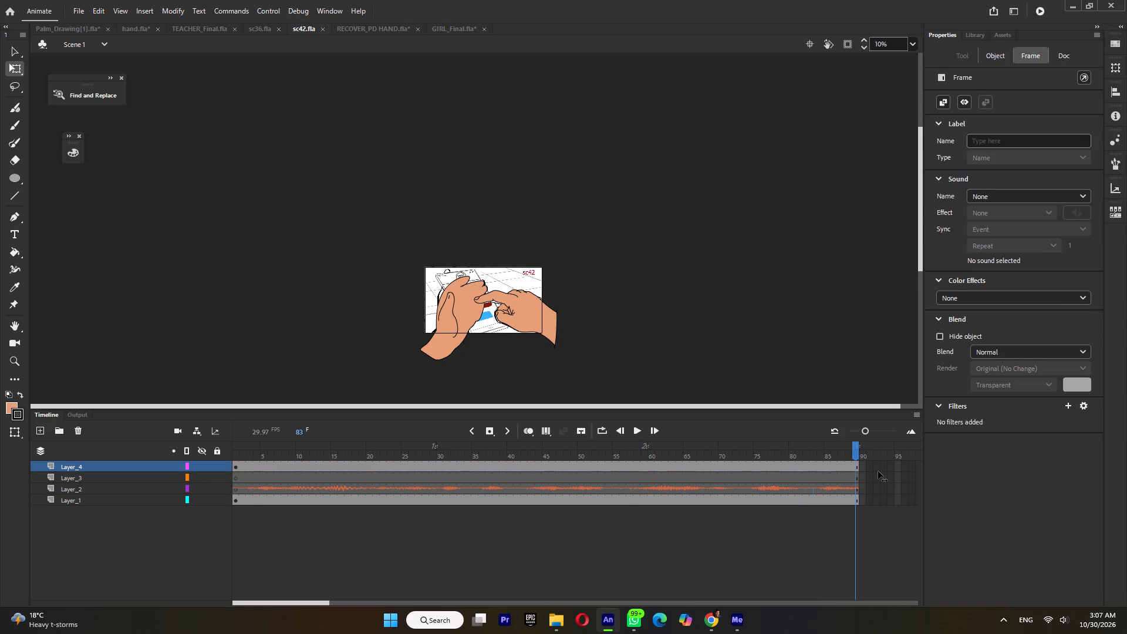
pyautogui.moveTo(878, 471); pyautogui.dragTo(757, 510)
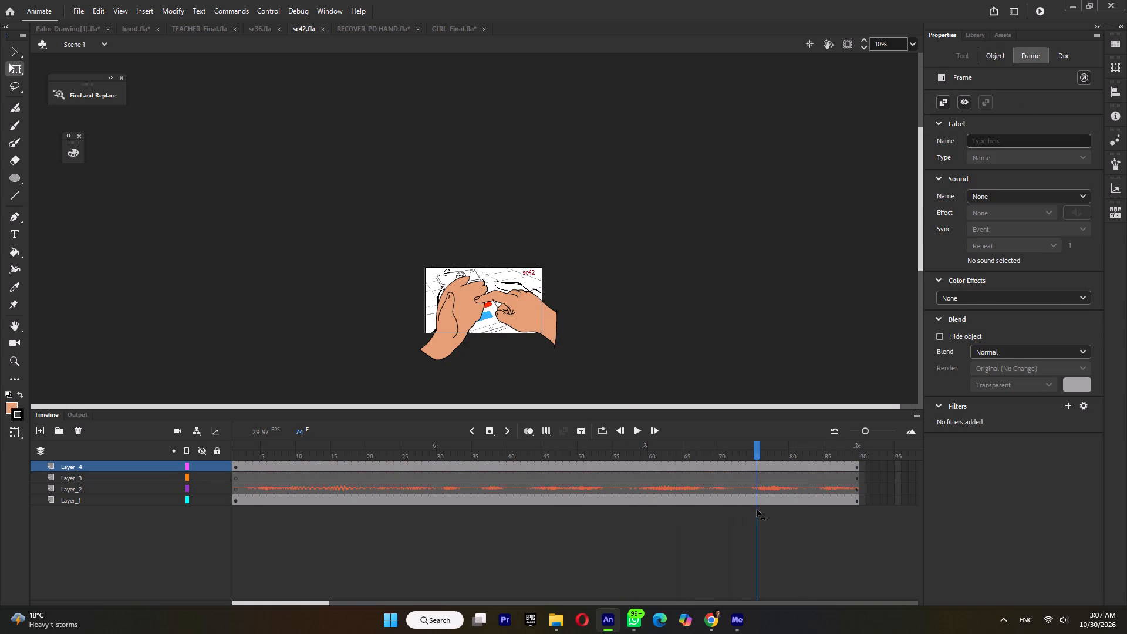
pyautogui.moveTo(757, 510); pyautogui.dragTo(831, 511)
pyautogui.hotkey('ctrl', 's')
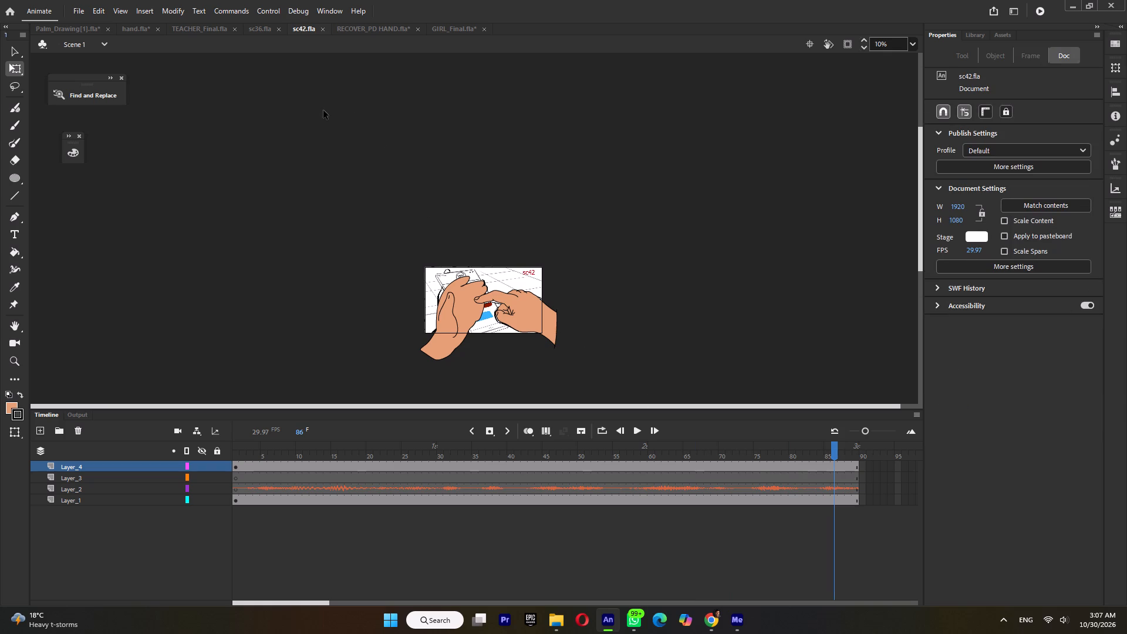
# Export the entire movie as the sc42 H.264 video at 1920 × 1080 with the Match Source - High bitrate preset.
pyautogui.click(77, 12)
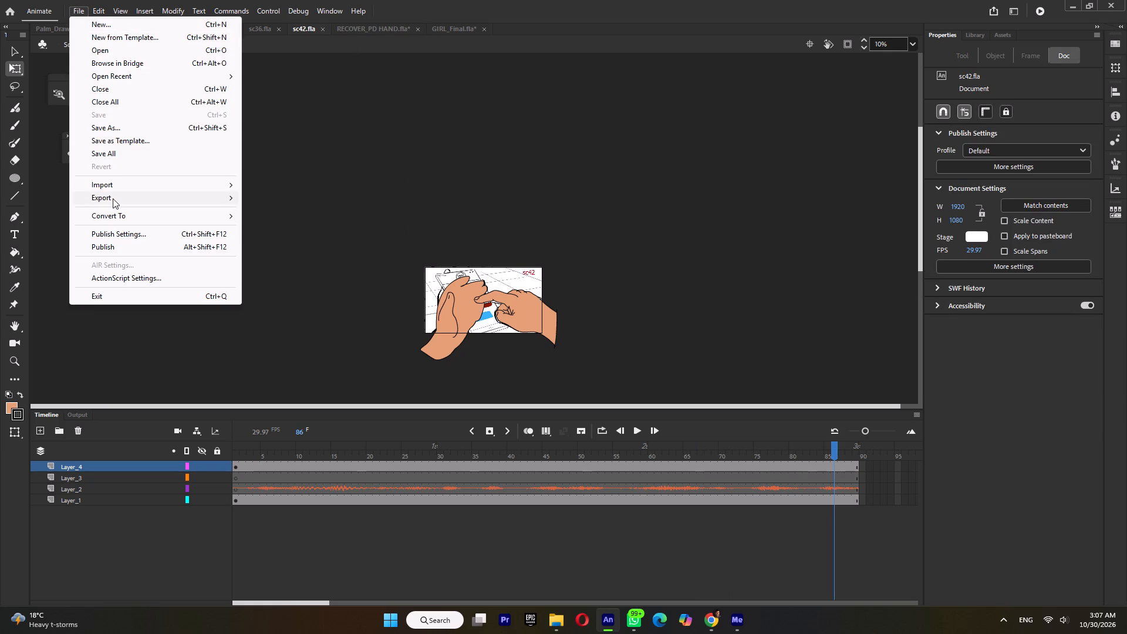
pyautogui.click(264, 234)
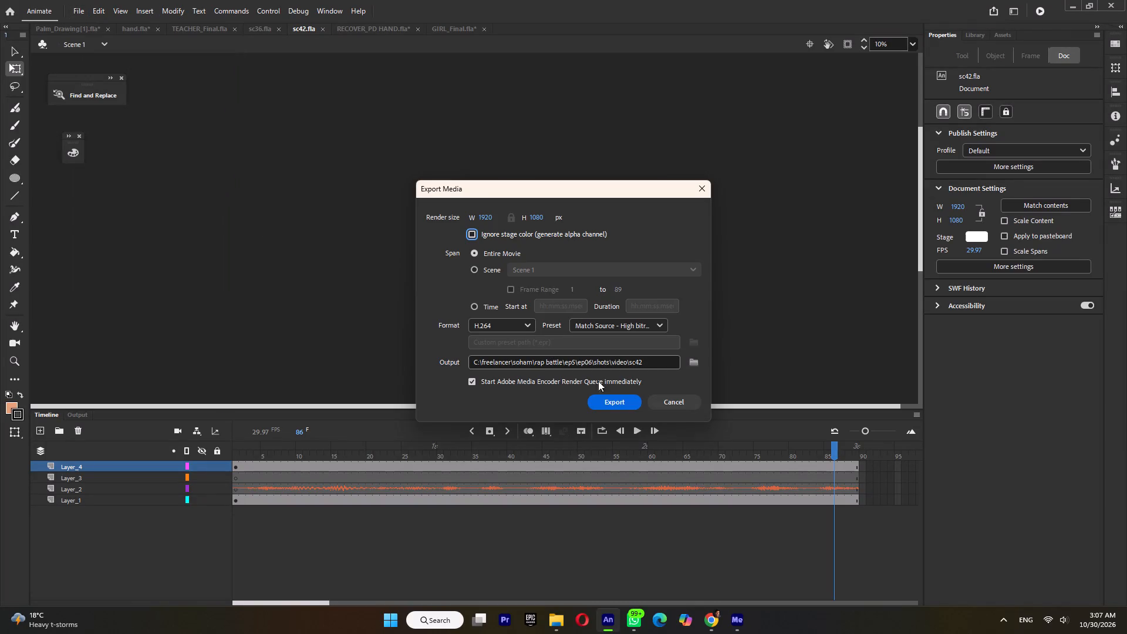
pyautogui.click(626, 403)
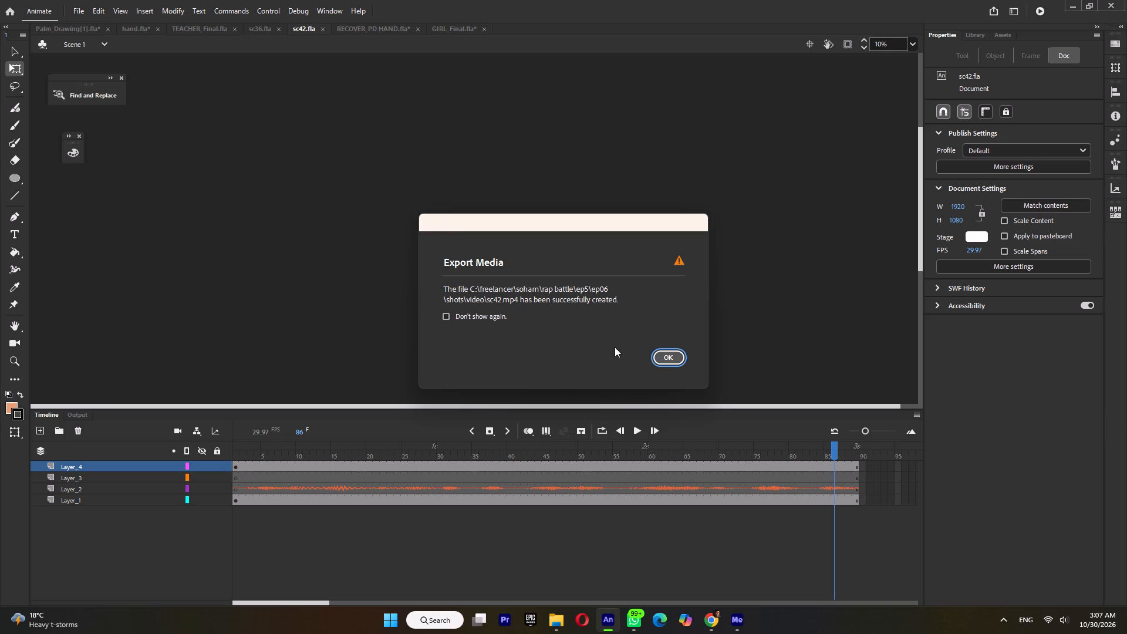
# Save and close the sc42 file after dismissing its export message.
pyautogui.click(667, 355)
pyautogui.hotkey('ctrl', 's')
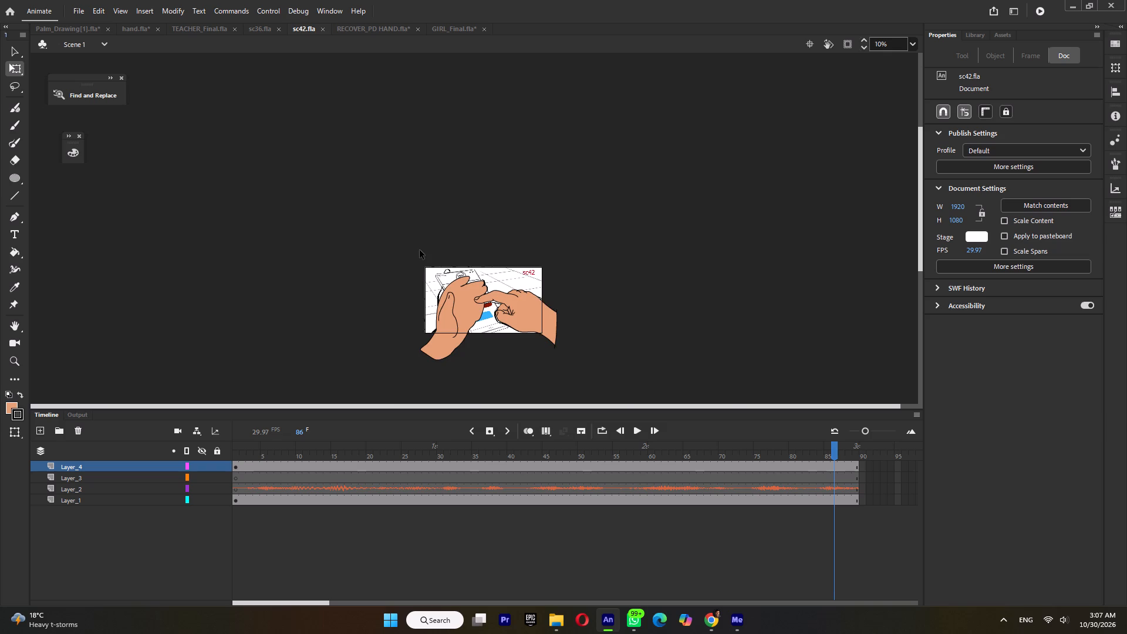
pyautogui.click(320, 32)
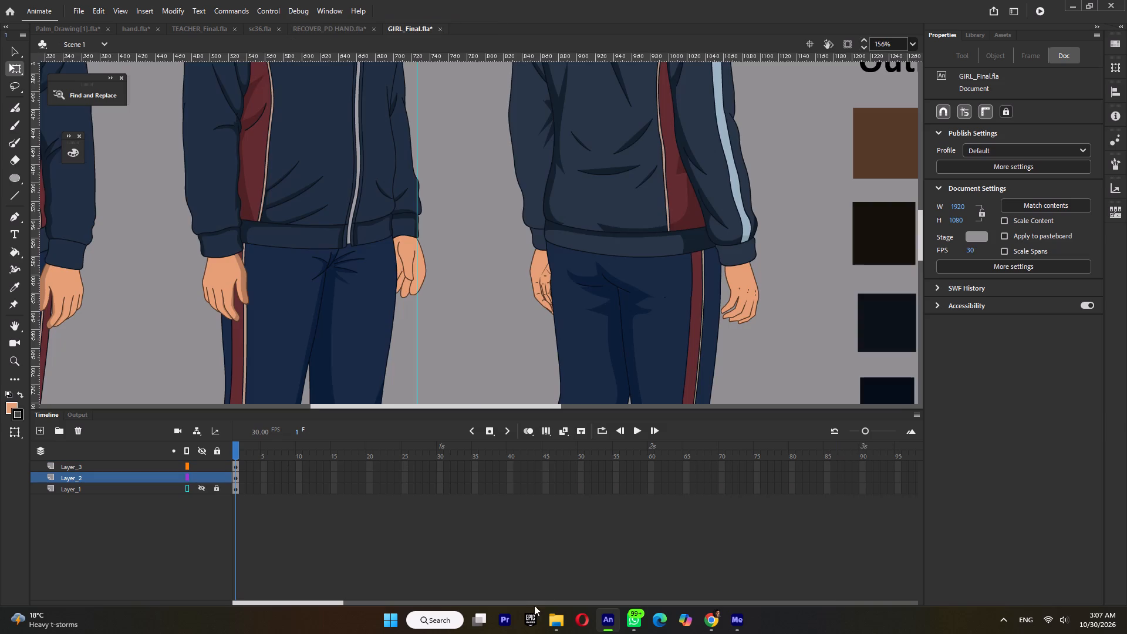
# Open sc43.fla from the ep06 shots folder and scrub through the start of its rough animation.
pyautogui.click(554, 622)
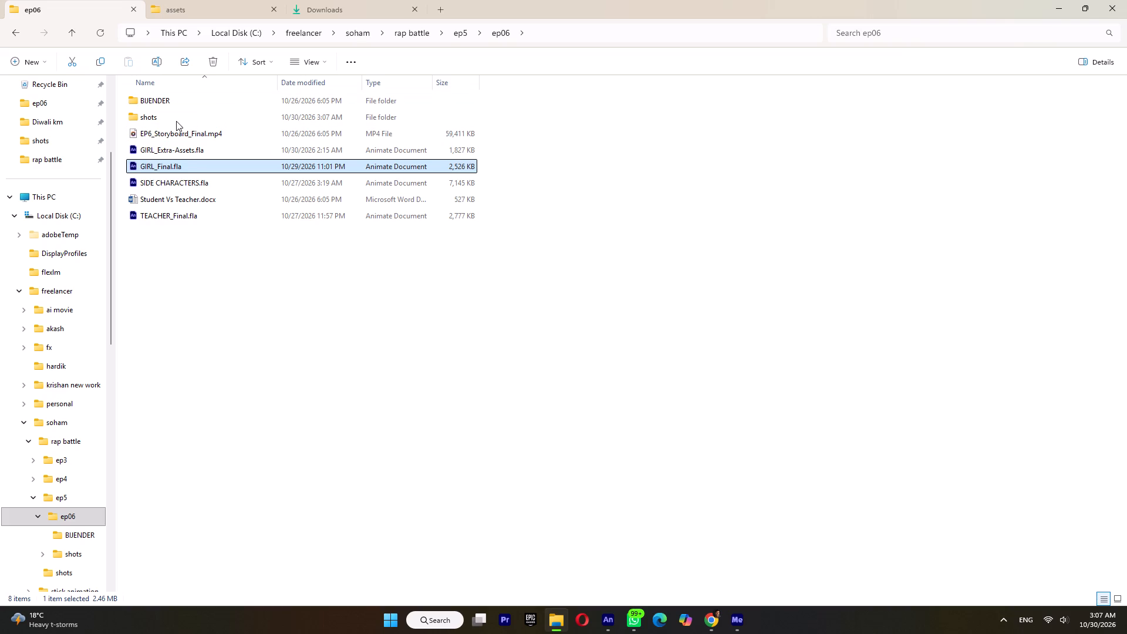
pyautogui.doubleClick(176, 121)
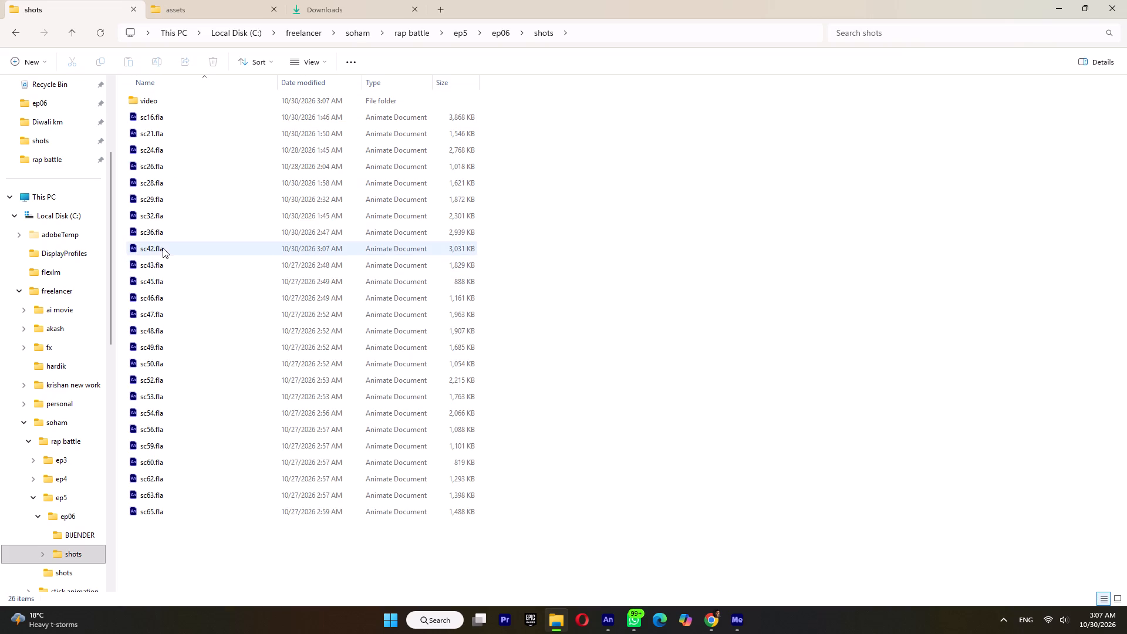
pyautogui.doubleClick(162, 263)
pyautogui.keyDown('ctrl'); pyautogui.scroll(-6, 545, 230); pyautogui.keyUp('ctrl')
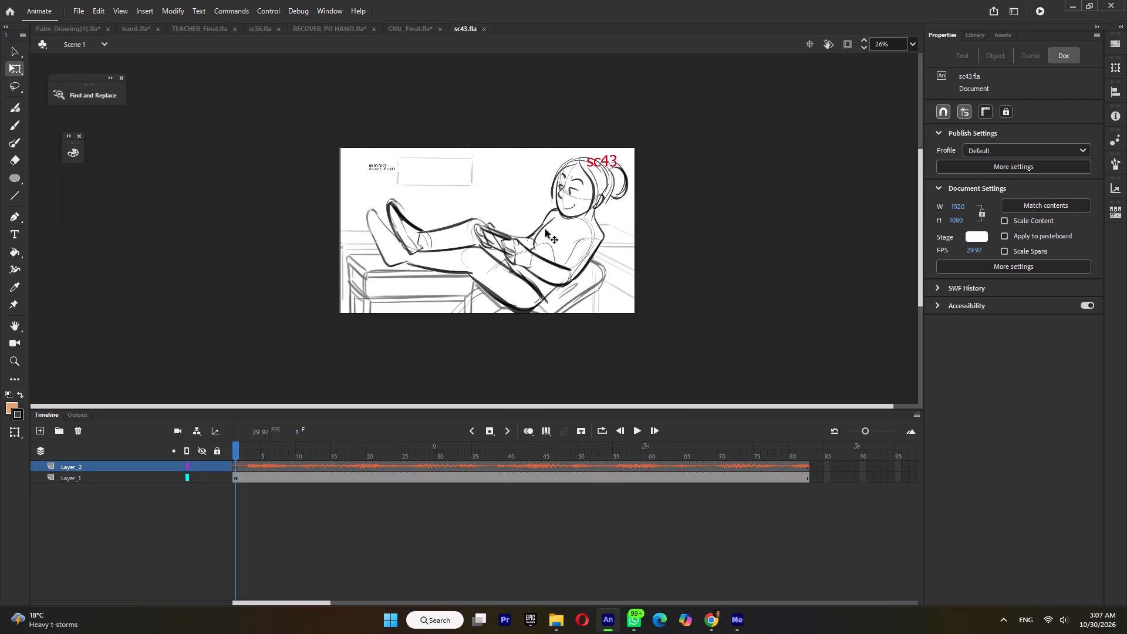
pyautogui.moveTo(258, 447); pyautogui.dragTo(216, 453)
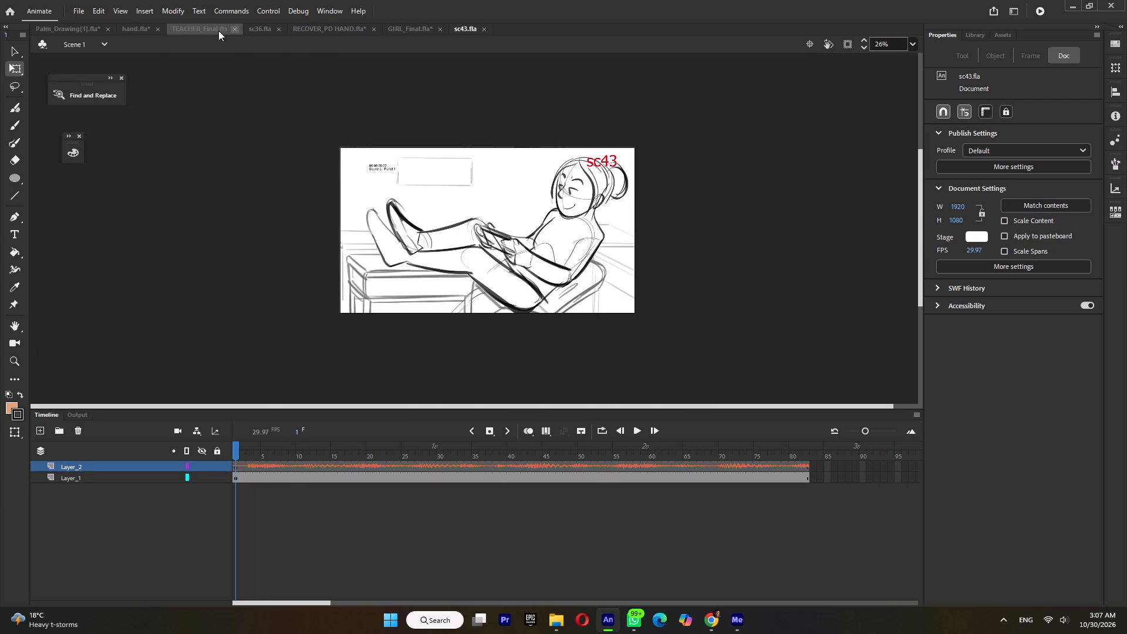
# Remove the vertical guide crossing the middle figure on the GIRL_Final character sheet.
pyautogui.click(405, 32)
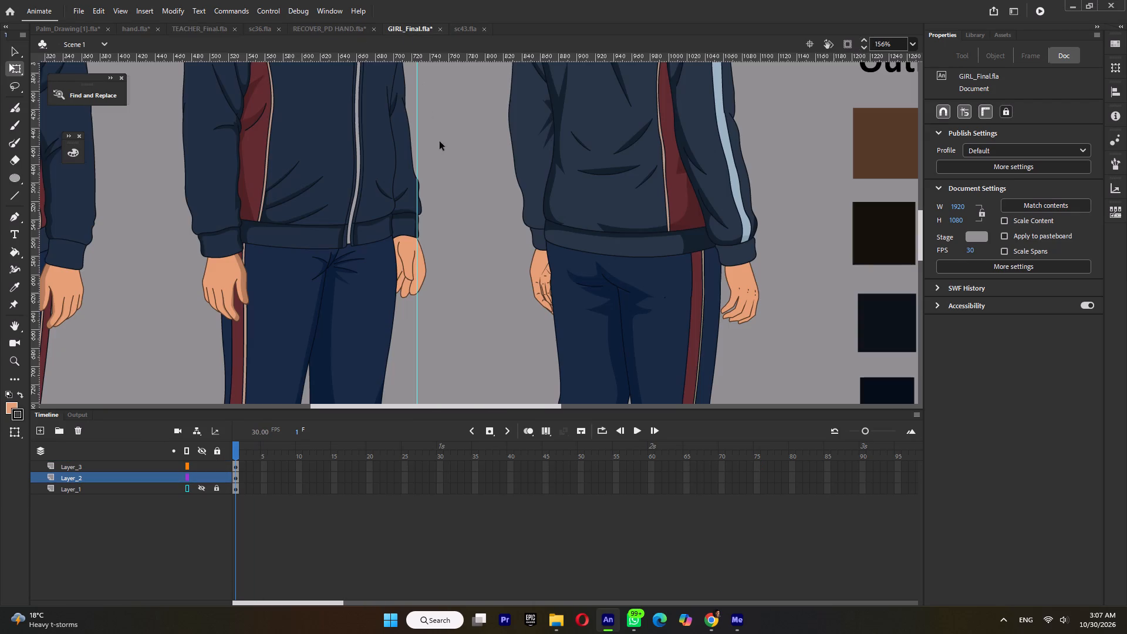
pyautogui.keyDown('ctrl'); pyautogui.scroll(-14, 448, 216); pyautogui.keyUp('ctrl')
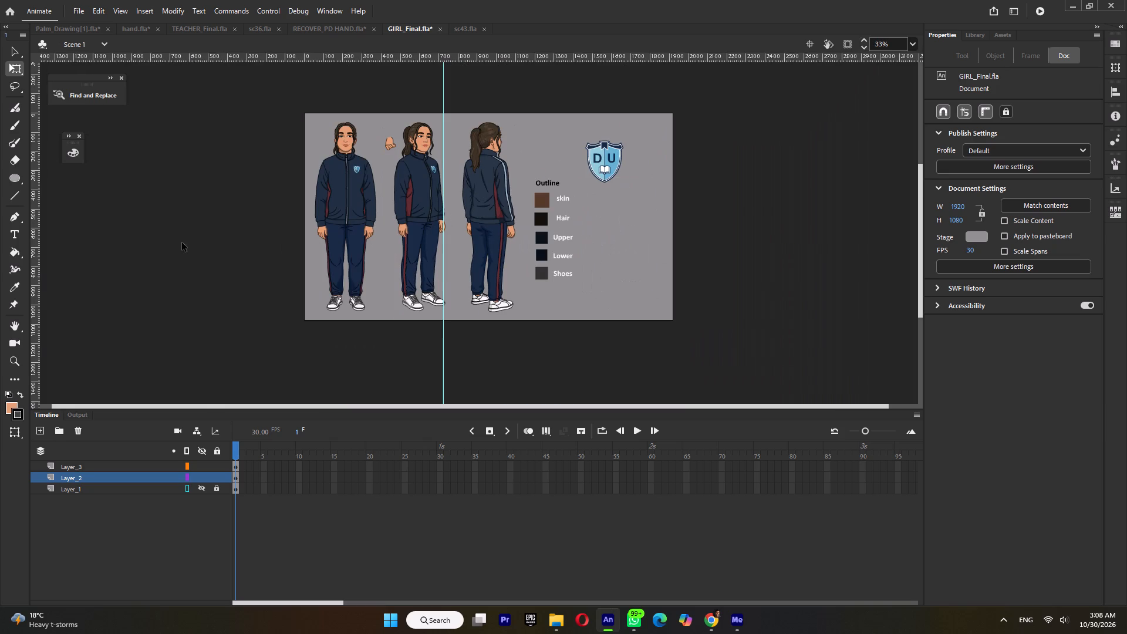
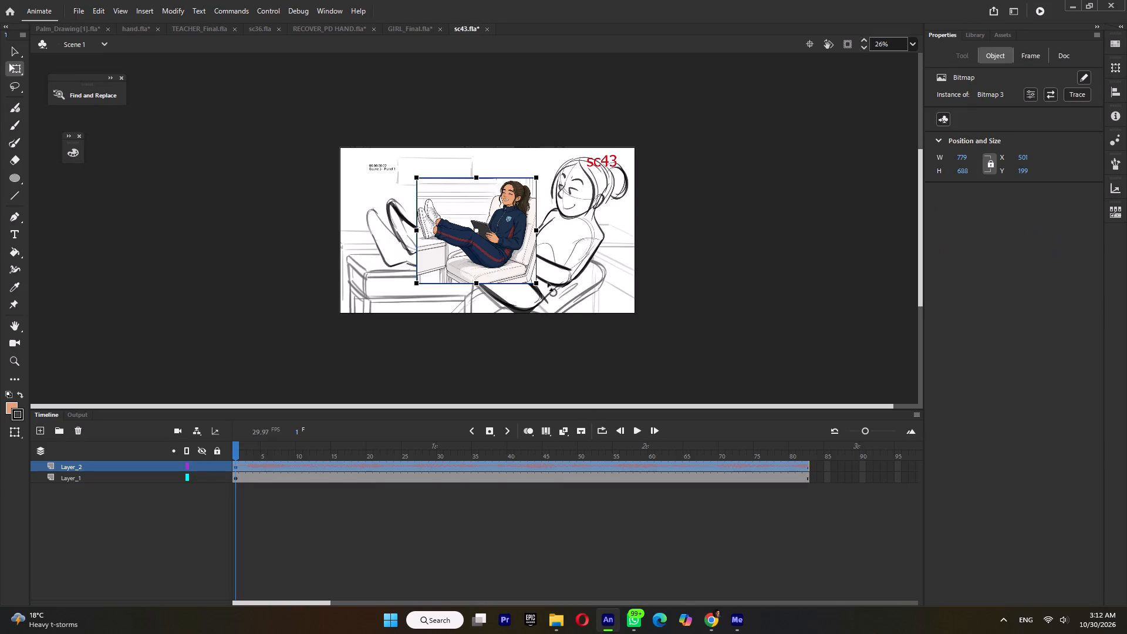
pyautogui.moveTo(511, 254); pyautogui.dragTo(330, 272)
# Go to frame 55 and transfer the pasted reference image onto a new layer, keeping it in the same place.
pyautogui.moveTo(552, 447); pyautogui.dragTo(609, 455)
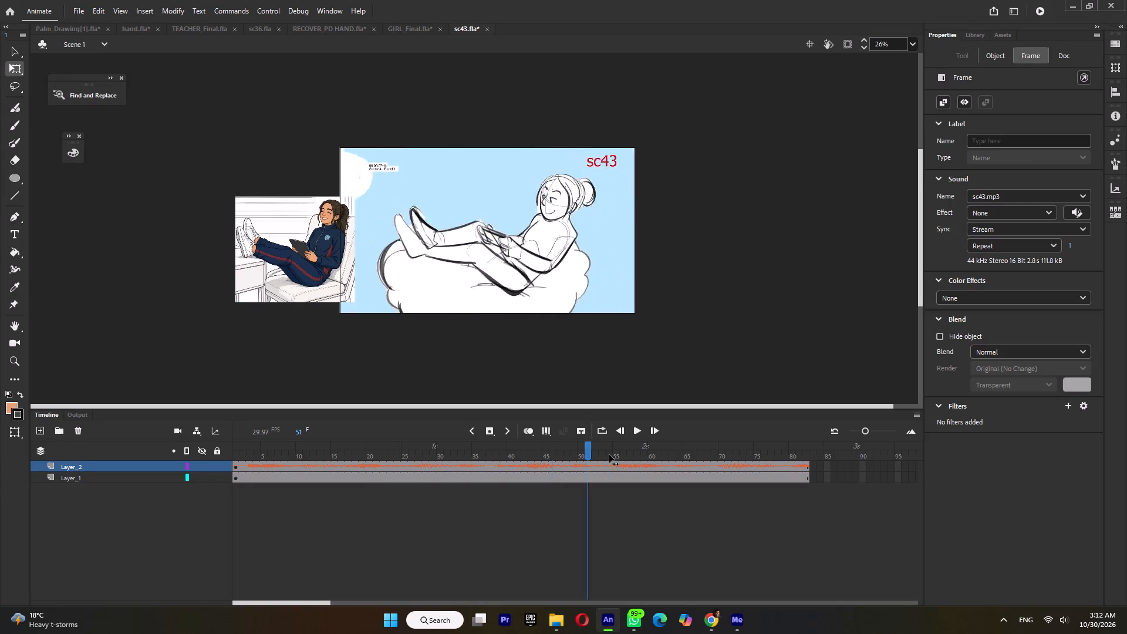
pyautogui.moveTo(609, 455); pyautogui.dragTo(613, 456)
pyautogui.click(274, 269)
pyautogui.hotkey('ctrl', 'x')
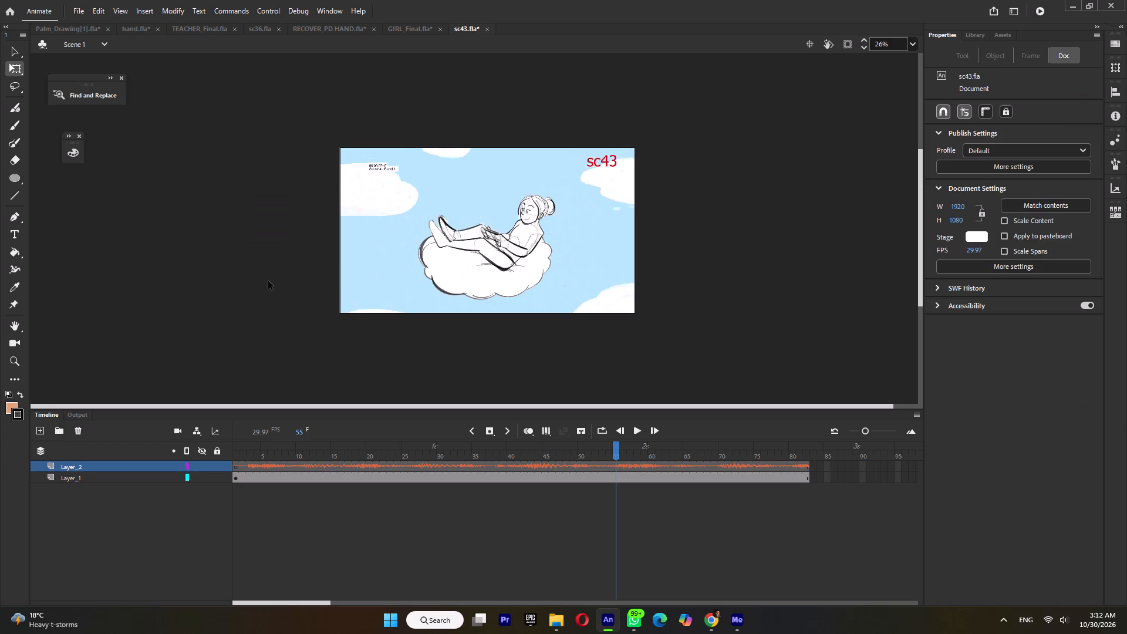
pyautogui.click(42, 427)
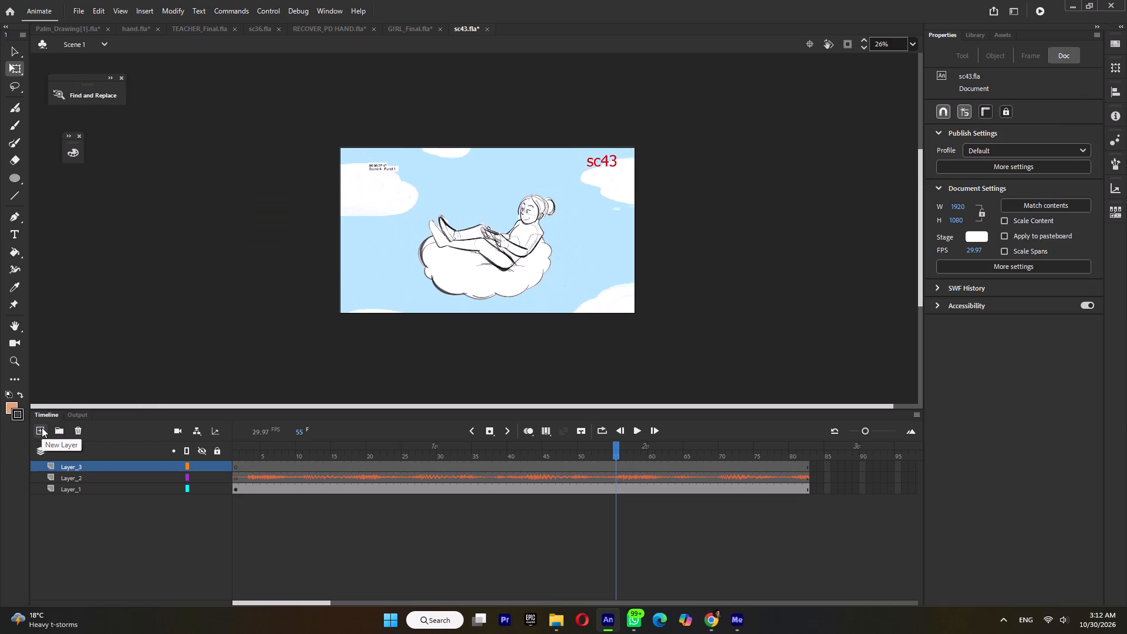
pyautogui.hotkey('ctrl', 'shift', 'v')
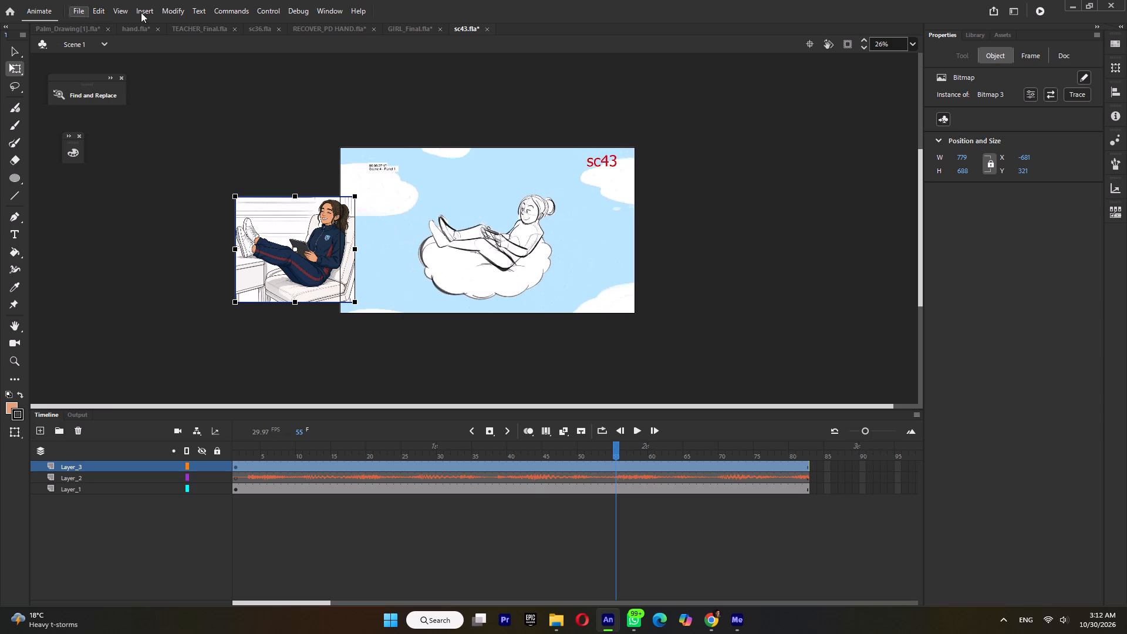
# Copy the three-quarter front view of the girl from GIRL_Final and paste it centered on another new layer in sc43.
pyautogui.click(401, 33)
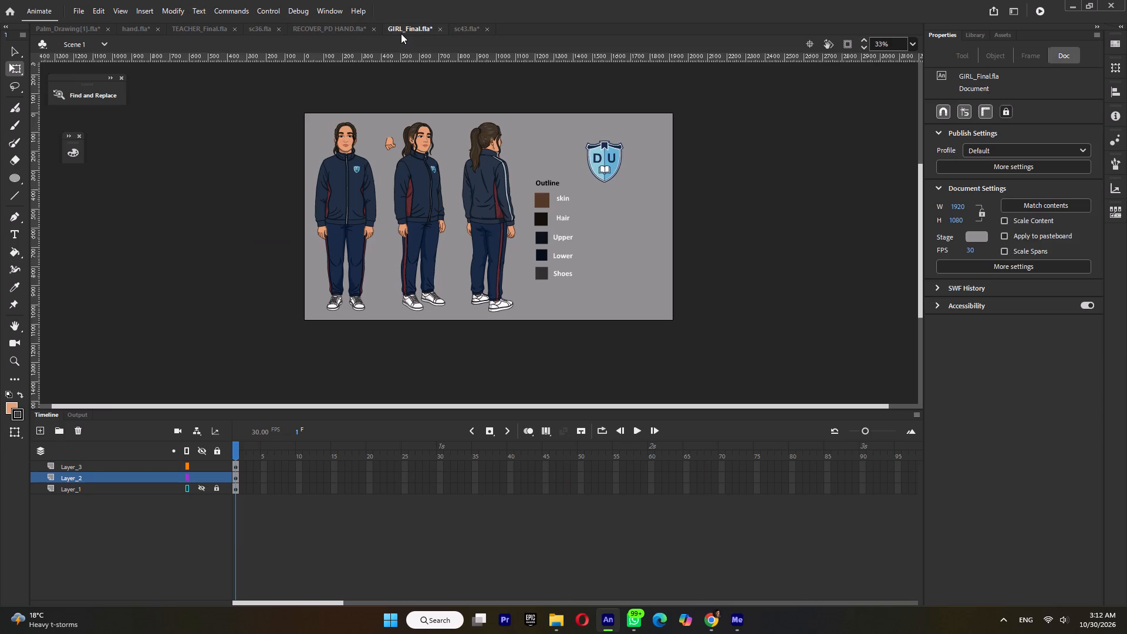
pyautogui.click(424, 198)
pyautogui.rightClick(424, 198)
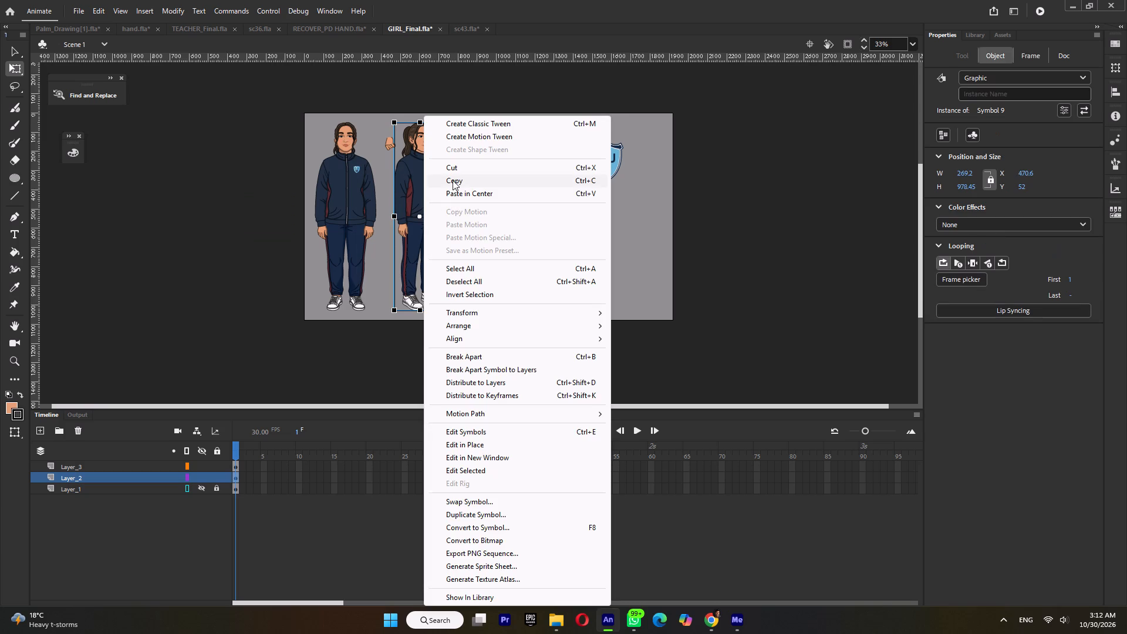
pyautogui.click(453, 180)
pyautogui.click(463, 32)
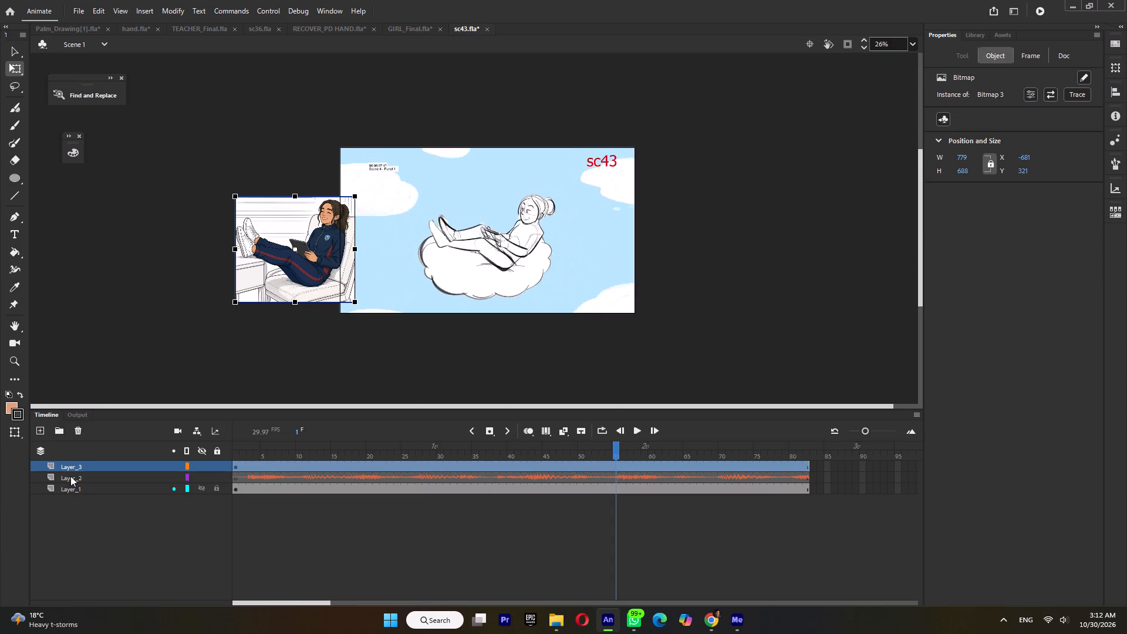
pyautogui.click(42, 431)
pyautogui.rightClick(705, 268)
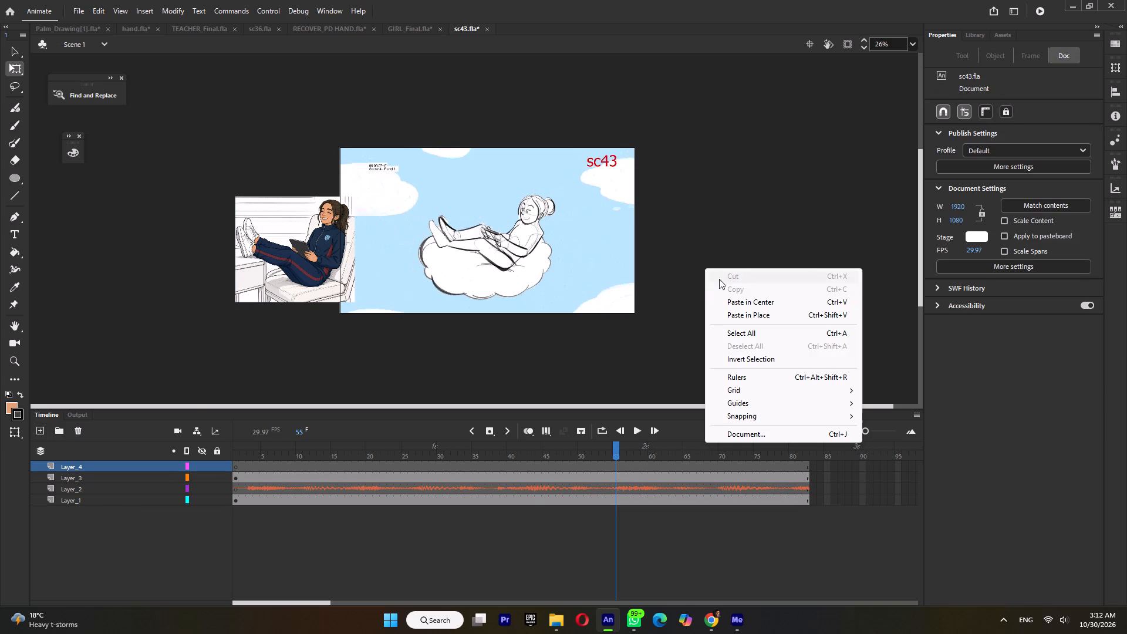
pyautogui.click(734, 301)
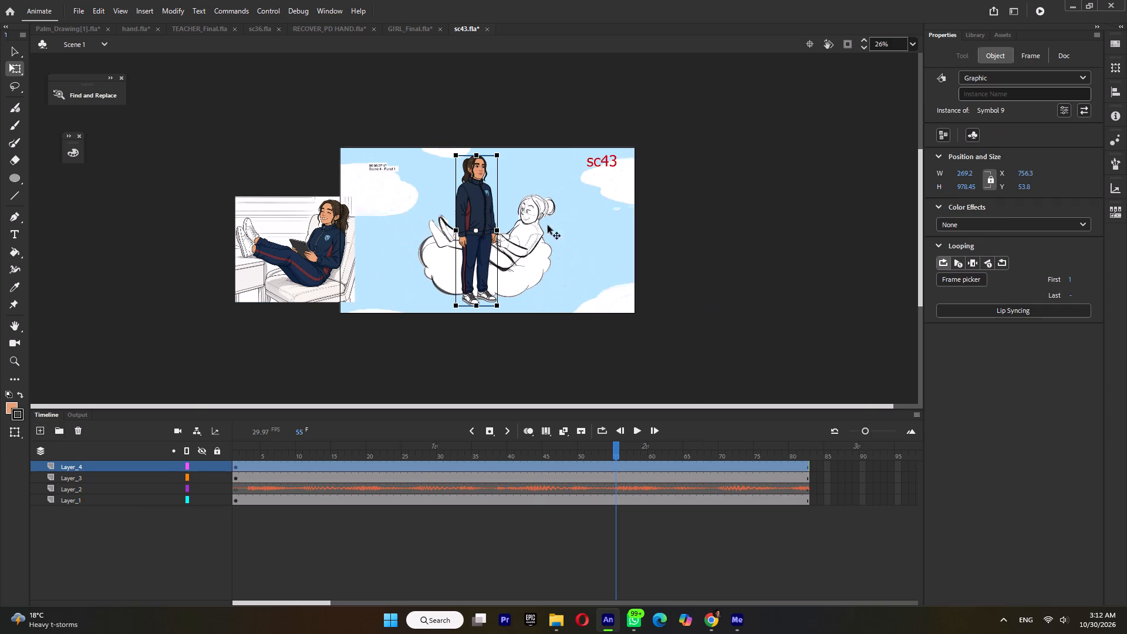
# Flip the pasted character horizontally and rotate it into a reclining angle over the cloud sketch.
pyautogui.rightClick(483, 209)
pyautogui.click(548, 313)
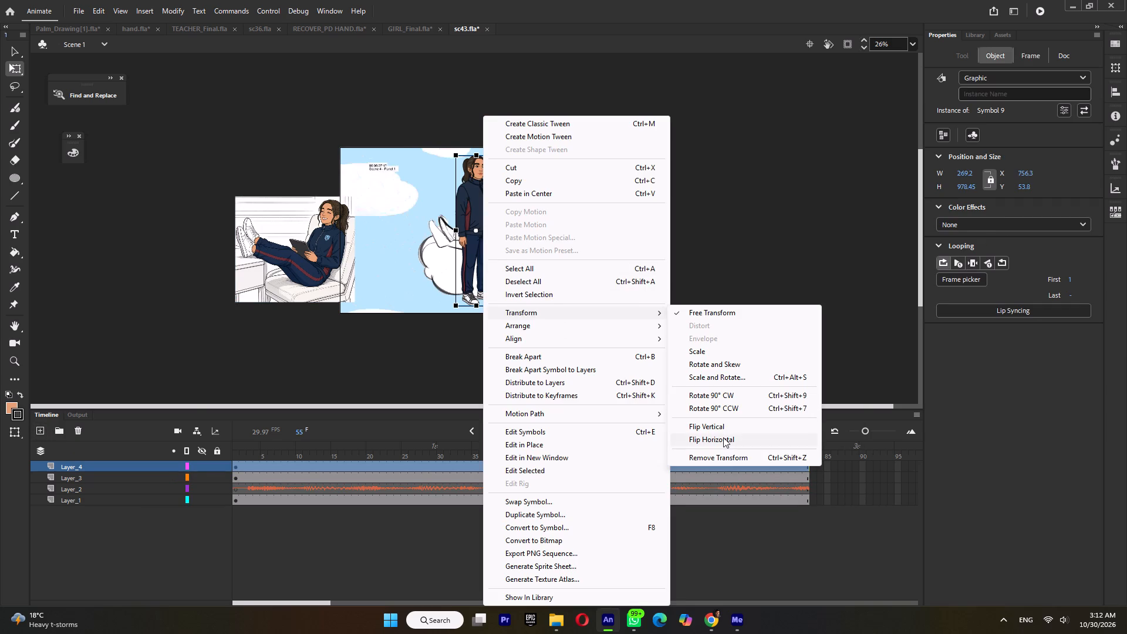
pyautogui.click(723, 437)
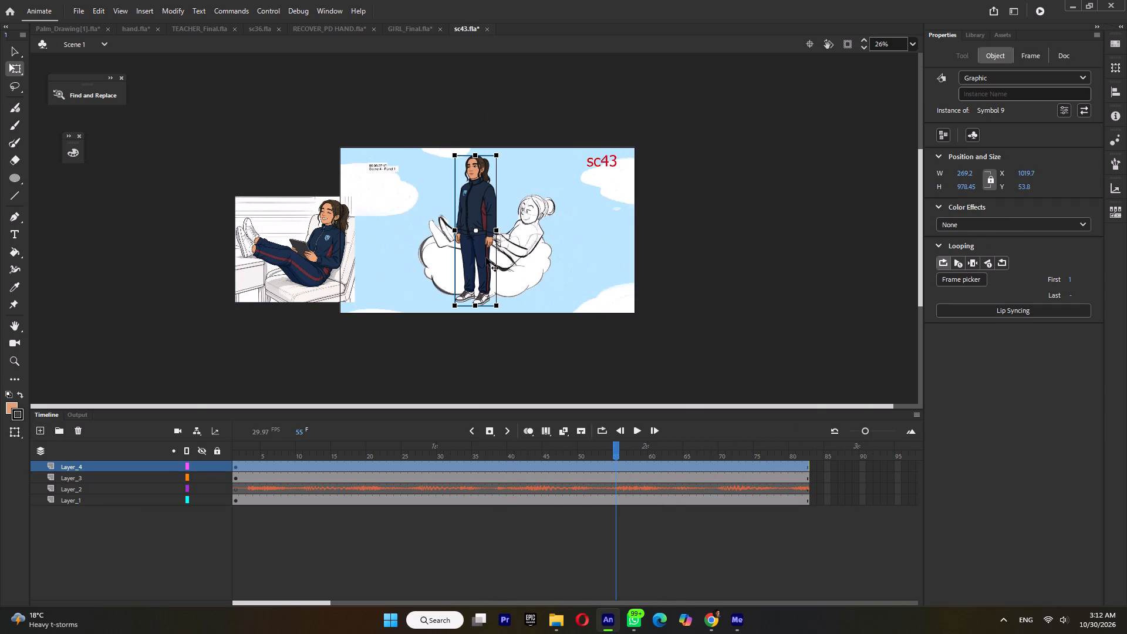
pyautogui.click(471, 211)
pyautogui.moveTo(502, 154); pyautogui.dragTo(535, 219)
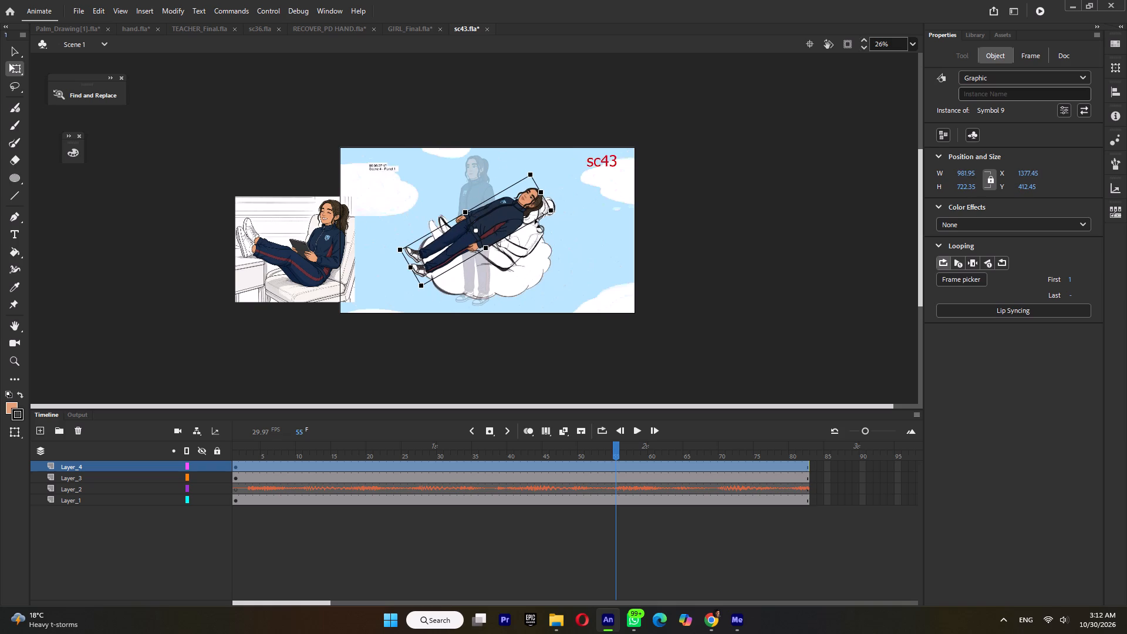
pyautogui.moveTo(535, 219); pyautogui.dragTo(531, 214)
pyautogui.moveTo(497, 221); pyautogui.dragTo(526, 235)
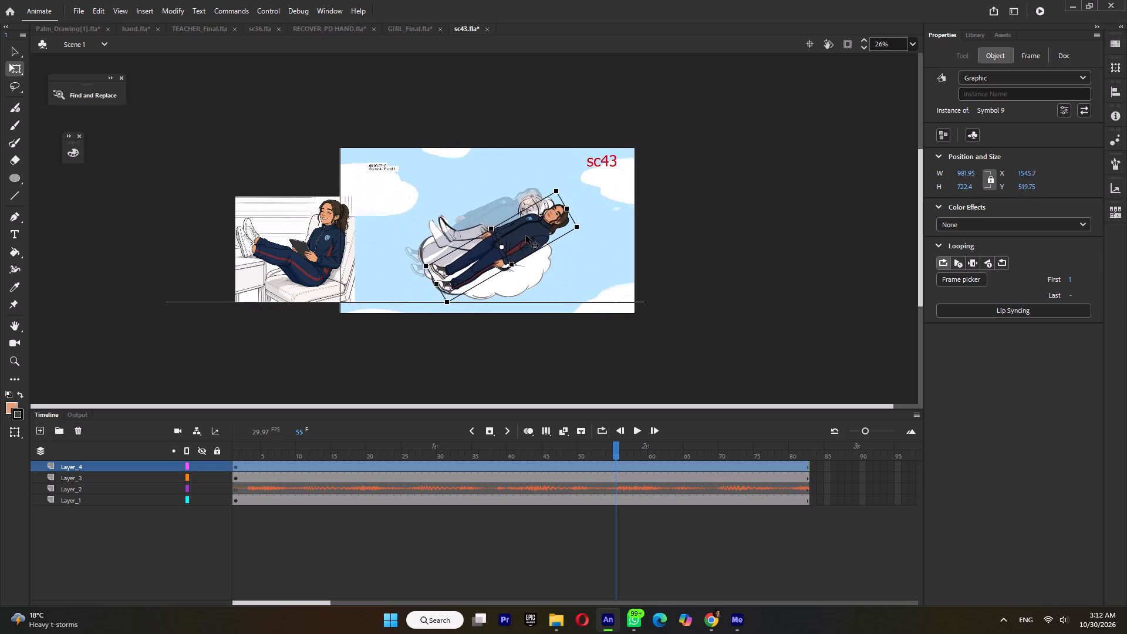
pyautogui.moveTo(526, 235); pyautogui.dragTo(531, 248)
# Inside the character symbol, select the upper-body parts and rotate them around the waist into a more upright lean.
pyautogui.doubleClick(527, 251)
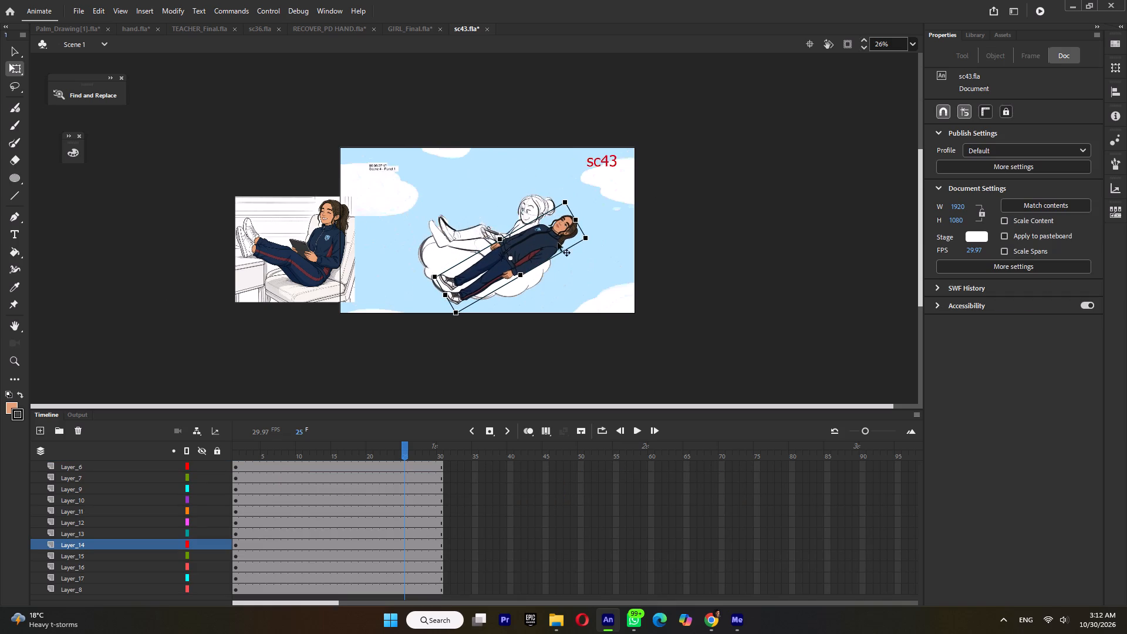
pyautogui.moveTo(596, 210); pyautogui.dragTo(530, 269)
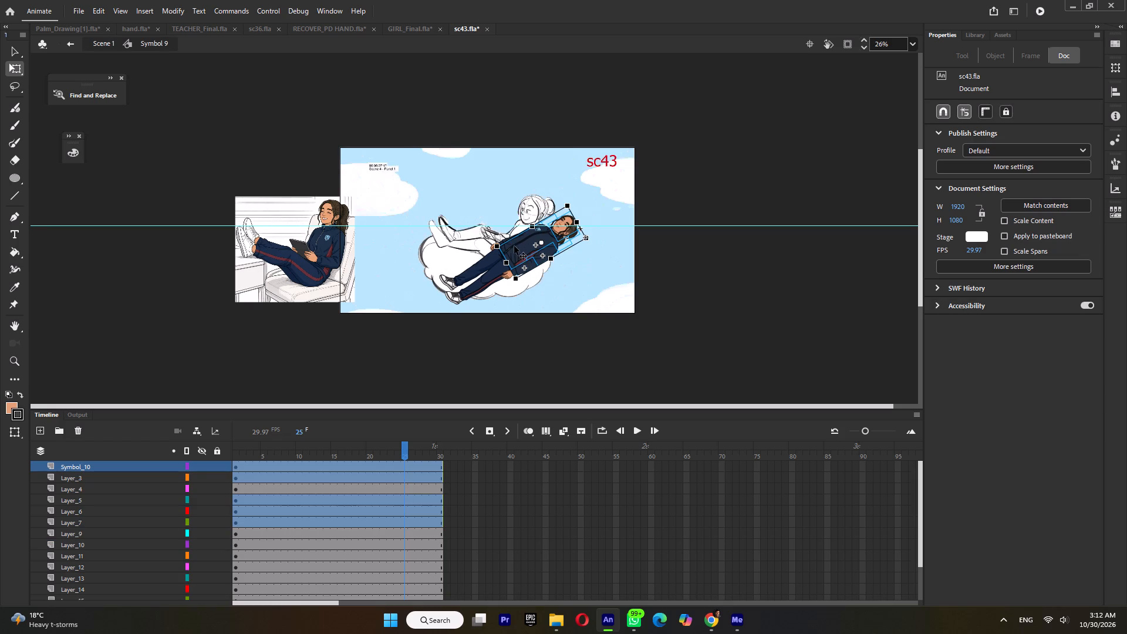
pyautogui.keyDown('shift'); pyautogui.moveTo(477, 211); pyautogui.dragTo(521, 244); pyautogui.keyUp('shift')
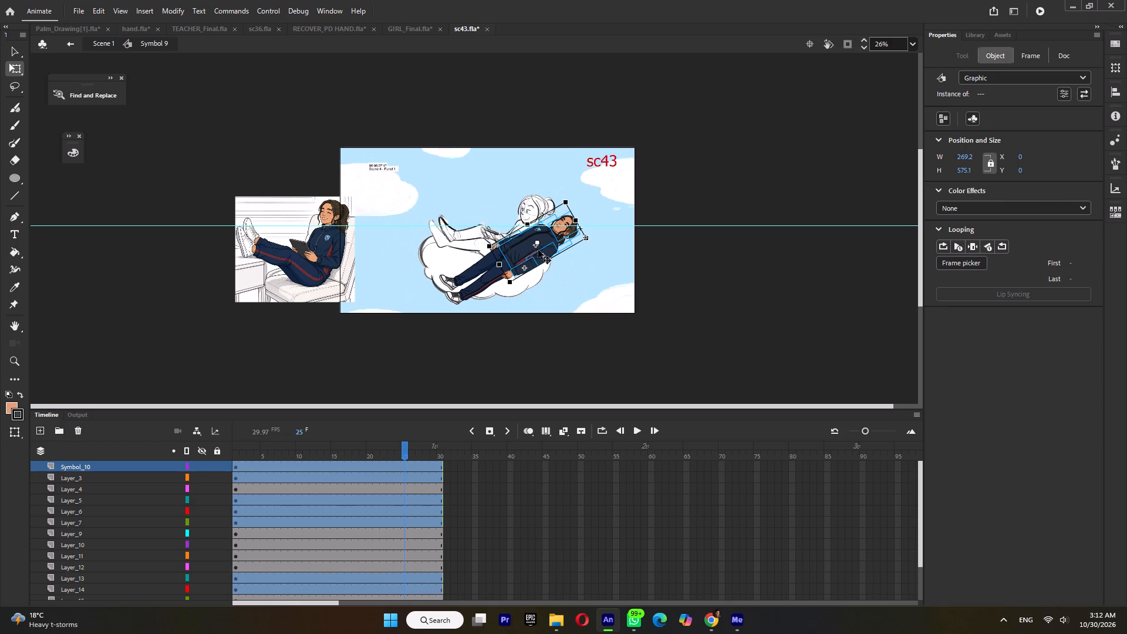
pyautogui.keyDown('ctrl'); pyautogui.scroll(4, 537, 251); pyautogui.keyUp('ctrl')
pyautogui.moveTo(540, 234); pyautogui.dragTo(468, 279)
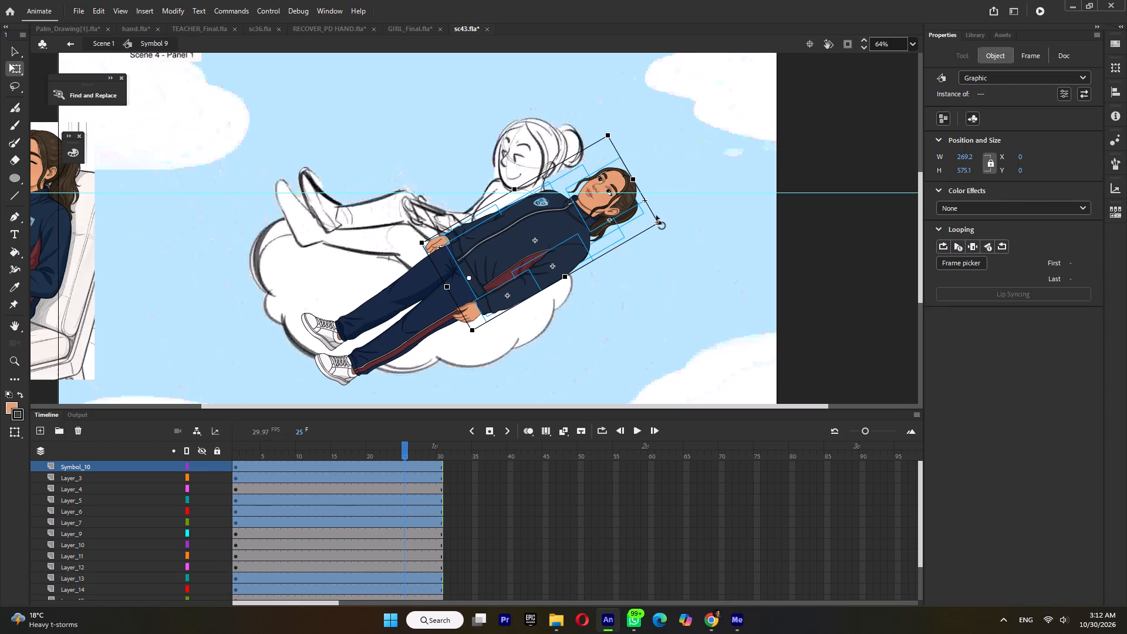
pyautogui.moveTo(663, 233); pyautogui.dragTo(609, 153)
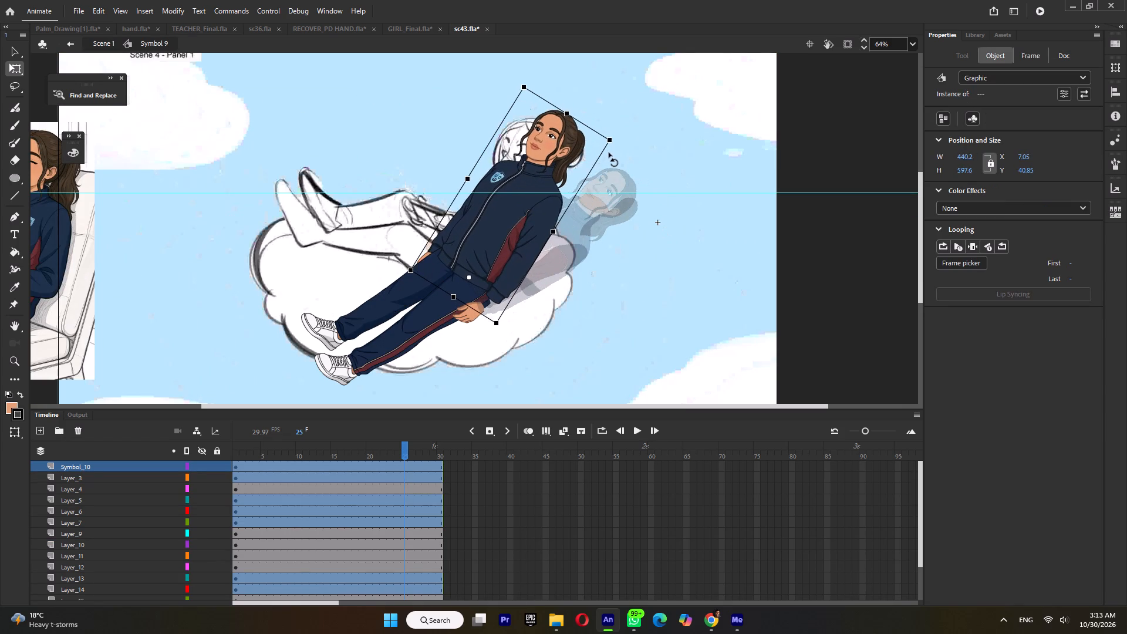
pyautogui.moveTo(609, 153); pyautogui.dragTo(605, 151)
pyautogui.keyDown('ctrl'); pyautogui.scroll(-3, 615, 247); pyautogui.keyUp('ctrl')
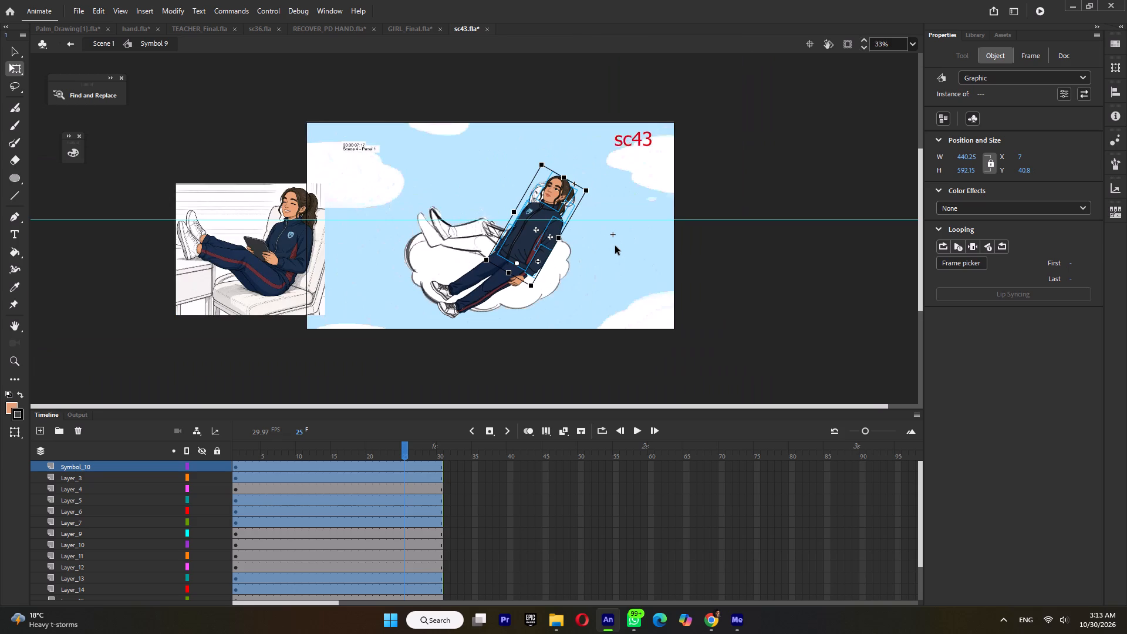
pyautogui.keyDown('ctrl'); pyautogui.scroll(5, 563, 253); pyautogui.keyUp('ctrl')
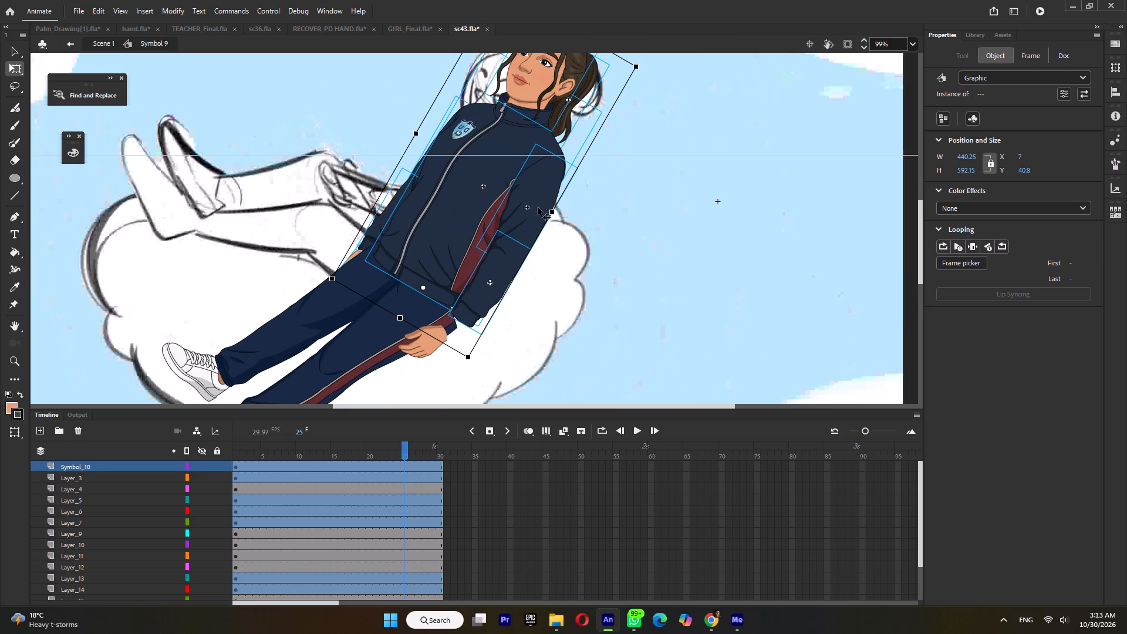
pyautogui.keyDown('ctrl'); pyautogui.scroll(-3, 570, 180); pyautogui.keyUp('ctrl')
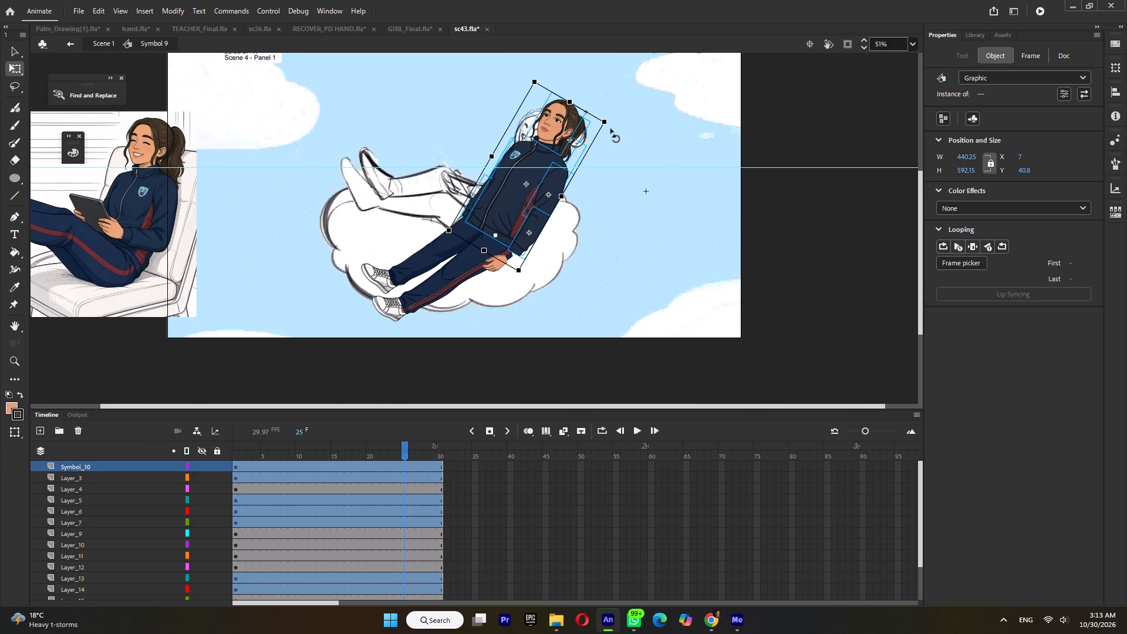
# Return to the main scene, place the reference image over the cloud sketch and scale it to match the sketched woman.
pyautogui.doubleClick(355, 221)
pyautogui.keyDown('ctrl'); pyautogui.click(144, 227); pyautogui.keyUp('ctrl')
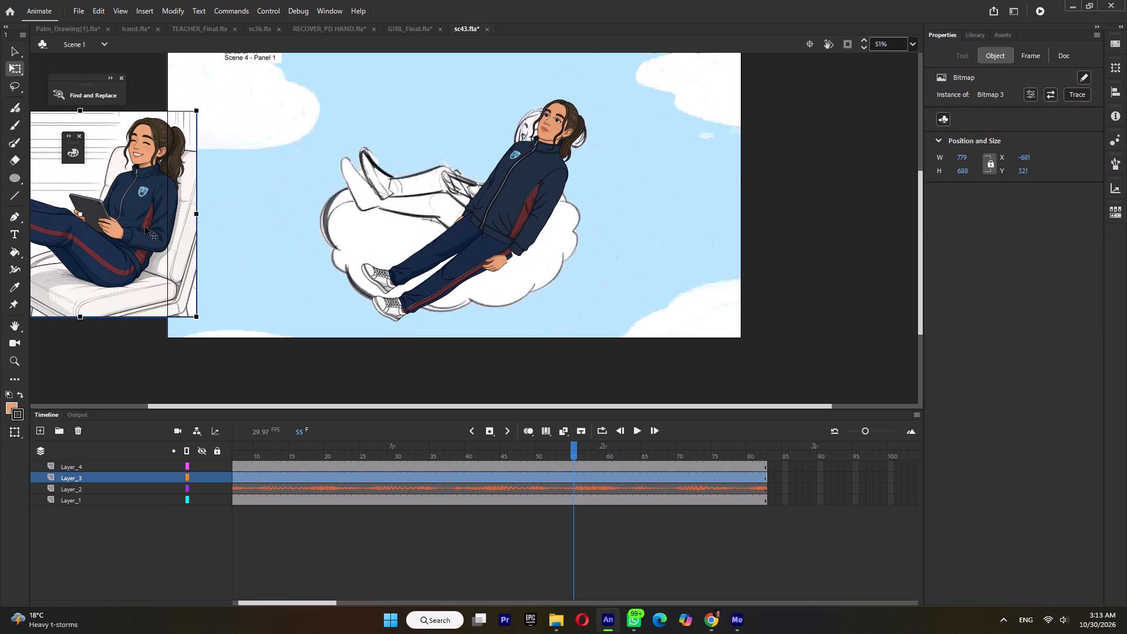
pyautogui.keyDown('shift'); pyautogui.moveTo(198, 112); pyautogui.dragTo(286, 81); pyautogui.keyUp('shift')
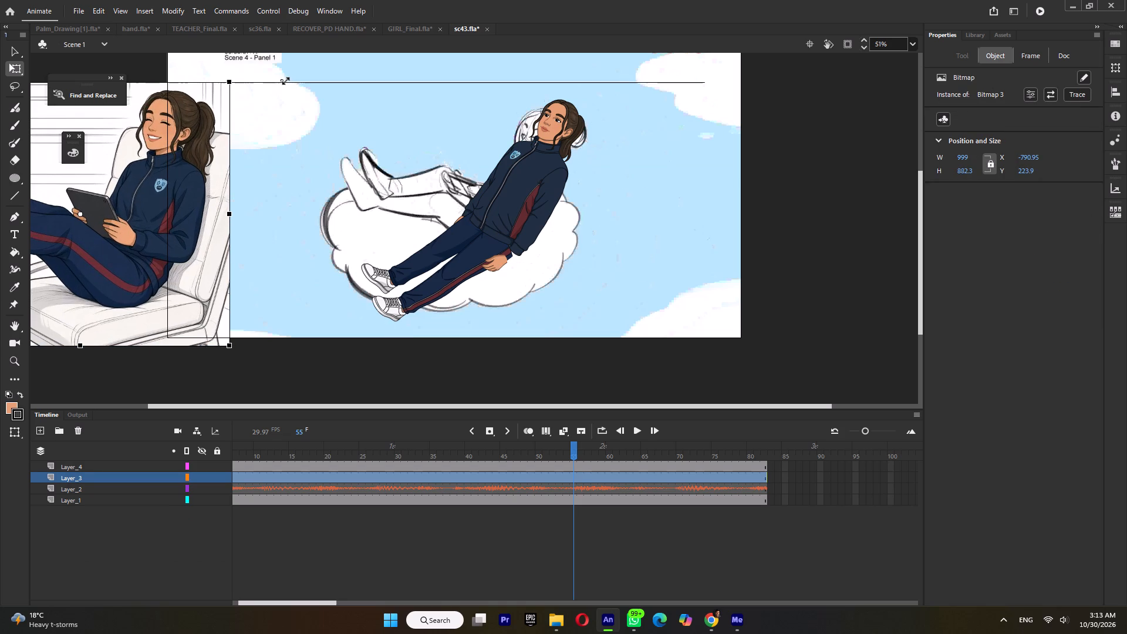
pyautogui.keyDown('shift'); pyautogui.moveTo(286, 81); pyautogui.dragTo(286, 82); pyautogui.keyUp('shift')
pyautogui.moveTo(198, 178); pyautogui.dragTo(566, 151)
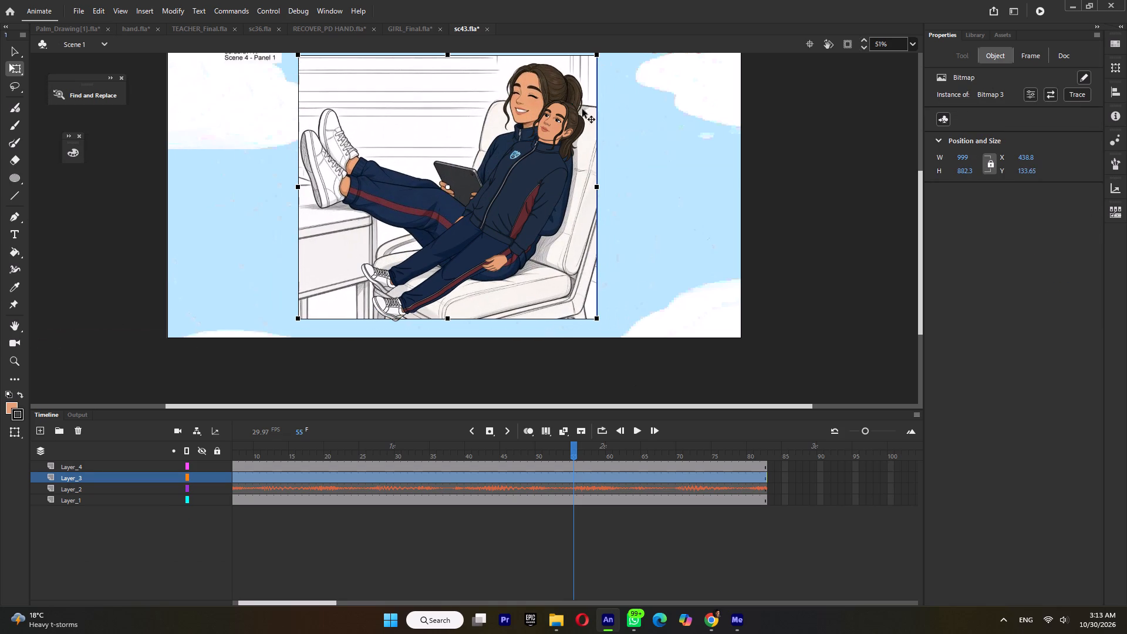
pyautogui.keyDown('shift'); pyautogui.moveTo(596, 55); pyautogui.dragTo(600, 92); pyautogui.keyUp('shift')
# Move the whole character symbol off the reference image to the open area on its right.
pyautogui.click(537, 194)
pyautogui.click(537, 194)
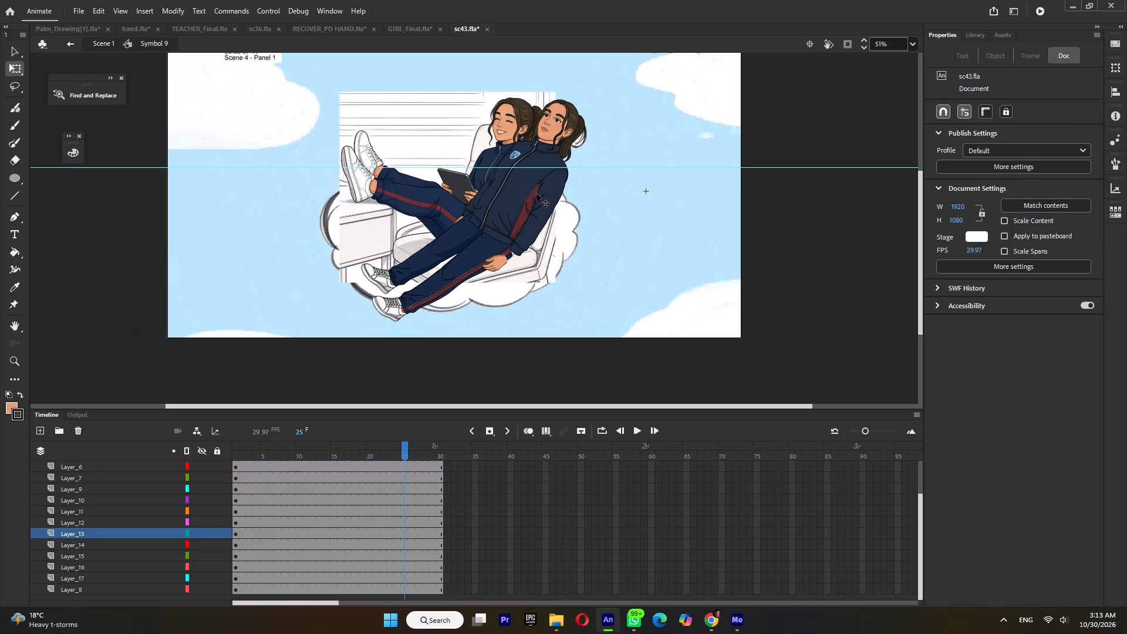
pyautogui.doubleClick(610, 200)
pyautogui.moveTo(509, 203); pyautogui.dragTo(585, 211)
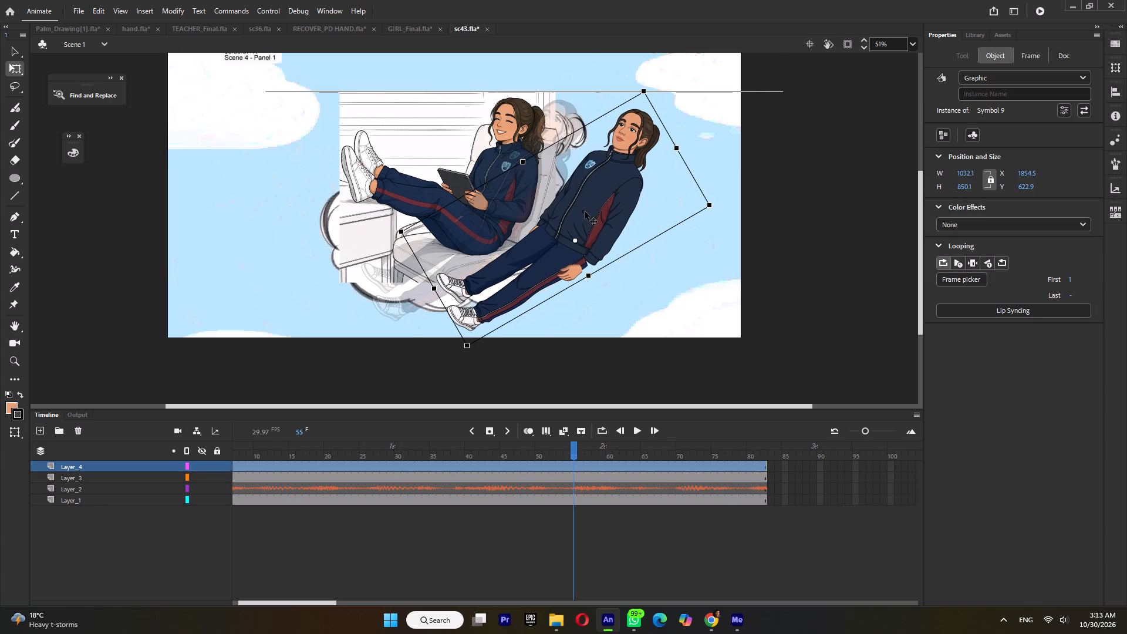
pyautogui.moveTo(585, 211); pyautogui.dragTo(498, 194)
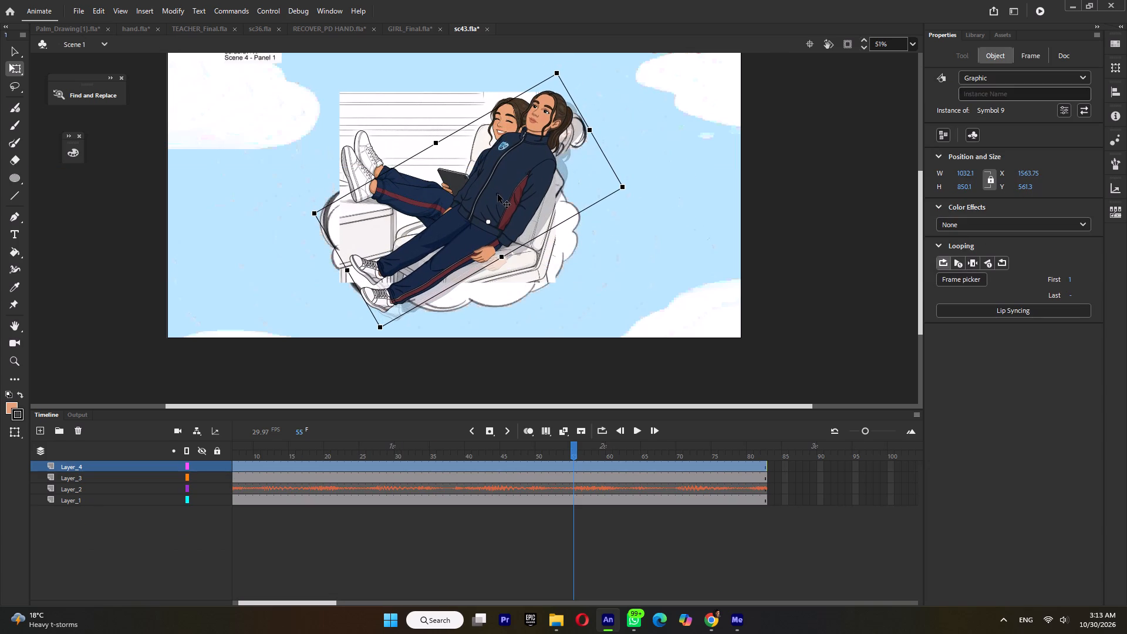
pyautogui.moveTo(498, 194); pyautogui.dragTo(606, 231)
# Inside the character symbol, select the upper-body parts and rotate them around the waist to a more upright angle.
pyautogui.keyDown('ctrl'); pyautogui.scroll(2, 450, 107); pyautogui.keyUp('ctrl')
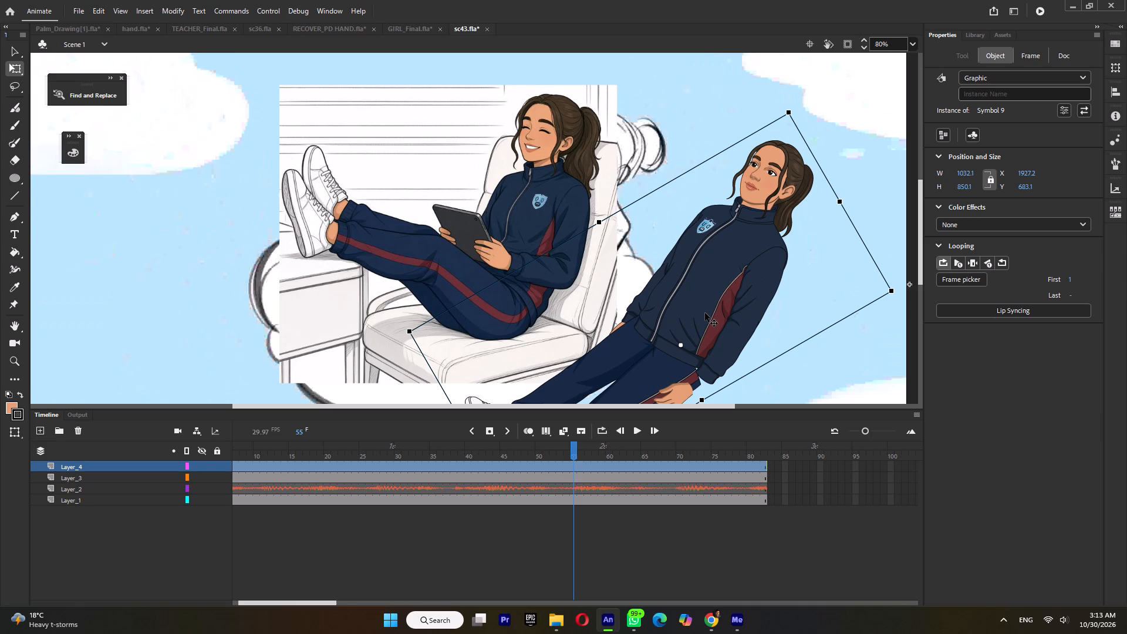
pyautogui.doubleClick(705, 313)
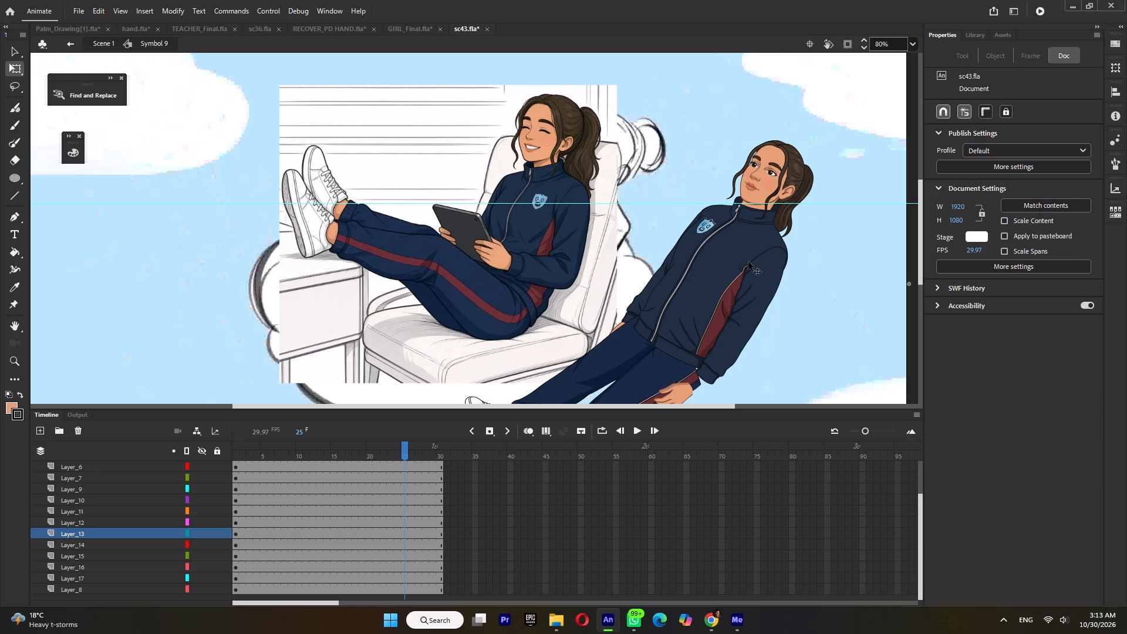
pyautogui.click(687, 281)
pyautogui.moveTo(876, 146); pyautogui.dragTo(656, 269)
pyautogui.moveTo(731, 262); pyautogui.dragTo(661, 343)
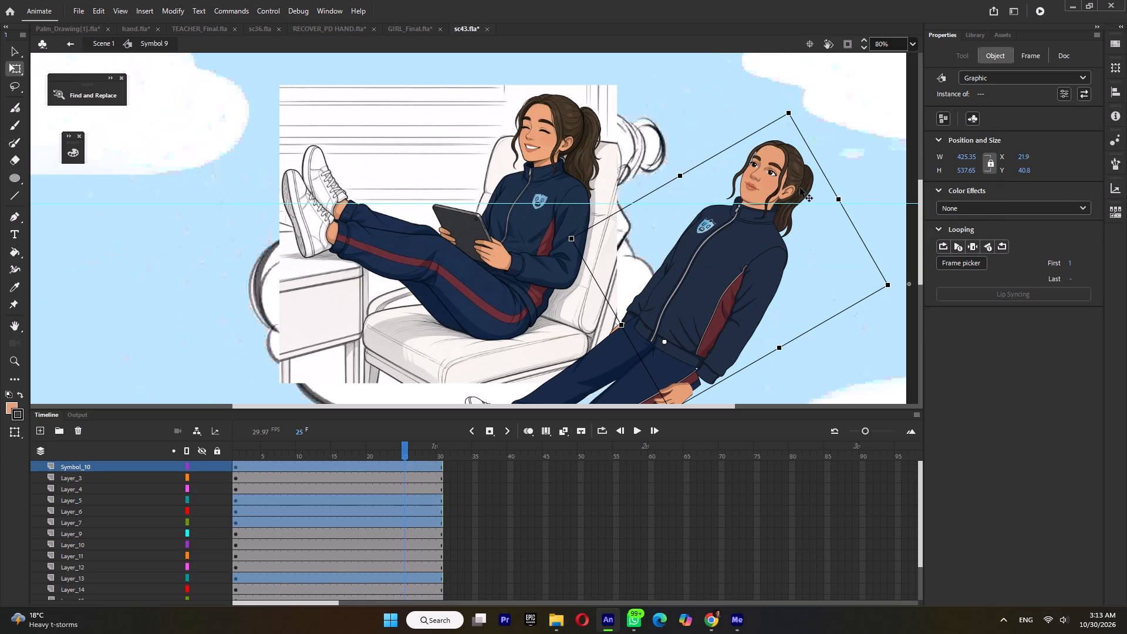
pyautogui.moveTo(799, 114); pyautogui.dragTo(710, 119)
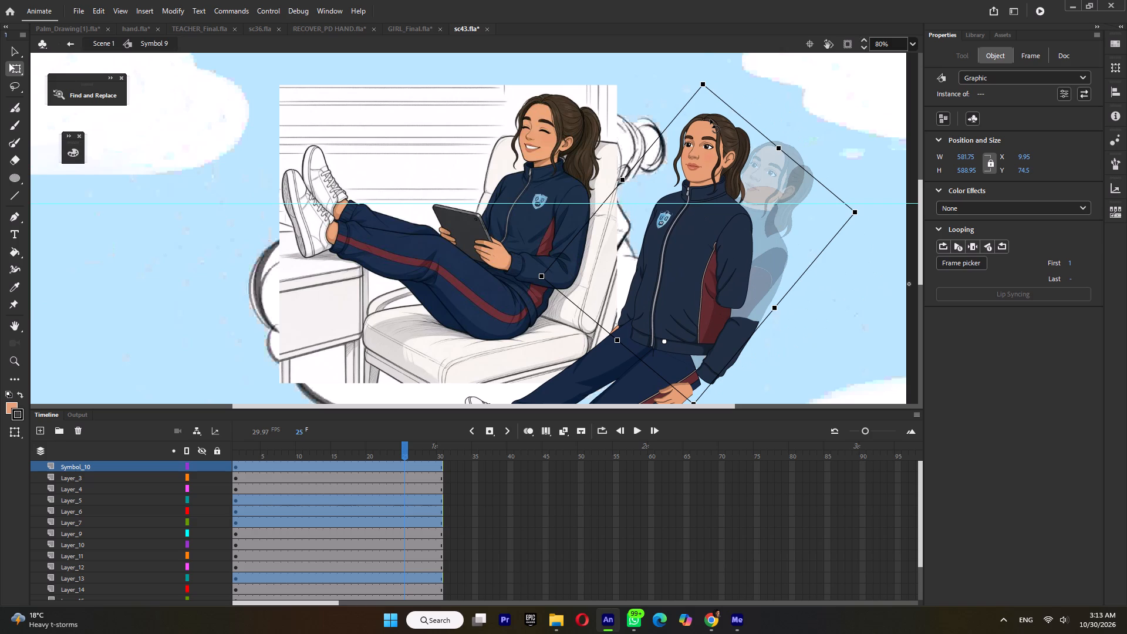
pyautogui.moveTo(710, 119); pyautogui.dragTo(711, 119)
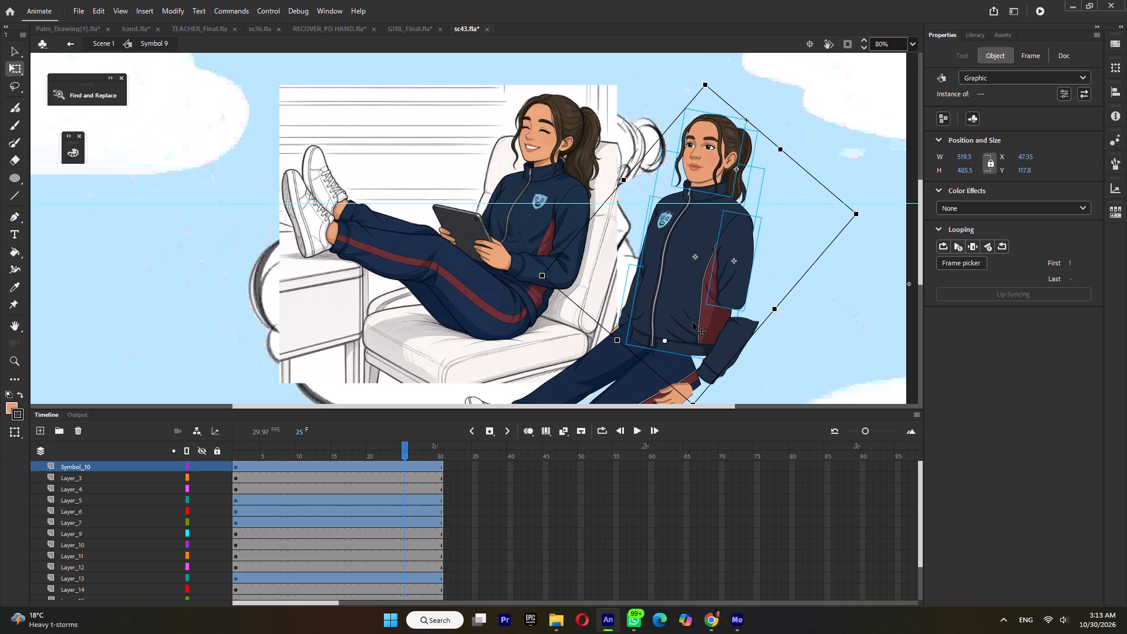
# Open the jacket torso symbol for editing.
pyautogui.doubleClick(648, 292)
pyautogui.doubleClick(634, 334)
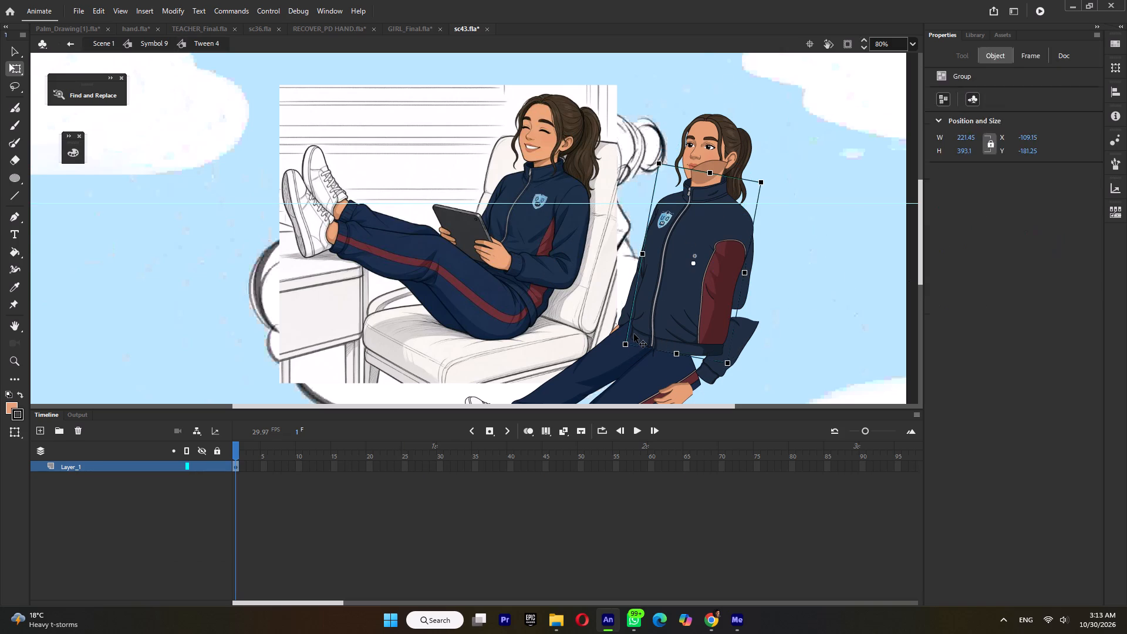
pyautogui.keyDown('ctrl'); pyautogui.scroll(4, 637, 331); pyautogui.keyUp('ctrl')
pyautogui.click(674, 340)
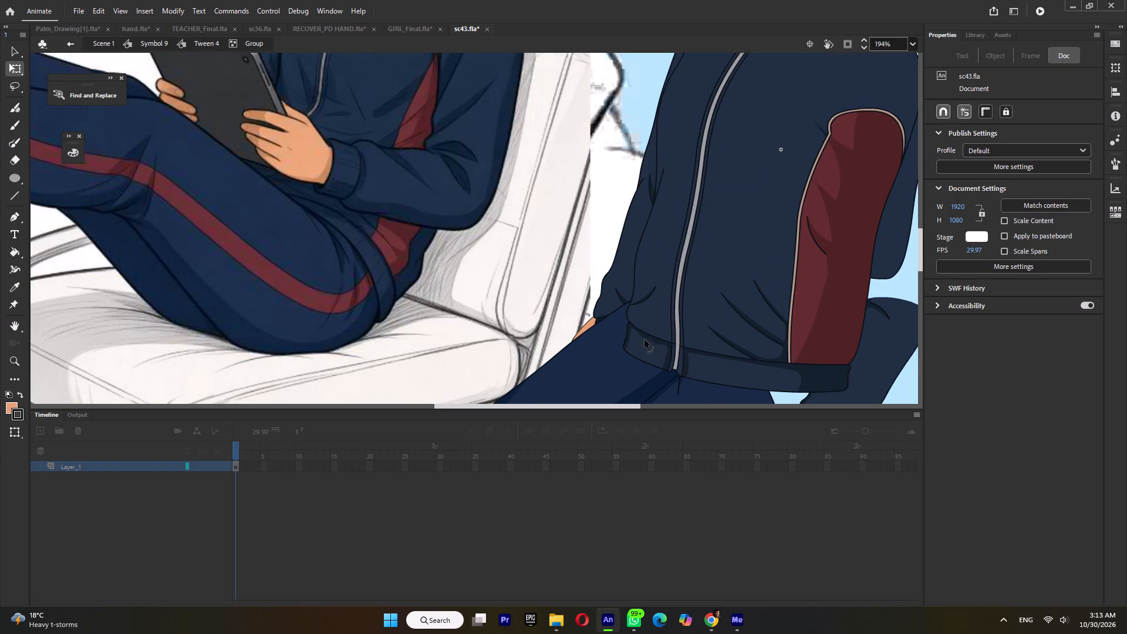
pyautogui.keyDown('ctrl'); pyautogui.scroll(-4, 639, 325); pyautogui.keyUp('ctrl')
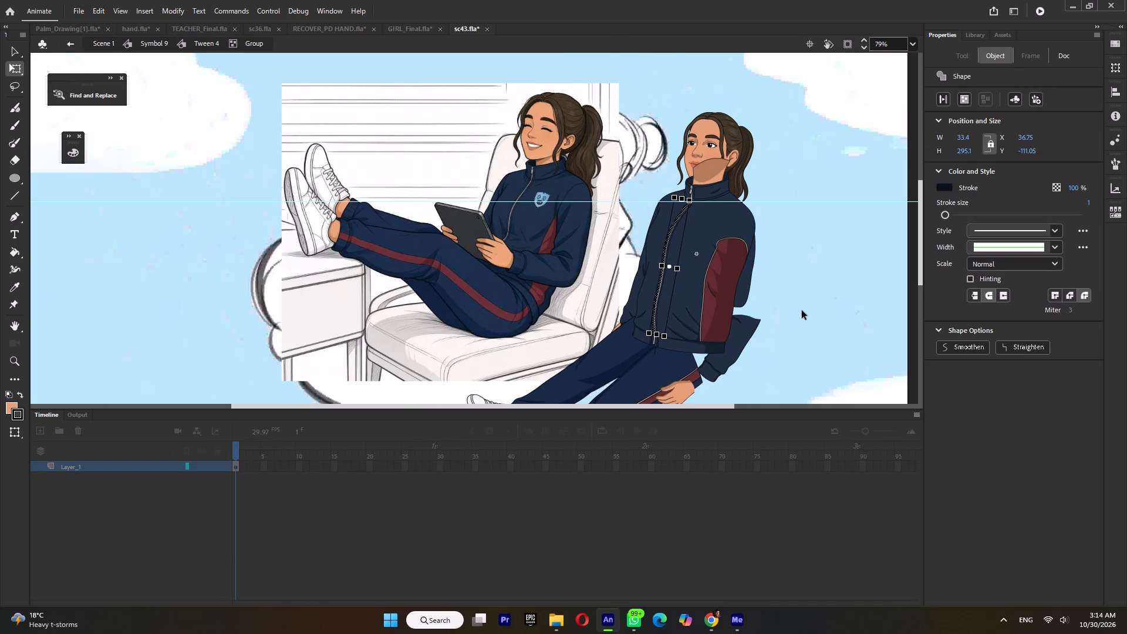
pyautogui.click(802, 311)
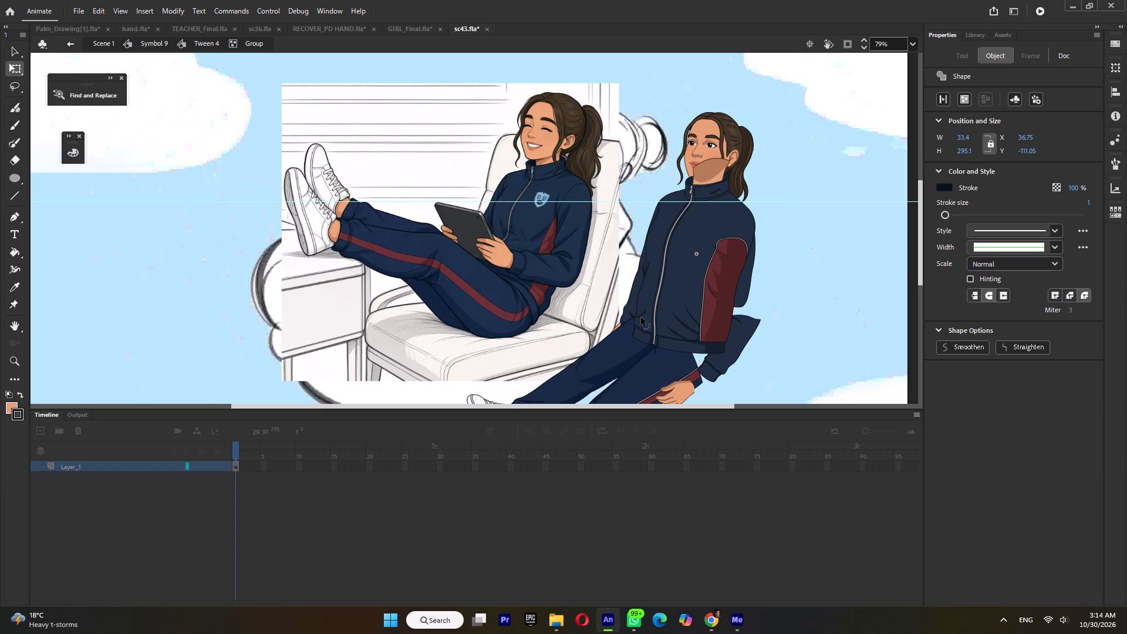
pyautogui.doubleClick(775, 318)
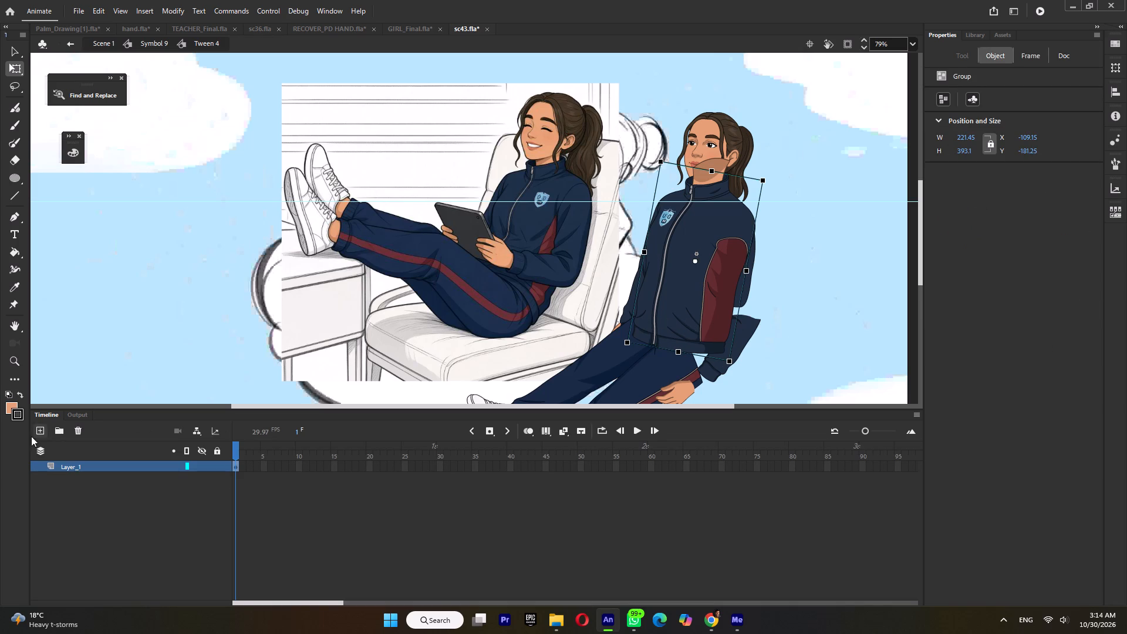
# Add a layer above the jacket artwork and start an empty group, with the Paint Brush stroke sampled from the jacket's navy.
pyautogui.click(38, 430)
pyautogui.click(14, 148)
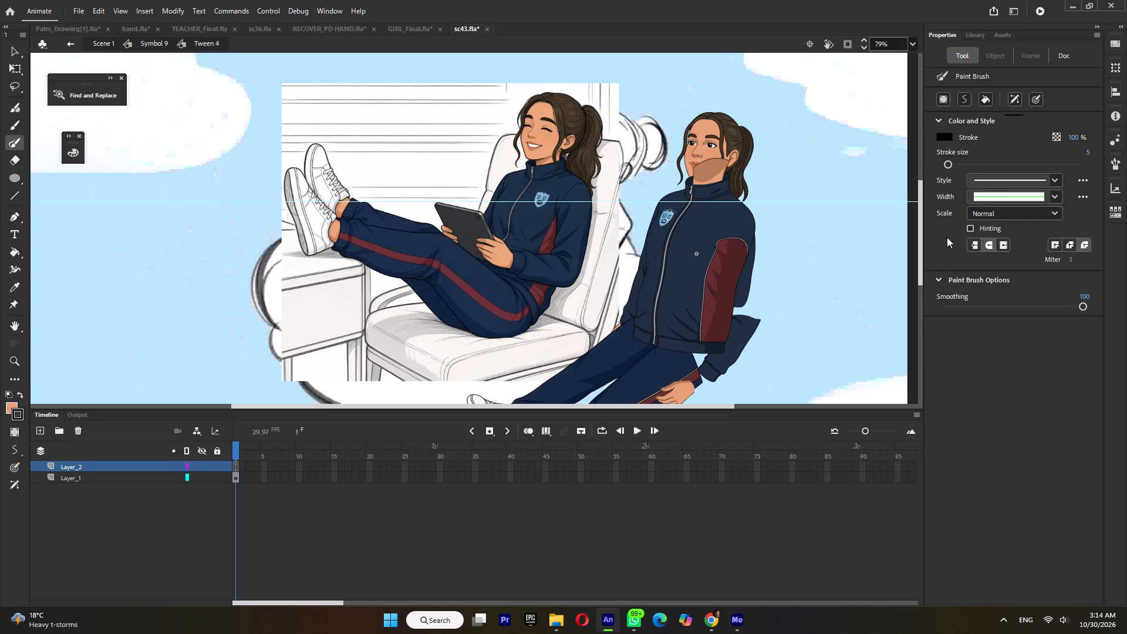
pyautogui.click(947, 137)
pyautogui.click(646, 290)
pyautogui.keyDown('ctrl'); pyautogui.scroll(2, 649, 335); pyautogui.keyUp('ctrl')
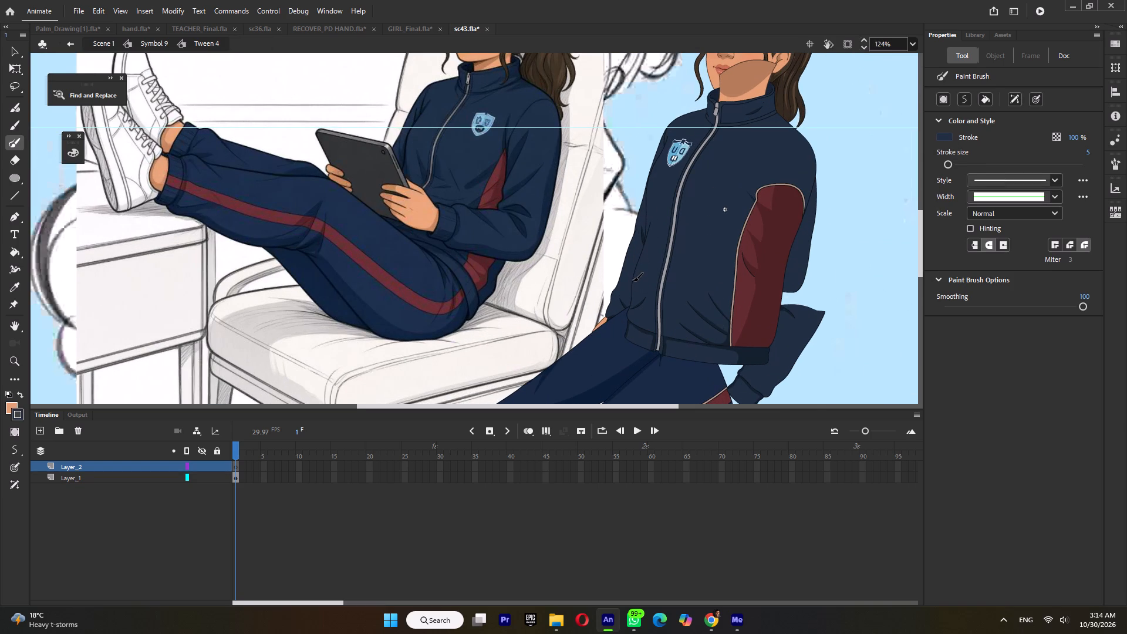
pyautogui.hotkey('ctrl', 'g')
# Change the stage's preview mode.
pyautogui.click(125, 11)
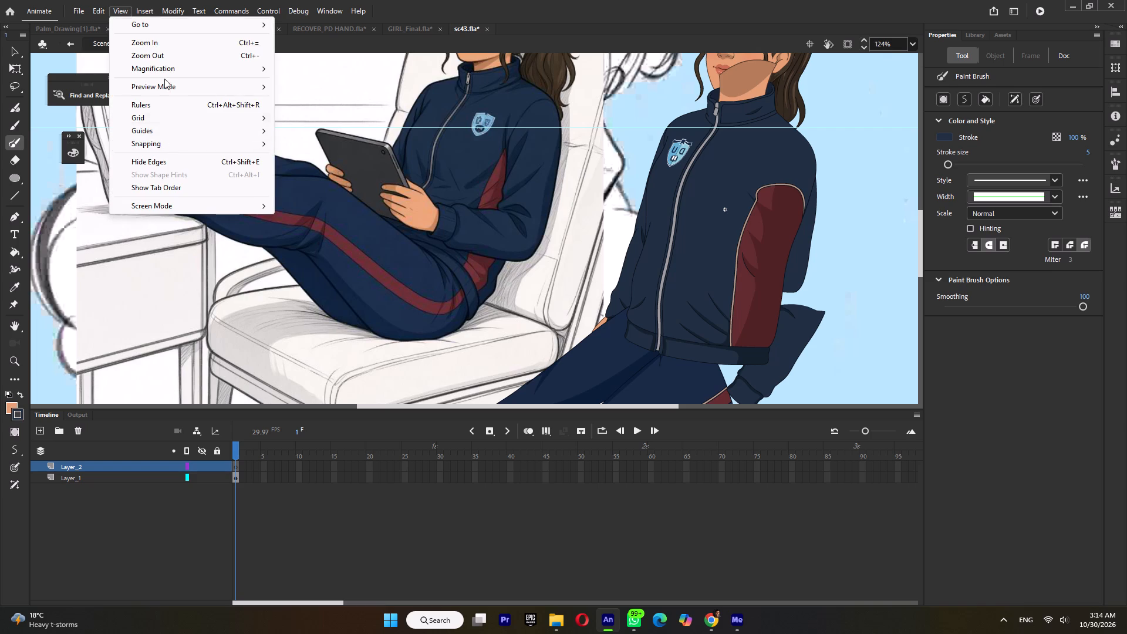
pyautogui.click(163, 84)
pyautogui.click(304, 124)
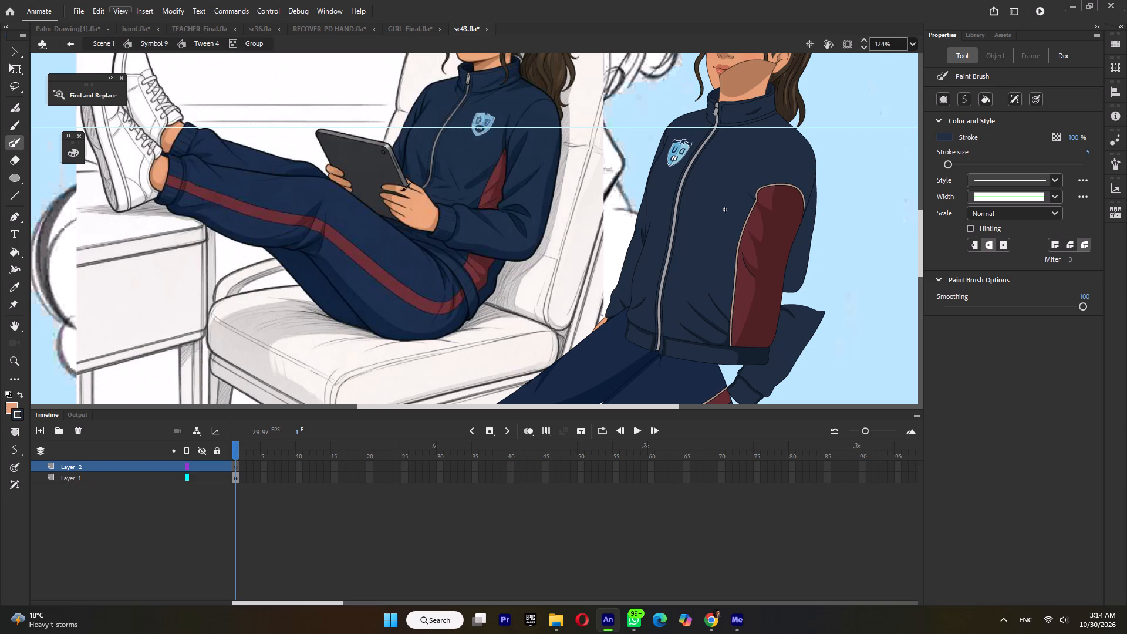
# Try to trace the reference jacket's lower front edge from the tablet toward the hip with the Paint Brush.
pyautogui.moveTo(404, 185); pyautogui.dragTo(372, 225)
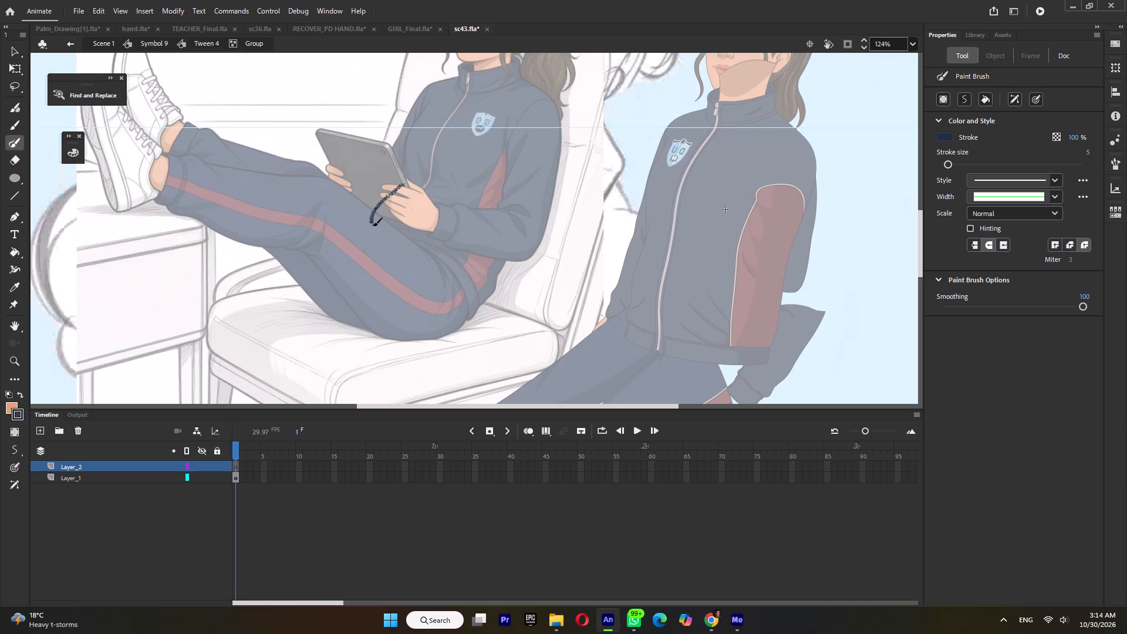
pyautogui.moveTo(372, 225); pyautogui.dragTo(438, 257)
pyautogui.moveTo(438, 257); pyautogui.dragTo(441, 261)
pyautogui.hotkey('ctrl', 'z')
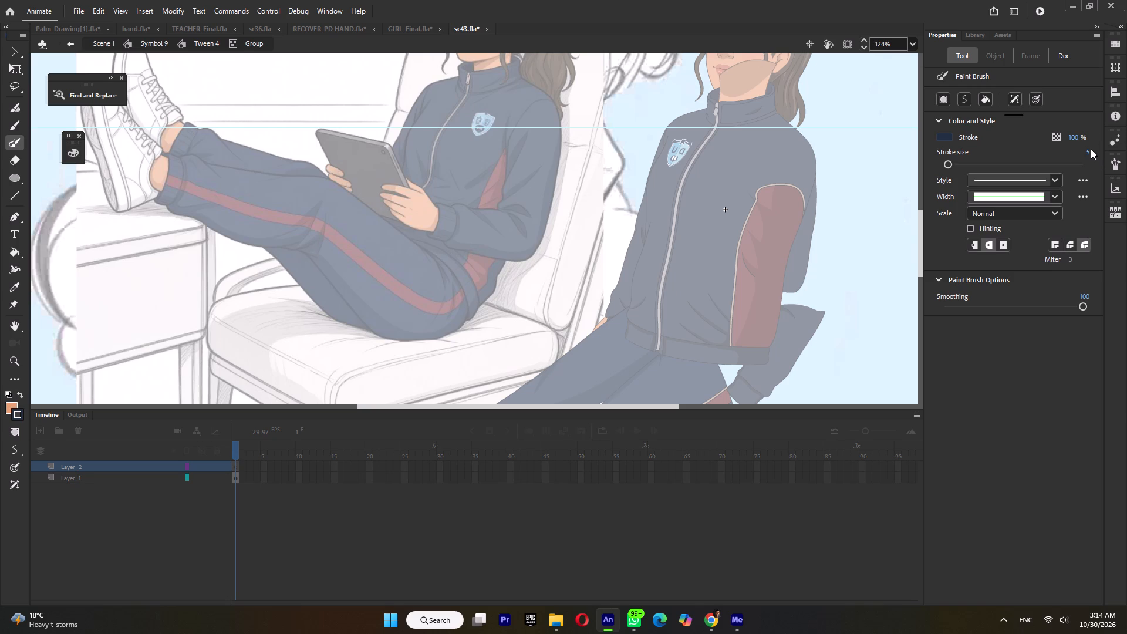
# Set the Paint Brush to a black stroke of size 1 and trace the reference jacket's lower front edge and curved hem band.
pyautogui.doubleClick(1090, 149)
pyautogui.press('1')
pyautogui.press('Return')
pyautogui.click(947, 136)
pyautogui.click(764, 172)
pyautogui.moveTo(400, 177); pyautogui.dragTo(366, 219)
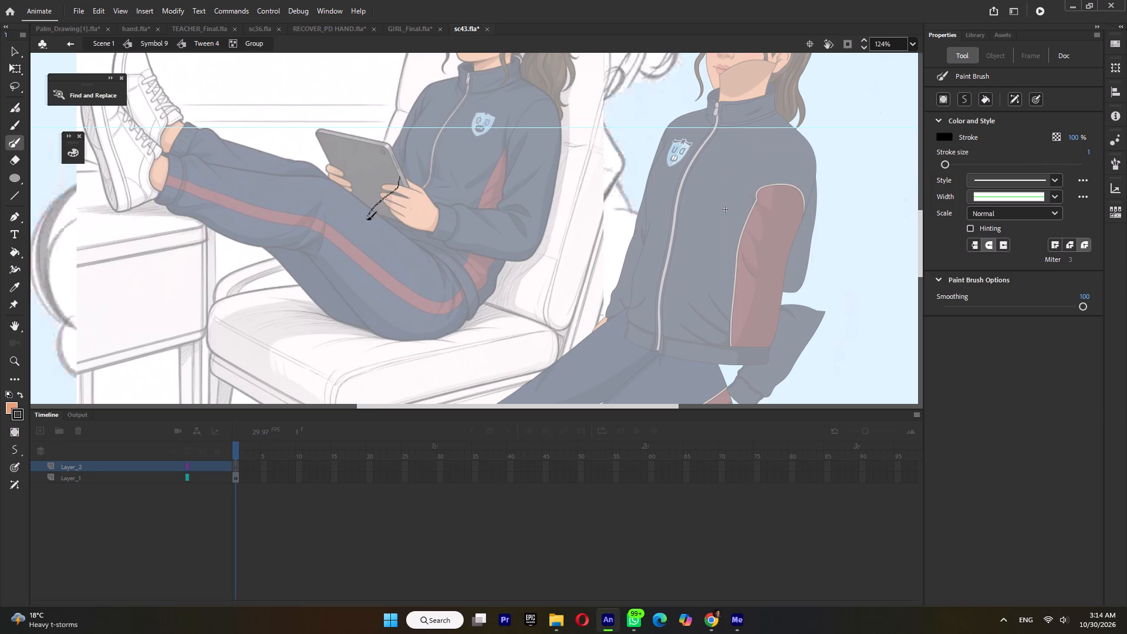
pyautogui.moveTo(366, 219); pyautogui.dragTo(460, 281)
pyautogui.moveTo(460, 281); pyautogui.dragTo(478, 295)
pyautogui.moveTo(478, 295); pyautogui.dragTo(421, 239)
pyautogui.moveTo(421, 239); pyautogui.dragTo(370, 230)
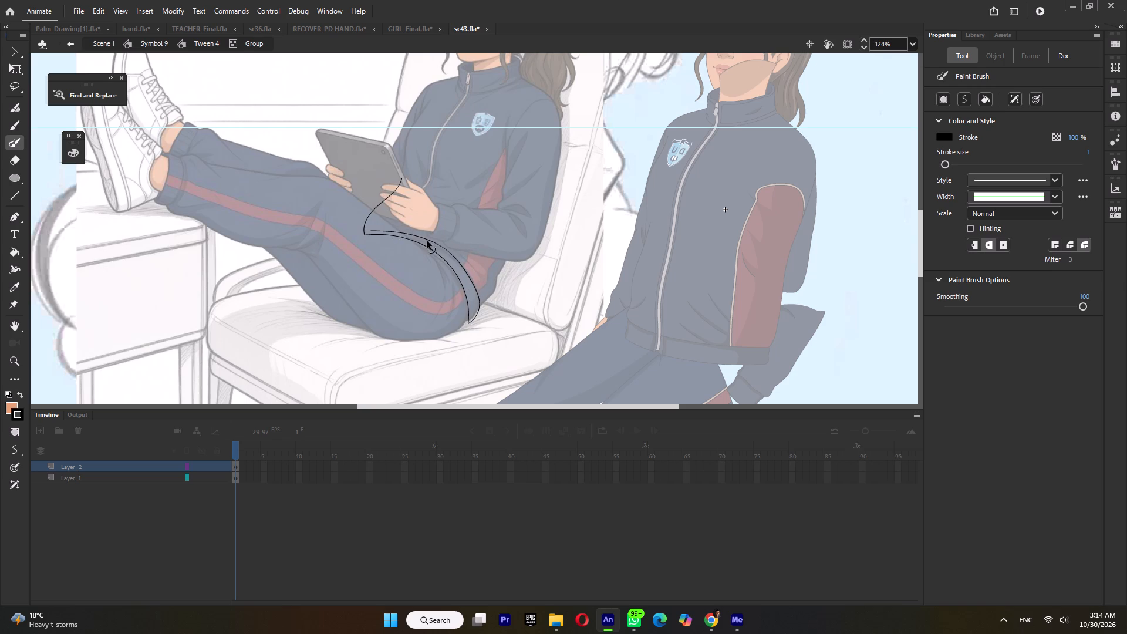
pyautogui.keyDown('ctrl'); pyautogui.click(428, 240); pyautogui.keyUp('ctrl')
pyautogui.hotkey('ctrl', 'z')
# Close the gap in the hem band outline at its front corner over the lap.
pyautogui.keyDown('ctrl'); pyautogui.scroll(2, 461, 275); pyautogui.keyUp('ctrl')
pyautogui.keyDown('ctrl'); pyautogui.click(448, 241); pyautogui.keyUp('ctrl')
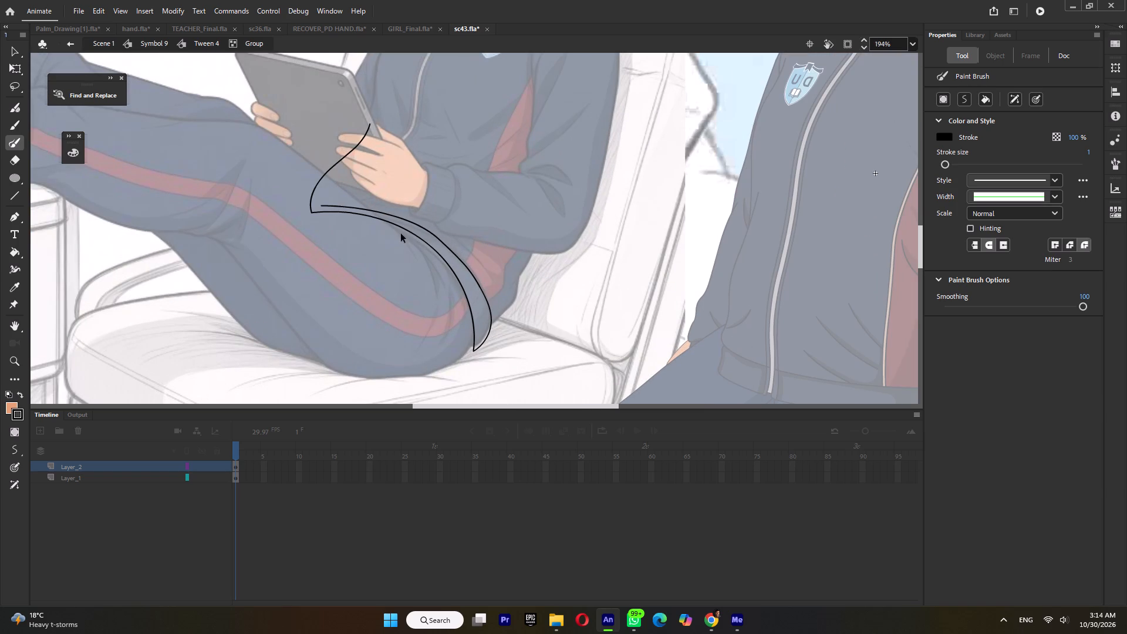
pyautogui.keyDown('ctrl'); pyautogui.moveTo(323, 204); pyautogui.dragTo(314, 205); pyautogui.keyUp('ctrl')
pyautogui.keyDown('ctrl'); pyautogui.moveTo(314, 205); pyautogui.dragTo(313, 205); pyautogui.keyUp('ctrl')
pyautogui.keyDown('ctrl'); pyautogui.click(465, 265); pyautogui.keyUp('ctrl')
# Reshape the hem band outline's lower end at the hip and smooth its inner curve to follow the reference.
pyautogui.keyDown('ctrl'); pyautogui.scroll(3, 470, 359); pyautogui.keyUp('ctrl')
pyautogui.keyDown('ctrl'); pyautogui.moveTo(480, 346); pyautogui.dragTo(470, 338); pyautogui.keyUp('ctrl')
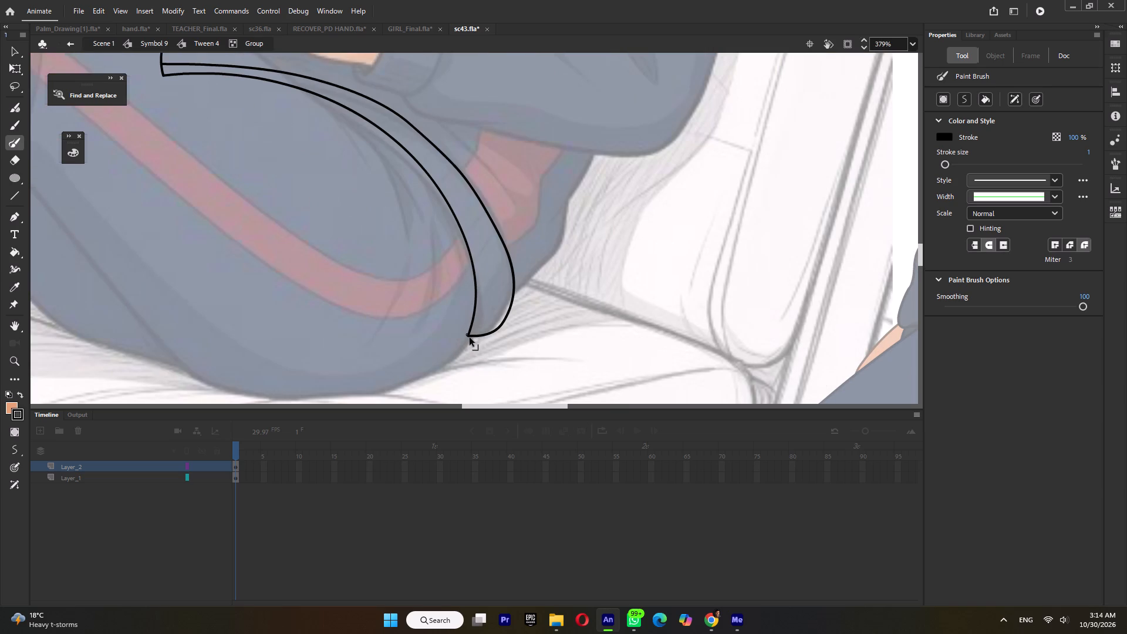
pyautogui.keyDown('ctrl'); pyautogui.moveTo(470, 338); pyautogui.dragTo(470, 338); pyautogui.keyUp('ctrl')
pyautogui.keyDown('ctrl'); pyautogui.click(502, 323); pyautogui.keyUp('ctrl')
pyautogui.keyDown('ctrl'); pyautogui.moveTo(475, 319); pyautogui.dragTo(475, 337); pyautogui.keyUp('ctrl')
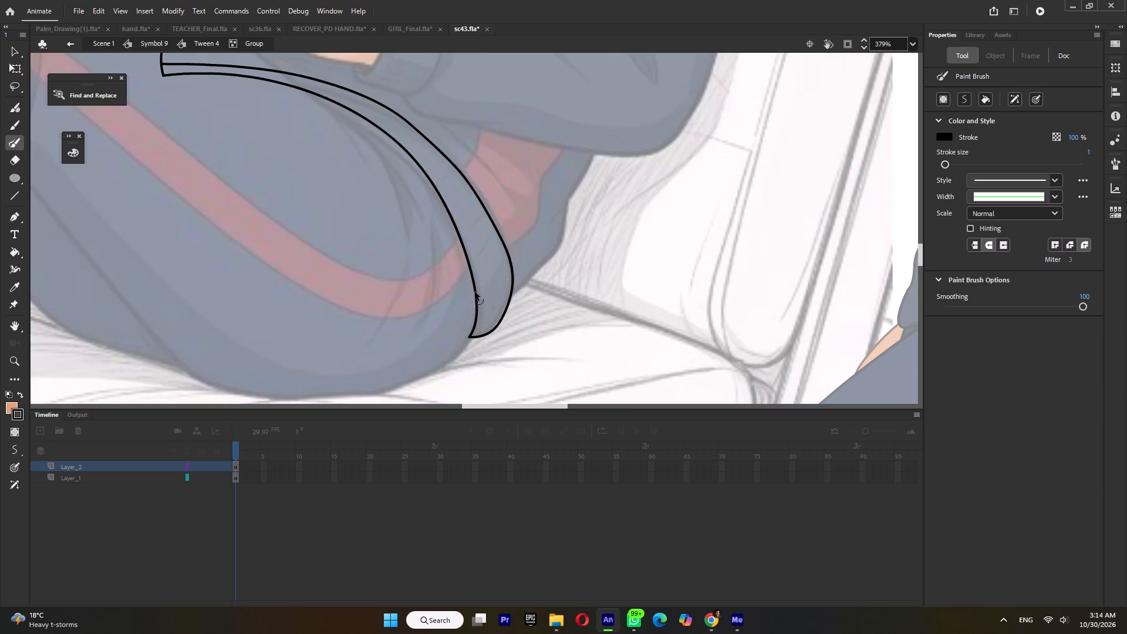
pyautogui.keyDown('ctrl'); pyautogui.moveTo(410, 154); pyautogui.dragTo(408, 163); pyautogui.keyUp('ctrl')
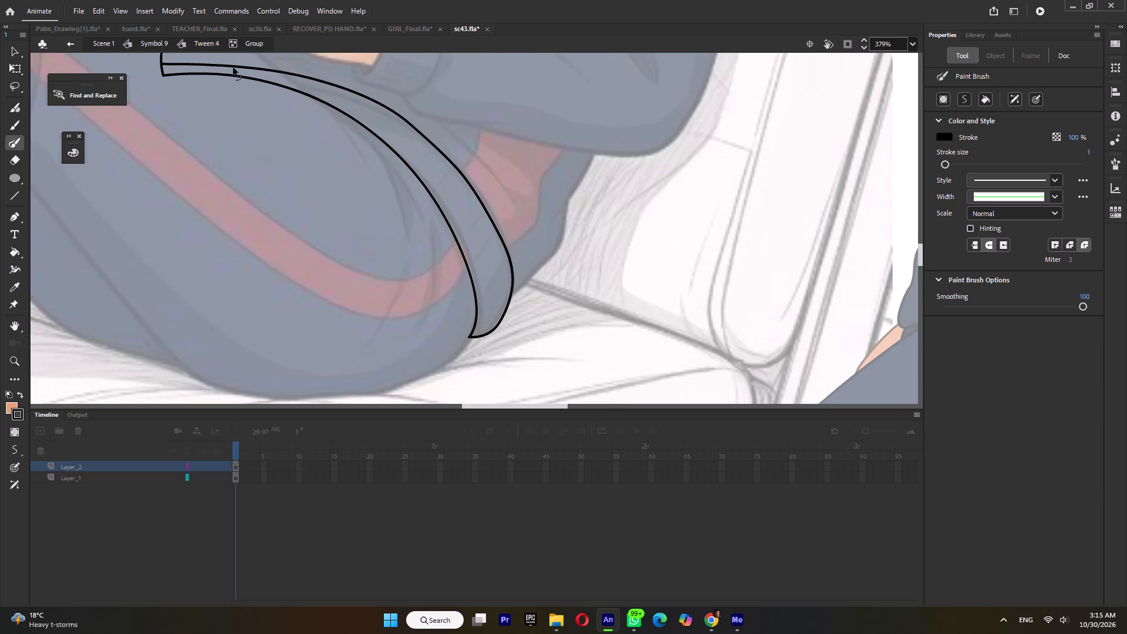
pyautogui.keyDown('ctrl'); pyautogui.scroll(-3, 489, 281); pyautogui.keyUp('ctrl')
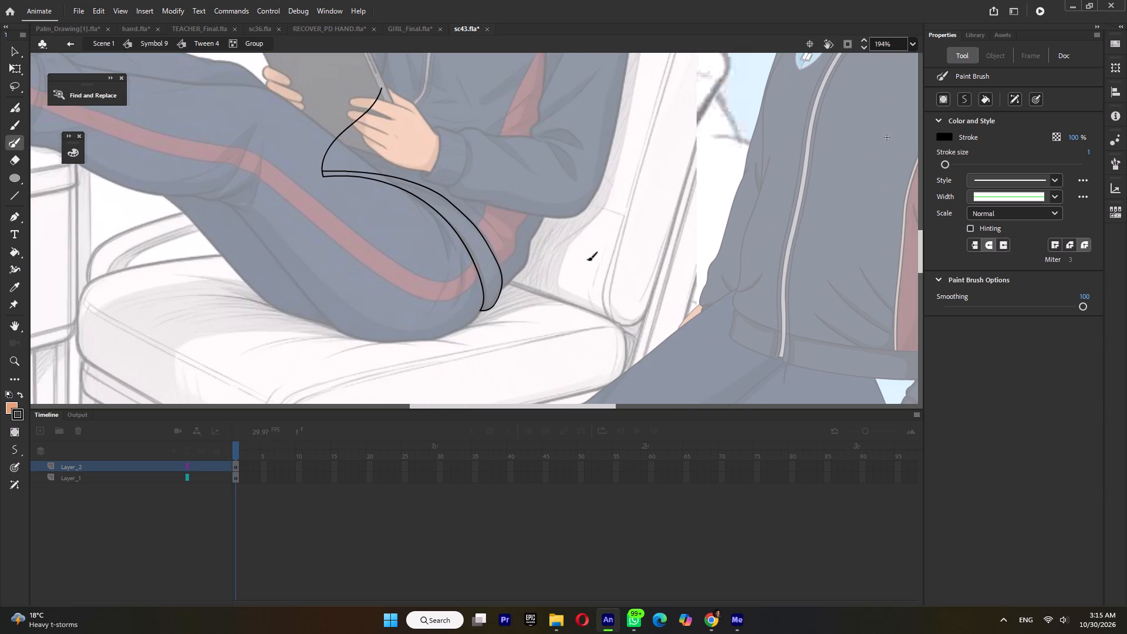
# Trace the reference jacket's lower back edge from below the elbow to the hem band and delete the overshoot inside the band.
pyautogui.moveTo(550, 208); pyautogui.dragTo(527, 264)
pyautogui.moveTo(527, 264); pyautogui.dragTo(494, 297)
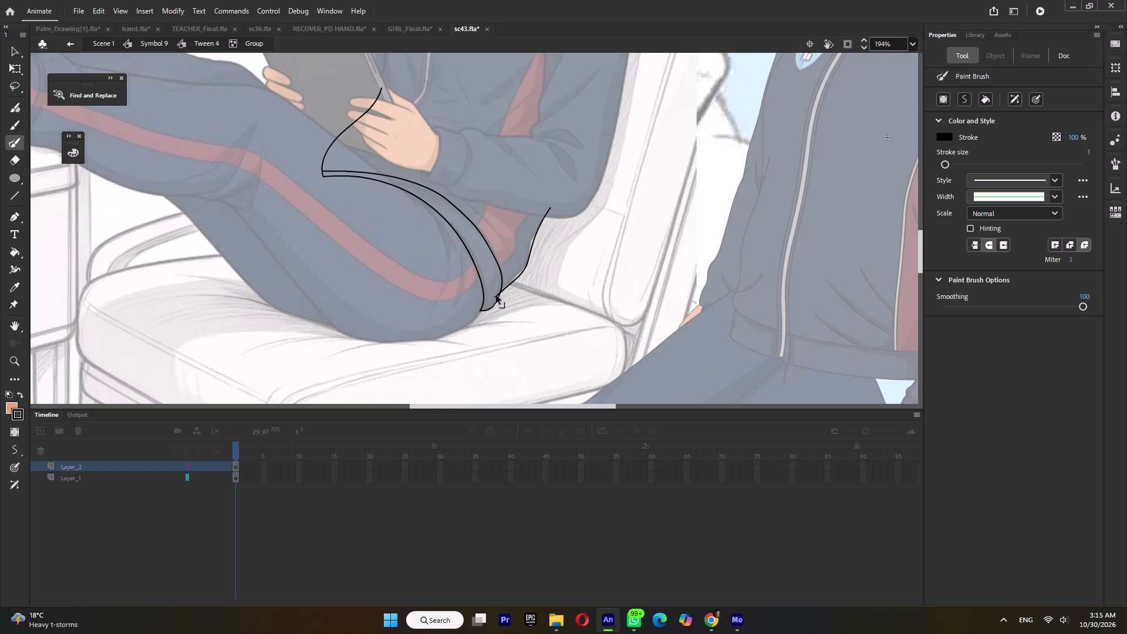
pyautogui.keyDown('ctrl'); pyautogui.click(496, 295); pyautogui.keyUp('ctrl')
pyautogui.press('Delete')
# Leave the group and move the traced jacket outline from the reference onto the lower jacket of the girl rig.
pyautogui.keyDown('ctrl'); pyautogui.scroll(-4, 413, 145); pyautogui.keyUp('ctrl')
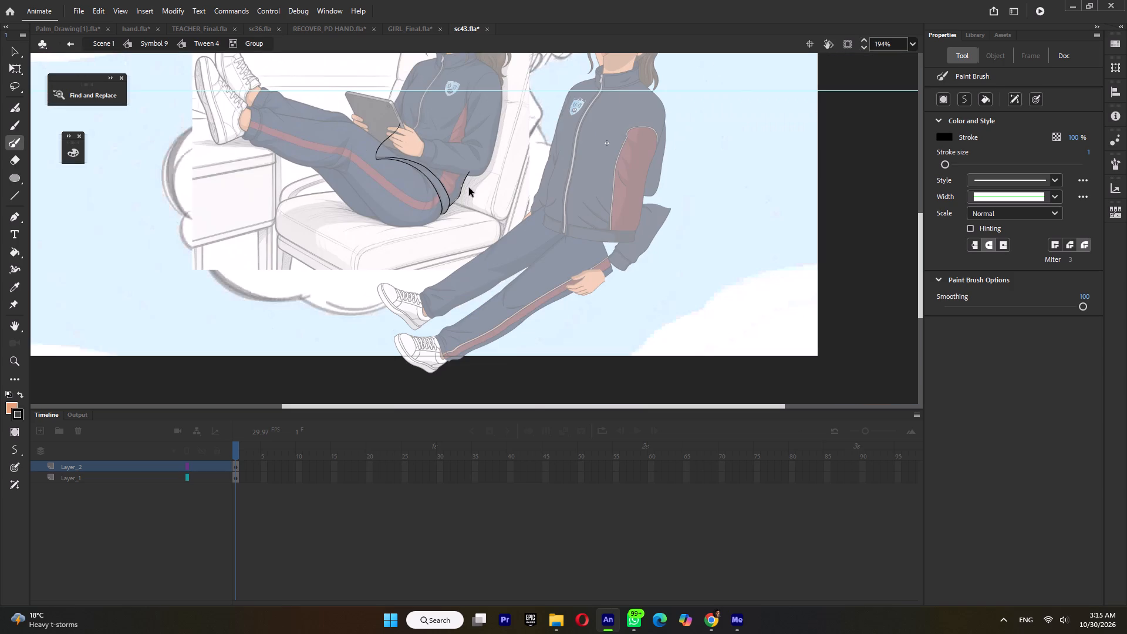
pyautogui.keyDown('ctrl'); pyautogui.doubleClick(469, 188); pyautogui.keyUp('ctrl')
pyautogui.keyDown('ctrl'); pyautogui.click(449, 198); pyautogui.keyUp('ctrl')
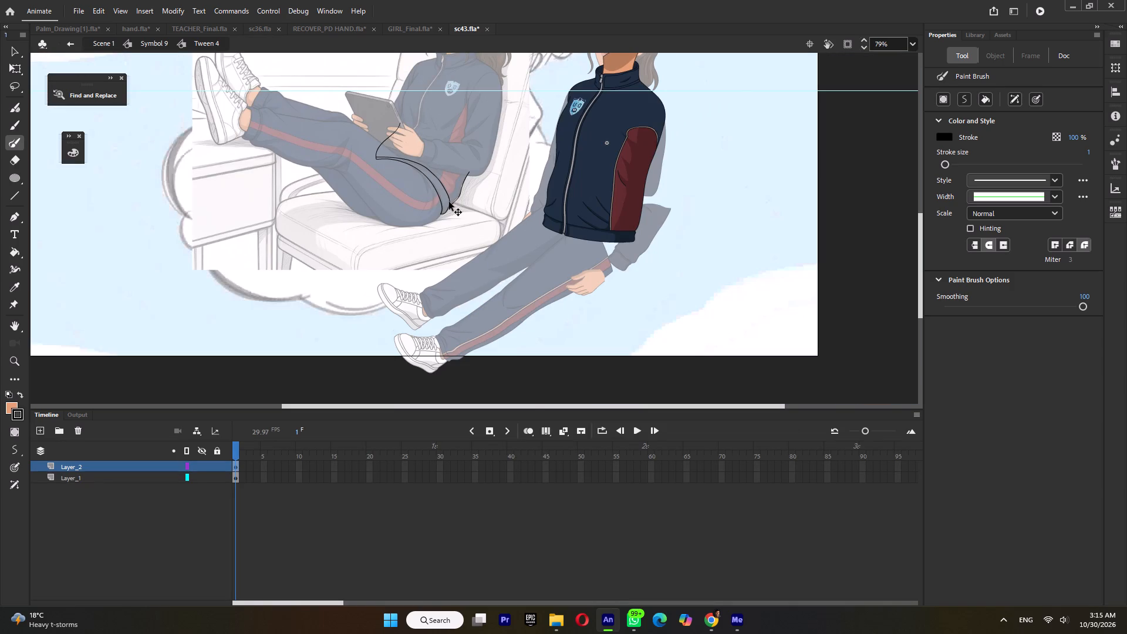
pyautogui.keyDown('ctrl'); pyautogui.moveTo(449, 202); pyautogui.dragTo(618, 258); pyautogui.keyUp('ctrl')
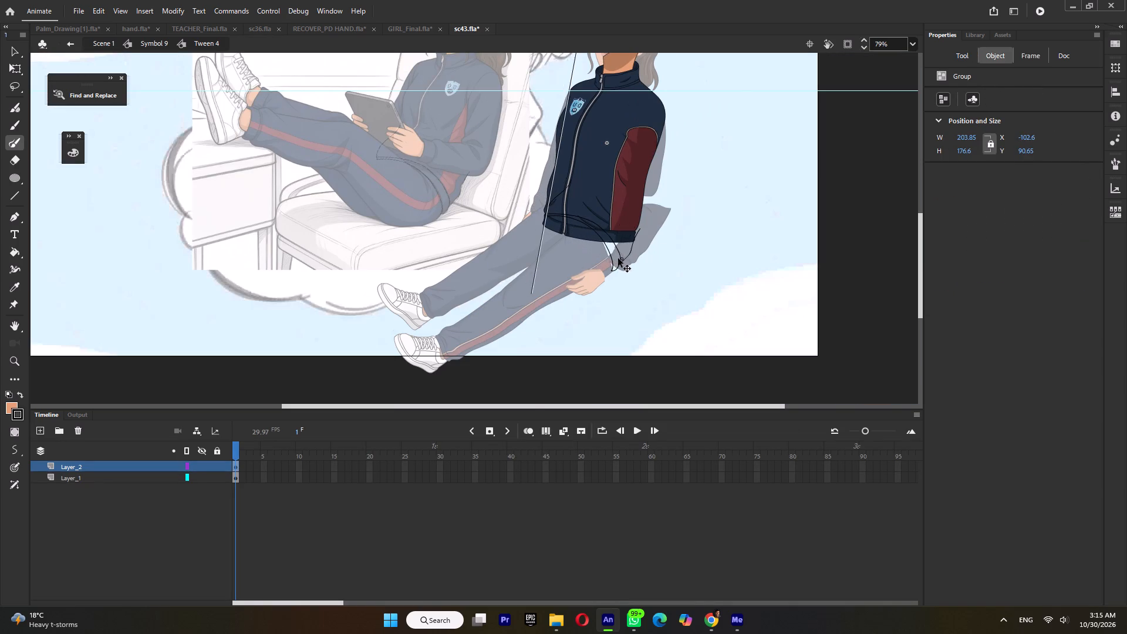
pyautogui.keyDown('ctrl'); pyautogui.moveTo(618, 258); pyautogui.dragTo(615, 258); pyautogui.keyUp('ctrl')
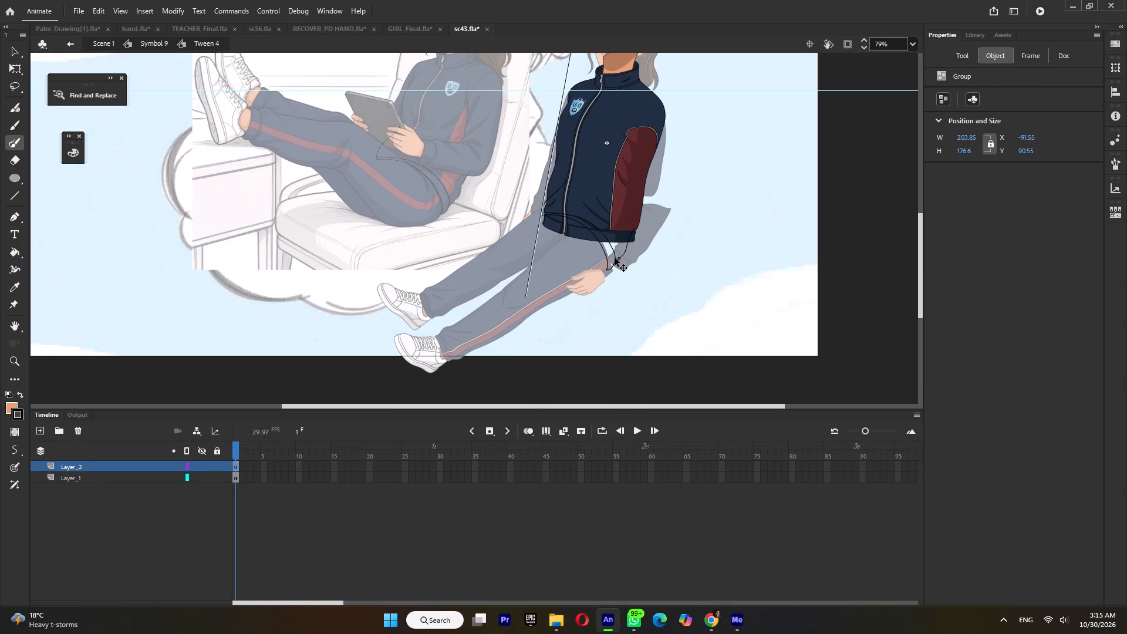
pyautogui.keyDown('ctrl'); pyautogui.moveTo(615, 258); pyautogui.dragTo(603, 250); pyautogui.keyUp('ctrl')
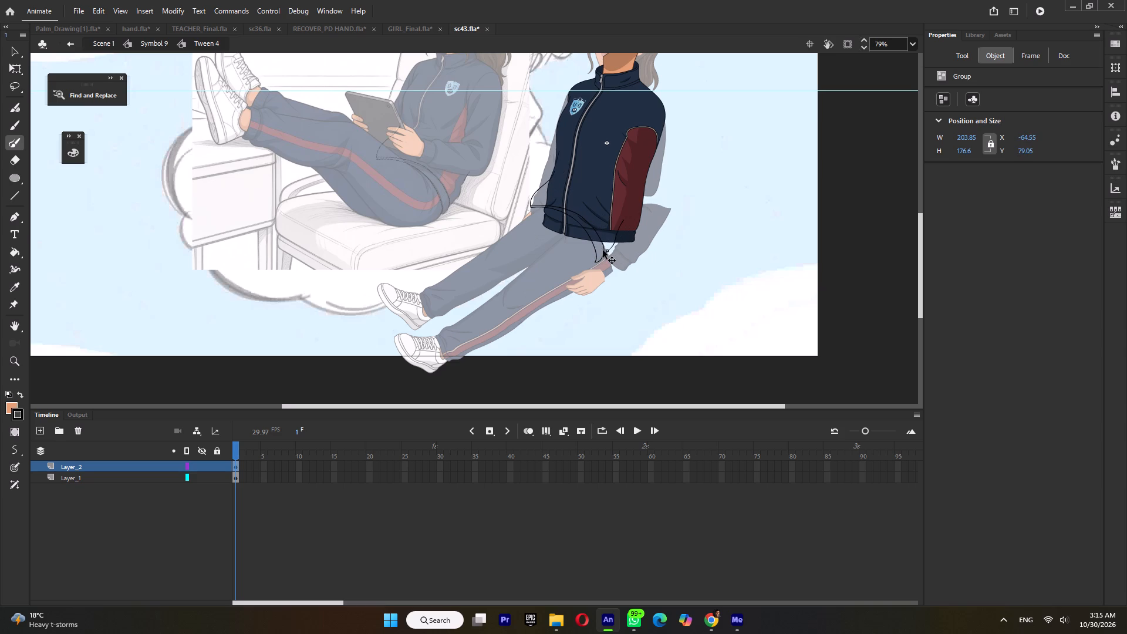
pyautogui.keyDown('ctrl'); pyautogui.moveTo(603, 250); pyautogui.dragTo(603, 242); pyautogui.keyUp('ctrl')
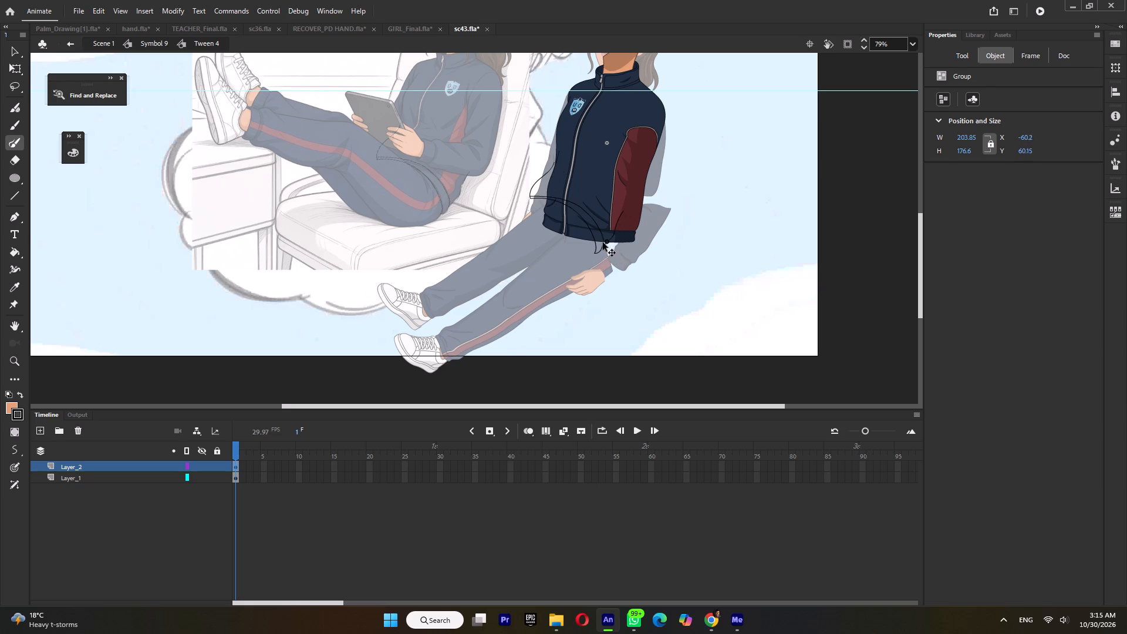
pyautogui.keyDown('ctrl'); pyautogui.moveTo(603, 242); pyautogui.dragTo(605, 248); pyautogui.keyUp('ctrl')
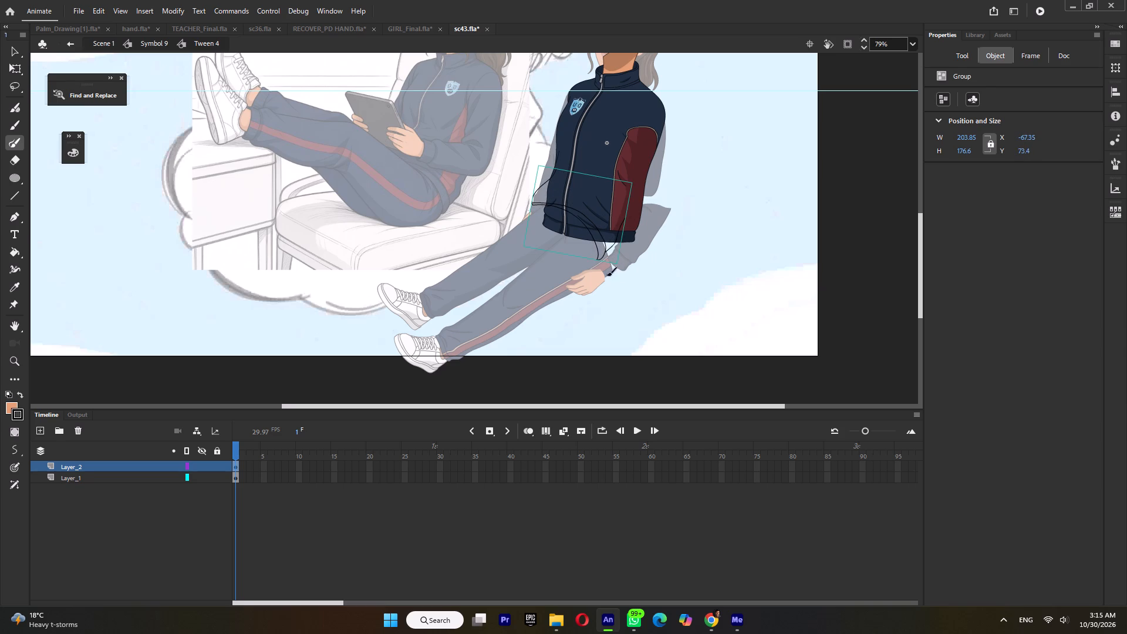
pyautogui.press('Right')
pyautogui.press('Right')
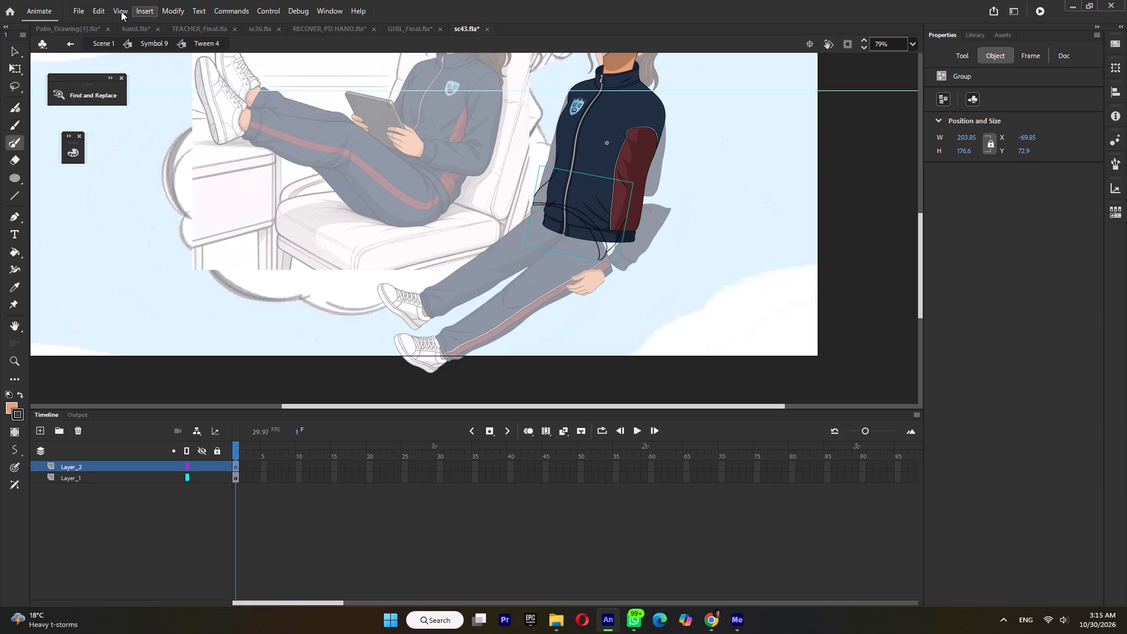
# Enlarge and rotate the traced outline group about its front edge's upper end to span the rig's jacket, about 227.5 wide and 177 high.
pyautogui.click(18, 72)
pyautogui.moveTo(579, 214); pyautogui.dragTo(558, 169)
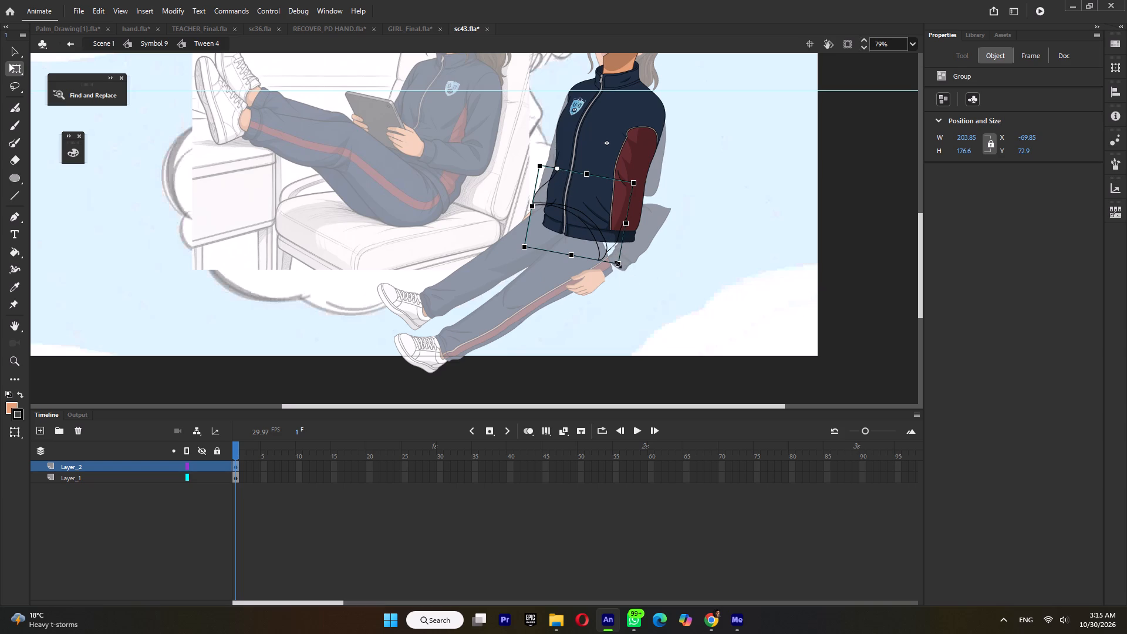
pyautogui.keyDown('shift'); pyautogui.moveTo(619, 264); pyautogui.dragTo(632, 277); pyautogui.keyUp('shift')
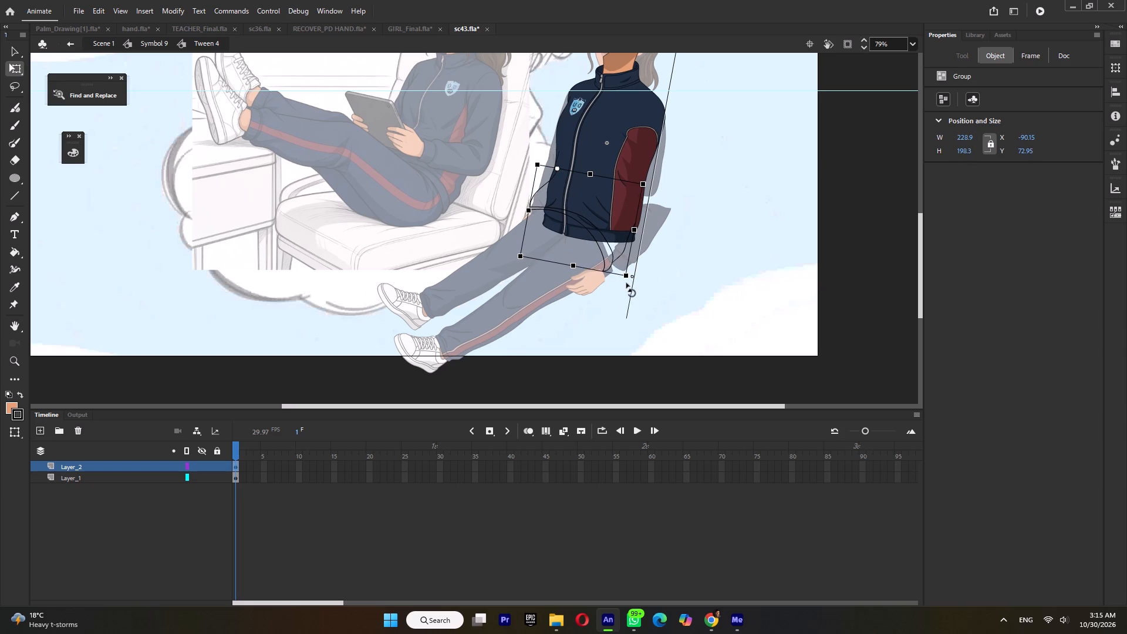
pyautogui.moveTo(626, 283); pyautogui.dragTo(637, 285)
pyautogui.moveTo(639, 285); pyautogui.dragTo(646, 268)
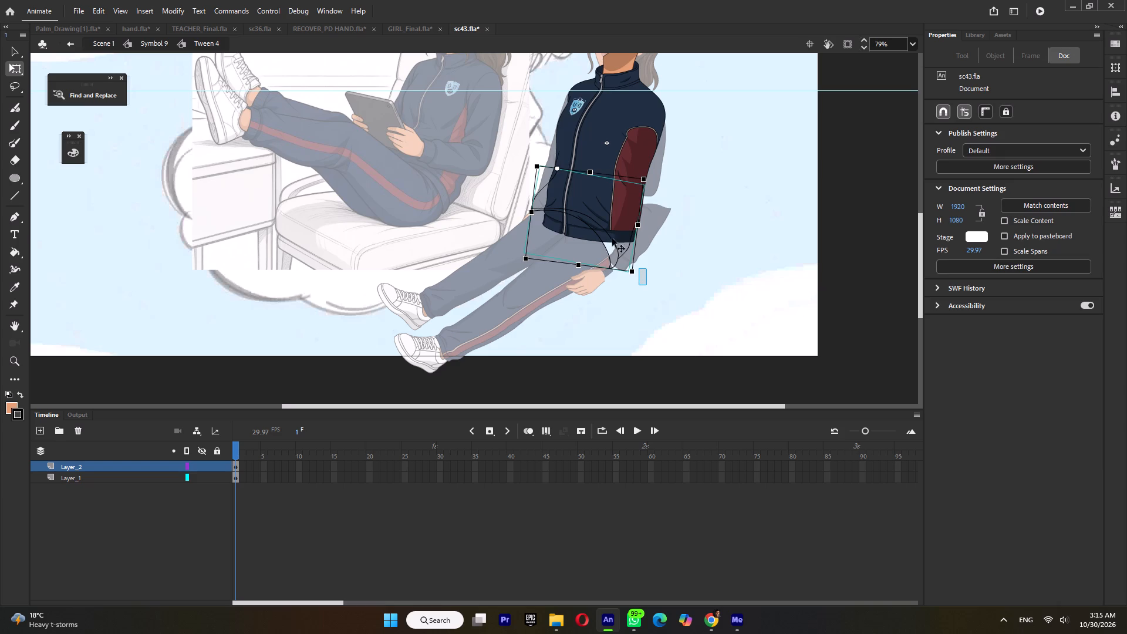
pyautogui.click(608, 247)
pyautogui.click(618, 247)
pyautogui.moveTo(629, 278); pyautogui.dragTo(639, 271)
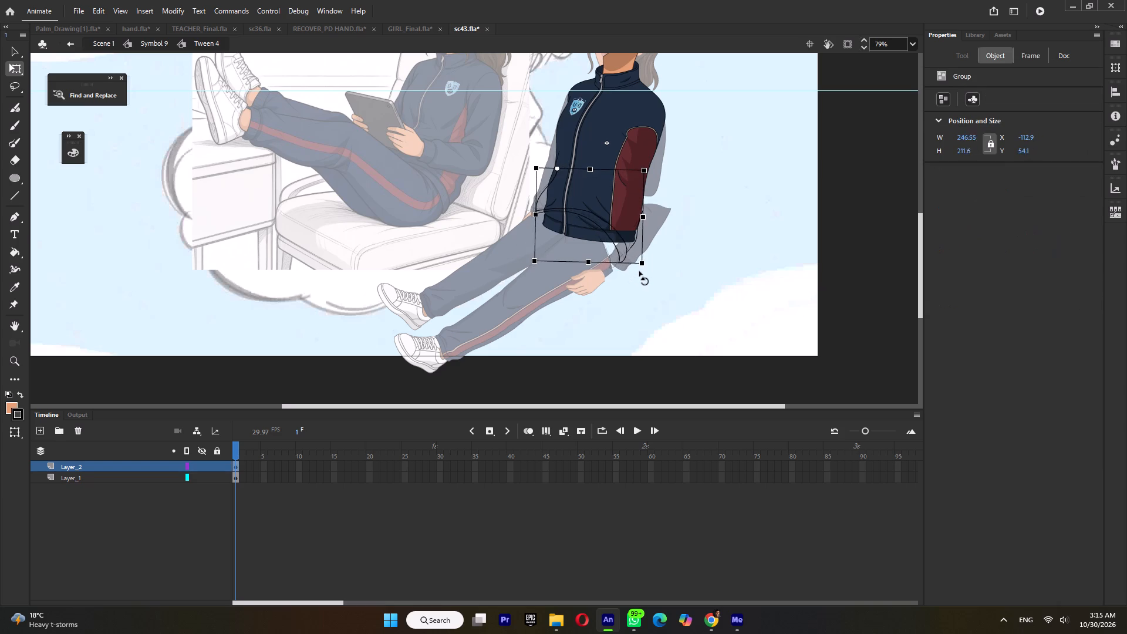
pyautogui.moveTo(639, 271); pyautogui.dragTo(639, 274)
pyautogui.keyDown('ctrl'); pyautogui.scroll(4, 672, 196); pyautogui.keyUp('ctrl')
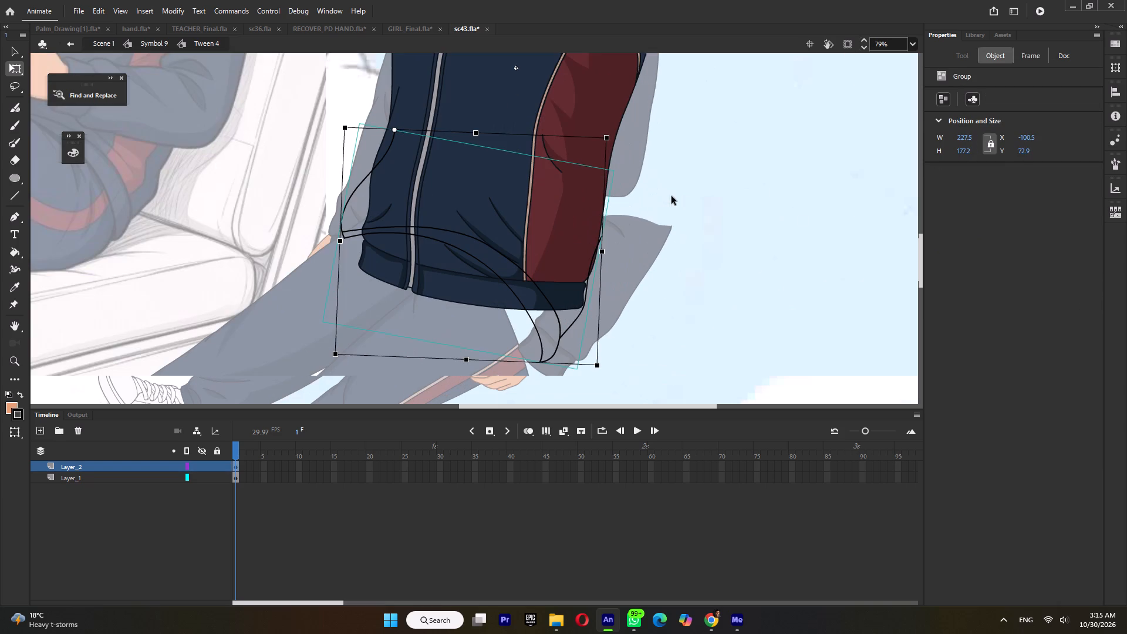
pyautogui.click(642, 215)
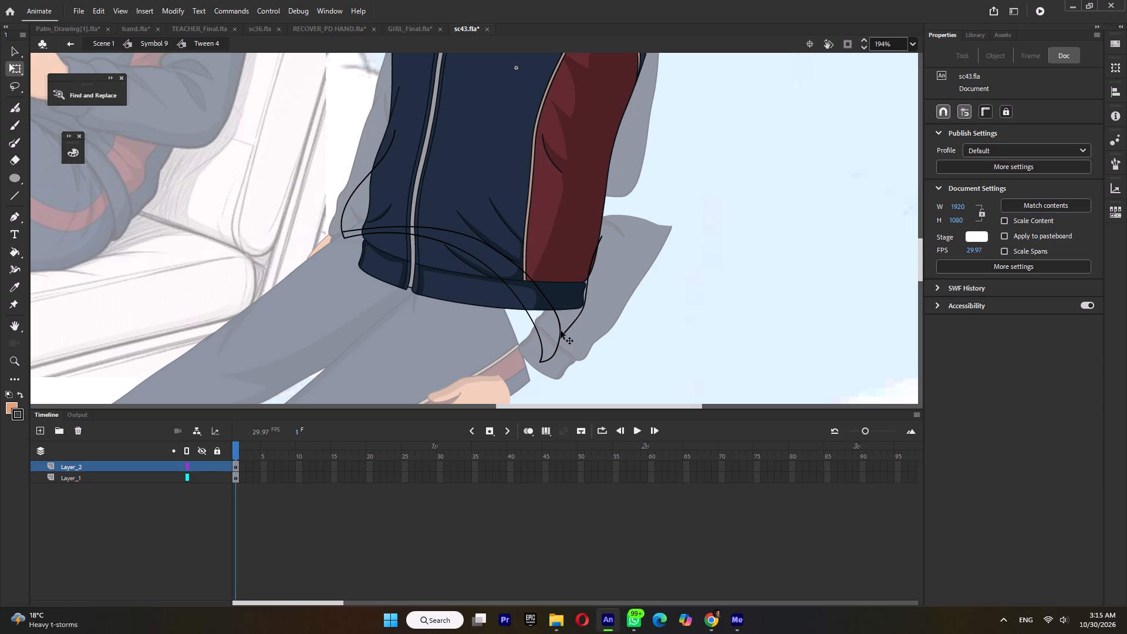
# Fine-tune the outline group's position and rotation over the rig's jacket hem, placing it at about X -101.7, Y 69.7.
pyautogui.moveTo(372, 168); pyautogui.dragTo(368, 150)
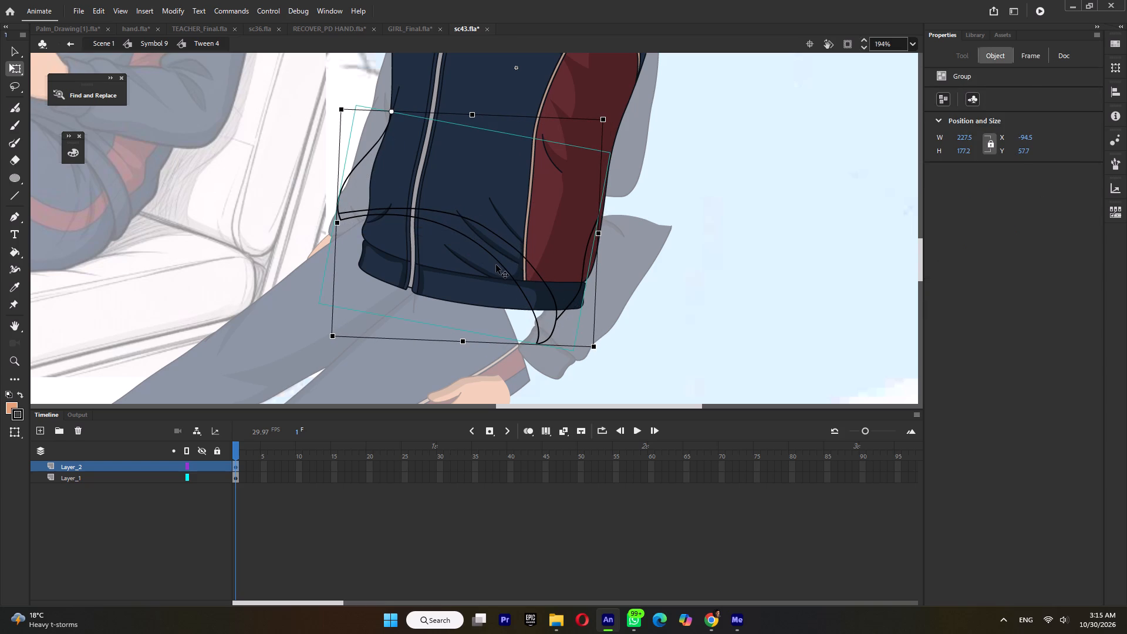
pyautogui.press('Right')
pyautogui.press('Right')
pyautogui.press('Right')
pyautogui.press('Right')
pyautogui.press('Right')
pyautogui.press('Right')
pyautogui.press('Right')
pyautogui.press('Right')
pyautogui.press('Right')
pyautogui.press('Right')
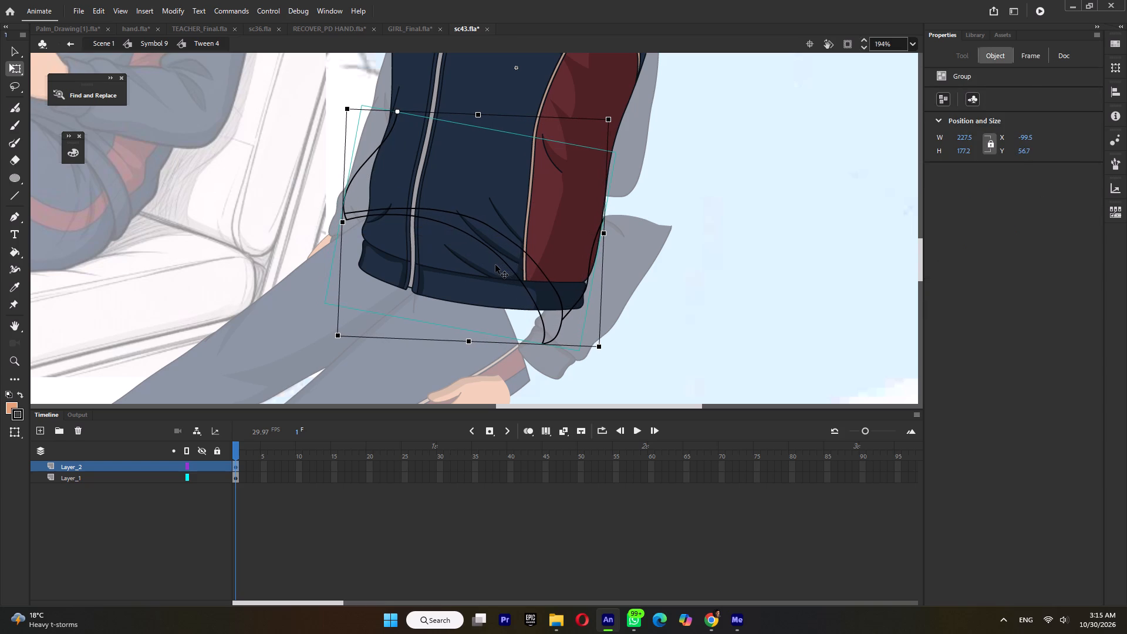
pyautogui.moveTo(596, 352); pyautogui.dragTo(620, 353)
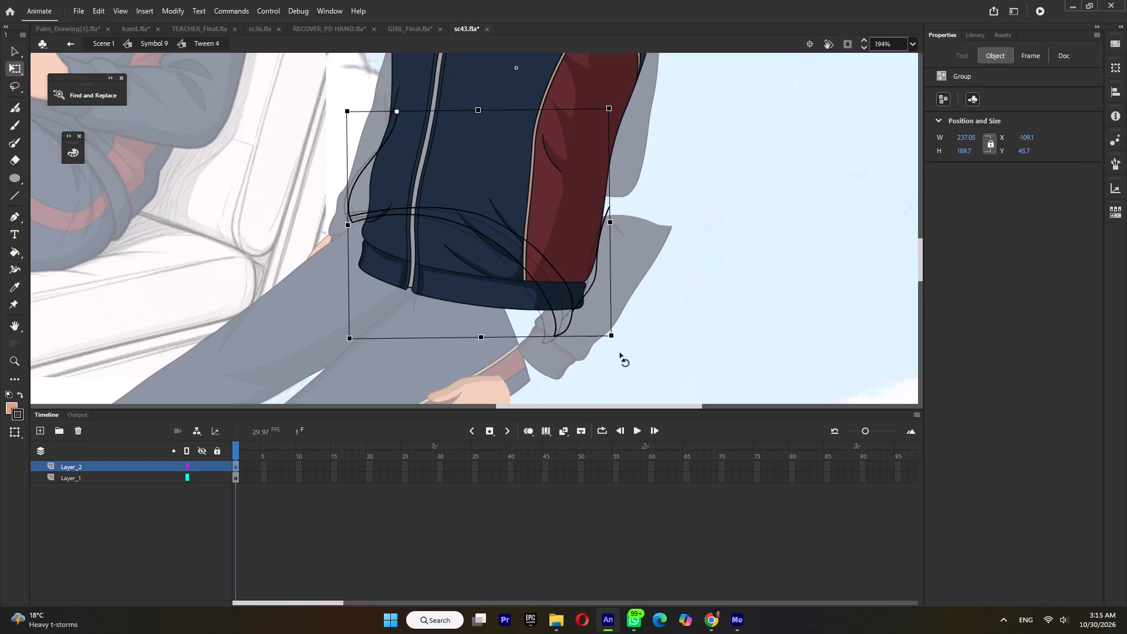
pyautogui.moveTo(620, 353); pyautogui.dragTo(615, 363)
pyautogui.moveTo(567, 311); pyautogui.dragTo(570, 324)
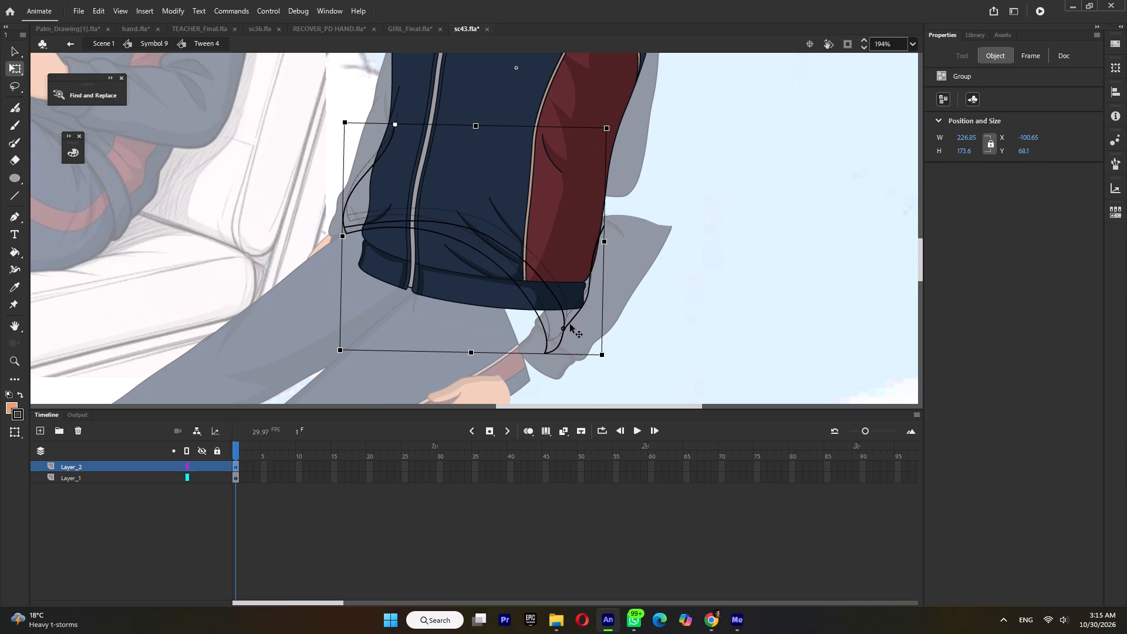
pyautogui.moveTo(570, 324); pyautogui.dragTo(568, 326)
pyautogui.press('Right')
pyautogui.press('Right')
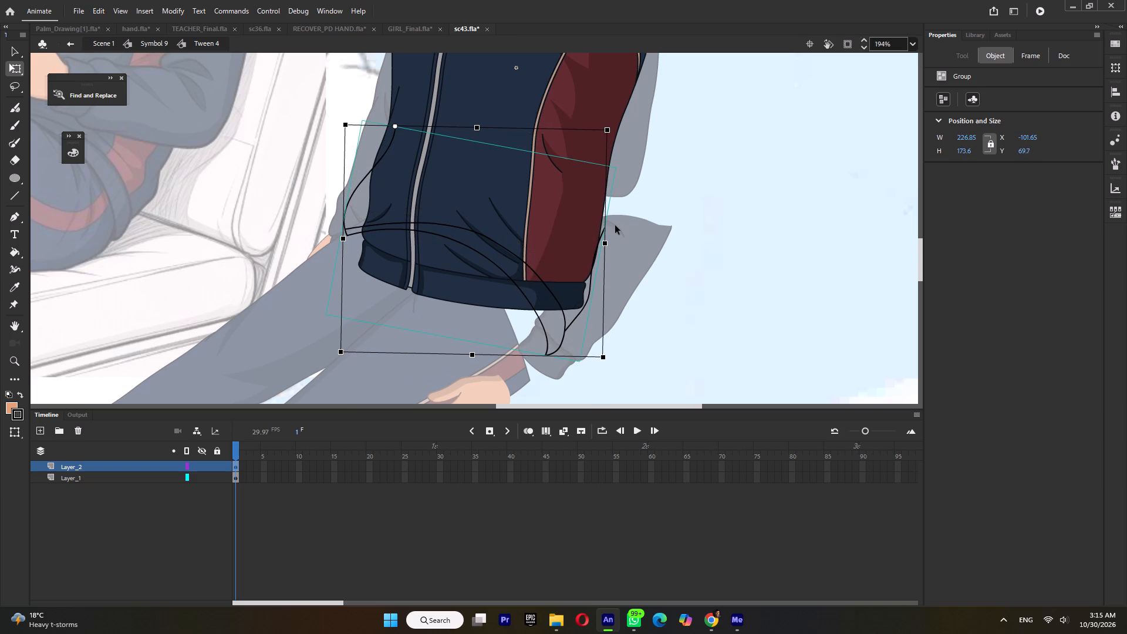
# Inside the outline group, extend the back edge line's upper end to meet the edge of the rig's red side panel.
pyautogui.doubleClick(601, 233)
pyautogui.keyDown('ctrl'); pyautogui.scroll(2, 607, 231); pyautogui.keyUp('ctrl')
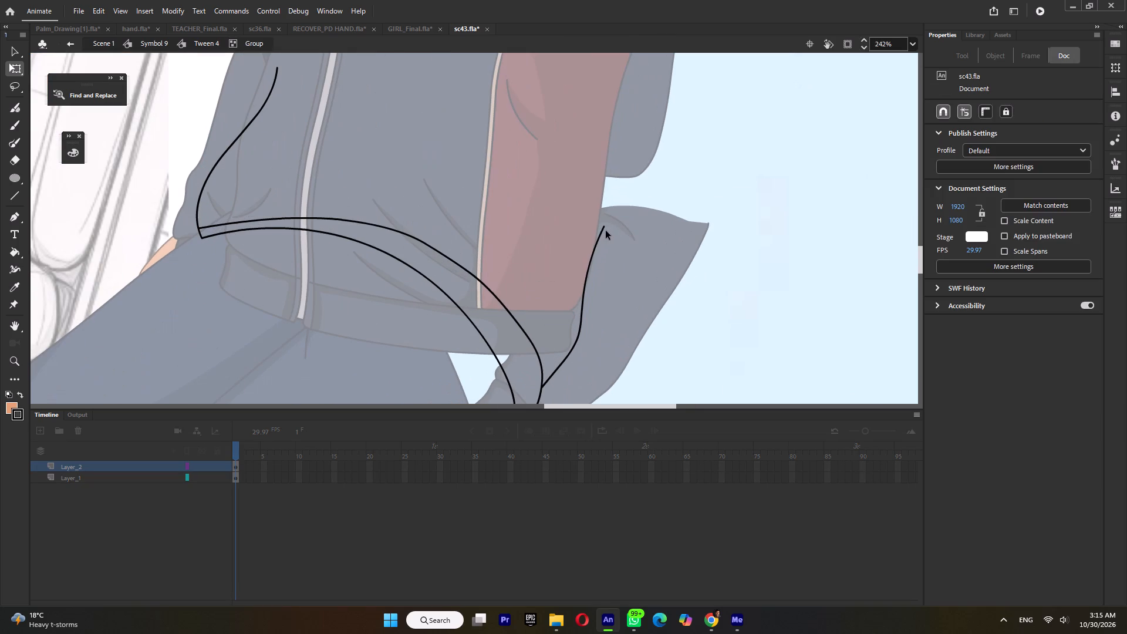
pyautogui.moveTo(604, 227); pyautogui.dragTo(600, 218)
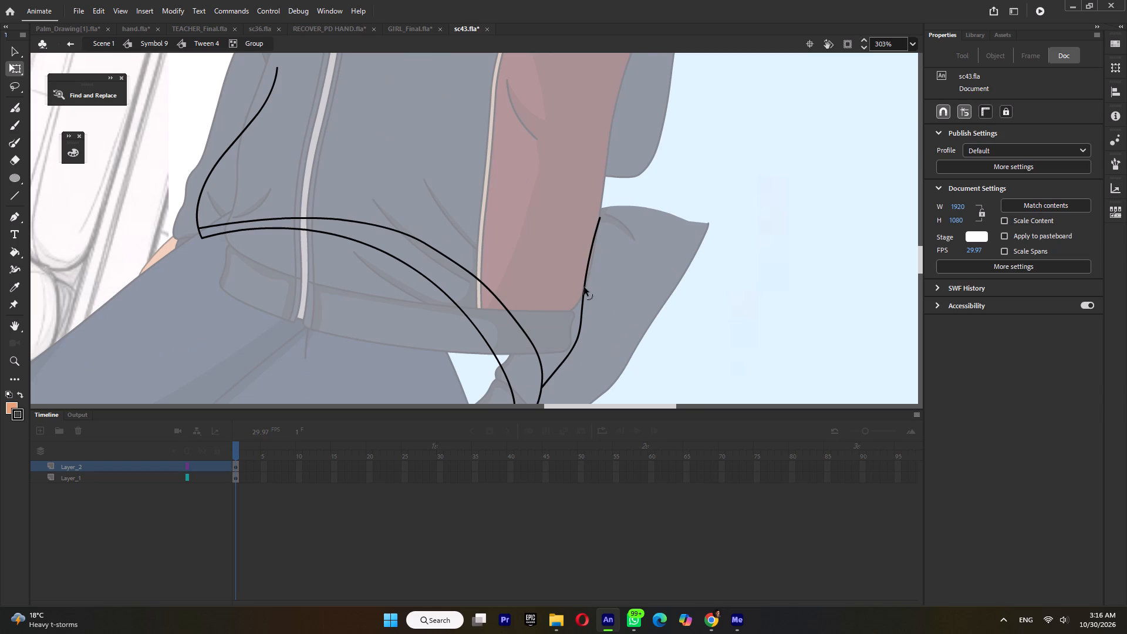
pyautogui.click(585, 287)
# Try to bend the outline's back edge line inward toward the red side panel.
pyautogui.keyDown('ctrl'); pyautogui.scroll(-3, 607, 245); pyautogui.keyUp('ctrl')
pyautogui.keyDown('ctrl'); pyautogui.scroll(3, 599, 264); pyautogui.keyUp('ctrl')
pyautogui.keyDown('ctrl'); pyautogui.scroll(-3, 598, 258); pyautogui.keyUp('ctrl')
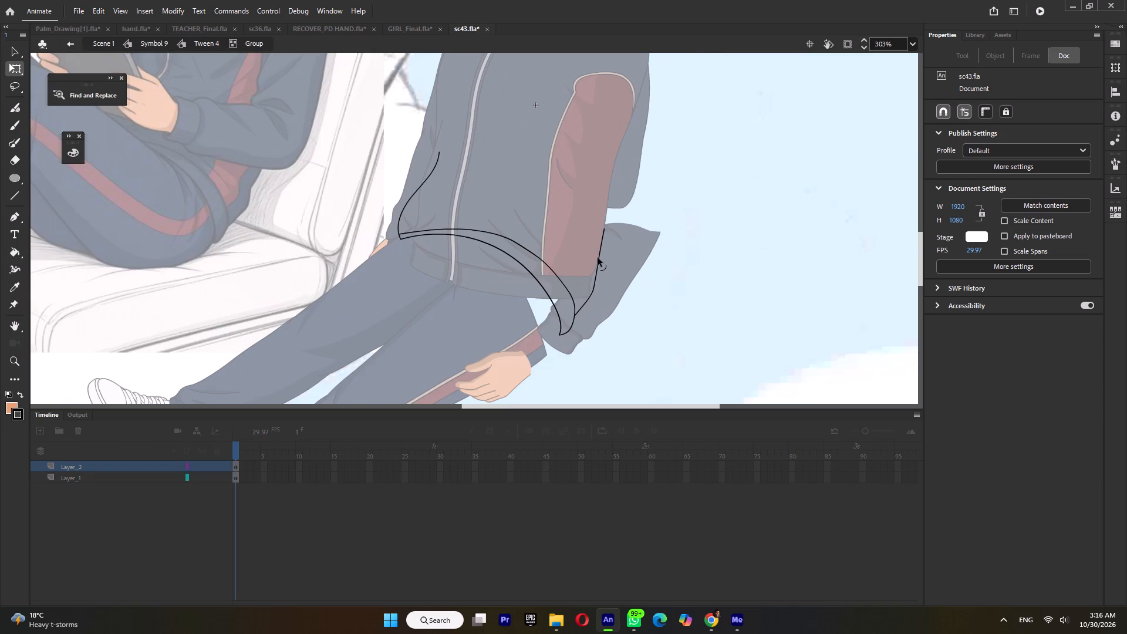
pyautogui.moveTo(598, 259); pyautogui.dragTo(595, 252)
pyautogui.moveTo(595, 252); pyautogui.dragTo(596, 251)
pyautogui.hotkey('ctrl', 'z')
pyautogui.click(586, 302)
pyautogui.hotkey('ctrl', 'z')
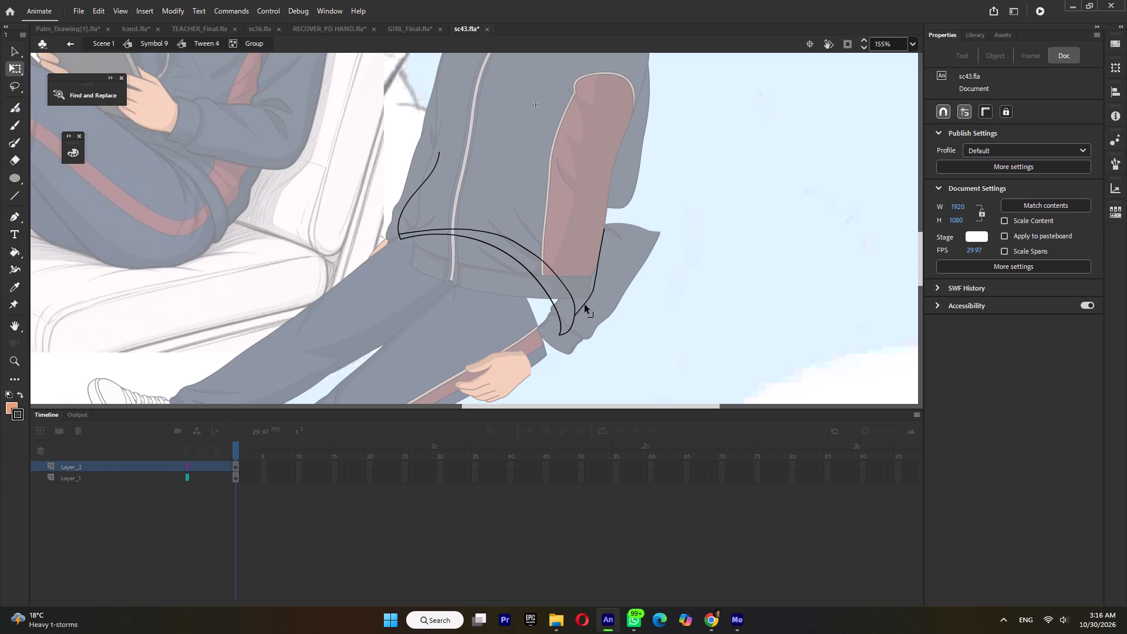
# Select the whole back edge line, smooth it, and straighten it into one straight segment down to the hem band.
pyautogui.click(584, 305)
pyautogui.keyDown('shift'); pyautogui.click(599, 261); pyautogui.keyUp('shift')
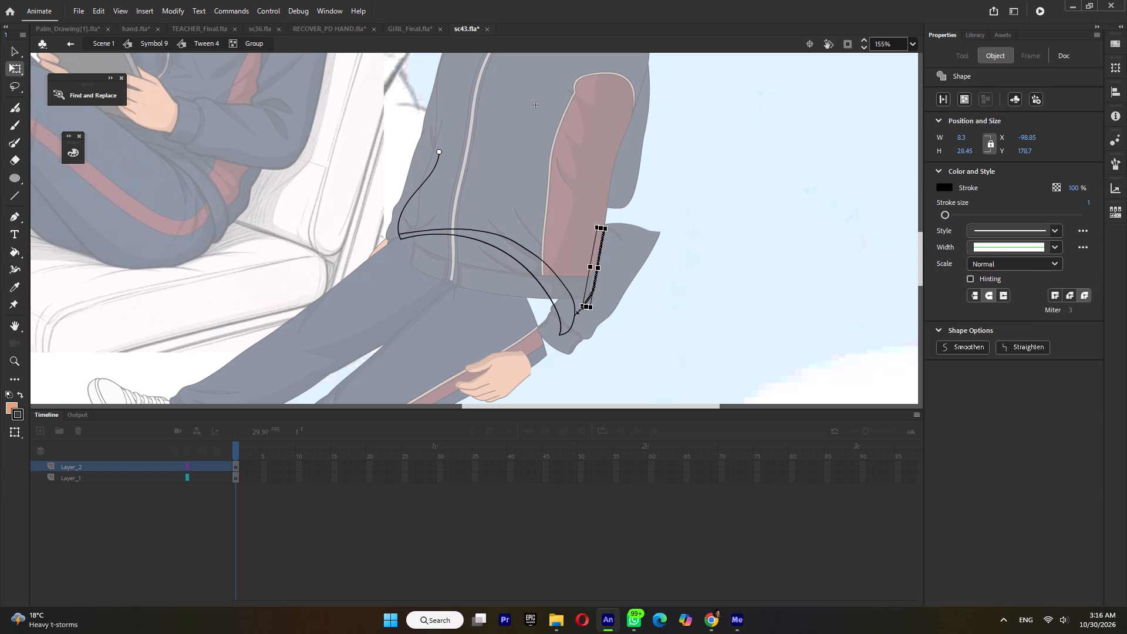
pyautogui.keyDown('shift'); pyautogui.click(581, 313); pyautogui.keyUp('shift')
pyautogui.keyDown('ctrl'); pyautogui.scroll(4, 582, 310); pyautogui.keyUp('ctrl')
pyautogui.keyDown('shift'); pyautogui.click(577, 312); pyautogui.keyUp('shift')
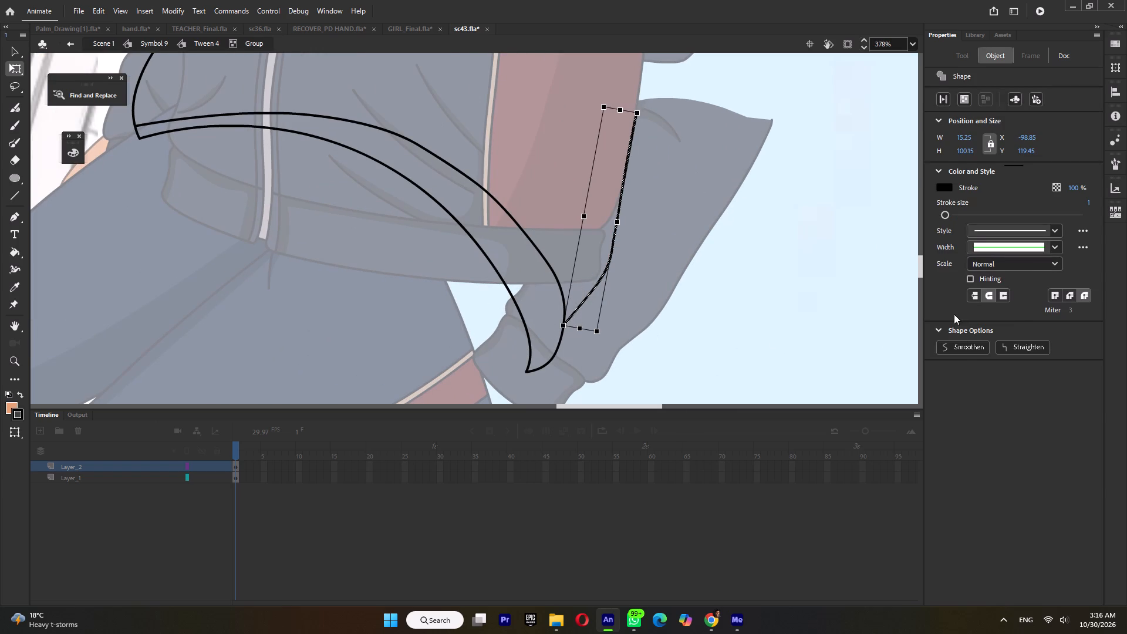
pyautogui.tripleClick(961, 350)
pyautogui.tripleClick(960, 349)
pyautogui.tripleClick(959, 349)
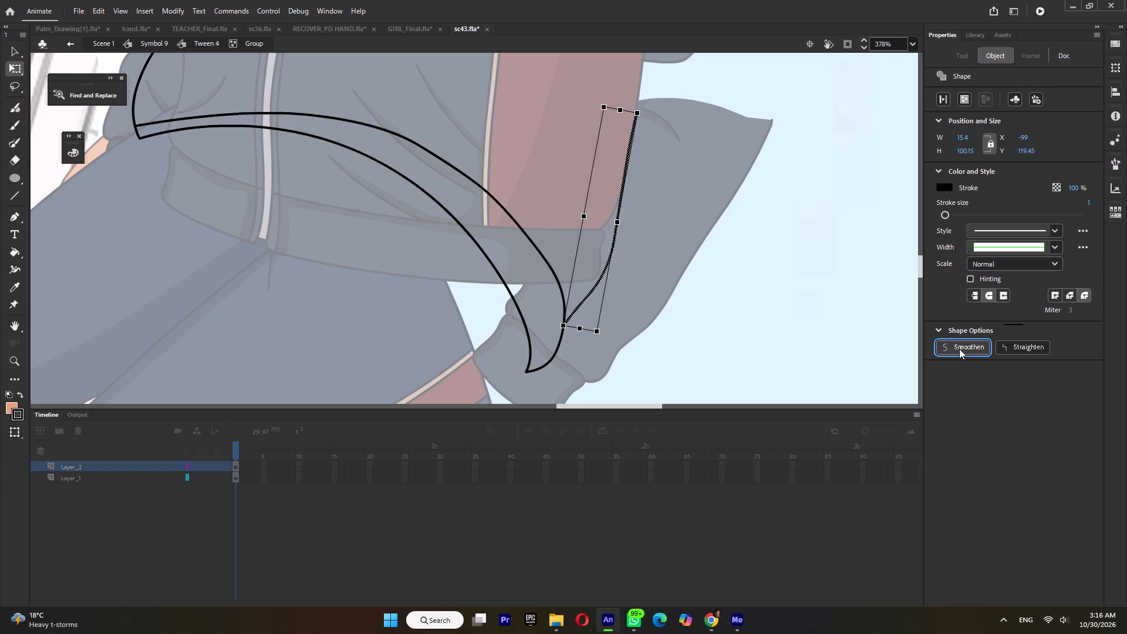
pyautogui.doubleClick(959, 349)
pyautogui.tripleClick(1015, 345)
pyautogui.doubleClick(1015, 345)
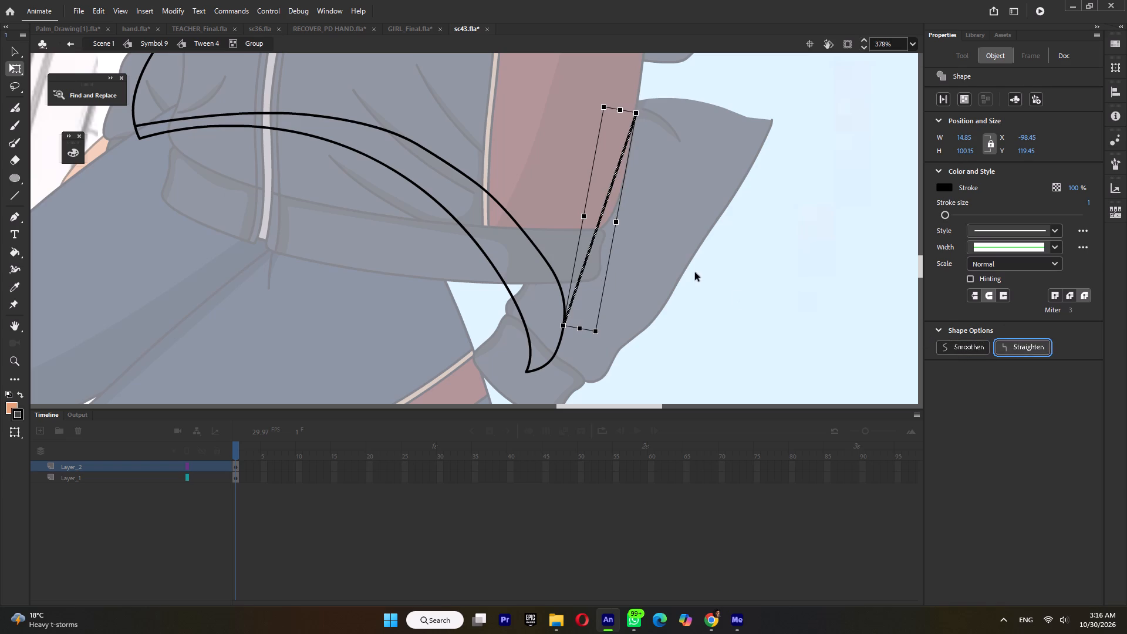
# Bend the straight back edge outward into one clean curve from the red side panel to the hem band.
pyautogui.click(687, 267)
pyautogui.click(590, 258)
pyautogui.moveTo(587, 255); pyautogui.dragTo(618, 285)
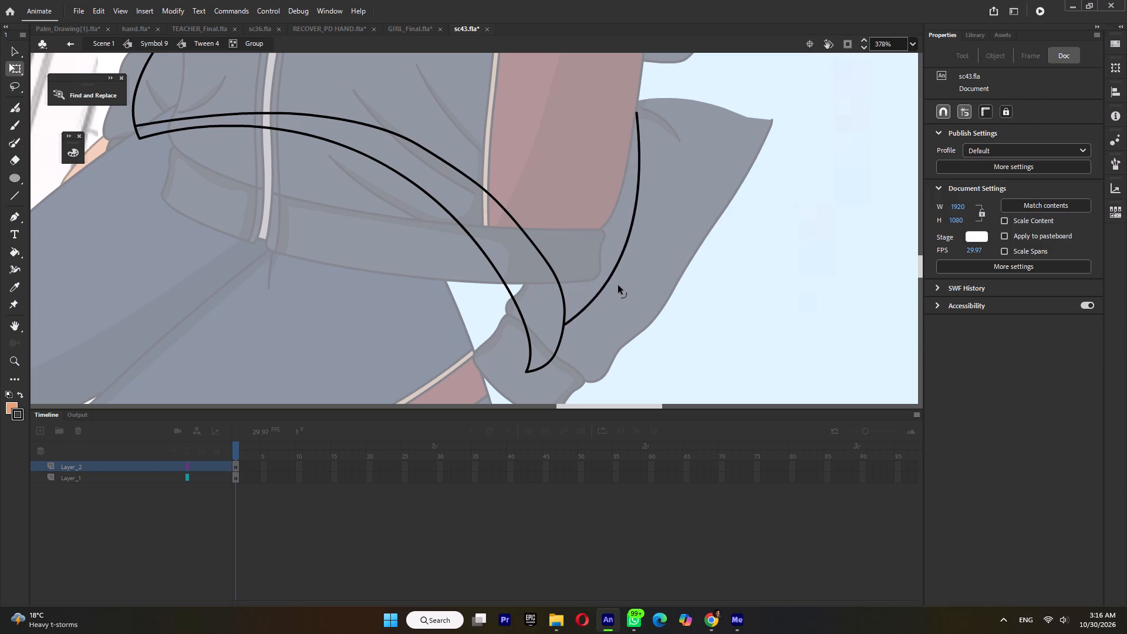
pyautogui.moveTo(618, 285); pyautogui.dragTo(604, 295)
pyautogui.keyDown('ctrl'); pyautogui.scroll(-5, 610, 271); pyautogui.keyUp('ctrl')
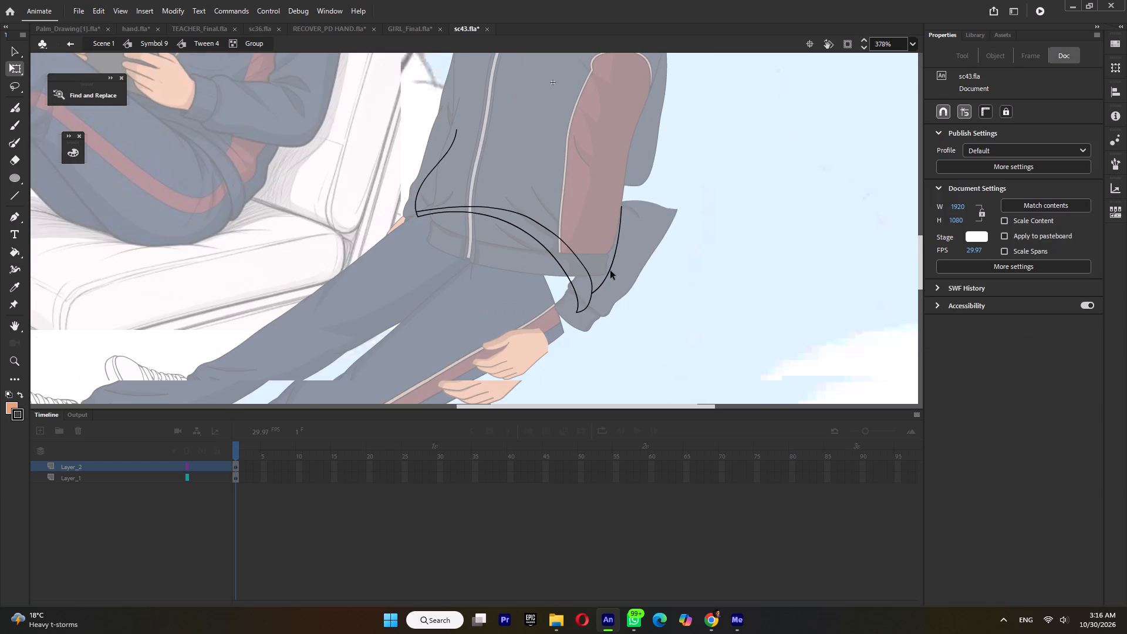
pyautogui.keyDown('ctrl'); pyautogui.scroll(-2, 610, 271); pyautogui.keyUp('ctrl')
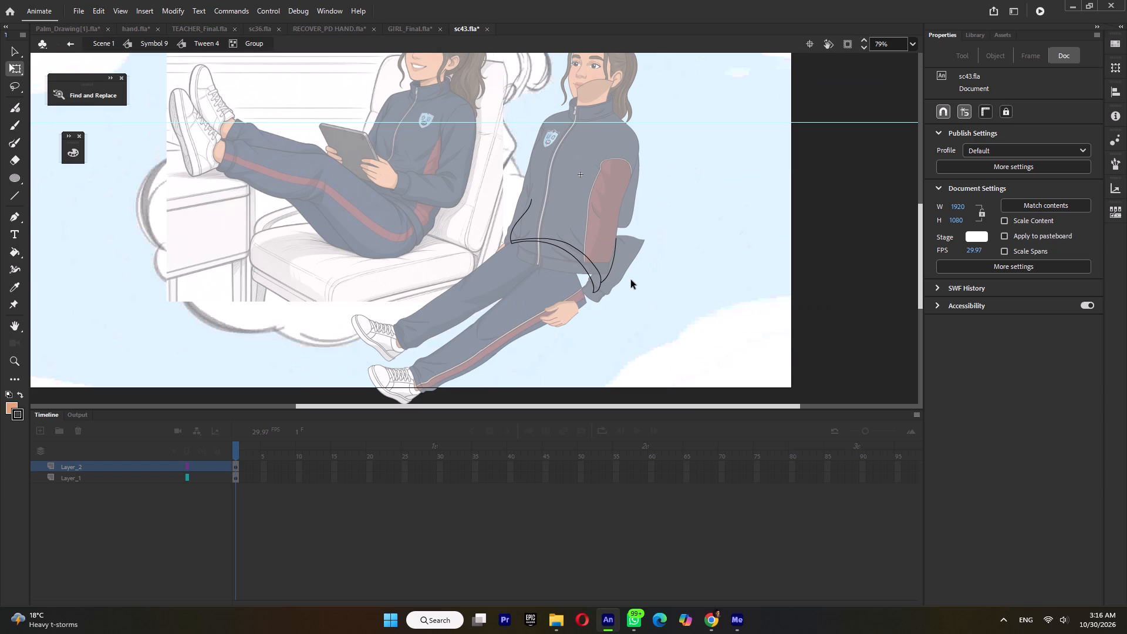
# Examine how the traced outline's front and back ends line up with the edges of the rig's jacket.
pyautogui.doubleClick(647, 288)
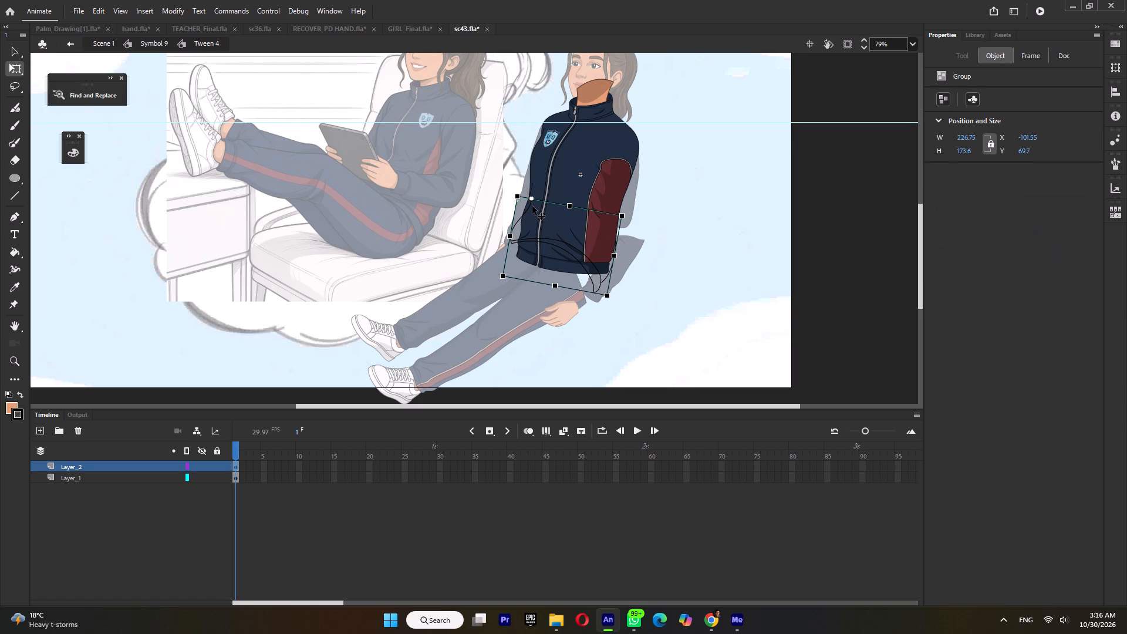
pyautogui.scroll(3, 532, 205)
pyautogui.scroll(-3, 532, 205)
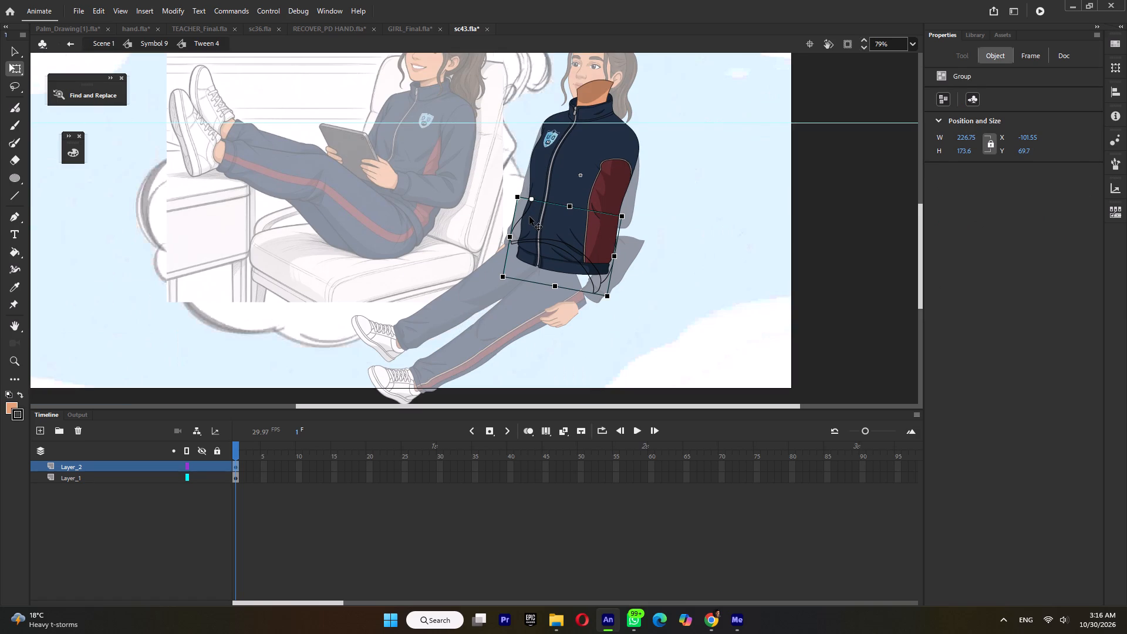
pyautogui.keyDown('ctrl'); pyautogui.scroll(2, 600, 257); pyautogui.keyUp('ctrl')
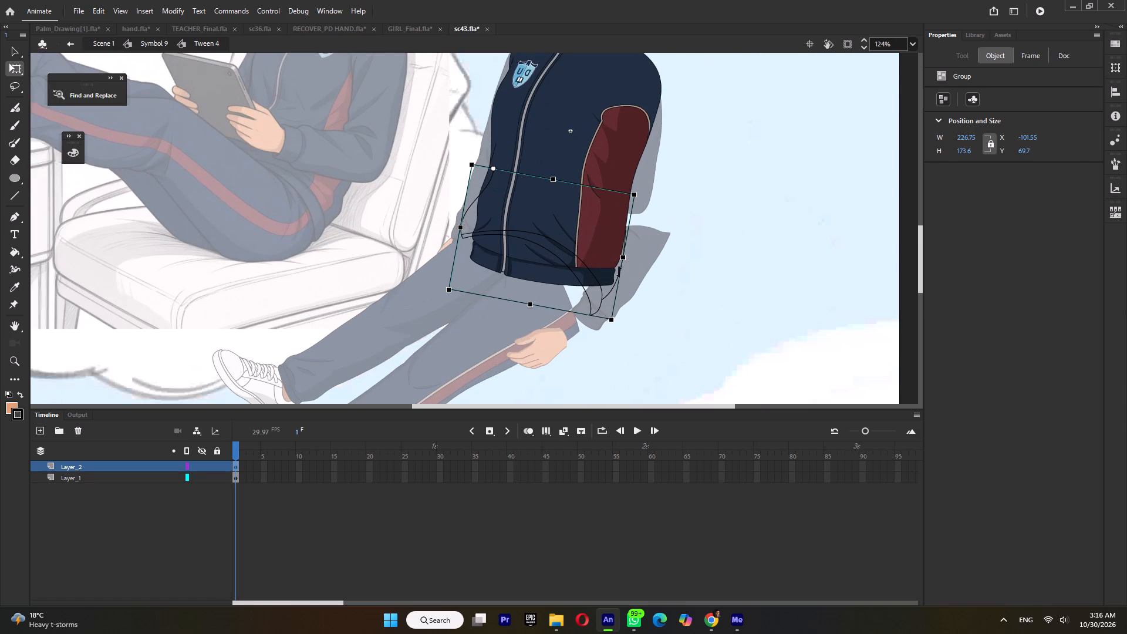
pyautogui.doubleClick(619, 271)
pyautogui.keyDown('ctrl'); pyautogui.scroll(2, 626, 232); pyautogui.keyUp('ctrl')
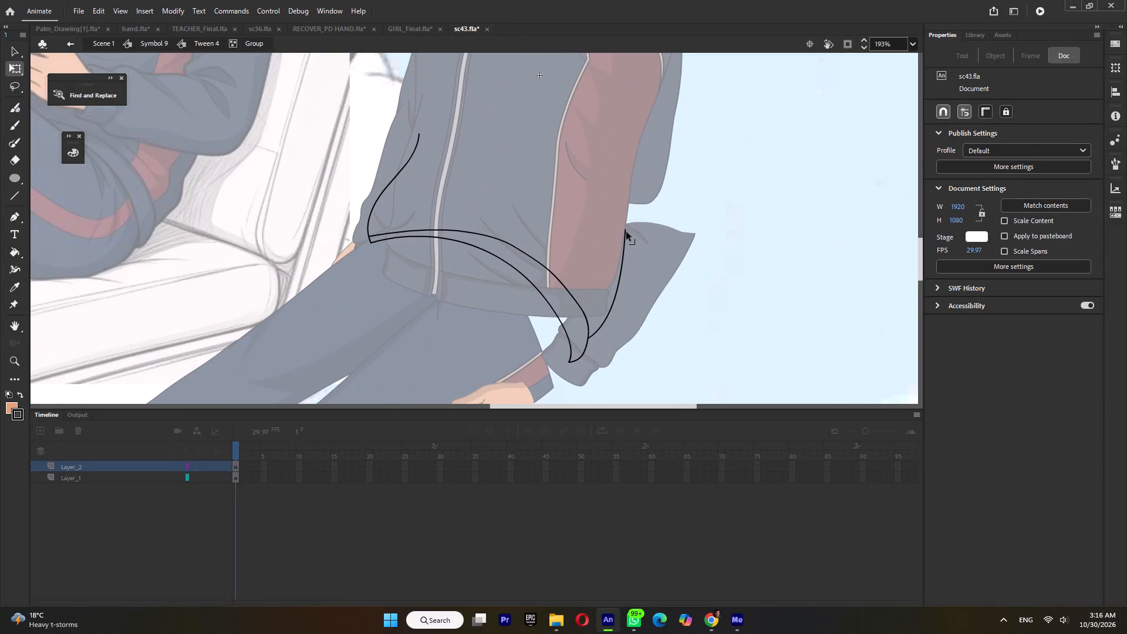
pyautogui.click(625, 232)
# Inside the rig's jacket torso group, nudge the front edge near the waist and delete the short front-edge stroke segment above it.
pyautogui.doubleClick(411, 138)
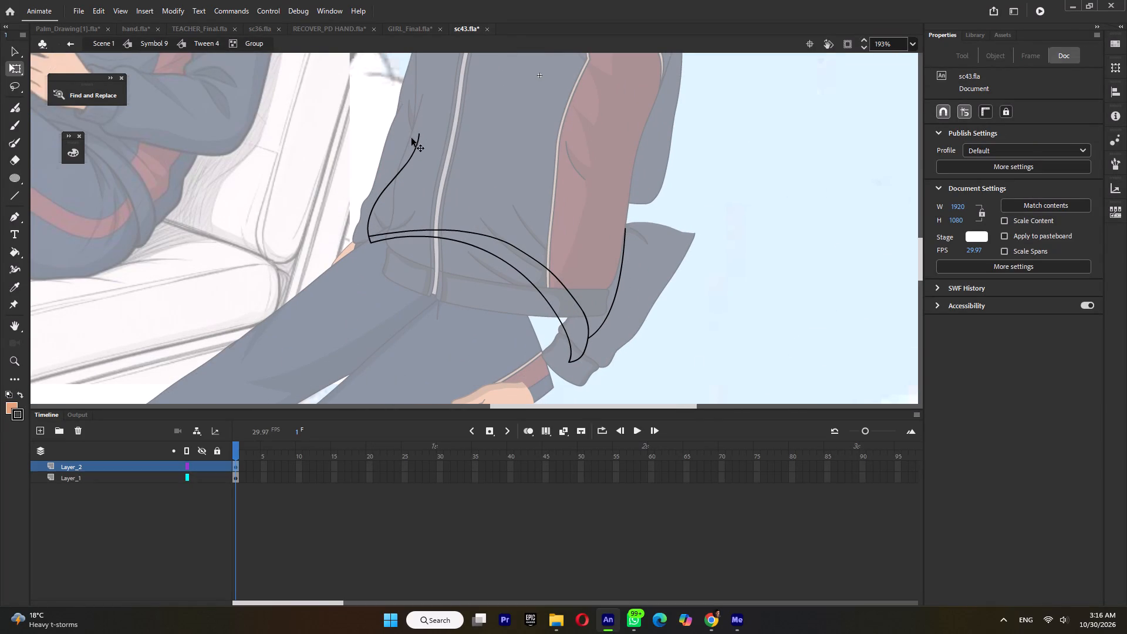
pyautogui.doubleClick(411, 138)
pyautogui.moveTo(401, 154); pyautogui.dragTo(409, 158)
pyautogui.moveTo(412, 131); pyautogui.dragTo(417, 132)
pyautogui.click(421, 109)
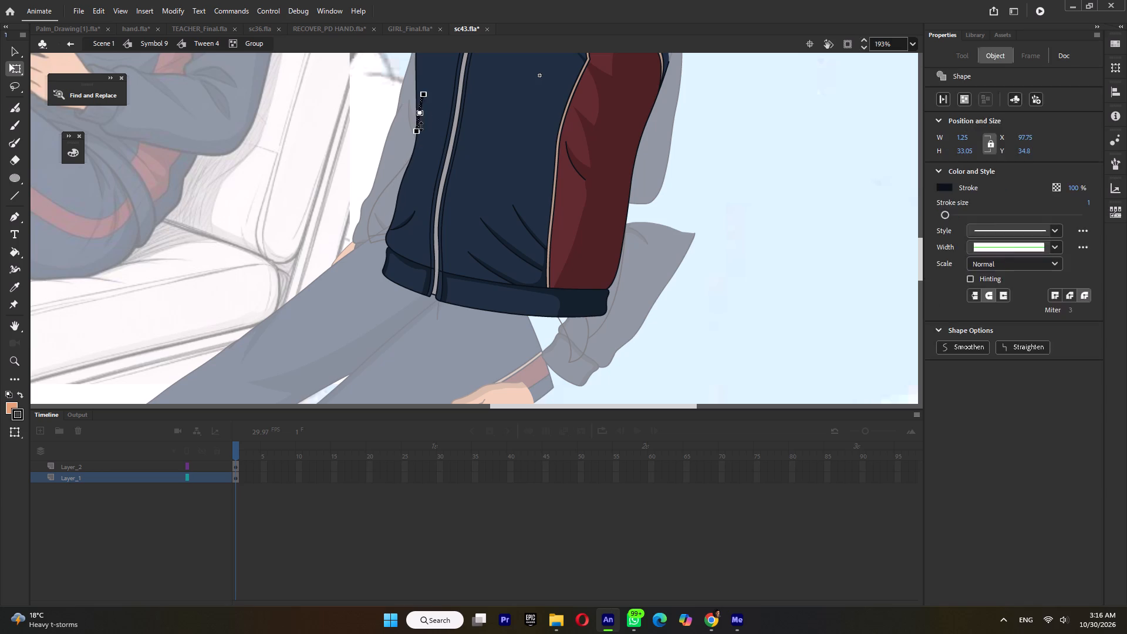
pyautogui.press('Delete')
pyautogui.click(417, 134)
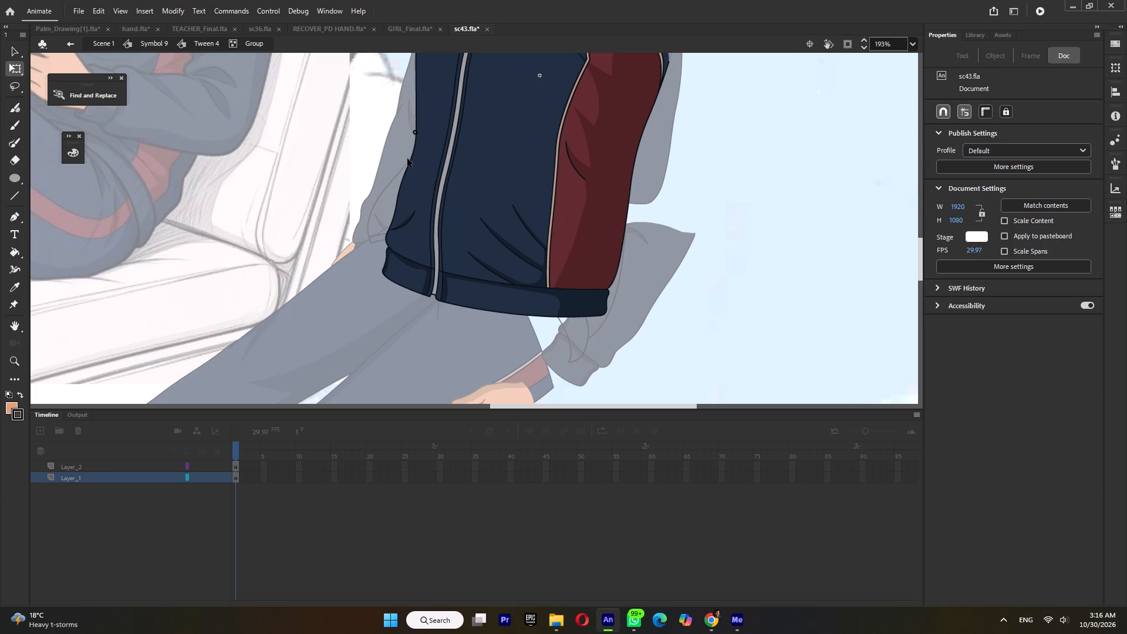
# Delete the old hem band and the lower jacket area in front of the red side panel, around the traced hem.
pyautogui.moveTo(369, 242); pyautogui.dragTo(470, 339)
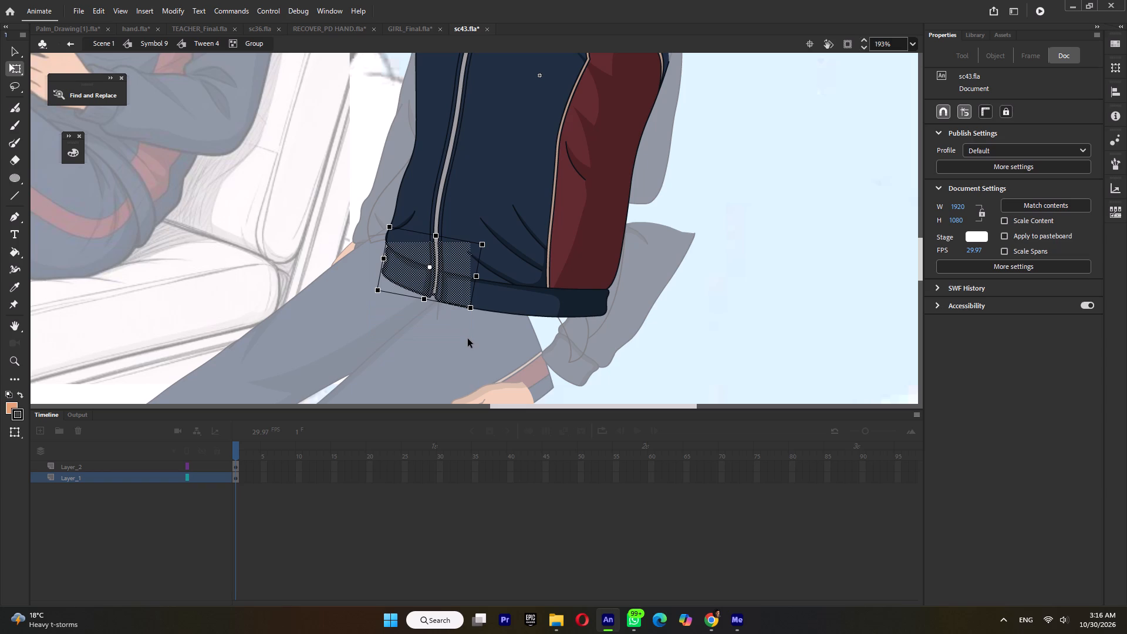
pyautogui.press('Delete')
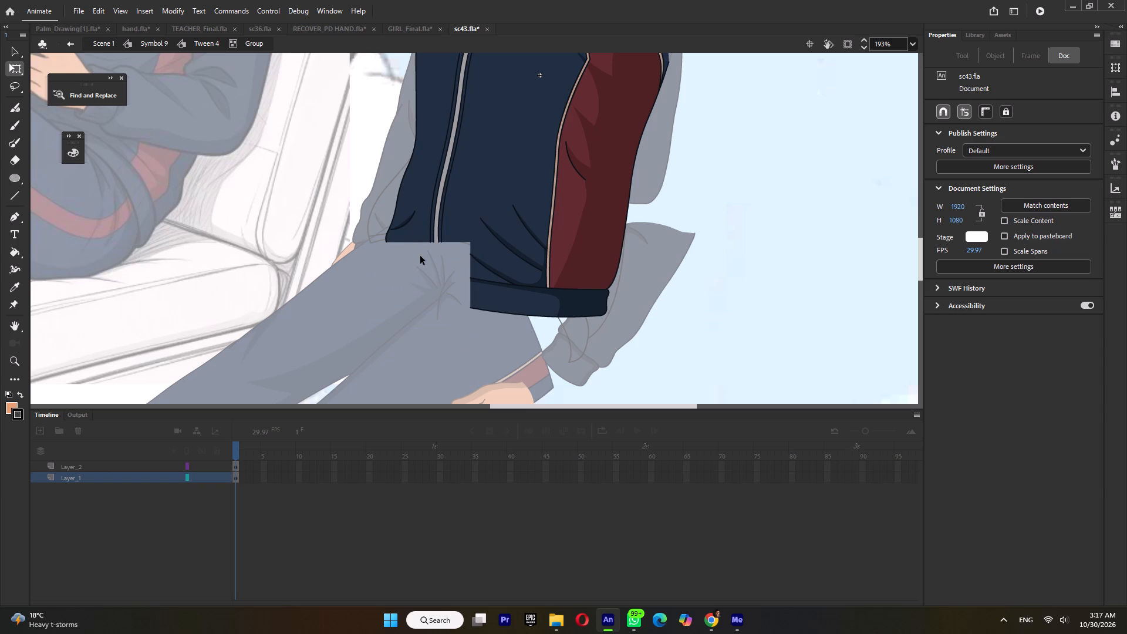
pyautogui.moveTo(419, 257); pyautogui.dragTo(564, 346)
pyautogui.press('Delete')
pyautogui.doubleClick(644, 319)
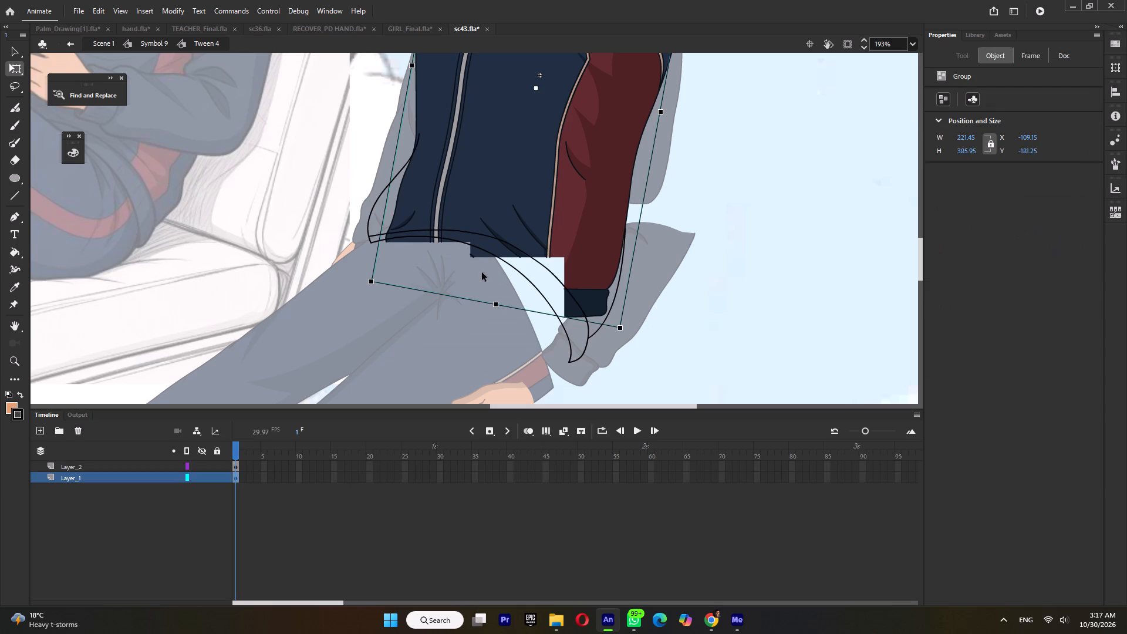
pyautogui.doubleClick(475, 258)
pyautogui.moveTo(529, 294); pyautogui.dragTo(451, 240)
pyautogui.press('Delete')
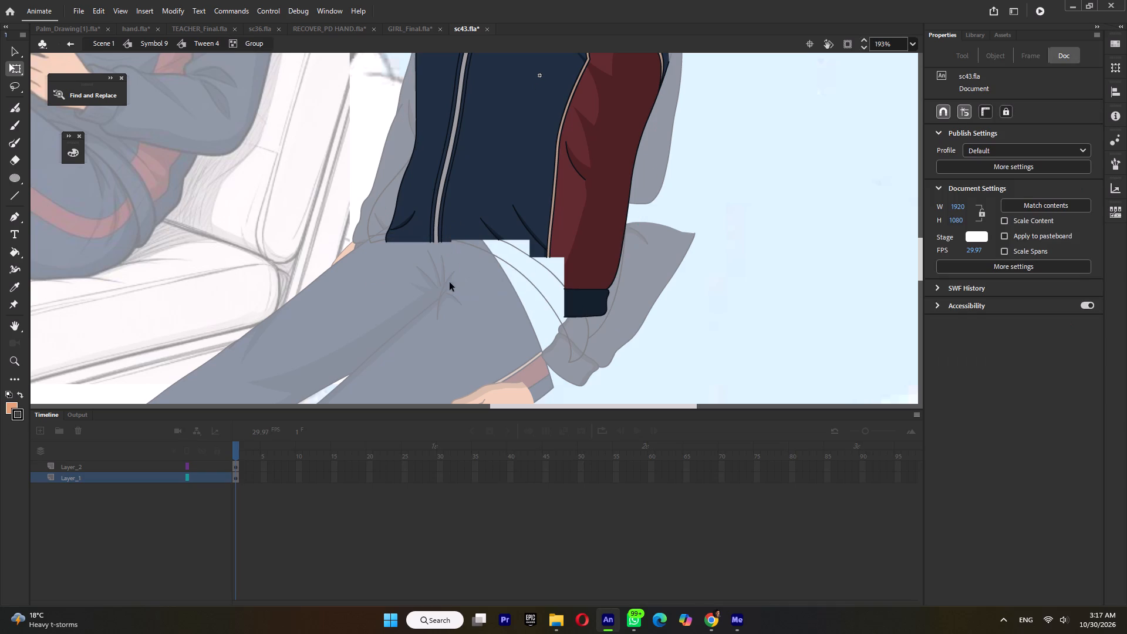
# Bend the zipper strip's edges and both flanking seam lines toward the red side panel so the lower zipper curves.
pyautogui.doubleClick(440, 277)
pyautogui.keyDown('ctrl'); pyautogui.scroll(2, 429, 216); pyautogui.keyUp('ctrl')
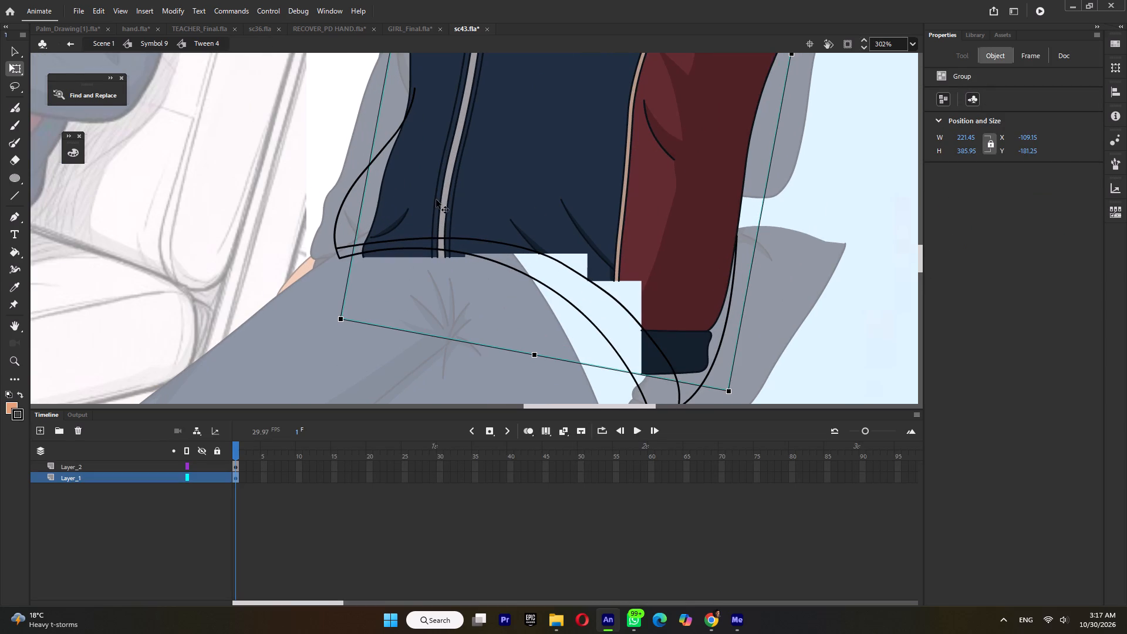
pyautogui.doubleClick(460, 122)
pyautogui.moveTo(473, 117); pyautogui.dragTo(484, 122)
pyautogui.keyDown('ctrl'); pyautogui.scroll(-6, 487, 136); pyautogui.keyUp('ctrl')
pyautogui.keyDown('ctrl'); pyautogui.scroll(3, 488, 109); pyautogui.keyUp('ctrl')
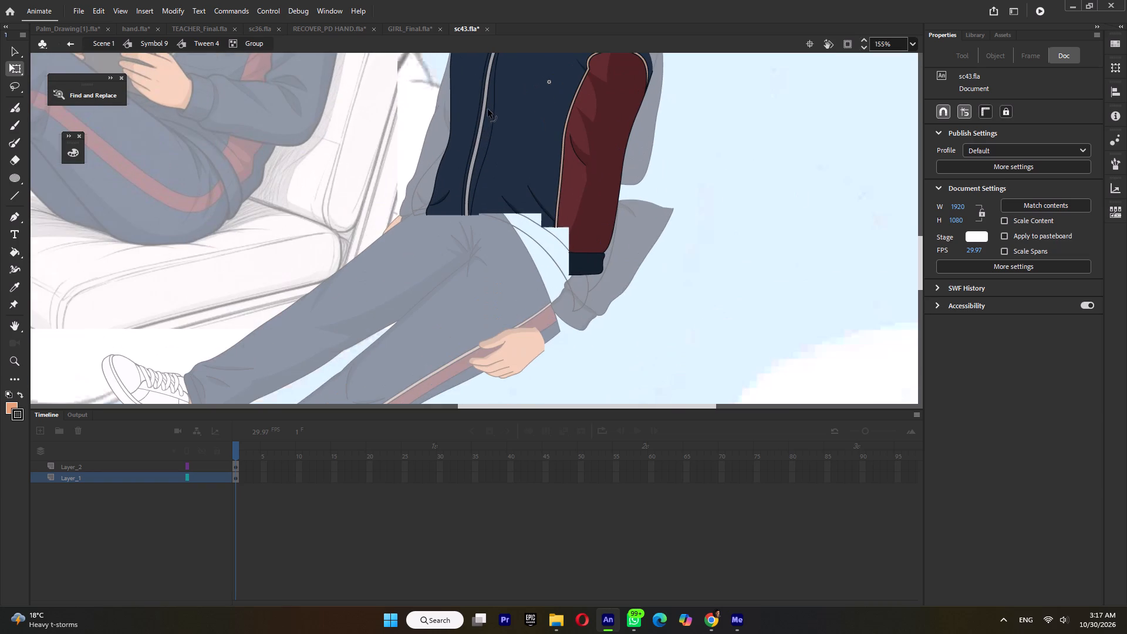
pyautogui.keyDown('ctrl'); pyautogui.scroll(4, 484, 120); pyautogui.keyUp('ctrl')
pyautogui.moveTo(485, 124); pyautogui.dragTo(491, 127)
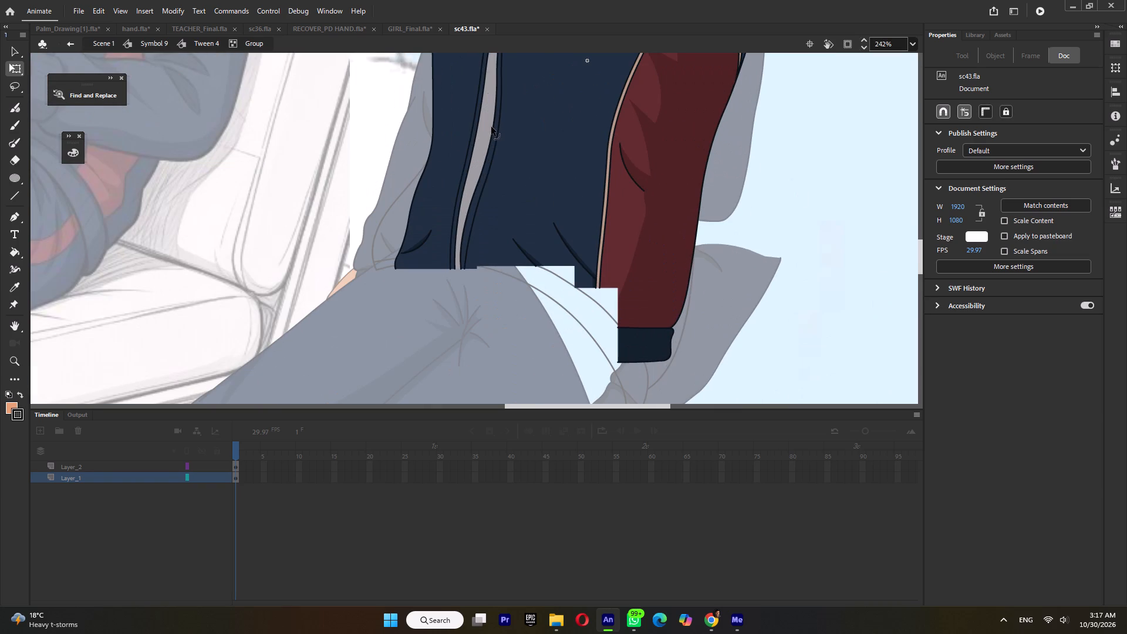
pyautogui.moveTo(491, 127); pyautogui.dragTo(492, 127)
pyautogui.moveTo(478, 127); pyautogui.dragTo(486, 130)
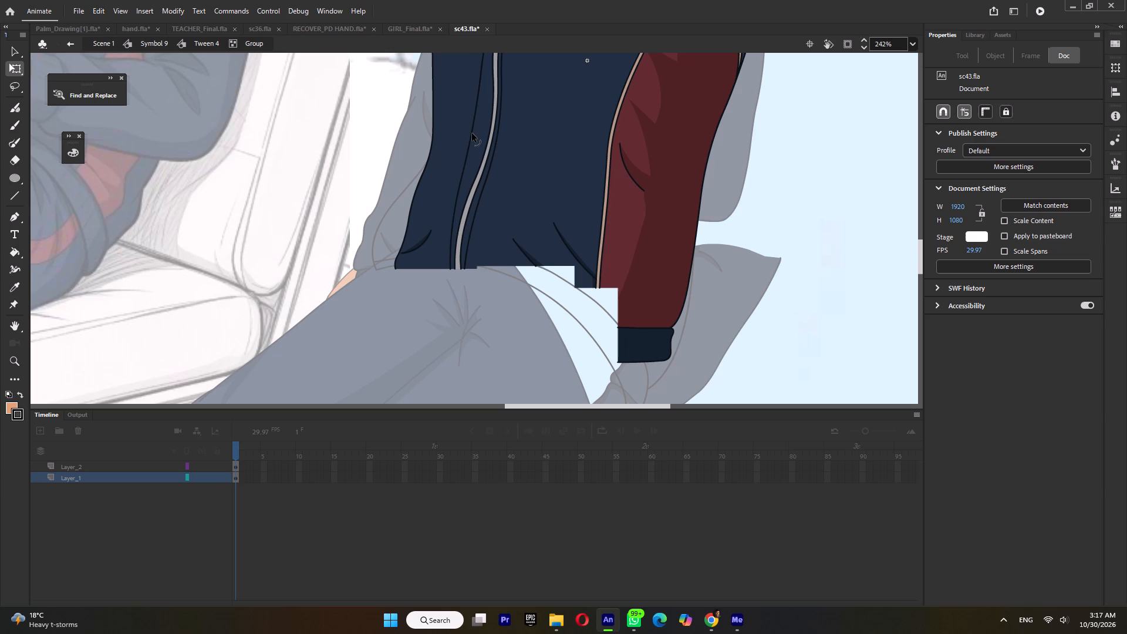
pyautogui.moveTo(472, 133); pyautogui.dragTo(482, 134)
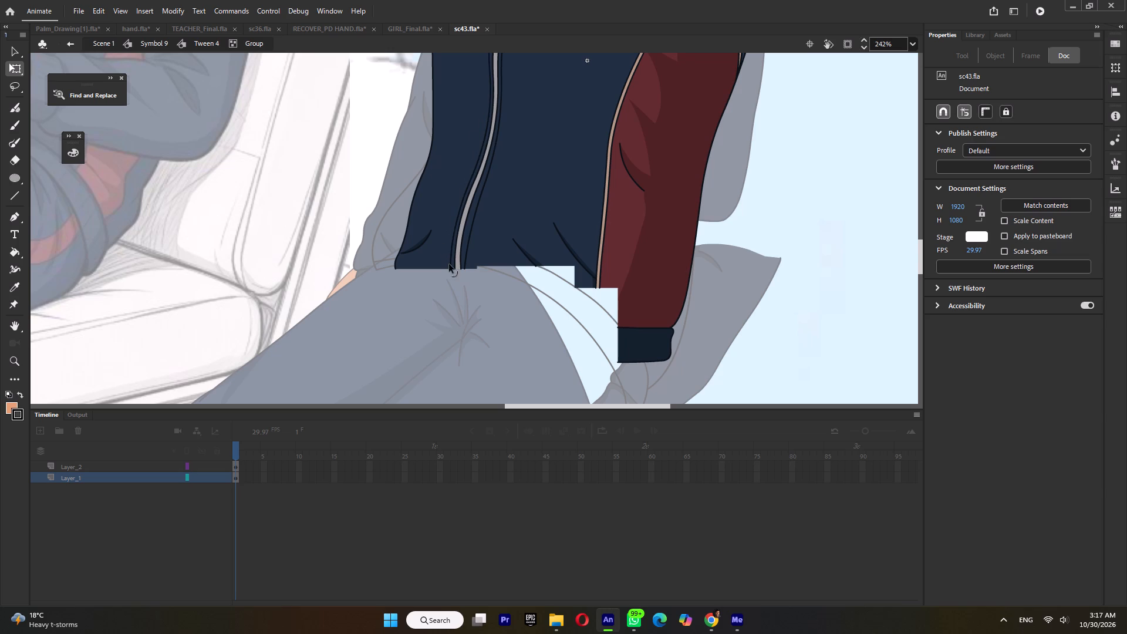
# Raise the lower ends of the zipper and seam lines to the traced hem's upper curve, deleting the leftover stroke stub and evening their spacing.
pyautogui.moveTo(451, 268); pyautogui.dragTo(444, 249)
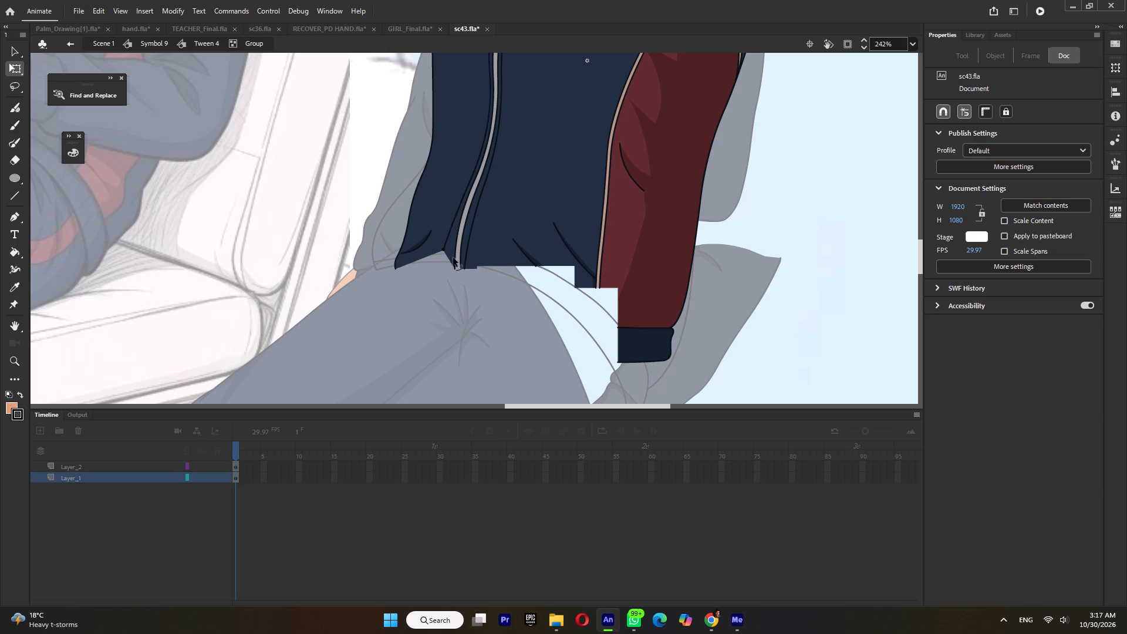
pyautogui.keyDown('ctrl'); pyautogui.scroll(4, 450, 259); pyautogui.keyUp('ctrl')
pyautogui.moveTo(461, 286); pyautogui.dragTo(459, 245)
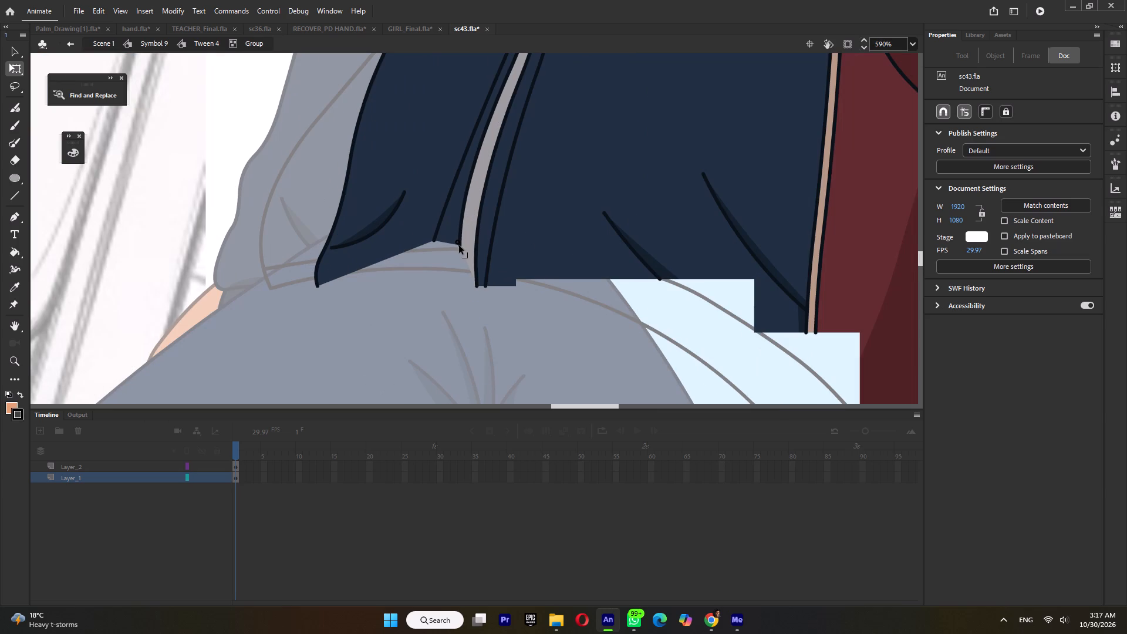
pyautogui.moveTo(459, 245); pyautogui.dragTo(459, 246)
pyautogui.moveTo(436, 240); pyautogui.dragTo(455, 246)
pyautogui.moveTo(478, 286); pyautogui.dragTo(473, 247)
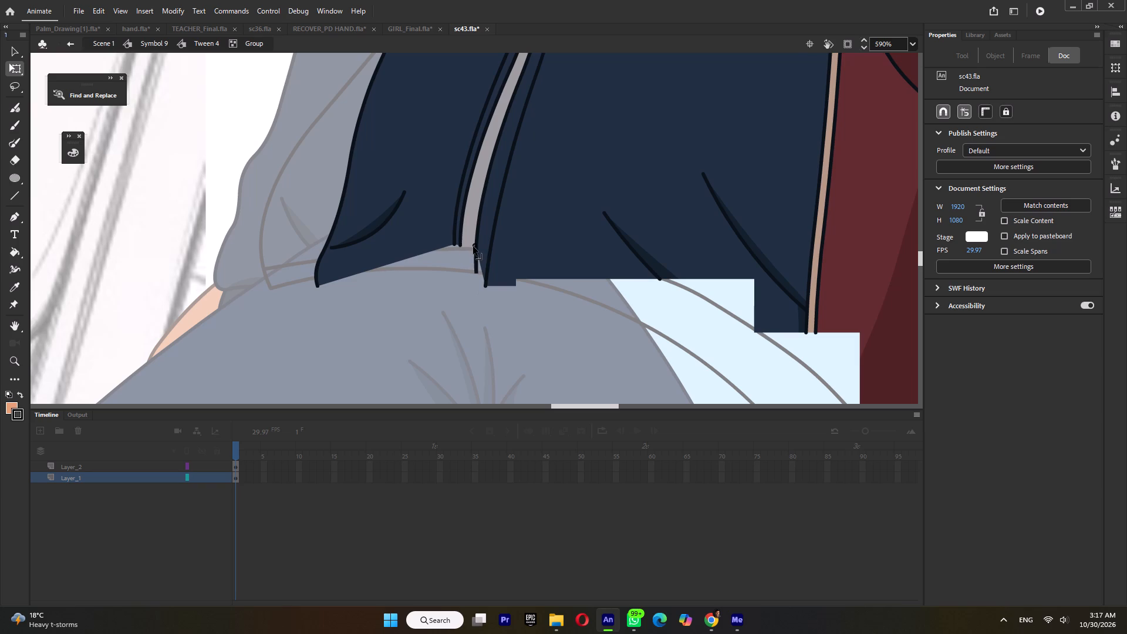
pyautogui.moveTo(473, 247); pyautogui.dragTo(473, 247)
pyautogui.click(471, 252)
pyautogui.press('Delete')
pyautogui.moveTo(475, 260); pyautogui.dragTo(475, 247)
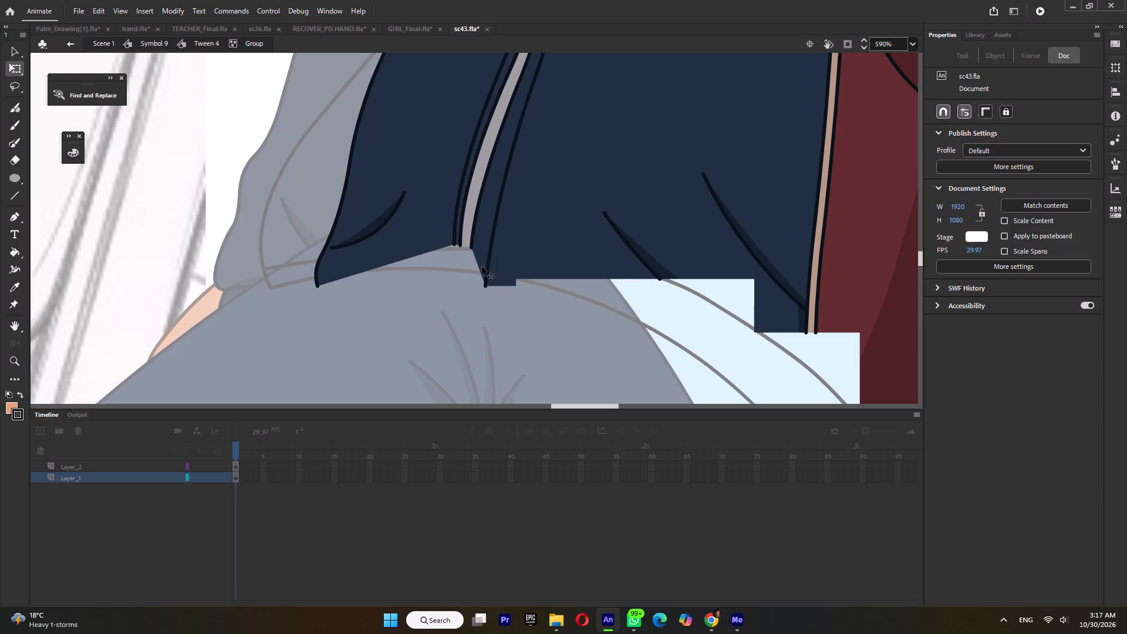
pyautogui.moveTo(485, 286); pyautogui.dragTo(483, 251)
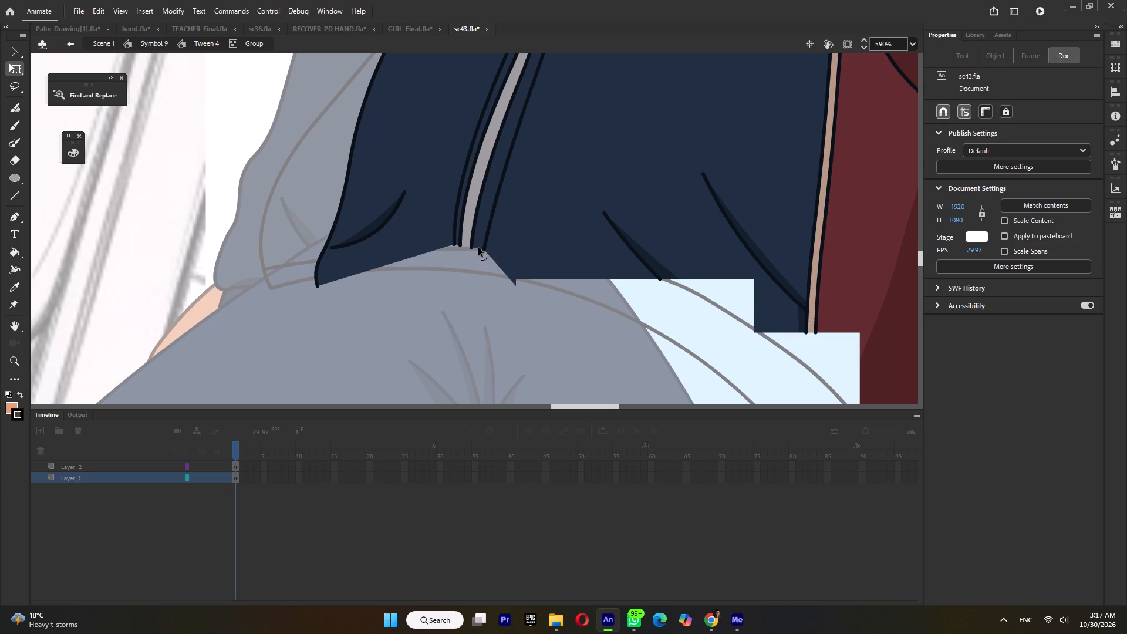
pyautogui.moveTo(491, 218); pyautogui.dragTo(478, 228)
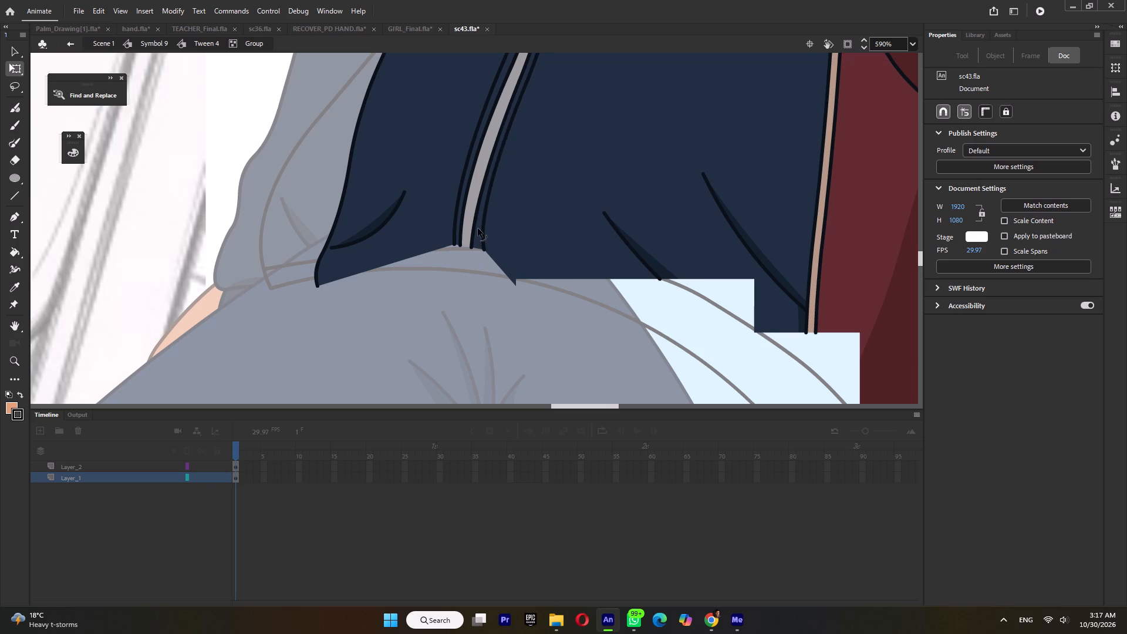
pyautogui.moveTo(478, 228); pyautogui.dragTo(478, 231)
# Curve the navy jacket's bottom edge from the zipper along the traced hem's upper line to the first fold crease.
pyautogui.moveTo(513, 281); pyautogui.dragTo(534, 272)
pyautogui.hotkey('ctrl', 'z')
pyautogui.click(478, 301)
pyautogui.moveTo(496, 262); pyautogui.dragTo(565, 258)
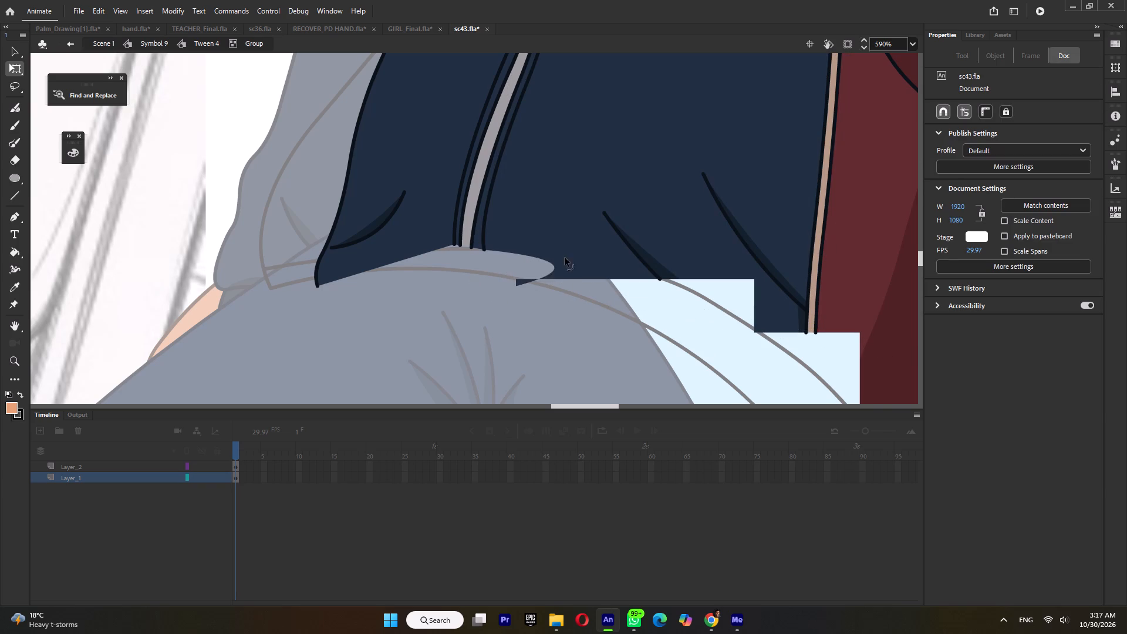
pyautogui.moveTo(565, 258); pyautogui.dragTo(656, 271)
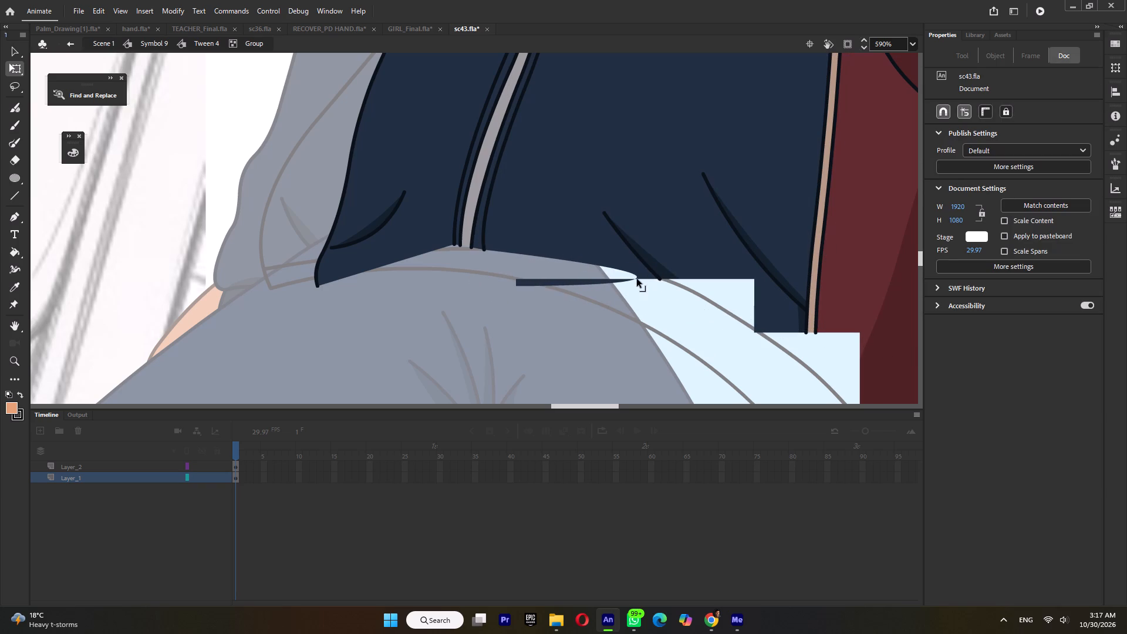
pyautogui.moveTo(637, 279); pyautogui.dragTo(667, 281)
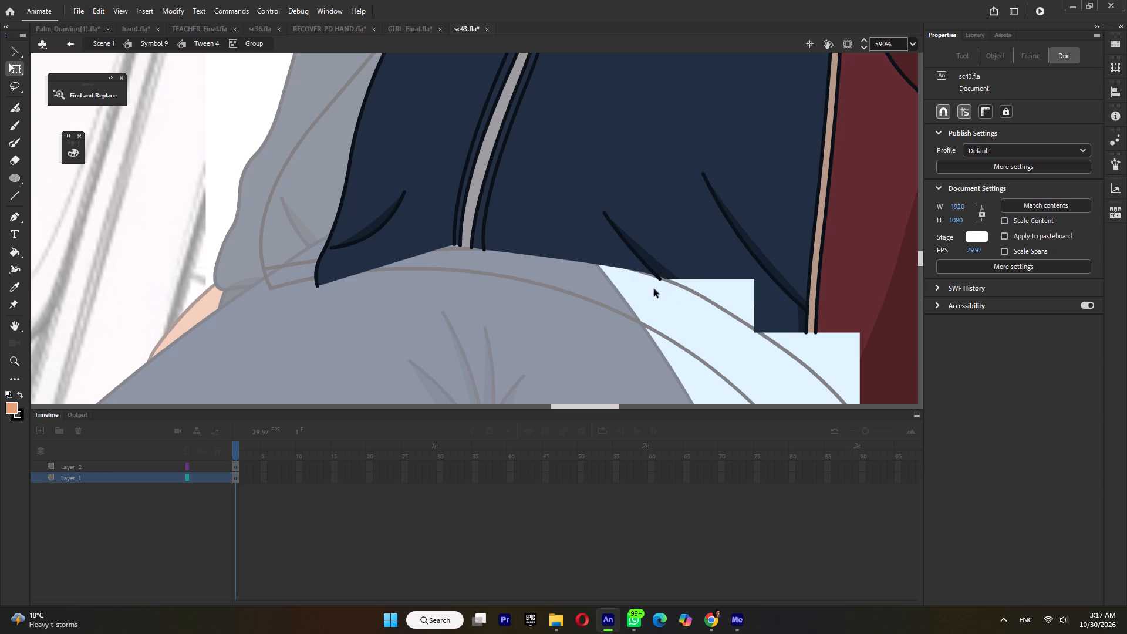
# Sample the jacket's navy colour and fill the dark shading beside the two fold creases near the red side panel.
pyautogui.keyDown('ctrl'); pyautogui.scroll(-7, 662, 282); pyautogui.keyUp('ctrl')
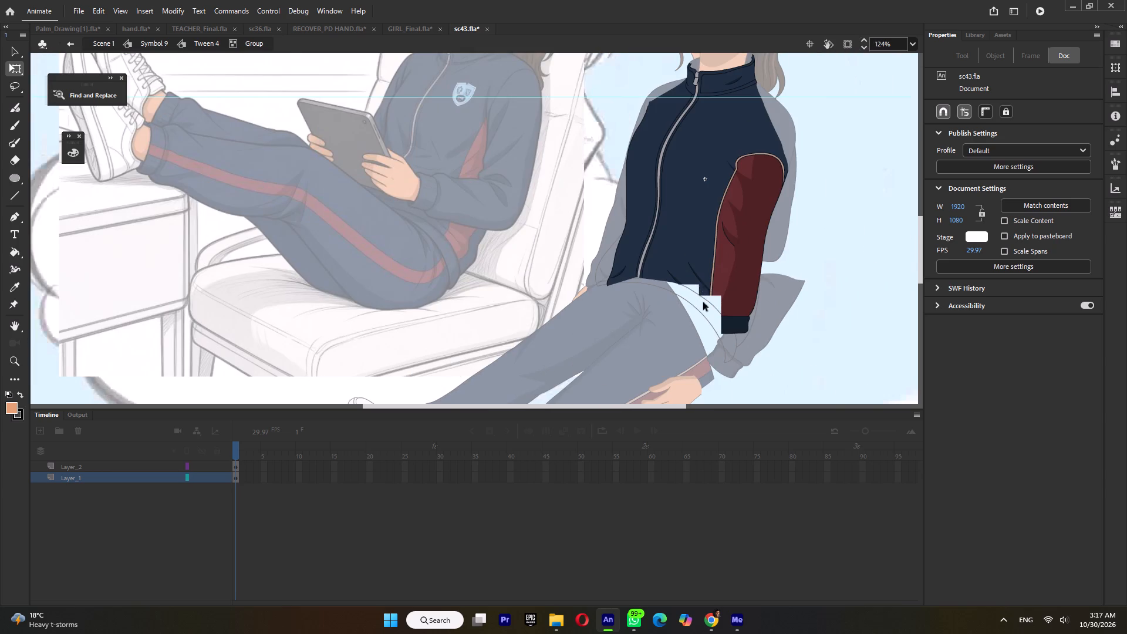
pyautogui.keyDown('ctrl'); pyautogui.scroll(5, 702, 298); pyautogui.keyUp('ctrl')
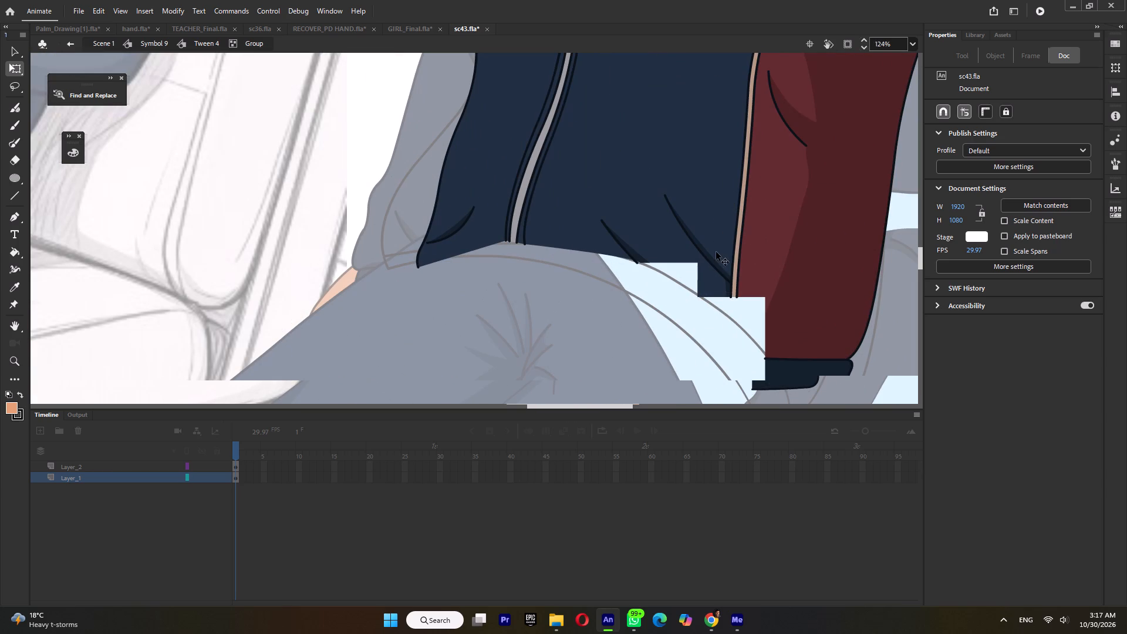
pyautogui.press('i')
pyautogui.click(702, 205)
pyautogui.click(700, 245)
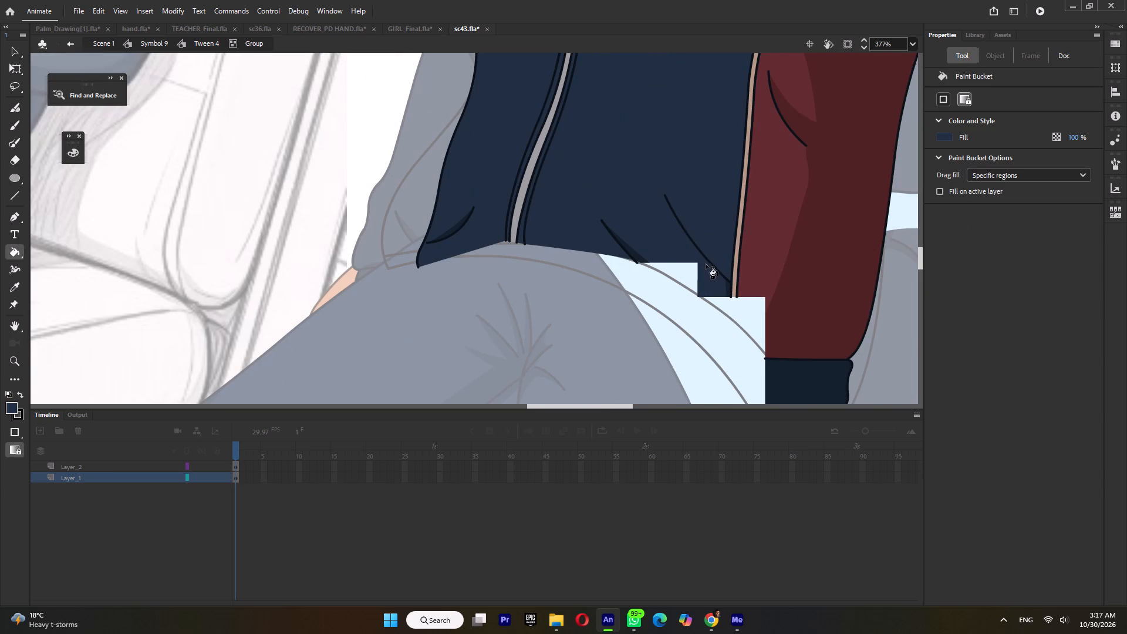
pyautogui.click(707, 268)
pyautogui.click(632, 251)
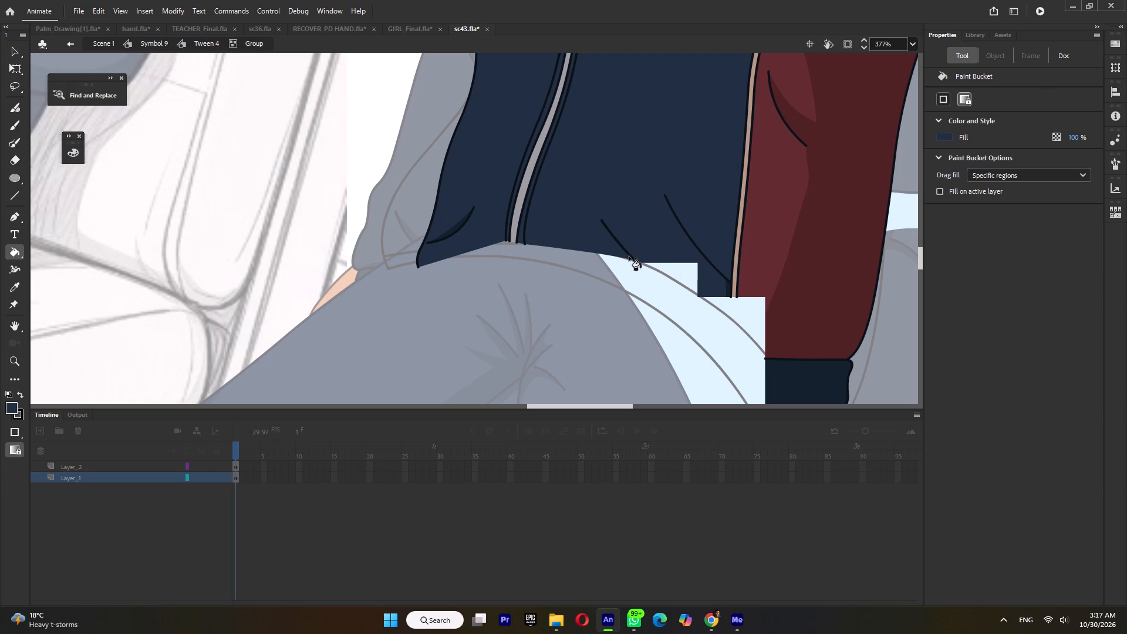
pyautogui.keyDown('ctrl'); pyautogui.click(629, 255); pyautogui.keyUp('ctrl')
# Delete the two fold crease strokes between the zipper and the red side panel.
pyautogui.click(14, 69)
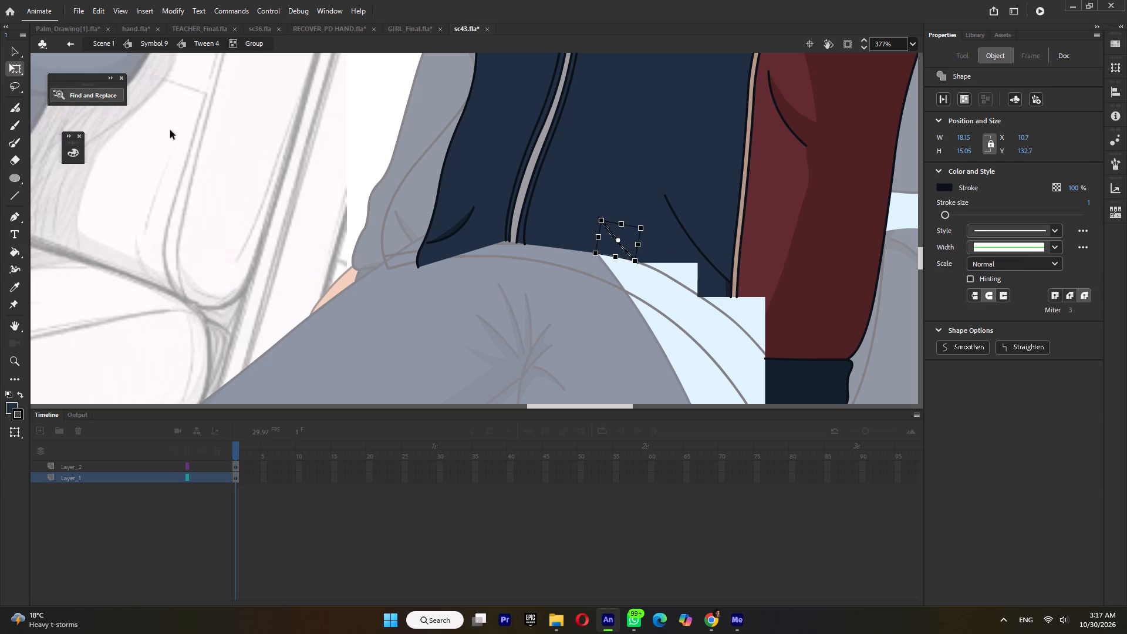
pyautogui.press('Delete')
pyautogui.click(700, 247)
pyautogui.click(703, 255)
pyautogui.press('Delete')
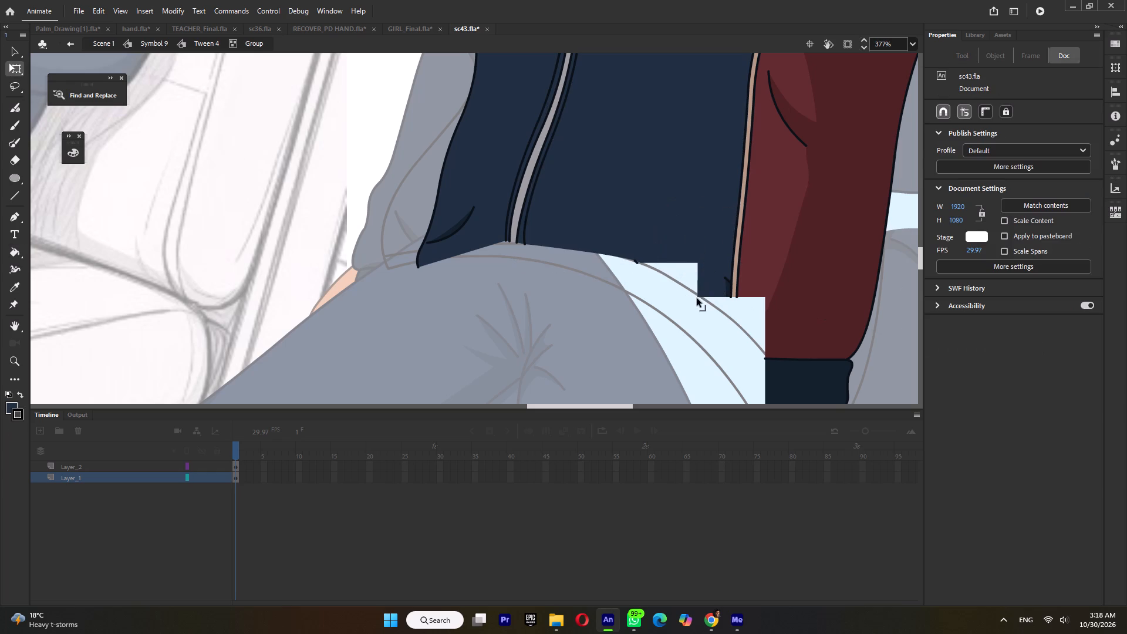
# Straighten the stepped navy bottom edge toward the beige stripe and delete the two leftover fold stroke stubs.
pyautogui.moveTo(700, 296); pyautogui.dragTo(610, 247)
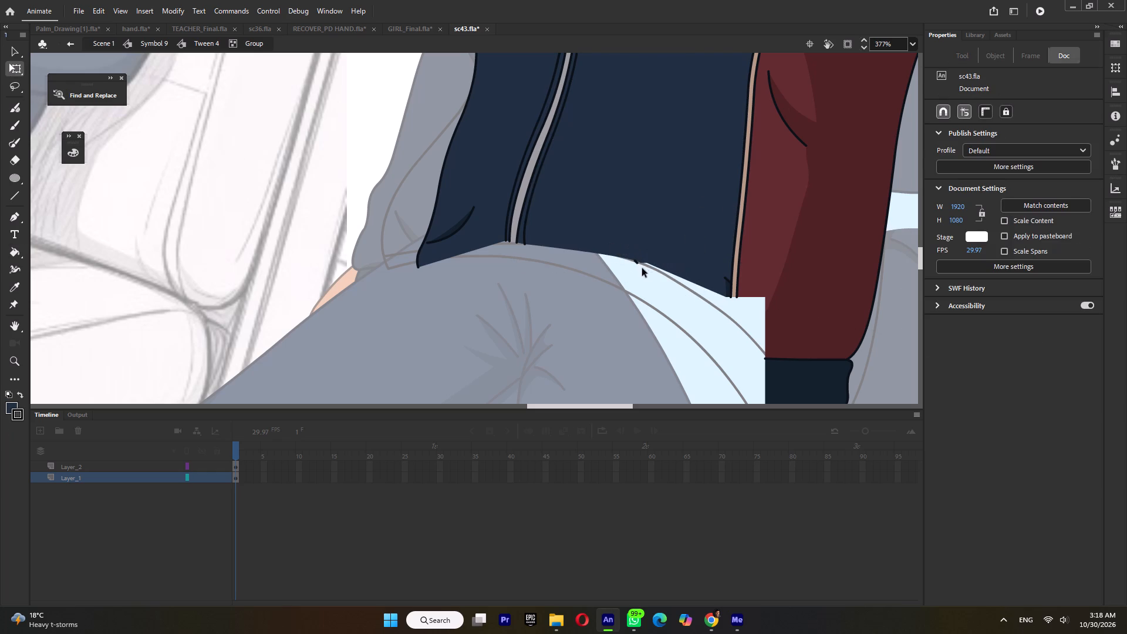
pyautogui.click(636, 262)
pyautogui.press('Delete')
pyautogui.click(727, 280)
pyautogui.press('Delete')
# Sample the jacket's navy colour and fill the leftover dark patch beside the beige stripe's lower end.
pyautogui.press('i')
pyautogui.click(701, 258)
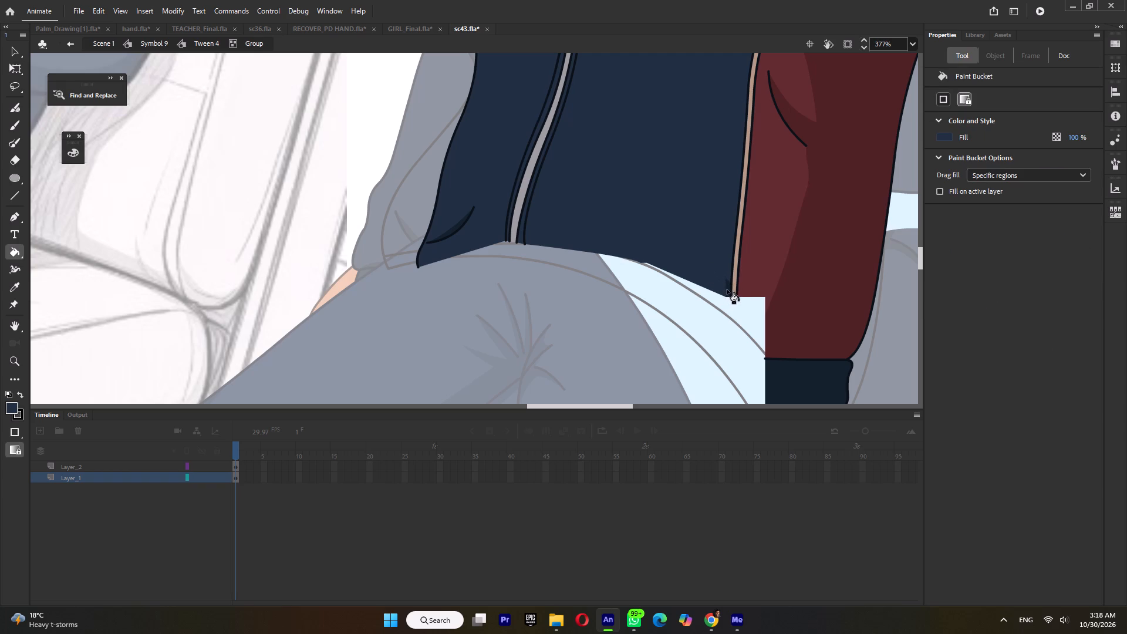
pyautogui.click(727, 289)
# Extend the beige stripe's lower end to the traced hem and pull the red panel's inner bottom corners onto the same line.
pyautogui.keyDown('ctrl'); pyautogui.scroll(-3, 731, 303); pyautogui.keyUp('ctrl')
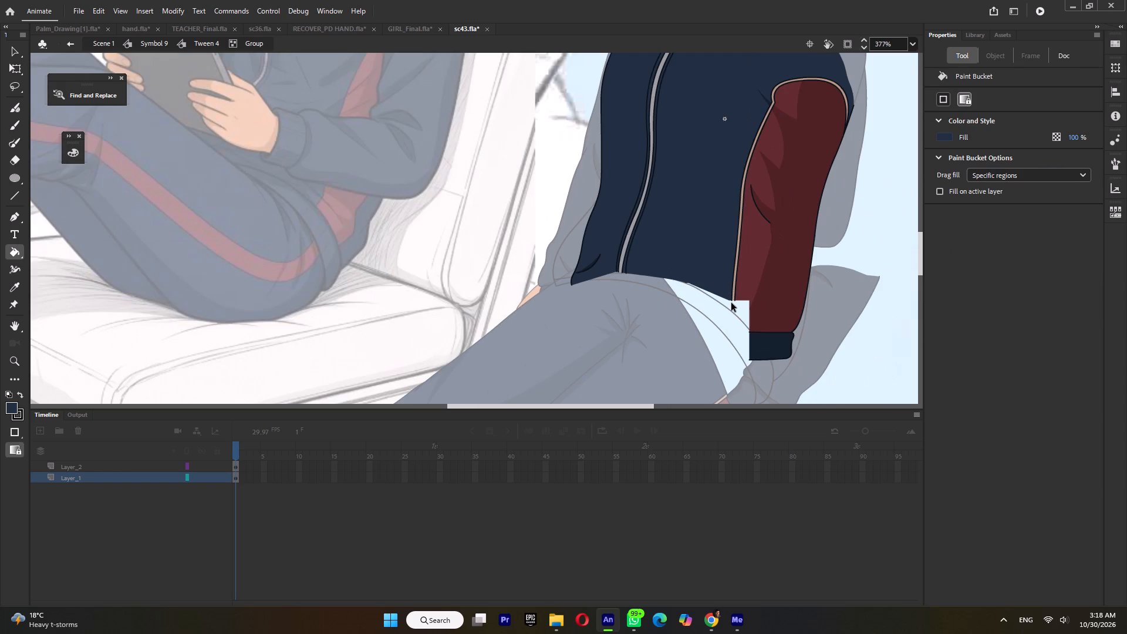
pyautogui.keyDown('ctrl'); pyautogui.scroll(4, 731, 302); pyautogui.keyUp('ctrl')
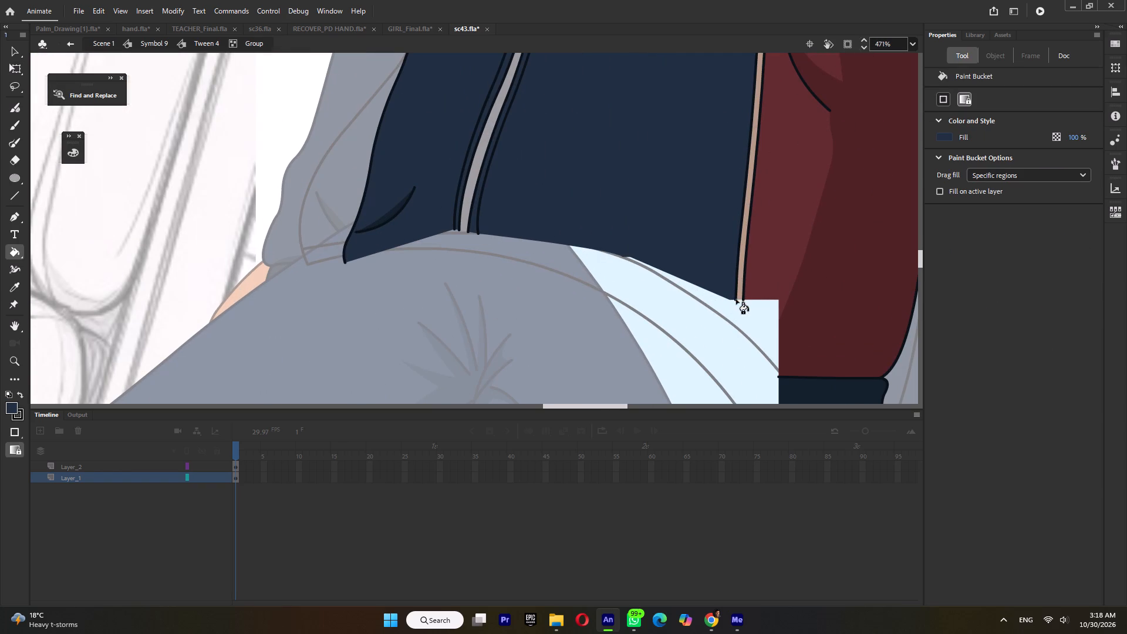
pyautogui.keyDown('ctrl'); pyautogui.moveTo(736, 299); pyautogui.dragTo(726, 318); pyautogui.keyUp('ctrl')
pyautogui.keyDown('ctrl'); pyautogui.moveTo(744, 299); pyautogui.dragTo(735, 326); pyautogui.keyUp('ctrl')
pyautogui.keyDown('ctrl'); pyautogui.moveTo(738, 303); pyautogui.dragTo(747, 309); pyautogui.keyUp('ctrl')
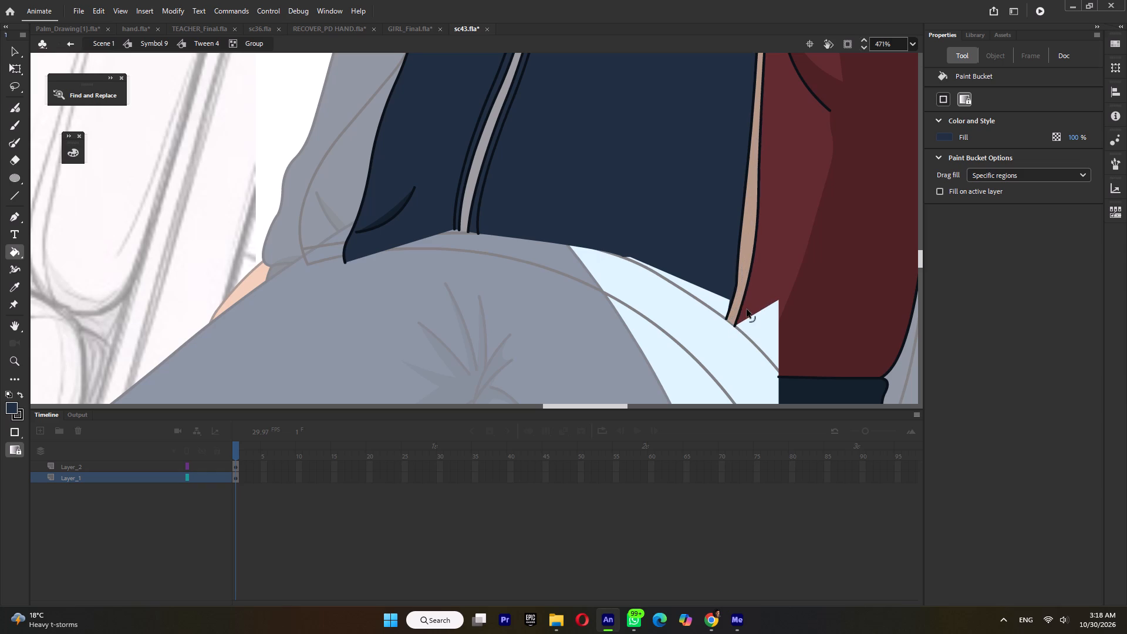
pyautogui.keyDown('ctrl'); pyautogui.moveTo(747, 309); pyautogui.dragTo(747, 309); pyautogui.keyUp('ctrl')
pyautogui.keyDown('ctrl'); pyautogui.moveTo(737, 268); pyautogui.dragTo(745, 262); pyautogui.keyUp('ctrl')
pyautogui.keyDown('ctrl'); pyautogui.moveTo(776, 300); pyautogui.dragTo(764, 355); pyautogui.keyUp('ctrl')
pyautogui.keyDown('ctrl'); pyautogui.moveTo(780, 373); pyautogui.dragTo(764, 351); pyautogui.keyUp('ctrl')
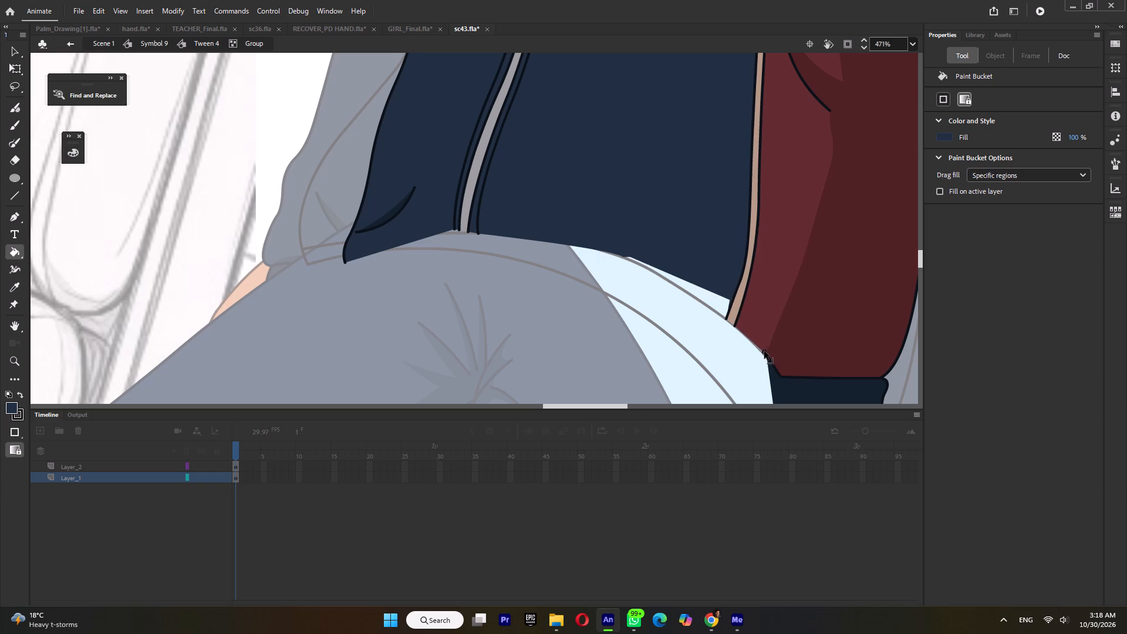
pyautogui.keyDown('ctrl'); pyautogui.moveTo(764, 351); pyautogui.dragTo(764, 346); pyautogui.keyUp('ctrl')
# Delete the dark cuff's fill and outline below the red panel.
pyautogui.keyDown('ctrl'); pyautogui.scroll(-3, 785, 278); pyautogui.keyUp('ctrl')
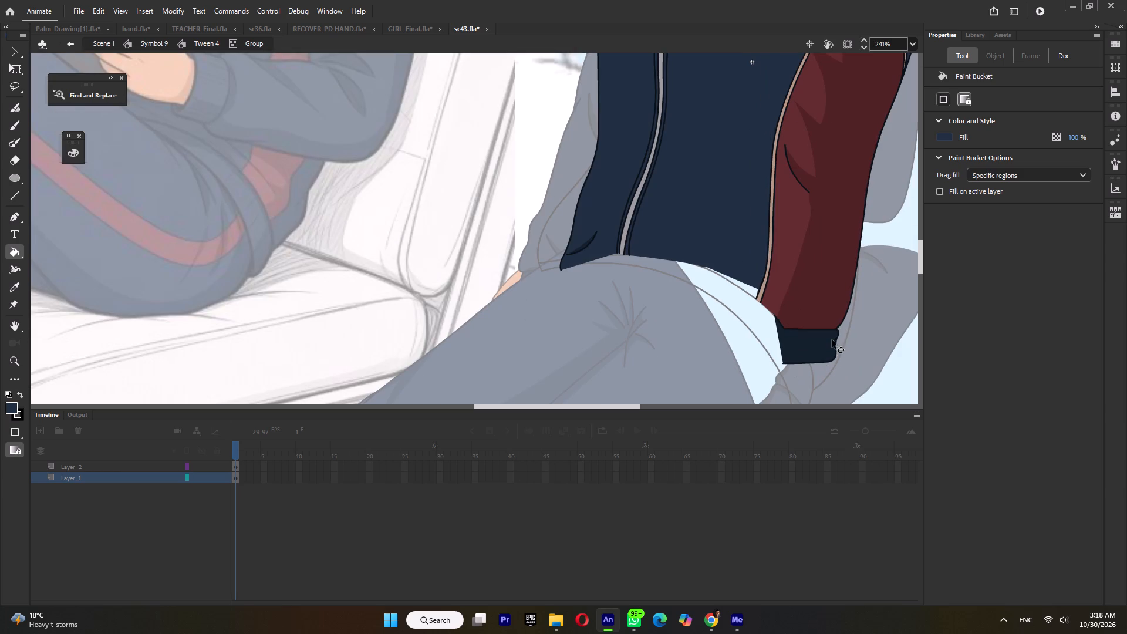
pyautogui.keyDown('ctrl'); pyautogui.click(817, 340); pyautogui.keyUp('ctrl')
pyautogui.press('Delete')
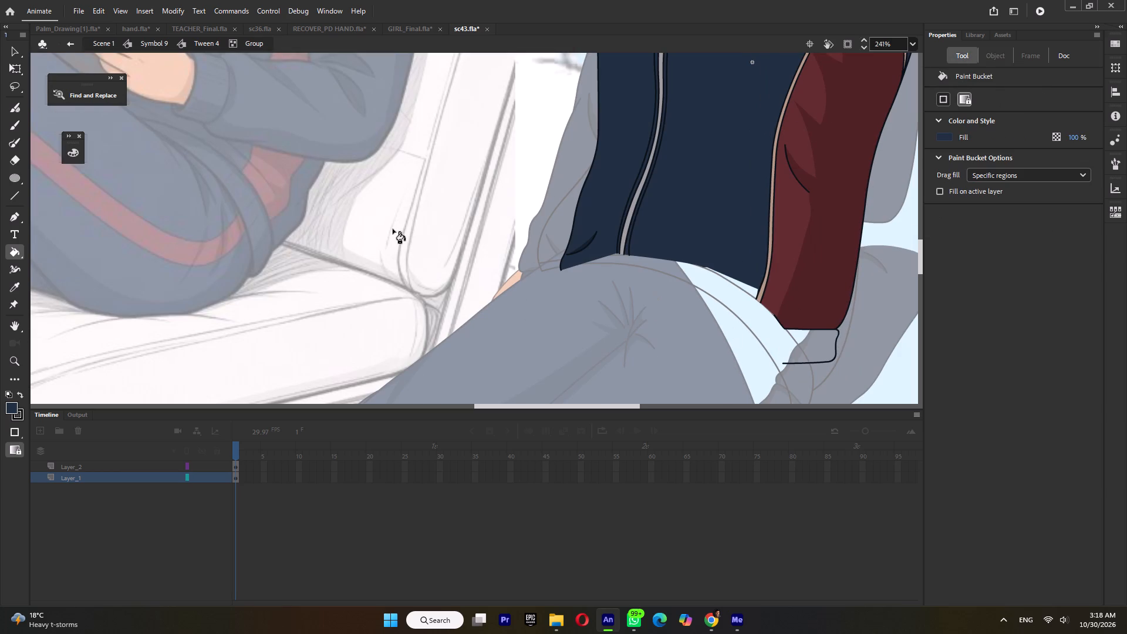
pyautogui.click(15, 69)
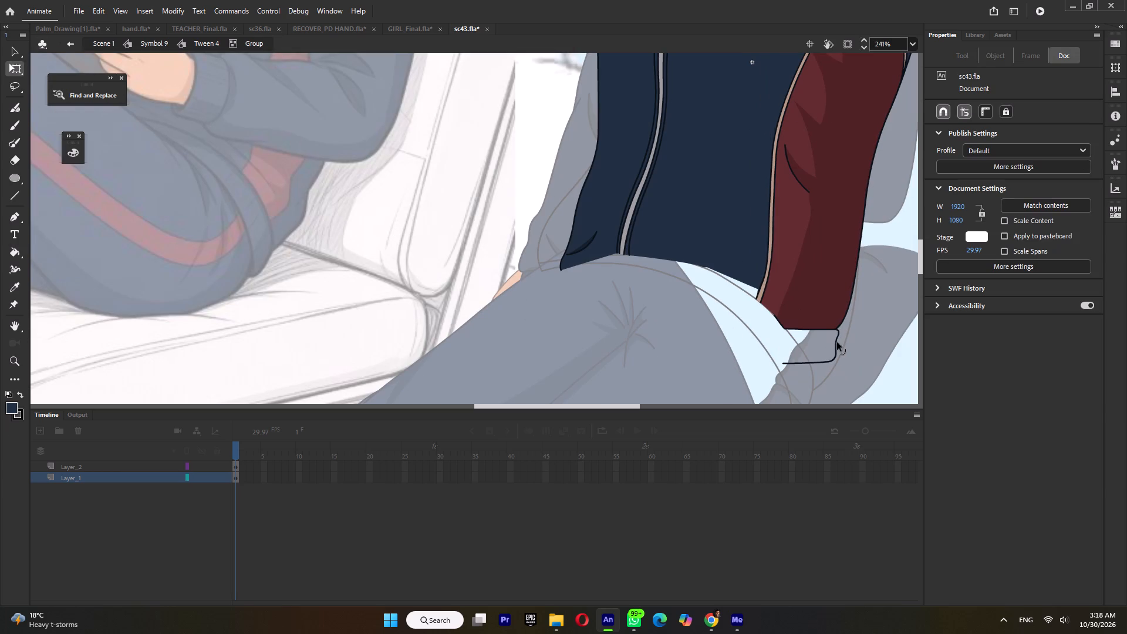
pyautogui.click(837, 342)
pyautogui.press('Delete')
pyautogui.moveTo(835, 331); pyautogui.dragTo(819, 371)
pyautogui.moveTo(819, 371); pyautogui.dragTo(819, 367)
# Stretch the red panel's lower corner to the traced hem's far end and curve its outer and bottom edges along the trace.
pyautogui.moveTo(834, 329); pyautogui.dragTo(812, 388)
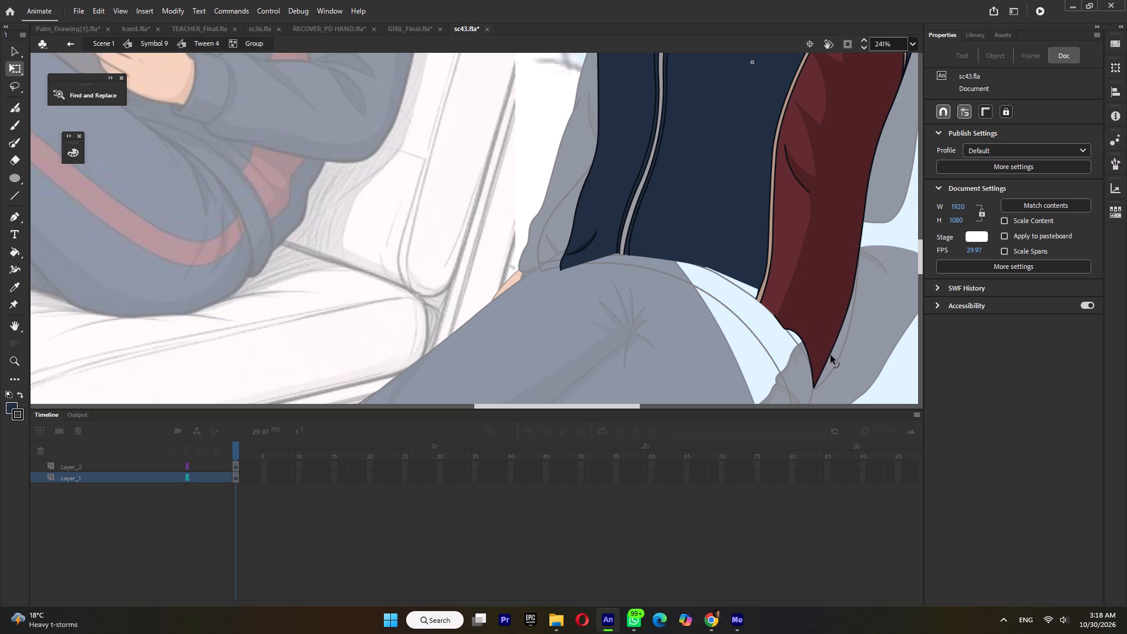
pyautogui.moveTo(834, 345); pyautogui.dragTo(834, 367)
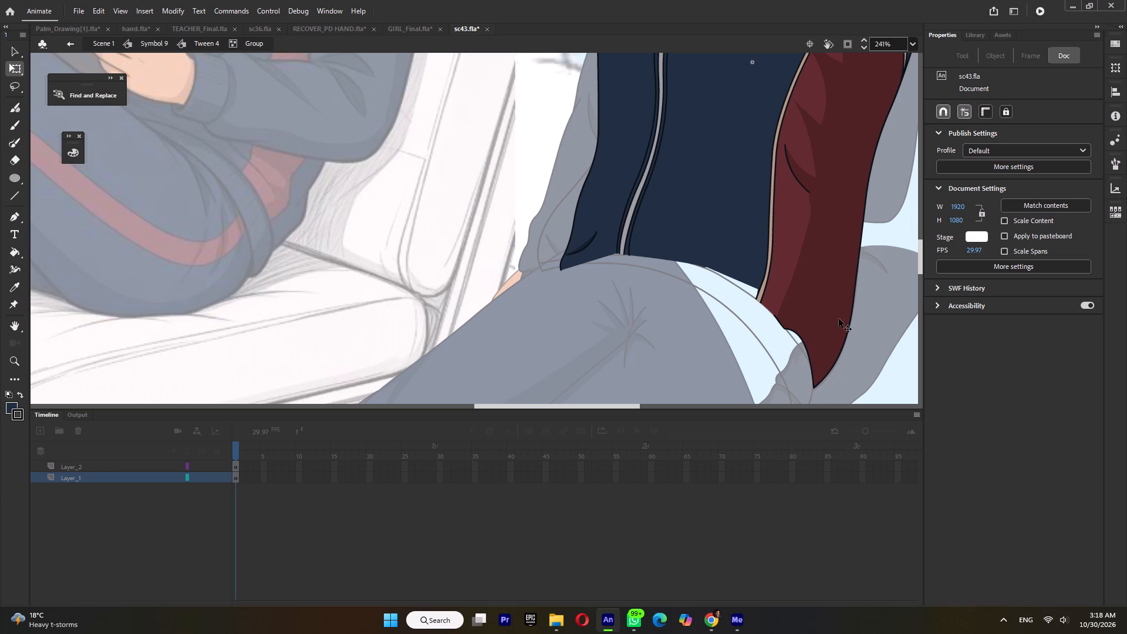
pyautogui.keyDown('ctrl'); pyautogui.scroll(-5, 855, 278); pyautogui.keyUp('ctrl')
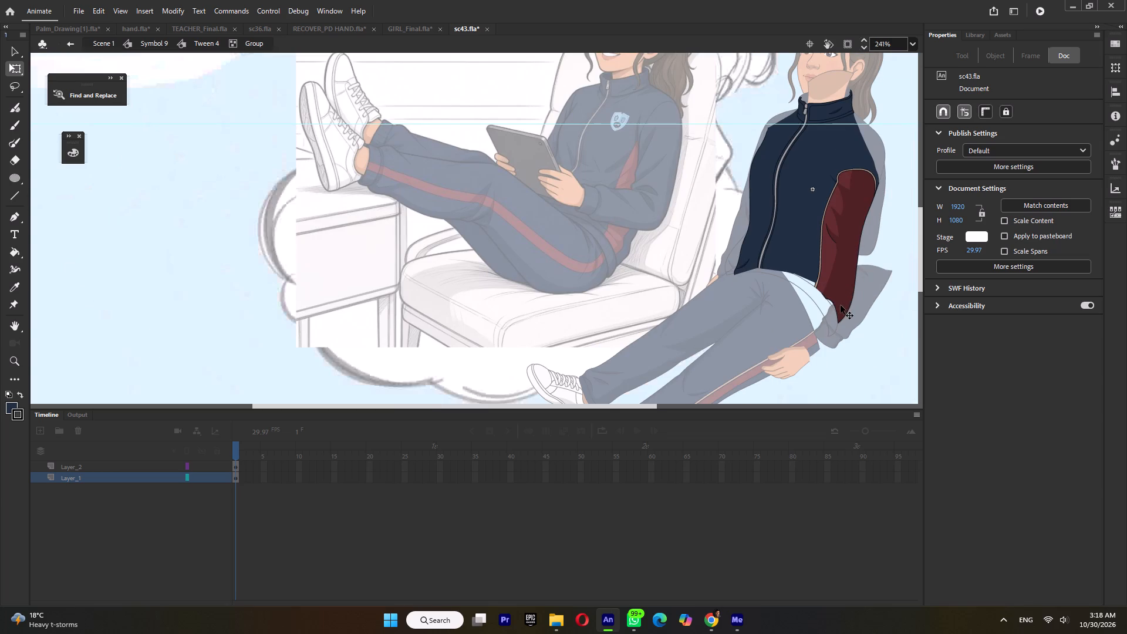
pyautogui.keyDown('ctrl'); pyautogui.scroll(8, 841, 305); pyautogui.keyUp('ctrl')
pyautogui.moveTo(819, 294); pyautogui.dragTo(811, 319)
pyautogui.keyDown('ctrl'); pyautogui.scroll(-2, 854, 331); pyautogui.keyUp('ctrl')
pyautogui.keyDown('ctrl'); pyautogui.scroll(5, 848, 359); pyautogui.keyUp('ctrl')
pyautogui.keyDown('ctrl'); pyautogui.moveTo(848, 367); pyautogui.dragTo(849, 376, button='middle'); pyautogui.keyUp('ctrl')
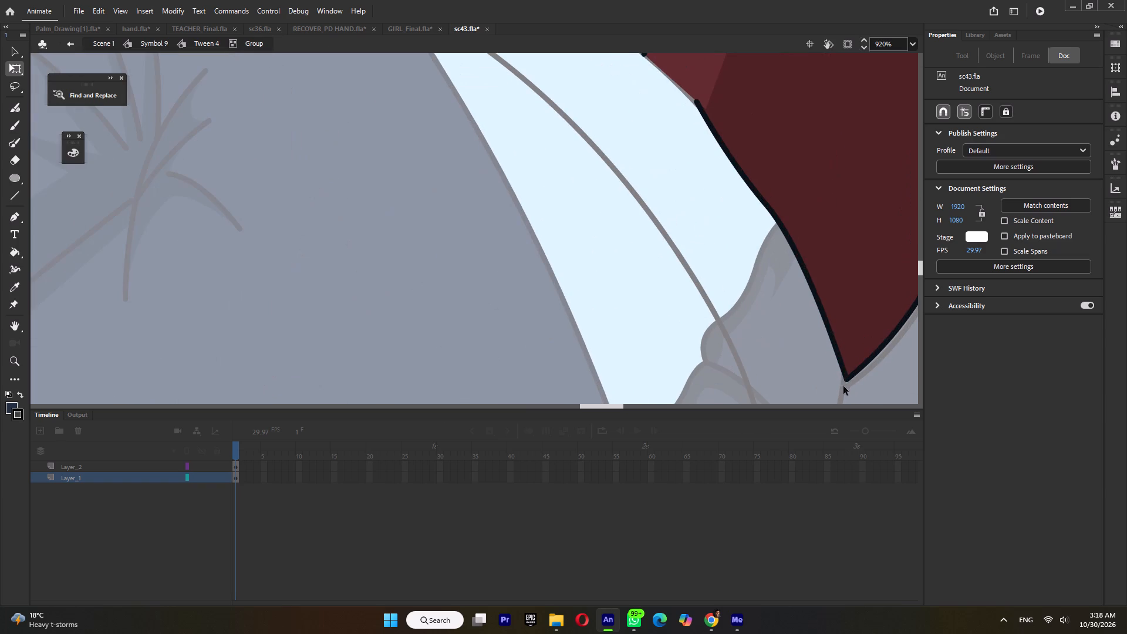
pyautogui.keyDown('ctrl'); pyautogui.moveTo(846, 377); pyautogui.dragTo(843, 384); pyautogui.keyUp('ctrl')
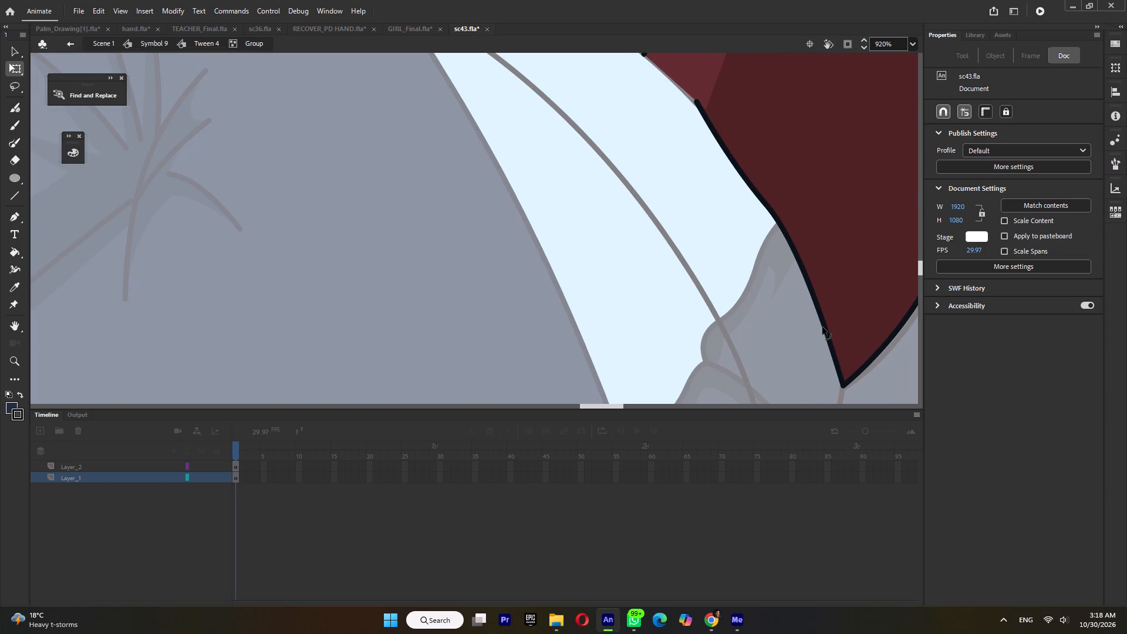
pyautogui.moveTo(823, 327); pyautogui.dragTo(862, 368)
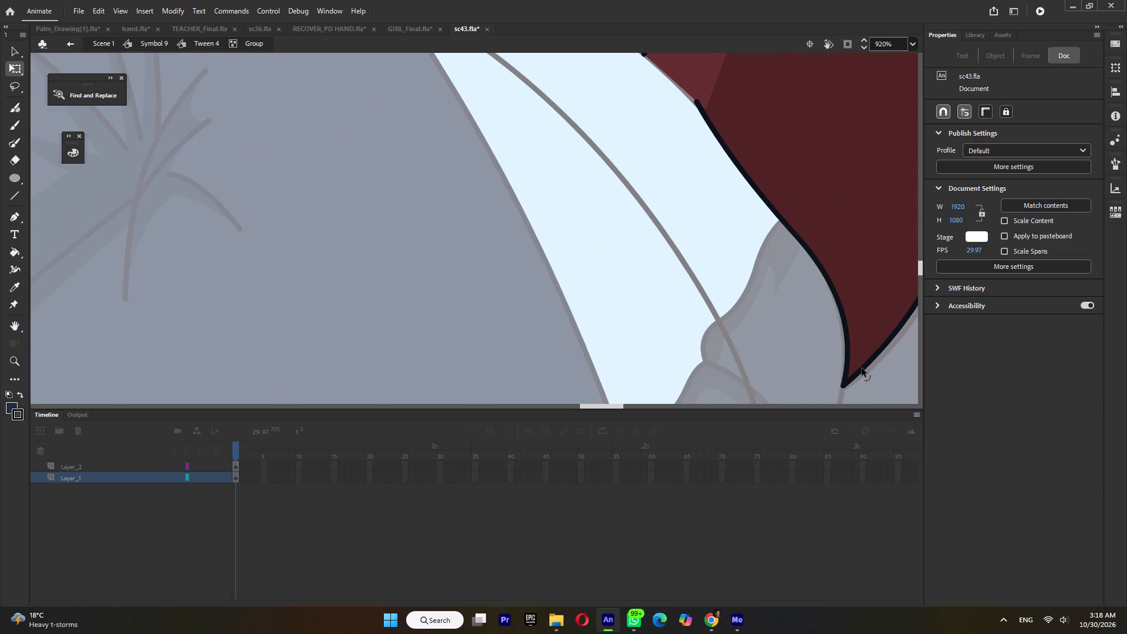
pyautogui.moveTo(862, 368); pyautogui.dragTo(861, 365)
pyautogui.keyDown('ctrl'); pyautogui.moveTo(760, 198); pyautogui.dragTo(761, 183); pyautogui.keyUp('ctrl')
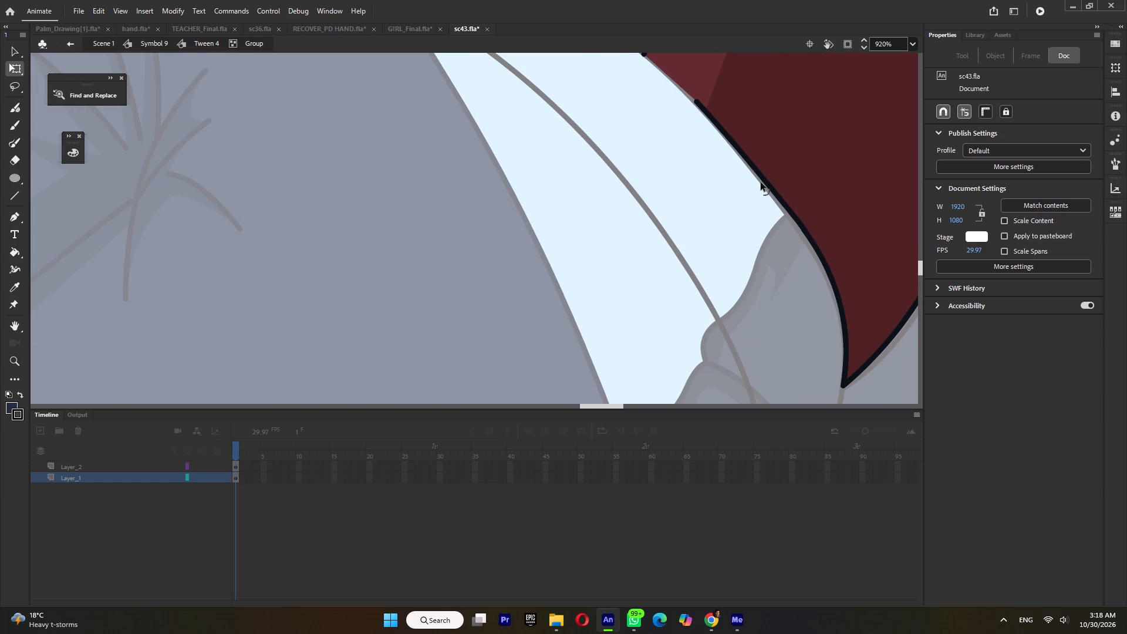
pyautogui.keyDown('ctrl'); pyautogui.moveTo(761, 183); pyautogui.dragTo(760, 183); pyautogui.keyUp('ctrl')
# Extend the outline on the red panel's bottom edge up to the beige stripe's lower end, following the traced curve.
pyautogui.keyDown('ctrl'); pyautogui.scroll(-4, 700, 123); pyautogui.keyUp('ctrl')
pyautogui.keyDown('ctrl'); pyautogui.scroll(5, 681, 77); pyautogui.keyUp('ctrl')
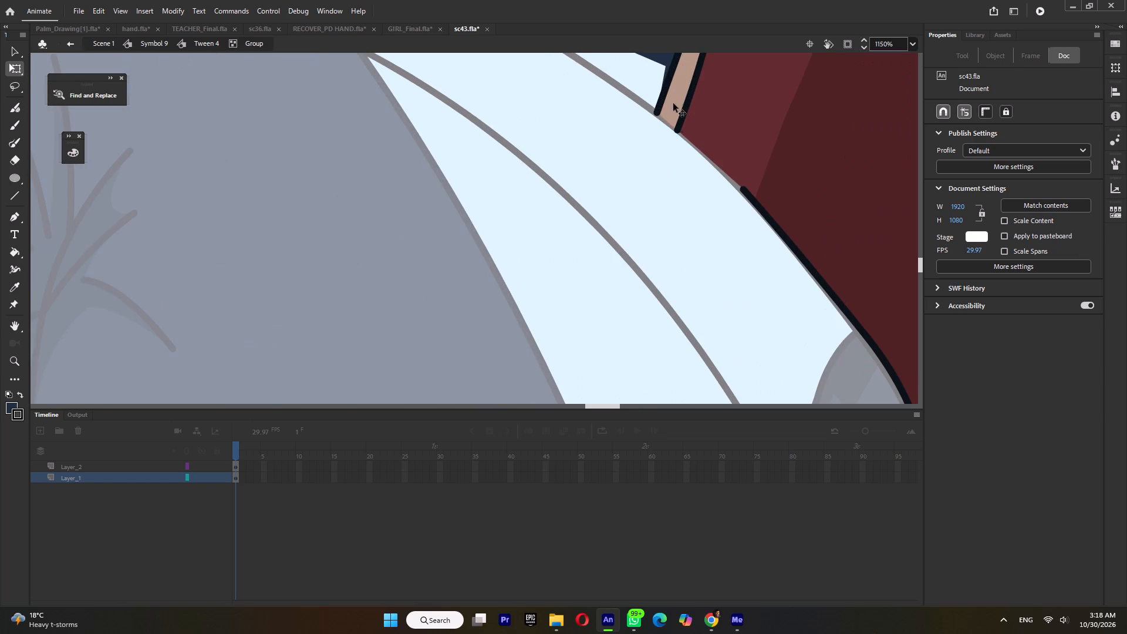
pyautogui.keyDown('ctrl'); pyautogui.moveTo(743, 189); pyautogui.dragTo(659, 117); pyautogui.keyUp('ctrl')
pyautogui.keyDown('ctrl'); pyautogui.moveTo(743, 193); pyautogui.dragTo(656, 111); pyautogui.keyUp('ctrl')
pyautogui.keyDown('ctrl'); pyautogui.moveTo(754, 209); pyautogui.dragTo(750, 204); pyautogui.keyUp('ctrl')
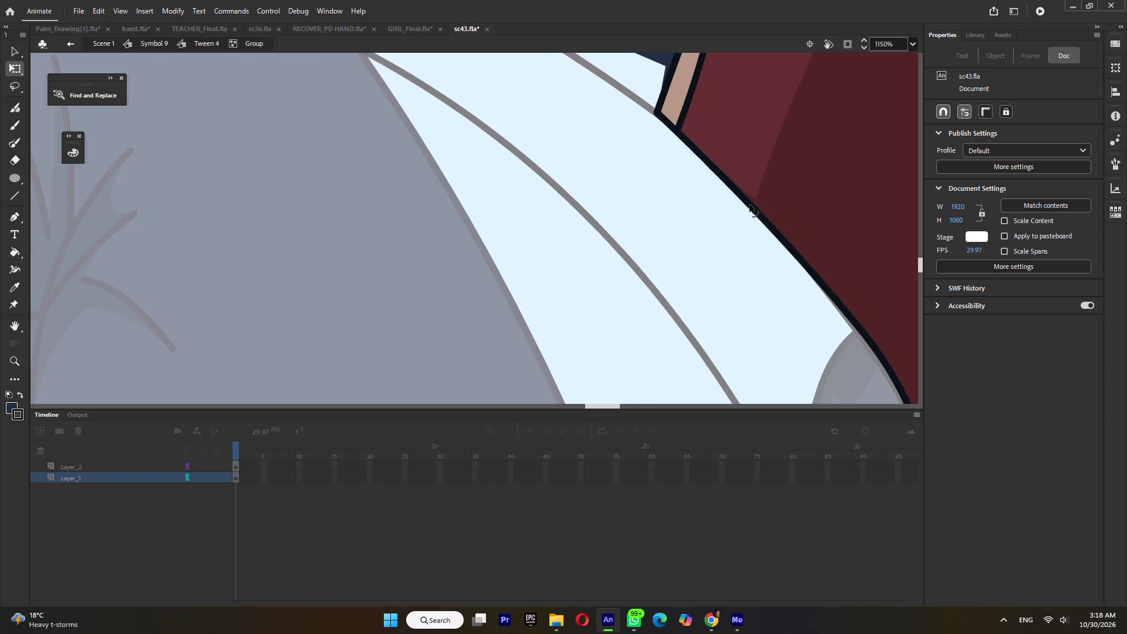
pyautogui.keyDown('ctrl'); pyautogui.moveTo(750, 204); pyautogui.dragTo(751, 203); pyautogui.keyUp('ctrl')
# Pull the navy bottom corner onto the beige stripe's lower end and curve the edge back to the zipper along the traced hem.
pyautogui.keyDown('ctrl'); pyautogui.scroll(-6, 751, 207); pyautogui.keyUp('ctrl')
pyautogui.keyDown('ctrl'); pyautogui.scroll(3, 721, 158); pyautogui.keyUp('ctrl')
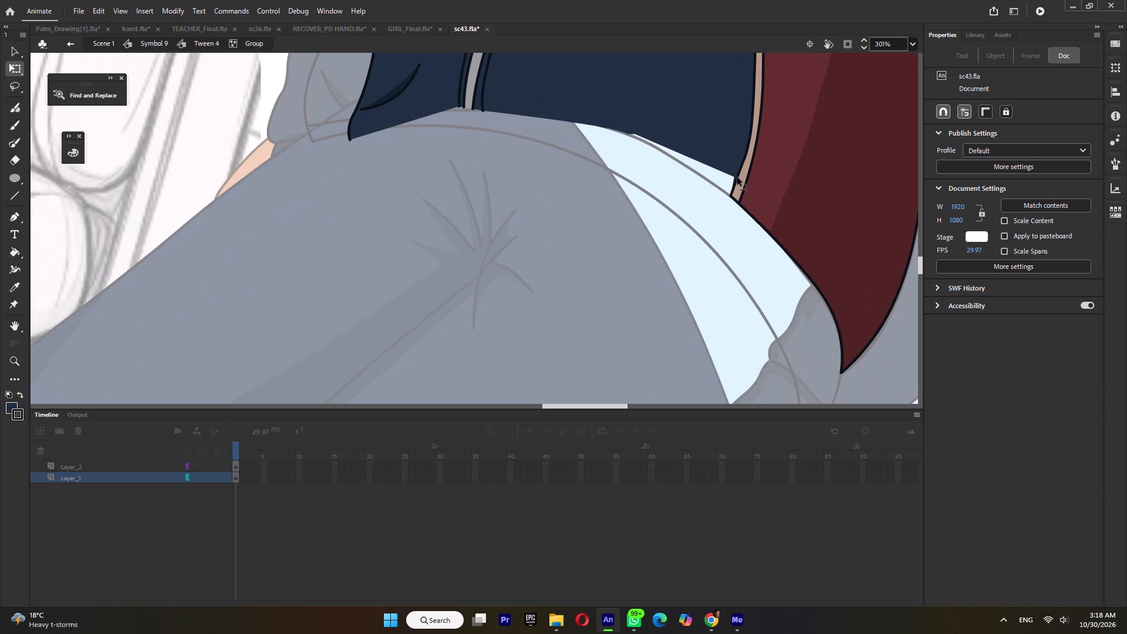
pyautogui.keyDown('ctrl'); pyautogui.click(737, 176); pyautogui.keyUp('ctrl')
pyautogui.hotkey('ctrl', 'z')
pyautogui.keyDown('ctrl'); pyautogui.click(713, 190); pyautogui.keyUp('ctrl')
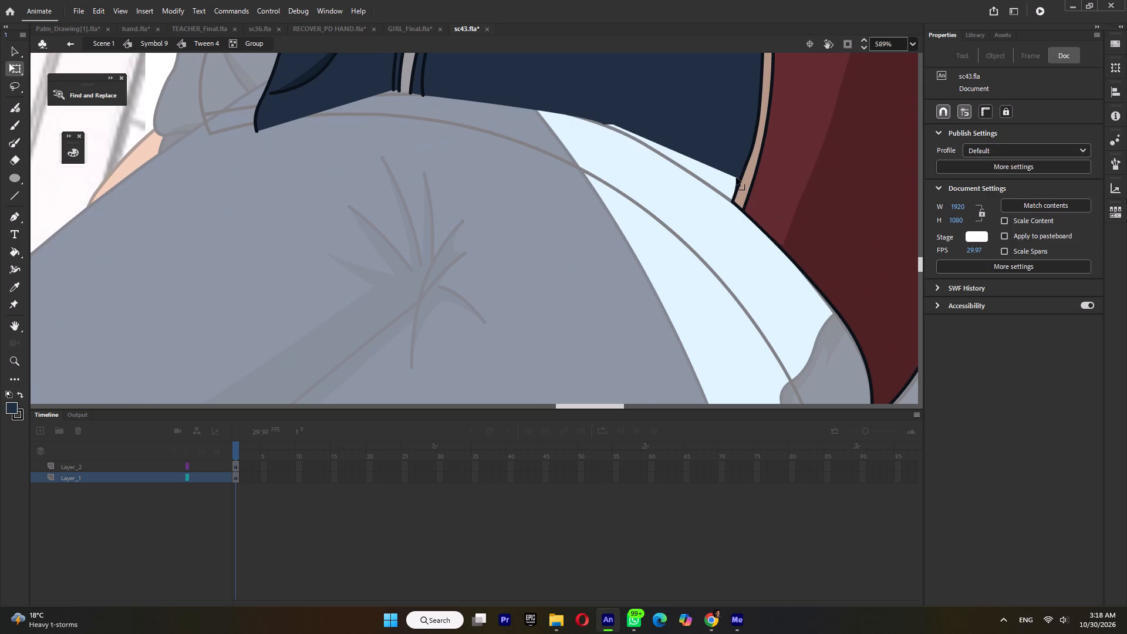
pyautogui.keyDown('ctrl'); pyautogui.moveTo(736, 177); pyautogui.dragTo(728, 200); pyautogui.keyUp('ctrl')
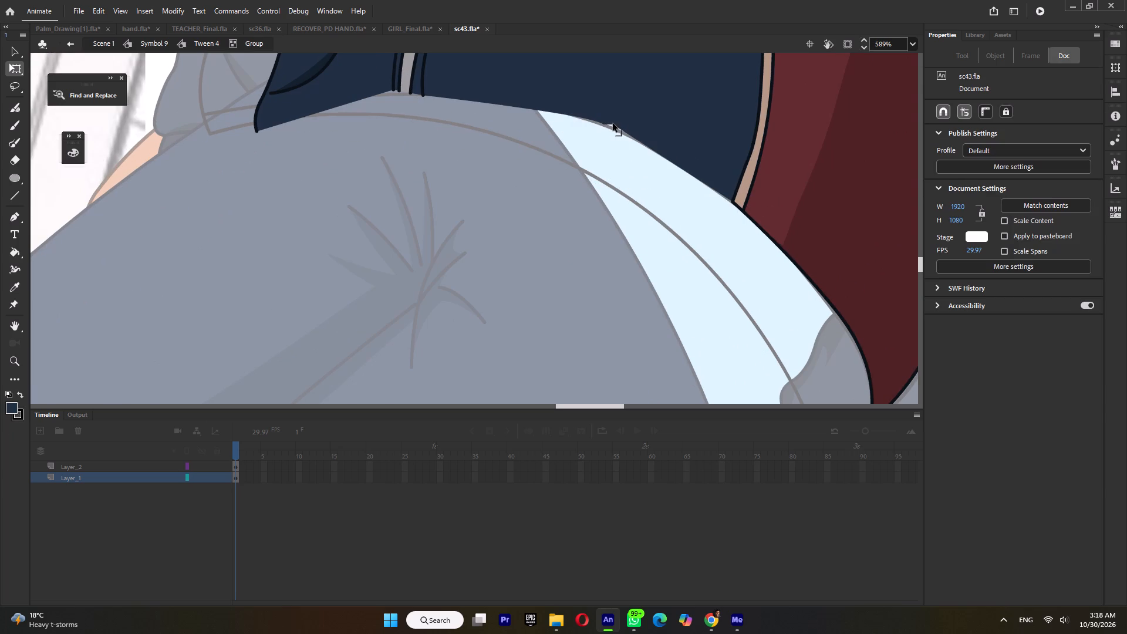
pyautogui.keyDown('ctrl'); pyautogui.moveTo(613, 123); pyautogui.dragTo(593, 120); pyautogui.keyUp('ctrl')
pyautogui.keyDown('ctrl'); pyautogui.moveTo(640, 149); pyautogui.dragTo(618, 132); pyautogui.keyUp('ctrl')
pyautogui.keyDown('ctrl'); pyautogui.moveTo(618, 132); pyautogui.dragTo(619, 128); pyautogui.keyUp('ctrl')
pyautogui.keyDown('ctrl'); pyautogui.moveTo(597, 122); pyautogui.dragTo(613, 127); pyautogui.keyUp('ctrl')
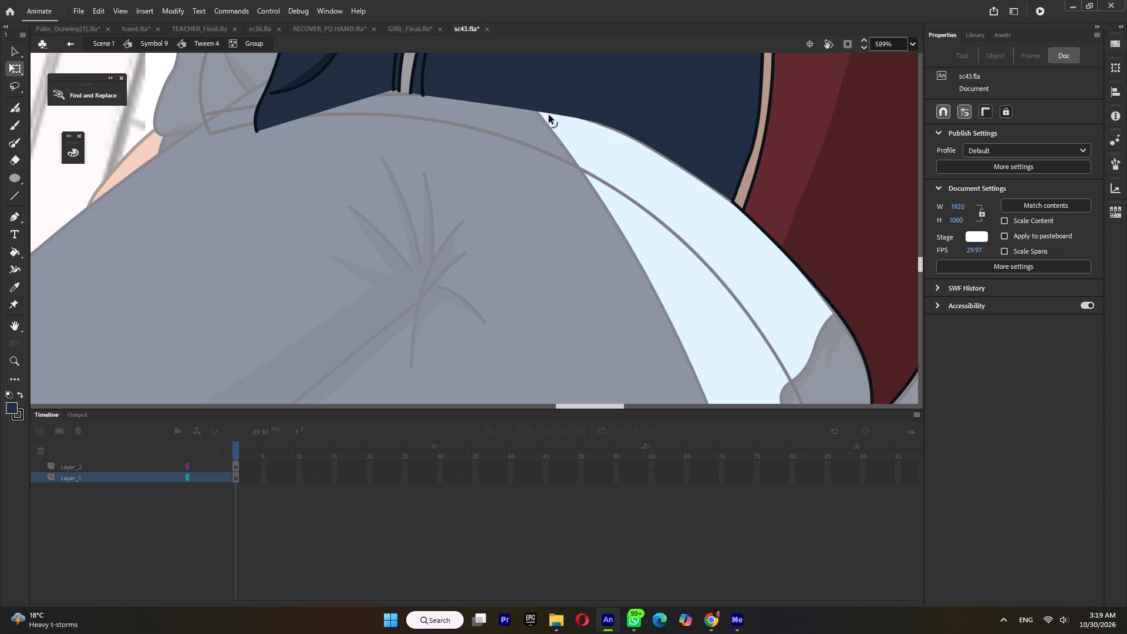
pyautogui.keyDown('ctrl'); pyautogui.moveTo(521, 108); pyautogui.dragTo(470, 95); pyautogui.keyUp('ctrl')
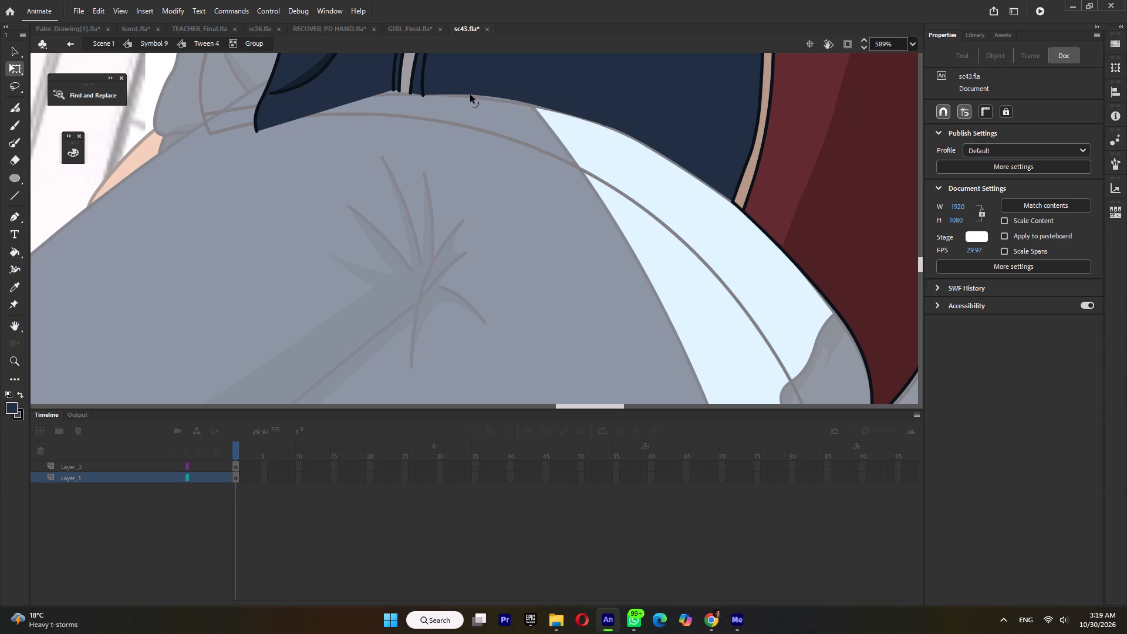
pyautogui.keyDown('ctrl'); pyautogui.moveTo(470, 95); pyautogui.dragTo(470, 95); pyautogui.keyUp('ctrl')
# Align the lower ends of the zipper and seam lines with the traced hem's upper curve and even their spacing.
pyautogui.keyDown('ctrl'); pyautogui.scroll(2, 437, 96); pyautogui.keyUp('ctrl')
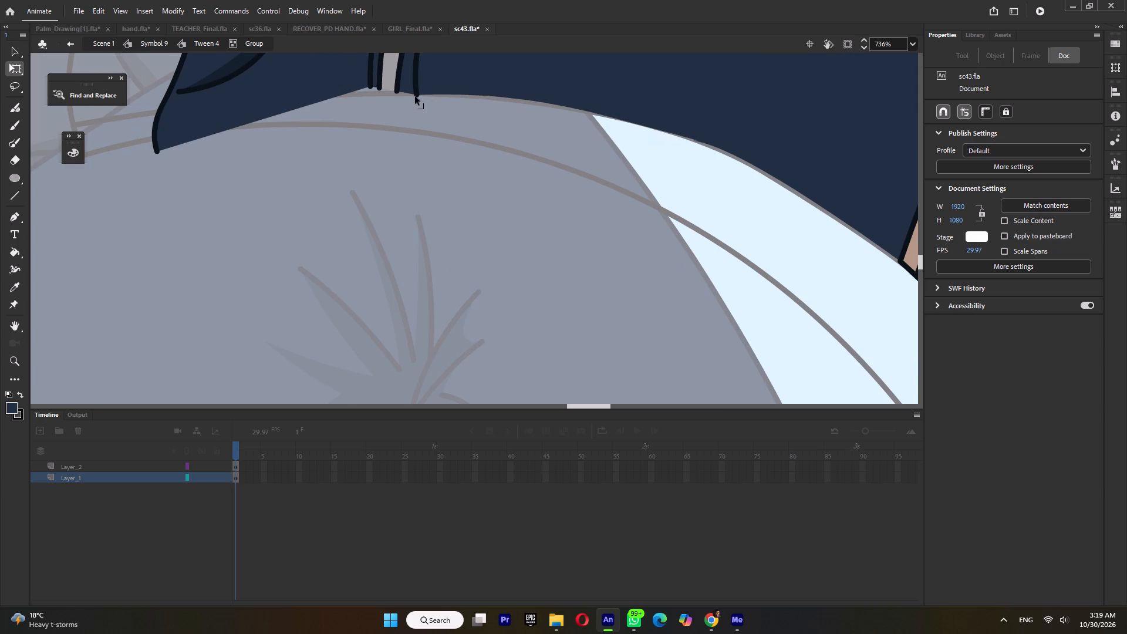
pyautogui.keyDown('ctrl'); pyautogui.click(415, 96); pyautogui.keyUp('ctrl')
pyautogui.keyDown('ctrl'); pyautogui.moveTo(417, 94); pyautogui.dragTo(412, 89); pyautogui.keyUp('ctrl')
pyautogui.keyDown('ctrl'); pyautogui.moveTo(412, 89); pyautogui.dragTo(411, 88); pyautogui.keyUp('ctrl')
pyautogui.keyDown('ctrl'); pyautogui.click(397, 92); pyautogui.keyUp('ctrl')
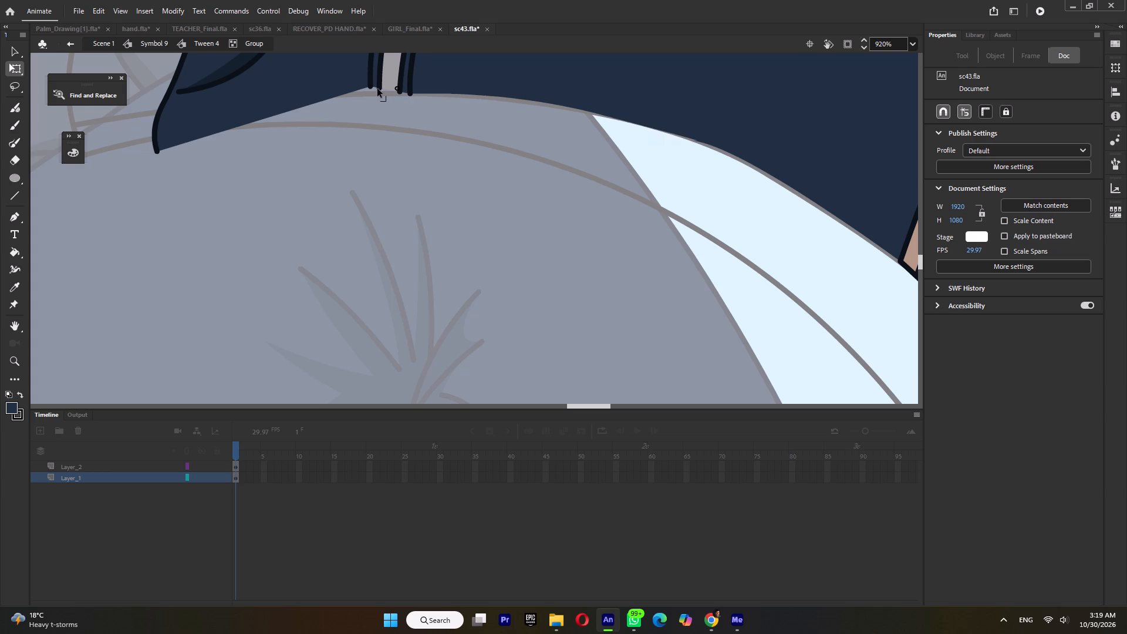
pyautogui.keyDown('ctrl'); pyautogui.click(380, 87); pyautogui.keyUp('ctrl')
pyautogui.keyDown('ctrl'); pyautogui.moveTo(371, 87); pyautogui.dragTo(374, 94); pyautogui.keyUp('ctrl')
# Curve the navy bottom edge between the zipper and the jacket's front corner up to the traced hem's upper line.
pyautogui.keyDown('ctrl'); pyautogui.moveTo(299, 111); pyautogui.dragTo(289, 93); pyautogui.keyUp('ctrl')
pyautogui.keyDown('ctrl'); pyautogui.scroll(-11, 302, 163); pyautogui.keyUp('ctrl')
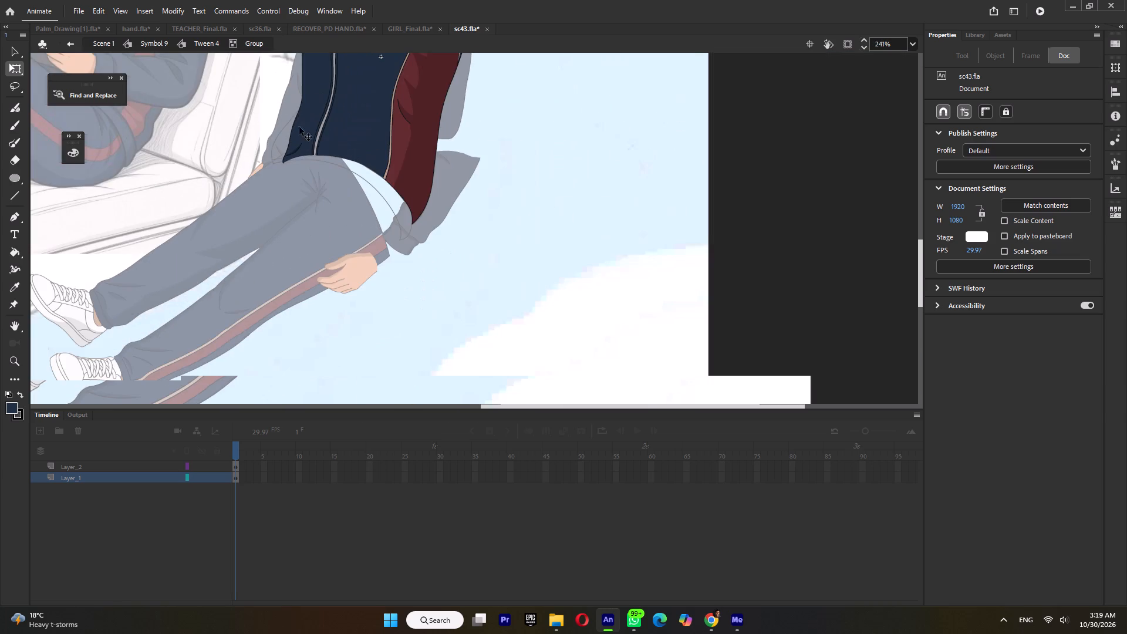
# Bow the navy jacket's lower front edge outward toward the traced outline.
pyautogui.keyDown('ctrl'); pyautogui.scroll(4, 295, 113); pyautogui.keyUp('ctrl')
pyautogui.keyDown('ctrl'); pyautogui.scroll(4, 281, 176); pyautogui.keyUp('ctrl')
pyautogui.keyDown('ctrl'); pyautogui.moveTo(281, 198); pyautogui.dragTo(236, 161); pyautogui.keyUp('ctrl')
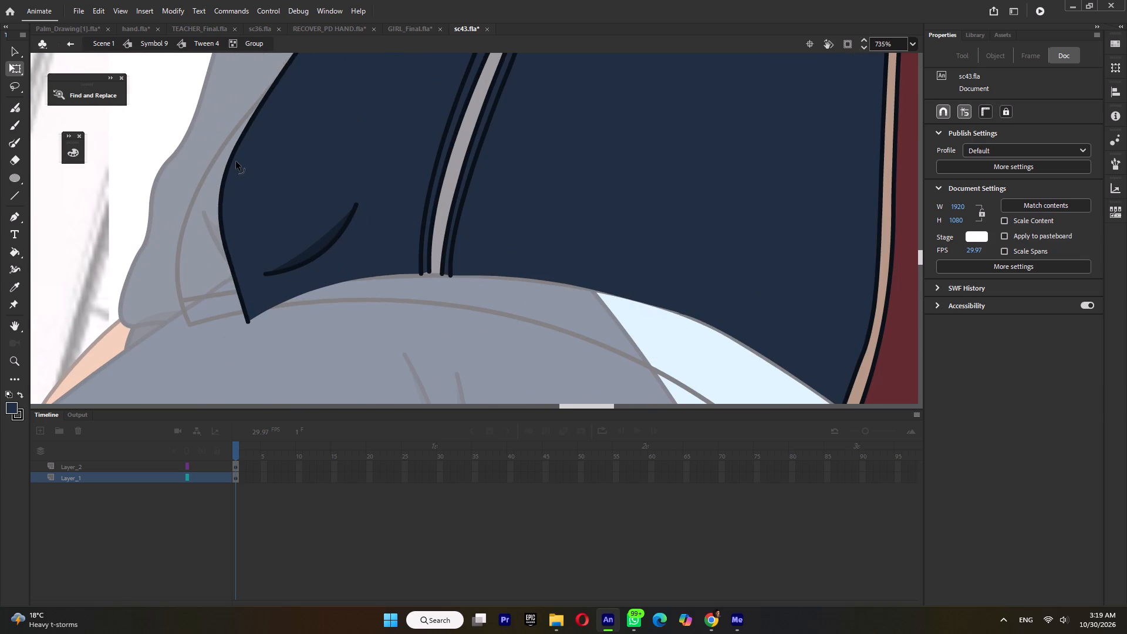
pyautogui.keyDown('ctrl'); pyautogui.moveTo(236, 161); pyautogui.dragTo(238, 163); pyautogui.keyUp('ctrl')
# Move the navy front bottom corner onto the traced hem's corner, delete the stray stroke there, and curve the side edge along the outline.
pyautogui.keyDown('ctrl'); pyautogui.scroll(-5, 360, 234); pyautogui.keyUp('ctrl')
pyautogui.keyDown('ctrl'); pyautogui.scroll(4, 318, 268); pyautogui.keyUp('ctrl')
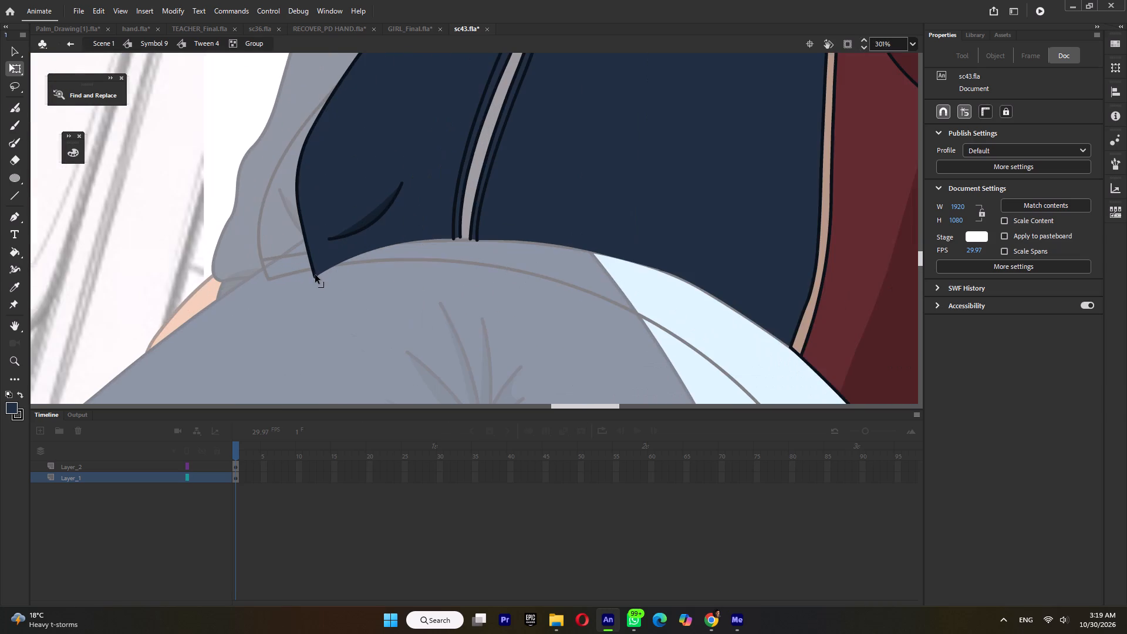
pyautogui.keyDown('ctrl'); pyautogui.moveTo(315, 276); pyautogui.dragTo(276, 266); pyautogui.keyUp('ctrl')
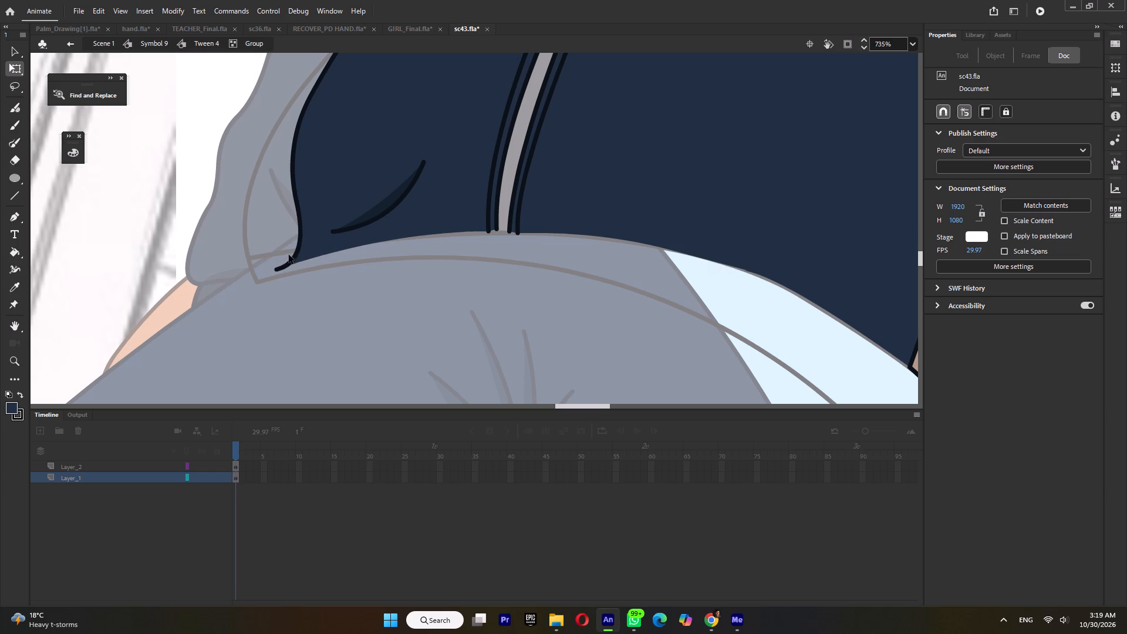
pyautogui.keyDown('ctrl'); pyautogui.moveTo(296, 254); pyautogui.dragTo(270, 238); pyautogui.keyUp('ctrl')
pyautogui.keyDown('ctrl'); pyautogui.click(278, 271); pyautogui.keyUp('ctrl')
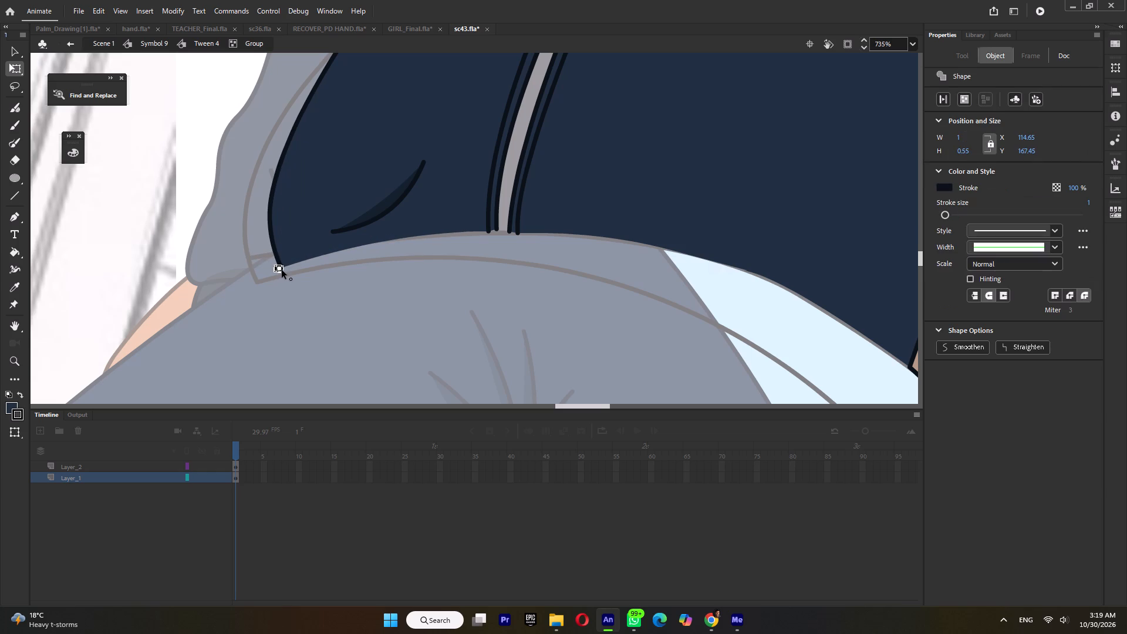
pyautogui.press('Delete')
pyautogui.moveTo(281, 268); pyautogui.dragTo(249, 259)
pyautogui.moveTo(263, 222); pyautogui.dragTo(254, 214)
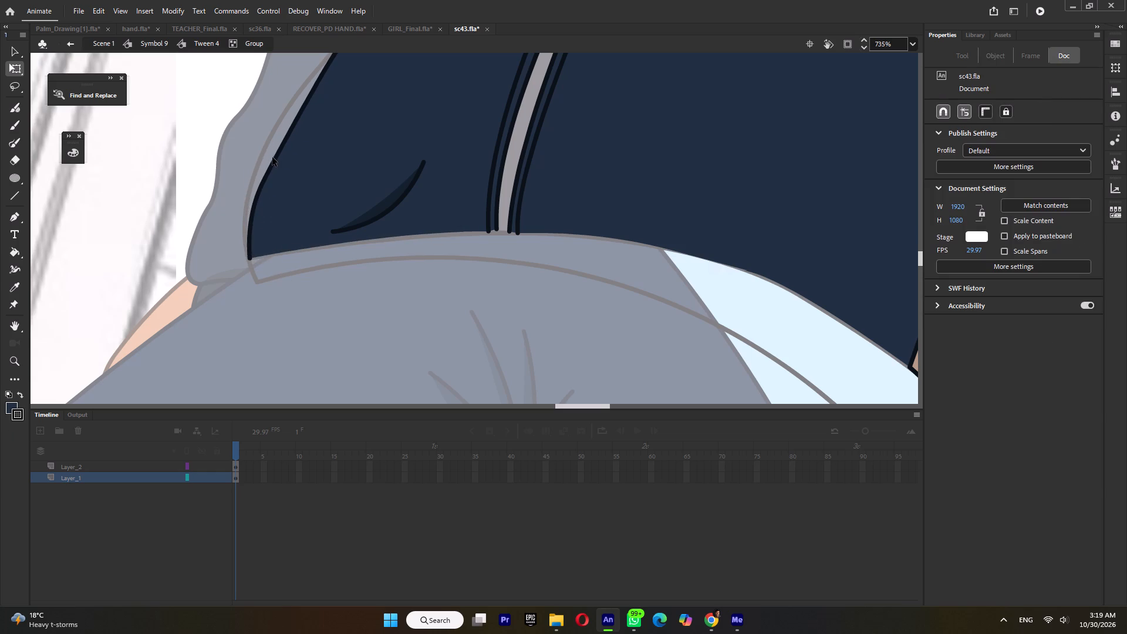
pyautogui.moveTo(272, 159); pyautogui.dragTo(264, 145)
pyautogui.keyDown('ctrl'); pyautogui.scroll(-8, 385, 265); pyautogui.keyUp('ctrl')
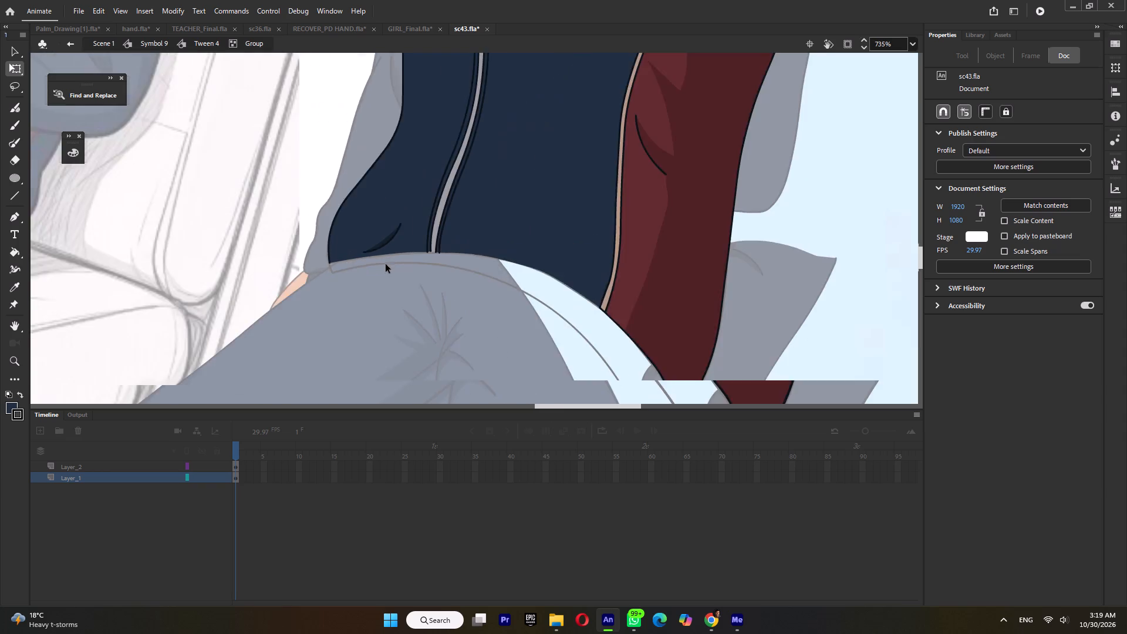
pyautogui.keyDown('ctrl'); pyautogui.scroll(-2, 386, 264); pyautogui.keyUp('ctrl')
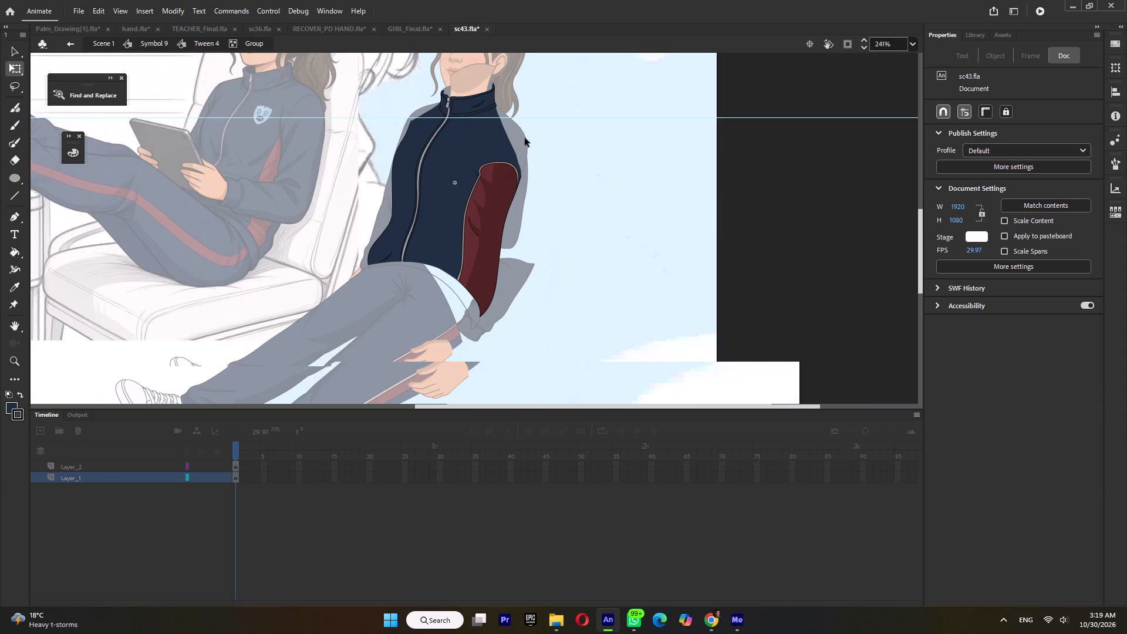
pyautogui.doubleClick(529, 124)
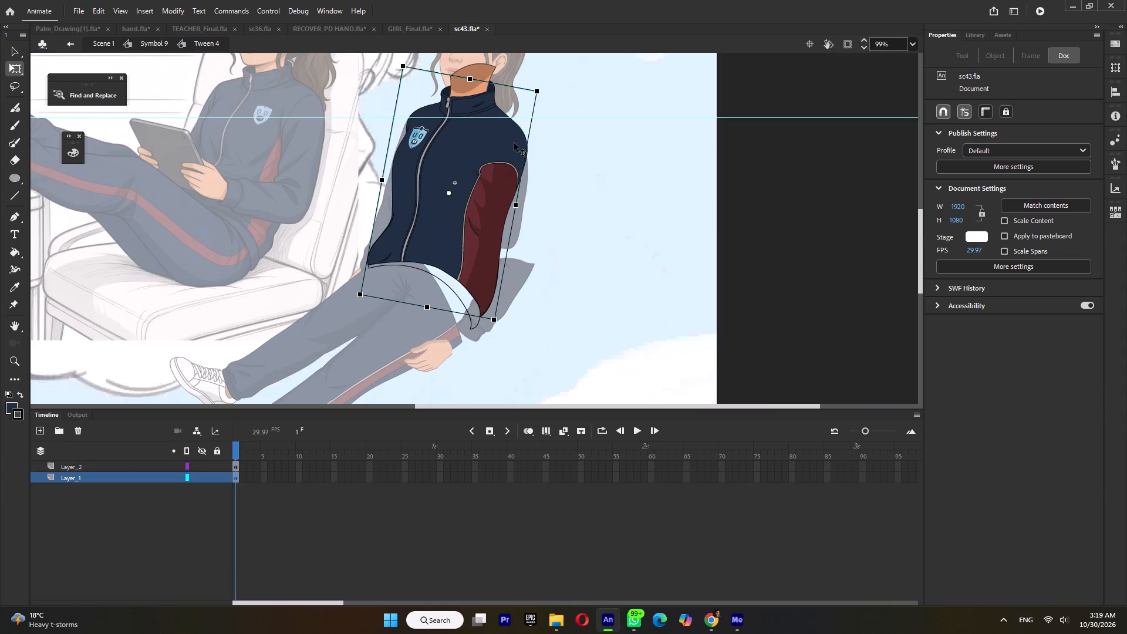
# Switch the navy shoulder piece of the sleeve to frame 2 of its symbol.
pyautogui.click(519, 135)
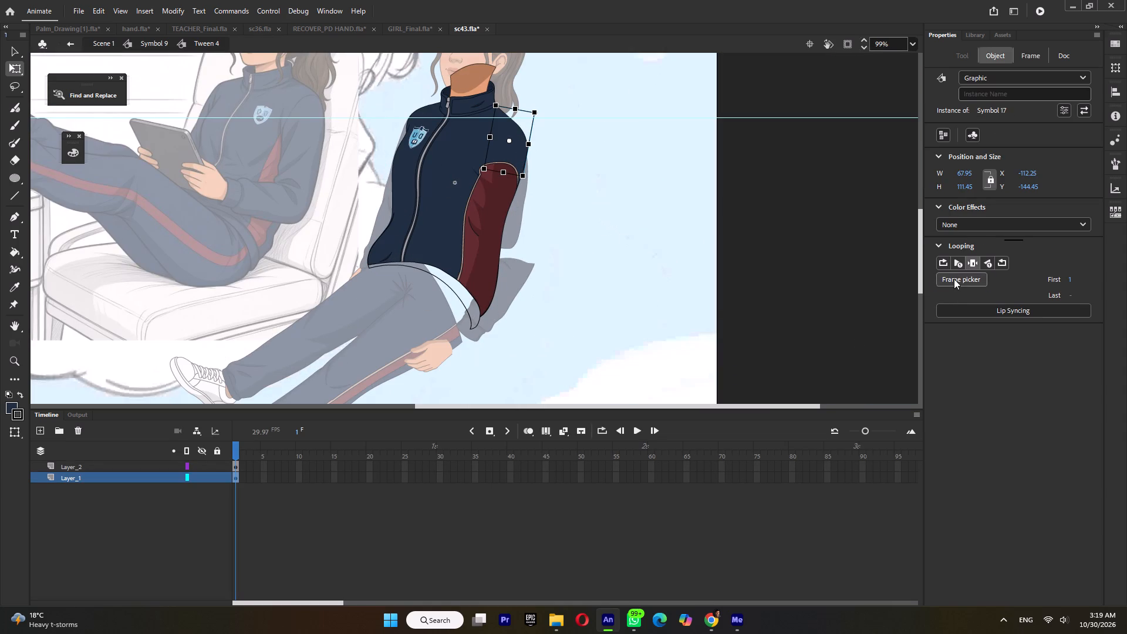
pyautogui.click(954, 279)
pyautogui.click(1036, 278)
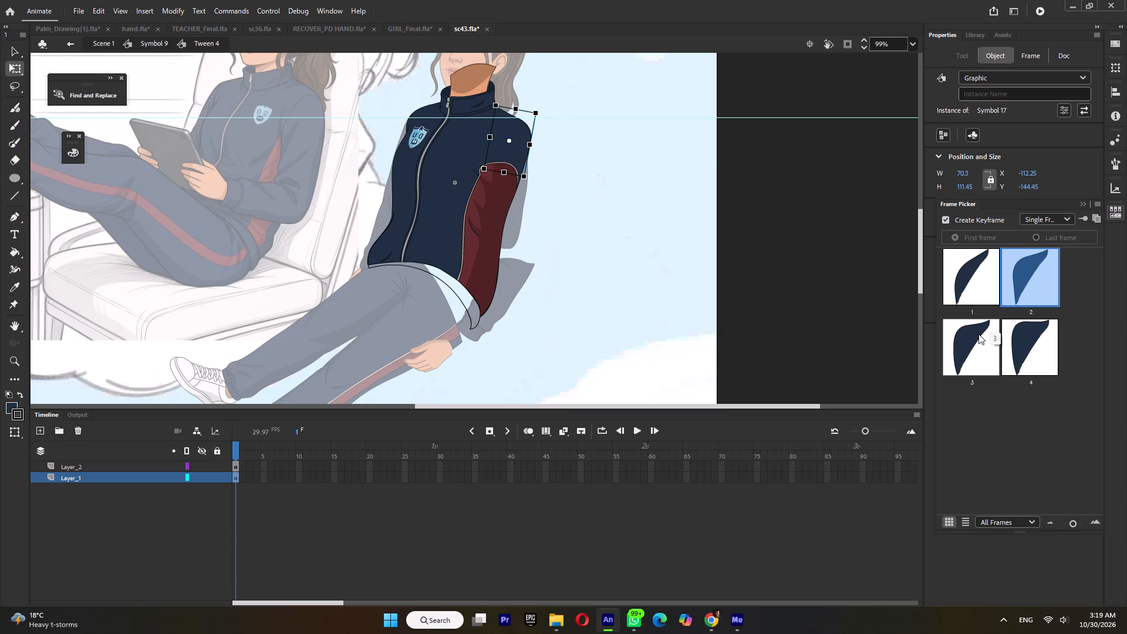
pyautogui.click(975, 342)
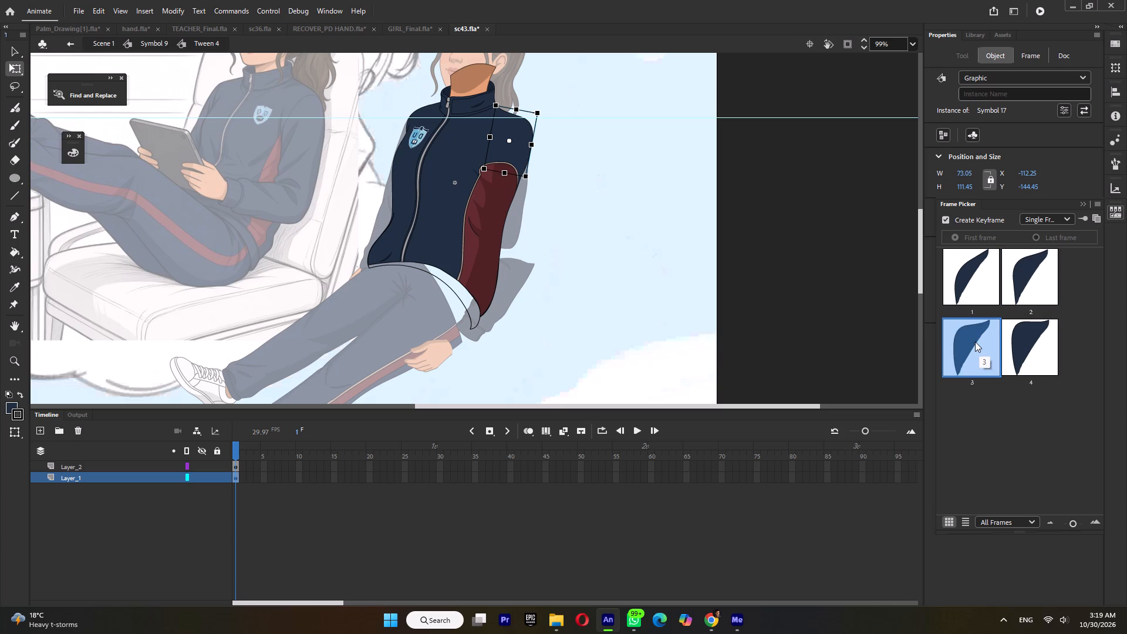
pyautogui.click(1036, 283)
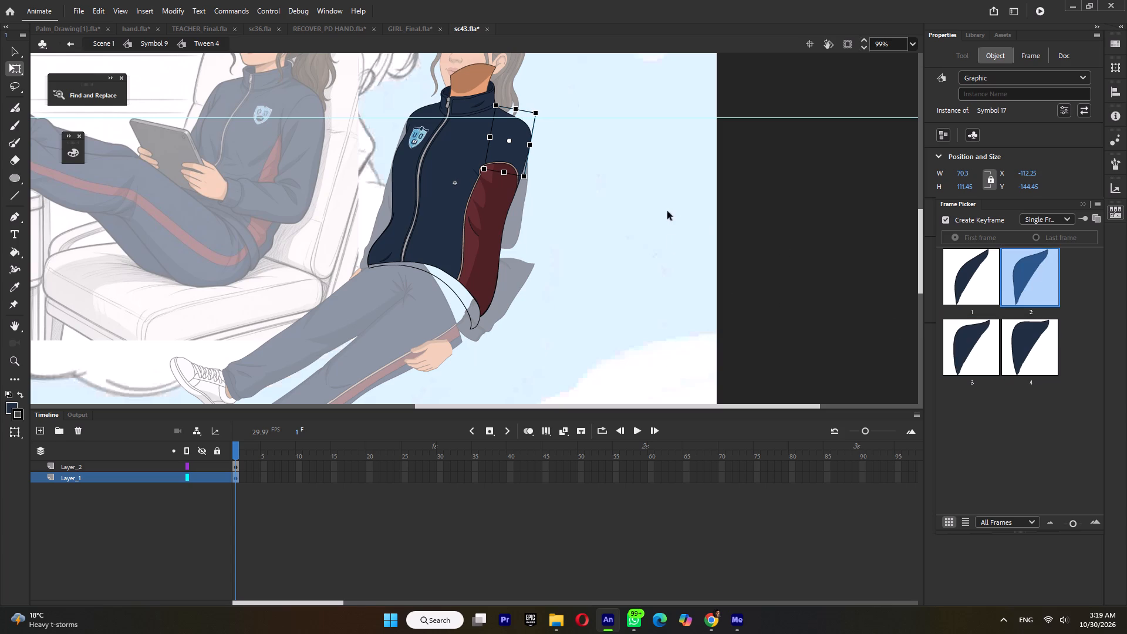
pyautogui.click(657, 216)
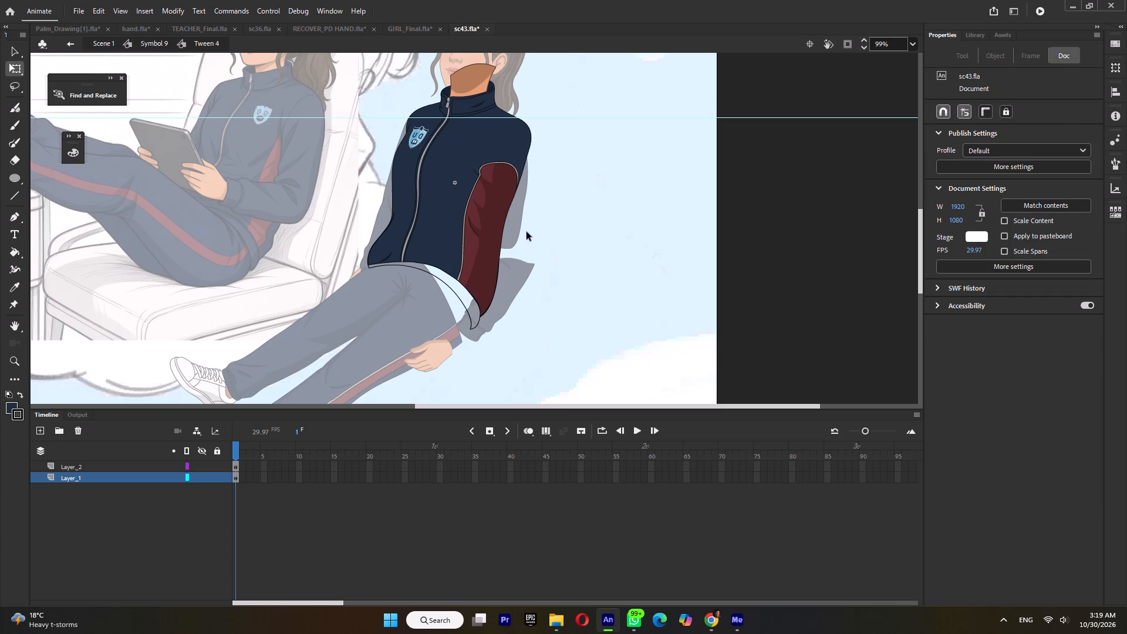
# Smooth the red panel's outer edge into a gentler, nearly straight line below the shoulder.
pyautogui.doubleClick(502, 228)
pyautogui.keyDown('ctrl'); pyautogui.scroll(3, 505, 232); pyautogui.keyUp('ctrl')
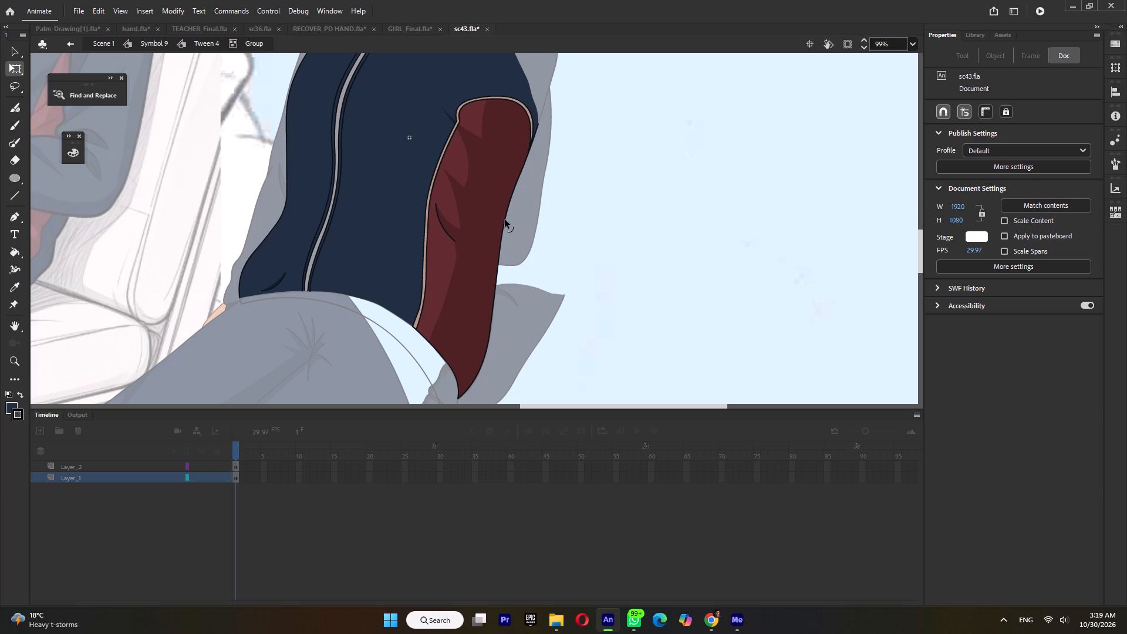
pyautogui.click(505, 217)
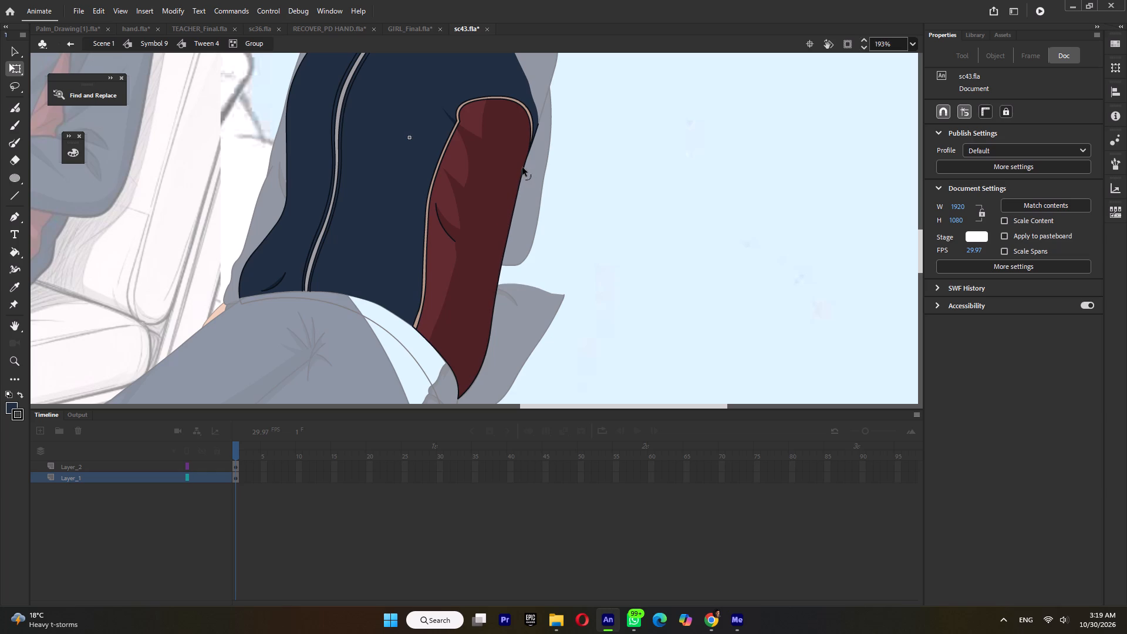
pyautogui.click(522, 168)
pyautogui.click(513, 214)
pyautogui.doubleClick(572, 230)
# Fill the outlined hem band below the jacket with the jacket's navy color.
pyautogui.keyDown('ctrl'); pyautogui.scroll(-5, 572, 230); pyautogui.keyUp('ctrl')
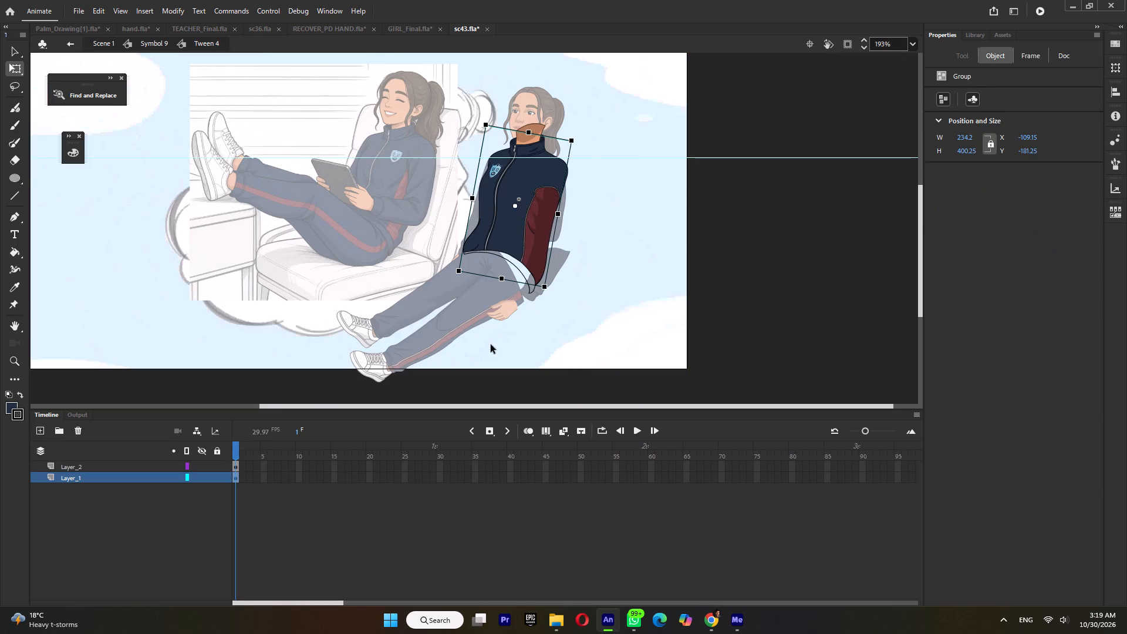
pyautogui.keyDown('ctrl'); pyautogui.scroll(5, 523, 288); pyautogui.keyUp('ctrl')
pyautogui.click(534, 279)
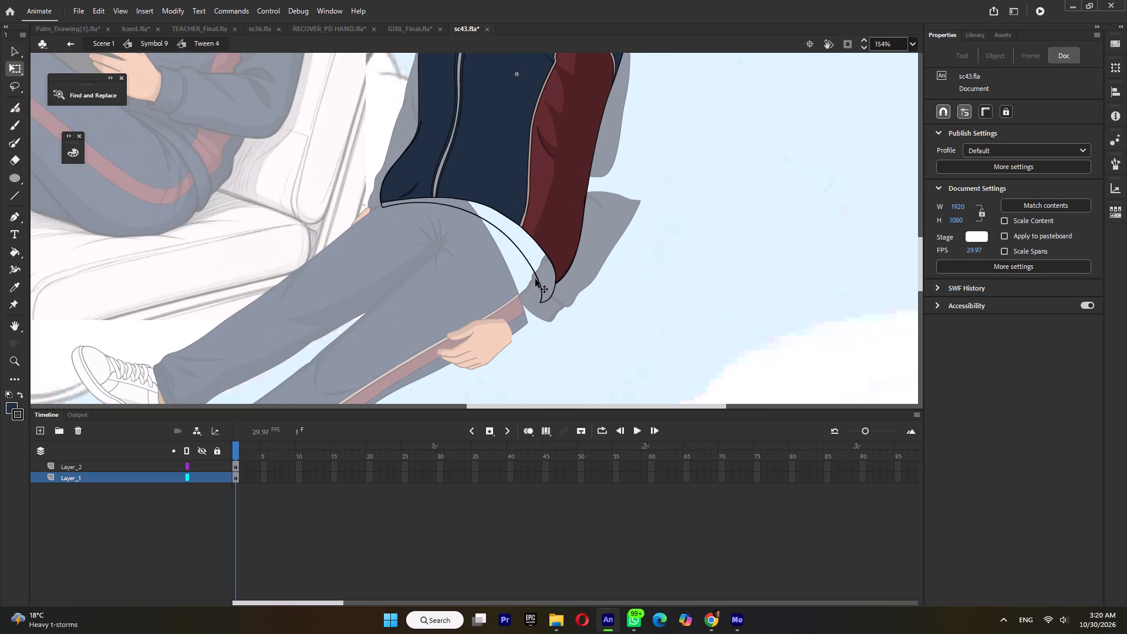
pyautogui.doubleClick(536, 278)
pyautogui.doubleClick(619, 274)
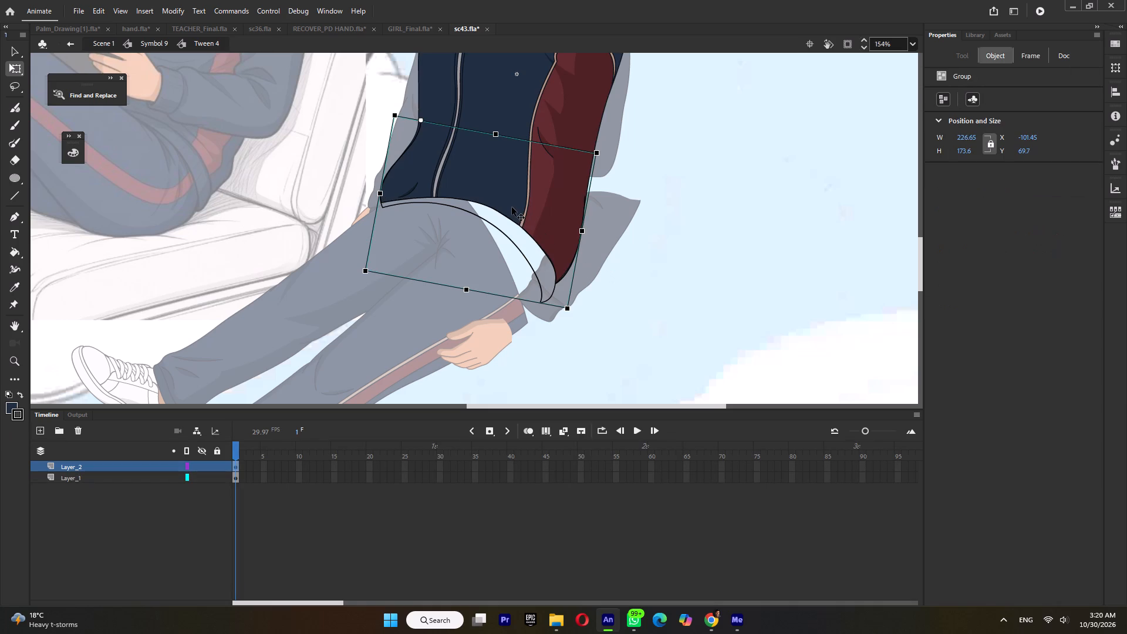
pyautogui.press('i')
pyautogui.click(499, 169)
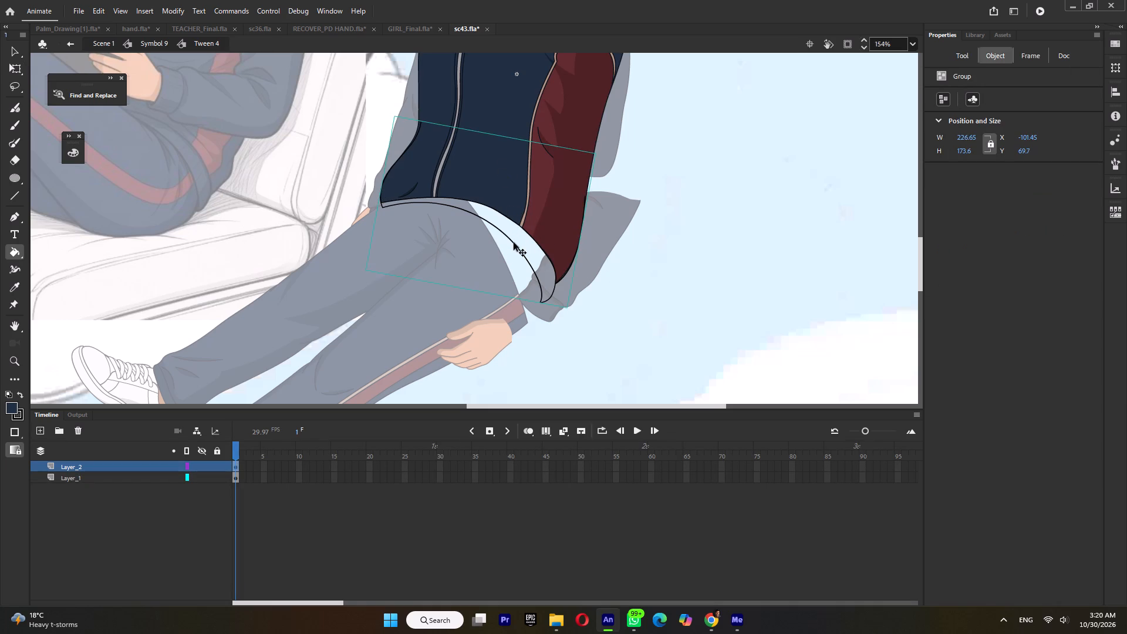
pyautogui.keyDown('ctrl'); pyautogui.doubleClick(514, 242); pyautogui.keyUp('ctrl')
pyautogui.click(519, 241)
pyautogui.keyDown('ctrl'); pyautogui.doubleClick(643, 259); pyautogui.keyUp('ctrl')
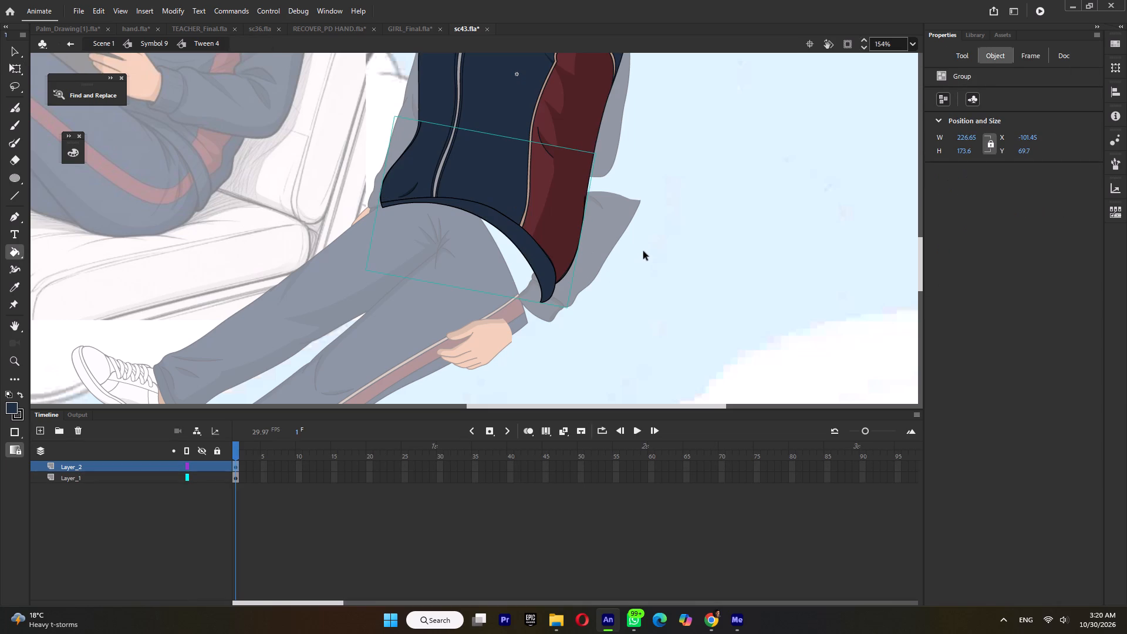
pyautogui.keyDown('ctrl'); pyautogui.click(643, 247); pyautogui.keyUp('ctrl')
# Bend the middle of all four zipper and seam lines toward the red panel, keeping them evenly spaced.
pyautogui.keyDown('ctrl'); pyautogui.scroll(-3, 643, 247); pyautogui.keyUp('ctrl')
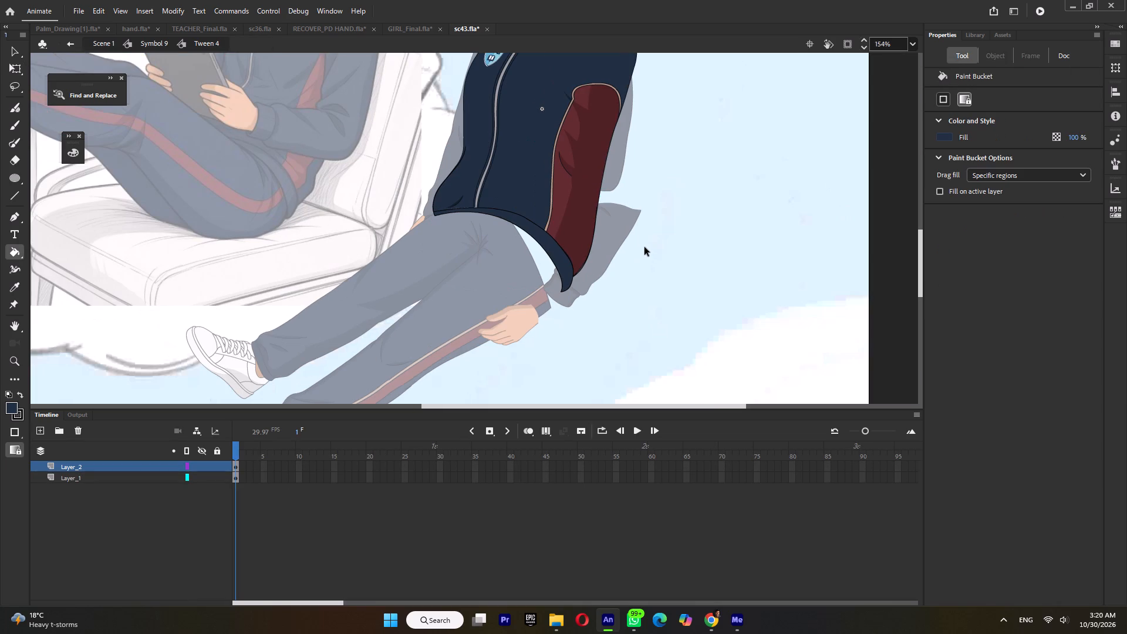
pyautogui.keyDown('ctrl'); pyautogui.scroll(4, 523, 172); pyautogui.keyUp('ctrl')
pyautogui.keyDown('ctrl'); pyautogui.doubleClick(527, 168); pyautogui.keyUp('ctrl')
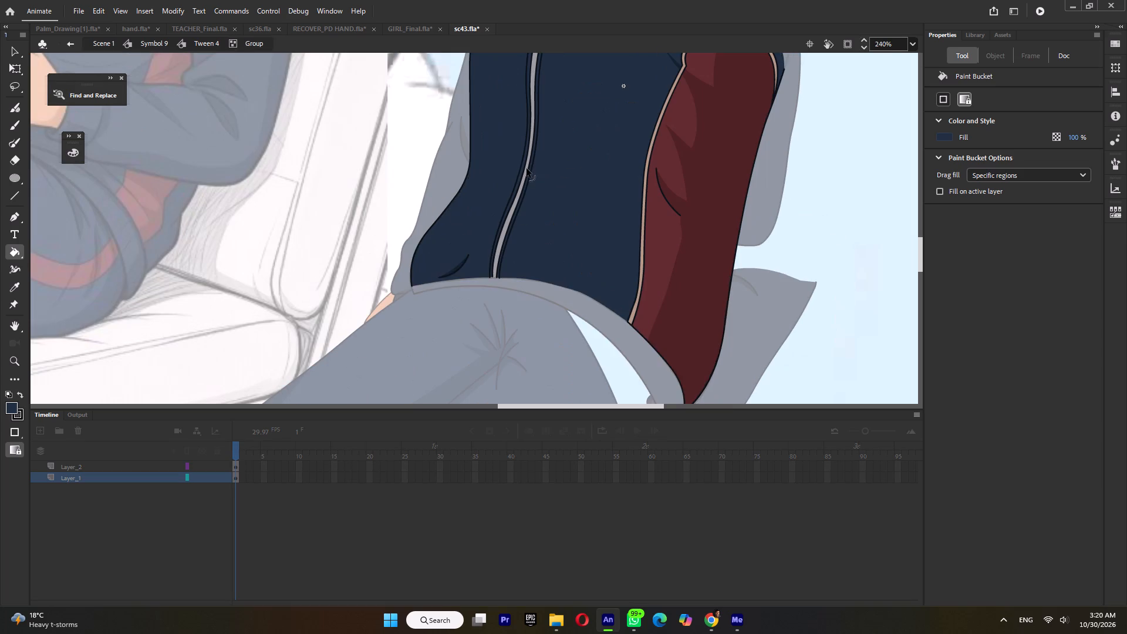
pyautogui.keyDown('ctrl'); pyautogui.scroll(4, 528, 168); pyautogui.keyUp('ctrl')
pyautogui.keyDown('ctrl'); pyautogui.moveTo(542, 166); pyautogui.dragTo(554, 169); pyautogui.keyUp('ctrl')
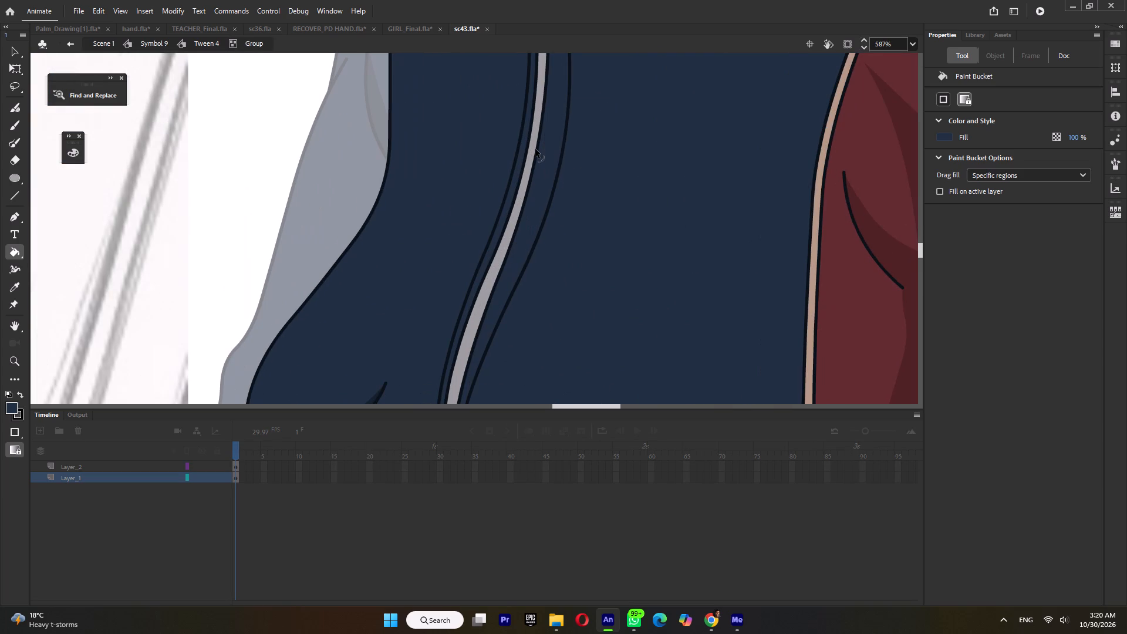
pyautogui.keyDown('ctrl'); pyautogui.moveTo(535, 151); pyautogui.dragTo(546, 158); pyautogui.keyUp('ctrl')
pyautogui.keyDown('ctrl'); pyautogui.moveTo(526, 151); pyautogui.dragTo(539, 156); pyautogui.keyUp('ctrl')
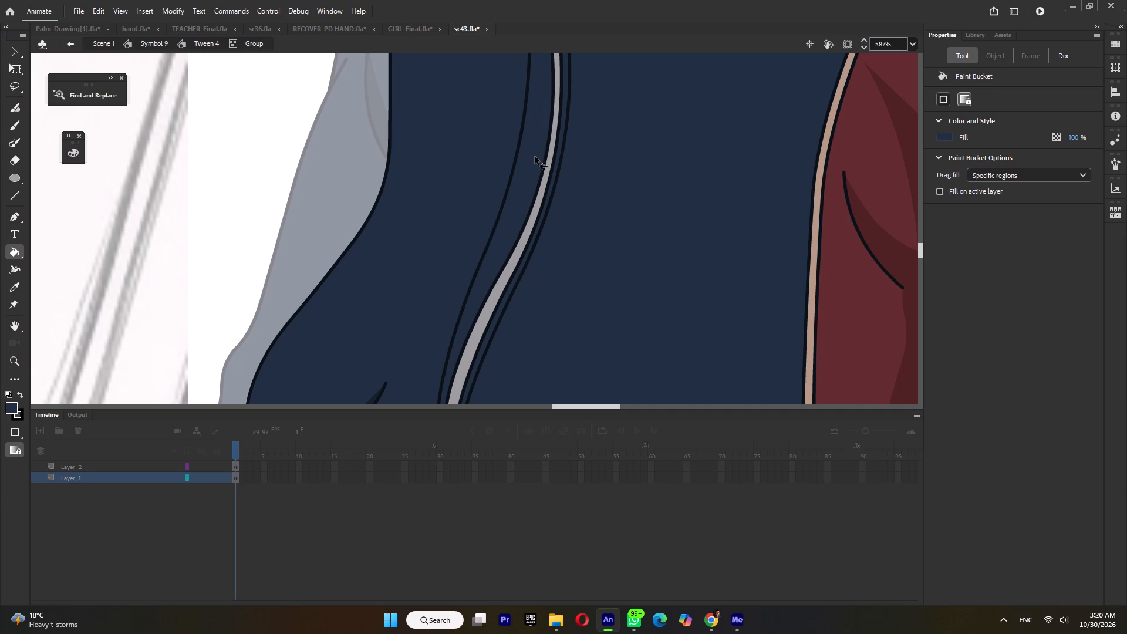
pyautogui.keyDown('ctrl'); pyautogui.moveTo(517, 151); pyautogui.dragTo(529, 160); pyautogui.keyUp('ctrl')
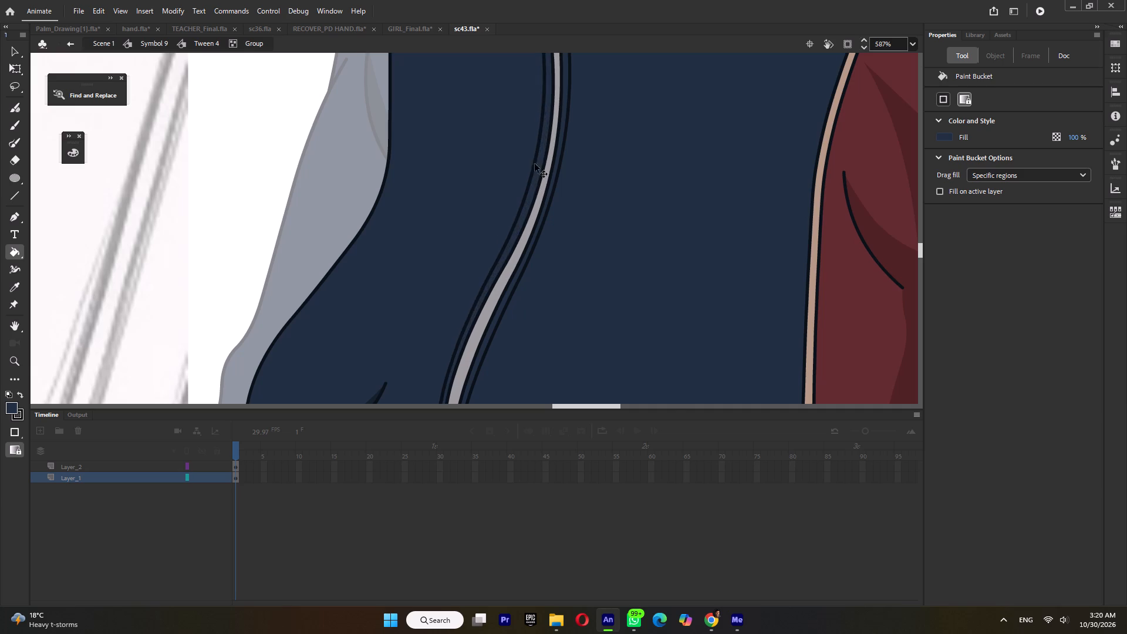
# Shift the lower ends of the front-side seam and zipper edge away from the red panel and curve both lines in parallel.
pyautogui.keyDown('ctrl'); pyautogui.scroll(-8, 550, 191); pyautogui.keyUp('ctrl')
pyautogui.keyDown('ctrl'); pyautogui.scroll(5, 530, 222); pyautogui.keyUp('ctrl')
pyautogui.keyDown('ctrl'); pyautogui.moveTo(538, 229); pyautogui.dragTo(531, 229); pyautogui.keyUp('ctrl')
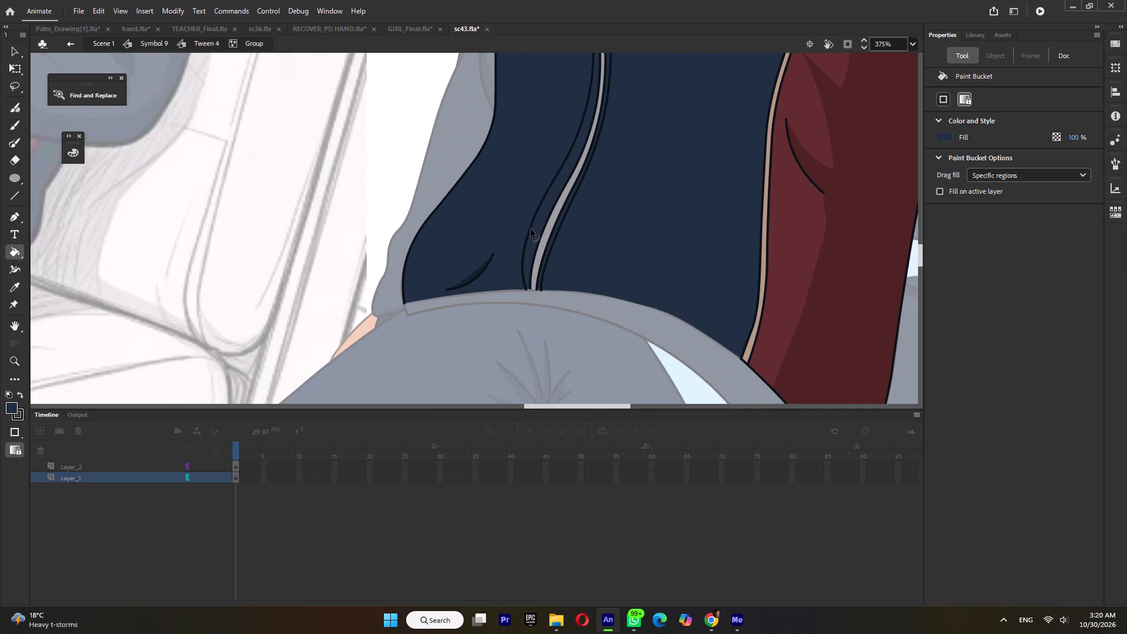
pyautogui.keyDown('ctrl'); pyautogui.moveTo(531, 229); pyautogui.dragTo(531, 229); pyautogui.keyUp('ctrl')
pyautogui.keyDown('ctrl'); pyautogui.moveTo(525, 288); pyautogui.dragTo(511, 291); pyautogui.keyUp('ctrl')
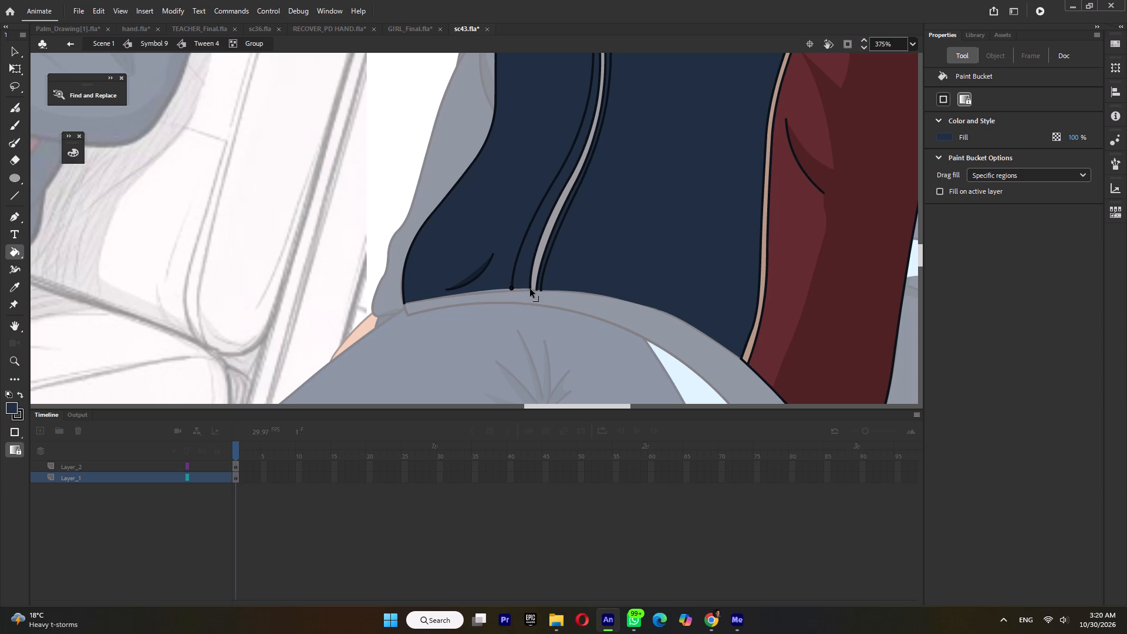
pyautogui.keyDown('ctrl'); pyautogui.moveTo(531, 288); pyautogui.dragTo(519, 288); pyautogui.keyUp('ctrl')
pyautogui.keyDown('ctrl'); pyautogui.moveTo(533, 248); pyautogui.dragTo(528, 246); pyautogui.keyUp('ctrl')
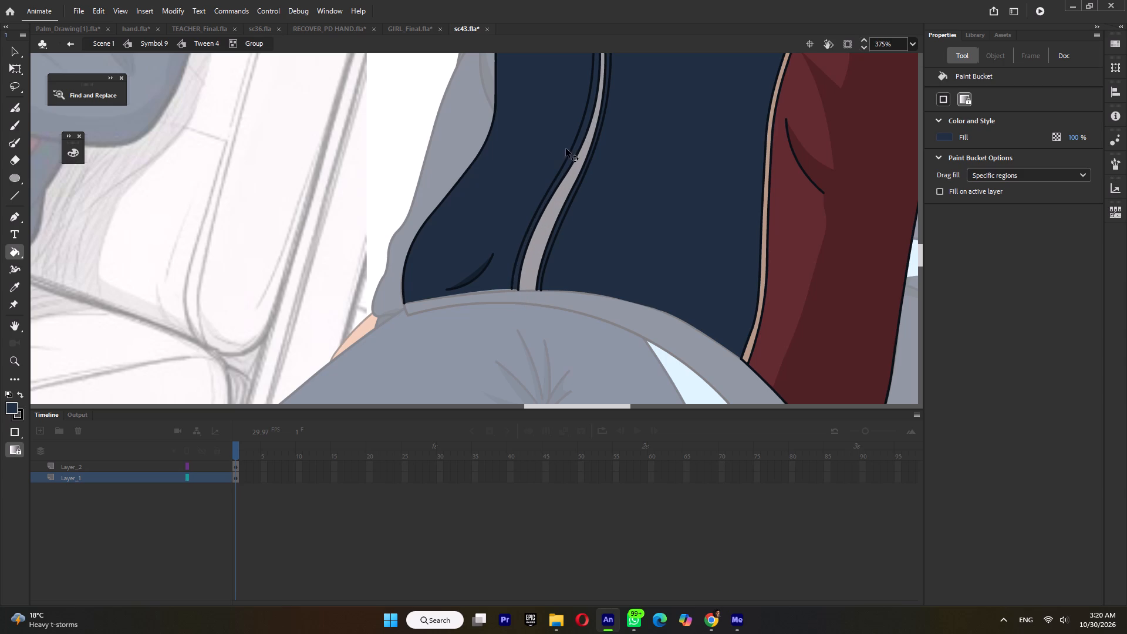
pyautogui.keyDown('ctrl'); pyautogui.click(591, 124); pyautogui.keyUp('ctrl')
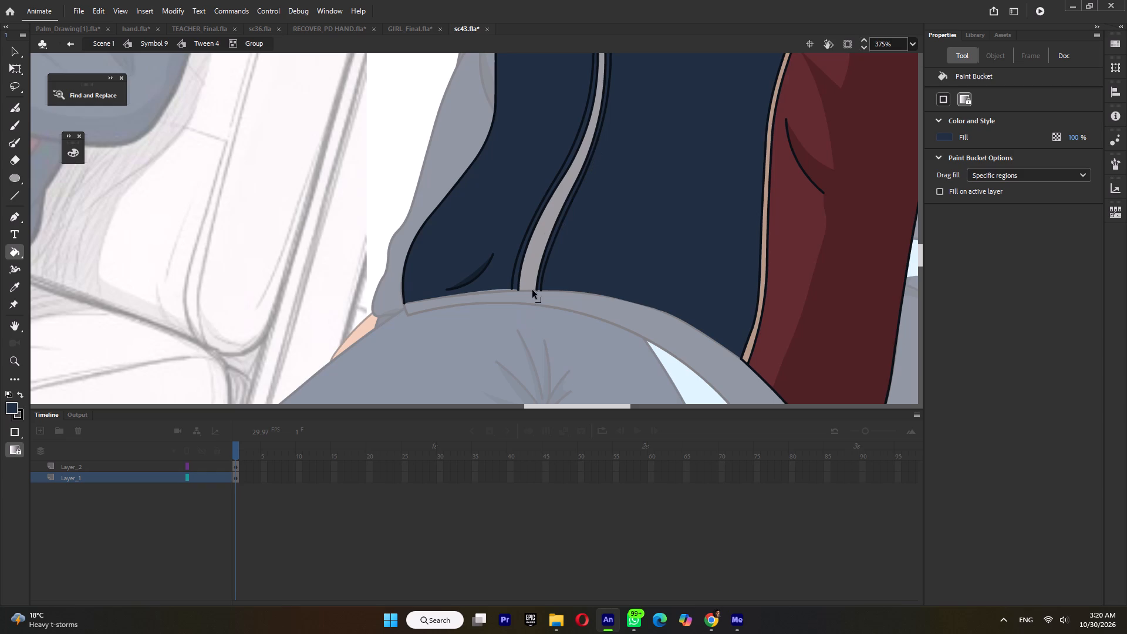
# Move the lower end of the zipper edge nearest the red panel toward the opposite edge and curve it into a thin, even zipper strip.
pyautogui.keyDown('ctrl'); pyautogui.scroll(5, 532, 288); pyautogui.keyUp('ctrl')
pyautogui.keyDown('ctrl'); pyautogui.moveTo(547, 294); pyautogui.dragTo(515, 292); pyautogui.keyUp('ctrl')
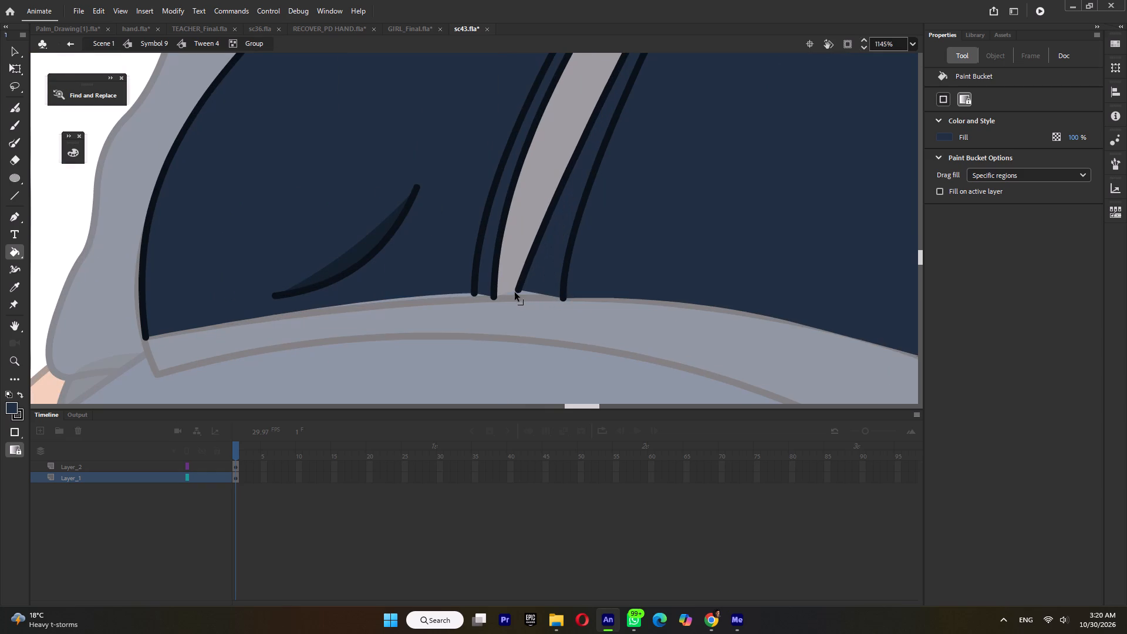
pyautogui.keyDown('ctrl'); pyautogui.moveTo(515, 292); pyautogui.dragTo(512, 294); pyautogui.keyUp('ctrl')
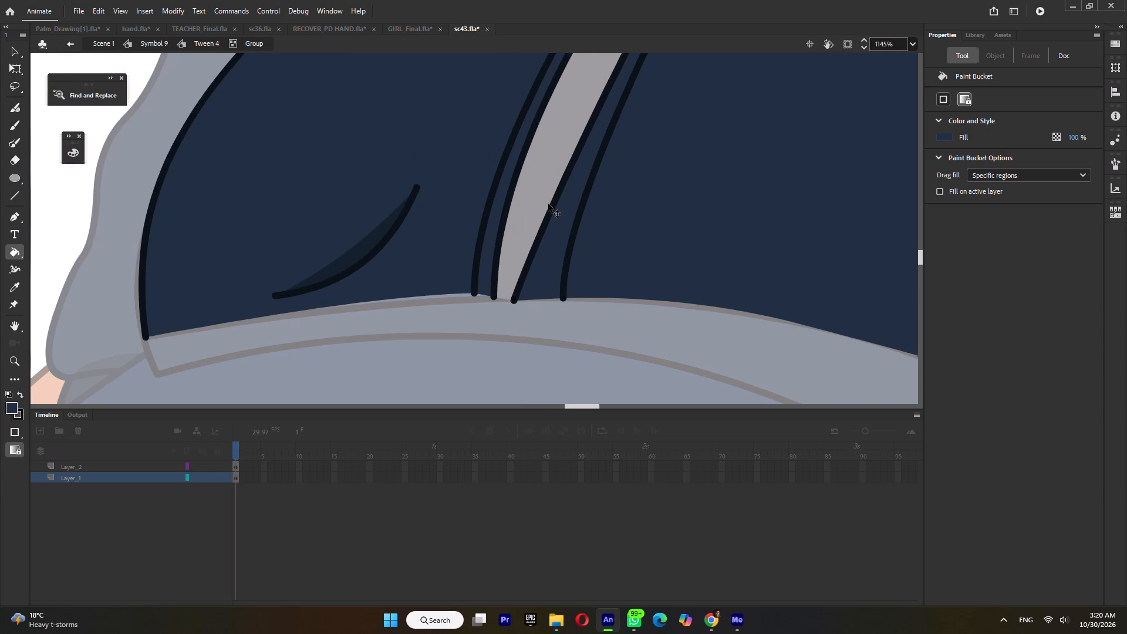
pyautogui.keyDown('ctrl'); pyautogui.click(548, 204); pyautogui.keyUp('ctrl')
pyautogui.keyDown('ctrl'); pyautogui.click(528, 314); pyautogui.keyUp('ctrl')
pyautogui.keyDown('ctrl'); pyautogui.scroll(-4, 528, 321); pyautogui.keyUp('ctrl')
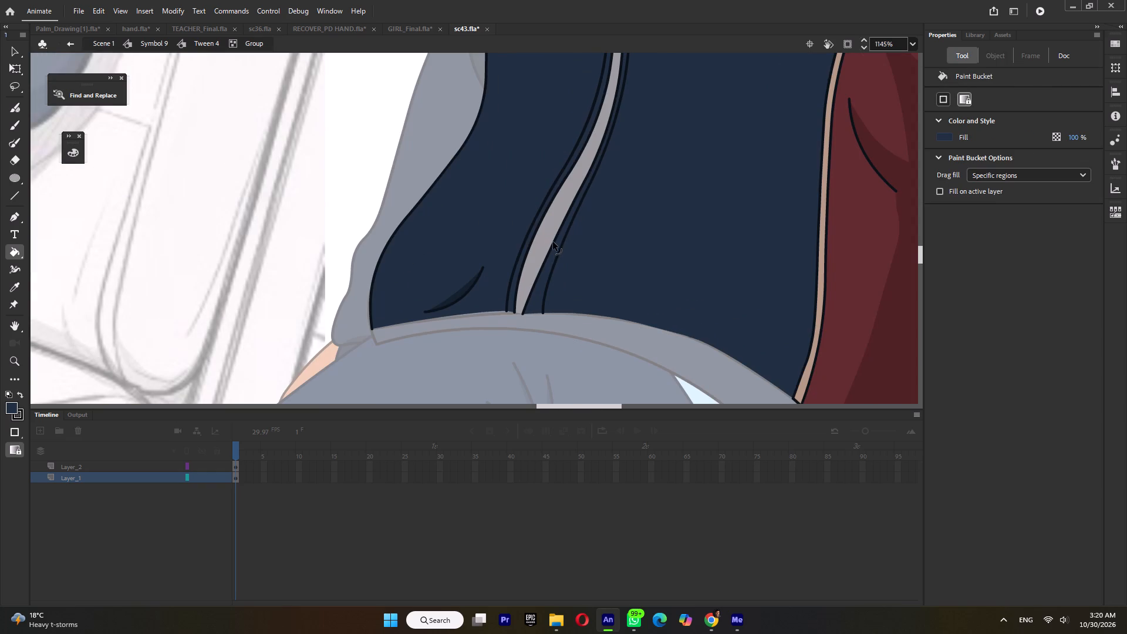
pyautogui.keyDown('ctrl'); pyautogui.moveTo(553, 242); pyautogui.dragTo(545, 232); pyautogui.keyUp('ctrl')
# Shift the lower end of the seam line nearest the red panel toward the zipper and bend it parallel to the zipper edge.
pyautogui.keyDown('ctrl'); pyautogui.scroll(2, 545, 315); pyautogui.keyUp('ctrl')
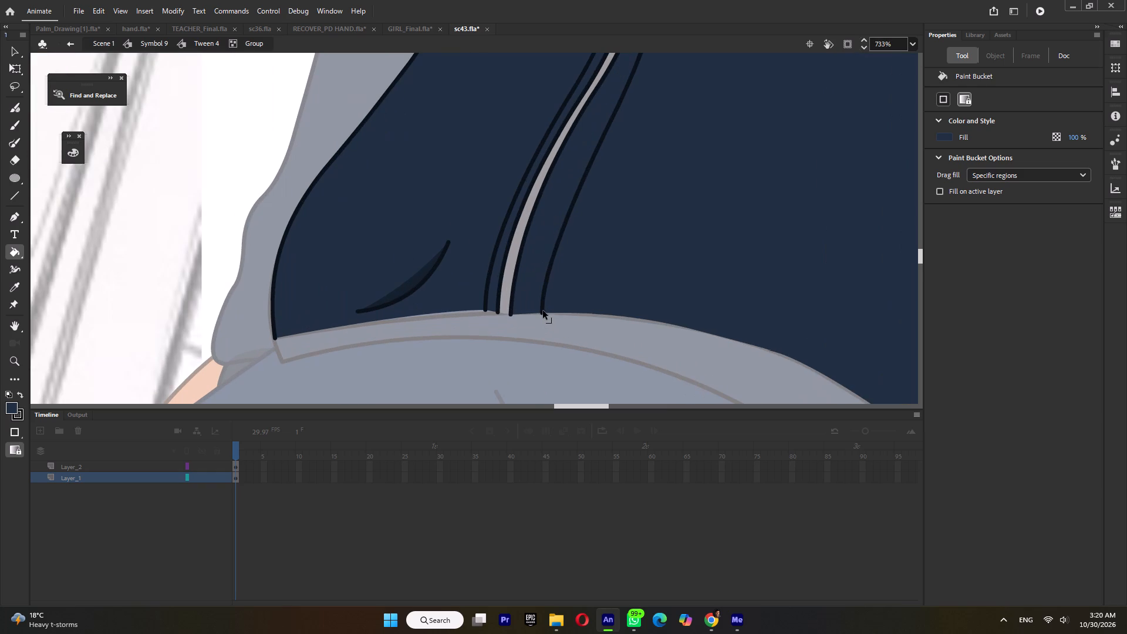
pyautogui.keyDown('ctrl'); pyautogui.moveTo(542, 311); pyautogui.dragTo(519, 307); pyautogui.keyUp('ctrl')
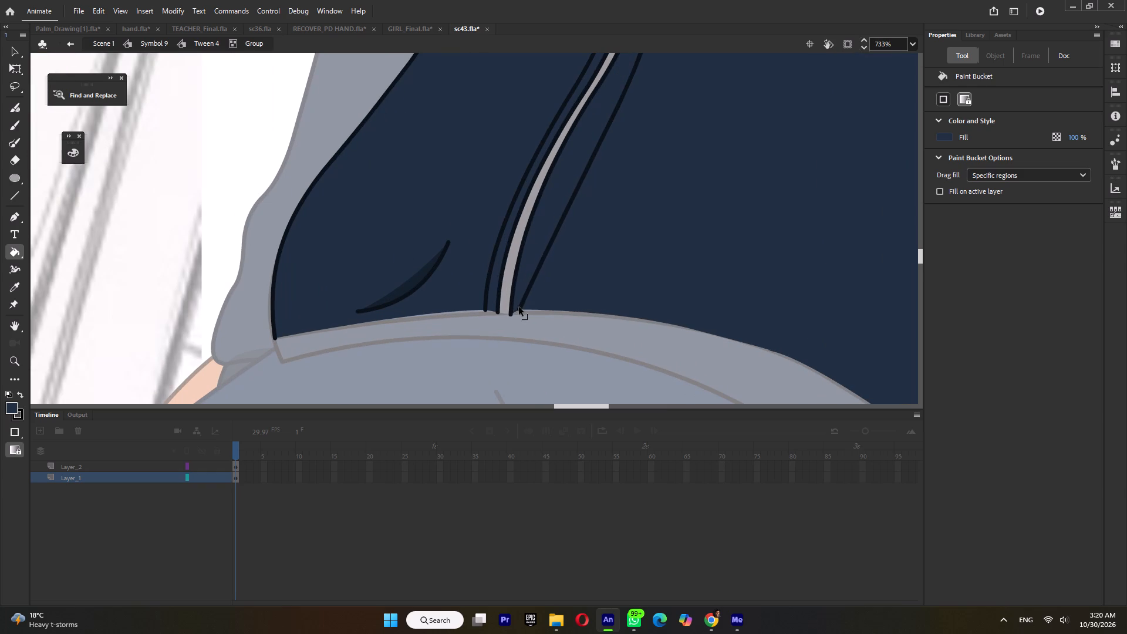
pyautogui.keyDown('ctrl'); pyautogui.moveTo(519, 307); pyautogui.dragTo(520, 306); pyautogui.keyUp('ctrl')
pyautogui.keyDown('ctrl'); pyautogui.moveTo(559, 221); pyautogui.dragTo(546, 211); pyautogui.keyUp('ctrl')
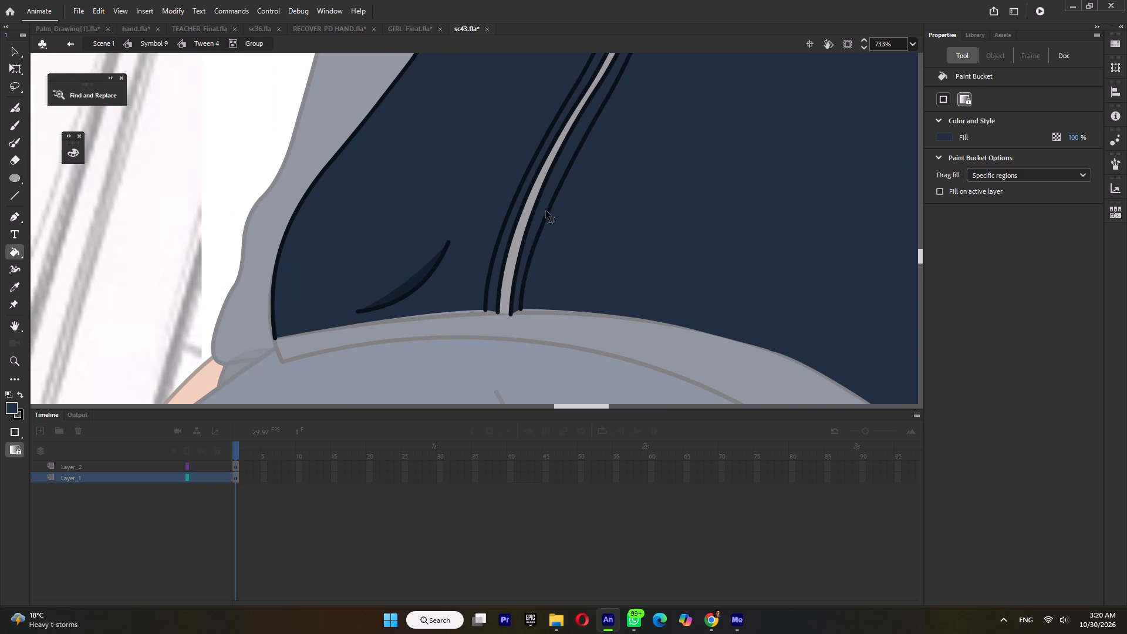
pyautogui.keyDown('ctrl'); pyautogui.moveTo(546, 211); pyautogui.dragTo(545, 208); pyautogui.keyUp('ctrl')
# Align the lower ends of all four zipper and seam lines with the top edge of the hem band, then leave the jacket group.
pyautogui.keyDown('ctrl'); pyautogui.scroll(3, 495, 306); pyautogui.keyUp('ctrl')
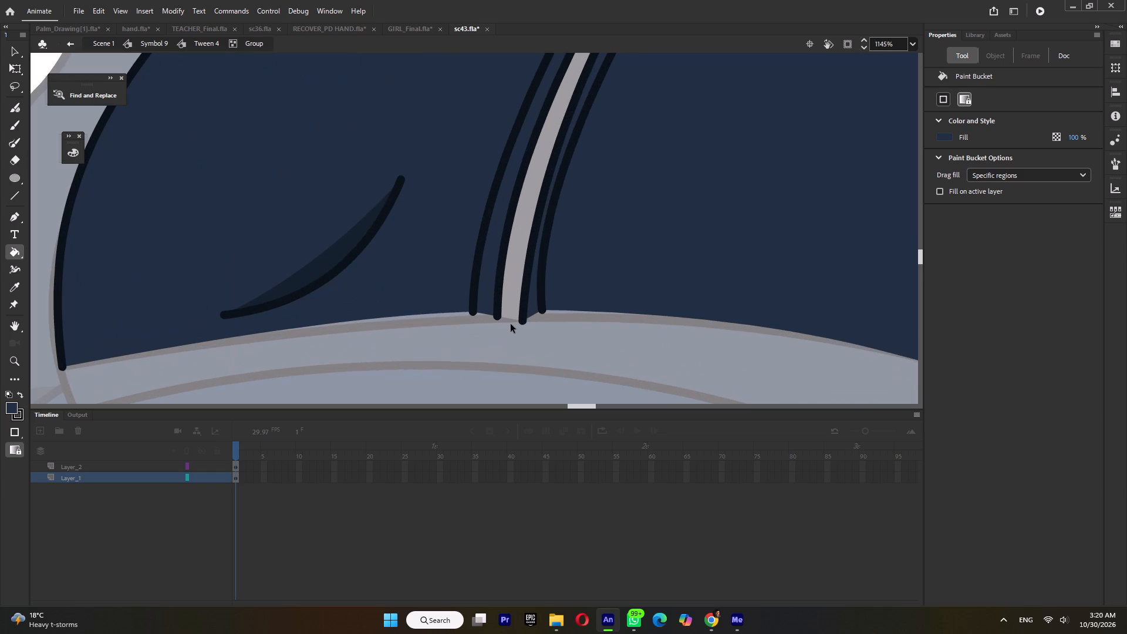
pyautogui.keyDown('ctrl'); pyautogui.click(544, 309); pyautogui.keyUp('ctrl')
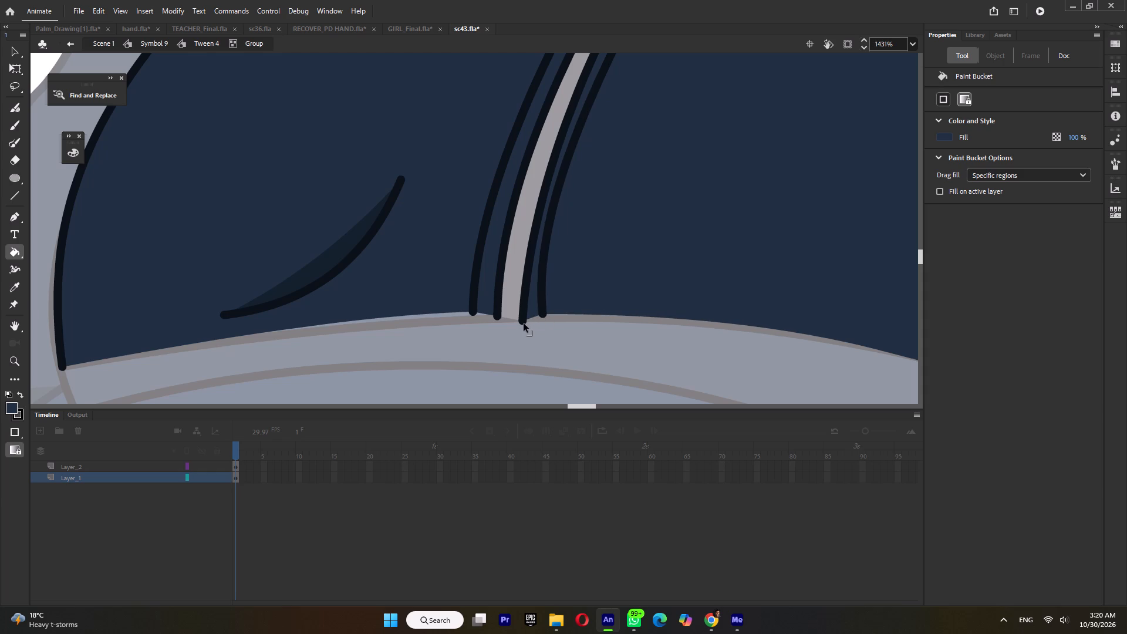
pyautogui.keyDown('ctrl'); pyautogui.moveTo(524, 323); pyautogui.dragTo(525, 318); pyautogui.keyUp('ctrl')
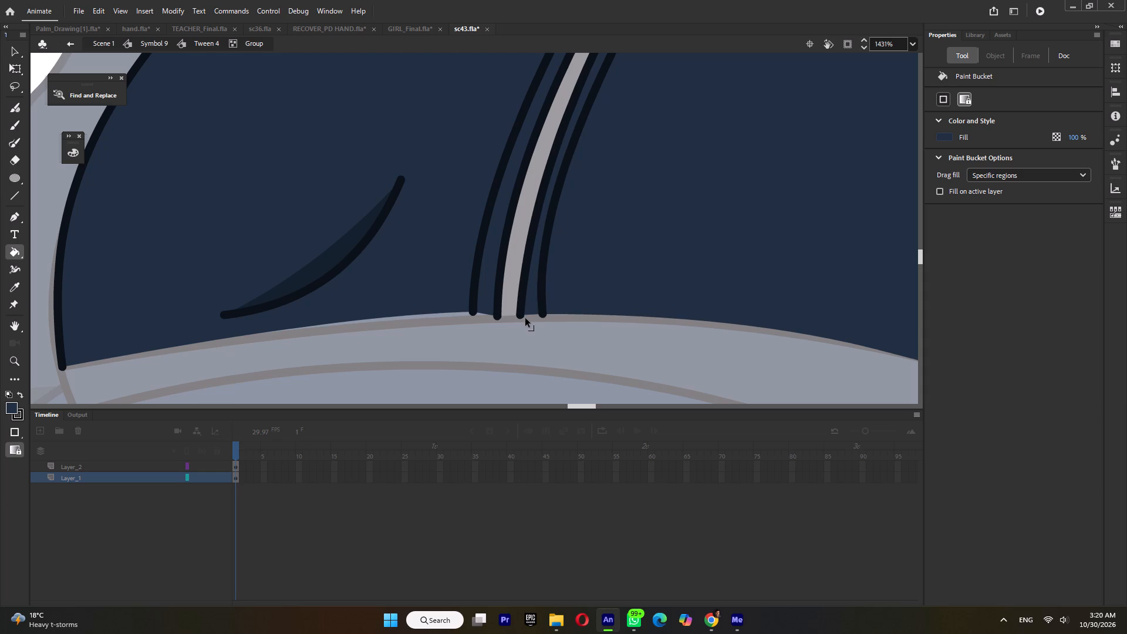
pyautogui.keyDown('ctrl'); pyautogui.moveTo(525, 318); pyautogui.dragTo(526, 317); pyautogui.keyUp('ctrl')
pyautogui.keyDown('ctrl'); pyautogui.moveTo(499, 316); pyautogui.dragTo(500, 310); pyautogui.keyUp('ctrl')
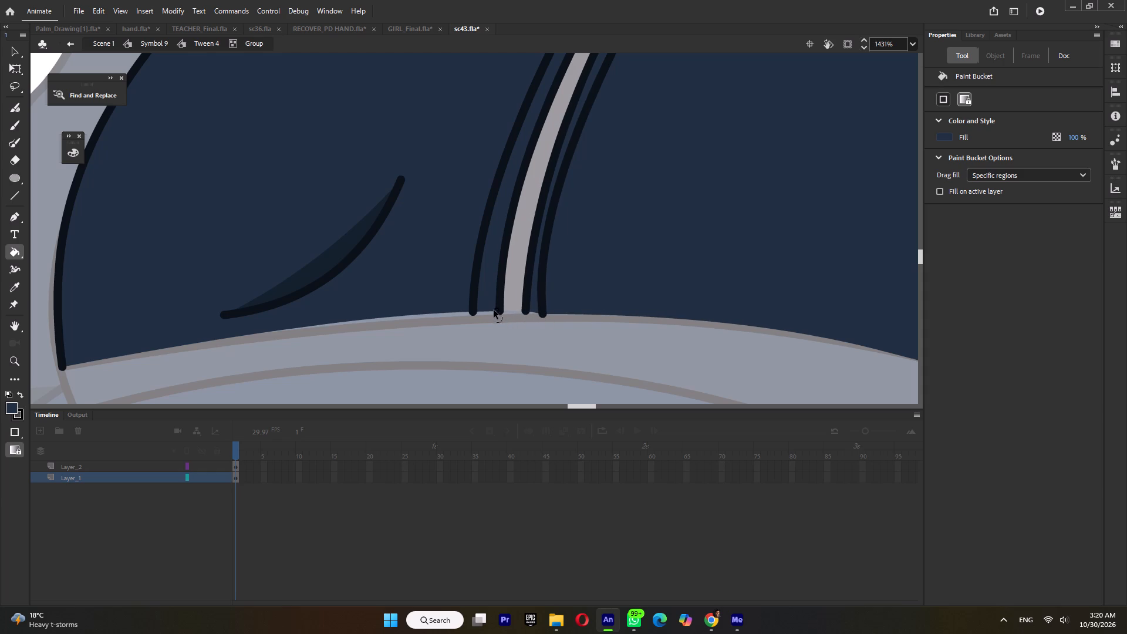
pyautogui.keyDown('ctrl'); pyautogui.moveTo(475, 311); pyautogui.dragTo(476, 318); pyautogui.keyUp('ctrl')
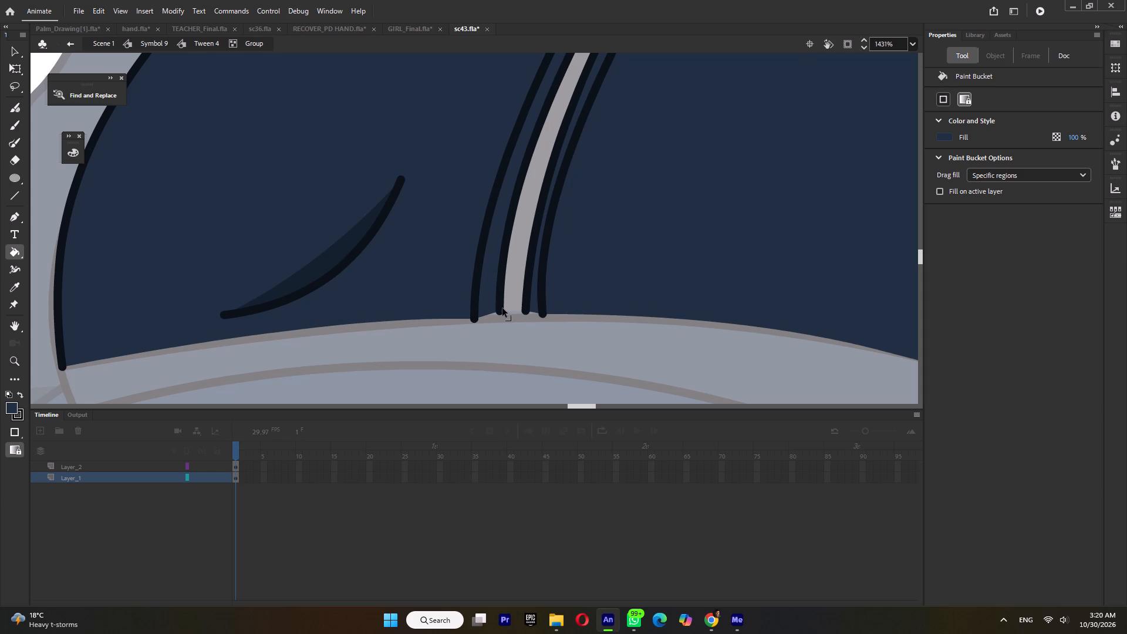
pyautogui.keyDown('ctrl'); pyautogui.click(502, 308); pyautogui.keyUp('ctrl')
pyautogui.keyDown('ctrl'); pyautogui.click(525, 309); pyautogui.keyUp('ctrl')
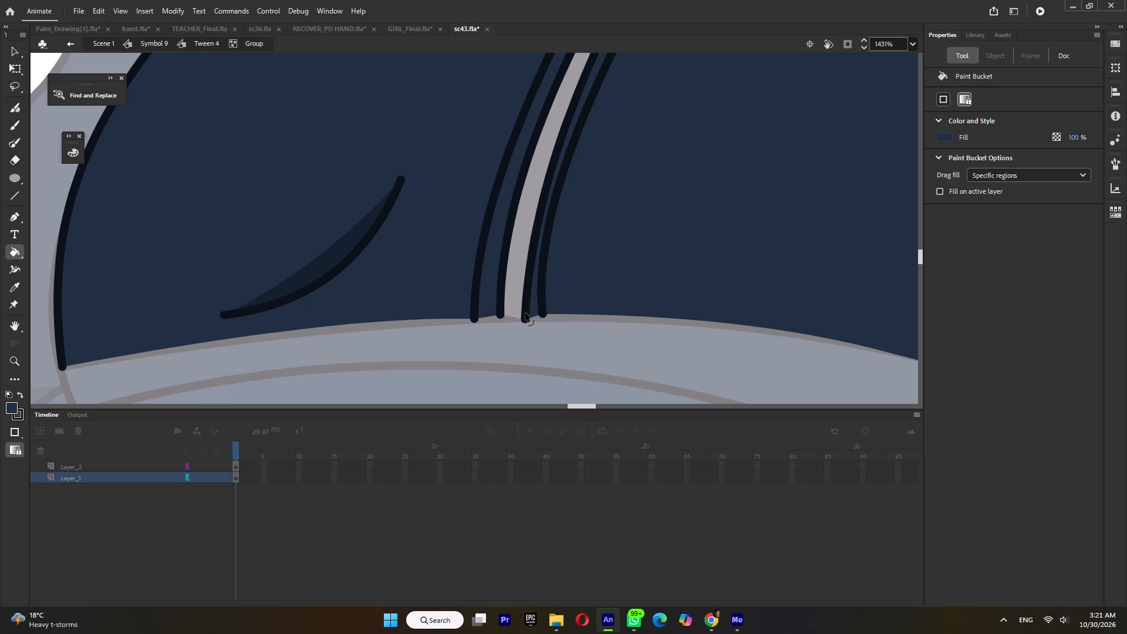
pyautogui.keyDown('ctrl'); pyautogui.scroll(-12, 526, 314); pyautogui.keyUp('ctrl')
pyautogui.keyDown('ctrl'); pyautogui.doubleClick(696, 295); pyautogui.keyUp('ctrl')
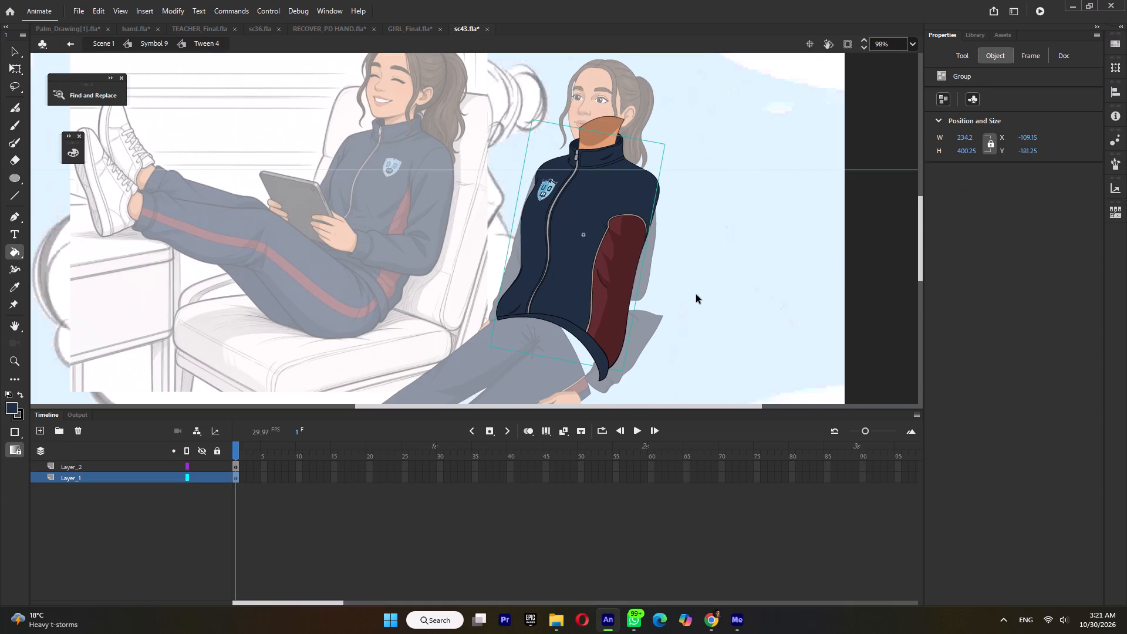
# Flip the mirrored DU lettering on the jacket's chest badge horizontally so that it reads correctly.
pyautogui.keyDown('ctrl'); pyautogui.doubleClick(548, 185); pyautogui.keyUp('ctrl')
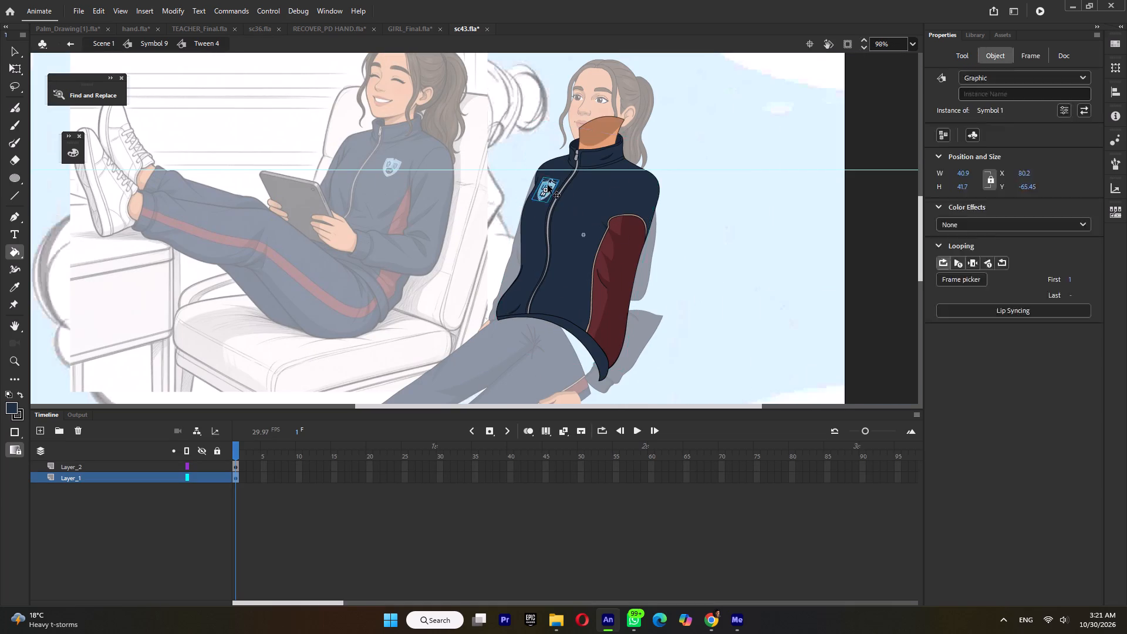
pyautogui.keyDown('ctrl'); pyautogui.scroll(7, 549, 185); pyautogui.keyUp('ctrl')
pyautogui.keyDown('ctrl'); pyautogui.tripleClick(563, 196); pyautogui.keyUp('ctrl')
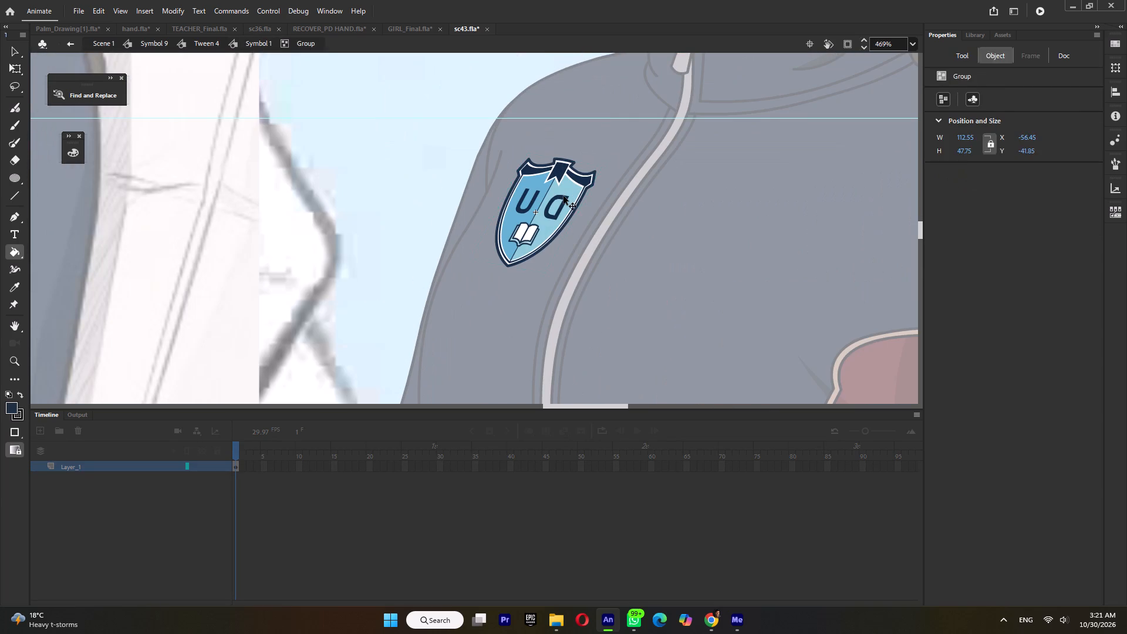
pyautogui.keyDown('ctrl'); pyautogui.click(563, 196); pyautogui.keyUp('ctrl')
pyautogui.keyDown('ctrl'); pyautogui.doubleClick(568, 190); pyautogui.keyUp('ctrl')
pyautogui.keyDown('ctrl'); pyautogui.rightClick(562, 198); pyautogui.keyUp('ctrl')
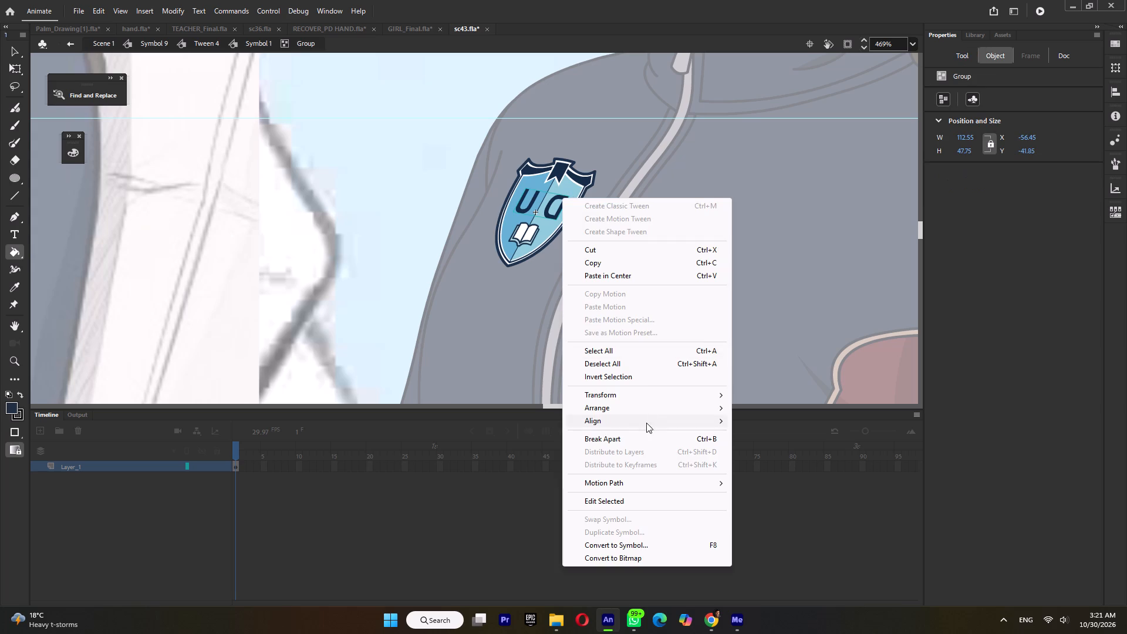
pyautogui.keyDown('ctrl'); pyautogui.click(625, 398); pyautogui.keyUp('ctrl')
pyautogui.keyDown('ctrl'); pyautogui.click(750, 524); pyautogui.keyUp('ctrl')
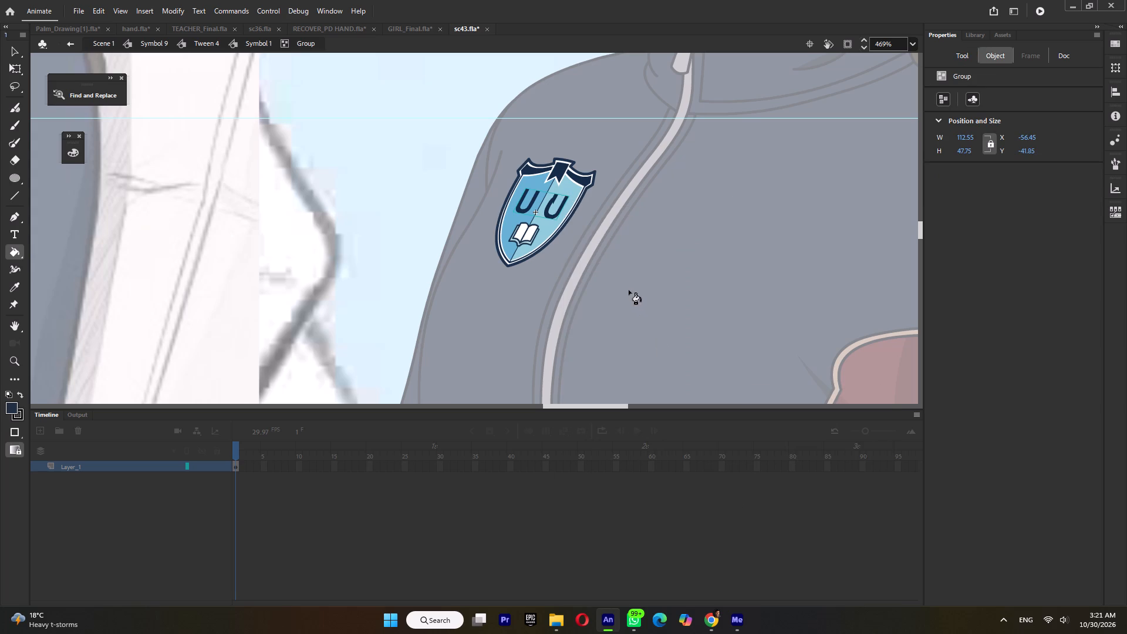
pyautogui.keyDown('ctrl'); pyautogui.scroll(-10, 629, 290); pyautogui.keyUp('ctrl')
# Return to Scene 1 and save the sc43 file.
pyautogui.keyDown('ctrl'); pyautogui.click(106, 47); pyautogui.keyUp('ctrl')
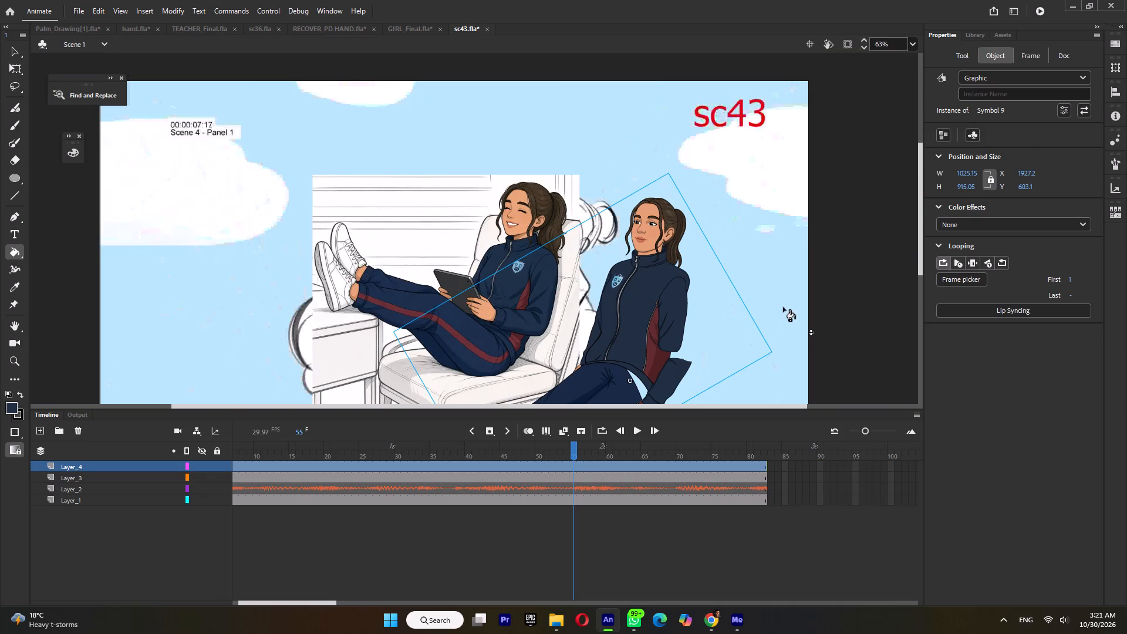
pyautogui.click(15, 67)
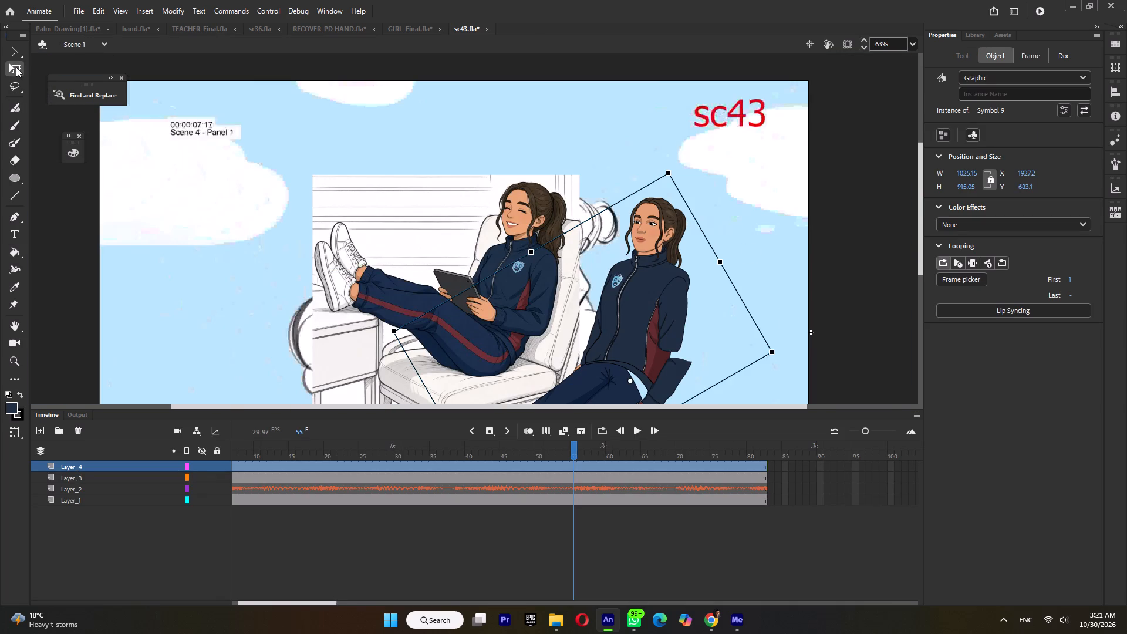
pyautogui.hotkey('ctrl', 's')
# Select the girl's head and ponytail together, tilt them slightly, and lower them so the neck sits in the jacket collar.
pyautogui.doubleClick(654, 220)
pyautogui.moveTo(714, 192); pyautogui.dragTo(660, 215)
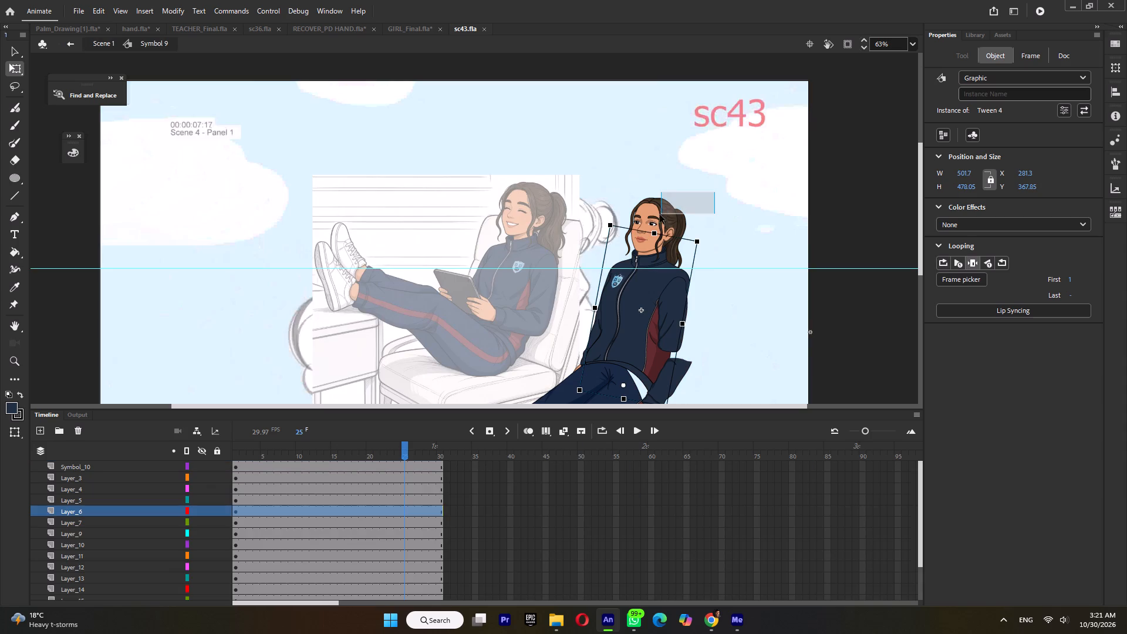
pyautogui.moveTo(660, 215); pyautogui.dragTo(647, 222)
pyautogui.moveTo(659, 235); pyautogui.dragTo(659, 244)
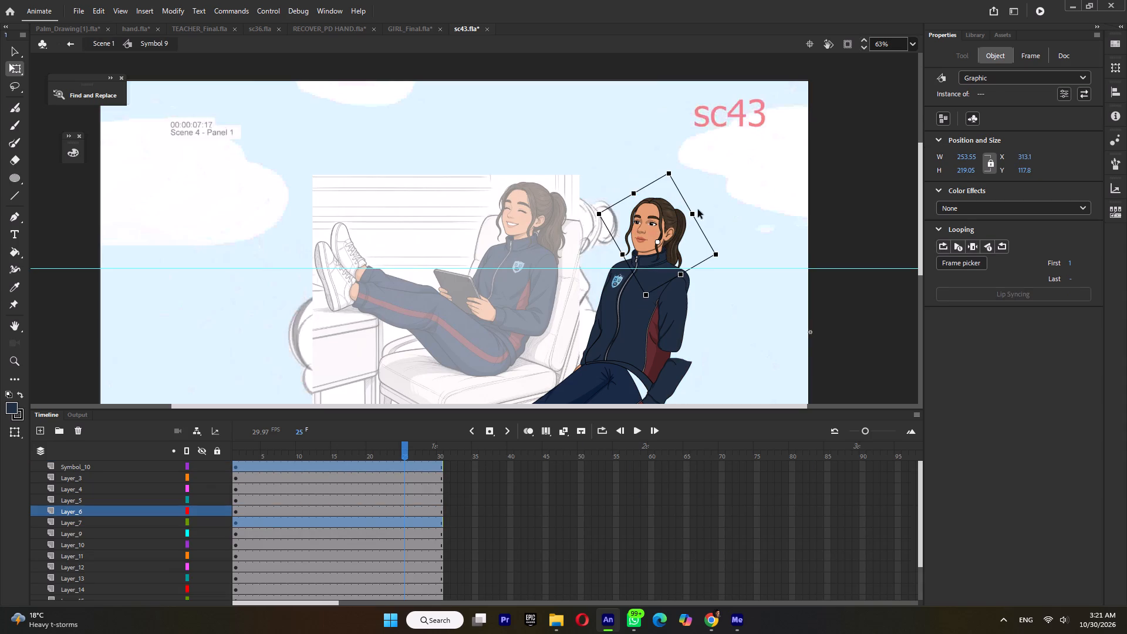
pyautogui.moveTo(677, 170); pyautogui.dragTo(670, 172)
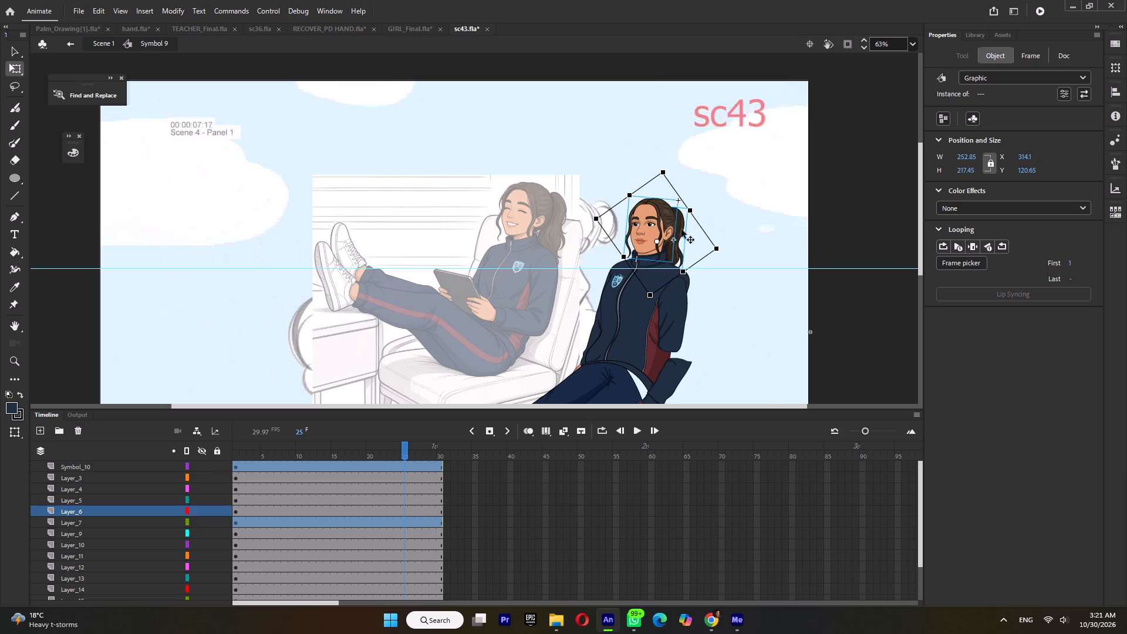
pyautogui.keyDown('ctrl'); pyautogui.scroll(9, 668, 252); pyautogui.keyUp('ctrl')
pyautogui.moveTo(665, 165); pyautogui.dragTo(663, 165)
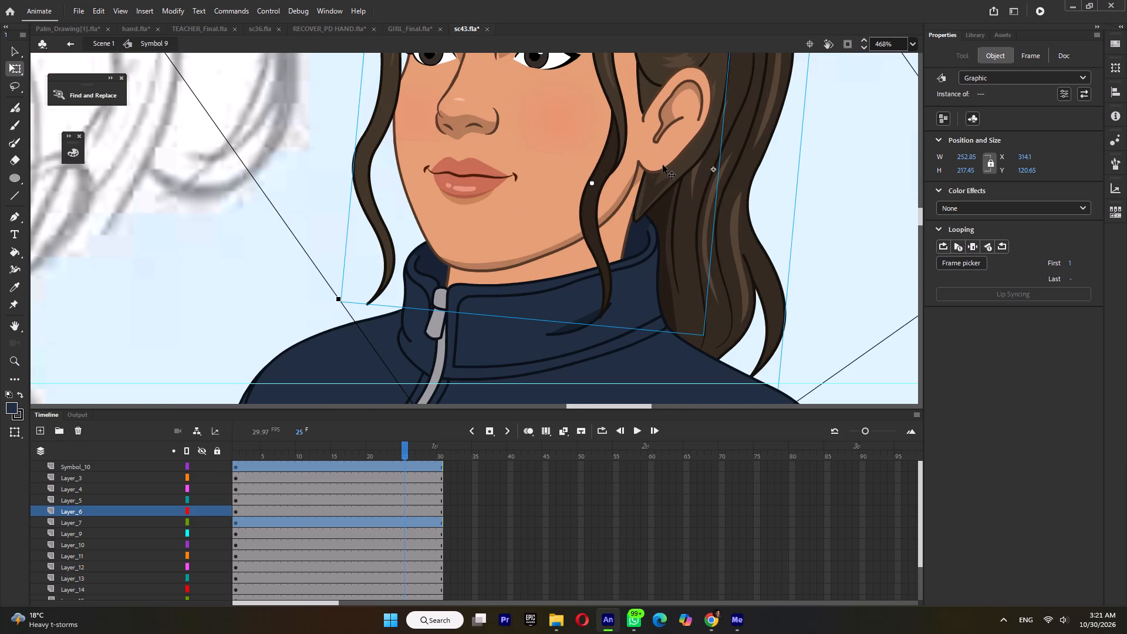
pyautogui.moveTo(663, 165); pyautogui.dragTo(658, 165)
pyautogui.keyDown('ctrl'); pyautogui.scroll(-6, 658, 168); pyautogui.keyUp('ctrl')
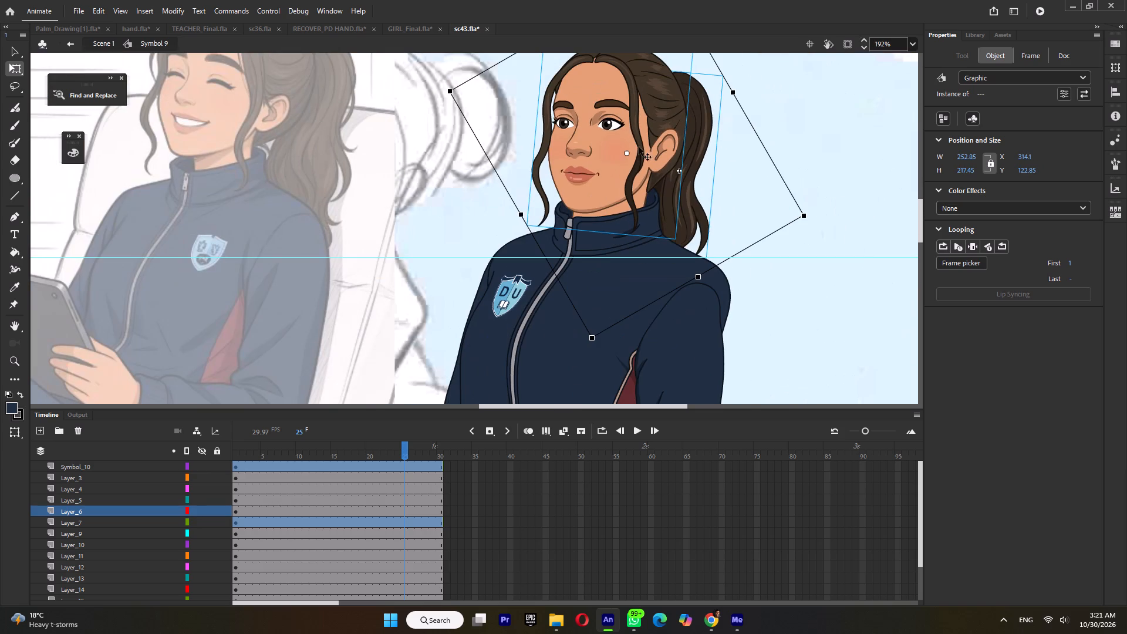
# Unlock the pupil layer Layer_3 inside the eye symbol, move both pupils slightly down, return to Symbol 9 and save the file.
pyautogui.doubleClick(607, 123)
pyautogui.keyDown('ctrl'); pyautogui.scroll(3, 609, 126); pyautogui.keyUp('ctrl')
pyautogui.hotkey('ctrl', 's')
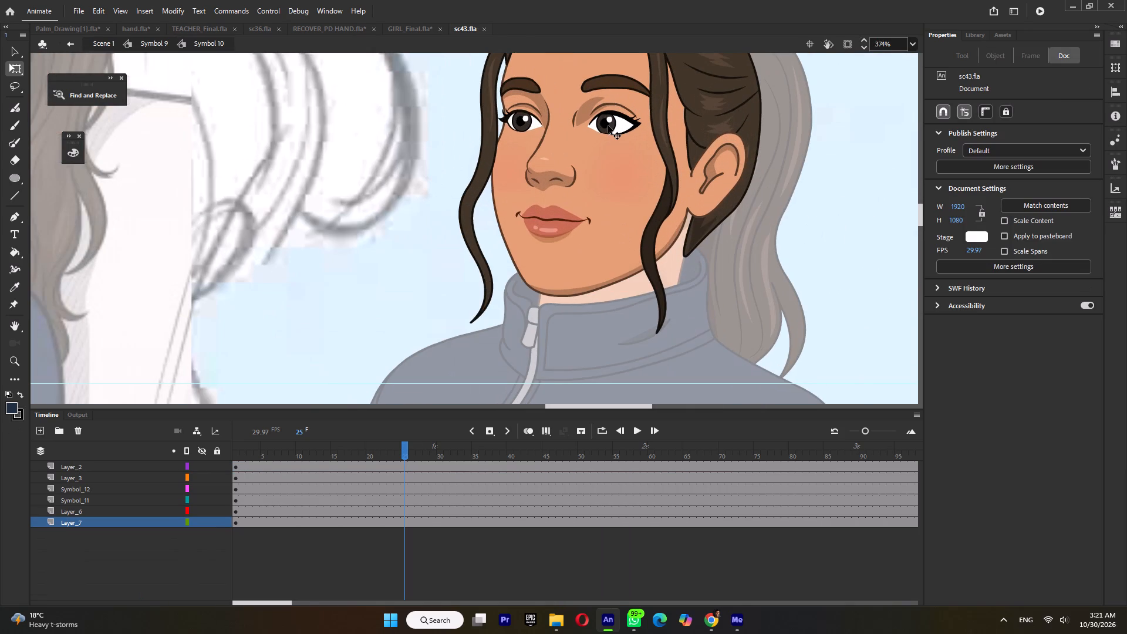
pyautogui.tripleClick(607, 126)
pyautogui.keyDown('ctrl'); pyautogui.scroll(4, 607, 126); pyautogui.keyUp('ctrl')
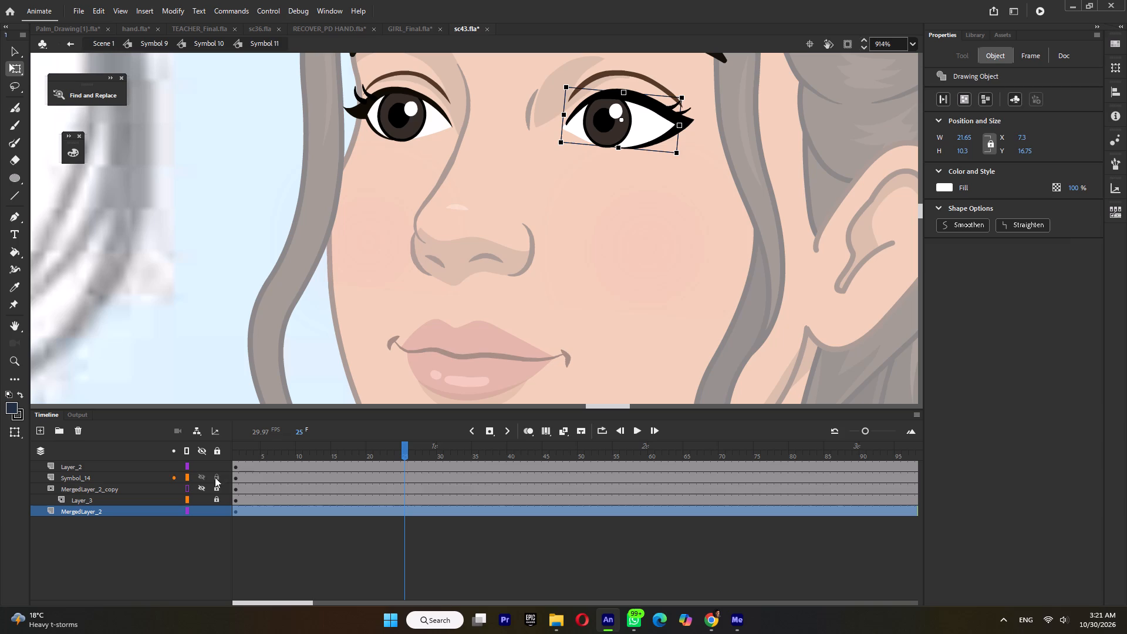
pyautogui.click(216, 501)
pyautogui.click(394, 123)
pyautogui.keyDown('shift'); pyautogui.click(612, 119); pyautogui.keyUp('shift')
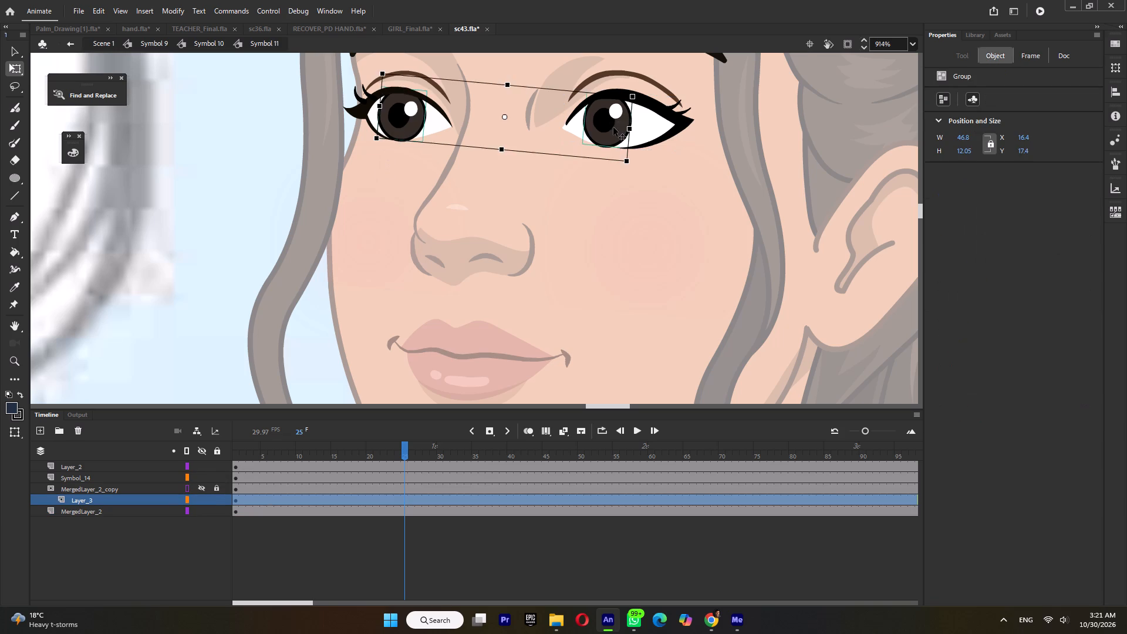
pyautogui.moveTo(613, 126); pyautogui.dragTo(613, 136)
pyautogui.doubleClick(159, 131)
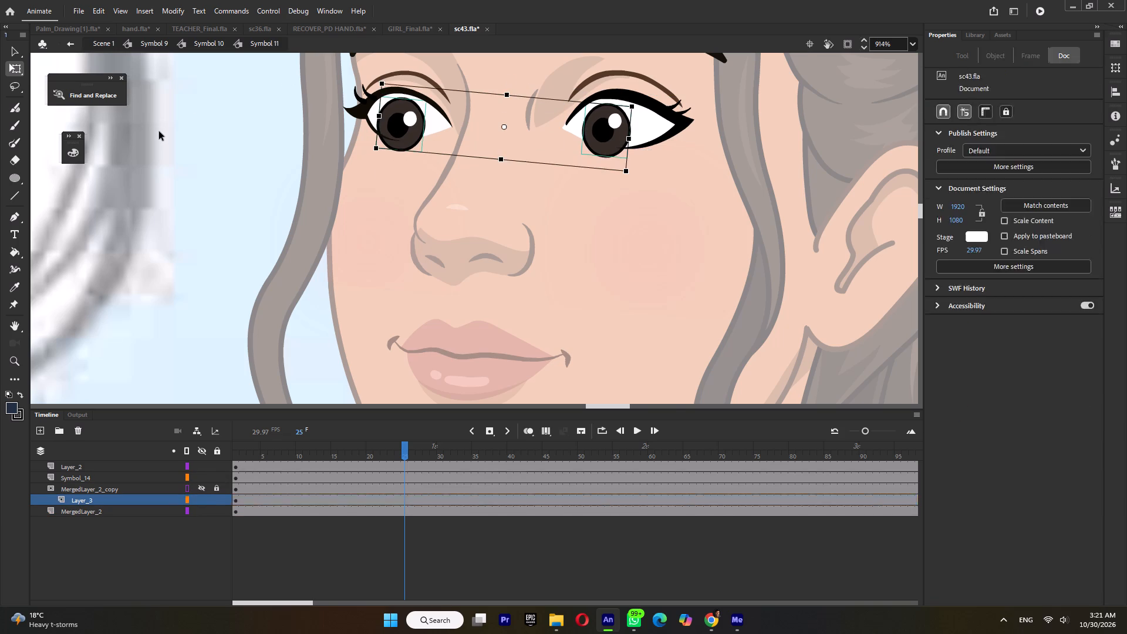
pyautogui.keyDown('ctrl'); pyautogui.scroll(-16, 254, 203); pyautogui.keyUp('ctrl')
pyautogui.doubleClick(453, 221)
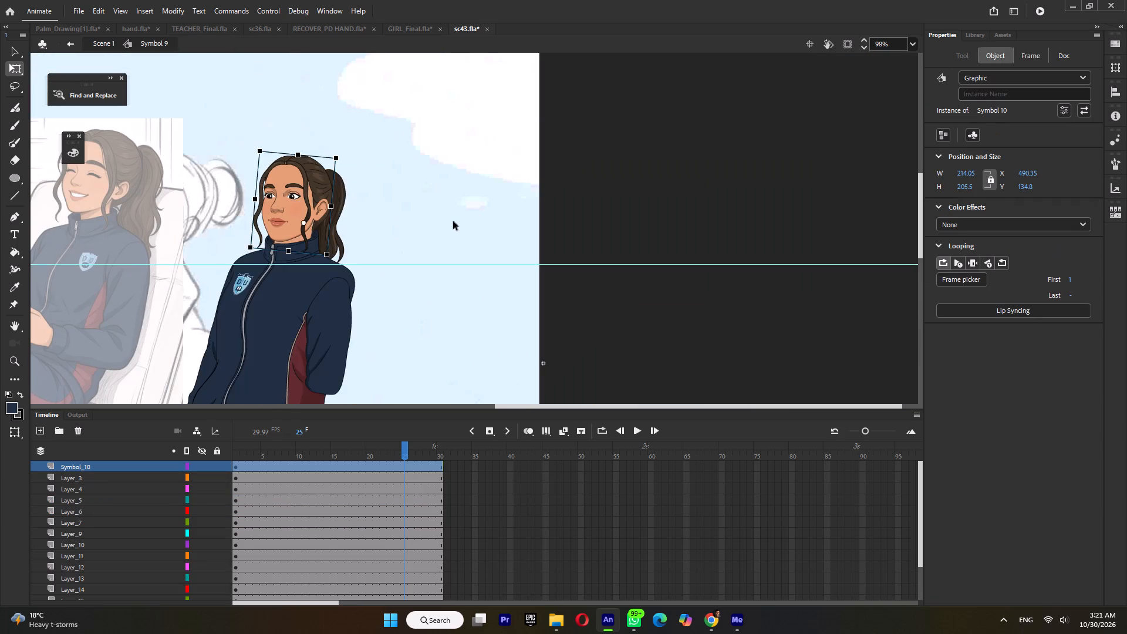
pyautogui.keyDown('ctrl'); pyautogui.scroll(-3, 450, 213); pyautogui.keyUp('ctrl')
pyautogui.hotkey('ctrl', 's')
# Rotate the navy upper arm slightly about the shoulder and shift it so its top fits the jacket's shoulder outline.
pyautogui.click(599, 294)
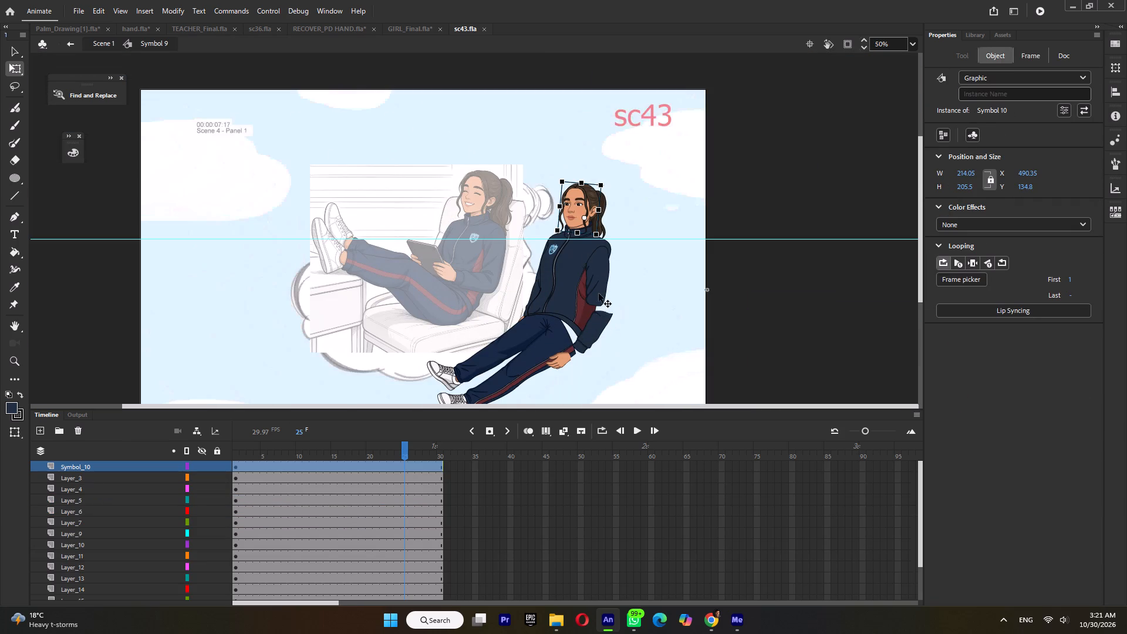
pyautogui.moveTo(605, 317); pyautogui.dragTo(615, 319)
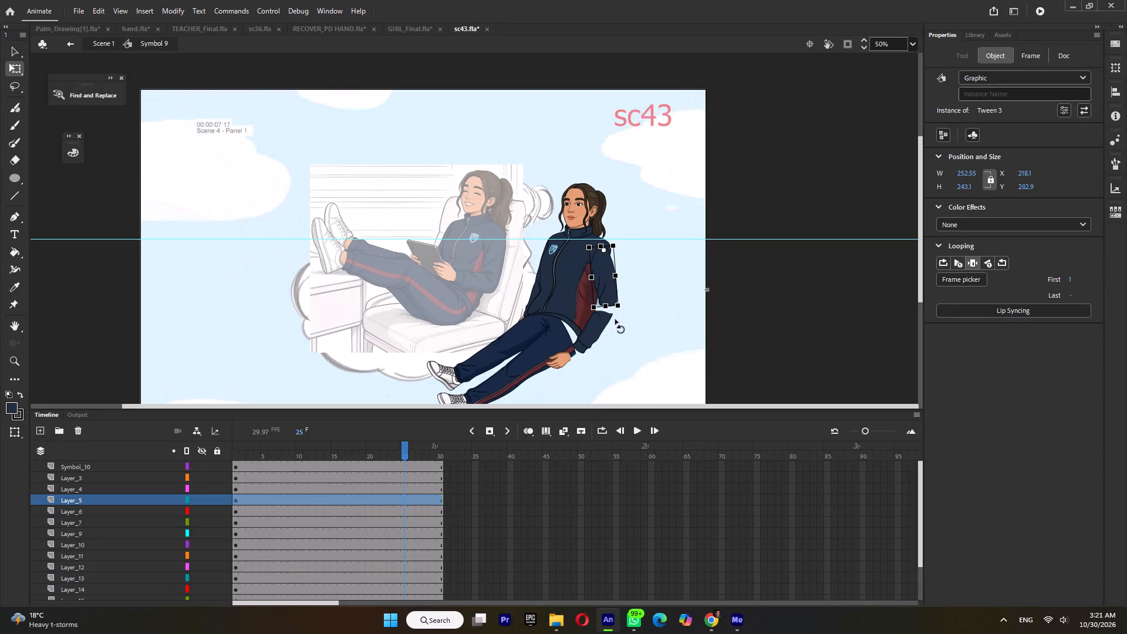
pyautogui.moveTo(615, 319); pyautogui.dragTo(612, 324)
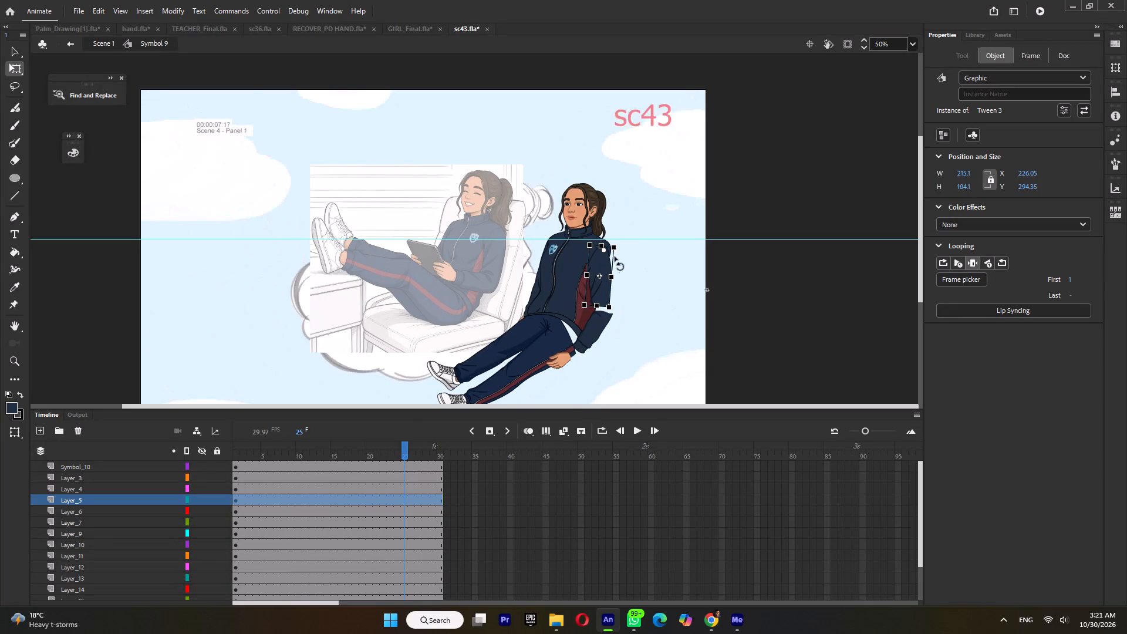
pyautogui.keyDown('ctrl'); pyautogui.scroll(9, 614, 256); pyautogui.keyUp('ctrl')
pyautogui.moveTo(569, 284); pyautogui.dragTo(583, 251)
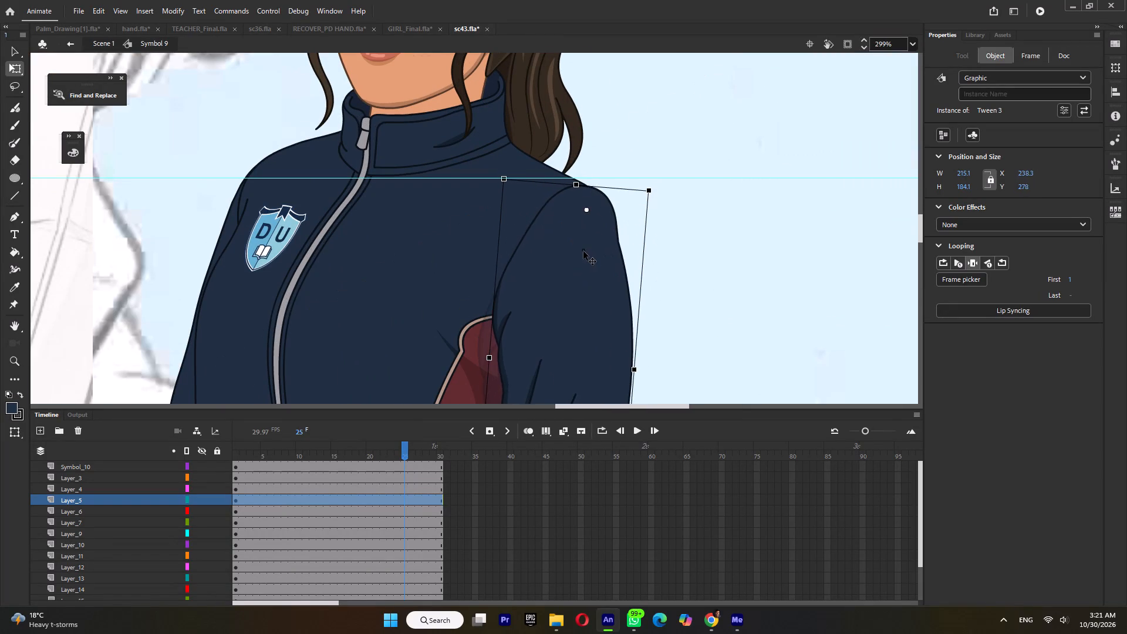
pyautogui.moveTo(583, 251); pyautogui.dragTo(583, 261)
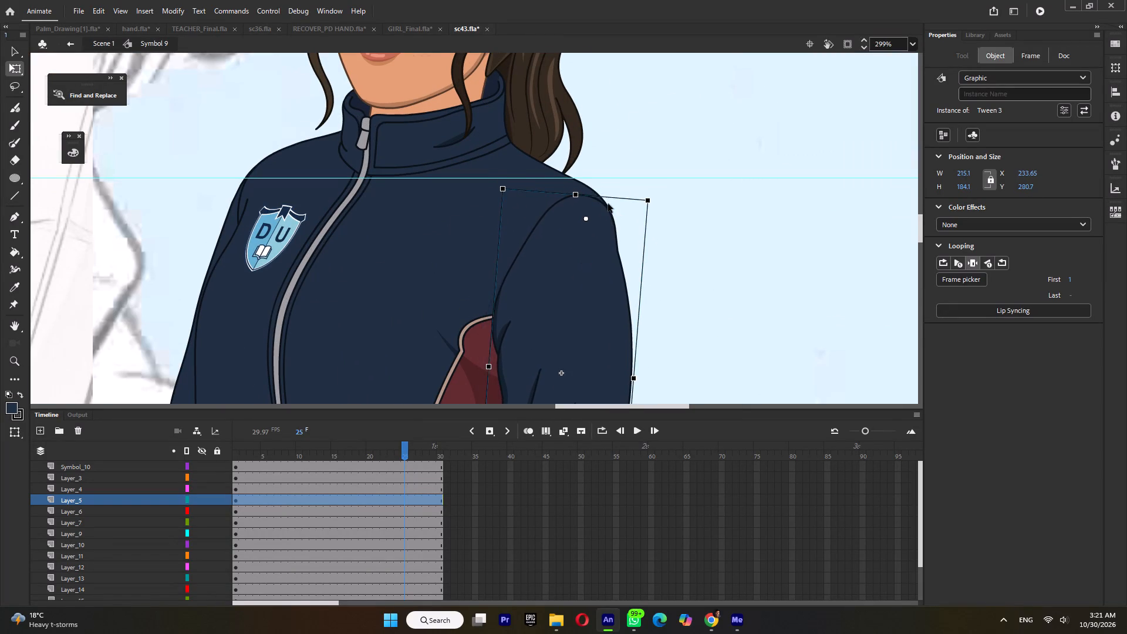
# Rotate the forearm sleeve on Layer_3 to nearly horizontal across the jacket and attach its end to the upper arm's elbow.
pyautogui.keyDown('ctrl'); pyautogui.scroll(-9, 608, 204); pyautogui.keyUp('ctrl')
pyautogui.click(577, 342)
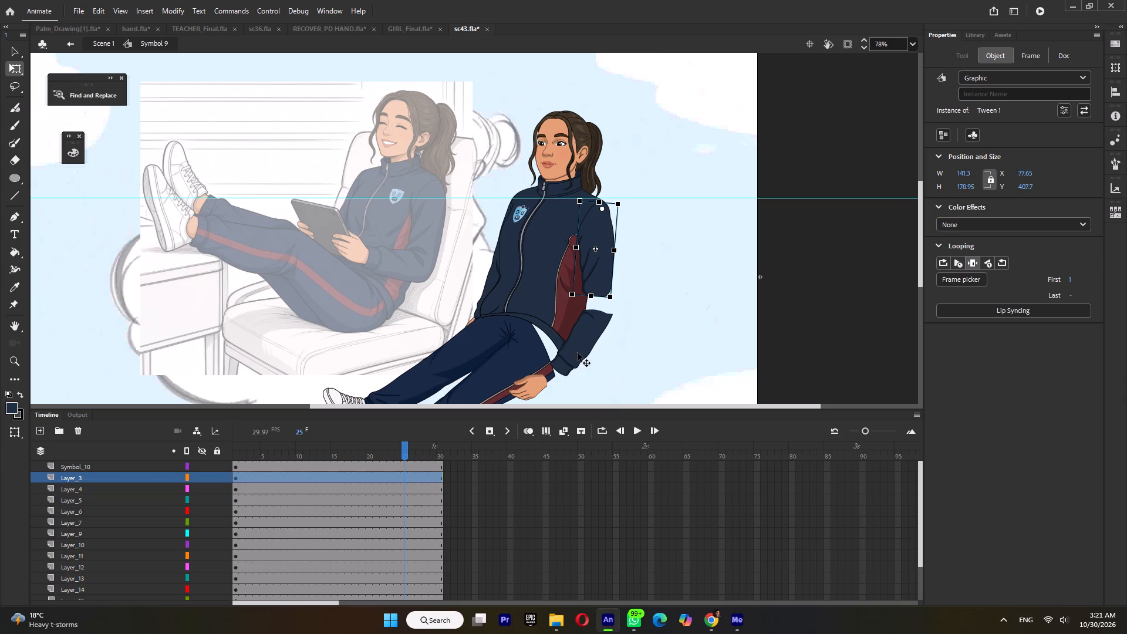
pyautogui.moveTo(540, 373); pyautogui.dragTo(531, 311)
pyautogui.keyDown('ctrl'); pyautogui.scroll(4, 573, 316); pyautogui.keyUp('ctrl')
pyautogui.moveTo(576, 323); pyautogui.dragTo(585, 263)
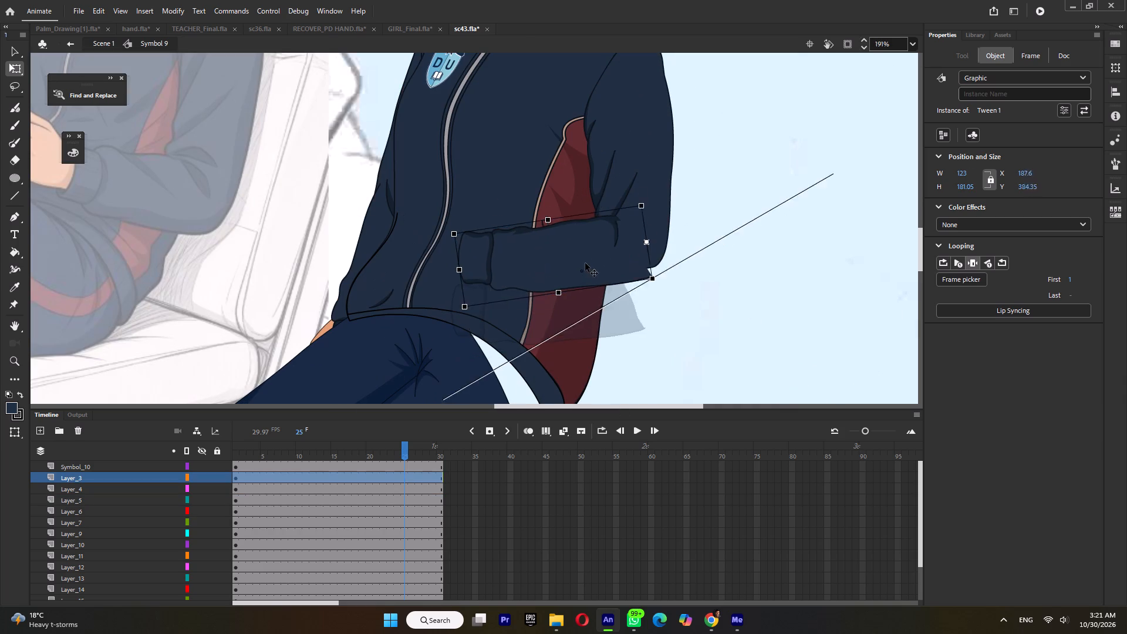
pyautogui.moveTo(585, 263); pyautogui.dragTo(579, 261)
# Inside the upper arm symbol Tween 3, bulge the elbow's bottom edge slightly downward and return to Symbol 9.
pyautogui.doubleClick(650, 194)
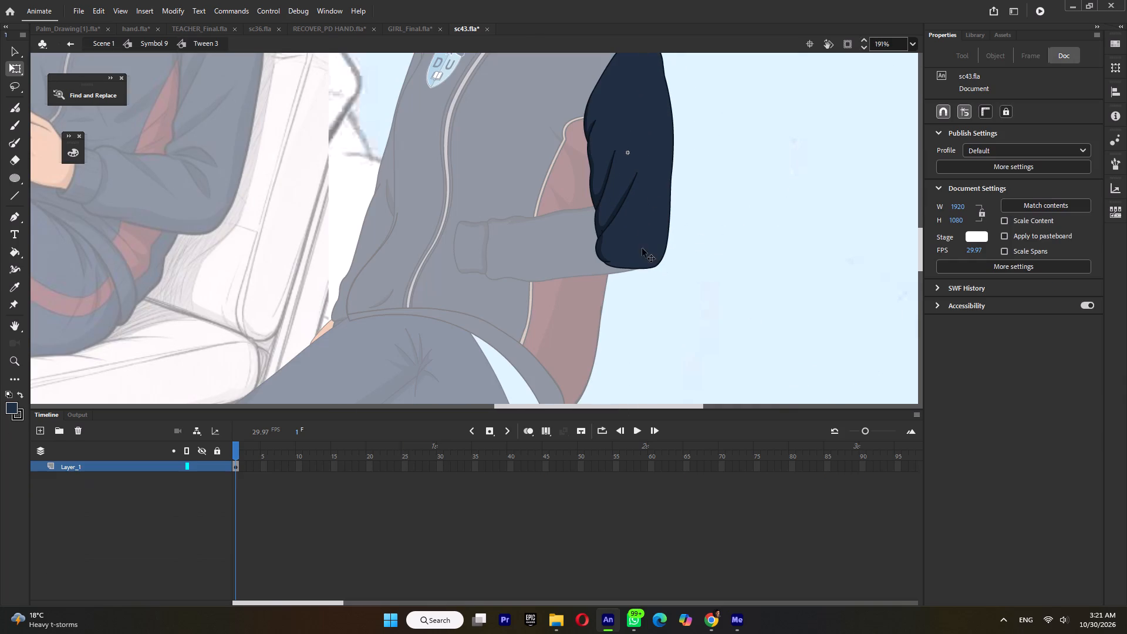
pyautogui.doubleClick(632, 269)
pyautogui.keyDown('ctrl'); pyautogui.scroll(4, 632, 269); pyautogui.keyUp('ctrl')
pyautogui.moveTo(634, 267); pyautogui.dragTo(618, 286)
pyautogui.doubleClick(677, 309)
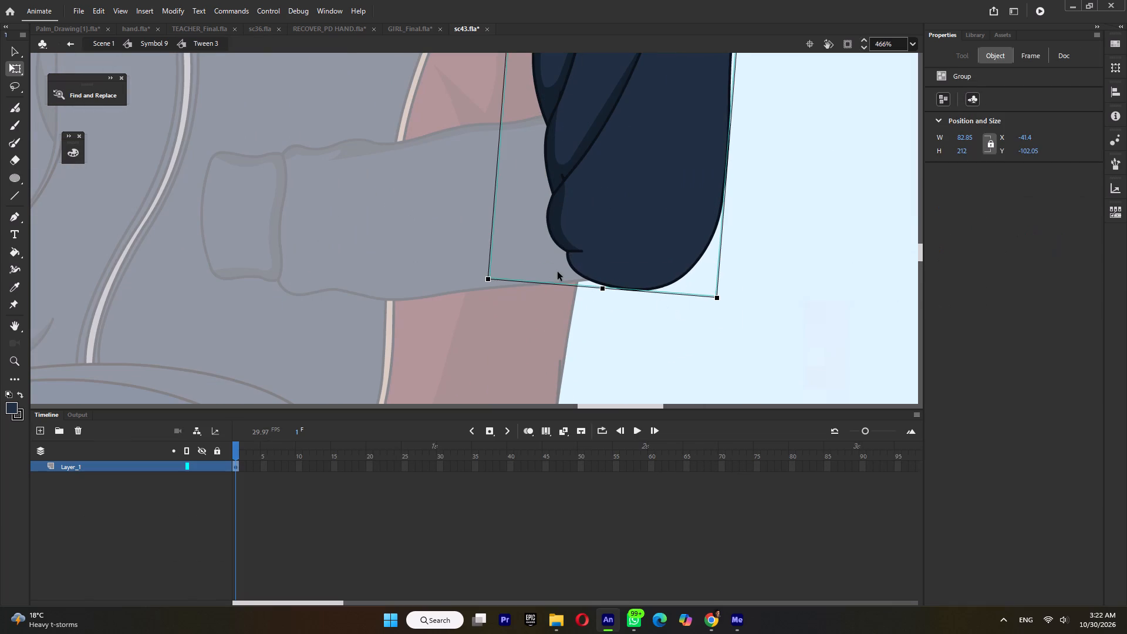
pyautogui.doubleClick(499, 254)
# Lower the forearm sleeve slightly so its underside lines up with the reshaped elbow.
pyautogui.click(499, 251)
pyautogui.moveTo(541, 252); pyautogui.dragTo(534, 279)
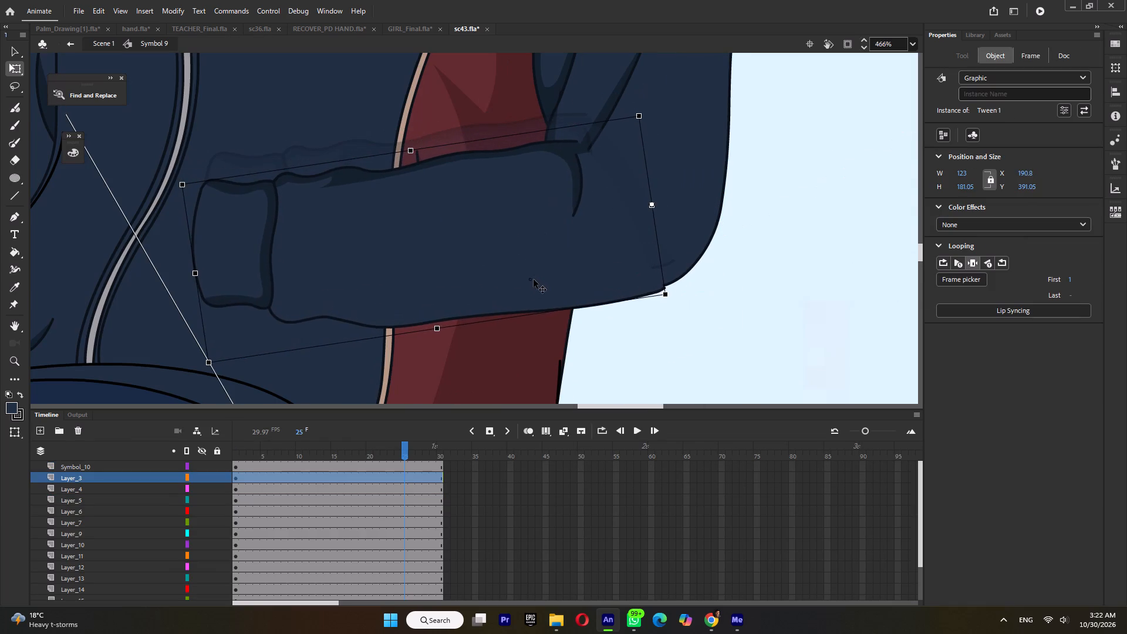
pyautogui.moveTo(534, 279); pyautogui.dragTo(533, 276)
# Move the detached hand up to the forearm cuff, rotate it in line with the sleeve, fit the wrist, and save the file.
pyautogui.keyDown('ctrl'); pyautogui.scroll(-9, 533, 277); pyautogui.keyUp('ctrl')
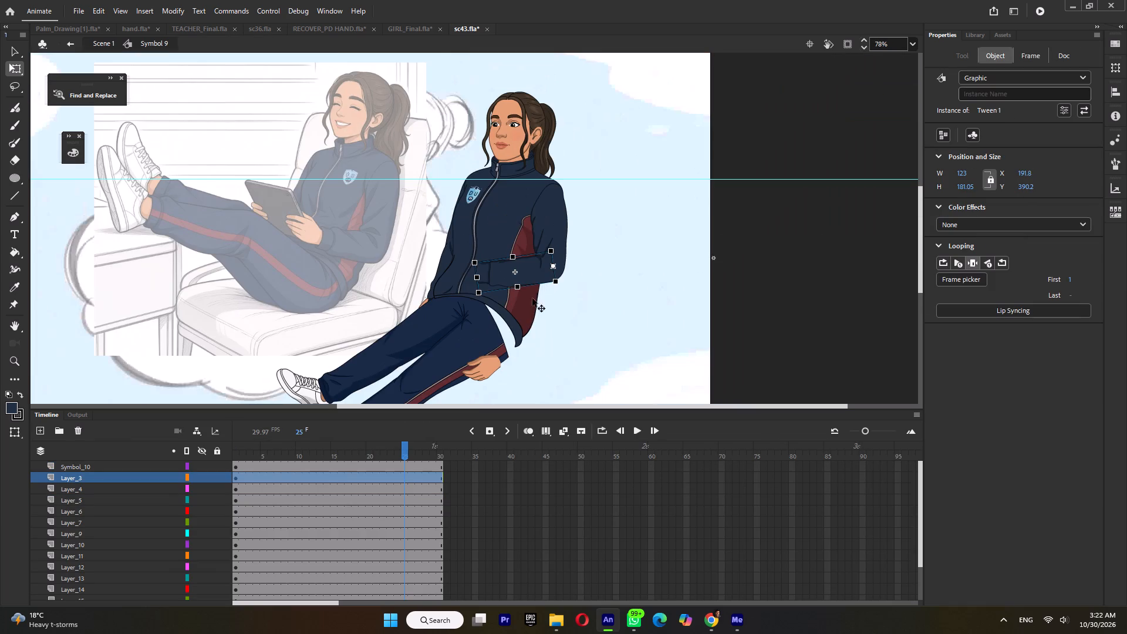
pyautogui.click(493, 367)
pyautogui.moveTo(484, 375); pyautogui.dragTo(465, 316)
pyautogui.hotkey('ctrl', 'z')
pyautogui.moveTo(483, 375); pyautogui.dragTo(461, 282)
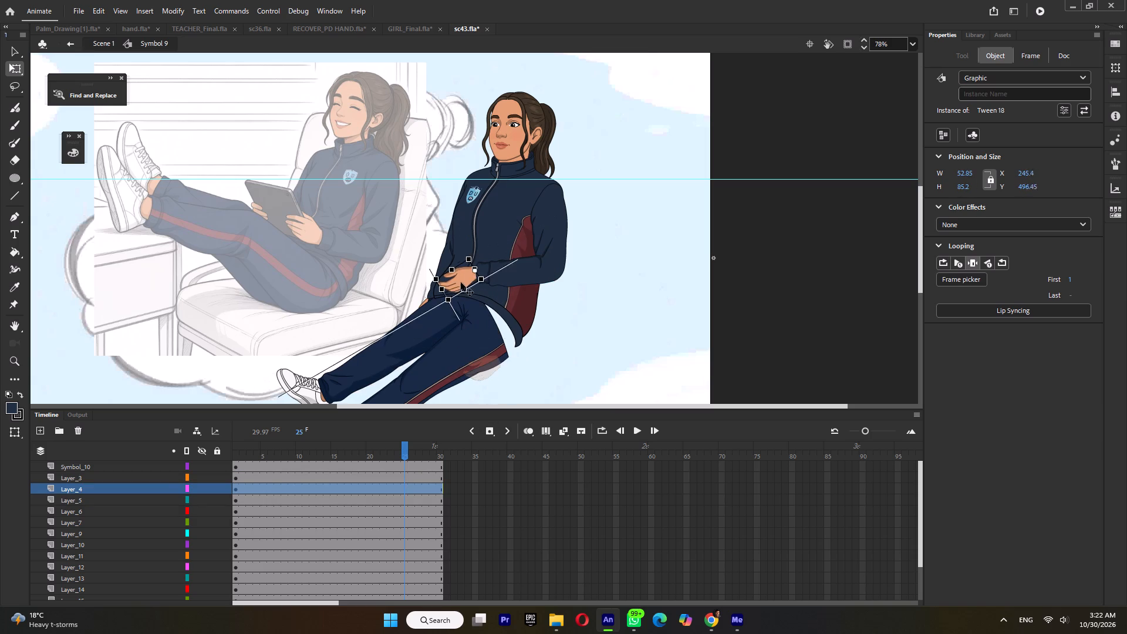
pyautogui.moveTo(461, 282); pyautogui.dragTo(463, 283)
pyautogui.moveTo(437, 282); pyautogui.dragTo(433, 252)
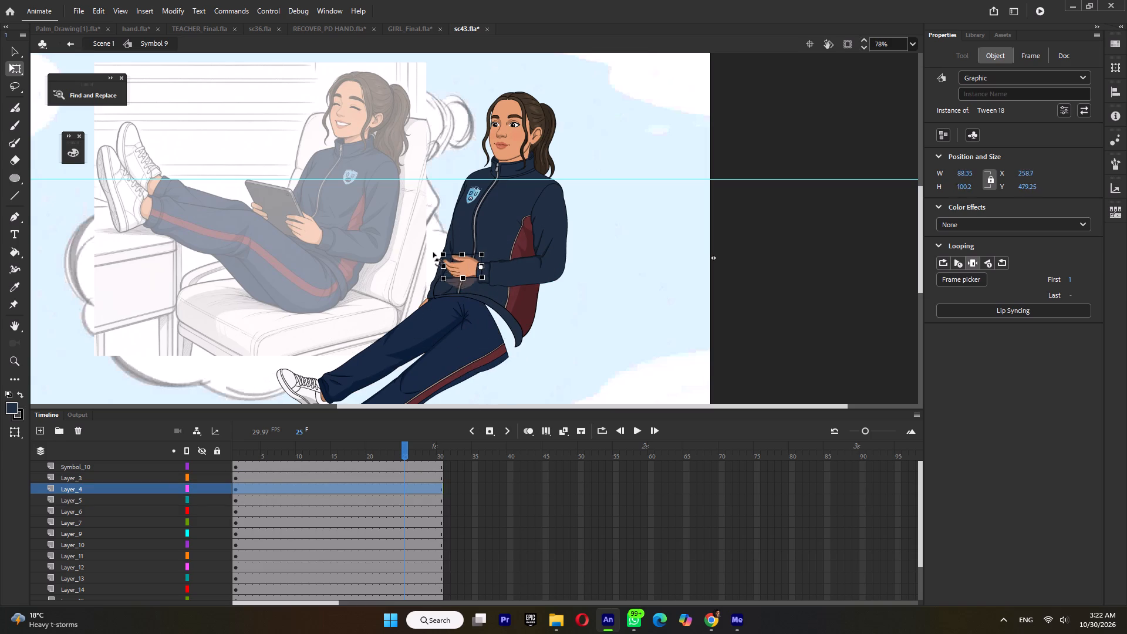
pyautogui.moveTo(433, 252); pyautogui.dragTo(431, 265)
pyautogui.keyDown('ctrl'); pyautogui.scroll(2, 460, 262); pyautogui.keyUp('ctrl')
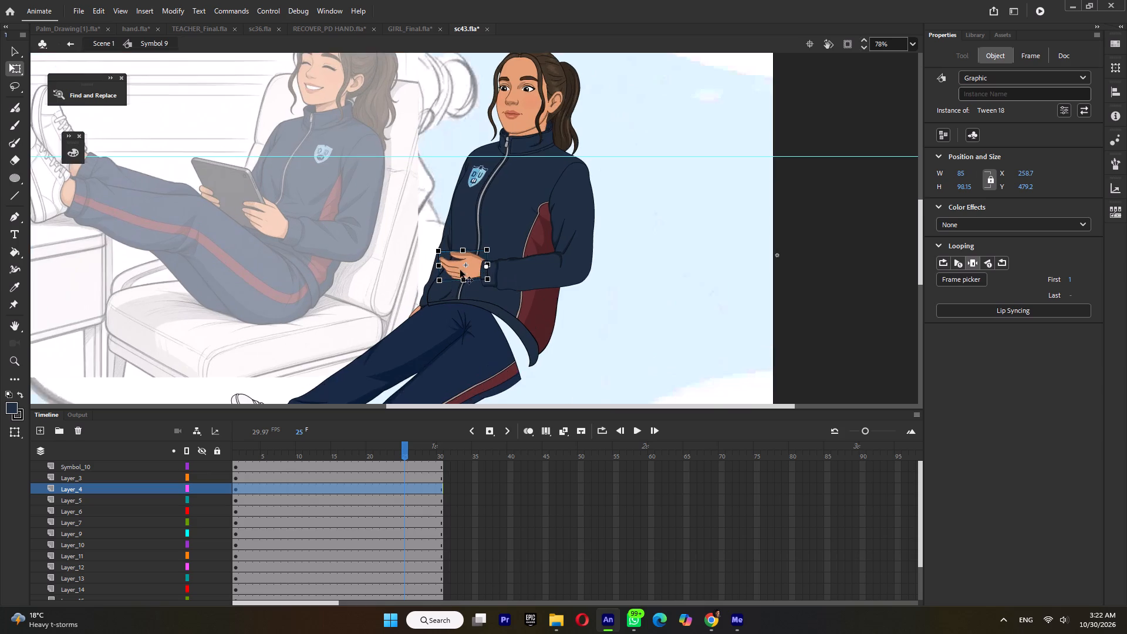
pyautogui.keyDown('ctrl'); pyautogui.scroll(5, 460, 270); pyautogui.keyUp('ctrl')
pyautogui.moveTo(473, 265); pyautogui.dragTo(470, 276)
pyautogui.keyDown('ctrl'); pyautogui.scroll(-7, 491, 305); pyautogui.keyUp('ctrl')
pyautogui.hotkey('ctrl', 's')
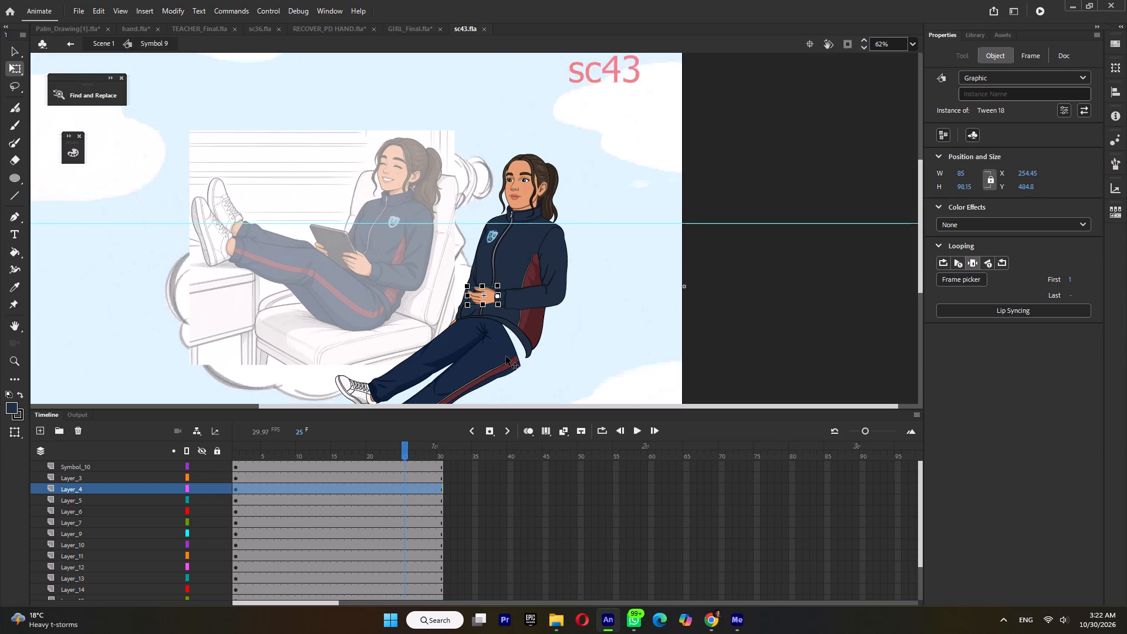
# Move the trouser hip piece Tween 7 off the figure to the empty area beside the jacket.
pyautogui.click(487, 326)
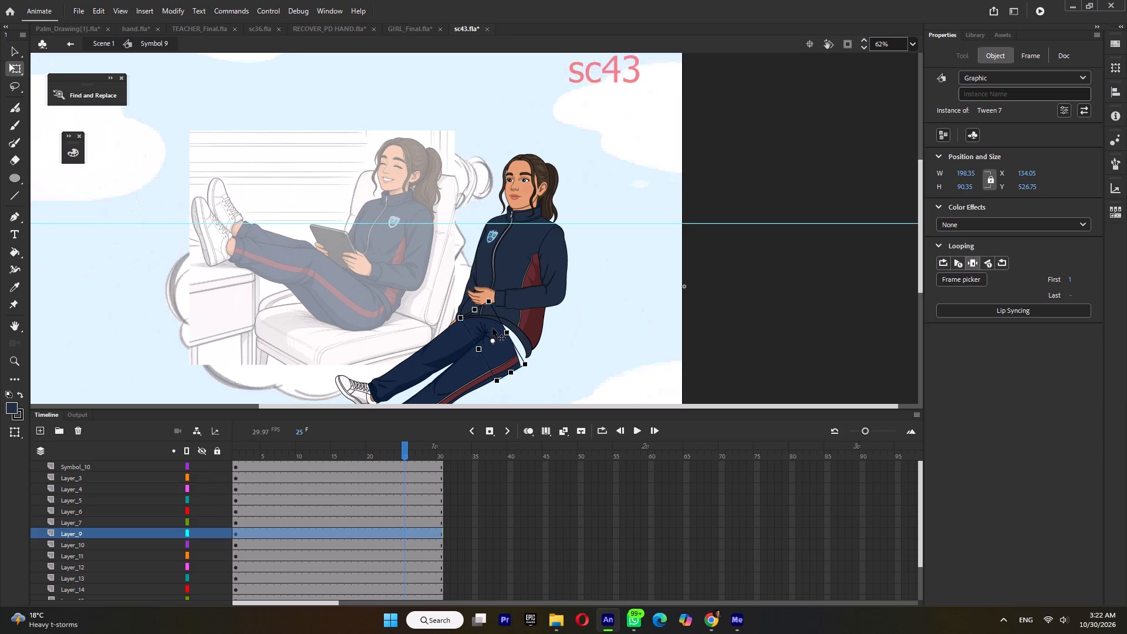
pyautogui.moveTo(492, 328); pyautogui.dragTo(633, 336)
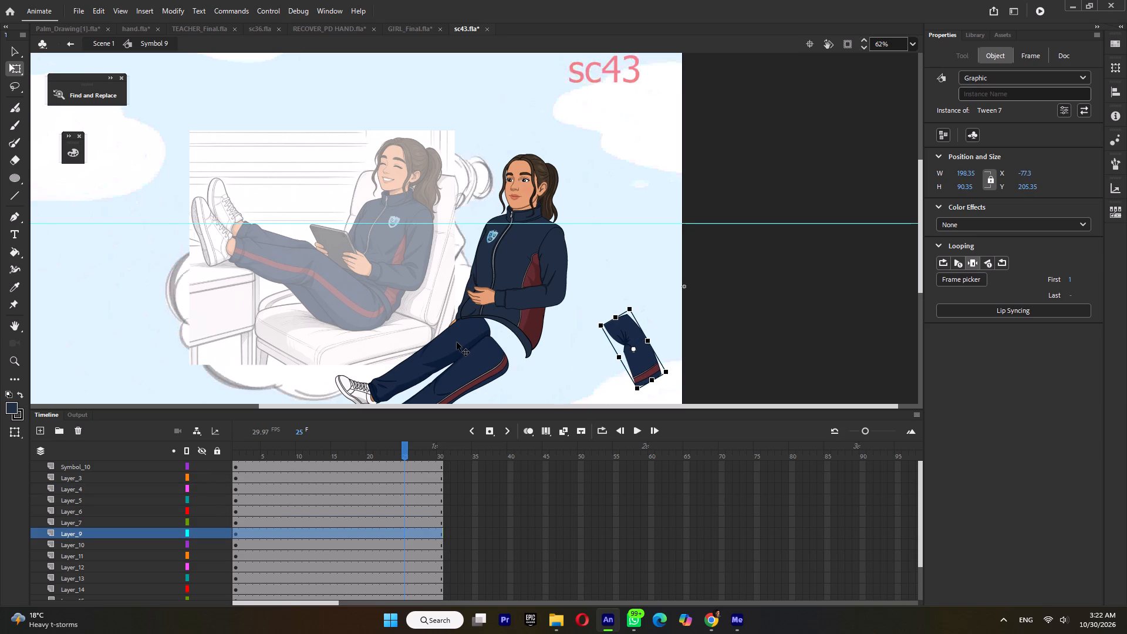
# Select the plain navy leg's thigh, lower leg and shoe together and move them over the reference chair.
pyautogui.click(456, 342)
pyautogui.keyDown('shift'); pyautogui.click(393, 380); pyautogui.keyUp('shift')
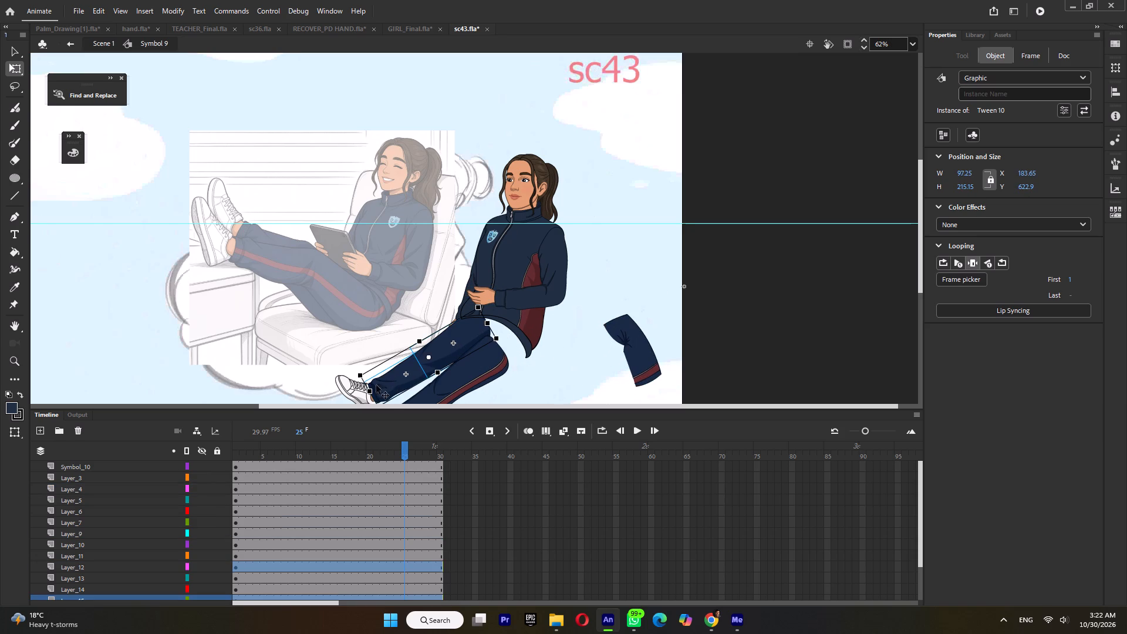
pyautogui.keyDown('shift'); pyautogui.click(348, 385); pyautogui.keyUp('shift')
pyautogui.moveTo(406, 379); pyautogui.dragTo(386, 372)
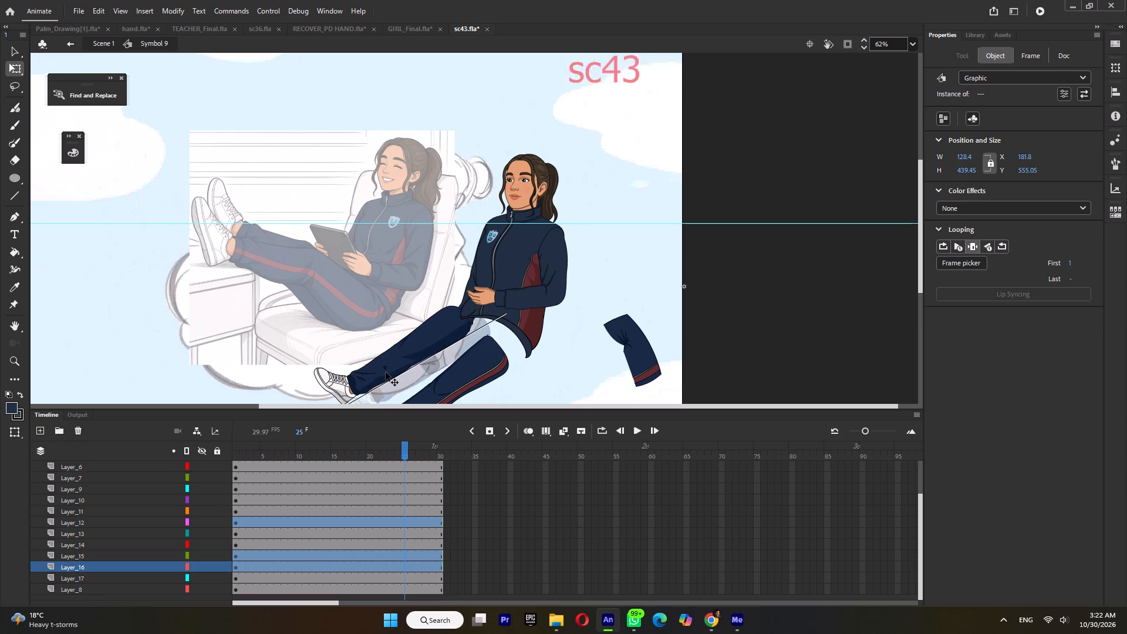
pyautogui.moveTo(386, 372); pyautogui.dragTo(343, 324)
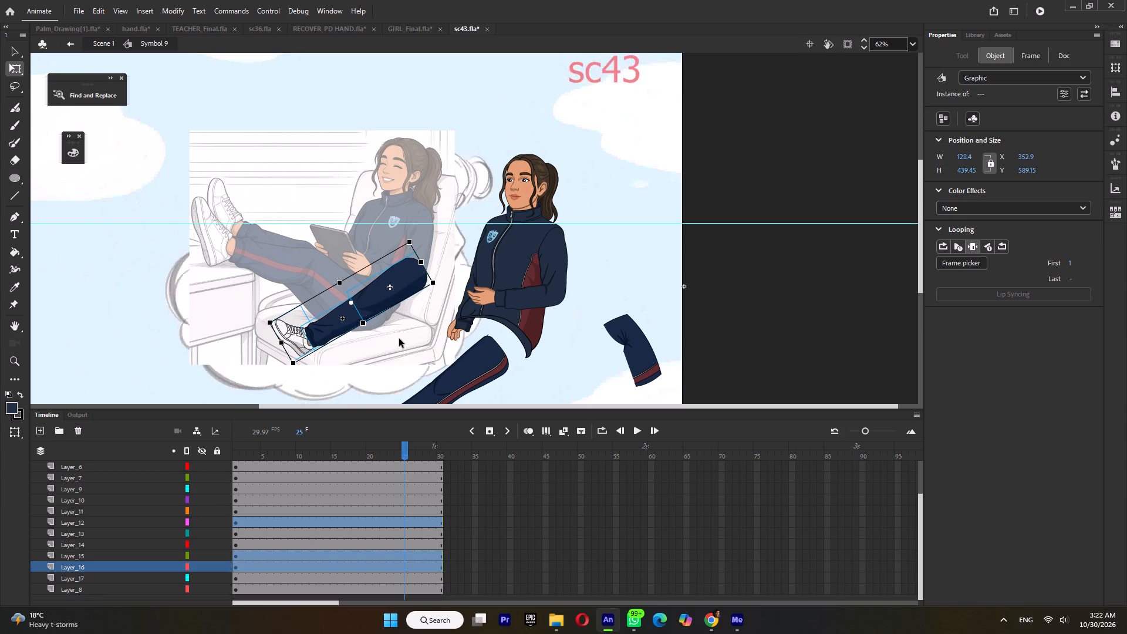
# Select all parts of the red-striped leg and rotate them together until the leg lies nearly horizontal with the shoe end raised.
pyautogui.scroll(-1, 399, 339)
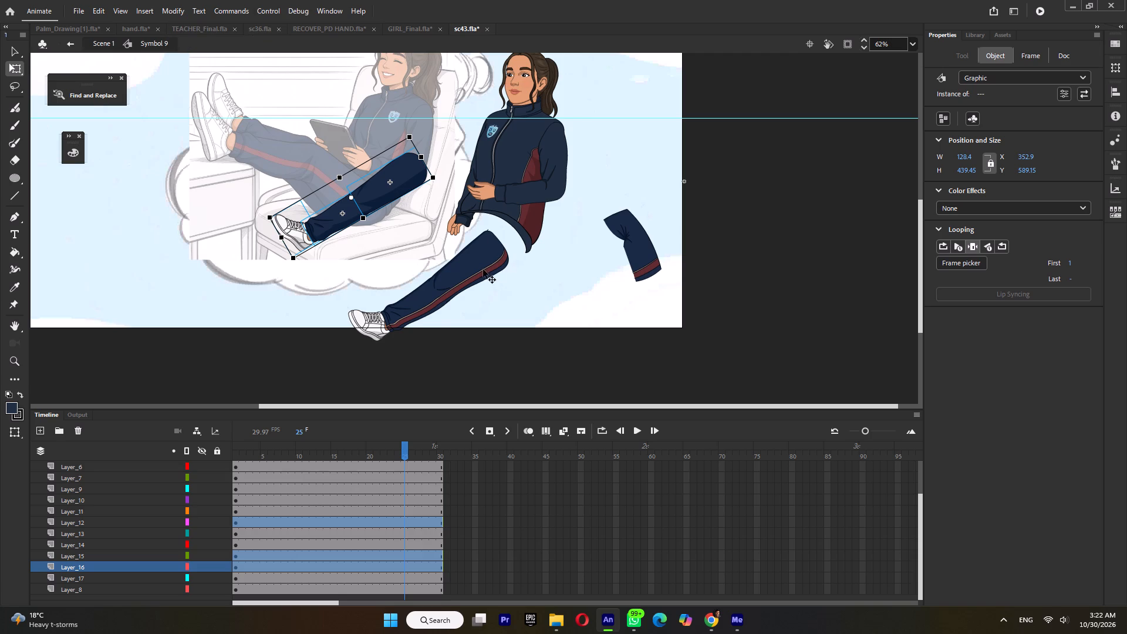
pyautogui.moveTo(357, 277); pyautogui.dragTo(477, 343)
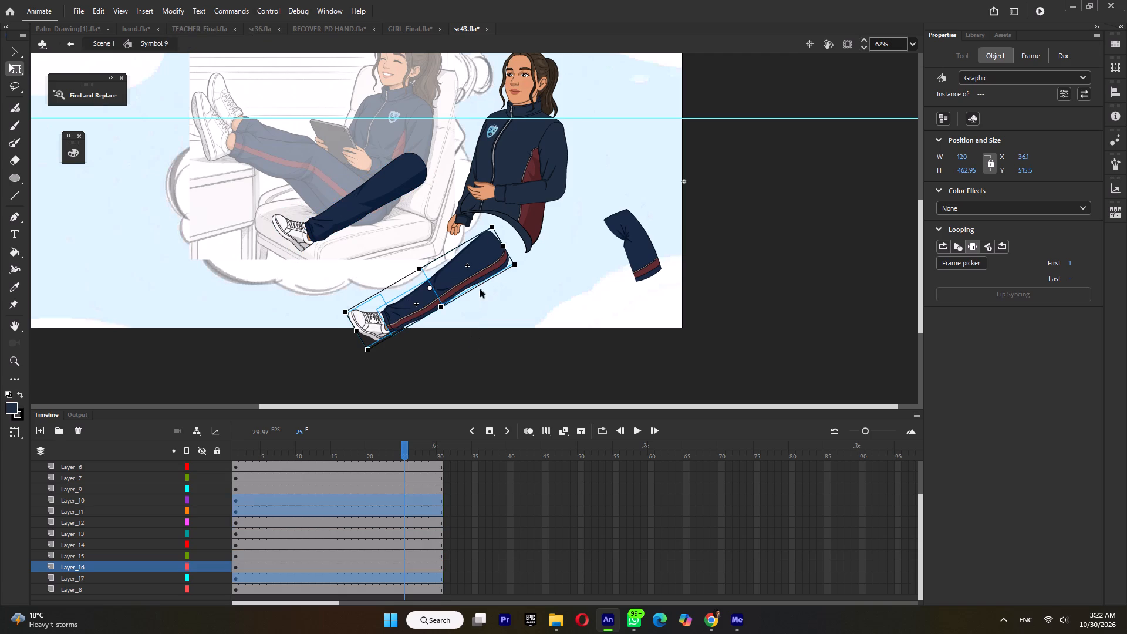
pyautogui.moveTo(502, 225); pyautogui.dragTo(509, 280)
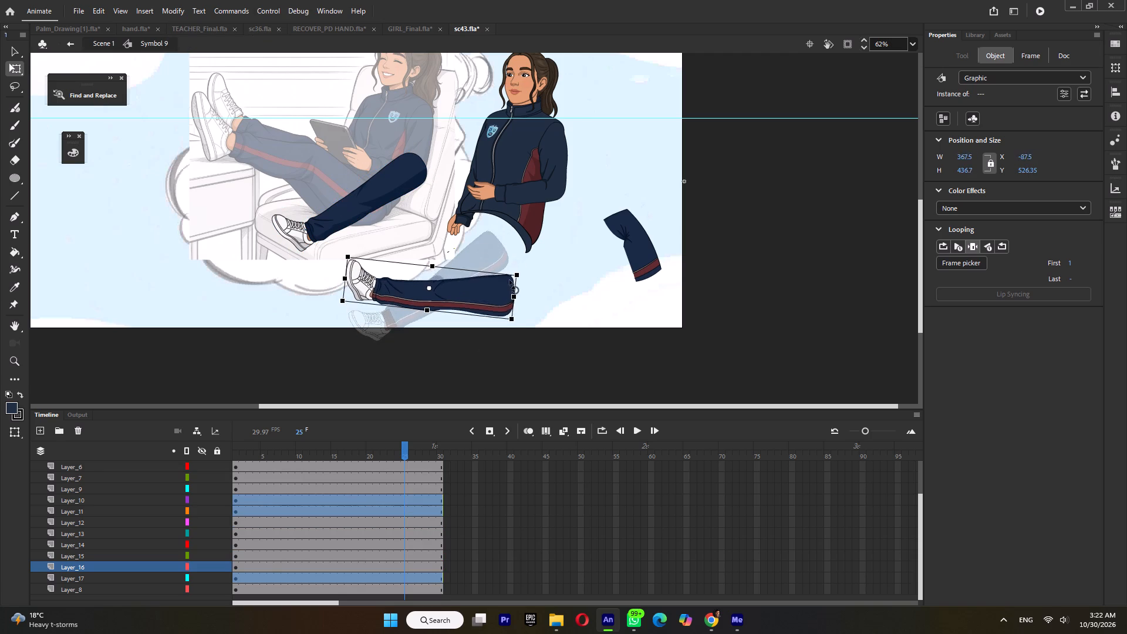
pyautogui.moveTo(509, 280); pyautogui.dragTo(508, 282)
# Select the whole plain navy leg with its shoe and move it off the reference, partly below the stage.
pyautogui.moveTo(265, 159); pyautogui.dragTo(388, 232)
pyautogui.moveTo(383, 194); pyautogui.dragTo(210, 282)
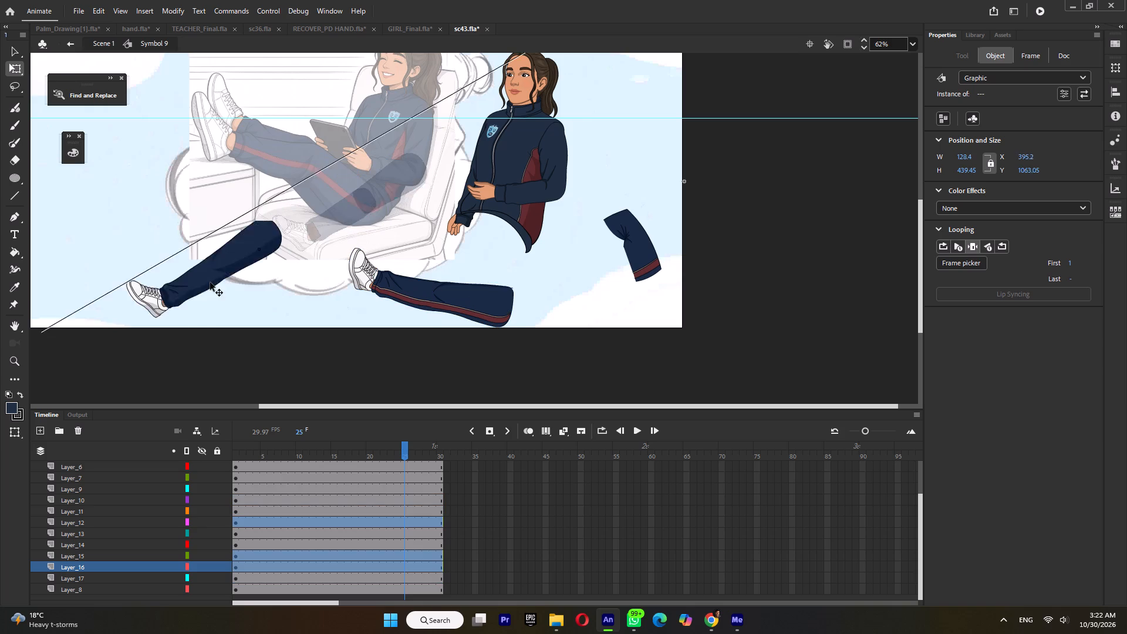
pyautogui.moveTo(210, 282); pyautogui.dragTo(203, 303)
# Place the whole red-striped leg over the reference girl's legs, rotate it so the shoe rises, and align its hip end with her seat.
pyautogui.moveTo(341, 240); pyautogui.dragTo(475, 339)
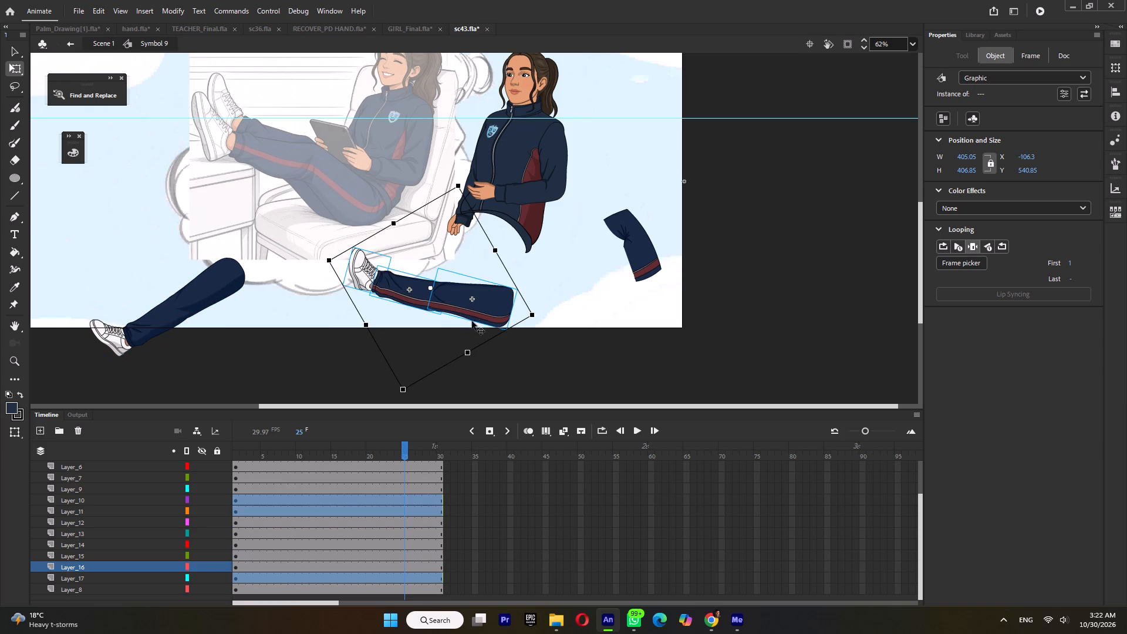
pyautogui.moveTo(468, 311); pyautogui.dragTo(332, 193)
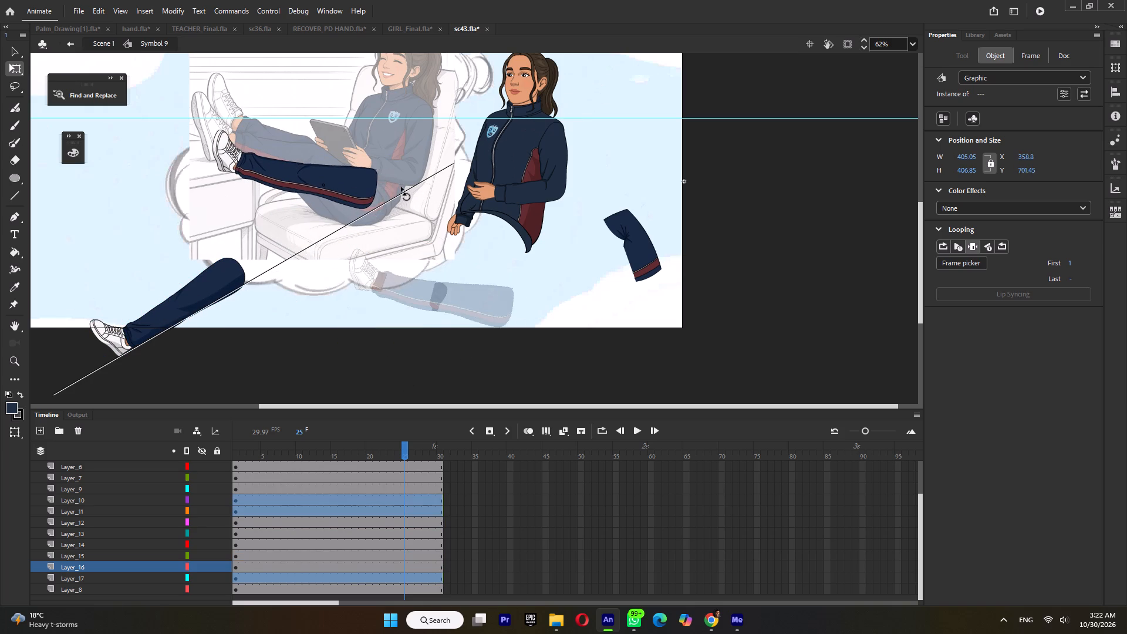
pyautogui.moveTo(401, 187); pyautogui.dragTo(380, 230)
pyautogui.moveTo(328, 200); pyautogui.dragTo(344, 171)
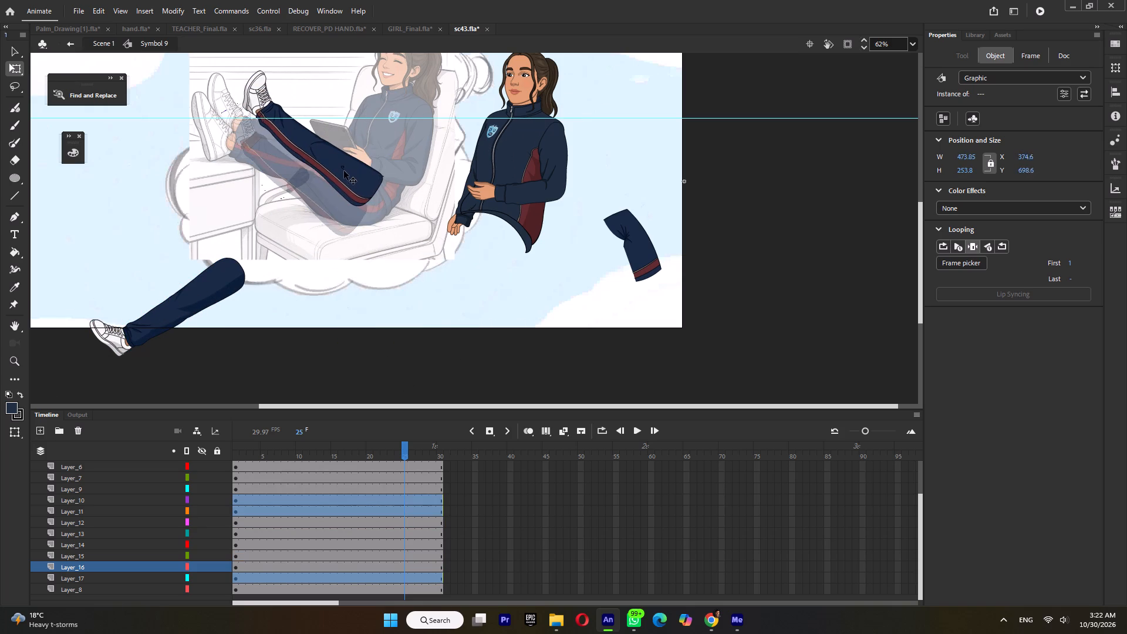
pyautogui.moveTo(344, 171); pyautogui.dragTo(344, 171)
pyautogui.keyDown('ctrl'); pyautogui.scroll(3, 359, 171); pyautogui.keyUp('ctrl')
pyautogui.moveTo(357, 186); pyautogui.dragTo(336, 218)
pyautogui.keyDown('ctrl'); pyautogui.scroll(-1, 352, 215); pyautogui.keyUp('ctrl')
pyautogui.click(403, 187)
# Rotate the striped thigh Tween 8 about the hip so its knee end rises toward the reference's tablet.
pyautogui.click(336, 217)
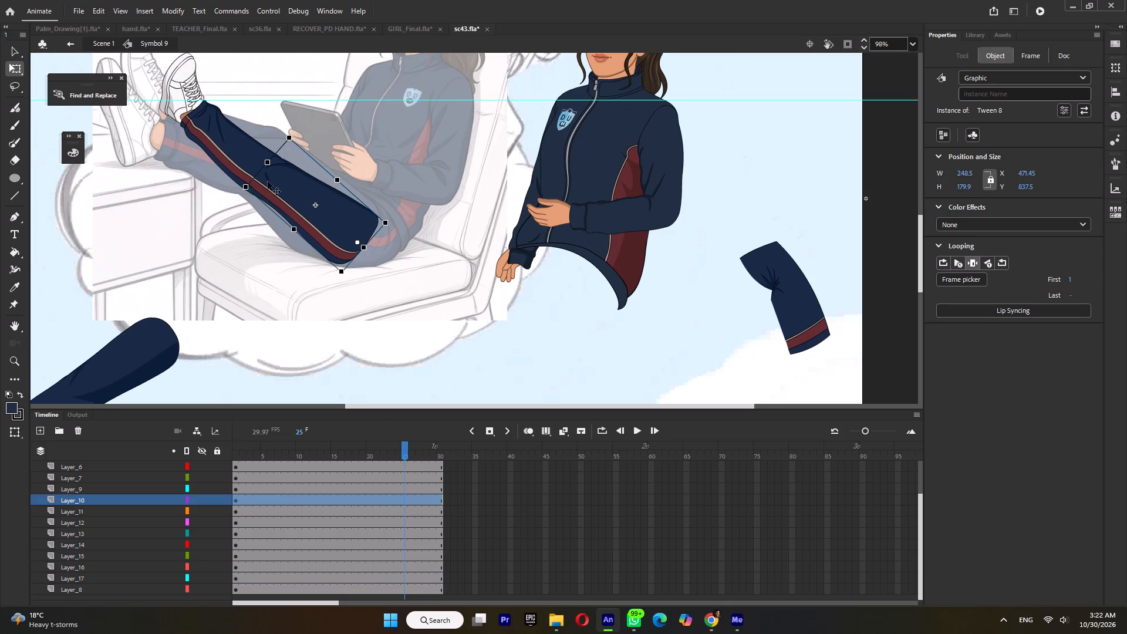
pyautogui.moveTo(246, 195); pyautogui.dragTo(259, 180)
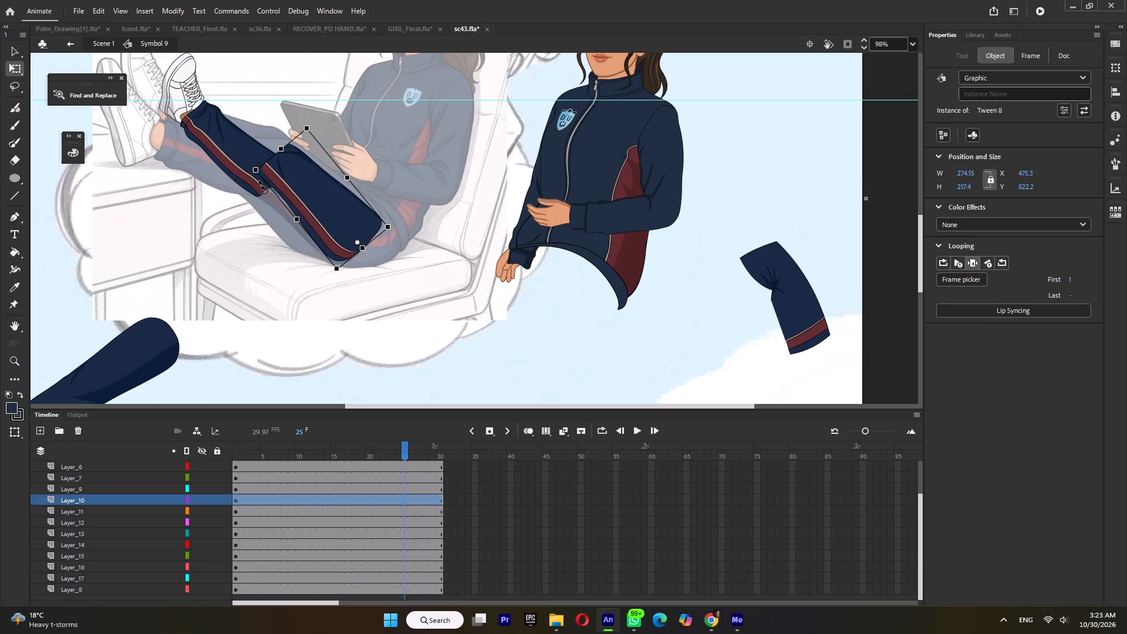
pyautogui.moveTo(259, 180); pyautogui.dragTo(259, 180)
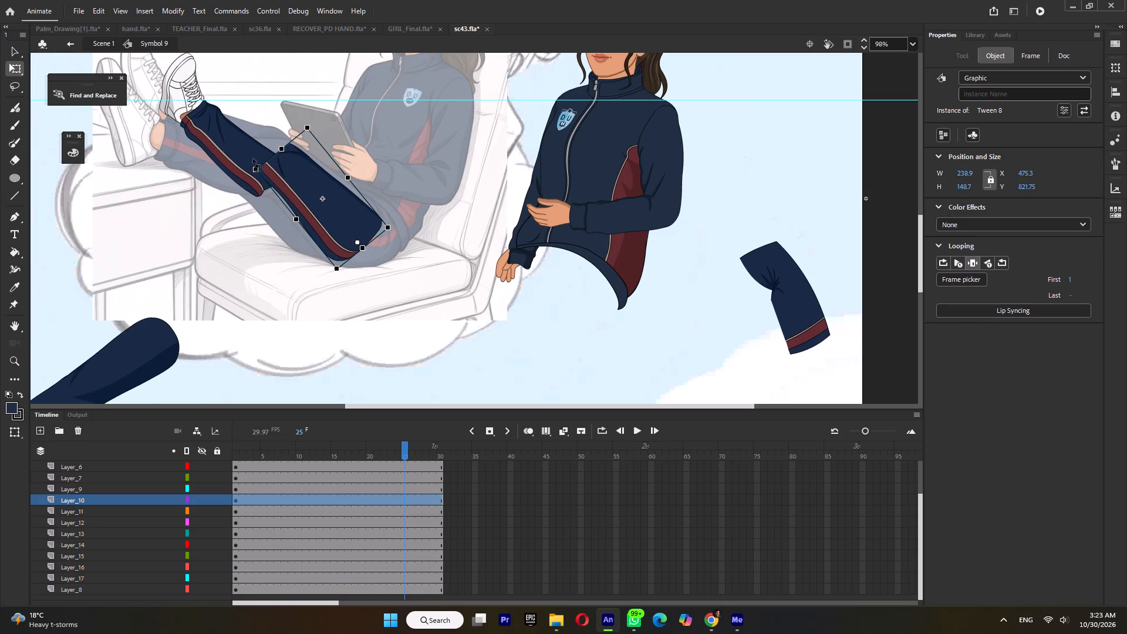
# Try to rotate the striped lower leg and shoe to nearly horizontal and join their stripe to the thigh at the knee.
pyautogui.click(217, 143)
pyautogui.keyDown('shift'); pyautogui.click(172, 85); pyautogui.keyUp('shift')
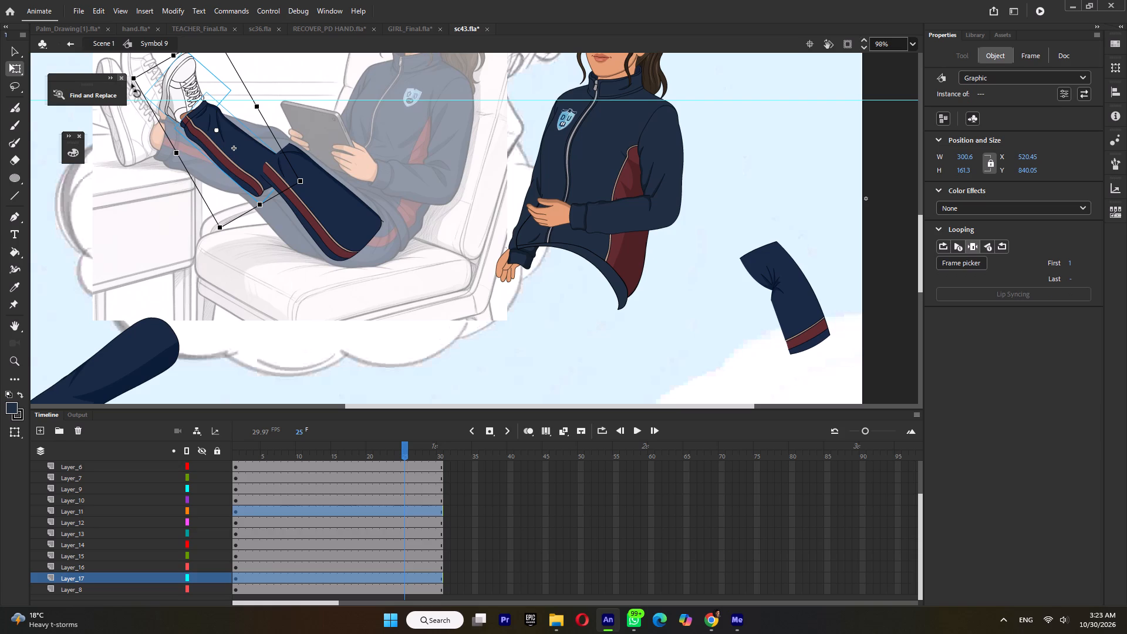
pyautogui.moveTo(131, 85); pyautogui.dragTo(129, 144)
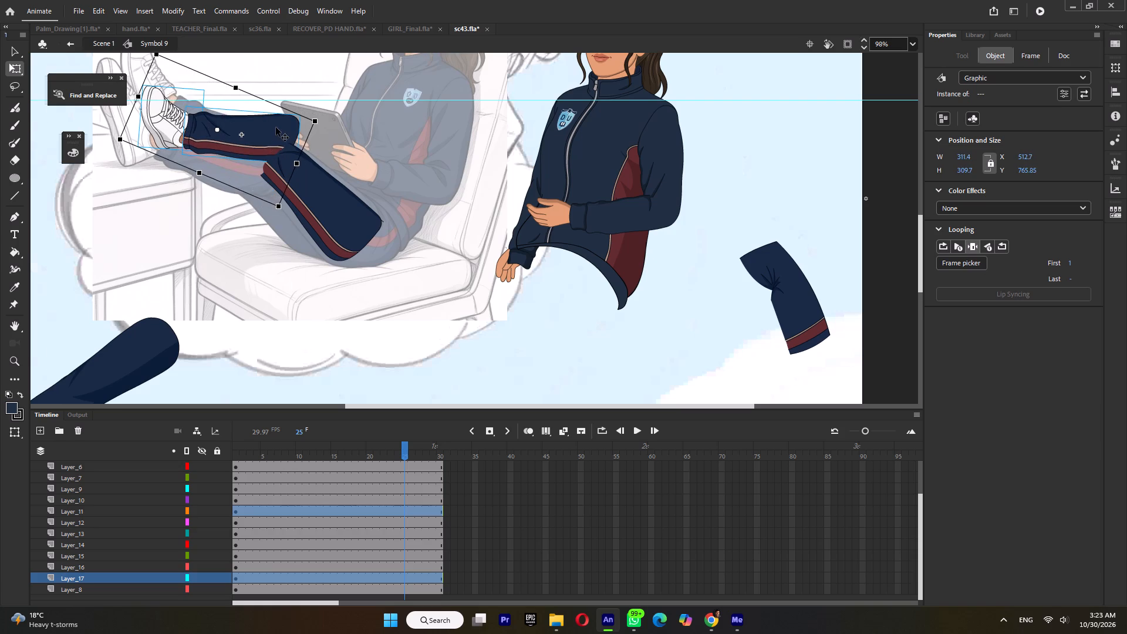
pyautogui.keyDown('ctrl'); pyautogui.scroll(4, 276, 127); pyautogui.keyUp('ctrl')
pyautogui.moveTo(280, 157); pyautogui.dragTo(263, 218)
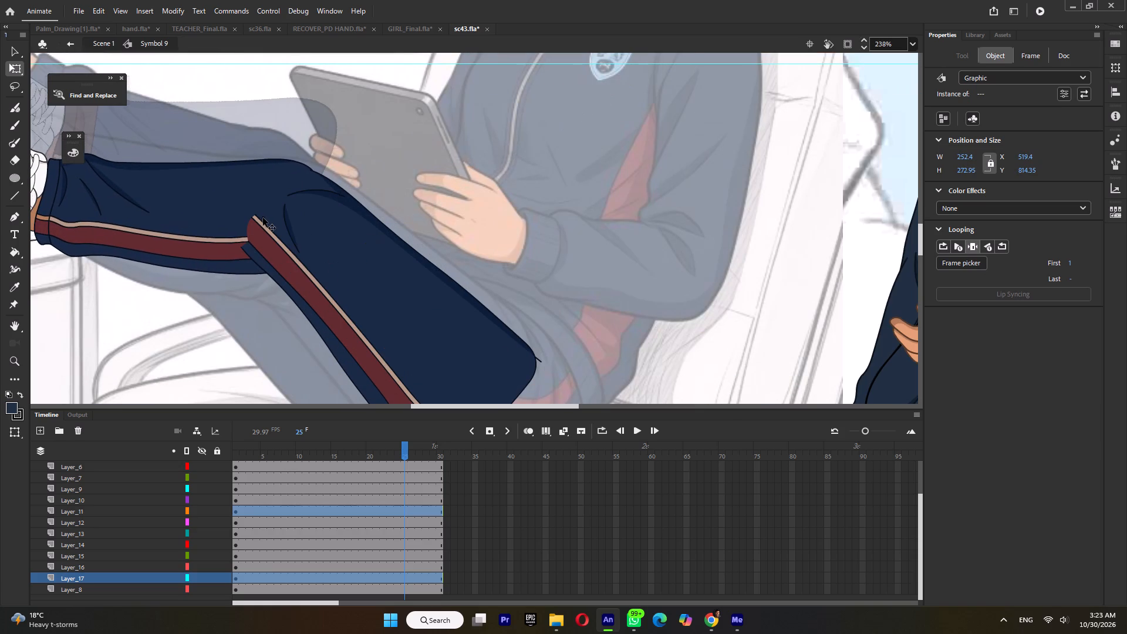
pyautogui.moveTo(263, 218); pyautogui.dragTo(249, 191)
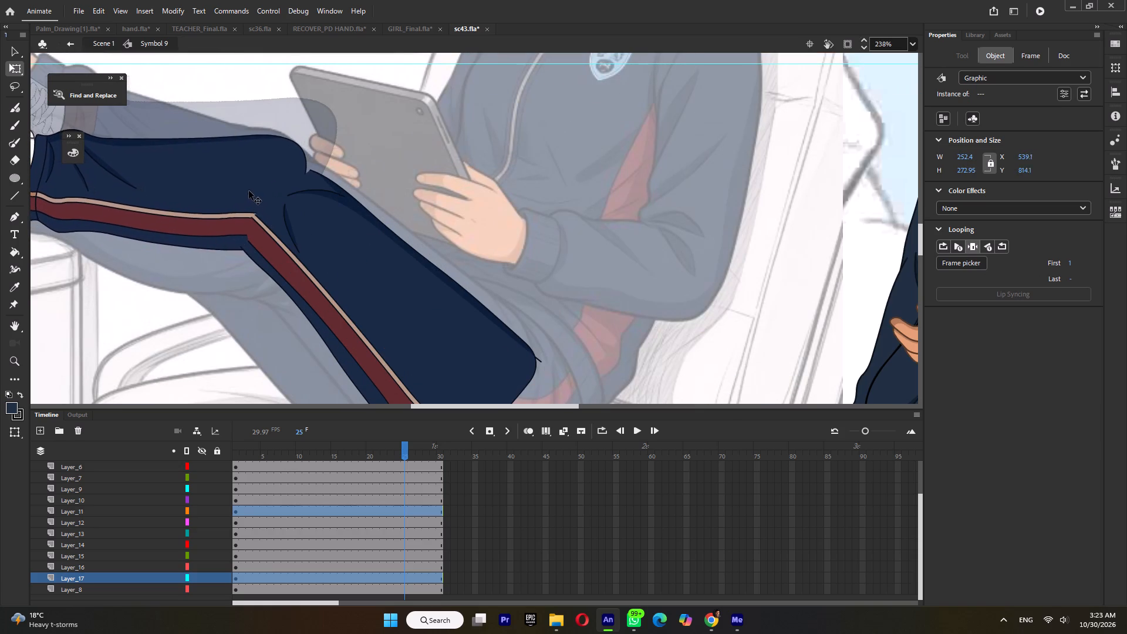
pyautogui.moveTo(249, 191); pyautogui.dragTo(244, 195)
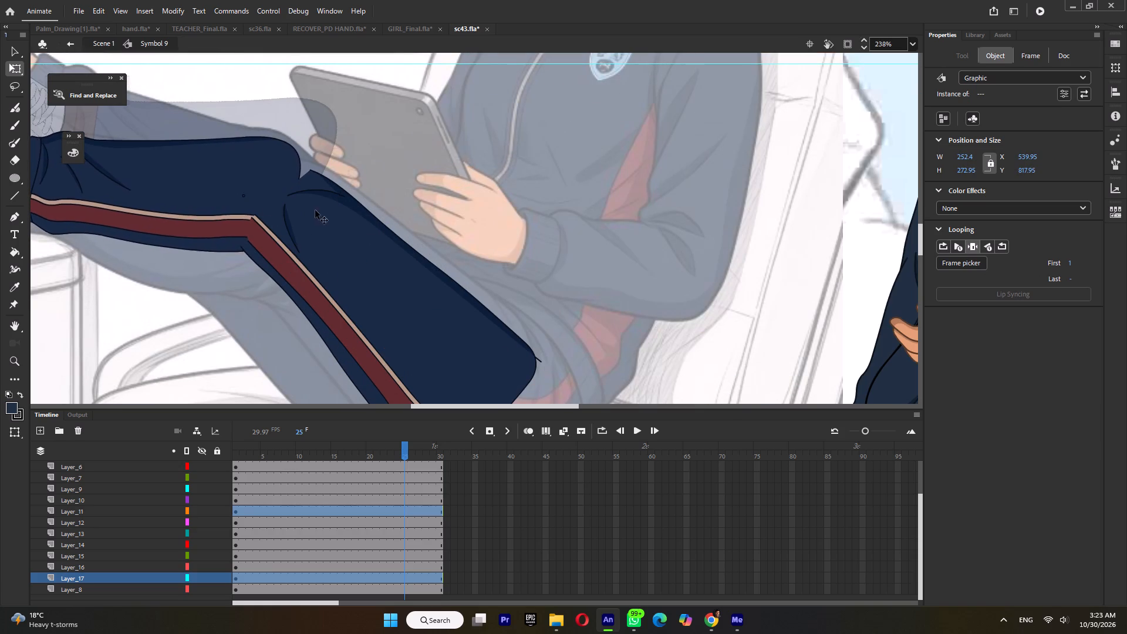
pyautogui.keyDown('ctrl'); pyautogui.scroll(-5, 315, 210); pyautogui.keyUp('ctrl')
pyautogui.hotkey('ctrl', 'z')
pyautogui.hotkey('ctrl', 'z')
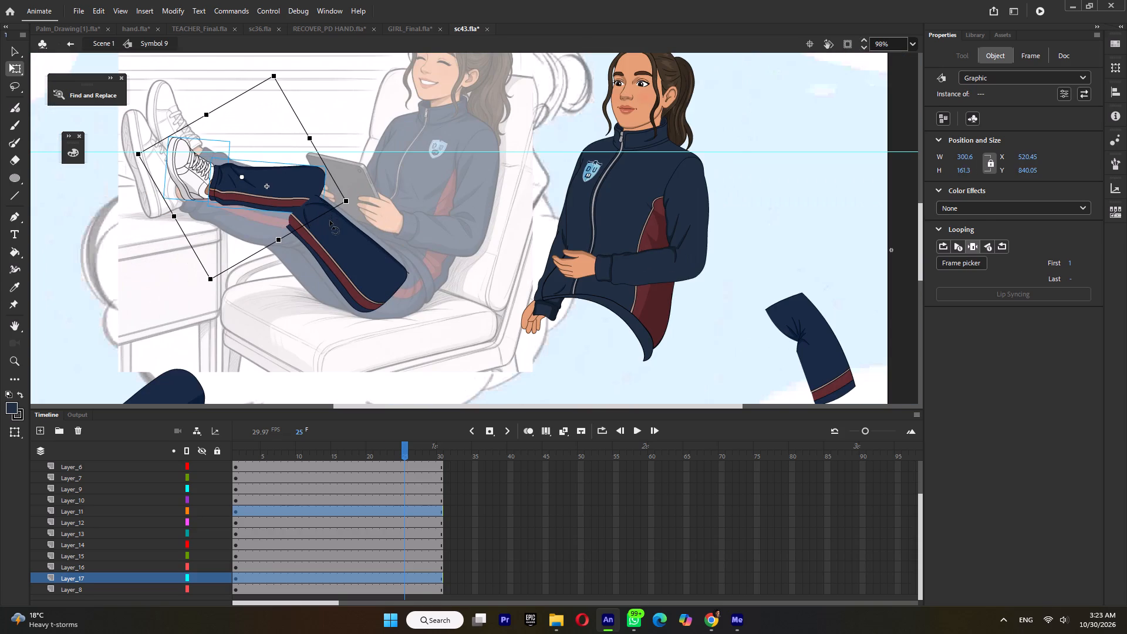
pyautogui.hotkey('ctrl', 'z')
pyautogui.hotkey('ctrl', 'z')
# Select the striped lower leg and shoe together and move them up so the red stripe meets the thigh's at the knee.
pyautogui.moveTo(168, 146); pyautogui.dragTo(241, 197)
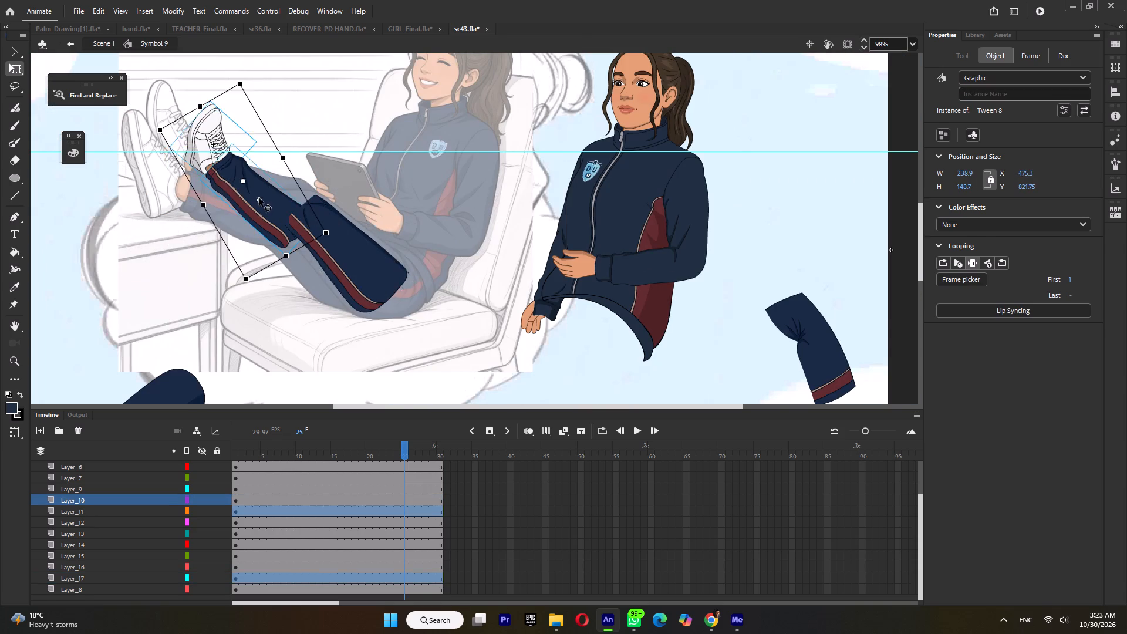
pyautogui.keyDown('ctrl'); pyautogui.scroll(5, 262, 202); pyautogui.keyUp('ctrl')
pyautogui.moveTo(266, 210); pyautogui.dragTo(295, 158)
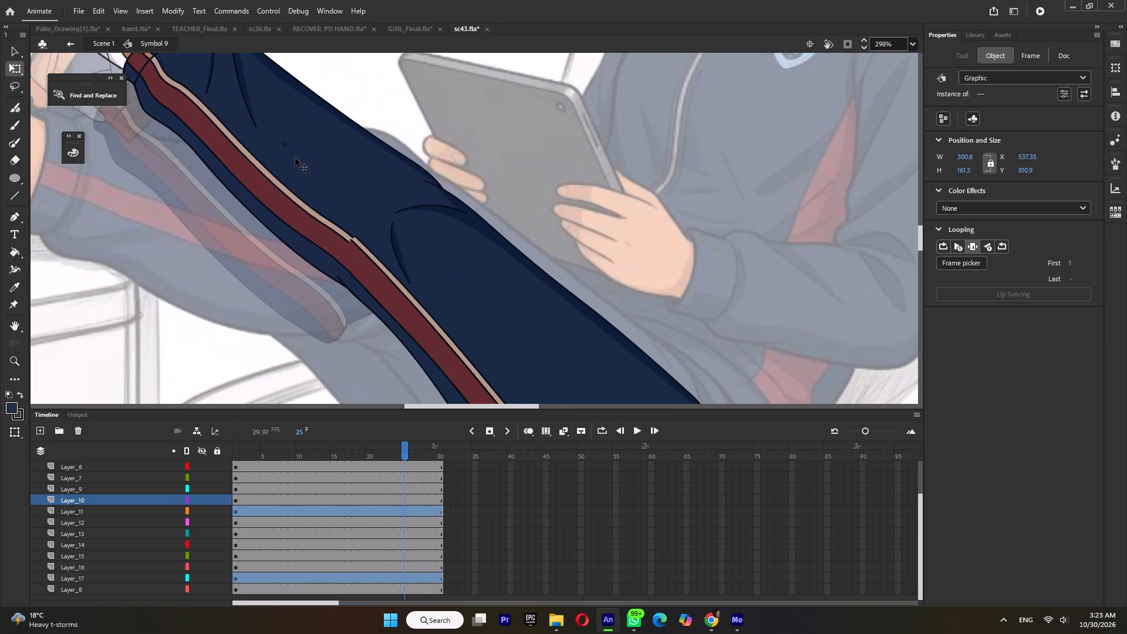
pyautogui.moveTo(295, 158); pyautogui.dragTo(294, 154)
pyautogui.keyDown('ctrl'); pyautogui.scroll(-4, 316, 197); pyautogui.keyUp('ctrl')
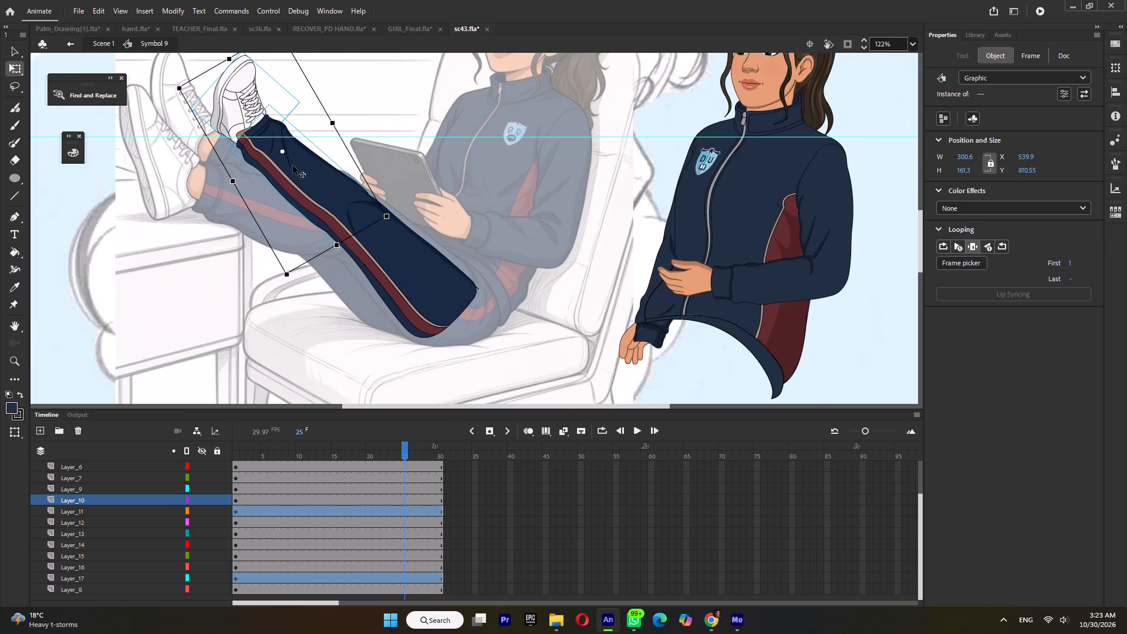
# Set the pivot of the striped lower leg and shoe at the knee and rotate them to nearly horizontal, shoe at the footrest.
pyautogui.moveTo(282, 151); pyautogui.dragTo(333, 215)
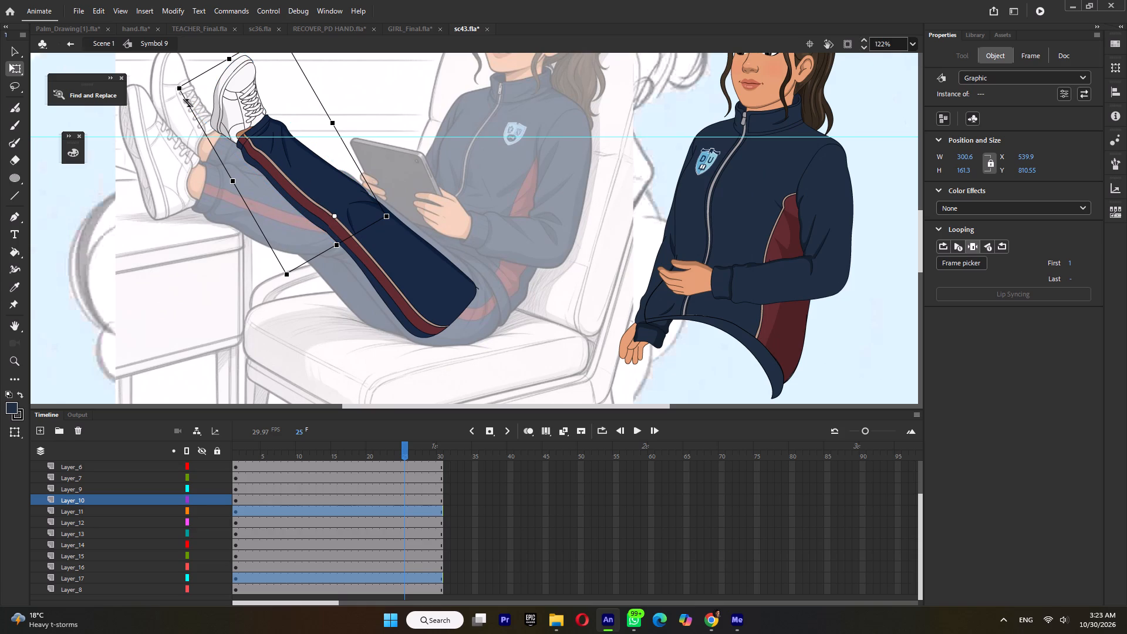
pyautogui.moveTo(179, 93); pyautogui.dragTo(171, 243)
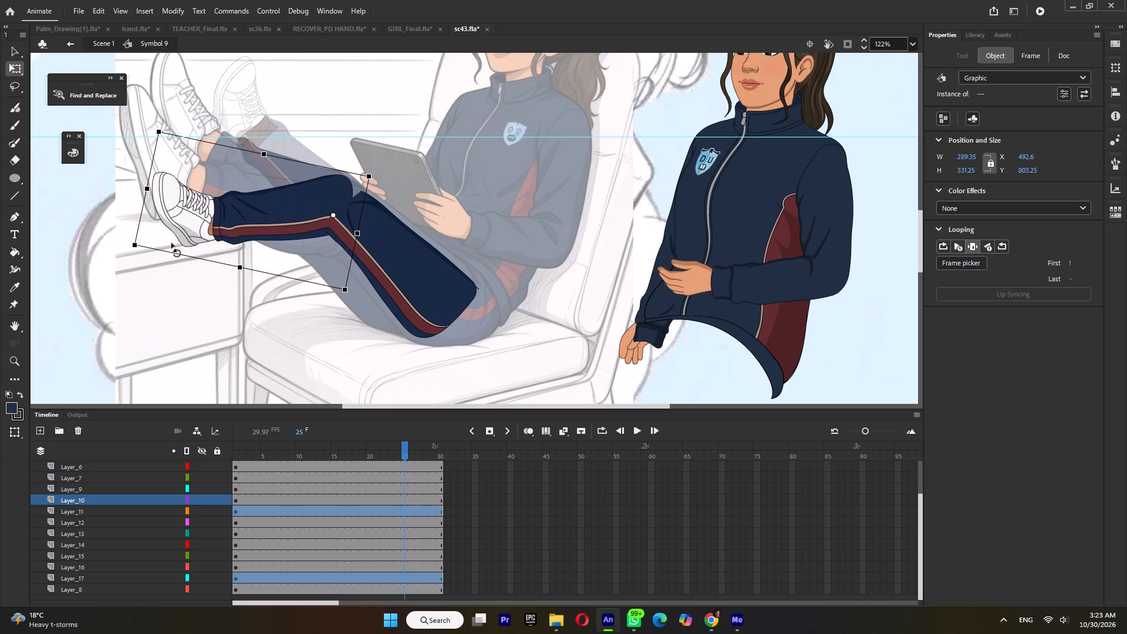
pyautogui.moveTo(171, 243); pyautogui.dragTo(177, 210)
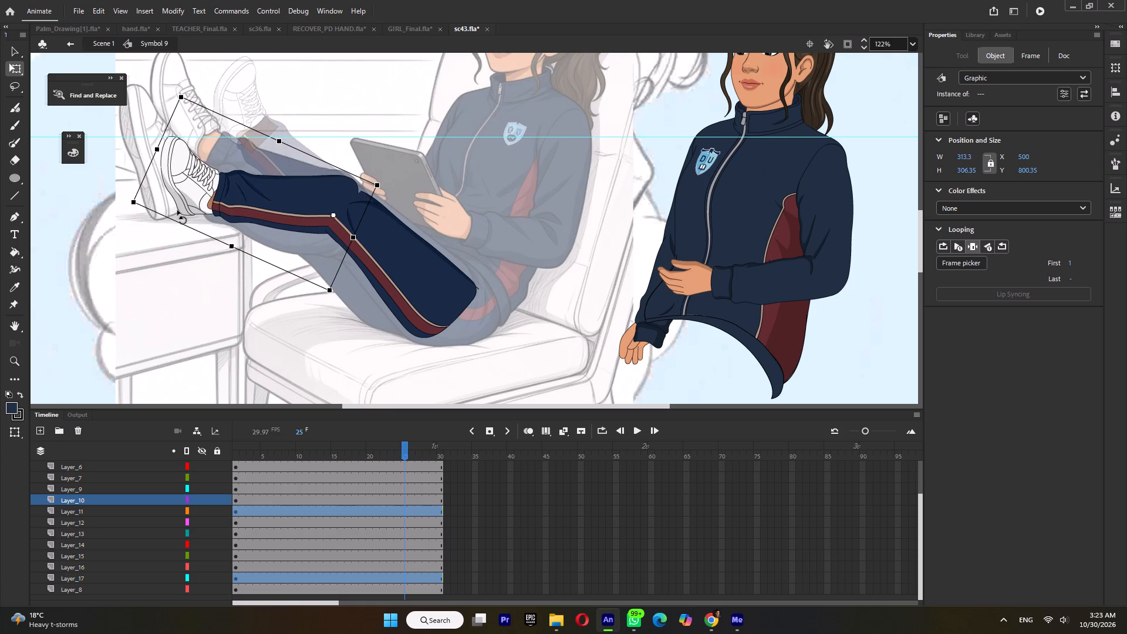
pyautogui.moveTo(177, 210); pyautogui.dragTo(179, 207)
# Open the artwork inside the striped thigh Tween 8 and delete the fold lines near its knee end.
pyautogui.tripleClick(360, 203)
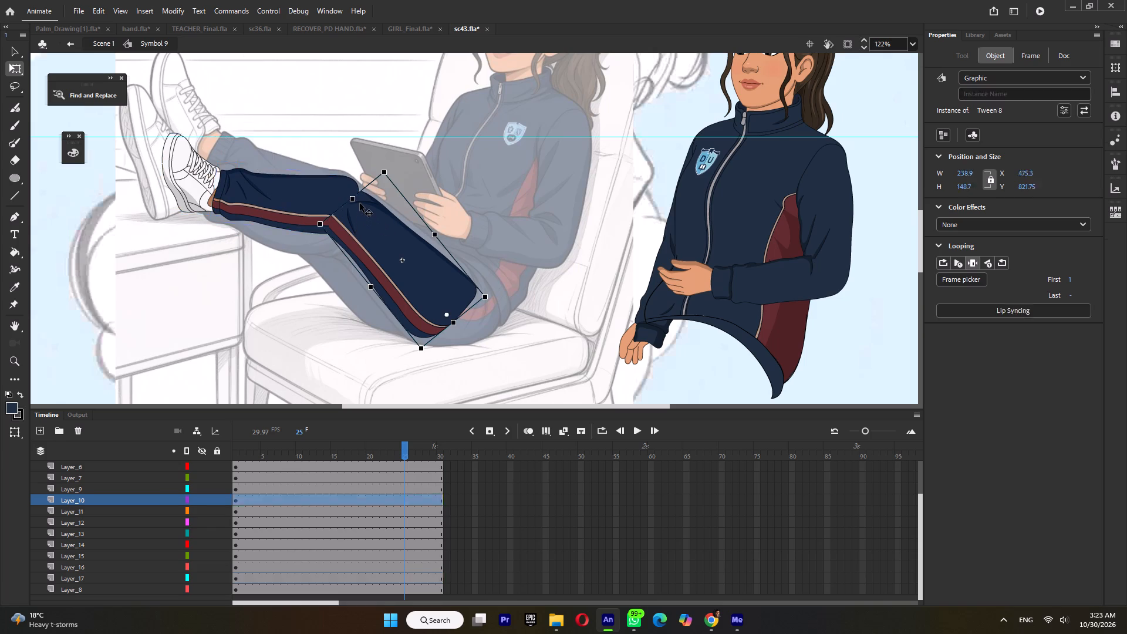
pyautogui.doubleClick(360, 203)
pyautogui.click(425, 184)
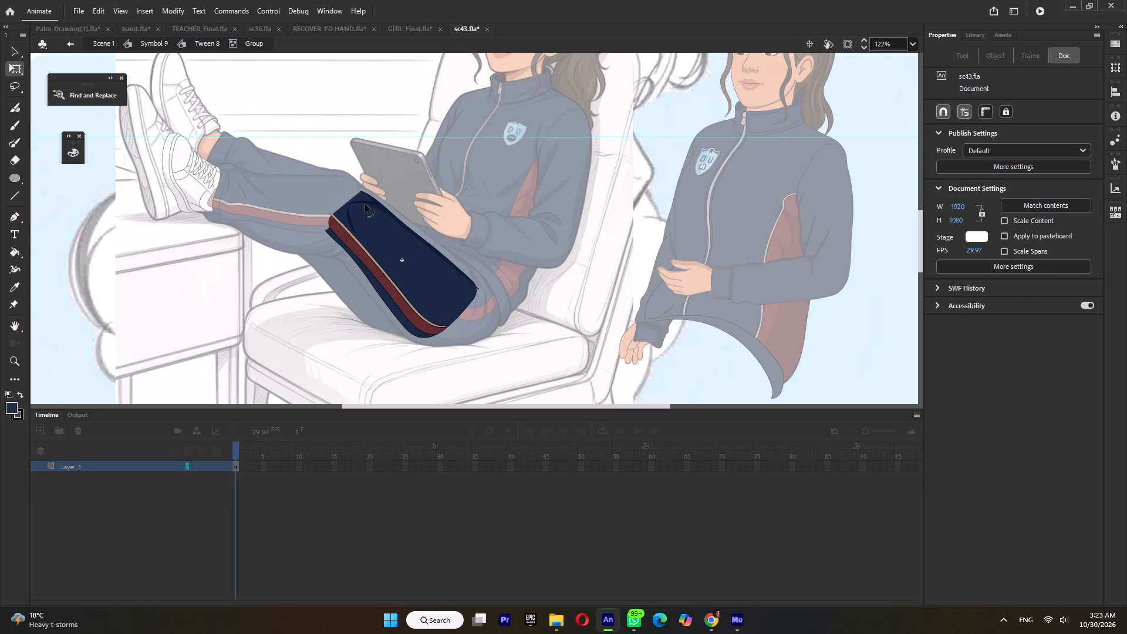
pyautogui.click(365, 204)
pyautogui.click(371, 205)
pyautogui.click(421, 184)
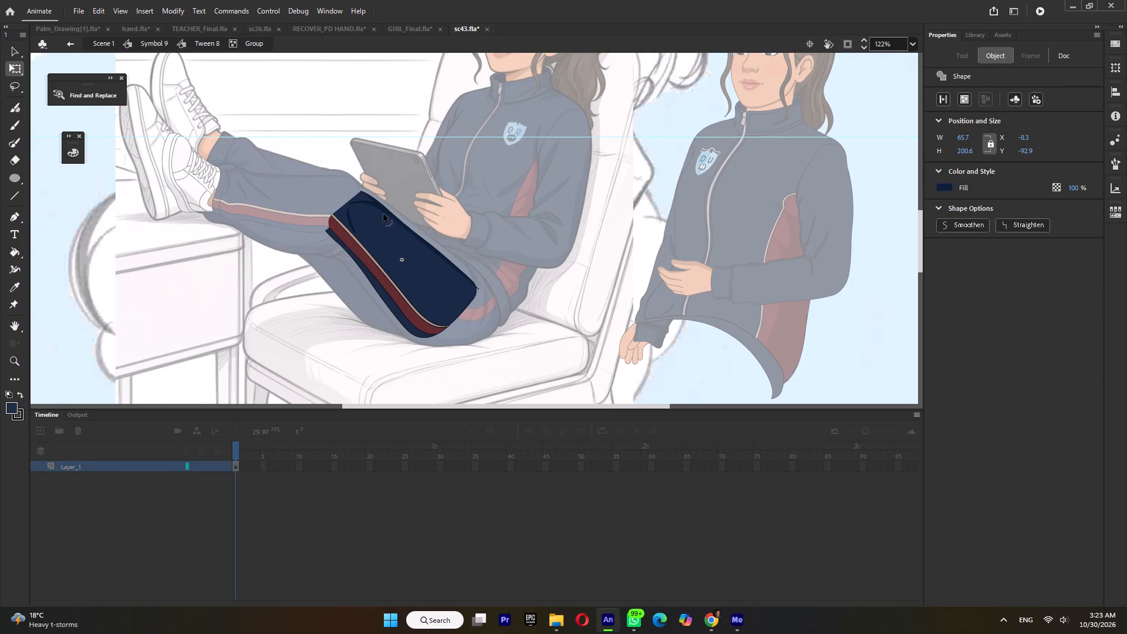
pyautogui.keyDown('ctrl'); pyautogui.scroll(4, 349, 207); pyautogui.keyUp('ctrl')
pyautogui.click(375, 195)
pyautogui.press('Delete')
pyautogui.click(349, 235)
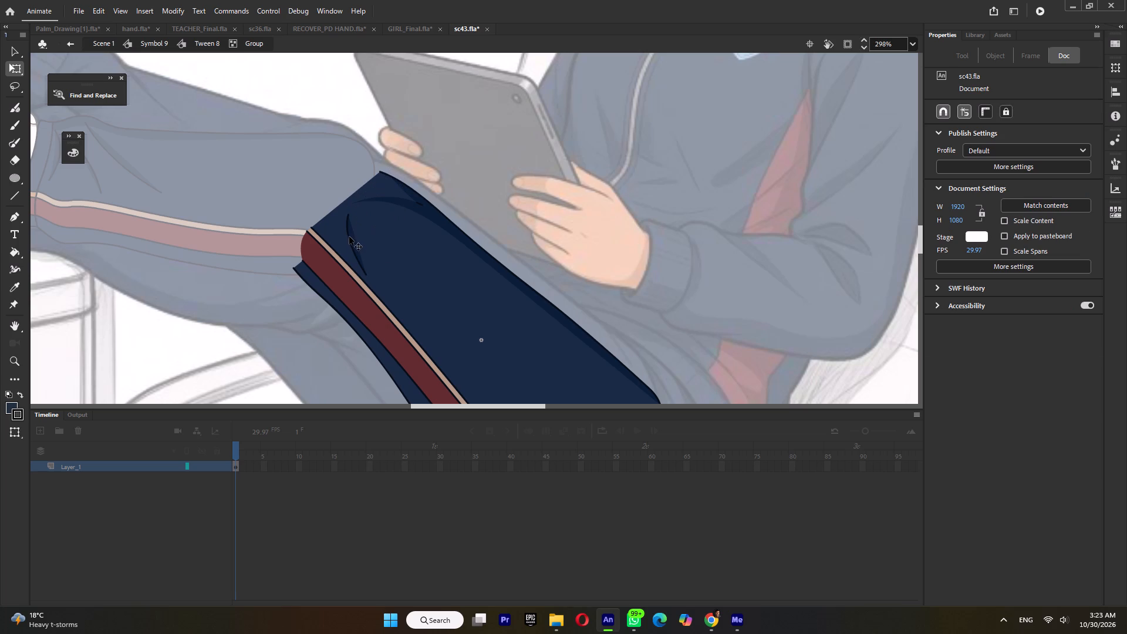
pyautogui.press('Delete')
# Fill the fold shading at the thigh's knee end with the trousers' navy, delete the leftover mark, and return to Symbol 9.
pyautogui.press('i')
pyautogui.click(379, 236)
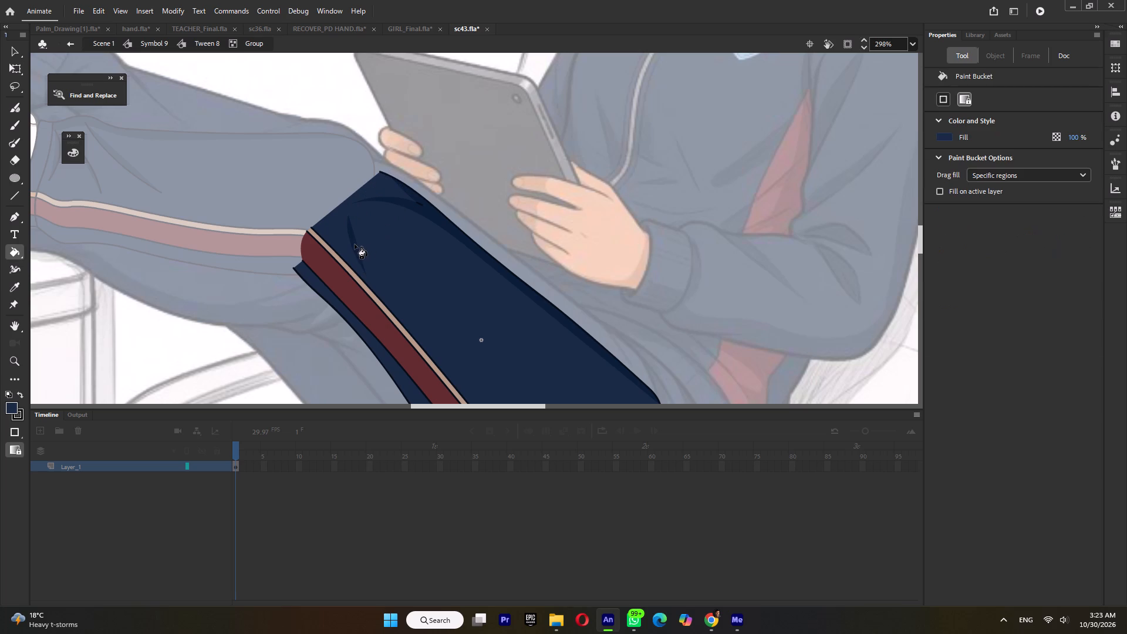
pyautogui.click(355, 244)
pyautogui.keyDown('ctrl'); pyautogui.moveTo(393, 203); pyautogui.dragTo(393, 191); pyautogui.keyUp('ctrl')
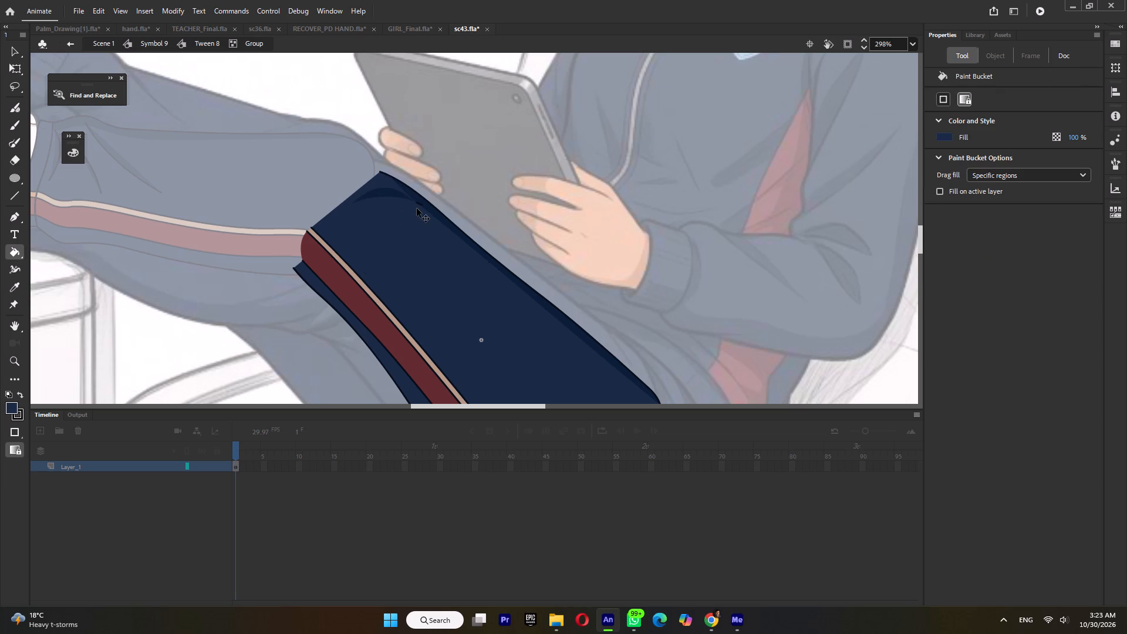
pyautogui.keyDown('ctrl'); pyautogui.click(420, 205); pyautogui.keyUp('ctrl')
pyautogui.keyDown('ctrl'); pyautogui.click(461, 170); pyautogui.keyUp('ctrl')
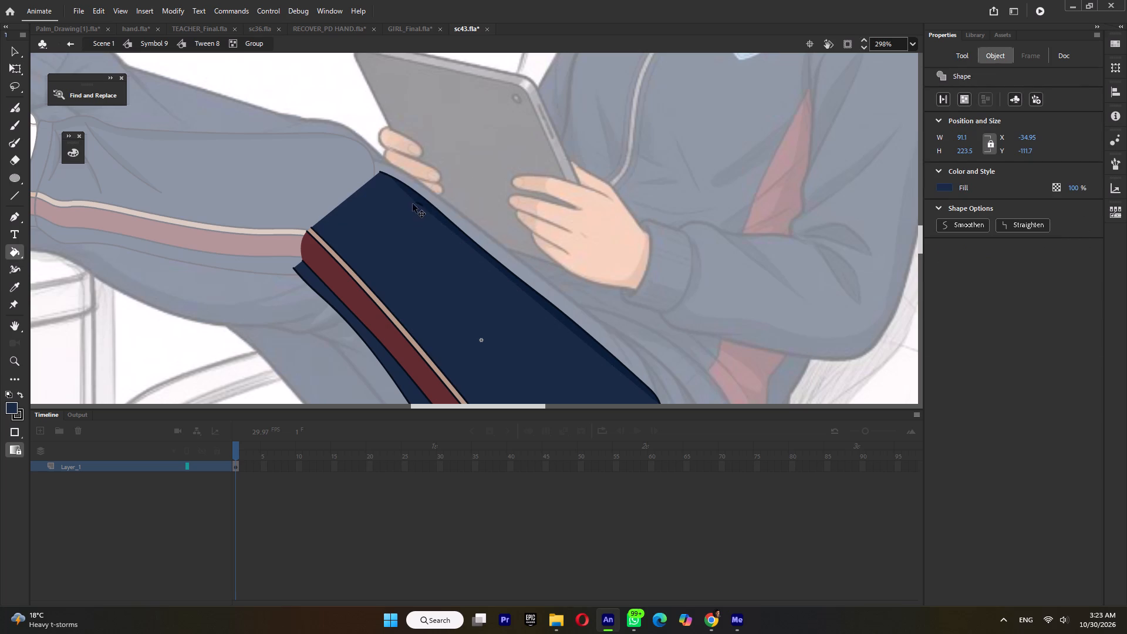
pyautogui.keyDown('ctrl'); pyautogui.click(419, 204); pyautogui.keyUp('ctrl')
pyautogui.press('Delete')
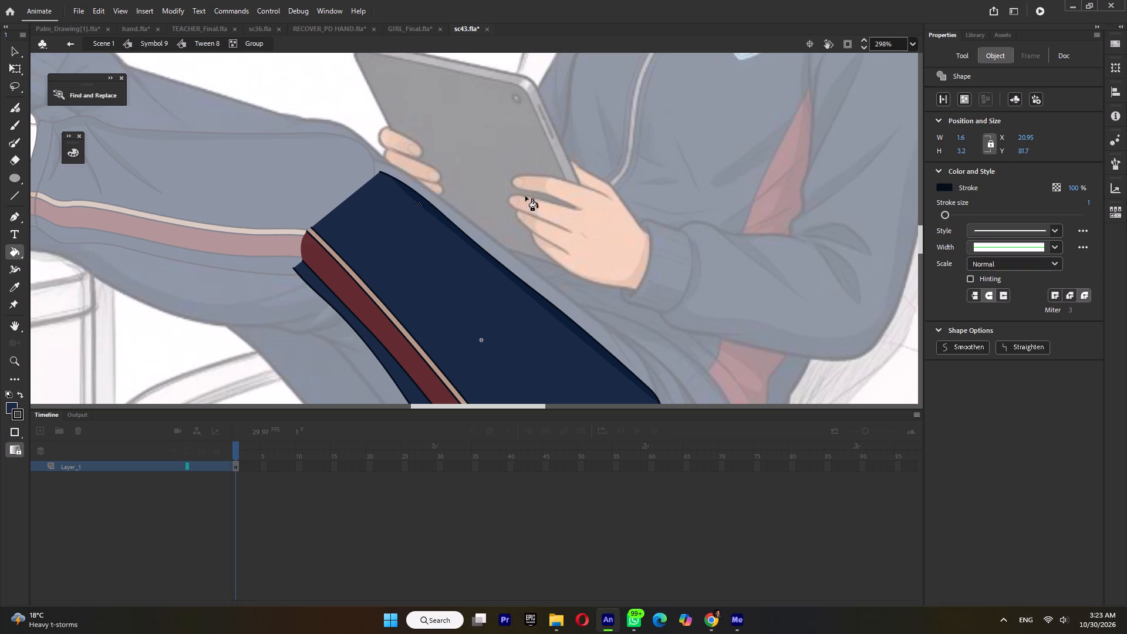
pyautogui.keyDown('ctrl'); pyautogui.doubleClick(525, 196); pyautogui.keyUp('ctrl')
pyautogui.keyDown('ctrl'); pyautogui.scroll(-4, 525, 196); pyautogui.keyUp('ctrl')
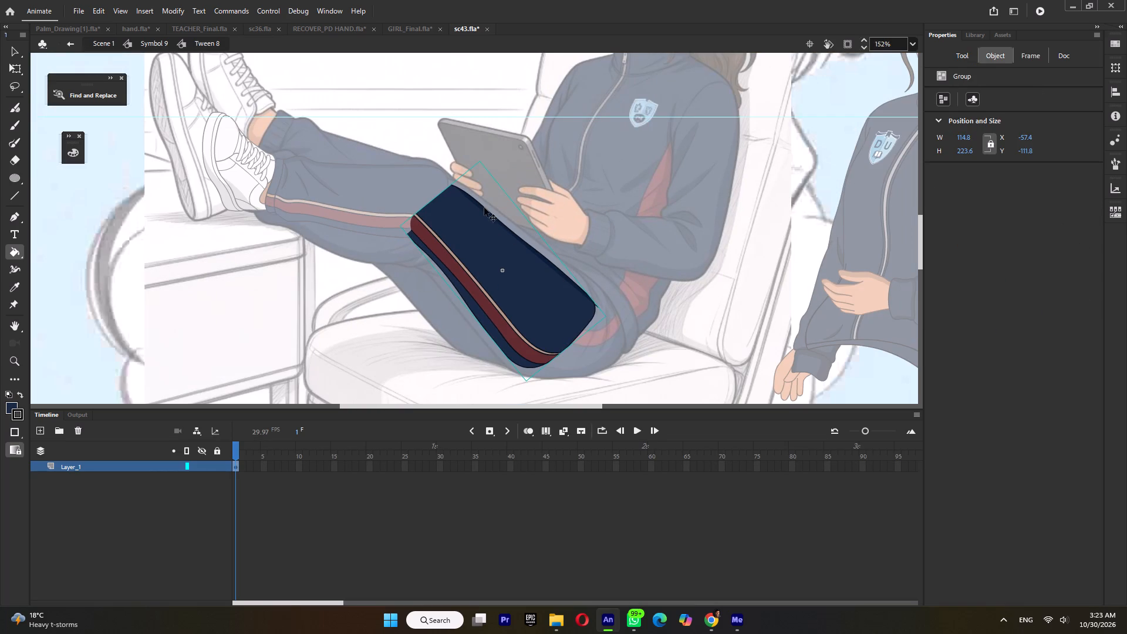
pyautogui.keyDown('ctrl'); pyautogui.doubleClick(517, 184); pyautogui.keyUp('ctrl')
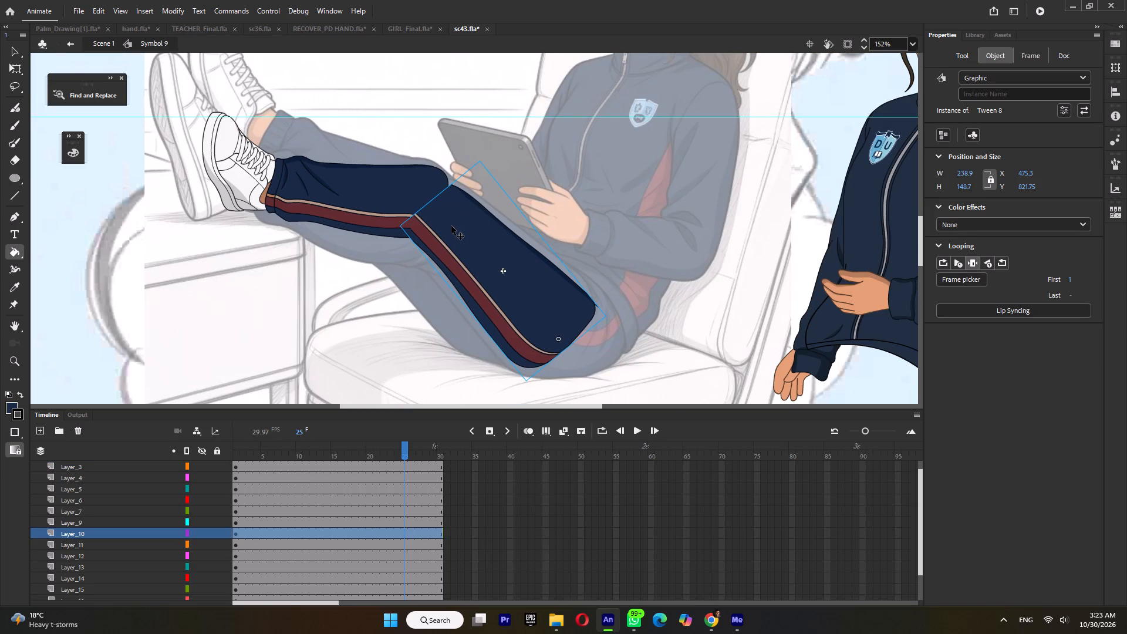
# Open the artwork group inside the striped lower leg Tween 9 for editing.
pyautogui.keyDown('ctrl'); pyautogui.scroll(-3, 451, 226); pyautogui.keyUp('ctrl')
pyautogui.keyDown('ctrl'); pyautogui.scroll(4, 451, 215); pyautogui.keyUp('ctrl')
pyautogui.keyDown('ctrl'); pyautogui.doubleClick(434, 187); pyautogui.keyUp('ctrl')
pyautogui.keyDown('ctrl'); pyautogui.scroll(4, 444, 186); pyautogui.keyUp('ctrl')
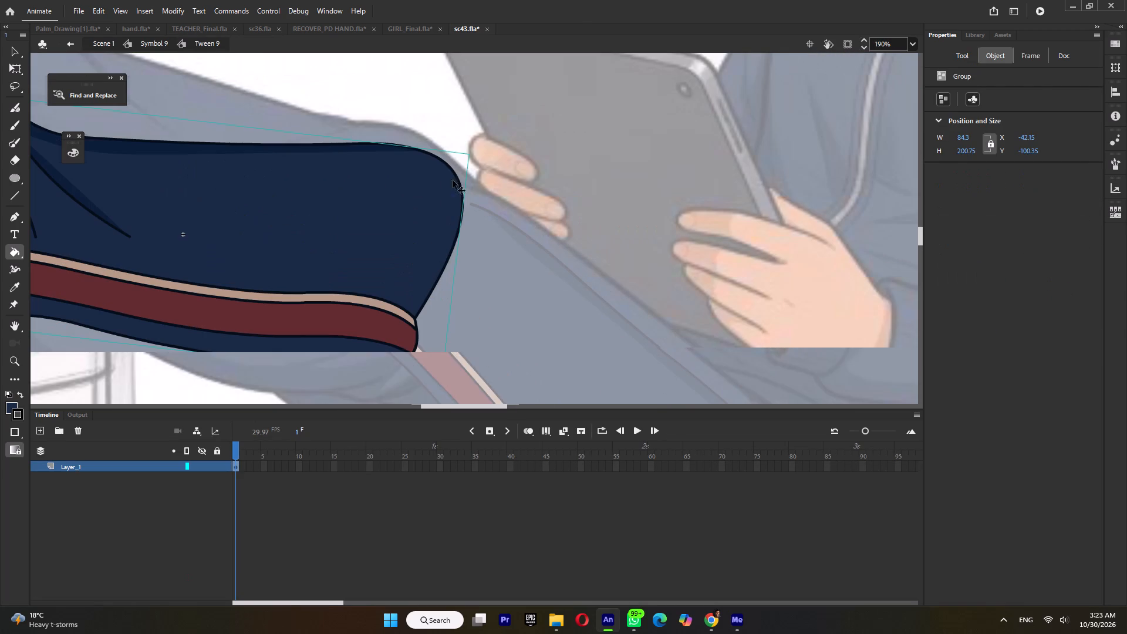
pyautogui.keyDown('ctrl'); pyautogui.doubleClick(457, 177); pyautogui.keyUp('ctrl')
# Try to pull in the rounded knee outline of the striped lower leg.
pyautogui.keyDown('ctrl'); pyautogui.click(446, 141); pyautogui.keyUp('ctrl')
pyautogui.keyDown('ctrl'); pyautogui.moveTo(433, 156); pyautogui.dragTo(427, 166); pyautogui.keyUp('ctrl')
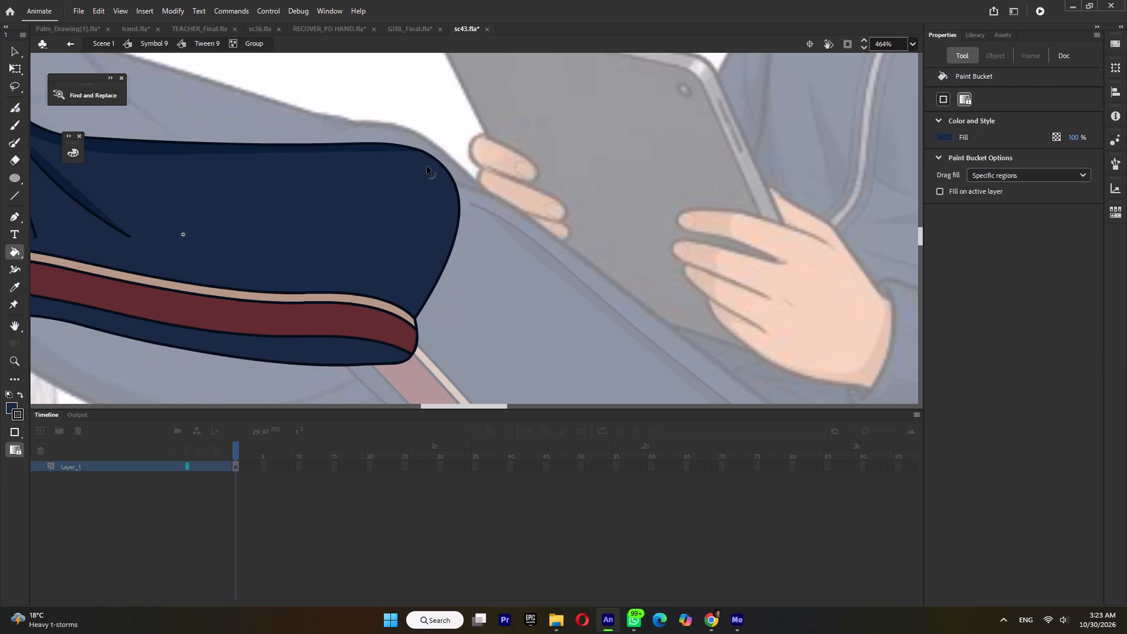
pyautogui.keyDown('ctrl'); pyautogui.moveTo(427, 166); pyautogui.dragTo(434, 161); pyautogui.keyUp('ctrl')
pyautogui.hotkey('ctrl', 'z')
# Fill the darker shading along the lower leg's upper edge with the sampled trouser navy.
pyautogui.press('i')
pyautogui.click(366, 191)
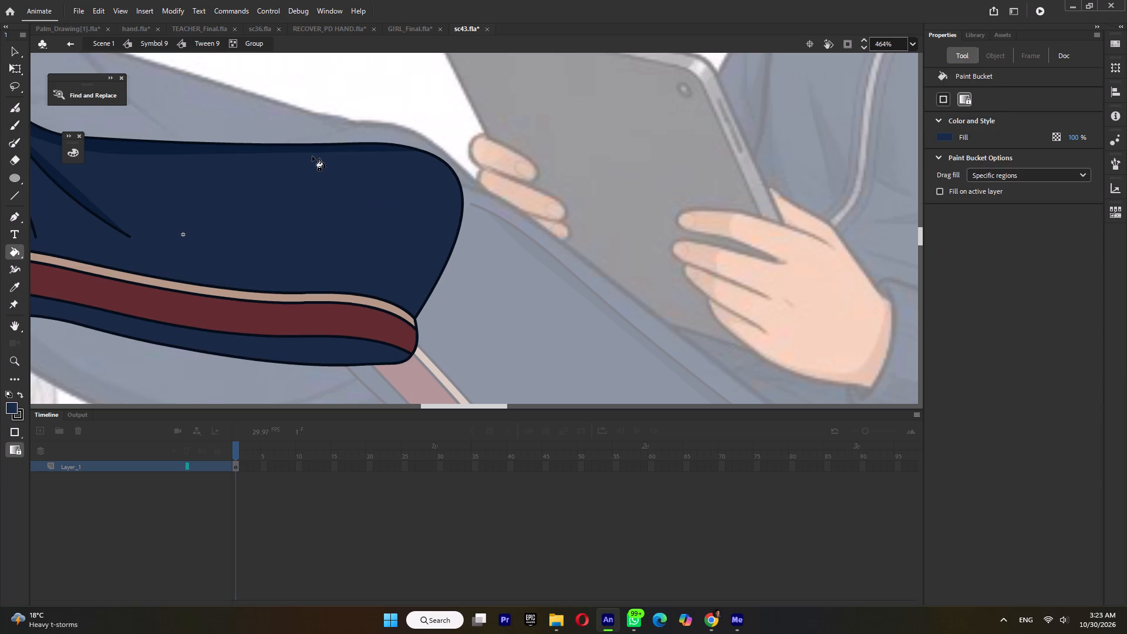
pyautogui.click(312, 151)
# Reshape the lower leg's knee outline into a slope that extends over the thigh like the reference knee, and return to Symbol 9.
pyautogui.keyDown('ctrl'); pyautogui.moveTo(391, 144); pyautogui.dragTo(390, 156); pyautogui.keyUp('ctrl')
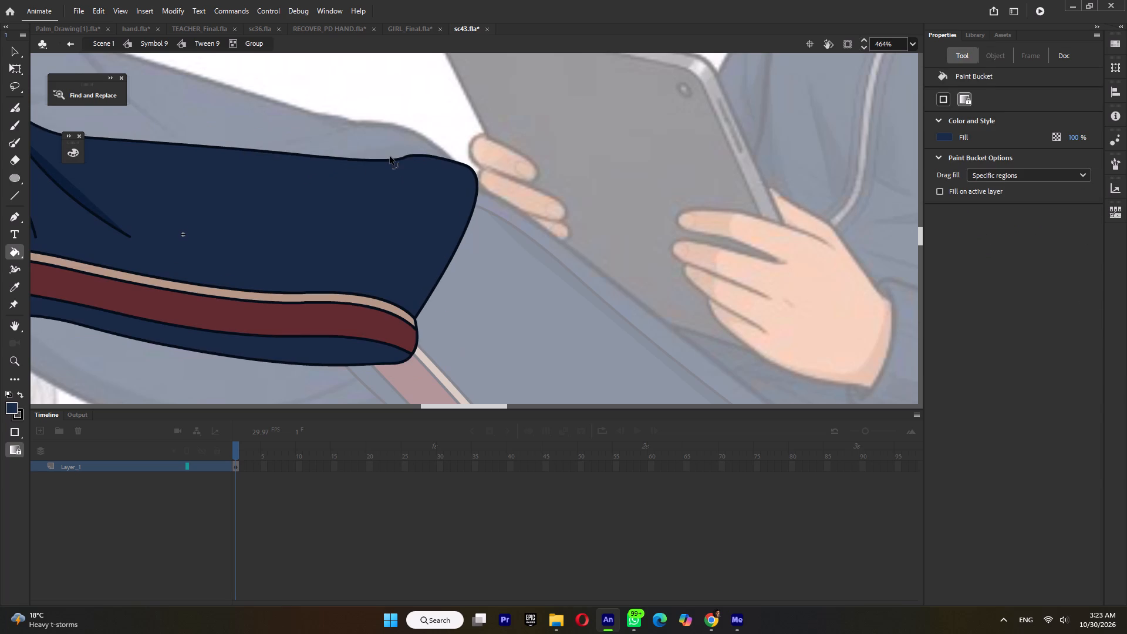
pyautogui.keyDown('ctrl'); pyautogui.moveTo(390, 156); pyautogui.dragTo(386, 151); pyautogui.keyUp('ctrl')
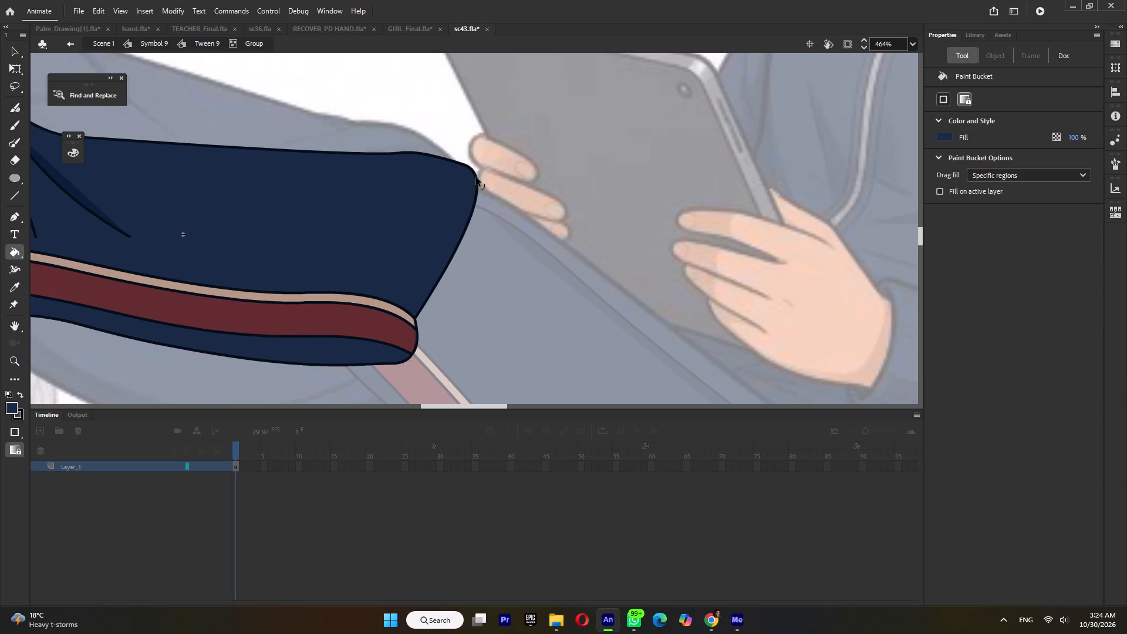
pyautogui.keyDown('ctrl'); pyautogui.moveTo(476, 177); pyautogui.dragTo(481, 211); pyautogui.keyUp('ctrl')
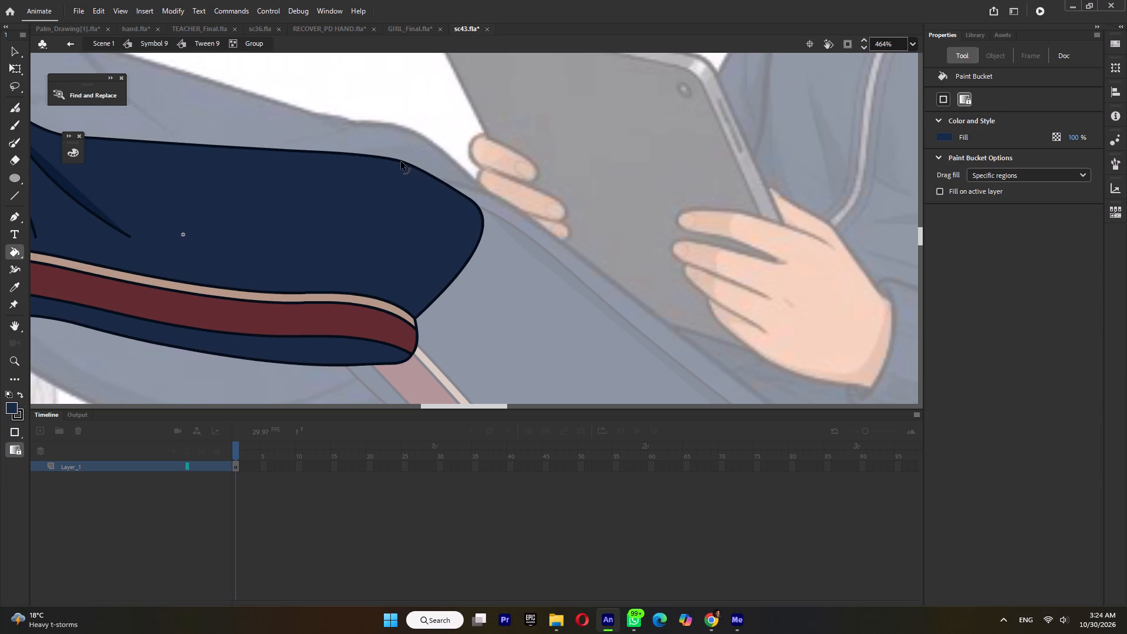
pyautogui.keyDown('ctrl'); pyautogui.moveTo(400, 160); pyautogui.dragTo(393, 177); pyautogui.keyUp('ctrl')
pyautogui.keyDown('ctrl'); pyautogui.moveTo(450, 199); pyautogui.dragTo(447, 189); pyautogui.keyUp('ctrl')
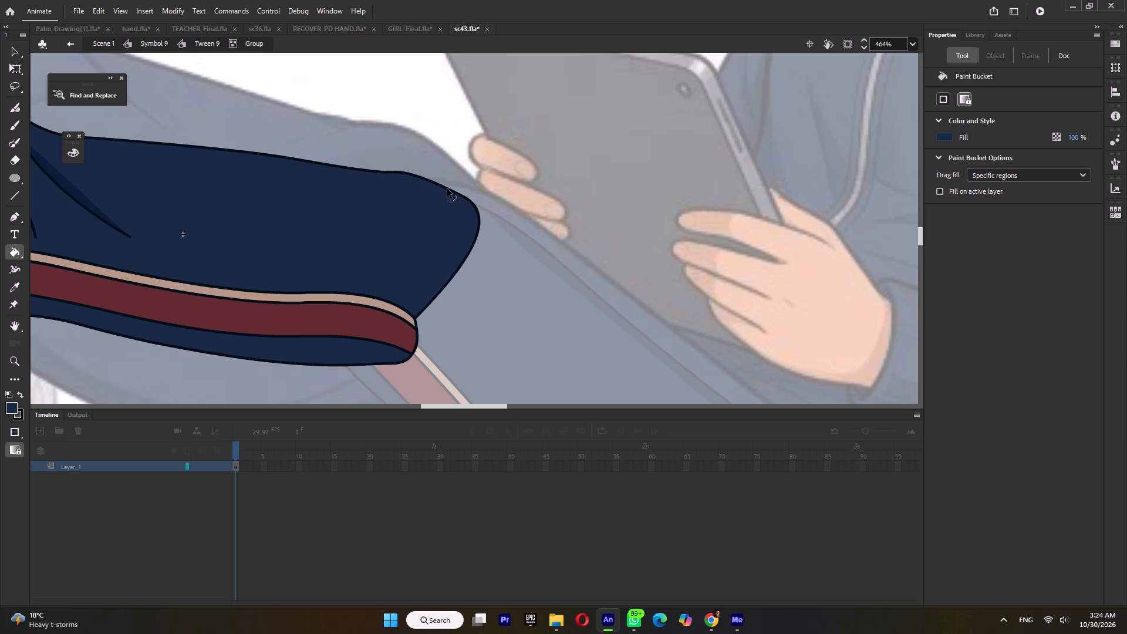
pyautogui.keyDown('ctrl'); pyautogui.moveTo(447, 189); pyautogui.dragTo(461, 197); pyautogui.keyUp('ctrl')
pyautogui.keyDown('ctrl'); pyautogui.moveTo(383, 173); pyautogui.dragTo(383, 167); pyautogui.keyUp('ctrl')
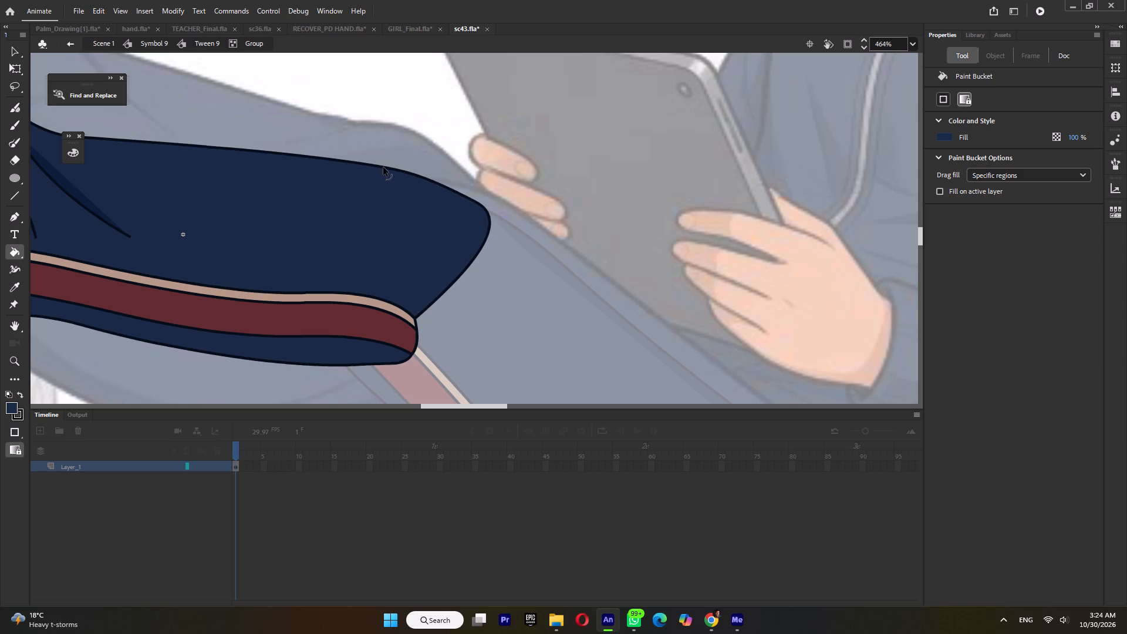
pyautogui.keyDown('ctrl'); pyautogui.moveTo(383, 167); pyautogui.dragTo(383, 163); pyautogui.keyUp('ctrl')
pyautogui.keyDown('ctrl'); pyautogui.moveTo(453, 187); pyautogui.dragTo(450, 175); pyautogui.keyUp('ctrl')
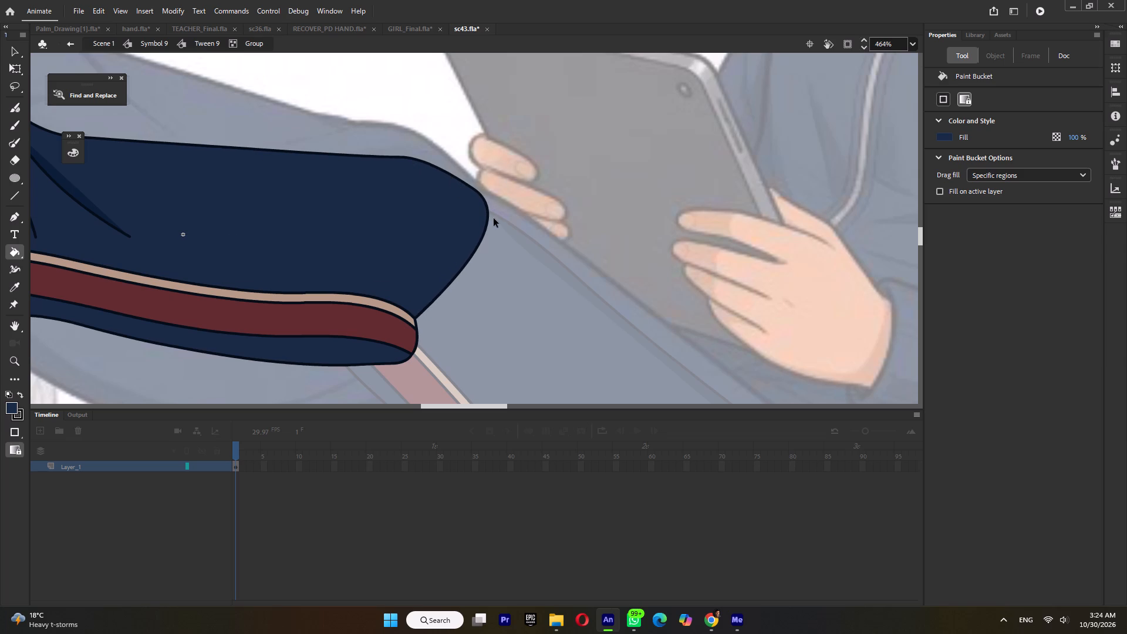
pyautogui.keyDown('ctrl'); pyautogui.moveTo(489, 213); pyautogui.dragTo(496, 227); pyautogui.keyUp('ctrl')
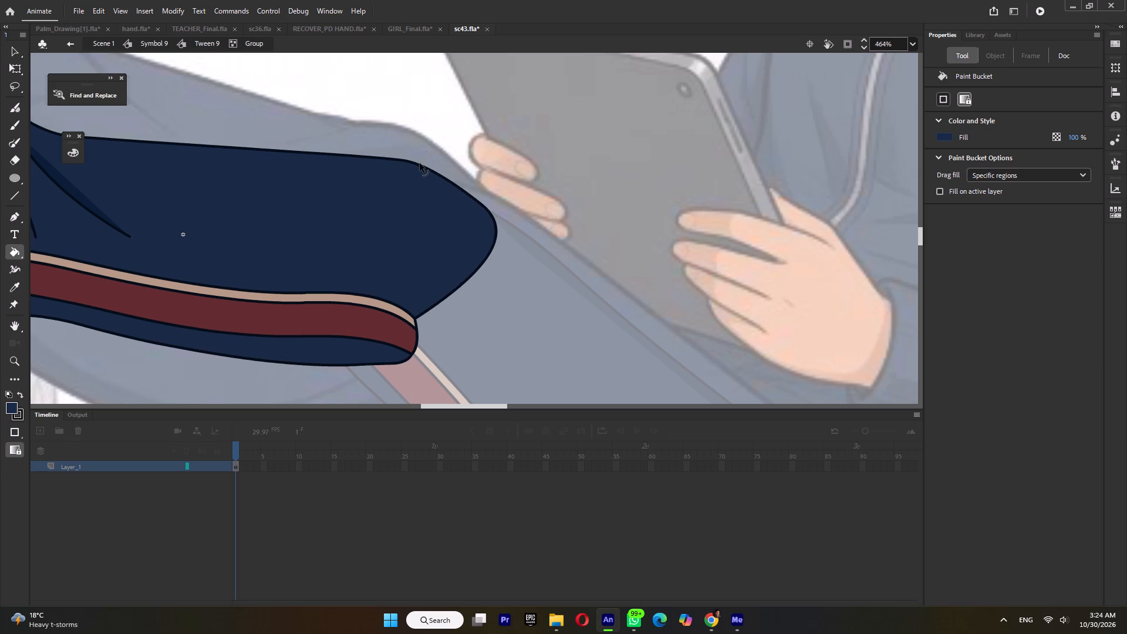
pyautogui.keyDown('ctrl'); pyautogui.moveTo(420, 163); pyautogui.dragTo(430, 171); pyautogui.keyUp('ctrl')
pyautogui.keyDown('ctrl'); pyautogui.doubleClick(524, 179); pyautogui.keyUp('ctrl')
pyautogui.keyDown('ctrl'); pyautogui.scroll(-6, 524, 178); pyautogui.keyUp('ctrl')
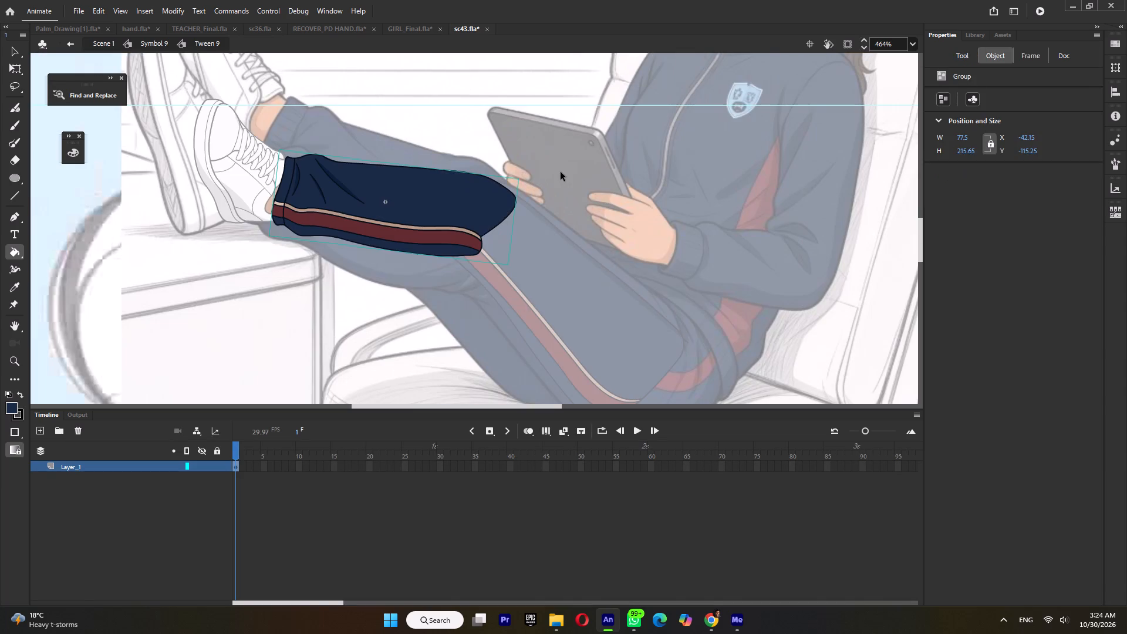
pyautogui.keyDown('ctrl'); pyautogui.doubleClick(563, 170); pyautogui.keyUp('ctrl')
# Bring the other leg's shoe Tween 14 up to the striped leg's ankle and rotate it so its toe points upward.
pyautogui.keyDown('ctrl'); pyautogui.scroll(-4, 563, 170); pyautogui.keyUp('ctrl')
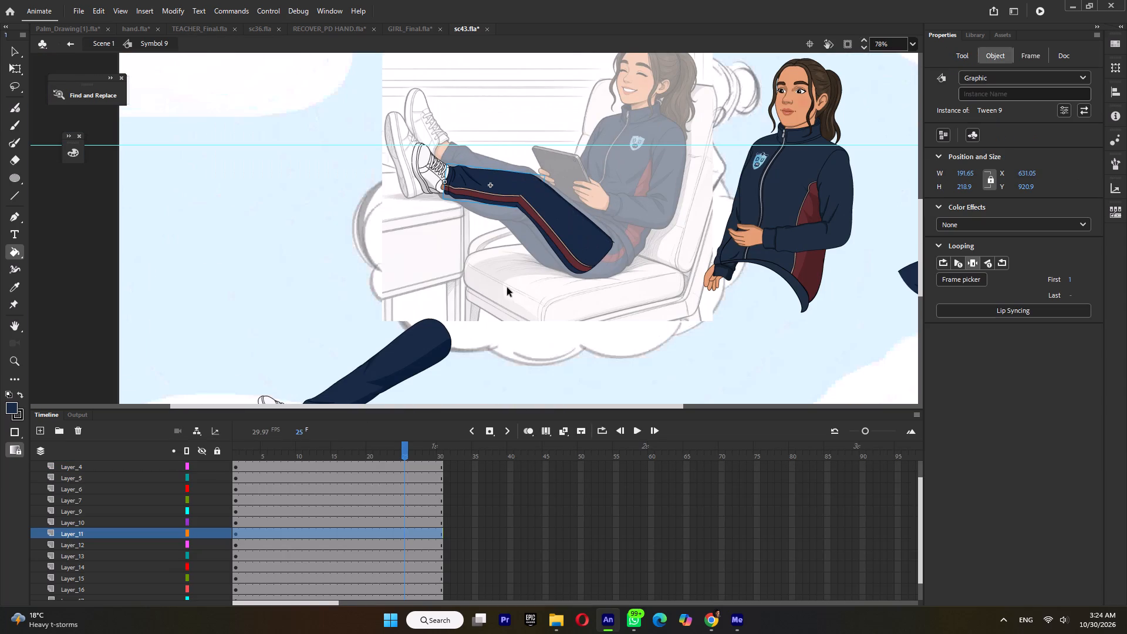
pyautogui.scroll(-1, 480, 286)
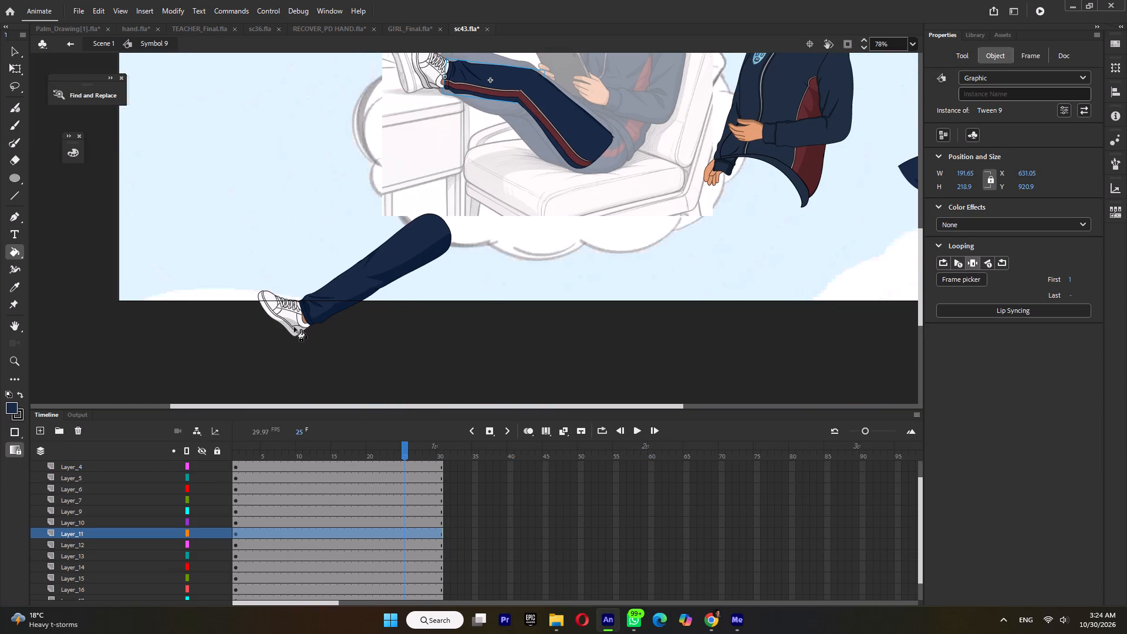
pyautogui.click(17, 72)
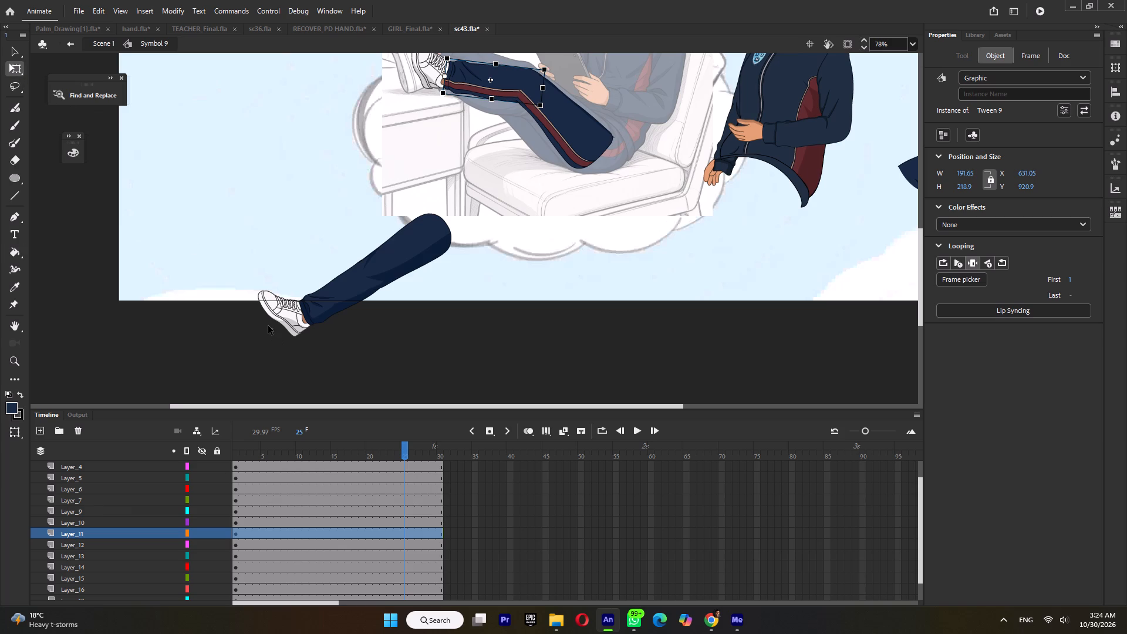
pyautogui.click(273, 321)
pyautogui.scroll(1, 288, 322)
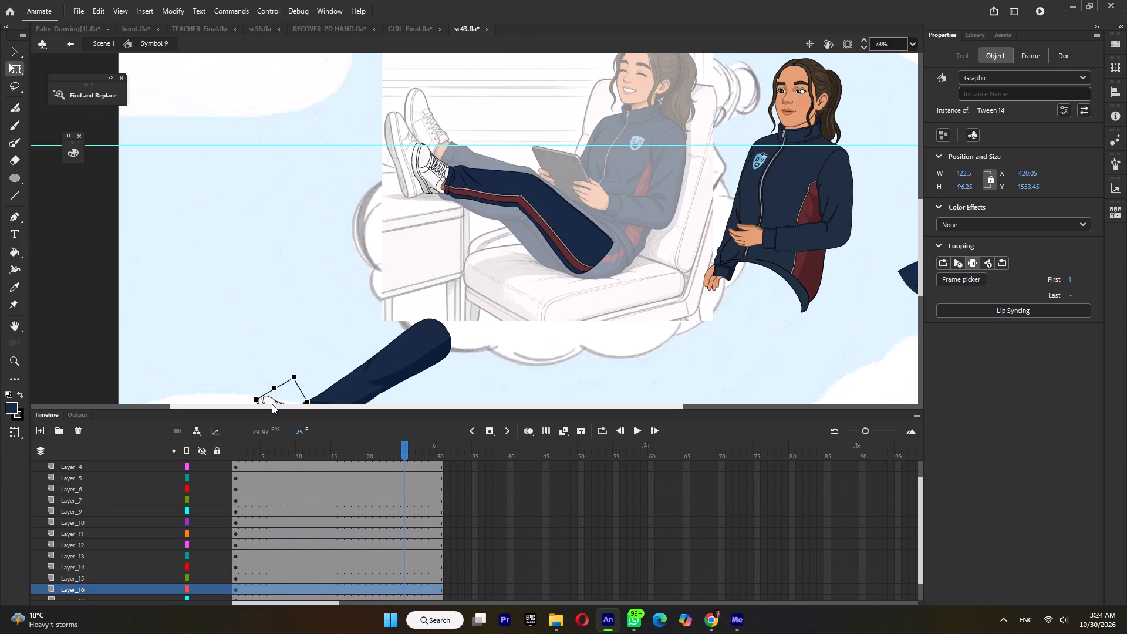
pyautogui.moveTo(272, 404); pyautogui.dragTo(241, 264)
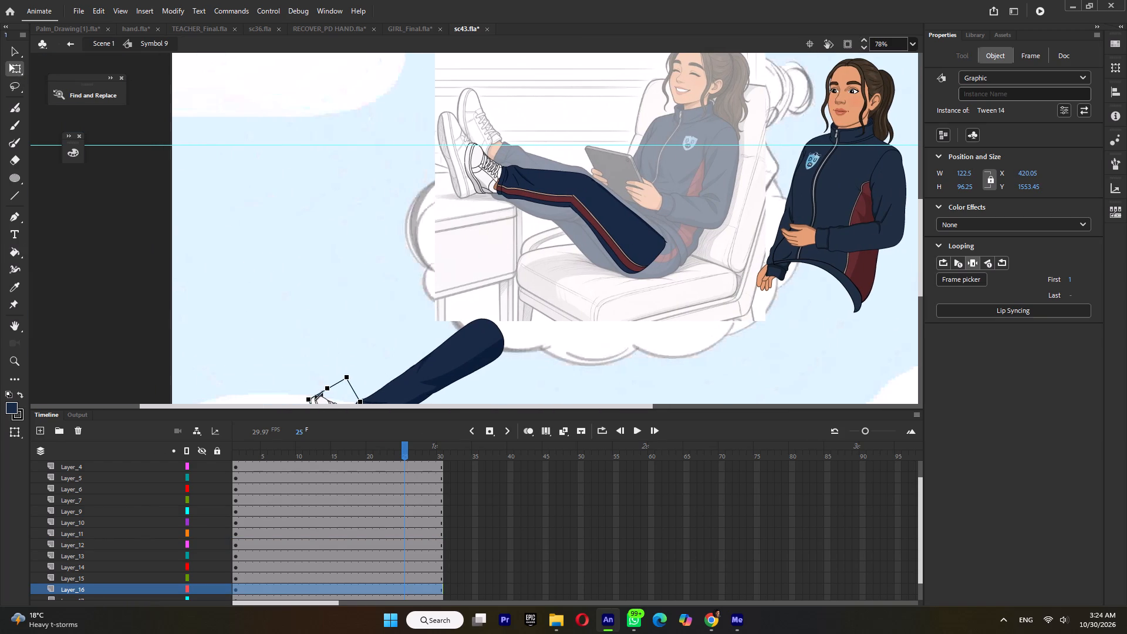
pyautogui.moveTo(322, 400); pyautogui.dragTo(435, 165)
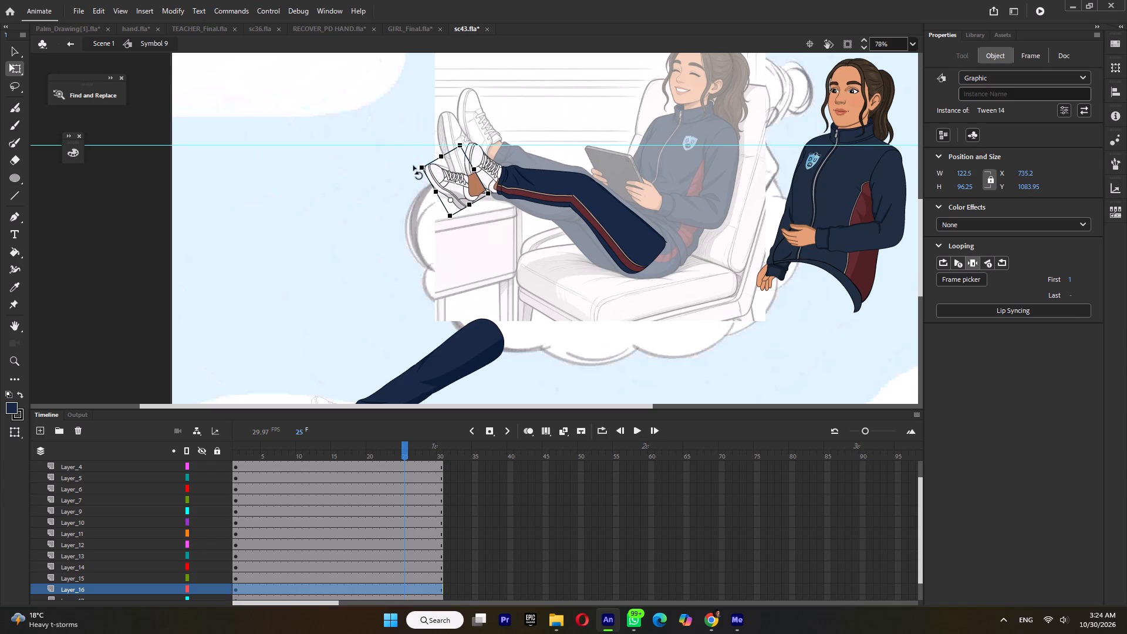
pyautogui.moveTo(414, 170); pyautogui.dragTo(428, 126)
pyautogui.keyDown('ctrl'); pyautogui.scroll(3, 479, 198); pyautogui.keyUp('ctrl')
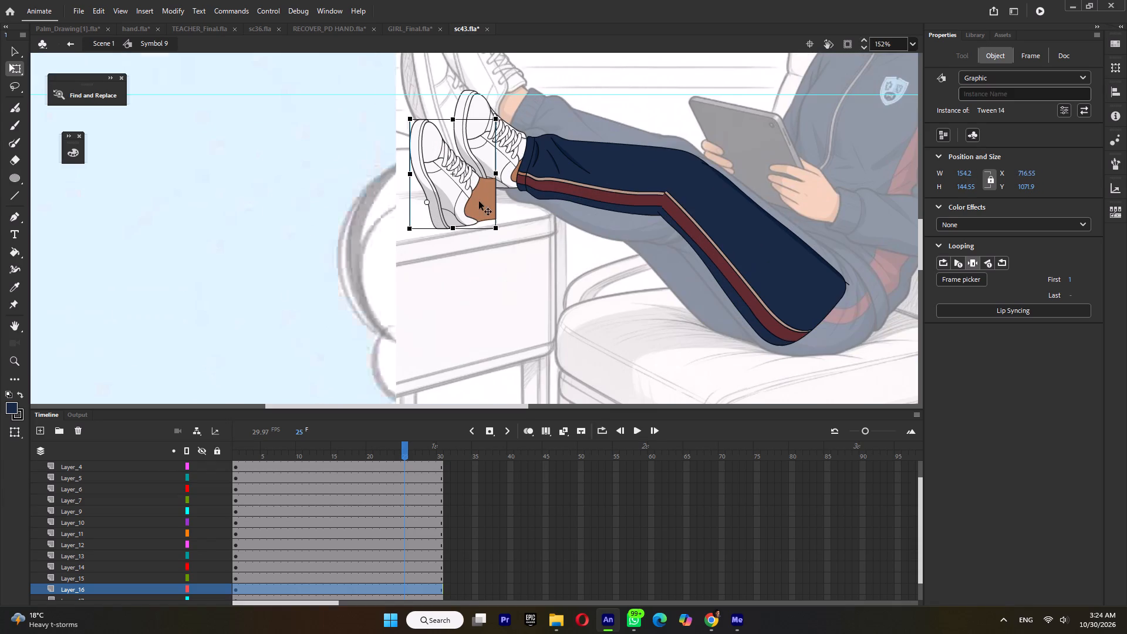
pyautogui.moveTo(470, 207); pyautogui.dragTo(510, 170)
# Move the shoe Tween 15 off the striped leg to one side and fit Tween 14 against the trouser cuff.
pyautogui.click(514, 131)
pyautogui.click(517, 130)
pyautogui.moveTo(518, 130); pyautogui.dragTo(516, 122)
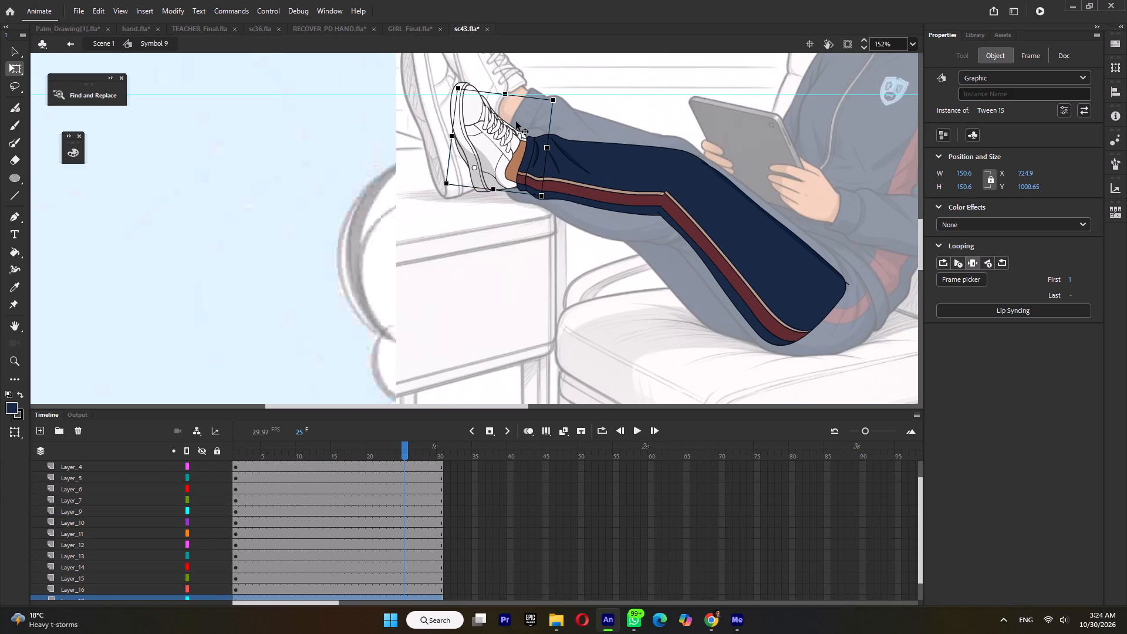
pyautogui.moveTo(516, 122); pyautogui.dragTo(377, 156)
pyautogui.moveTo(485, 165); pyautogui.dragTo(487, 160)
# Select the striped thigh, lower leg and shoe together and move them to the rig girl's hips beneath her jacket.
pyautogui.keyDown('ctrl'); pyautogui.scroll(-4, 505, 225); pyautogui.keyUp('ctrl')
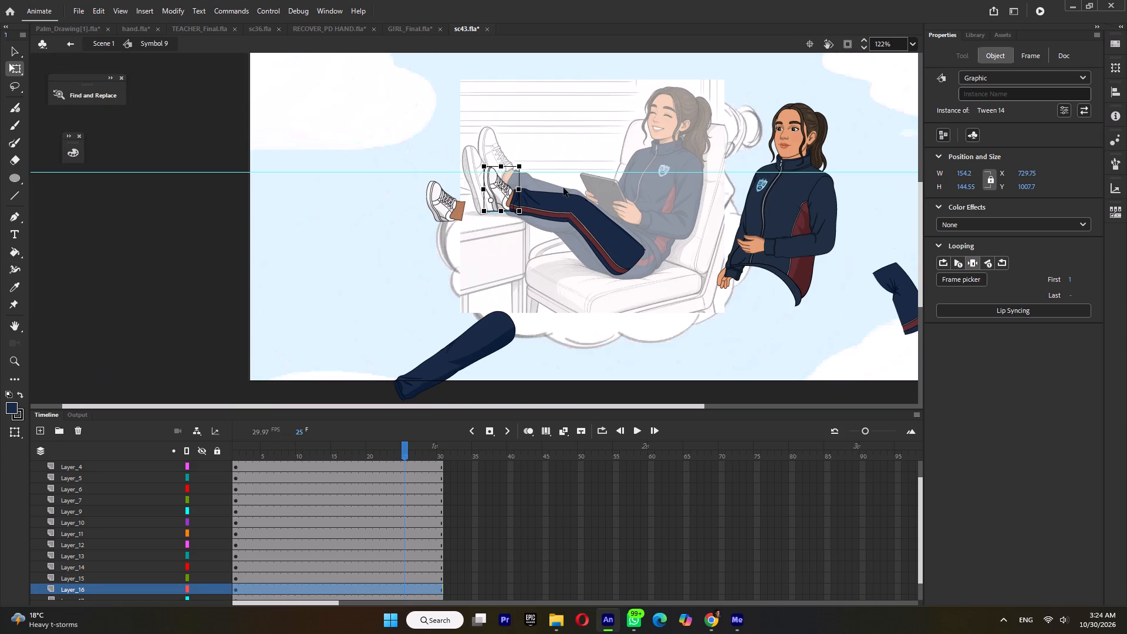
pyautogui.moveTo(474, 142); pyautogui.dragTo(592, 229)
pyautogui.moveTo(598, 244); pyautogui.dragTo(726, 280)
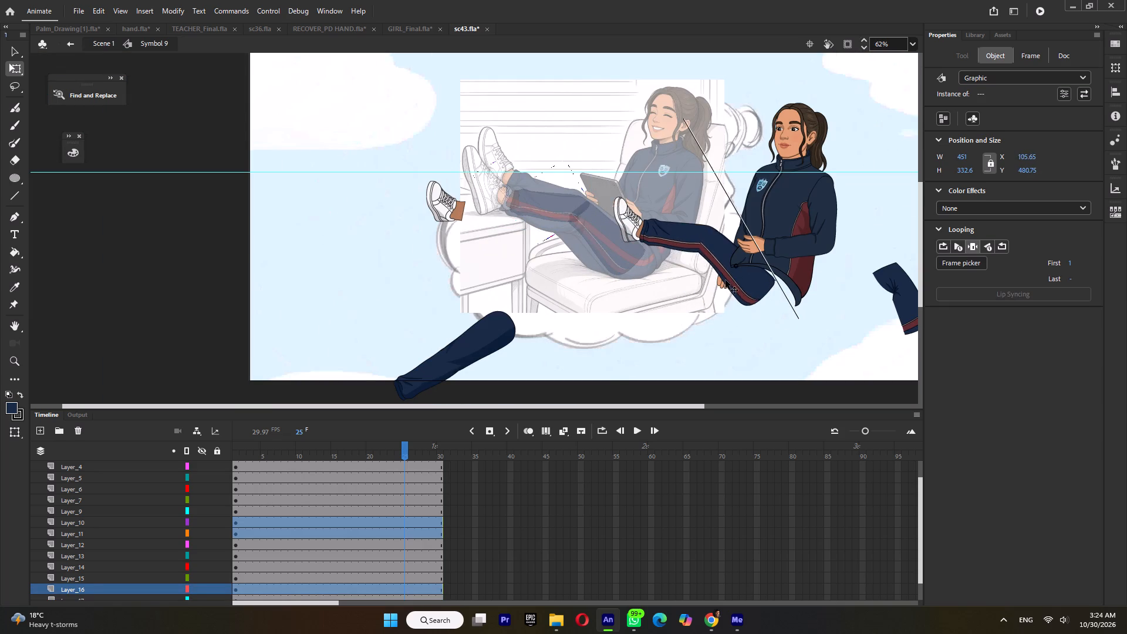
pyautogui.moveTo(726, 280); pyautogui.dragTo(731, 282)
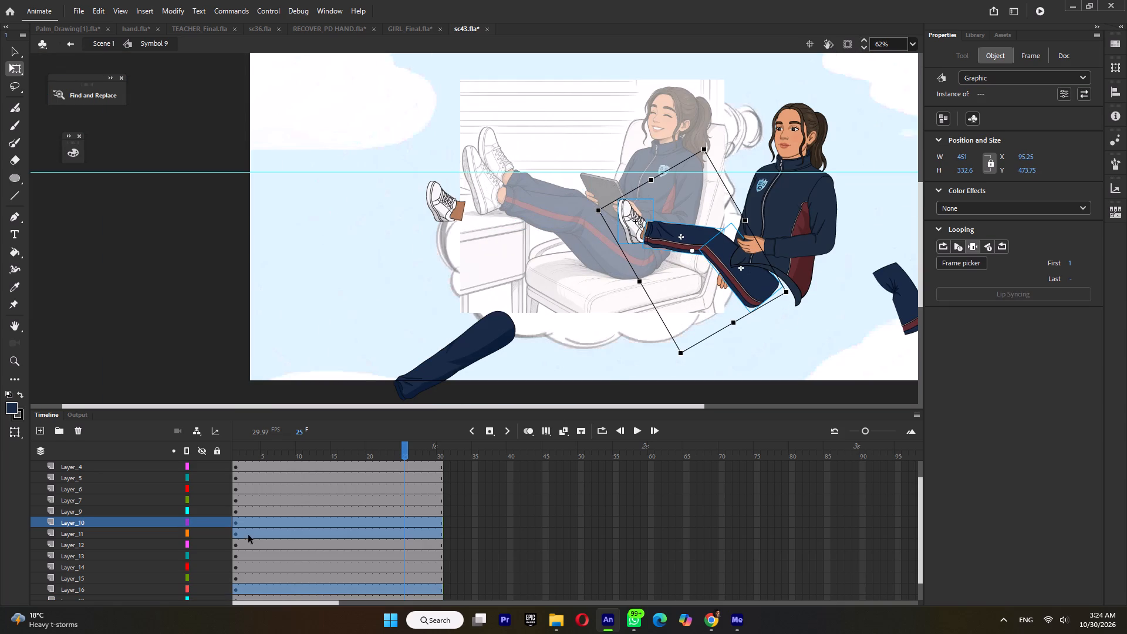
# Move Layer_10, Layer_11 and Layer_16, which hold the striped leg and its shoe, to the top of the layer stack.
pyautogui.keyDown('shift'); pyautogui.click(83, 531); pyautogui.keyUp('shift')
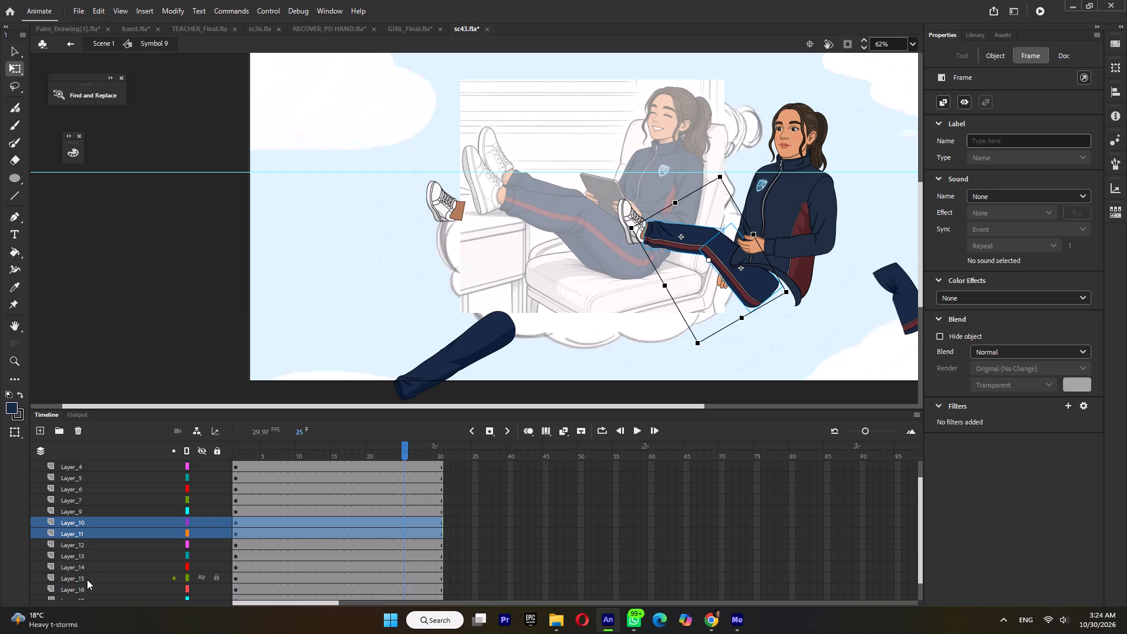
pyautogui.keyDown('ctrl'); pyautogui.click(79, 588); pyautogui.keyUp('ctrl')
pyautogui.moveTo(90, 521); pyautogui.dragTo(113, 425)
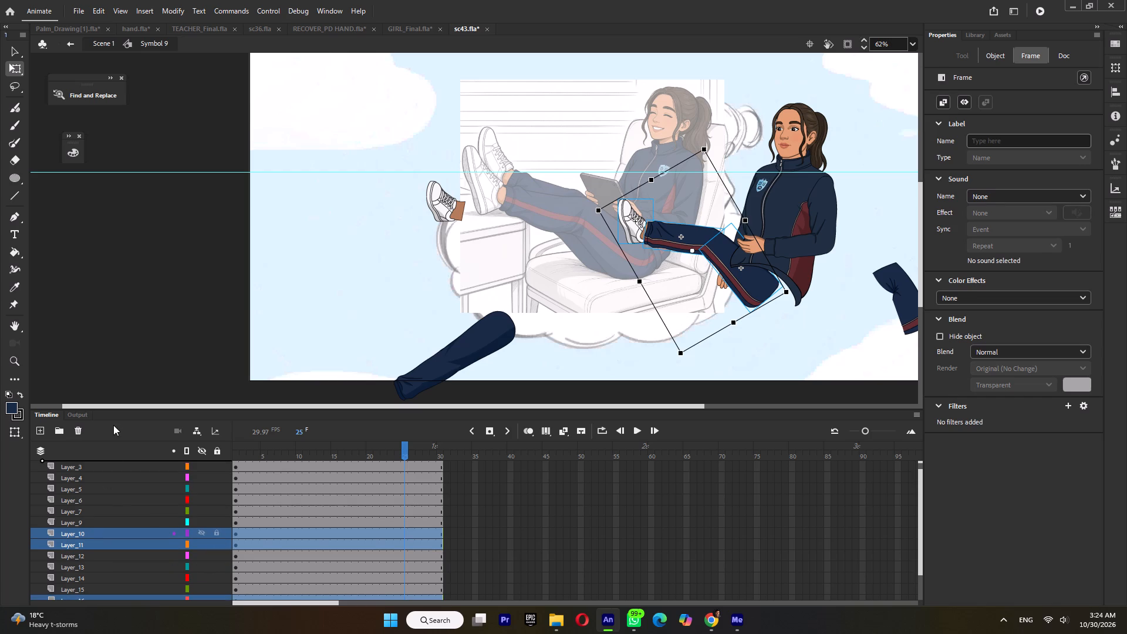
pyautogui.moveTo(113, 425); pyautogui.dragTo(103, 440)
pyautogui.click(763, 327)
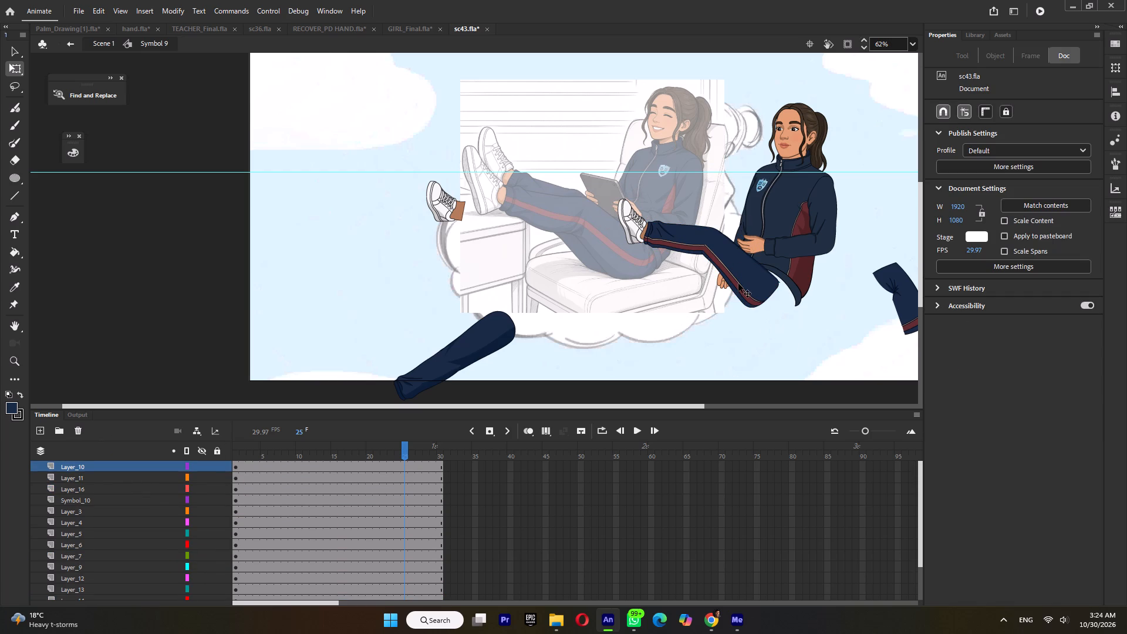
# Enlarge the striped thigh, lower leg and shoe together and rotate them about the hip so the foot sits slightly lower.
pyautogui.click(738, 284)
pyautogui.keyDown('shift'); pyautogui.click(675, 242); pyautogui.keyUp('shift')
pyautogui.keyDown('shift'); pyautogui.click(618, 218); pyautogui.keyUp('shift')
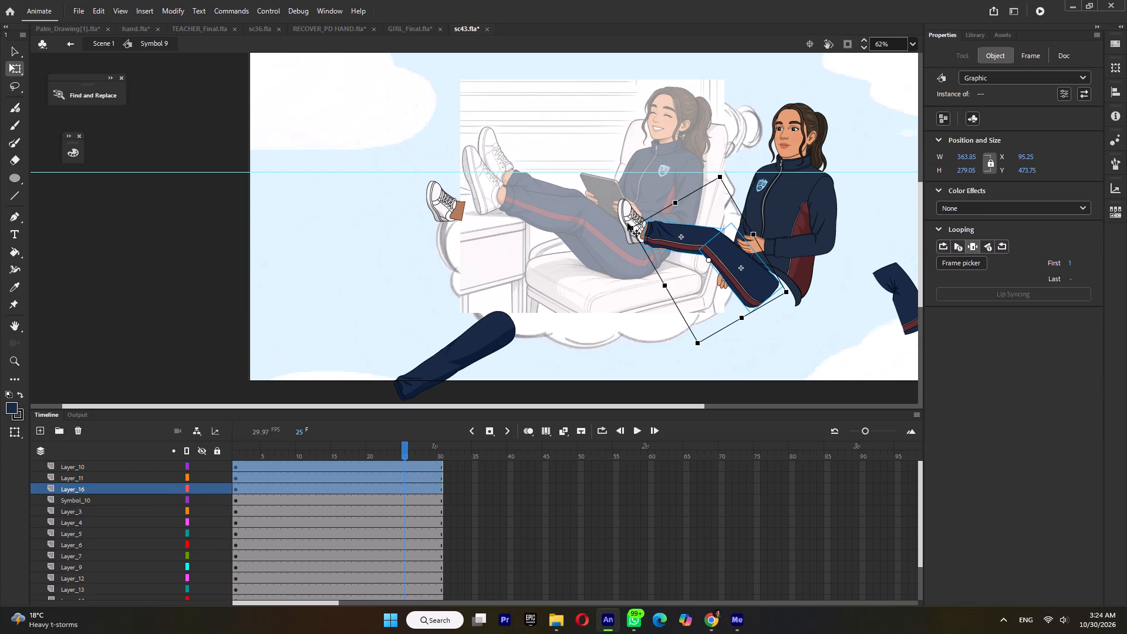
pyautogui.moveTo(693, 252); pyautogui.dragTo(761, 294)
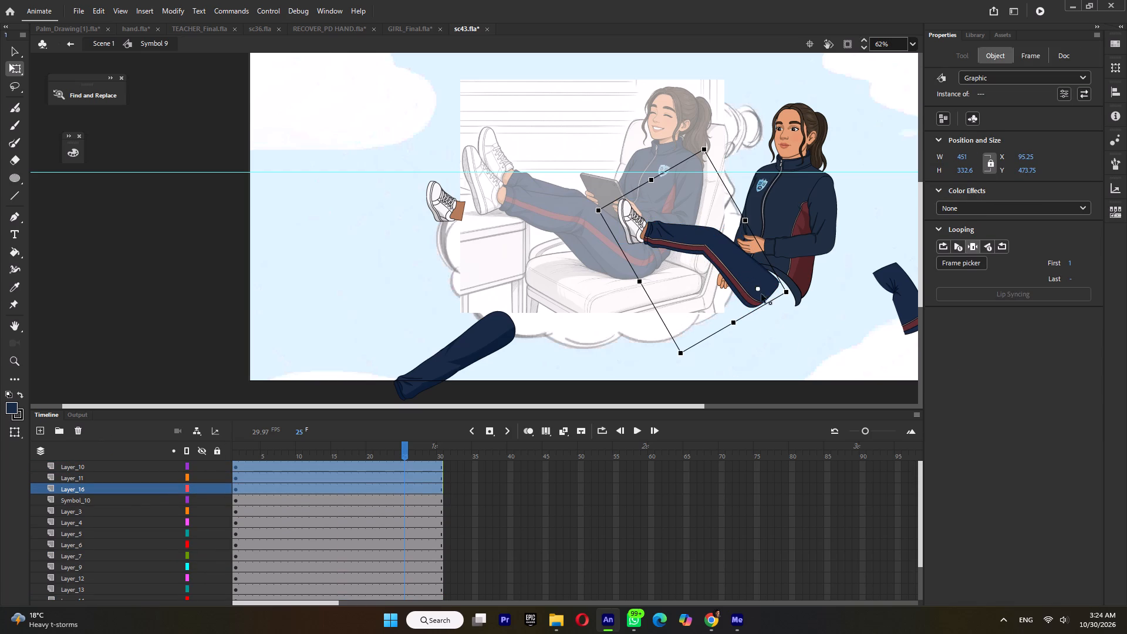
pyautogui.moveTo(761, 294); pyautogui.dragTo(764, 296)
pyautogui.keyDown('shift'); pyautogui.moveTo(705, 150); pyautogui.dragTo(706, 131); pyautogui.keyUp('shift')
pyautogui.moveTo(708, 133); pyautogui.dragTo(706, 133)
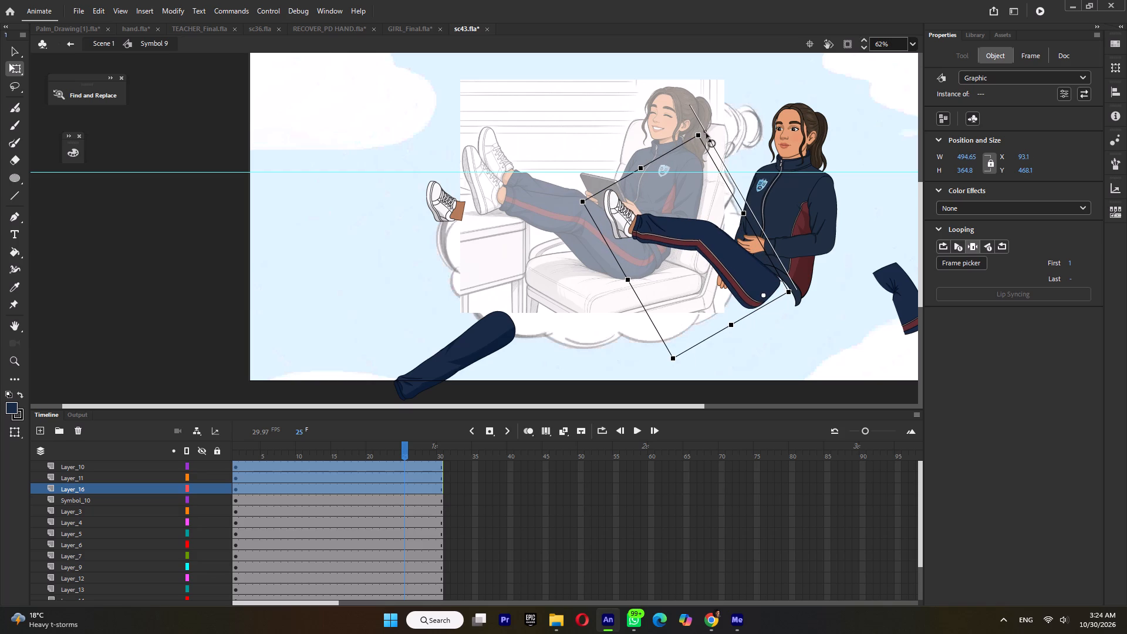
pyautogui.moveTo(706, 133); pyautogui.dragTo(688, 136)
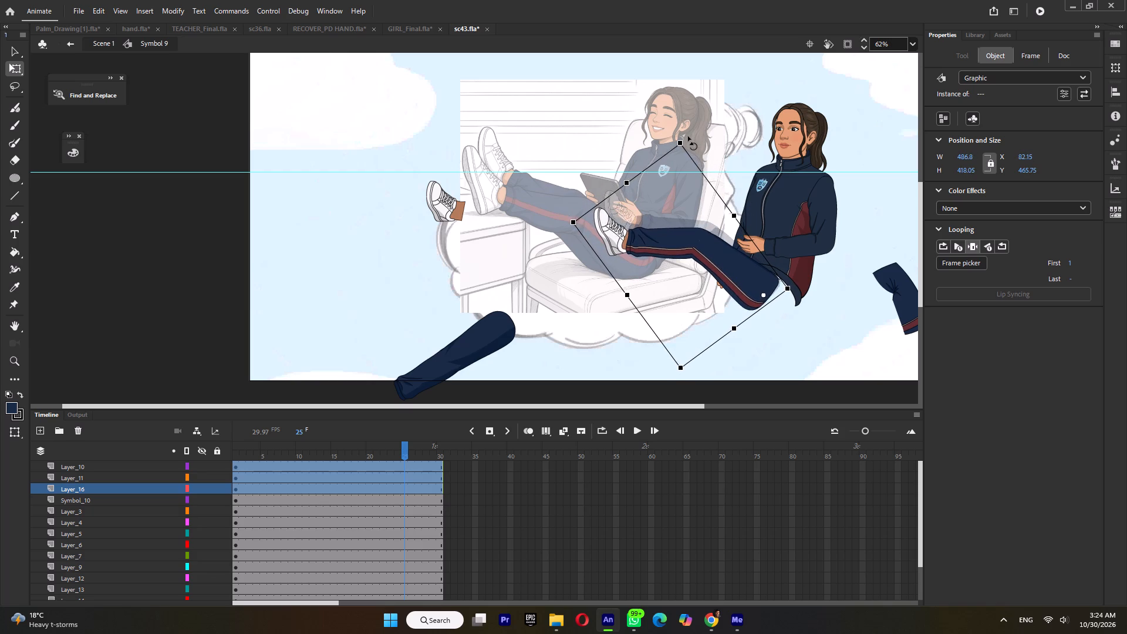
pyautogui.moveTo(688, 136); pyautogui.dragTo(690, 136)
pyautogui.keyDown('shift'); pyautogui.moveTo(683, 142); pyautogui.dragTo(684, 134); pyautogui.keyUp('shift')
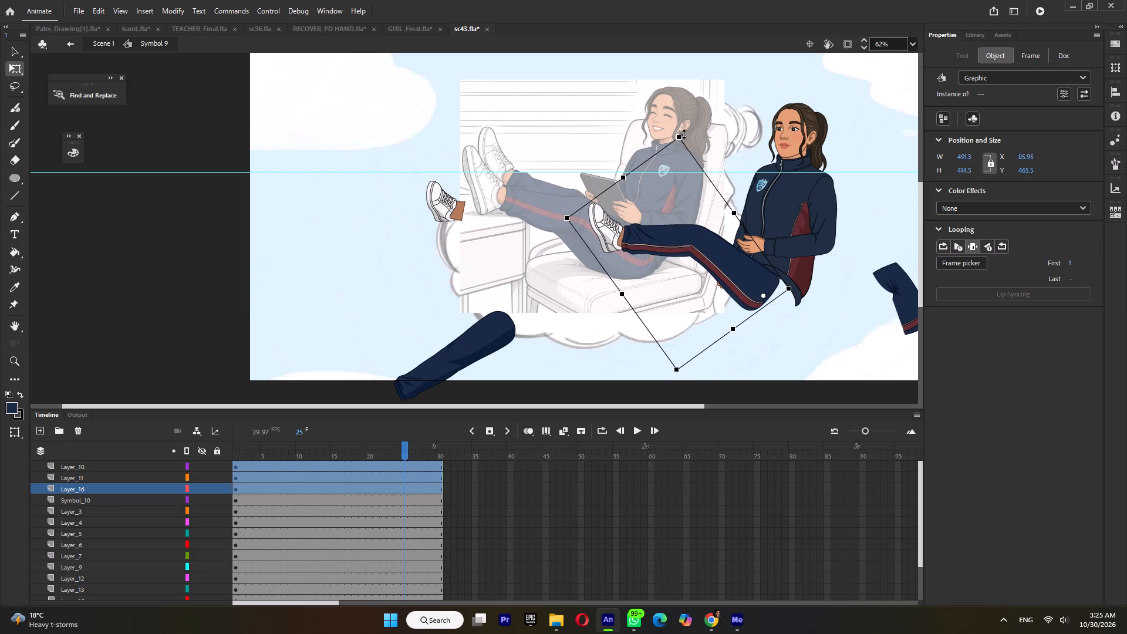
pyautogui.keyDown('shift'); pyautogui.moveTo(684, 134); pyautogui.dragTo(684, 136); pyautogui.keyUp('shift')
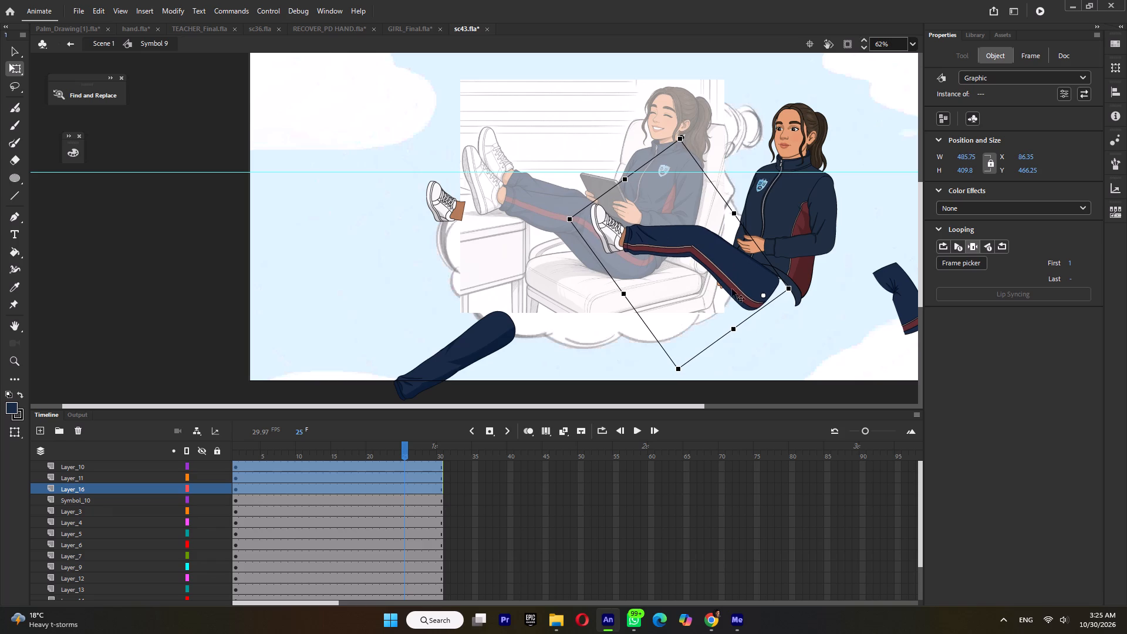
pyautogui.click(738, 275)
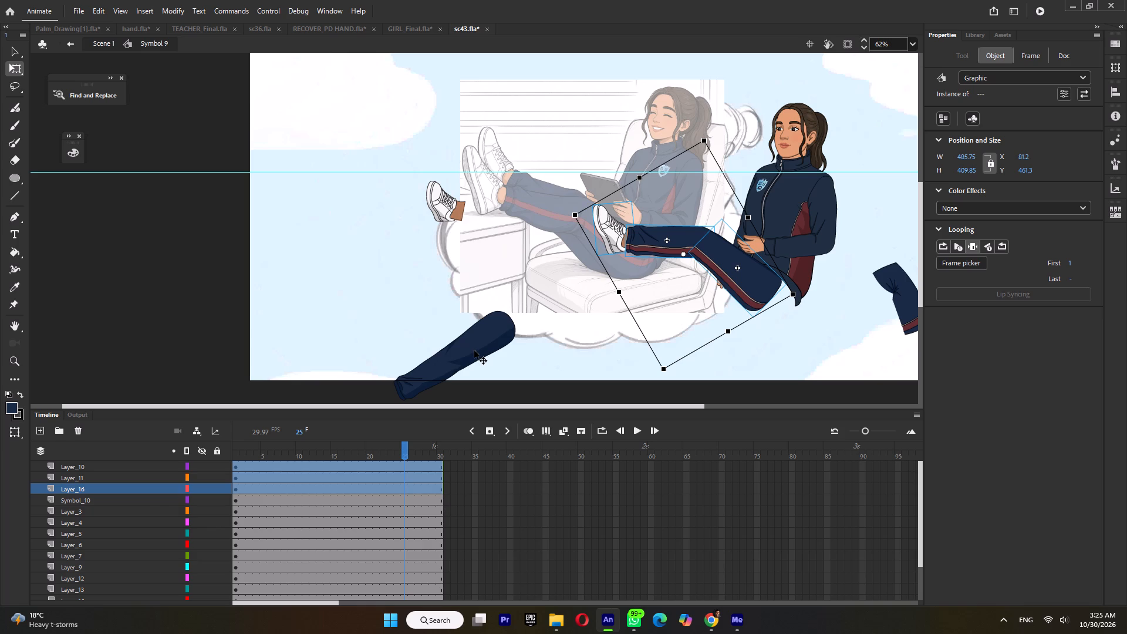
# Rotate only the striped thigh and lower leg about the hip so the trouser cuff drops below the shoe's ankle.
pyautogui.click(632, 309)
pyautogui.click(712, 250)
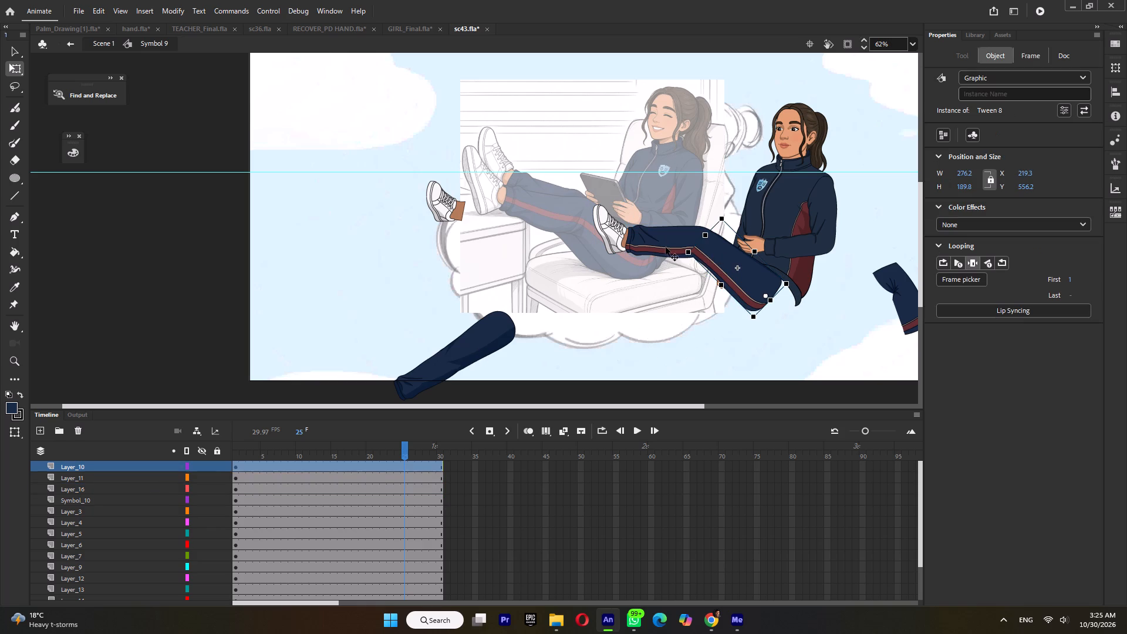
pyautogui.keyDown('shift'); pyautogui.click(664, 247); pyautogui.keyUp('shift')
pyautogui.moveTo(701, 264); pyautogui.dragTo(765, 302)
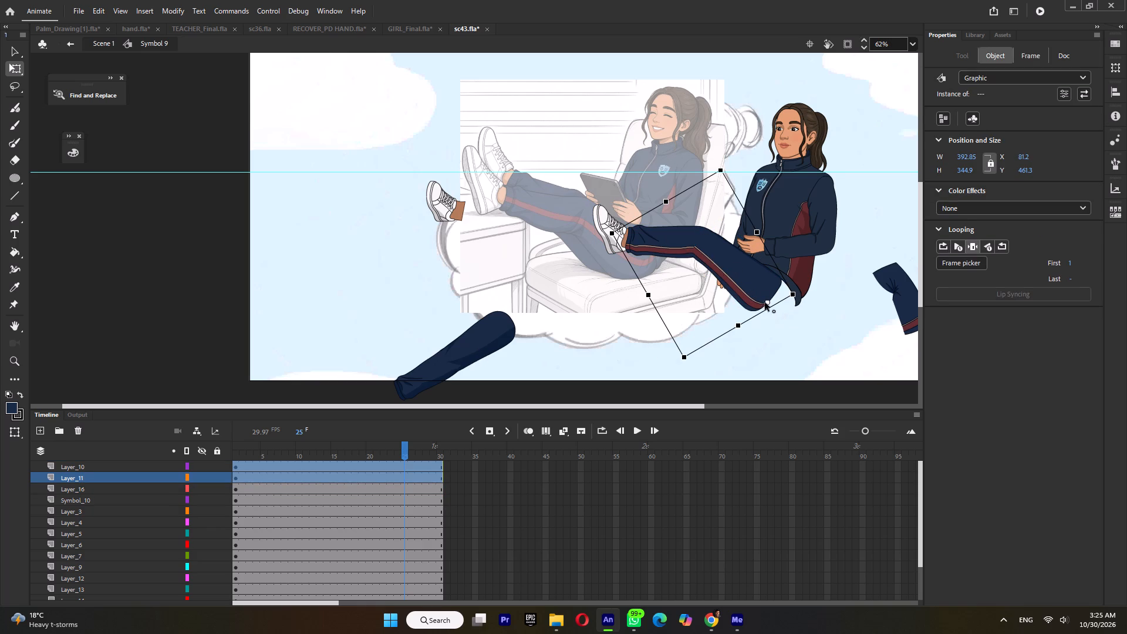
pyautogui.moveTo(765, 302); pyautogui.dragTo(767, 302)
pyautogui.moveTo(612, 240); pyautogui.dragTo(605, 262)
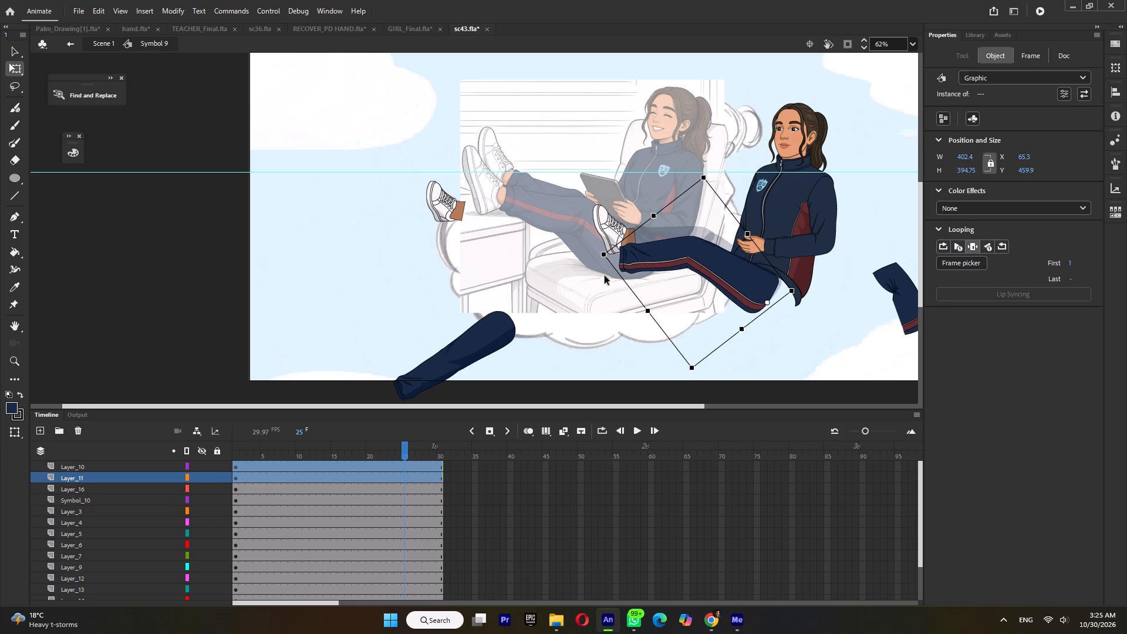
pyautogui.click(600, 287)
# Set the striped lower leg Tween 9's pivot at the knee and rotate its cuff end slightly upward.
pyautogui.click(652, 254)
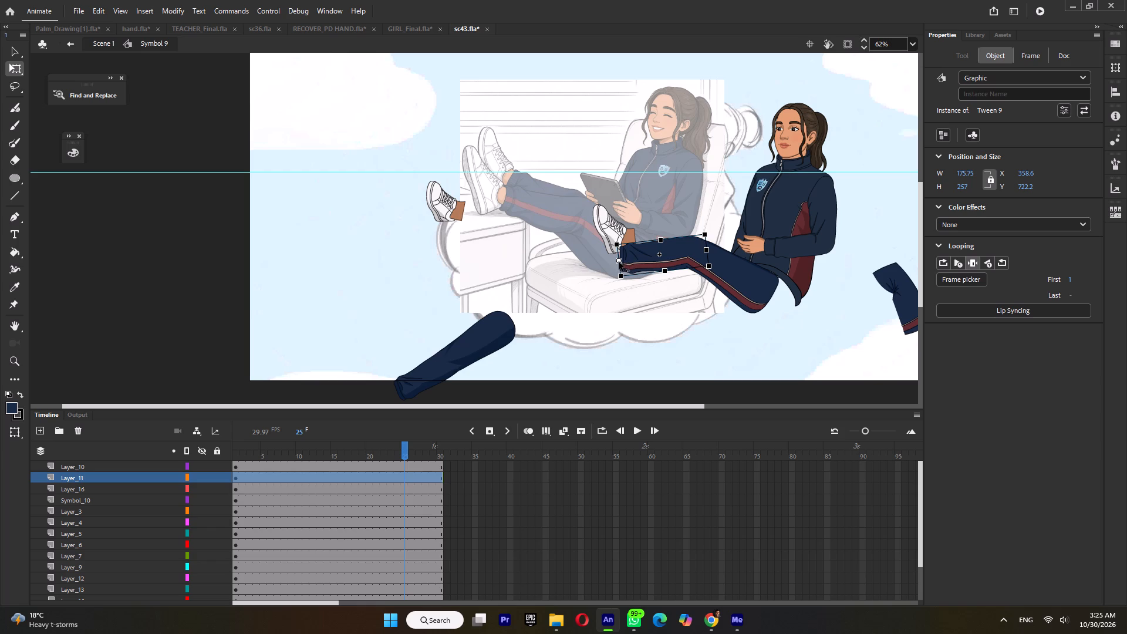
pyautogui.moveTo(619, 262); pyautogui.dragTo(688, 259)
pyautogui.moveTo(612, 248); pyautogui.dragTo(616, 222)
# Fit the shoe Tween 14 against the striped trouser cuff and rotate it about the ankle so its toe points almost straight up.
pyautogui.click(602, 218)
pyautogui.keyDown('ctrl'); pyautogui.scroll(5, 615, 238); pyautogui.keyUp('ctrl')
pyautogui.moveTo(624, 237); pyautogui.dragTo(595, 247)
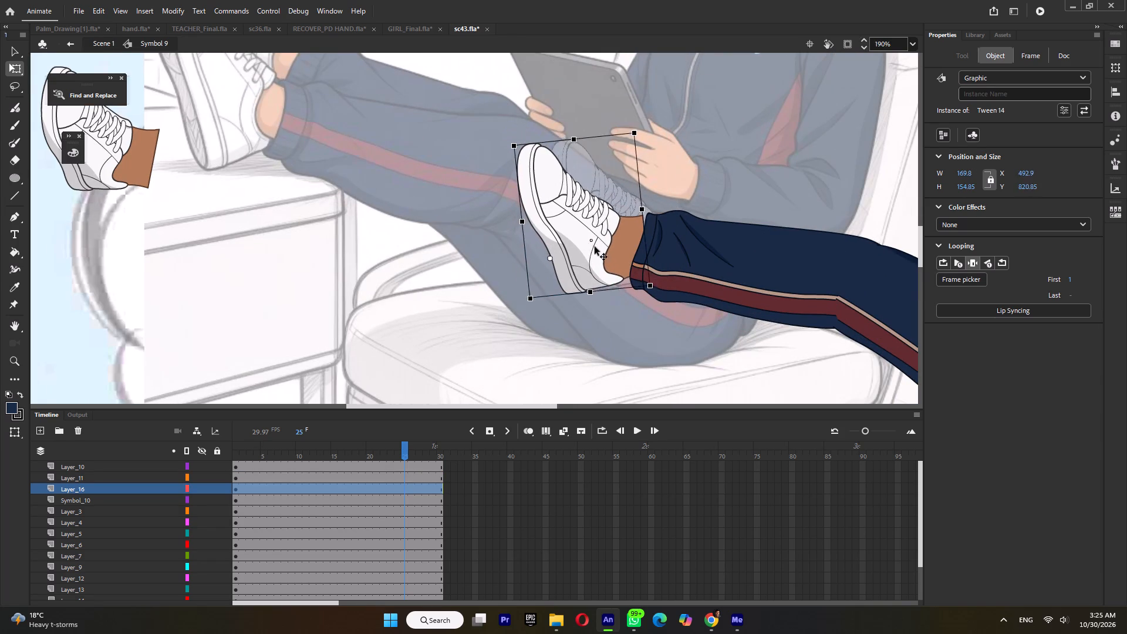
pyautogui.moveTo(595, 247); pyautogui.dragTo(595, 246)
pyautogui.moveTo(507, 150); pyautogui.dragTo(544, 136)
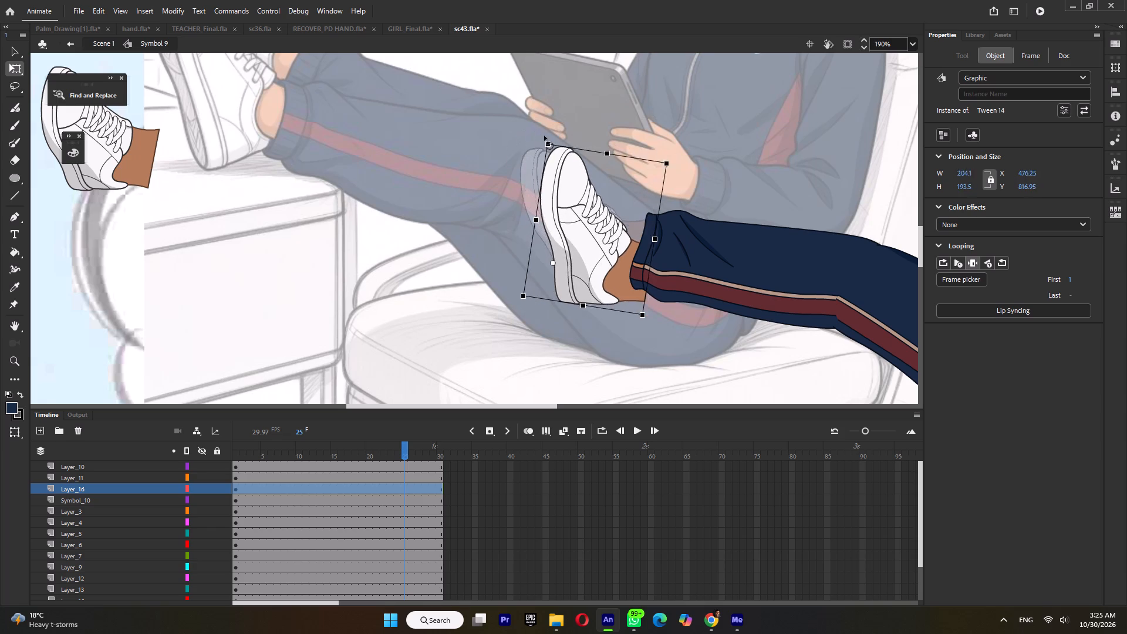
pyautogui.moveTo(544, 136); pyautogui.dragTo(546, 137)
pyautogui.moveTo(564, 211); pyautogui.dragTo(567, 185)
pyautogui.moveTo(567, 185); pyautogui.dragTo(569, 184)
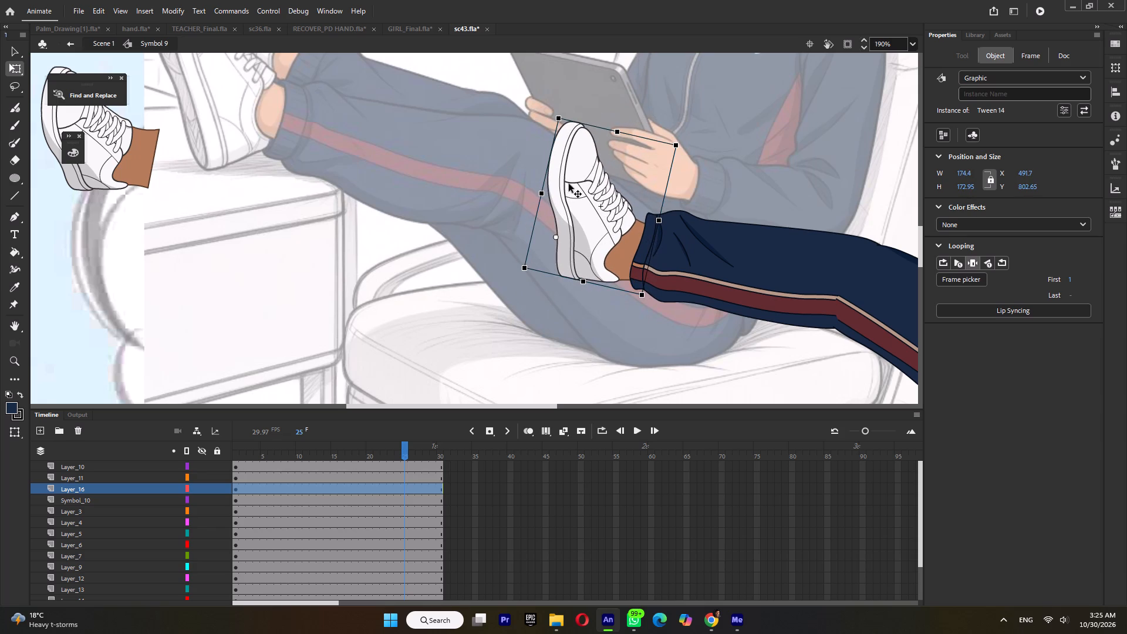
pyautogui.moveTo(569, 184); pyautogui.dragTo(571, 179)
pyautogui.keyDown('ctrl'); pyautogui.scroll(-8, 576, 183); pyautogui.keyUp('ctrl')
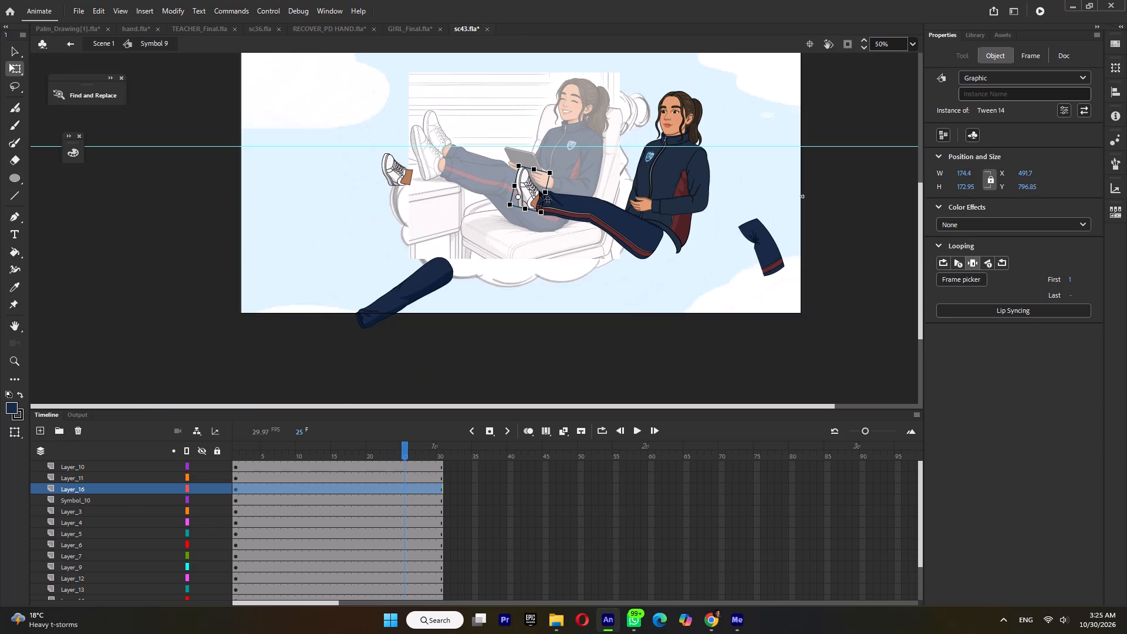
pyautogui.keyDown('ctrl'); pyautogui.scroll(4, 538, 189); pyautogui.keyUp('ctrl')
pyautogui.moveTo(497, 214); pyautogui.dragTo(548, 220)
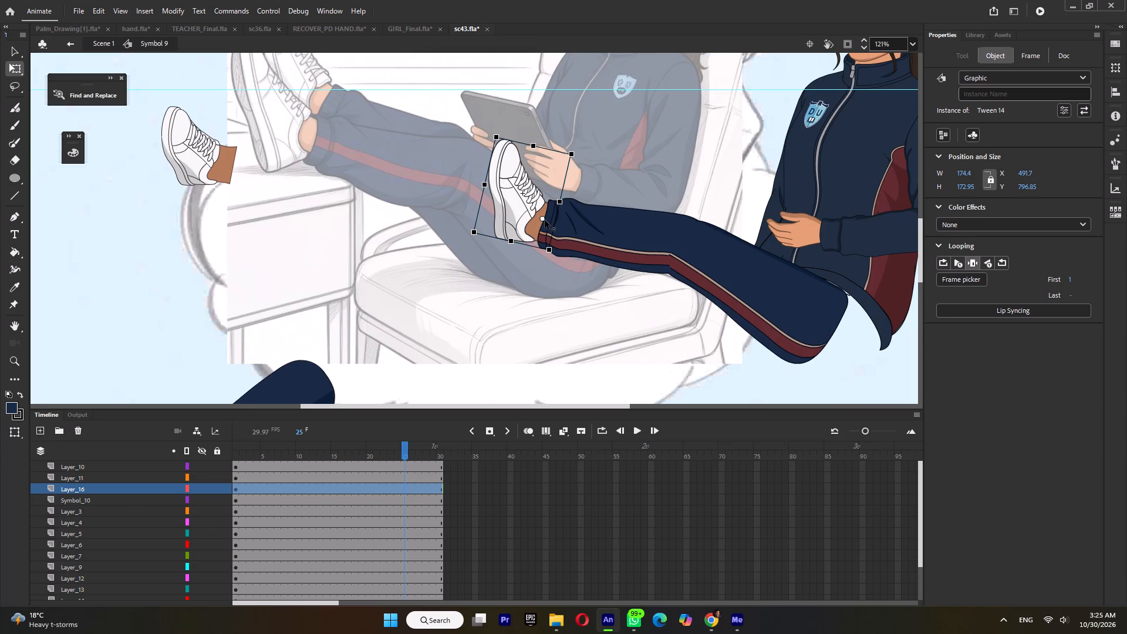
pyautogui.moveTo(493, 144); pyautogui.dragTo(487, 160)
pyautogui.moveTo(514, 182); pyautogui.dragTo(519, 183)
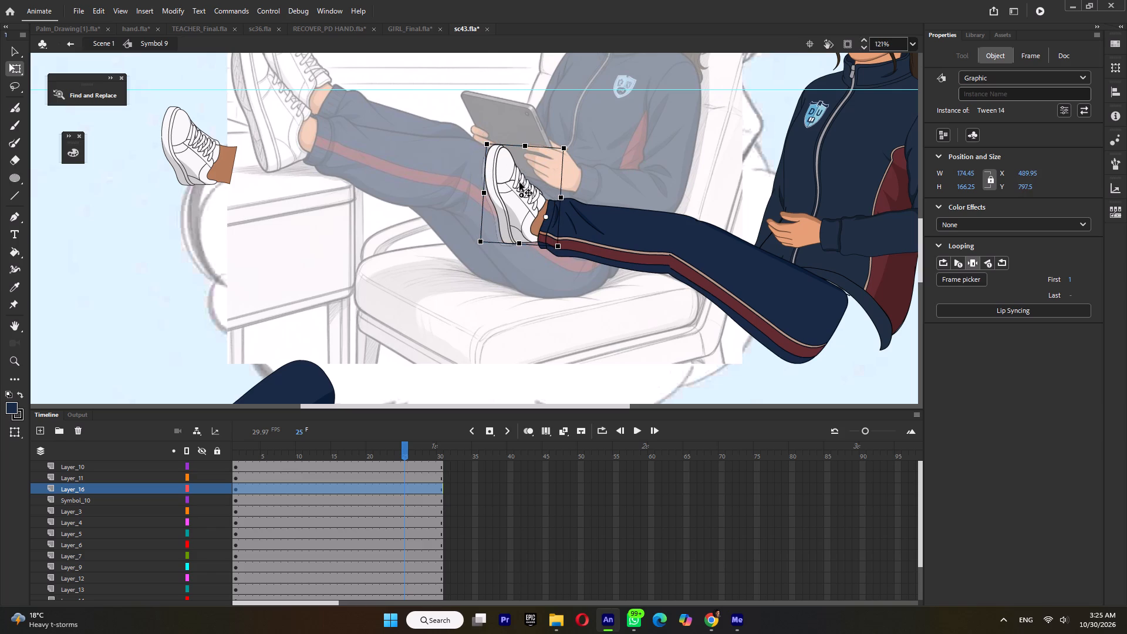
pyautogui.moveTo(519, 183); pyautogui.dragTo(519, 184)
pyautogui.keyDown('ctrl'); pyautogui.scroll(-6, 518, 183); pyautogui.keyUp('ctrl')
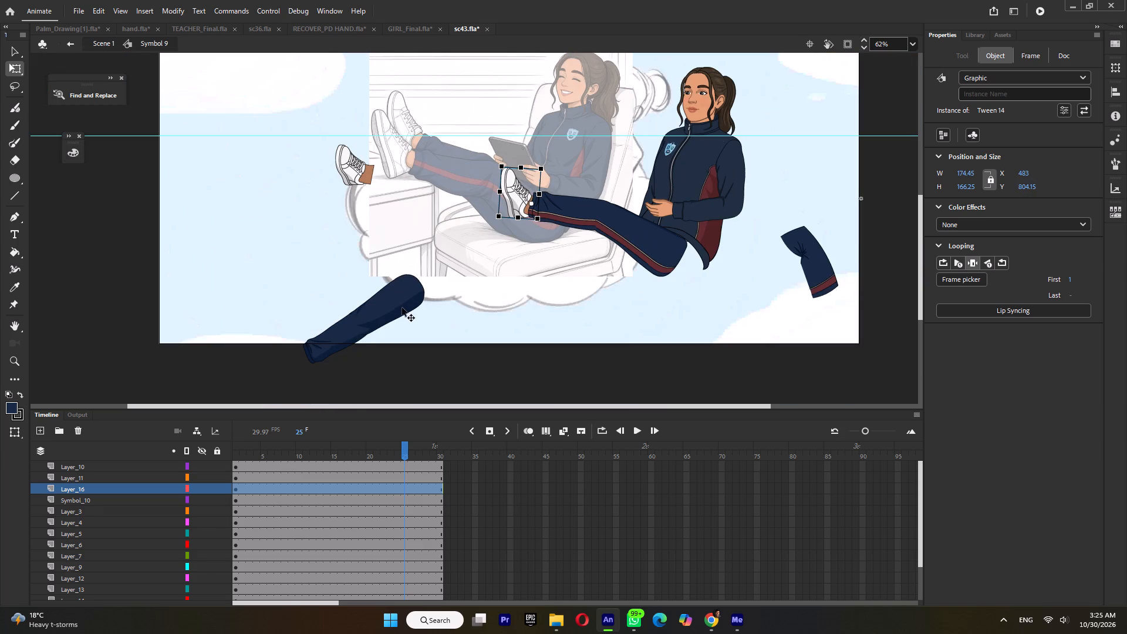
# Enlarge the plain thigh and lower leg, place them behind the striped leg, and rotate them about the hip so the cuff rises above it.
pyautogui.click(401, 308)
pyautogui.keyDown('shift'); pyautogui.click(325, 342); pyautogui.keyUp('shift')
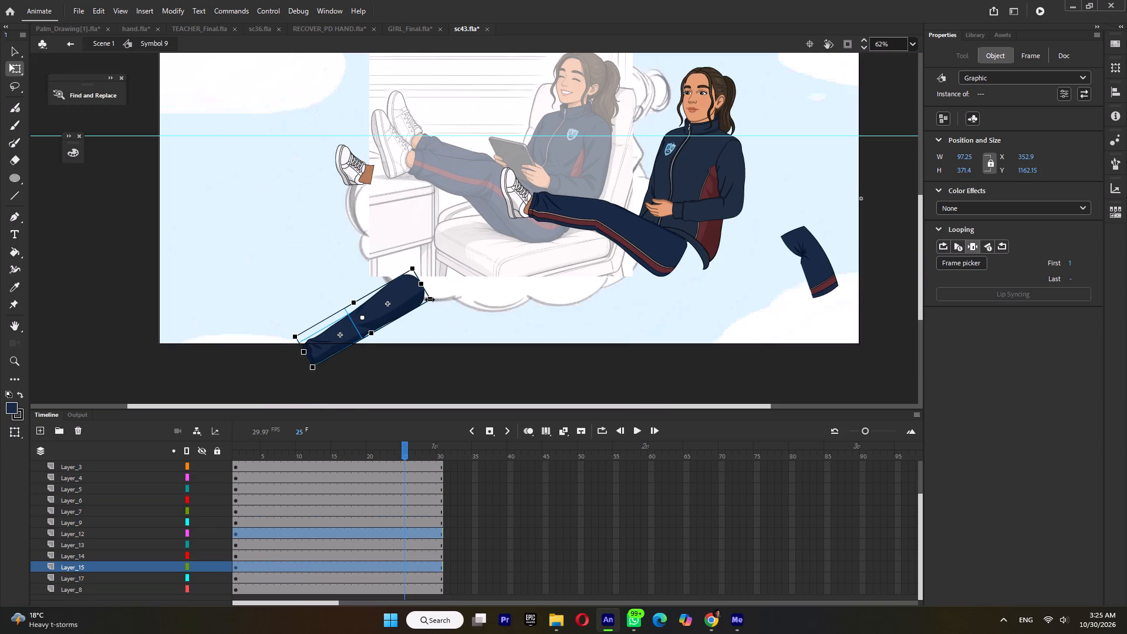
pyautogui.keyDown('shift'); pyautogui.moveTo(430, 299); pyautogui.dragTo(446, 299); pyautogui.keyUp('shift')
pyautogui.moveTo(454, 284); pyautogui.dragTo(437, 335)
pyautogui.moveTo(452, 291); pyautogui.dragTo(416, 369)
pyautogui.moveTo(389, 343); pyautogui.dragTo(620, 241)
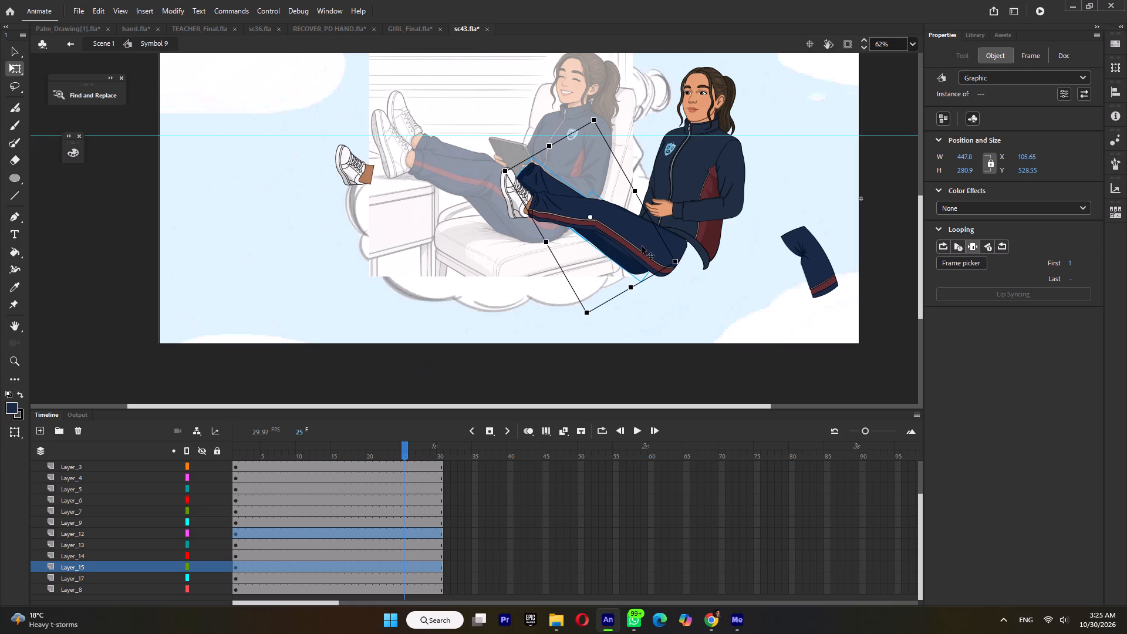
pyautogui.moveTo(592, 216); pyautogui.dragTo(644, 268)
pyautogui.moveTo(644, 268); pyautogui.dragTo(643, 268)
pyautogui.moveTo(505, 180); pyautogui.dragTo(515, 150)
# Select the striped thigh, lower leg and shoe together and shift them slightly down at the hips, away from the jacket hem.
pyautogui.click(626, 231)
pyautogui.keyDown('shift'); pyautogui.click(564, 214); pyautogui.keyUp('shift')
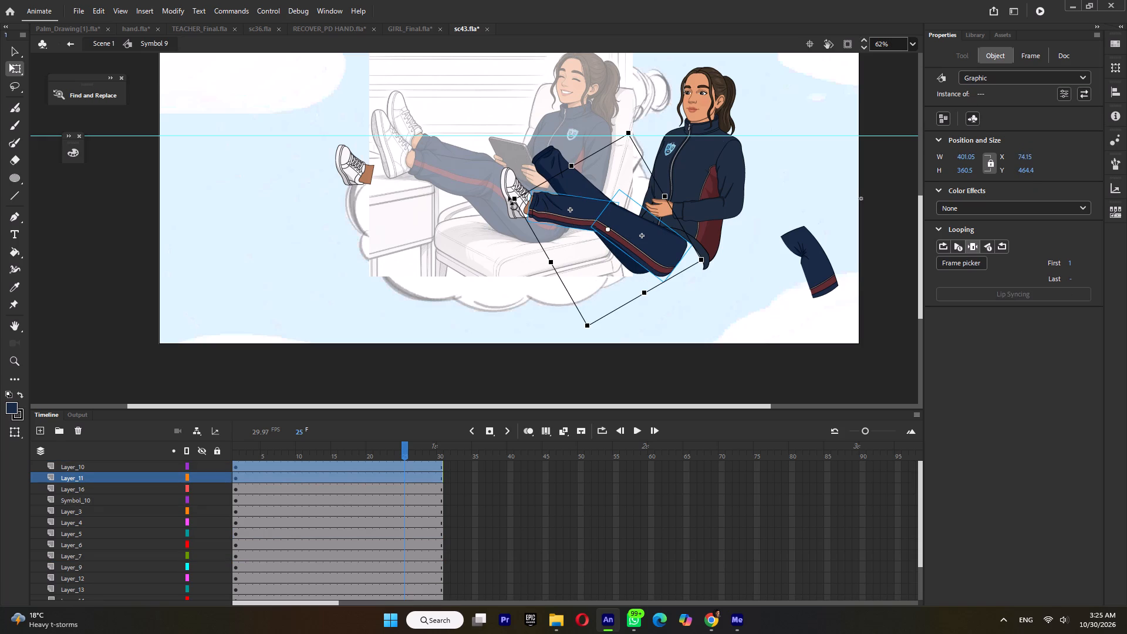
pyautogui.keyDown('shift'); pyautogui.click(508, 196); pyautogui.keyUp('shift')
pyautogui.keyDown('shift'); pyautogui.click(509, 184); pyautogui.keyUp('shift')
pyautogui.keyDown('ctrl'); pyautogui.scroll(3, 681, 254); pyautogui.keyUp('ctrl')
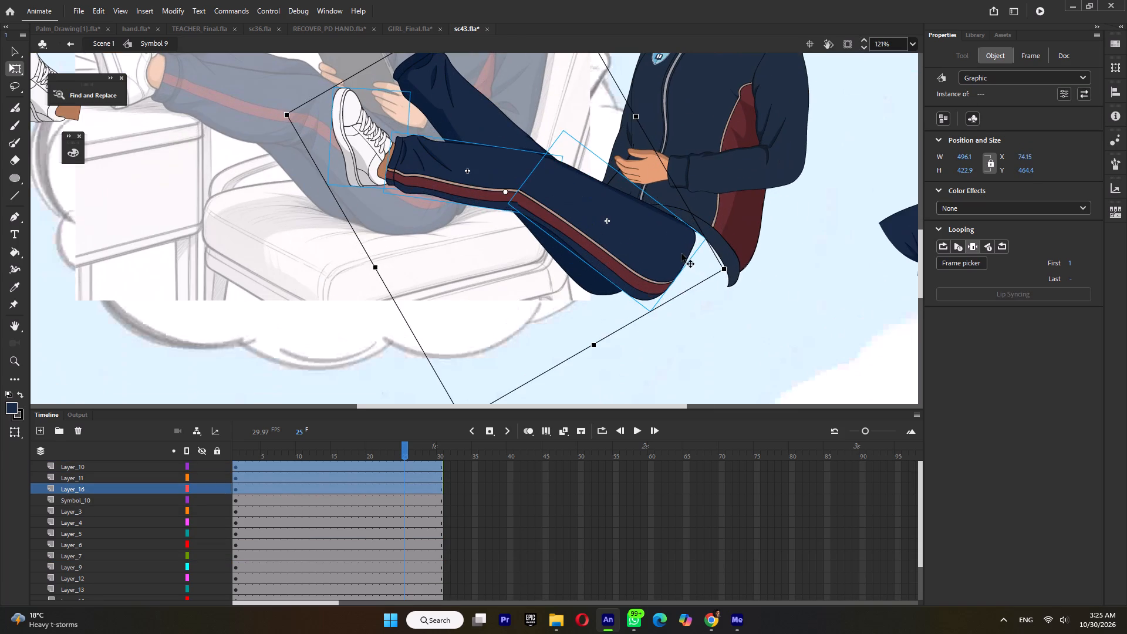
pyautogui.moveTo(662, 252); pyautogui.dragTo(663, 264)
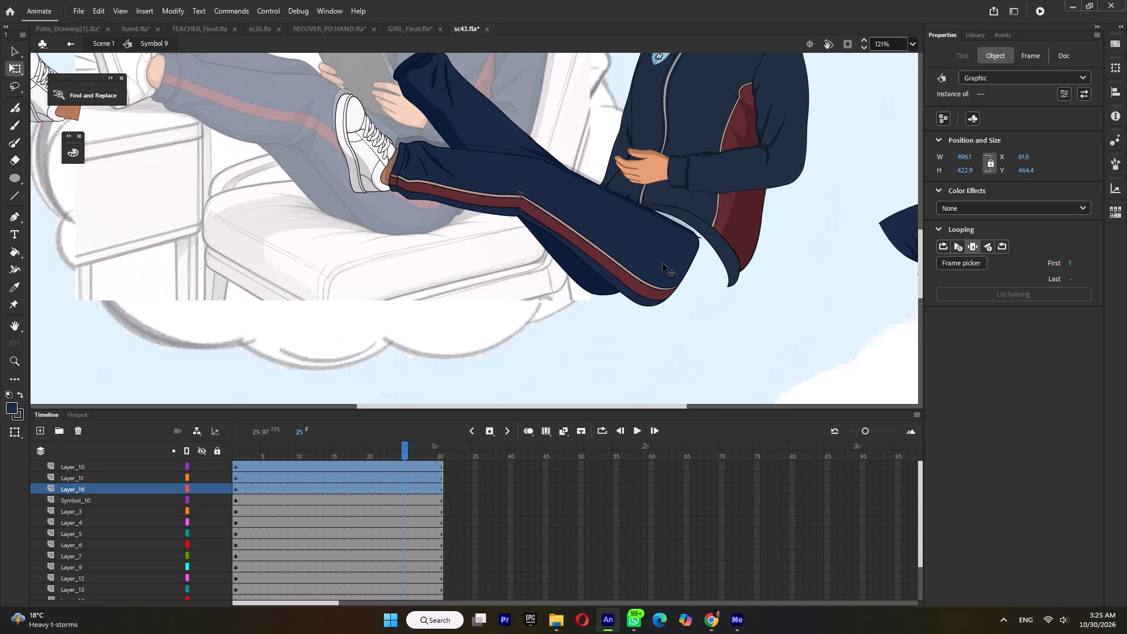
pyautogui.moveTo(663, 264); pyautogui.dragTo(662, 264)
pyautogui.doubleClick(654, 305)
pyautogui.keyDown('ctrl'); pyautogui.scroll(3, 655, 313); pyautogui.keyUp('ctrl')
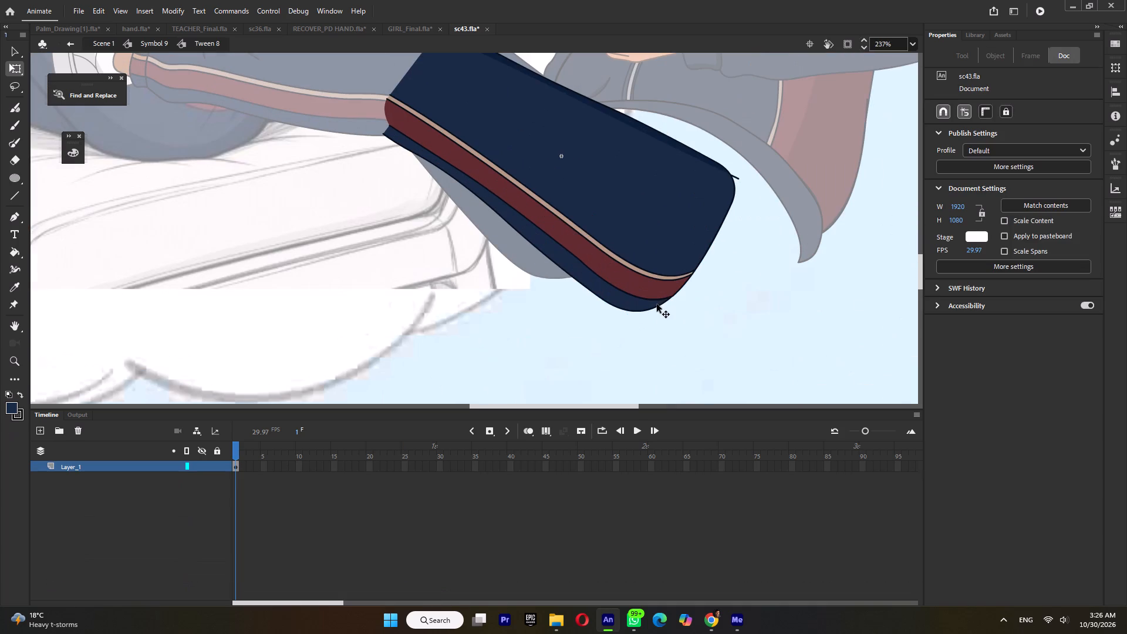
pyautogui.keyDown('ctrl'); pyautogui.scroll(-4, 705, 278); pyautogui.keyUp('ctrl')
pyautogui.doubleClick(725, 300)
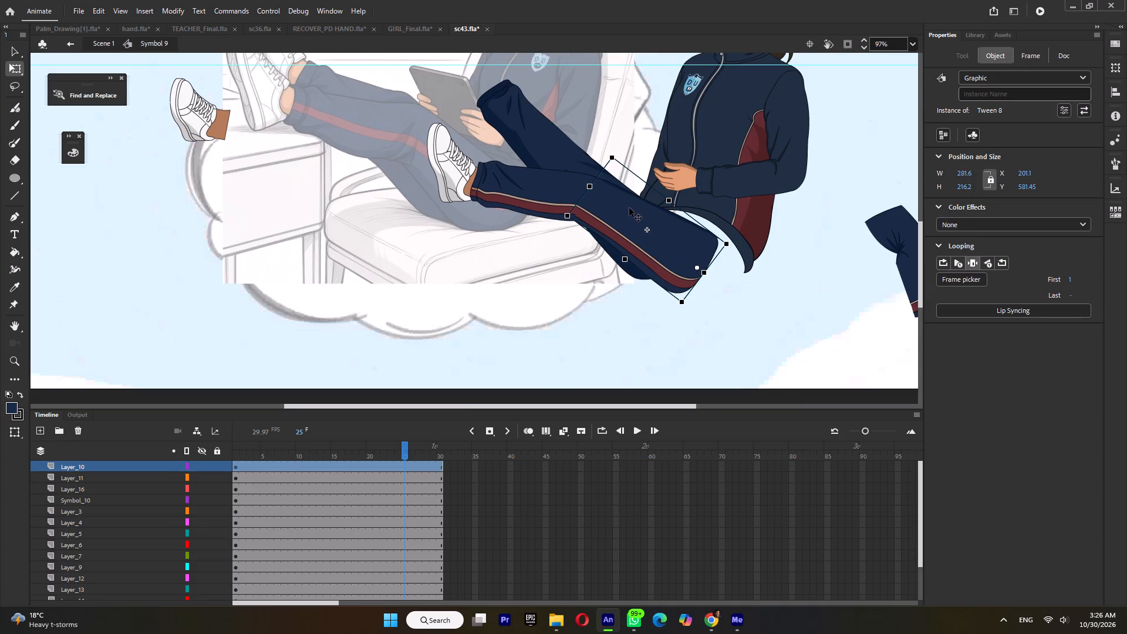
# Set the plain lower leg Tween 13's pivot at the knee and rotate it down to lie just above the striped lower leg.
pyautogui.click(550, 146)
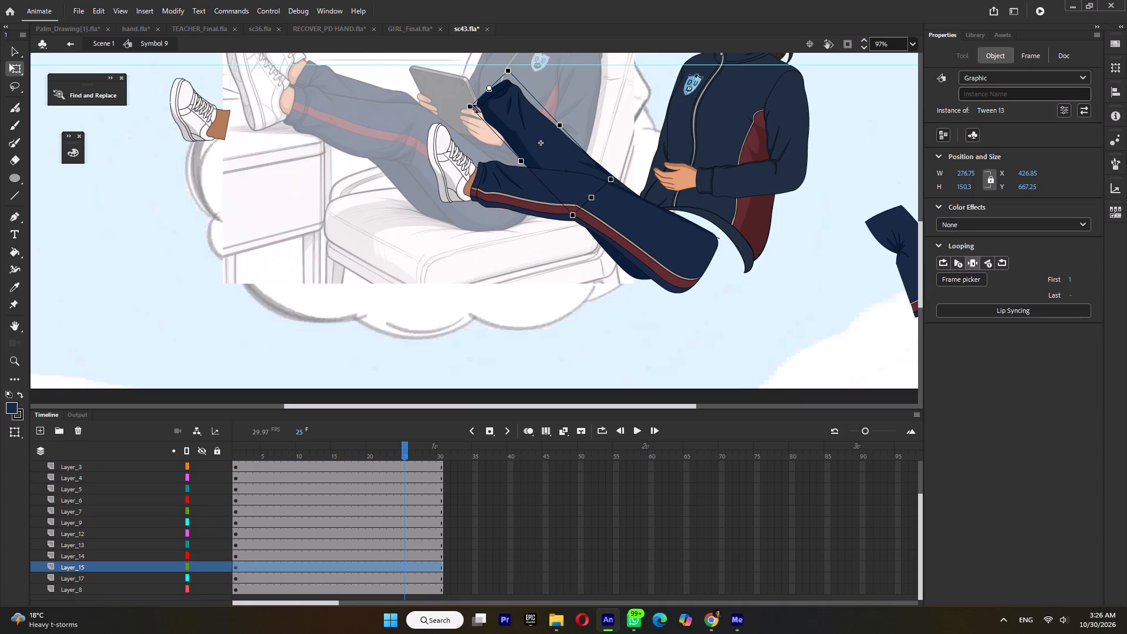
pyautogui.moveTo(490, 91); pyautogui.dragTo(569, 170)
pyautogui.moveTo(470, 117); pyautogui.dragTo(472, 193)
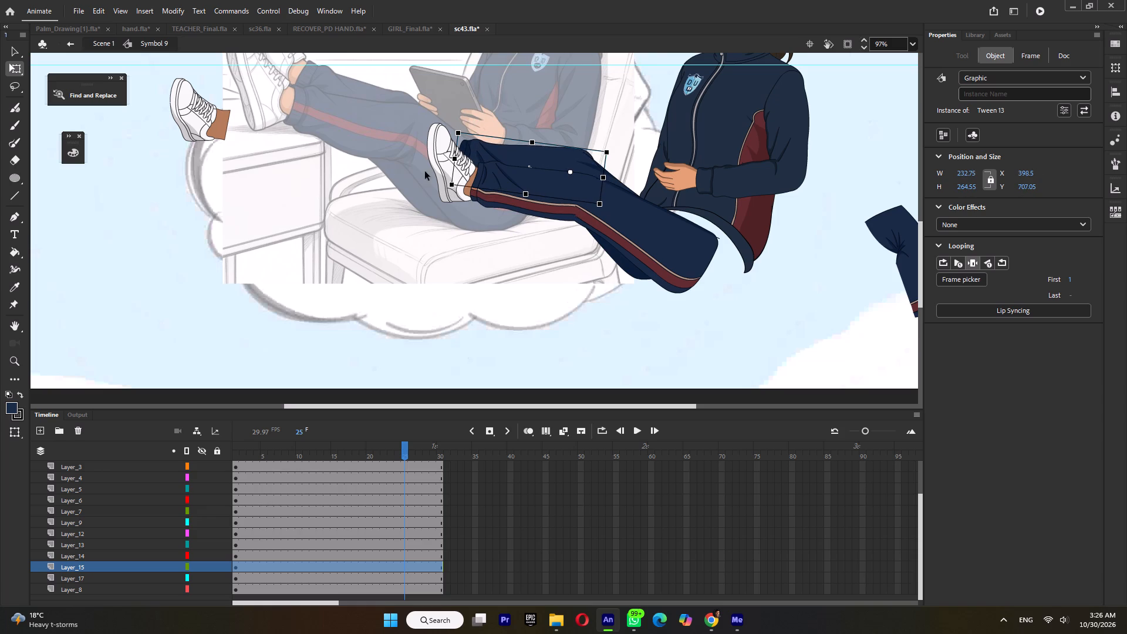
# Replace the loose shoe Tween 15 with an in-place copy of shoe Tween 14 on its layer, offset slightly up and left.
pyautogui.click(446, 161)
pyautogui.hotkey('ctrl', 'c')
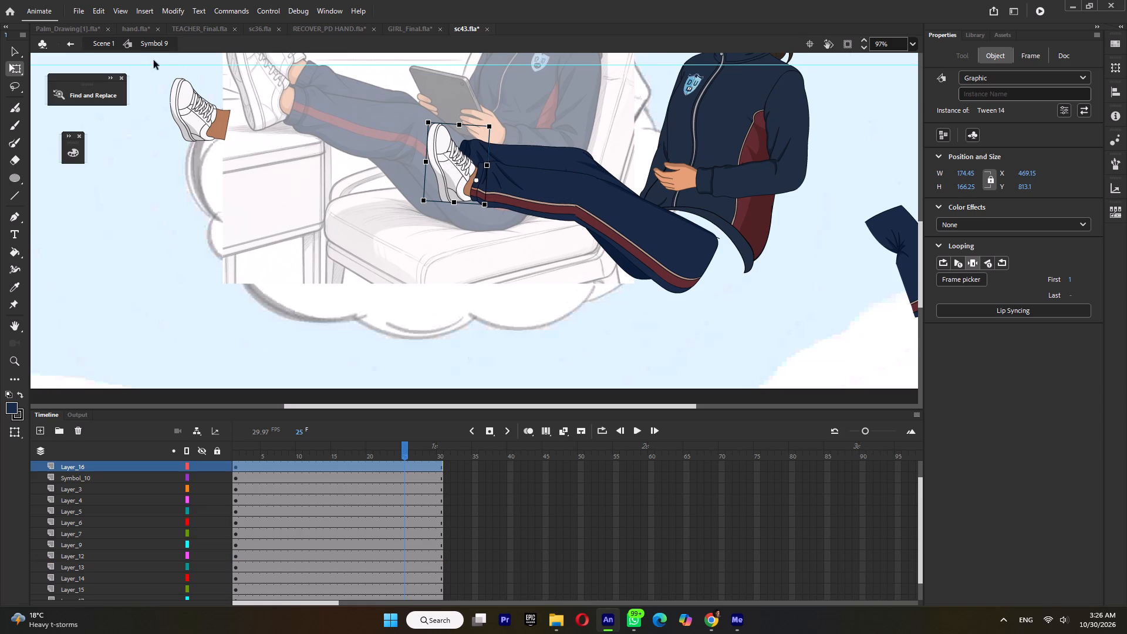
pyautogui.click(185, 103)
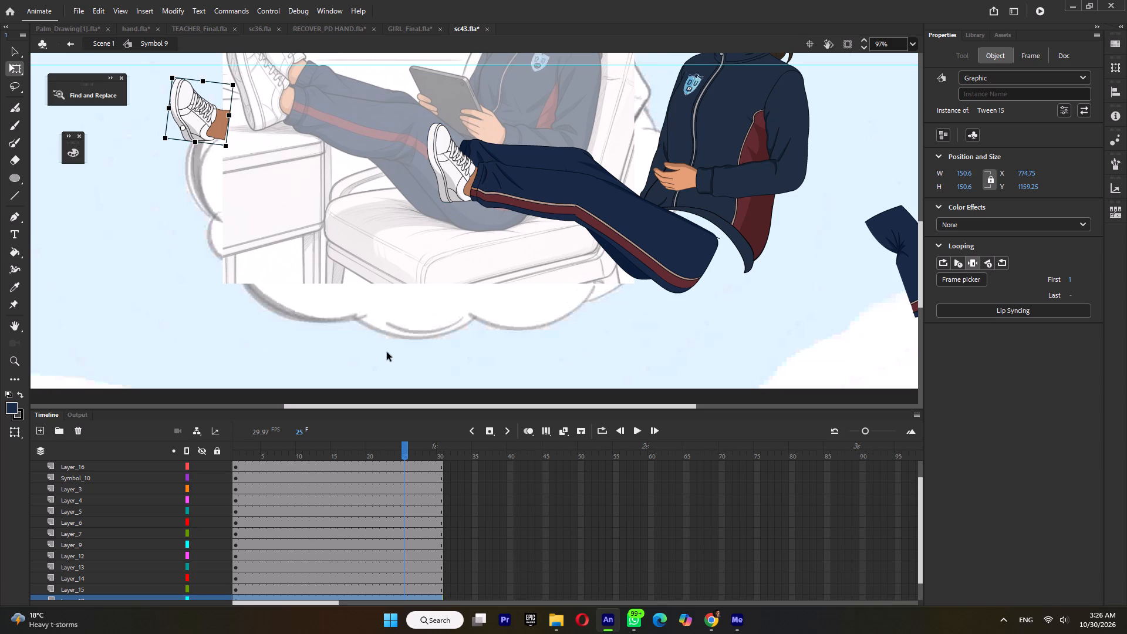
pyautogui.press('Delete')
pyautogui.click(237, 601)
pyautogui.click(237, 598)
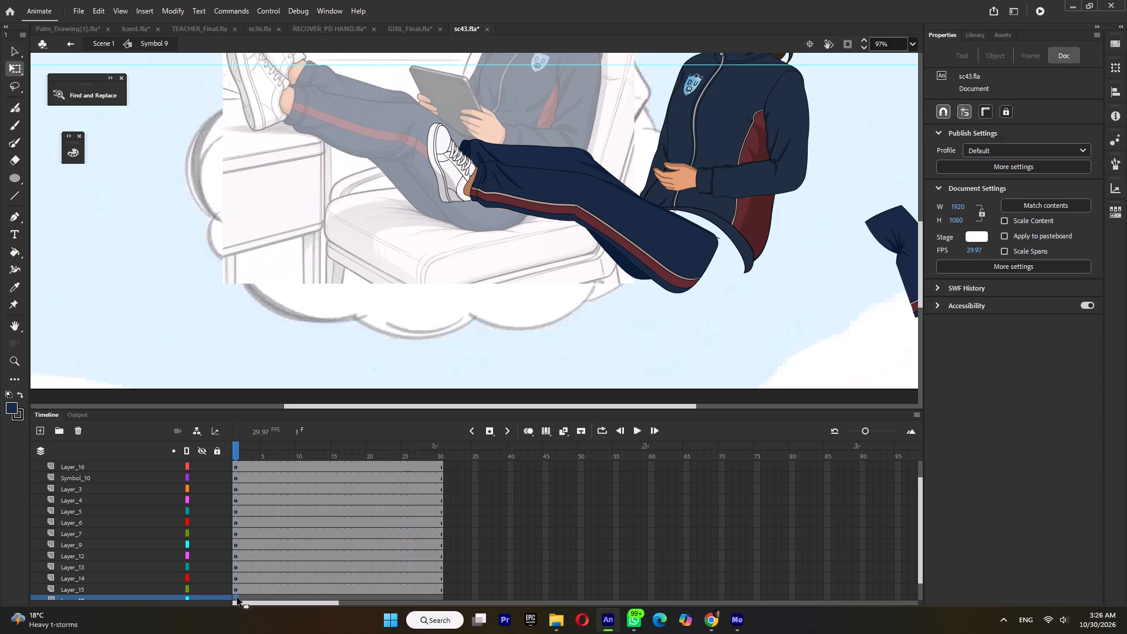
pyautogui.hotkey('ctrl', 'shift', 'v')
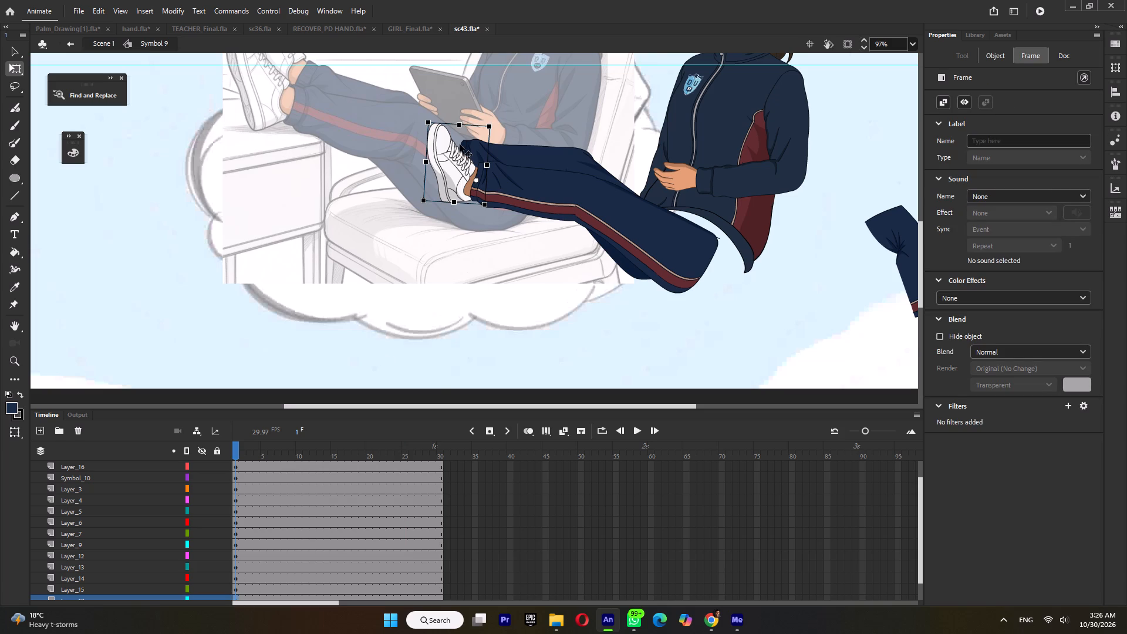
pyautogui.hotkey('shift', 'Up')
pyautogui.hotkey('shift', 'Up')
pyautogui.hotkey('shift', 'Up')
pyautogui.hotkey('shift', 'Left')
pyautogui.hotkey('shift', 'Left')
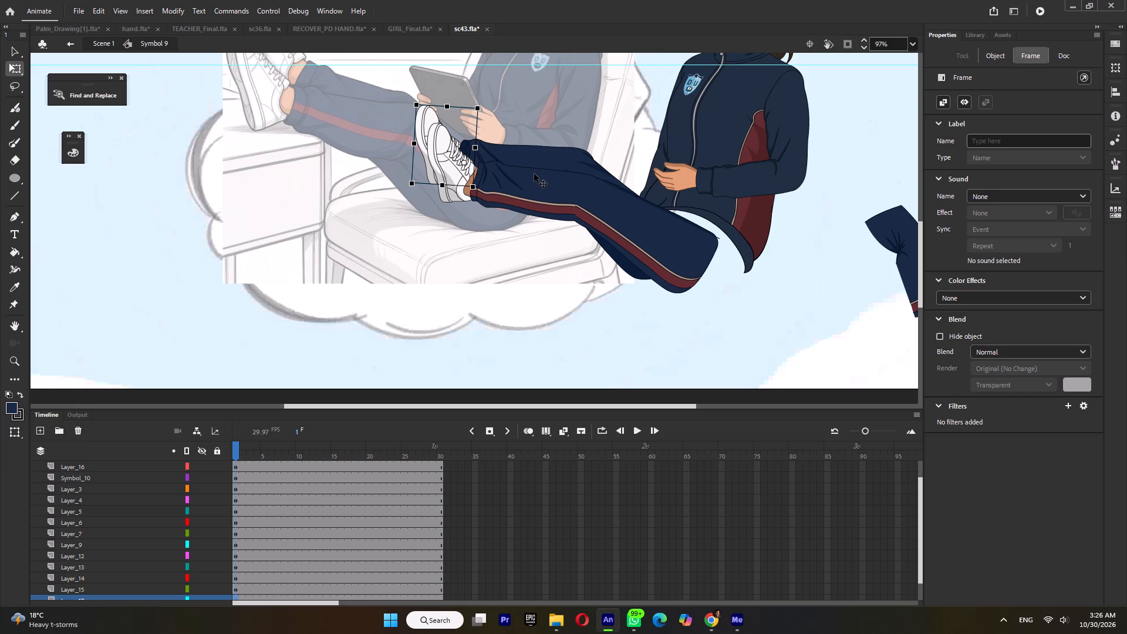
# Inside the striped thigh Tween 8, fill the dark strip along its upper edge with navy and delete the stray line end at the hip.
pyautogui.keyDown('ctrl'); pyautogui.scroll(-4, 534, 174); pyautogui.keyUp('ctrl')
pyautogui.keyDown('ctrl'); pyautogui.scroll(4, 595, 187); pyautogui.keyUp('ctrl')
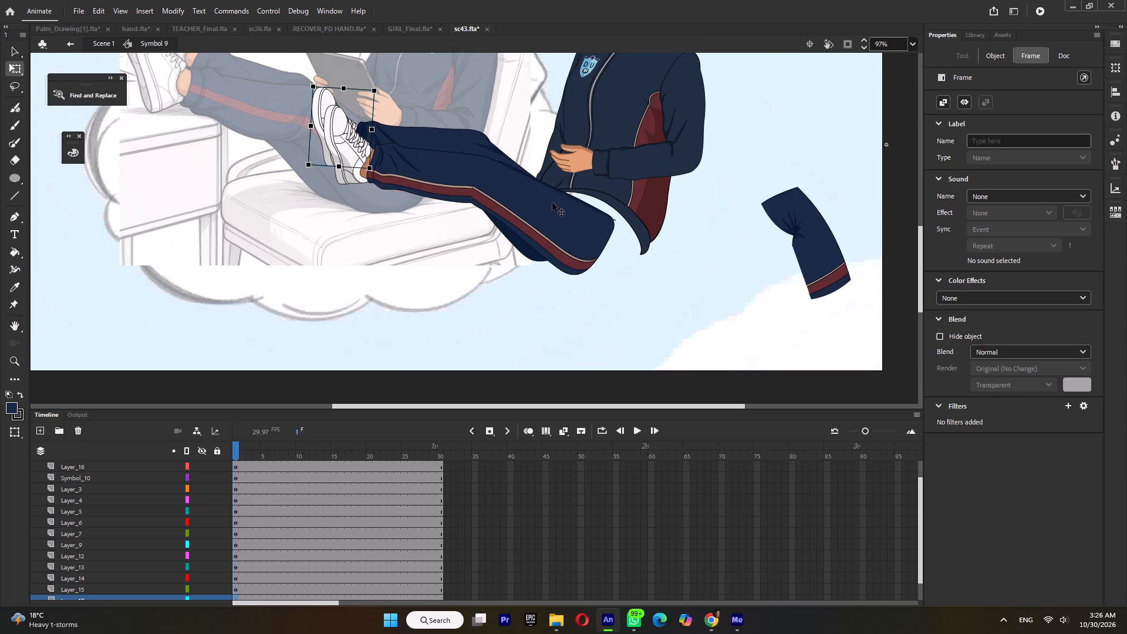
pyautogui.click(534, 201)
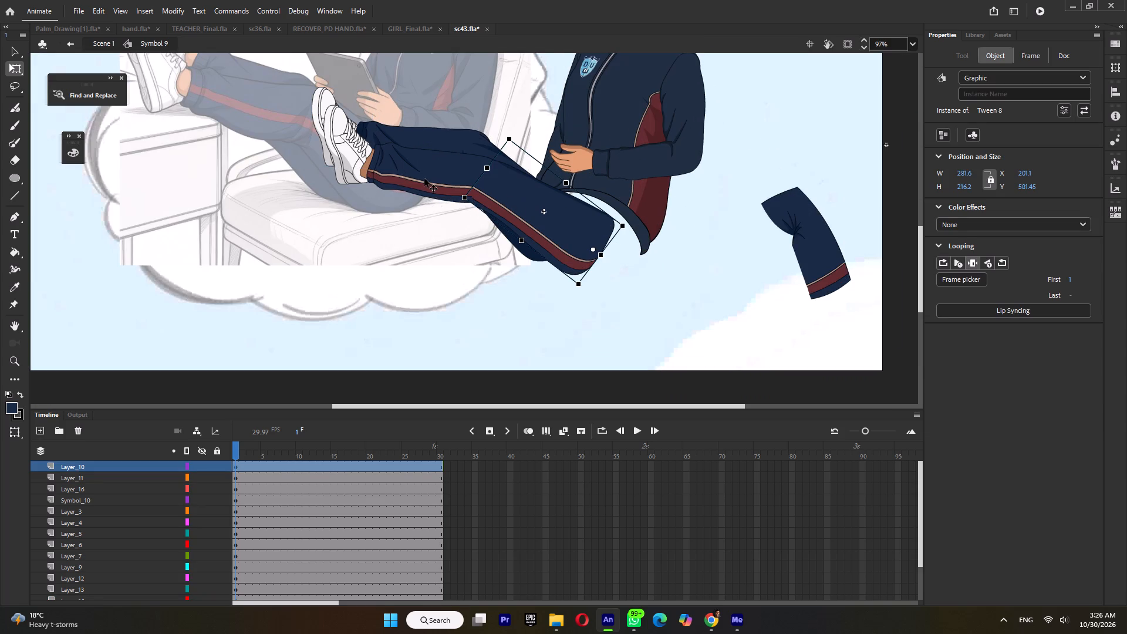
pyautogui.keyDown('ctrl'); pyautogui.scroll(-3, 438, 203); pyautogui.keyUp('ctrl')
pyautogui.keyDown('ctrl'); pyautogui.scroll(3, 544, 217); pyautogui.keyUp('ctrl')
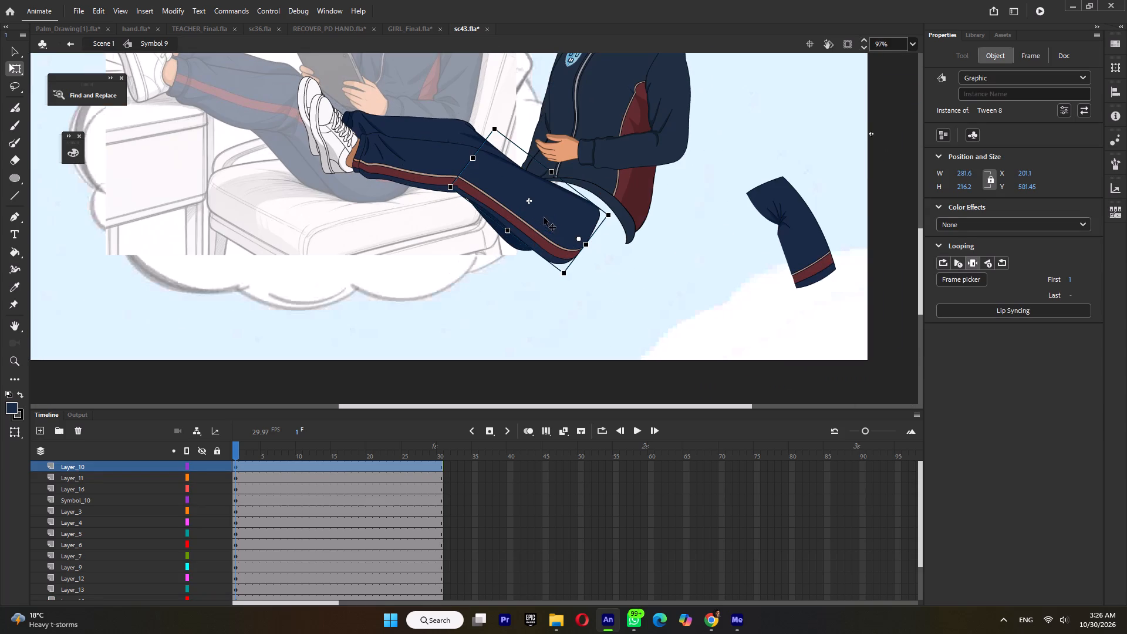
pyautogui.doubleClick(549, 200)
pyautogui.keyDown('ctrl'); pyautogui.scroll(4, 576, 200); pyautogui.keyUp('ctrl')
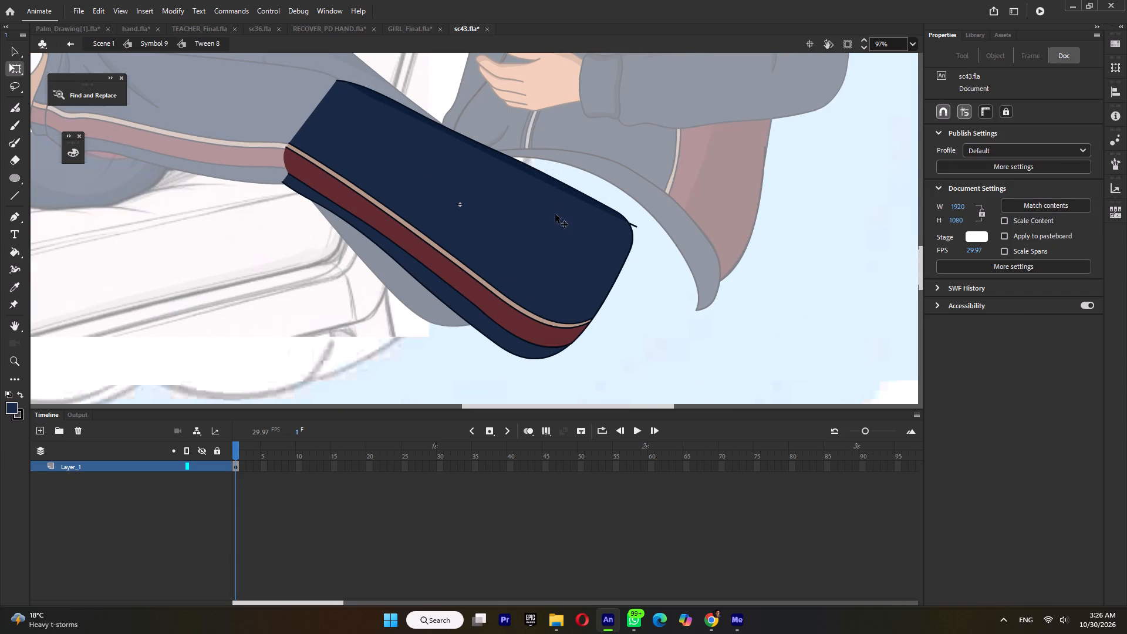
pyautogui.press('i')
pyautogui.click(555, 214)
pyautogui.keyDown('ctrl'); pyautogui.tripleClick(571, 192); pyautogui.keyUp('ctrl')
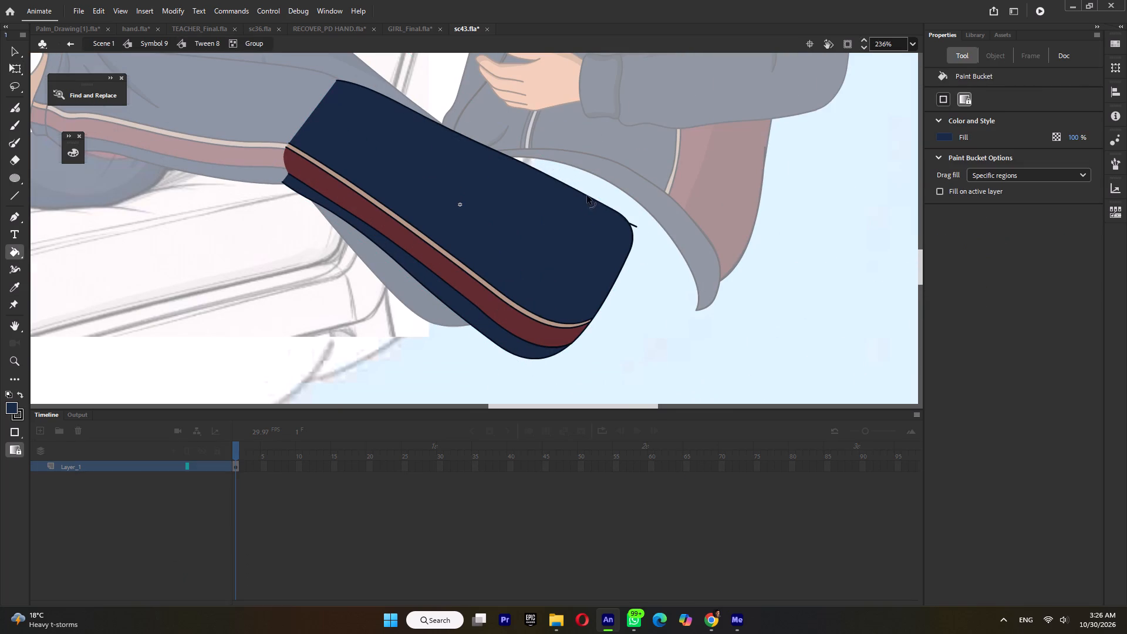
pyautogui.keyDown('ctrl'); pyautogui.click(634, 223); pyautogui.keyUp('ctrl')
pyautogui.press('Delete')
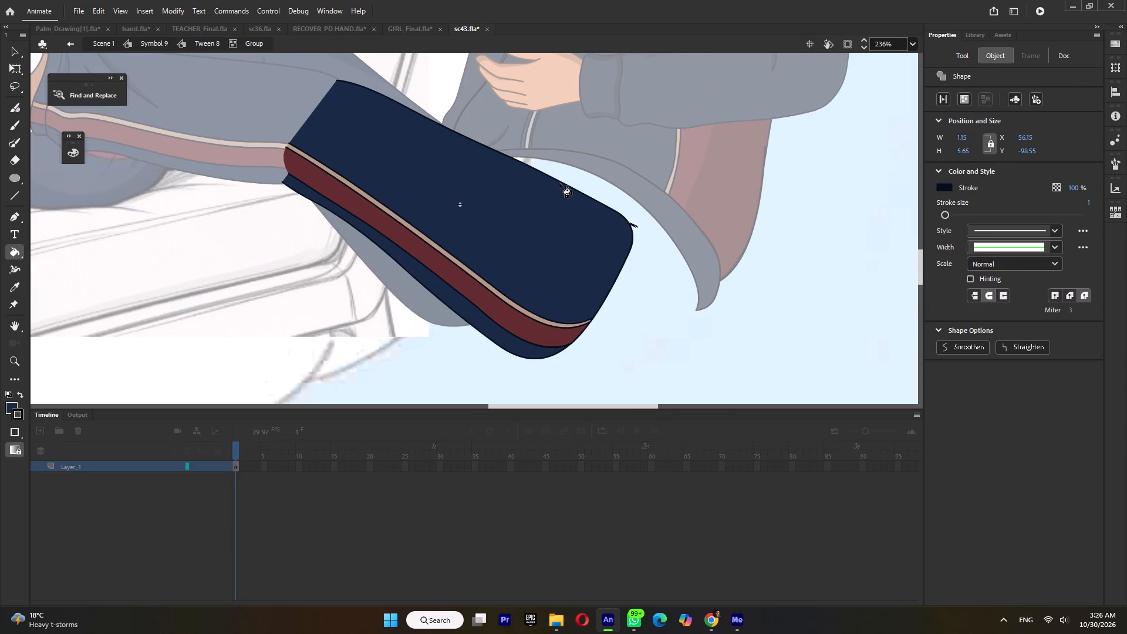
pyautogui.keyDown('ctrl'); pyautogui.click(564, 185); pyautogui.keyUp('ctrl')
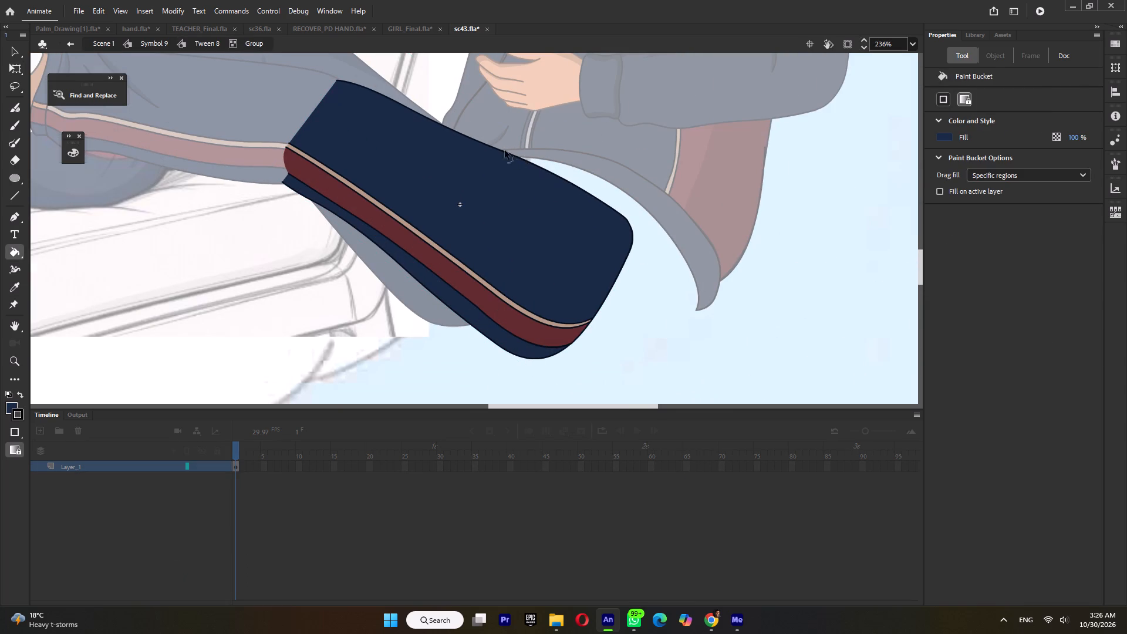
# Bow the thigh's upper outline slightly outward, reshape its knee-end corner, and save the file.
pyautogui.keyDown('ctrl'); pyautogui.moveTo(485, 146); pyautogui.dragTo(484, 137); pyautogui.keyUp('ctrl')
pyautogui.keyDown('ctrl'); pyautogui.click(417, 109); pyautogui.keyUp('ctrl')
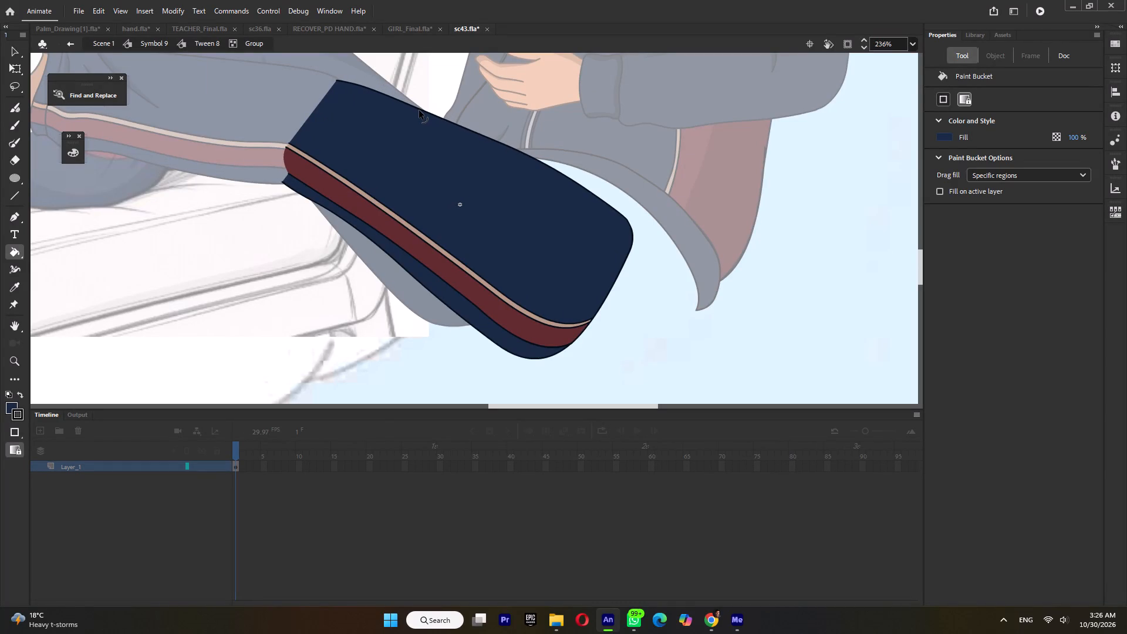
pyautogui.moveTo(335, 77); pyautogui.dragTo(337, 80)
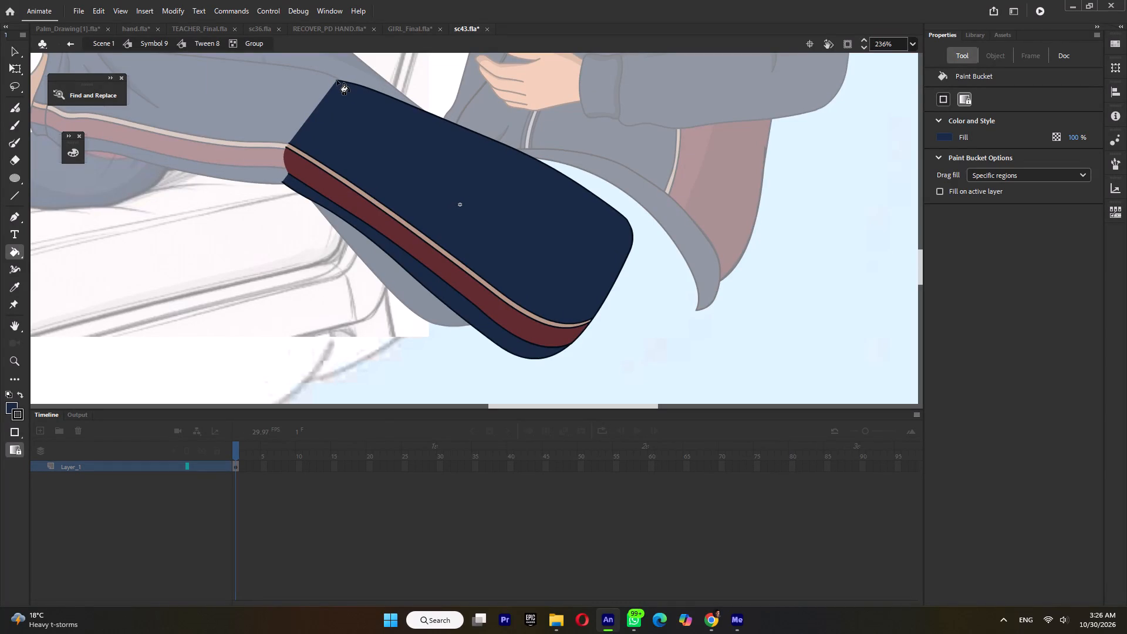
pyautogui.moveTo(337, 80); pyautogui.dragTo(345, 73)
pyautogui.click(345, 72)
pyautogui.keyDown('ctrl'); pyautogui.scroll(4, 341, 76); pyautogui.keyUp('ctrl')
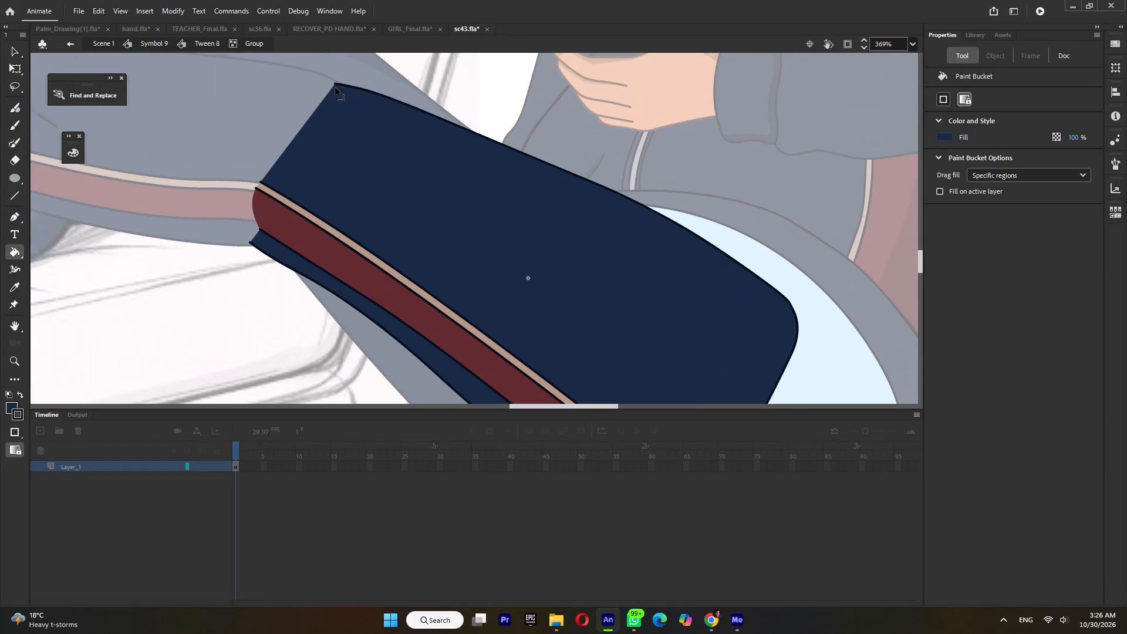
pyautogui.keyDown('ctrl'); pyautogui.moveTo(335, 87); pyautogui.dragTo(323, 80); pyautogui.keyUp('ctrl')
pyautogui.keyDown('ctrl'); pyautogui.moveTo(324, 79); pyautogui.dragTo(328, 80); pyautogui.keyUp('ctrl')
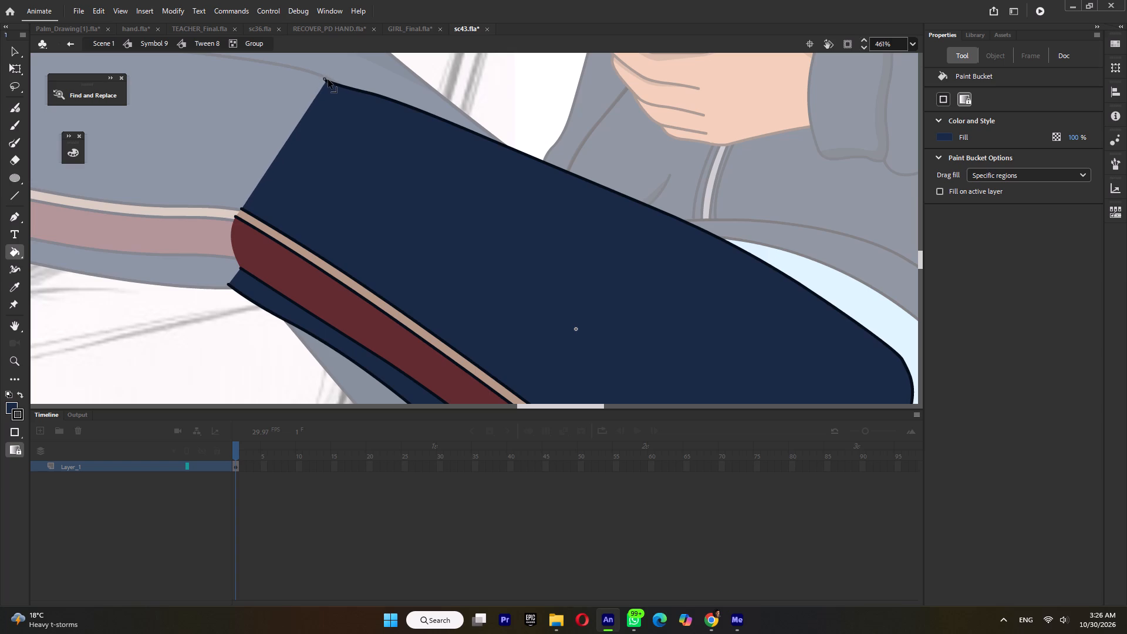
pyautogui.keyDown('ctrl'); pyautogui.moveTo(328, 80); pyautogui.dragTo(358, 76); pyautogui.keyUp('ctrl')
pyautogui.hotkey('ctrl', 's')
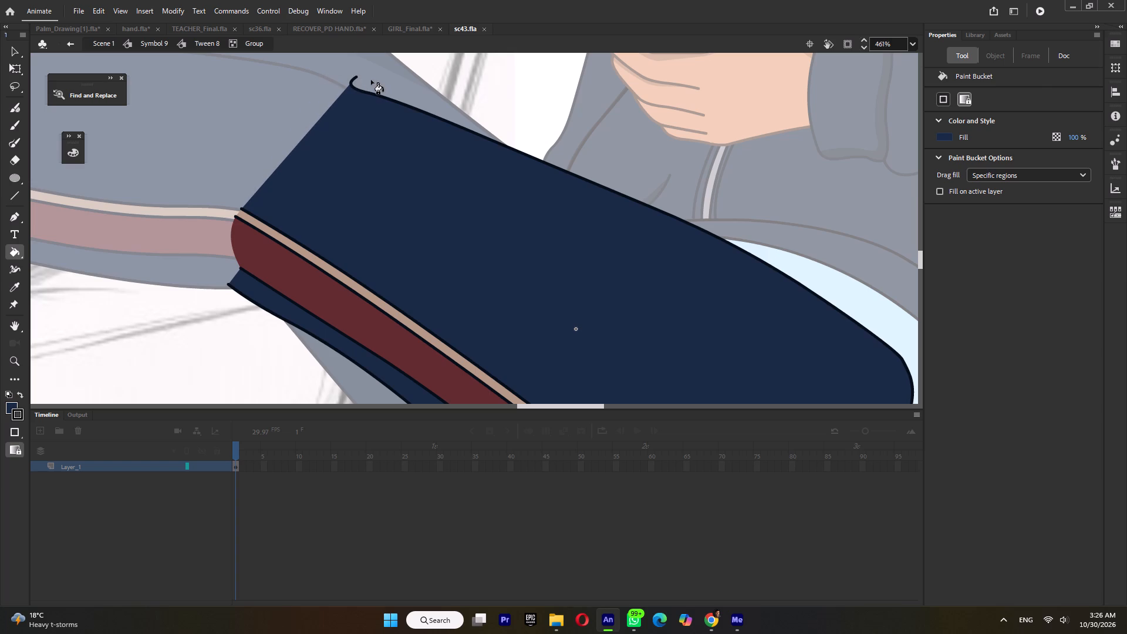
# Delete the stray hooked line at the thigh's upper knee corner and pull the corner out to the lower leg's outline.
pyautogui.keyDown('ctrl'); pyautogui.click(354, 77); pyautogui.keyUp('ctrl')
pyautogui.click(19, 68)
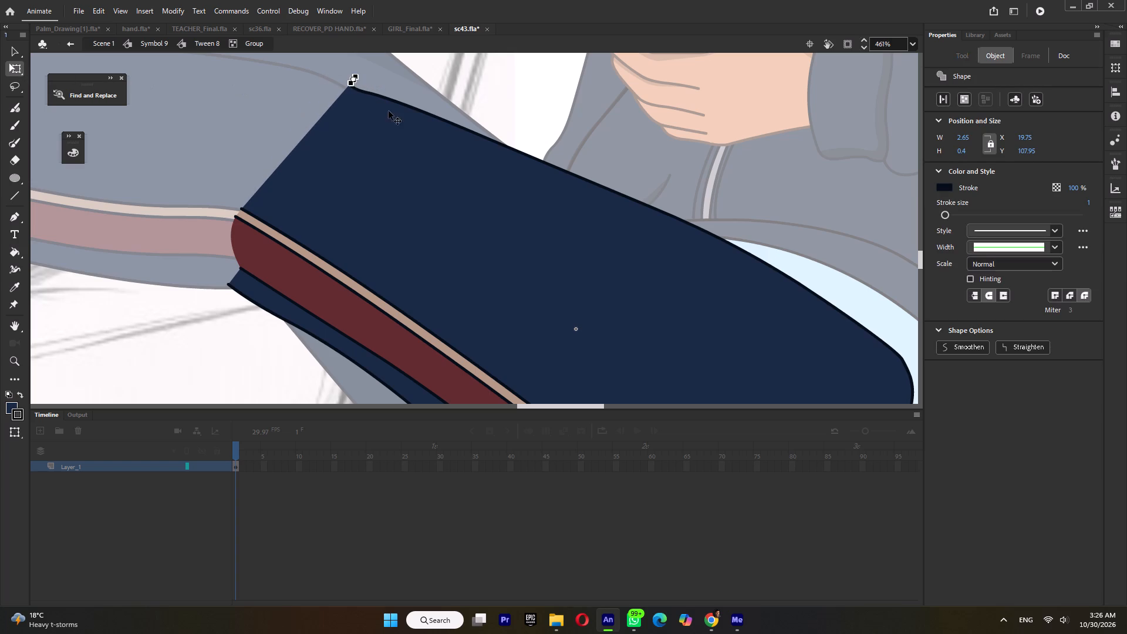
pyautogui.press('Delete')
pyautogui.click(352, 82)
pyautogui.click(363, 79)
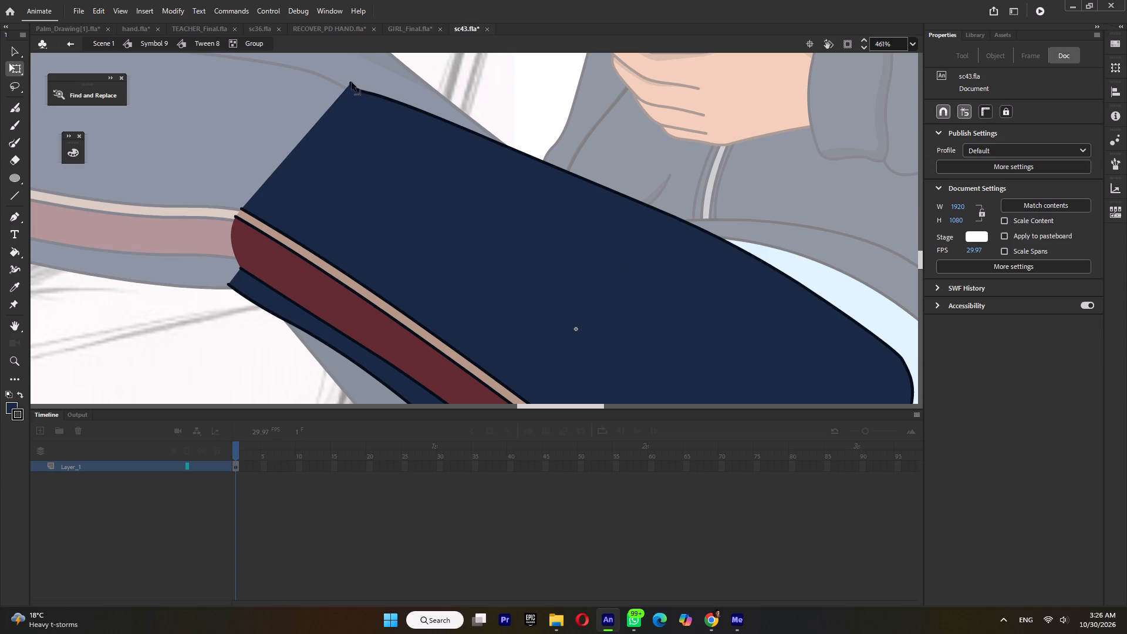
pyautogui.moveTo(350, 83); pyautogui.dragTo(339, 86)
pyautogui.click(350, 87)
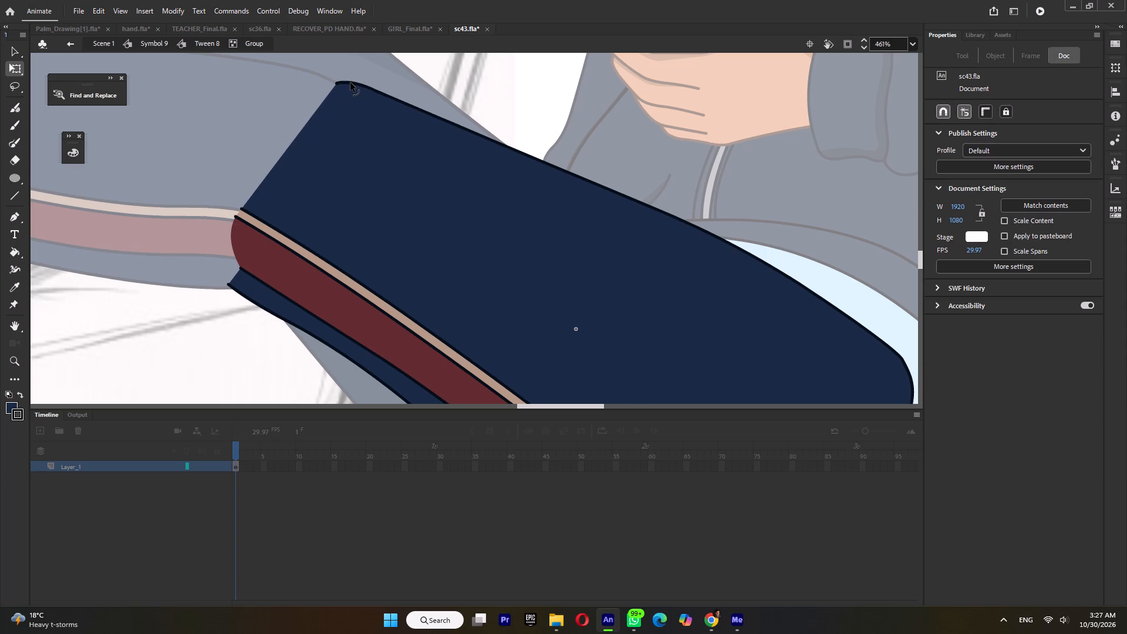
pyautogui.moveTo(338, 84); pyautogui.dragTo(325, 78)
pyautogui.click(353, 87)
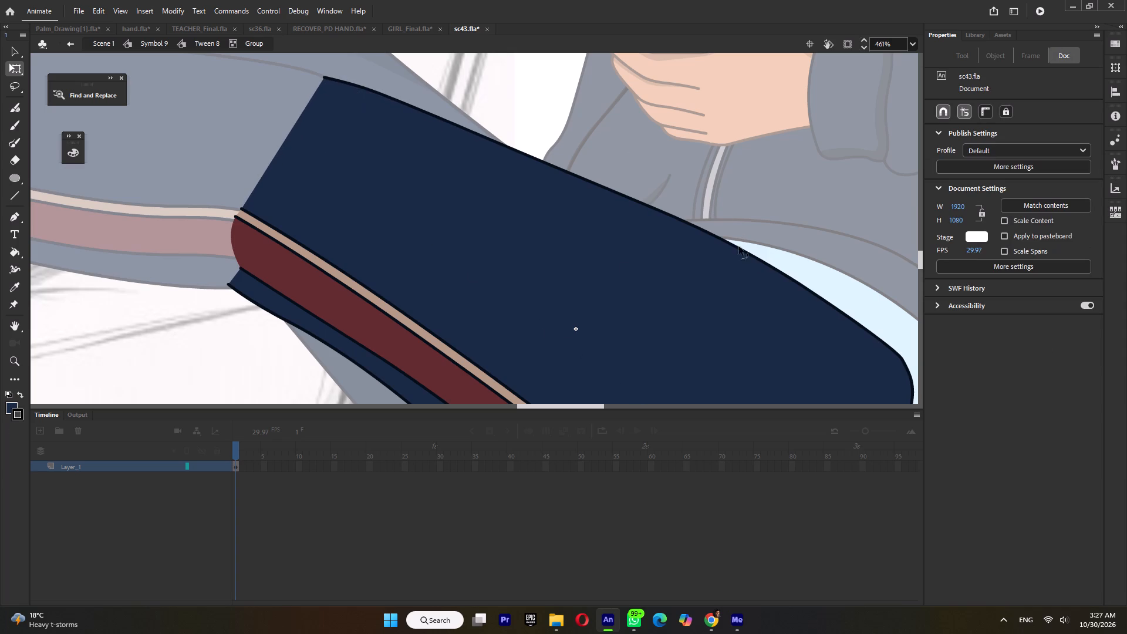
# Bow the thigh's upper edge outward near the hip, toward the jacket hem.
pyautogui.moveTo(822, 299); pyautogui.dragTo(830, 284)
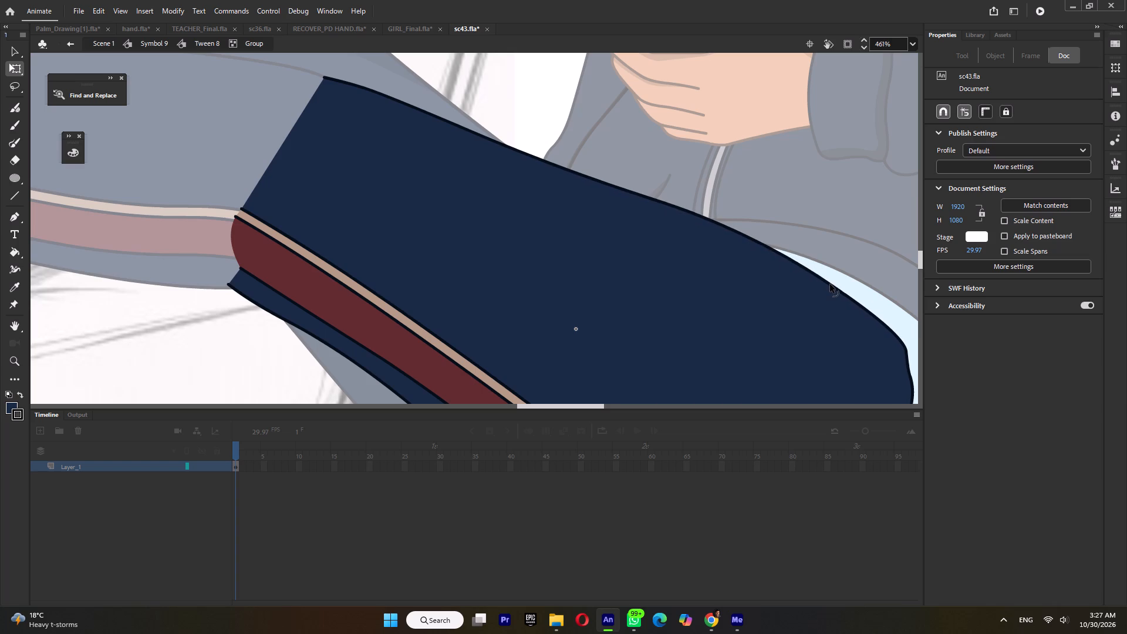
pyautogui.moveTo(830, 284); pyautogui.dragTo(829, 284)
pyautogui.click(754, 240)
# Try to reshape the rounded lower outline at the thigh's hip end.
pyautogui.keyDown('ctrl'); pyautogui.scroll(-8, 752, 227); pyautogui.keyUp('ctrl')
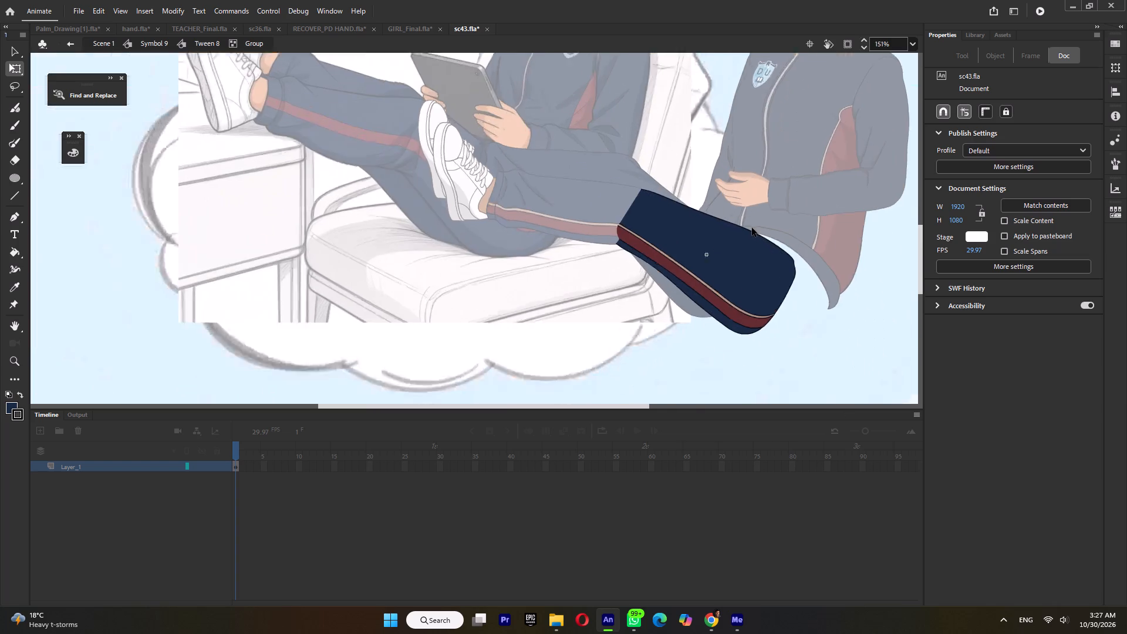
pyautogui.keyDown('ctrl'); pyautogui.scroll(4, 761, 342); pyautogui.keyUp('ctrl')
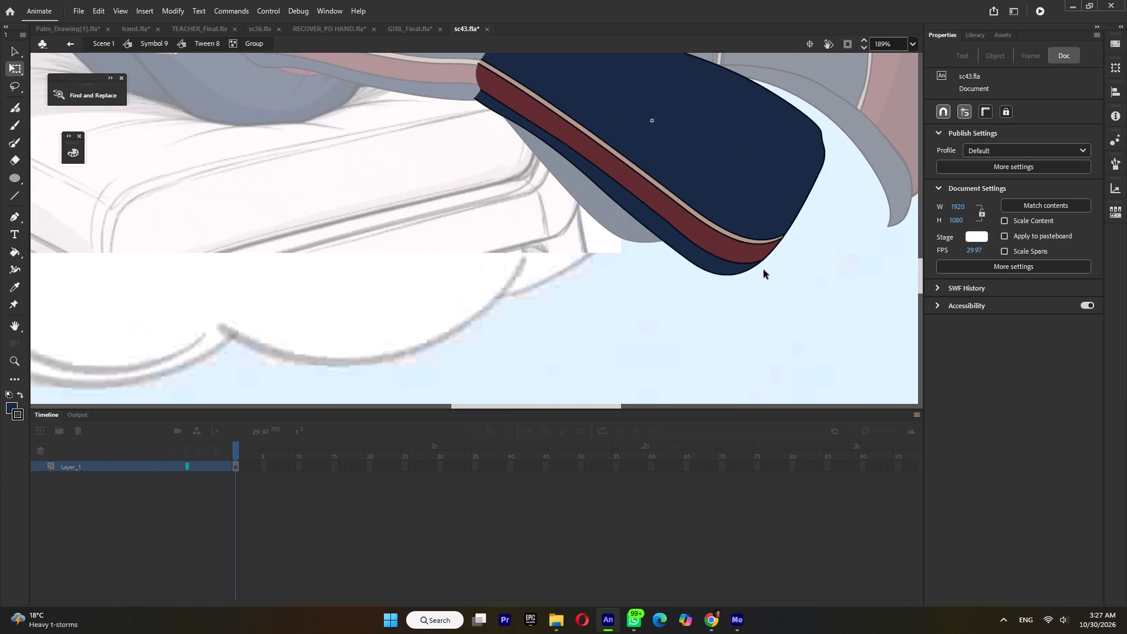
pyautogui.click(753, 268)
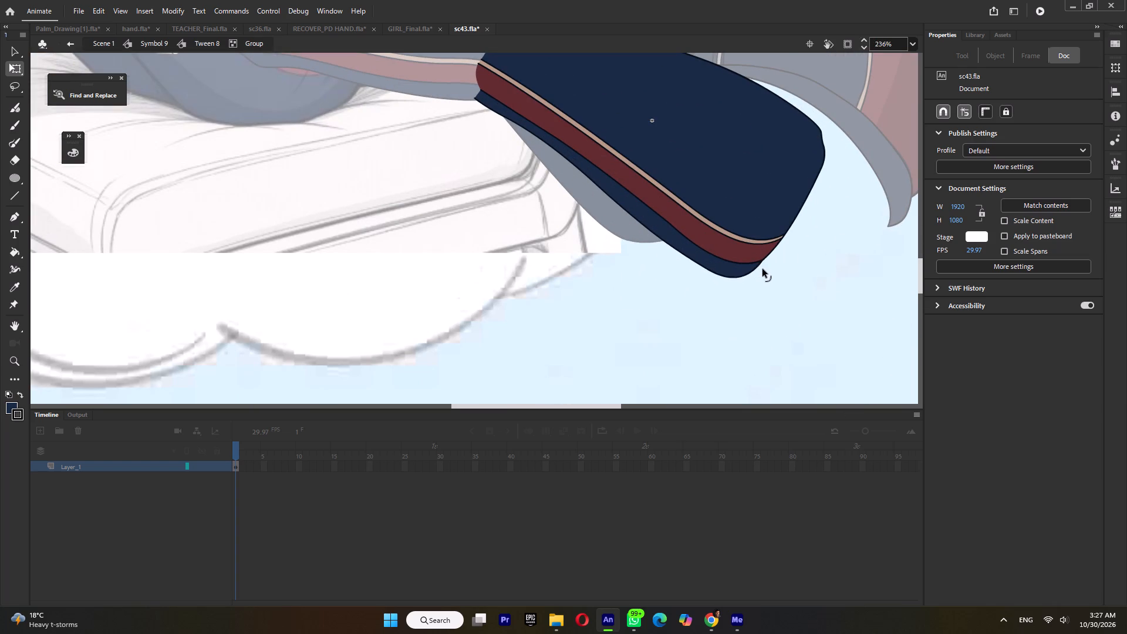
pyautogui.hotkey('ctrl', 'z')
# Leave the thigh's artwork group and Tween 8, returning to the full rig in Symbol 9.
pyautogui.keyDown('ctrl'); pyautogui.scroll(-4, 781, 264); pyautogui.keyUp('ctrl')
pyautogui.press('space')
pyautogui.press('space')
pyautogui.press('space')
pyautogui.press('space')
pyautogui.press('space')
pyautogui.press('space')
pyautogui.press('space')
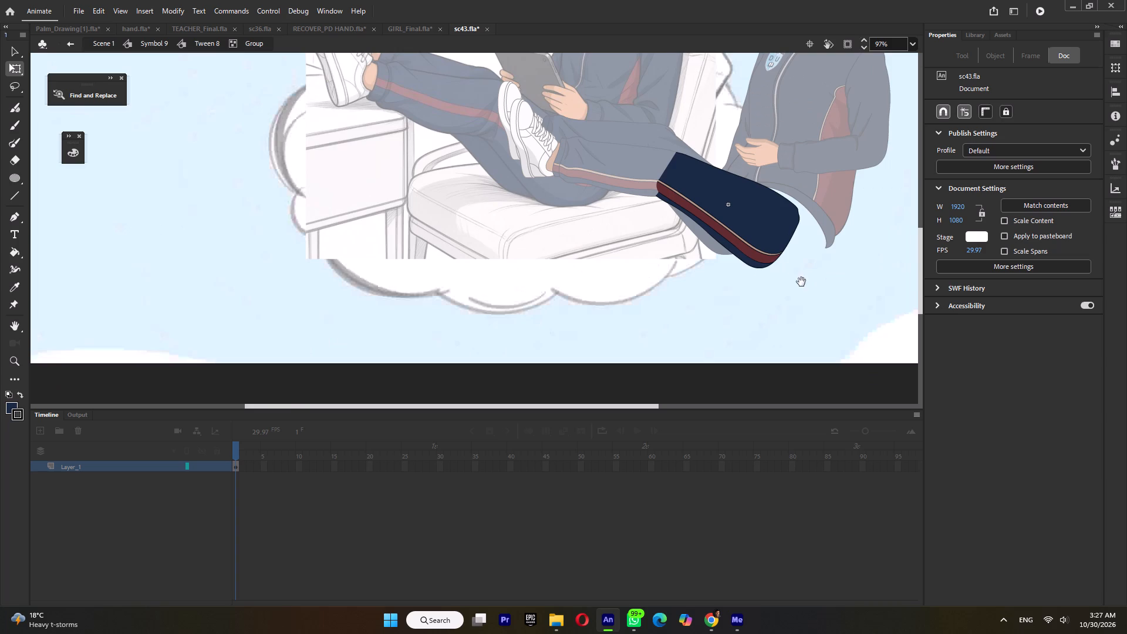
pyautogui.moveTo(801, 282); pyautogui.dragTo(662, 292)
pyautogui.doubleClick(662, 292)
pyautogui.doubleClick(720, 291)
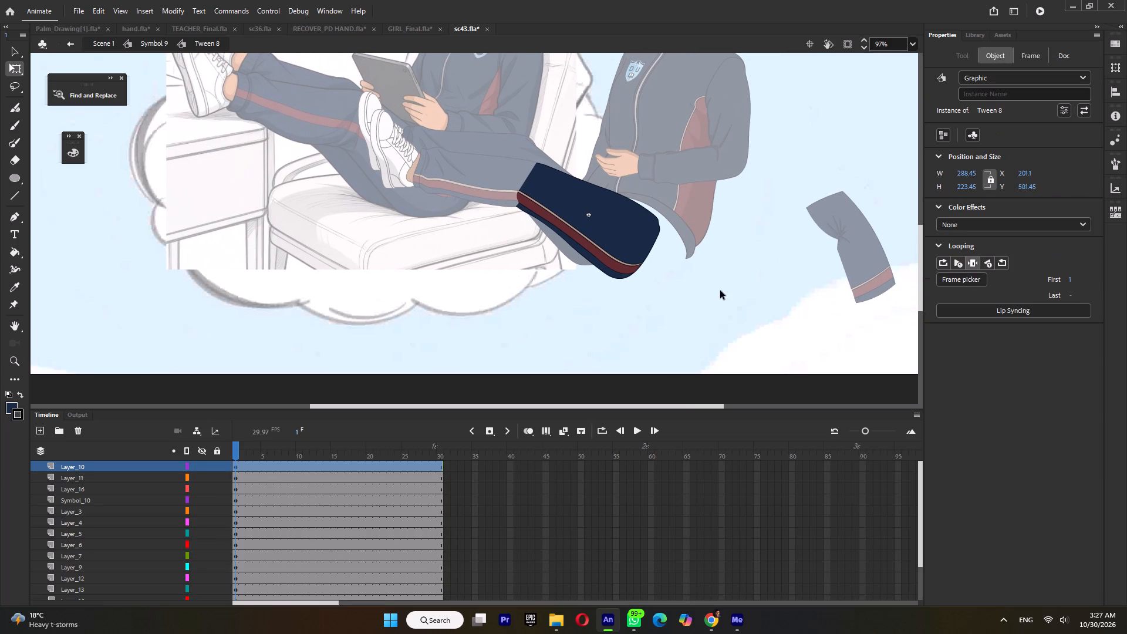
# Shift the plain lower leg Tween 13 to meet its knee, shorten it from the cuff end, and rotate it slightly down.
pyautogui.click(490, 136)
pyautogui.keyDown('ctrl'); pyautogui.scroll(3, 495, 141); pyautogui.keyUp('ctrl')
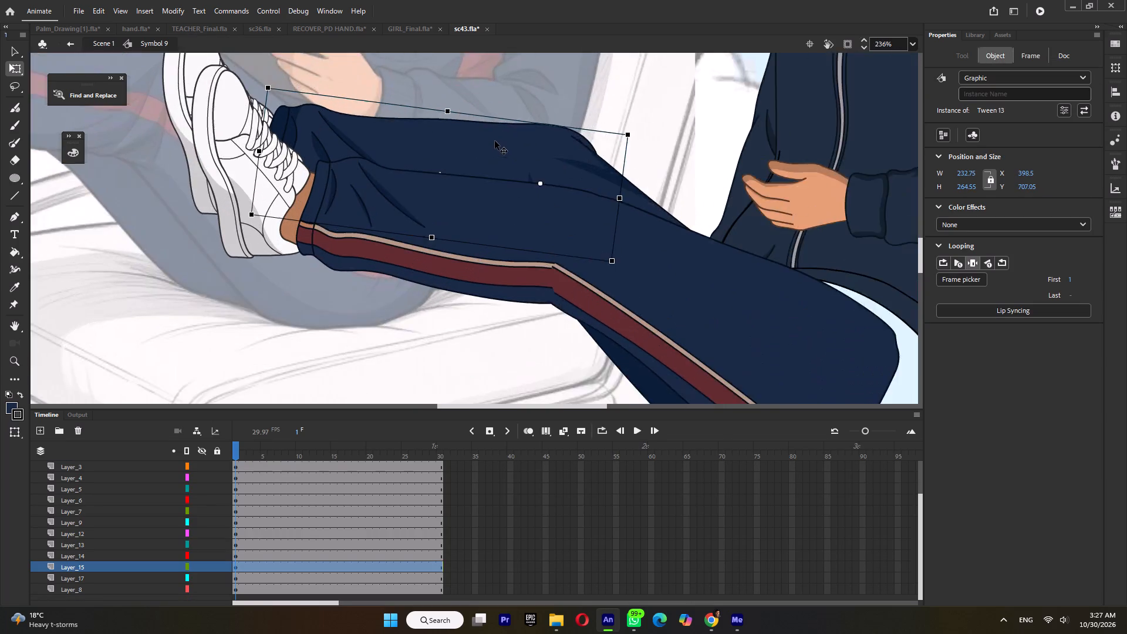
pyautogui.keyDown('ctrl'); pyautogui.scroll(3, 495, 141); pyautogui.keyUp('ctrl')
pyautogui.moveTo(502, 139); pyautogui.dragTo(488, 138)
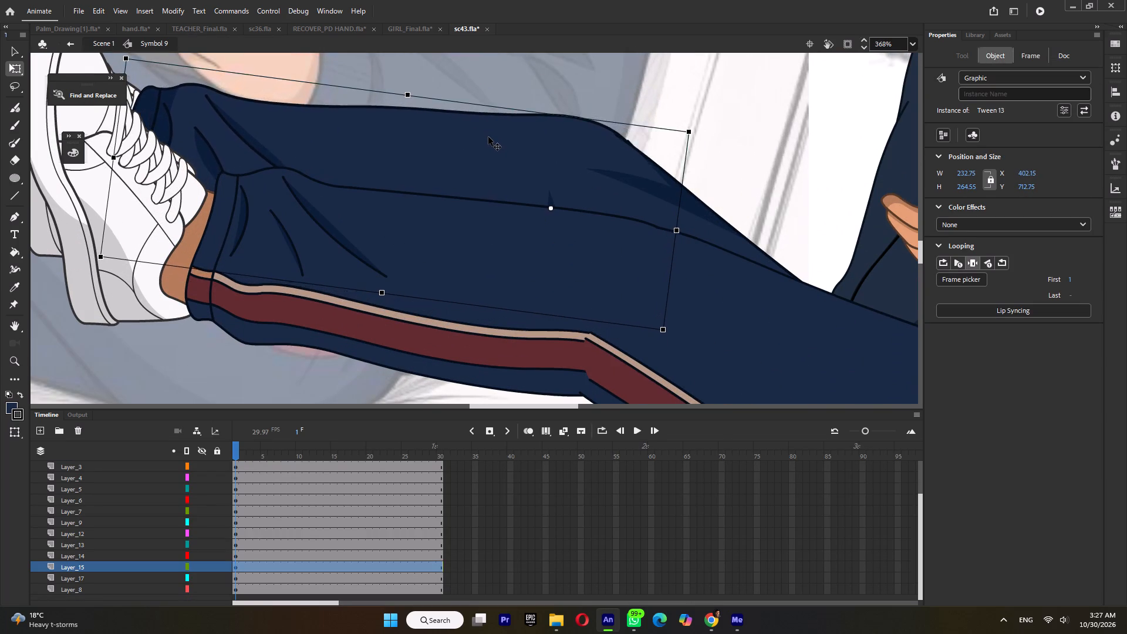
pyautogui.keyDown('ctrl'); pyautogui.scroll(-4, 488, 137); pyautogui.keyUp('ctrl')
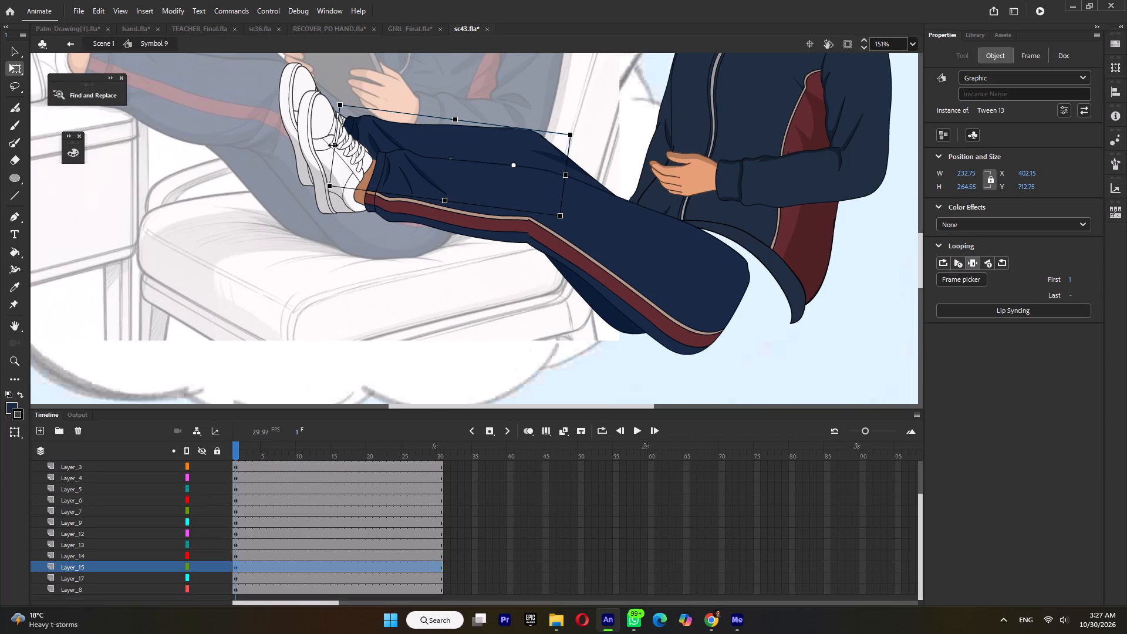
pyautogui.moveTo(333, 145); pyautogui.dragTo(352, 150)
pyautogui.moveTo(357, 129); pyautogui.dragTo(359, 142)
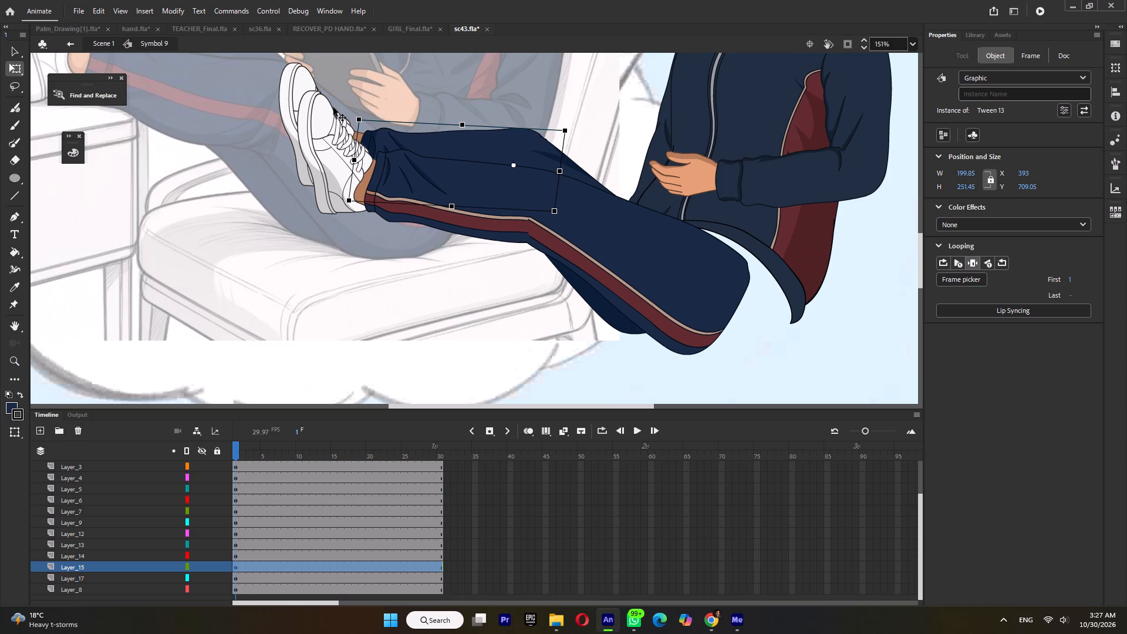
# Move the rear shoe copy toward the plain trouser cuff and scale it down to about 149 by 142.
pyautogui.click(299, 79)
pyautogui.moveTo(303, 80); pyautogui.dragTo(312, 82)
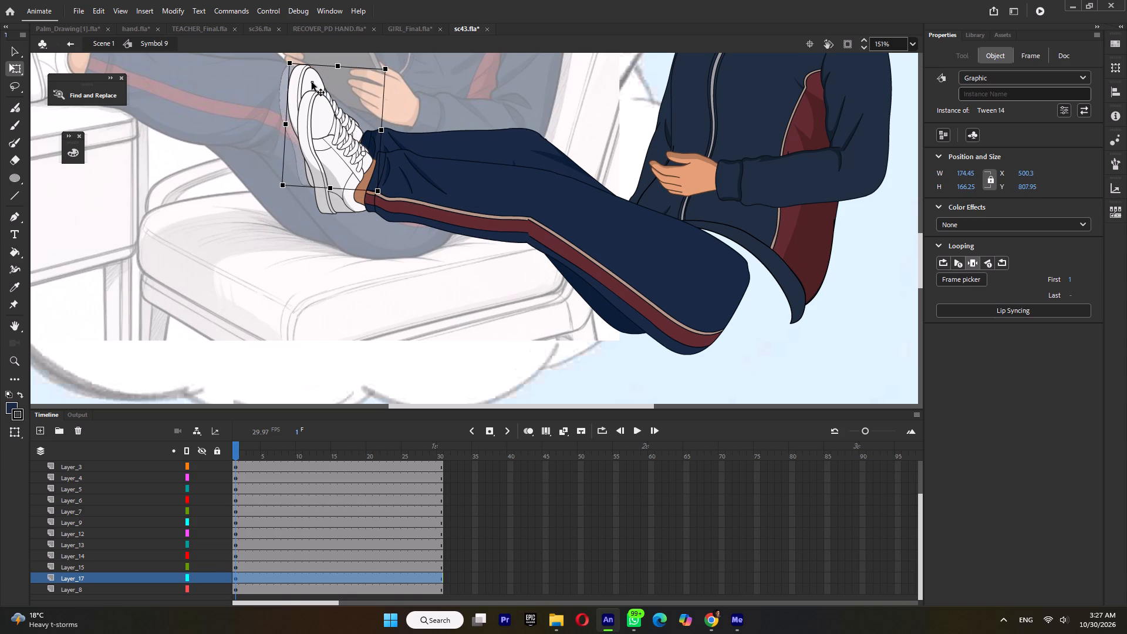
pyautogui.moveTo(312, 82); pyautogui.dragTo(308, 82)
pyautogui.keyDown('shift'); pyautogui.moveTo(284, 66); pyautogui.dragTo(298, 73); pyautogui.keyUp('shift')
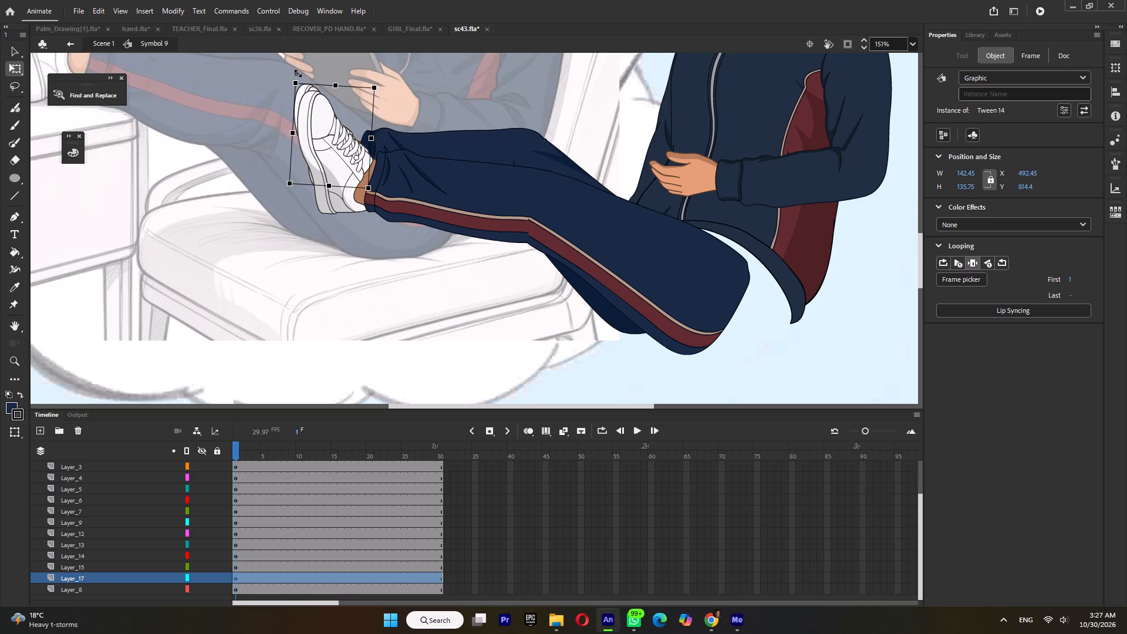
pyautogui.keyDown('shift'); pyautogui.moveTo(298, 73); pyautogui.dragTo(295, 73); pyautogui.keyUp('shift')
# Nudge the rear shoe slightly right and up so its ankle sits in the plain trouser cuff.
pyautogui.press('Right')
pyautogui.press('Right')
pyautogui.press('Right')
pyautogui.press('Right')
pyautogui.press('Right')
pyautogui.press('Right')
pyautogui.press('Right')
pyautogui.press('Right')
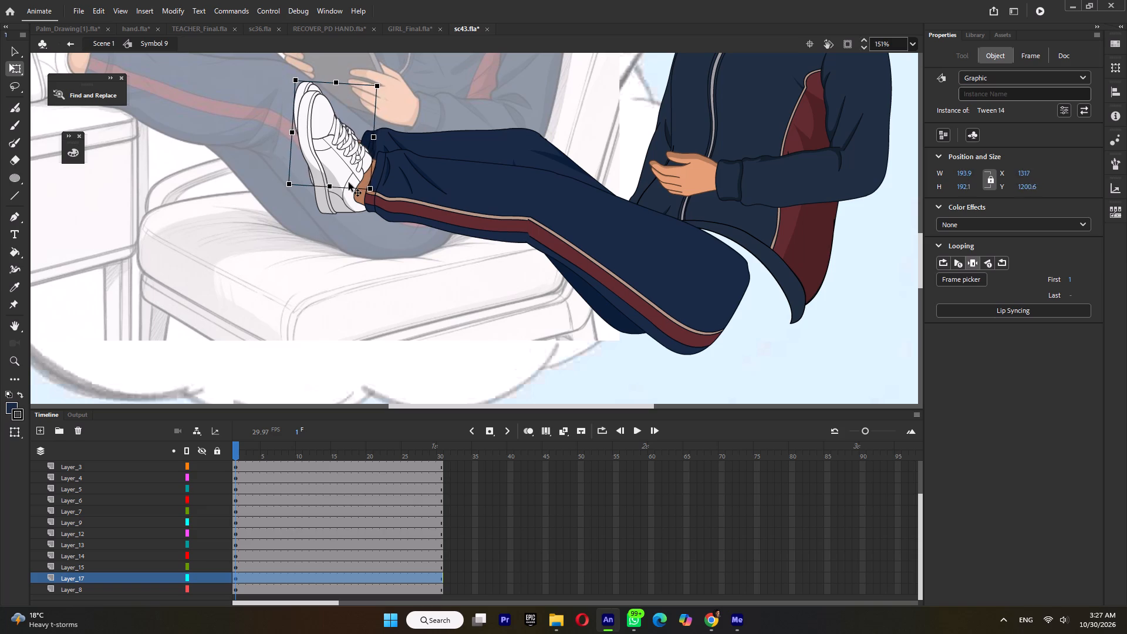
pyautogui.press('Up')
pyautogui.press('Up')
pyautogui.press('Up')
pyautogui.press('Up')
pyautogui.press('Up')
pyautogui.press('Up')
pyautogui.press('Up')
pyautogui.press('Up')
pyautogui.press('Up')
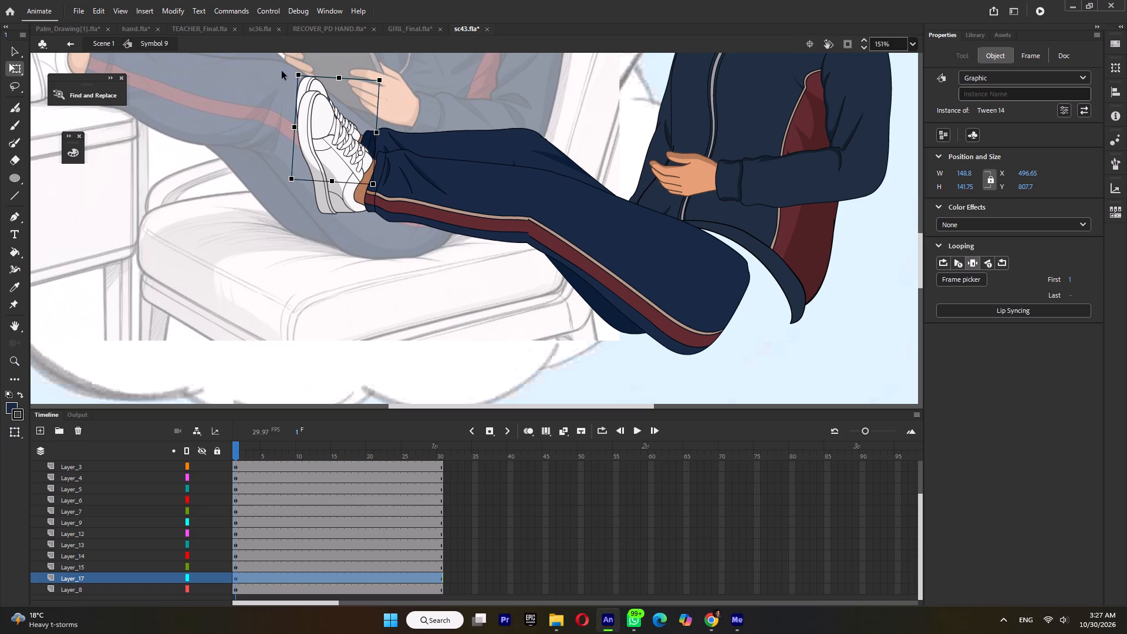
# Rotate the rear shoe slightly clockwise around the ankle.
pyautogui.click(294, 76)
pyautogui.moveTo(292, 79); pyautogui.dragTo(304, 74)
# Rotate the front shoe, Tween 14, slightly counter-clockwise and nudge it up to meet the striped trouser cuff.
pyautogui.click(352, 157)
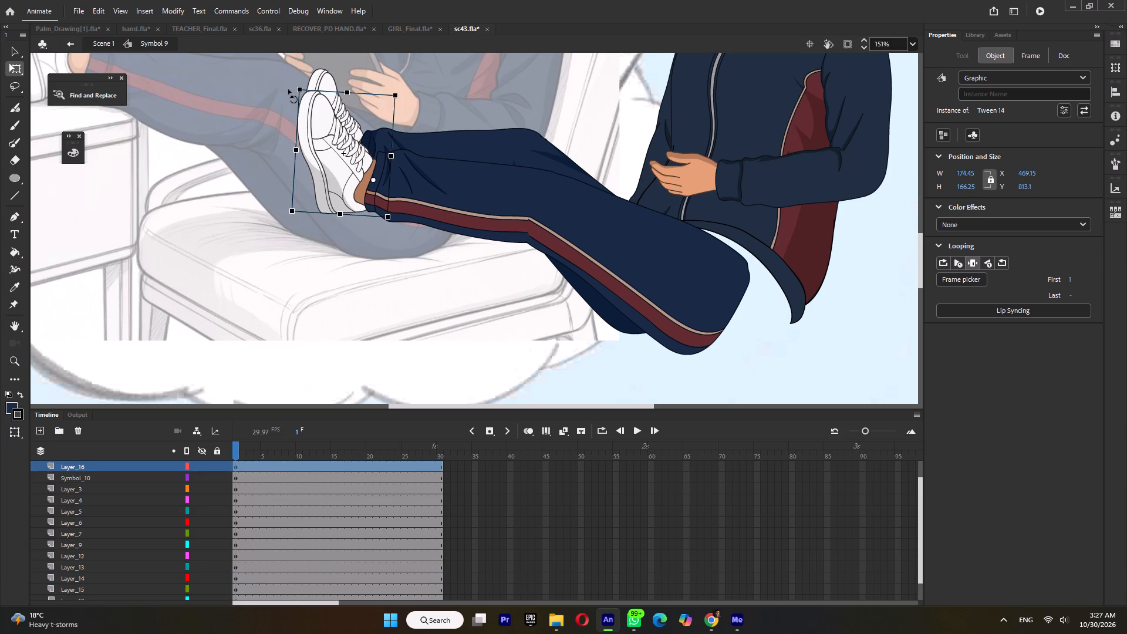
pyautogui.moveTo(289, 90); pyautogui.dragTo(282, 103)
pyautogui.press('Up')
pyautogui.press('Up')
pyautogui.press('Up')
pyautogui.press('Up')
pyautogui.press('Up')
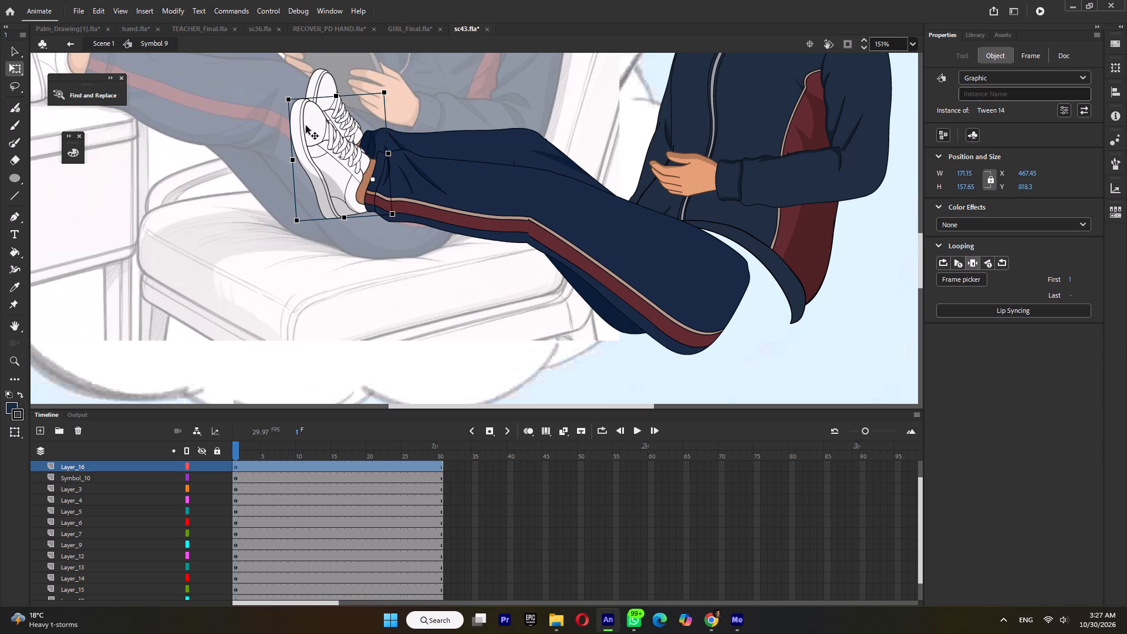
pyautogui.press('Up')
pyautogui.keyDown('ctrl'); pyautogui.scroll(-5, 436, 204); pyautogui.keyUp('ctrl')
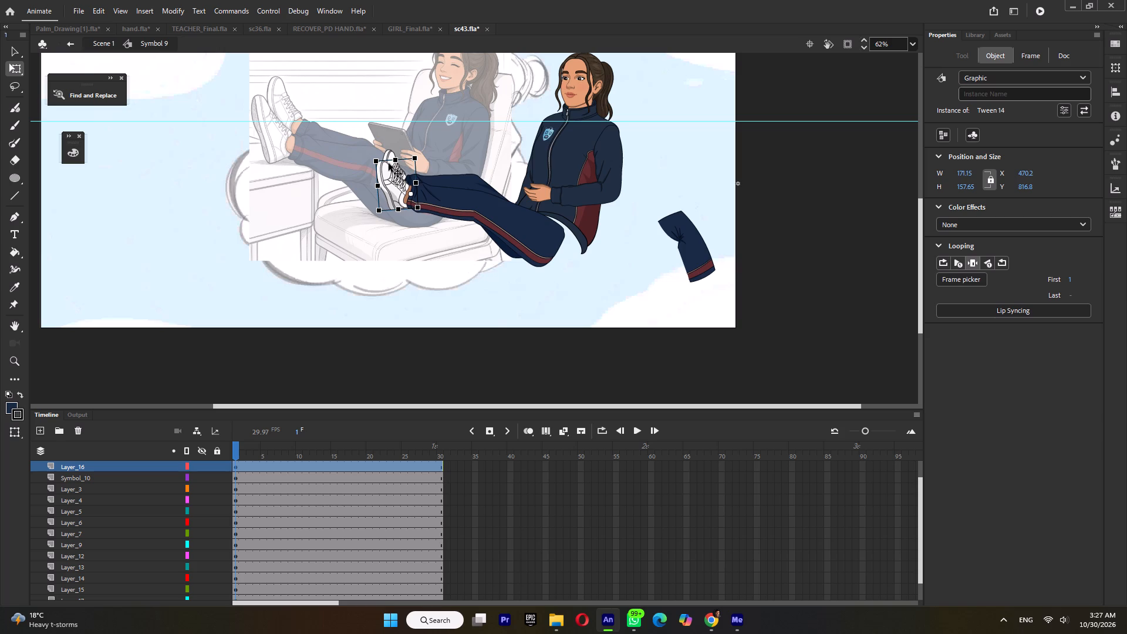
# In Scene 1, move the reference bitmap left, clear of the girl rig, to about X 159, Y 272, and reopen Symbol 9.
pyautogui.tripleClick(458, 138)
pyautogui.moveTo(466, 140); pyautogui.dragTo(315, 146)
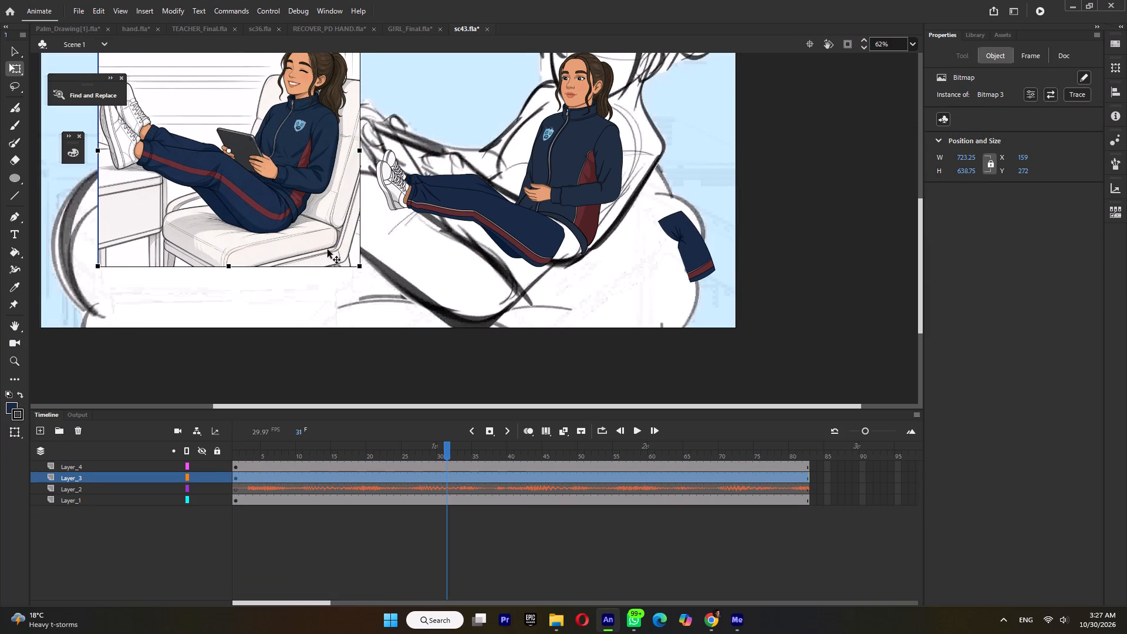
pyautogui.doubleClick(542, 248)
# Add a new layer directly above Layer_7 for the missing hip piece between the thigh and jacket.
pyautogui.click(549, 246)
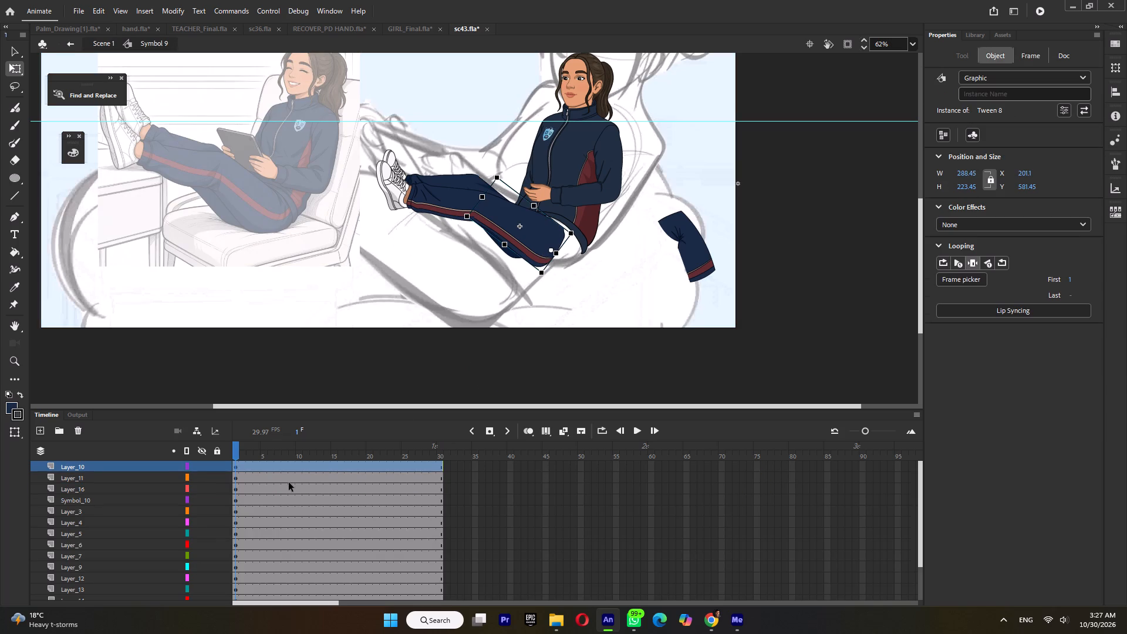
pyautogui.click(581, 230)
pyautogui.click(589, 230)
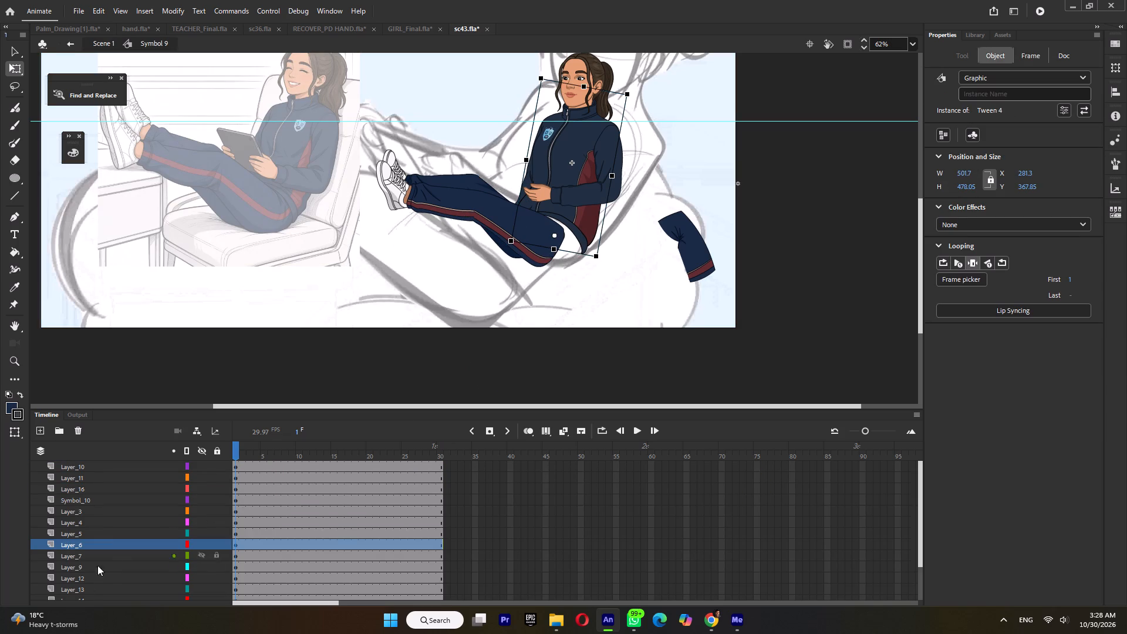
pyautogui.click(73, 551)
pyautogui.click(38, 430)
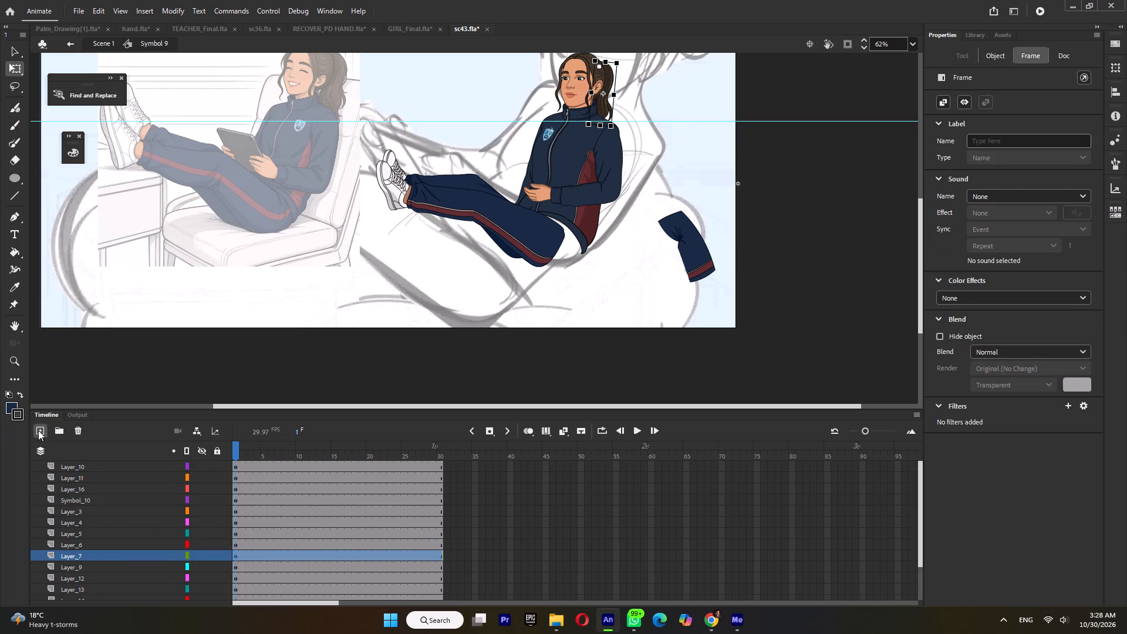
# Set the Paint Brush stroke colour by sampling the dark outline of the striped thigh.
pyautogui.click(18, 144)
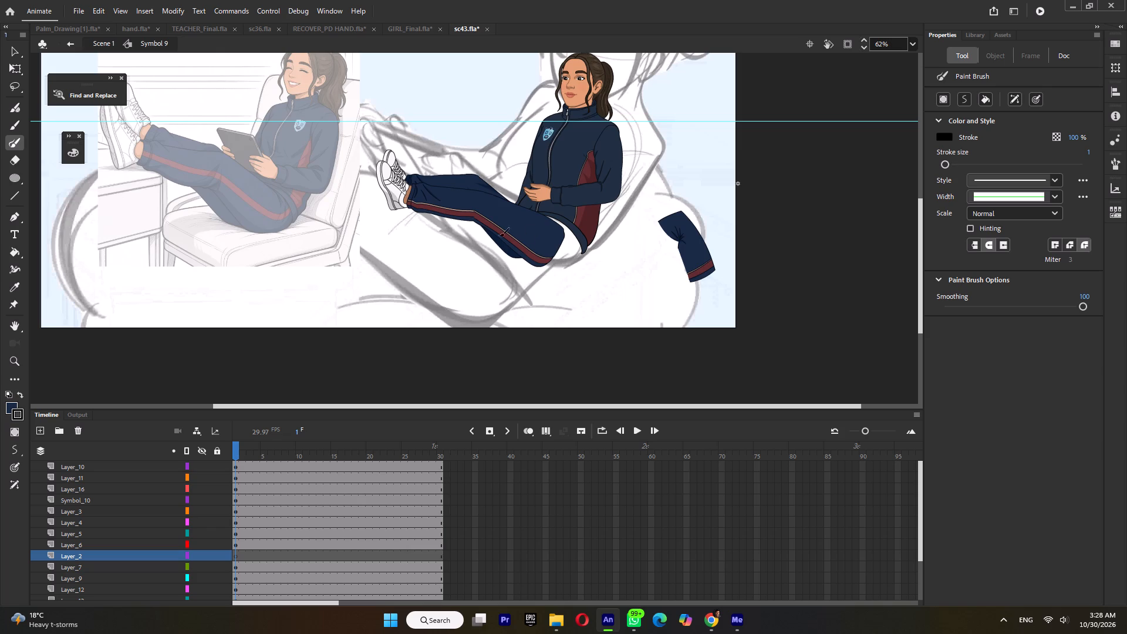
pyautogui.keyDown('ctrl'); pyautogui.scroll(8, 288, 235); pyautogui.keyUp('ctrl')
pyautogui.keyDown('ctrl'); pyautogui.scroll(-7, 298, 234); pyautogui.keyUp('ctrl')
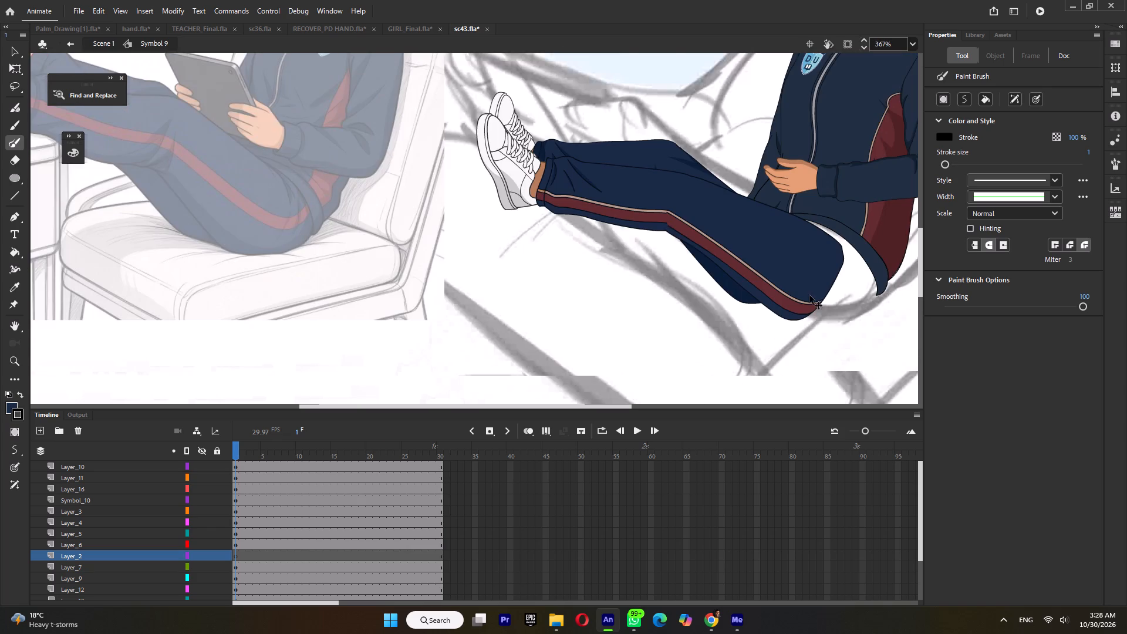
pyautogui.keyDown('ctrl'); pyautogui.scroll(4, 809, 295); pyautogui.keyUp('ctrl')
pyautogui.keyDown('ctrl'); pyautogui.scroll(3, 800, 347); pyautogui.keyUp('ctrl')
pyautogui.click(941, 134)
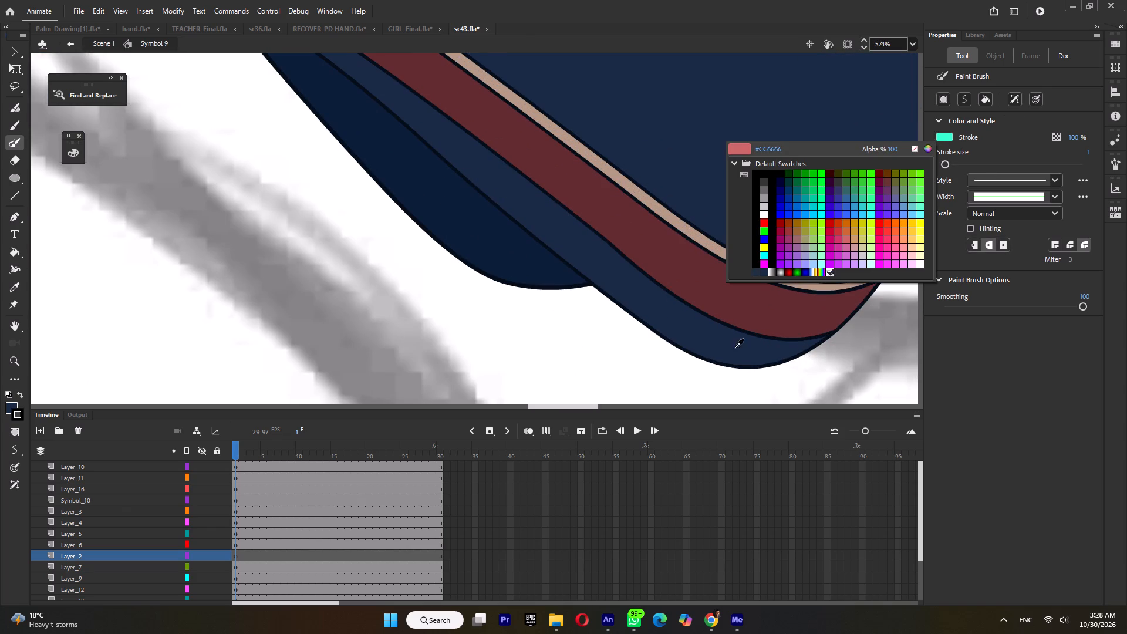
pyautogui.click(714, 361)
pyautogui.keyDown('ctrl'); pyautogui.scroll(-5, 734, 315); pyautogui.keyUp('ctrl')
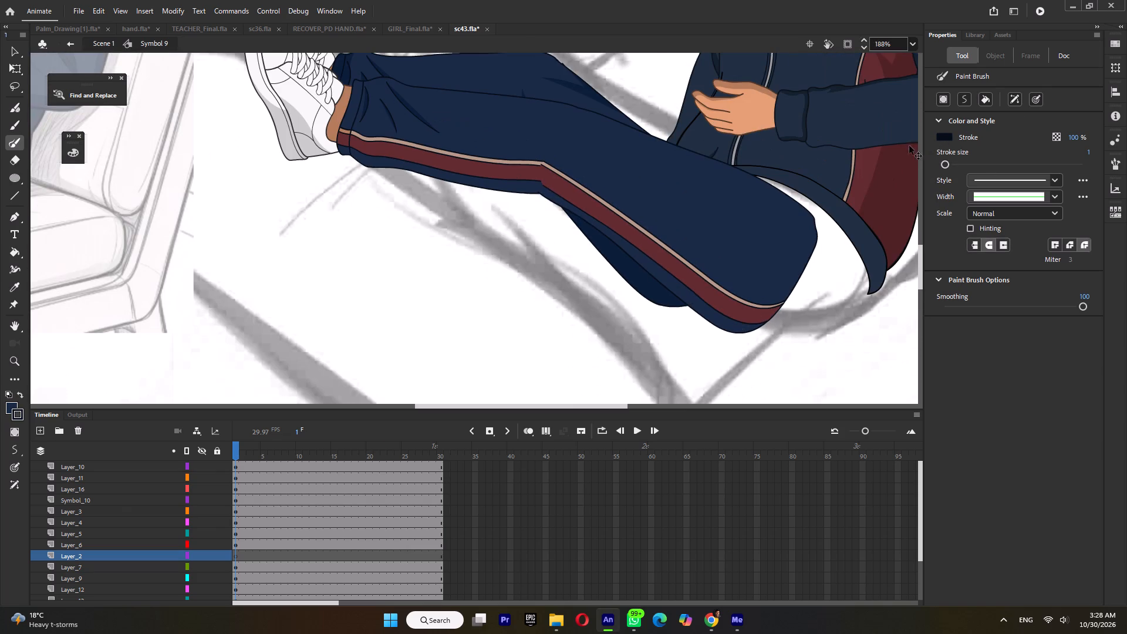
pyautogui.click(940, 136)
pyautogui.keyDown('ctrl'); pyautogui.scroll(9, 784, 319); pyautogui.keyUp('ctrl')
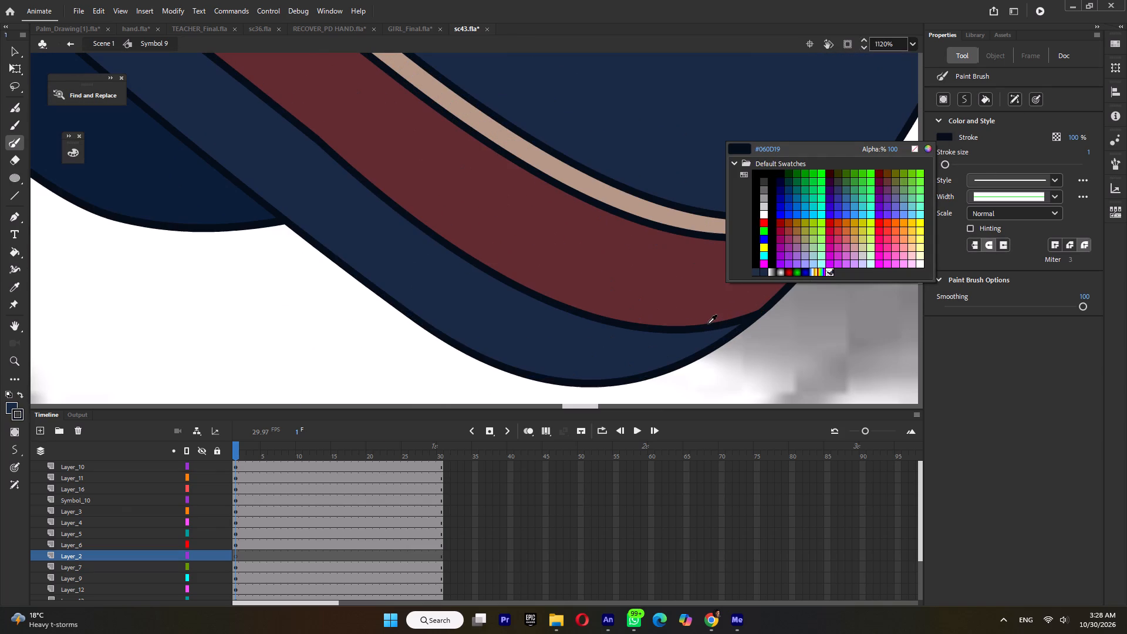
pyautogui.click(708, 323)
pyautogui.keyDown('ctrl'); pyautogui.scroll(-4, 708, 323); pyautogui.keyUp('ctrl')
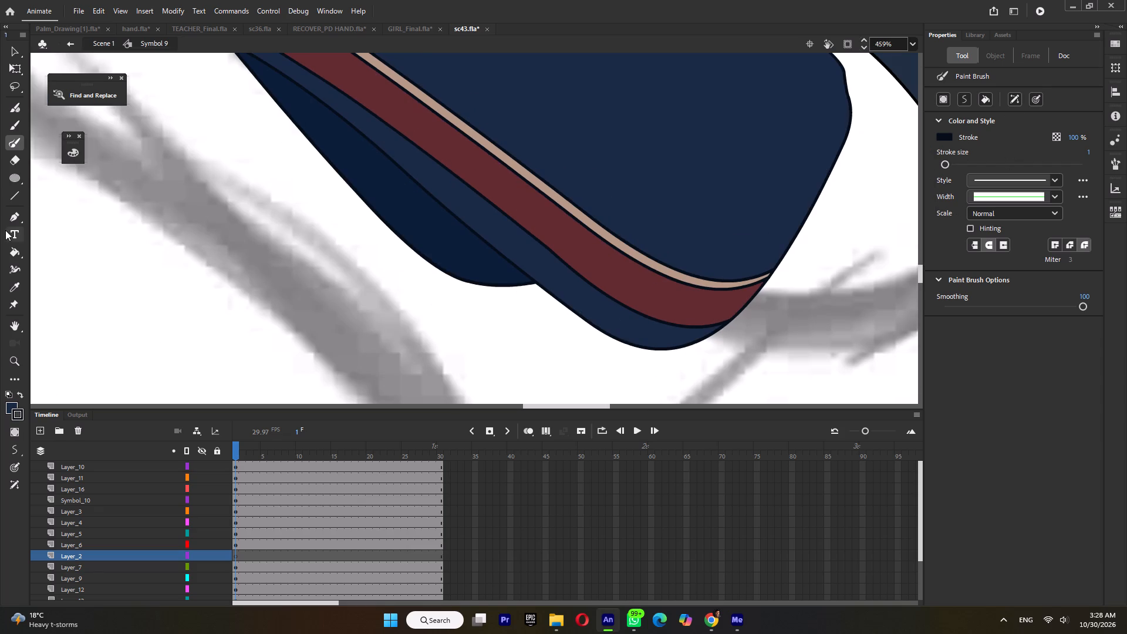
# Set the Classic Brush fill colour to the navy sampled from the striped thigh.
pyautogui.click(12, 121)
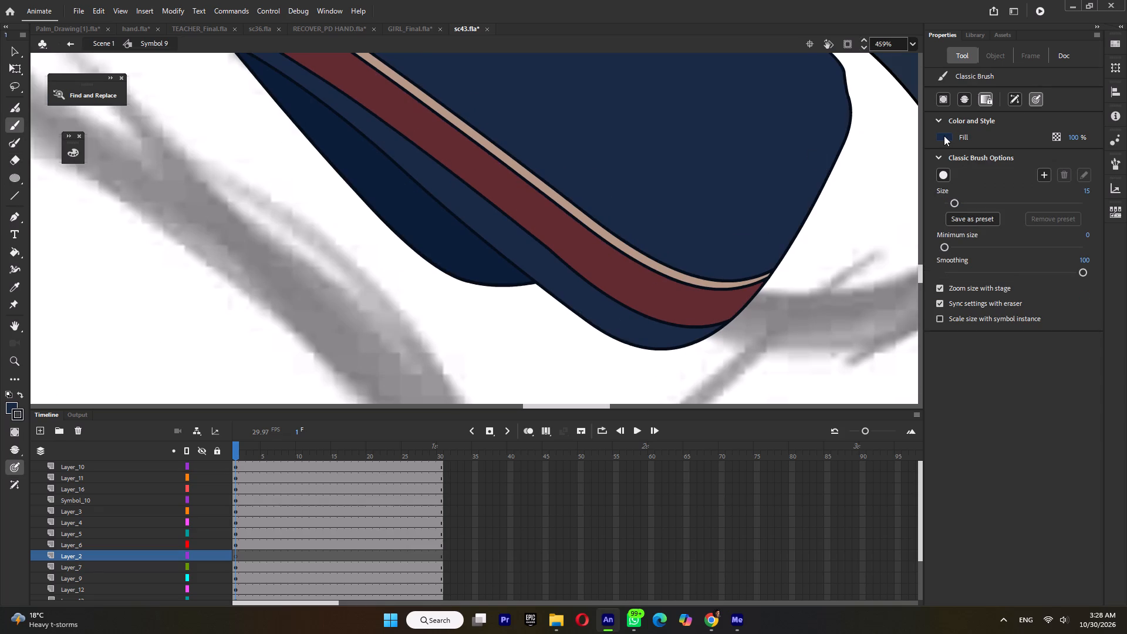
pyautogui.click(945, 136)
pyautogui.click(743, 158)
pyautogui.click(948, 136)
pyautogui.click(722, 133)
pyautogui.keyDown('ctrl'); pyautogui.scroll(-6, 722, 133); pyautogui.keyUp('ctrl')
# Start an empty group on the new layer for drawing with the Paint Brush.
pyautogui.click(15, 143)
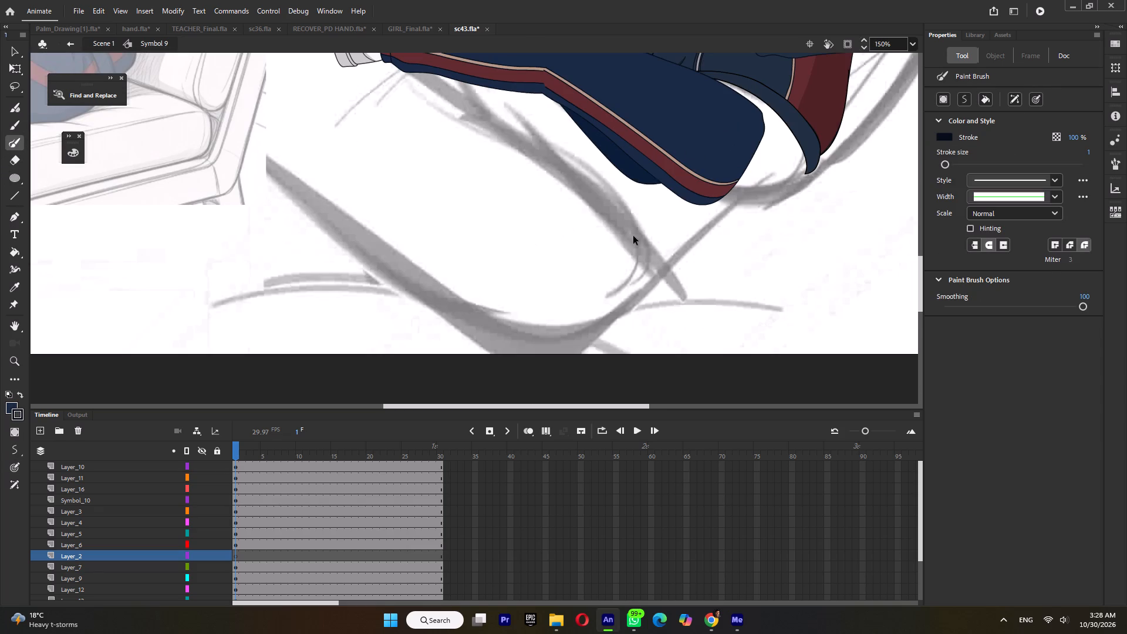
pyautogui.hotkey('ctrl', 'g')
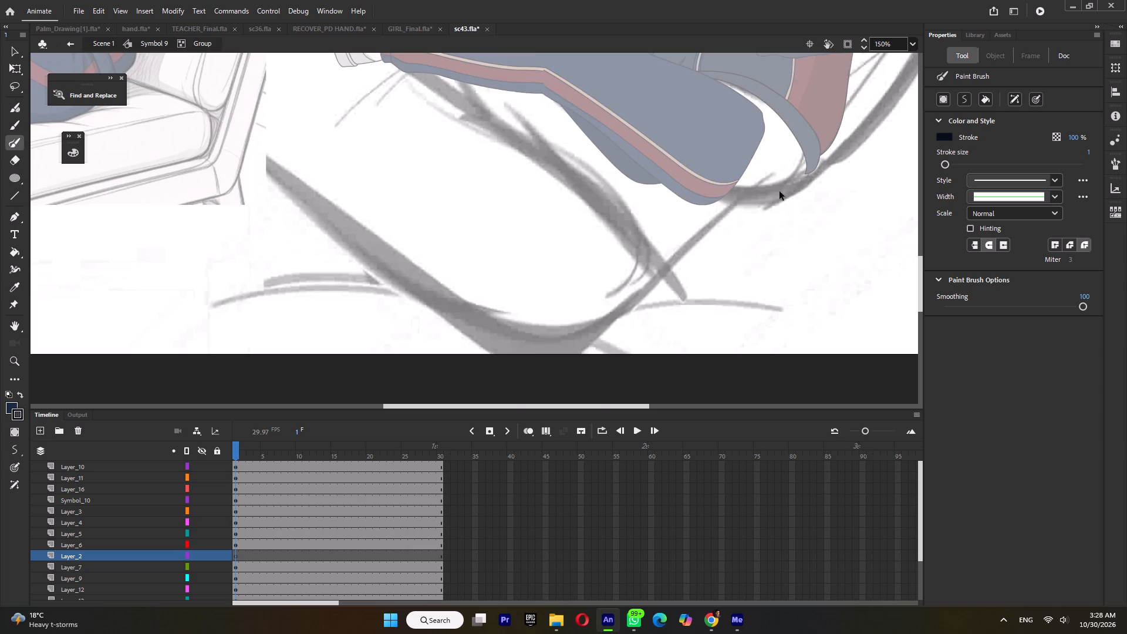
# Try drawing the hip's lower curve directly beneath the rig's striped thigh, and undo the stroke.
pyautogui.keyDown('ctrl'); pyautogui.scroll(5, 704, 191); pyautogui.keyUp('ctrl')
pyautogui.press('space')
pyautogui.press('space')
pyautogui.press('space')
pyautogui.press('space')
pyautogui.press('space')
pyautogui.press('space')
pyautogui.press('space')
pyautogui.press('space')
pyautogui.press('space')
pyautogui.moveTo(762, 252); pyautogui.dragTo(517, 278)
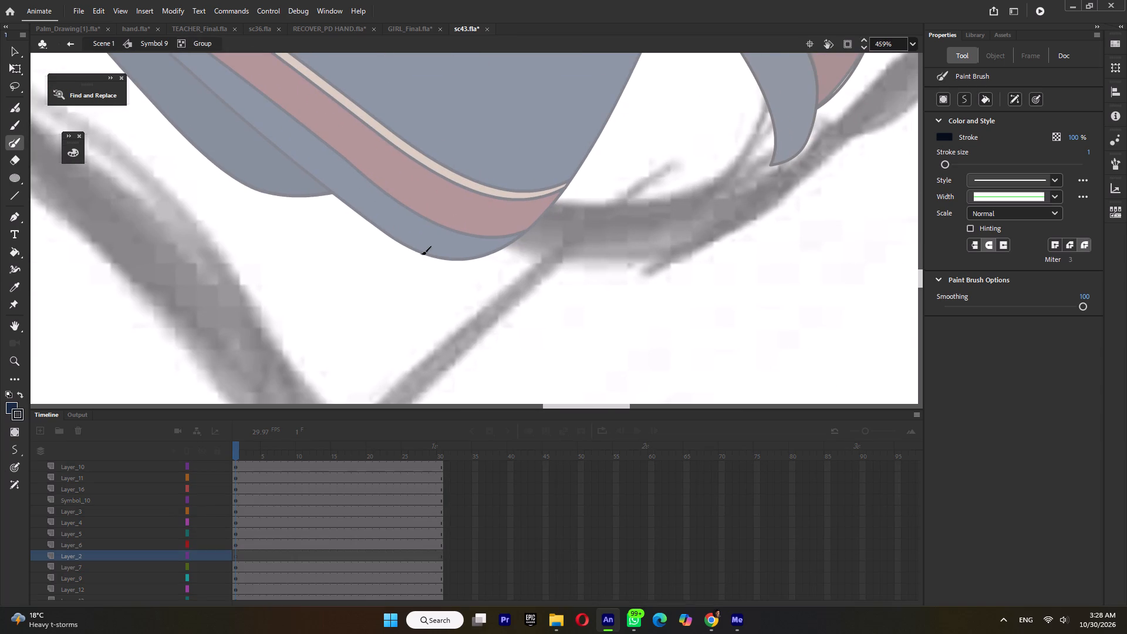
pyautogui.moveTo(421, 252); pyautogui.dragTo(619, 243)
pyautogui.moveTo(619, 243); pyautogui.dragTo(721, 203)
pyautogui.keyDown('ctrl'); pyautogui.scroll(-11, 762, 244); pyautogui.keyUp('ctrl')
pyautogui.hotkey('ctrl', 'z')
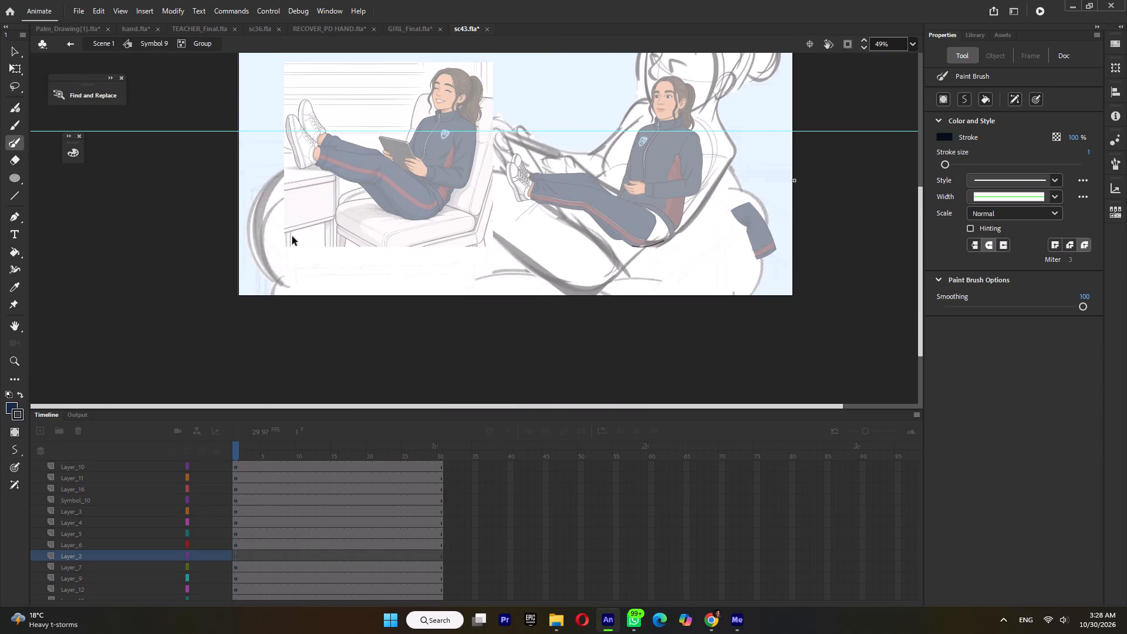
# Trace the reference girl's seat curve with the Paint Brush and join it to an arc over the top of the thigh.
pyautogui.keyDown('ctrl'); pyautogui.scroll(9, 417, 224); pyautogui.keyUp('ctrl')
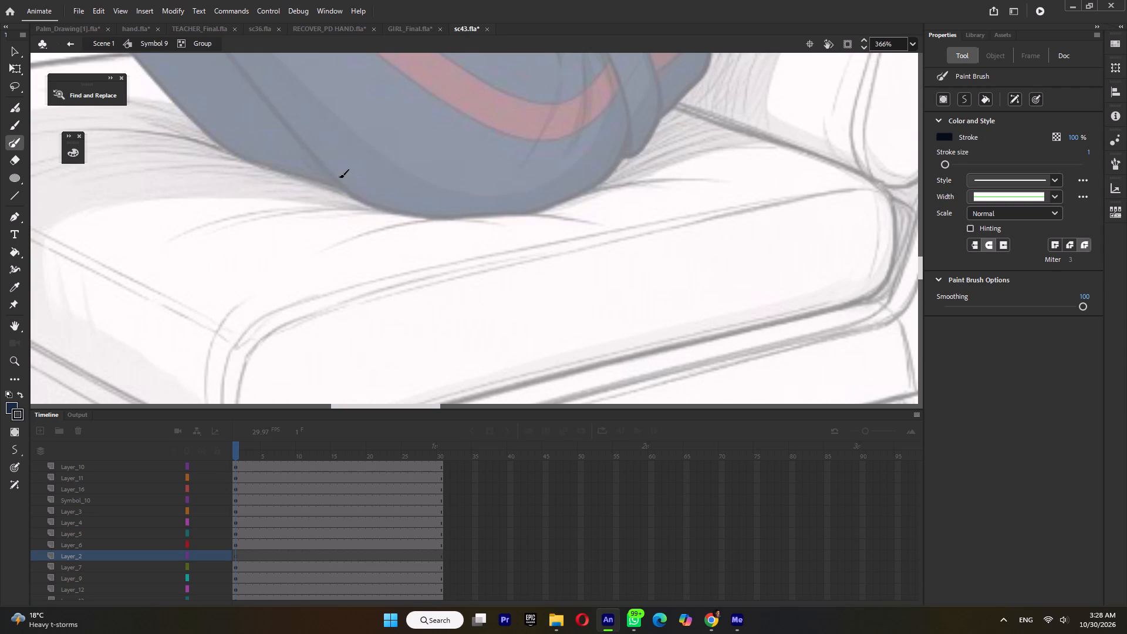
pyautogui.moveTo(339, 177); pyautogui.dragTo(501, 216)
pyautogui.moveTo(501, 216); pyautogui.dragTo(635, 124)
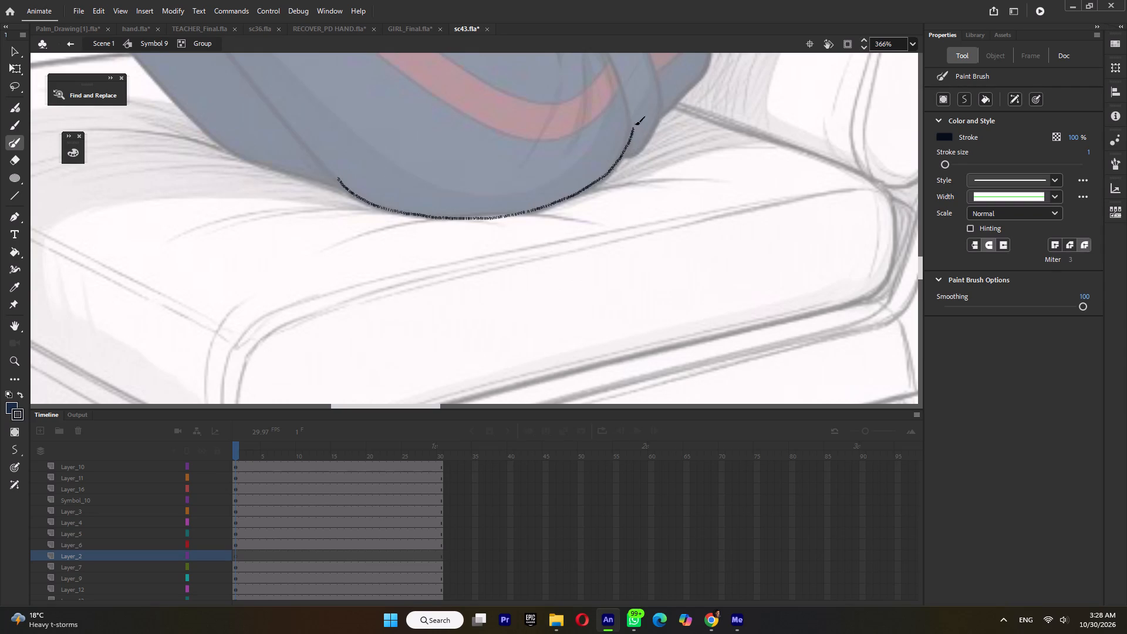
pyautogui.moveTo(635, 124); pyautogui.dragTo(643, 72)
pyautogui.keyDown('ctrl'); pyautogui.scroll(-7, 583, 205); pyautogui.keyUp('ctrl')
pyautogui.keyDown('ctrl'); pyautogui.scroll(3, 555, 131); pyautogui.keyUp('ctrl')
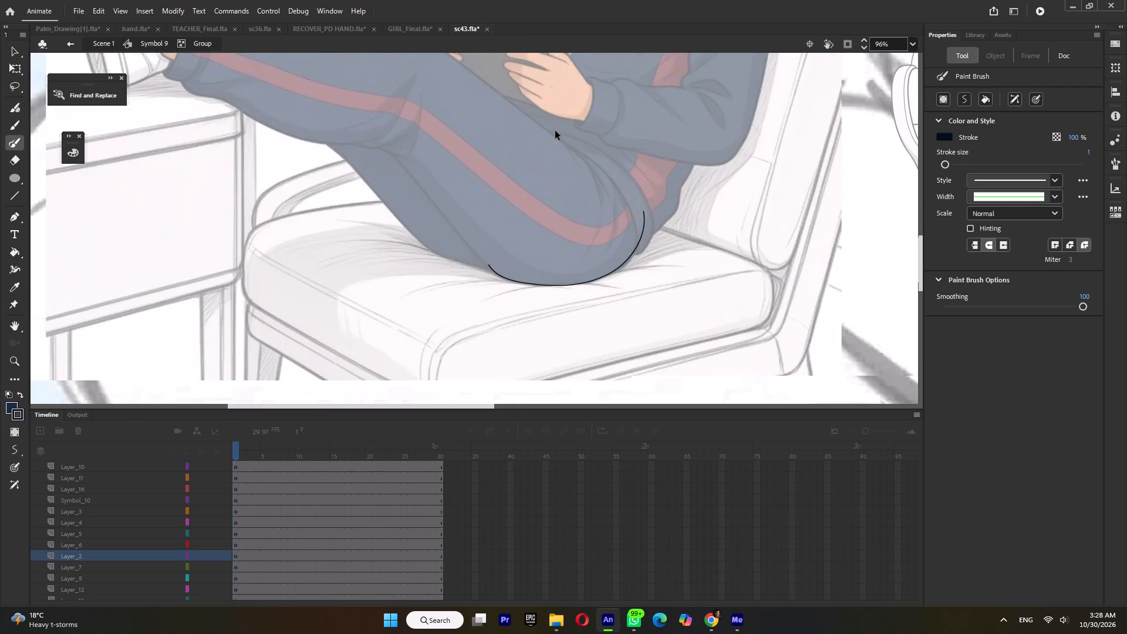
pyautogui.moveTo(436, 144); pyautogui.dragTo(525, 123)
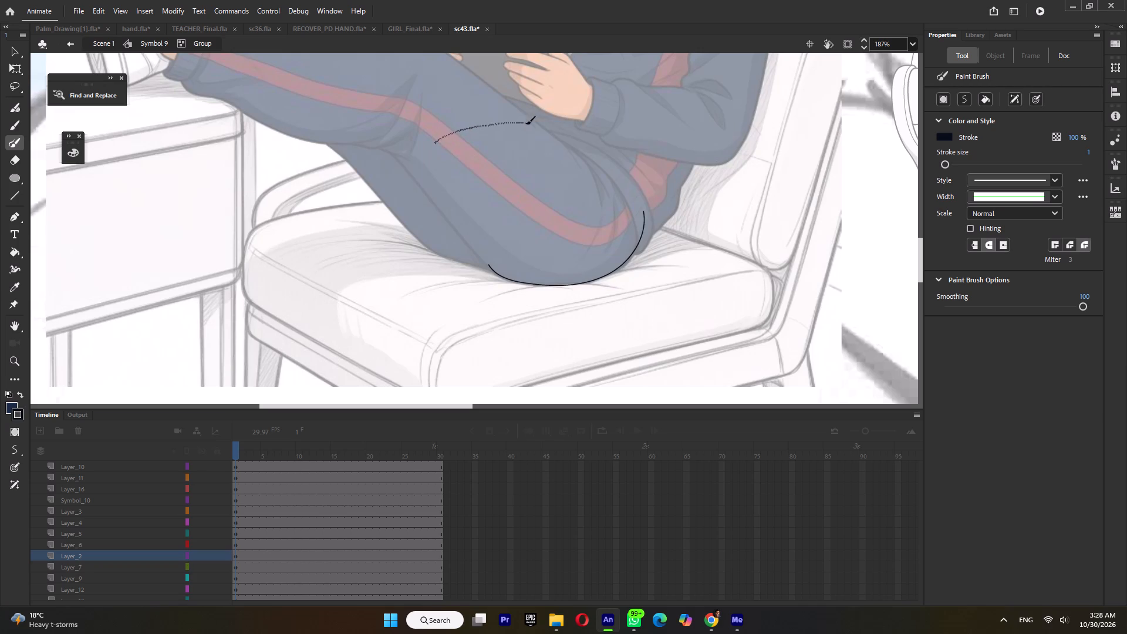
pyautogui.moveTo(525, 123); pyautogui.dragTo(643, 208)
pyautogui.keyDown('ctrl'); pyautogui.moveTo(642, 206); pyautogui.dragTo(645, 212); pyautogui.keyUp('ctrl')
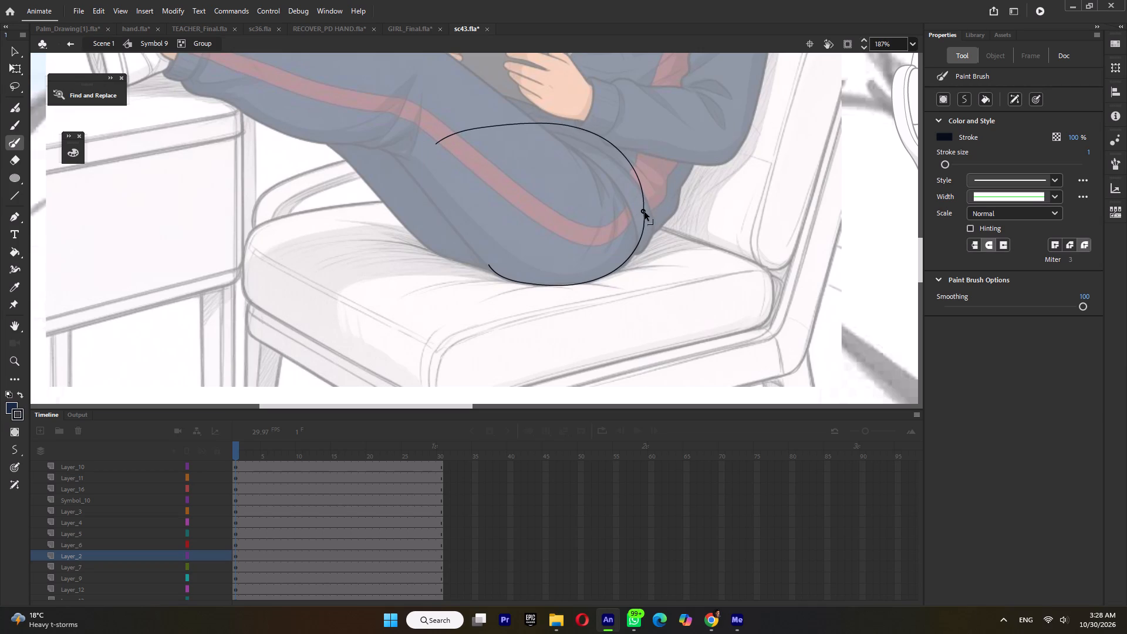
pyautogui.keyDown('ctrl'); pyautogui.moveTo(645, 212); pyautogui.dragTo(645, 215); pyautogui.keyUp('ctrl')
# Close the hip outline along its front with a smooth curve from the seat up to the top arc.
pyautogui.keyDown('ctrl'); pyautogui.moveTo(490, 265); pyautogui.dragTo(454, 257); pyautogui.keyUp('ctrl')
pyautogui.keyDown('ctrl'); pyautogui.moveTo(454, 257); pyautogui.dragTo(473, 234); pyautogui.keyUp('ctrl')
pyautogui.keyDown('ctrl'); pyautogui.moveTo(473, 234); pyautogui.dragTo(436, 140); pyautogui.keyUp('ctrl')
pyautogui.keyDown('ctrl'); pyautogui.moveTo(496, 264); pyautogui.dragTo(495, 264); pyautogui.keyUp('ctrl')
pyautogui.keyDown('ctrl'); pyautogui.moveTo(495, 264); pyautogui.dragTo(492, 252); pyautogui.keyUp('ctrl')
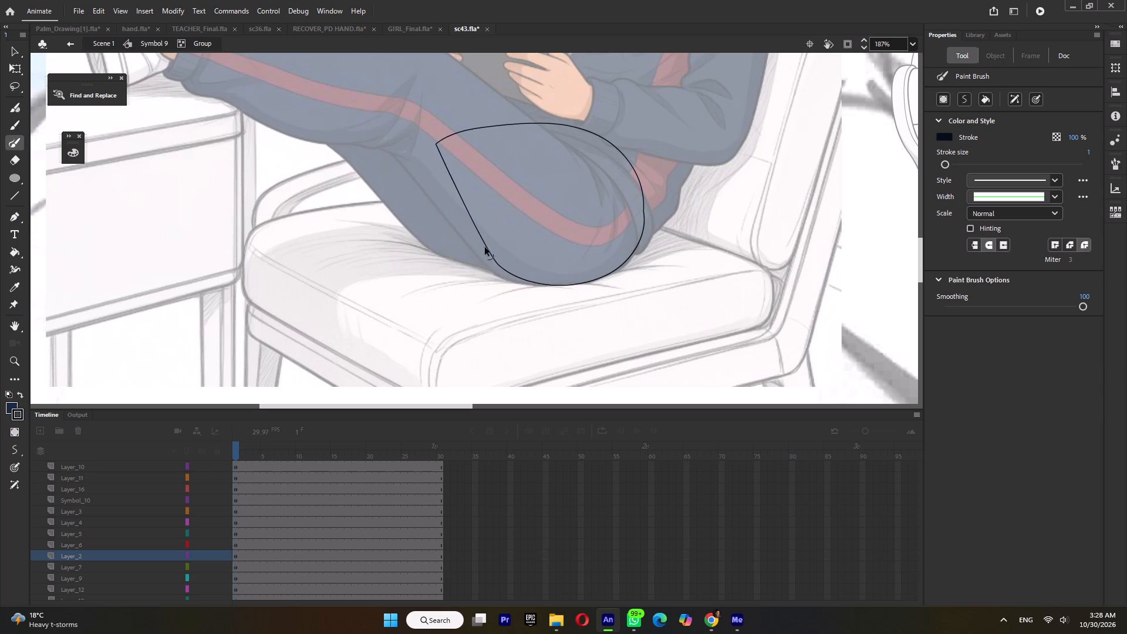
pyautogui.keyDown('ctrl'); pyautogui.moveTo(480, 237); pyautogui.dragTo(468, 228); pyautogui.keyUp('ctrl')
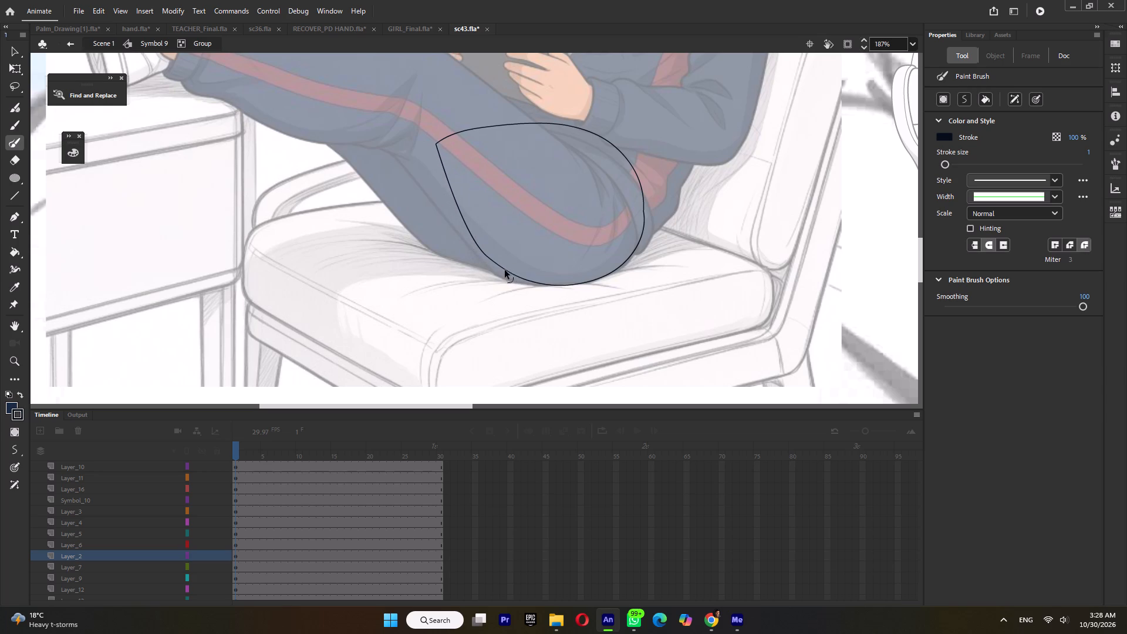
pyautogui.keyDown('ctrl'); pyautogui.click(505, 269); pyautogui.keyUp('ctrl')
# Leave the hip group and move the hip outline from the reference girl onto the rig, over the gap between thigh and jacket.
pyautogui.keyDown('ctrl'); pyautogui.scroll(-4, 610, 255); pyautogui.keyUp('ctrl')
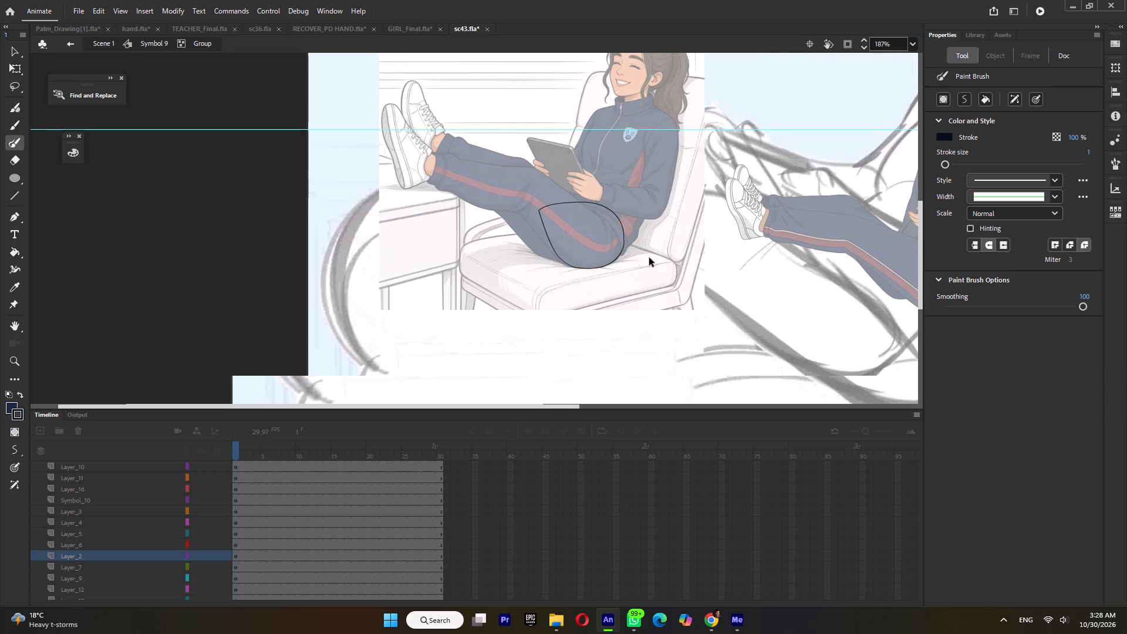
pyautogui.keyDown('ctrl'); pyautogui.doubleClick(652, 257); pyautogui.keyUp('ctrl')
pyautogui.keyDown('ctrl'); pyautogui.click(624, 248); pyautogui.keyUp('ctrl')
pyautogui.keyDown('ctrl'); pyautogui.moveTo(622, 248); pyautogui.dragTo(623, 248); pyautogui.keyUp('ctrl')
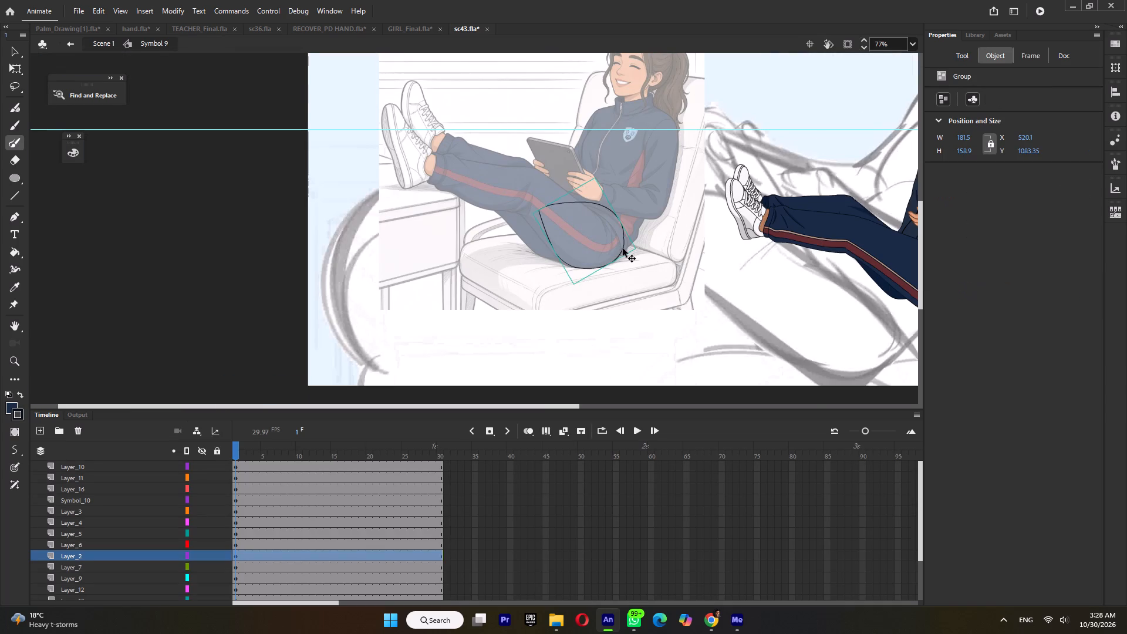
pyautogui.keyDown('ctrl'); pyautogui.moveTo(623, 248); pyautogui.dragTo(890, 275); pyautogui.keyUp('ctrl')
pyautogui.press('space')
pyautogui.press('space')
pyautogui.press('space')
pyautogui.press('space')
pyautogui.press('space')
pyautogui.press('space')
pyautogui.press('space')
pyautogui.press('space')
pyautogui.press('space')
pyautogui.press('space')
pyautogui.press('space')
pyautogui.press('space')
pyautogui.moveTo(781, 349); pyautogui.dragTo(425, 335)
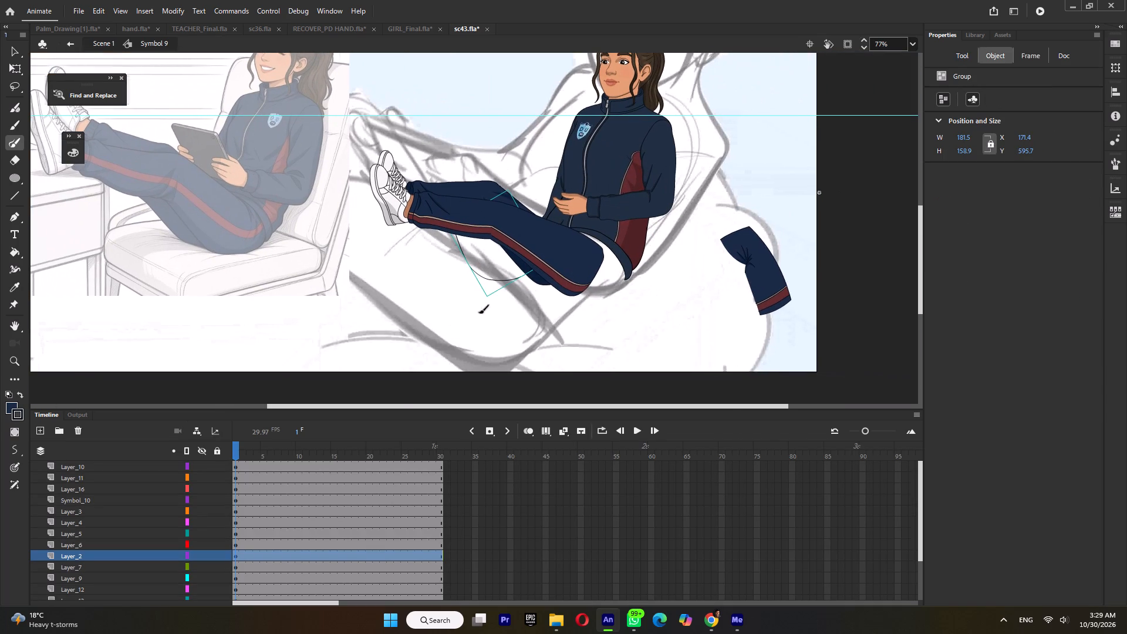
pyautogui.keyDown('ctrl'); pyautogui.scroll(3, 509, 289); pyautogui.keyUp('ctrl')
pyautogui.keyDown('ctrl'); pyautogui.moveTo(521, 268); pyautogui.dragTo(680, 273); pyautogui.keyUp('ctrl')
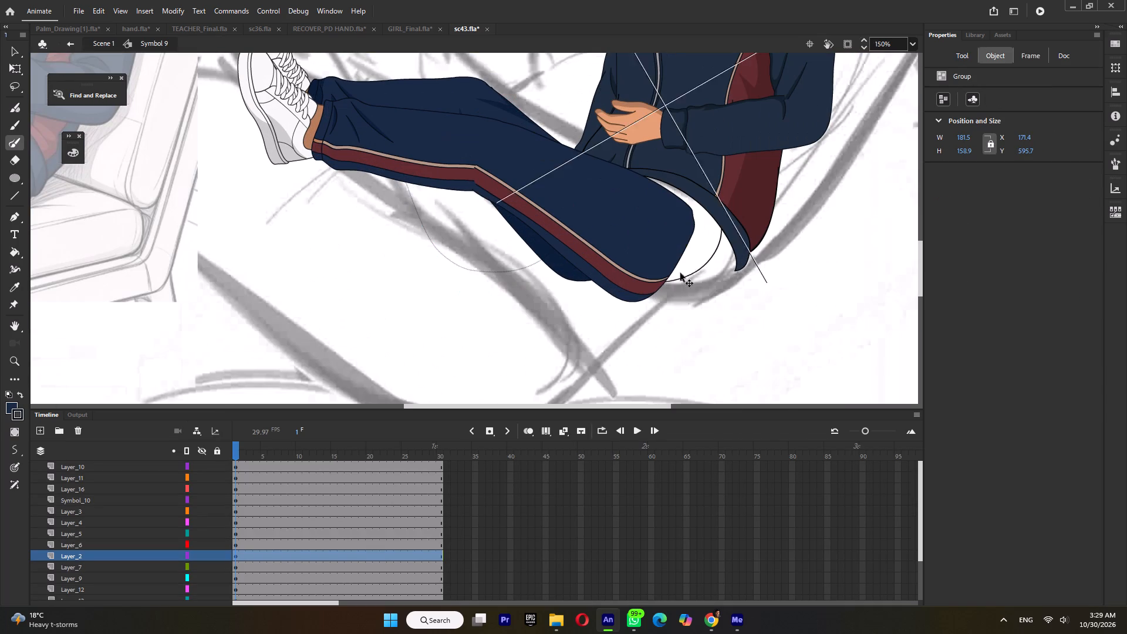
pyautogui.keyDown('ctrl'); pyautogui.moveTo(680, 273); pyautogui.dragTo(691, 301); pyautogui.keyUp('ctrl')
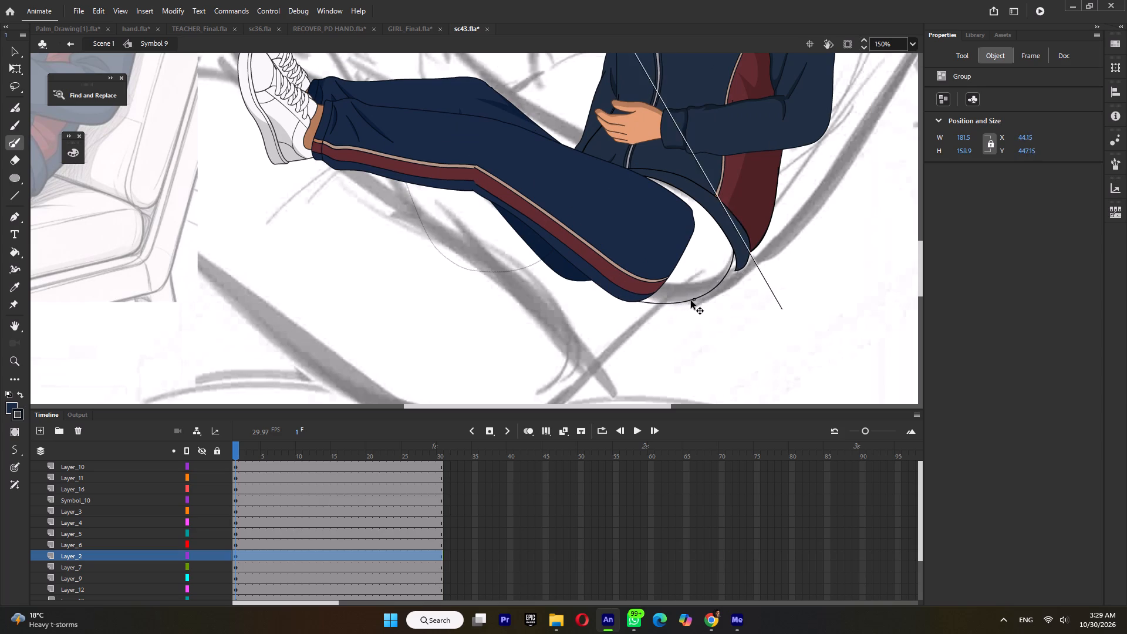
pyautogui.keyDown('ctrl'); pyautogui.moveTo(691, 301); pyautogui.dragTo(696, 301); pyautogui.keyUp('ctrl')
# Inside the hip group, bend the outline's front and lower curves outward to follow the underside of the rig's thigh.
pyautogui.keyDown('ctrl'); pyautogui.doubleClick(696, 301); pyautogui.keyUp('ctrl')
pyautogui.keyDown('ctrl'); pyautogui.scroll(4, 654, 304); pyautogui.keyUp('ctrl')
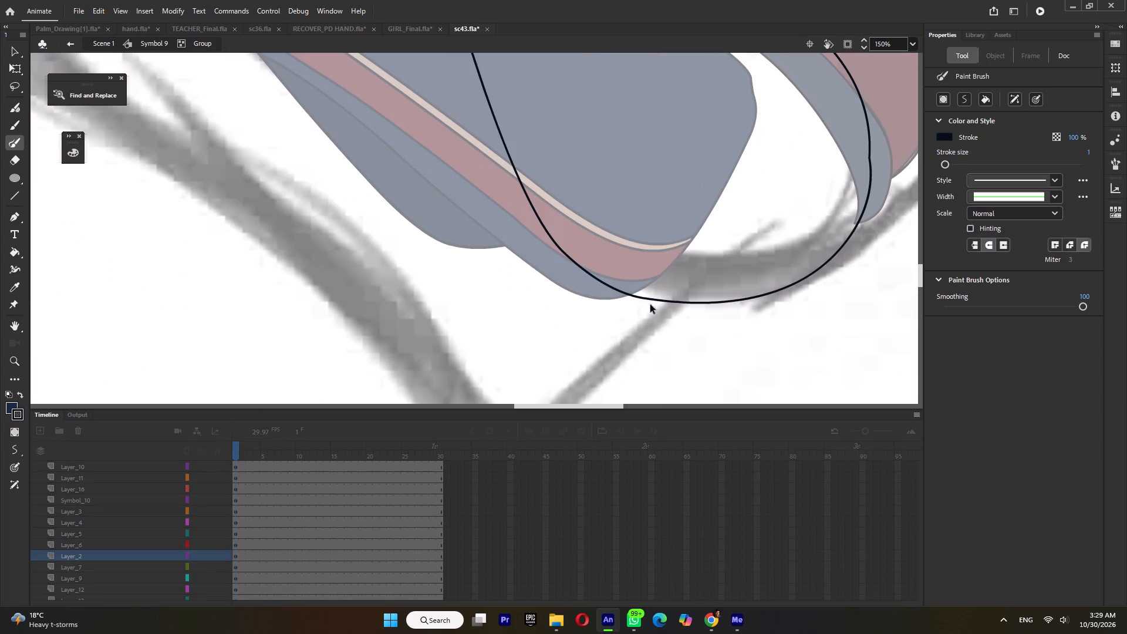
pyautogui.keyDown('ctrl'); pyautogui.moveTo(565, 251); pyautogui.dragTo(533, 262); pyautogui.keyUp('ctrl')
pyautogui.keyDown('ctrl'); pyautogui.moveTo(677, 305); pyautogui.dragTo(677, 313); pyautogui.keyUp('ctrl')
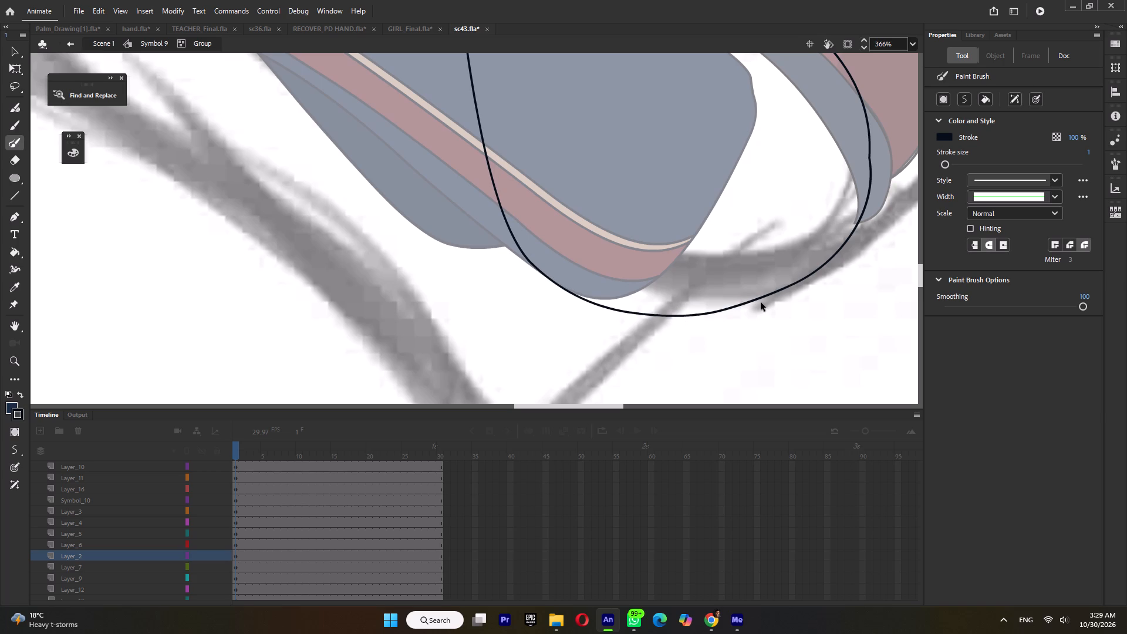
pyautogui.keyDown('ctrl'); pyautogui.click(716, 310); pyautogui.keyUp('ctrl')
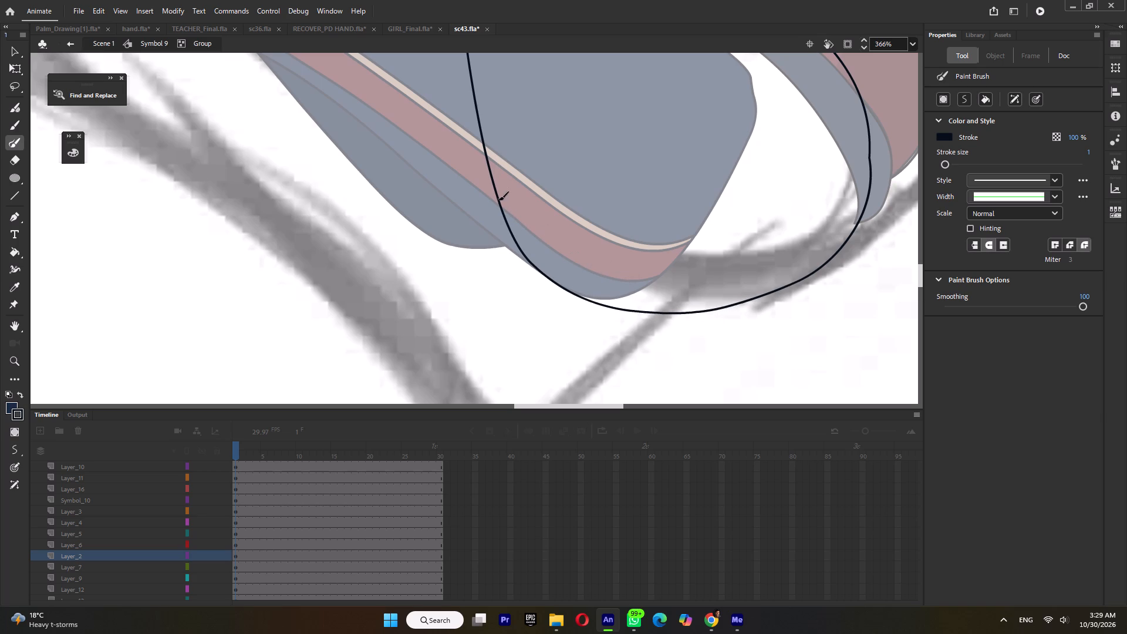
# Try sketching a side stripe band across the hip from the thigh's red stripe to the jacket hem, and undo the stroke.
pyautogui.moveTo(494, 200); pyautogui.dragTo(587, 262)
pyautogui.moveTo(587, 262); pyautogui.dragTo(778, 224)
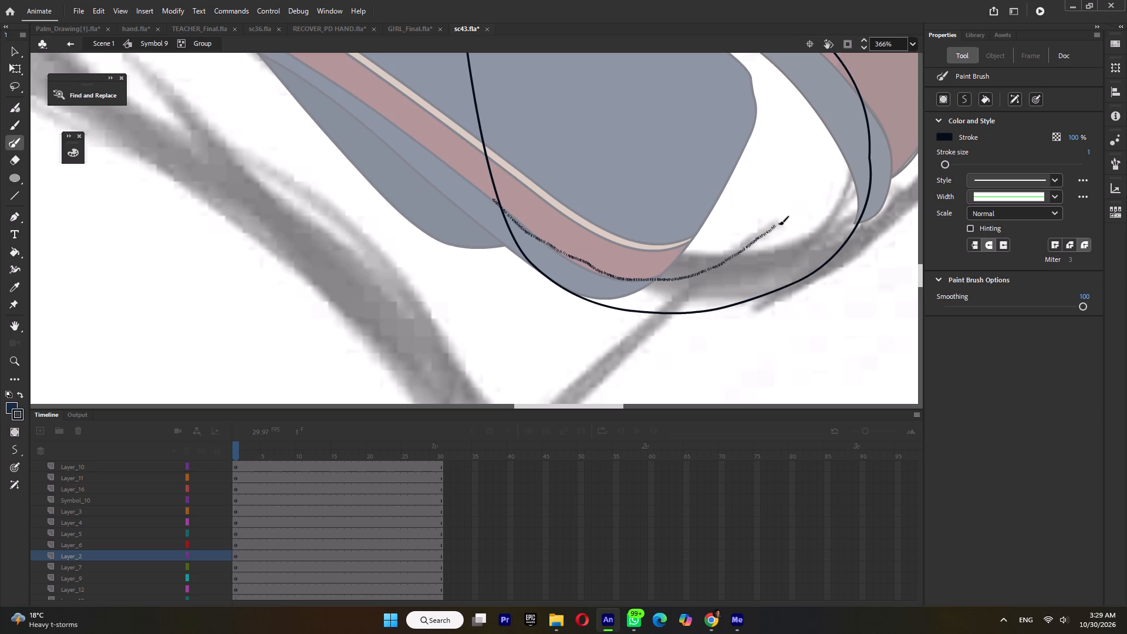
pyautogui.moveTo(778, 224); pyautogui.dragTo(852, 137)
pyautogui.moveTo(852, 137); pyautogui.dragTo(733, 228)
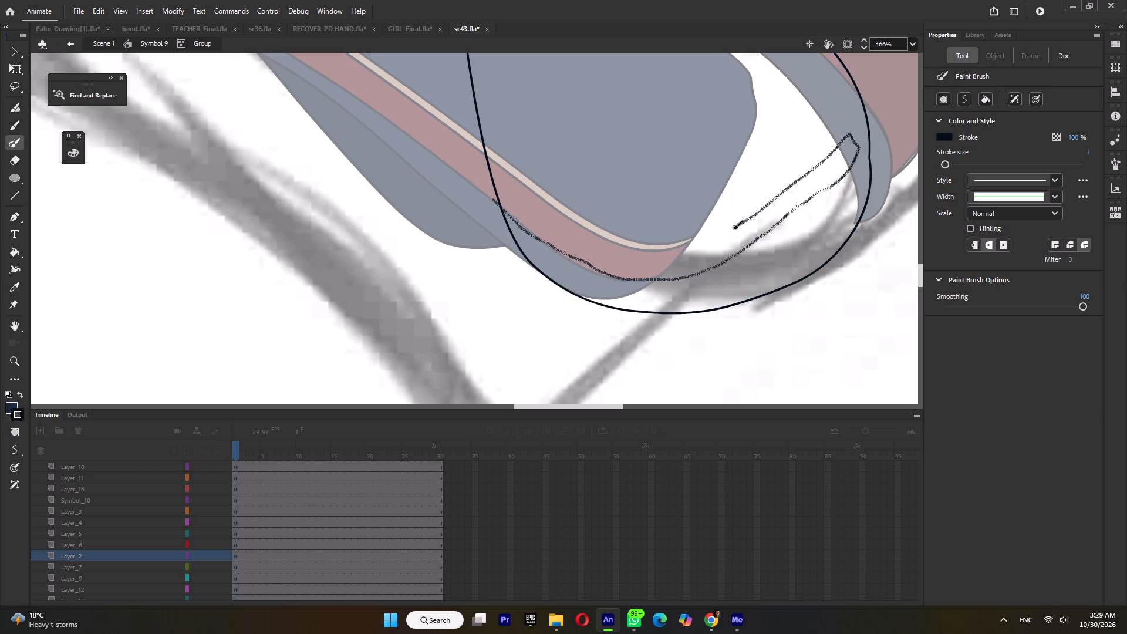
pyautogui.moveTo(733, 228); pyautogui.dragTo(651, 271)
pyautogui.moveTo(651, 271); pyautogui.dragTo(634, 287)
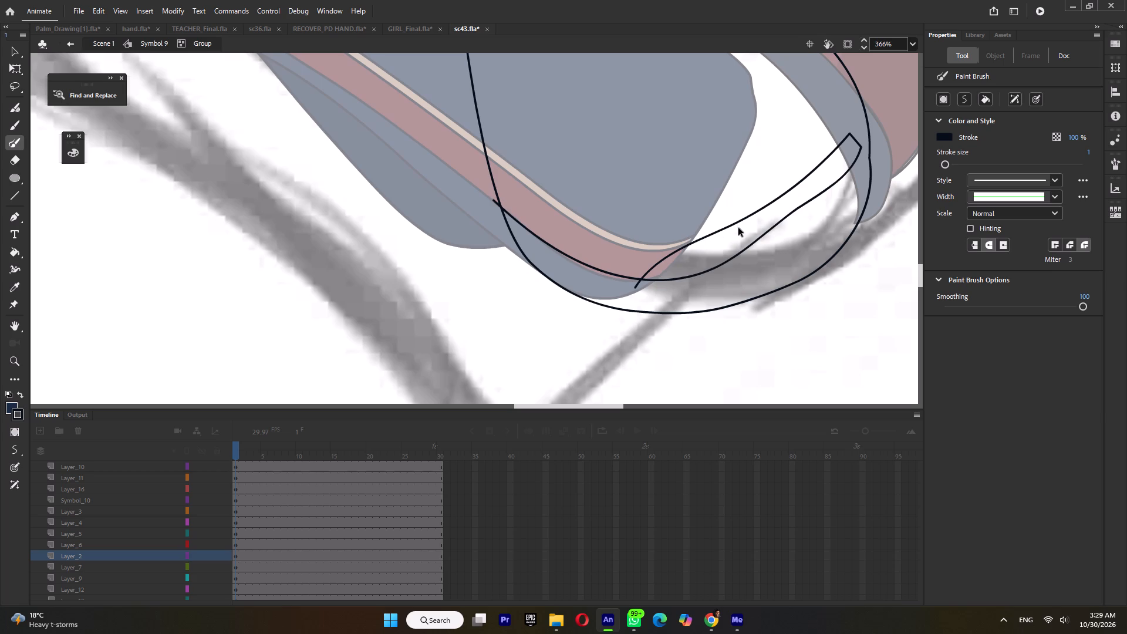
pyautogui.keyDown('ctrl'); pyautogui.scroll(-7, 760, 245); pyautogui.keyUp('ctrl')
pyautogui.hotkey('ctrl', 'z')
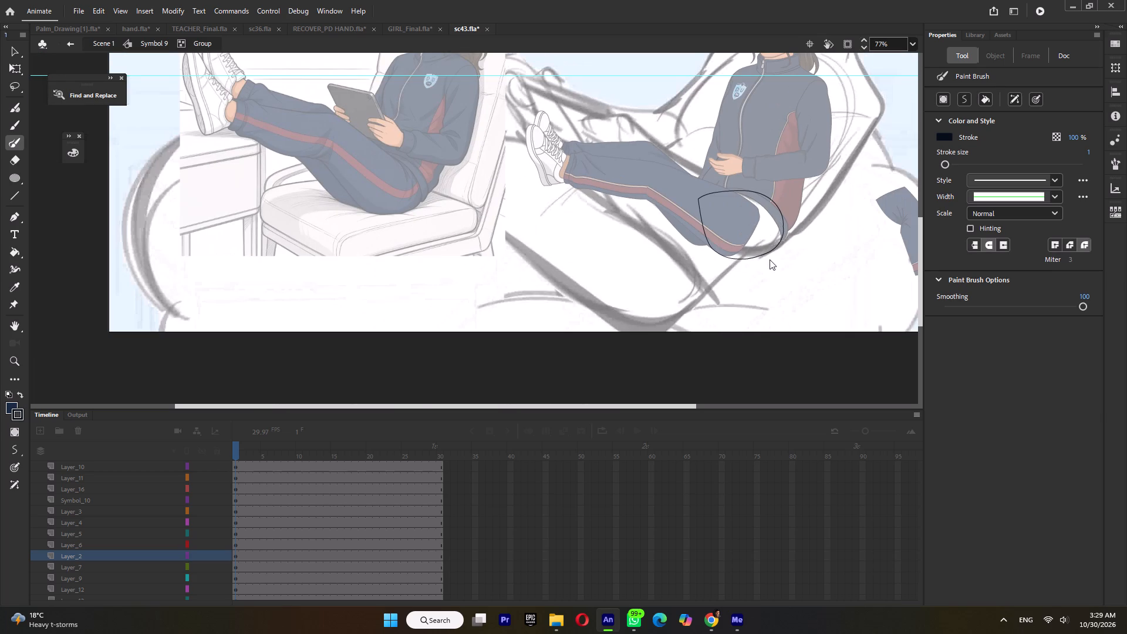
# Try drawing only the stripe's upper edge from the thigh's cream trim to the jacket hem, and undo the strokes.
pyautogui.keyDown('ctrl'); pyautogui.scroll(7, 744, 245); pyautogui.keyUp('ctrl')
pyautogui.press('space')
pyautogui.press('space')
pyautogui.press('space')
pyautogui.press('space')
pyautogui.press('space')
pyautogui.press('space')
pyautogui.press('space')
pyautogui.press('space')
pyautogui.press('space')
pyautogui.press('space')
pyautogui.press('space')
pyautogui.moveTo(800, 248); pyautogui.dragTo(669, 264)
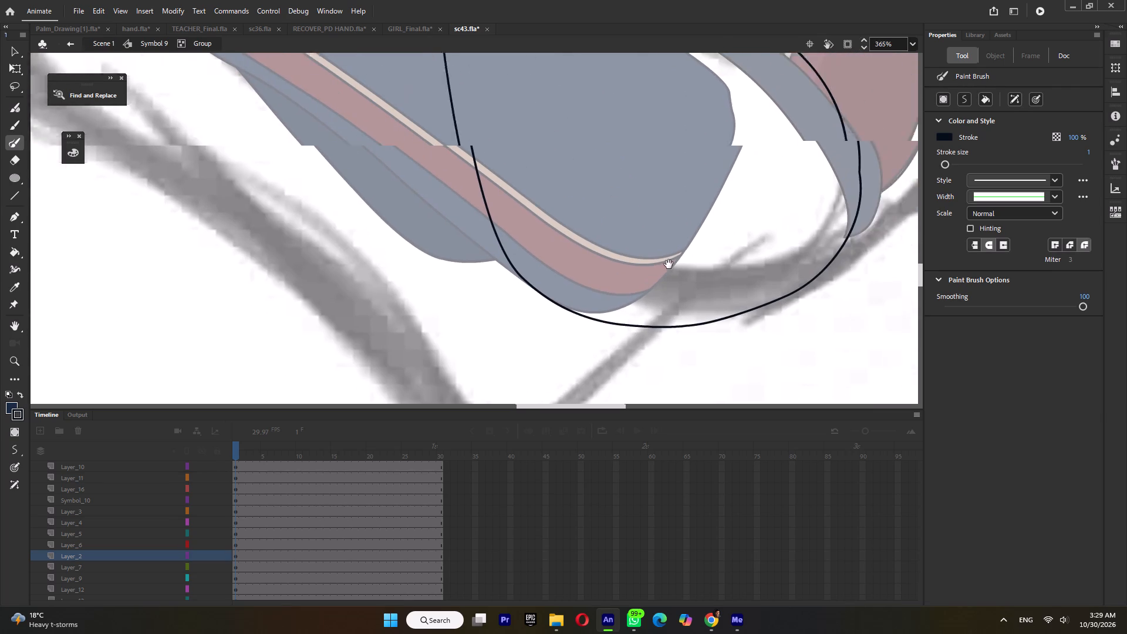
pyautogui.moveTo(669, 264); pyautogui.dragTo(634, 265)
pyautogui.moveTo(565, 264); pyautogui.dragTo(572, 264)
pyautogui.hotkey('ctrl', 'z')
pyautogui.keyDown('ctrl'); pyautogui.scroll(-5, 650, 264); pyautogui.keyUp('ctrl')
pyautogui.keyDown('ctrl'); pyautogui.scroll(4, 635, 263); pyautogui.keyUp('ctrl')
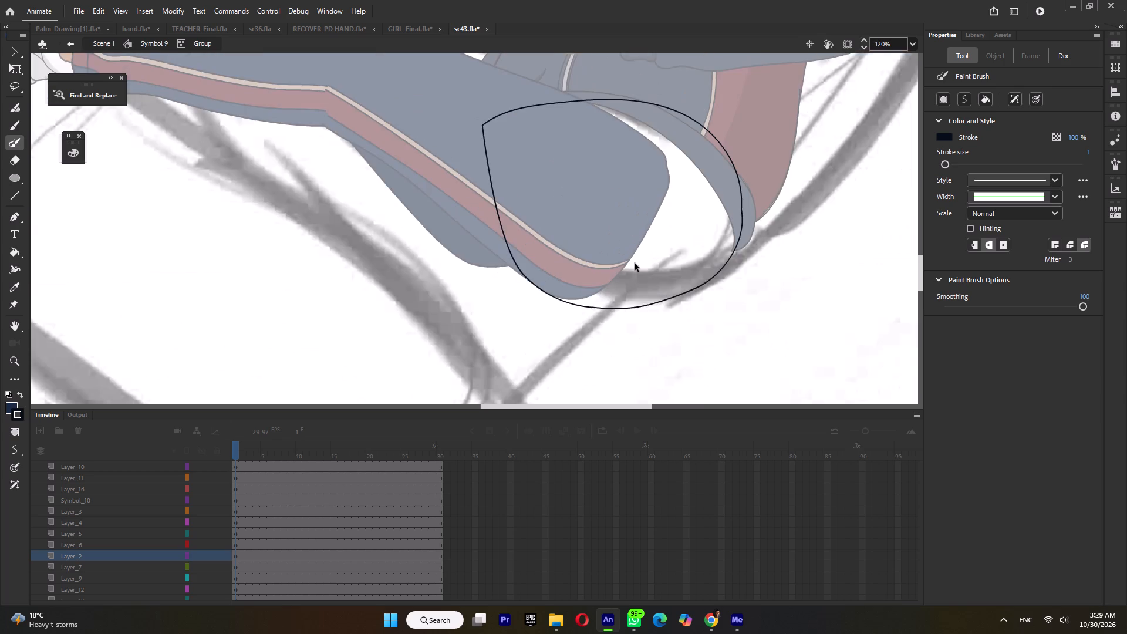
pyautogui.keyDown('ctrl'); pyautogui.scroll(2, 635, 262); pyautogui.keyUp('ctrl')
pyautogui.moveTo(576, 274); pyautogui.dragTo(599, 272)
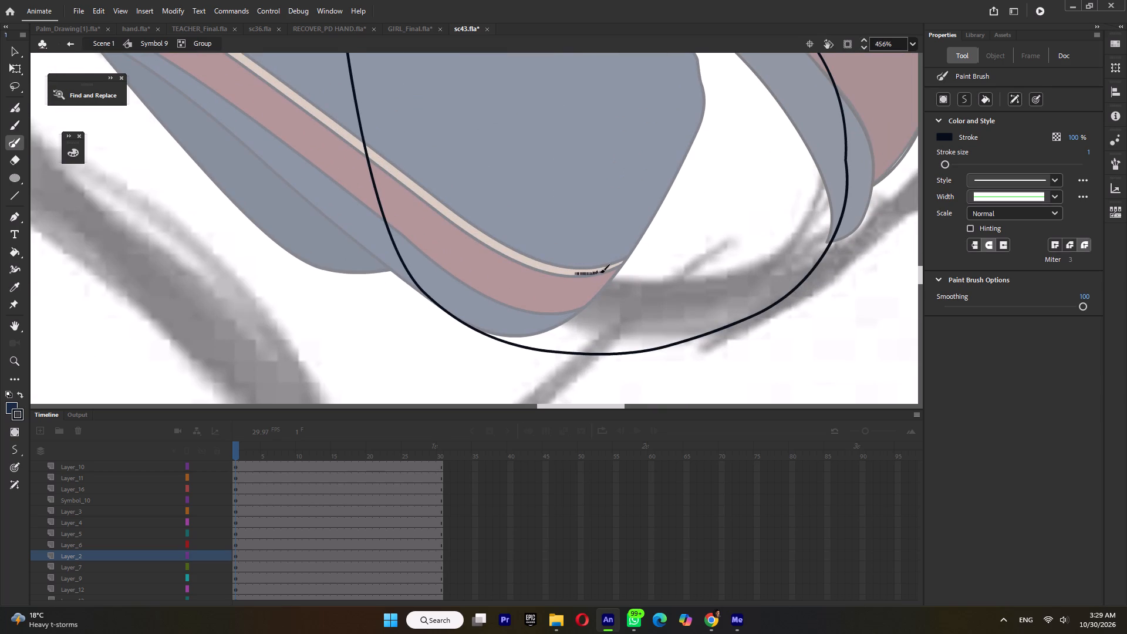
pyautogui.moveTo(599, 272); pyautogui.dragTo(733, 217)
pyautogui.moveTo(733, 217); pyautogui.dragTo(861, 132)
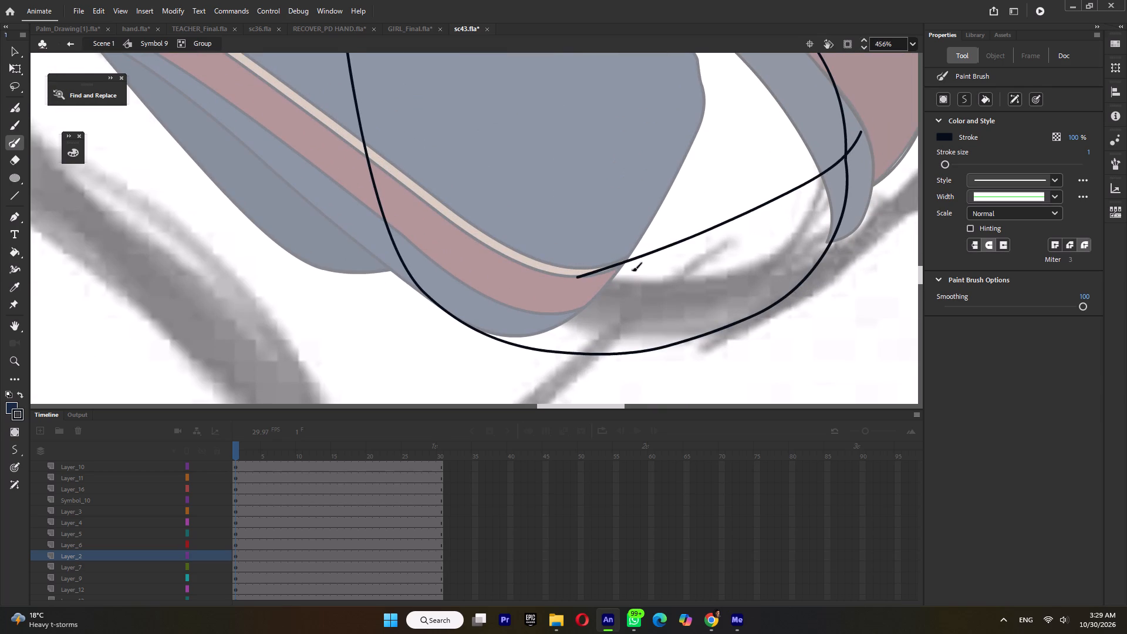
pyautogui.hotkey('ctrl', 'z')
# Draw a closed band continuing the thigh's red stripe up to the jacket hem, aligning its lower corner with the stripe's bottom edge.
pyautogui.moveTo(536, 268); pyautogui.dragTo(606, 272)
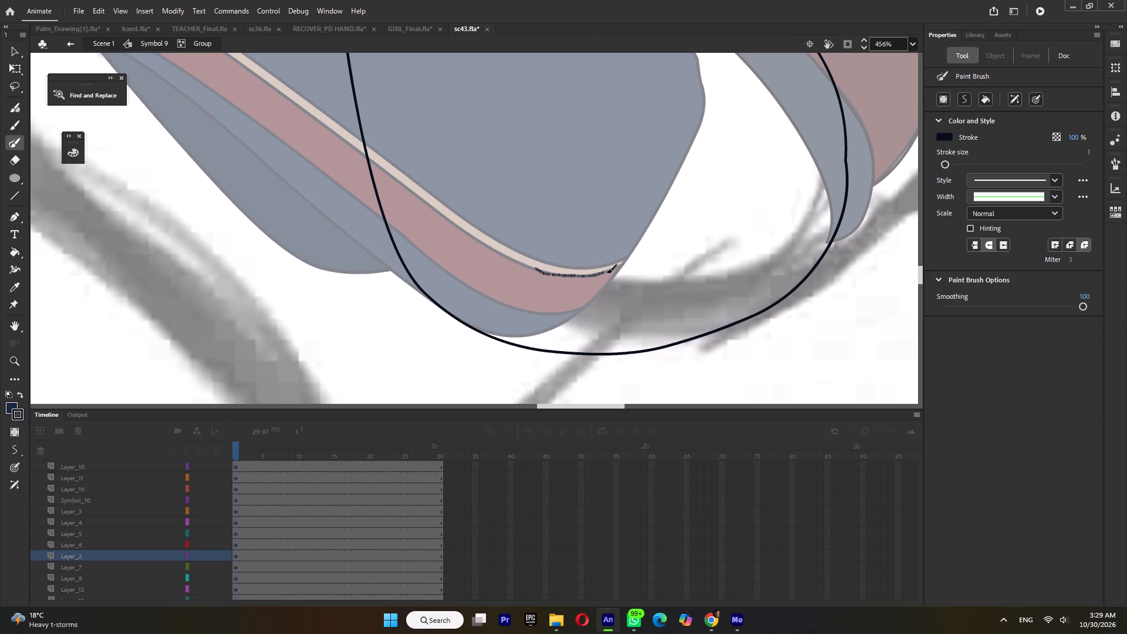
pyautogui.moveTo(606, 272); pyautogui.dragTo(825, 87)
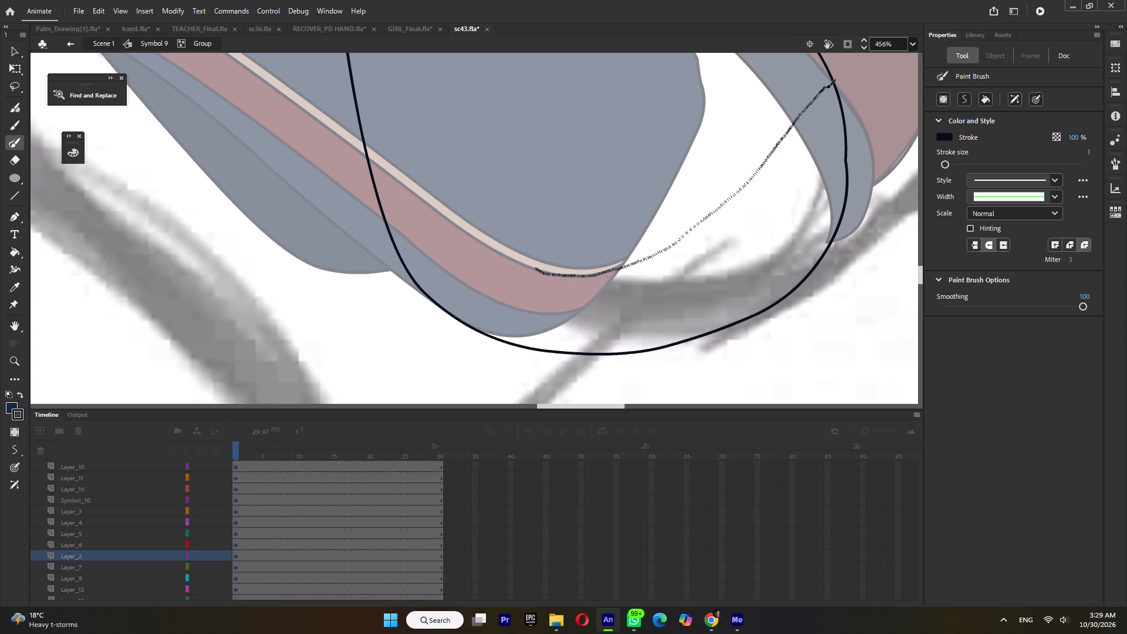
pyautogui.moveTo(825, 87); pyautogui.dragTo(788, 182)
pyautogui.moveTo(788, 182); pyautogui.dragTo(548, 305)
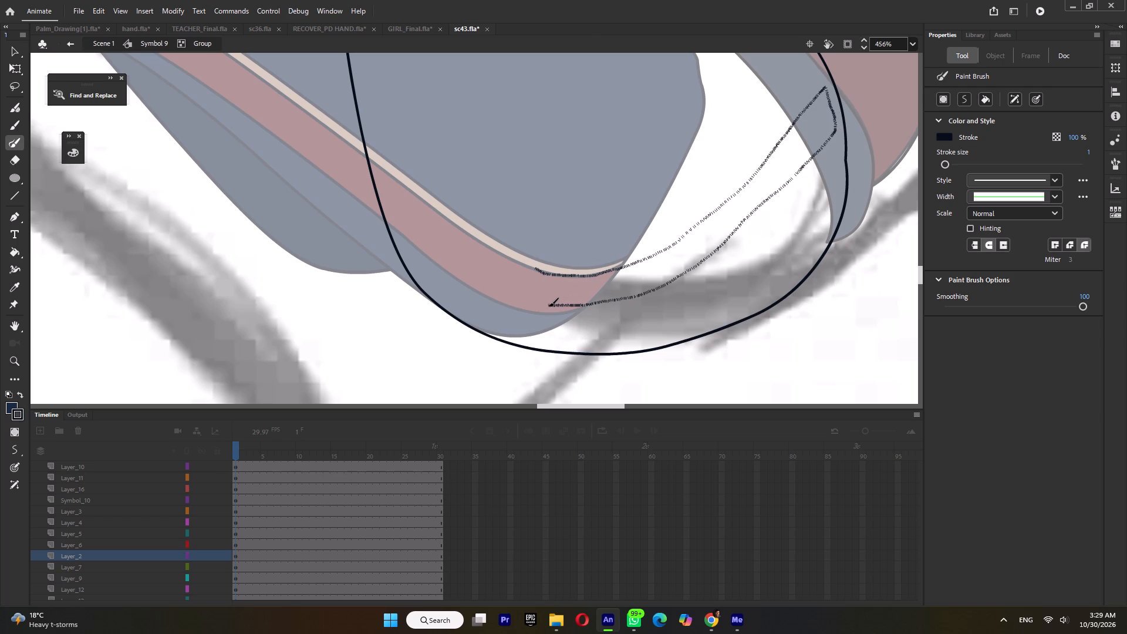
pyautogui.moveTo(548, 305); pyautogui.dragTo(545, 269)
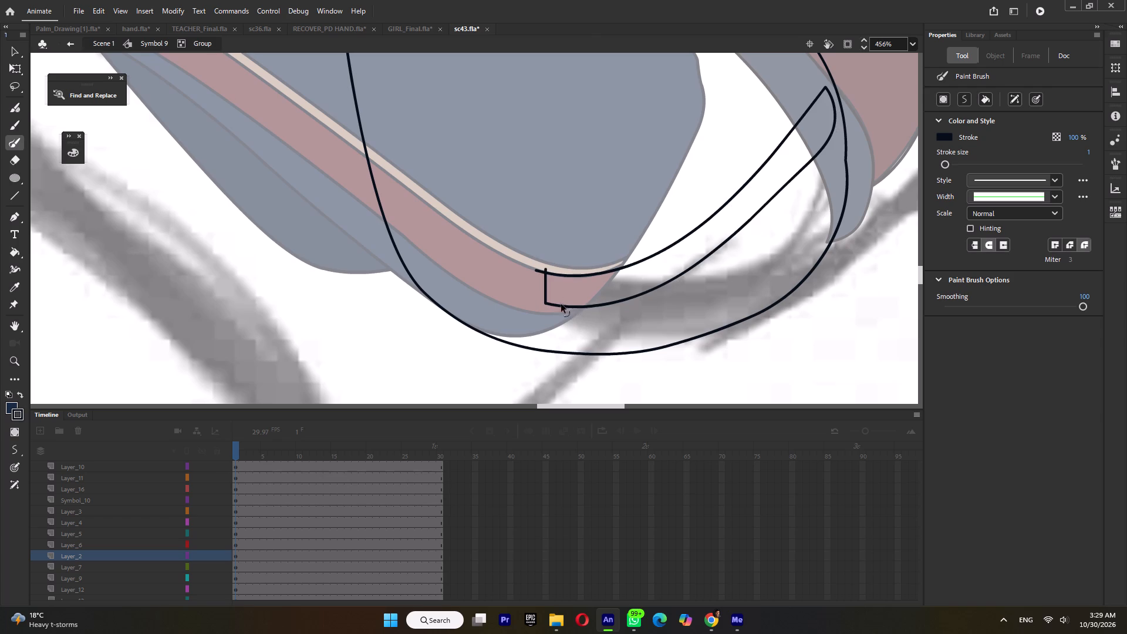
pyautogui.keyDown('ctrl'); pyautogui.moveTo(547, 302); pyautogui.dragTo(542, 312); pyautogui.keyUp('ctrl')
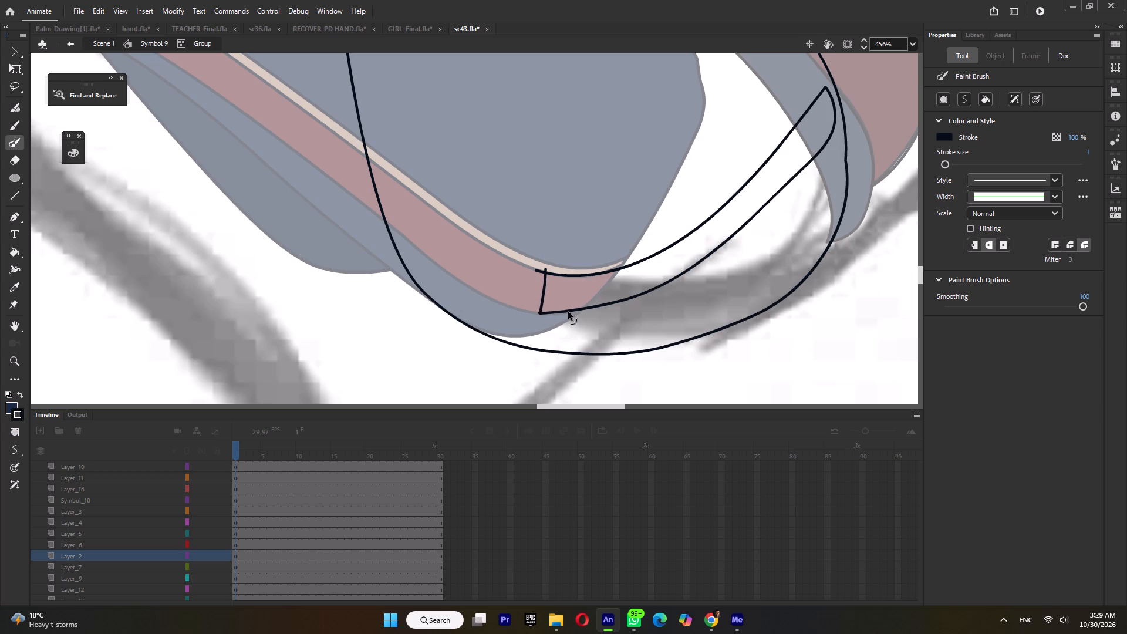
pyautogui.keyDown('ctrl'); pyautogui.click(568, 312); pyautogui.keyUp('ctrl')
pyautogui.keyDown('ctrl'); pyautogui.scroll(3, 545, 312); pyautogui.keyUp('ctrl')
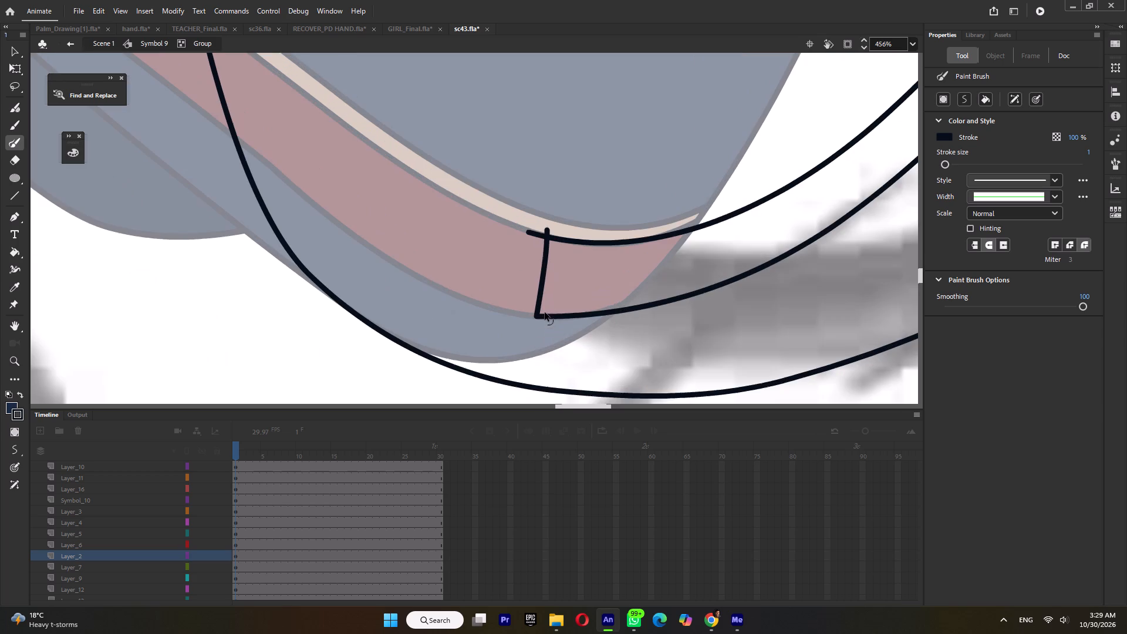
pyautogui.keyDown('ctrl'); pyautogui.click(535, 314); pyautogui.keyUp('ctrl')
pyautogui.keyDown('ctrl'); pyautogui.scroll(-3, 623, 297); pyautogui.keyUp('ctrl')
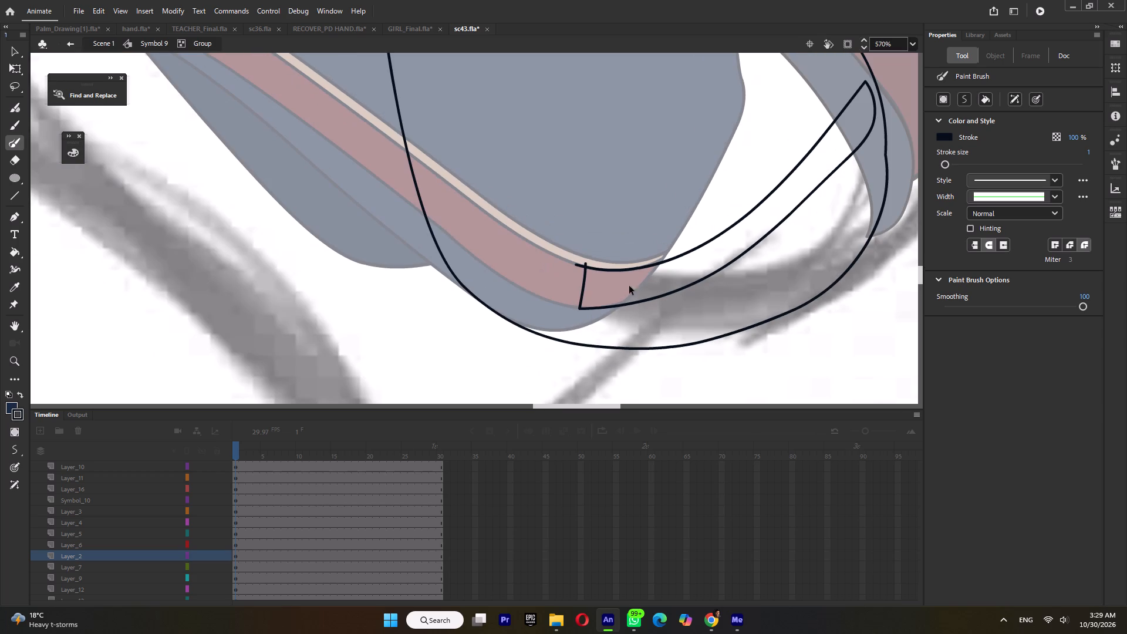
pyautogui.keyDown('ctrl'); pyautogui.click(707, 242); pyautogui.keyUp('ctrl')
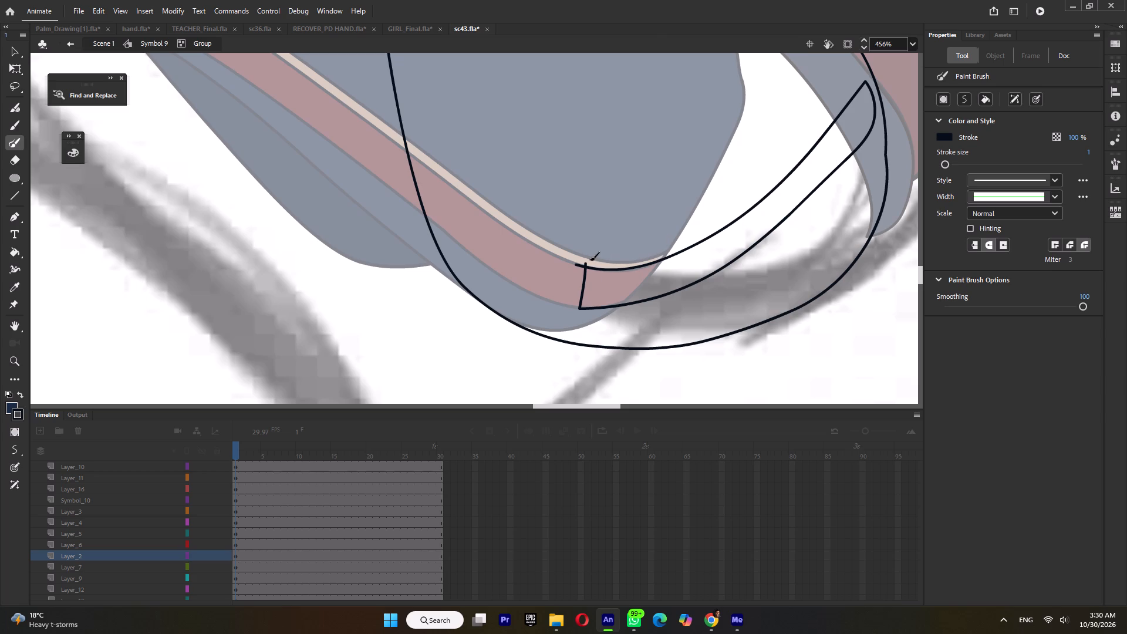
# Add a thin cream-trim outline along the band's upper edge, join its thigh end, and delete the overshooting line stub.
pyautogui.moveTo(590, 259); pyautogui.dragTo(738, 206)
pyautogui.moveTo(738, 206); pyautogui.dragTo(865, 90)
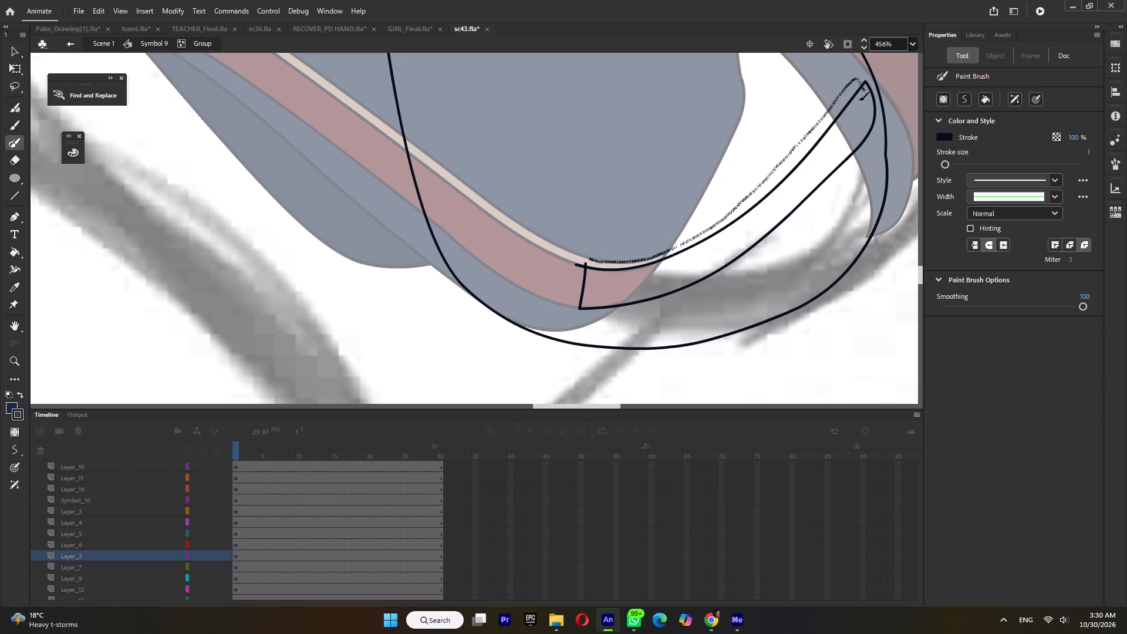
pyautogui.keyDown('ctrl'); pyautogui.moveTo(802, 139); pyautogui.dragTo(808, 143); pyautogui.keyUp('ctrl')
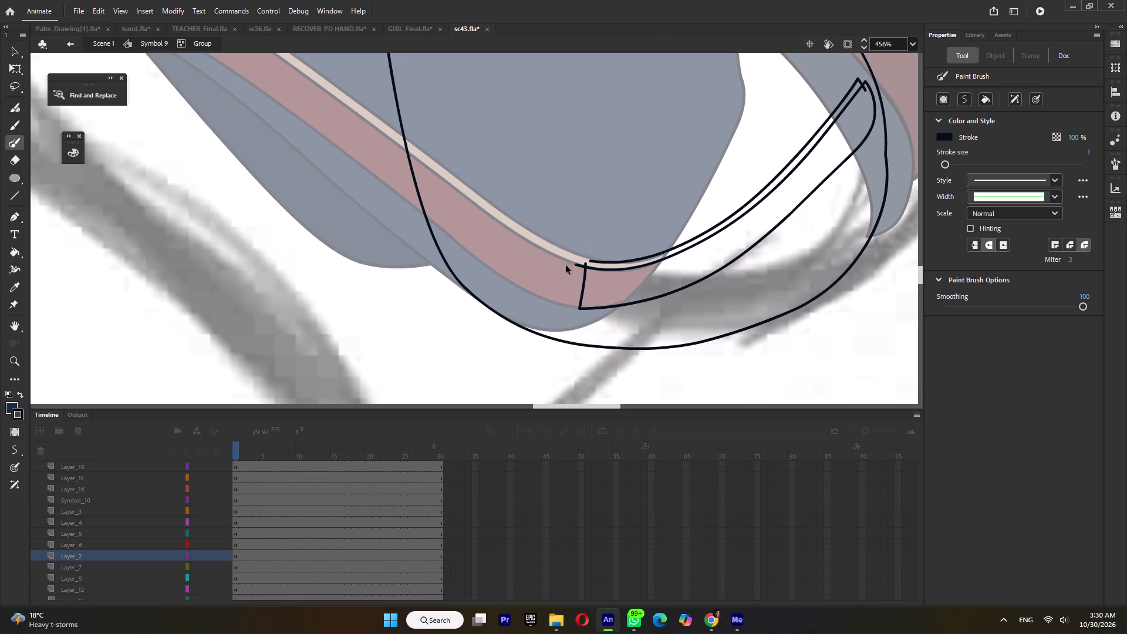
pyautogui.keyDown('ctrl'); pyautogui.moveTo(586, 262); pyautogui.dragTo(587, 257); pyautogui.keyUp('ctrl')
pyautogui.keyDown('ctrl'); pyautogui.click(578, 266); pyautogui.keyUp('ctrl')
pyautogui.press('Delete')
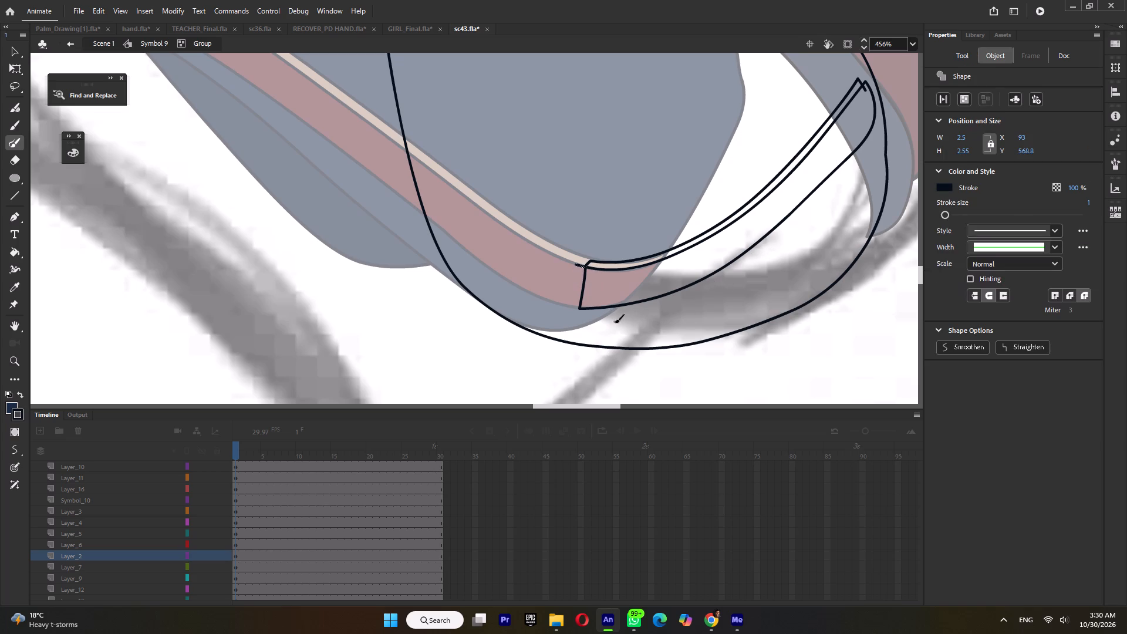
# Fill the hip area around the stripe band with the tracksuit's dark navy using the Paint Bucket.
pyautogui.press('k')
pyautogui.click(646, 327)
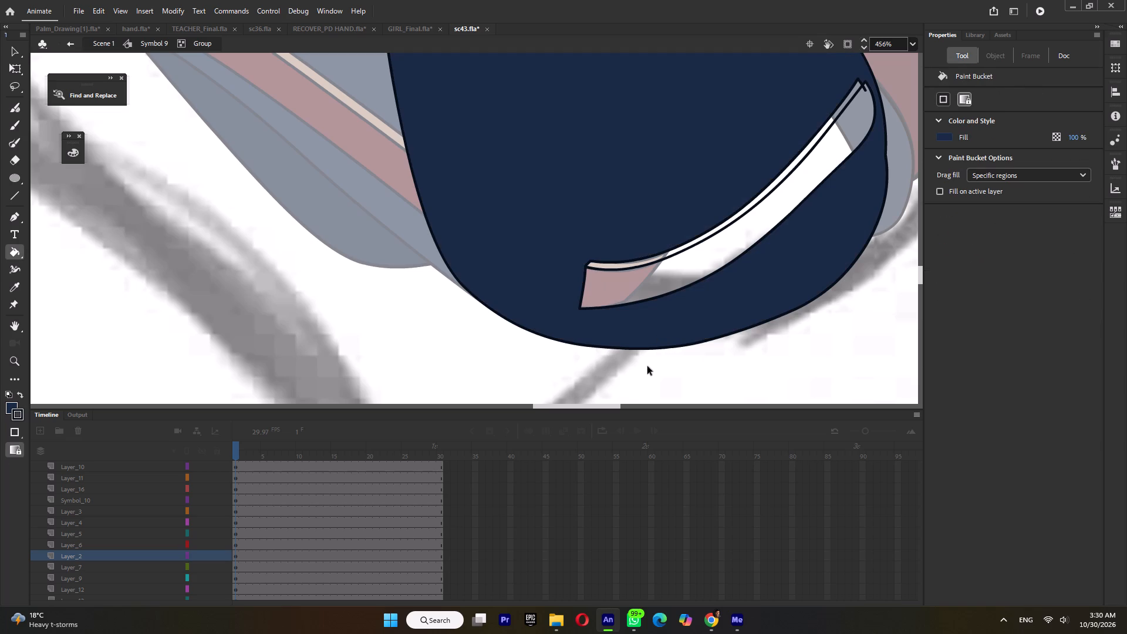
# Fill the hip piece's stripe band with the dark red sampled from the thigh stripe.
pyautogui.keyDown('ctrl'); pyautogui.doubleClick(630, 374); pyautogui.keyUp('ctrl')
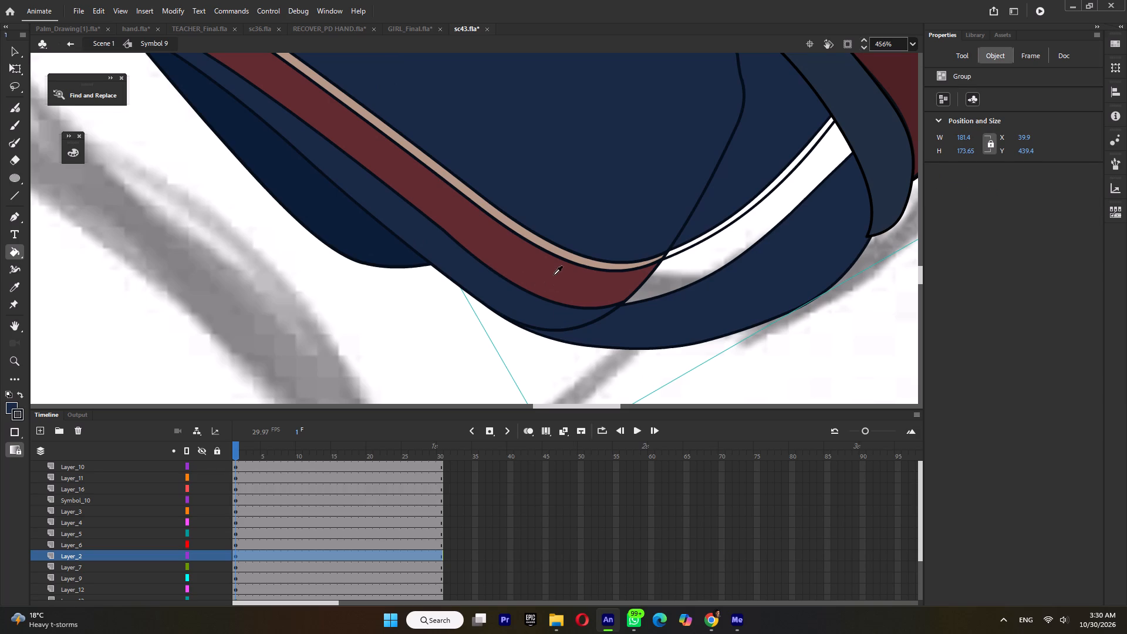
pyautogui.press('i')
pyautogui.click(555, 274)
pyautogui.keyDown('ctrl'); pyautogui.doubleClick(698, 241); pyautogui.keyUp('ctrl')
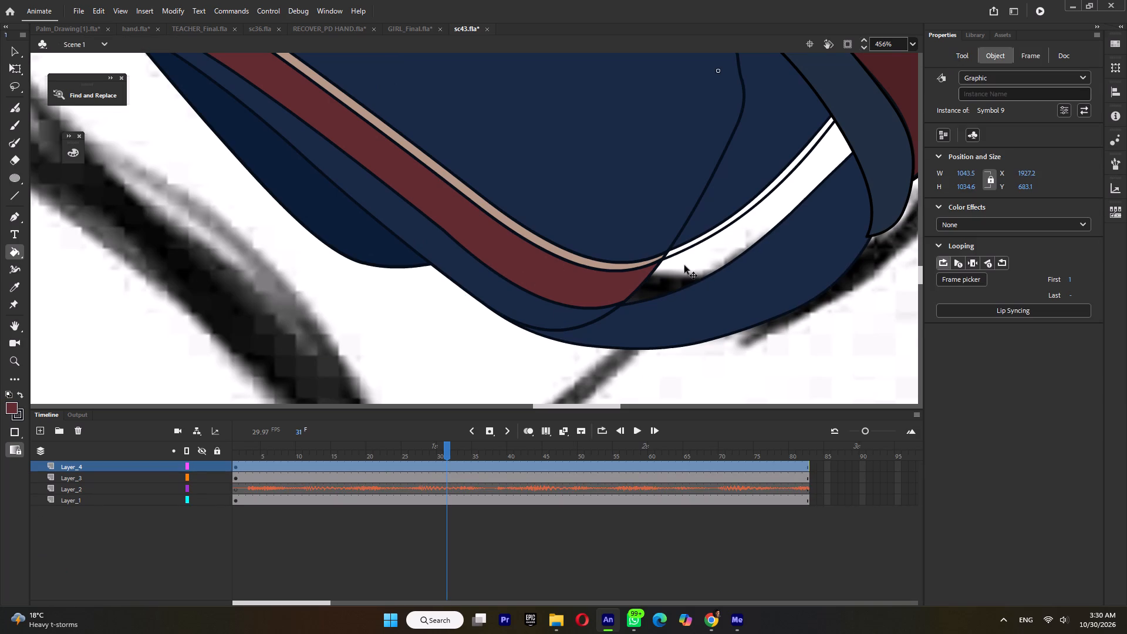
pyautogui.keyDown('ctrl'); pyautogui.doubleClick(685, 247); pyautogui.keyUp('ctrl')
pyautogui.keyDown('ctrl'); pyautogui.doubleClick(689, 227); pyautogui.keyUp('ctrl')
pyautogui.keyDown('ctrl'); pyautogui.doubleClick(701, 226); pyautogui.keyUp('ctrl')
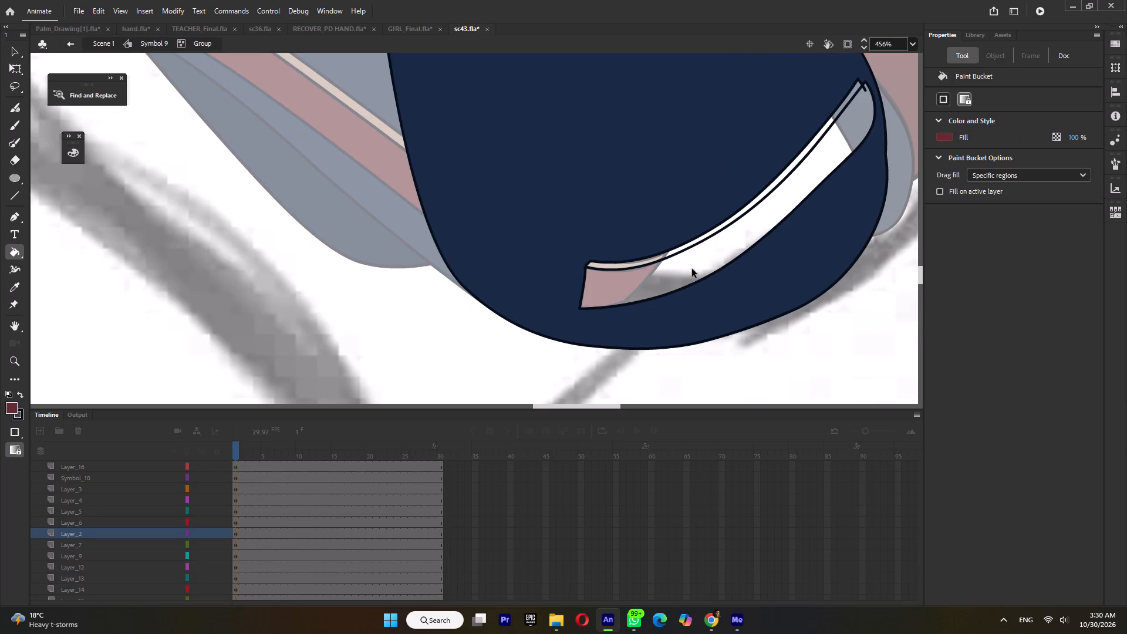
pyautogui.click(690, 273)
pyautogui.keyDown('ctrl'); pyautogui.doubleClick(656, 370); pyautogui.keyUp('ctrl')
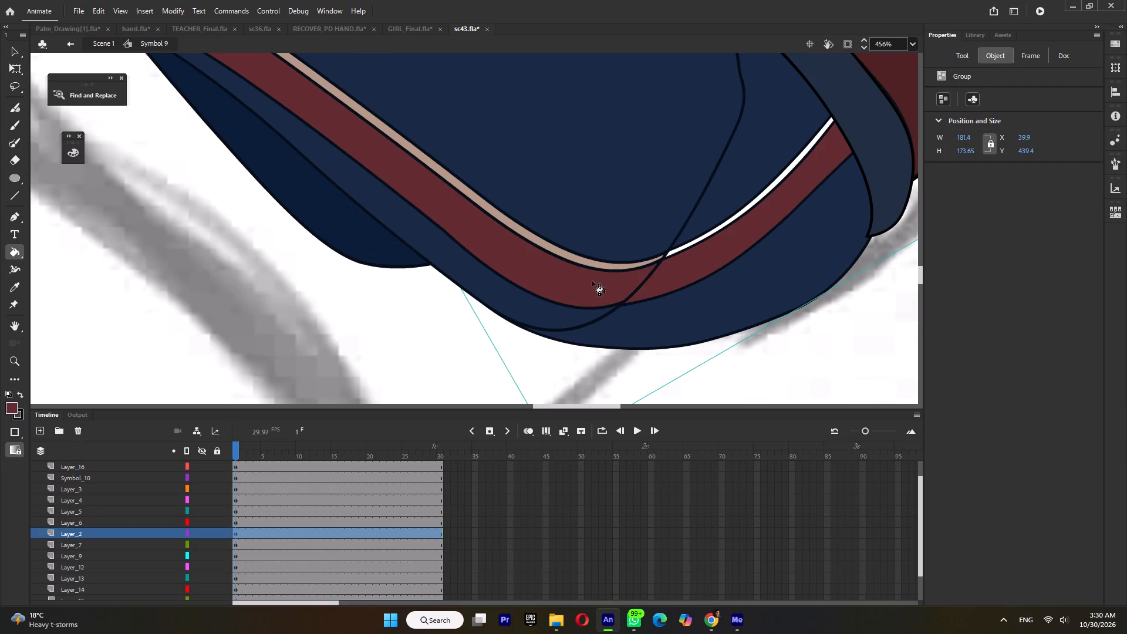
# Fill the thin trim above the hip's red band with the cream-beige sampled from the thigh's trim.
pyautogui.press('i')
pyautogui.click(578, 259)
pyautogui.keyDown('ctrl'); pyautogui.doubleClick(693, 259); pyautogui.keyUp('ctrl')
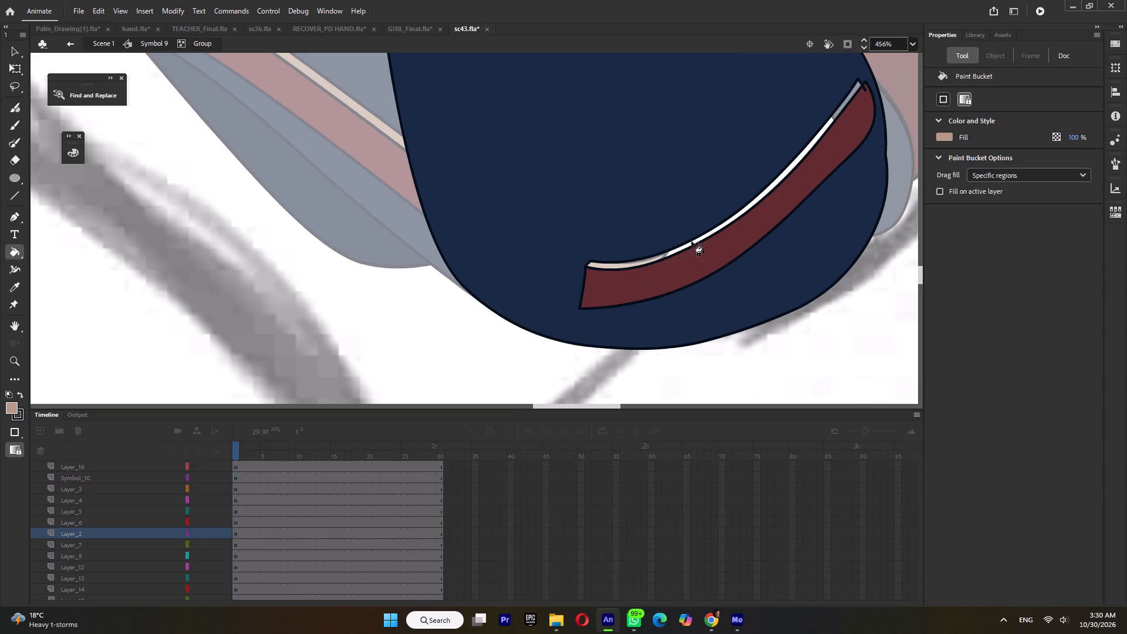
pyautogui.click(691, 246)
pyautogui.keyDown('ctrl'); pyautogui.doubleClick(737, 365); pyautogui.keyUp('ctrl')
pyautogui.keyDown('ctrl'); pyautogui.scroll(-5, 722, 311); pyautogui.keyUp('ctrl')
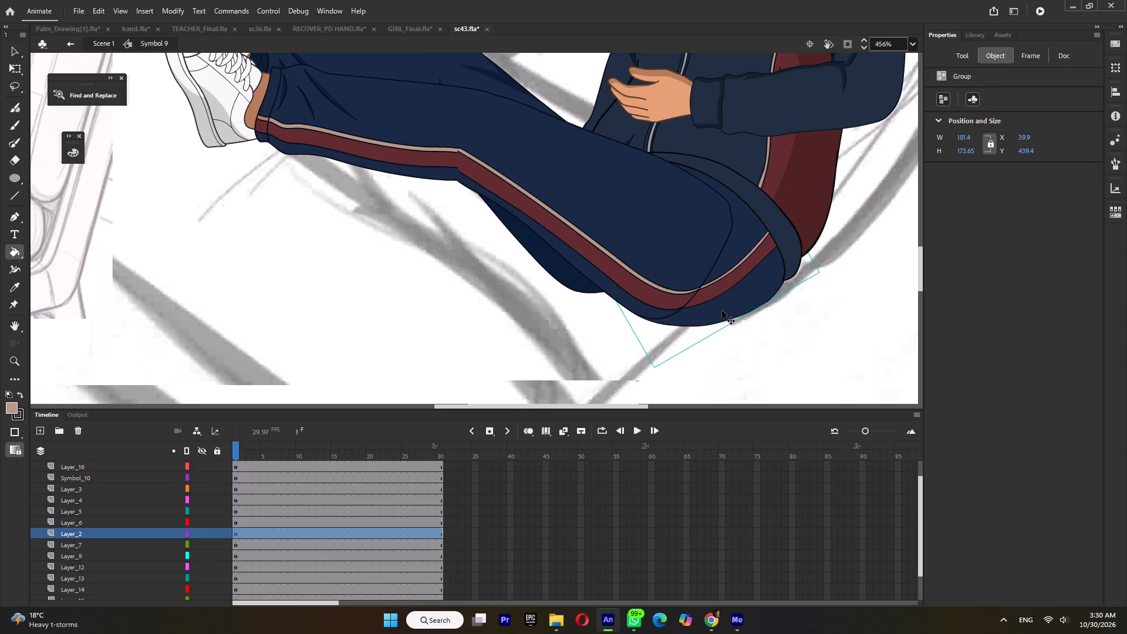
# Adjust the thigh shape's upper hip-side corner and delete its hip-end outline segments down past the cream trim and red stripe.
pyautogui.keyDown('ctrl'); pyautogui.tripleClick(712, 268); pyautogui.keyUp('ctrl')
pyautogui.keyDown('ctrl'); pyautogui.doubleClick(712, 268); pyautogui.keyUp('ctrl')
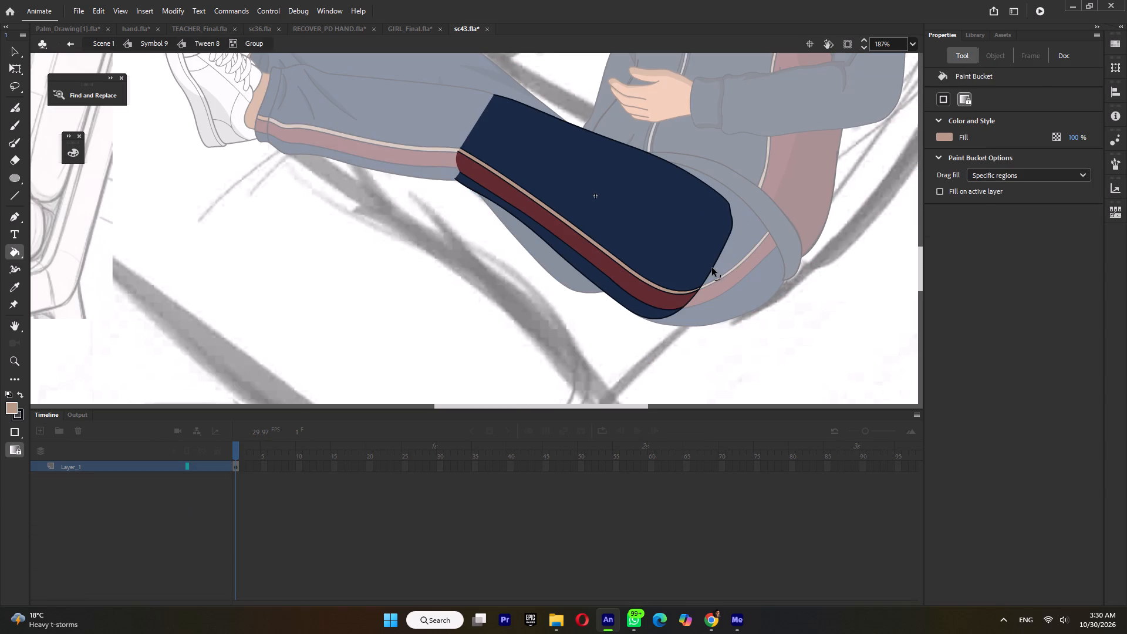
pyautogui.keyDown('ctrl'); pyautogui.click(753, 218); pyautogui.keyUp('ctrl')
pyautogui.keyDown('ctrl'); pyautogui.scroll(4, 727, 207); pyautogui.keyUp('ctrl')
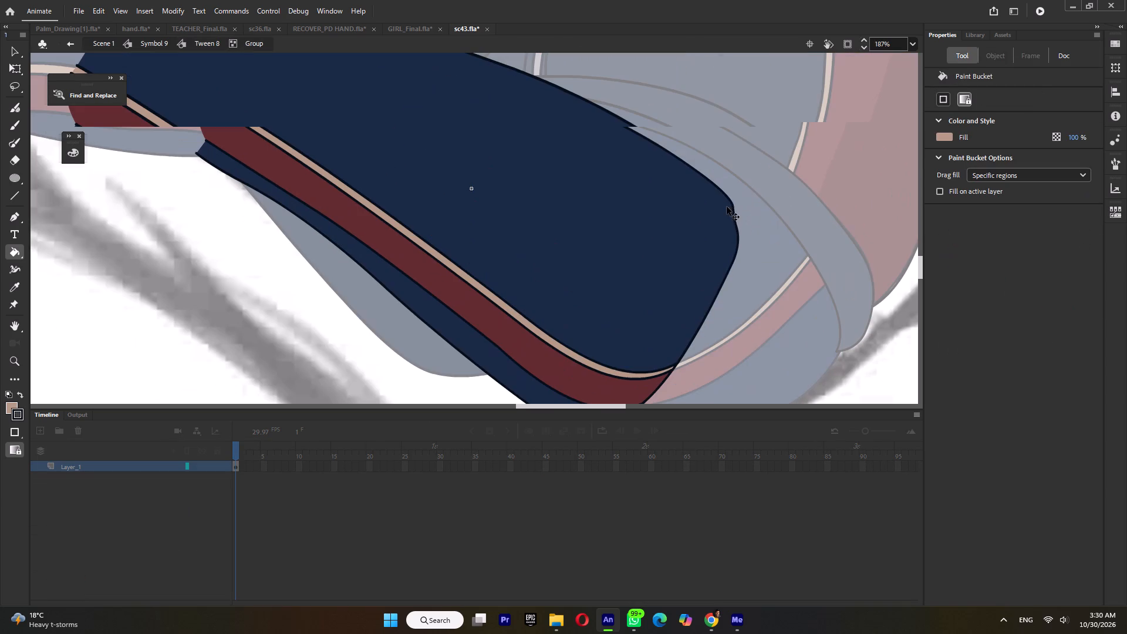
pyautogui.keyDown('ctrl'); pyautogui.keyDown('alt'); pyautogui.moveTo(731, 198); pyautogui.dragTo(726, 188); pyautogui.keyUp('alt'); pyautogui.keyUp('ctrl')
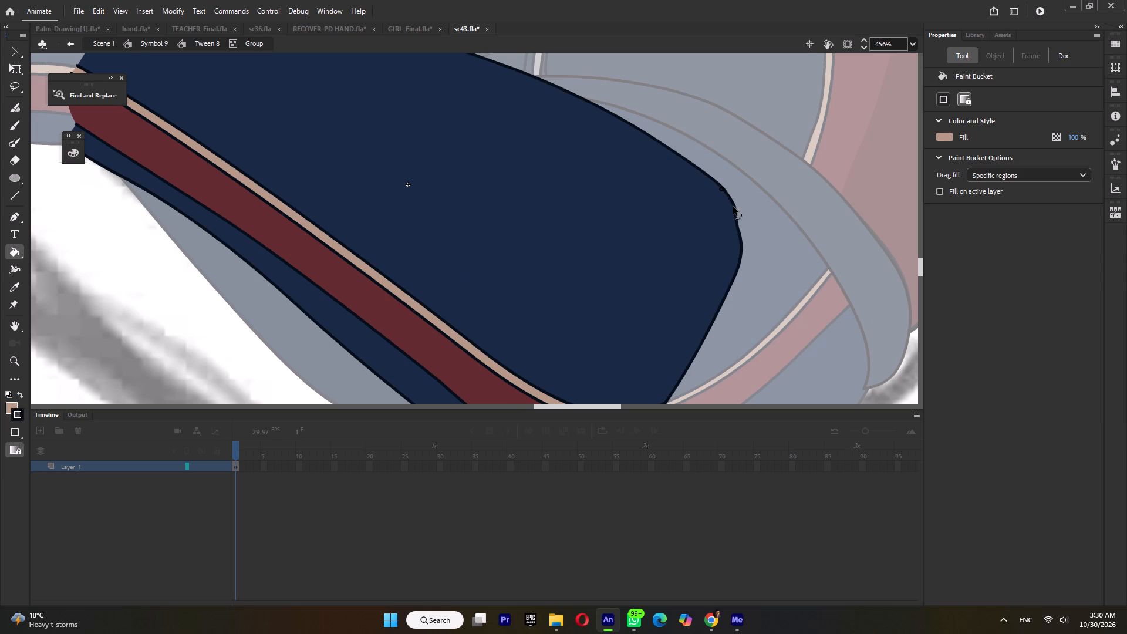
pyautogui.keyDown('ctrl'); pyautogui.click(733, 207); pyautogui.keyUp('ctrl')
pyautogui.keyDown('ctrl'); pyautogui.click(748, 216); pyautogui.keyUp('ctrl')
pyautogui.keyDown('ctrl'); pyautogui.keyDown('alt'); pyautogui.moveTo(723, 188); pyautogui.dragTo(724, 183); pyautogui.keyUp('alt'); pyautogui.keyUp('ctrl')
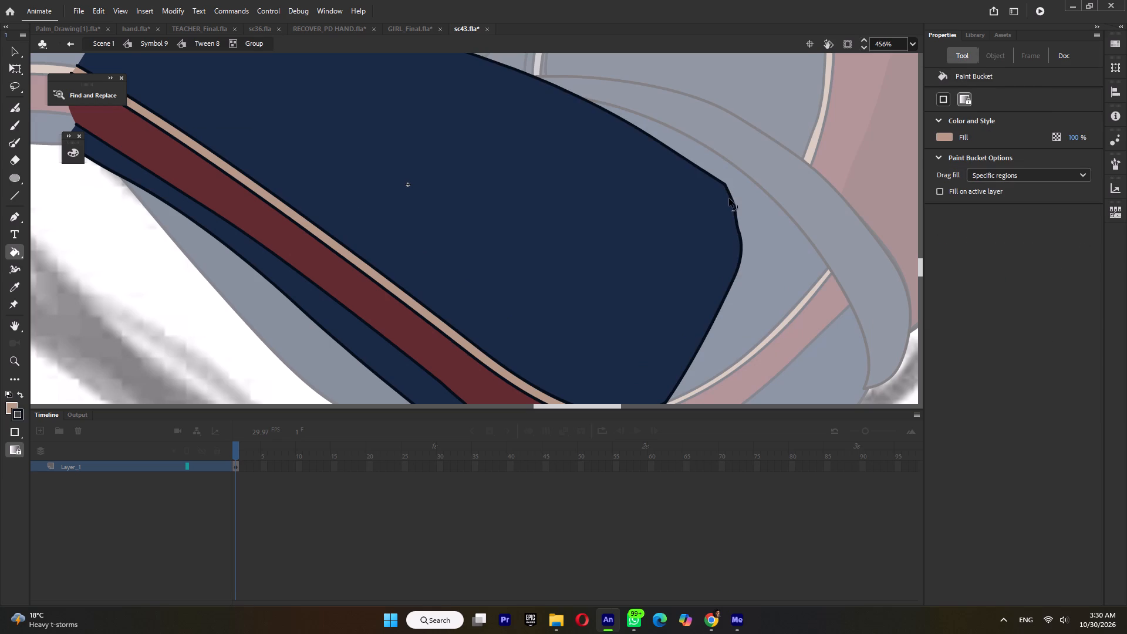
pyautogui.keyDown('ctrl'); pyautogui.click(729, 198); pyautogui.keyUp('ctrl')
pyautogui.scroll(-3, 743, 218)
pyautogui.press('Delete')
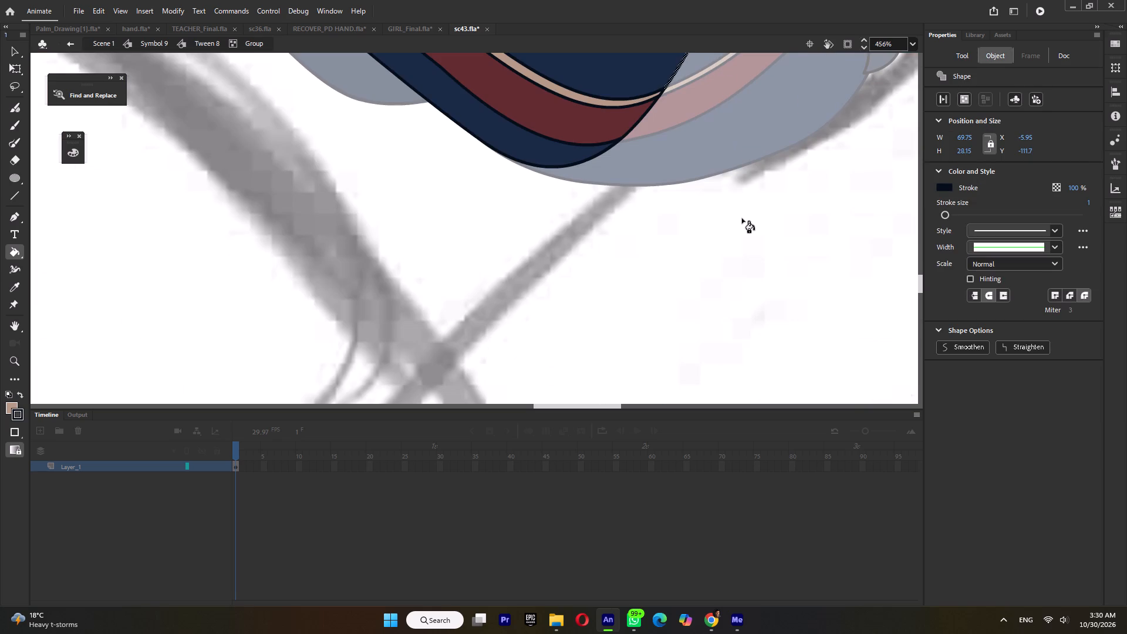
pyautogui.click(19, 65)
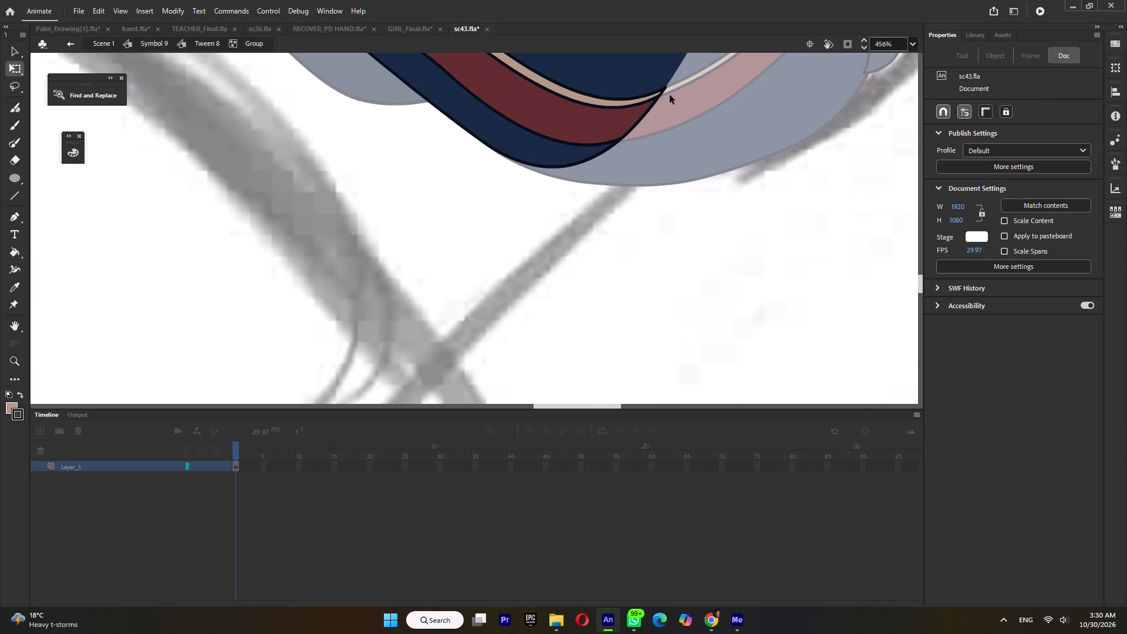
pyautogui.click(662, 92)
pyautogui.press('Delete')
pyautogui.click(657, 100)
pyautogui.press('Delete')
# Align the thigh's lower outline with the hip piece's edge and delete the curved outline overlapping the hip.
pyautogui.keyDown('ctrl'); pyautogui.scroll(3, 511, 158); pyautogui.keyUp('ctrl')
pyautogui.keyDown('alt'); pyautogui.moveTo(515, 161); pyautogui.dragTo(517, 163); pyautogui.keyUp('alt')
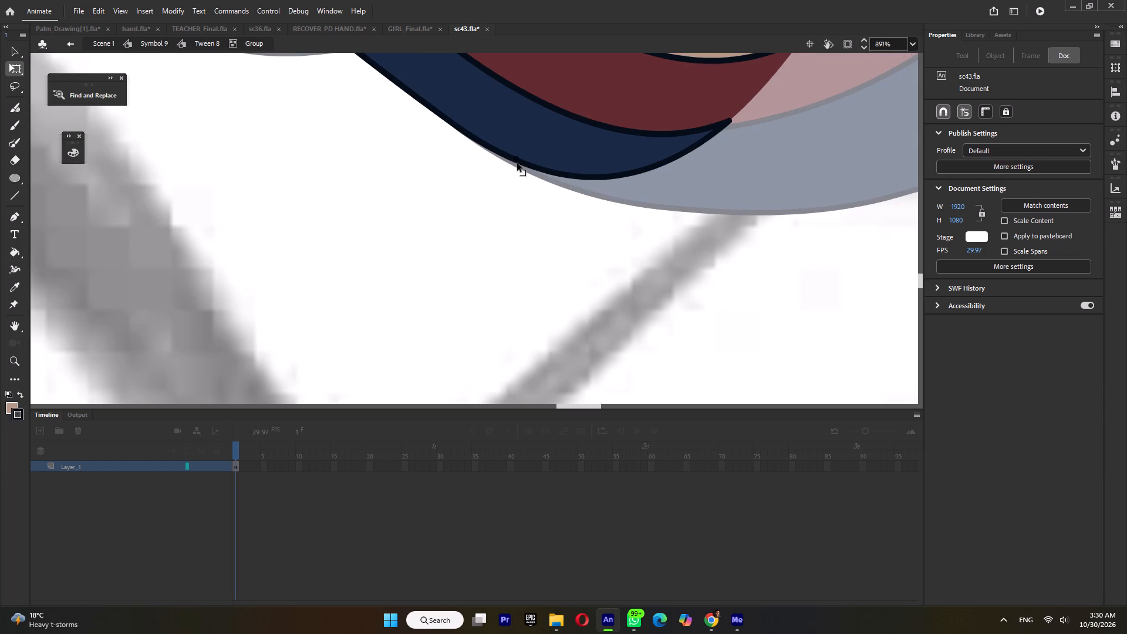
pyautogui.keyDown('alt'); pyautogui.moveTo(517, 163); pyautogui.dragTo(520, 169); pyautogui.keyUp('alt')
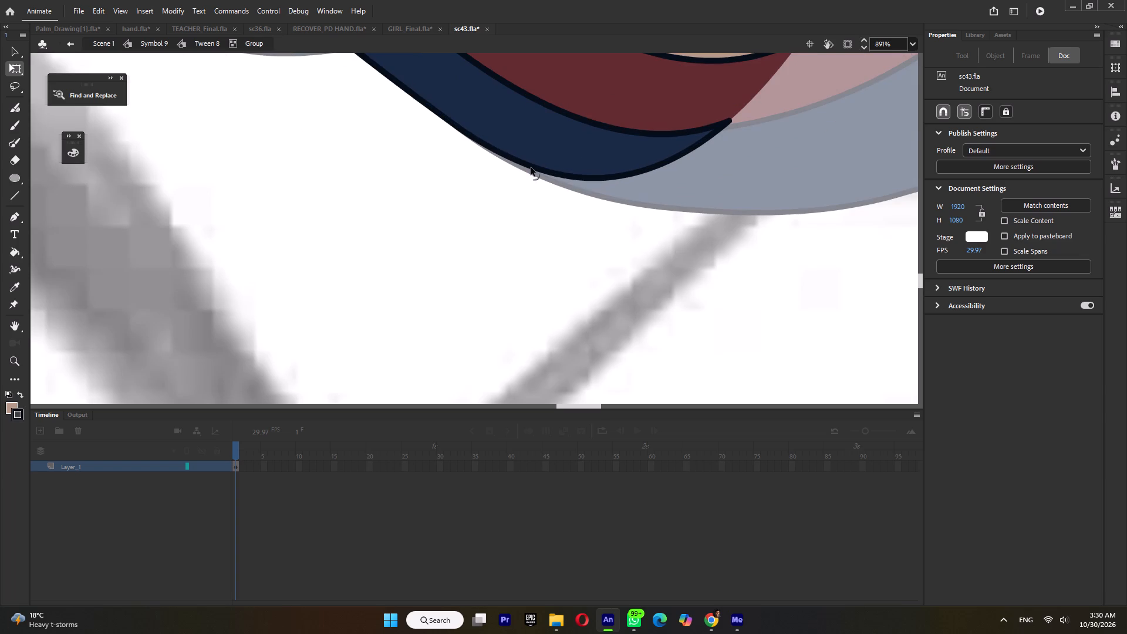
pyautogui.click(531, 167)
pyautogui.moveTo(535, 201); pyautogui.dragTo(532, 195)
pyautogui.keyDown('alt'); pyautogui.click(505, 153); pyautogui.keyUp('alt')
pyautogui.click(521, 161)
pyautogui.press('Delete')
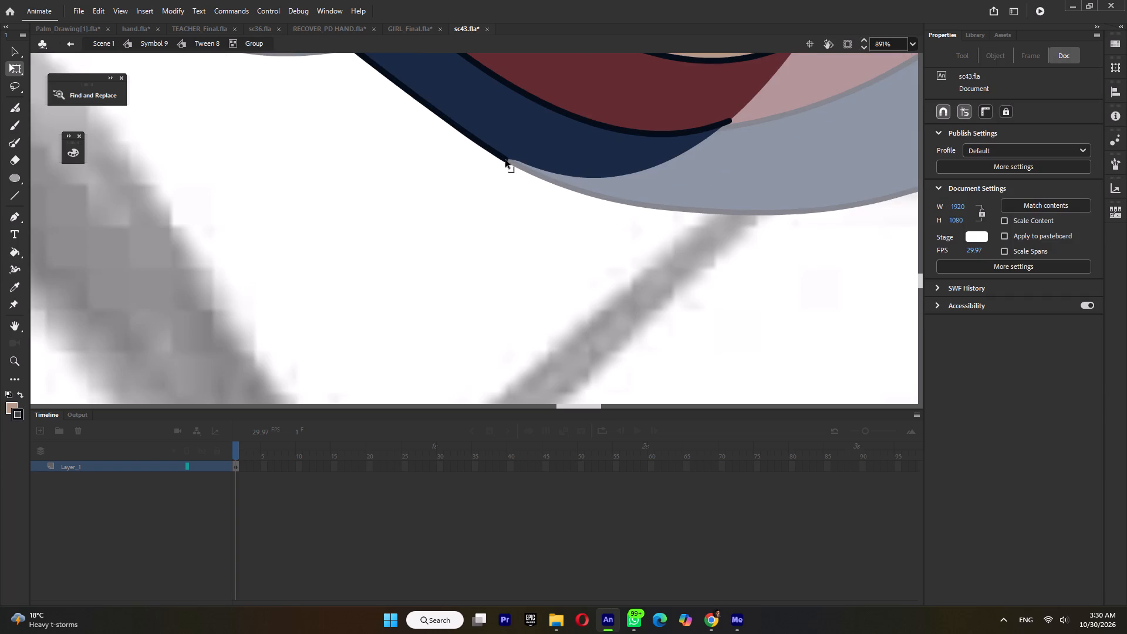
# Move the hip-side end of the thigh stripe's lower outline onto the matching hip stripe line, and leave the thigh group.
pyautogui.keyDown('ctrl'); pyautogui.scroll(-5, 617, 187); pyautogui.keyUp('ctrl')
pyautogui.keyDown('ctrl'); pyautogui.scroll(7, 654, 167); pyautogui.keyUp('ctrl')
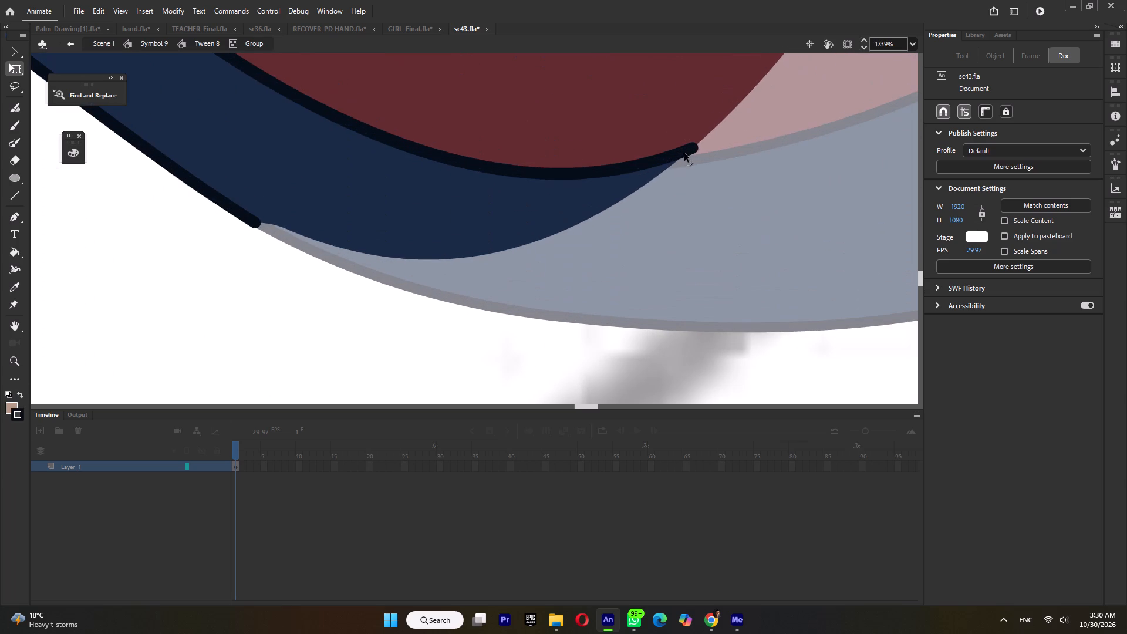
pyautogui.moveTo(691, 147); pyautogui.dragTo(686, 159)
pyautogui.keyDown('ctrl'); pyautogui.scroll(-10, 699, 190); pyautogui.keyUp('ctrl')
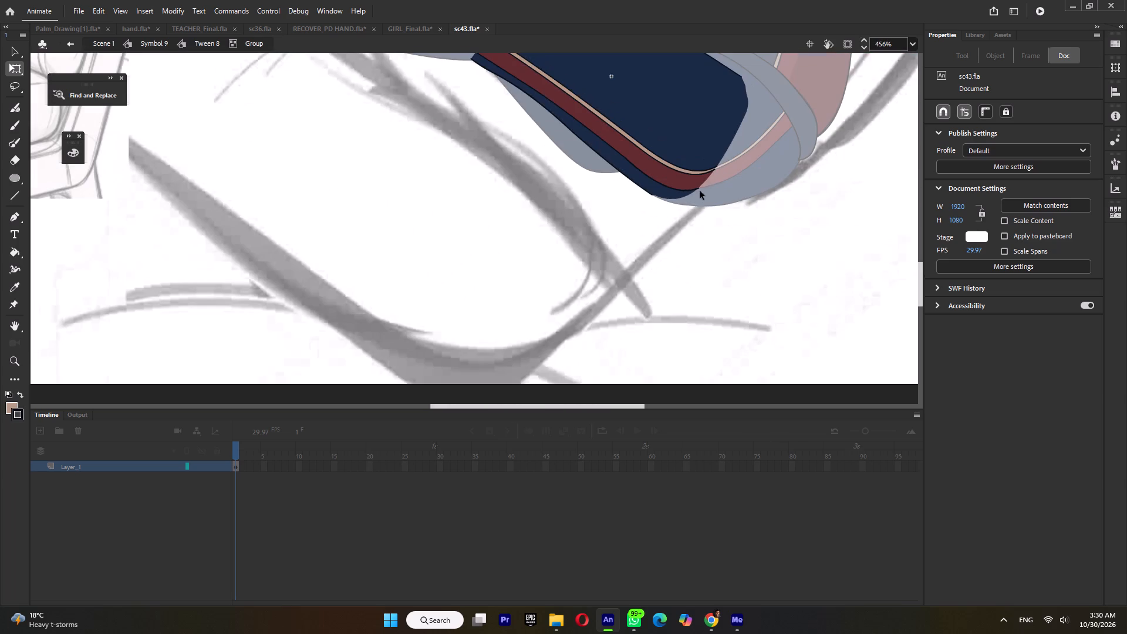
pyautogui.keyDown('ctrl'); pyautogui.tripleClick(672, 249); pyautogui.keyUp('ctrl')
pyautogui.keyDown('ctrl'); pyautogui.click(672, 249); pyautogui.keyUp('ctrl')
pyautogui.keyDown('ctrl'); pyautogui.scroll(-5, 683, 259); pyautogui.keyUp('ctrl')
pyautogui.keyDown('ctrl'); pyautogui.click(740, 256); pyautogui.keyUp('ctrl')
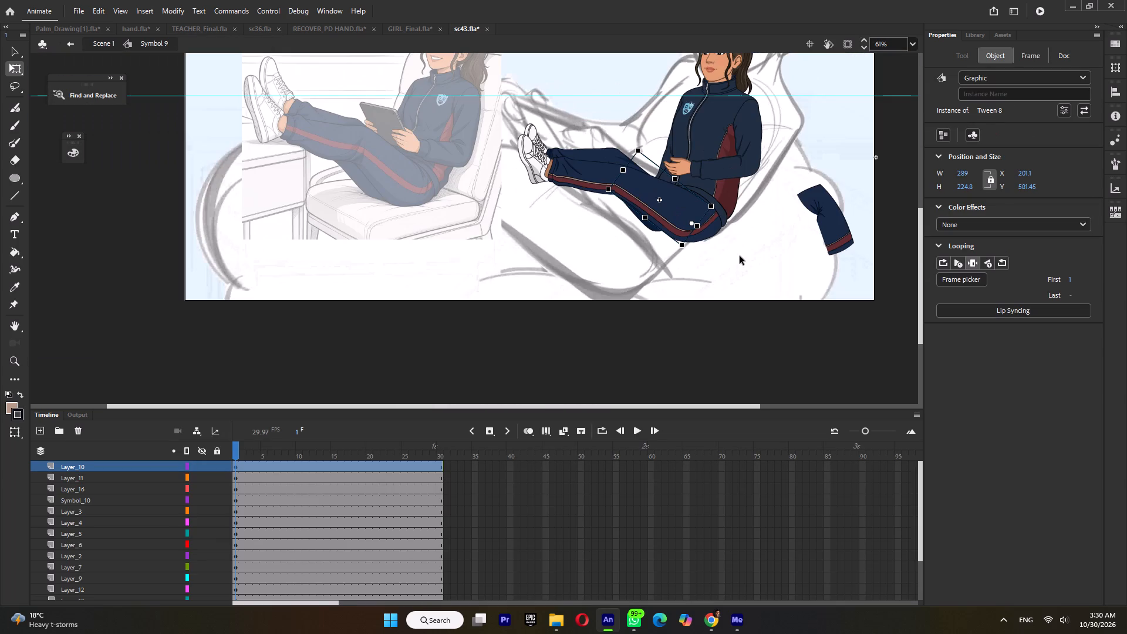
# Bow the hip piece's red stripe and cream trim lines further downward into a rounder curve, keeping the trim thin.
pyautogui.keyDown('ctrl'); pyautogui.scroll(5, 712, 230); pyautogui.keyUp('ctrl')
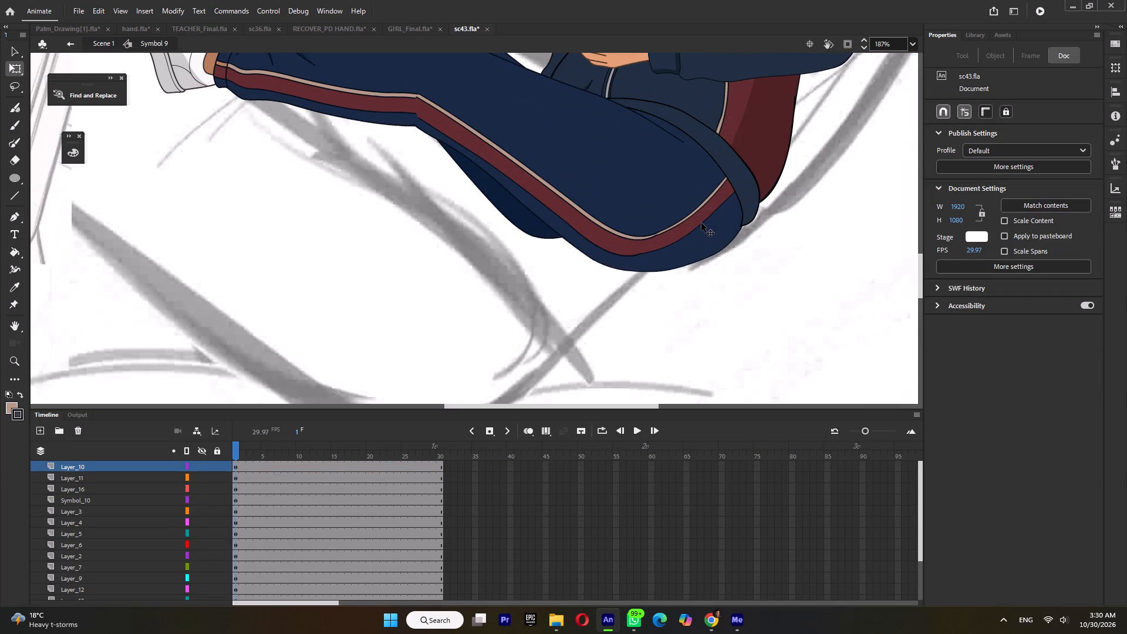
pyautogui.keyDown('ctrl'); pyautogui.doubleClick(701, 223); pyautogui.keyUp('ctrl')
pyautogui.keyDown('ctrl'); pyautogui.scroll(4, 690, 231); pyautogui.keyUp('ctrl')
pyautogui.keyDown('ctrl'); pyautogui.moveTo(679, 245); pyautogui.dragTo(682, 252); pyautogui.keyUp('ctrl')
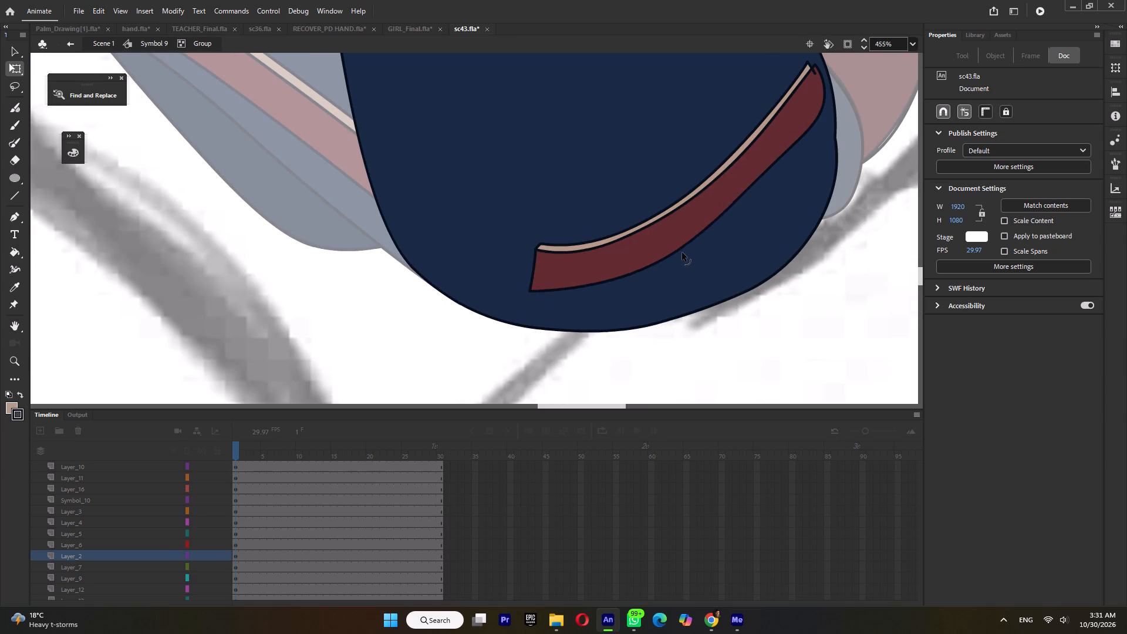
pyautogui.keyDown('ctrl'); pyautogui.moveTo(682, 252); pyautogui.dragTo(683, 257); pyautogui.keyUp('ctrl')
pyautogui.keyDown('ctrl'); pyautogui.moveTo(740, 198); pyautogui.dragTo(748, 208); pyautogui.keyUp('ctrl')
pyautogui.keyDown('ctrl'); pyautogui.click(737, 217); pyautogui.keyUp('ctrl')
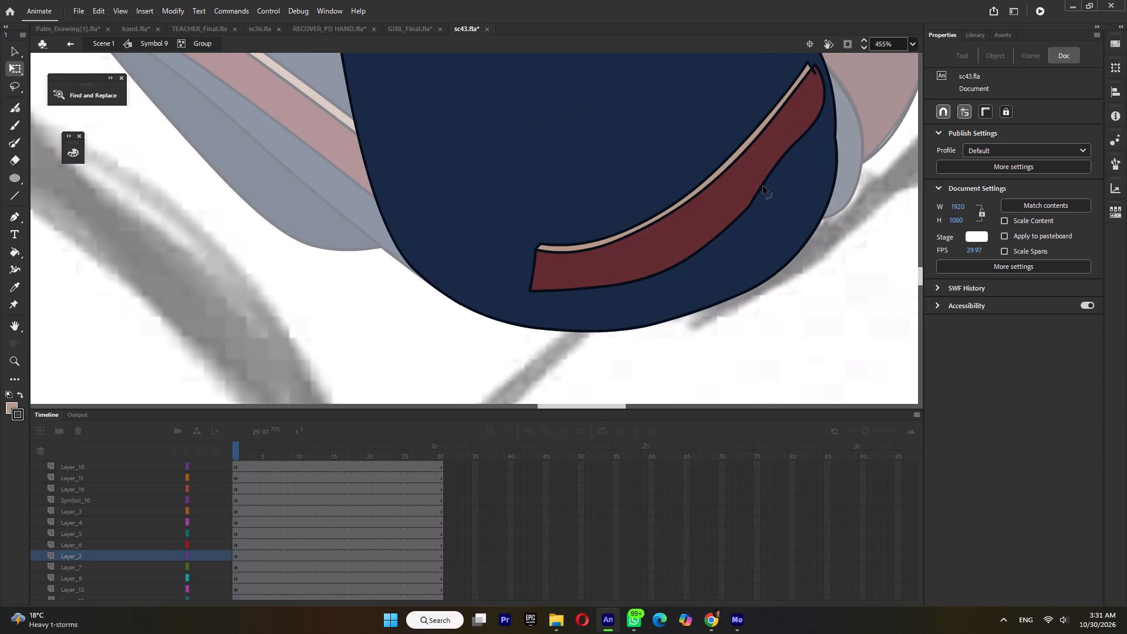
pyautogui.keyDown('ctrl'); pyautogui.moveTo(764, 185); pyautogui.dragTo(770, 188); pyautogui.keyUp('ctrl')
pyautogui.keyDown('ctrl'); pyautogui.moveTo(693, 195); pyautogui.dragTo(699, 205); pyautogui.keyUp('ctrl')
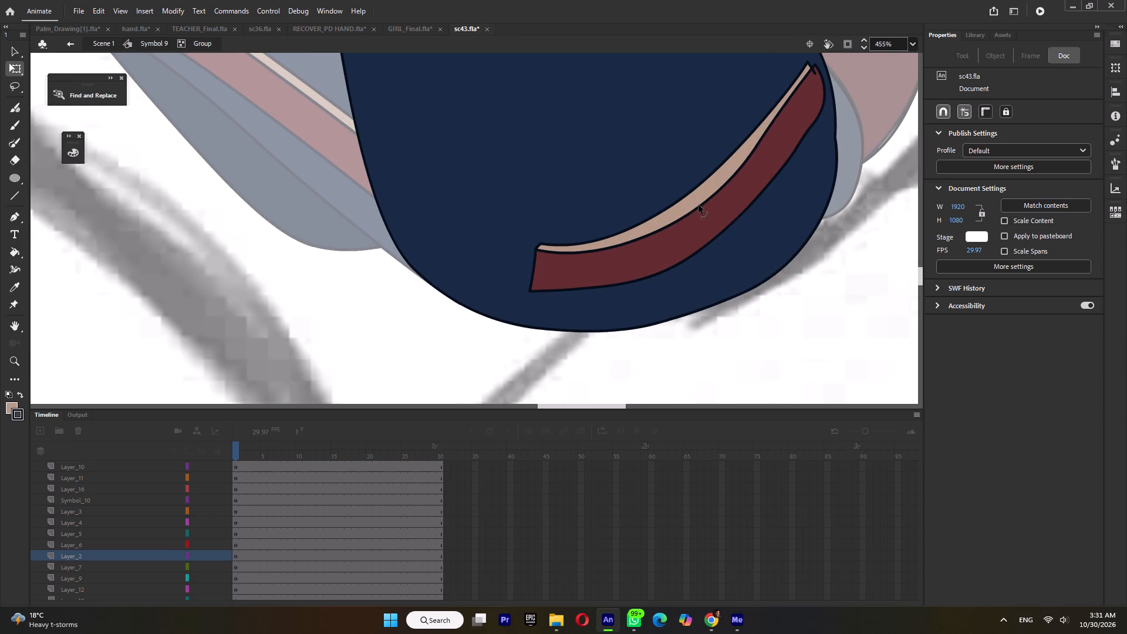
pyautogui.keyDown('ctrl'); pyautogui.moveTo(699, 205); pyautogui.dragTo(699, 207); pyautogui.keyUp('ctrl')
pyautogui.keyDown('ctrl'); pyautogui.moveTo(696, 187); pyautogui.dragTo(700, 196); pyautogui.keyUp('ctrl')
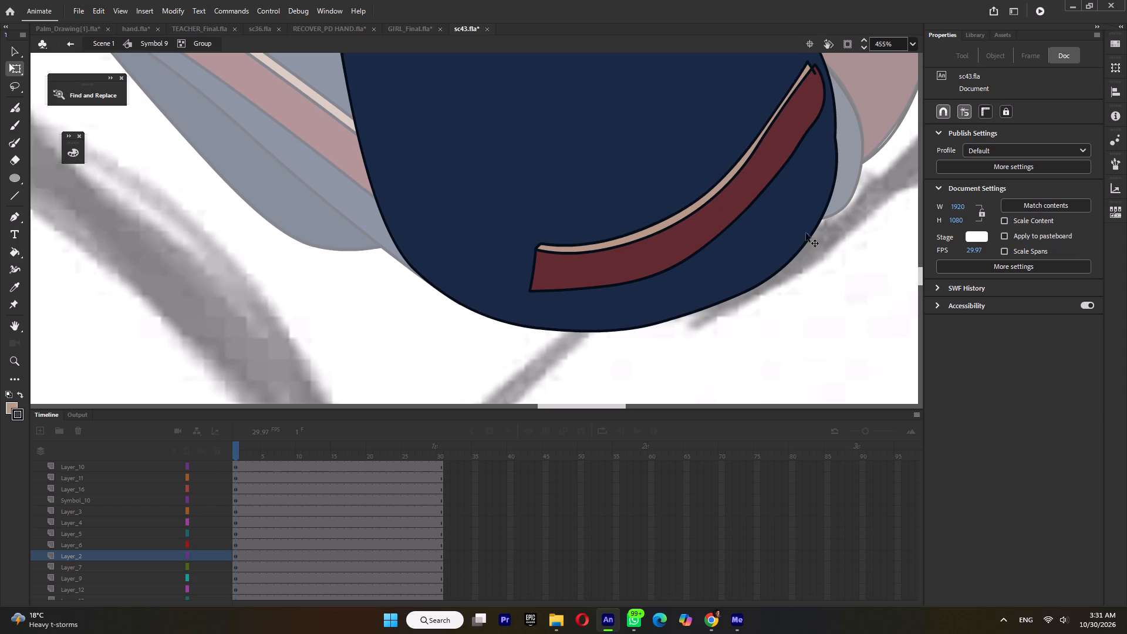
pyautogui.keyDown('ctrl'); pyautogui.doubleClick(841, 254); pyautogui.keyUp('ctrl')
# Adjust the hip-side ends of the thigh's cream trim and red stripe outlines to meet the hip stripe lines, and leave the group.
pyautogui.keyDown('ctrl'); pyautogui.doubleClick(581, 256); pyautogui.keyUp('ctrl')
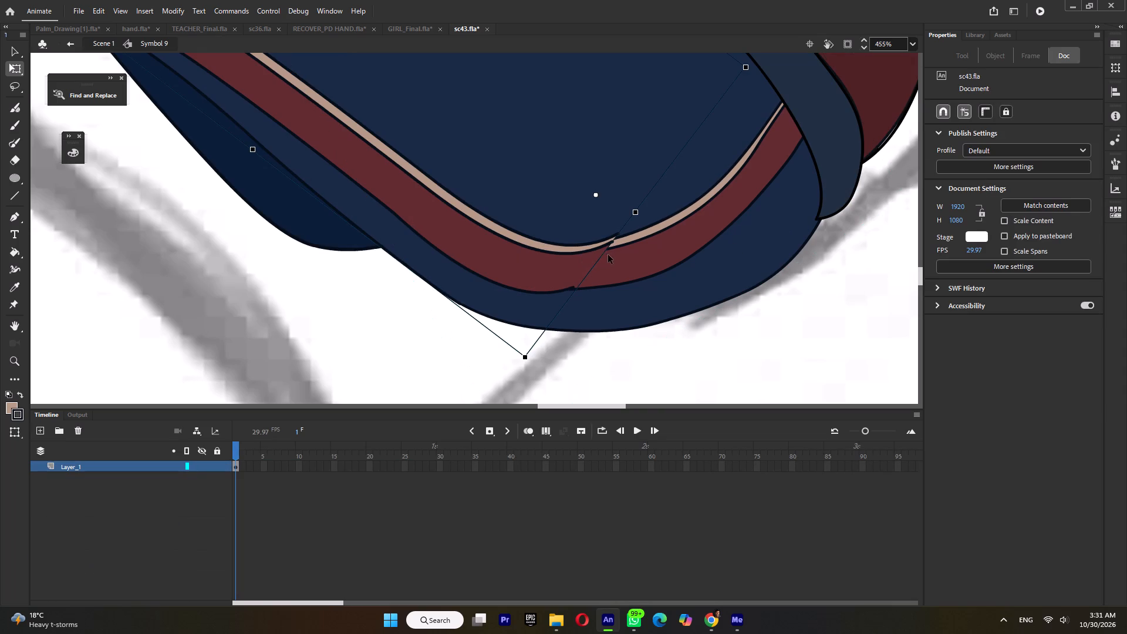
pyautogui.keyDown('ctrl'); pyautogui.doubleClick(608, 241); pyautogui.keyUp('ctrl')
pyautogui.keyDown('ctrl'); pyautogui.scroll(3, 609, 247); pyautogui.keyUp('ctrl')
pyautogui.keyDown('ctrl'); pyautogui.moveTo(613, 238); pyautogui.dragTo(607, 253); pyautogui.keyUp('ctrl')
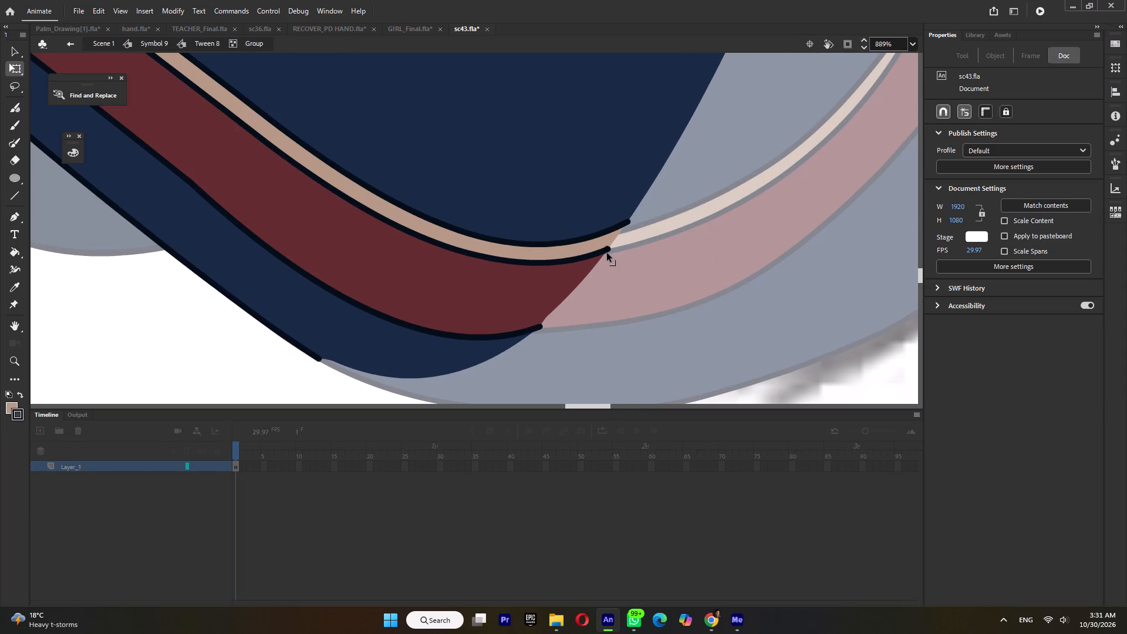
pyautogui.keyDown('ctrl'); pyautogui.moveTo(607, 253); pyautogui.dragTo(599, 254); pyautogui.keyUp('ctrl')
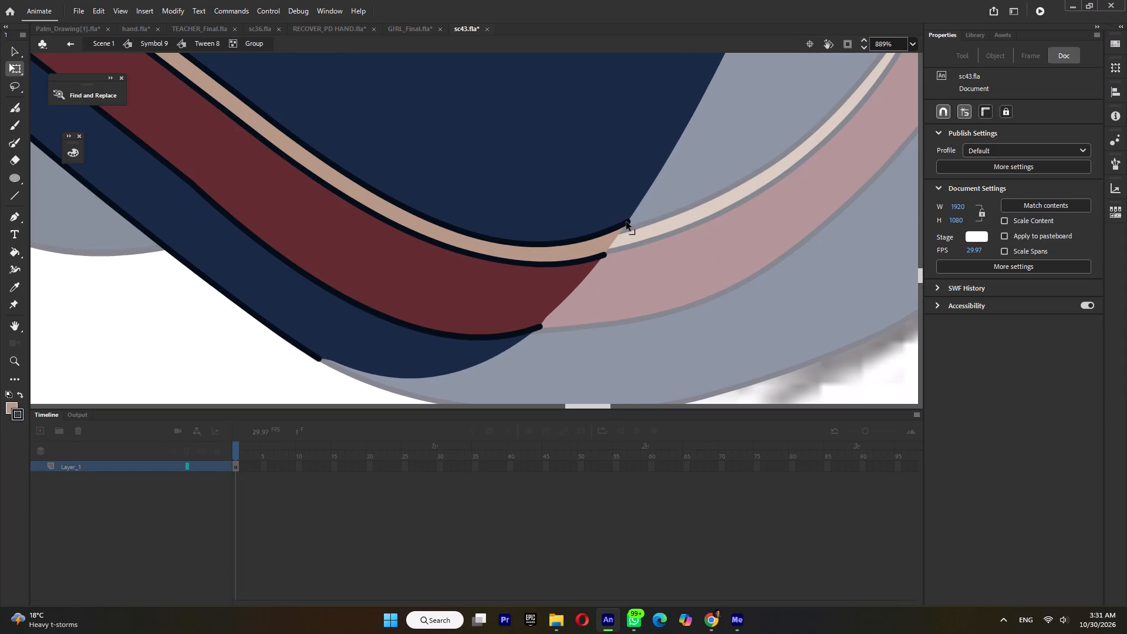
pyautogui.keyDown('ctrl'); pyautogui.moveTo(626, 222); pyautogui.dragTo(612, 235); pyautogui.keyUp('ctrl')
pyautogui.keyDown('ctrl'); pyautogui.moveTo(538, 326); pyautogui.dragTo(536, 332); pyautogui.keyUp('ctrl')
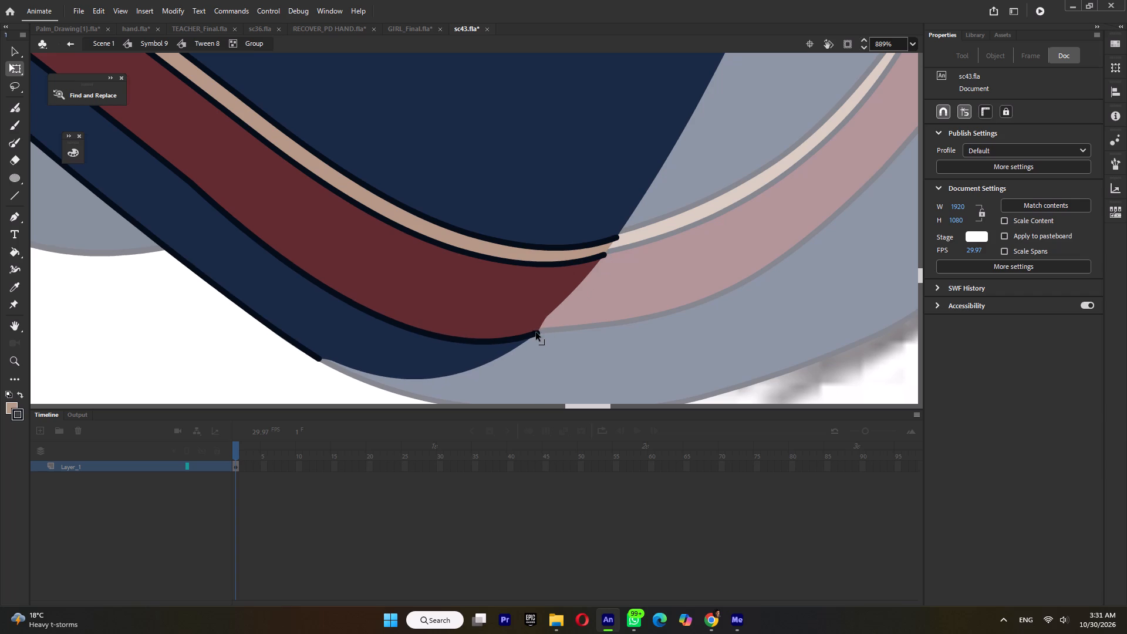
pyautogui.keyDown('ctrl'); pyautogui.moveTo(536, 332); pyautogui.dragTo(535, 332); pyautogui.keyUp('ctrl')
pyautogui.keyDown('ctrl'); pyautogui.moveTo(432, 334); pyautogui.dragTo(431, 319); pyautogui.keyUp('ctrl')
pyautogui.keyDown('ctrl'); pyautogui.click(536, 333); pyautogui.keyUp('ctrl')
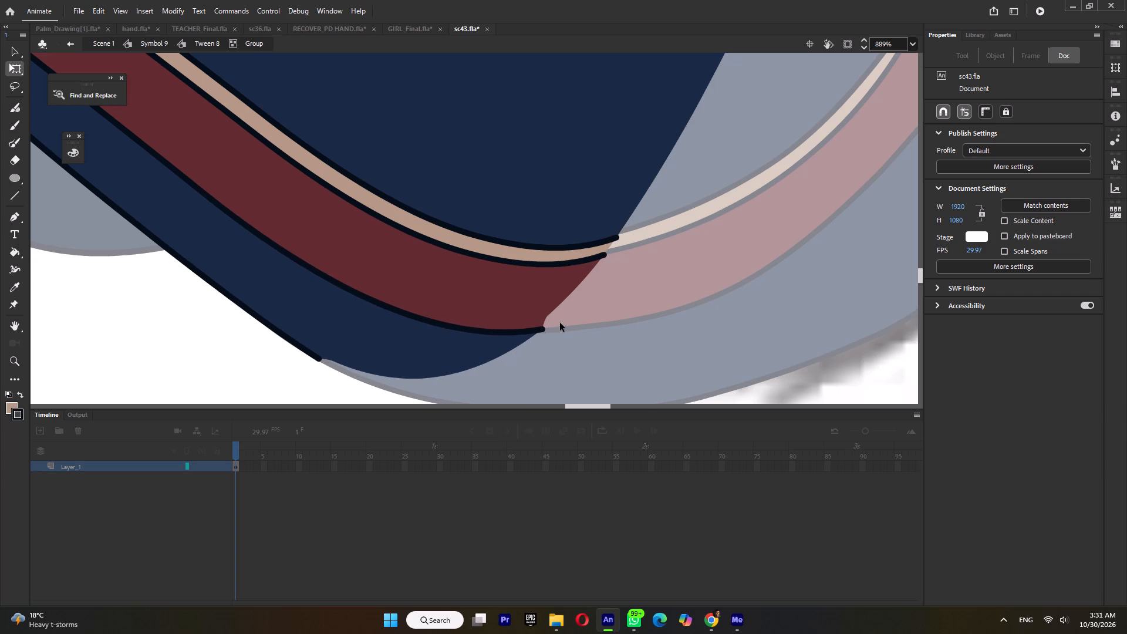
pyautogui.keyDown('ctrl'); pyautogui.scroll(-6, 560, 323); pyautogui.keyUp('ctrl')
pyautogui.keyDown('ctrl'); pyautogui.tripleClick(675, 329); pyautogui.keyUp('ctrl')
pyautogui.keyDown('ctrl'); pyautogui.click(675, 329); pyautogui.keyUp('ctrl')
pyautogui.keyDown('ctrl'); pyautogui.scroll(-4, 677, 281); pyautogui.keyUp('ctrl')
pyautogui.keyDown('ctrl'); pyautogui.click(715, 318); pyautogui.keyUp('ctrl')
pyautogui.keyDown('ctrl'); pyautogui.scroll(-4, 717, 315); pyautogui.keyUp('ctrl')
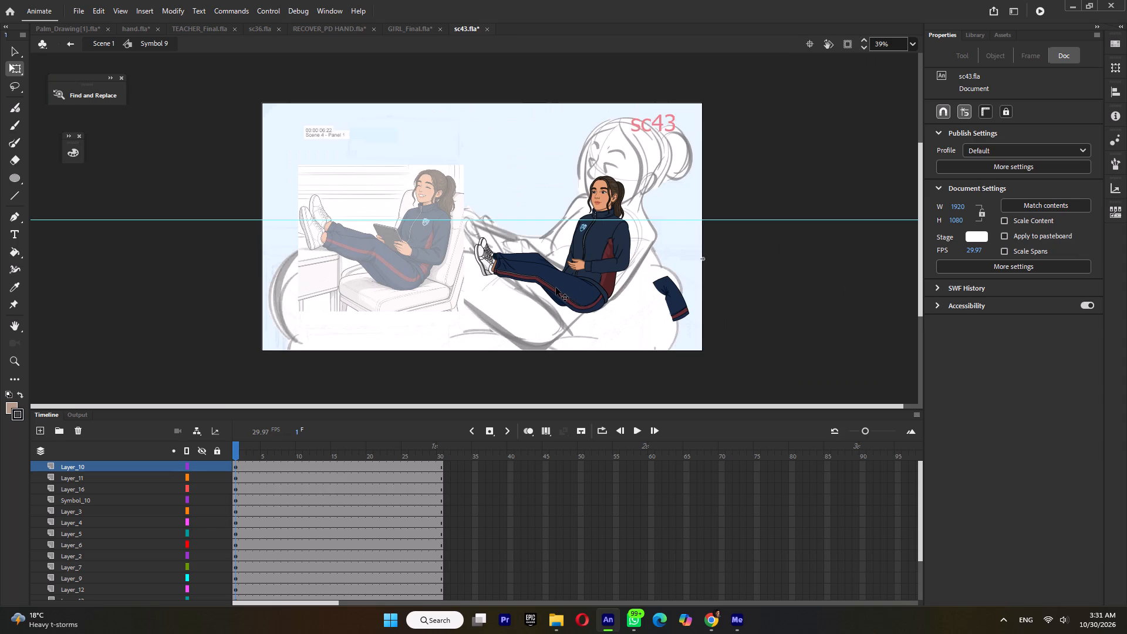
# Adjust the jacket torso's length from its collar end to about 505.6 wide by 481.4 high.
pyautogui.keyDown('ctrl'); pyautogui.scroll(2, 556, 288); pyautogui.keyUp('ctrl')
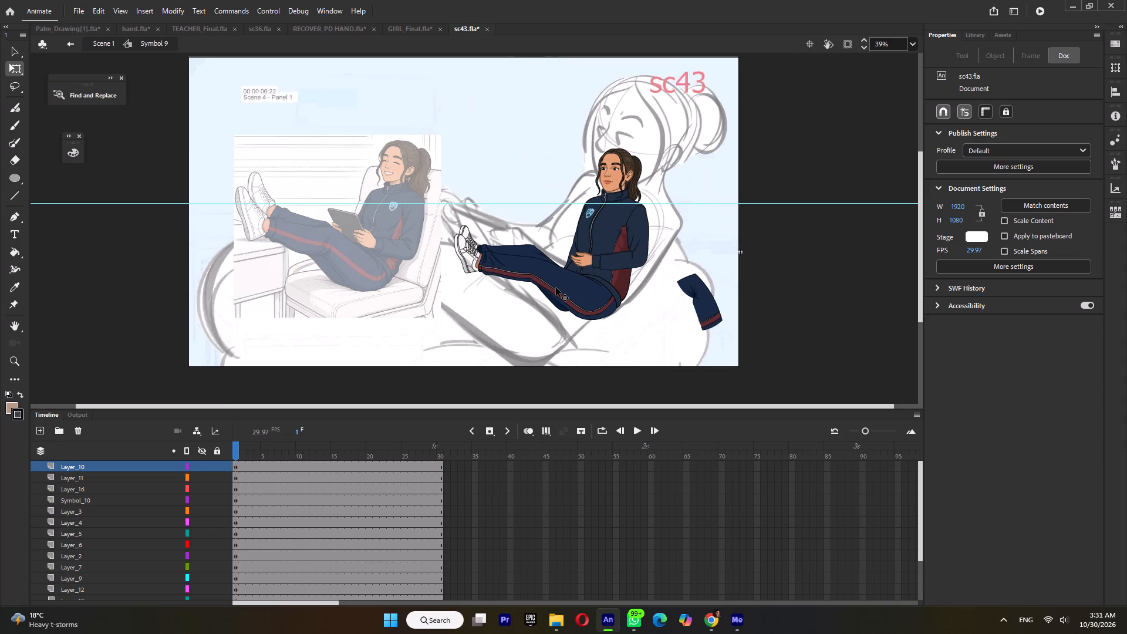
pyautogui.click(609, 208)
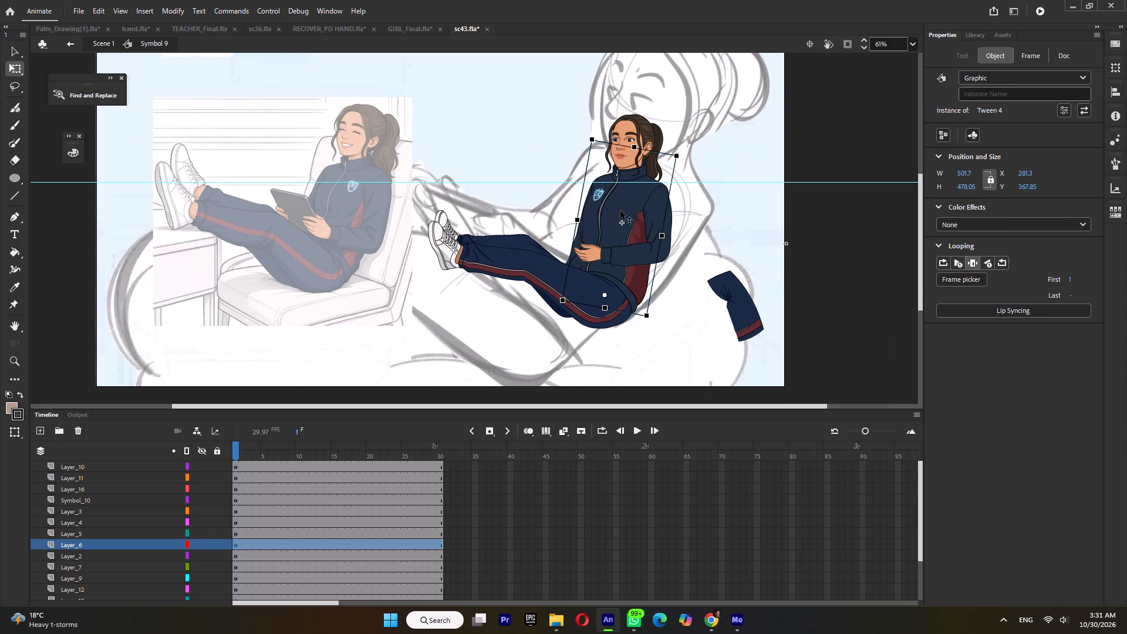
pyautogui.moveTo(635, 147); pyautogui.dragTo(636, 154)
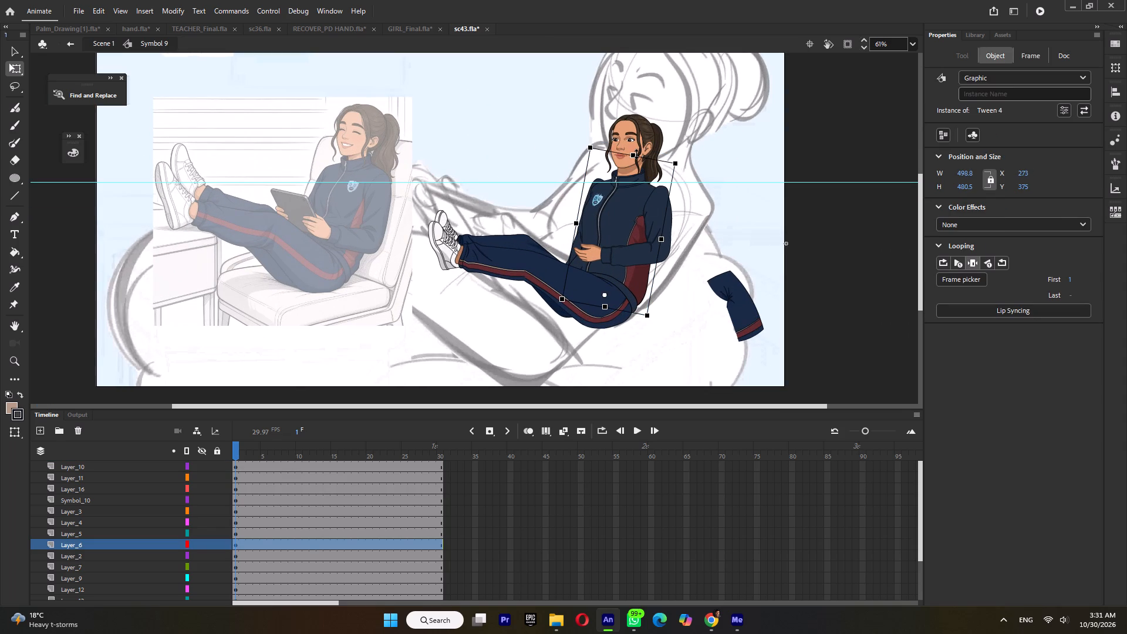
pyautogui.moveTo(636, 154); pyautogui.dragTo(637, 148)
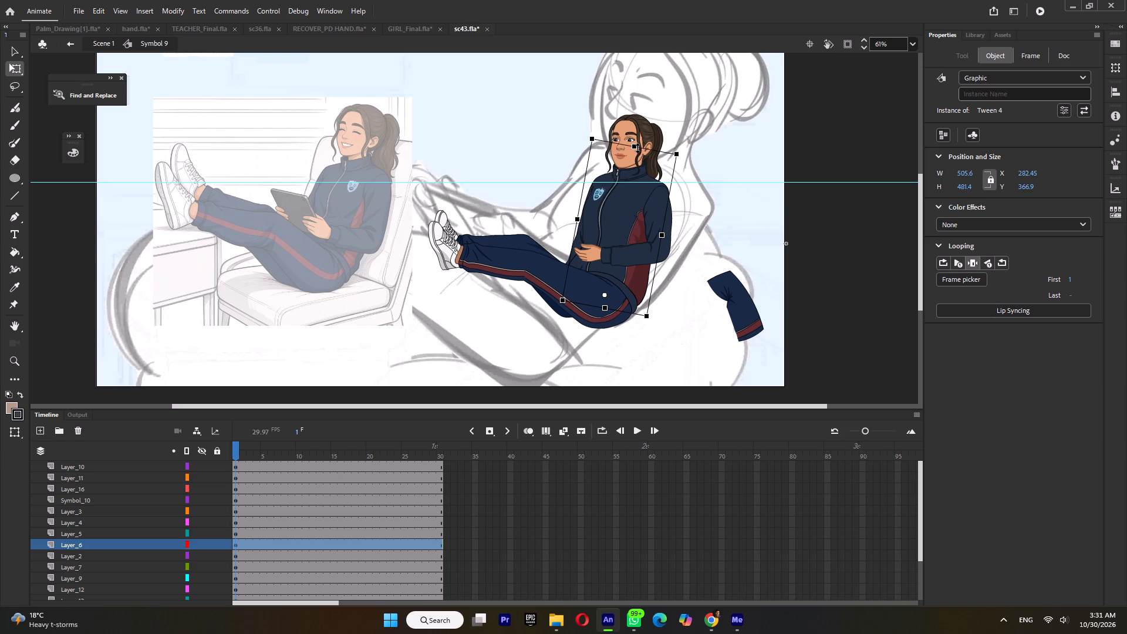
# Shorten the jacket torso slightly more from its collar end.
pyautogui.moveTo(637, 148); pyautogui.dragTo(637, 154)
# Move the near upper arm, forearm and hand together slightly down to fit the shortened torso's shoulder.
pyautogui.click(660, 207)
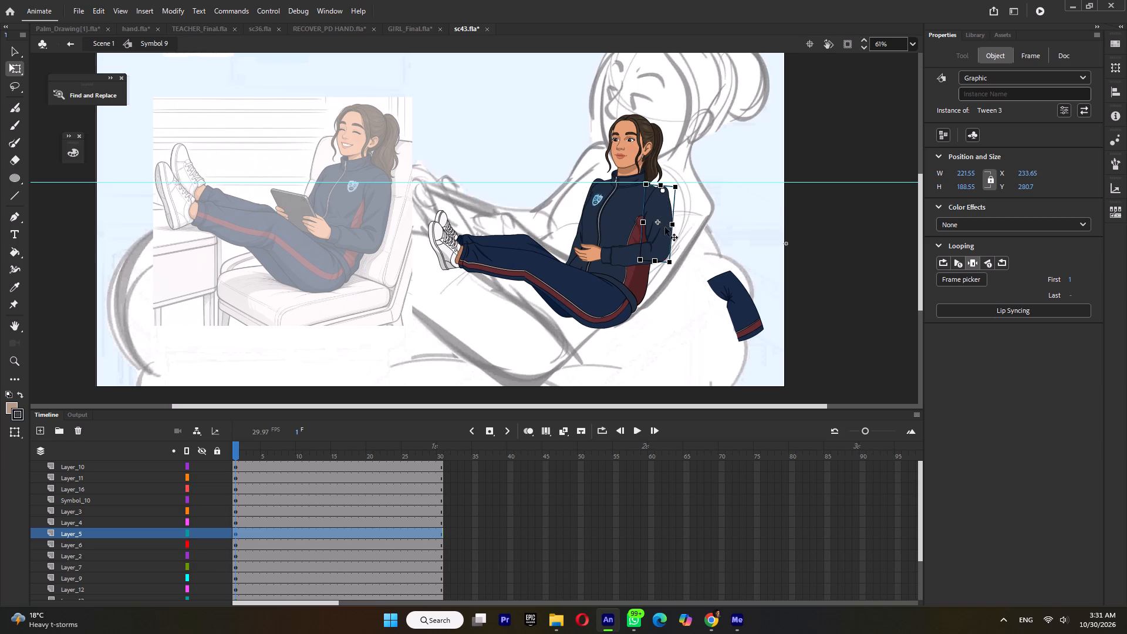
pyautogui.keyDown('ctrl'); pyautogui.scroll(5, 666, 239); pyautogui.keyUp('ctrl')
pyautogui.keyDown('shift'); pyautogui.click(565, 288); pyautogui.keyUp('shift')
pyautogui.keyDown('shift'); pyautogui.click(424, 286); pyautogui.keyUp('shift')
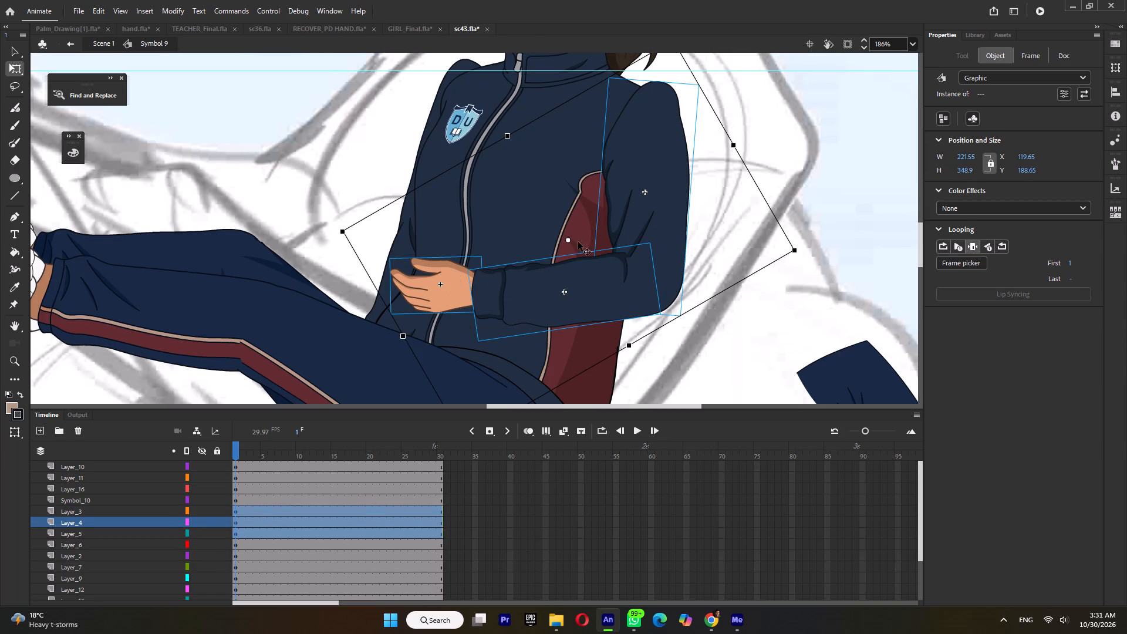
pyautogui.moveTo(670, 147); pyautogui.dragTo(669, 168)
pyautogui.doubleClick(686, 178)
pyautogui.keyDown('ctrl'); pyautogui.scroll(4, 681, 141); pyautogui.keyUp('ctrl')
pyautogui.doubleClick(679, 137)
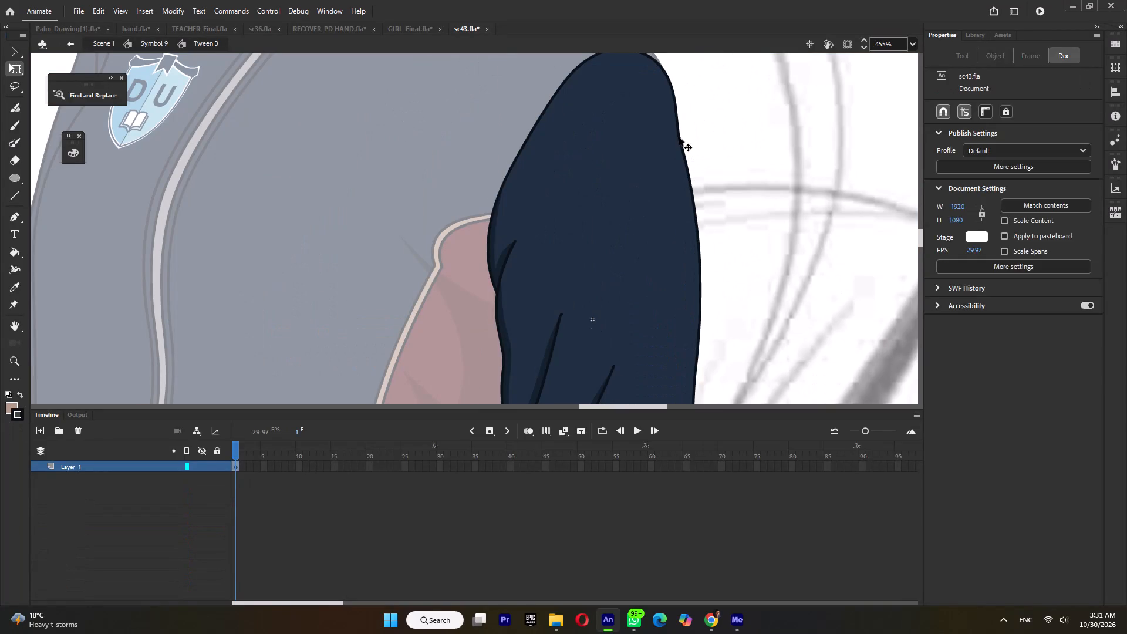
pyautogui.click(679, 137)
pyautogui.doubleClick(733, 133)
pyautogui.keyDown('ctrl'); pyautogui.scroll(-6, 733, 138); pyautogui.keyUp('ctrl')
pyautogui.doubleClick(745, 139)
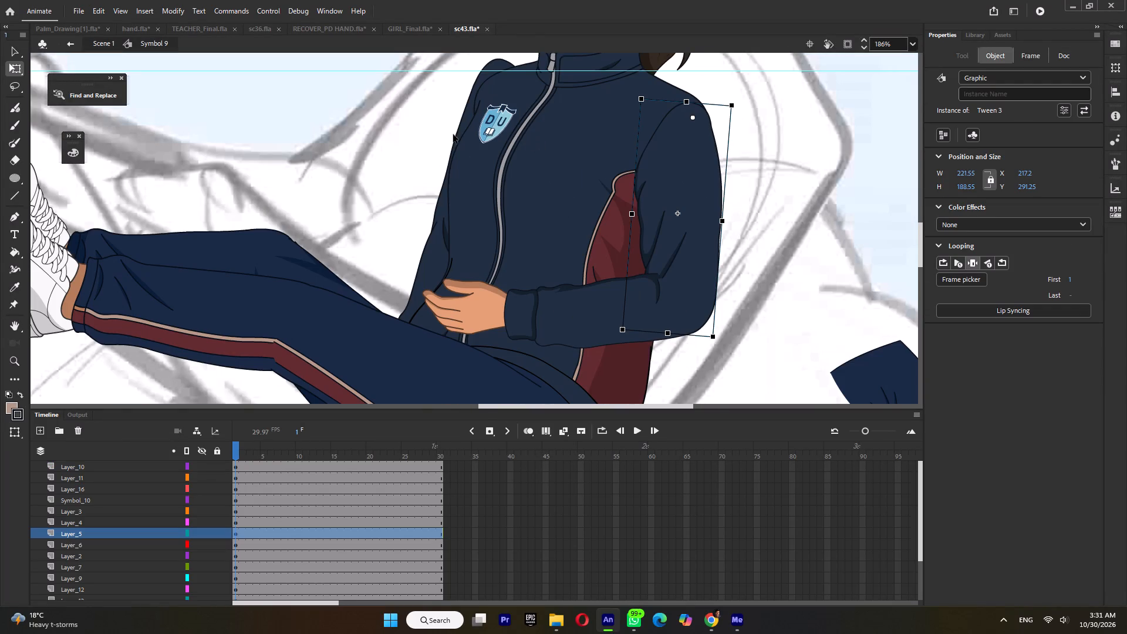
# Lower the far upper arm at the shoulder and rotate its elbow end slightly forward, away from the torso.
pyautogui.click(460, 130)
pyautogui.moveTo(465, 124); pyautogui.dragTo(463, 144)
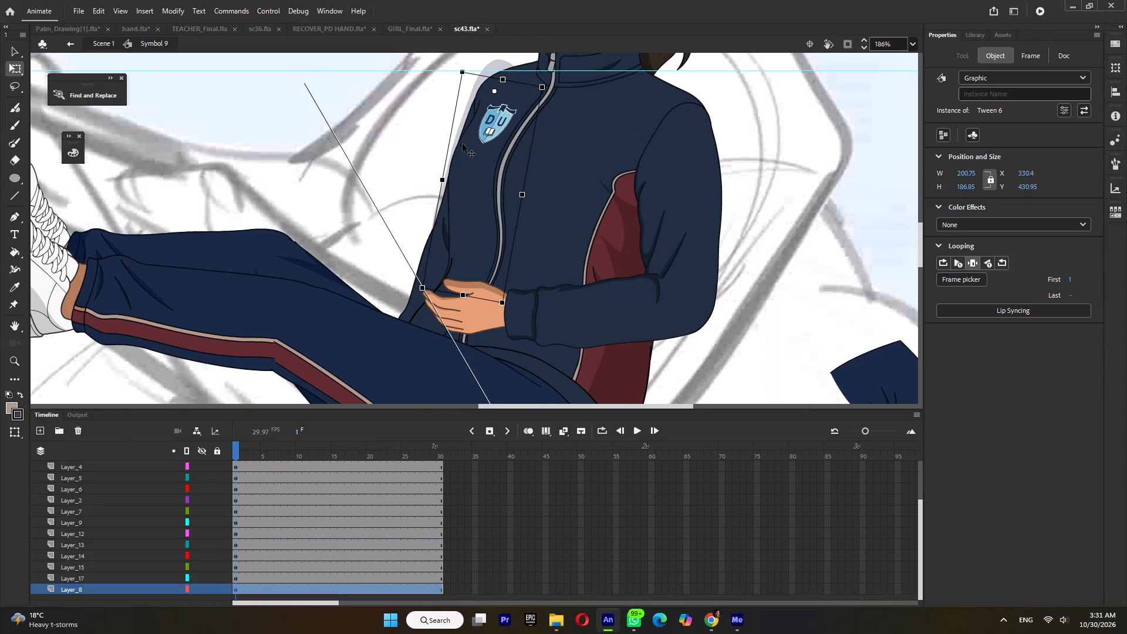
pyautogui.moveTo(463, 144); pyautogui.dragTo(462, 143)
pyautogui.keyDown('ctrl'); pyautogui.scroll(-6, 460, 145); pyautogui.keyUp('ctrl')
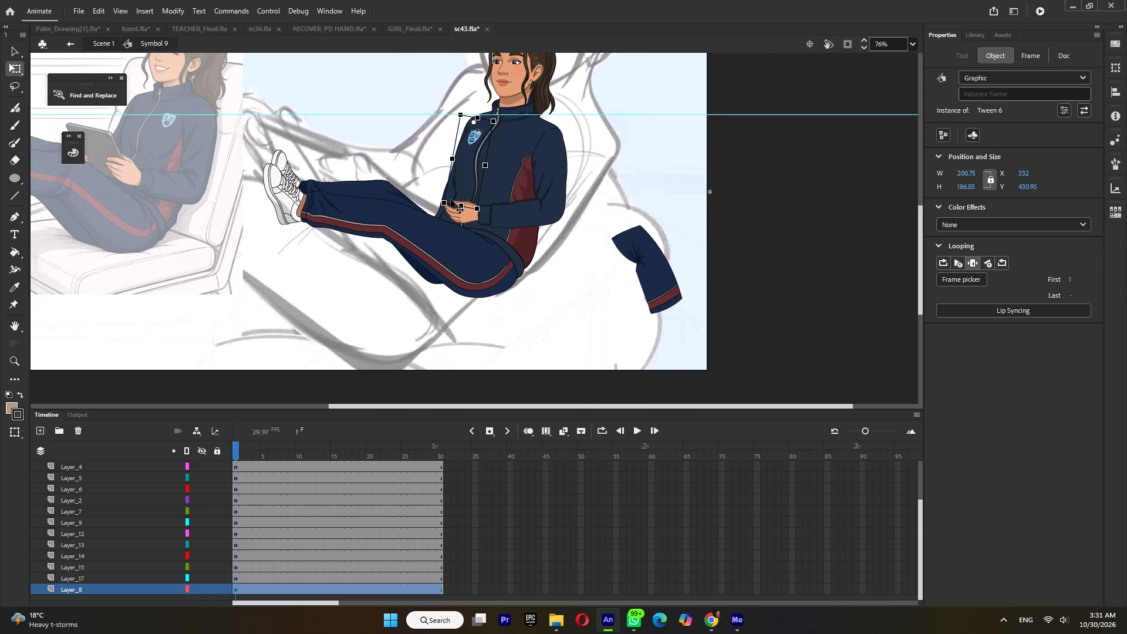
pyautogui.keyDown('ctrl'); pyautogui.scroll(3, 453, 200); pyautogui.keyUp('ctrl')
pyautogui.moveTo(436, 215); pyautogui.dragTo(417, 208)
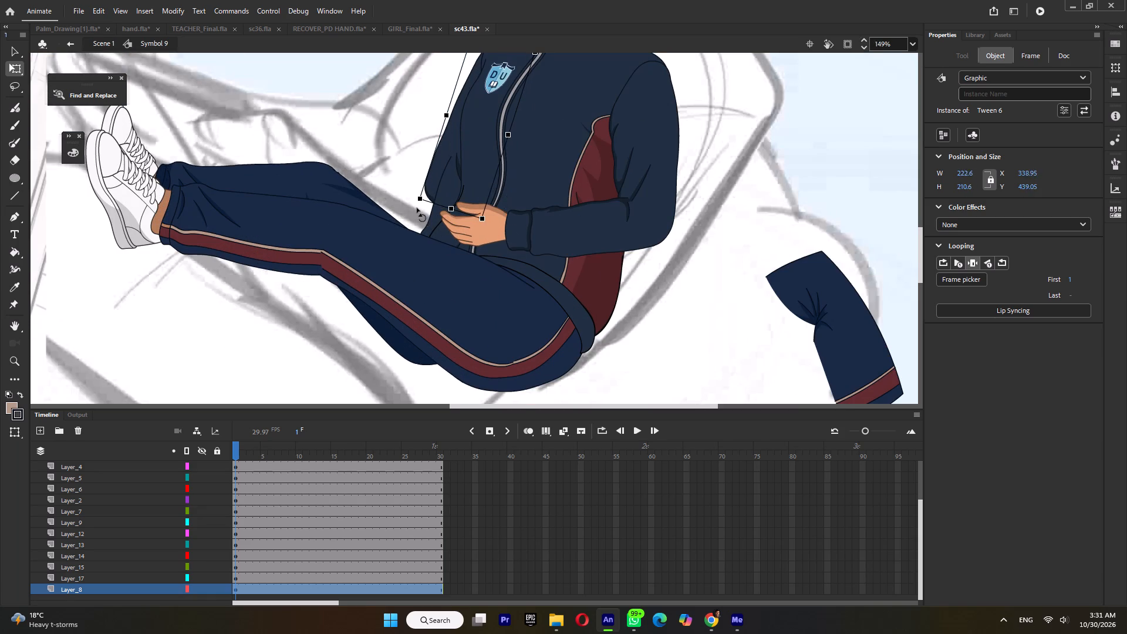
pyautogui.moveTo(417, 208); pyautogui.dragTo(423, 212)
# Rotate the far forearm and hand into a raised position, join them to the far elbow, and save the file.
pyautogui.click(447, 192)
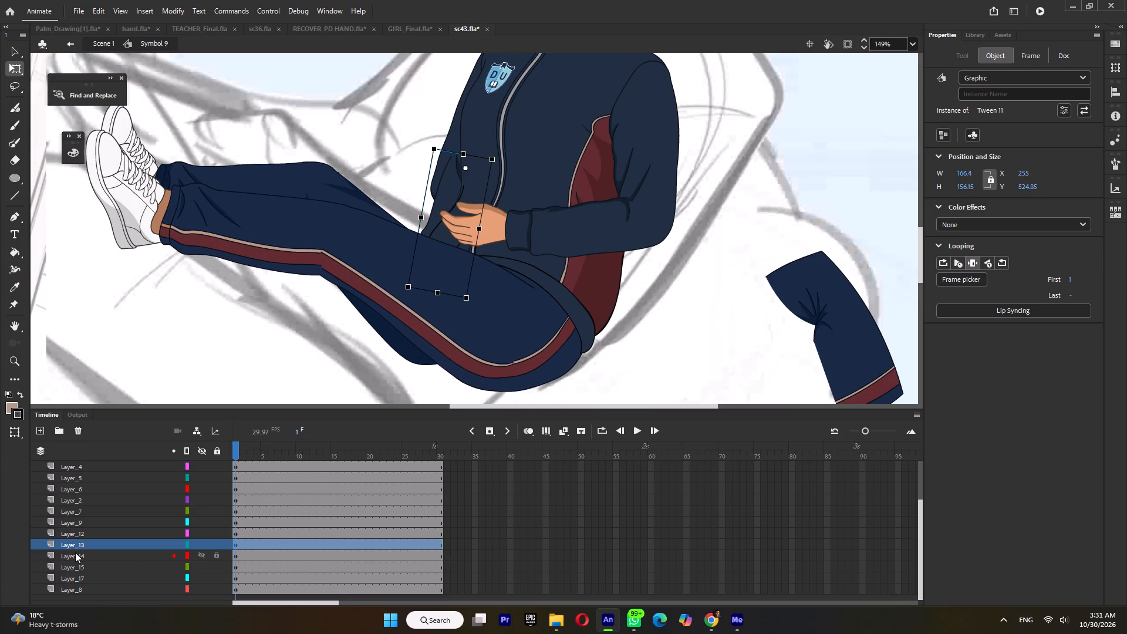
pyautogui.keyDown('shift'); pyautogui.click(75, 555); pyautogui.keyUp('shift')
pyautogui.moveTo(327, 210); pyautogui.dragTo(435, 161)
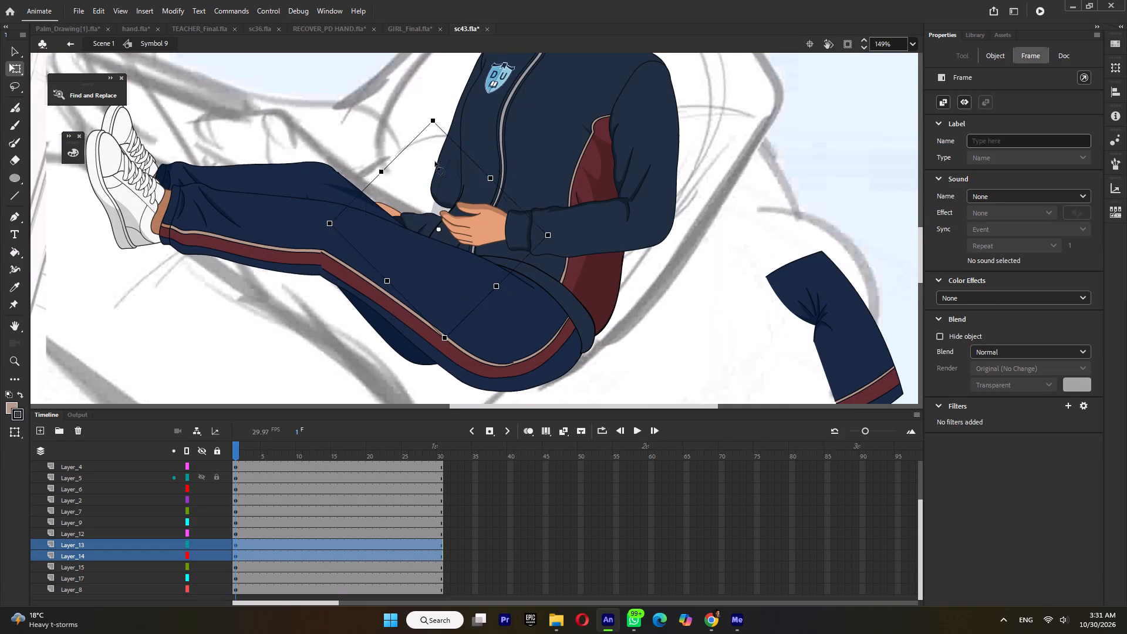
pyautogui.moveTo(435, 161); pyautogui.dragTo(458, 204)
pyautogui.moveTo(407, 200); pyautogui.dragTo(384, 104)
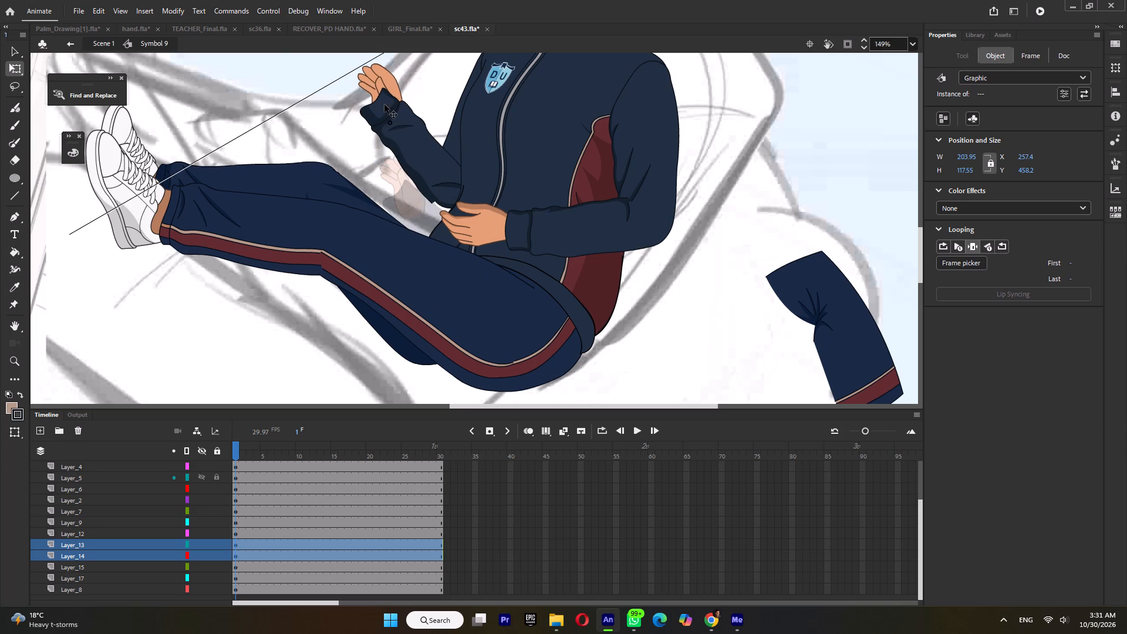
pyautogui.moveTo(384, 104); pyautogui.dragTo(387, 107)
pyautogui.keyDown('ctrl'); pyautogui.scroll(-5, 373, 151); pyautogui.keyUp('ctrl')
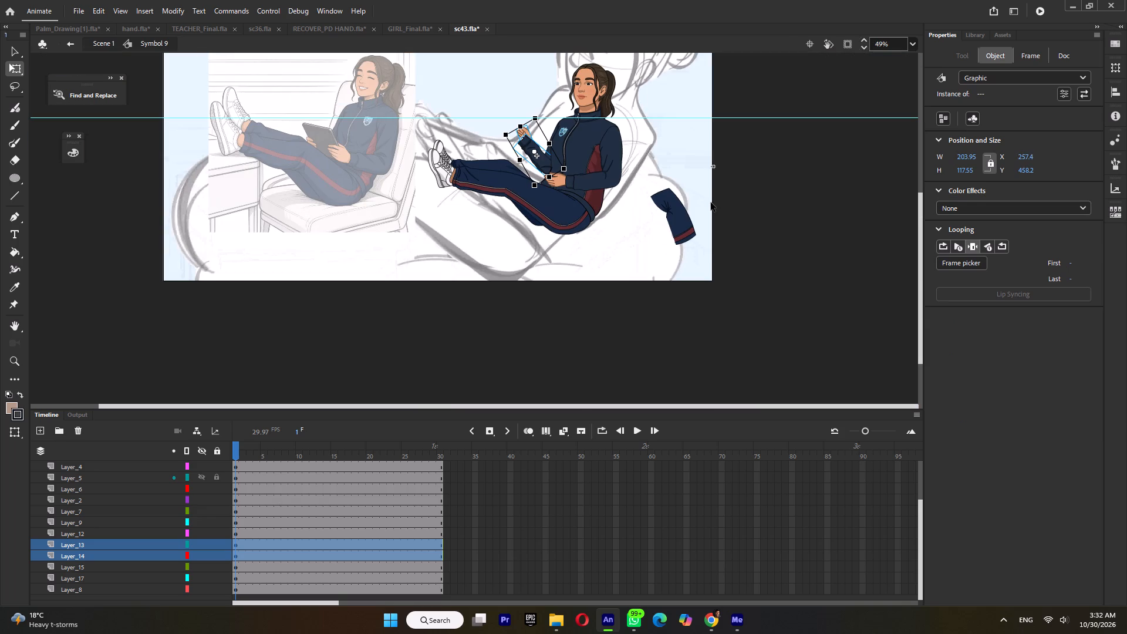
pyautogui.click(711, 203)
pyautogui.hotkey('ctrl', 's')
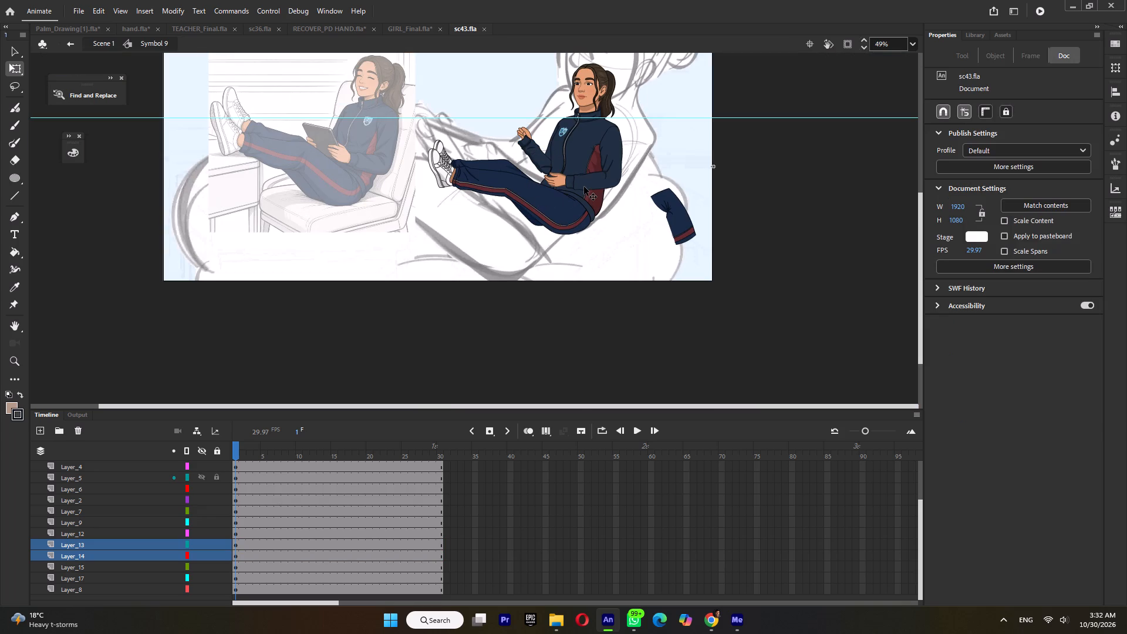
# Select the head and ponytail together, shift their transformation point downward, and lower them closer onto the jacket collar.
pyautogui.moveTo(647, 59); pyautogui.dragTo(588, 83)
pyautogui.keyDown('ctrl'); pyautogui.scroll(-2, 642, 200); pyautogui.keyUp('ctrl')
pyautogui.keyDown('ctrl'); pyautogui.scroll(5, 613, 108); pyautogui.keyUp('ctrl')
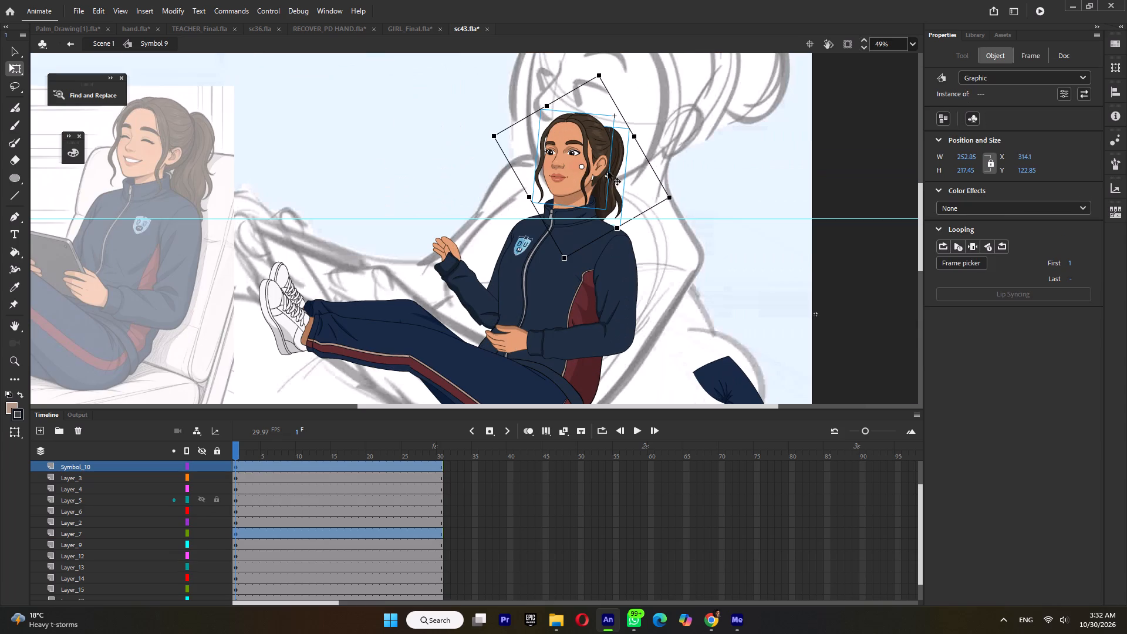
pyautogui.moveTo(582, 165); pyautogui.dragTo(582, 180)
pyautogui.keyDown('ctrl'); pyautogui.scroll(4, 586, 177); pyautogui.keyUp('ctrl')
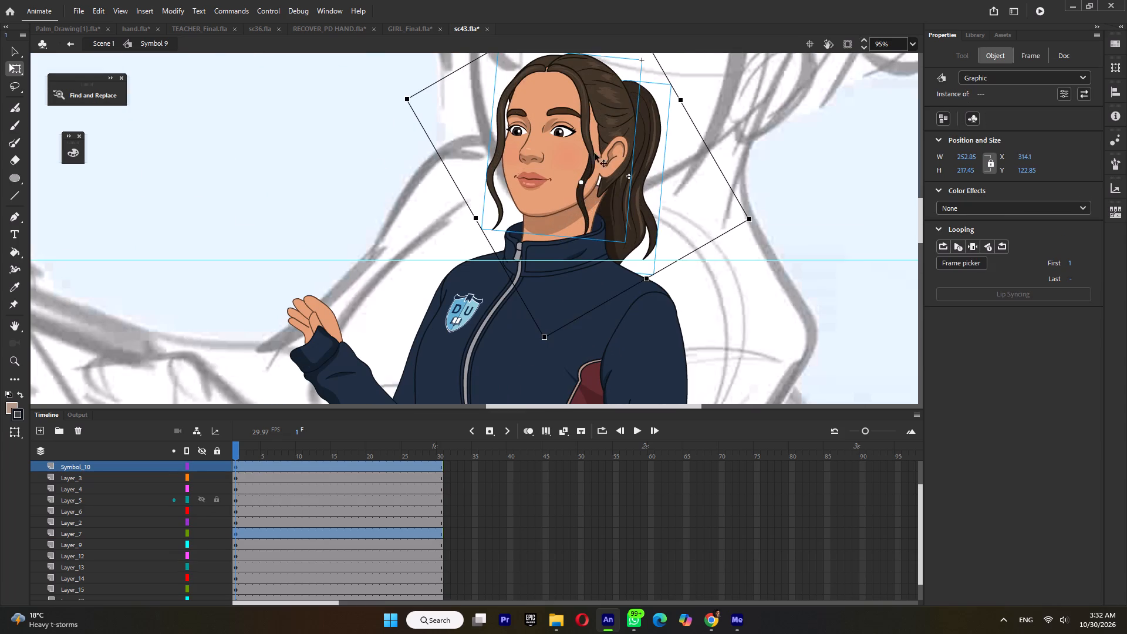
pyautogui.moveTo(597, 148); pyautogui.dragTo(591, 168)
# Inside the head symbol, break apart the artwork containing the face and the hair below the ear.
pyautogui.doubleClick(595, 206)
pyautogui.click(596, 207)
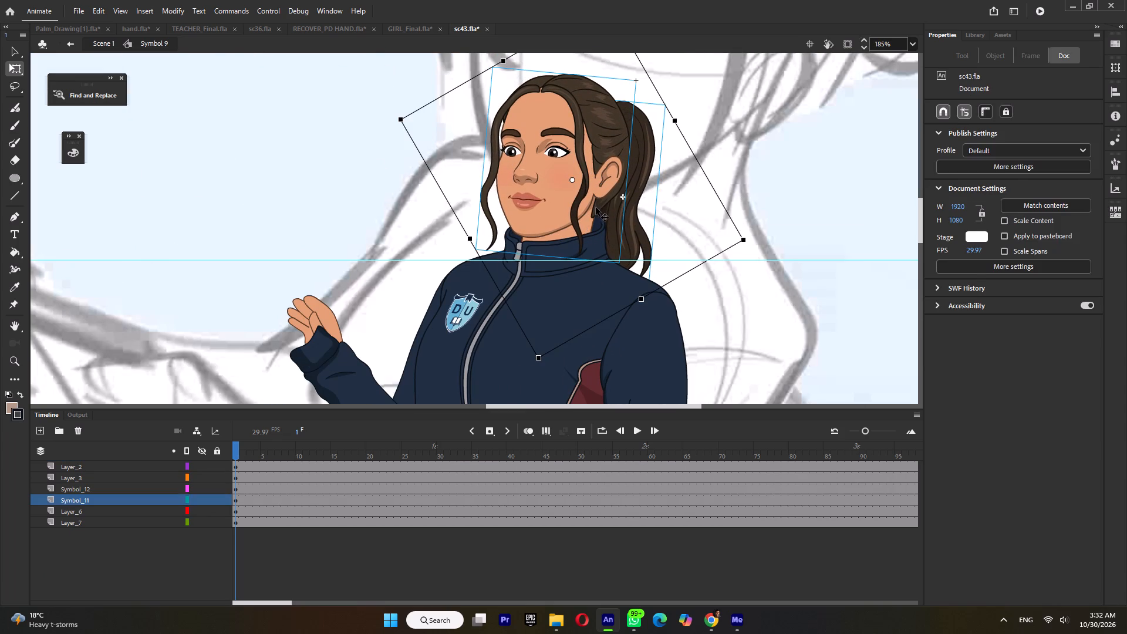
pyautogui.hotkey('ctrl', 'b')
pyautogui.click(748, 205)
pyautogui.keyDown('ctrl'); pyautogui.scroll(3, 603, 211); pyautogui.keyUp('ctrl')
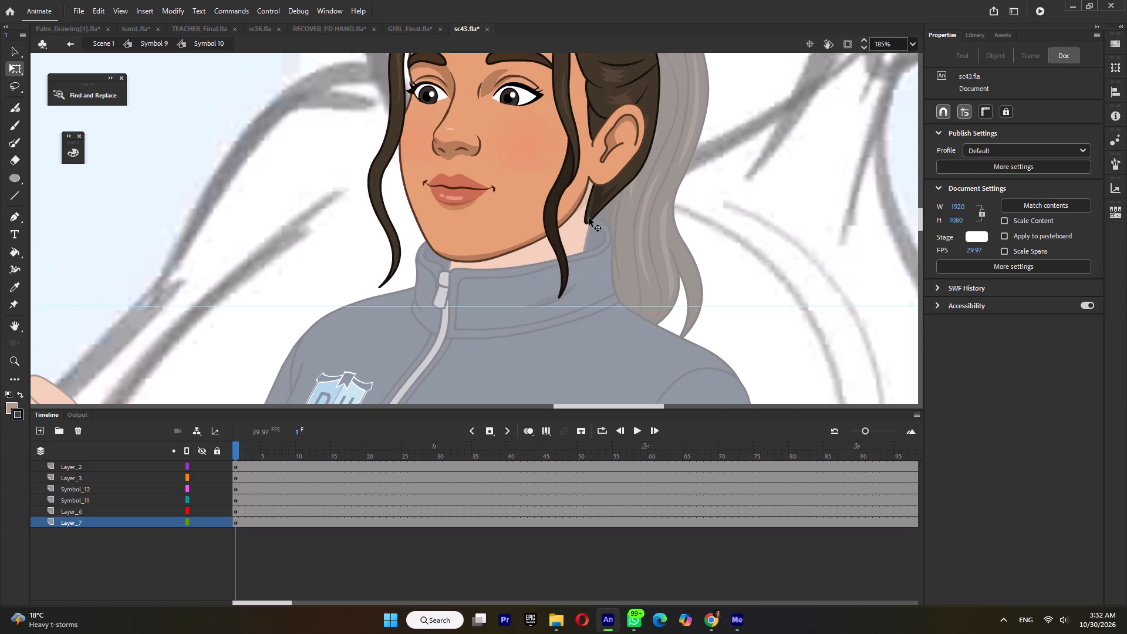
# Open the hair group behind the ear and pull the pointed hair tip slightly down and back toward the ponytail.
pyautogui.doubleClick(591, 214)
pyautogui.keyDown('ctrl'); pyautogui.scroll(4, 589, 217); pyautogui.keyUp('ctrl')
pyautogui.doubleClick(586, 225)
pyautogui.moveTo(584, 225); pyautogui.dragTo(592, 231)
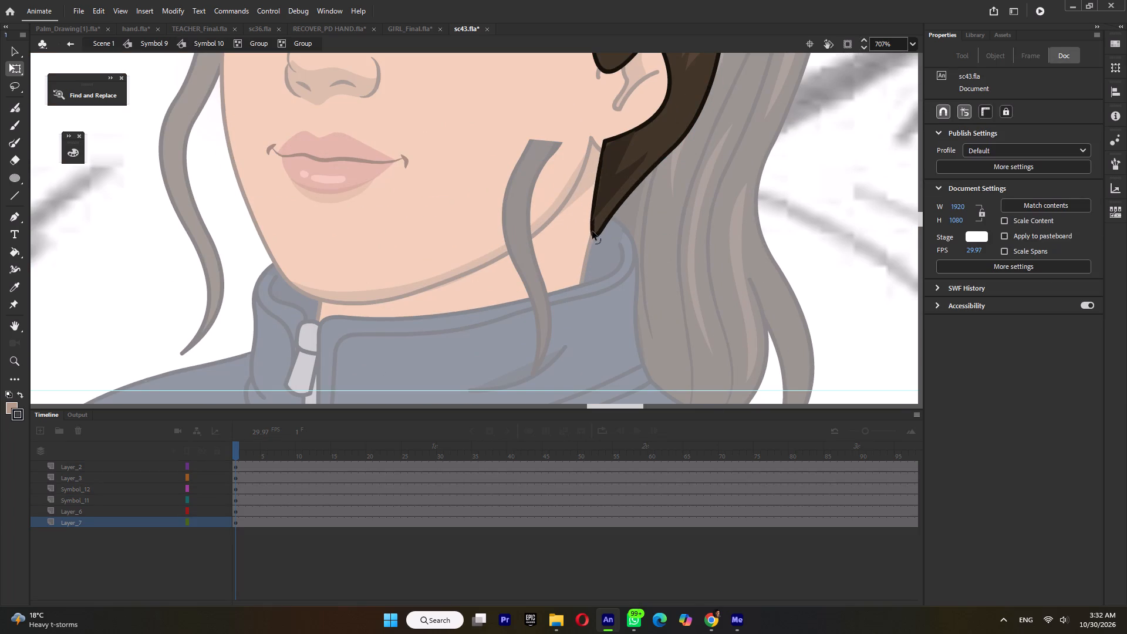
pyautogui.moveTo(592, 231); pyautogui.dragTo(594, 232)
# Move the tip of the dark hair shading below the ear back to match the hair outline, save, and leave the head symbol.
pyautogui.doubleClick(593, 218)
pyautogui.moveTo(592, 220); pyautogui.dragTo(601, 220)
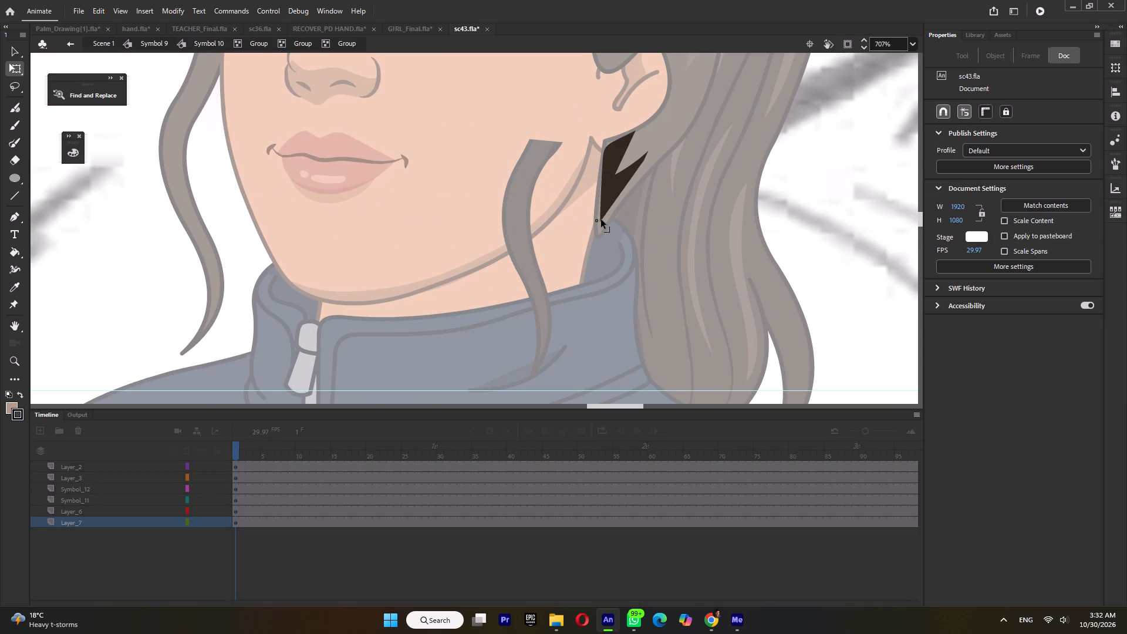
pyautogui.moveTo(601, 220); pyautogui.dragTo(602, 220)
pyautogui.doubleClick(629, 234)
pyautogui.keyDown('ctrl'); pyautogui.scroll(-6, 632, 242); pyautogui.keyUp('ctrl')
pyautogui.hotkey('ctrl', 's')
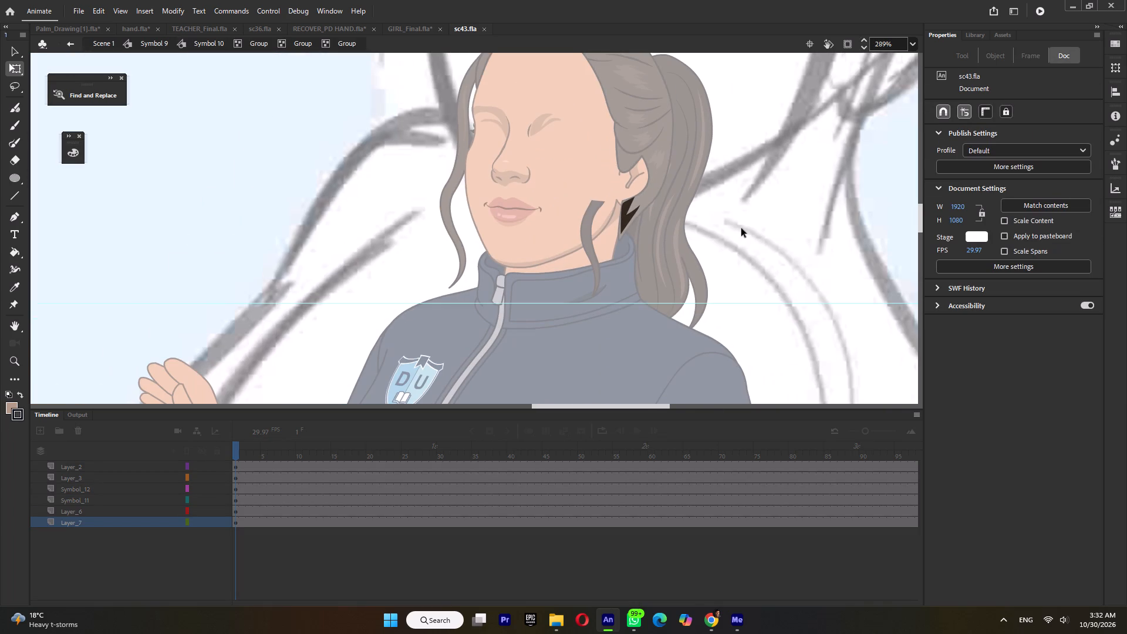
pyautogui.tripleClick(741, 228)
pyautogui.click(741, 228)
pyautogui.doubleClick(741, 228)
pyautogui.keyDown('ctrl'); pyautogui.scroll(-1, 741, 228); pyautogui.keyUp('ctrl')
pyautogui.doubleClick(744, 224)
# Move the far thigh upward and rotate its knee end slightly down, reaching about X 260, Y 609.55.
pyautogui.keyDown('ctrl'); pyautogui.scroll(-3, 744, 224); pyautogui.keyUp('ctrl')
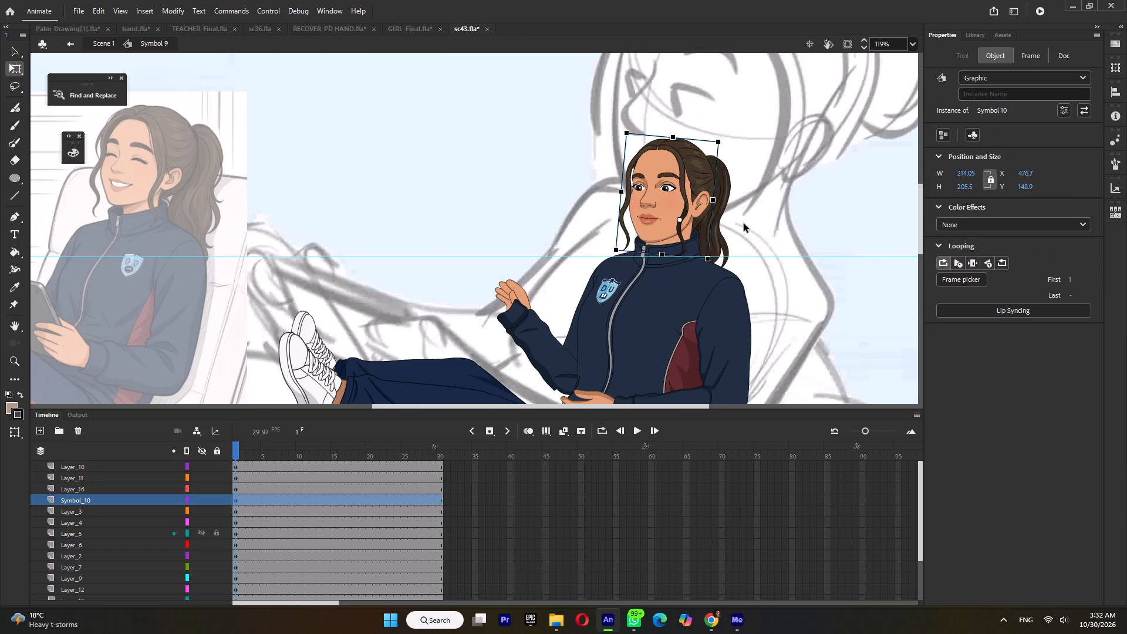
pyautogui.keyDown('ctrl'); pyautogui.scroll(-3, 744, 224); pyautogui.keyUp('ctrl')
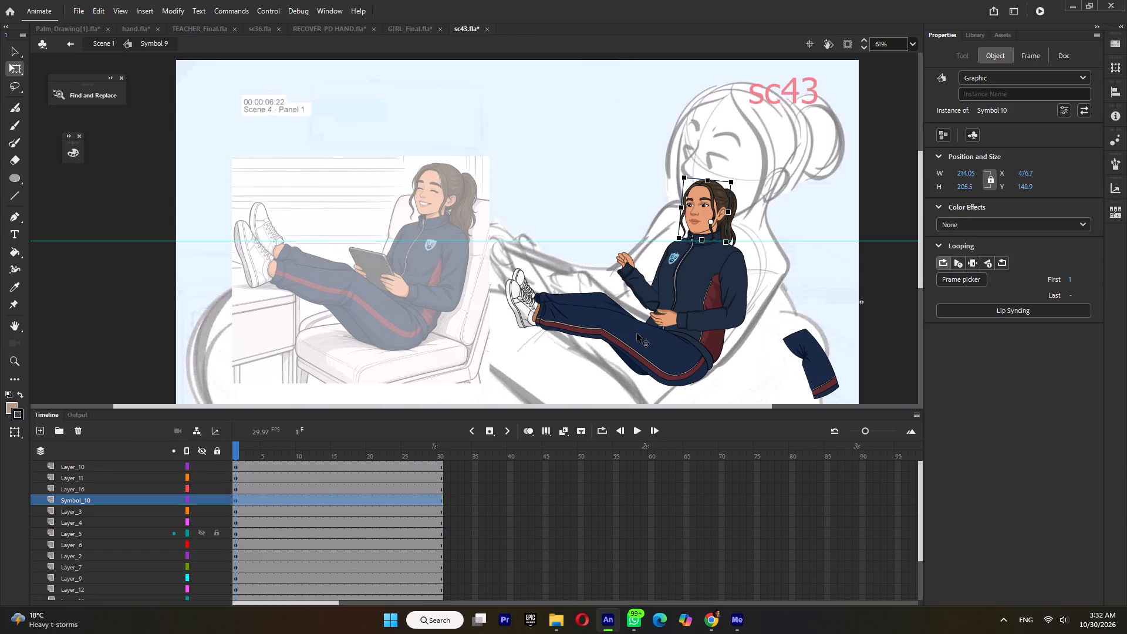
pyautogui.click(625, 311)
pyautogui.keyDown('ctrl'); pyautogui.scroll(4, 628, 314); pyautogui.keyUp('ctrl')
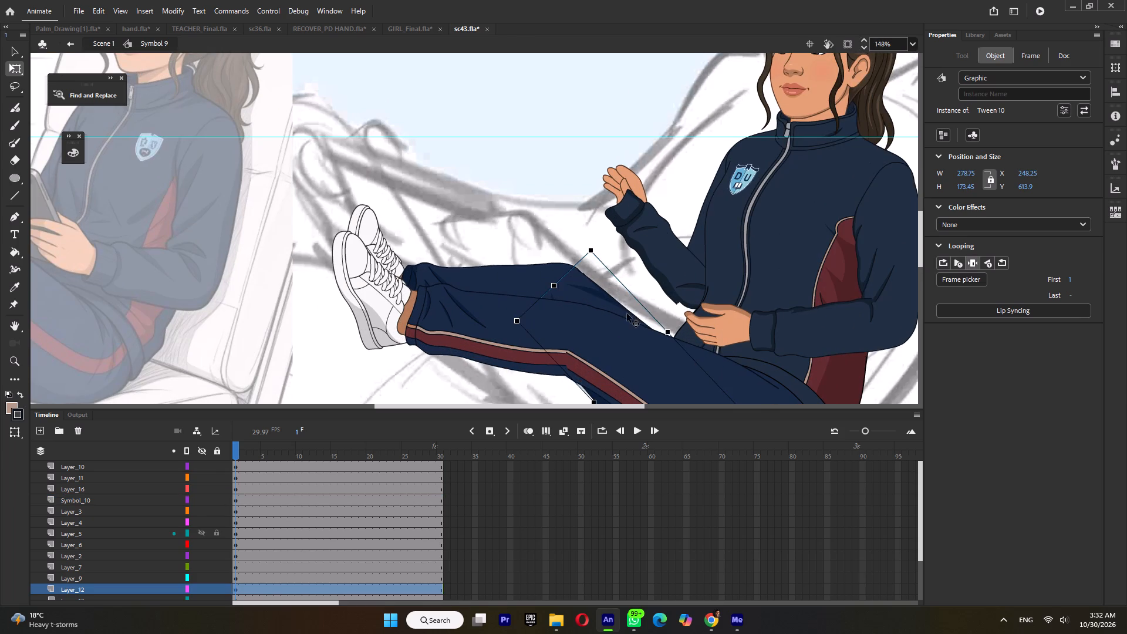
pyautogui.moveTo(627, 313); pyautogui.dragTo(630, 296)
pyautogui.keyDown('ctrl'); pyautogui.scroll(-3, 630, 286); pyautogui.keyUp('ctrl')
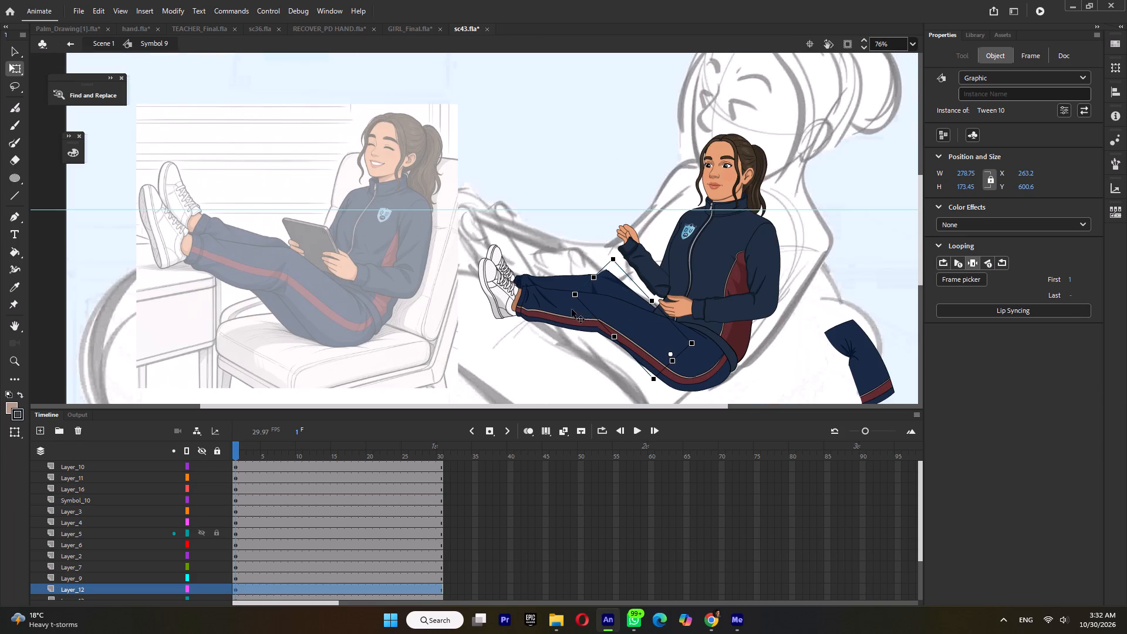
pyautogui.moveTo(572, 302); pyautogui.dragTo(573, 309)
pyautogui.moveTo(573, 309); pyautogui.dragTo(573, 313)
pyautogui.keyDown('ctrl'); pyautogui.scroll(-3, 637, 295); pyautogui.keyUp('ctrl')
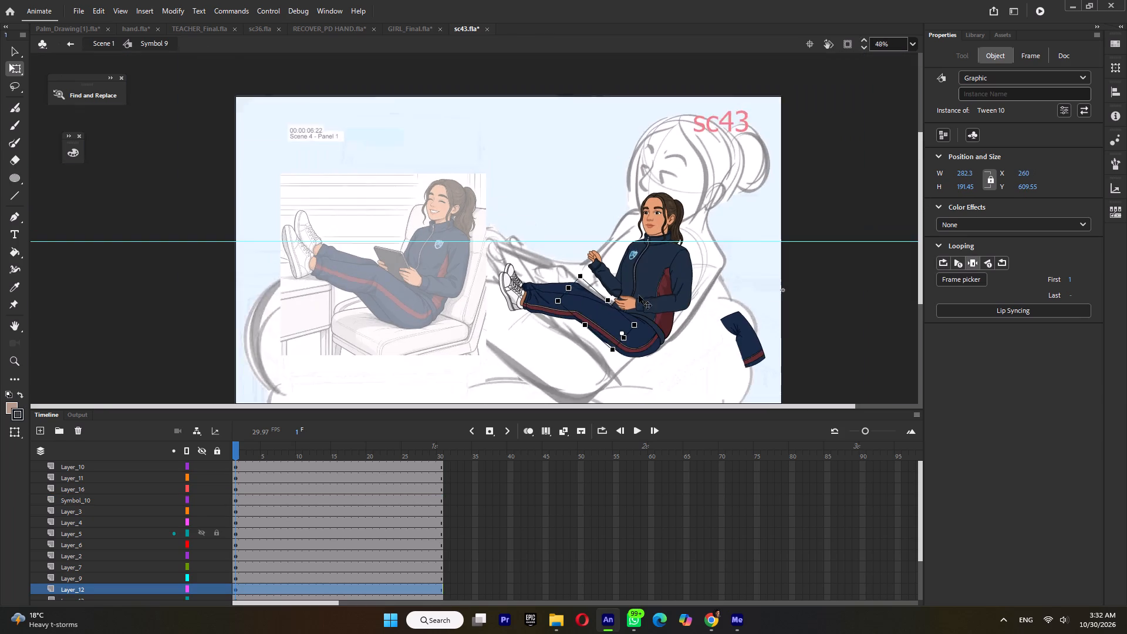
# Nudge the far thigh up eleven steps and rotate its knee end slightly down, to about X 266.25, Y 609.75.
pyautogui.keyDown('ctrl'); pyautogui.scroll(5, 647, 335); pyautogui.keyUp('ctrl')
pyautogui.press('Up')
pyautogui.press('Up')
pyautogui.press('Up')
pyautogui.press('Up')
pyautogui.press('Up')
pyautogui.press('Up')
pyautogui.press('Up')
pyautogui.press('Up')
pyautogui.press('Up')
pyautogui.press('Up')
pyautogui.press('Up')
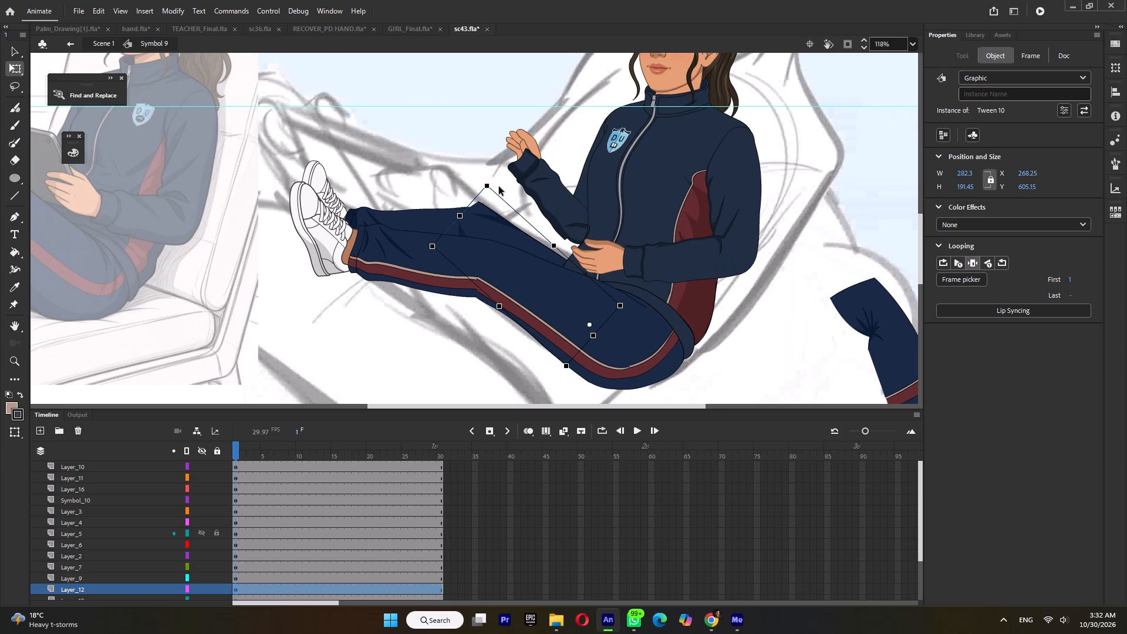
pyautogui.moveTo(492, 183); pyautogui.dragTo(490, 192)
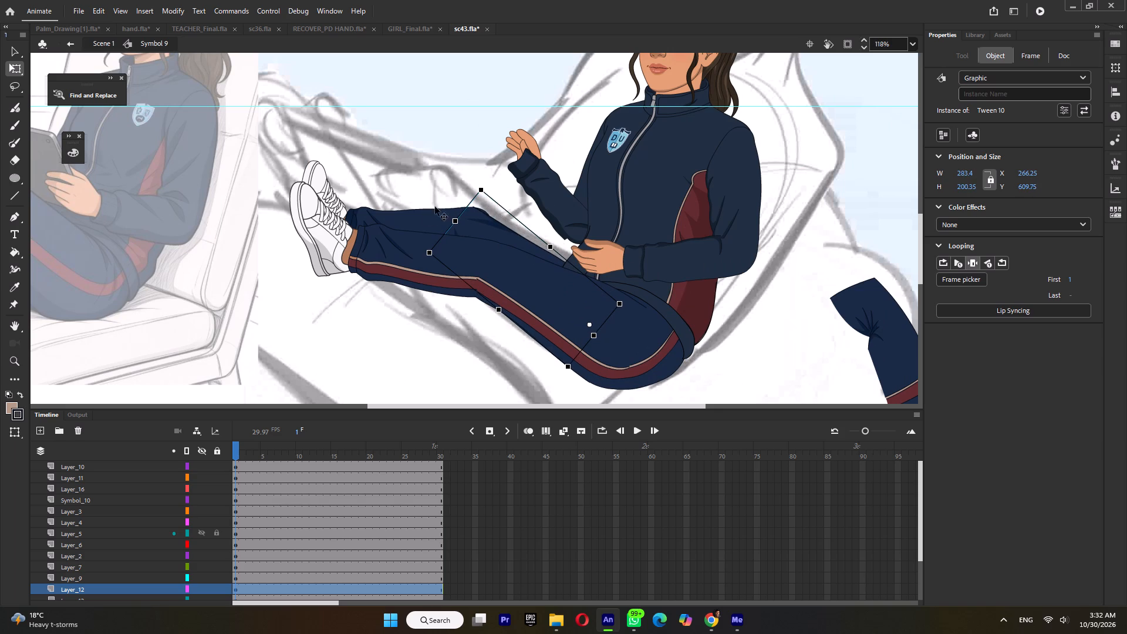
# Shift the far lower leg and its shoe slightly up and away from the knee, and deselect them.
pyautogui.click(399, 221)
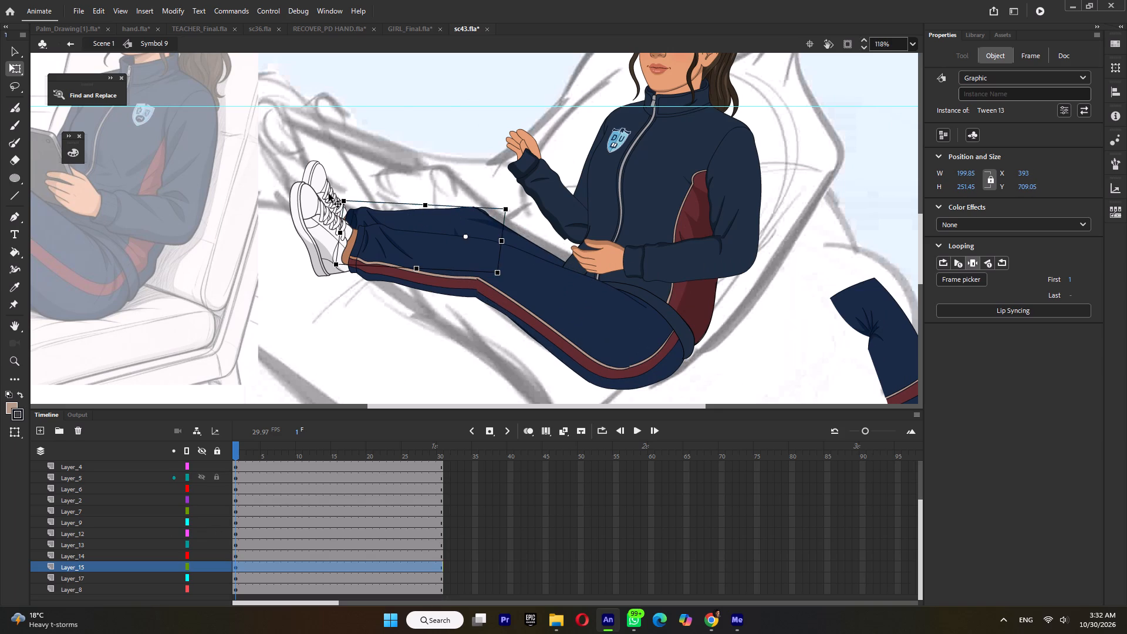
pyautogui.keyDown('shift'); pyautogui.click(329, 194); pyautogui.keyUp('shift')
pyautogui.keyDown('ctrl'); pyautogui.scroll(4, 451, 219); pyautogui.keyUp('ctrl')
pyautogui.moveTo(437, 218); pyautogui.dragTo(423, 211)
pyautogui.keyDown('ctrl'); pyautogui.scroll(-6, 423, 211); pyautogui.keyUp('ctrl')
pyautogui.keyDown('ctrl'); pyautogui.click(343, 354); pyautogui.keyUp('ctrl')
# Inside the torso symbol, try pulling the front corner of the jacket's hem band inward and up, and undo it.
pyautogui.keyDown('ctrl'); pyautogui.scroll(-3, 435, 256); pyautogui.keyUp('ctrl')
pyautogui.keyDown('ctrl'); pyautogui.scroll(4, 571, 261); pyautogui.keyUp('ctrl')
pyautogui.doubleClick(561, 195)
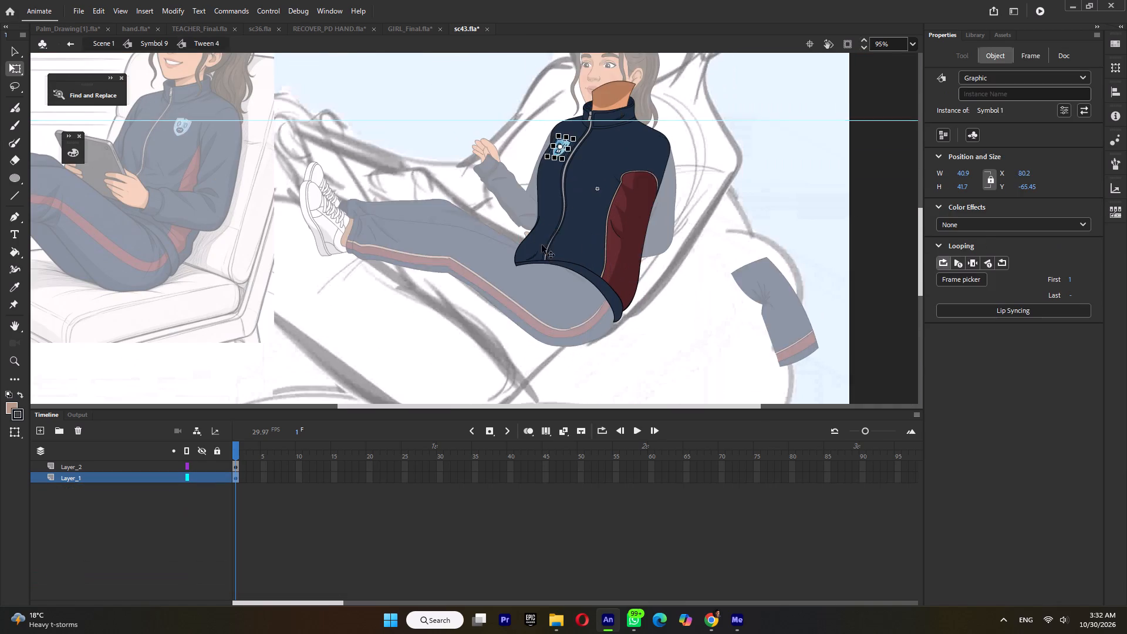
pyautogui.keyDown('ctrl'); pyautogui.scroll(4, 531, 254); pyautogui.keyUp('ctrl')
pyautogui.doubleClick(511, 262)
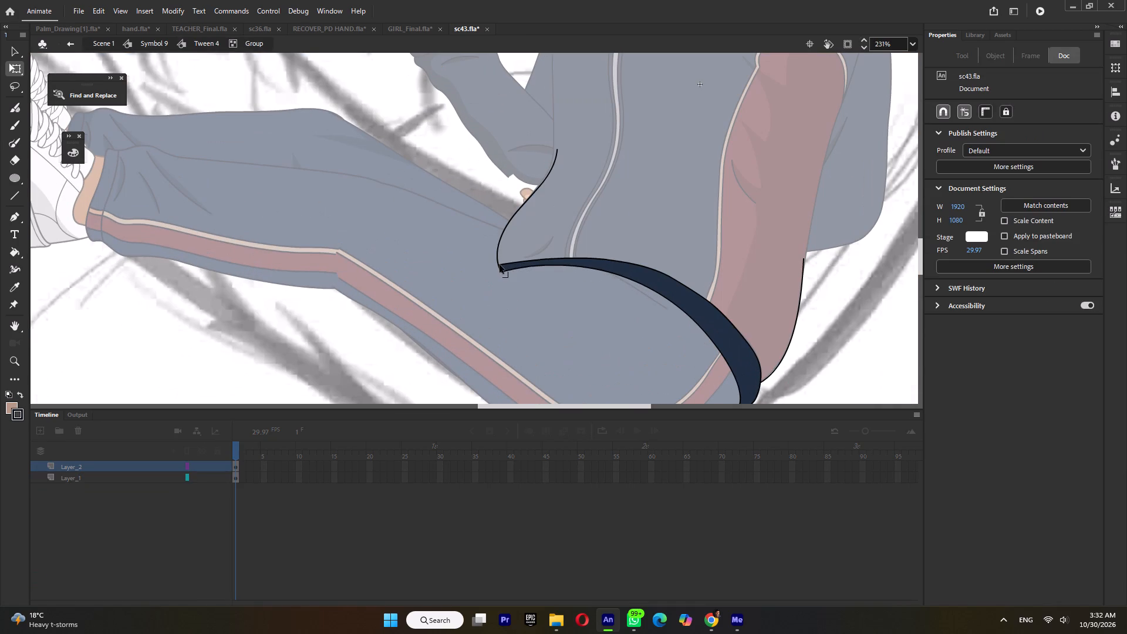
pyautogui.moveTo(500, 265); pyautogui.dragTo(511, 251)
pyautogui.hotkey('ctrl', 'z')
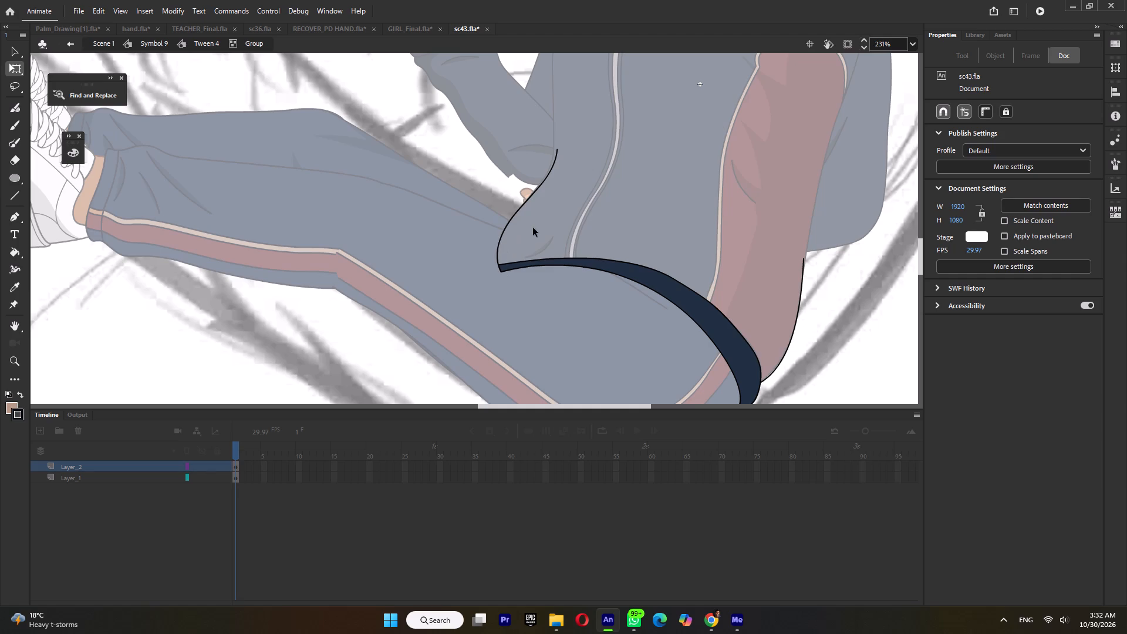
# In the jacket body group, pull the front bottom corner up and inward, and reshape the front edge curve above it.
pyautogui.doubleClick(533, 228)
pyautogui.doubleClick(511, 232)
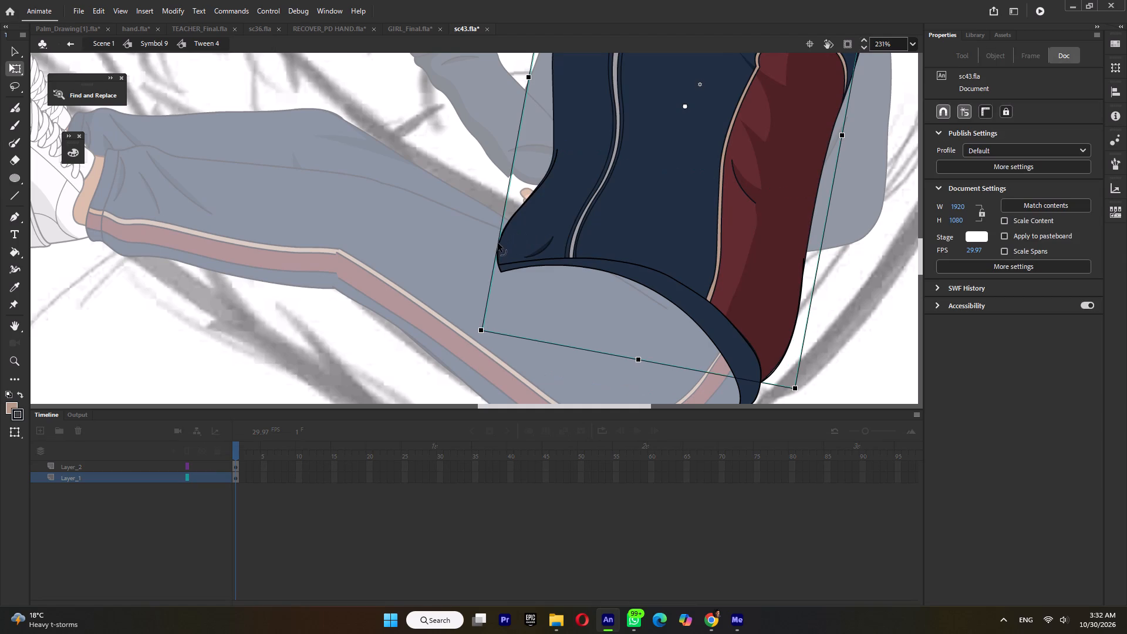
pyautogui.moveTo(498, 242); pyautogui.dragTo(501, 235)
pyautogui.hotkey('ctrl', 'z')
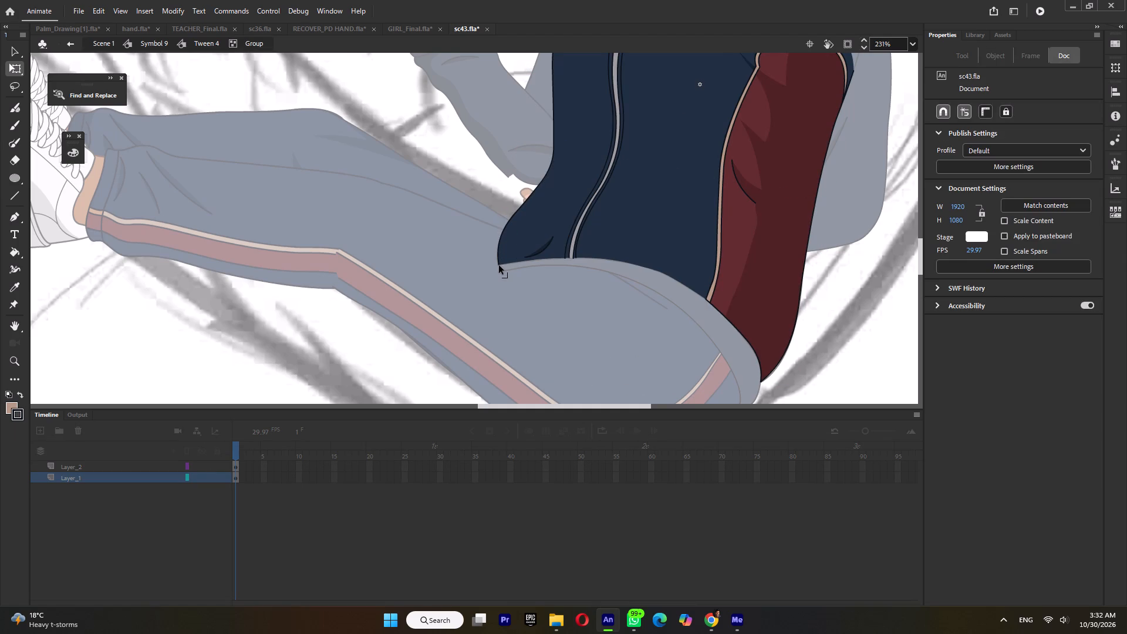
pyautogui.moveTo(499, 265); pyautogui.dragTo(498, 254)
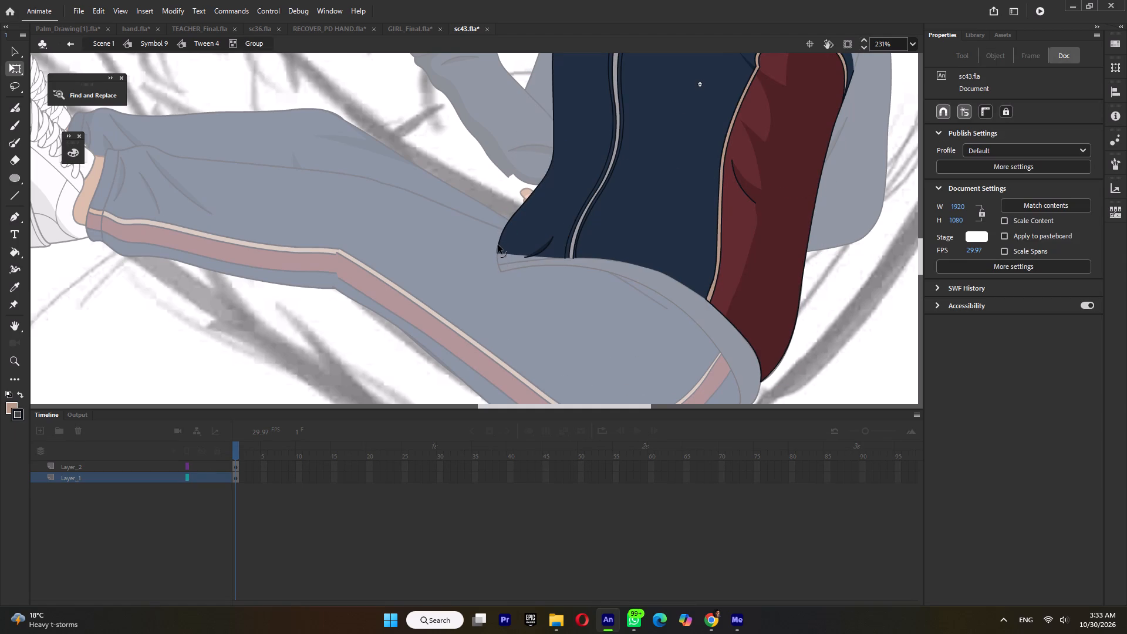
pyautogui.click(500, 237)
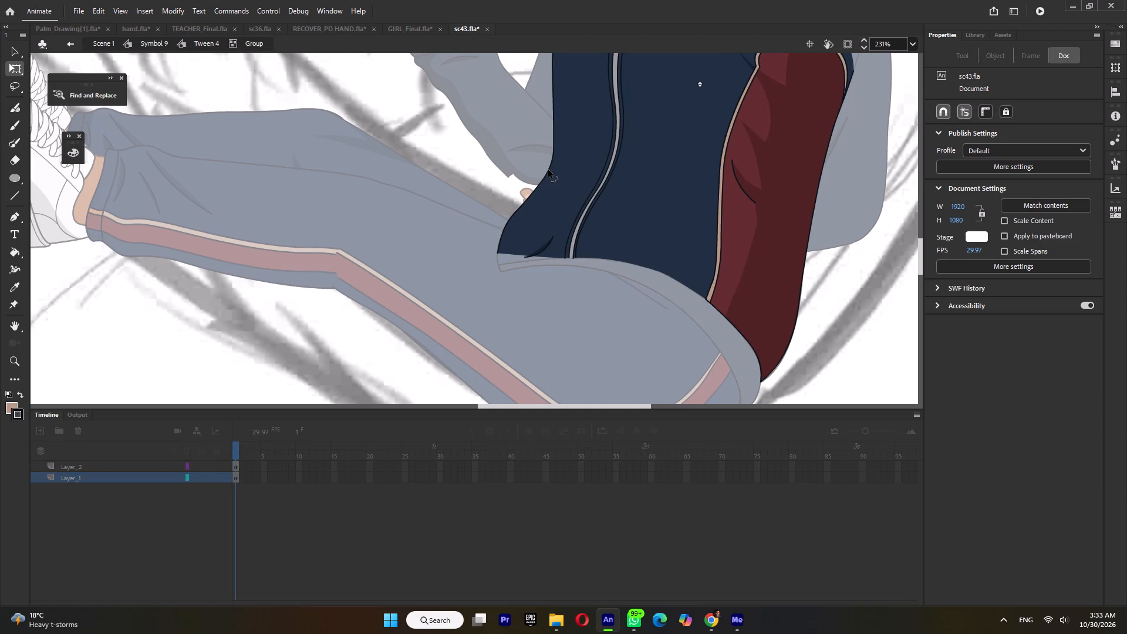
pyautogui.click(548, 170)
pyautogui.moveTo(504, 226); pyautogui.dragTo(507, 220)
pyautogui.moveTo(498, 251); pyautogui.dragTo(511, 252)
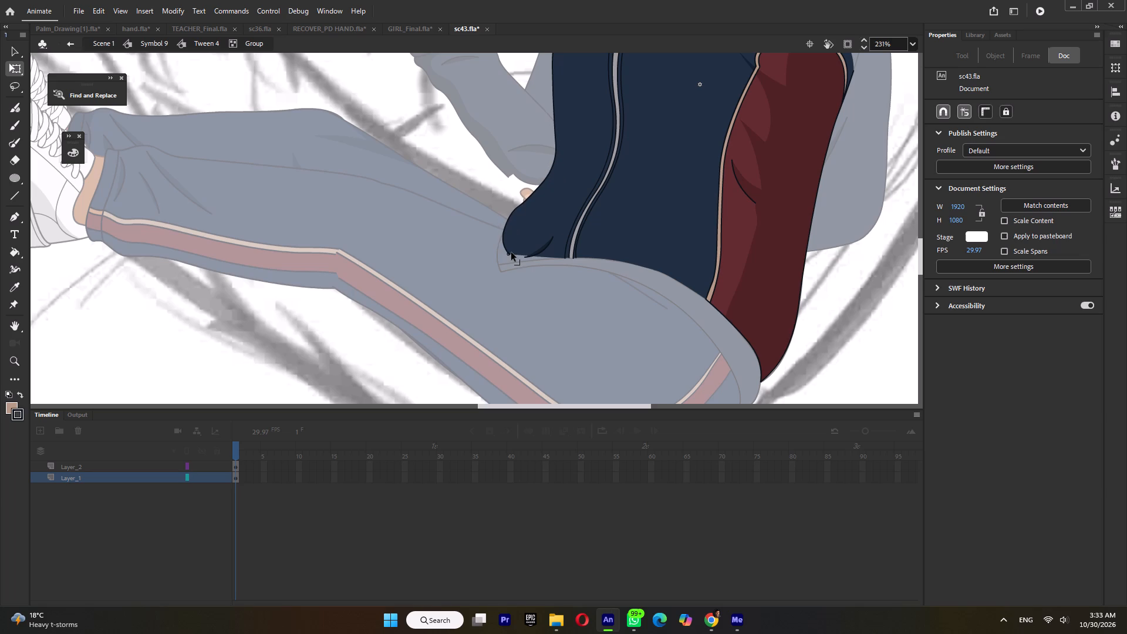
pyautogui.moveTo(511, 252); pyautogui.dragTo(507, 251)
pyautogui.moveTo(504, 233); pyautogui.dragTo(508, 227)
pyautogui.moveTo(515, 207); pyautogui.dragTo(521, 206)
pyautogui.click(510, 264)
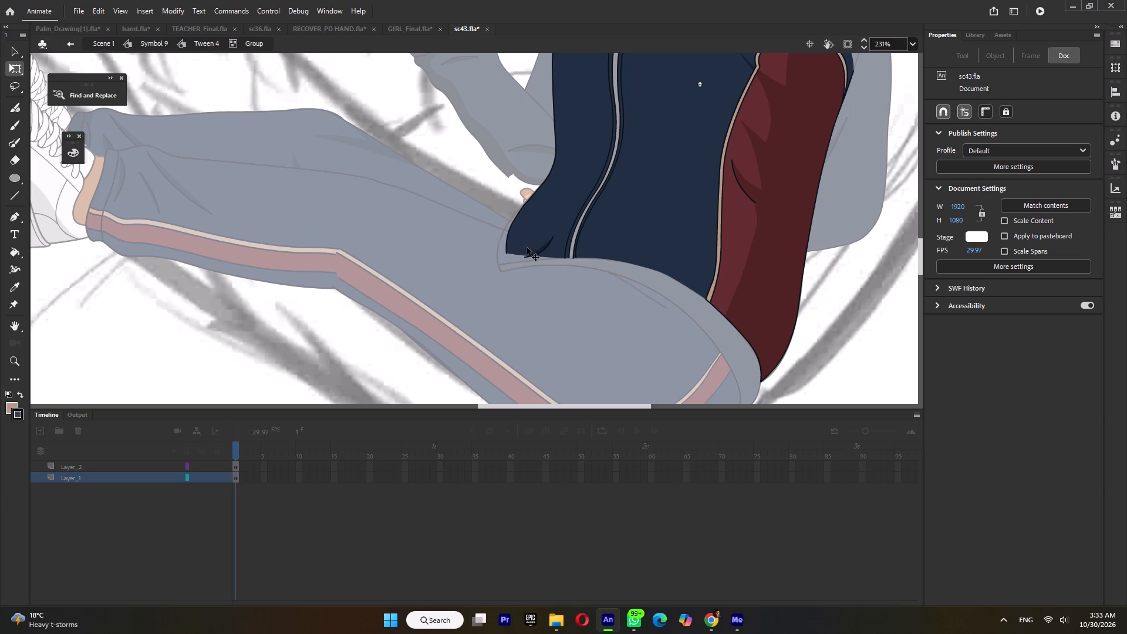
# Group the fold crease's fill and stroke near the jacket's front corner and move it up to about X 85.6, Y 122.85.
pyautogui.click(536, 254)
pyautogui.keyDown('ctrl'); pyautogui.scroll(4, 545, 253); pyautogui.keyUp('ctrl')
pyautogui.keyDown('shift'); pyautogui.click(528, 251); pyautogui.keyUp('shift')
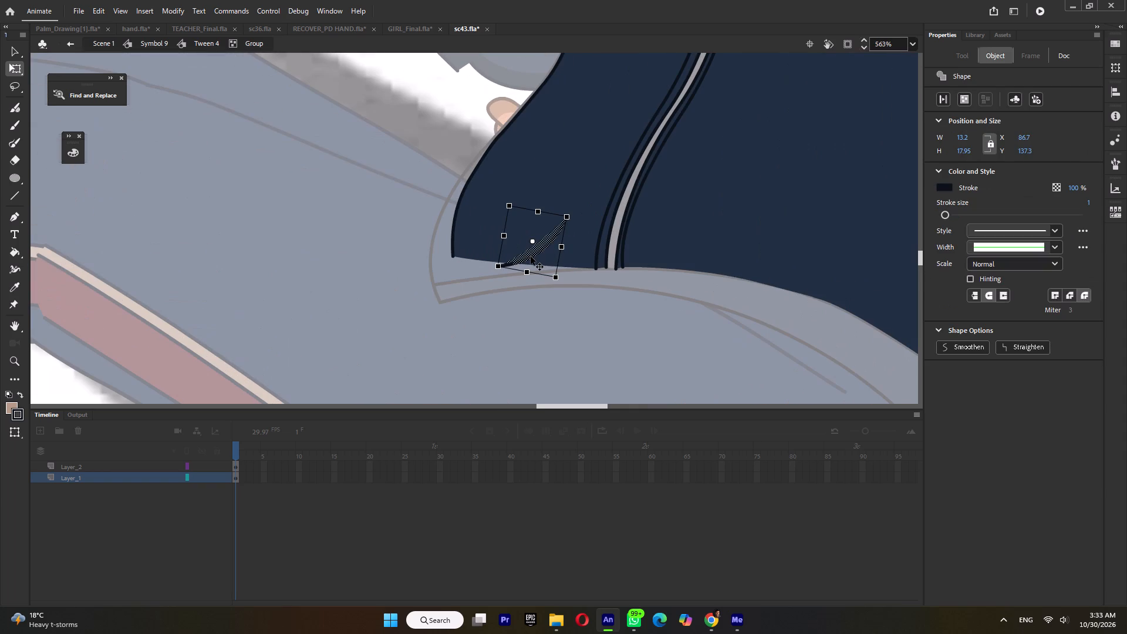
pyautogui.keyDown('ctrl'); pyautogui.scroll(5, 511, 267); pyautogui.keyUp('ctrl')
pyautogui.keyDown('ctrl'); pyautogui.keyDown('shift'); pyautogui.click(504, 262); pyautogui.keyUp('shift'); pyautogui.keyUp('ctrl')
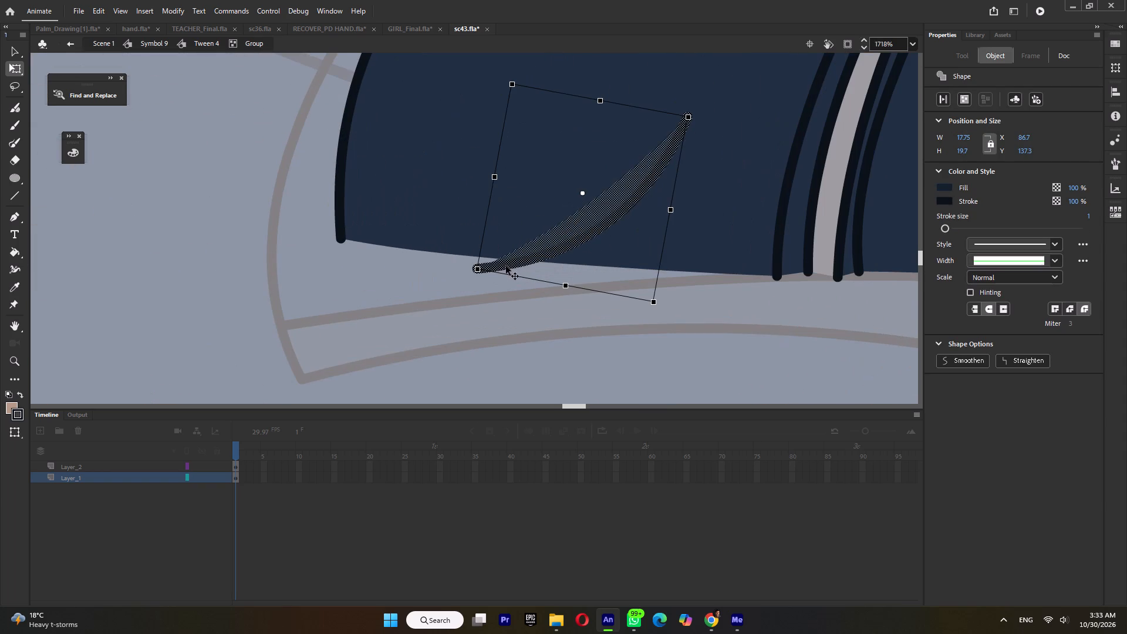
pyautogui.hotkey('ctrl', 'g')
pyautogui.moveTo(569, 231); pyautogui.dragTo(606, 97)
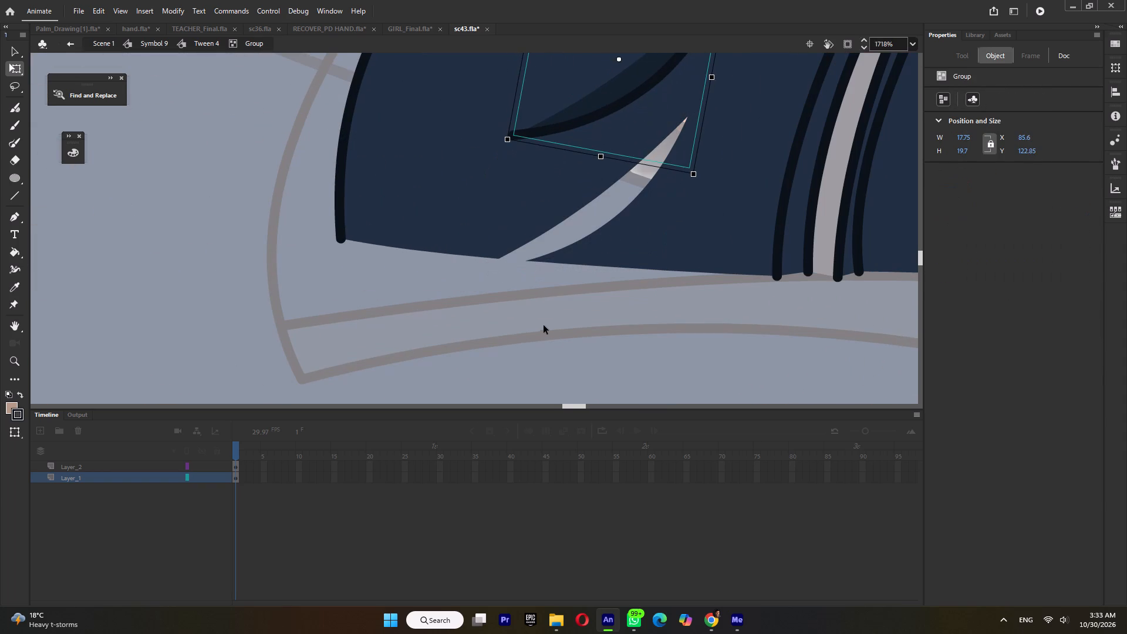
# Close the open end of the gap left by the crease and fill it with the jacket's navy.
pyautogui.click(542, 326)
pyautogui.moveTo(528, 262); pyautogui.dragTo(492, 259)
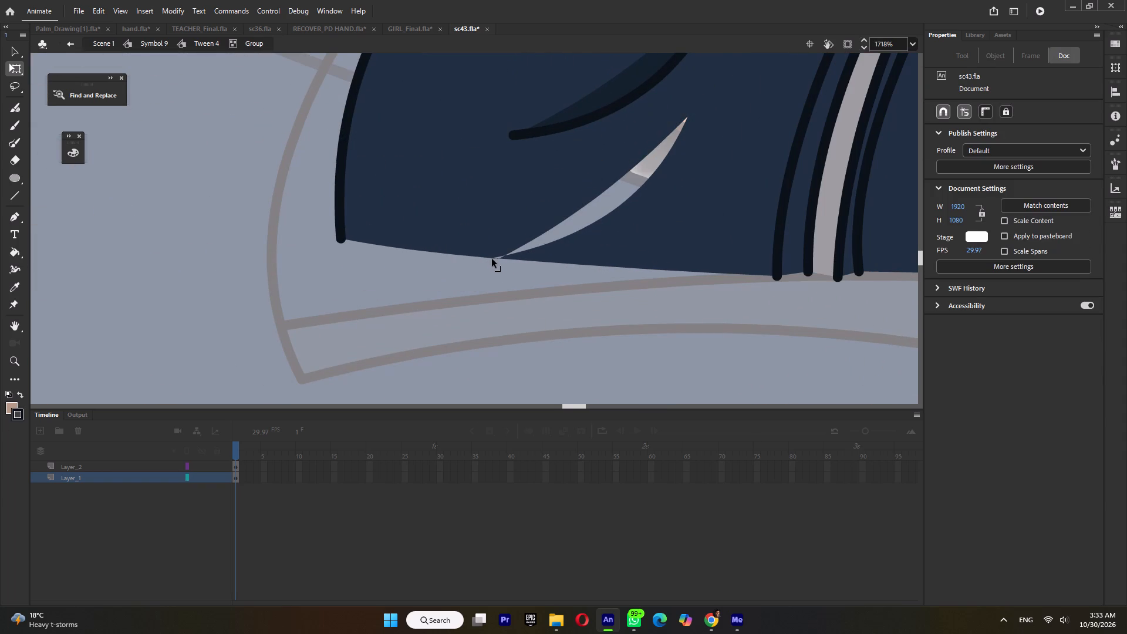
pyautogui.moveTo(492, 259); pyautogui.dragTo(491, 259)
pyautogui.press('i')
pyautogui.click(513, 221)
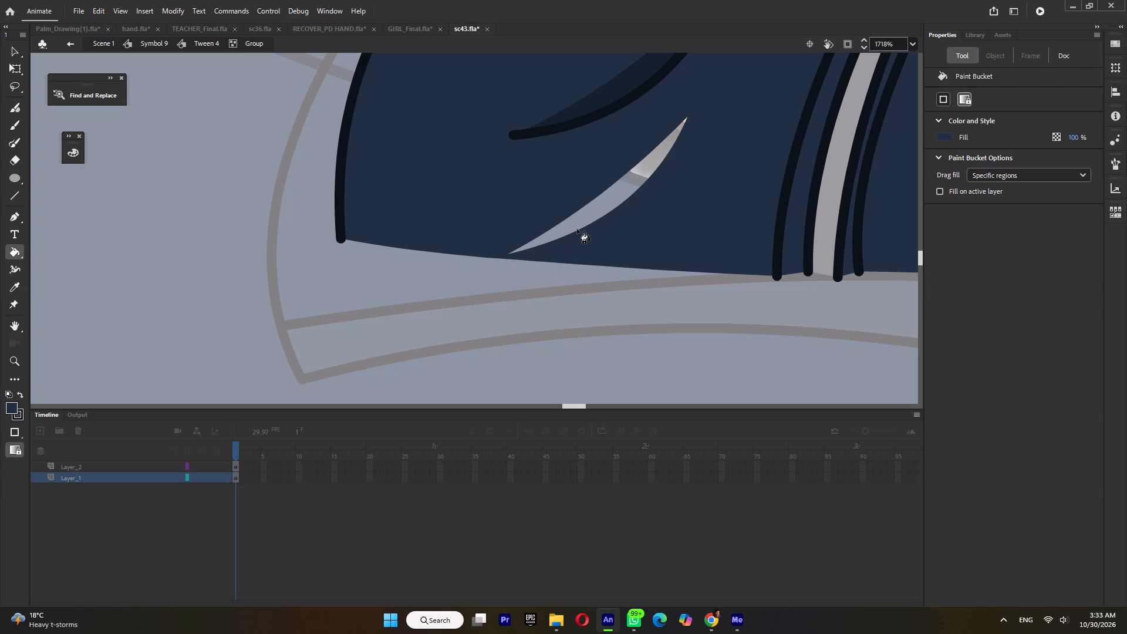
pyautogui.click(576, 224)
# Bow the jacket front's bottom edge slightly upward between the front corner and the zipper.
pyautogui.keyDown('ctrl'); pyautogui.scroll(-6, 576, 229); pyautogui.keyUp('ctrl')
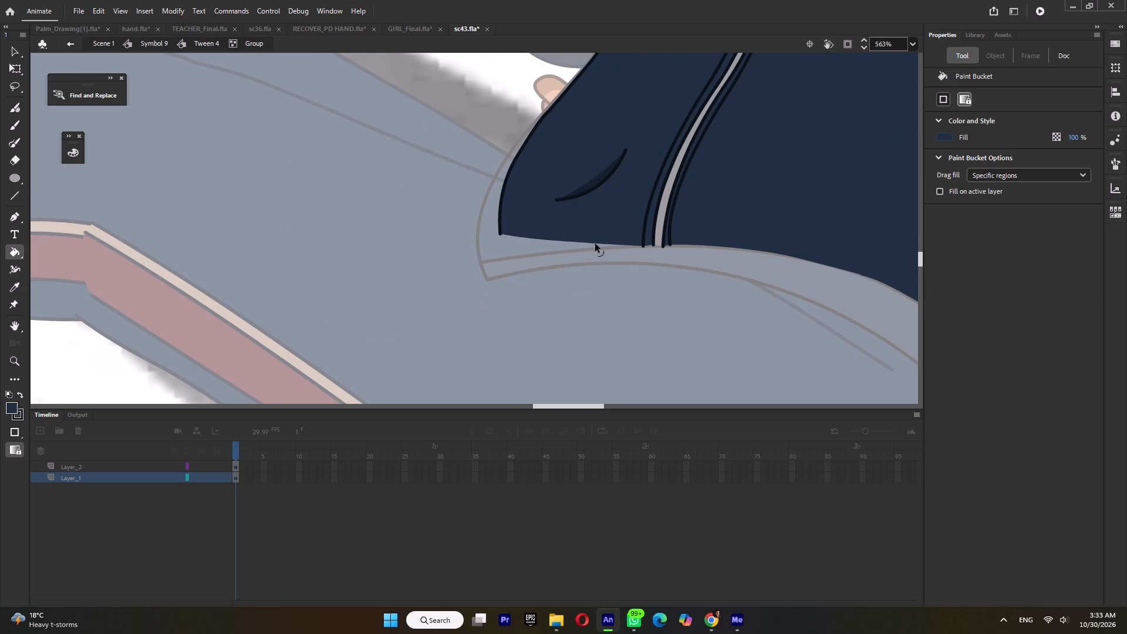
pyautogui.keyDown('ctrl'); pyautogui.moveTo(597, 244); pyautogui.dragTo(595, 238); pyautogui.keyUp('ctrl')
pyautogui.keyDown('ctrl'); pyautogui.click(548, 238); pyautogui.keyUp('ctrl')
# In the hem band group, pull the band's front corners up and inward and curve the front outline to match the jacket body.
pyautogui.keyDown('ctrl'); pyautogui.tripleClick(548, 256); pyautogui.keyUp('ctrl')
pyautogui.keyDown('ctrl'); pyautogui.click(548, 256); pyautogui.keyUp('ctrl')
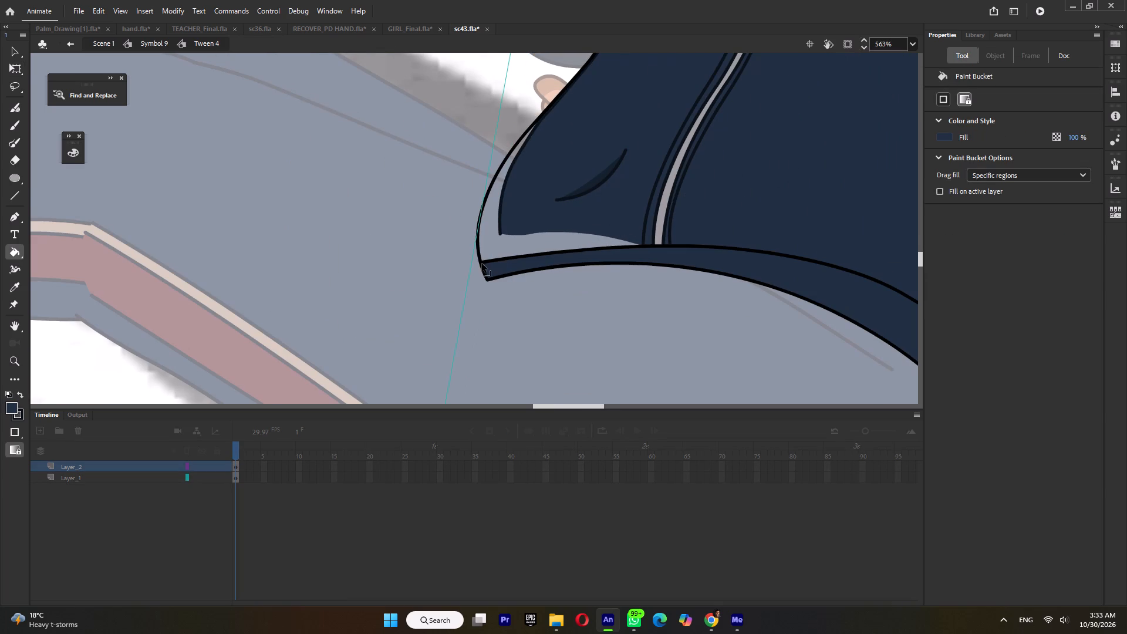
pyautogui.keyDown('ctrl'); pyautogui.moveTo(481, 264); pyautogui.dragTo(500, 236); pyautogui.keyUp('ctrl')
pyautogui.keyDown('ctrl'); pyautogui.moveTo(488, 280); pyautogui.dragTo(499, 265); pyautogui.keyUp('ctrl')
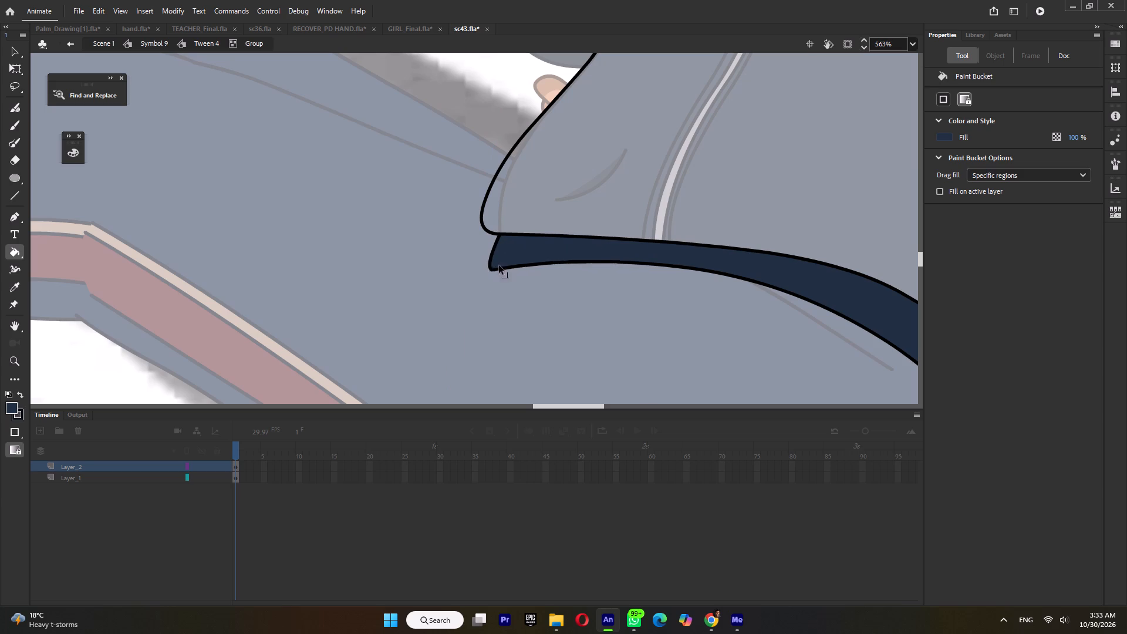
pyautogui.keyDown('ctrl'); pyautogui.moveTo(499, 265); pyautogui.dragTo(505, 255); pyautogui.keyUp('ctrl')
pyautogui.keyDown('ctrl'); pyautogui.moveTo(491, 256); pyautogui.dragTo(494, 242); pyautogui.keyUp('ctrl')
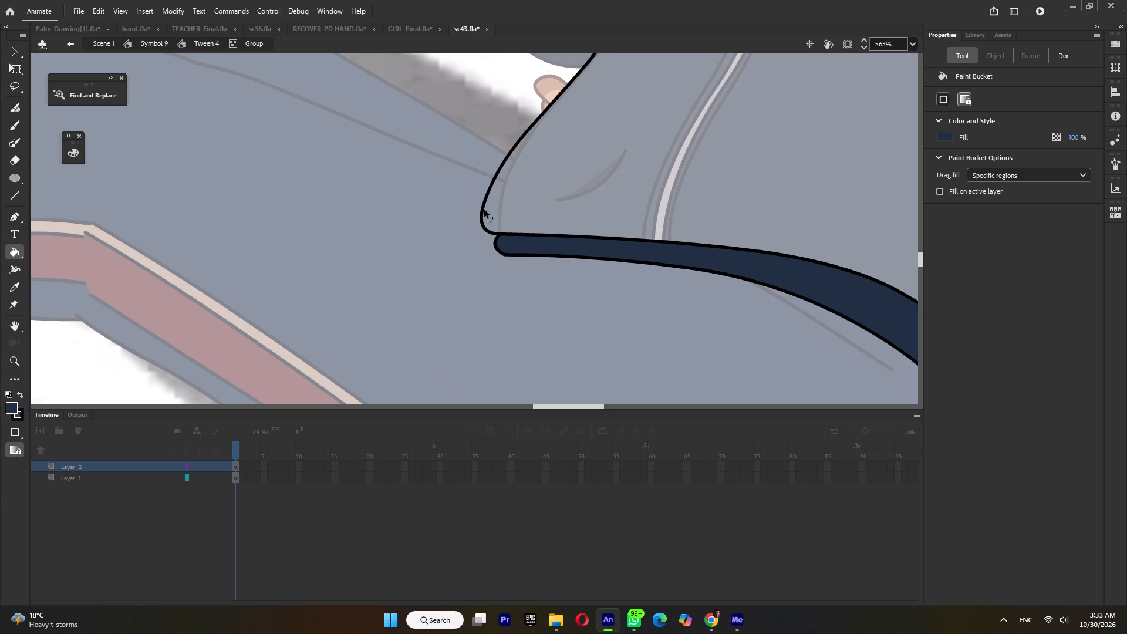
pyautogui.keyDown('ctrl'); pyautogui.moveTo(483, 208); pyautogui.dragTo(505, 195); pyautogui.keyUp('ctrl')
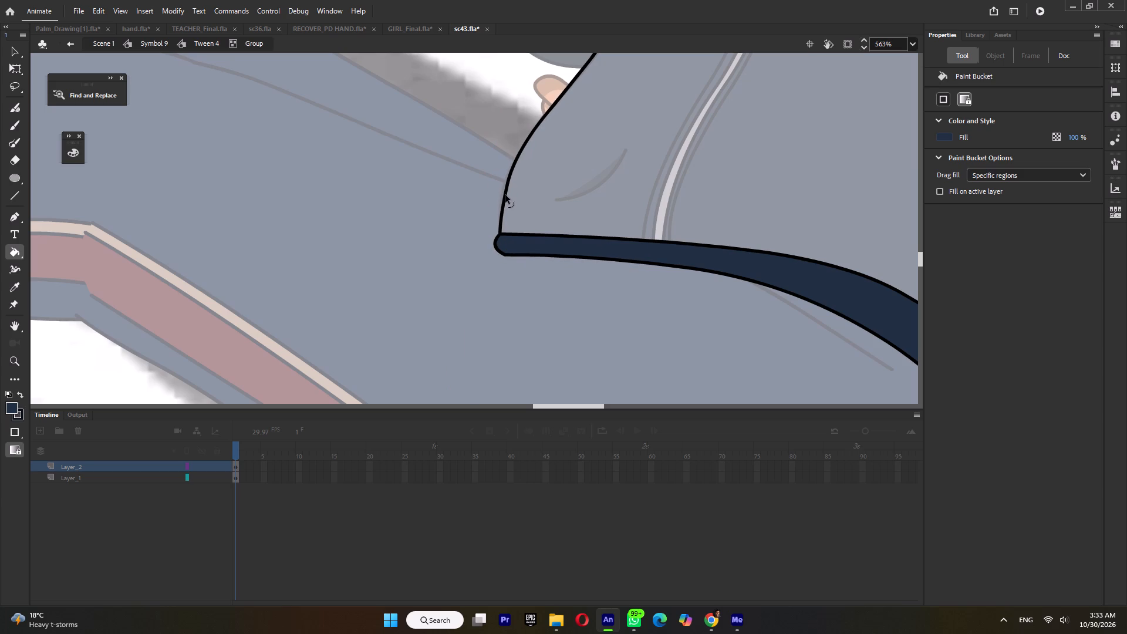
pyautogui.keyDown('ctrl'); pyautogui.moveTo(505, 195); pyautogui.dragTo(505, 195); pyautogui.keyUp('ctrl')
pyautogui.keyDown('ctrl'); pyautogui.doubleClick(479, 191); pyautogui.keyUp('ctrl')
pyautogui.keyDown('ctrl'); pyautogui.scroll(-5, 478, 203); pyautogui.keyUp('ctrl')
pyautogui.keyDown('ctrl'); pyautogui.scroll(1, 525, 218); pyautogui.keyUp('ctrl')
# Bend the jacket body's front bottom edge down to meet the hem band, closing the gap between them.
pyautogui.keyDown('ctrl'); pyautogui.doubleClick(522, 204); pyautogui.keyUp('ctrl')
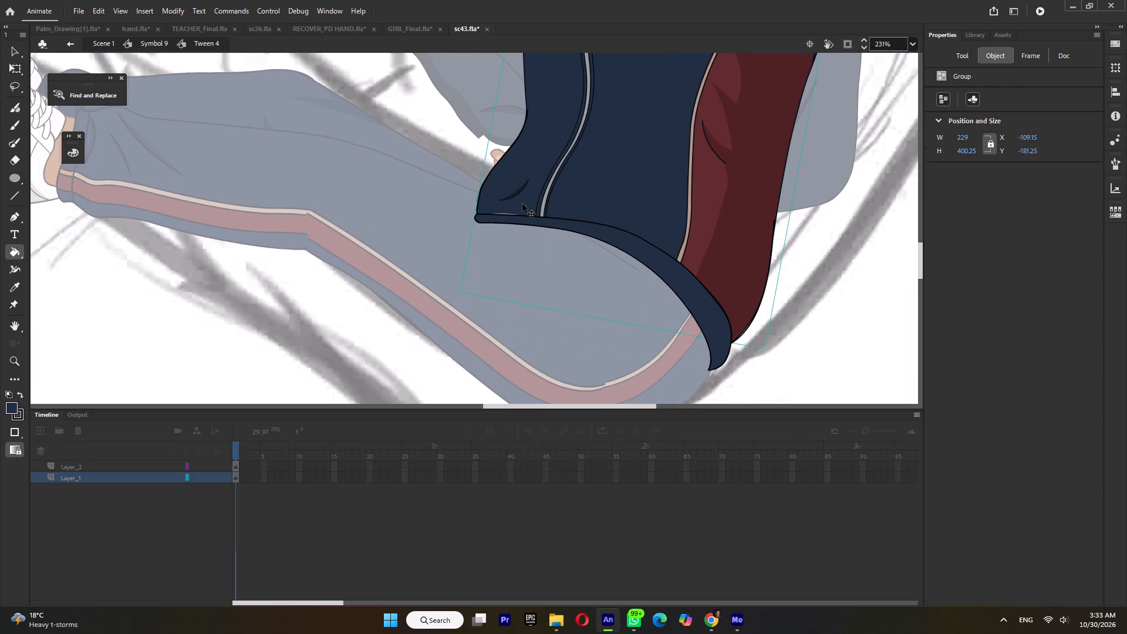
pyautogui.keyDown('ctrl'); pyautogui.scroll(4, 505, 211); pyautogui.keyUp('ctrl')
pyautogui.keyDown('ctrl'); pyautogui.doubleClick(514, 212); pyautogui.keyUp('ctrl')
pyautogui.keyDown('ctrl'); pyautogui.click(509, 227); pyautogui.keyUp('ctrl')
pyautogui.keyDown('ctrl'); pyautogui.moveTo(511, 218); pyautogui.dragTo(511, 221); pyautogui.keyUp('ctrl')
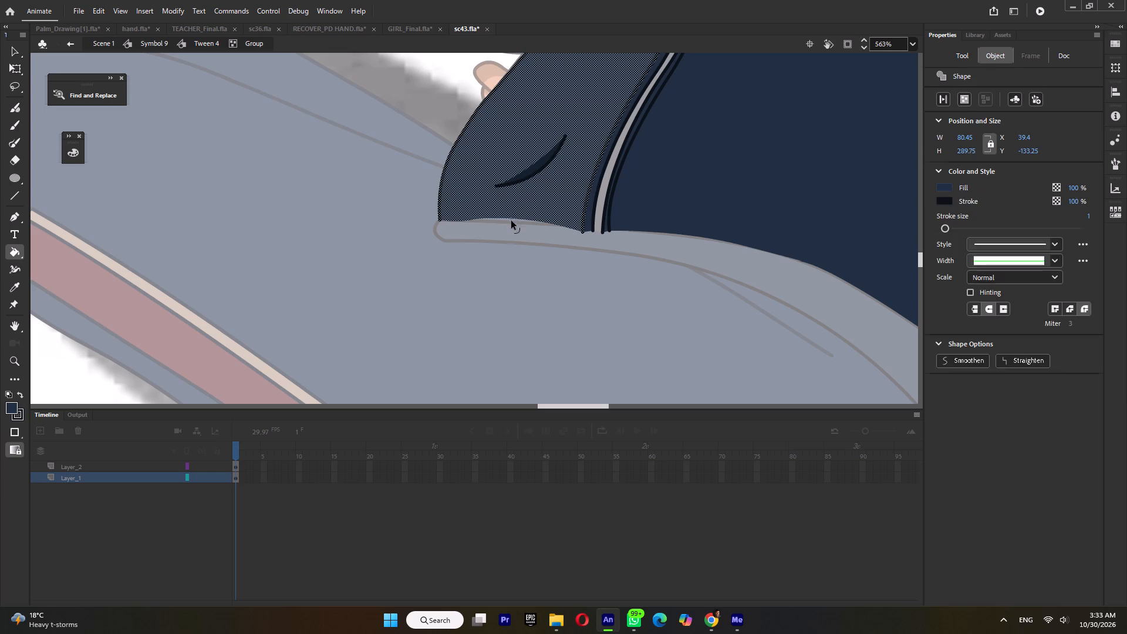
pyautogui.keyDown('ctrl'); pyautogui.moveTo(511, 221); pyautogui.dragTo(511, 225); pyautogui.keyUp('ctrl')
pyautogui.keyDown('ctrl'); pyautogui.doubleClick(479, 255); pyautogui.keyUp('ctrl')
pyautogui.keyDown('ctrl'); pyautogui.scroll(-10, 479, 257); pyautogui.keyUp('ctrl')
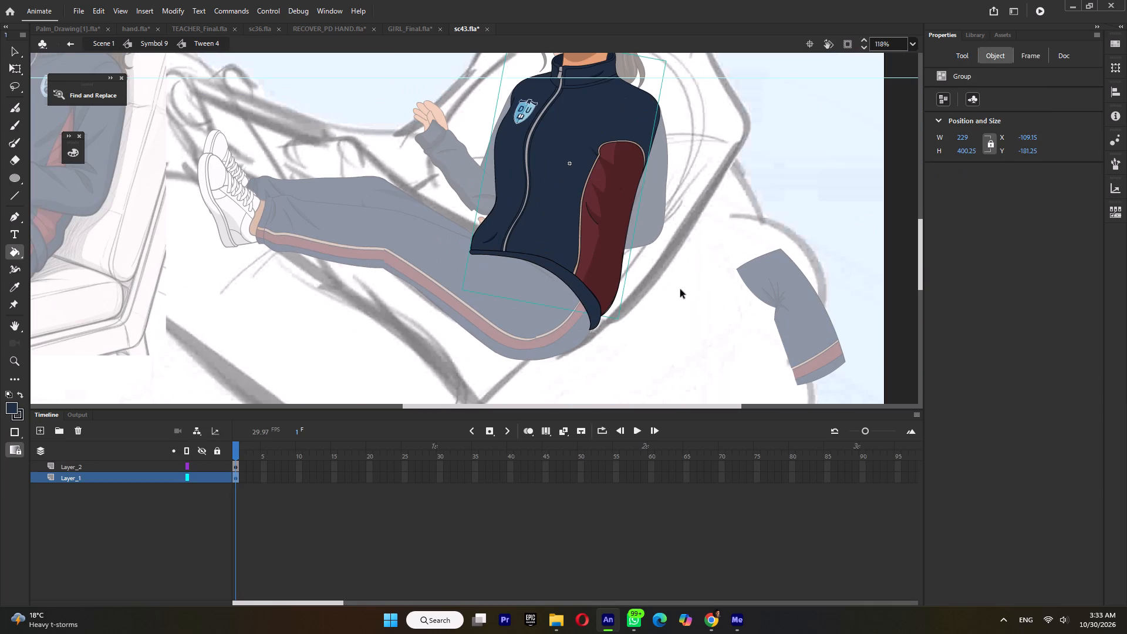
# Return to Symbol 9 and slightly skew the torso instance with Free Transform, to about W 473.85, H 463.5.
pyautogui.keyDown('ctrl'); pyautogui.click(680, 289); pyautogui.keyUp('ctrl')
pyautogui.keyDown('ctrl'); pyautogui.click(680, 289); pyautogui.keyUp('ctrl')
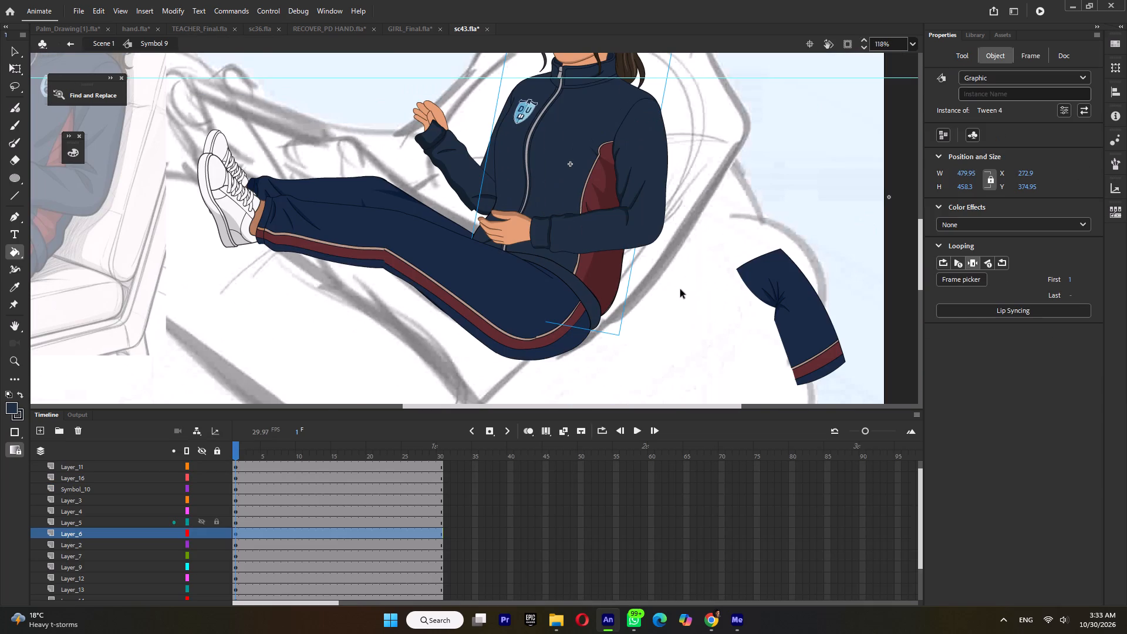
pyautogui.keyDown('ctrl'); pyautogui.scroll(-3, 680, 295); pyautogui.keyUp('ctrl')
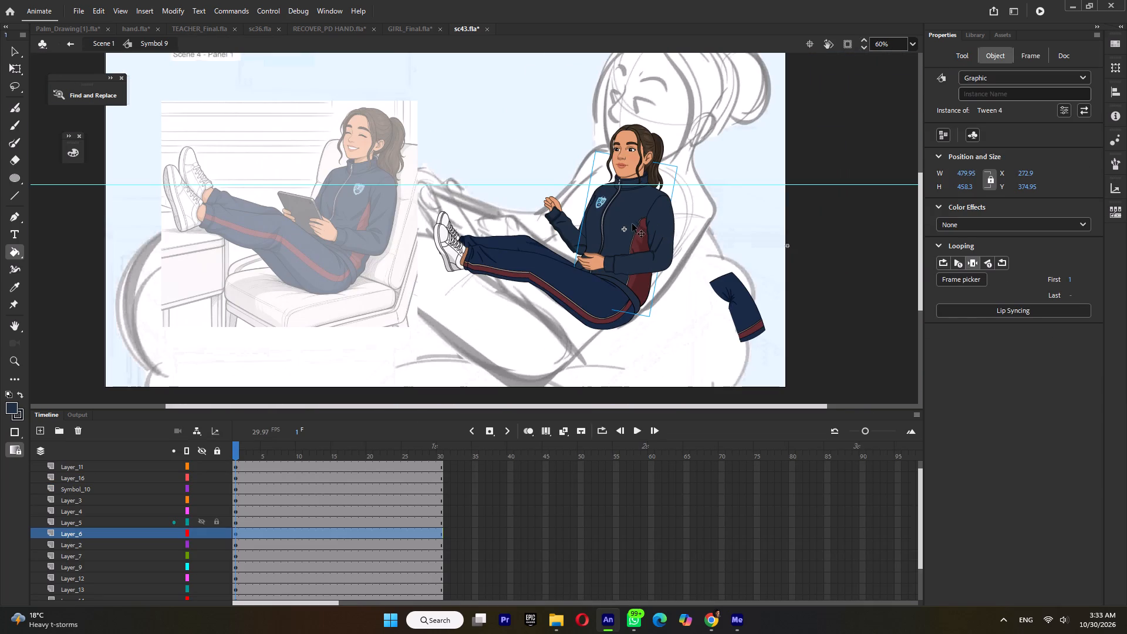
pyautogui.click(627, 216)
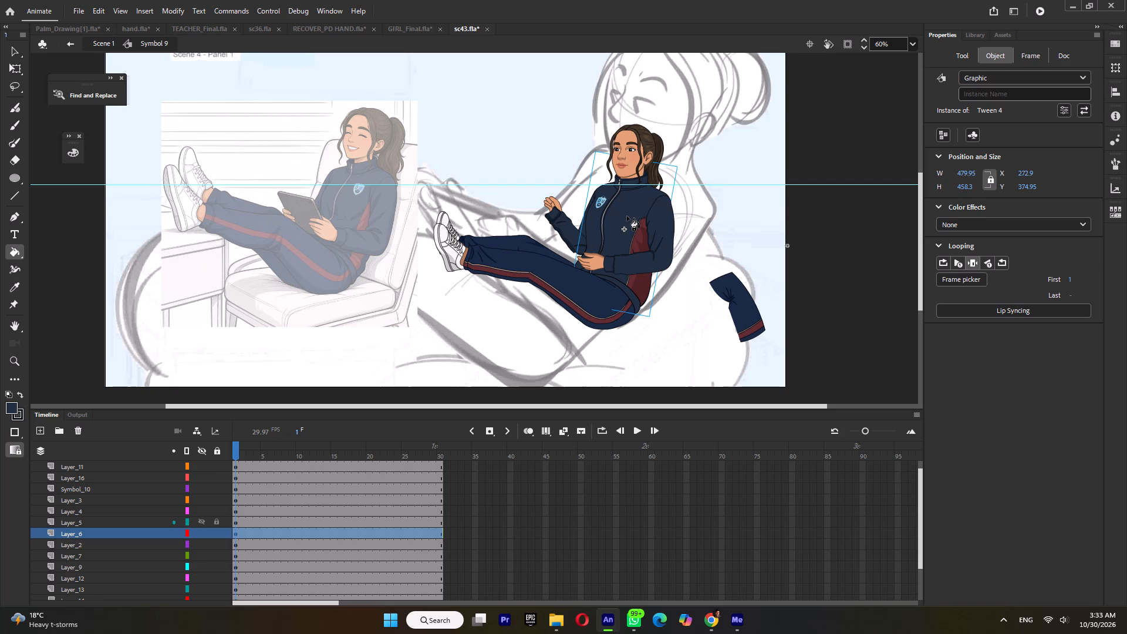
pyautogui.doubleClick(627, 216)
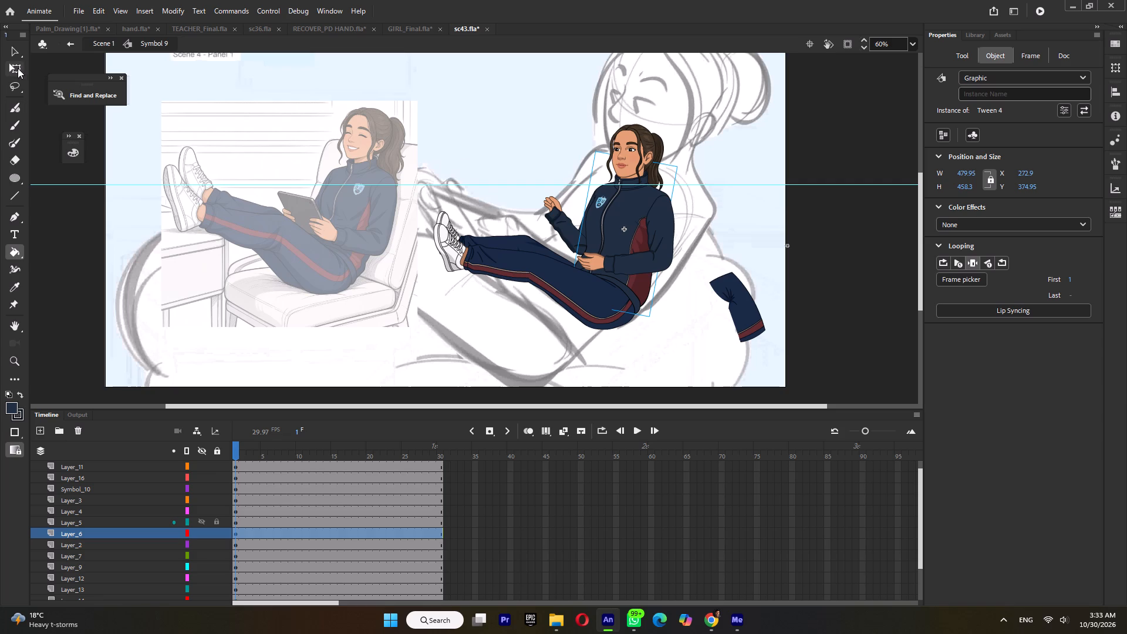
pyautogui.click(15, 68)
pyautogui.keyDown('ctrl'); pyautogui.scroll(4, 670, 205); pyautogui.keyUp('ctrl')
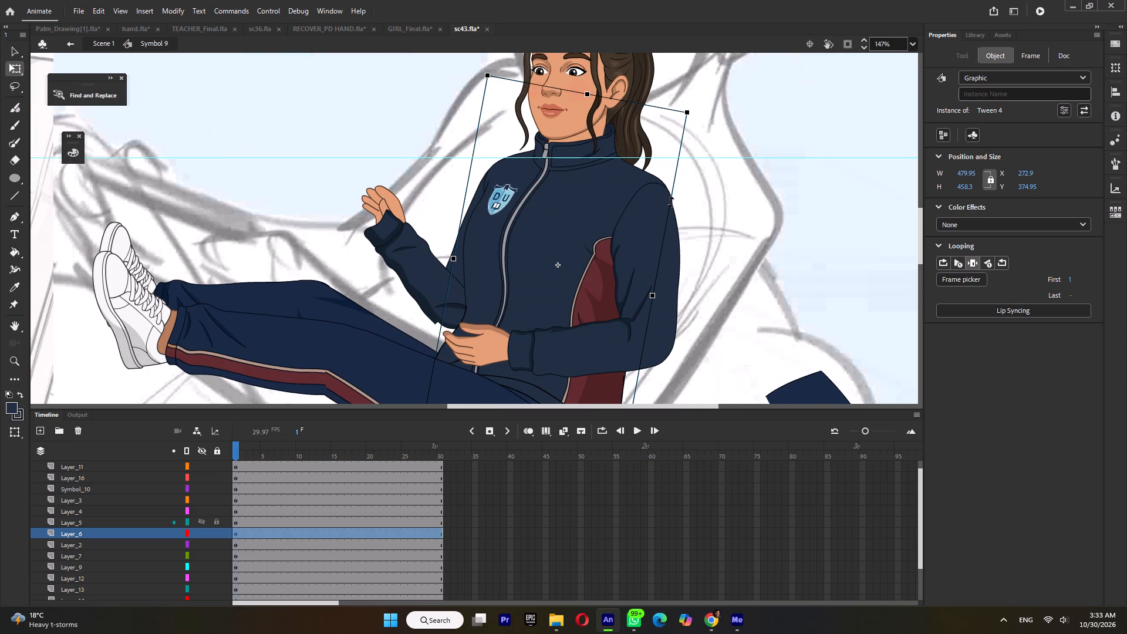
pyautogui.click(671, 201)
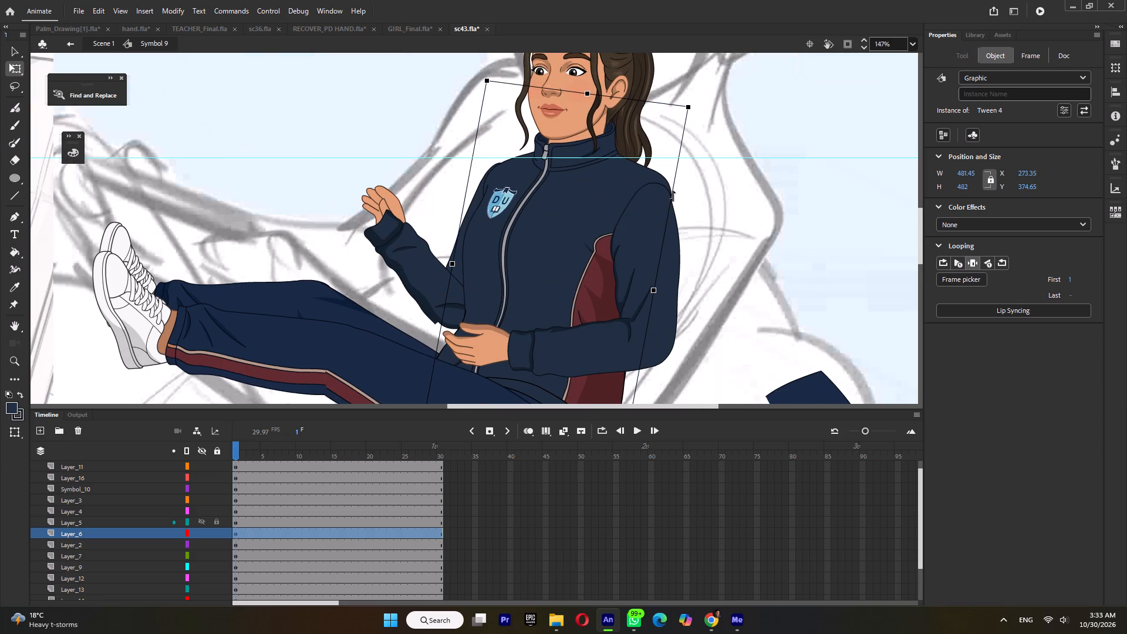
pyautogui.keyDown('ctrl'); pyautogui.scroll(-4, 673, 198); pyautogui.keyUp('ctrl')
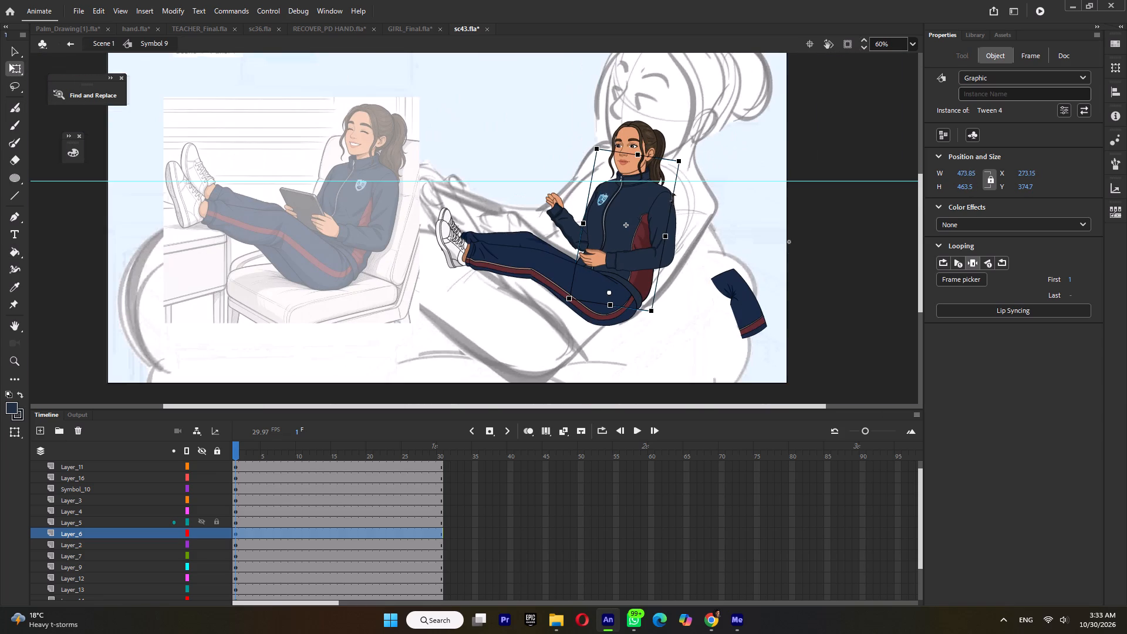
pyautogui.click(696, 241)
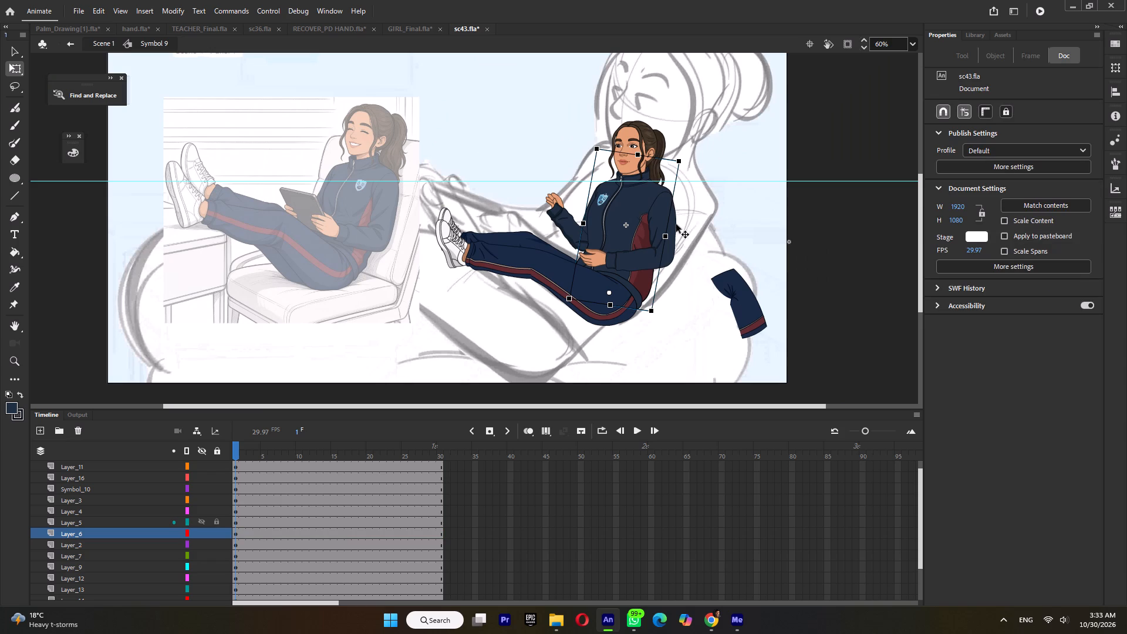
# Move the near upper arm, forearm and hand together to fit the shoulder, at about X 110.95, Y 196.35.
pyautogui.click(664, 205)
pyautogui.keyDown('ctrl'); pyautogui.scroll(3, 666, 227); pyautogui.keyUp('ctrl')
pyautogui.keyDown('shift'); pyautogui.click(605, 299); pyautogui.keyUp('shift')
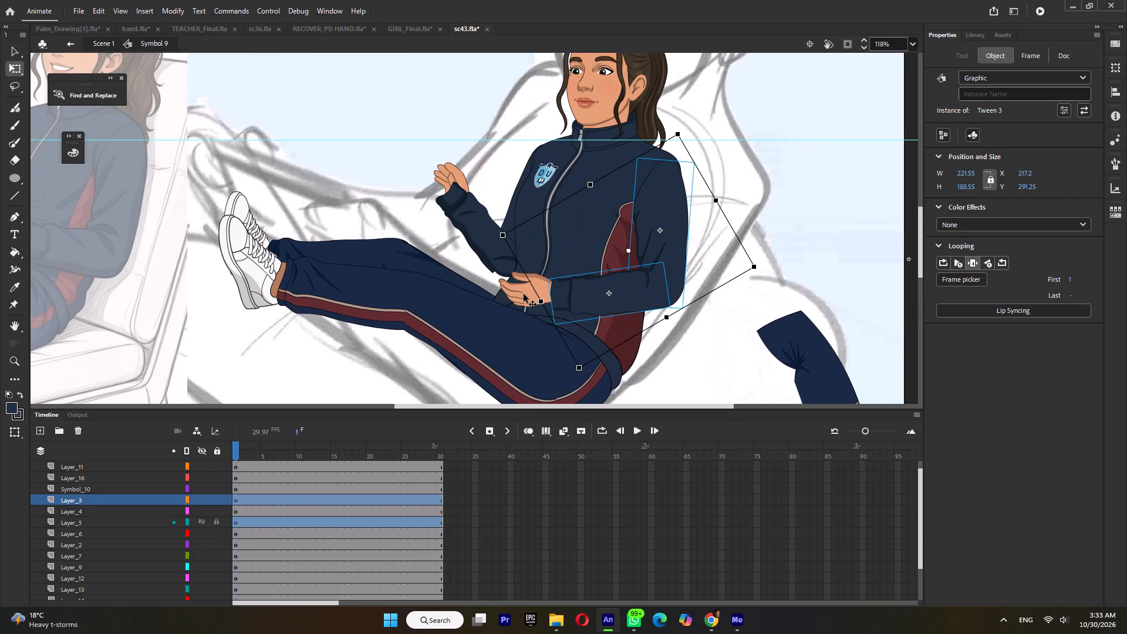
pyautogui.keyDown('shift'); pyautogui.click(524, 294); pyautogui.keyUp('shift')
pyautogui.keyDown('ctrl'); pyautogui.scroll(3, 699, 168); pyautogui.keyUp('ctrl')
pyautogui.keyDown('ctrl'); pyautogui.scroll(4, 627, 194); pyautogui.keyUp('ctrl')
pyautogui.moveTo(649, 208); pyautogui.dragTo(646, 178)
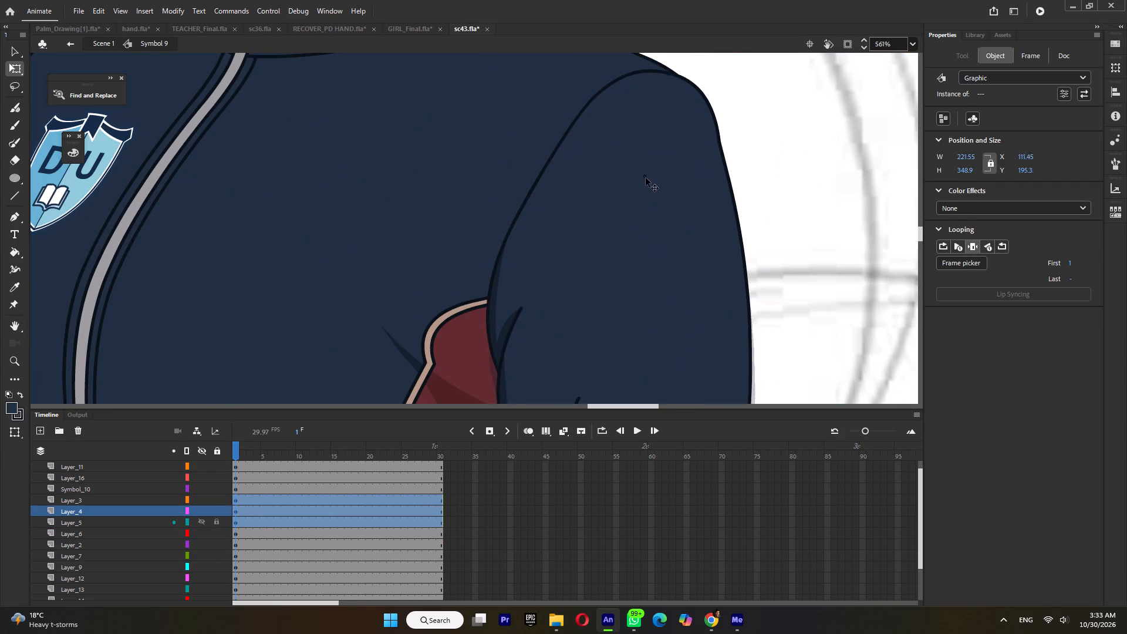
pyautogui.moveTo(646, 178); pyautogui.dragTo(643, 181)
pyautogui.keyDown('ctrl'); pyautogui.scroll(-4, 652, 192); pyautogui.keyUp('ctrl')
pyautogui.click(779, 191)
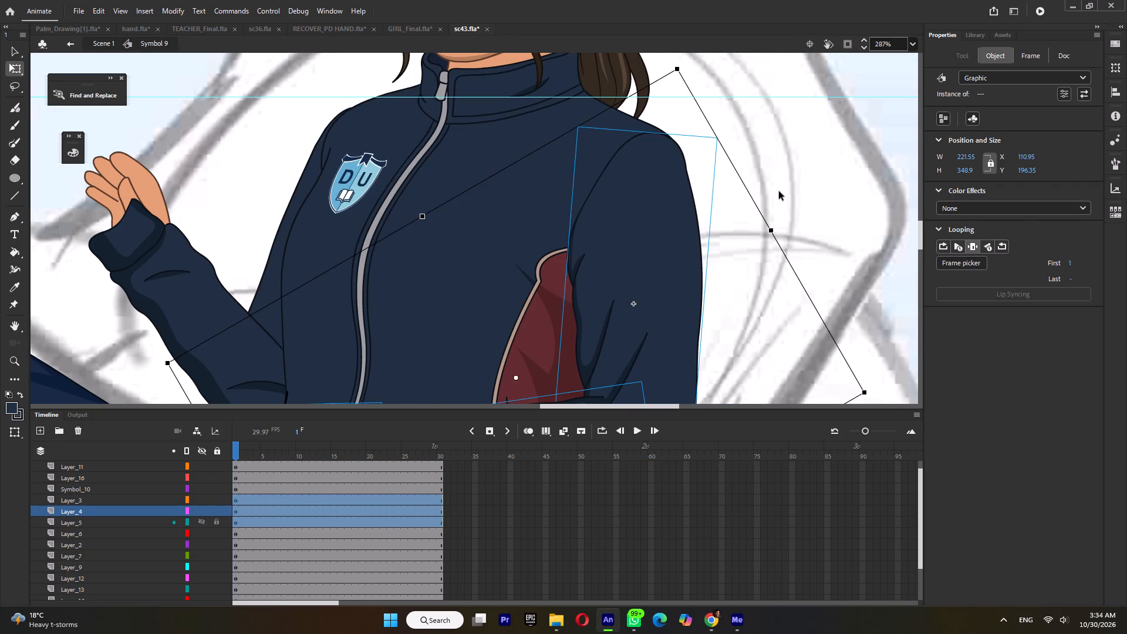
pyautogui.click(643, 219)
pyautogui.keyDown('ctrl'); pyautogui.scroll(-4, 586, 221); pyautogui.keyUp('ctrl')
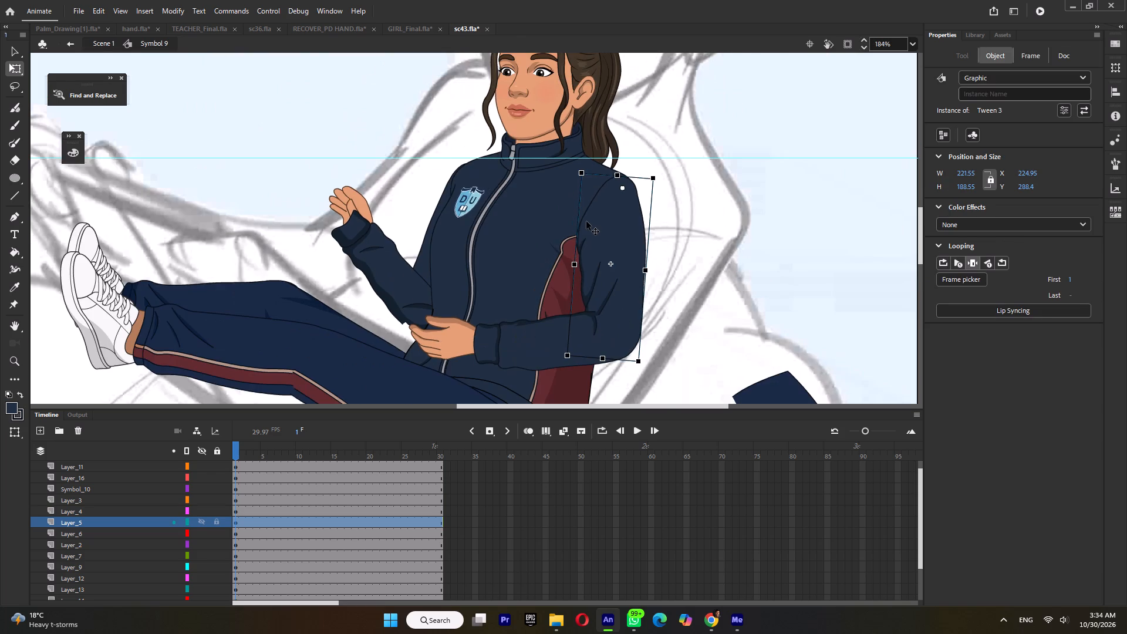
pyautogui.keyDown('ctrl'); pyautogui.scroll(-2, 558, 282); pyautogui.keyUp('ctrl')
# Save the sc43 document.
pyautogui.hotkey('ctrl', 's')
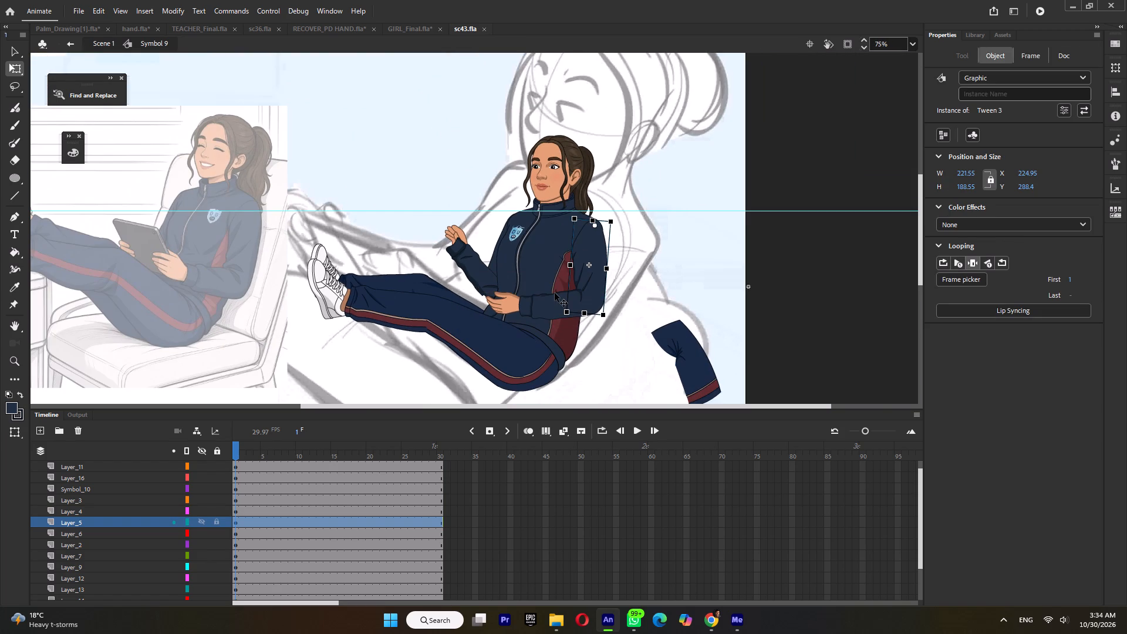
# Switch to the sc36.fla document.
pyautogui.click(260, 33)
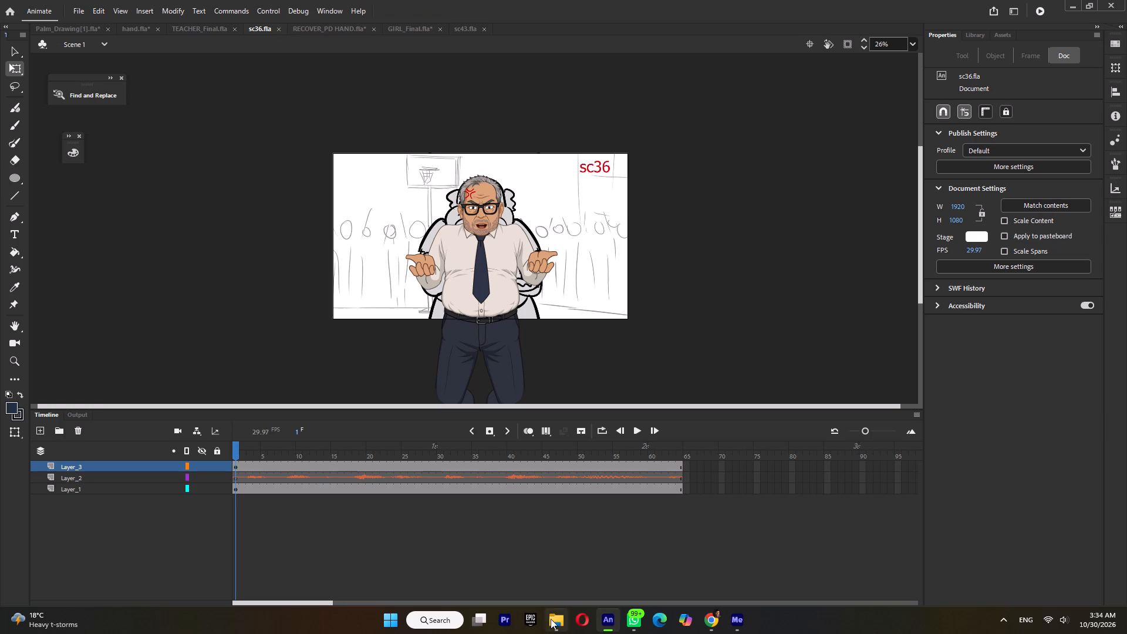
# Check the export queue in Adobe Media Encoder, then return to Animate and close the sc36 document.
pyautogui.click(740, 626)
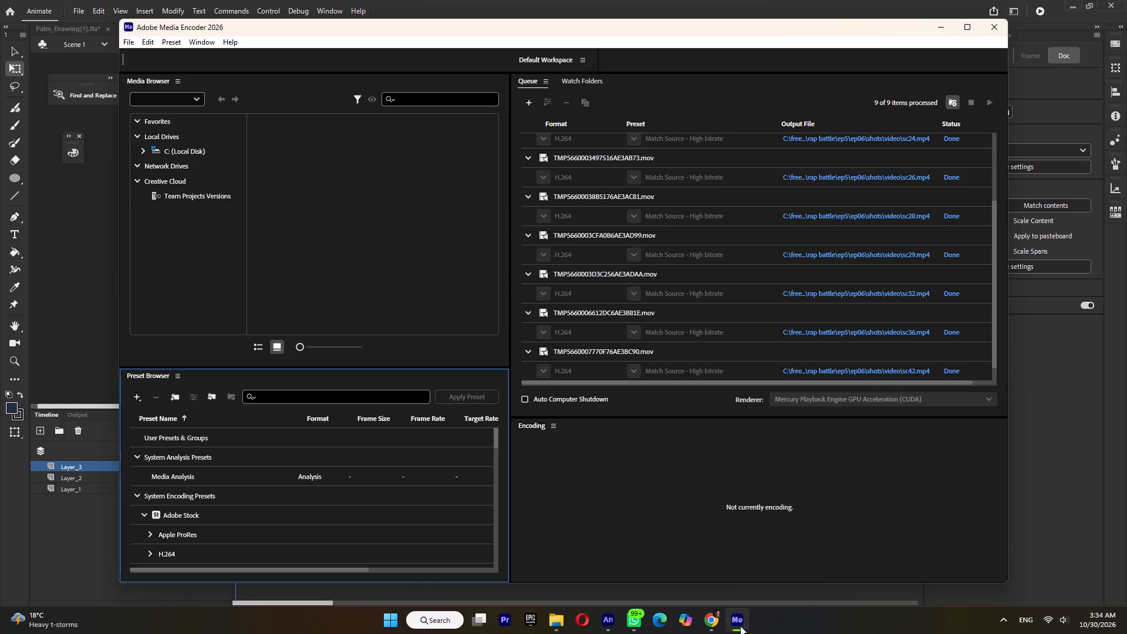
pyautogui.scroll(-9, 748, 272)
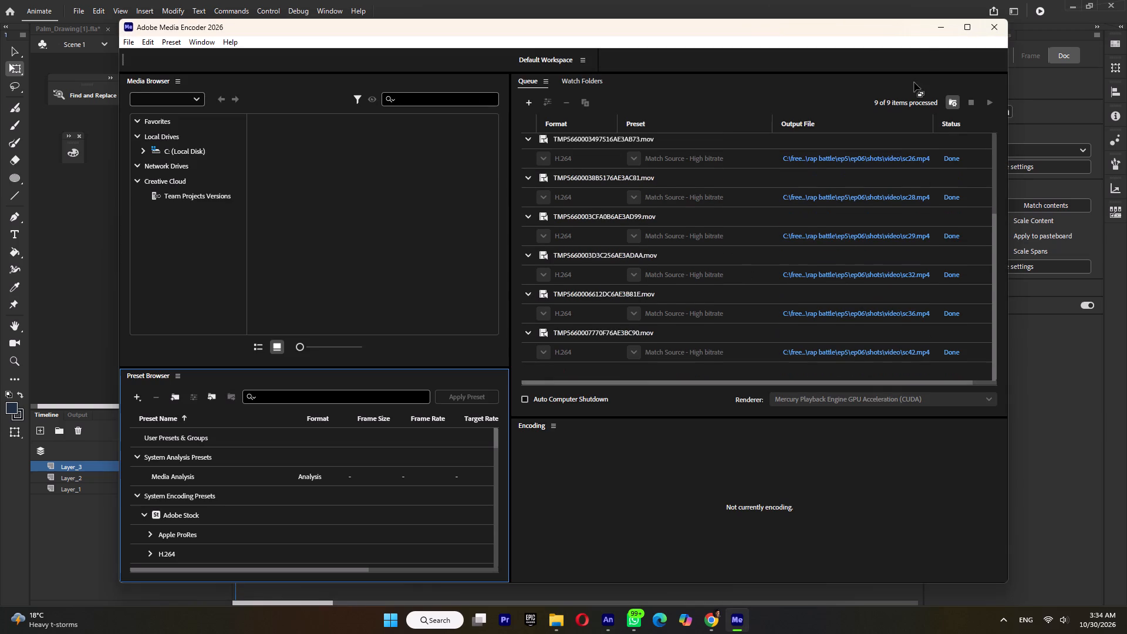
pyautogui.click(938, 25)
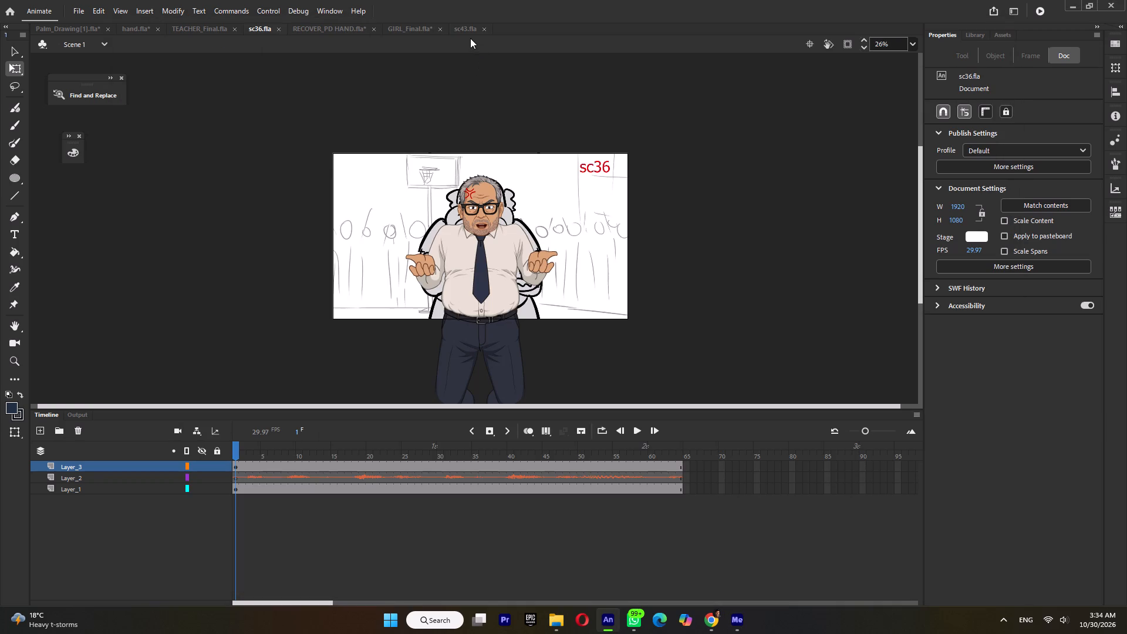
pyautogui.click(279, 28)
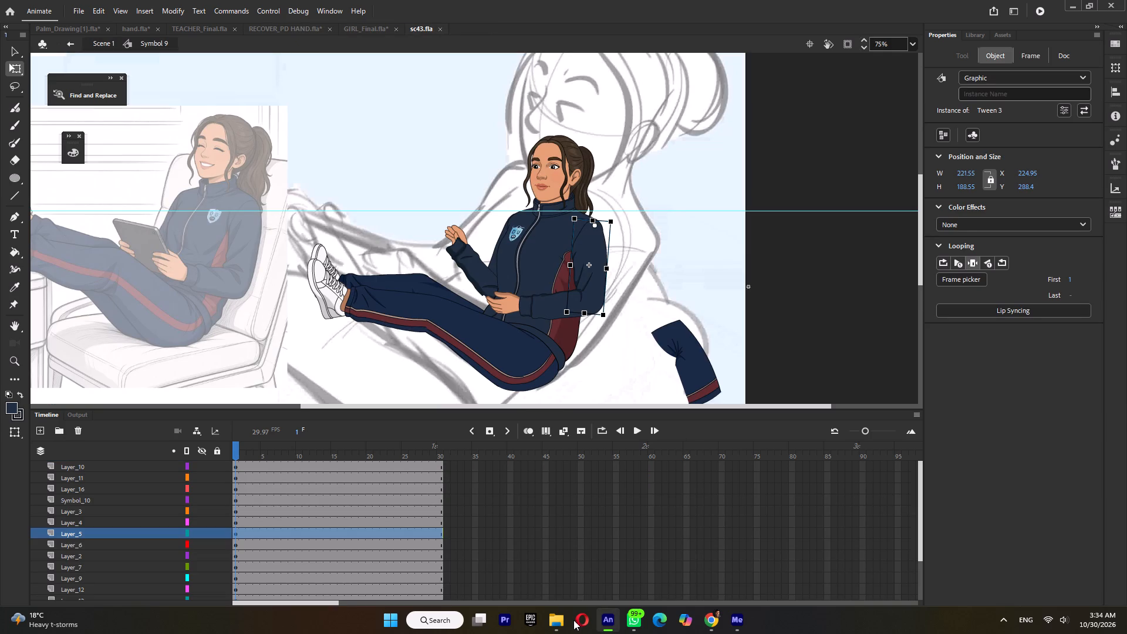
# Open sc16.fla from the ep06 shots folder.
pyautogui.click(563, 622)
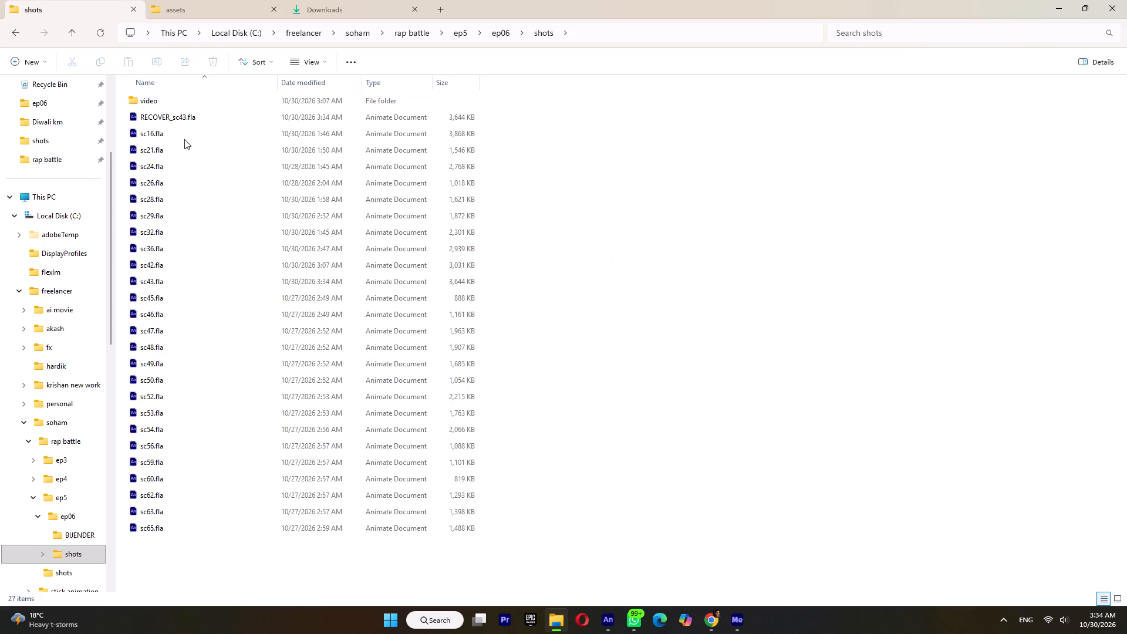
pyautogui.doubleClick(184, 134)
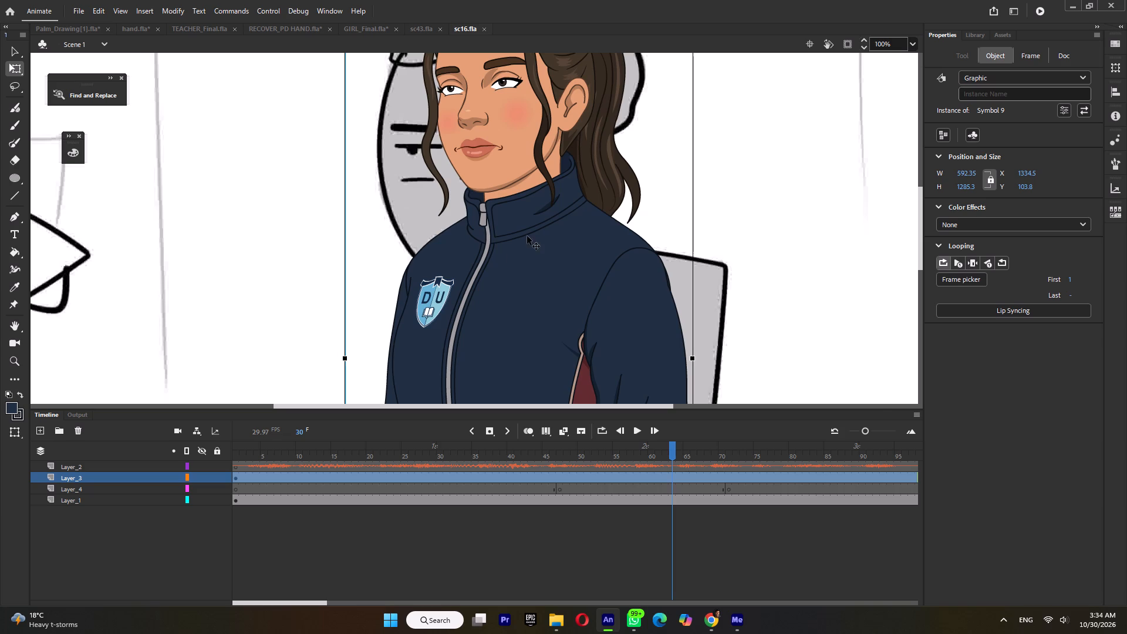
# Go to frame 1 in sc16 and examine the drawings inside the lowered forearm symbol, Tween 1, across its three frames.
pyautogui.keyDown('ctrl'); pyautogui.scroll(-6, 527, 243); pyautogui.keyUp('ctrl')
pyautogui.moveTo(257, 451); pyautogui.dragTo(238, 461)
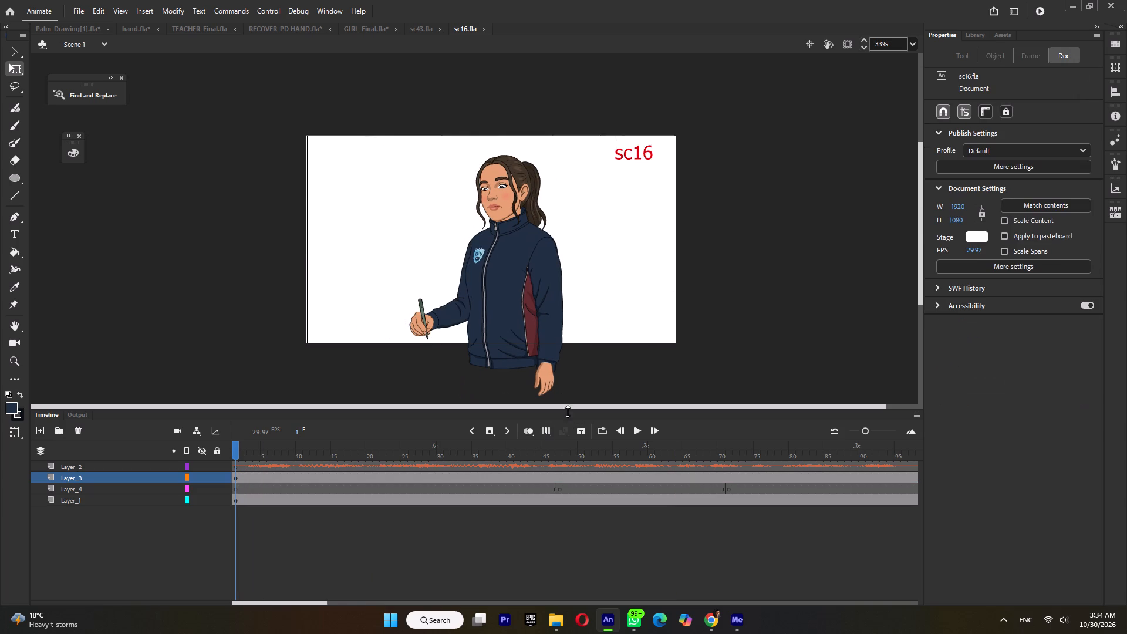
pyautogui.doubleClick(544, 333)
pyautogui.doubleClick(544, 333)
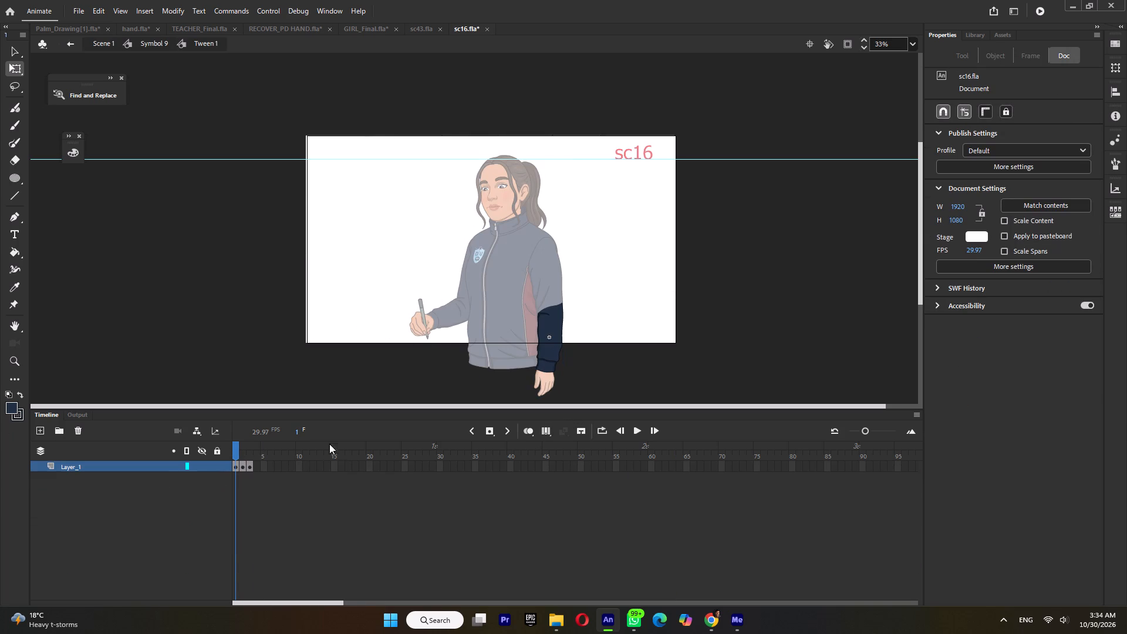
pyautogui.moveTo(242, 456); pyautogui.dragTo(251, 460)
pyautogui.click(549, 362)
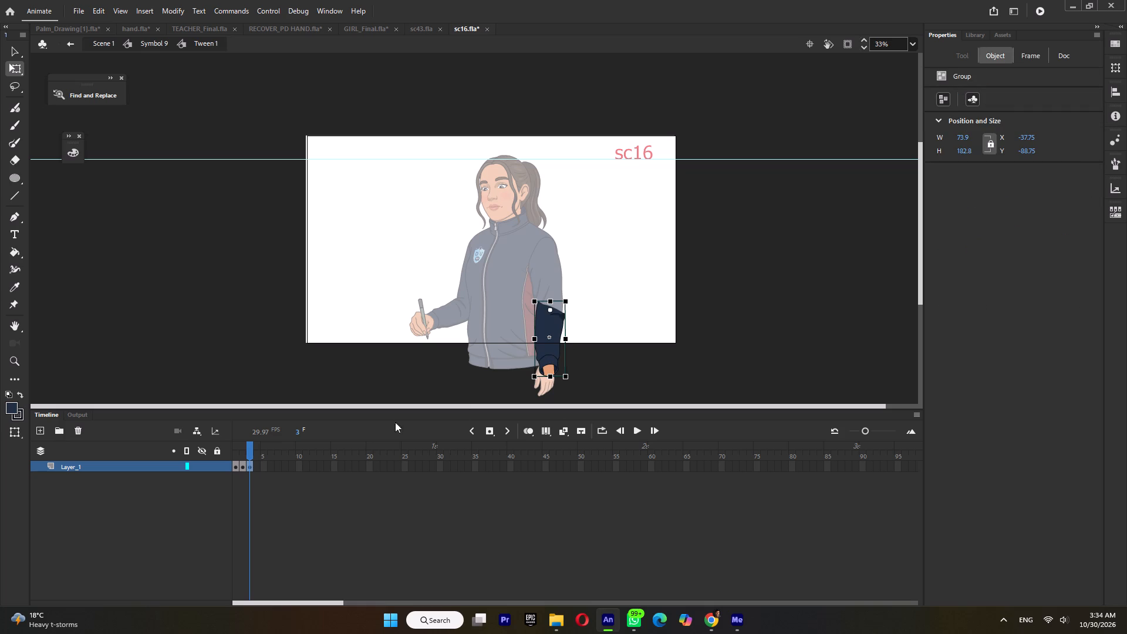
pyautogui.click(240, 453)
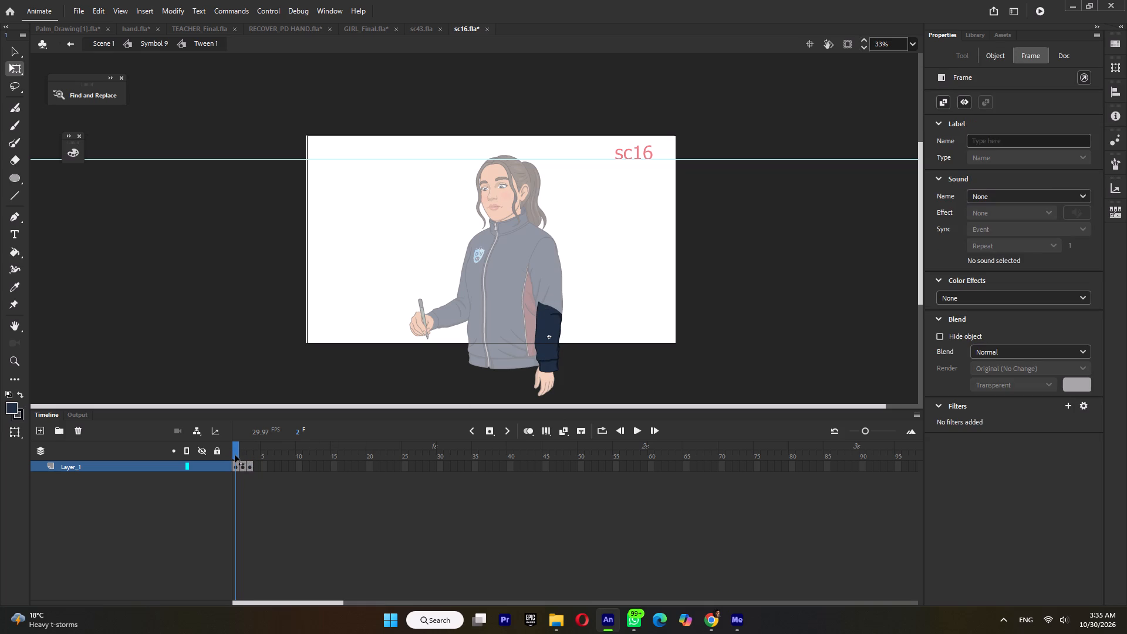
pyautogui.click(235, 456)
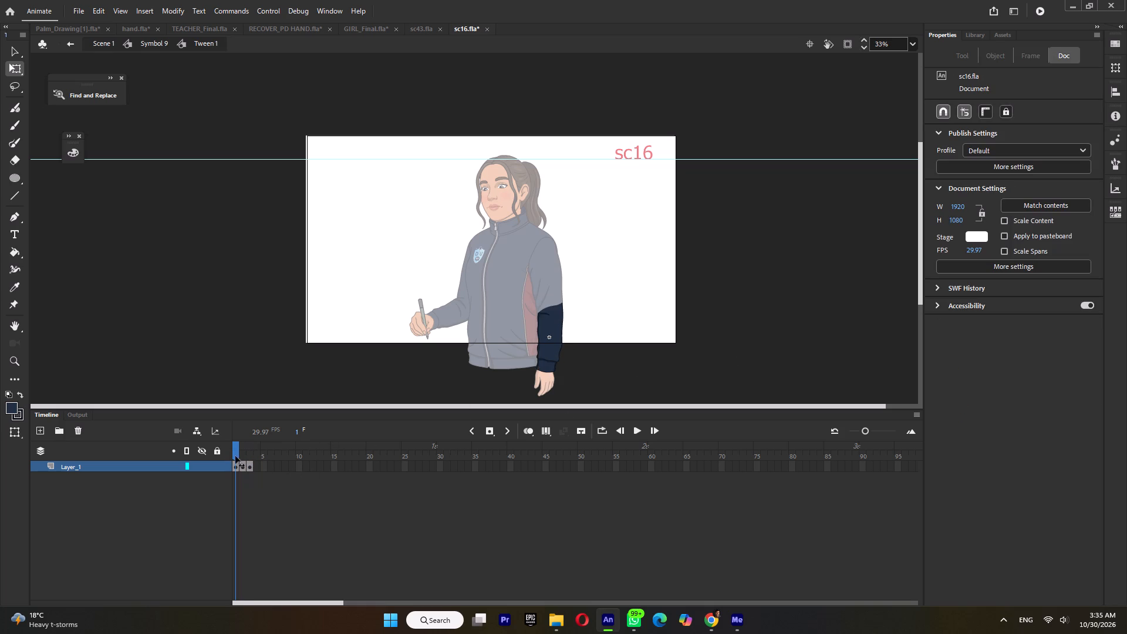
pyautogui.keyDown('ctrl'); pyautogui.scroll(5, 560, 346); pyautogui.keyUp('ctrl')
pyautogui.keyDown('ctrl'); pyautogui.scroll(-4, 582, 295); pyautogui.keyUp('ctrl')
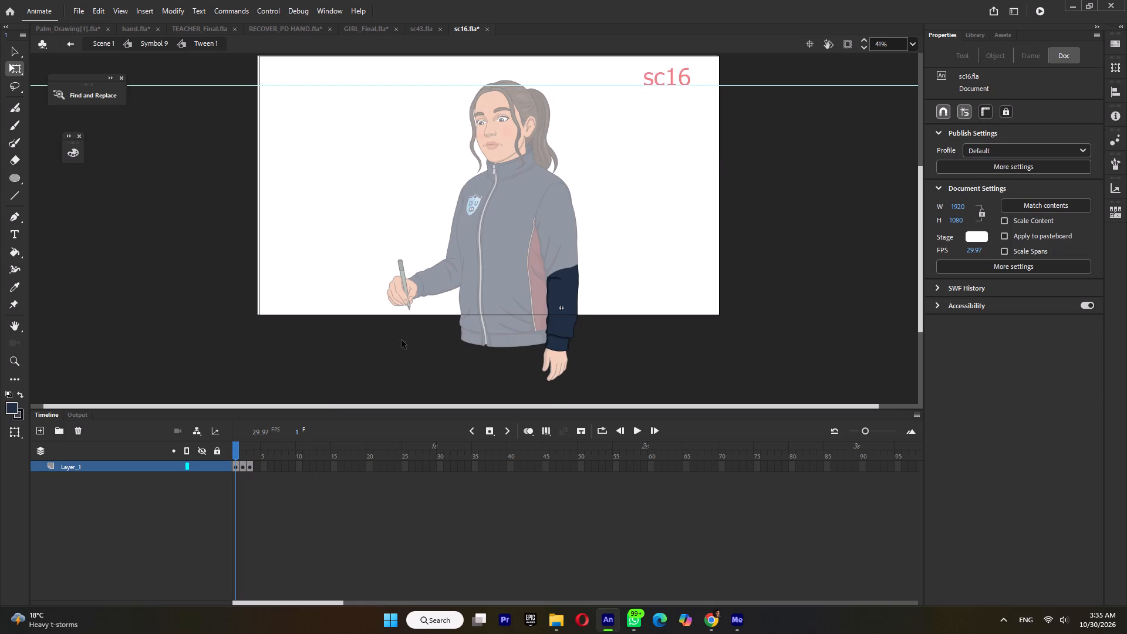
# Examine the alternative sleeve drawings in the frames of Tween 11, the forearm of the pen-holding arm.
pyautogui.doubleClick(430, 303)
pyautogui.doubleClick(435, 285)
pyautogui.moveTo(240, 454); pyautogui.dragTo(248, 461)
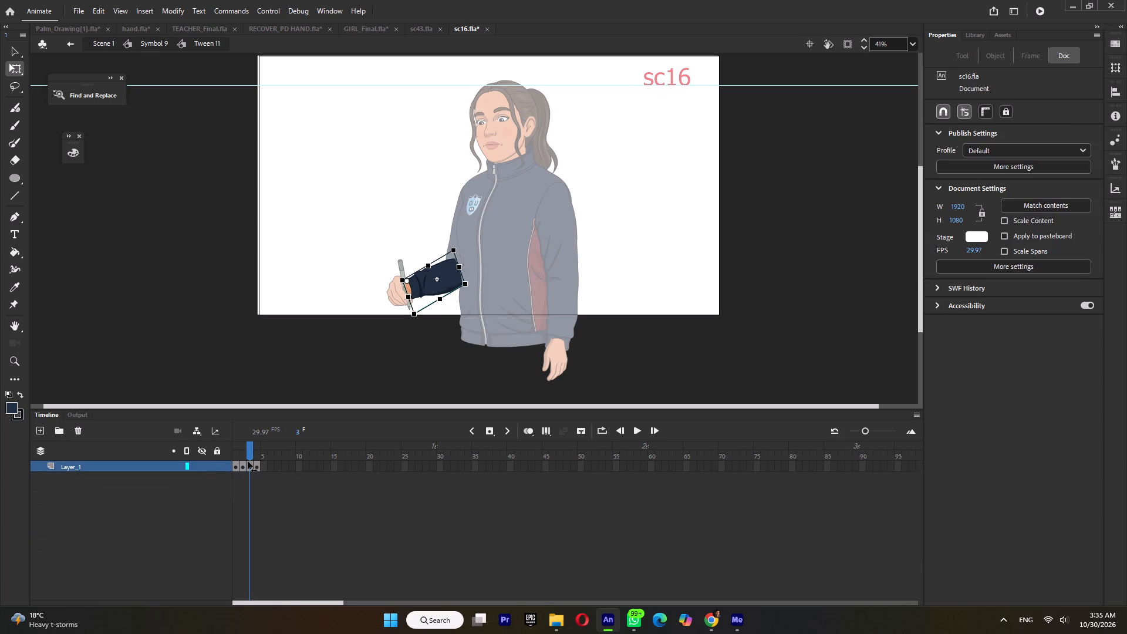
pyautogui.moveTo(248, 461); pyautogui.dragTo(251, 463)
pyautogui.keyDown('ctrl'); pyautogui.scroll(5, 522, 285); pyautogui.keyUp('ctrl')
pyautogui.keyDown('ctrl'); pyautogui.moveTo(521, 288); pyautogui.dragTo(516, 293, button='middle'); pyautogui.keyUp('ctrl')
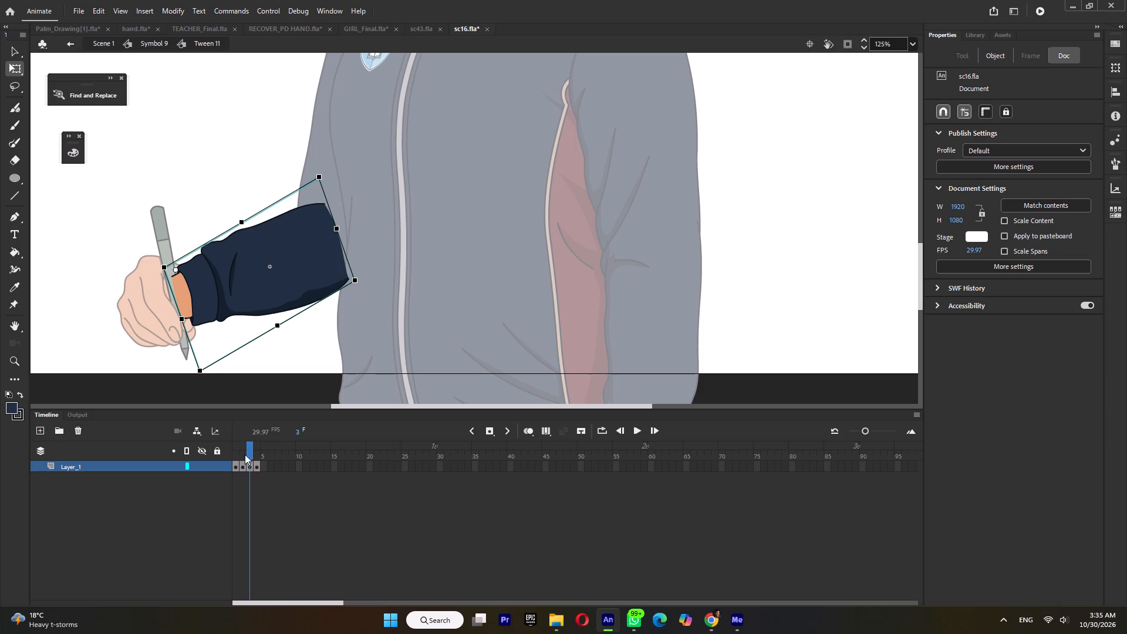
pyautogui.moveTo(245, 454); pyautogui.dragTo(245, 458)
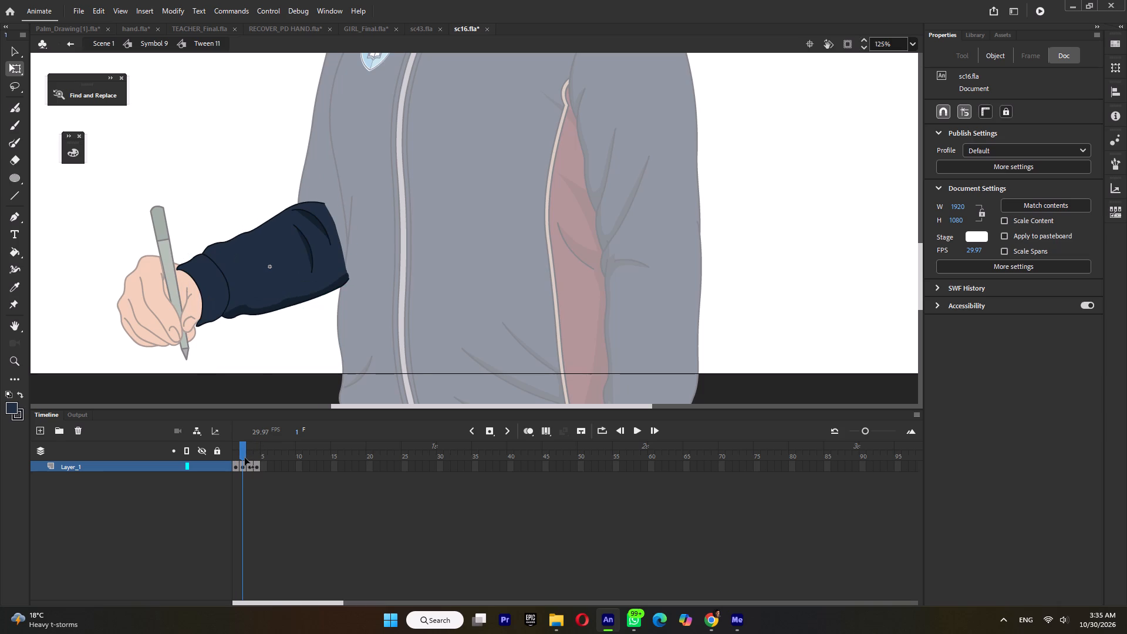
pyautogui.moveTo(245, 458); pyautogui.dragTo(255, 461)
pyautogui.keyDown('ctrl'); pyautogui.scroll(-4, 337, 291); pyautogui.keyUp('ctrl')
pyautogui.doubleClick(619, 324)
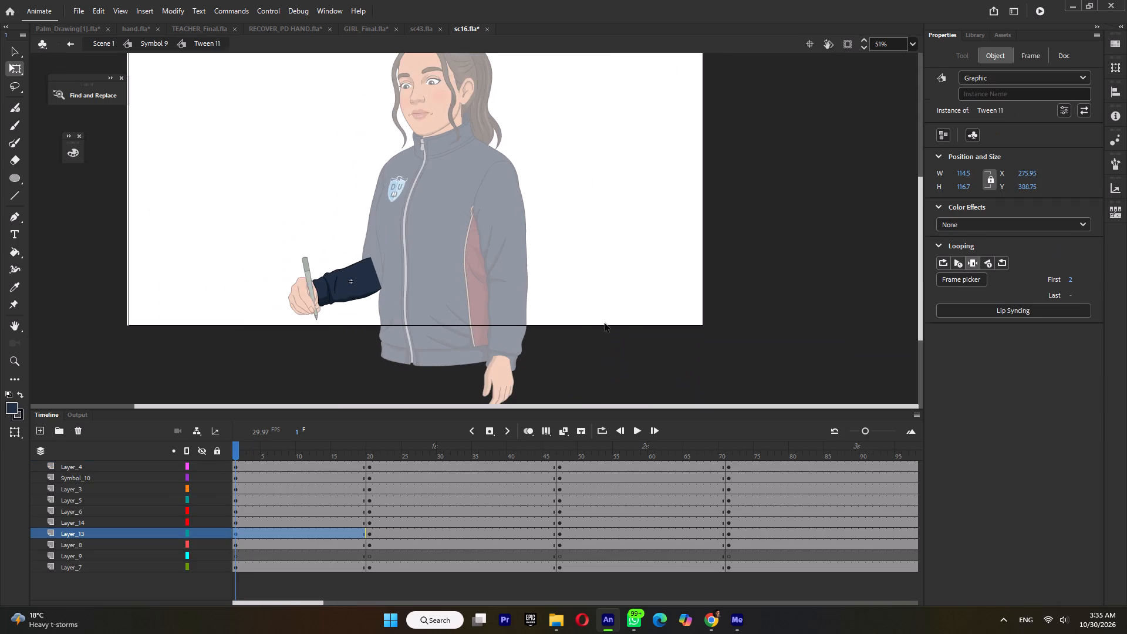
# Copy the navy sleeve group from frame 1 of the lowered forearm symbol, Tween 1, in sc16.
pyautogui.tripleClick(503, 325)
pyautogui.rightClick(503, 325)
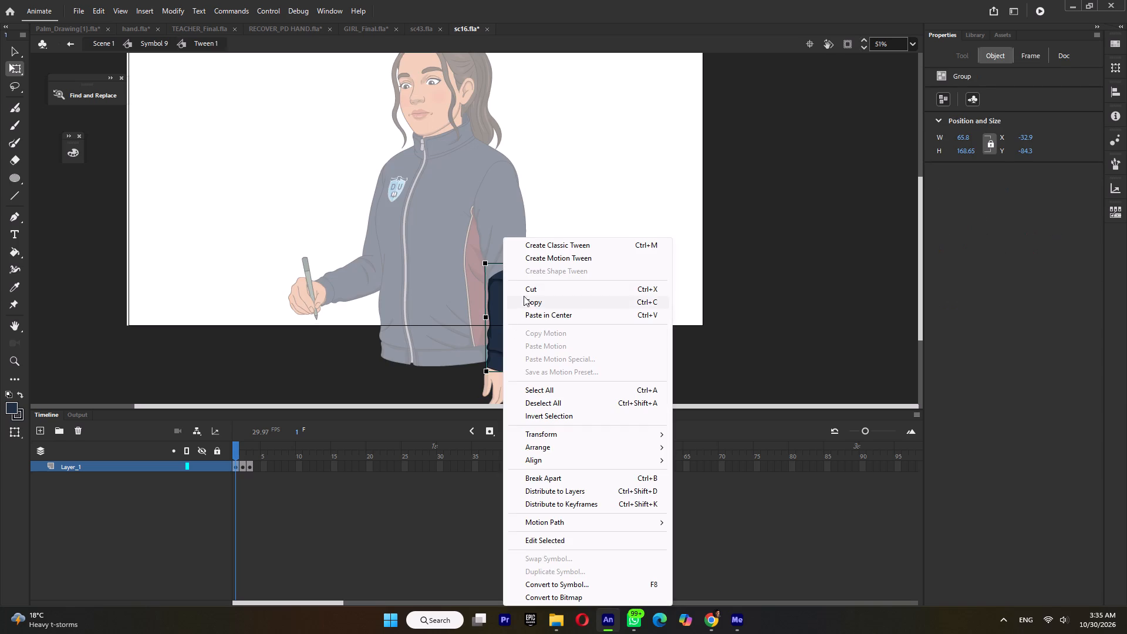
pyautogui.click(524, 295)
pyautogui.hotkey('ctrl', 'z')
pyautogui.rightClick(518, 309)
pyautogui.click(538, 303)
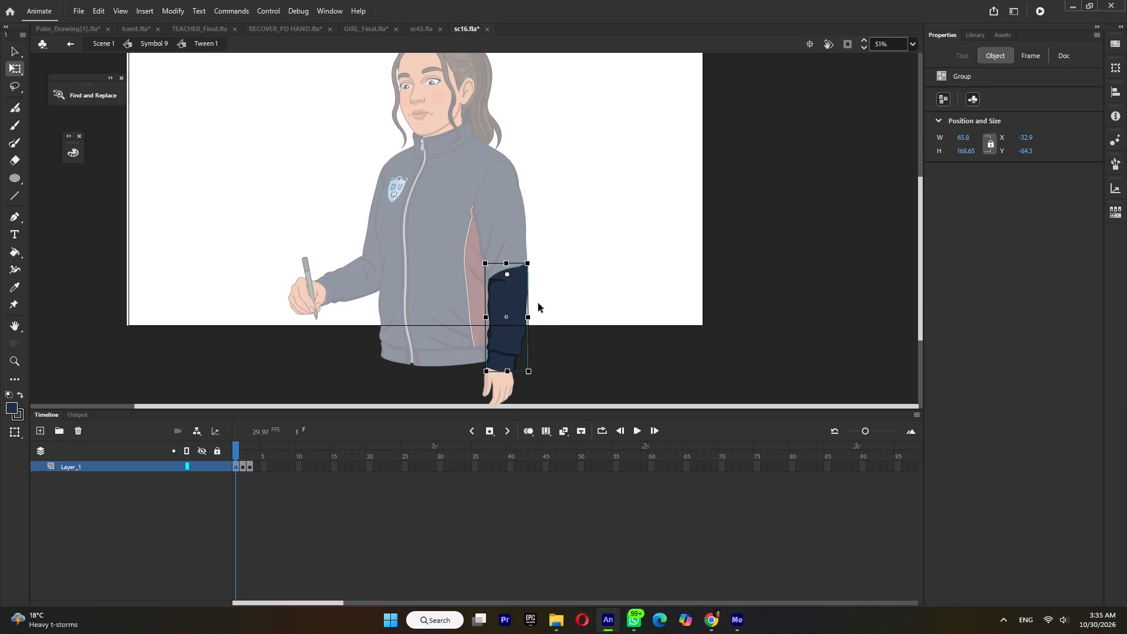
# In sc43, paste the copied sleeve in place on a new layer inside the near forearm symbol, Tween 1.
pyautogui.click(417, 29)
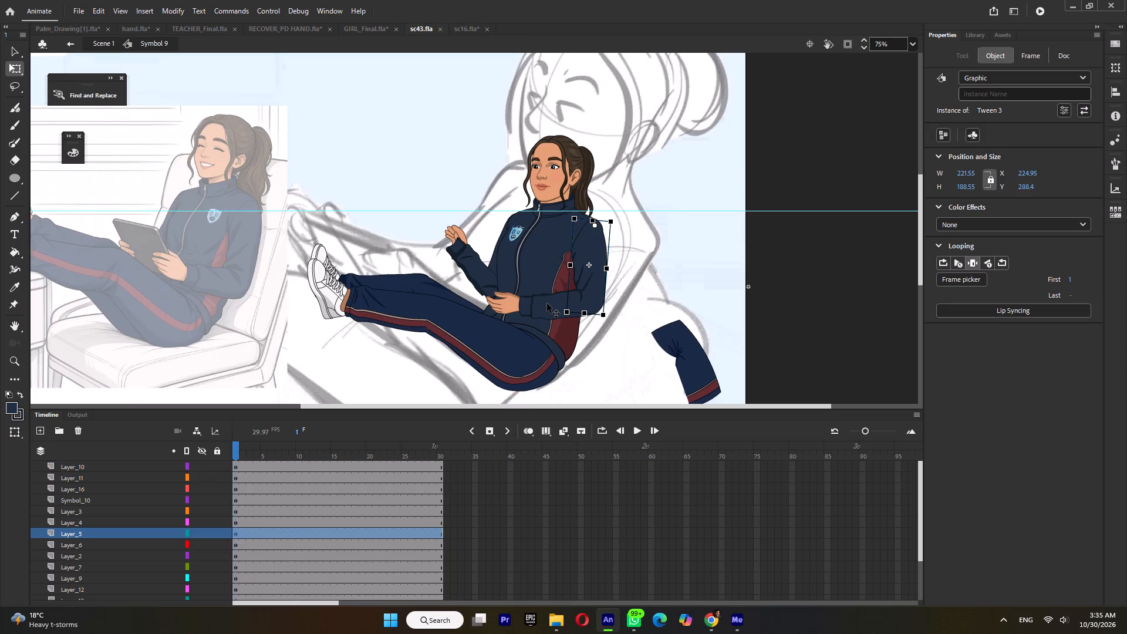
pyautogui.doubleClick(547, 303)
pyautogui.click(38, 427)
pyautogui.rightClick(295, 323)
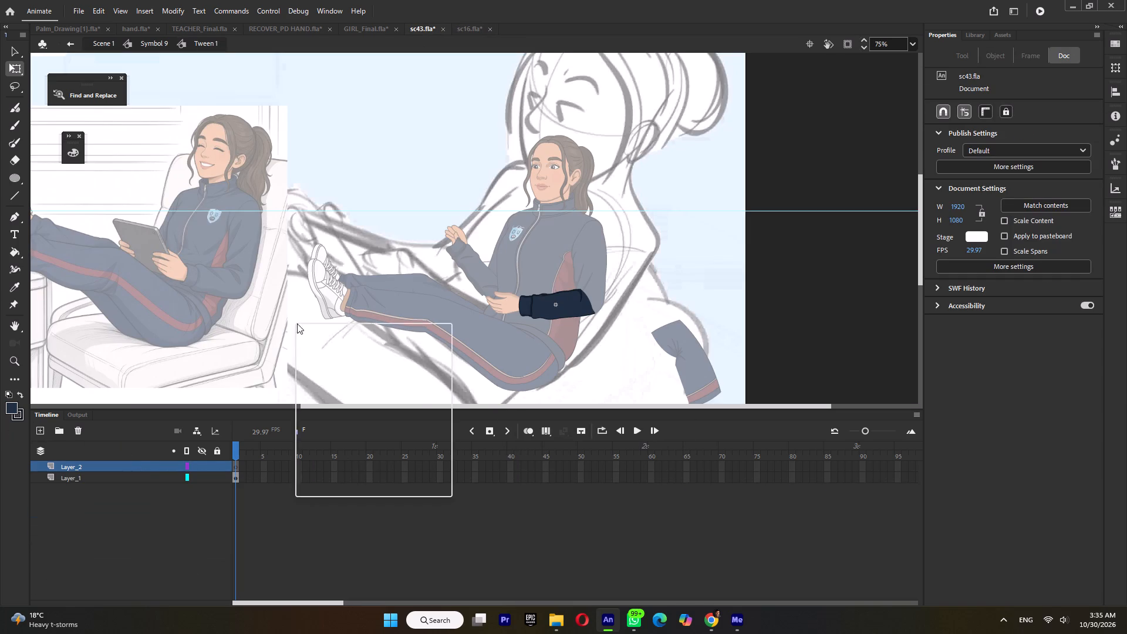
pyautogui.click(331, 373)
# Move the original forearm keyframe on Layer_1 to frame 2, leaving the pasted sleeve on frame 1, and return to Symbol 9.
pyautogui.click(241, 478)
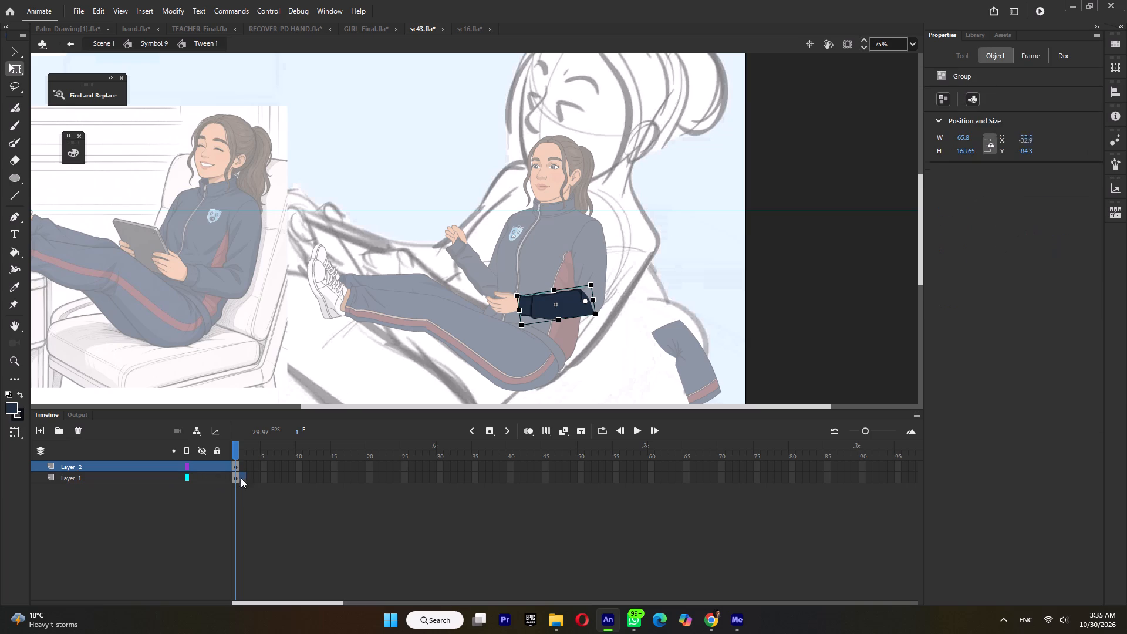
pyautogui.click(237, 481)
pyautogui.moveTo(236, 480); pyautogui.dragTo(244, 469)
pyautogui.moveTo(235, 480); pyautogui.dragTo(236, 480)
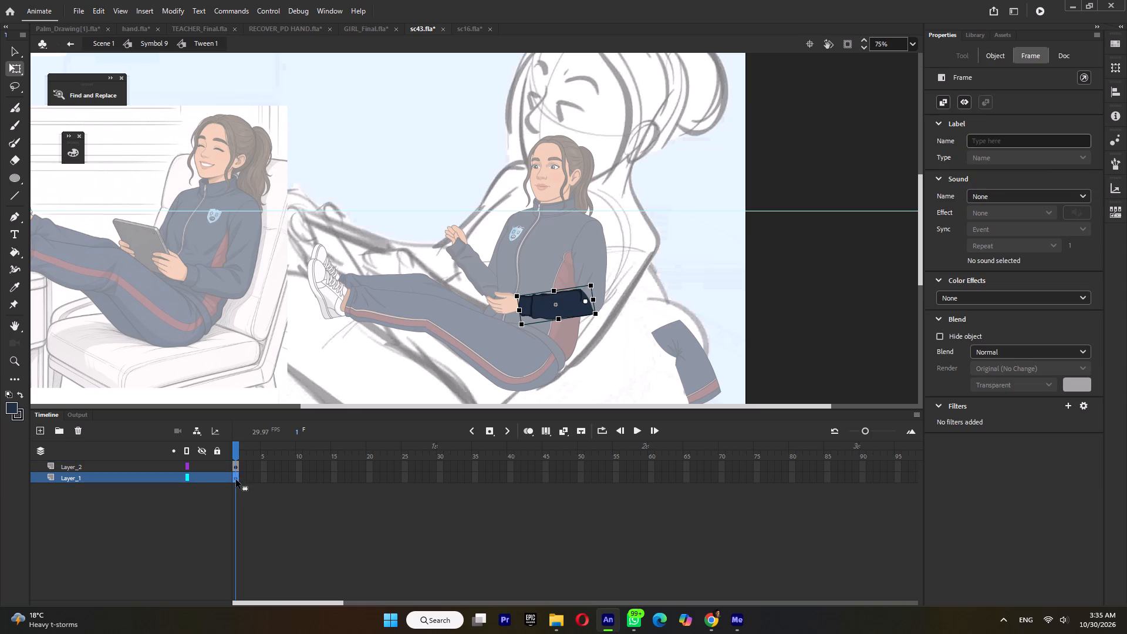
pyautogui.moveTo(236, 480); pyautogui.dragTo(243, 478)
pyautogui.moveTo(241, 451); pyautogui.dragTo(234, 454)
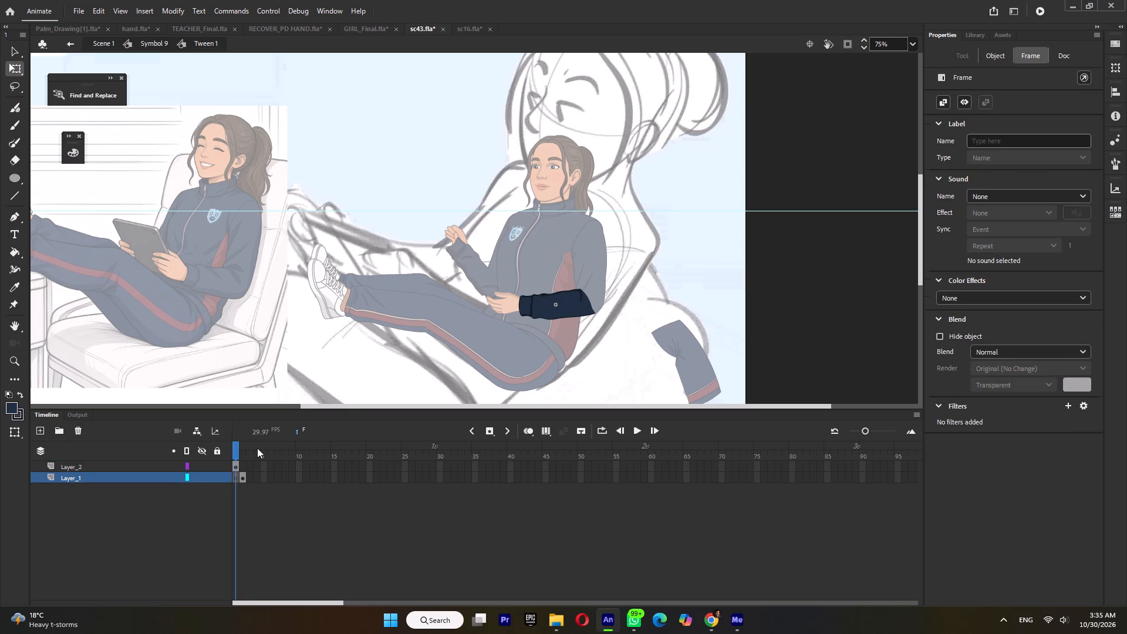
pyautogui.doubleClick(645, 337)
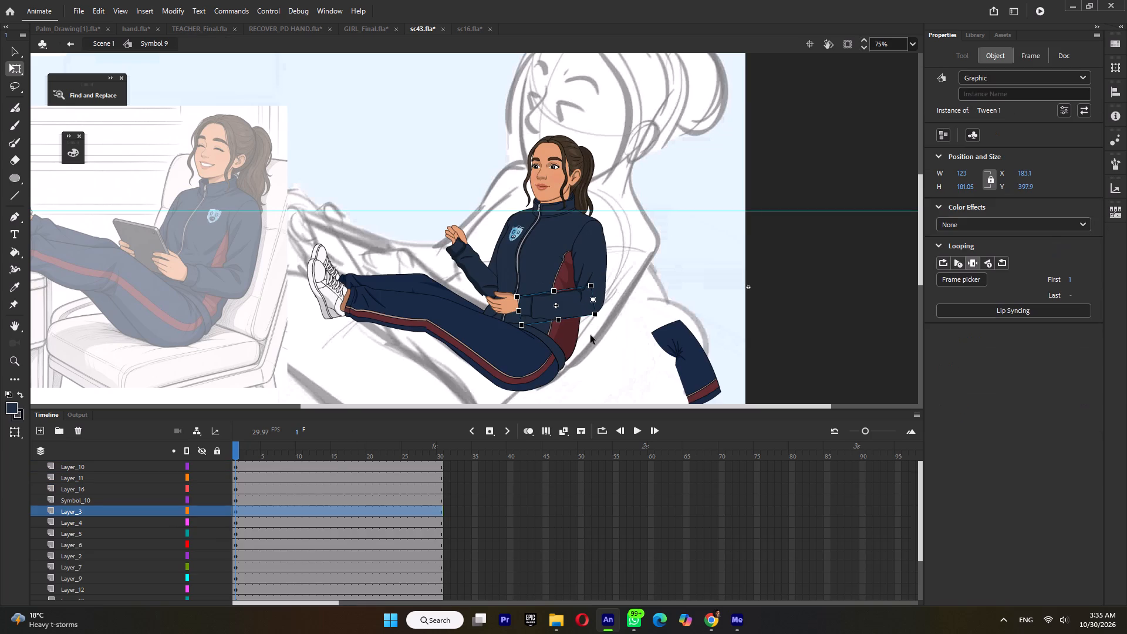
# Reshape the seam between cuff and sleeve on the pasted frame 1 forearm so it curves toward the elbow.
pyautogui.doubleClick(528, 303)
pyautogui.keyDown('ctrl'); pyautogui.scroll(2, 531, 309); pyautogui.keyUp('ctrl')
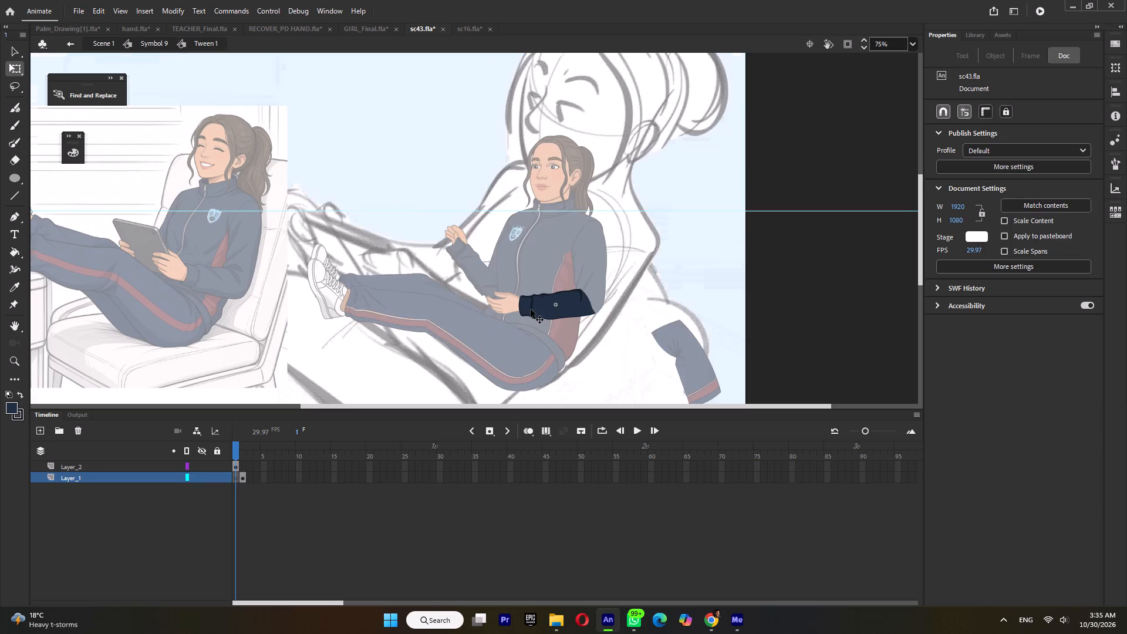
pyautogui.keyDown('ctrl'); pyautogui.scroll(7, 531, 309); pyautogui.keyUp('ctrl')
pyautogui.tripleClick(544, 308)
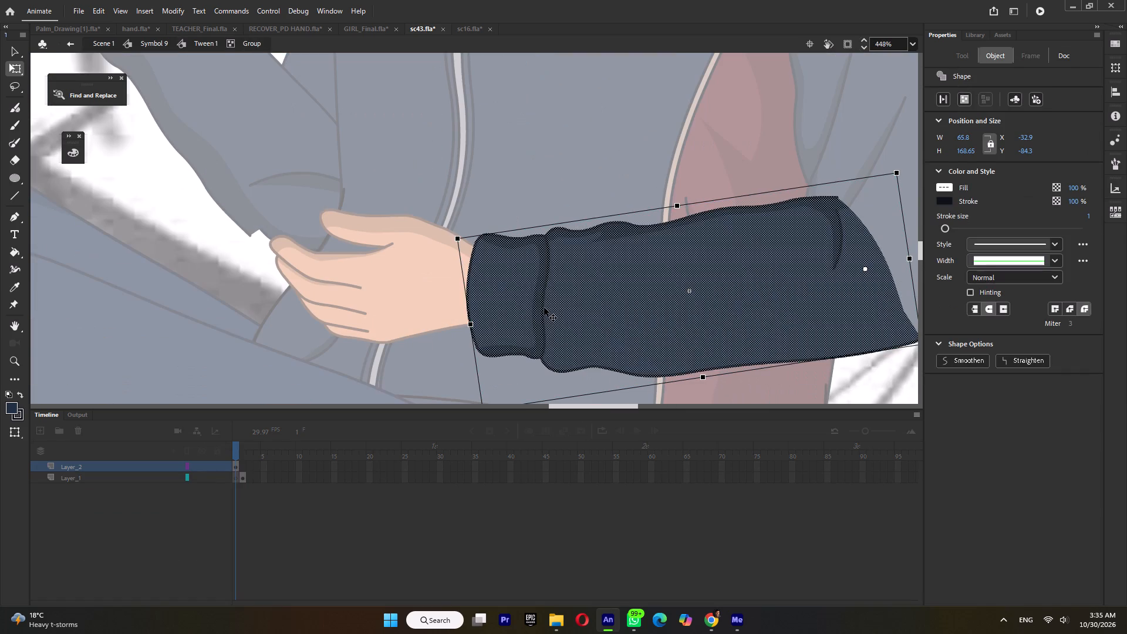
pyautogui.click(559, 200)
pyautogui.moveTo(545, 300); pyautogui.dragTo(552, 302)
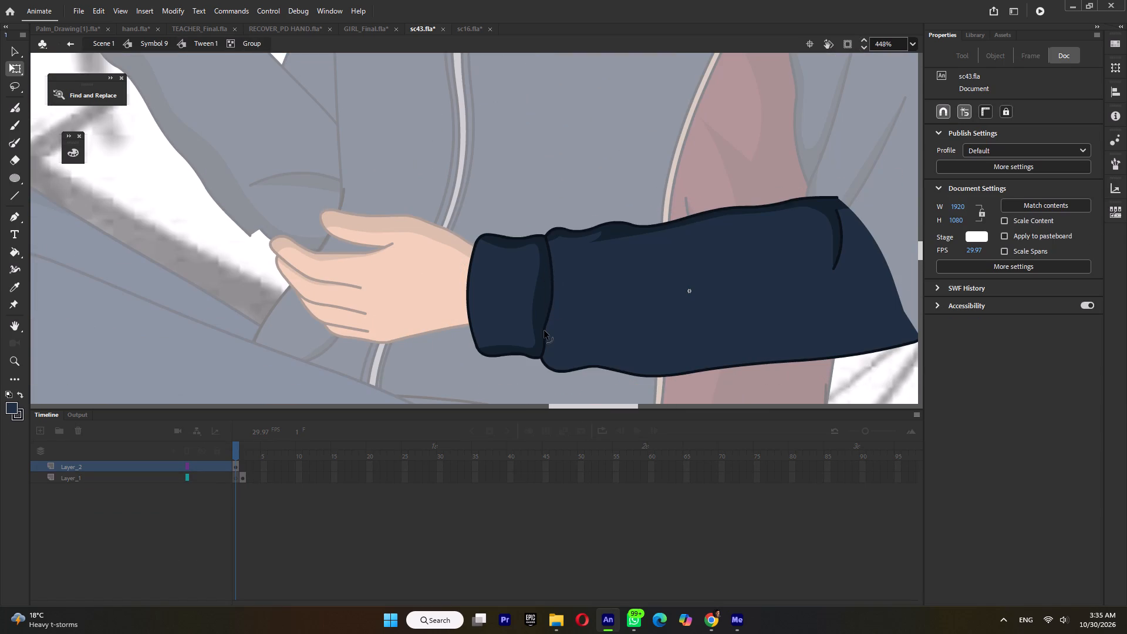
pyautogui.click(544, 331)
pyautogui.click(549, 319)
pyautogui.doubleClick(572, 158)
# On frame 2 of Tween 1, fill the nested cuff's dark shading with the sampled navy base colour.
pyautogui.click(242, 453)
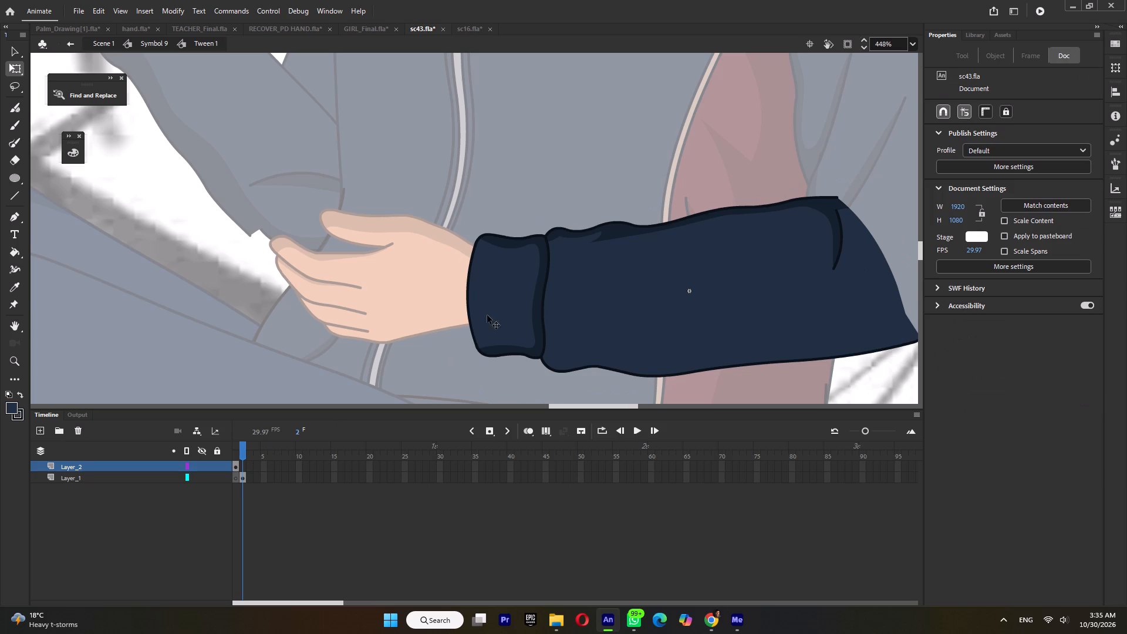
pyautogui.doubleClick(498, 301)
pyautogui.click(507, 305)
pyautogui.doubleClick(529, 316)
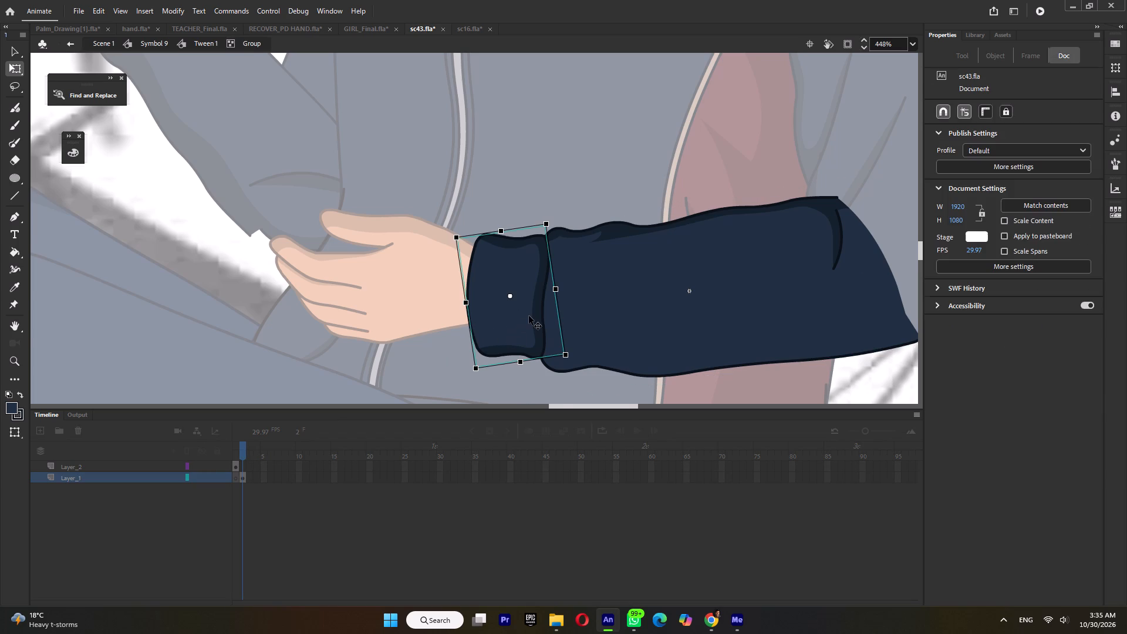
pyautogui.keyDown('ctrl'); pyautogui.scroll(2, 540, 312); pyautogui.keyUp('ctrl')
pyautogui.press('i')
pyautogui.click(493, 304)
pyautogui.click(540, 286)
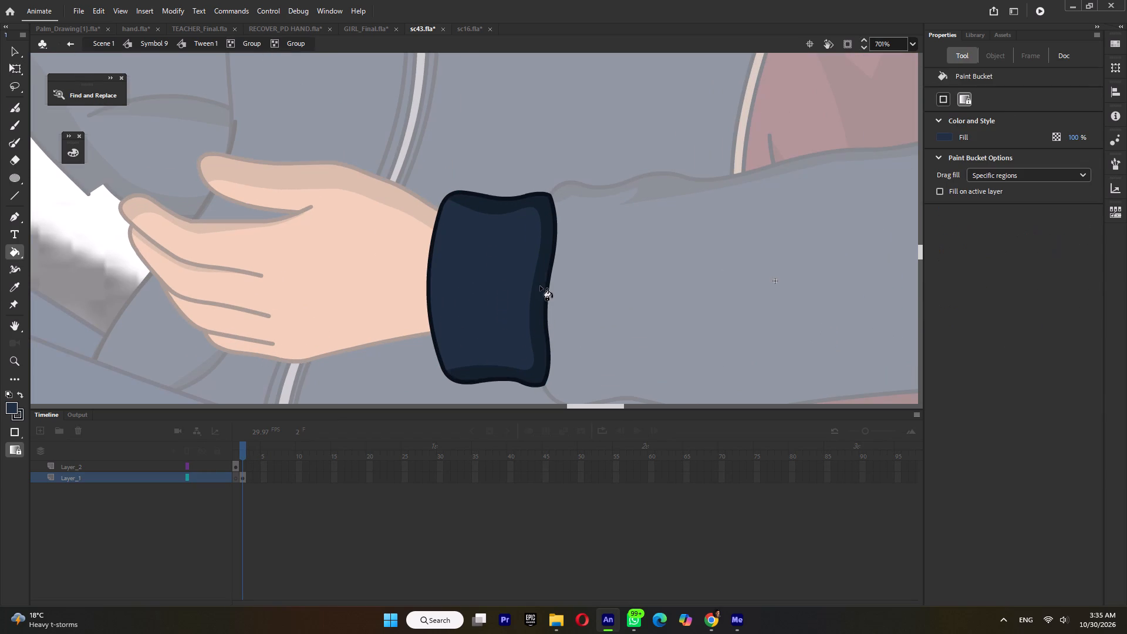
# Undo the trial bend of the cuff's elbow-side outline and smooth that stroke repeatedly with Smoothen.
pyautogui.keyDown('ctrl'); pyautogui.moveTo(544, 305); pyautogui.dragTo(555, 309); pyautogui.keyUp('ctrl')
pyautogui.hotkey('ctrl', 'z')
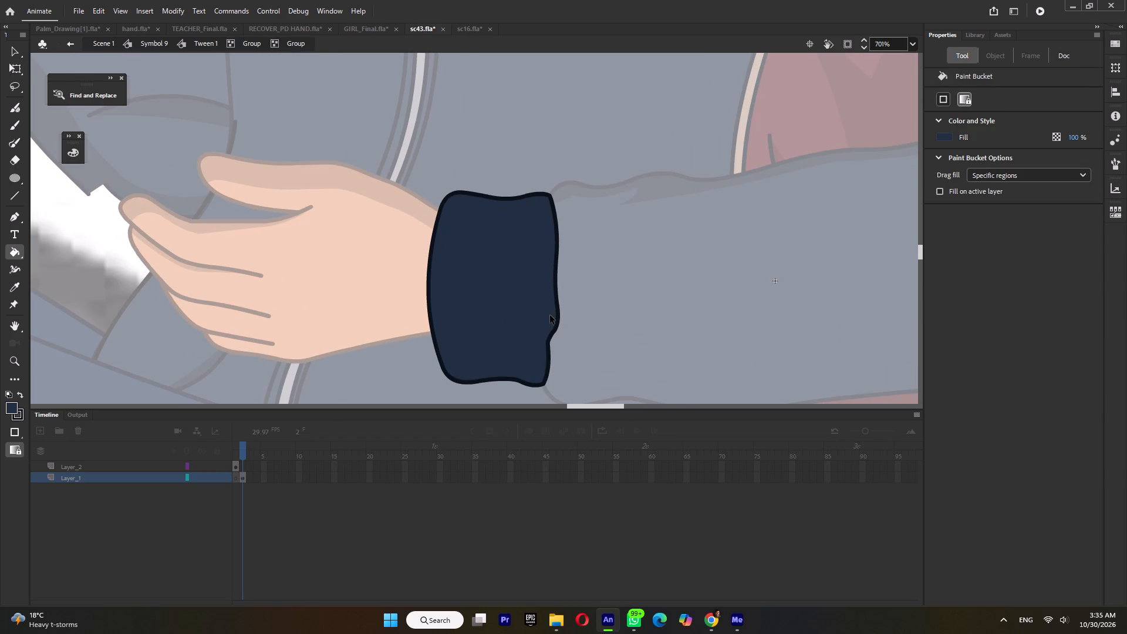
pyautogui.keyDown('ctrl'); pyautogui.click(547, 316); pyautogui.keyUp('ctrl')
pyautogui.keyDown('ctrl'); pyautogui.tripleClick(966, 346); pyautogui.keyUp('ctrl')
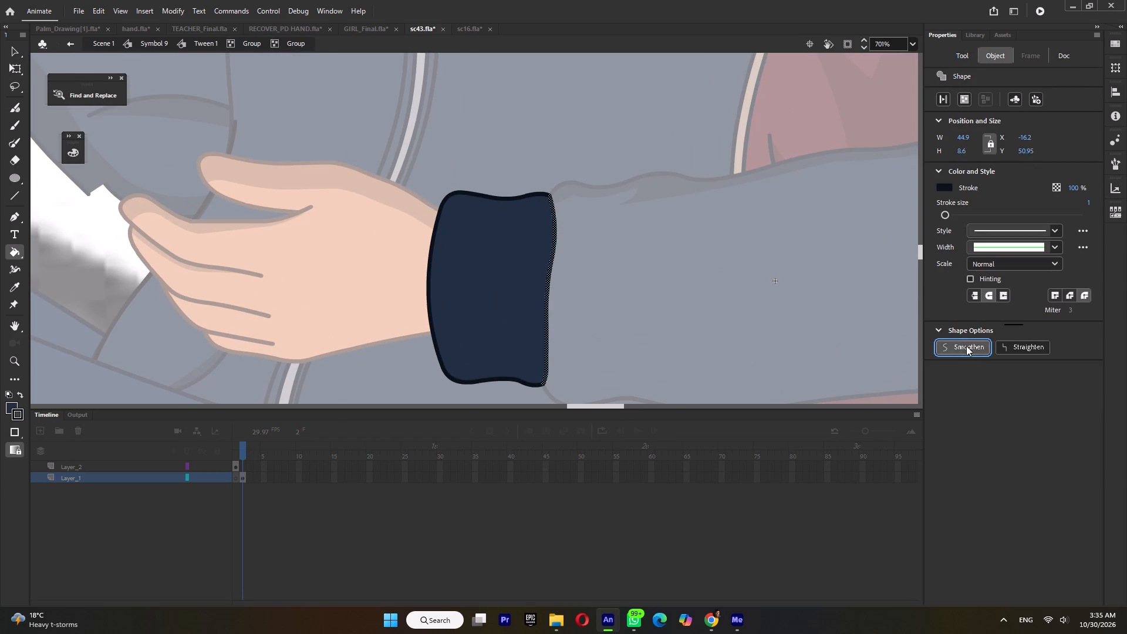
pyautogui.keyDown('ctrl'); pyautogui.doubleClick(966, 346); pyautogui.keyUp('ctrl')
pyautogui.keyDown('ctrl'); pyautogui.click(667, 341); pyautogui.keyUp('ctrl')
# Bend the frame 2 cuff's elbow-side outline outward into a smooth, rounded curve toward the elbow.
pyautogui.keyDown('ctrl'); pyautogui.moveTo(546, 312); pyautogui.dragTo(561, 312); pyautogui.keyUp('ctrl')
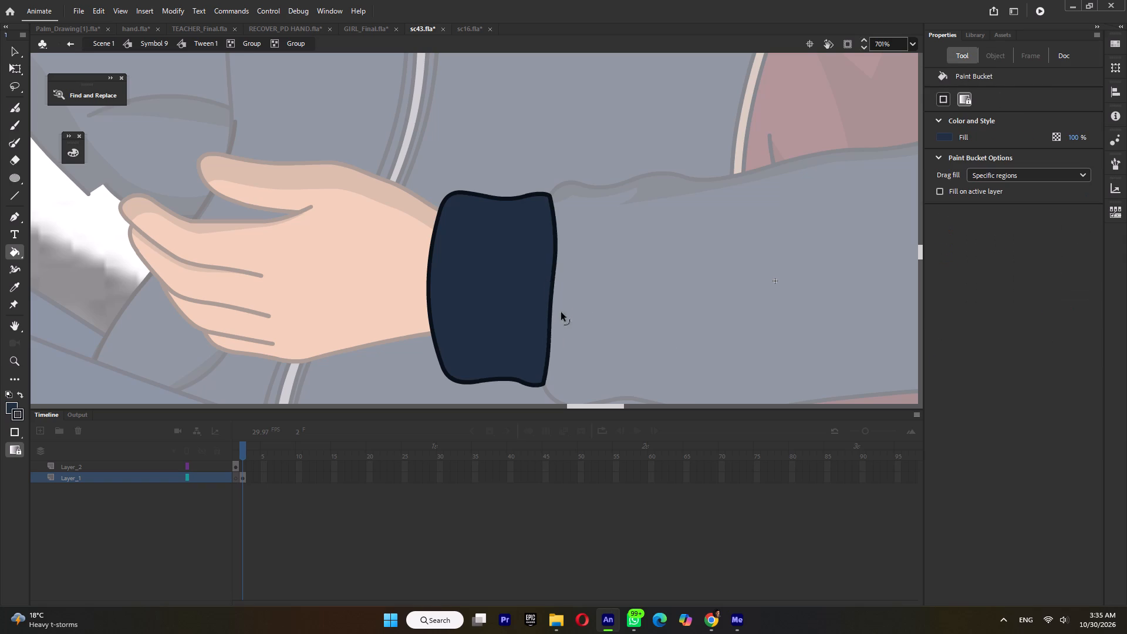
pyautogui.keyDown('ctrl'); pyautogui.moveTo(561, 312); pyautogui.dragTo(563, 313); pyautogui.keyUp('ctrl')
pyautogui.keyDown('ctrl'); pyautogui.moveTo(563, 249); pyautogui.dragTo(572, 248); pyautogui.keyUp('ctrl')
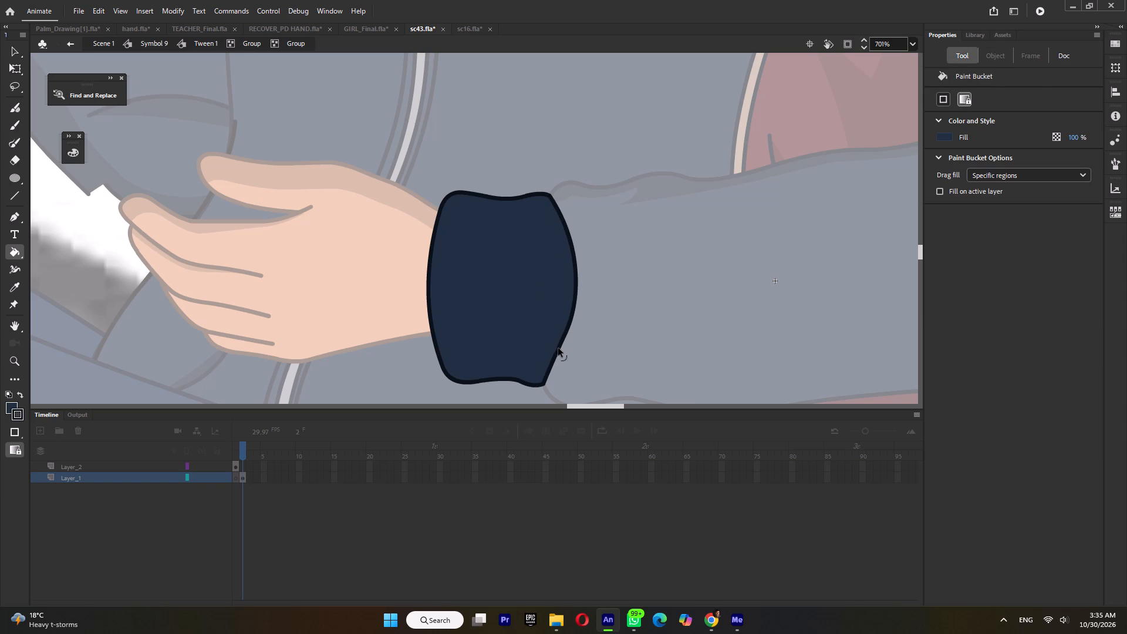
pyautogui.keyDown('ctrl'); pyautogui.moveTo(554, 358); pyautogui.dragTo(564, 365); pyautogui.keyUp('ctrl')
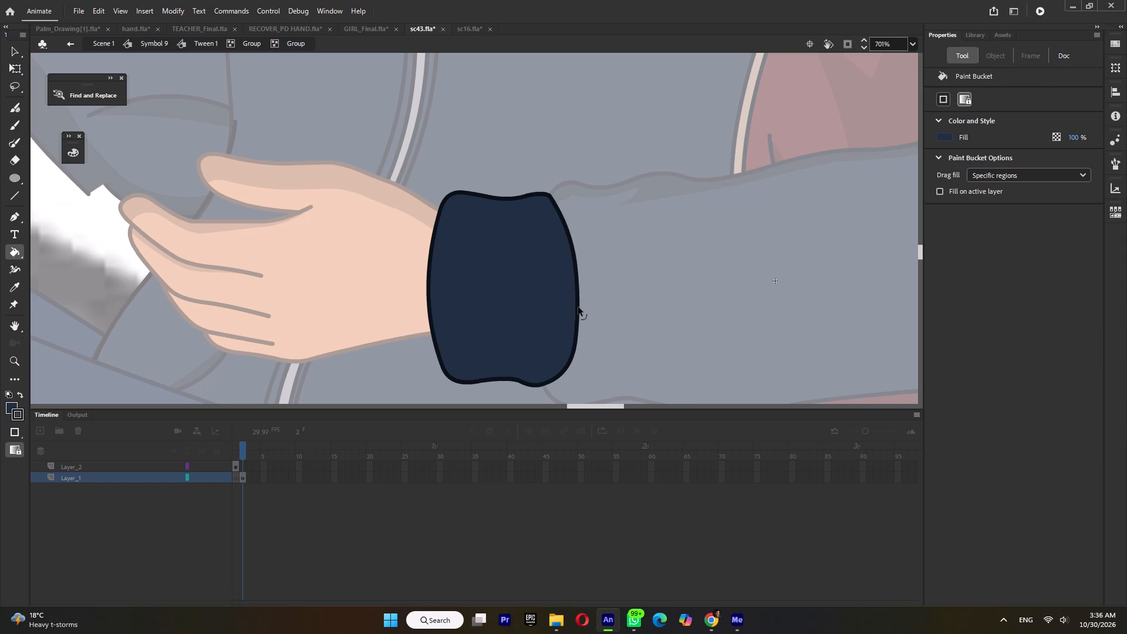
pyautogui.keyDown('ctrl'); pyautogui.moveTo(578, 307); pyautogui.dragTo(578, 301); pyautogui.keyUp('ctrl')
pyautogui.keyDown('ctrl'); pyautogui.click(576, 266); pyautogui.keyUp('ctrl')
# Curve the frame 2 cuff's wrist-side outline inward toward the elbow and even out its ends.
pyautogui.keyDown('ctrl'); pyautogui.moveTo(428, 289); pyautogui.dragTo(450, 286); pyautogui.keyUp('ctrl')
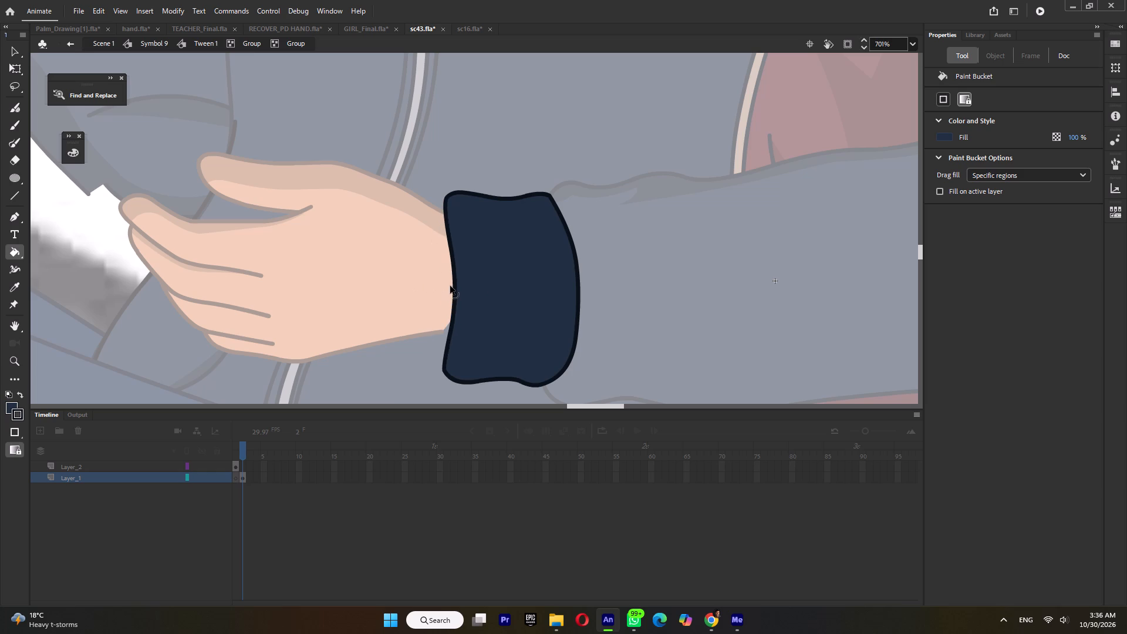
pyautogui.keyDown('ctrl'); pyautogui.moveTo(450, 286); pyautogui.dragTo(451, 284); pyautogui.keyUp('ctrl')
pyautogui.keyDown('ctrl'); pyautogui.click(449, 235); pyautogui.keyUp('ctrl')
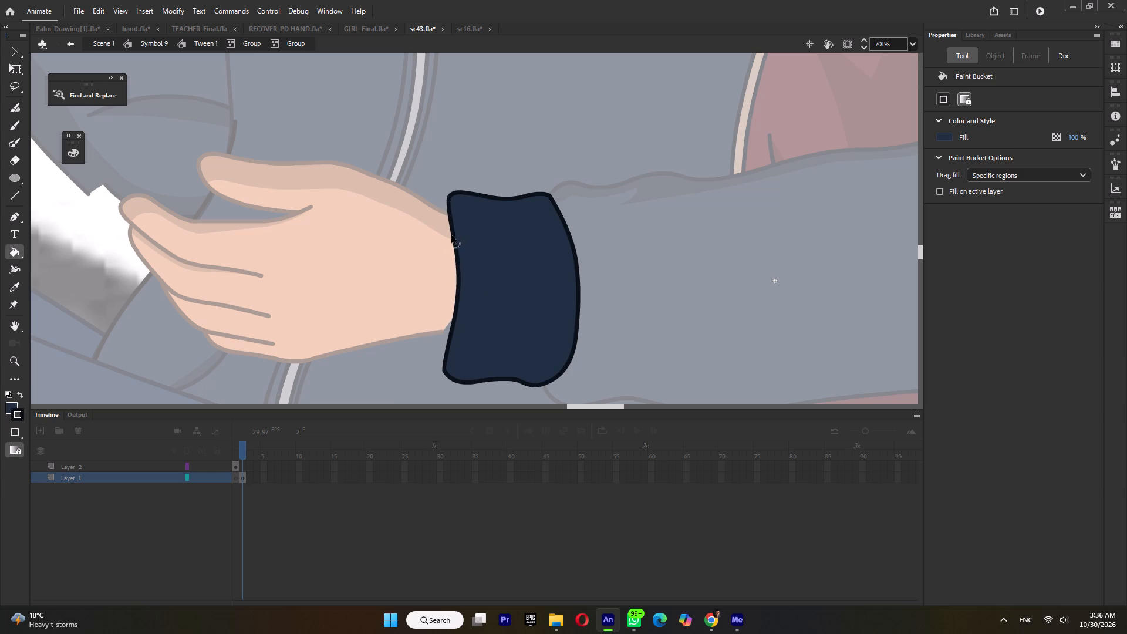
pyautogui.keyDown('ctrl'); pyautogui.click(453, 321); pyautogui.keyUp('ctrl')
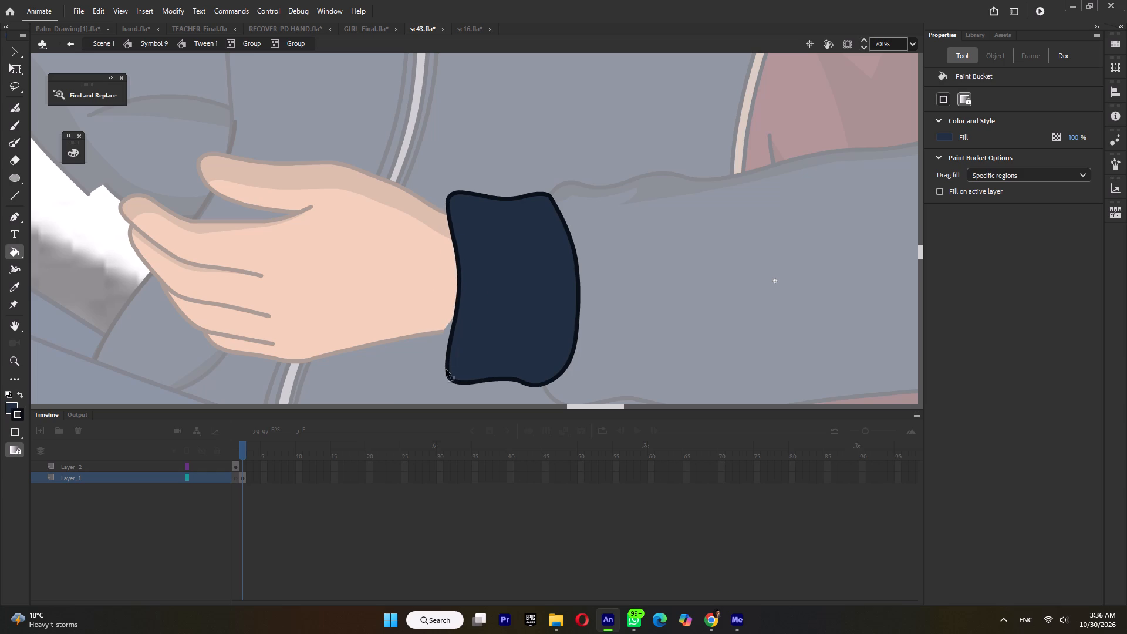
pyautogui.keyDown('ctrl'); pyautogui.click(445, 369); pyautogui.keyUp('ctrl')
# In sc16, copy the forearm group with the exposed wrist from frame 3 of Tween 1.
pyautogui.keyDown('ctrl'); pyautogui.scroll(-8, 488, 299); pyautogui.keyUp('ctrl')
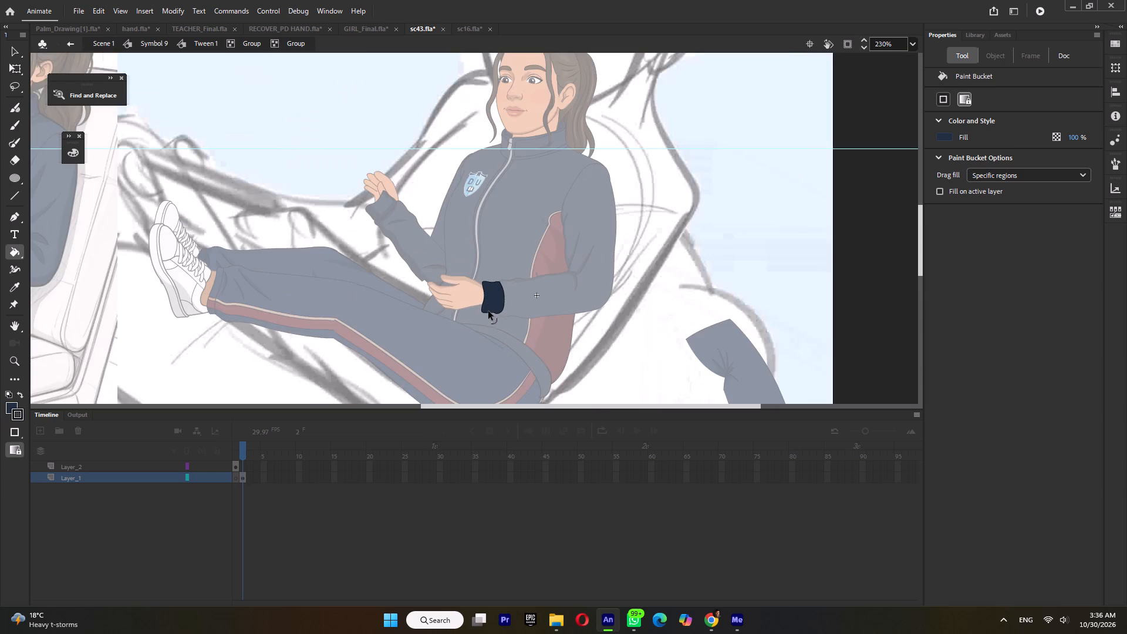
pyautogui.keyDown('ctrl'); pyautogui.scroll(-4, 488, 322); pyautogui.keyUp('ctrl')
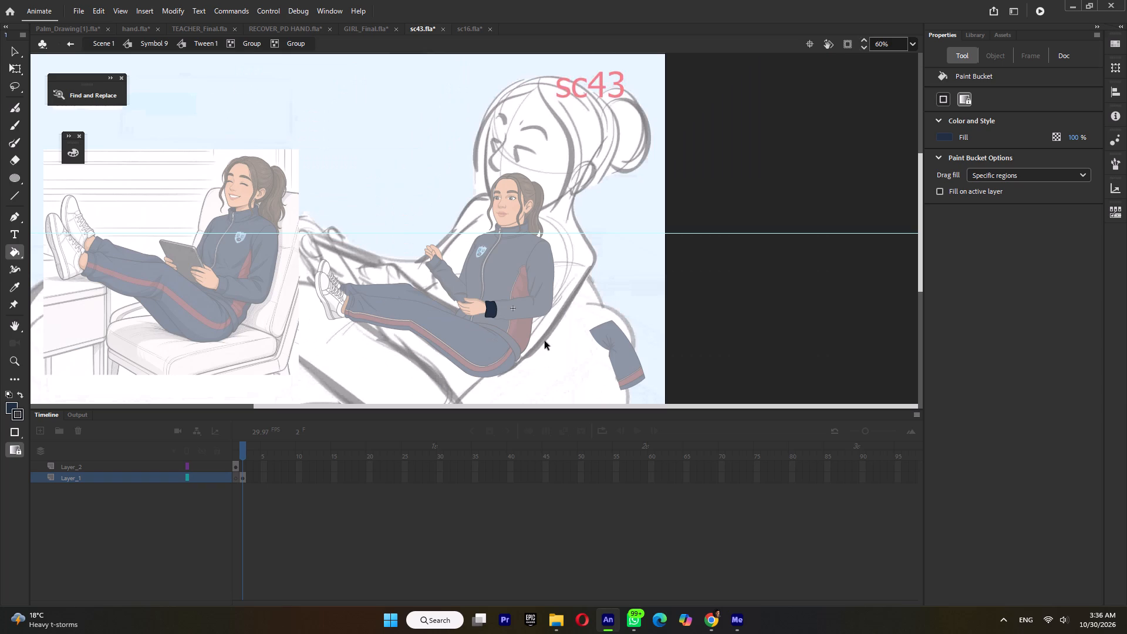
pyautogui.click(473, 33)
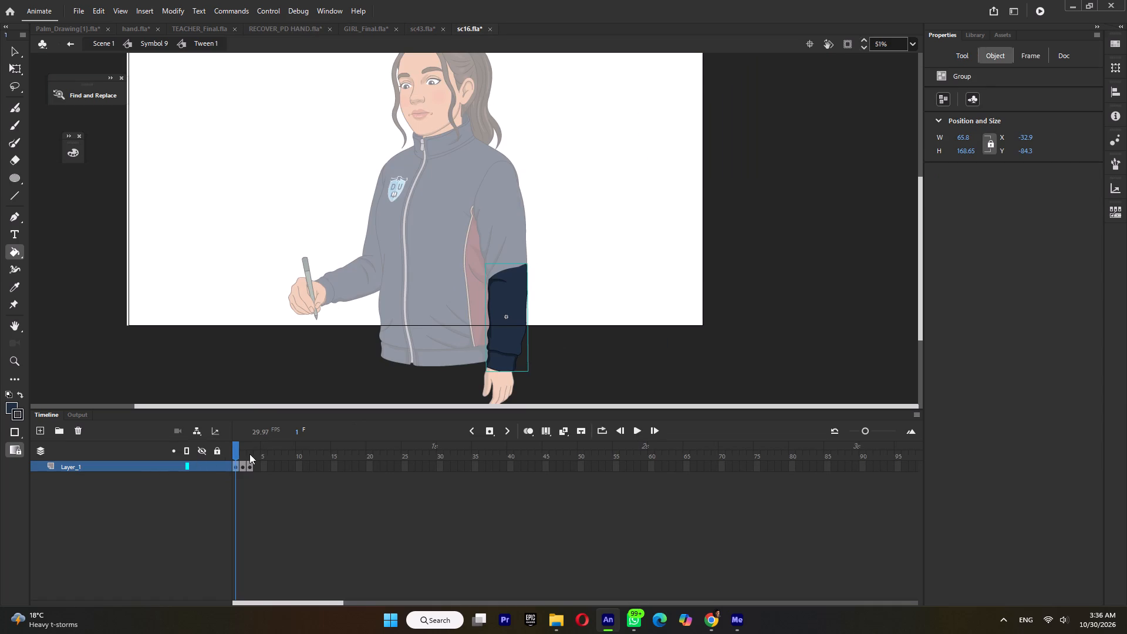
pyautogui.moveTo(242, 458); pyautogui.dragTo(249, 458)
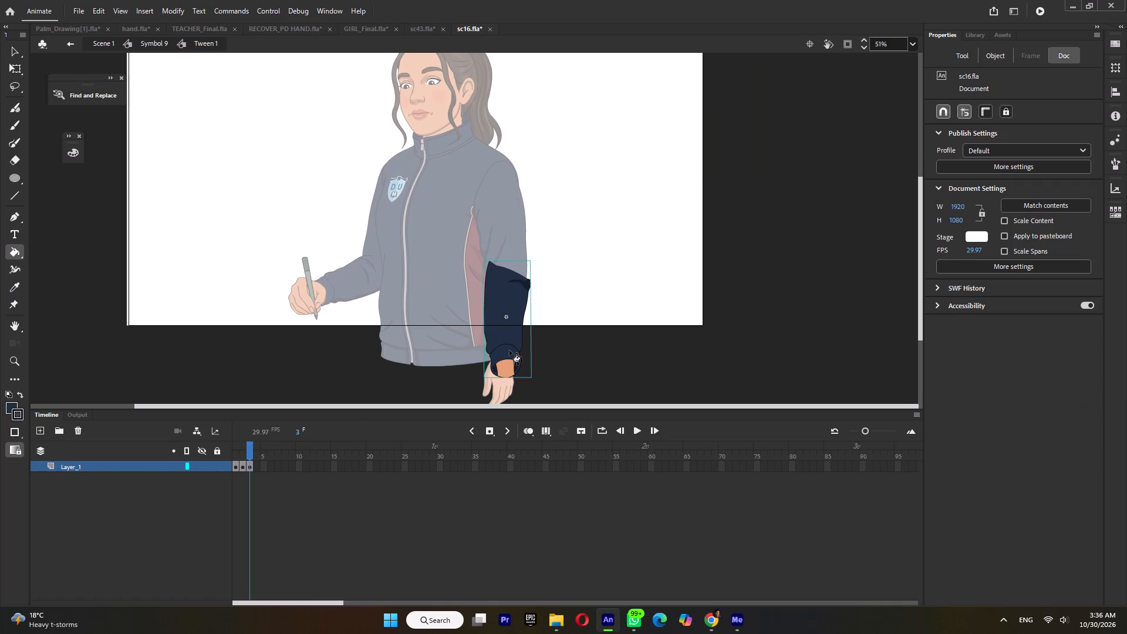
pyautogui.rightClick(509, 348)
pyautogui.click(543, 302)
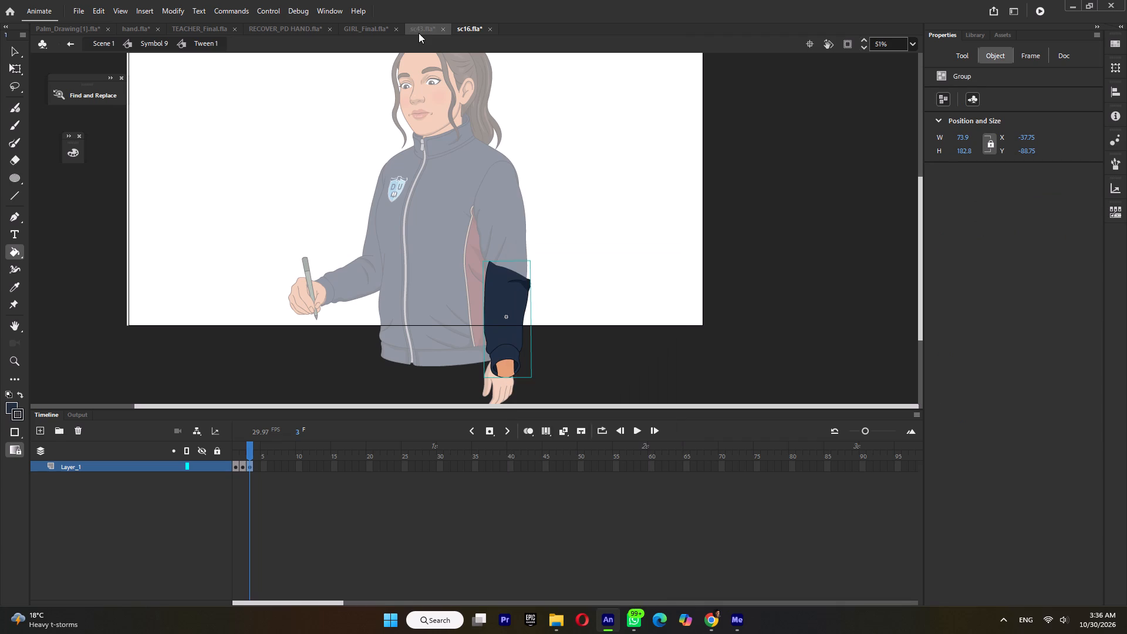
# Paste the copied forearm in place on a new blank keyframe at frame 3 of sc43's Tween 1 and flip it horizontally.
pyautogui.click(422, 31)
pyautogui.doubleClick(315, 362)
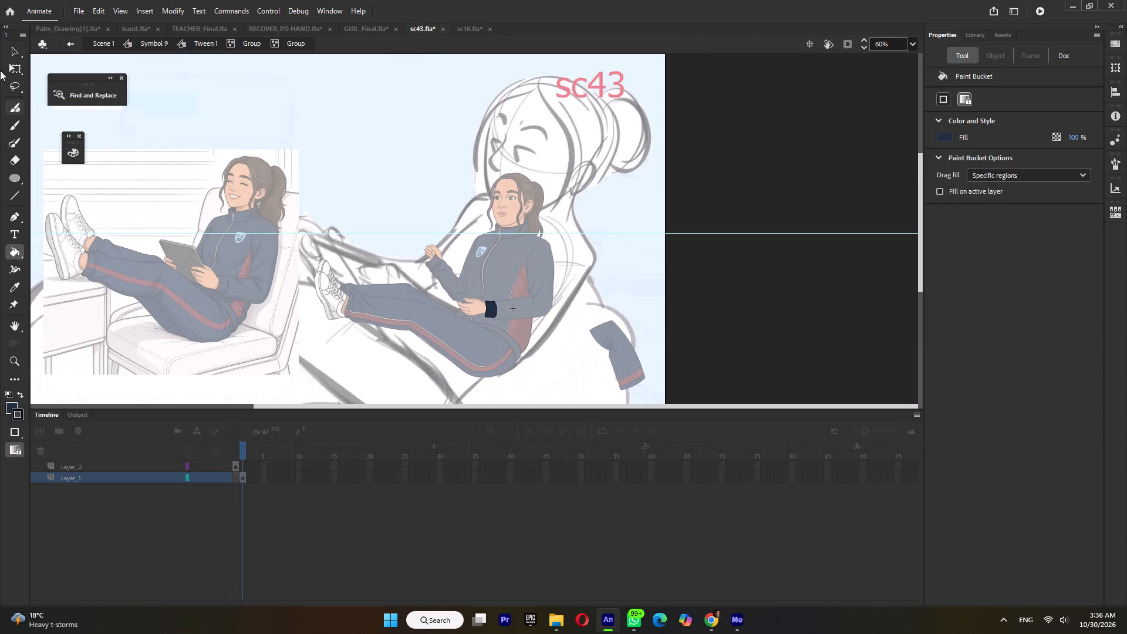
pyautogui.click(14, 64)
pyautogui.doubleClick(246, 284)
pyautogui.doubleClick(278, 325)
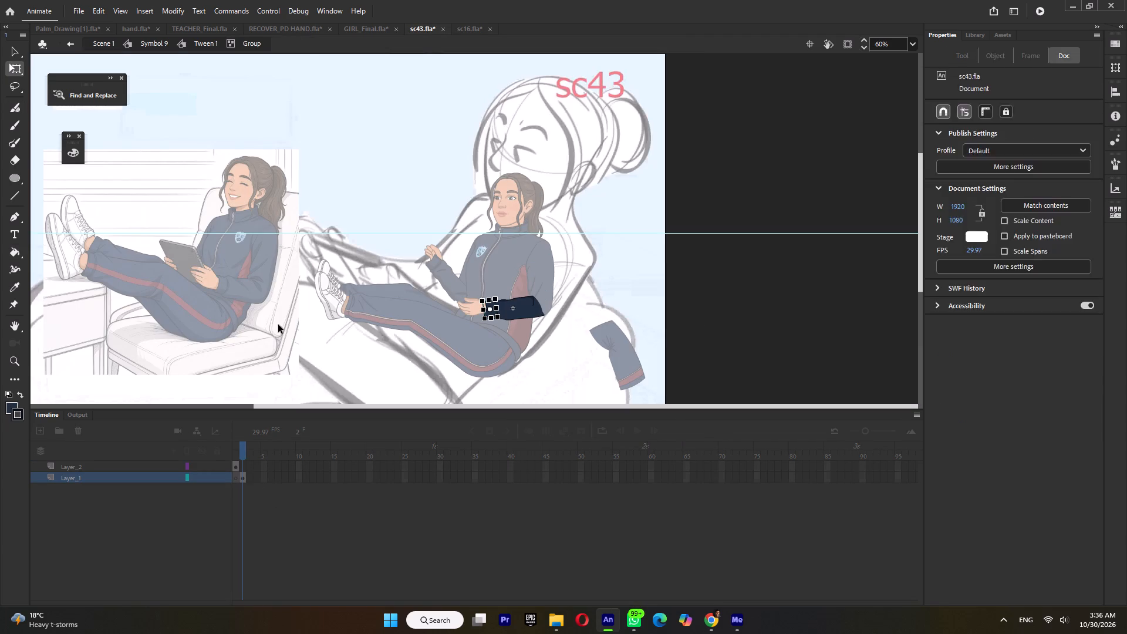
pyautogui.press('F7')
pyautogui.rightClick(350, 313)
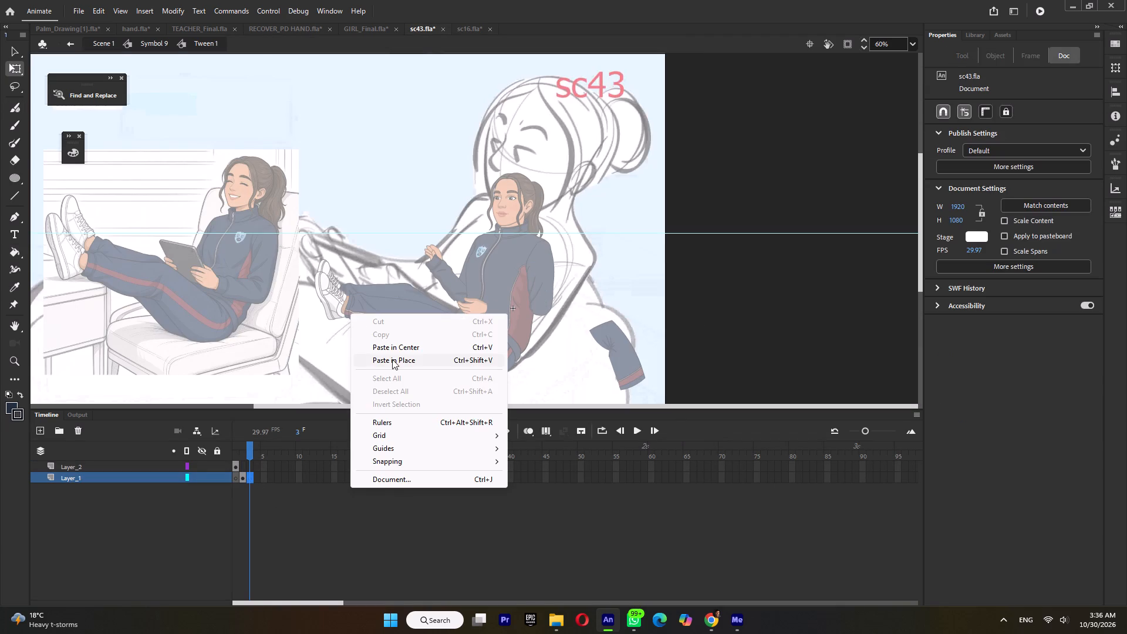
pyautogui.click(393, 360)
pyautogui.rightClick(518, 313)
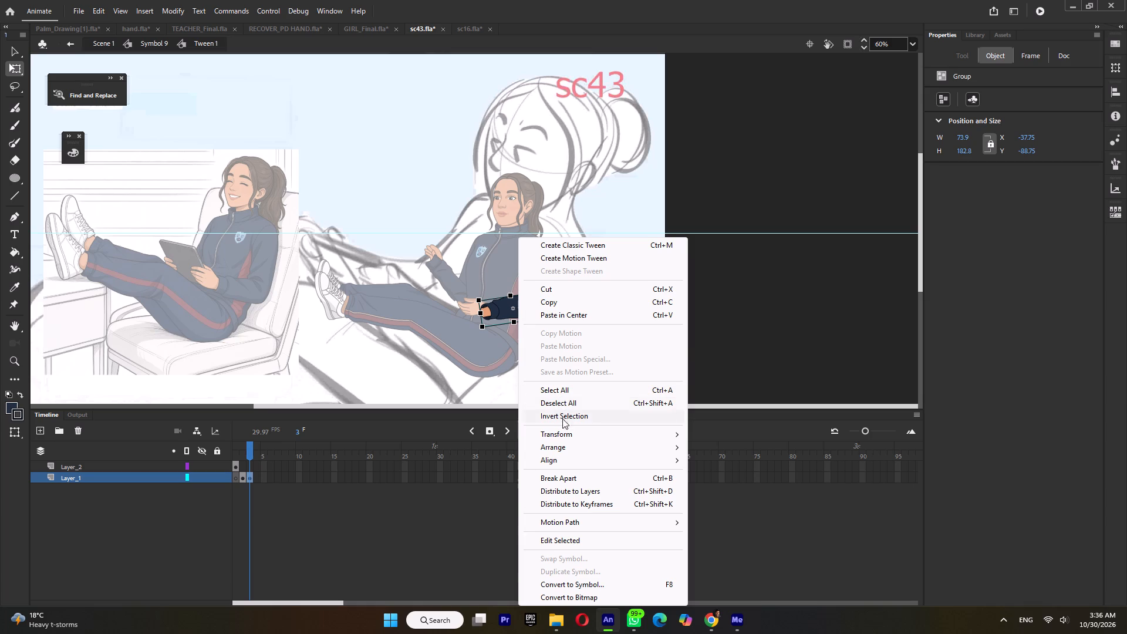
pyautogui.click(563, 431)
pyautogui.click(761, 566)
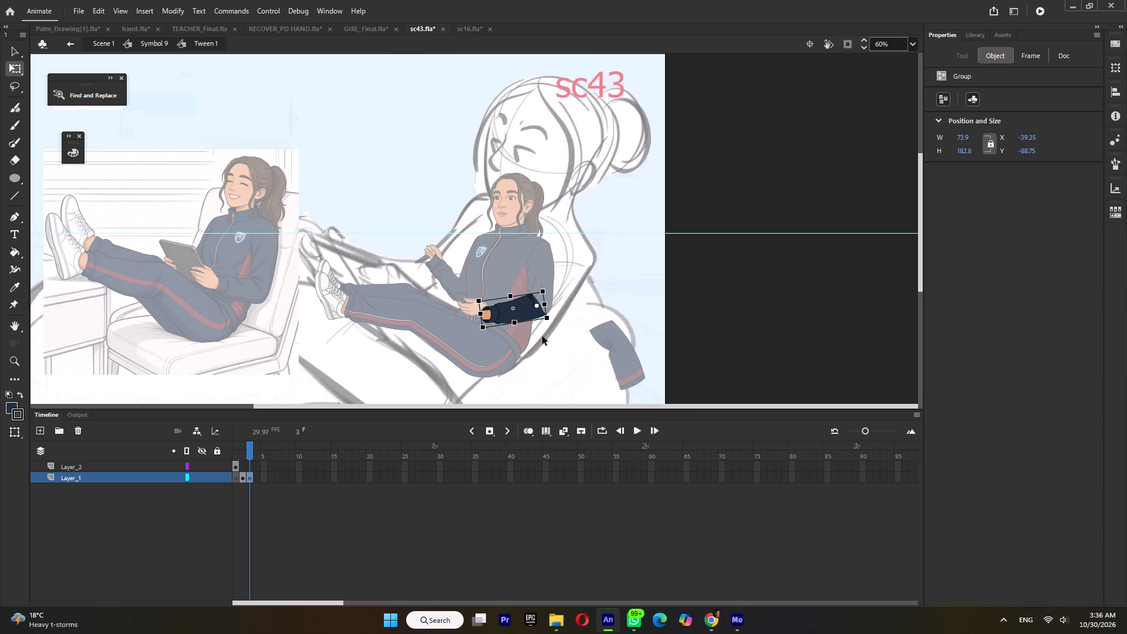
# Back in Symbol 9, set the forearm instance to frame 3 and rotate it so its wrist lines up with the hand.
pyautogui.keyDown('ctrl'); pyautogui.scroll(4, 524, 316); pyautogui.keyUp('ctrl')
pyautogui.doubleClick(660, 309)
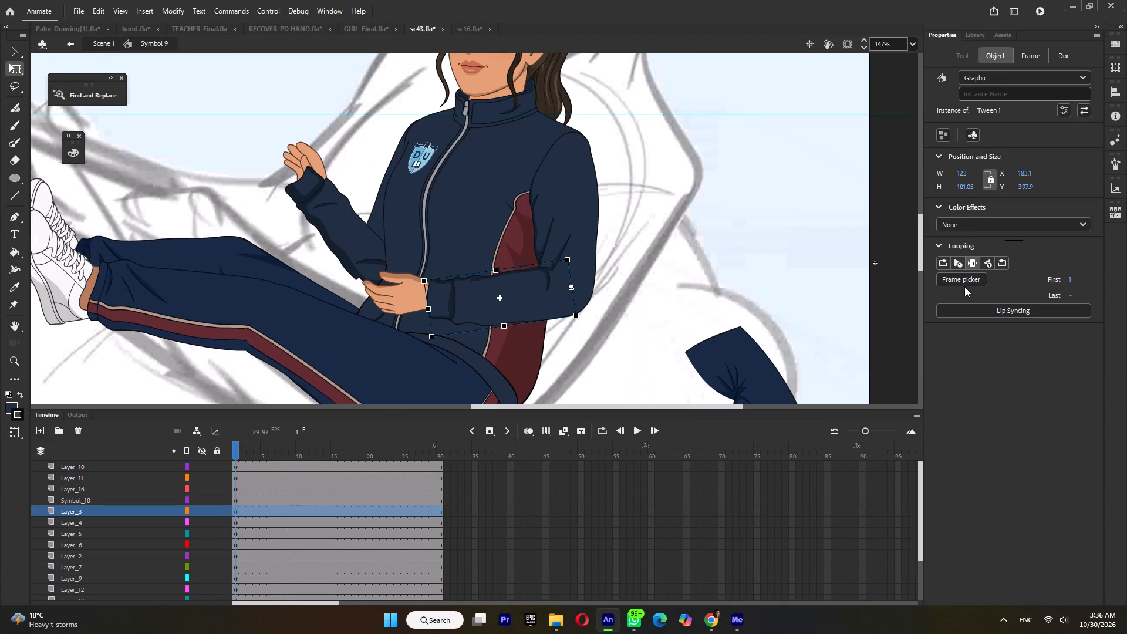
pyautogui.click(965, 278)
pyautogui.click(974, 353)
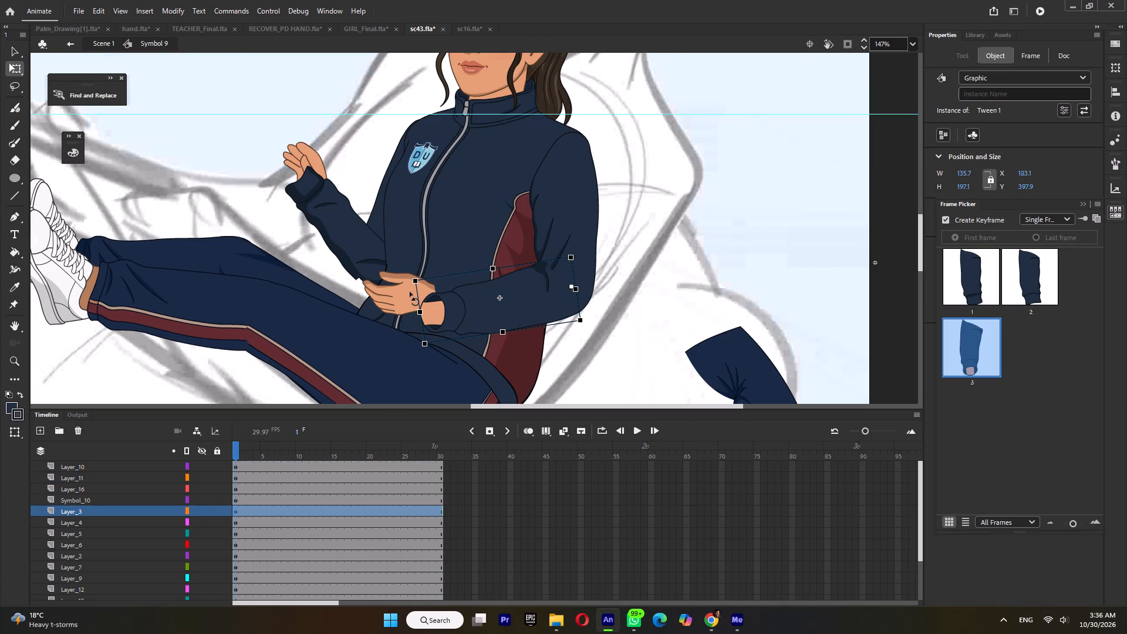
pyautogui.moveTo(410, 287); pyautogui.dragTo(417, 258)
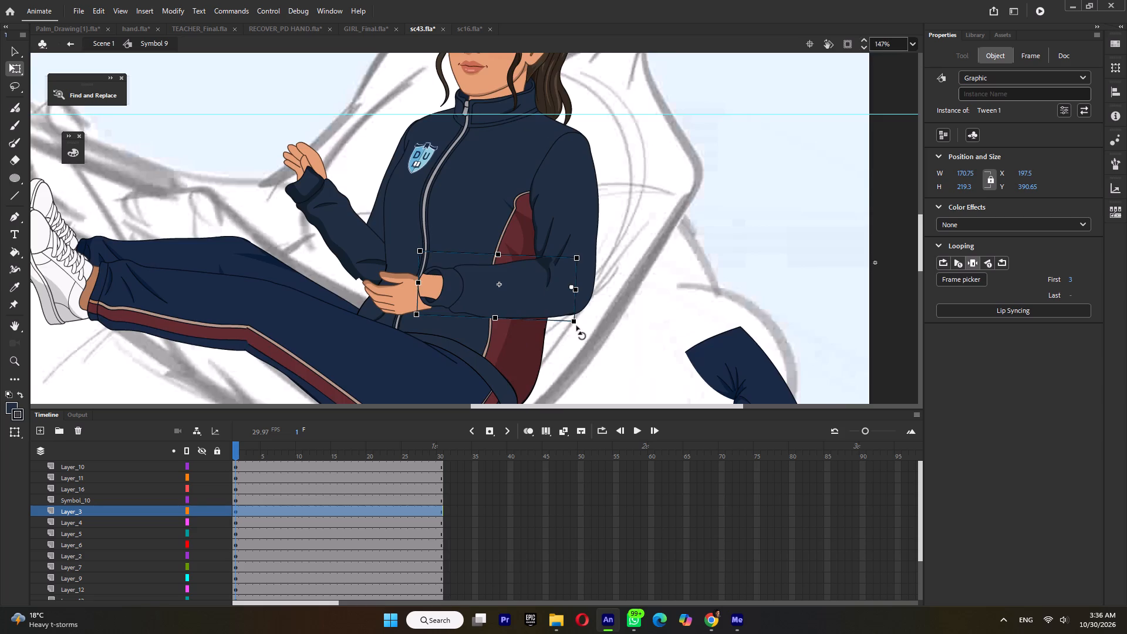
pyautogui.keyDown('ctrl'); pyautogui.scroll(4, 545, 284); pyautogui.keyUp('ctrl')
pyautogui.click(548, 332)
pyautogui.keyDown('ctrl'); pyautogui.scroll(-3, 547, 336); pyautogui.keyUp('ctrl')
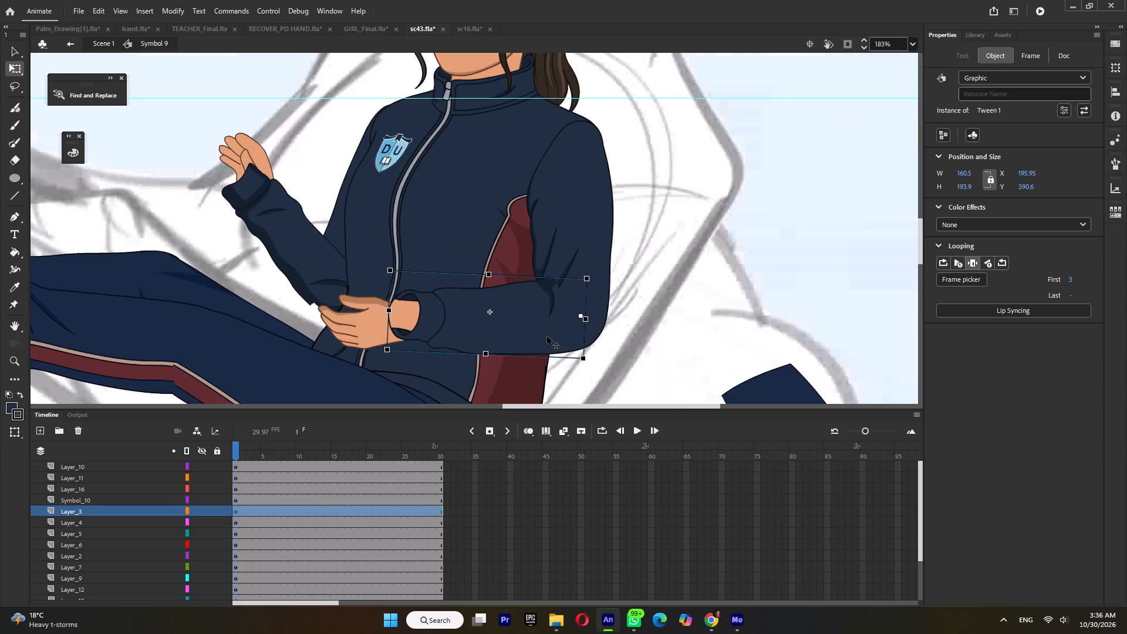
# Reshape the dark fold shading at the elbow end of the frame 3 forearm into a narrower shadow, and return to Symbol 9.
pyautogui.doubleClick(546, 292)
pyautogui.keyDown('ctrl'); pyautogui.scroll(5, 554, 286); pyautogui.keyUp('ctrl')
pyautogui.doubleClick(552, 288)
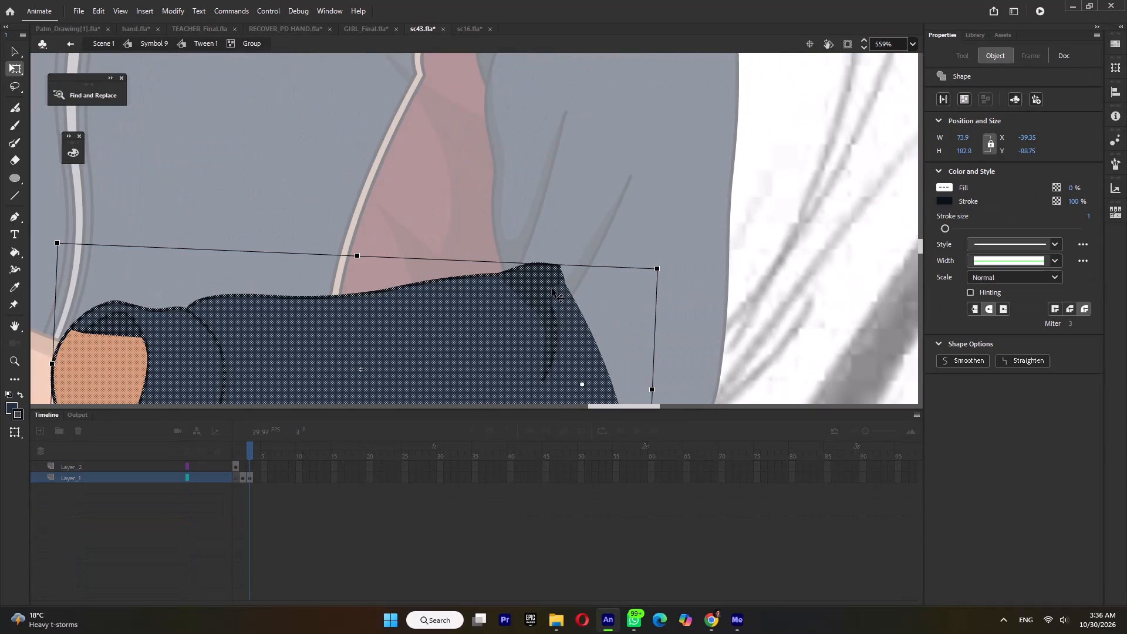
pyautogui.click(578, 267)
pyautogui.moveTo(507, 281); pyautogui.dragTo(527, 261)
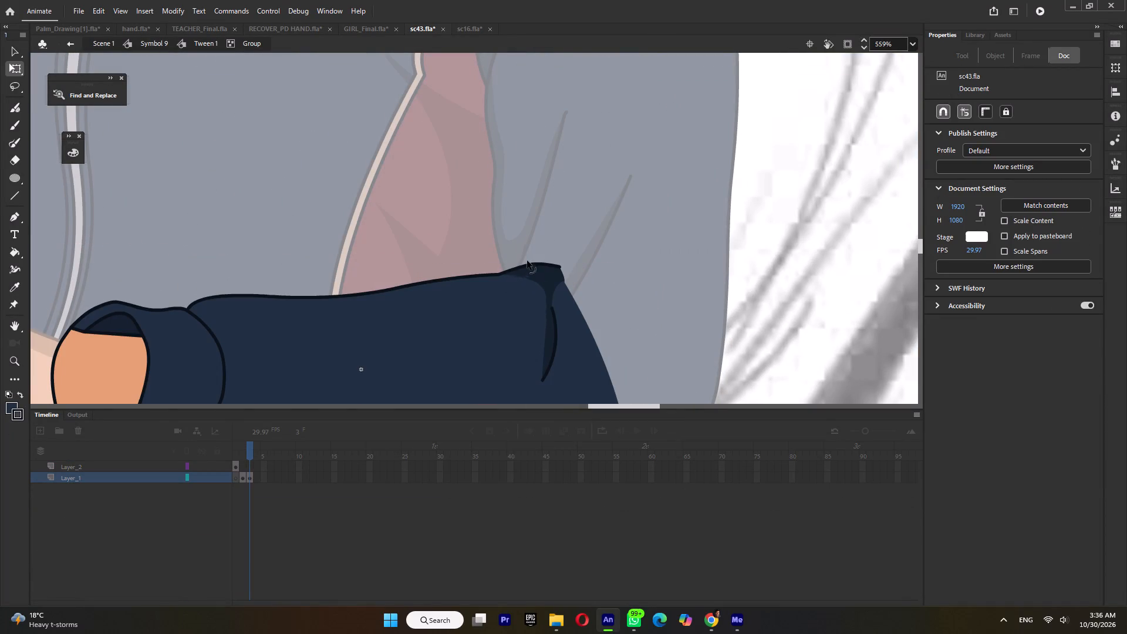
pyautogui.moveTo(527, 261); pyautogui.dragTo(529, 248)
pyautogui.moveTo(529, 248); pyautogui.dragTo(556, 243)
pyautogui.click(623, 289)
pyautogui.keyDown('ctrl'); pyautogui.doubleClick(623, 289); pyautogui.keyUp('ctrl')
pyautogui.keyDown('ctrl'); pyautogui.scroll(-6, 623, 289); pyautogui.keyUp('ctrl')
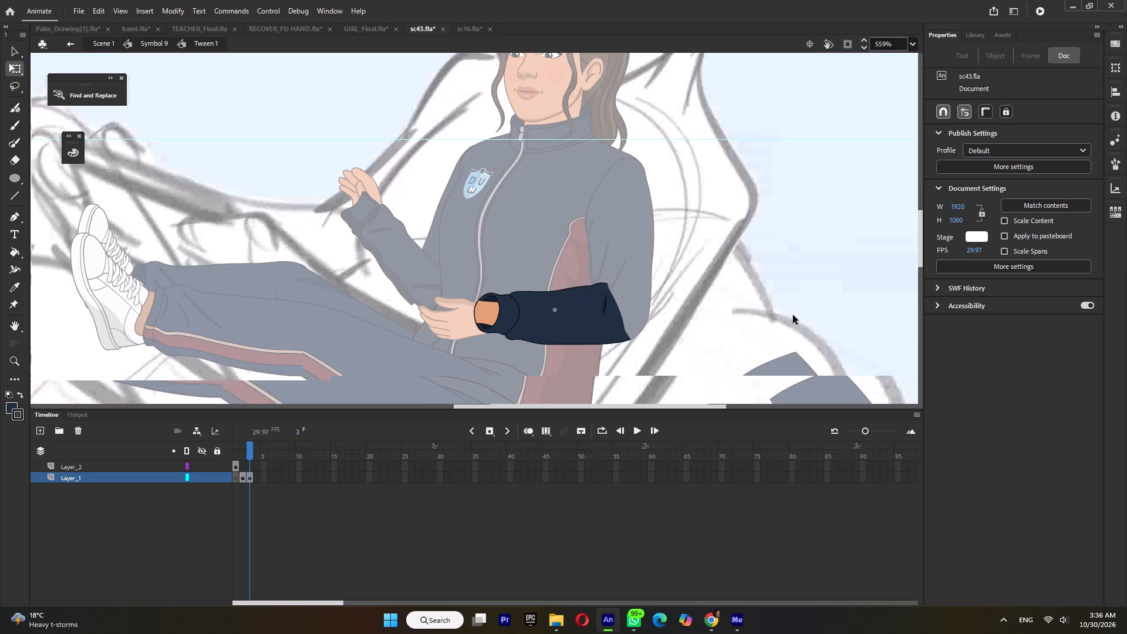
pyautogui.keyDown('ctrl'); pyautogui.doubleClick(793, 315); pyautogui.keyUp('ctrl')
pyautogui.keyDown('ctrl'); pyautogui.click(694, 313); pyautogui.keyUp('ctrl')
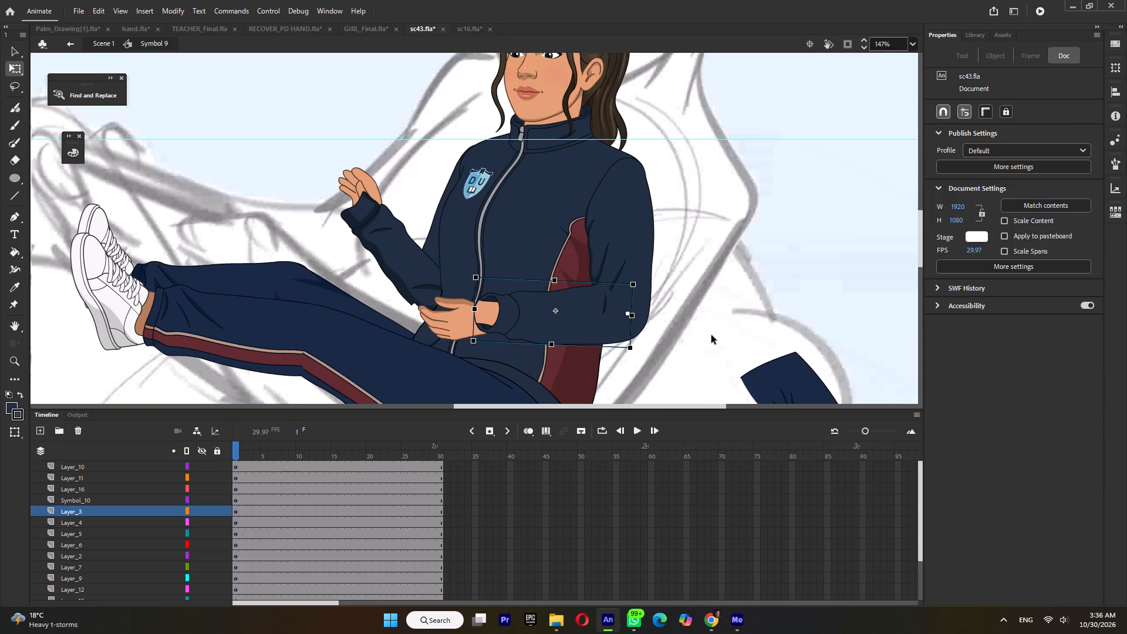
# Move the hand's Layer_4 above Layer_3 and position the hand so it joins the sleeve's exposed wrist.
pyautogui.click(445, 326)
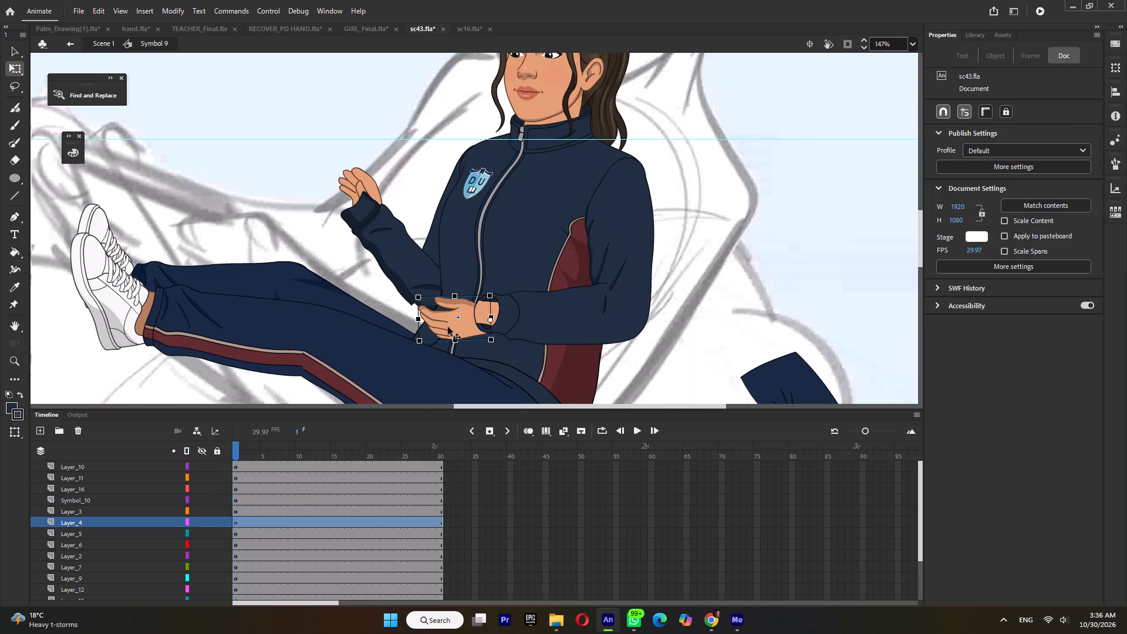
pyautogui.keyDown('ctrl'); pyautogui.moveTo(102, 523); pyautogui.dragTo(102, 505); pyautogui.keyUp('ctrl')
pyautogui.keyDown('ctrl'); pyautogui.moveTo(467, 316); pyautogui.dragTo(467, 303); pyautogui.keyUp('ctrl')
pyautogui.keyDown('ctrl'); pyautogui.scroll(5, 473, 313); pyautogui.keyUp('ctrl')
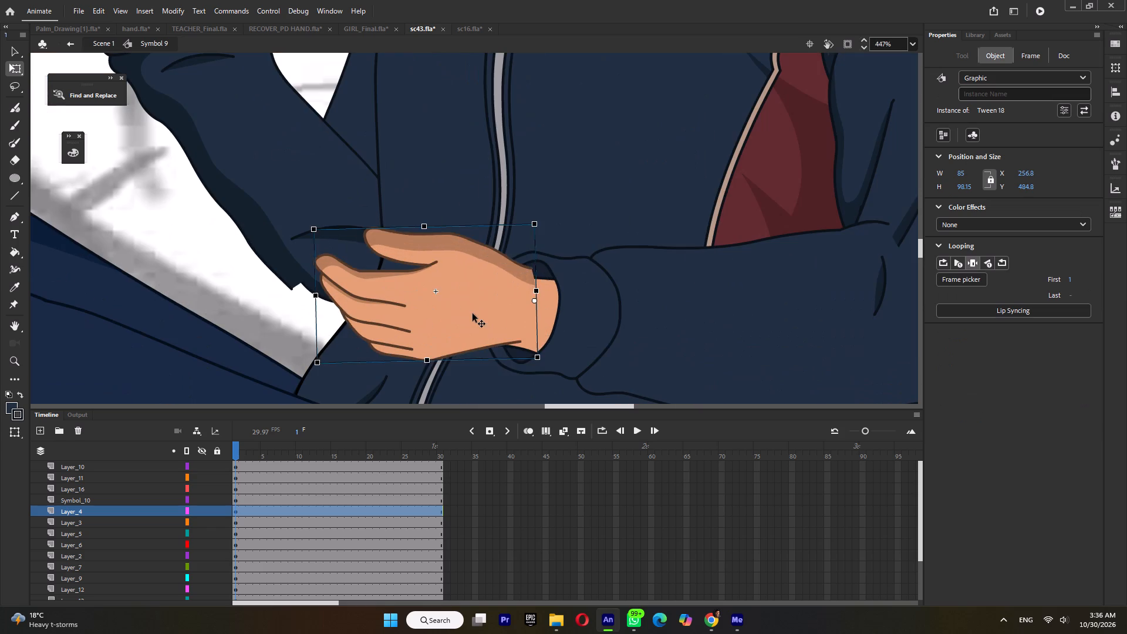
pyautogui.keyDown('ctrl'); pyautogui.moveTo(473, 303); pyautogui.dragTo(478, 315); pyautogui.keyUp('ctrl')
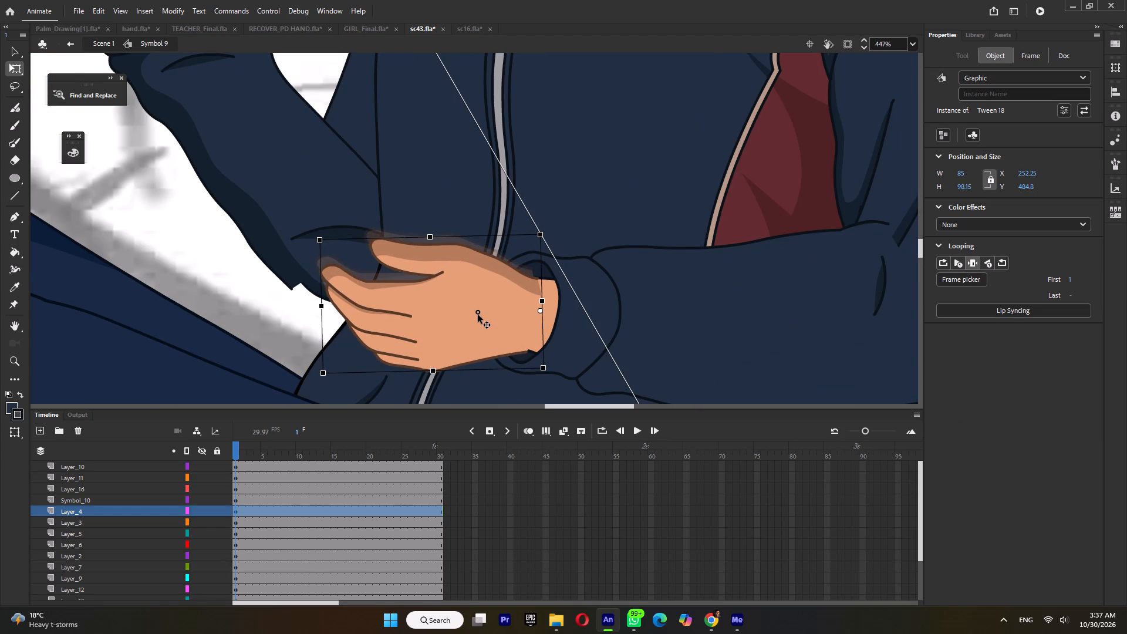
pyautogui.keyDown('ctrl'); pyautogui.moveTo(478, 315); pyautogui.dragTo(478, 313); pyautogui.keyUp('ctrl')
# In sc16, open the forearm symbol Tween 11 of the pen-holding arm and copy its frame 2 drawing.
pyautogui.keyDown('ctrl'); pyautogui.scroll(-9, 437, 285); pyautogui.keyUp('ctrl')
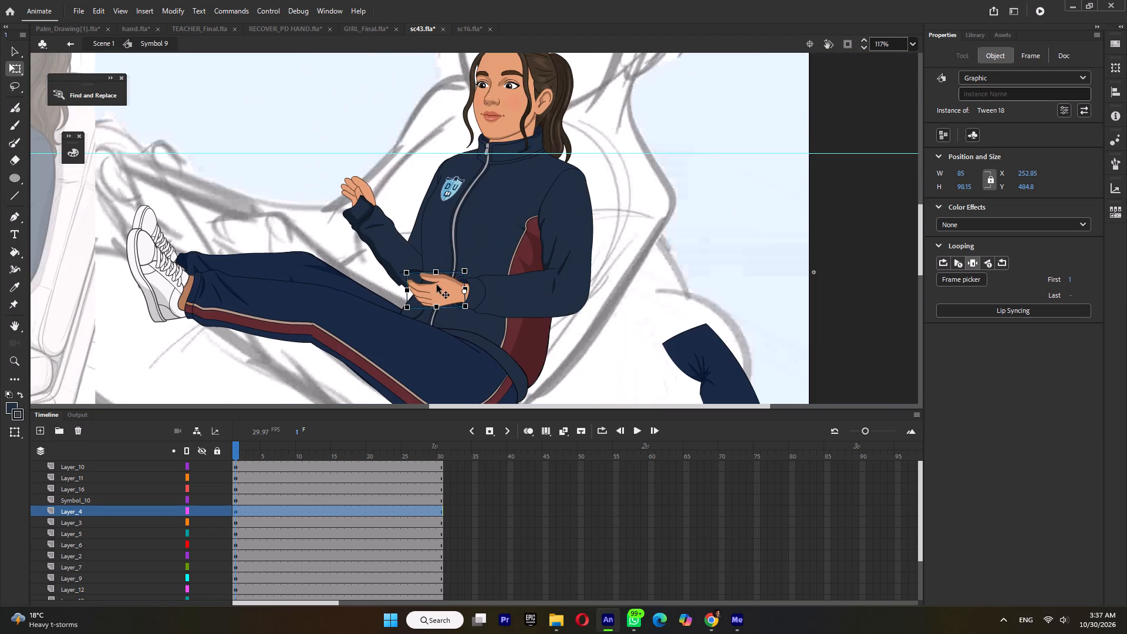
pyautogui.keyDown('ctrl'); pyautogui.scroll(-3, 437, 285); pyautogui.keyUp('ctrl')
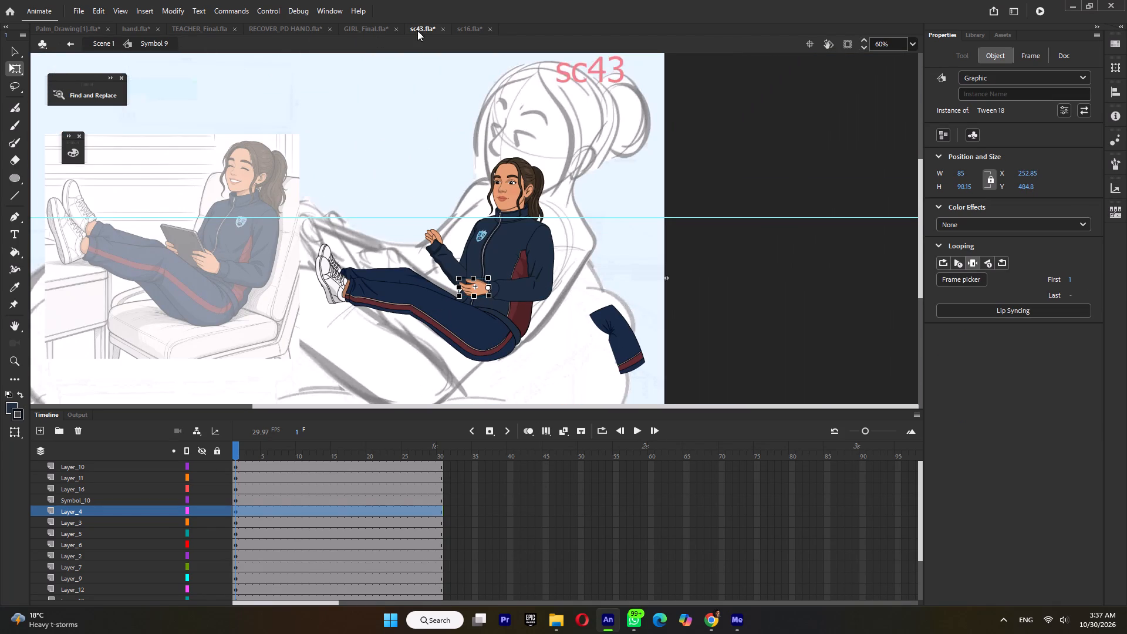
pyautogui.click(461, 25)
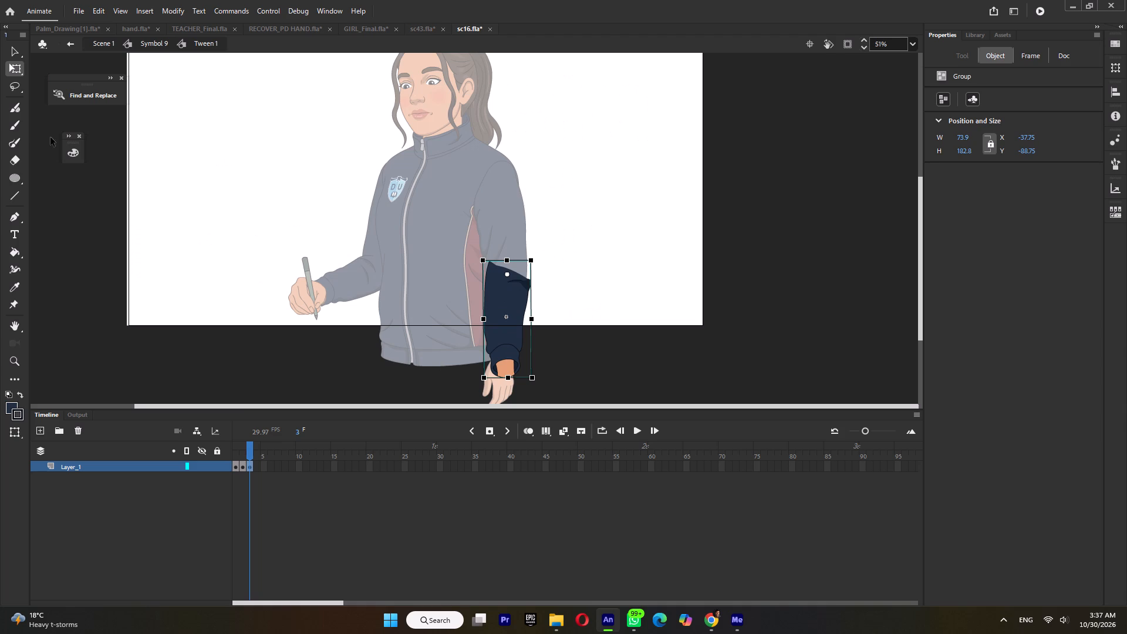
pyautogui.click(12, 69)
pyautogui.doubleClick(274, 183)
pyautogui.doubleClick(365, 287)
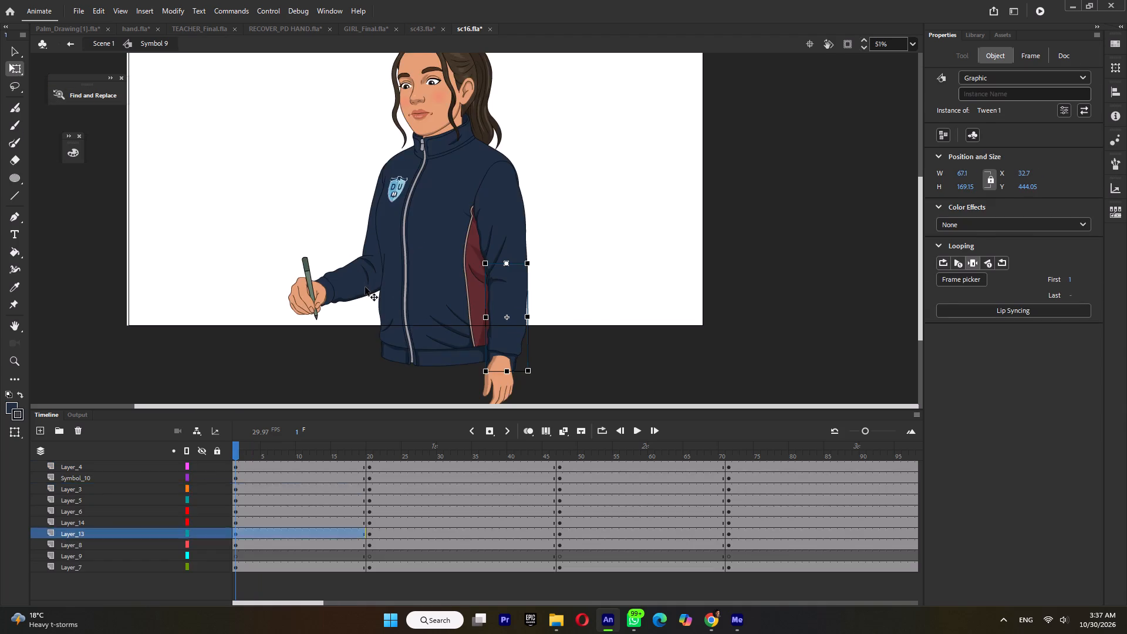
pyautogui.moveTo(247, 453); pyautogui.dragTo(249, 459)
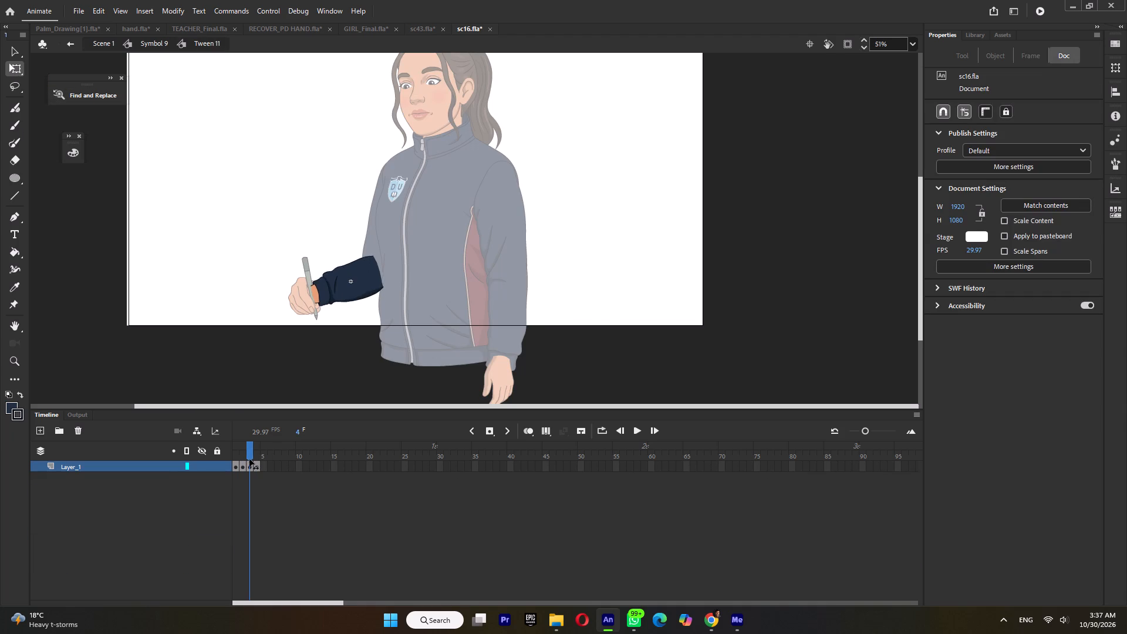
pyautogui.moveTo(249, 459); pyautogui.dragTo(241, 469)
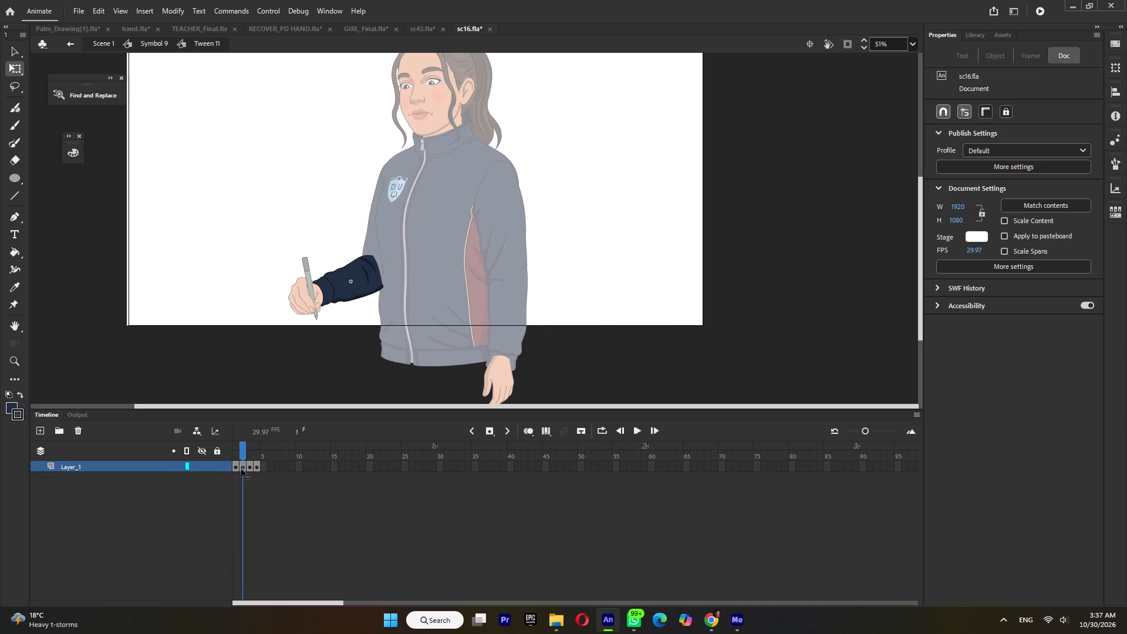
pyautogui.moveTo(241, 469); pyautogui.dragTo(247, 473)
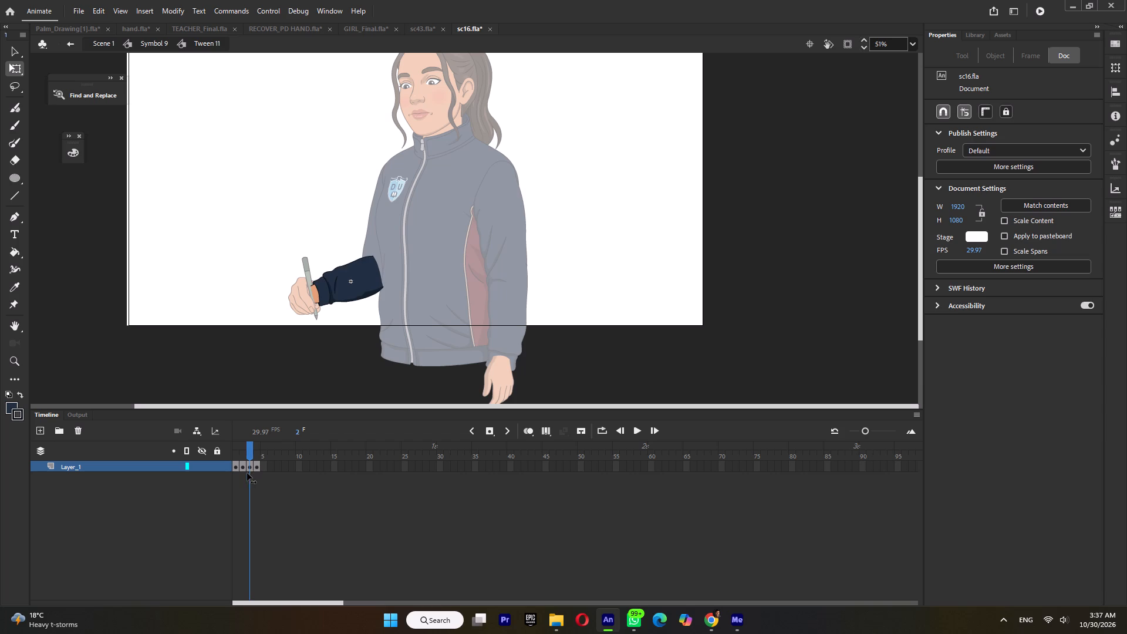
pyautogui.moveTo(247, 473); pyautogui.dragTo(242, 474)
pyautogui.click(352, 285)
pyautogui.rightClick(352, 285)
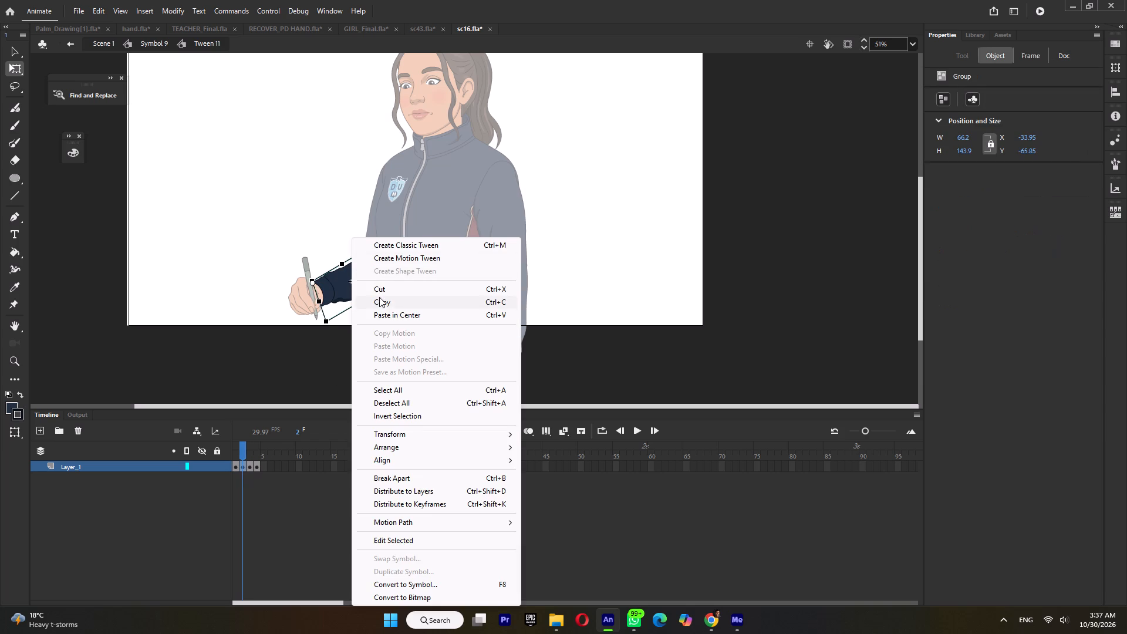
pyautogui.click(379, 299)
# Paste the copied forearm in place on a new blank keyframe at frame 2 of sc43's Tween 11, and return to Symbol 9.
pyautogui.click(422, 33)
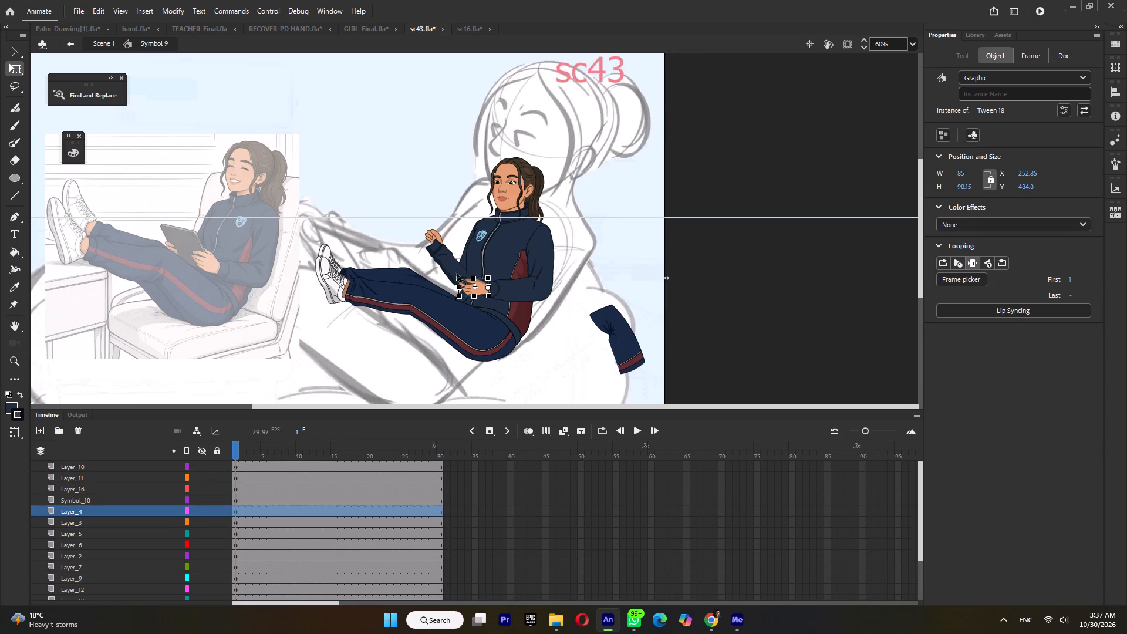
pyautogui.doubleClick(451, 267)
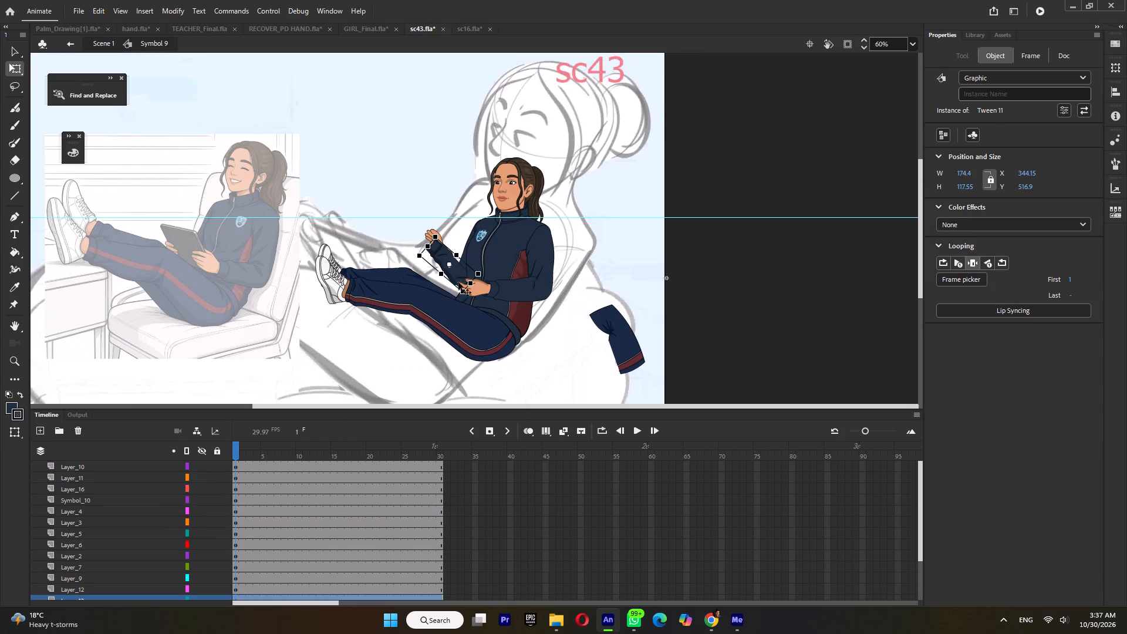
pyautogui.hotkey('ctrl', 'z')
pyautogui.click(455, 268)
pyautogui.keyDown('ctrl'); pyautogui.scroll(4, 453, 258); pyautogui.keyUp('ctrl')
pyautogui.click(453, 259)
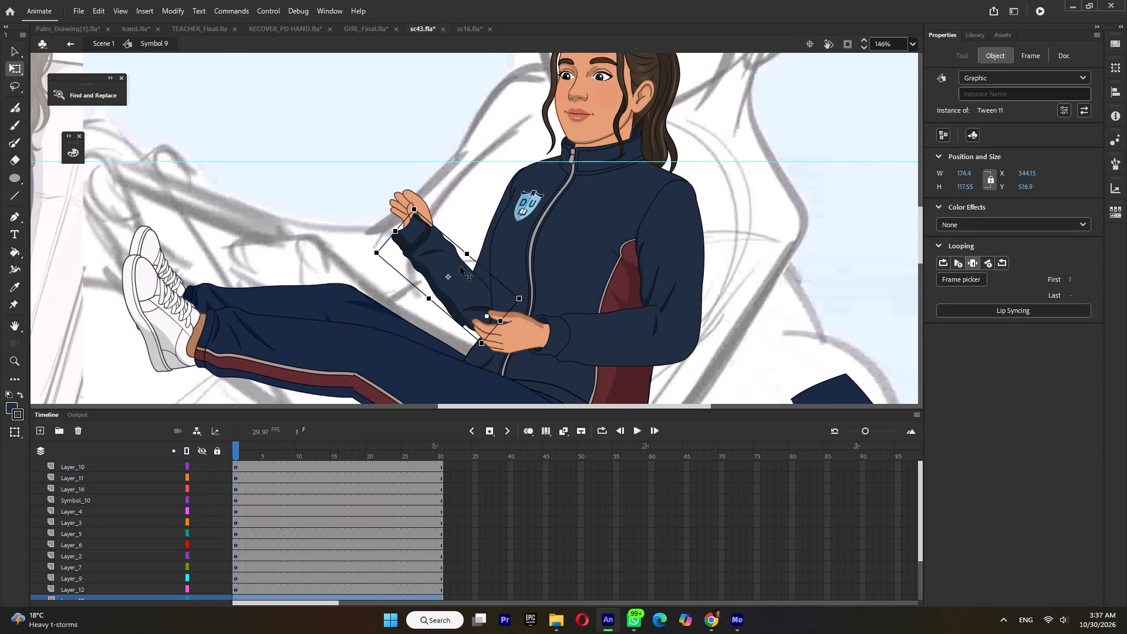
pyautogui.doubleClick(460, 267)
pyautogui.press('F7')
pyautogui.rightClick(313, 244)
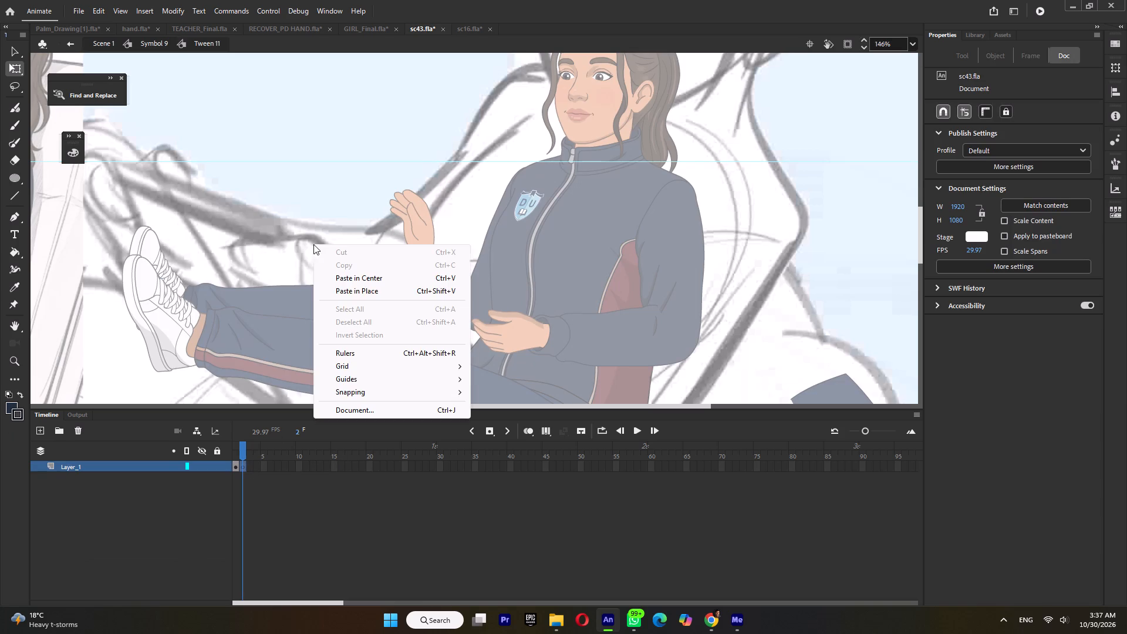
pyautogui.click(355, 294)
pyautogui.doubleClick(351, 291)
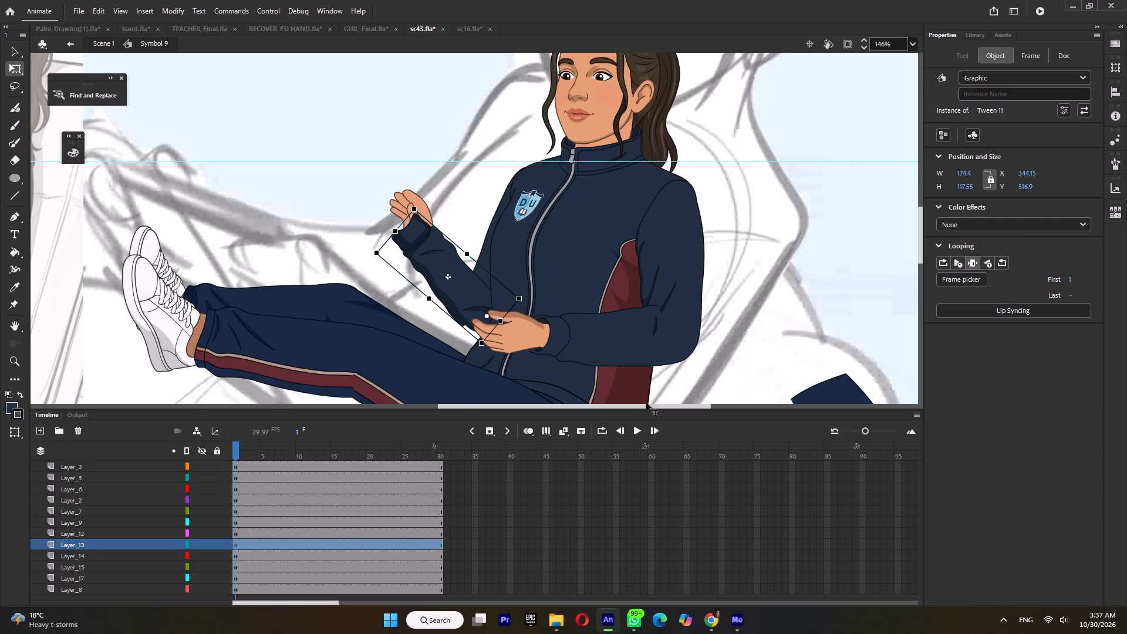
# Set the Layer_13 forearm instance to frame 2, shorten it, and rotate its cuff down toward the thigh.
pyautogui.click(942, 291)
pyautogui.click(951, 279)
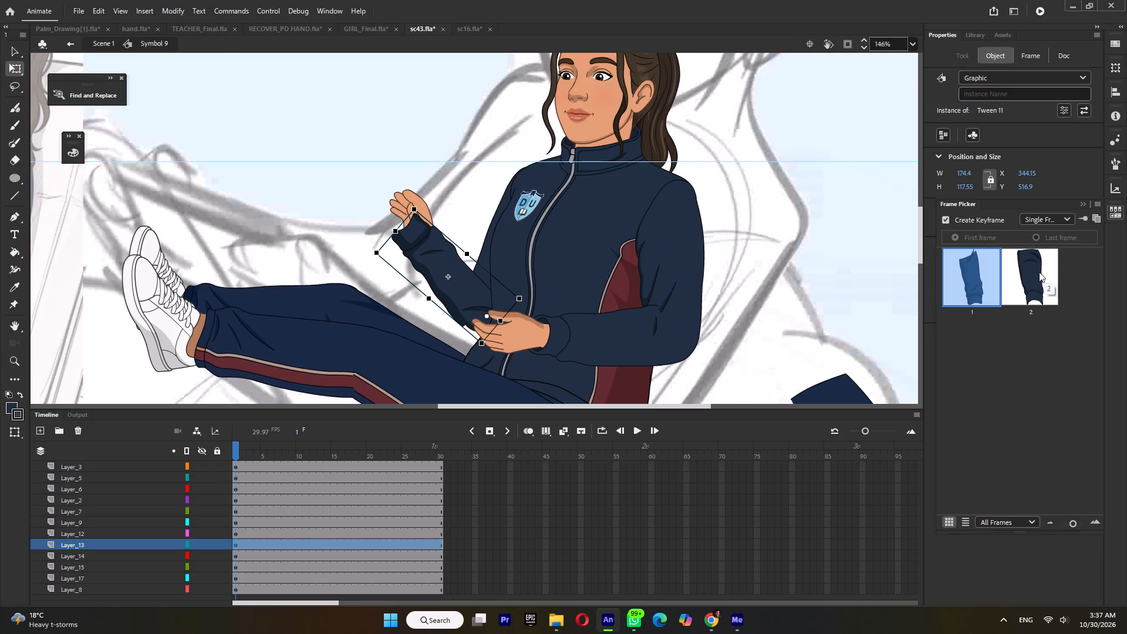
pyautogui.click(1029, 276)
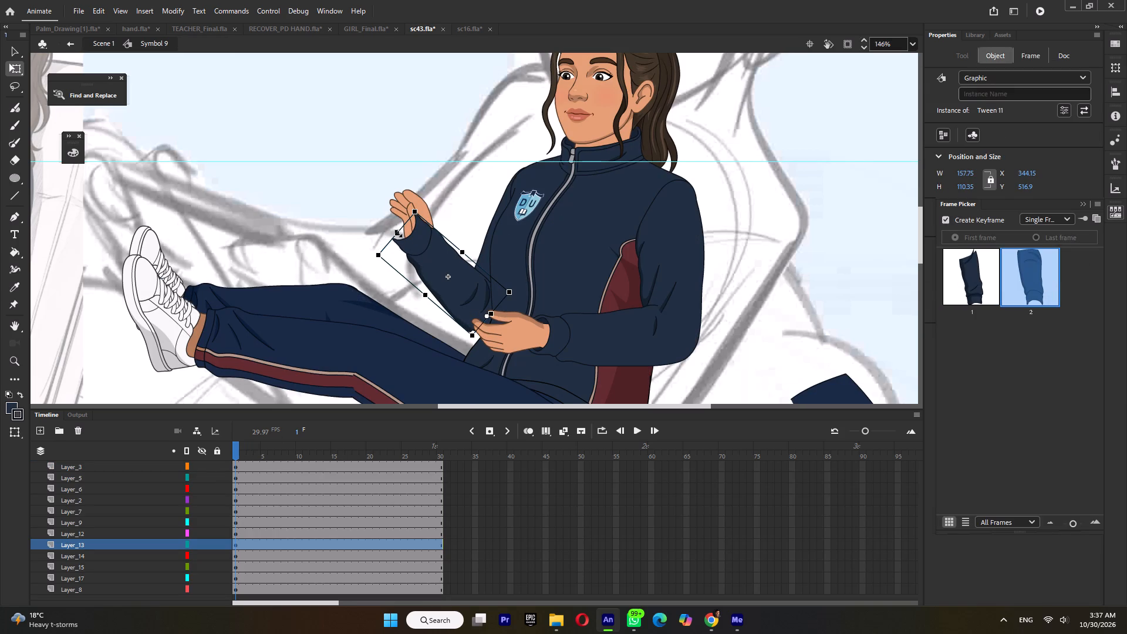
pyautogui.moveTo(398, 234); pyautogui.dragTo(421, 272)
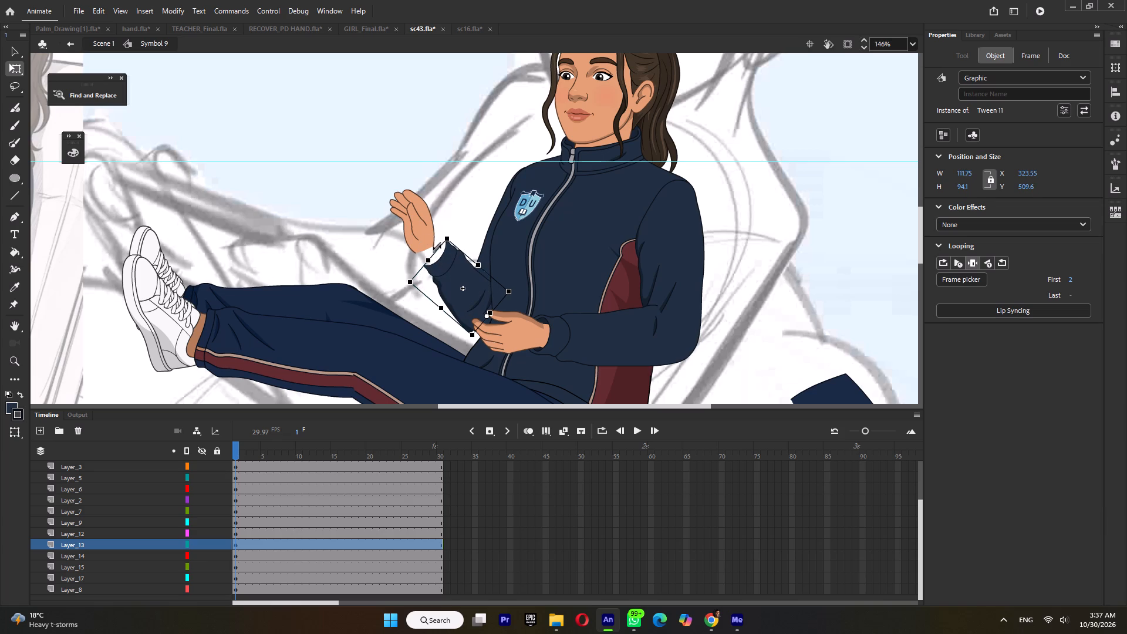
pyautogui.moveTo(436, 247); pyautogui.dragTo(427, 258)
pyautogui.moveTo(442, 243); pyautogui.dragTo(424, 279)
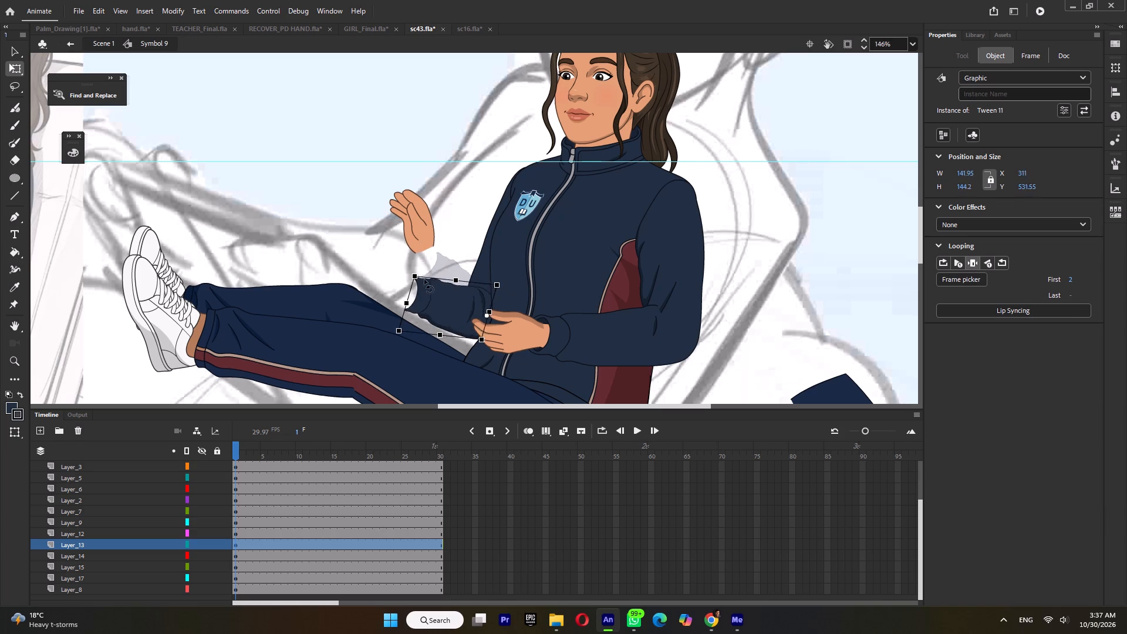
pyautogui.moveTo(424, 279); pyautogui.dragTo(420, 288)
# Rotate the Layer_8 upper arm and Layer_13 forearm together around the shoulder, bringing the arm closer to the torso.
pyautogui.keyDown('shift'); pyautogui.click(480, 265); pyautogui.keyUp('shift')
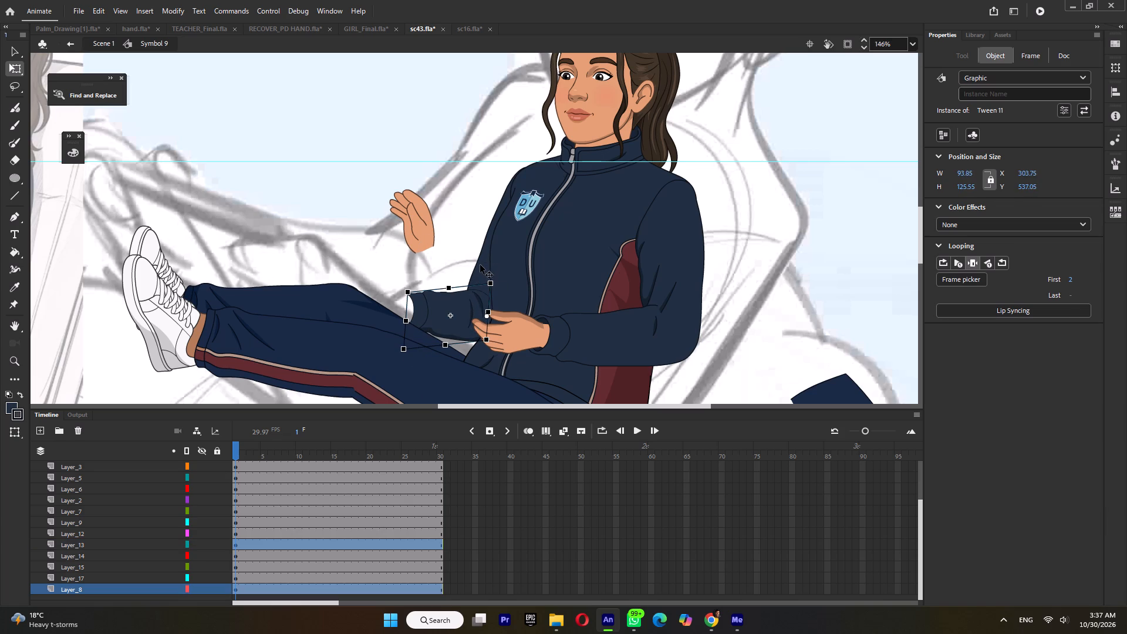
pyautogui.moveTo(484, 265); pyautogui.dragTo(523, 181)
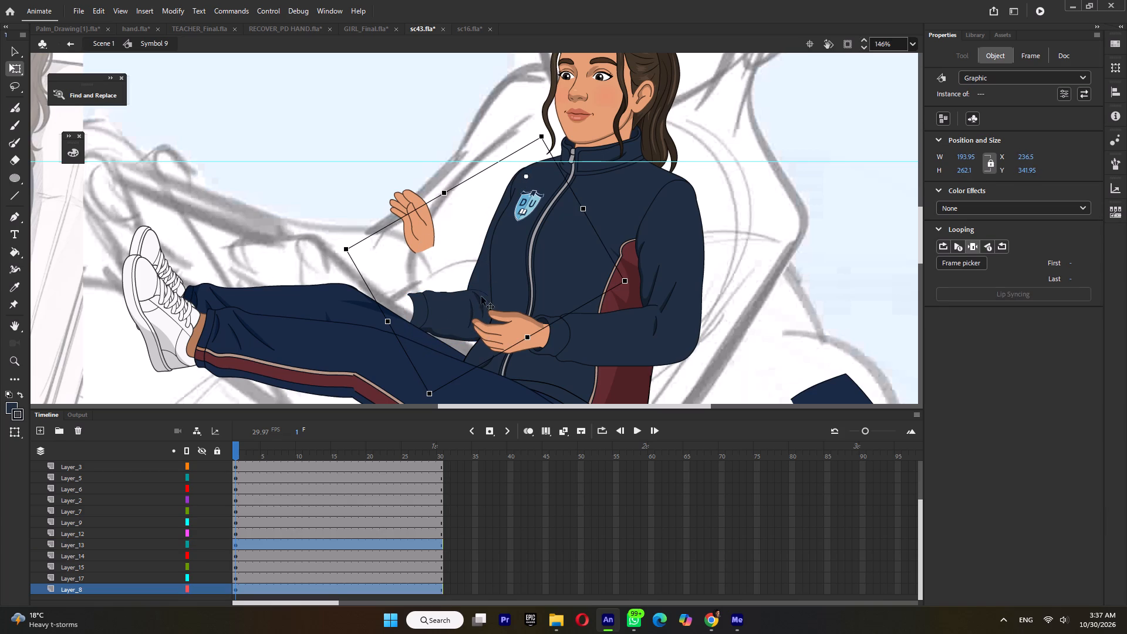
pyautogui.moveTo(426, 398); pyautogui.dragTo(449, 414)
# Rotate the Layer_13 forearm so its cuff points up toward the detached hand, and shorten it slightly.
pyautogui.click(467, 271)
pyautogui.click(459, 318)
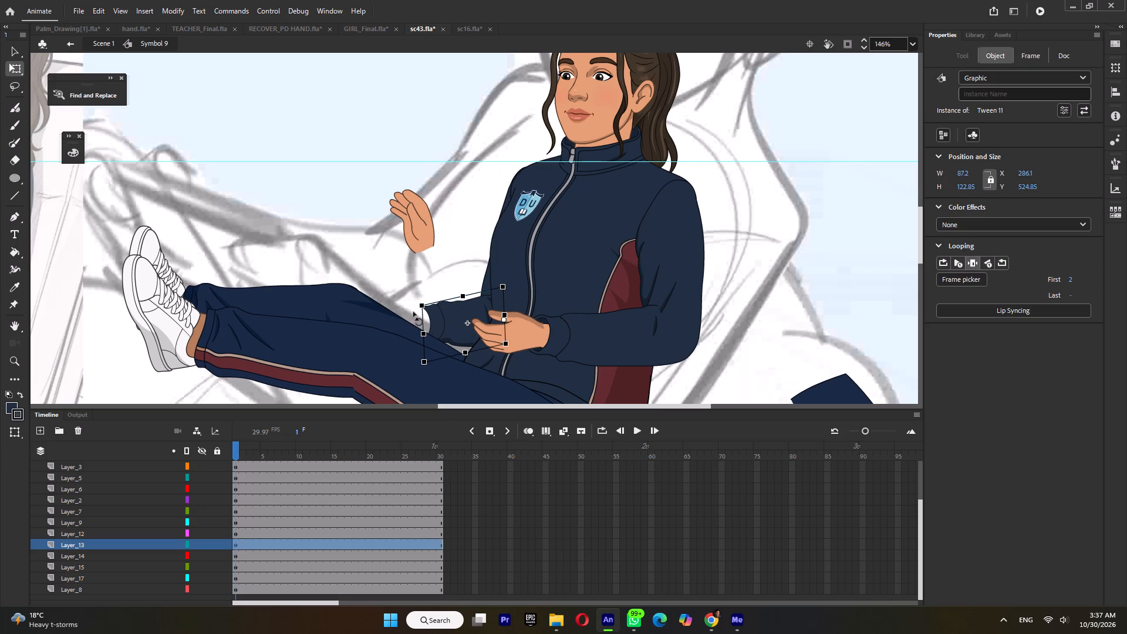
pyautogui.moveTo(413, 308); pyautogui.dragTo(426, 269)
pyautogui.moveTo(426, 295); pyautogui.dragTo(417, 282)
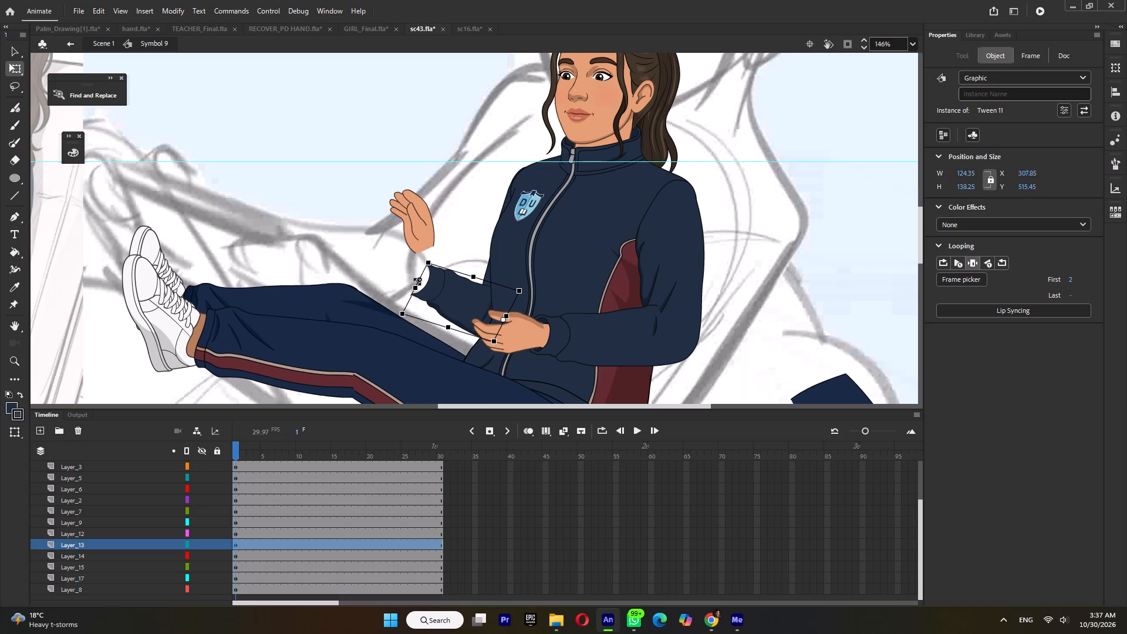
pyautogui.moveTo(417, 282); pyautogui.dragTo(423, 285)
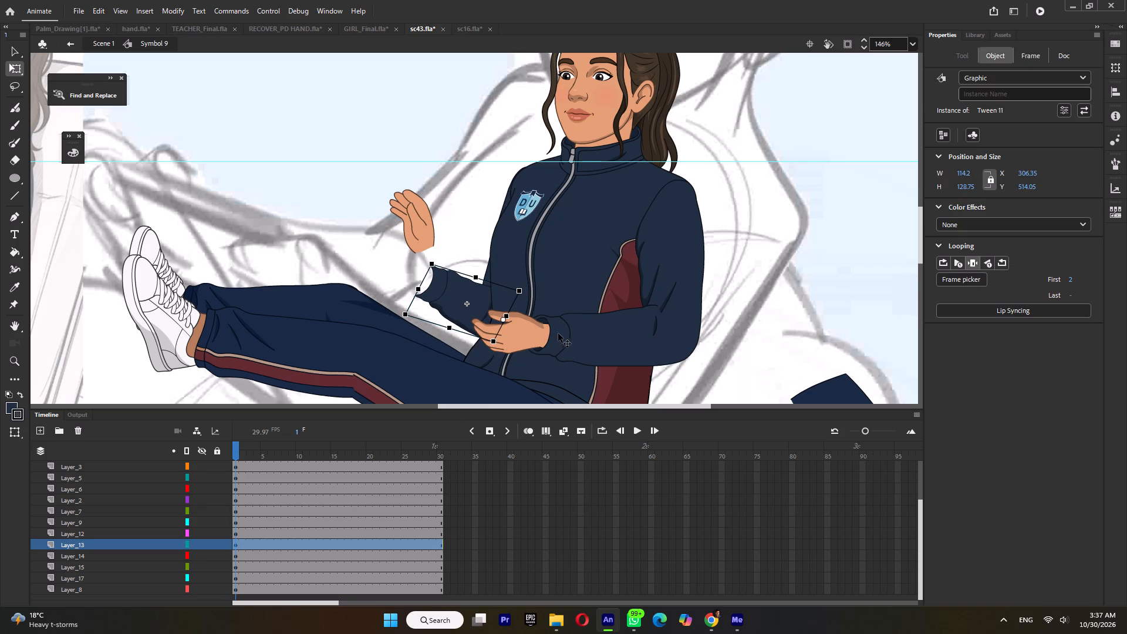
# Rotate the Layer_3 forearm about its elbow so the cuff rises in front of the jacket zipper.
pyautogui.click(585, 342)
pyautogui.moveTo(520, 371); pyautogui.dragTo(517, 336)
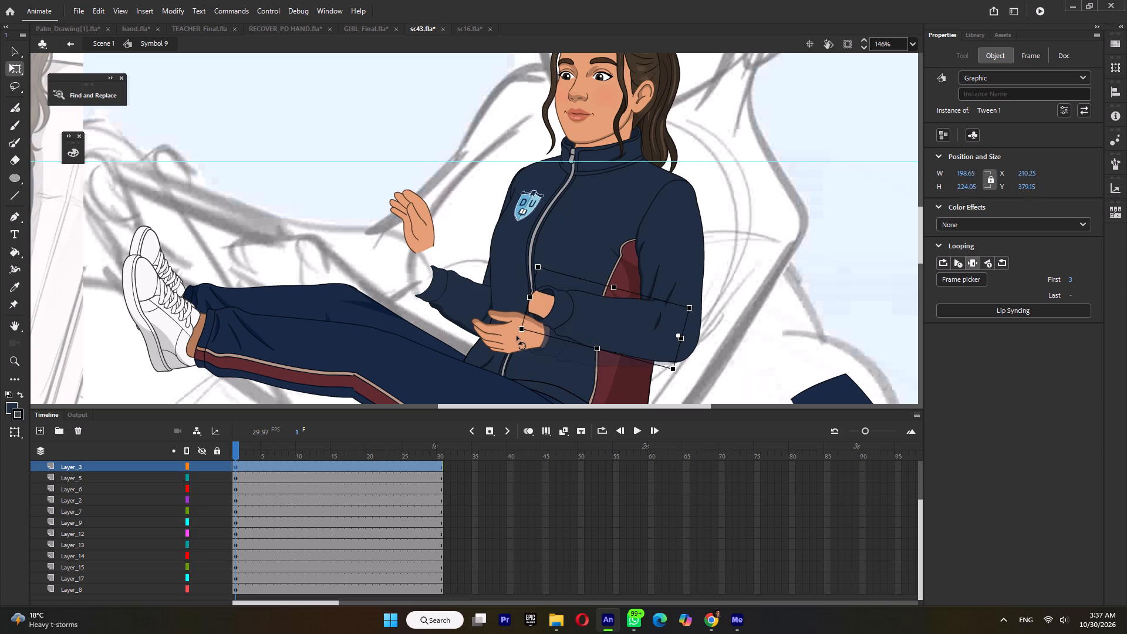
pyautogui.moveTo(517, 336); pyautogui.dragTo(516, 339)
# Rotate the Layer_5 upper arm and Layer_3 forearm together around the shoulder, and nudge them slightly down and sideways to fit the torso.
pyautogui.click(652, 275)
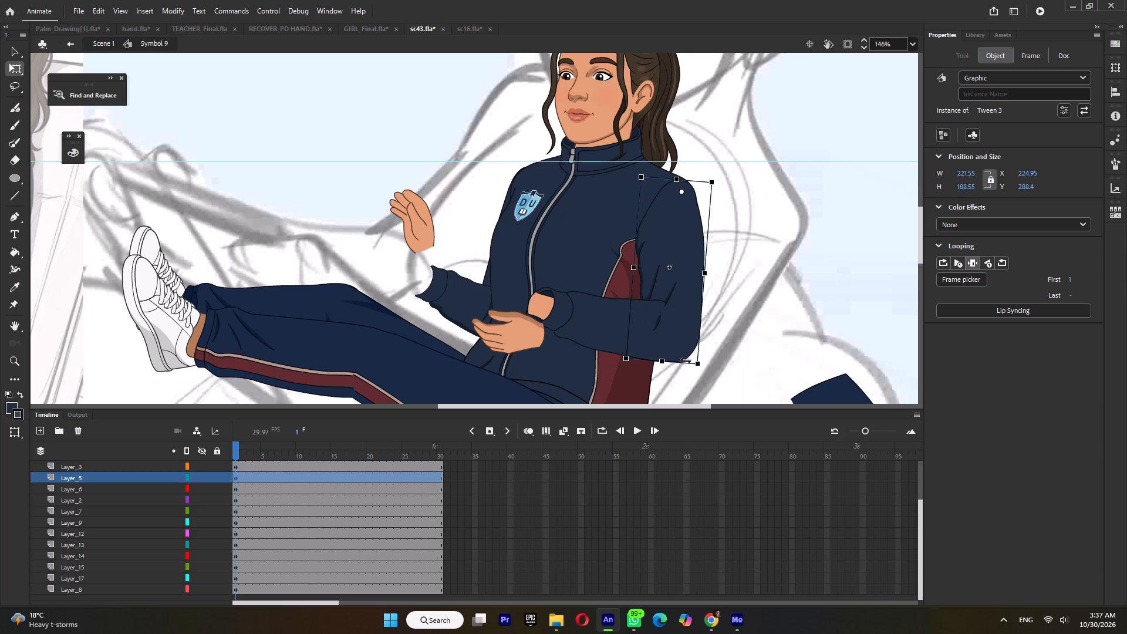
pyautogui.keyDown('shift'); pyautogui.click(634, 329); pyautogui.keyUp('shift')
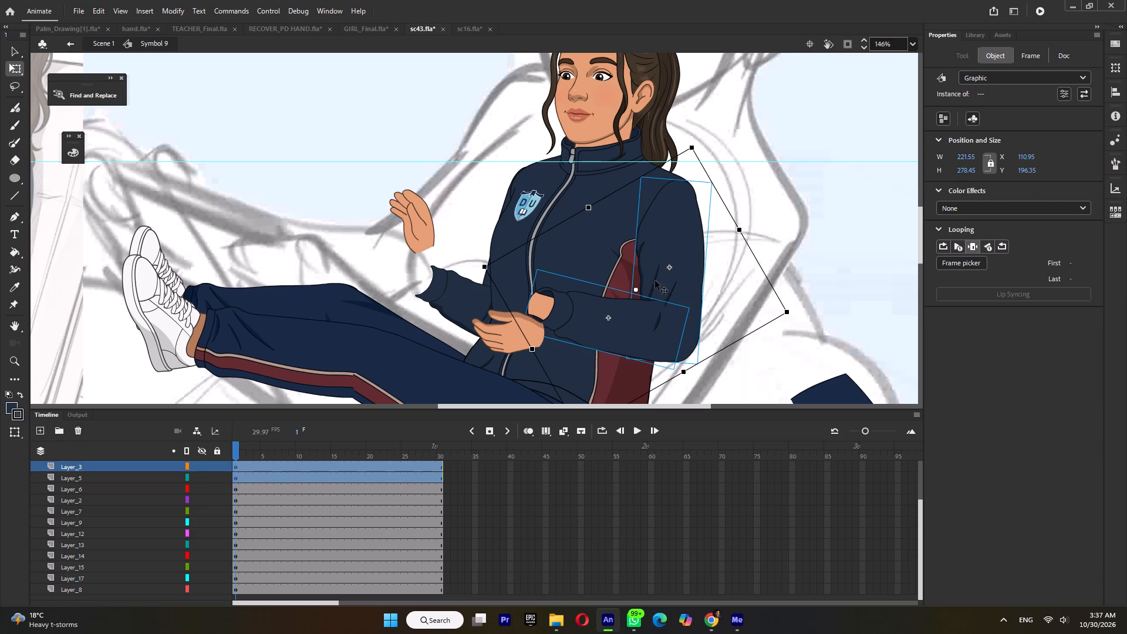
pyautogui.moveTo(636, 291); pyautogui.dragTo(680, 190)
pyautogui.moveTo(791, 320); pyautogui.dragTo(776, 343)
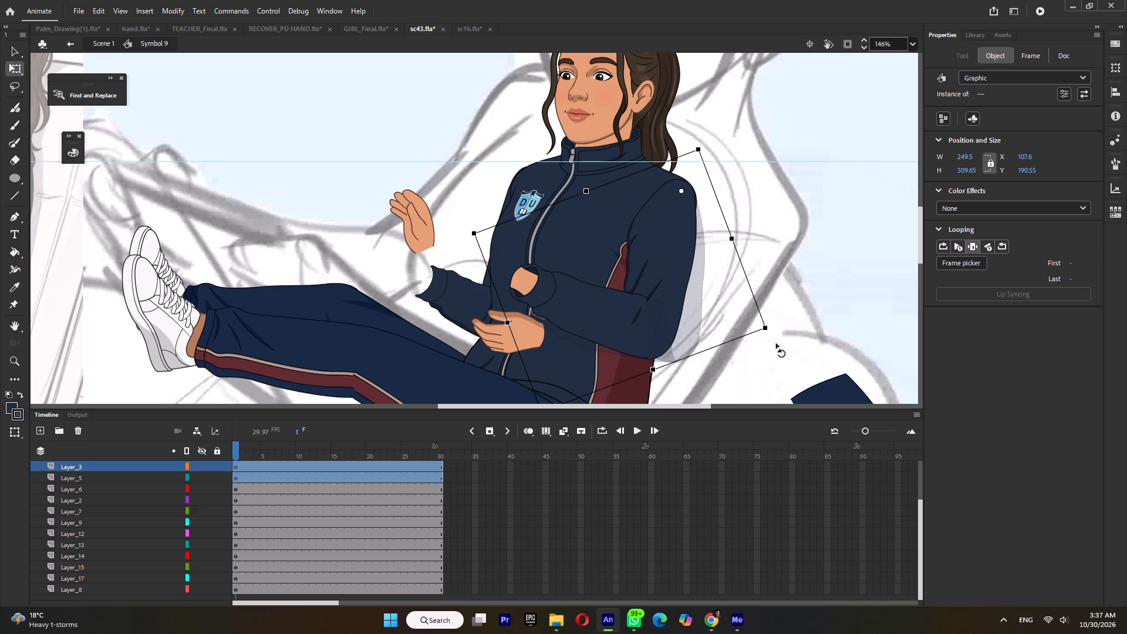
pyautogui.moveTo(776, 343); pyautogui.dragTo(776, 345)
pyautogui.press('Right')
pyautogui.press('Down')
pyautogui.press('Down')
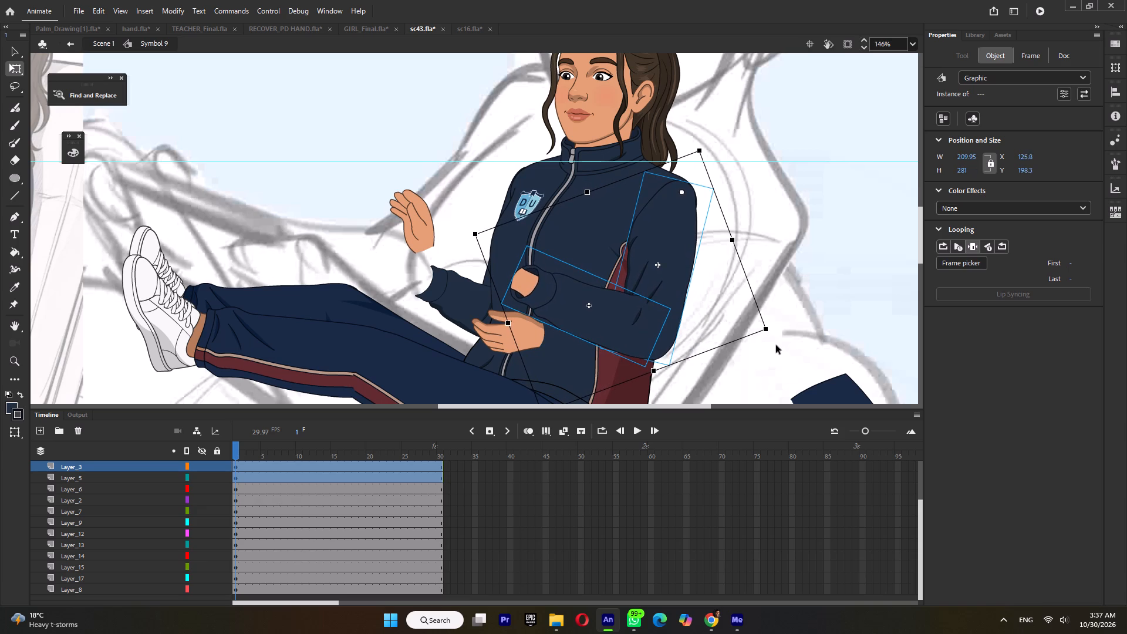
pyautogui.press('Down')
pyautogui.press('Down')
# Rotate the Layer_3 forearm slightly about its elbow so the cuff drops a little.
pyautogui.click(787, 299)
pyautogui.click(552, 322)
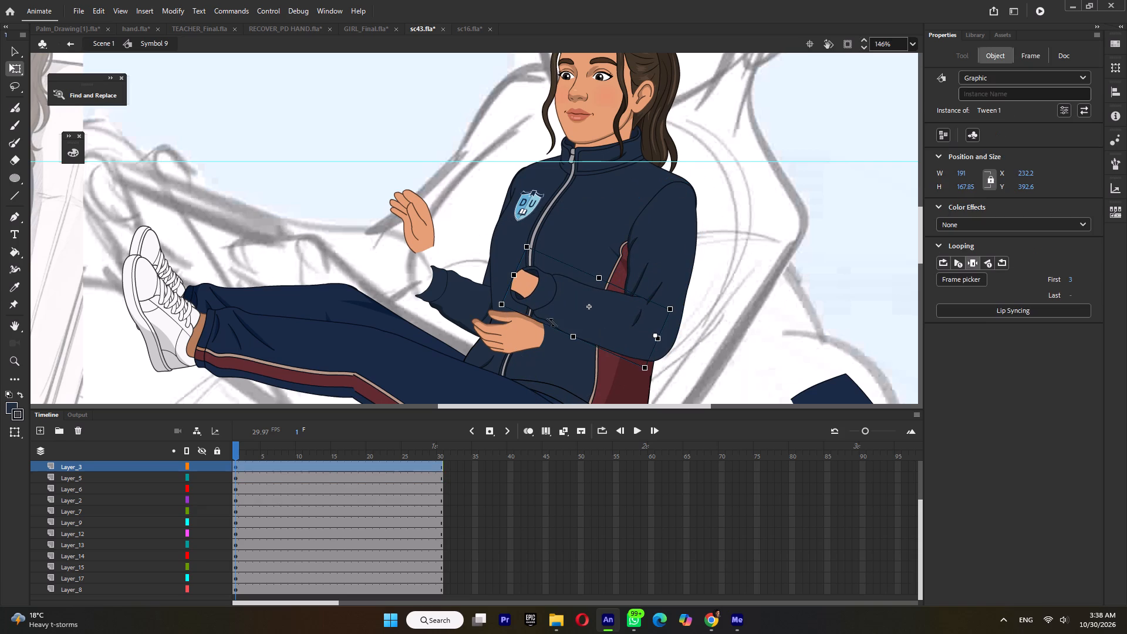
pyautogui.moveTo(495, 309); pyautogui.dragTo(490, 321)
# Move and rotate the Layer_4 hand to follow the raised forearm, aligning its wrist with the cuff opening.
pyautogui.click(498, 345)
pyautogui.keyDown('ctrl'); pyautogui.scroll(3, 531, 336); pyautogui.keyUp('ctrl')
pyautogui.keyDown('ctrl'); pyautogui.middleClick(531, 336); pyautogui.keyUp('ctrl')
pyautogui.moveTo(517, 339); pyautogui.dragTo(477, 261)
pyautogui.moveTo(366, 301); pyautogui.dragTo(362, 262)
pyautogui.keyDown('ctrl'); pyautogui.scroll(4, 492, 249); pyautogui.keyUp('ctrl')
pyautogui.moveTo(490, 257); pyautogui.dragTo(529, 261)
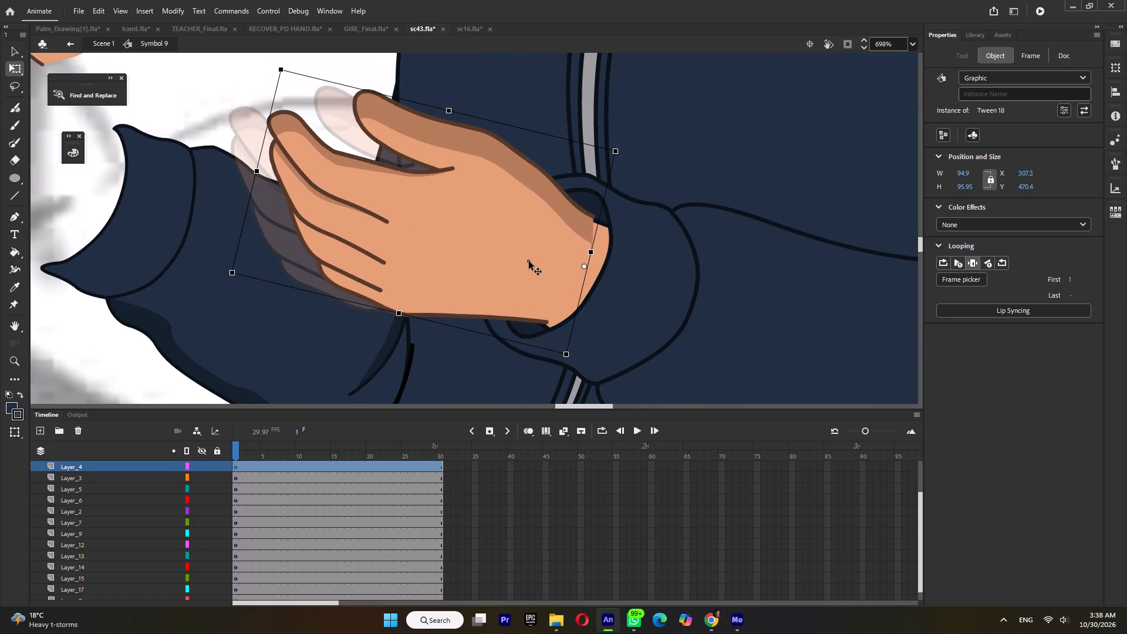
pyautogui.moveTo(529, 261); pyautogui.dragTo(522, 261)
# In Tween 1's frame 3 forearm, straighten the lower edge of the exposed wrist and raise its upper edge, and return to Symbol 9.
pyautogui.doubleClick(596, 274)
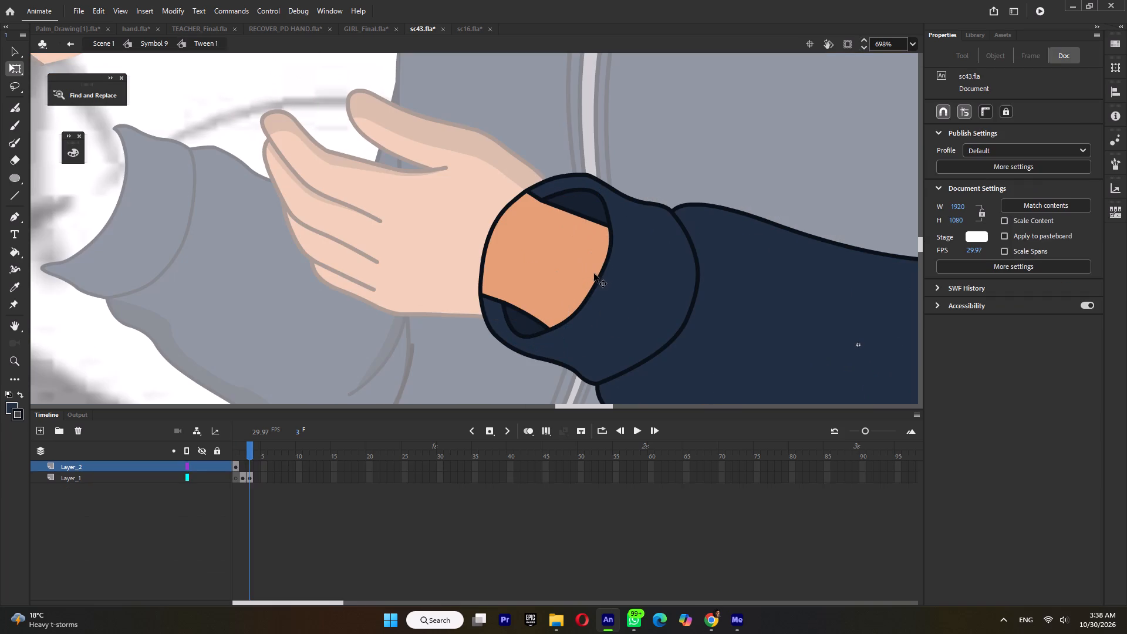
pyautogui.doubleClick(592, 275)
pyautogui.keyDown('ctrl'); pyautogui.scroll(3, 511, 310); pyautogui.keyUp('ctrl')
pyautogui.click(514, 299)
pyautogui.click(373, 316)
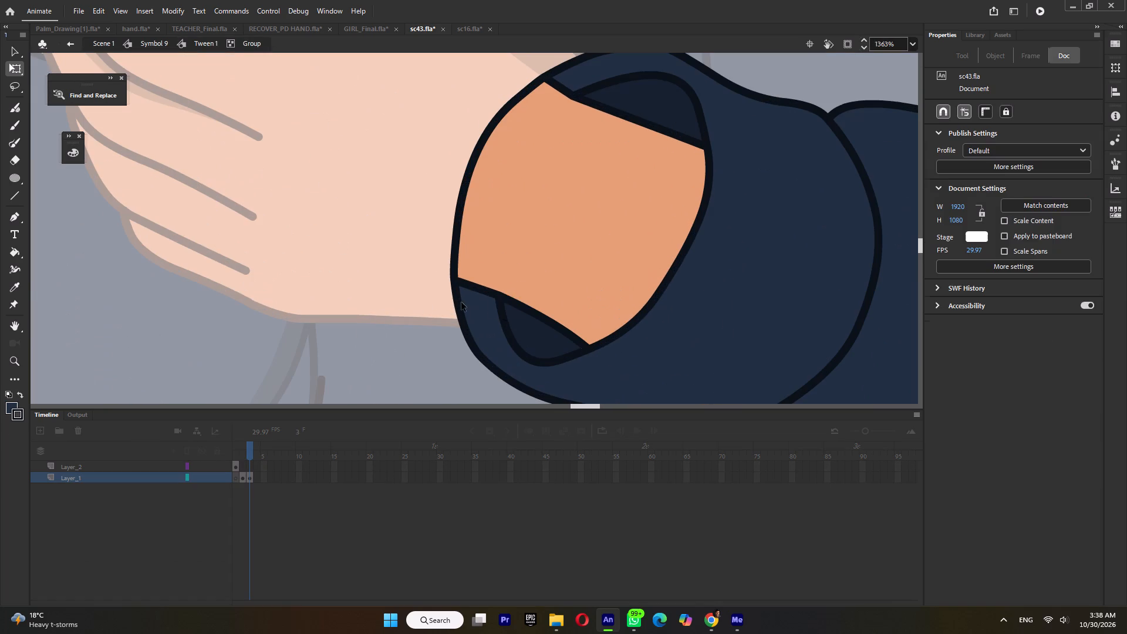
pyautogui.moveTo(498, 295); pyautogui.dragTo(495, 307)
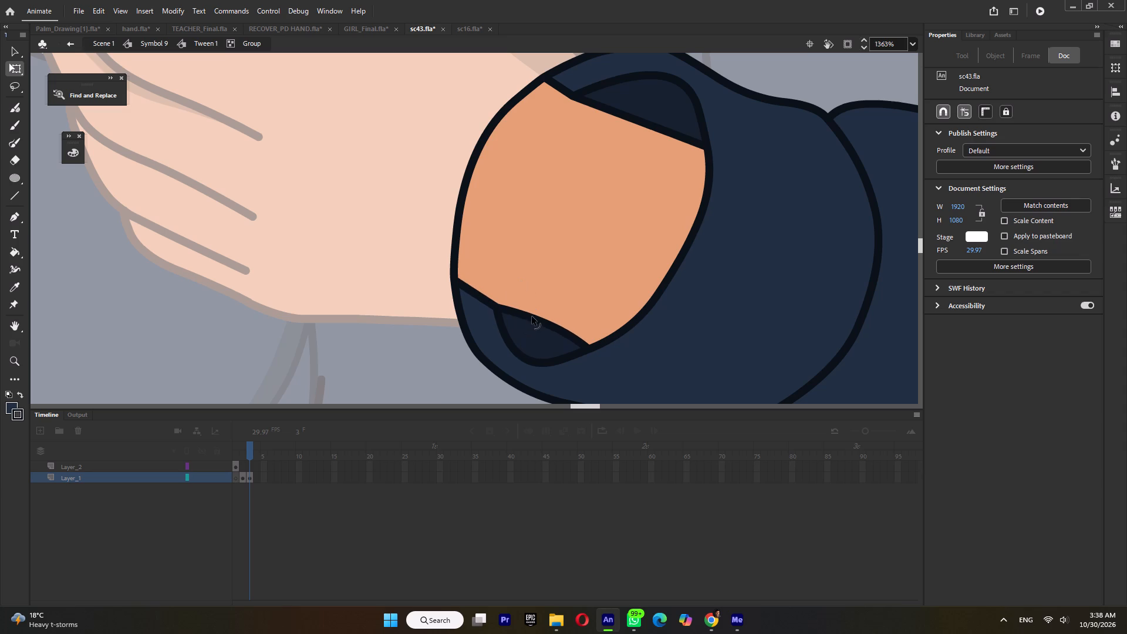
pyautogui.moveTo(532, 316); pyautogui.dragTo(528, 325)
pyautogui.moveTo(455, 278); pyautogui.dragTo(455, 285)
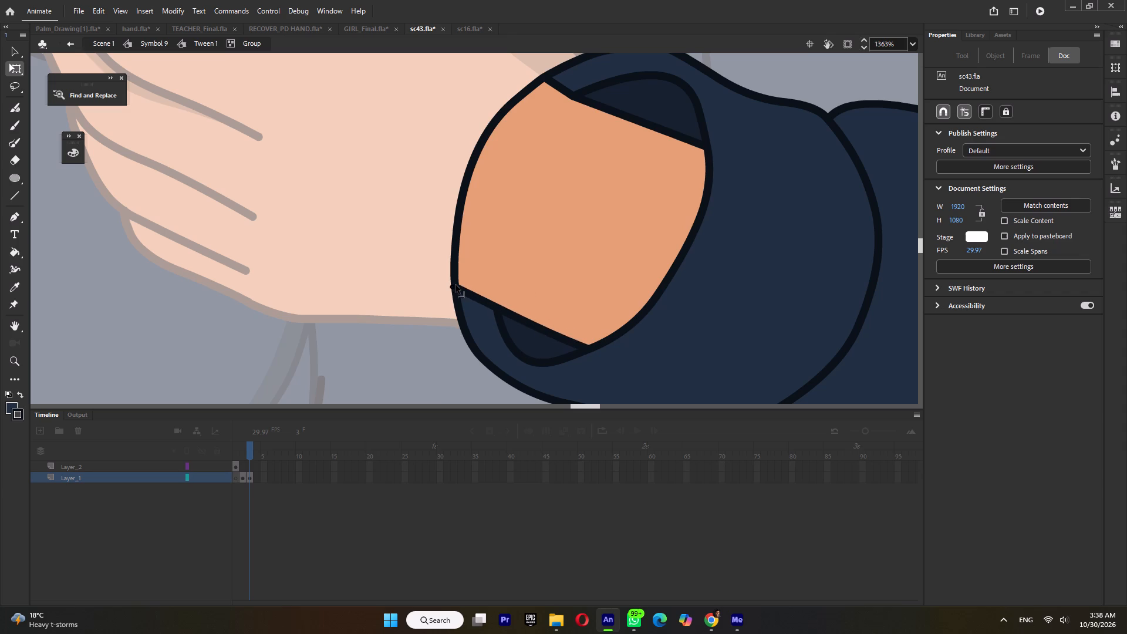
pyautogui.moveTo(455, 285); pyautogui.dragTo(455, 285)
pyautogui.moveTo(571, 97); pyautogui.dragTo(577, 91)
pyautogui.doubleClick(466, 103)
pyautogui.keyDown('ctrl'); pyautogui.scroll(-6, 529, 249); pyautogui.keyUp('ctrl')
pyautogui.doubleClick(444, 258)
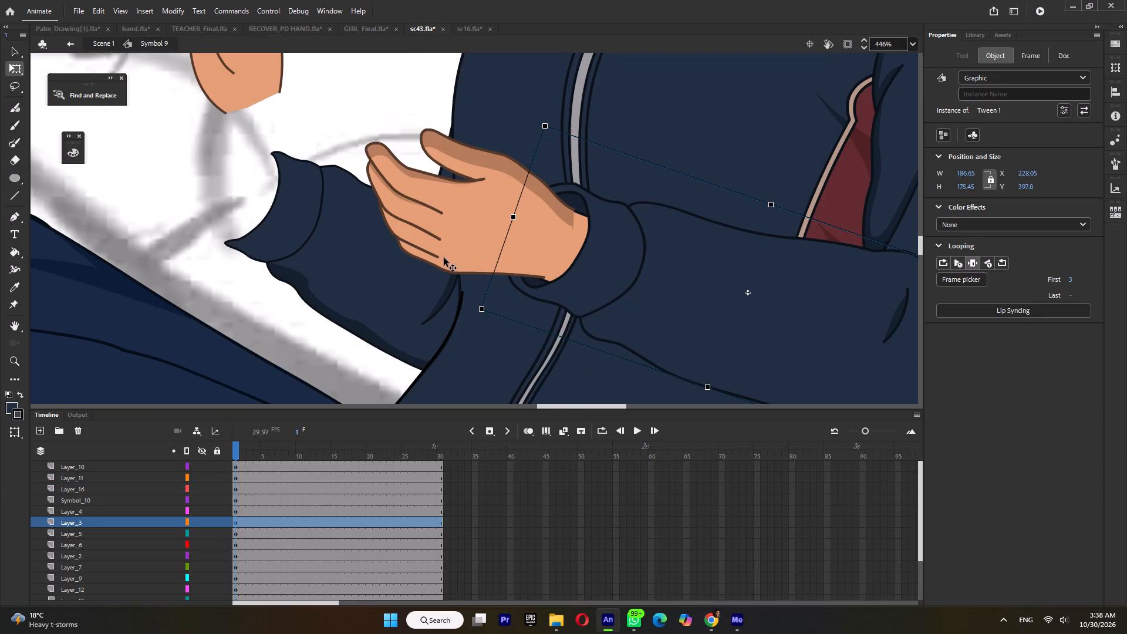
# Nudge the Layer_4 hand slightly outward and up so its wrist lines up with the forearm's exposed wrist.
pyautogui.click(529, 238)
pyautogui.moveTo(551, 255); pyautogui.dragTo(543, 254)
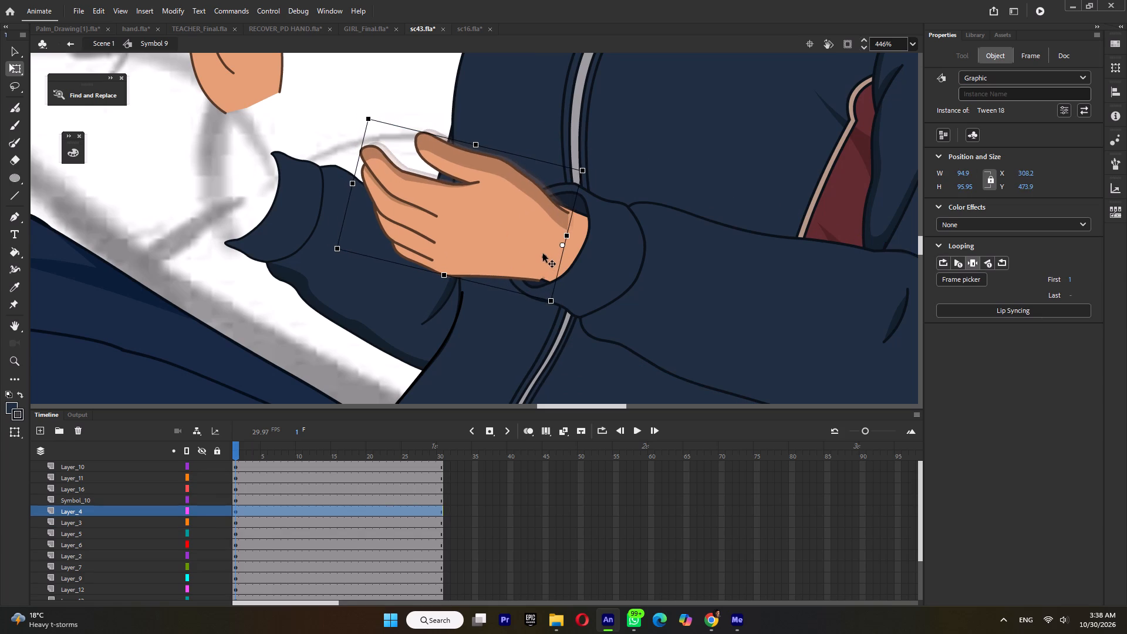
pyautogui.moveTo(543, 254); pyautogui.dragTo(543, 253)
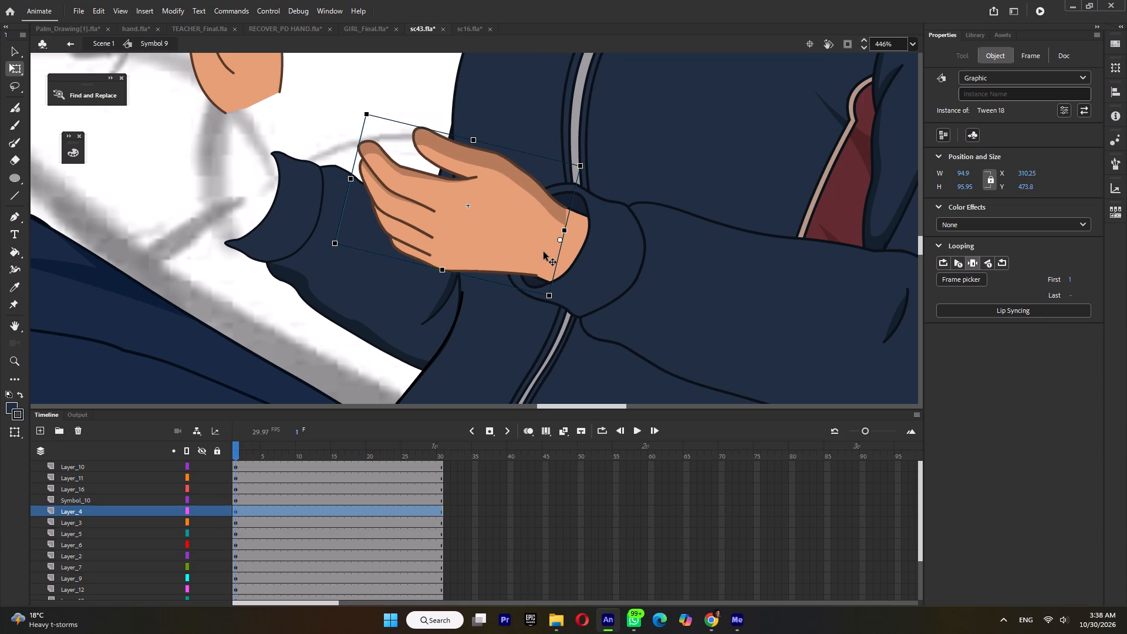
# Inside Tween 18's nested Tween 2, recolour the hand's darker shading with the sampled base skin tone, and return to Symbol 9.
pyautogui.press('i')
pyautogui.click(522, 256)
pyautogui.keyDown('ctrl'); pyautogui.tripleClick(544, 213); pyautogui.keyUp('ctrl')
pyautogui.keyDown('ctrl'); pyautogui.click(544, 213); pyautogui.keyUp('ctrl')
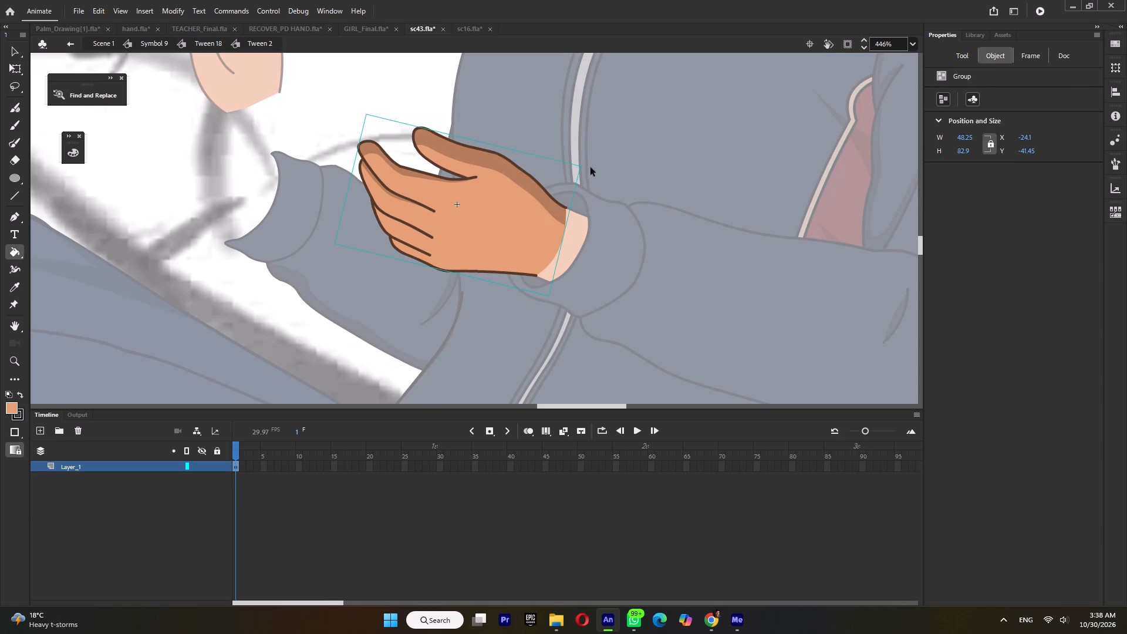
pyautogui.click(541, 203)
pyautogui.keyDown('ctrl'); pyautogui.doubleClick(544, 197); pyautogui.keyUp('ctrl')
pyautogui.click(544, 204)
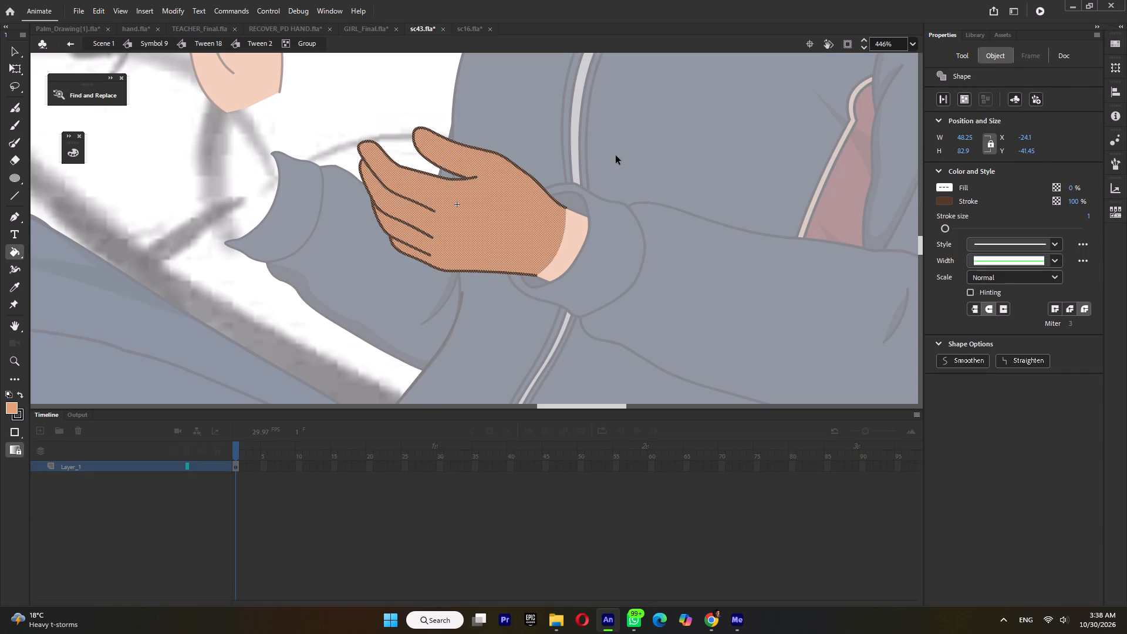
pyautogui.keyDown('ctrl'); pyautogui.tripleClick(616, 156); pyautogui.keyUp('ctrl')
pyautogui.keyDown('ctrl'); pyautogui.doubleClick(586, 207); pyautogui.keyUp('ctrl')
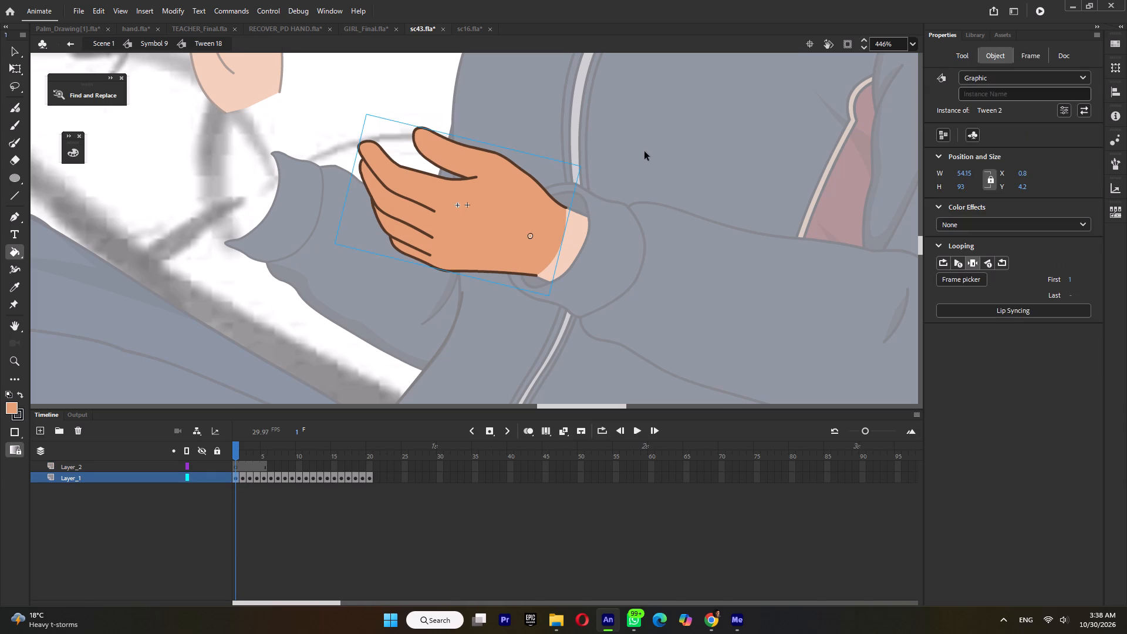
pyautogui.keyDown('ctrl'); pyautogui.doubleClick(645, 151); pyautogui.keyUp('ctrl')
# Save the sc43 document.
pyautogui.keyDown('ctrl'); pyautogui.scroll(-6, 644, 159); pyautogui.keyUp('ctrl')
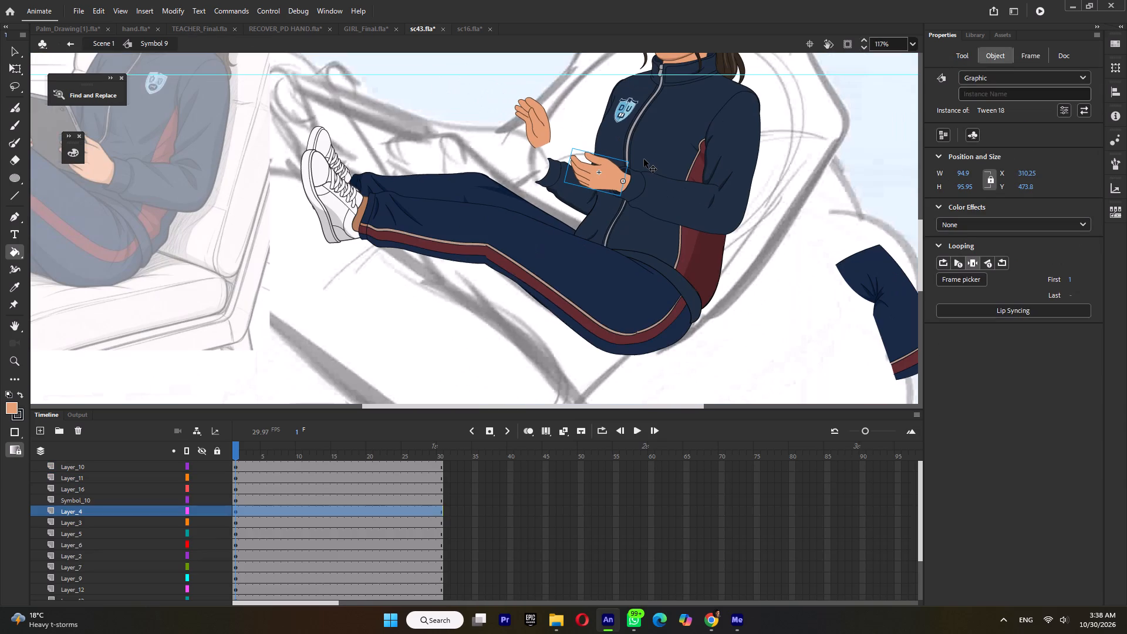
pyautogui.hotkey('ctrl', 's')
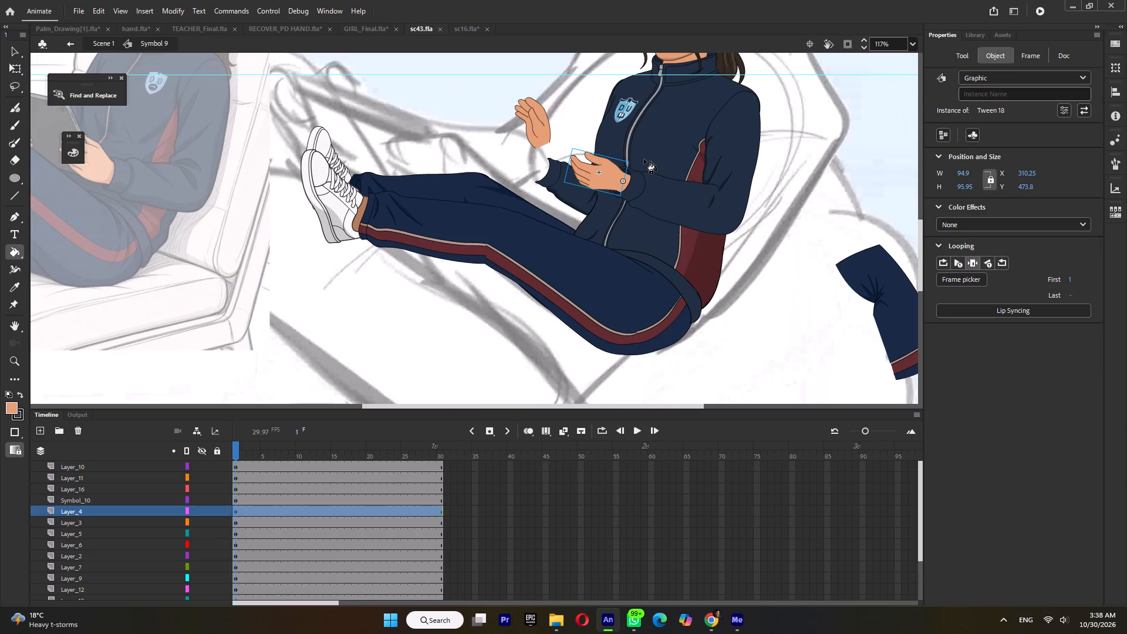
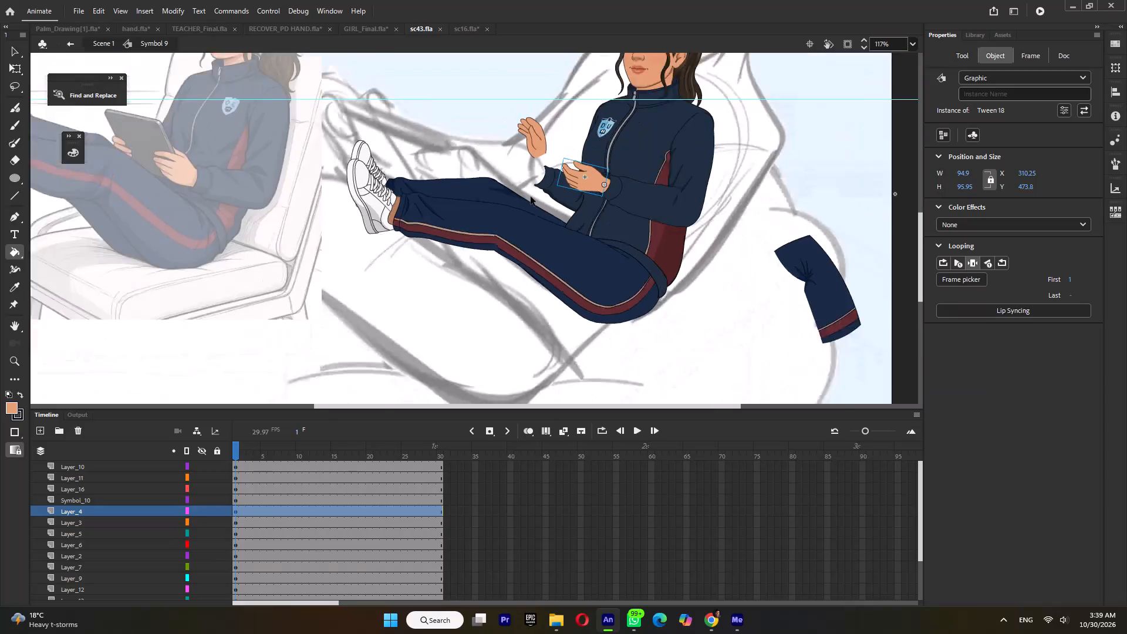
# Save the sc43 document.
pyautogui.hotkey('ctrl', 's')
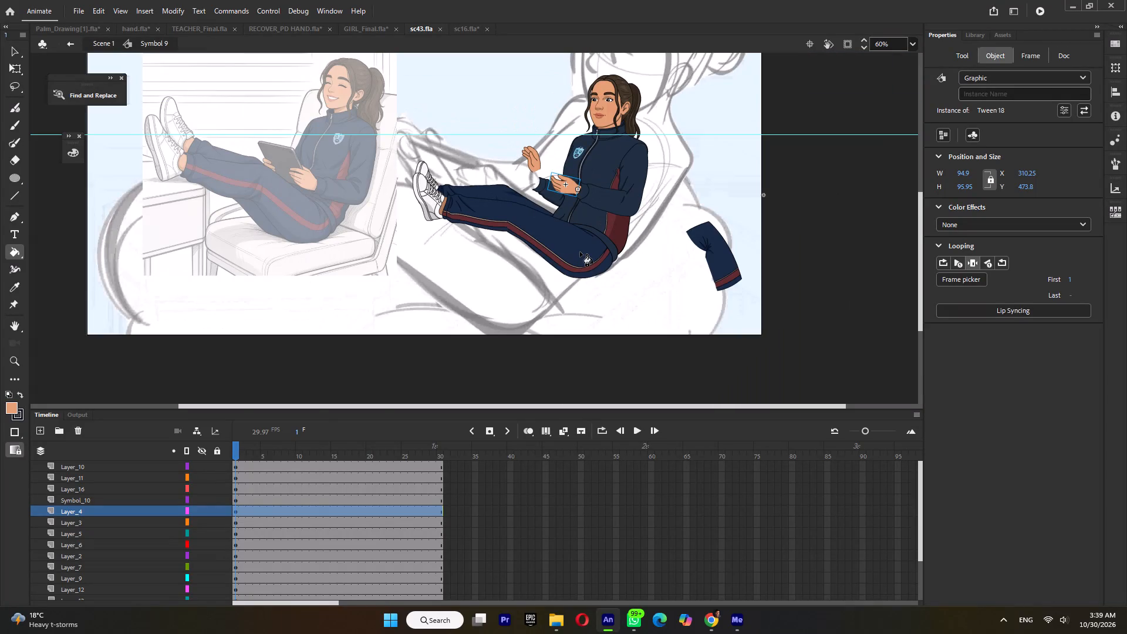
pyautogui.keyDown('ctrl'); pyautogui.click(386, 282); pyautogui.keyUp('ctrl')
pyautogui.keyDown('ctrl'); pyautogui.scroll(-2, 415, 273); pyautogui.keyUp('ctrl')
pyautogui.keyDown('ctrl'); pyautogui.scroll(1, 435, 249); pyautogui.keyUp('ctrl')
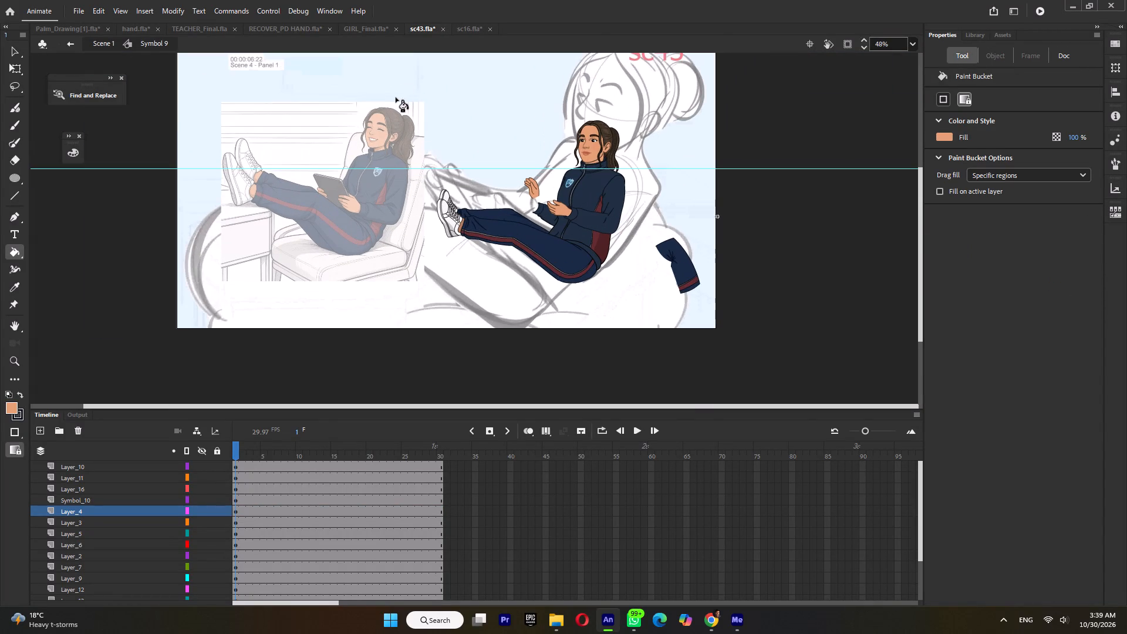
# Look through frames 1 to 12 of the RECOVER_PD HAND document for a hand pose suited to holding the tablet.
pyautogui.click(271, 26)
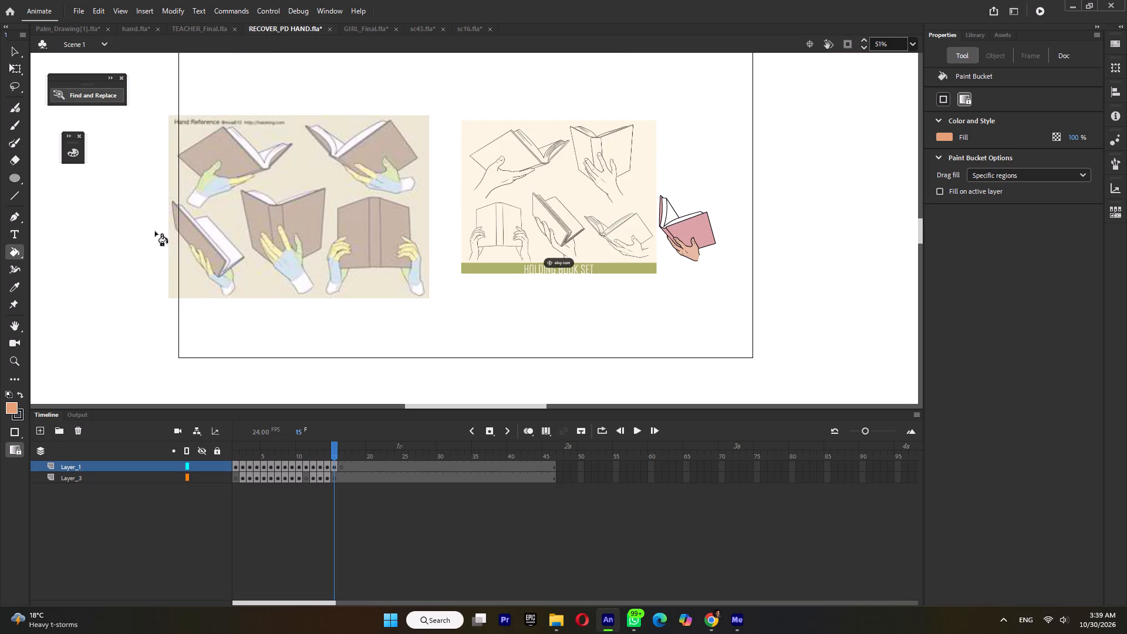
pyautogui.moveTo(235, 453); pyautogui.dragTo(245, 456)
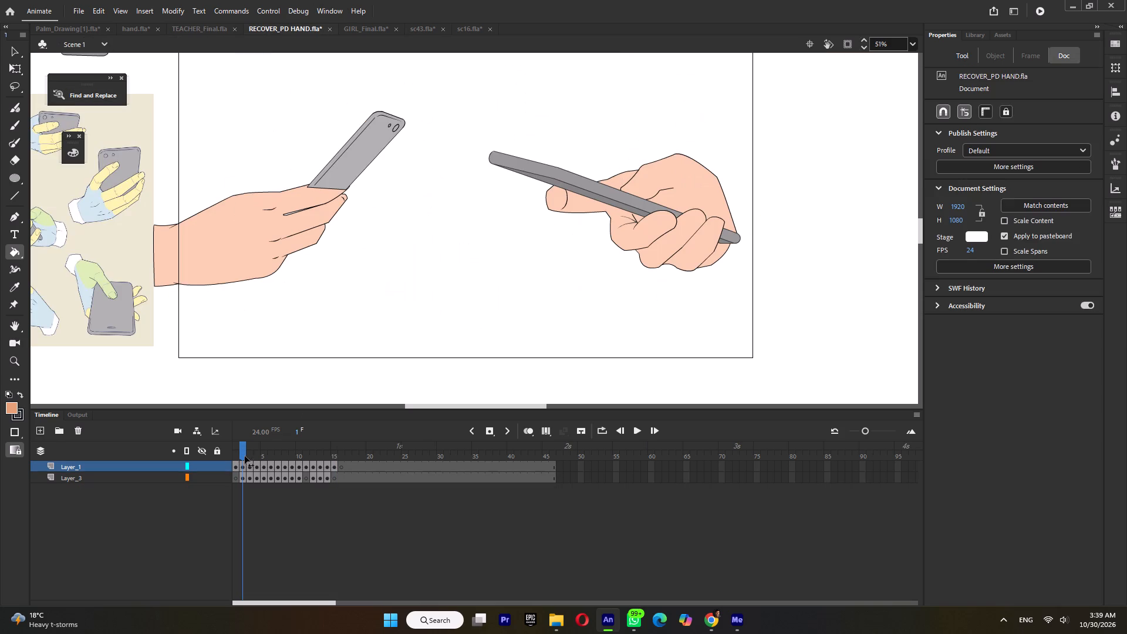
pyautogui.moveTo(245, 456); pyautogui.dragTo(258, 463)
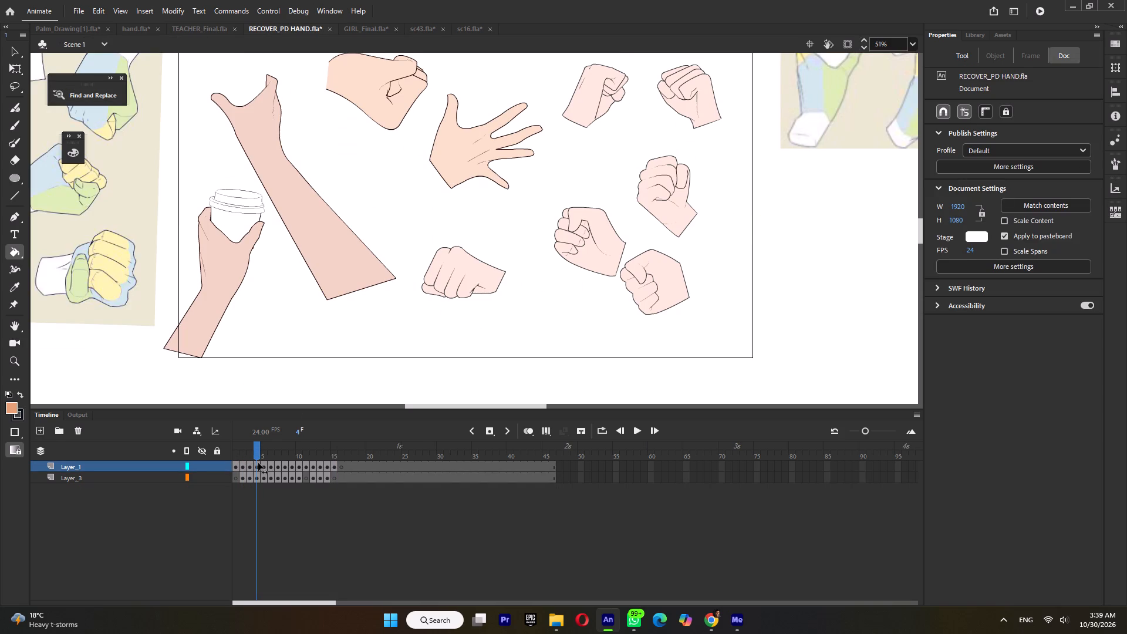
pyautogui.moveTo(258, 463); pyautogui.dragTo(264, 466)
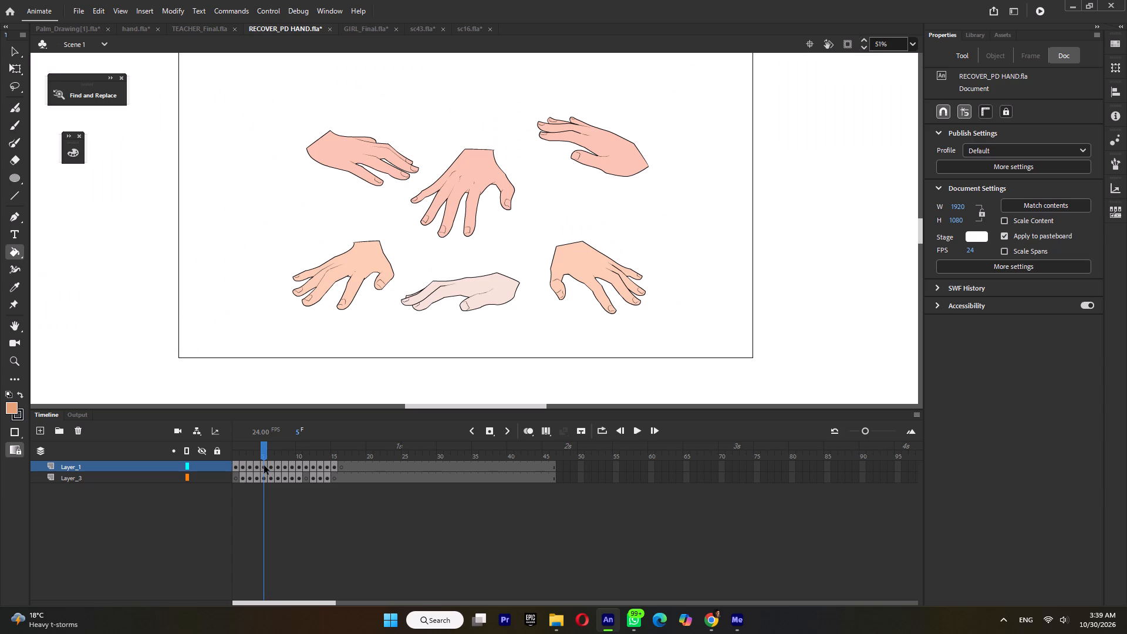
pyautogui.click(272, 457)
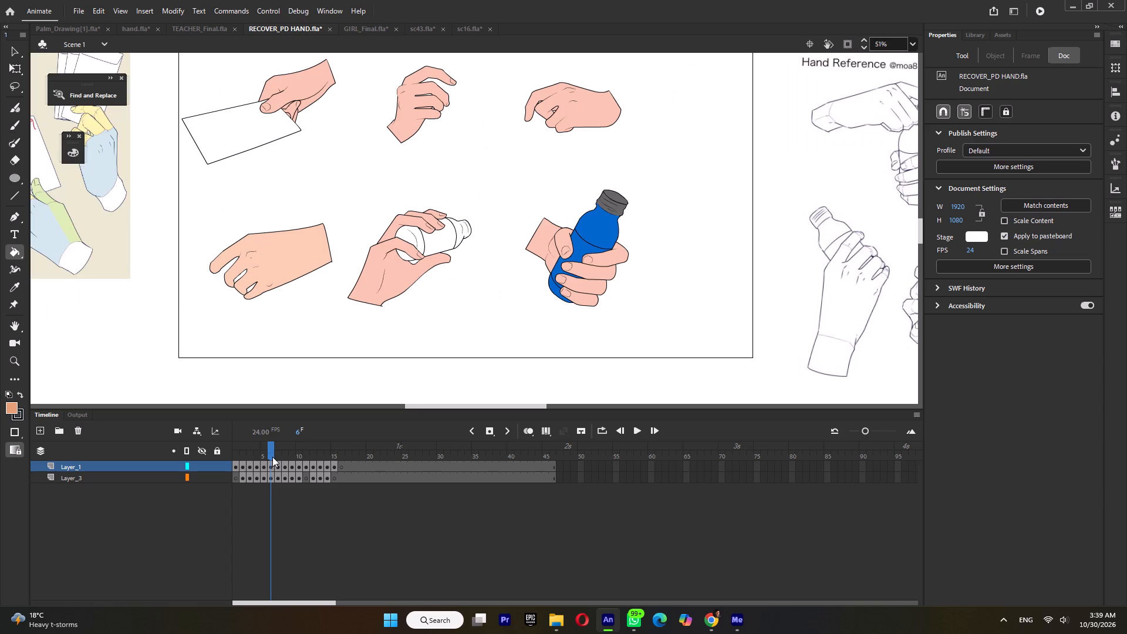
pyautogui.keyDown('ctrl'); pyautogui.scroll(-3, 359, 331); pyautogui.keyUp('ctrl')
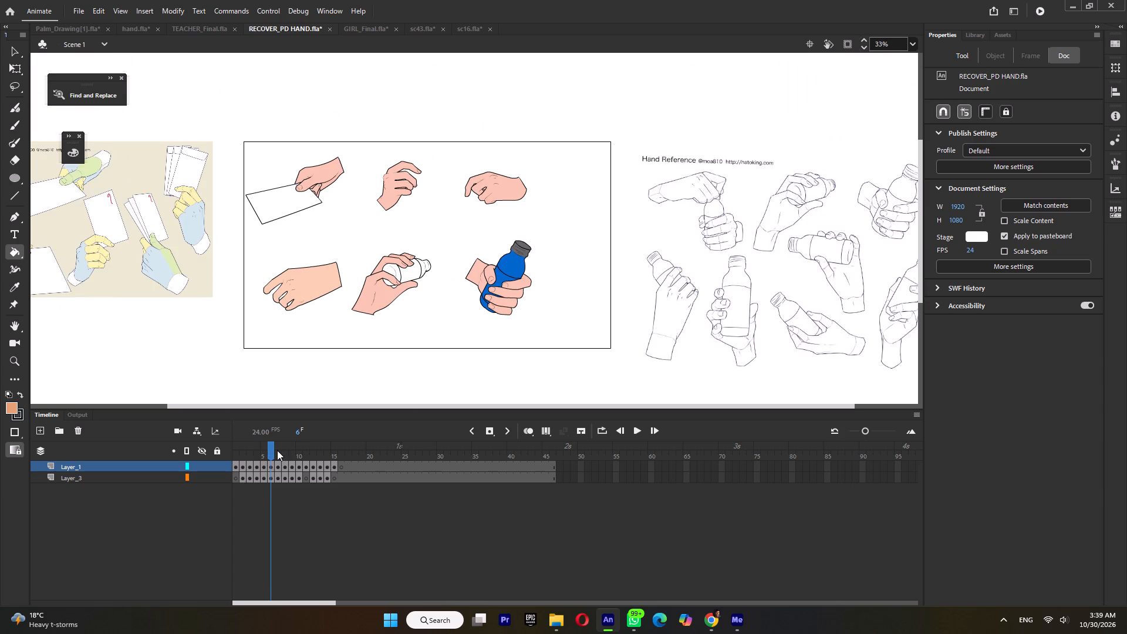
pyautogui.moveTo(277, 450); pyautogui.dragTo(279, 451)
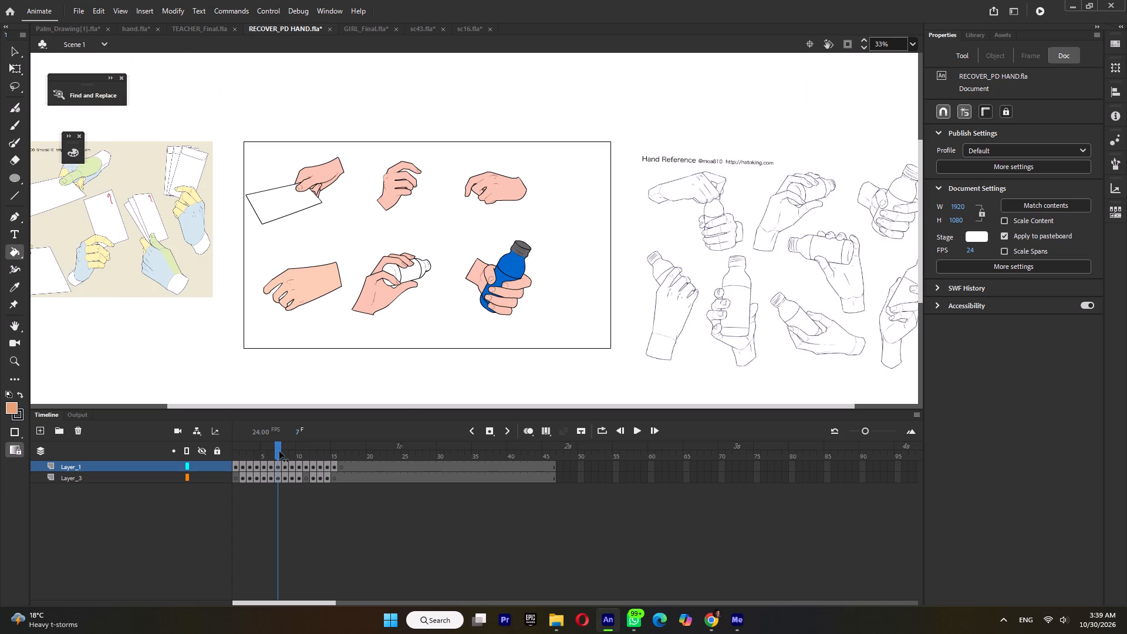
pyautogui.moveTo(279, 451); pyautogui.dragTo(285, 454)
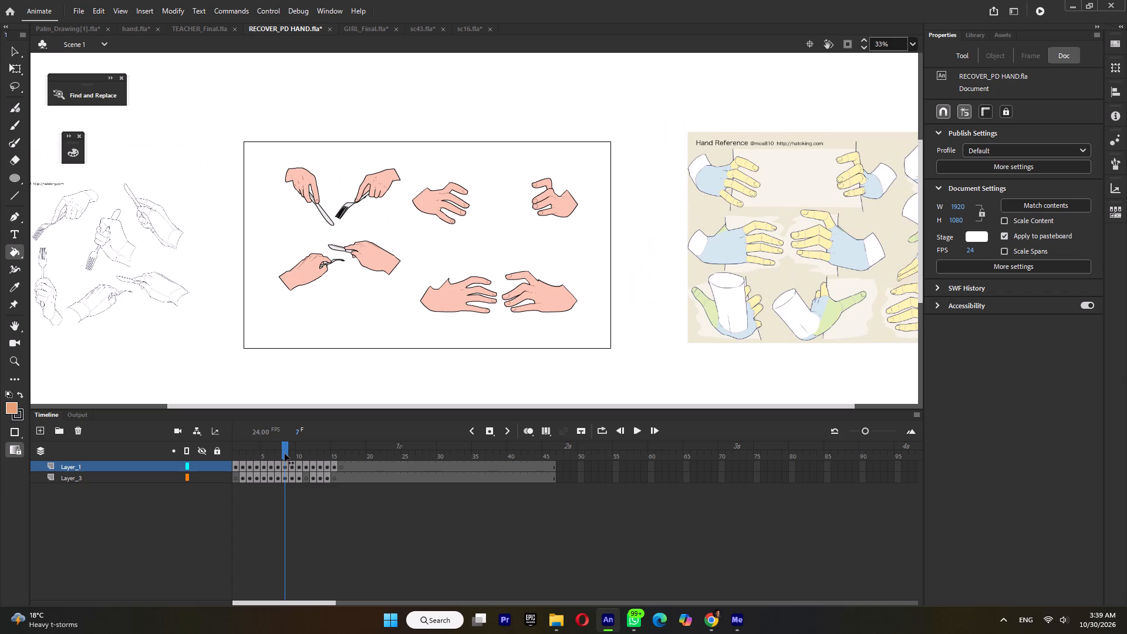
pyautogui.moveTo(285, 454); pyautogui.dragTo(299, 457)
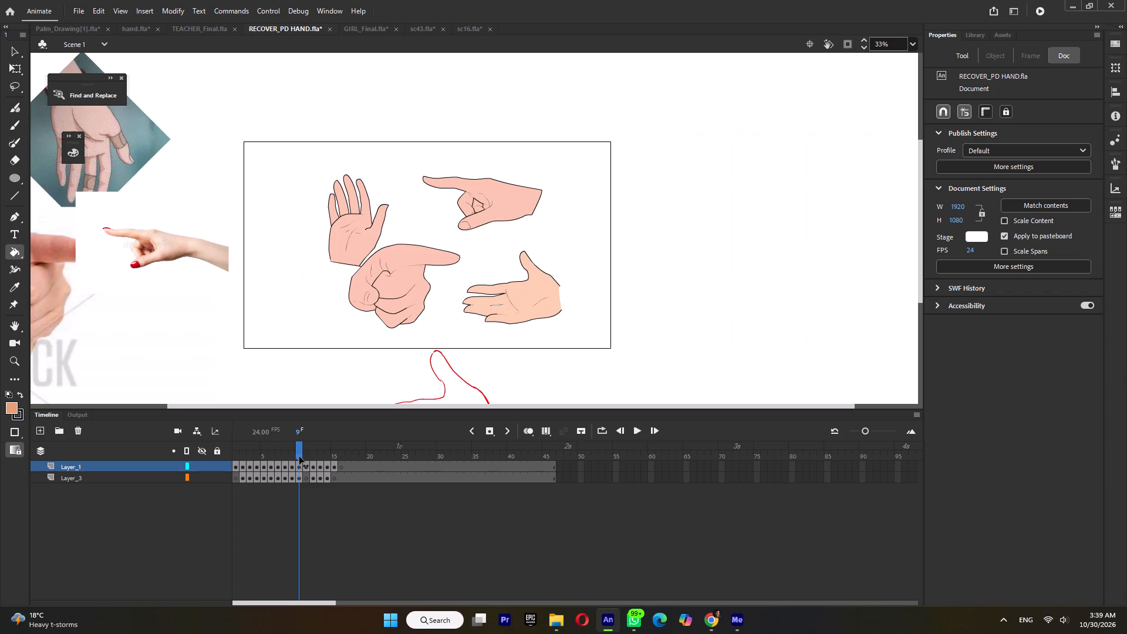
pyautogui.moveTo(299, 457); pyautogui.dragTo(307, 457)
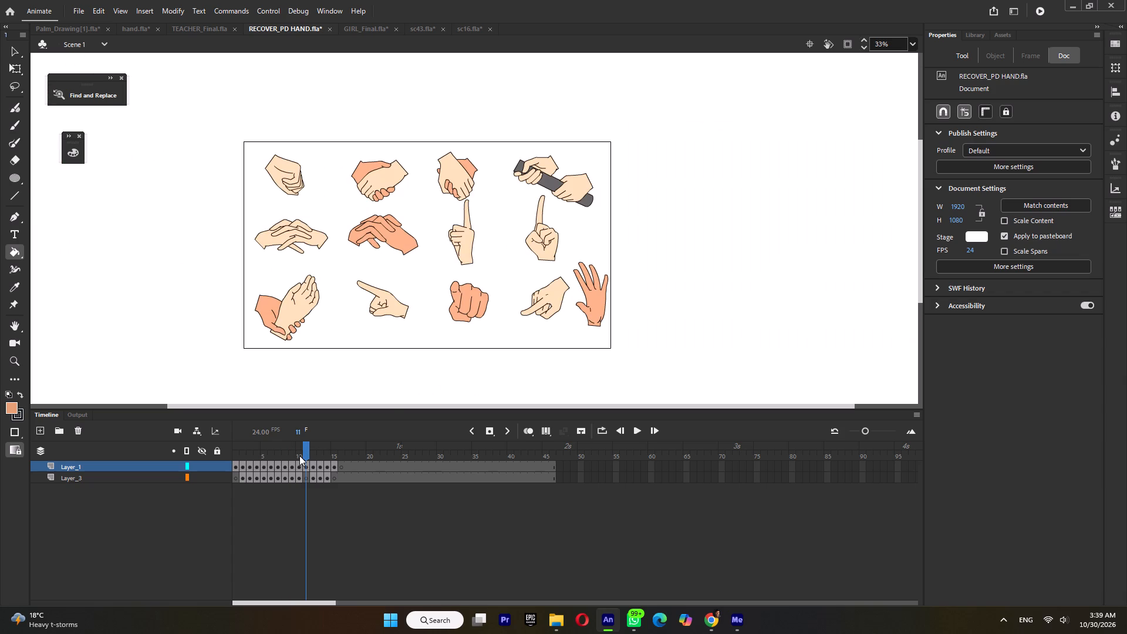
pyautogui.click(315, 451)
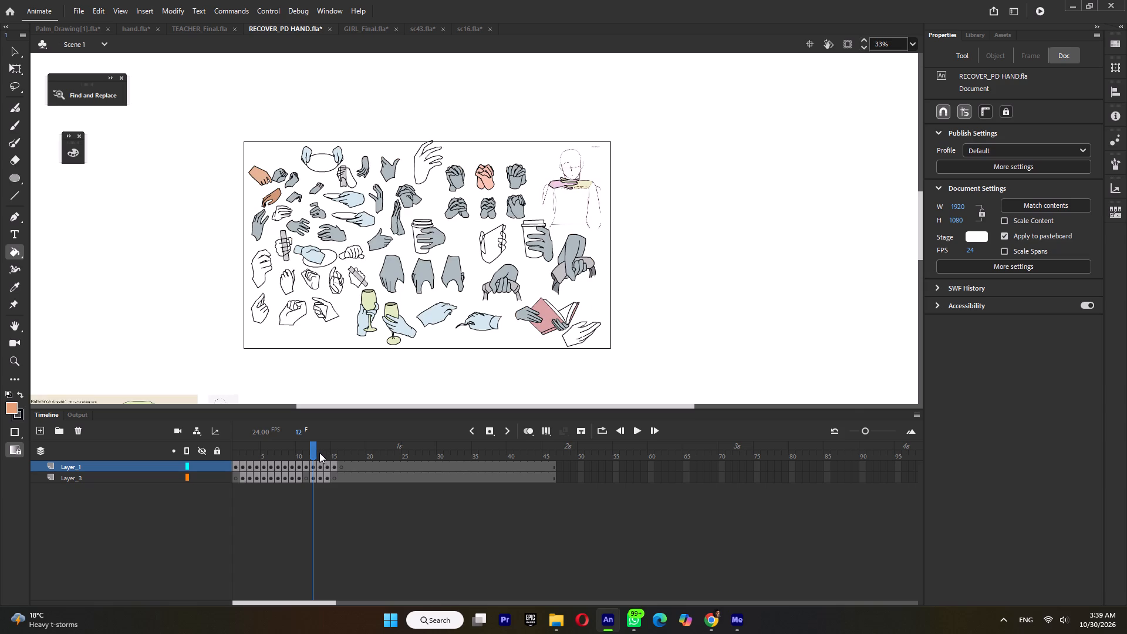
# On frame 12, tilt the grey cup-holding hand group slightly counter-clockwise with Free Transform.
pyautogui.click(543, 240)
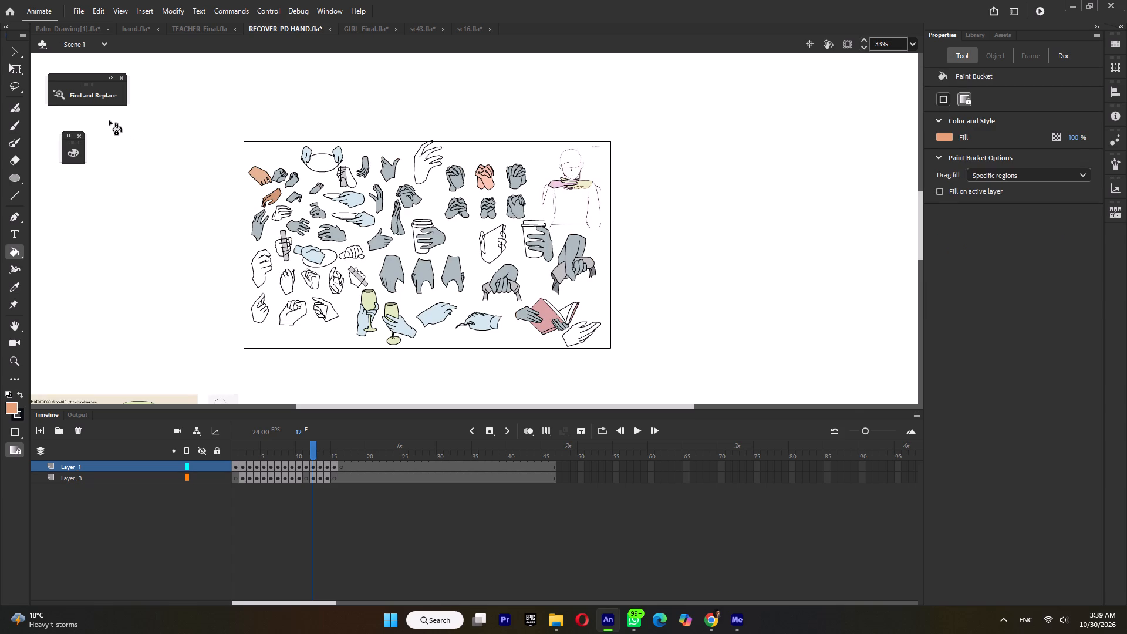
pyautogui.click(15, 62)
pyautogui.click(545, 242)
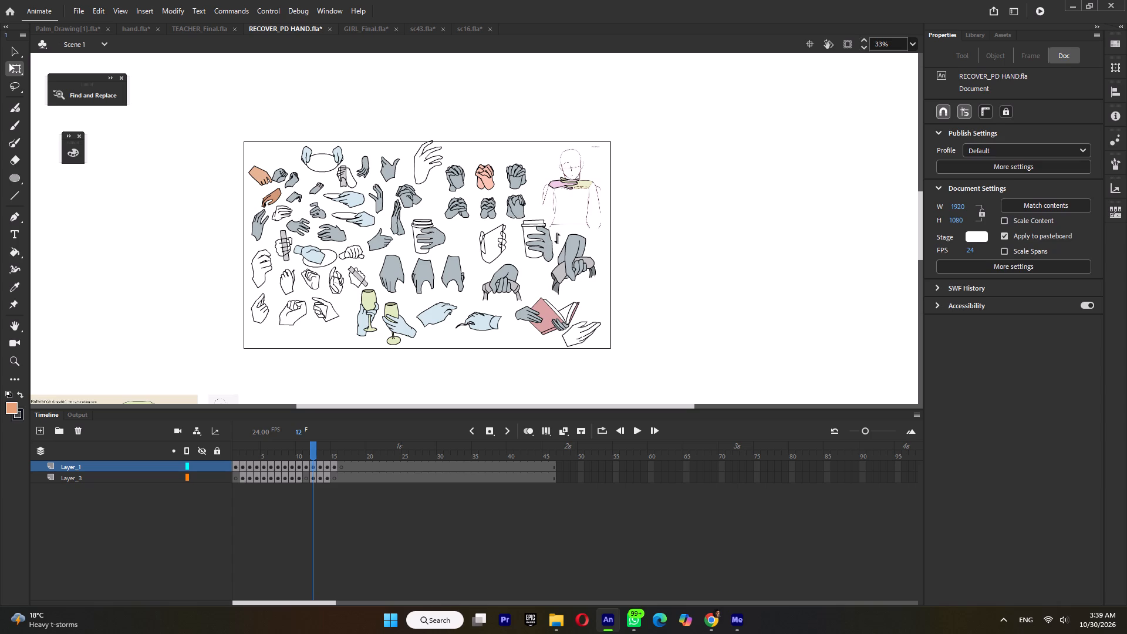
pyautogui.moveTo(561, 221); pyautogui.dragTo(545, 220)
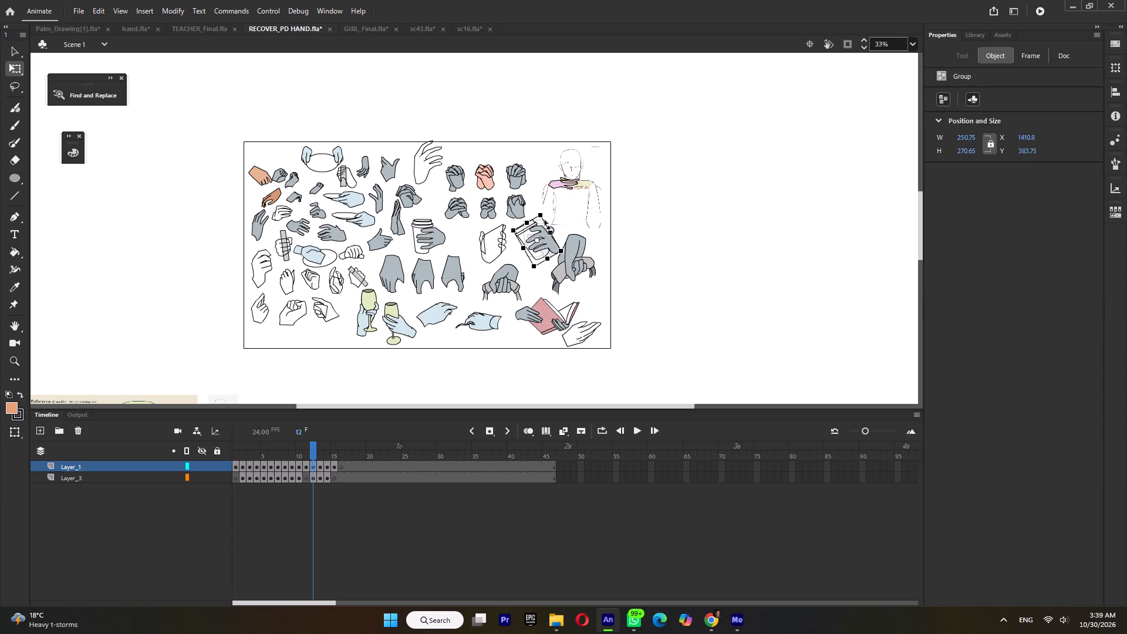
pyautogui.moveTo(545, 220); pyautogui.dragTo(551, 221)
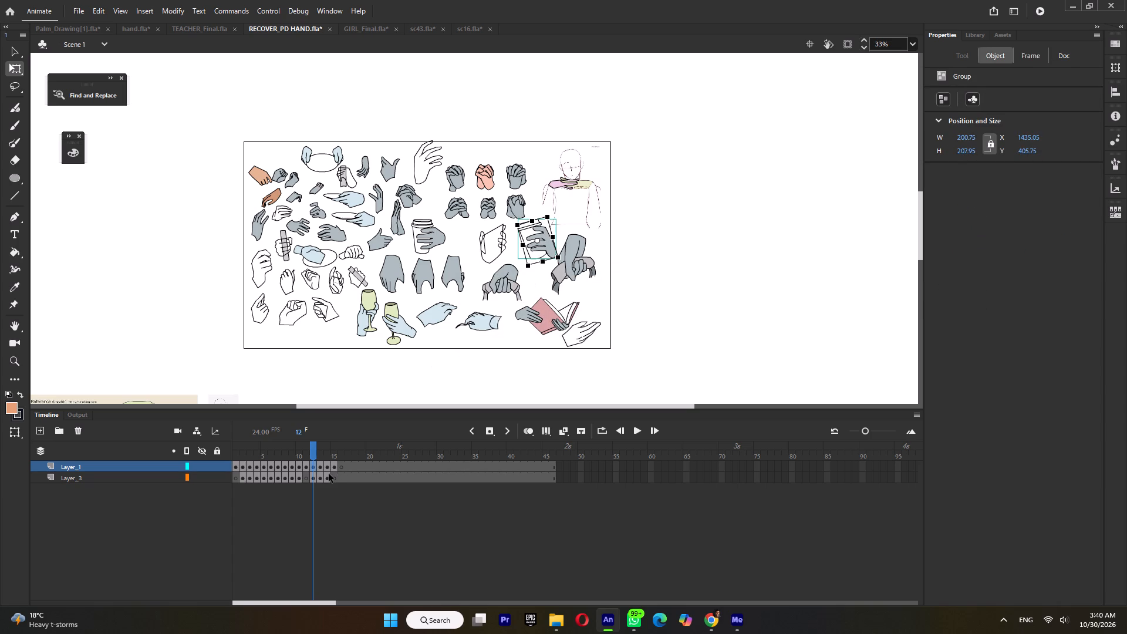
# From frame 14, copy the hand holding the red can together with the outlined curled hand at the bottom.
pyautogui.click(318, 456)
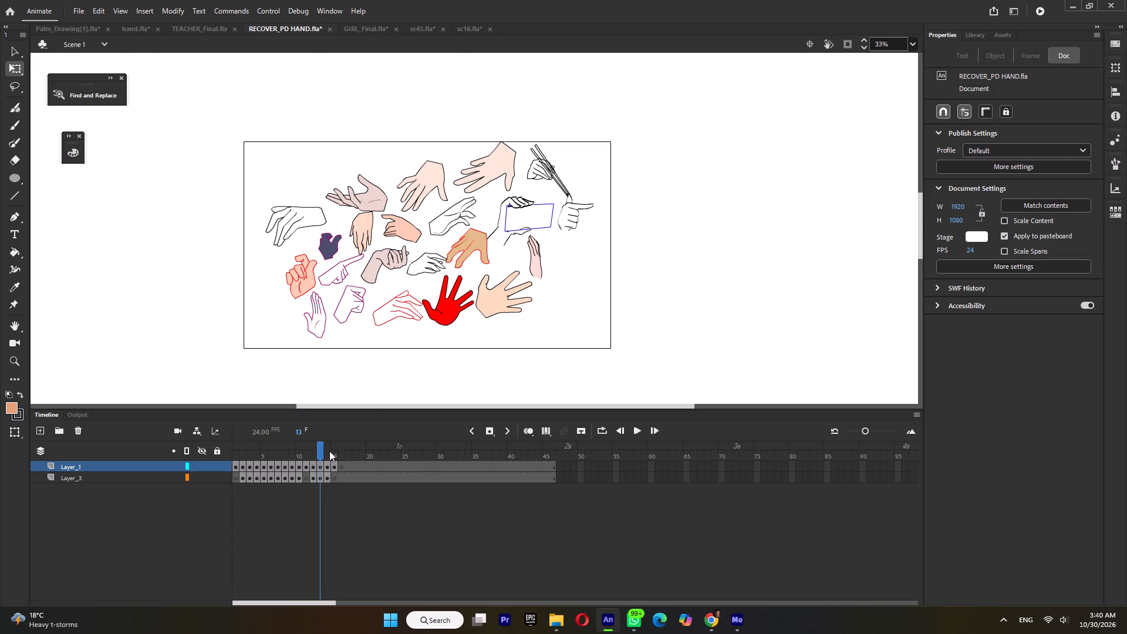
pyautogui.click(329, 451)
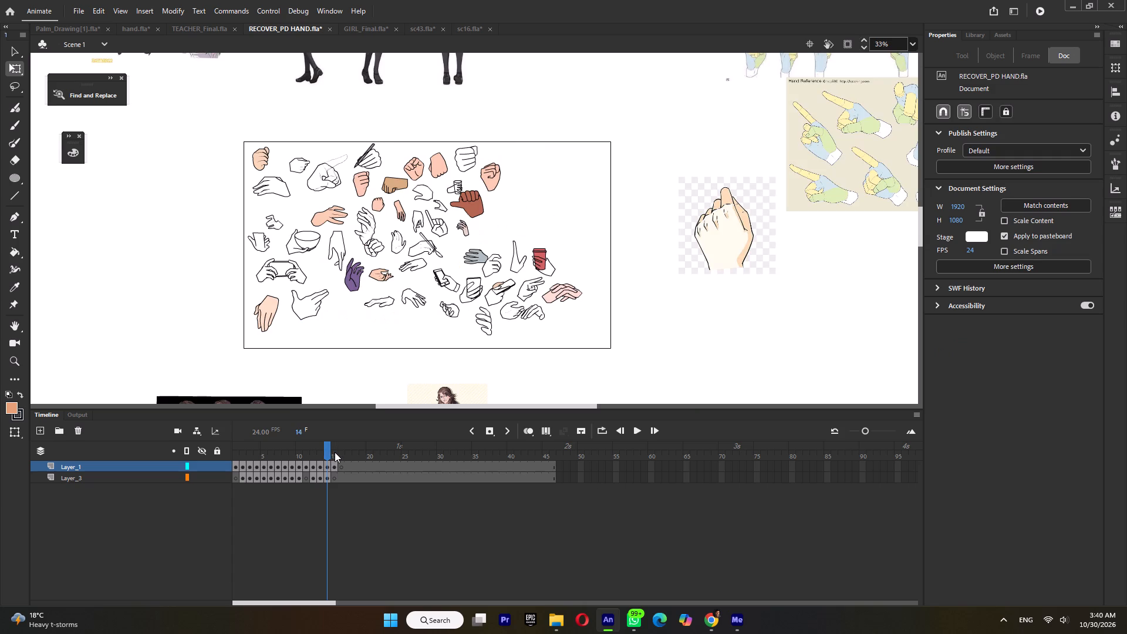
pyautogui.click(539, 263)
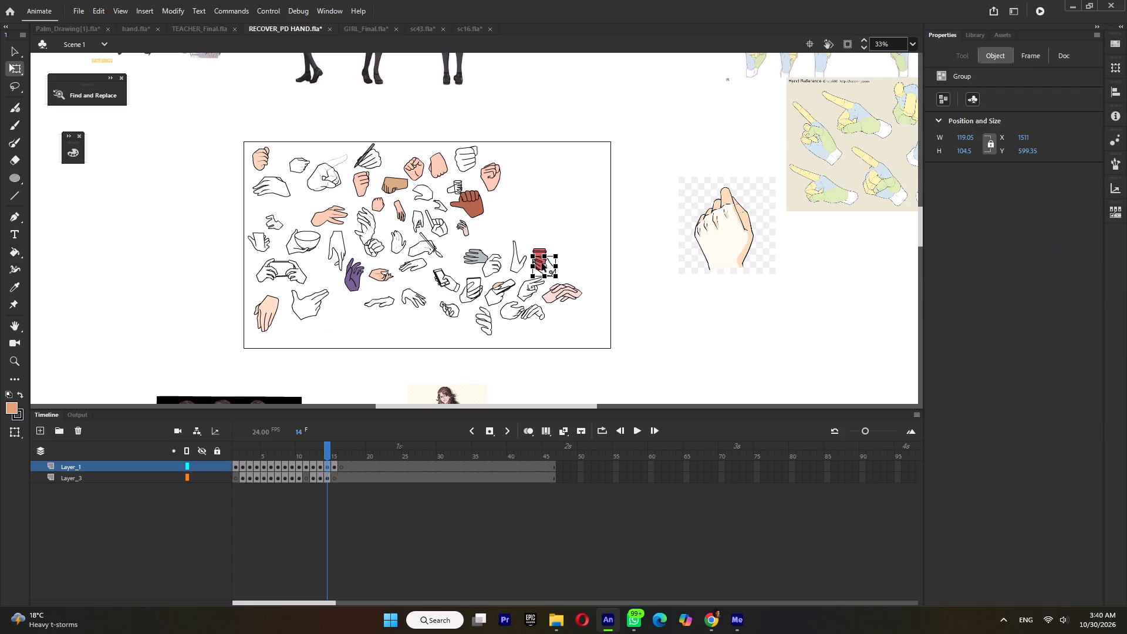
pyautogui.hotkey('ctrl', 'c')
pyautogui.keyDown('shift'); pyautogui.click(491, 325); pyautogui.keyUp('shift')
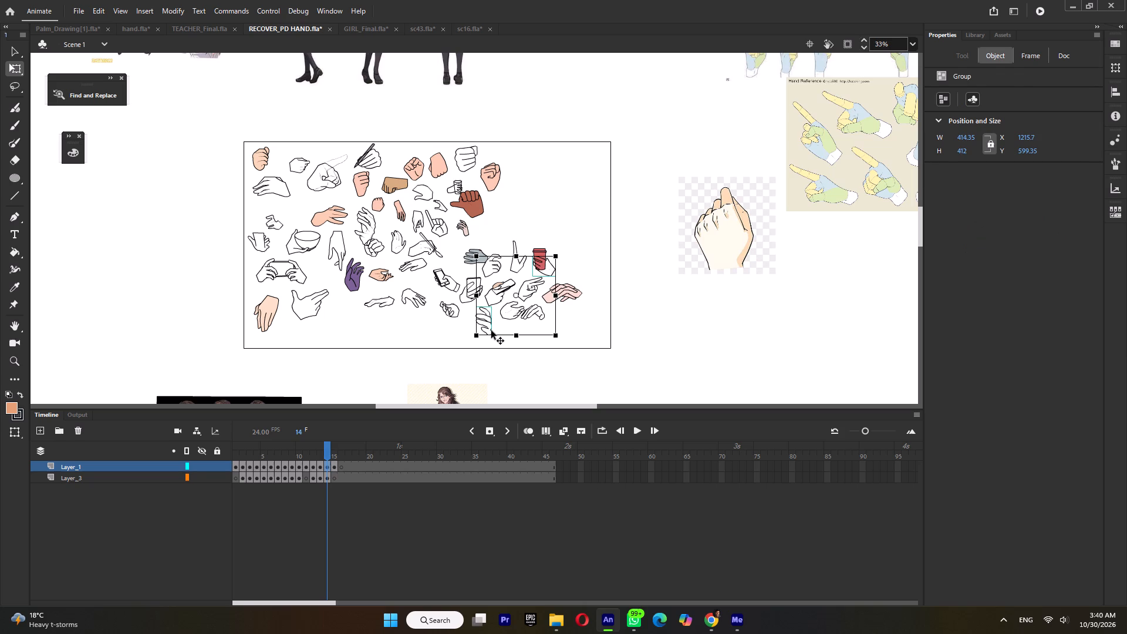
pyautogui.hotkey('ctrl', 'c')
# Switch to the sc43 document, save it, and move the Layer_4 hand's transformation point to its wrist.
pyautogui.click(424, 29)
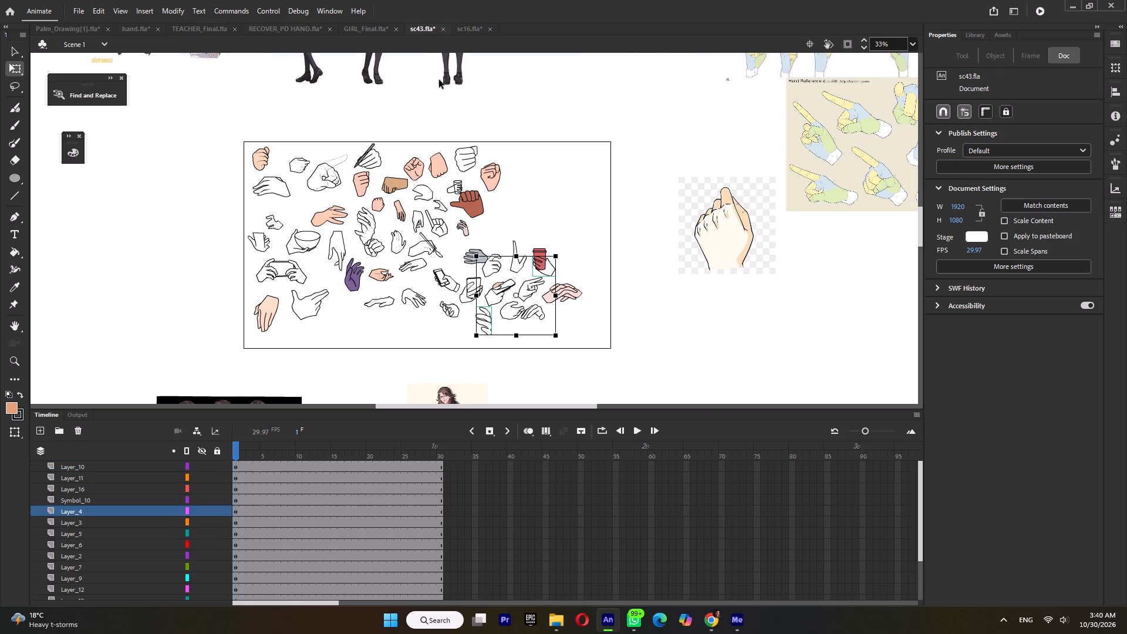
pyautogui.hotkey('ctrl', 's')
pyautogui.tripleClick(559, 208)
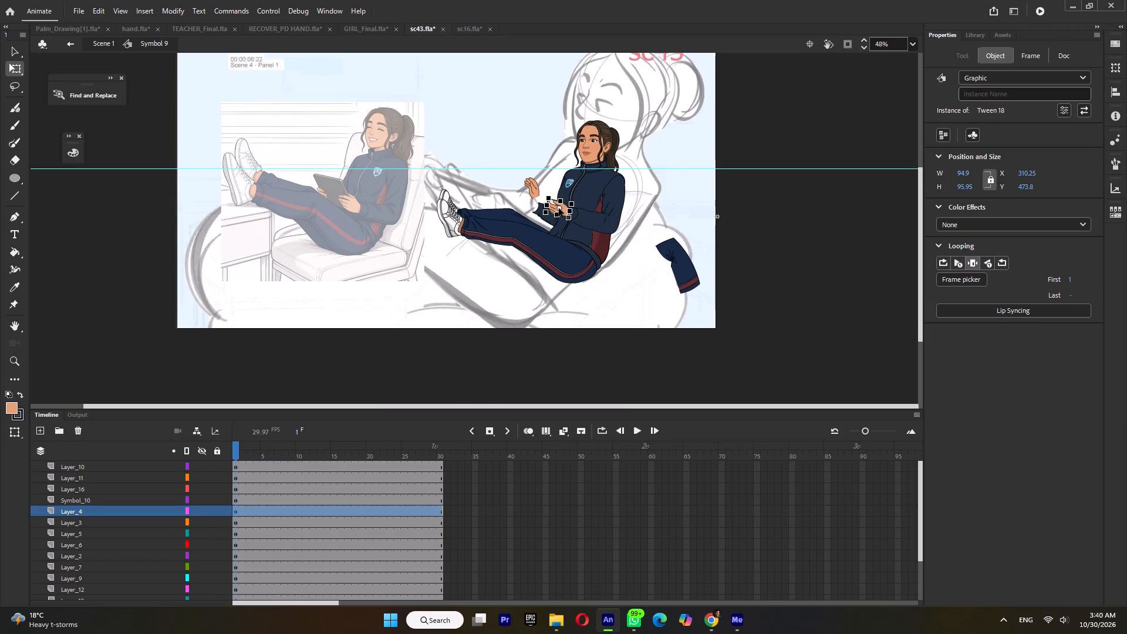
pyautogui.keyDown('ctrl'); pyautogui.scroll(7, 551, 208); pyautogui.keyUp('ctrl')
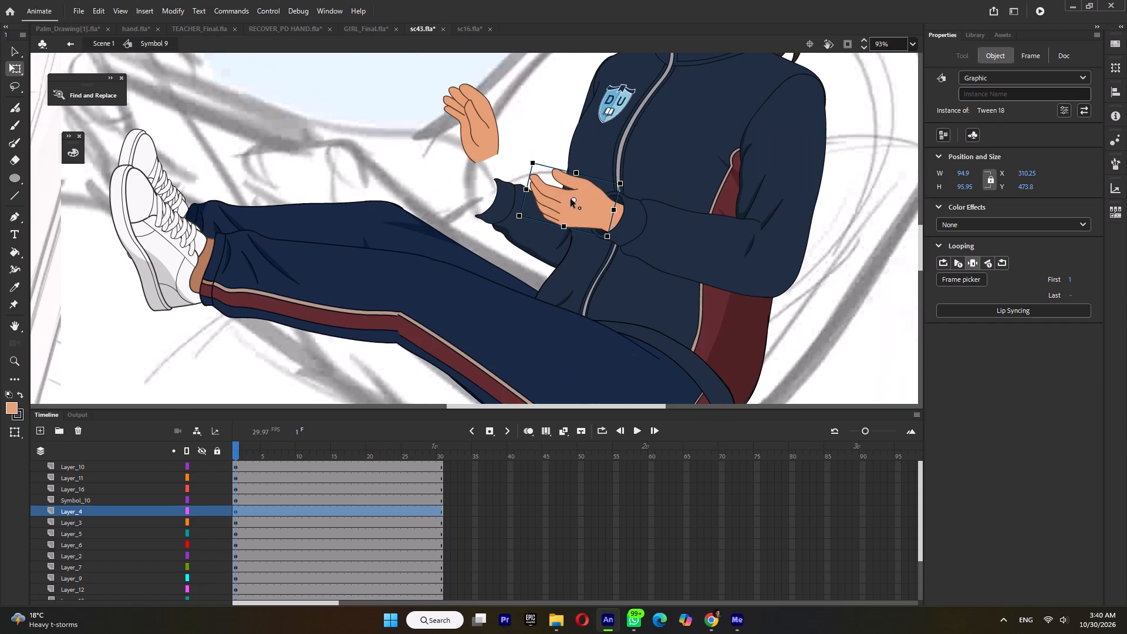
pyautogui.moveTo(575, 201); pyautogui.dragTo(609, 213)
# Inside Tween 18, add a blank keyframe at frame 21 of Layer_1 and paste the copied hands in the centre.
pyautogui.doubleClick(578, 215)
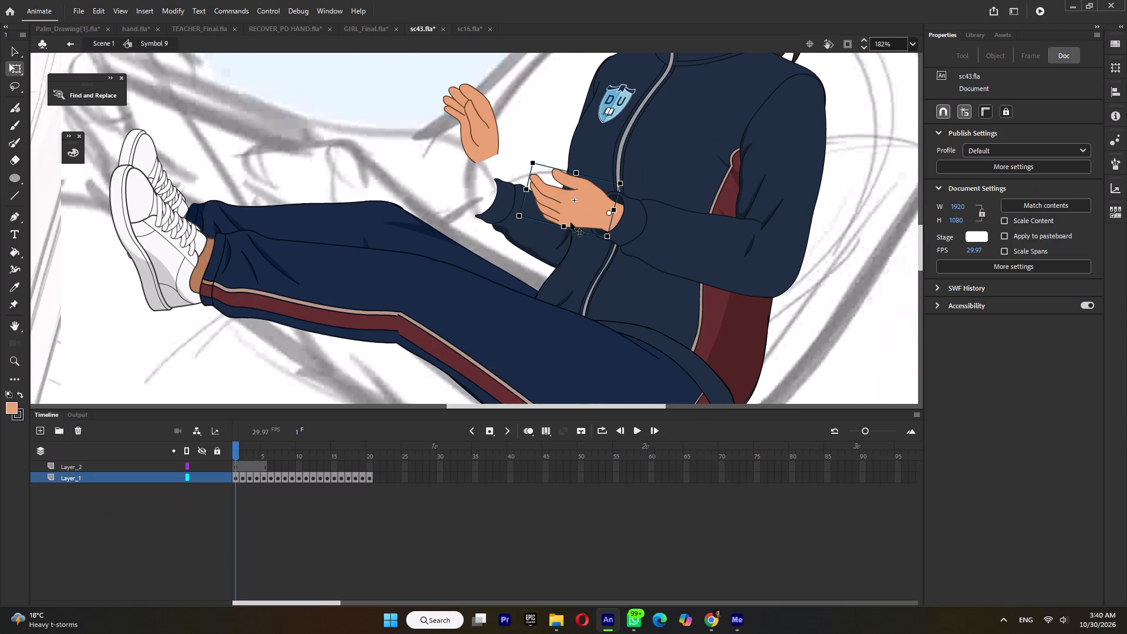
pyautogui.click(370, 479)
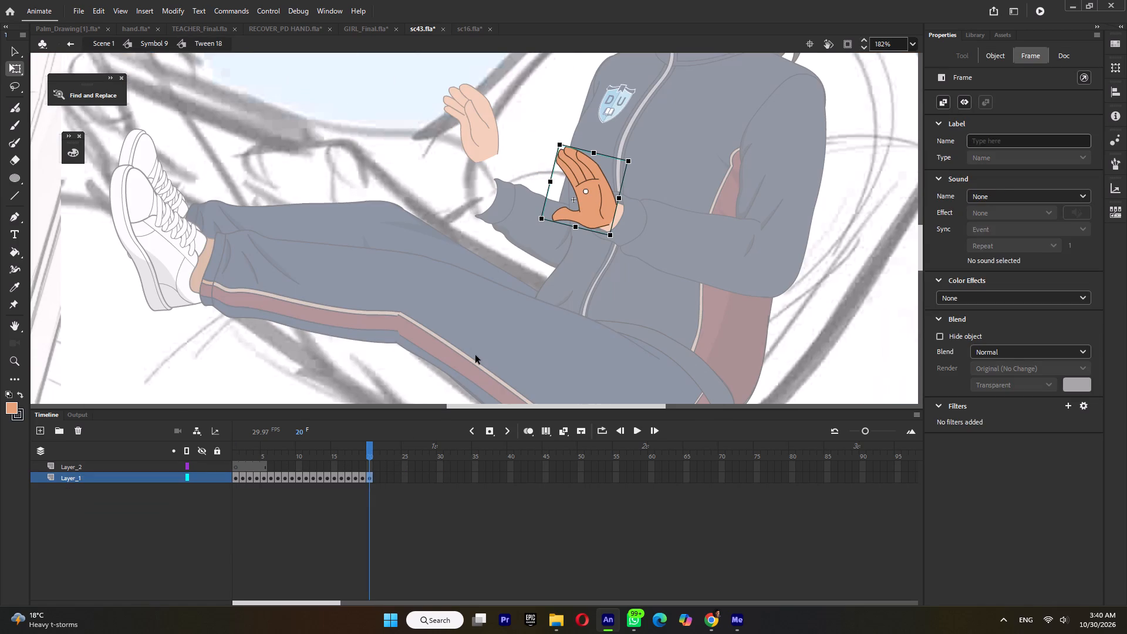
pyautogui.press('F7')
pyautogui.rightClick(496, 225)
pyautogui.click(524, 263)
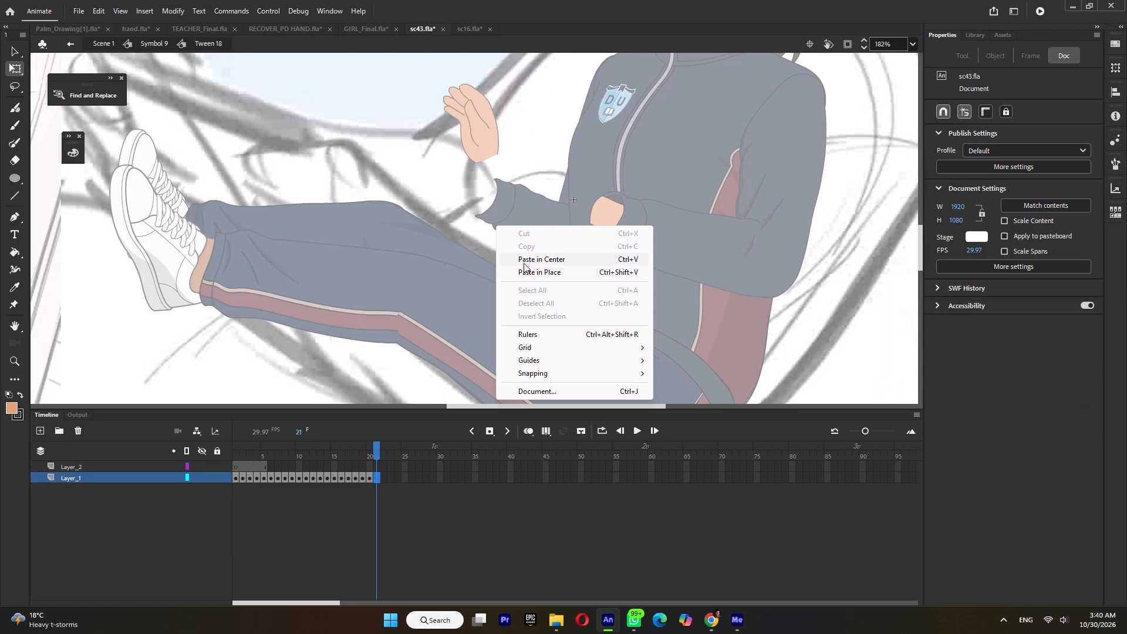
# Rotate the lower pasted hand so its fingers point toward the feet, and move it onto the bent arm's exposed wrist.
pyautogui.keyDown('ctrl'); pyautogui.scroll(-3, 545, 234); pyautogui.keyUp('ctrl')
pyautogui.click(545, 193)
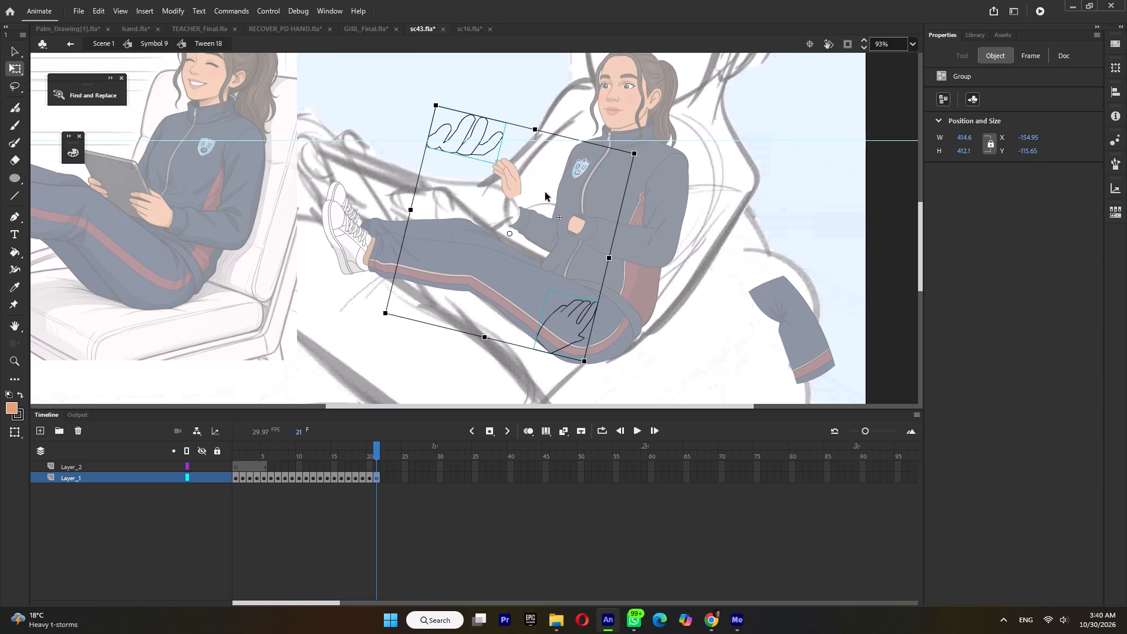
pyautogui.click(585, 313)
pyautogui.moveTo(609, 301); pyautogui.dragTo(545, 313)
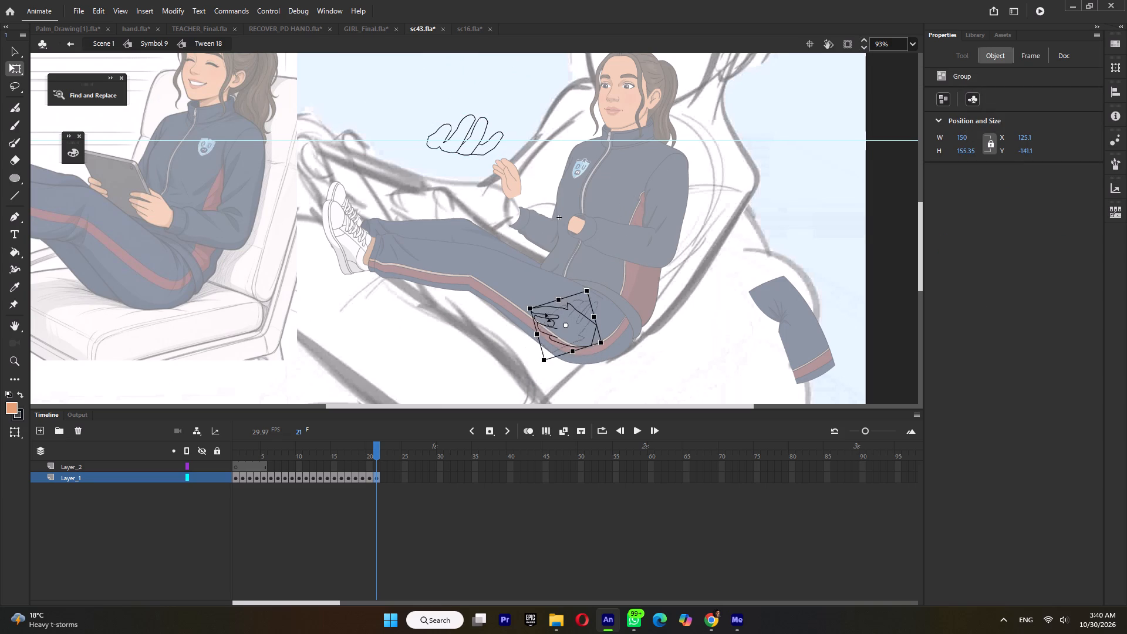
pyautogui.moveTo(545, 313); pyautogui.dragTo(544, 325)
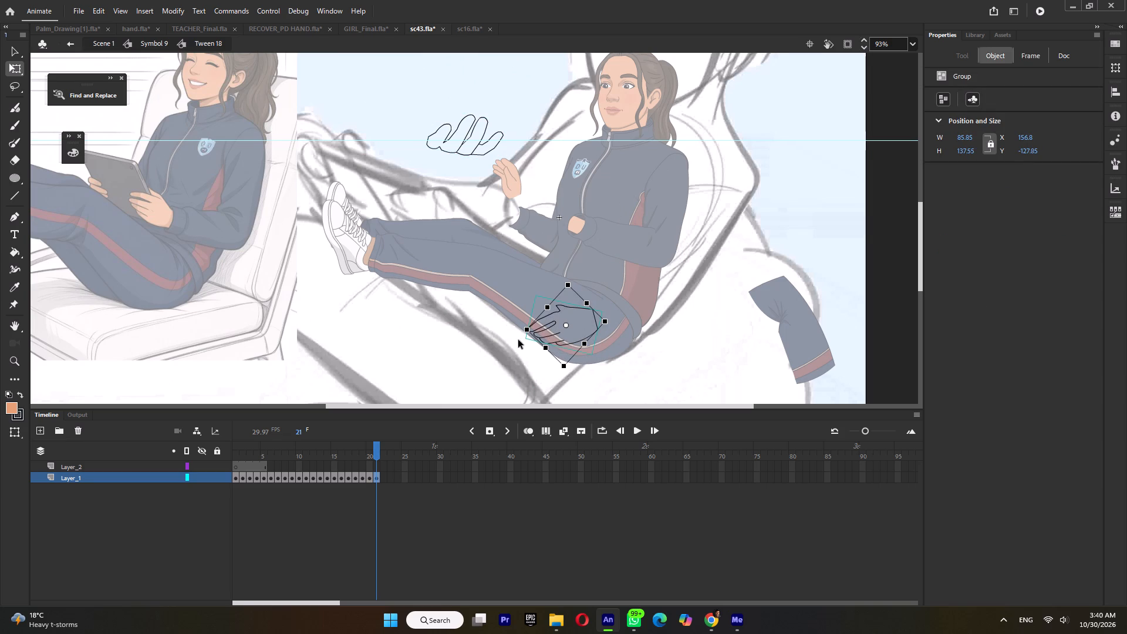
pyautogui.moveTo(519, 336); pyautogui.dragTo(522, 316)
pyautogui.moveTo(552, 328); pyautogui.dragTo(539, 230)
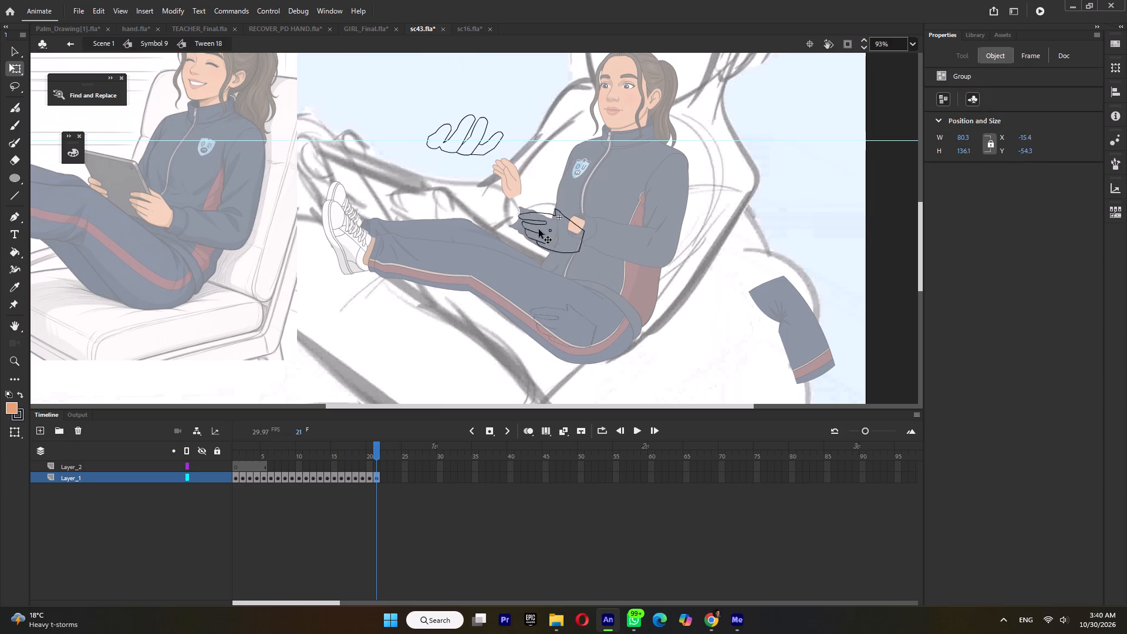
pyautogui.moveTo(539, 230); pyautogui.dragTo(537, 215)
# Scale the outlined hand down about its wrist to 62.1 by 105.2 and fit it over the bent arm's exposed wrist.
pyautogui.moveTo(549, 210); pyautogui.dragTo(576, 223)
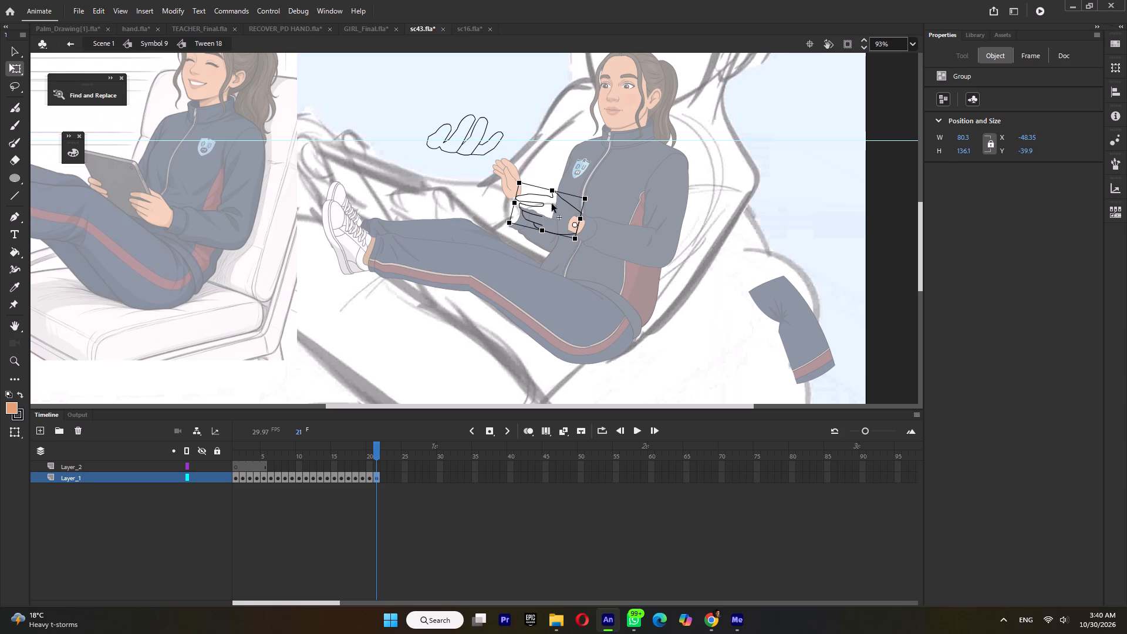
pyautogui.keyDown('shift'); pyautogui.moveTo(519, 182); pyautogui.dragTo(532, 190); pyautogui.keyUp('shift')
pyautogui.keyDown('ctrl'); pyautogui.scroll(2, 575, 215); pyautogui.keyUp('ctrl')
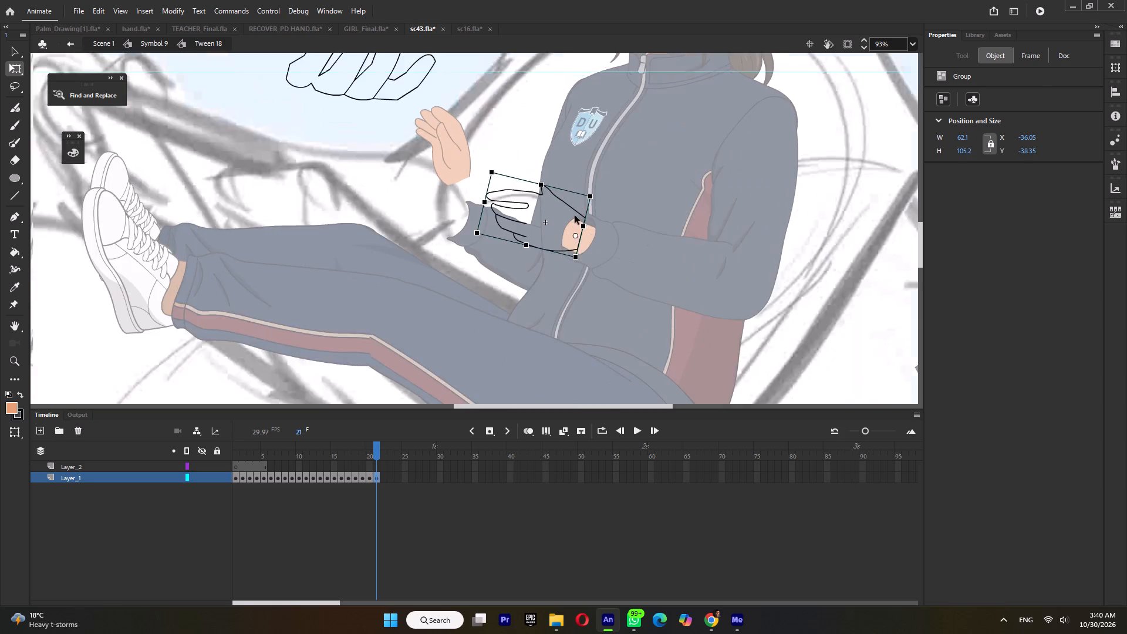
pyautogui.keyDown('ctrl'); pyautogui.scroll(5, 575, 215); pyautogui.keyUp('ctrl')
pyautogui.moveTo(582, 208); pyautogui.dragTo(575, 219)
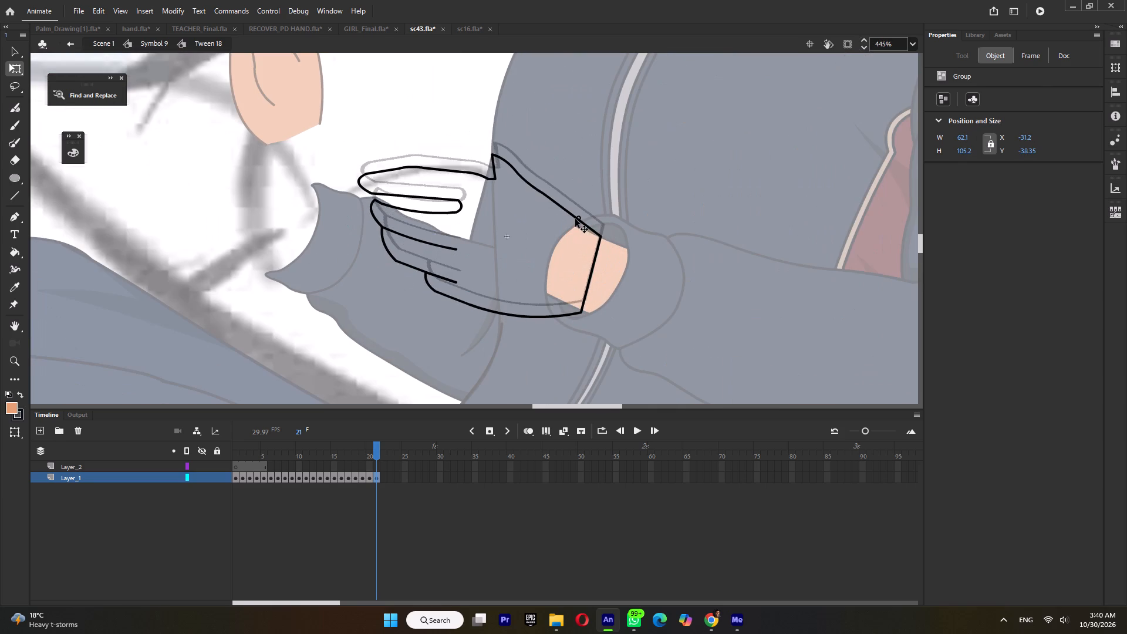
pyautogui.keyDown('ctrl'); pyautogui.scroll(-5, 575, 220); pyautogui.keyUp('ctrl')
# Sample the skin fill and the dark brown outline from the hand on frame 1 of Tween 18 as fill and stroke colours.
pyautogui.doubleClick(555, 257)
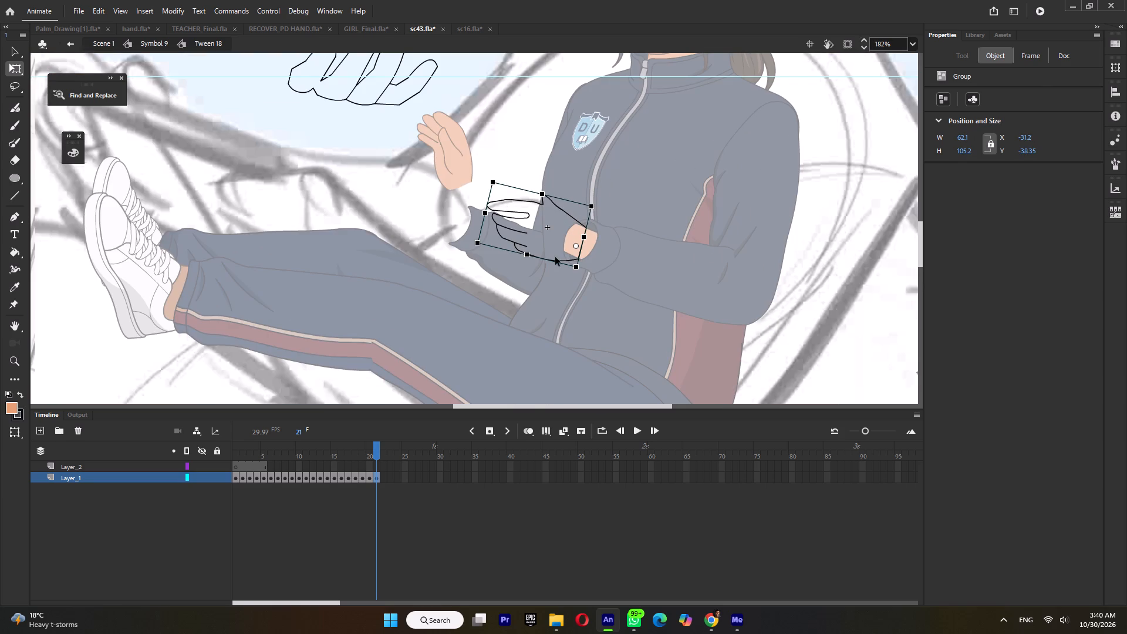
pyautogui.keyDown('ctrl'); pyautogui.scroll(3, 573, 261); pyautogui.keyUp('ctrl')
pyautogui.doubleClick(555, 210)
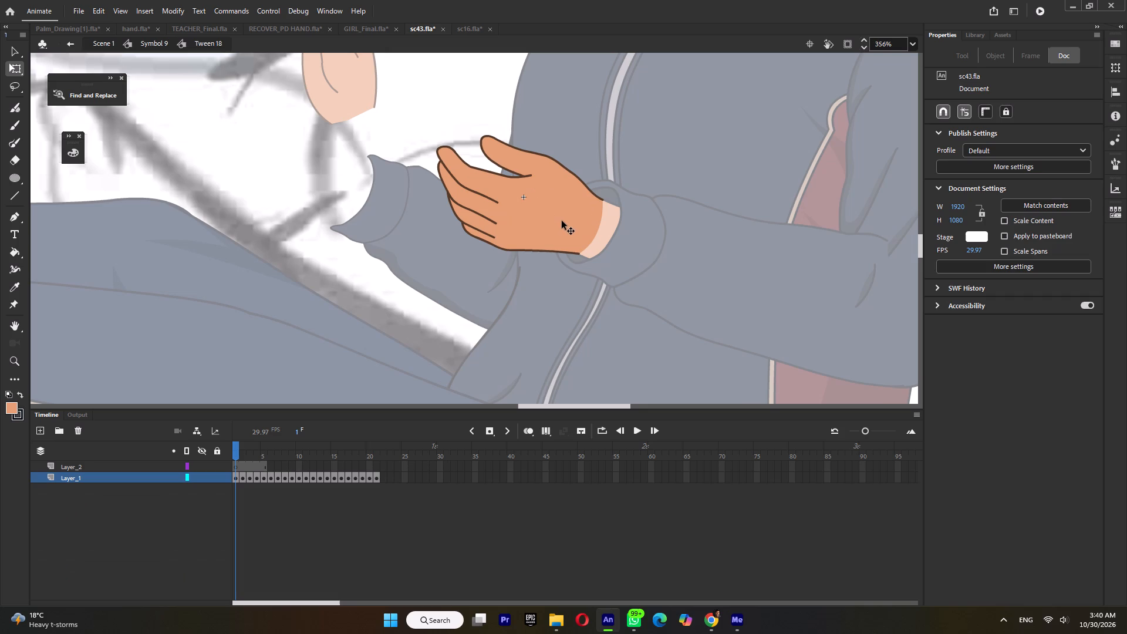
pyautogui.press('i')
pyautogui.click(546, 219)
pyautogui.press('s')
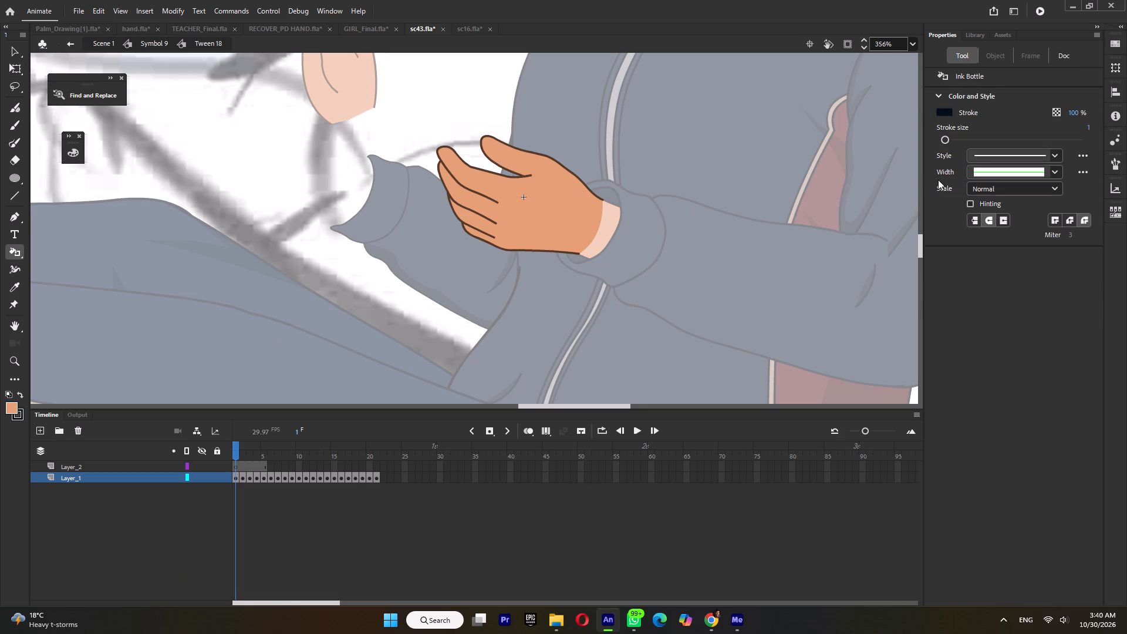
pyautogui.click(939, 112)
pyautogui.keyDown('ctrl'); pyautogui.scroll(3, 497, 205); pyautogui.keyUp('ctrl')
pyautogui.keyDown('ctrl'); pyautogui.scroll(2, 626, 178); pyautogui.keyUp('ctrl')
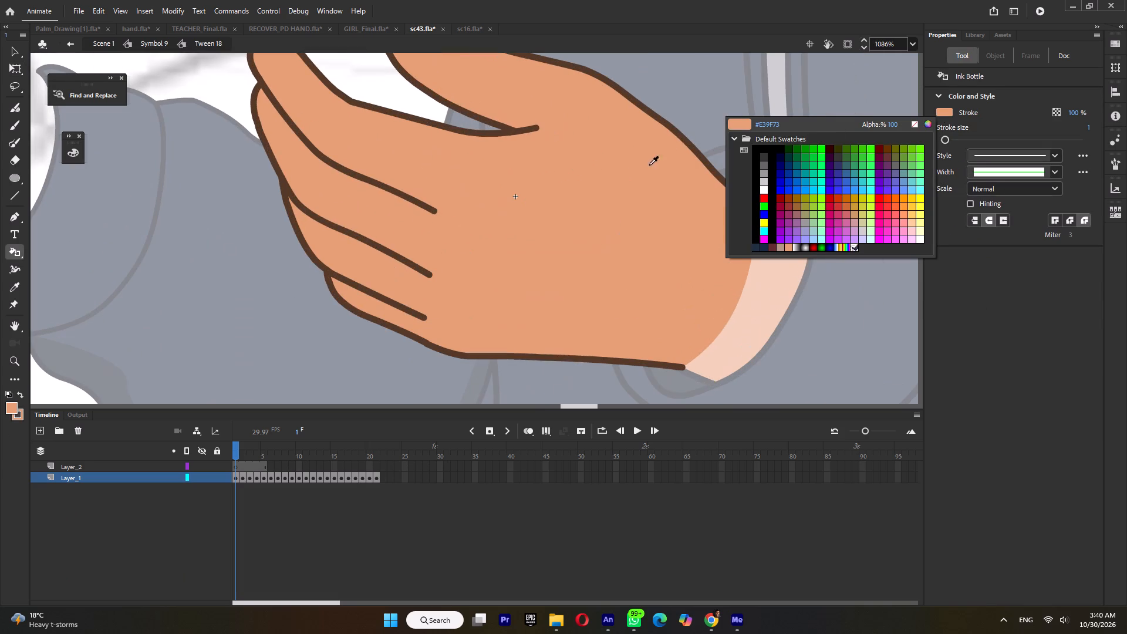
pyautogui.click(682, 135)
pyautogui.keyDown('ctrl'); pyautogui.scroll(-6, 682, 135); pyautogui.keyUp('ctrl')
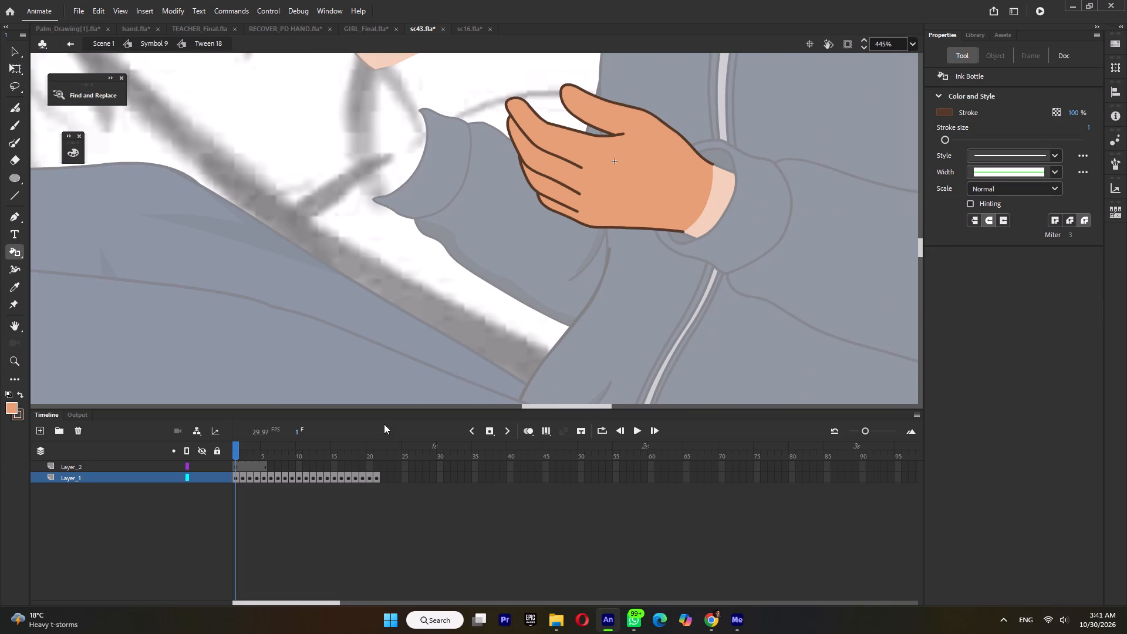
# On frame 21, recolour all strokes inside the outlined hand's nested group with the sampled dark brown.
pyautogui.click(378, 452)
pyautogui.keyDown('ctrl'); pyautogui.doubleClick(623, 241); pyautogui.keyUp('ctrl')
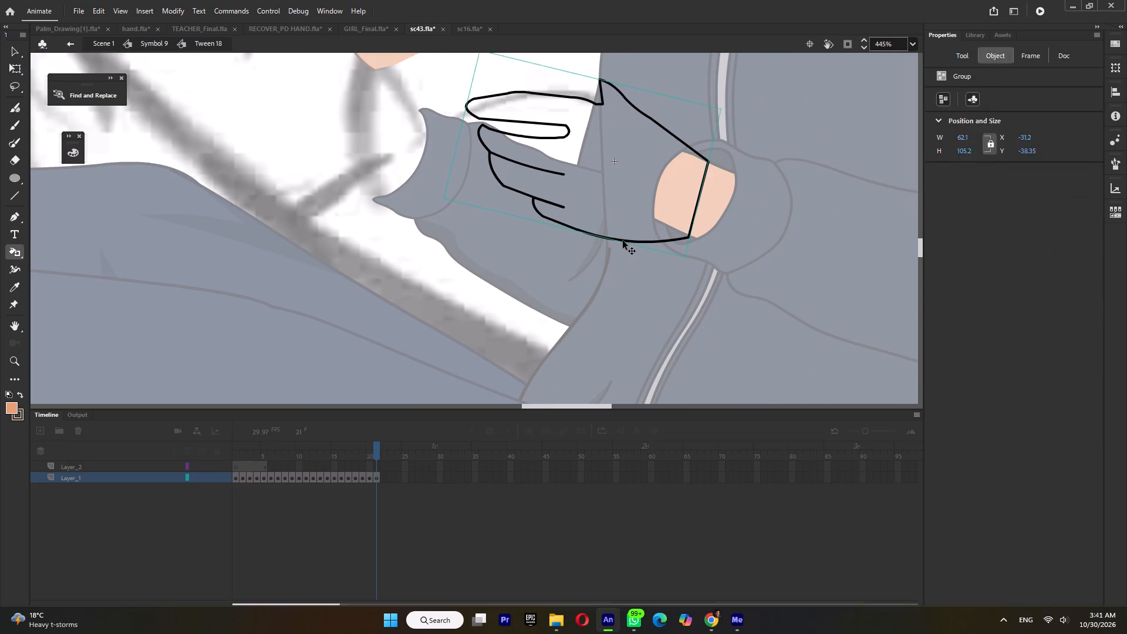
pyautogui.keyDown('ctrl'); pyautogui.moveTo(761, 71); pyautogui.dragTo(714, 112); pyautogui.keyUp('ctrl')
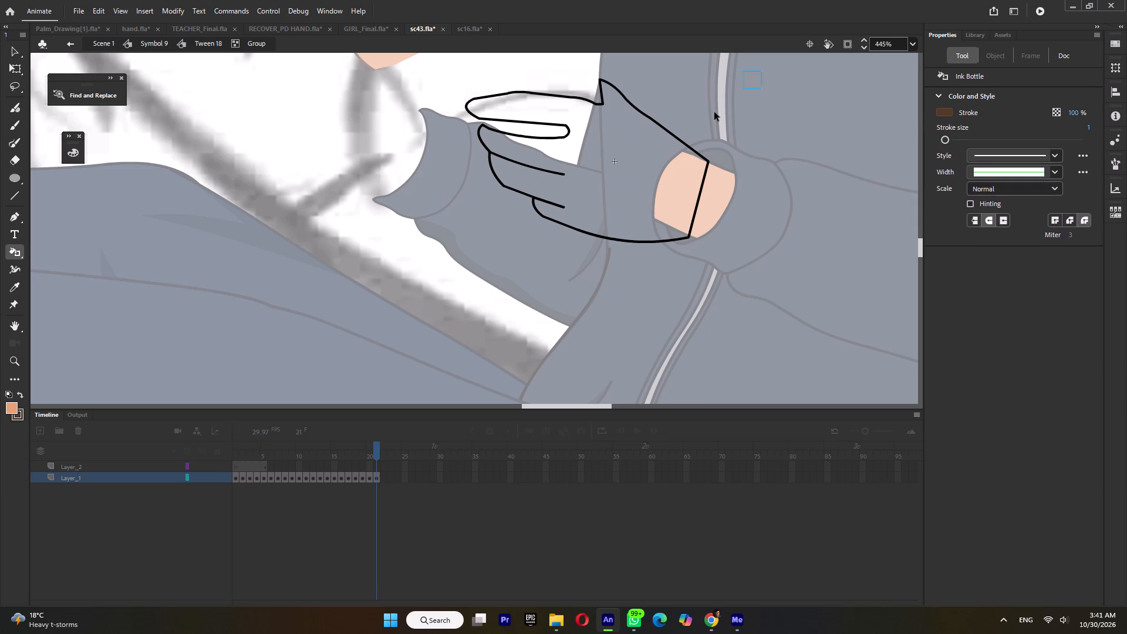
pyautogui.keyDown('ctrl'); pyautogui.moveTo(714, 112); pyautogui.dragTo(417, 357); pyautogui.keyUp('ctrl')
pyautogui.click(619, 240)
pyautogui.keyDown('ctrl'); pyautogui.doubleClick(619, 240); pyautogui.keyUp('ctrl')
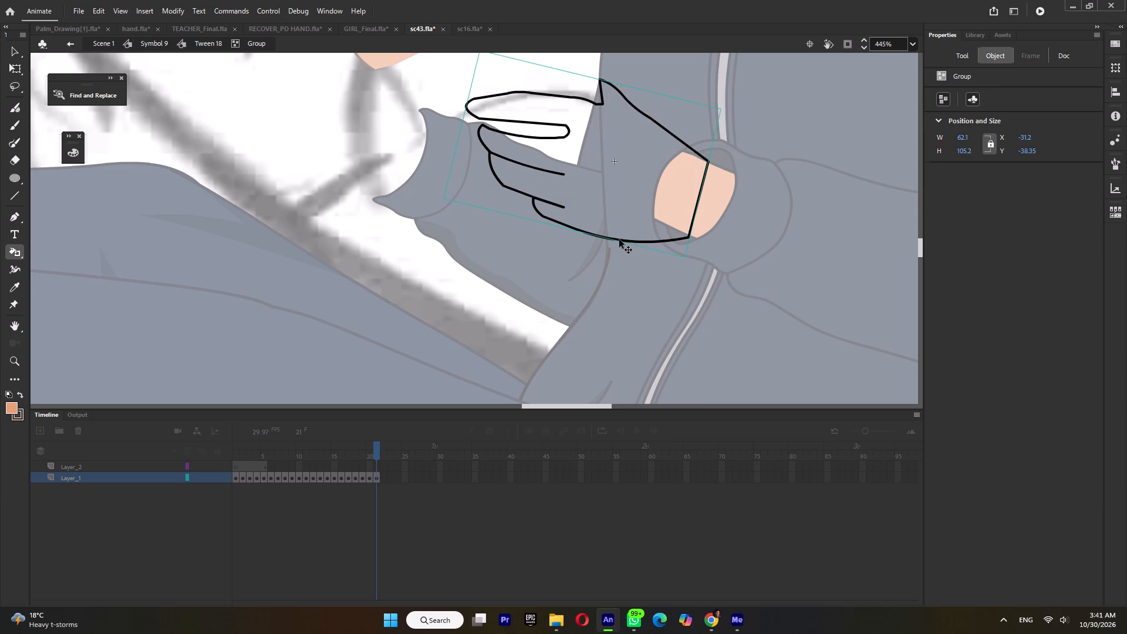
pyautogui.click(619, 240)
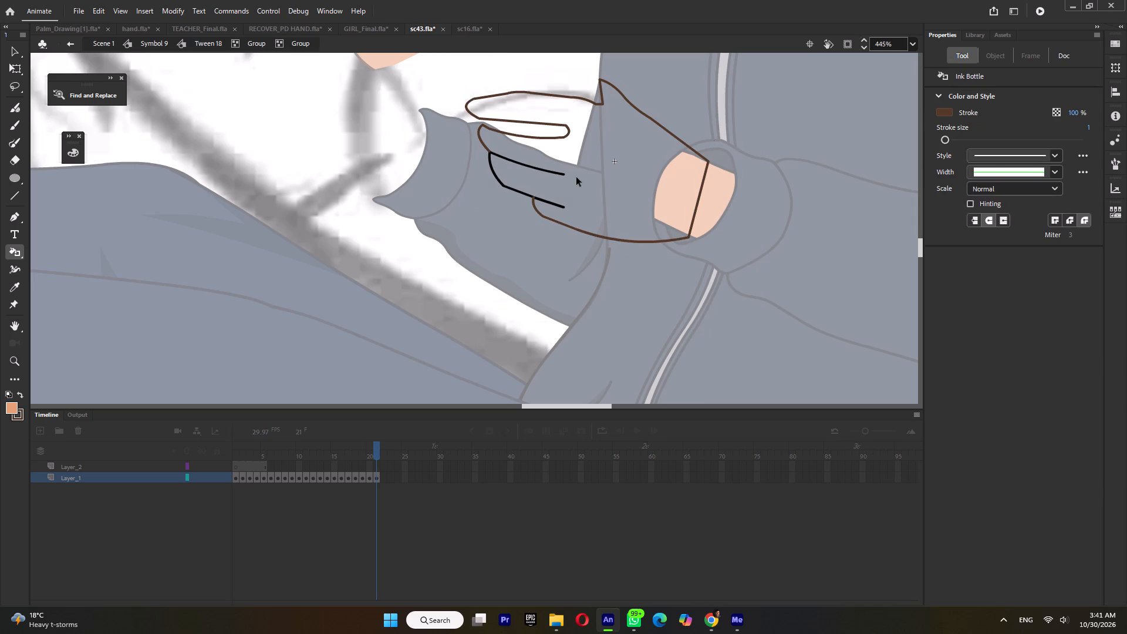
pyautogui.keyDown('ctrl'); pyautogui.moveTo(789, 69); pyautogui.dragTo(363, 395); pyautogui.keyUp('ctrl')
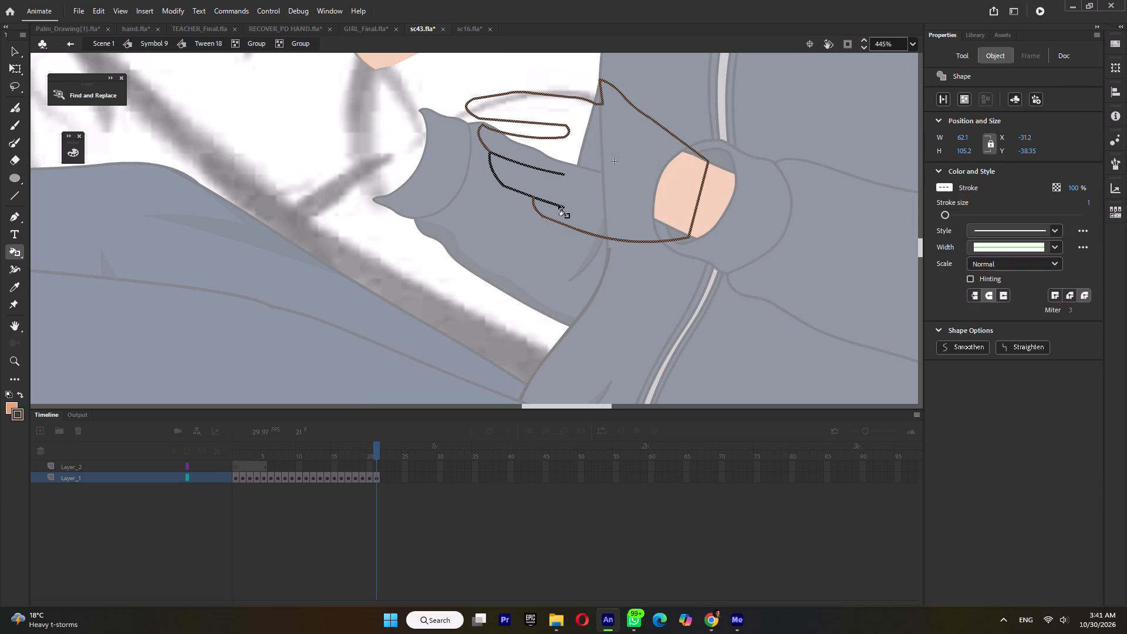
pyautogui.click(558, 204)
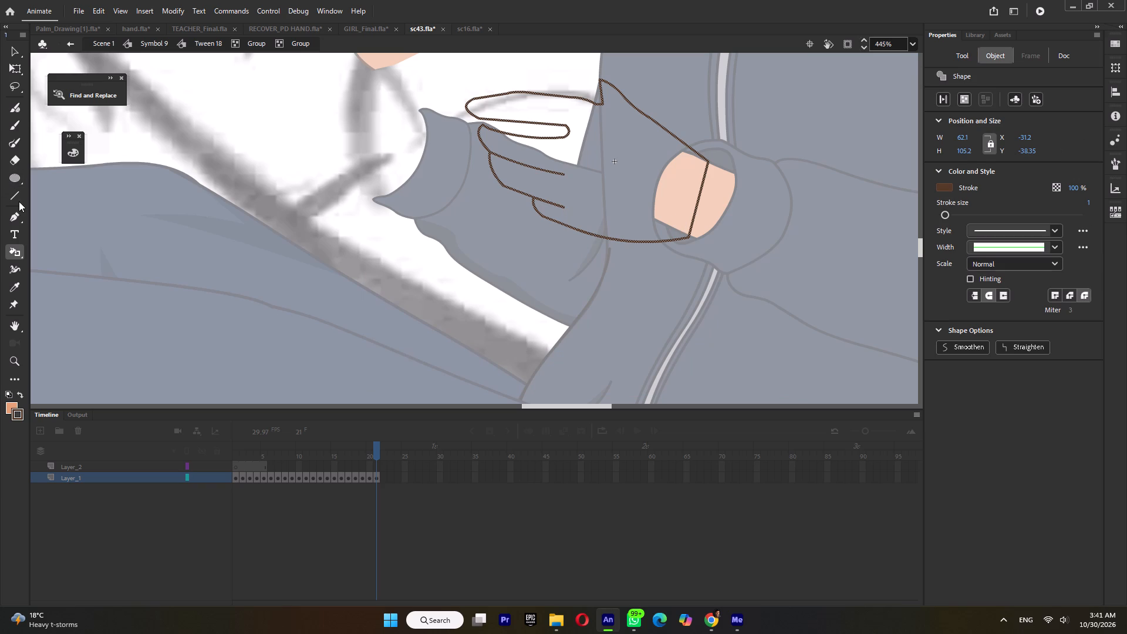
# Fill the outlined hand with the sampled skin colour using the Paint Bucket.
pyautogui.press('k')
pyautogui.click(591, 173)
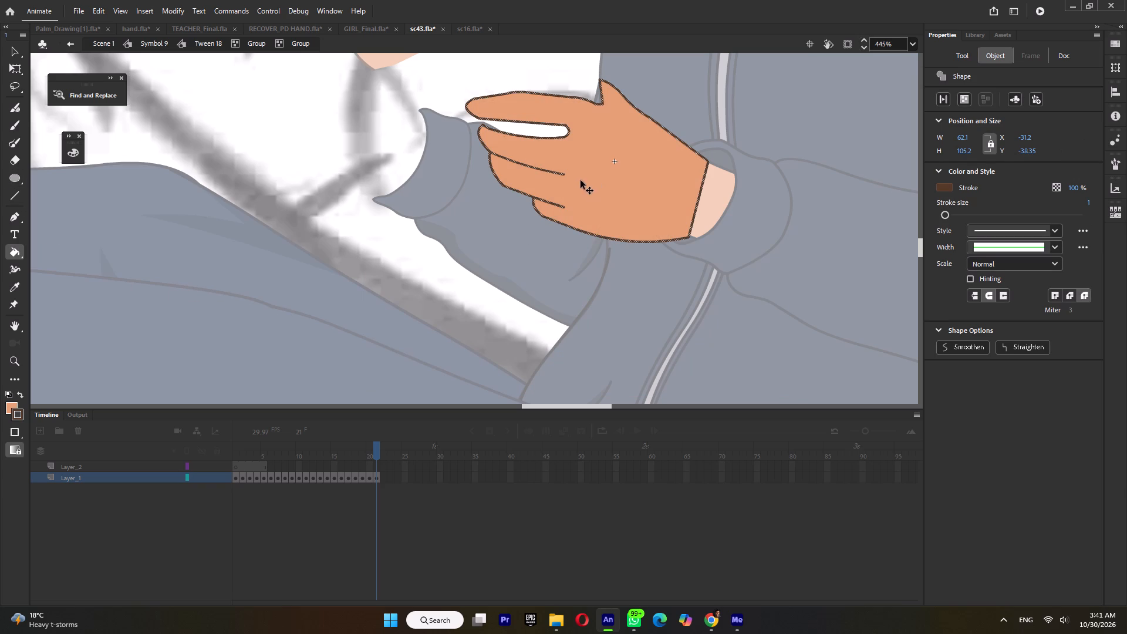
pyautogui.keyDown('ctrl'); pyautogui.click(753, 130); pyautogui.keyUp('ctrl')
# Adjust the corners of the hand's wrist edge, delete the line closing the wrist, and return to the Tween 18 level.
pyautogui.keyDown('ctrl'); pyautogui.click(707, 161); pyautogui.keyUp('ctrl')
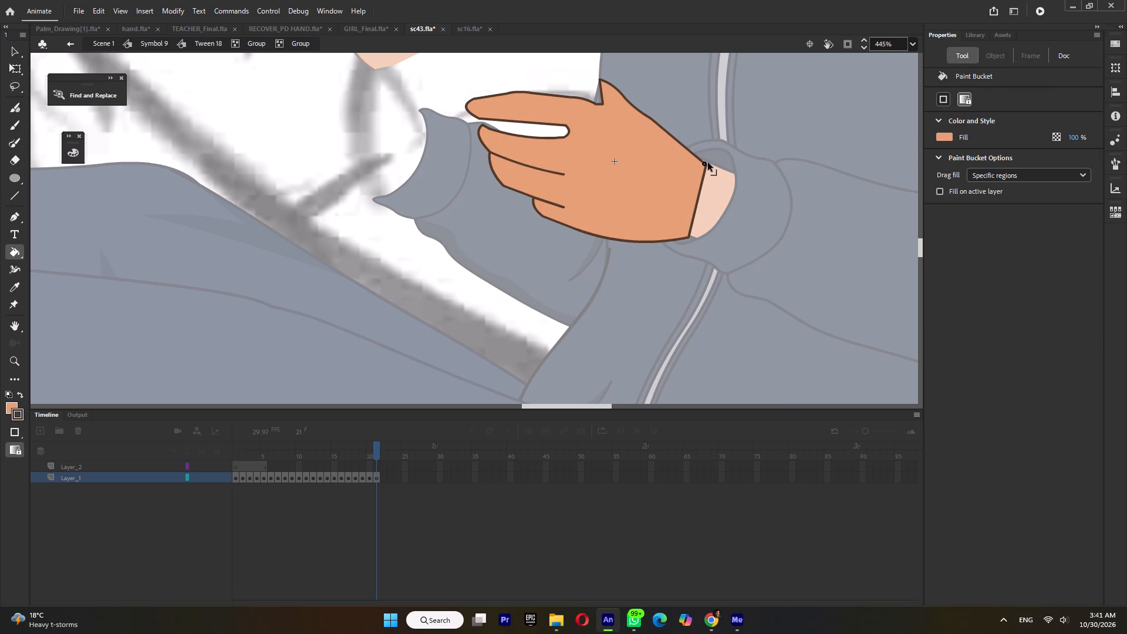
pyautogui.keyDown('ctrl'); pyautogui.click(687, 238); pyautogui.keyUp('ctrl')
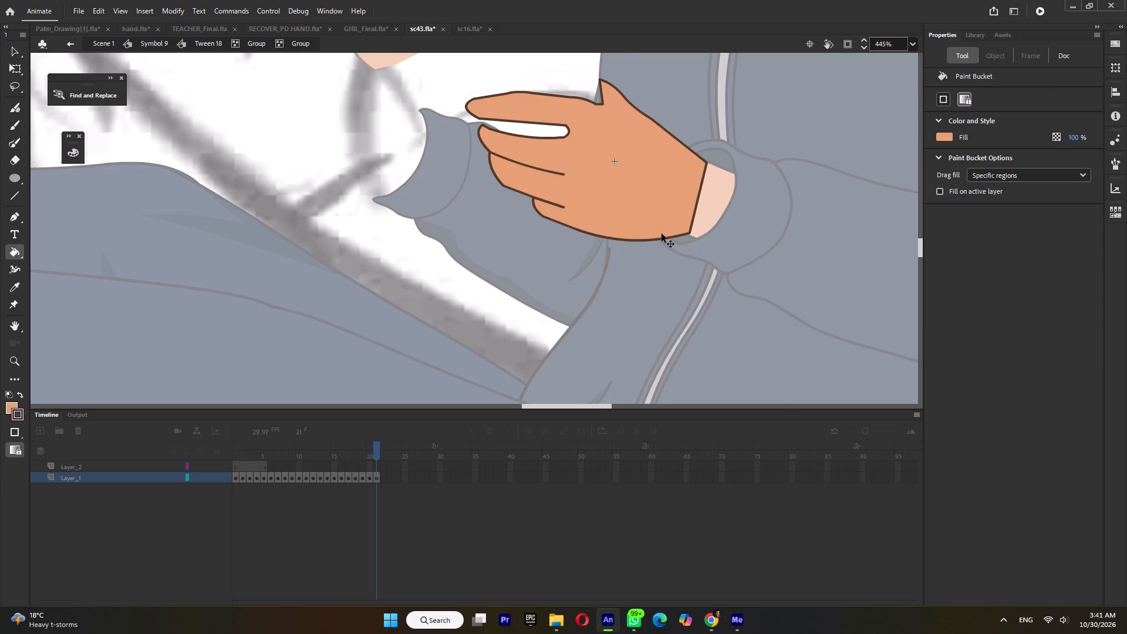
pyautogui.keyDown('ctrl'); pyautogui.scroll(-2, 662, 234); pyautogui.keyUp('ctrl')
pyautogui.keyDown('ctrl'); pyautogui.click(685, 210); pyautogui.keyUp('ctrl')
pyautogui.press('Delete')
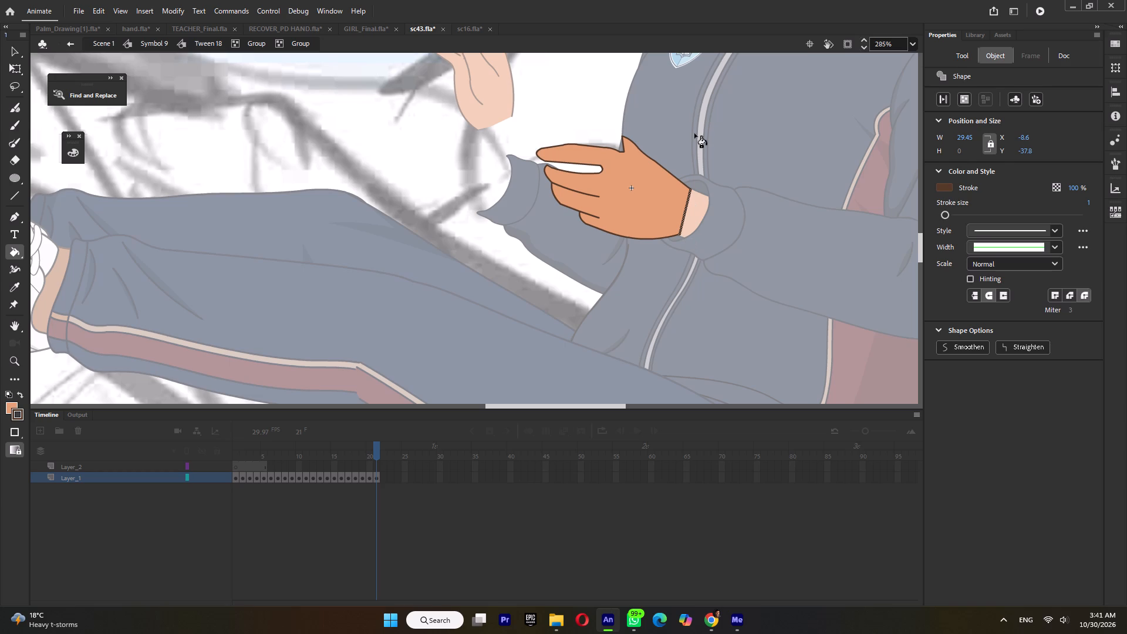
pyautogui.keyDown('ctrl'); pyautogui.doubleClick(694, 132); pyautogui.keyUp('ctrl')
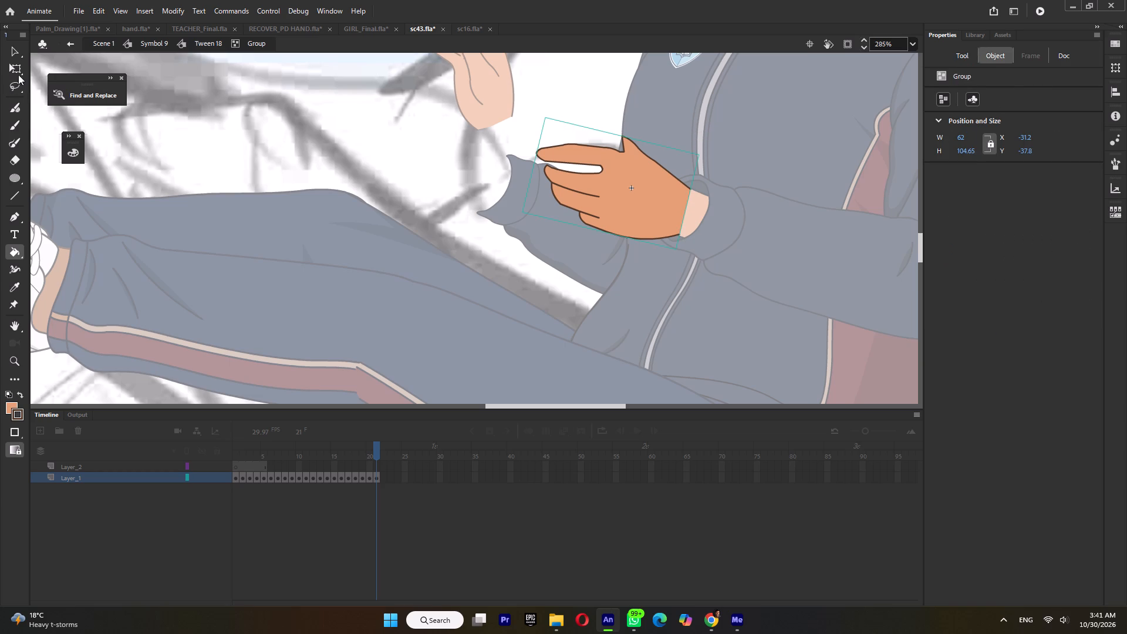
pyautogui.click(17, 69)
pyautogui.keyDown('ctrl'); pyautogui.doubleClick(723, 153); pyautogui.keyUp('ctrl')
pyautogui.keyDown('ctrl'); pyautogui.scroll(-3, 724, 194); pyautogui.keyUp('ctrl')
pyautogui.keyDown('ctrl'); pyautogui.click(727, 186); pyautogui.keyUp('ctrl')
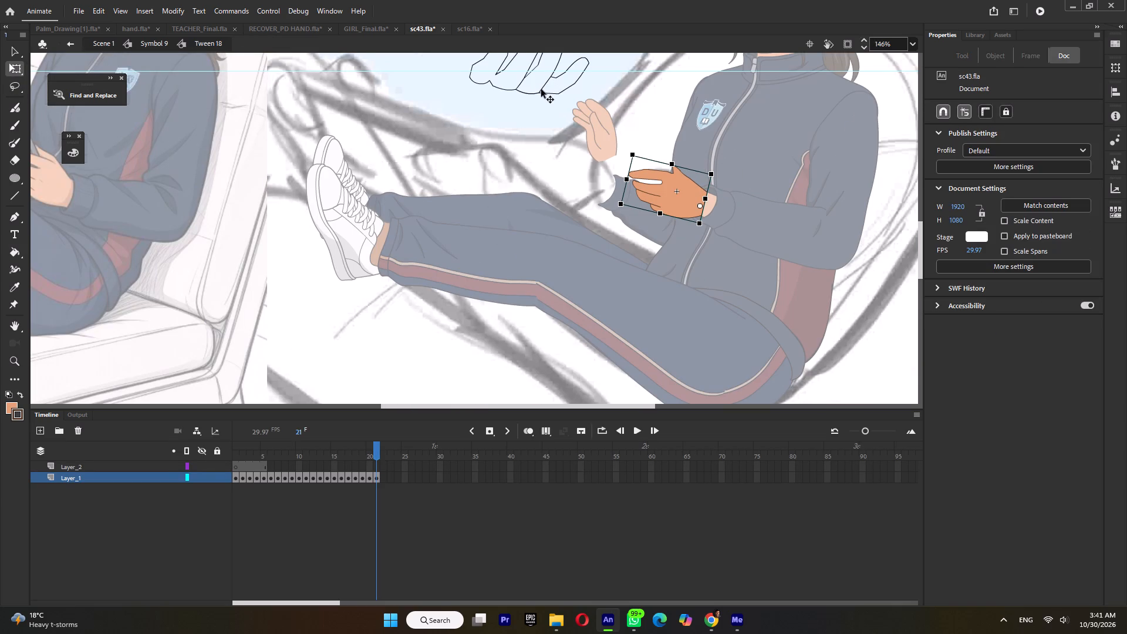
# Place the other outlined hand above the legs, flipped vertically, turned with its fingers toward the body and scaled to about half size.
pyautogui.click(542, 90)
pyautogui.moveTo(542, 89); pyautogui.dragTo(552, 197)
pyautogui.rightClick(552, 197)
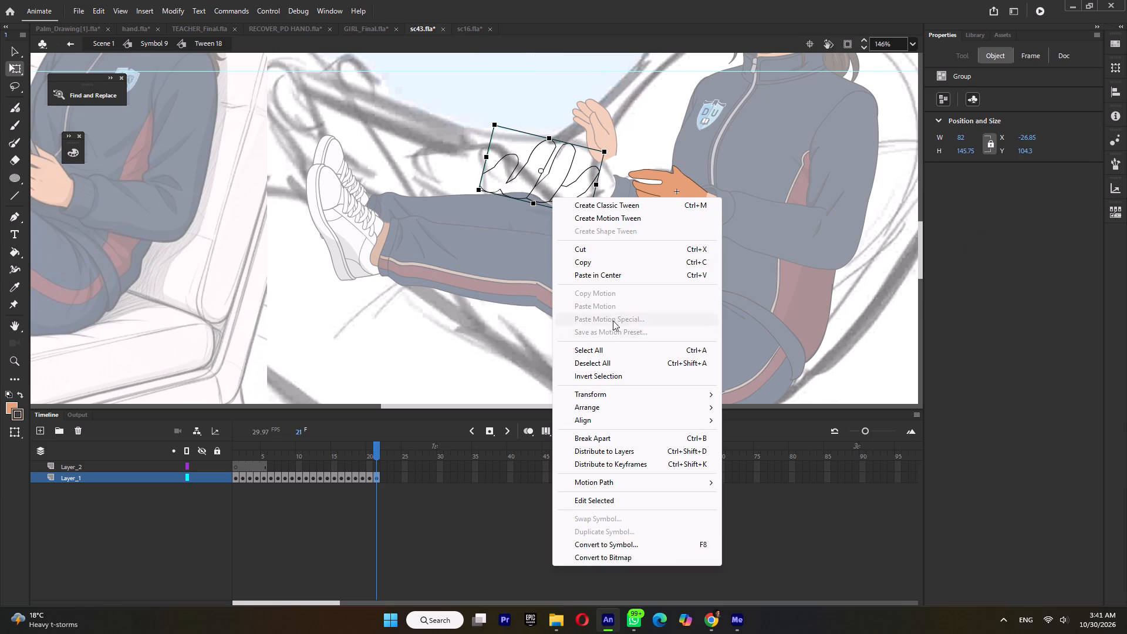
pyautogui.click(605, 389)
pyautogui.click(777, 522)
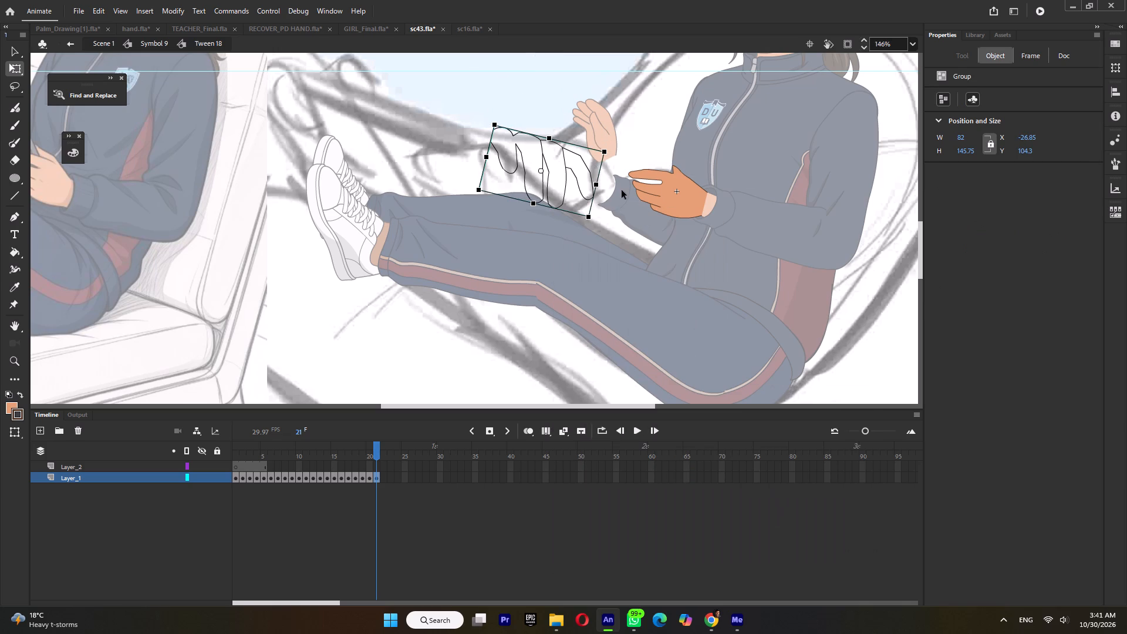
pyautogui.moveTo(609, 157); pyautogui.dragTo(506, 117)
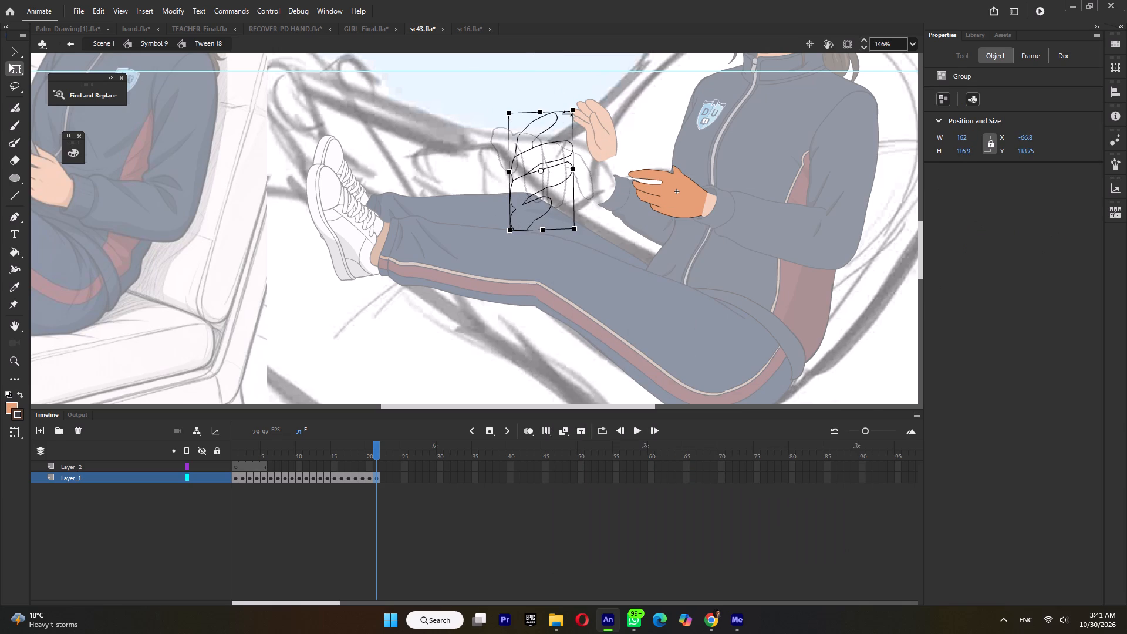
pyautogui.keyDown('shift'); pyautogui.moveTo(572, 110); pyautogui.dragTo(571, 139); pyautogui.keyUp('shift')
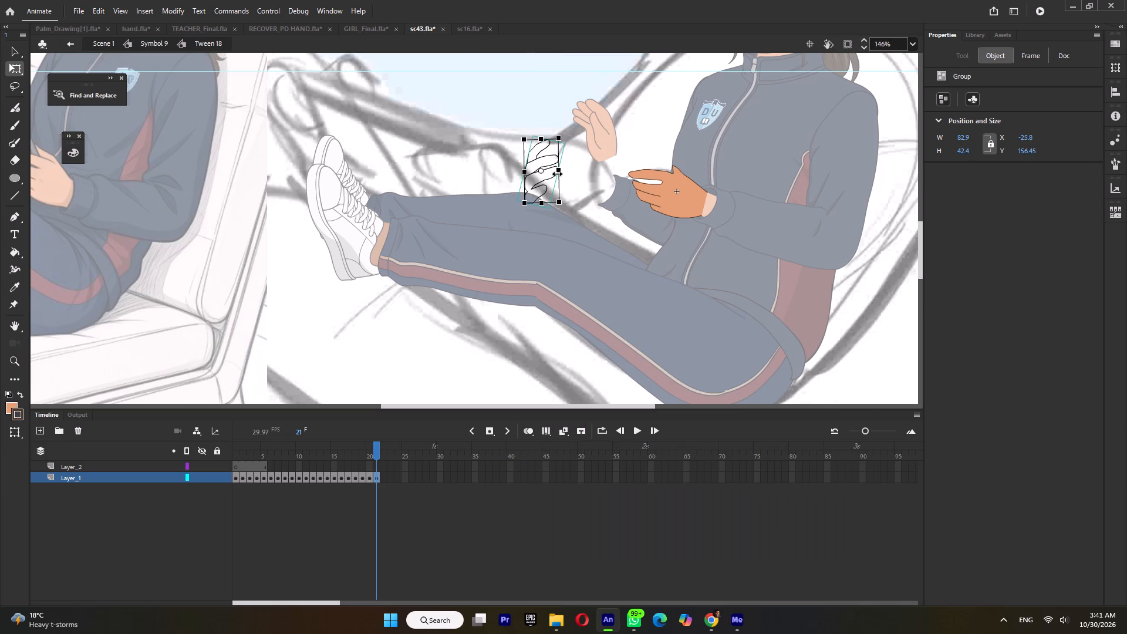
# Inside the smaller hand's group, recolour its outline with the sampled brown and fill every finger area with the skin colour.
pyautogui.doubleClick(557, 174)
pyautogui.moveTo(597, 110); pyautogui.dragTo(454, 300)
pyautogui.press('s')
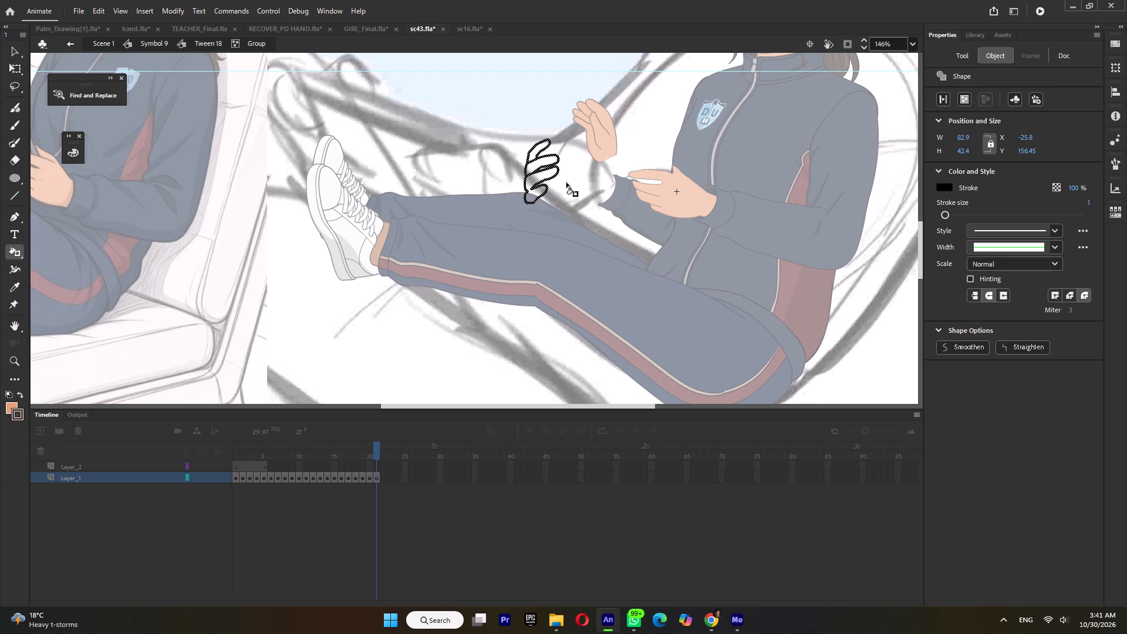
pyautogui.click(541, 181)
pyautogui.press('k')
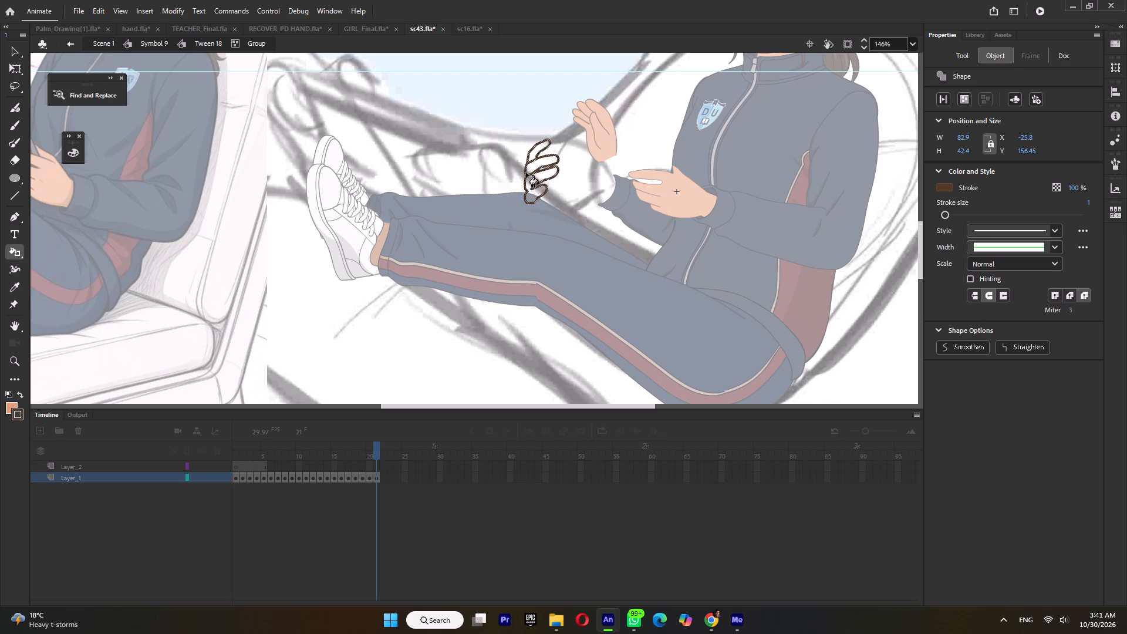
pyautogui.click(533, 181)
pyautogui.click(537, 165)
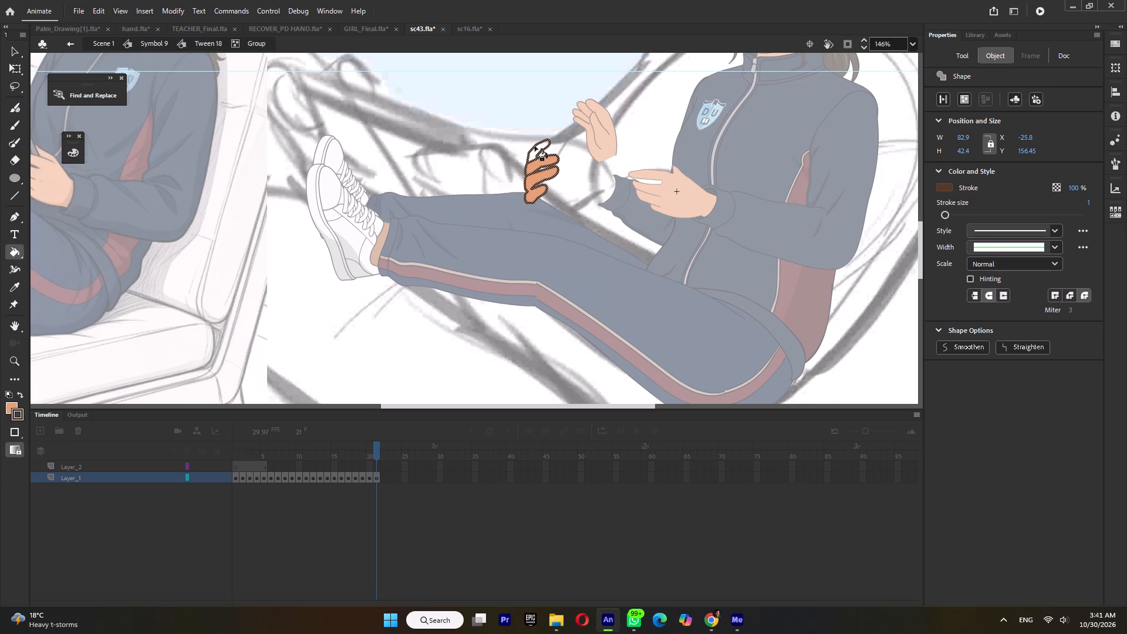
pyautogui.click(535, 151)
# Leave the group and cut the coloured small hand from frame 21.
pyautogui.keyDown('ctrl'); pyautogui.doubleClick(570, 144); pyautogui.keyUp('ctrl')
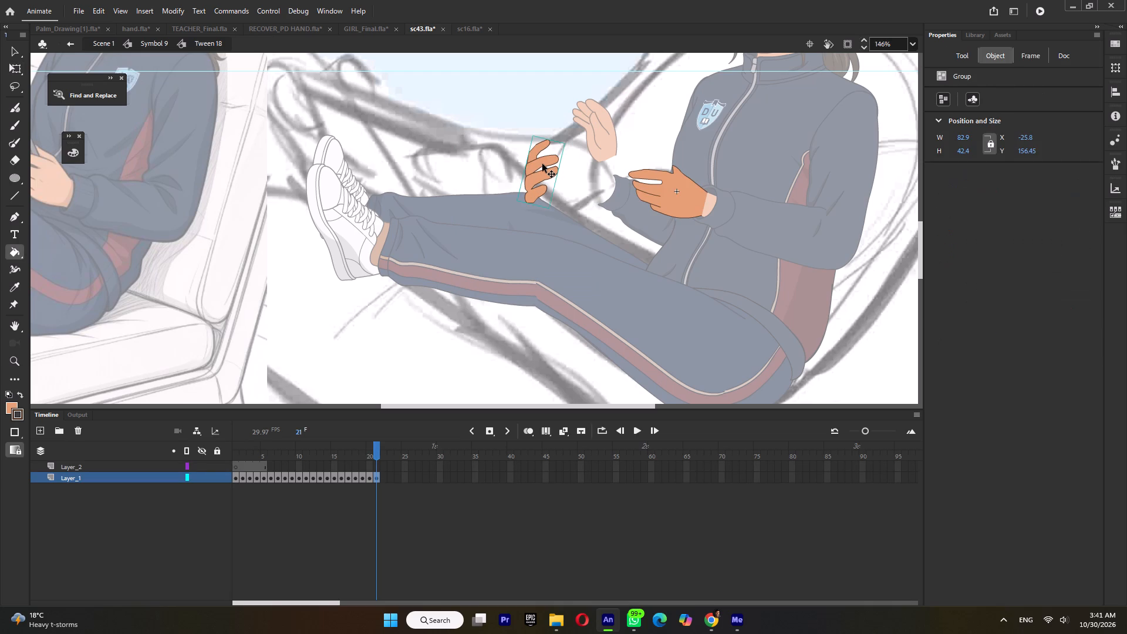
pyautogui.hotkey('ctrl', 'x')
# Return to Symbol 9 and set the Layer_4 hand to frame 21 with the Frame Picker.
pyautogui.click(15, 65)
pyautogui.doubleClick(647, 231)
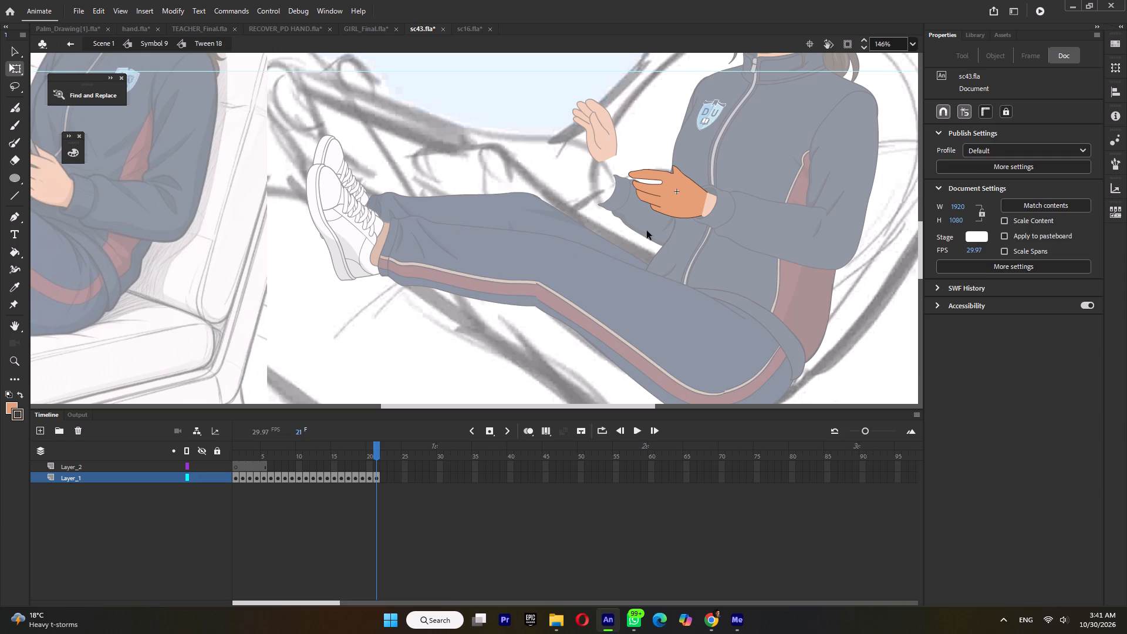
pyautogui.click(956, 282)
pyautogui.scroll(-3, 1017, 513)
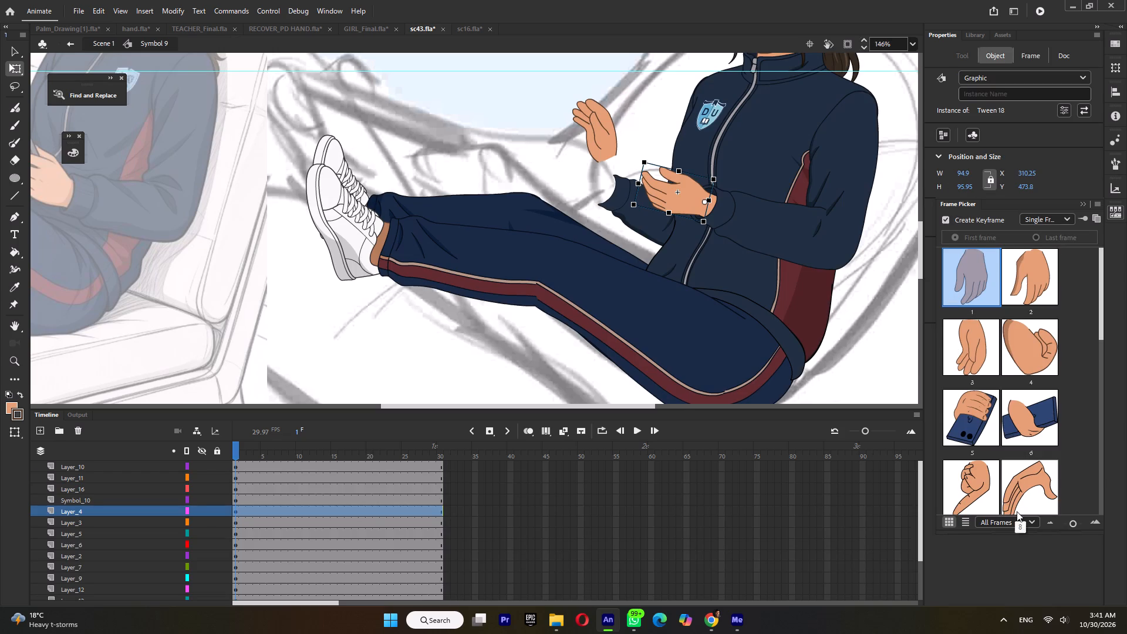
pyautogui.scroll(-7, 1017, 511)
pyautogui.click(970, 476)
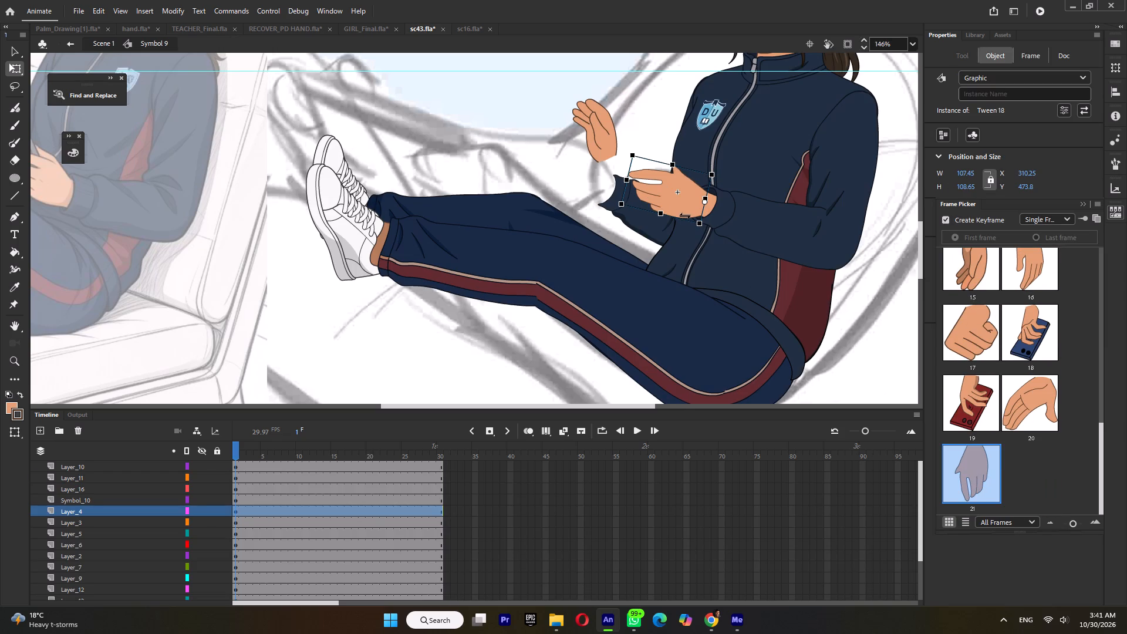
# Rotate the raised Layer_14 hand so its fingers point toward the feet, and fit its wrist into the far sleeve cuff.
pyautogui.keyDown('ctrl'); pyautogui.scroll(-3, 683, 216); pyautogui.keyUp('ctrl')
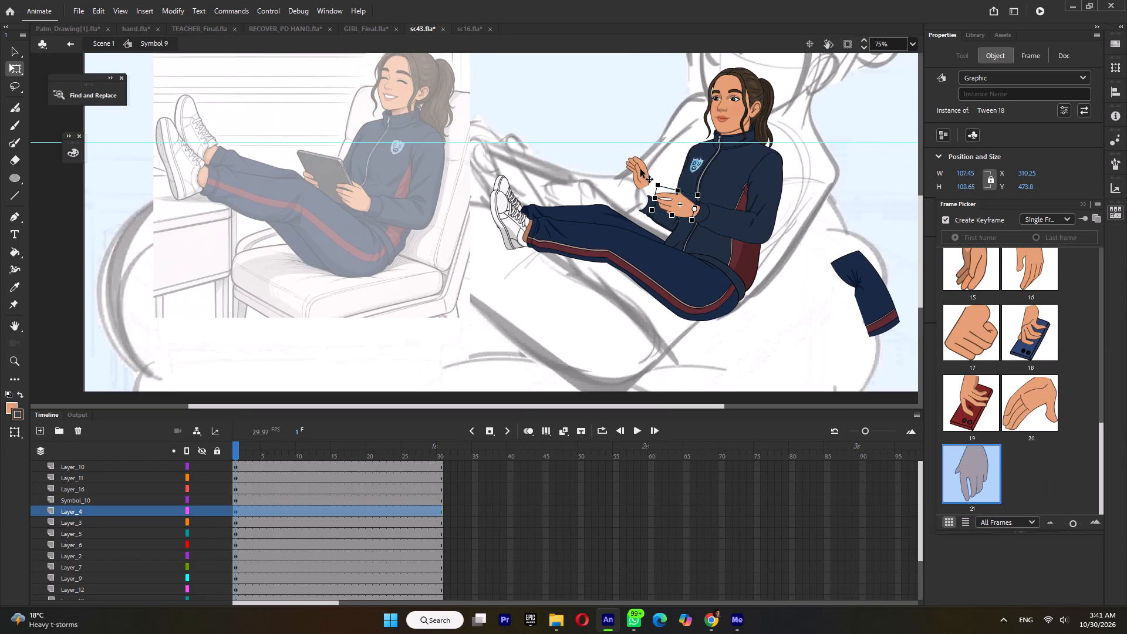
pyautogui.click(640, 169)
pyautogui.keyDown('ctrl'); pyautogui.scroll(4, 640, 170); pyautogui.keyUp('ctrl')
pyautogui.moveTo(640, 171); pyautogui.dragTo(637, 215)
pyautogui.moveTo(649, 171); pyautogui.dragTo(607, 203)
pyautogui.moveTo(622, 235); pyautogui.dragTo(639, 227)
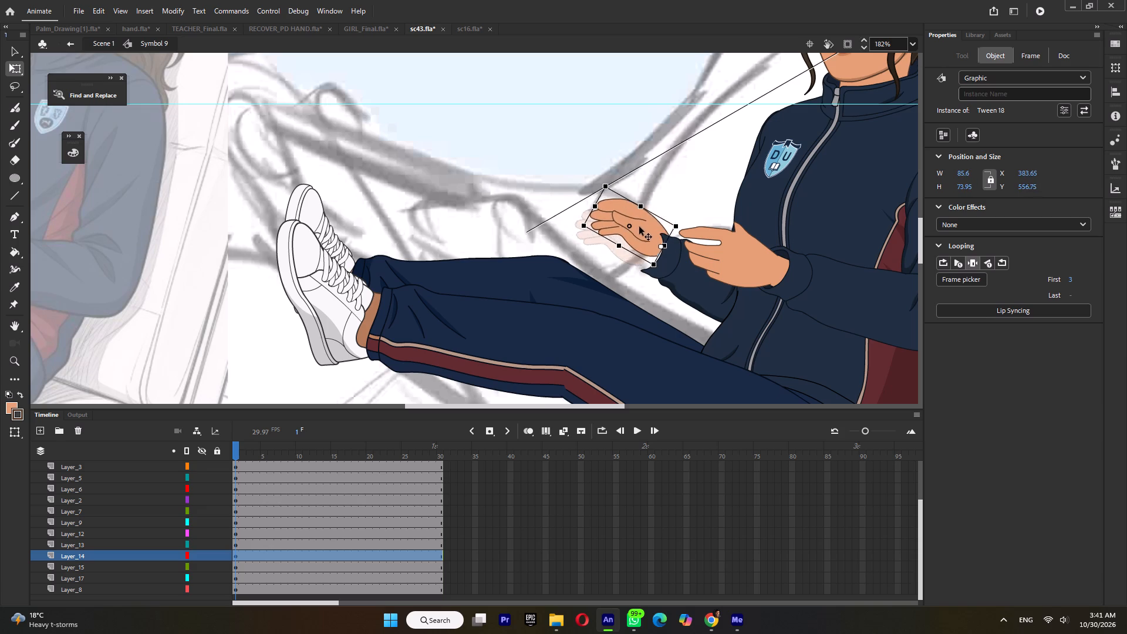
pyautogui.moveTo(639, 227); pyautogui.dragTo(637, 235)
pyautogui.keyDown('ctrl'); pyautogui.scroll(3, 649, 252); pyautogui.keyUp('ctrl')
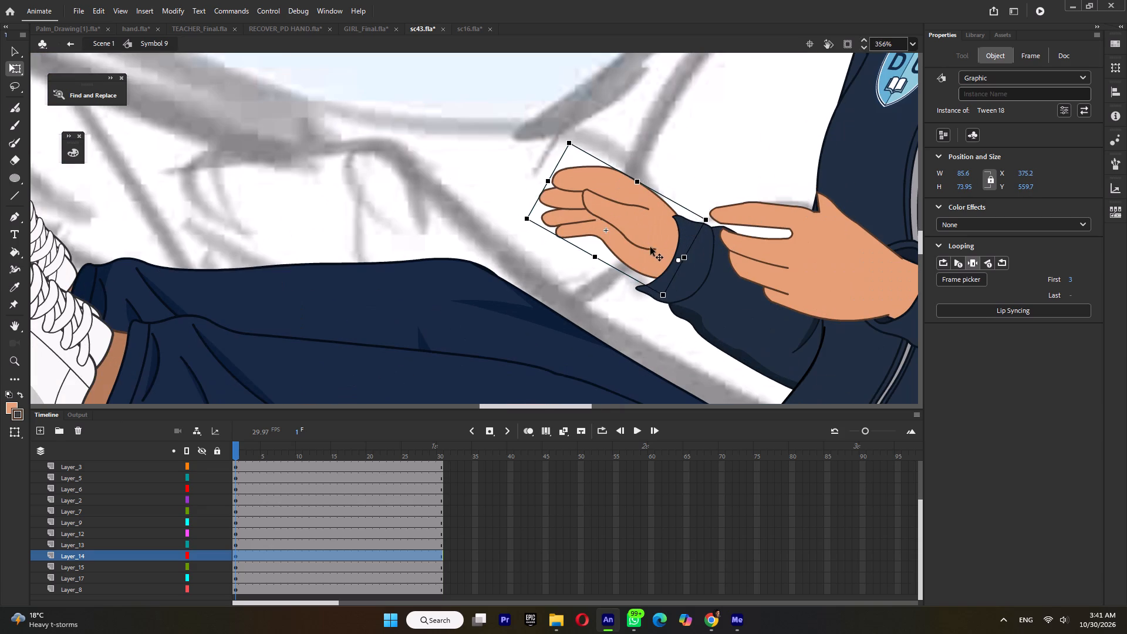
pyautogui.moveTo(652, 238); pyautogui.dragTo(646, 244)
# Inside the Layer_14 hand's symbol, add a blank keyframe at frame 22 of Layer_1 and paste the cut hand there.
pyautogui.doubleClick(646, 244)
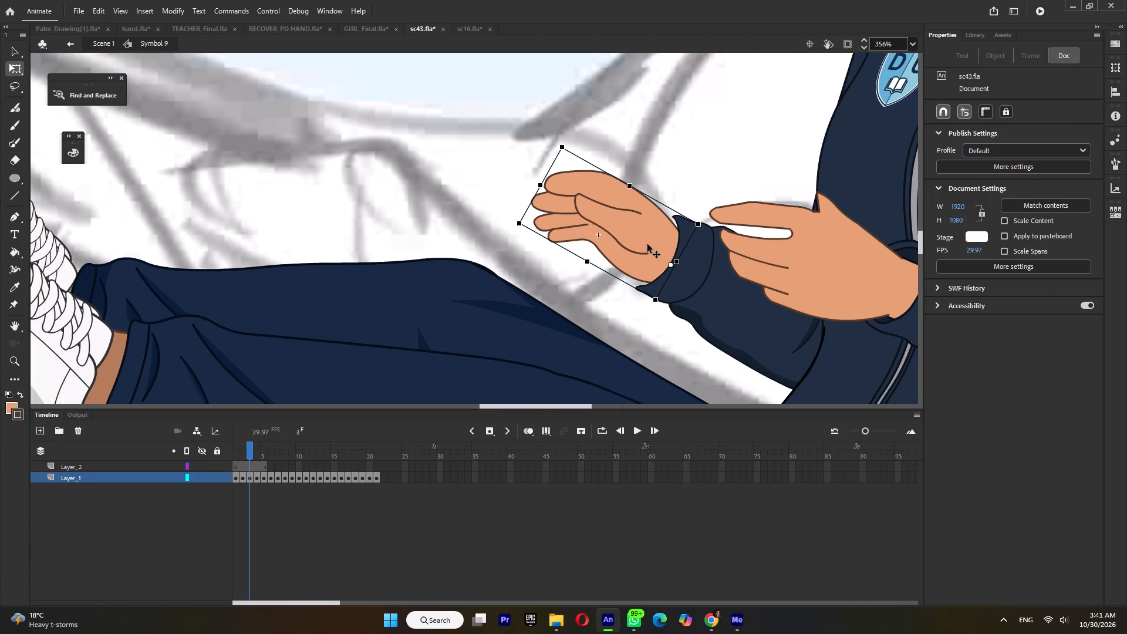
pyautogui.click(379, 480)
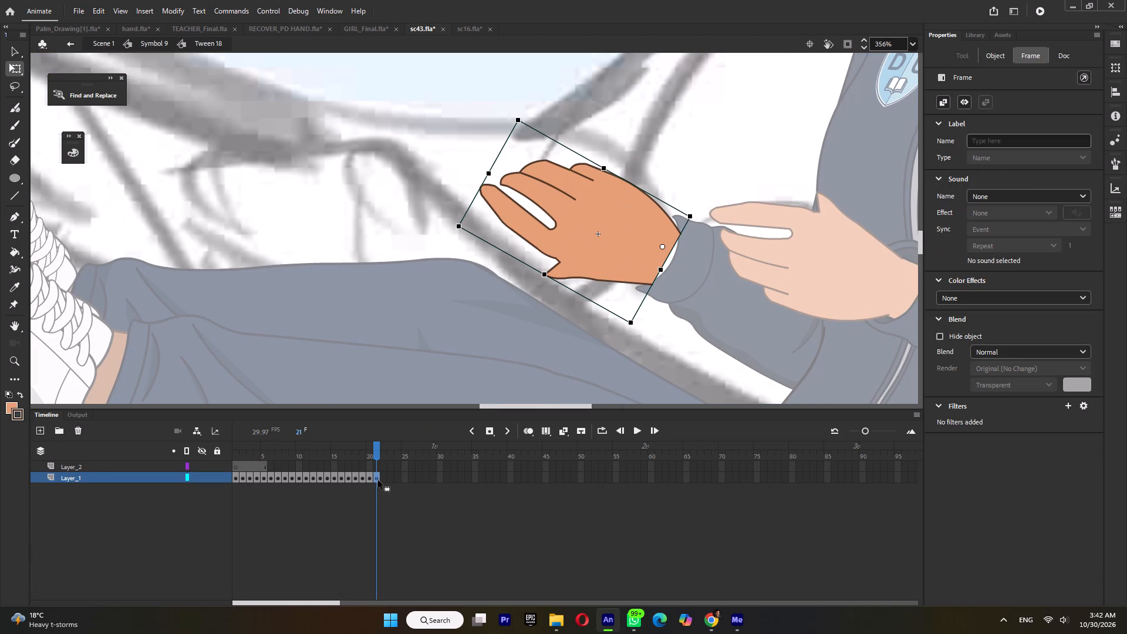
pyautogui.press('F7')
pyautogui.rightClick(458, 242)
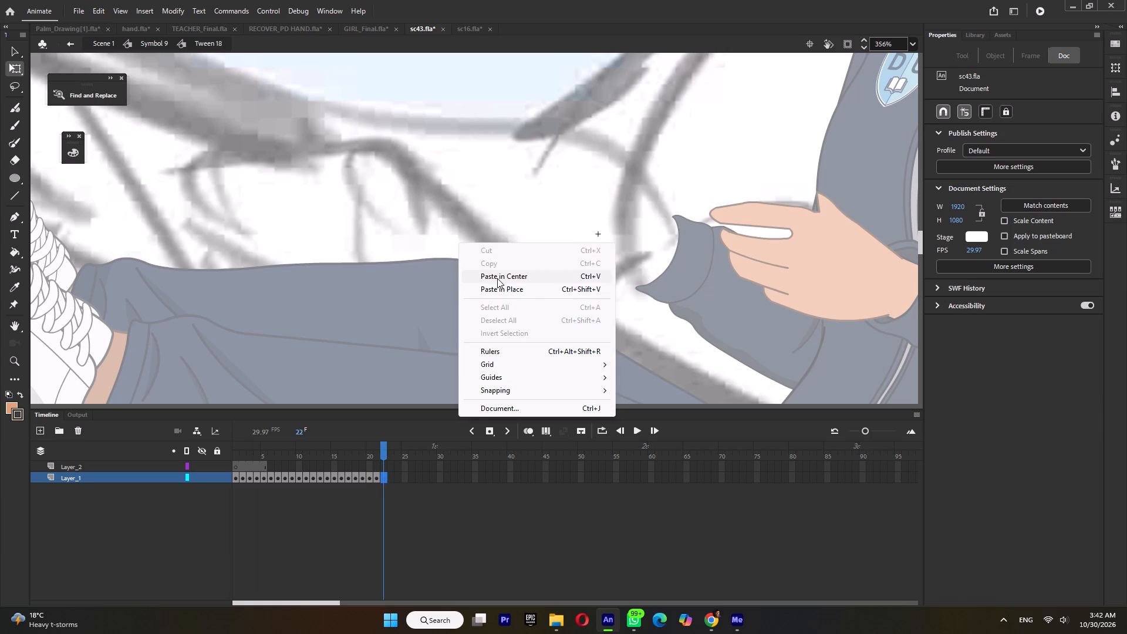
pyautogui.click(497, 278)
# Scale the pasted hand down to about 41 × 62, place it near the far sleeve cuff, and return to Symbol 9.
pyautogui.moveTo(556, 190); pyautogui.dragTo(477, 154)
pyautogui.moveTo(500, 218); pyautogui.dragTo(643, 218)
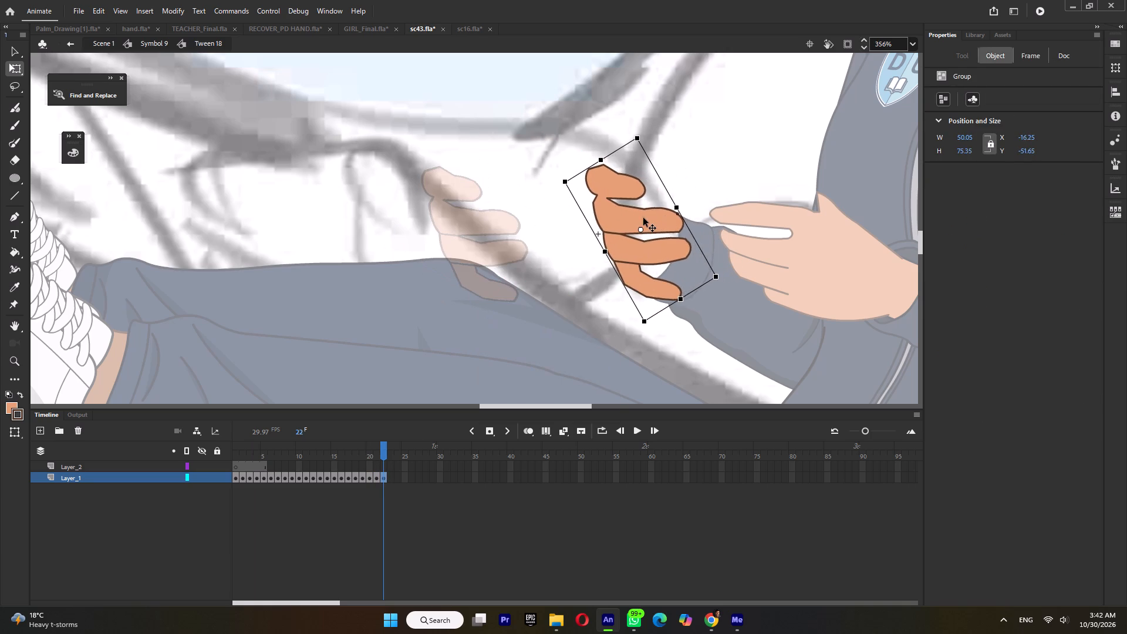
pyautogui.moveTo(643, 218); pyautogui.dragTo(640, 221)
pyautogui.keyDown('shift'); pyautogui.moveTo(692, 282); pyautogui.dragTo(679, 276); pyautogui.keyUp('shift')
pyautogui.moveTo(635, 248); pyautogui.dragTo(619, 250)
pyautogui.doubleClick(653, 183)
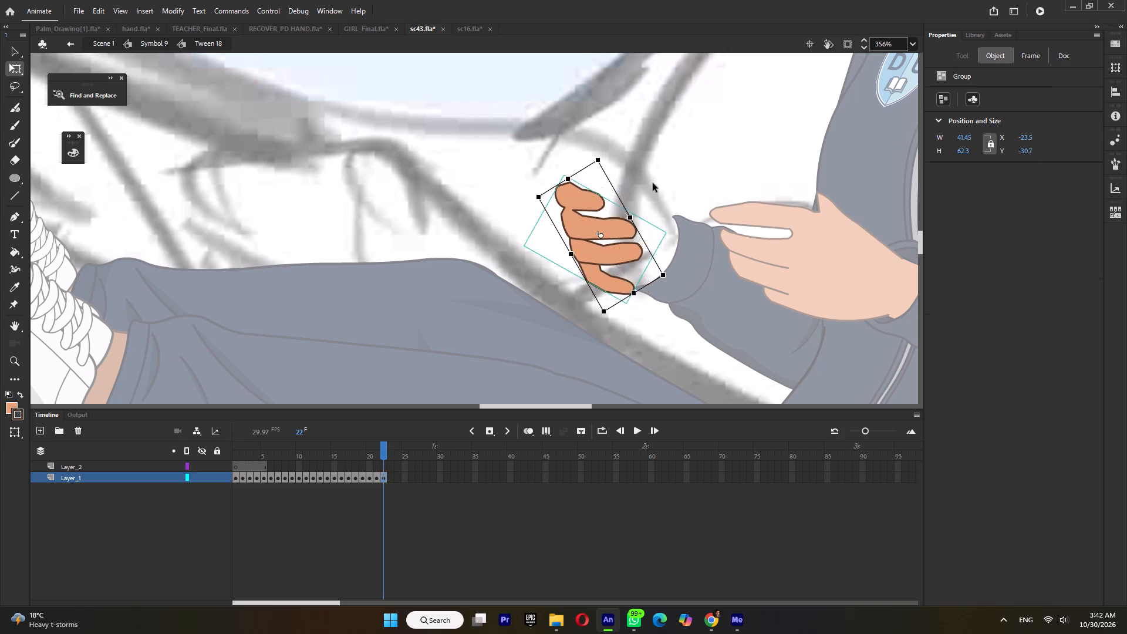
# Set the Layer_14 hand to frame 22 with the Frame Picker.
pyautogui.keyDown('ctrl'); pyautogui.scroll(-3, 653, 183); pyautogui.keyUp('ctrl')
pyautogui.click(977, 275)
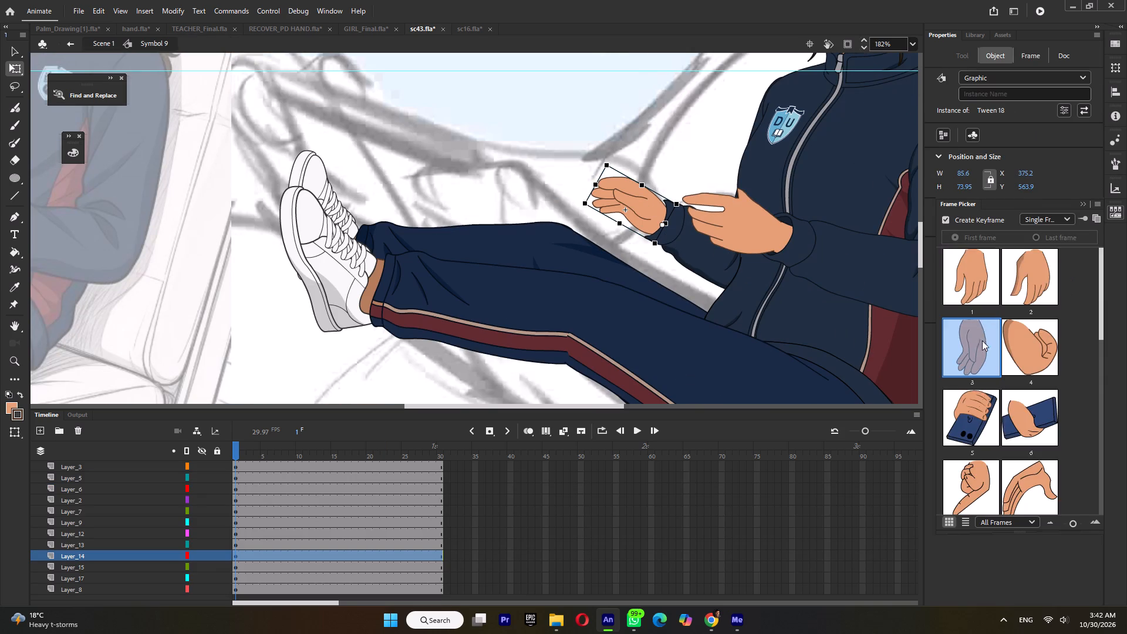
pyautogui.scroll(-6, 1007, 446)
pyautogui.click(1021, 489)
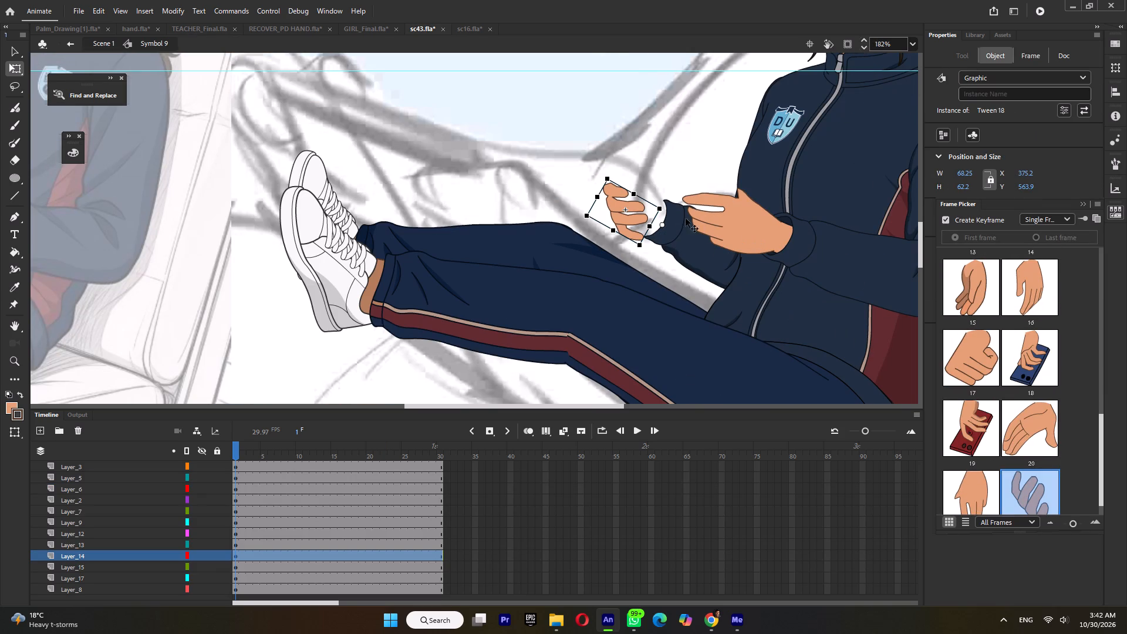
pyautogui.click(720, 231)
# Move Layer_14 up to just below Layer_4 and add a new layer between it and Layer_3.
pyautogui.click(623, 213)
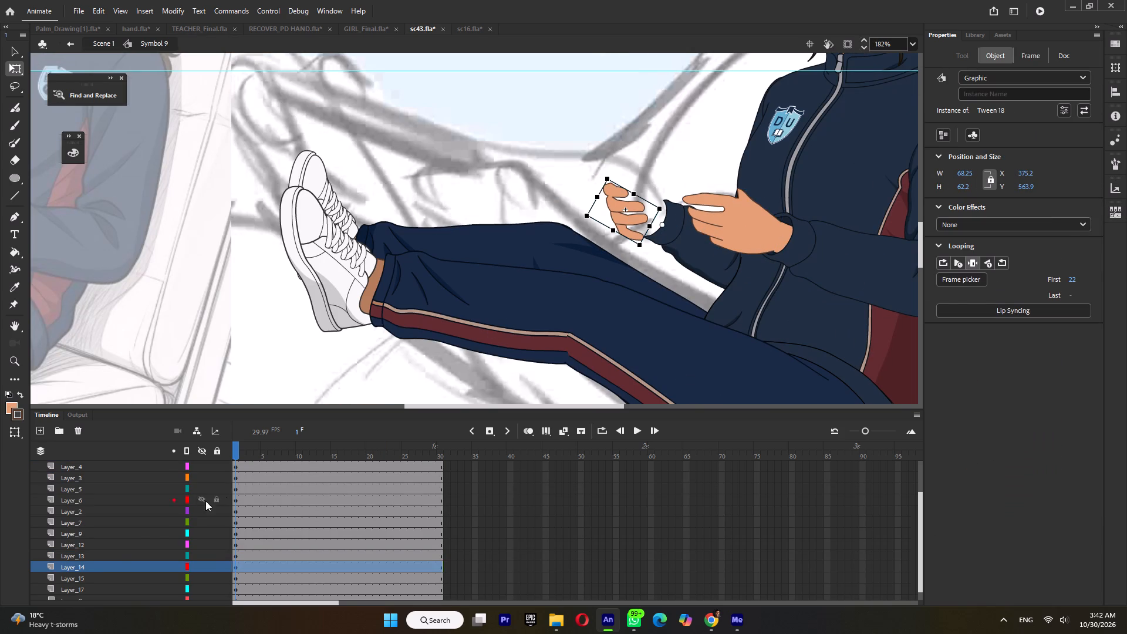
pyautogui.moveTo(97, 566); pyautogui.dragTo(99, 471)
pyautogui.click(78, 488)
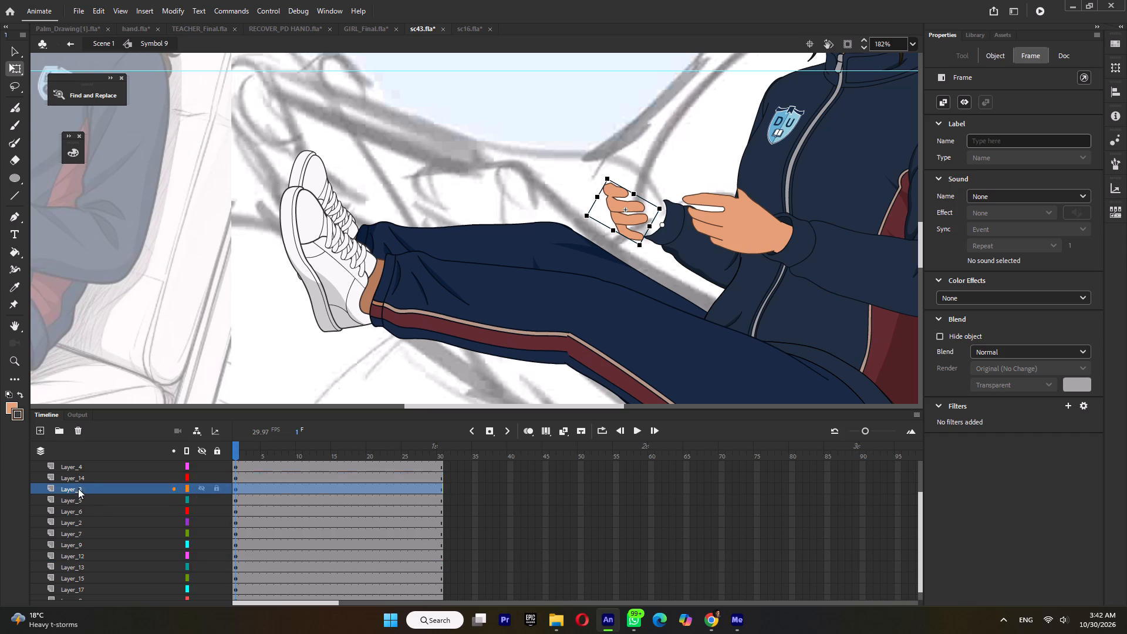
pyautogui.click(41, 431)
# Set up the Rectangle tool with a black stroke and the teal fill #518696.
pyautogui.click(18, 176)
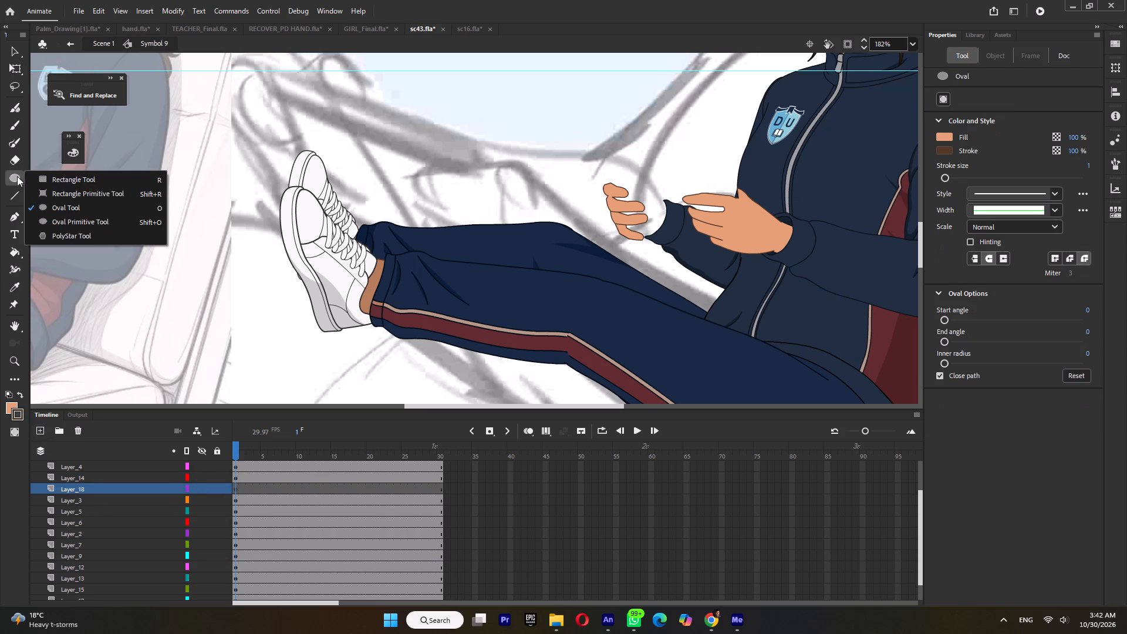
pyautogui.click(64, 178)
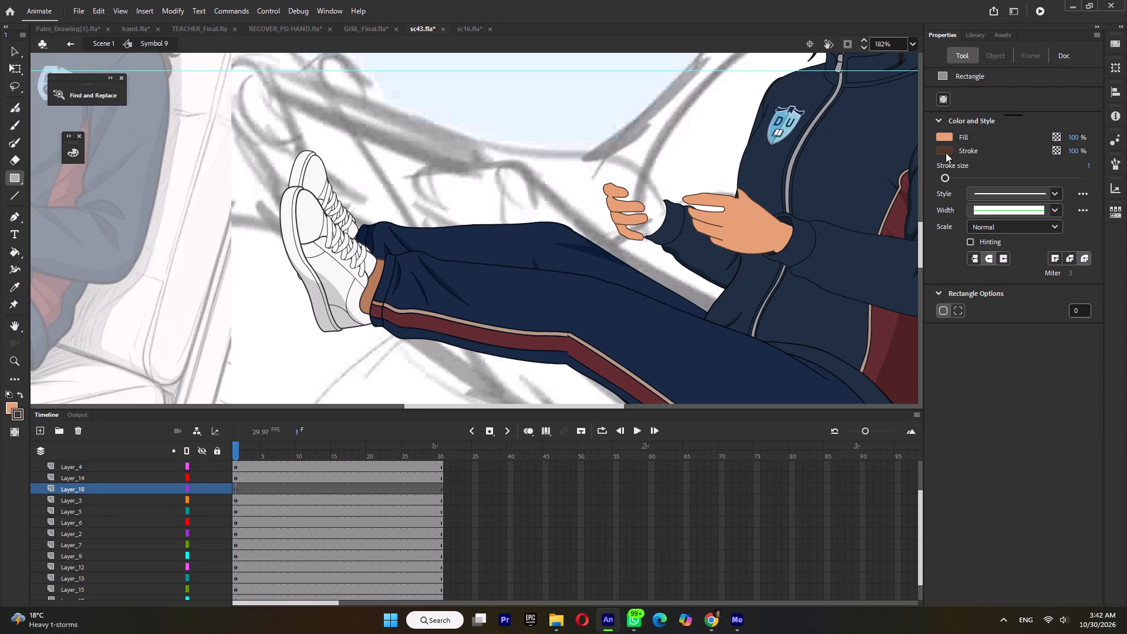
pyautogui.click(945, 153)
pyautogui.click(765, 184)
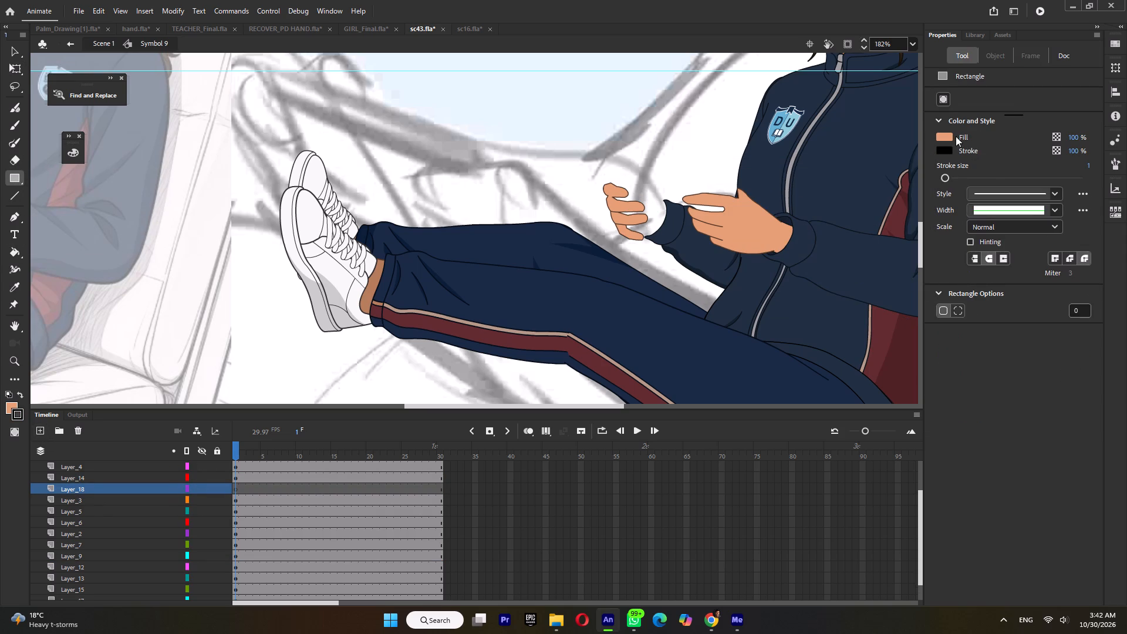
pyautogui.click(953, 137)
pyautogui.click(947, 138)
pyautogui.click(930, 146)
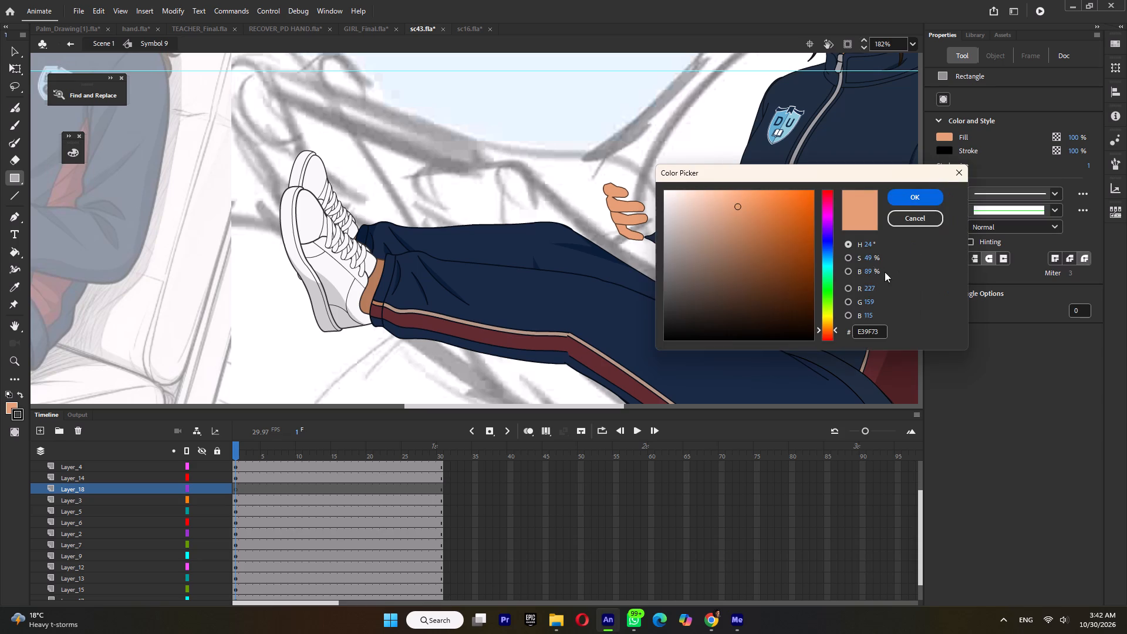
pyautogui.moveTo(829, 322); pyautogui.dragTo(829, 259)
pyautogui.moveTo(727, 275); pyautogui.dragTo(684, 311)
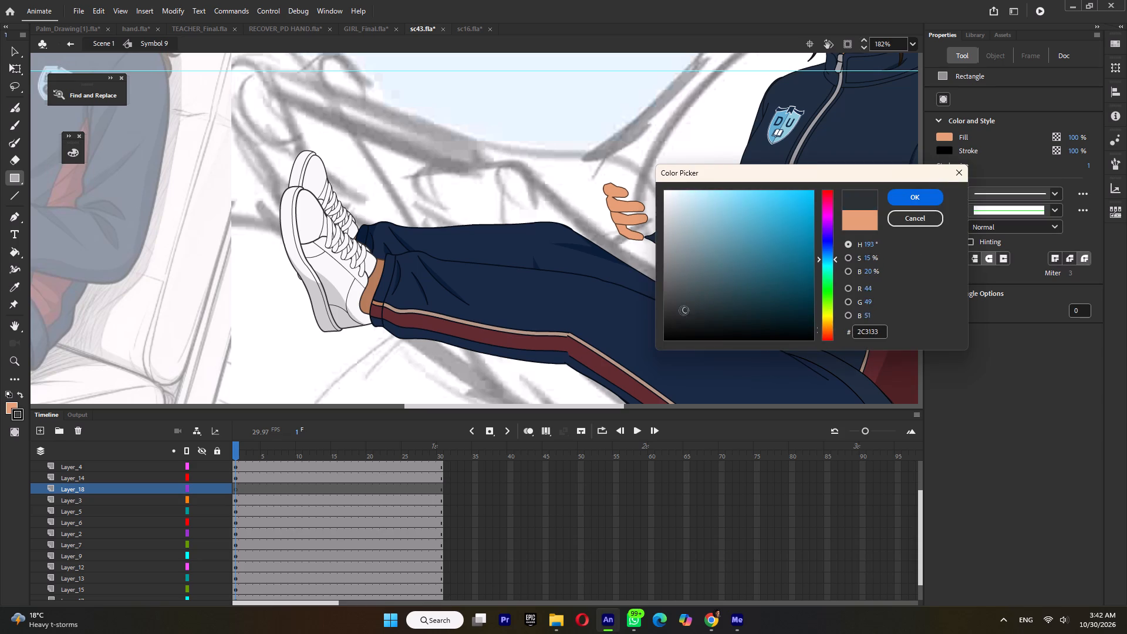
pyautogui.moveTo(684, 311); pyautogui.dragTo(692, 292)
pyautogui.moveTo(692, 292); pyautogui.dragTo(724, 252)
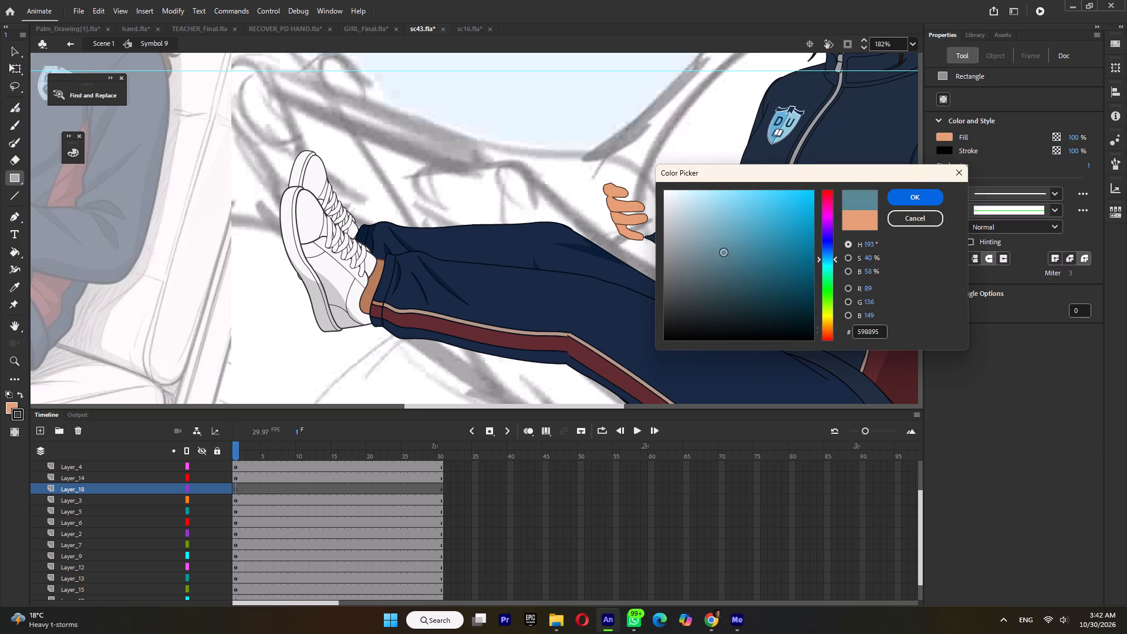
pyautogui.moveTo(724, 252); pyautogui.dragTo(733, 252)
pyautogui.click(912, 204)
# In a new group, draw a rectangle between the two hands and pull its corners into a slanted perspective tablet face.
pyautogui.hotkey('ctrl', 'g')
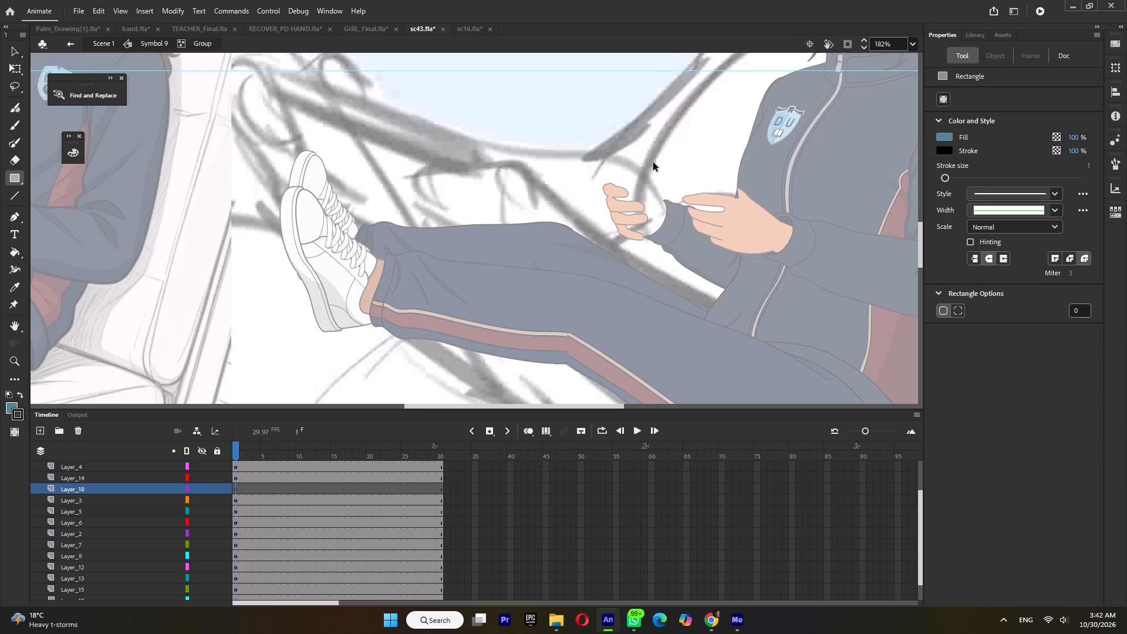
pyautogui.moveTo(616, 167); pyautogui.dragTo(741, 271)
pyautogui.keyDown('ctrl'); pyautogui.moveTo(740, 169); pyautogui.dragTo(717, 172); pyautogui.keyUp('ctrl')
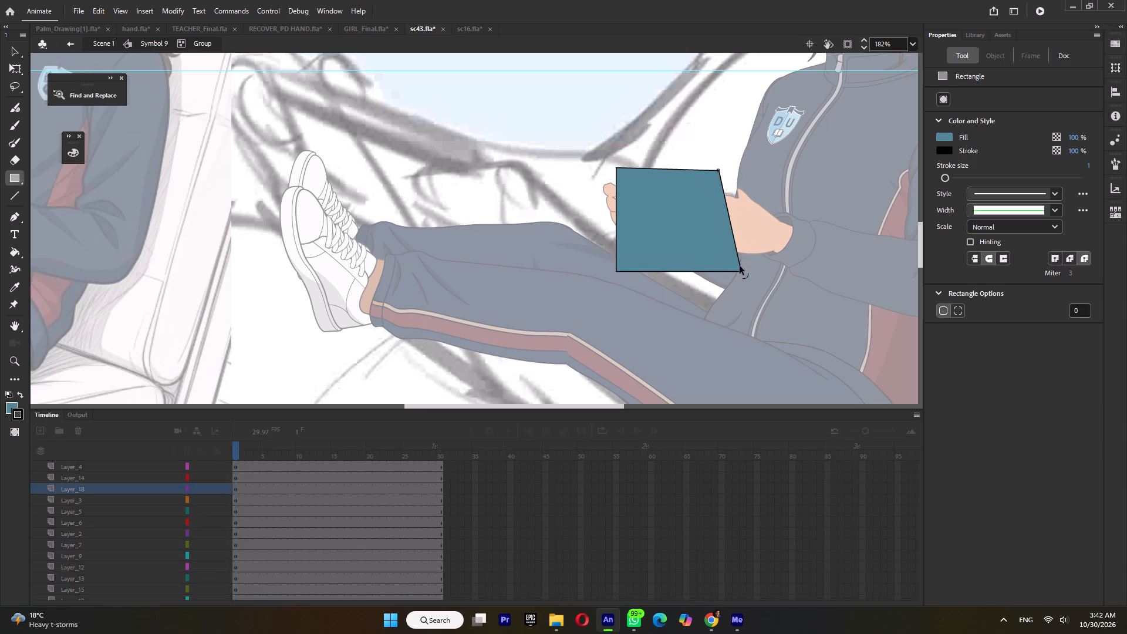
pyautogui.keyDown('ctrl'); pyautogui.moveTo(741, 269); pyautogui.dragTo(753, 264); pyautogui.keyUp('ctrl')
pyautogui.keyDown('ctrl'); pyautogui.moveTo(719, 171); pyautogui.dragTo(732, 170); pyautogui.keyUp('ctrl')
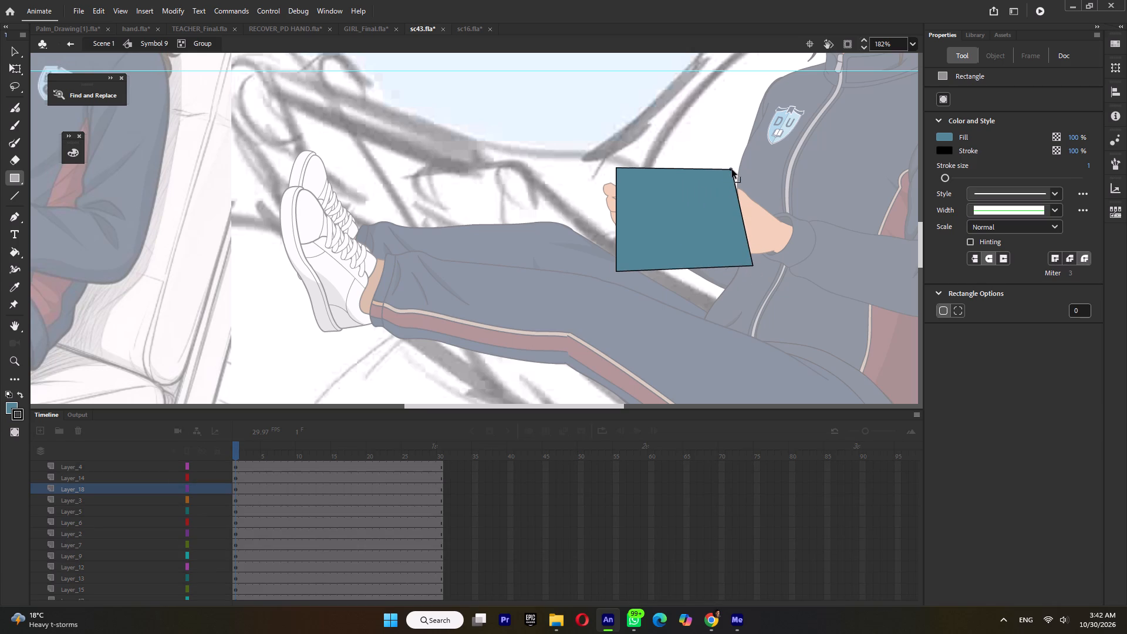
pyautogui.keyDown('ctrl'); pyautogui.moveTo(732, 170); pyautogui.dragTo(731, 170); pyautogui.keyUp('ctrl')
pyautogui.keyDown('ctrl'); pyautogui.moveTo(618, 271); pyautogui.dragTo(645, 263); pyautogui.keyUp('ctrl')
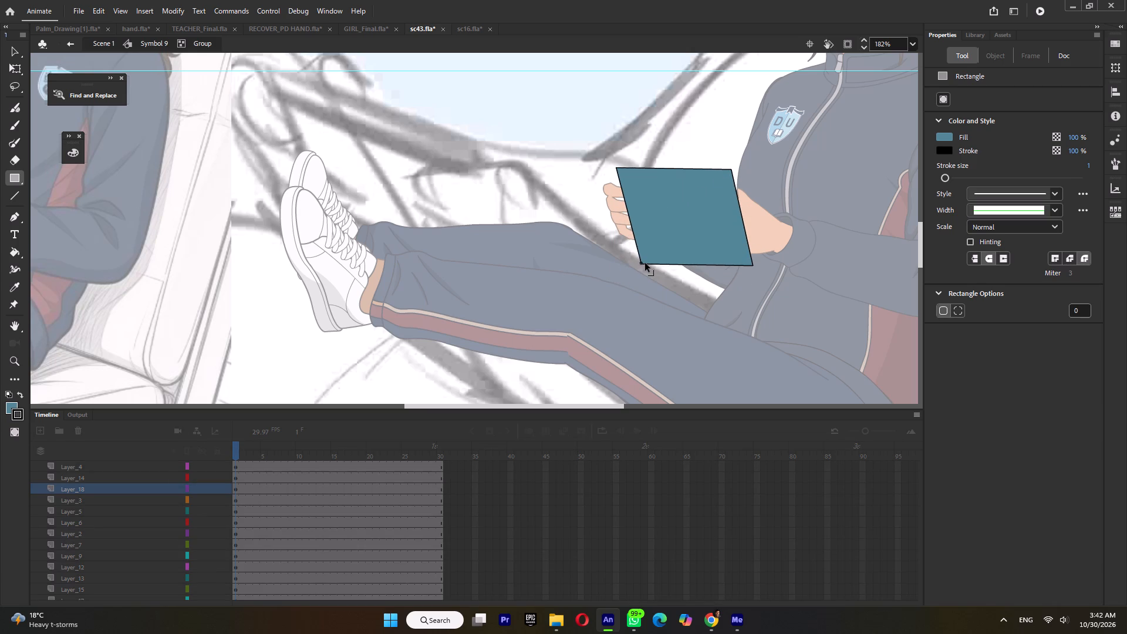
pyautogui.keyDown('ctrl'); pyautogui.moveTo(645, 263); pyautogui.dragTo(646, 262); pyautogui.keyUp('ctrl')
pyautogui.keyDown('ctrl'); pyautogui.moveTo(618, 168); pyautogui.dragTo(604, 171); pyautogui.keyUp('ctrl')
pyautogui.keyDown('ctrl'); pyautogui.moveTo(644, 262); pyautogui.dragTo(627, 251); pyautogui.keyUp('ctrl')
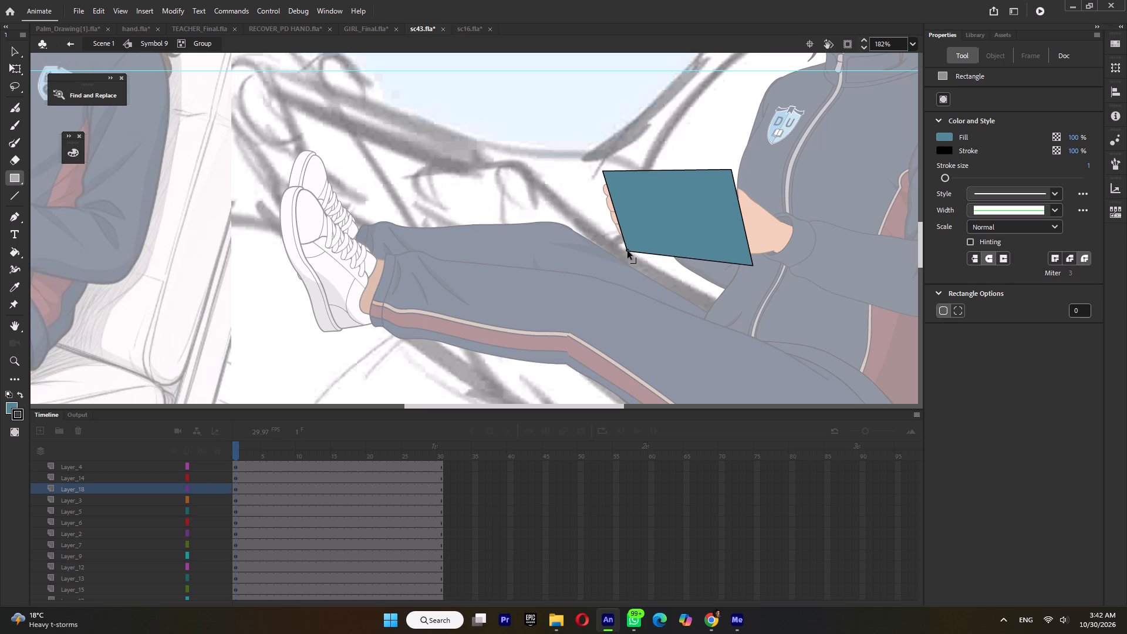
pyautogui.keyDown('ctrl'); pyautogui.moveTo(627, 251); pyautogui.dragTo(629, 254); pyautogui.keyUp('ctrl')
# Draw black lines along the tablet face's top and body-side edges to outline its thickness in perspective.
pyautogui.click(14, 194)
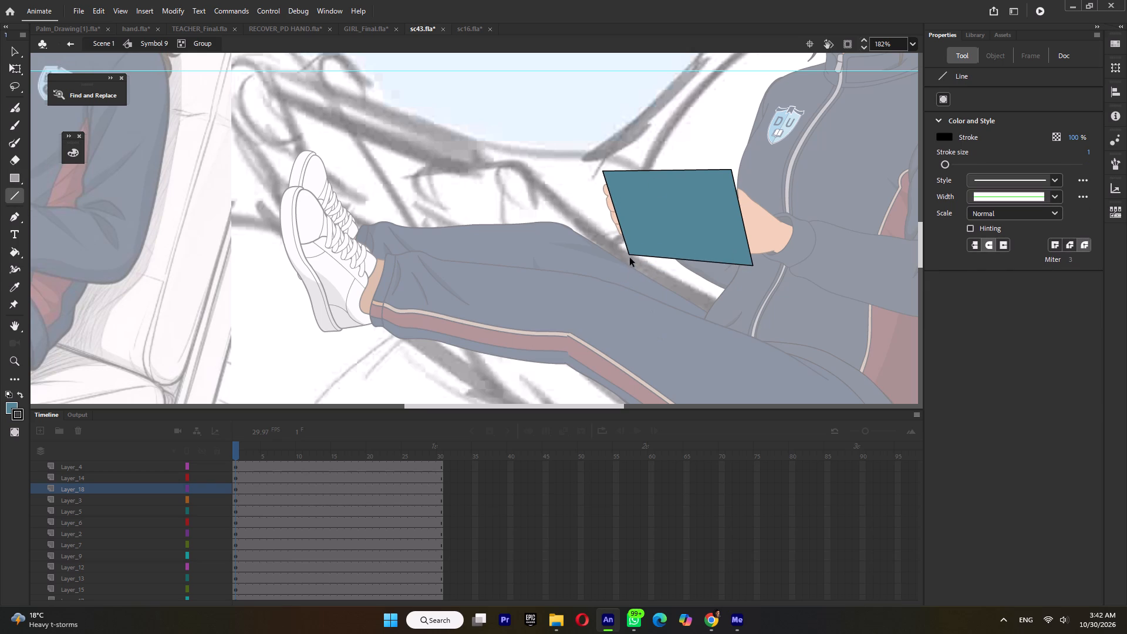
pyautogui.keyDown('ctrl'); pyautogui.click(630, 256); pyautogui.keyUp('ctrl')
pyautogui.keyDown('ctrl'); pyautogui.scroll(3, 619, 177); pyautogui.keyUp('ctrl')
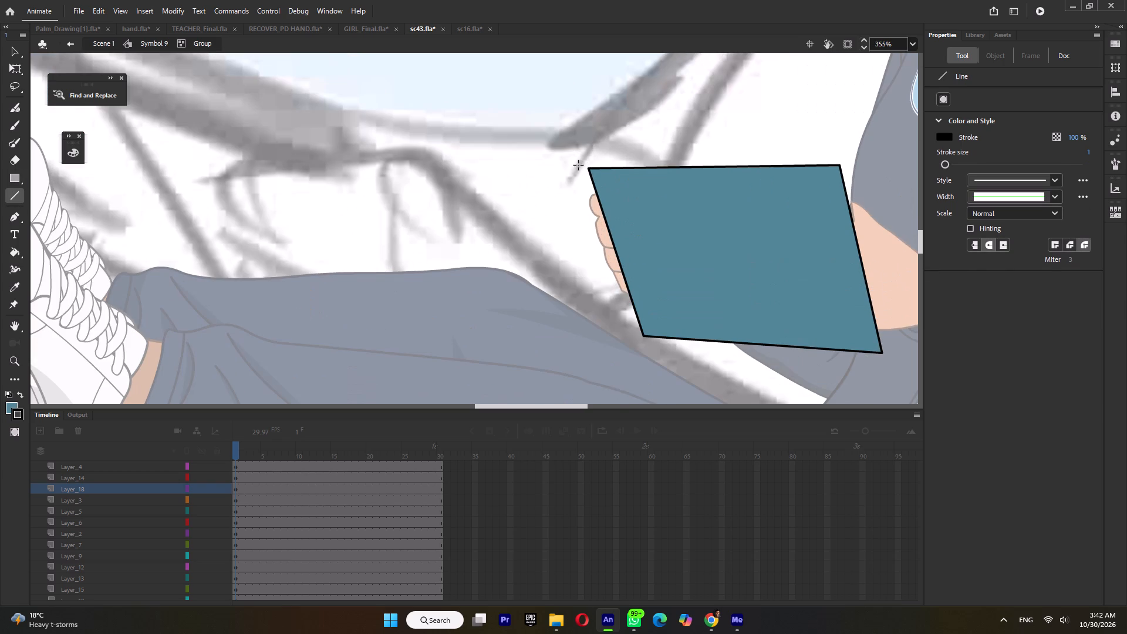
pyautogui.moveTo(589, 169); pyautogui.dragTo(606, 160)
pyautogui.moveTo(606, 160); pyautogui.dragTo(848, 152)
pyautogui.moveTo(848, 152); pyautogui.dragTo(838, 164)
pyautogui.moveTo(849, 154); pyautogui.dragTo(889, 322)
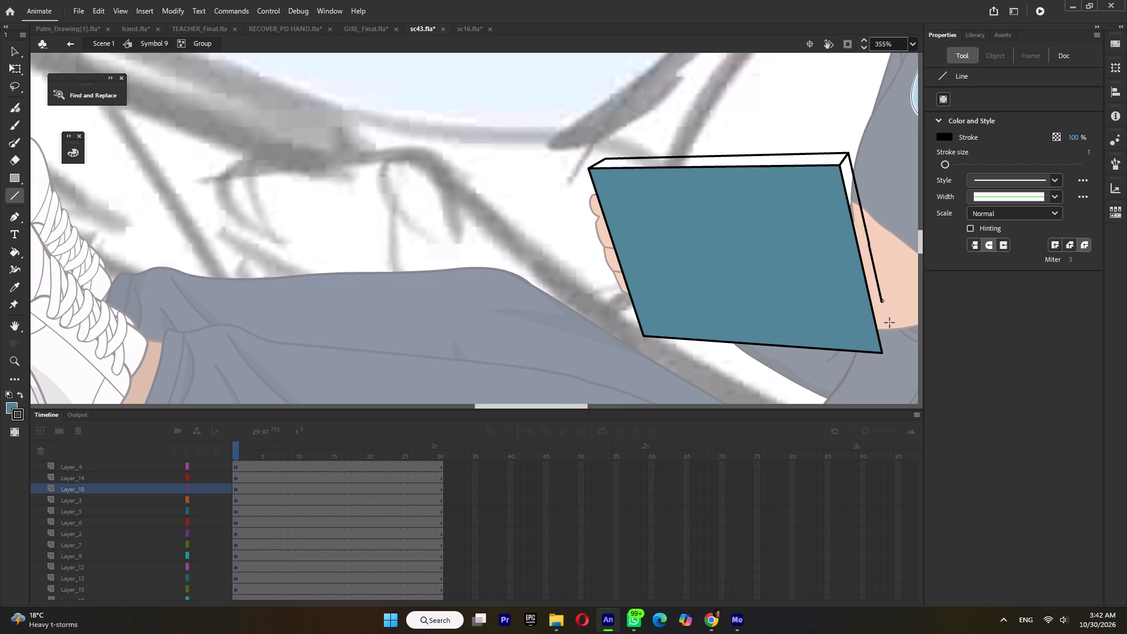
pyautogui.moveTo(889, 322); pyautogui.dragTo(894, 340)
pyautogui.moveTo(894, 340); pyautogui.dragTo(883, 352)
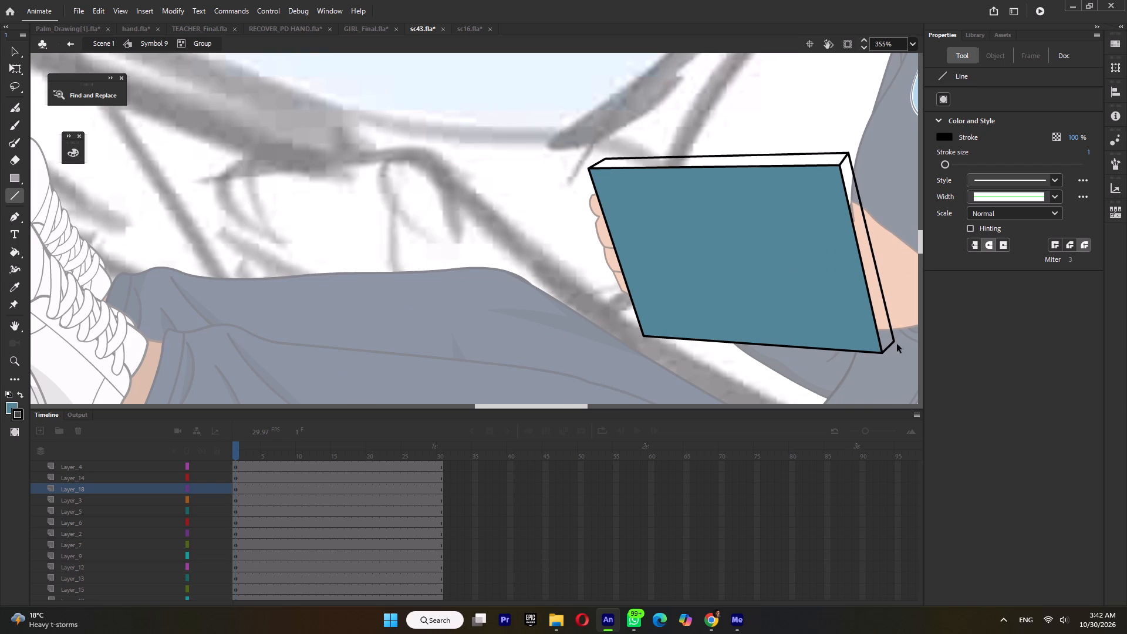
pyautogui.keyDown('ctrl'); pyautogui.click(894, 339); pyautogui.keyUp('ctrl')
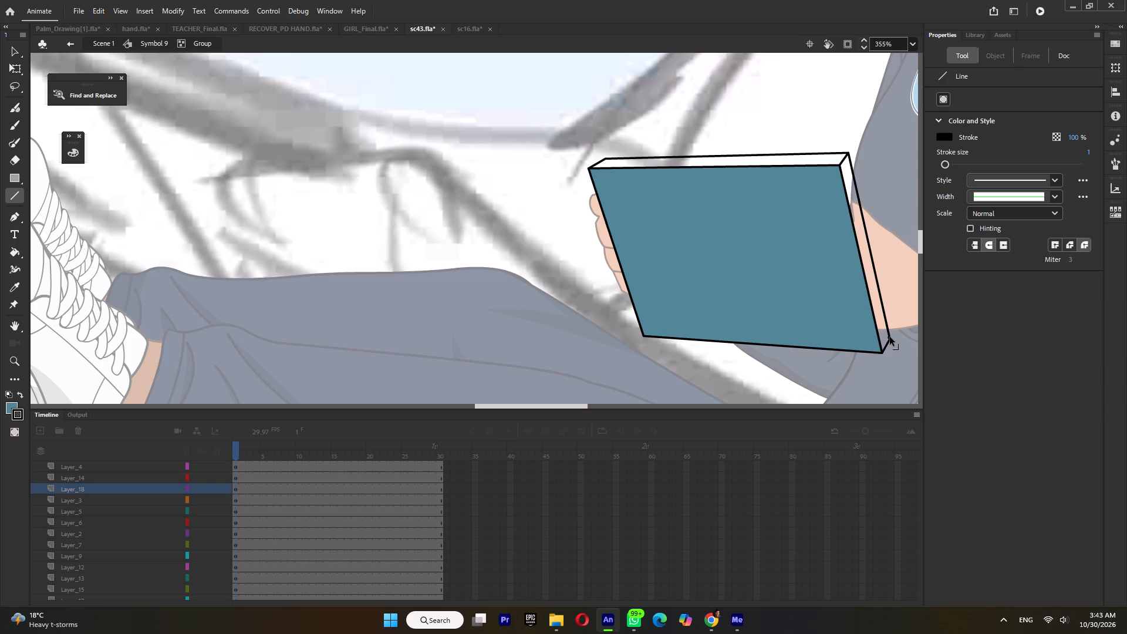
# Fill the tablet's side and top edge faces with the same teal using the Paint Bucket.
pyautogui.press('k')
pyautogui.click(878, 319)
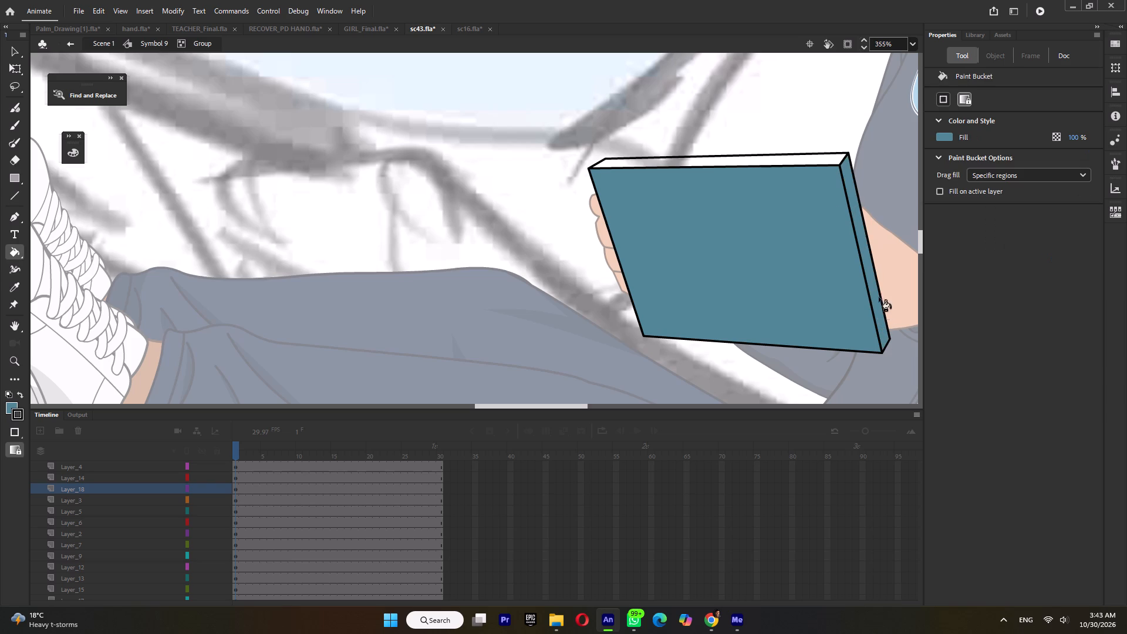
pyautogui.click(805, 154)
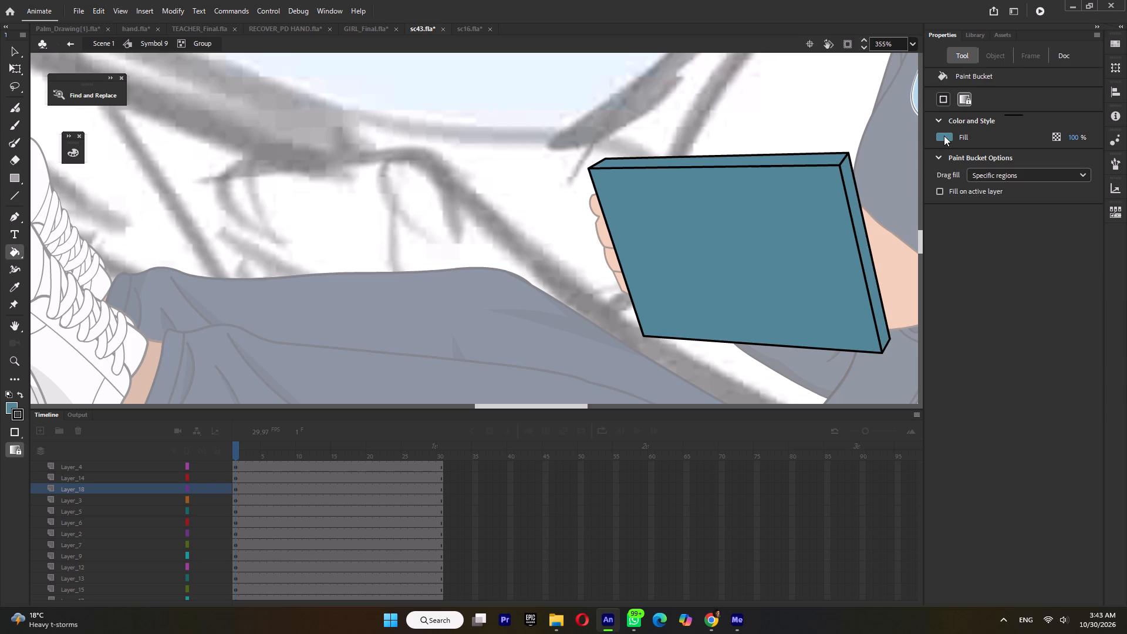
# Choose a slightly darker teal, fill the tablet's front face with it, and leave the group.
pyautogui.click(944, 136)
pyautogui.click(927, 150)
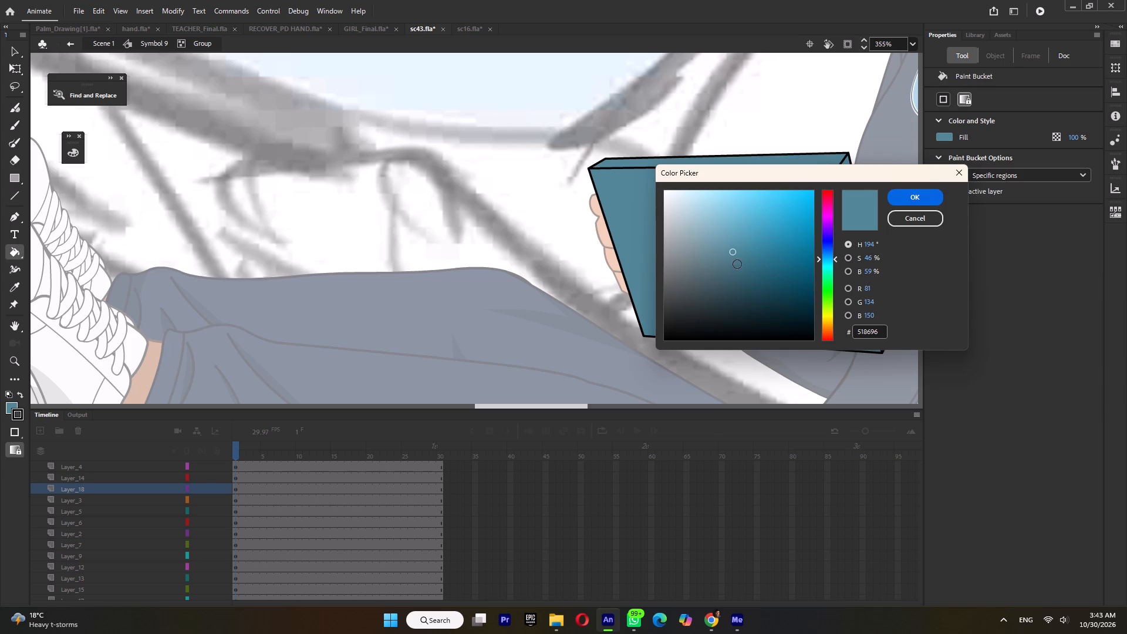
pyautogui.click(734, 259)
pyautogui.click(900, 198)
pyautogui.click(742, 243)
pyautogui.keyDown('ctrl'); pyautogui.doubleClick(726, 136); pyautogui.keyUp('ctrl')
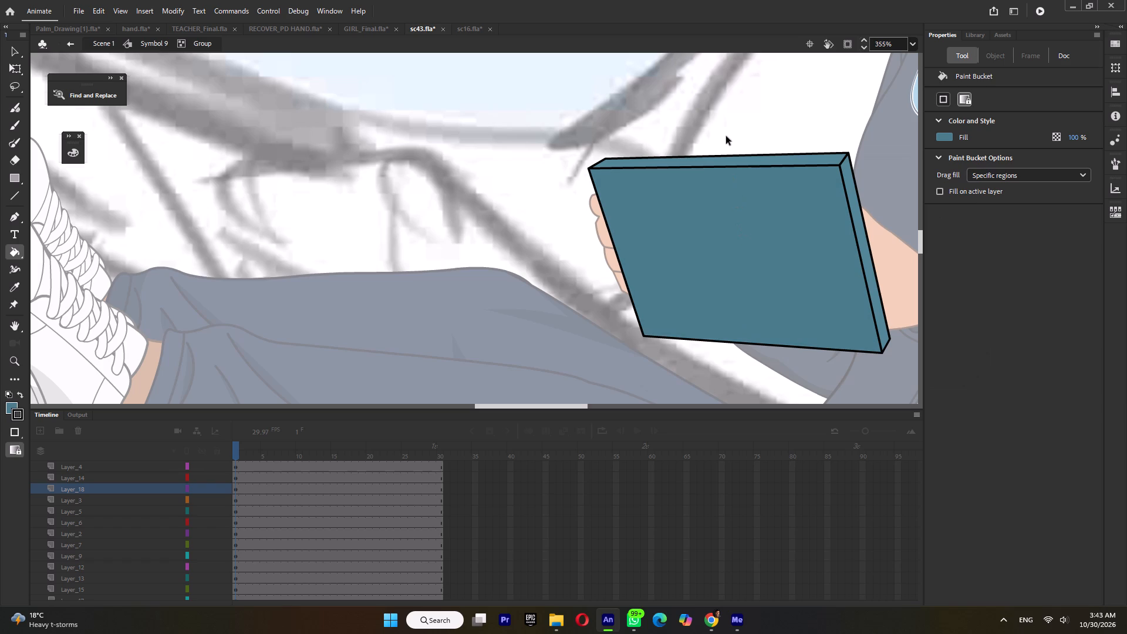
# Nudge the tablet slightly toward the feet and shift the Layer_14 fingers to grip its far edge.
pyautogui.keyDown('ctrl'); pyautogui.click(789, 186); pyautogui.keyUp('ctrl')
pyautogui.keyDown('ctrl'); pyautogui.moveTo(807, 191); pyautogui.dragTo(796, 188); pyautogui.keyUp('ctrl')
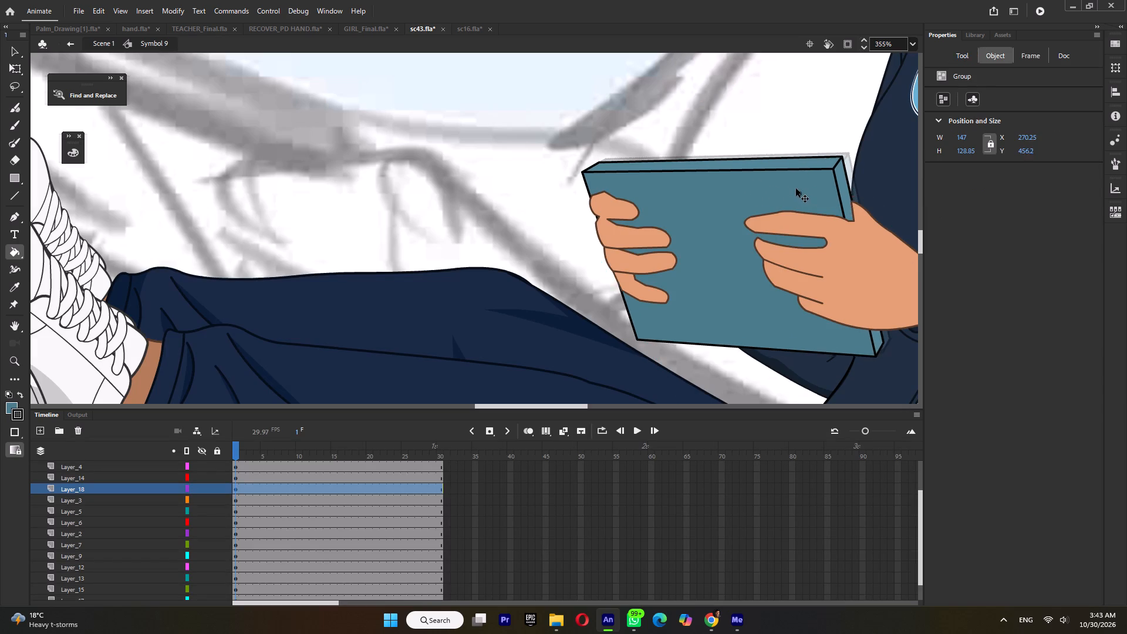
pyautogui.keyDown('ctrl'); pyautogui.moveTo(796, 188); pyautogui.dragTo(797, 188); pyautogui.keyUp('ctrl')
pyautogui.keyDown('ctrl'); pyautogui.click(614, 232); pyautogui.keyUp('ctrl')
pyautogui.keyDown('ctrl'); pyautogui.moveTo(638, 238); pyautogui.dragTo(624, 246); pyautogui.keyUp('ctrl')
# Shorten the jacket torso on Layer_6 slightly by lowering its collar end with Free Transform.
pyautogui.keyDown('ctrl'); pyautogui.scroll(-4, 624, 246); pyautogui.keyUp('ctrl')
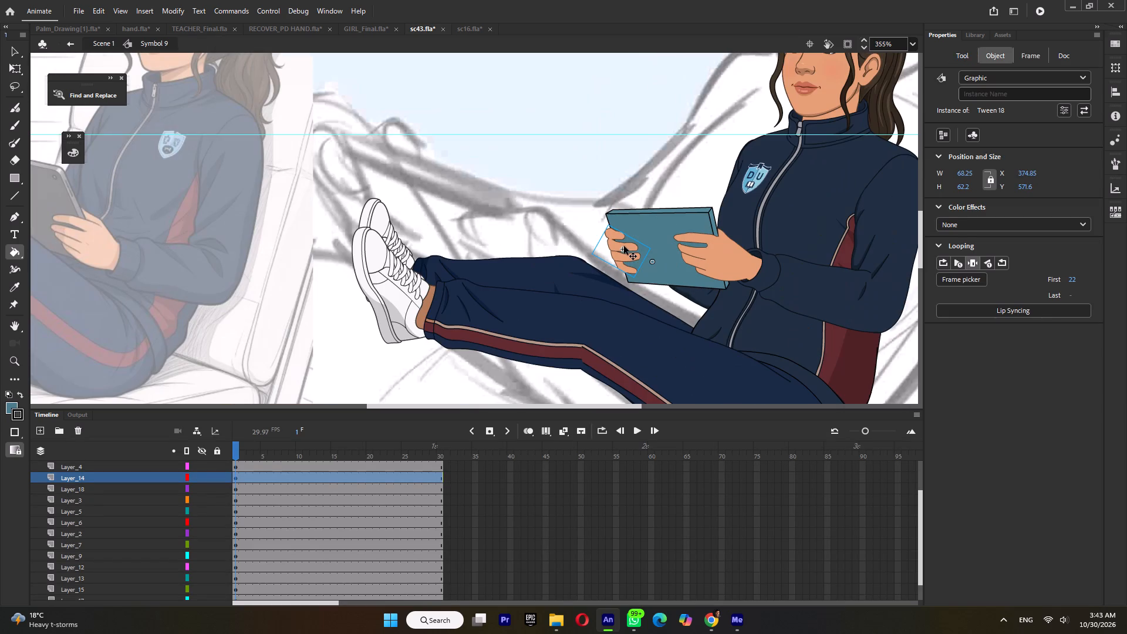
pyautogui.keyDown('ctrl'); pyautogui.scroll(-5, 680, 239); pyautogui.keyUp('ctrl')
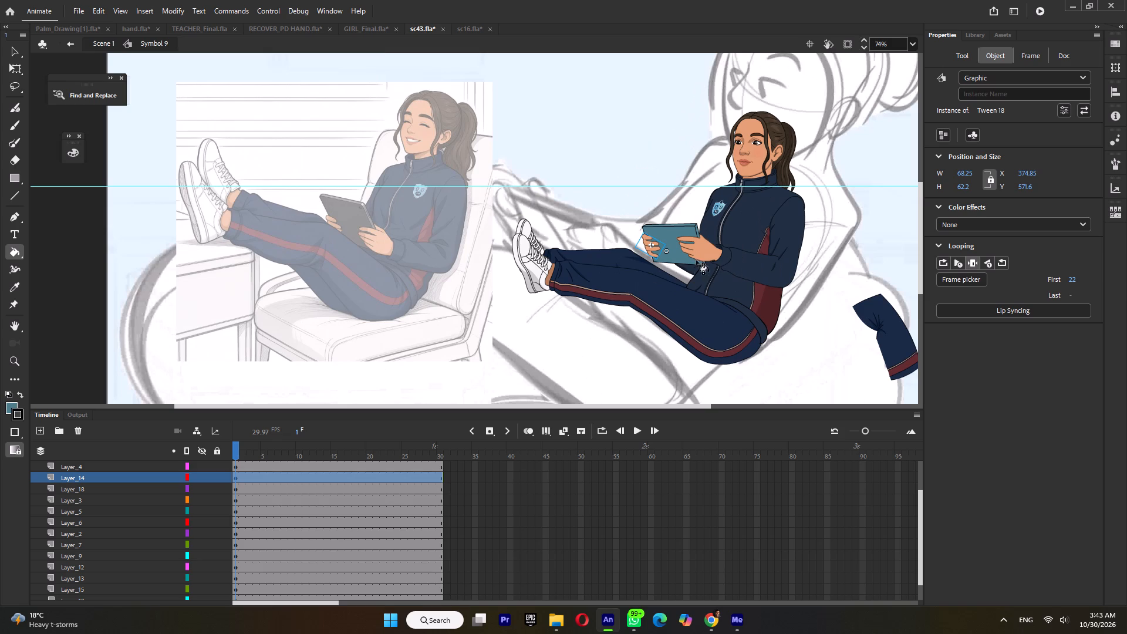
pyautogui.click(10, 65)
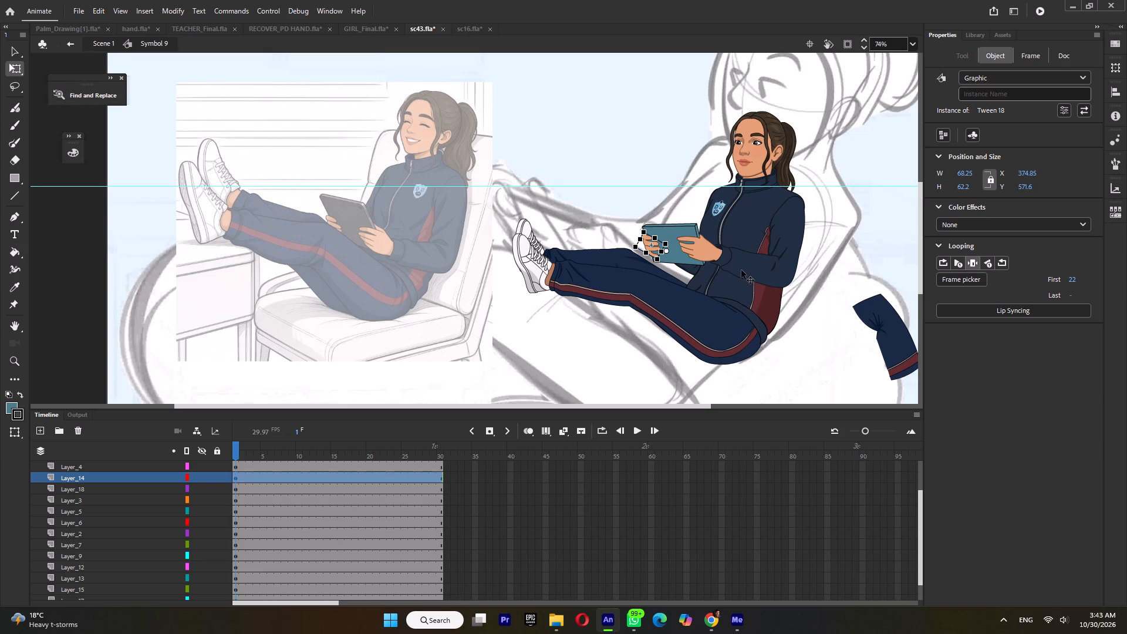
pyautogui.click(728, 224)
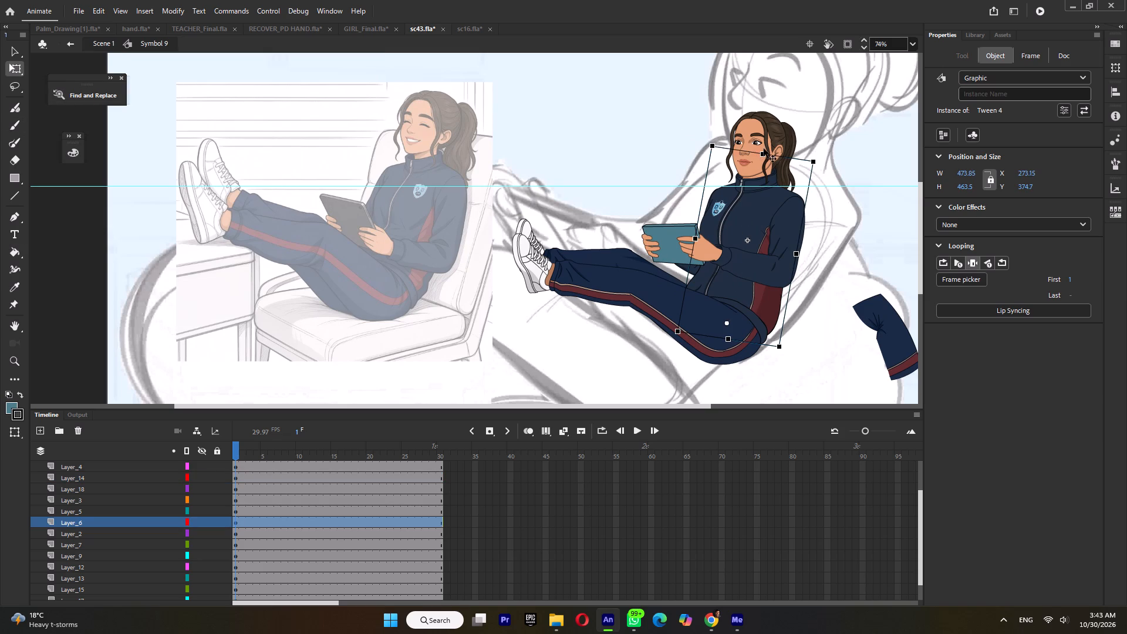
pyautogui.moveTo(762, 152); pyautogui.dragTo(762, 165)
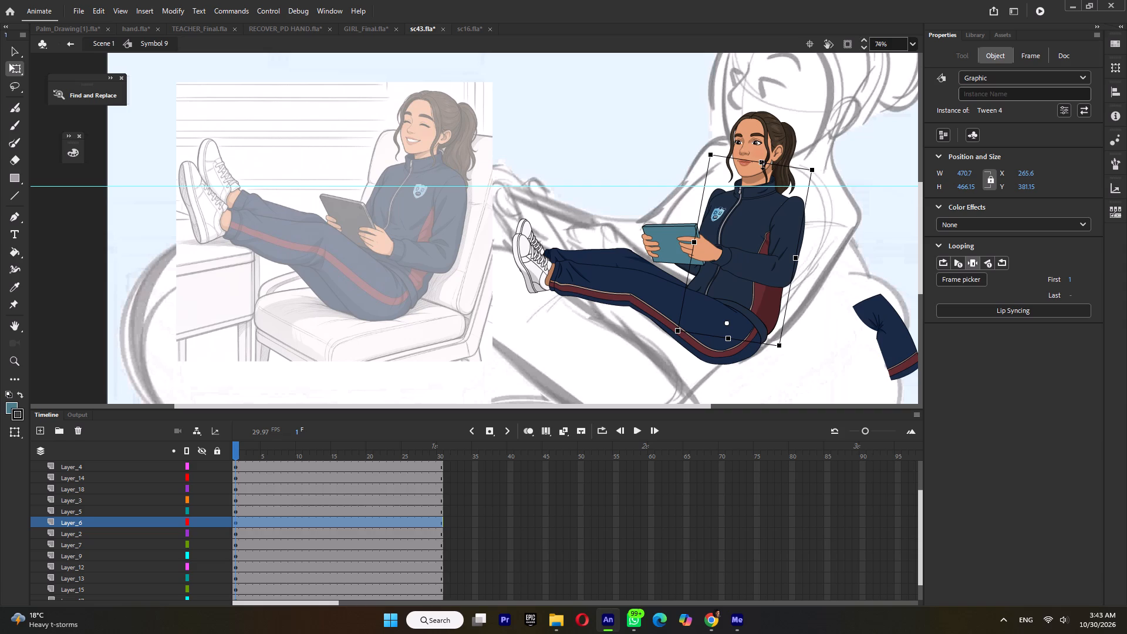
pyautogui.moveTo(762, 165); pyautogui.dragTo(763, 165)
# Move the head and ponytail down together onto the lowered collar and tilt them slightly.
pyautogui.moveTo(814, 96); pyautogui.dragTo(752, 138)
pyautogui.keyDown('ctrl'); pyautogui.scroll(5, 785, 162); pyautogui.keyUp('ctrl')
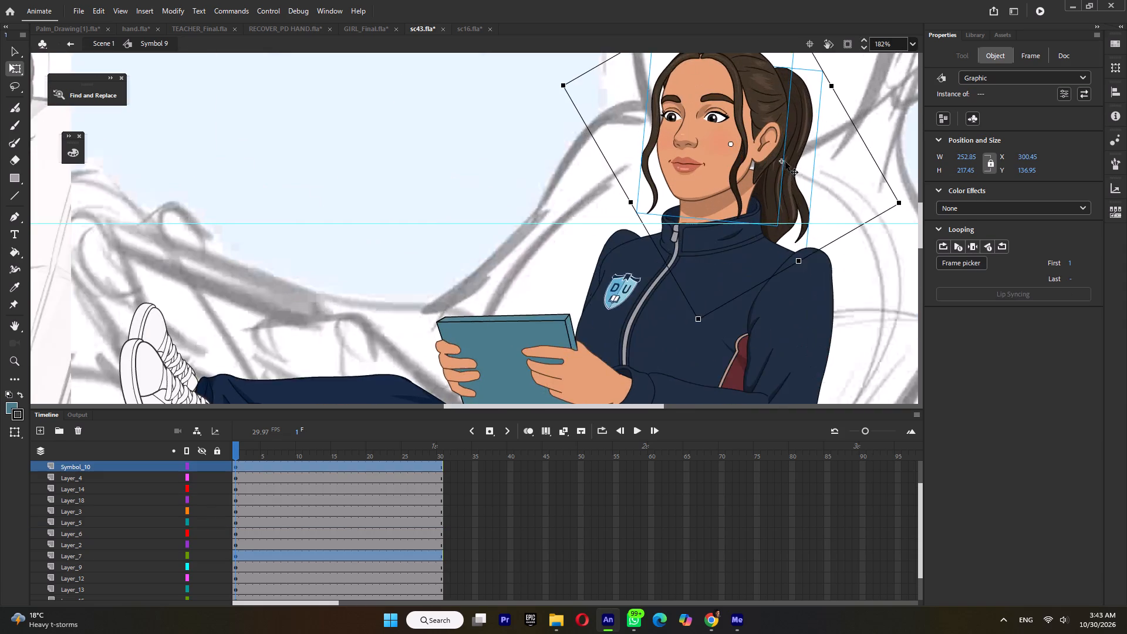
pyautogui.keyDown('ctrl'); pyautogui.scroll(2, 782, 160); pyautogui.keyUp('ctrl')
pyautogui.moveTo(785, 127); pyautogui.dragTo(778, 160)
pyautogui.keyDown('ctrl'); pyautogui.scroll(-1, 696, 169); pyautogui.keyUp('ctrl')
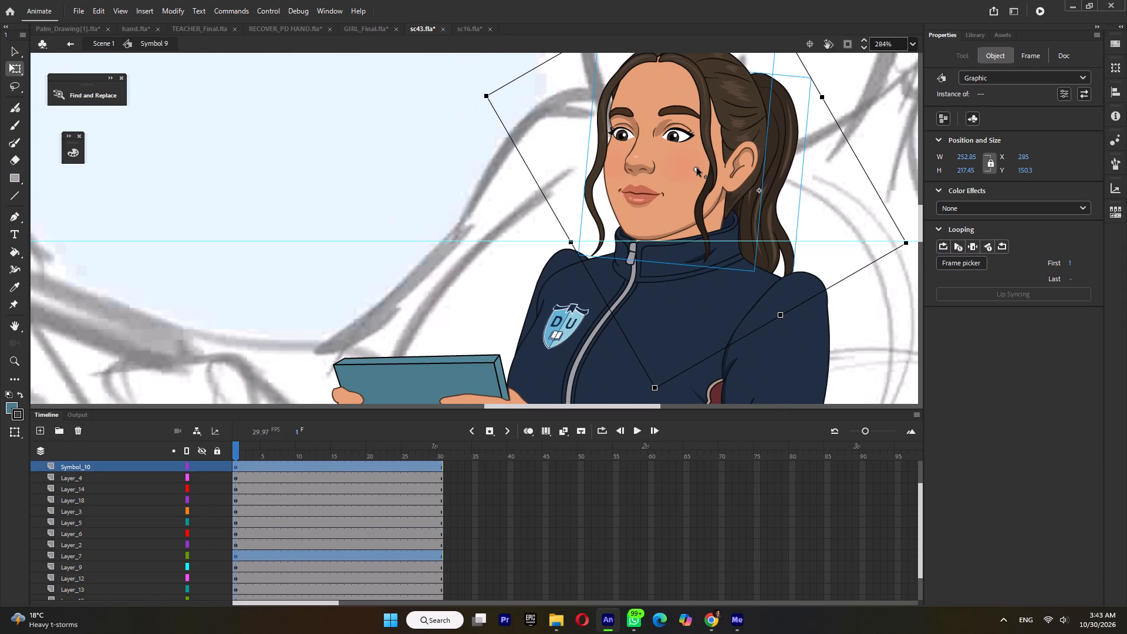
pyautogui.moveTo(697, 168); pyautogui.dragTo(707, 204)
pyautogui.keyDown('ctrl'); pyautogui.scroll(-4, 730, 236); pyautogui.keyUp('ctrl')
pyautogui.moveTo(741, 116); pyautogui.dragTo(733, 116)
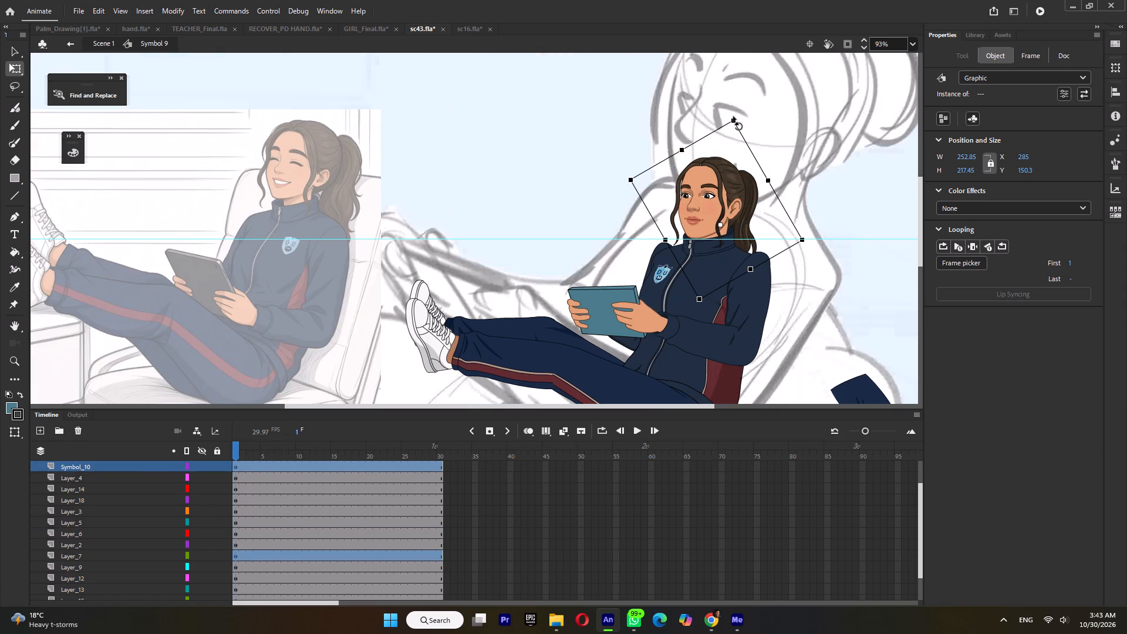
pyautogui.moveTo(733, 116); pyautogui.dragTo(728, 123)
# Rotate the ponytail on Layer_7 slightly, and nudge it together with the head toward the tablet to fit the collar.
pyautogui.click(807, 198)
pyautogui.click(750, 228)
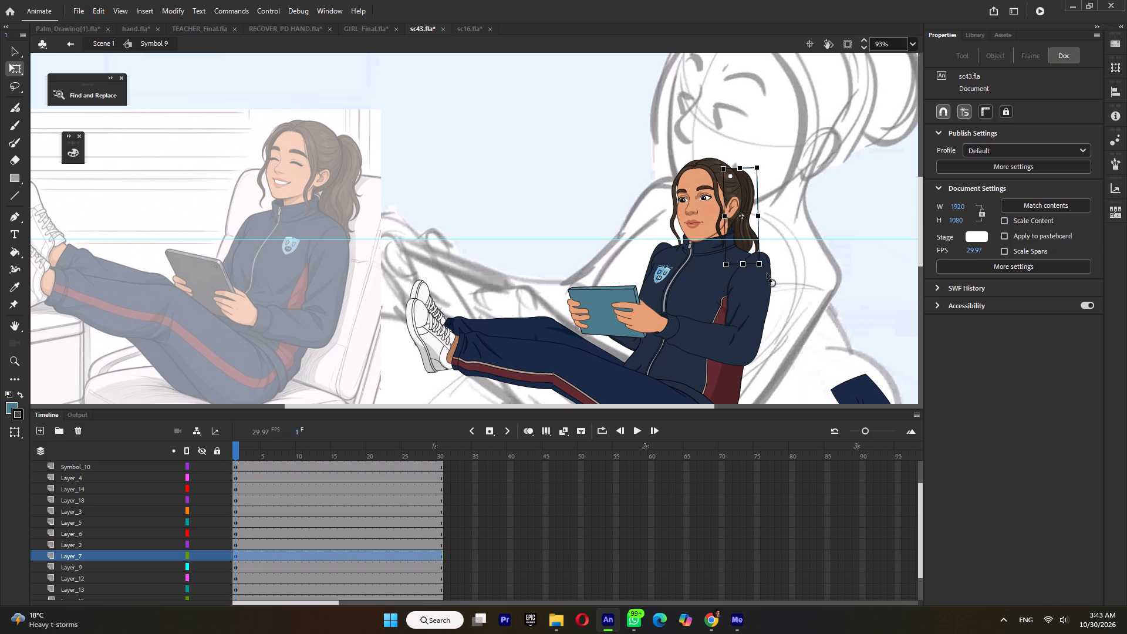
pyautogui.moveTo(764, 273); pyautogui.dragTo(752, 281)
pyautogui.keyDown('ctrl'); pyautogui.scroll(5, 719, 224); pyautogui.keyUp('ctrl')
pyautogui.keyDown('shift'); pyautogui.click(704, 205); pyautogui.keyUp('shift')
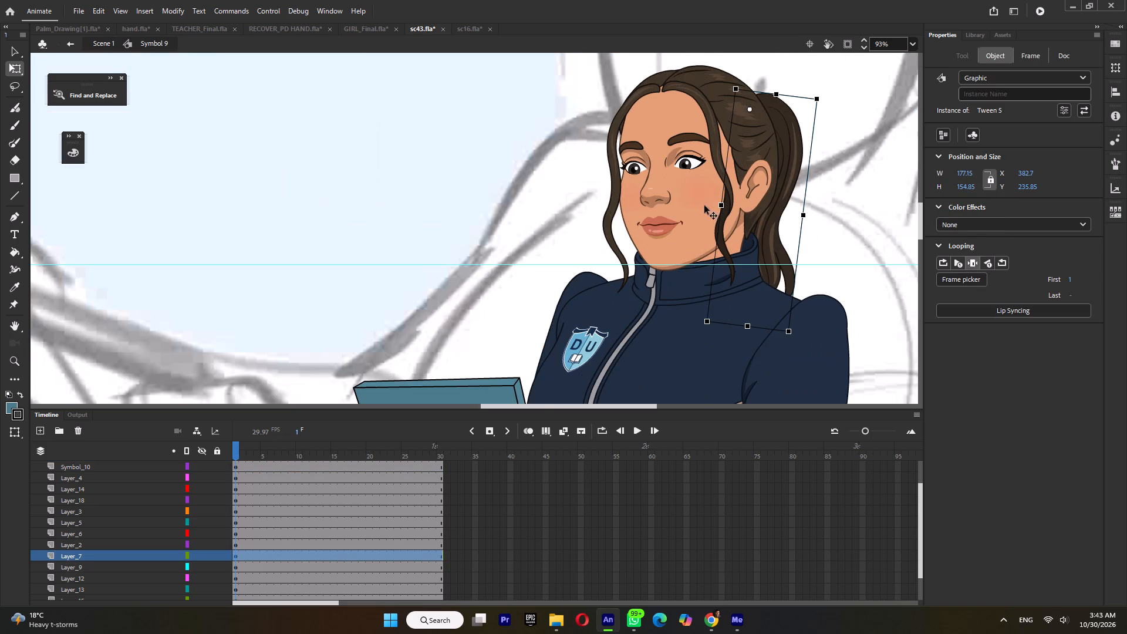
pyautogui.keyDown('ctrl'); pyautogui.scroll(3, 718, 218); pyautogui.keyUp('ctrl')
pyautogui.moveTo(725, 215); pyautogui.dragTo(718, 217)
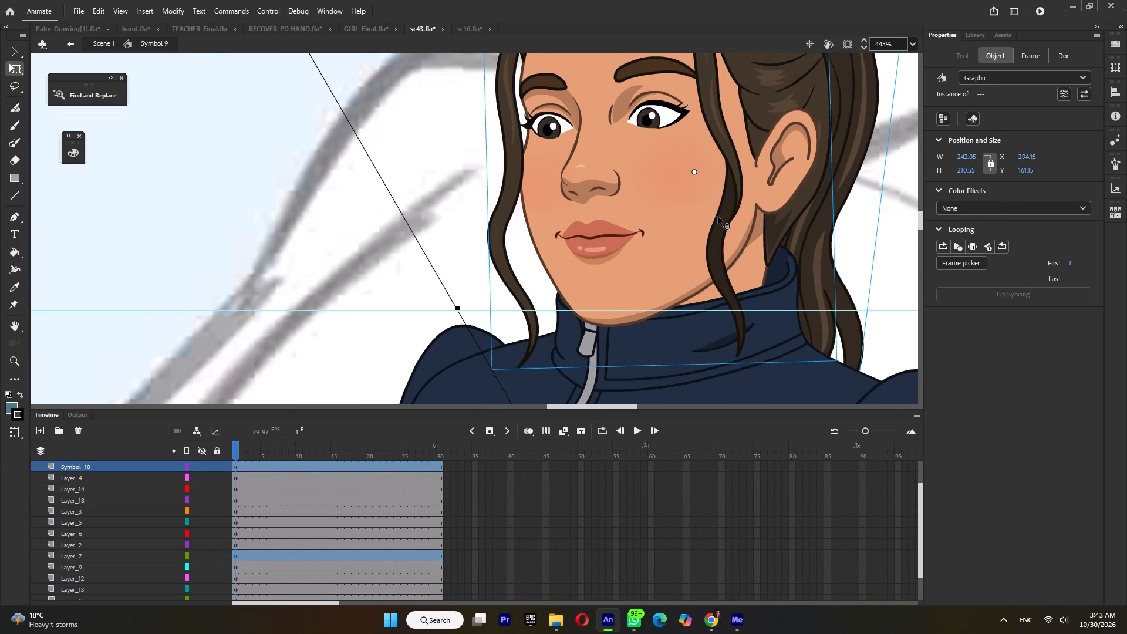
pyautogui.keyDown('ctrl'); pyautogui.scroll(-5, 718, 221); pyautogui.keyUp('ctrl')
pyautogui.keyDown('ctrl'); pyautogui.scroll(-5, 765, 221); pyautogui.keyUp('ctrl')
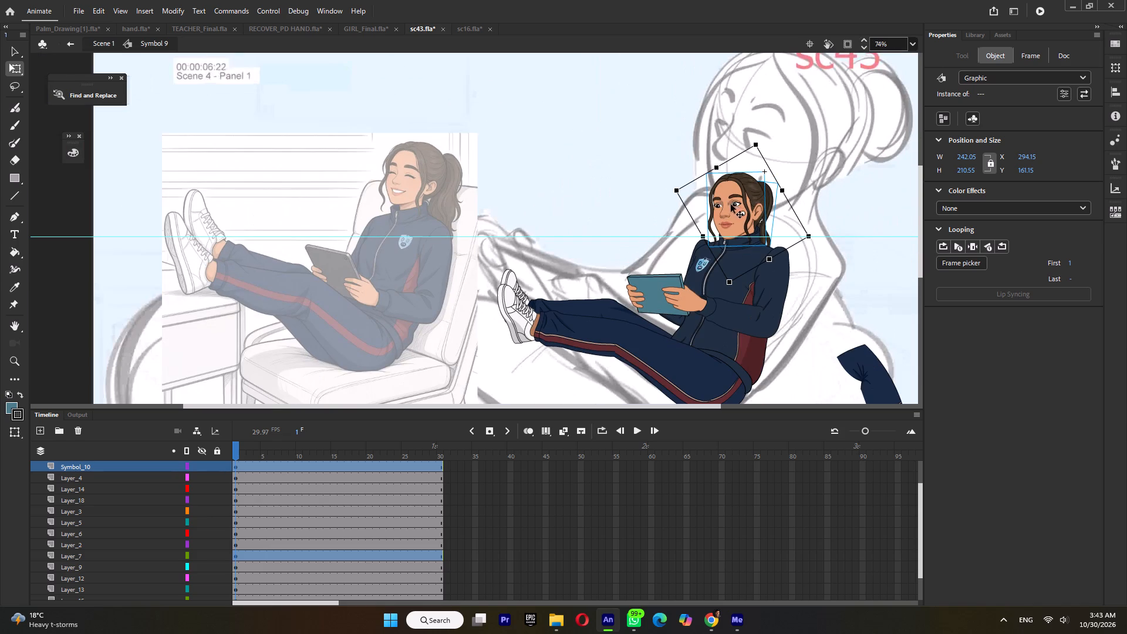
# Move the near arm, both hands and the tablet down together so the sleeve fits the lowered shoulder.
pyautogui.click(778, 295)
pyautogui.keyDown('shift'); pyautogui.click(730, 321); pyautogui.keyUp('shift')
pyautogui.keyDown('shift'); pyautogui.click(691, 301); pyautogui.keyUp('shift')
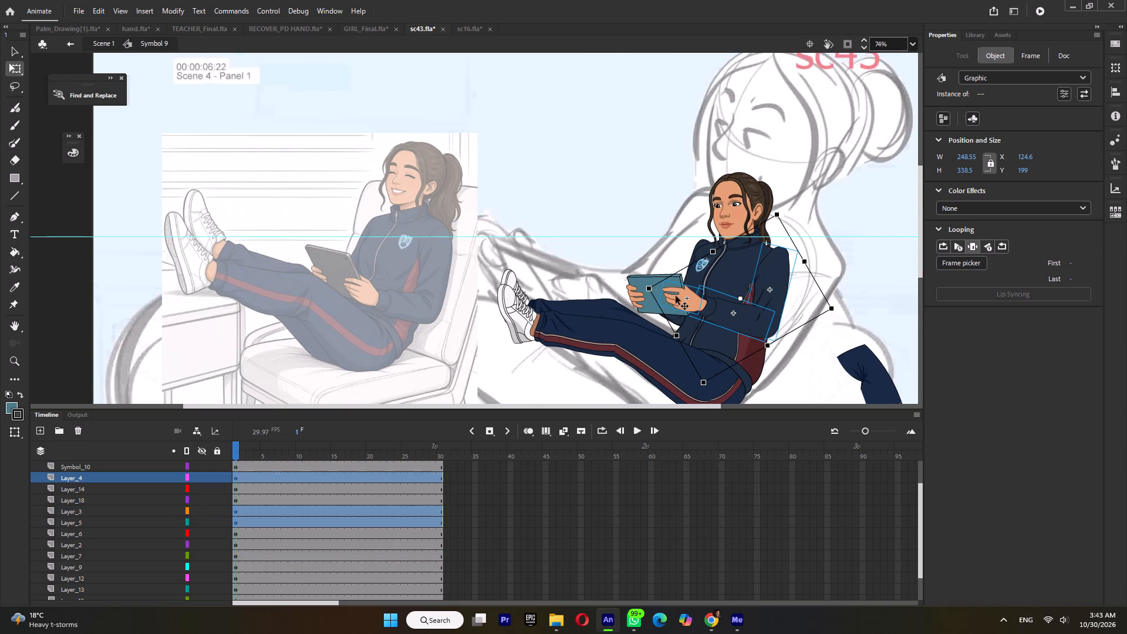
pyautogui.keyDown('shift'); pyautogui.click(650, 279); pyautogui.keyUp('shift')
pyautogui.keyDown('shift'); pyautogui.click(644, 269); pyautogui.keyUp('shift')
pyautogui.keyDown('shift'); pyautogui.click(643, 275); pyautogui.keyUp('shift')
pyautogui.keyDown('shift'); pyautogui.click(636, 293); pyautogui.keyUp('shift')
pyautogui.keyDown('ctrl'); pyautogui.scroll(3, 777, 299); pyautogui.keyUp('ctrl')
pyautogui.moveTo(785, 273); pyautogui.dragTo(782, 295)
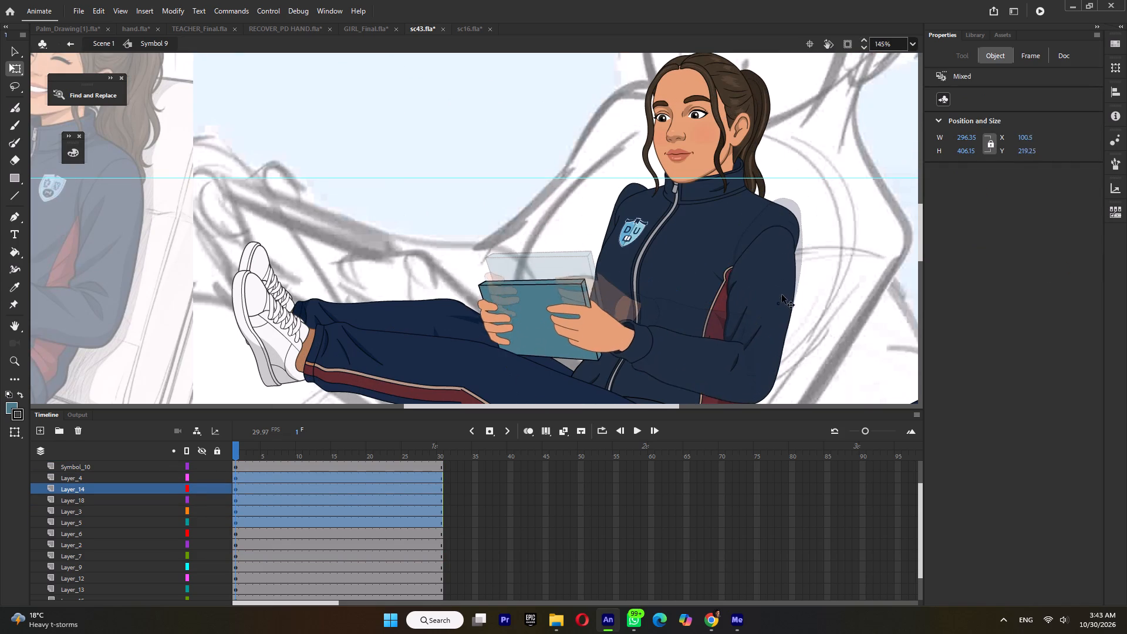
pyautogui.moveTo(782, 295); pyautogui.dragTo(784, 291)
pyautogui.keyDown('ctrl'); pyautogui.scroll(-4, 784, 291); pyautogui.keyUp('ctrl')
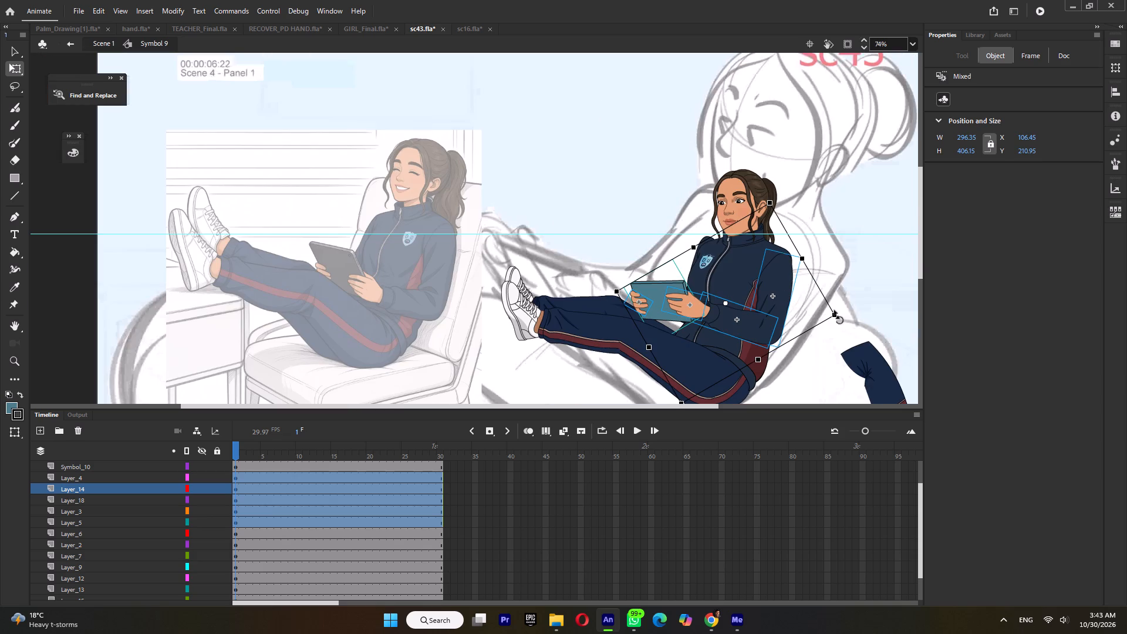
pyautogui.click(855, 291)
# Shorten the near forearm sleeve on Layer_3 from its wrist end.
pyautogui.click(734, 328)
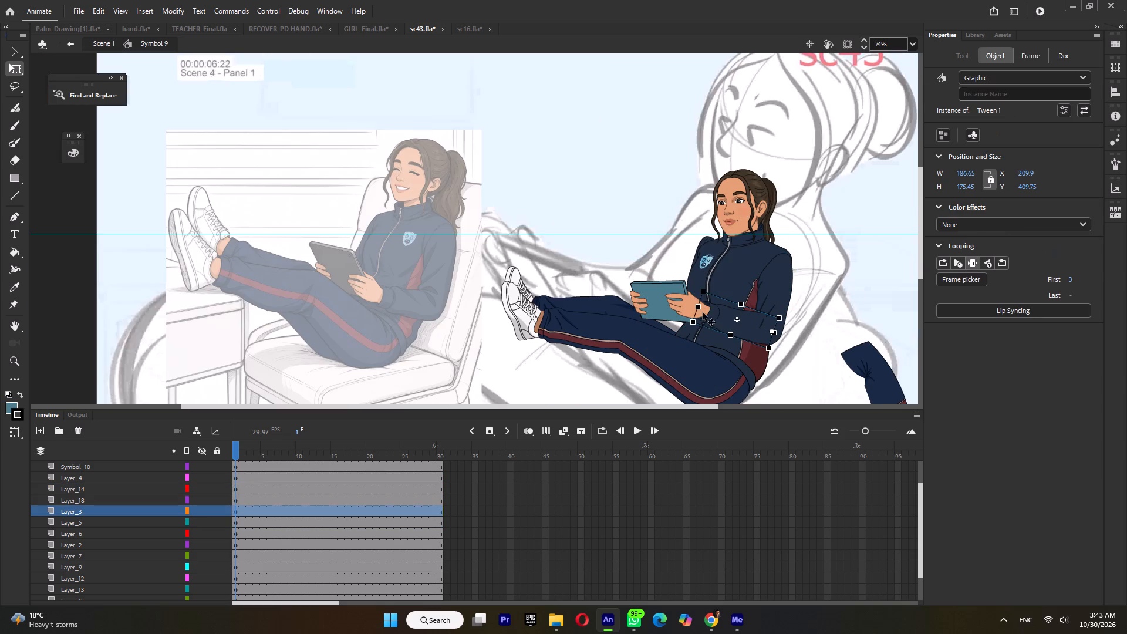
pyautogui.moveTo(697, 307); pyautogui.dragTo(711, 311)
# Move both hands and the tablet together toward the body so the near wrist meets the shortened sleeve cuff.
pyautogui.click(687, 303)
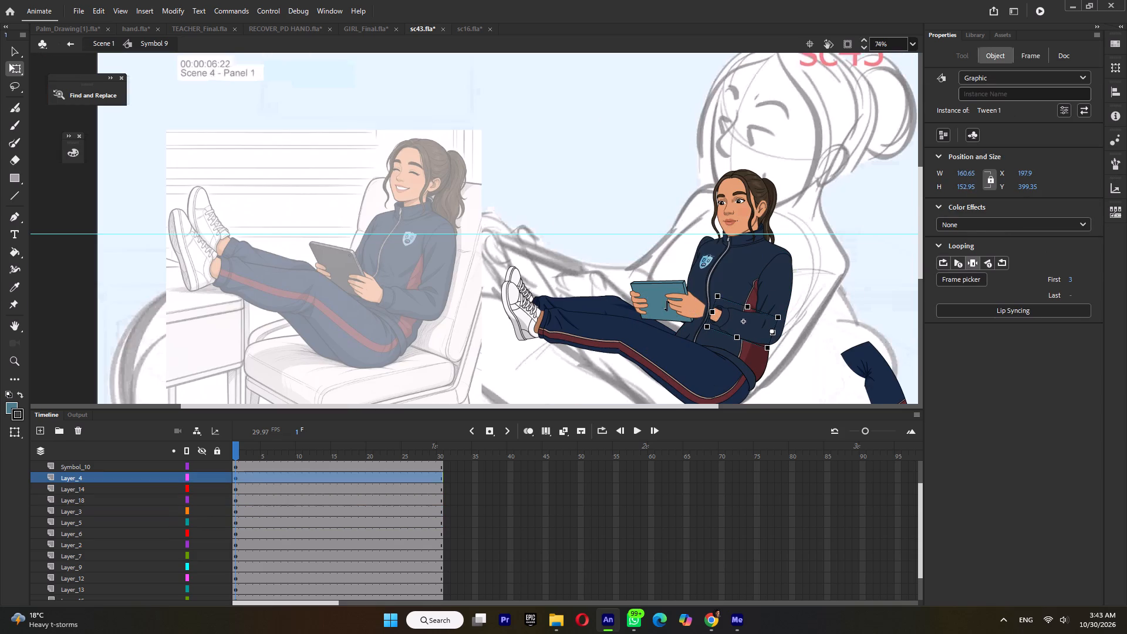
pyautogui.keyDown('shift'); pyautogui.click(636, 305); pyautogui.keyUp('shift')
pyautogui.keyDown('shift'); pyautogui.click(644, 289); pyautogui.keyUp('shift')
pyautogui.keyDown('ctrl'); pyautogui.scroll(4, 705, 305); pyautogui.keyUp('ctrl')
pyautogui.moveTo(680, 305); pyautogui.dragTo(710, 309)
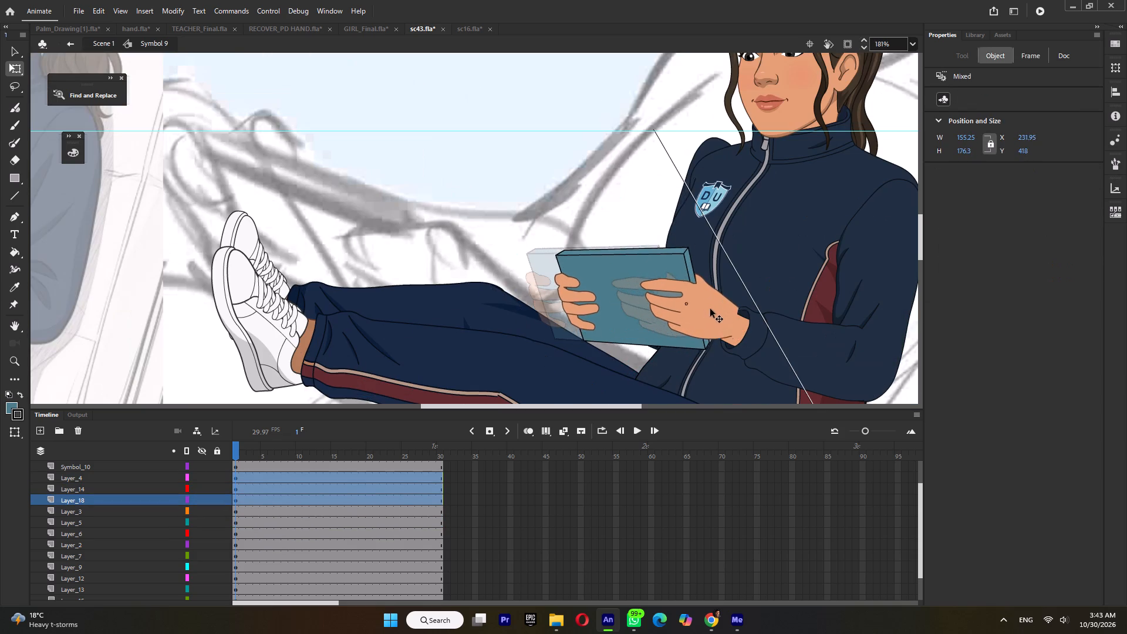
pyautogui.moveTo(710, 309); pyautogui.dragTo(715, 314)
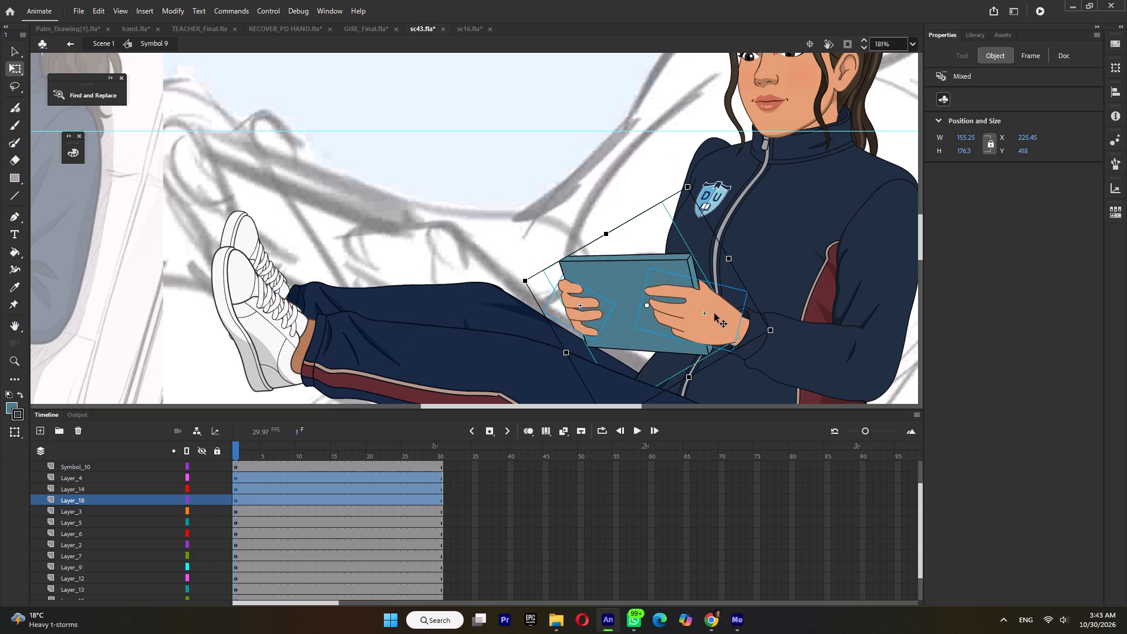
pyautogui.keyDown('ctrl'); pyautogui.scroll(3, 733, 325); pyautogui.keyUp('ctrl')
pyautogui.moveTo(728, 315); pyautogui.dragTo(724, 320)
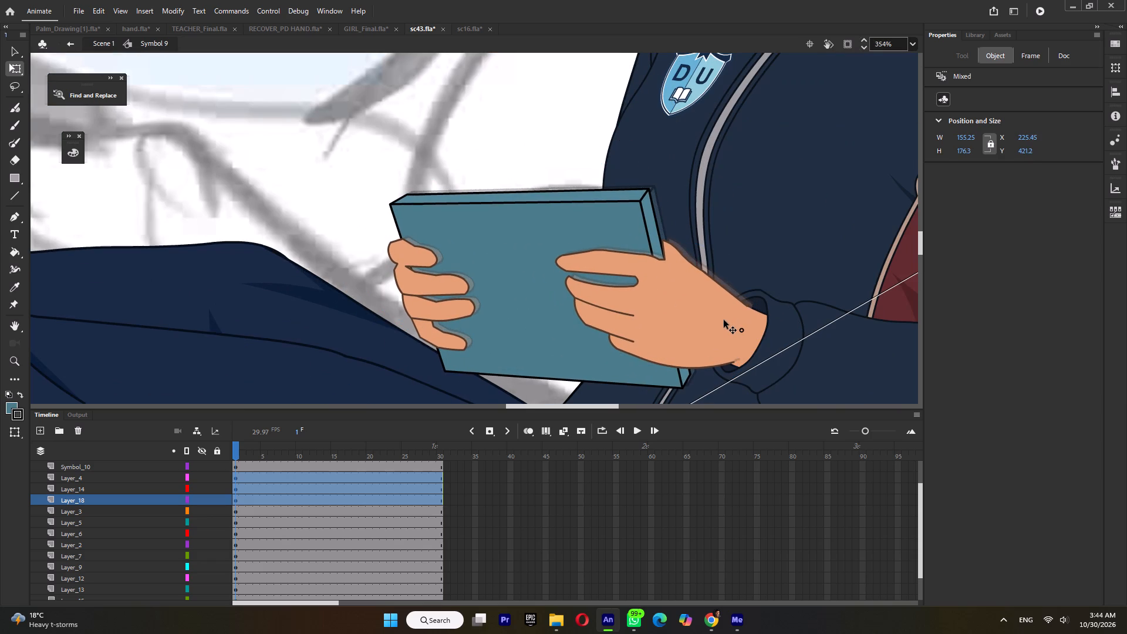
pyautogui.moveTo(724, 320); pyautogui.dragTo(726, 321)
pyautogui.keyDown('ctrl'); pyautogui.scroll(-6, 755, 305); pyautogui.keyUp('ctrl')
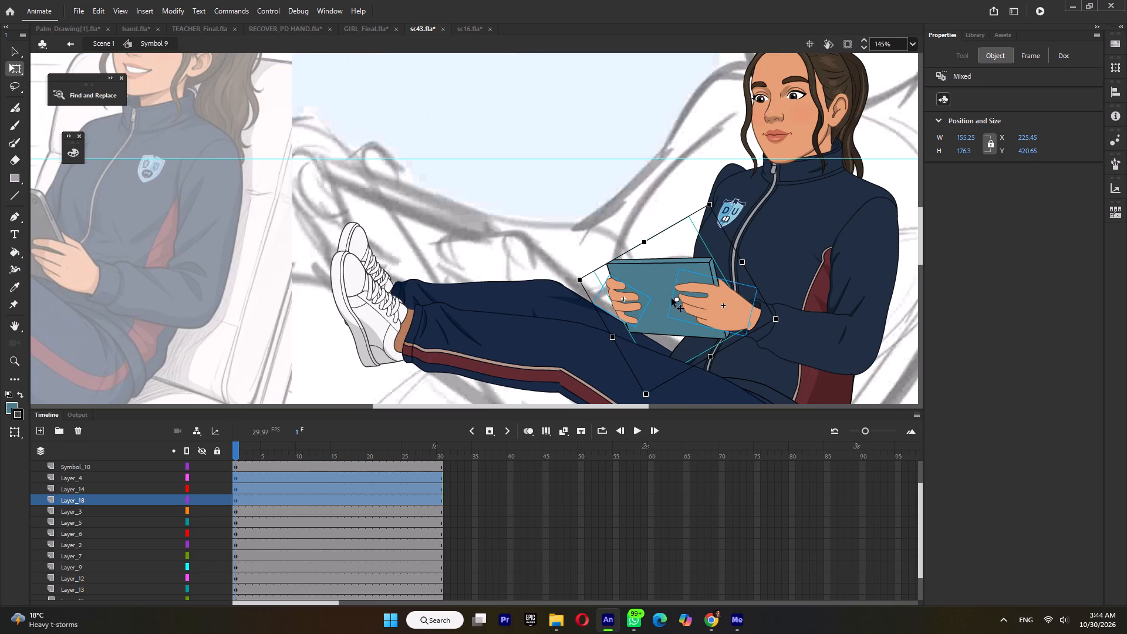
# Set the pivot at the near wrist and rotate the hands and tablet slightly to raise the tablet's far side.
pyautogui.moveTo(676, 299); pyautogui.dragTo(744, 320)
pyautogui.moveTo(578, 286); pyautogui.dragTo(573, 264)
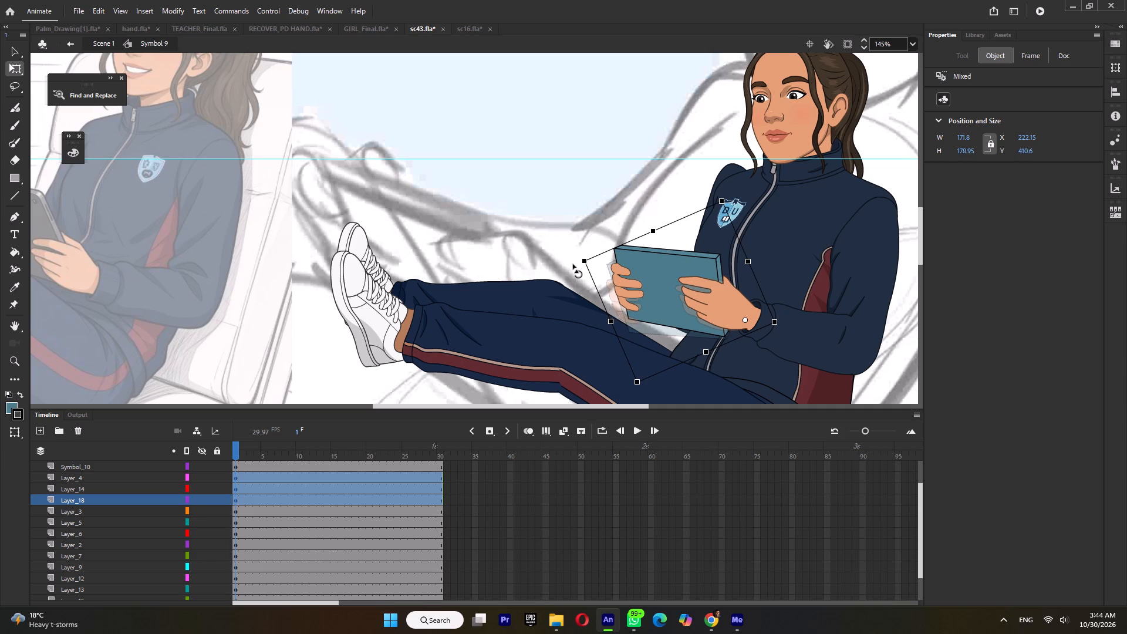
pyautogui.moveTo(573, 264); pyautogui.dragTo(575, 264)
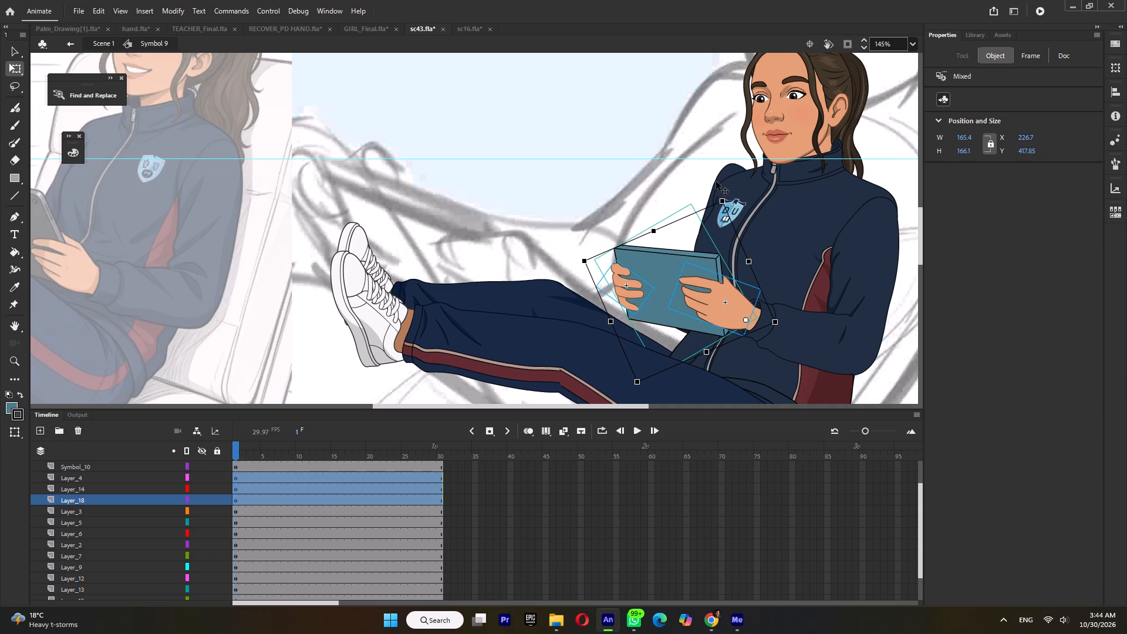
# Hide the tablet's layer, Layer_18, to expose the far arm behind it.
pyautogui.click(720, 173)
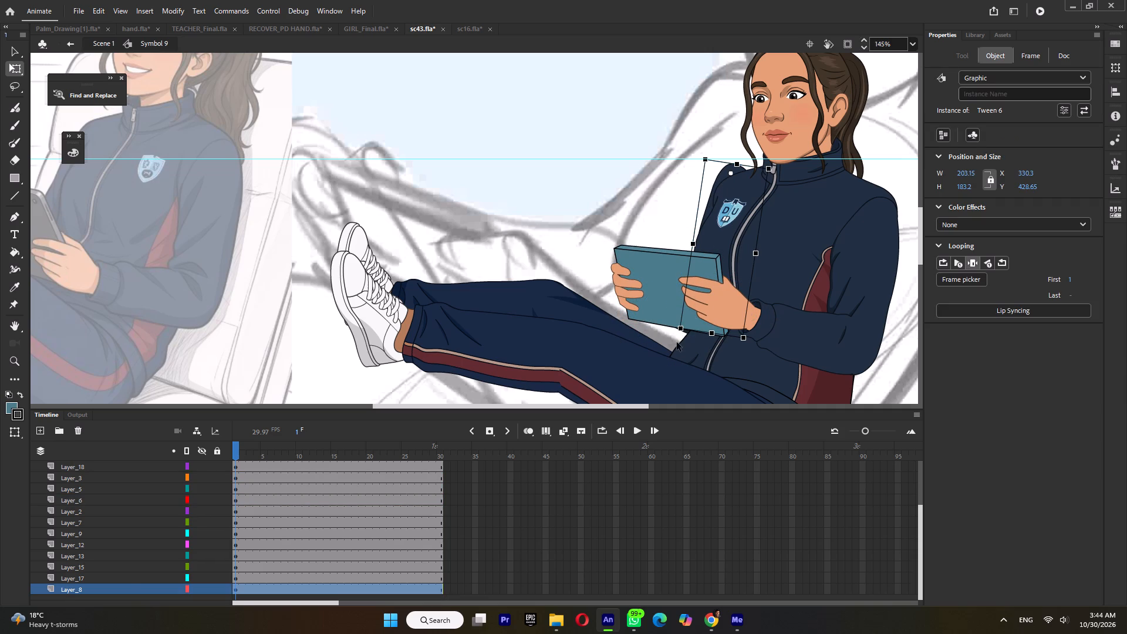
pyautogui.keyDown('shift'); pyautogui.click(109, 578); pyautogui.keyUp('shift')
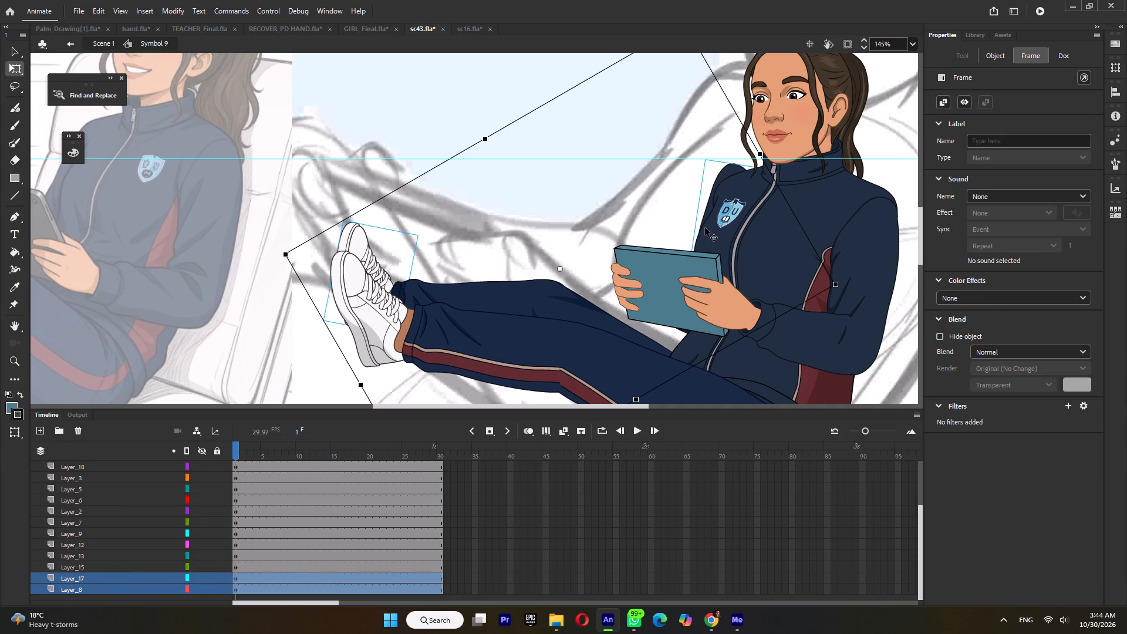
pyautogui.scroll(-3, 135, 557)
pyautogui.click(90, 579)
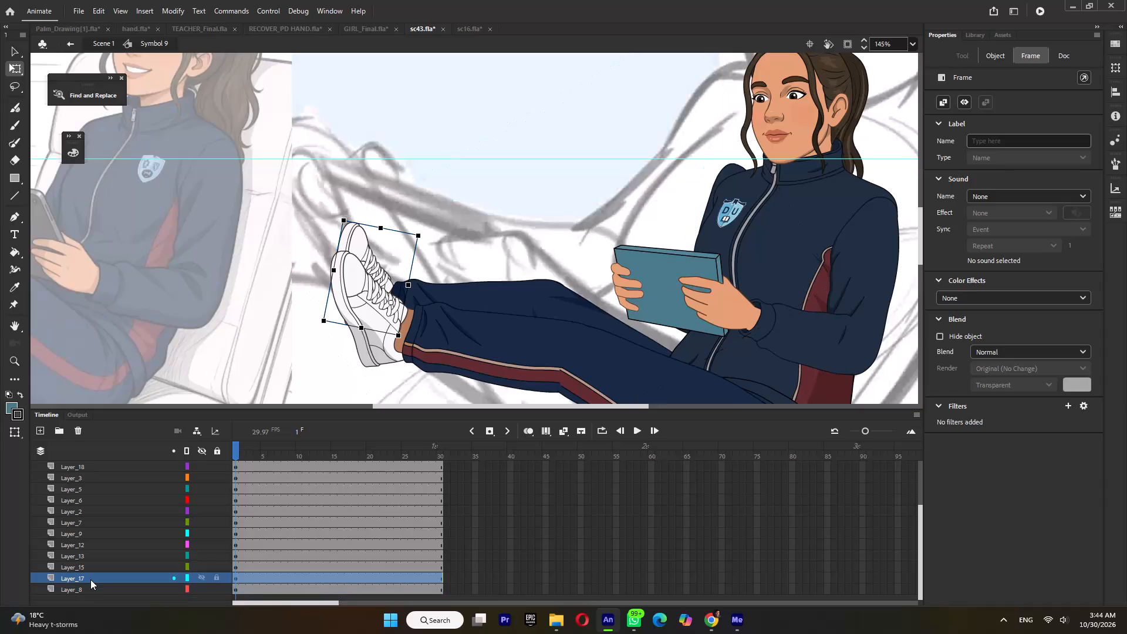
pyautogui.click(86, 590)
pyautogui.click(81, 566)
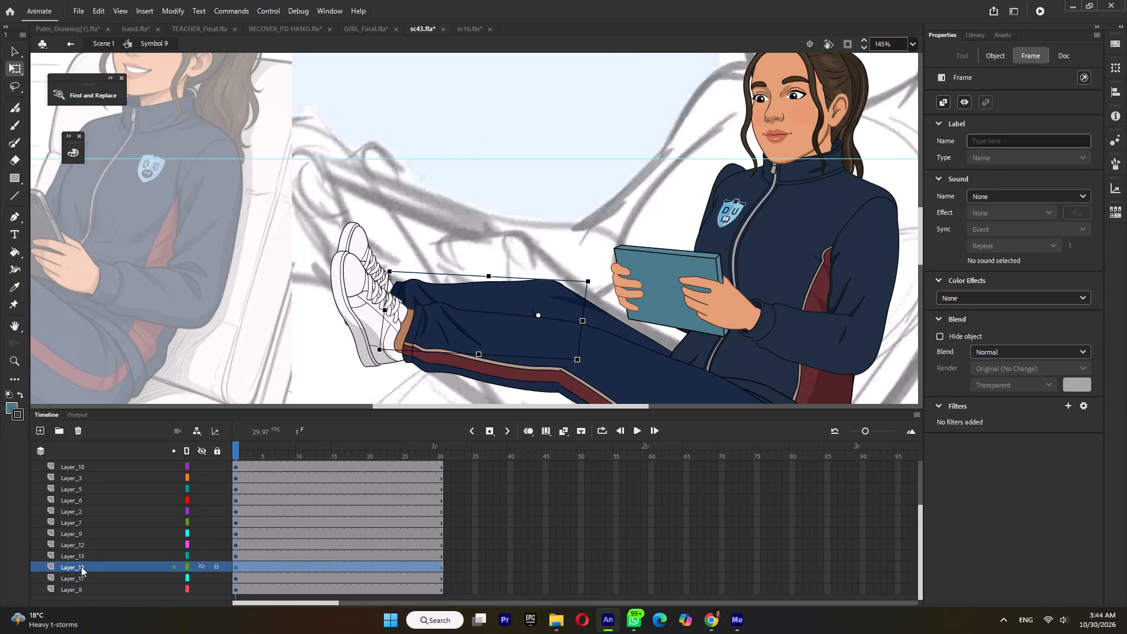
pyautogui.click(622, 258)
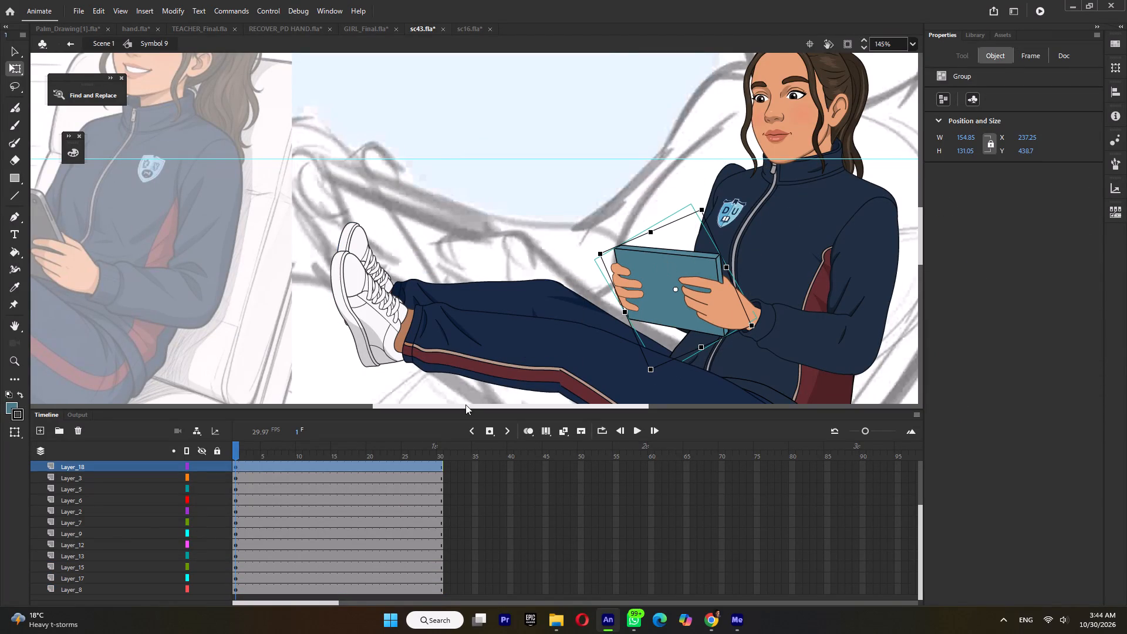
pyautogui.click(197, 467)
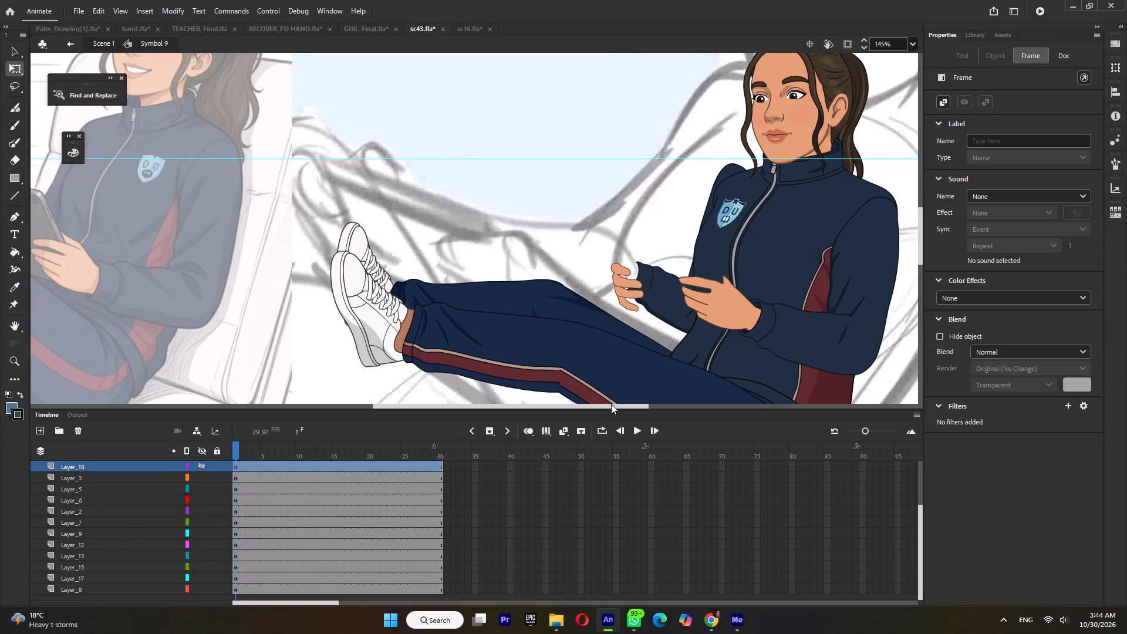
# Rotate the far upper arm and forearm together clockwise and shift them outward so the sleeve reaches the far hand.
pyautogui.click(654, 274)
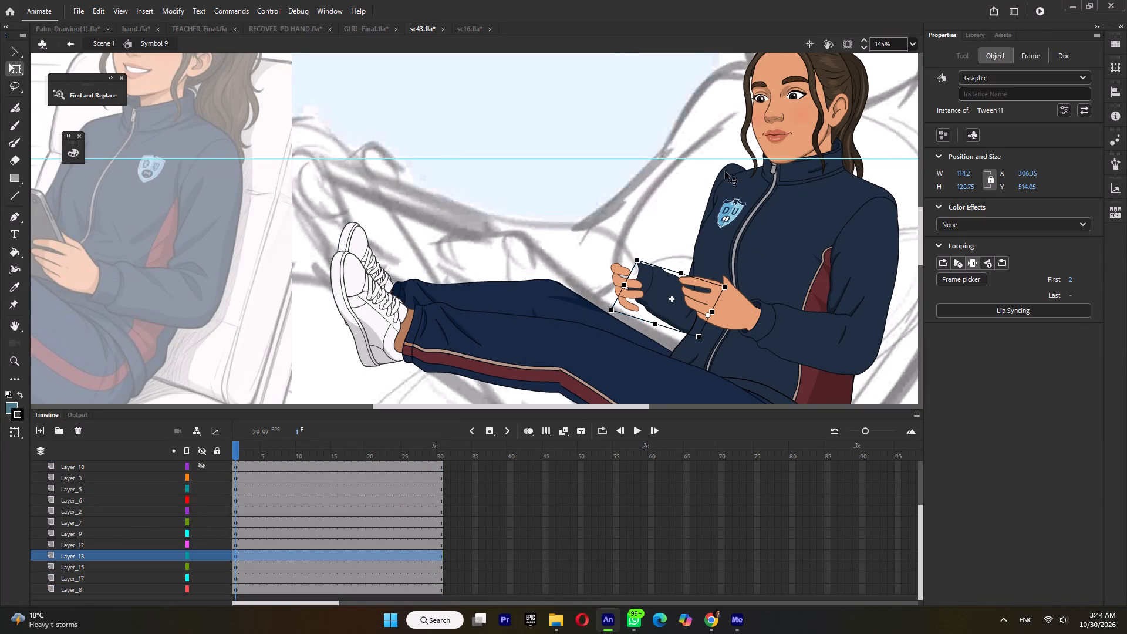
pyautogui.keyDown('shift'); pyautogui.click(725, 169); pyautogui.keyUp('shift')
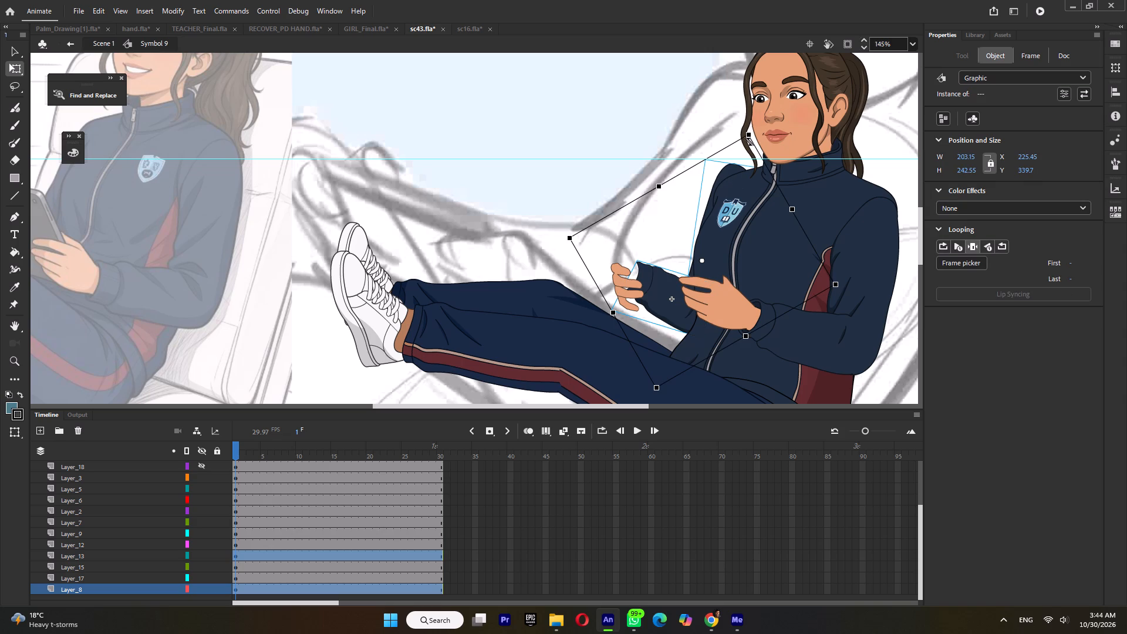
pyautogui.moveTo(757, 129); pyautogui.dragTo(778, 149)
pyautogui.moveTo(651, 279); pyautogui.dragTo(625, 279)
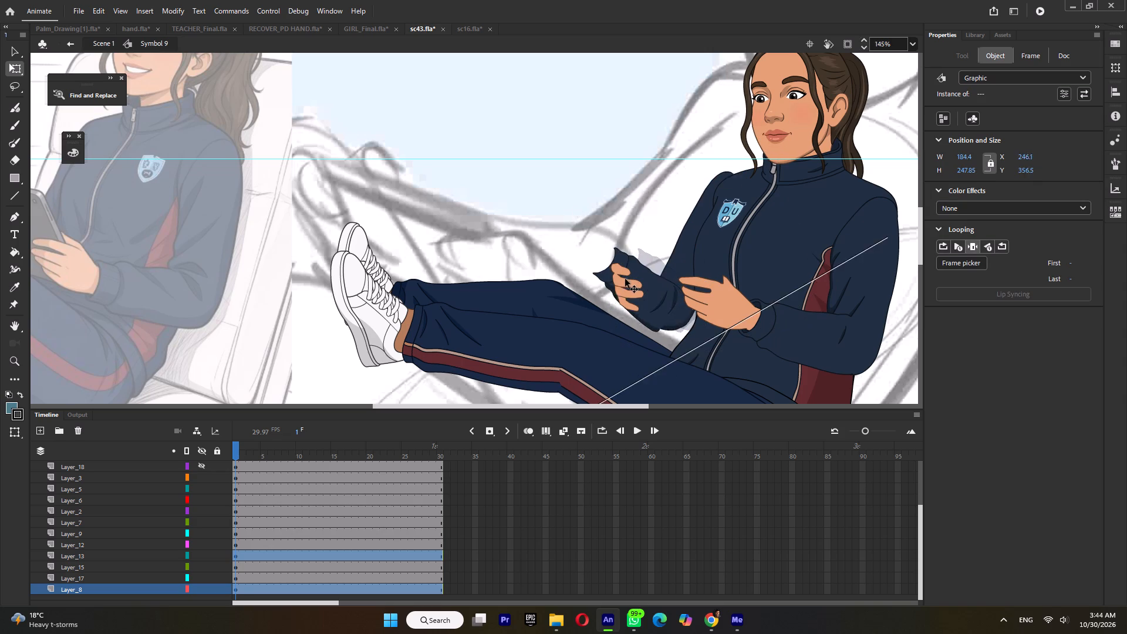
pyautogui.moveTo(625, 279); pyautogui.dragTo(627, 285)
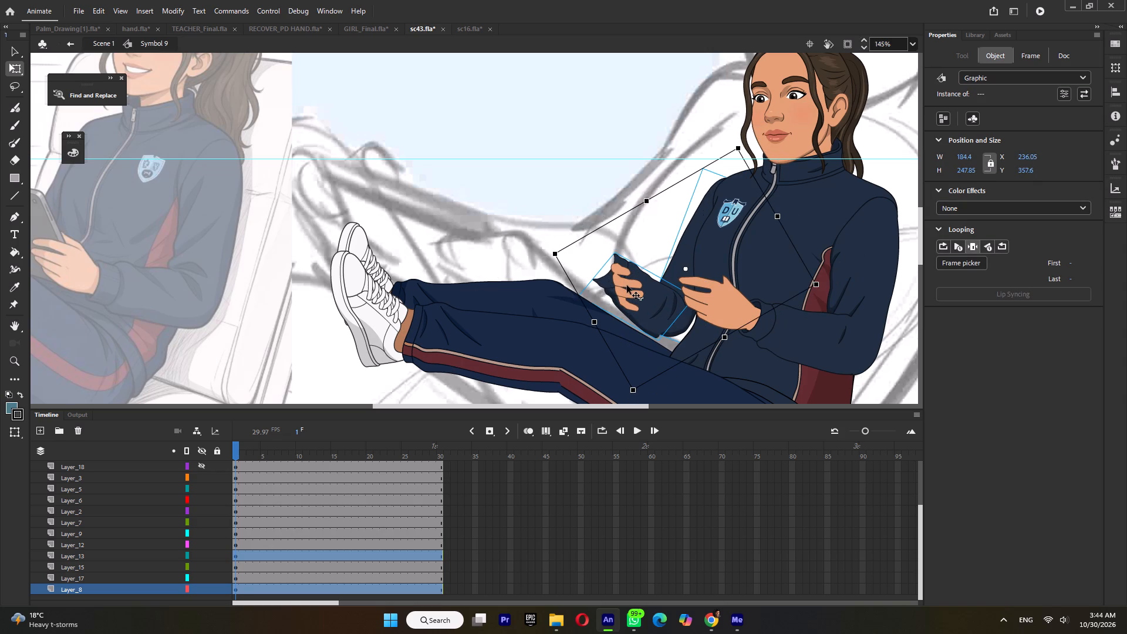
pyautogui.press('Right')
pyautogui.press('Right')
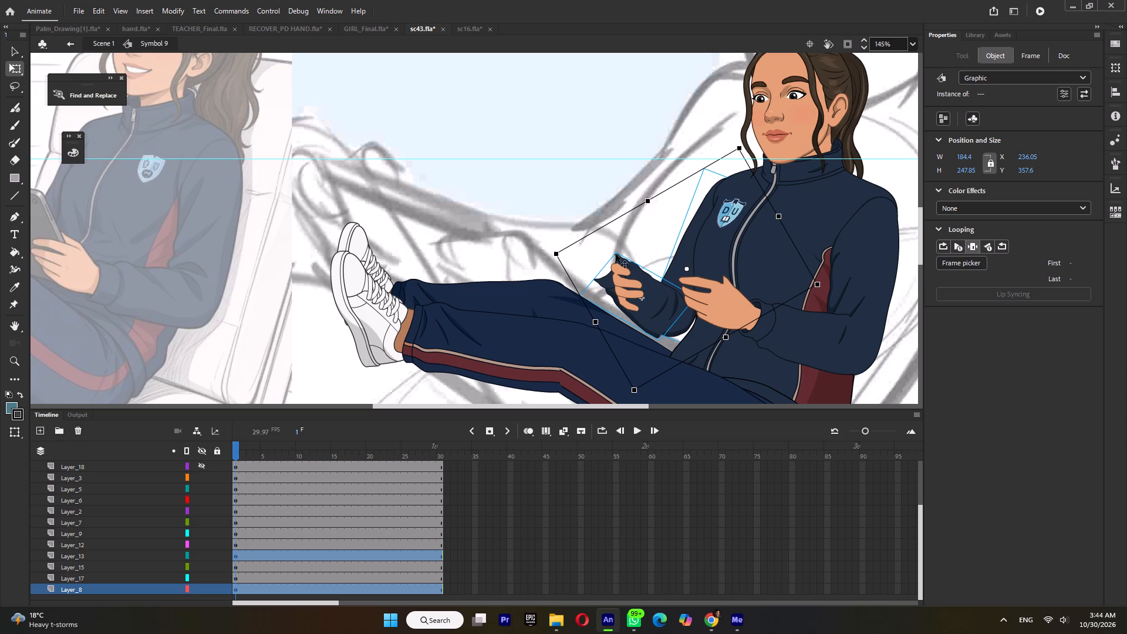
pyautogui.click(664, 249)
# Save the file, reseat the far forearm on Layer_13 at the elbow, and rotate it slightly to lower its cuff end.
pyautogui.click(654, 316)
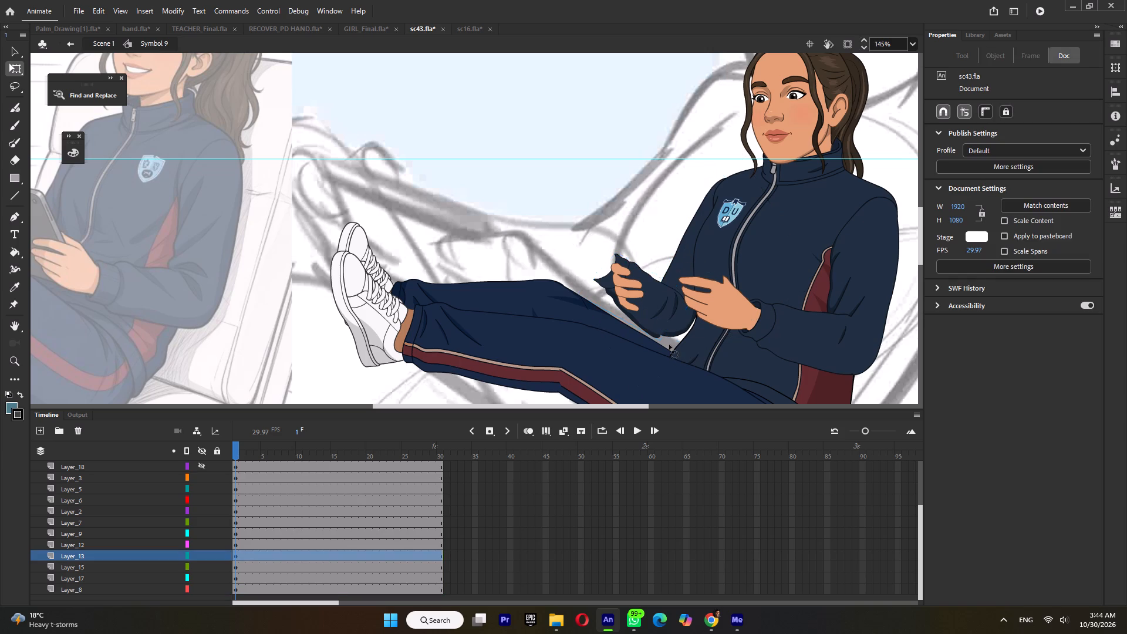
pyautogui.keyDown('ctrl'); pyautogui.scroll(5, 666, 346); pyautogui.keyUp('ctrl')
pyautogui.scroll(-5, 717, 287)
pyautogui.hotkey('ctrl', 's')
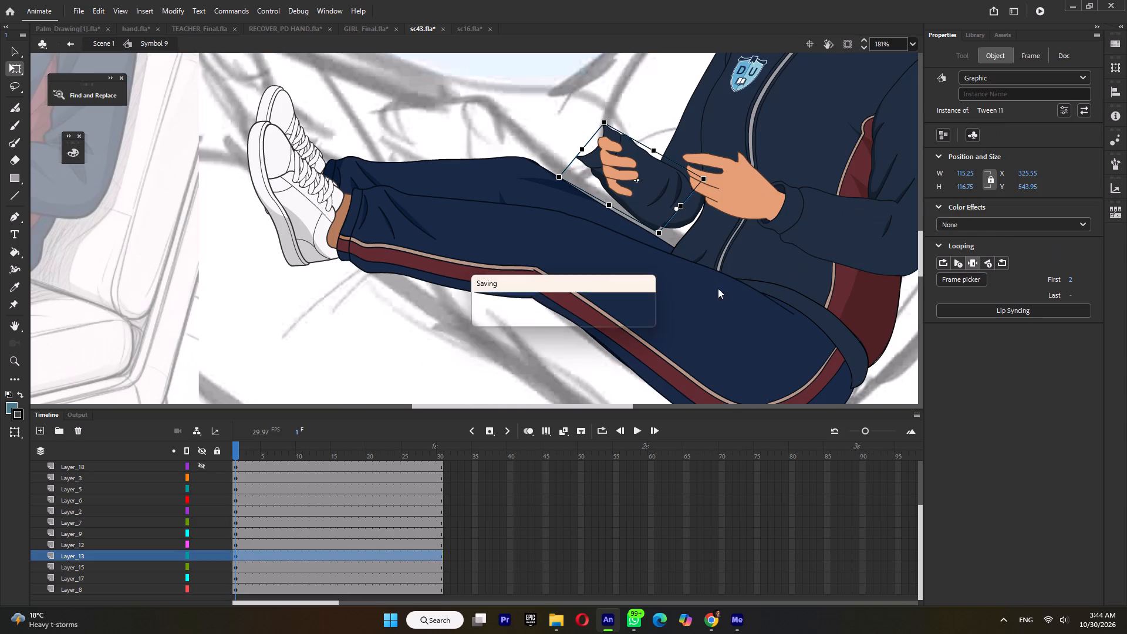
pyautogui.keyDown('ctrl'); pyautogui.scroll(5, 666, 210); pyautogui.keyUp('ctrl')
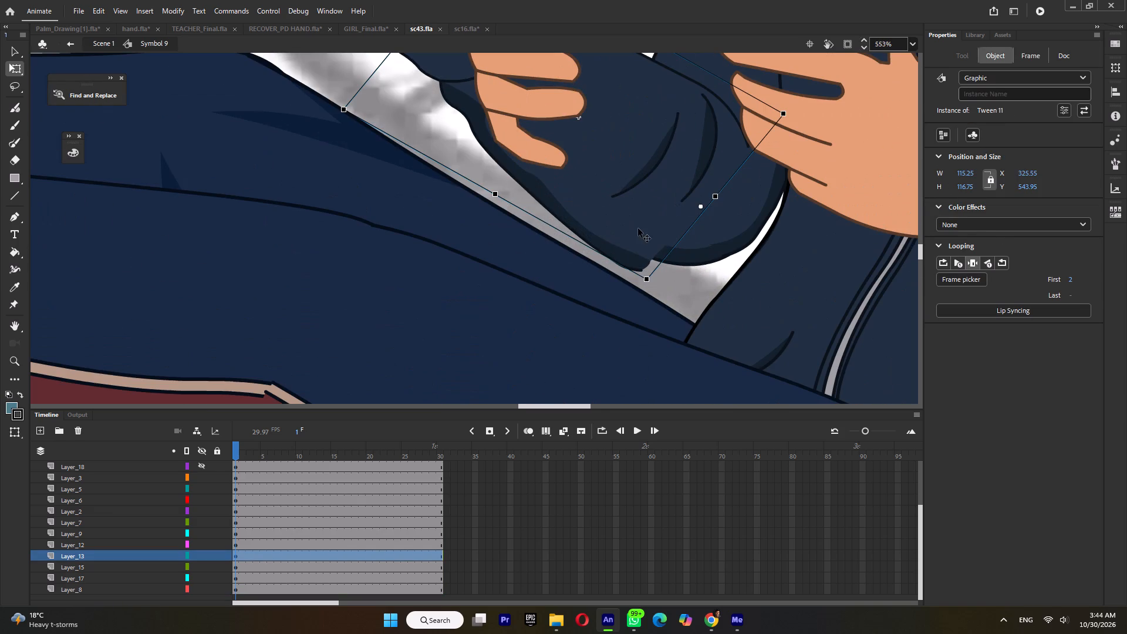
pyautogui.moveTo(638, 228); pyautogui.dragTo(681, 222)
pyautogui.keyDown('ctrl'); pyautogui.scroll(-4, 681, 222); pyautogui.keyUp('ctrl')
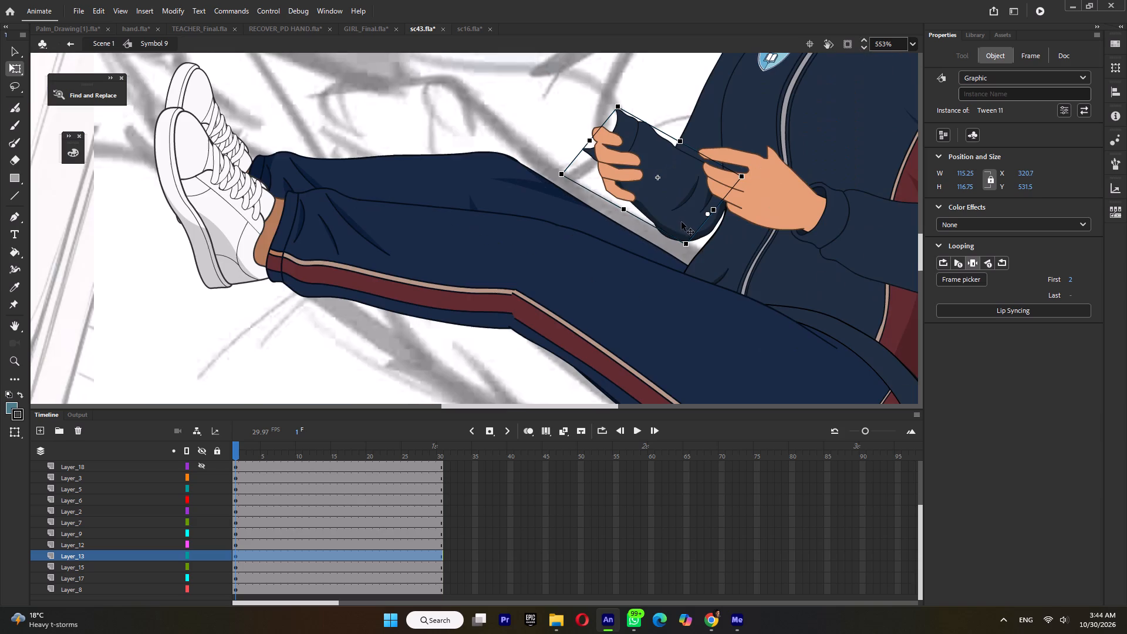
pyautogui.moveTo(566, 186); pyautogui.dragTo(564, 205)
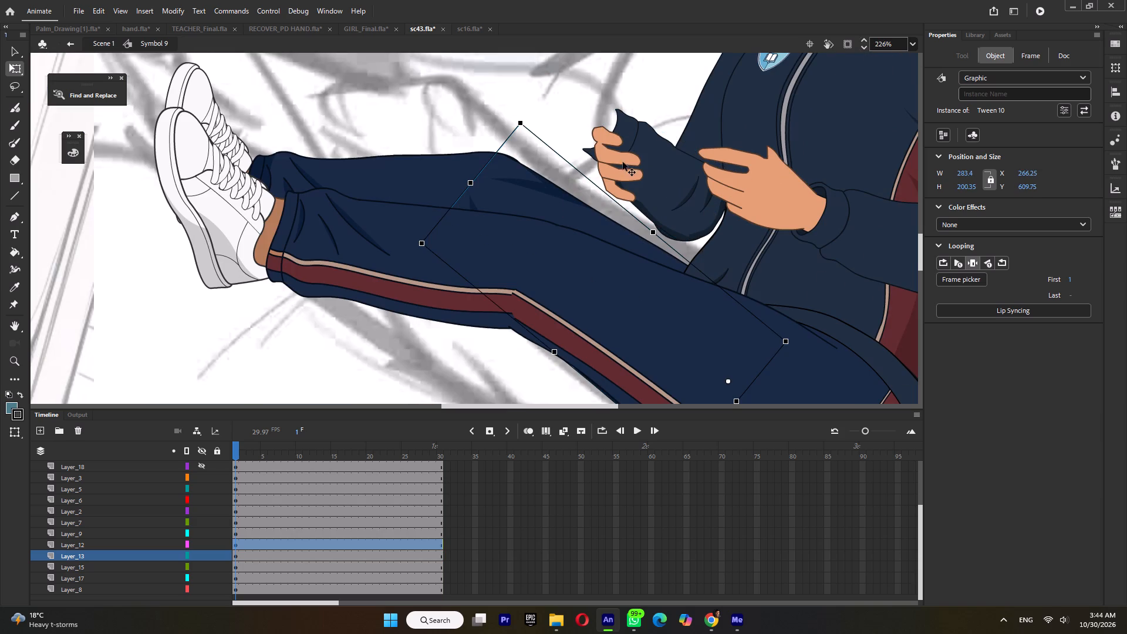
pyautogui.click(653, 148)
pyautogui.moveTo(562, 184); pyautogui.dragTo(556, 215)
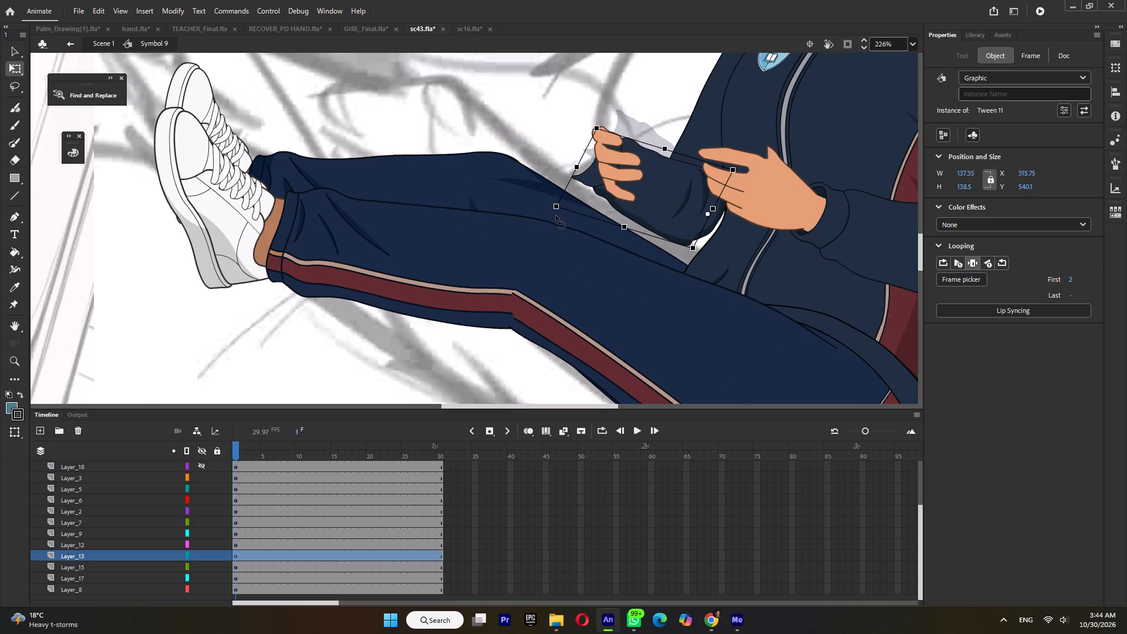
pyautogui.moveTo(556, 215); pyautogui.dragTo(559, 211)
# Shorten the far forearm from its cuff end behind the far hand's fingers and realign its elbow with the upper sleeve.
pyautogui.moveTo(579, 163); pyautogui.dragTo(610, 176)
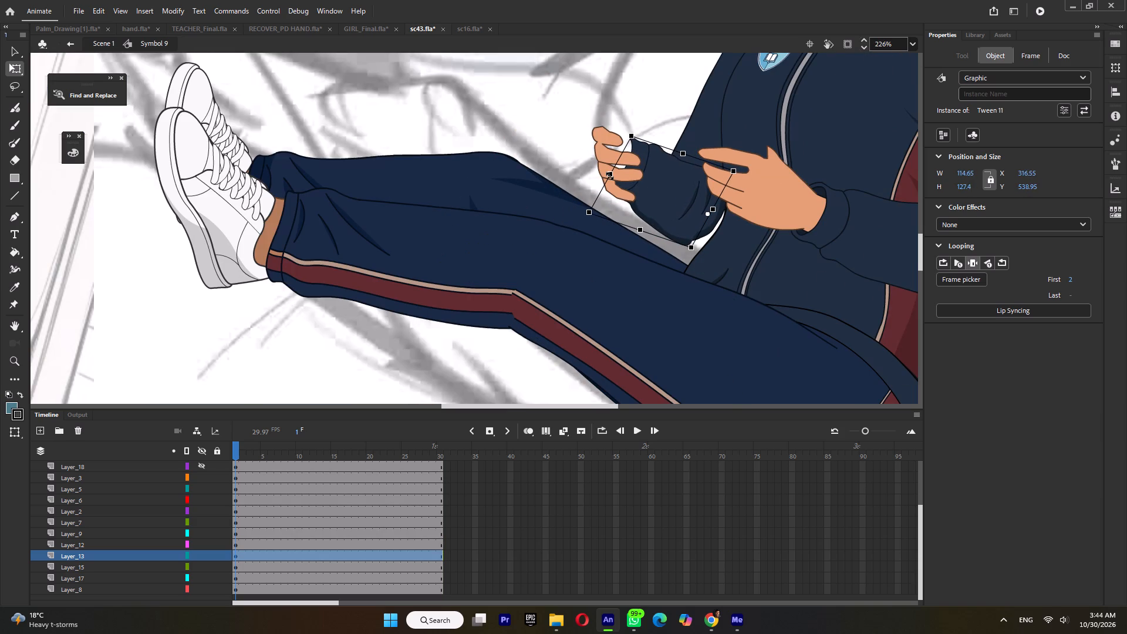
pyautogui.moveTo(610, 176); pyautogui.dragTo(609, 177)
pyautogui.keyDown('ctrl'); pyautogui.scroll(4, 683, 244); pyautogui.keyUp('ctrl')
pyautogui.moveTo(693, 221); pyautogui.dragTo(697, 208)
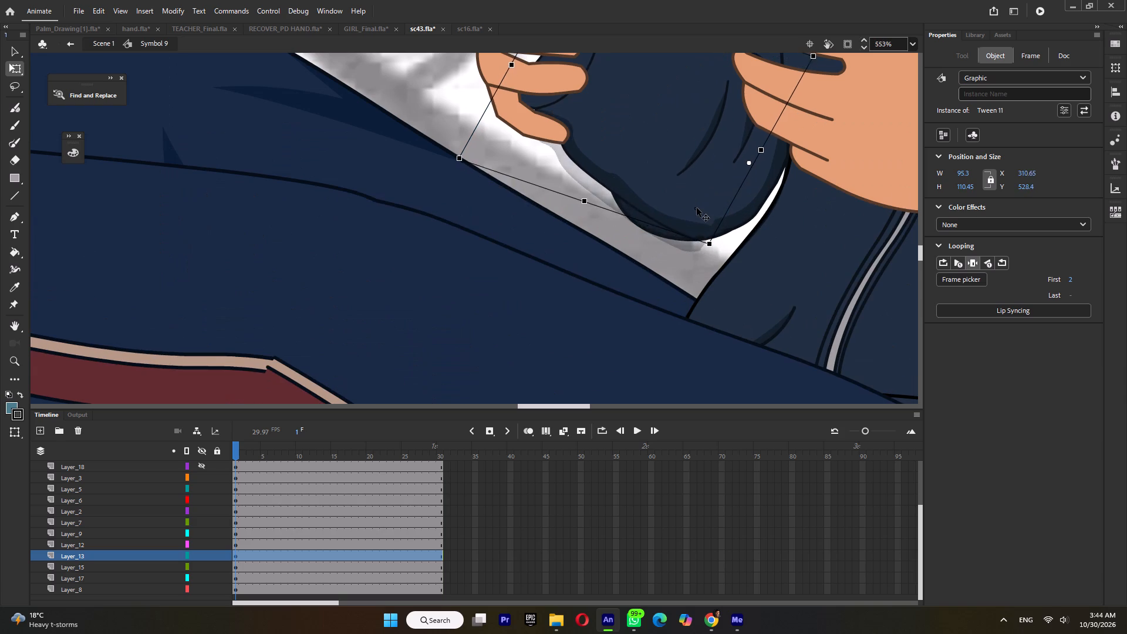
pyautogui.moveTo(697, 208); pyautogui.dragTo(678, 209)
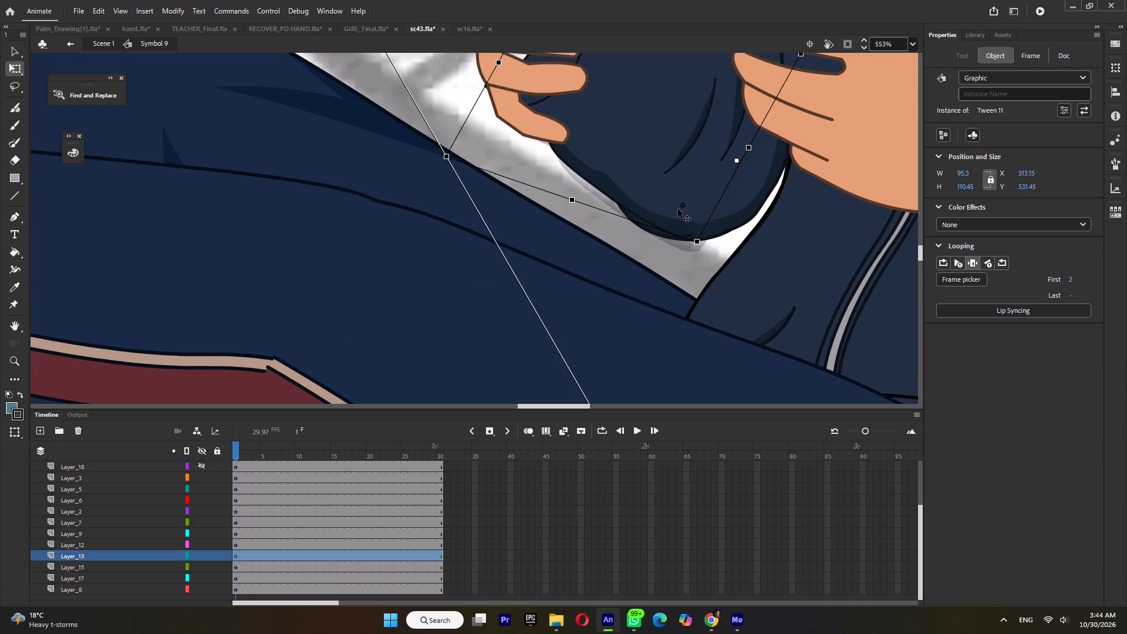
pyautogui.moveTo(678, 209); pyautogui.dragTo(677, 209)
pyautogui.keyDown('ctrl'); pyautogui.scroll(-3, 677, 210); pyautogui.keyUp('ctrl')
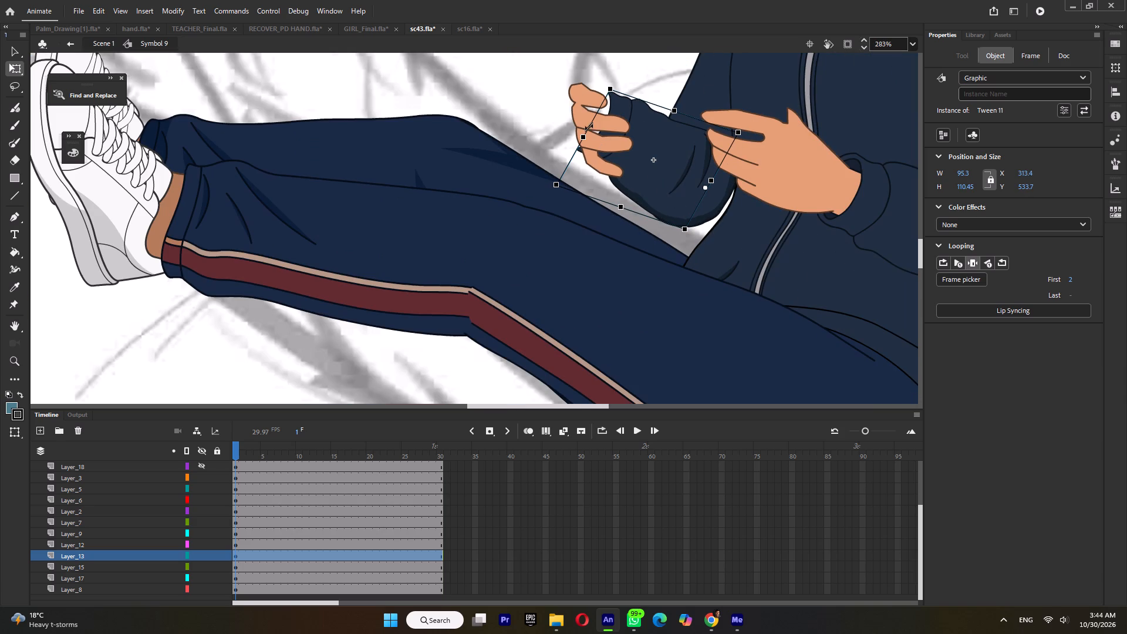
pyautogui.moveTo(587, 139); pyautogui.dragTo(601, 141)
pyautogui.hotkey('ctrl', 'z')
pyautogui.click(682, 136)
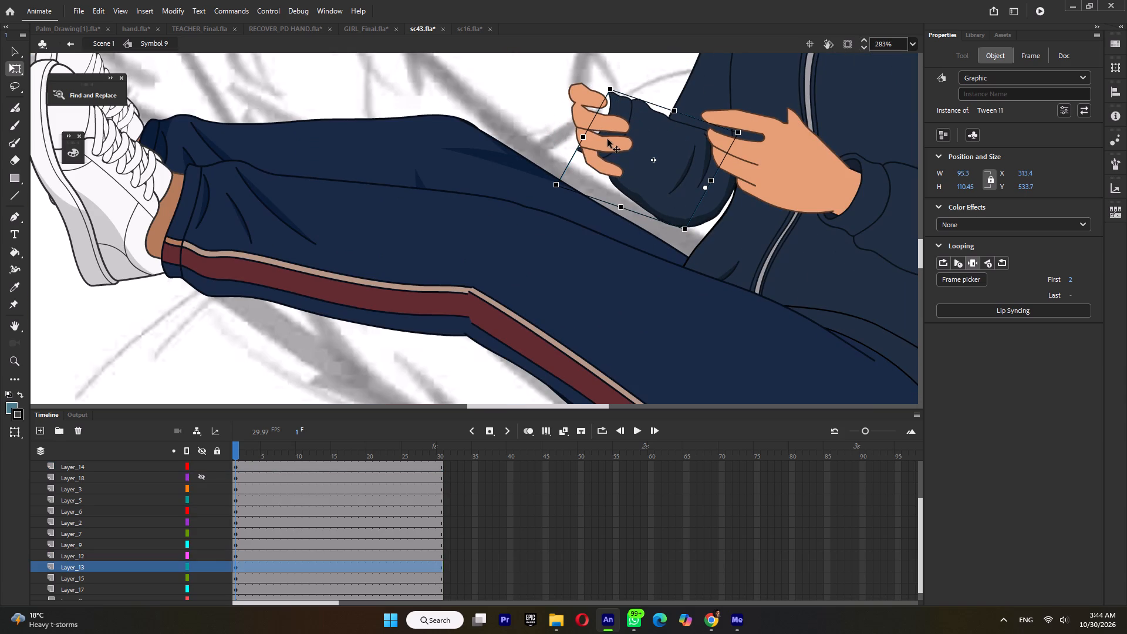
pyautogui.moveTo(585, 139); pyautogui.dragTo(614, 150)
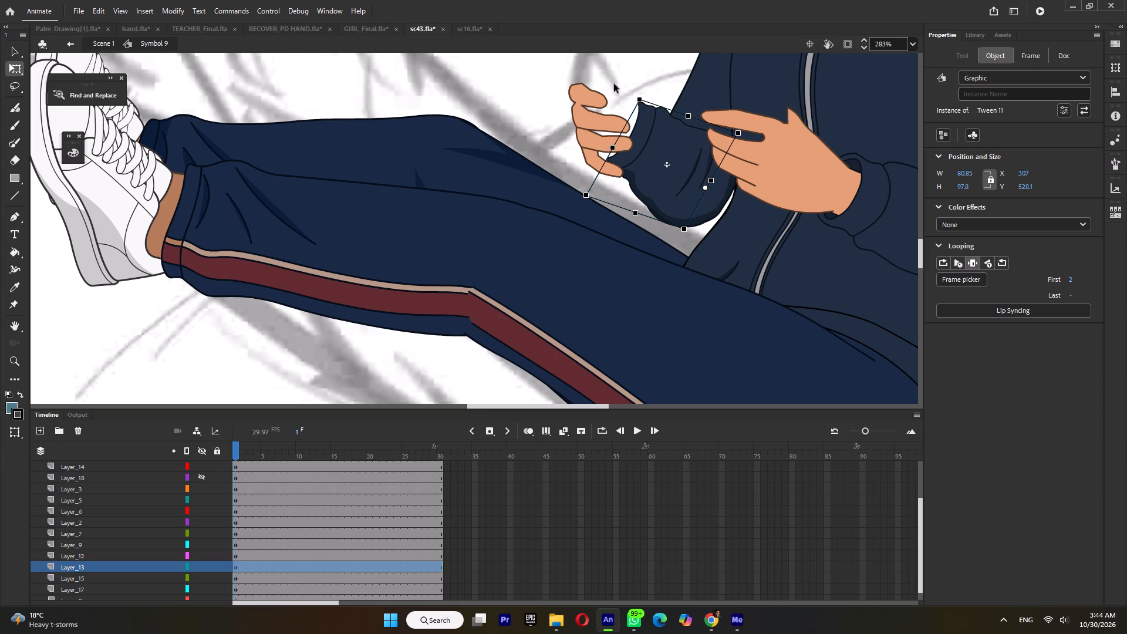
# Show the tablet's layer, Layer_18, again.
pyautogui.click(201, 474)
# Delete the stray trouser-leg piece on Layer_9 beside the girl.
pyautogui.keyDown('ctrl'); pyautogui.scroll(-4, 498, 237); pyautogui.keyUp('ctrl')
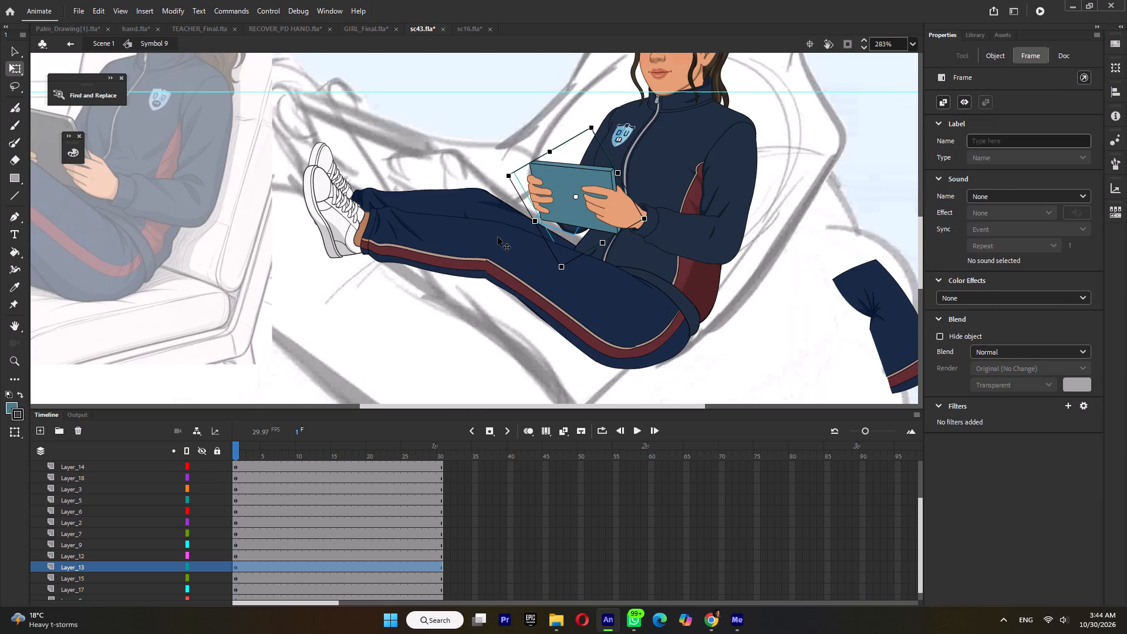
pyautogui.keyDown('ctrl'); pyautogui.scroll(-3, 498, 237); pyautogui.keyUp('ctrl')
pyautogui.click(693, 196)
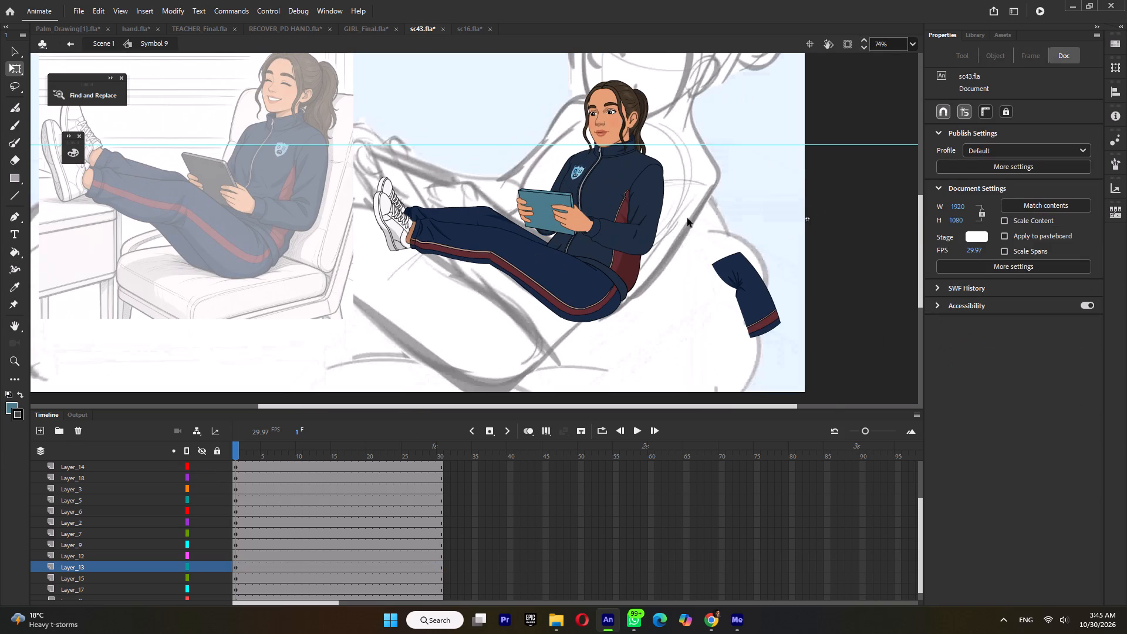
pyautogui.click(759, 281)
pyautogui.press('Delete')
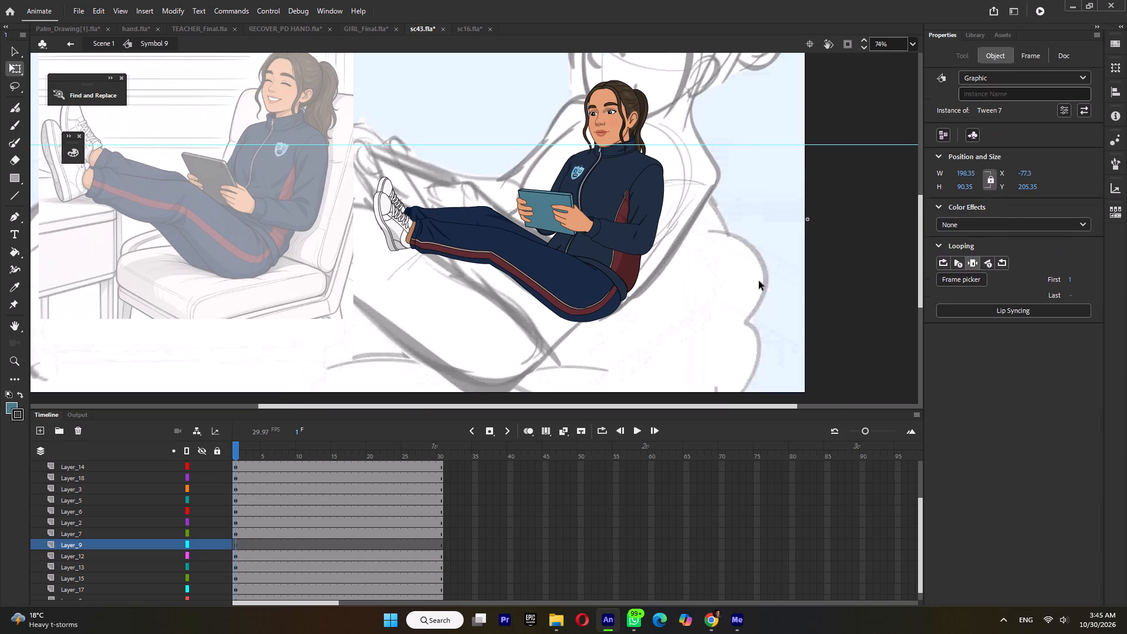
# Distribute all of the girl's parts to separate layers.
pyautogui.keyDown('ctrl'); pyautogui.scroll(-4, 652, 193); pyautogui.keyUp('ctrl')
pyautogui.moveTo(677, 120); pyautogui.dragTo(431, 353)
pyautogui.hotkey('ctrl', 'shift', 'd')
# Convert the separated parts' frame content to symbols through classic tweens, remove the tweens, and save the file.
pyautogui.hotkey('ctrl', 'm')
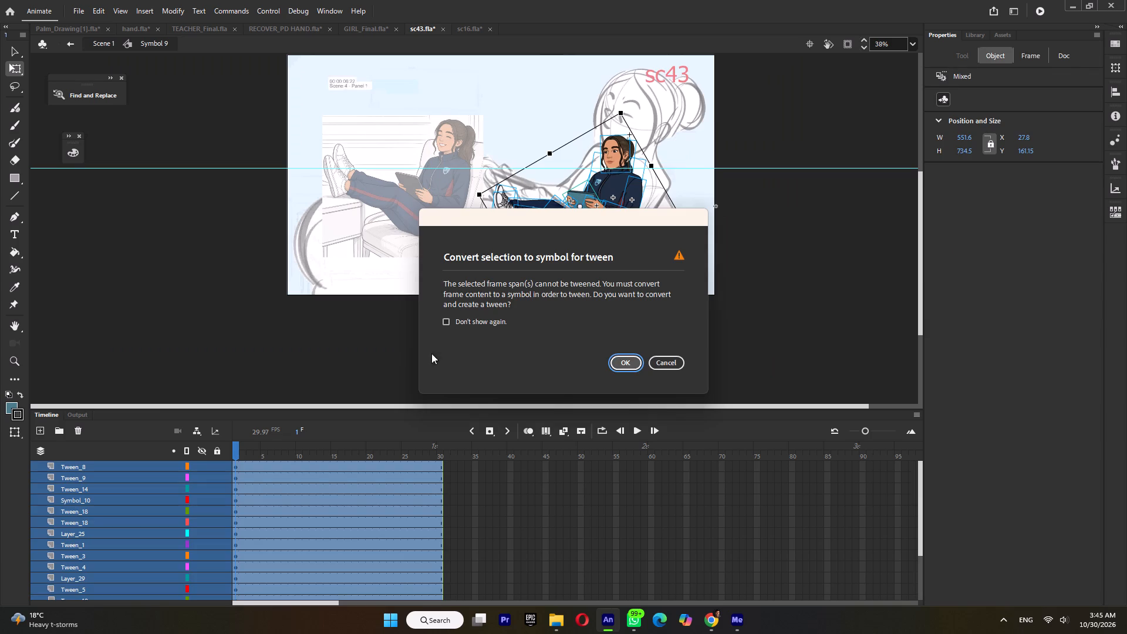
pyautogui.click(629, 359)
pyautogui.hotkey('ctrl', 'm')
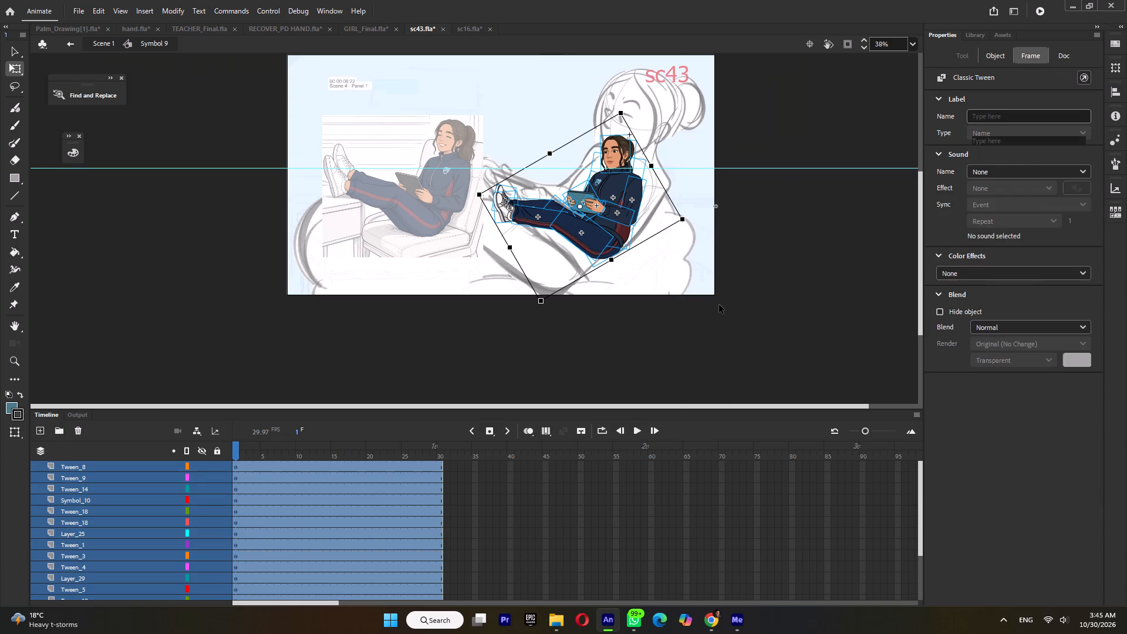
pyautogui.click(719, 305)
pyautogui.hotkey('ctrl', 's')
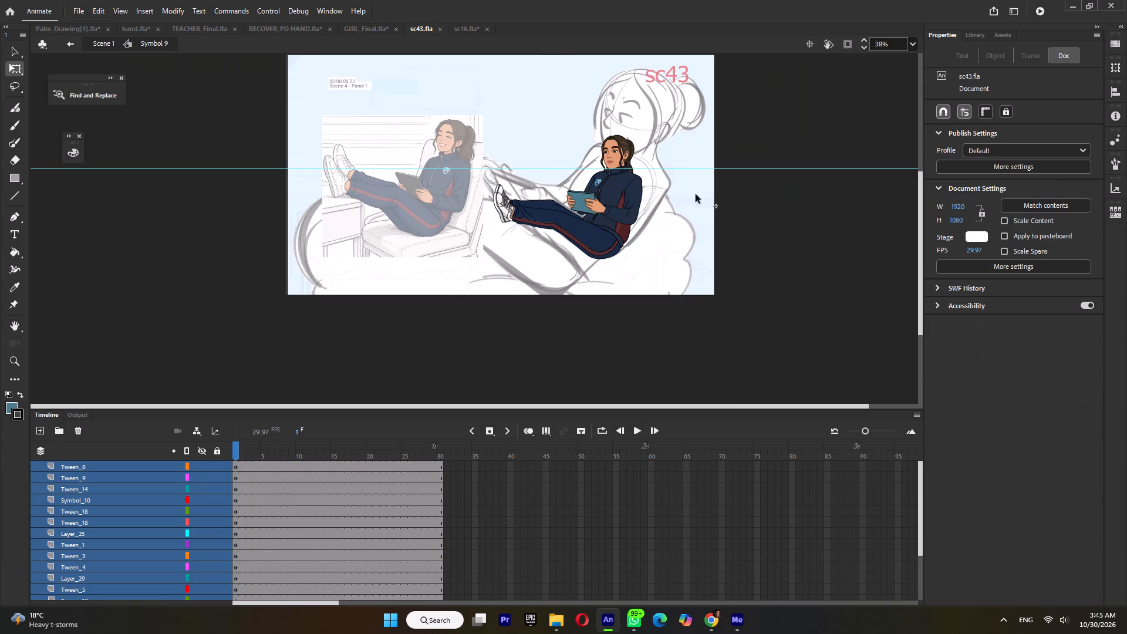
# Return to Scene 1 and go to frame 1.
pyautogui.click(724, 205)
pyautogui.click(724, 205)
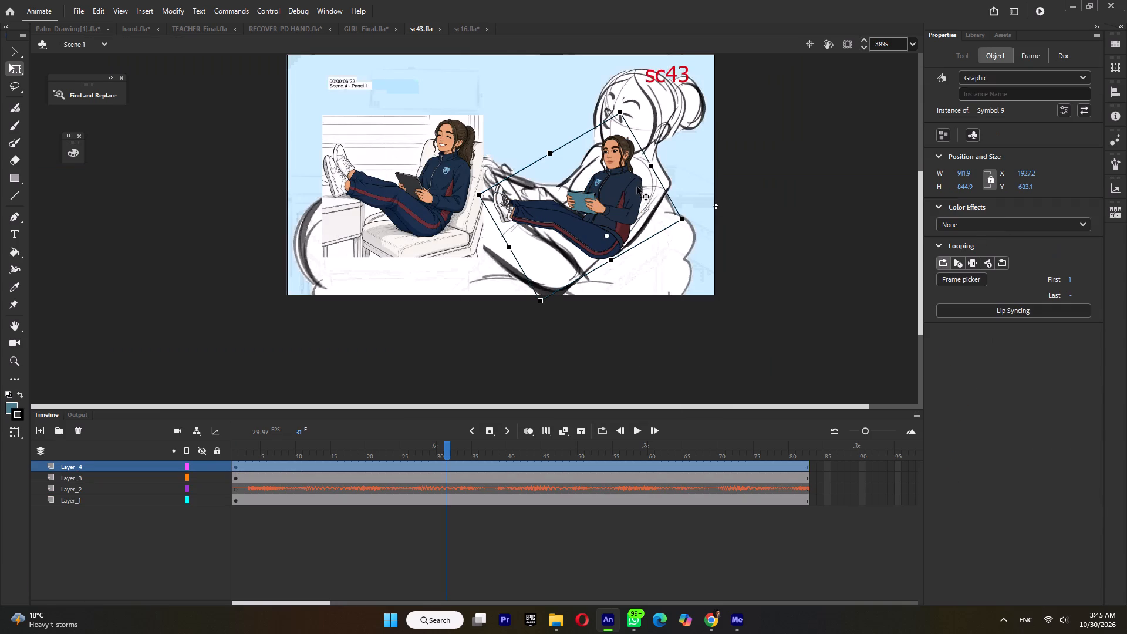
pyautogui.moveTo(413, 452); pyautogui.dragTo(146, 471)
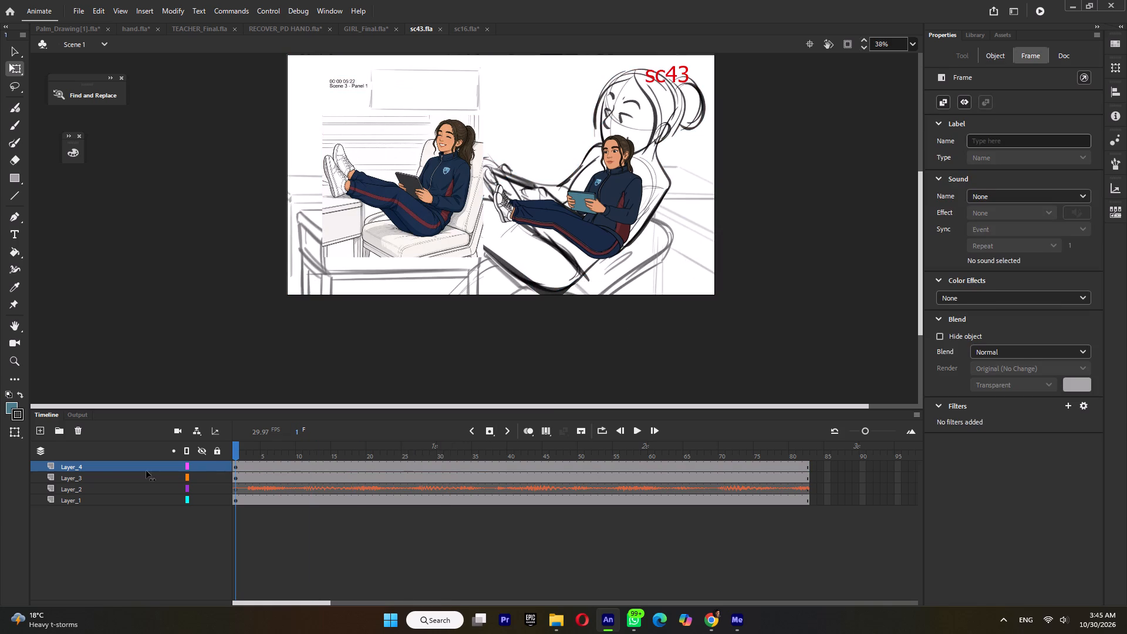
pyautogui.moveTo(146, 471); pyautogui.dragTo(54, 471)
# Rotate the whole girl symbol clockwise, move it onto the sketched sitter and enlarge it to about 1497 by 1235 px.
pyautogui.click(613, 177)
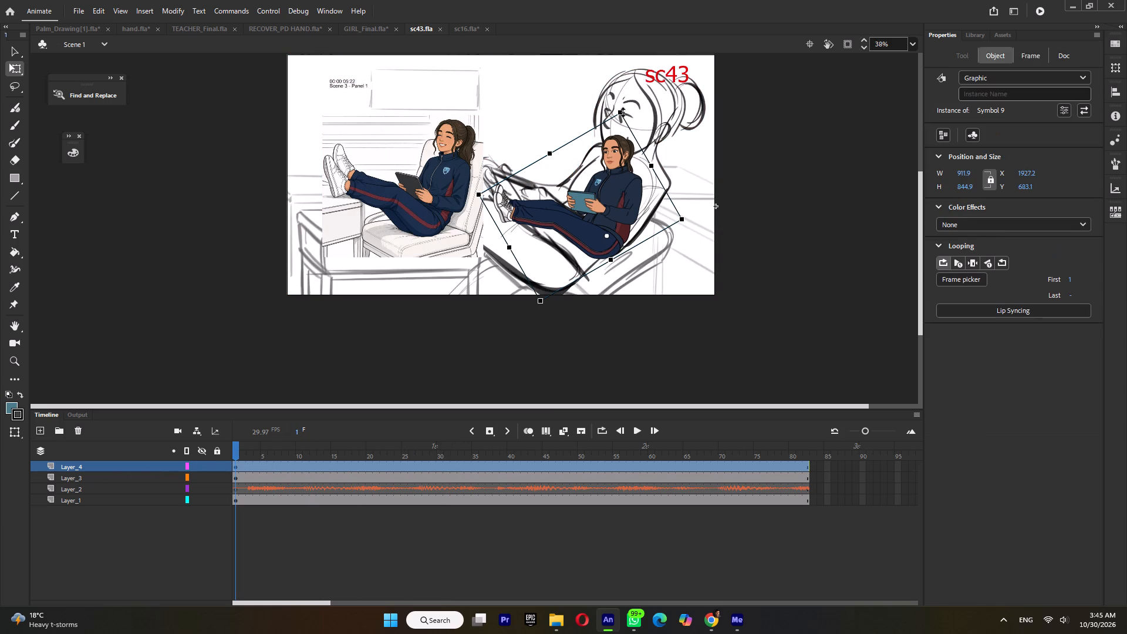
pyautogui.moveTo(630, 109); pyautogui.dragTo(654, 128)
pyautogui.moveTo(627, 201); pyautogui.dragTo(558, 221)
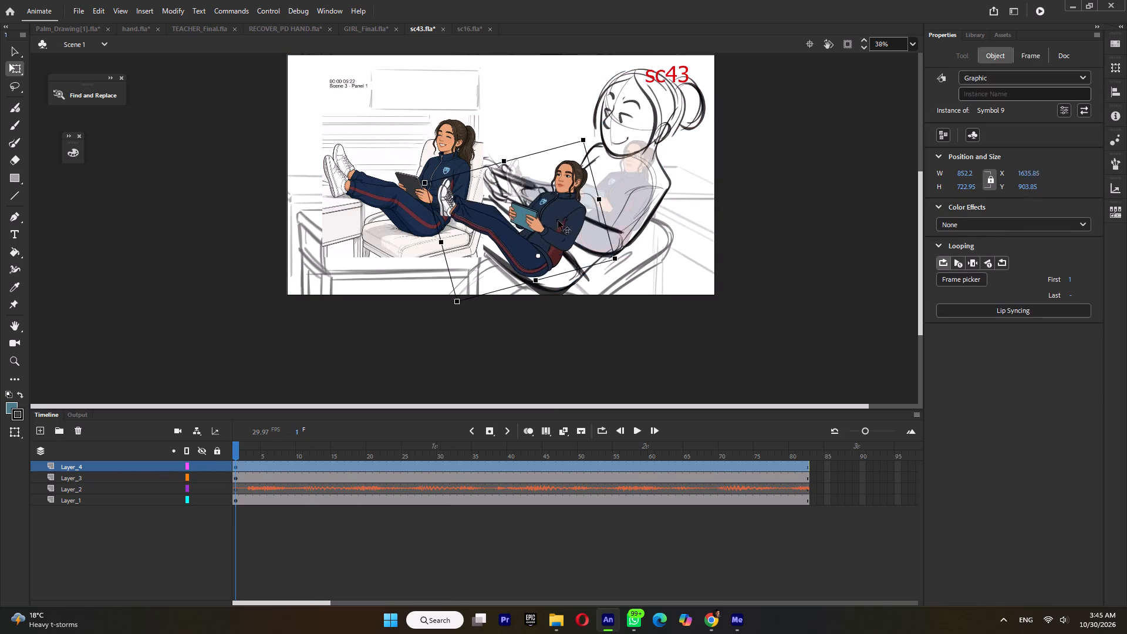
pyautogui.moveTo(558, 221); pyautogui.dragTo(574, 223)
pyautogui.keyDown('shift'); pyautogui.moveTo(599, 141); pyautogui.dragTo(726, 53); pyautogui.keyUp('shift')
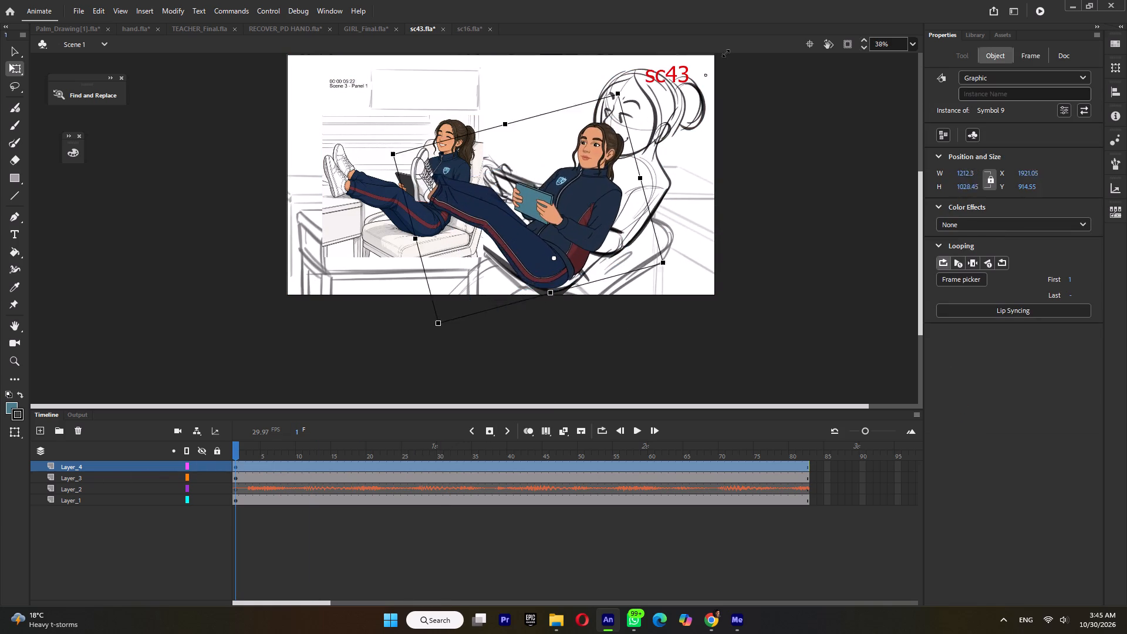
pyautogui.keyDown('shift'); pyautogui.moveTo(726, 53); pyautogui.dragTo(755, 16); pyautogui.keyUp('shift')
pyautogui.keyDown('ctrl'); pyautogui.scroll(-2, 613, 184); pyautogui.keyUp('ctrl')
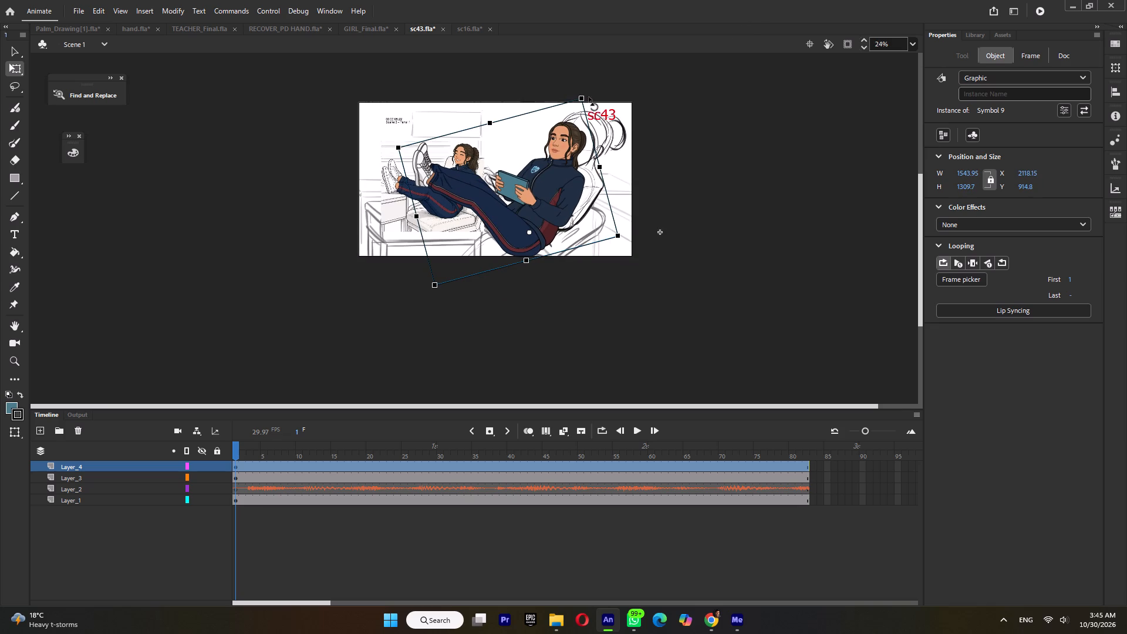
pyautogui.moveTo(589, 97); pyautogui.dragTo(596, 105)
# Delete the reclining girl reference bitmap on Layer_3.
pyautogui.click(413, 198)
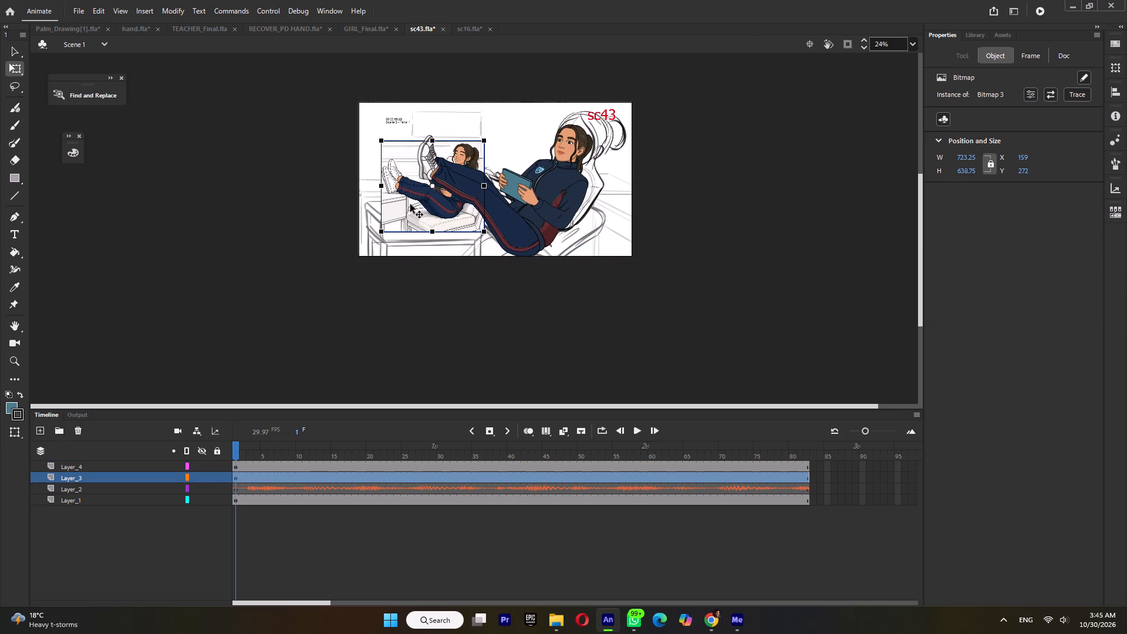
pyautogui.press('Delete')
# Reposition the girl symbol over the sketched seat and enlarge it to about 1575 by 1300 px.
pyautogui.moveTo(530, 222); pyautogui.dragTo(538, 223)
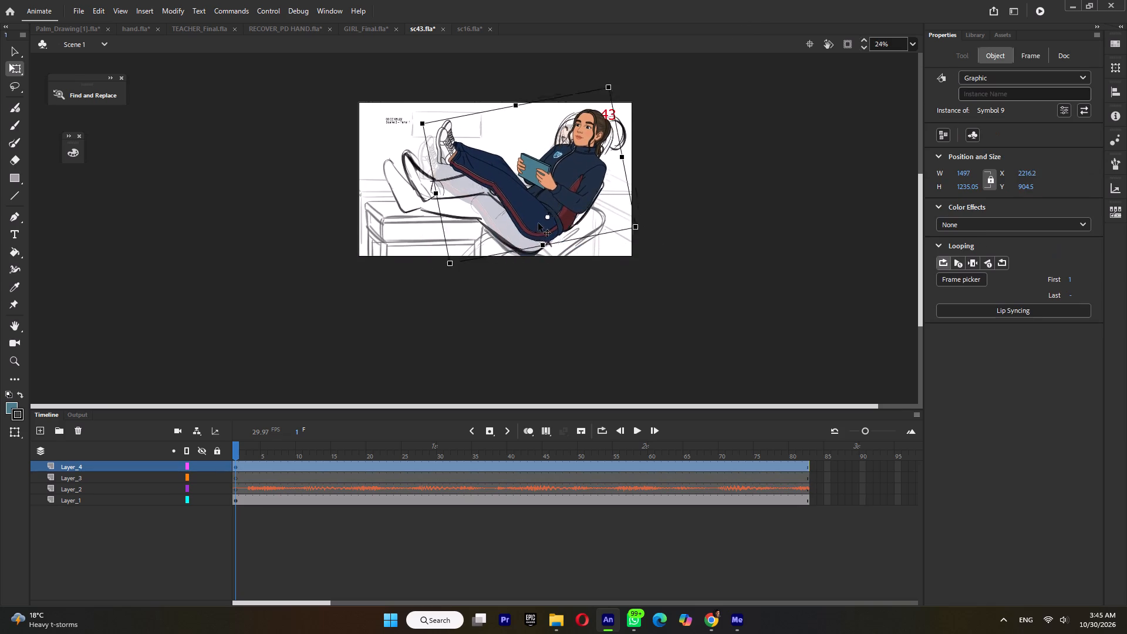
pyautogui.moveTo(538, 223); pyautogui.dragTo(538, 225)
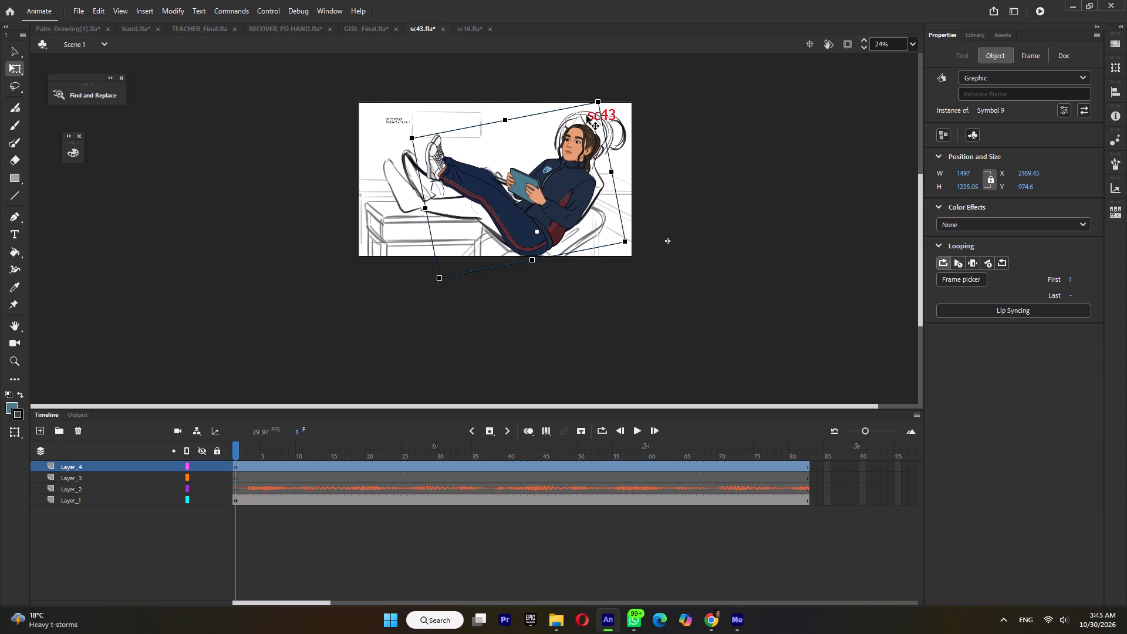
pyautogui.keyDown('shift'); pyautogui.moveTo(599, 103); pyautogui.dragTo(610, 95); pyautogui.keyUp('shift')
pyautogui.click(608, 98)
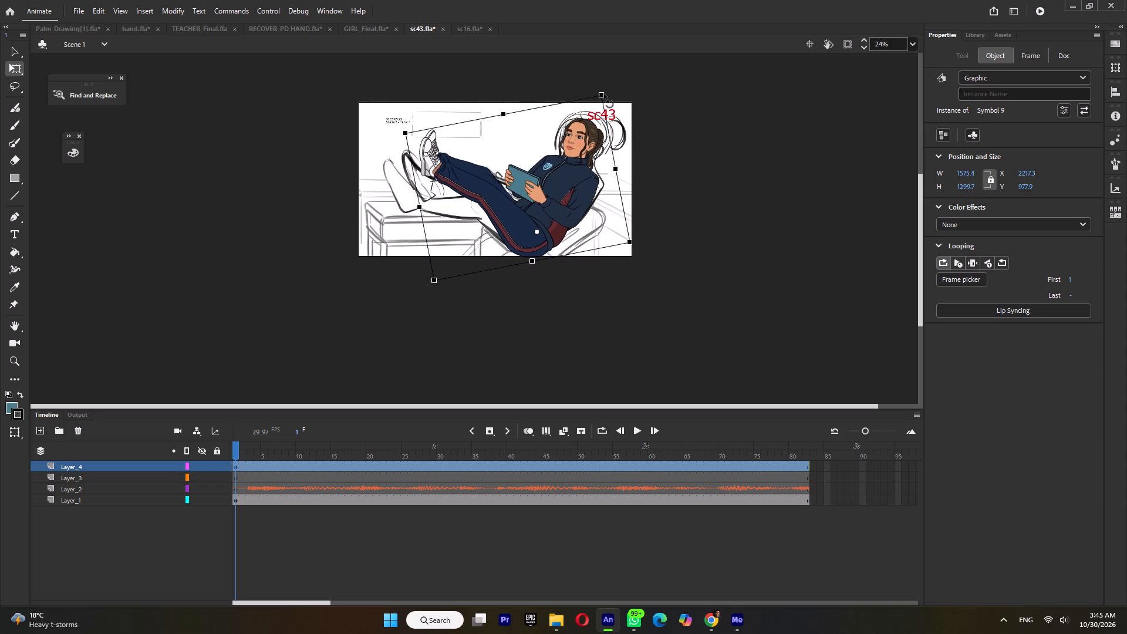
# Inside the girl symbol, rotate the near thigh, shin and shoe together counterclockwise about the hip, lowering the leg toward the sketched footrest.
pyautogui.doubleClick(485, 208)
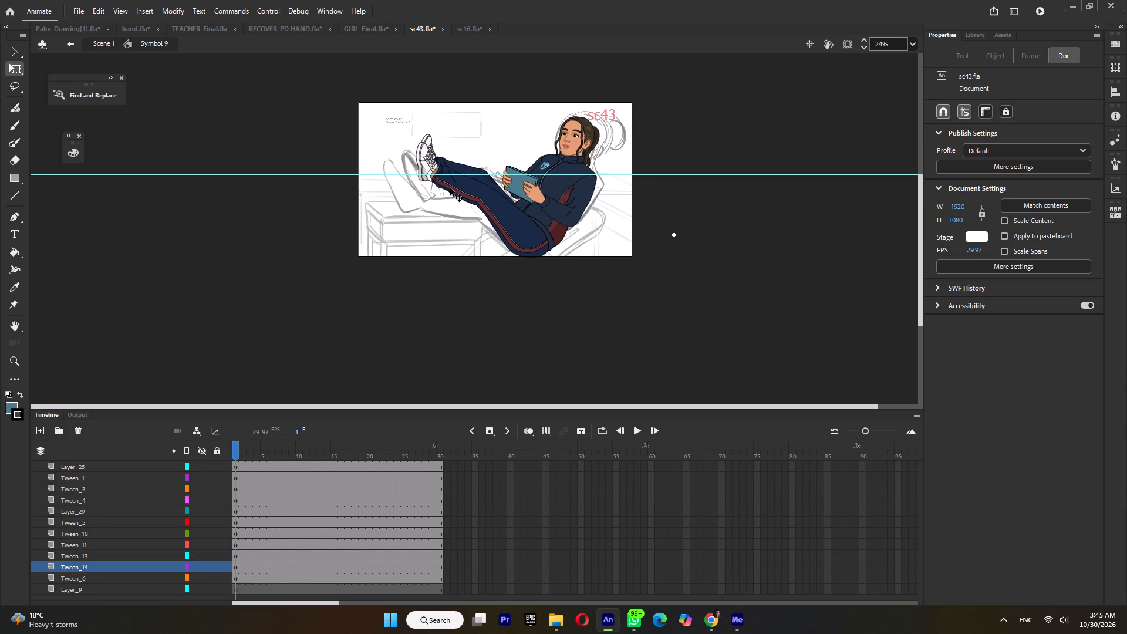
pyautogui.click(450, 187)
pyautogui.keyDown('shift'); pyautogui.click(507, 214); pyautogui.keyUp('shift')
pyautogui.keyDown('shift'); pyautogui.click(420, 160); pyautogui.keyUp('shift')
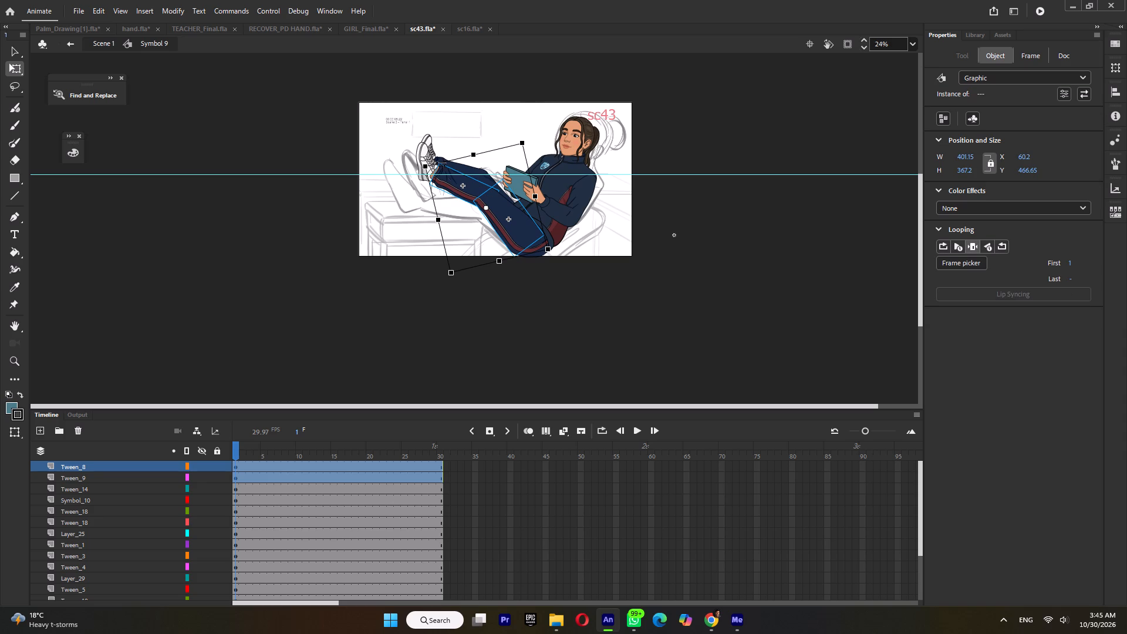
pyautogui.keyDown('shift'); pyautogui.click(420, 149); pyautogui.keyUp('shift')
pyautogui.moveTo(477, 197); pyautogui.dragTo(534, 246)
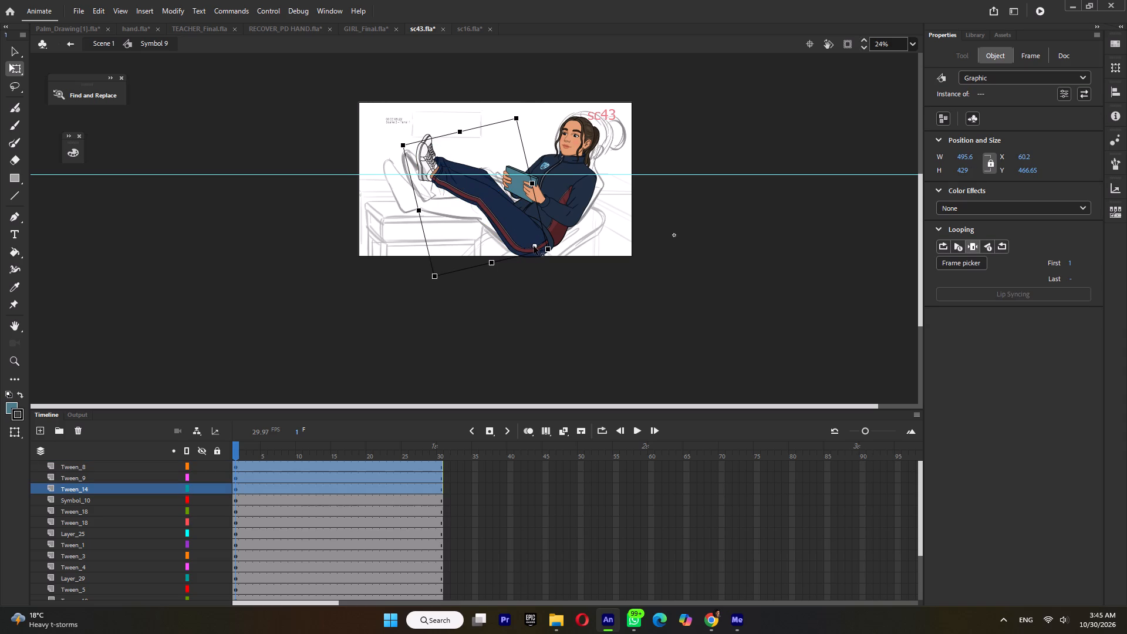
pyautogui.moveTo(534, 246); pyautogui.dragTo(525, 242)
pyautogui.moveTo(400, 151); pyautogui.dragTo(390, 188)
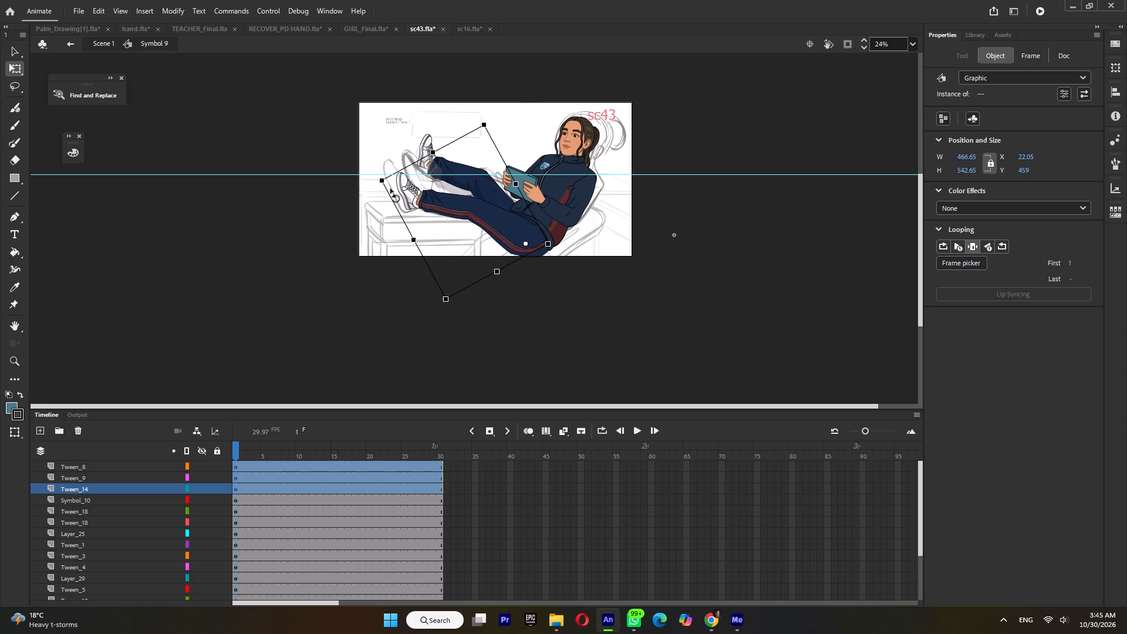
pyautogui.moveTo(390, 188); pyautogui.dragTo(399, 178)
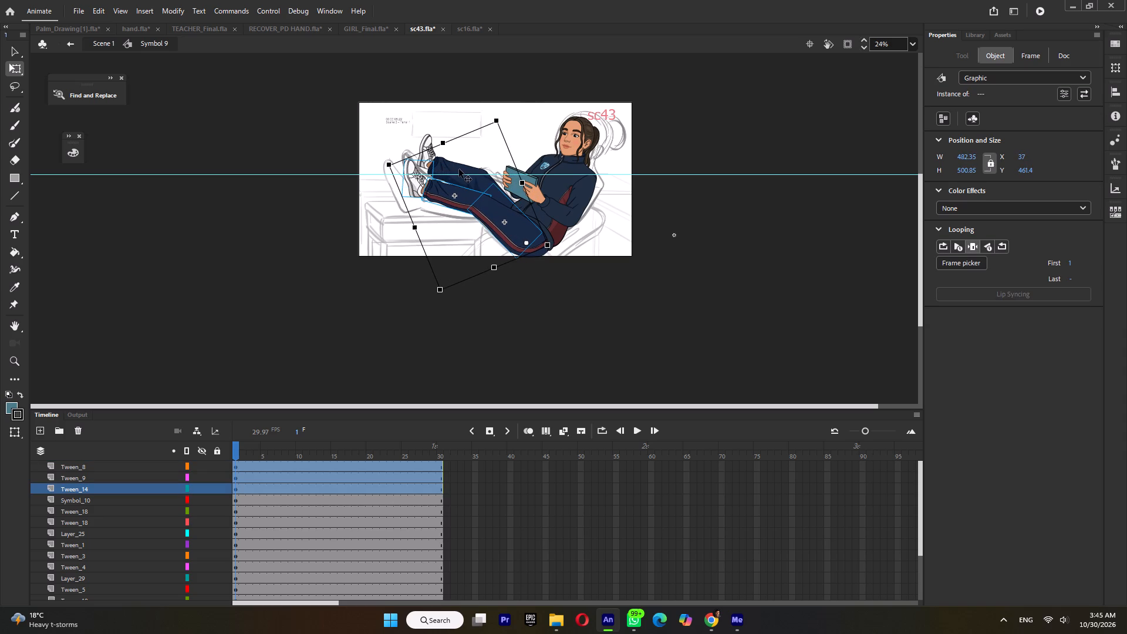
# Rotate the far thigh, shin and shoe together counterclockwise about the hip so that leg rests just behind the near one.
pyautogui.click(491, 184)
pyautogui.keyDown('shift'); pyautogui.click(449, 170); pyautogui.keyUp('shift')
pyautogui.keyDown('shift'); pyautogui.click(429, 147); pyautogui.keyUp('shift')
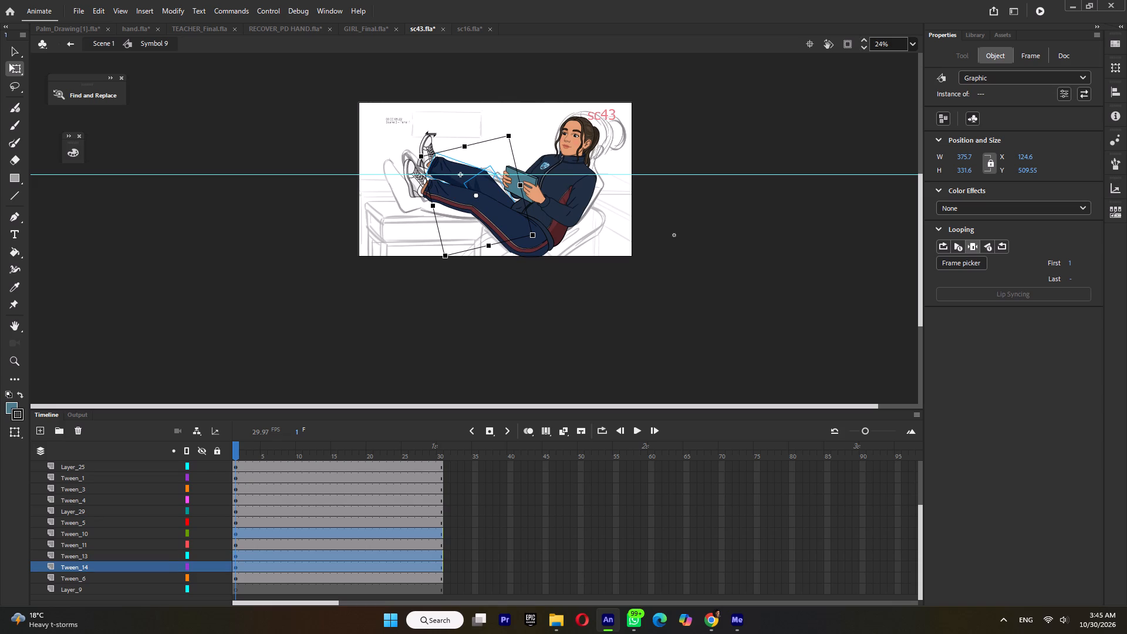
pyautogui.moveTo(468, 184); pyautogui.dragTo(508, 218)
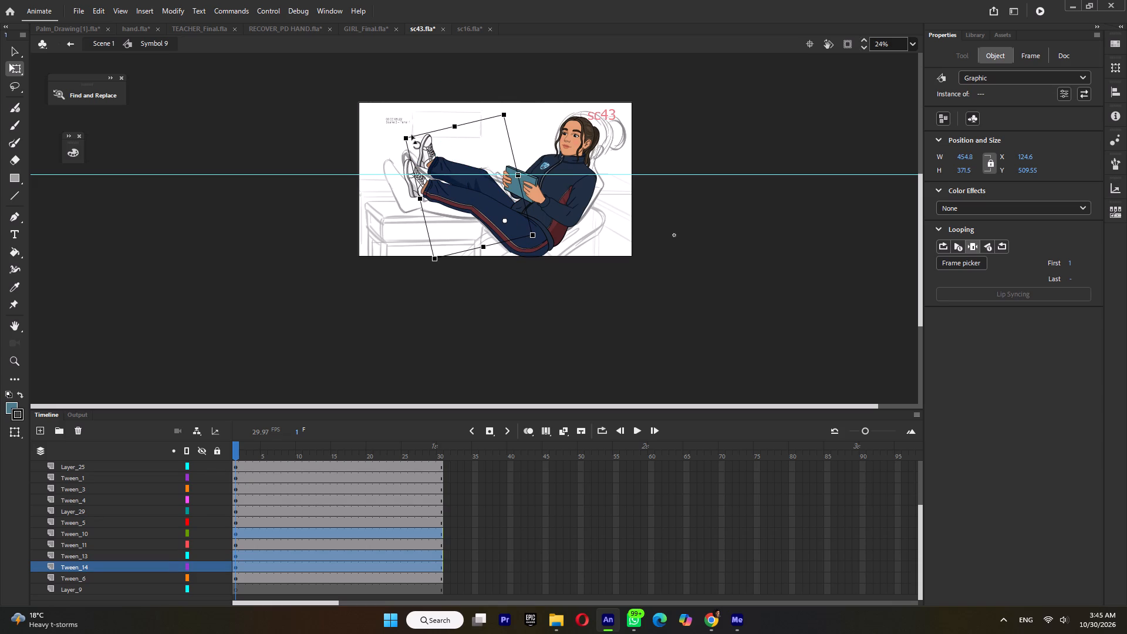
pyautogui.moveTo(400, 139); pyautogui.dragTo(395, 165)
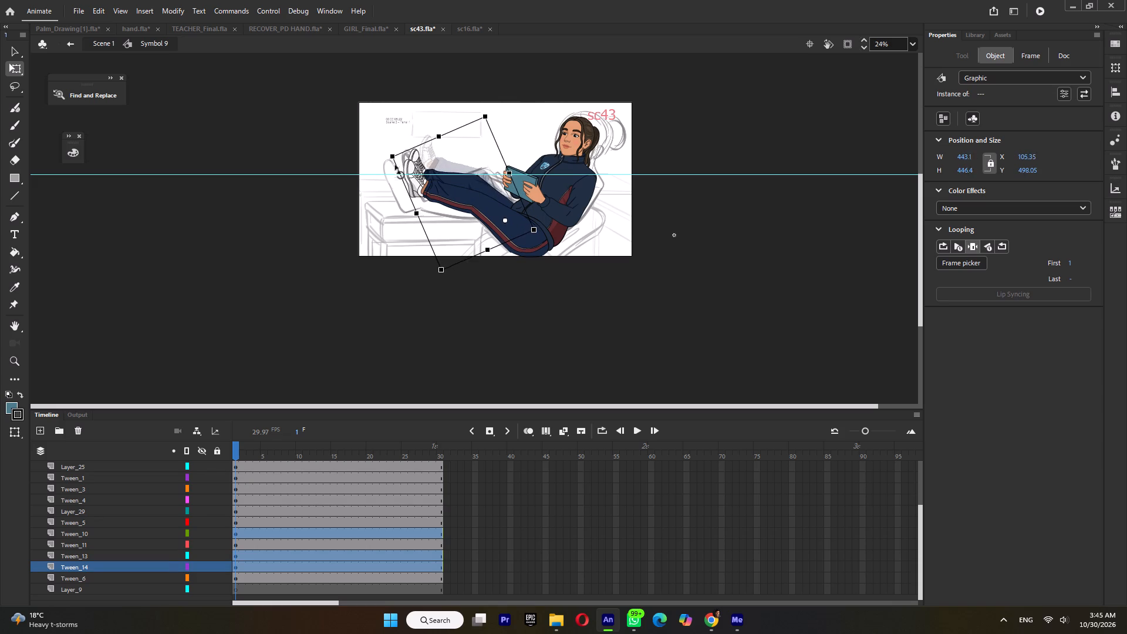
pyautogui.moveTo(395, 165); pyautogui.dragTo(397, 194)
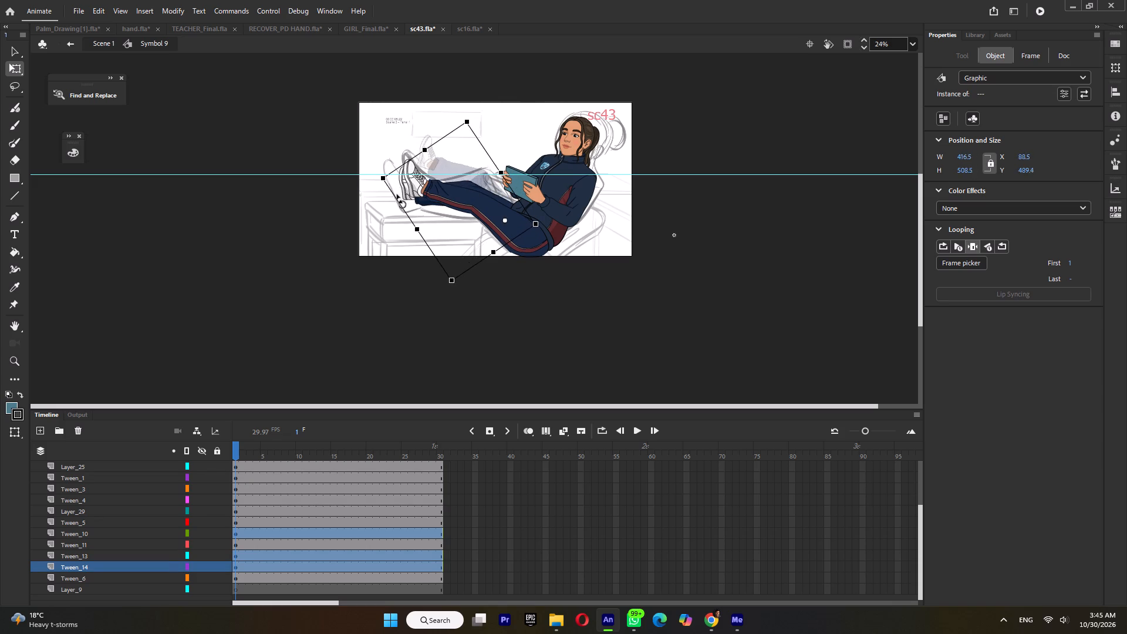
pyautogui.moveTo(397, 194); pyautogui.dragTo(396, 180)
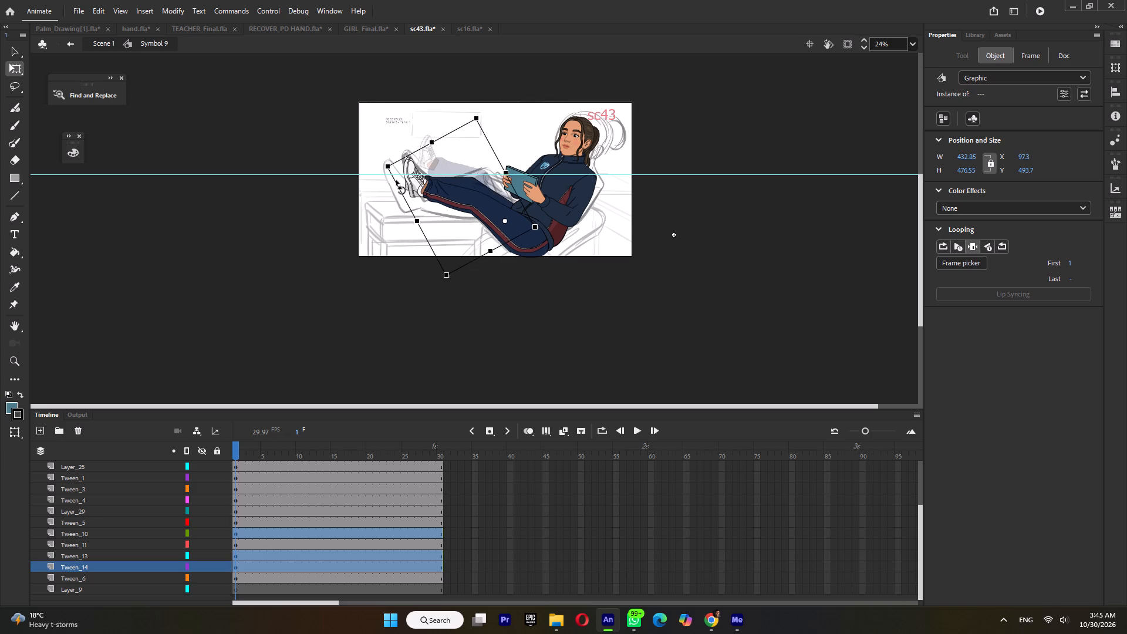
pyautogui.moveTo(396, 180); pyautogui.dragTo(396, 180)
pyautogui.click(650, 221)
# Rotate the near shin and shoe slightly counterclockwise about the knee.
pyautogui.keyDown('ctrl'); pyautogui.scroll(2, 404, 178); pyautogui.keyUp('ctrl')
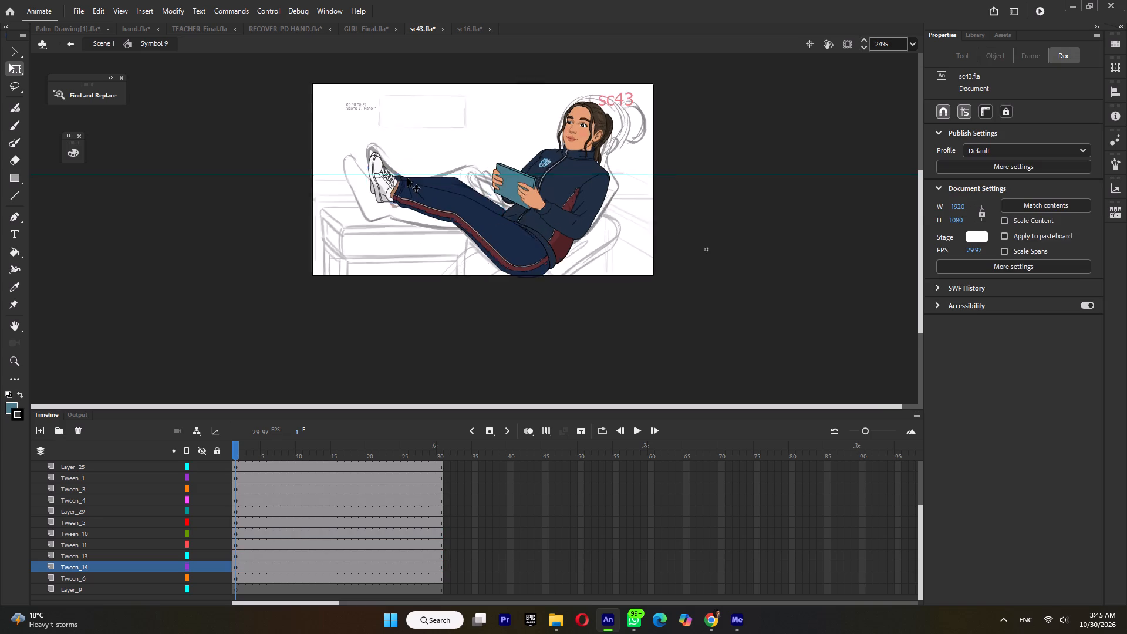
pyautogui.keyDown('ctrl'); pyautogui.scroll(1, 407, 178); pyautogui.keyUp('ctrl')
pyautogui.click(406, 210)
pyautogui.keyDown('shift'); pyautogui.click(339, 192); pyautogui.keyUp('shift')
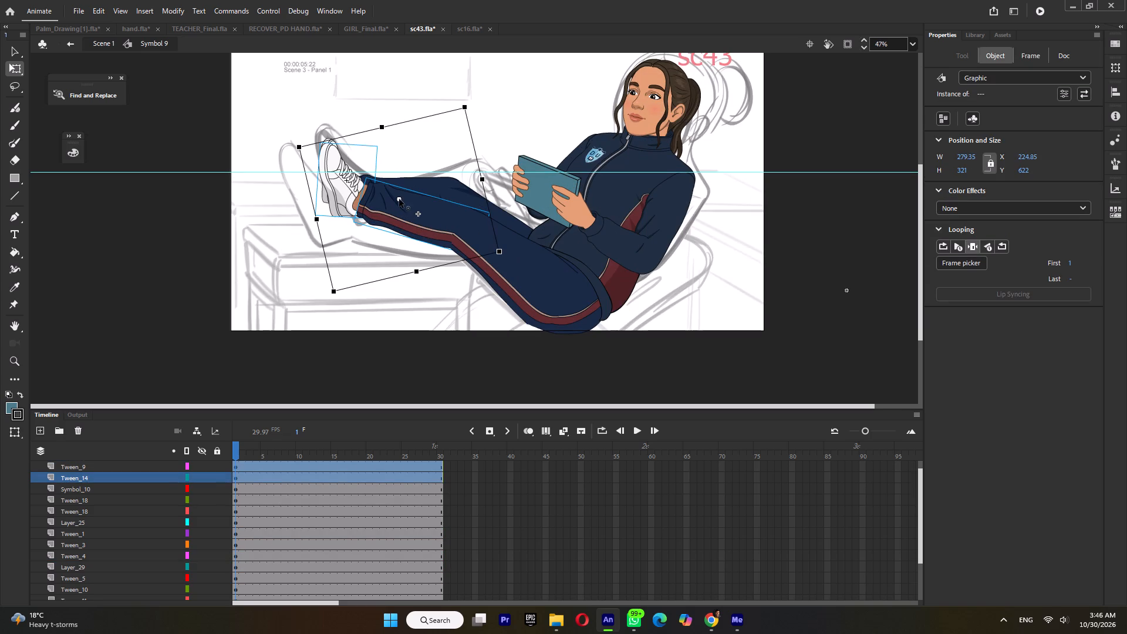
pyautogui.moveTo(398, 198); pyautogui.dragTo(451, 235)
pyautogui.moveTo(329, 298); pyautogui.dragTo(331, 306)
pyautogui.keyDown('ctrl'); pyautogui.click(405, 75); pyautogui.keyUp('ctrl')
pyautogui.keyDown('ctrl'); pyautogui.scroll(-3, 451, 192); pyautogui.keyUp('ctrl')
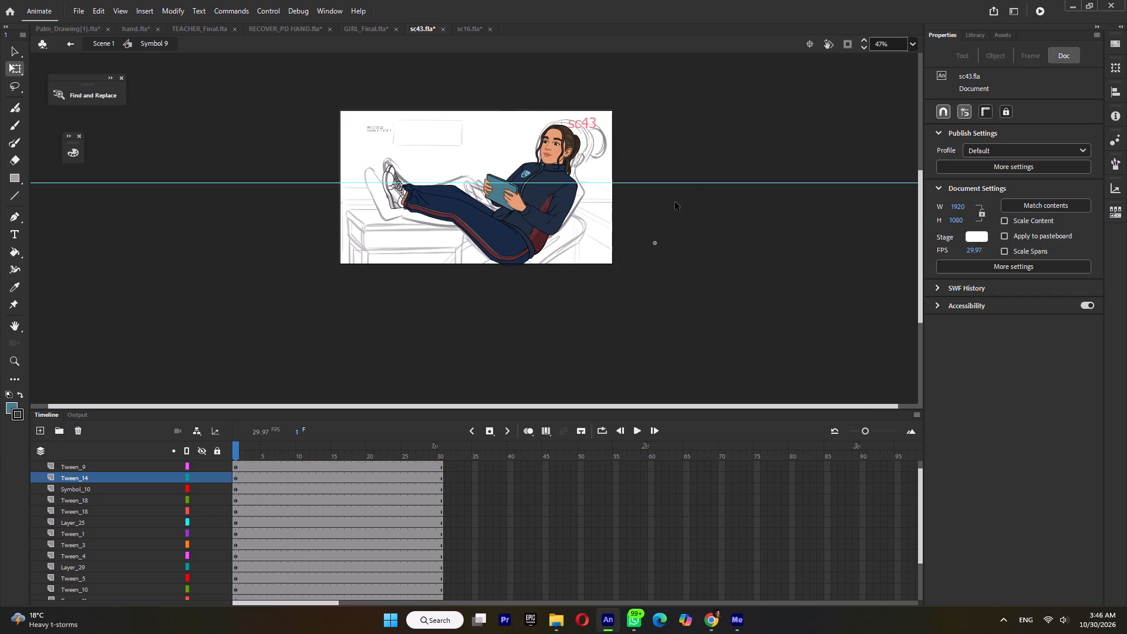
# Narrow the jacket torso slightly by pulling in its back edge.
pyautogui.keyDown('ctrl'); pyautogui.scroll(4, 525, 184); pyautogui.keyUp('ctrl')
pyautogui.click(582, 190)
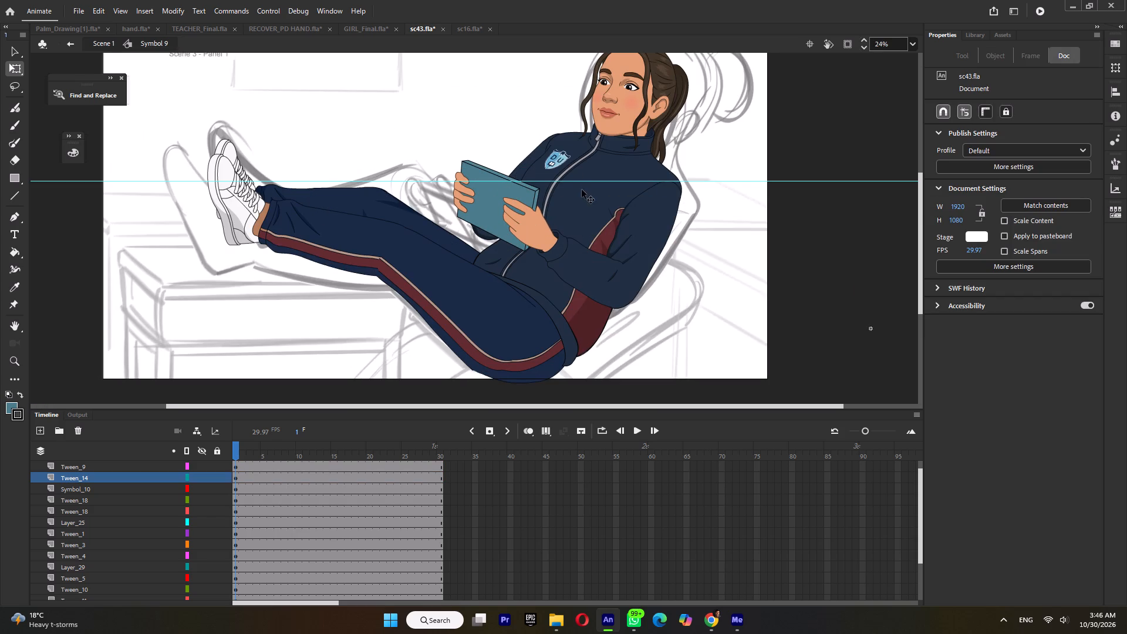
pyautogui.moveTo(650, 261); pyautogui.dragTo(646, 260)
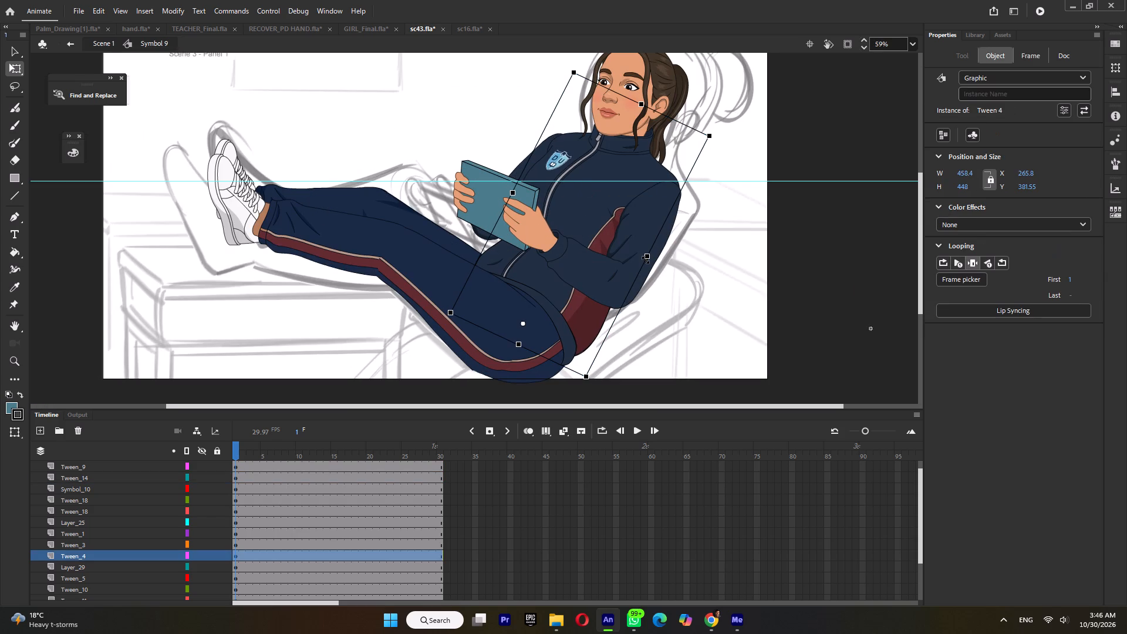
pyautogui.moveTo(646, 260); pyautogui.dragTo(645, 261)
# Shift the near upper arm slightly inward and up against the torso's shoulder, and fine-tune its rotation about the shoulder.
pyautogui.click(647, 235)
pyautogui.keyDown('ctrl'); pyautogui.scroll(4, 666, 219); pyautogui.keyUp('ctrl')
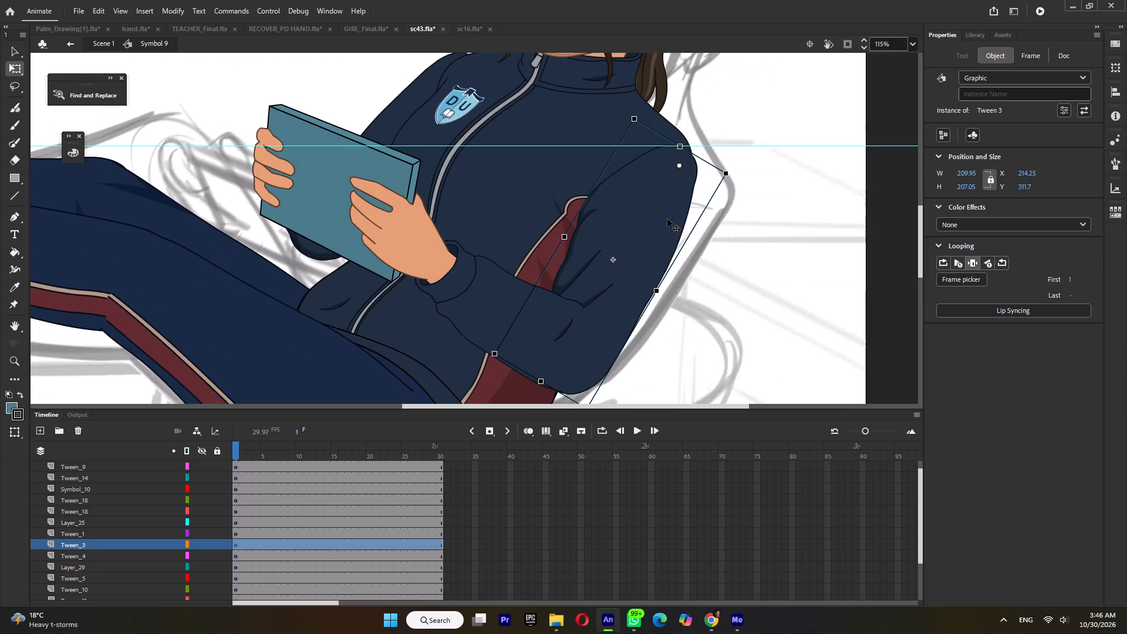
pyautogui.moveTo(667, 219); pyautogui.dragTo(663, 213)
pyautogui.click(666, 213)
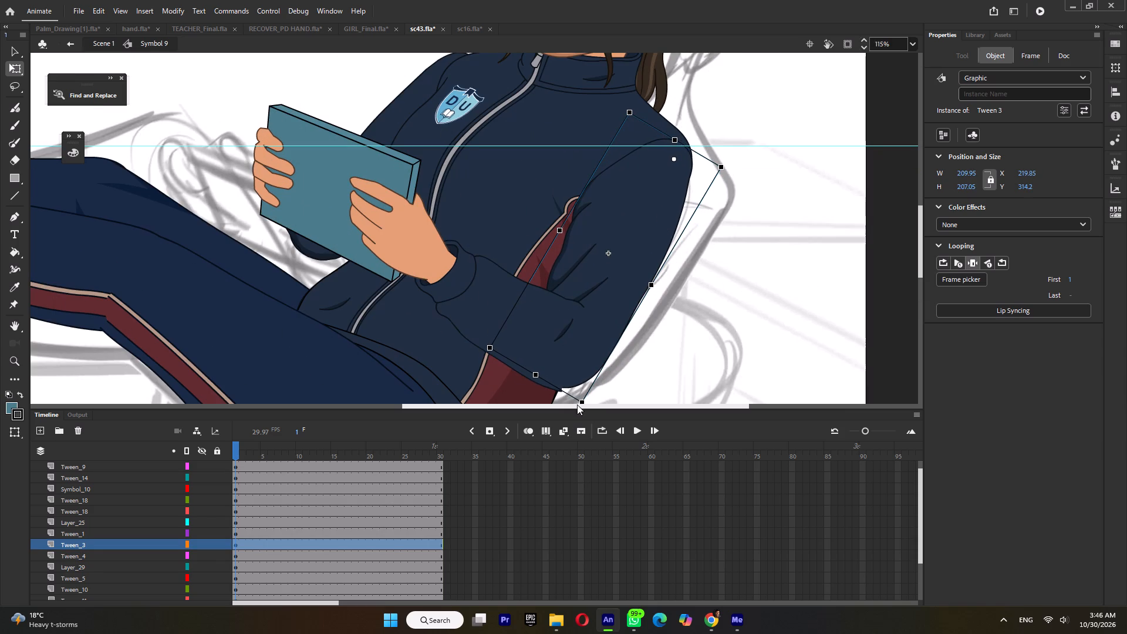
pyautogui.moveTo(589, 400); pyautogui.dragTo(598, 407)
# Reposition the near forearm so its outline meets the elbow, and rotate it slightly to line up the cuff with the wrist.
pyautogui.click(531, 323)
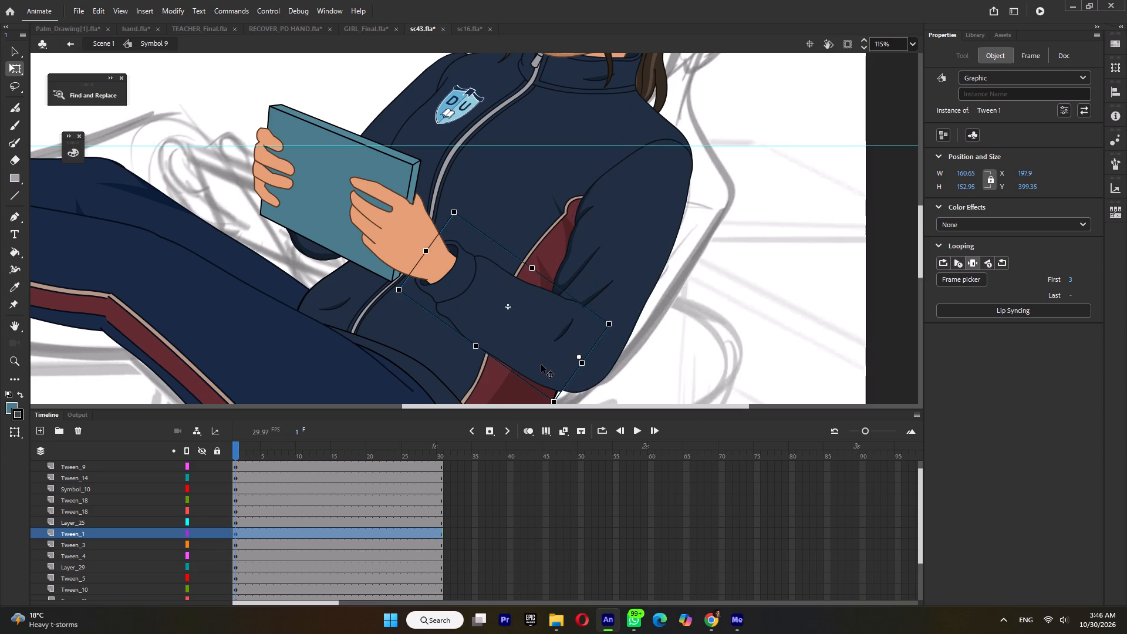
pyautogui.keyDown('ctrl'); pyautogui.scroll(3, 541, 369); pyautogui.keyUp('ctrl')
pyautogui.scroll(-1, 572, 279)
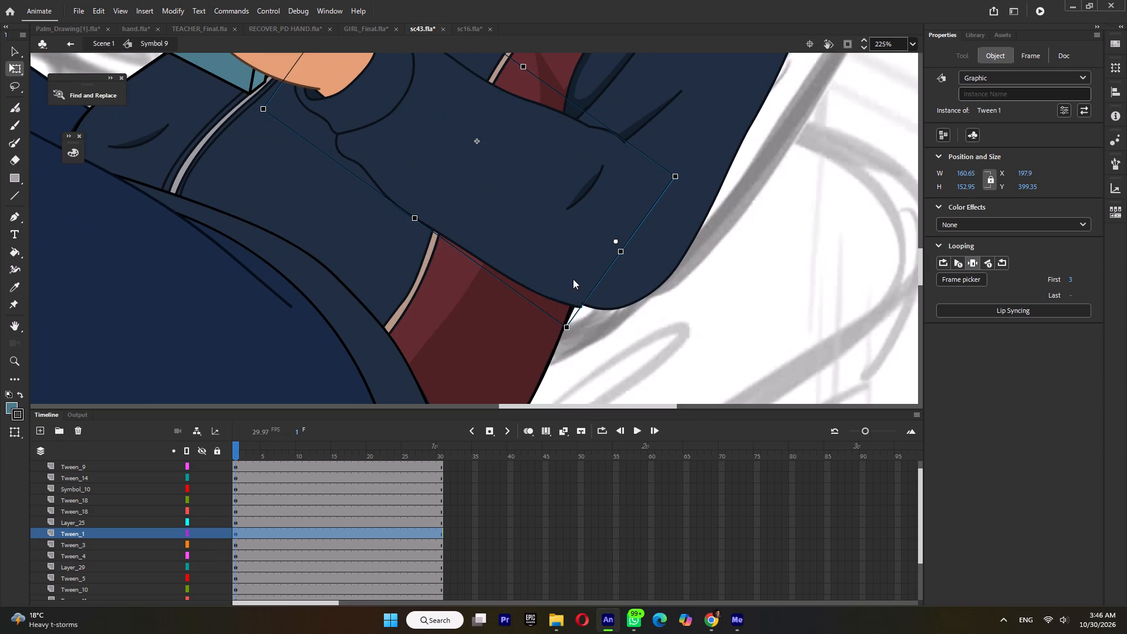
pyautogui.moveTo(538, 257); pyautogui.dragTo(549, 252)
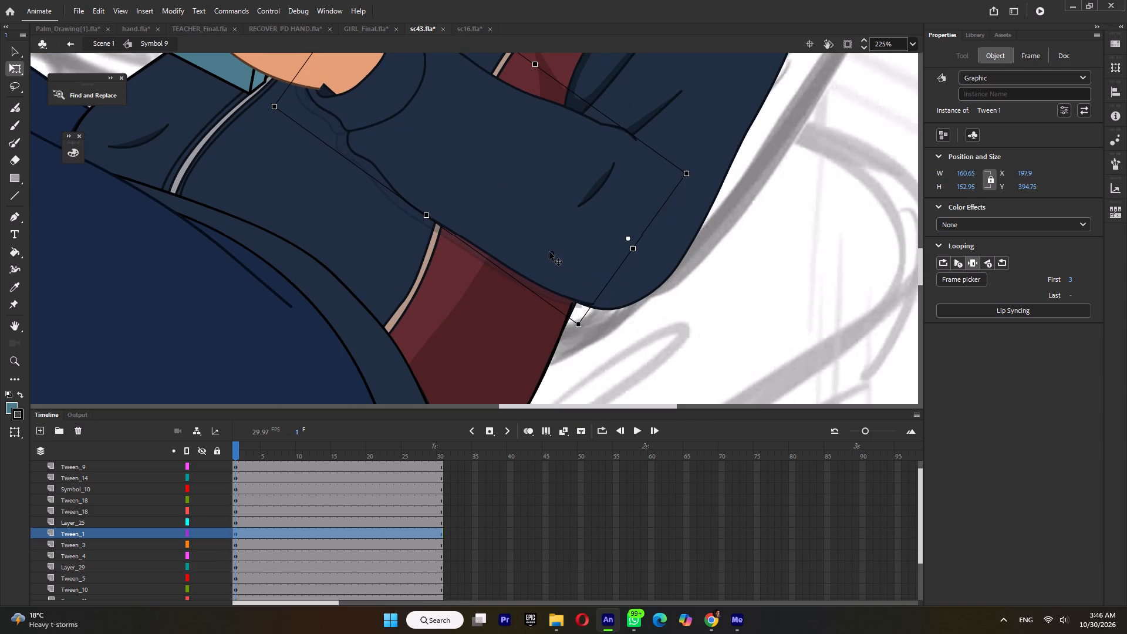
pyautogui.moveTo(549, 252); pyautogui.dragTo(554, 258)
pyautogui.press('Down')
pyautogui.press('Down')
pyautogui.press('Down')
pyautogui.press('Down')
pyautogui.press('Down')
pyautogui.press('Down')
pyautogui.press('Down')
pyautogui.press('Down')
pyautogui.press('Down')
pyautogui.press('Down')
pyautogui.press('Down')
pyautogui.press('Down')
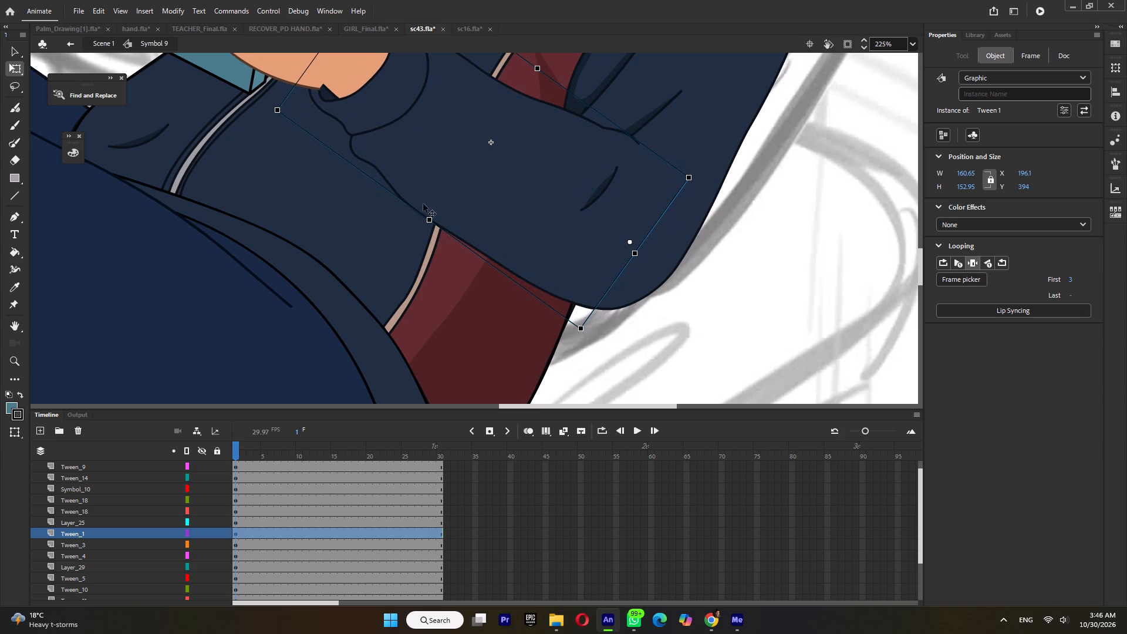
pyautogui.keyDown('ctrl'); pyautogui.scroll(-4, 356, 208); pyautogui.keyUp('ctrl')
pyautogui.keyDown('ctrl'); pyautogui.scroll(3, 360, 137); pyautogui.keyUp('ctrl')
pyautogui.click(353, 113)
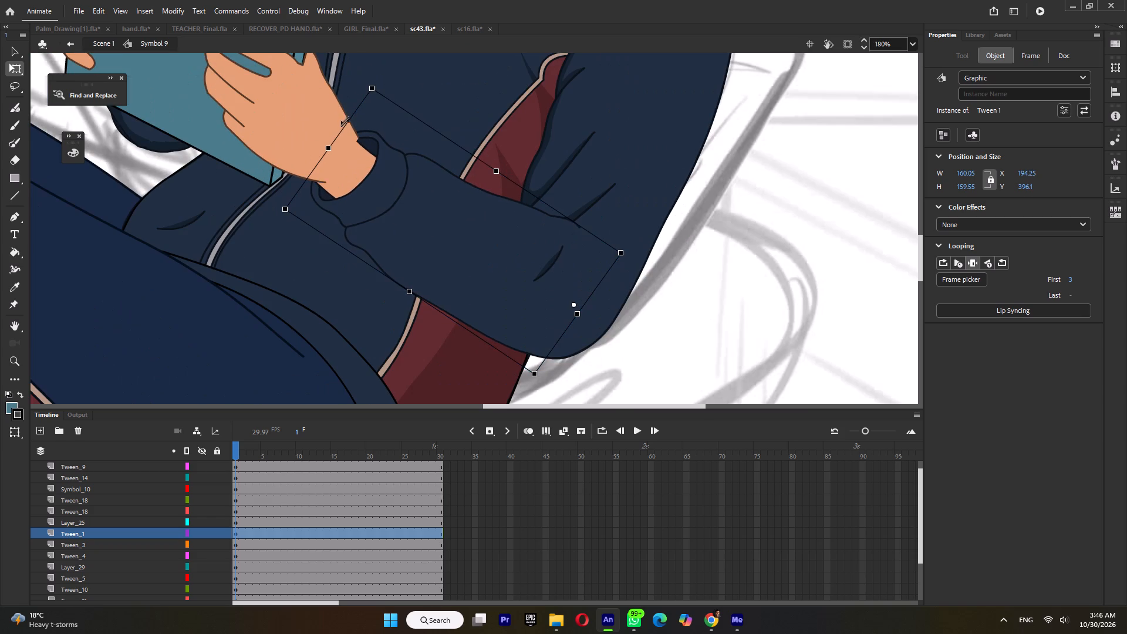
pyautogui.keyDown('ctrl'); pyautogui.scroll(-5, 373, 199); pyautogui.keyUp('ctrl')
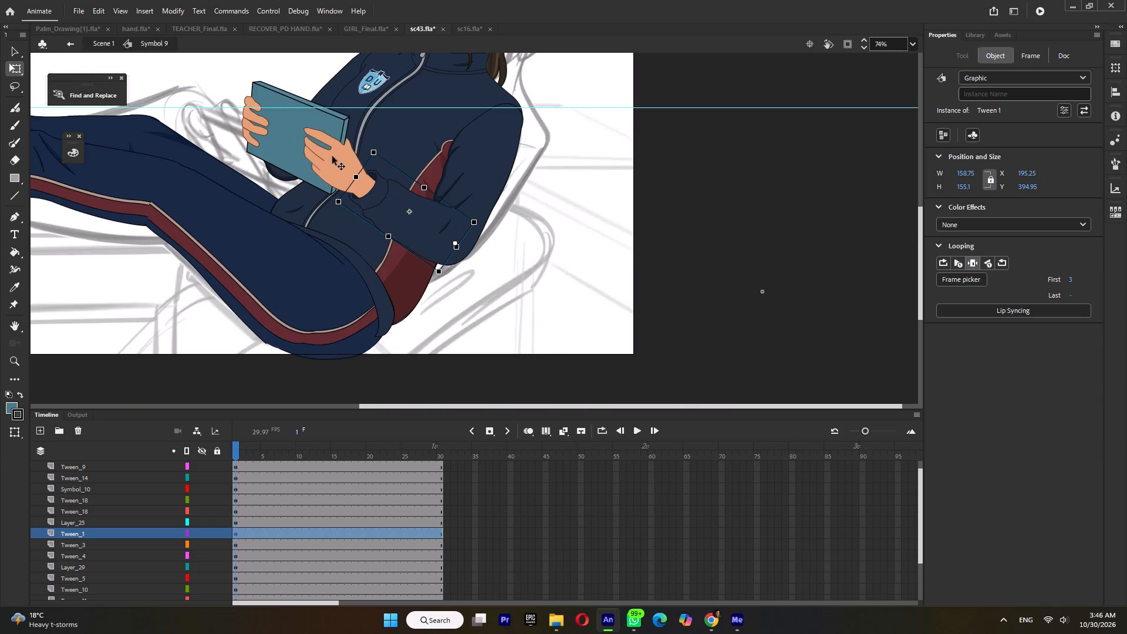
# Rotate both hands and the teal book together counterclockwise about the near wrist.
pyautogui.click(322, 155)
pyautogui.keyDown('shift'); pyautogui.click(252, 120); pyautogui.keyUp('shift')
pyautogui.keyDown('shift'); pyautogui.click(289, 119); pyautogui.keyUp('shift')
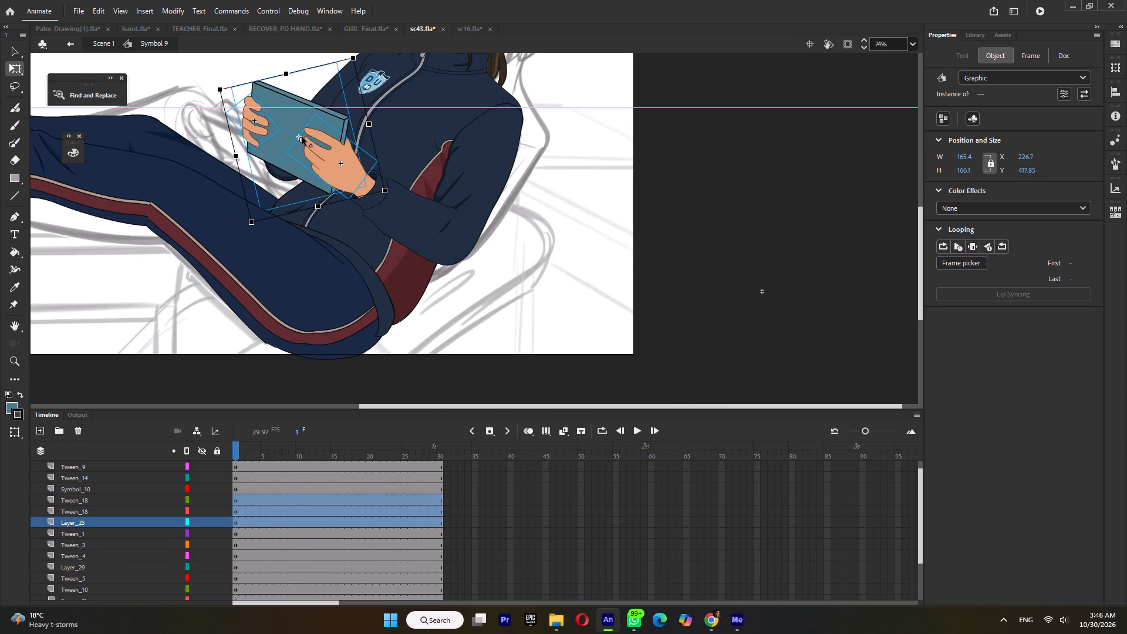
pyautogui.moveTo(301, 138); pyautogui.dragTo(360, 184)
pyautogui.moveTo(361, 62); pyautogui.dragTo(349, 61)
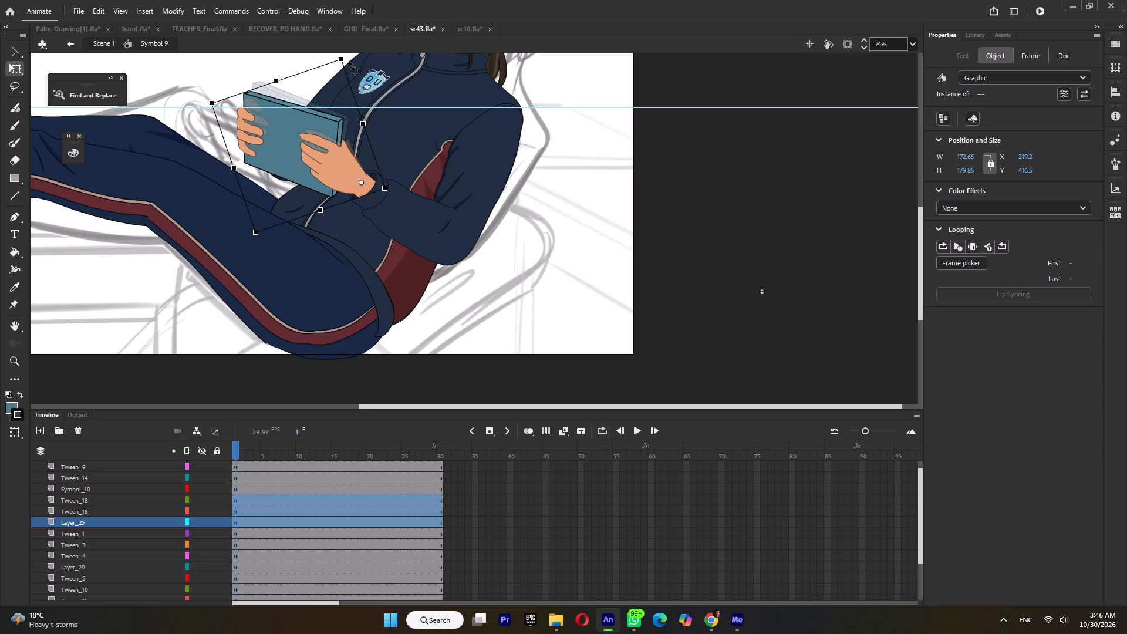
pyautogui.moveTo(349, 61); pyautogui.dragTo(342, 63)
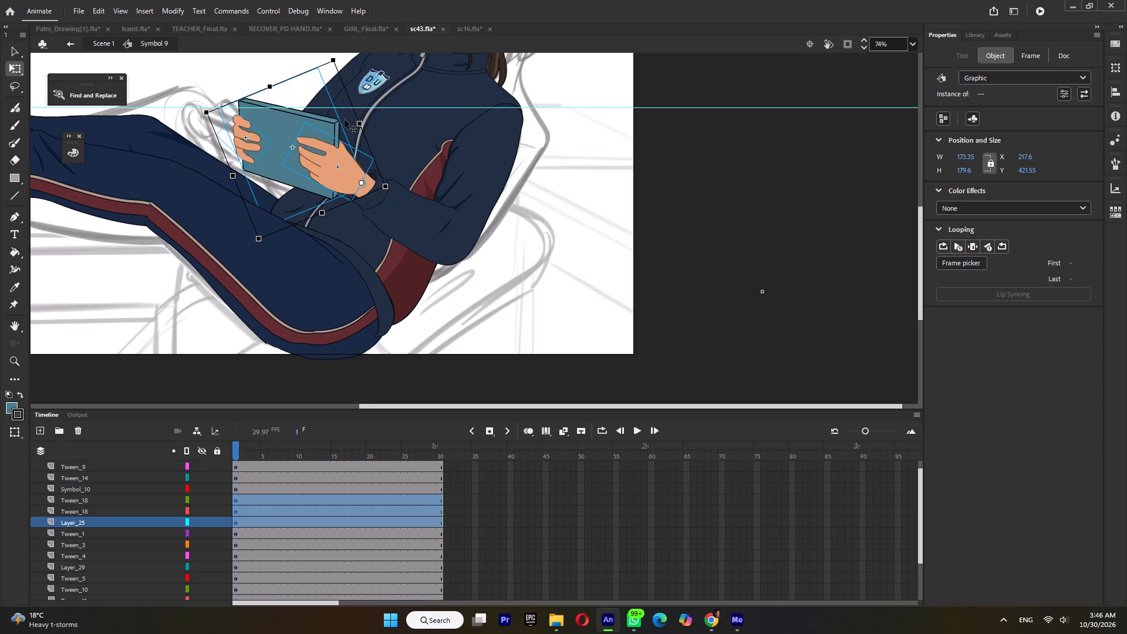
# Nudge the hands and book together so the near wrist sits inside the sleeve cuff.
pyautogui.keyDown('ctrl'); pyautogui.scroll(7, 353, 163); pyautogui.keyUp('ctrl')
pyautogui.click(365, 186)
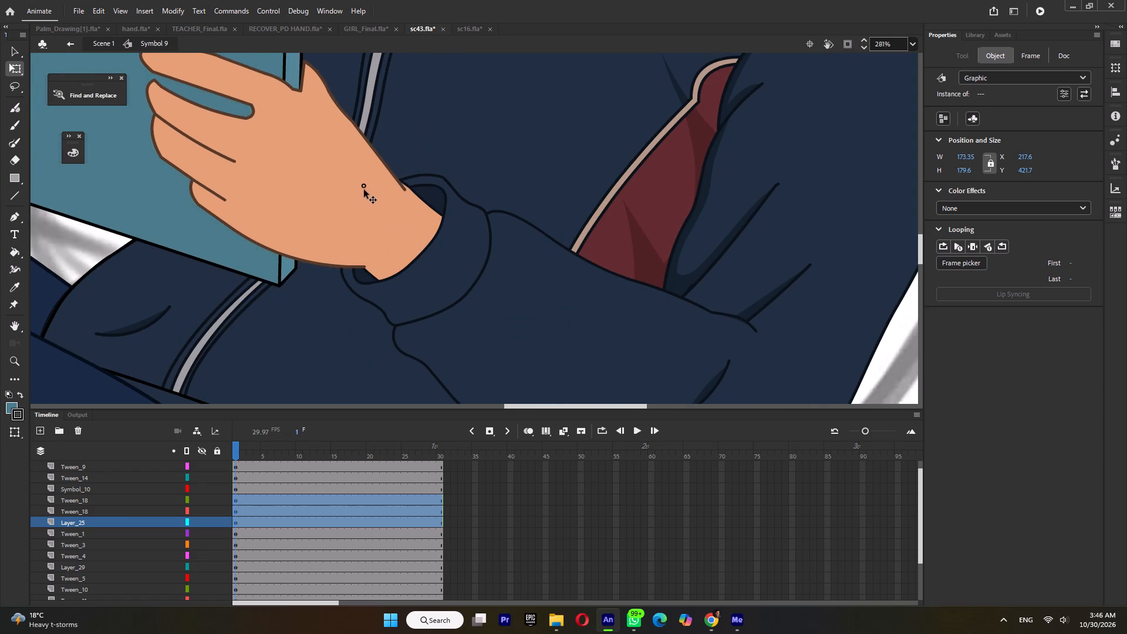
pyautogui.moveTo(342, 183); pyautogui.dragTo(352, 183)
pyautogui.press('Down')
pyautogui.press('Down')
pyautogui.press('Down')
pyautogui.press('Down')
pyautogui.press('Down')
pyautogui.press('Down')
pyautogui.press('Down')
pyautogui.press('Down')
pyautogui.press('Down')
pyautogui.press('Down')
pyautogui.press('Down')
pyautogui.press('Down')
pyautogui.press('Down')
pyautogui.press('Down')
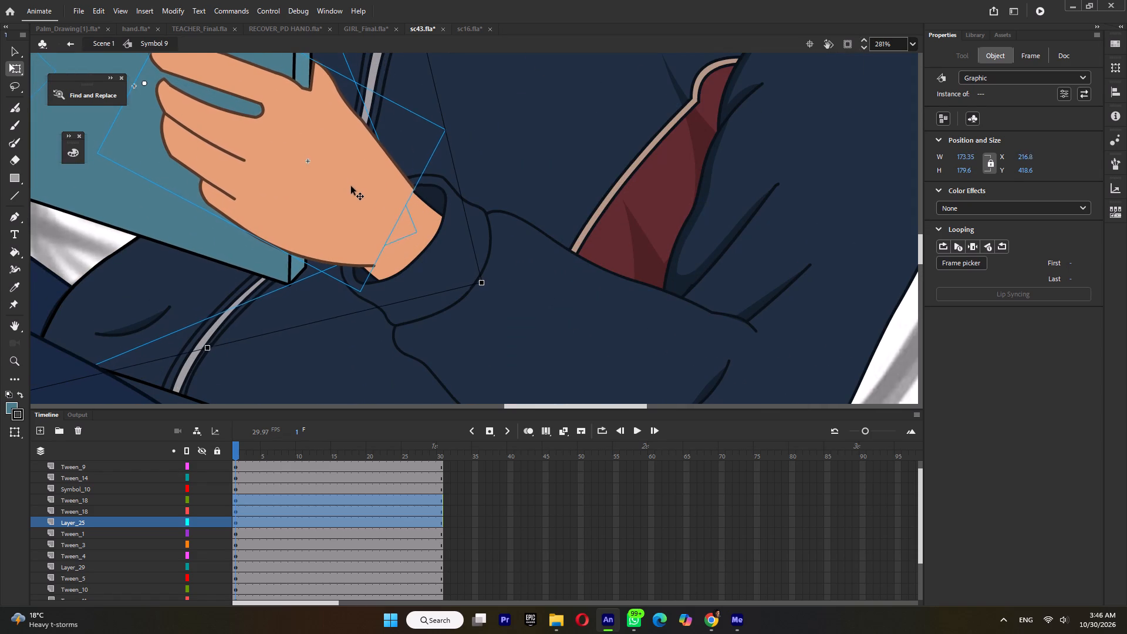
pyautogui.press('Down')
pyautogui.press('Down')
pyautogui.keyDown('ctrl'); pyautogui.scroll(-3, 374, 185); pyautogui.keyUp('ctrl')
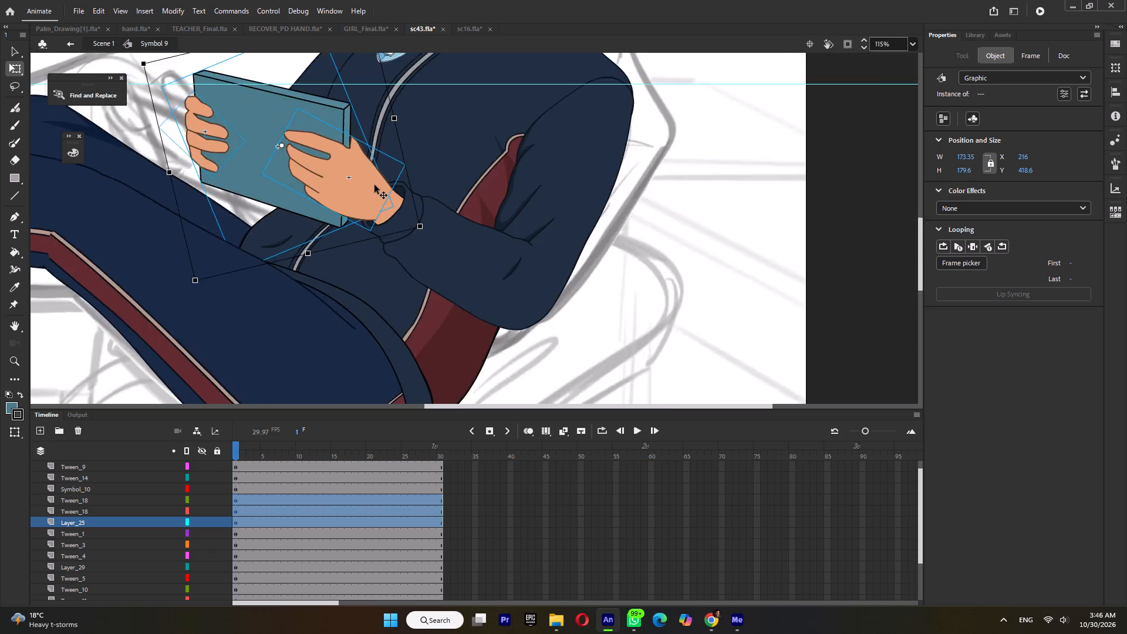
pyautogui.keyDown('ctrl'); pyautogui.scroll(-6, 374, 185); pyautogui.keyUp('ctrl')
pyautogui.keyDown('ctrl'); pyautogui.click(709, 216); pyautogui.keyUp('ctrl')
# Move the far upper arm in toward the shoulder, rotate it counterclockwise behind the book, and shorten it to about 188 by 184 px.
pyautogui.keyDown('ctrl'); pyautogui.scroll(-3, 672, 217); pyautogui.keyUp('ctrl')
pyautogui.keyDown('ctrl'); pyautogui.scroll(4, 539, 182); pyautogui.keyUp('ctrl')
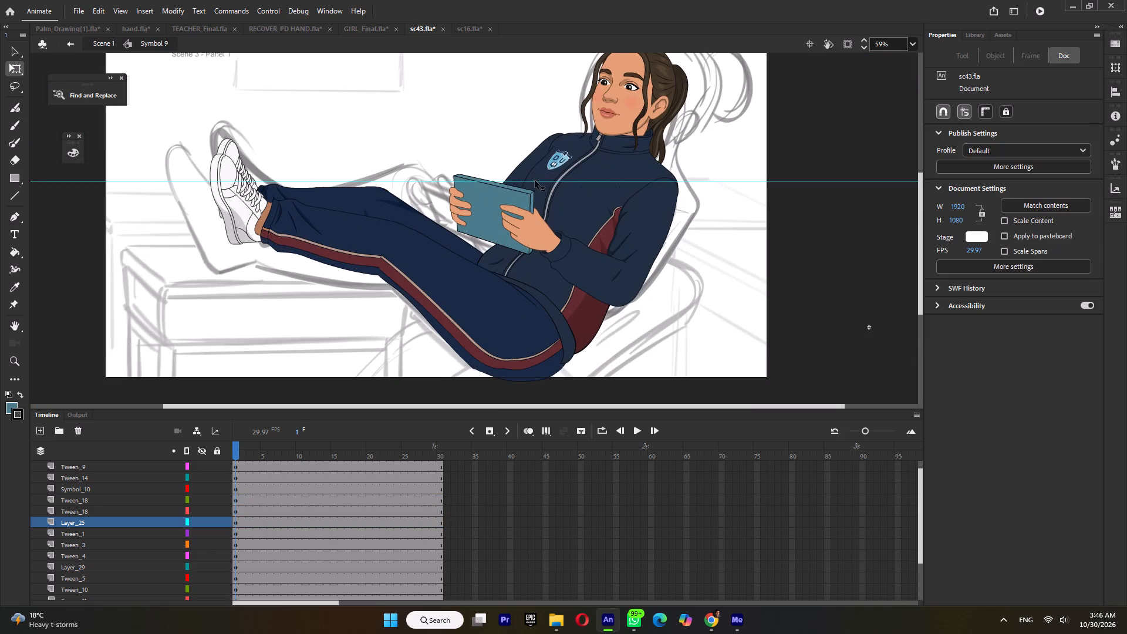
pyautogui.click(524, 159)
pyautogui.keyDown('ctrl'); pyautogui.scroll(4, 528, 160); pyautogui.keyUp('ctrl')
pyautogui.moveTo(543, 157); pyautogui.dragTo(549, 167)
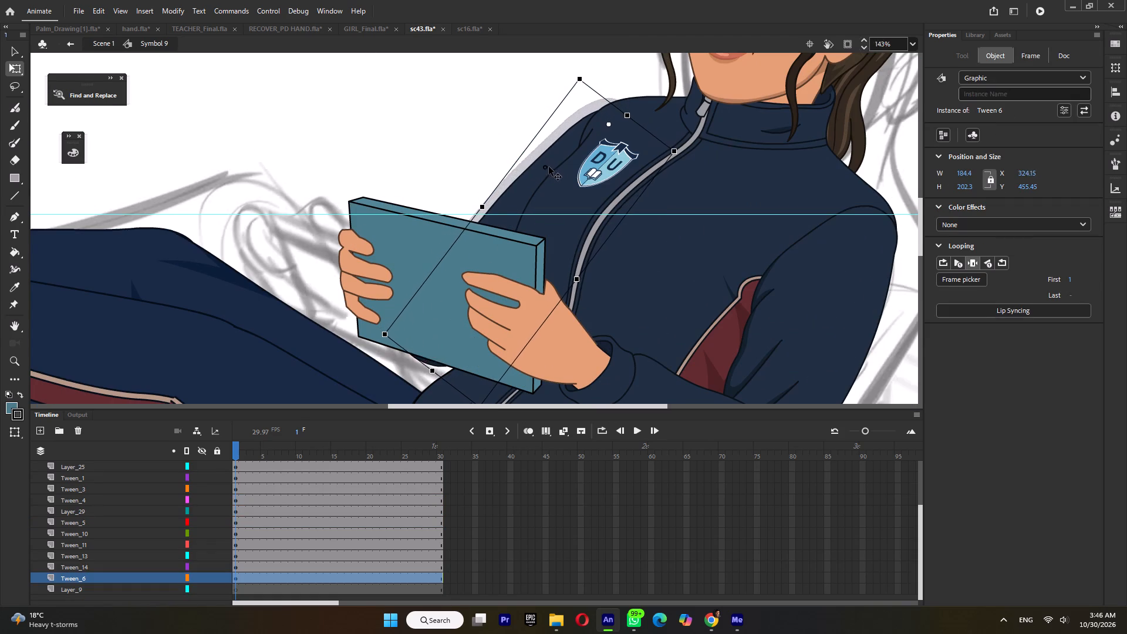
pyautogui.moveTo(549, 167); pyautogui.dragTo(552, 164)
pyautogui.keyDown('ctrl'); pyautogui.scroll(-3, 549, 166); pyautogui.keyUp('ctrl')
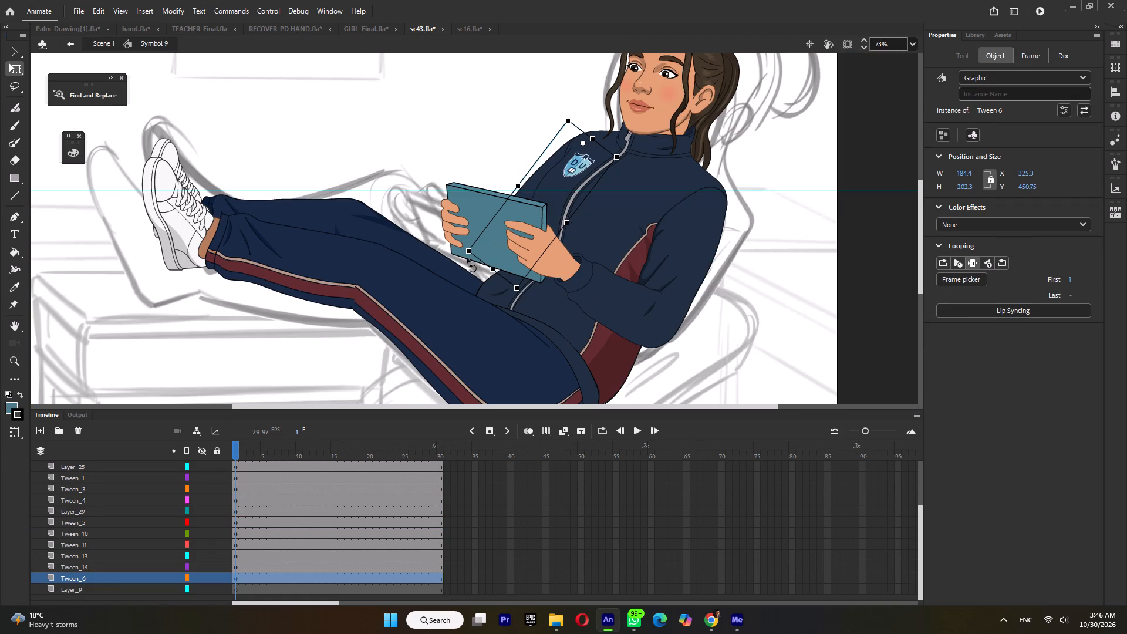
pyautogui.moveTo(467, 258); pyautogui.dragTo(475, 277)
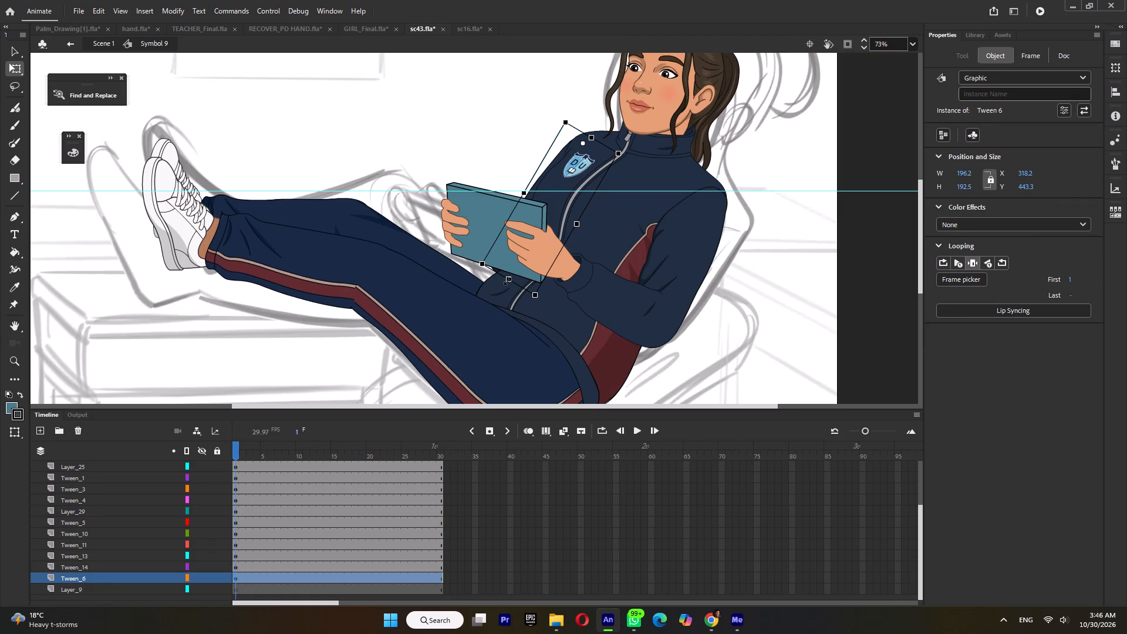
pyautogui.moveTo(508, 281); pyautogui.dragTo(511, 272)
pyautogui.keyDown('ctrl'); pyautogui.scroll(-3, 538, 241); pyautogui.keyUp('ctrl')
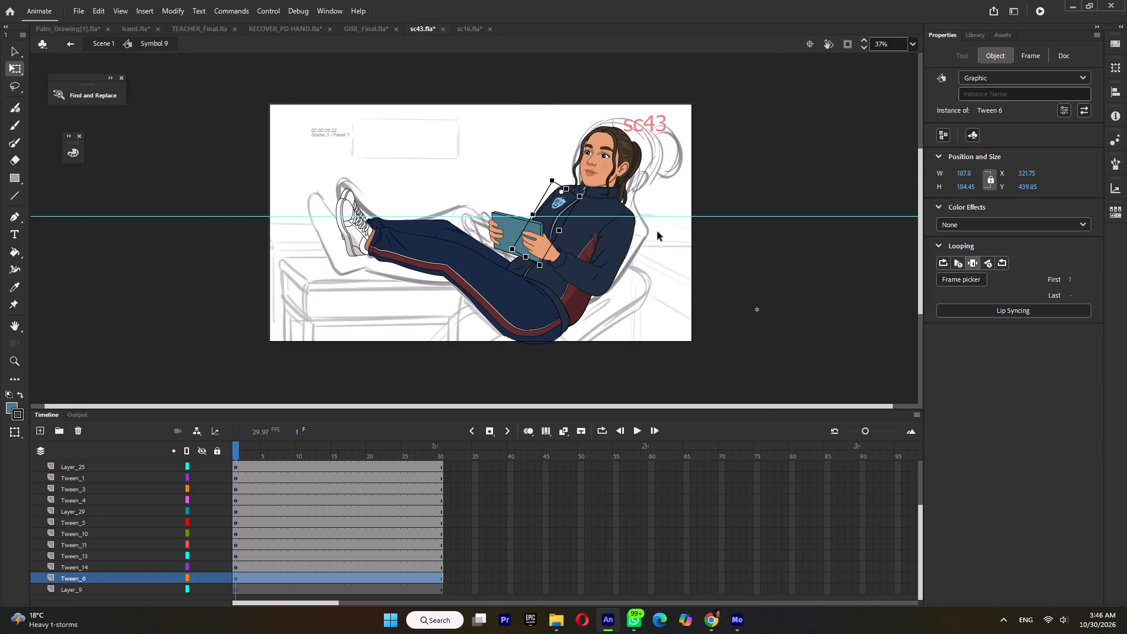
# Select the head with its hair pieces, move their pivot toward the neck, and rotate them together counterclockwise.
pyautogui.moveTo(667, 130); pyautogui.dragTo(601, 155)
pyautogui.moveTo(610, 167); pyautogui.dragTo(613, 178)
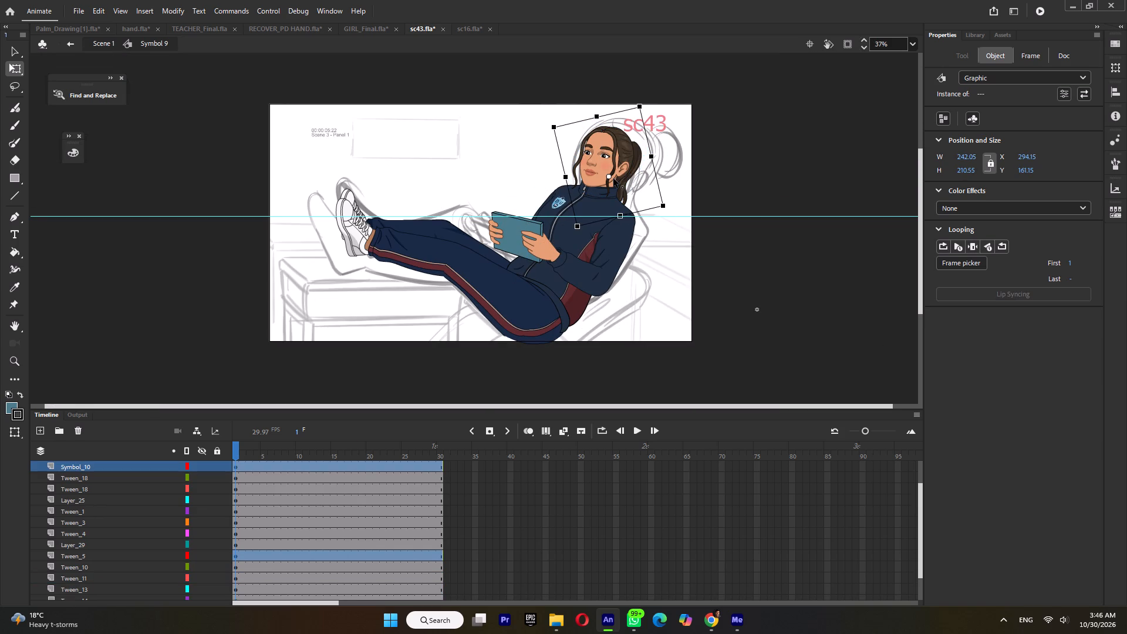
pyautogui.moveTo(613, 178); pyautogui.dragTo(614, 178)
pyautogui.moveTo(647, 110); pyautogui.dragTo(637, 105)
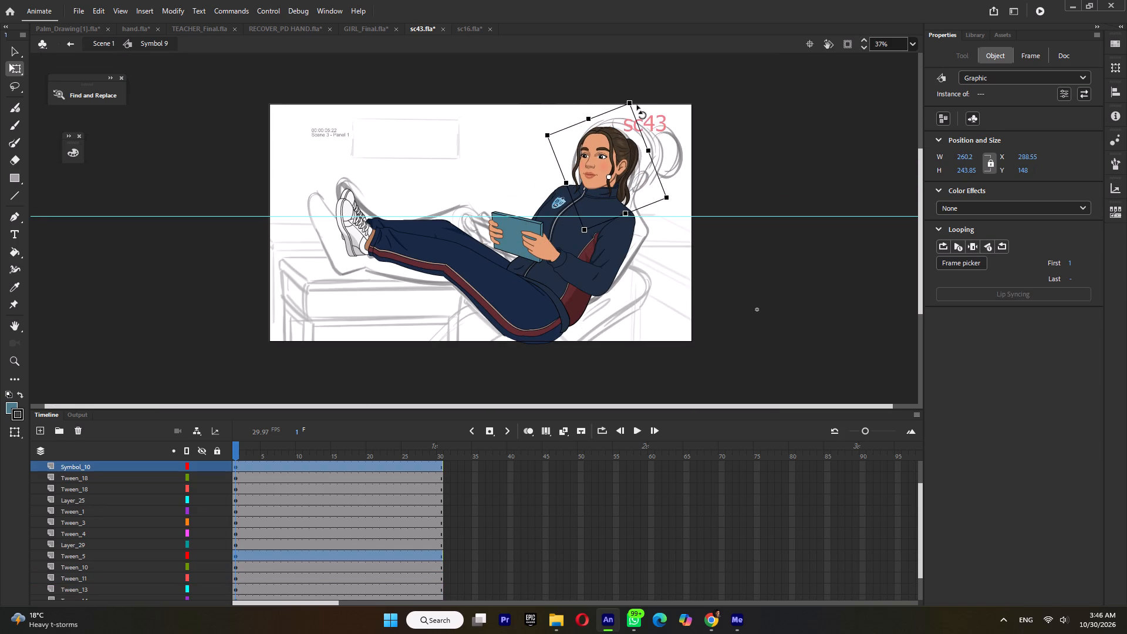
pyautogui.moveTo(637, 105); pyautogui.dragTo(636, 107)
pyautogui.keyDown('ctrl'); pyautogui.scroll(2, 615, 202); pyautogui.keyUp('ctrl')
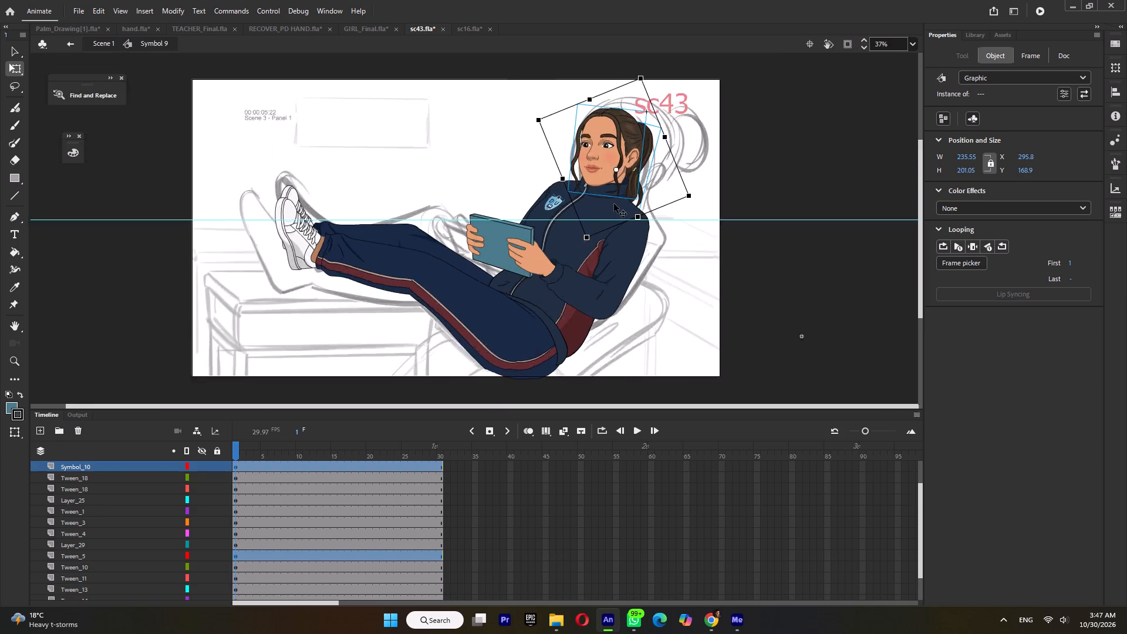
pyautogui.keyDown('ctrl'); pyautogui.scroll(2, 614, 204); pyautogui.keyUp('ctrl')
pyautogui.keyDown('ctrl'); pyautogui.scroll(3, 636, 104); pyautogui.keyUp('ctrl')
pyautogui.moveTo(665, 104); pyautogui.dragTo(657, 111)
# Inside the torso symbol, move the neck group's pivot down to the collar and rotate the neck slightly counterclockwise under the head.
pyautogui.doubleClick(614, 218)
pyautogui.click(619, 207)
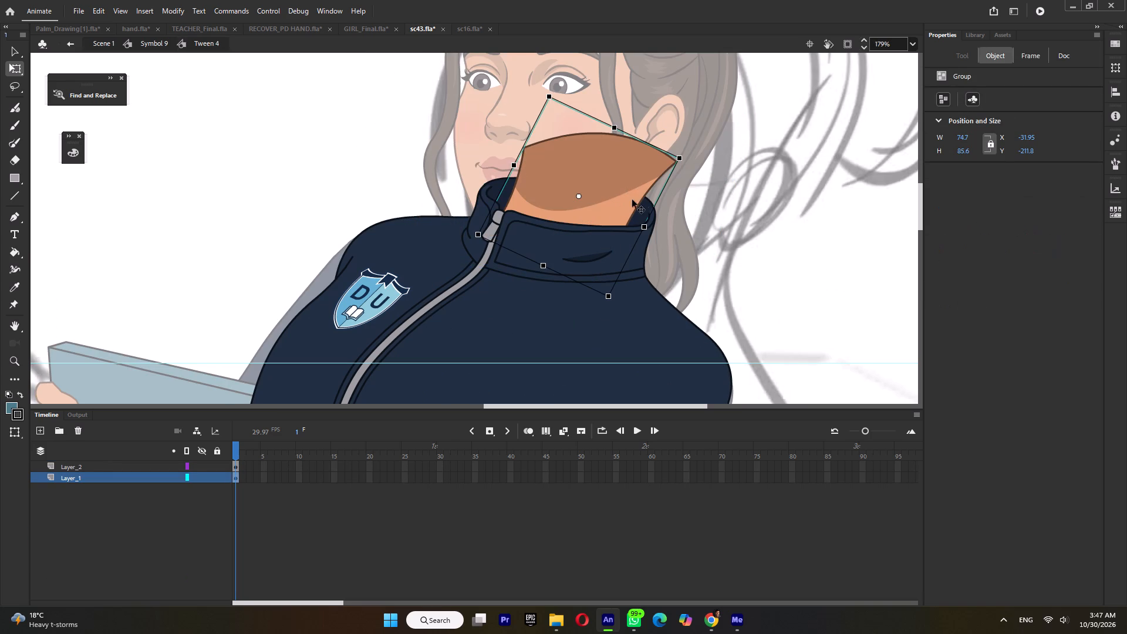
pyautogui.moveTo(577, 198); pyautogui.dragTo(567, 253)
pyautogui.moveTo(666, 149); pyautogui.dragTo(652, 139)
pyautogui.doubleClick(736, 166)
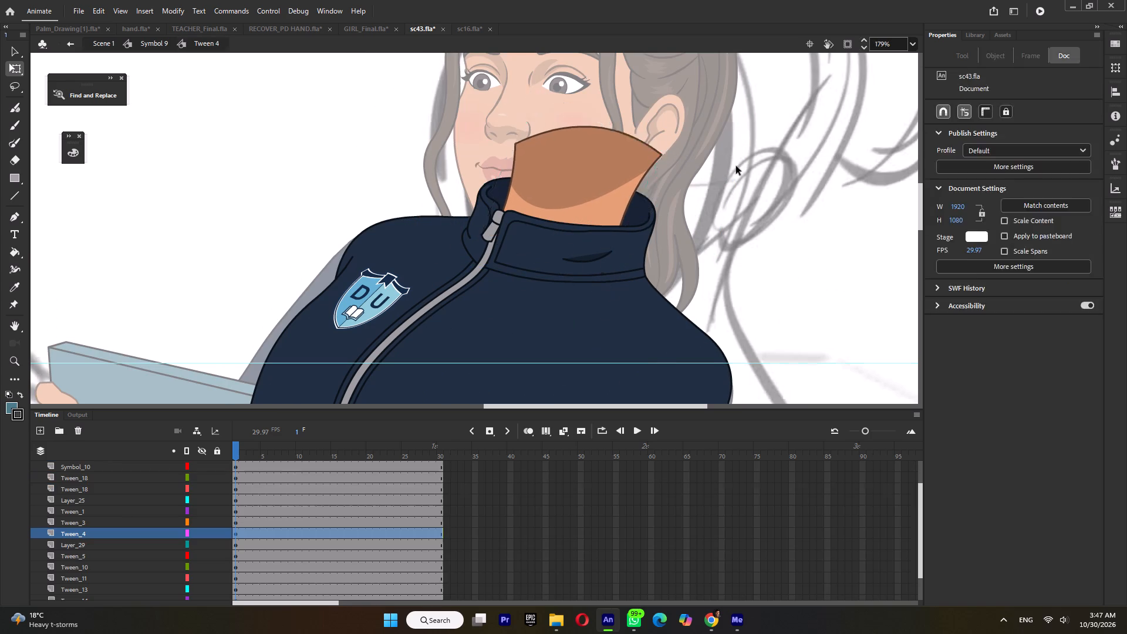
# Inside the head's eye symbol, move both irises down within the eye whites.
pyautogui.keyDown('ctrl'); pyautogui.scroll(-4, 732, 214); pyautogui.keyUp('ctrl')
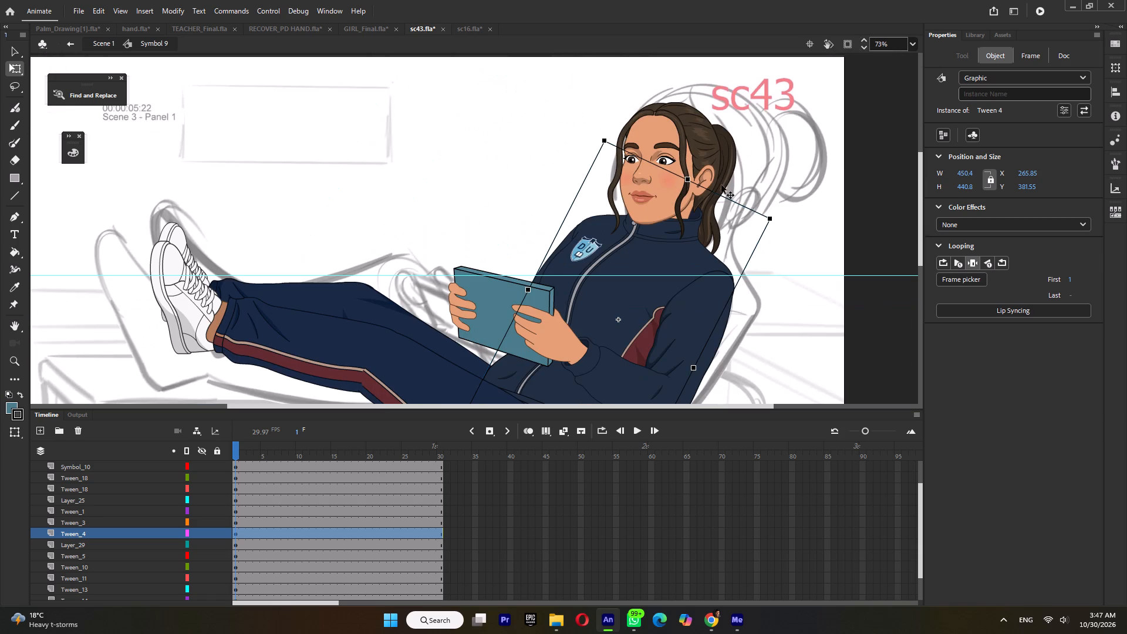
pyautogui.doubleClick(651, 180)
pyautogui.keyDown('ctrl'); pyautogui.scroll(7, 665, 151); pyautogui.keyUp('ctrl')
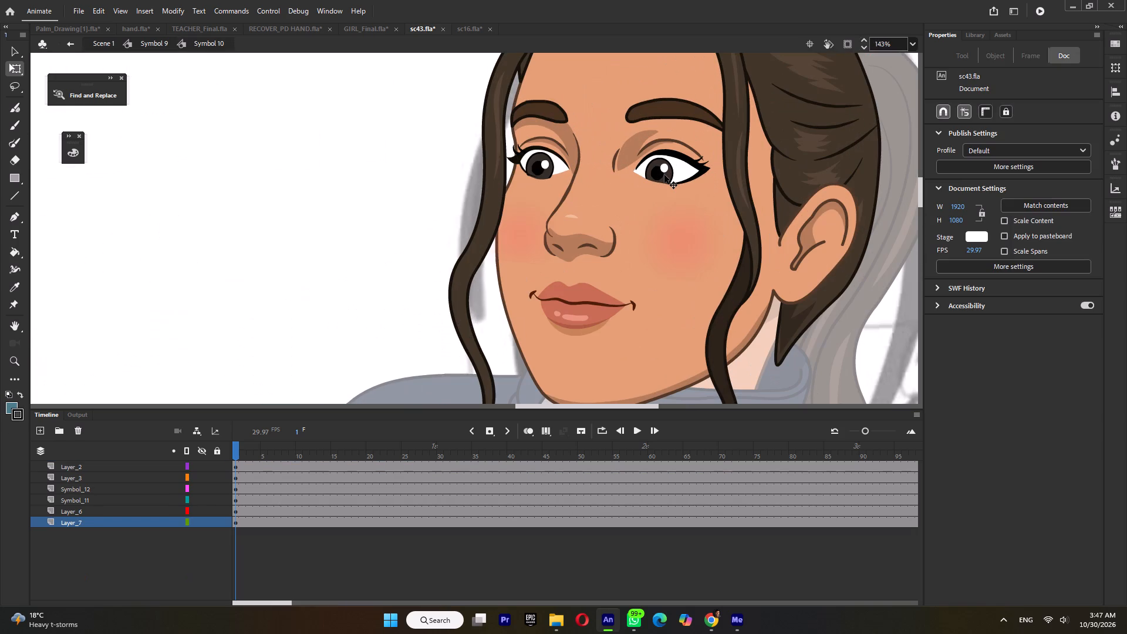
pyautogui.click(664, 175)
pyautogui.doubleClick(664, 175)
pyautogui.keyDown('ctrl'); pyautogui.scroll(4, 664, 176); pyautogui.keyUp('ctrl')
pyautogui.moveTo(665, 176); pyautogui.dragTo(665, 194)
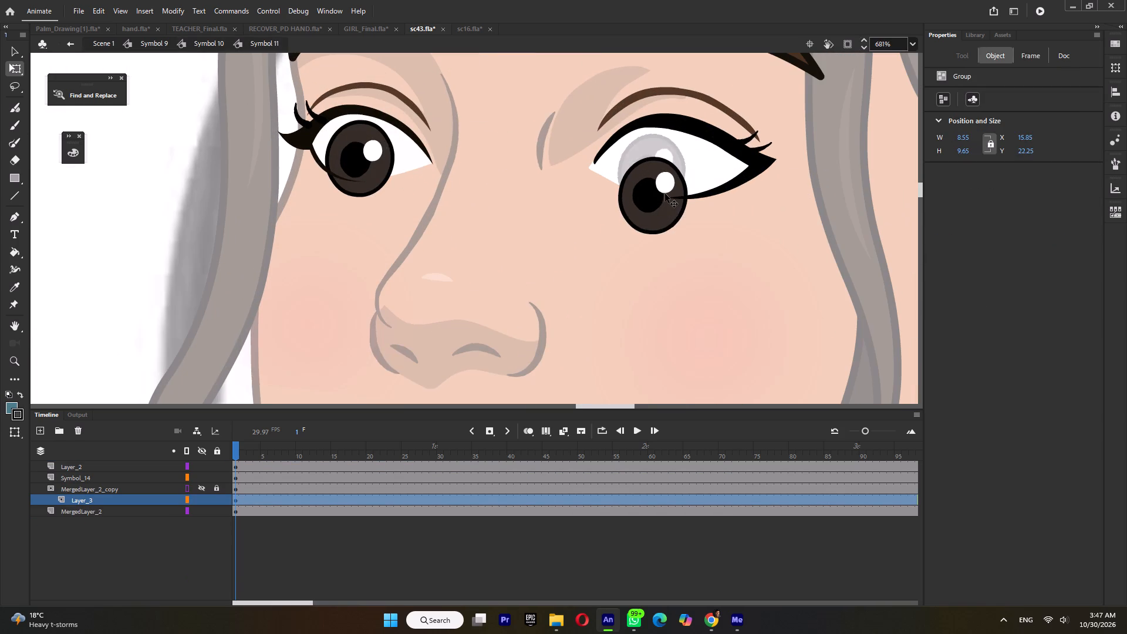
pyautogui.moveTo(665, 194); pyautogui.dragTo(666, 188)
pyautogui.moveTo(367, 154); pyautogui.dragTo(367, 164)
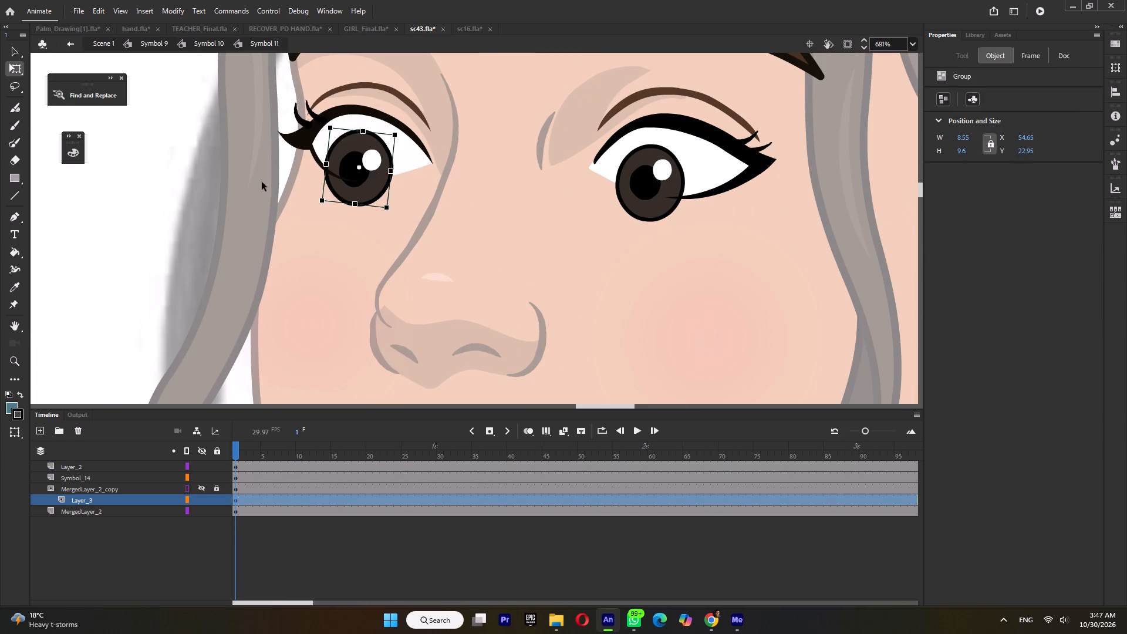
pyautogui.doubleClick(192, 198)
pyautogui.keyDown('ctrl'); pyautogui.scroll(-9, 208, 195); pyautogui.keyUp('ctrl')
pyautogui.keyDown('ctrl'); pyautogui.doubleClick(487, 214); pyautogui.keyUp('ctrl')
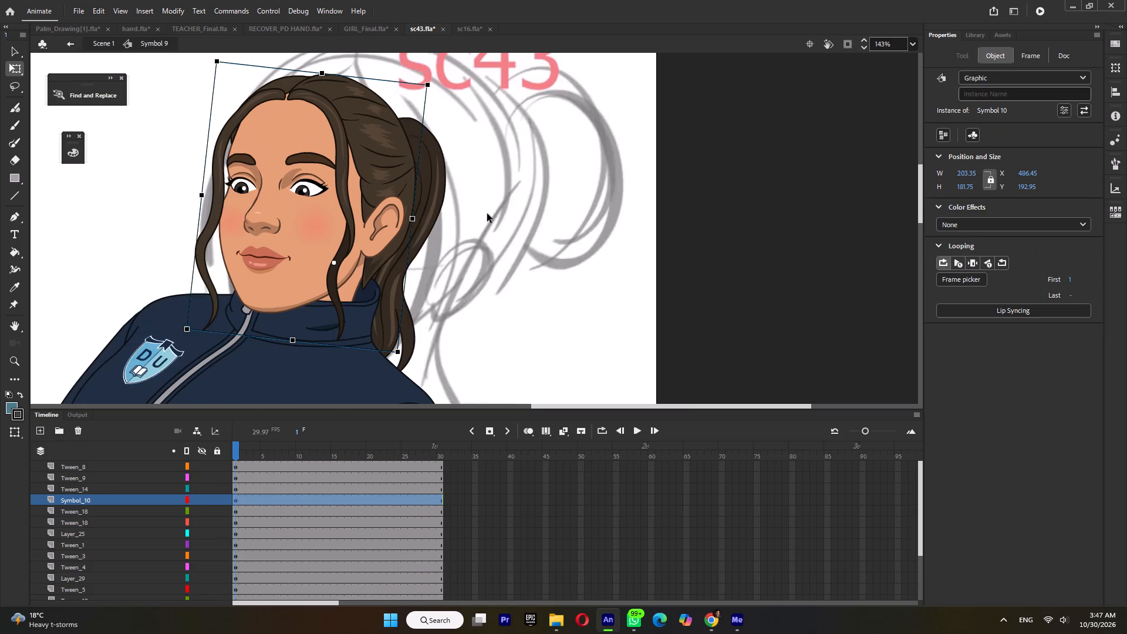
# In the eye symbol, unlock the MergedLayer_2_copy mask layer and delete the far eye's mask shape.
pyautogui.keyDown('ctrl'); pyautogui.scroll(3, 223, 188); pyautogui.keyUp('ctrl')
pyautogui.keyDown('ctrl'); pyautogui.scroll(4, 287, 191); pyautogui.keyUp('ctrl')
pyautogui.tripleClick(254, 188)
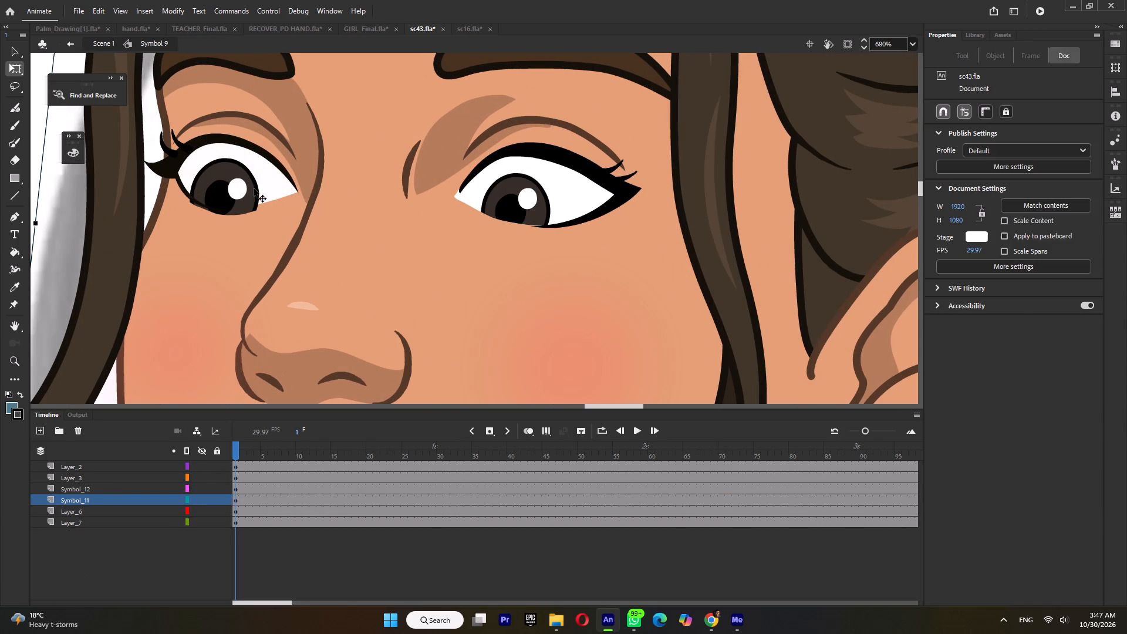
pyautogui.click(254, 188)
pyautogui.click(275, 180)
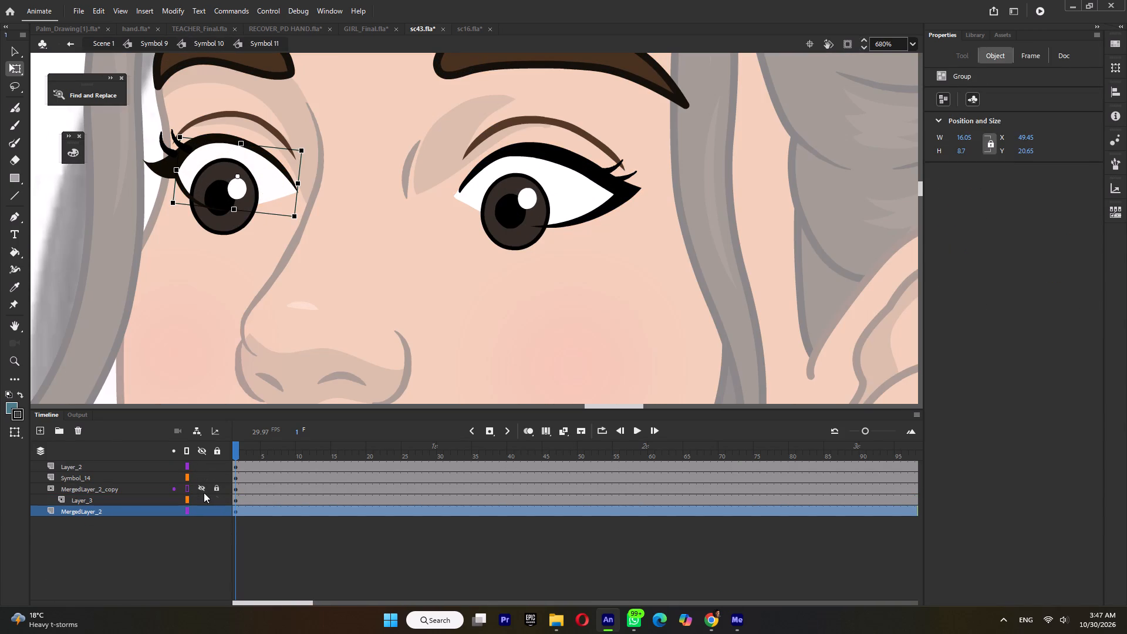
pyautogui.click(215, 487)
pyautogui.click(201, 486)
pyautogui.click(281, 335)
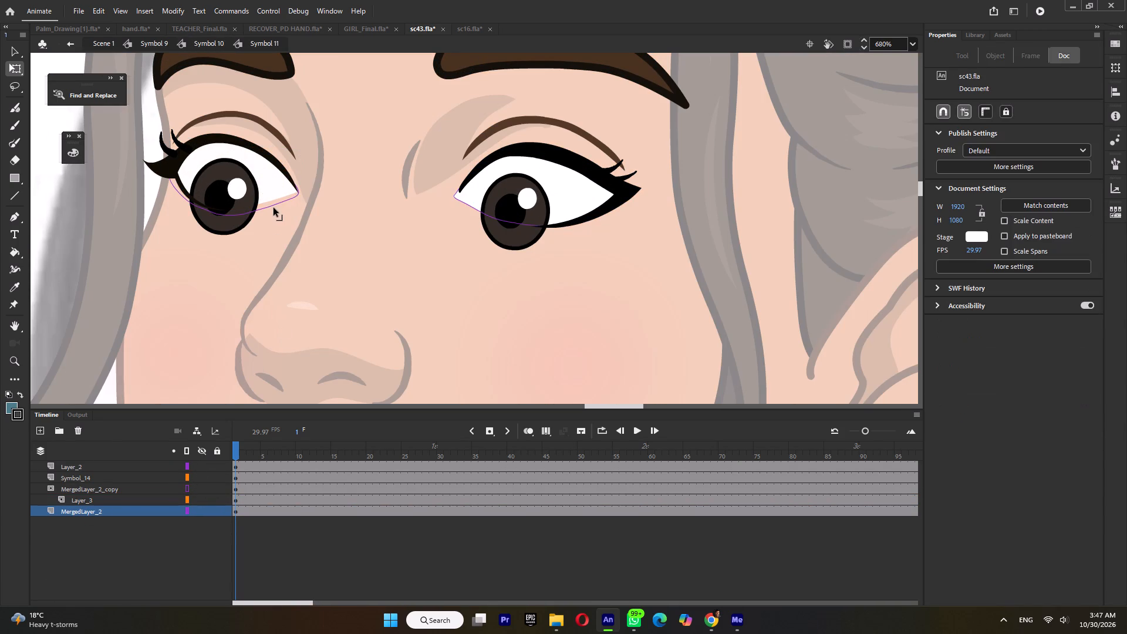
pyautogui.click(273, 204)
pyautogui.press('Delete')
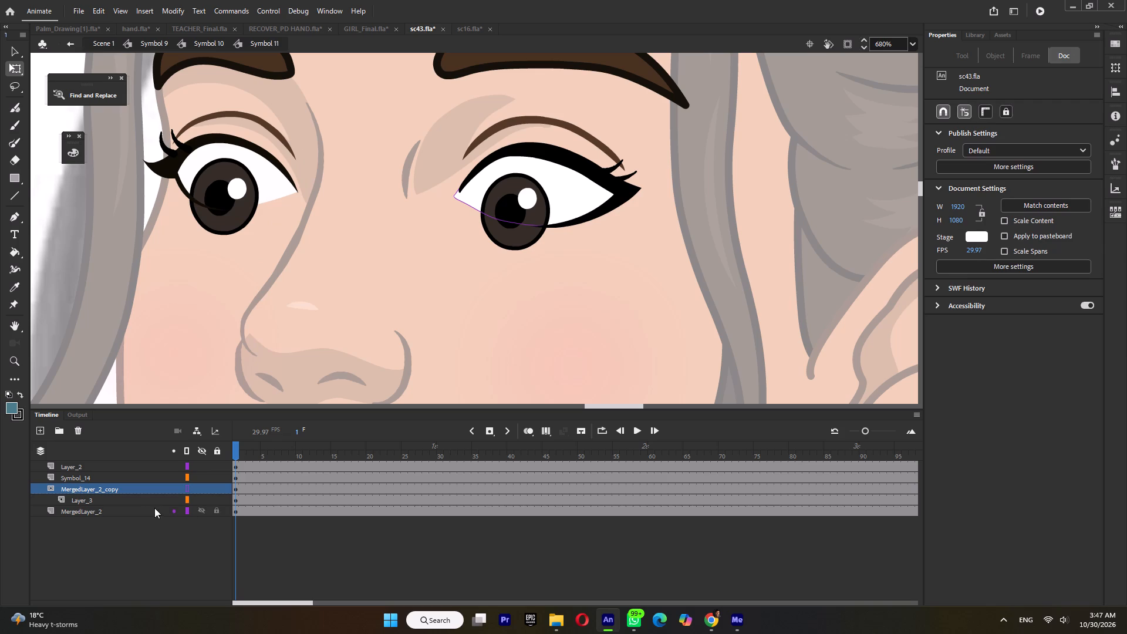
# Copy the far eye's white from MergedLayer_2, paste it in place on MergedLayer_2_copy, and break it apart into a mask shape.
pyautogui.click(139, 510)
pyautogui.click(269, 176)
pyautogui.click(275, 275)
pyautogui.click(278, 183)
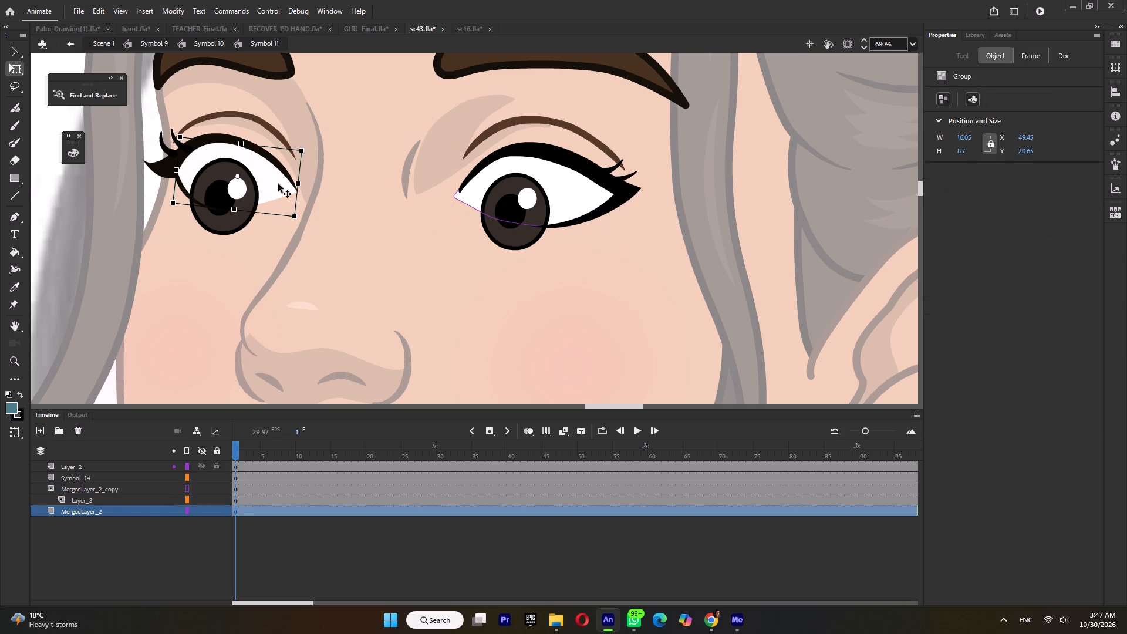
pyautogui.hotkey('ctrl', 'c')
pyautogui.click(97, 489)
pyautogui.click(231, 257)
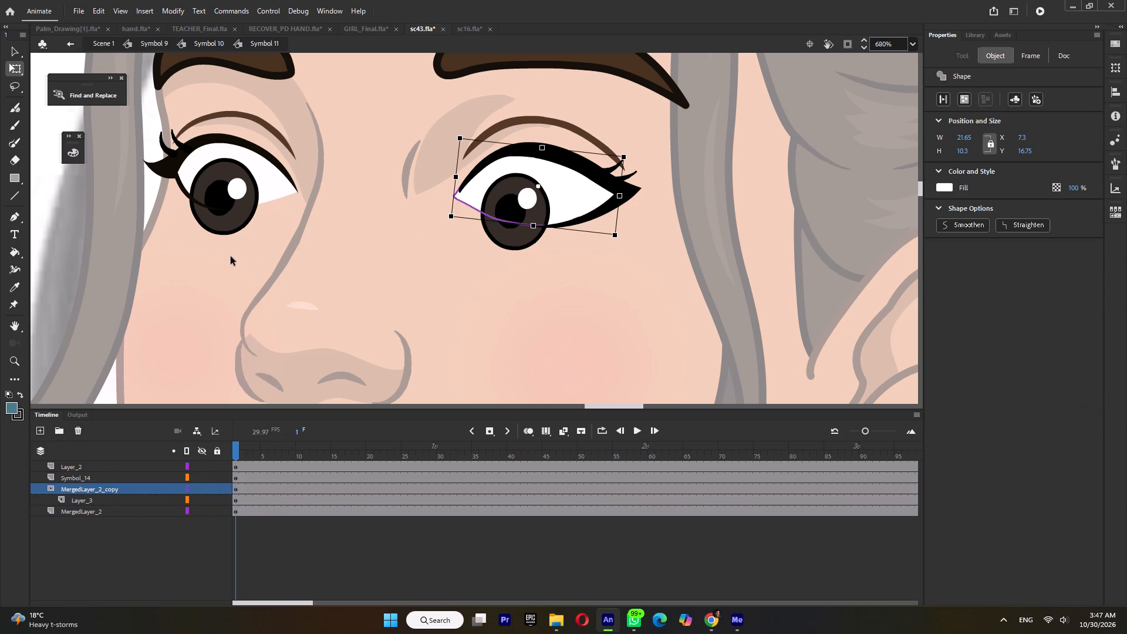
pyautogui.hotkey('ctrl', 'shift', 'v')
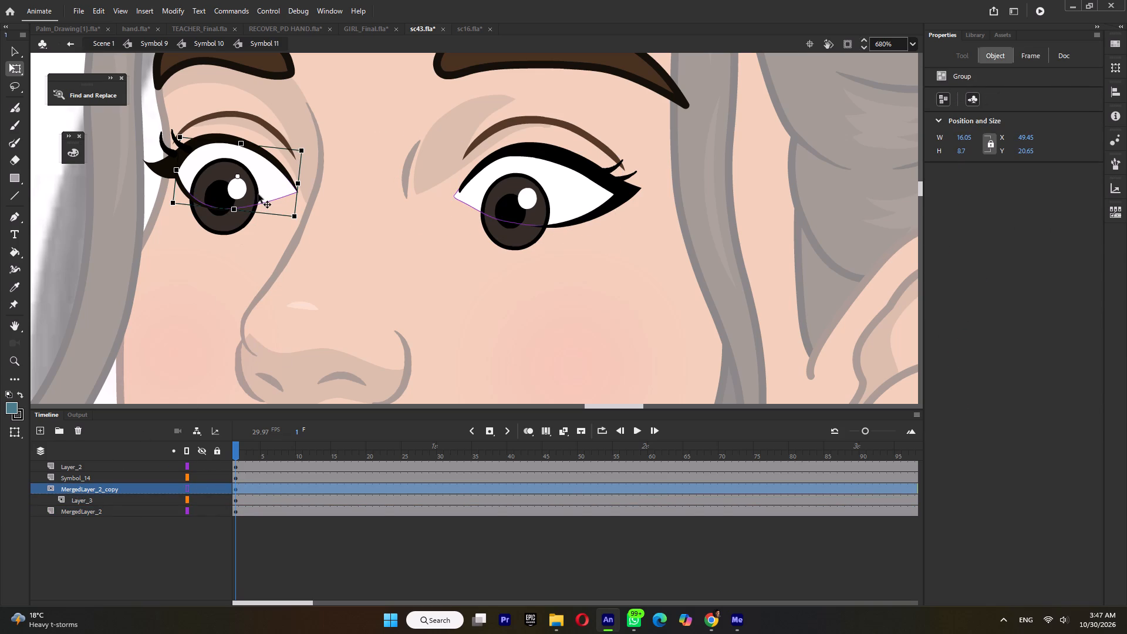
pyautogui.hotkey('ctrl', 'b')
pyautogui.hotkey('ctrl', 'b')
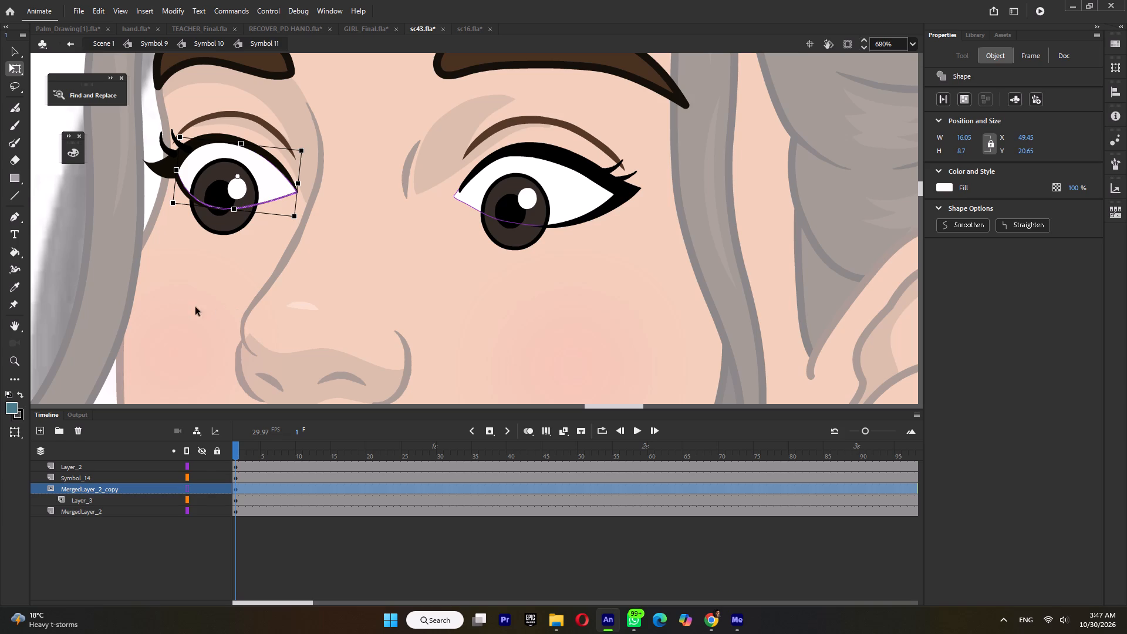
pyautogui.doubleClick(164, 285)
pyautogui.keyDown('ctrl'); pyautogui.scroll(-6, 235, 233); pyautogui.keyUp('ctrl')
pyautogui.keyDown('ctrl'); pyautogui.scroll(5, 244, 225); pyautogui.keyUp('ctrl')
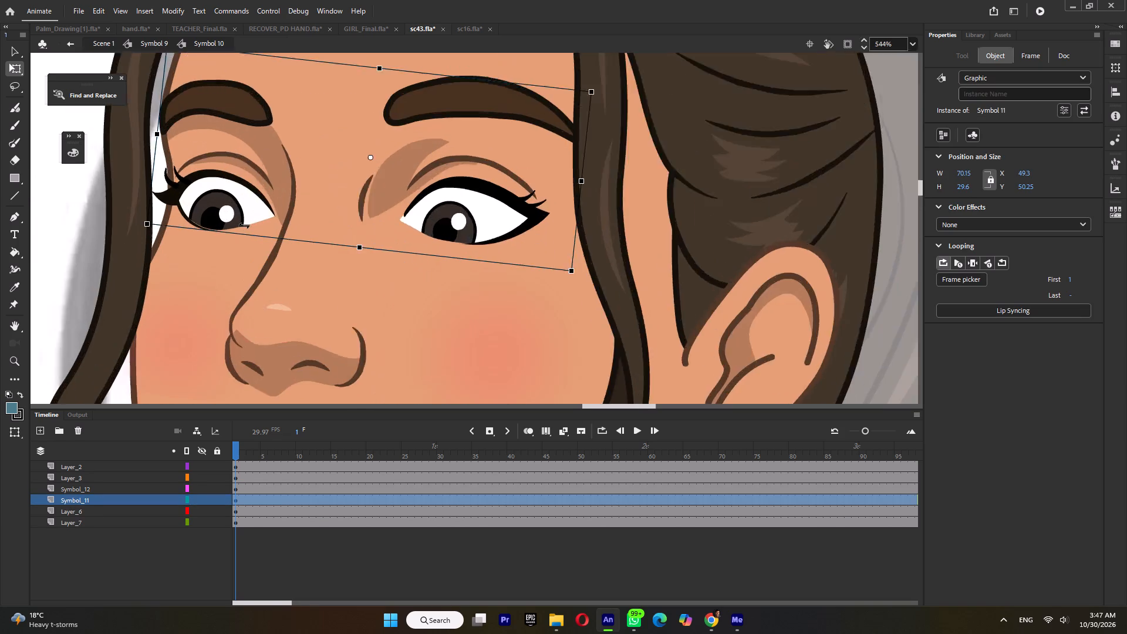
pyautogui.keyDown('ctrl'); pyautogui.scroll(3, 244, 225); pyautogui.keyUp('ctrl')
# Nudge the far eye's new mask shape slightly downward.
pyautogui.doubleClick(277, 208)
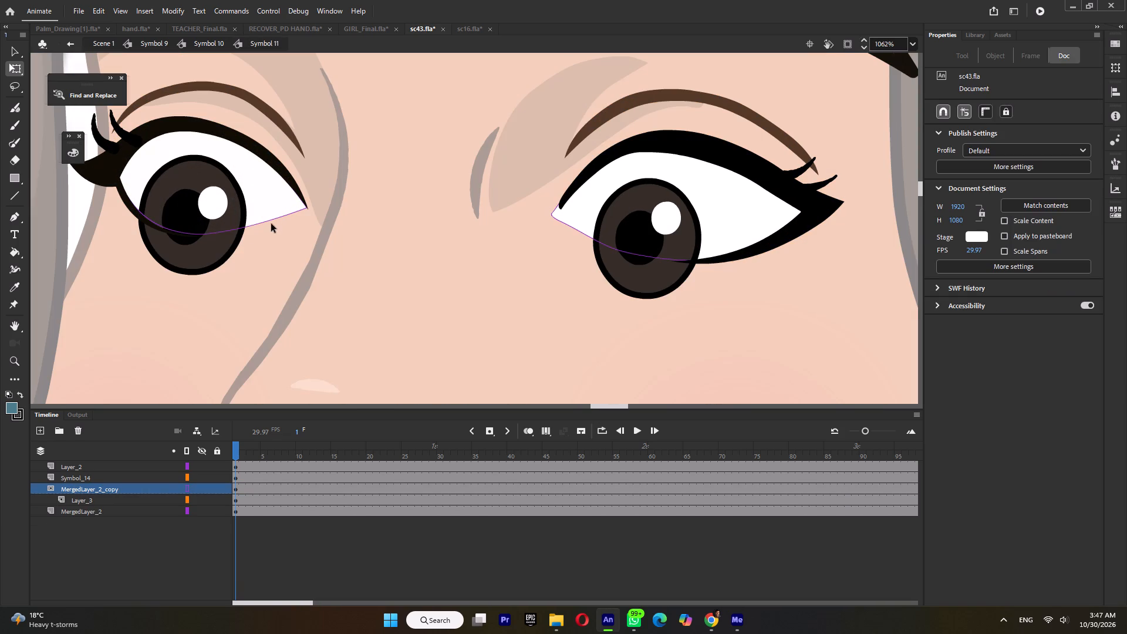
pyautogui.click(272, 220)
pyautogui.press('Down')
pyautogui.press('Down')
pyautogui.press('Down')
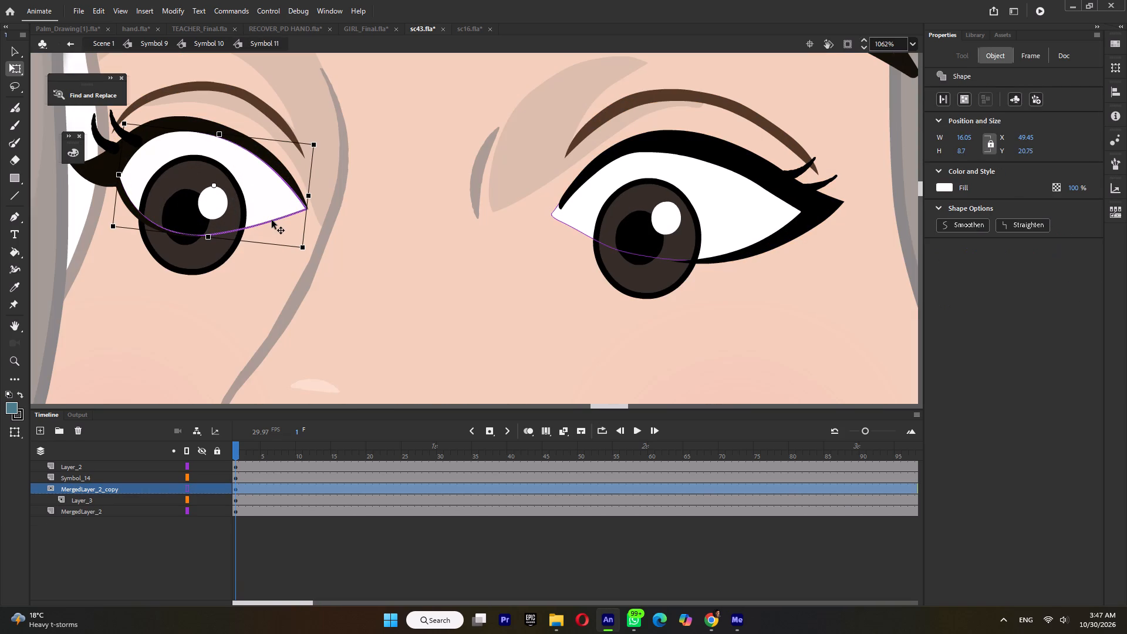
pyautogui.click(341, 173)
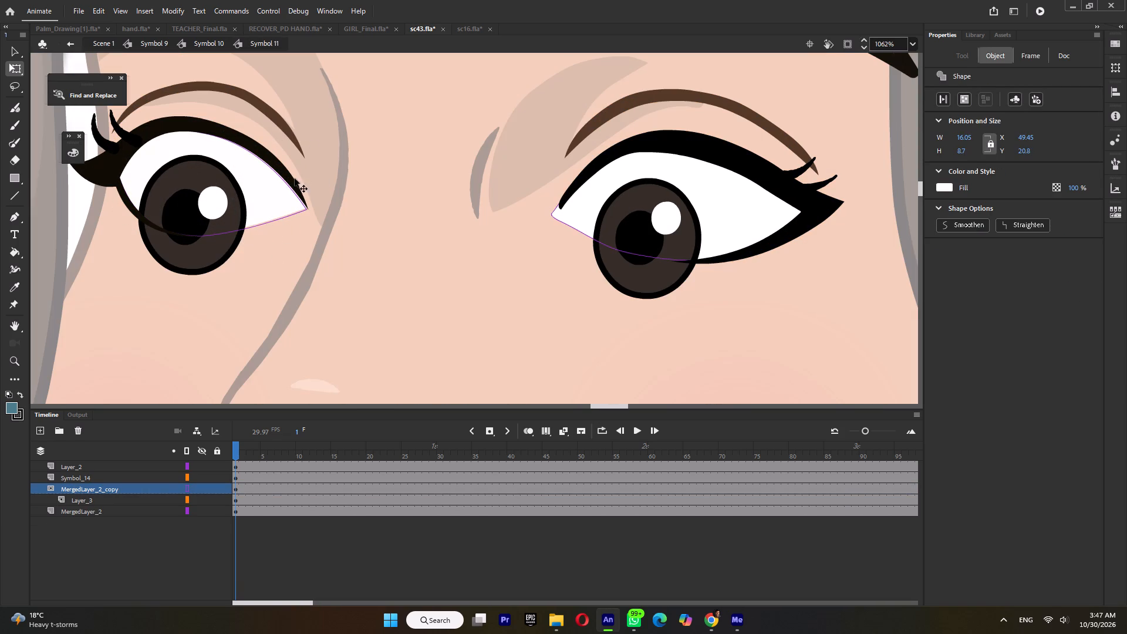
pyautogui.click(284, 183)
pyautogui.click(332, 168)
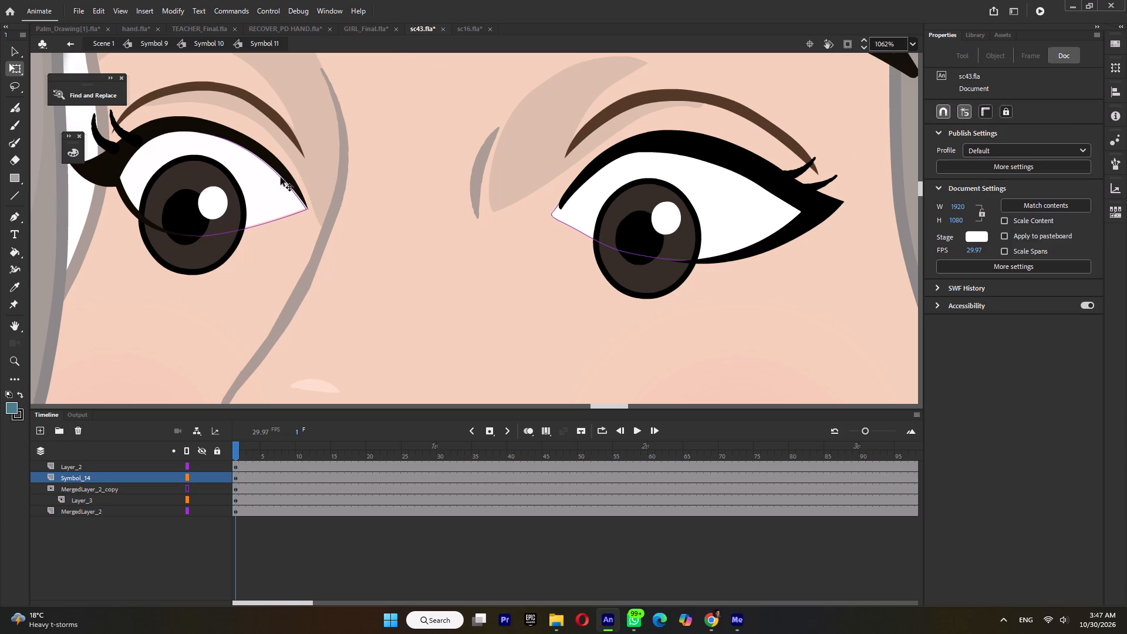
# Lock MergedLayer_2_copy and Layer_3 to reapply the eye mask, and return to the full figure in Symbol 9.
pyautogui.click(217, 487)
pyautogui.click(216, 496)
pyautogui.keyDown('ctrl'); pyautogui.scroll(-5, 302, 244); pyautogui.keyUp('ctrl')
pyautogui.keyDown('ctrl'); pyautogui.doubleClick(707, 227); pyautogui.keyUp('ctrl')
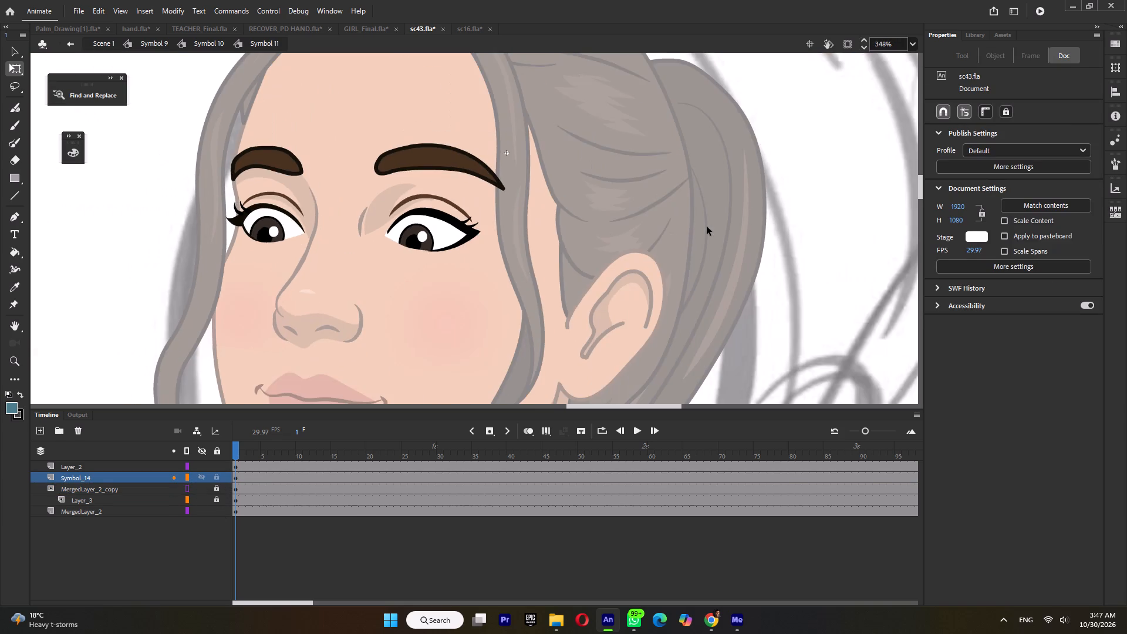
pyautogui.keyDown('ctrl'); pyautogui.scroll(-4, 707, 227); pyautogui.keyUp('ctrl')
pyautogui.keyDown('ctrl'); pyautogui.doubleClick(798, 215); pyautogui.keyUp('ctrl')
pyautogui.keyDown('ctrl'); pyautogui.scroll(-5, 671, 262); pyautogui.keyUp('ctrl')
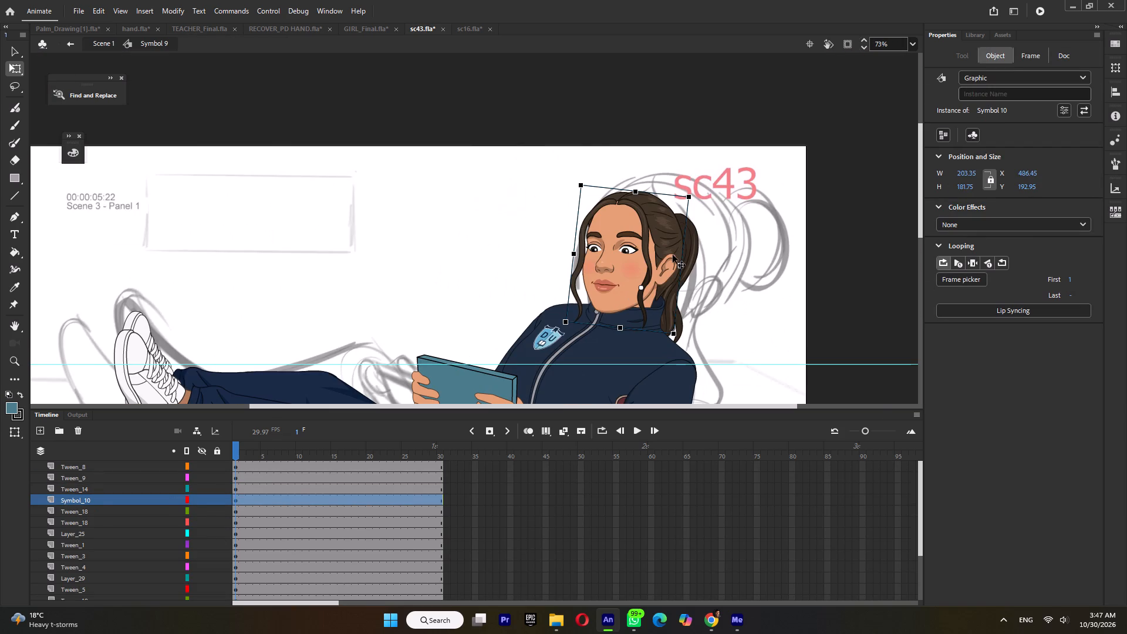
pyautogui.keyDown('ctrl'); pyautogui.scroll(-5, 621, 238); pyautogui.keyUp('ctrl')
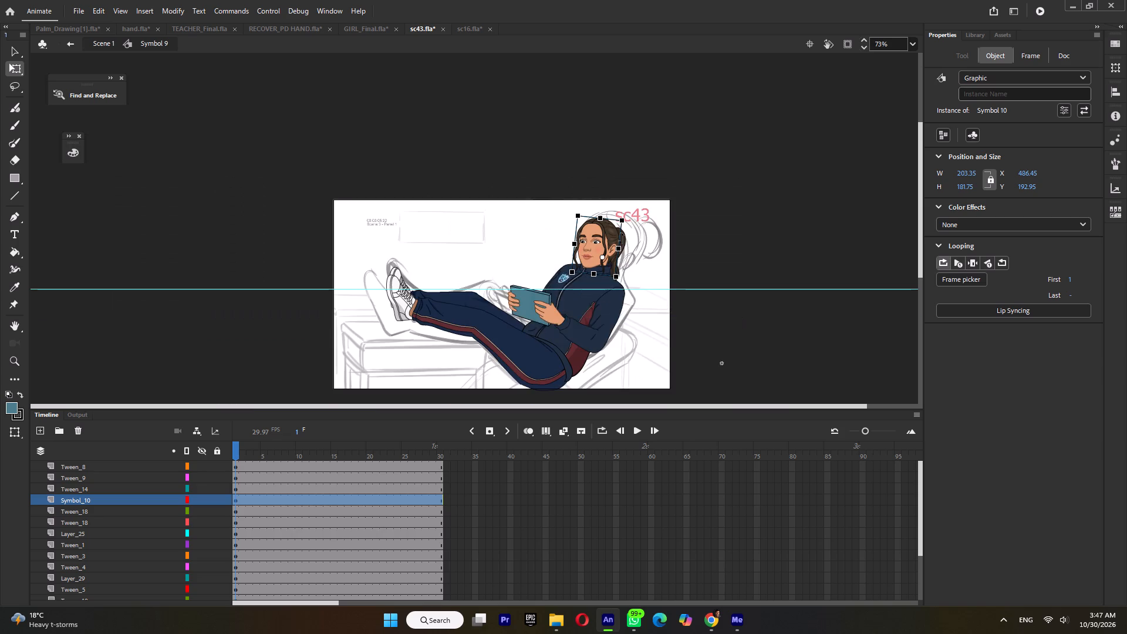
# Save the sc43 file.
pyautogui.hotkey('ctrl', 's')
# Inside the torso symbol, switch the near shoulder piece (Symbol 17) to frame 3 and return to the full figure.
pyautogui.keyDown('ctrl'); pyautogui.scroll(4, 629, 301); pyautogui.keyUp('ctrl')
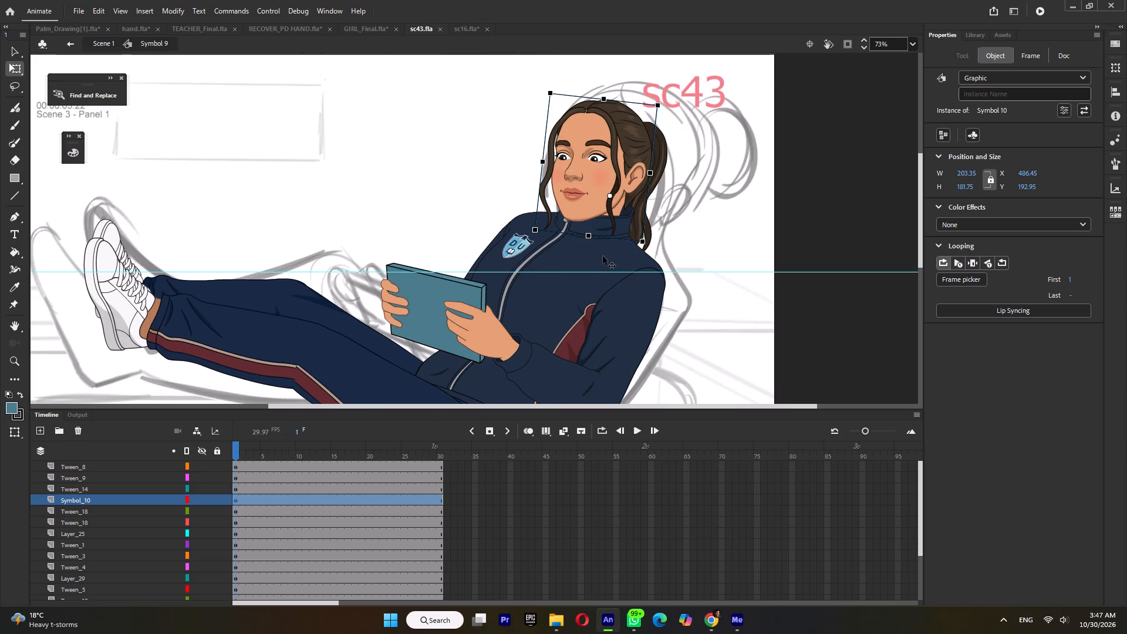
pyautogui.doubleClick(592, 261)
pyautogui.click(592, 261)
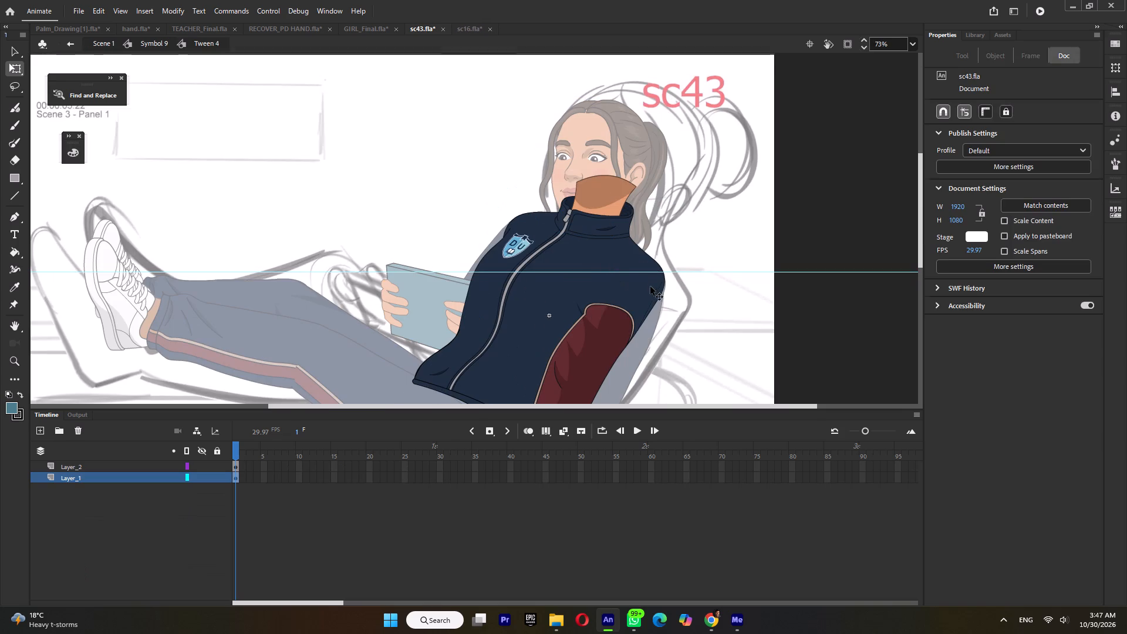
pyautogui.click(661, 286)
pyautogui.hotkey('ctrl', 'z')
pyautogui.click(642, 274)
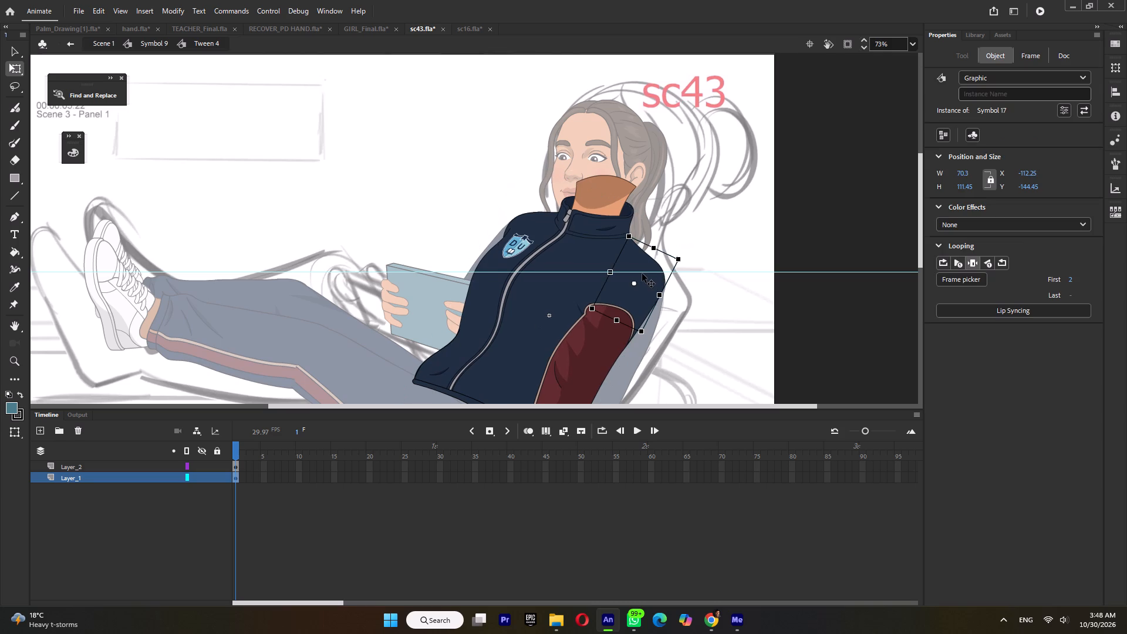
pyautogui.click(977, 280)
pyautogui.click(974, 365)
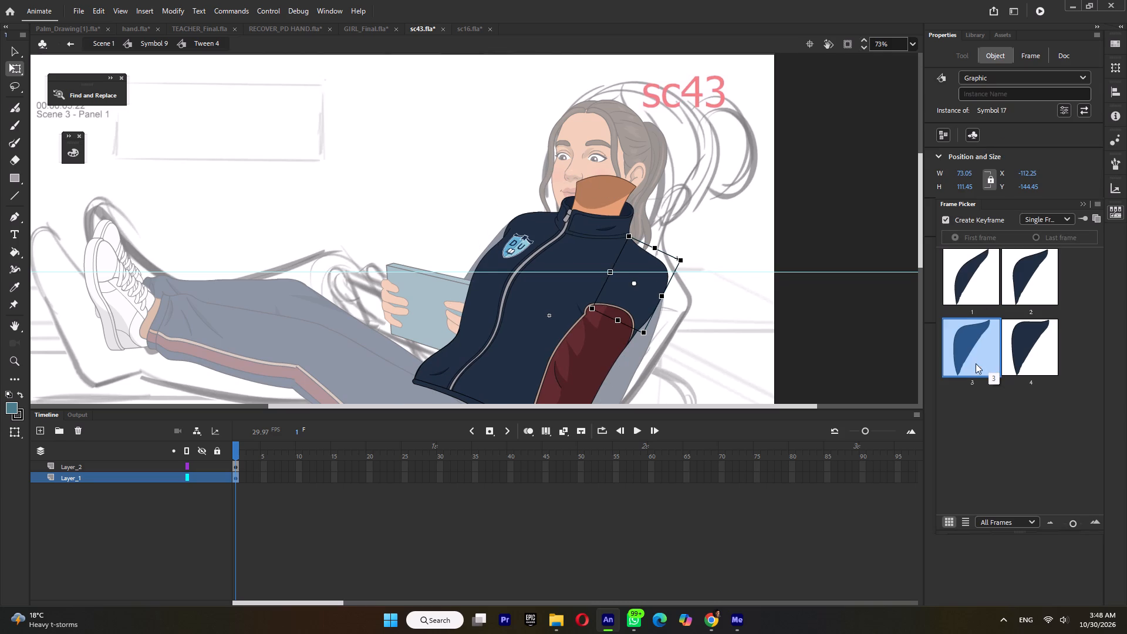
pyautogui.click(1003, 356)
pyautogui.click(964, 358)
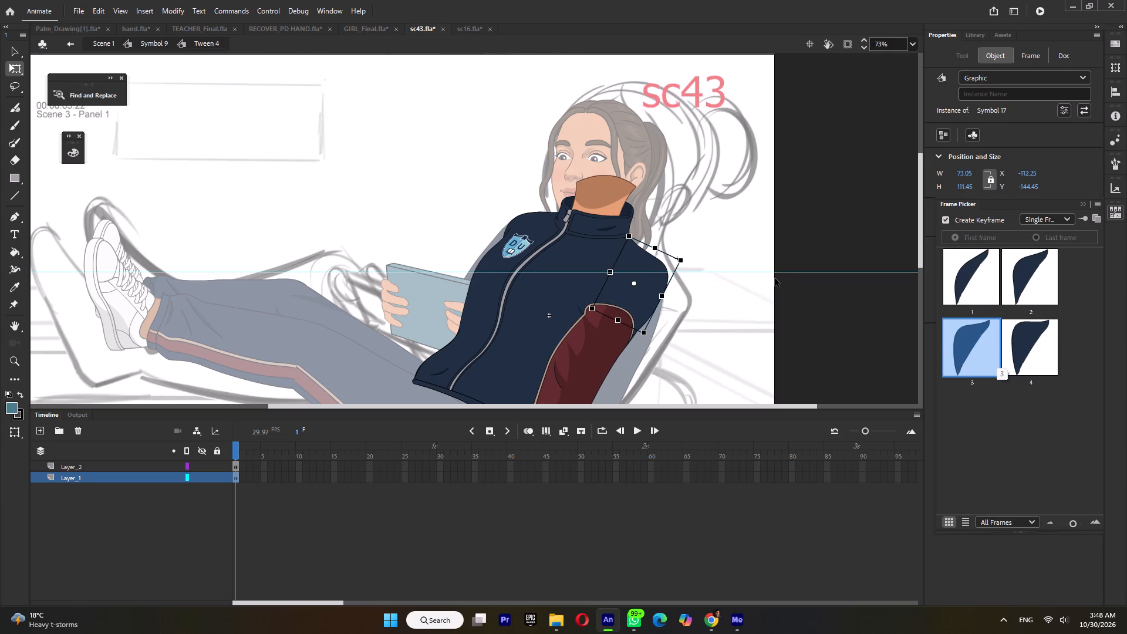
pyautogui.click(775, 278)
pyautogui.doubleClick(640, 262)
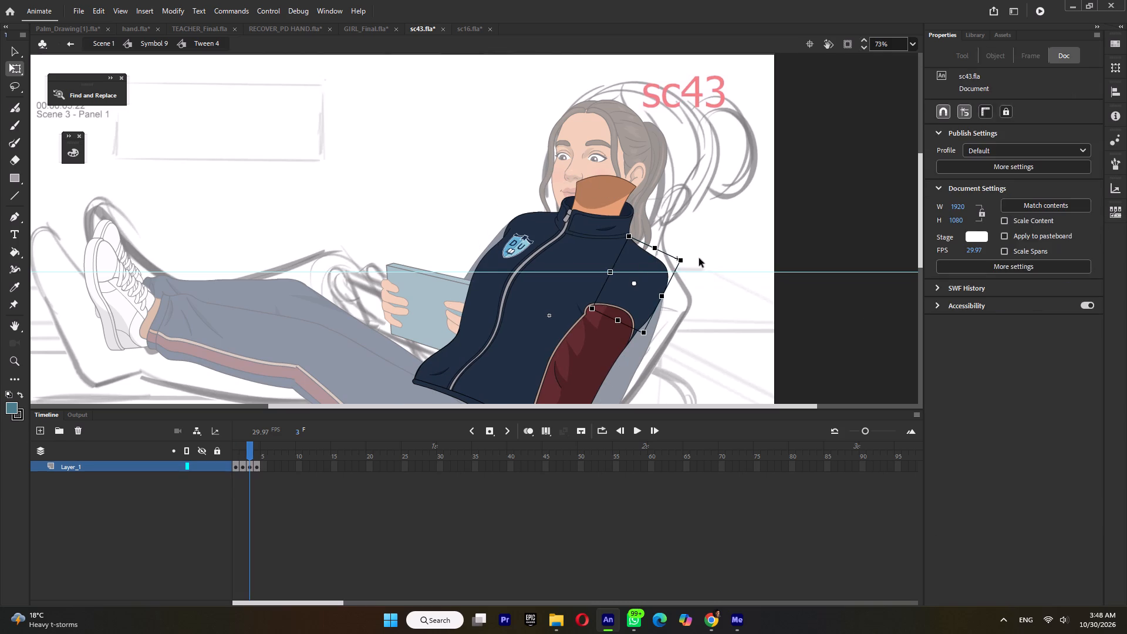
pyautogui.doubleClick(699, 258)
pyautogui.doubleClick(699, 258)
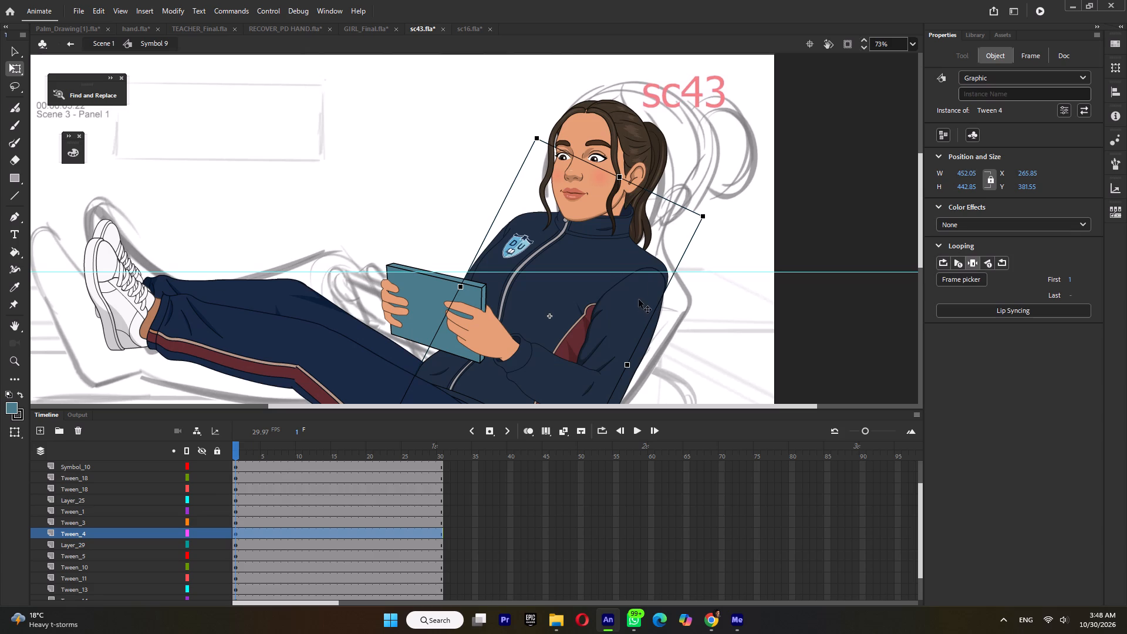
# Nudge the near upper arm (Tween 3) slightly up and toward the back of the shoulder.
pyautogui.click(637, 302)
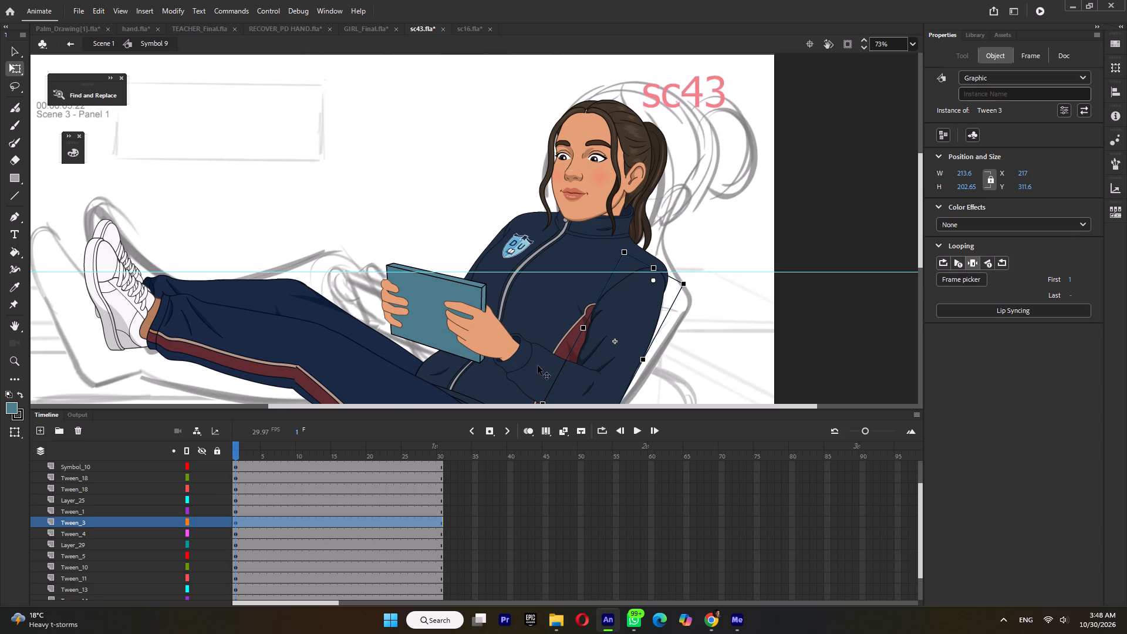
pyautogui.keyDown('ctrl'); pyautogui.scroll(4, 650, 310); pyautogui.keyUp('ctrl')
pyautogui.moveTo(646, 310); pyautogui.dragTo(653, 292)
# Inside the torso symbol, set the far shoulder piece's (Symbol 18) pivot at the collar, slope it slightly downward, and return to Symbol 9.
pyautogui.doubleClick(356, 110)
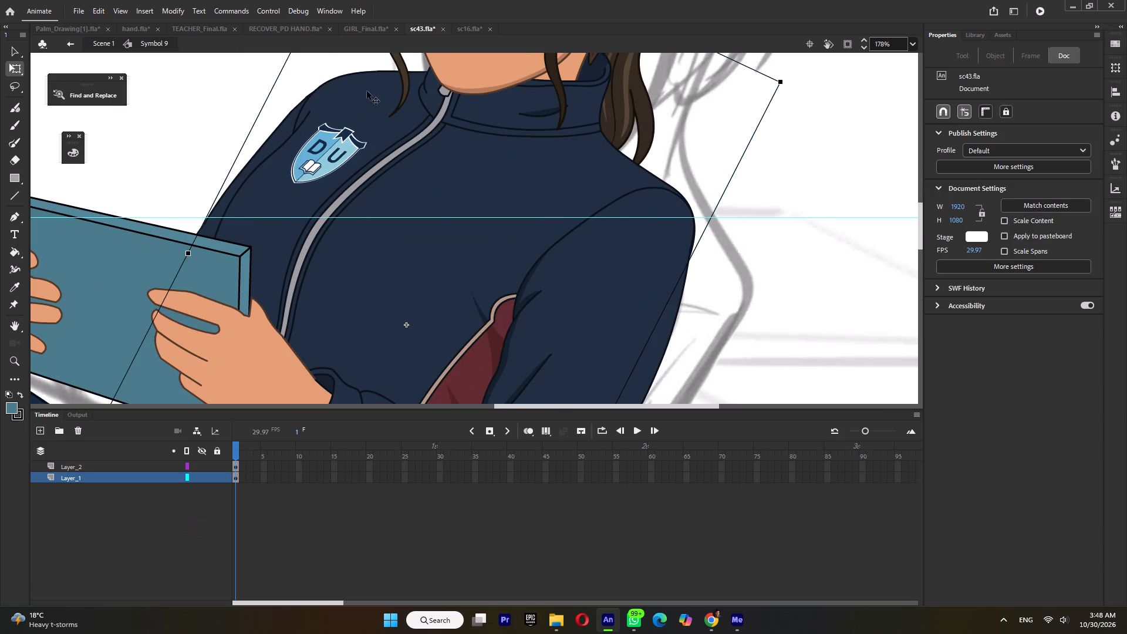
pyautogui.doubleClick(370, 86)
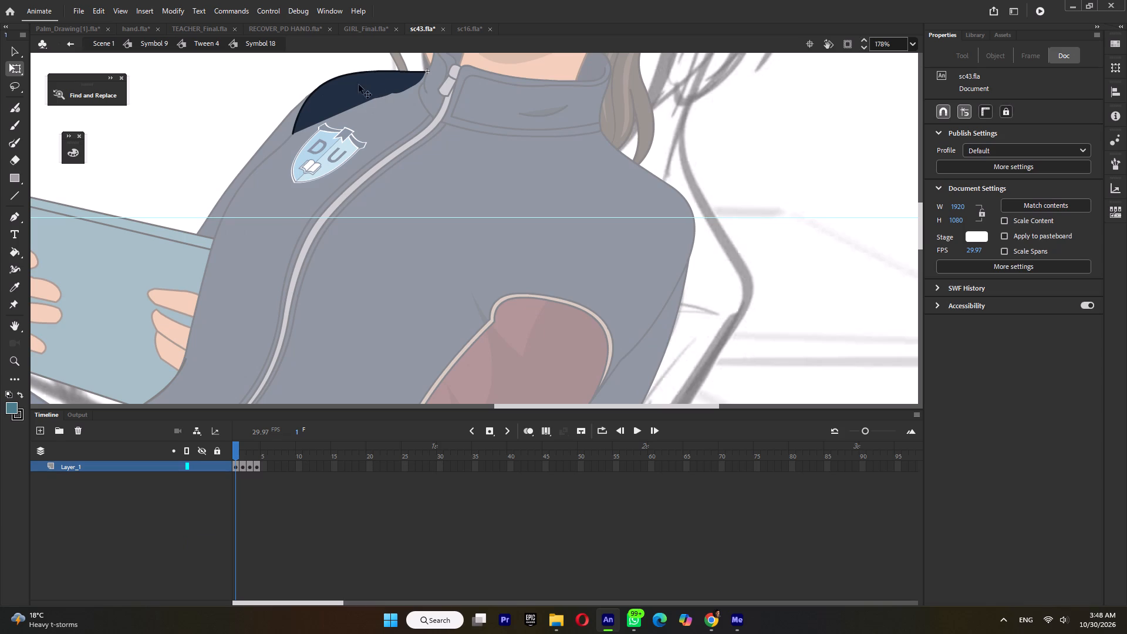
pyautogui.doubleClick(291, 70)
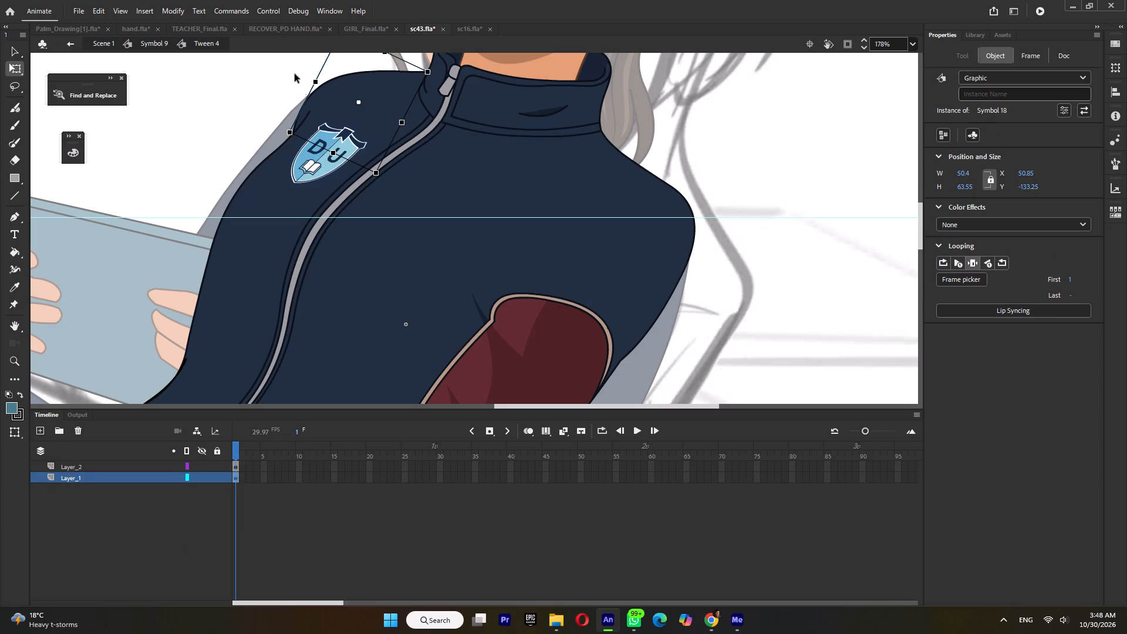
pyautogui.moveTo(360, 104); pyautogui.dragTo(430, 76)
pyautogui.moveTo(300, 113); pyautogui.dragTo(296, 129)
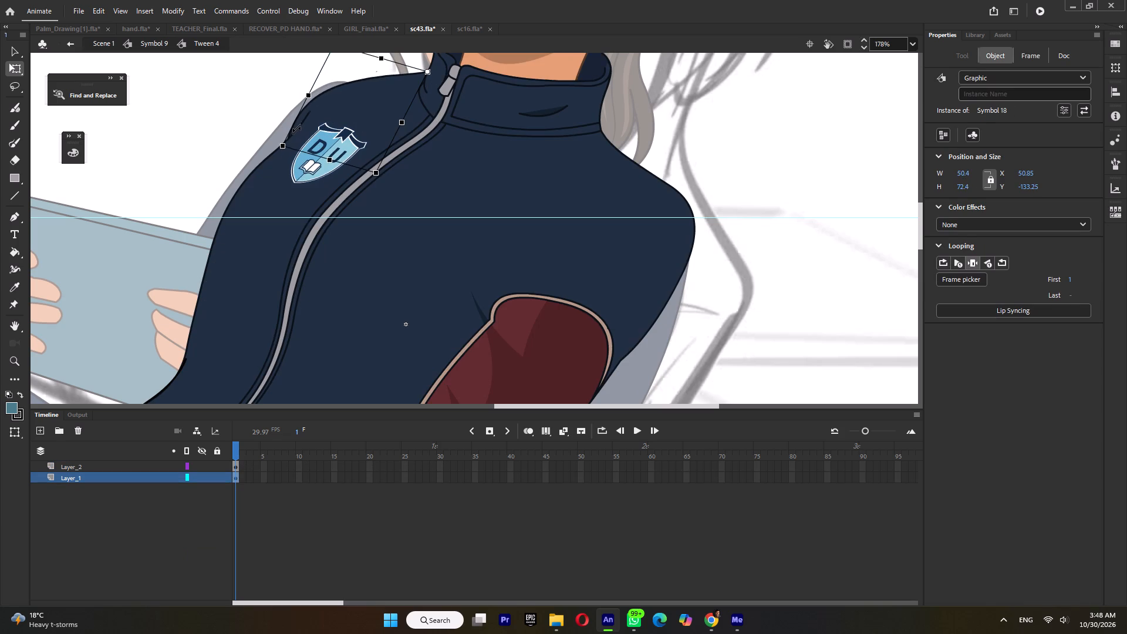
pyautogui.moveTo(296, 129); pyautogui.dragTo(298, 128)
pyautogui.click(374, 83)
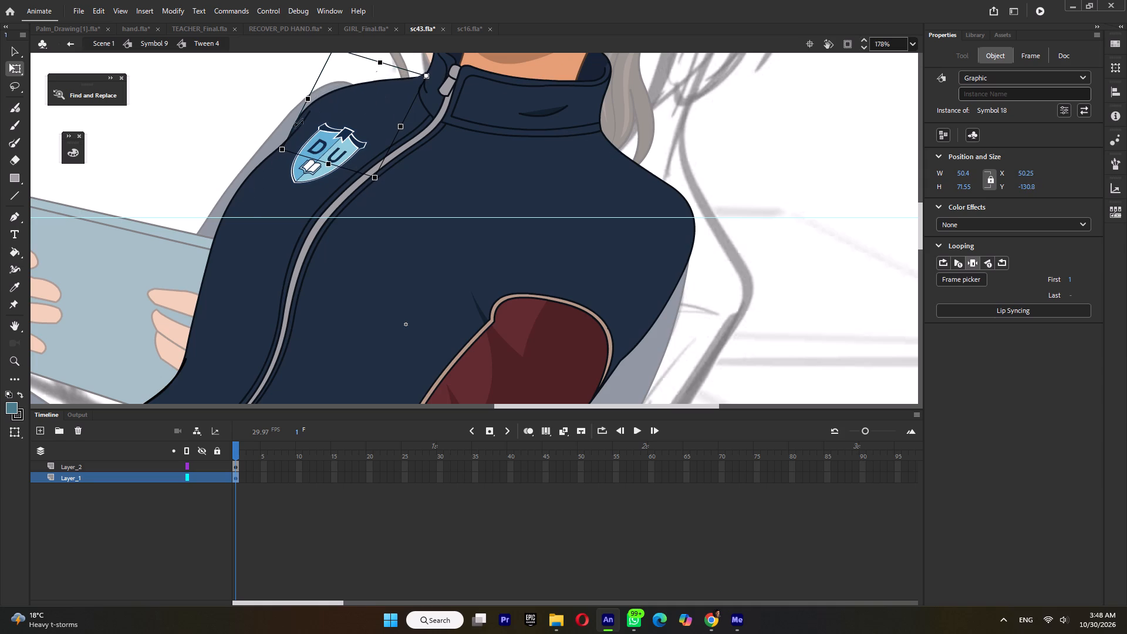
pyautogui.click(296, 122)
pyautogui.click(379, 69)
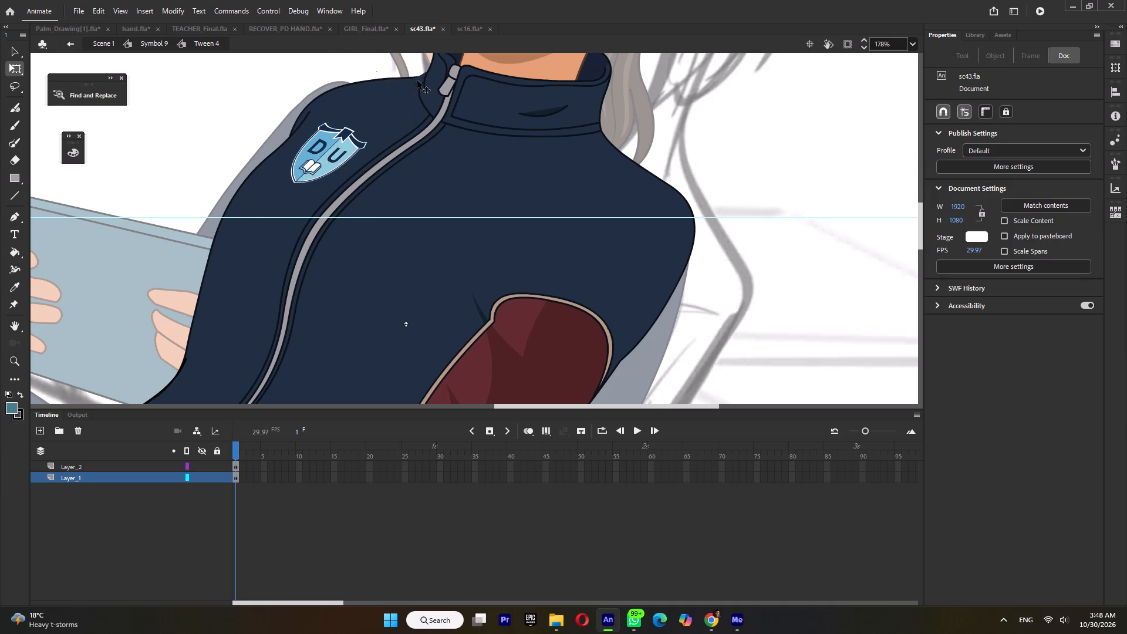
pyautogui.keyDown('ctrl'); pyautogui.scroll(3, 423, 70); pyautogui.keyUp('ctrl')
pyautogui.keyDown('ctrl'); pyautogui.scroll(-3, 417, 77); pyautogui.keyUp('ctrl')
pyautogui.doubleClick(288, 90)
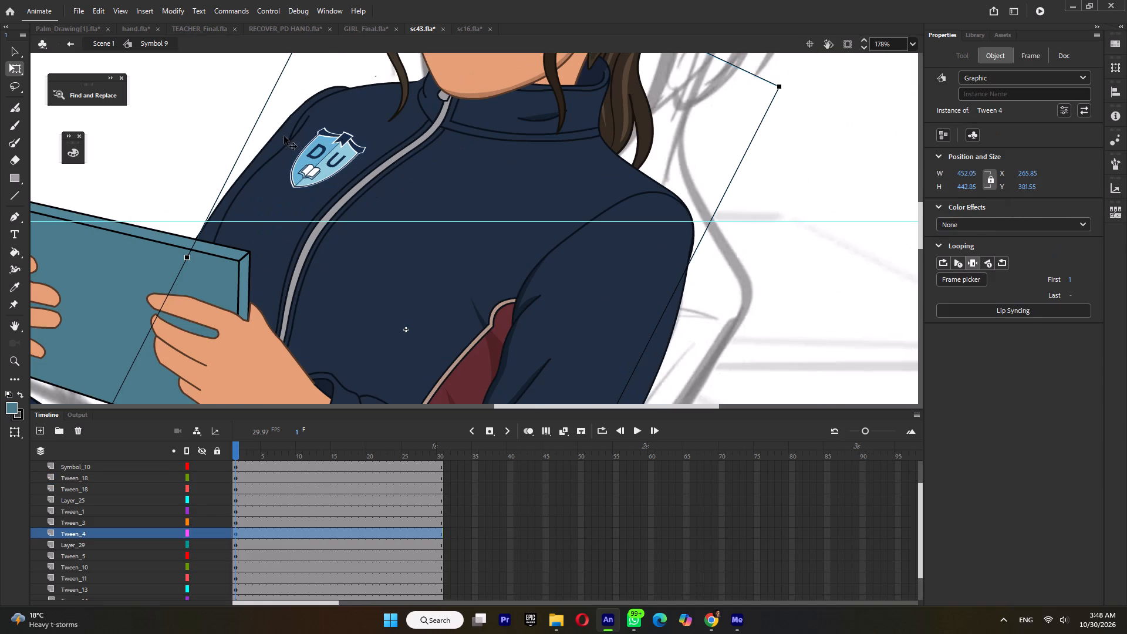
# Nudge the far upper arm (Tween 6) slightly down to fit the far shoulder.
pyautogui.click(284, 136)
pyautogui.moveTo(281, 138); pyautogui.dragTo(276, 151)
pyautogui.keyDown('ctrl'); pyautogui.scroll(-5, 288, 140); pyautogui.keyUp('ctrl')
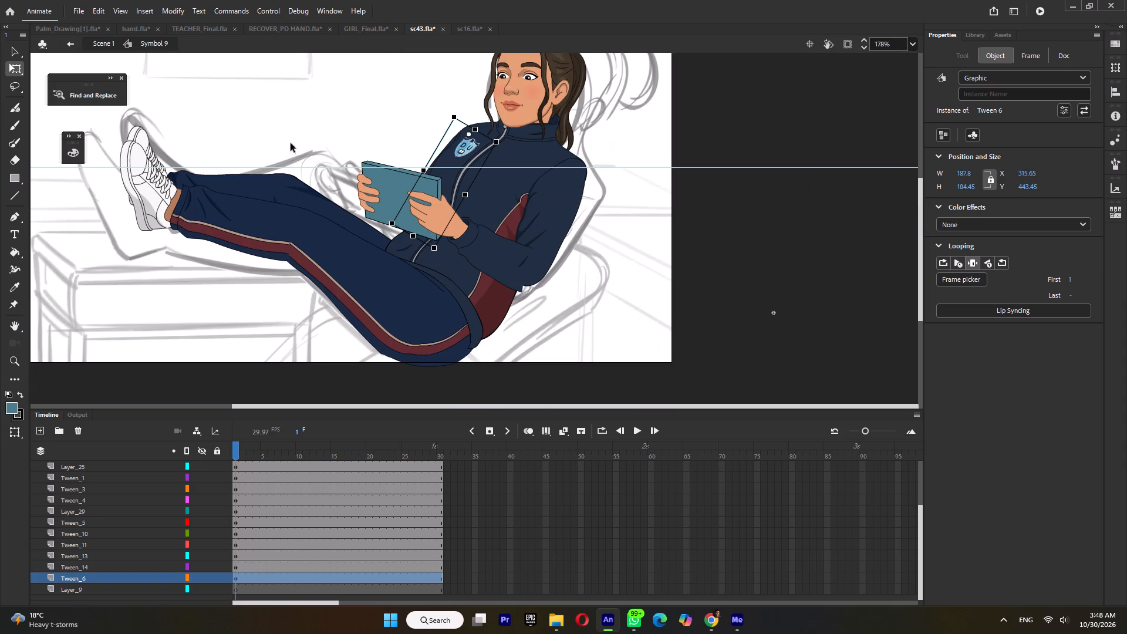
pyautogui.click(669, 195)
# Move the near forearm sleeve (Tween 1) to about X 202.85, Y 385.3, and rotate it slightly to meet the hand.
pyautogui.keyDown('ctrl'); pyautogui.scroll(5, 591, 161); pyautogui.keyUp('ctrl')
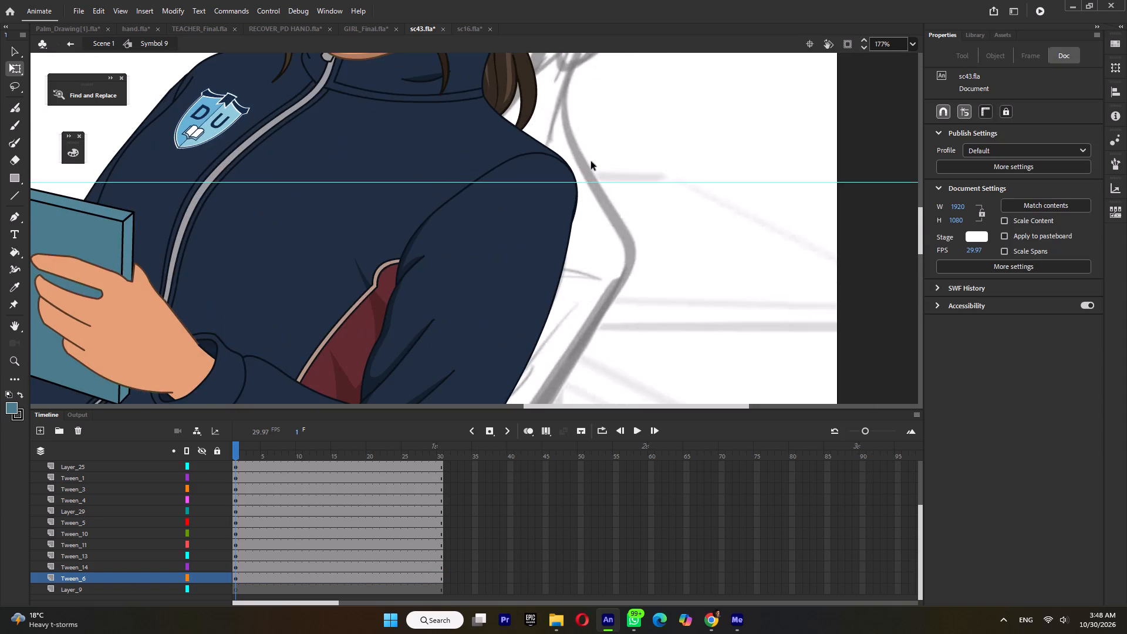
pyautogui.keyDown('ctrl'); pyautogui.scroll(-5, 591, 161); pyautogui.keyUp('ctrl')
pyautogui.click(509, 271)
pyautogui.keyDown('ctrl'); pyautogui.scroll(2, 512, 278); pyautogui.keyUp('ctrl')
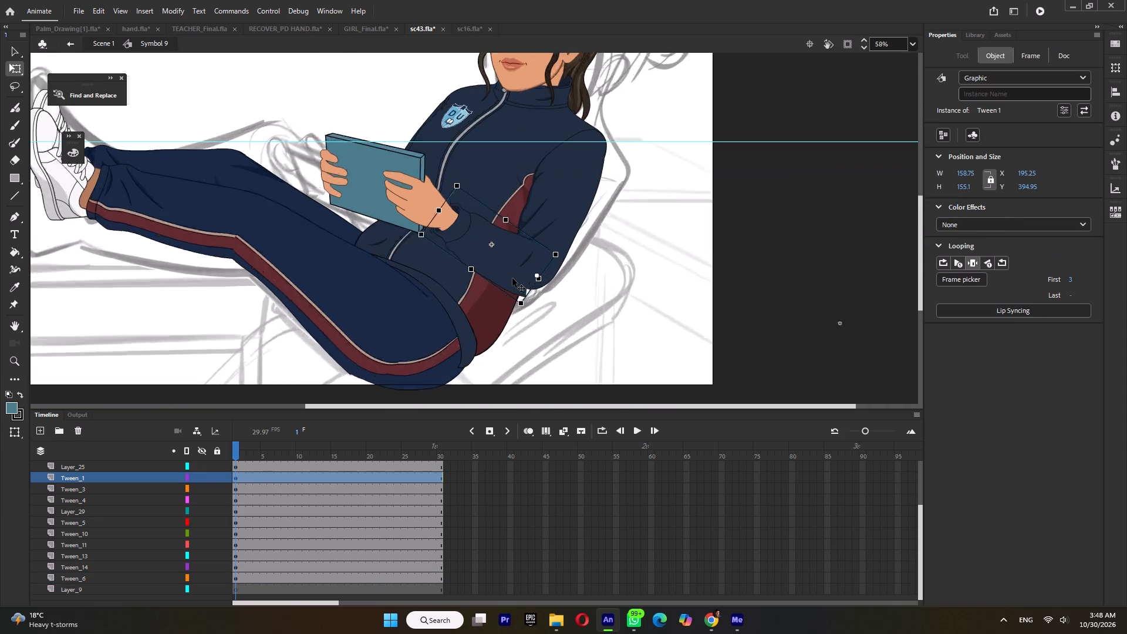
pyautogui.keyDown('ctrl'); pyautogui.scroll(3, 512, 278); pyautogui.keyUp('ctrl')
pyautogui.moveTo(514, 279); pyautogui.dragTo(530, 260)
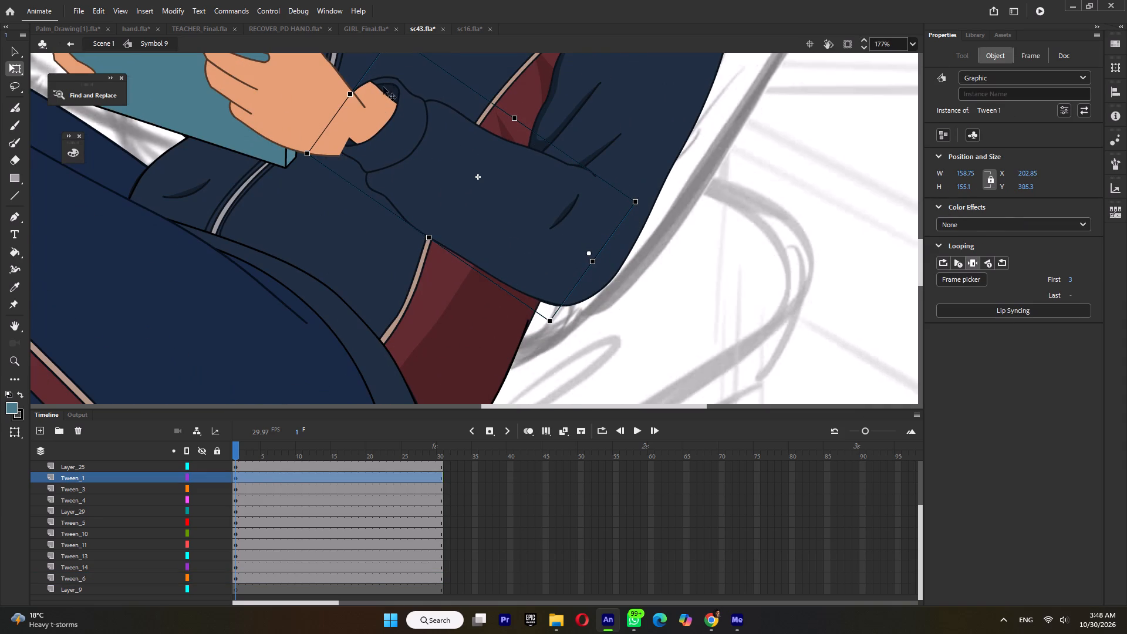
pyautogui.moveTo(301, 160); pyautogui.dragTo(299, 184)
pyautogui.keyDown('ctrl'); pyautogui.scroll(-7, 323, 222); pyautogui.keyUp('ctrl')
pyautogui.keyDown('ctrl'); pyautogui.click(676, 244); pyautogui.keyUp('ctrl')
# Save the sc43 file and return from Symbol 9 to Scene 1.
pyautogui.hotkey('ctrl', 's')
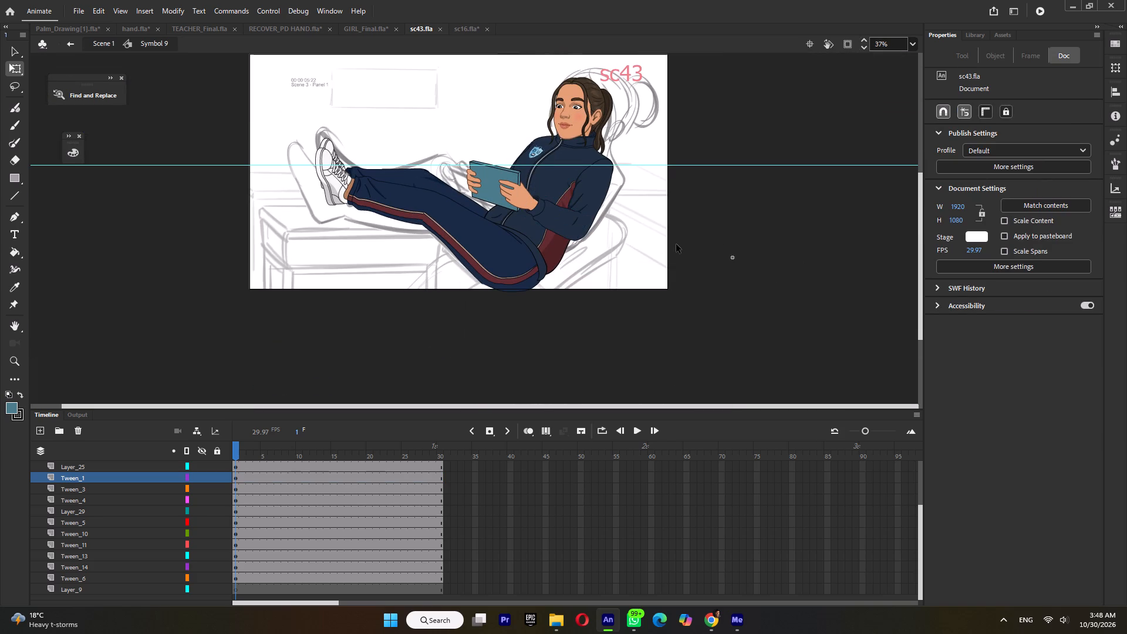
pyautogui.keyDown('ctrl'); pyautogui.click(676, 244); pyautogui.keyUp('ctrl')
pyautogui.keyDown('ctrl'); pyautogui.doubleClick(676, 244); pyautogui.keyUp('ctrl')
pyautogui.keyDown('ctrl'); pyautogui.scroll(-4, 676, 244); pyautogui.keyUp('ctrl')
pyautogui.hotkey('ctrl', 's')
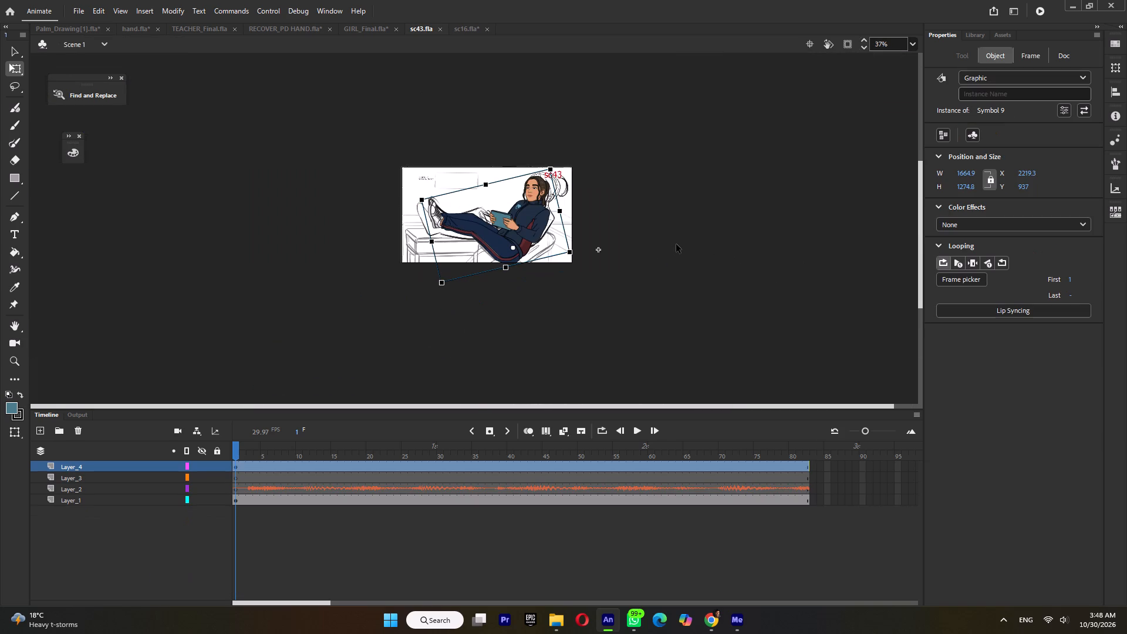
# Scrub the main timeline to frame 62, examine the figure against the sky panel, and save the file.
pyautogui.moveTo(251, 449); pyautogui.dragTo(646, 493)
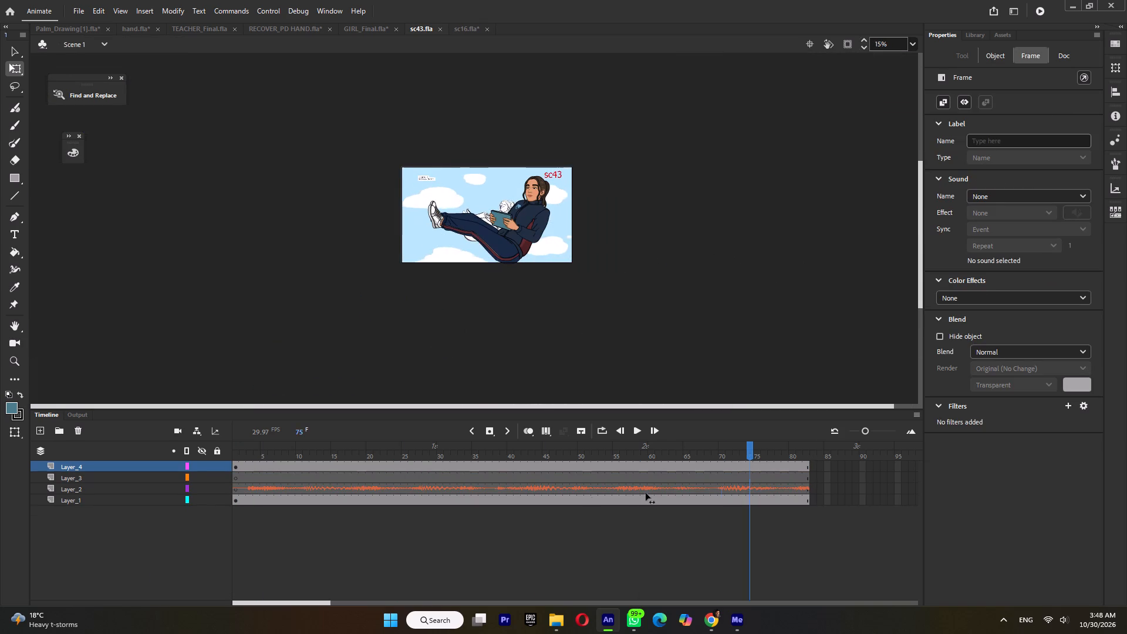
pyautogui.moveTo(646, 493); pyautogui.dragTo(665, 502)
pyautogui.keyDown('ctrl'); pyautogui.scroll(5, 512, 213); pyautogui.keyUp('ctrl')
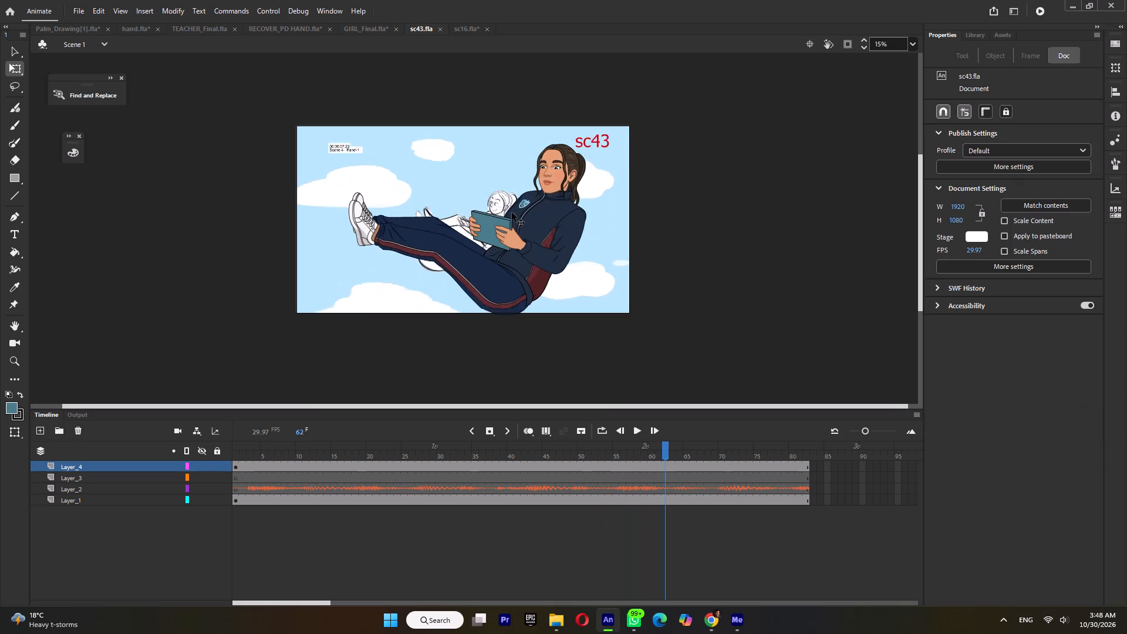
pyautogui.keyDown('ctrl'); pyautogui.scroll(4, 511, 213); pyautogui.keyUp('ctrl')
pyautogui.keyDown('ctrl'); pyautogui.scroll(-4, 511, 214); pyautogui.keyUp('ctrl')
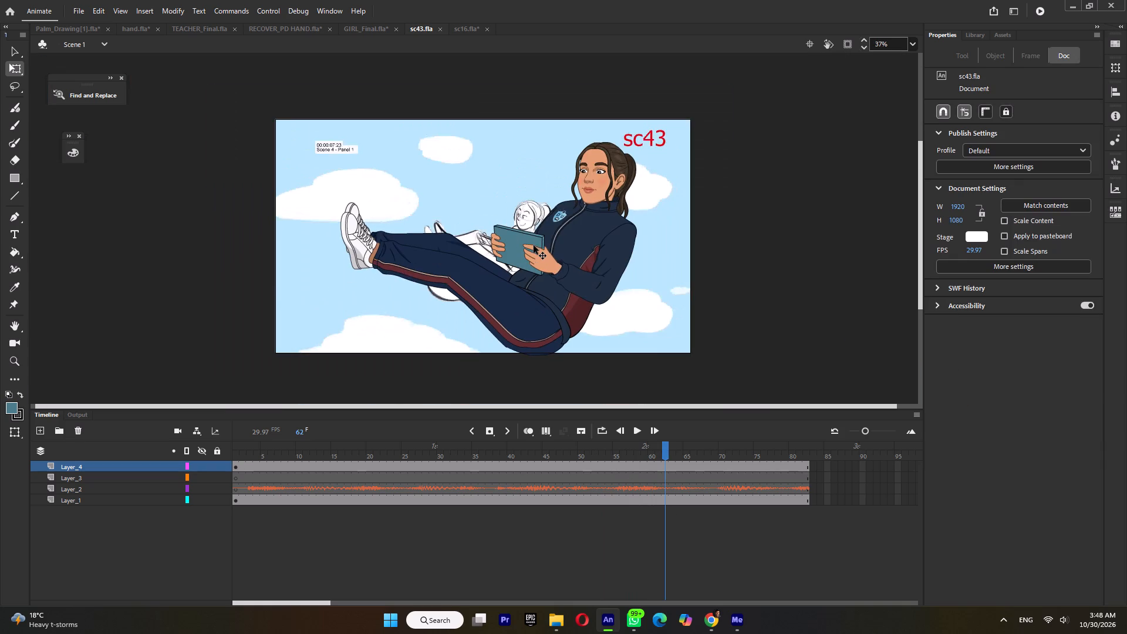
pyautogui.hotkey('ctrl', 's')
# Inside the hip piece (Tween 20), bulge its lower outline outward where it joins the thigh, and return to Symbol 9.
pyautogui.doubleClick(559, 326)
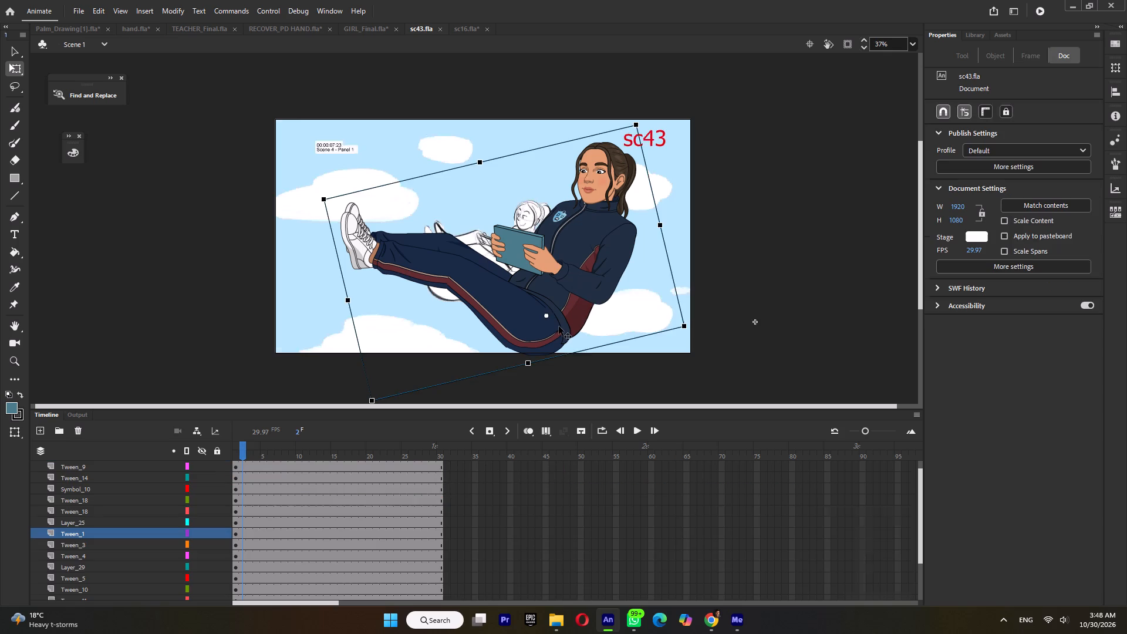
pyautogui.keyDown('ctrl'); pyautogui.scroll(9, 527, 358); pyautogui.keyUp('ctrl')
pyautogui.doubleClick(492, 349)
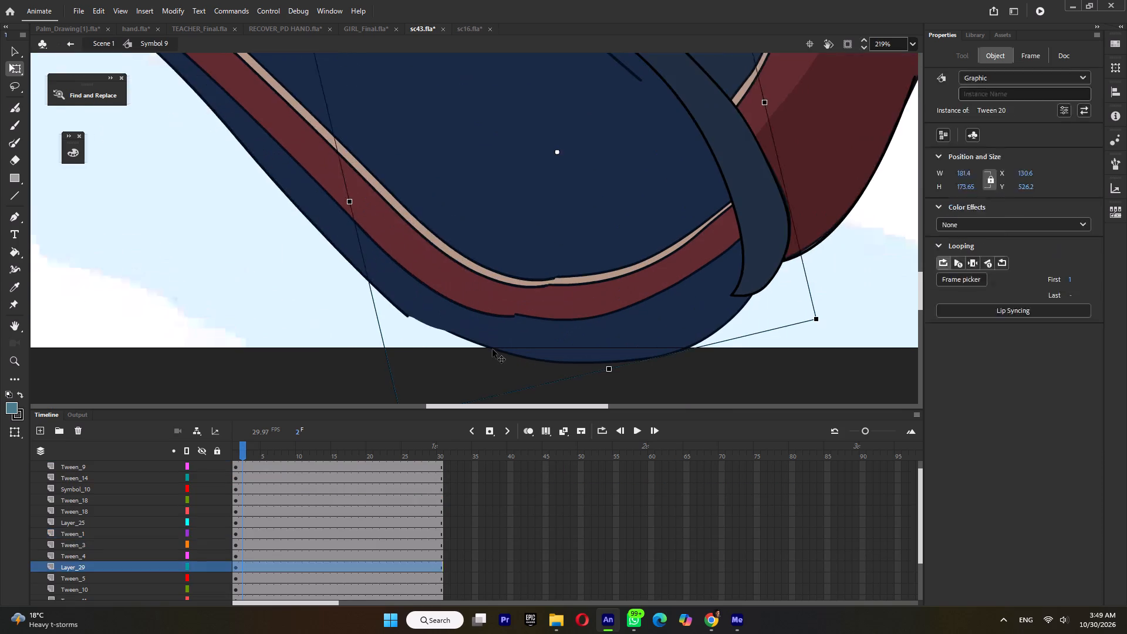
pyautogui.doubleClick(463, 335)
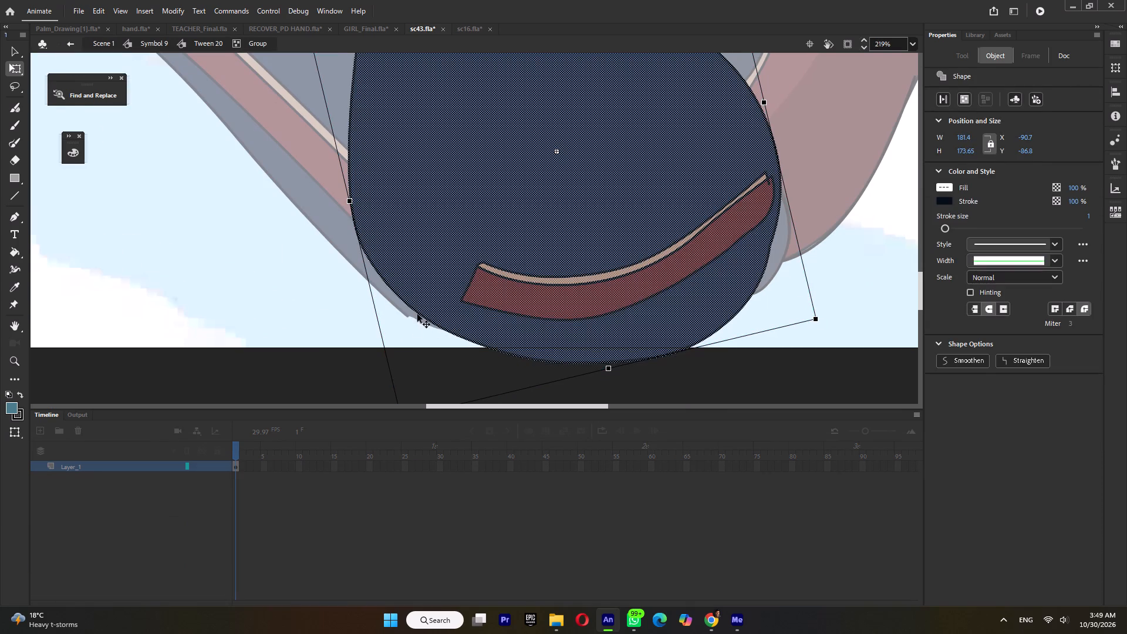
pyautogui.click(415, 327)
pyautogui.moveTo(416, 312); pyautogui.dragTo(411, 319)
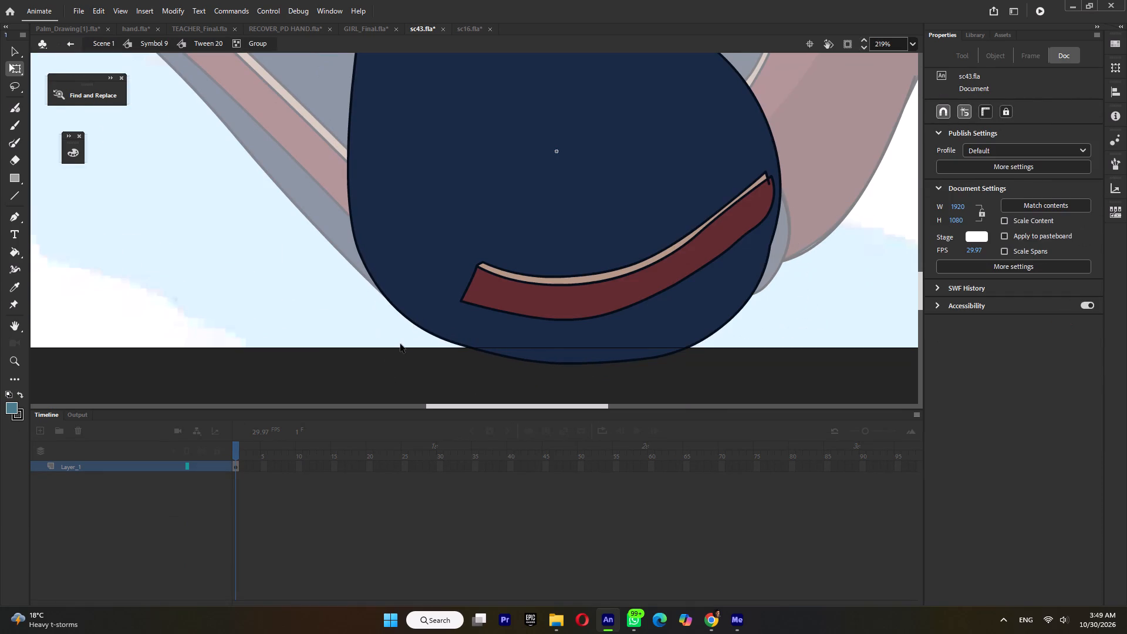
pyautogui.doubleClick(400, 344)
pyautogui.doubleClick(405, 333)
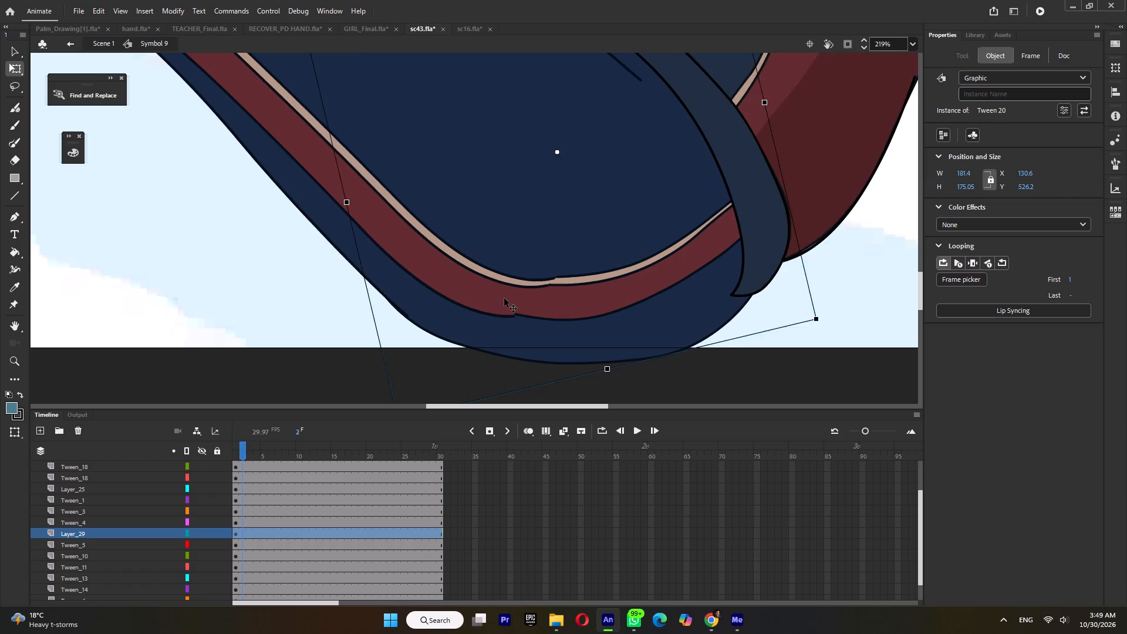
# Inside the near thigh's group (Tween 8), reshape the beige and red stripe outlines to flow into the hip stripe, and return to Symbol 9.
pyautogui.doubleClick(504, 298)
pyautogui.scroll(2, 538, 290)
pyautogui.scroll(-2, 514, 309)
pyautogui.keyDown('ctrl'); pyautogui.scroll(3, 517, 288); pyautogui.keyUp('ctrl')
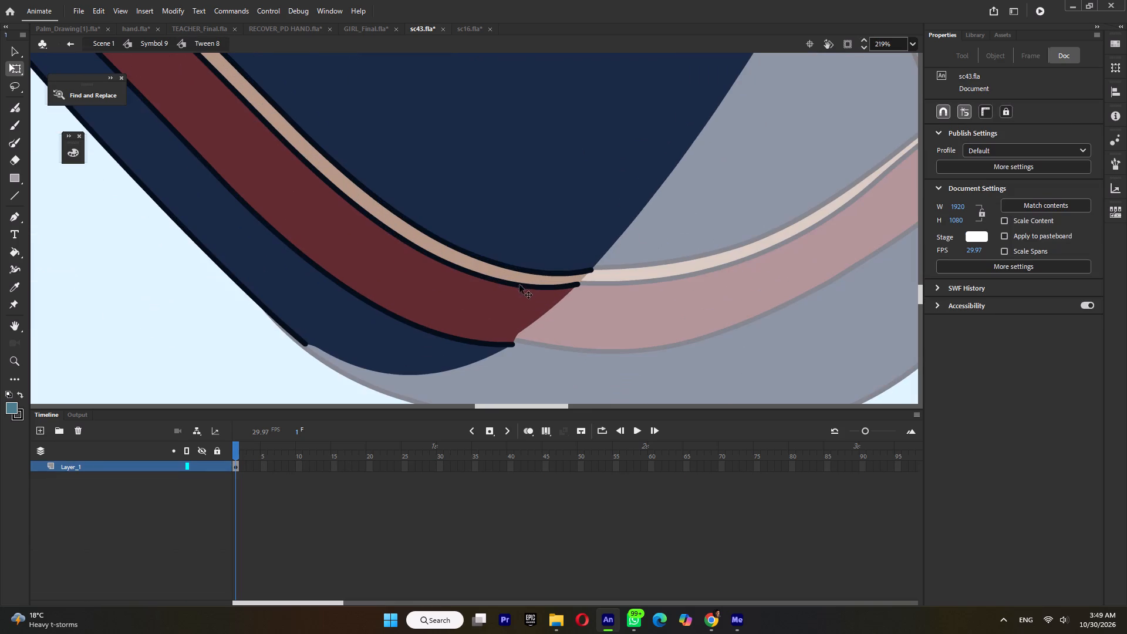
pyautogui.doubleClick(533, 273)
pyautogui.moveTo(535, 273); pyautogui.dragTo(535, 266)
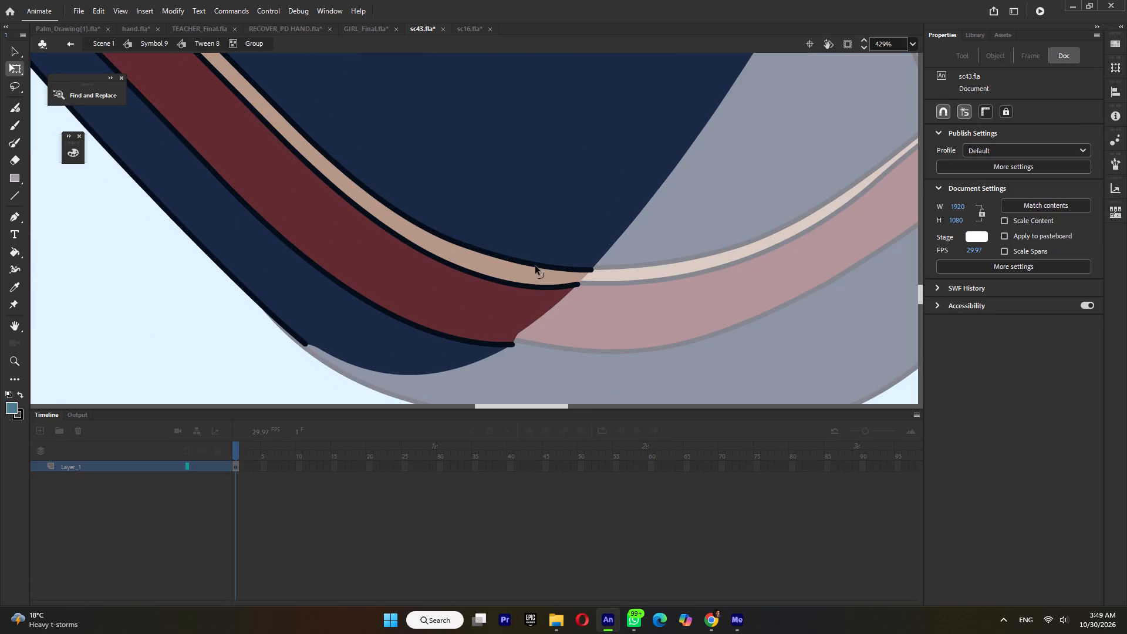
pyautogui.moveTo(535, 266); pyautogui.dragTo(535, 264)
pyautogui.moveTo(520, 284); pyautogui.dragTo(525, 276)
pyautogui.click(511, 345)
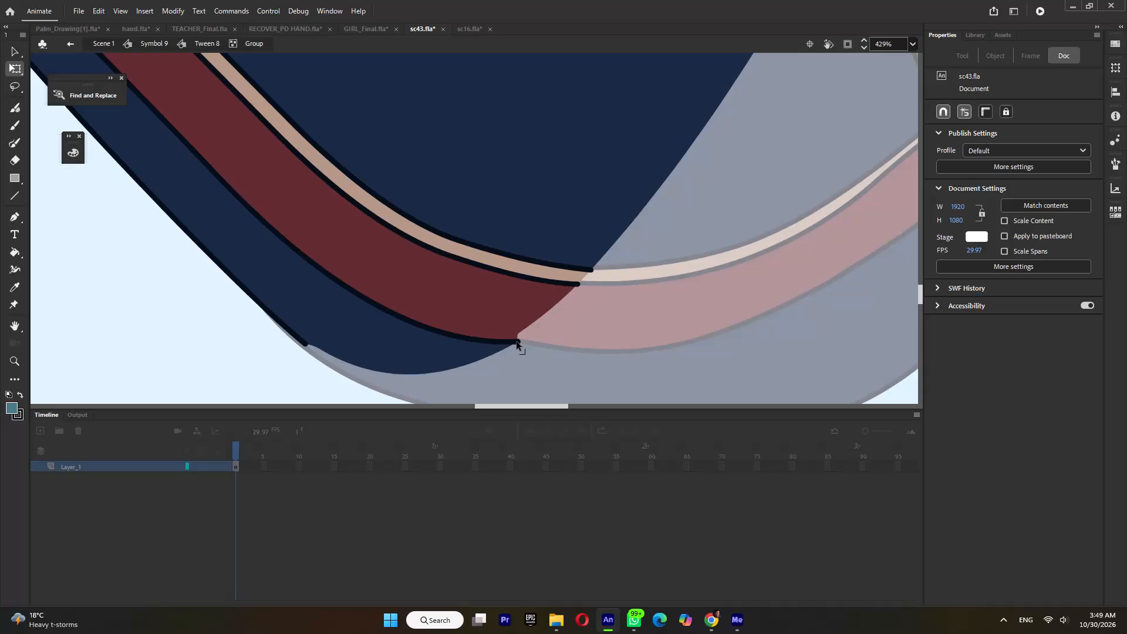
pyautogui.moveTo(460, 337); pyautogui.dragTo(461, 325)
pyautogui.keyDown('ctrl'); pyautogui.scroll(-5, 464, 325); pyautogui.keyUp('ctrl')
pyautogui.keyDown('ctrl'); pyautogui.tripleClick(362, 328); pyautogui.keyUp('ctrl')
pyautogui.keyDown('ctrl'); pyautogui.click(362, 328); pyautogui.keyUp('ctrl')
pyautogui.keyDown('ctrl'); pyautogui.scroll(-5, 362, 328); pyautogui.keyUp('ctrl')
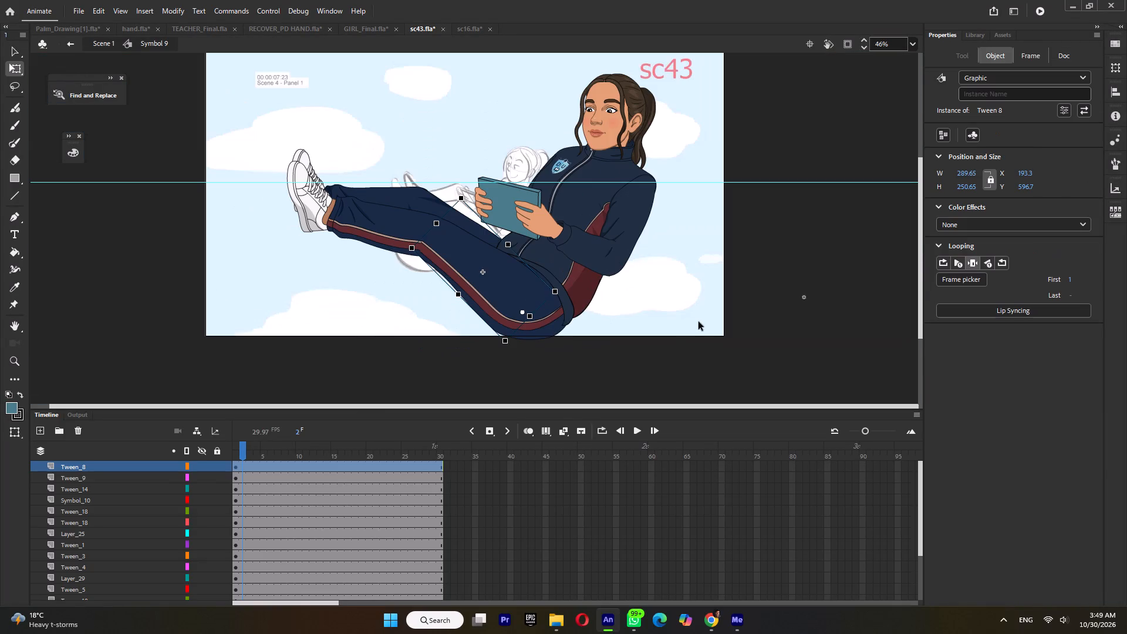
pyautogui.keyDown('ctrl'); pyautogui.click(699, 322); pyautogui.keyUp('ctrl')
# Inside the torso's group (Tween 4), extend the jacket hem's lower tip, smooth its curve and corner with the side panel, and return to Symbol 9.
pyautogui.keyDown('ctrl'); pyautogui.scroll(5, 559, 351); pyautogui.keyUp('ctrl')
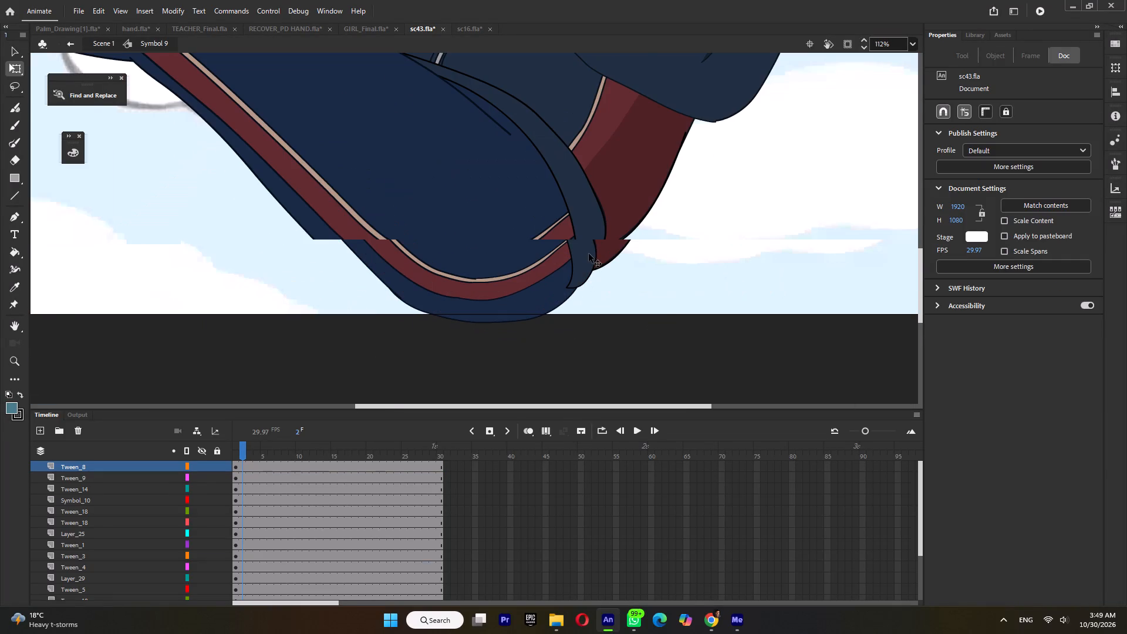
pyautogui.doubleClick(589, 254)
pyautogui.keyDown('ctrl'); pyautogui.scroll(3, 583, 263); pyautogui.keyUp('ctrl')
pyautogui.click(549, 282)
pyautogui.doubleClick(564, 276)
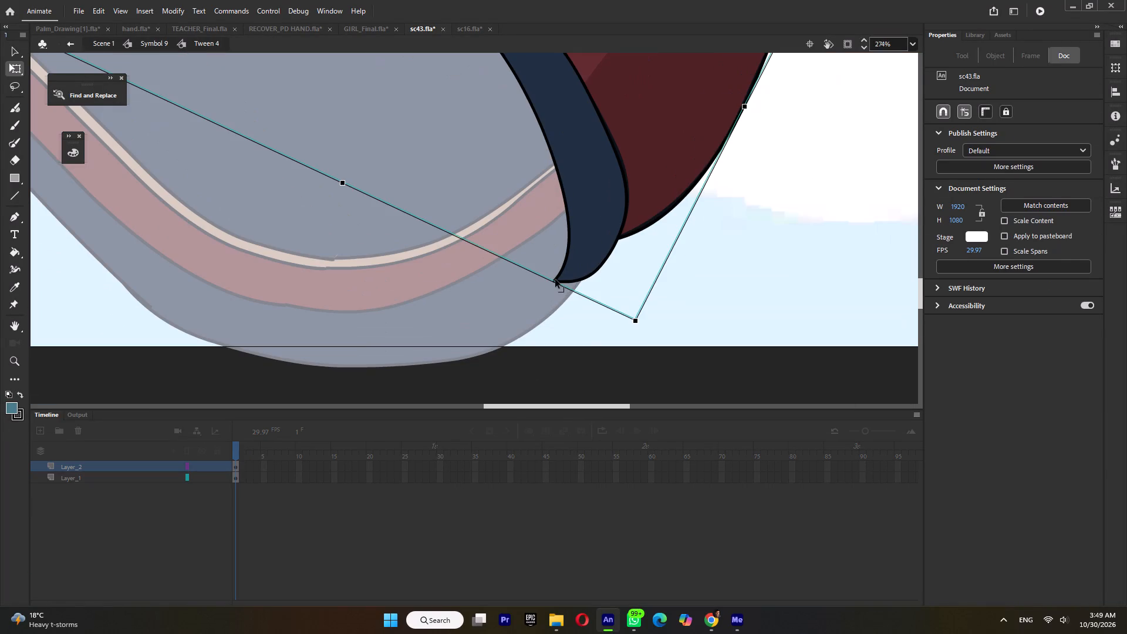
pyautogui.moveTo(555, 279); pyautogui.dragTo(569, 296)
pyautogui.moveTo(598, 270); pyautogui.dragTo(608, 277)
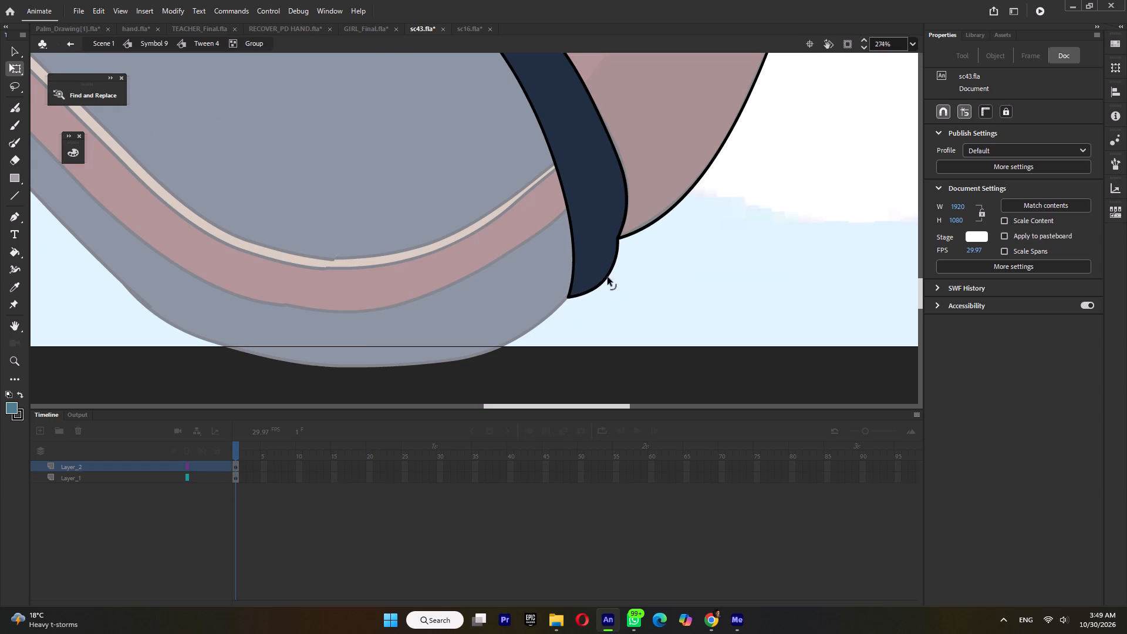
pyautogui.moveTo(608, 277); pyautogui.dragTo(605, 277)
pyautogui.moveTo(617, 240); pyautogui.dragTo(627, 235)
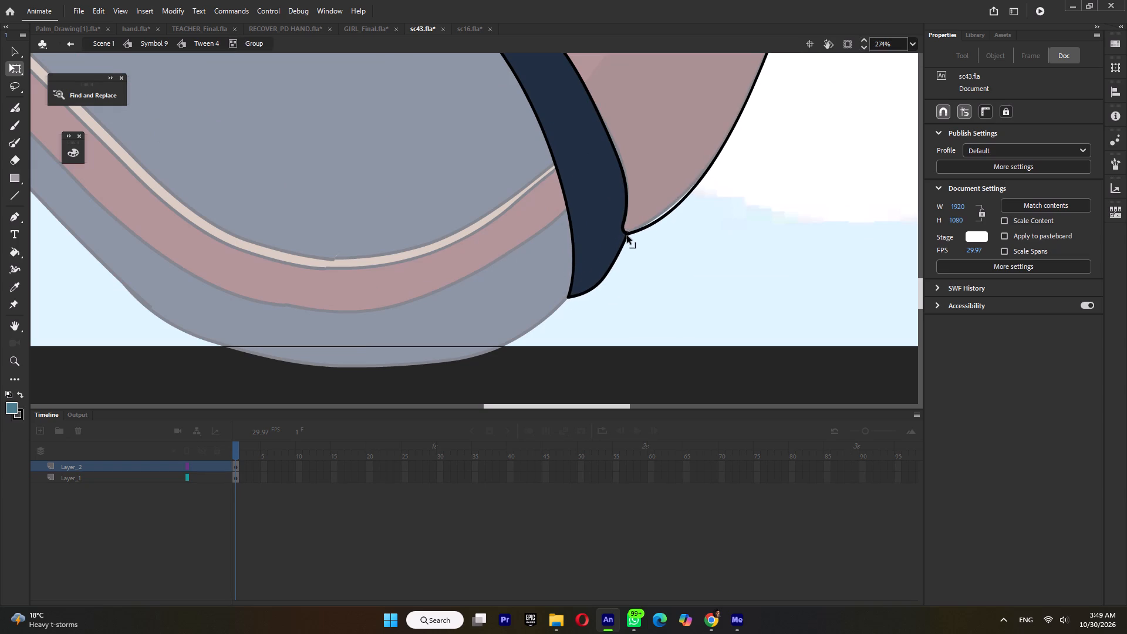
pyautogui.moveTo(627, 235); pyautogui.dragTo(627, 234)
pyautogui.click(664, 214)
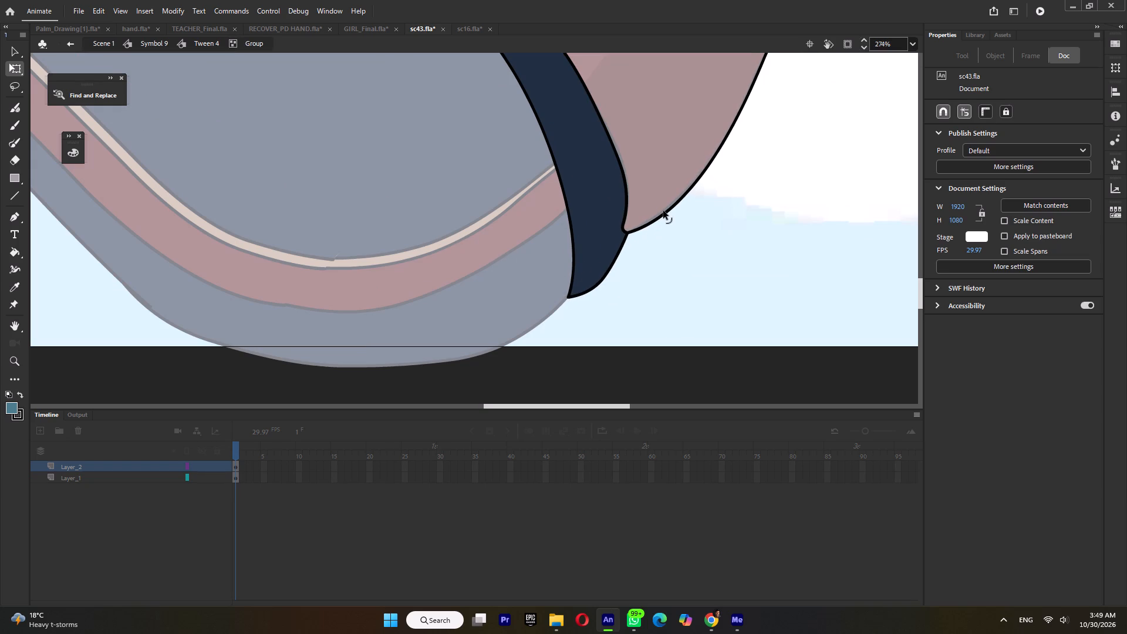
pyautogui.doubleClick(686, 234)
pyautogui.keyDown('ctrl'); pyautogui.scroll(-5, 686, 234); pyautogui.keyUp('ctrl')
pyautogui.keyDown('ctrl'); pyautogui.doubleClick(723, 235); pyautogui.keyUp('ctrl')
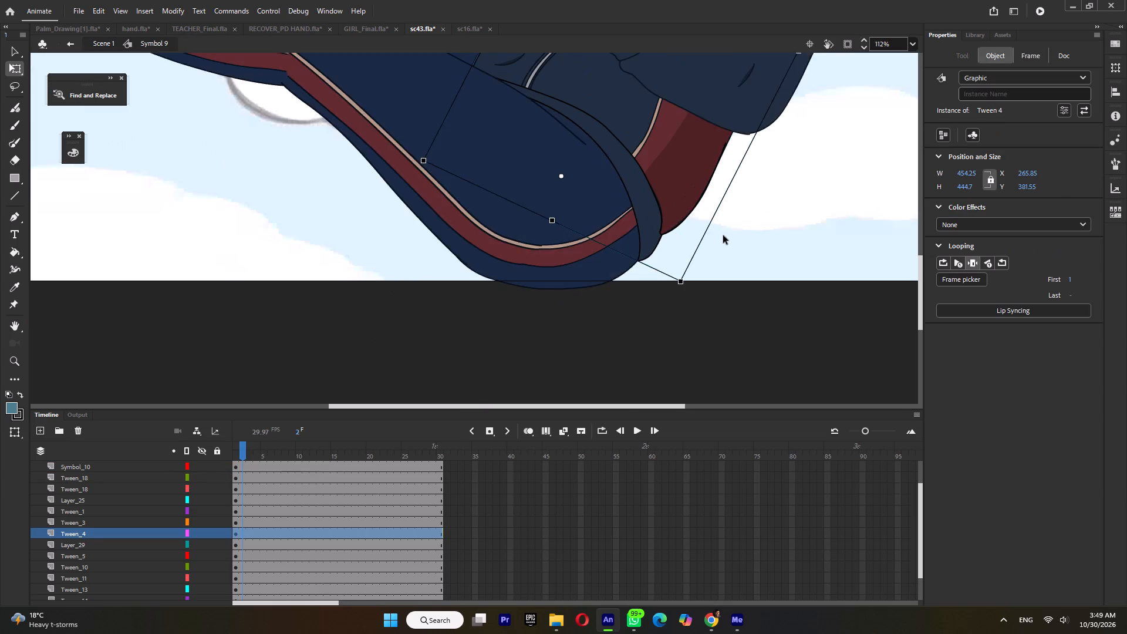
# Return to Scene 1 and save the sc43 file.
pyautogui.keyDown('ctrl'); pyautogui.scroll(-4, 723, 235); pyautogui.keyUp('ctrl')
pyautogui.keyDown('ctrl'); pyautogui.doubleClick(729, 234); pyautogui.keyUp('ctrl')
pyautogui.keyDown('ctrl'); pyautogui.scroll(-2, 729, 234); pyautogui.keyUp('ctrl')
pyautogui.hotkey('ctrl', 's')
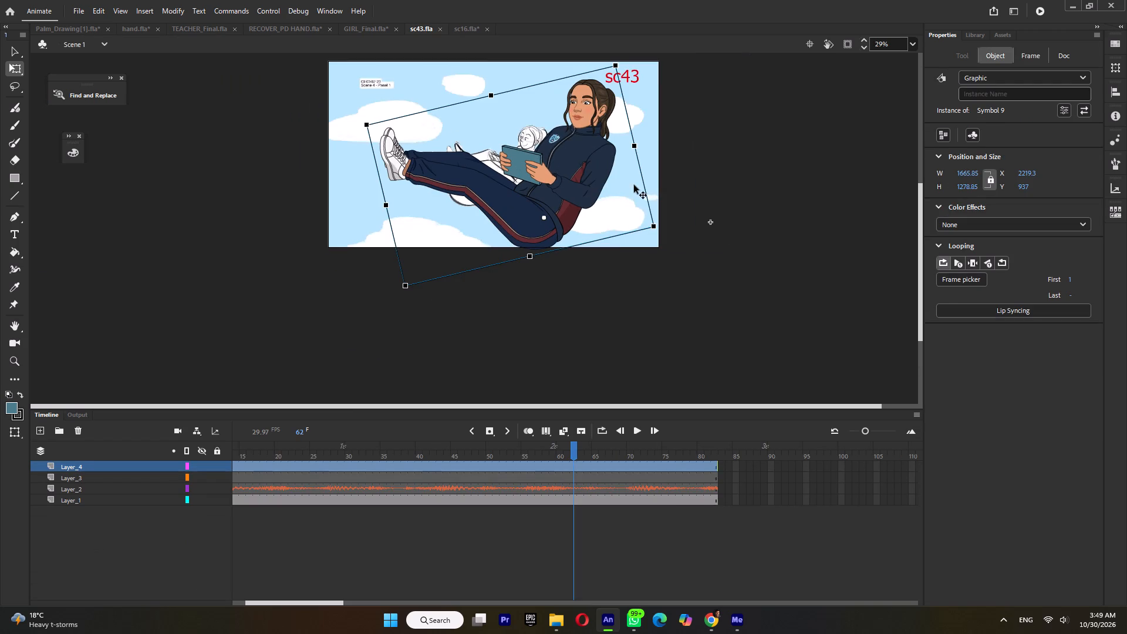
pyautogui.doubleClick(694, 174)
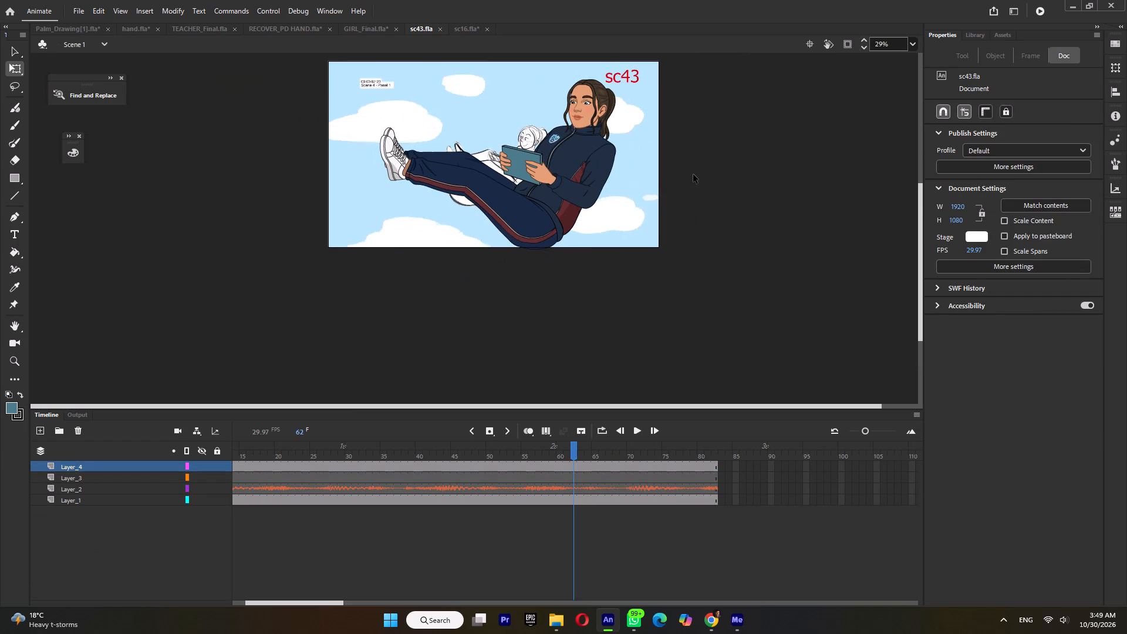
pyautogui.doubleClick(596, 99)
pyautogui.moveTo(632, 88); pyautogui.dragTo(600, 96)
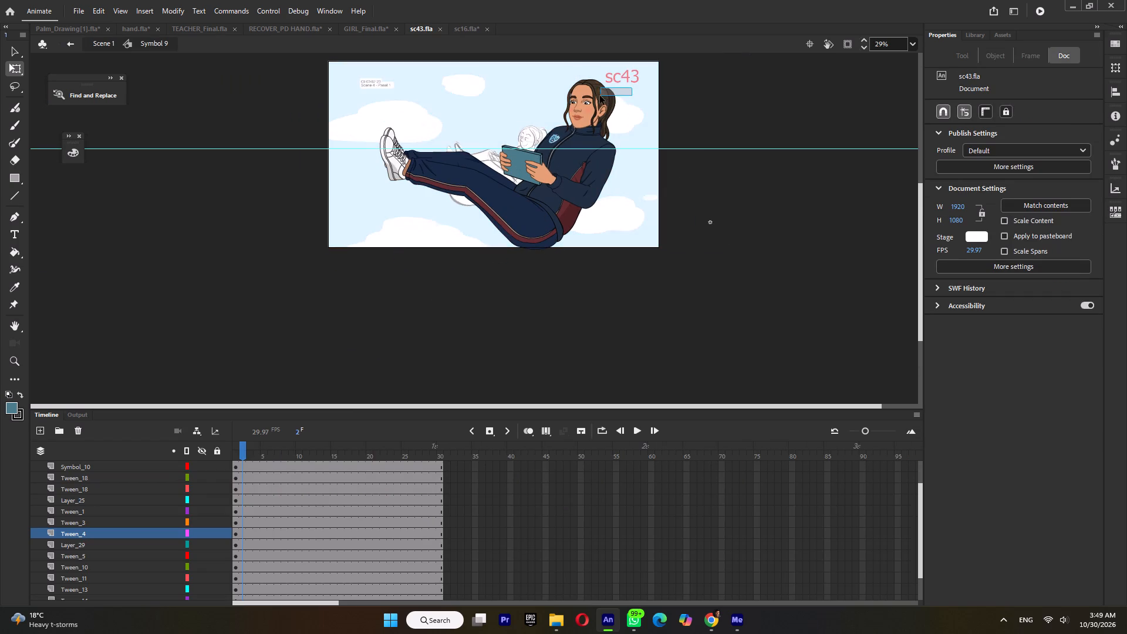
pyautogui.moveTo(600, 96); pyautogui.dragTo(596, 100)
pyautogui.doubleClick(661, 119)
# Save the sc43 file.
pyautogui.hotkey('ctrl', 's')
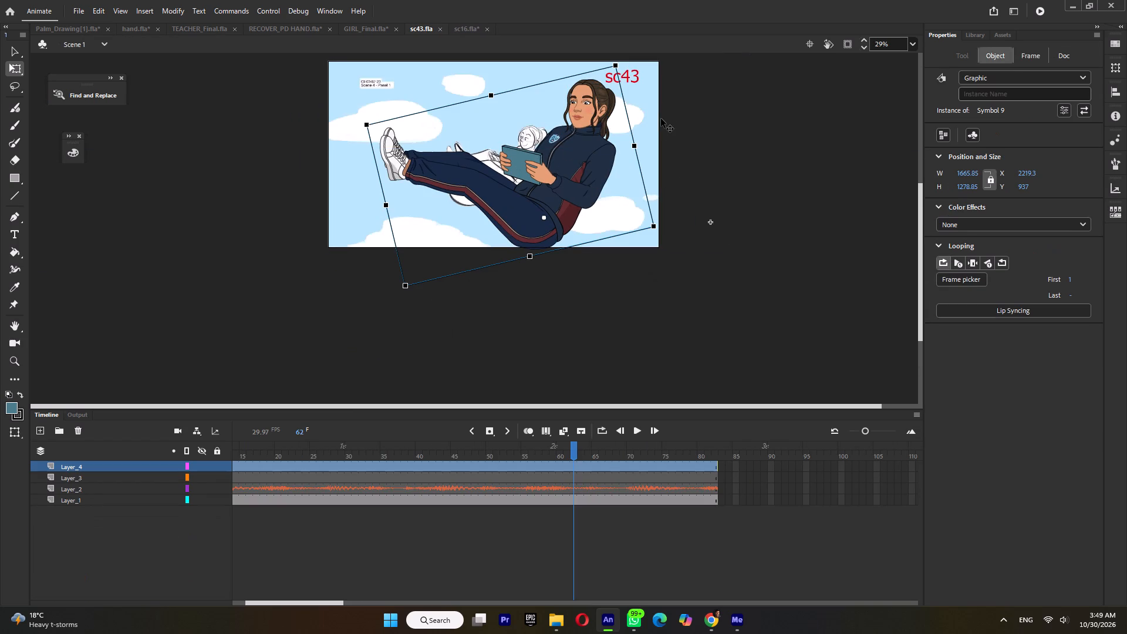
pyautogui.hotkey('ctrl', 's')
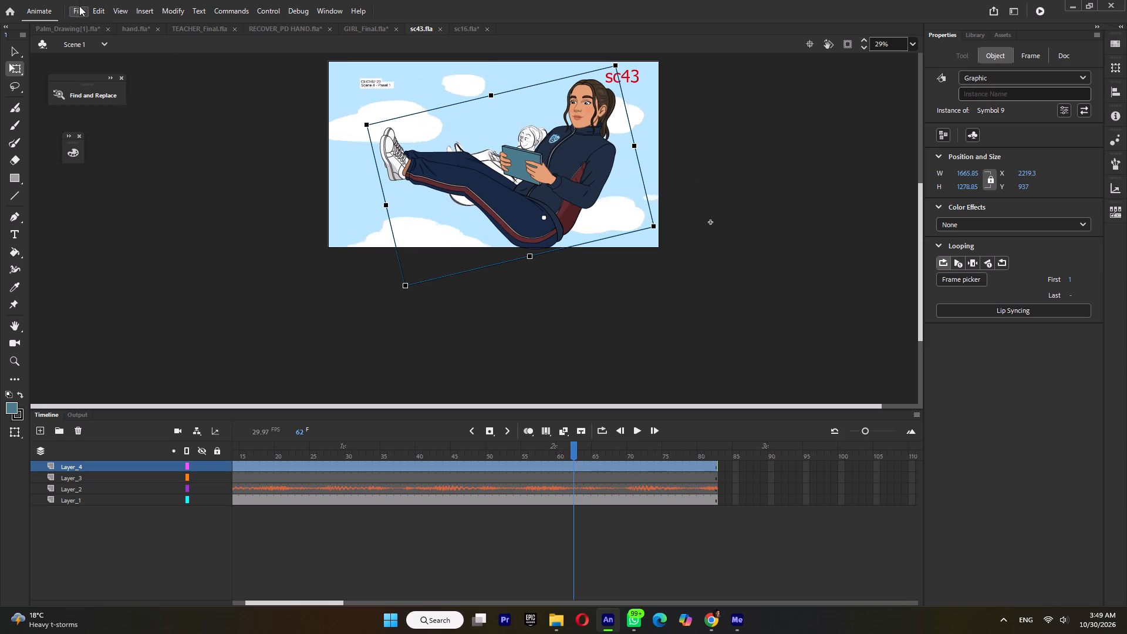
# Export the entire sc43 movie as a 1920 × 1080 H.264 video named sc43 in the shots\video folder, starting the Media Encoder queue immediately.
pyautogui.click(79, 12)
pyautogui.click(109, 201)
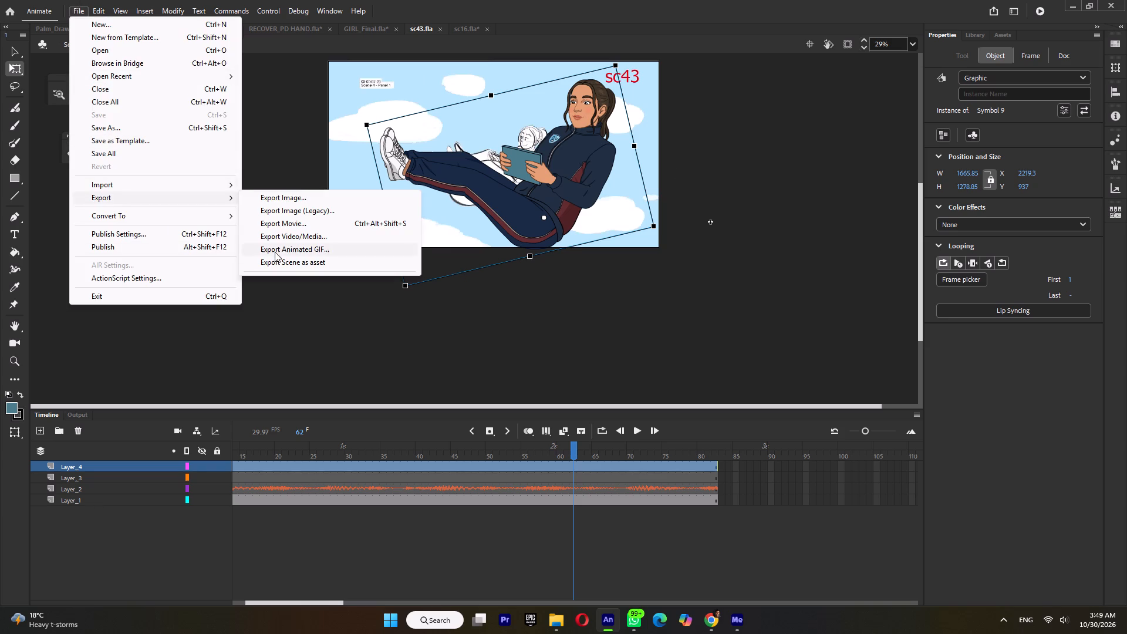
pyautogui.click(284, 236)
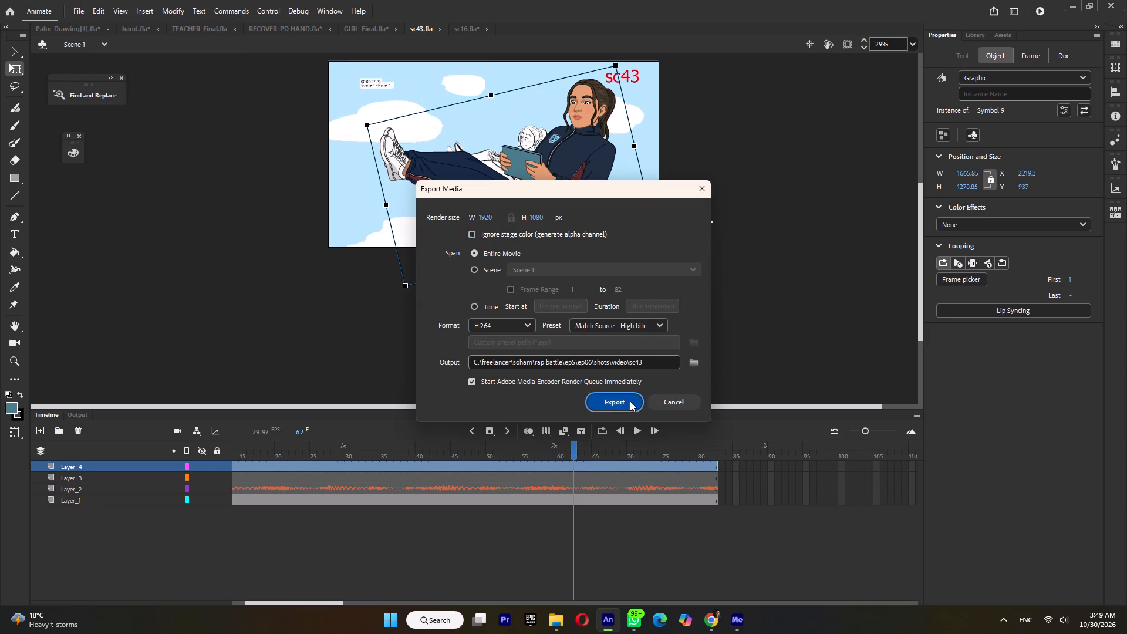
pyautogui.click(630, 401)
# Switch to File Explorer at the ep06 shots folder.
pyautogui.click(558, 628)
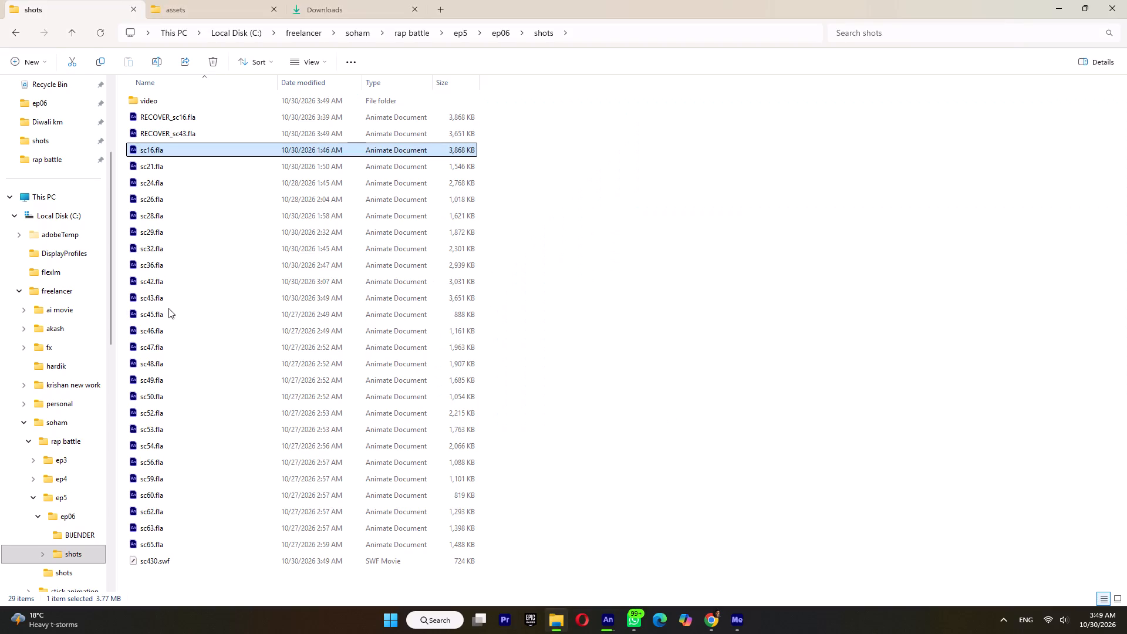
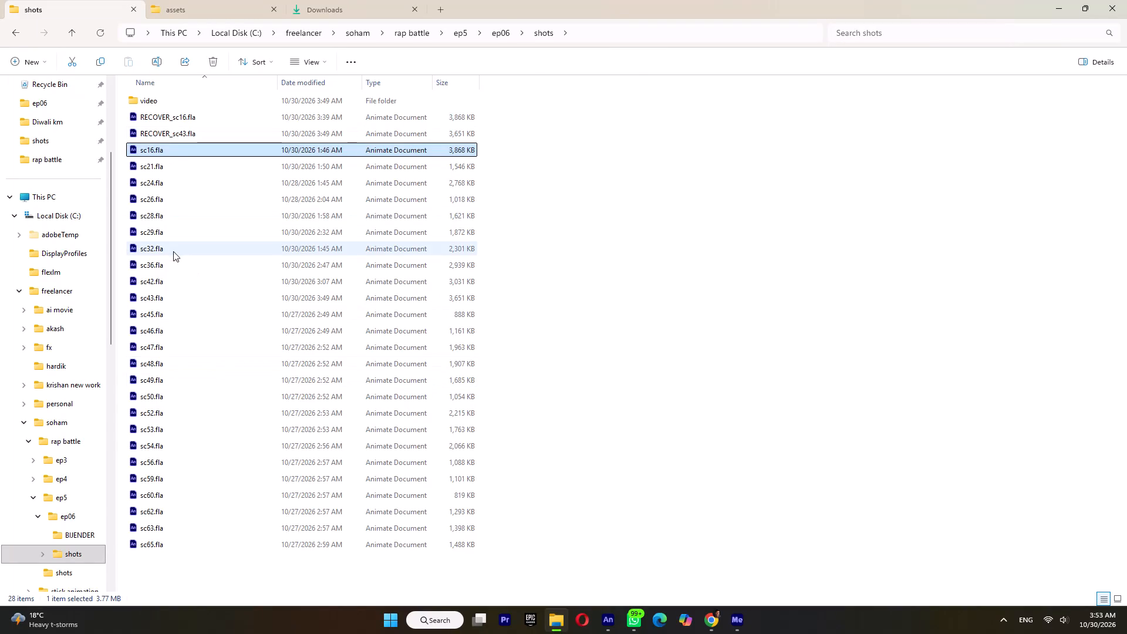
# Switch to Animate, close the export message, and save and close the sc43.fla and sc16.fla documents.
pyautogui.click(609, 621)
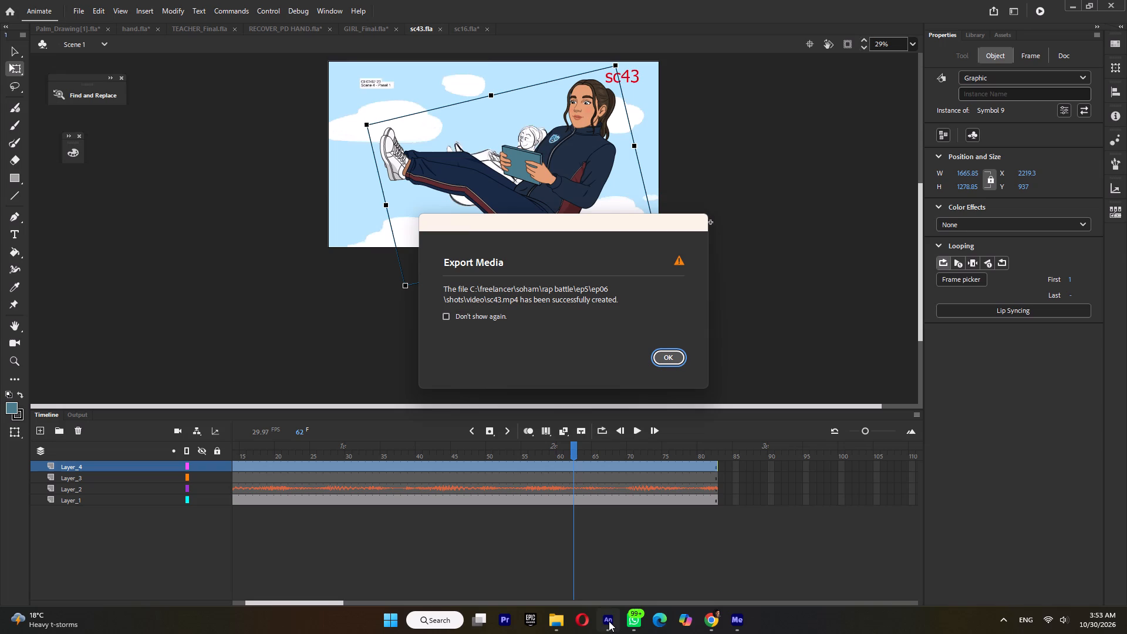
pyautogui.click(675, 361)
pyautogui.hotkey('ctrl', 's')
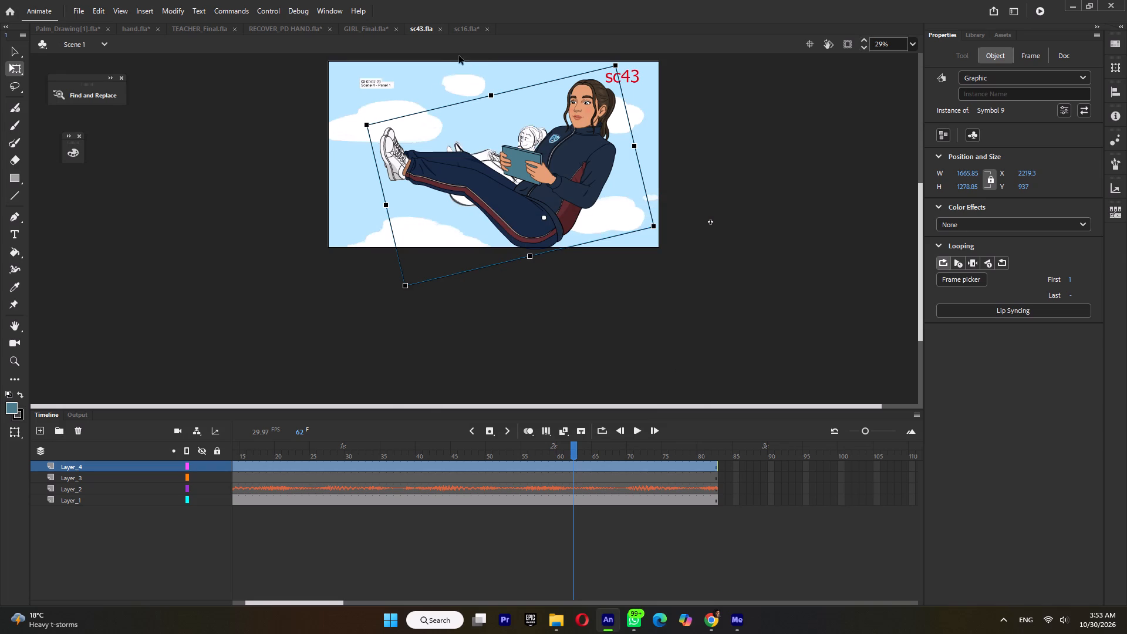
pyautogui.click(441, 29)
pyautogui.click(421, 28)
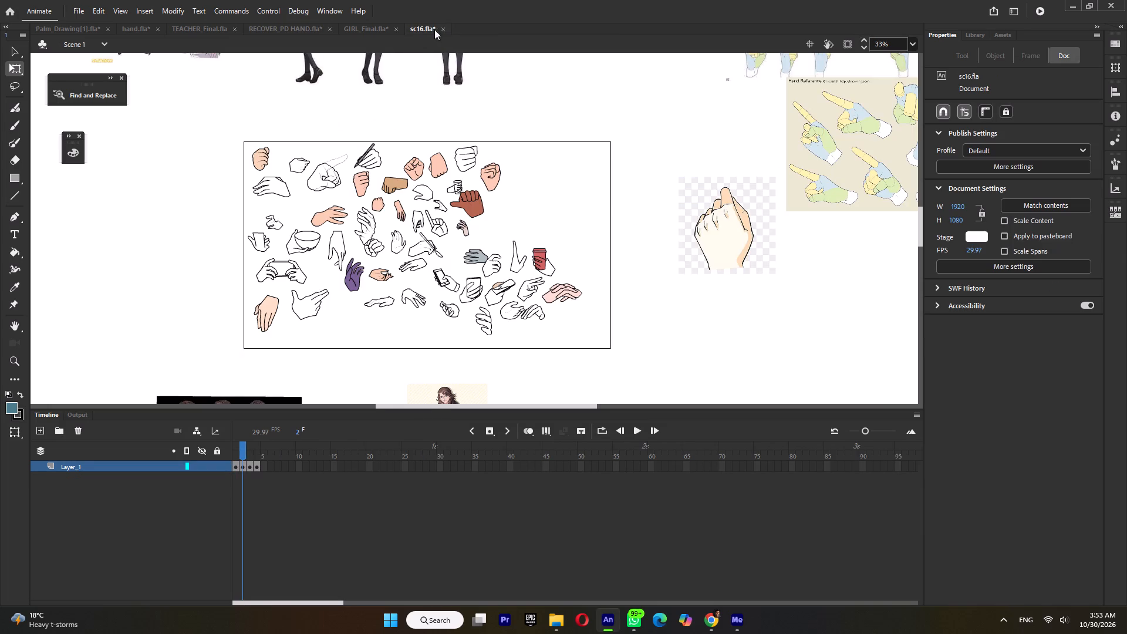
pyautogui.hotkey('ctrl', 's')
pyautogui.click(441, 29)
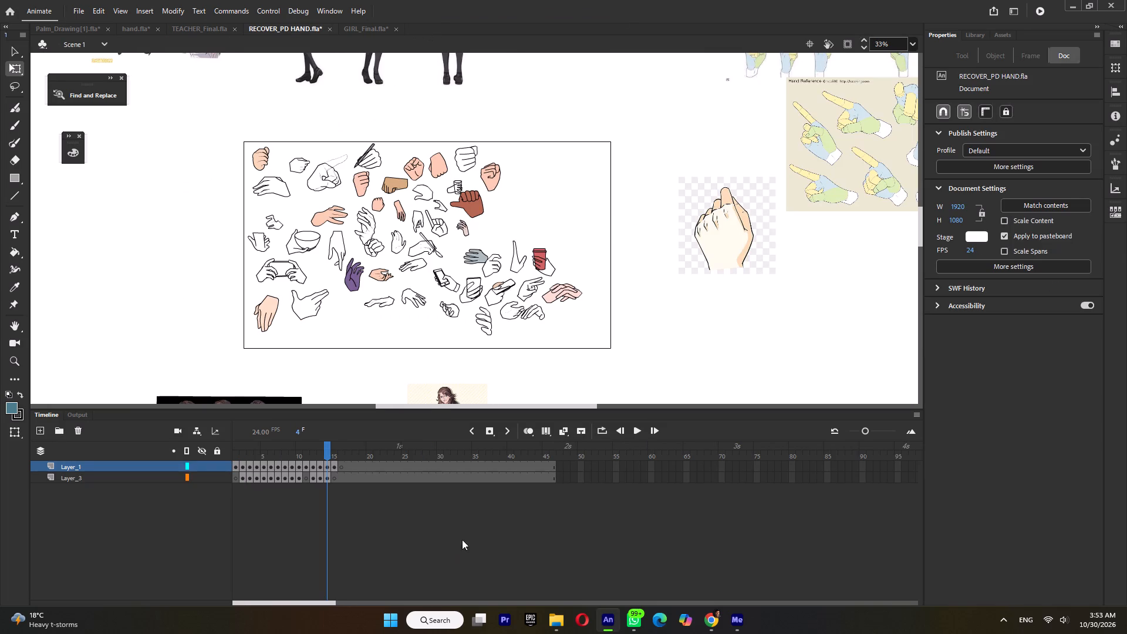
# Open sc45.fla from the ep06 shots folder and scrub its storyboard animation up to frame 16.
pyautogui.click(559, 627)
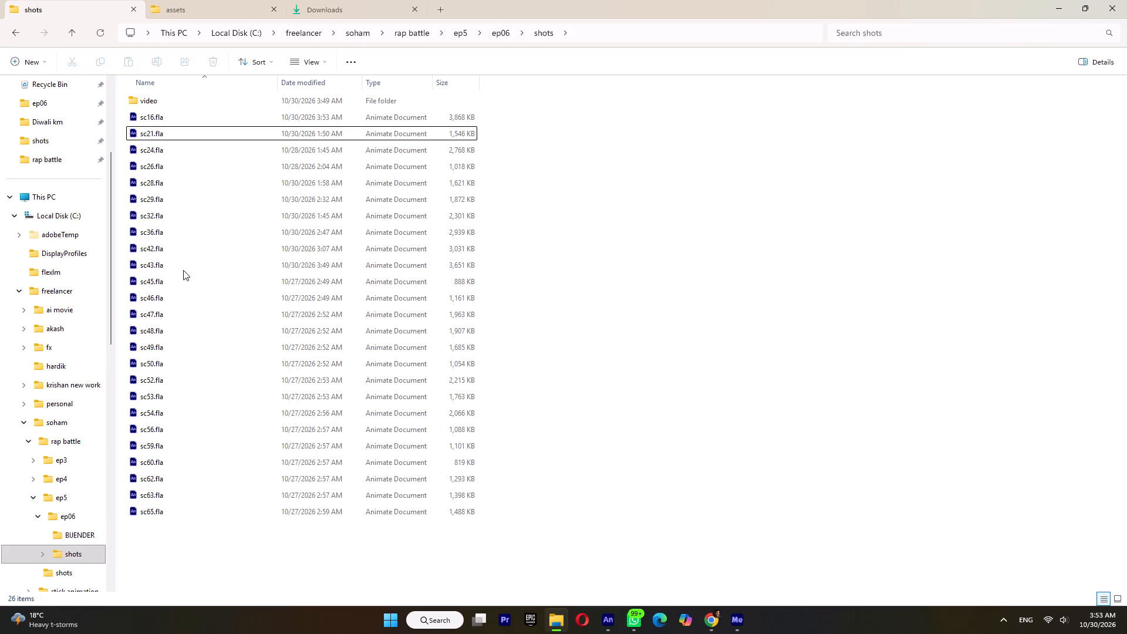
pyautogui.doubleClick(179, 280)
pyautogui.keyDown('ctrl'); pyautogui.scroll(-5, 397, 264); pyautogui.keyUp('ctrl')
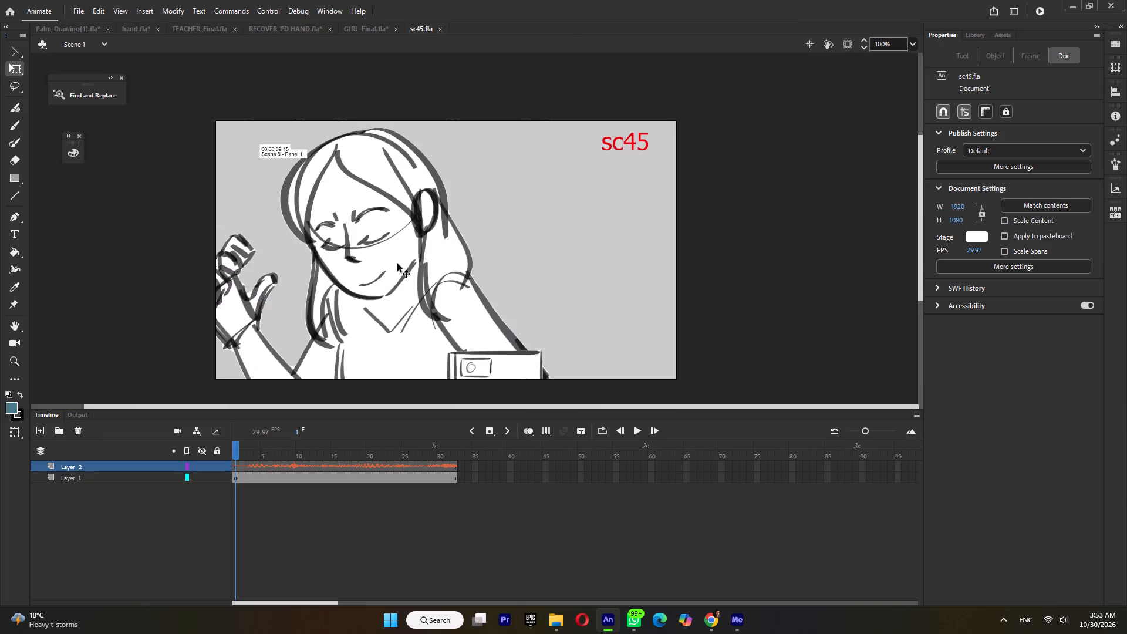
pyautogui.keyDown('ctrl'); pyautogui.scroll(-2, 397, 264); pyautogui.keyUp('ctrl')
pyautogui.moveTo(248, 446); pyautogui.dragTo(256, 500)
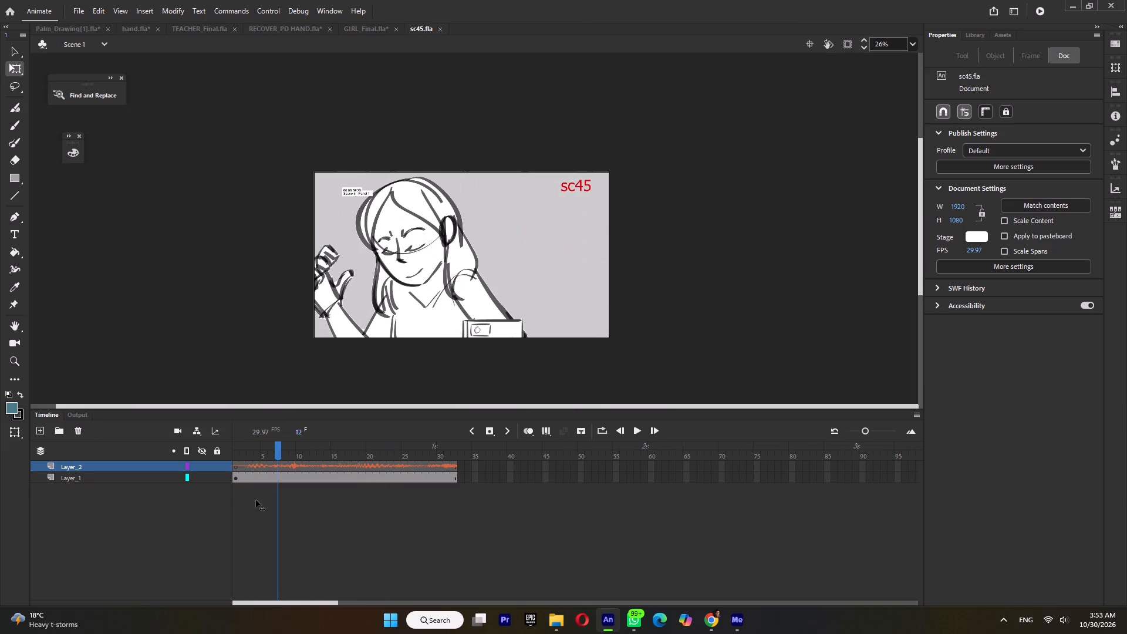
pyautogui.moveTo(256, 500); pyautogui.dragTo(341, 517)
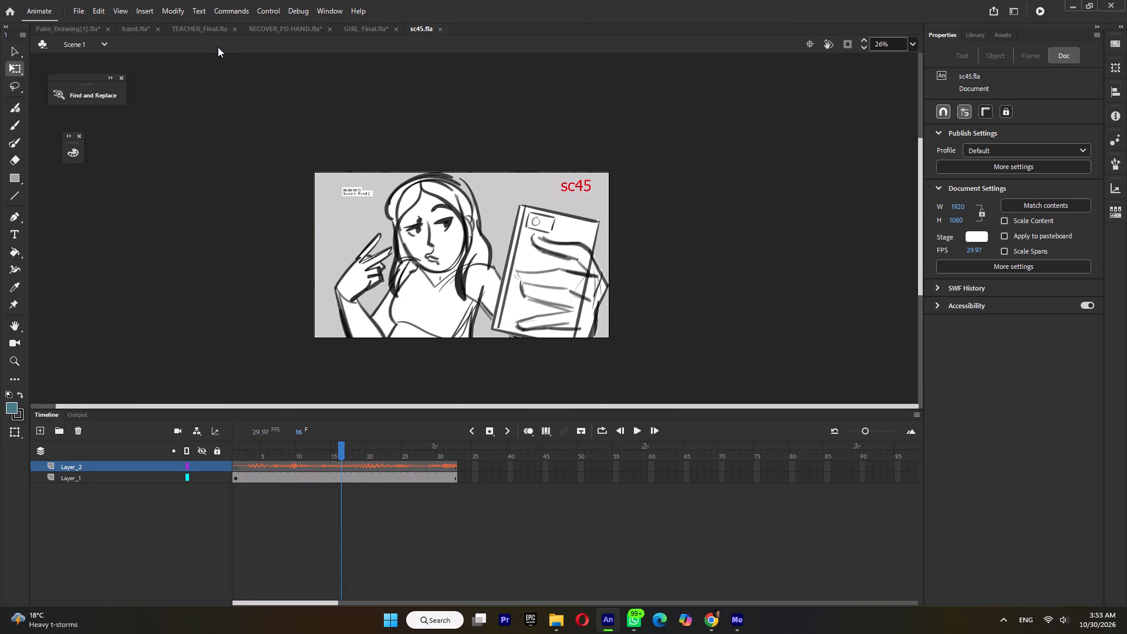
# Return to the ep06 shots folder in File Explorer.
pyautogui.click(560, 625)
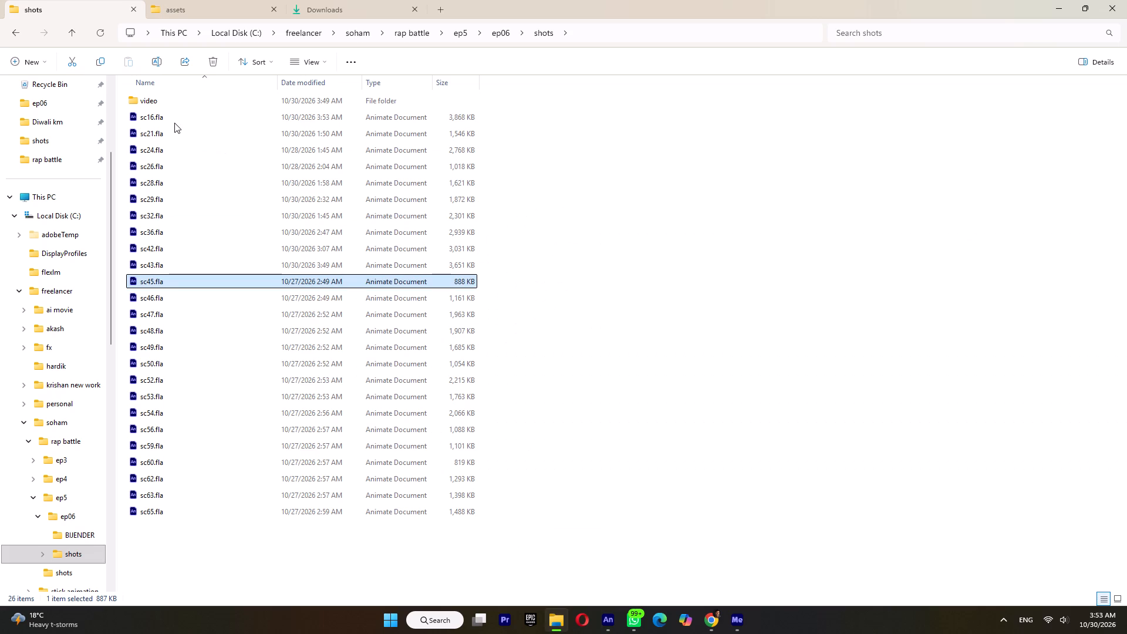
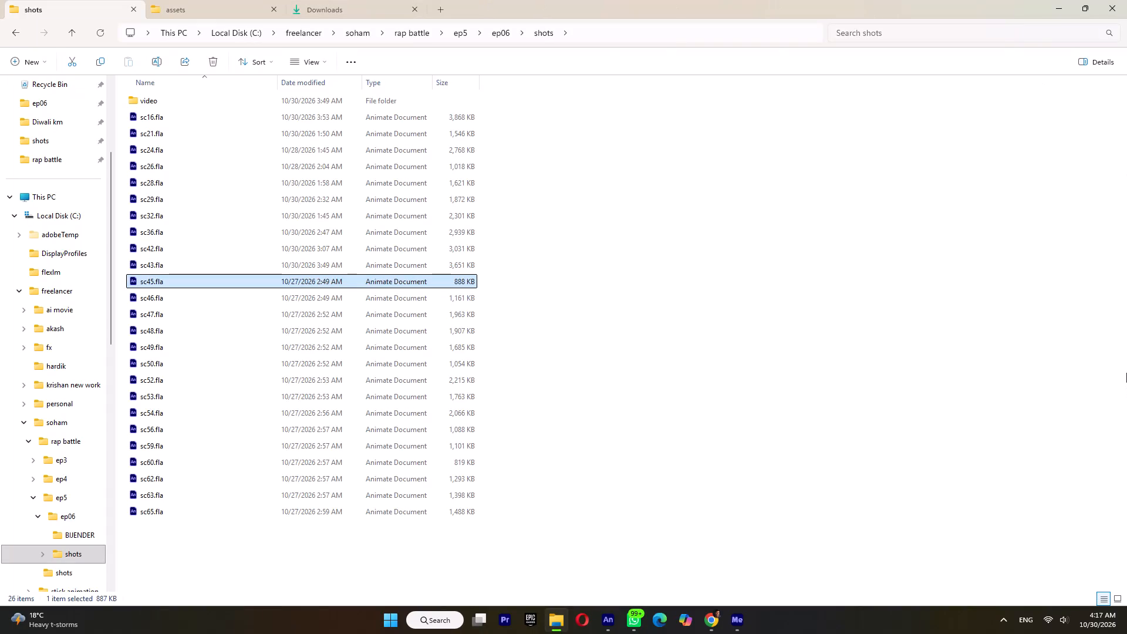
# Open SIDE CHARACTERS_updated.fla from the Downloads folder to check its artwork, and close it.
pyautogui.click(1126, 373)
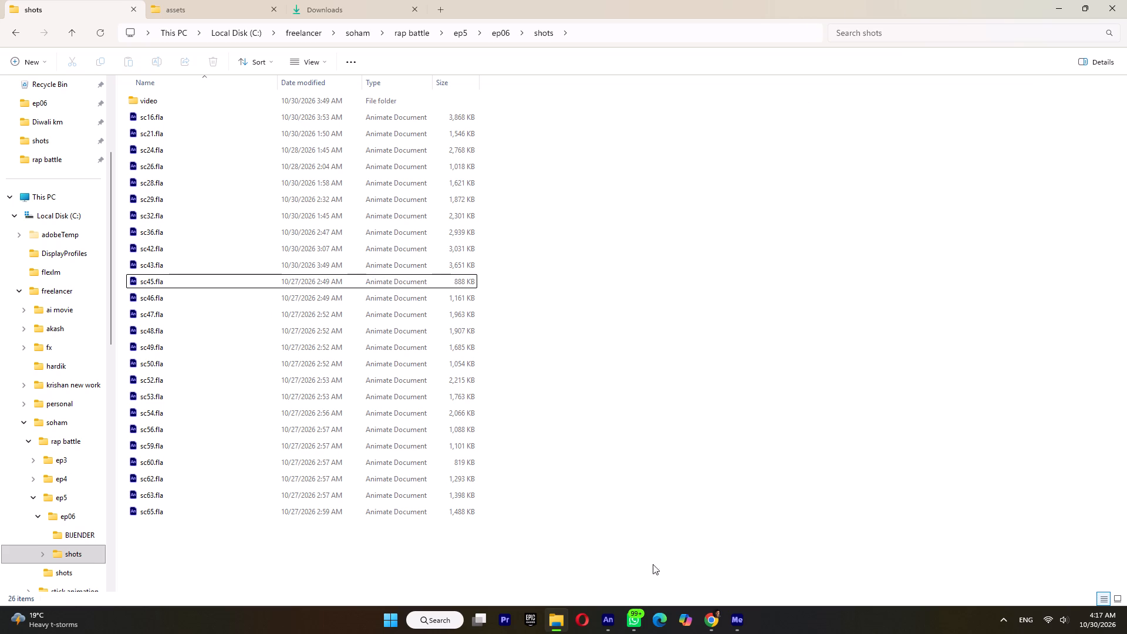
pyautogui.click(610, 621)
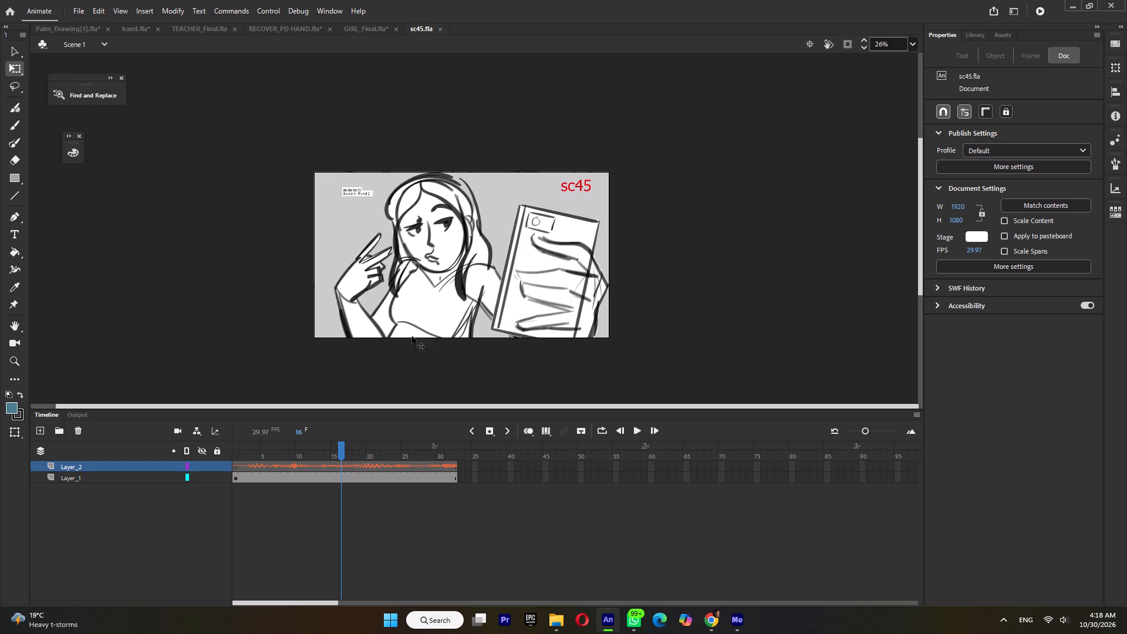
pyautogui.click(555, 622)
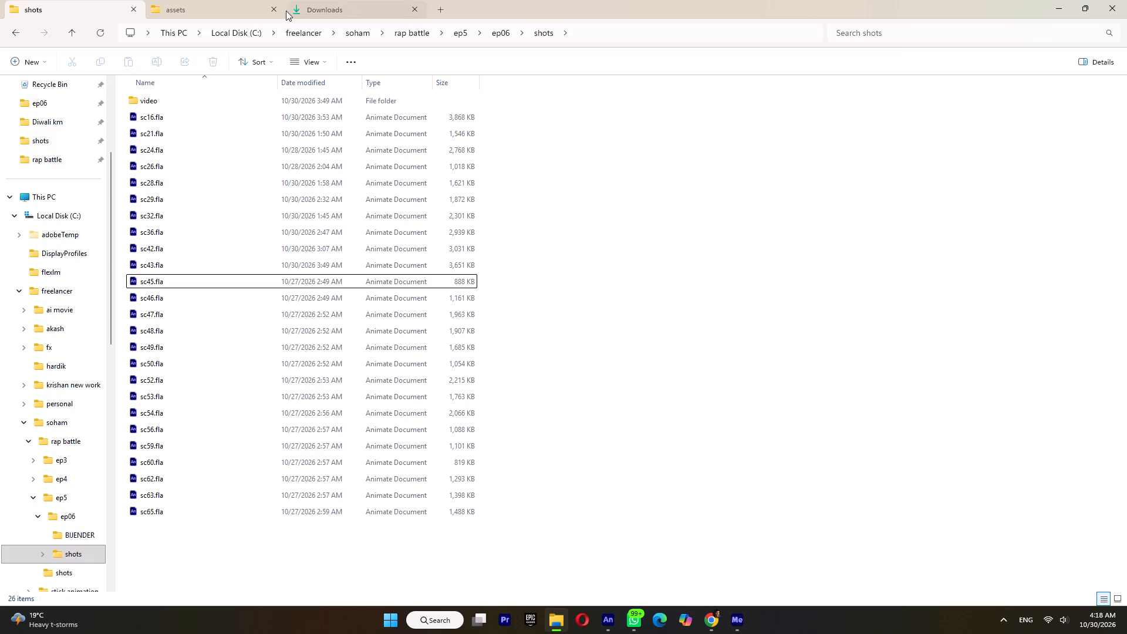
pyautogui.click(334, 13)
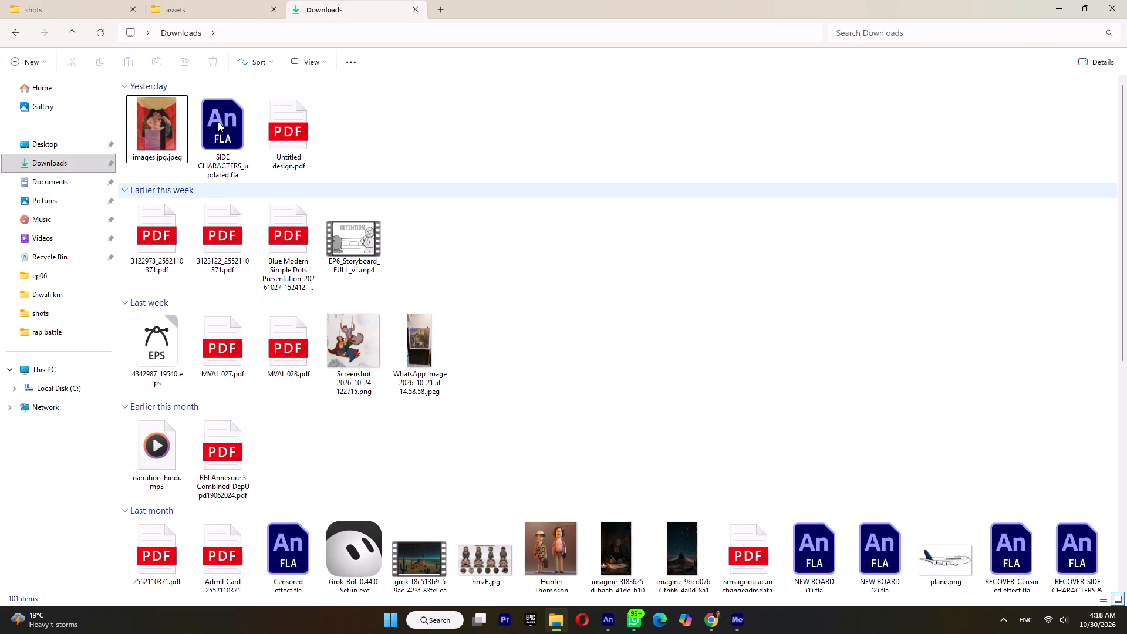
pyautogui.doubleClick(218, 122)
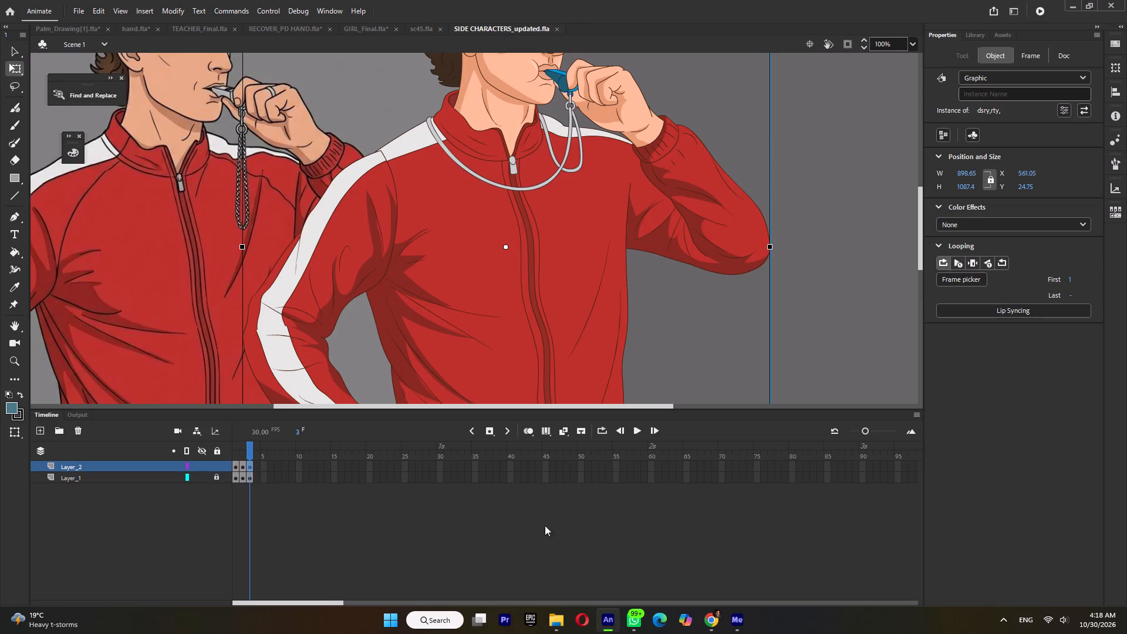
pyautogui.click(556, 27)
# Switch to File Explorer and browse from the assets folder to freelancer > soham > rap battle > ep5.
pyautogui.click(561, 630)
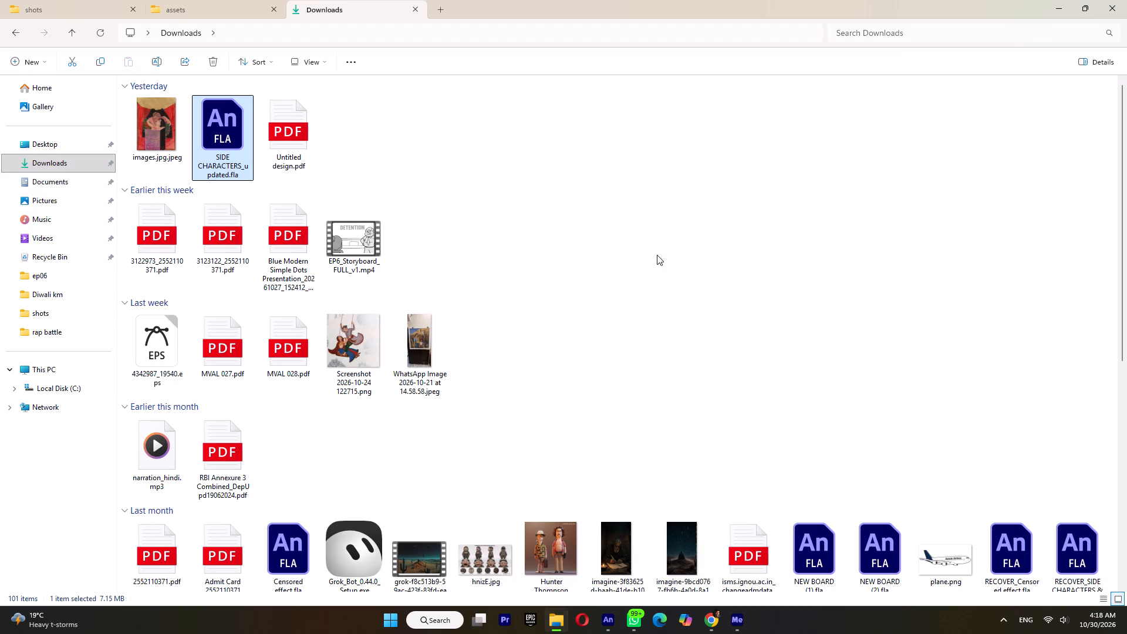
pyautogui.click(199, 3)
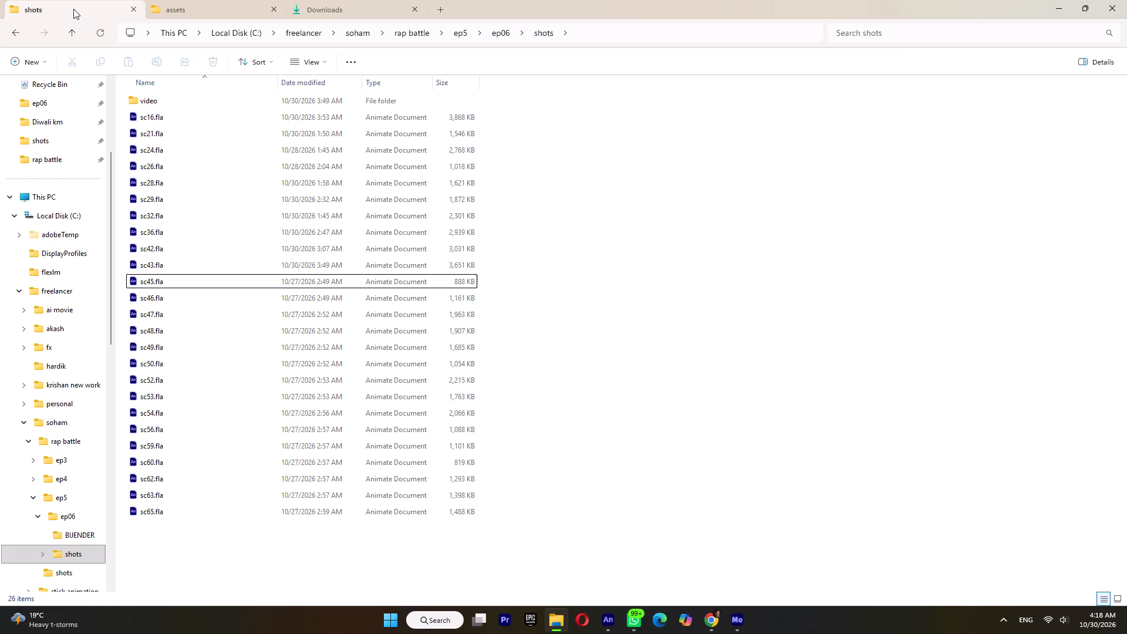
pyautogui.click(186, 9)
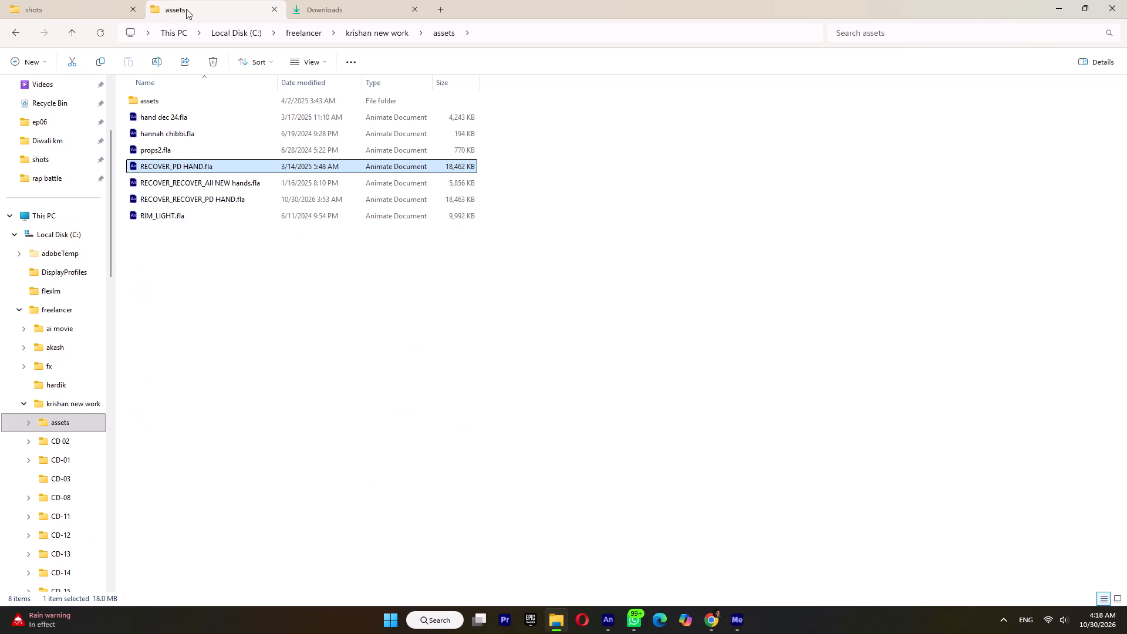
pyautogui.click(102, 11)
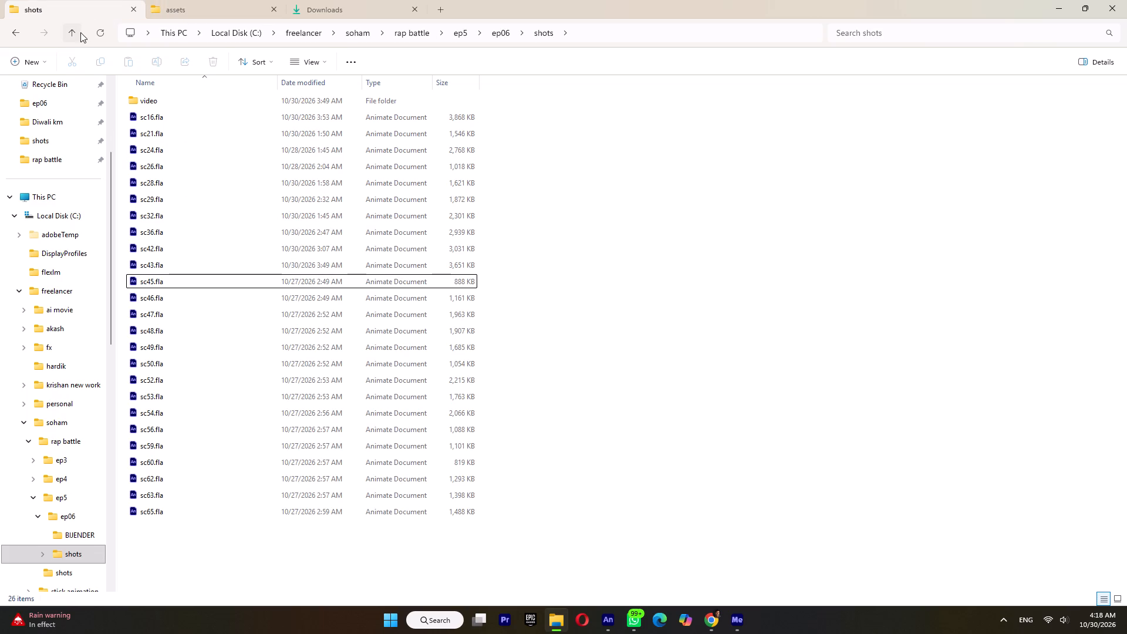
pyautogui.click(173, 15)
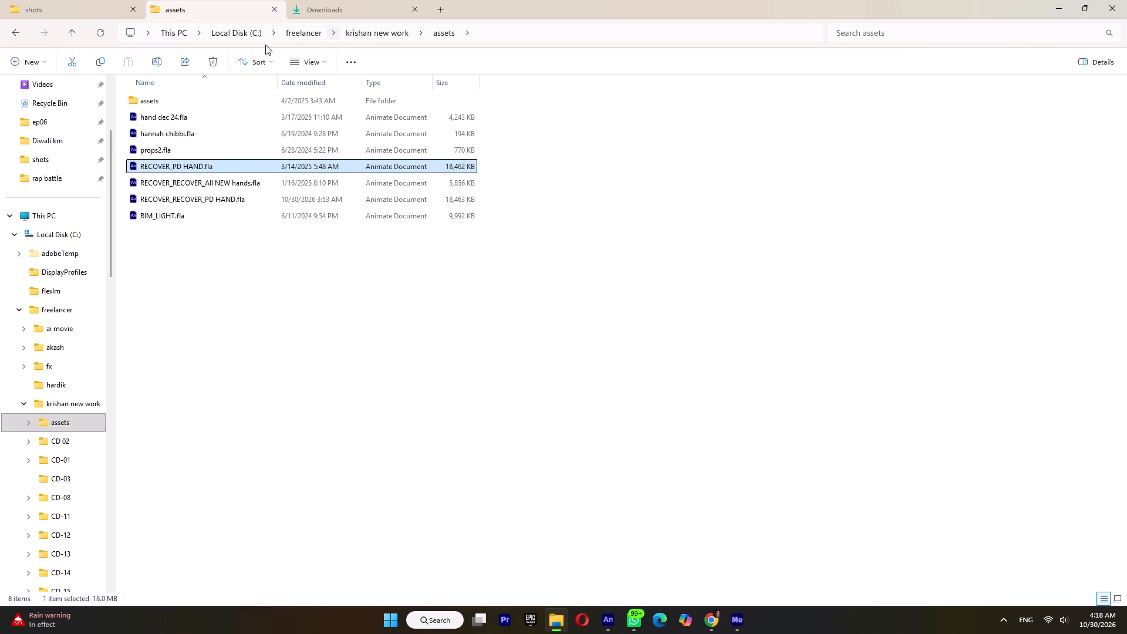
pyautogui.click(306, 32)
pyautogui.doubleClick(192, 197)
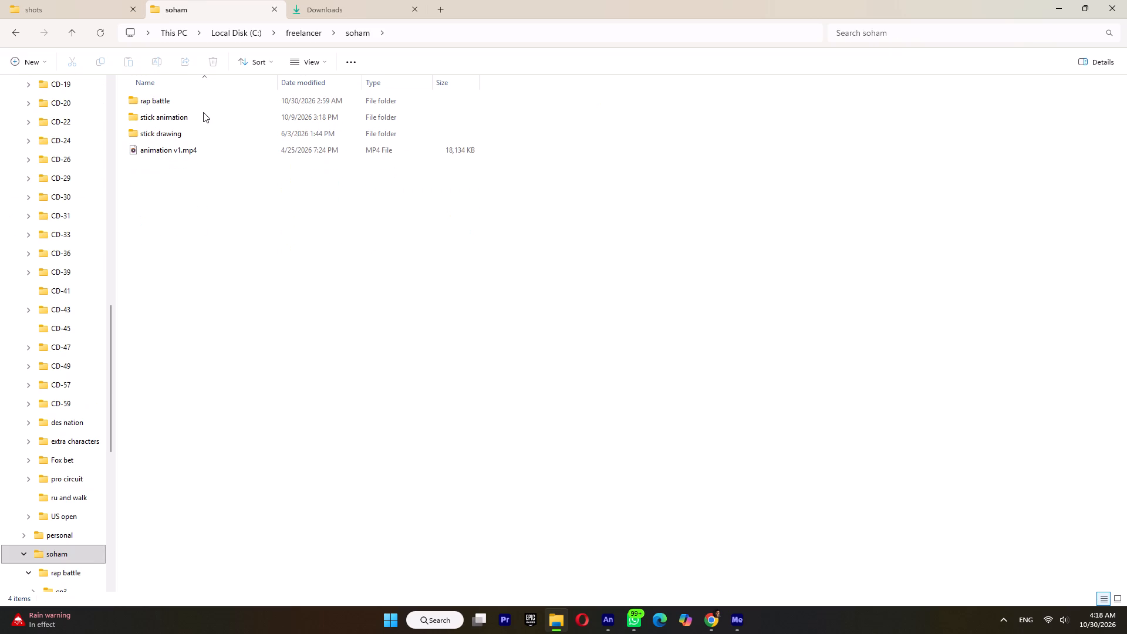
pyautogui.doubleClick(201, 113)
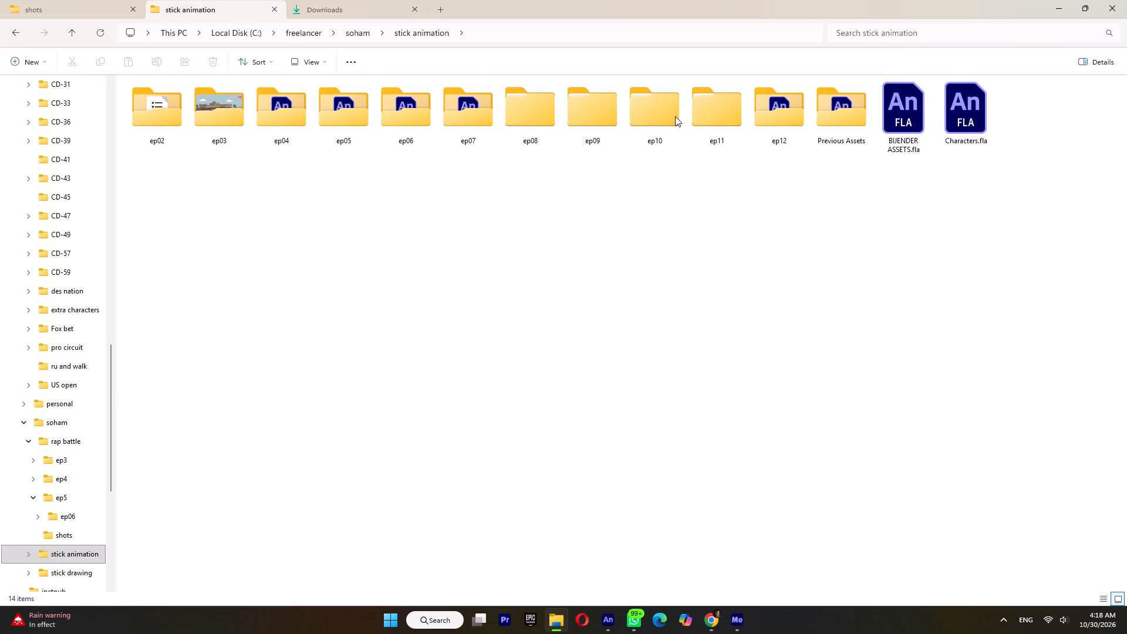
pyautogui.click(358, 32)
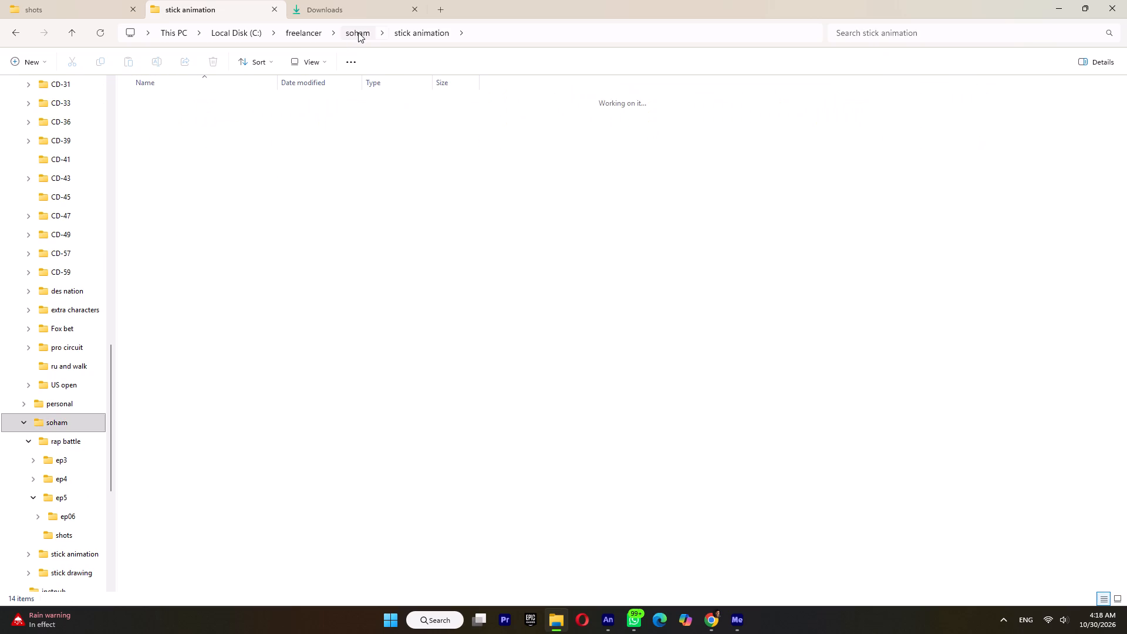
pyautogui.doubleClick(227, 101)
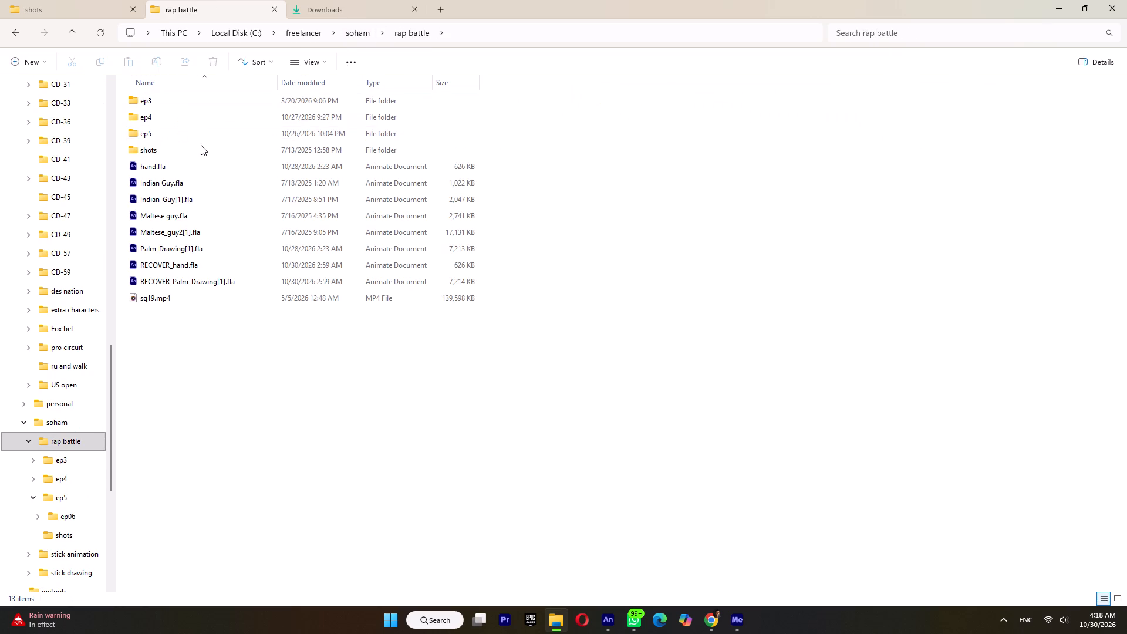
pyautogui.doubleClick(201, 137)
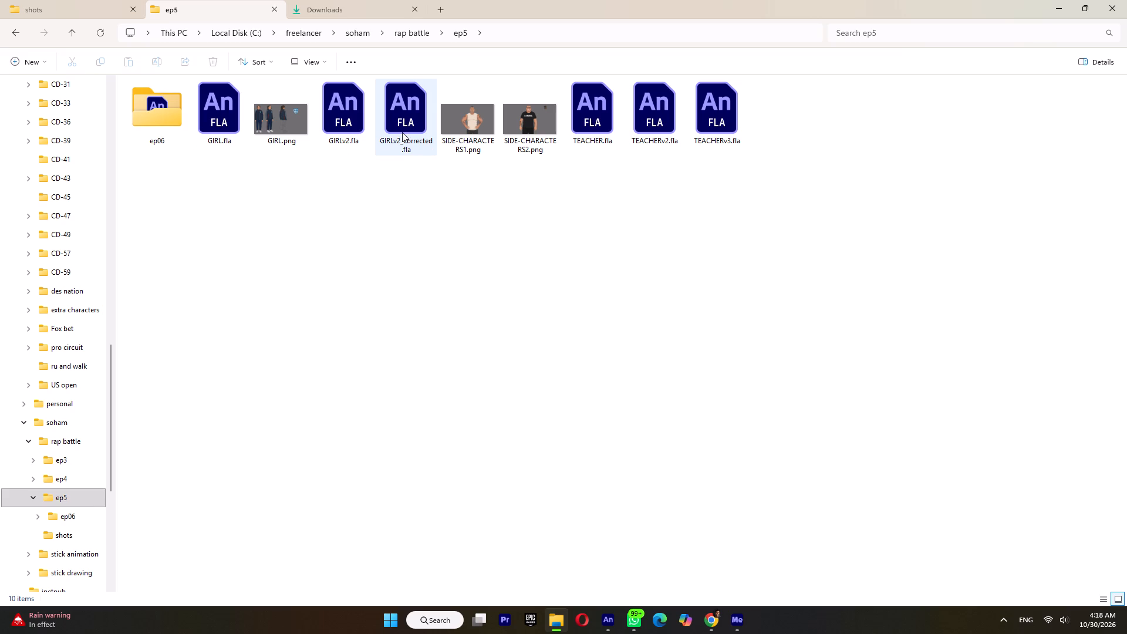
# Open GIRLv2_corrected.fla from the ep5 folder to examine the girl character's turnaround, and close it.
pyautogui.doubleClick(402, 123)
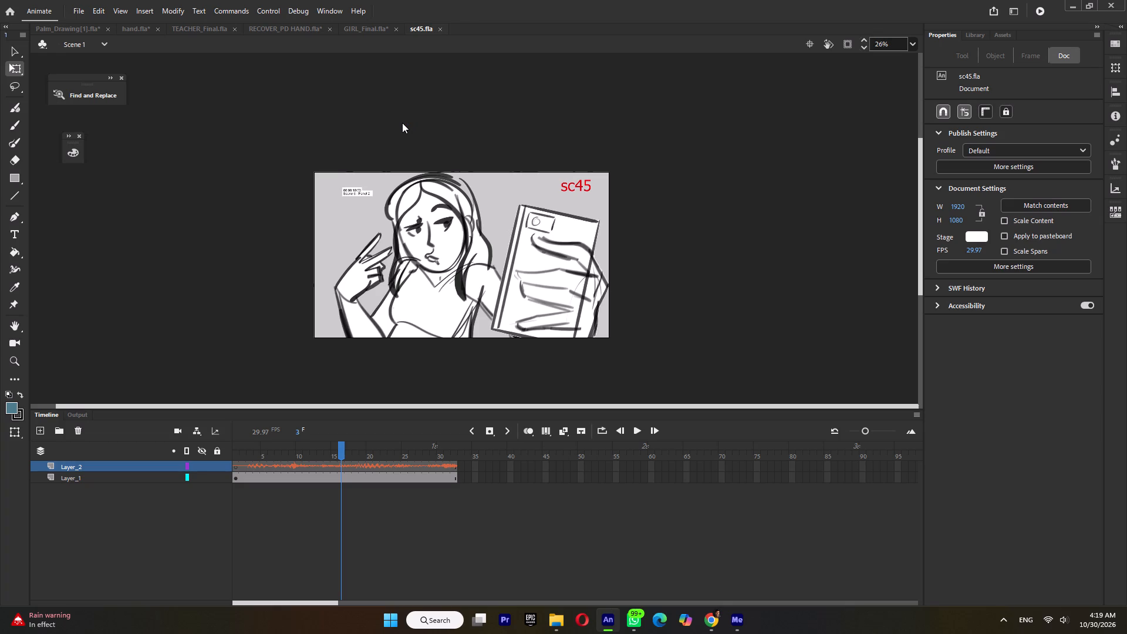
pyautogui.keyDown('ctrl'); pyautogui.scroll(-6, 459, 211); pyautogui.keyUp('ctrl')
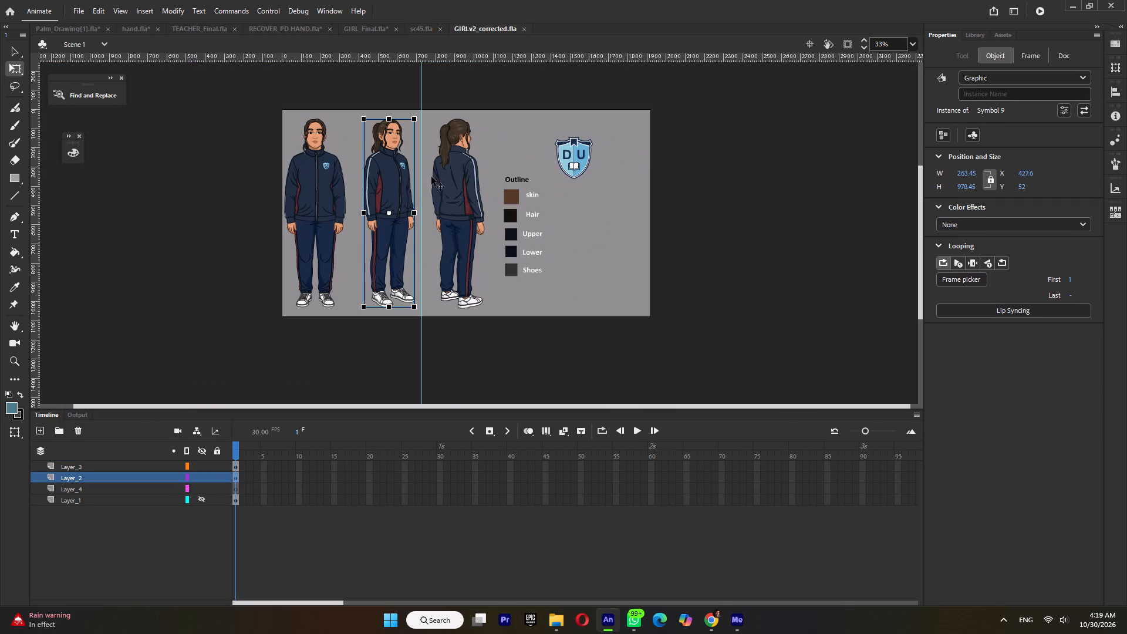
pyautogui.keyDown('ctrl'); pyautogui.scroll(3, 309, 121); pyautogui.keyUp('ctrl')
pyautogui.click(523, 27)
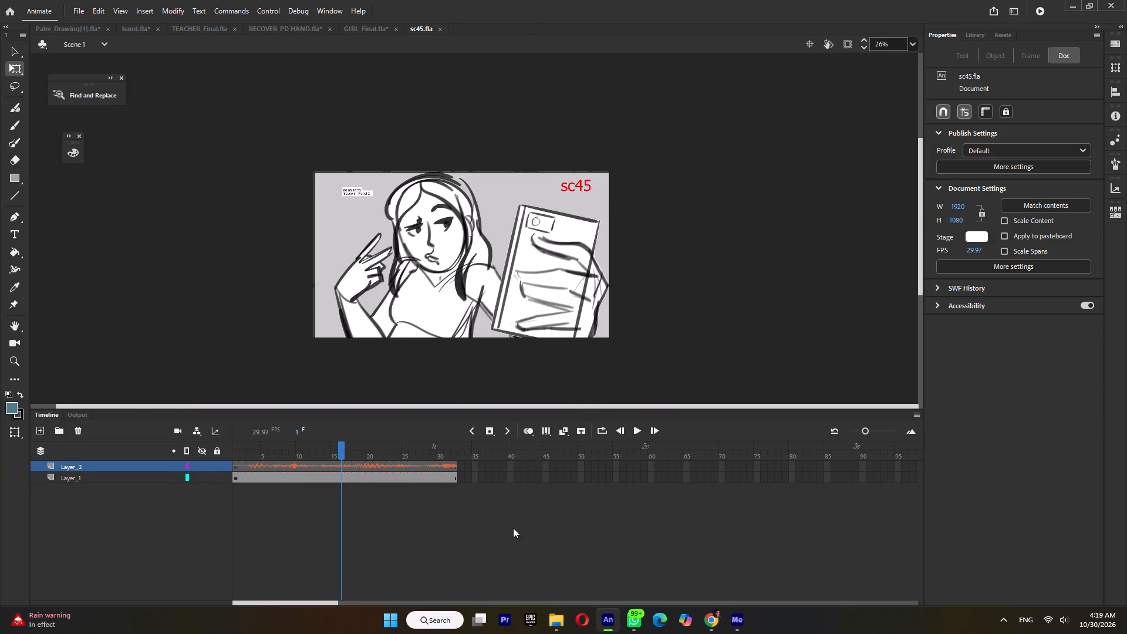
# Return to the ep5 folder, open GIRLv2.fla to examine its girl character poses, and close it.
pyautogui.click(561, 615)
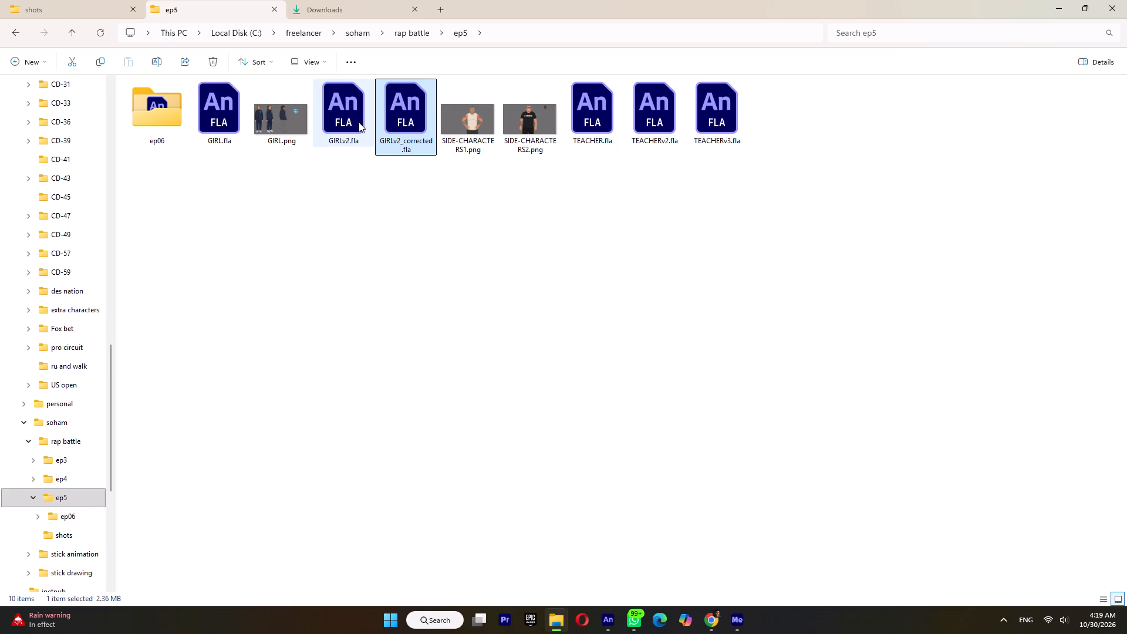
pyautogui.doubleClick(359, 122)
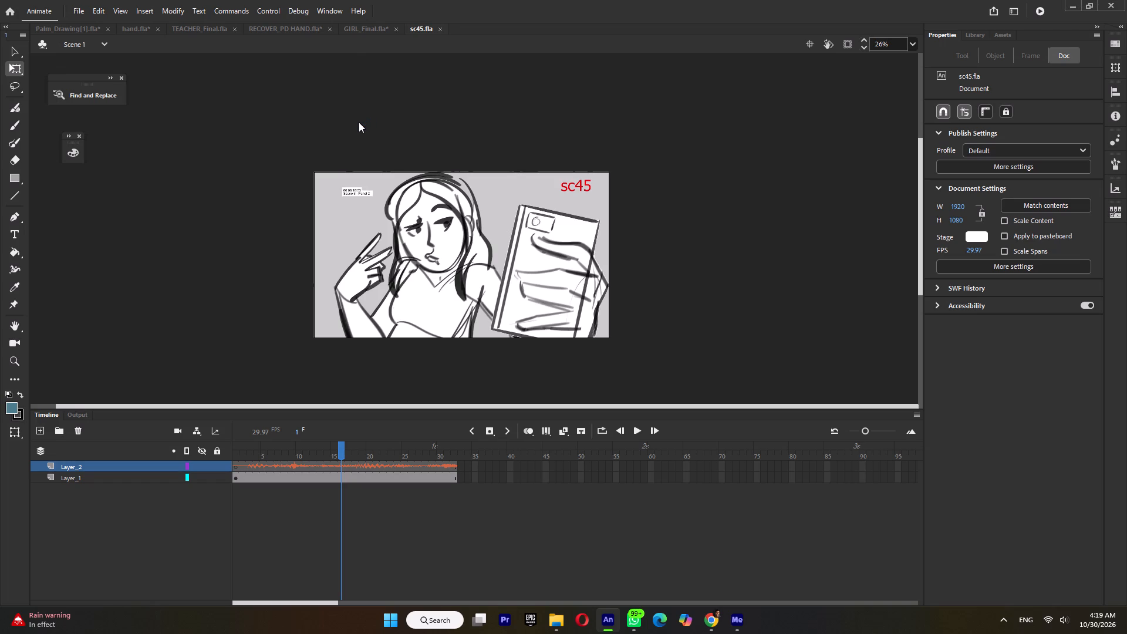
pyautogui.keyDown('ctrl'); pyautogui.scroll(-3, 447, 268); pyautogui.keyUp('ctrl')
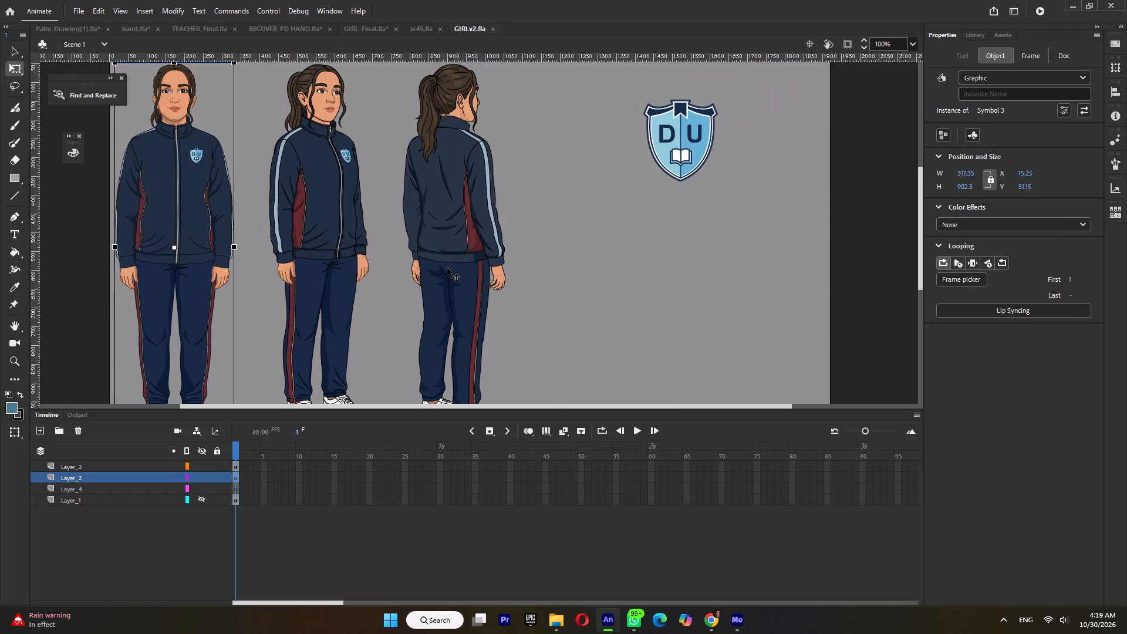
pyautogui.click(494, 31)
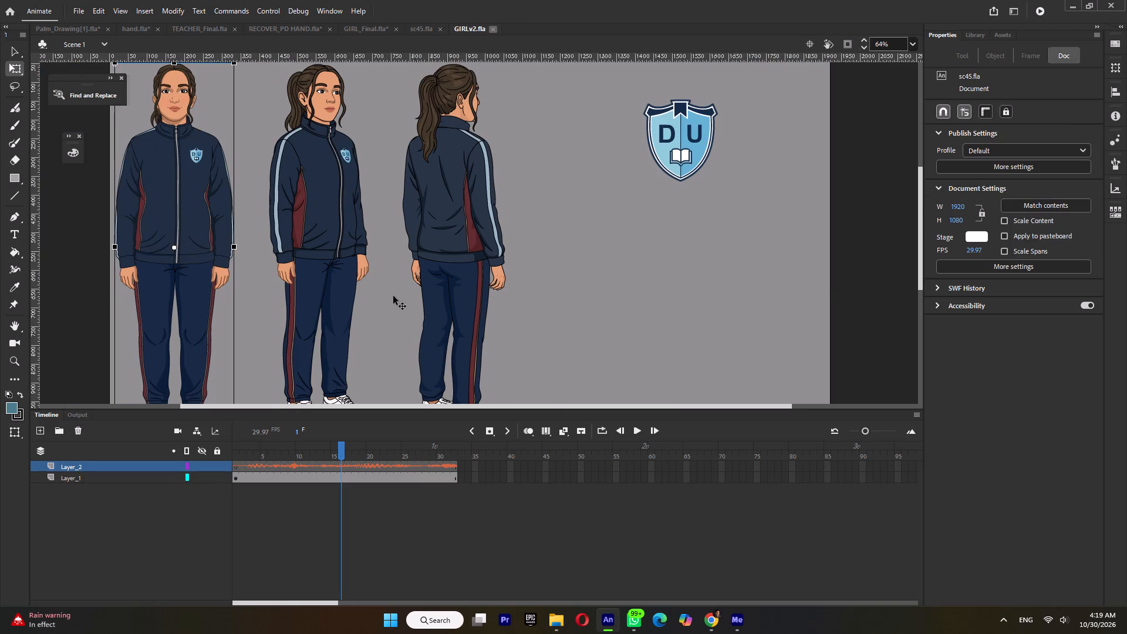
# Return to File Explorer and open GIRL_Extra-Assets.fla from the ep06 folder.
pyautogui.click(555, 616)
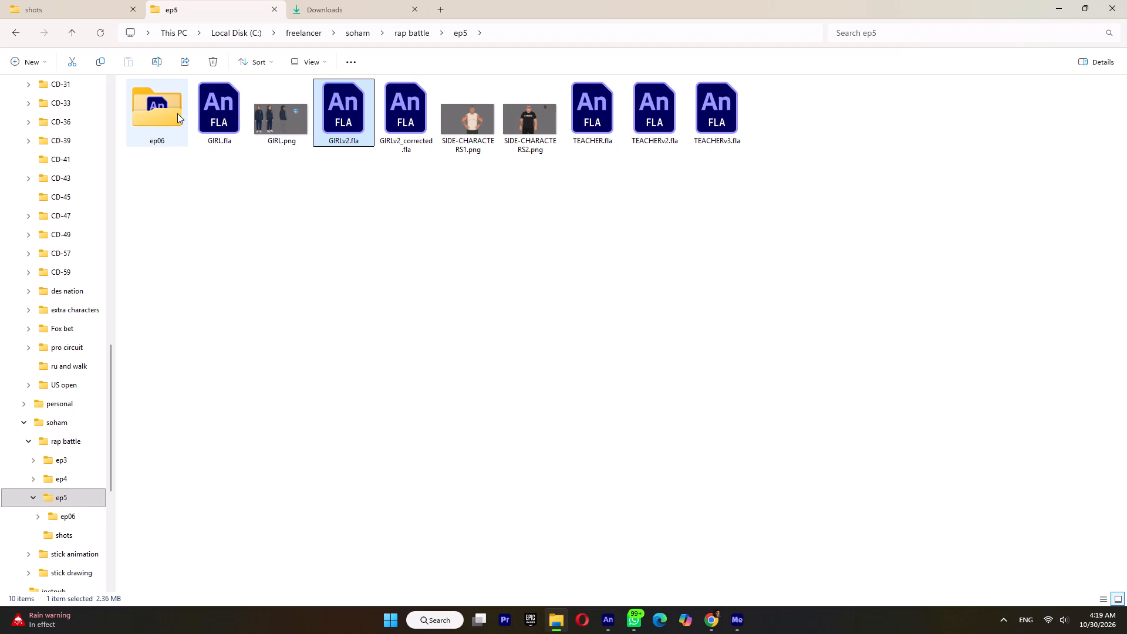
pyautogui.doubleClick(177, 113)
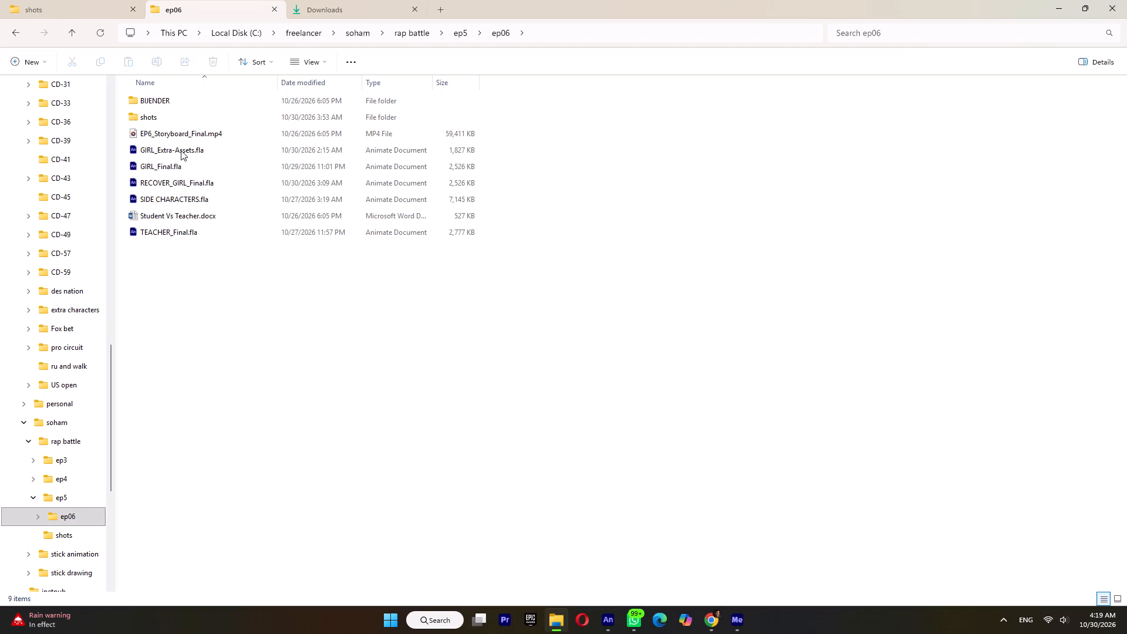
pyautogui.doubleClick(181, 150)
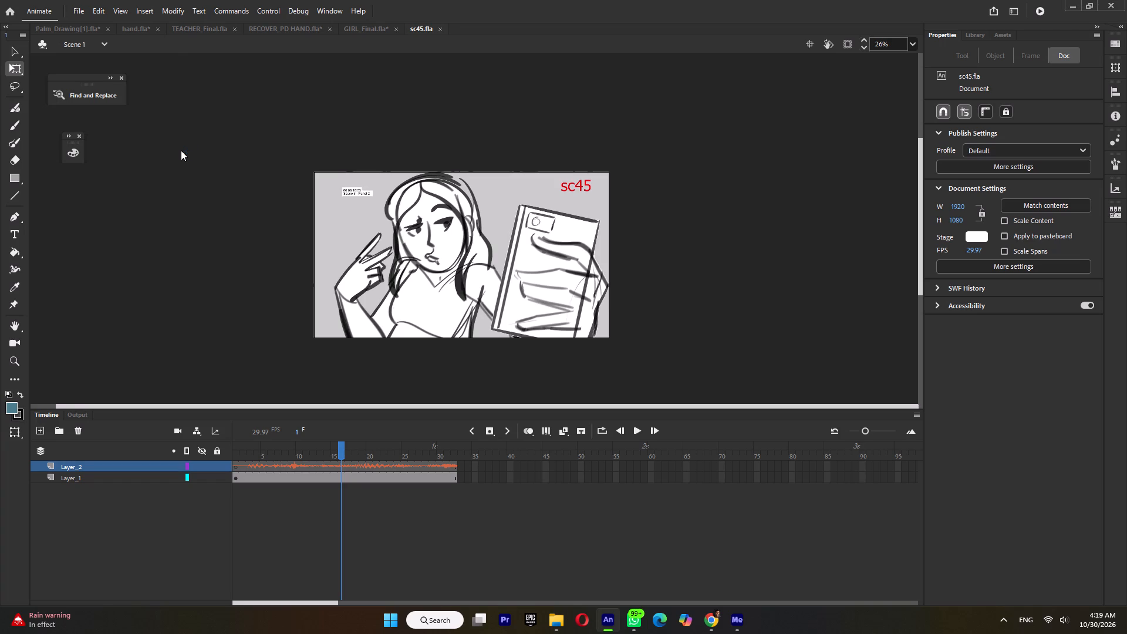
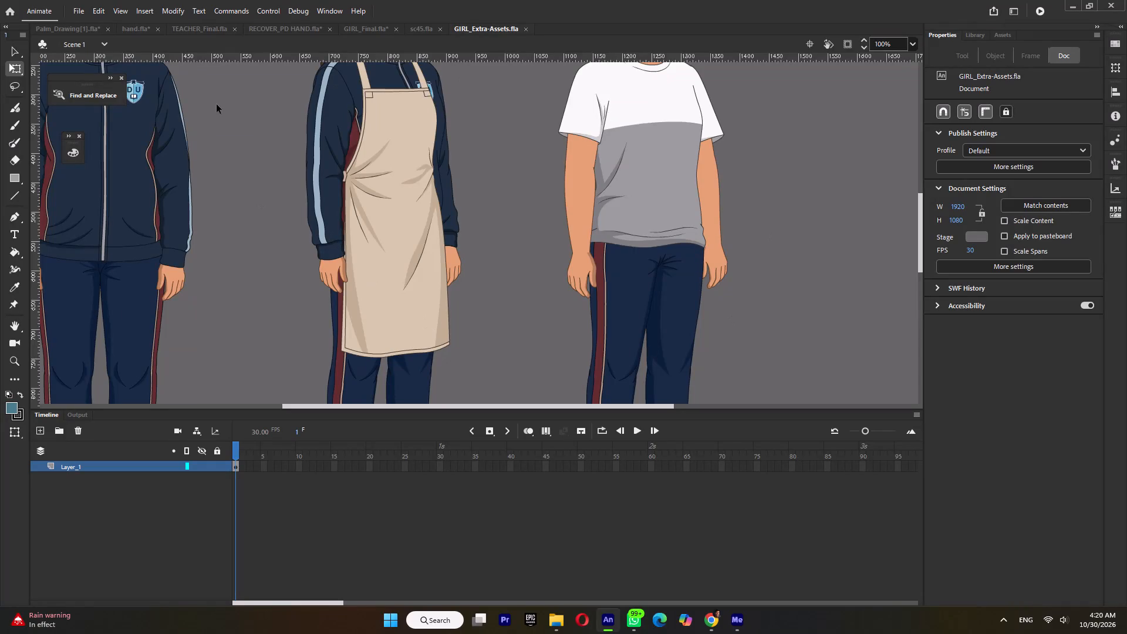
# Examine the nested head, mouth and eye symbols of the girl wearing the apron.
pyautogui.keyDown('ctrl'); pyautogui.scroll(-5, 465, 257); pyautogui.keyUp('ctrl')
pyautogui.click(435, 206)
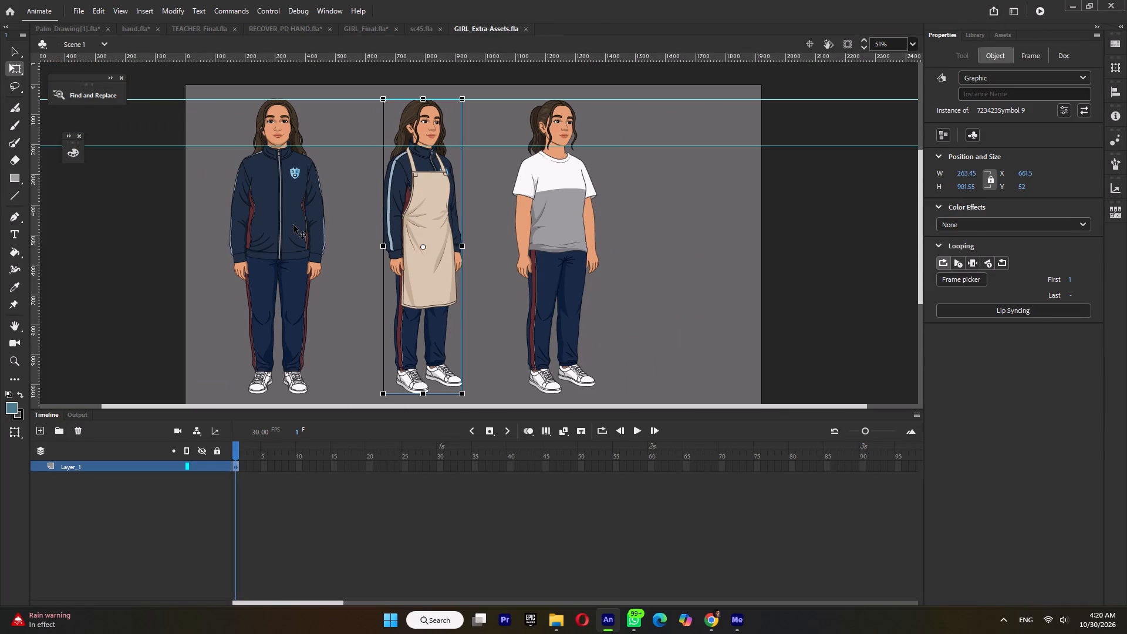
pyautogui.doubleClick(433, 110)
pyautogui.click(419, 115)
pyautogui.keyDown('ctrl'); pyautogui.scroll(8, 419, 115); pyautogui.keyUp('ctrl')
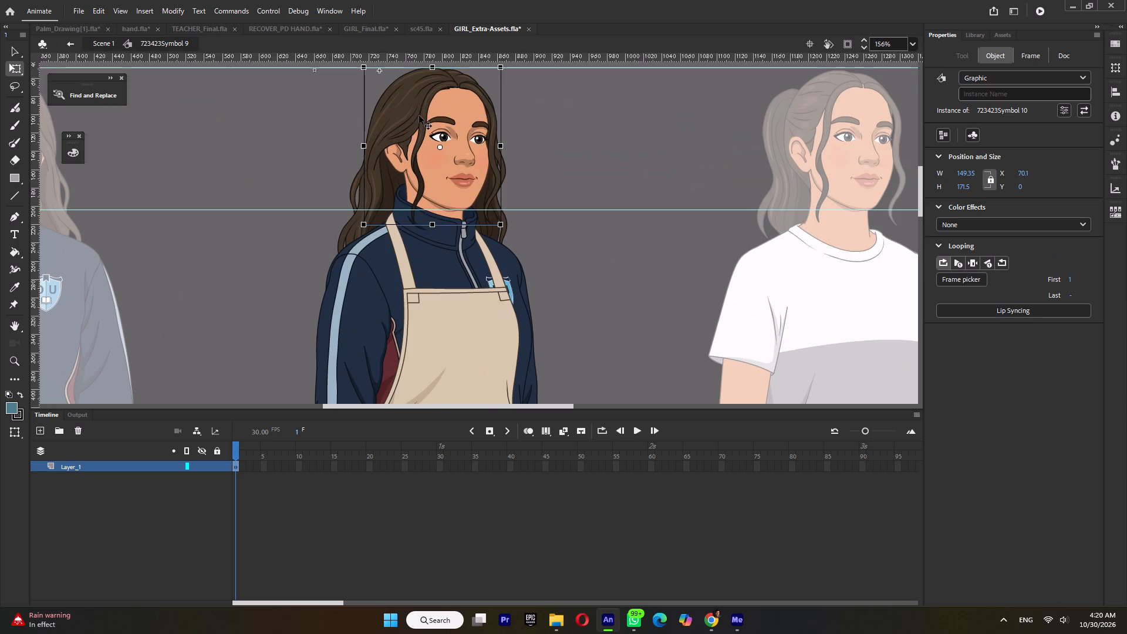
pyautogui.moveTo(419, 116); pyautogui.dragTo(382, 114)
pyautogui.hotkey('ctrl', 'z')
pyautogui.doubleClick(418, 115)
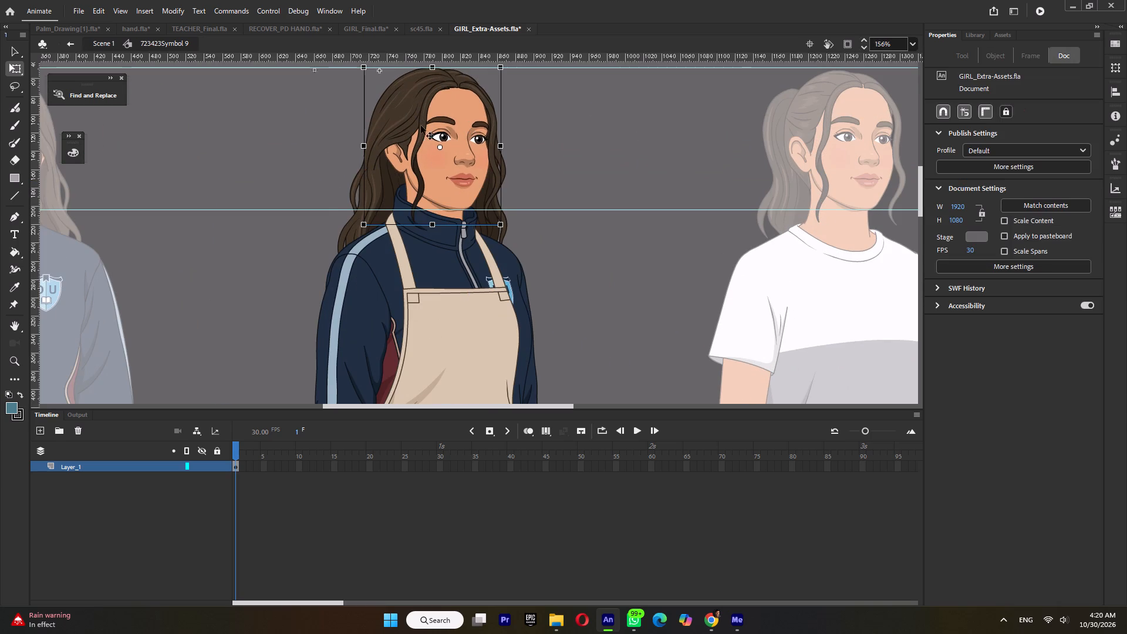
pyautogui.tripleClick(455, 178)
pyautogui.click(455, 178)
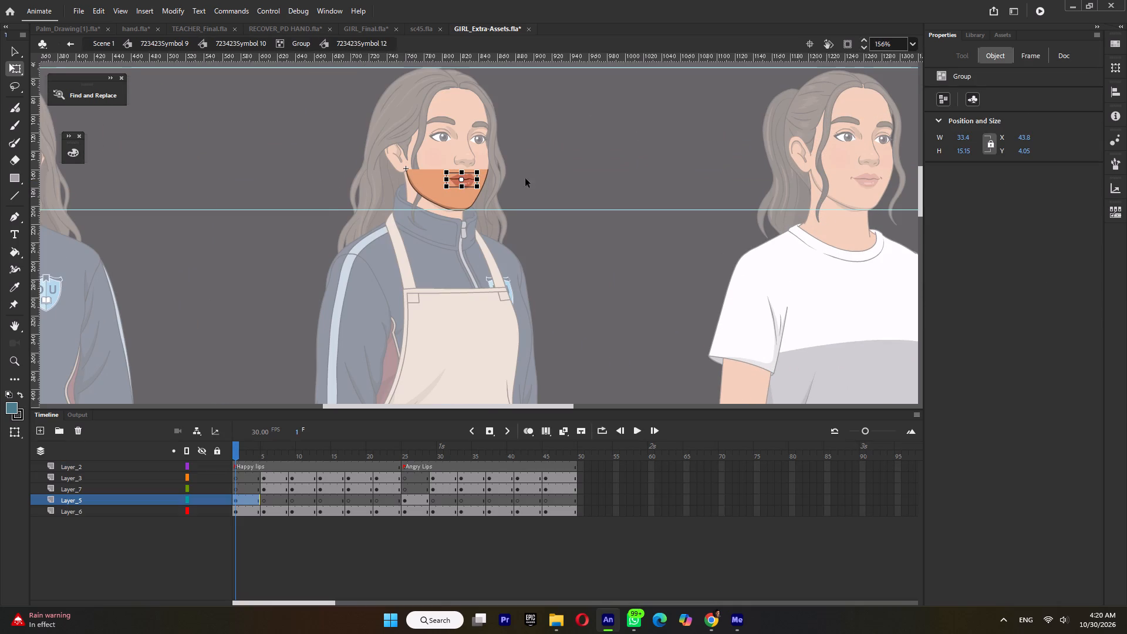
pyautogui.doubleClick(529, 177)
pyautogui.doubleClick(433, 133)
pyautogui.keyDown('ctrl'); pyautogui.scroll(4, 444, 134); pyautogui.keyUp('ctrl')
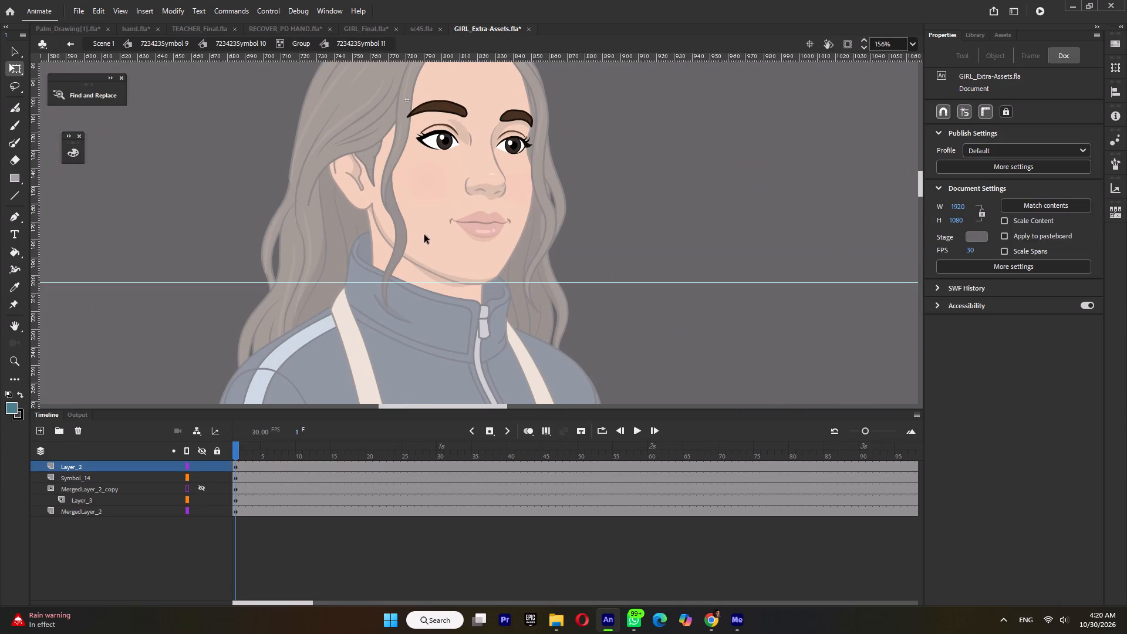
pyautogui.click(448, 109)
pyautogui.doubleClick(589, 164)
pyautogui.keyDown('ctrl'); pyautogui.scroll(-2, 593, 202); pyautogui.keyUp('ctrl')
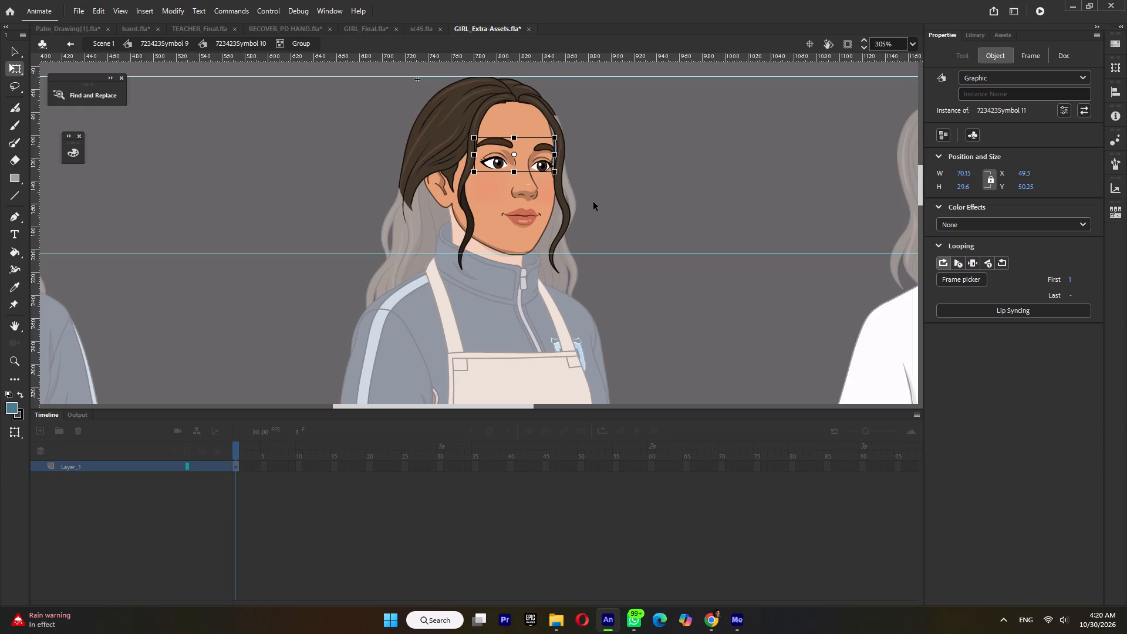
pyautogui.doubleClick(594, 201)
pyautogui.click(666, 207)
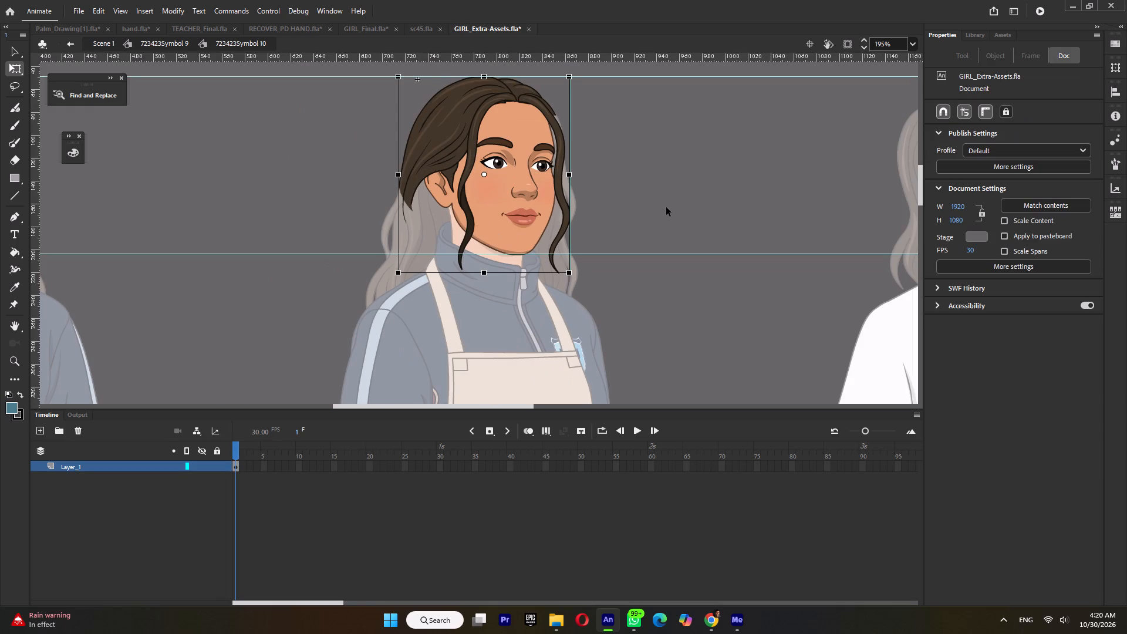
pyautogui.doubleClick(666, 207)
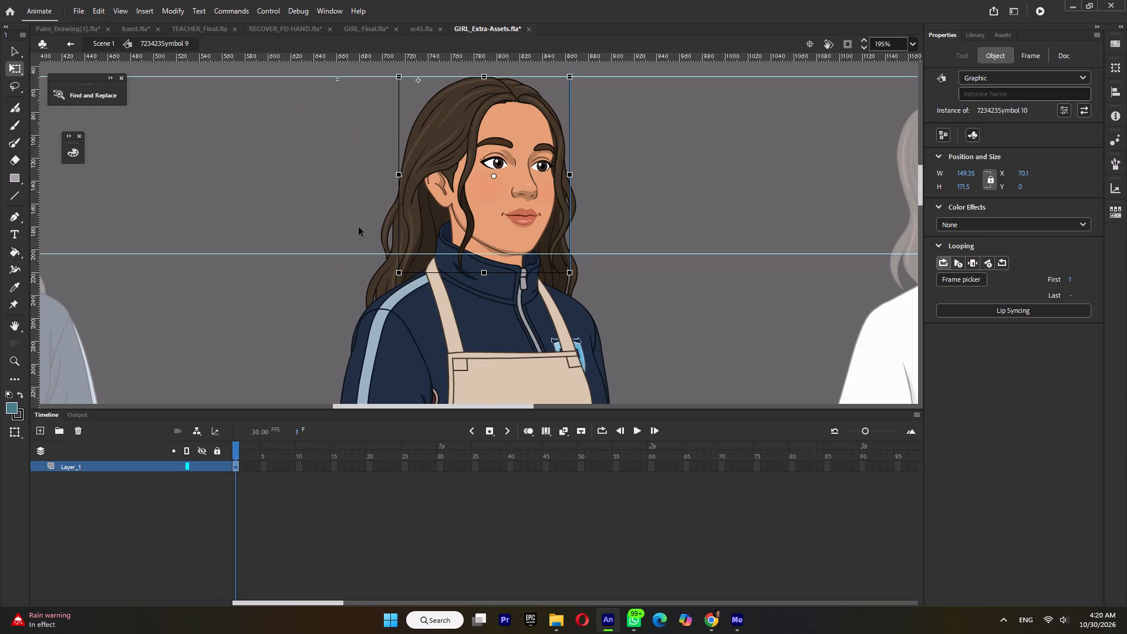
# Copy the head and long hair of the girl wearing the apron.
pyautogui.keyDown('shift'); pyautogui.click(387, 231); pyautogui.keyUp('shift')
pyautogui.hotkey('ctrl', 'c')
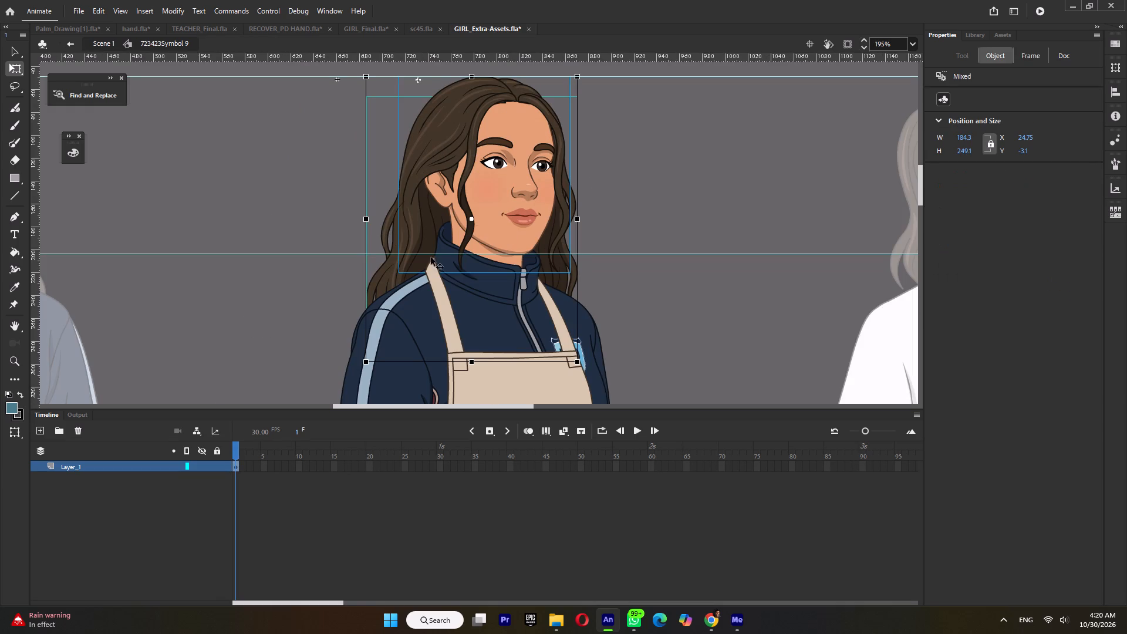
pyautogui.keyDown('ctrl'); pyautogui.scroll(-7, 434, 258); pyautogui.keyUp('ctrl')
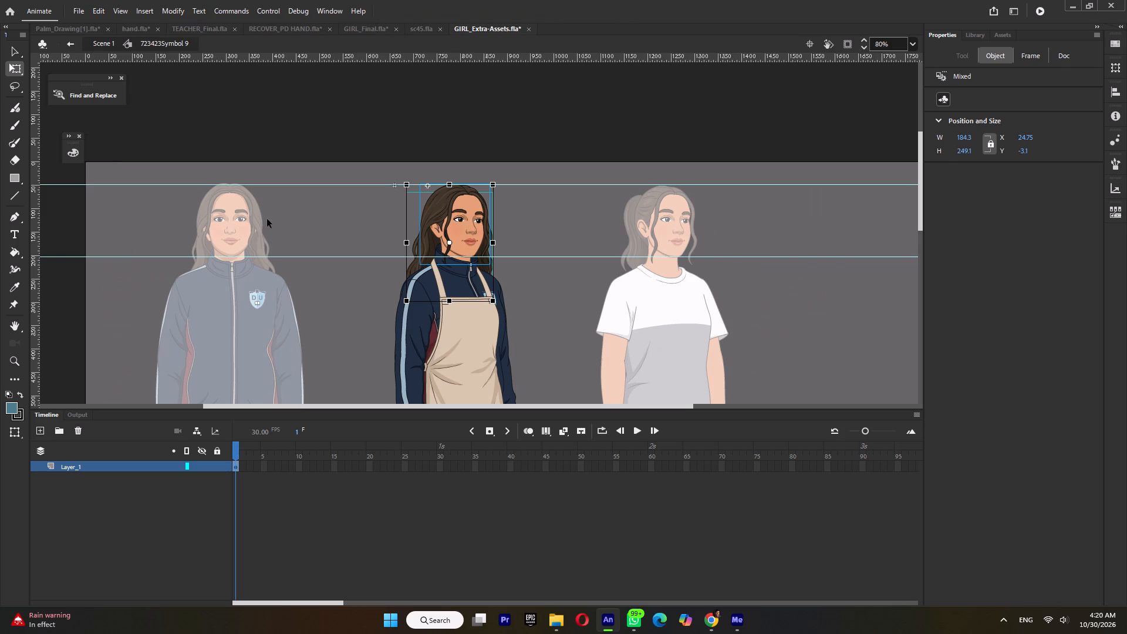
# Open GIRL_Final.fla from the ep06 folder and copy the middle three-quarter view of the girl.
pyautogui.click(560, 619)
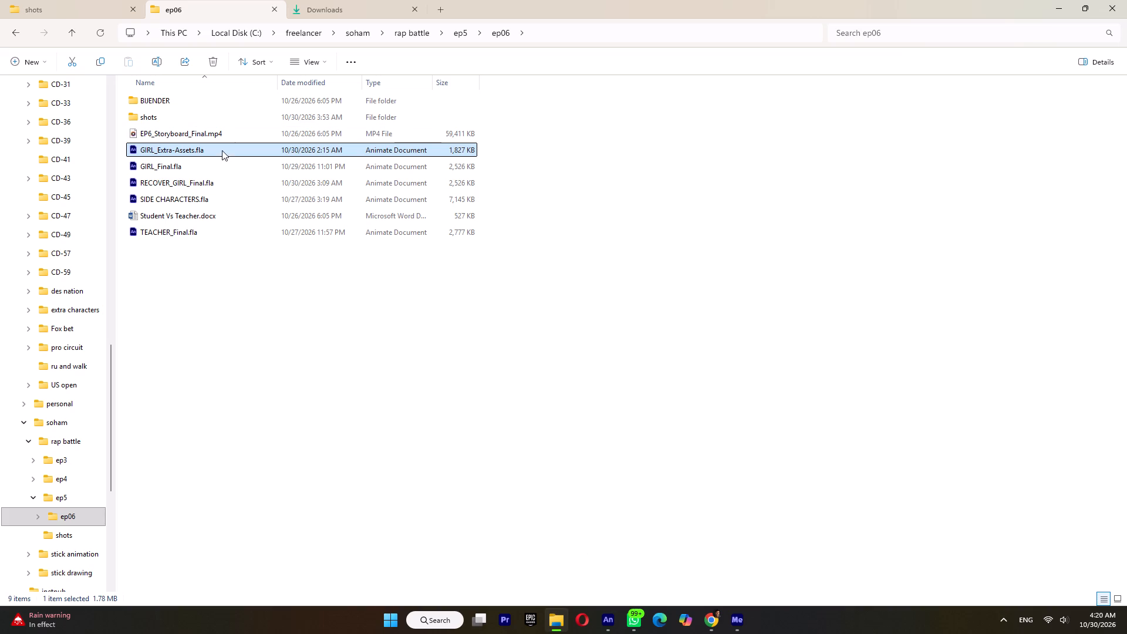
pyautogui.doubleClick(203, 166)
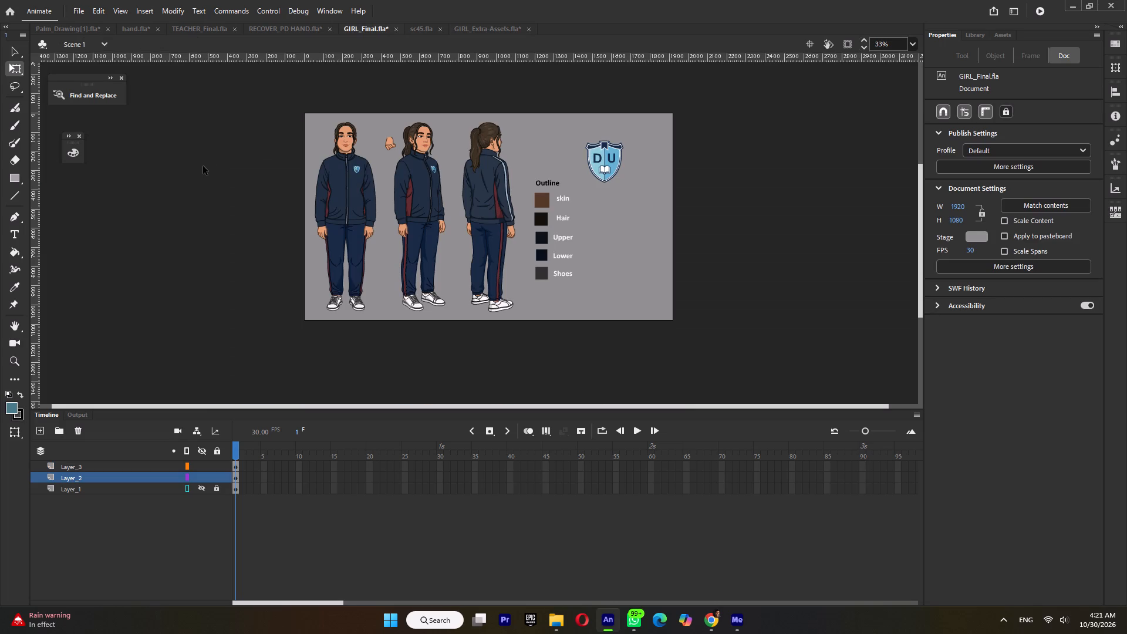
pyautogui.click(424, 189)
pyautogui.rightClick(424, 189)
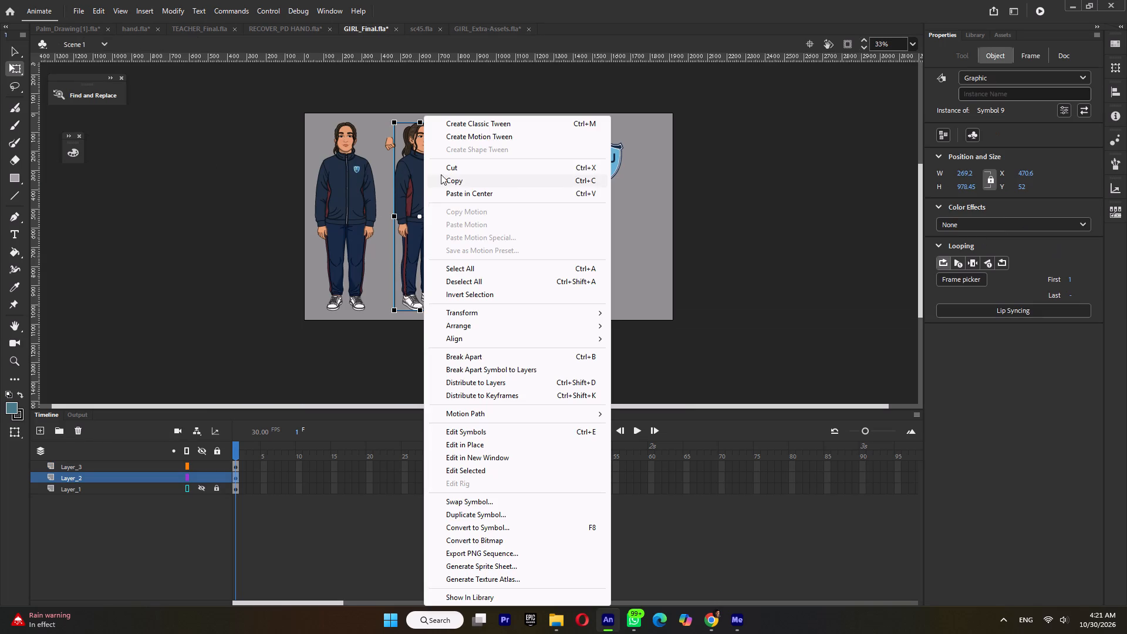
pyautogui.click(441, 181)
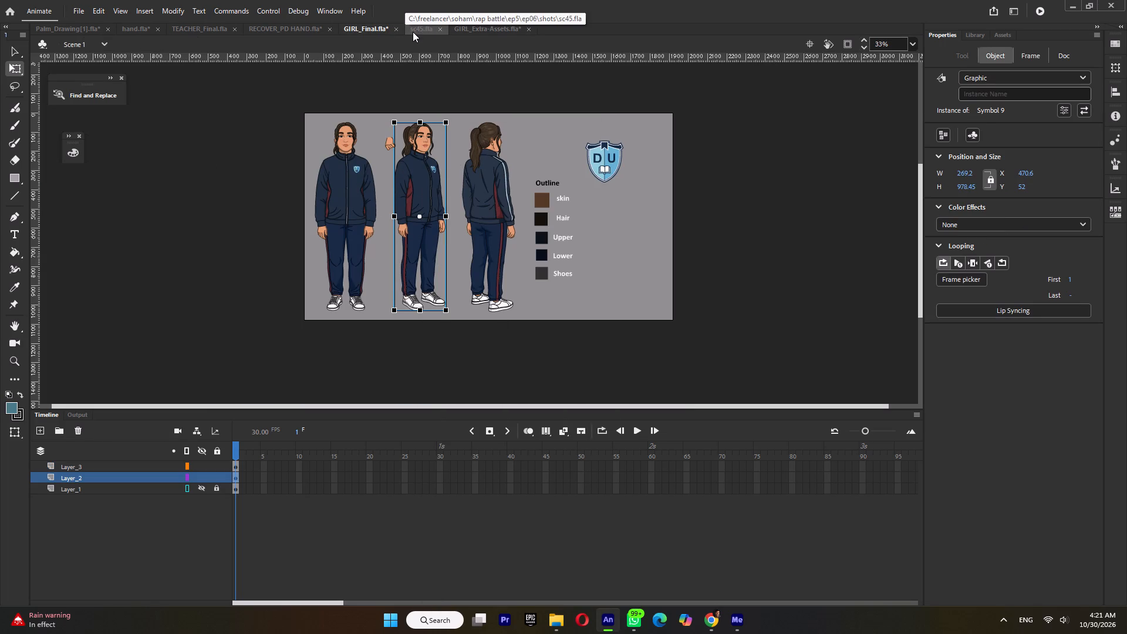
# In sc45.fla, review the storyboard to frame 9, add a layer on top and paste the girl there.
pyautogui.click(416, 32)
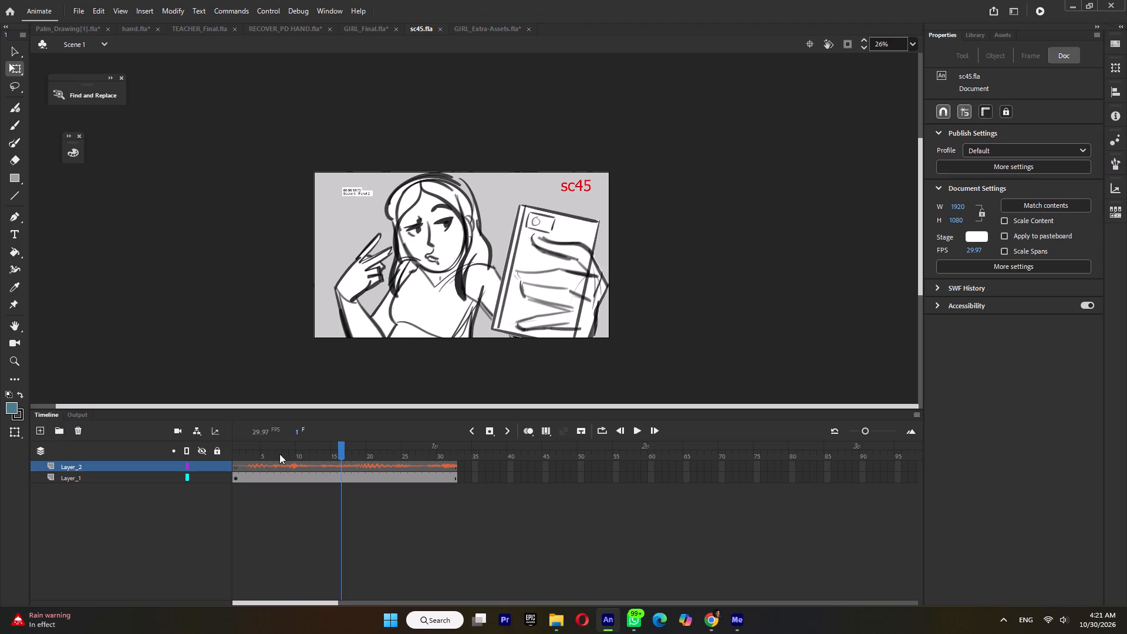
pyautogui.moveTo(278, 453); pyautogui.dragTo(360, 466)
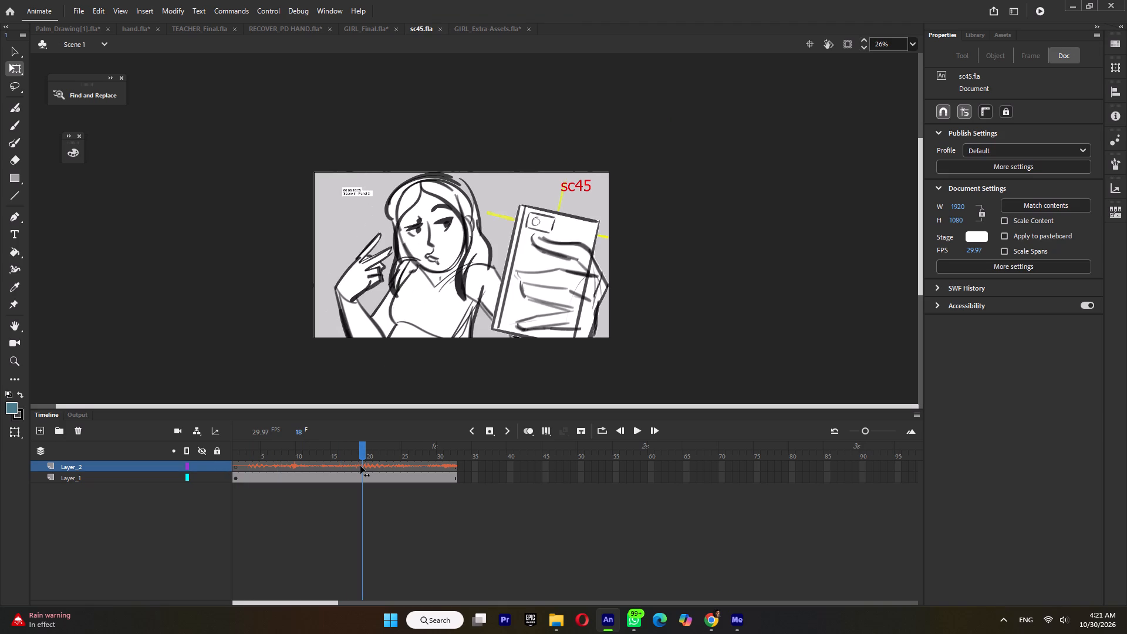
pyautogui.moveTo(360, 466); pyautogui.dragTo(258, 478)
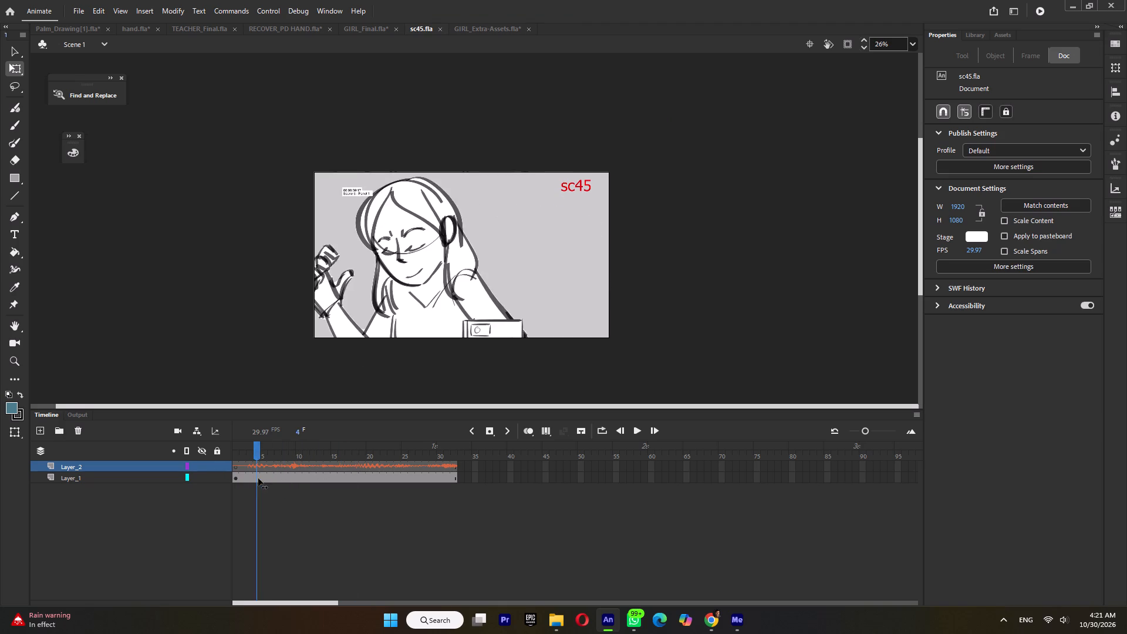
pyautogui.moveTo(258, 478); pyautogui.dragTo(295, 477)
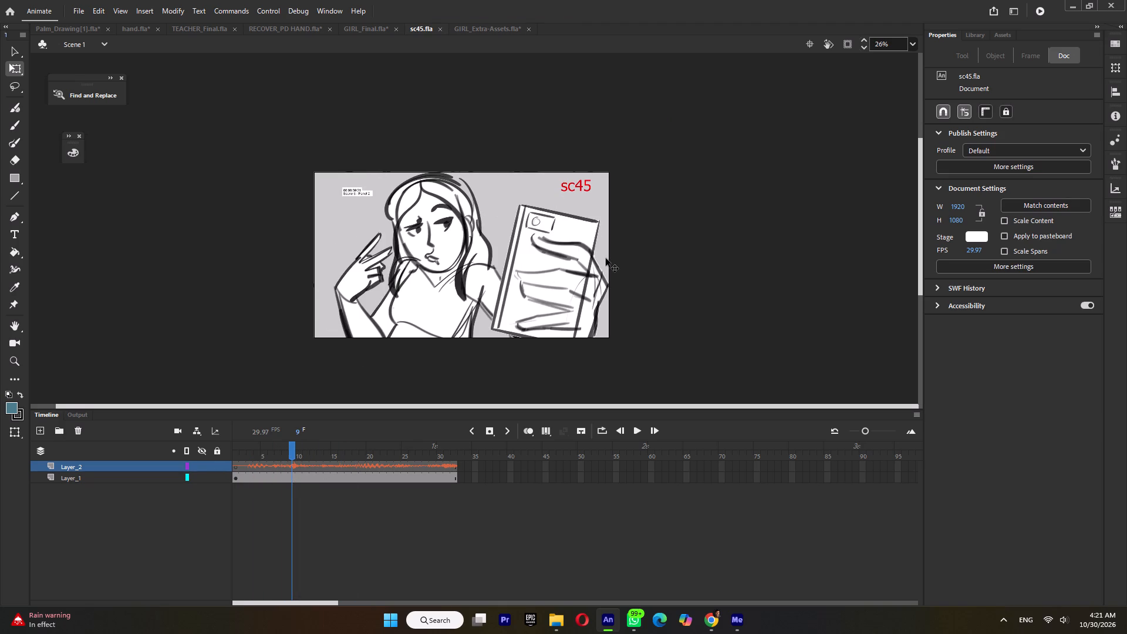
pyautogui.click(41, 432)
pyautogui.rightClick(121, 281)
pyautogui.click(160, 313)
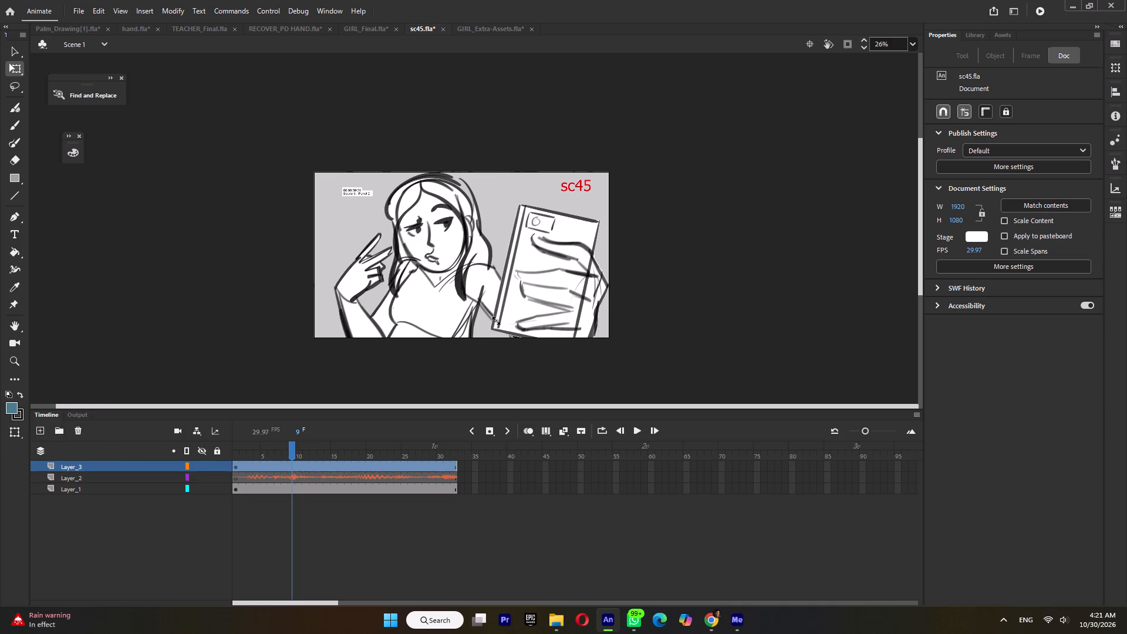
# Flip the pasted girl horizontally.
pyautogui.rightClick(469, 221)
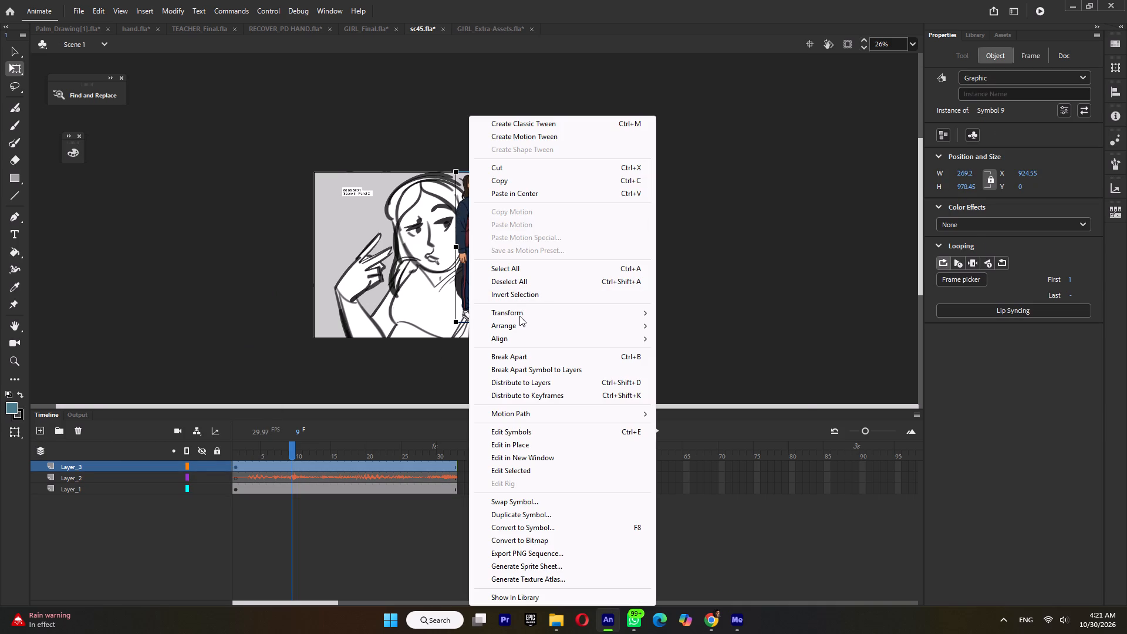
pyautogui.click(519, 316)
pyautogui.click(708, 438)
# Enlarge the girl to about 804 × 2921 px and position her over the sketched figure, at about X 1151, Y 130.
pyautogui.moveTo(470, 211); pyautogui.dragTo(484, 260)
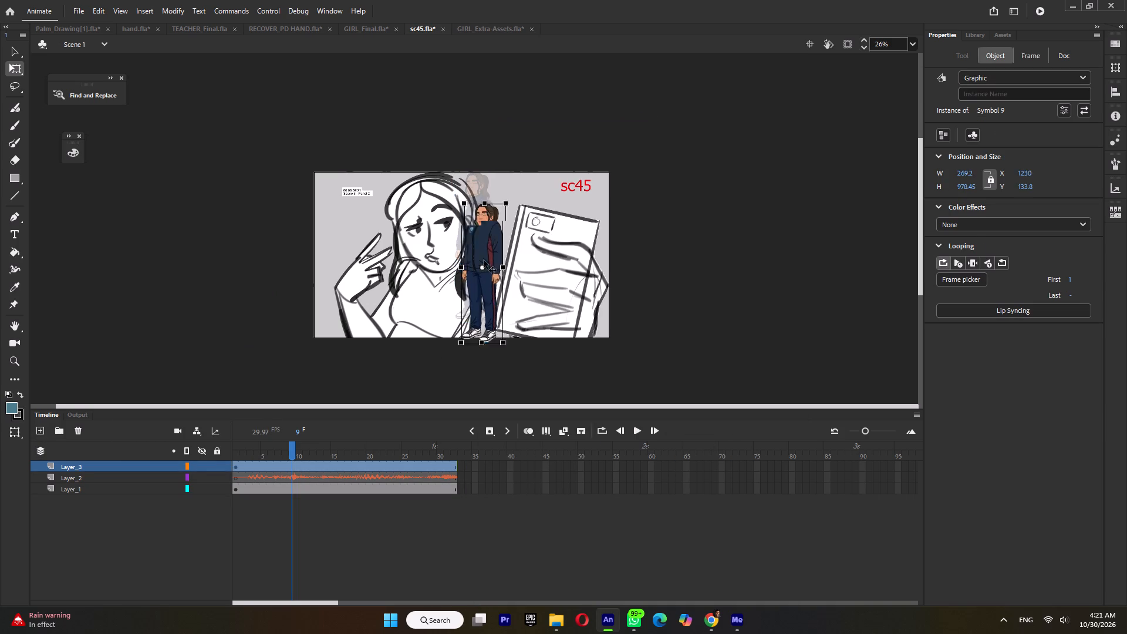
pyautogui.moveTo(484, 260); pyautogui.dragTo(416, 321)
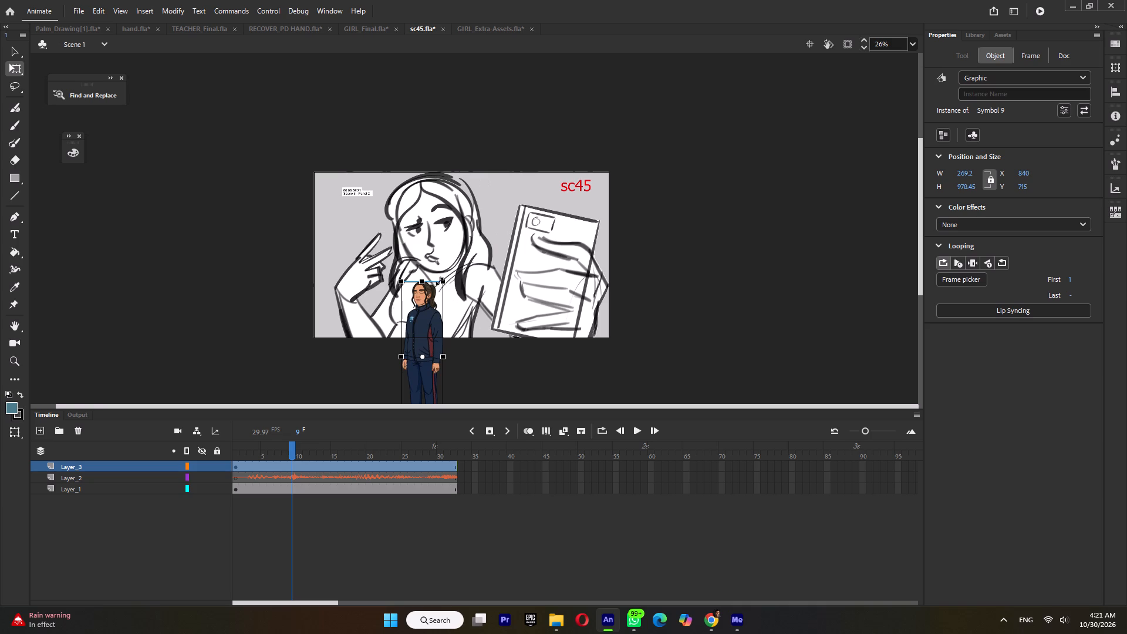
pyautogui.keyDown('shift'); pyautogui.moveTo(440, 281); pyautogui.dragTo(534, 157); pyautogui.keyUp('shift')
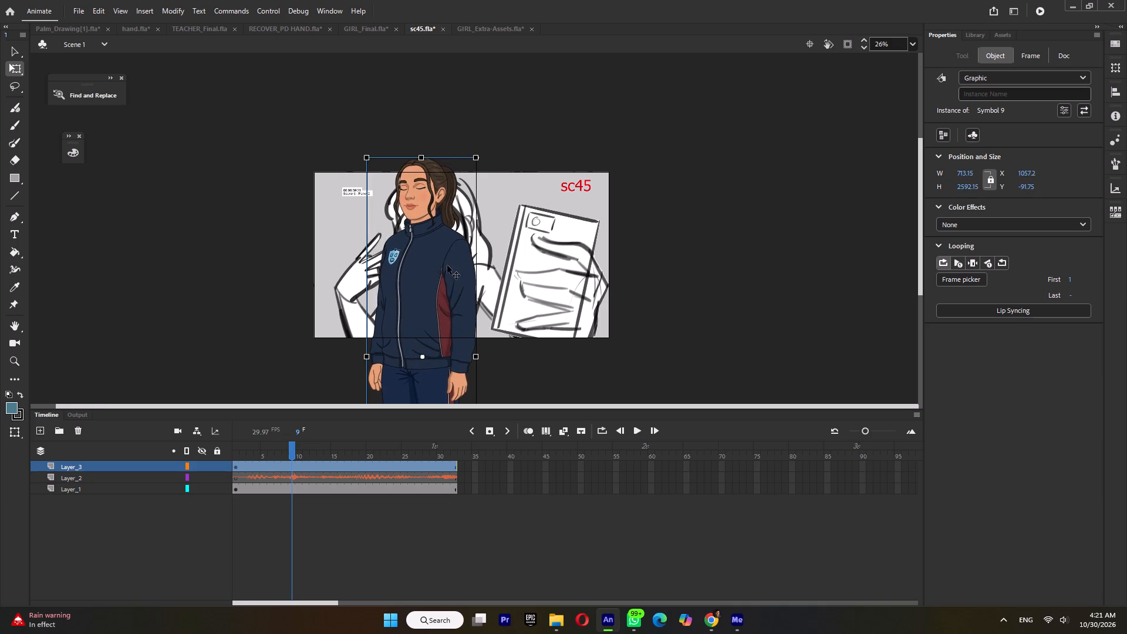
pyautogui.moveTo(447, 266); pyautogui.dragTo(455, 305)
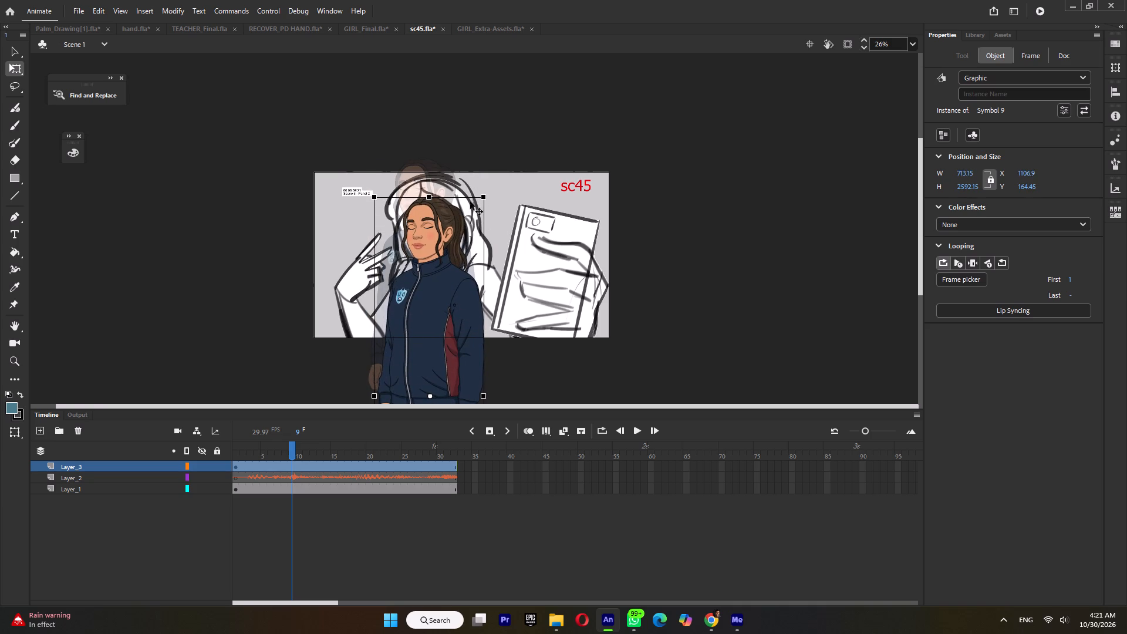
pyautogui.keyDown('shift'); pyautogui.moveTo(483, 197); pyautogui.dragTo(521, 173); pyautogui.keyUp('shift')
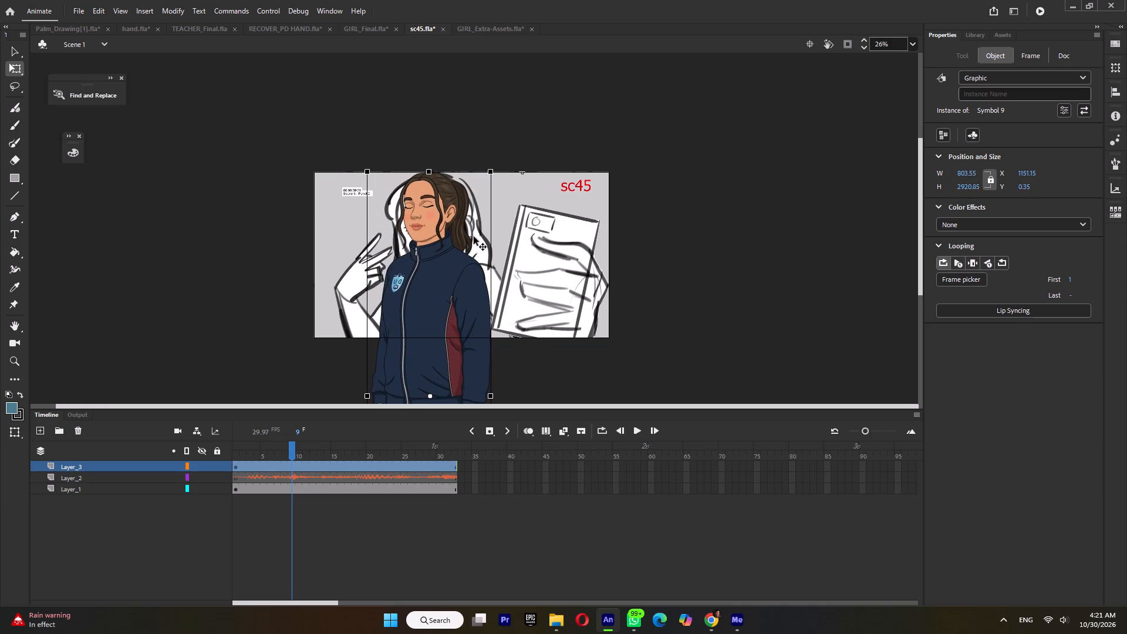
pyautogui.moveTo(422, 285); pyautogui.dragTo(427, 305)
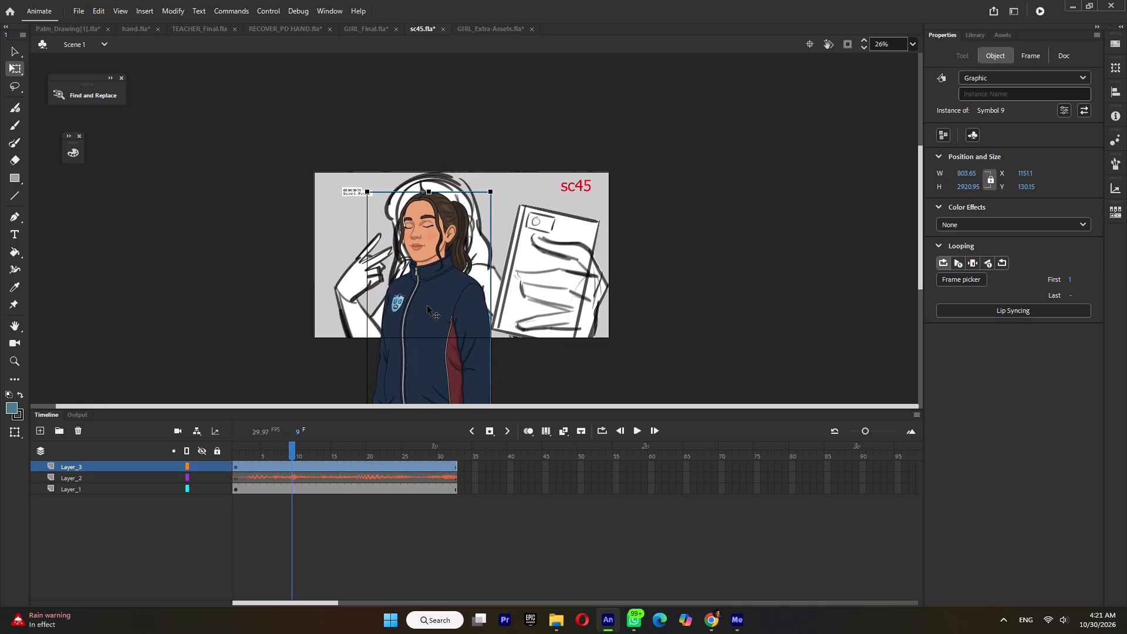
# Inside the girl's torso symbol, Tween 4, set the looping of both shoulder pieces to play once.
pyautogui.doubleClick(427, 306)
pyautogui.click(430, 306)
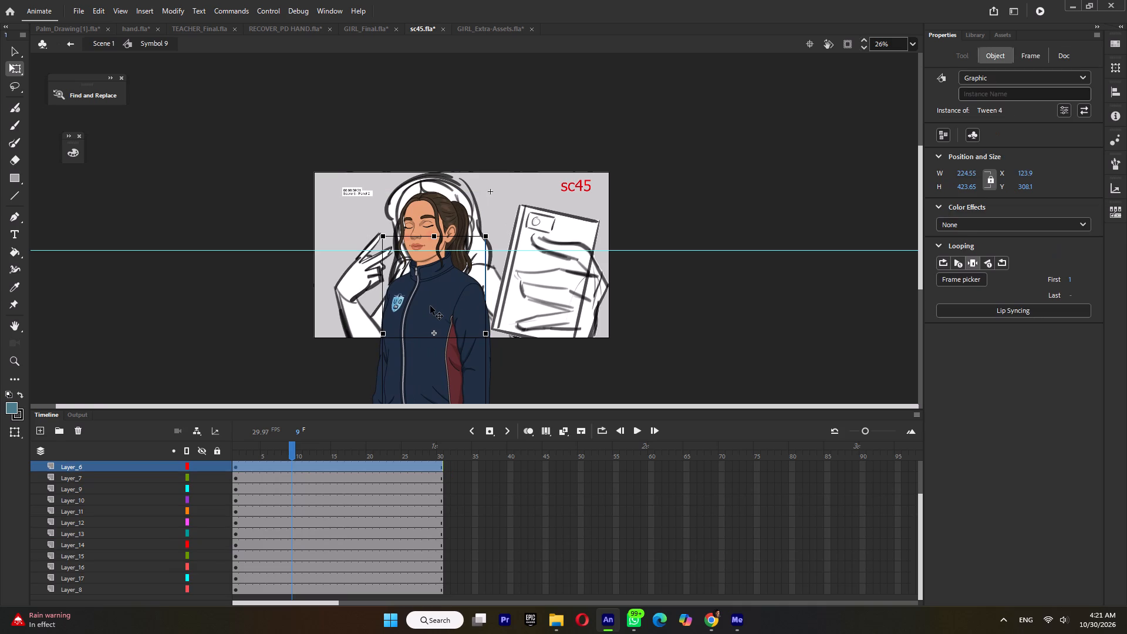
pyautogui.click(961, 279)
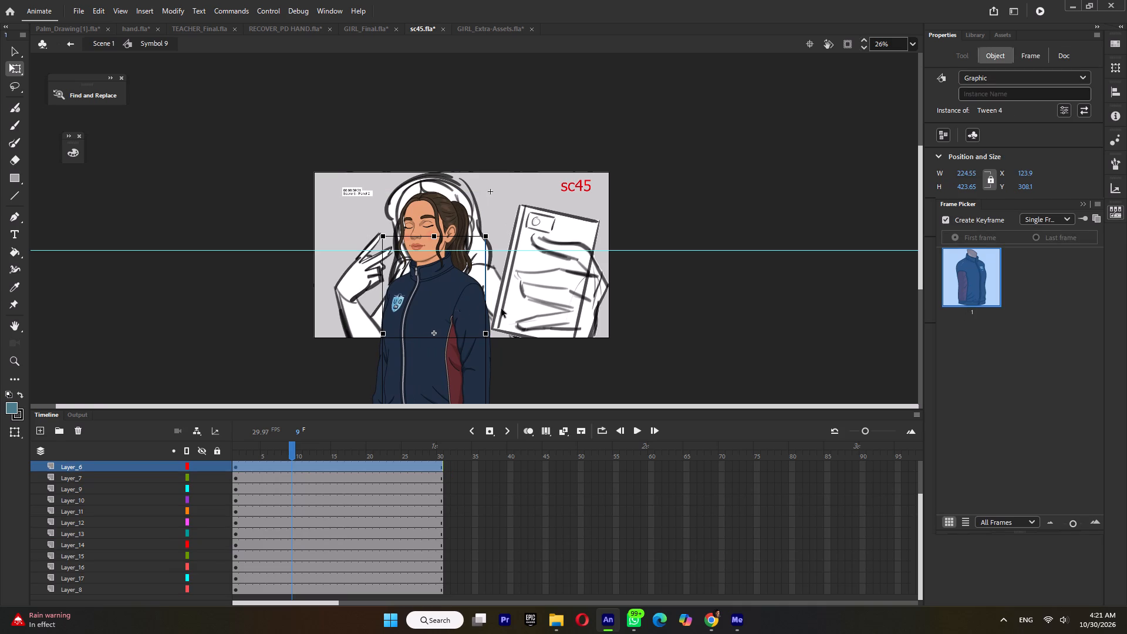
pyautogui.doubleClick(407, 316)
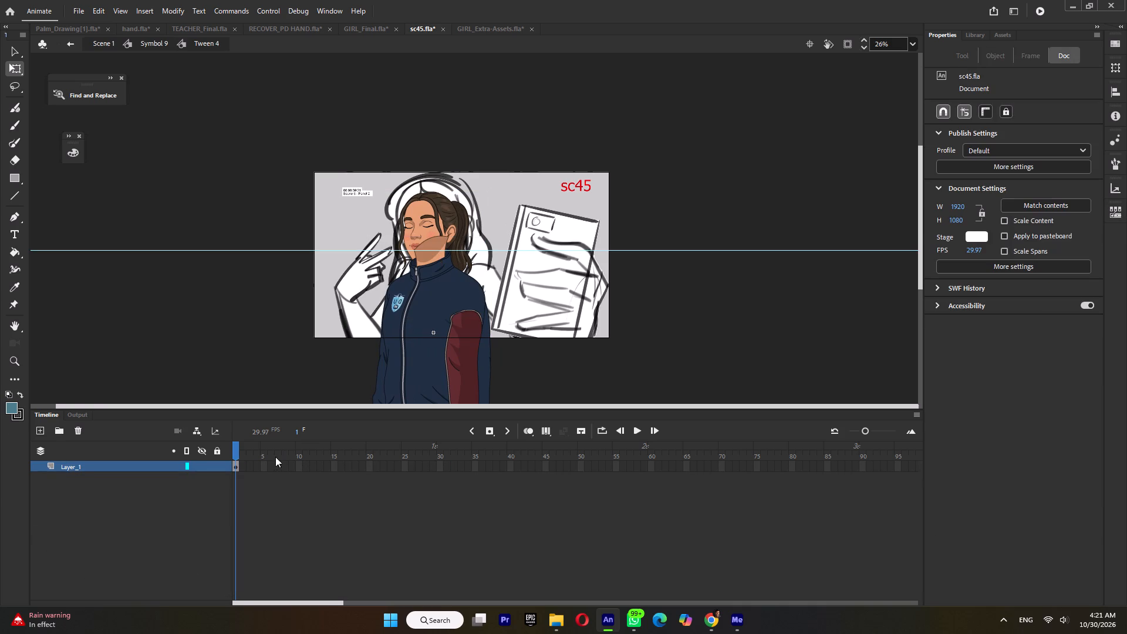
pyautogui.click(465, 276)
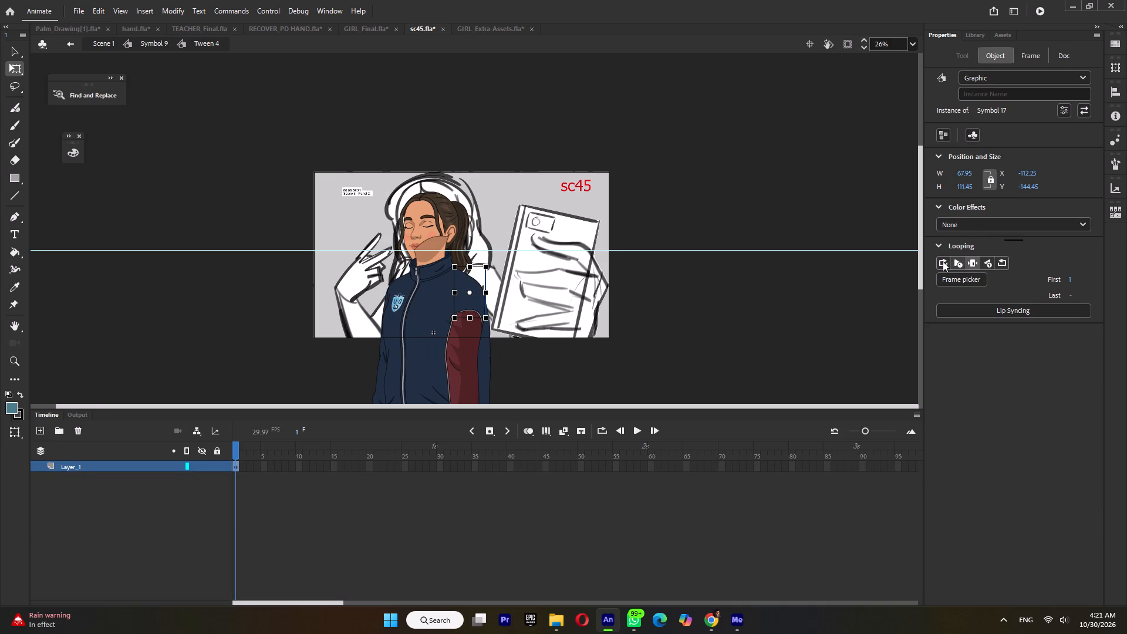
pyautogui.click(957, 262)
pyautogui.click(401, 279)
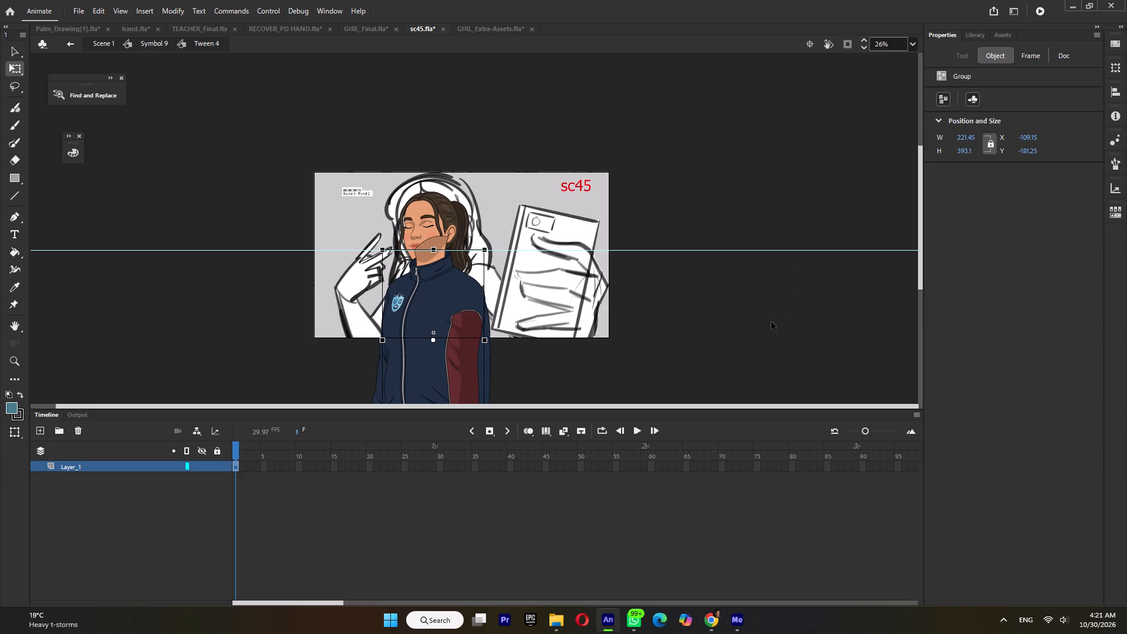
pyautogui.click(393, 281)
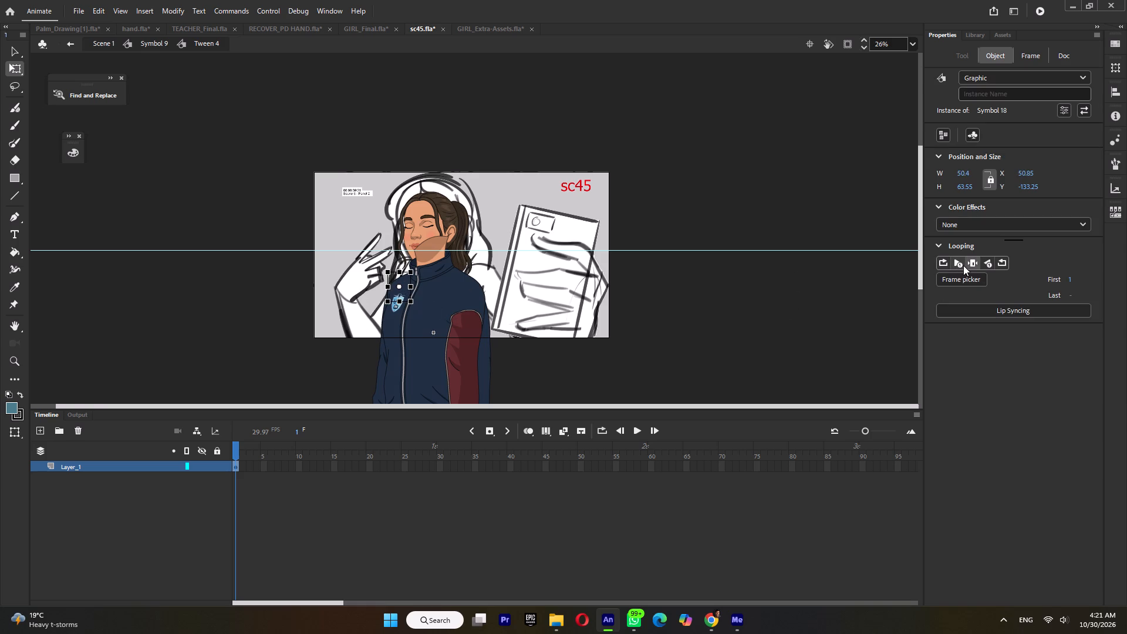
pyautogui.click(959, 264)
# Extend the torso symbol's Layer_1 to frame 10, scrub through its frames and return to Symbol 9 to preview it.
pyautogui.click(298, 467)
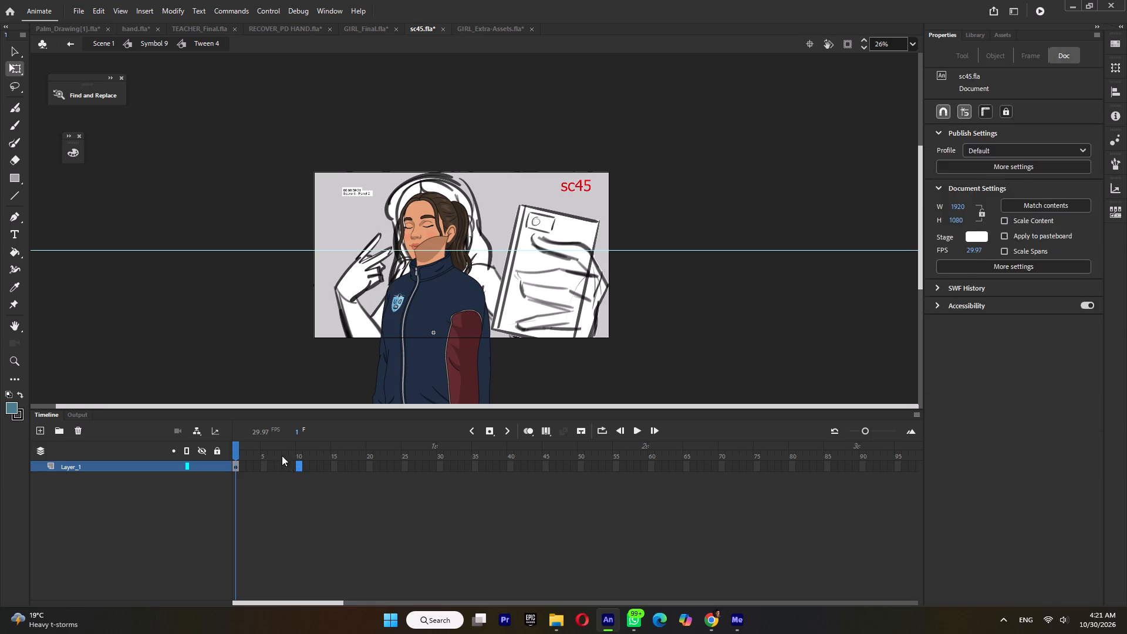
pyautogui.press('F5')
pyautogui.moveTo(257, 448); pyautogui.dragTo(261, 459)
pyautogui.doubleClick(608, 312)
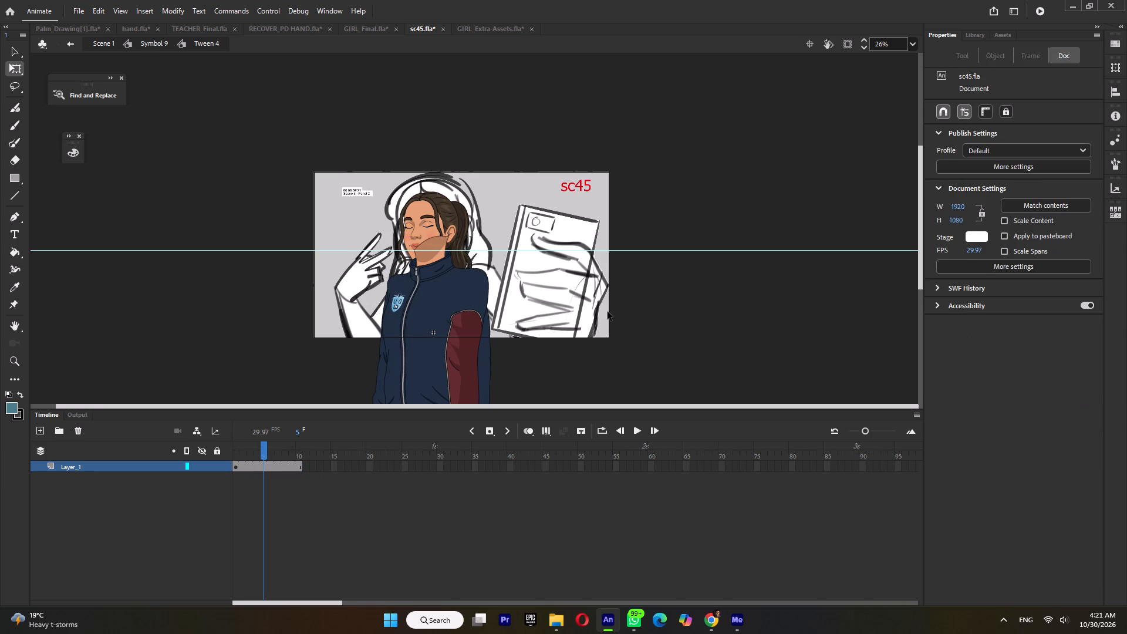
pyautogui.moveTo(254, 455); pyautogui.dragTo(280, 461)
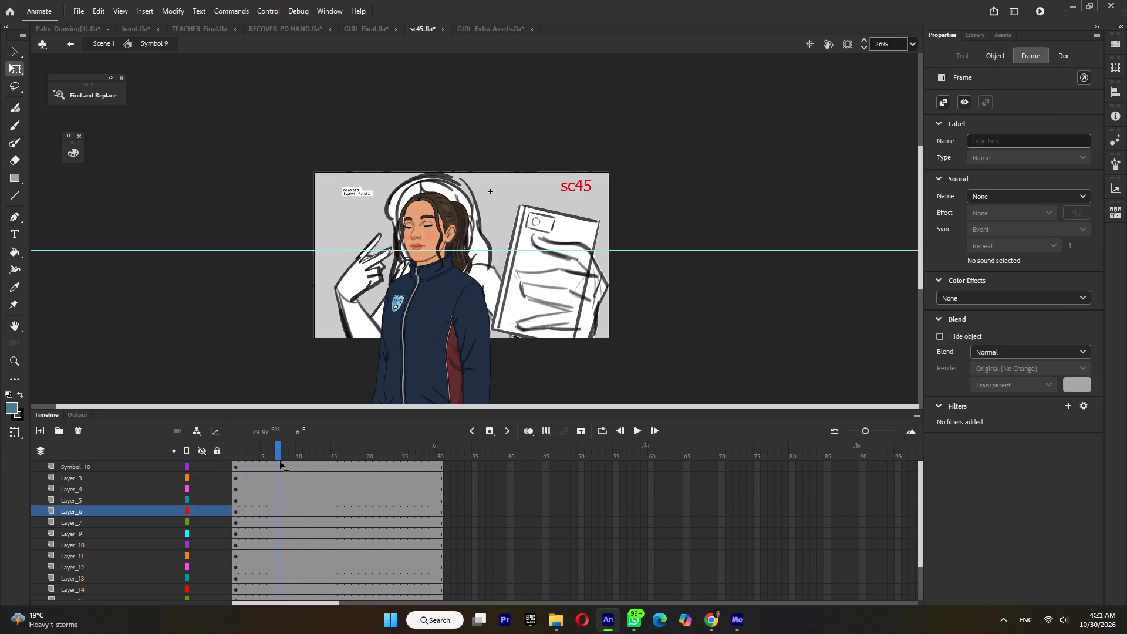
# Return Symbol 9 to frame 1, compare the torso symbol's alternative frames and set Tween 4 to single frame 4.
pyautogui.moveTo(280, 461); pyautogui.dragTo(199, 468)
pyautogui.click(393, 347)
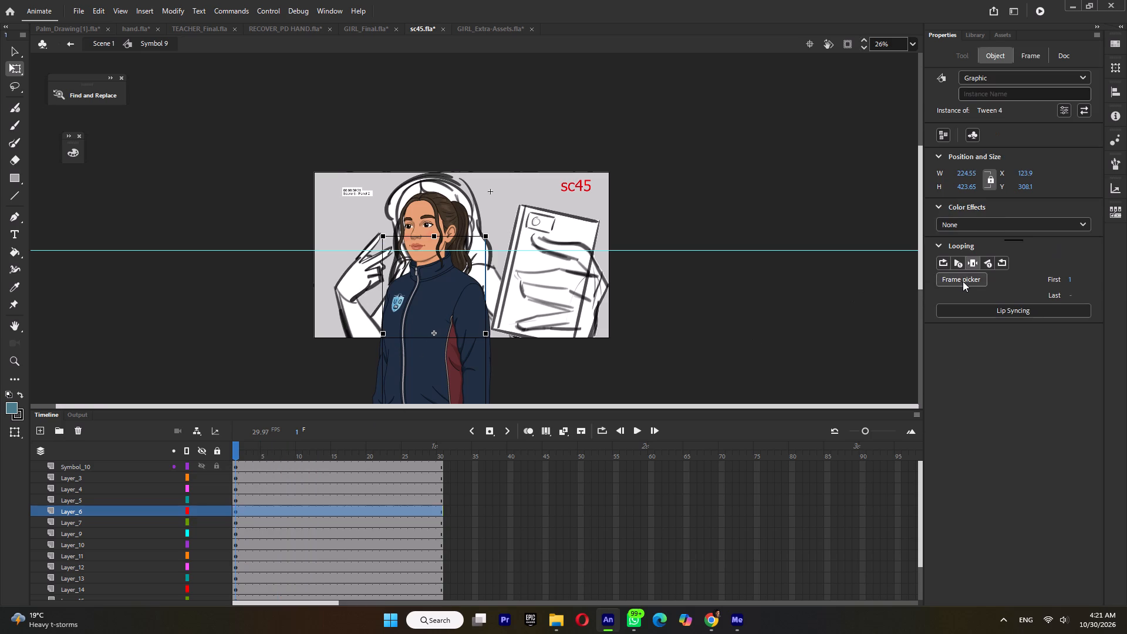
pyautogui.click(963, 281)
pyautogui.click(1016, 423)
pyautogui.click(959, 419)
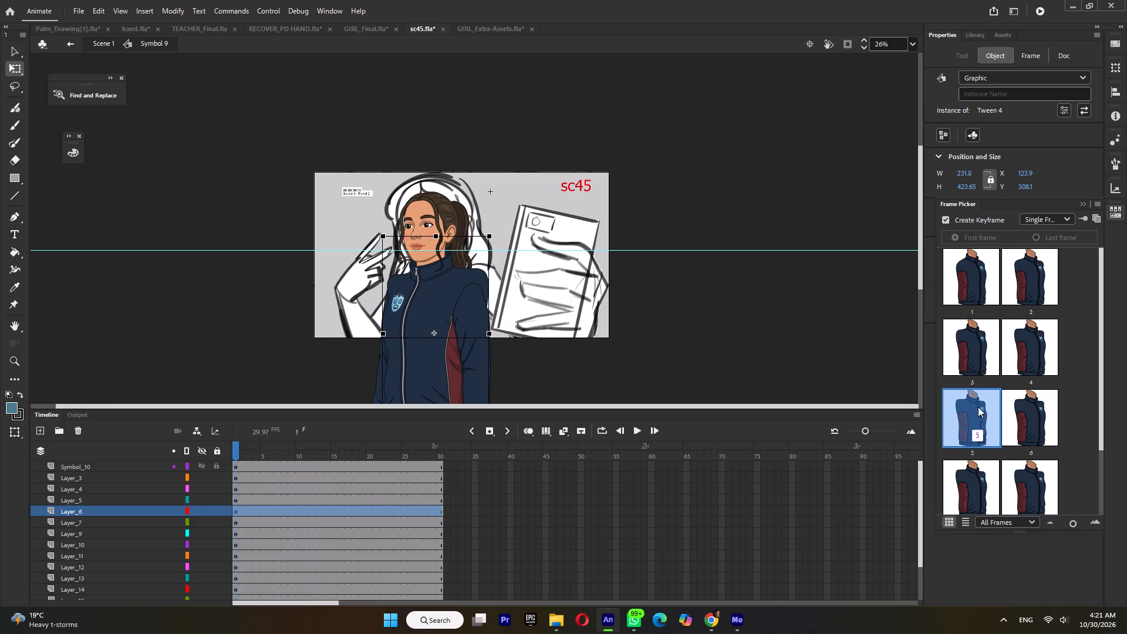
pyautogui.click(971, 369)
pyautogui.click(1022, 358)
pyautogui.click(973, 421)
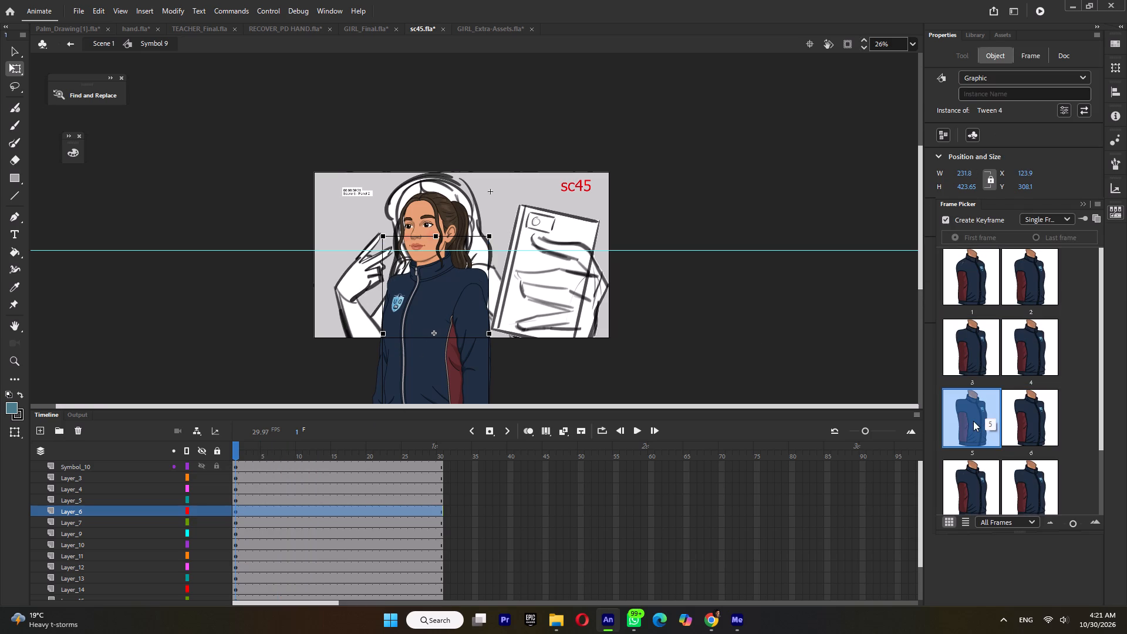
pyautogui.click(971, 363)
pyautogui.click(1014, 363)
pyautogui.click(982, 416)
pyautogui.click(1035, 359)
pyautogui.keyDown('ctrl'); pyautogui.scroll(5, 396, 287); pyautogui.keyUp('ctrl')
pyautogui.keyDown('ctrl'); pyautogui.scroll(-4, 407, 264); pyautogui.keyUp('ctrl')
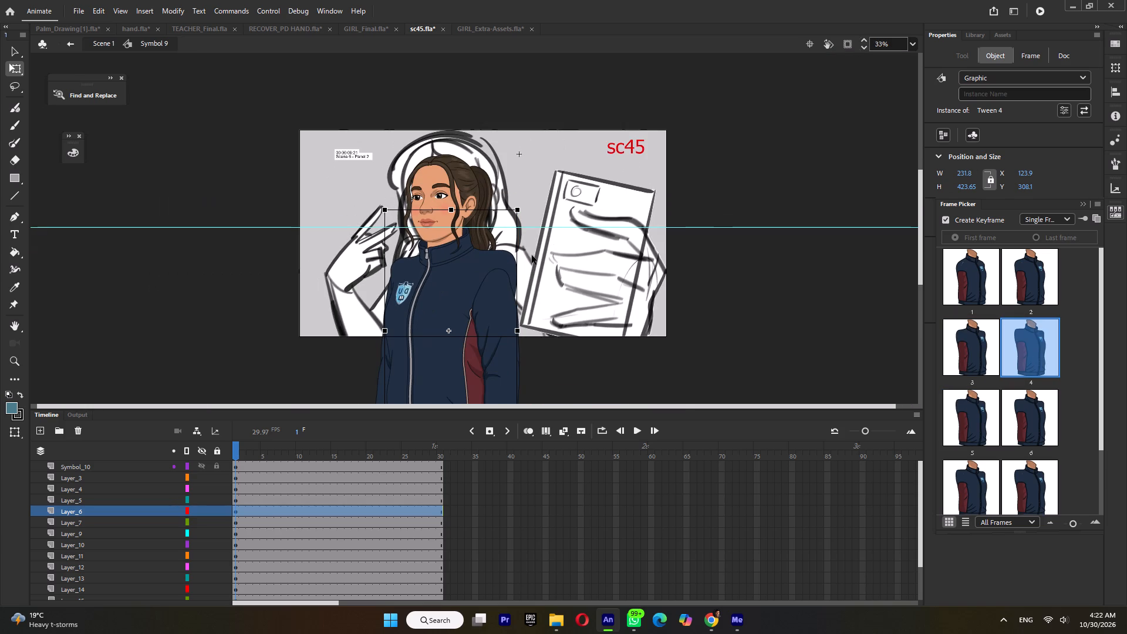
# Move the upper-arm sleeve, Tween 3, up to meet the shoulder at about X 28.65, Y 273.65.
pyautogui.click(497, 305)
pyautogui.moveTo(500, 318); pyautogui.dragTo(507, 308)
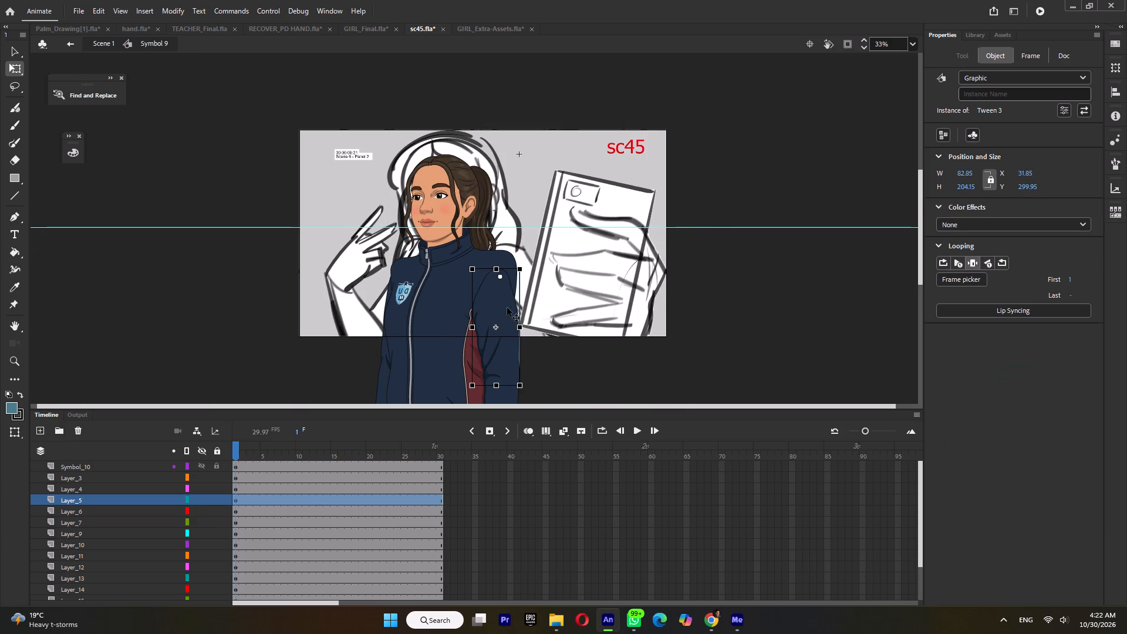
pyautogui.moveTo(507, 308); pyautogui.dragTo(508, 301)
pyautogui.keyDown('ctrl'); pyautogui.scroll(7, 512, 272); pyautogui.keyUp('ctrl')
pyautogui.moveTo(514, 272); pyautogui.dragTo(515, 298)
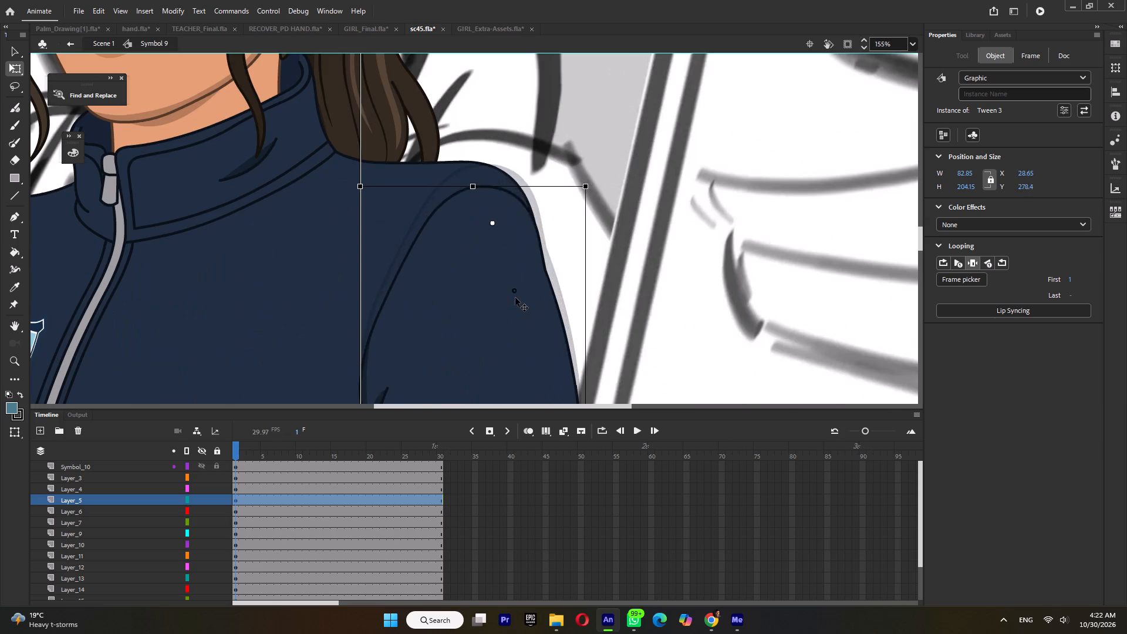
pyautogui.moveTo(515, 298); pyautogui.dragTo(510, 281)
pyautogui.keyDown('ctrl'); pyautogui.scroll(-10, 522, 259); pyautogui.keyUp('ctrl')
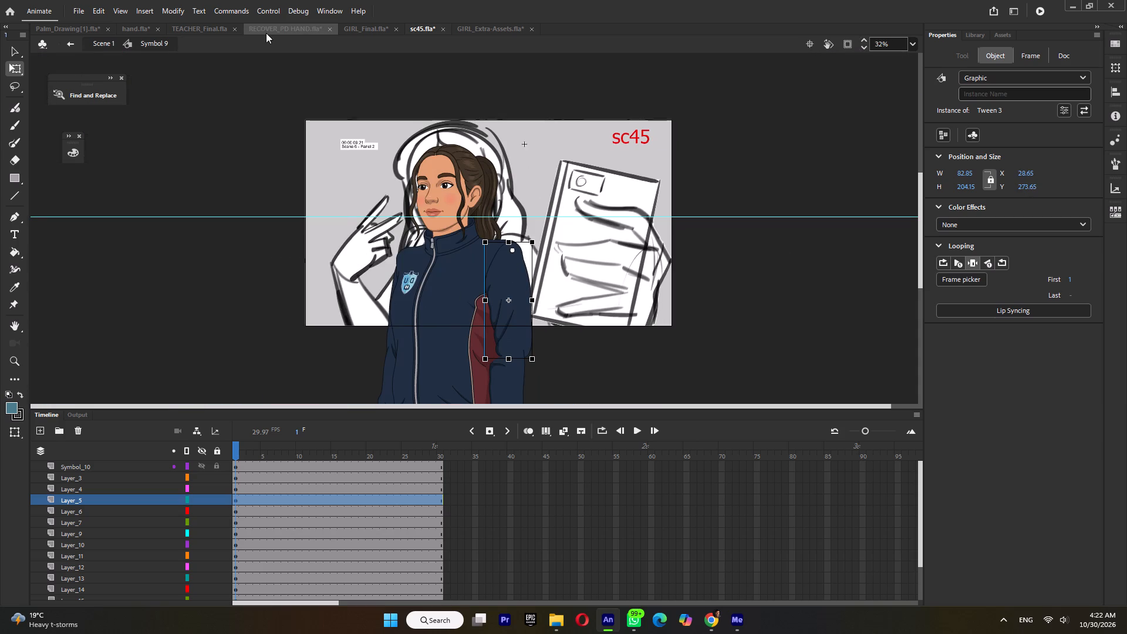
# Open sc16.fla from the ep06 shots folder and go to frame 80, where the girl holds up her phone.
pyautogui.click(561, 629)
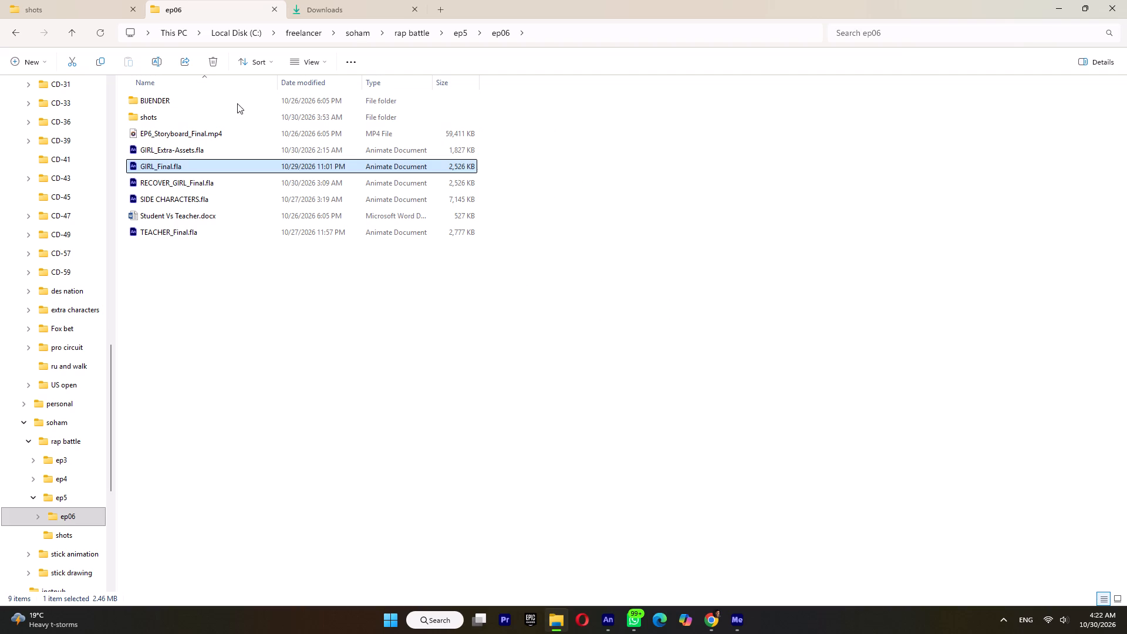
pyautogui.doubleClick(218, 121)
pyautogui.doubleClick(197, 120)
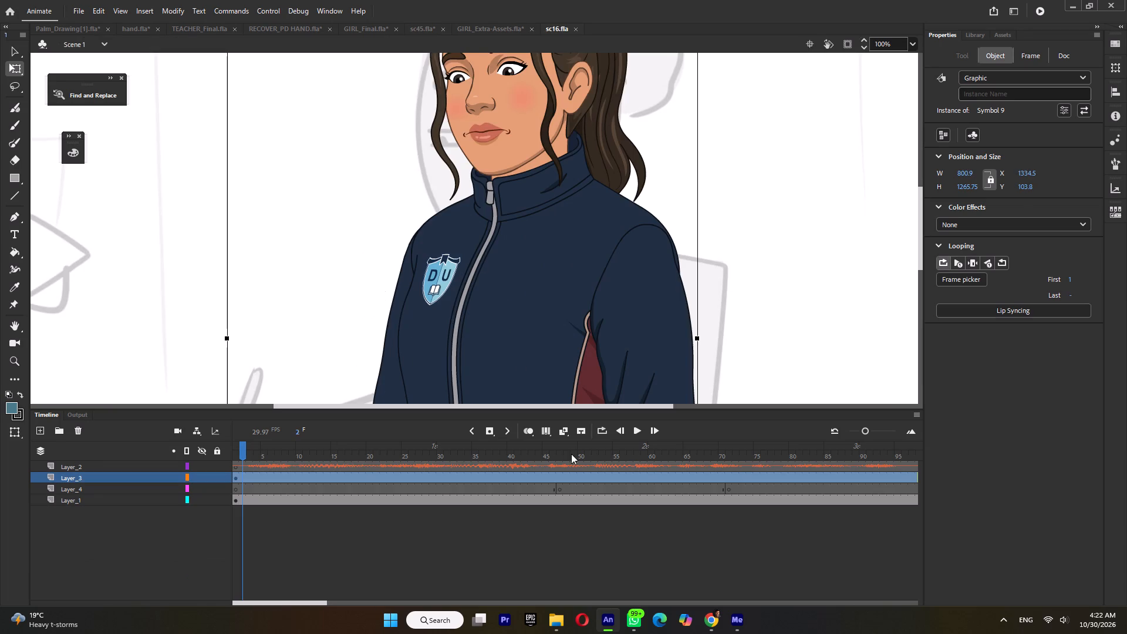
pyautogui.moveTo(631, 454); pyautogui.dragTo(795, 466)
pyautogui.keyDown('ctrl'); pyautogui.scroll(-5, 500, 251); pyautogui.keyUp('ctrl')
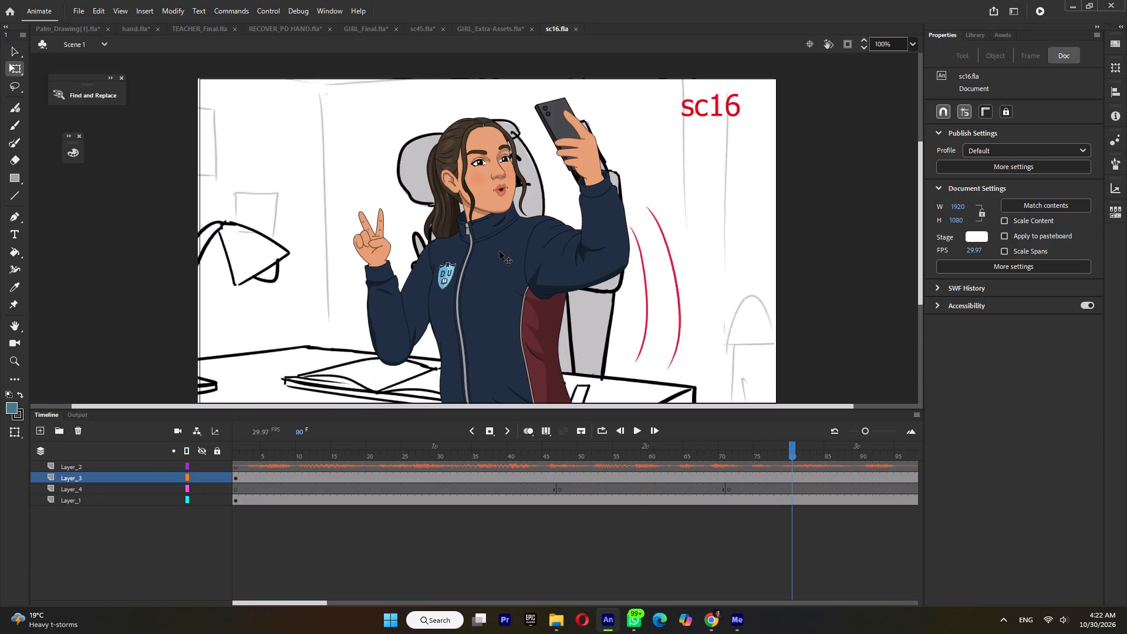
# Inside sc16's Symbol 9, copy the raised arm's upper sleeve, forearm and phone-holding hand.
pyautogui.click(530, 261)
pyautogui.tripleClick(530, 261)
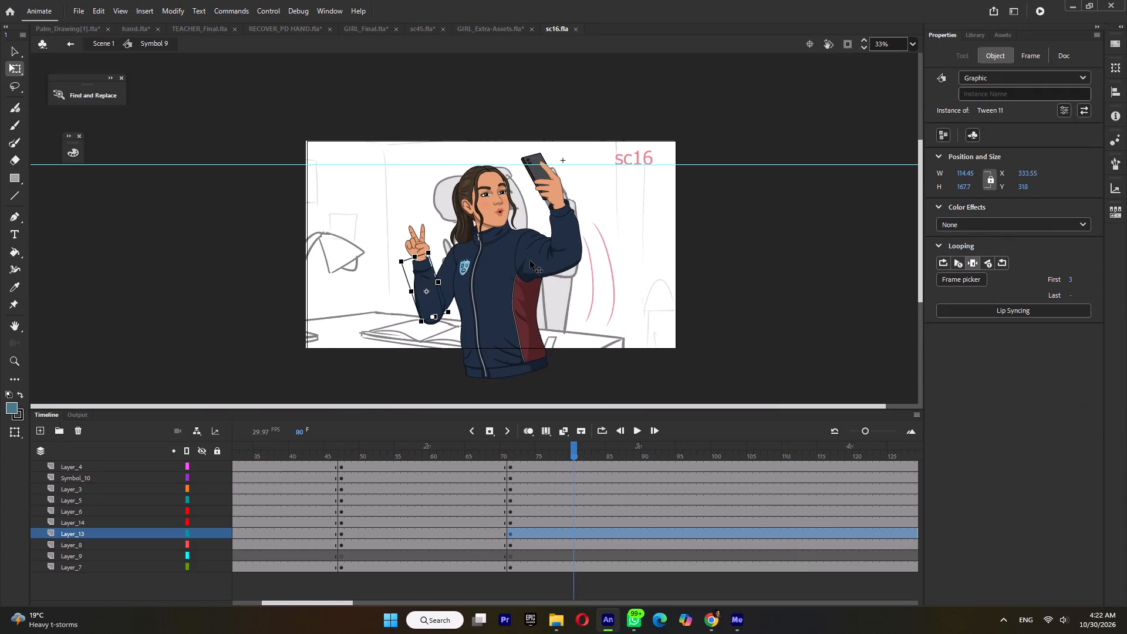
pyautogui.keyDown('ctrl'); pyautogui.scroll(2, 532, 259); pyautogui.keyUp('ctrl')
pyautogui.keyDown('shift'); pyautogui.click(582, 220); pyautogui.keyUp('shift')
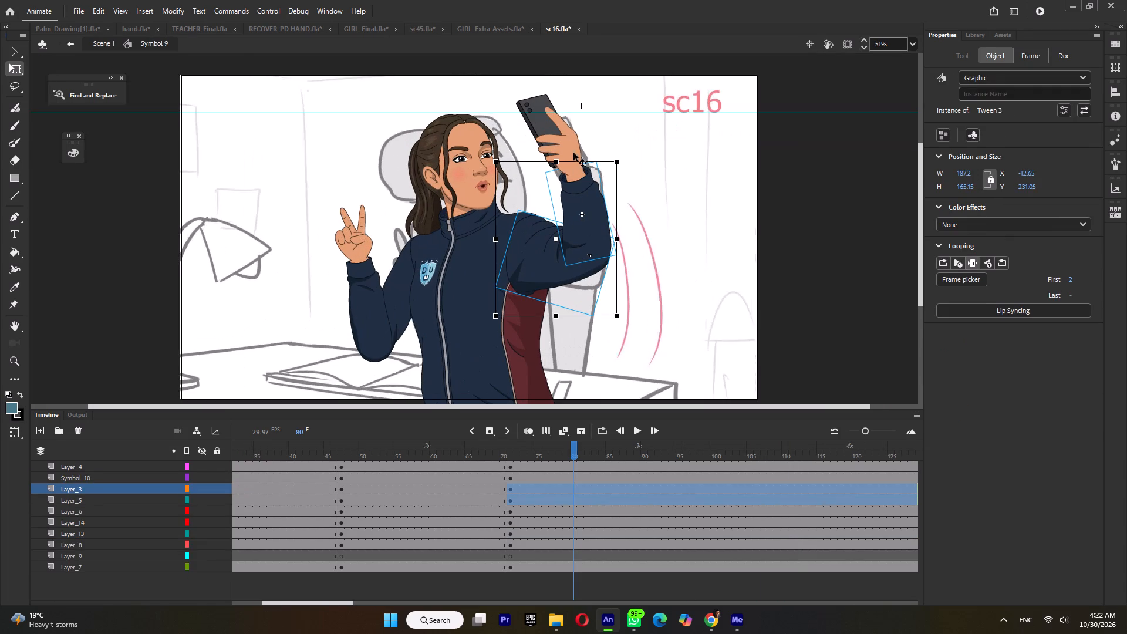
pyautogui.keyDown('shift'); pyautogui.click(572, 140); pyautogui.keyUp('shift')
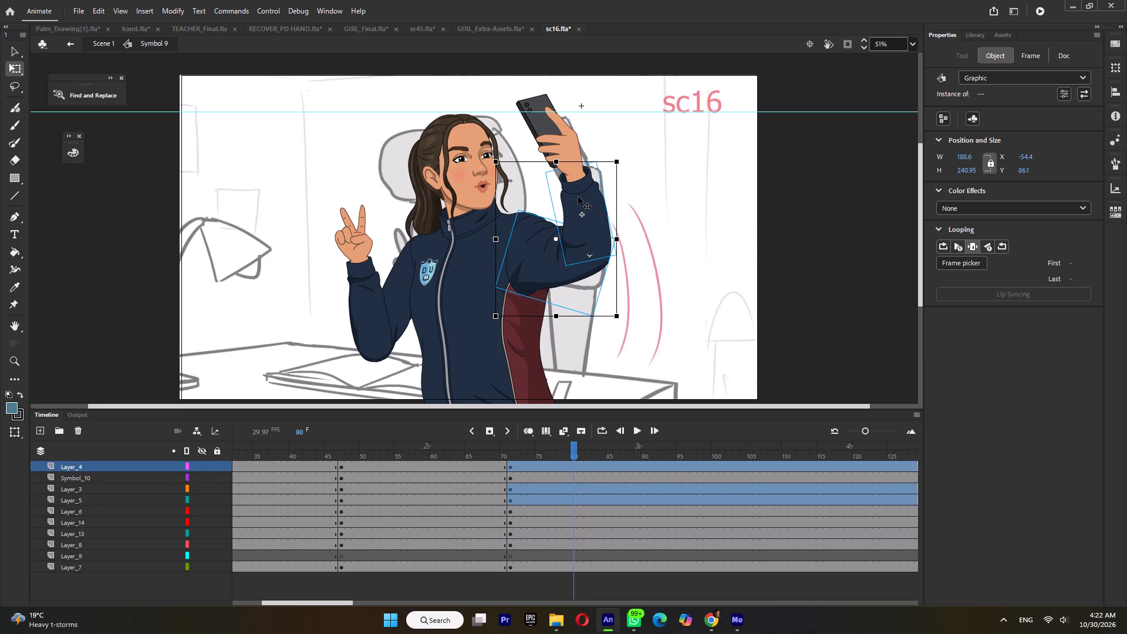
pyautogui.hotkey('ctrl', 'c')
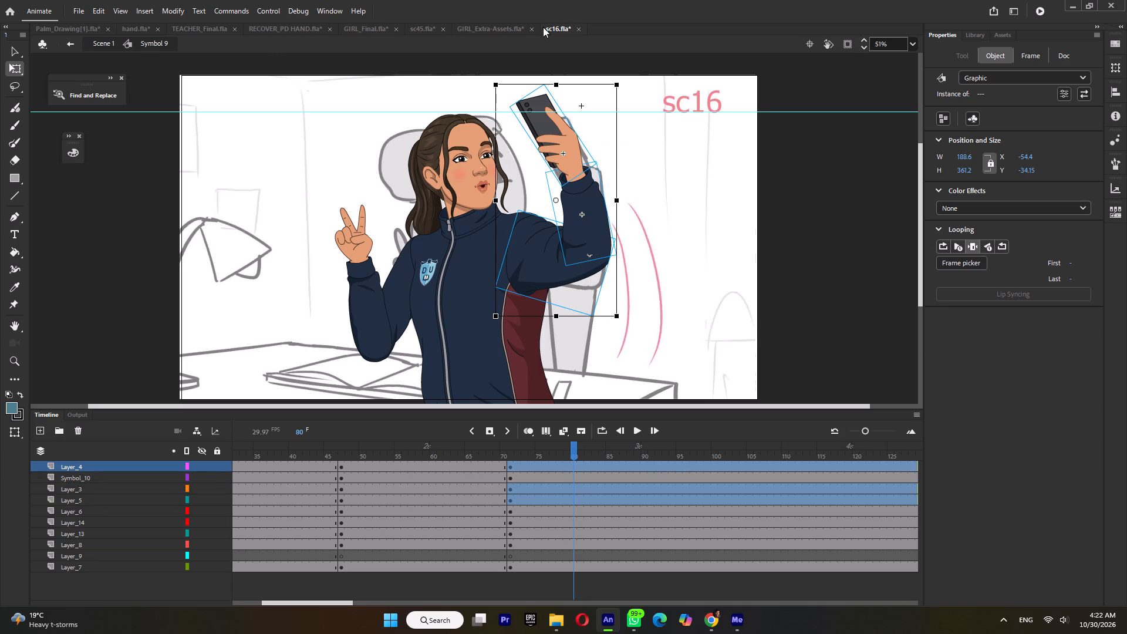
# Save sc45 and paste the copied arm in place on a new layer of Symbol 9, putting duplicate items into a folder.
pyautogui.click(413, 29)
pyautogui.hotkey('ctrl', 's')
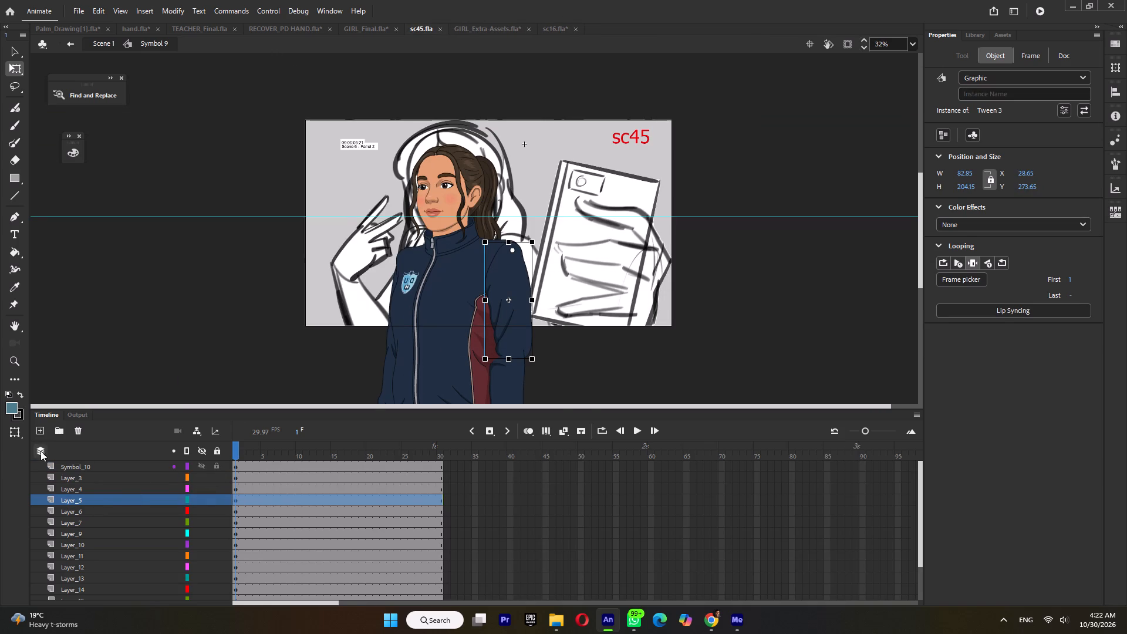
pyautogui.click(38, 428)
pyautogui.hotkey('ctrl', 'shift', 'v')
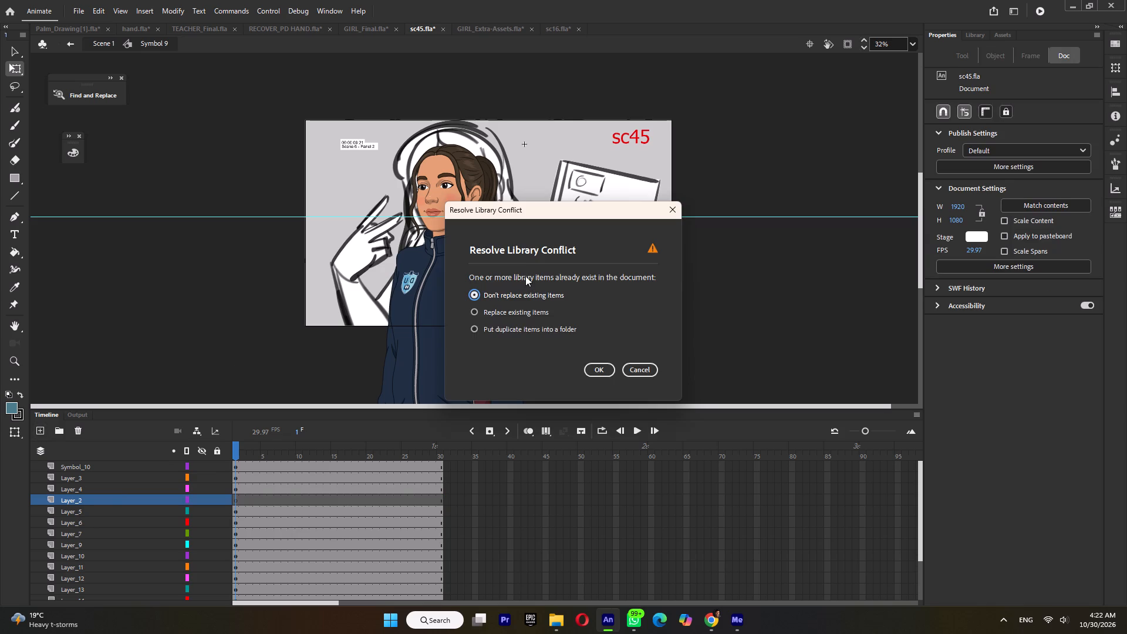
pyautogui.click(536, 333)
pyautogui.click(589, 367)
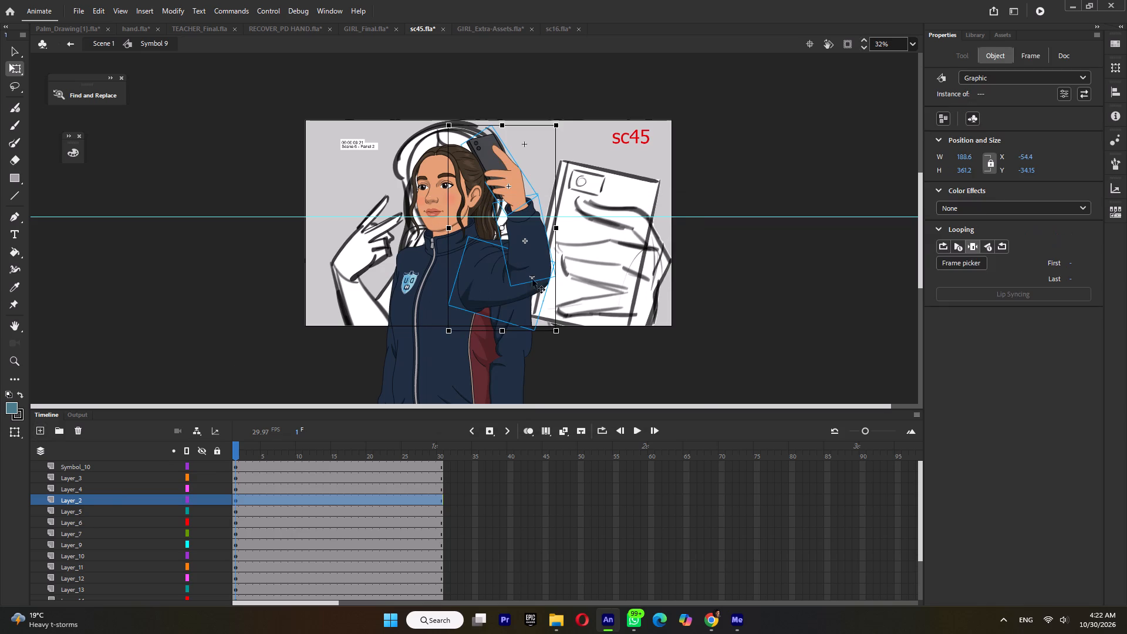
# Shift the pasted arm horizontally to about X -98.7 so it joins the girl's shoulder.
pyautogui.moveTo(478, 279); pyautogui.dragTo(503, 281)
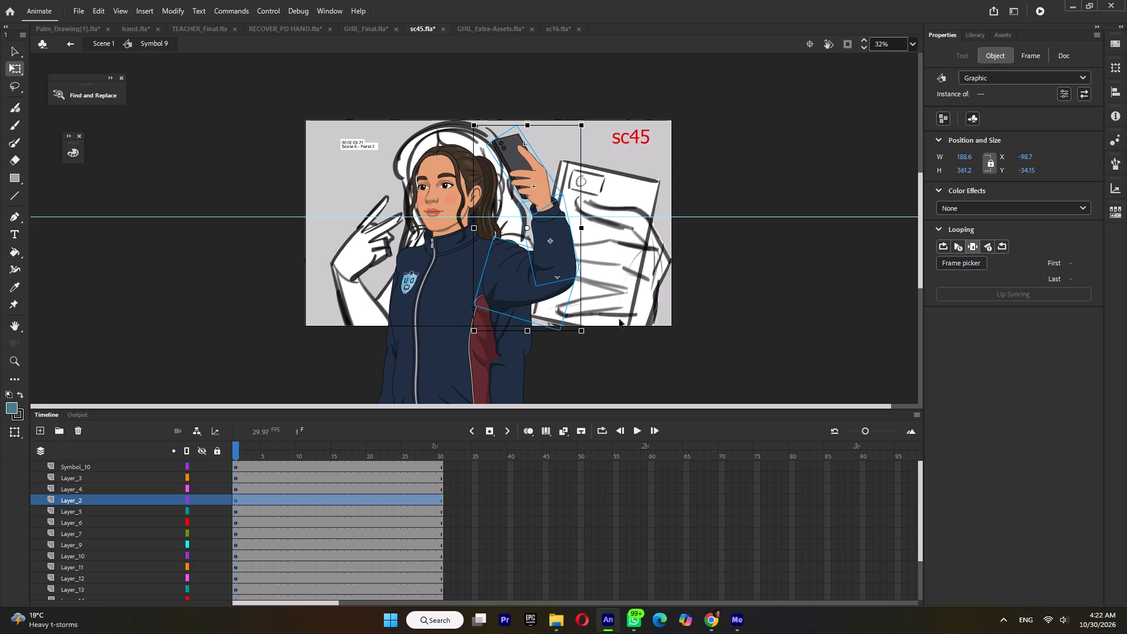
pyautogui.click(619, 319)
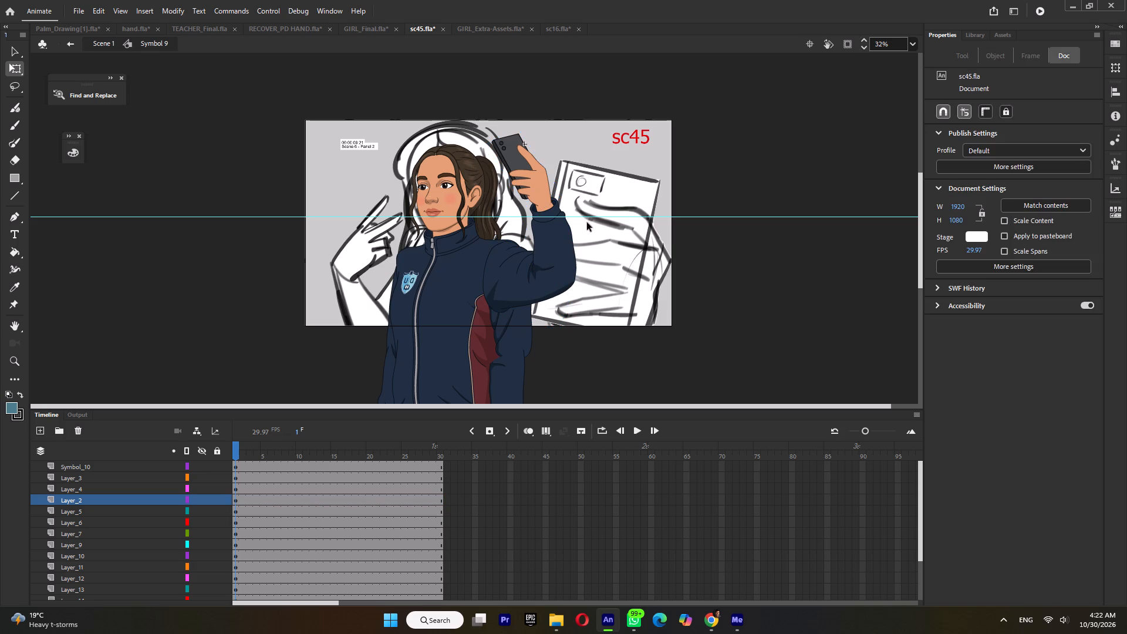
# Move the pasted forearm away from the hand, out beyond the edge of the sketched phone.
pyautogui.click(536, 183)
pyautogui.click(552, 245)
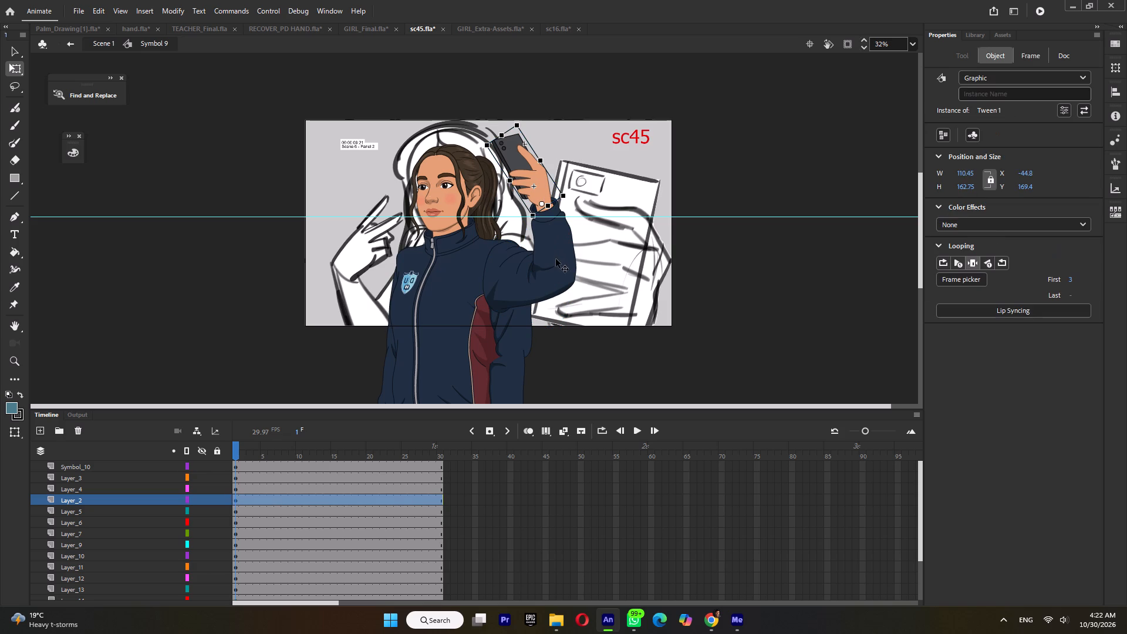
pyautogui.moveTo(556, 259); pyautogui.dragTo(683, 261)
# Inside the hand group of Tween 2, pull the wrist's outer corner inward and curve the adjoining edge.
pyautogui.click(514, 157)
pyautogui.keyDown('shift'); pyautogui.click(532, 187); pyautogui.keyUp('shift')
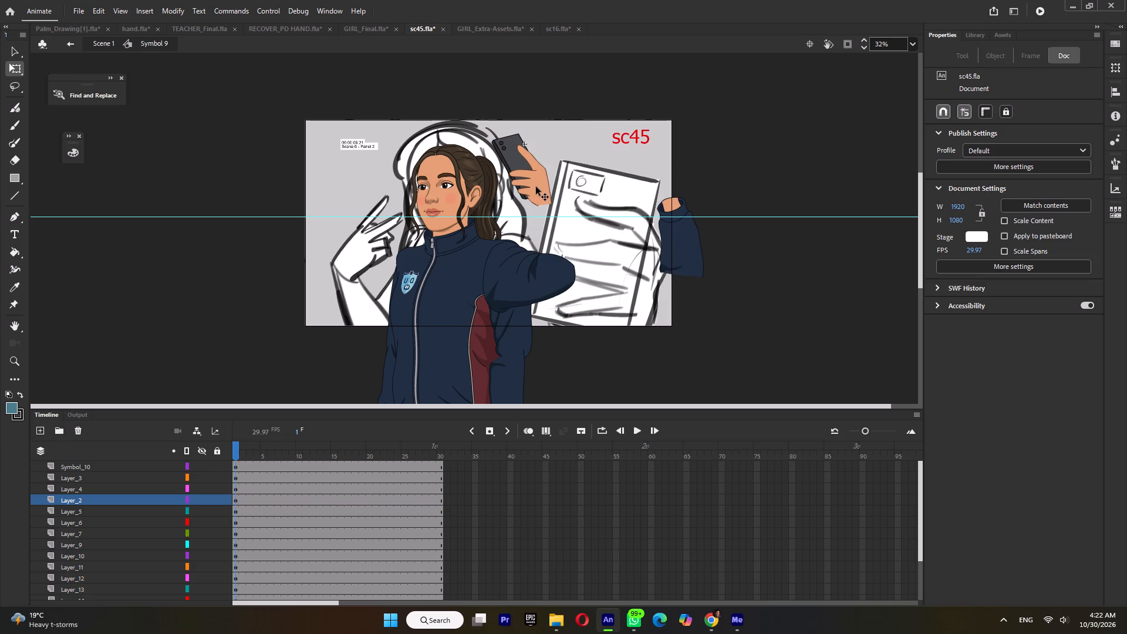
pyautogui.click(538, 184)
pyautogui.doubleClick(541, 187)
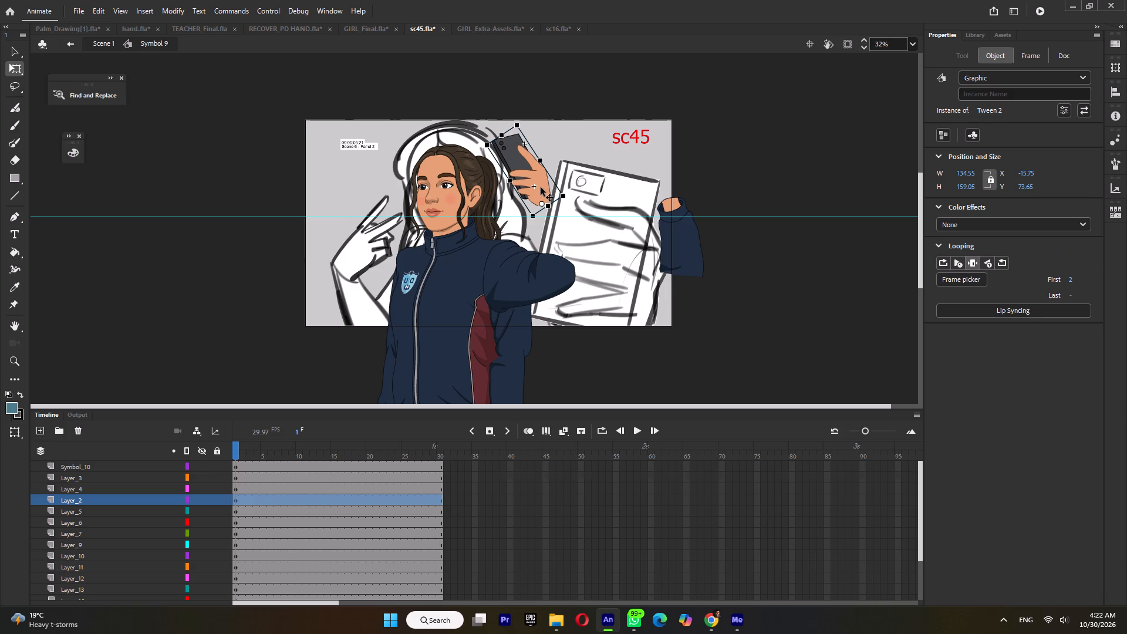
pyautogui.keyDown('ctrl'); pyautogui.scroll(4, 552, 188); pyautogui.keyUp('ctrl')
pyautogui.doubleClick(551, 224)
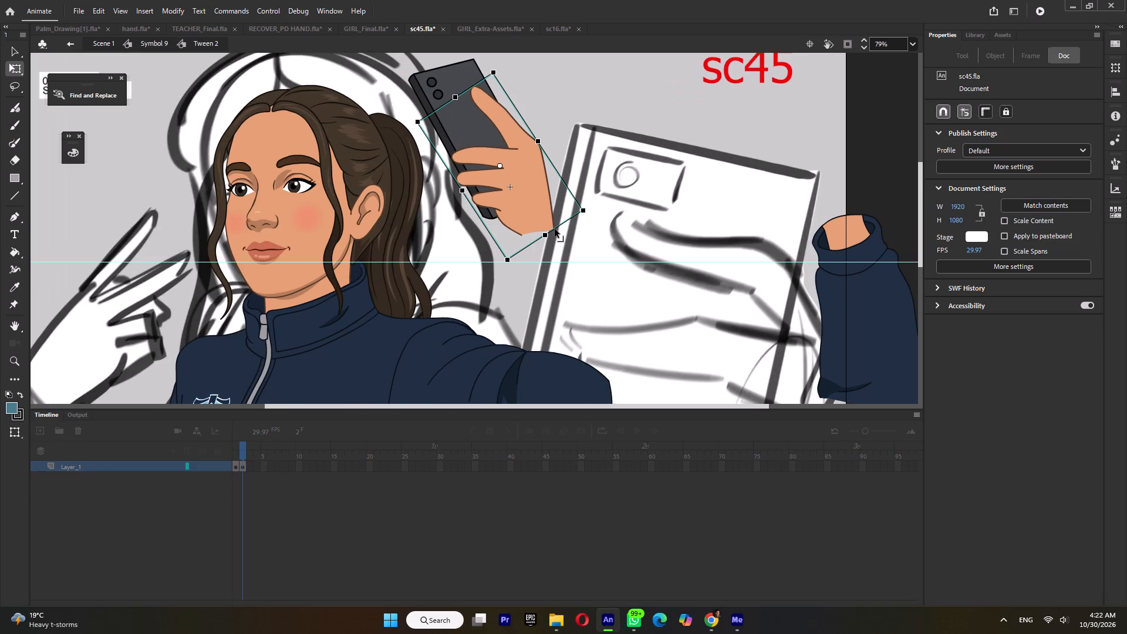
pyautogui.moveTo(554, 229); pyautogui.dragTo(536, 217)
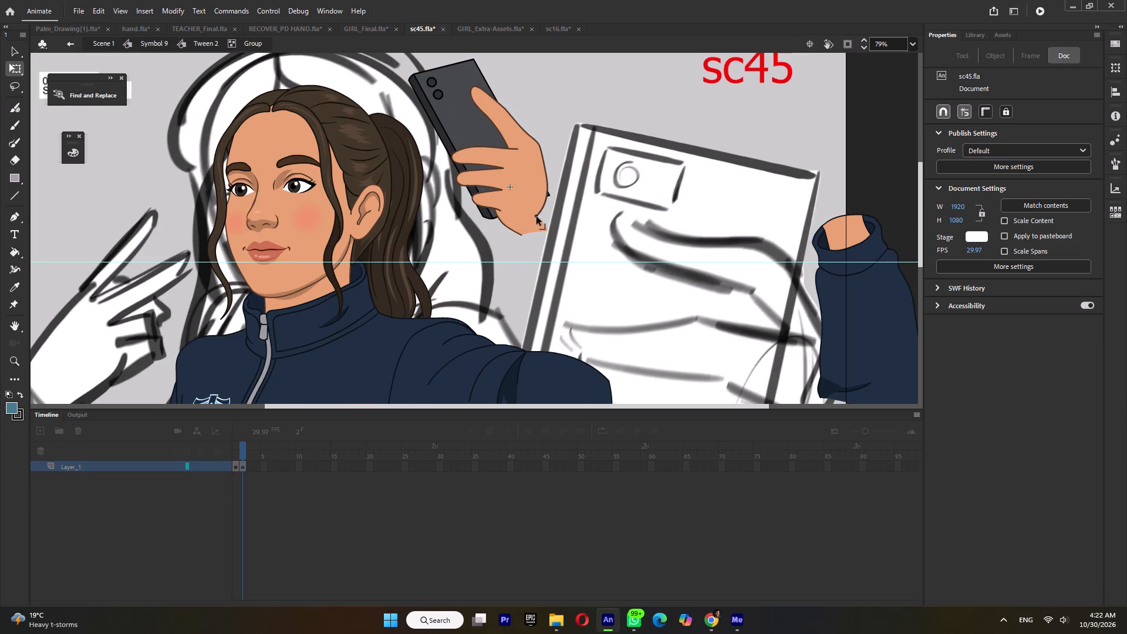
pyautogui.moveTo(536, 217); pyautogui.dragTo(539, 215)
pyautogui.moveTo(546, 201); pyautogui.dragTo(545, 188)
# Pull in the wrist's lower edge to give the palm a rounded heel, undoing the last stray edge change.
pyautogui.moveTo(521, 236); pyautogui.dragTo(534, 221)
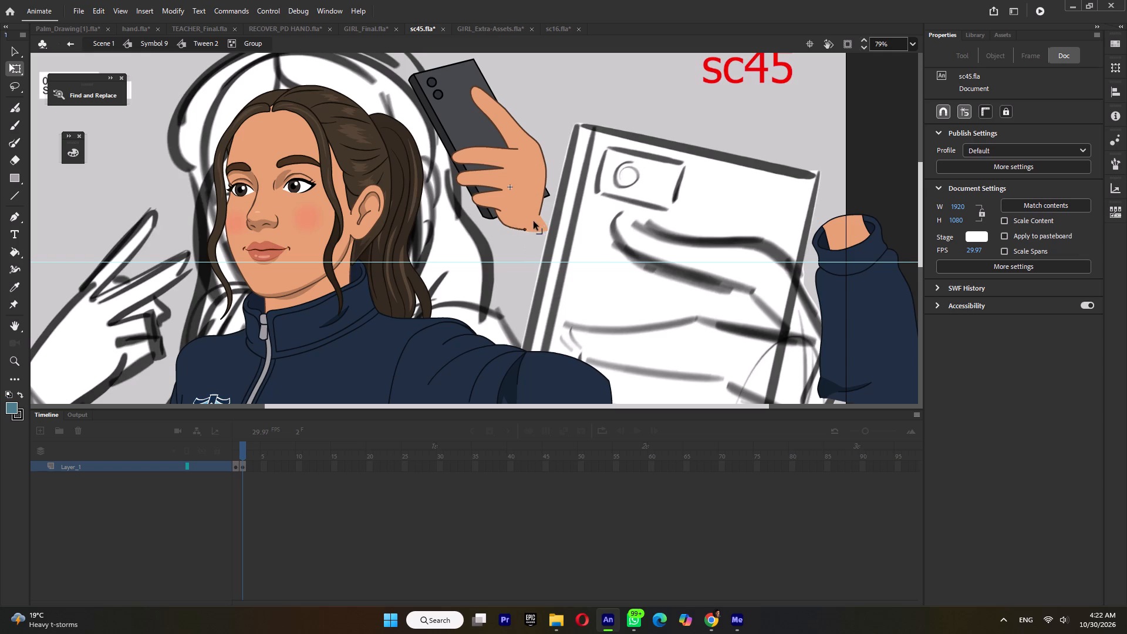
pyautogui.moveTo(534, 221); pyautogui.dragTo(538, 214)
pyautogui.moveTo(517, 223); pyautogui.dragTo(527, 224)
pyautogui.moveTo(527, 224); pyautogui.dragTo(525, 224)
pyautogui.keyDown('ctrl'); pyautogui.scroll(-3, 530, 220); pyautogui.keyUp('ctrl')
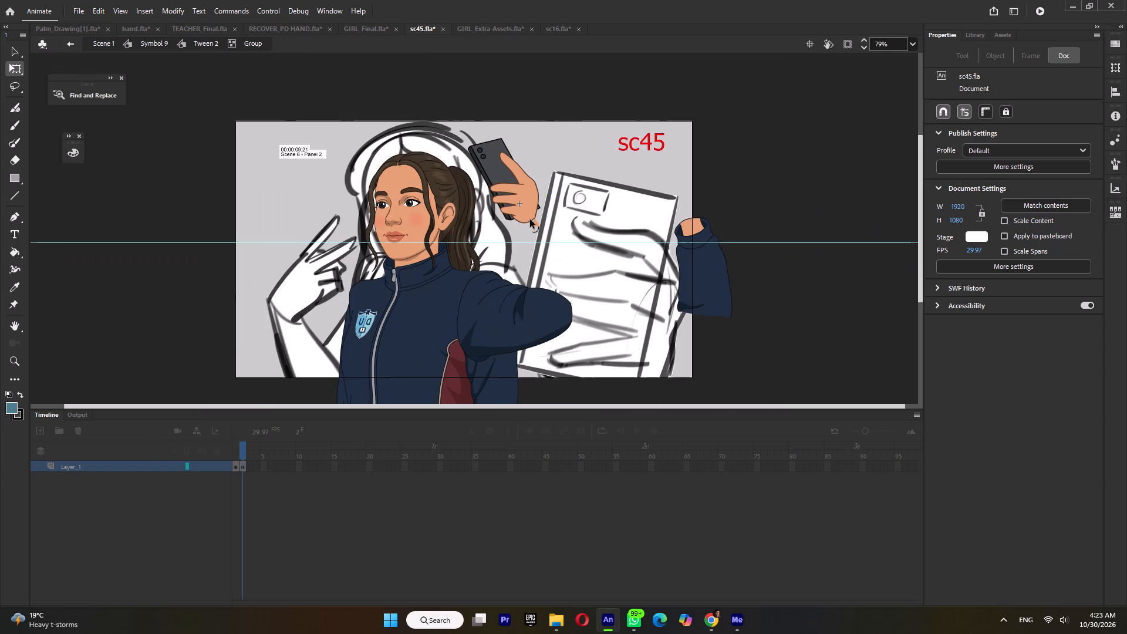
pyautogui.keyDown('ctrl'); pyautogui.scroll(4, 509, 218); pyautogui.keyUp('ctrl')
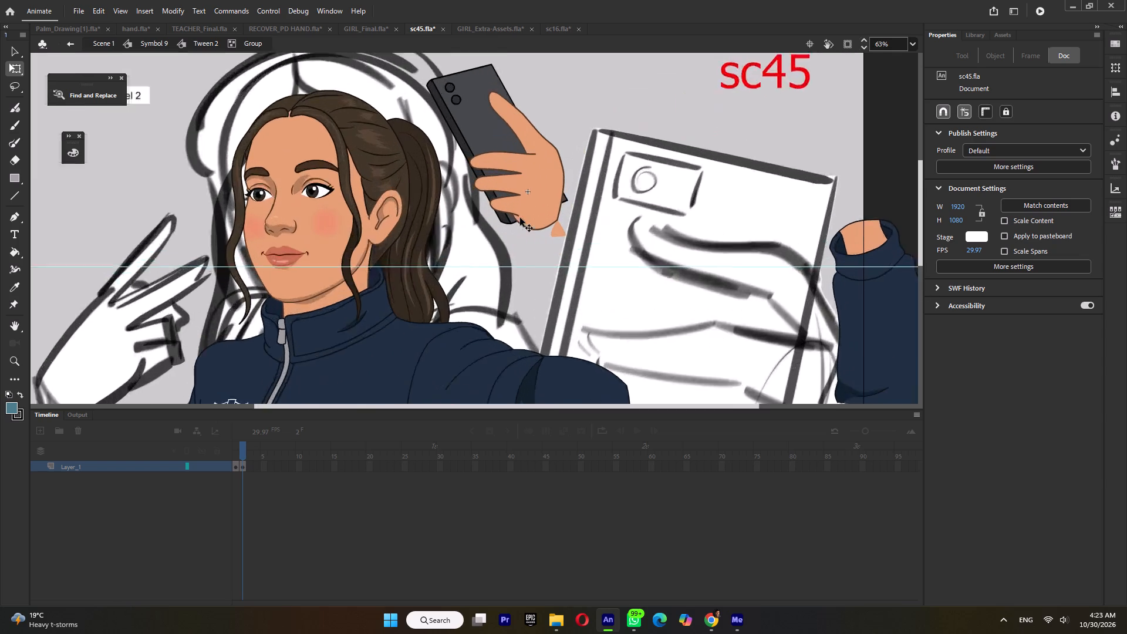
pyautogui.keyDown('ctrl'); pyautogui.scroll(1, 520, 218); pyautogui.keyUp('ctrl')
pyautogui.moveTo(519, 215); pyautogui.dragTo(545, 219)
pyautogui.hotkey('ctrl', 'z')
pyautogui.keyDown('ctrl'); pyautogui.scroll(-4, 545, 219); pyautogui.keyUp('ctrl')
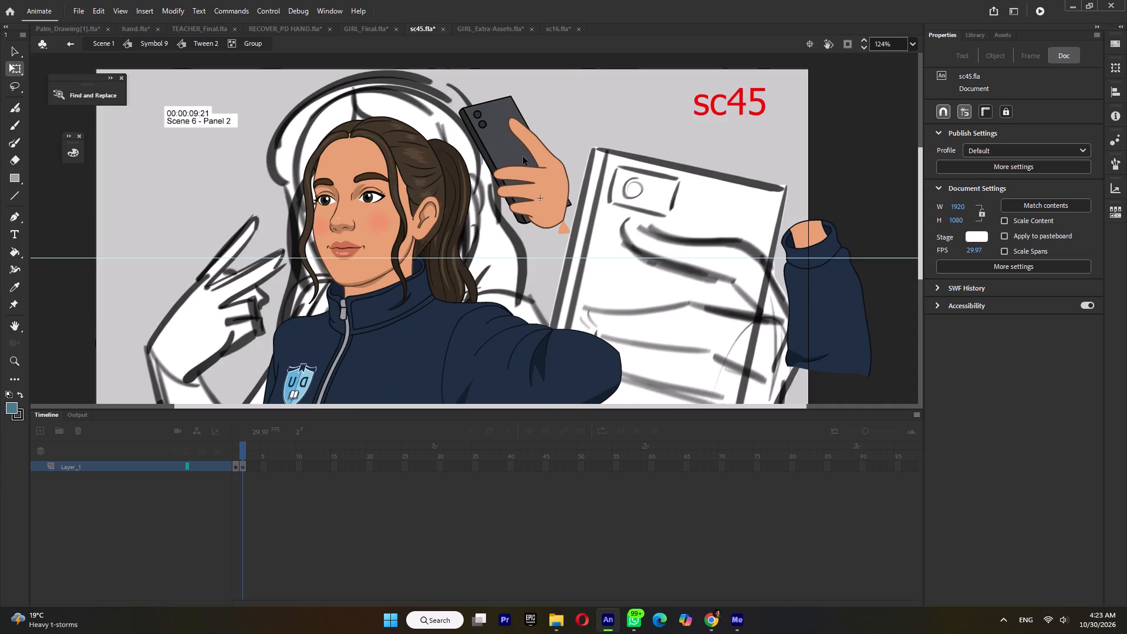
# Pull the uppermost finger's inner edge down over the phone, replacing its hooked tip with a broad rounded shape.
pyautogui.keyDown('ctrl'); pyautogui.scroll(4, 523, 156); pyautogui.keyUp('ctrl')
pyautogui.moveTo(512, 122); pyautogui.dragTo(504, 141)
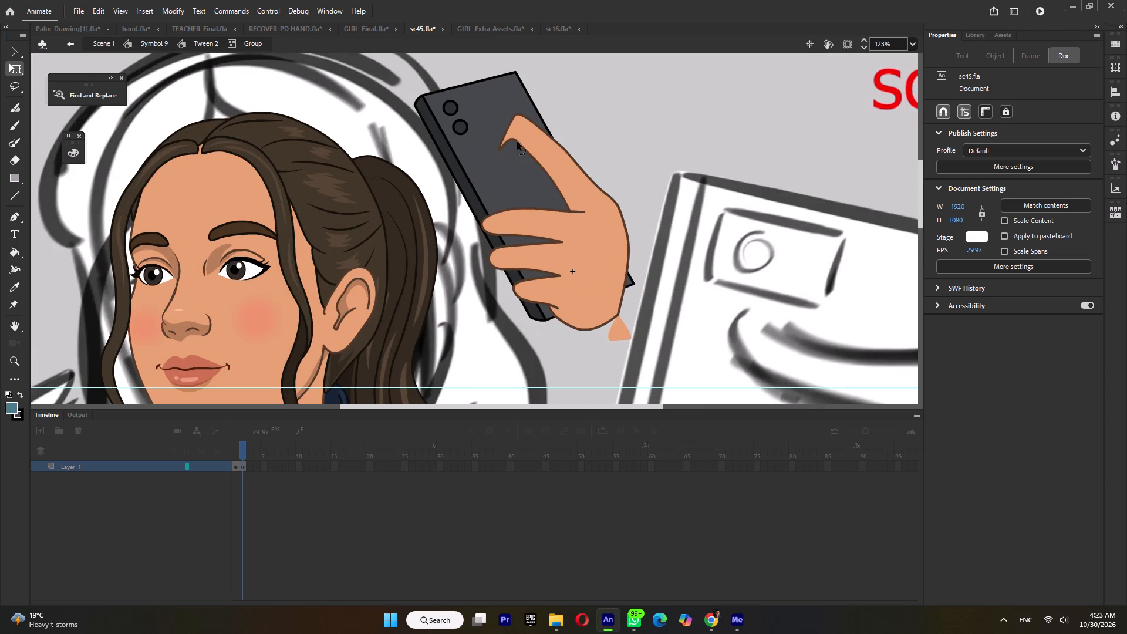
pyautogui.moveTo(517, 141); pyautogui.dragTo(518, 180)
pyautogui.moveTo(505, 167); pyautogui.dragTo(505, 167)
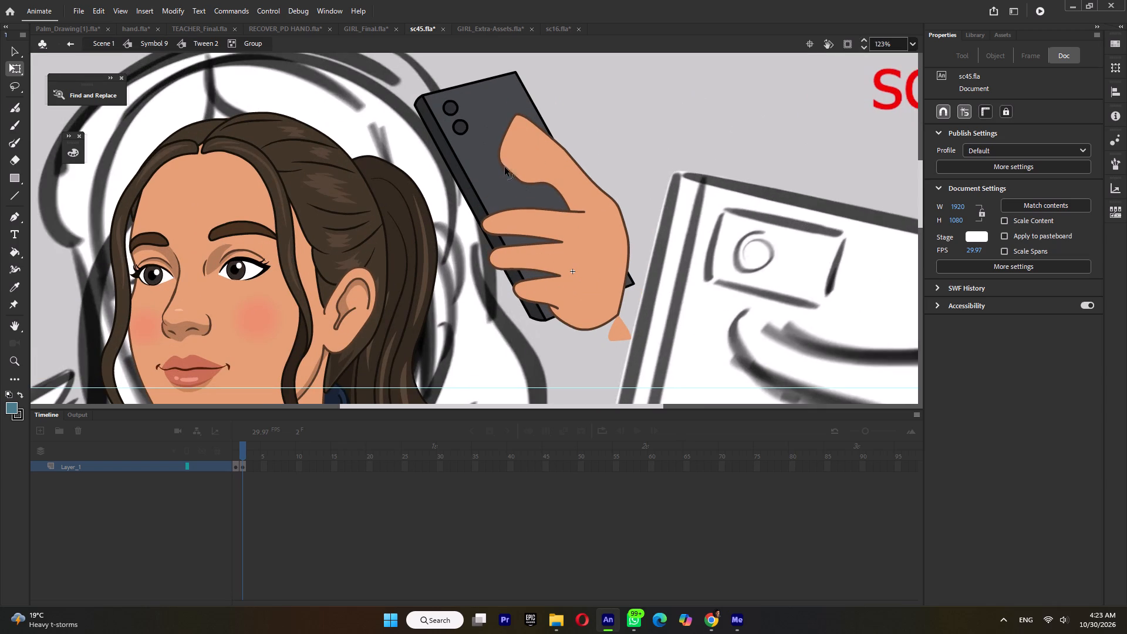
pyautogui.moveTo(505, 167); pyautogui.dragTo(501, 176)
pyautogui.click(517, 118)
pyautogui.click(522, 97)
# Lower the uppermost finger's upper edge and outer knuckle so the finger bends across the back of the phone.
pyautogui.moveTo(517, 116); pyautogui.dragTo(512, 147)
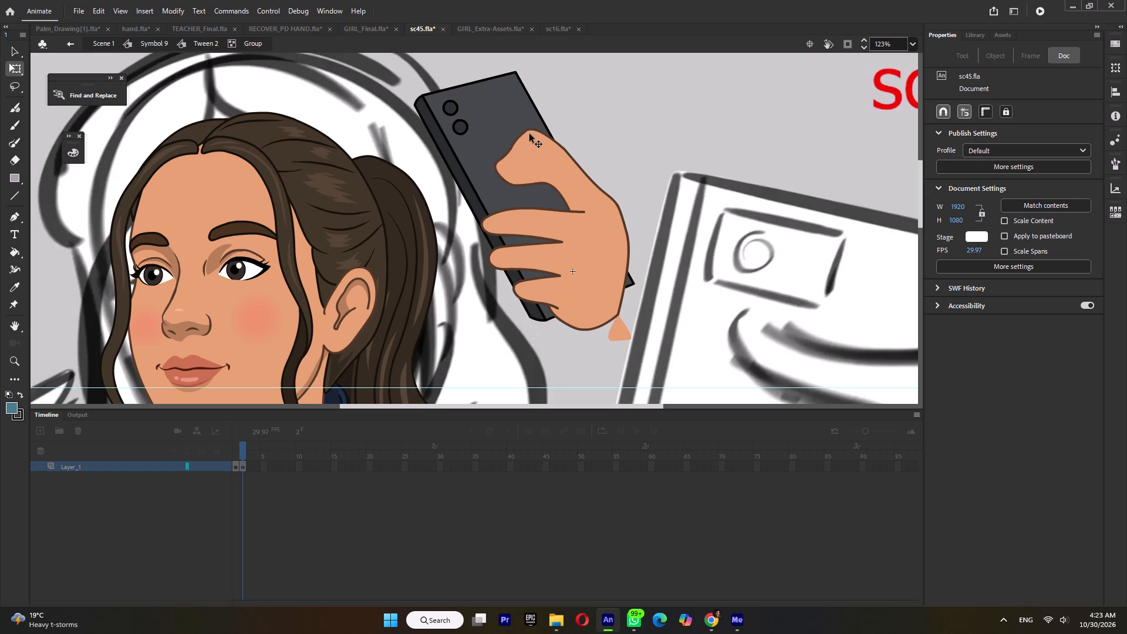
pyautogui.moveTo(533, 129); pyautogui.dragTo(530, 151)
pyautogui.moveTo(564, 149); pyautogui.dragTo(558, 166)
pyautogui.moveTo(558, 166); pyautogui.dragTo(557, 162)
pyautogui.moveTo(515, 151); pyautogui.dragTo(516, 158)
pyautogui.click(508, 157)
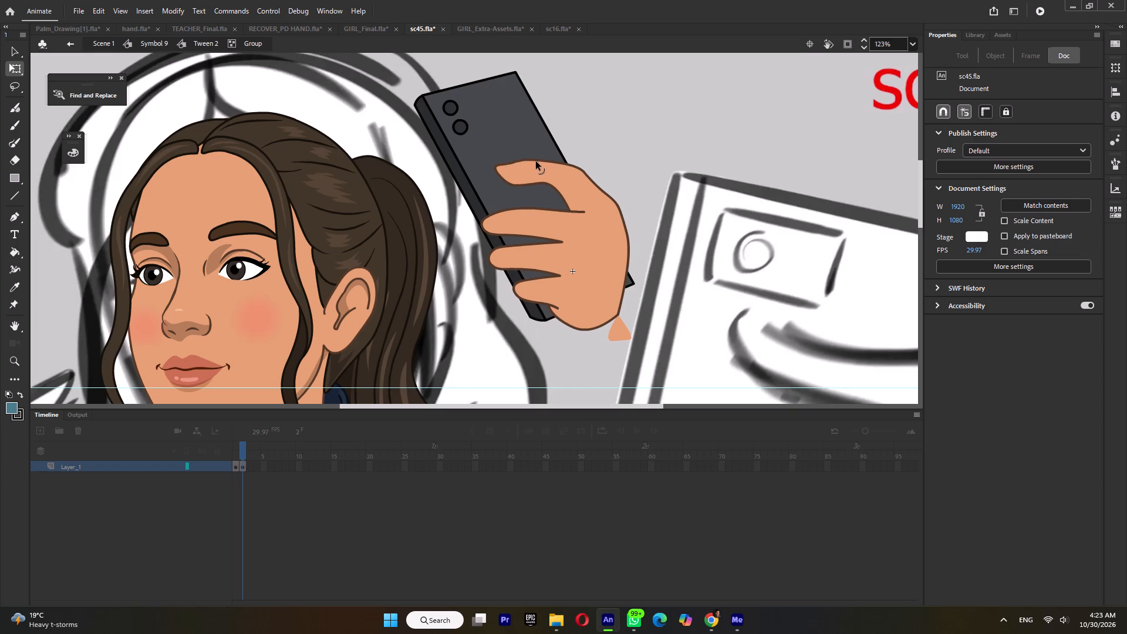
pyautogui.click(536, 161)
pyautogui.click(545, 181)
# Extend the uppermost fingertip slightly over the phone and adjust its rounding, undoing the stray changes.
pyautogui.moveTo(499, 174); pyautogui.dragTo(495, 180)
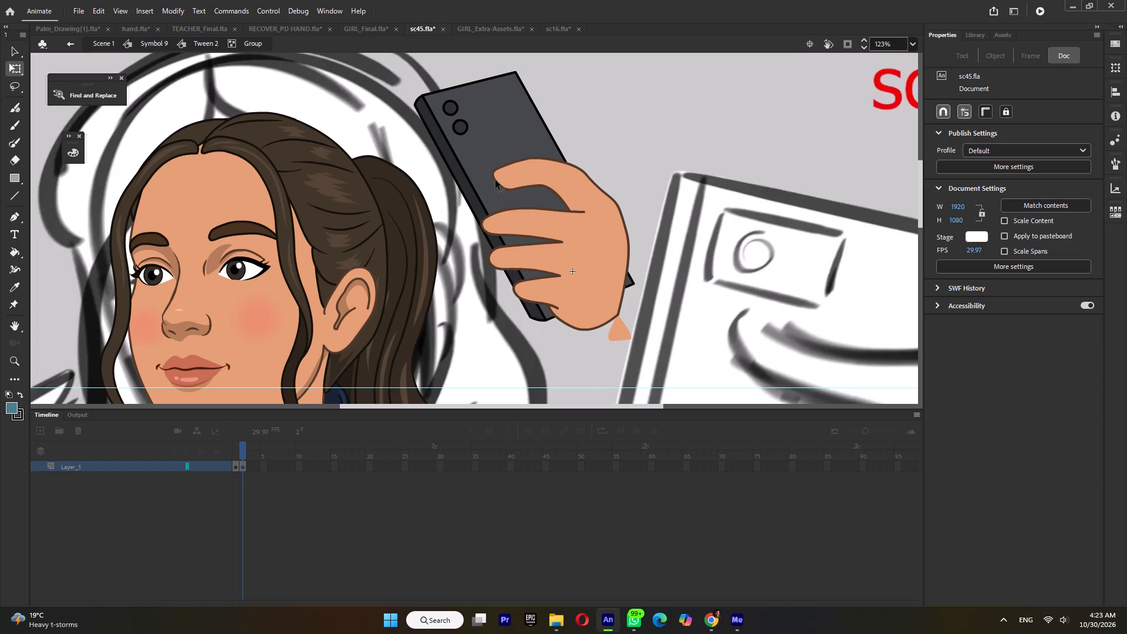
pyautogui.moveTo(495, 180); pyautogui.dragTo(491, 181)
pyautogui.click(495, 172)
pyautogui.hotkey('ctrl', 'z')
pyautogui.click(501, 143)
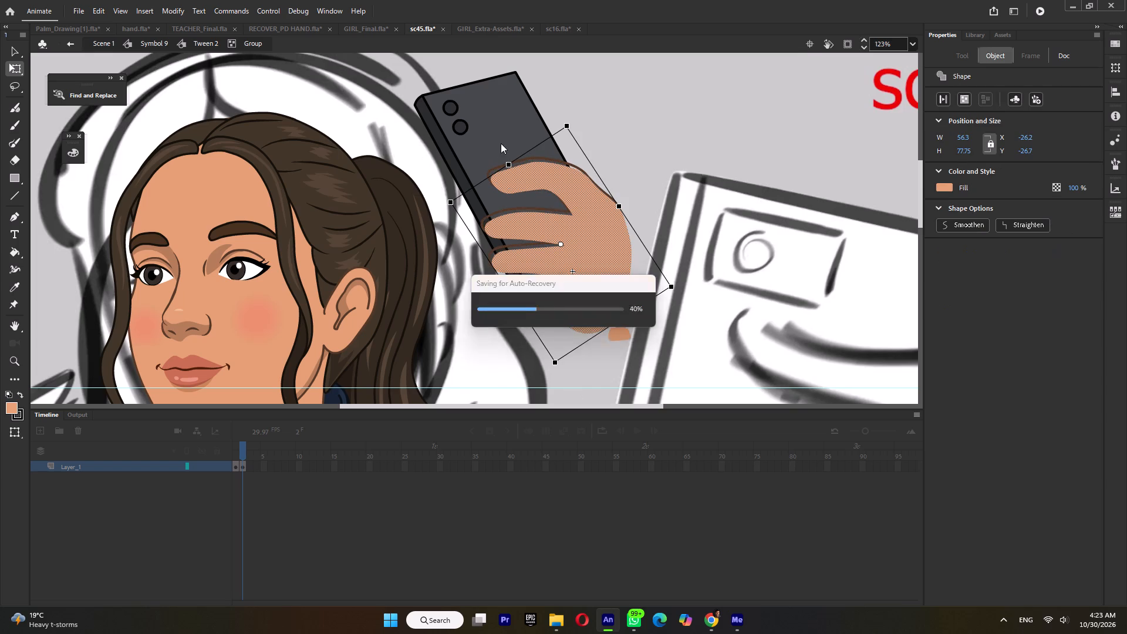
pyautogui.hotkey('ctrl', 'z')
pyautogui.click(503, 147)
pyautogui.click(494, 168)
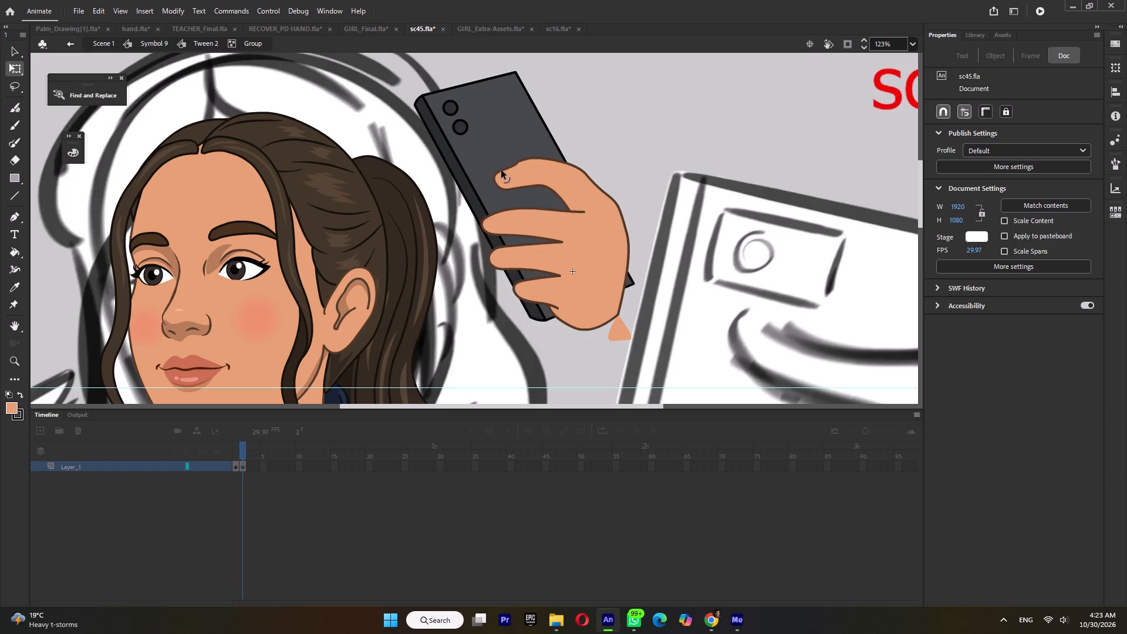
pyautogui.click(498, 185)
pyautogui.hotkey('ctrl', 'z')
pyautogui.click(472, 198)
# Smooth the uppermost finger's upper edge, underside and outer knuckle into a continuous curve with a fuller tip.
pyautogui.keyDown('ctrl'); pyautogui.scroll(2, 526, 158); pyautogui.keyUp('ctrl')
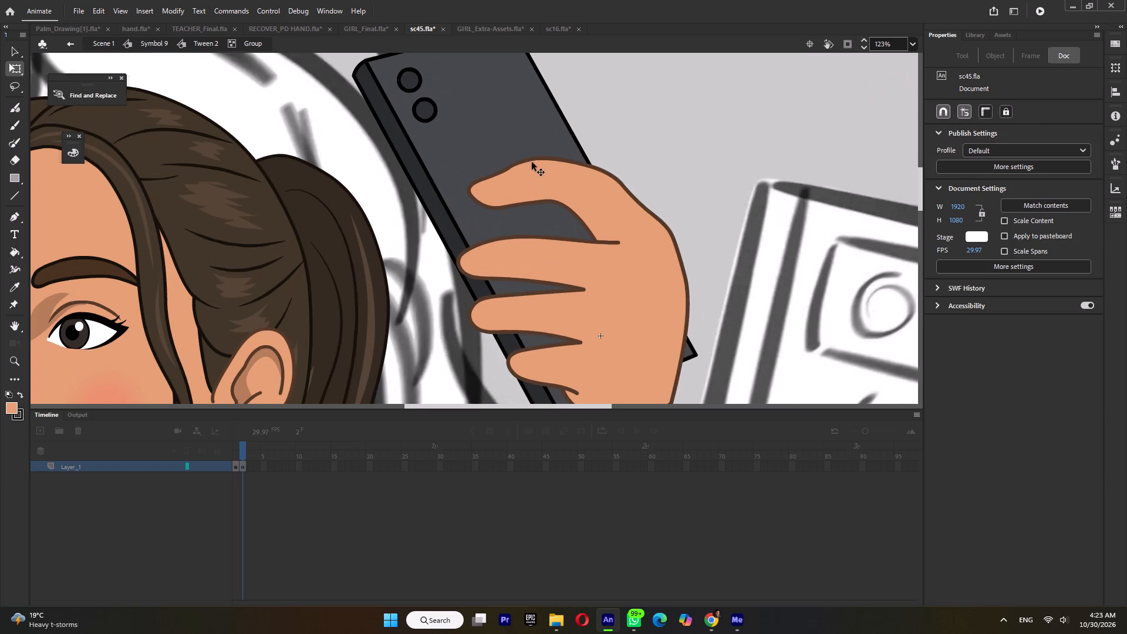
pyautogui.click(543, 158)
pyautogui.moveTo(551, 198); pyautogui.dragTo(547, 206)
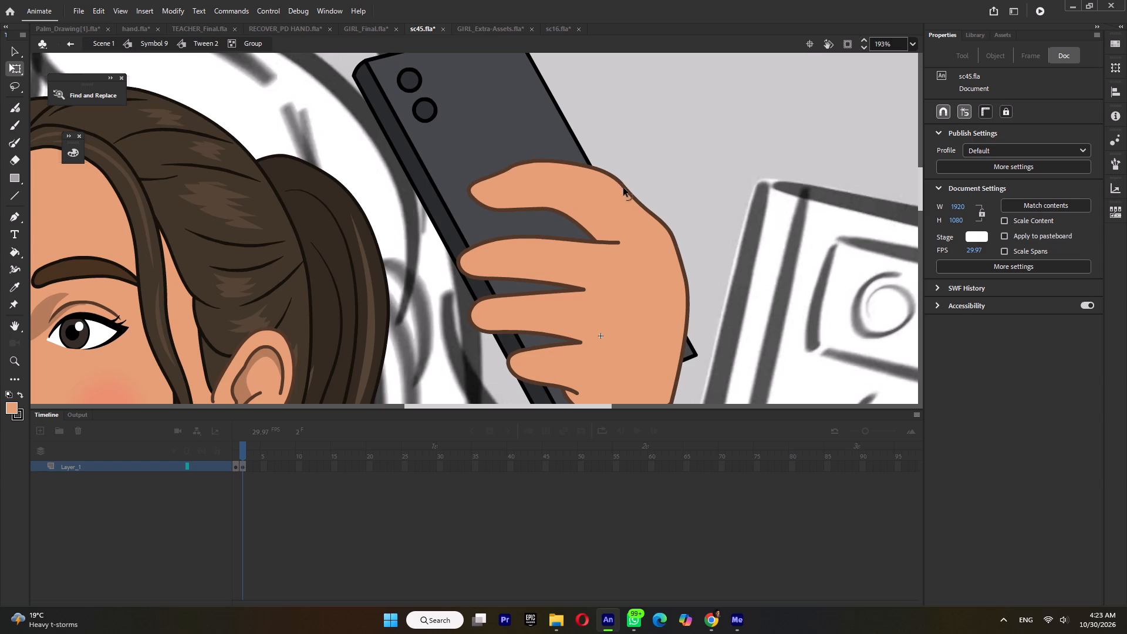
pyautogui.click(637, 200)
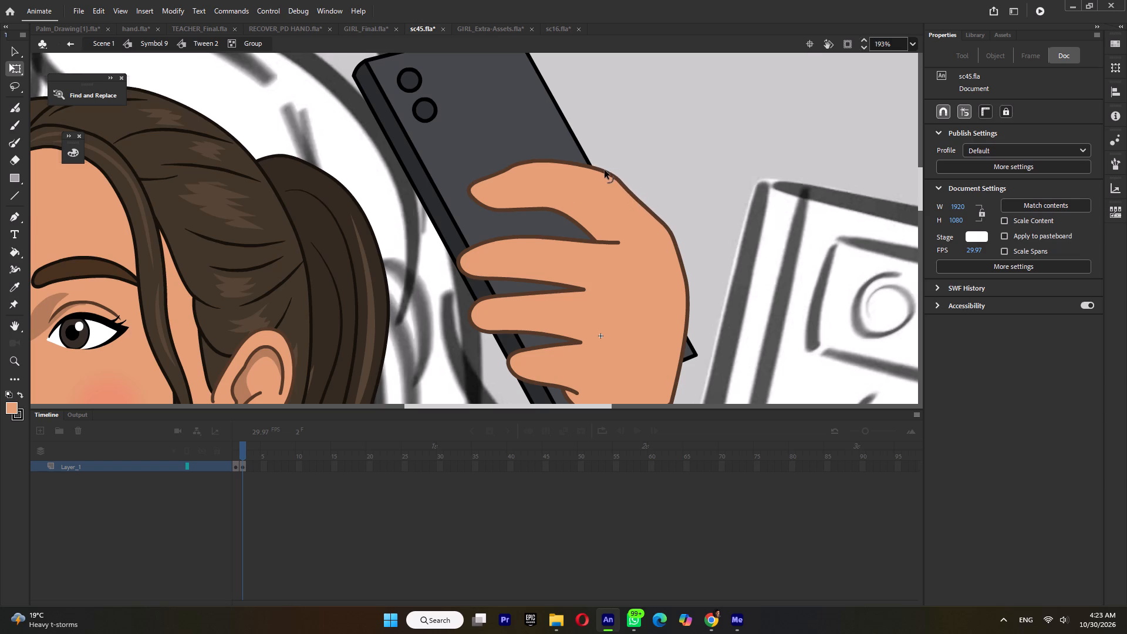
pyautogui.click(605, 170)
pyautogui.click(545, 162)
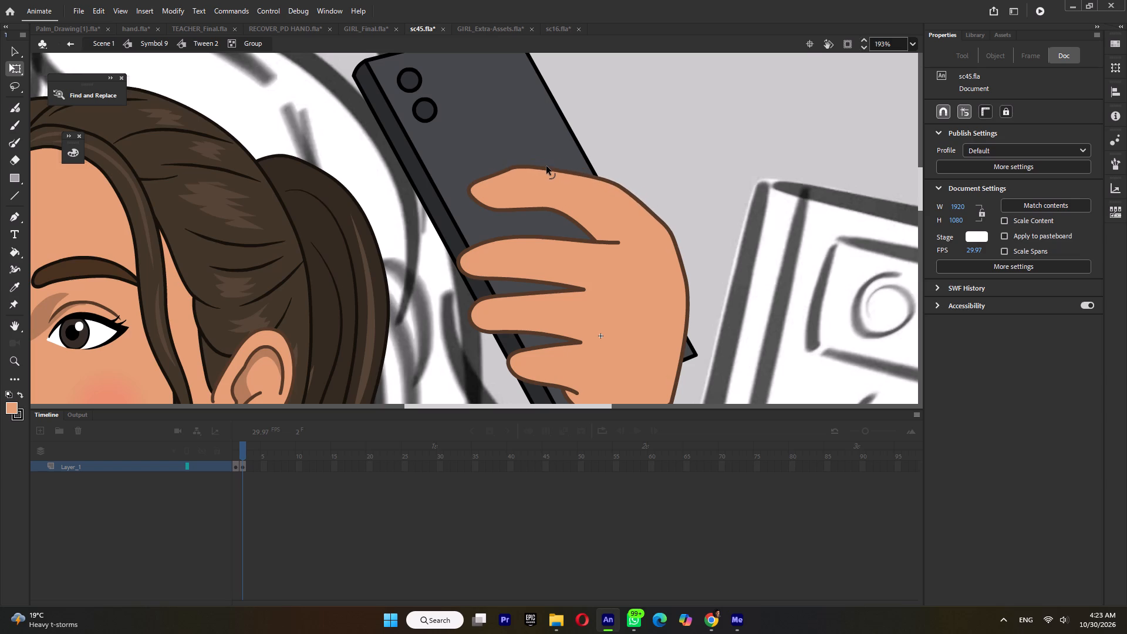
pyautogui.click(499, 175)
pyautogui.moveTo(479, 201); pyautogui.dragTo(480, 207)
pyautogui.click(541, 207)
# Slope the uppermost finger's upper edge down toward a narrower rounded tip, undoing the stray edge and tip changes.
pyautogui.keyDown('ctrl'); pyautogui.scroll(-5, 560, 209); pyautogui.keyUp('ctrl')
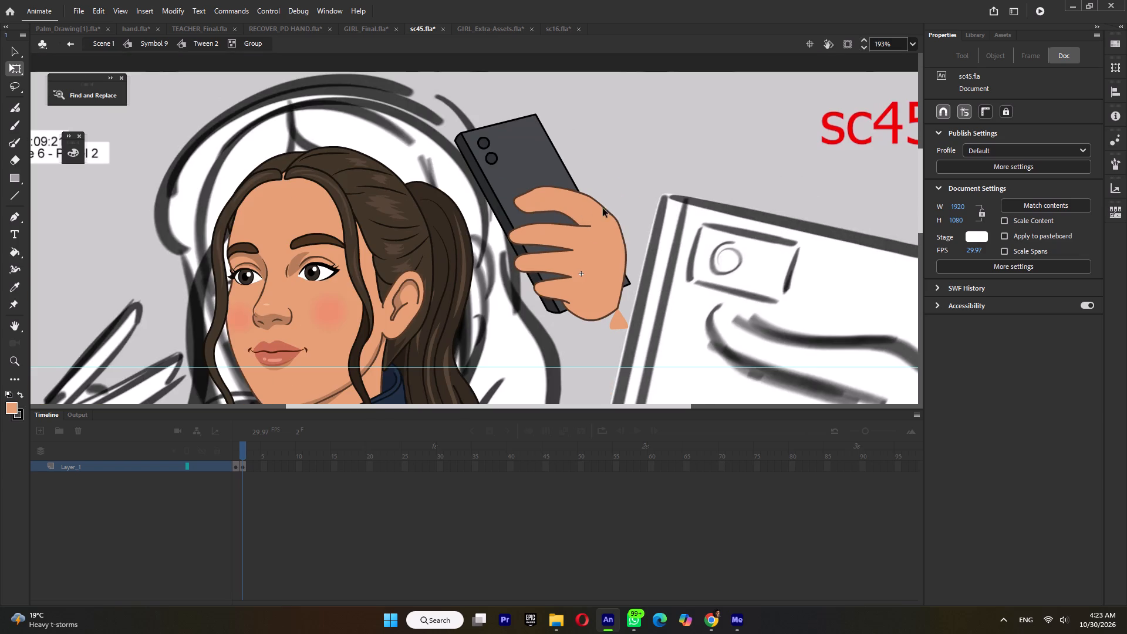
pyautogui.keyDown('ctrl'); pyautogui.scroll(-4, 618, 246); pyautogui.keyUp('ctrl')
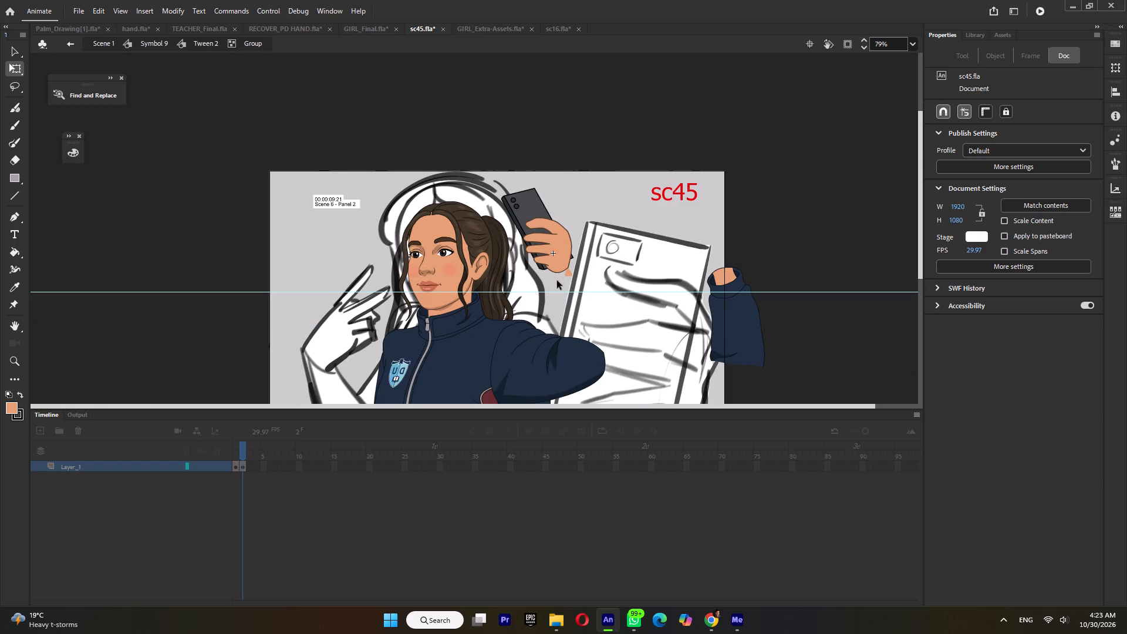
pyautogui.keyDown('ctrl'); pyautogui.scroll(8, 531, 238); pyautogui.keyUp('ctrl')
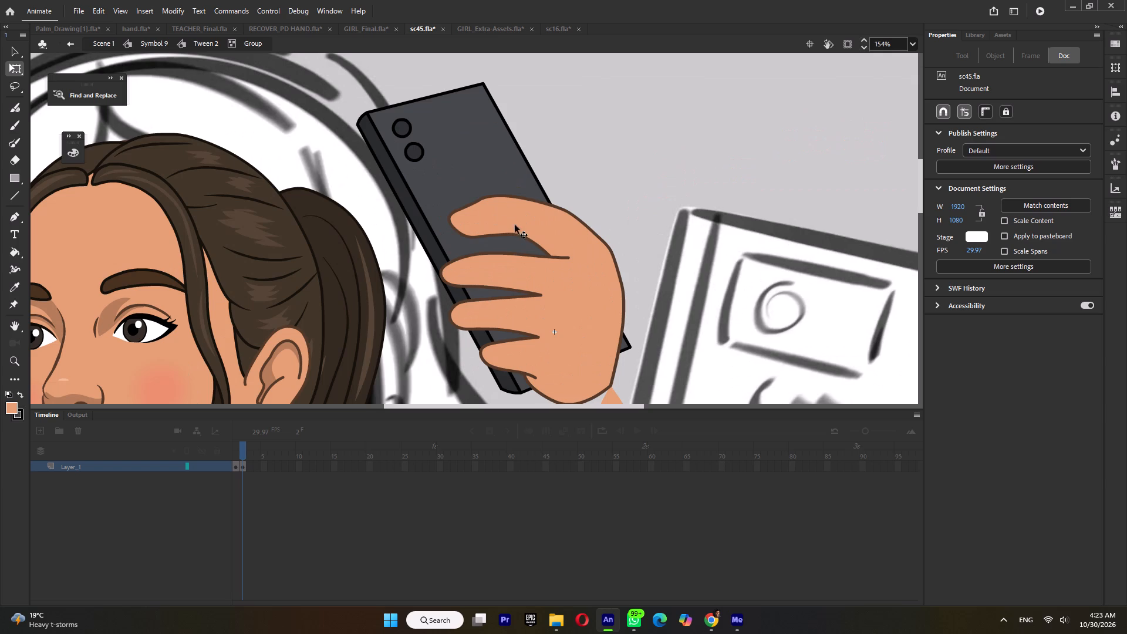
pyautogui.moveTo(498, 195); pyautogui.dragTo(504, 195)
pyautogui.click(508, 235)
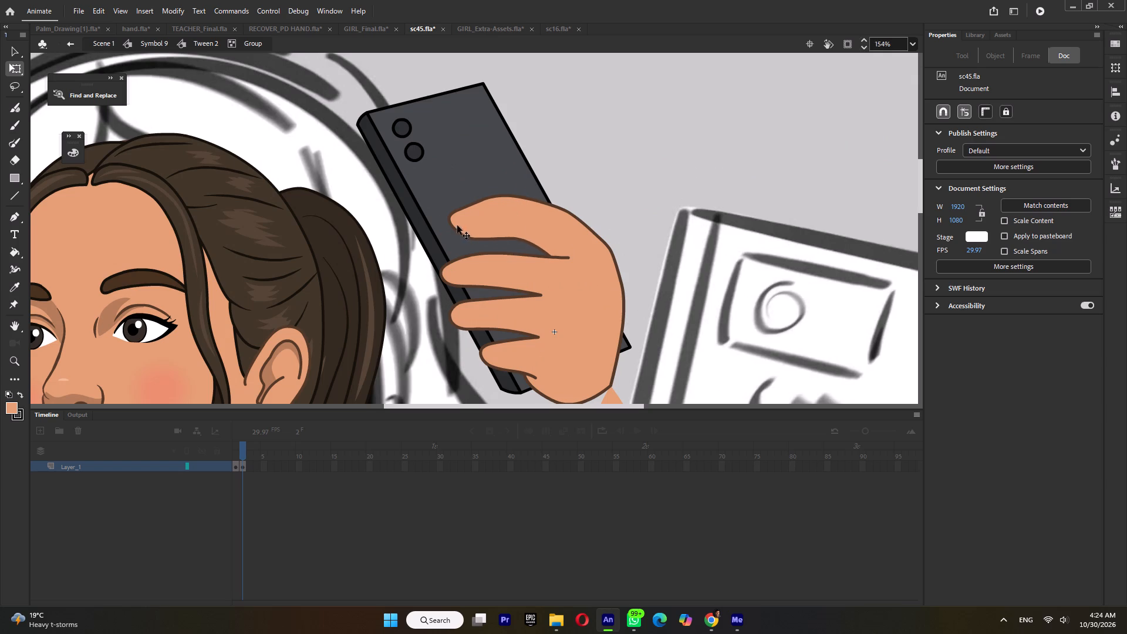
pyautogui.moveTo(454, 227); pyautogui.dragTo(454, 233)
pyautogui.moveTo(482, 202); pyautogui.dragTo(483, 210)
pyautogui.hotkey('ctrl', 'z')
pyautogui.click(488, 168)
pyautogui.moveTo(485, 203); pyautogui.dragTo(485, 211)
pyautogui.hotkey('ctrl', 'z')
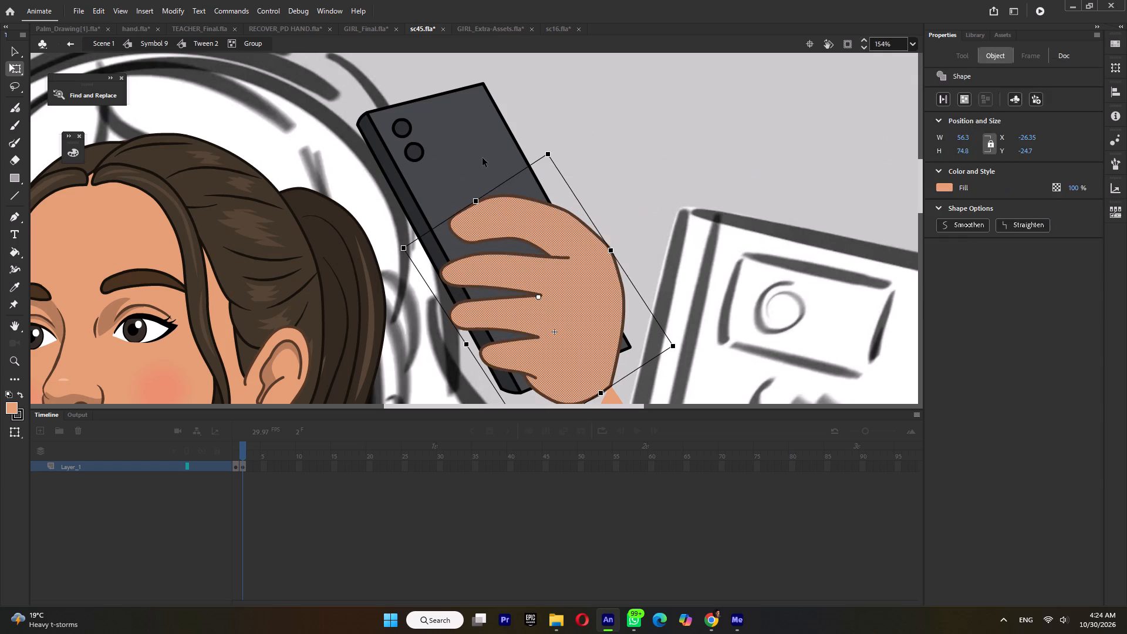
pyautogui.click(482, 155)
pyautogui.moveTo(485, 198); pyautogui.dragTo(487, 204)
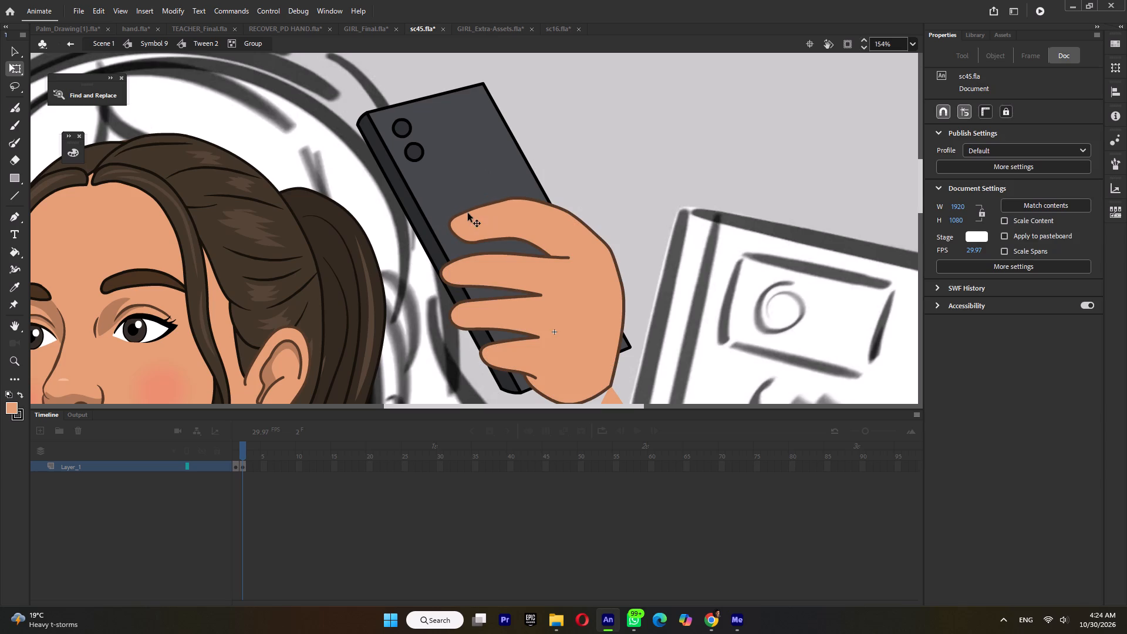
pyautogui.click(463, 214)
pyautogui.click(459, 236)
# Slim the uppermost finger by lowering its top edge near the phone's side and refining its underside curve.
pyautogui.moveTo(514, 198); pyautogui.dragTo(512, 204)
pyautogui.moveTo(565, 212); pyautogui.dragTo(565, 217)
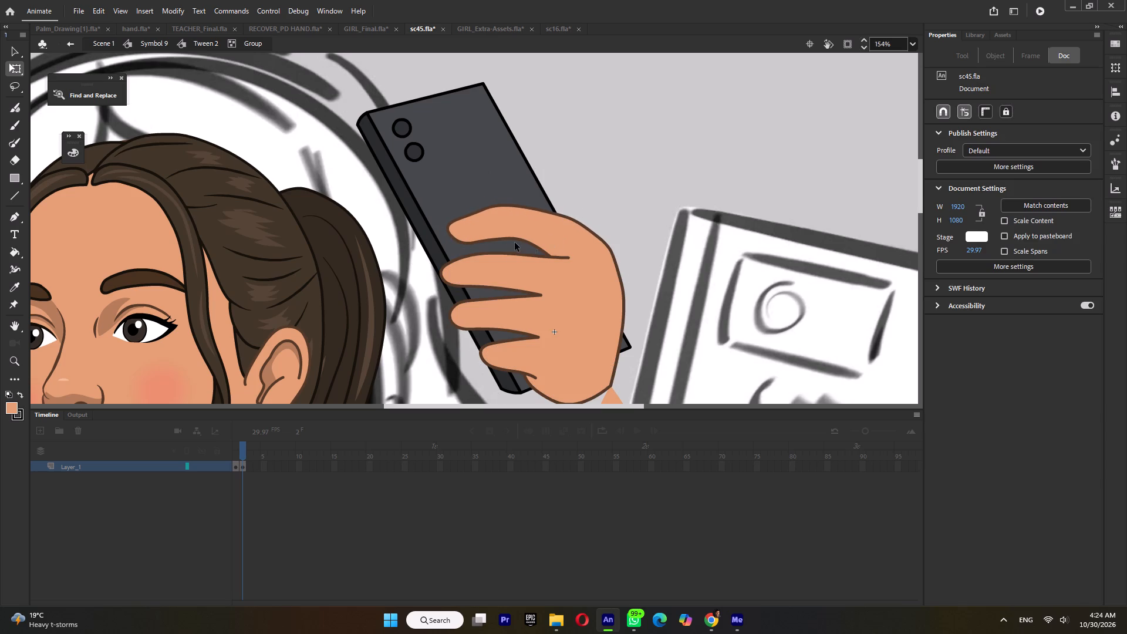
pyautogui.click(522, 239)
pyautogui.moveTo(515, 207); pyautogui.dragTo(521, 208)
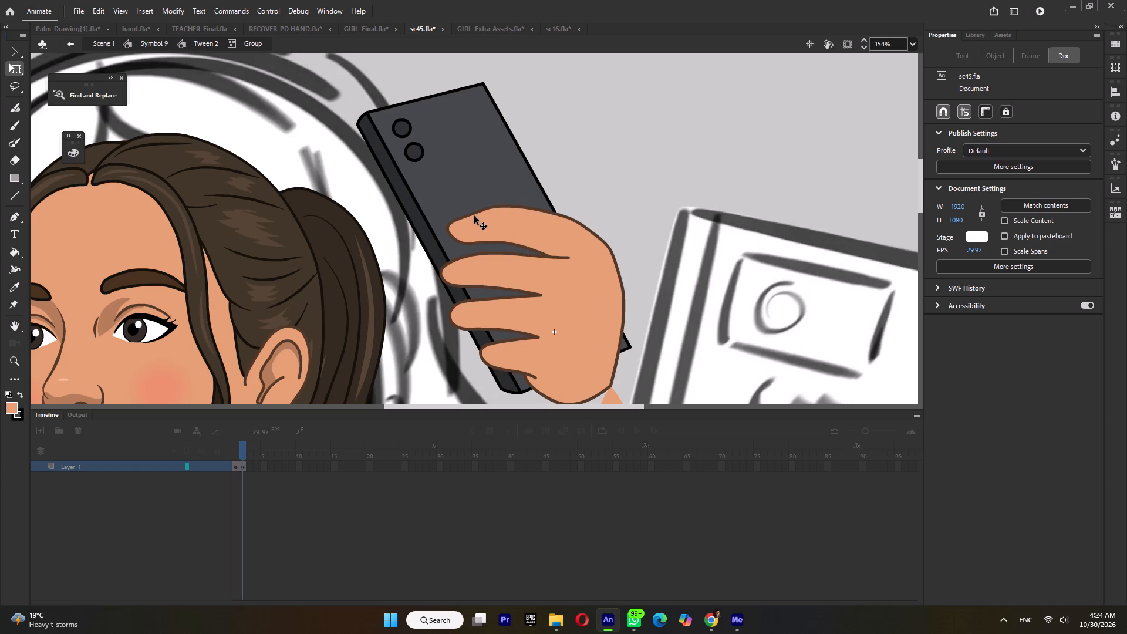
pyautogui.click(480, 212)
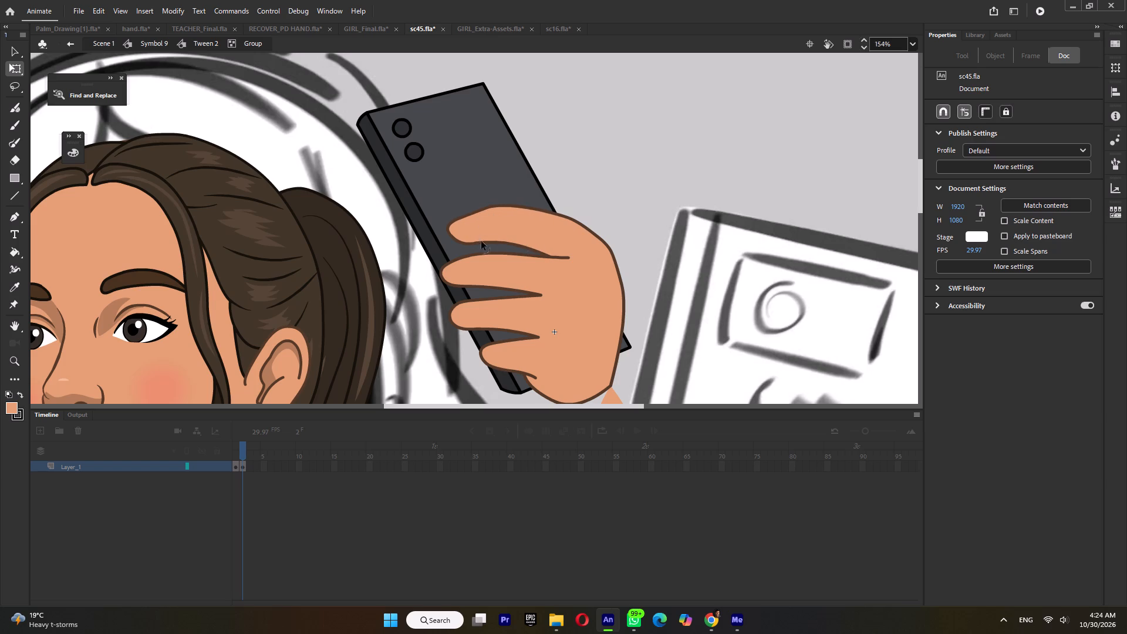
pyautogui.click(485, 240)
# Flatten the hand's outline from the uppermost finger to the outer knuckle where it crosses the phone's edge.
pyautogui.click(590, 158)
pyautogui.click(554, 214)
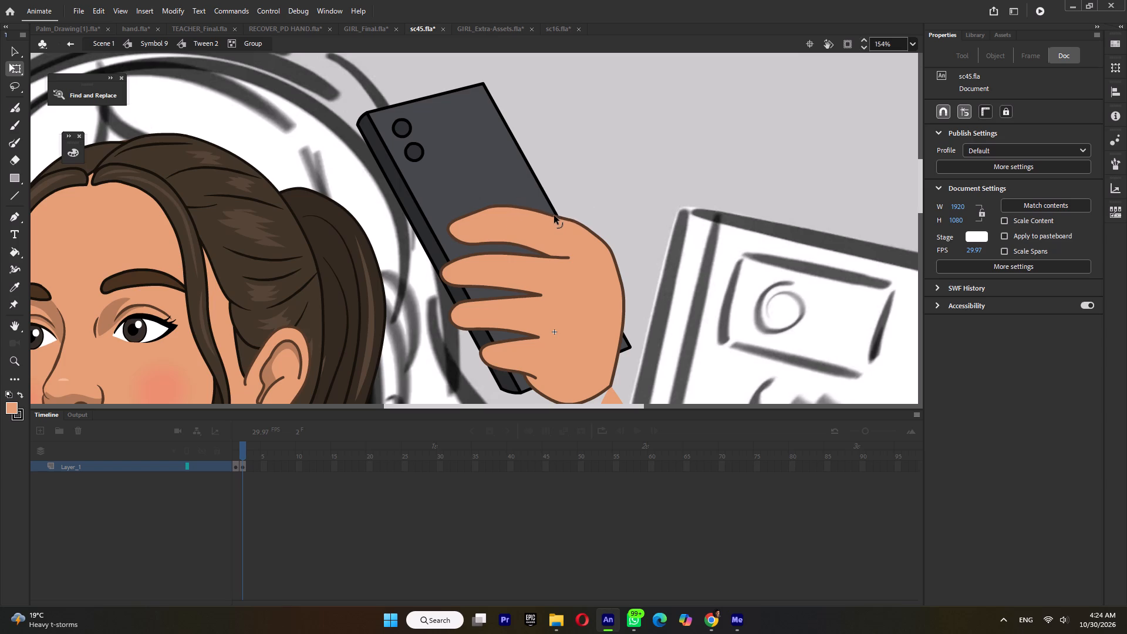
pyautogui.click(541, 211)
pyautogui.click(580, 222)
# Pull the outer edge of the hand inward, straightening its outline between the knuckle and the wrist.
pyautogui.moveTo(622, 320); pyautogui.dragTo(610, 322)
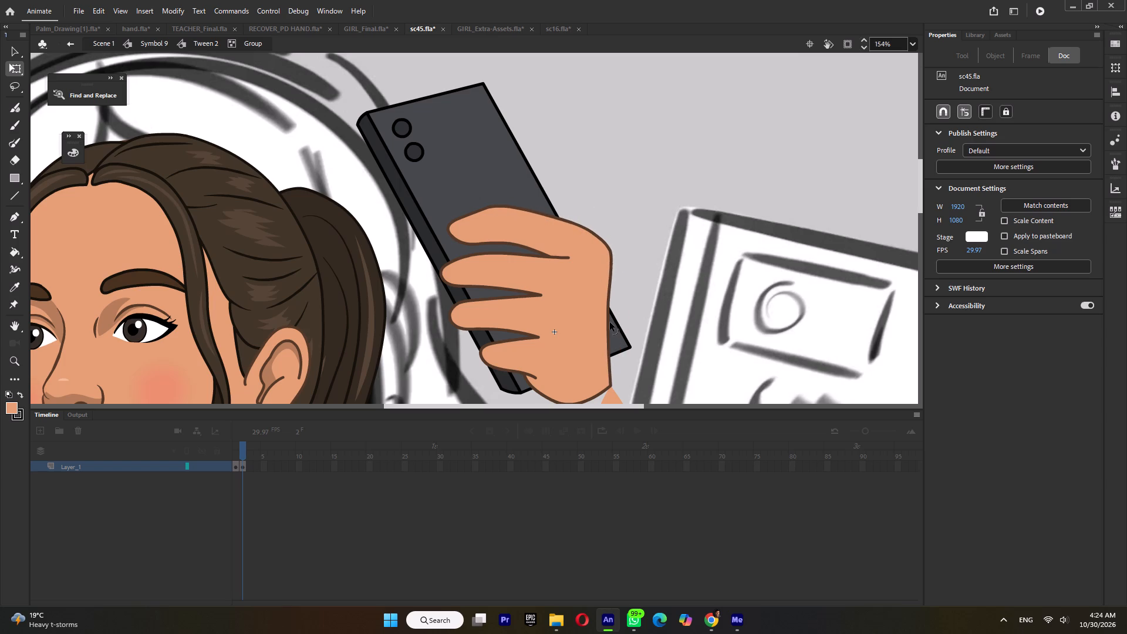
pyautogui.moveTo(610, 322); pyautogui.dragTo(610, 322)
# Pull the hand's lower outer corner inward at the wrist, tapering the palm's outline below the knuckles.
pyautogui.moveTo(609, 387); pyautogui.dragTo(593, 363)
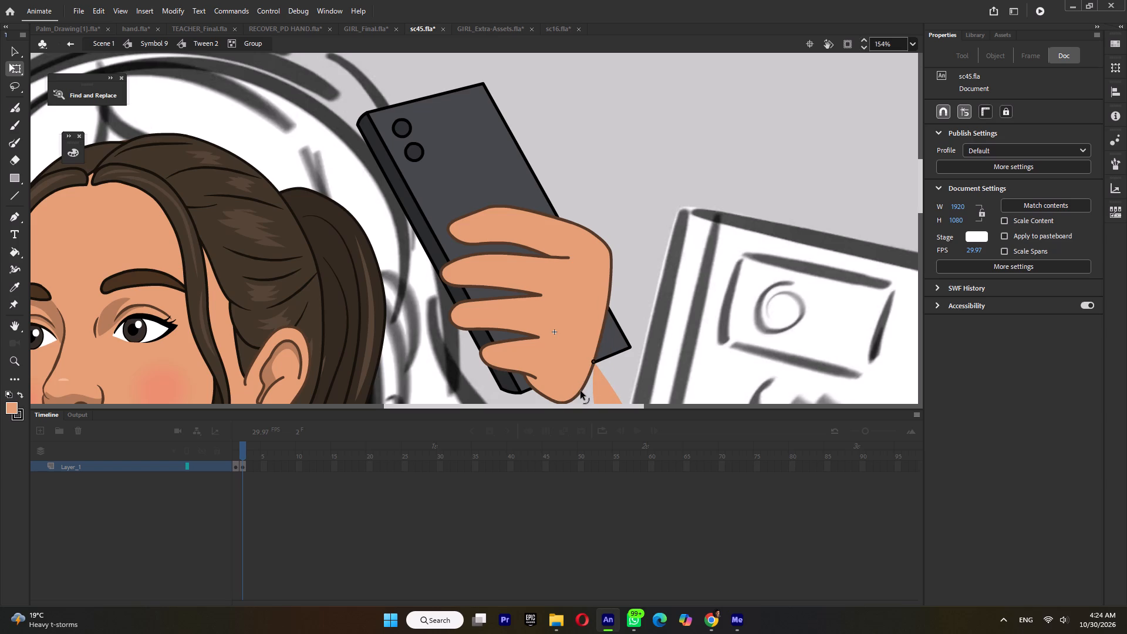
pyautogui.moveTo(581, 391); pyautogui.dragTo(582, 386)
pyautogui.keyDown('ctrl'); pyautogui.scroll(-6, 644, 267); pyautogui.keyUp('ctrl')
pyautogui.doubleClick(635, 204)
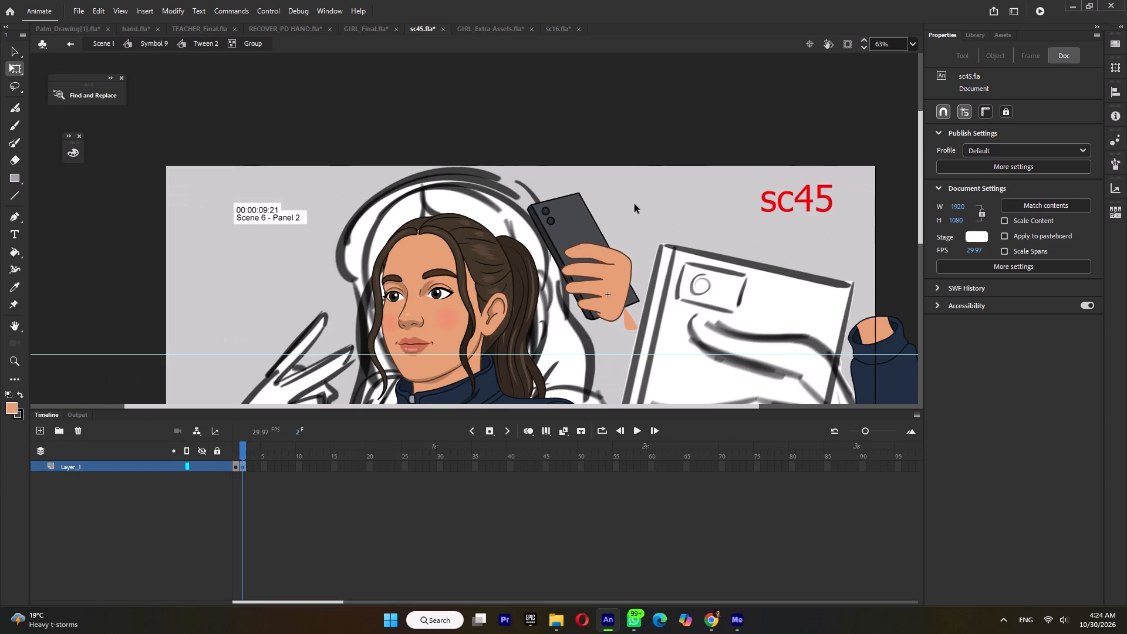
# Rotate the phone clockwise inside the hand's grip so that it leans slightly away from the girl's head.
pyautogui.click(579, 209)
pyautogui.moveTo(578, 176); pyautogui.dragTo(619, 194)
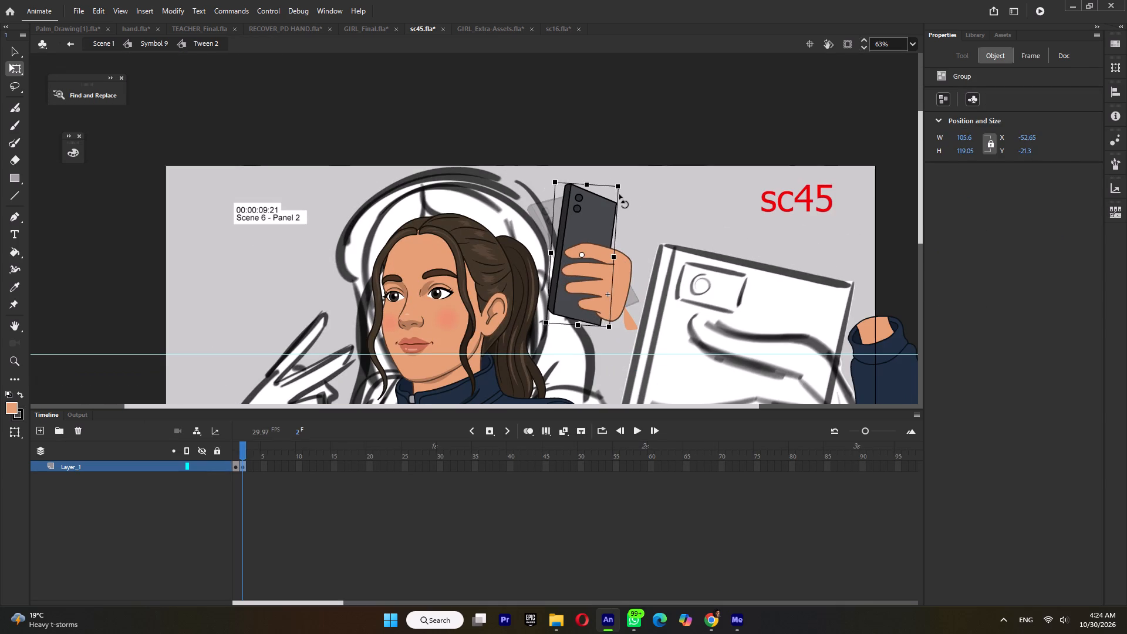
pyautogui.moveTo(619, 194); pyautogui.dragTo(610, 194)
pyautogui.keyDown('ctrl'); pyautogui.scroll(-4, 610, 196); pyautogui.keyUp('ctrl')
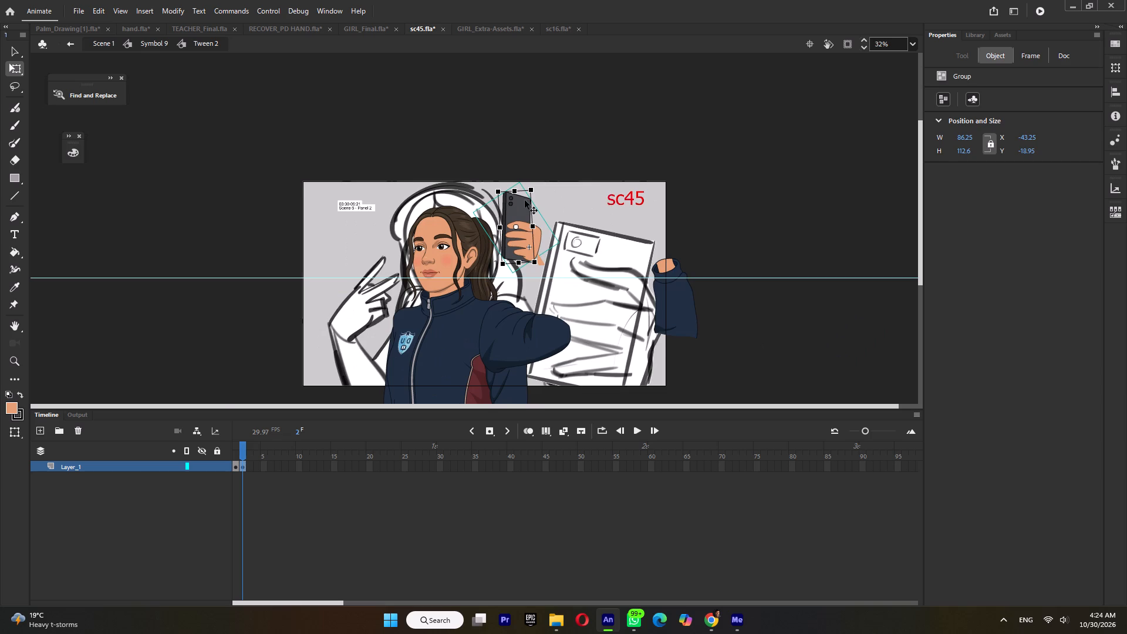
pyautogui.keyDown('ctrl'); pyautogui.scroll(3, 525, 200); pyautogui.keyUp('ctrl')
pyautogui.moveTo(545, 180); pyautogui.dragTo(552, 195)
# Lower the top corners of the phone's dark side face, straightening its rounded top into a slanted edge.
pyautogui.doubleClick(510, 197)
pyautogui.keyDown('ctrl'); pyautogui.scroll(5, 509, 191); pyautogui.keyUp('ctrl')
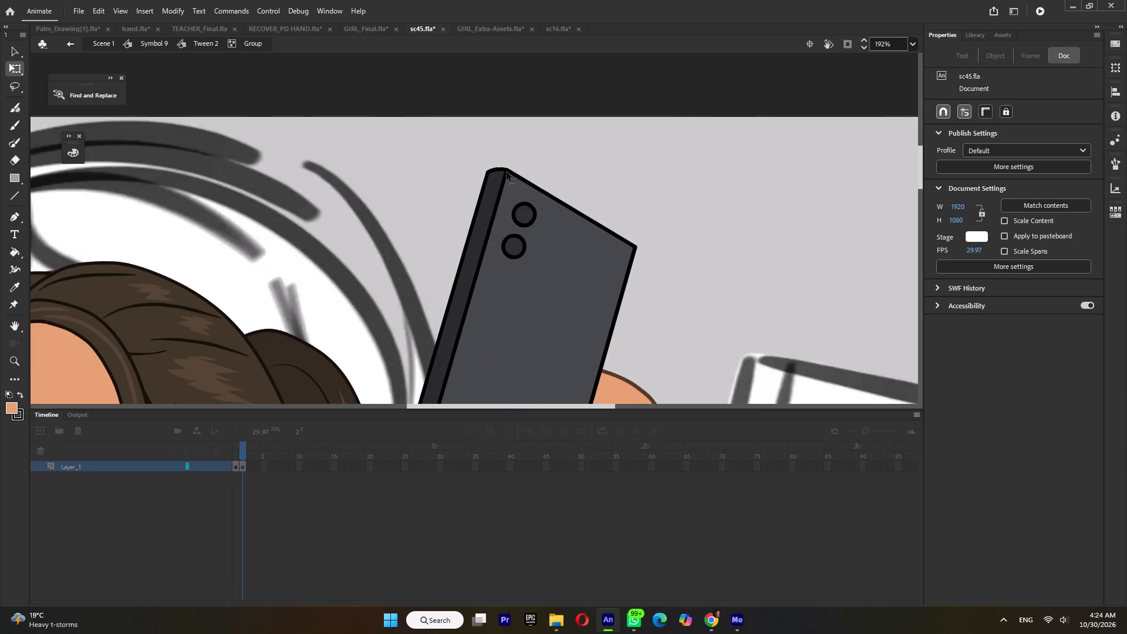
pyautogui.moveTo(507, 172); pyautogui.dragTo(502, 200)
pyautogui.hotkey('ctrl', 'z')
pyautogui.moveTo(507, 171); pyautogui.dragTo(500, 197)
pyautogui.moveTo(488, 174); pyautogui.dragTo(472, 210)
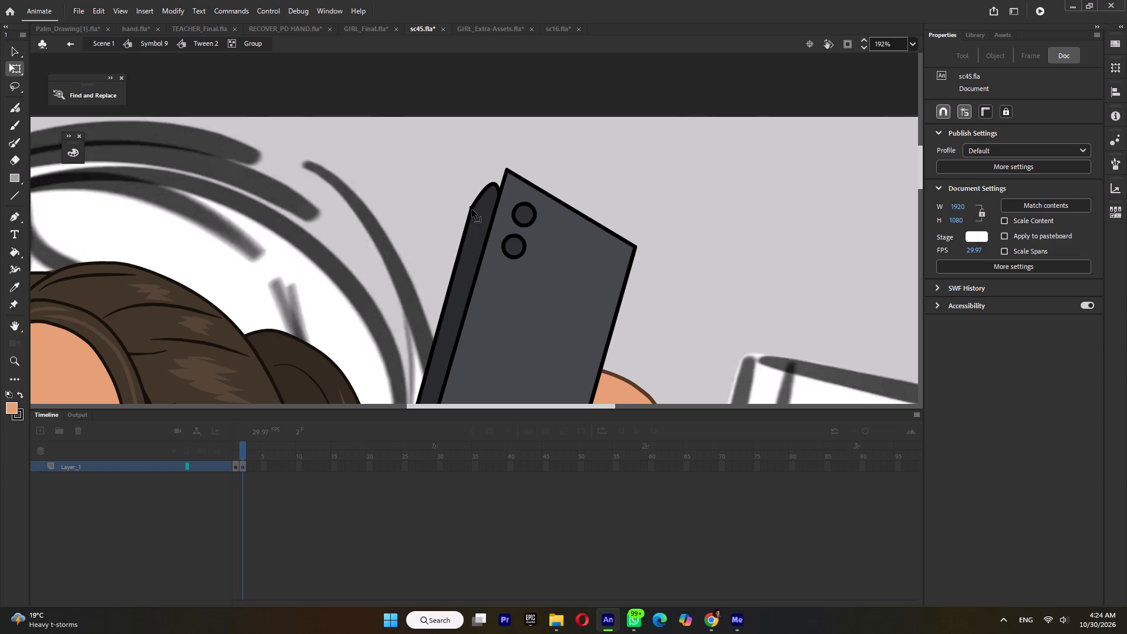
pyautogui.moveTo(472, 210); pyautogui.dragTo(472, 209)
pyautogui.moveTo(492, 184); pyautogui.dragTo(484, 204)
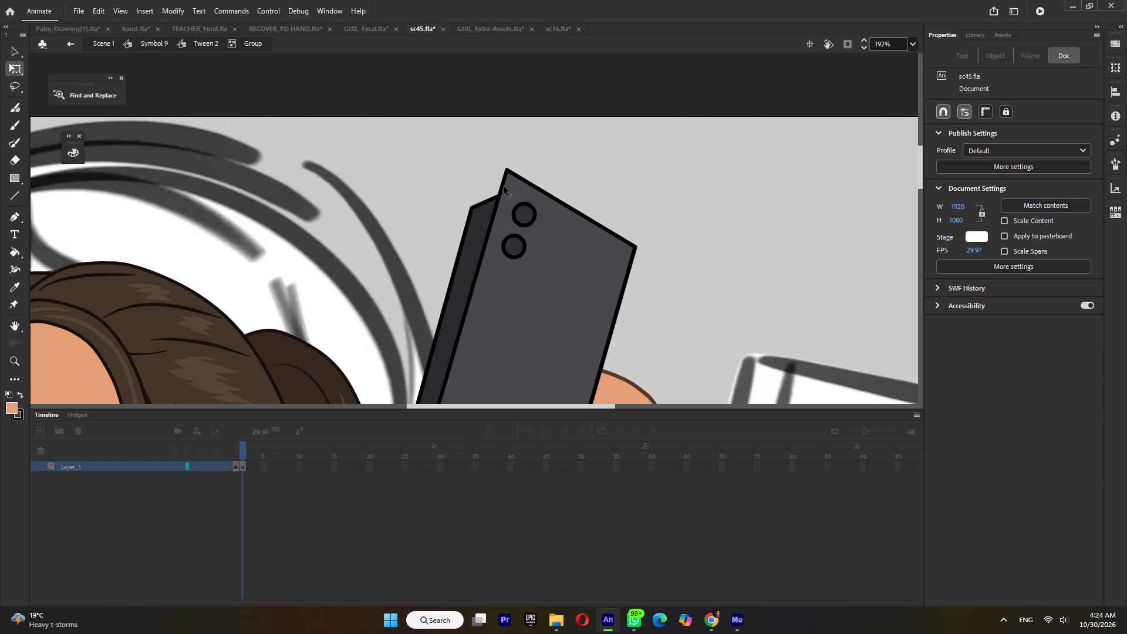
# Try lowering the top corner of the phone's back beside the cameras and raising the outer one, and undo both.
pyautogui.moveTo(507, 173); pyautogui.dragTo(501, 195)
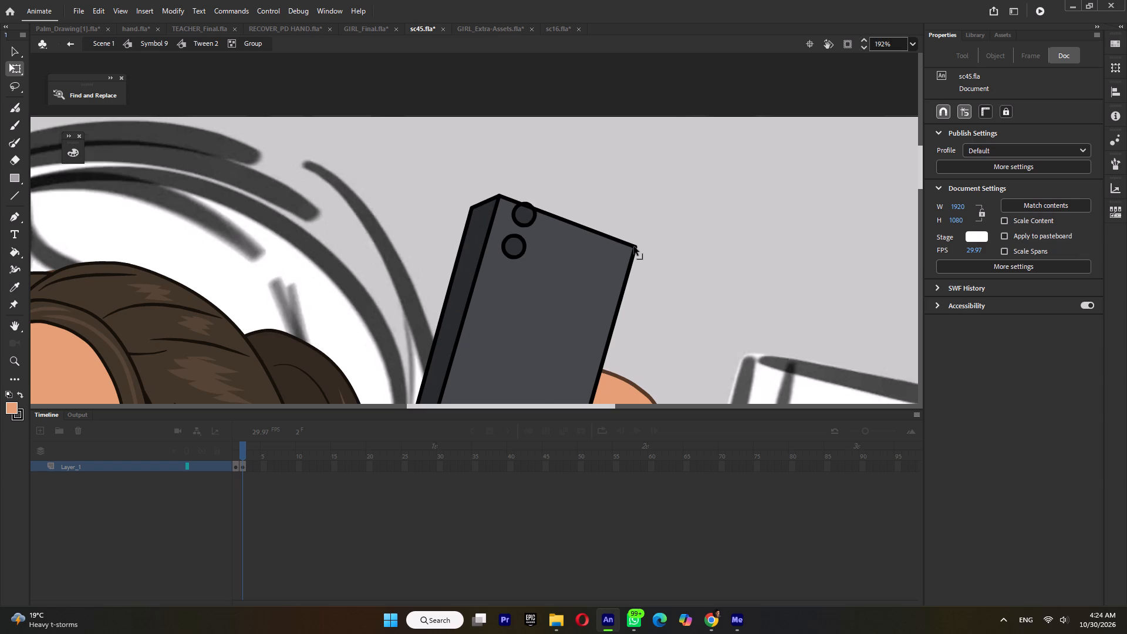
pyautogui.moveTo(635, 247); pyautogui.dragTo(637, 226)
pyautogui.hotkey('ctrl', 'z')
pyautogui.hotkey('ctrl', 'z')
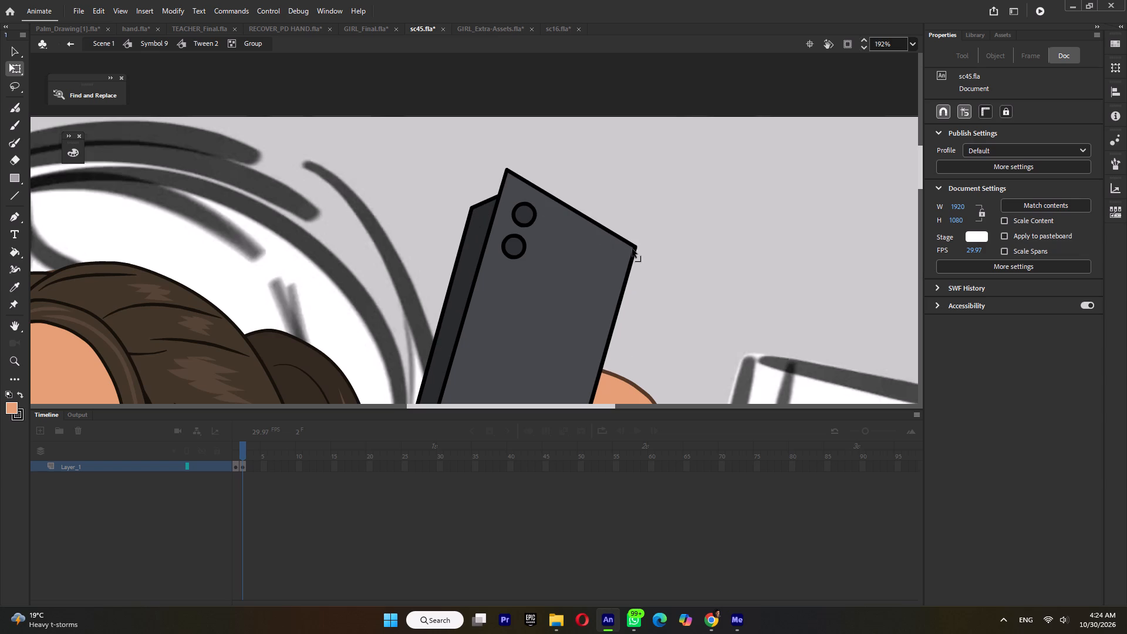
# Raise the phone's outer top corner and adjust the two corners beside the cameras to give a gently sloping top edge.
pyautogui.moveTo(636, 248); pyautogui.dragTo(644, 196)
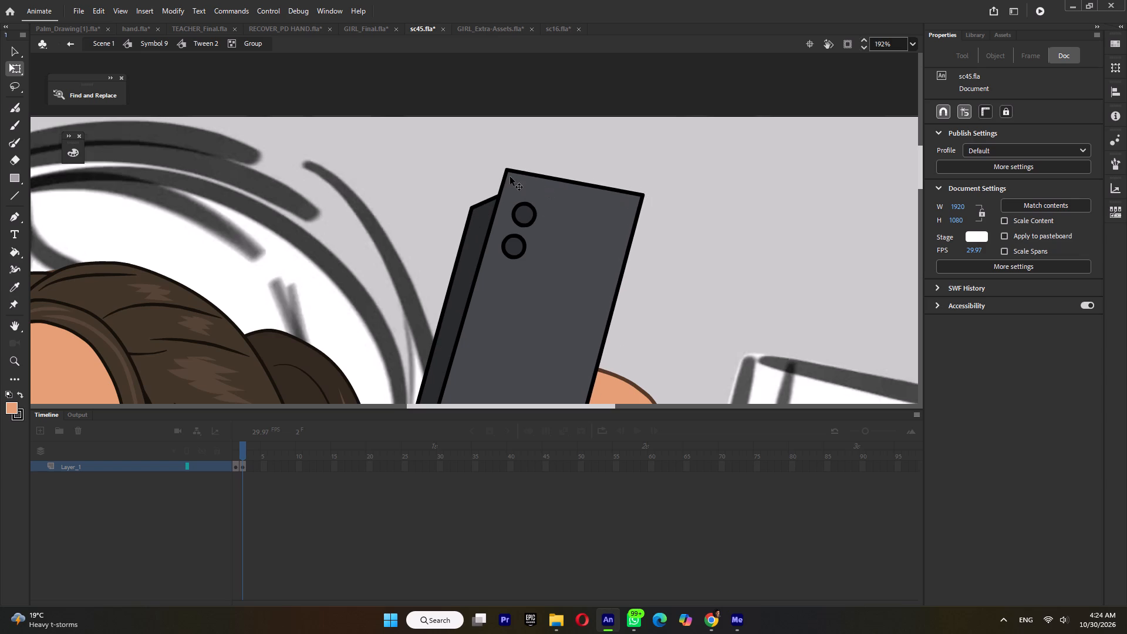
pyautogui.moveTo(506, 174); pyautogui.dragTo(501, 194)
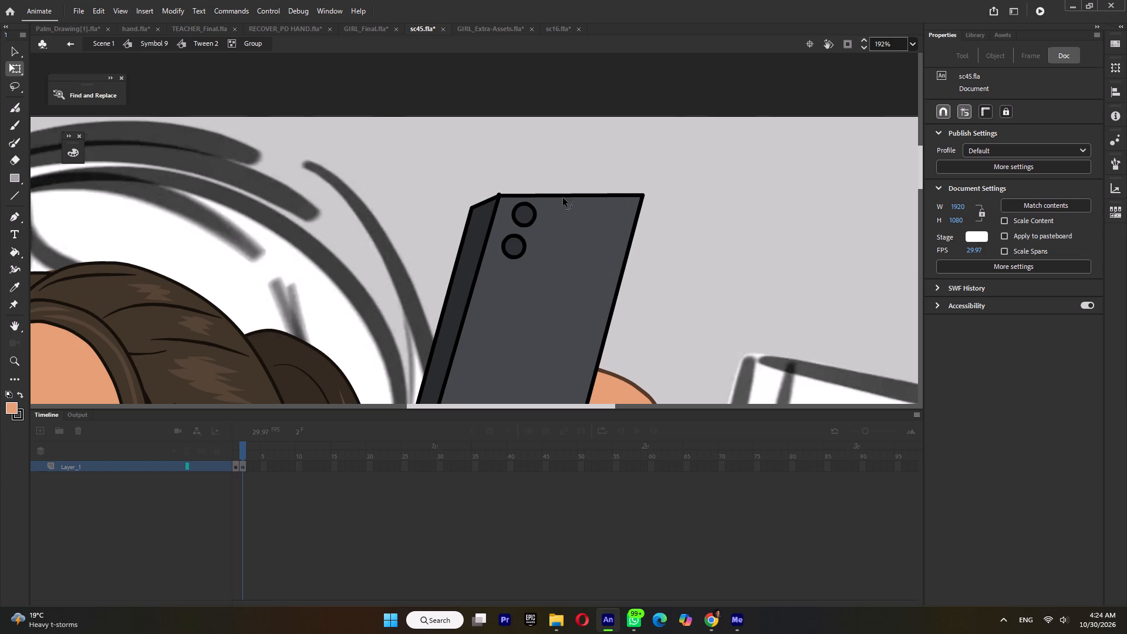
pyautogui.moveTo(499, 197); pyautogui.dragTo(502, 178)
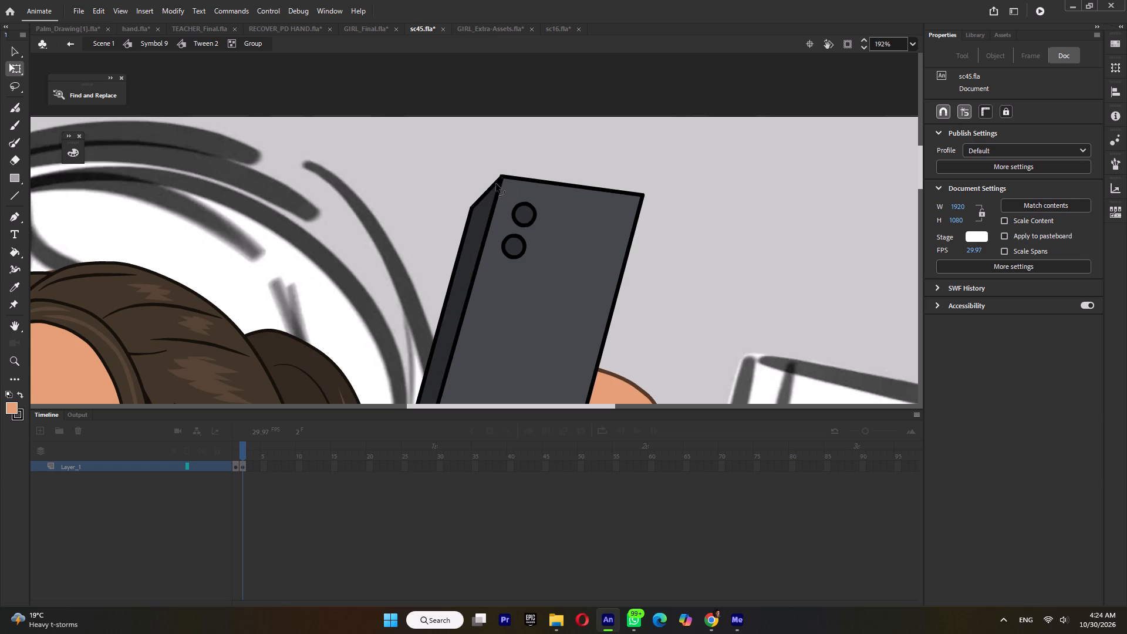
pyautogui.moveTo(472, 207); pyautogui.dragTo(484, 193)
# Raise the phone's bottom corners and tuck in the side face's lower end to straighten the bottom edge.
pyautogui.keyDown('ctrl'); pyautogui.scroll(-6, 497, 177); pyautogui.keyUp('ctrl')
pyautogui.moveTo(513, 352); pyautogui.dragTo(521, 323)
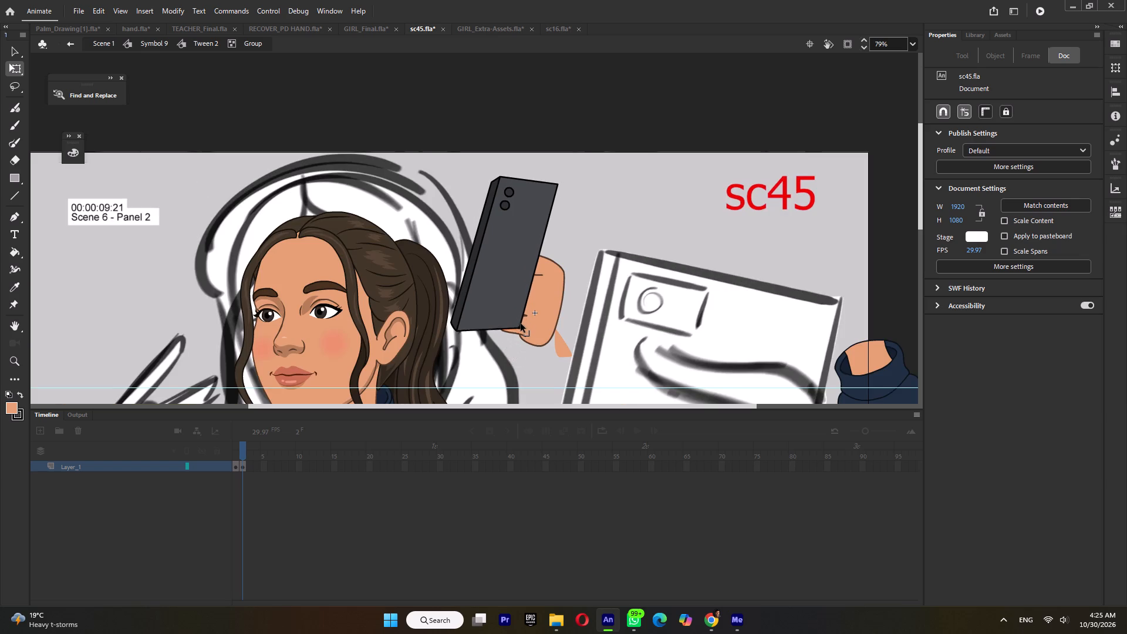
pyautogui.moveTo(521, 323); pyautogui.dragTo(521, 323)
pyautogui.moveTo(457, 329); pyautogui.dragTo(464, 325)
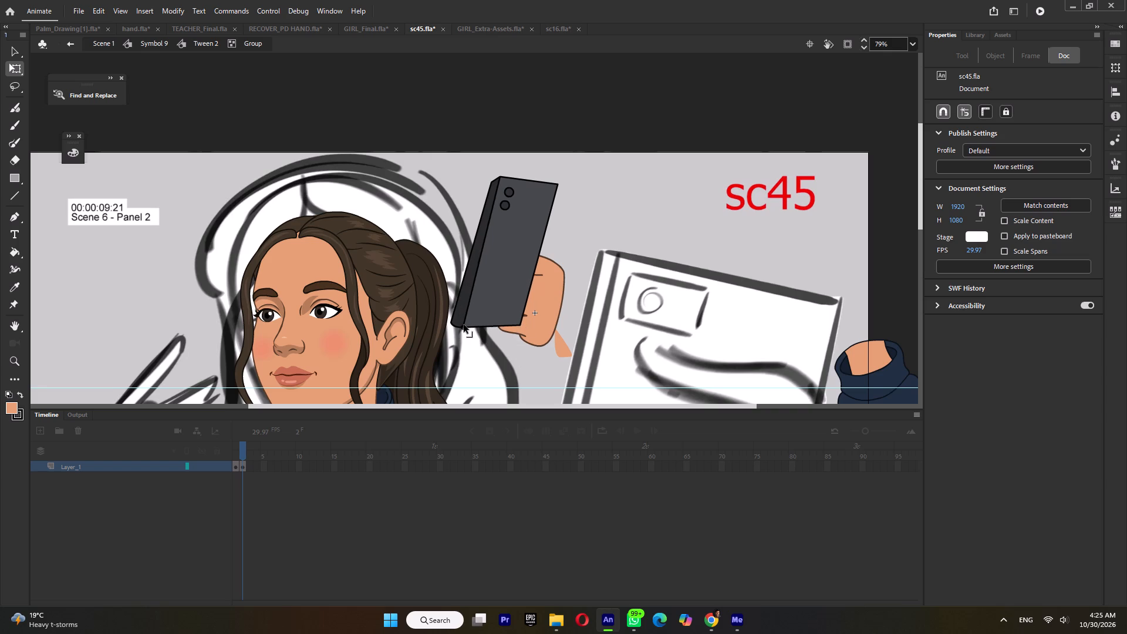
pyautogui.moveTo(464, 325); pyautogui.dragTo(464, 323)
pyautogui.moveTo(450, 324); pyautogui.dragTo(458, 326)
pyautogui.keyDown('ctrl'); pyautogui.scroll(6, 461, 328); pyautogui.keyUp('ctrl')
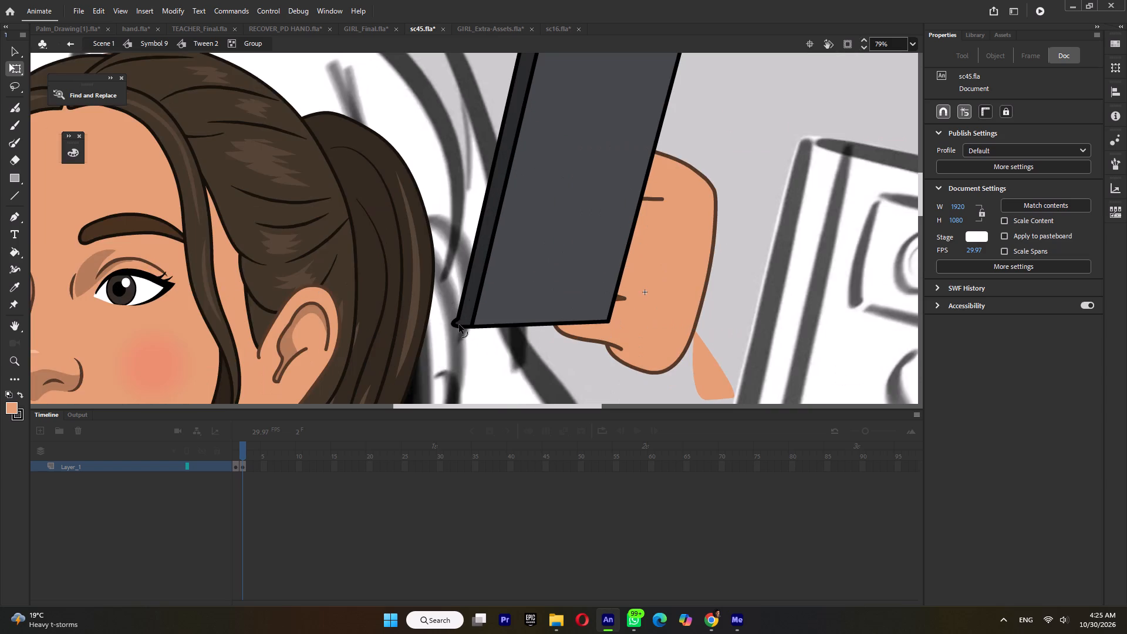
pyautogui.moveTo(458, 326); pyautogui.dragTo(472, 321)
# Lower the two top corners of the phone's back slightly to refine its top edge, and exit the phone group.
pyautogui.keyDown('ctrl'); pyautogui.scroll(-10, 474, 323); pyautogui.keyUp('ctrl')
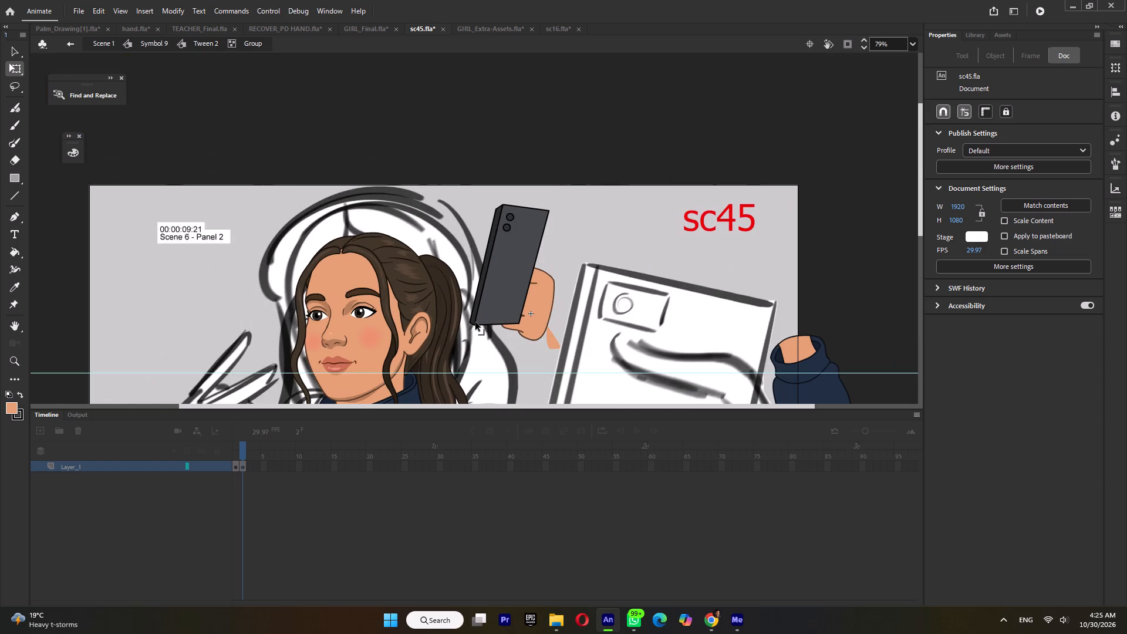
pyautogui.keyDown('ctrl'); pyautogui.scroll(4, 478, 204); pyautogui.keyUp('ctrl')
pyautogui.keyDown('ctrl'); pyautogui.scroll(4, 516, 269); pyautogui.keyUp('ctrl')
pyautogui.moveTo(547, 268); pyautogui.dragTo(546, 278)
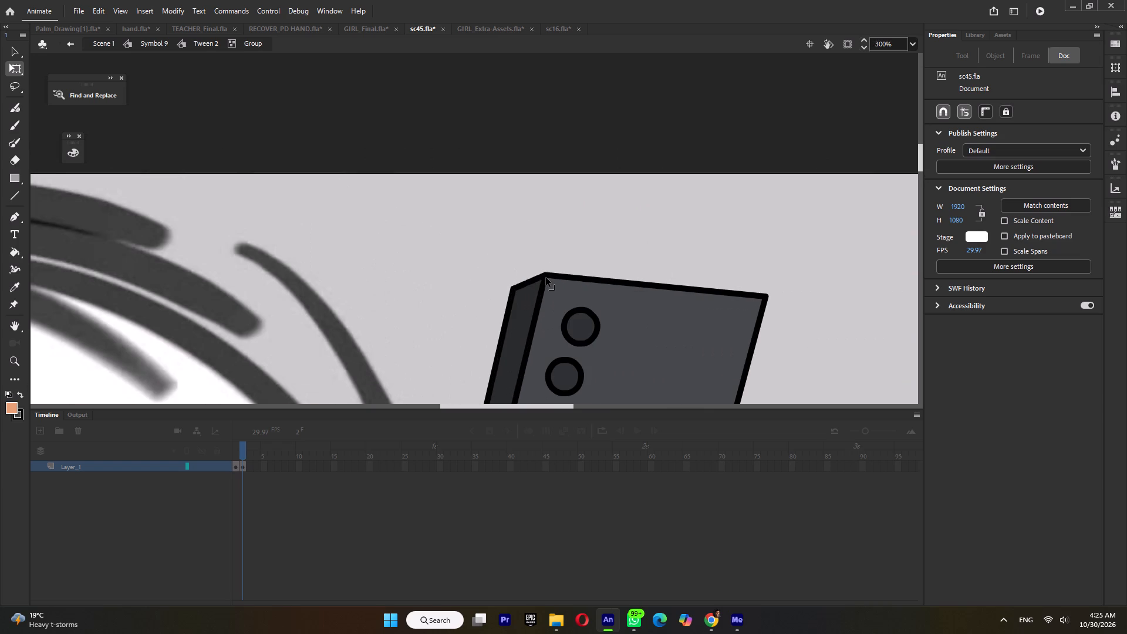
pyautogui.moveTo(546, 278); pyautogui.dragTo(546, 280)
pyautogui.moveTo(763, 295); pyautogui.dragTo(761, 307)
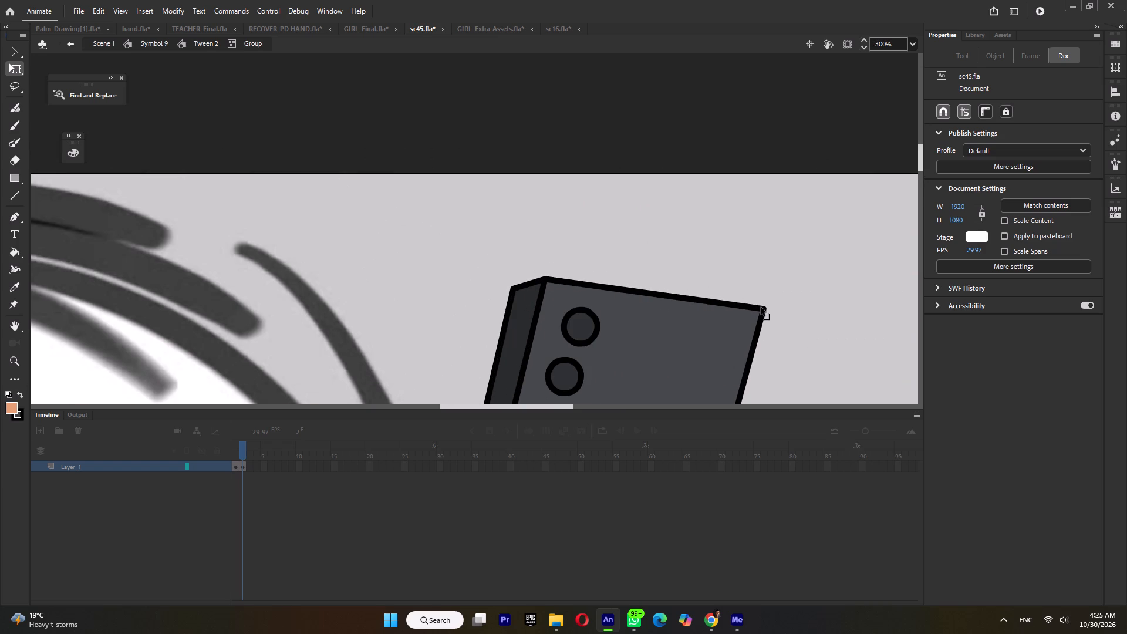
pyautogui.moveTo(761, 307); pyautogui.dragTo(760, 307)
pyautogui.keyDown('ctrl'); pyautogui.scroll(-9, 753, 245); pyautogui.keyUp('ctrl')
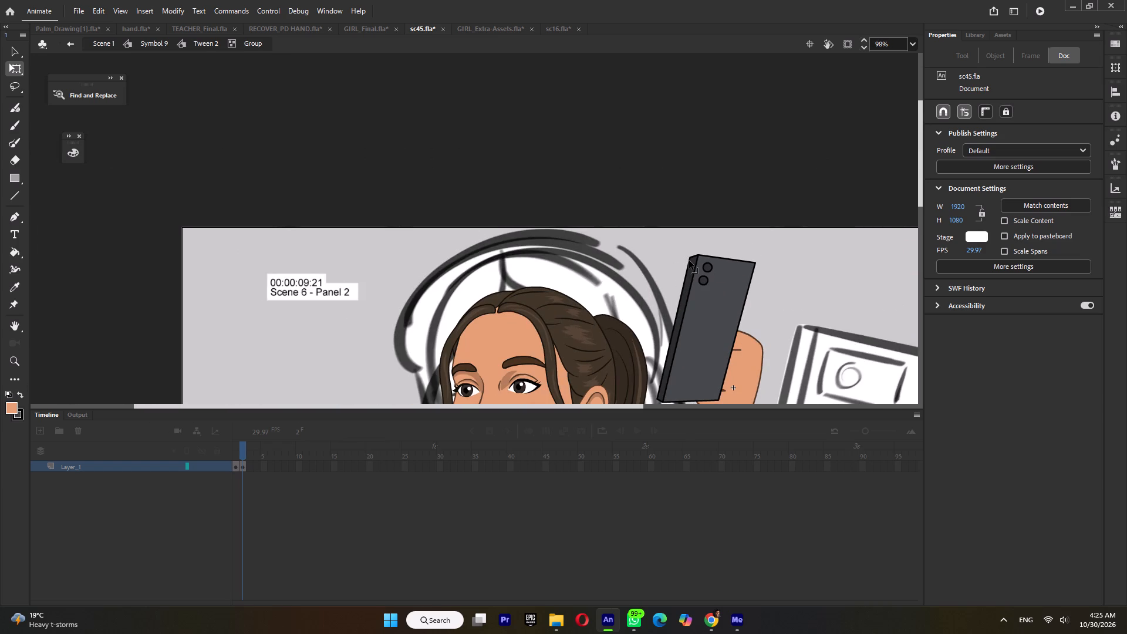
pyautogui.keyDown('ctrl'); pyautogui.scroll(-6, 697, 253); pyautogui.keyUp('ctrl')
pyautogui.doubleClick(578, 257)
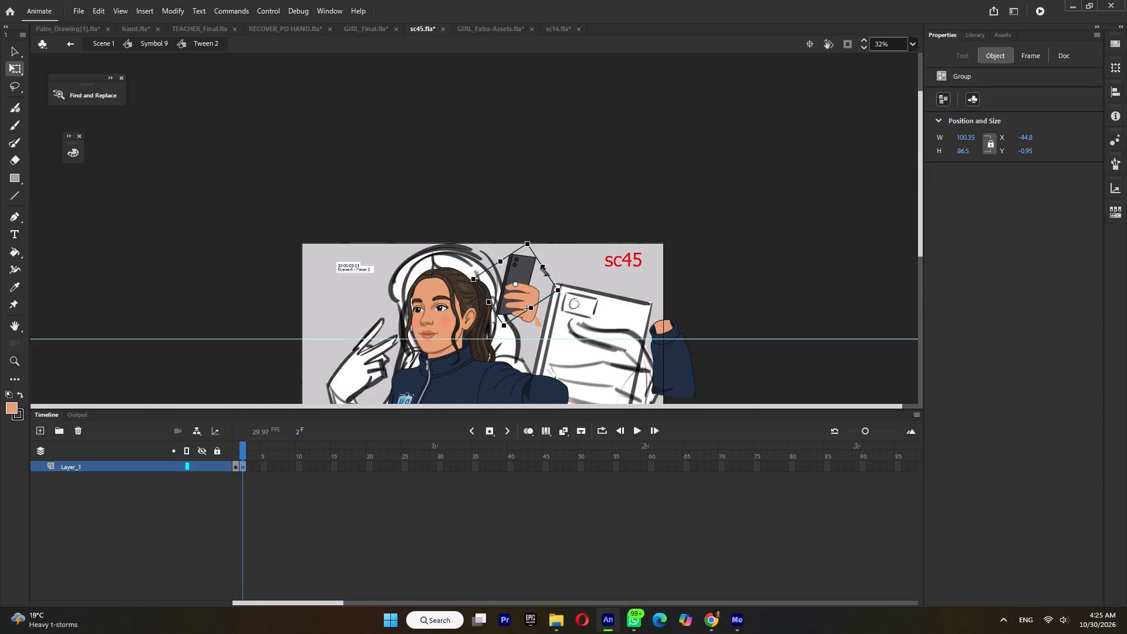
# Move the phone down slightly so that it sits lower in the hand's grip.
pyautogui.keyDown('ctrl'); pyautogui.scroll(5, 528, 272); pyautogui.keyUp('ctrl')
pyautogui.moveTo(528, 268); pyautogui.dragTo(525, 291)
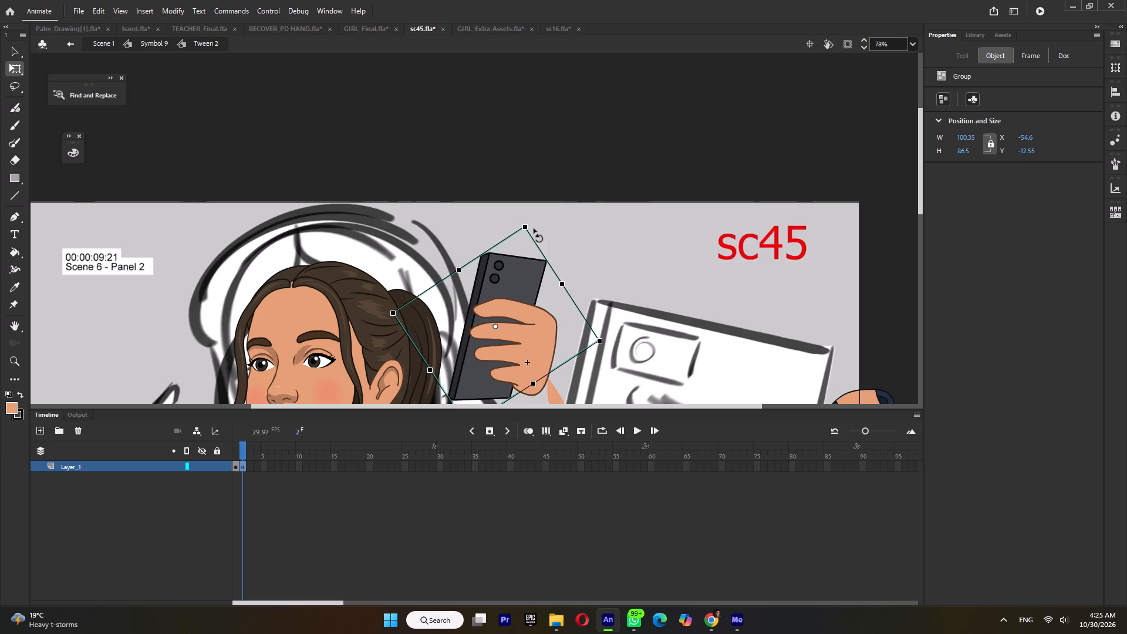
pyautogui.moveTo(534, 225); pyautogui.dragTo(536, 238)
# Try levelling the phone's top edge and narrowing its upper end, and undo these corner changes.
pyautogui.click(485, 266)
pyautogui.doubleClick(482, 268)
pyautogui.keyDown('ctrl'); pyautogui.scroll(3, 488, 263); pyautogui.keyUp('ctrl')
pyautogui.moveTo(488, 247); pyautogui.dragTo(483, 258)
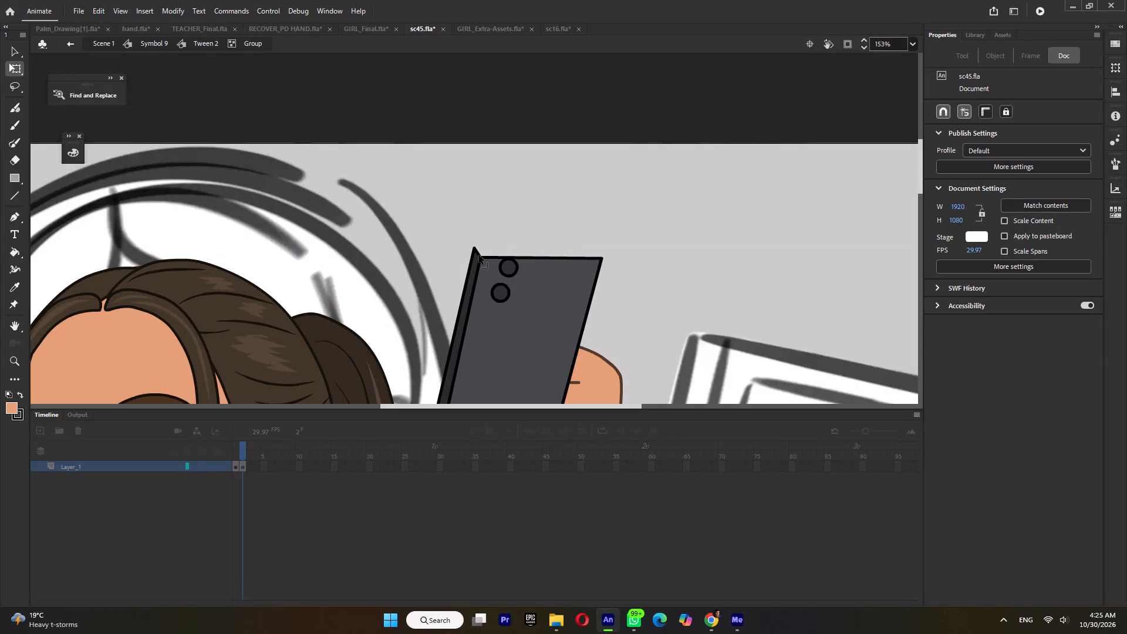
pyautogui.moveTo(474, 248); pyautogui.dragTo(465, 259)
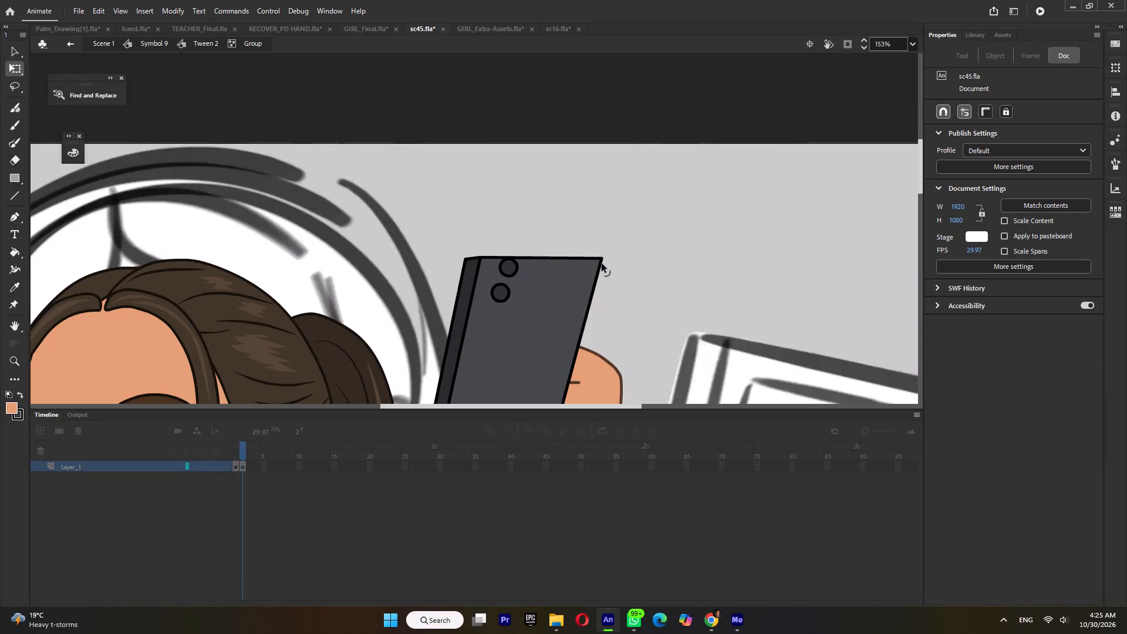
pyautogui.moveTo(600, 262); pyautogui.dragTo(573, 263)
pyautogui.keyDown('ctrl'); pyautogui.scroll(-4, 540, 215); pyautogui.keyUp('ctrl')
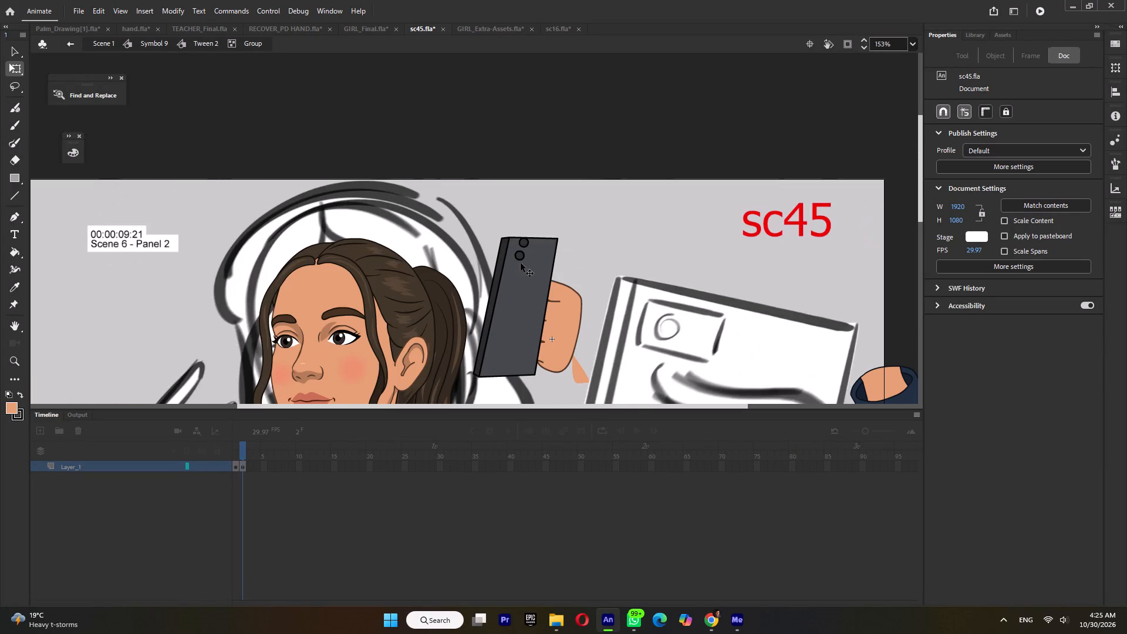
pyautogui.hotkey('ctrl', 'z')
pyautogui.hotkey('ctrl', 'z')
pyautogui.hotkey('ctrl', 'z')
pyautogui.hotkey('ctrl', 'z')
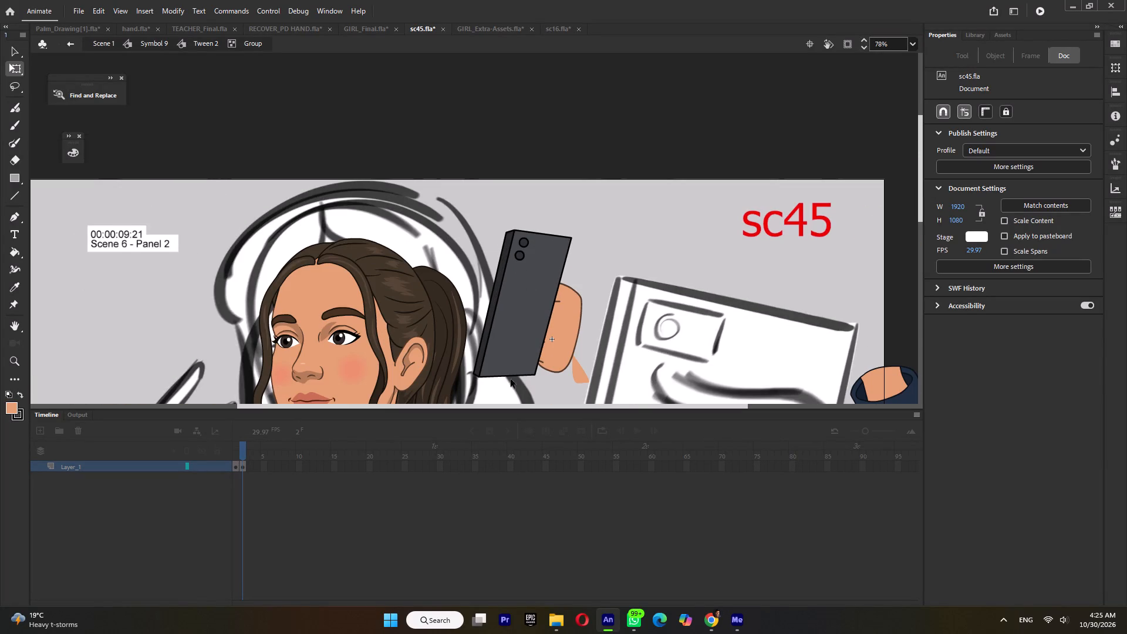
# Lift the inner bottom corner of the phone's back and reshape the side face's lower end to meet it.
pyautogui.moveTo(479, 376); pyautogui.dragTo(485, 365)
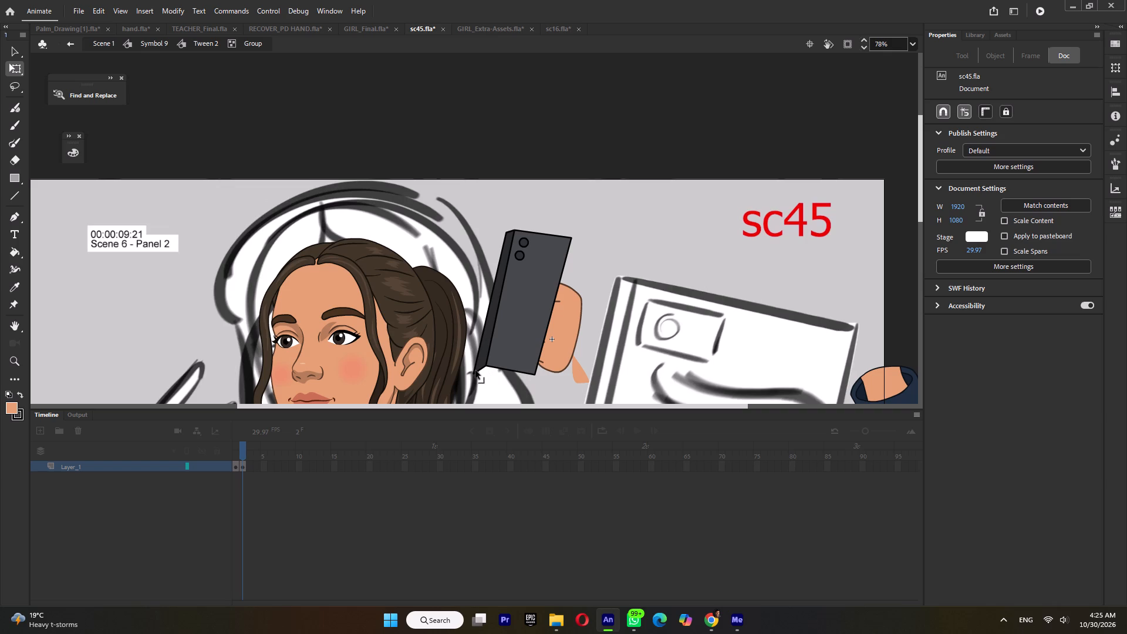
pyautogui.moveTo(475, 372); pyautogui.dragTo(477, 363)
pyautogui.hotkey('ctrl', 'z')
pyautogui.keyDown('ctrl'); pyautogui.scroll(4, 479, 365); pyautogui.keyUp('ctrl')
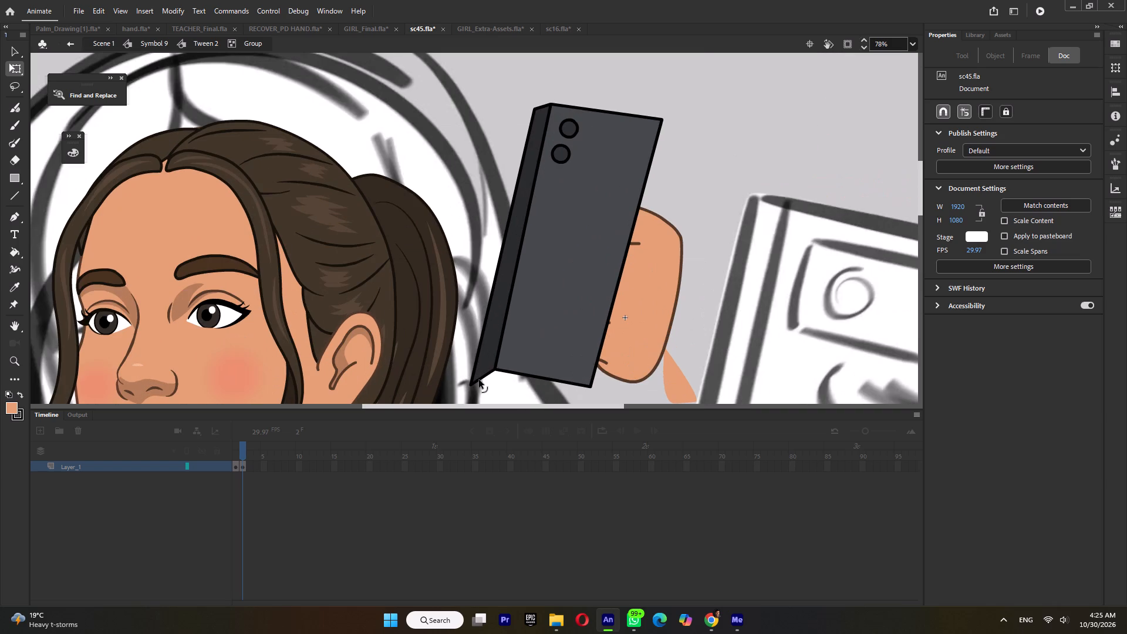
pyautogui.moveTo(482, 380); pyautogui.dragTo(453, 349)
# Delete the stray outline pieces left below the phone's side face at its bottom corner.
pyautogui.click(466, 371)
pyautogui.press('Delete')
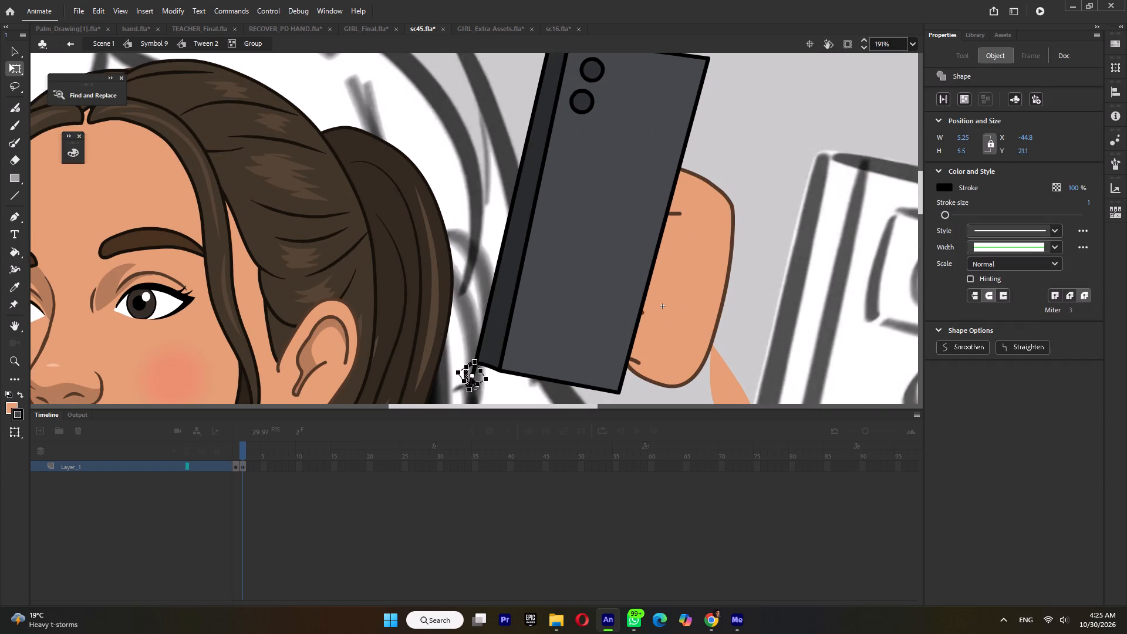
pyautogui.click(474, 378)
pyautogui.press('Delete')
# Adjust the side face's bottom corner and raise the outer bottom corner to level the phone's base, and exit the group.
pyautogui.moveTo(477, 364); pyautogui.dragTo(483, 363)
pyautogui.keyDown('ctrl'); pyautogui.scroll(-4, 527, 329); pyautogui.keyUp('ctrl')
pyautogui.moveTo(565, 355); pyautogui.dragTo(574, 345)
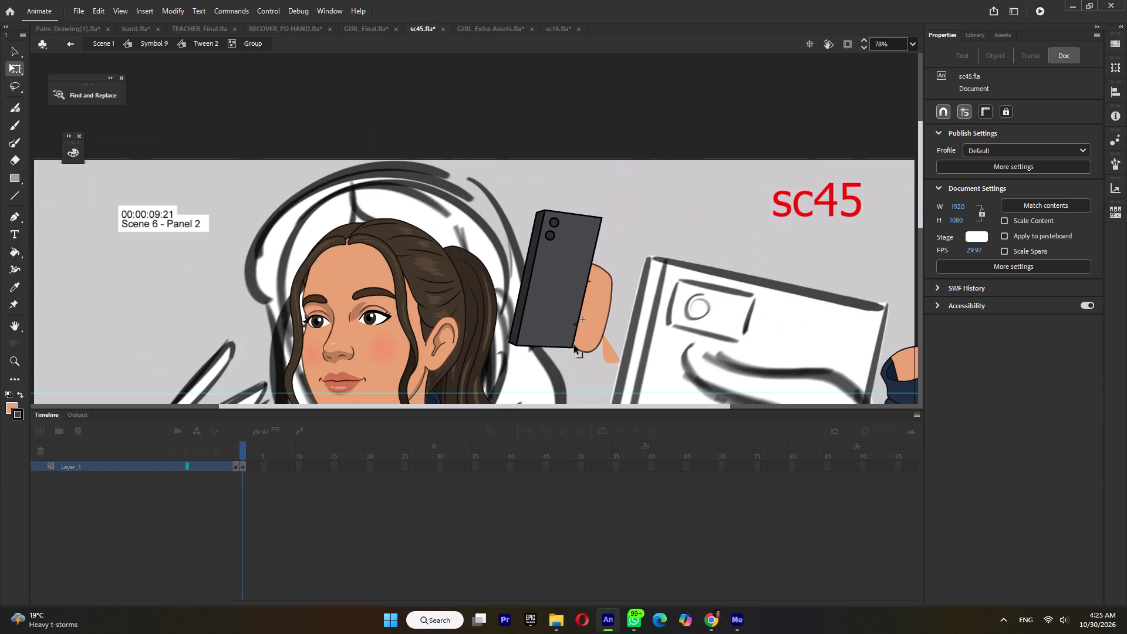
pyautogui.moveTo(574, 345); pyautogui.dragTo(574, 346)
pyautogui.doubleClick(627, 233)
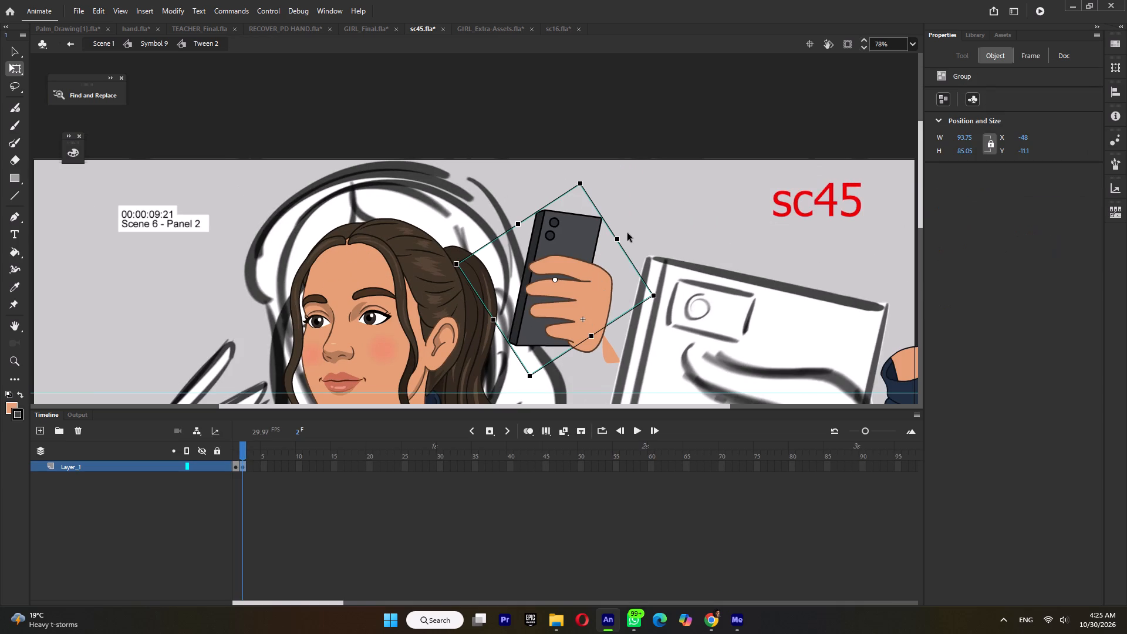
# Rotate the phone slightly counterclockwise, shift it a little down toward the girl's head, and return to Symbol 9.
pyautogui.moveTo(587, 181); pyautogui.dragTo(578, 183)
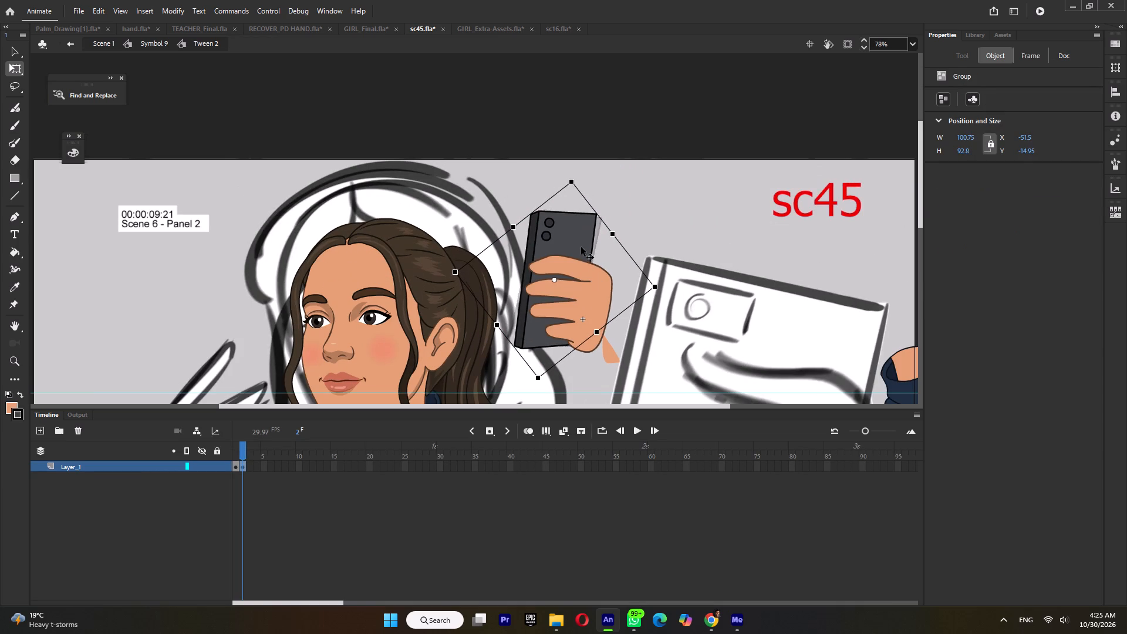
pyautogui.moveTo(582, 241); pyautogui.dragTo(577, 252)
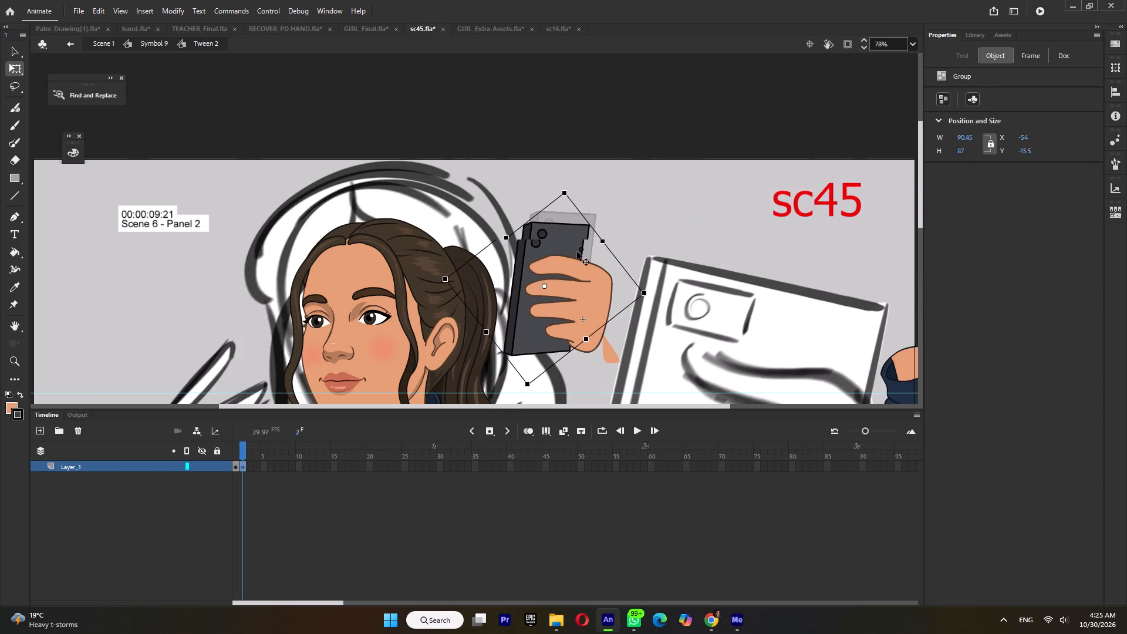
pyautogui.moveTo(577, 252); pyautogui.dragTo(578, 249)
pyautogui.keyDown('ctrl'); pyautogui.scroll(-4, 576, 250); pyautogui.keyUp('ctrl')
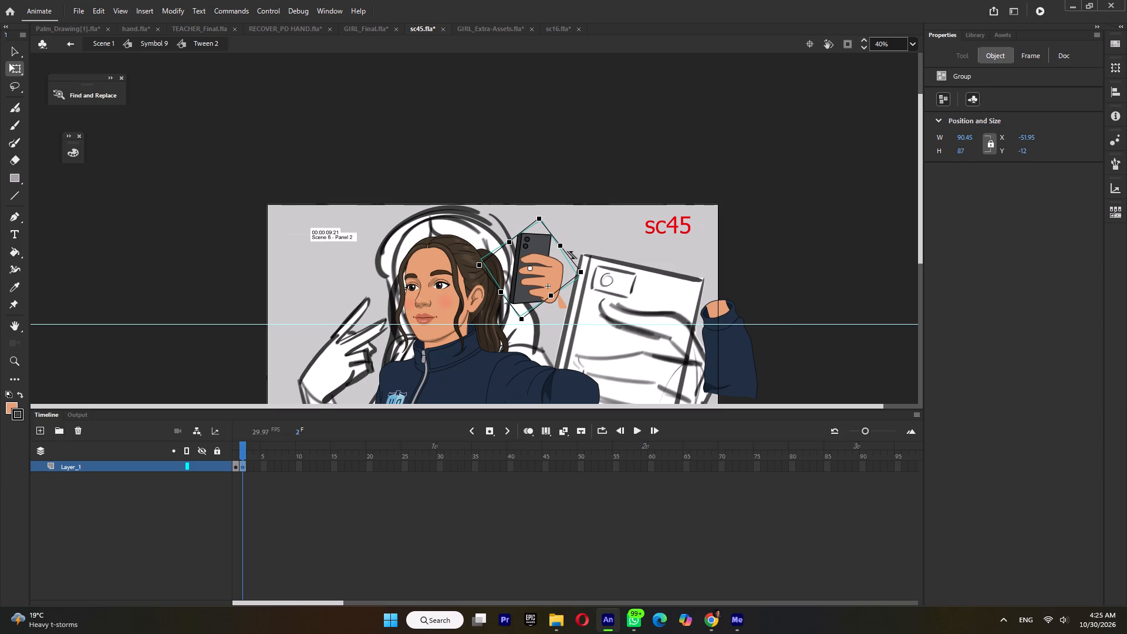
pyautogui.doubleClick(577, 244)
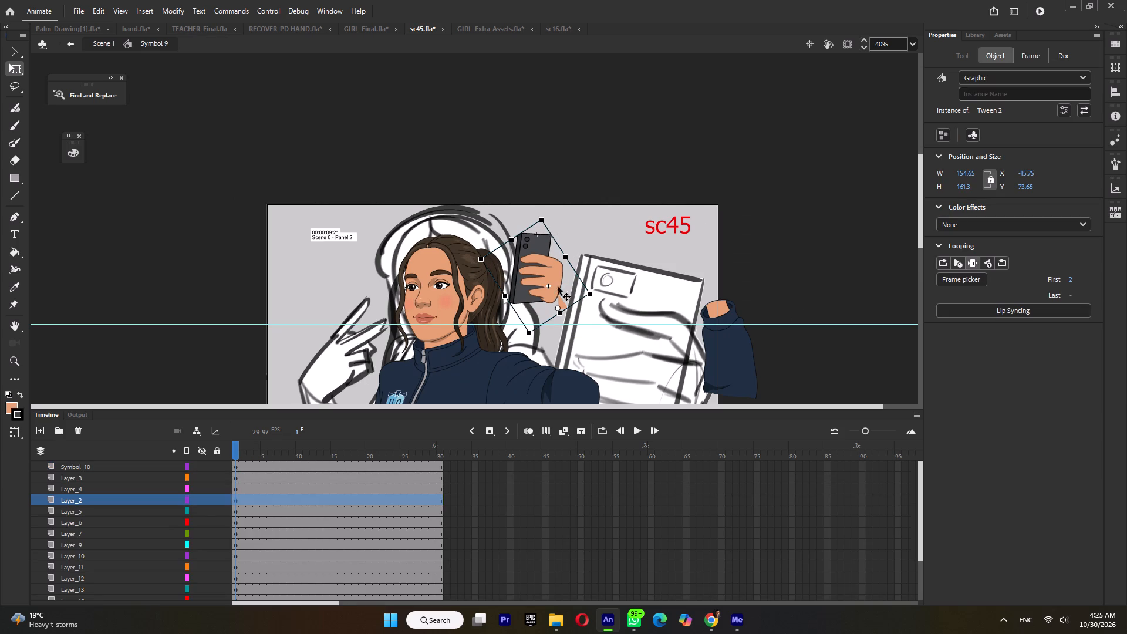
# Shift the phone hand's transformation point, delete the leftover wrist piece inside Tween 2, and return to Symbol 9.
pyautogui.moveTo(558, 311); pyautogui.dragTo(551, 291)
pyautogui.doubleClick(558, 263)
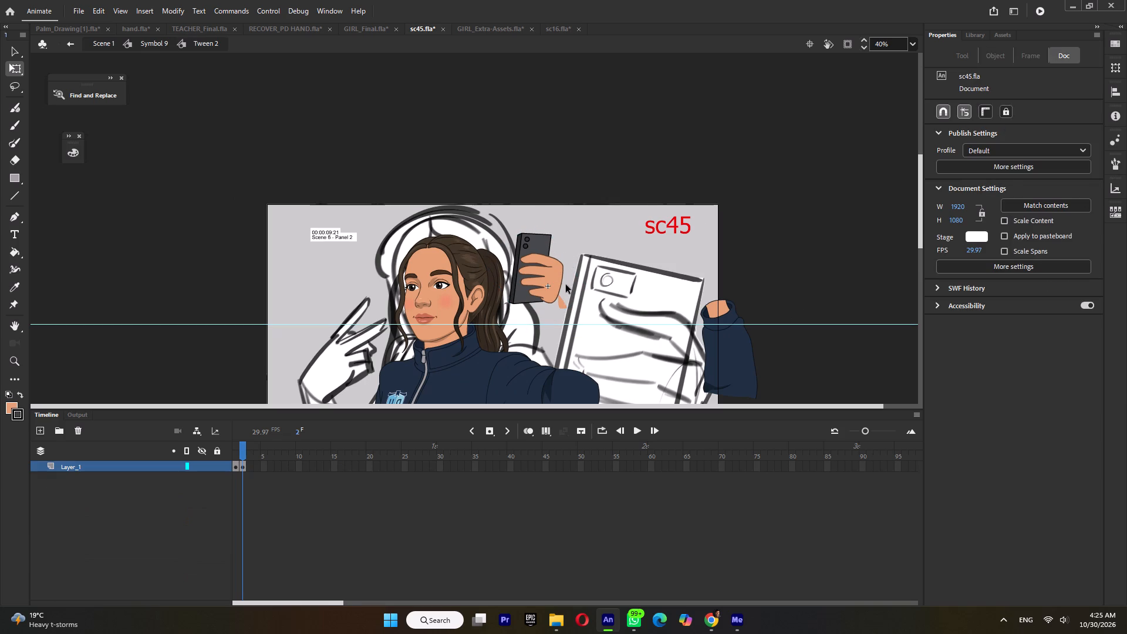
pyautogui.click(560, 306)
pyautogui.doubleClick(560, 306)
pyautogui.press('Delete')
pyautogui.doubleClick(582, 280)
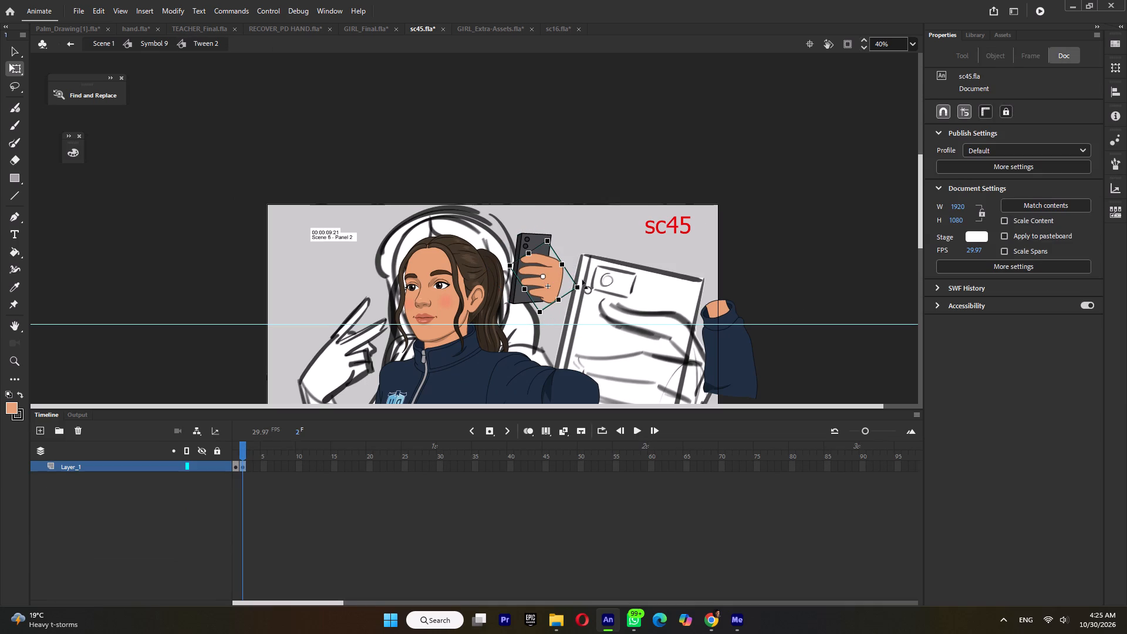
pyautogui.doubleClick(583, 268)
# Enlarge the phone hand to about 426 by 433, tilt it clockwise, and position it over the storyboard's phone.
pyautogui.keyDown('shift'); pyautogui.moveTo(544, 220); pyautogui.dragTo(558, 149); pyautogui.keyUp('shift')
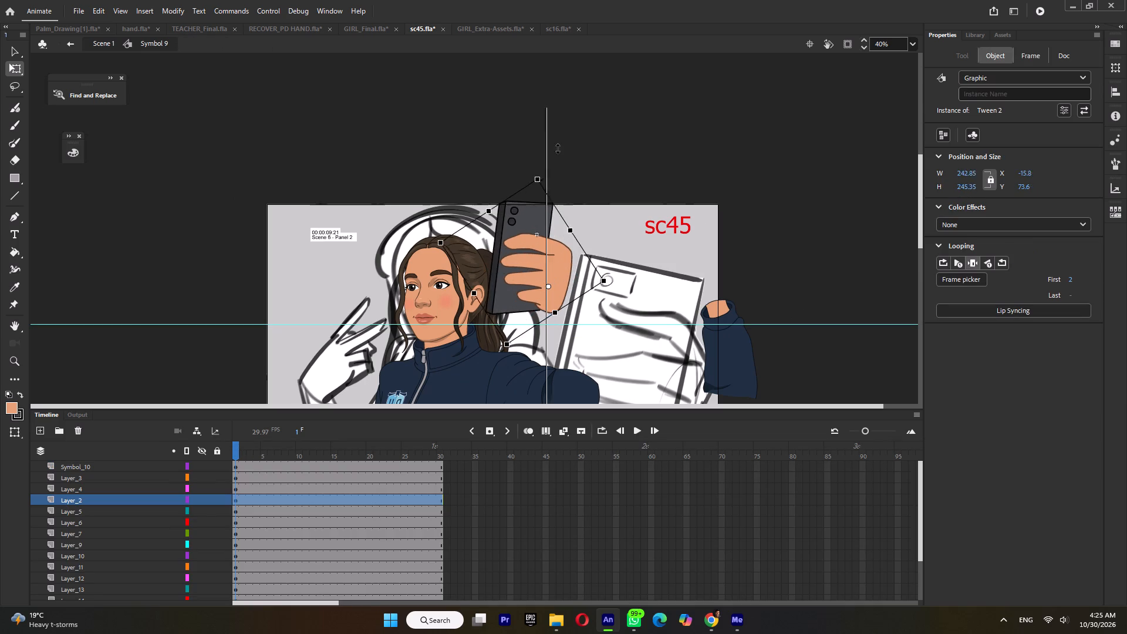
pyautogui.keyDown('shift'); pyautogui.moveTo(558, 149); pyautogui.dragTo(559, 145); pyautogui.keyUp('shift')
pyautogui.moveTo(537, 248); pyautogui.dragTo(655, 352)
pyautogui.keyDown('ctrl'); pyautogui.scroll(-4, 653, 266); pyautogui.keyUp('ctrl')
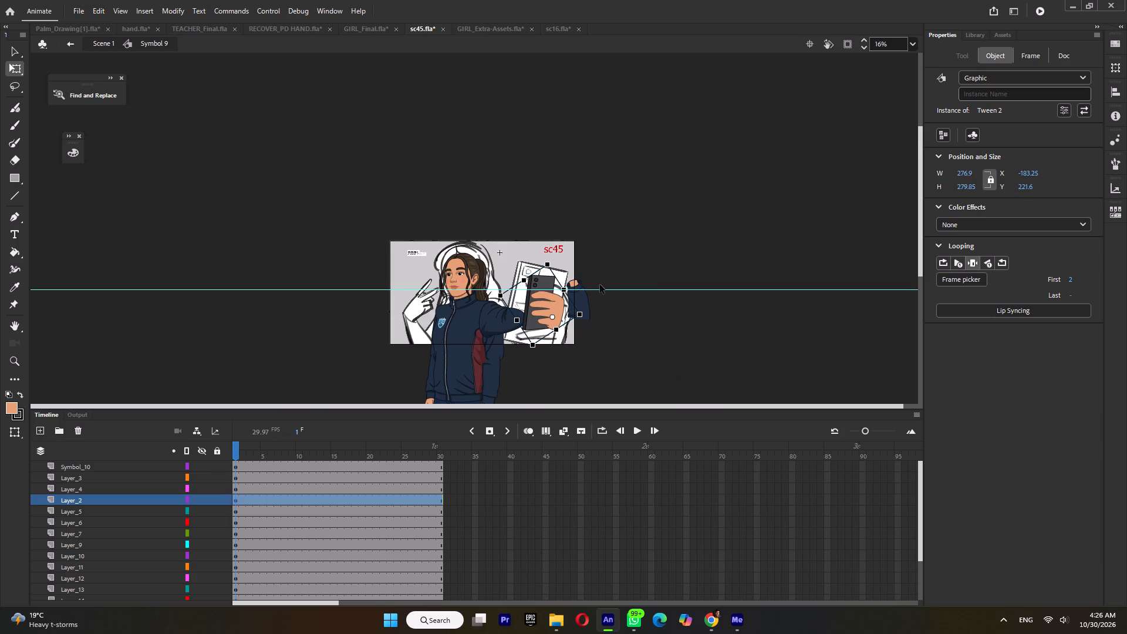
pyautogui.keyDown('shift'); pyautogui.moveTo(548, 264); pyautogui.dragTo(563, 223); pyautogui.keyUp('shift')
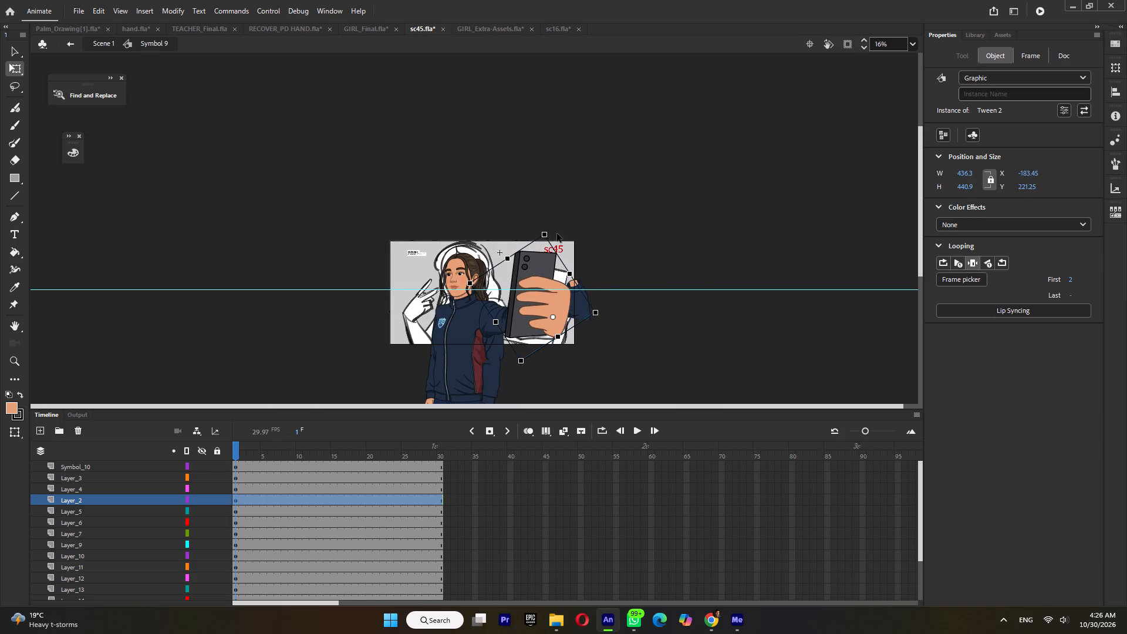
pyautogui.moveTo(555, 234); pyautogui.dragTo(568, 244)
pyautogui.moveTo(552, 294); pyautogui.dragTo(554, 308)
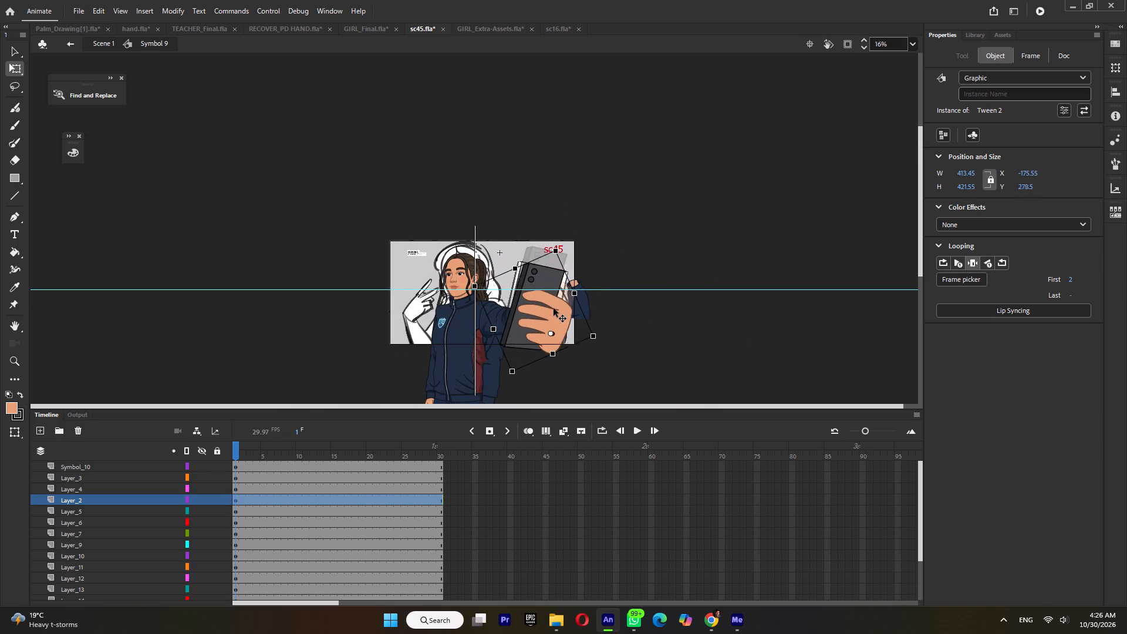
pyautogui.moveTo(554, 308); pyautogui.dragTo(552, 310)
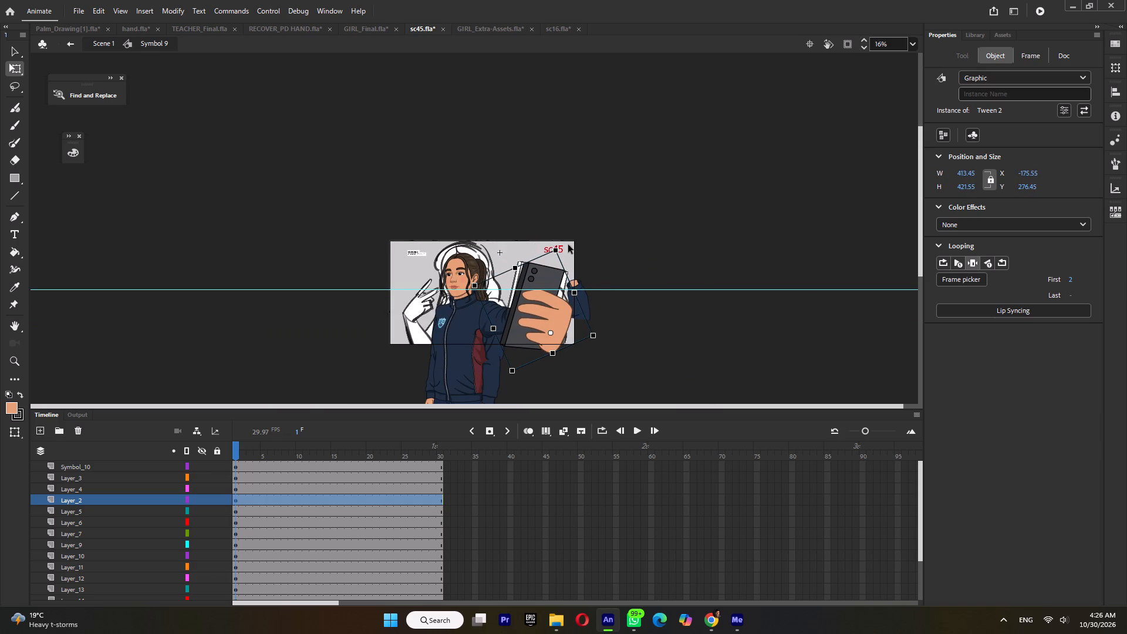
pyautogui.moveTo(560, 249); pyautogui.dragTo(554, 251)
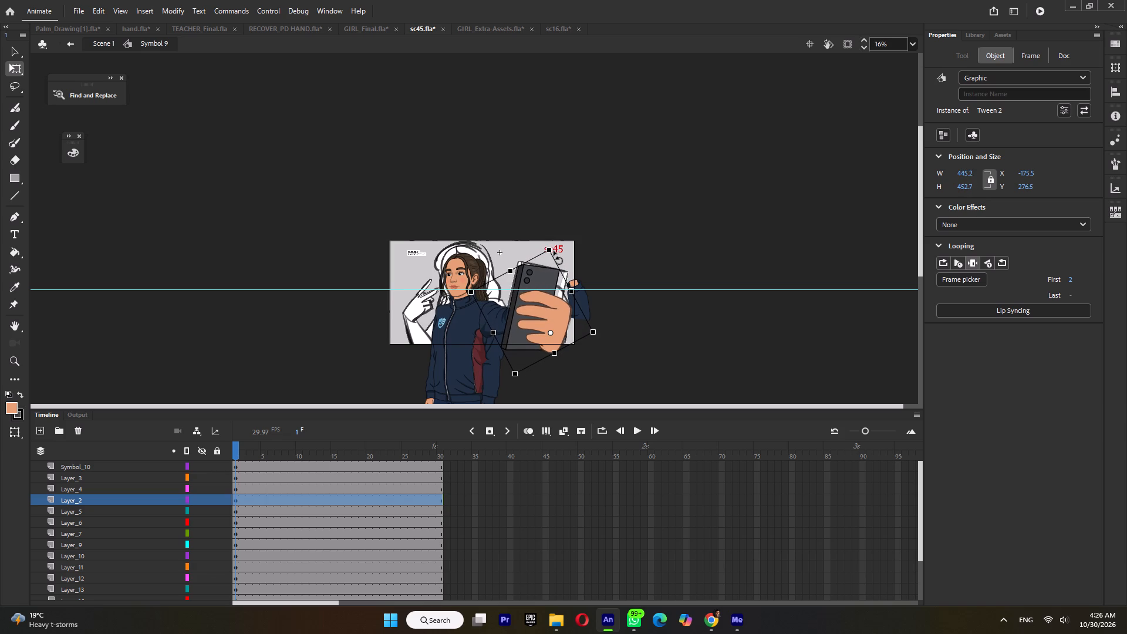
pyautogui.moveTo(554, 251); pyautogui.dragTo(554, 252)
pyautogui.keyDown('ctrl'); pyautogui.scroll(4, 550, 312); pyautogui.keyUp('ctrl')
pyautogui.moveTo(552, 315); pyautogui.dragTo(557, 304)
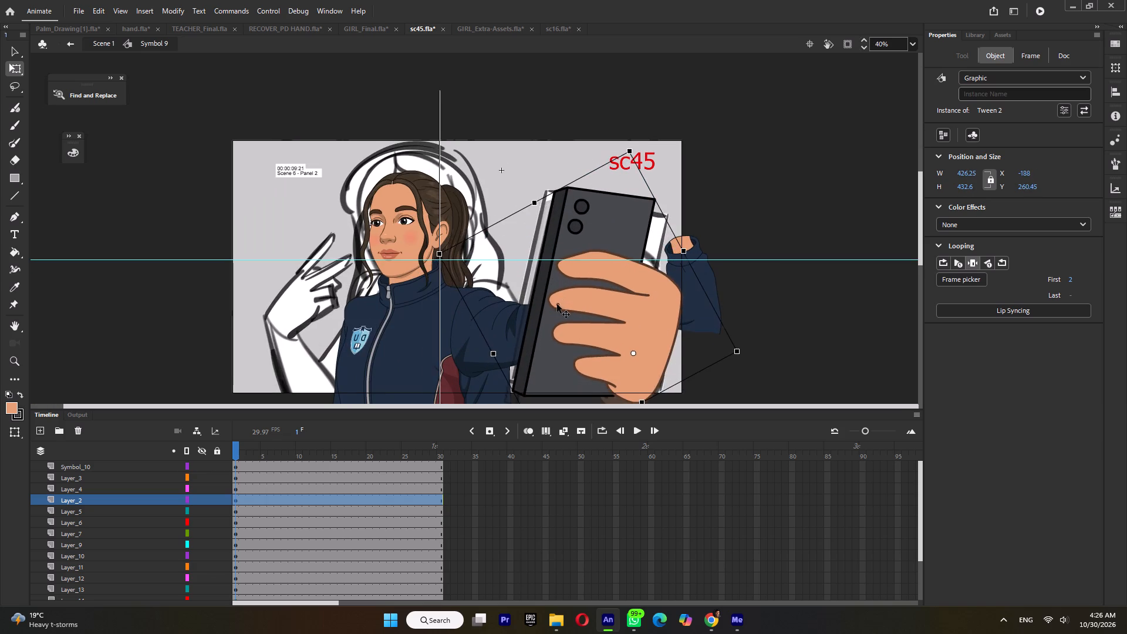
pyautogui.moveTo(557, 304); pyautogui.dragTo(555, 306)
pyautogui.keyDown('ctrl'); pyautogui.scroll(-2, 562, 296); pyautogui.keyUp('ctrl')
# Delete the original hanging arm's upper arm, forearm and hand on the phone side of the body.
pyautogui.click(517, 326)
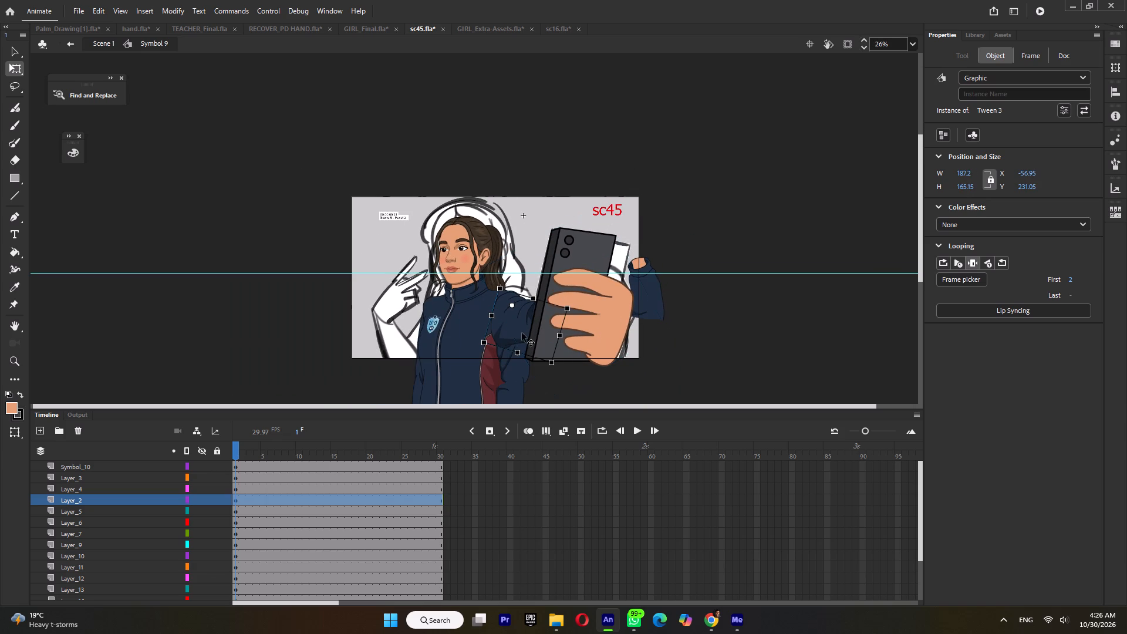
pyautogui.click(522, 380)
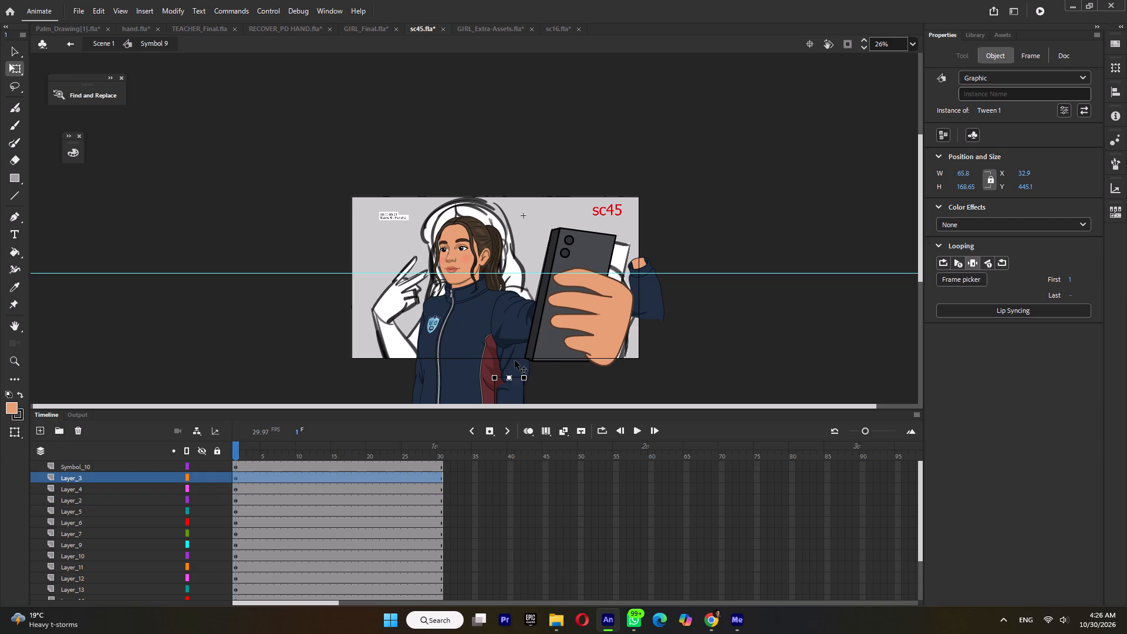
pyautogui.keyDown('shift'); pyautogui.click(515, 360); pyautogui.keyUp('shift')
pyautogui.scroll(-1, 529, 319)
pyautogui.click(556, 315)
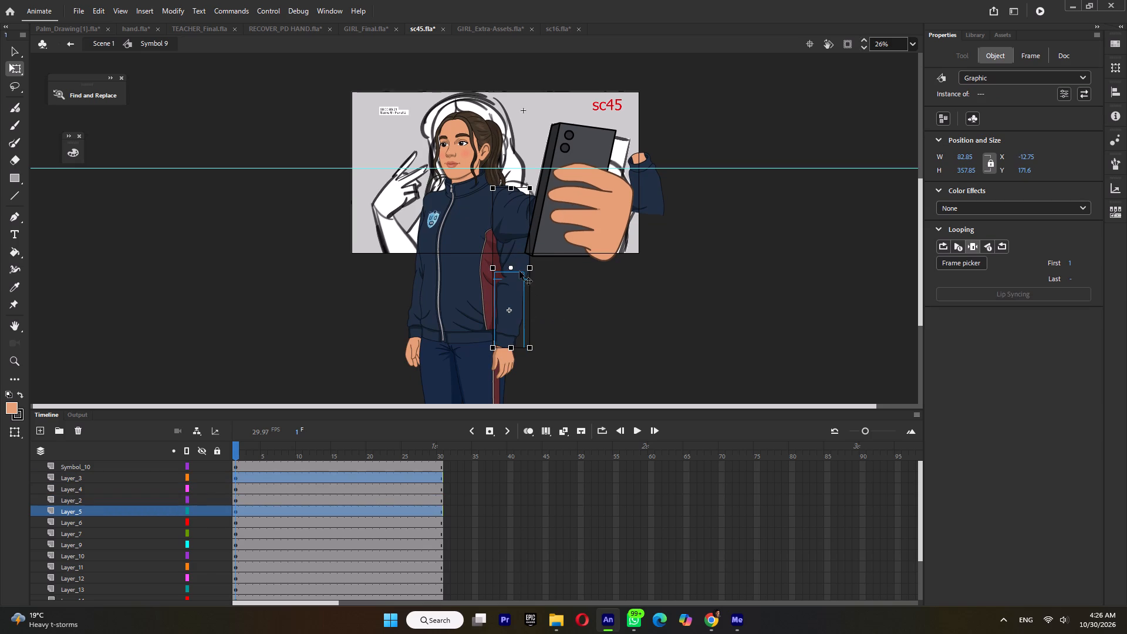
pyautogui.click(563, 288)
pyautogui.click(521, 258)
pyautogui.press('Delete')
pyautogui.click(512, 315)
pyautogui.press('Delete')
pyautogui.click(508, 365)
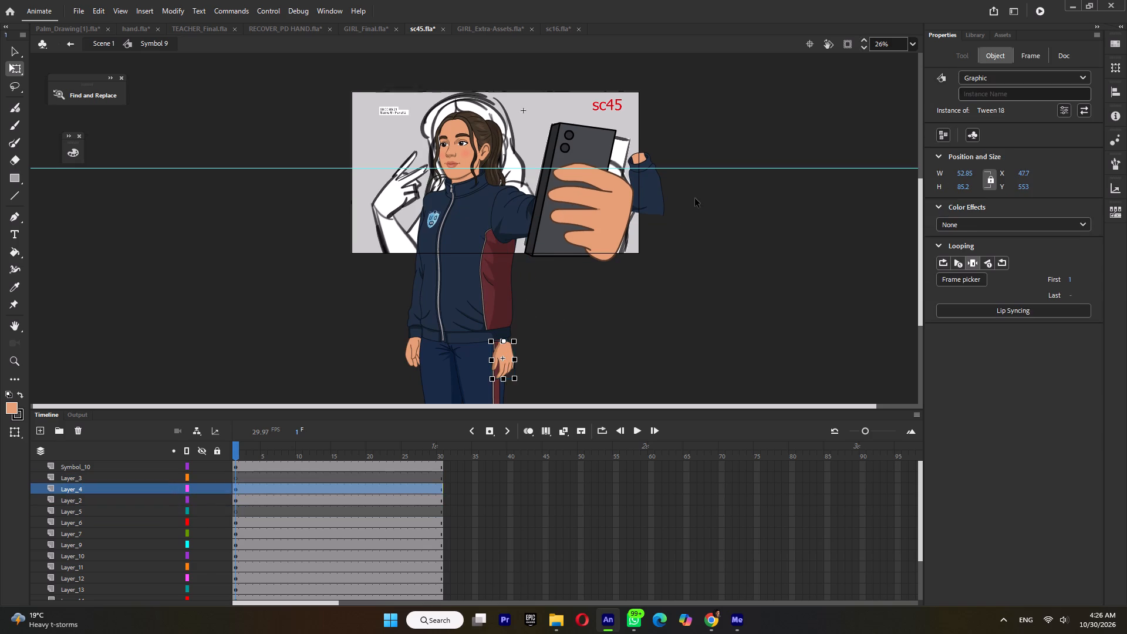
pyautogui.press('Delete')
# Rotate the spare forearm clockwise, try it over the phone hand, and place it outside the stage.
pyautogui.click(645, 186)
pyautogui.moveTo(659, 151); pyautogui.dragTo(694, 195)
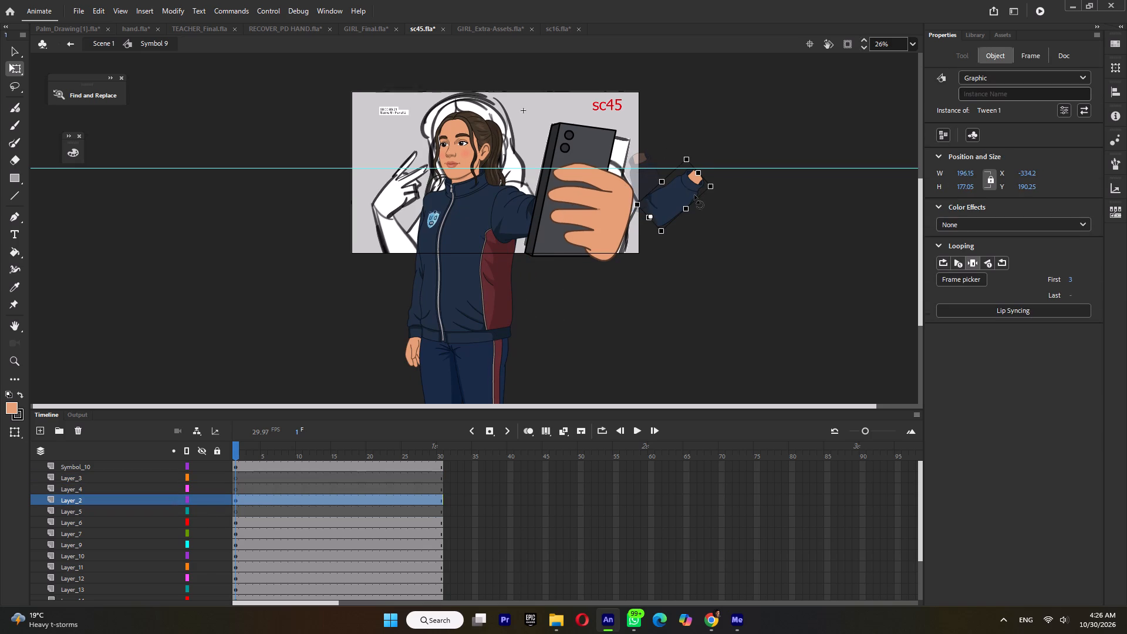
pyautogui.moveTo(694, 195); pyautogui.dragTo(695, 195)
pyautogui.moveTo(669, 203); pyautogui.dragTo(621, 222)
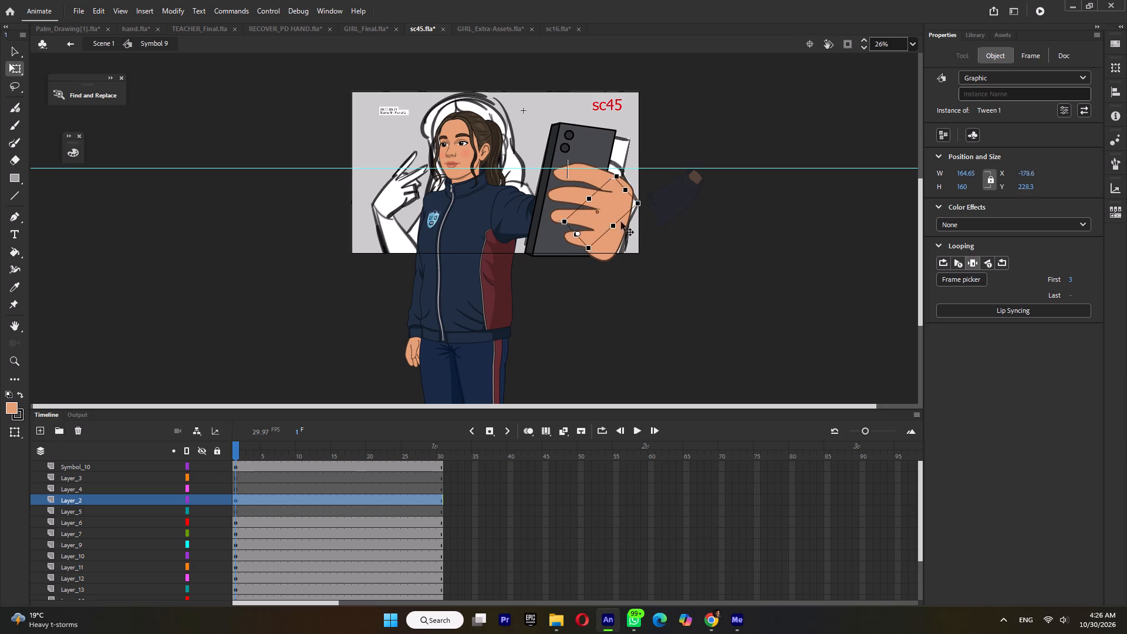
pyautogui.moveTo(621, 222); pyautogui.dragTo(682, 215)
# Move the phone-side upper arm's transformation point toward the shoulder and enlarge the arm to about 216 by 190.
pyautogui.click(519, 222)
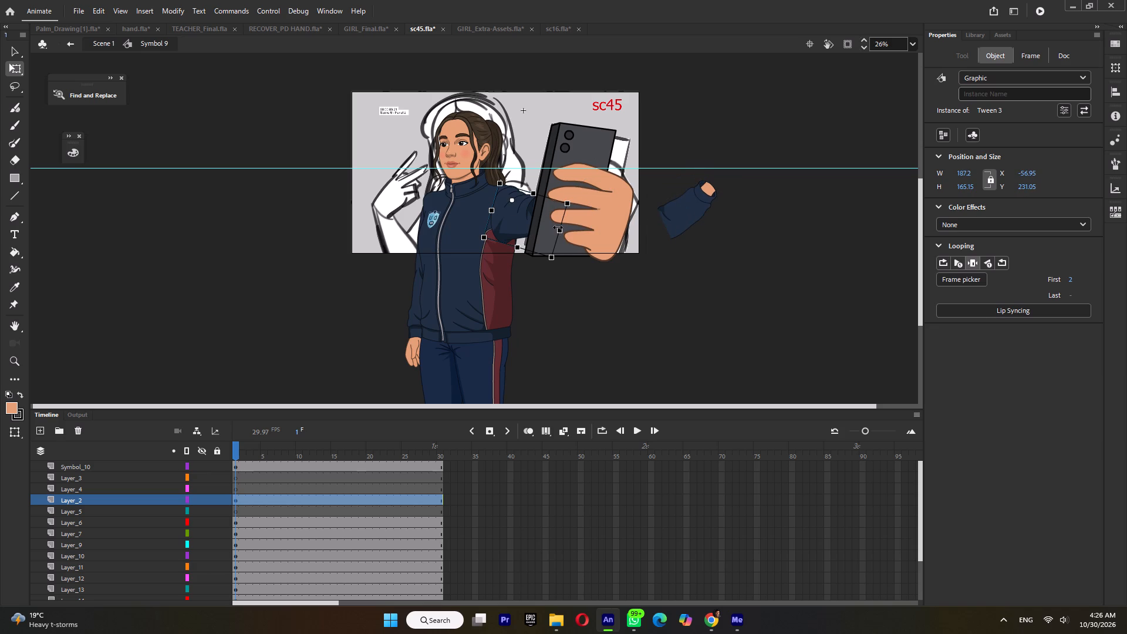
pyautogui.moveTo(562, 229); pyautogui.dragTo(574, 231)
pyautogui.moveTo(585, 211); pyautogui.dragTo(586, 224)
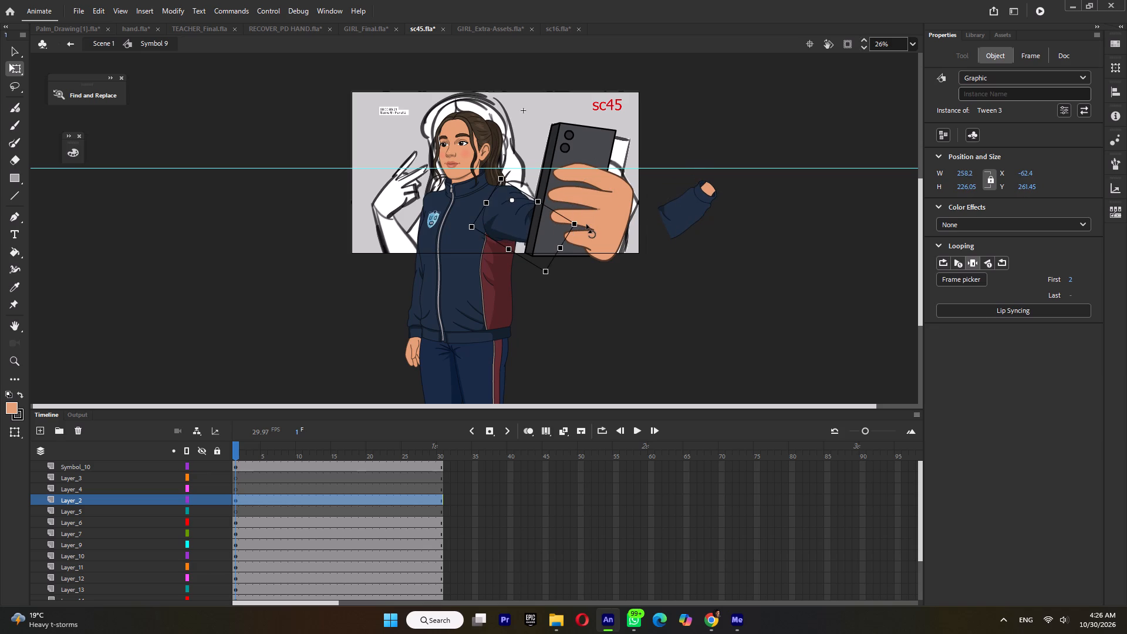
pyautogui.moveTo(586, 224); pyautogui.dragTo(587, 224)
pyautogui.hotkey('ctrl', 'z')
pyautogui.moveTo(510, 205); pyautogui.dragTo(492, 215)
pyautogui.hotkey('ctrl', 'z')
pyautogui.moveTo(510, 201); pyautogui.dragTo(491, 215)
pyautogui.moveTo(575, 223); pyautogui.dragTo(582, 232)
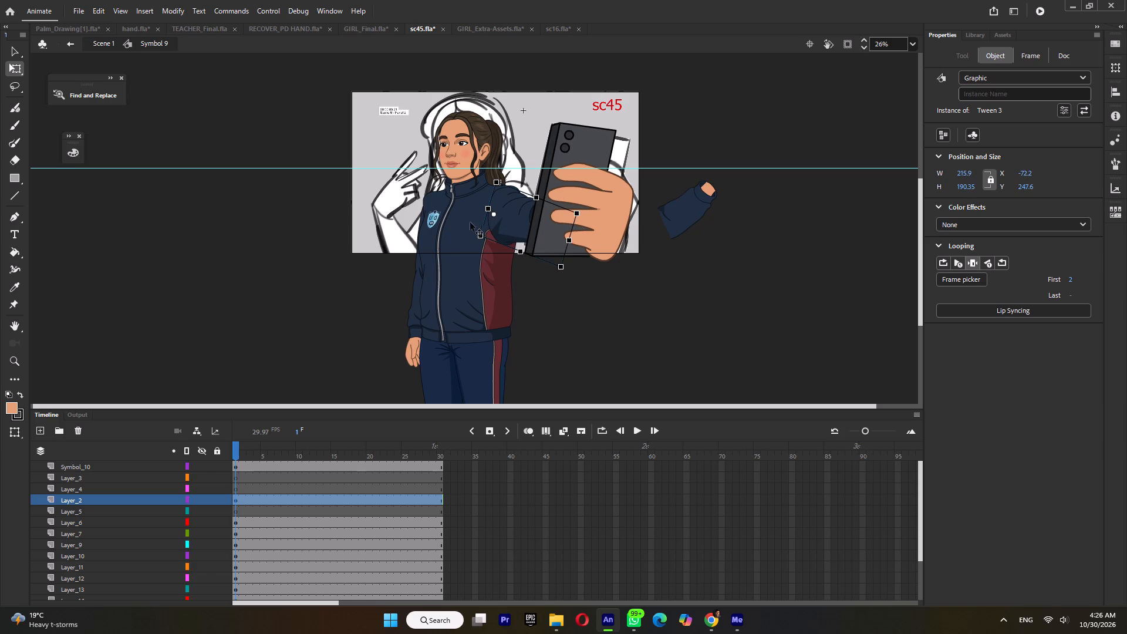
# Raise the opposite upper arm (Tween 6) slightly and rotate it outward from the torso.
pyautogui.click(415, 261)
pyautogui.keyDown('ctrl'); pyautogui.scroll(3, 415, 253); pyautogui.keyUp('ctrl')
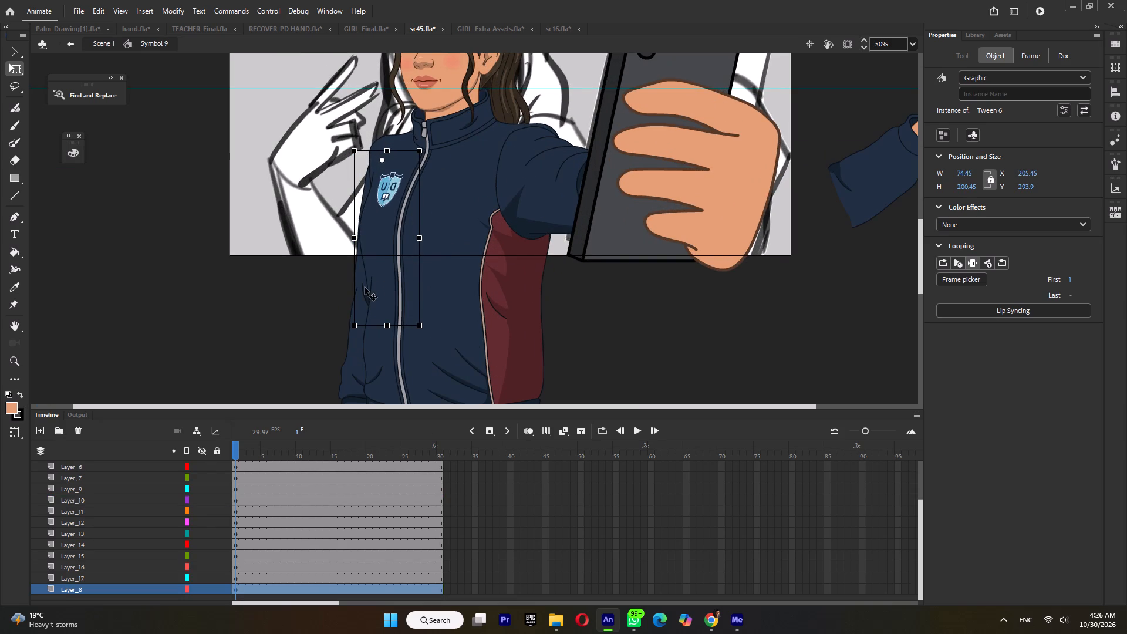
pyautogui.moveTo(359, 276); pyautogui.dragTo(359, 264)
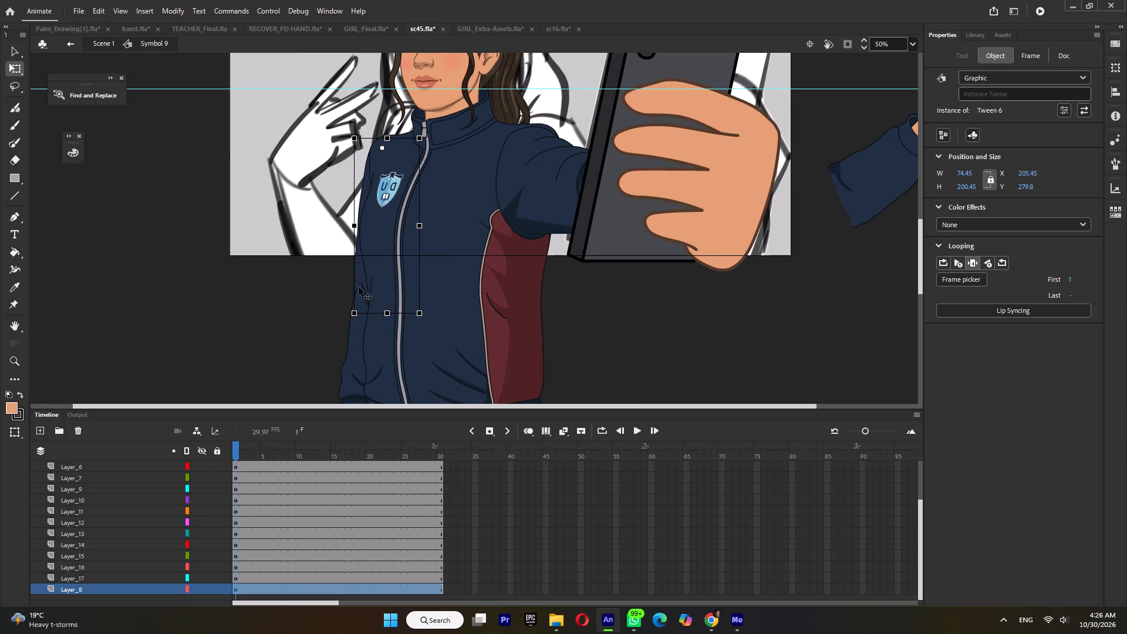
pyautogui.moveTo(353, 321); pyautogui.dragTo(317, 331)
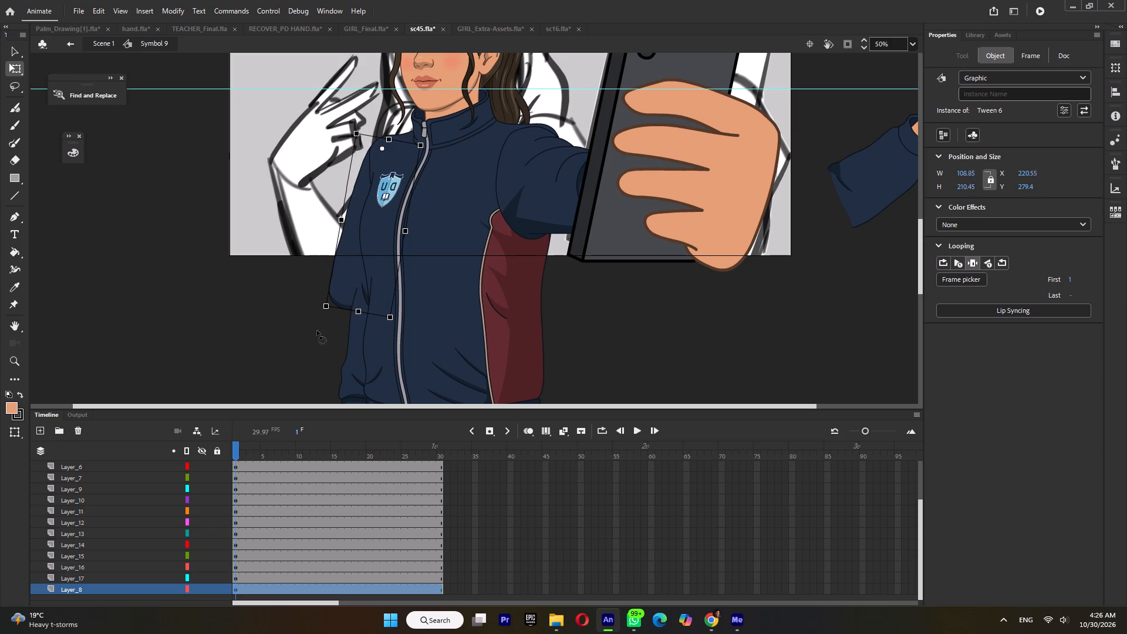
pyautogui.moveTo(317, 331); pyautogui.dragTo(316, 331)
# In sc16, copy the girl's peace-sign hand together with its forearm.
pyautogui.click(547, 30)
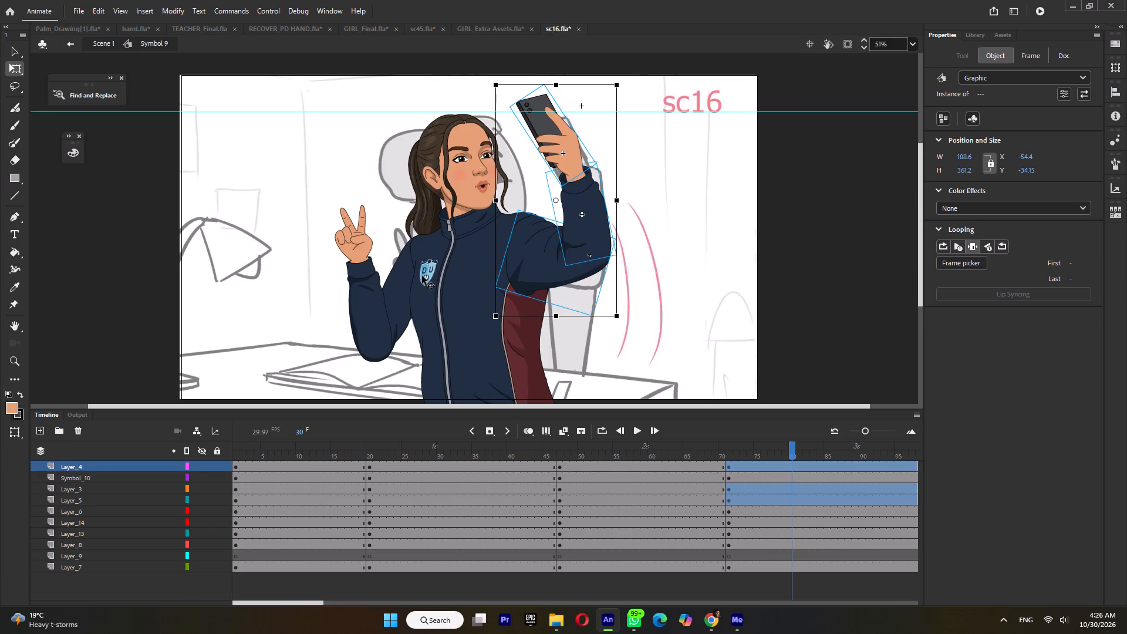
pyautogui.click(362, 323)
pyautogui.keyDown('shift'); pyautogui.click(356, 229); pyautogui.keyUp('shift')
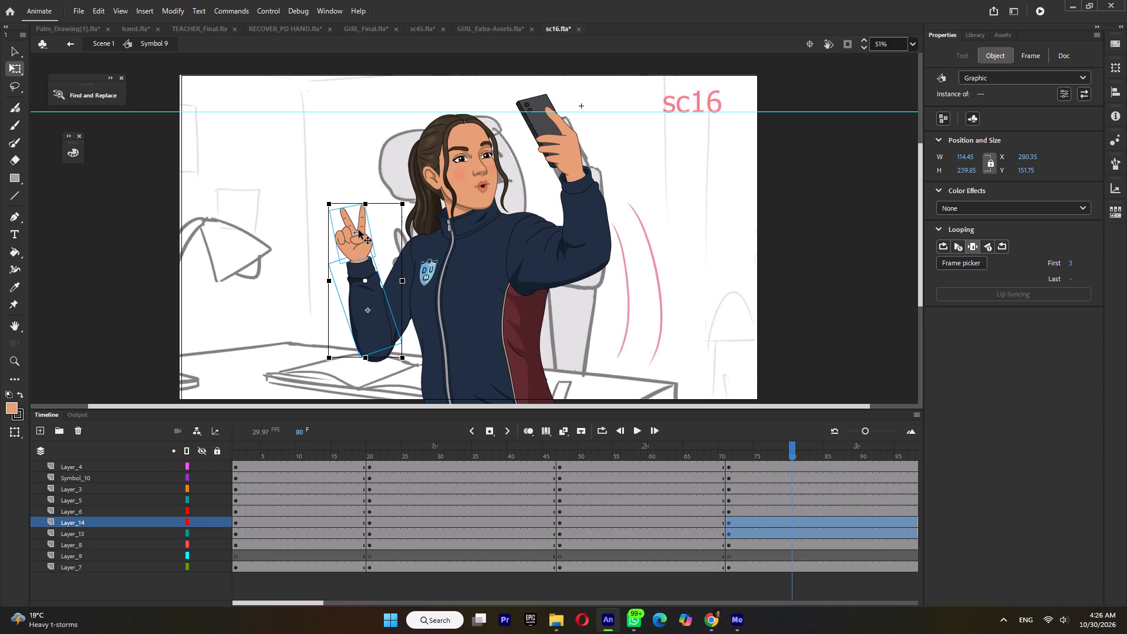
pyautogui.hotkey('ctrl', 'c')
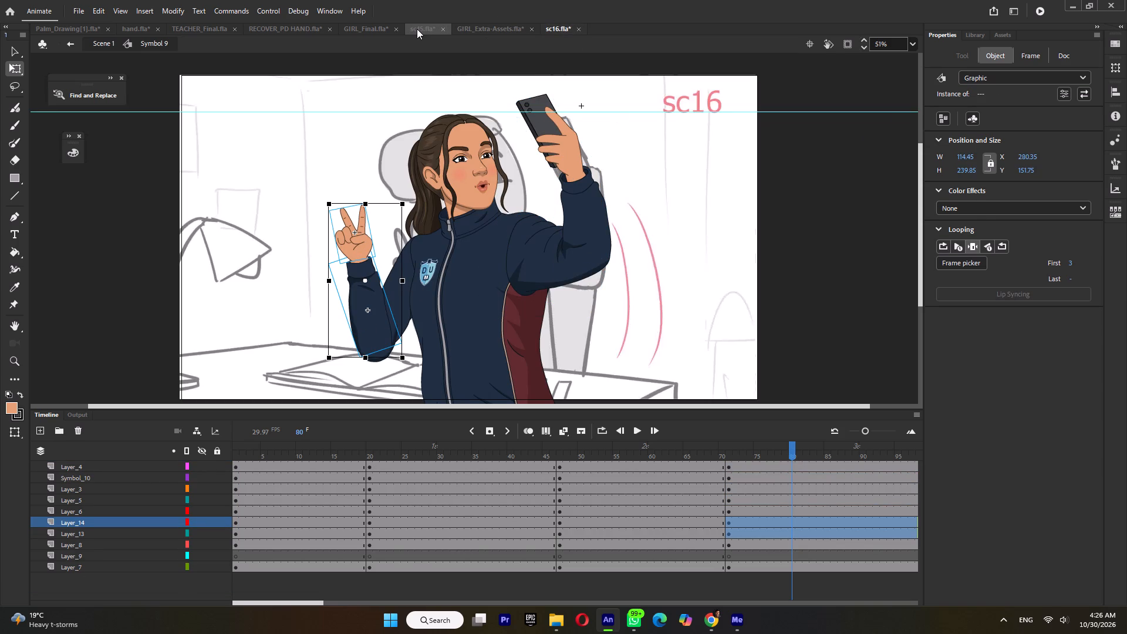
# Save sc45 and paste the copied hand and forearm in place on a new layer, putting duplicate items into a folder.
pyautogui.click(417, 29)
pyautogui.hotkey('ctrl', 's')
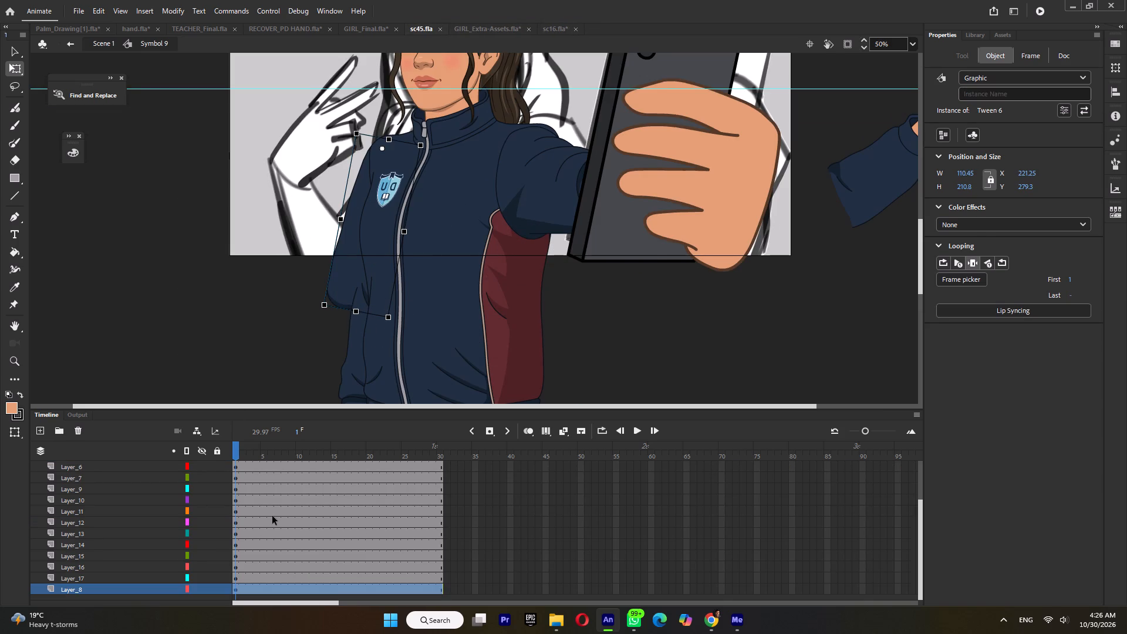
pyautogui.click(39, 431)
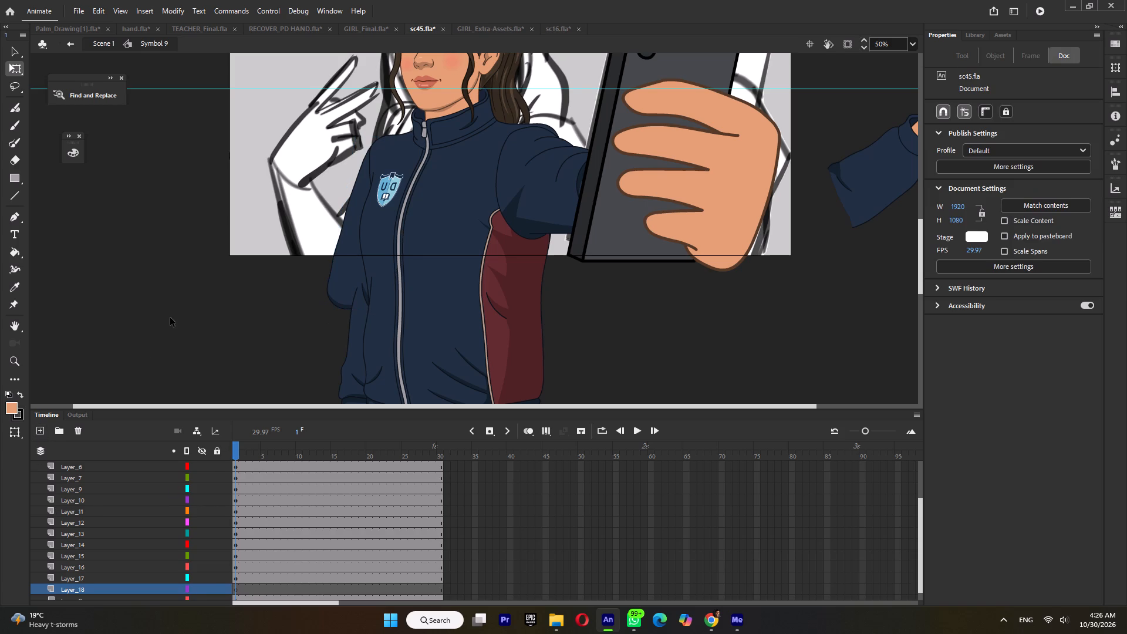
pyautogui.hotkey('ctrl', 'shift', 'v')
pyautogui.click(505, 330)
pyautogui.click(600, 370)
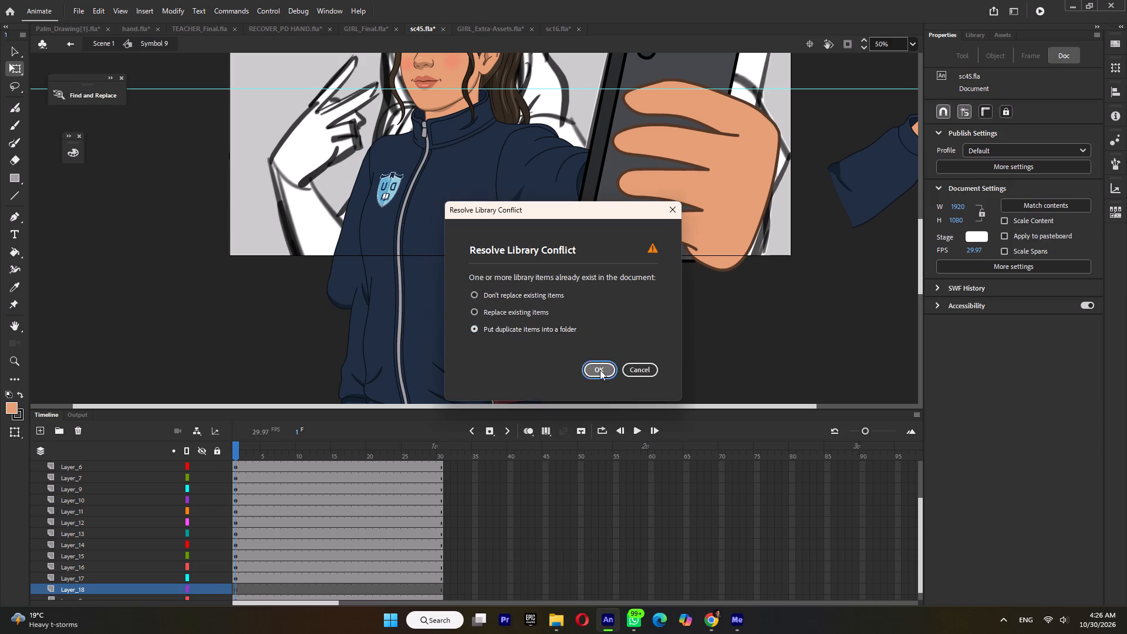
# Move the pasted forearm and hand to the girl's elbow and rotate the upper arm farther outward to join them.
pyautogui.moveTo(287, 274); pyautogui.dragTo(309, 255)
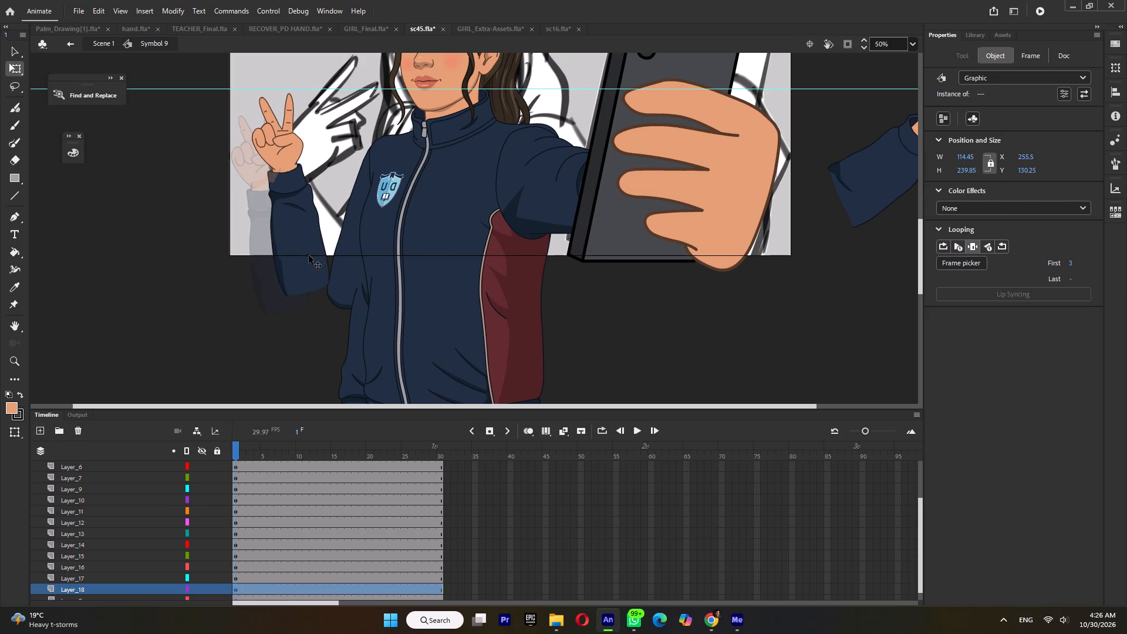
pyautogui.moveTo(309, 255); pyautogui.dragTo(311, 255)
pyautogui.click(351, 267)
pyautogui.moveTo(323, 316); pyautogui.dragTo(297, 300)
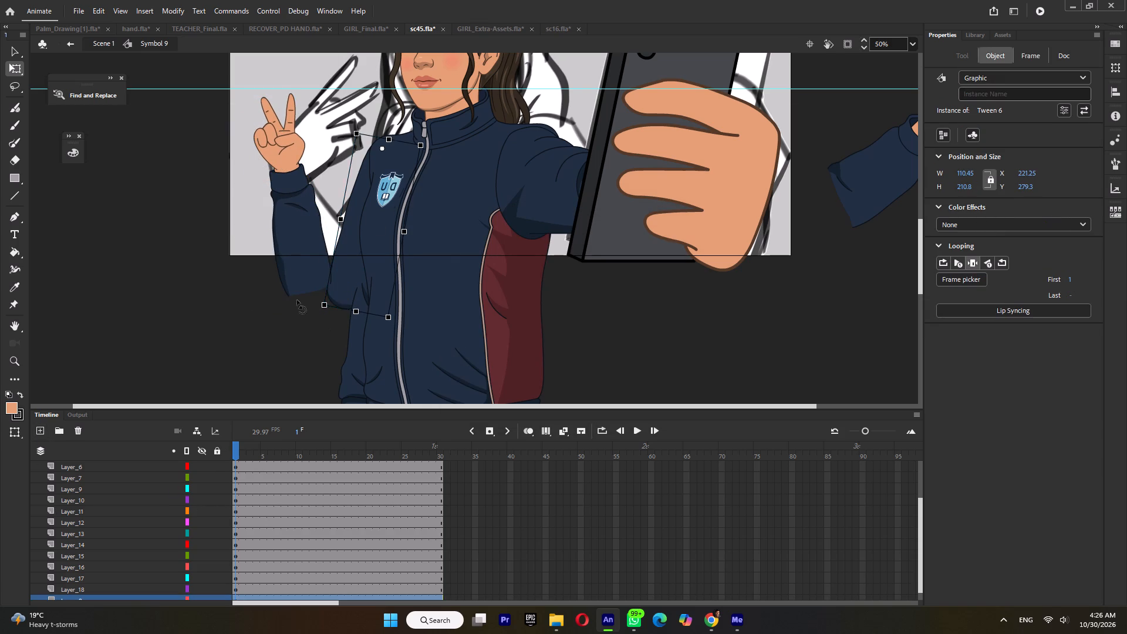
pyautogui.moveTo(297, 300); pyautogui.dragTo(287, 299)
pyautogui.click(281, 234)
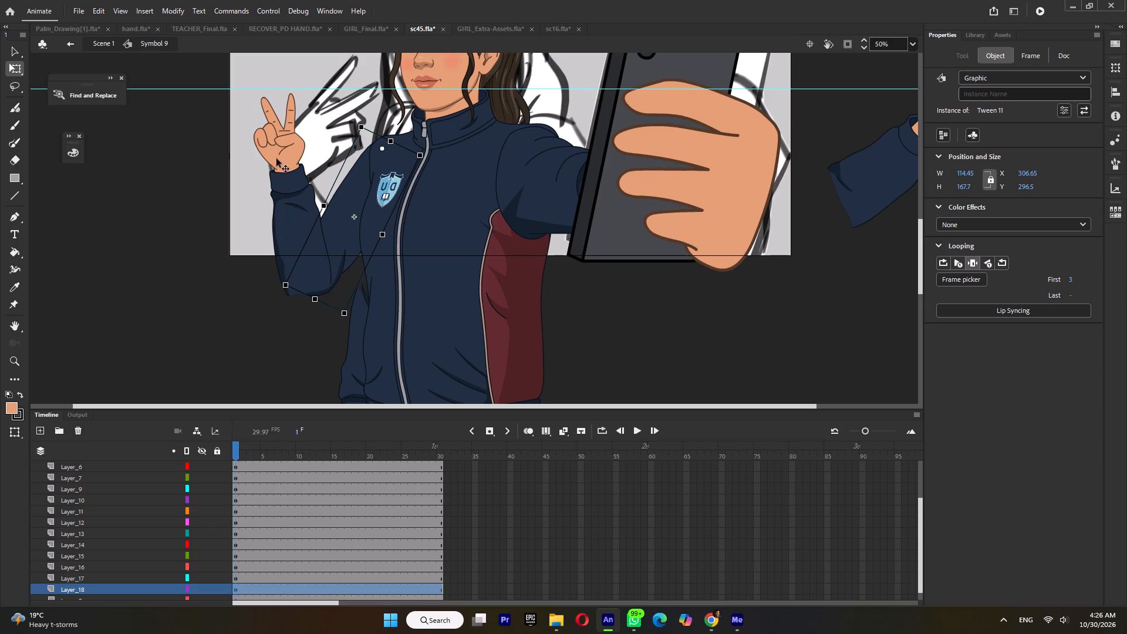
pyautogui.keyDown('shift'); pyautogui.click(276, 120); pyautogui.keyUp('shift')
pyautogui.keyDown('ctrl'); pyautogui.scroll(4, 302, 258); pyautogui.keyUp('ctrl')
pyautogui.moveTo(305, 278); pyautogui.dragTo(319, 253)
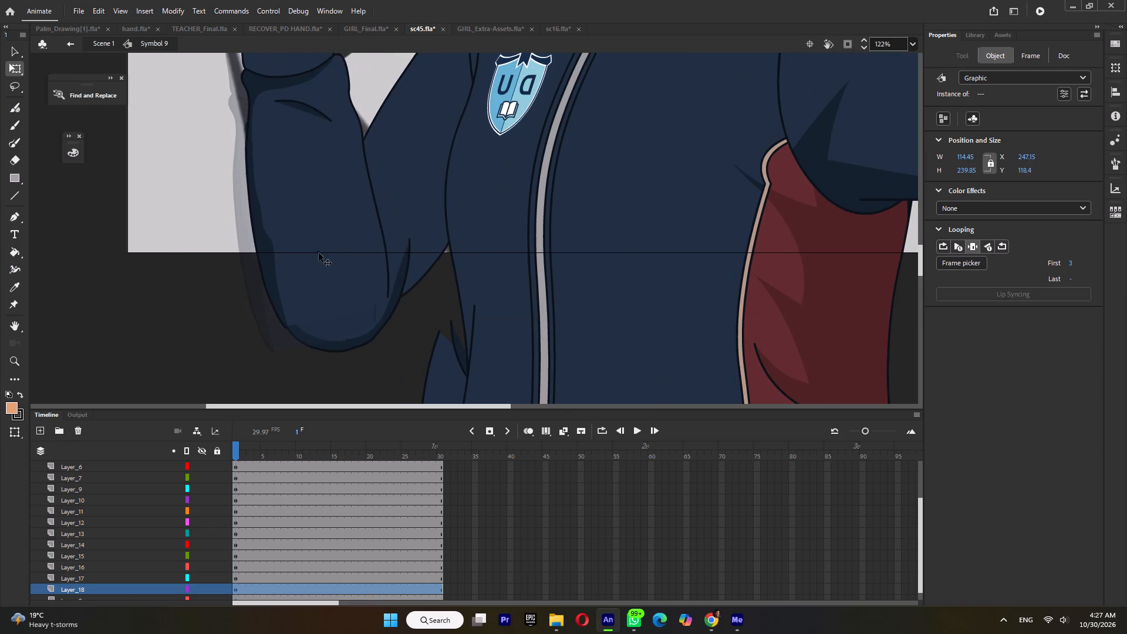
pyautogui.moveTo(319, 253); pyautogui.dragTo(319, 248)
pyautogui.keyDown('ctrl'); pyautogui.scroll(-7, 329, 271); pyautogui.keyUp('ctrl')
pyautogui.click(295, 298)
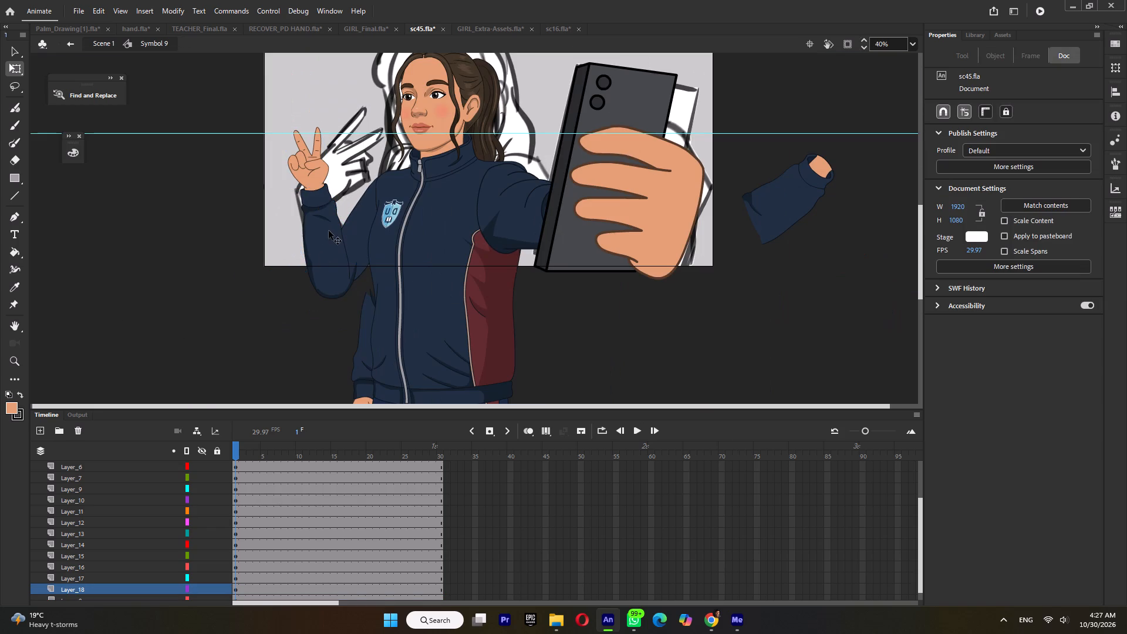
# Rotate the pasted forearm slightly clockwise about its elbow.
pyautogui.click(326, 211)
pyautogui.moveTo(336, 176); pyautogui.dragTo(353, 185)
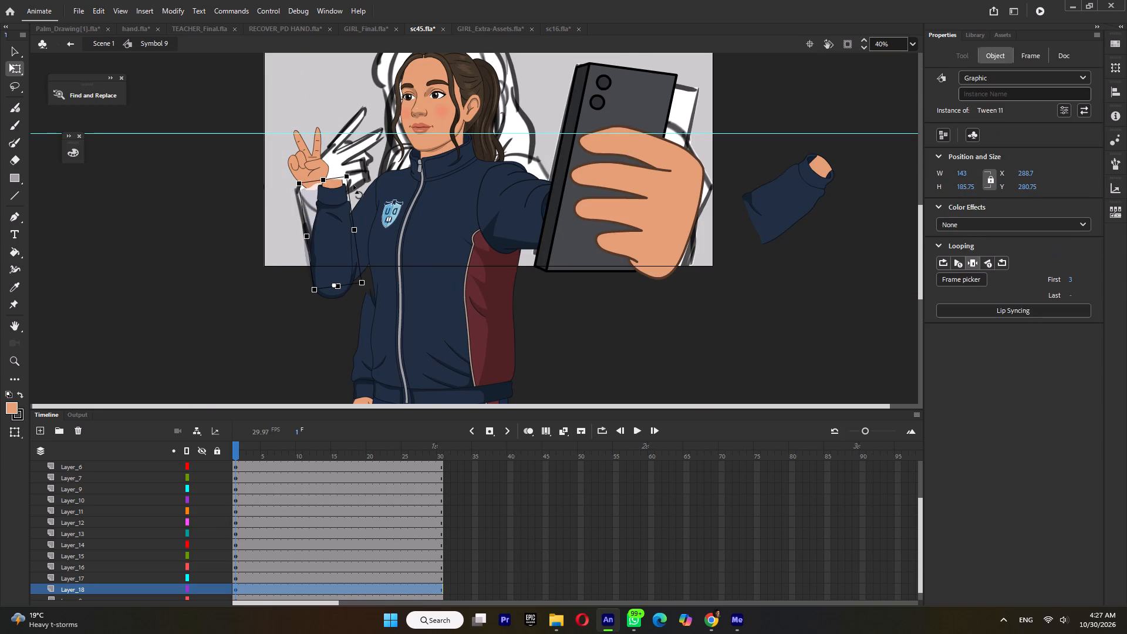
pyautogui.moveTo(353, 185); pyautogui.dragTo(352, 186)
# Inside the forearm symbol, sample the sleeve's navy and fill the dark shadow strip along the forearm's outer edge.
pyautogui.doubleClick(340, 255)
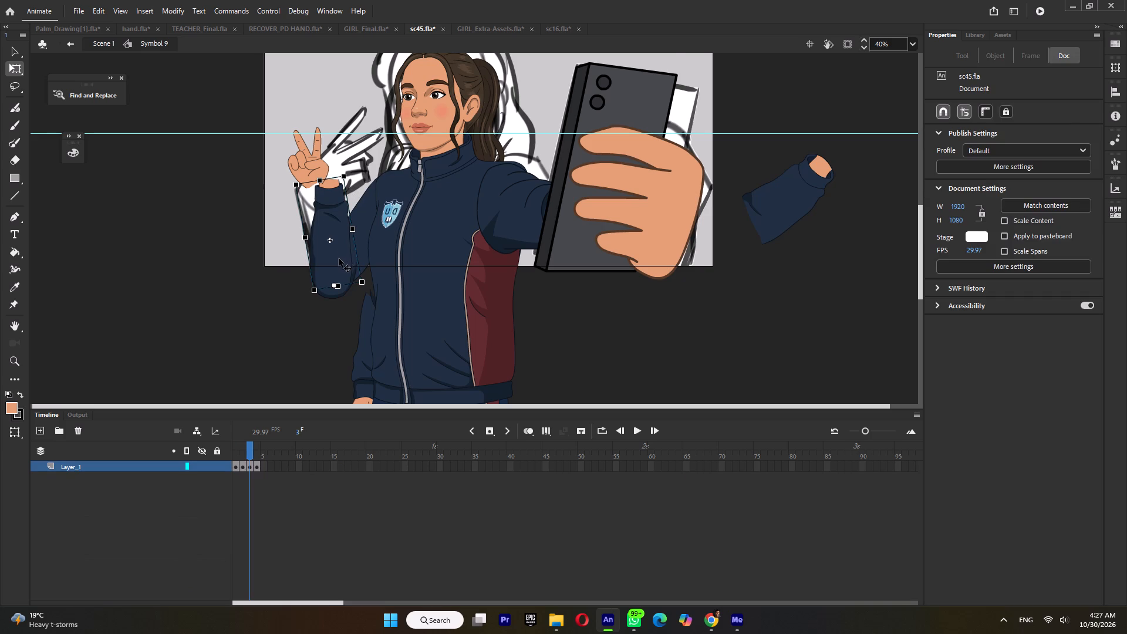
pyautogui.keyDown('ctrl'); pyautogui.scroll(5, 338, 259); pyautogui.keyUp('ctrl')
pyautogui.doubleClick(303, 300)
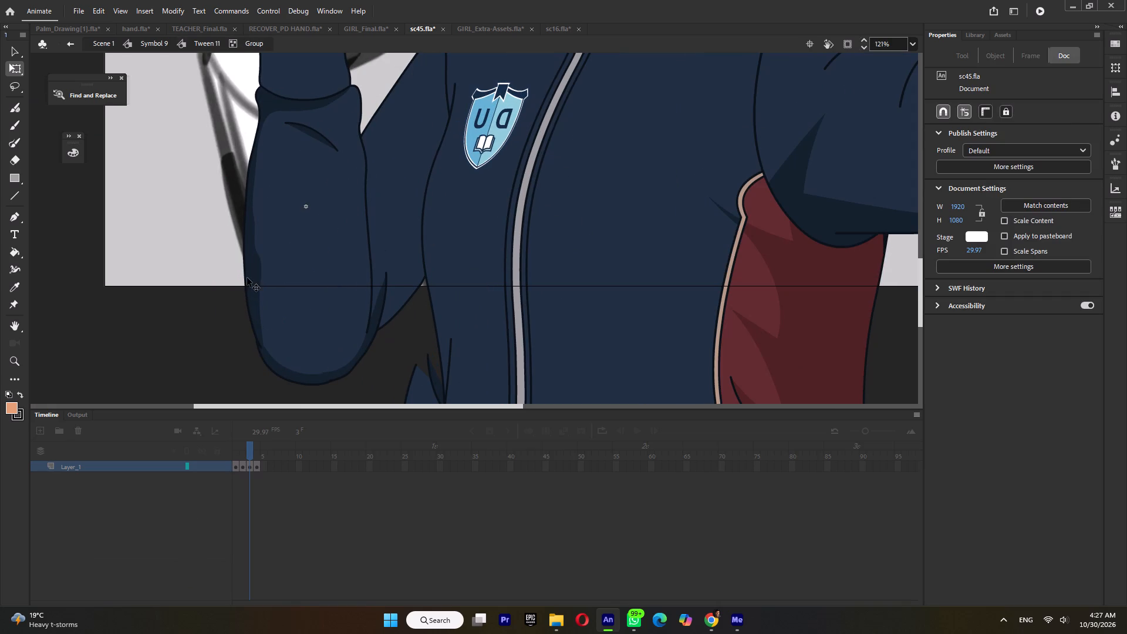
pyautogui.click(245, 268)
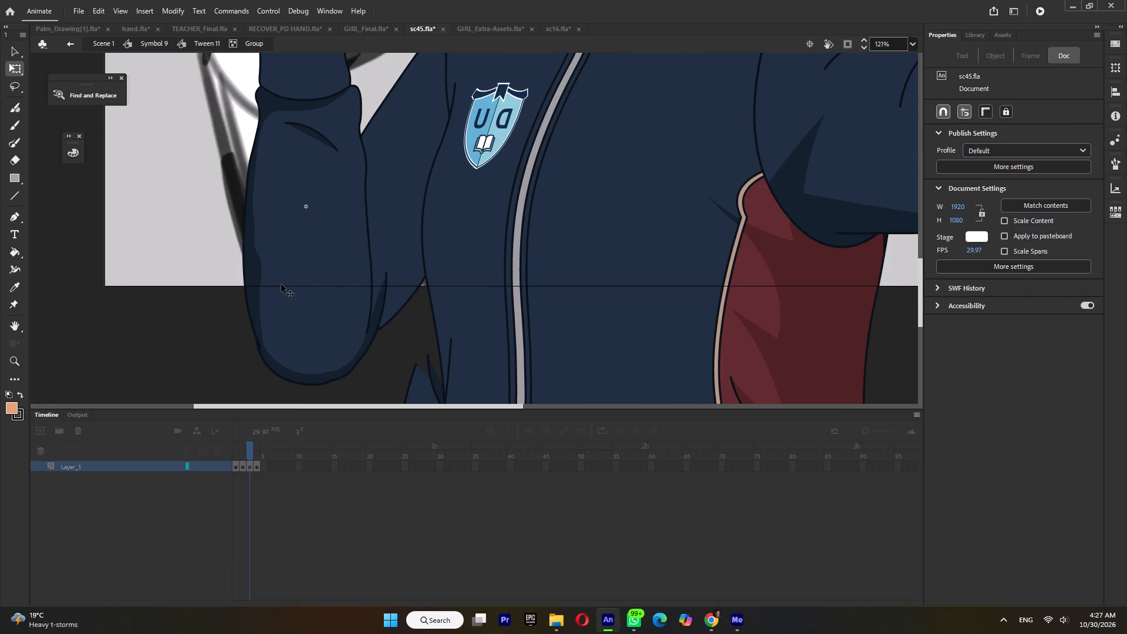
pyautogui.press('i')
pyautogui.click(289, 282)
pyautogui.click(252, 295)
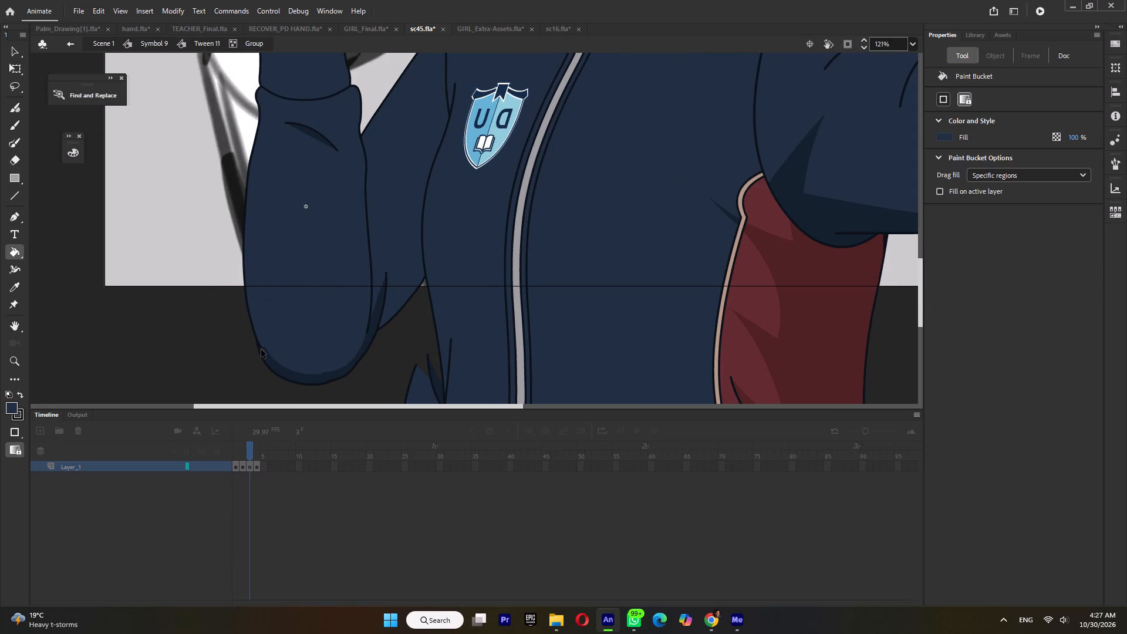
pyautogui.keyDown('ctrl'); pyautogui.click(261, 349); pyautogui.keyUp('ctrl')
pyautogui.keyDown('ctrl'); pyautogui.click(261, 349); pyautogui.keyUp('ctrl')
pyautogui.hotkey('ctrl', 'z')
# Smooth the forearm's outline near the elbow and reshape the elbow shadow's edge to taper into that outline.
pyautogui.keyDown('ctrl'); pyautogui.scroll(5, 264, 354); pyautogui.keyUp('ctrl')
pyautogui.keyDown('ctrl'); pyautogui.moveTo(260, 335); pyautogui.dragTo(252, 339); pyautogui.keyUp('ctrl')
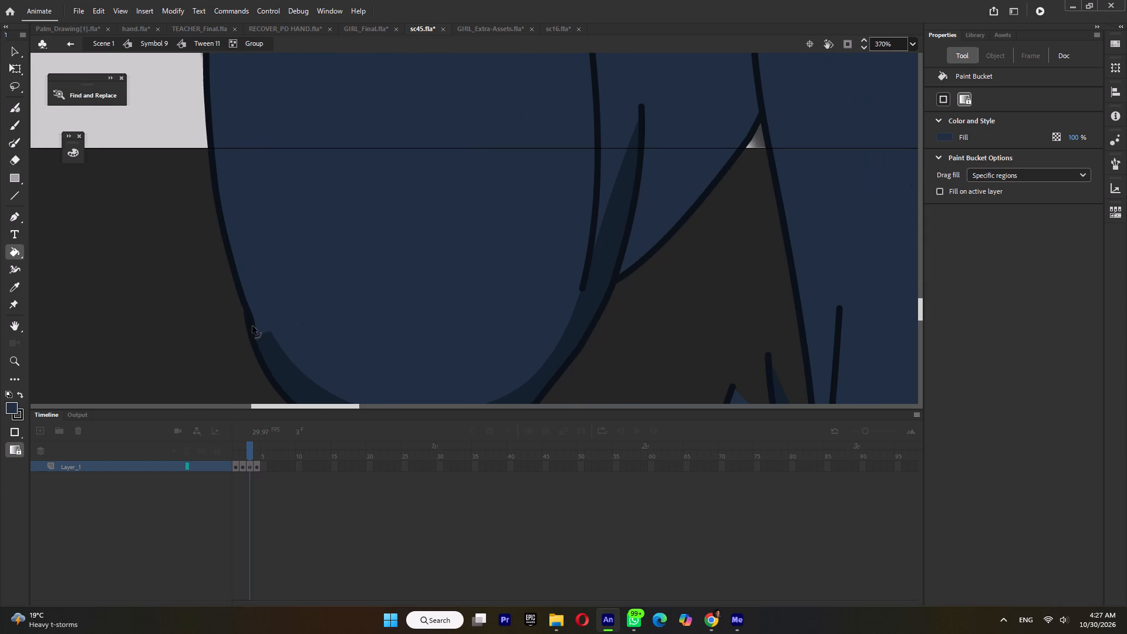
pyautogui.keyDown('ctrl'); pyautogui.moveTo(254, 323); pyautogui.dragTo(249, 316); pyautogui.keyUp('ctrl')
pyautogui.keyDown('ctrl'); pyautogui.moveTo(269, 333); pyautogui.dragTo(251, 334); pyautogui.keyUp('ctrl')
pyautogui.keyDown('ctrl'); pyautogui.moveTo(271, 333); pyautogui.dragTo(271, 333); pyautogui.keyUp('ctrl')
pyautogui.keyDown('ctrl'); pyautogui.moveTo(271, 333); pyautogui.dragTo(253, 333); pyautogui.keyUp('ctrl')
pyautogui.keyDown('ctrl'); pyautogui.moveTo(269, 332); pyautogui.dragTo(293, 370); pyautogui.keyUp('ctrl')
pyautogui.keyDown('ctrl'); pyautogui.moveTo(293, 370); pyautogui.dragTo(301, 349); pyautogui.keyUp('ctrl')
pyautogui.keyDown('ctrl'); pyautogui.moveTo(301, 349); pyautogui.dragTo(301, 349); pyautogui.keyUp('ctrl')
pyautogui.keyDown('ctrl'); pyautogui.scroll(-8, 301, 352); pyautogui.keyUp('ctrl')
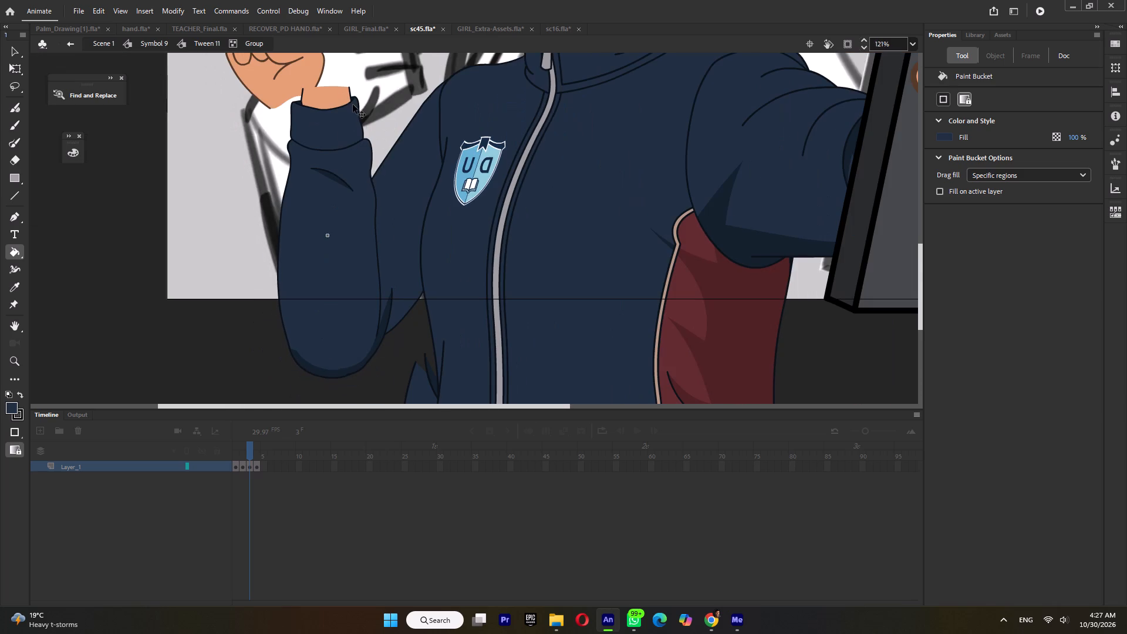
# Apply the same navy fill to the cuff and the upper part of the forearm sleeve.
pyautogui.click(342, 134)
pyautogui.click(342, 134)
pyautogui.keyDown('ctrl'); pyautogui.click(327, 138); pyautogui.keyUp('ctrl')
pyautogui.keyDown('ctrl'); pyautogui.click(227, 133); pyautogui.keyUp('ctrl')
pyautogui.keyDown('ctrl'); pyautogui.scroll(-1, 312, 183); pyautogui.keyUp('ctrl')
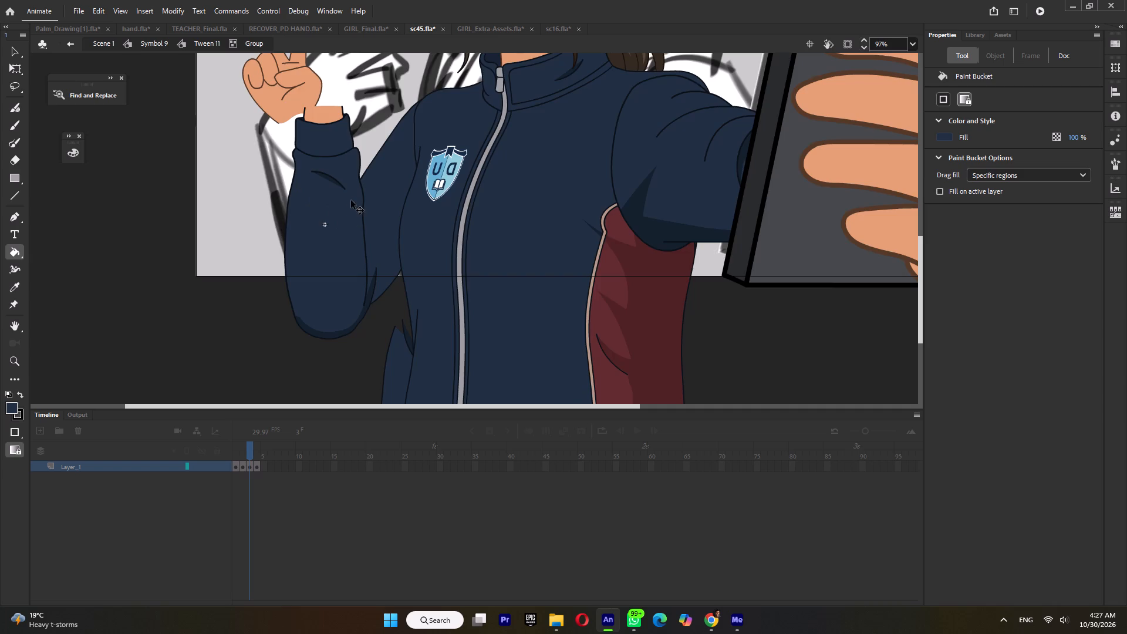
pyautogui.keyDown('ctrl'); pyautogui.scroll(4, 370, 191); pyautogui.keyUp('ctrl')
pyautogui.keyDown('ctrl'); pyautogui.moveTo(356, 209); pyautogui.dragTo(350, 214); pyautogui.keyUp('ctrl')
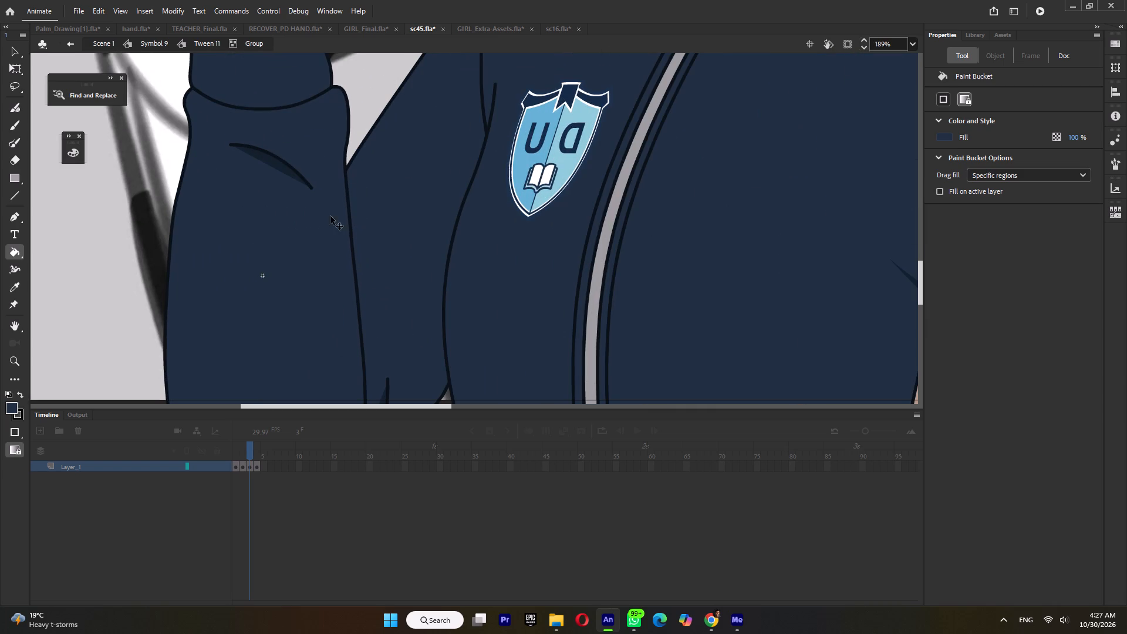
pyautogui.keyDown('ctrl'); pyautogui.click(173, 214); pyautogui.keyUp('ctrl')
pyautogui.keyDown('ctrl'); pyautogui.scroll(-3, 183, 204); pyautogui.keyUp('ctrl')
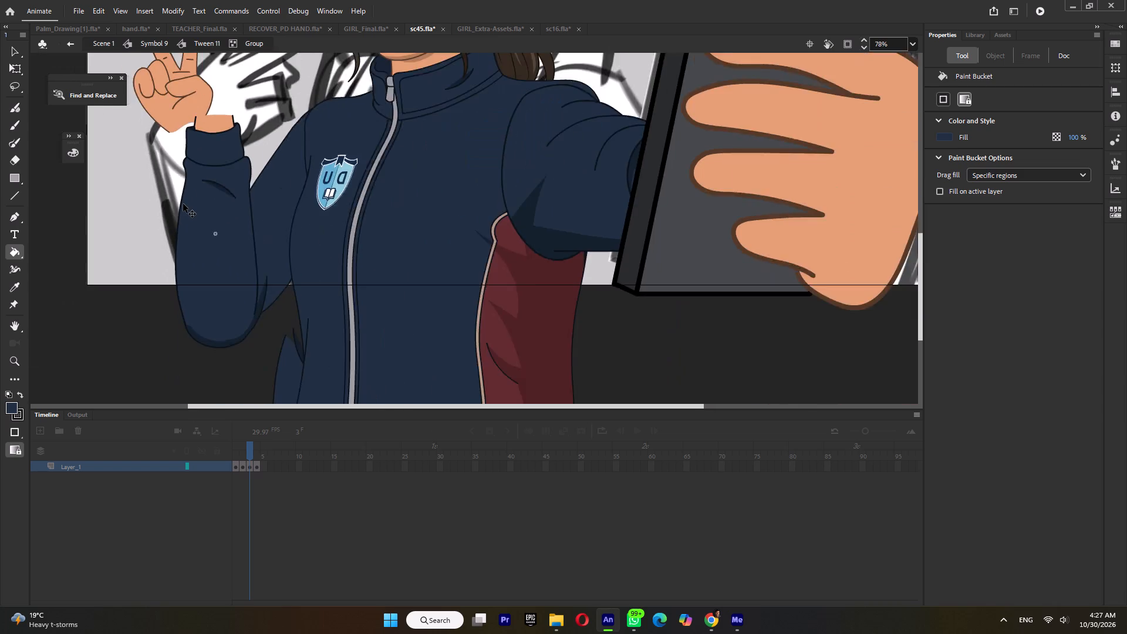
pyautogui.keyDown('ctrl'); pyautogui.scroll(-3, 183, 204); pyautogui.keyUp('ctrl')
pyautogui.keyDown('ctrl'); pyautogui.doubleClick(139, 171); pyautogui.keyUp('ctrl')
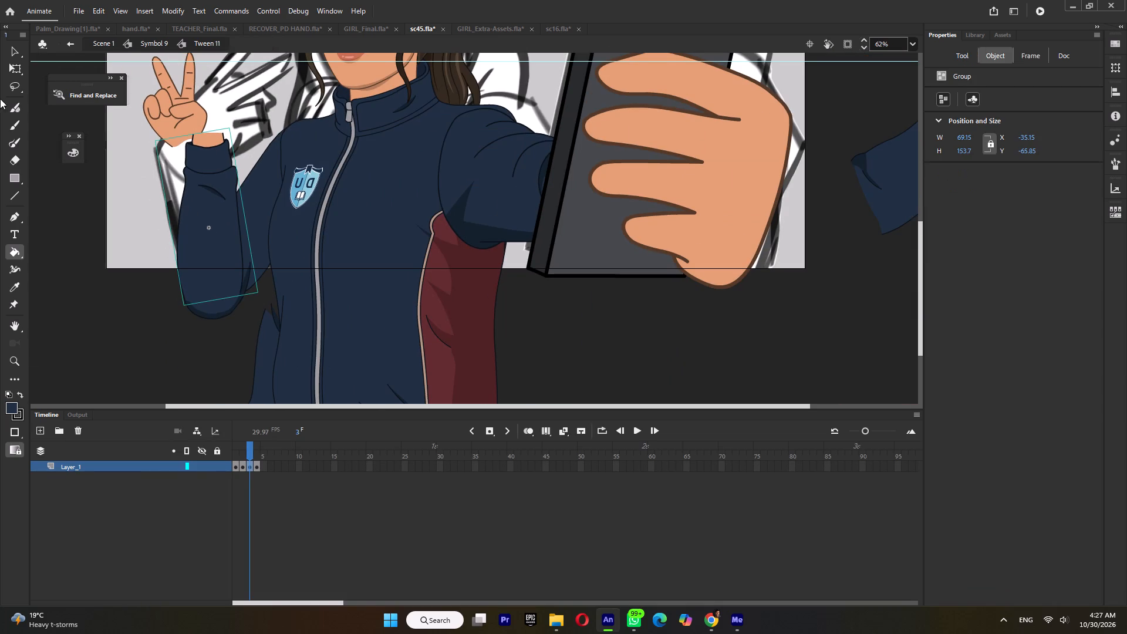
# Move the peace-sign hand onto the forearm's cuff and rotate it clockwise.
pyautogui.keyDown('ctrl'); pyautogui.click(16, 66); pyautogui.keyUp('ctrl')
pyautogui.keyDown('ctrl'); pyautogui.click(188, 116); pyautogui.keyUp('ctrl')
pyautogui.keyDown('ctrl'); pyautogui.tripleClick(172, 107); pyautogui.keyUp('ctrl')
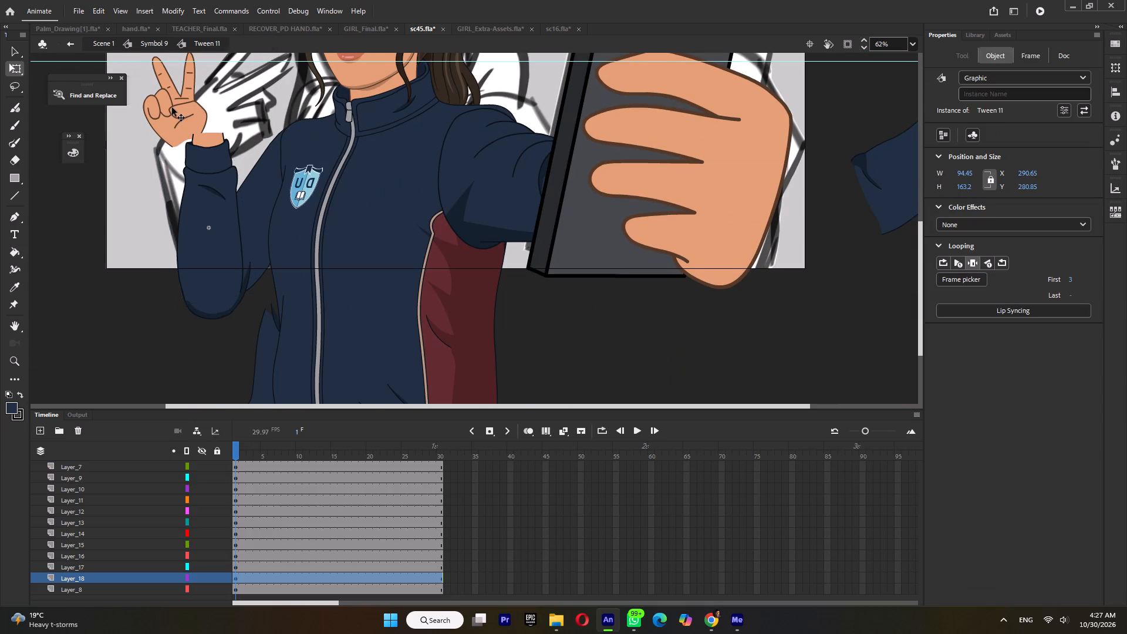
pyautogui.keyDown('ctrl'); pyautogui.moveTo(174, 112); pyautogui.dragTo(201, 106); pyautogui.keyUp('ctrl')
pyautogui.keyDown('ctrl'); pyautogui.scroll(-2, 228, 141); pyautogui.keyUp('ctrl')
pyautogui.keyDown('ctrl'); pyautogui.moveTo(316, 78); pyautogui.dragTo(340, 101); pyautogui.keyUp('ctrl')
pyautogui.keyDown('ctrl'); pyautogui.scroll(5, 308, 130); pyautogui.keyUp('ctrl')
pyautogui.keyDown('ctrl'); pyautogui.moveTo(317, 129); pyautogui.dragTo(299, 135); pyautogui.keyUp('ctrl')
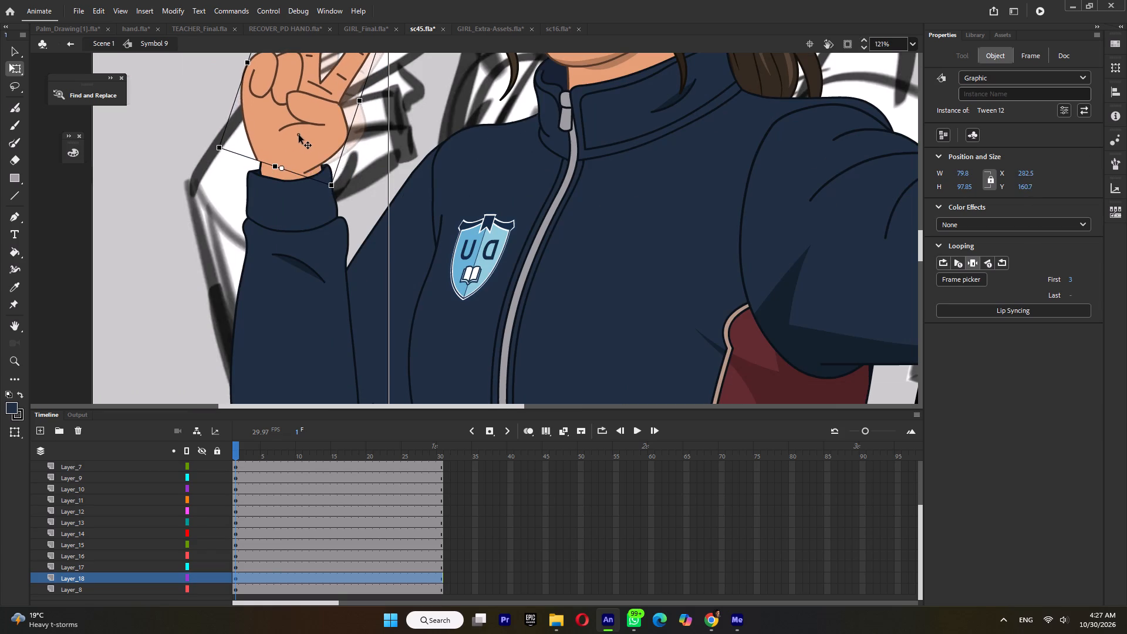
pyautogui.keyDown('ctrl'); pyautogui.moveTo(299, 135); pyautogui.dragTo(305, 136); pyautogui.keyUp('ctrl')
# Rotate the hand back counter-clockwise until nearly upright and nudge it so its base lines up with the wrist.
pyautogui.keyDown('ctrl'); pyautogui.scroll(-4, 312, 168); pyautogui.keyUp('ctrl')
pyautogui.keyDown('ctrl'); pyautogui.moveTo(352, 107); pyautogui.dragTo(330, 91); pyautogui.keyUp('ctrl')
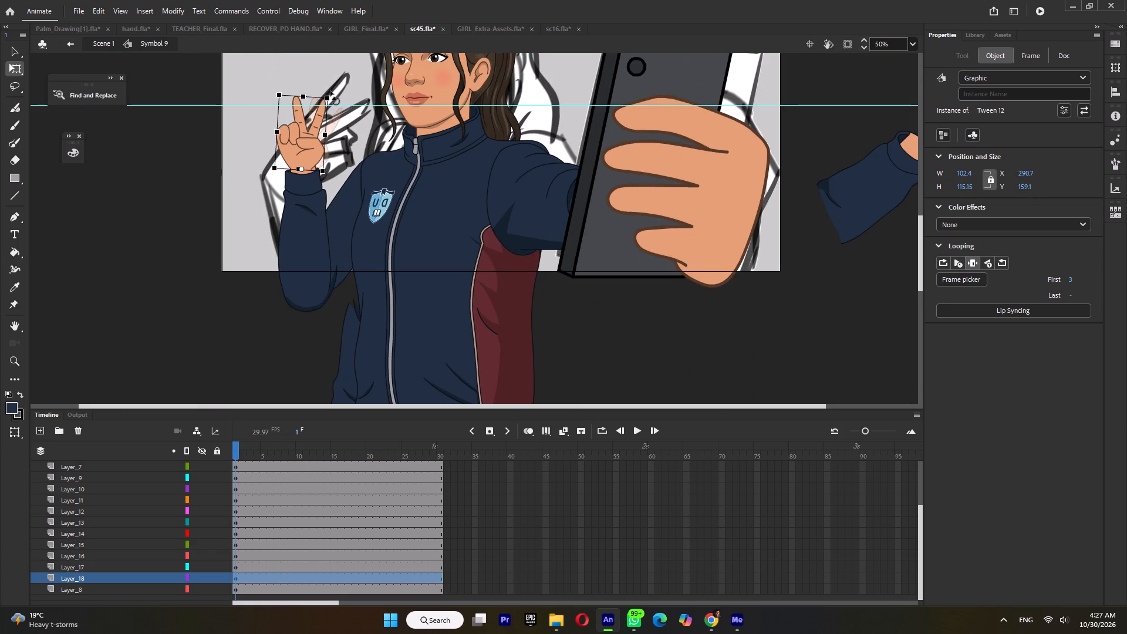
pyautogui.keyDown('ctrl'); pyautogui.moveTo(330, 91); pyautogui.dragTo(334, 95); pyautogui.keyUp('ctrl')
pyautogui.keyDown('ctrl'); pyautogui.scroll(9, 306, 149); pyautogui.keyUp('ctrl')
pyautogui.keyDown('ctrl'); pyautogui.moveTo(323, 180); pyautogui.dragTo(326, 166); pyautogui.keyUp('ctrl')
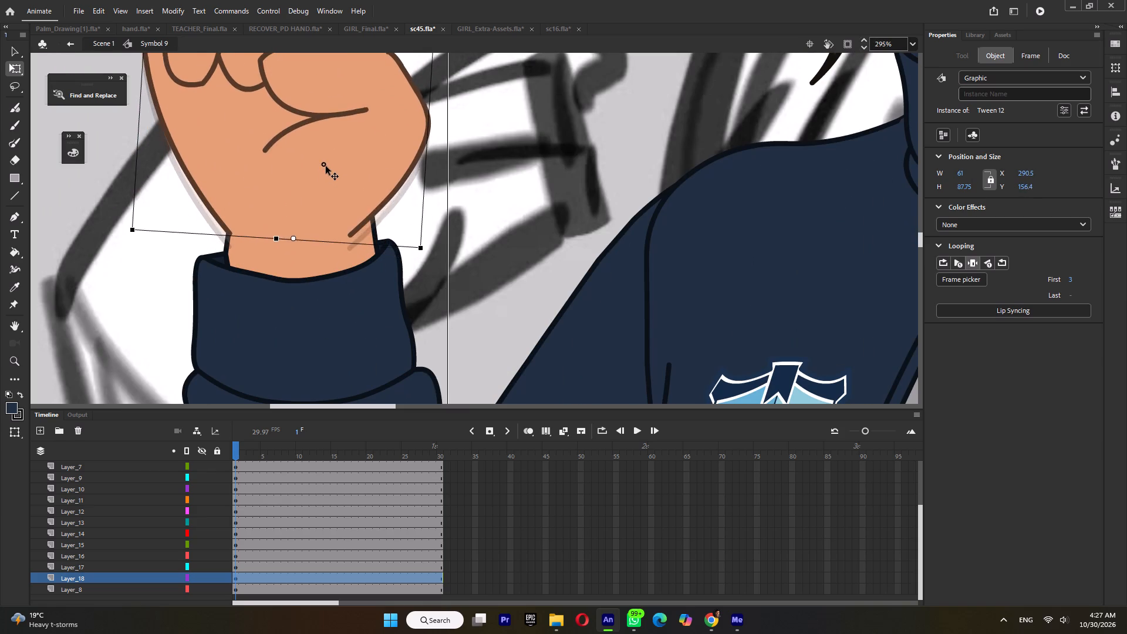
pyautogui.keyDown('ctrl'); pyautogui.moveTo(326, 166); pyautogui.dragTo(331, 170); pyautogui.keyUp('ctrl')
pyautogui.keyDown('ctrl'); pyautogui.scroll(-5, 333, 170); pyautogui.keyUp('ctrl')
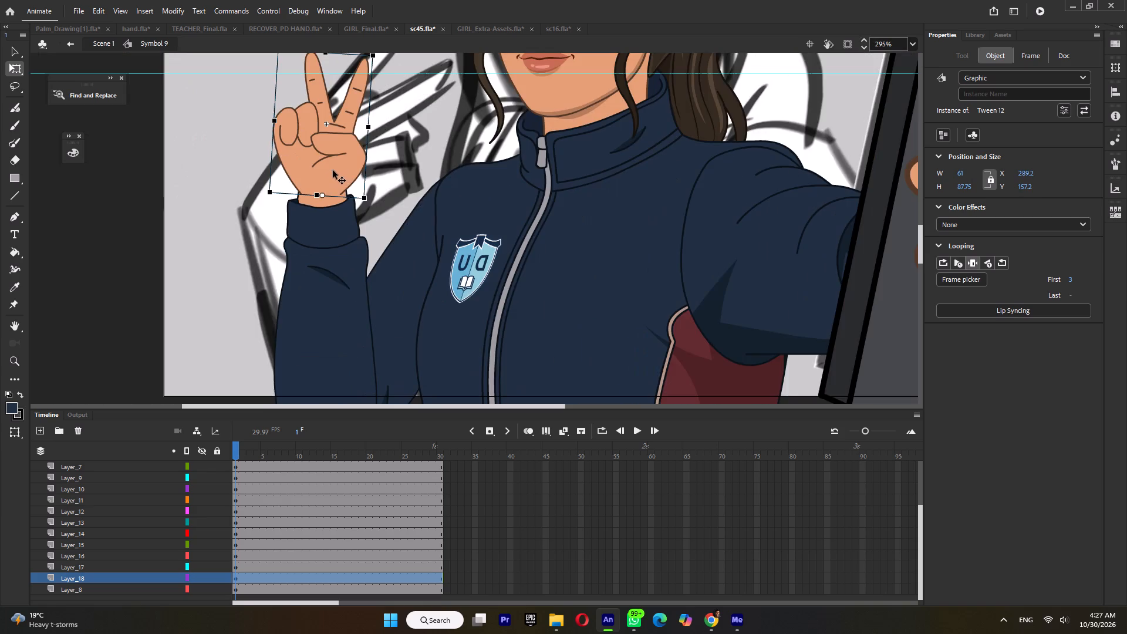
# Inside the forearm group, reshape the wrist line and the inner cuff curves on both sides of the wrist.
pyautogui.keyDown('ctrl'); pyautogui.scroll(5, 304, 194); pyautogui.keyUp('ctrl')
pyautogui.keyDown('ctrl'); pyautogui.doubleClick(305, 231); pyautogui.keyUp('ctrl')
pyautogui.keyDown('ctrl'); pyautogui.scroll(5, 299, 217); pyautogui.keyUp('ctrl')
pyautogui.keyDown('ctrl'); pyautogui.doubleClick(266, 203); pyautogui.keyUp('ctrl')
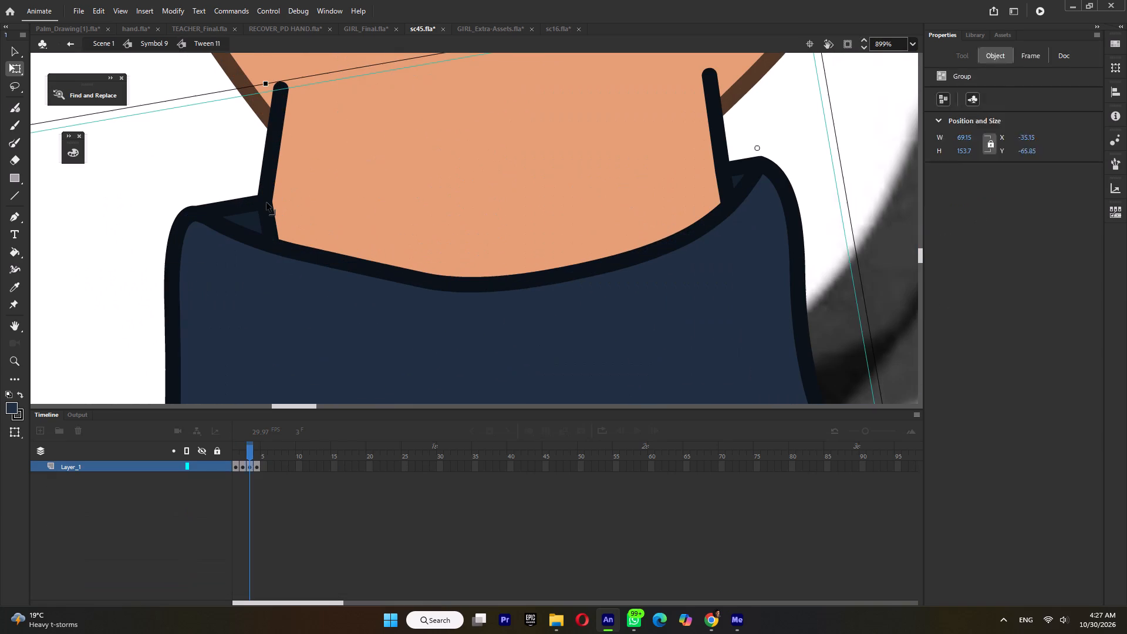
pyautogui.keyDown('ctrl'); pyautogui.moveTo(264, 203); pyautogui.dragTo(274, 200); pyautogui.keyUp('ctrl')
pyautogui.keyDown('ctrl'); pyautogui.moveTo(247, 204); pyautogui.dragTo(251, 194); pyautogui.keyUp('ctrl')
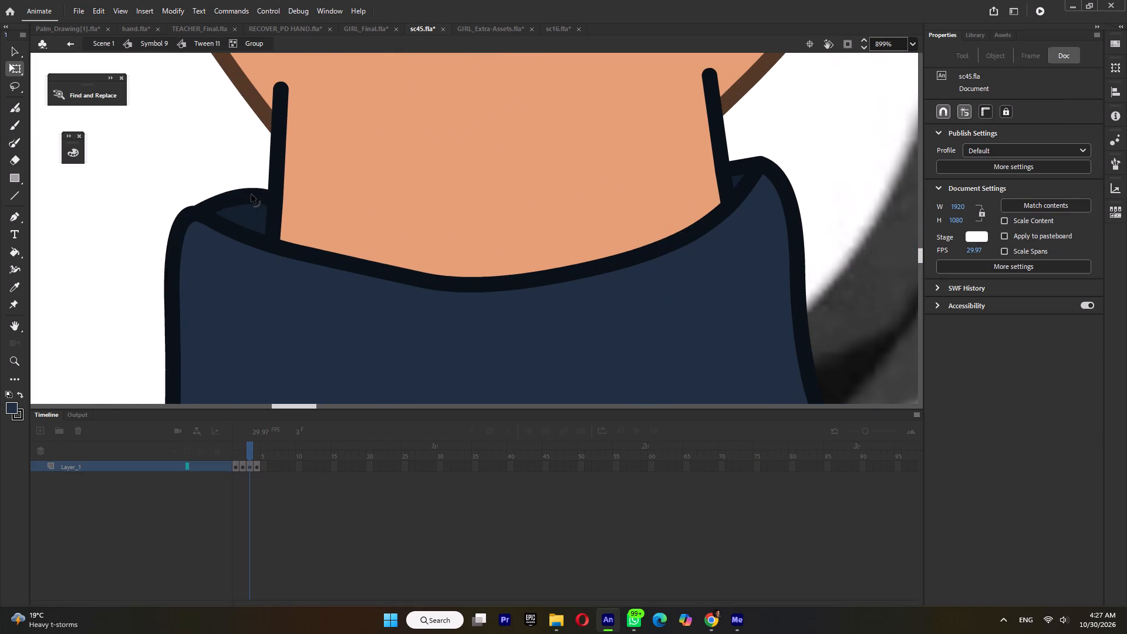
pyautogui.keyDown('ctrl'); pyautogui.moveTo(251, 194); pyautogui.dragTo(251, 198); pyautogui.keyUp('ctrl')
pyautogui.keyDown('ctrl'); pyautogui.moveTo(277, 200); pyautogui.dragTo(278, 189); pyautogui.keyUp('ctrl')
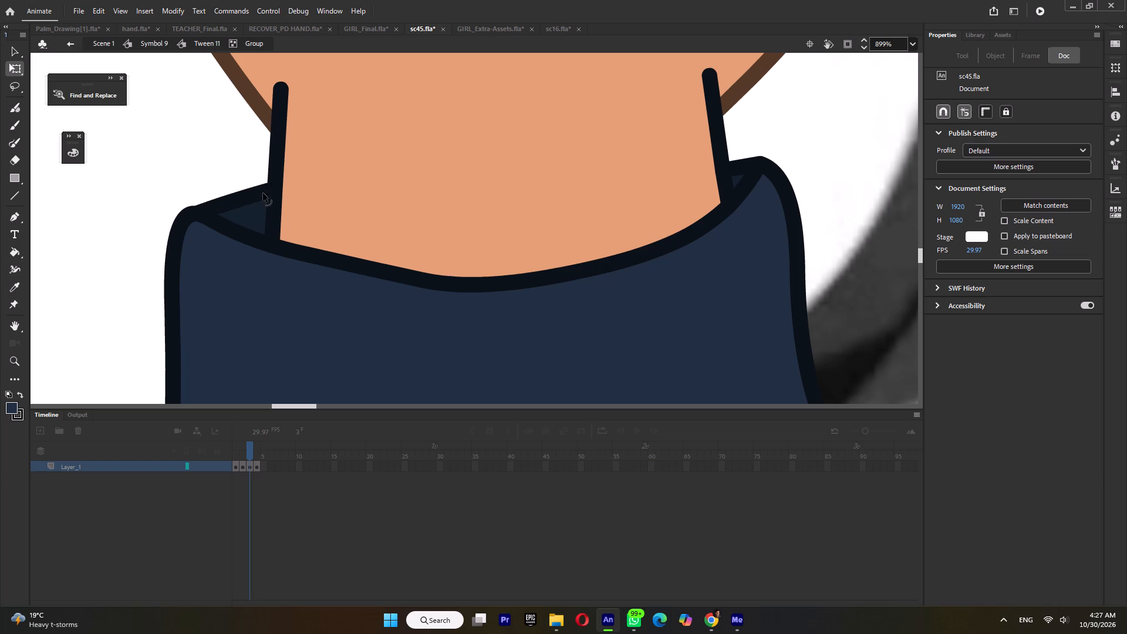
pyautogui.keyDown('ctrl'); pyautogui.click(250, 193); pyautogui.keyUp('ctrl')
pyautogui.keyDown('ctrl'); pyautogui.moveTo(721, 170); pyautogui.dragTo(719, 153); pyautogui.keyUp('ctrl')
pyautogui.keyDown('ctrl'); pyautogui.click(742, 155); pyautogui.keyUp('ctrl')
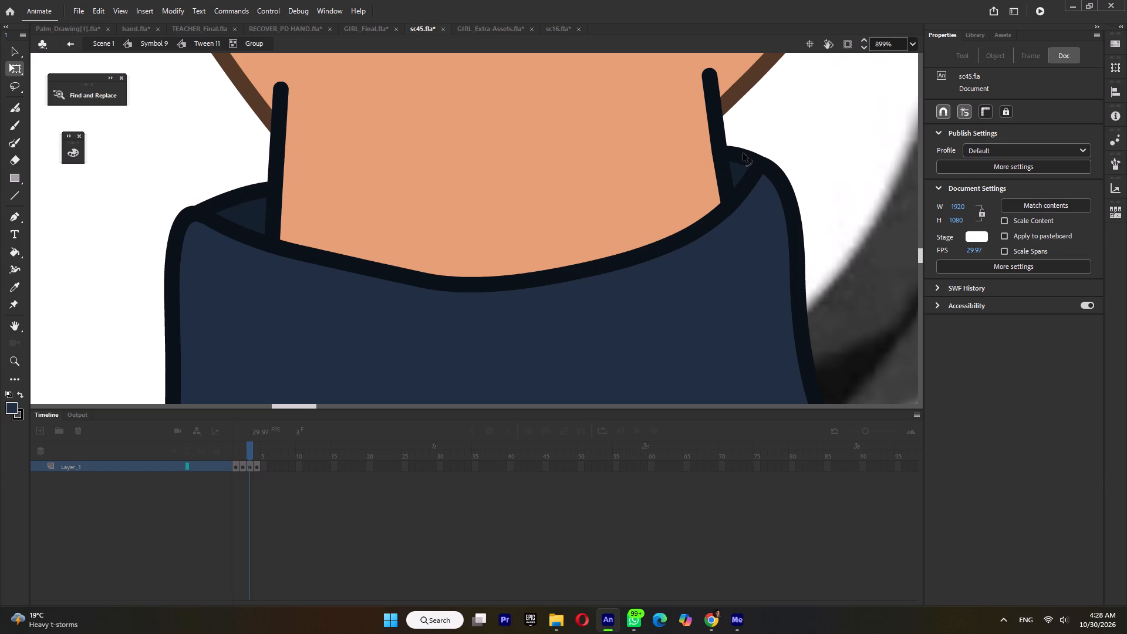
pyautogui.keyDown('ctrl'); pyautogui.doubleClick(777, 136); pyautogui.keyUp('ctrl')
# Recolour the wrist's side outlines with the Ink Bottle, using the brown sampled from the hand's outline.
pyautogui.keyDown('ctrl'); pyautogui.scroll(-7, 777, 136); pyautogui.keyUp('ctrl')
pyautogui.keyDown('ctrl'); pyautogui.scroll(5, 789, 129); pyautogui.keyUp('ctrl')
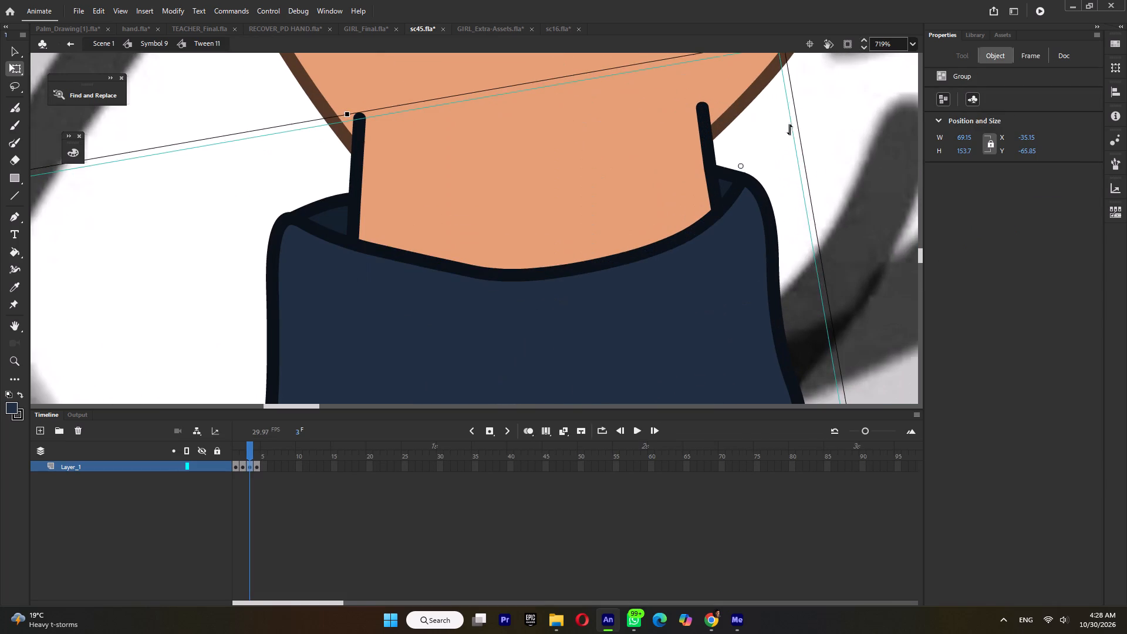
pyautogui.press('s')
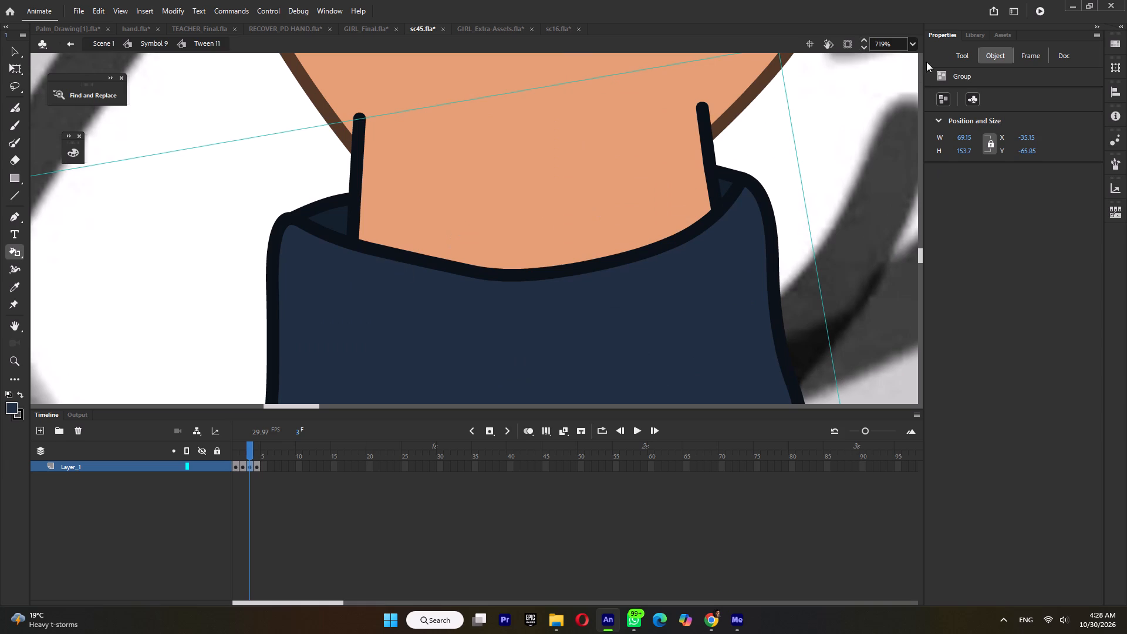
pyautogui.click(956, 55)
pyautogui.click(946, 113)
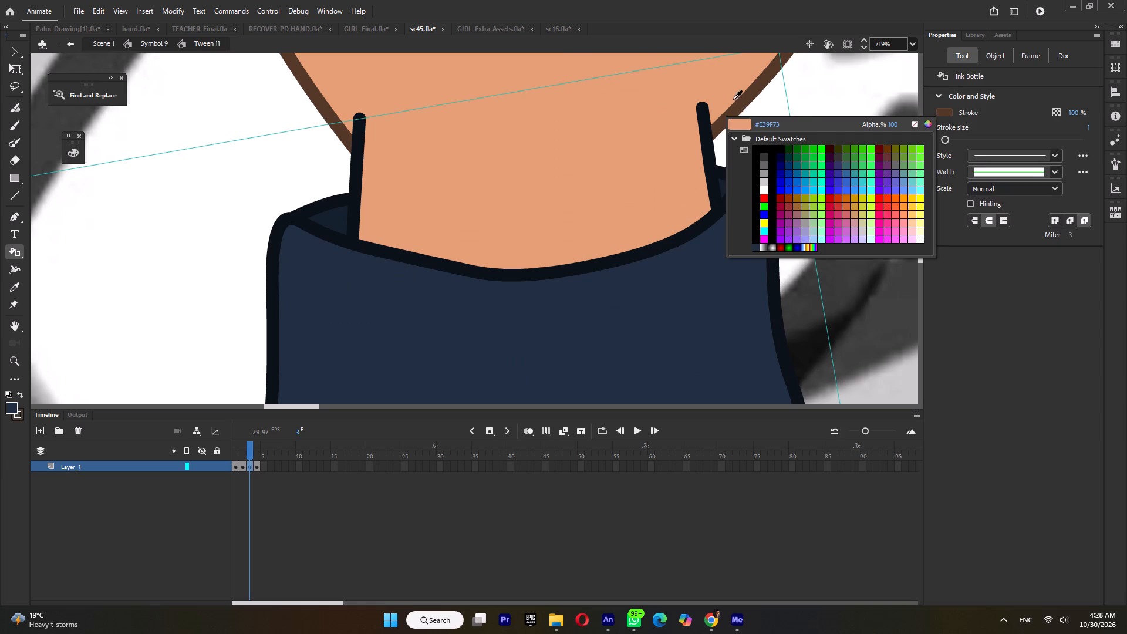
pyautogui.click(741, 104)
pyautogui.keyDown('ctrl'); pyautogui.click(691, 129); pyautogui.keyUp('ctrl')
pyautogui.keyDown('ctrl'); pyautogui.tripleClick(704, 127); pyautogui.keyUp('ctrl')
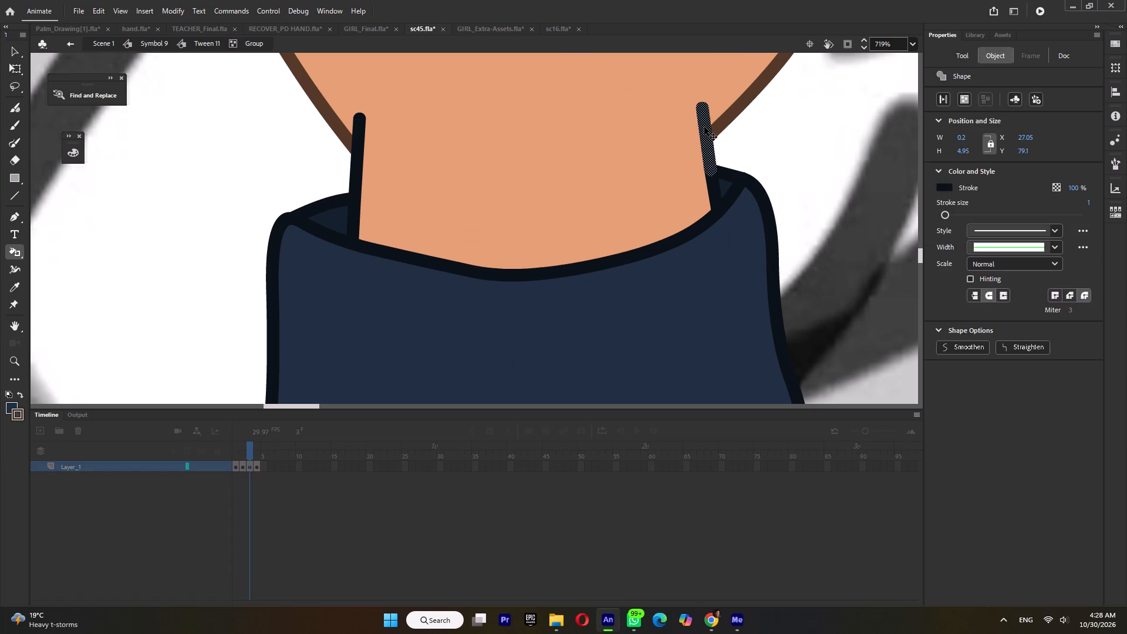
pyautogui.keyDown('ctrl'); pyautogui.click(788, 136); pyautogui.keyUp('ctrl')
pyautogui.click(708, 131)
pyautogui.click(715, 186)
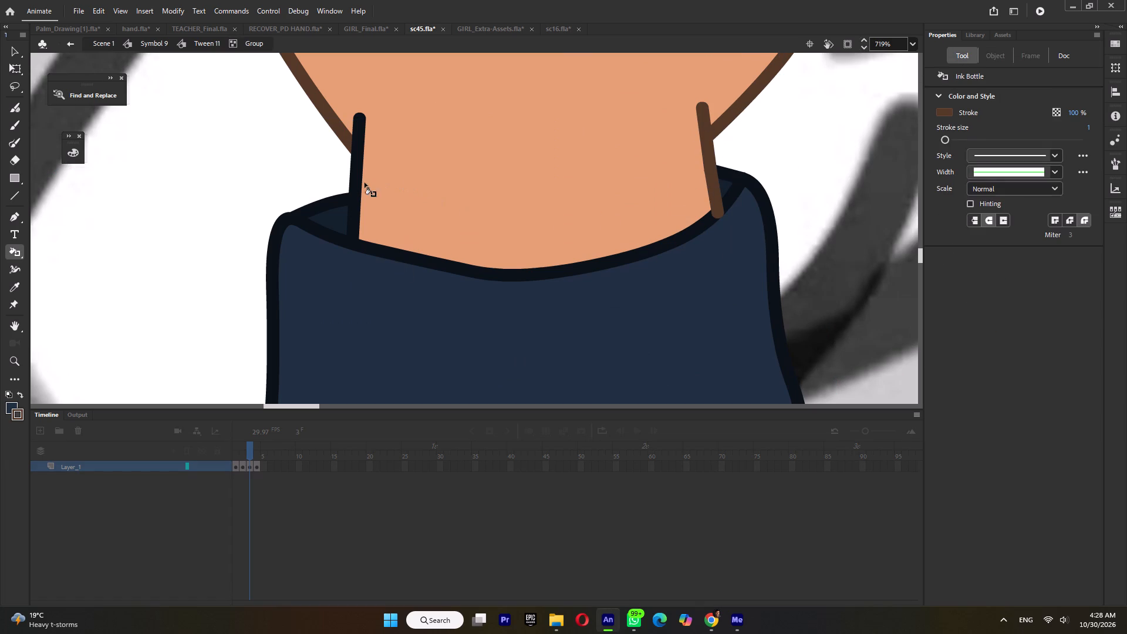
pyautogui.click(356, 204)
pyautogui.click(354, 170)
pyautogui.keyDown('ctrl'); pyautogui.doubleClick(791, 144); pyautogui.keyUp('ctrl')
pyautogui.keyDown('ctrl'); pyautogui.scroll(-6, 791, 149); pyautogui.keyUp('ctrl')
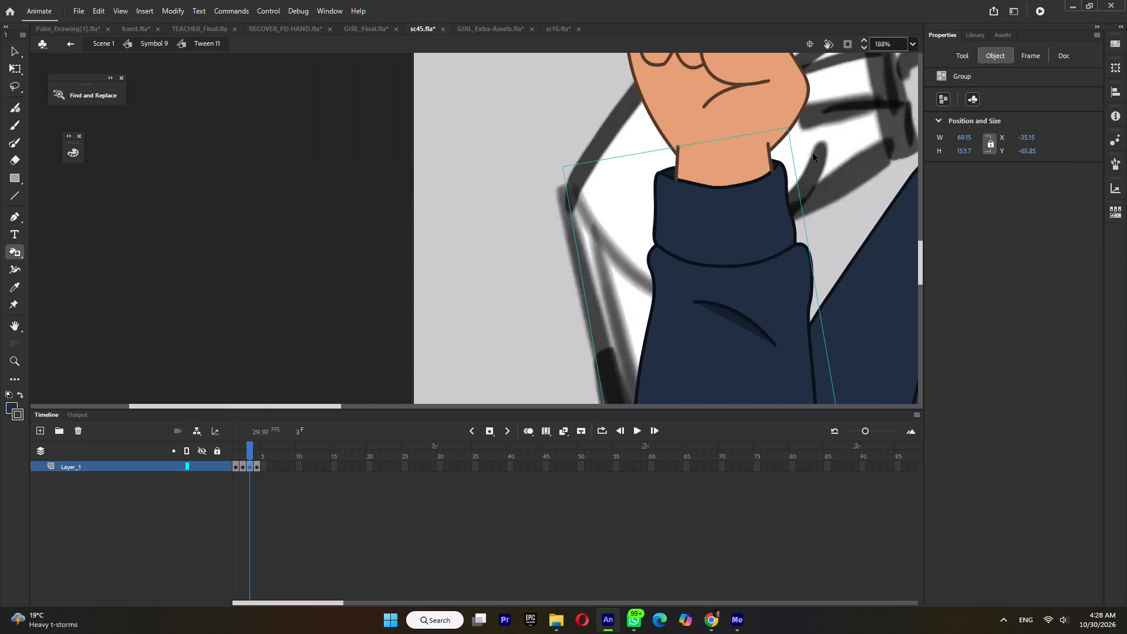
pyautogui.keyDown('ctrl'); pyautogui.doubleClick(819, 149); pyautogui.keyUp('ctrl')
# Save the sc45 file.
pyautogui.keyDown('ctrl'); pyautogui.scroll(-3, 819, 149); pyautogui.keyUp('ctrl')
pyautogui.hotkey('ctrl', 's')
# Return to Scene 1 and move the storyboard image left off the girl, to about X -1391.
pyautogui.keyDown('ctrl'); pyautogui.scroll(-3, 761, 188); pyautogui.keyUp('ctrl')
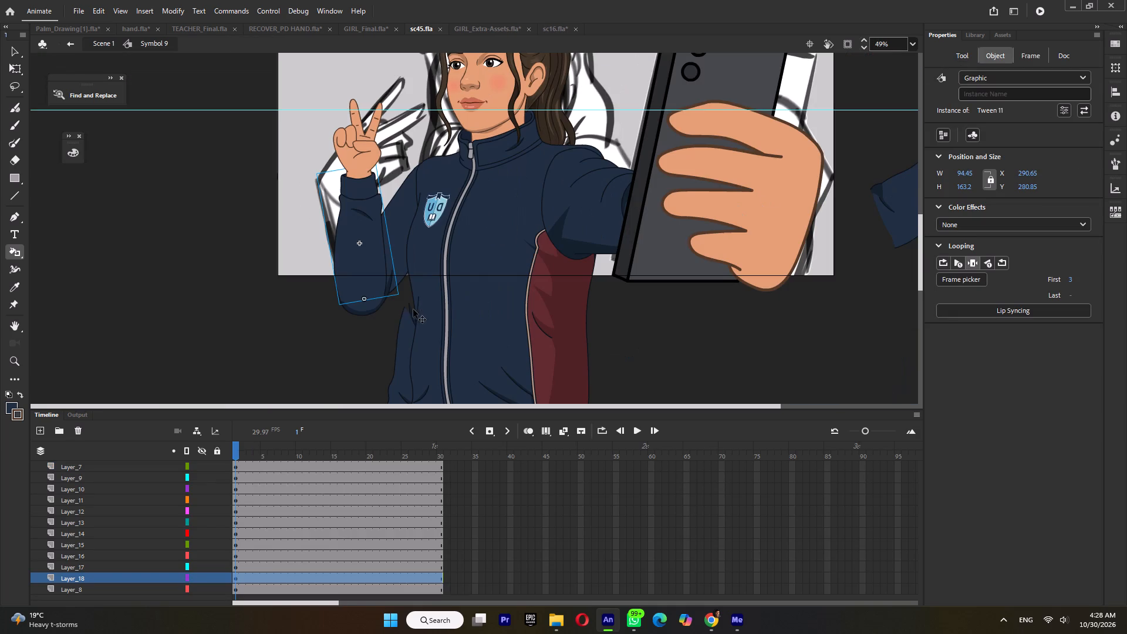
pyautogui.keyDown('ctrl'); pyautogui.scroll(-4, 407, 267); pyautogui.keyUp('ctrl')
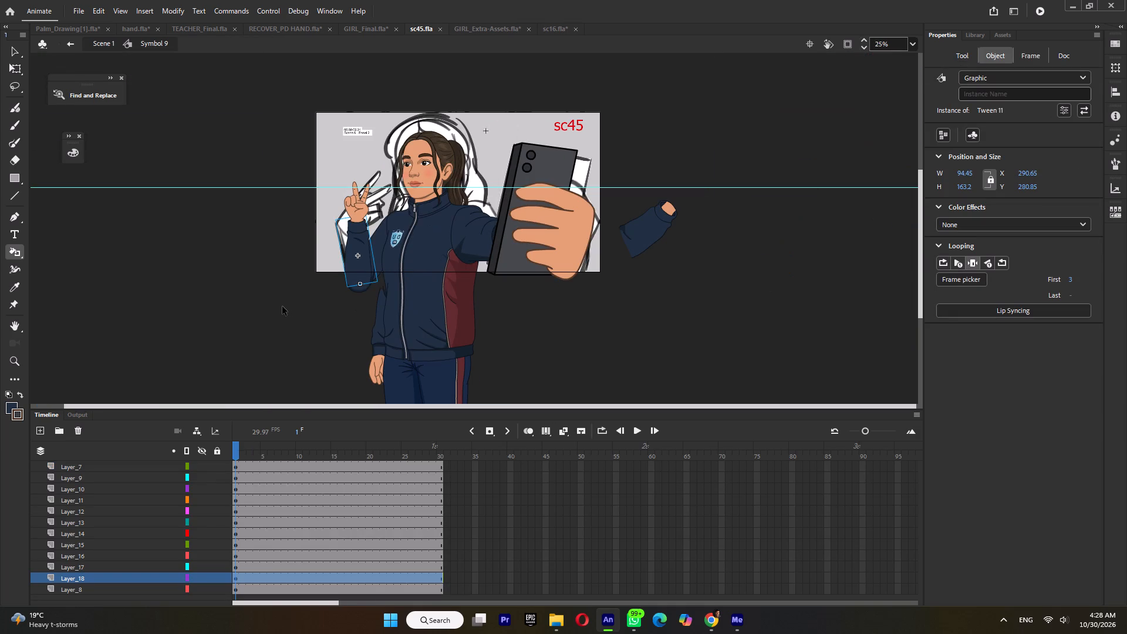
pyautogui.keyDown('ctrl'); pyautogui.doubleClick(282, 306); pyautogui.keyUp('ctrl')
pyautogui.keyDown('ctrl'); pyautogui.click(375, 133); pyautogui.keyUp('ctrl')
pyautogui.keyDown('ctrl'); pyautogui.moveTo(391, 144); pyautogui.dragTo(185, 141); pyautogui.keyUp('ctrl')
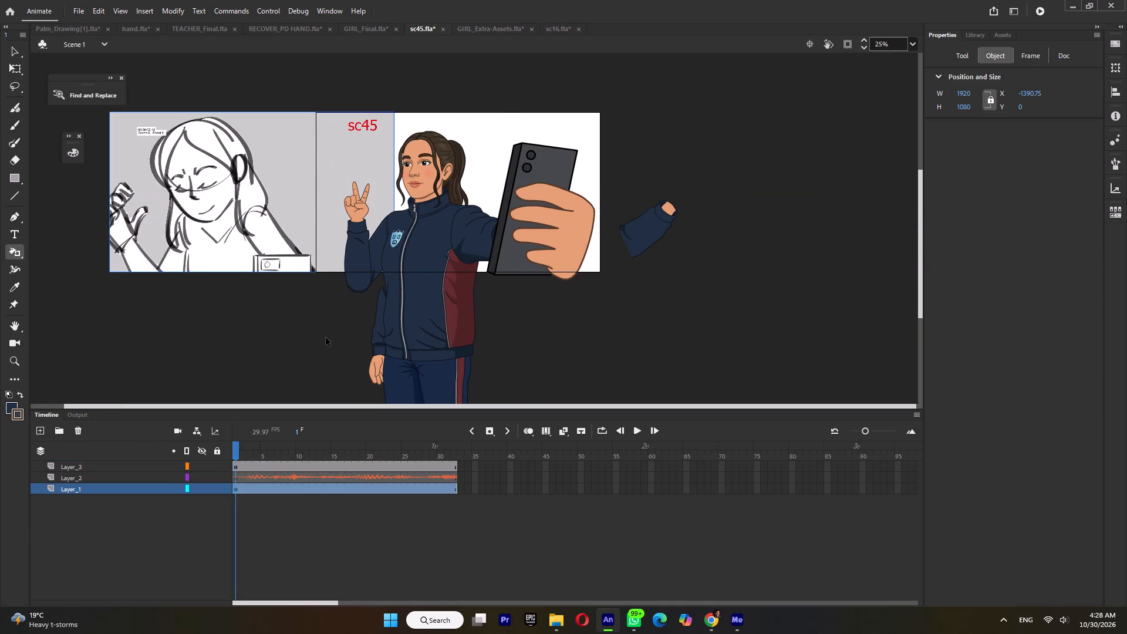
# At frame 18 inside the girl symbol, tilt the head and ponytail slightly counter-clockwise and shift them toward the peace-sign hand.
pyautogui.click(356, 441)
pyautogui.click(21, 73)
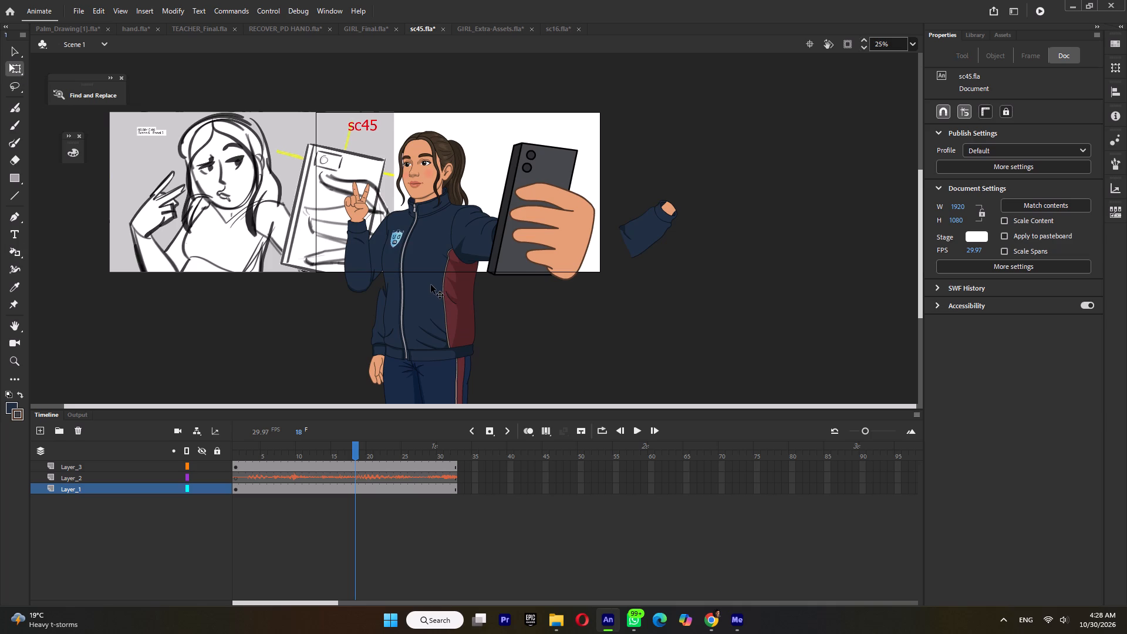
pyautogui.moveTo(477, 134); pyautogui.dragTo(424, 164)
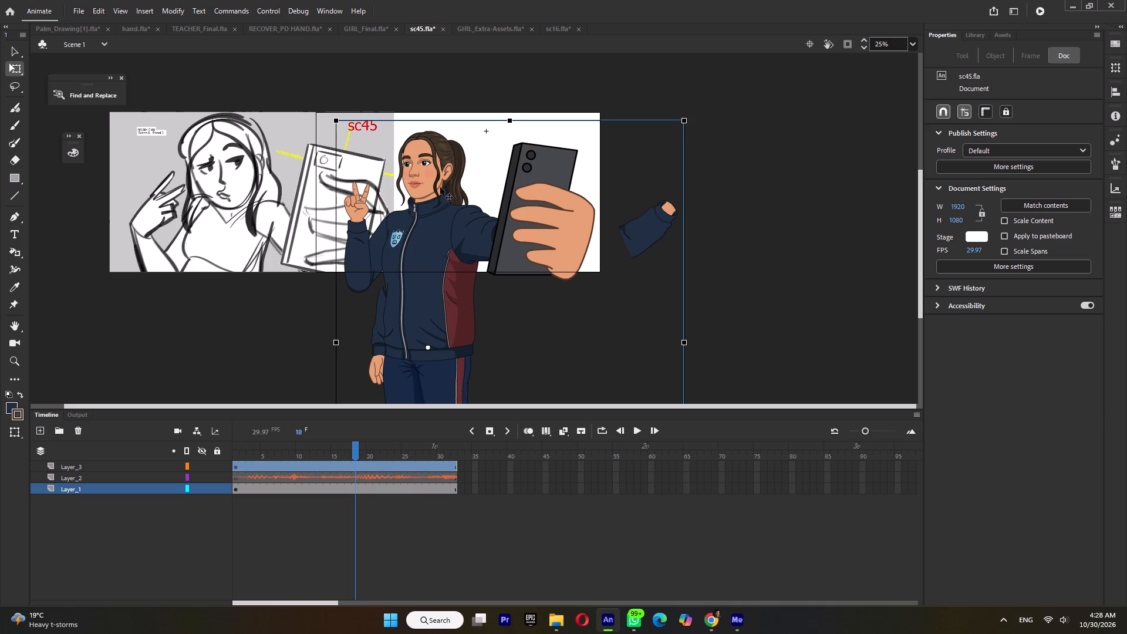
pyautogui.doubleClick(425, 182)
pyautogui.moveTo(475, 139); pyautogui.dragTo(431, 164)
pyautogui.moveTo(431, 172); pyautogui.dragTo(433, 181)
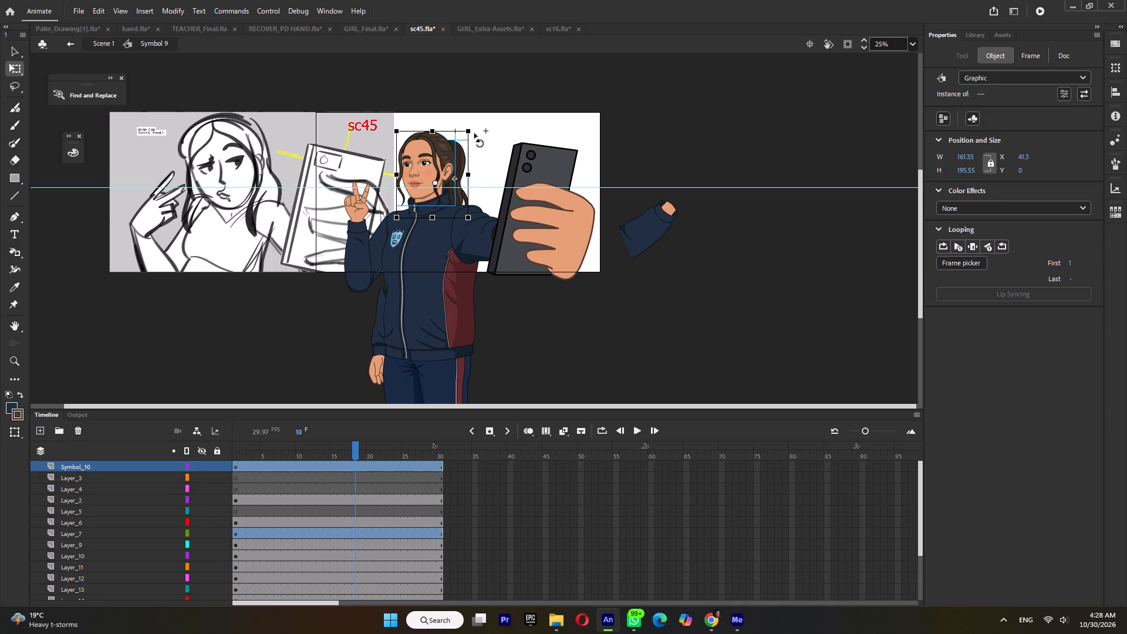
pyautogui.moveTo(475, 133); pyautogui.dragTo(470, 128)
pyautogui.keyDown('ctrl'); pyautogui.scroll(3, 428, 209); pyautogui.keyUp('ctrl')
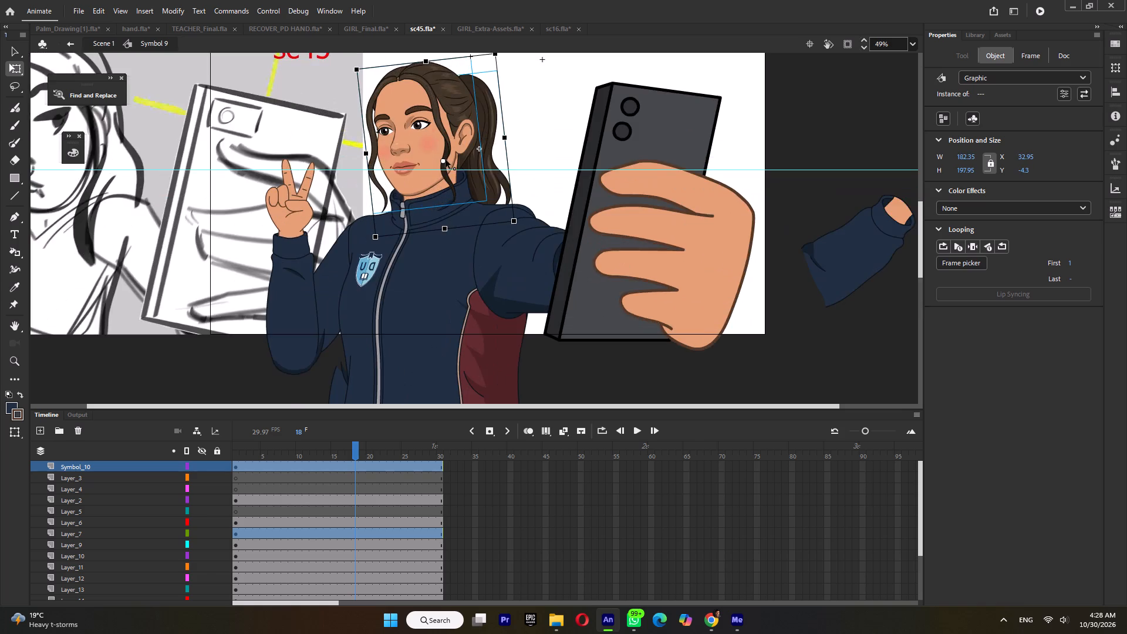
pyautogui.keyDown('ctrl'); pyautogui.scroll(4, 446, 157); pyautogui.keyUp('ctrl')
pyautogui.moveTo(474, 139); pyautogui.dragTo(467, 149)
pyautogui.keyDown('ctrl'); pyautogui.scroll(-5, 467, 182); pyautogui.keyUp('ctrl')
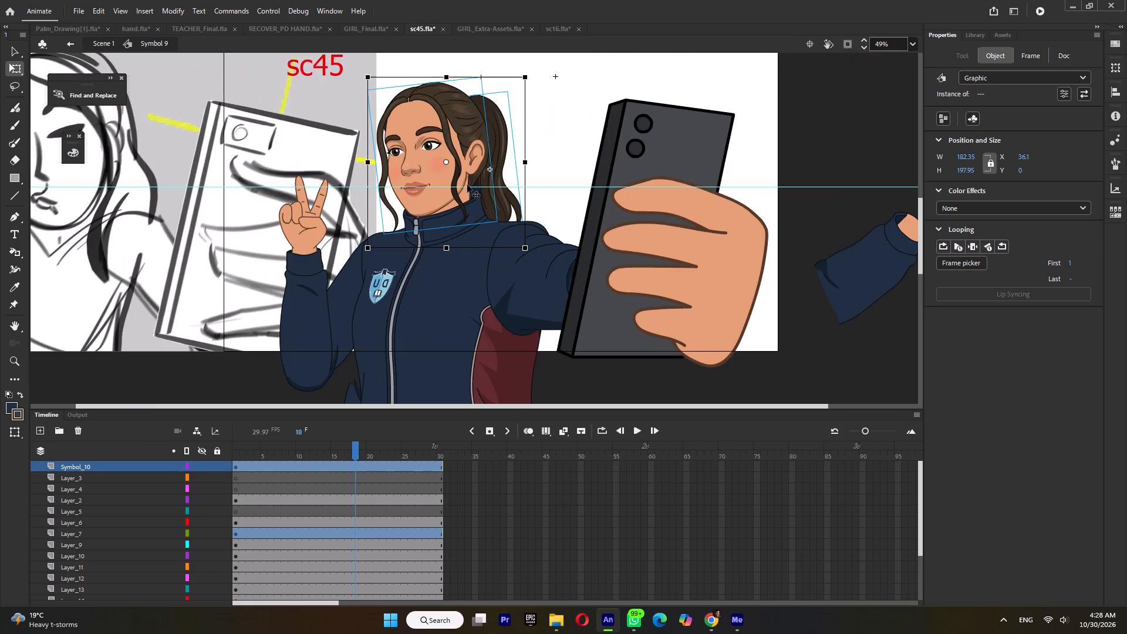
# Save the sc45 file.
pyautogui.keyDown('ctrl'); pyautogui.scroll(-3, 467, 185); pyautogui.keyUp('ctrl')
pyautogui.hotkey('ctrl', 's')
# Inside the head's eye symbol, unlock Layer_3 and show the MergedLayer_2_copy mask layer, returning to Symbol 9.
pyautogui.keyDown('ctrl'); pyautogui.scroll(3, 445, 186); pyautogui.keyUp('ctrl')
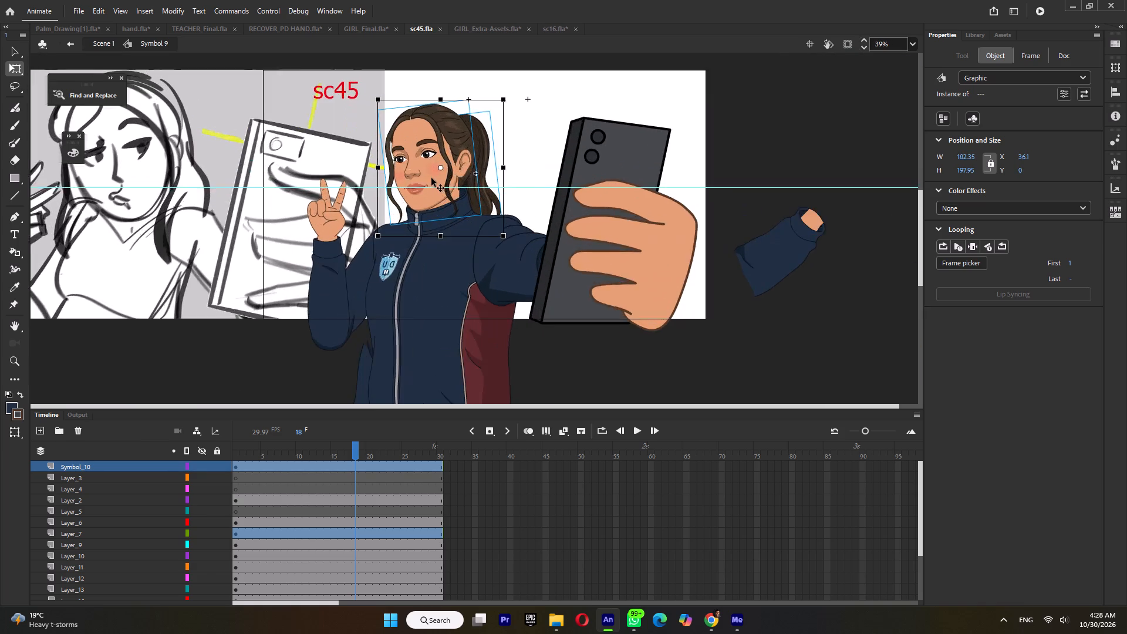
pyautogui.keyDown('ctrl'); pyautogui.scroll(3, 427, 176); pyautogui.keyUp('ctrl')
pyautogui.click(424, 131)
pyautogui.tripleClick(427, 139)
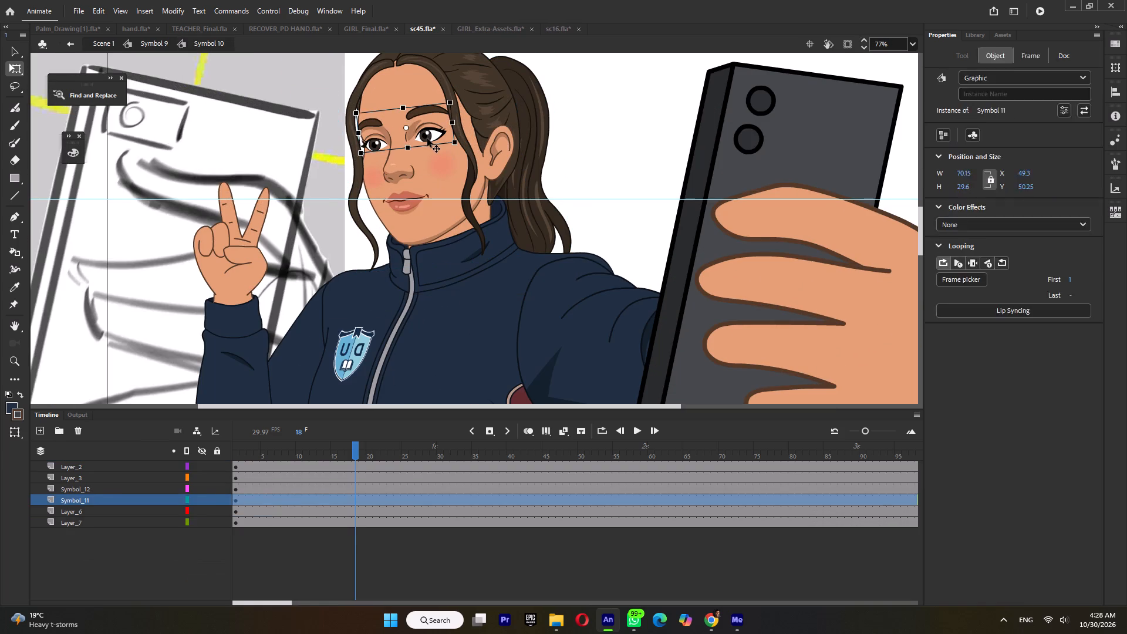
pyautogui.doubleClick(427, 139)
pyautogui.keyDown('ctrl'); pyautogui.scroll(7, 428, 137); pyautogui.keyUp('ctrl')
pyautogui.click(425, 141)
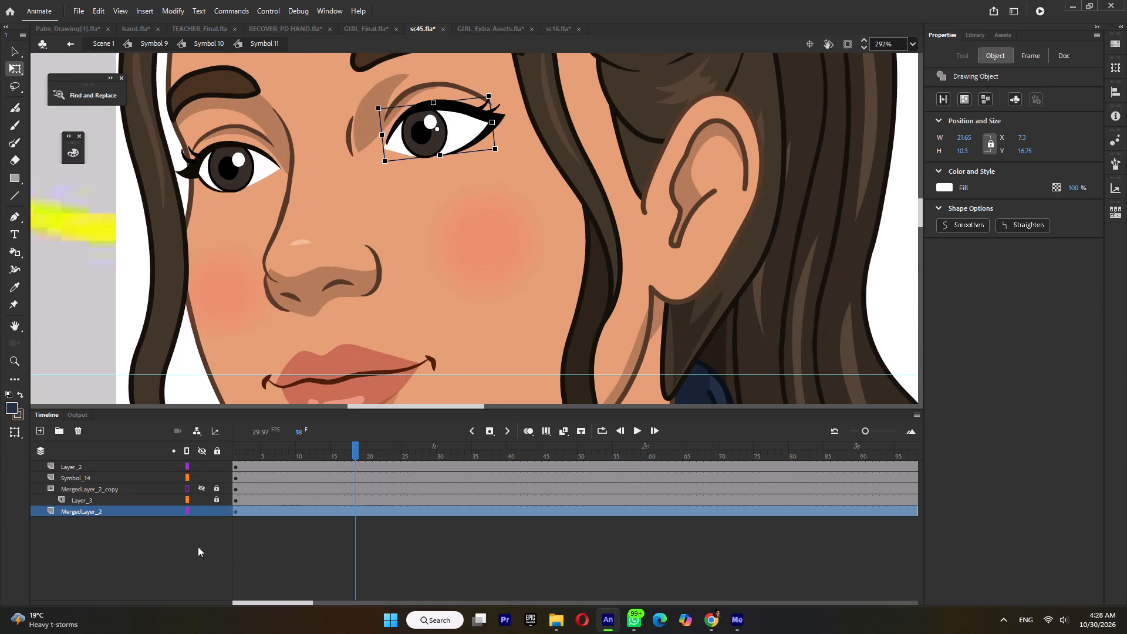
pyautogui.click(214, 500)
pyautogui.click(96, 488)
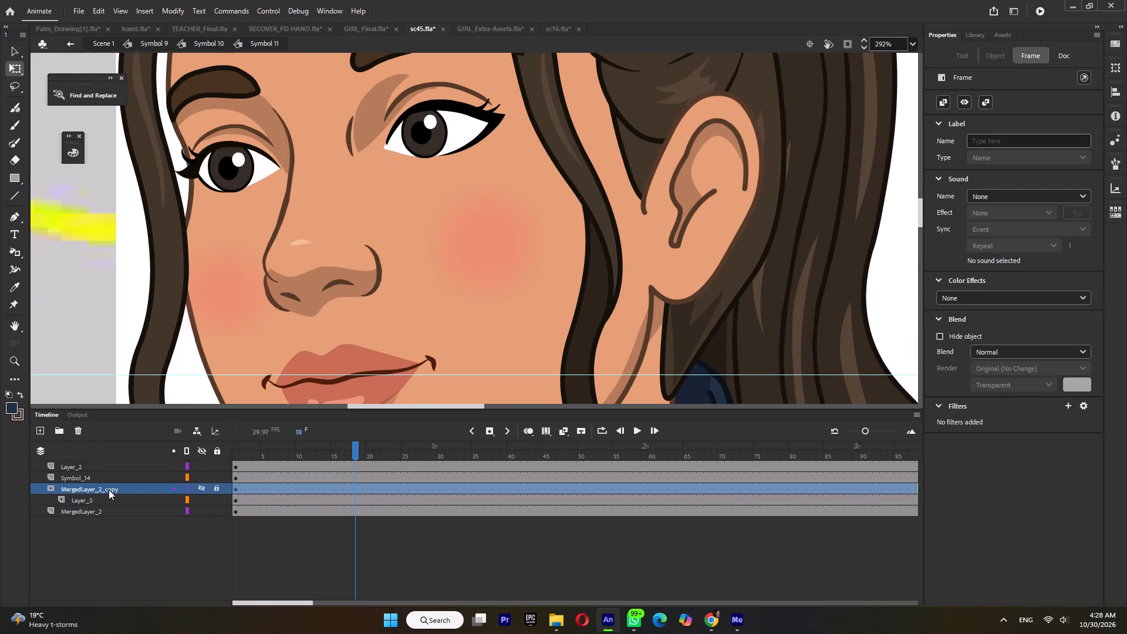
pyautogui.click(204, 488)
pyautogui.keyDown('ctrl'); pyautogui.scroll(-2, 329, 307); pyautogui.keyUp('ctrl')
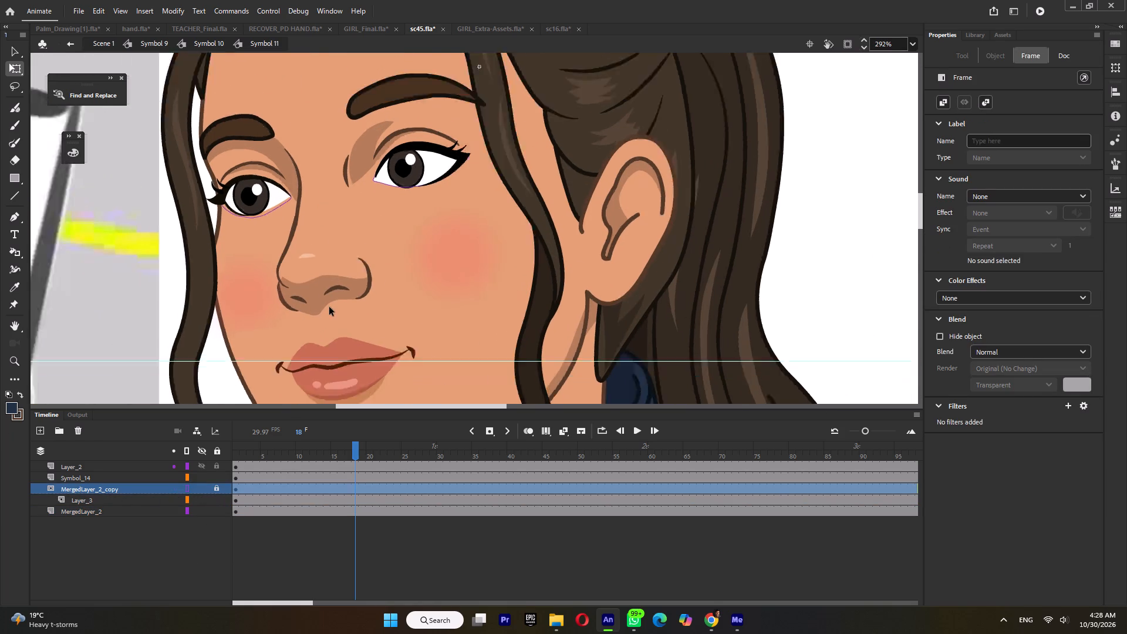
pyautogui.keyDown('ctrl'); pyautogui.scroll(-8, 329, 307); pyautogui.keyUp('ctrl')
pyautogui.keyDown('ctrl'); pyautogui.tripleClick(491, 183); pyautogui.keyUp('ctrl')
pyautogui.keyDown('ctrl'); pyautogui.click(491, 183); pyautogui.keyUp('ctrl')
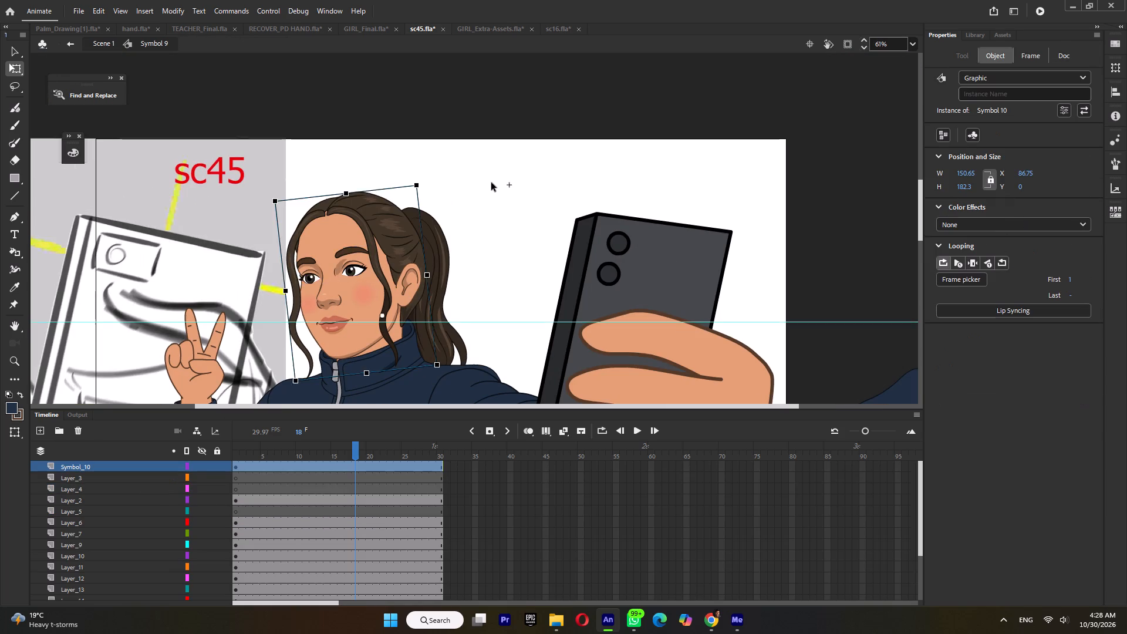
# Copy the long-haired head and back hair from GIRL_Extra-Assets and paste them in place on frame 1 of a new layer above Symbol_10 in sc45.
pyautogui.keyDown('ctrl'); pyautogui.scroll(-7, 491, 183); pyautogui.keyUp('ctrl')
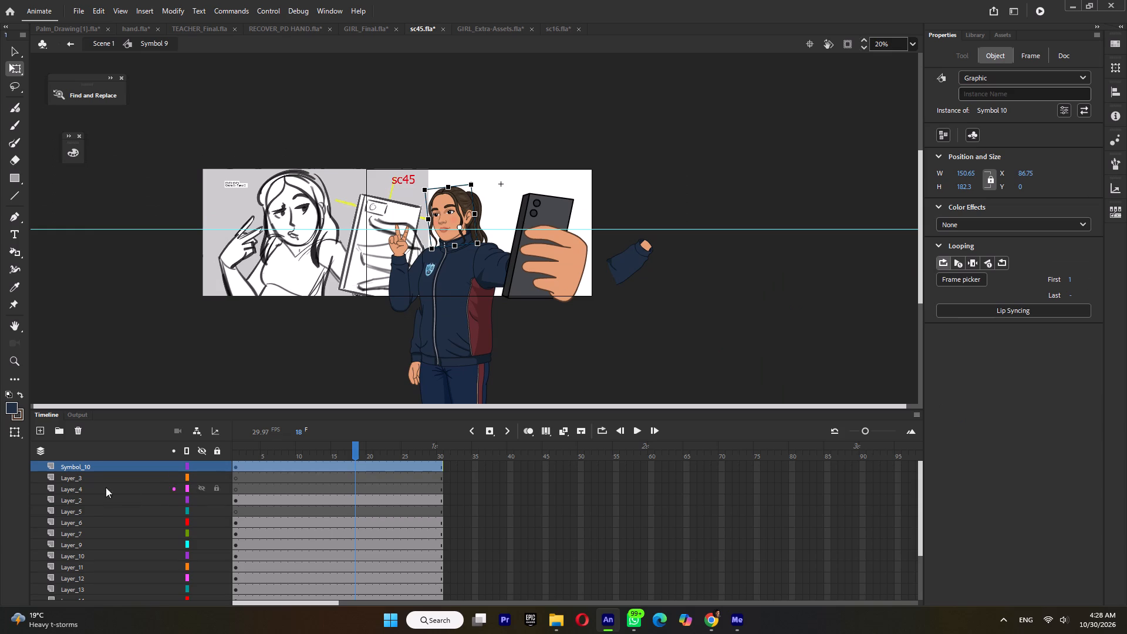
pyautogui.click(74, 464)
pyautogui.click(40, 429)
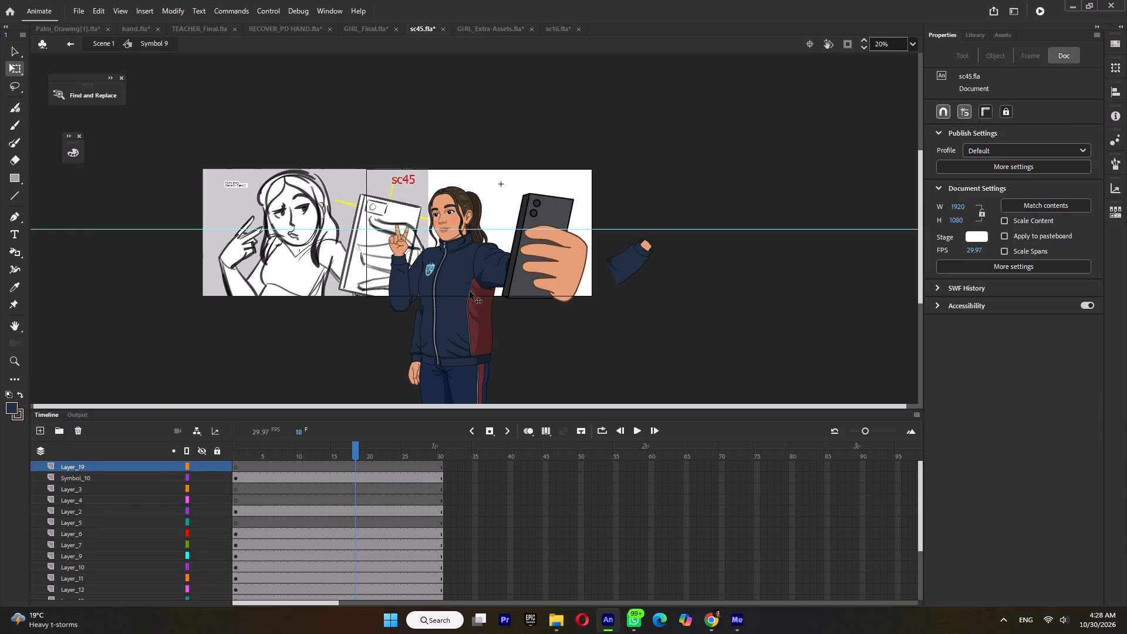
pyautogui.click(503, 31)
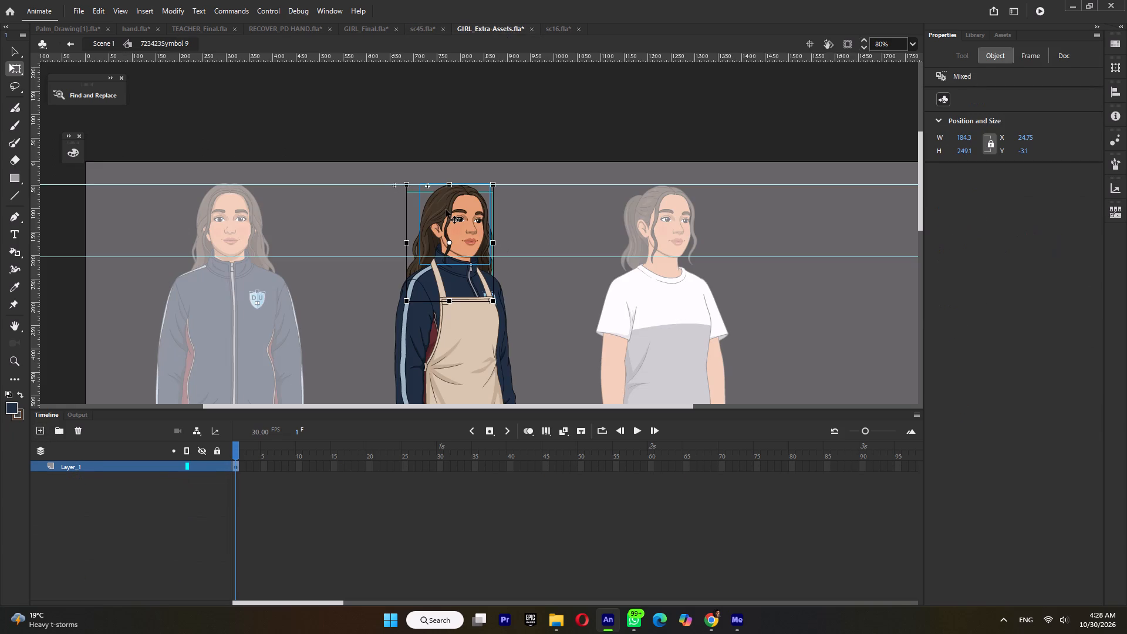
pyautogui.hotkey('ctrl', 'c')
pyautogui.click(551, 29)
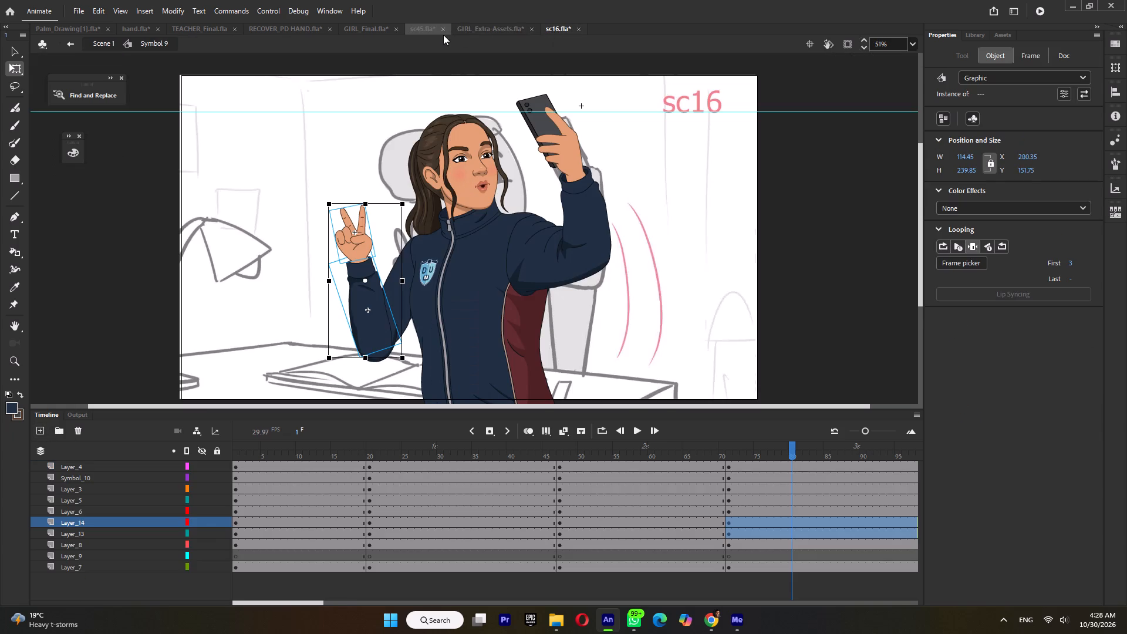
pyautogui.click(425, 31)
pyautogui.moveTo(261, 447); pyautogui.dragTo(222, 460)
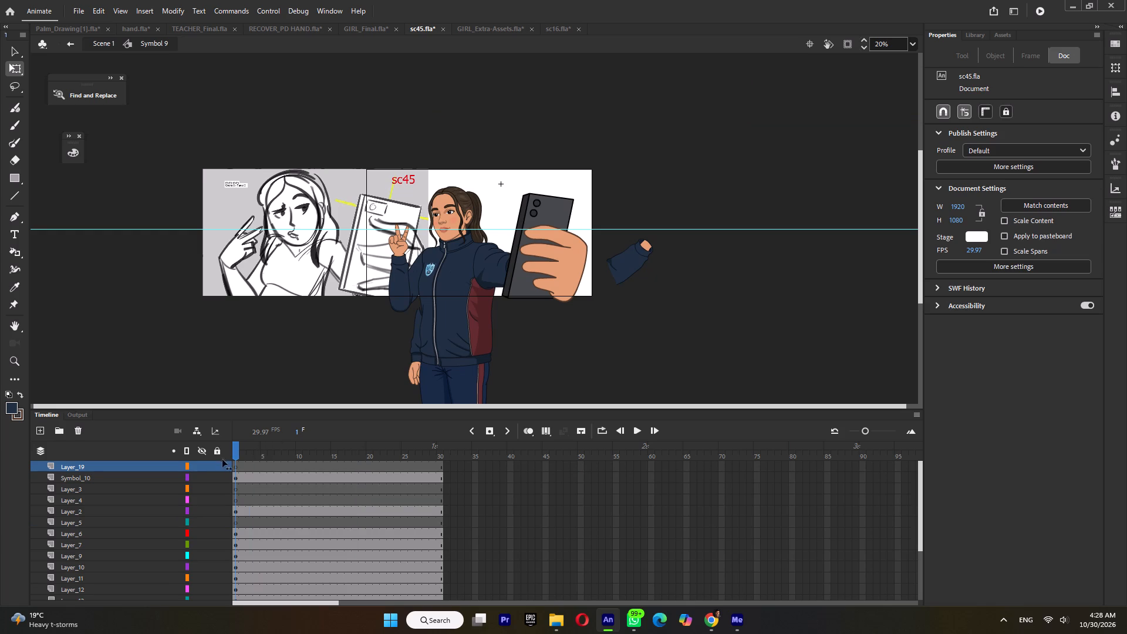
pyautogui.moveTo(222, 460); pyautogui.dragTo(222, 461)
pyautogui.click(234, 468)
pyautogui.hotkey('ctrl', 'shift', 'v')
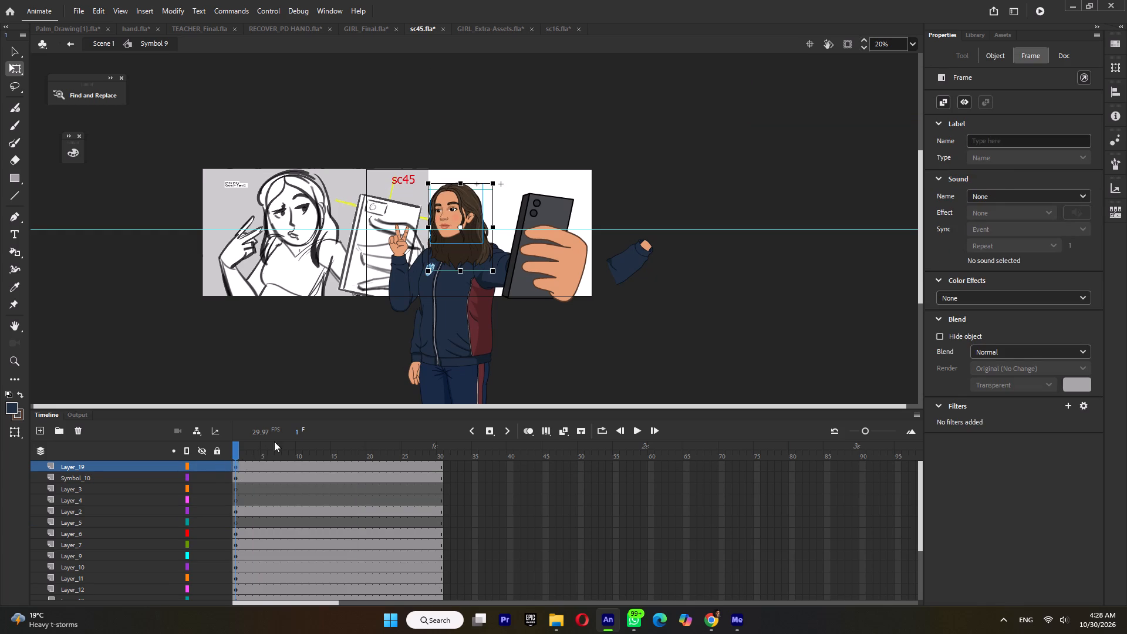
# Distribute the pasted head and back hair to separate layers and move the back hair layer to the bottom of the stack.
pyautogui.hotkey('ctrl', 'shift', 'd')
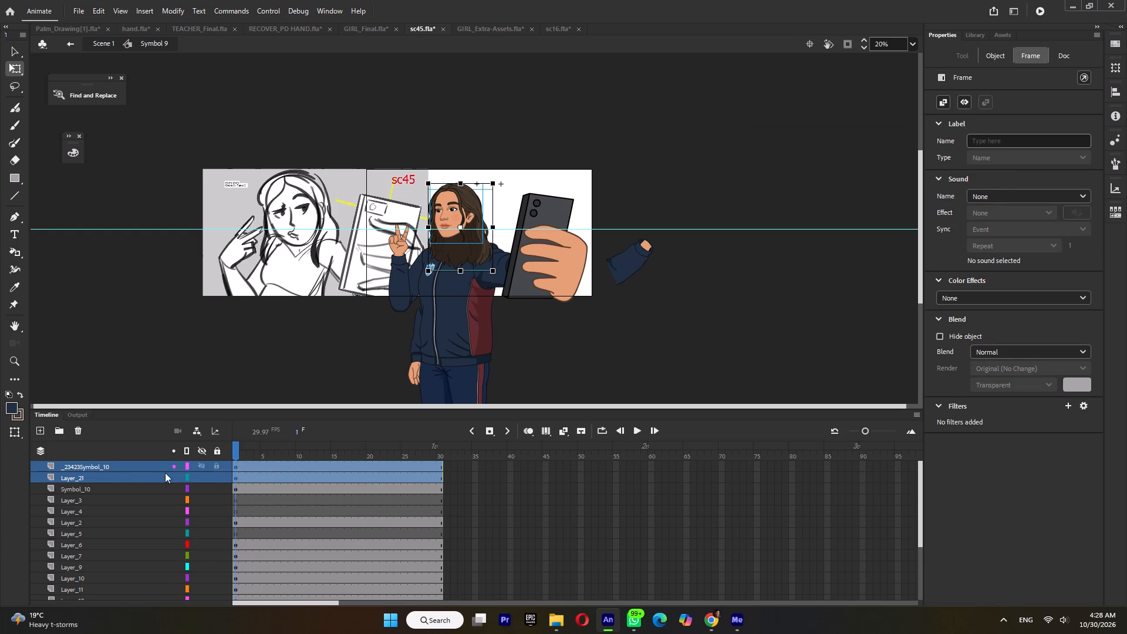
pyautogui.click(112, 477)
pyautogui.moveTo(104, 475); pyautogui.dragTo(92, 613)
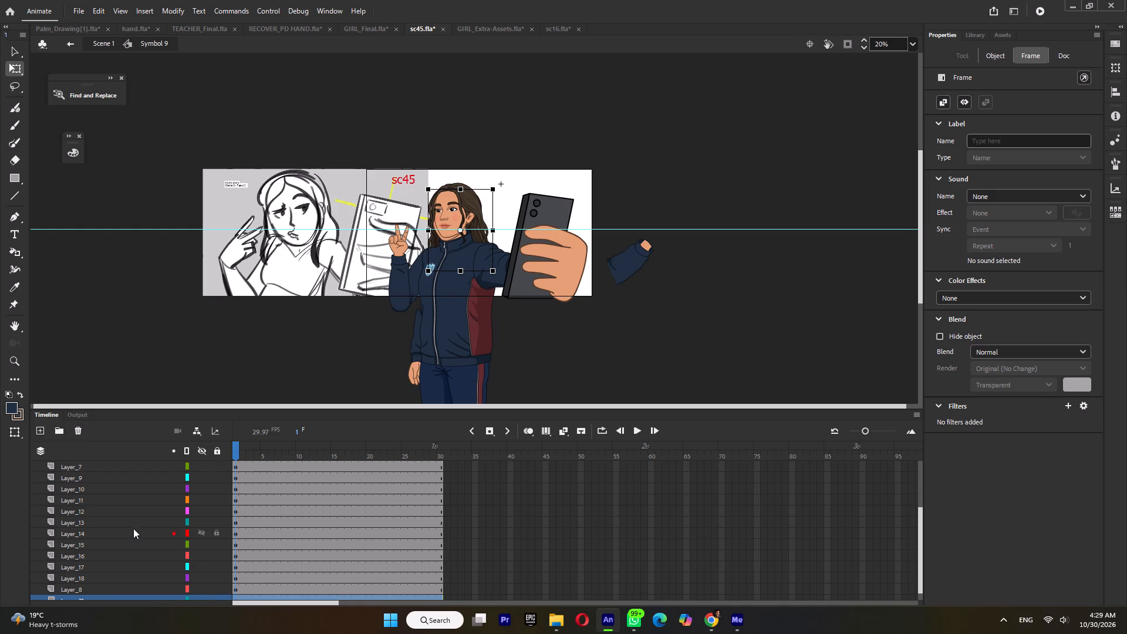
# Delete the old ponytail and the old head, hiding the new back hair layer only while removing the ponytail.
pyautogui.click(202, 599)
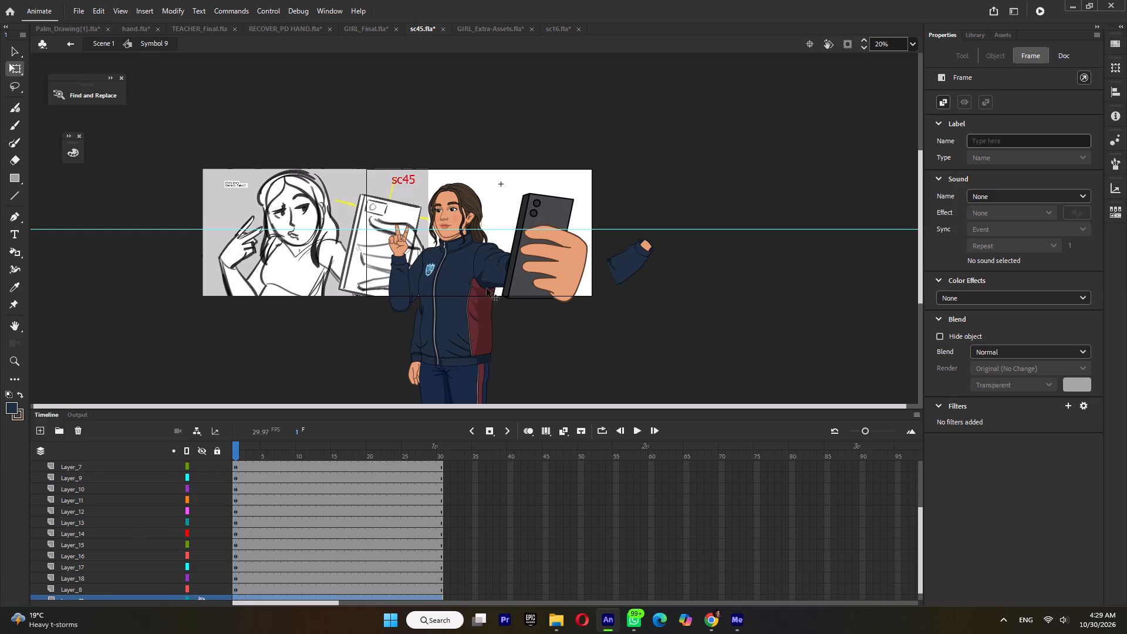
pyautogui.doubleClick(487, 231)
pyautogui.press('Delete')
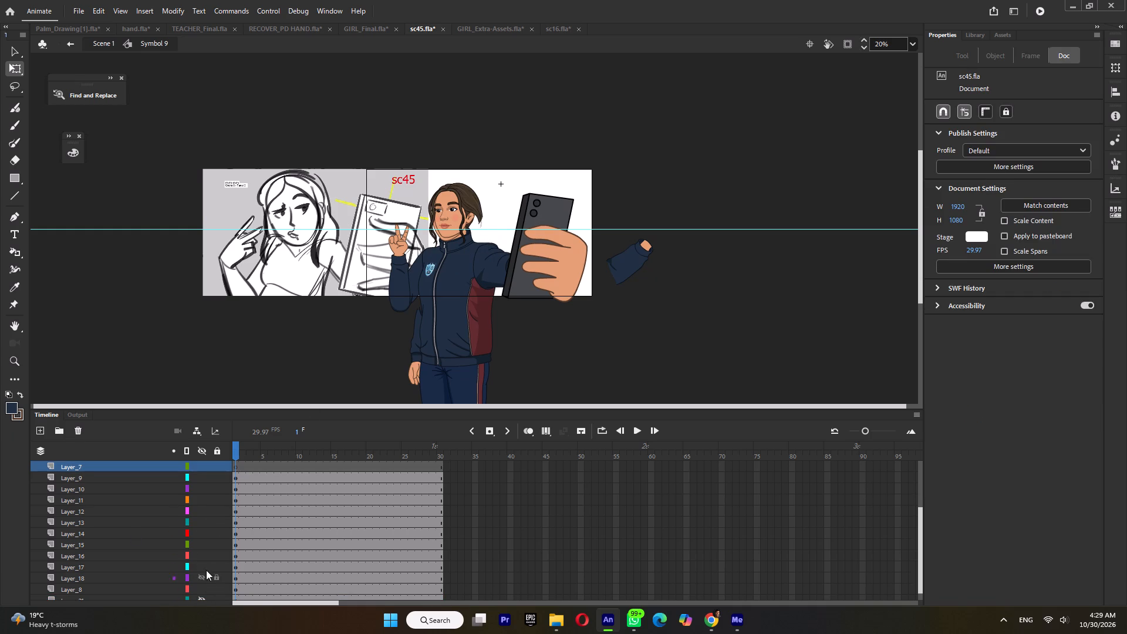
pyautogui.scroll(-5, 207, 566)
pyautogui.click(202, 588)
pyautogui.keyDown('ctrl'); pyautogui.scroll(4, 481, 227); pyautogui.keyUp('ctrl')
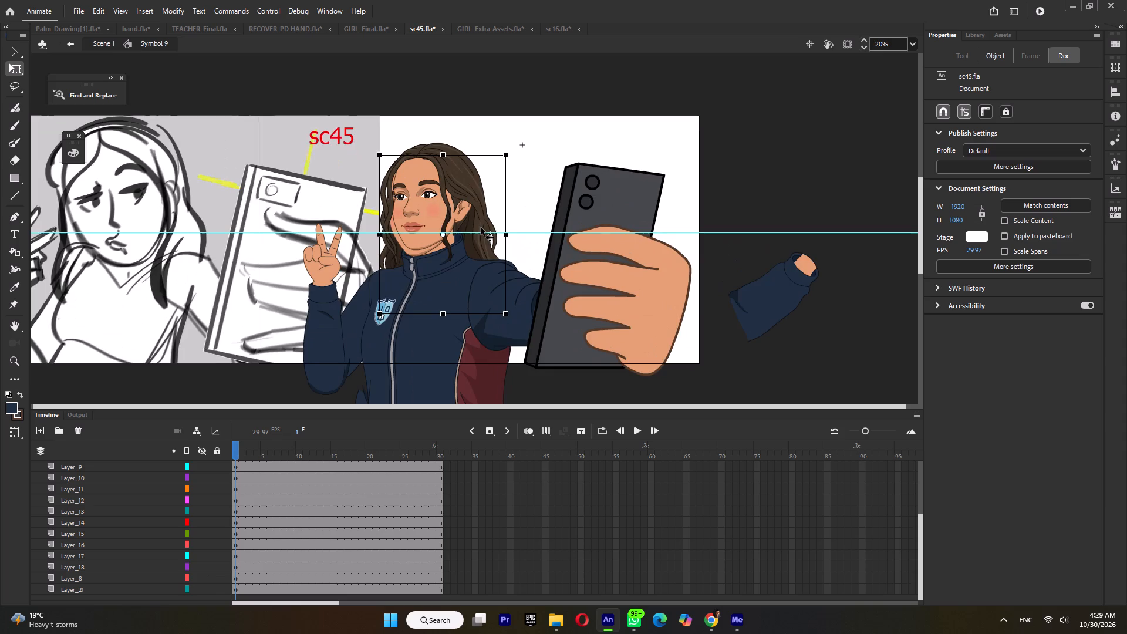
pyautogui.keyDown('ctrl'); pyautogui.scroll(4, 477, 219); pyautogui.keyUp('ctrl')
pyautogui.click(329, 305)
pyautogui.press('Delete')
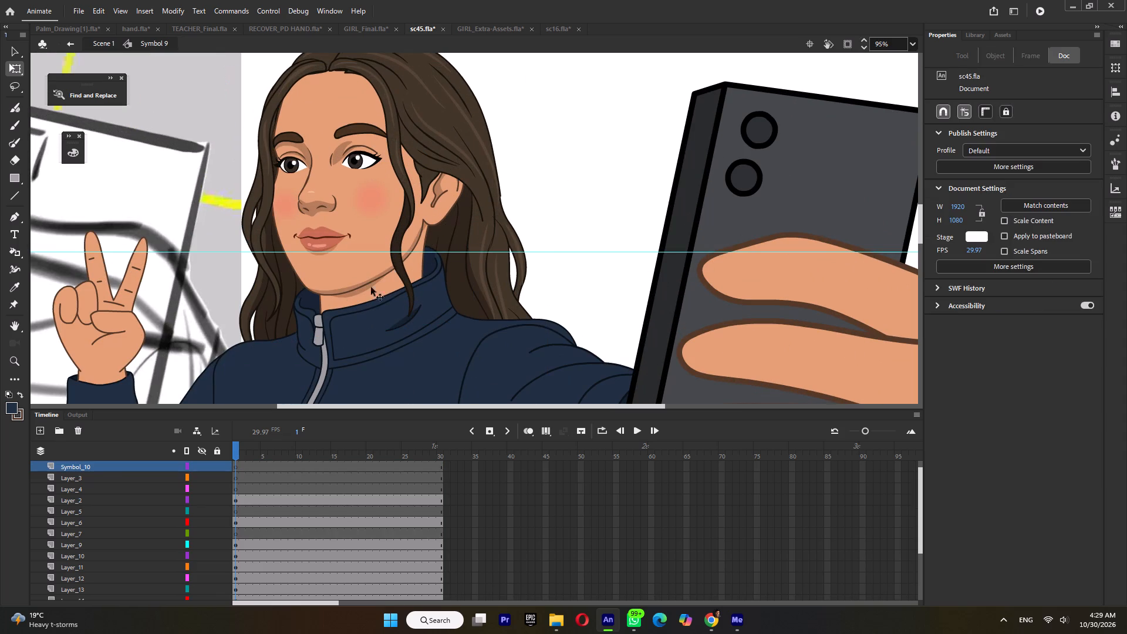
# Rotate the new head and back hair together slightly counter-clockwise, tilting the face toward the peace-sign hand.
pyautogui.click(370, 231)
pyautogui.keyDown('ctrl'); pyautogui.scroll(-5, 495, 216); pyautogui.keyUp('ctrl')
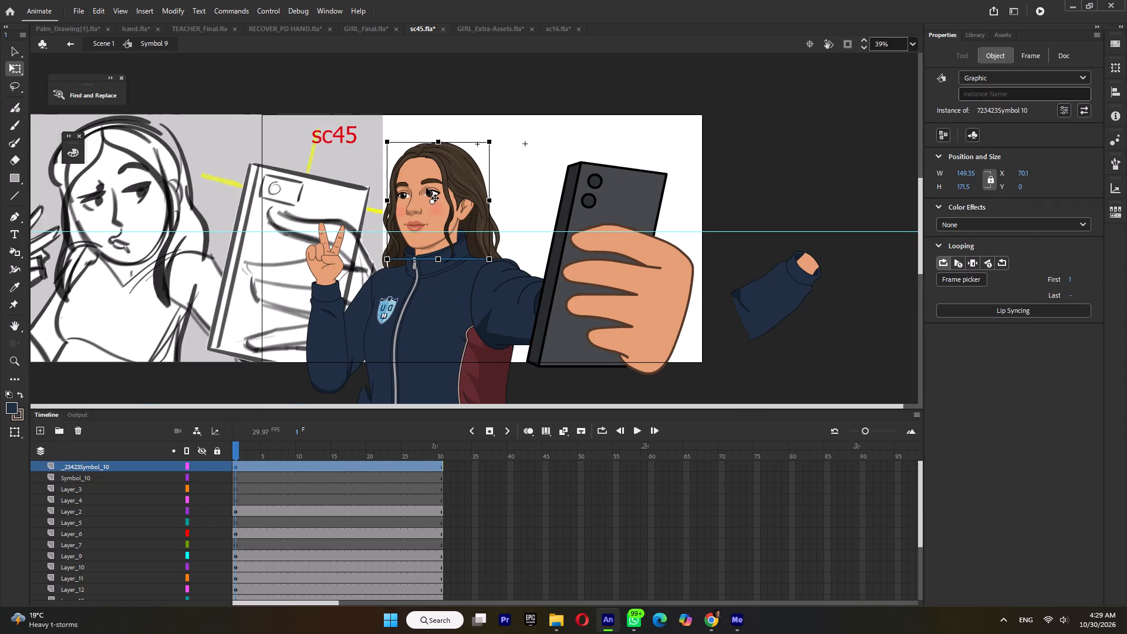
pyautogui.moveTo(543, 156); pyautogui.dragTo(459, 192)
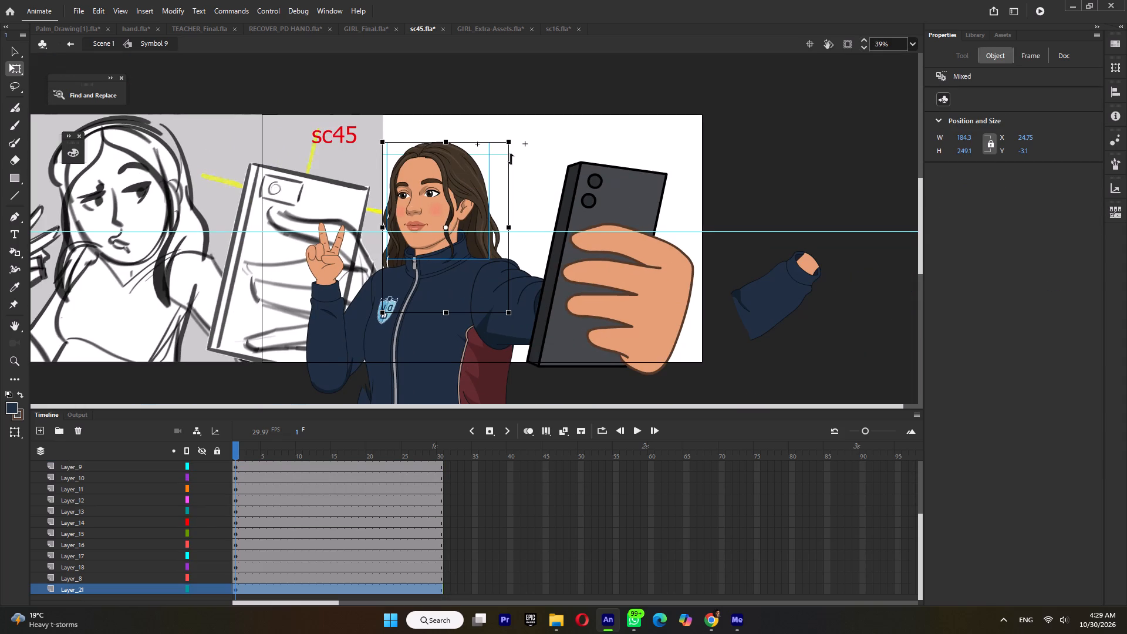
pyautogui.moveTo(514, 149); pyautogui.dragTo(502, 143)
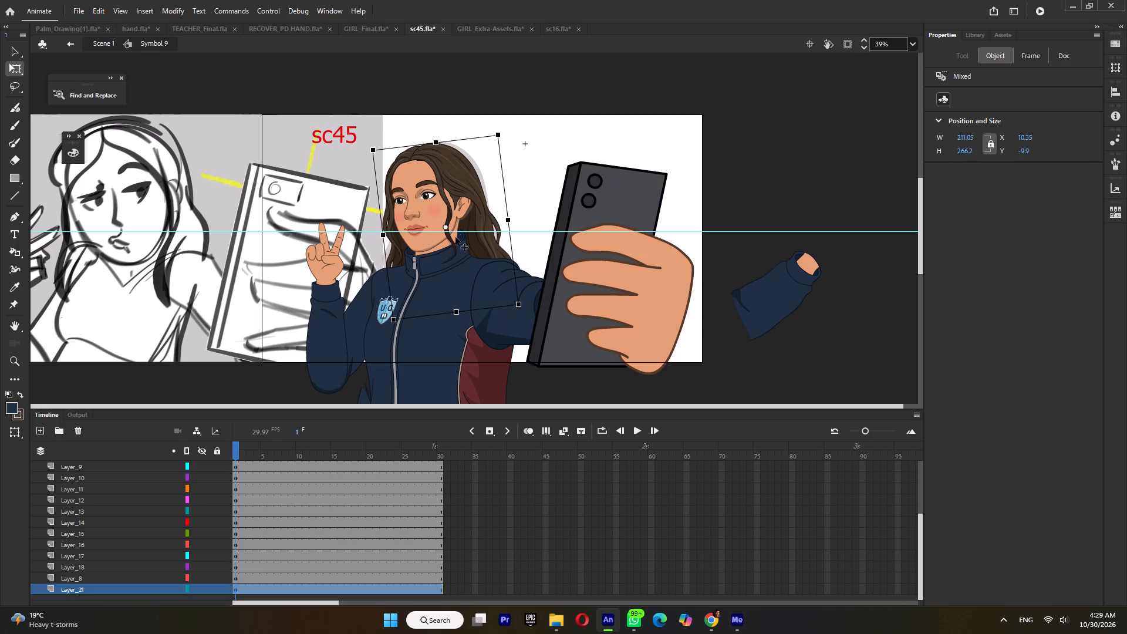
# Inside the torso symbol Tween 4, skew the neck group from its base so its top leans toward the face, and return to Symbol 9.
pyautogui.doubleClick(436, 262)
pyautogui.click(442, 233)
pyautogui.keyDown('ctrl'); pyautogui.scroll(3, 457, 222); pyautogui.keyUp('ctrl')
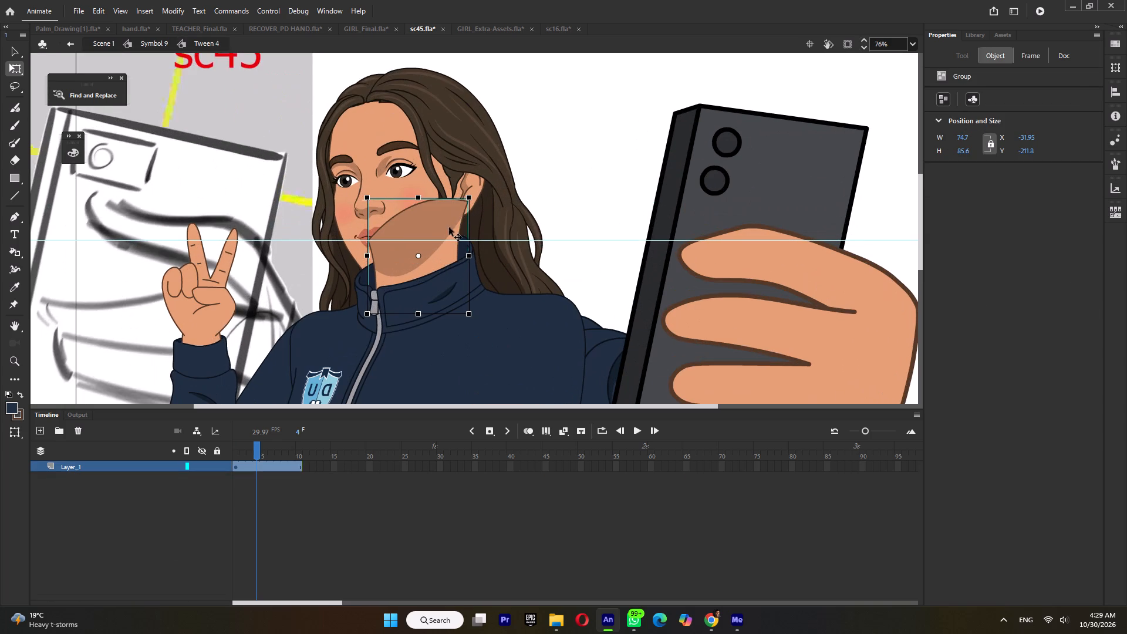
pyautogui.moveTo(417, 254); pyautogui.dragTo(422, 295)
pyautogui.moveTo(438, 197); pyautogui.dragTo(424, 206)
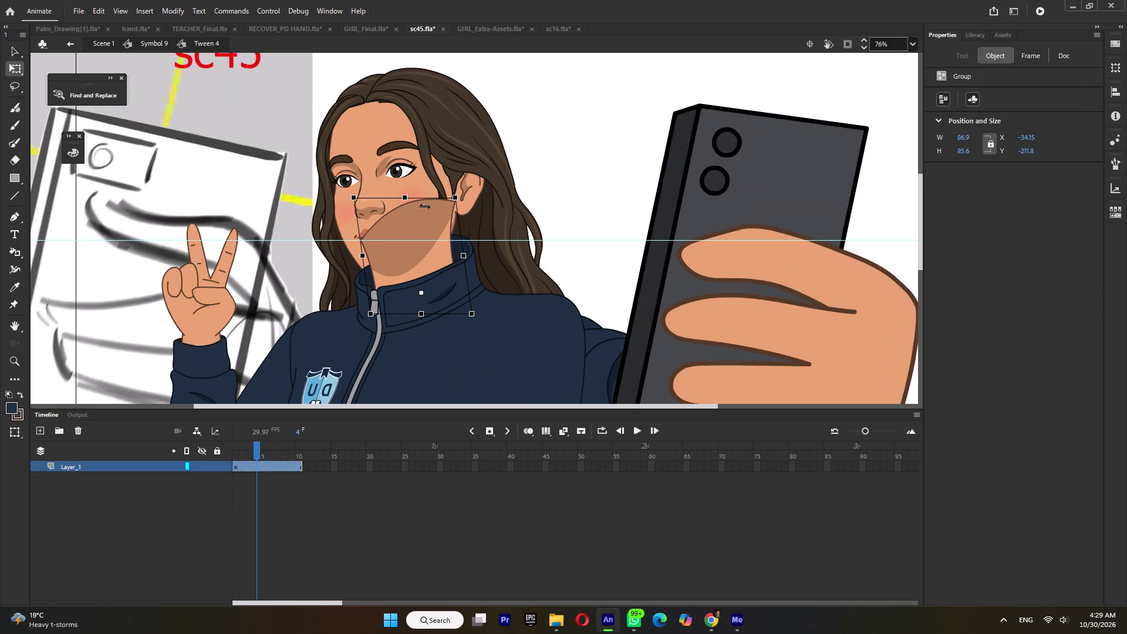
pyautogui.moveTo(424, 206); pyautogui.dragTo(425, 206)
pyautogui.doubleClick(578, 137)
# Shift the new head and back hair toward the peace-sign hand, to about X 20.75, and nudge them down onto the neck.
pyautogui.moveTo(566, 113); pyautogui.dragTo(430, 172)
pyautogui.keyDown('shift'); pyautogui.scroll(-3, 454, 214); pyautogui.keyUp('shift')
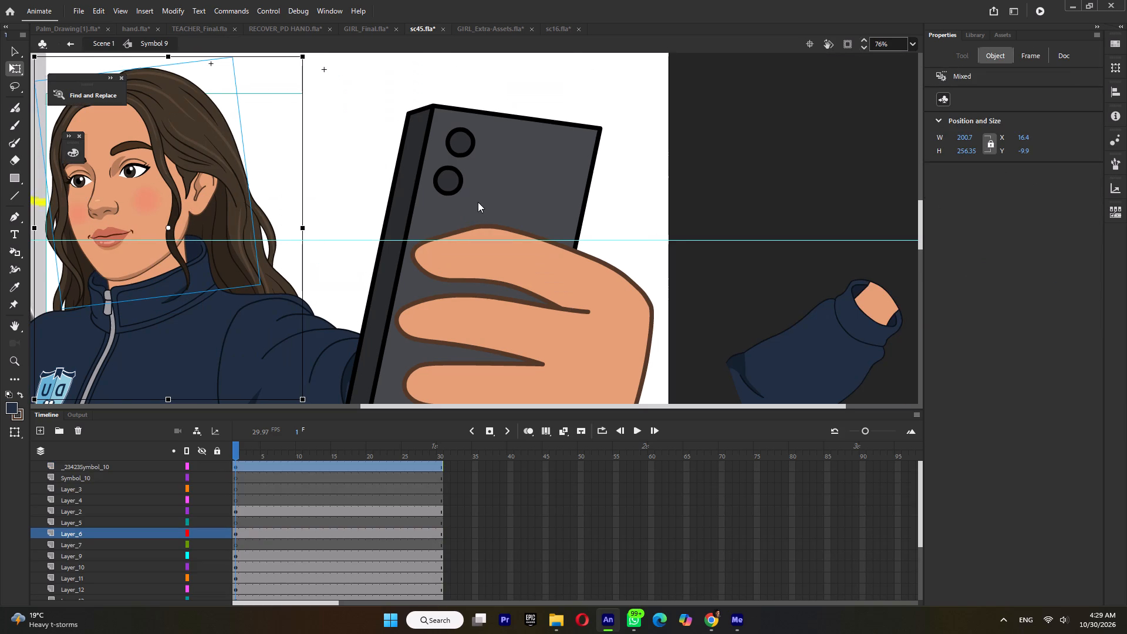
pyautogui.keyDown('ctrl'); pyautogui.scroll(-6, 293, 258); pyautogui.keyUp('ctrl')
pyautogui.click(513, 179)
pyautogui.moveTo(509, 174); pyautogui.dragTo(409, 196)
pyautogui.moveTo(432, 242); pyautogui.dragTo(431, 249)
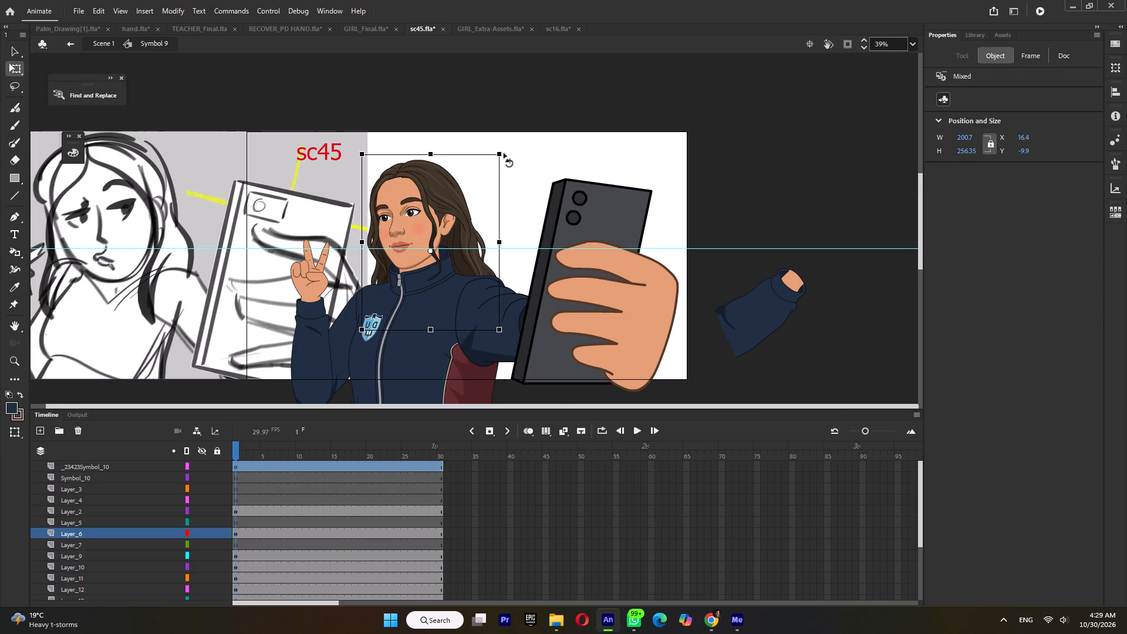
pyautogui.click(504, 153)
pyautogui.keyDown('ctrl'); pyautogui.scroll(3, 452, 225); pyautogui.keyUp('ctrl')
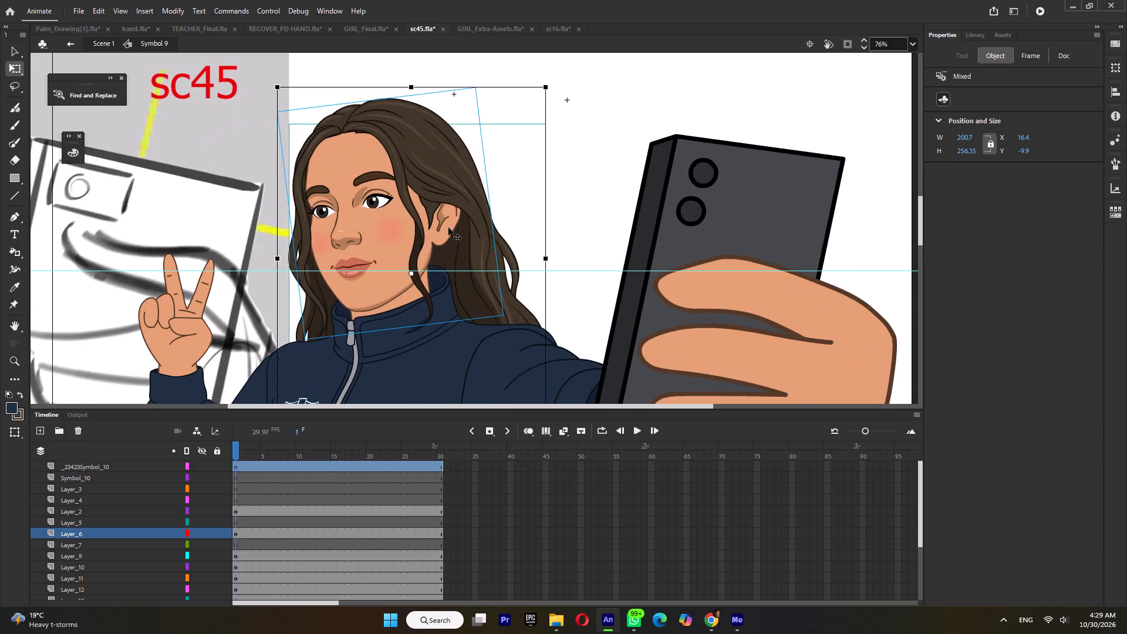
pyautogui.moveTo(448, 217); pyautogui.dragTo(443, 222)
pyautogui.keyDown('ctrl'); pyautogui.scroll(-5, 443, 225); pyautogui.keyUp('ctrl')
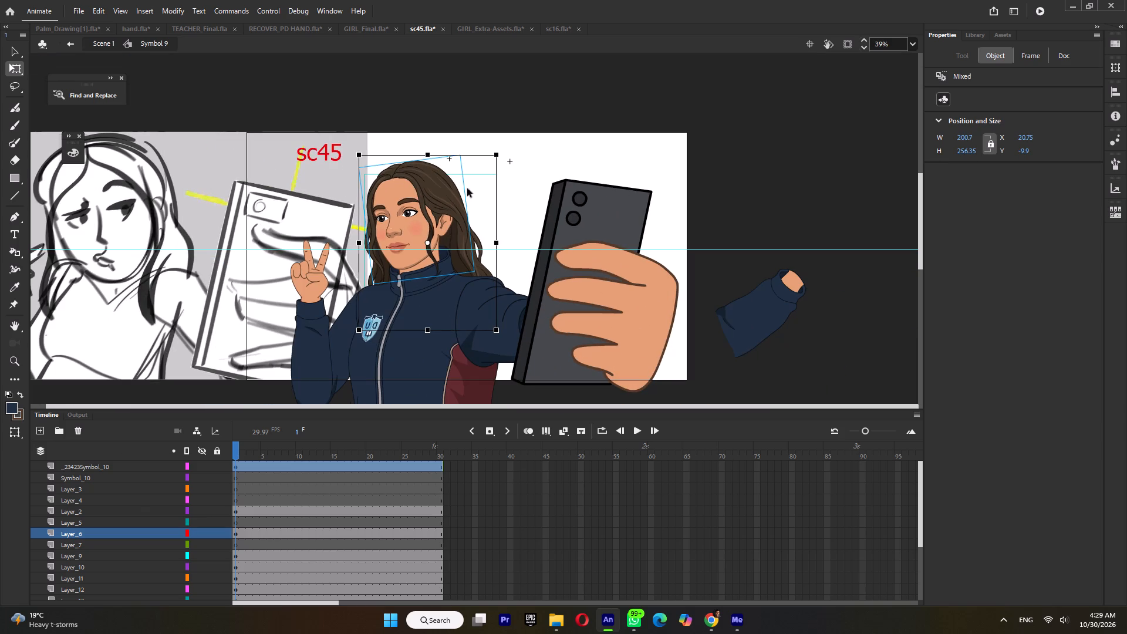
pyautogui.moveTo(428, 242); pyautogui.dragTo(428, 249)
pyautogui.press('Down')
pyautogui.press('Down')
pyautogui.press('Down')
pyautogui.press('Down')
pyautogui.click(406, 328)
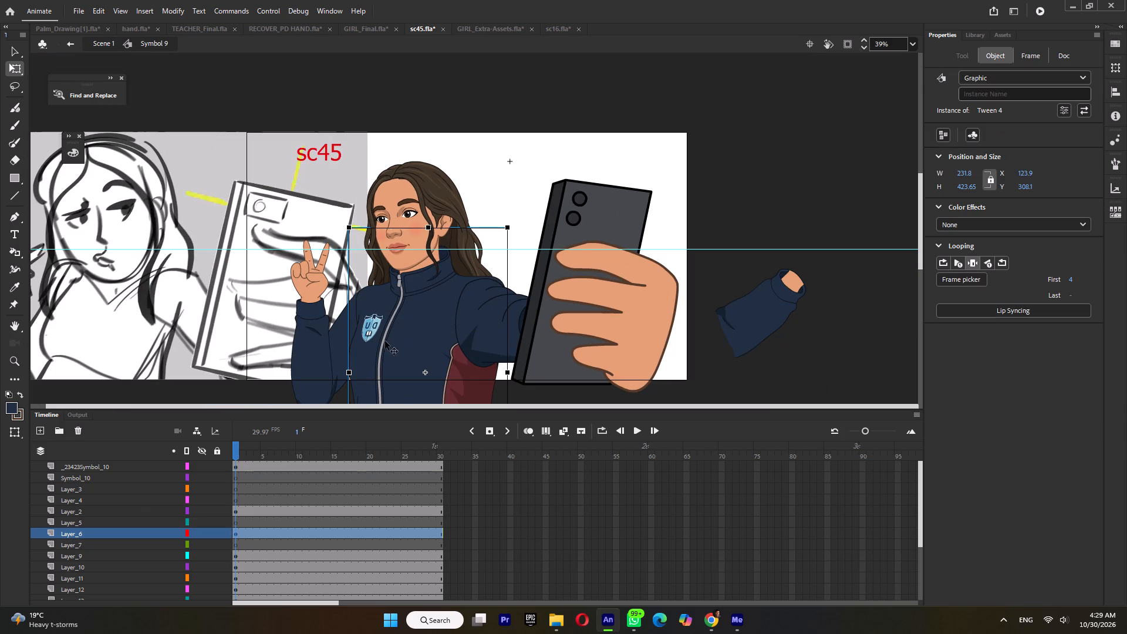
# Skew the torso slightly so that its peace-sign-arm side sits higher than the phone-arm side.
pyautogui.click(349, 311)
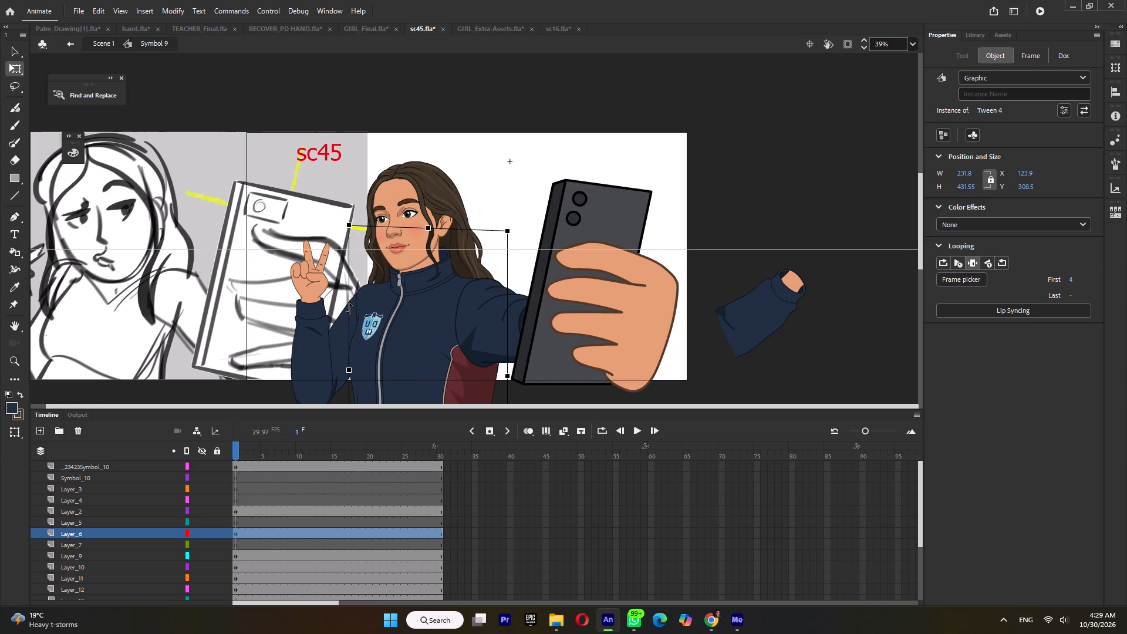
# Shift the phone arm's upper sleeve slightly toward the phone and rotate it slightly clockwise about the shoulder.
pyautogui.click(490, 315)
pyautogui.keyDown('ctrl'); pyautogui.scroll(4, 490, 302); pyautogui.keyUp('ctrl')
pyautogui.moveTo(498, 299); pyautogui.dragTo(504, 302)
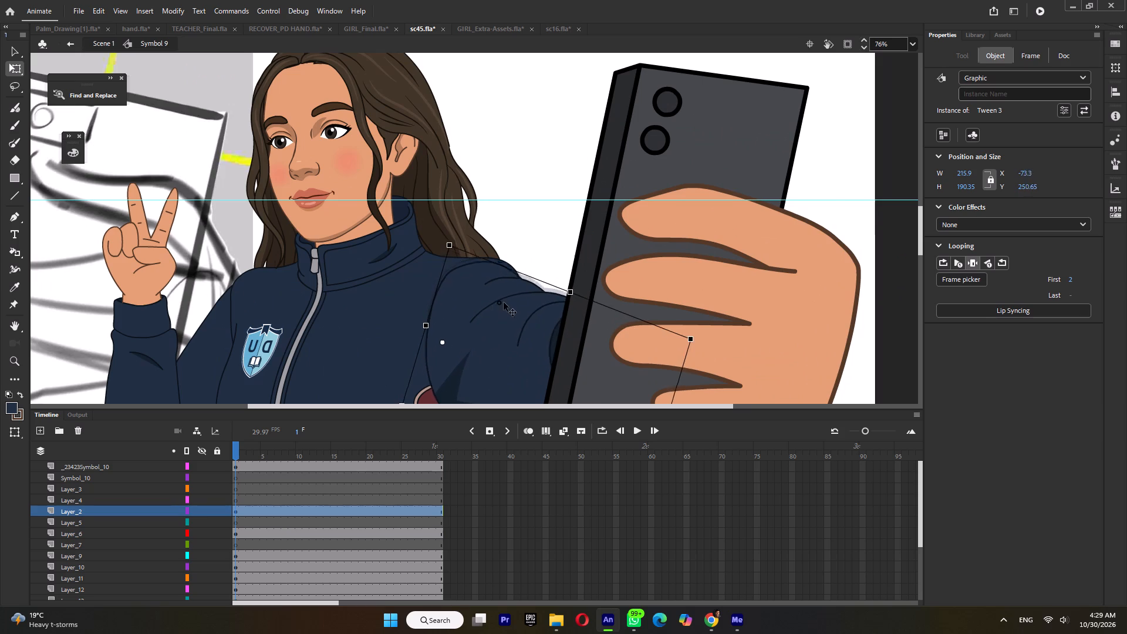
pyautogui.moveTo(504, 302); pyautogui.dragTo(507, 303)
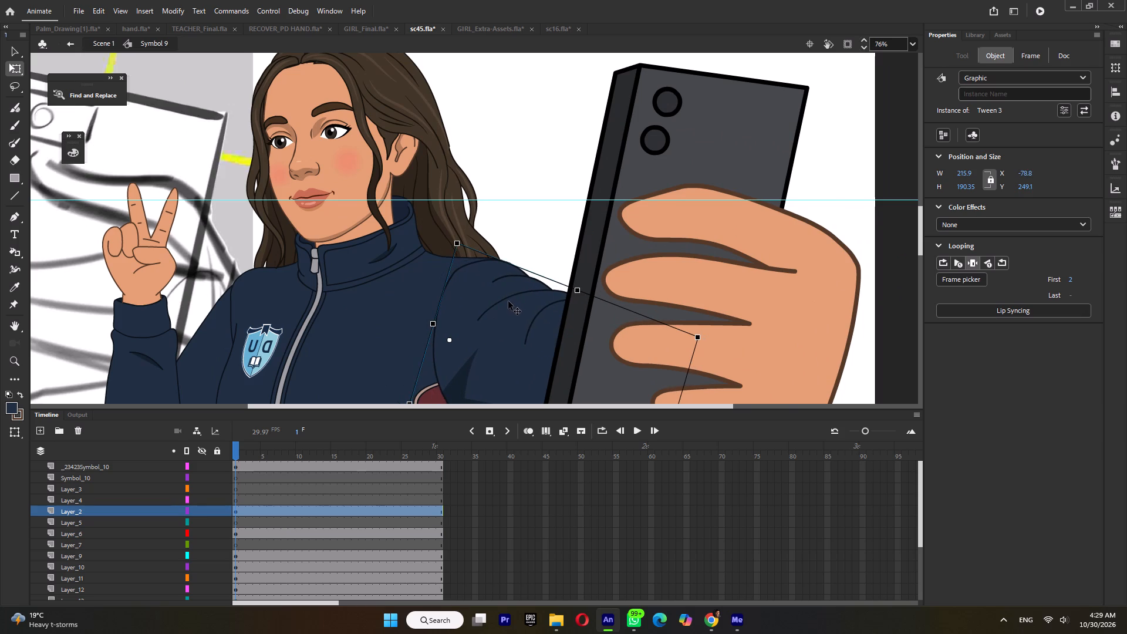
pyautogui.keyDown('ctrl'); pyautogui.scroll(-5, 507, 264); pyautogui.keyUp('ctrl')
pyautogui.moveTo(600, 318); pyautogui.dragTo(600, 329)
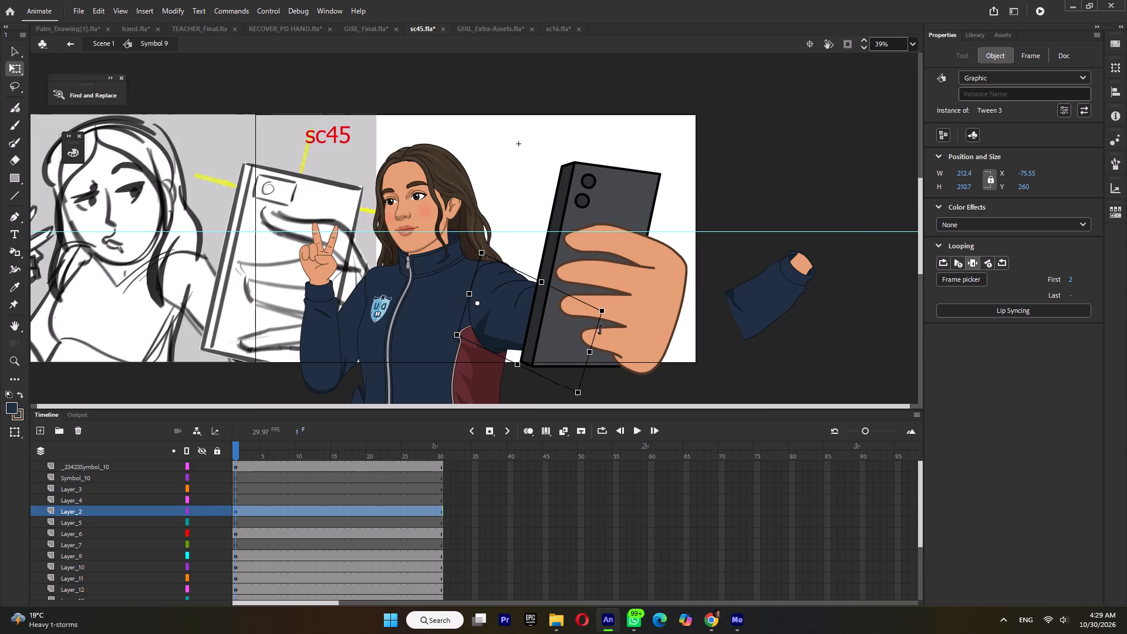
pyautogui.moveTo(600, 329); pyautogui.dragTo(602, 325)
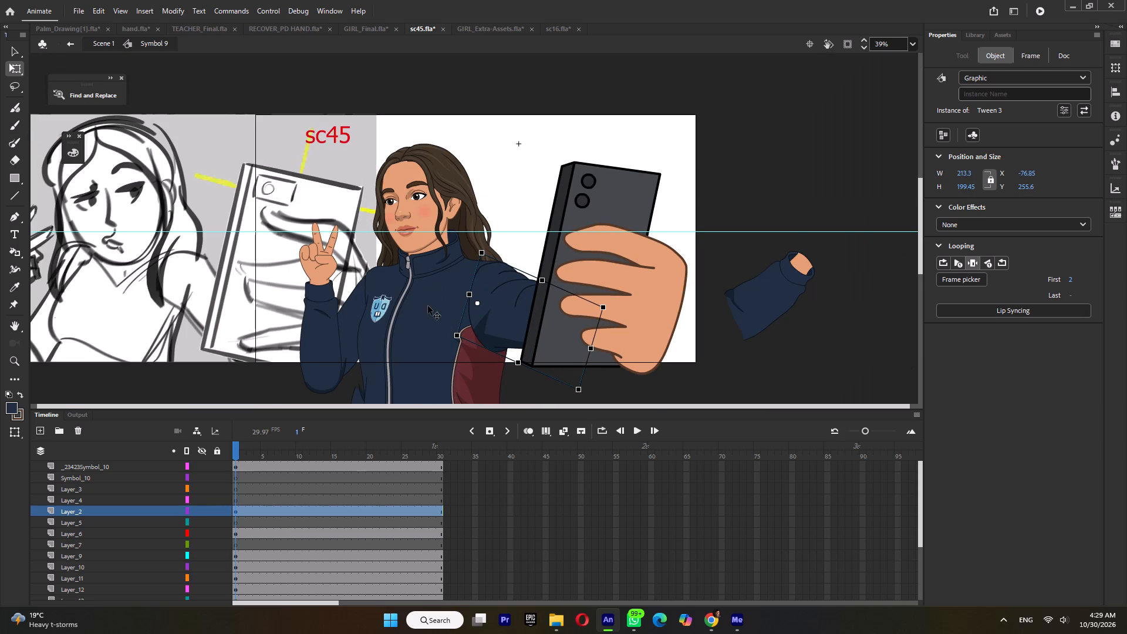
# Move the peace-sign upper arm up into the shoulder and rotate it slightly so the elbow drops closer to the body.
pyautogui.keyDown('ctrl'); pyautogui.scroll(8, 488, 251); pyautogui.keyUp('ctrl')
pyautogui.keyDown('ctrl'); pyautogui.scroll(-12, 461, 269); pyautogui.keyUp('ctrl')
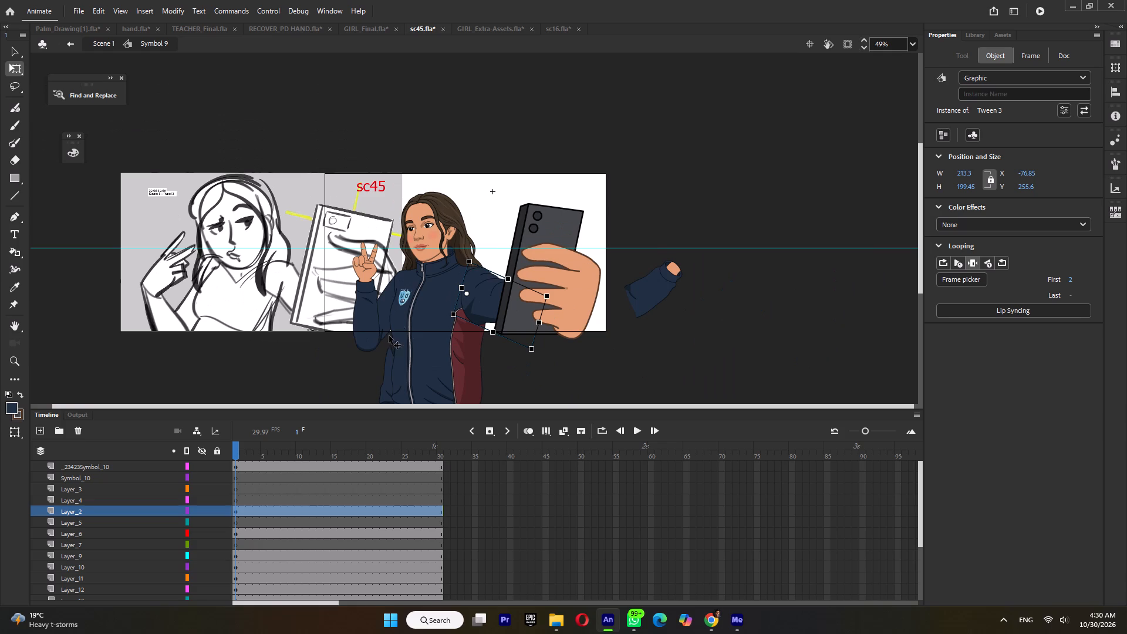
pyautogui.click(386, 309)
pyautogui.keyDown('ctrl'); pyautogui.scroll(4, 388, 305); pyautogui.keyUp('ctrl')
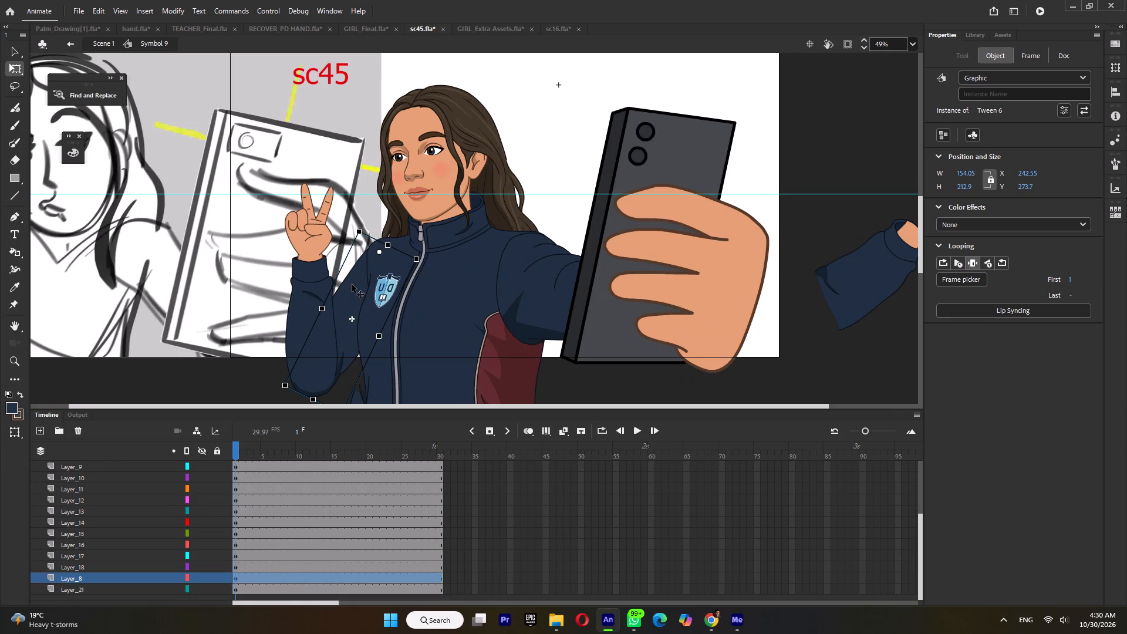
pyautogui.keyDown('ctrl'); pyautogui.scroll(3, 352, 284); pyautogui.keyUp('ctrl')
pyautogui.moveTo(356, 283); pyautogui.dragTo(364, 272)
pyautogui.keyDown('ctrl'); pyautogui.scroll(-5, 369, 259); pyautogui.keyUp('ctrl')
pyautogui.moveTo(292, 374); pyautogui.dragTo(295, 387)
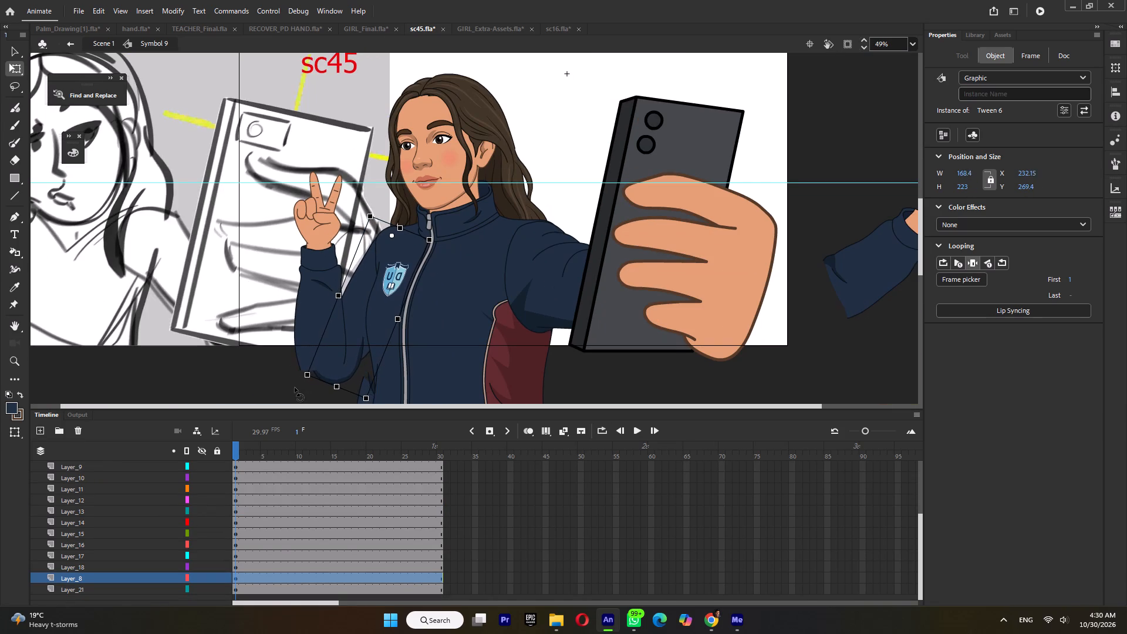
pyautogui.moveTo(295, 387); pyautogui.dragTo(294, 387)
pyautogui.keyDown('ctrl'); pyautogui.scroll(-4, 327, 313); pyautogui.keyUp('ctrl')
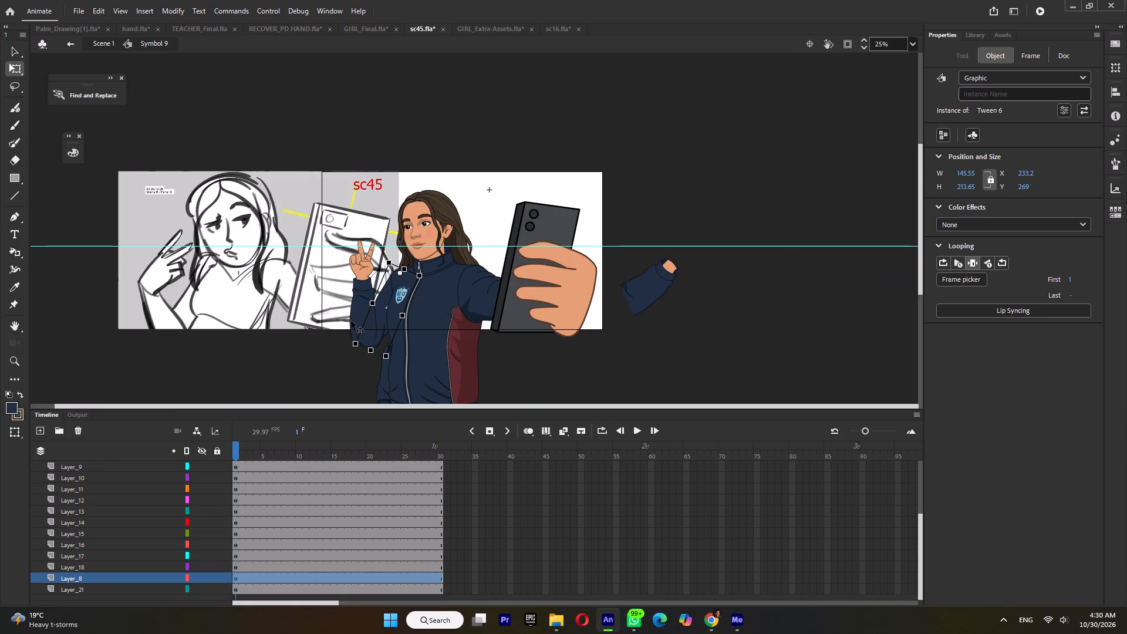
# Shift the peace-sign forearm toward the body onto the elbow and rotate it counter-clockwise, leaning the cuff away from the torso.
pyautogui.click(357, 316)
pyautogui.keyDown('ctrl'); pyautogui.scroll(8, 360, 346); pyautogui.keyUp('ctrl')
pyautogui.moveTo(303, 329); pyautogui.dragTo(323, 329)
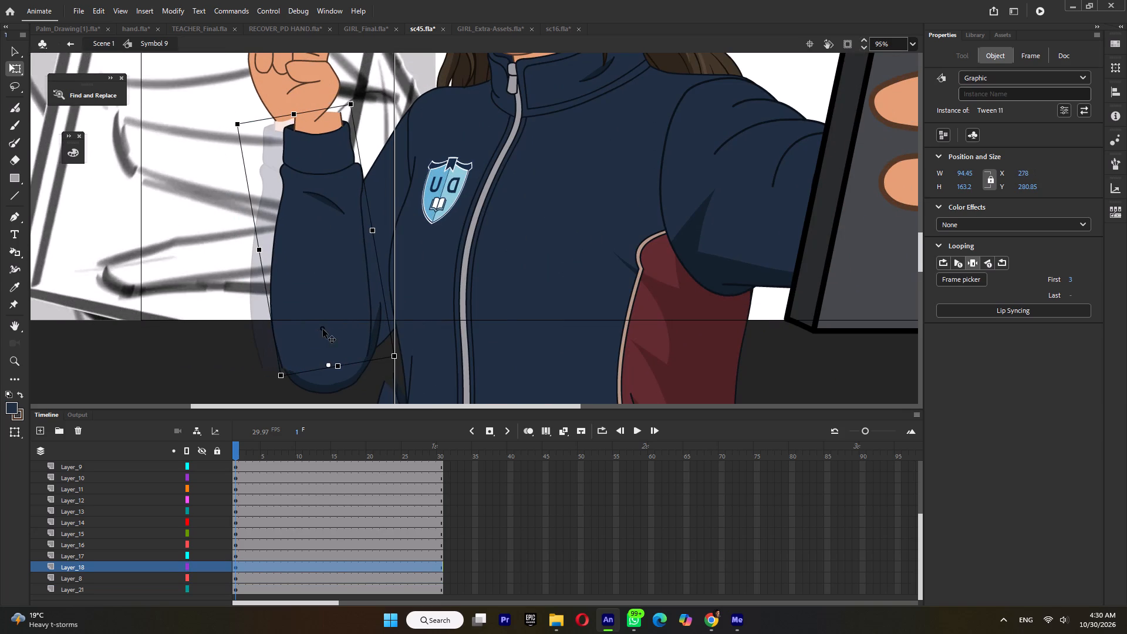
pyautogui.moveTo(323, 329); pyautogui.dragTo(326, 329)
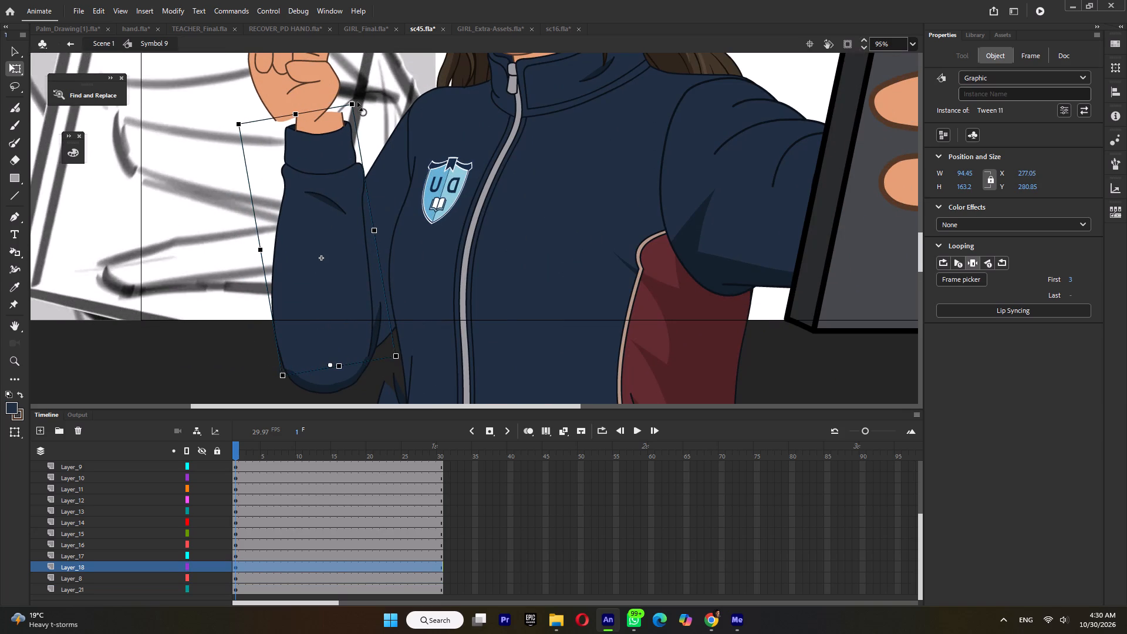
pyautogui.moveTo(358, 101); pyautogui.dragTo(323, 133)
pyautogui.keyDown('ctrl'); pyautogui.scroll(-4, 341, 207); pyautogui.keyUp('ctrl')
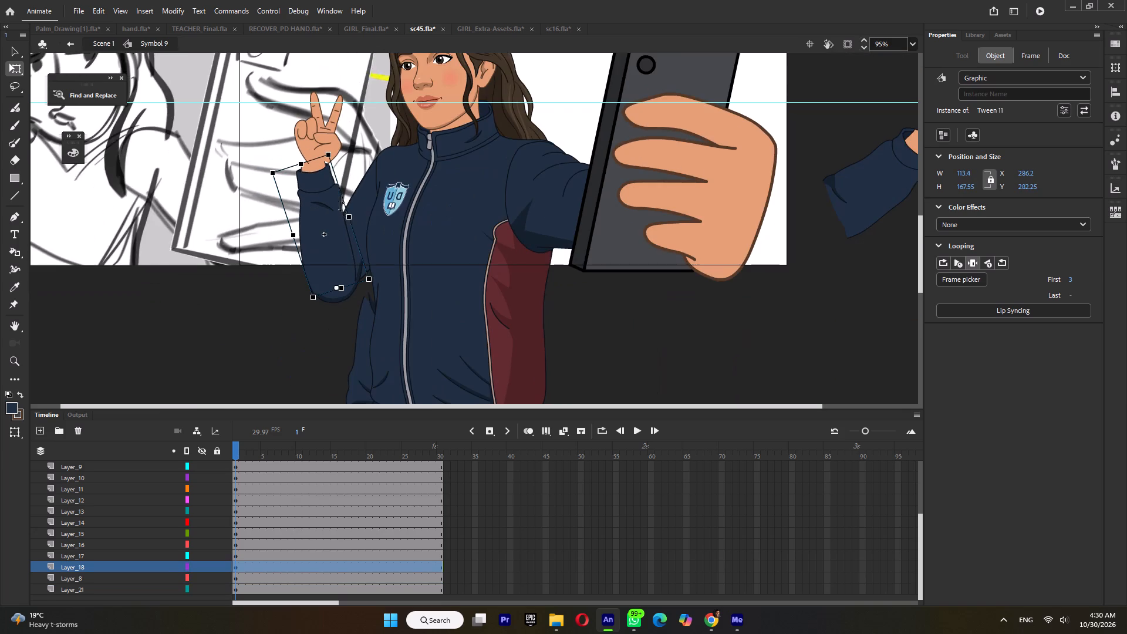
pyautogui.keyDown('ctrl'); pyautogui.scroll(-2, 341, 211); pyautogui.keyUp('ctrl')
pyautogui.keyDown('ctrl'); pyautogui.scroll(3, 352, 180); pyautogui.keyUp('ctrl')
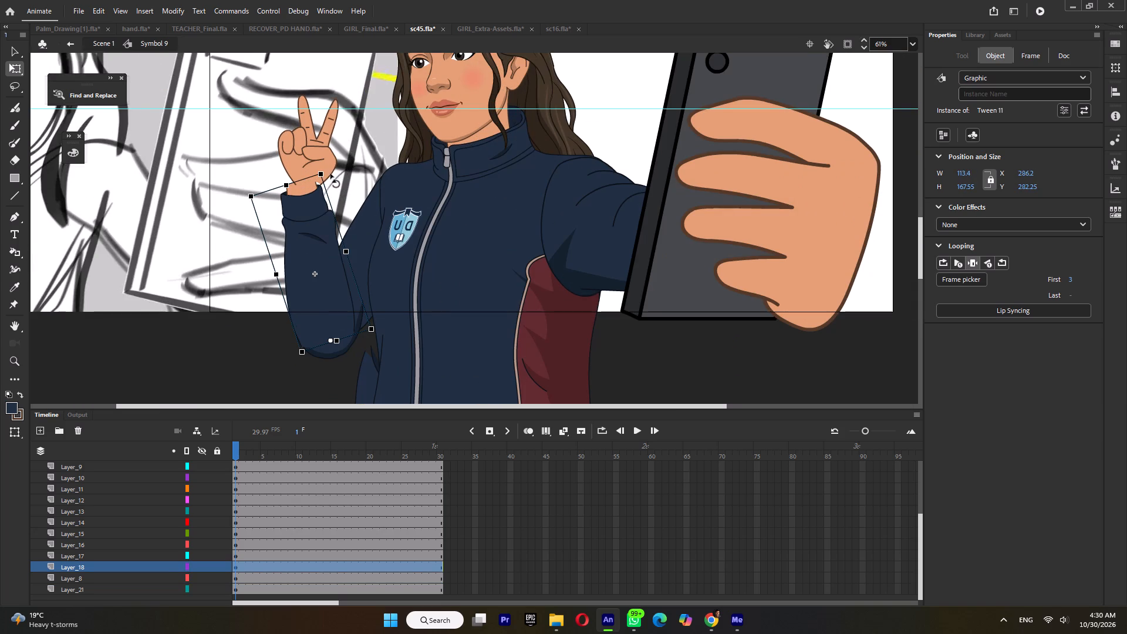
pyautogui.moveTo(330, 174); pyautogui.dragTo(315, 180)
# Nudge the peace-sign forearm up to about Y 279.75 so its lower end lines up with the elbow.
pyautogui.press('Up')
pyautogui.press('Up')
pyautogui.press('Up')
pyautogui.press('Up')
pyautogui.press('Up')
pyautogui.press('Up')
pyautogui.press('Up')
pyautogui.press('Up')
pyautogui.press('Up')
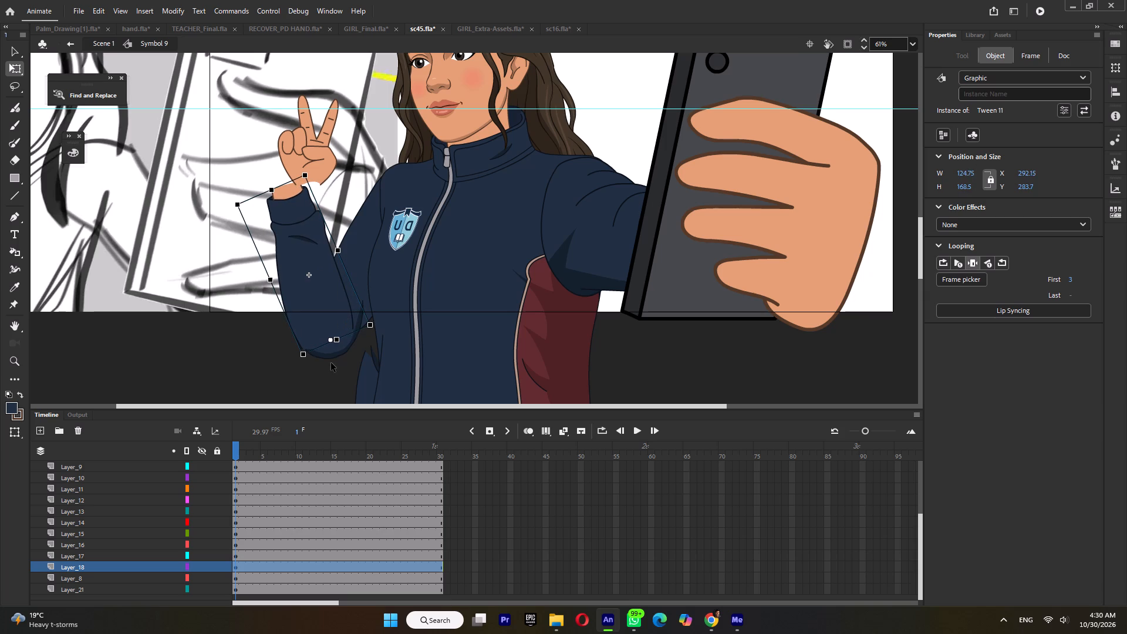
pyautogui.click(268, 363)
pyautogui.keyDown('ctrl'); pyautogui.scroll(5, 312, 346); pyautogui.keyUp('ctrl')
pyautogui.click(295, 290)
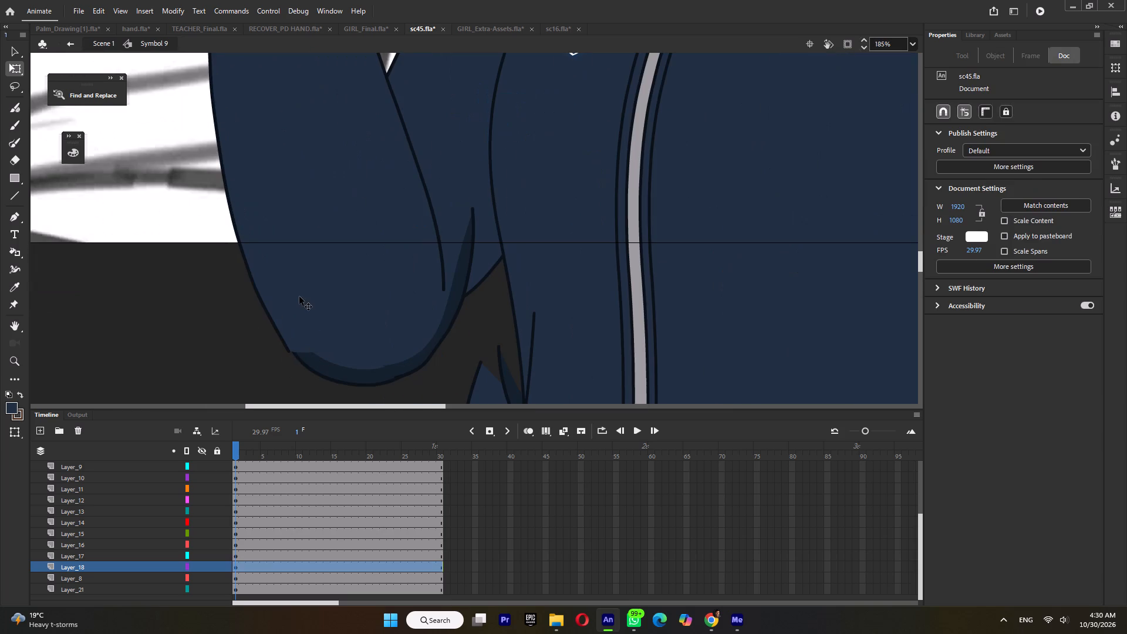
pyautogui.moveTo(306, 316); pyautogui.dragTo(305, 309)
pyautogui.keyDown('ctrl'); pyautogui.scroll(-5, 305, 323); pyautogui.keyUp('ctrl')
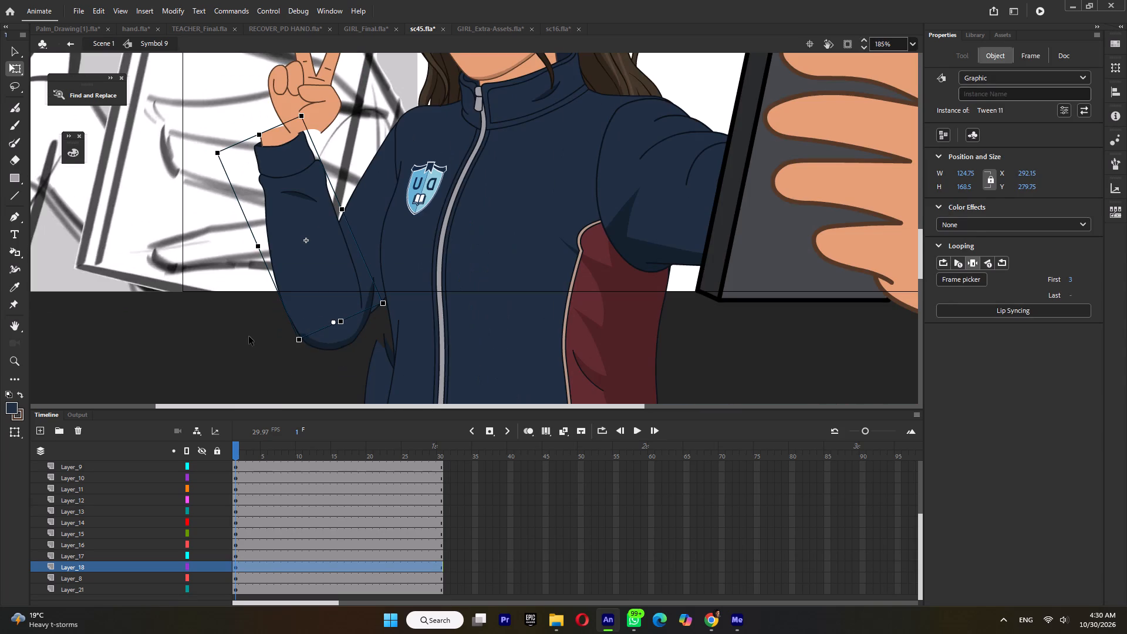
pyautogui.keyDown('ctrl'); pyautogui.click(249, 336); pyautogui.keyUp('ctrl')
# Move the peace-sign hand onto the wrist at about X 321, rotate it counter-clockwise to follow the forearm, and save the file.
pyautogui.keyDown('ctrl'); pyautogui.scroll(-5, 249, 336); pyautogui.keyUp('ctrl')
pyautogui.keyDown('ctrl'); pyautogui.click(322, 211); pyautogui.keyUp('ctrl')
pyautogui.keyDown('ctrl'); pyautogui.scroll(4, 324, 216); pyautogui.keyUp('ctrl')
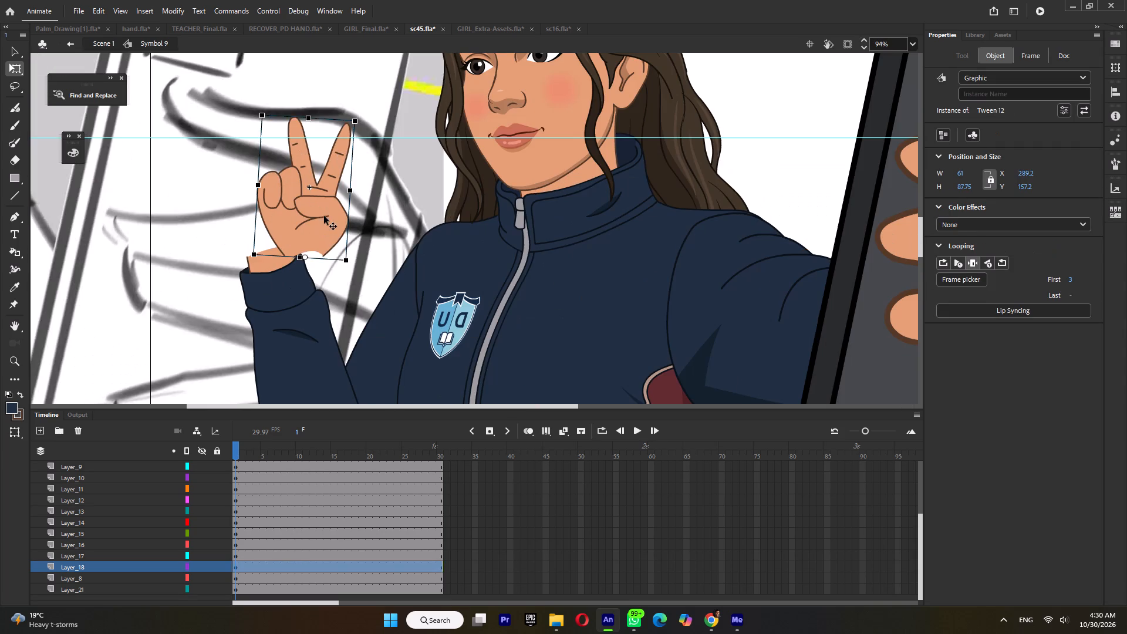
pyautogui.moveTo(329, 214); pyautogui.dragTo(292, 219)
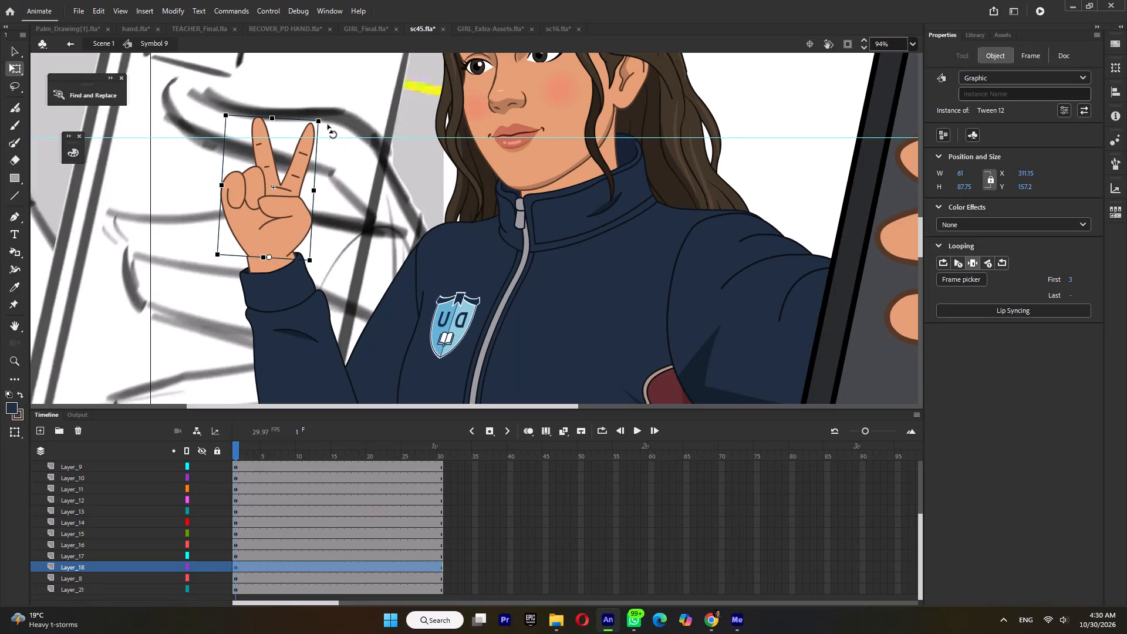
pyautogui.moveTo(328, 124); pyautogui.dragTo(294, 118)
pyautogui.keyDown('ctrl'); pyautogui.scroll(4, 282, 213); pyautogui.keyUp('ctrl')
pyautogui.click(273, 267)
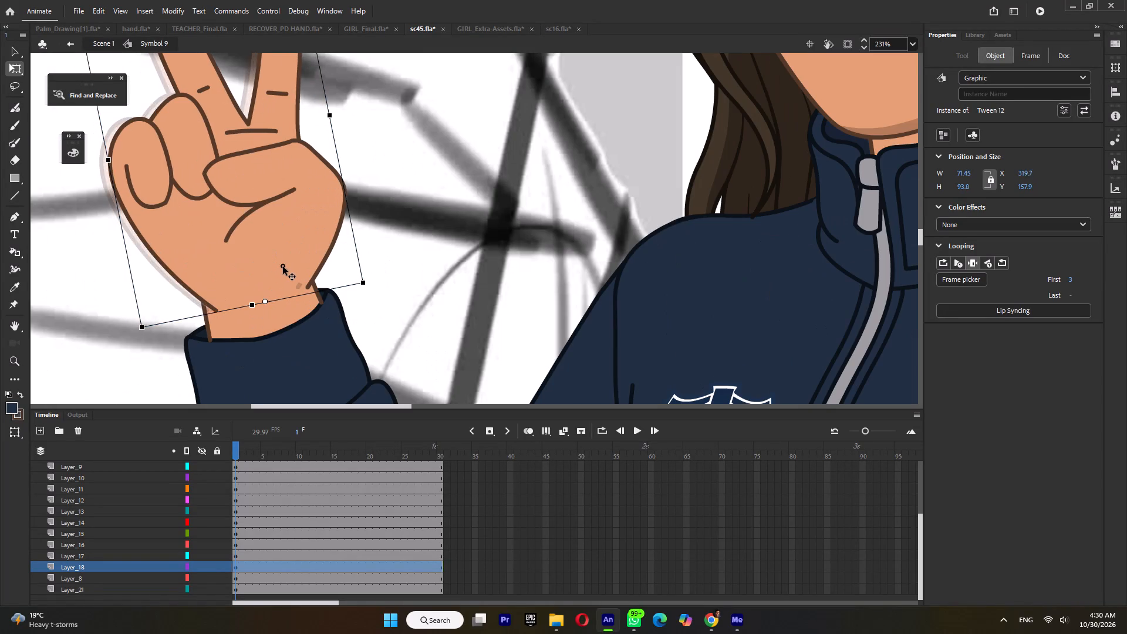
pyautogui.keyDown('ctrl'); pyautogui.scroll(-11, 281, 265); pyautogui.keyUp('ctrl')
pyautogui.hotkey('ctrl', 's')
# Inside the head symbol 723423Symbol 10, break apart the head group into its separate parts.
pyautogui.keyDown('ctrl'); pyautogui.scroll(-3, 349, 258); pyautogui.keyUp('ctrl')
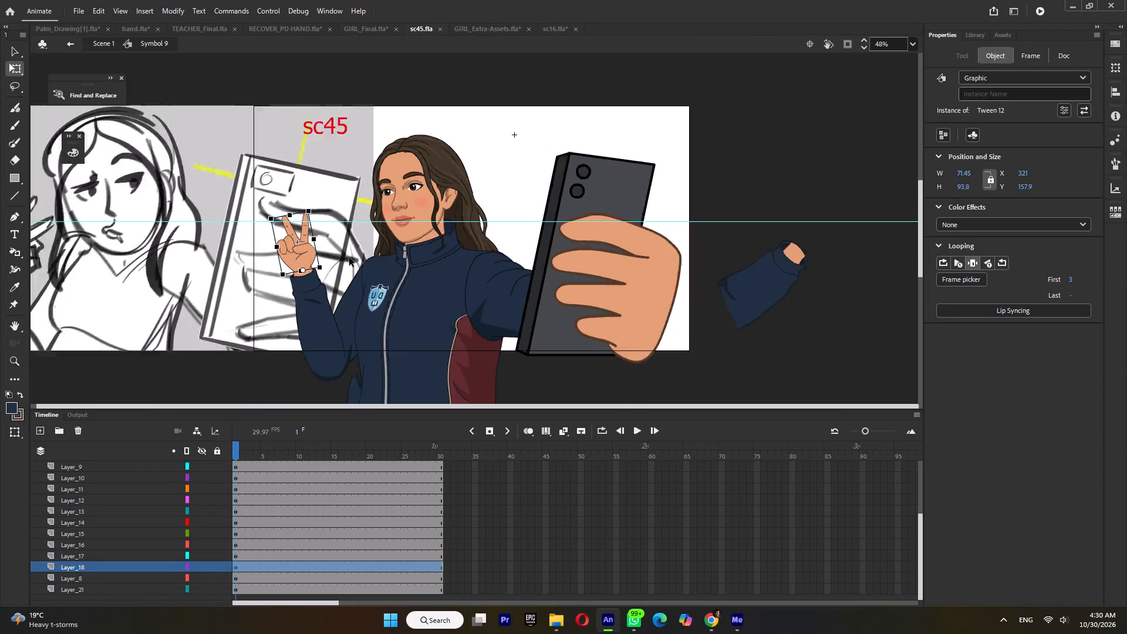
pyautogui.keyDown('ctrl'); pyautogui.scroll(-2, 349, 258); pyautogui.keyUp('ctrl')
pyautogui.keyDown('ctrl'); pyautogui.scroll(10, 394, 244); pyautogui.keyUp('ctrl')
pyautogui.tripleClick(479, 201)
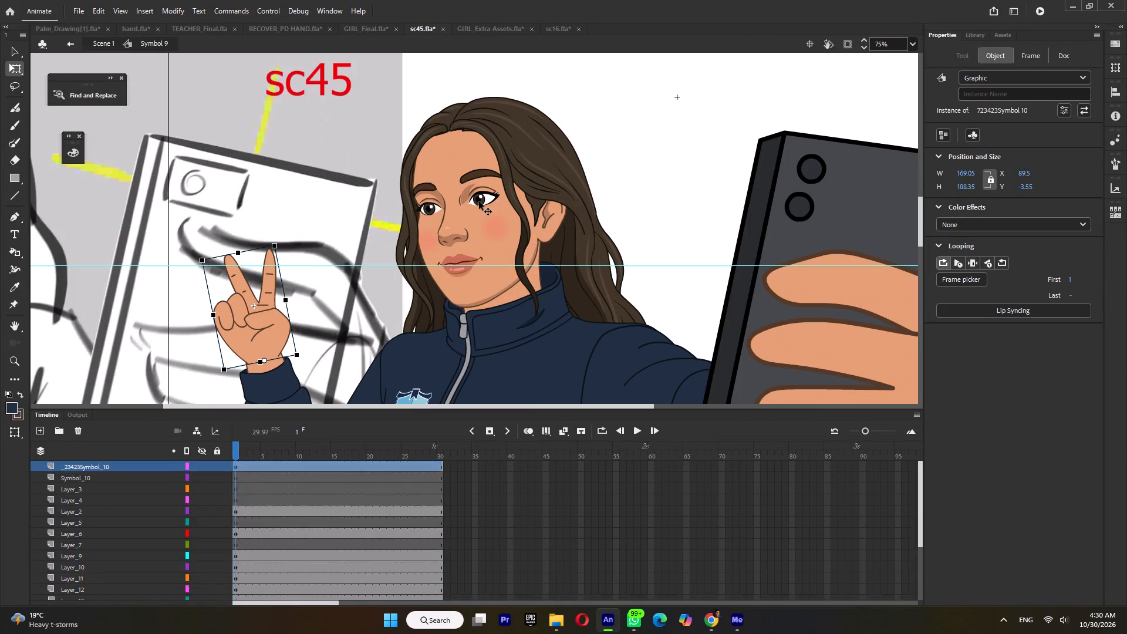
pyautogui.click(479, 201)
pyautogui.doubleClick(630, 140)
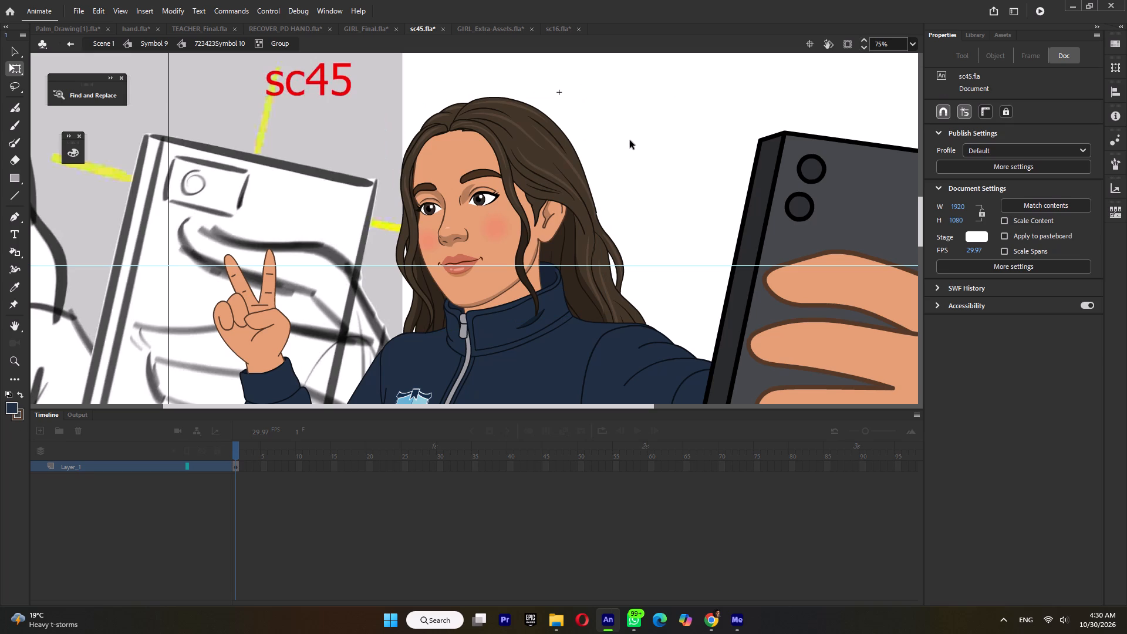
pyautogui.hotkey('ctrl', 'b')
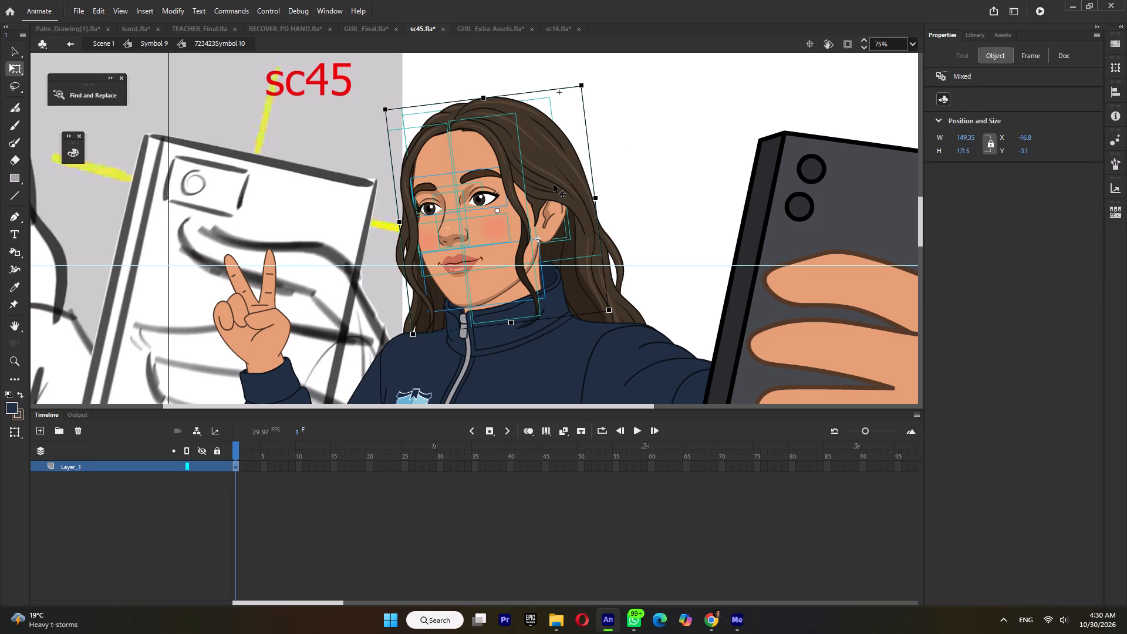
pyautogui.click(618, 173)
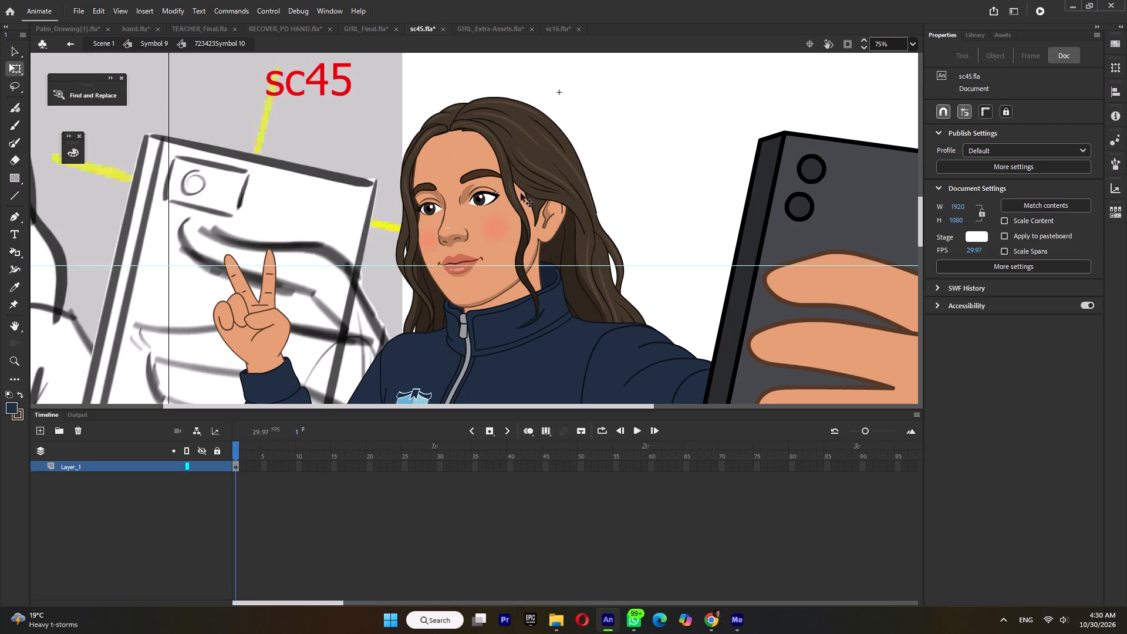
# Distribute the two front hair-strand groups framing the face to their own layers and stack them above Layer_1.
pyautogui.click(480, 204)
pyautogui.click(527, 215)
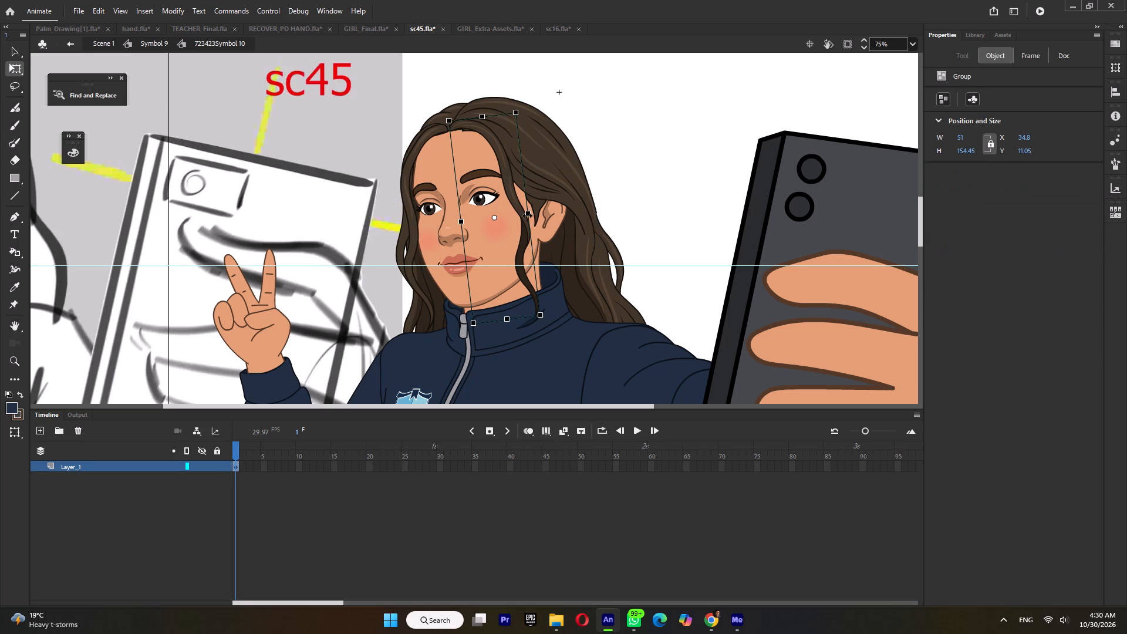
pyautogui.keyDown('shift'); pyautogui.click(414, 253); pyautogui.keyUp('shift')
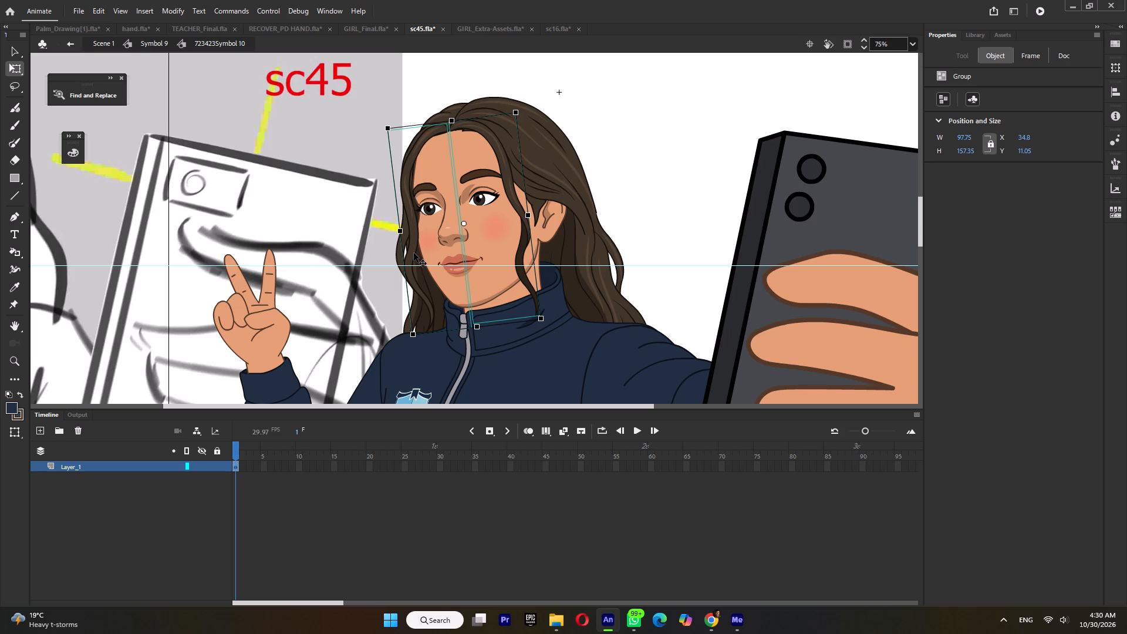
pyautogui.hotkey('ctrl', 'shift', 'd')
pyautogui.moveTo(123, 480); pyautogui.dragTo(124, 453)
pyautogui.click(144, 487)
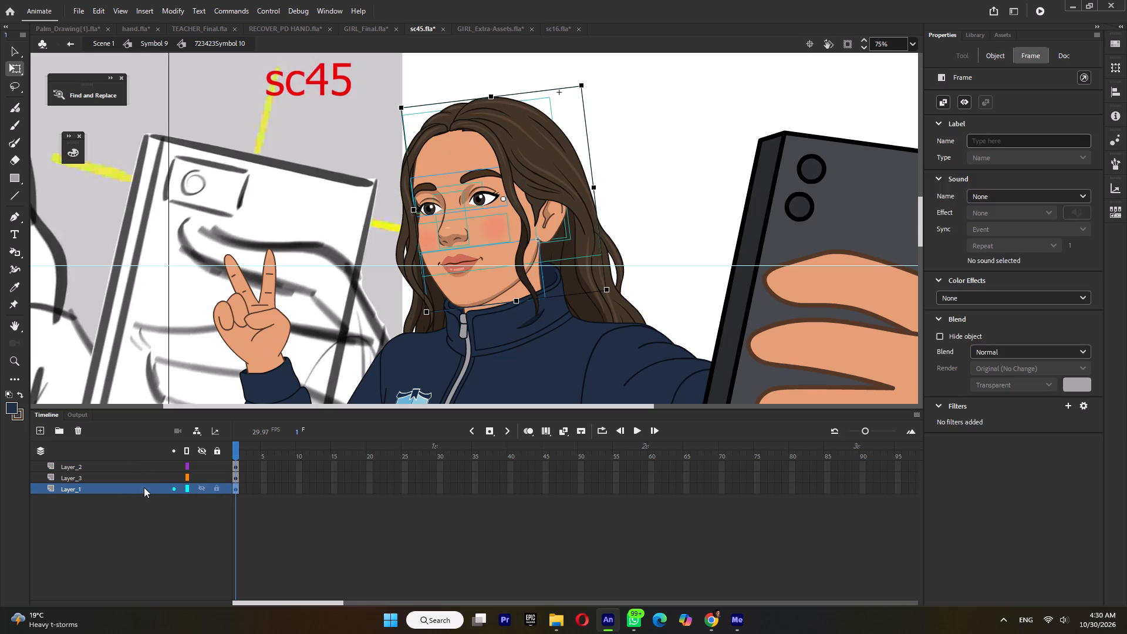
# Distribute the eyes-and-eyebrows symbol to its own layer and place that layer directly above Layer_1, undoing a trial move of the symbol.
pyautogui.moveTo(635, 146); pyautogui.dragTo(630, 148)
pyautogui.click(478, 197)
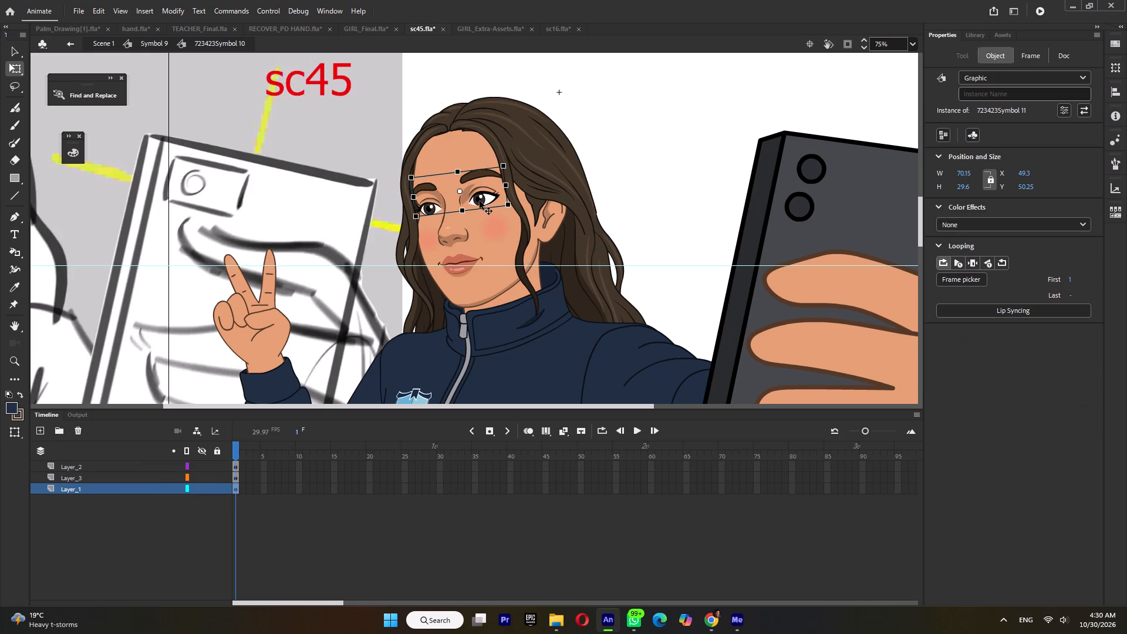
pyautogui.moveTo(480, 201); pyautogui.dragTo(475, 180)
pyautogui.hotkey('ctrl', 'z')
pyautogui.hotkey('ctrl', 'shift', 'd')
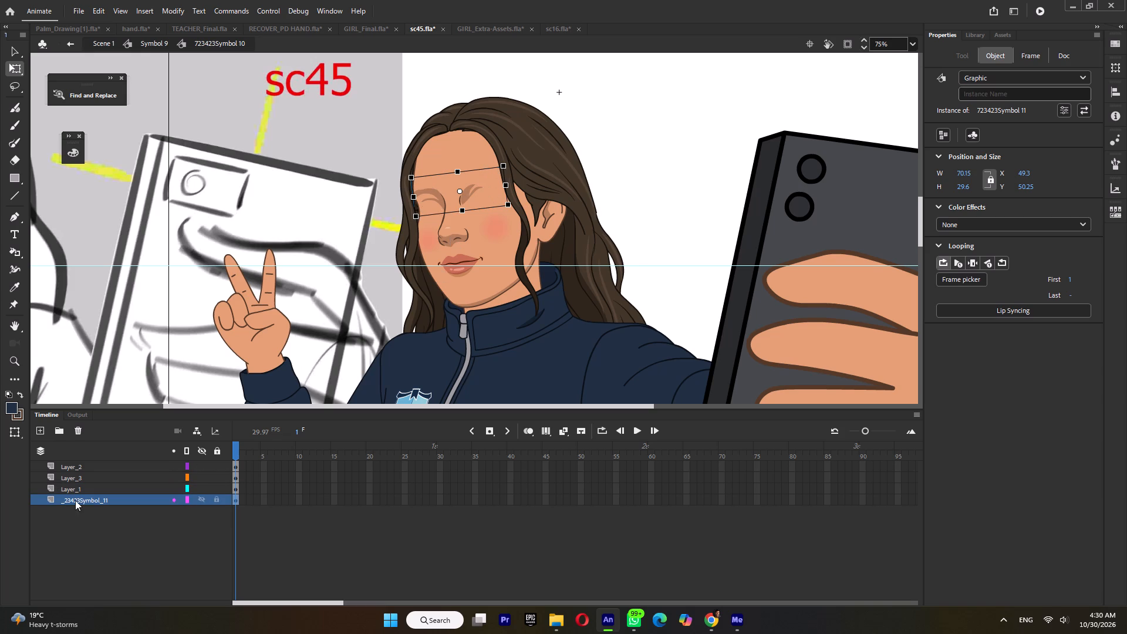
pyautogui.moveTo(75, 500); pyautogui.dragTo(75, 488)
# Distribute the mouth-and-chin symbol to its own layer and place that layer between the eyes layer and Layer_1.
pyautogui.click(448, 272)
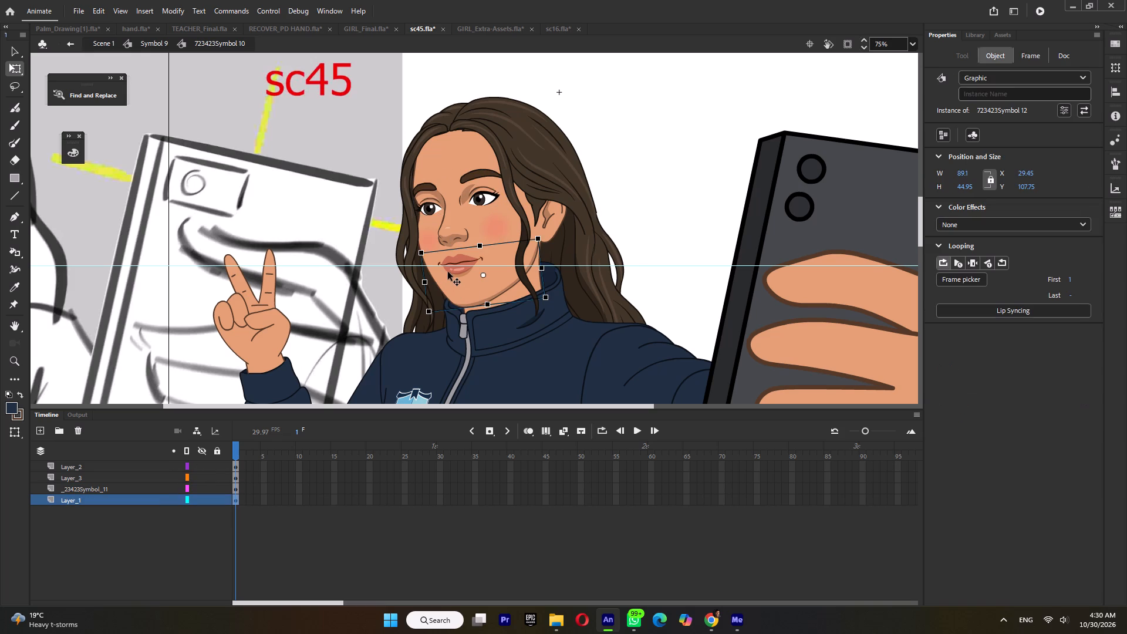
pyautogui.hotkey('ctrl', 'shift', 'd')
pyautogui.moveTo(77, 511); pyautogui.dragTo(78, 500)
pyautogui.click(659, 186)
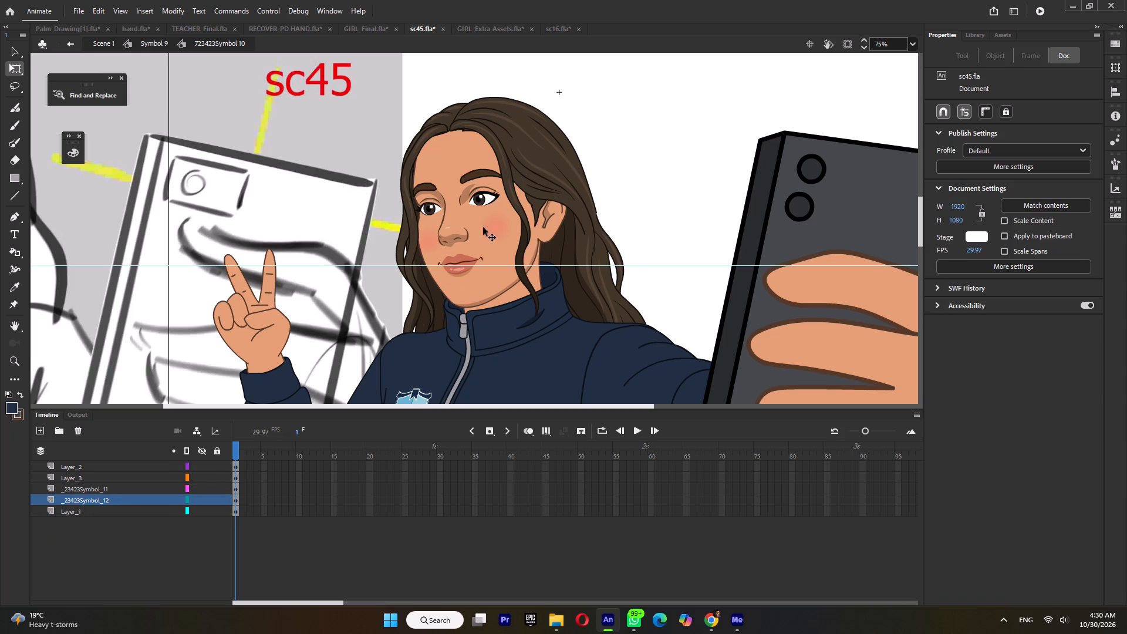
# Convert the contents of all five head layers to symbols through tween creation, extending their frames to about frame 29, and return to frame 1.
pyautogui.moveTo(280, 85); pyautogui.dragTo(693, 422)
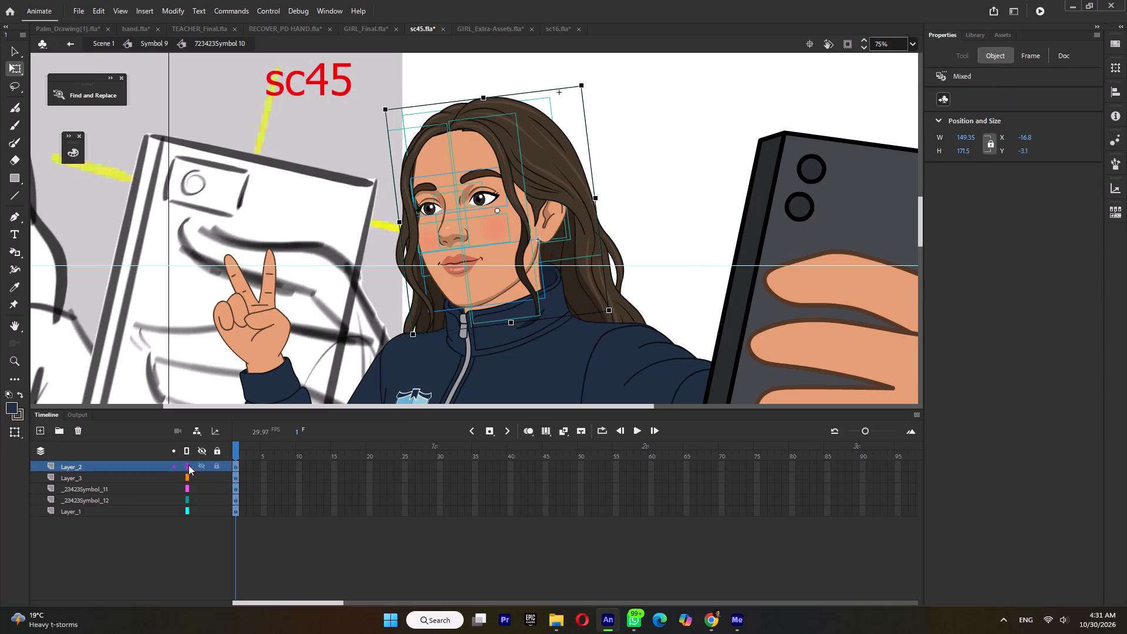
pyautogui.hotkey('ctrl', 'm')
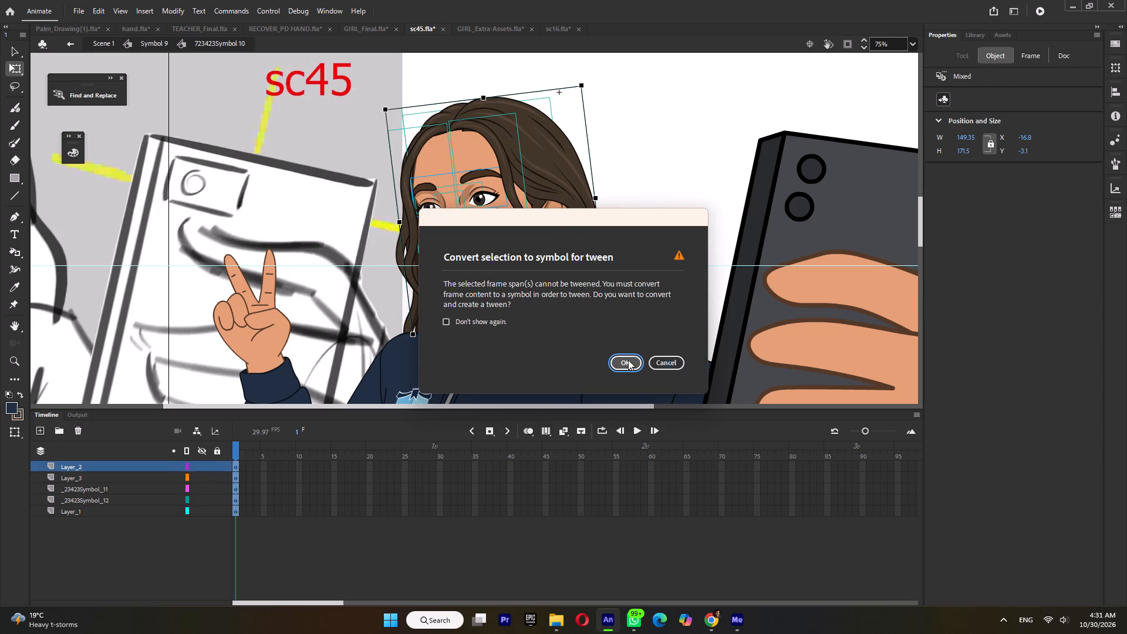
pyautogui.click(627, 362)
pyautogui.hotkey('ctrl', 'm')
pyautogui.moveTo(309, 447); pyautogui.dragTo(161, 461)
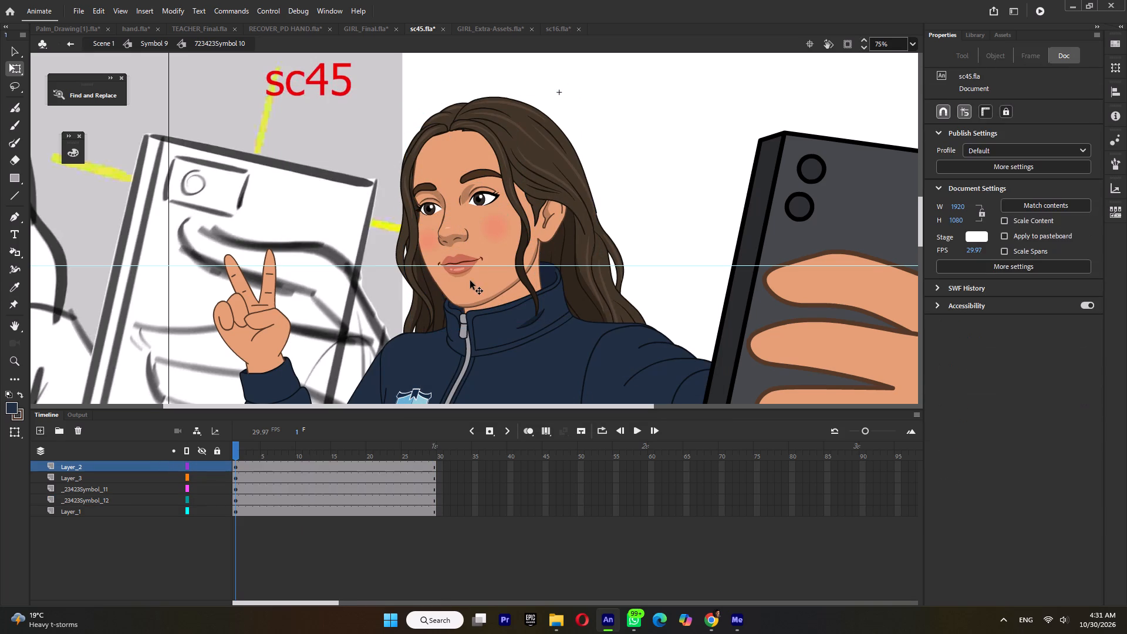
# Set the looping mode of the mouth-and-chin symbol to play a single frame.
pyautogui.click(471, 275)
pyautogui.click(977, 263)
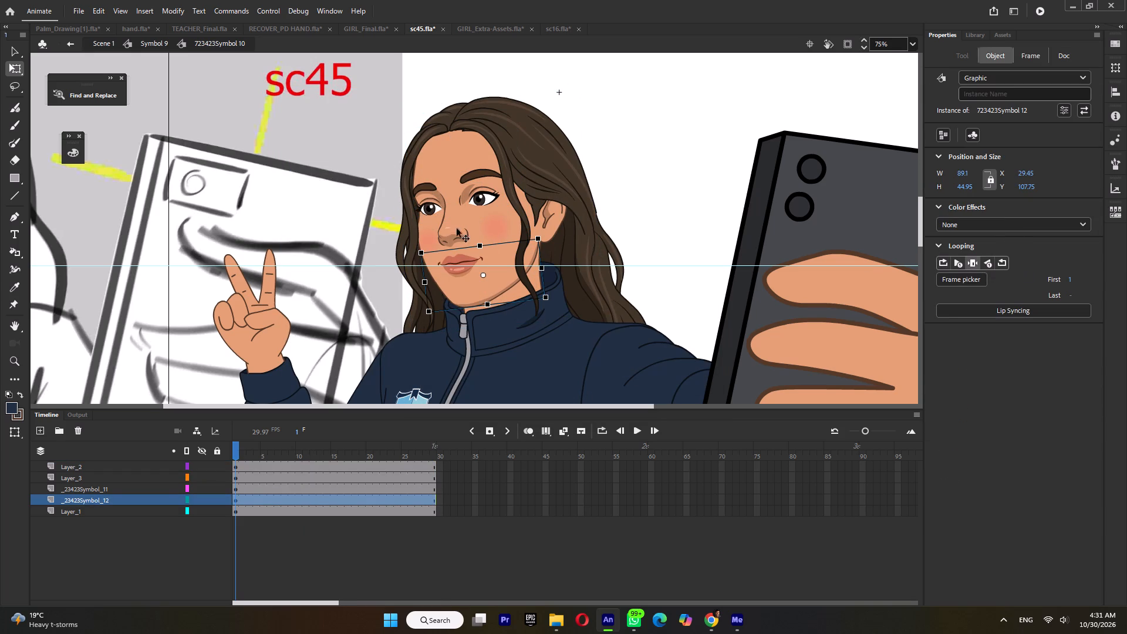
# Open the eyes-and-eyebrows symbol and unhide its mask layer MergedLayer_2_copy.
pyautogui.doubleClick(433, 211)
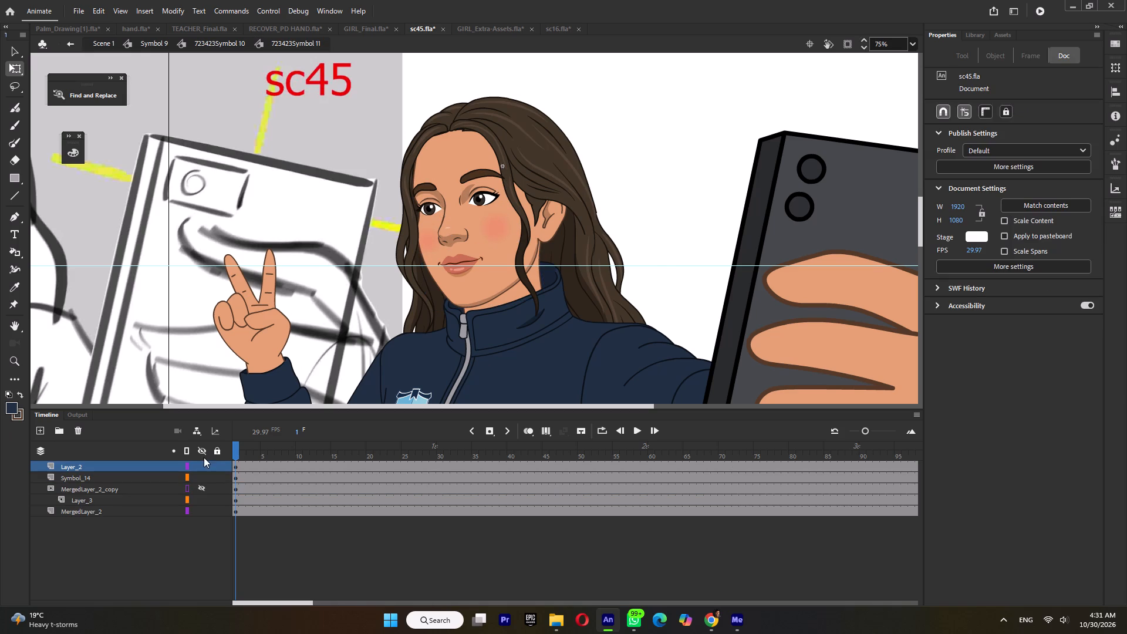
pyautogui.click(203, 486)
pyautogui.click(134, 490)
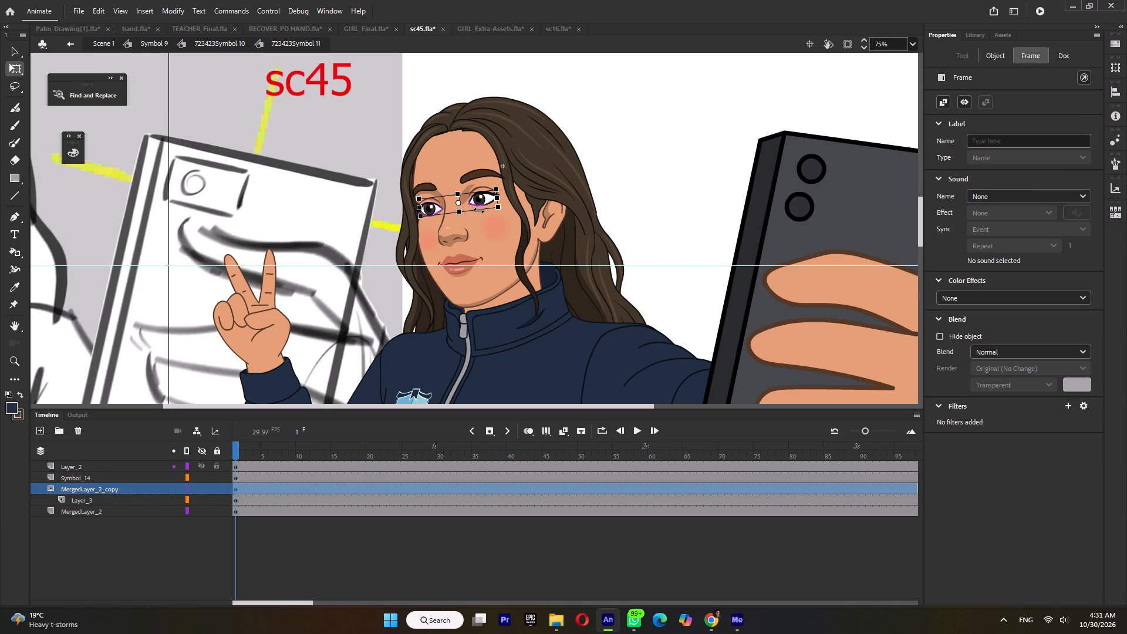
# Delete the far eye's mask shape from the MergedLayer_2_copy layer.
pyautogui.keyDown('ctrl'); pyautogui.scroll(10, 478, 210); pyautogui.keyUp('ctrl')
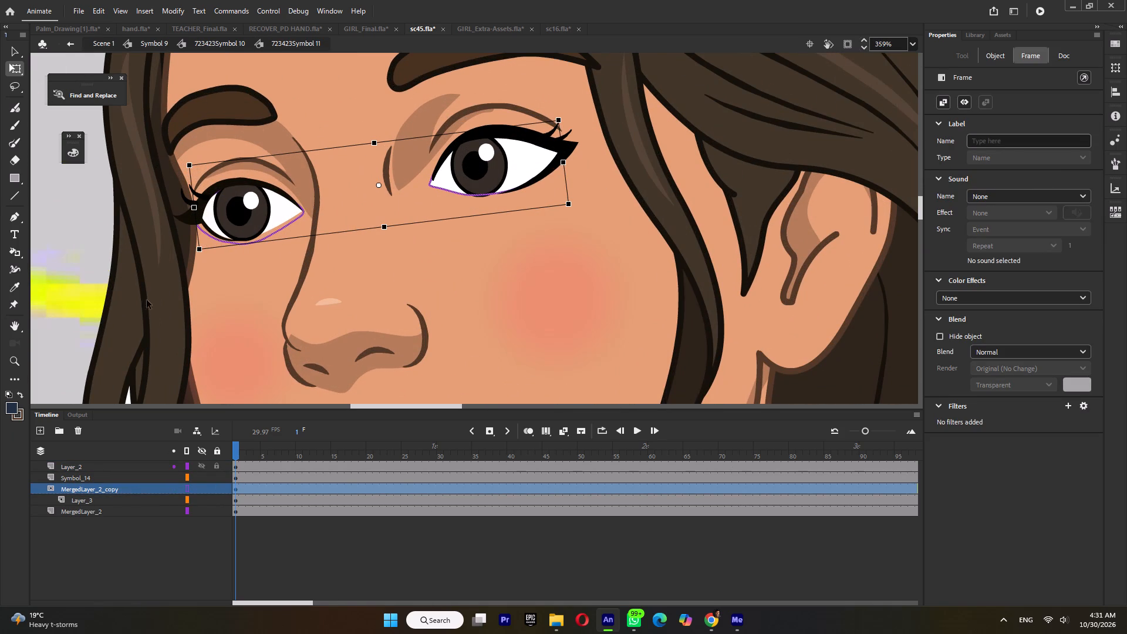
pyautogui.click(72, 283)
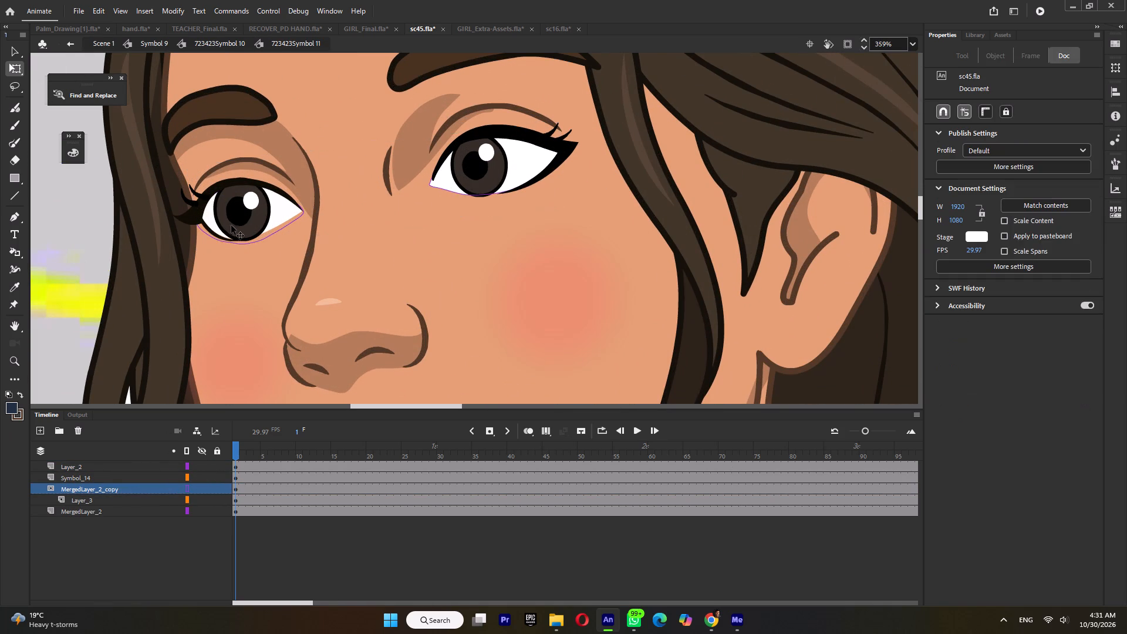
pyautogui.click(245, 245)
pyautogui.hotkey('ctrl', 'z')
pyautogui.click(129, 511)
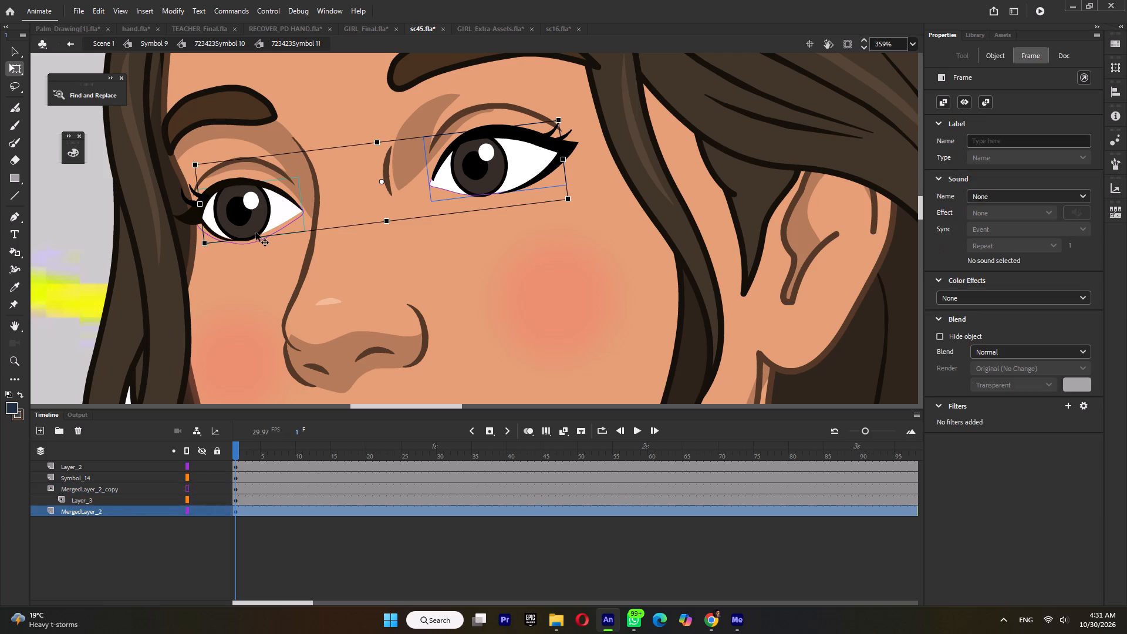
pyautogui.click(91, 487)
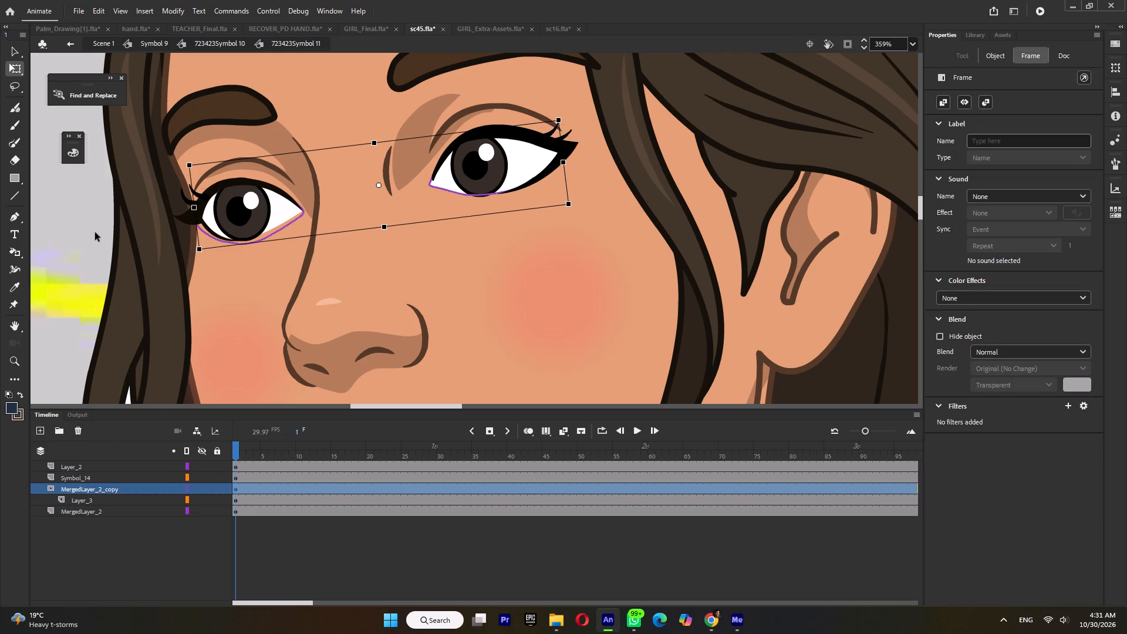
pyautogui.click(75, 222)
pyautogui.click(276, 232)
pyautogui.press('Delete')
# Copy the far eye's white from MergedLayer_2, paste it in place on the MergedLayer_2_copy mask layer and break it apart.
pyautogui.click(286, 213)
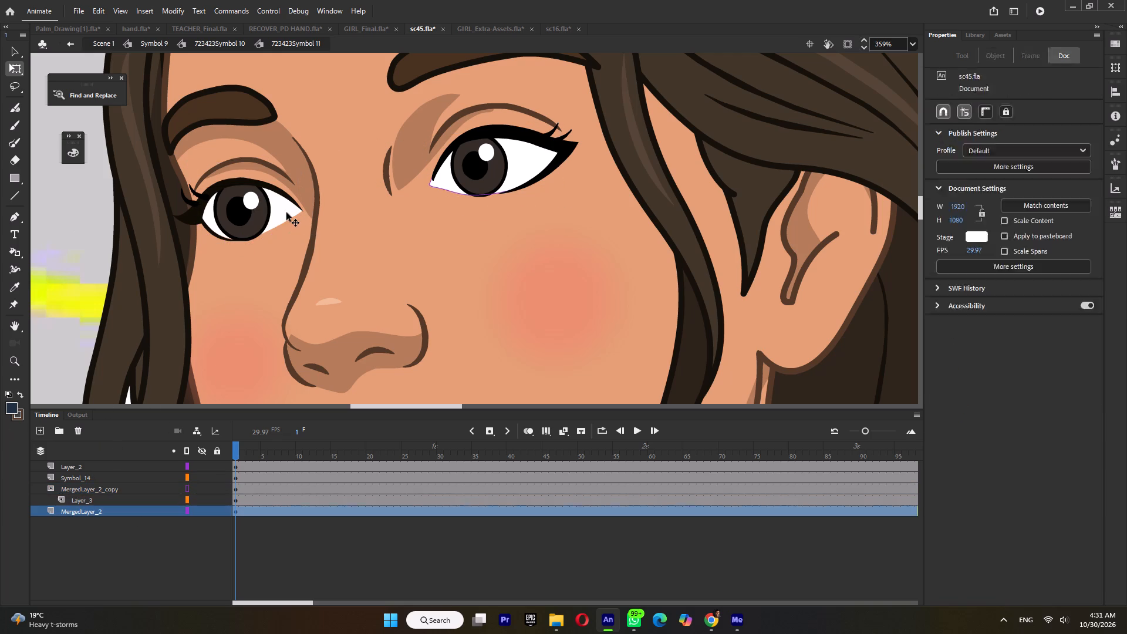
pyautogui.hotkey('ctrl', 'c')
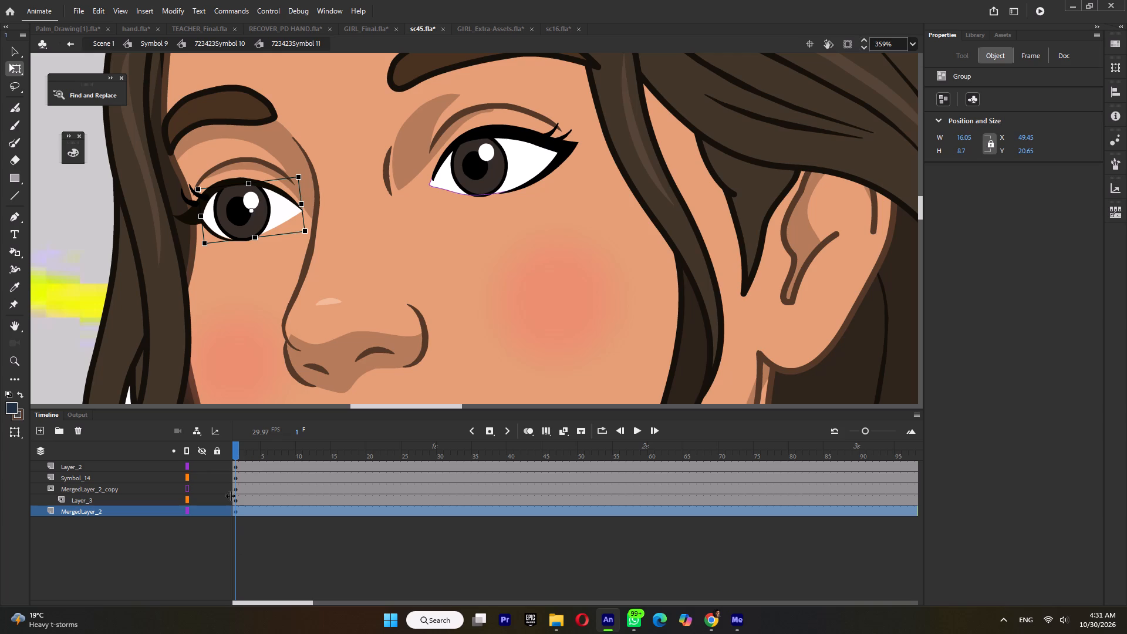
pyautogui.click(151, 491)
pyautogui.click(77, 280)
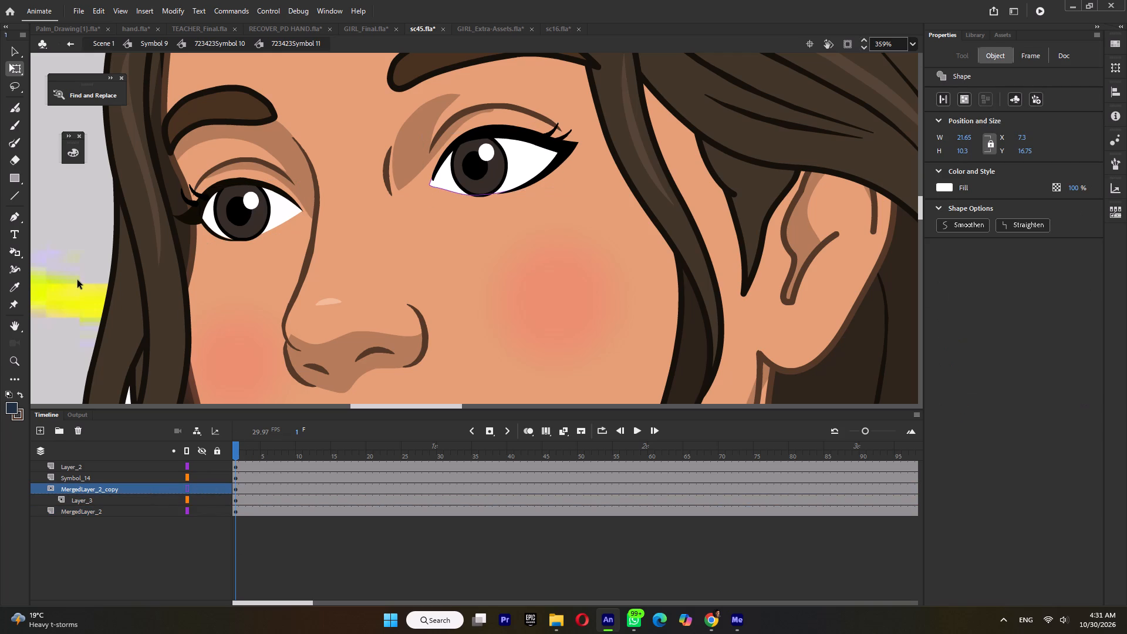
pyautogui.hotkey('ctrl', 'shift', 'v')
pyautogui.hotkey('ctrl', 'b')
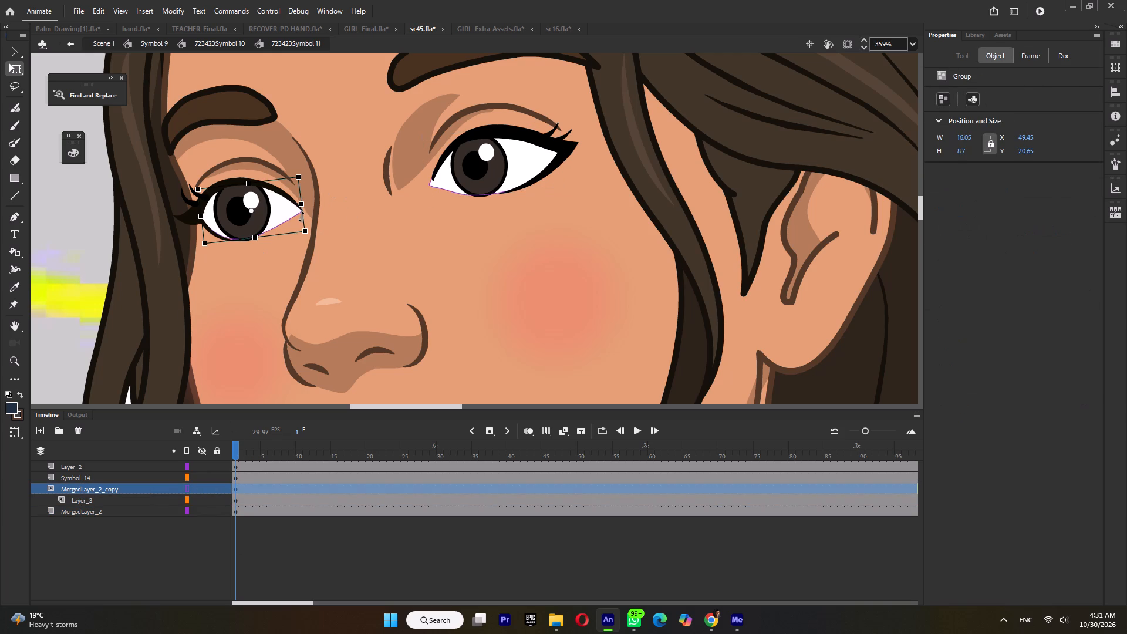
pyautogui.hotkey('ctrl', 'b')
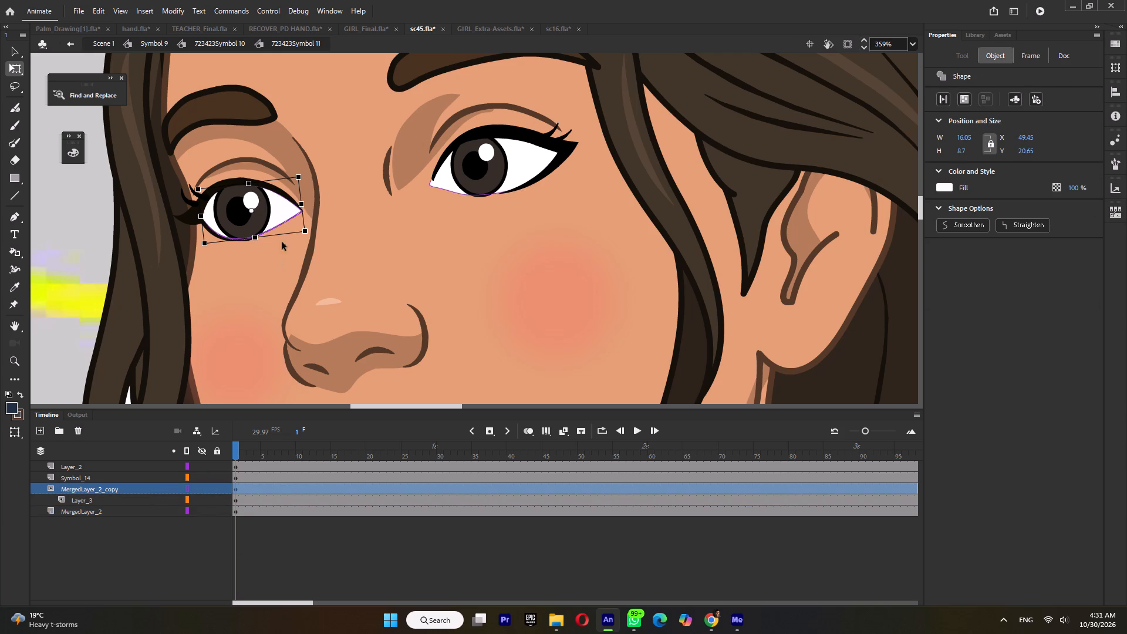
# Shift both irises on Layer_3 sideways within the eyes so that the girl looks toward the phone.
pyautogui.click(239, 213)
pyautogui.moveTo(257, 223); pyautogui.dragTo(272, 223)
pyautogui.moveTo(475, 162); pyautogui.dragTo(487, 161)
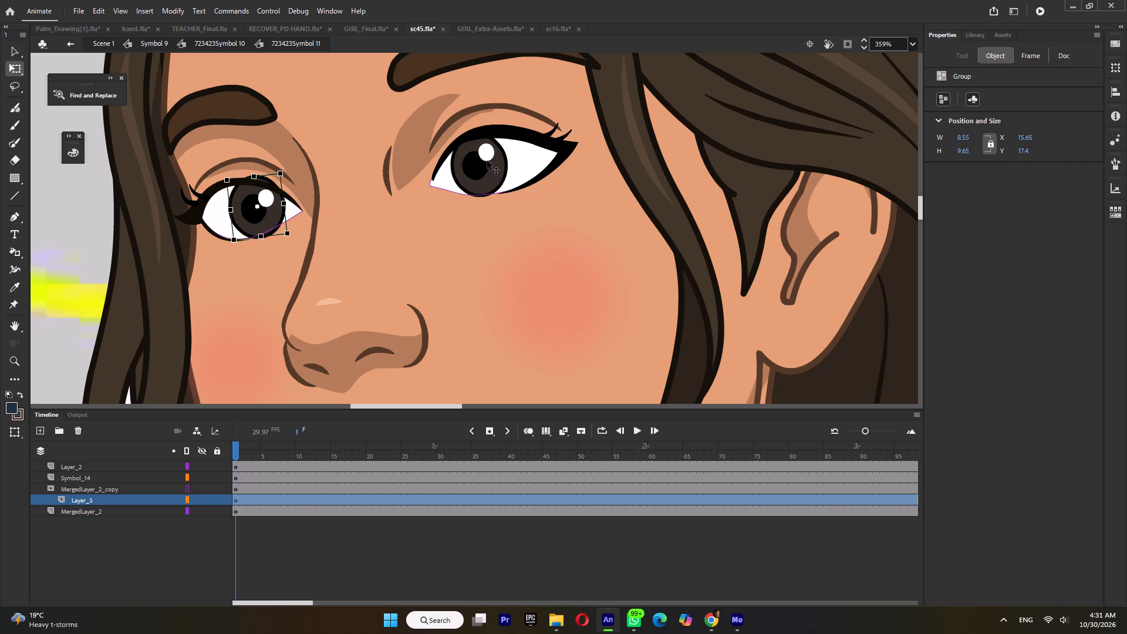
pyautogui.moveTo(487, 161); pyautogui.dragTo(500, 160)
pyautogui.keyDown('ctrl'); pyautogui.scroll(-12, 500, 160); pyautogui.keyUp('ctrl')
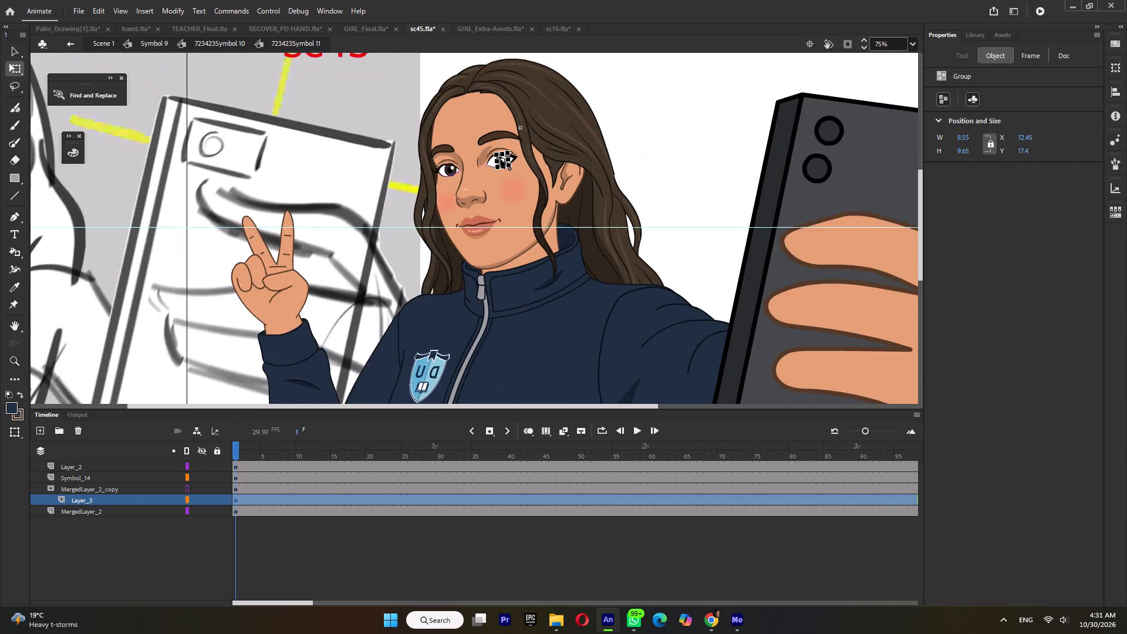
pyautogui.keyDown('ctrl'); pyautogui.scroll(-8, 501, 160); pyautogui.keyUp('ctrl')
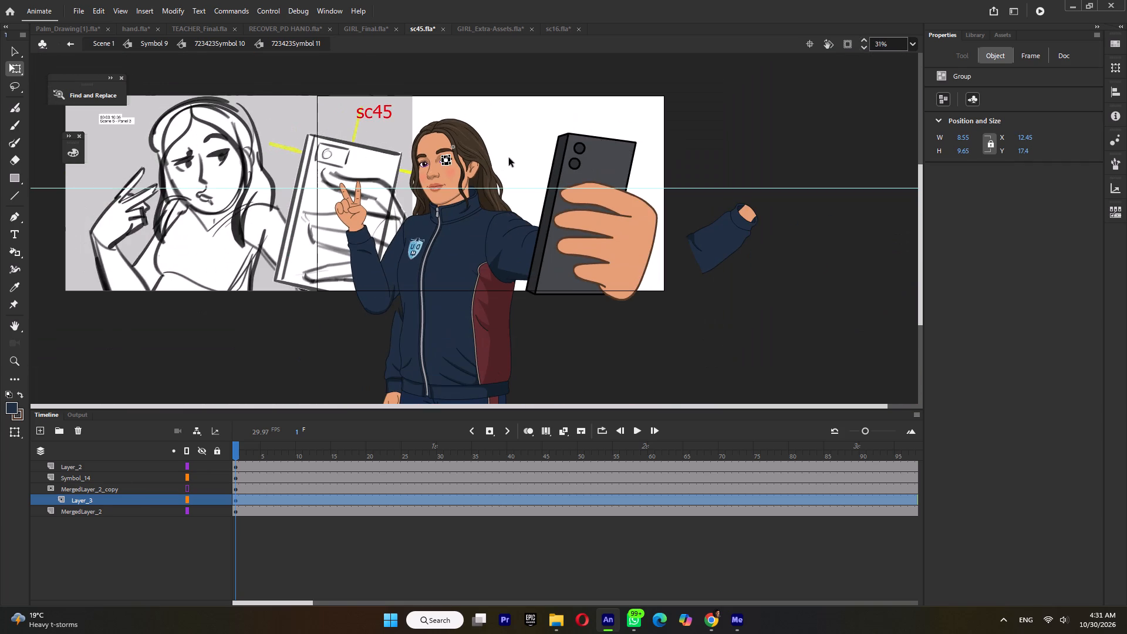
pyautogui.keyDown('ctrl'); pyautogui.scroll(6, 509, 158); pyautogui.keyUp('ctrl')
pyautogui.keyDown('ctrl'); pyautogui.scroll(9, 245, 159); pyautogui.keyUp('ctrl')
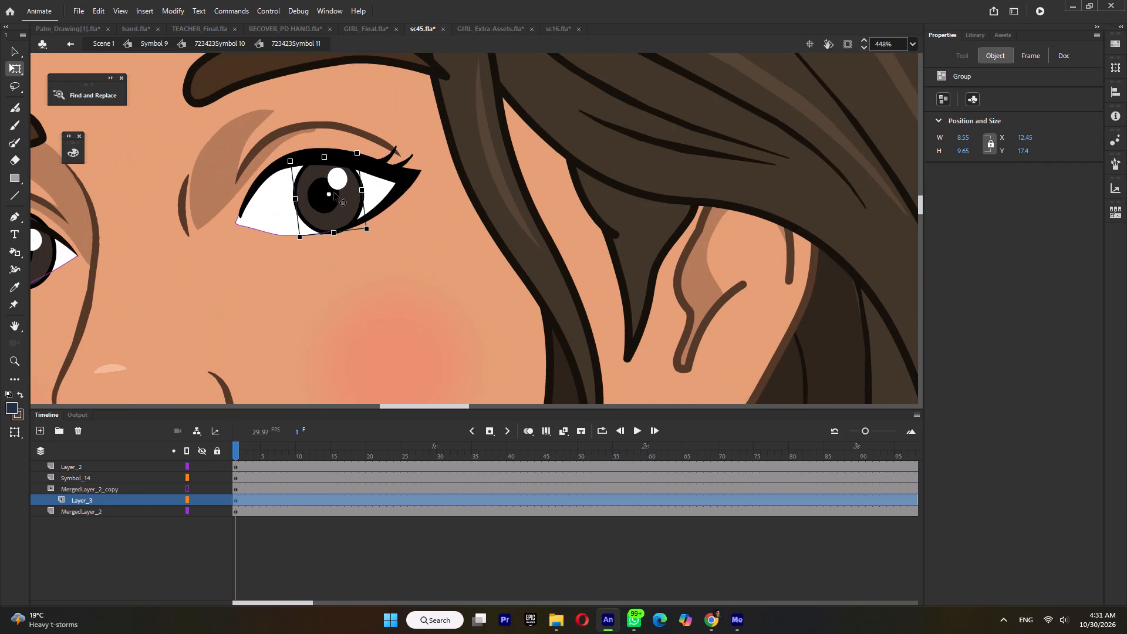
pyautogui.moveTo(339, 190); pyautogui.dragTo(358, 188)
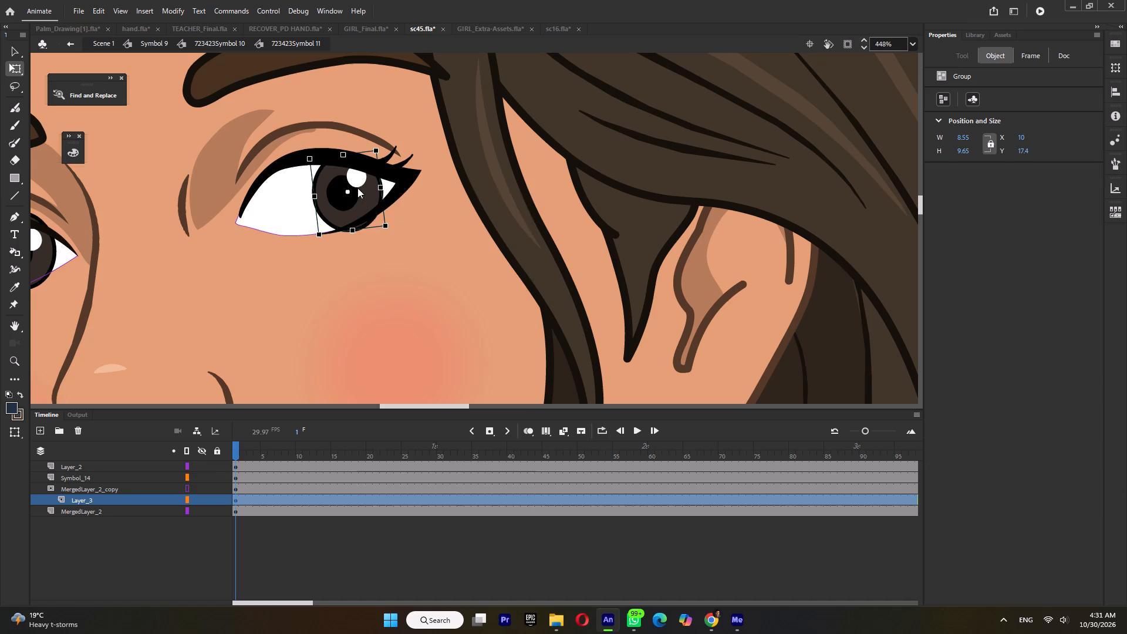
# Flip the near and far irises horizontally and save sc45.fla.
pyautogui.rightClick(357, 188)
pyautogui.click(407, 378)
pyautogui.click(600, 511)
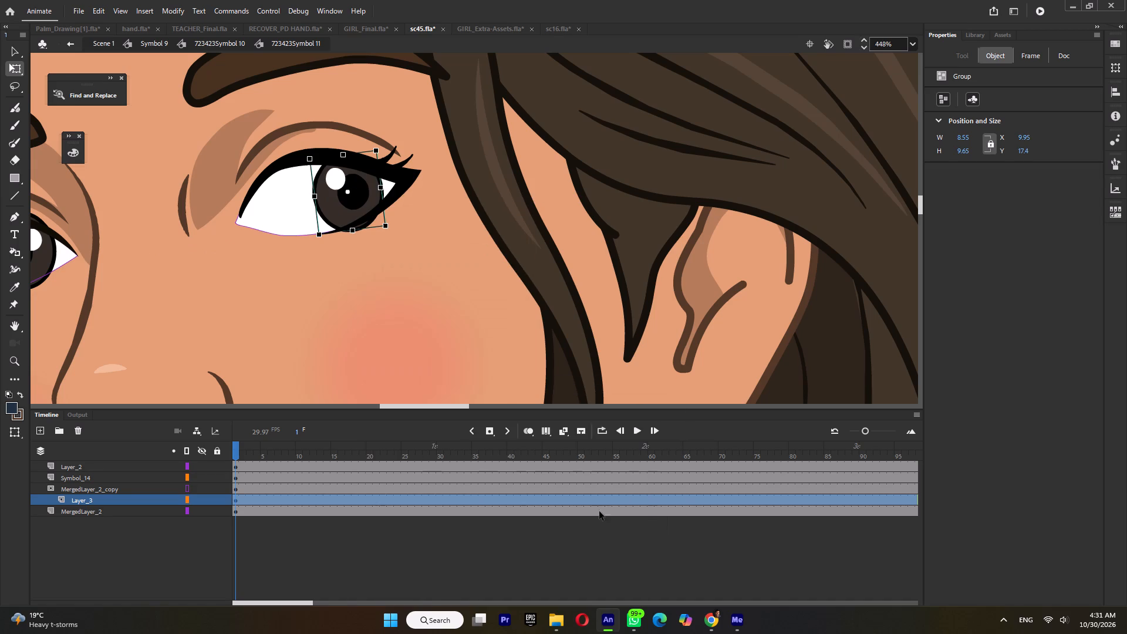
pyautogui.keyDown('ctrl'); pyautogui.scroll(-3, 384, 195); pyautogui.keyUp('ctrl')
pyautogui.click(195, 225)
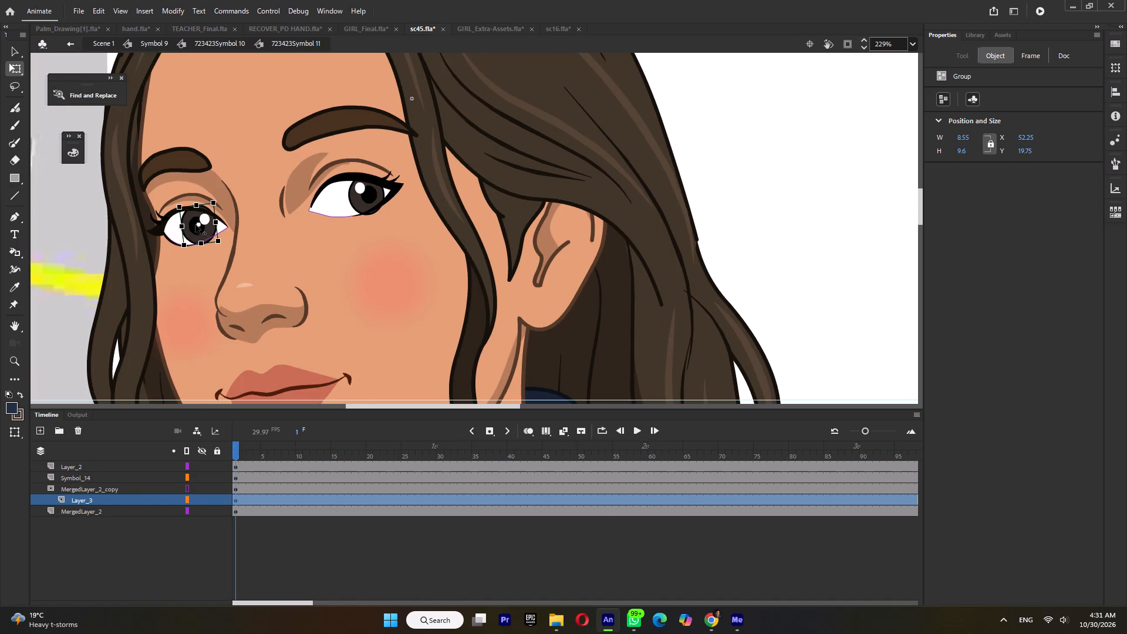
pyautogui.rightClick(195, 225)
pyautogui.click(238, 424)
pyautogui.click(434, 544)
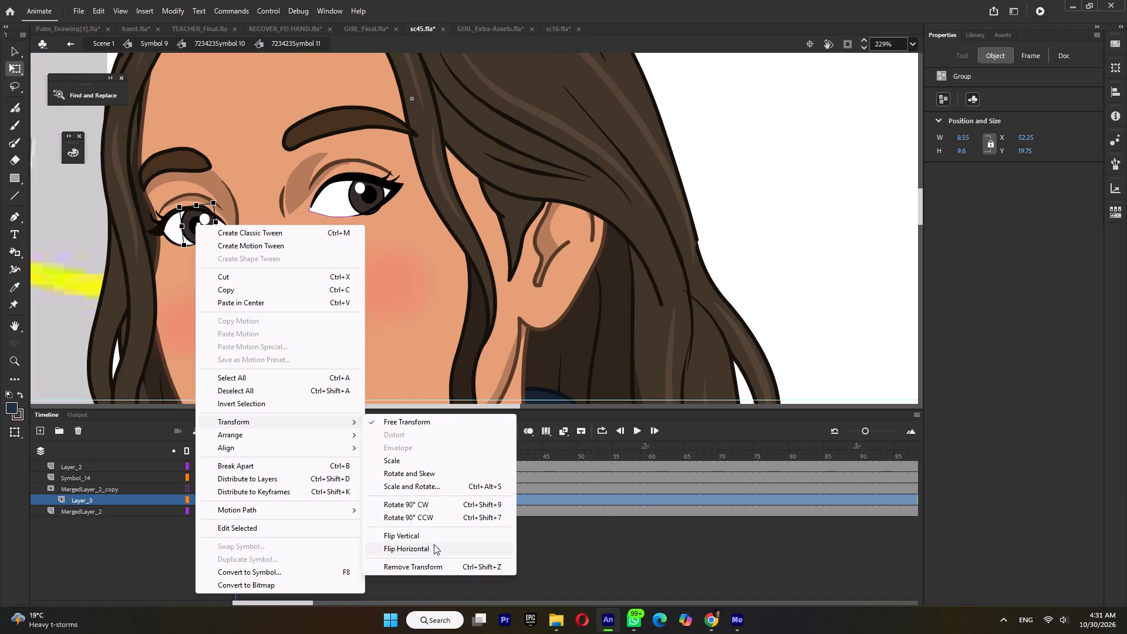
pyautogui.keyDown('ctrl'); pyautogui.scroll(-4, 281, 247); pyautogui.keyUp('ctrl')
pyautogui.keyDown('ctrl'); pyautogui.scroll(-3, 291, 197); pyautogui.keyUp('ctrl')
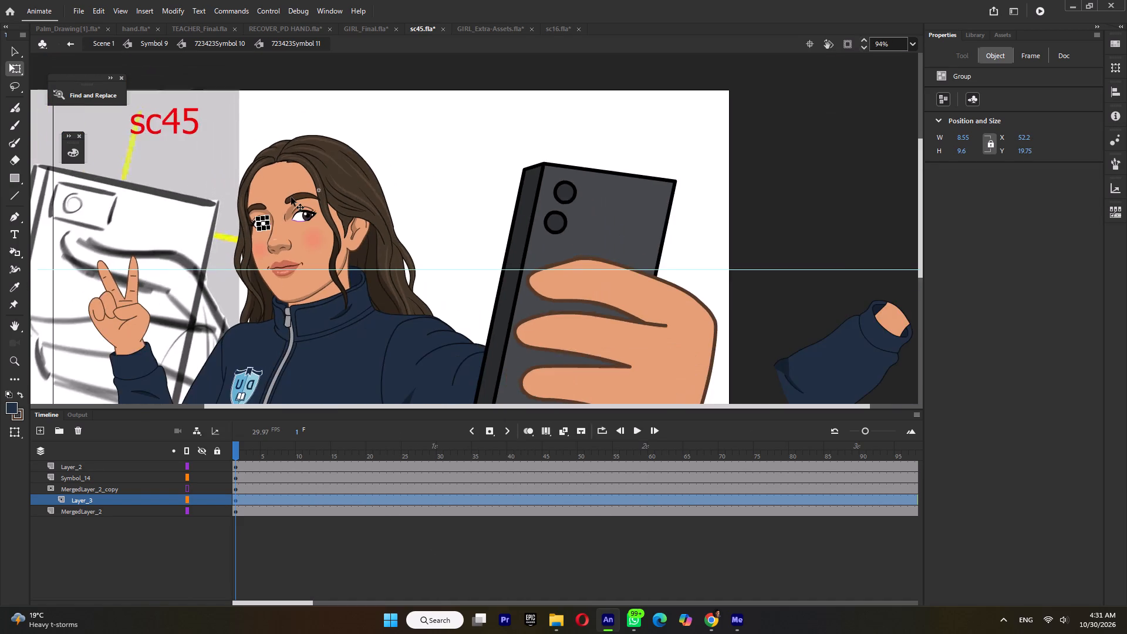
pyautogui.keyDown('ctrl'); pyautogui.scroll(-2, 291, 197); pyautogui.keyUp('ctrl')
pyautogui.hotkey('ctrl', 's')
# Open the eyebrows symbol in sc45, copy frames 1 to 4 of the matching eyebrows symbol in sc16.fla, and save both files.
pyautogui.keyDown('ctrl'); pyautogui.scroll(4, 278, 205); pyautogui.keyUp('ctrl')
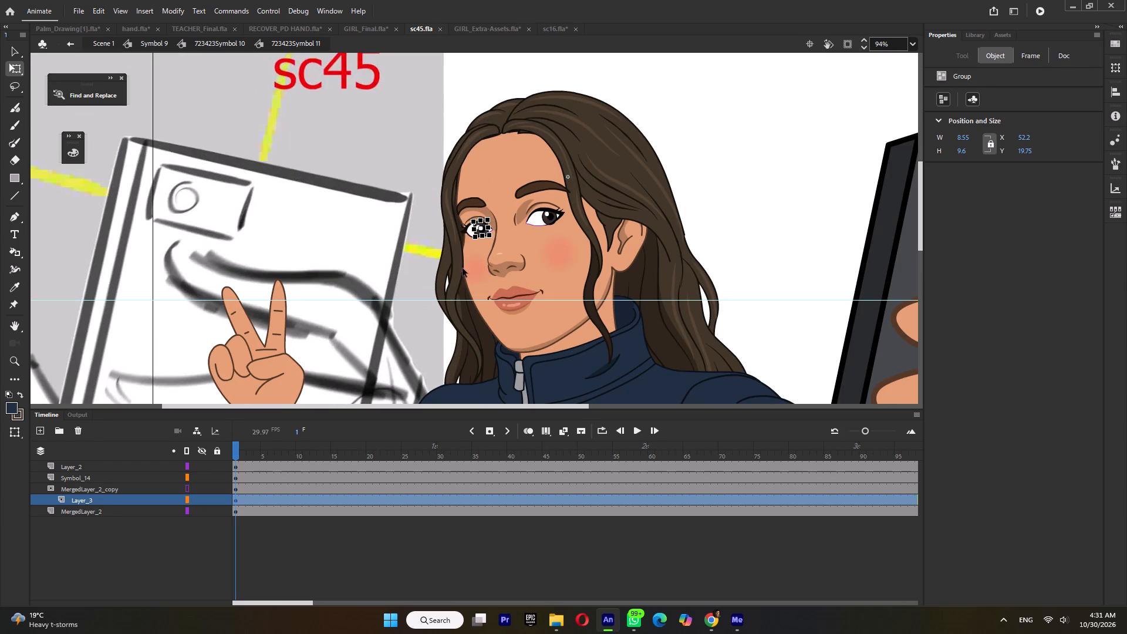
pyautogui.doubleClick(475, 204)
pyautogui.hotkey('ctrl', 's')
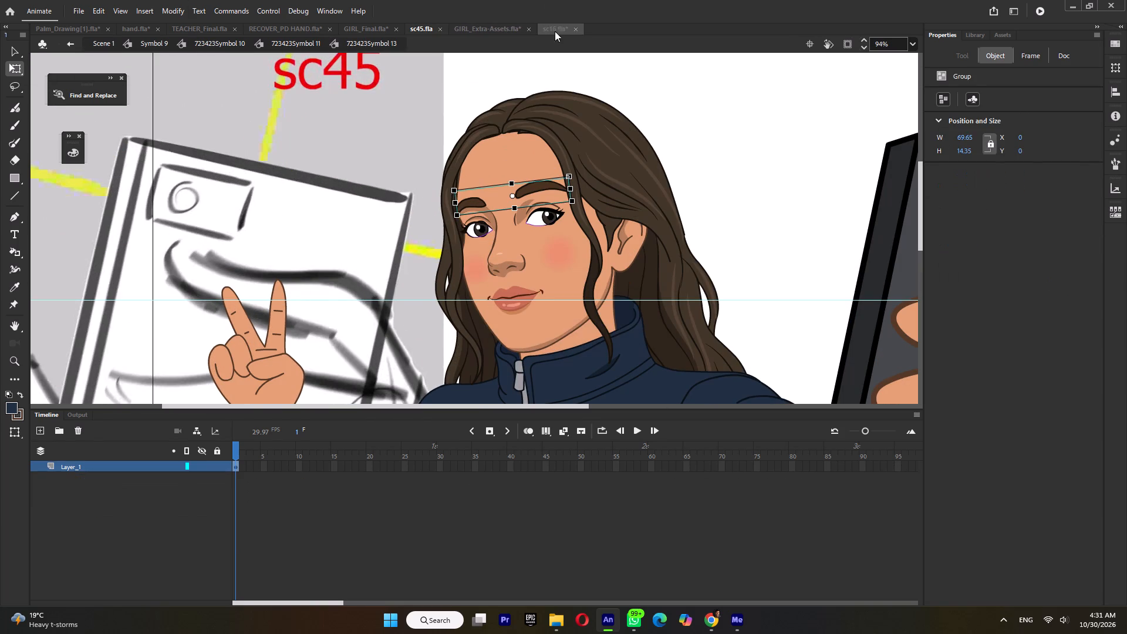
pyautogui.click(558, 28)
pyautogui.keyDown('ctrl'); pyautogui.scroll(3, 458, 154); pyautogui.keyUp('ctrl')
pyautogui.doubleClick(464, 144)
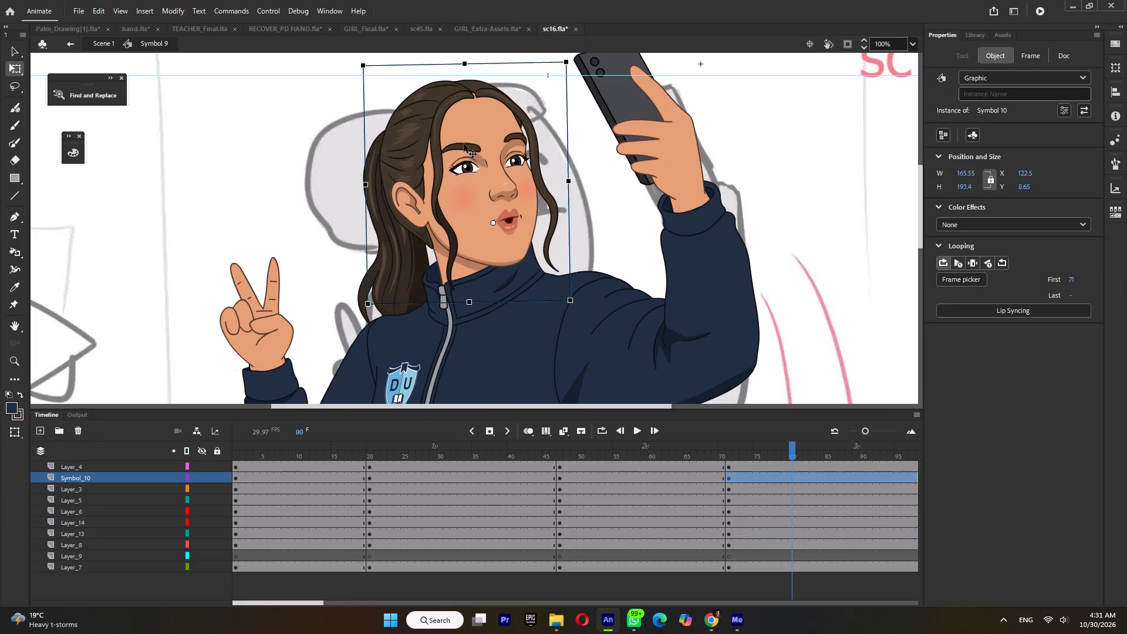
pyautogui.tripleClick(465, 147)
pyautogui.tripleClick(465, 147)
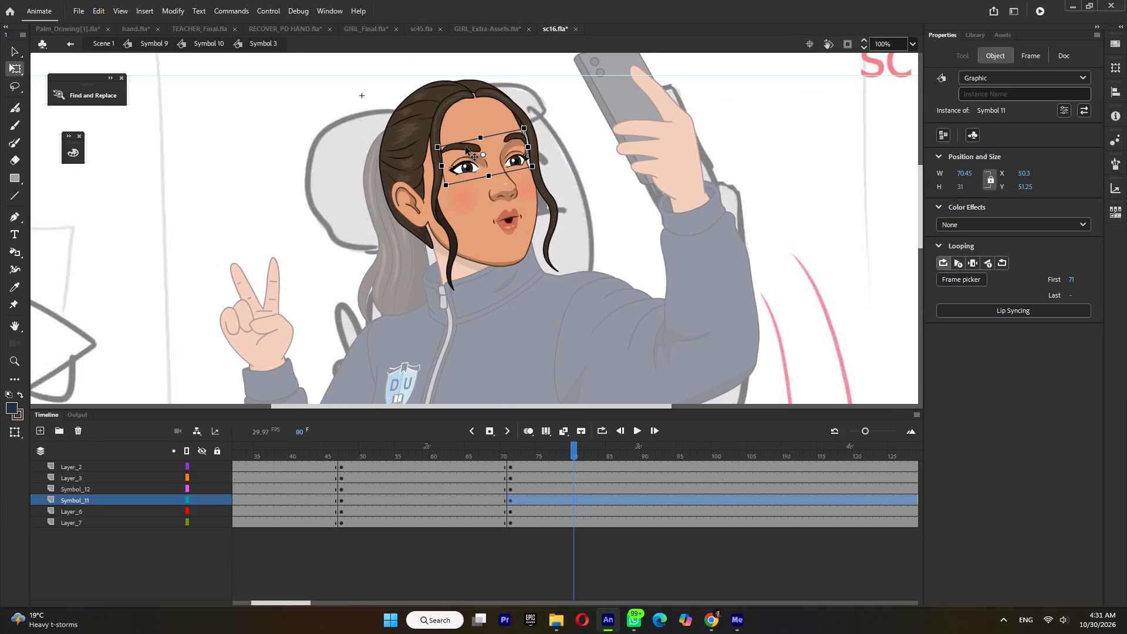
pyautogui.click(465, 147)
pyautogui.click(241, 454)
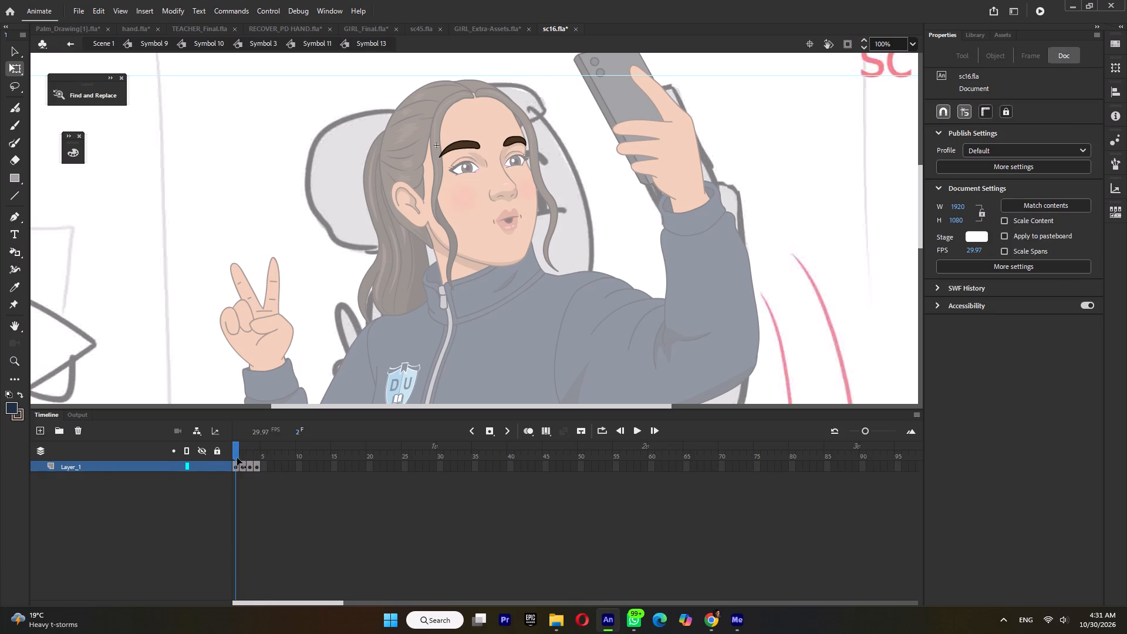
pyautogui.moveTo(237, 470); pyautogui.dragTo(256, 470)
pyautogui.rightClick(255, 470)
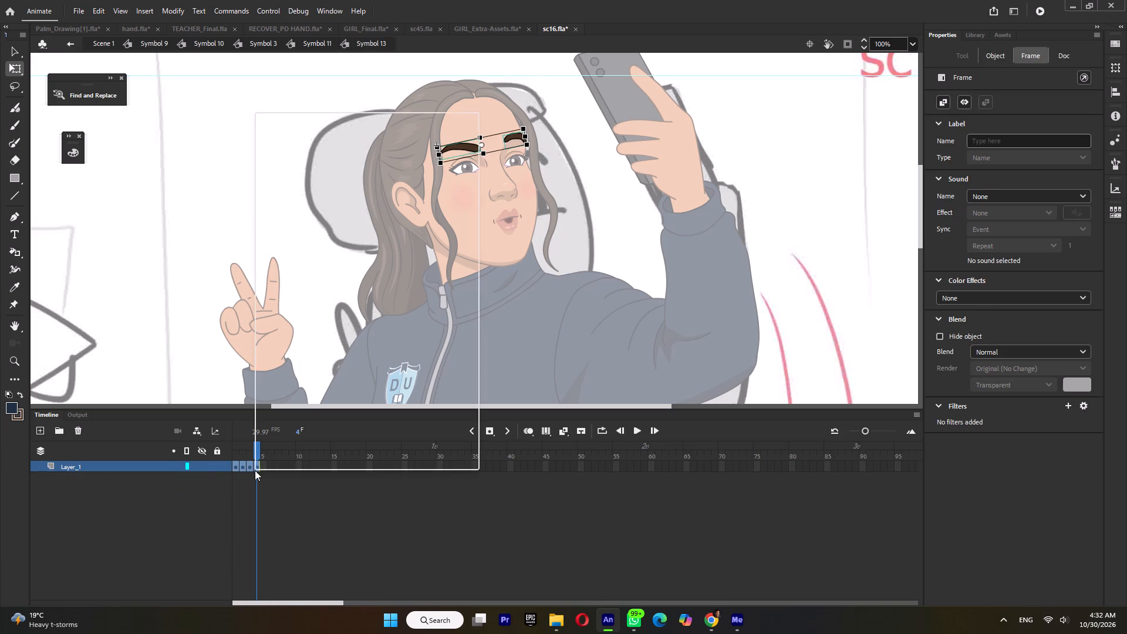
pyautogui.click(292, 295)
pyautogui.hotkey('ctrl', 's')
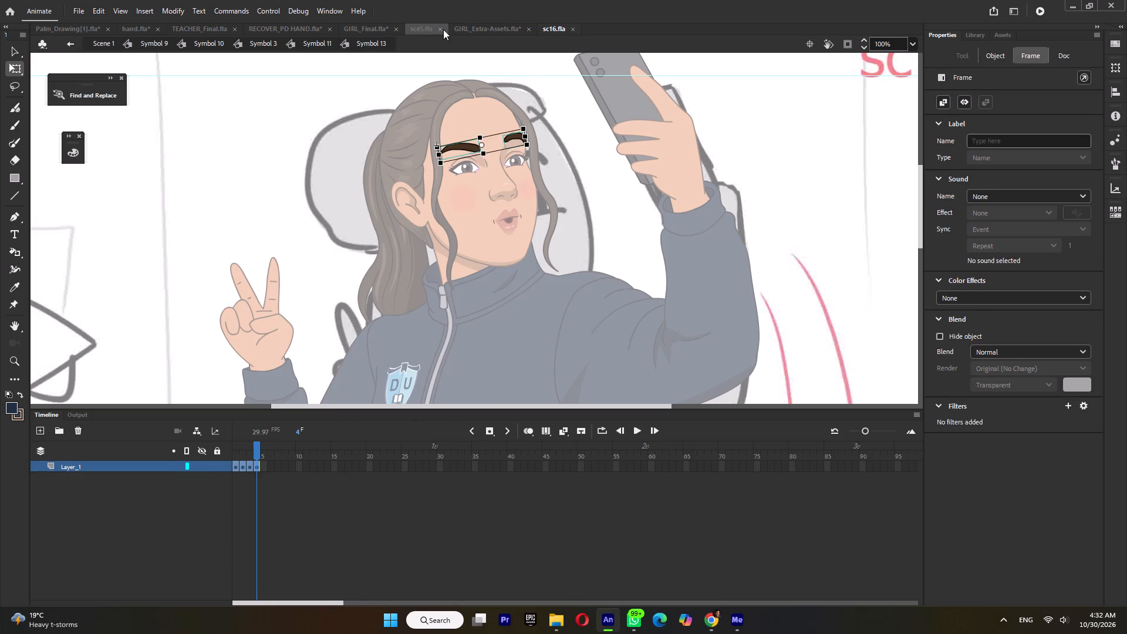
# Paste the copied eyebrow frames into the sc45 eyebrows symbol, starting at frame 2 of Layer_1.
pyautogui.click(423, 26)
pyautogui.doubleClick(470, 205)
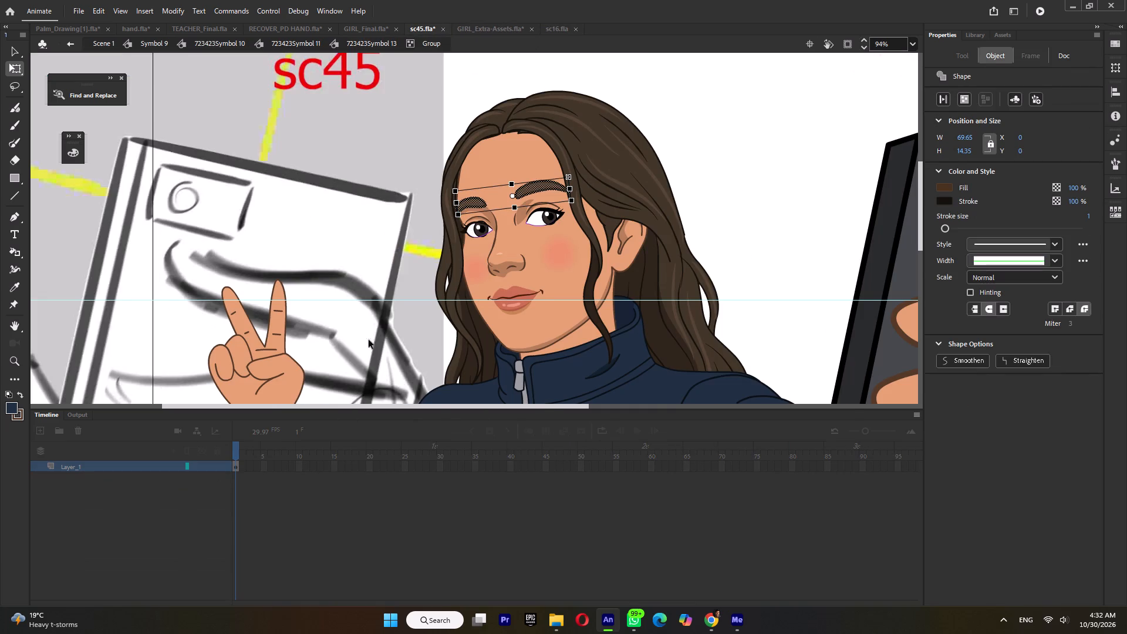
pyautogui.doubleClick(292, 335)
pyautogui.moveTo(244, 466); pyautogui.dragTo(276, 466)
pyautogui.rightClick(268, 466)
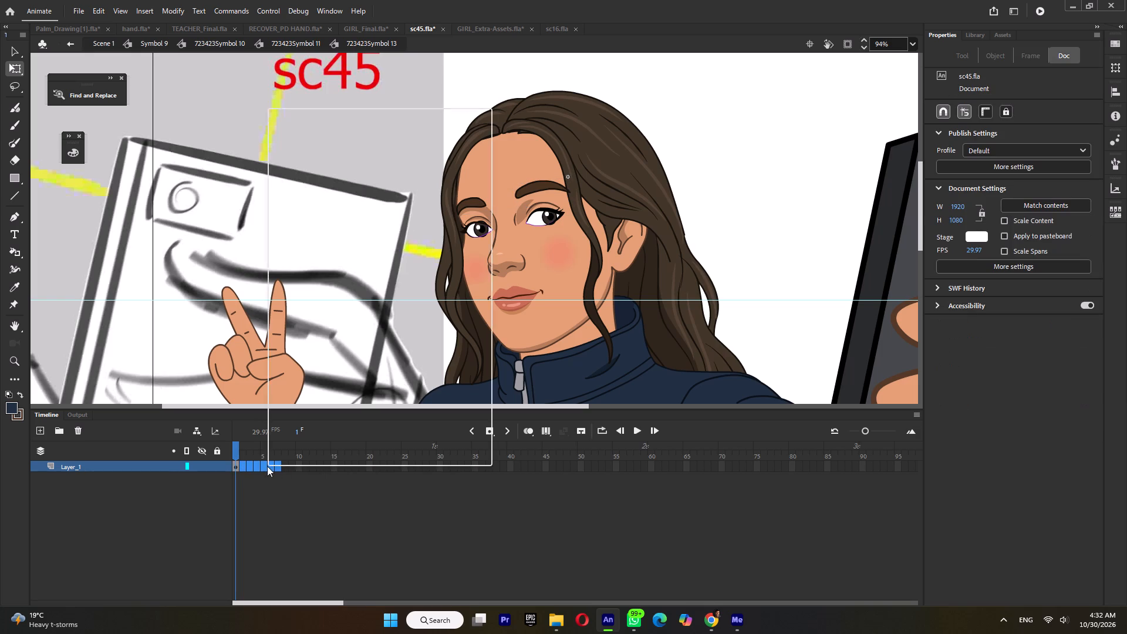
pyautogui.click(312, 299)
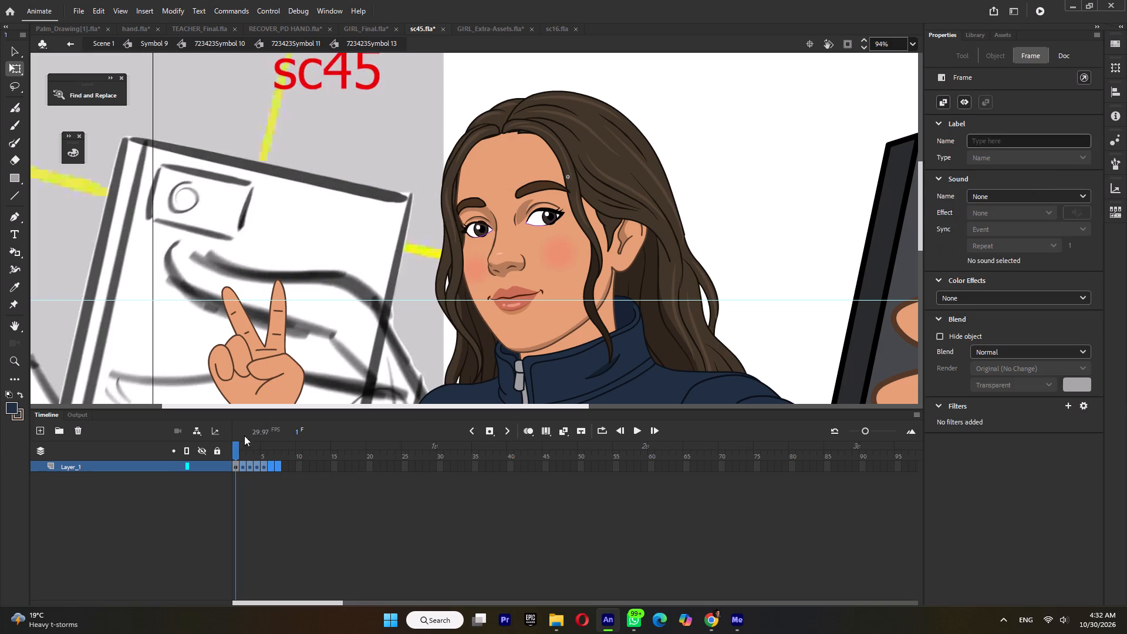
# Compare the eyebrow poses across frames 2 to 5 of Layer_1 against the girl's face.
pyautogui.moveTo(239, 446); pyautogui.dragTo(264, 454)
pyautogui.keyDown('ctrl'); pyautogui.scroll(-5, 328, 234); pyautogui.keyUp('ctrl')
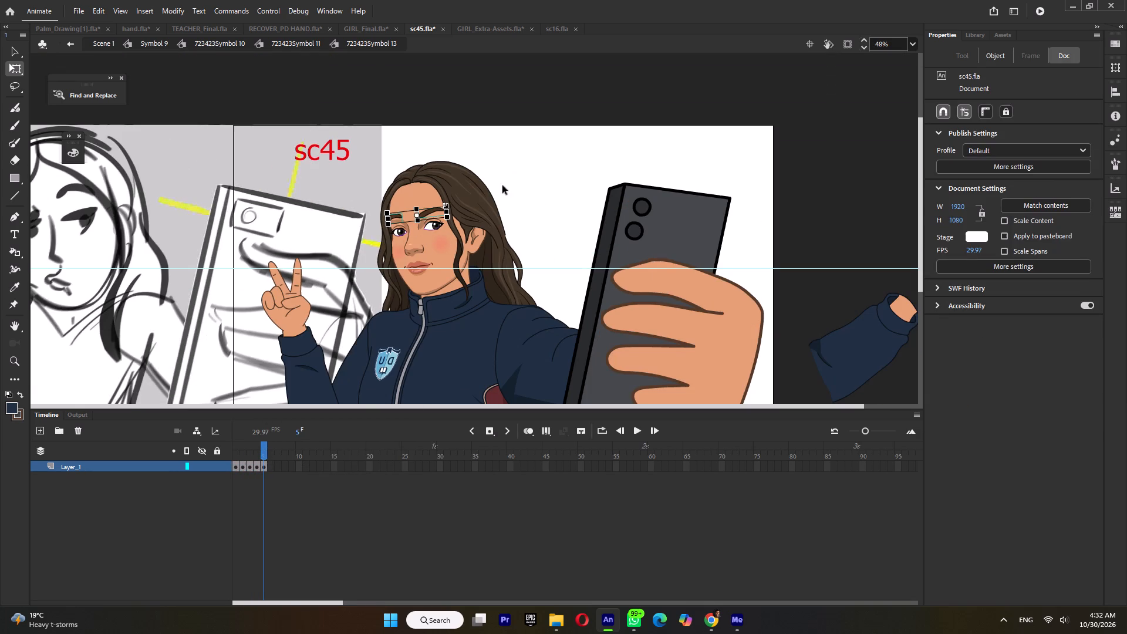
pyautogui.keyDown('ctrl'); pyautogui.click(502, 184); pyautogui.keyUp('ctrl')
pyautogui.keyDown('ctrl'); pyautogui.scroll(3, 427, 206); pyautogui.keyUp('ctrl')
pyautogui.moveTo(260, 454); pyautogui.dragTo(258, 457)
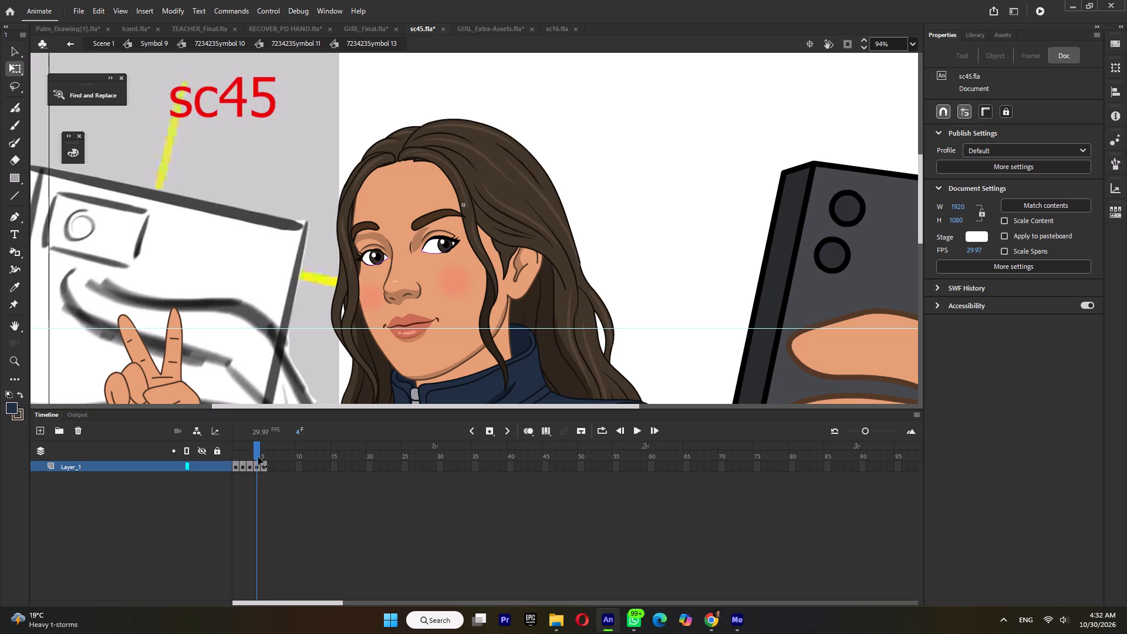
pyautogui.moveTo(258, 457); pyautogui.dragTo(247, 464)
pyautogui.click(361, 227)
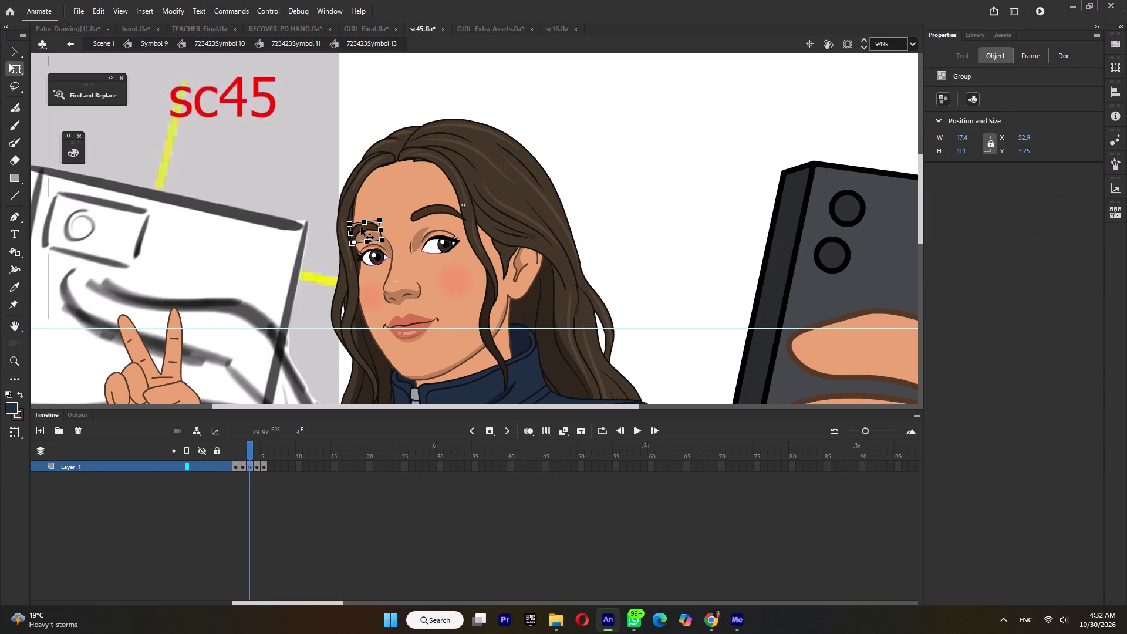
pyautogui.keyDown('ctrl'); pyautogui.scroll(2, 366, 228); pyautogui.keyUp('ctrl')
pyautogui.moveTo(248, 453); pyautogui.dragTo(244, 459)
pyautogui.click(366, 233)
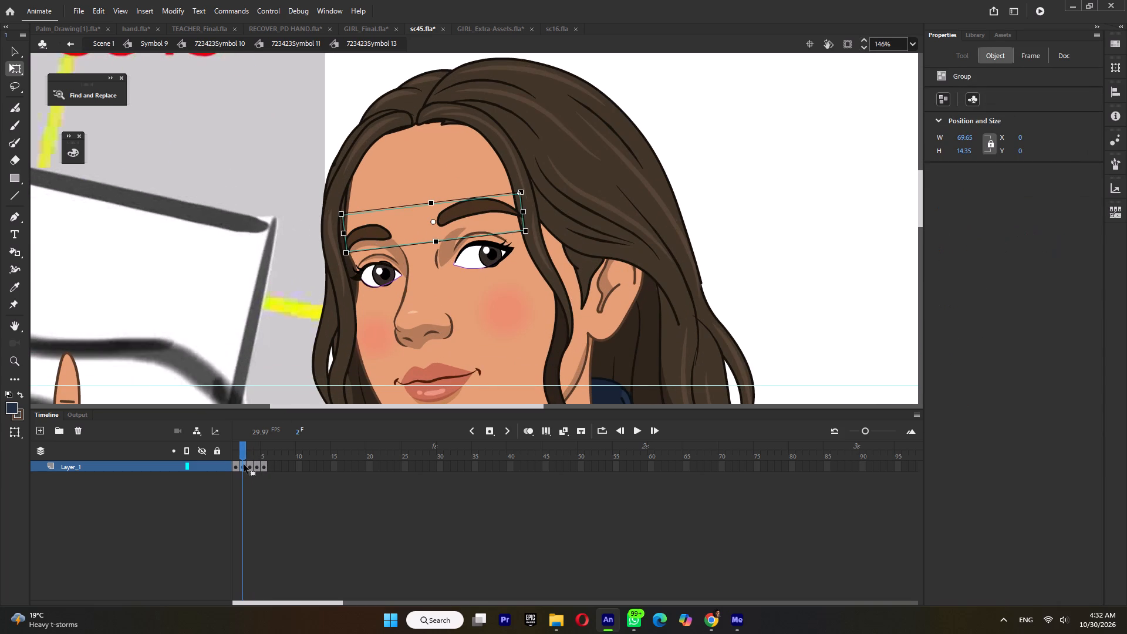
# Extend the frame 3 eyebrow pose on Layer_1 by one frame and make frame 4 a keyframe.
pyautogui.click(248, 464)
pyautogui.press('F5')
pyautogui.click(255, 467)
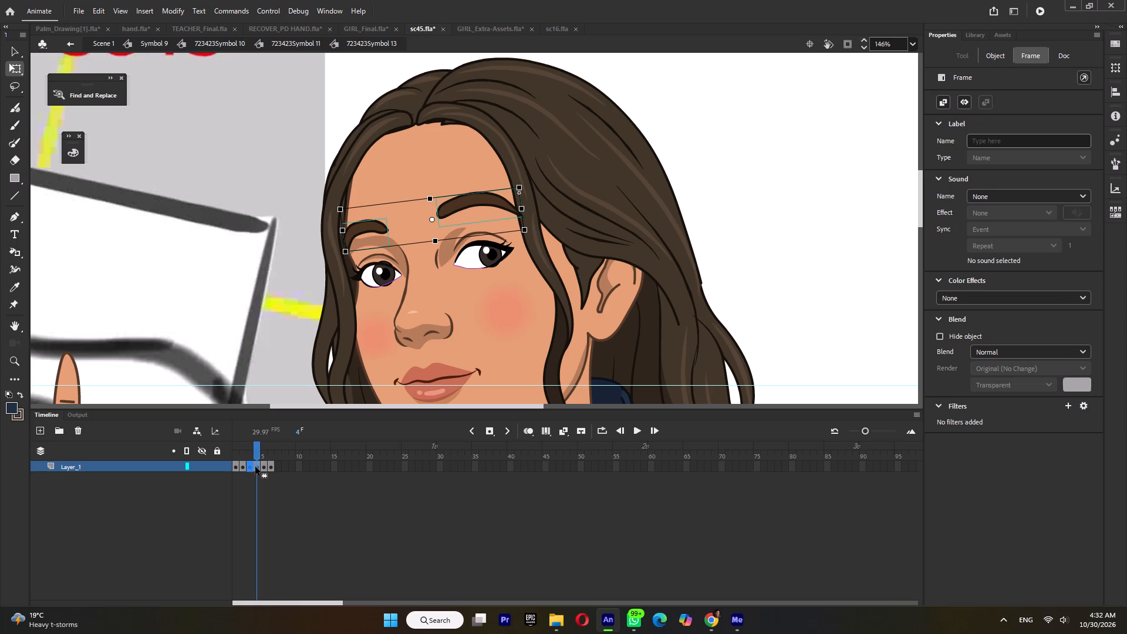
pyautogui.press('F6')
# Delete the far eyebrow on frame 3, keeping the near eyebrow.
pyautogui.click(251, 468)
pyautogui.click(293, 264)
pyautogui.click(380, 218)
pyautogui.click(377, 229)
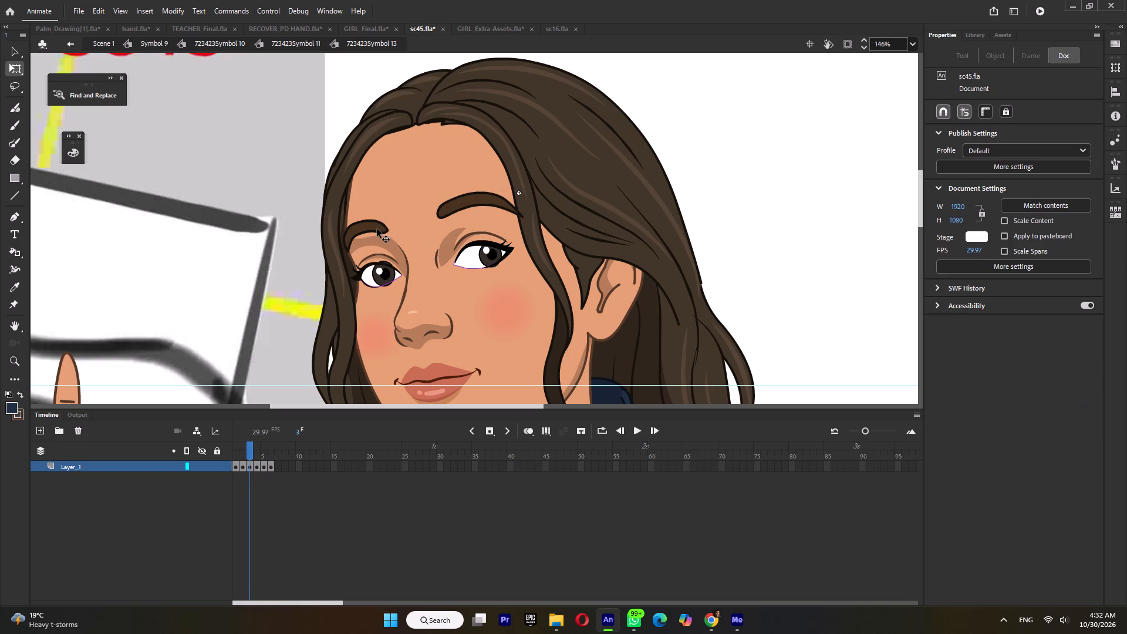
pyautogui.press('Delete')
# Inside the eyebrow group on frame 2, group the far eyebrow shape on its own and copy it.
pyautogui.moveTo(261, 454); pyautogui.dragTo(267, 454)
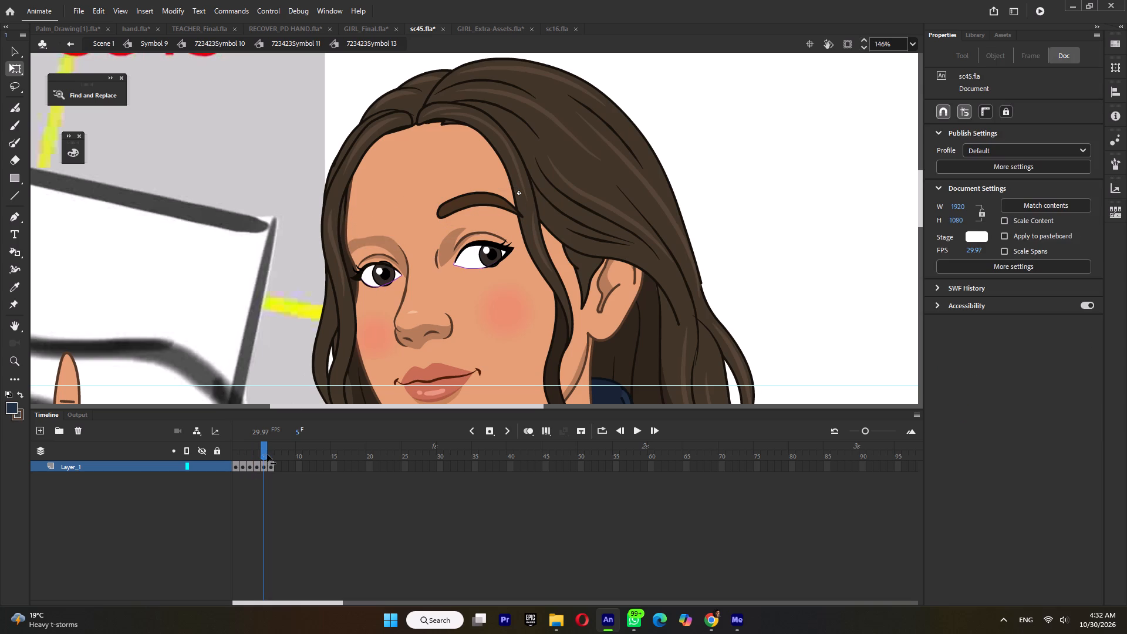
pyautogui.moveTo(267, 454); pyautogui.dragTo(239, 460)
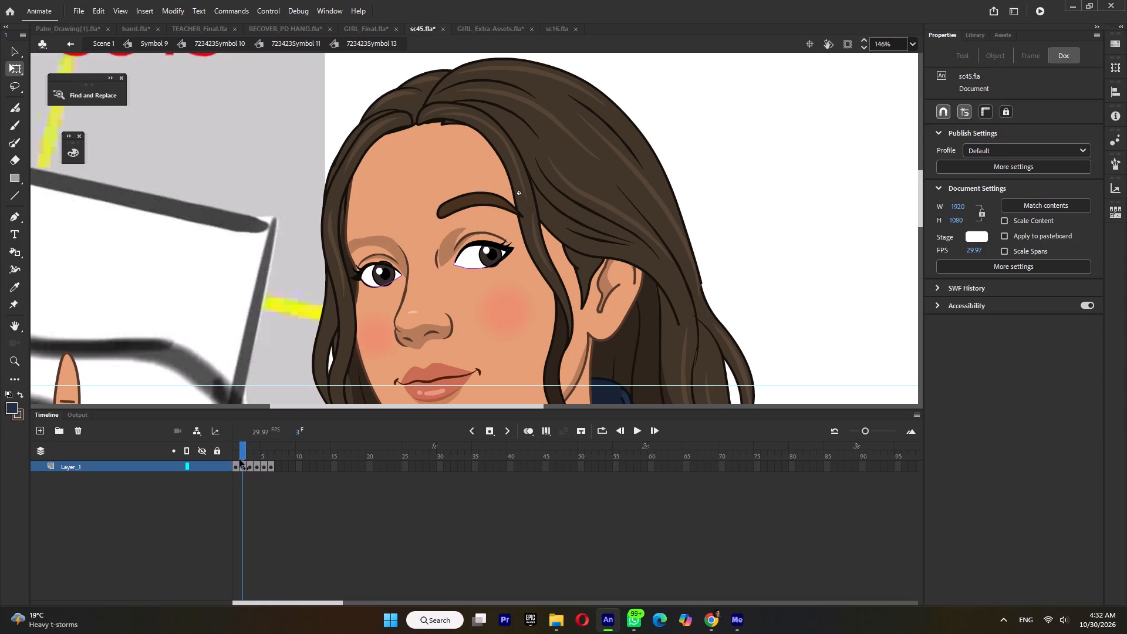
pyautogui.moveTo(239, 460); pyautogui.dragTo(245, 466)
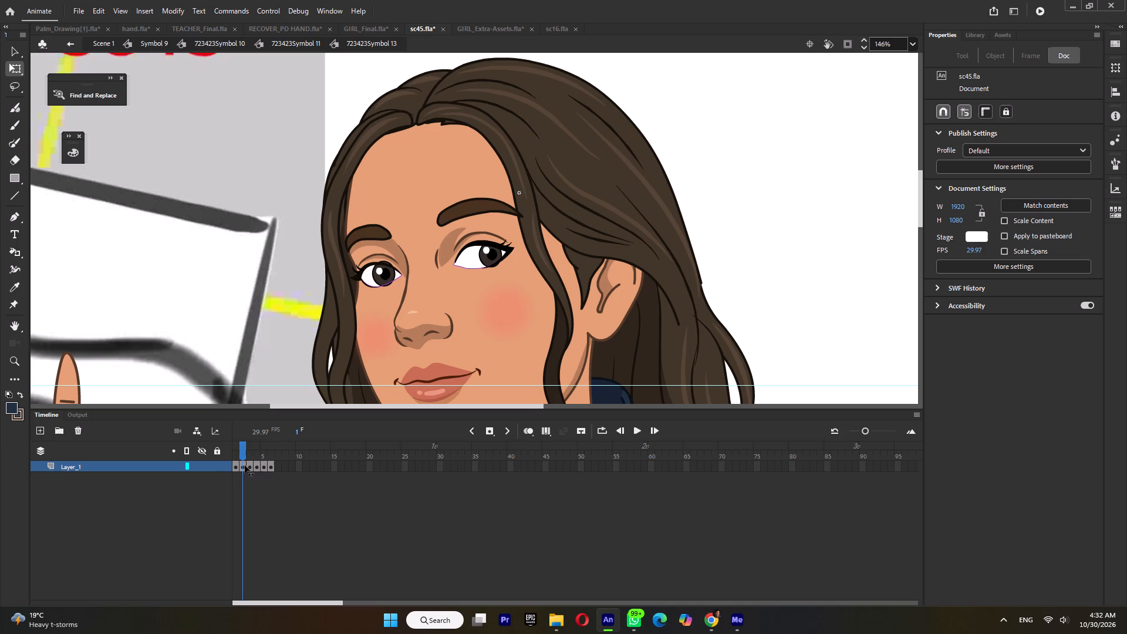
pyautogui.moveTo(245, 466); pyautogui.dragTo(244, 469)
pyautogui.moveTo(244, 469); pyautogui.dragTo(243, 466)
pyautogui.click(358, 229)
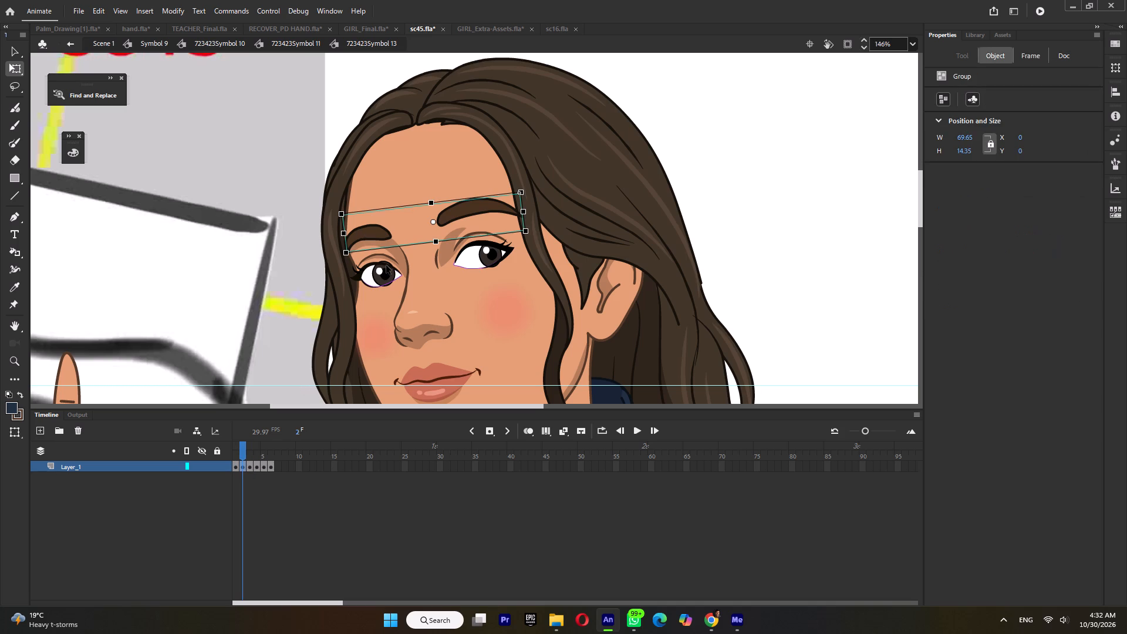
pyautogui.tripleClick(376, 226)
pyautogui.moveTo(404, 181); pyautogui.dragTo(304, 314)
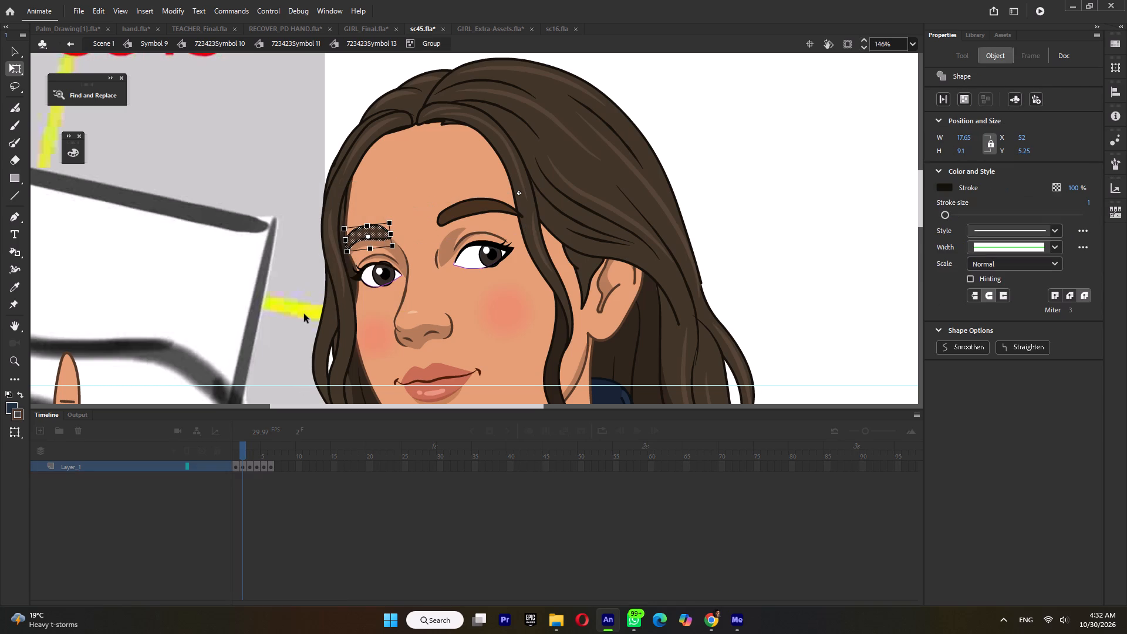
pyautogui.hotkey('ctrl', 'g')
pyautogui.hotkey('ctrl', 'c')
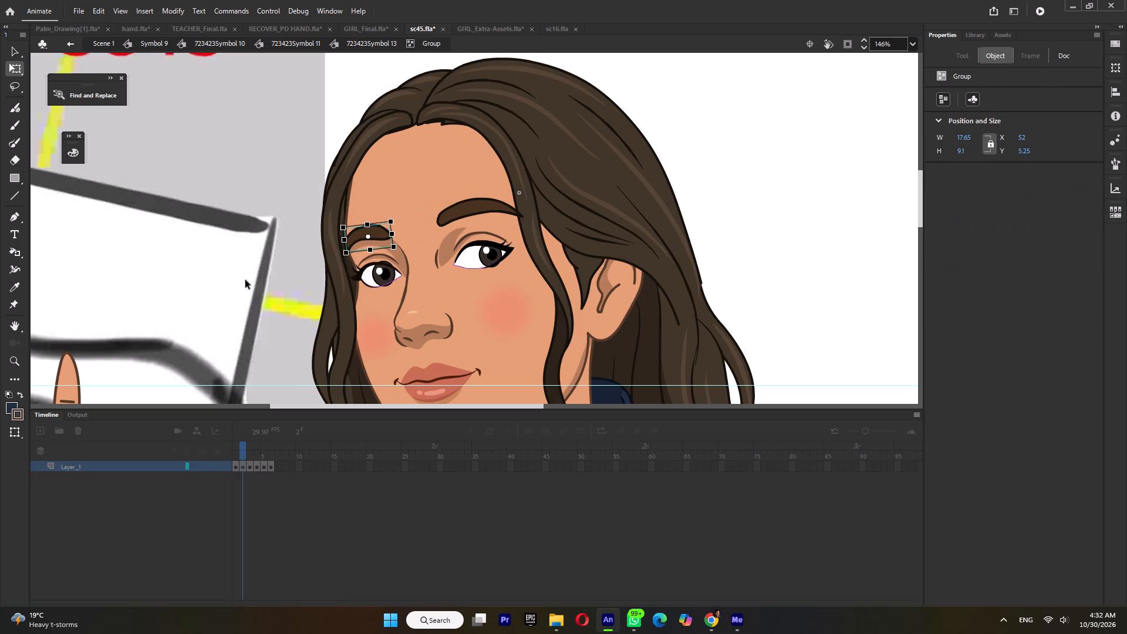
# Paste the far eyebrow in place on frame 3, raise it slightly and rotate it clockwise above the far eye.
pyautogui.doubleClick(230, 269)
pyautogui.click(250, 466)
pyautogui.click(234, 242)
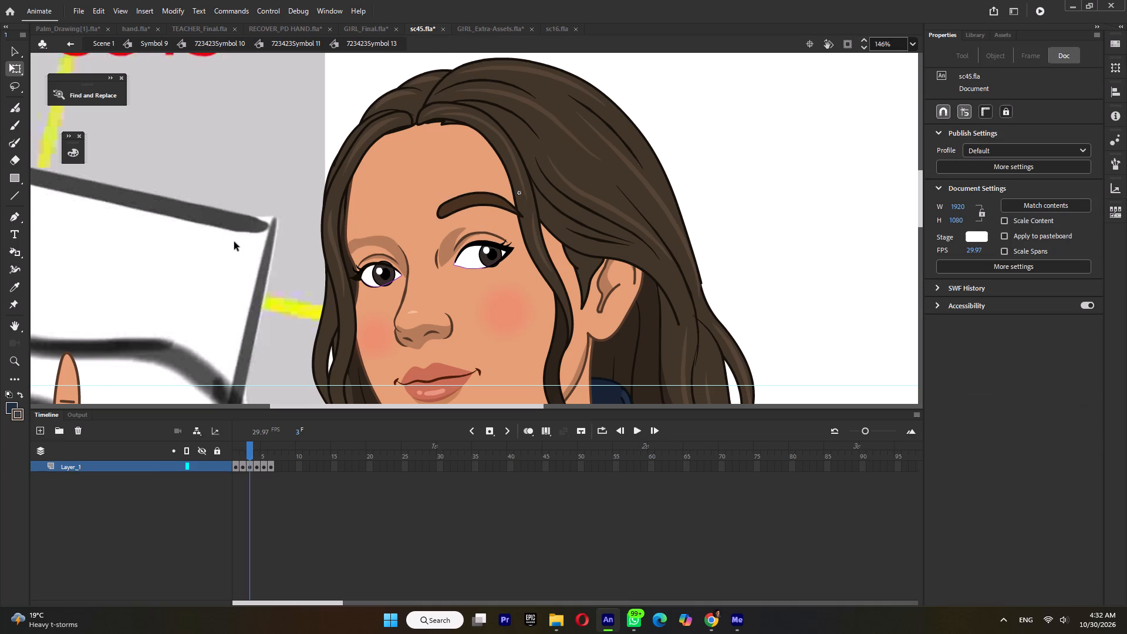
pyautogui.hotkey('ctrl', 'shift', 'v')
pyautogui.moveTo(365, 237); pyautogui.dragTo(348, 251)
pyautogui.keyDown('ctrl'); pyautogui.scroll(3, 372, 232); pyautogui.keyUp('ctrl')
pyautogui.moveTo(381, 237); pyautogui.dragTo(381, 229)
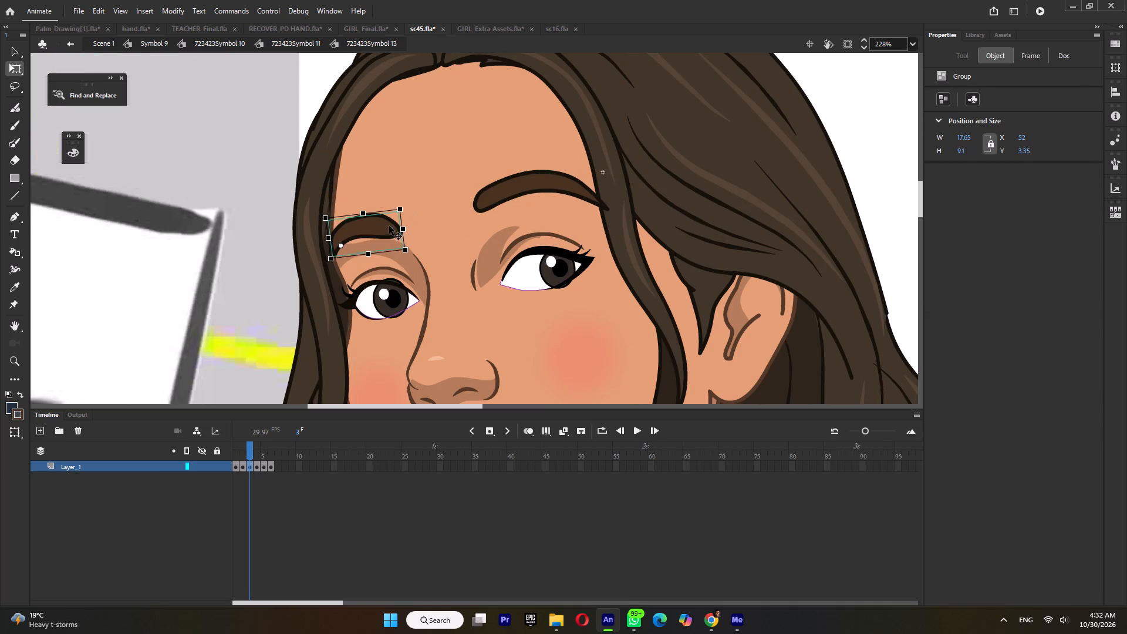
pyautogui.moveTo(406, 208); pyautogui.dragTo(413, 219)
pyautogui.click(359, 240)
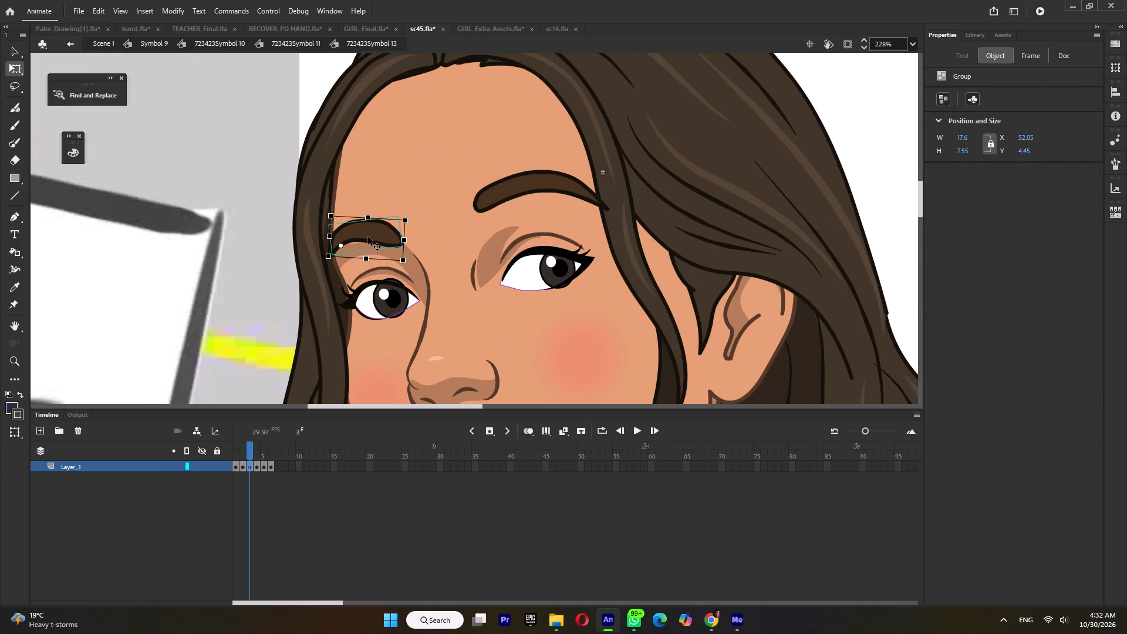
# Inside the pasted far eyebrow group, reshape the outline by lowering its upper edge for a thinner, flatter brow.
pyautogui.doubleClick(368, 237)
pyautogui.click(355, 251)
pyautogui.click(355, 241)
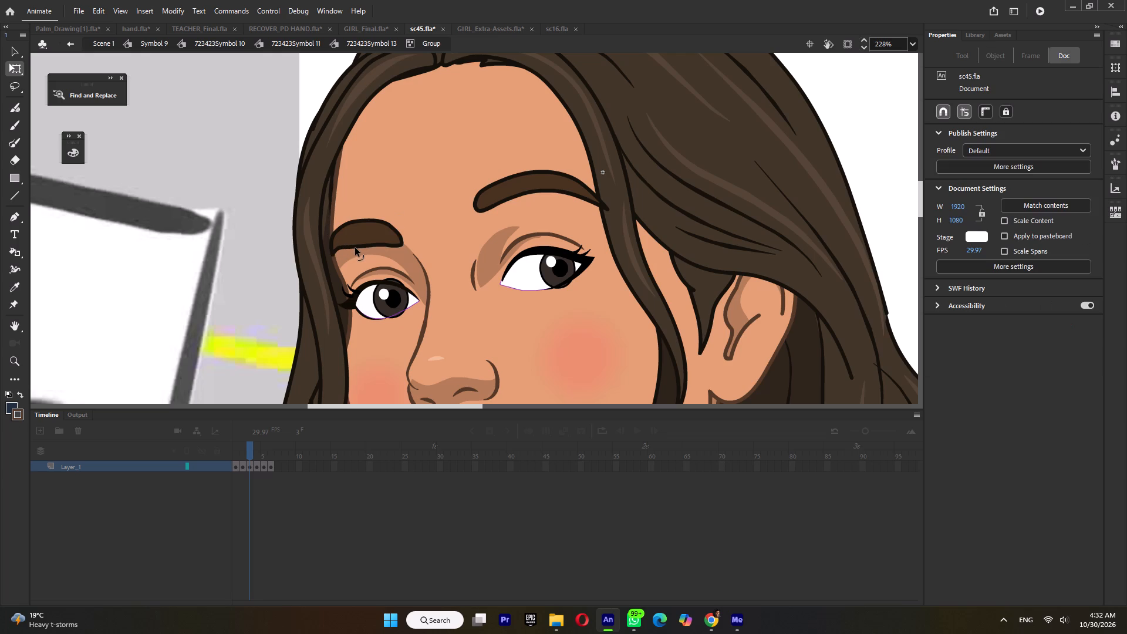
pyautogui.keyDown('ctrl'); pyautogui.scroll(4, 346, 251); pyautogui.keyUp('ctrl')
pyautogui.moveTo(339, 240); pyautogui.dragTo(339, 245)
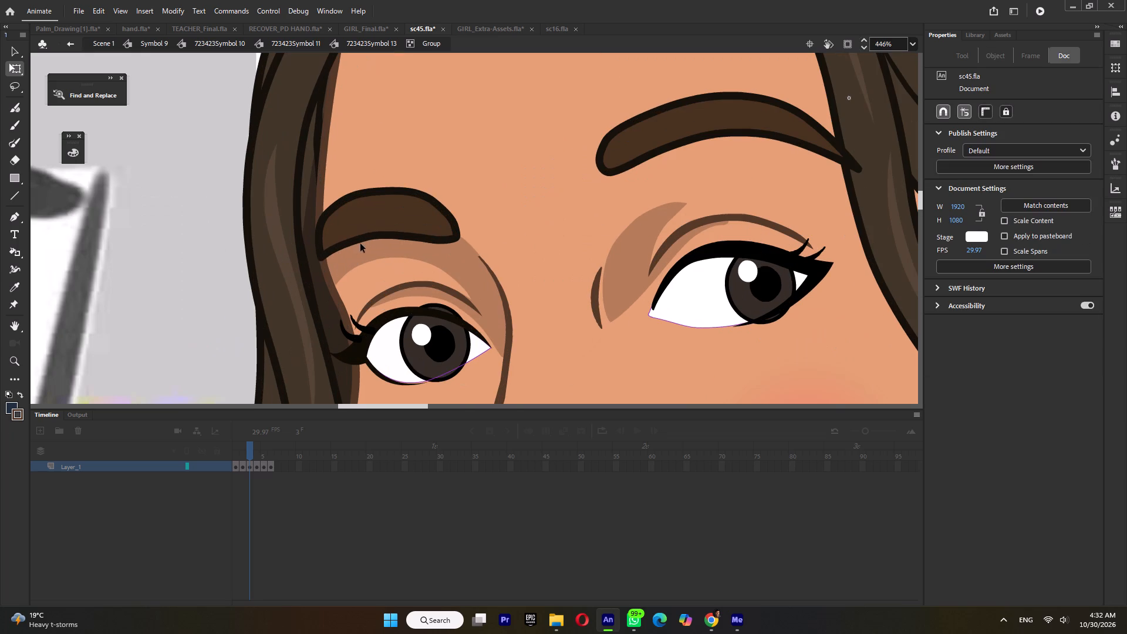
pyautogui.click(380, 235)
pyautogui.moveTo(396, 190); pyautogui.dragTo(397, 198)
pyautogui.moveTo(345, 198); pyautogui.dragTo(348, 211)
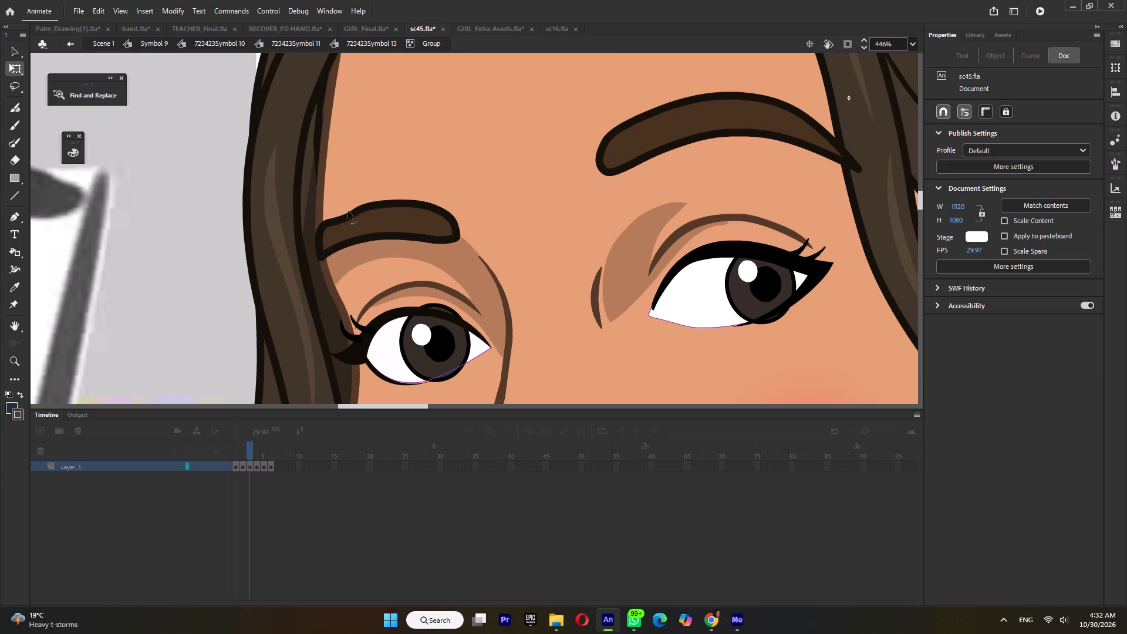
pyautogui.moveTo(348, 211); pyautogui.dragTo(348, 205)
pyautogui.click(369, 203)
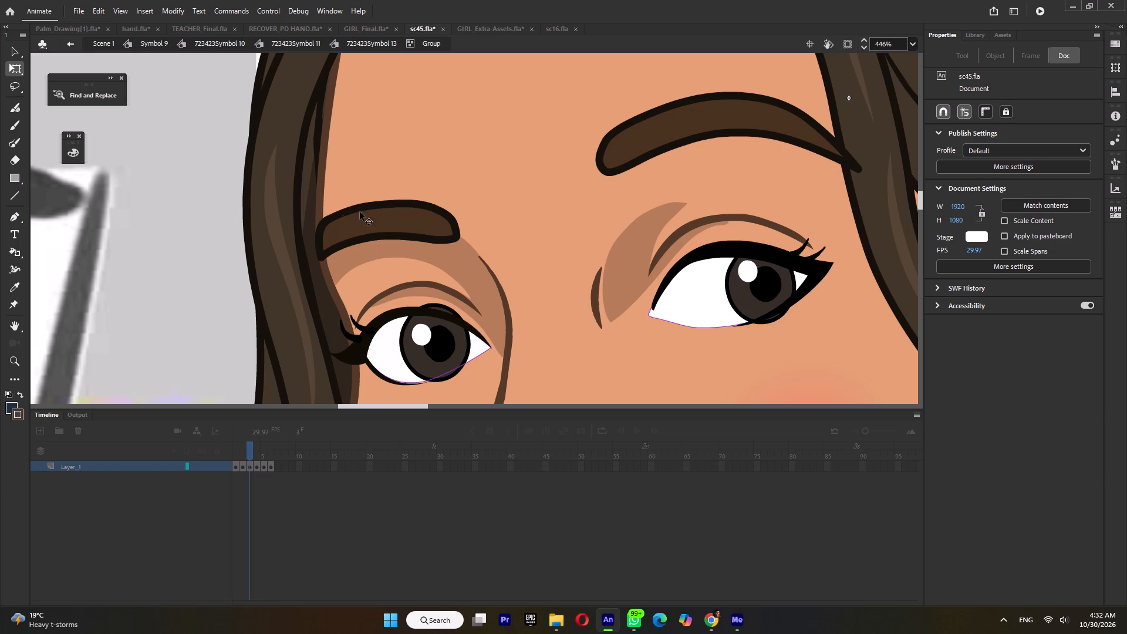
pyautogui.click(330, 218)
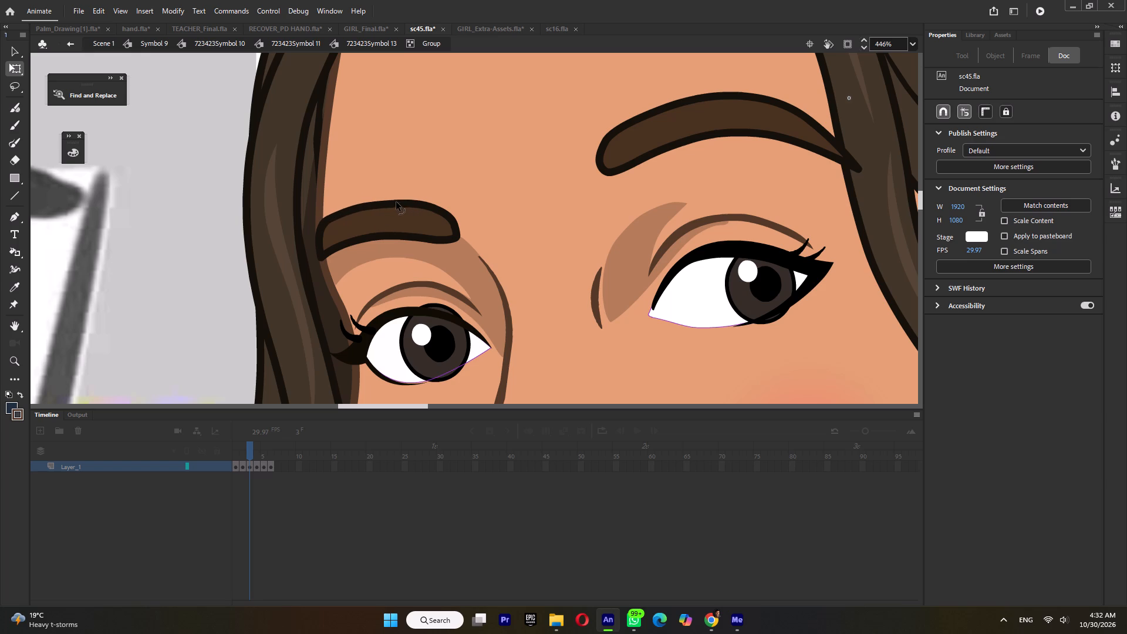
pyautogui.click(396, 202)
# Bend the far eyebrow's upper outline upward toward its outer end to give it a stronger arch.
pyautogui.keyDown('ctrl'); pyautogui.scroll(-3, 409, 222); pyautogui.keyUp('ctrl')
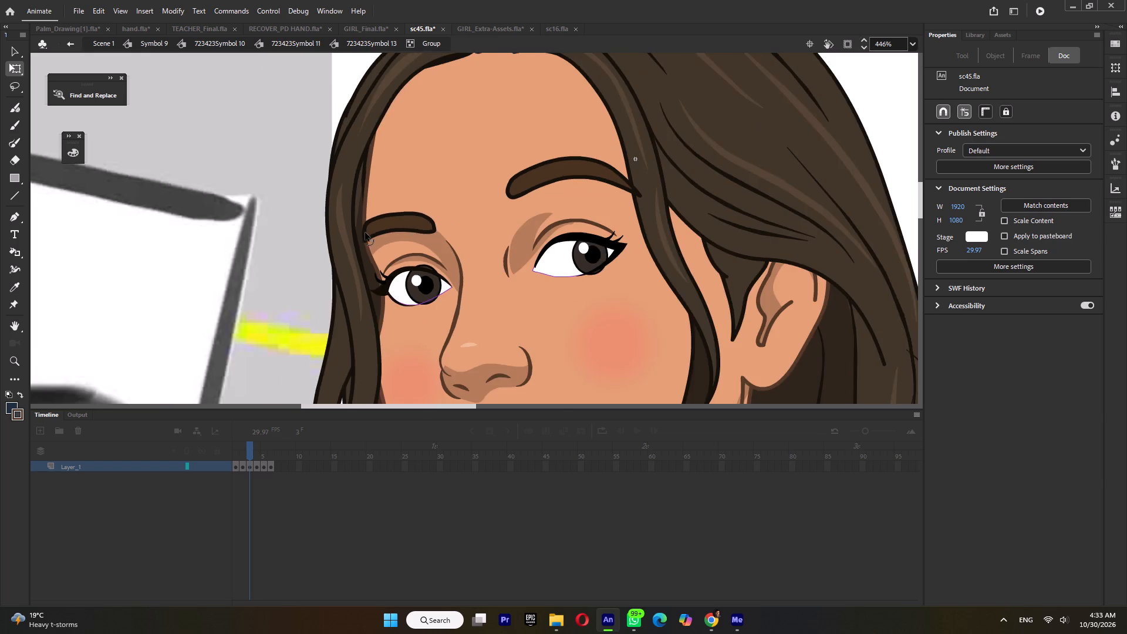
pyautogui.keyDown('ctrl'); pyautogui.scroll(4, 365, 232); pyautogui.keyUp('ctrl')
pyautogui.click(372, 207)
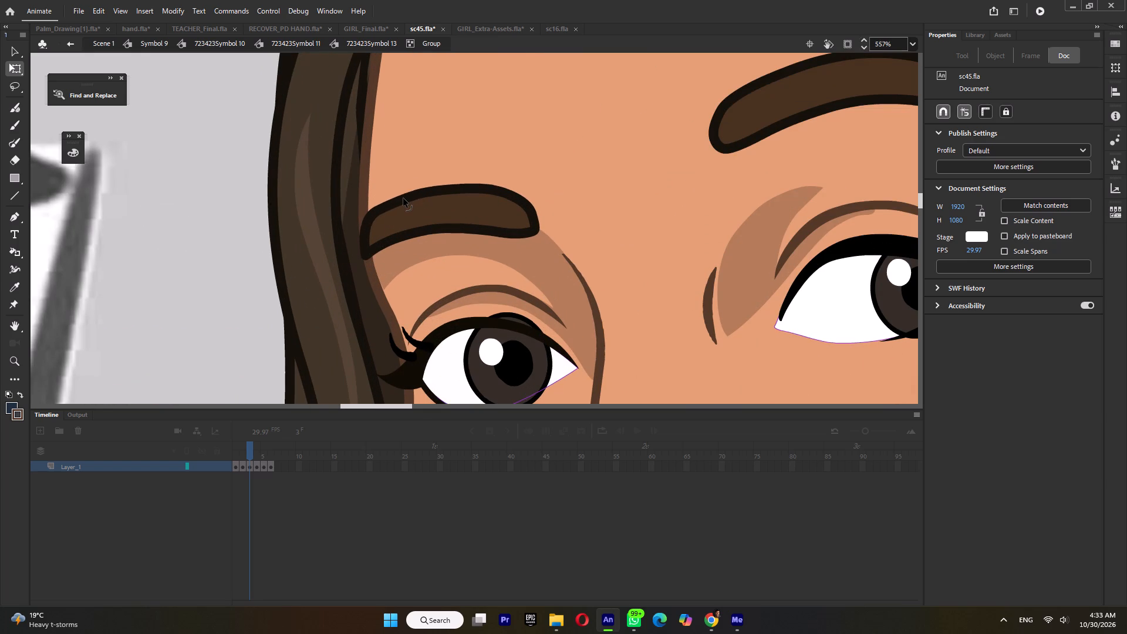
pyautogui.moveTo(403, 198); pyautogui.dragTo(403, 193)
pyautogui.click(433, 190)
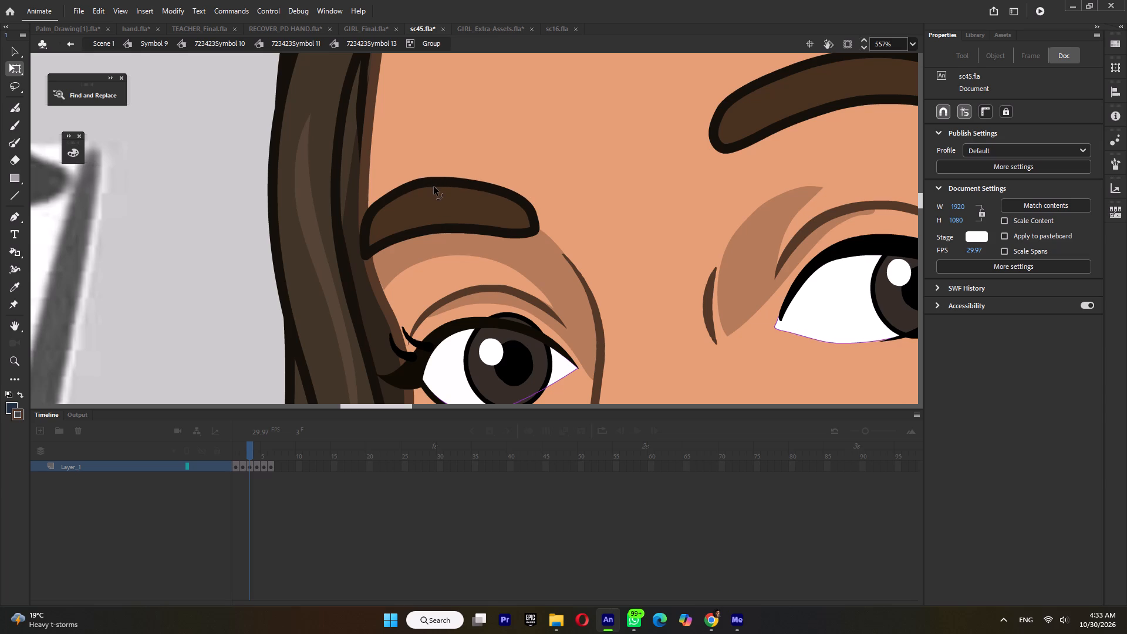
# Refine the far eyebrow by pulling its outer tip toward the hair, adjusting the lower curve and flattening the upper edge.
pyautogui.keyDown('ctrl'); pyautogui.scroll(-14, 500, 244); pyautogui.keyUp('ctrl')
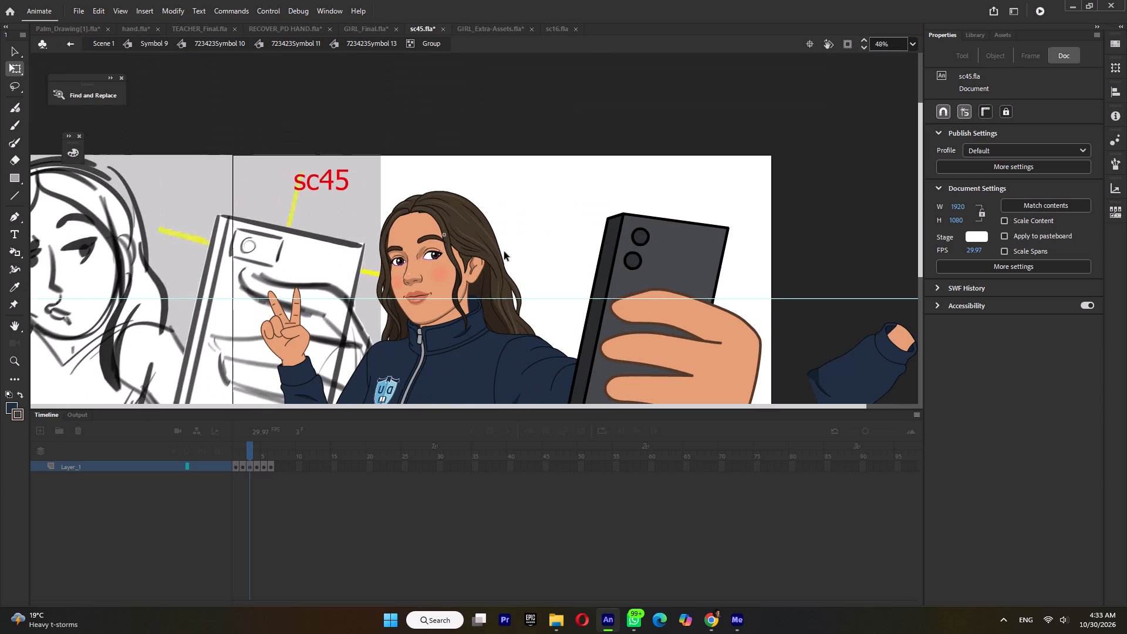
pyautogui.keyDown('ctrl'); pyautogui.scroll(-1, 511, 249); pyautogui.keyUp('ctrl')
pyautogui.keyDown('ctrl'); pyautogui.scroll(5, 508, 251); pyautogui.keyUp('ctrl')
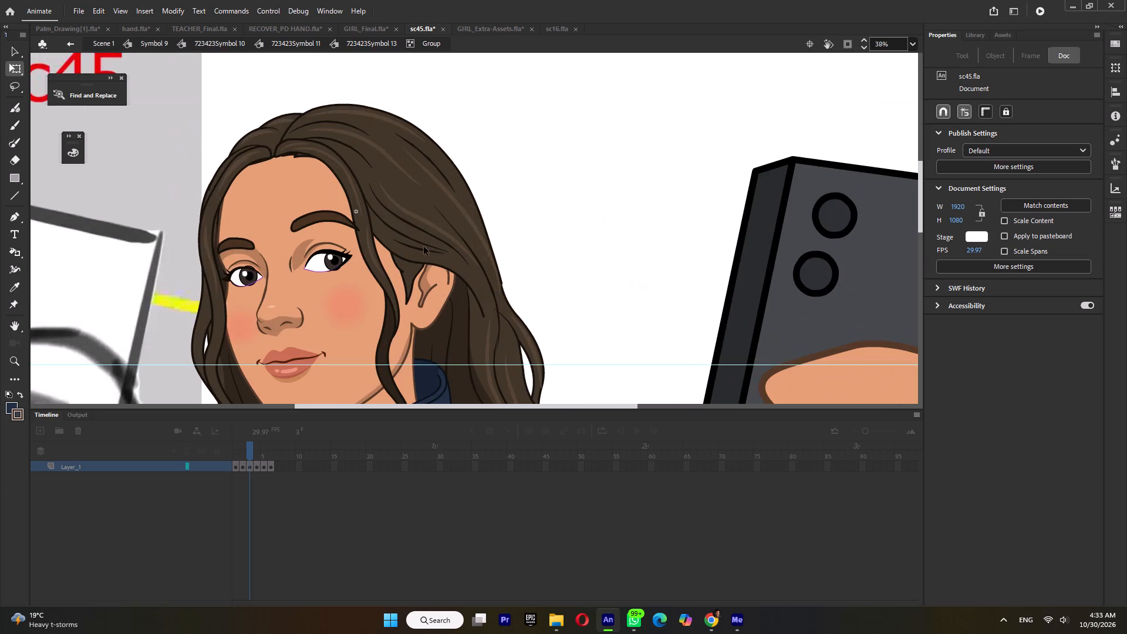
pyautogui.keyDown('ctrl'); pyautogui.scroll(5, 195, 240); pyautogui.keyUp('ctrl')
pyautogui.click(253, 272)
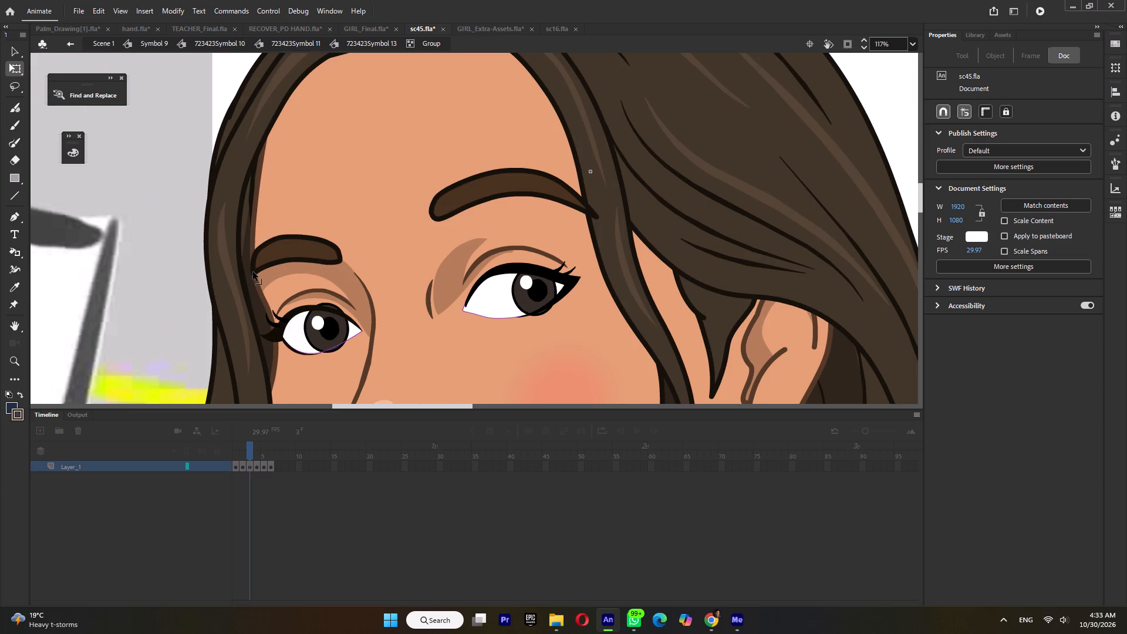
pyautogui.moveTo(272, 265); pyautogui.dragTo(275, 268)
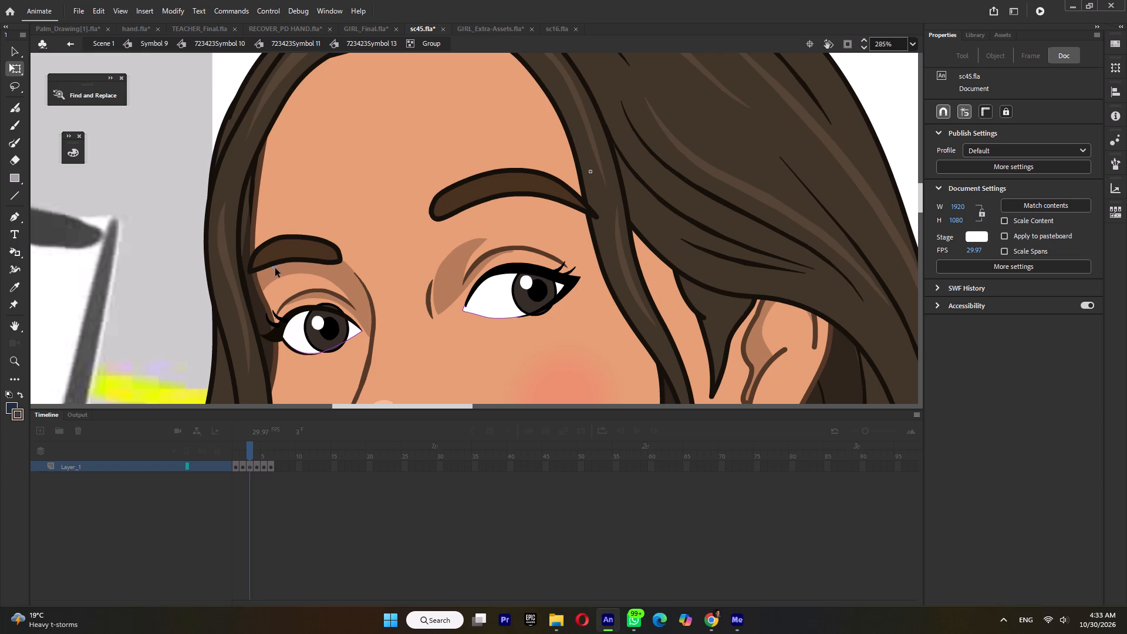
pyautogui.moveTo(275, 268); pyautogui.dragTo(275, 273)
pyautogui.click(275, 264)
pyautogui.click(293, 260)
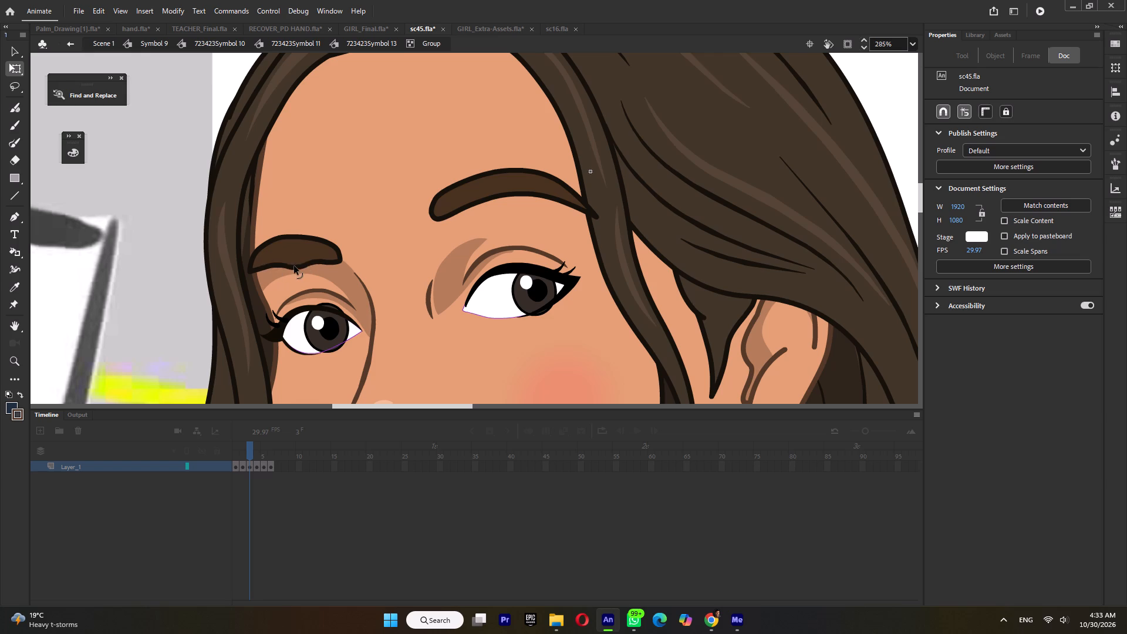
pyautogui.click(294, 261)
pyautogui.click(374, 218)
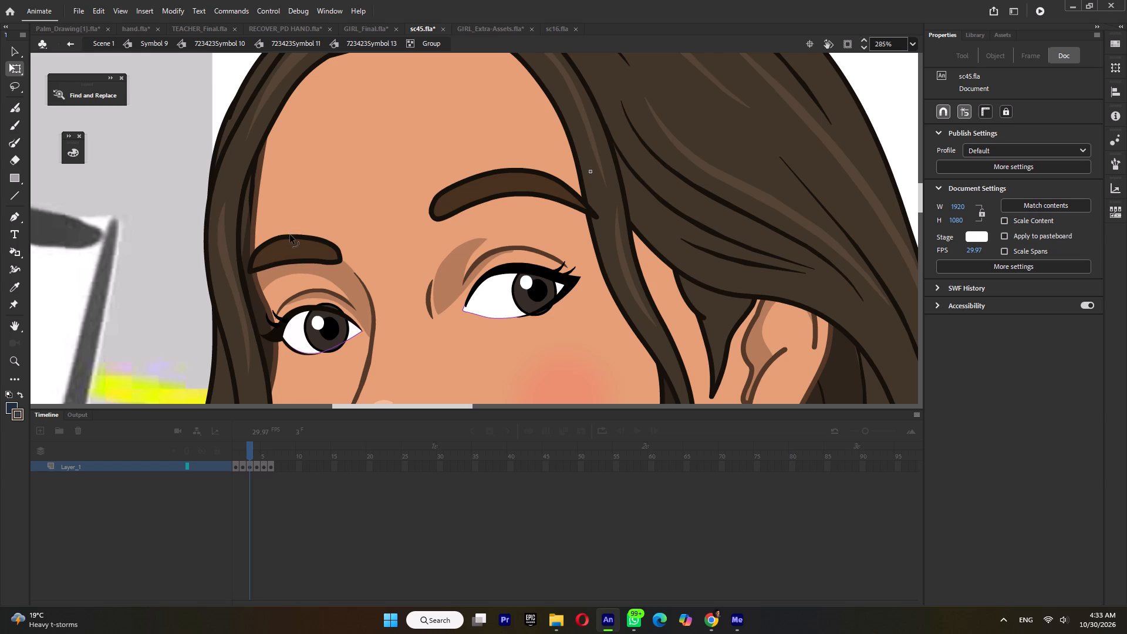
pyautogui.click(290, 235)
pyautogui.click(275, 240)
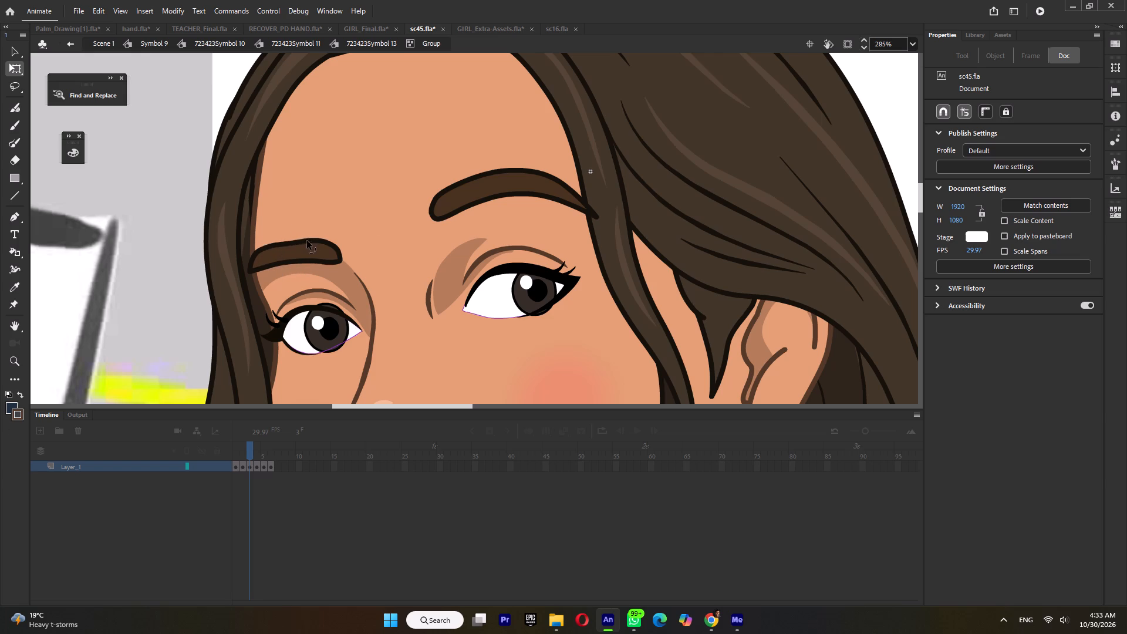
pyautogui.click(315, 240)
pyautogui.click(294, 261)
pyautogui.click(279, 263)
pyautogui.click(309, 262)
pyautogui.click(398, 258)
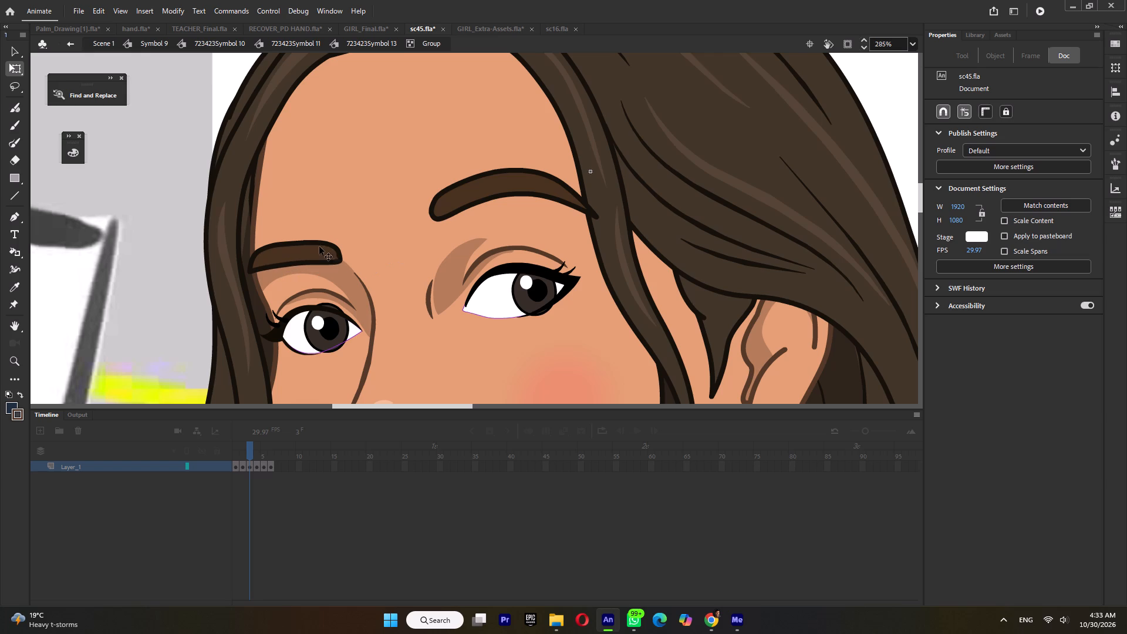
# Leave the far eyebrow's group and check the brows against the whole shot.
pyautogui.doubleClick(311, 243)
pyautogui.click(315, 218)
pyautogui.click(259, 248)
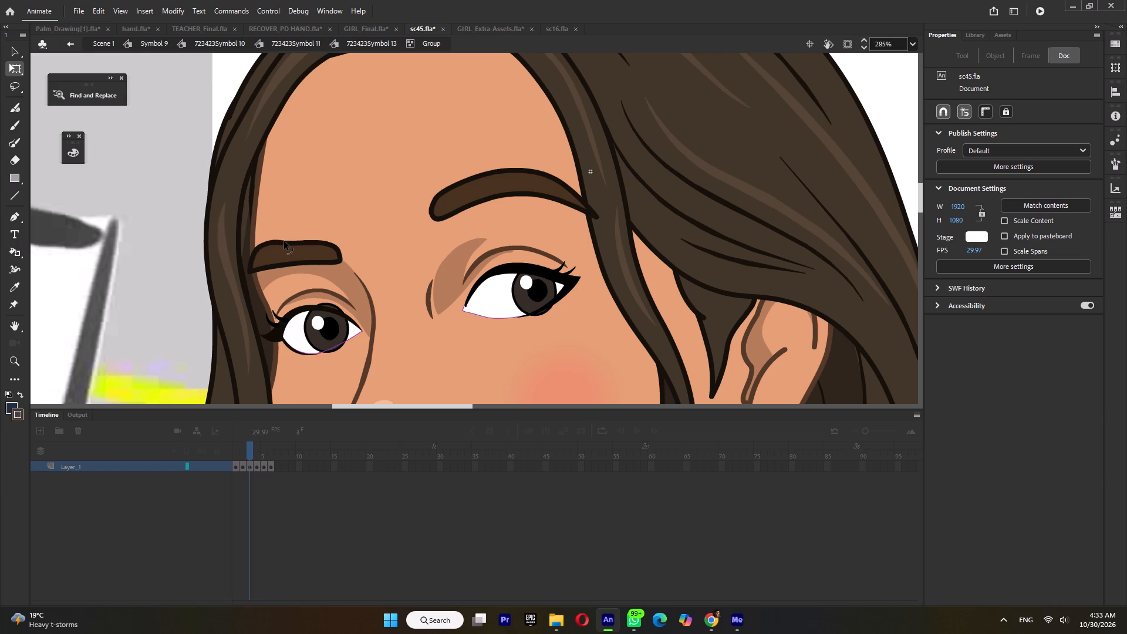
pyautogui.click(285, 241)
pyautogui.doubleClick(336, 210)
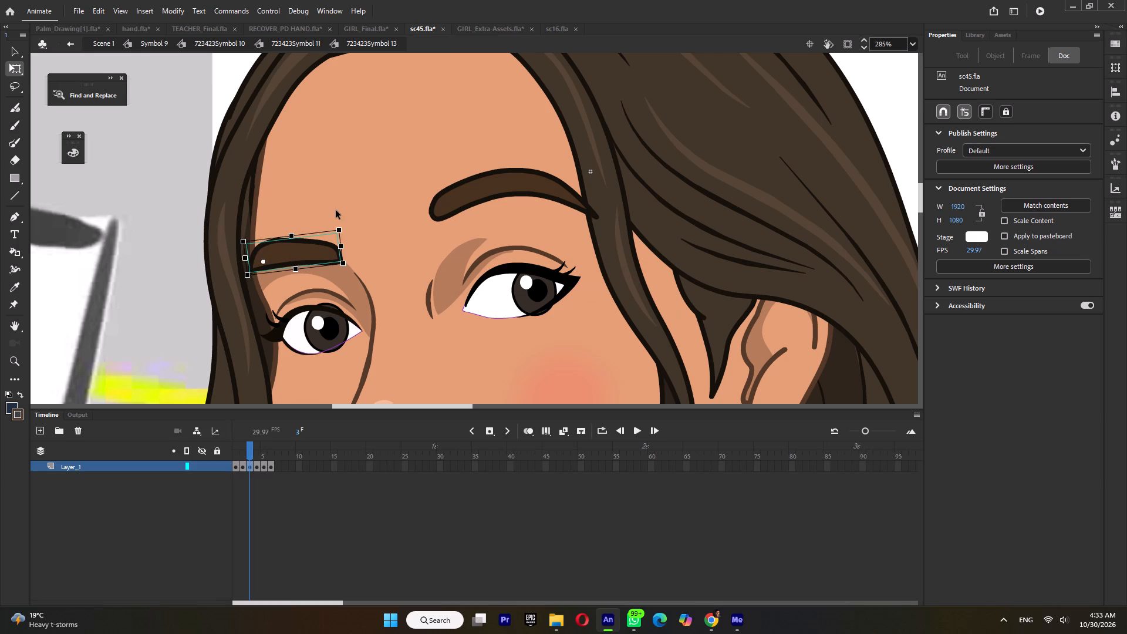
pyautogui.keyDown('ctrl'); pyautogui.scroll(-8, 365, 276); pyautogui.keyUp('ctrl')
pyautogui.keyDown('ctrl'); pyautogui.scroll(-5, 487, 234); pyautogui.keyUp('ctrl')
pyautogui.click(532, 214)
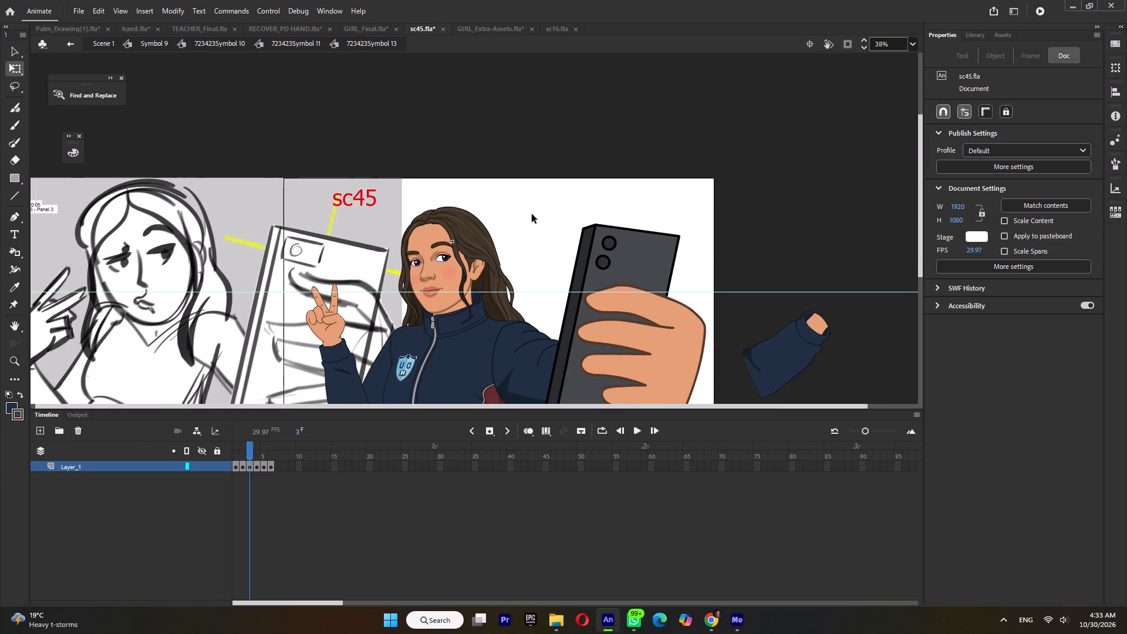
# In the eye symbol, shift both irises toward the phone side so her gaze turns to the phone.
pyautogui.keyDown('ctrl'); pyautogui.scroll(10, 428, 267); pyautogui.keyUp('ctrl')
pyautogui.tripleClick(325, 251)
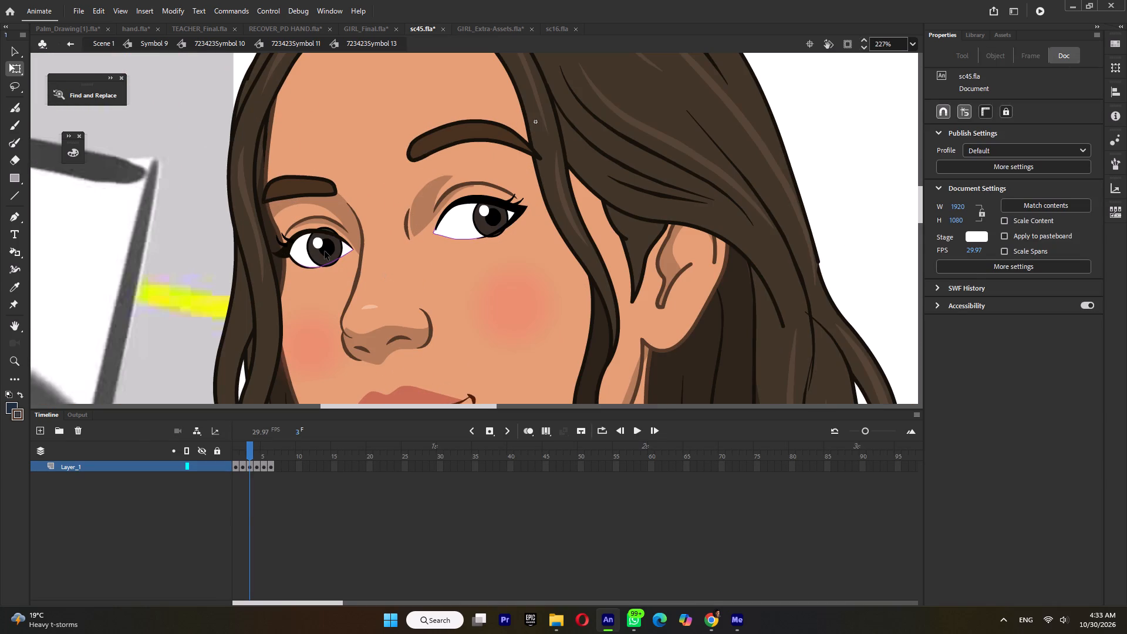
pyautogui.keyDown('ctrl'); pyautogui.scroll(4, 325, 251); pyautogui.keyUp('ctrl')
pyautogui.moveTo(323, 258); pyautogui.dragTo(341, 260)
pyautogui.click(638, 193)
pyautogui.moveTo(647, 200); pyautogui.dragTo(663, 194)
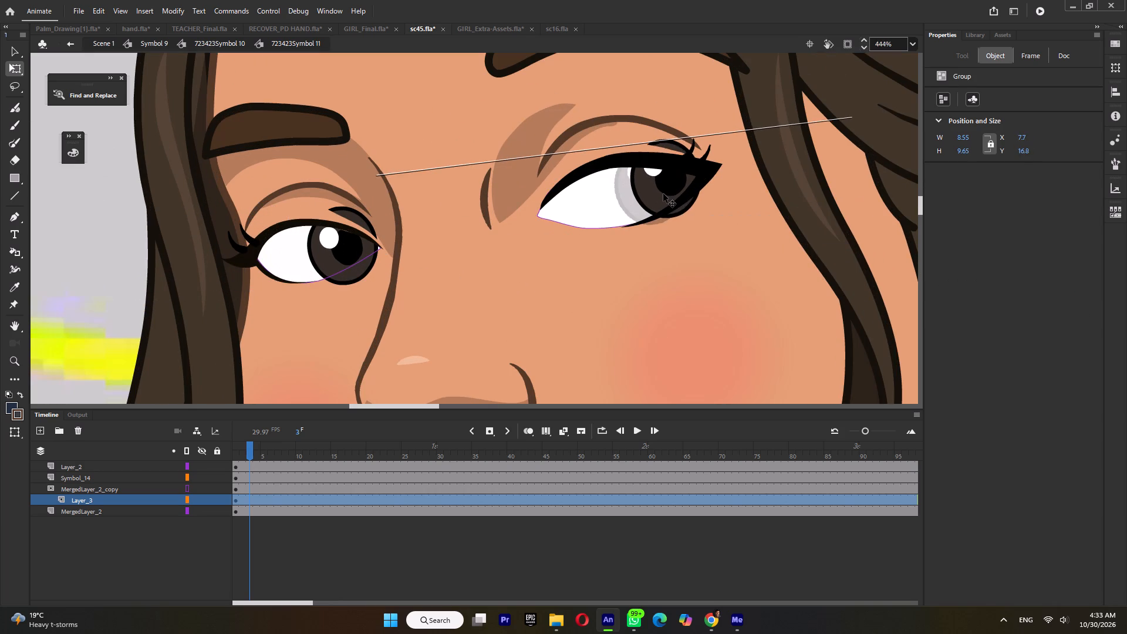
pyautogui.moveTo(663, 194); pyautogui.dragTo(662, 197)
pyautogui.keyDown('ctrl'); pyautogui.scroll(-6, 663, 201); pyautogui.keyUp('ctrl')
pyautogui.keyDown('ctrl'); pyautogui.scroll(-3, 281, 171); pyautogui.keyUp('ctrl')
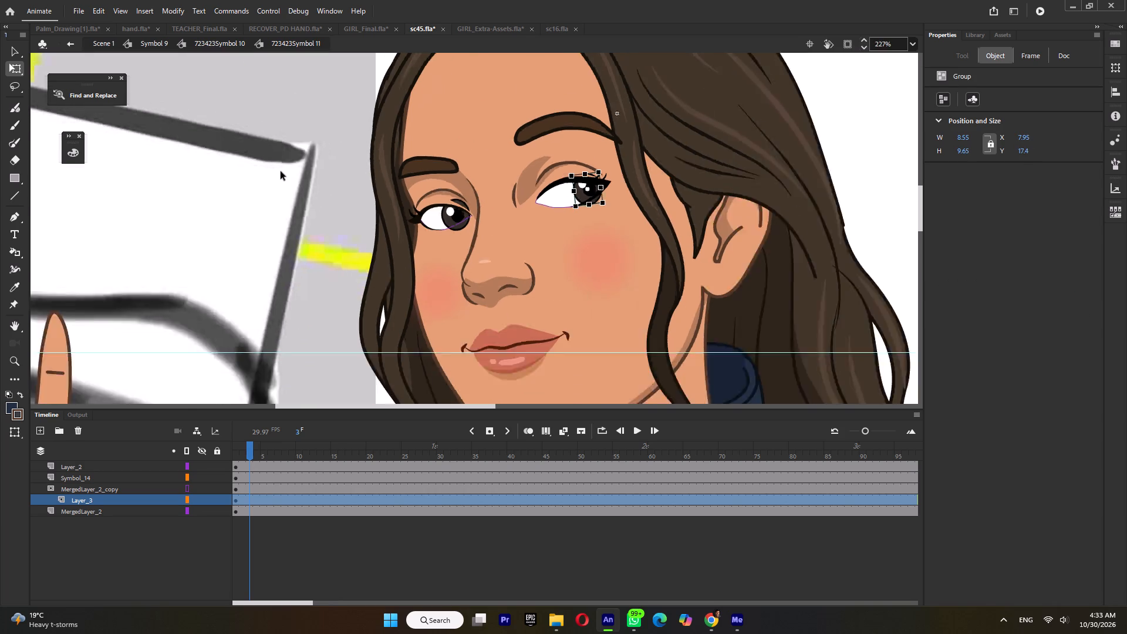
pyautogui.keyDown('ctrl'); pyautogui.scroll(-3, 281, 171); pyautogui.keyUp('ctrl')
pyautogui.keyDown('ctrl'); pyautogui.doubleClick(265, 213); pyautogui.keyUp('ctrl')
pyautogui.keyDown('ctrl'); pyautogui.click(647, 148); pyautogui.keyUp('ctrl')
pyautogui.keyDown('ctrl'); pyautogui.scroll(-4, 588, 185); pyautogui.keyUp('ctrl')
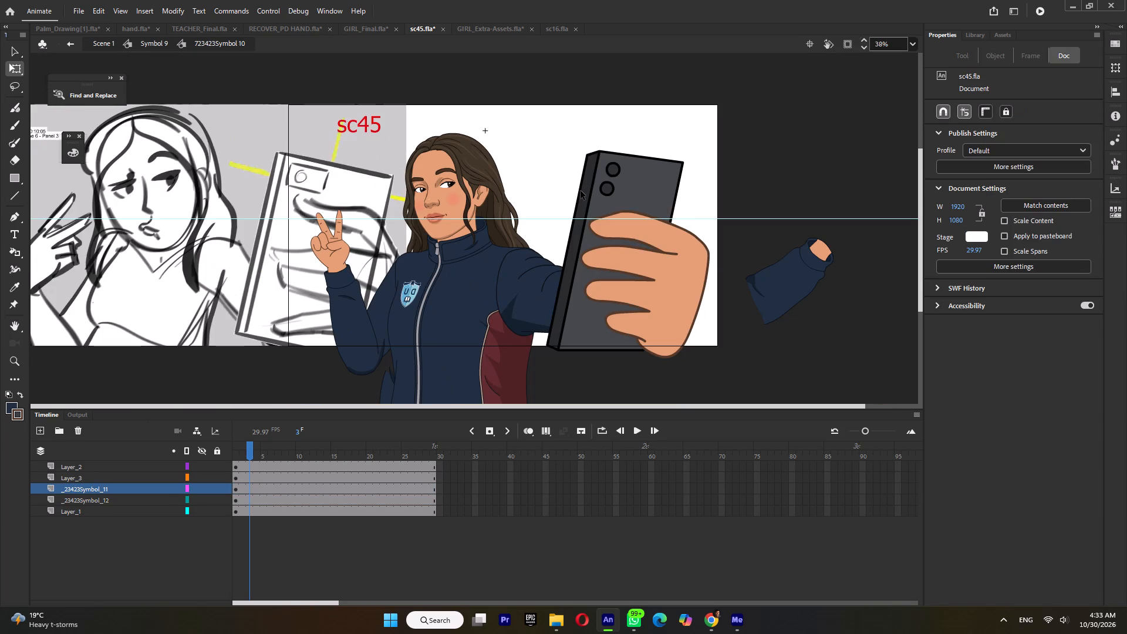
# Inside Symbol 9, distribute all of the girl's body parts to layers and create classic tweens on them.
pyautogui.moveTo(538, 151); pyautogui.dragTo(468, 178)
pyautogui.doubleClick(533, 164)
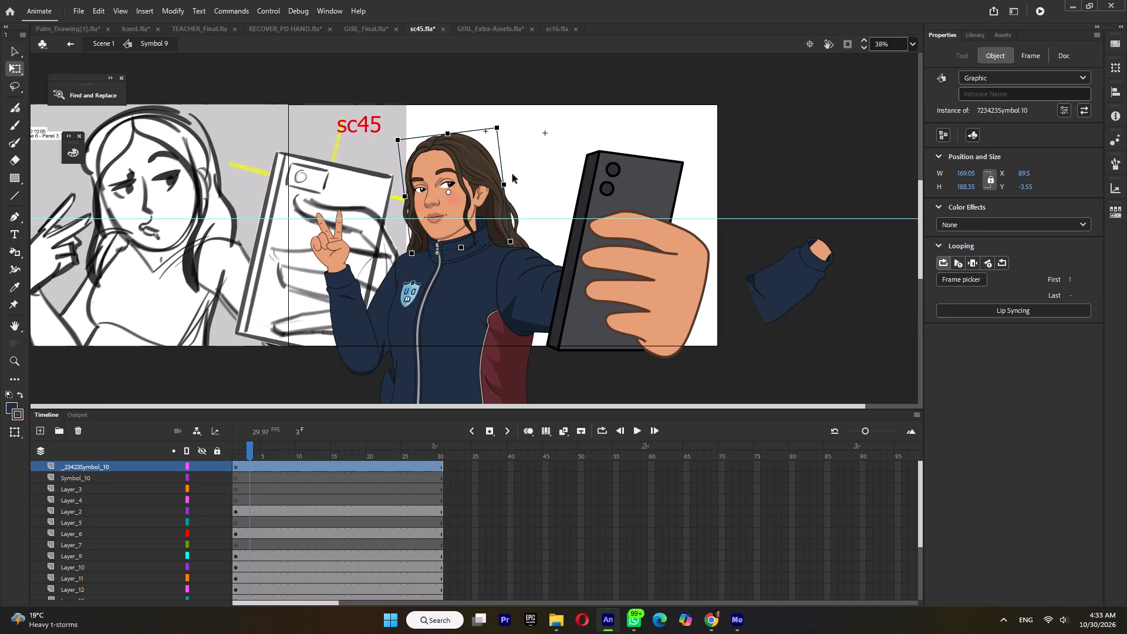
pyautogui.click(534, 183)
pyautogui.click(534, 183)
pyautogui.doubleClick(450, 159)
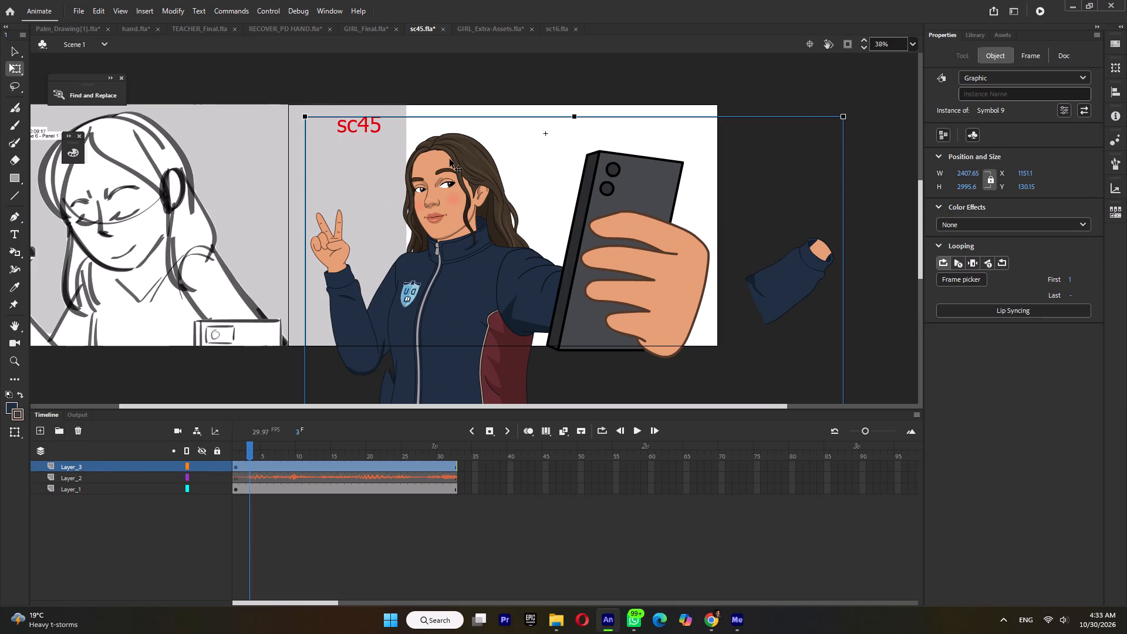
pyautogui.keyDown('ctrl'); pyautogui.scroll(-6, 420, 144); pyautogui.keyUp('ctrl')
pyautogui.moveTo(303, 142); pyautogui.dragTo(673, 448)
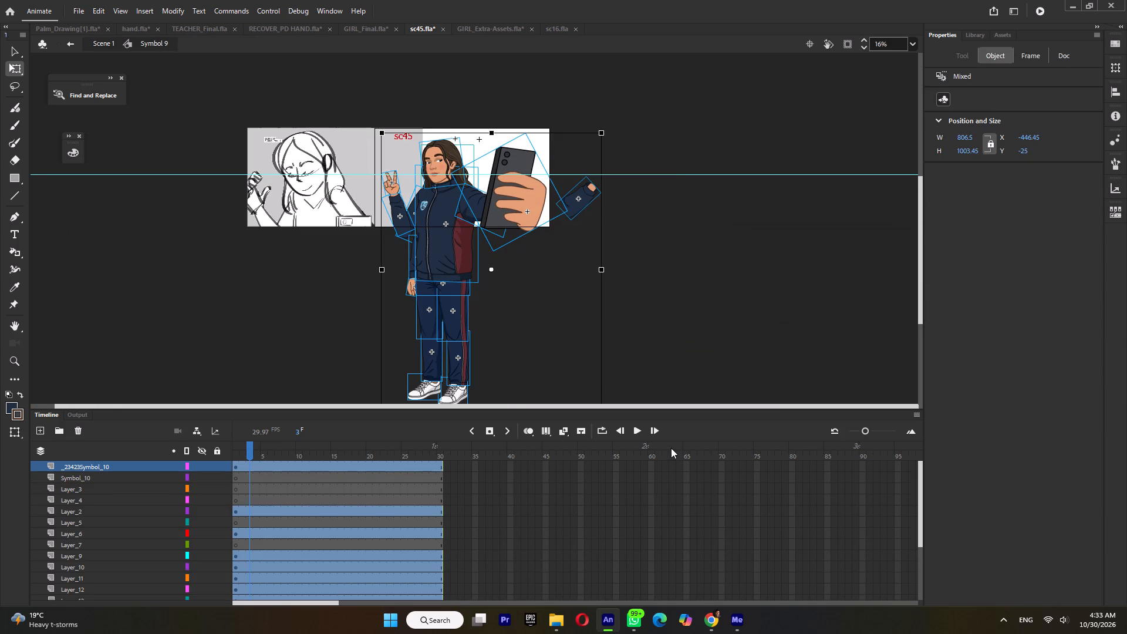
pyautogui.hotkey('ctrl', 'shift', 'd')
pyautogui.hotkey('ctrl', 'm')
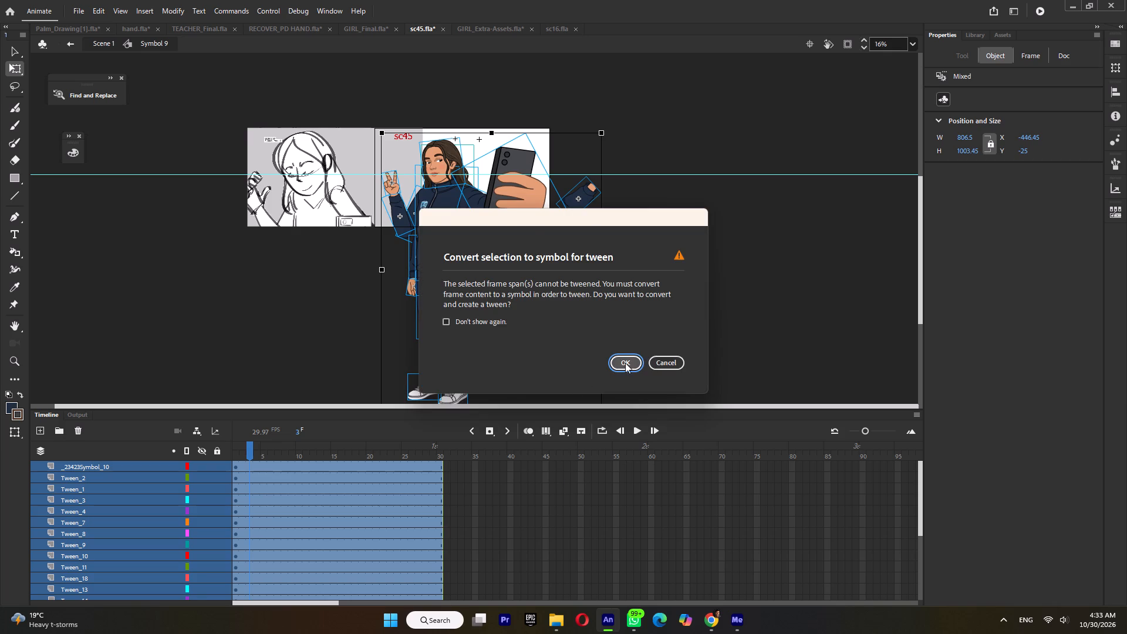
pyautogui.click(625, 363)
pyautogui.hotkey('ctrl', 'm')
# Delete the spare forearm outside the stage and the lowered arm's hand and sleeve beside her hip.
pyautogui.click(592, 268)
pyautogui.click(584, 203)
pyautogui.press('Delete')
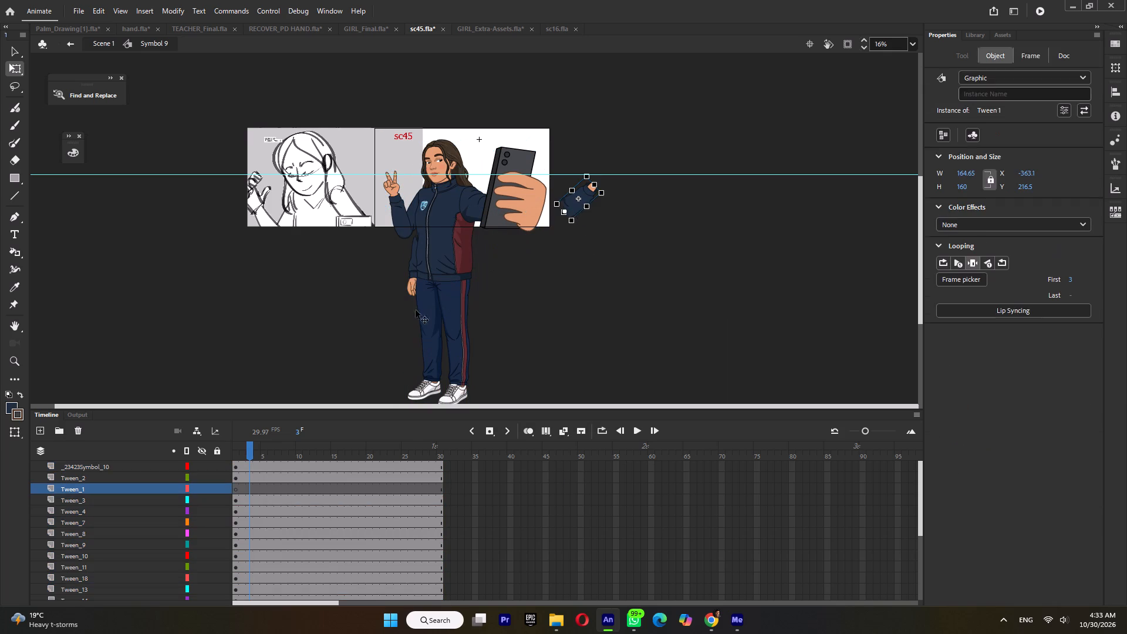
pyautogui.click(408, 286)
pyautogui.press('Delete')
pyautogui.click(411, 261)
pyautogui.press('Delete')
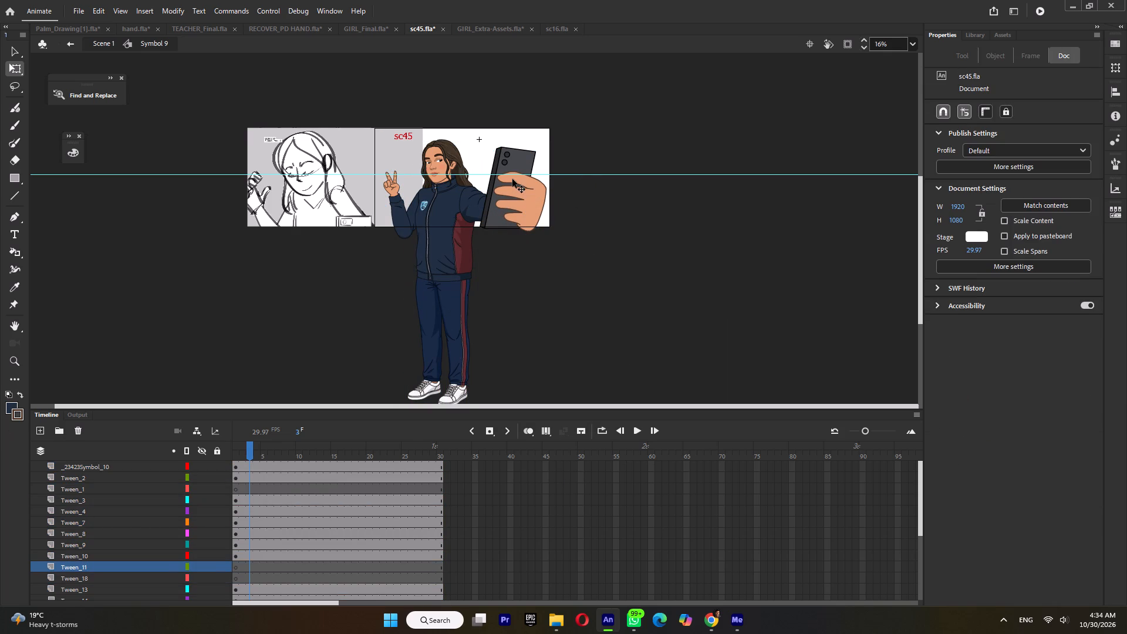
# Rotate the phone-holding hand slightly counterclockwise so the phone stands more upright, and scrub the timeline to check it.
pyautogui.click(511, 160)
pyautogui.moveTo(534, 128); pyautogui.dragTo(524, 128)
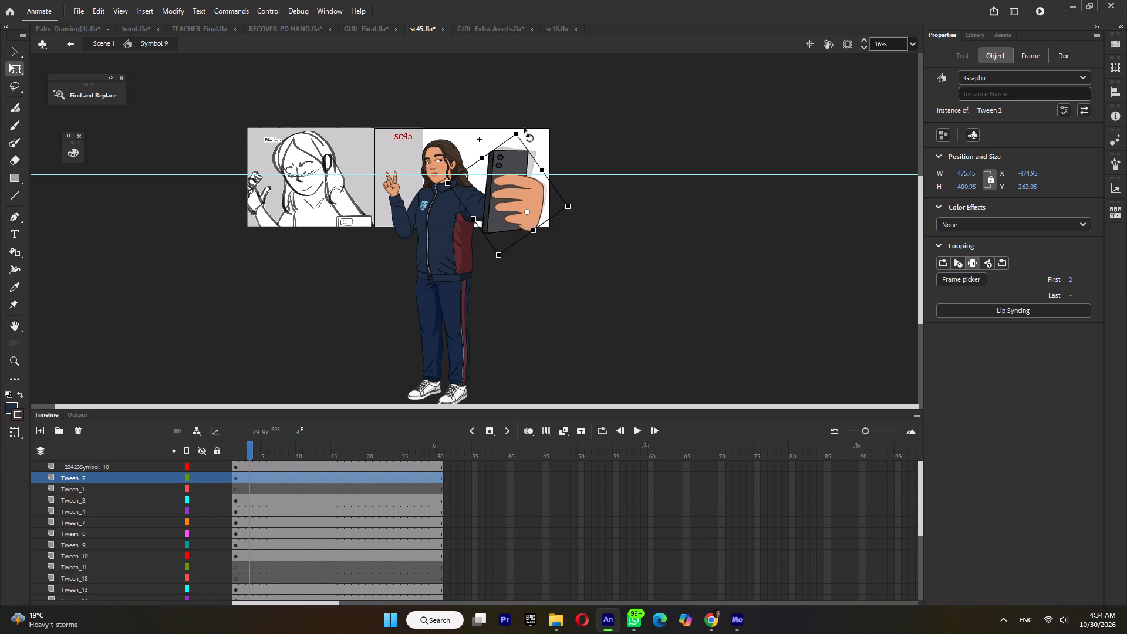
pyautogui.moveTo(524, 128); pyautogui.dragTo(522, 129)
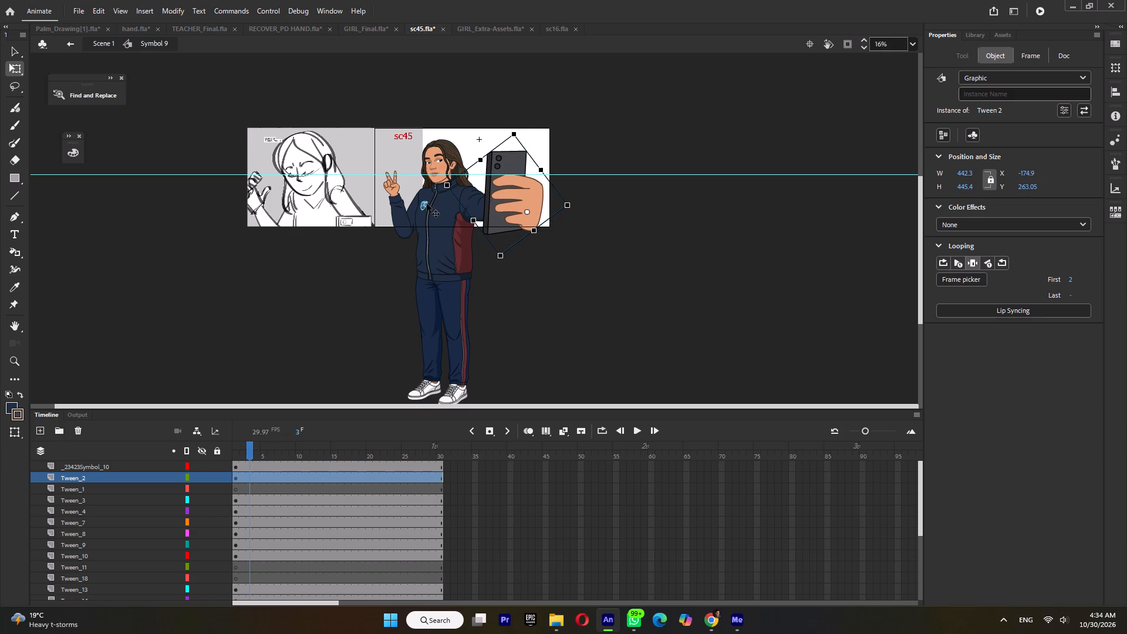
pyautogui.moveTo(261, 447); pyautogui.dragTo(323, 466)
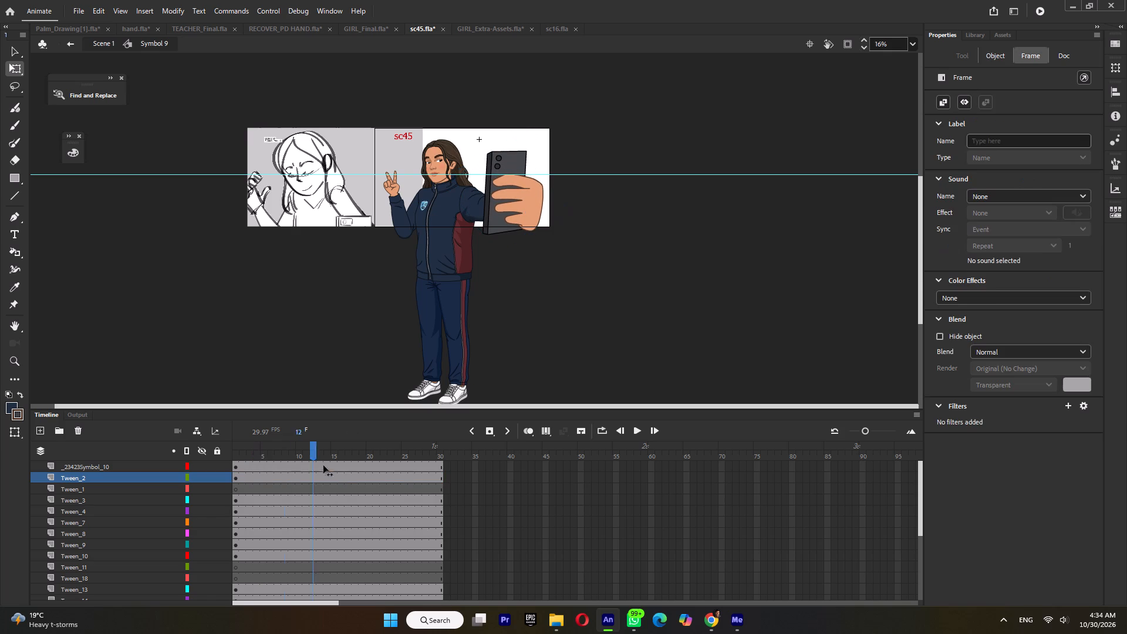
pyautogui.moveTo(323, 466); pyautogui.dragTo(190, 481)
# In the eye symbol, set the eyebrow instance's looping to a single frame, and save sc45.fla.
pyautogui.keyDown('ctrl'); pyautogui.scroll(1, 423, 180); pyautogui.keyUp('ctrl')
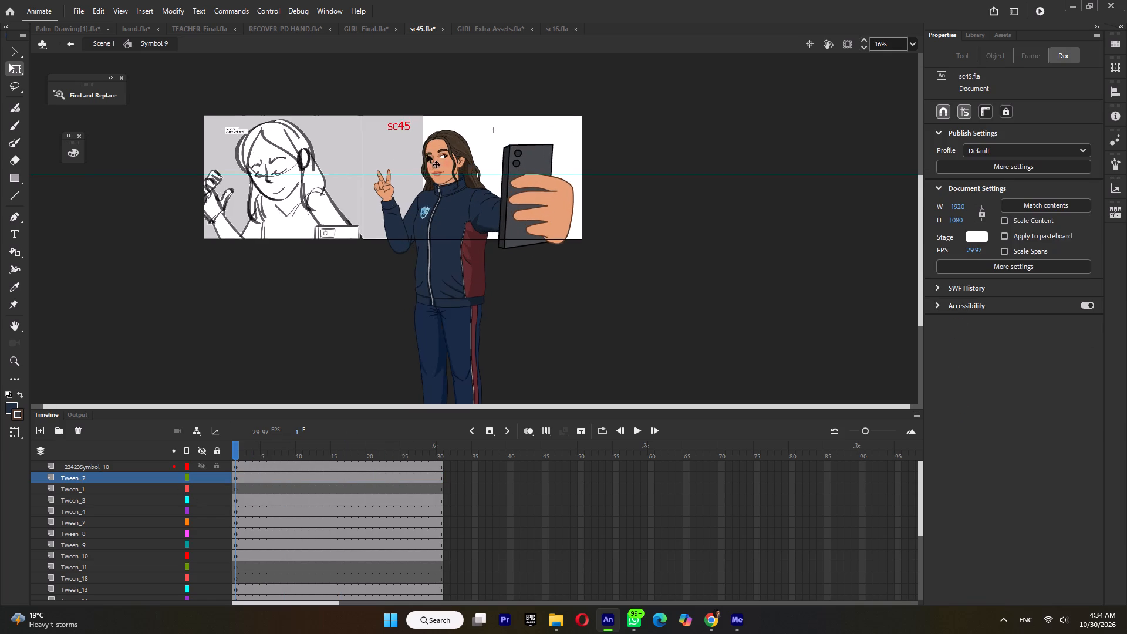
pyautogui.keyDown('ctrl'); pyautogui.scroll(6, 436, 148); pyautogui.keyUp('ctrl')
pyautogui.tripleClick(422, 158)
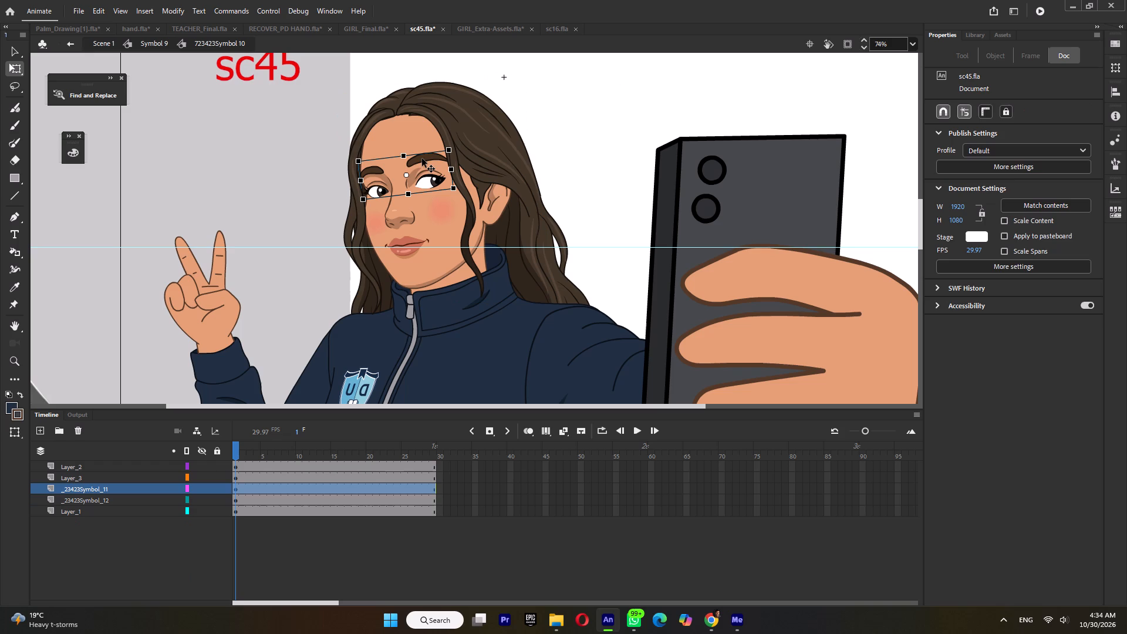
pyautogui.tripleClick(421, 161)
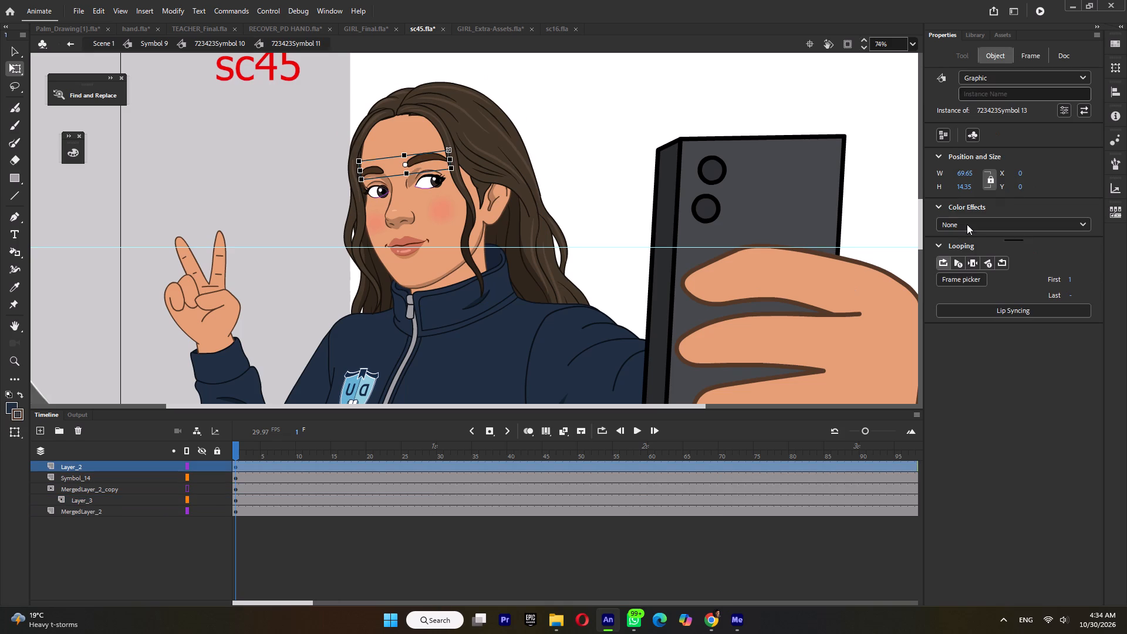
pyautogui.click(972, 265)
pyautogui.doubleClick(616, 205)
pyautogui.keyDown('ctrl'); pyautogui.scroll(-5, 616, 205); pyautogui.keyUp('ctrl')
pyautogui.hotkey('ctrl', 's')
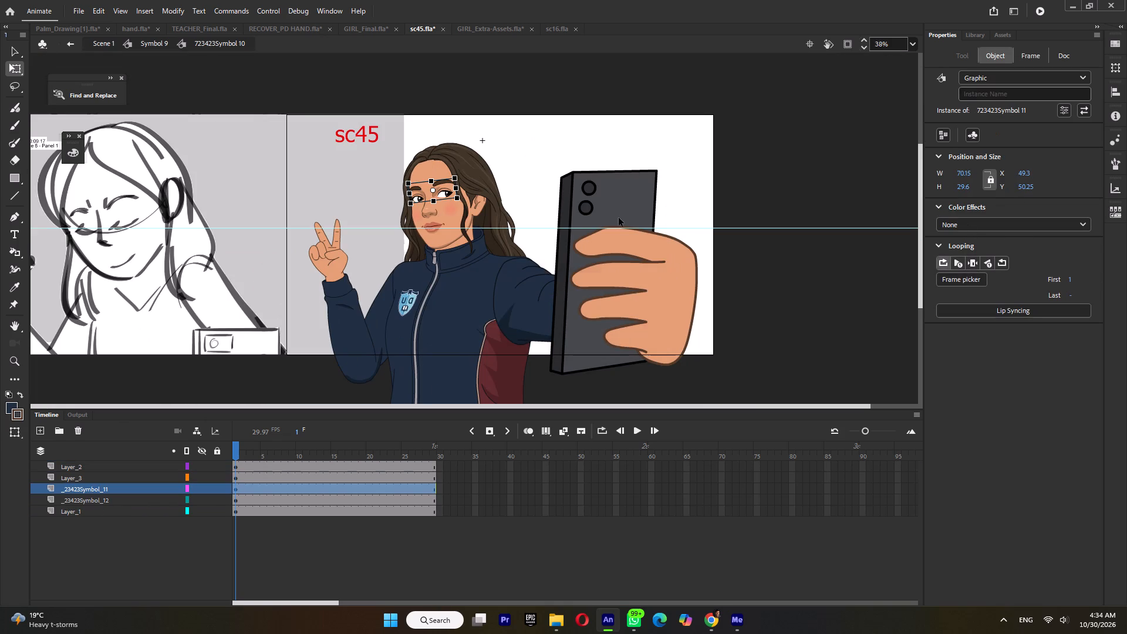
# In sc16.fla, open the mouth symbol and copy the puckered-lips keyframes at frame 24 on Layer_3 and Layer_7.
pyautogui.click(552, 26)
pyautogui.tripleClick(507, 213)
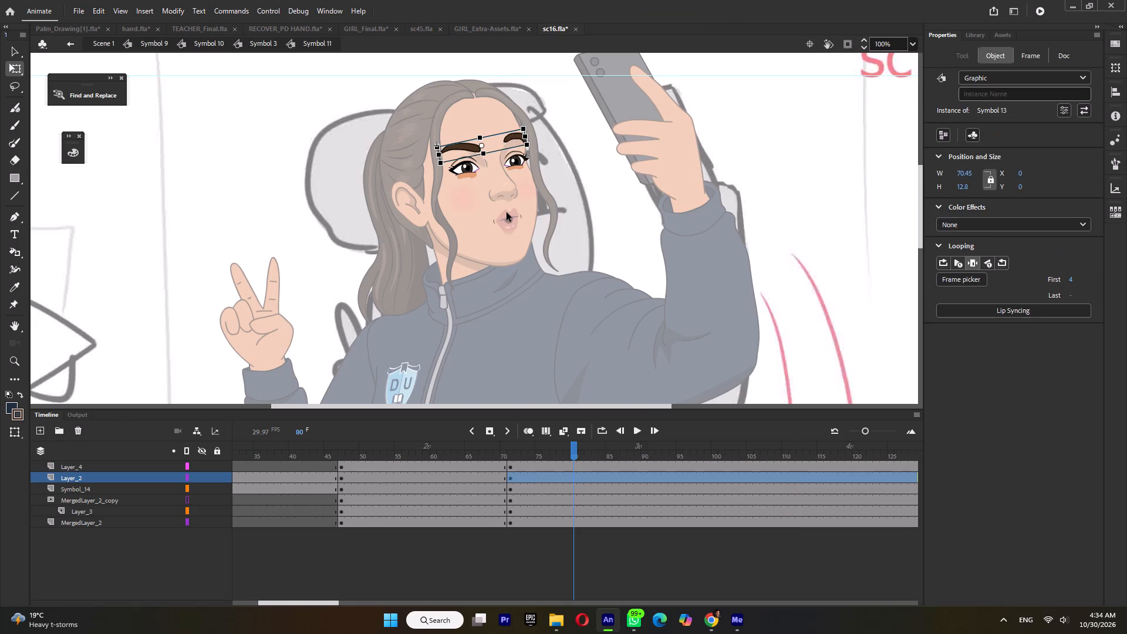
pyautogui.tripleClick(507, 213)
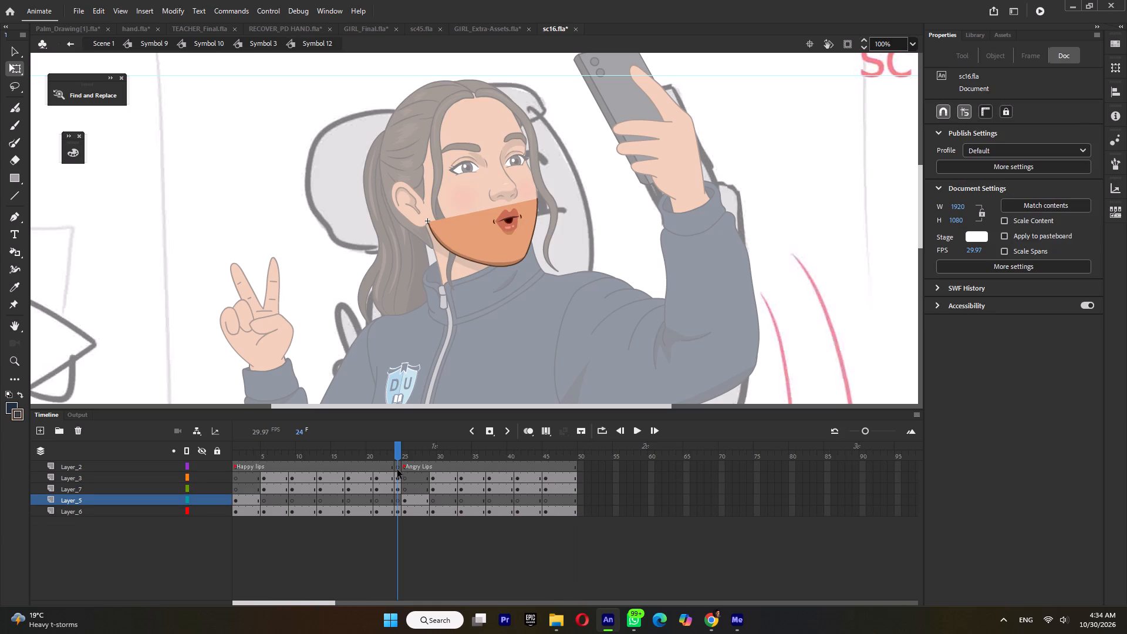
pyautogui.moveTo(397, 477); pyautogui.dragTo(396, 489)
pyautogui.rightClick(395, 485)
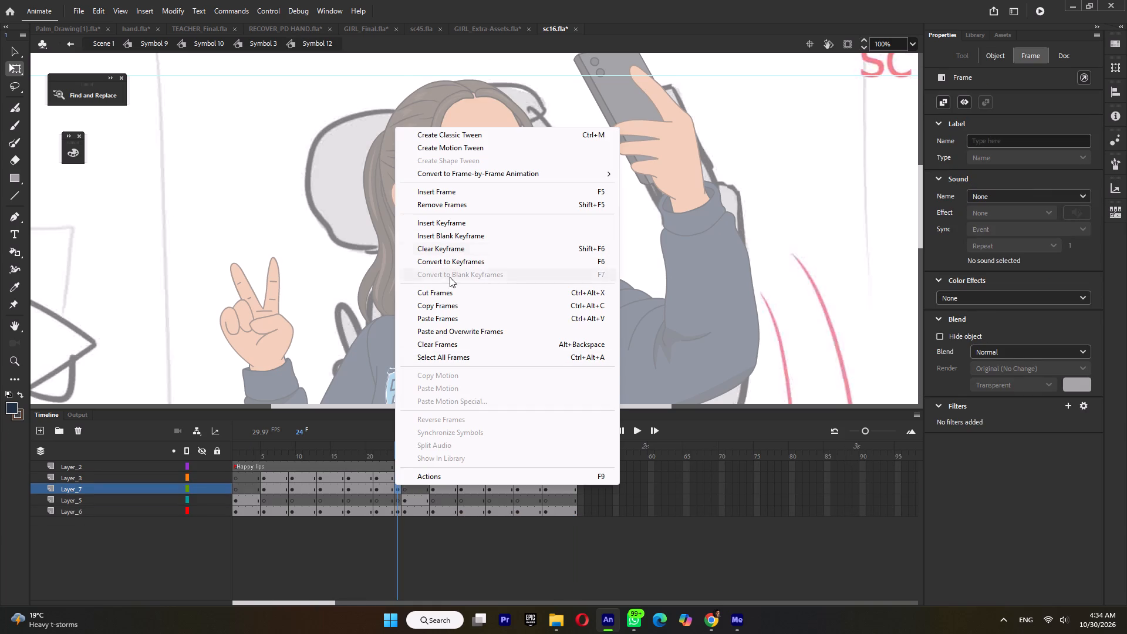
pyautogui.click(447, 305)
# In sc45.fla, paste the copied lips frames at frame 24 of Layer_3 and Layer_7 in the head's mouth symbol.
pyautogui.click(419, 25)
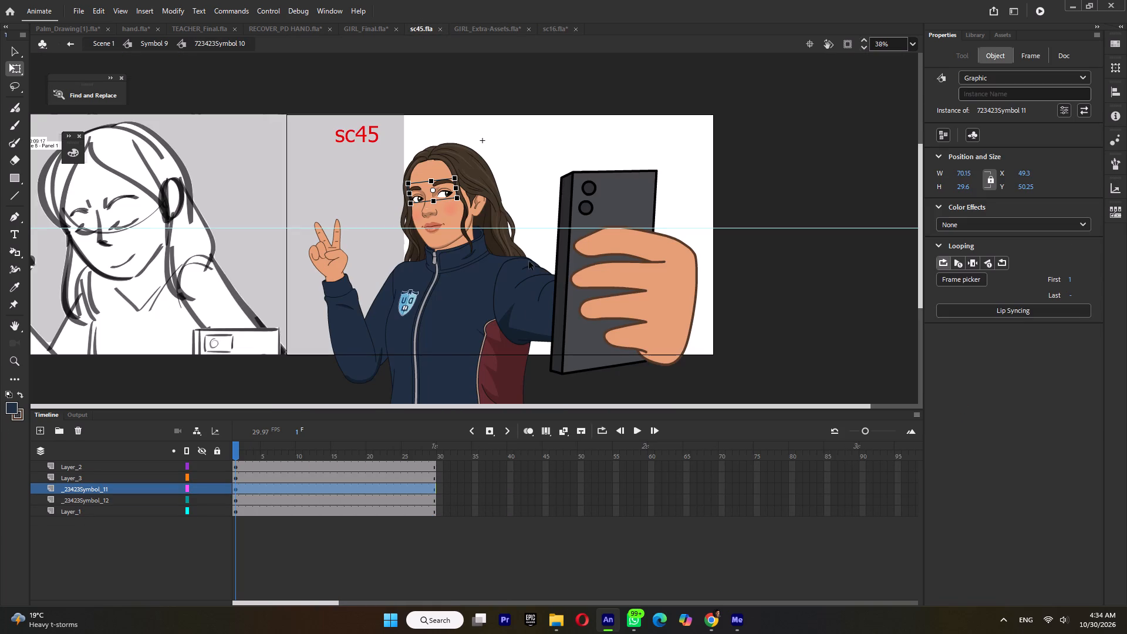
pyautogui.doubleClick(437, 232)
pyautogui.keyDown('ctrl'); pyautogui.scroll(2, 437, 232); pyautogui.keyUp('ctrl')
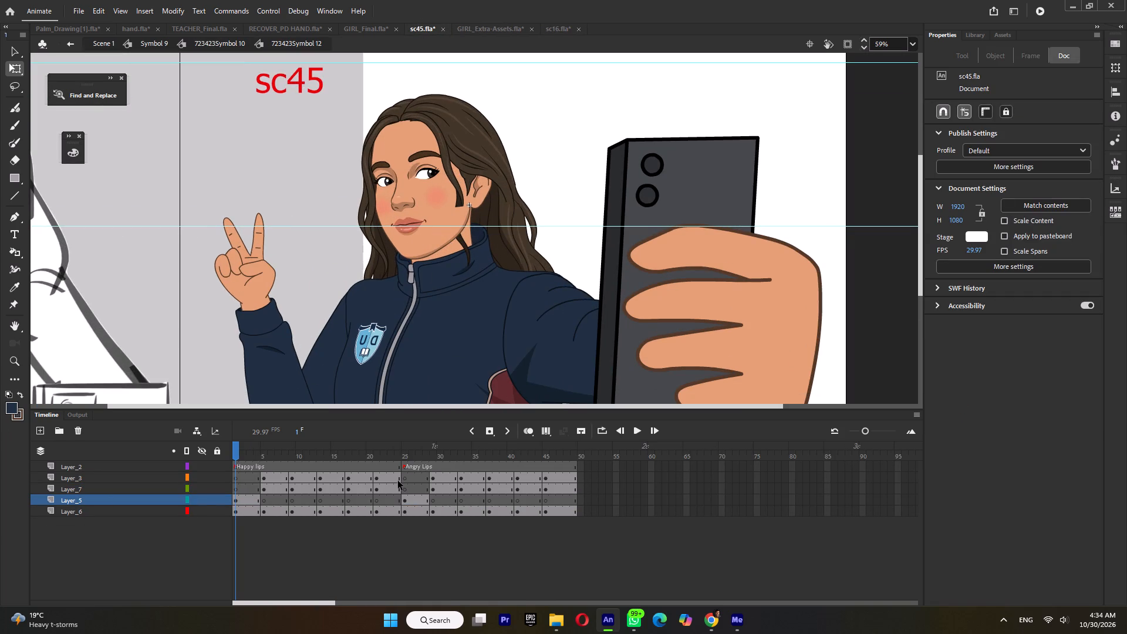
pyautogui.moveTo(398, 478); pyautogui.dragTo(397, 487)
pyautogui.rightClick(397, 487)
pyautogui.click(444, 317)
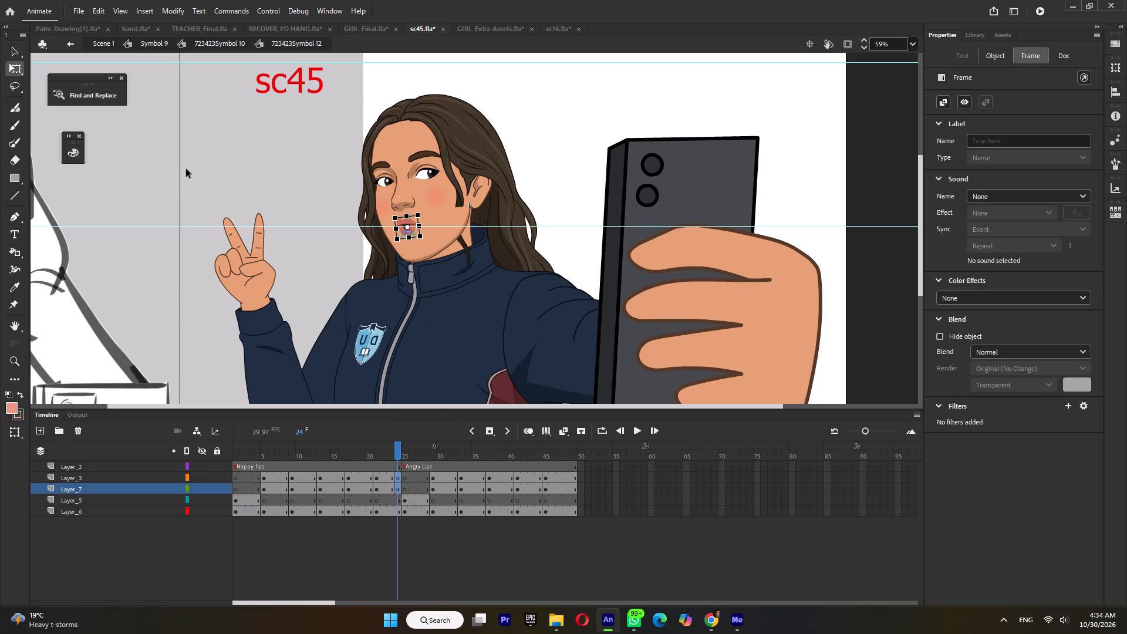
pyautogui.doubleClick(186, 168)
# Set the mouth instance to the puckered lips of frame 24 using the Frame Picker.
pyautogui.click(961, 273)
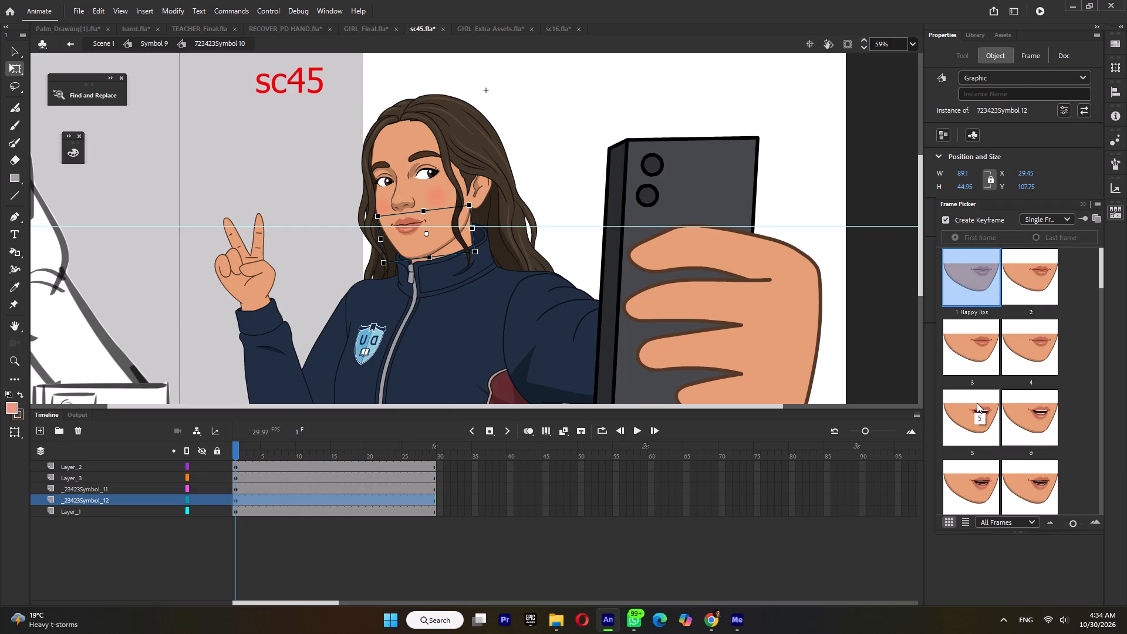
pyautogui.scroll(-10, 977, 403)
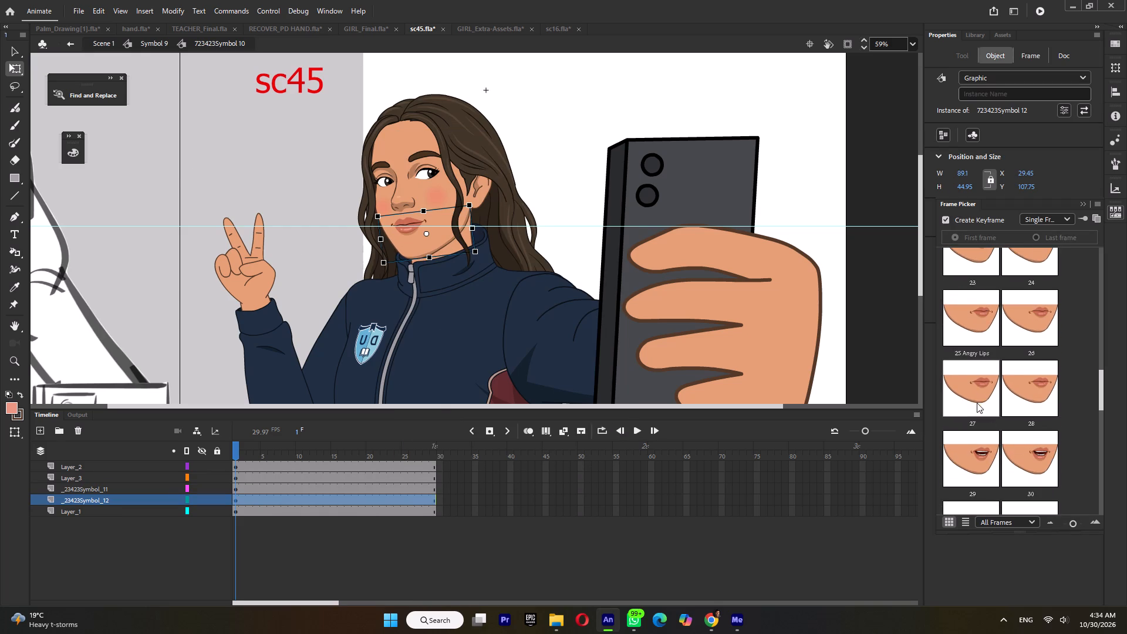
pyautogui.scroll(1, 1025, 324)
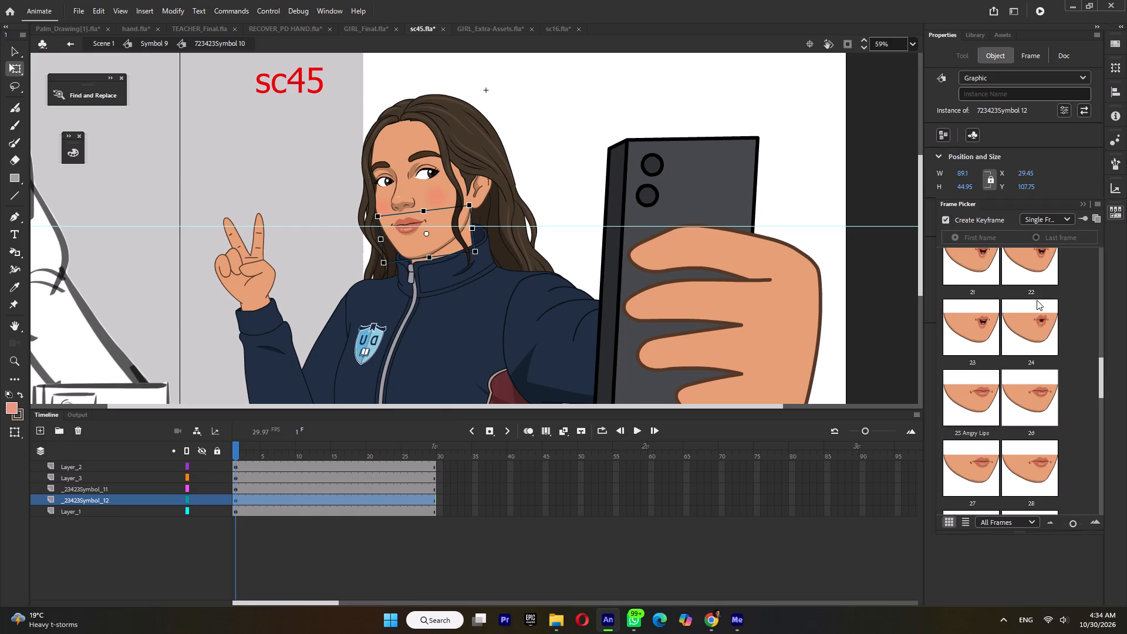
pyautogui.click(1033, 333)
# Scrub through Symbol 9 and the main scene to compare the posed girl with the storyboard animatic.
pyautogui.keyDown('ctrl'); pyautogui.scroll(-5, 521, 263); pyautogui.keyUp('ctrl')
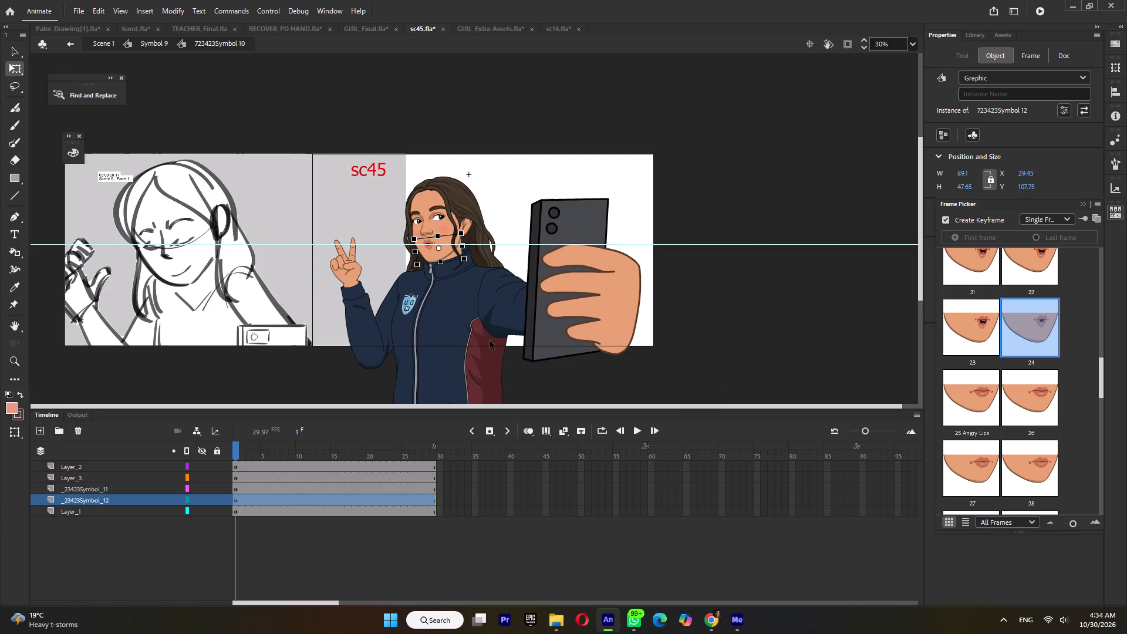
pyautogui.doubleClick(281, 322)
pyautogui.moveTo(287, 450); pyautogui.dragTo(394, 466)
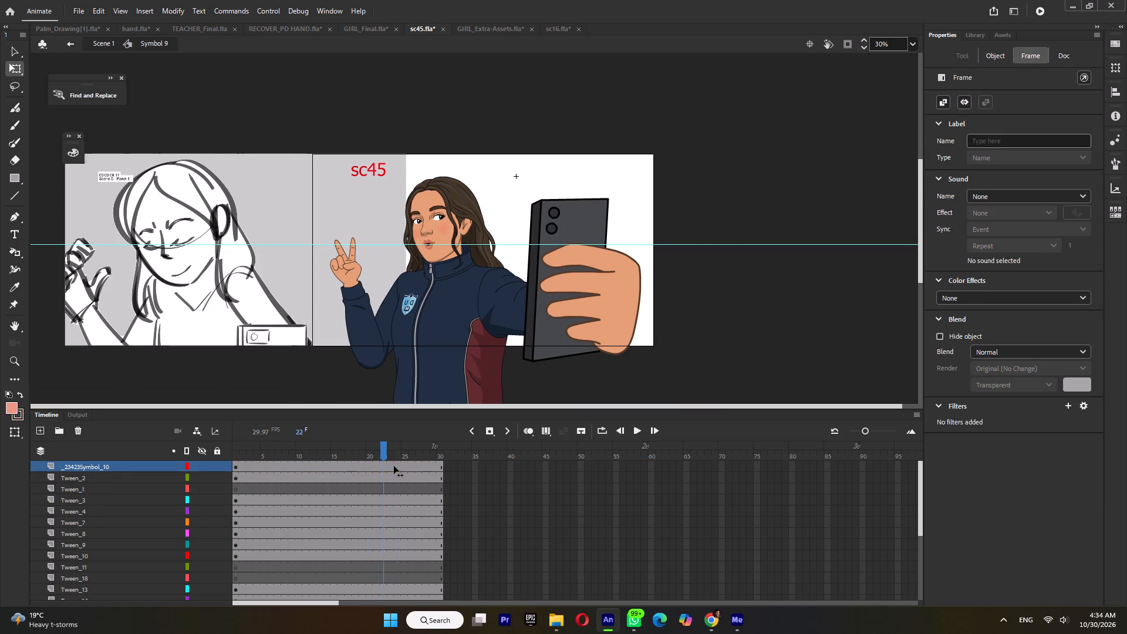
pyautogui.moveTo(394, 466); pyautogui.dragTo(225, 467)
pyautogui.doubleClick(251, 307)
pyautogui.moveTo(275, 449); pyautogui.dragTo(374, 463)
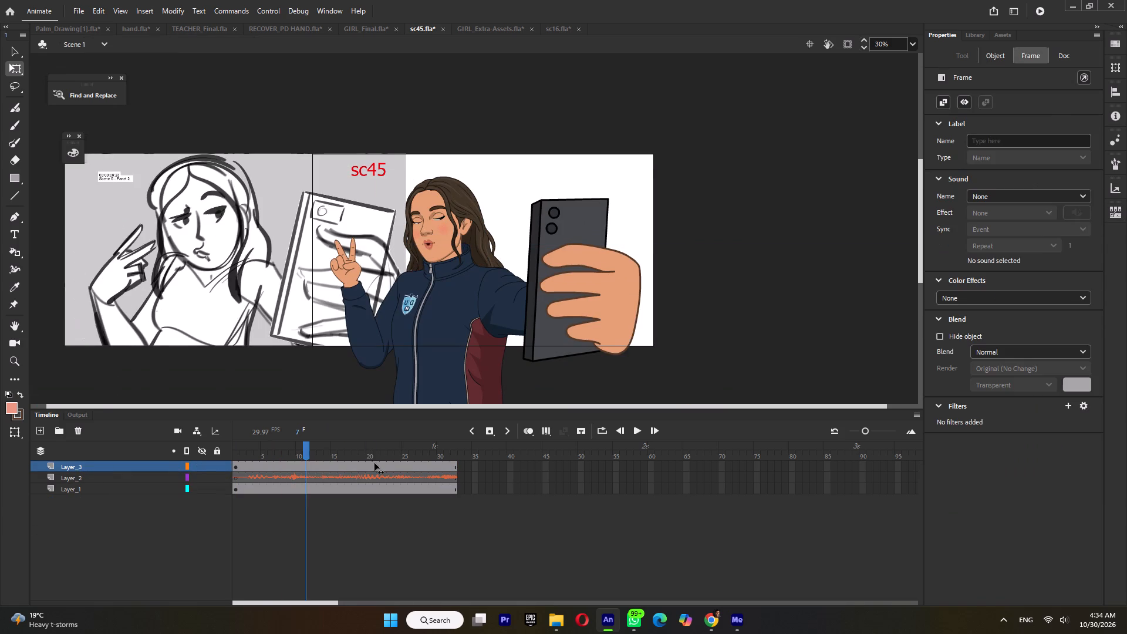
pyautogui.moveTo(374, 463); pyautogui.dragTo(387, 478)
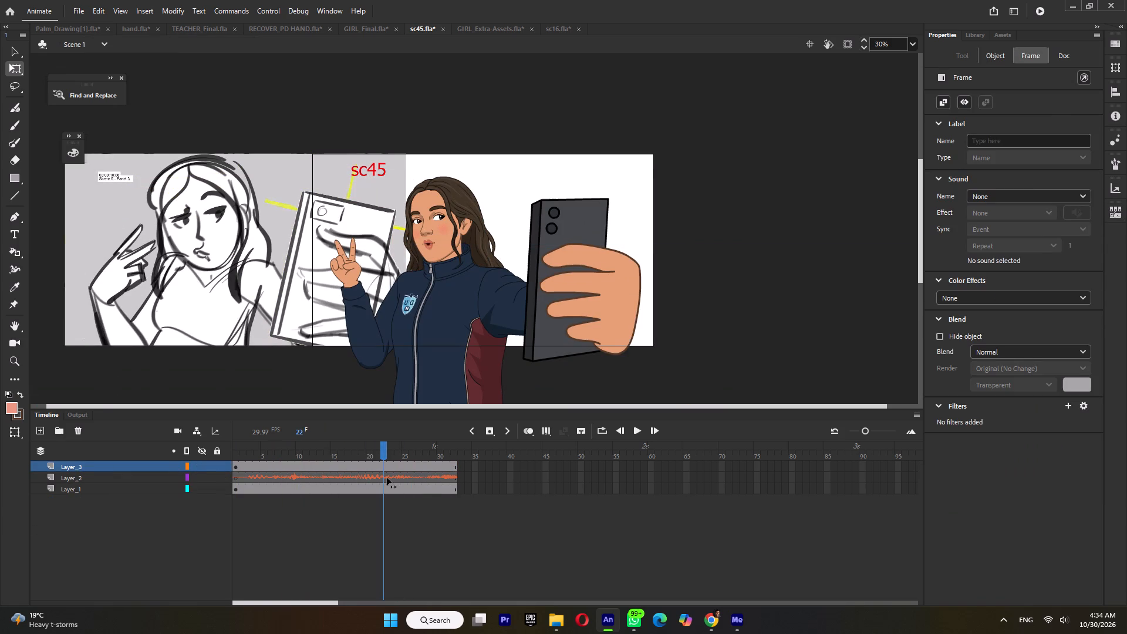
pyautogui.moveTo(387, 478); pyautogui.dragTo(410, 483)
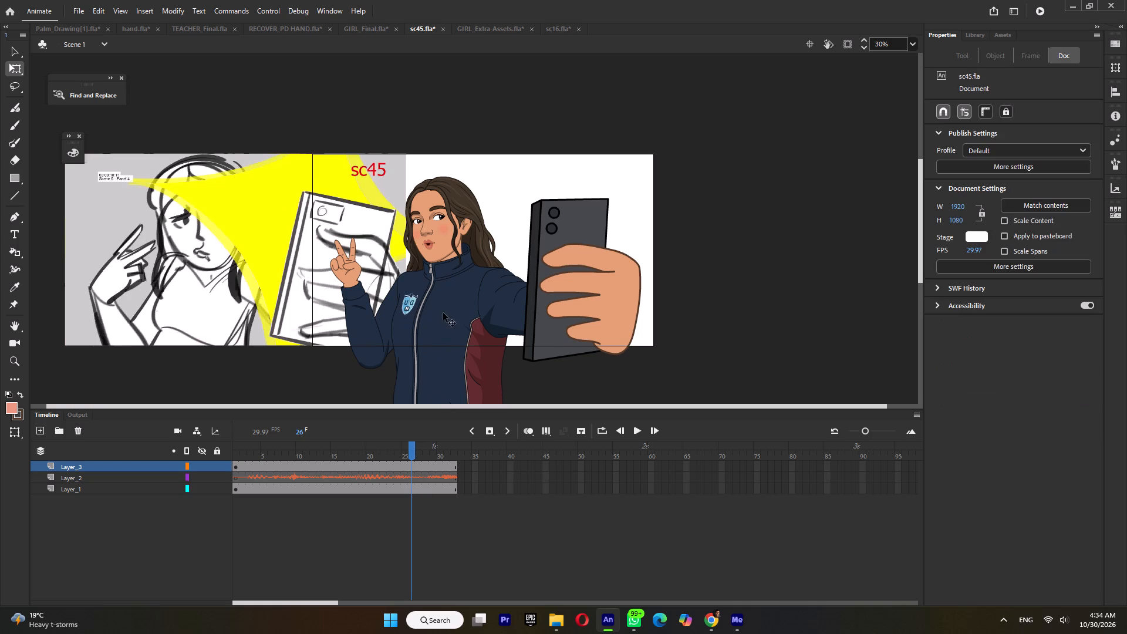
# In Symbol 9, select the girl's head, torso, arms and phone together and rotate them slightly clockwise.
pyautogui.click(428, 328)
pyautogui.doubleClick(433, 319)
pyautogui.click(426, 341)
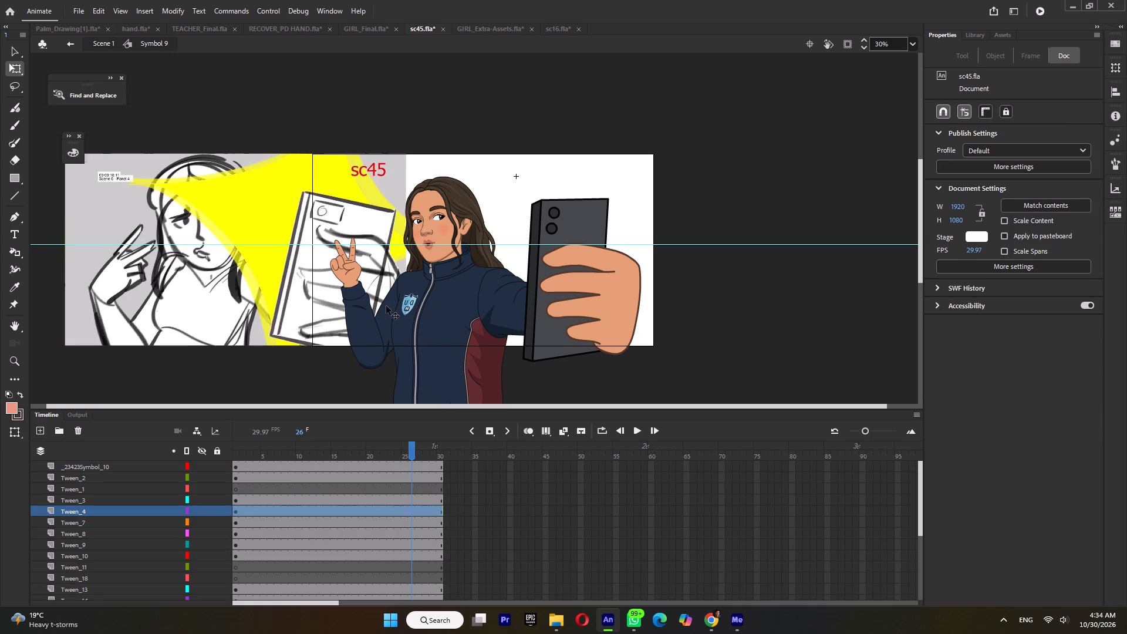
pyautogui.moveTo(393, 303); pyautogui.dragTo(395, 297)
pyautogui.moveTo(672, 167); pyautogui.dragTo(503, 240)
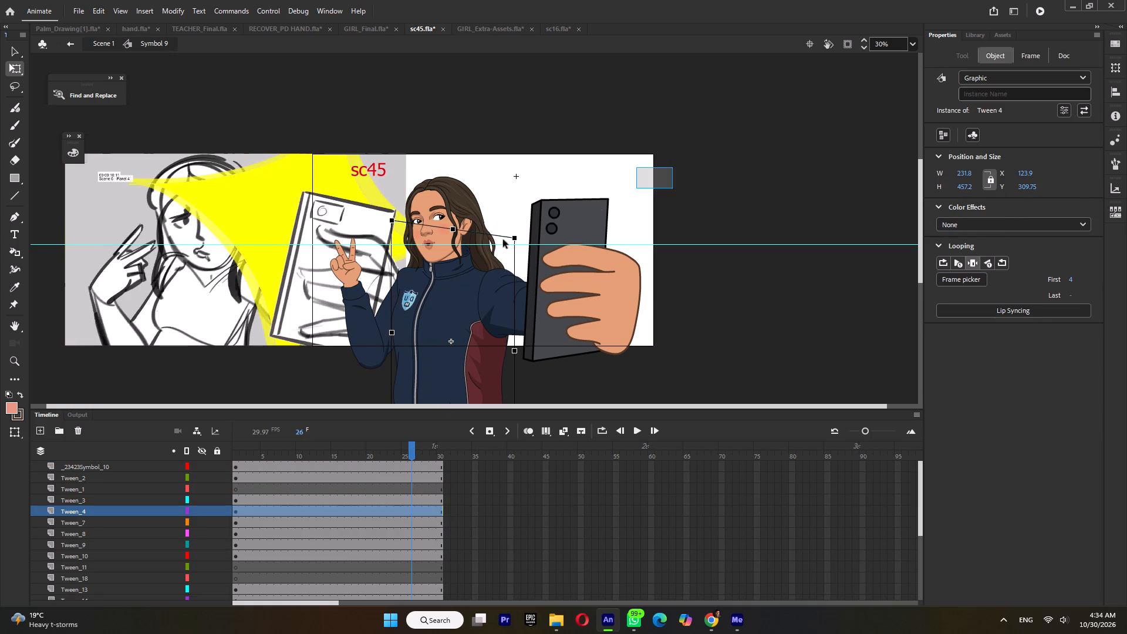
pyautogui.moveTo(503, 240); pyautogui.dragTo(308, 322)
pyautogui.moveTo(507, 311); pyautogui.dragTo(436, 408)
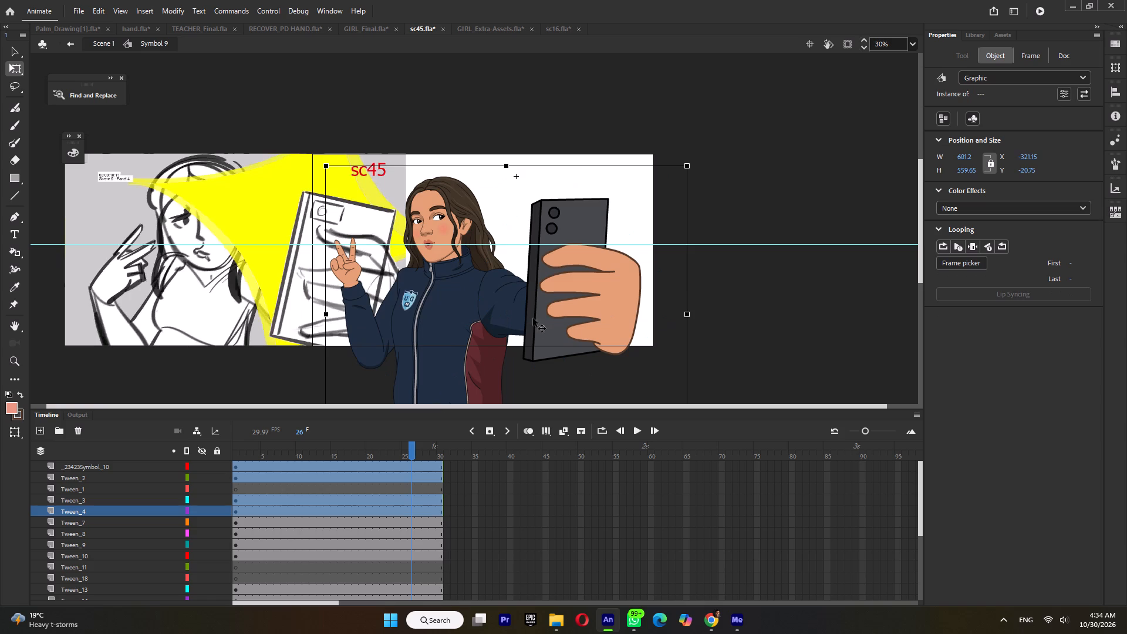
pyautogui.moveTo(696, 166); pyautogui.dragTo(716, 181)
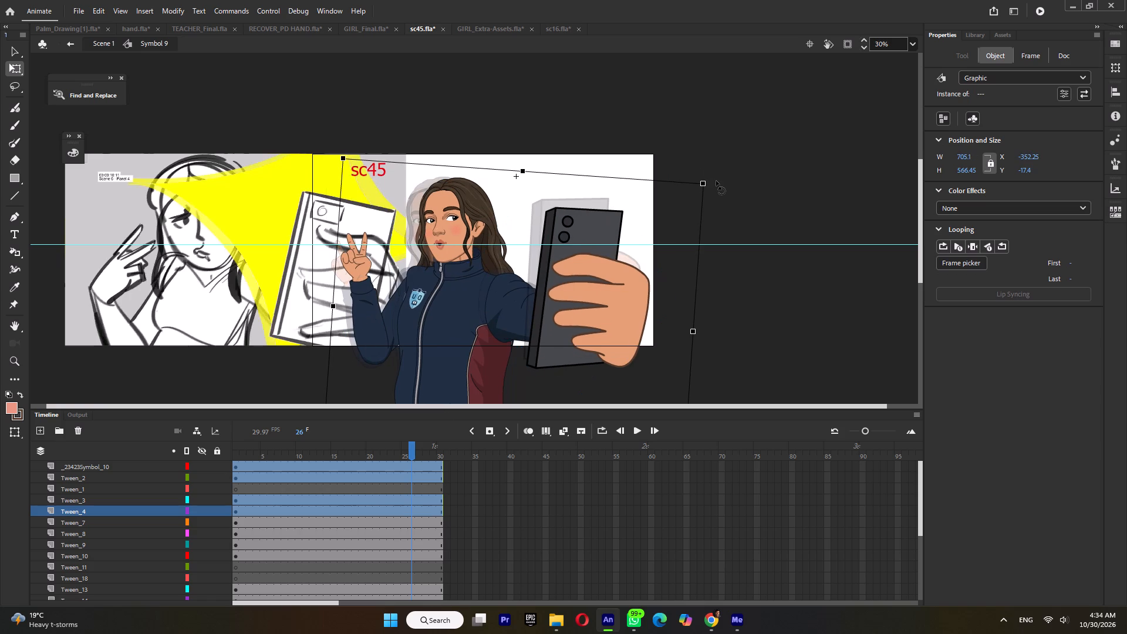
pyautogui.moveTo(716, 181); pyautogui.dragTo(717, 184)
pyautogui.click(740, 217)
# Shift the girl's raised peace-sign arm slightly upward to fit the tilted torso.
pyautogui.moveTo(257, 250); pyautogui.dragTo(380, 370)
pyautogui.keyDown('ctrl'); pyautogui.scroll(3, 407, 307); pyautogui.keyUp('ctrl')
pyautogui.keyDown('ctrl'); pyautogui.scroll(3, 360, 300); pyautogui.keyUp('ctrl')
pyautogui.moveTo(339, 309); pyautogui.dragTo(336, 292)
pyautogui.moveTo(342, 289); pyautogui.dragTo(336, 291)
pyautogui.keyDown('ctrl'); pyautogui.scroll(-4, 346, 293); pyautogui.keyUp('ctrl')
# Lower the upper sleeve of the phone-holding arm (Tween 3) to about Y 286.8 at the shoulder.
pyautogui.click(556, 282)
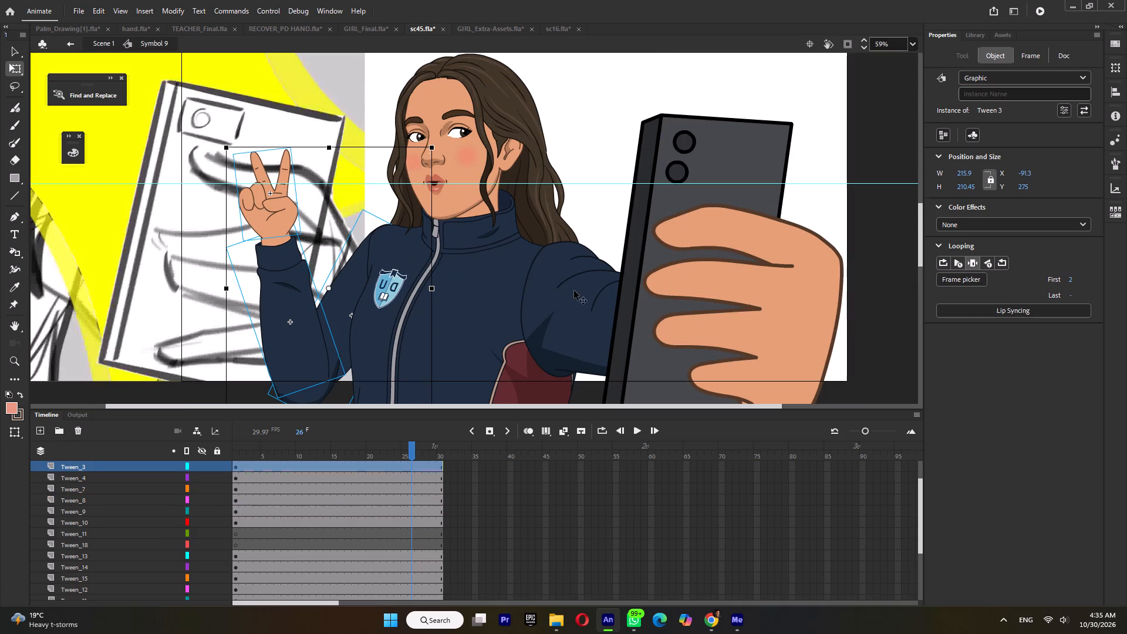
pyautogui.moveTo(591, 299); pyautogui.dragTo(592, 312)
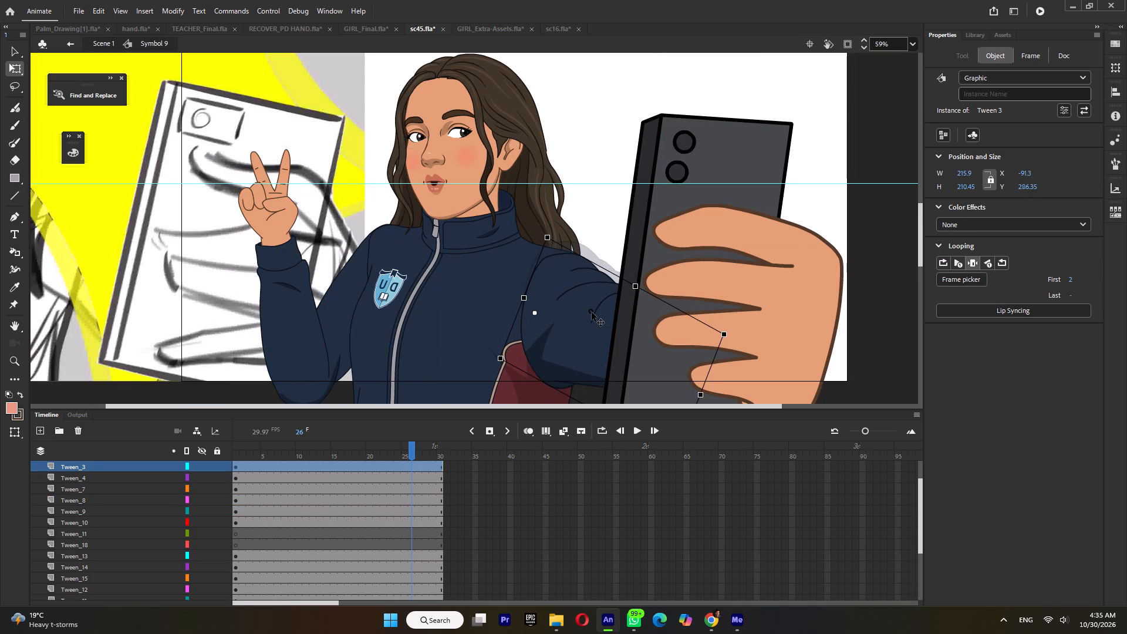
pyautogui.moveTo(592, 312); pyautogui.dragTo(591, 310)
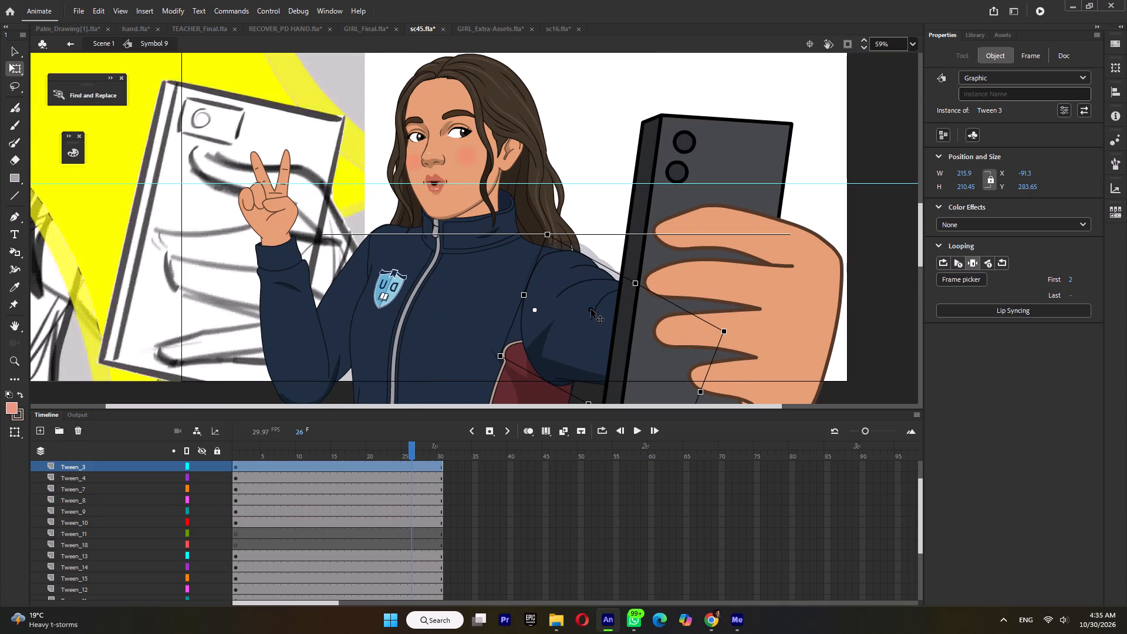
pyautogui.keyDown('ctrl'); pyautogui.scroll(-3, 591, 309); pyautogui.keyUp('ctrl')
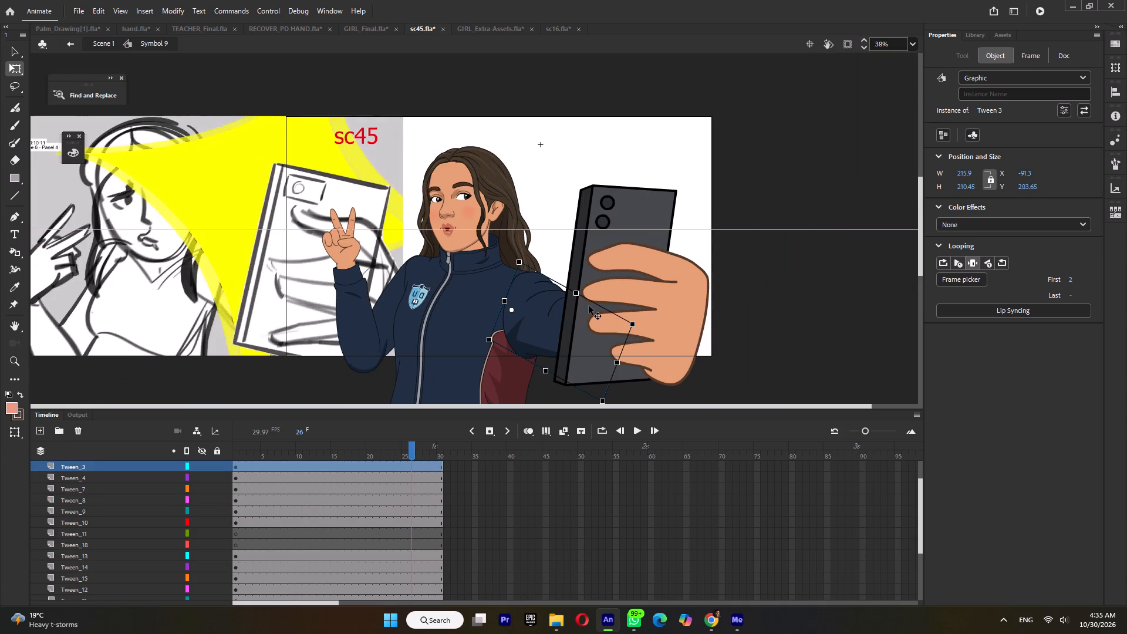
pyautogui.keyDown('ctrl'); pyautogui.scroll(5, 534, 293); pyautogui.keyUp('ctrl')
pyautogui.click(536, 279)
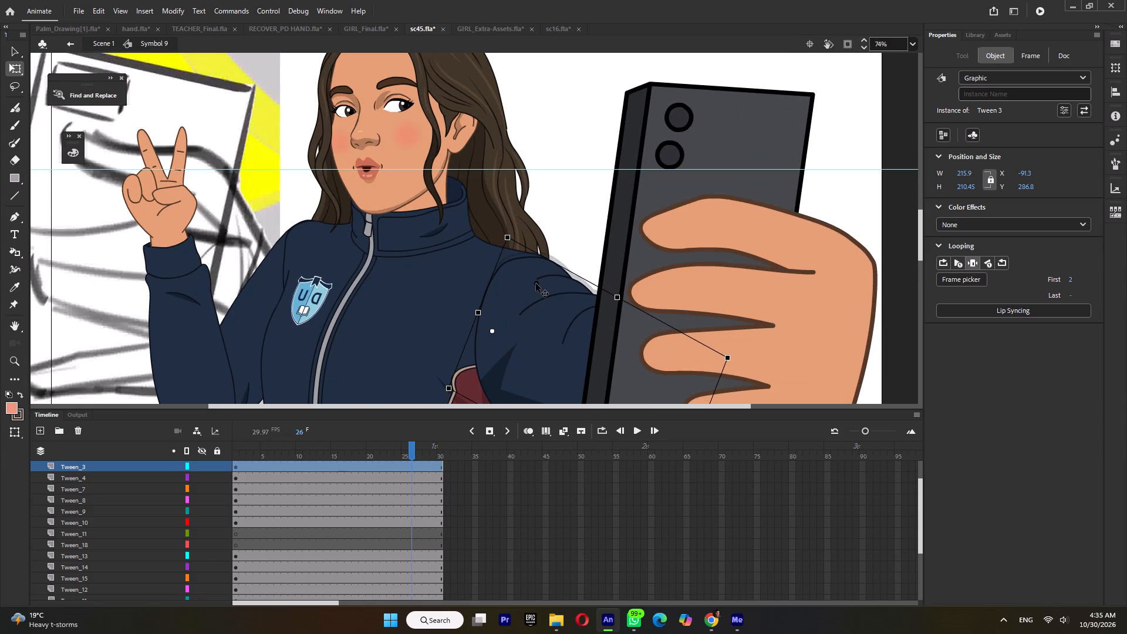
pyautogui.keyDown('ctrl'); pyautogui.scroll(-2, 535, 244); pyautogui.keyUp('ctrl')
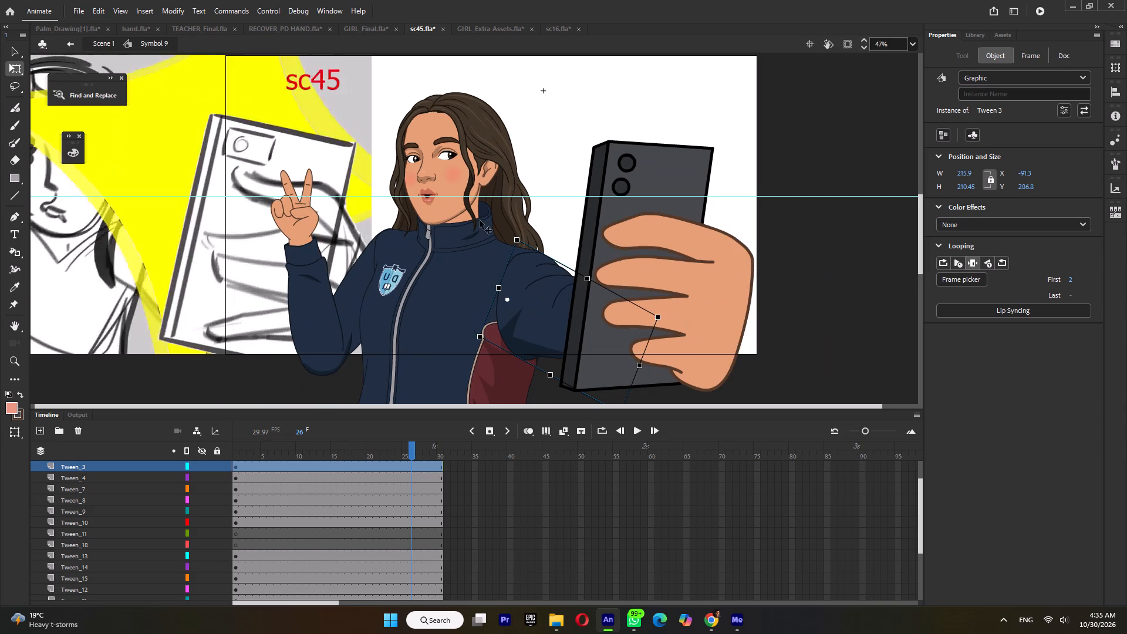
# Select the girl's head and hair and rotate them slightly counterclockwise.
pyautogui.moveTo(537, 103); pyautogui.dragTo(404, 151)
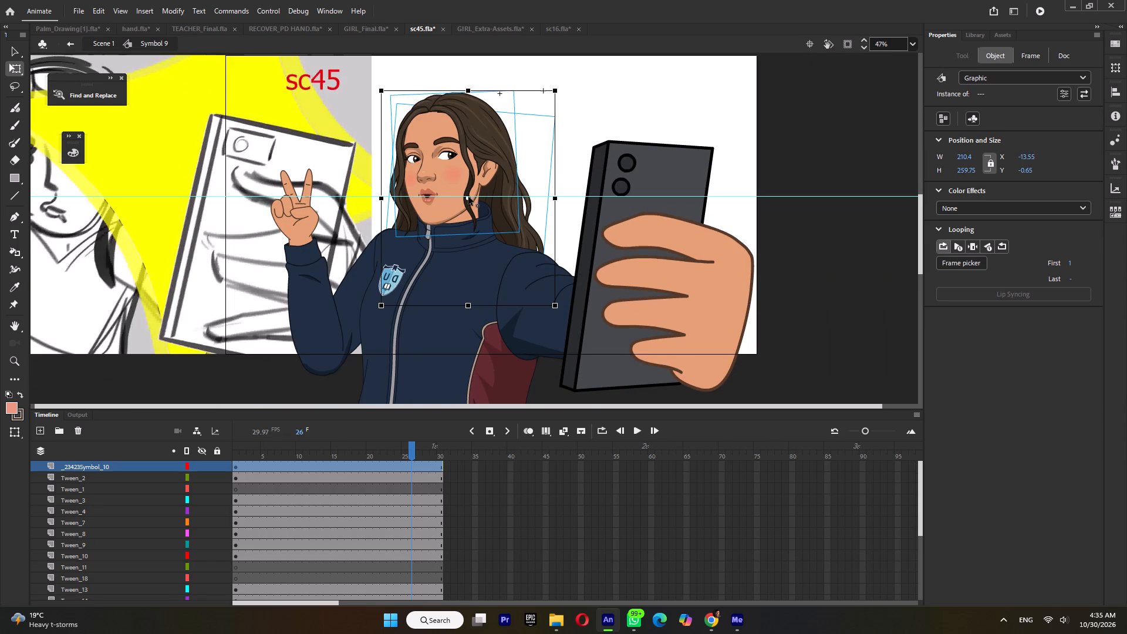
pyautogui.moveTo(562, 90); pyautogui.dragTo(551, 87)
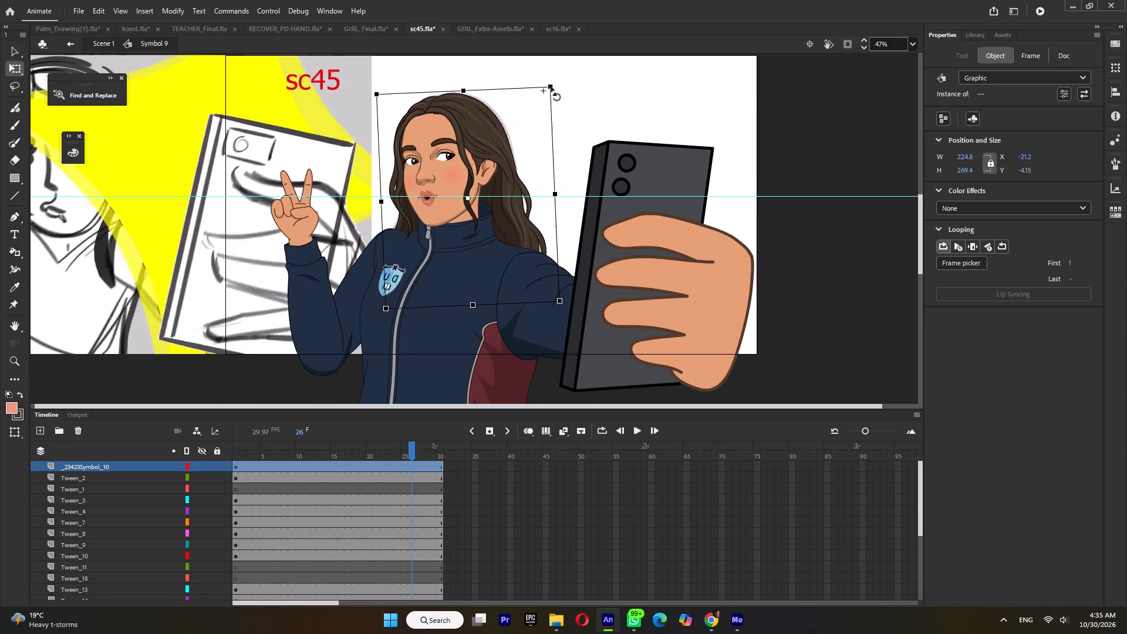
pyautogui.moveTo(551, 87); pyautogui.dragTo(554, 88)
pyautogui.keyDown('ctrl'); pyautogui.scroll(4, 494, 178); pyautogui.keyUp('ctrl')
pyautogui.keyDown('ctrl'); pyautogui.scroll(2, 481, 235); pyautogui.keyUp('ctrl')
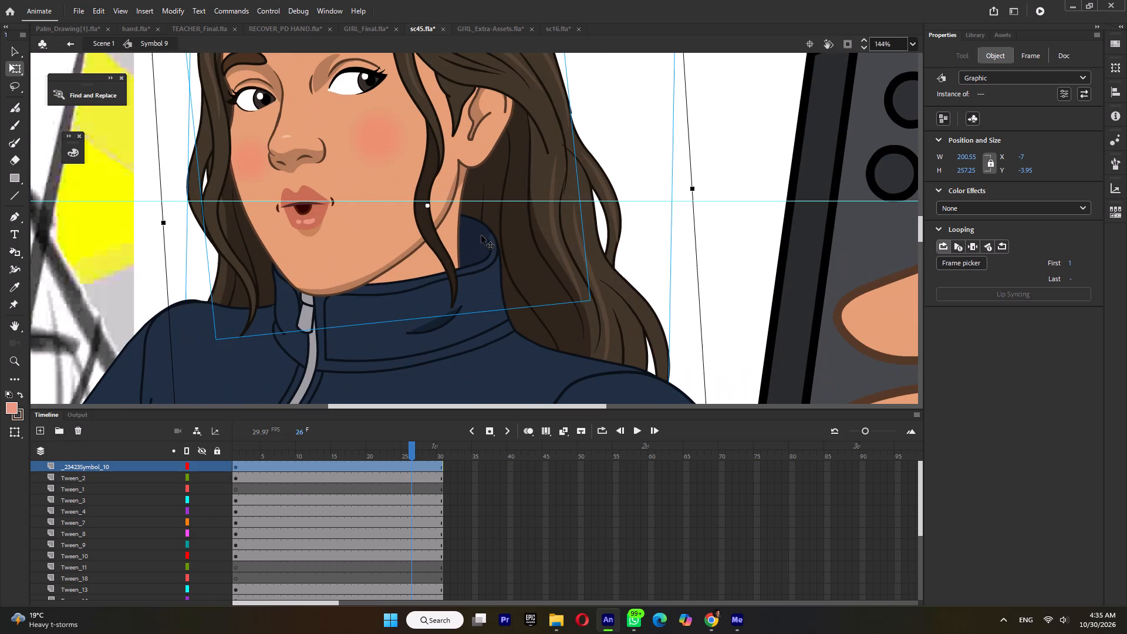
pyautogui.keyDown('ctrl'); pyautogui.scroll(-8, 482, 234); pyautogui.keyUp('ctrl')
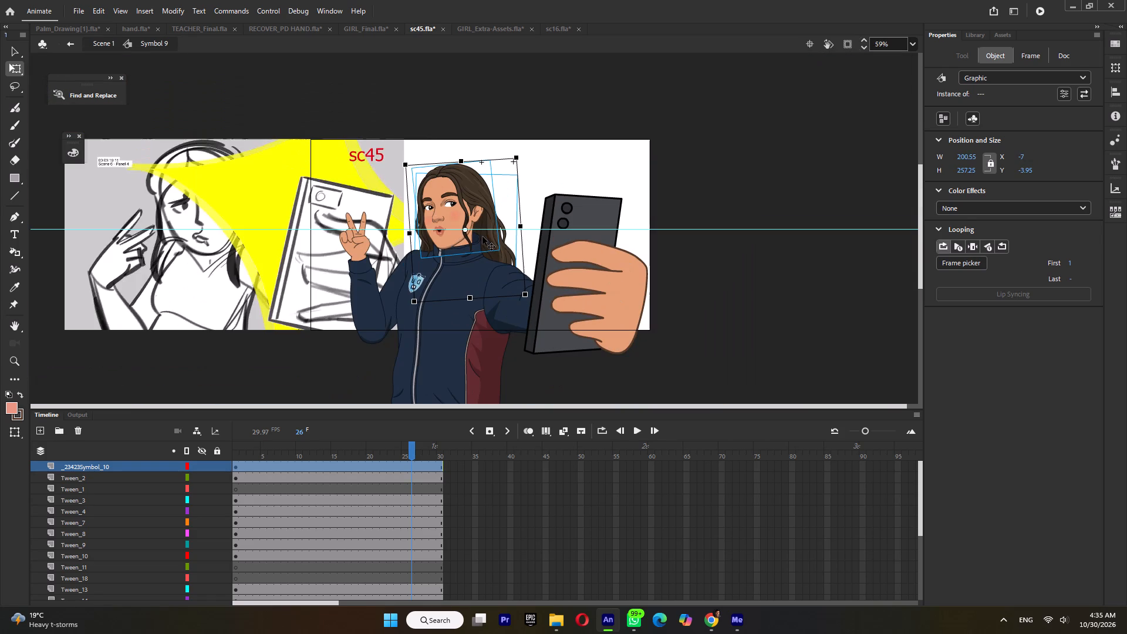
pyautogui.moveTo(523, 162); pyautogui.dragTo(517, 158)
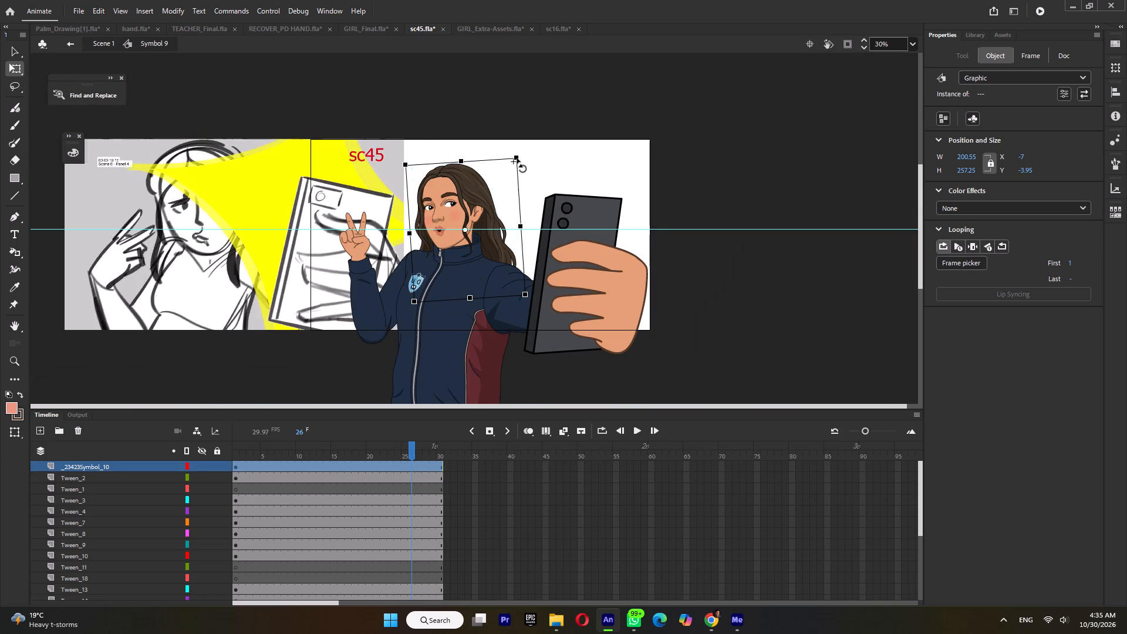
pyautogui.moveTo(517, 158); pyautogui.dragTo(515, 156)
# Nudge the tilted head and hair slightly down and sideways to seat them on the collar.
pyautogui.press('Left')
pyautogui.press('Left')
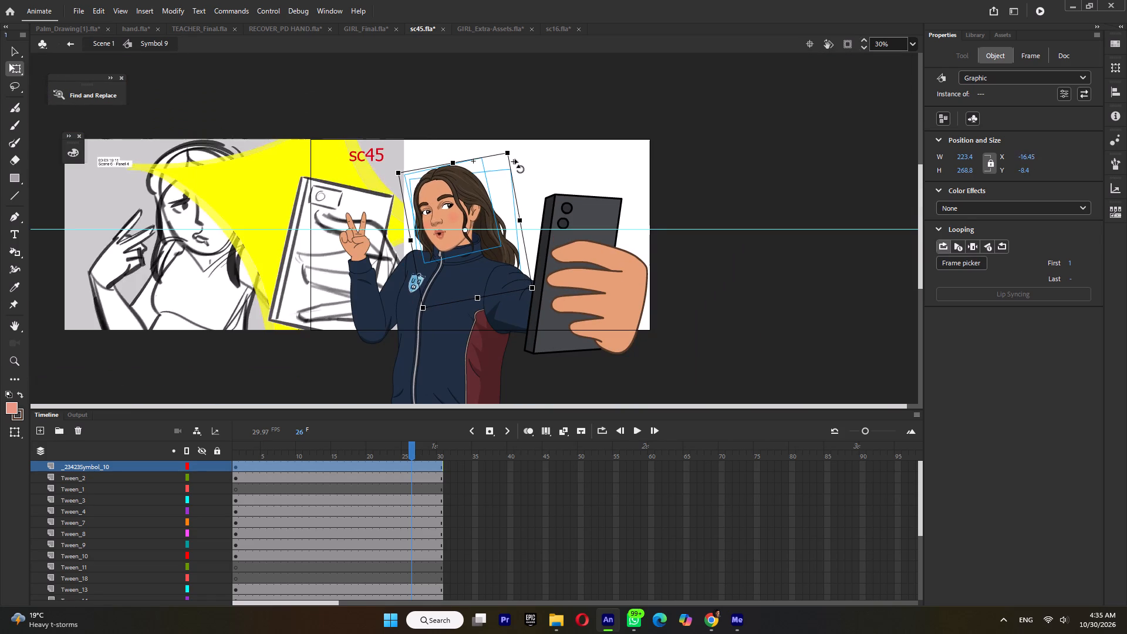
pyautogui.press('Right')
pyautogui.press('Right')
pyautogui.press('Right')
pyautogui.press('Right')
pyautogui.press('Right')
pyautogui.press('Down')
pyautogui.press('Down')
pyautogui.press('Down')
pyautogui.press('Down')
pyautogui.press('Down')
pyautogui.press('Down')
pyautogui.press('Down')
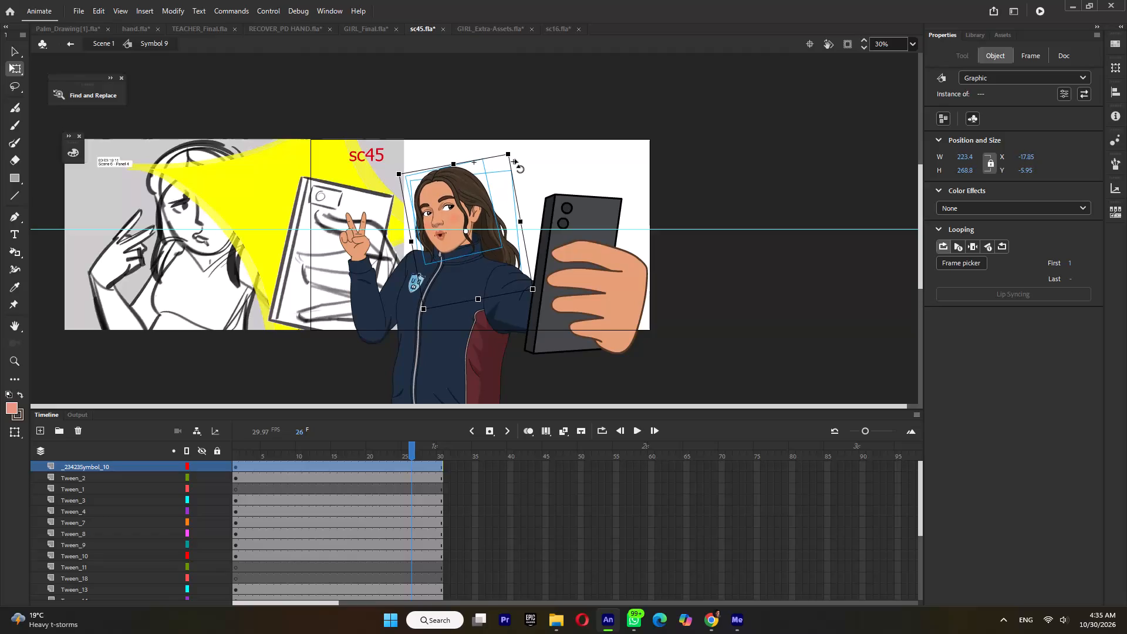
pyautogui.press('Left')
pyautogui.press('Left')
pyautogui.press('Left')
pyautogui.press('Left')
pyautogui.press('Left')
pyautogui.press('Left')
pyautogui.press('Left')
pyautogui.press('Left')
pyautogui.press('Left')
pyautogui.press('Left')
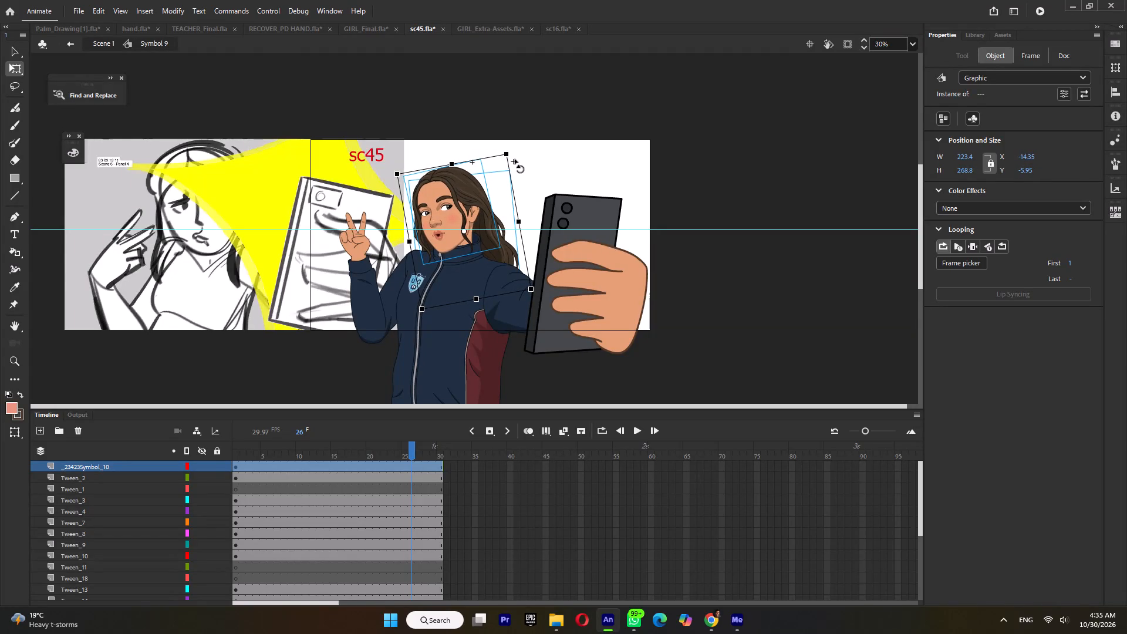
pyautogui.press('Right')
pyautogui.press('Right')
pyautogui.press('Right')
pyautogui.press('Right')
pyautogui.press('Right')
pyautogui.press('Right')
pyautogui.press('Right')
pyautogui.press('Right')
pyautogui.press('Right')
# Inside the torso symbol Tween 4, tilt the neck and collar group slightly counterclockwise and return to Symbol 9.
pyautogui.keyDown('ctrl'); pyautogui.scroll(5, 464, 244); pyautogui.keyUp('ctrl')
pyautogui.doubleClick(476, 242)
pyautogui.click(478, 231)
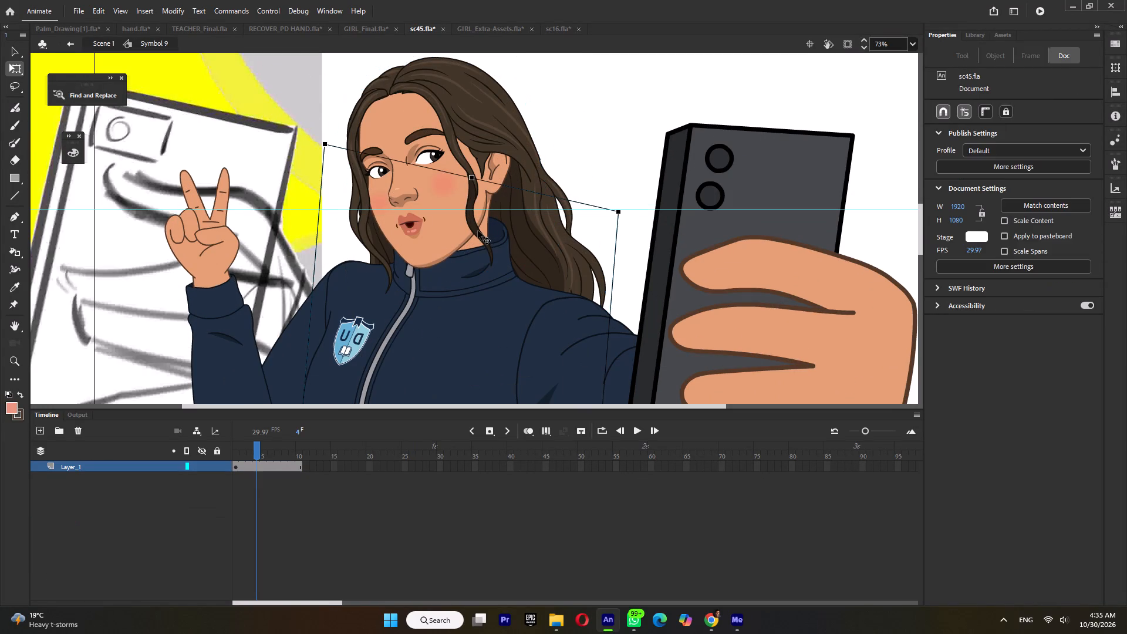
pyautogui.moveTo(503, 179); pyautogui.dragTo(497, 179)
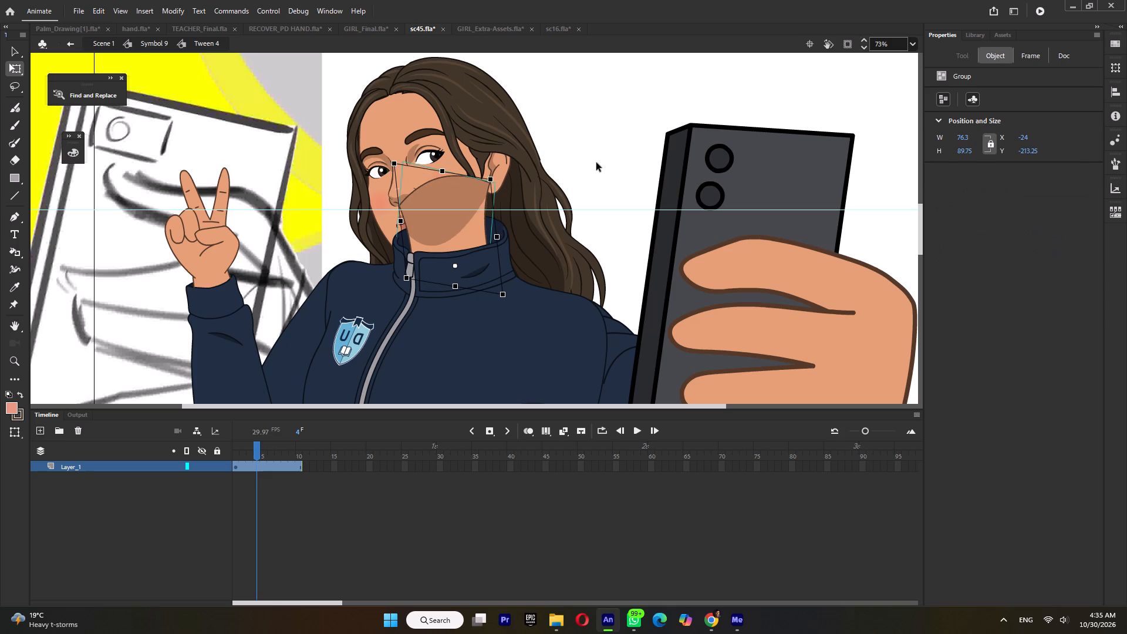
pyautogui.doubleClick(596, 163)
# Shift the head and hair slightly toward the raised hand, to about X -15.2.
pyautogui.moveTo(580, 105); pyautogui.dragTo(415, 163)
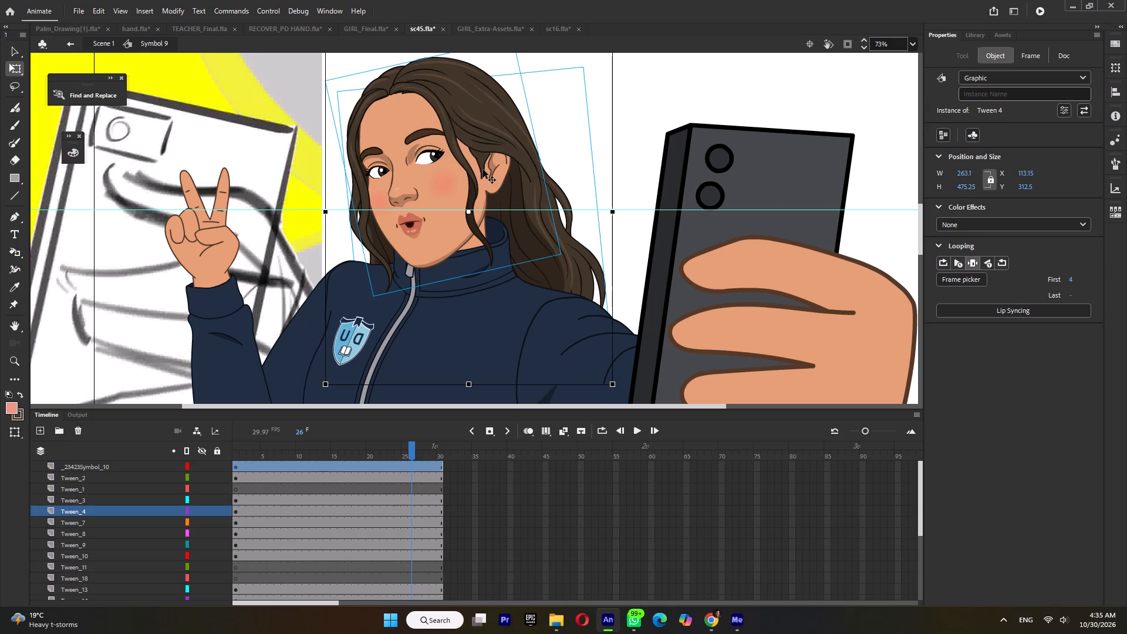
pyautogui.click(495, 162)
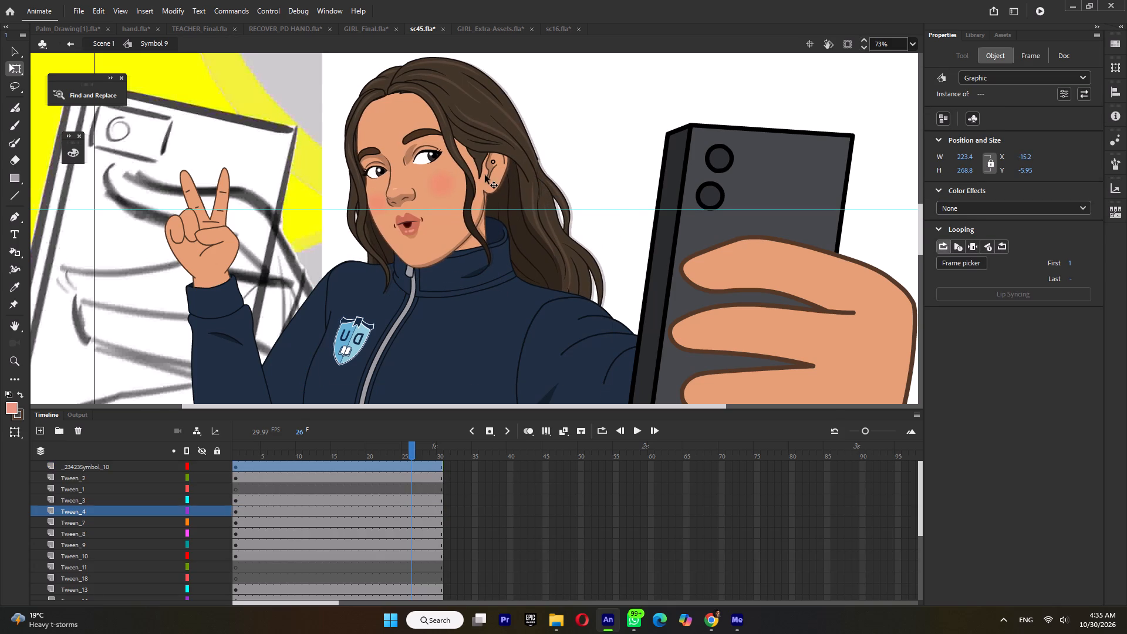
pyautogui.keyDown('ctrl'); pyautogui.scroll(-1, 488, 191); pyautogui.keyUp('ctrl')
pyautogui.keyDown('ctrl'); pyautogui.click(548, 149); pyautogui.keyUp('ctrl')
pyautogui.keyDown('ctrl'); pyautogui.scroll(-6, 548, 149); pyautogui.keyUp('ctrl')
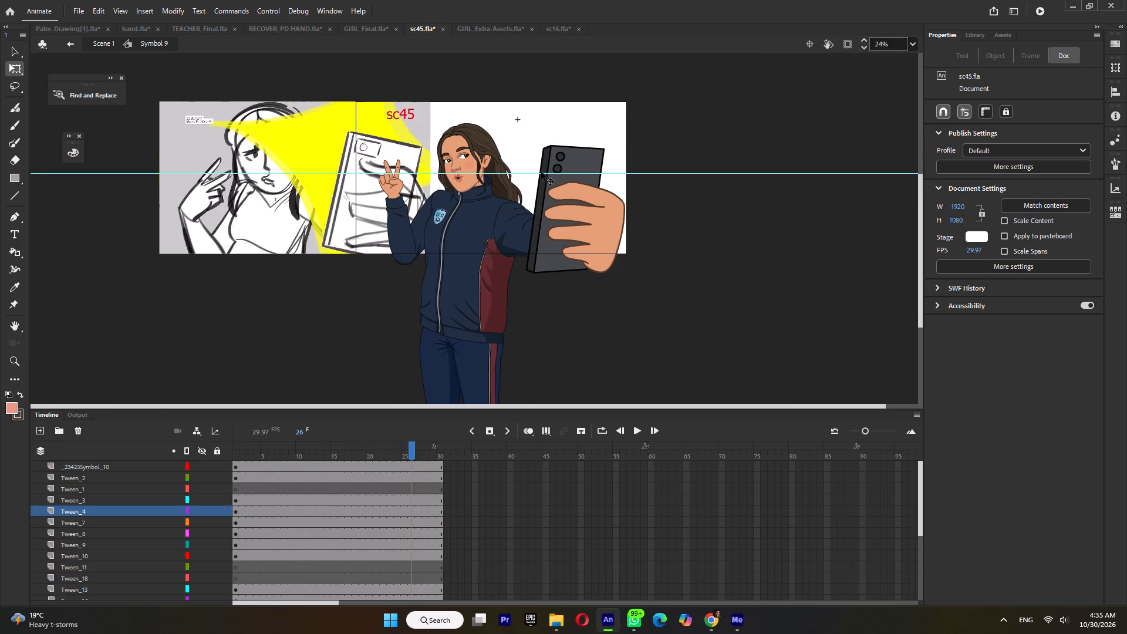
# Select the peace-sign hand (Tween 12) and save sc45.fla.
pyautogui.click(397, 228)
pyautogui.click(388, 177)
pyautogui.hotkey('ctrl', 's')
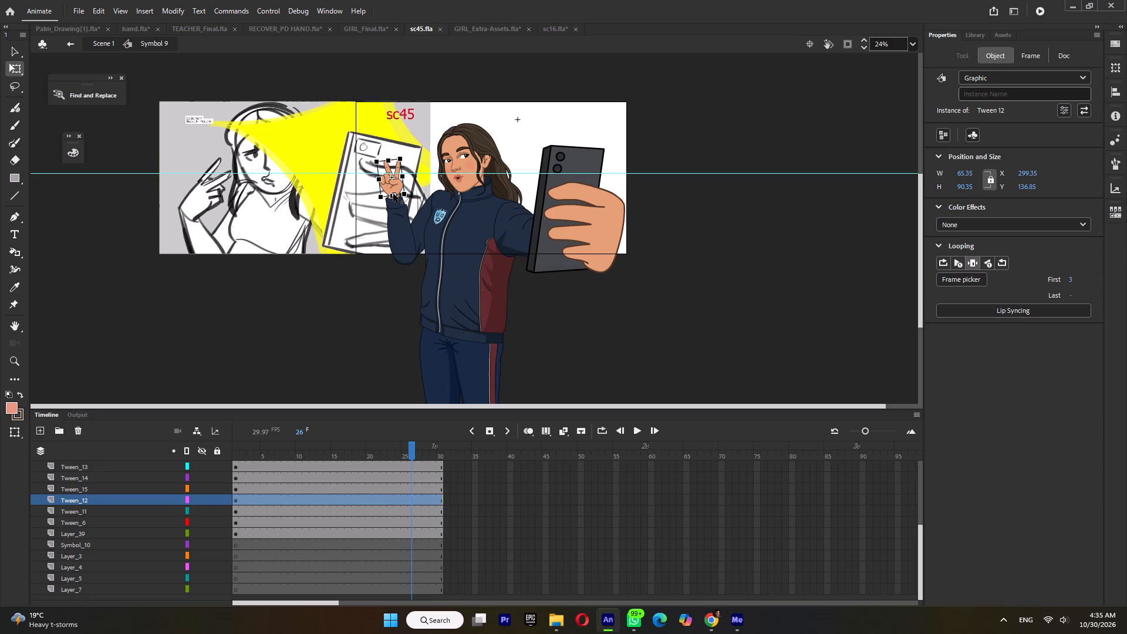
# Open the peace-sign hand symbol Tween 12 and insert a blank keyframe at frame 4 of Layer_1.
pyautogui.keyDown('ctrl'); pyautogui.scroll(2, 393, 194); pyautogui.keyUp('ctrl')
pyautogui.keyDown('ctrl'); pyautogui.scroll(-5, 331, 226); pyautogui.keyUp('ctrl')
pyautogui.keyDown('ctrl'); pyautogui.scroll(4, 206, 221); pyautogui.keyUp('ctrl')
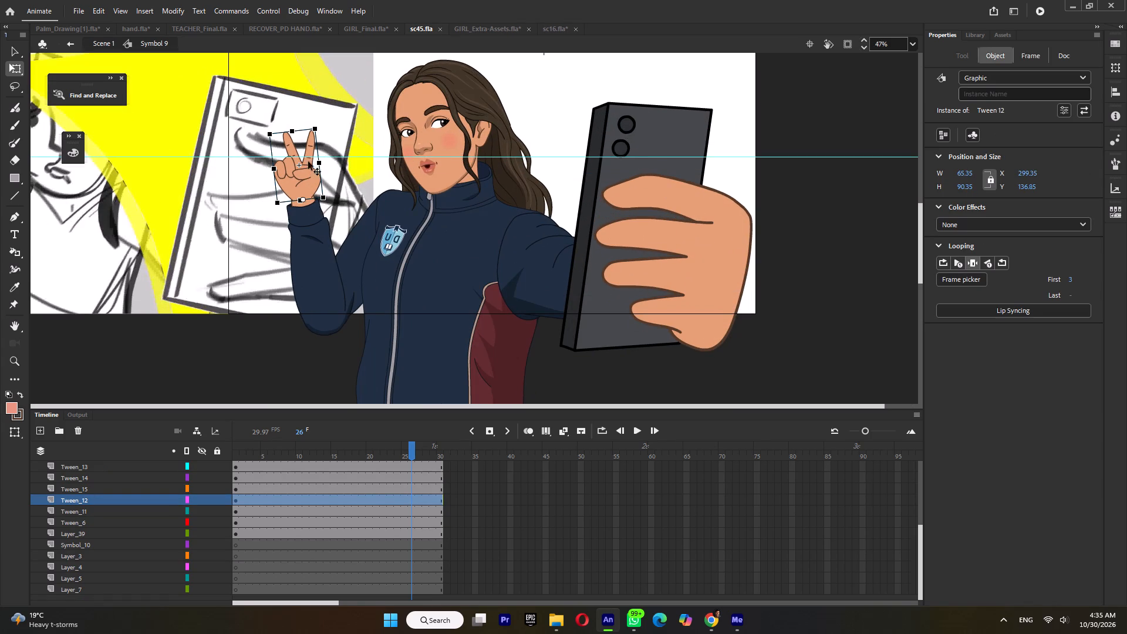
pyautogui.doubleClick(303, 166)
pyautogui.keyDown('ctrl'); pyautogui.scroll(3, 287, 180); pyautogui.keyUp('ctrl')
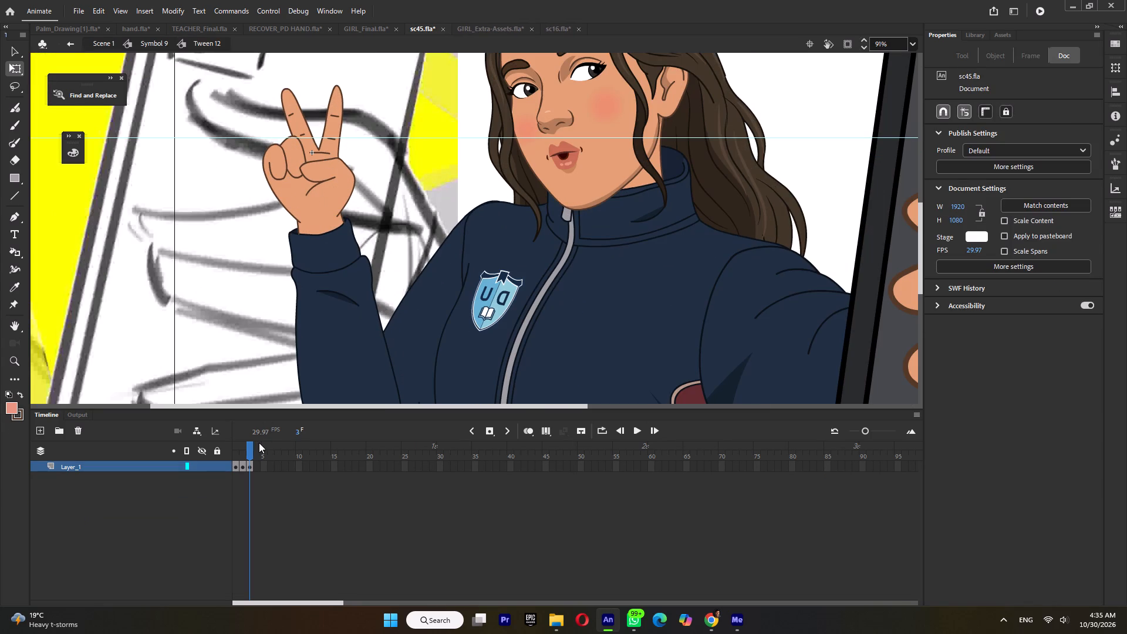
pyautogui.press('F7')
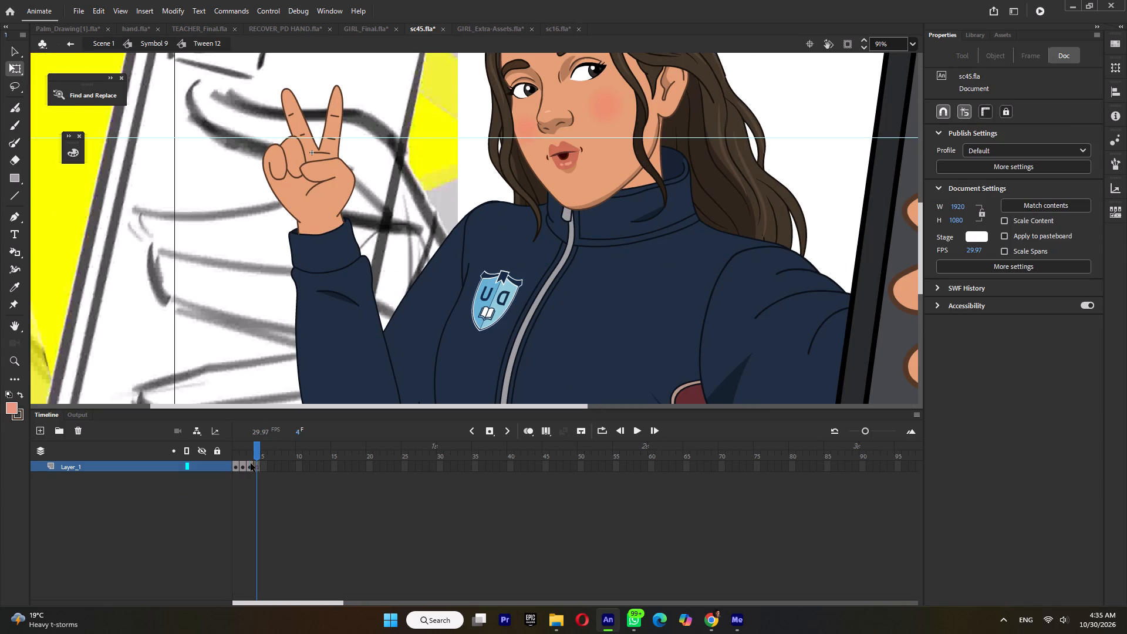
# On frame 3, sample the hand's brown outline as the stroke colour and its skin tone as the fill colour.
pyautogui.click(244, 455)
pyautogui.click(250, 454)
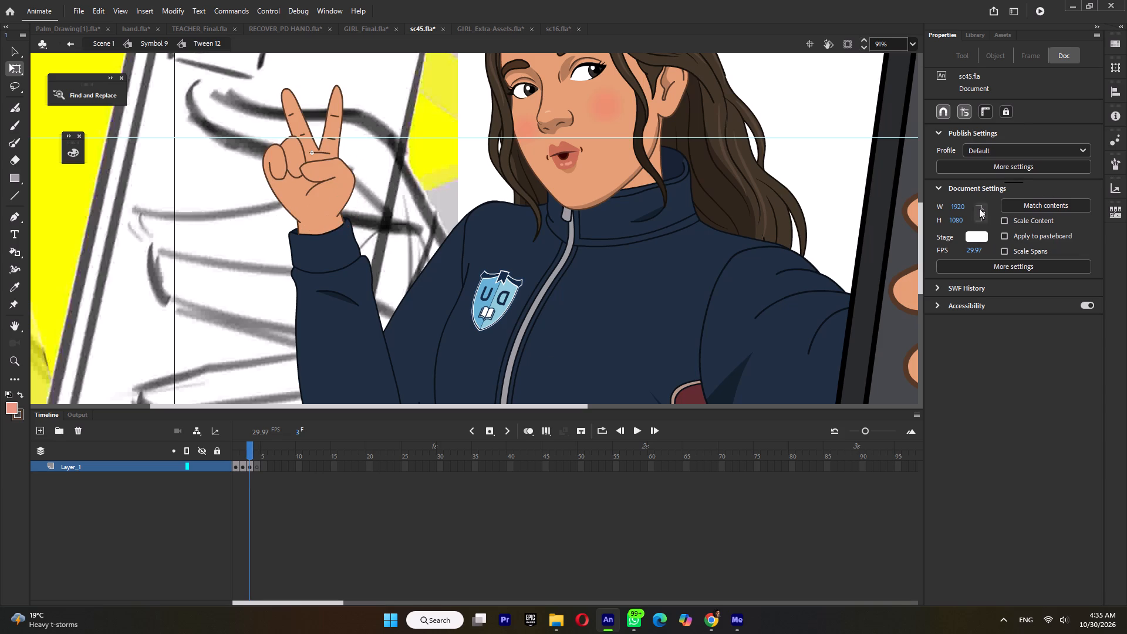
pyautogui.press('s')
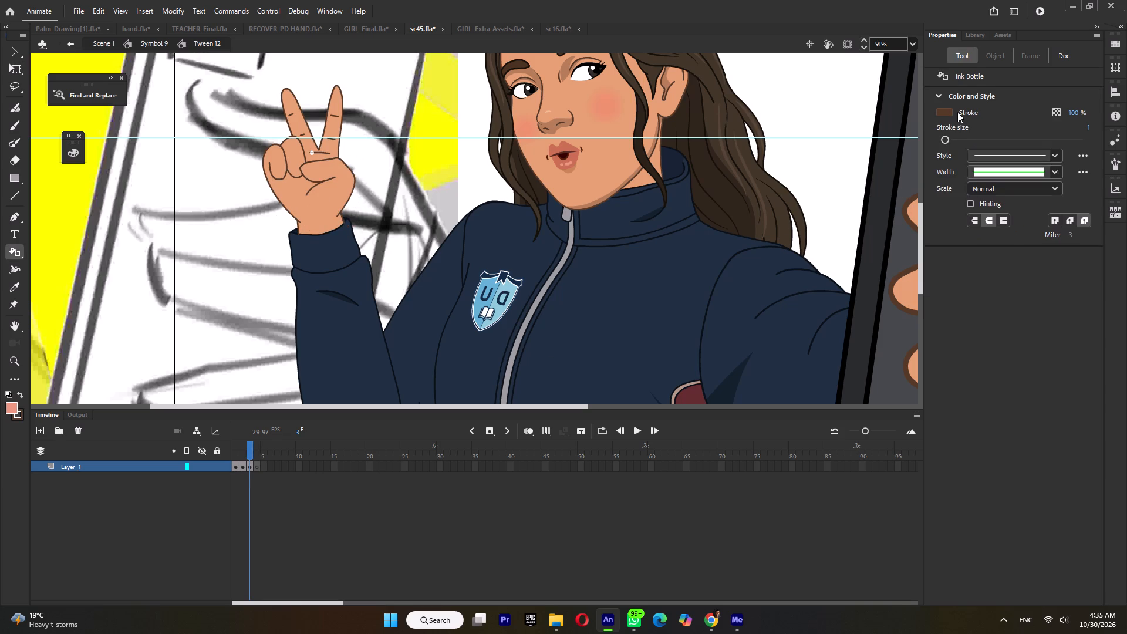
pyautogui.click(943, 111)
pyautogui.keyDown('ctrl'); pyautogui.scroll(7, 355, 186); pyautogui.keyUp('ctrl')
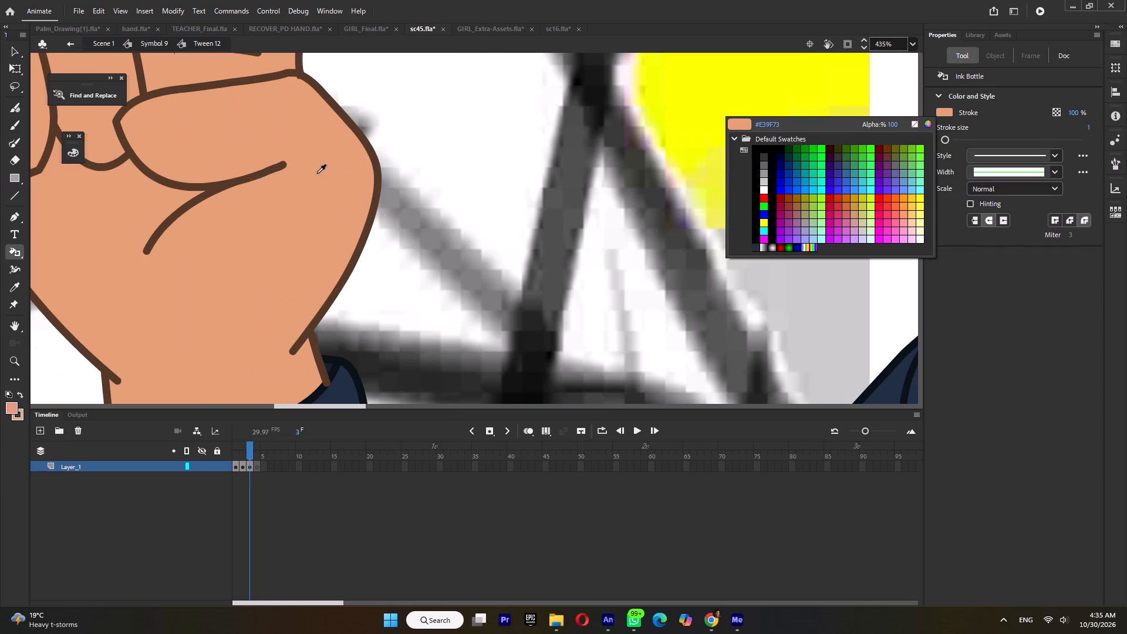
pyautogui.click(267, 170)
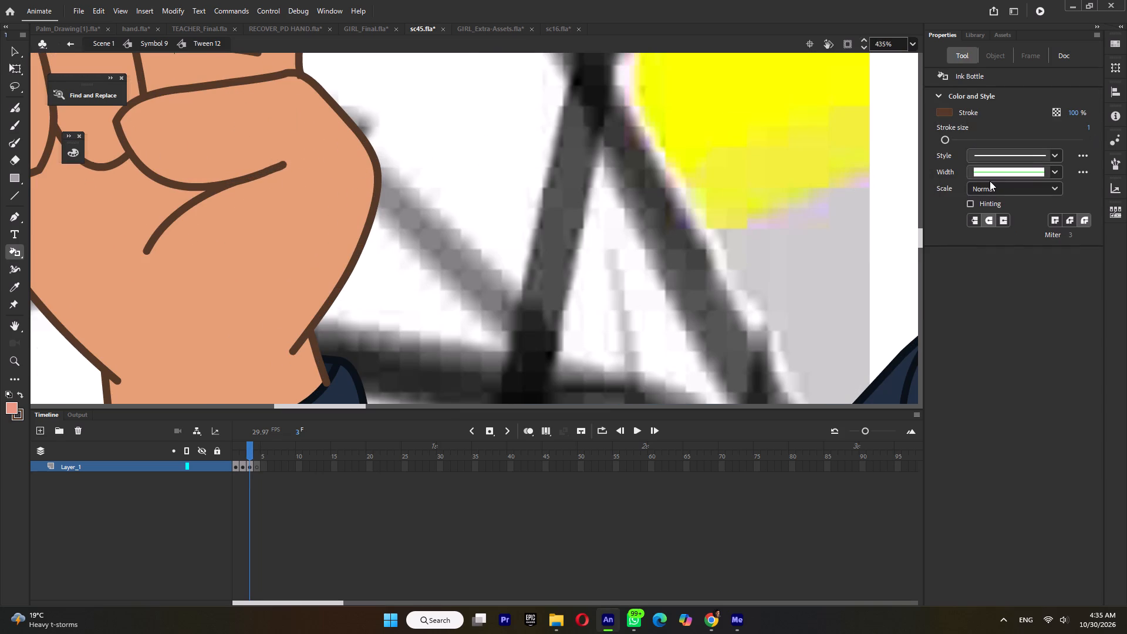
pyautogui.press('k')
pyautogui.click(952, 136)
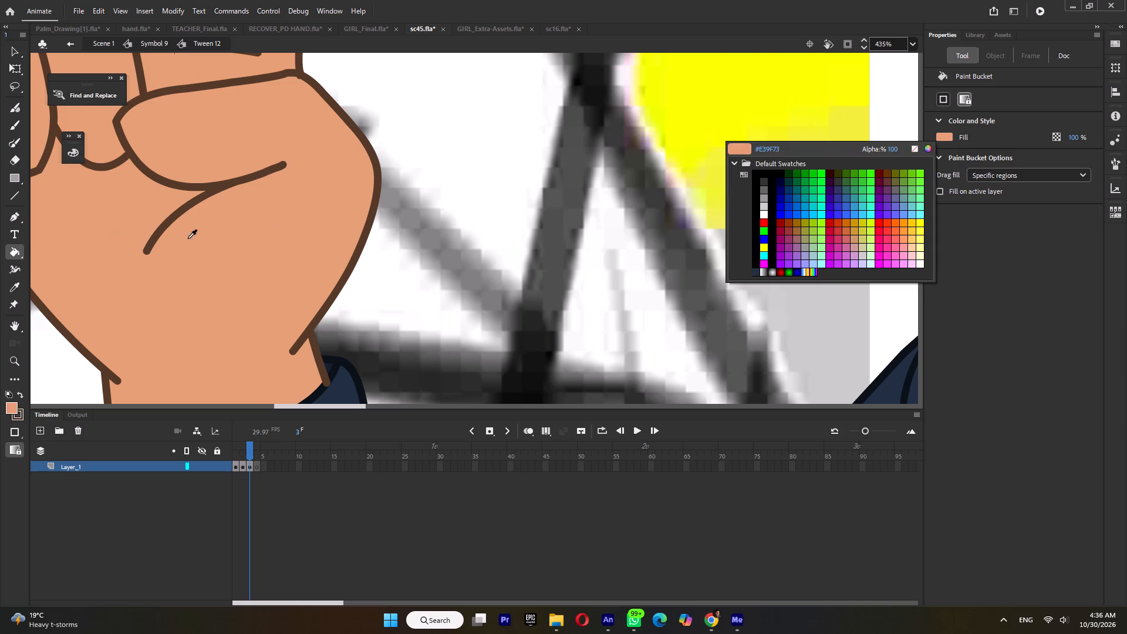
pyautogui.click(188, 238)
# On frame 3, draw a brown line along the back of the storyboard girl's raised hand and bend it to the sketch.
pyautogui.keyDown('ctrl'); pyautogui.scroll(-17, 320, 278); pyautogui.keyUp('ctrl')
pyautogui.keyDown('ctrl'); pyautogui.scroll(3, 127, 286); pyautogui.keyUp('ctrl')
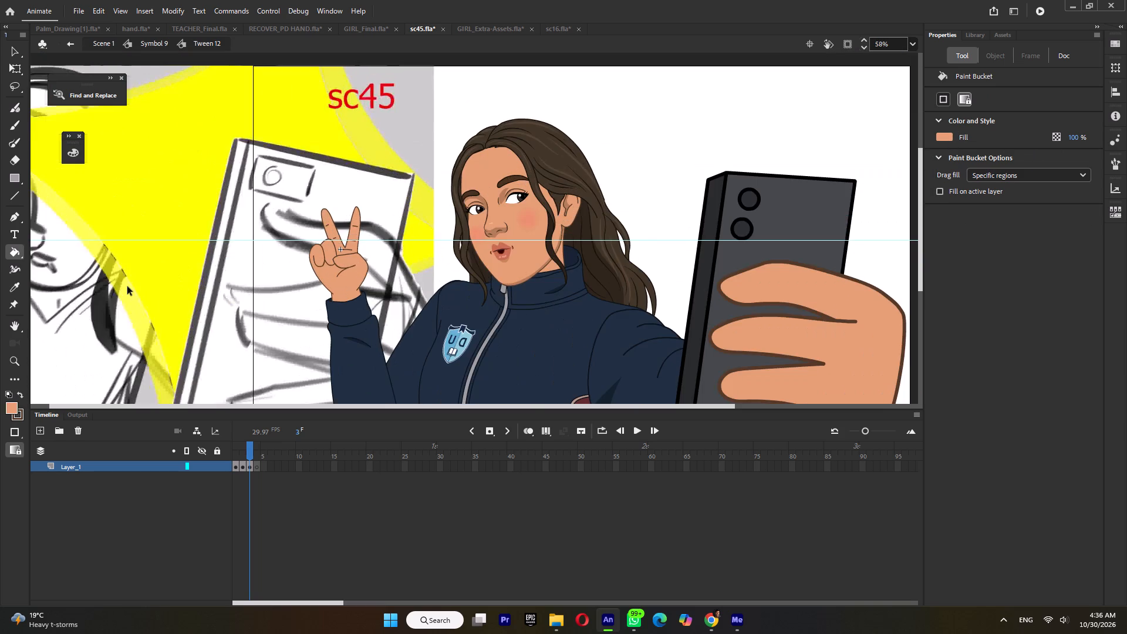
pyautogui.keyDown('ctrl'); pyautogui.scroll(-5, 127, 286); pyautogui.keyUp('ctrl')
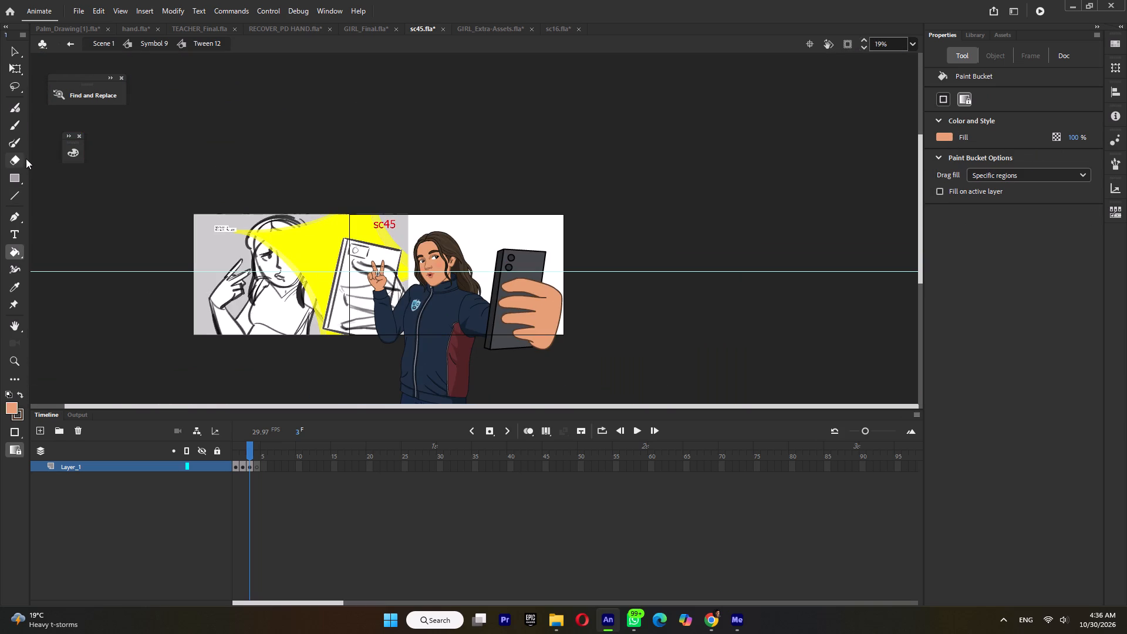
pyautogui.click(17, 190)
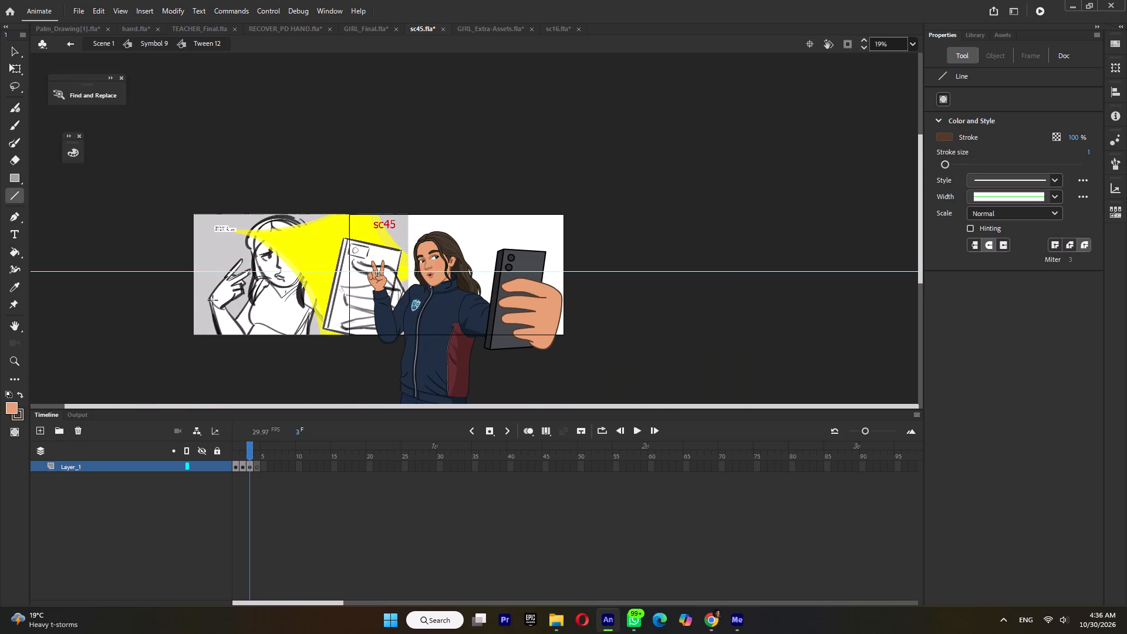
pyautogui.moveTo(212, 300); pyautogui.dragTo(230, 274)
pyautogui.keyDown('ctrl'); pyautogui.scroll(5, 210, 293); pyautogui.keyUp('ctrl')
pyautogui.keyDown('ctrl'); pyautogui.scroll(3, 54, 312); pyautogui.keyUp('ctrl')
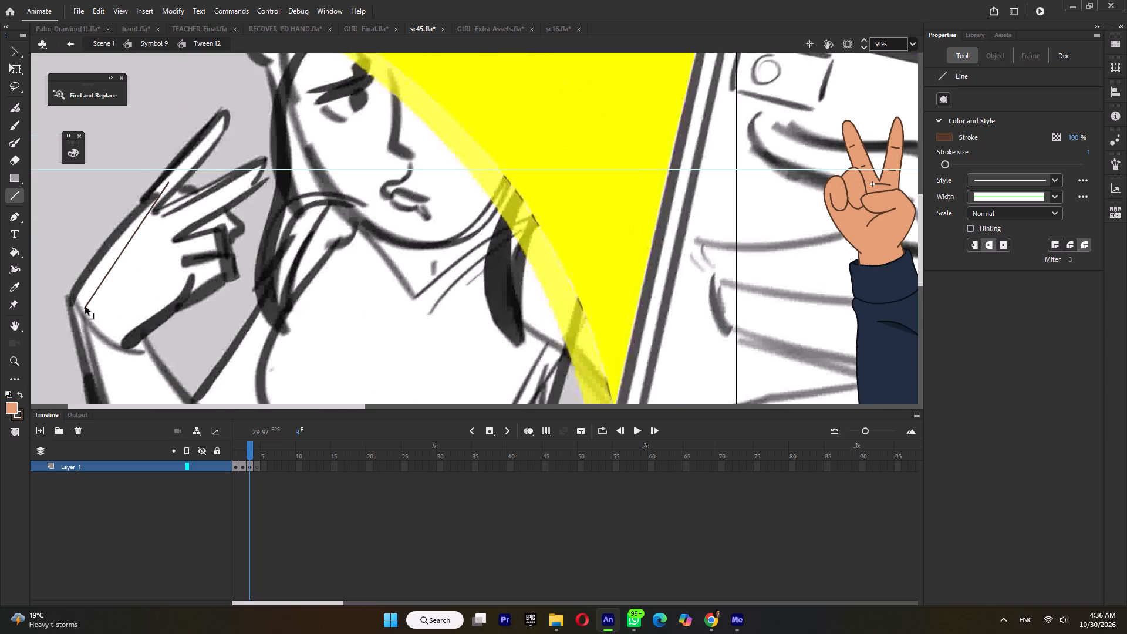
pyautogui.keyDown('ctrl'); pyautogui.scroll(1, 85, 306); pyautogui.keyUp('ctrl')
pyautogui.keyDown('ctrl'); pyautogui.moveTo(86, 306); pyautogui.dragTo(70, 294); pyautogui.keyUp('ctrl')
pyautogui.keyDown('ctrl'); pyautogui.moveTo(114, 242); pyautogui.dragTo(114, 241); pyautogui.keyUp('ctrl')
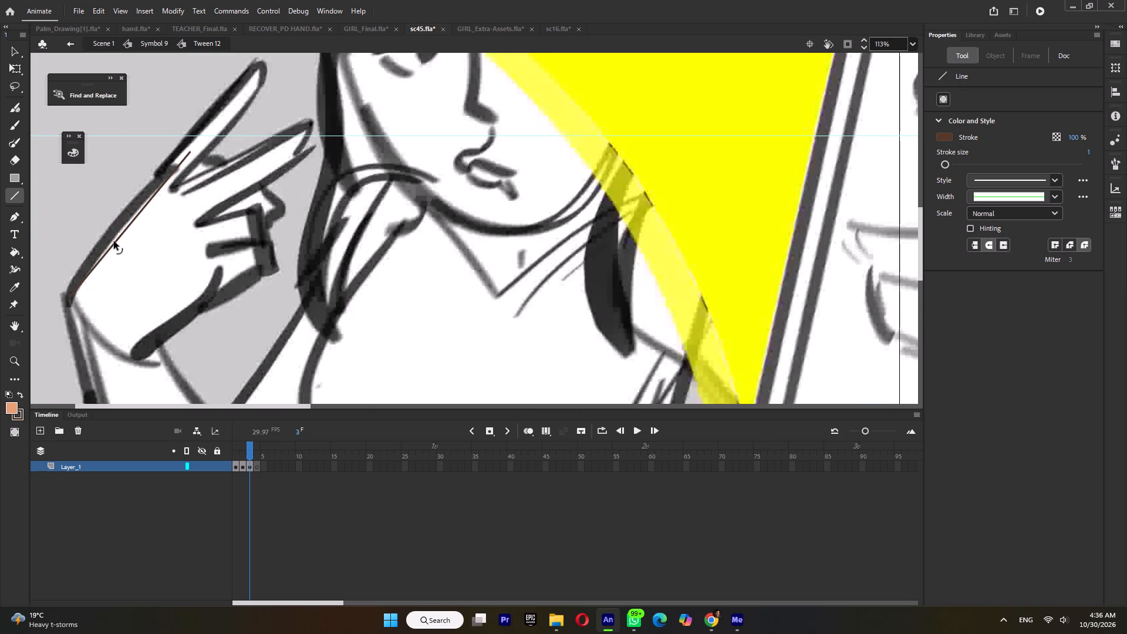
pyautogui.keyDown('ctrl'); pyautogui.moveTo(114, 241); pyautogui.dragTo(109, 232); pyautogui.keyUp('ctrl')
# Change the stage preview mode so the storyboard sketch shows dimmed behind the symbol drawing.
pyautogui.click(120, 9)
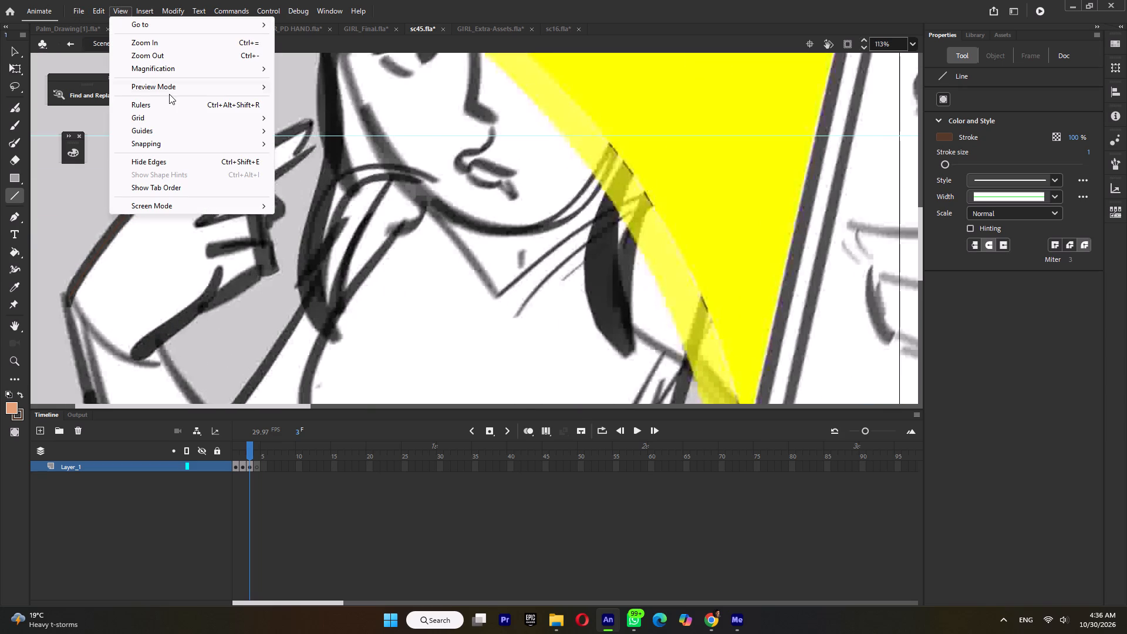
pyautogui.click(171, 85)
pyautogui.click(318, 125)
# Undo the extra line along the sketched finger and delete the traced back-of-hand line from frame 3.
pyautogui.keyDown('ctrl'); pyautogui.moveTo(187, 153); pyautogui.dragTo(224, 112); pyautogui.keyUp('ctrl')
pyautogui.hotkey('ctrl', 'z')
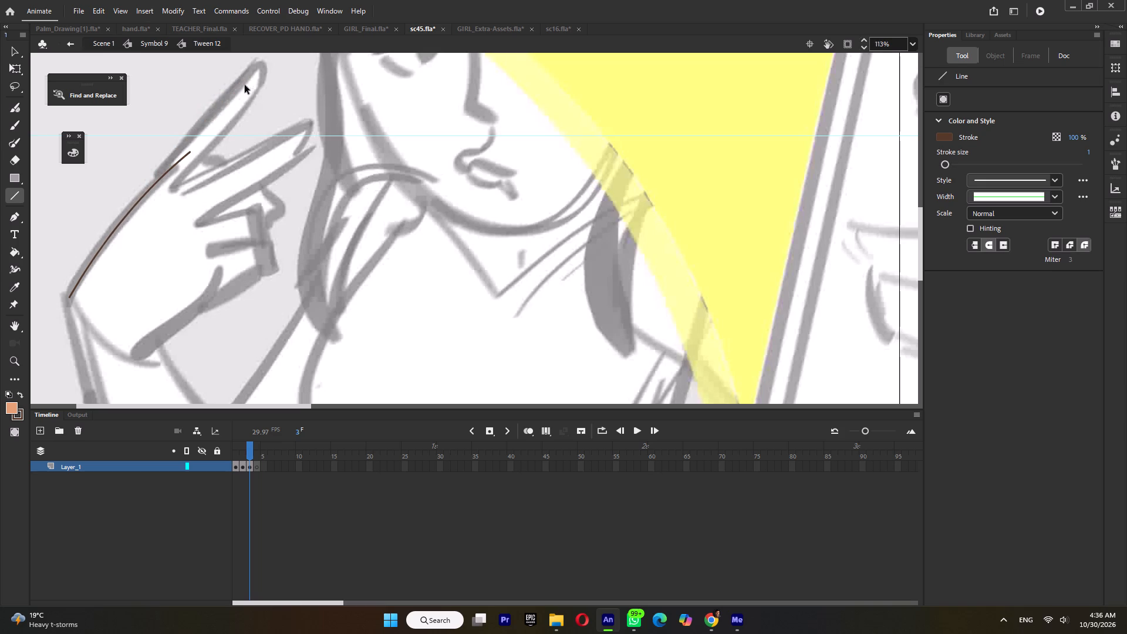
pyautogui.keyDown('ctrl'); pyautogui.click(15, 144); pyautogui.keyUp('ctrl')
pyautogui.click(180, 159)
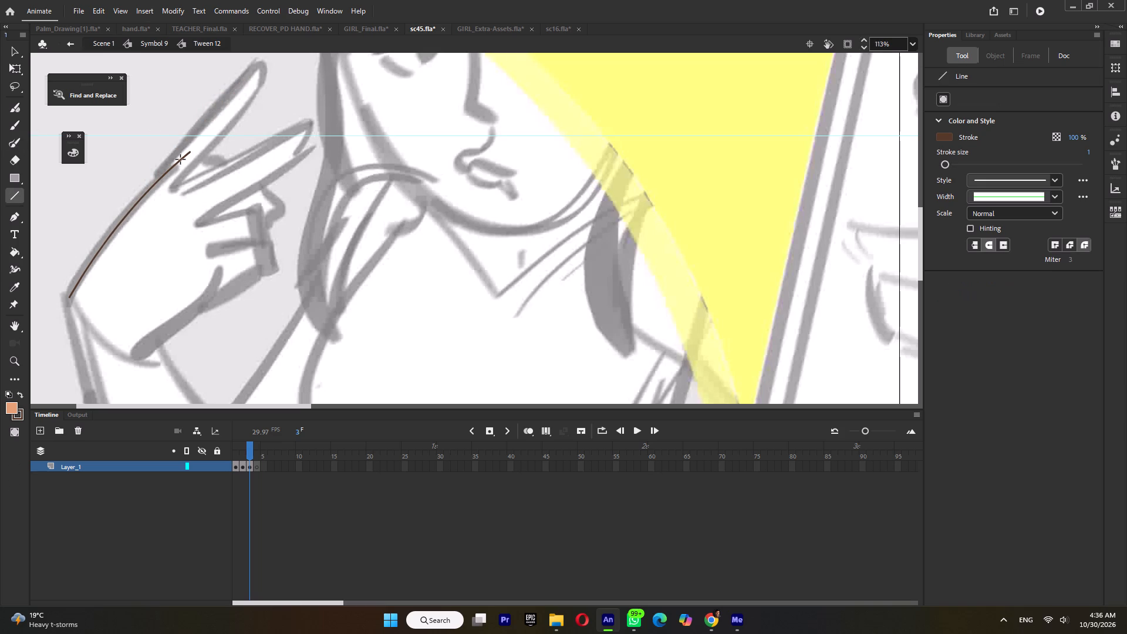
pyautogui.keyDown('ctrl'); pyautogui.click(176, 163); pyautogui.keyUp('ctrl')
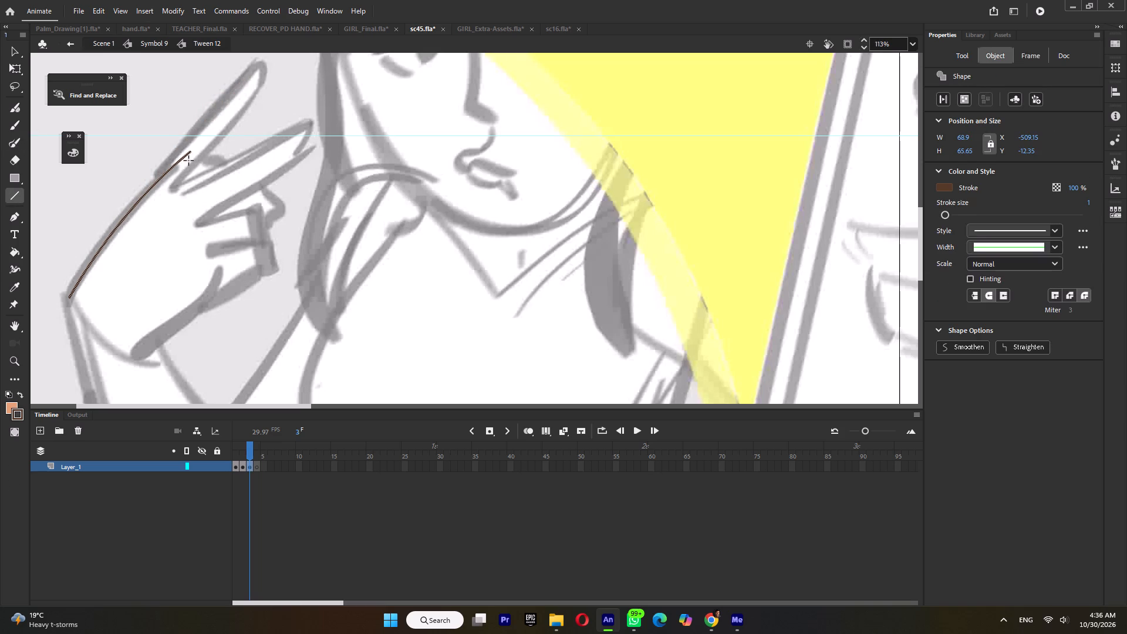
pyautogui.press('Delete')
# Move to the blank keyframe at frame 4 of Layer_1 and choose the Paint Brush for tracing the hand.
pyautogui.click(255, 448)
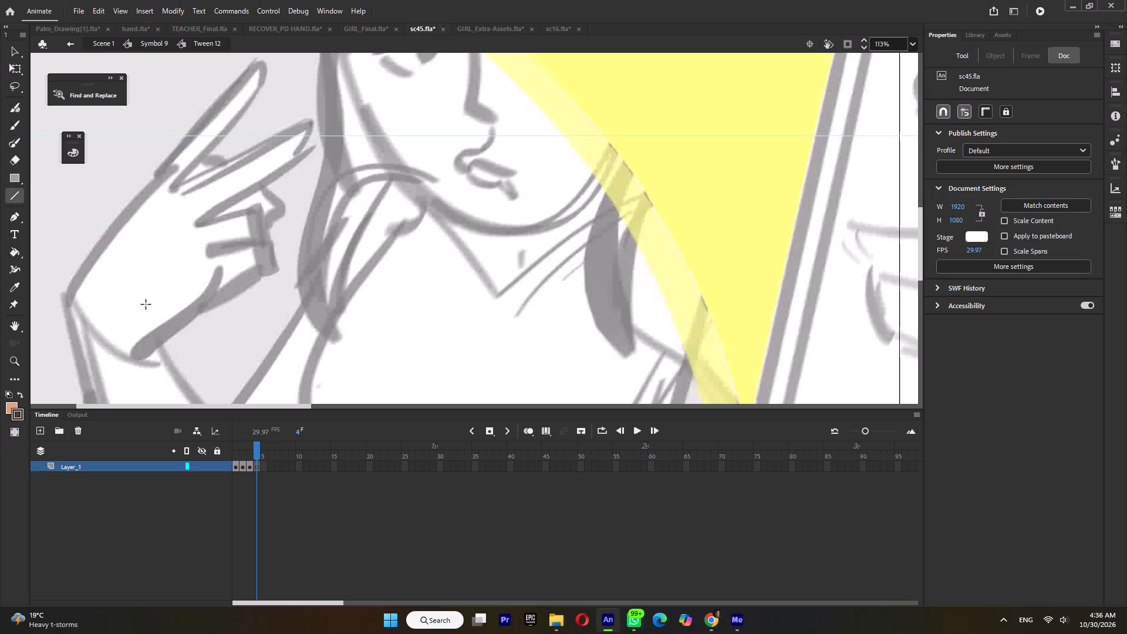
pyautogui.moveTo(70, 293); pyautogui.dragTo(126, 208)
pyautogui.hotkey('ctrl', 'z')
pyautogui.click(14, 136)
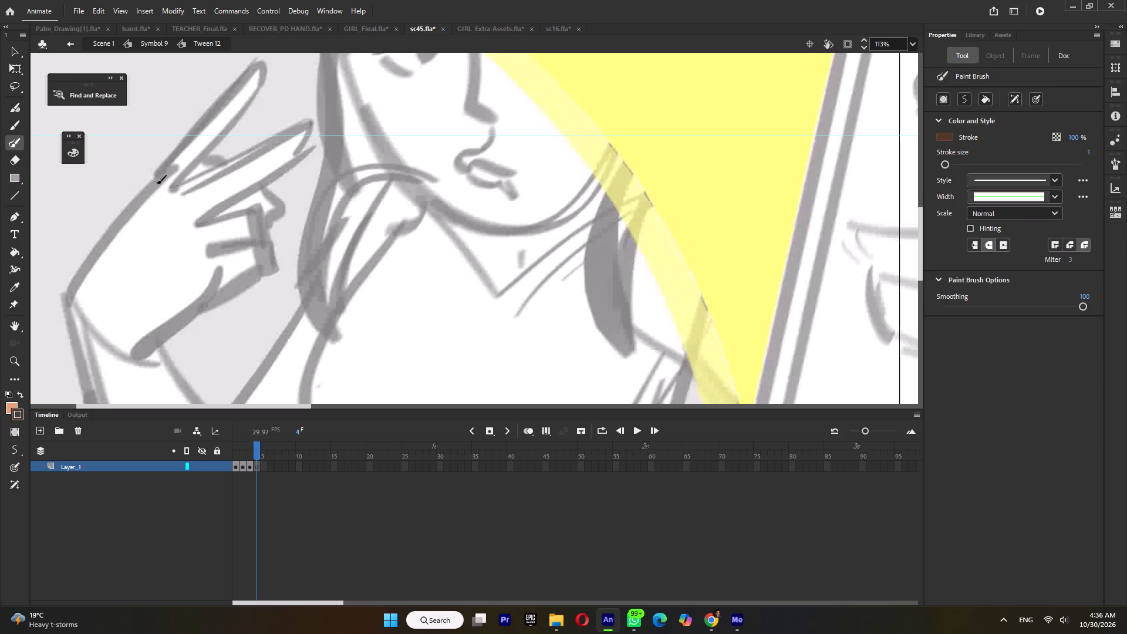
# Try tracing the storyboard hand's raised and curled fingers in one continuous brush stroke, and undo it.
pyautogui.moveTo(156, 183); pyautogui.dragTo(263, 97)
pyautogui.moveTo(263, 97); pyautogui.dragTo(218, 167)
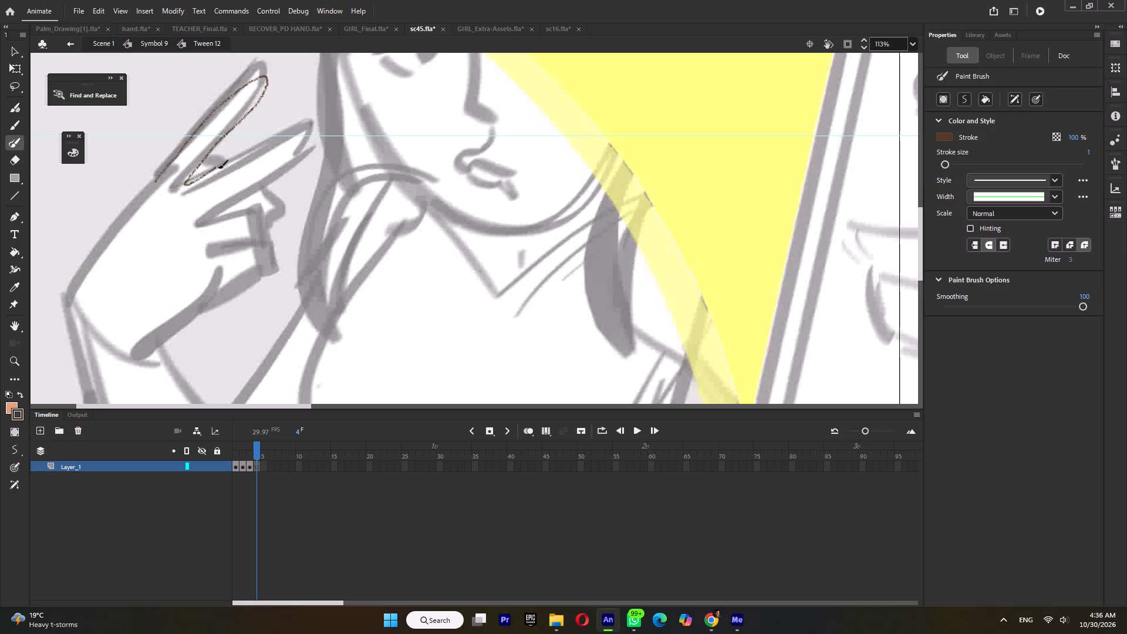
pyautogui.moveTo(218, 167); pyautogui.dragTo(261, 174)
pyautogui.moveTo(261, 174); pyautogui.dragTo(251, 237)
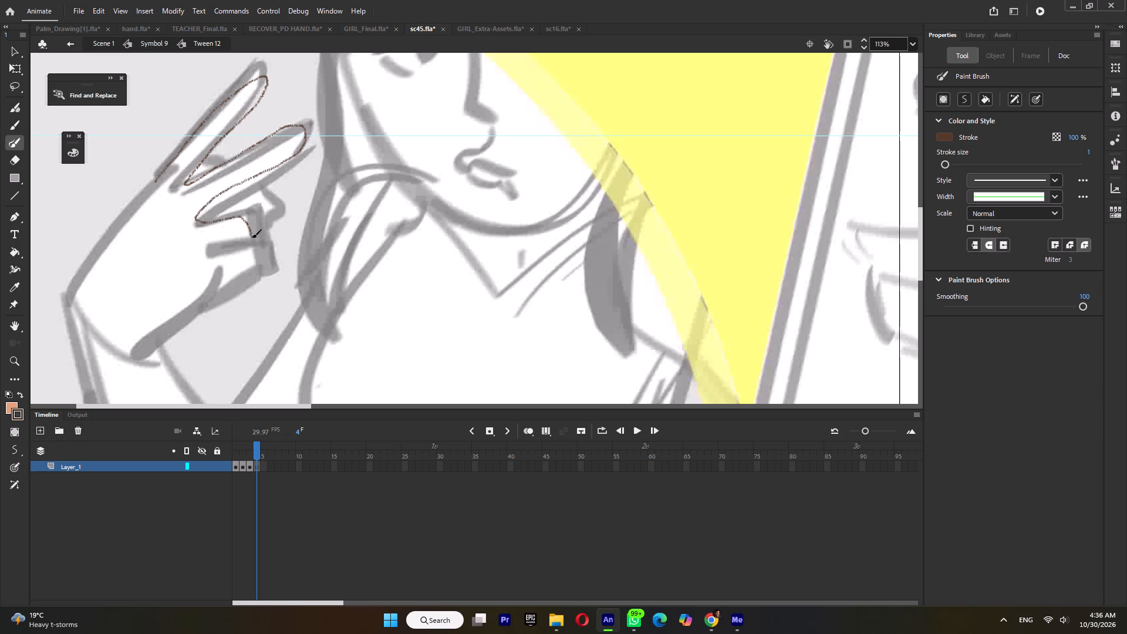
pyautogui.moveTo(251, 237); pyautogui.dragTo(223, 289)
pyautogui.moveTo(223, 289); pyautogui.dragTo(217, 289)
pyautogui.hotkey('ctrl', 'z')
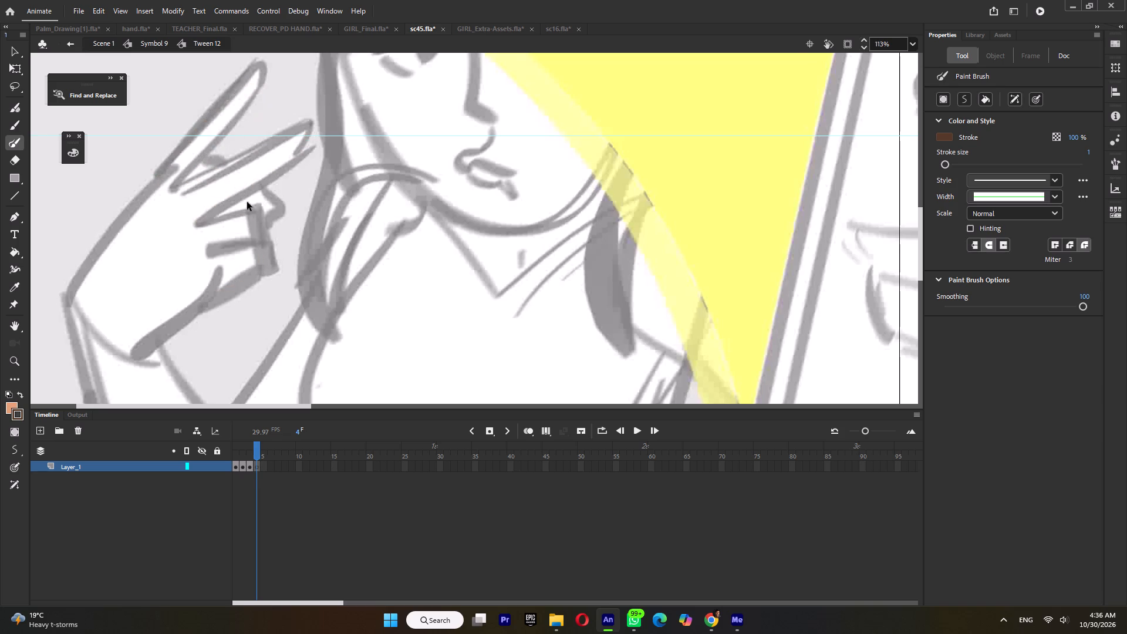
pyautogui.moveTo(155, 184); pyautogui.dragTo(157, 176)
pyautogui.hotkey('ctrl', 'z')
# Trace the outlines of the two extended peace-sign fingers over the storyboard hand, joining the strokes at the base between them.
pyautogui.moveTo(153, 176); pyautogui.dragTo(264, 79)
pyautogui.moveTo(264, 79); pyautogui.dragTo(187, 181)
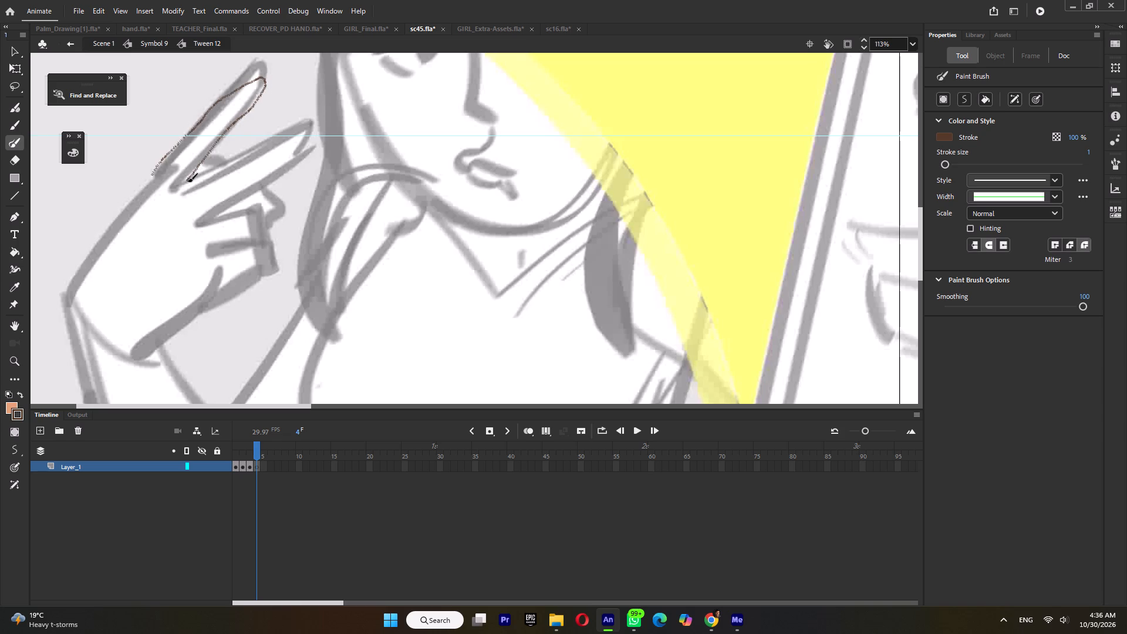
pyautogui.moveTo(187, 181); pyautogui.dragTo(185, 186)
pyautogui.moveTo(196, 182); pyautogui.dragTo(248, 150)
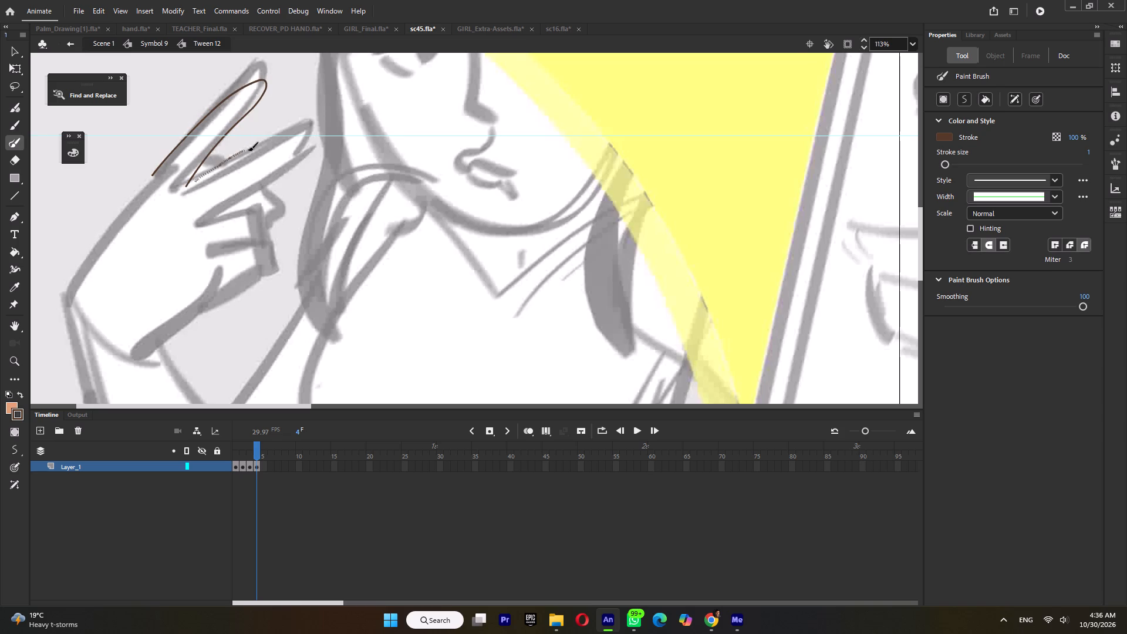
pyautogui.moveTo(248, 150); pyautogui.dragTo(294, 155)
pyautogui.moveTo(294, 155); pyautogui.dragTo(205, 218)
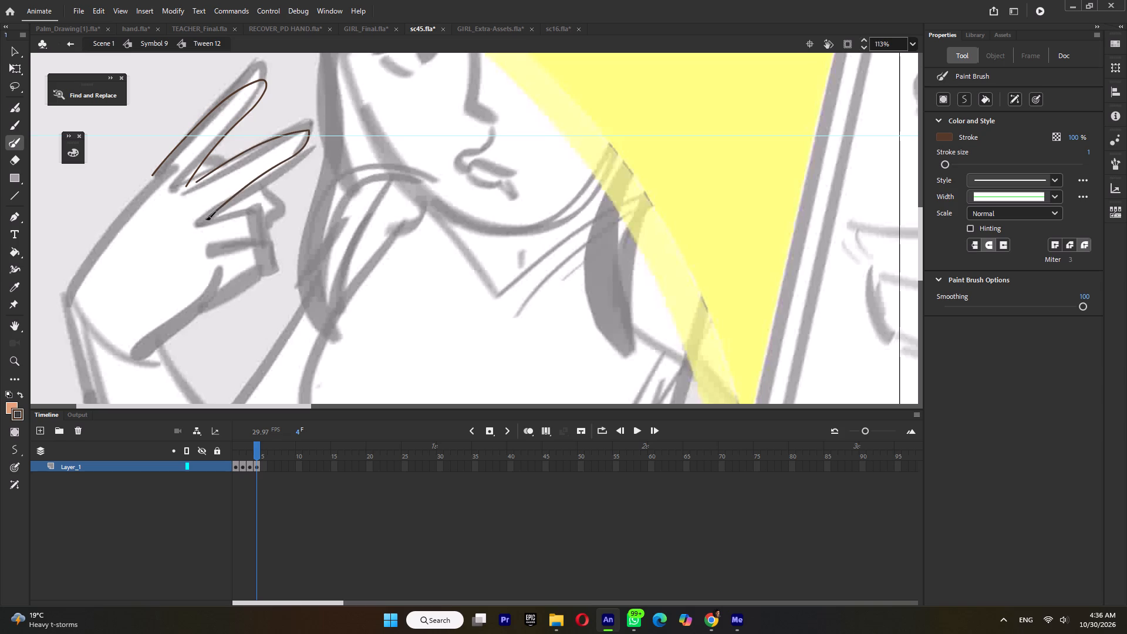
pyautogui.keyDown('ctrl'); pyautogui.moveTo(196, 179); pyautogui.dragTo(188, 181); pyautogui.keyUp('ctrl')
# Trace the outer contour of the curled fingers from the base of the lower extended finger, undoing the extra thumb stroke.
pyautogui.moveTo(205, 215); pyautogui.dragTo(220, 213)
pyautogui.moveTo(220, 213); pyautogui.dragTo(268, 248)
pyautogui.moveTo(268, 248); pyautogui.dragTo(241, 286)
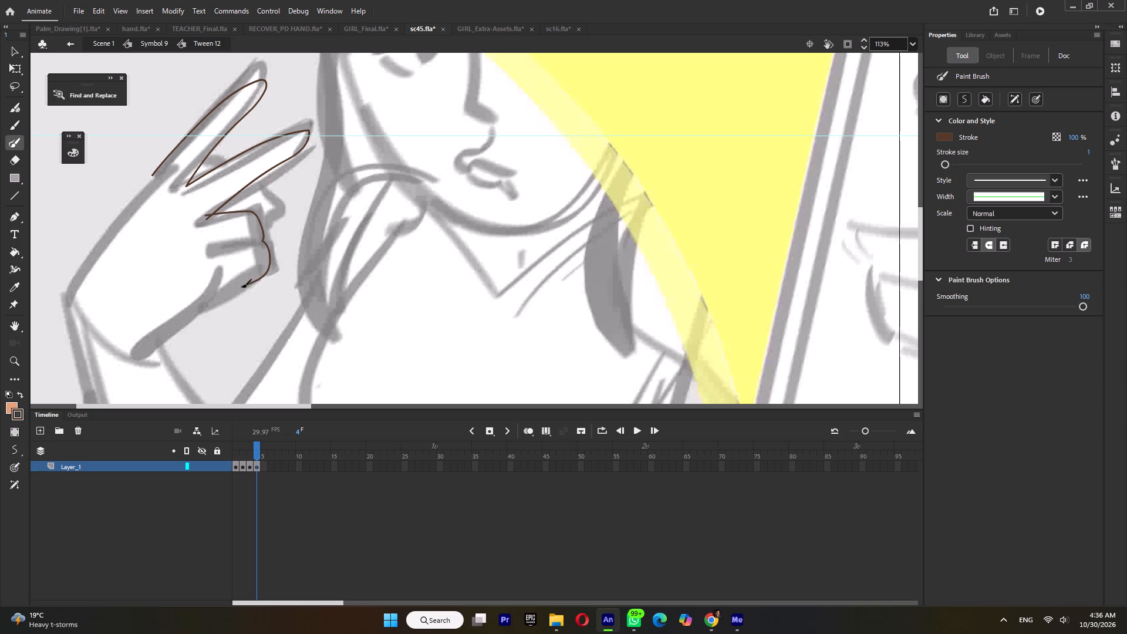
pyautogui.moveTo(225, 278); pyautogui.dragTo(252, 275)
pyautogui.hotkey('ctrl', 'z')
# Trace the palm's lower edge to the wrist and the back of the hand, joining the latter to the upper extended finger.
pyautogui.moveTo(228, 271); pyautogui.dragTo(188, 326)
pyautogui.moveTo(188, 326); pyautogui.dragTo(151, 358)
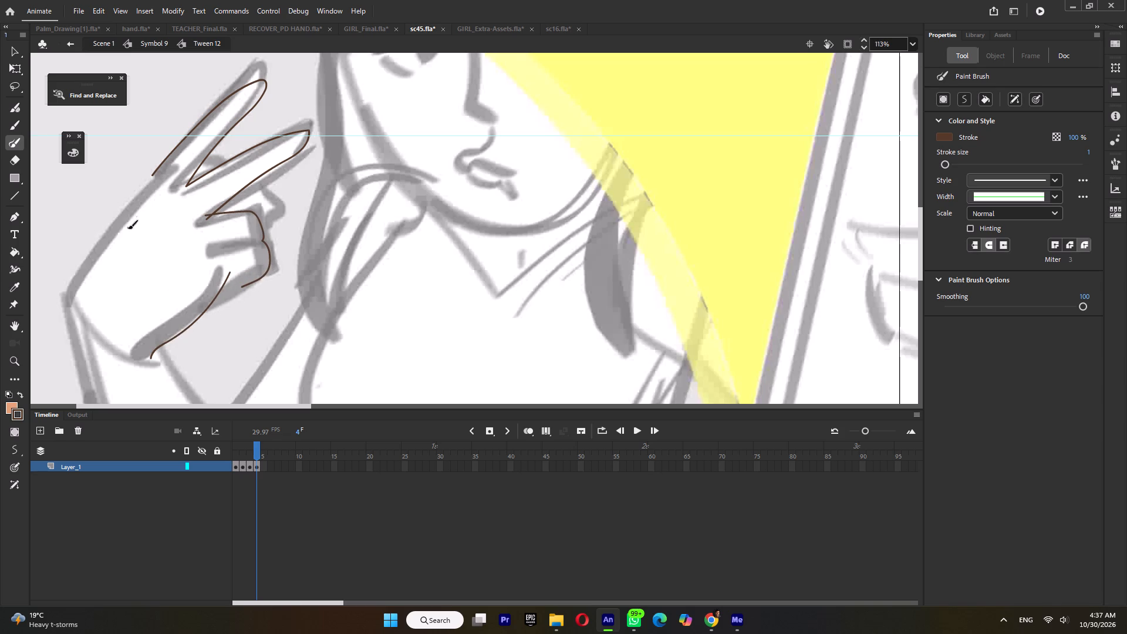
pyautogui.moveTo(148, 183); pyautogui.dragTo(84, 286)
pyautogui.moveTo(84, 286); pyautogui.dragTo(80, 320)
pyautogui.keyDown('ctrl'); pyautogui.click(80, 319); pyautogui.keyUp('ctrl')
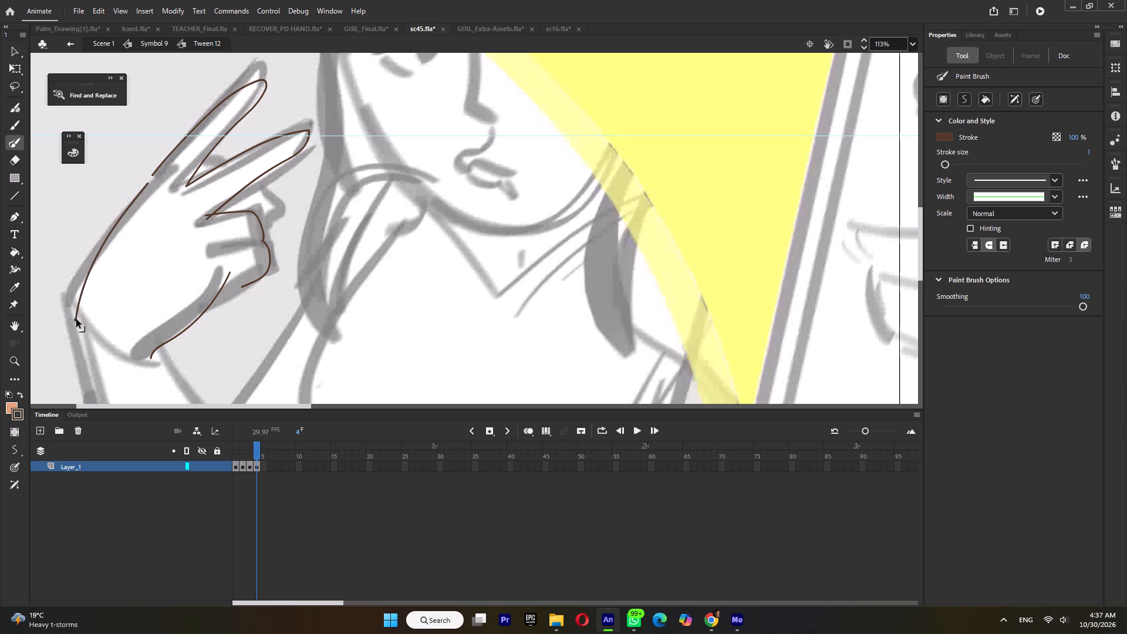
pyautogui.keyDown('ctrl'); pyautogui.click(82, 298); pyautogui.keyUp('ctrl')
pyautogui.keyDown('ctrl'); pyautogui.moveTo(146, 184); pyautogui.dragTo(152, 173); pyautogui.keyUp('ctrl')
pyautogui.keyDown('ctrl'); pyautogui.click(152, 173); pyautogui.keyUp('ctrl')
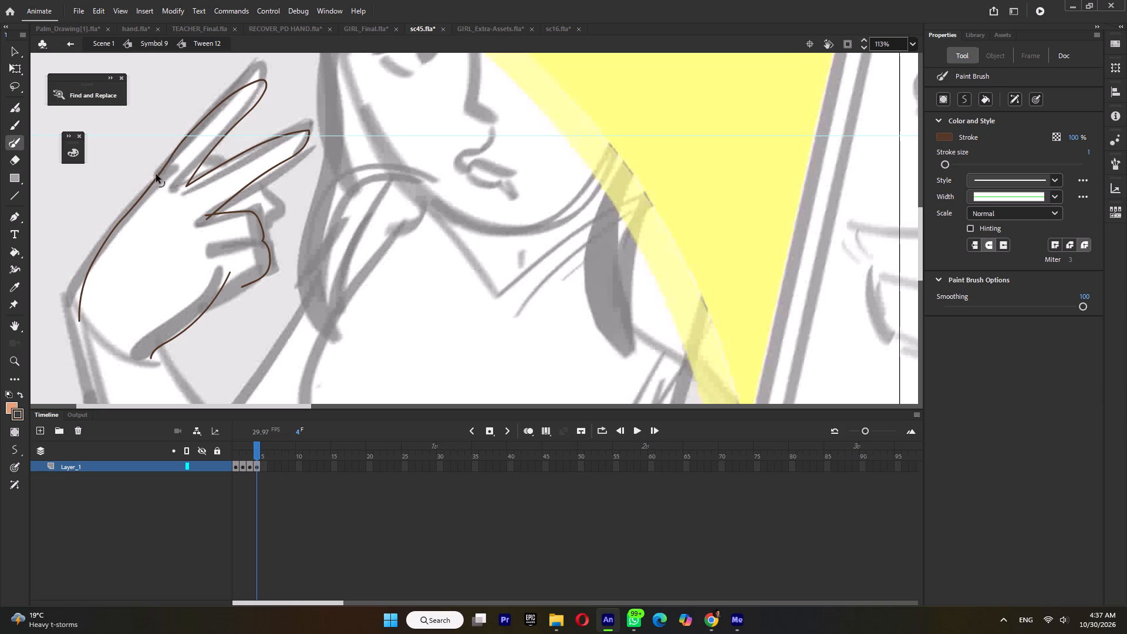
# Refine the curve of the back-of-hand outline where it runs down to the wrist.
pyautogui.keyDown('ctrl'); pyautogui.click(83, 278); pyautogui.keyUp('ctrl')
pyautogui.keyDown('ctrl'); pyautogui.click(84, 283); pyautogui.keyUp('ctrl')
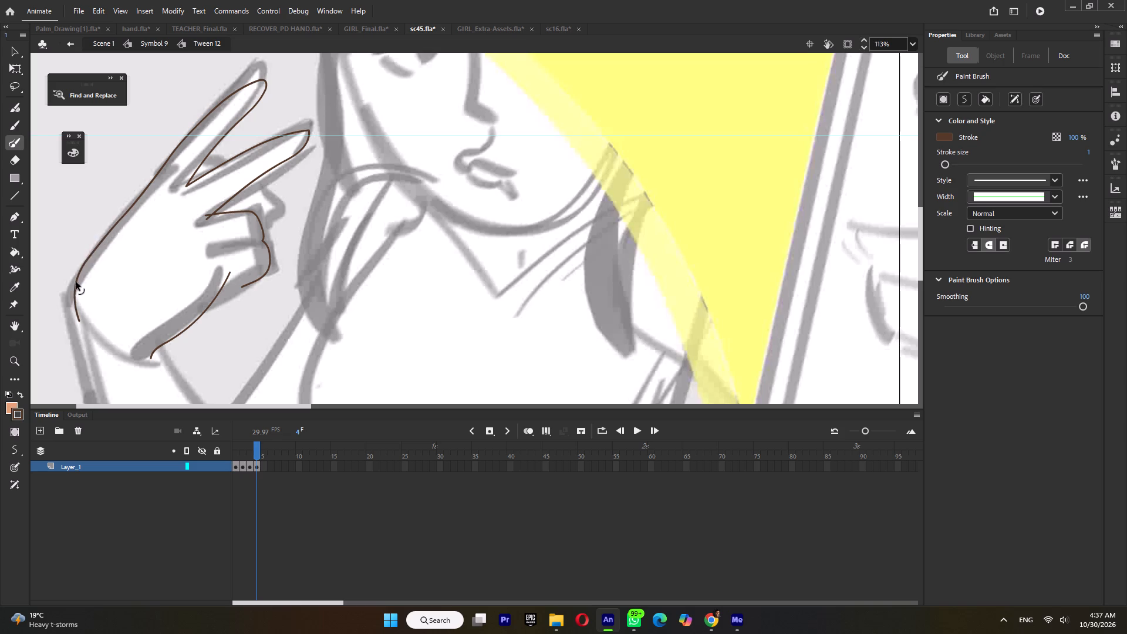
pyautogui.keyDown('ctrl'); pyautogui.click(79, 319); pyautogui.keyUp('ctrl')
# Draw a short crease at the top of the palm edge and join the lowest curled finger's outline to that edge.
pyautogui.keyDown('ctrl'); pyautogui.scroll(1, 228, 282); pyautogui.keyUp('ctrl')
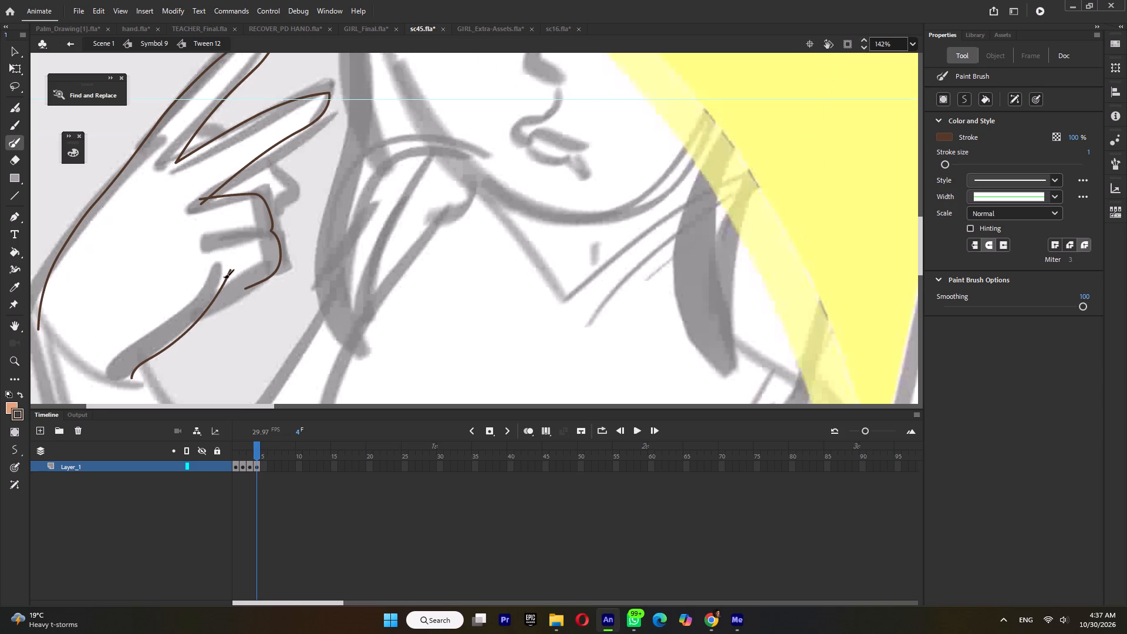
pyautogui.moveTo(224, 277); pyautogui.dragTo(248, 272)
pyautogui.keyDown('ctrl'); pyautogui.scroll(3, 232, 291); pyautogui.keyUp('ctrl')
pyautogui.hotkey('ctrl', 'z')
pyautogui.moveTo(213, 271); pyautogui.dragTo(262, 255)
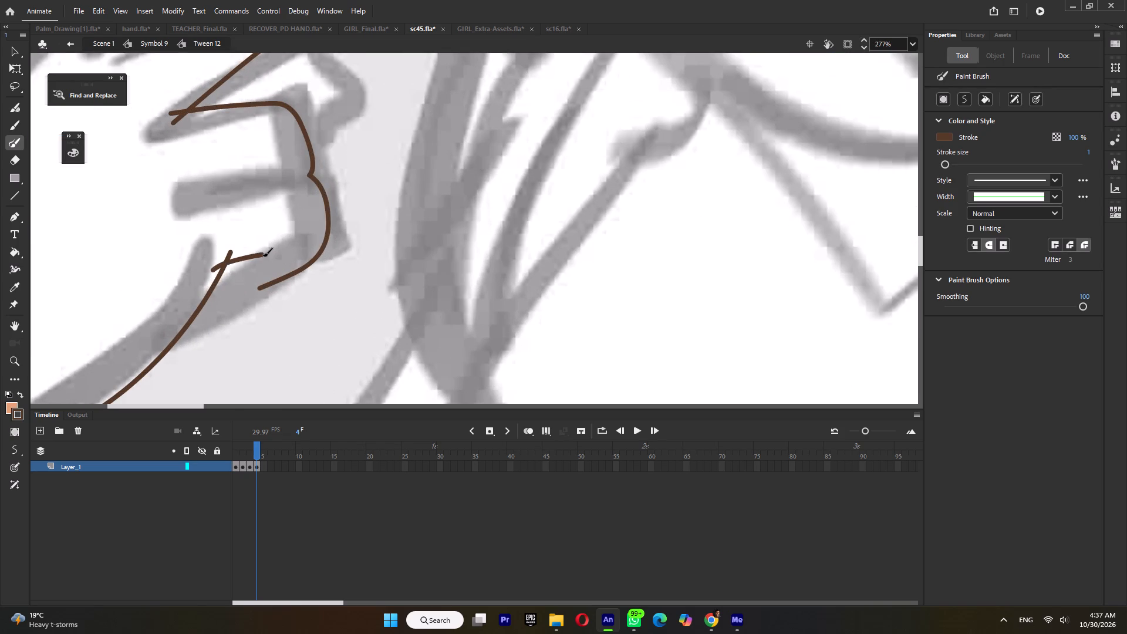
pyautogui.moveTo(203, 284); pyautogui.dragTo(248, 289)
pyautogui.keyDown('ctrl'); pyautogui.moveTo(250, 290); pyautogui.dragTo(264, 288); pyautogui.keyUp('ctrl')
pyautogui.keyDown('ctrl'); pyautogui.moveTo(264, 288); pyautogui.dragTo(265, 288); pyautogui.keyUp('ctrl')
# Delete the overshooting stroke ends at the palm edge and at the base of the lower extended finger.
pyautogui.keyDown('ctrl'); pyautogui.click(204, 281); pyautogui.keyUp('ctrl')
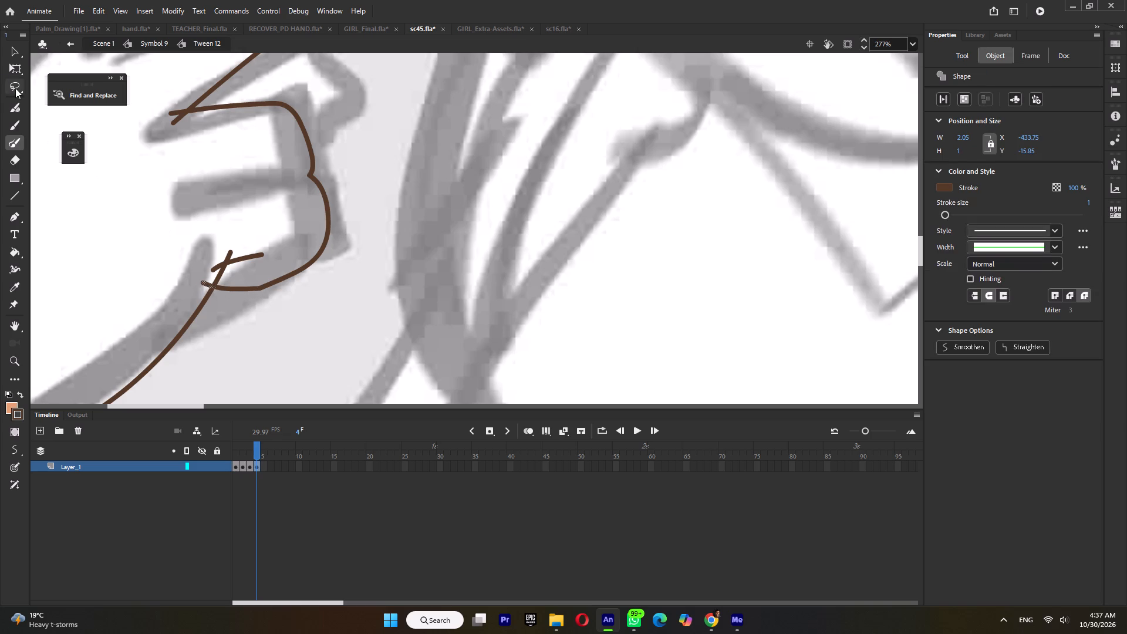
pyautogui.click(15, 68)
pyautogui.press('Delete')
pyautogui.click(215, 268)
pyautogui.press('Delete')
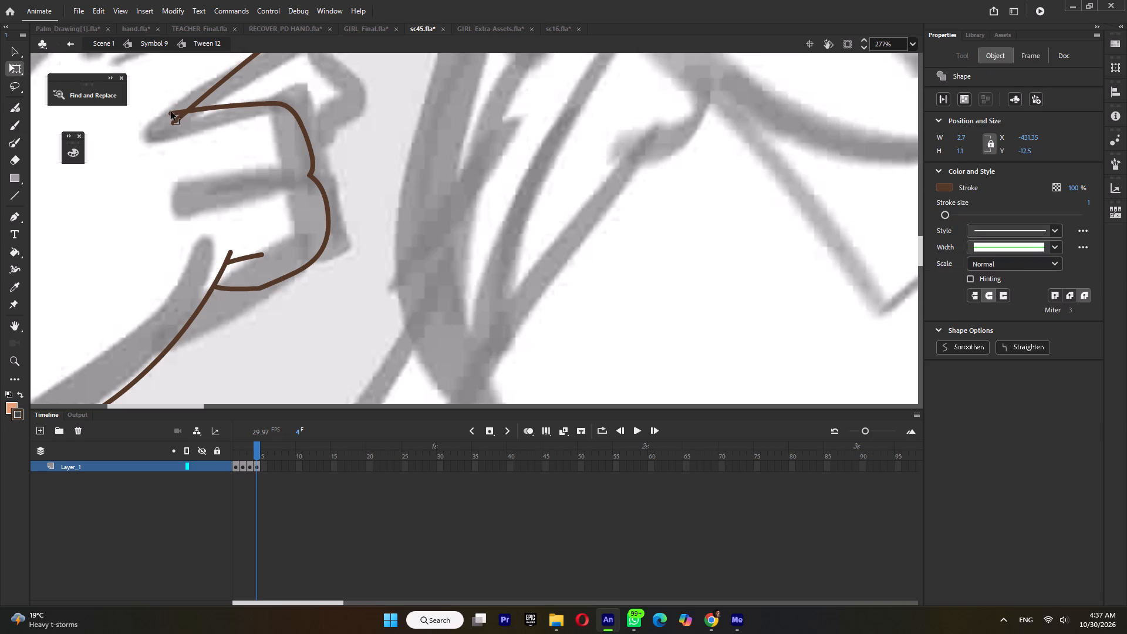
pyautogui.click(173, 121)
pyautogui.press('Delete')
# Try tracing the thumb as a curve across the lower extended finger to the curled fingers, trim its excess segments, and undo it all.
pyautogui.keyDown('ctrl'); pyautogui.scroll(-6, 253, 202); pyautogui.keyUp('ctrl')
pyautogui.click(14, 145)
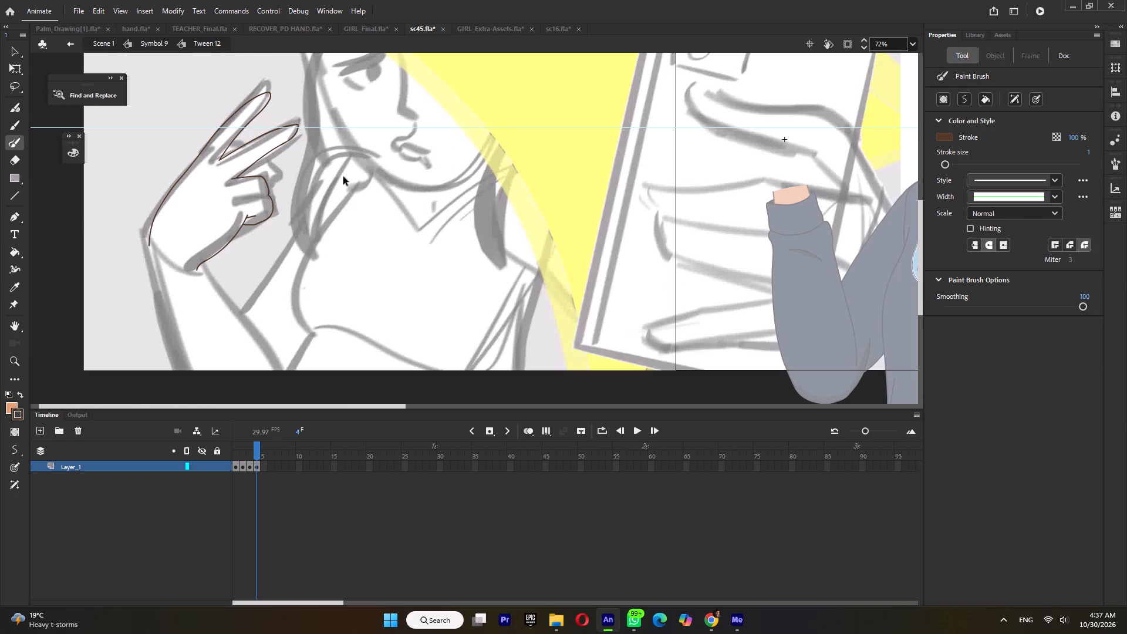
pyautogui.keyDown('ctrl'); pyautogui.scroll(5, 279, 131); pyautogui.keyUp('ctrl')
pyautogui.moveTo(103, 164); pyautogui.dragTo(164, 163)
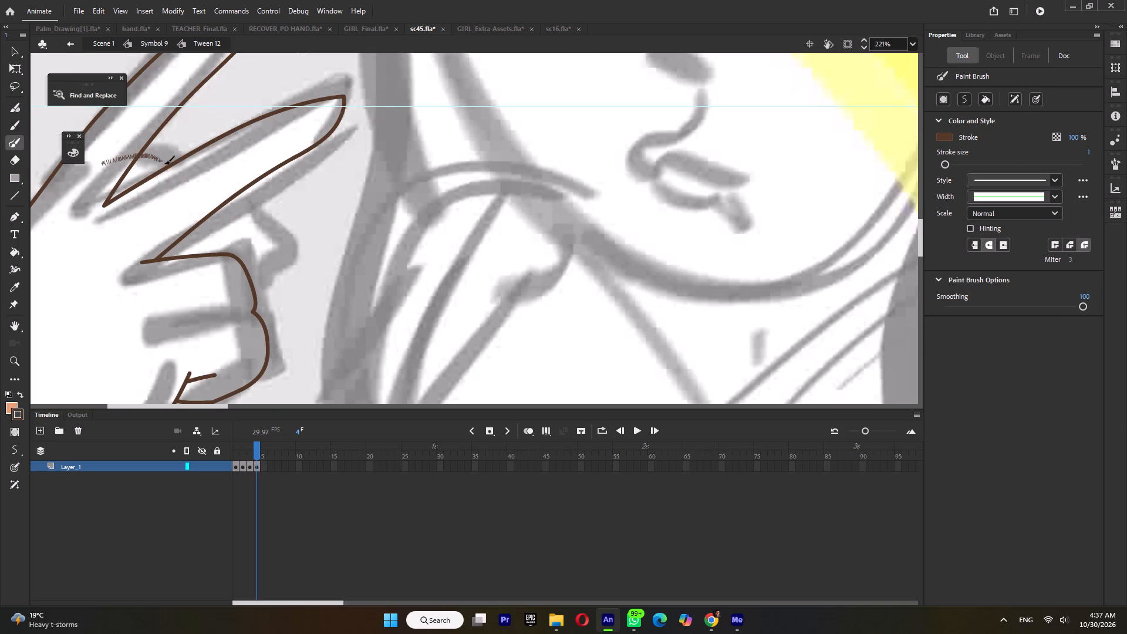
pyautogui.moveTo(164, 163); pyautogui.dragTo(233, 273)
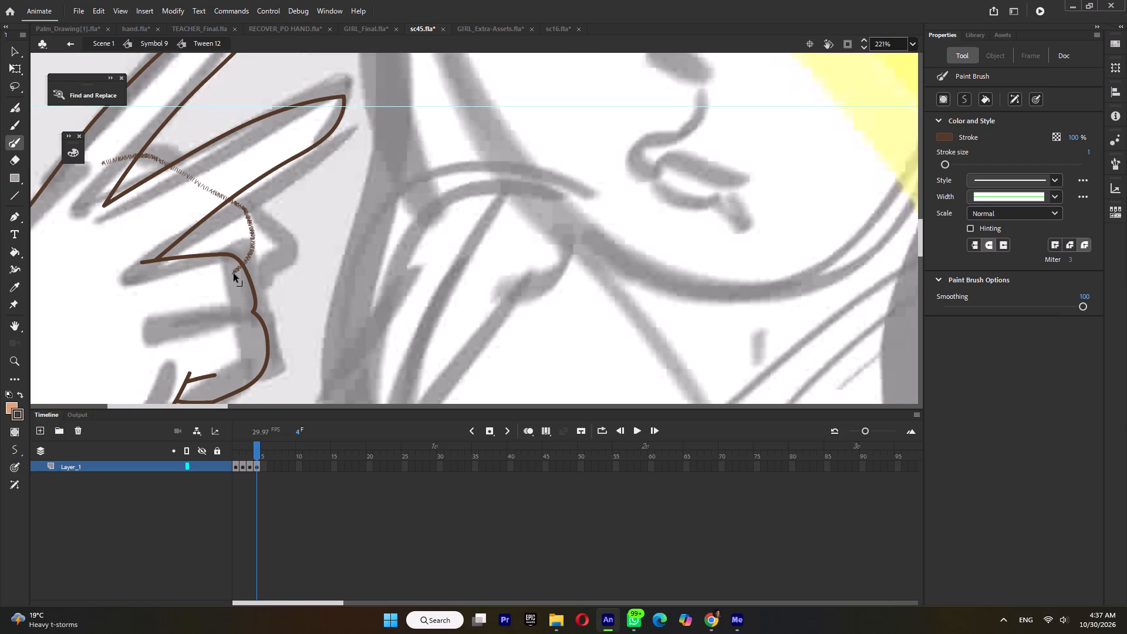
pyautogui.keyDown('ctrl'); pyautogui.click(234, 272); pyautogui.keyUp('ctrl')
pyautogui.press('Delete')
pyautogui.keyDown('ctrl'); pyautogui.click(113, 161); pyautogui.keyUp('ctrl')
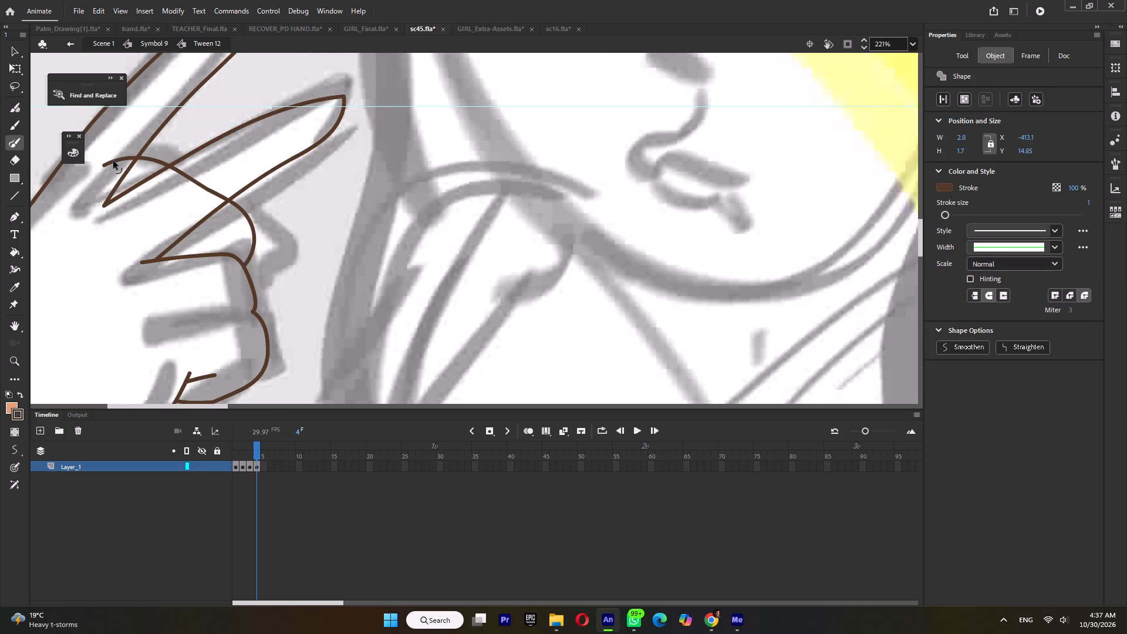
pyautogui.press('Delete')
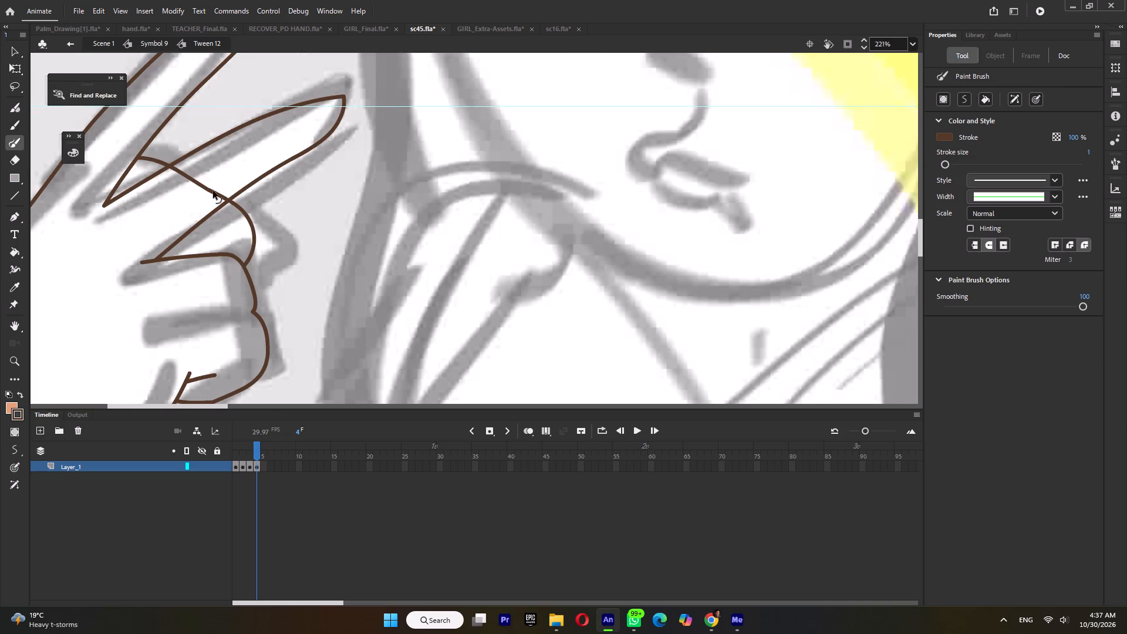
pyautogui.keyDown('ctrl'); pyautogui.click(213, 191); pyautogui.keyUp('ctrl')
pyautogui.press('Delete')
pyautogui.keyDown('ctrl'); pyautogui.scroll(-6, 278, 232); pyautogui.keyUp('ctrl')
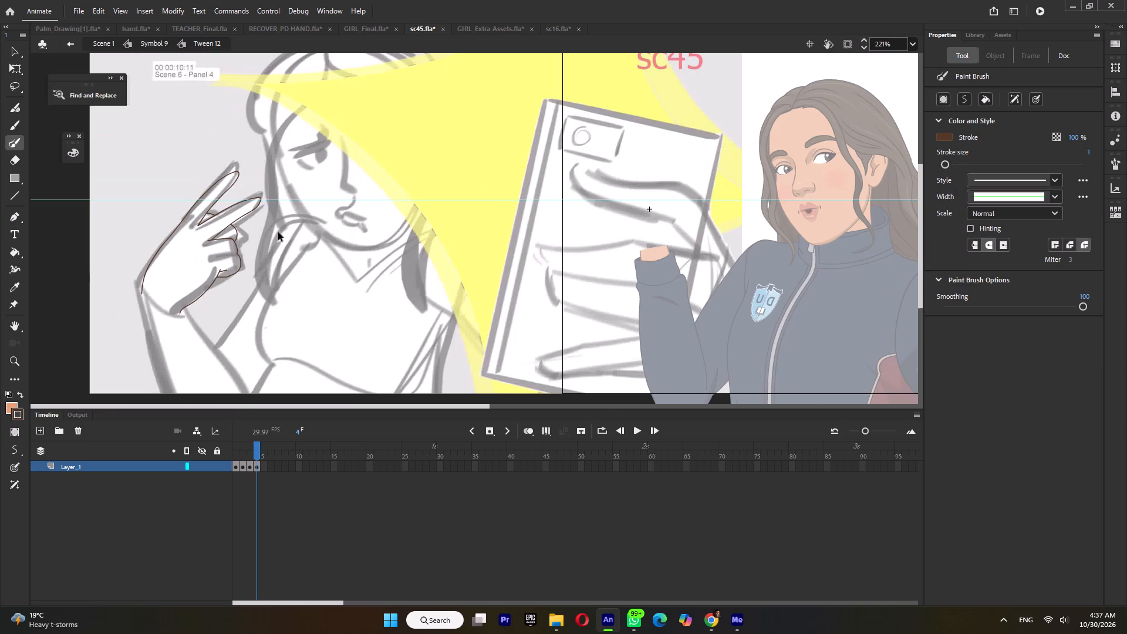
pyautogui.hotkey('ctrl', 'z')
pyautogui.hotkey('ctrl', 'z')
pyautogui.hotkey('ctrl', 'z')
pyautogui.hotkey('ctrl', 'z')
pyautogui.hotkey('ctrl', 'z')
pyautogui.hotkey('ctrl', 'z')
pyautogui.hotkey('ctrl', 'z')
# Try filling the hand outline, and close its open wrist with a line bowed downward along the storyboard's wrist curve.
pyautogui.press('k')
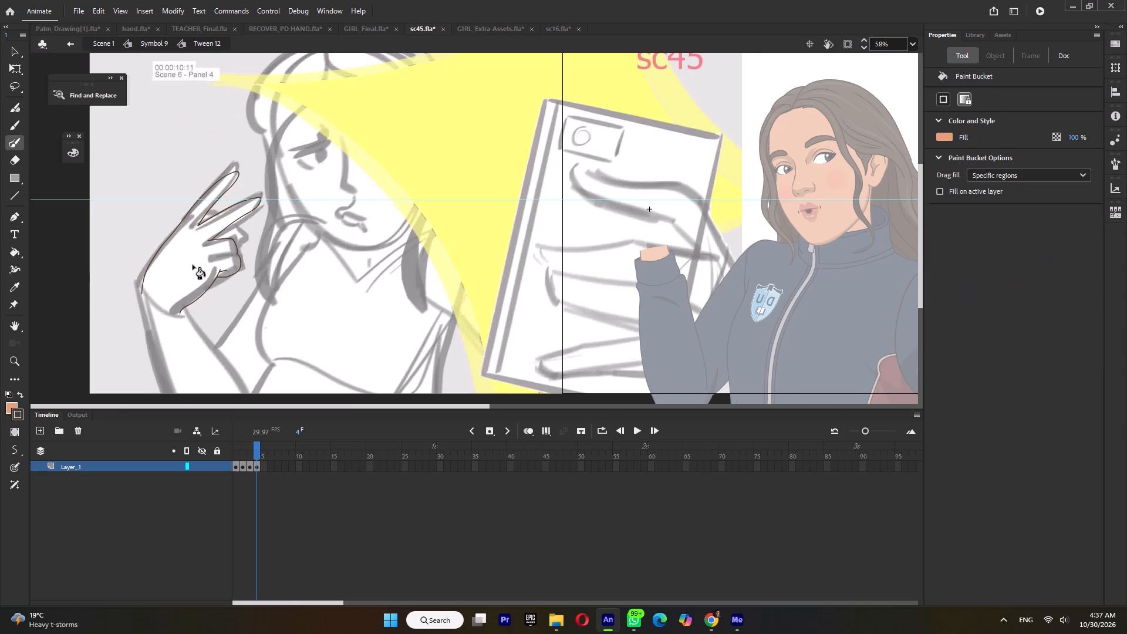
pyautogui.click(193, 265)
pyautogui.click(185, 265)
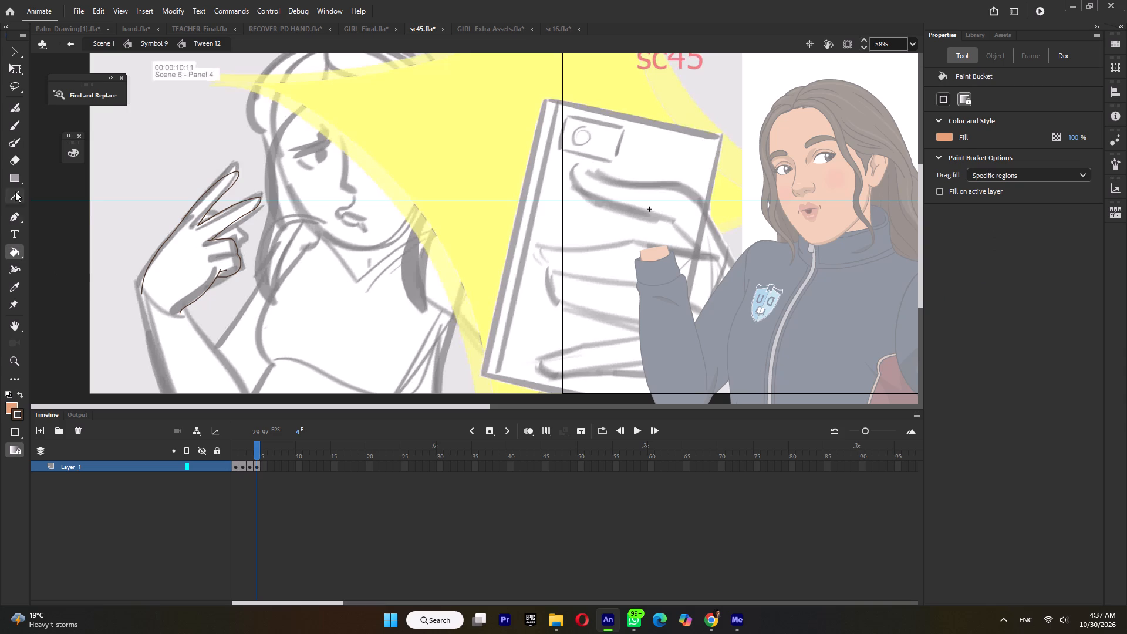
pyautogui.click(11, 190)
pyautogui.keyDown('ctrl'); pyautogui.scroll(4, 135, 299); pyautogui.keyUp('ctrl')
pyautogui.moveTo(149, 284); pyautogui.dragTo(219, 335)
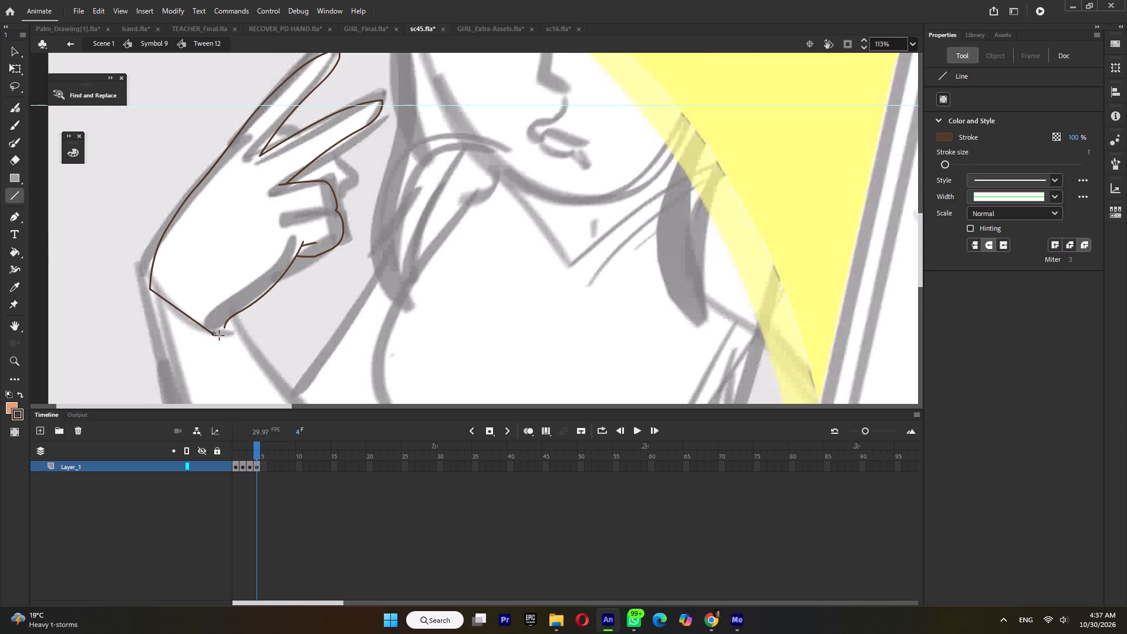
pyautogui.moveTo(219, 335); pyautogui.dragTo(226, 327)
pyautogui.keyDown('ctrl'); pyautogui.moveTo(187, 309); pyautogui.dragTo(185, 322); pyautogui.keyUp('ctrl')
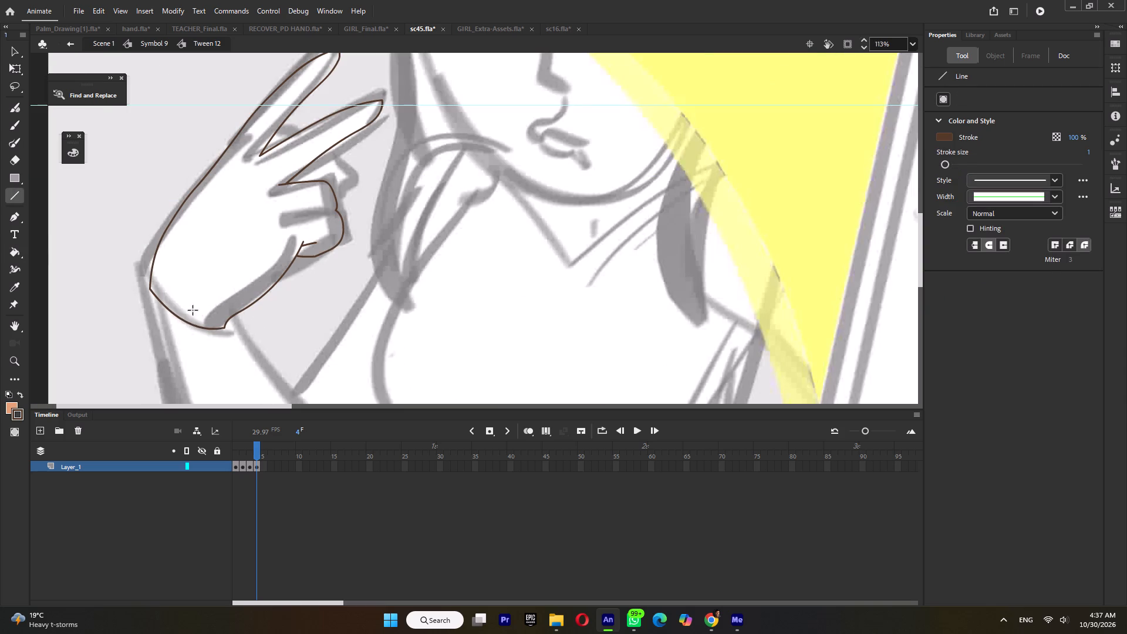
# Fill the closed hand with the orange skin colour and delete the closing line at the wrist.
pyautogui.press('k')
pyautogui.click(213, 279)
pyautogui.keyDown('ctrl'); pyautogui.click(184, 322); pyautogui.keyUp('ctrl')
pyautogui.press('Delete')
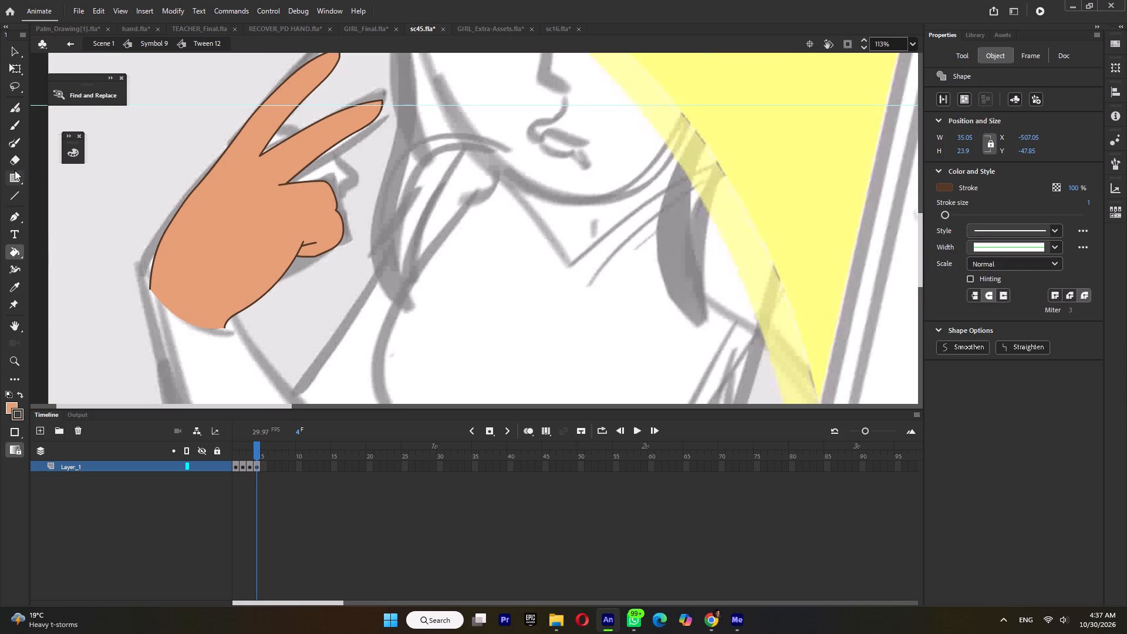
# Group the filled hand drawing and move it from the storyboard onto the wrist of the girl's raised arm.
pyautogui.click(10, 69)
pyautogui.keyDown('ctrl'); pyautogui.scroll(-5, 266, 240); pyautogui.keyUp('ctrl')
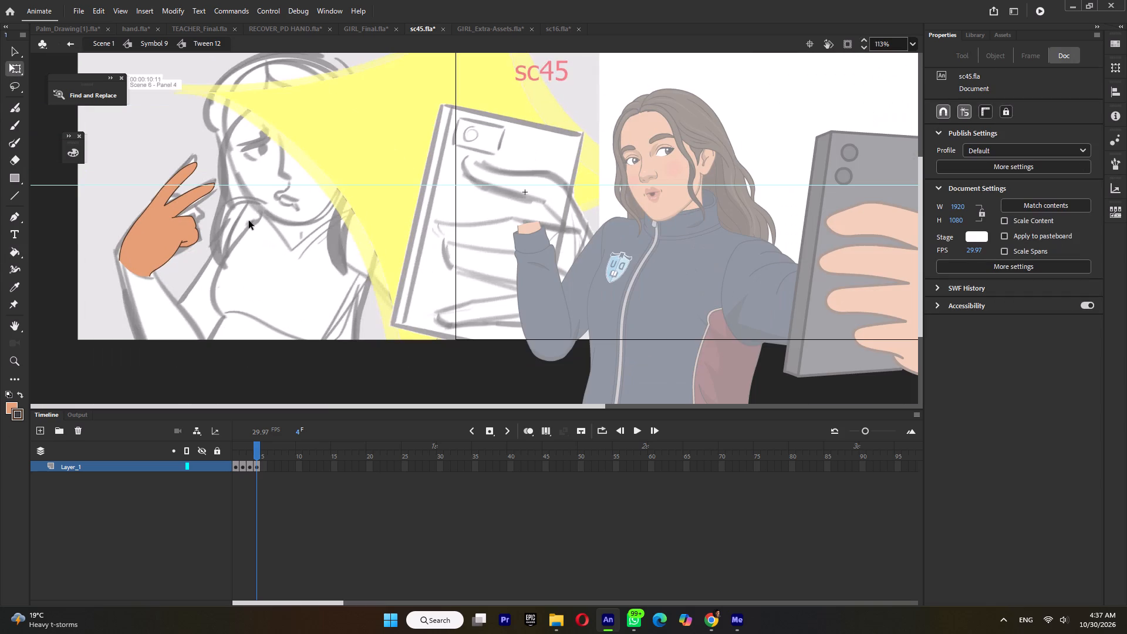
pyautogui.keyDown('ctrl'); pyautogui.click(239, 229); pyautogui.keyUp('ctrl')
pyautogui.keyDown('ctrl'); pyautogui.moveTo(240, 128); pyautogui.dragTo(102, 316); pyautogui.keyUp('ctrl')
pyautogui.hotkey('ctrl', 'g')
pyautogui.moveTo(157, 237); pyautogui.dragTo(543, 179)
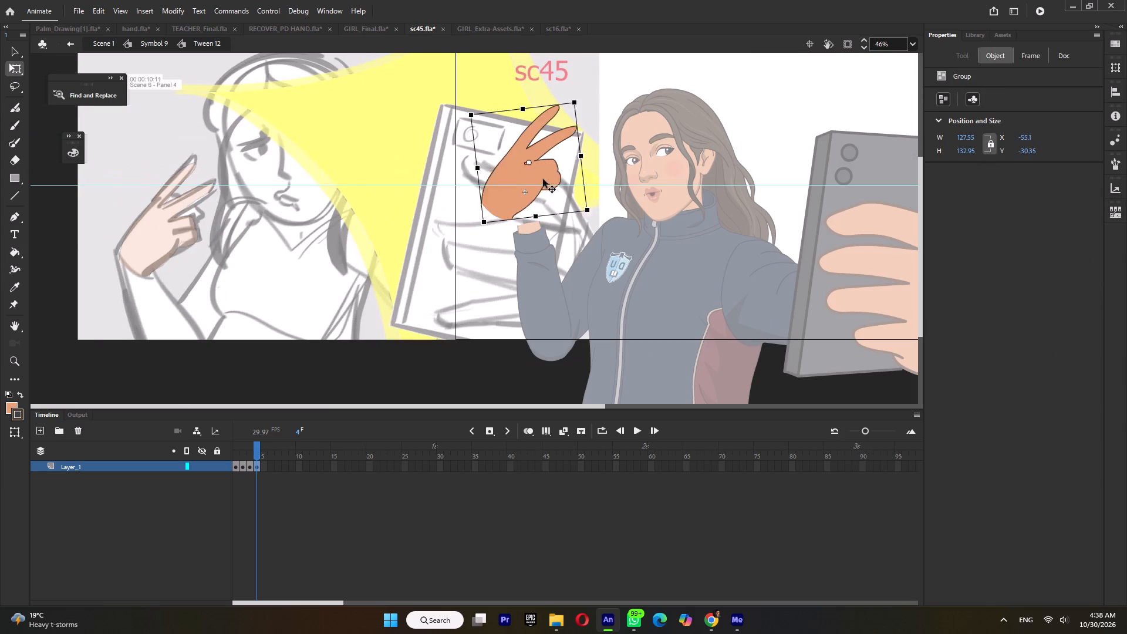
pyautogui.moveTo(543, 179); pyautogui.dragTo(554, 191)
# Move the hand group's pivot to its wrist, scale and rotate it clockwise to about 89 by 81, and align it with the girl's wrist.
pyautogui.moveTo(566, 171); pyautogui.dragTo(531, 219)
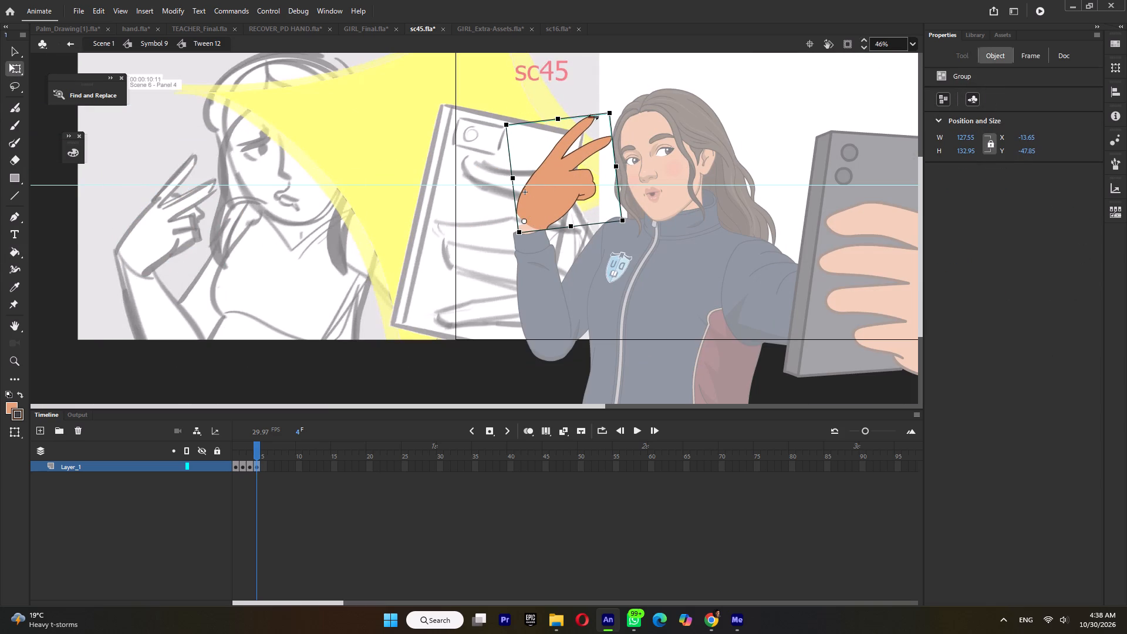
pyautogui.keyDown('shift'); pyautogui.moveTo(611, 115); pyautogui.dragTo(591, 159); pyautogui.keyUp('shift')
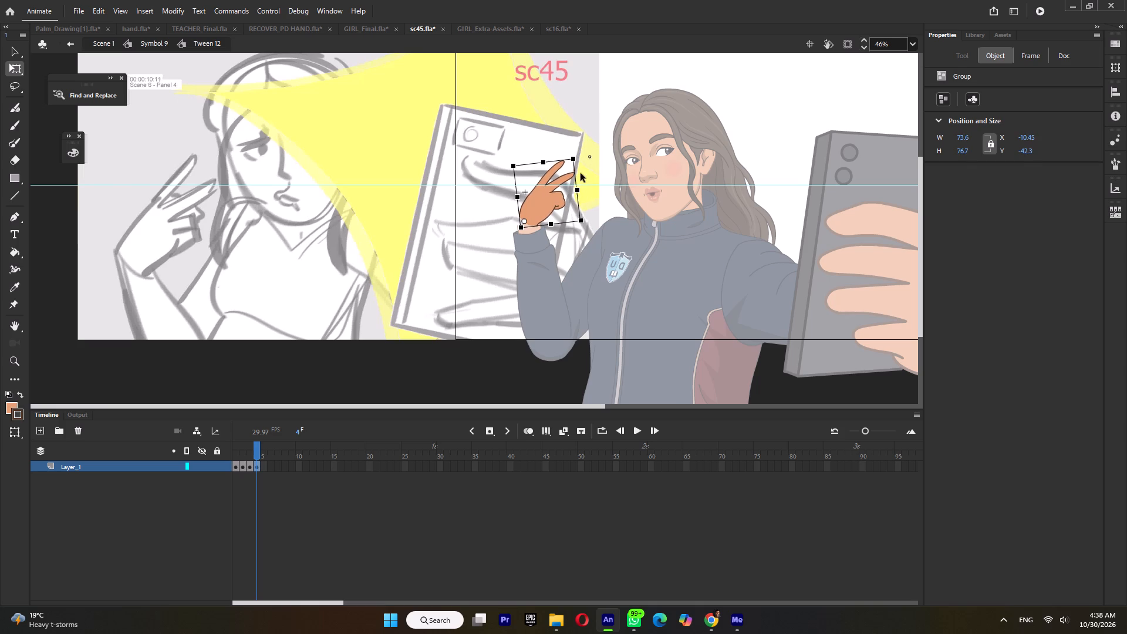
pyautogui.keyDown('ctrl'); pyautogui.click(535, 258); pyautogui.keyUp('ctrl')
pyautogui.click(537, 203)
pyautogui.keyDown('ctrl'); pyautogui.scroll(4, 532, 217); pyautogui.keyUp('ctrl')
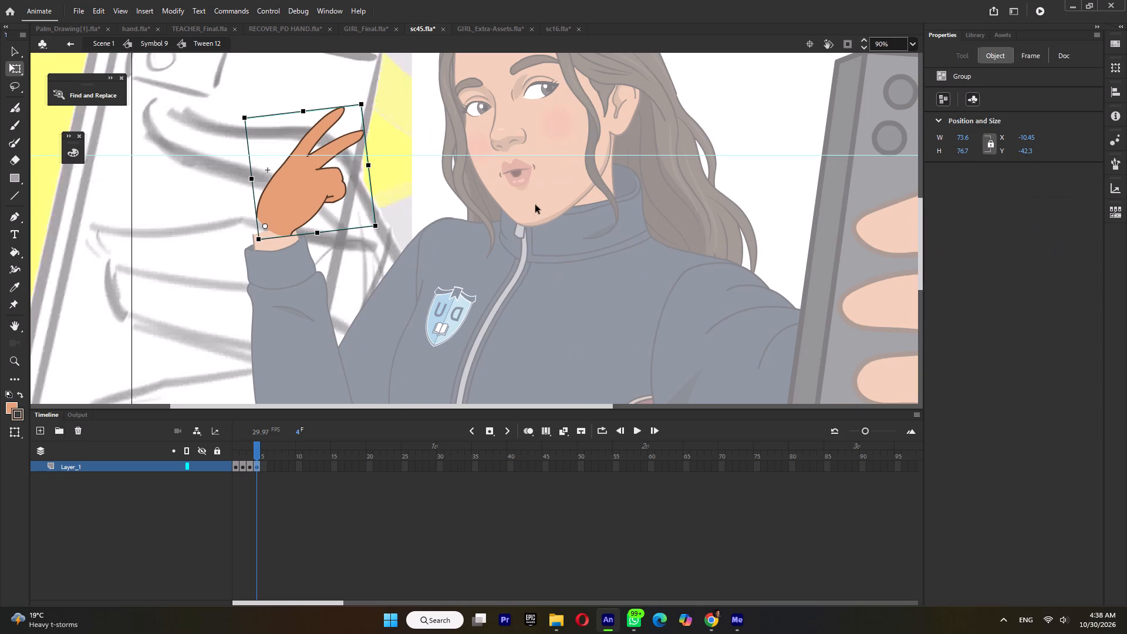
pyautogui.click(299, 211)
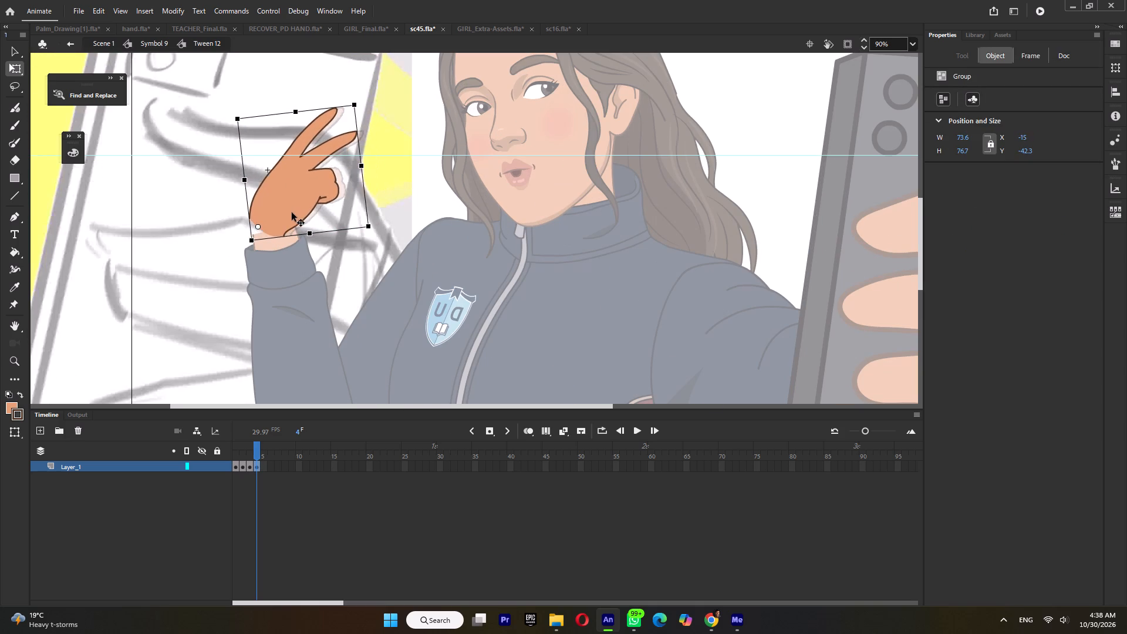
pyautogui.keyDown('shift'); pyautogui.moveTo(362, 106); pyautogui.dragTo(382, 88); pyautogui.keyUp('shift')
pyautogui.moveTo(385, 86); pyautogui.dragTo(396, 105)
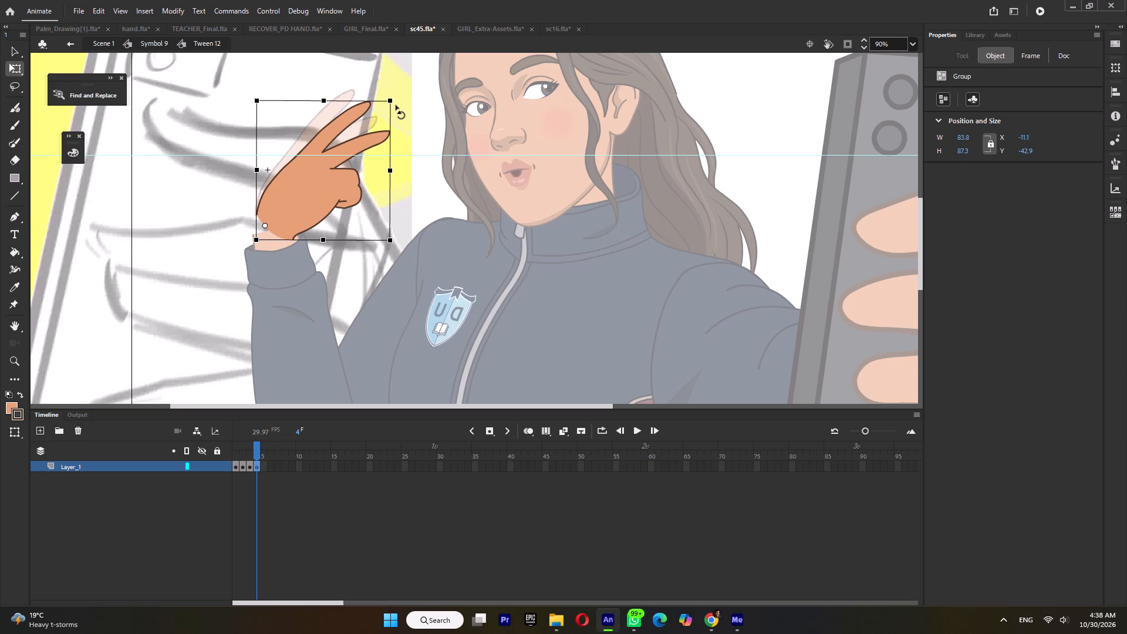
pyautogui.moveTo(396, 105); pyautogui.dragTo(394, 105)
pyautogui.keyDown('ctrl'); pyautogui.scroll(3, 292, 234); pyautogui.keyUp('ctrl')
pyautogui.moveTo(298, 217); pyautogui.dragTo(305, 216)
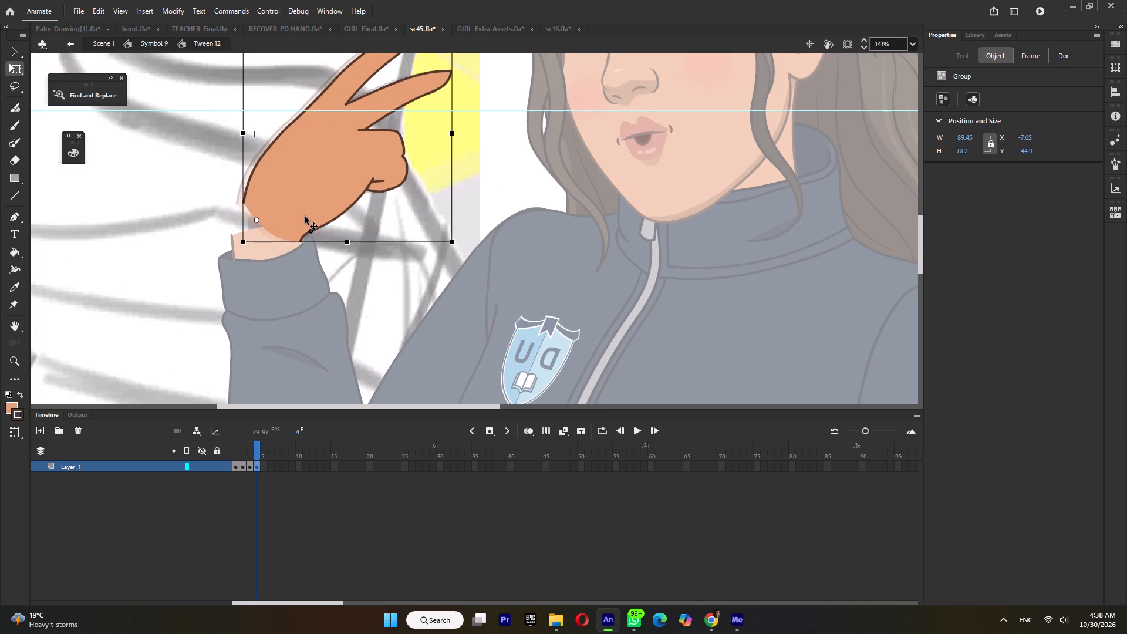
pyautogui.moveTo(305, 216); pyautogui.dragTo(306, 216)
# Inside the hand group, extend the outer wrist outline and fill down toward the sleeve cuff, and leave the group.
pyautogui.doubleClick(302, 218)
pyautogui.click(238, 229)
pyautogui.moveTo(244, 201); pyautogui.dragTo(242, 205)
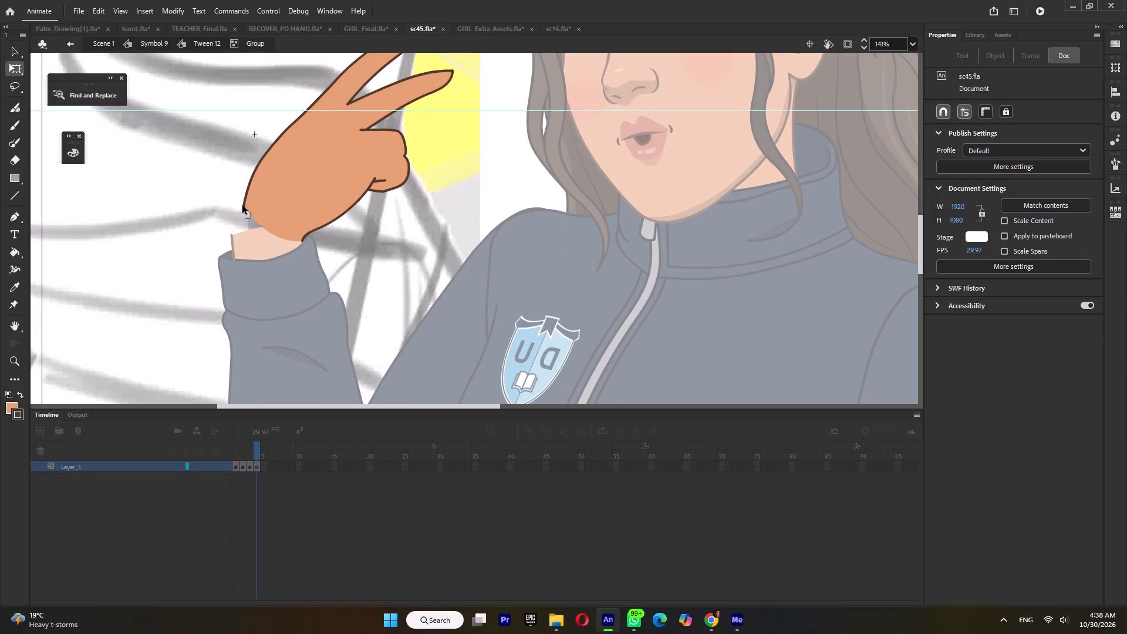
pyautogui.moveTo(242, 205); pyautogui.dragTo(232, 238)
pyautogui.moveTo(238, 221); pyautogui.dragTo(222, 248)
pyautogui.keyDown('ctrl'); pyautogui.scroll(4, 228, 244); pyautogui.keyUp('ctrl')
pyautogui.moveTo(238, 234); pyautogui.dragTo(237, 241)
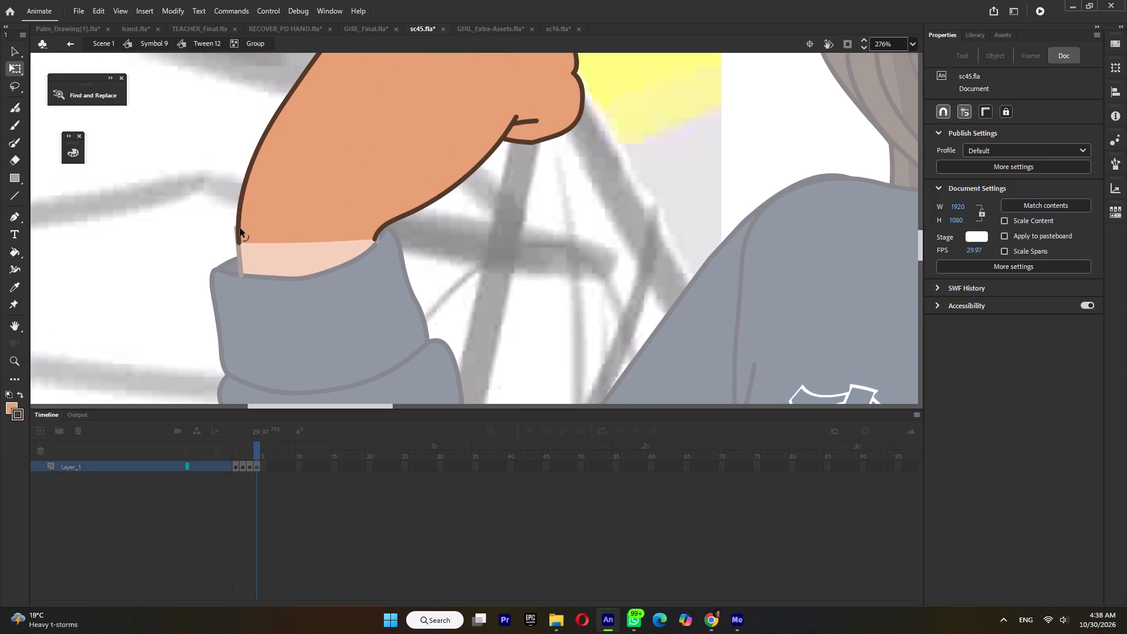
pyautogui.moveTo(239, 226); pyautogui.dragTo(232, 230)
pyautogui.moveTo(239, 242); pyautogui.dragTo(238, 248)
pyautogui.keyDown('ctrl'); pyautogui.doubleClick(193, 223); pyautogui.keyUp('ctrl')
pyautogui.keyDown('ctrl'); pyautogui.scroll(-10, 245, 266); pyautogui.keyUp('ctrl')
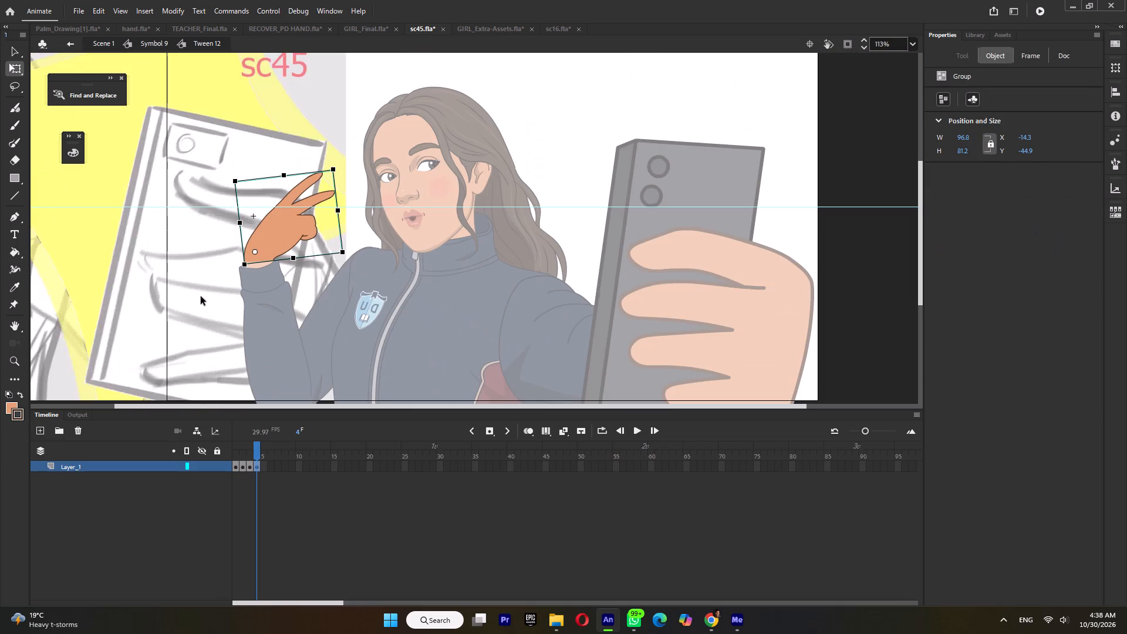
pyautogui.keyDown('ctrl'); pyautogui.click(201, 296); pyautogui.keyUp('ctrl')
# Inside the peace-sign hand group, draw a straight dark line separating the two curled fingers.
pyautogui.keyDown('ctrl'); pyautogui.scroll(5, 290, 234); pyautogui.keyUp('ctrl')
pyautogui.keyDown('ctrl'); pyautogui.doubleClick(317, 225); pyautogui.keyUp('ctrl')
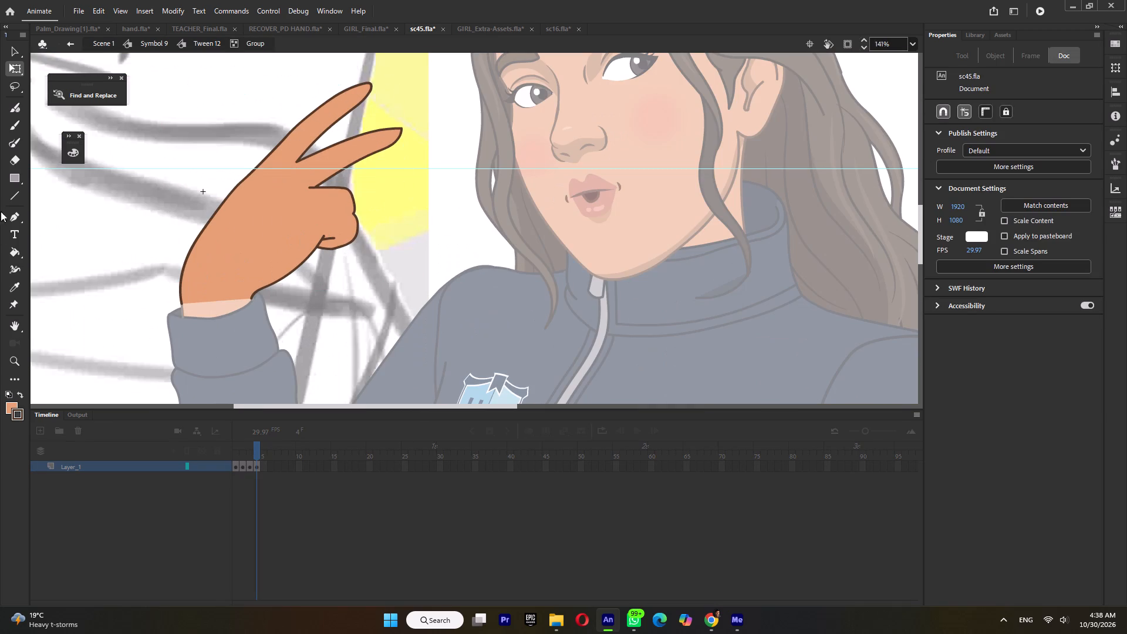
pyautogui.click(12, 193)
pyautogui.keyDown('ctrl'); pyautogui.scroll(3, 332, 205); pyautogui.keyUp('ctrl')
pyautogui.moveTo(316, 221); pyautogui.dragTo(377, 224)
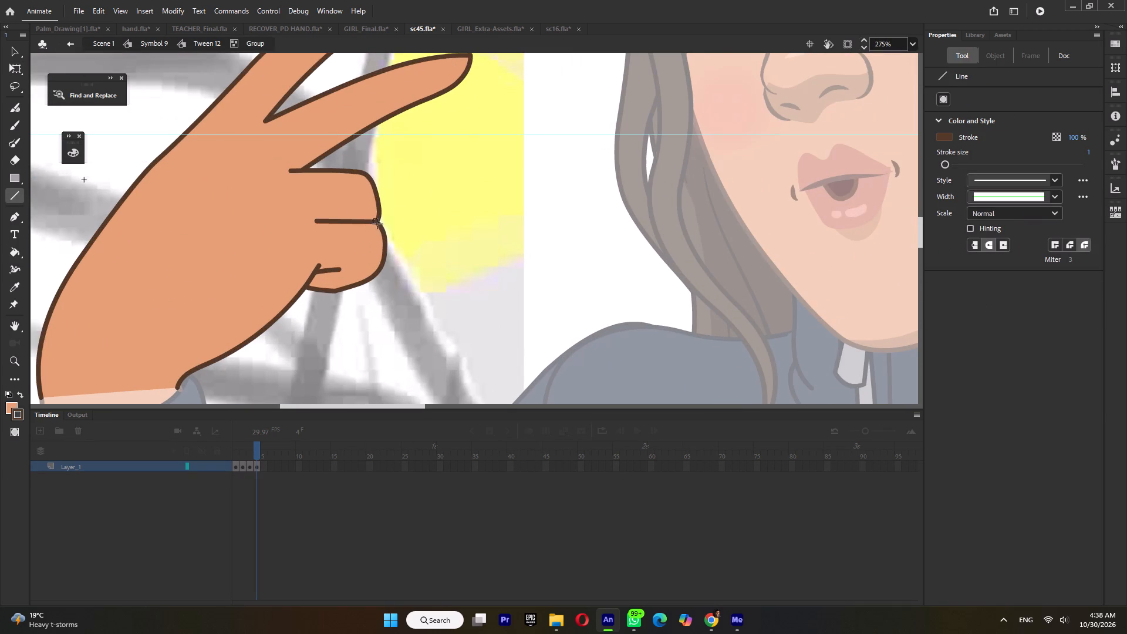
pyautogui.moveTo(377, 224); pyautogui.dragTo(377, 224)
# Add two short crease strokes to the palm beside the curled fingers with the Paint Brush, and leave the group.
pyautogui.click(12, 143)
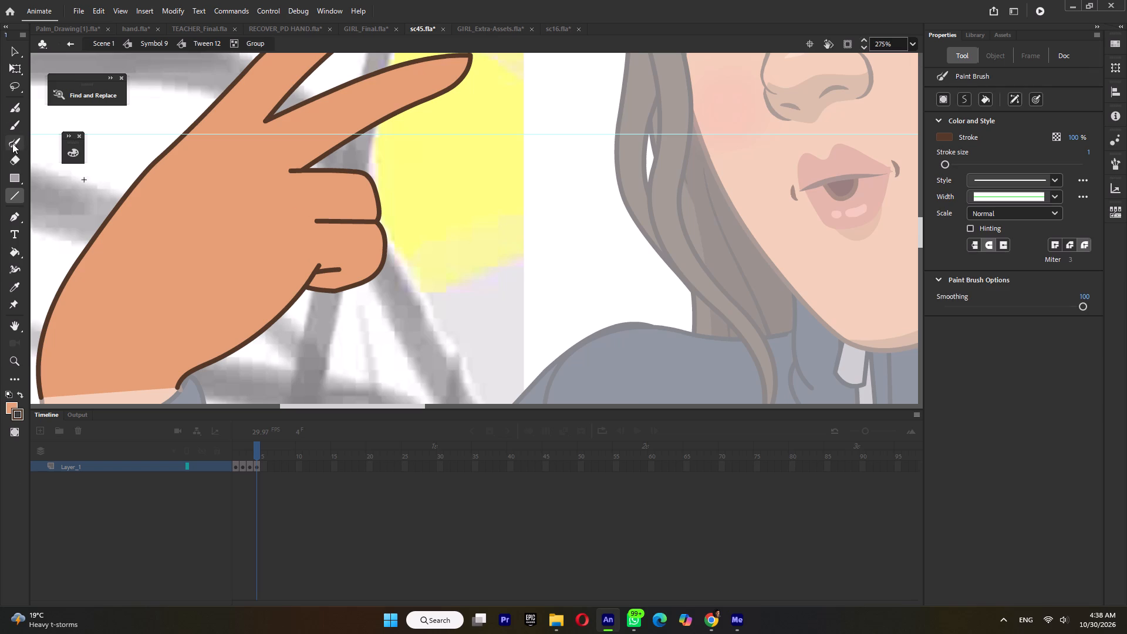
pyautogui.moveTo(239, 161); pyautogui.dragTo(271, 184)
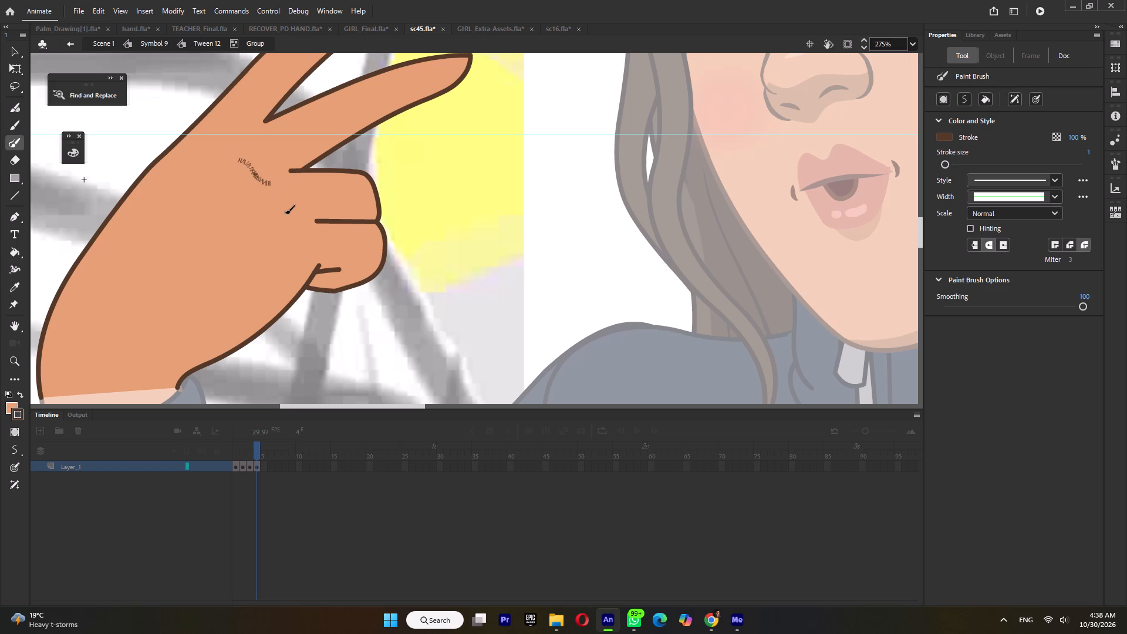
pyautogui.moveTo(284, 220); pyautogui.dragTo(289, 240)
pyautogui.keyDown('ctrl'); pyautogui.scroll(-5, 376, 200); pyautogui.keyUp('ctrl')
pyautogui.keyDown('ctrl'); pyautogui.doubleClick(495, 201); pyautogui.keyUp('ctrl')
pyautogui.keyDown('ctrl'); pyautogui.scroll(-5, 480, 215); pyautogui.keyUp('ctrl')
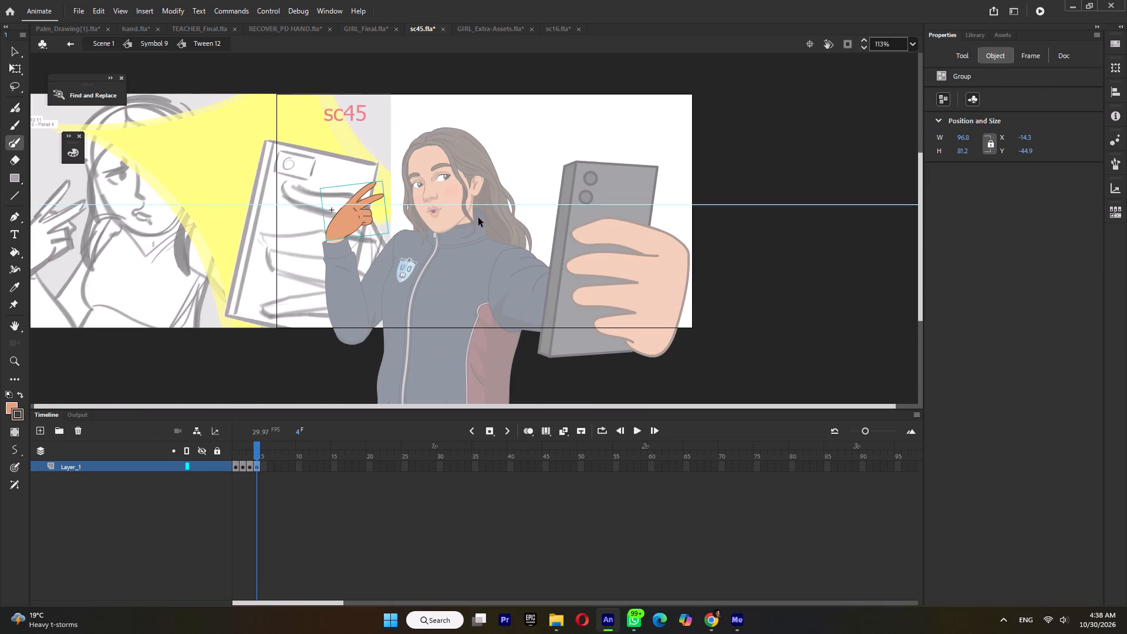
# Back in Symbol 9, set the raised arm's Tween 12 hand to frame 4 at the first timeline frame and save the file.
pyautogui.keyDown('ctrl'); pyautogui.doubleClick(406, 206); pyautogui.keyUp('ctrl')
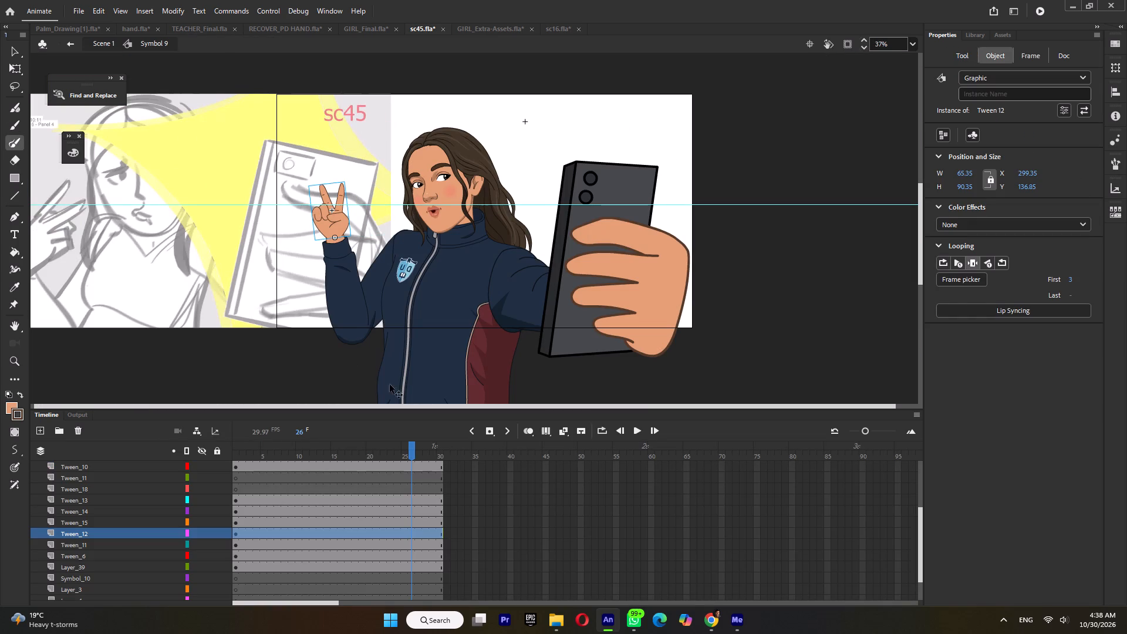
pyautogui.moveTo(269, 448); pyautogui.dragTo(153, 456)
pyautogui.keyDown('ctrl'); pyautogui.click(331, 224); pyautogui.keyUp('ctrl')
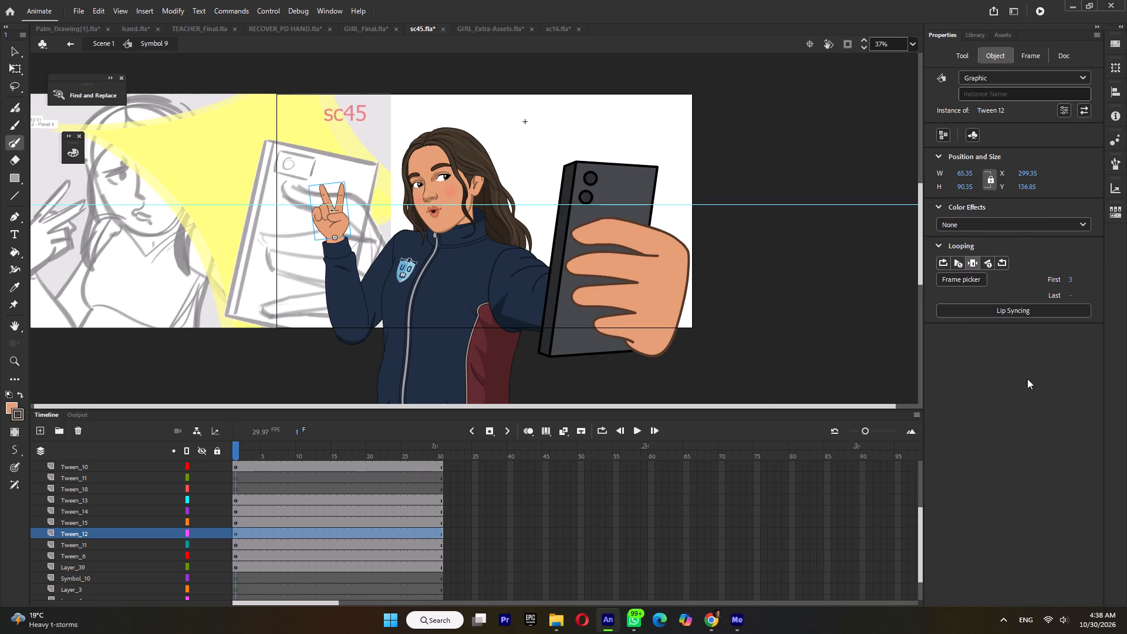
pyautogui.click(981, 282)
pyautogui.click(1019, 348)
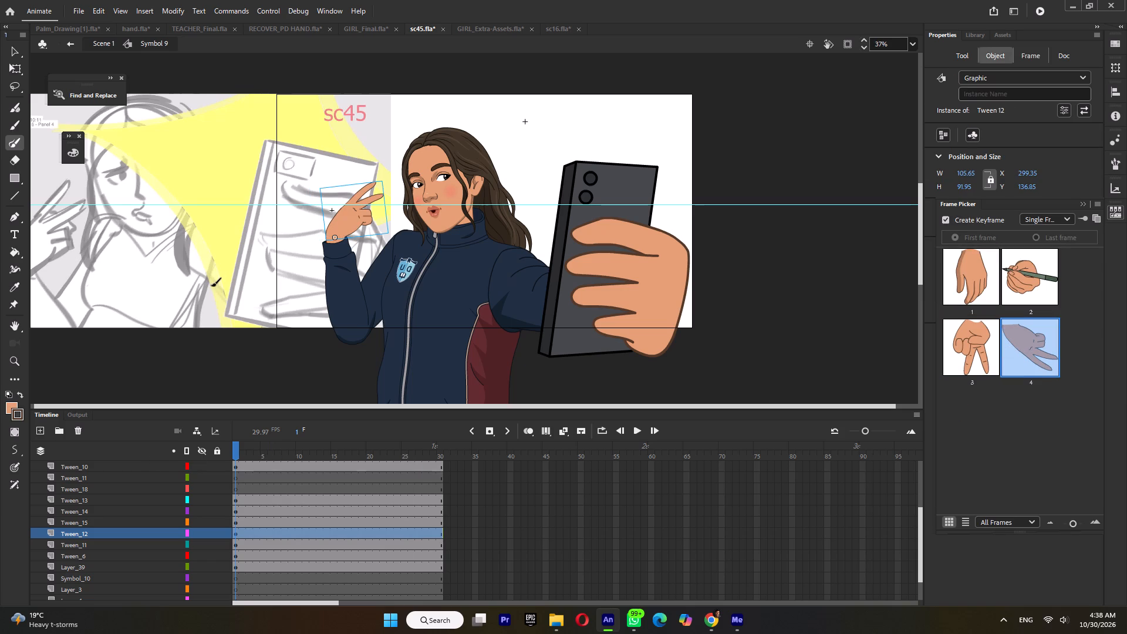
pyautogui.click(12, 67)
pyautogui.keyDown('ctrl'); pyautogui.scroll(-4, 353, 230); pyautogui.keyUp('ctrl')
pyautogui.hotkey('ctrl', 's')
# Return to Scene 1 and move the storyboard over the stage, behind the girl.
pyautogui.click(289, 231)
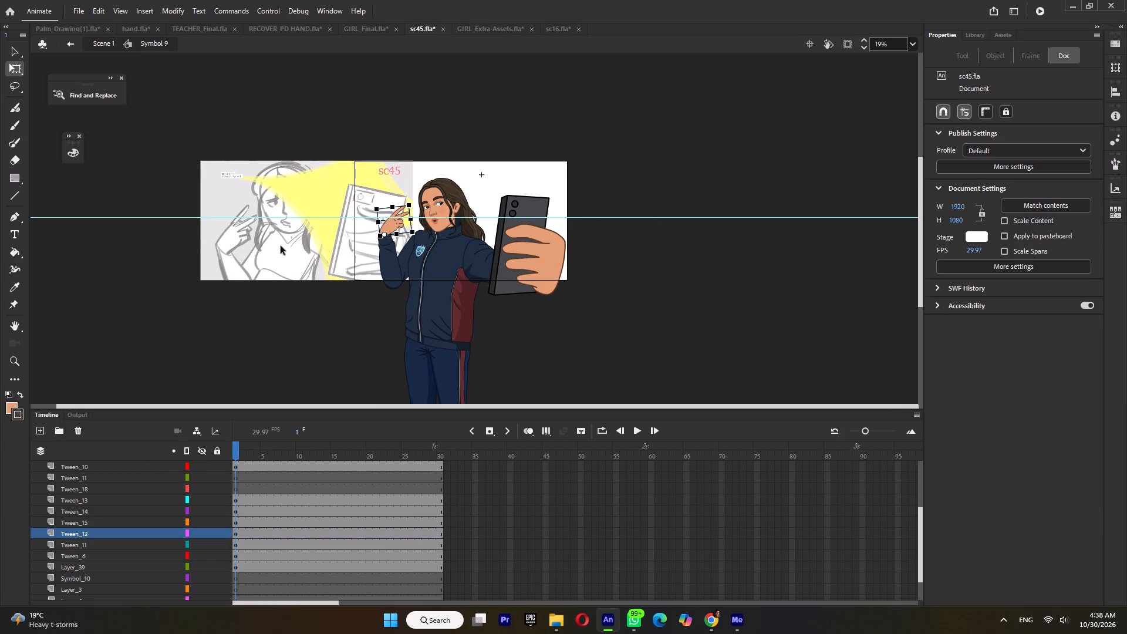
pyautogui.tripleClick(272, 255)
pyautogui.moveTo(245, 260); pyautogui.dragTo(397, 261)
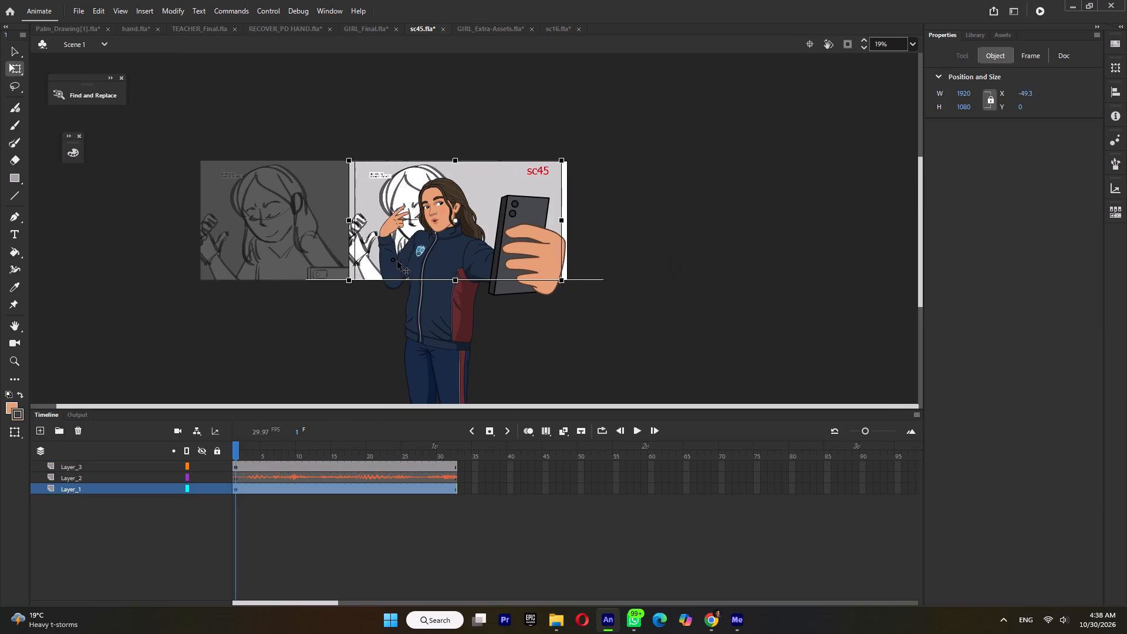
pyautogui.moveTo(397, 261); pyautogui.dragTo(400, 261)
# Scrub through the Scene 1 timeline to compare the girl's pose with the storyboard and locate the pose change.
pyautogui.moveTo(255, 442); pyautogui.dragTo(346, 469)
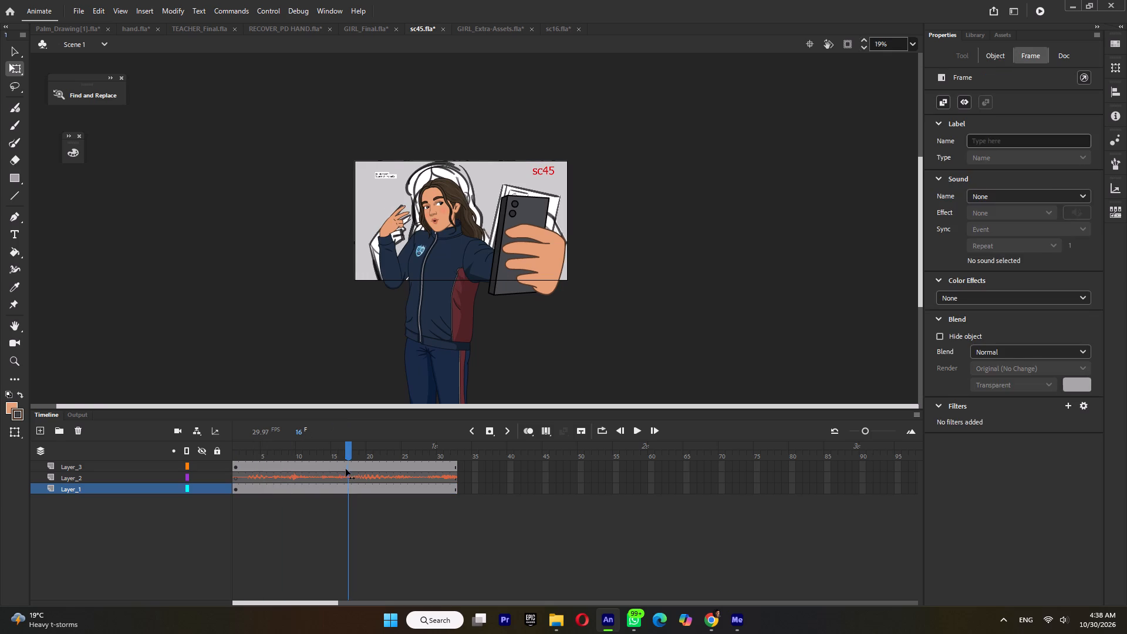
pyautogui.moveTo(346, 469); pyautogui.dragTo(332, 468)
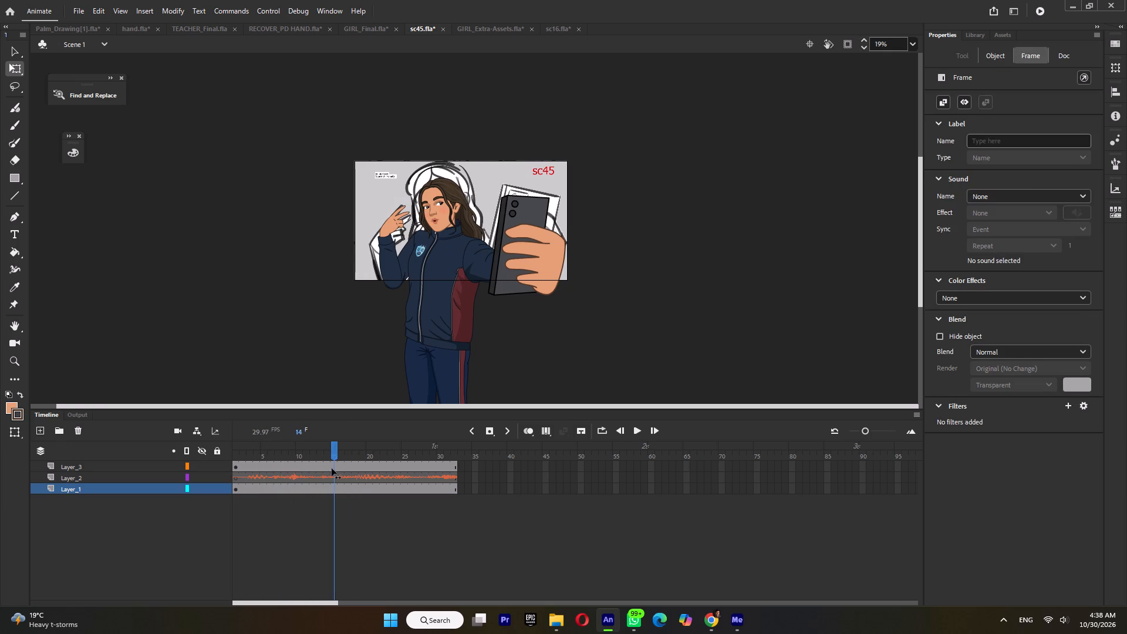
pyautogui.moveTo(332, 468); pyautogui.dragTo(274, 464)
pyautogui.click(389, 220)
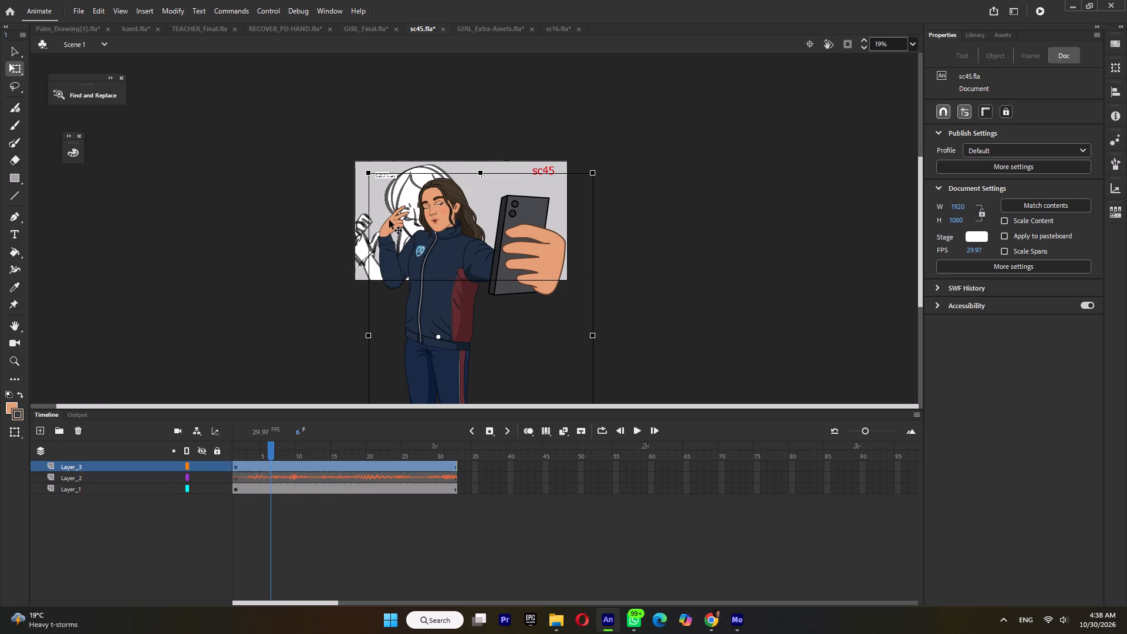
pyautogui.doubleClick(389, 220)
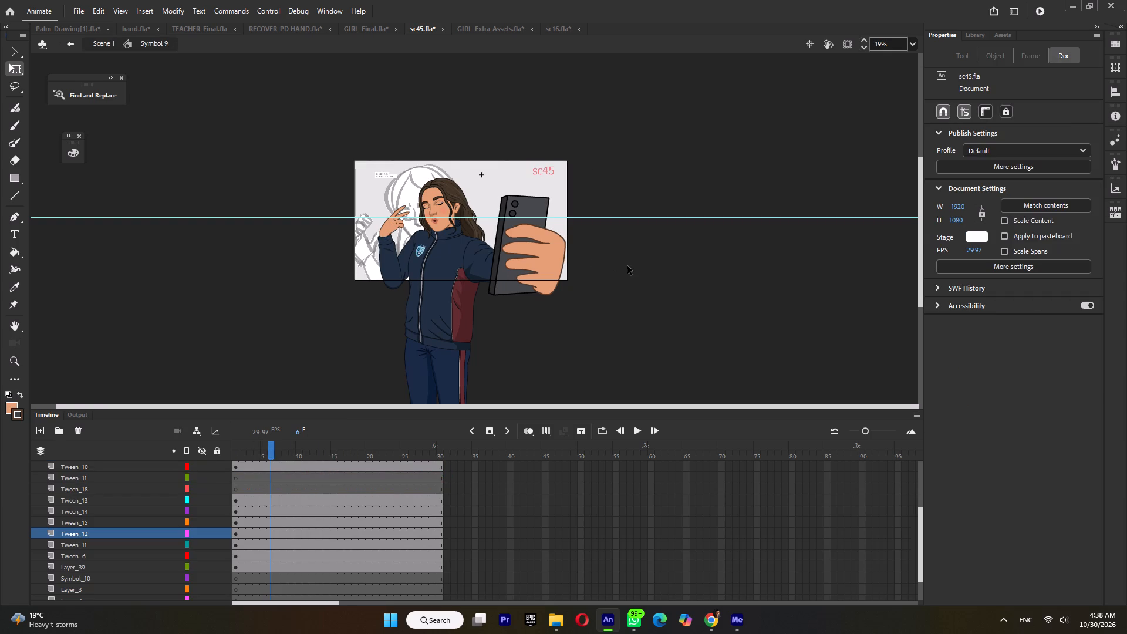
pyautogui.doubleClick(627, 266)
pyautogui.moveTo(298, 450); pyautogui.dragTo(318, 466)
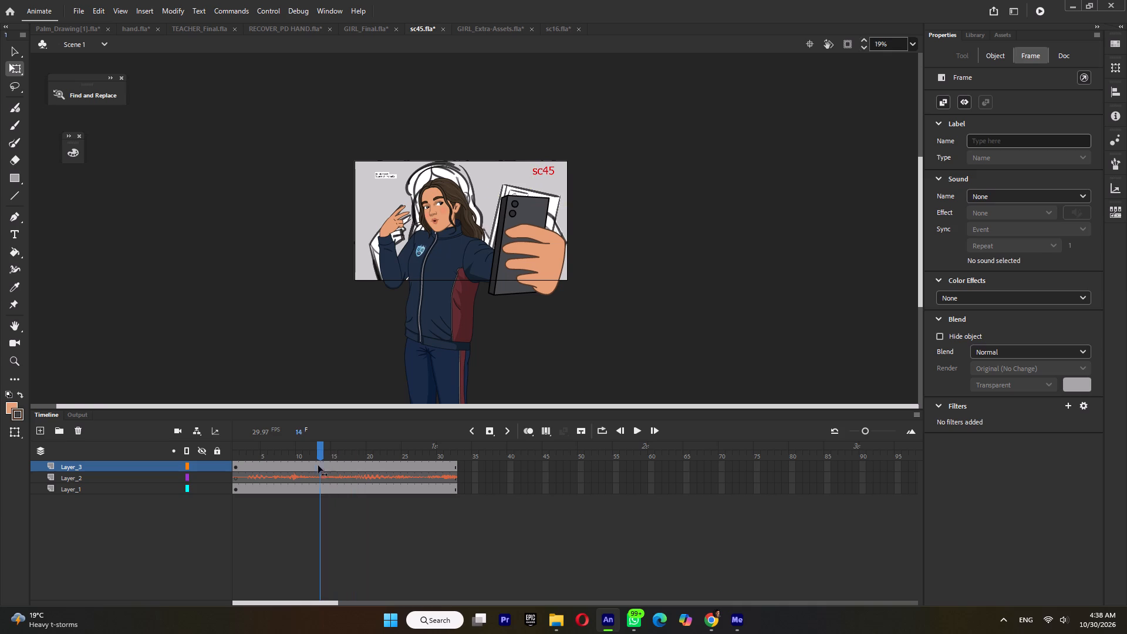
pyautogui.moveTo(318, 466); pyautogui.dragTo(284, 479)
# Inside Symbol 9, insert keyframes on the girl's layers at frame 8.
pyautogui.doubleClick(417, 336)
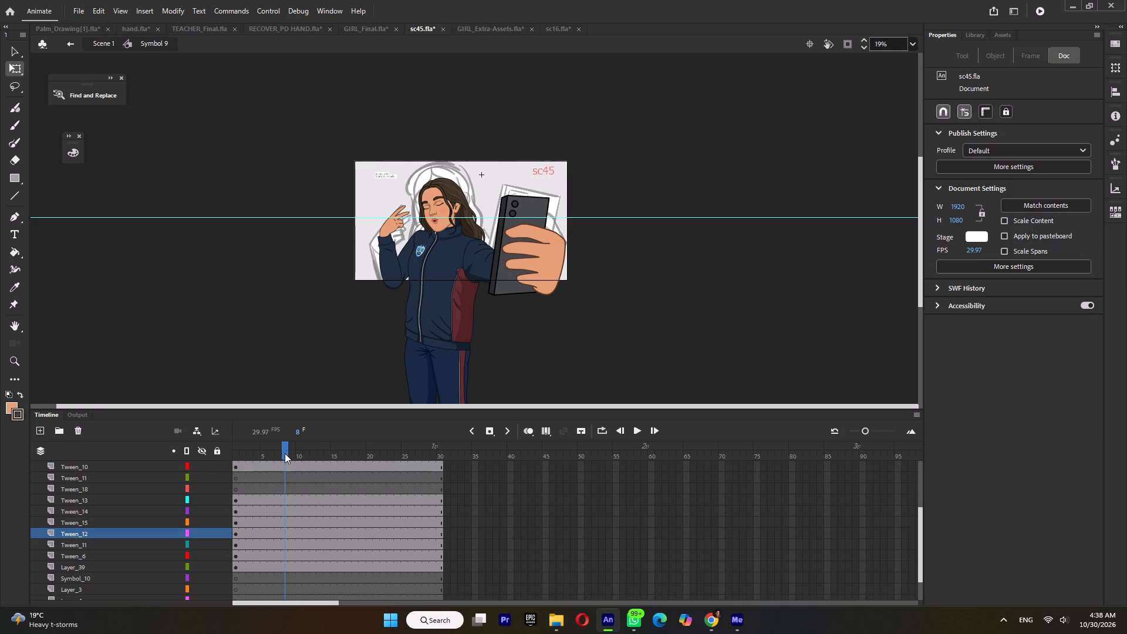
pyautogui.doubleClick(284, 453)
pyautogui.press('F6')
# Return to Scene 1 and move the storyboard off the girl so it sits beside her again.
pyautogui.doubleClick(320, 331)
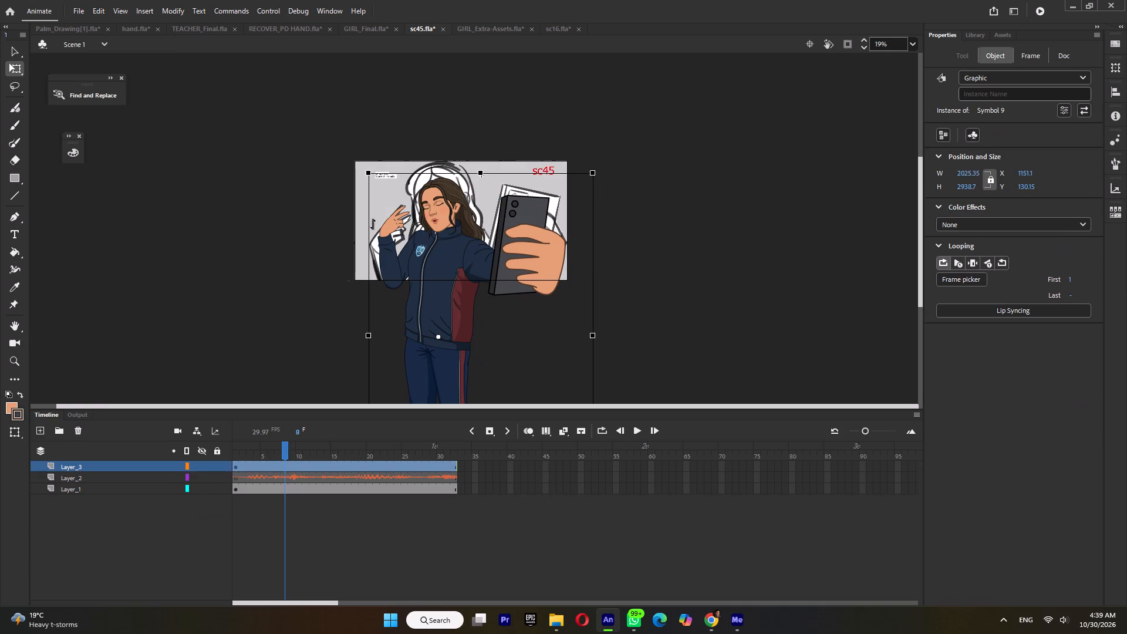
pyautogui.click(367, 161)
pyautogui.moveTo(369, 180); pyautogui.dragTo(212, 181)
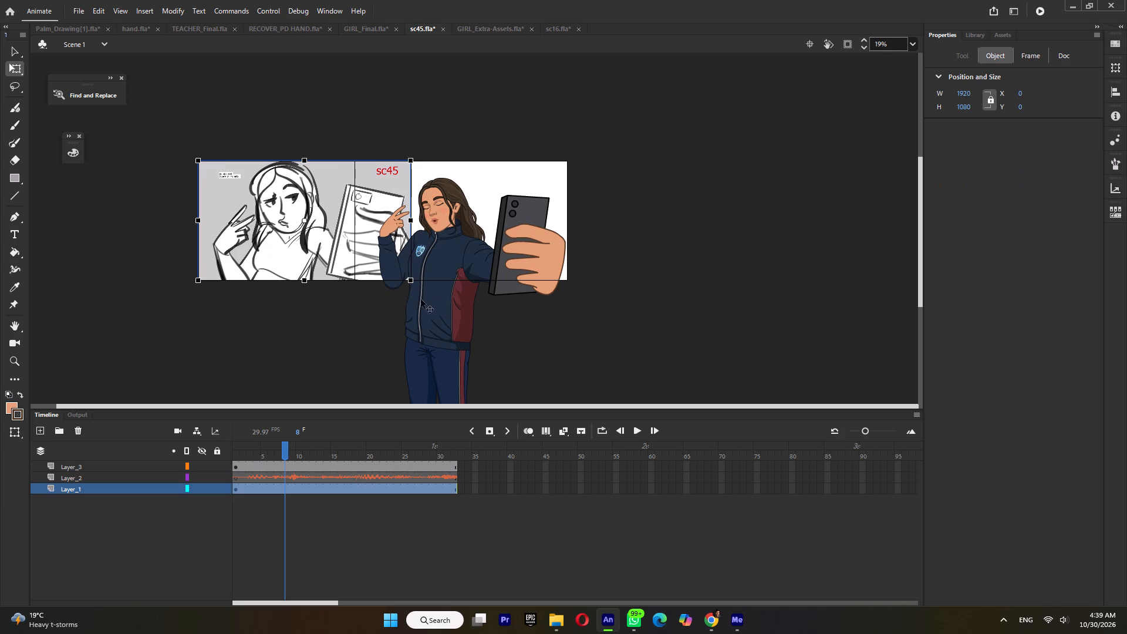
# At frame 5 in Symbol 9, switch the phone arm's Tween 3 sleeve to frame 1 and rotate it to hang downward.
pyautogui.click(264, 458)
pyautogui.doubleClick(441, 323)
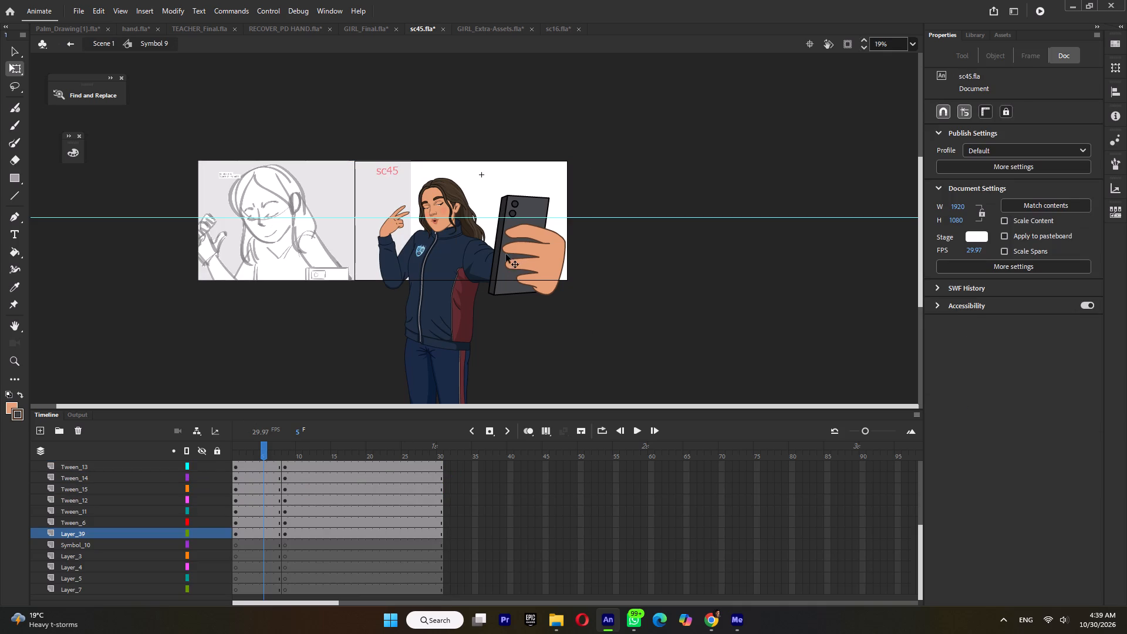
pyautogui.click(476, 260)
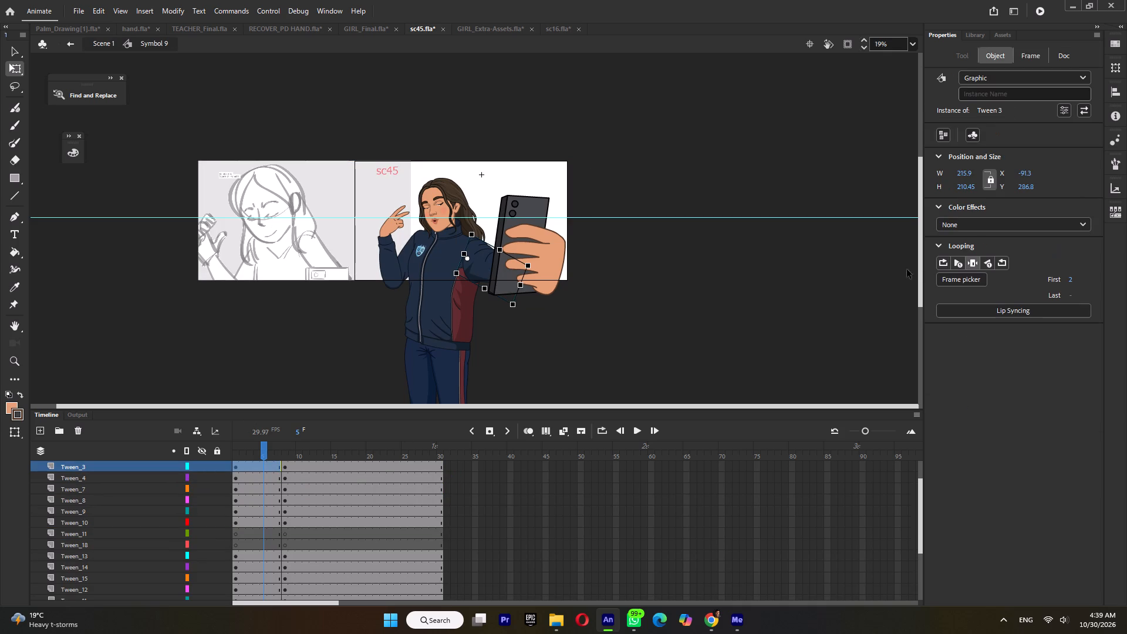
pyautogui.click(950, 284)
pyautogui.click(963, 284)
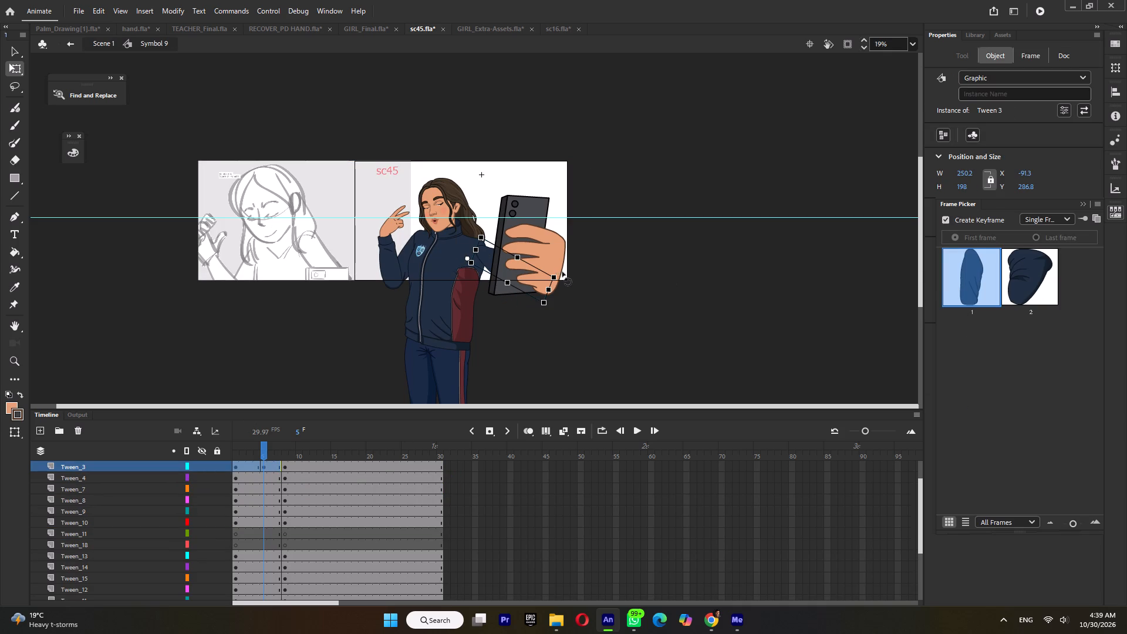
pyautogui.moveTo(562, 281); pyautogui.dragTo(511, 328)
# Slightly skew the girl's Tween 4 jacket torso along its outer shoulder edge.
pyautogui.click(446, 296)
pyautogui.moveTo(486, 249); pyautogui.dragTo(488, 241)
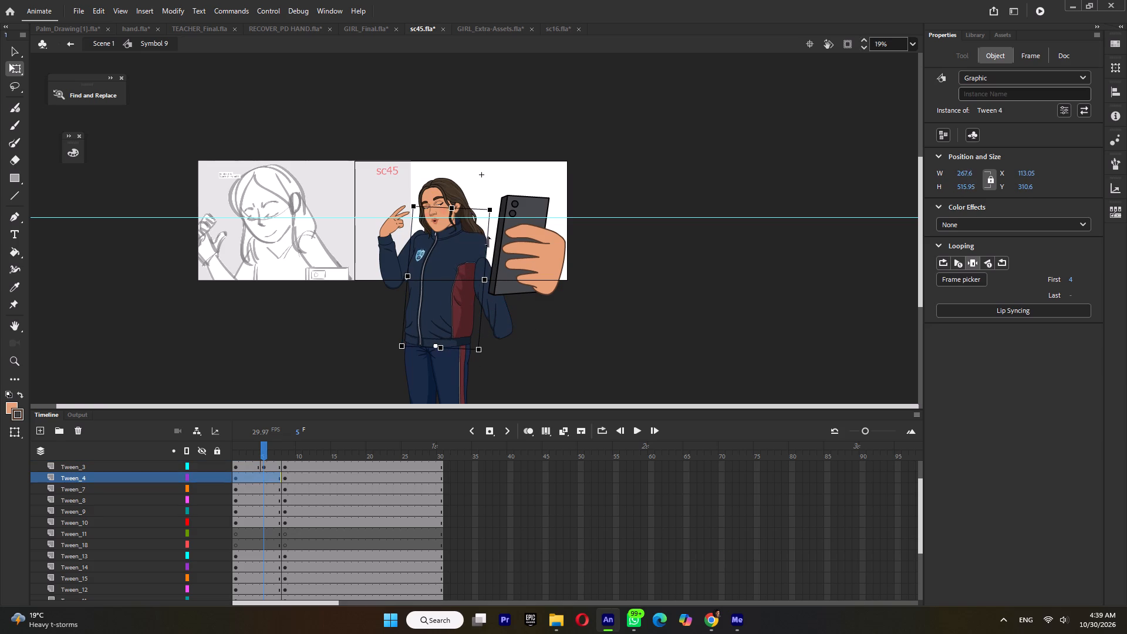
pyautogui.moveTo(488, 241); pyautogui.dragTo(488, 242)
# Select the raised arm with its peace-sign hand, rotate it slightly counterclockwise, and lower it at the shoulder.
pyautogui.keyDown('ctrl'); pyautogui.scroll(4, 407, 248); pyautogui.keyUp('ctrl')
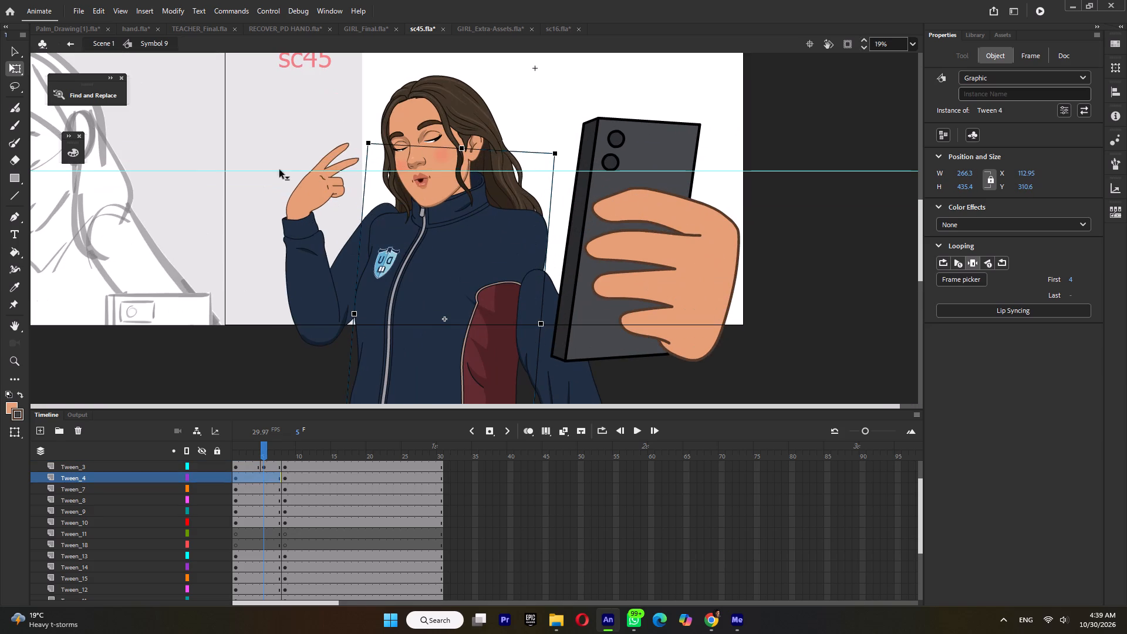
pyautogui.moveTo(241, 159); pyautogui.dragTo(334, 280)
pyautogui.moveTo(426, 140); pyautogui.dragTo(416, 130)
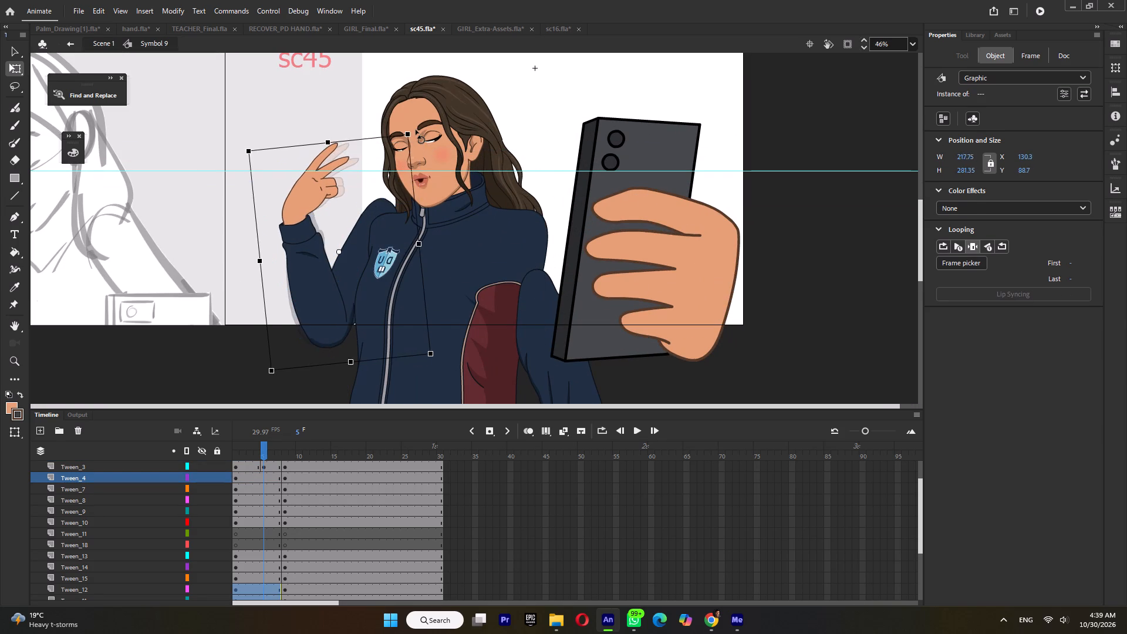
pyautogui.moveTo(416, 130); pyautogui.dragTo(410, 126)
pyautogui.moveTo(318, 260); pyautogui.dragTo(315, 279)
pyautogui.keyDown('ctrl'); pyautogui.scroll(-3, 315, 283); pyautogui.keyUp('ctrl')
pyautogui.click(299, 291)
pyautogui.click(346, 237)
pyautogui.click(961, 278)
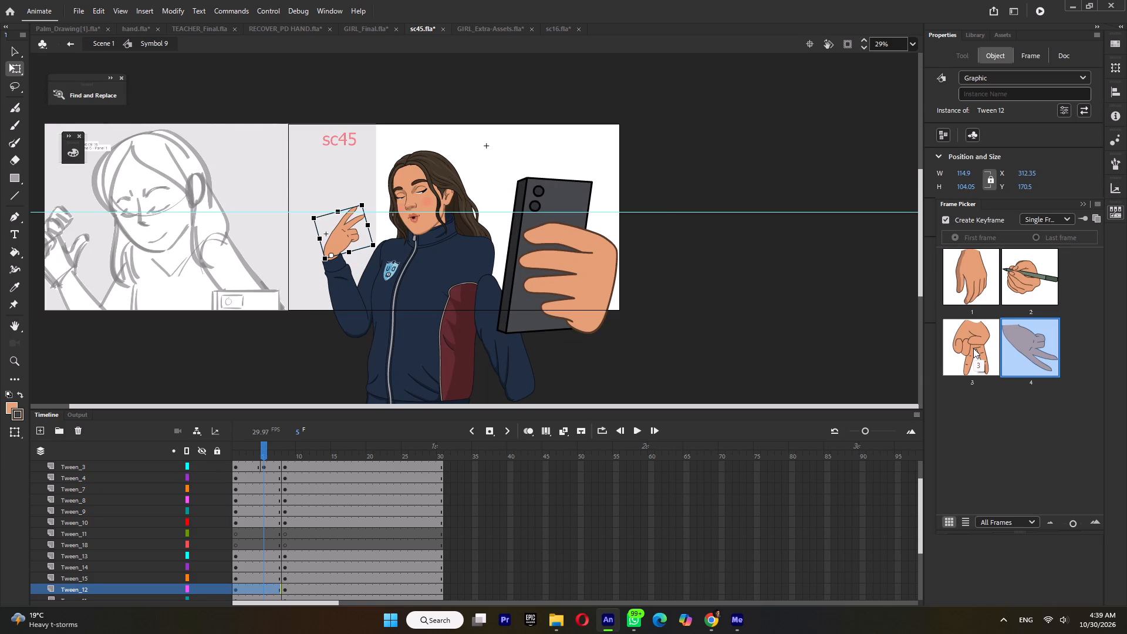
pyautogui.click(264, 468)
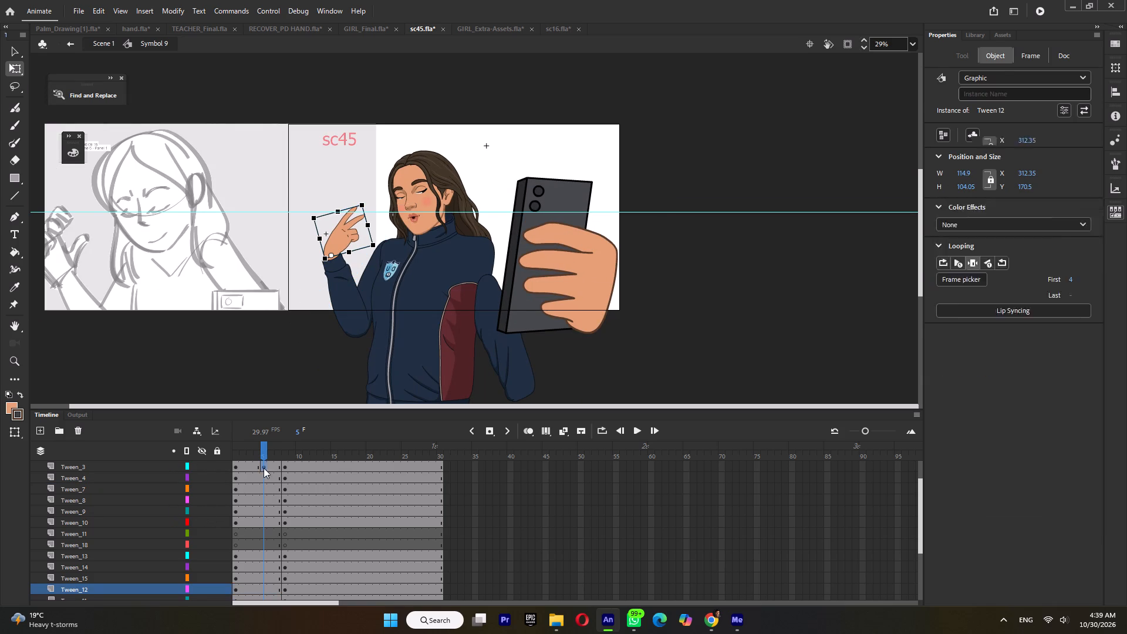
# Move the Tween_3 keyframe from frame 5 to frame 1 and raise the hanging sleeve up to the shoulder.
pyautogui.moveTo(264, 467); pyautogui.dragTo(233, 467)
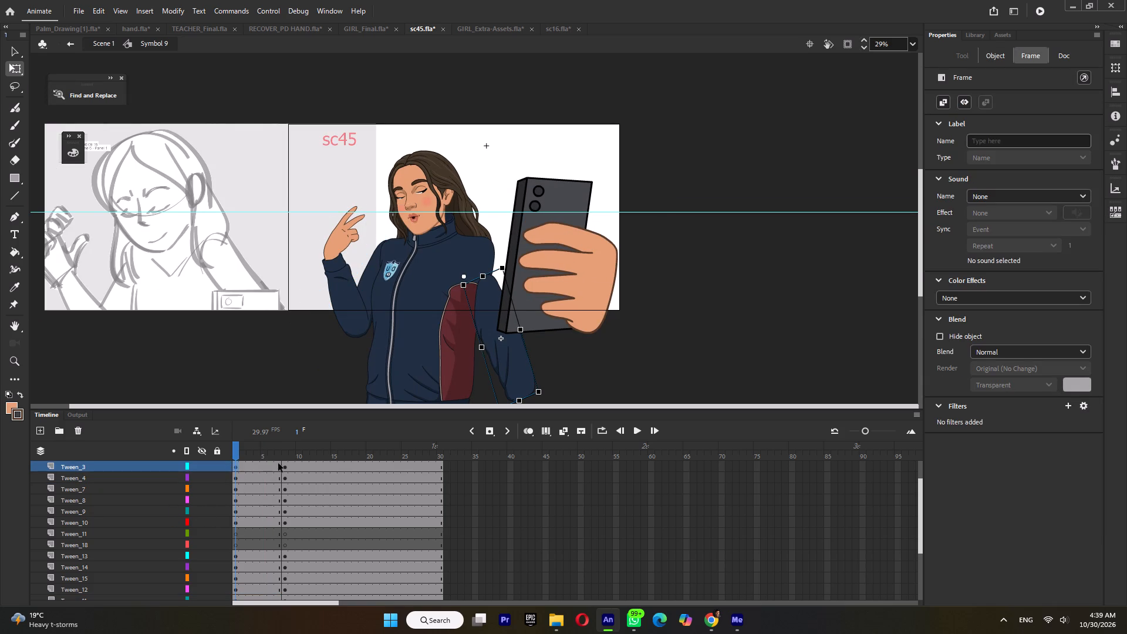
pyautogui.moveTo(514, 373); pyautogui.dragTo(510, 334)
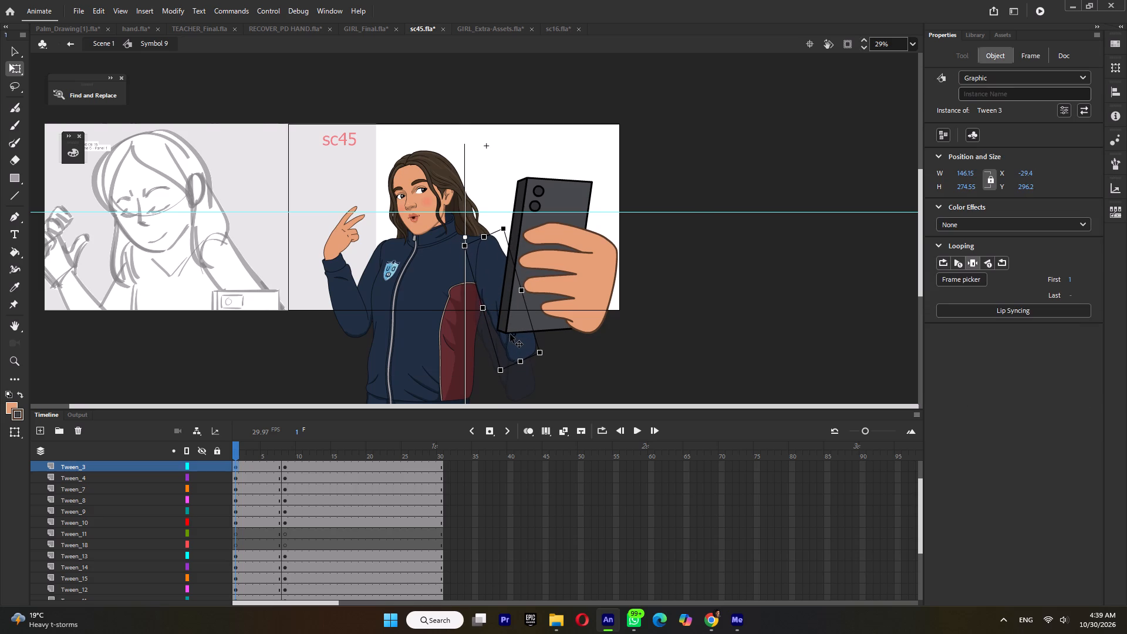
pyautogui.moveTo(510, 334); pyautogui.dragTo(509, 336)
# Move the Tween 2 phone hand down to the hanging sleeve, scale and rotate it to about 344 by 341, and fit it to the sleeve end.
pyautogui.click(551, 264)
pyautogui.moveTo(565, 272); pyautogui.dragTo(531, 369)
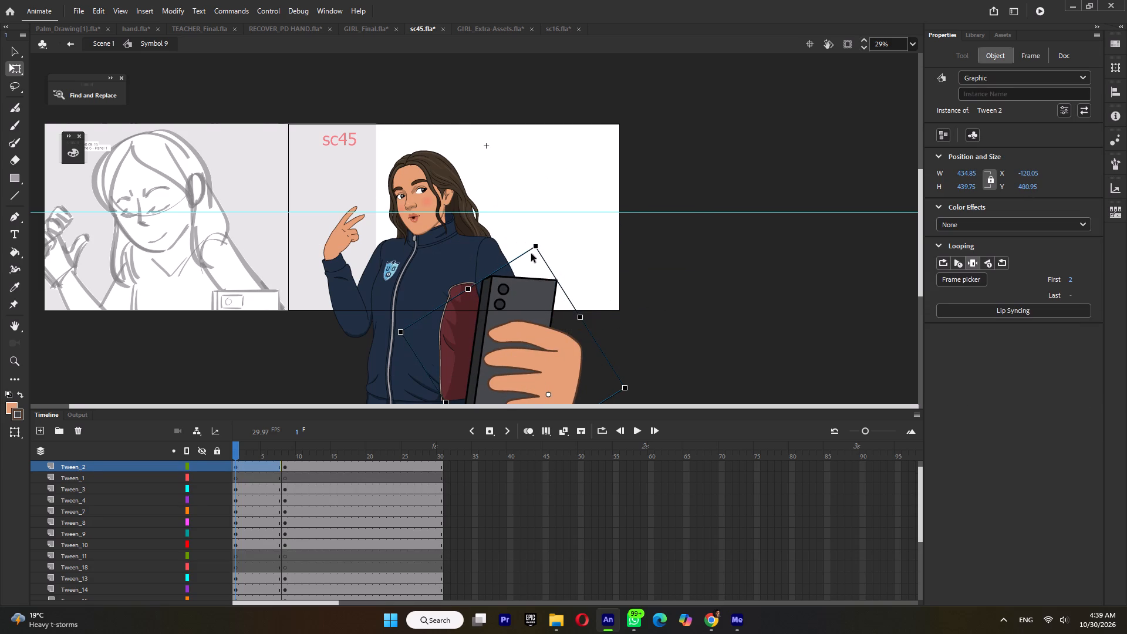
pyautogui.keyDown('shift'); pyautogui.moveTo(536, 245); pyautogui.dragTo(538, 274); pyautogui.keyUp('shift')
pyautogui.moveTo(543, 278); pyautogui.dragTo(499, 288)
pyautogui.moveTo(538, 371); pyautogui.dragTo(525, 338)
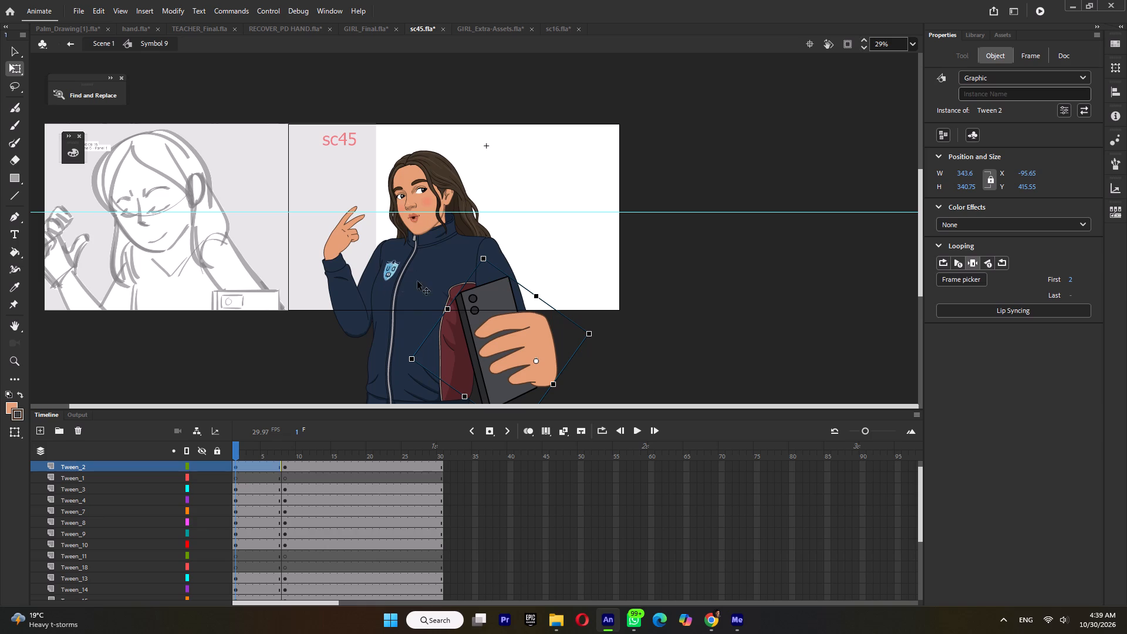
# Select the girl's head, torso and arms, move their shared pivot to the waist, and rotate them slightly counterclockwise.
pyautogui.moveTo(549, 177); pyautogui.dragTo(311, 316)
pyautogui.keyDown('ctrl'); pyautogui.scroll(-2, 445, 283); pyautogui.keyUp('ctrl')
pyautogui.moveTo(460, 285); pyautogui.dragTo(438, 334)
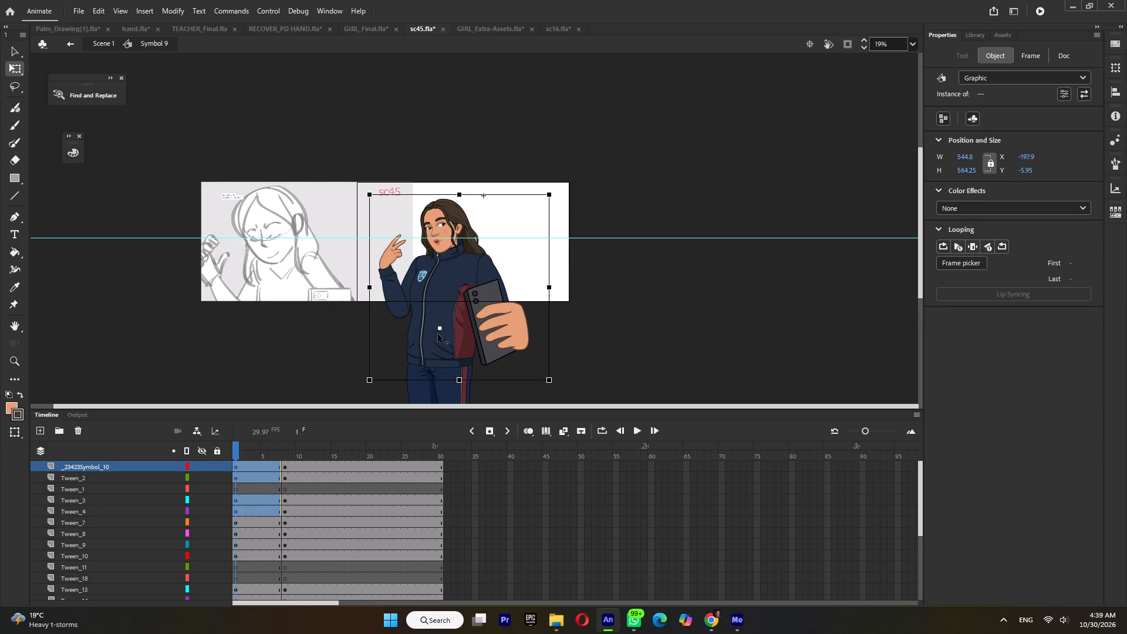
pyautogui.moveTo(438, 334); pyautogui.dragTo(436, 340)
pyautogui.moveTo(555, 194); pyautogui.dragTo(543, 190)
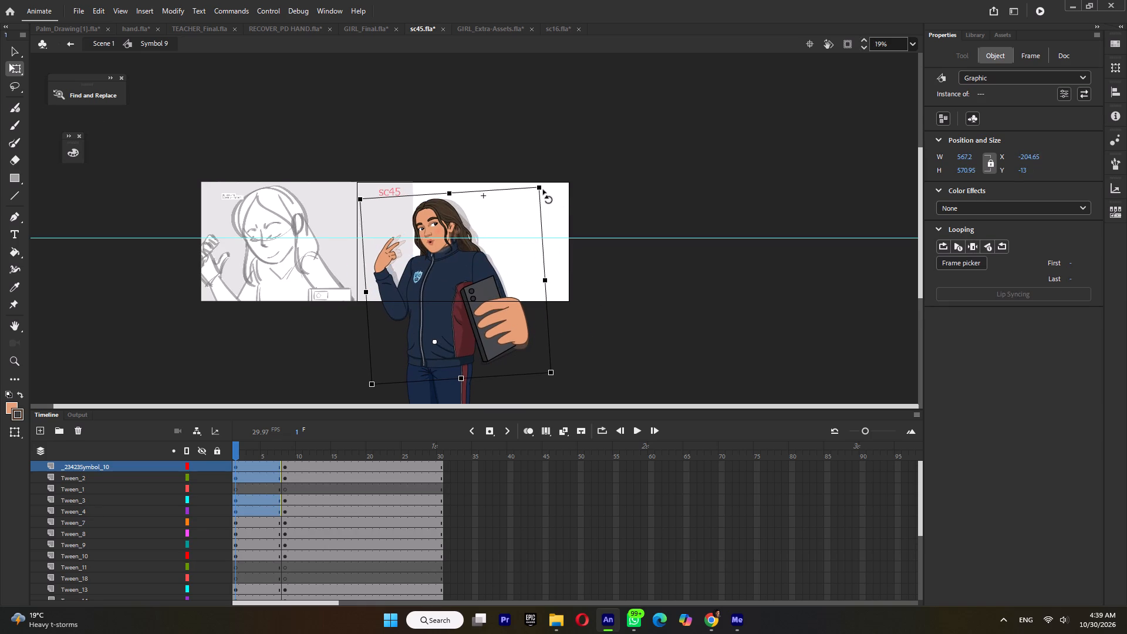
pyautogui.moveTo(543, 190); pyautogui.dragTo(542, 190)
# Nudge the rotated upper body down in small increments to settle it on the legs.
pyautogui.press('Down')
pyautogui.press('Down')
pyautogui.press('Down')
pyautogui.press('Down')
pyautogui.press('Down')
pyautogui.press('Down')
pyautogui.press('Down')
pyautogui.press('Down')
pyautogui.press('Down')
pyautogui.press('Down')
pyautogui.press('Down')
pyautogui.press('Down')
pyautogui.press('Down')
pyautogui.press('Down')
pyautogui.press('Down')
pyautogui.press('Down')
pyautogui.press('Down')
pyautogui.press('Down')
pyautogui.press('Down')
pyautogui.press('Down')
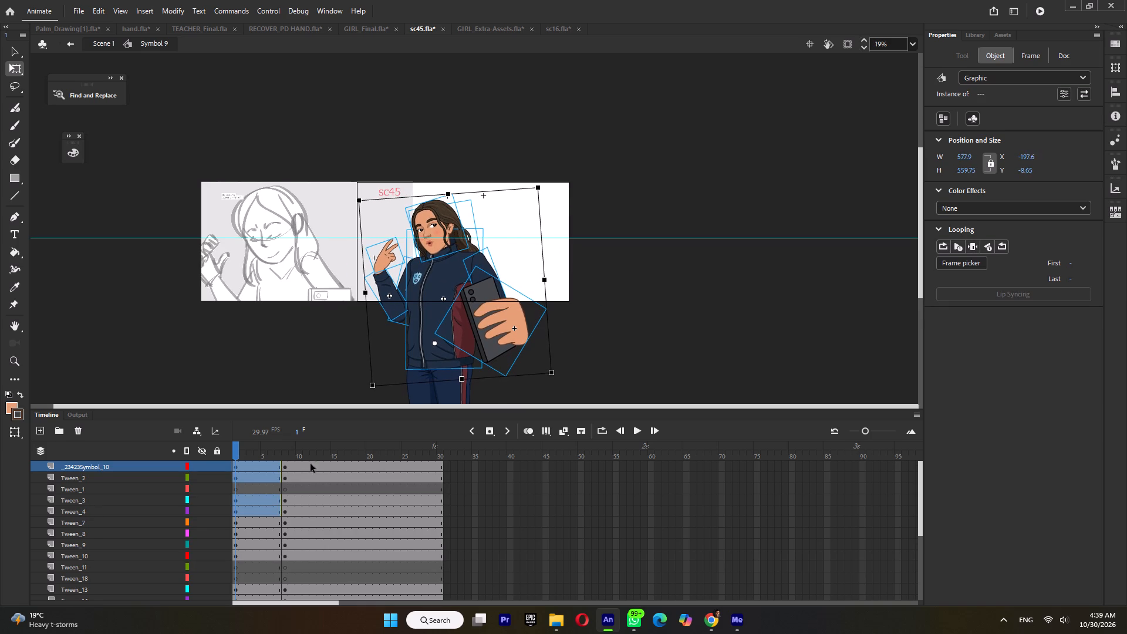
# Rotate the girl's head and hair slightly clockwise in the start pose, comparing it with the frame 8 pose.
pyautogui.click(293, 456)
pyautogui.click(274, 451)
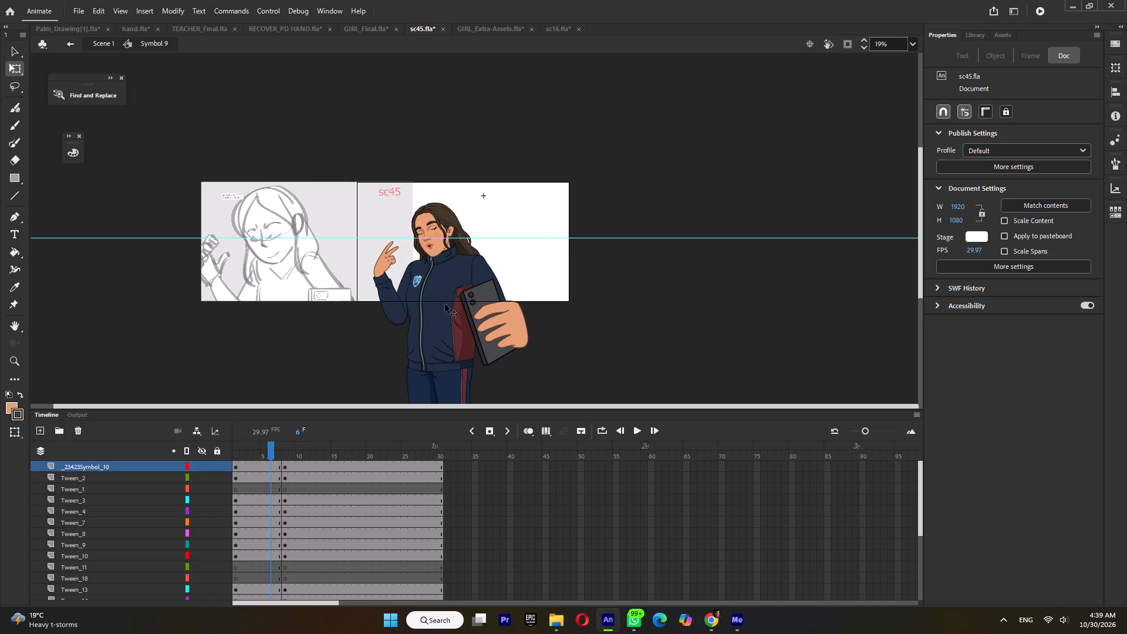
pyautogui.moveTo(511, 197); pyautogui.dragTo(433, 217)
pyautogui.keyDown('ctrl'); pyautogui.scroll(4, 446, 227); pyautogui.keyUp('ctrl')
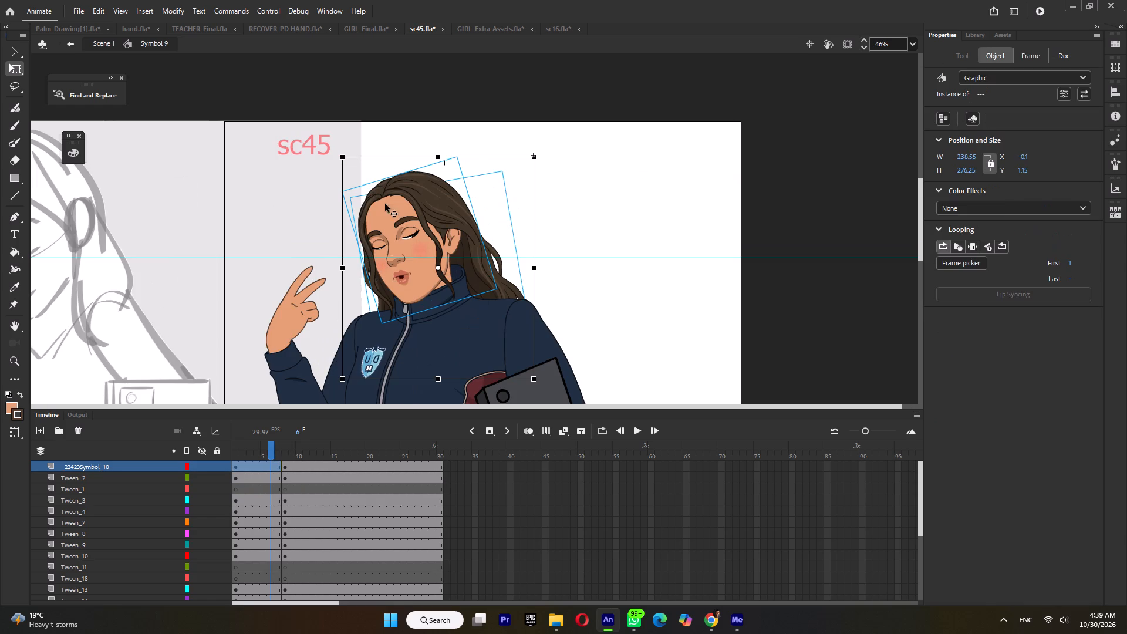
pyautogui.moveTo(334, 156); pyautogui.dragTo(354, 141)
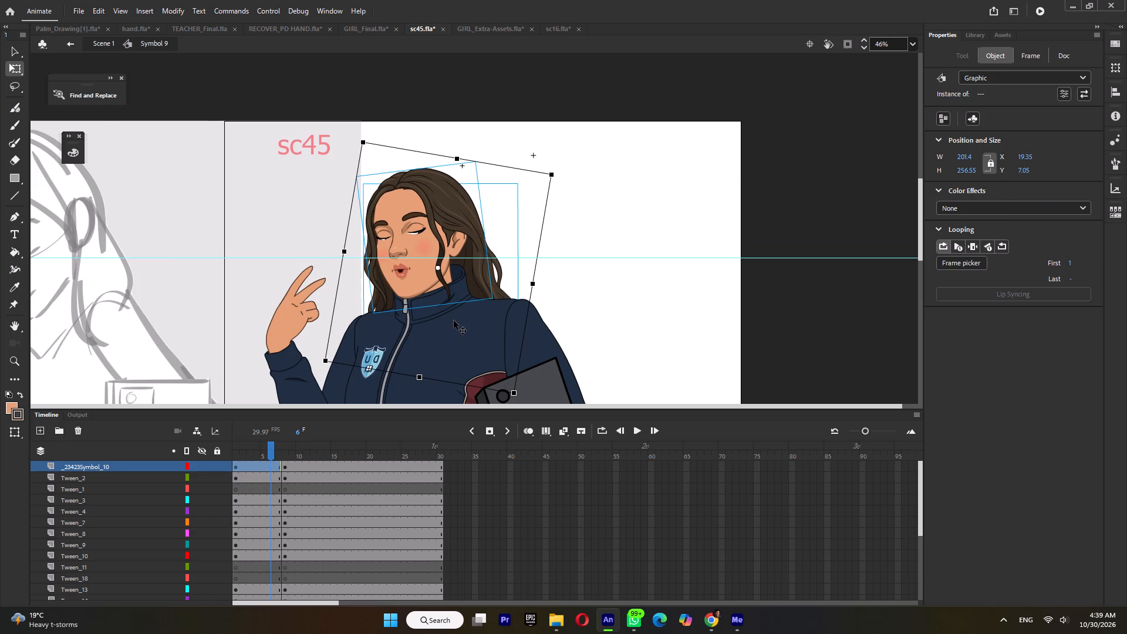
pyautogui.click(574, 259)
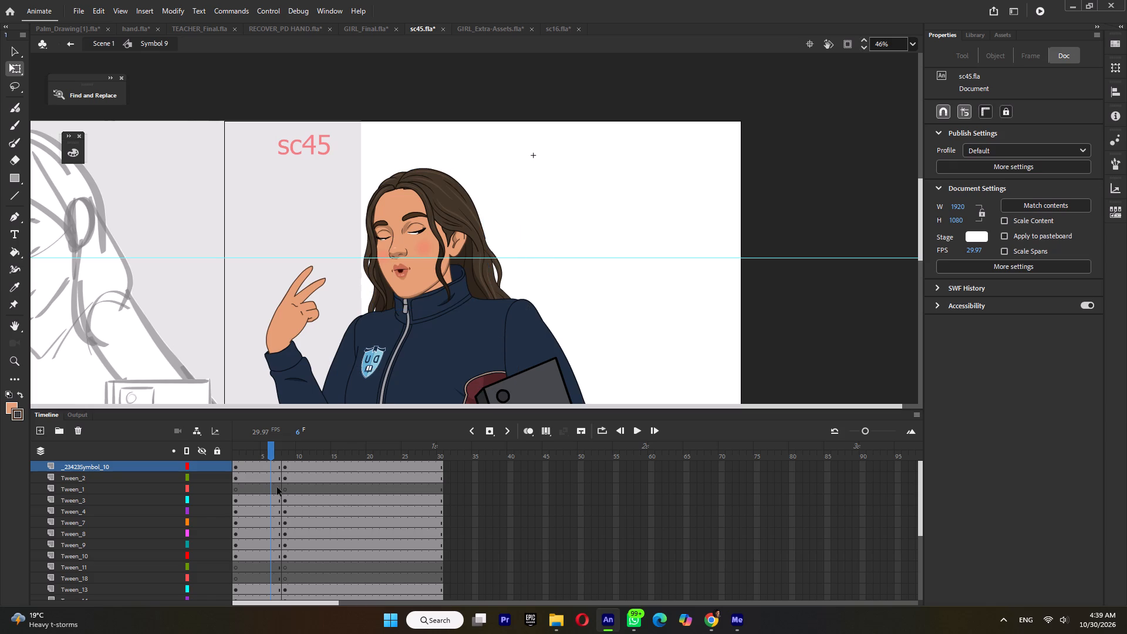
pyautogui.click(286, 452)
pyautogui.click(272, 454)
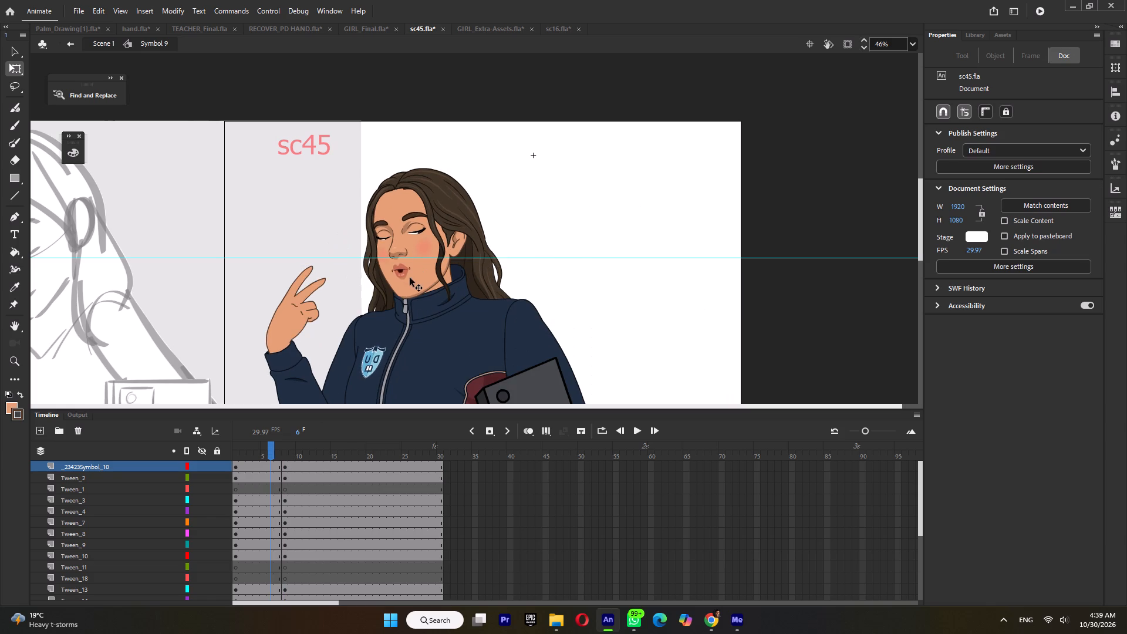
# Inside the torso symbol Tween 4, add a keyframe at frame 5 and skew the neck group's top edge slightly toward the back hair.
pyautogui.doubleClick(422, 310)
pyautogui.click(255, 456)
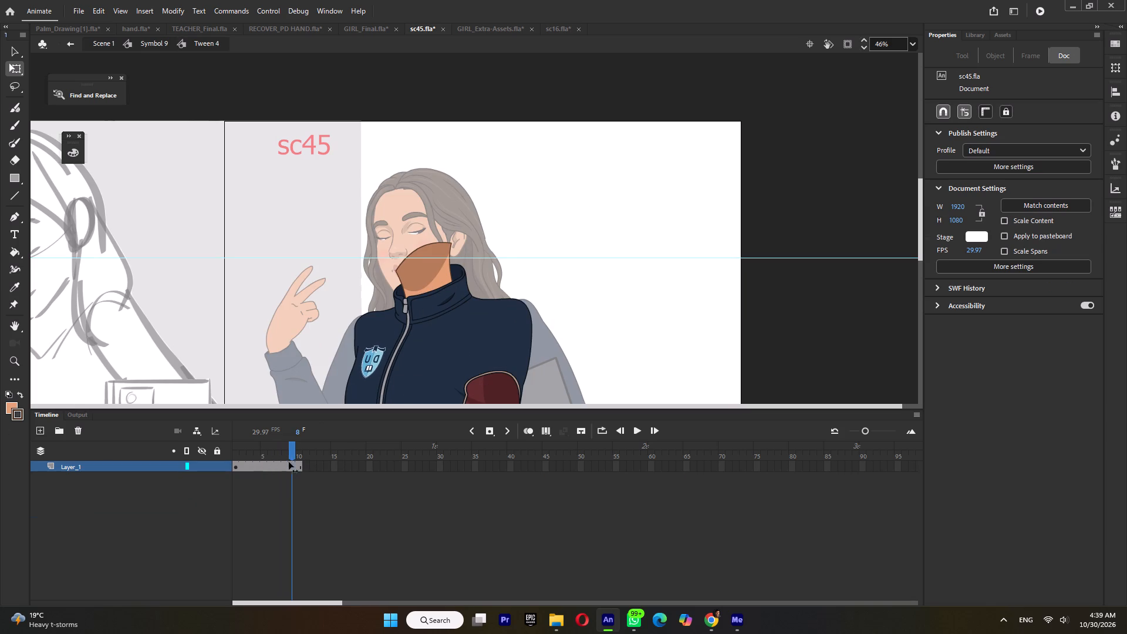
pyautogui.doubleClick(584, 308)
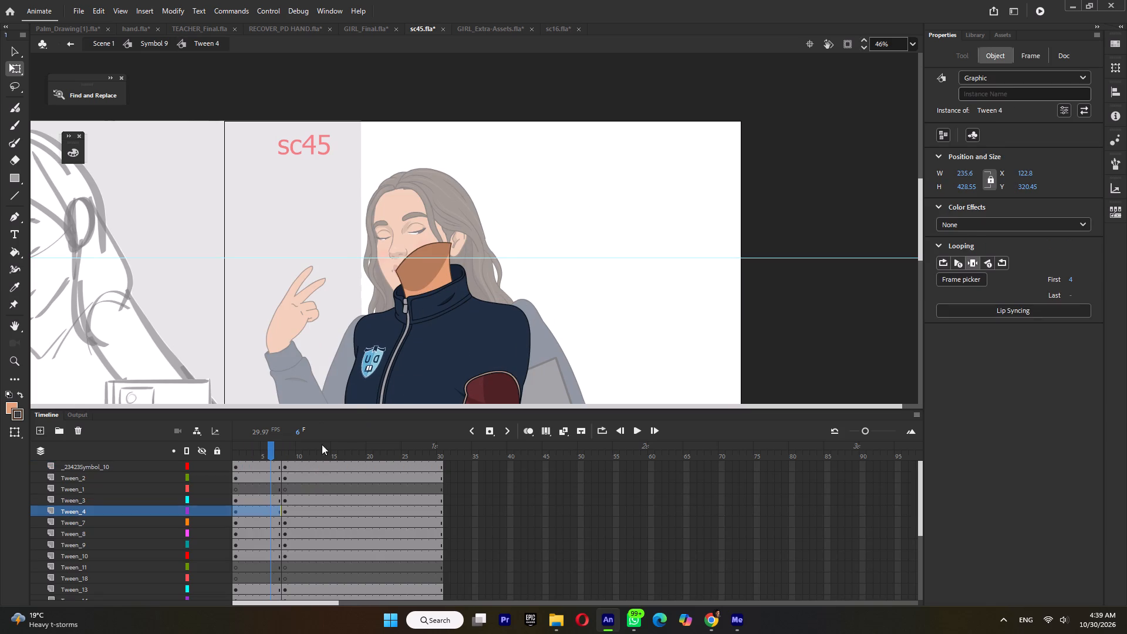
pyautogui.moveTo(251, 456); pyautogui.dragTo(203, 464)
pyautogui.click(284, 455)
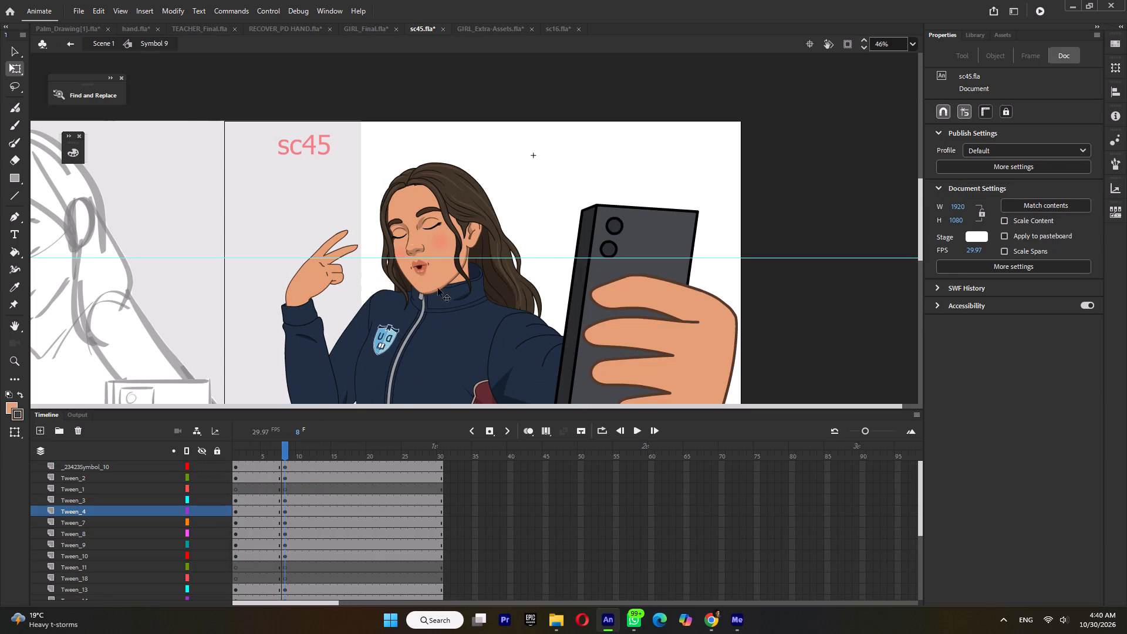
pyautogui.click(447, 338)
pyautogui.doubleClick(450, 349)
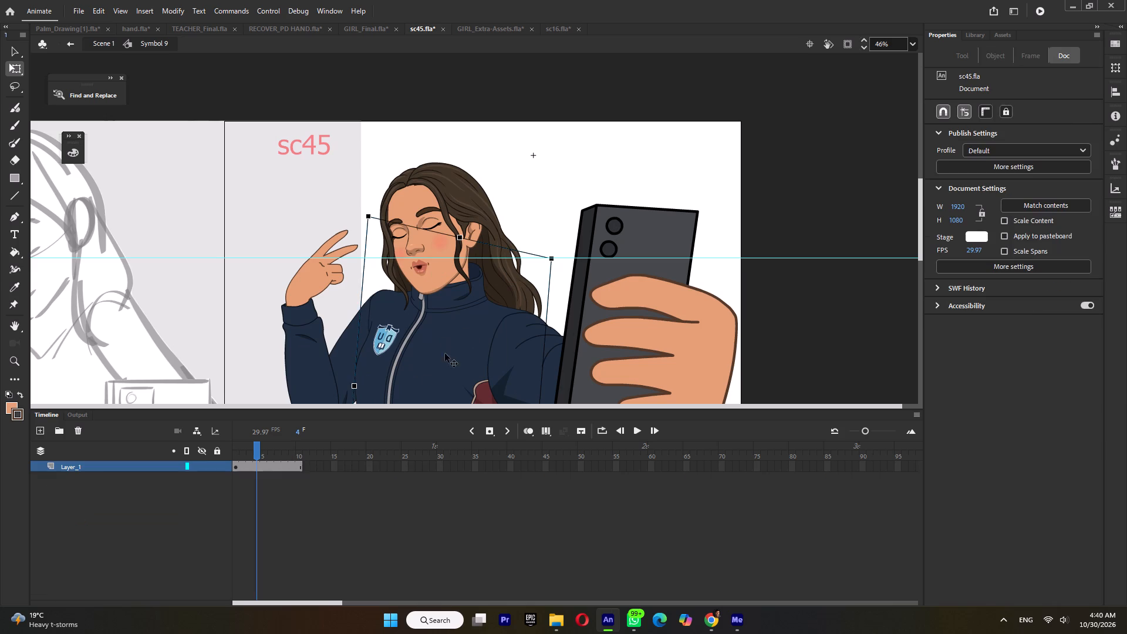
pyautogui.click(263, 466)
pyautogui.press('F6')
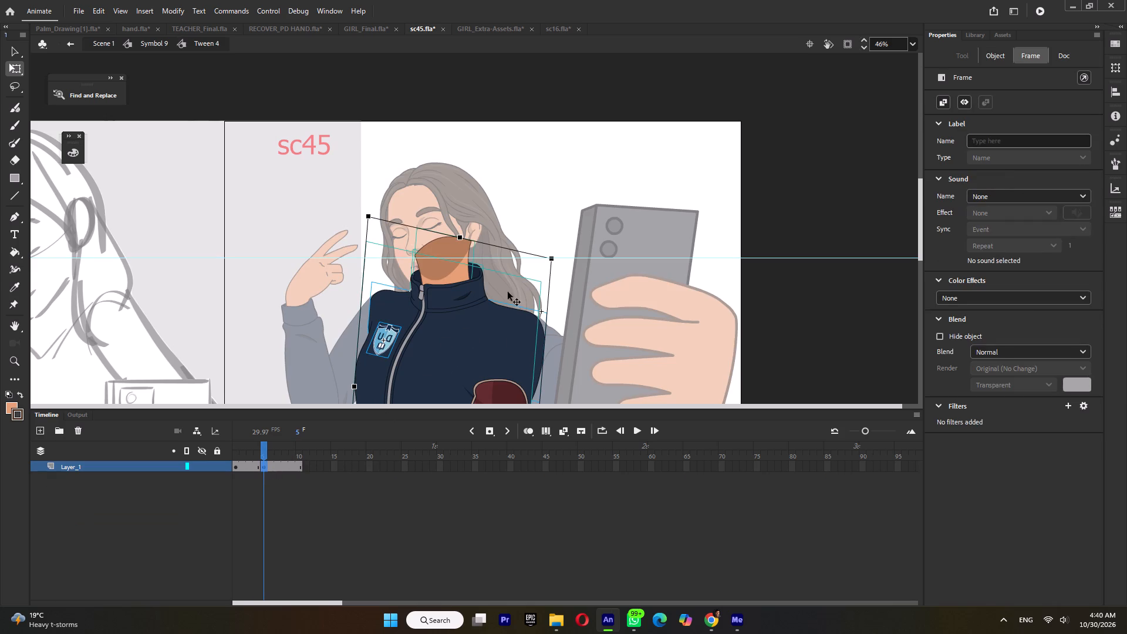
pyautogui.click(521, 235)
pyautogui.click(437, 261)
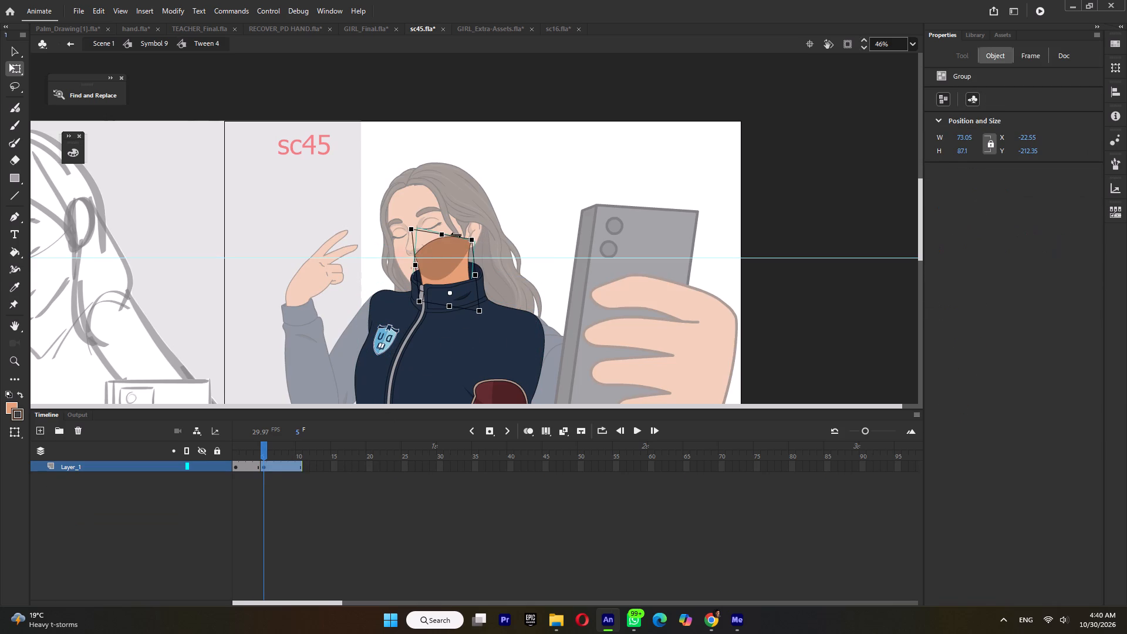
pyautogui.moveTo(455, 235); pyautogui.dragTo(466, 234)
pyautogui.doubleClick(528, 208)
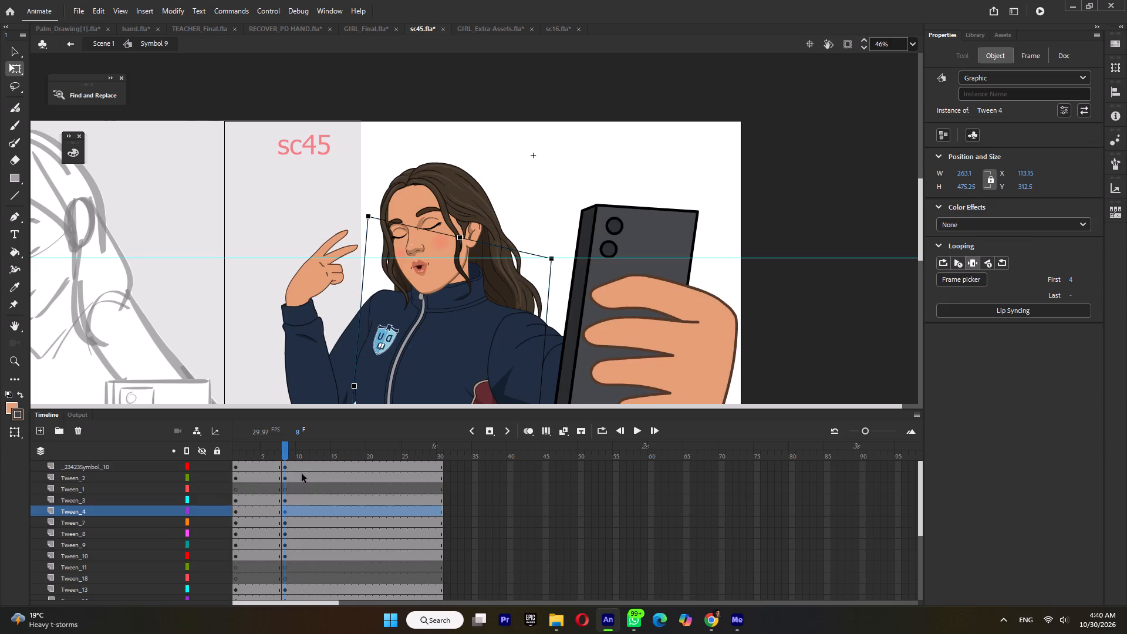
# At frame 1 of Symbol 9, set the girl's torso instance to show frame 5 of Tween 4.
pyautogui.moveTo(270, 451); pyautogui.dragTo(169, 462)
pyautogui.click(433, 373)
pyautogui.click(964, 284)
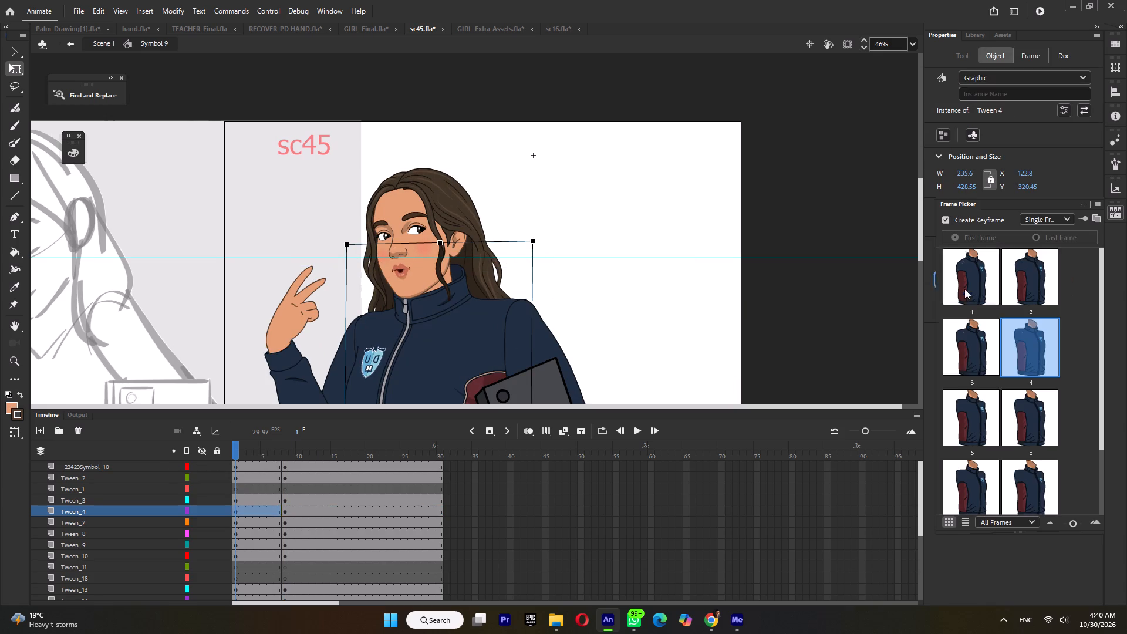
pyautogui.click(970, 427)
pyautogui.click(515, 170)
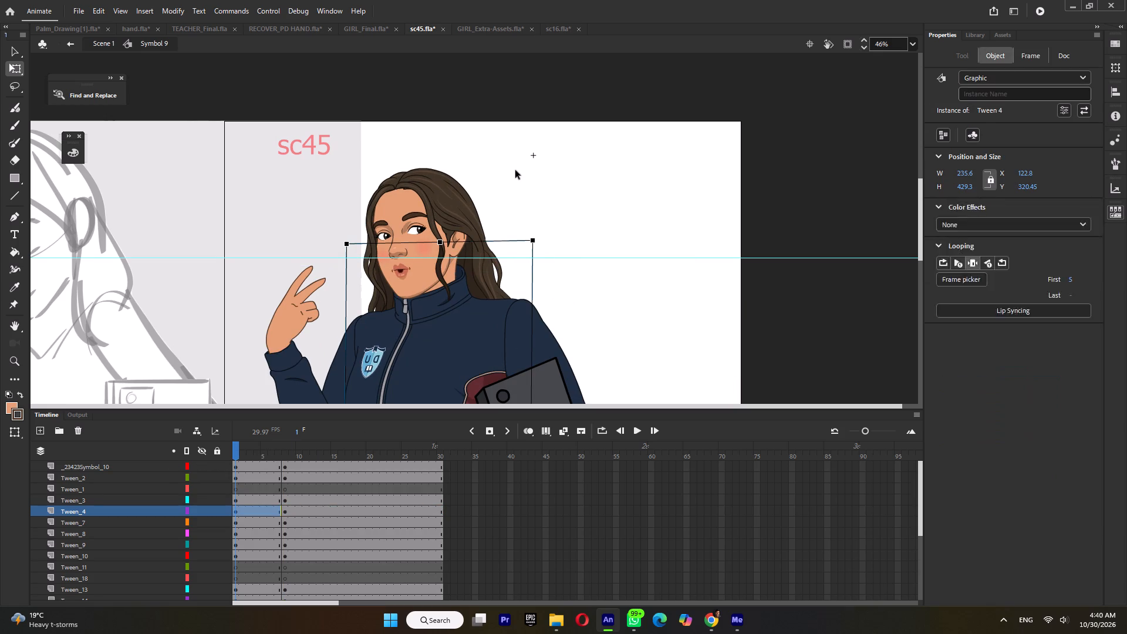
# Select the head and hair at frame 1, adjust their tilt, and lower them slightly onto the neck.
pyautogui.moveTo(555, 166); pyautogui.dragTo(410, 218)
pyautogui.keyDown('ctrl'); pyautogui.scroll(3, 446, 240); pyautogui.keyUp('ctrl')
pyautogui.moveTo(449, 238); pyautogui.dragTo(461, 229)
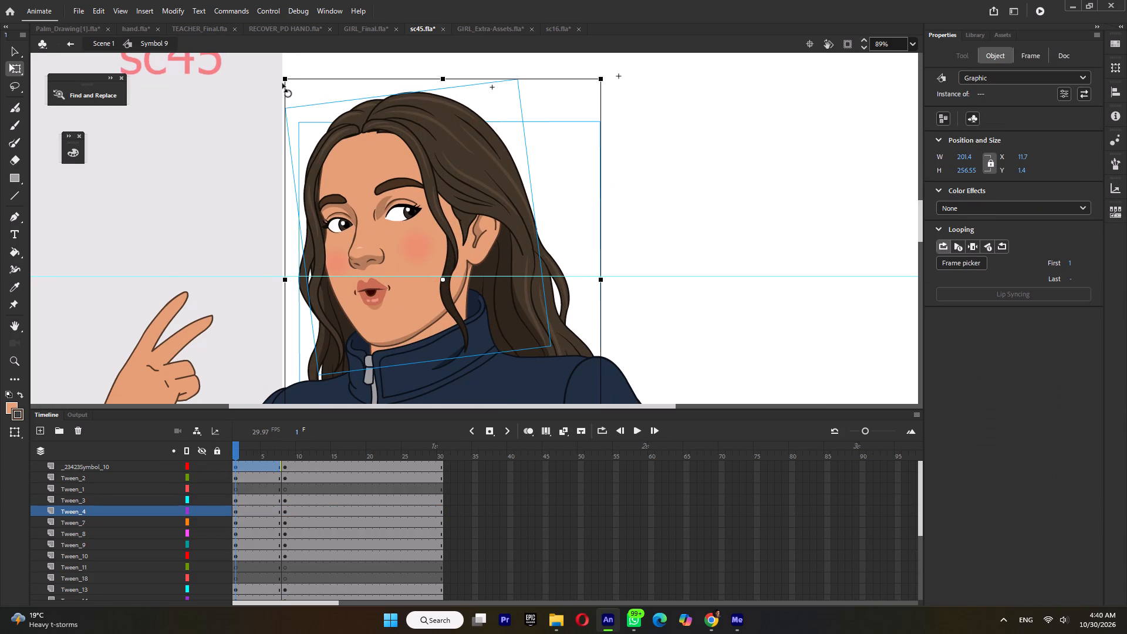
pyautogui.moveTo(282, 83); pyautogui.dragTo(315, 75)
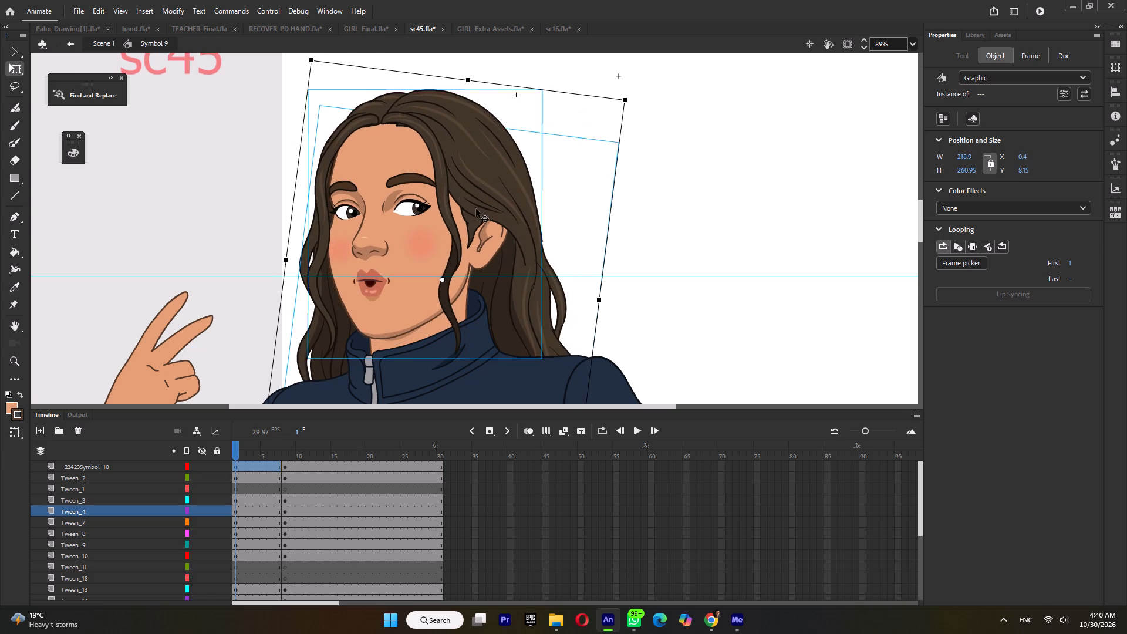
pyautogui.keyDown('ctrl'); pyautogui.scroll(-7, 478, 213); pyautogui.keyUp('ctrl')
pyautogui.keyDown('ctrl'); pyautogui.scroll(3, 467, 255); pyautogui.keyUp('ctrl')
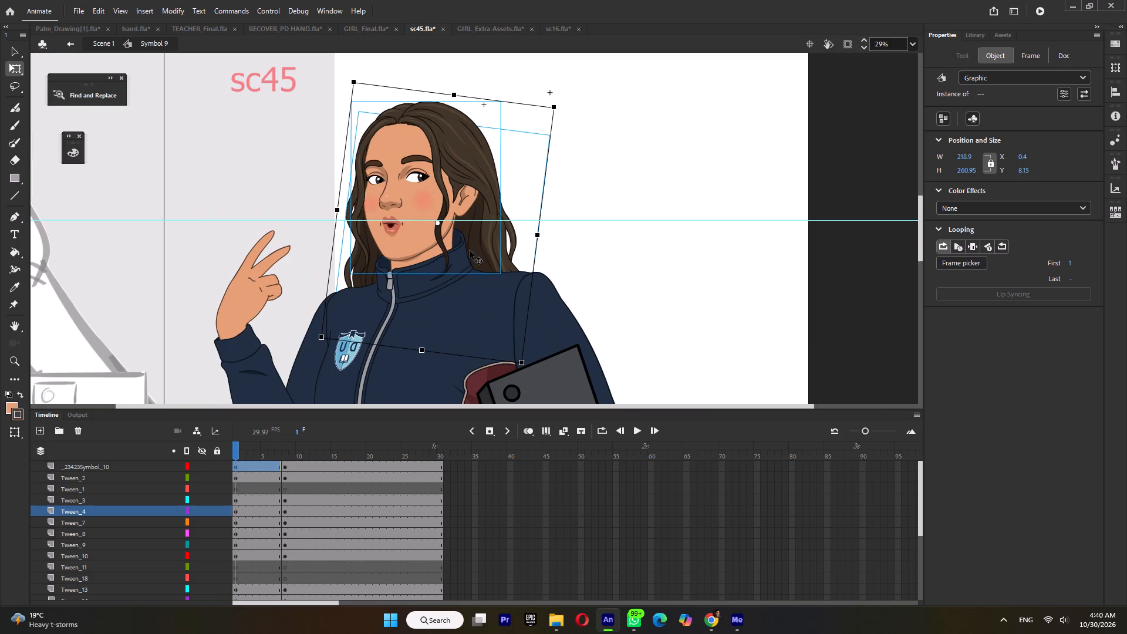
pyautogui.moveTo(561, 110); pyautogui.dragTo(540, 102)
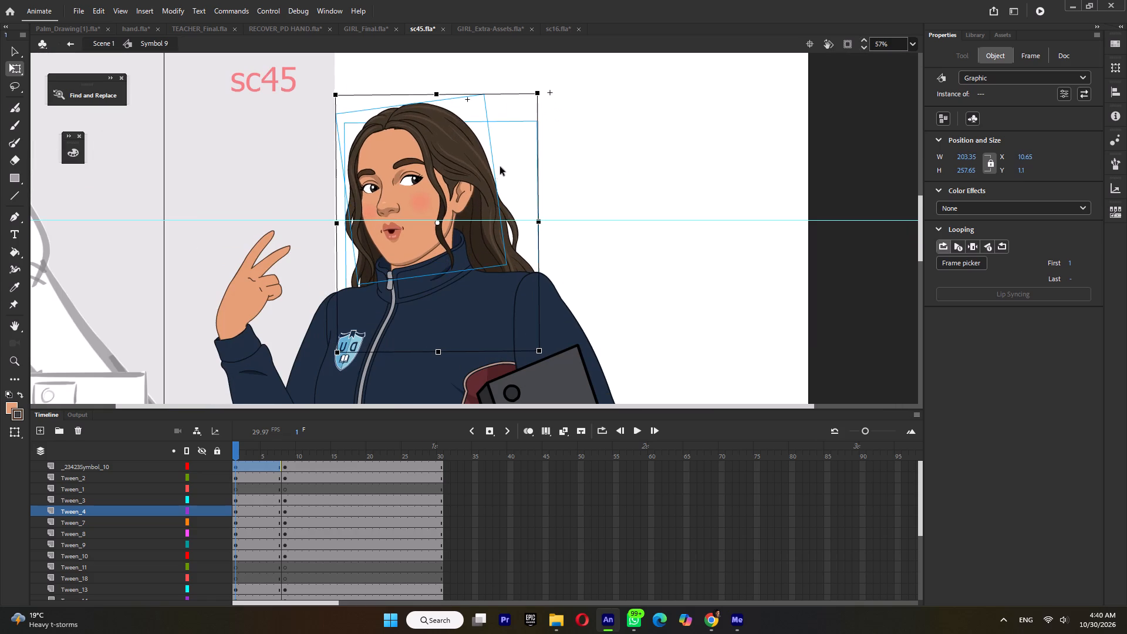
pyautogui.moveTo(474, 186); pyautogui.dragTo(473, 192)
pyautogui.click(475, 195)
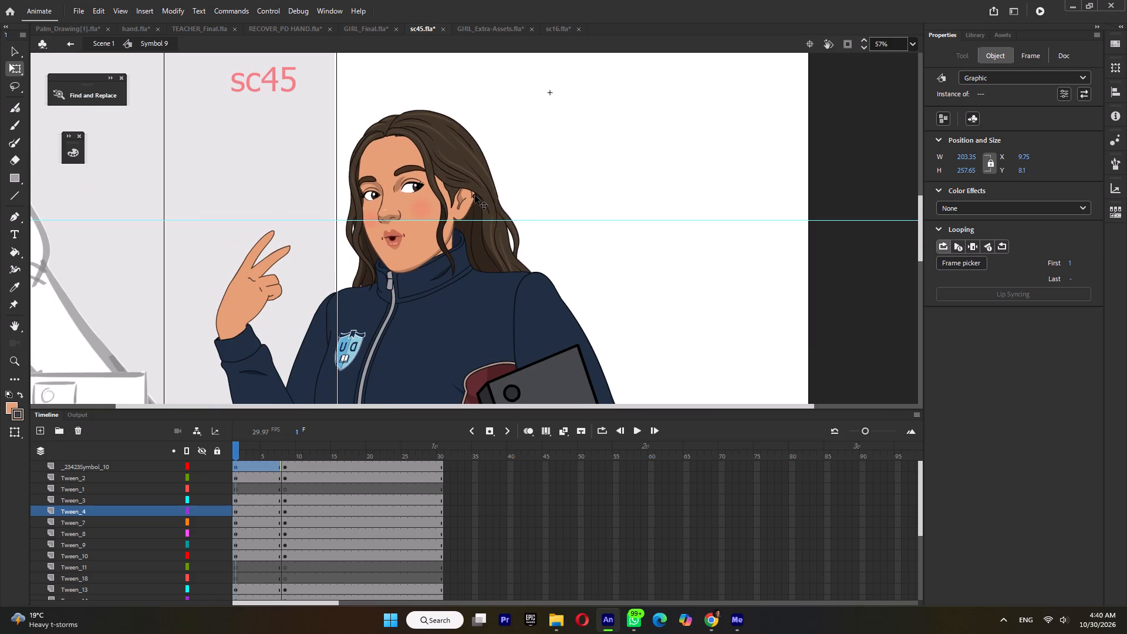
# Compare with the frame 8 pose, tilt the frame 1 head and hair slightly clockwise, and save the file.
pyautogui.click(284, 452)
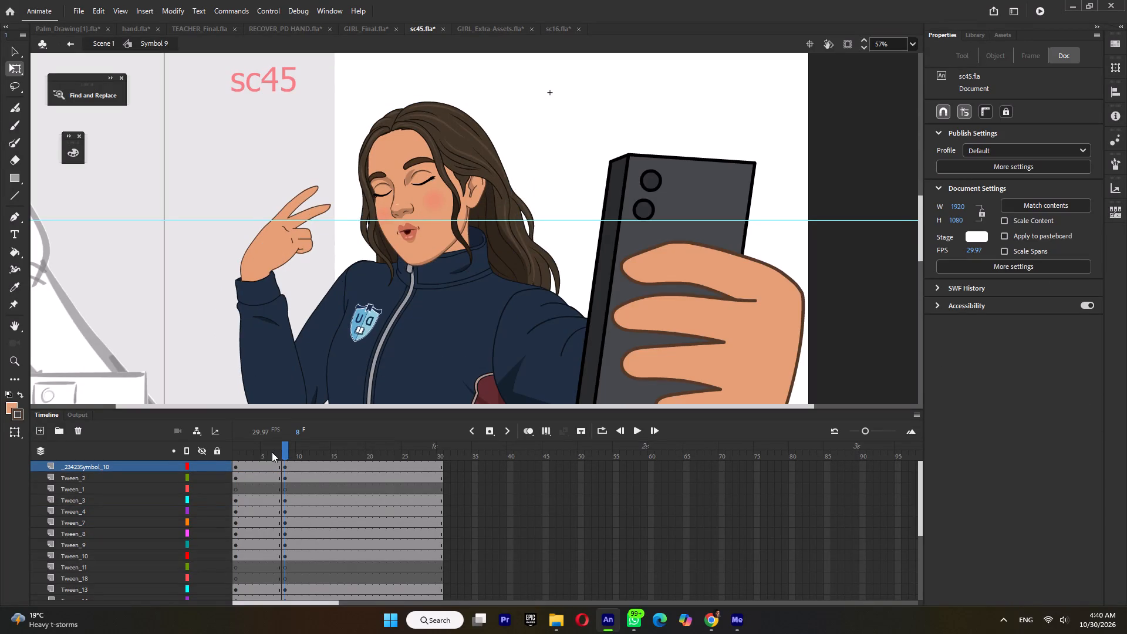
pyautogui.moveTo(271, 451); pyautogui.dragTo(213, 461)
pyautogui.moveTo(521, 124); pyautogui.dragTo(370, 161)
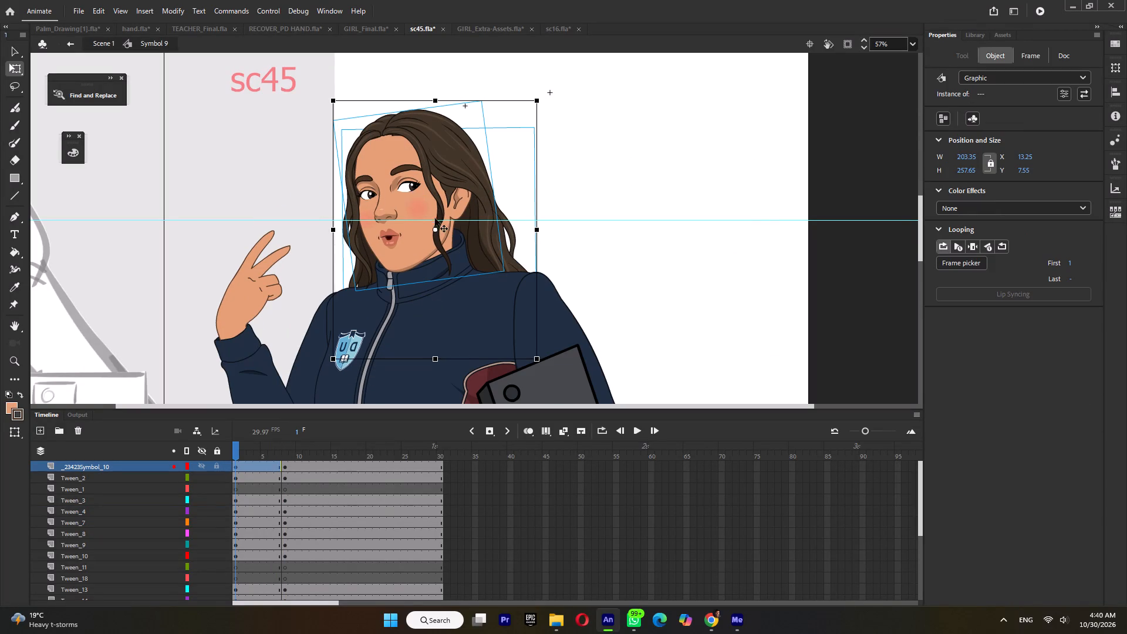
pyautogui.moveTo(329, 106); pyautogui.dragTo(343, 95)
pyautogui.keyDown('ctrl'); pyautogui.scroll(-6, 440, 195); pyautogui.keyUp('ctrl')
pyautogui.hotkey('ctrl', 's')
pyautogui.moveTo(255, 450); pyautogui.dragTo(292, 454)
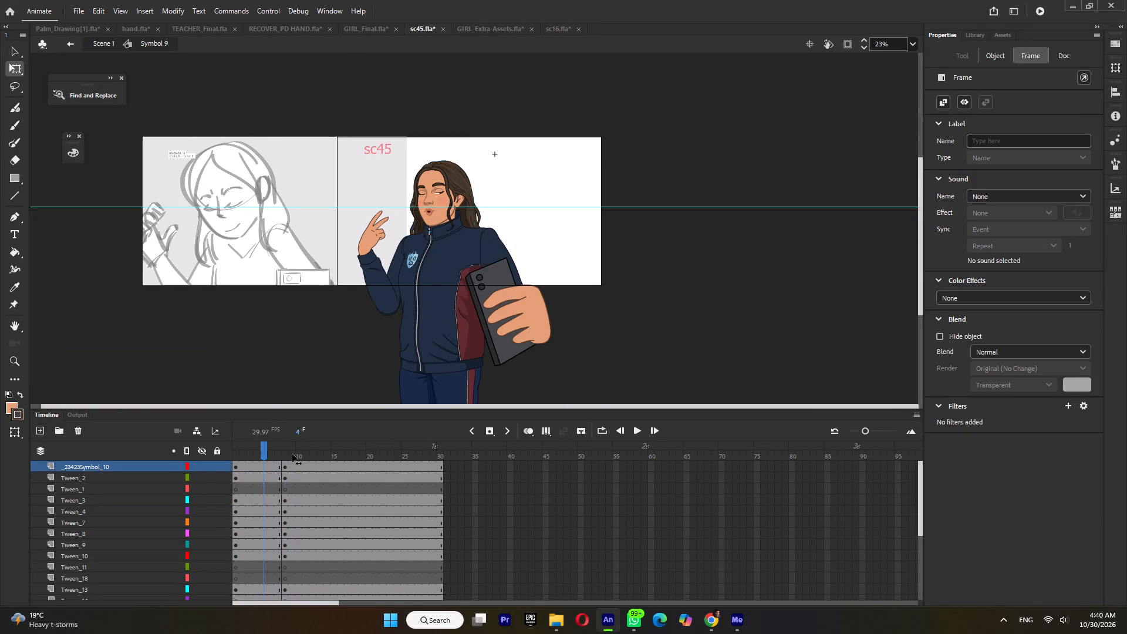
pyautogui.moveTo(292, 454); pyautogui.dragTo(197, 473)
pyautogui.hotkey('ctrl', 's')
# Rotate the raised arm's forearm sleeve slightly counterclockwise, away from the body, at frame 1.
pyautogui.click(381, 283)
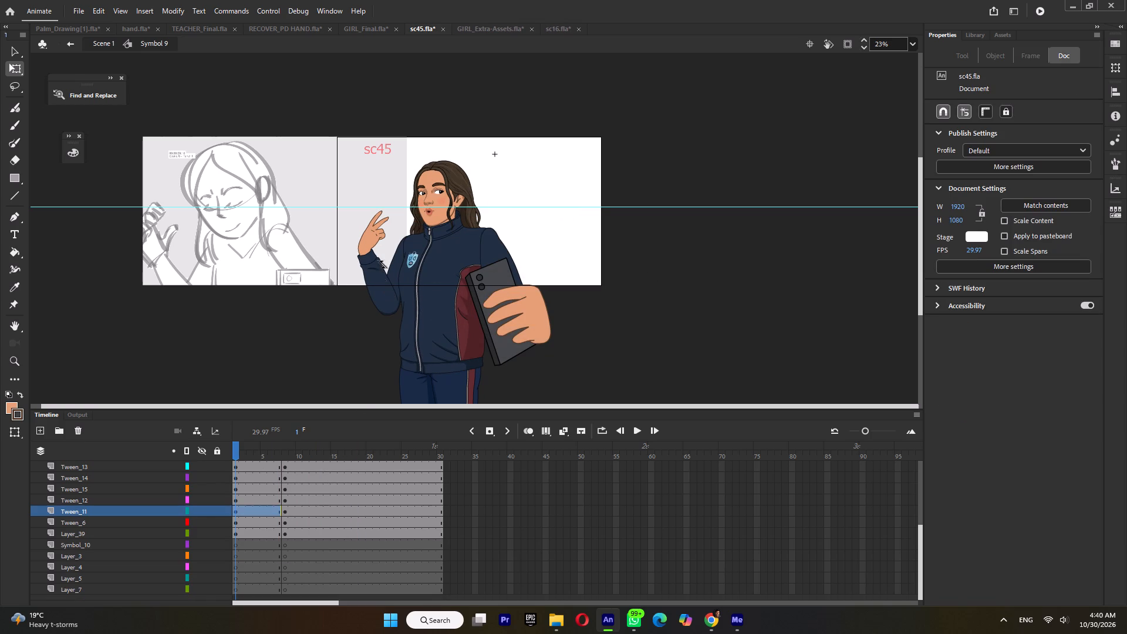
pyautogui.moveTo(376, 242); pyautogui.dragTo(369, 248)
# Set the raised hand Tween 12 at frame 1 to its frame 1 open-hand drawing.
pyautogui.click(376, 225)
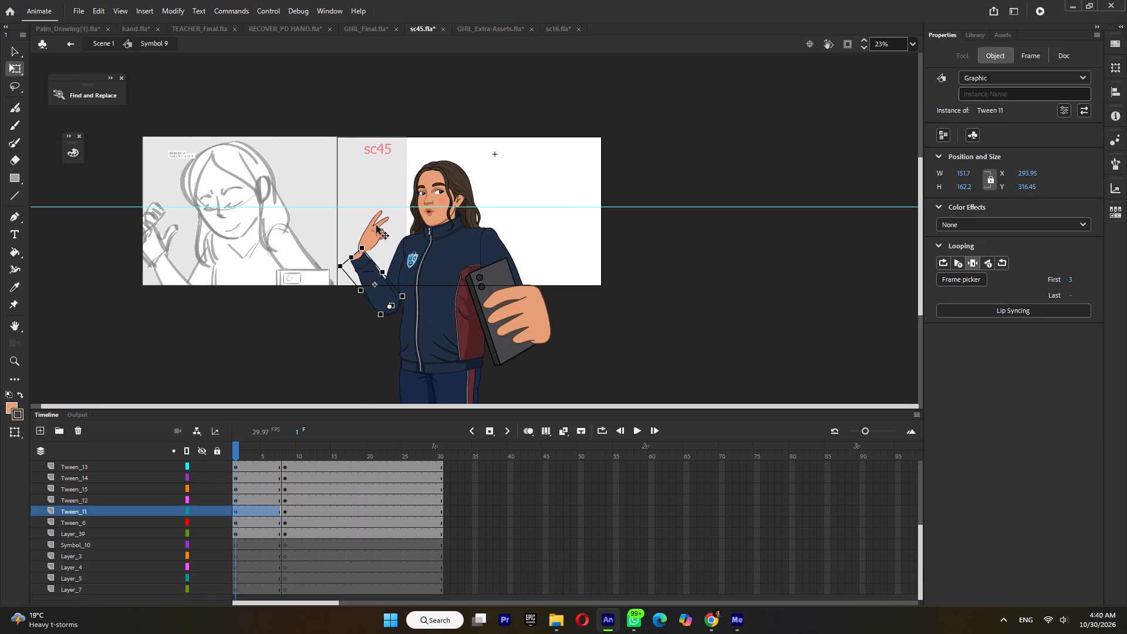
pyautogui.click(970, 280)
pyautogui.click(962, 283)
# Move the open hand onto the sleeve cuff, rotate it counterclockwise to follow the forearm, nudge it into place, and save.
pyautogui.keyDown('ctrl'); pyautogui.scroll(4, 369, 245); pyautogui.keyUp('ctrl')
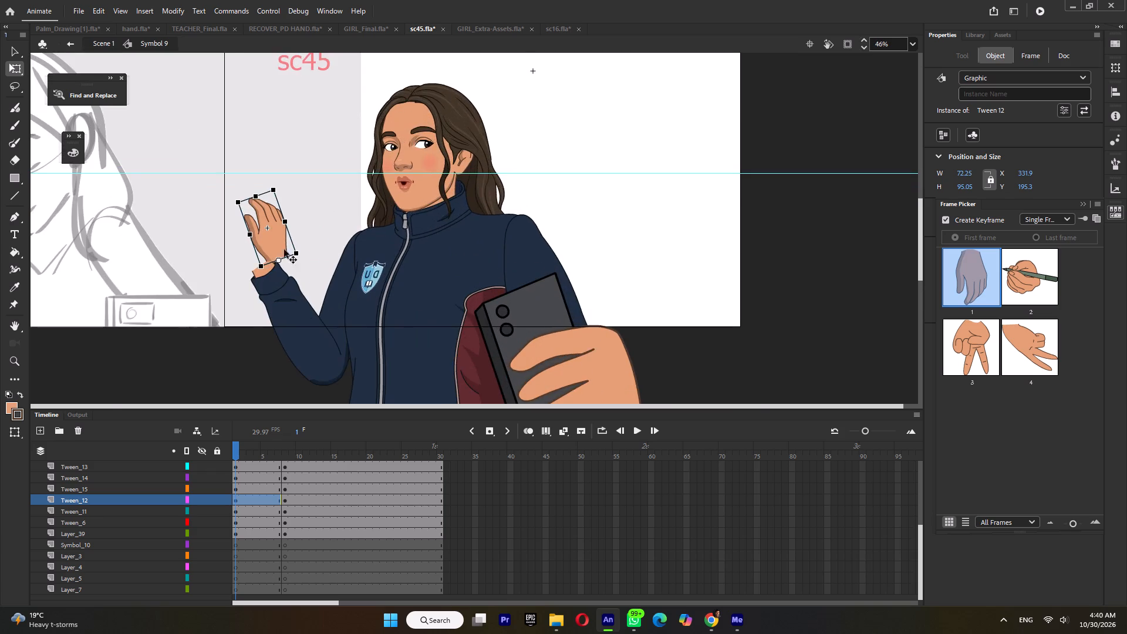
pyautogui.keyDown('ctrl'); pyautogui.scroll(2, 268, 249); pyautogui.keyUp('ctrl')
pyautogui.keyDown('ctrl'); pyautogui.moveTo(277, 238); pyautogui.dragTo(255, 255); pyautogui.keyUp('ctrl')
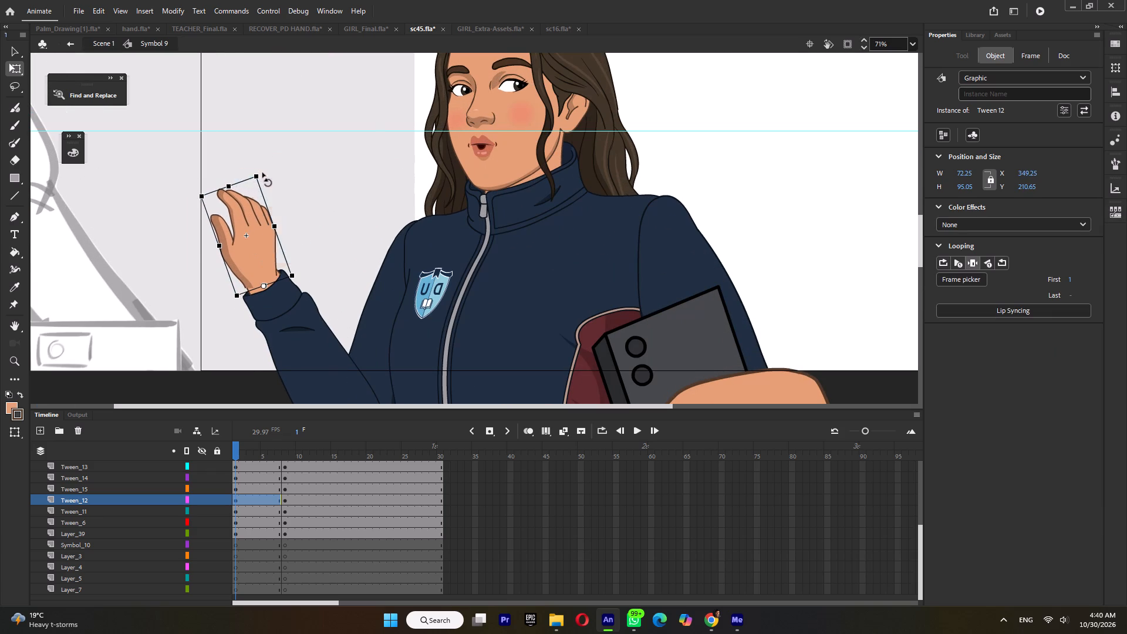
pyautogui.moveTo(262, 173); pyautogui.dragTo(239, 177)
pyautogui.keyDown('ctrl'); pyautogui.scroll(4, 259, 272); pyautogui.keyUp('ctrl')
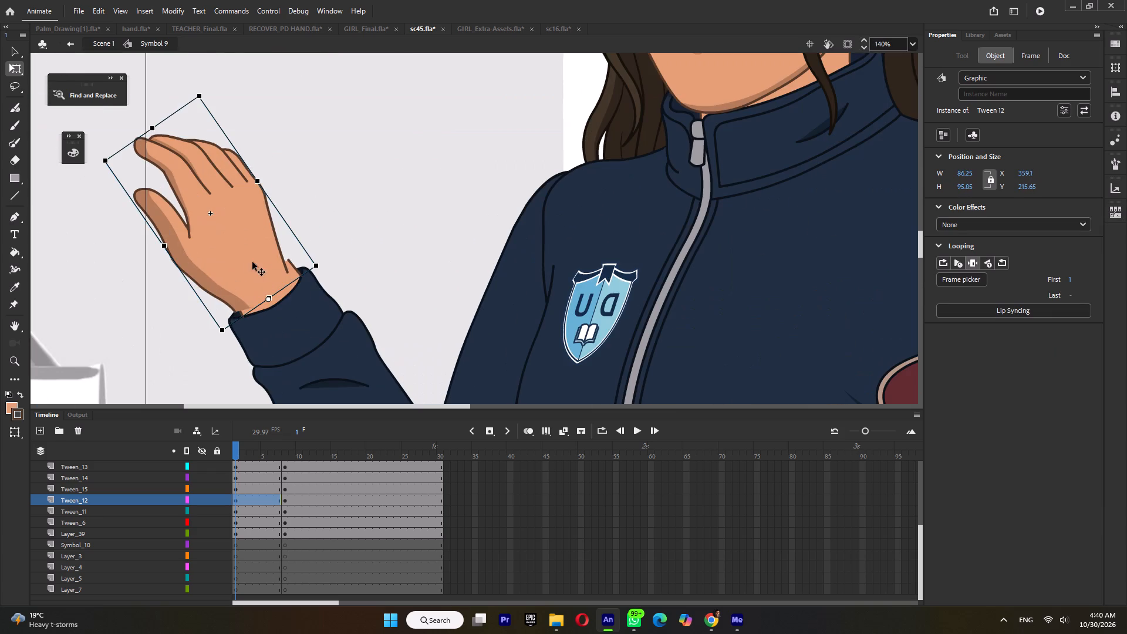
pyautogui.moveTo(249, 262); pyautogui.dragTo(257, 255)
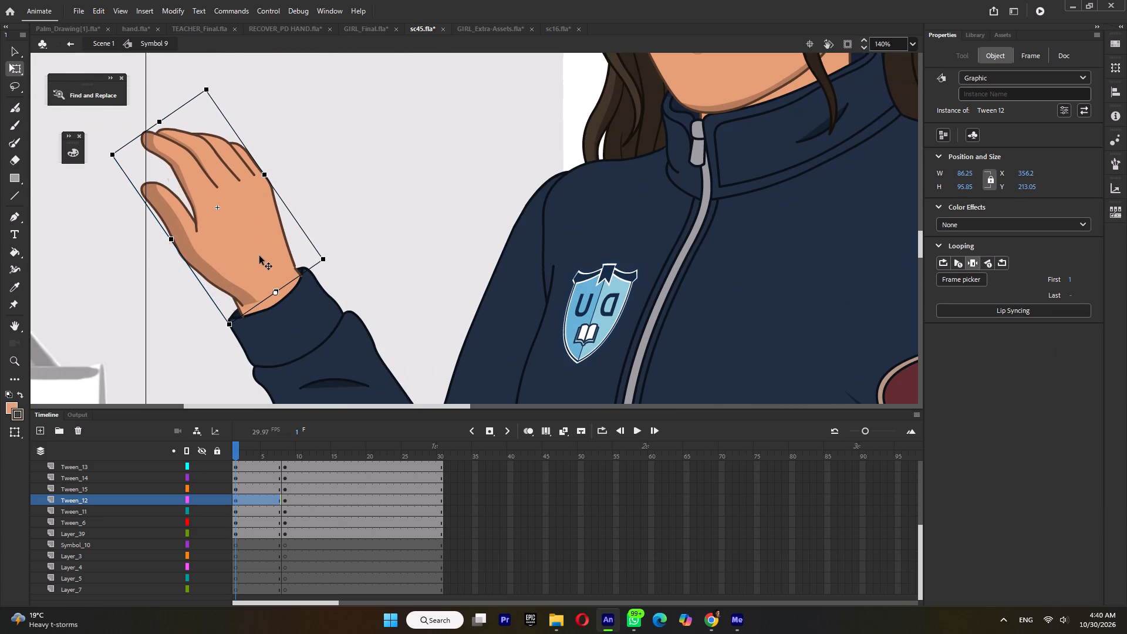
pyautogui.press('Left')
pyautogui.press('Left')
pyautogui.press('Left')
pyautogui.press('Left')
pyautogui.press('Left')
pyautogui.press('Left')
pyautogui.press('Left')
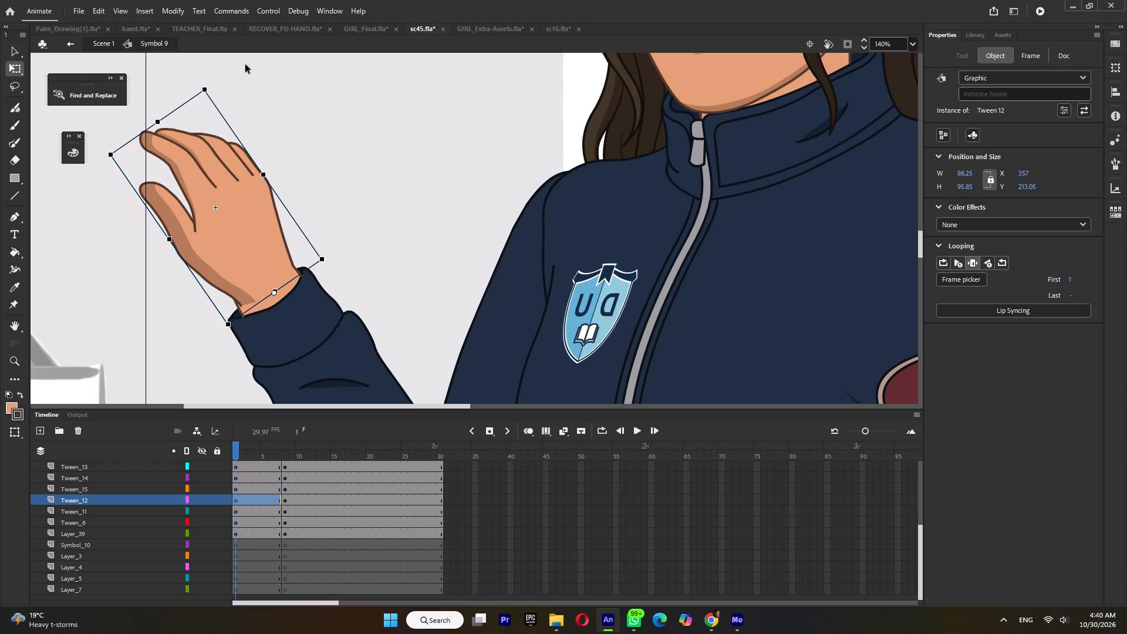
pyautogui.hotkey('ctrl', 's')
# In GIRL_Final.fla, open the three-quarter girl's lowered hand symbol Tween 18 and examine its hand drawings from frame 1 to frame 13.
pyautogui.click(369, 29)
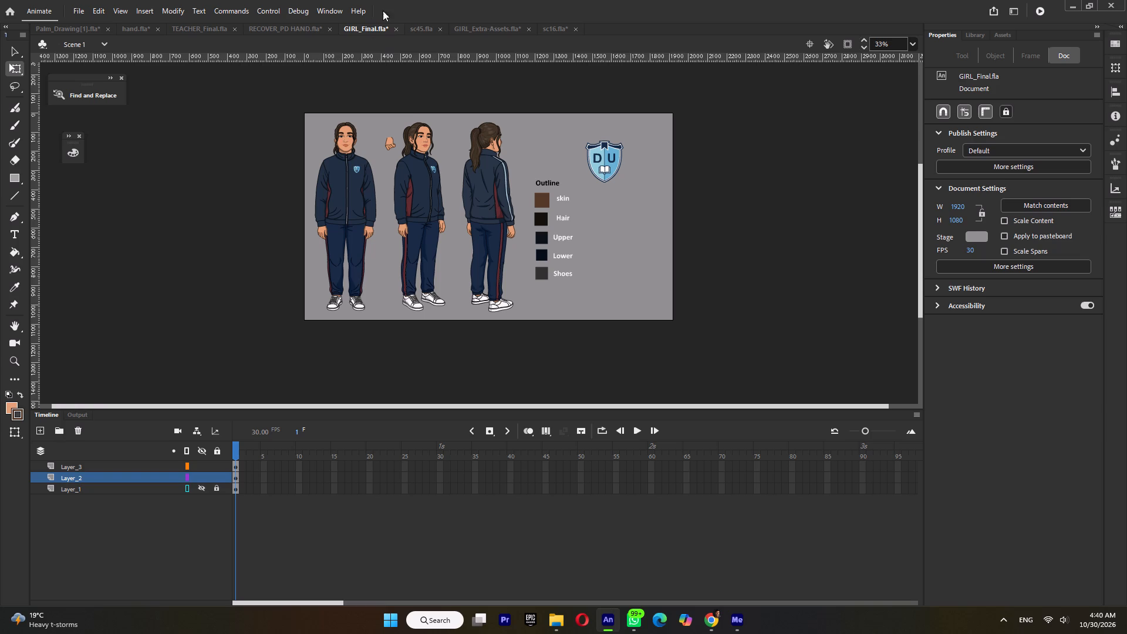
pyautogui.keyDown('ctrl'); pyautogui.scroll(5, 404, 234); pyautogui.keyUp('ctrl')
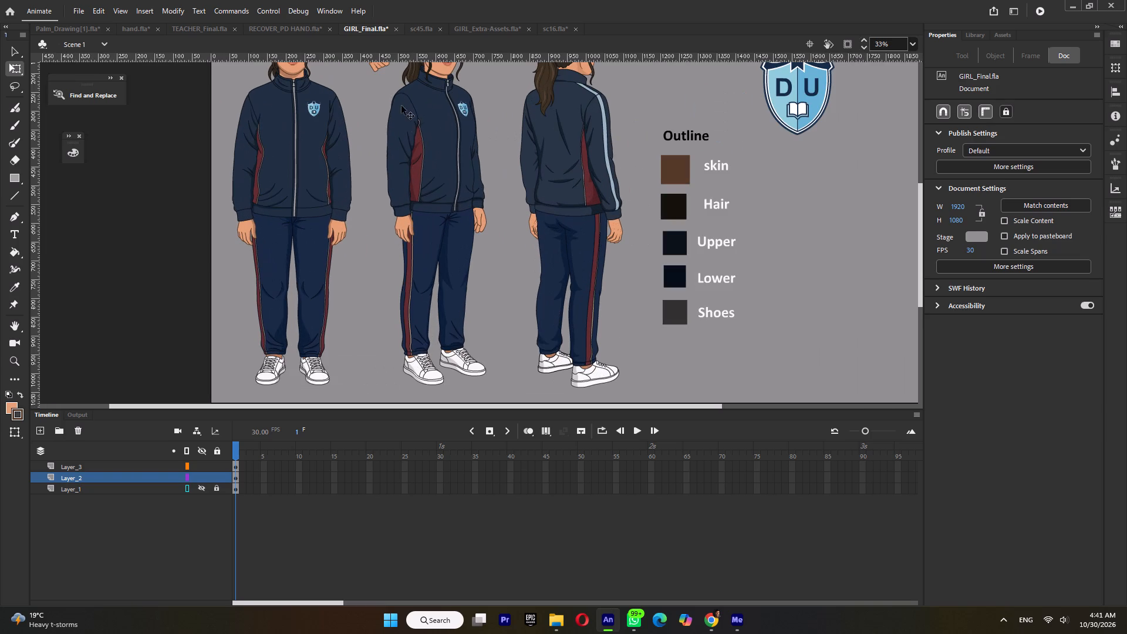
pyautogui.click(412, 238)
pyautogui.doubleClick(404, 235)
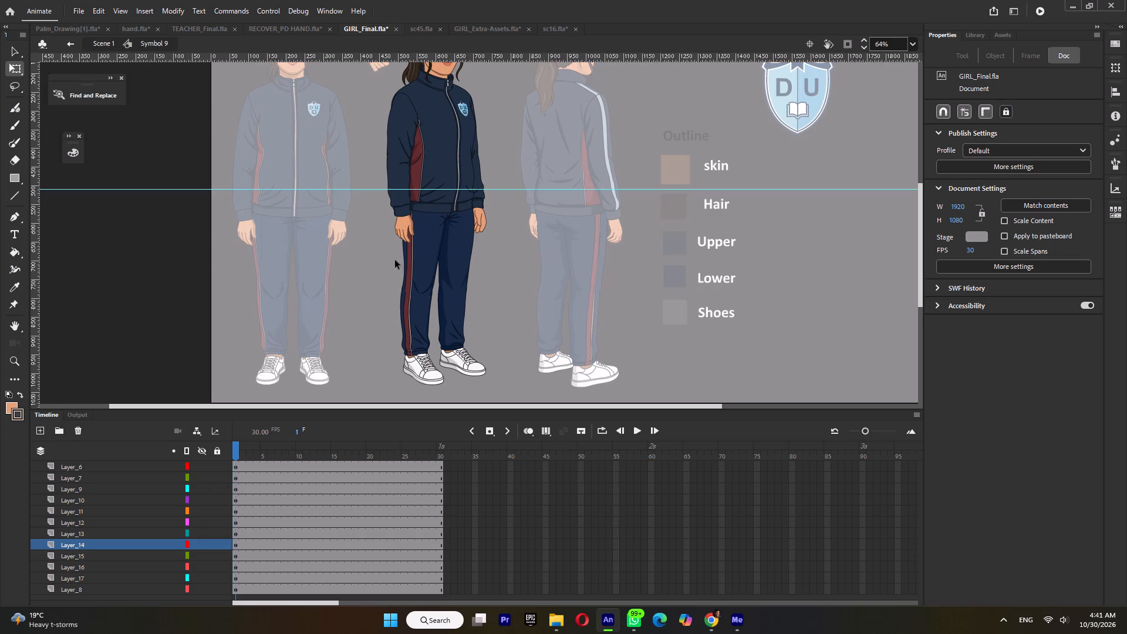
pyautogui.doubleClick(398, 233)
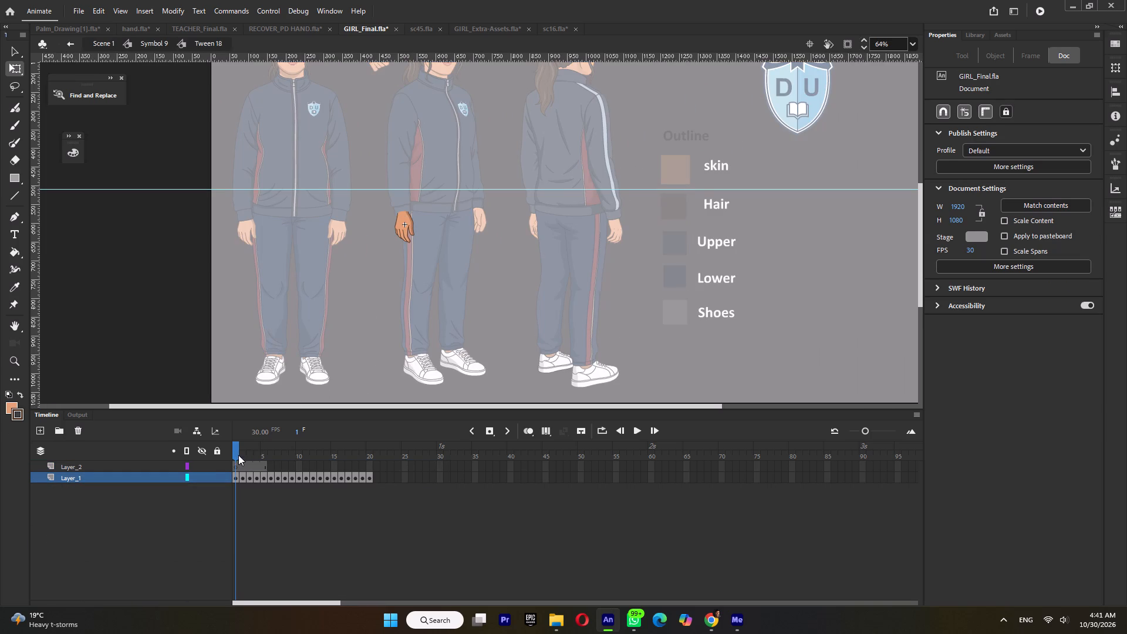
pyautogui.moveTo(238, 456); pyautogui.dragTo(250, 460)
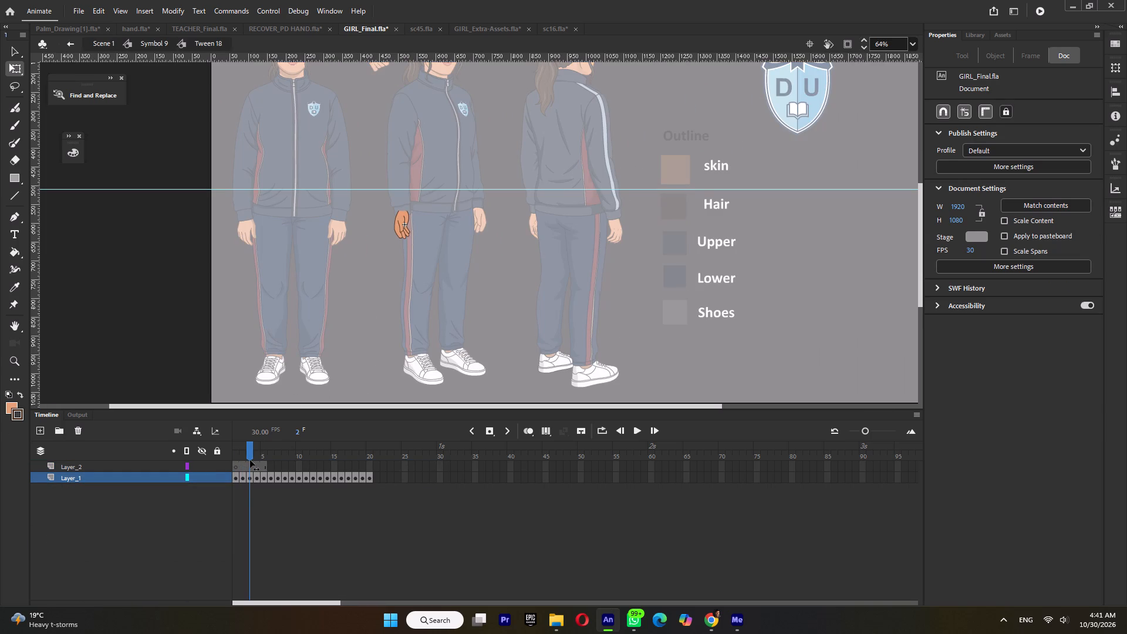
pyautogui.moveTo(250, 460); pyautogui.dragTo(276, 465)
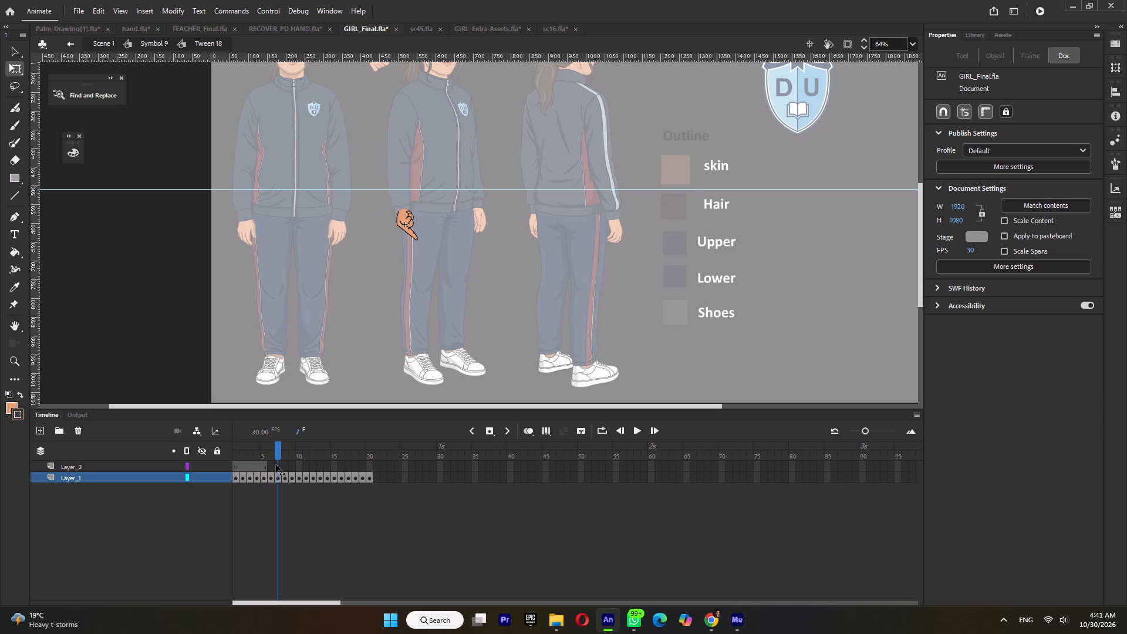
pyautogui.moveTo(276, 465); pyautogui.dragTo(298, 466)
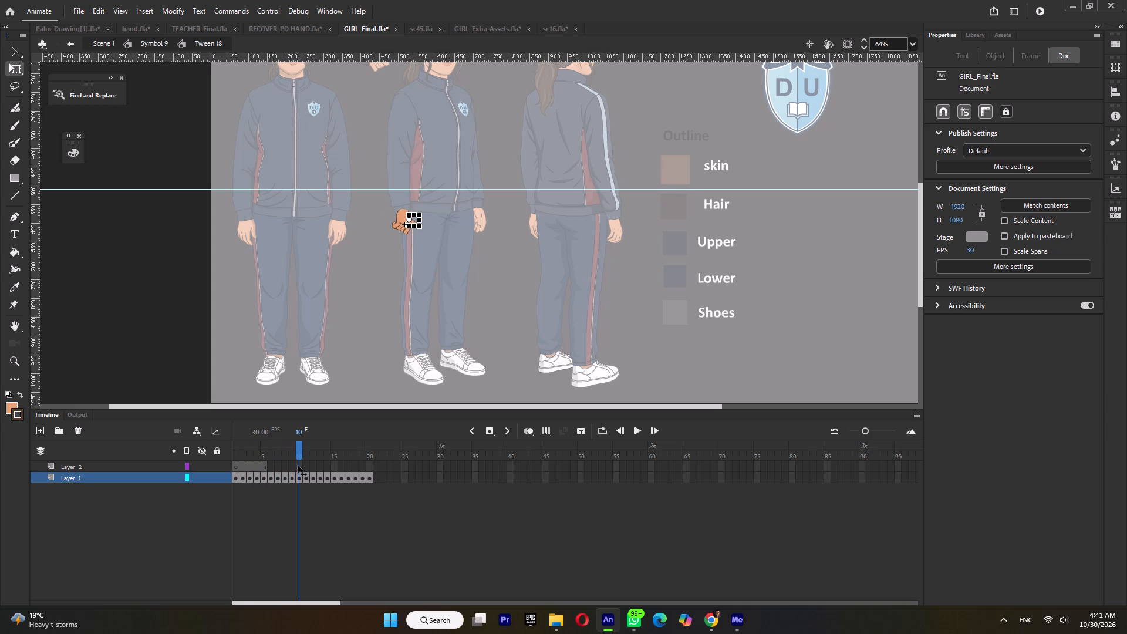
pyautogui.moveTo(298, 466); pyautogui.dragTo(311, 467)
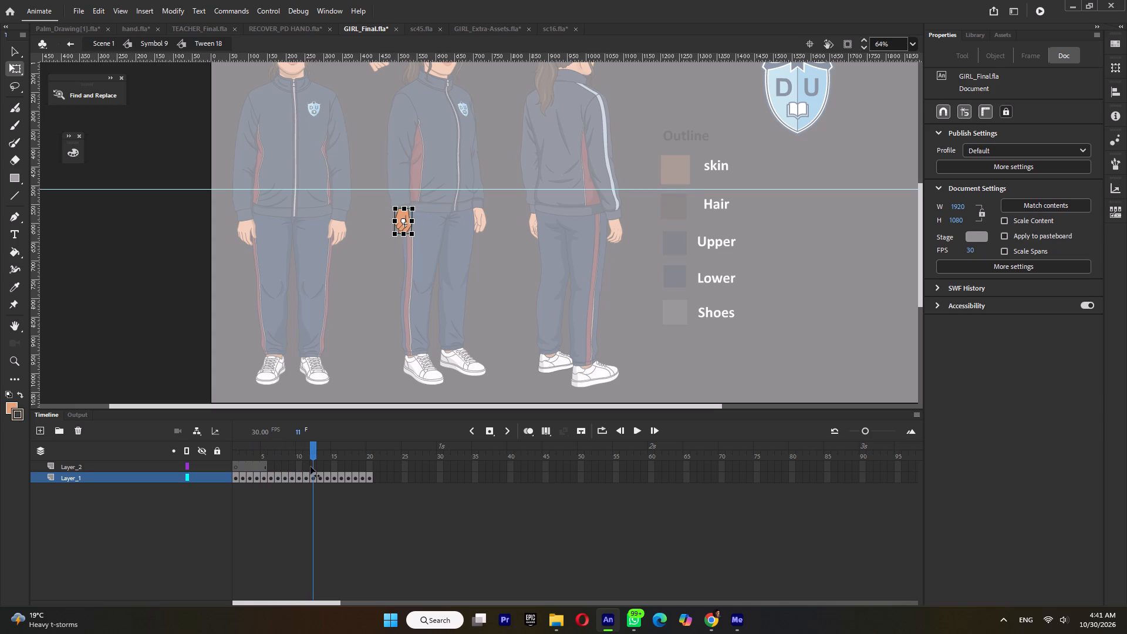
pyautogui.moveTo(311, 467); pyautogui.dragTo(321, 465)
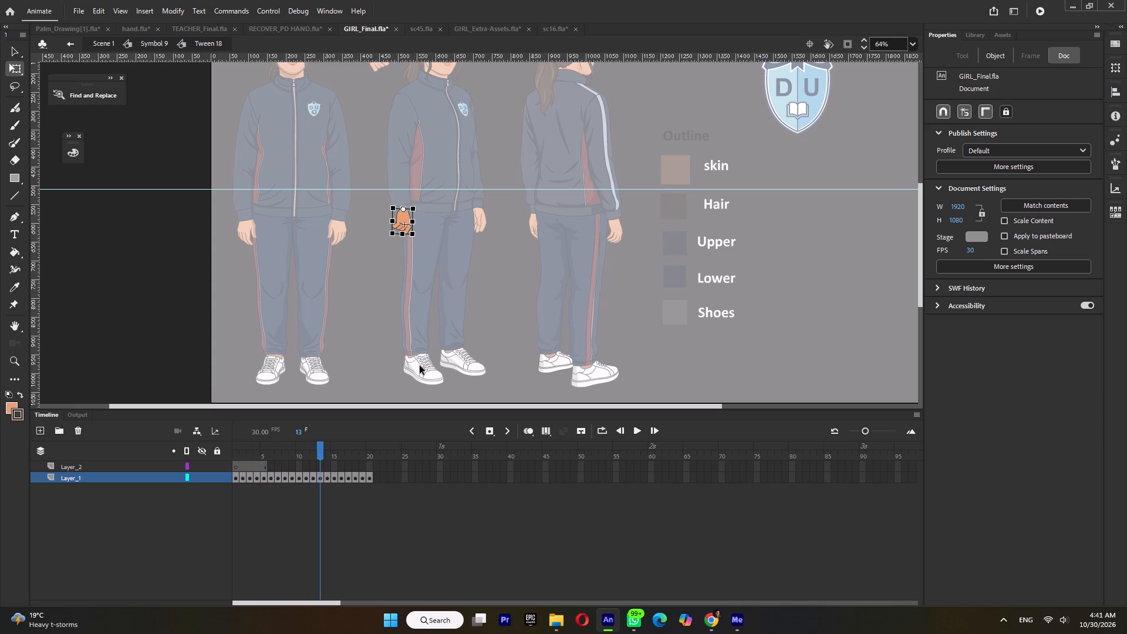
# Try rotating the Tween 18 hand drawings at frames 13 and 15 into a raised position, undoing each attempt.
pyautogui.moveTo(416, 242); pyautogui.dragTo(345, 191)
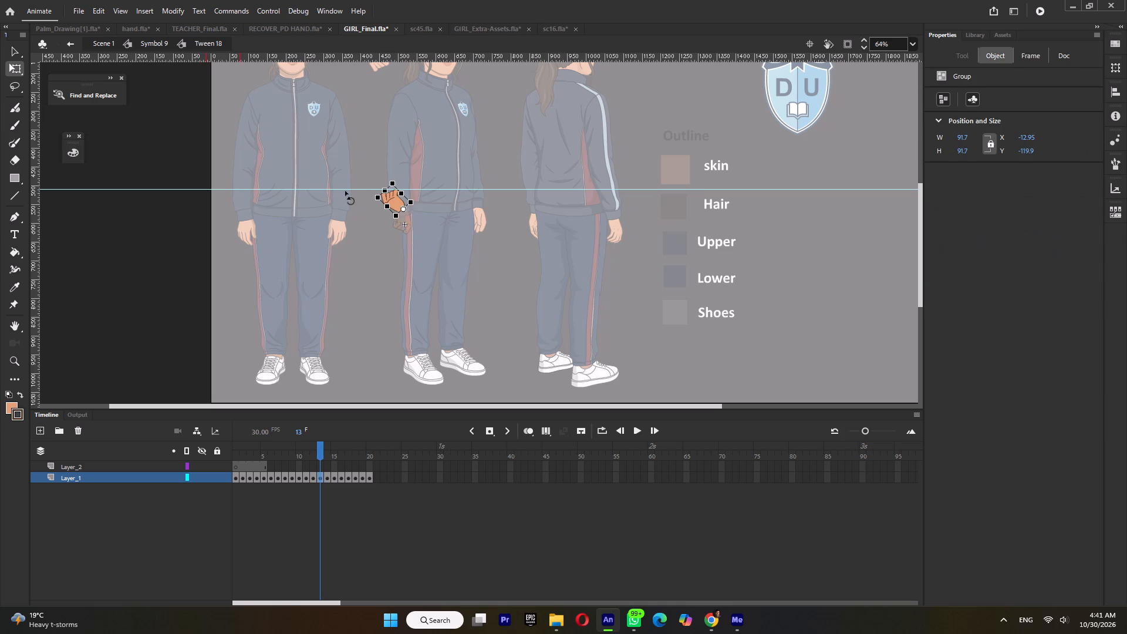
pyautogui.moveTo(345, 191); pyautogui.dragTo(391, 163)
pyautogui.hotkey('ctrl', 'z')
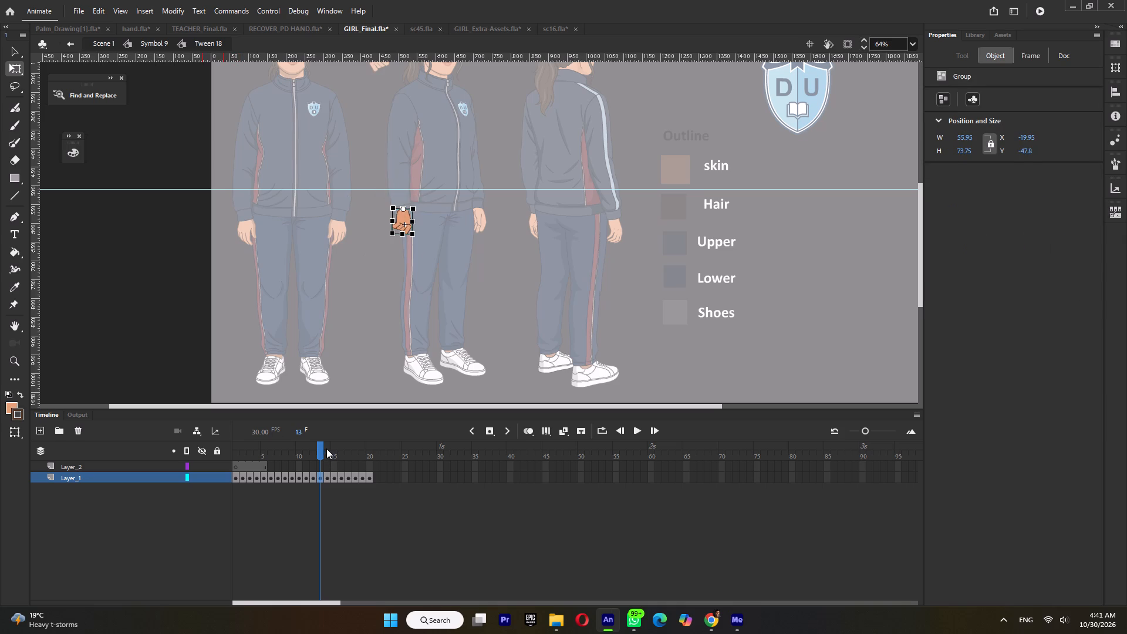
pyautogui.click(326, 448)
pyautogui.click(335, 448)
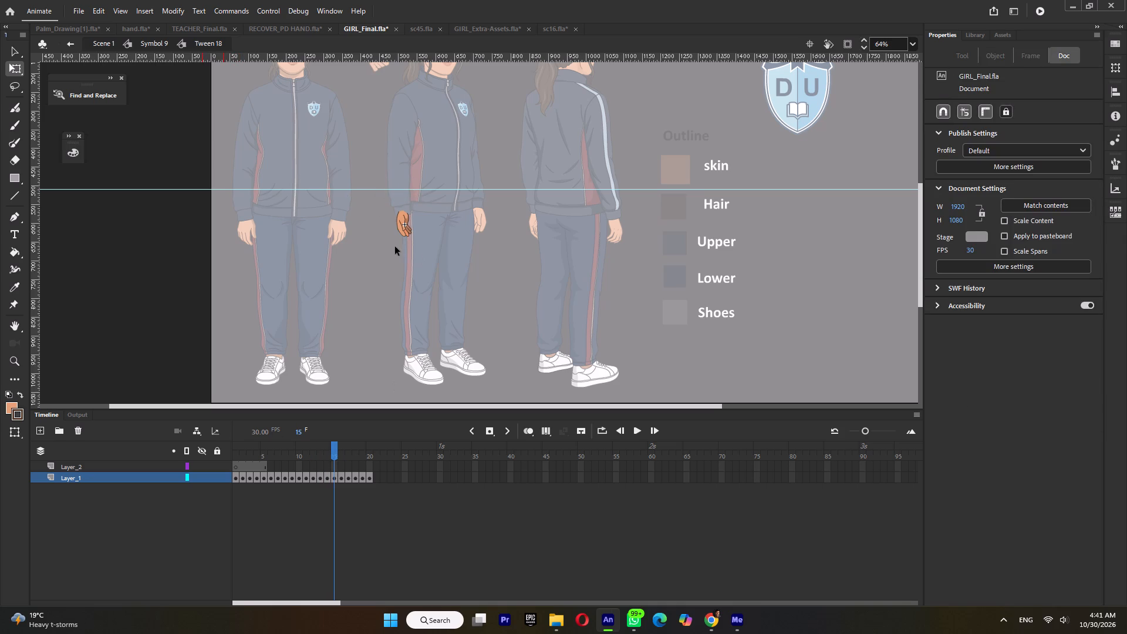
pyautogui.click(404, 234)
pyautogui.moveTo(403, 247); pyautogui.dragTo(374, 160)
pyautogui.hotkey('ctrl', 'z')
# Check the remaining Tween 18 hand drawings through frame 20 and save GIRL_Final.fla.
pyautogui.click(345, 460)
pyautogui.click(350, 457)
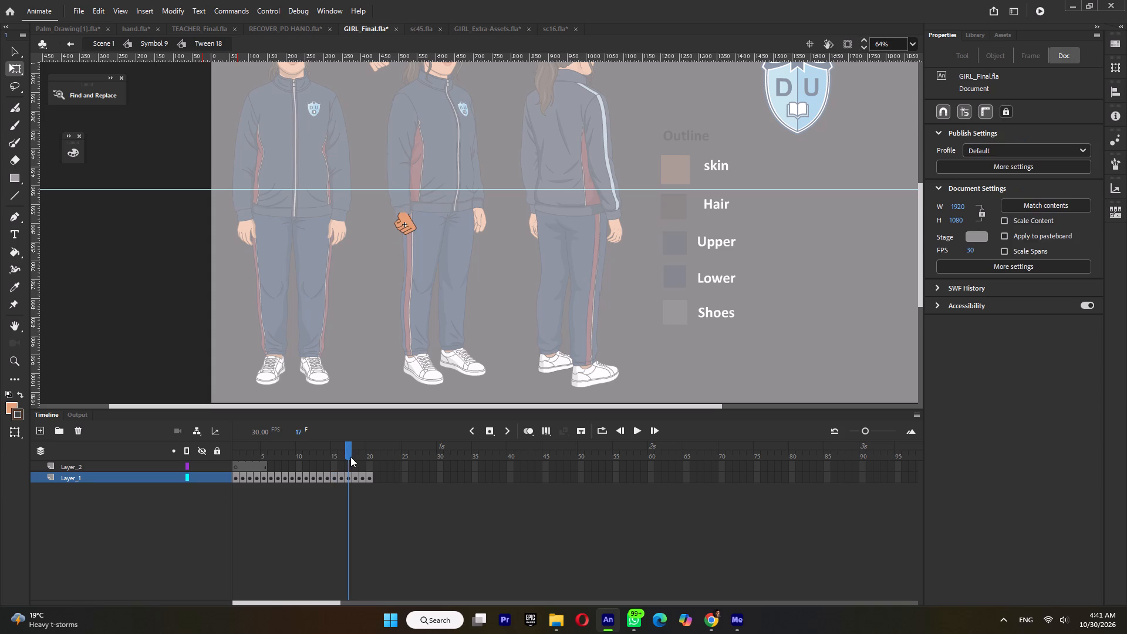
pyautogui.moveTo(356, 457); pyautogui.dragTo(374, 462)
pyautogui.hotkey('ctrl', 's')
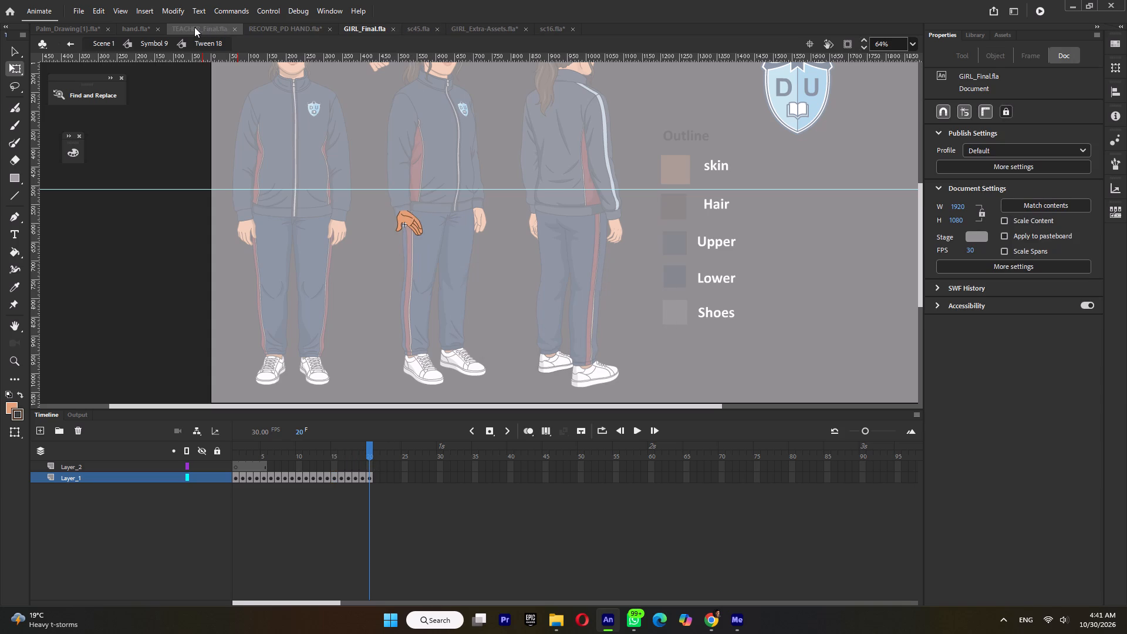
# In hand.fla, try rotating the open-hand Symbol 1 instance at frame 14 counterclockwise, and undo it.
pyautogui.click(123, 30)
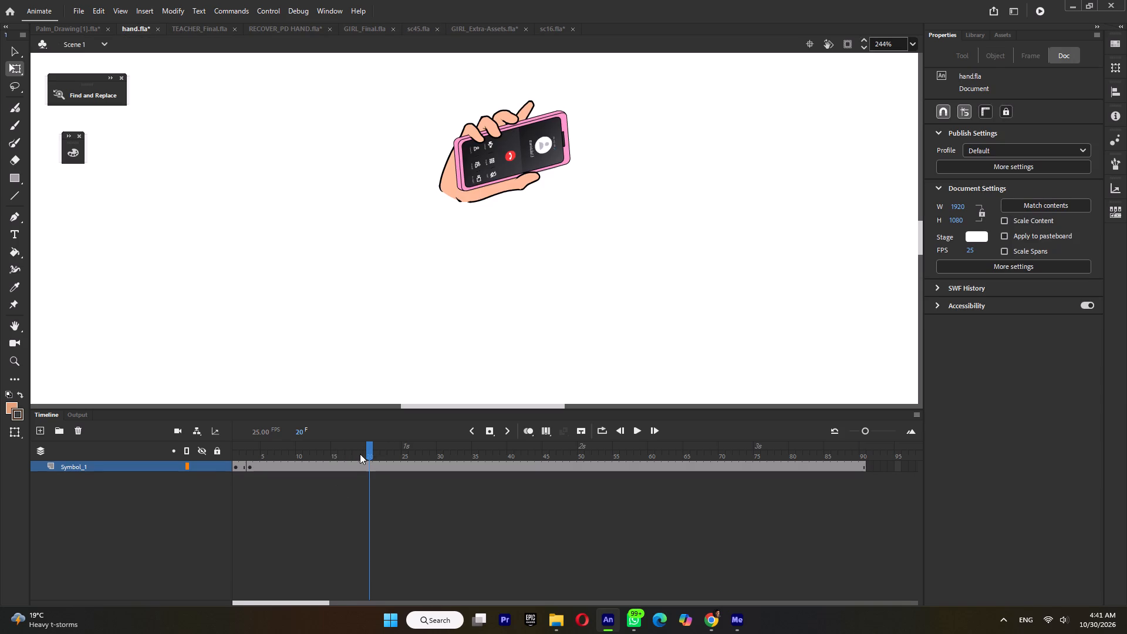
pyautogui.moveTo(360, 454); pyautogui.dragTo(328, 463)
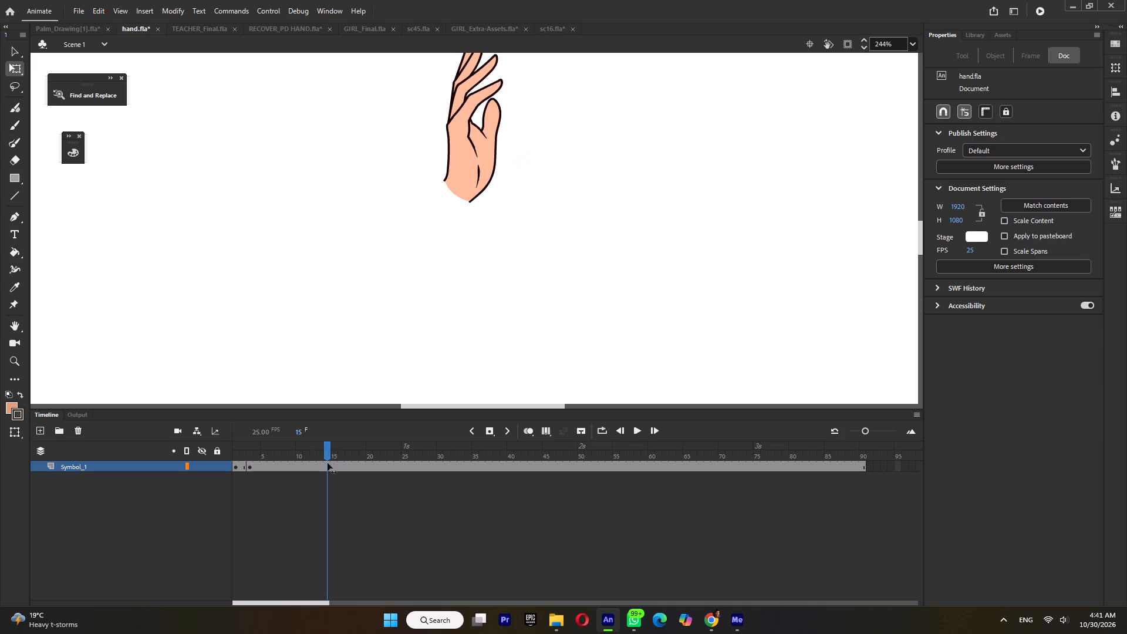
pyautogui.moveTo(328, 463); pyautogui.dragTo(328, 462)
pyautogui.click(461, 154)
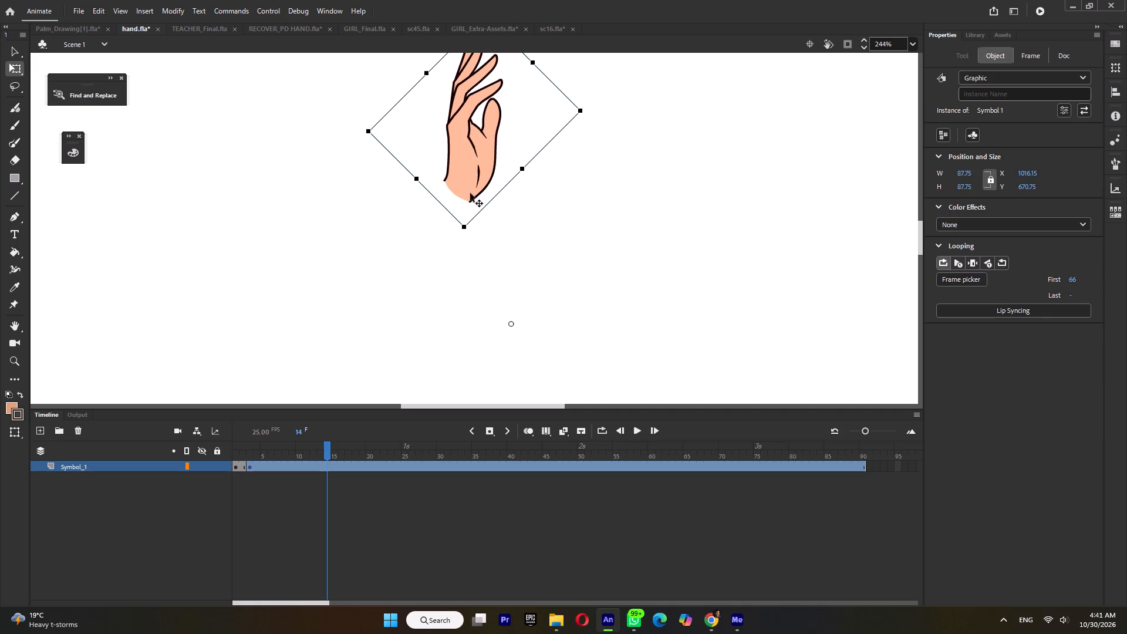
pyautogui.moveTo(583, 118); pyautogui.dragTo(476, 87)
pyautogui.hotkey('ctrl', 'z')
# Open Symbol 1 in hand.fla and examine its Layer_2 hand drawings for a suitable raised hand, ending at frame 25.
pyautogui.doubleClick(456, 163)
pyautogui.moveTo(261, 451); pyautogui.dragTo(243, 458)
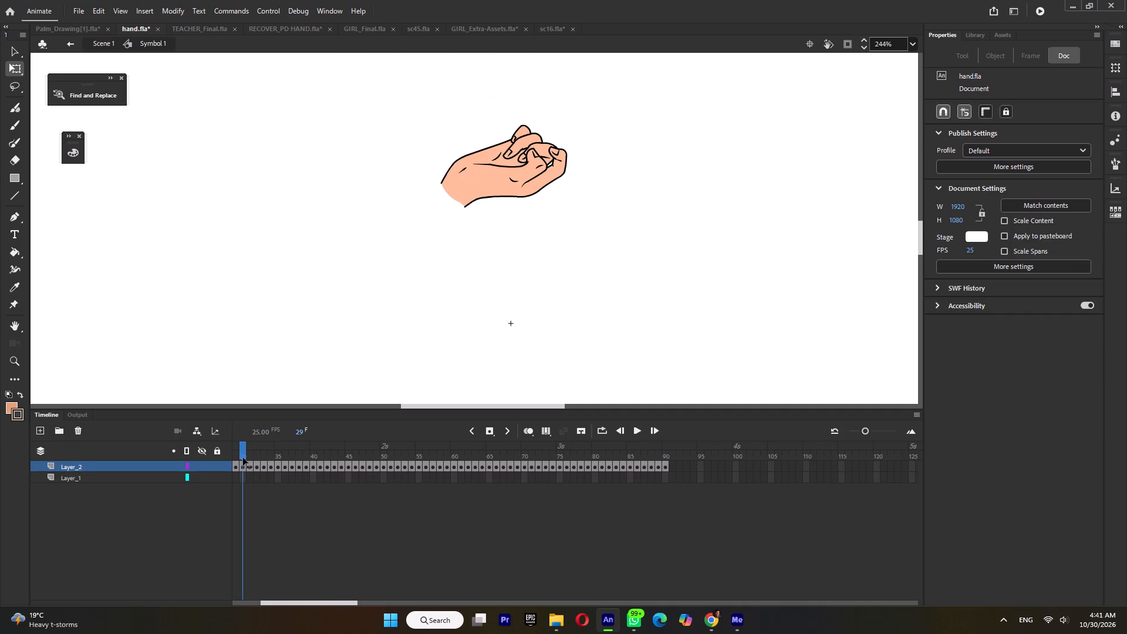
pyautogui.moveTo(243, 458); pyautogui.dragTo(251, 462)
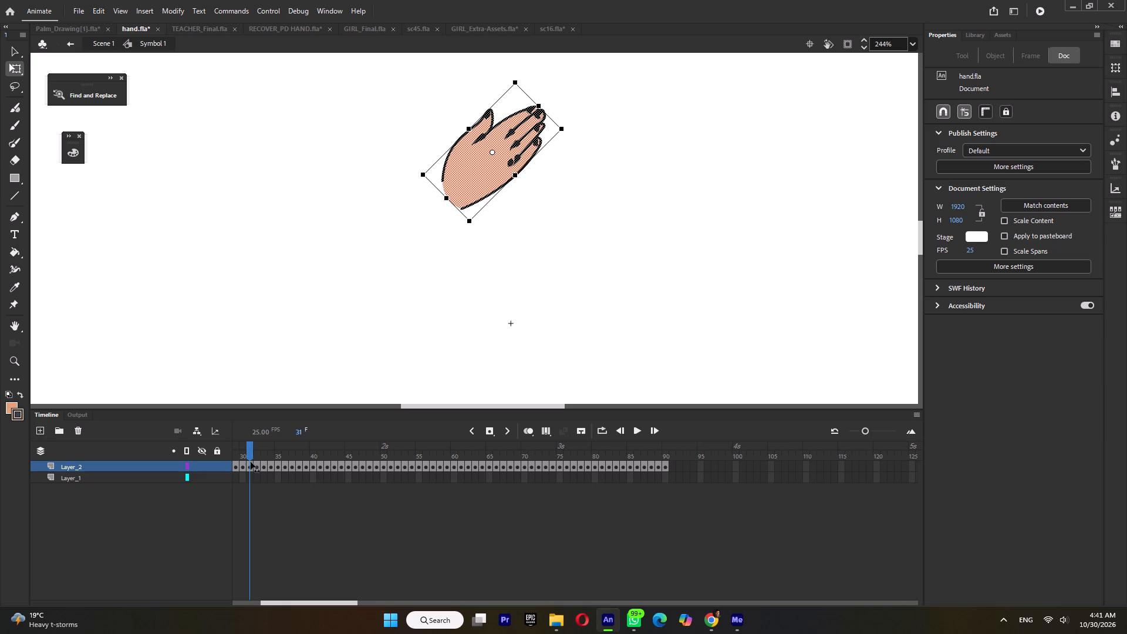
pyautogui.moveTo(251, 462); pyautogui.dragTo(258, 467)
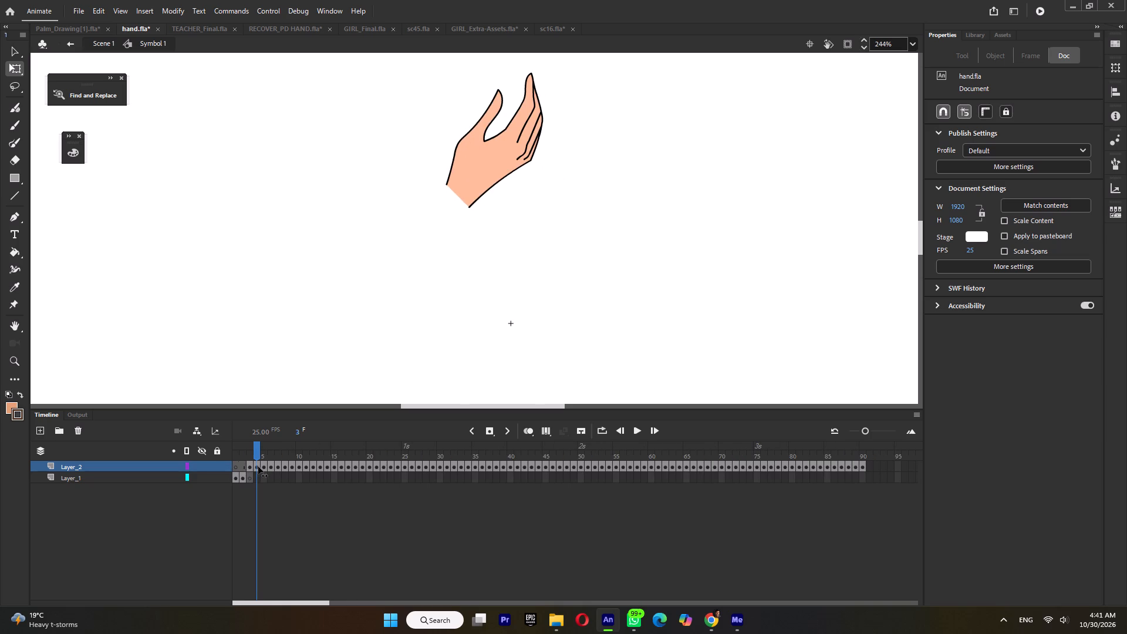
pyautogui.moveTo(258, 467); pyautogui.dragTo(252, 474)
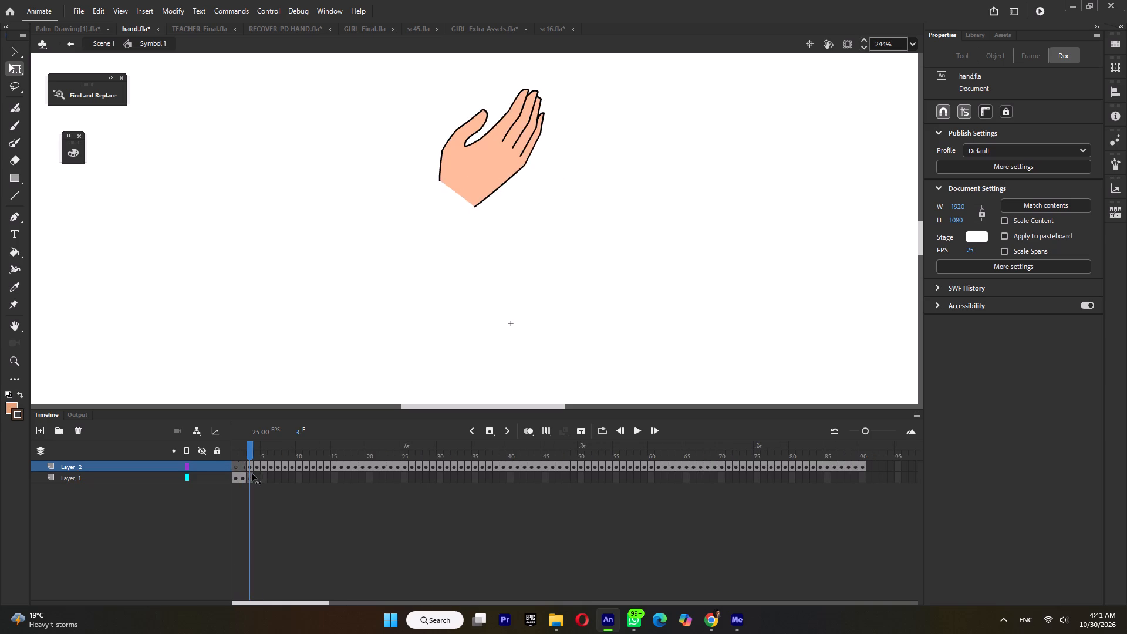
pyautogui.moveTo(252, 474); pyautogui.dragTo(276, 476)
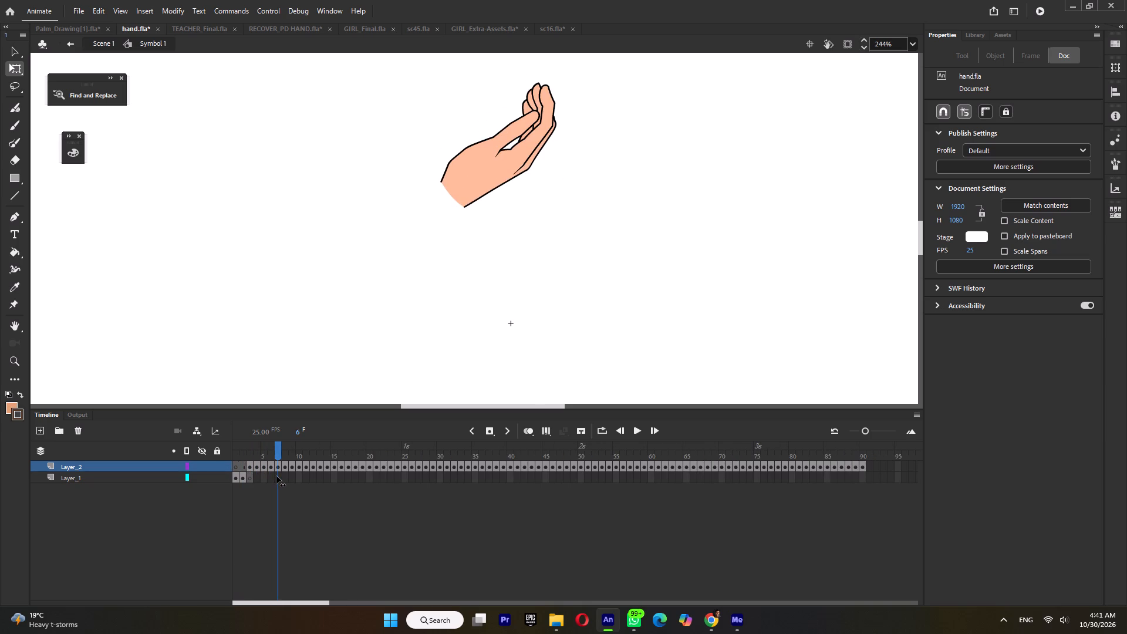
pyautogui.moveTo(276, 476); pyautogui.dragTo(291, 479)
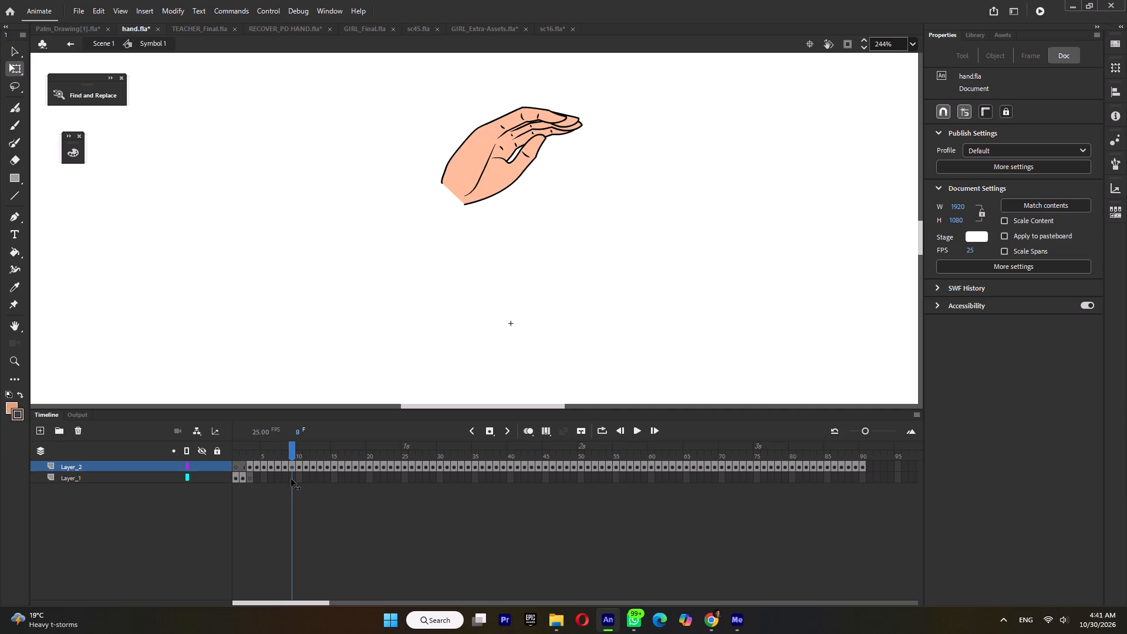
pyautogui.moveTo(291, 479); pyautogui.dragTo(321, 478)
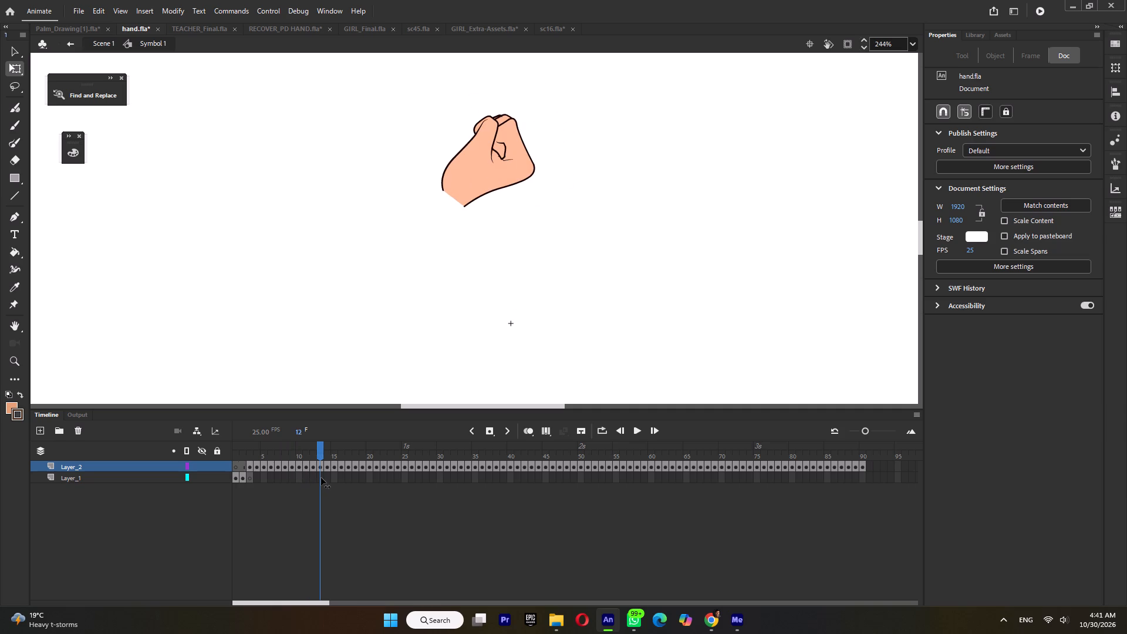
pyautogui.moveTo(321, 478); pyautogui.dragTo(339, 474)
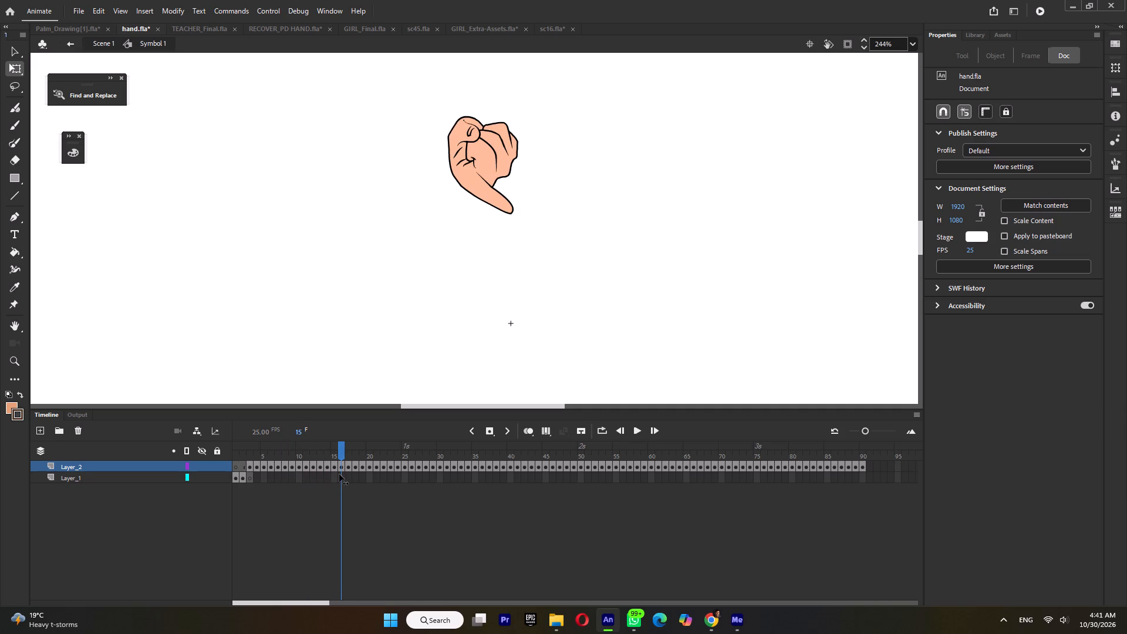
pyautogui.moveTo(339, 474); pyautogui.dragTo(369, 473)
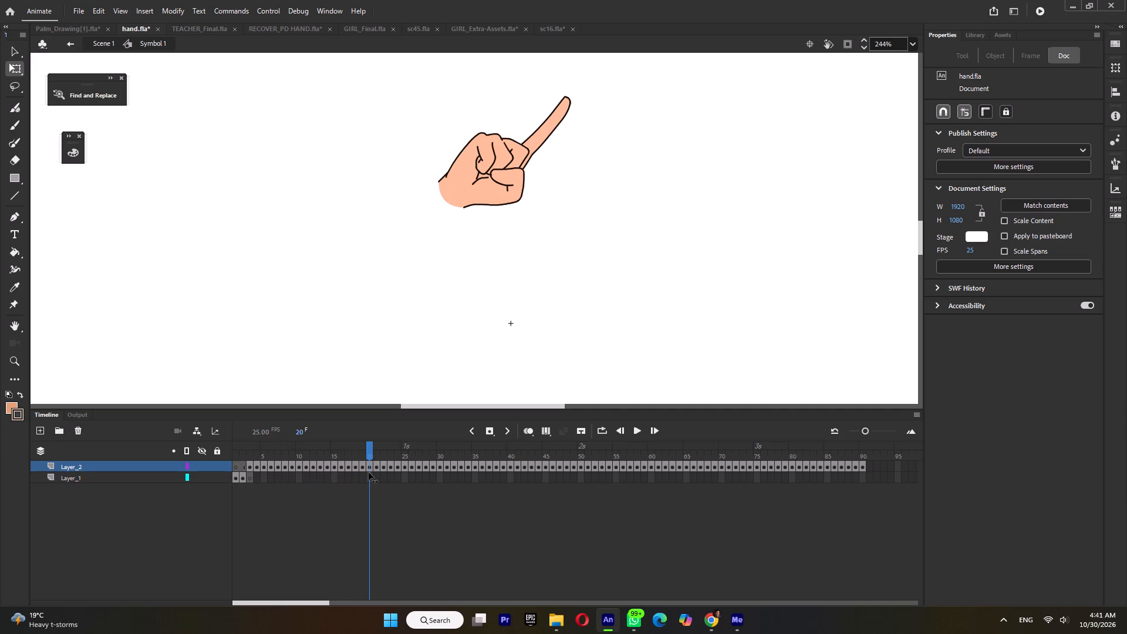
pyautogui.moveTo(369, 473); pyautogui.dragTo(388, 472)
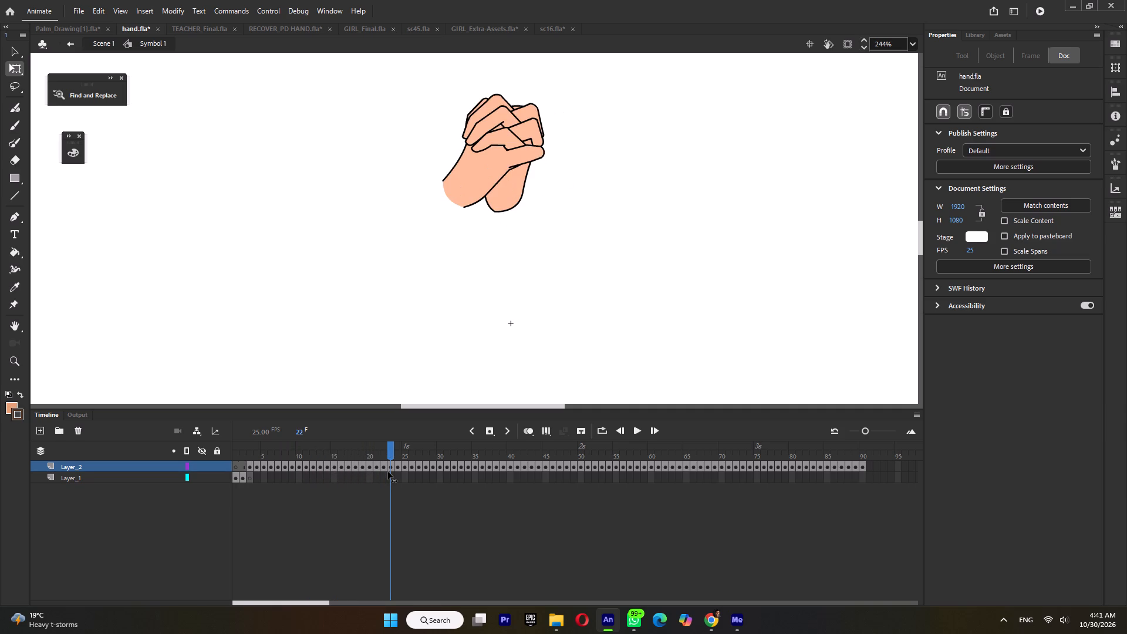
pyautogui.moveTo(388, 472); pyautogui.dragTo(404, 473)
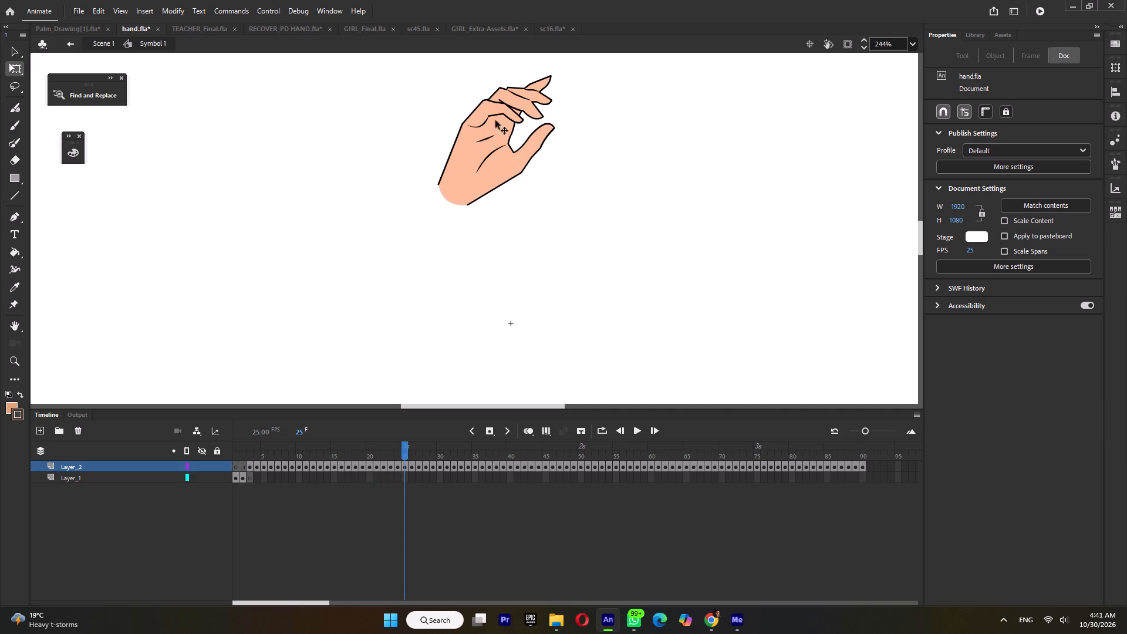
pyautogui.click(482, 139)
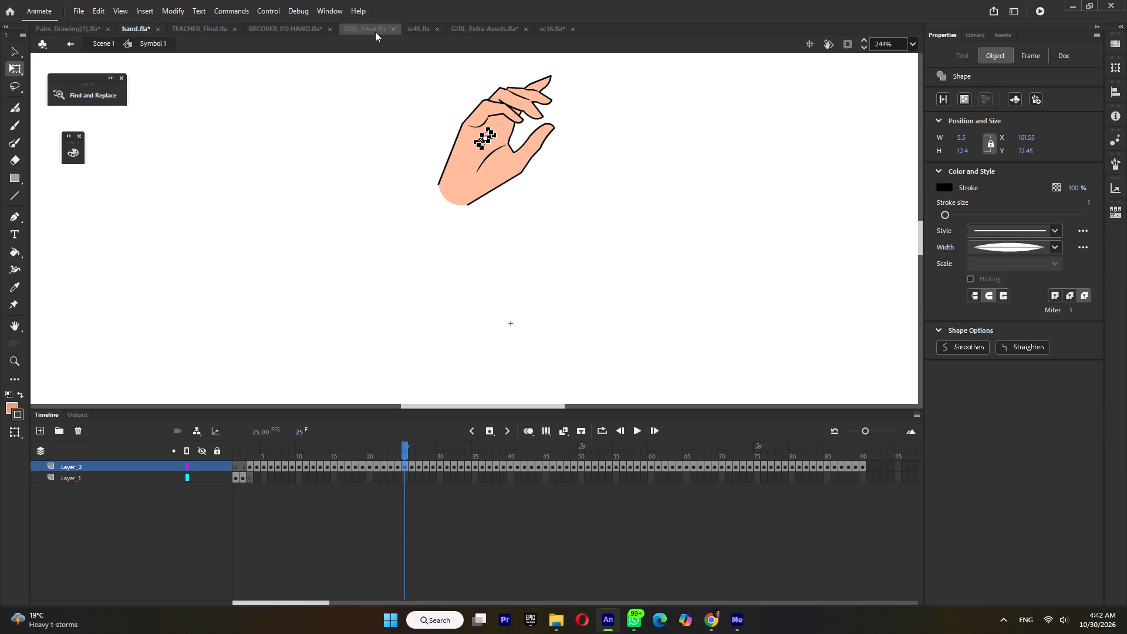
# In Palm_Drawing[1].fla, rotate the fourth hand in the second row of the frame 1 sheet 90 degrees clockwise so its fingers point up.
pyautogui.click(77, 31)
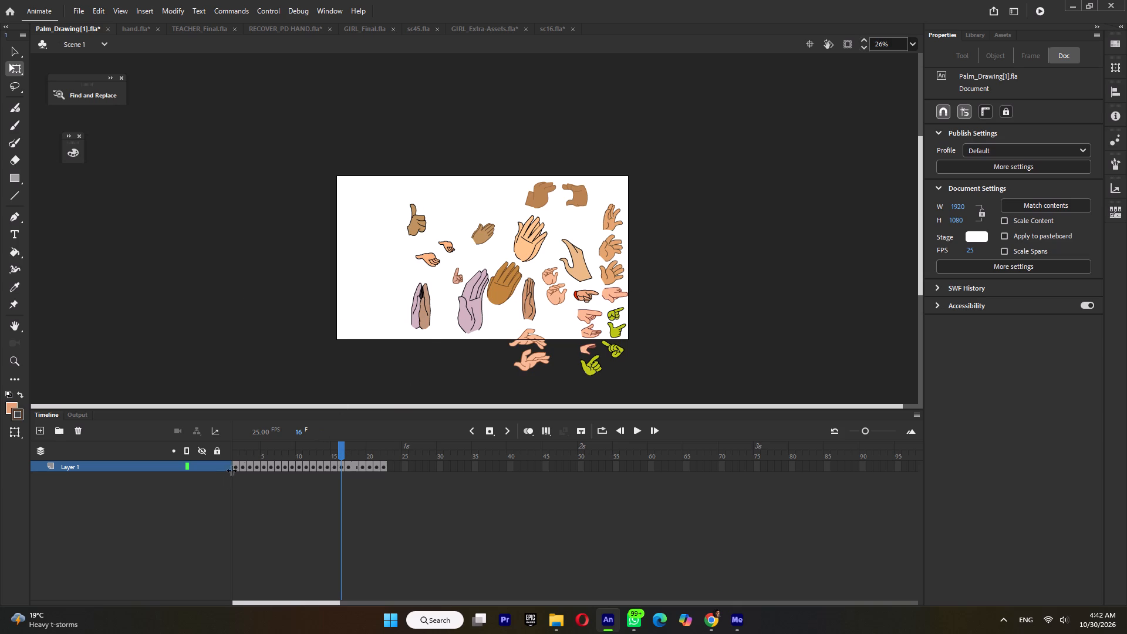
pyautogui.click(242, 447)
pyautogui.keyDown('ctrl'); pyautogui.scroll(3, 461, 215); pyautogui.keyUp('ctrl')
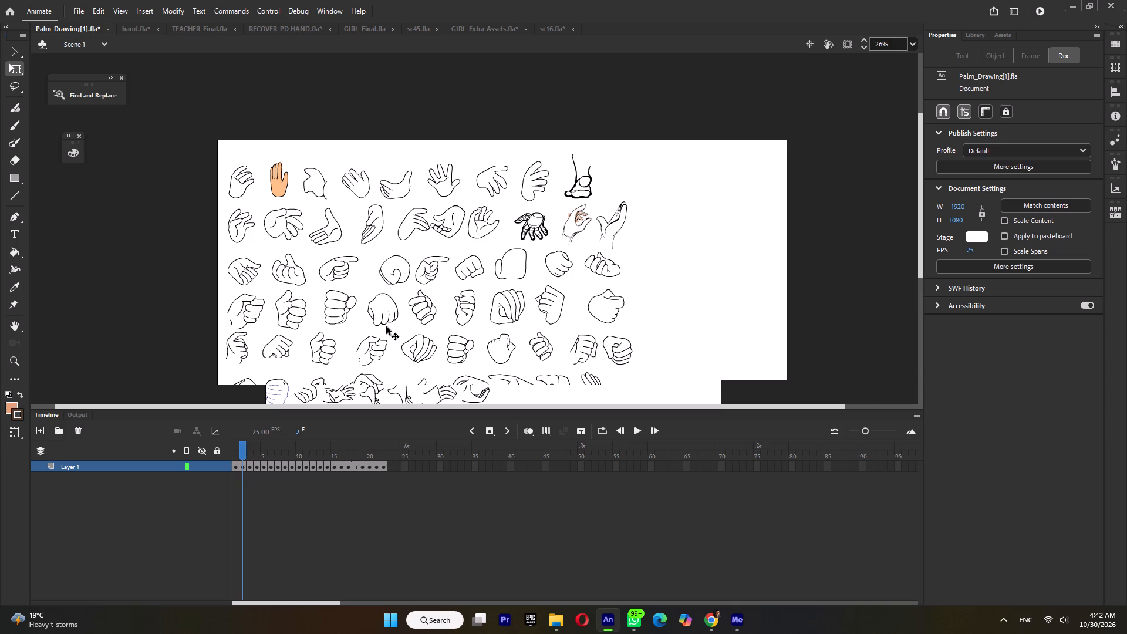
pyautogui.click(239, 454)
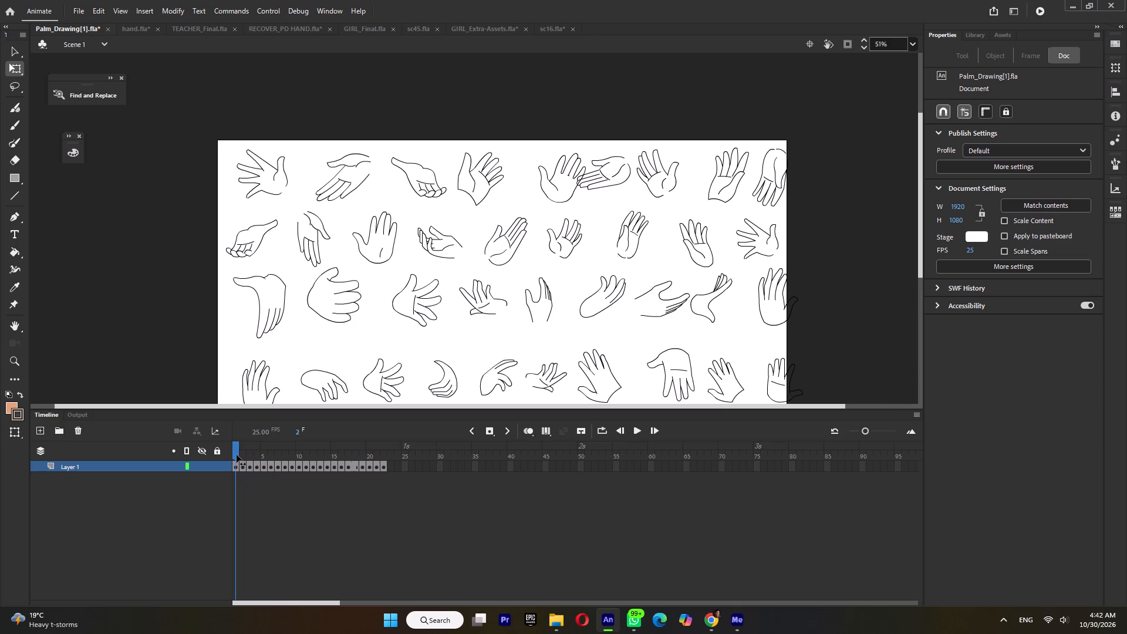
pyautogui.click(446, 258)
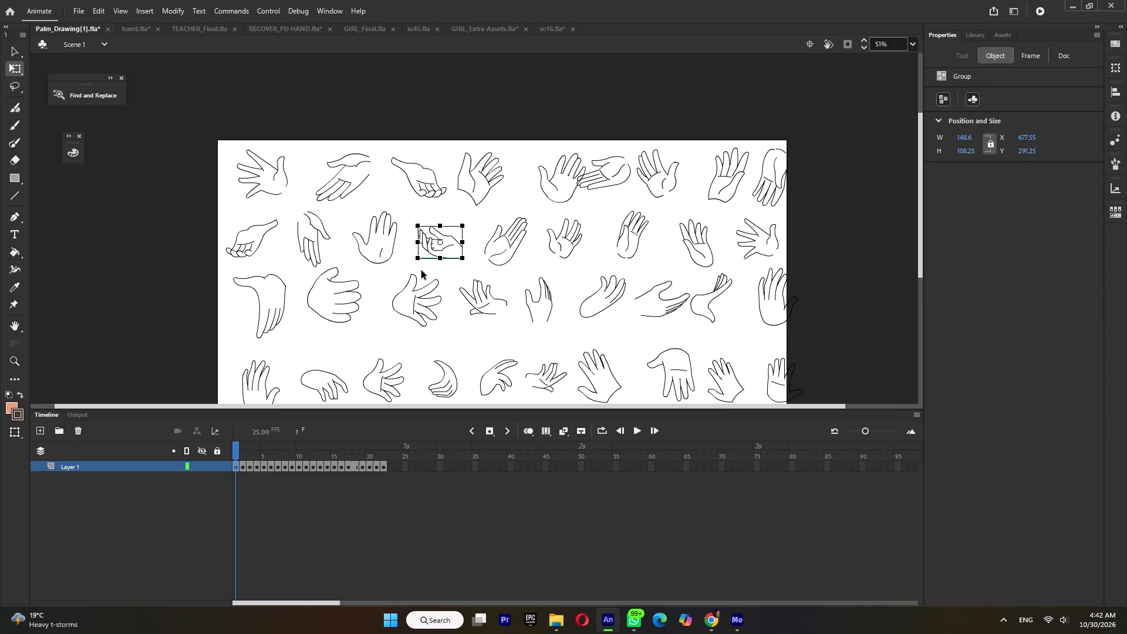
pyautogui.moveTo(420, 269); pyautogui.dragTo(423, 230)
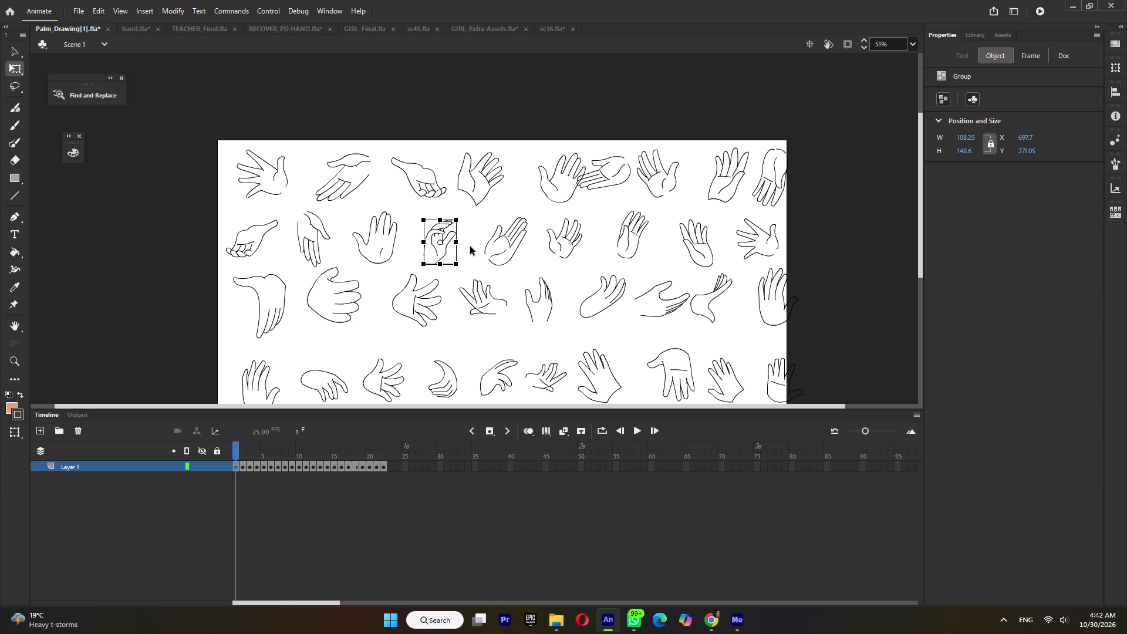
# In Palm_Drawing[1].fla, flip the first hand in the second row of the frame 4 sheet horizontally and rotate it counterclockwise to stand upright.
pyautogui.scroll(-2, 460, 255)
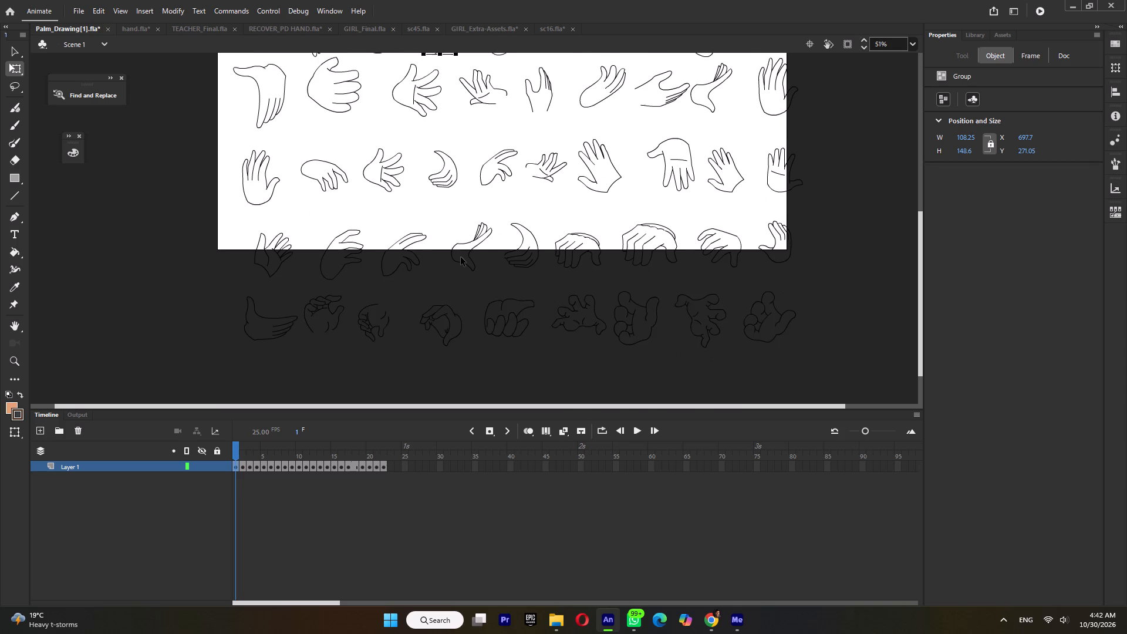
pyautogui.scroll(2, 462, 262)
pyautogui.click(245, 453)
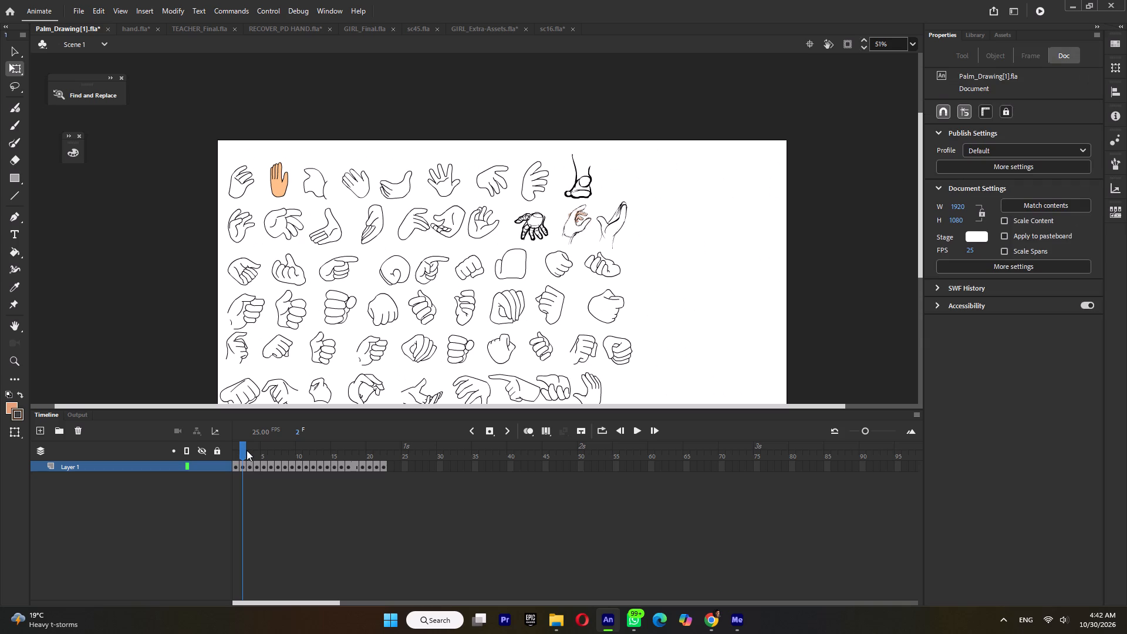
pyautogui.click(247, 450)
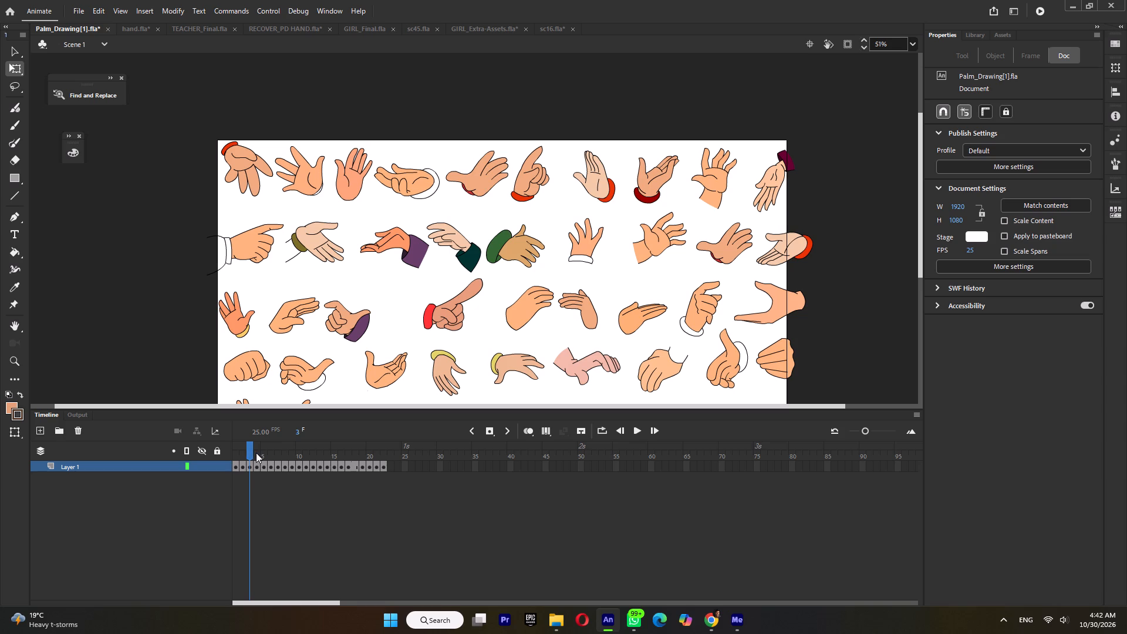
pyautogui.click(256, 453)
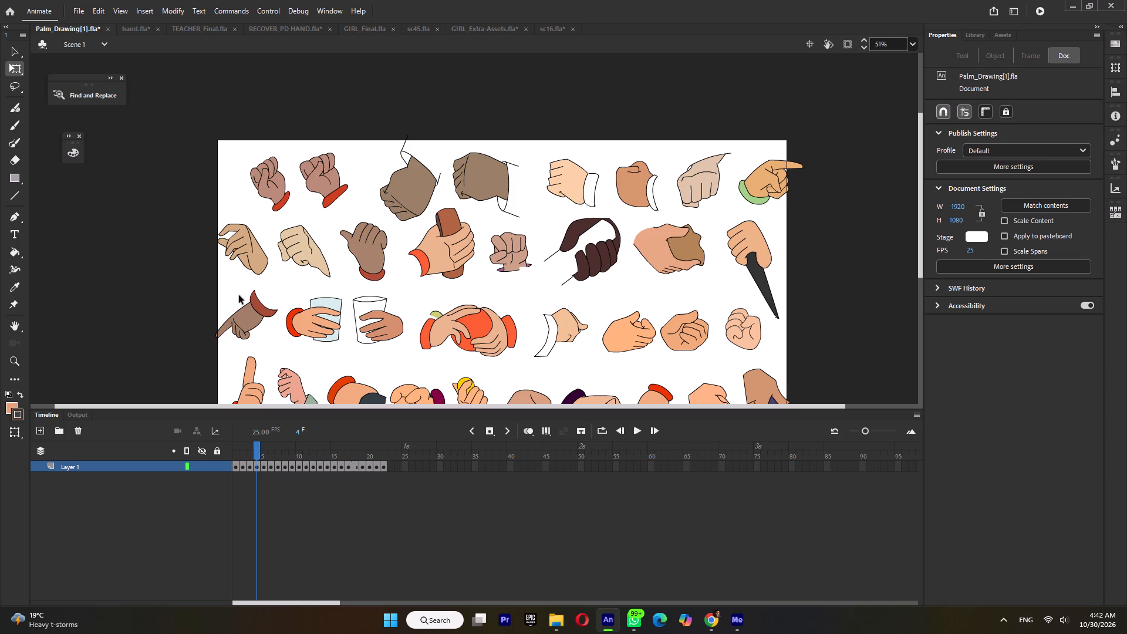
pyautogui.rightClick(248, 249)
pyautogui.click(292, 430)
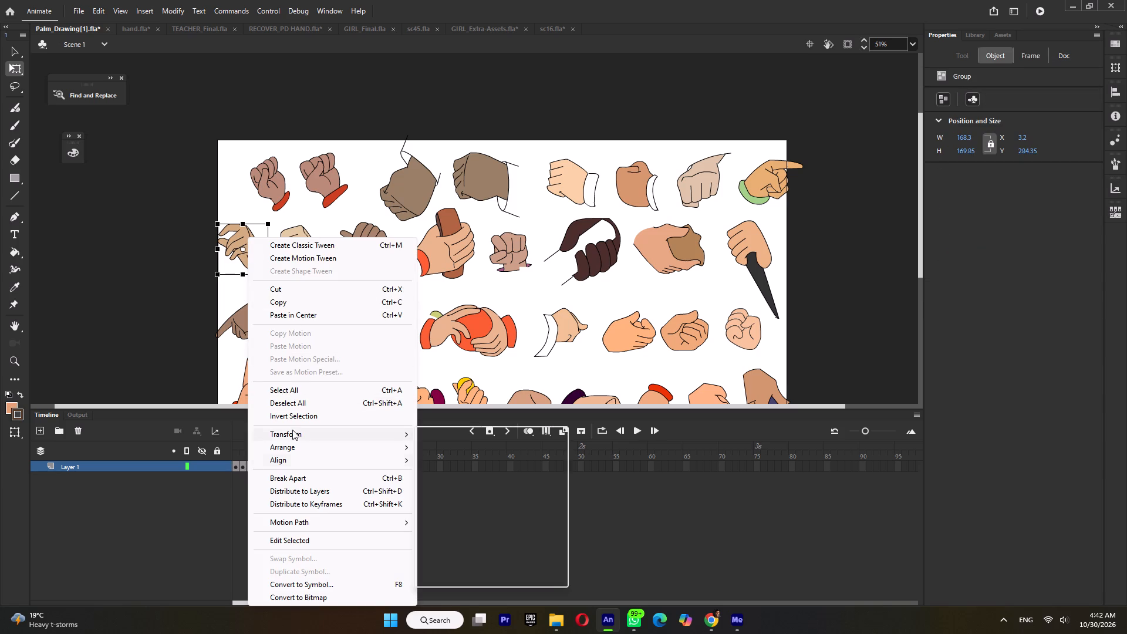
pyautogui.click(480, 561)
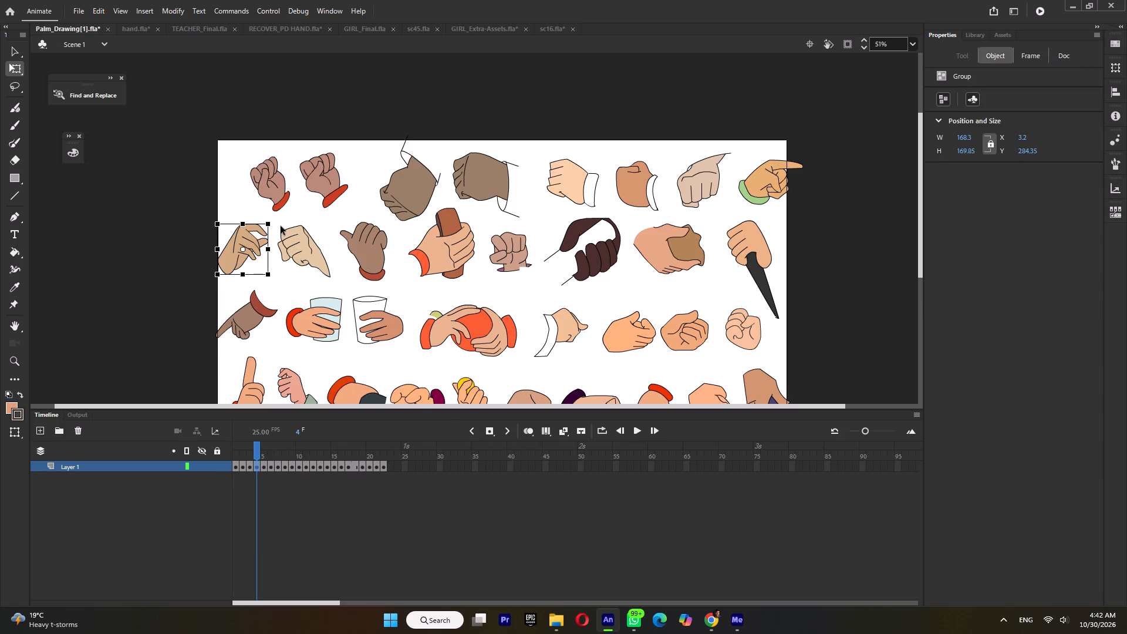
pyautogui.moveTo(280, 226); pyautogui.dragTo(251, 217)
pyautogui.scroll(-2, 273, 215)
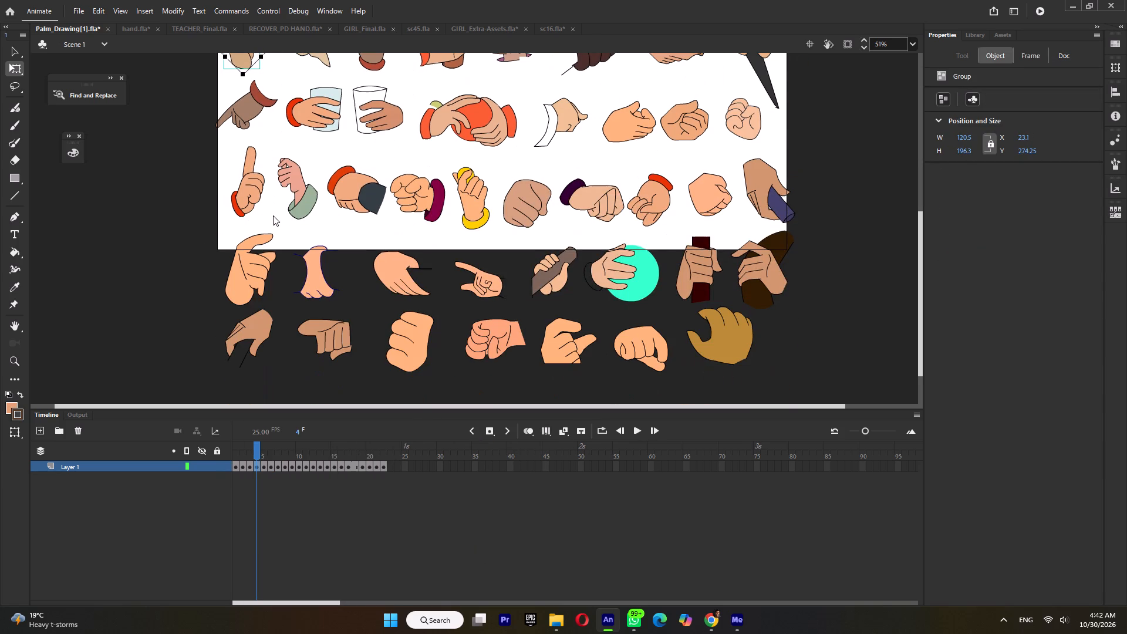
pyautogui.scroll(2, 364, 322)
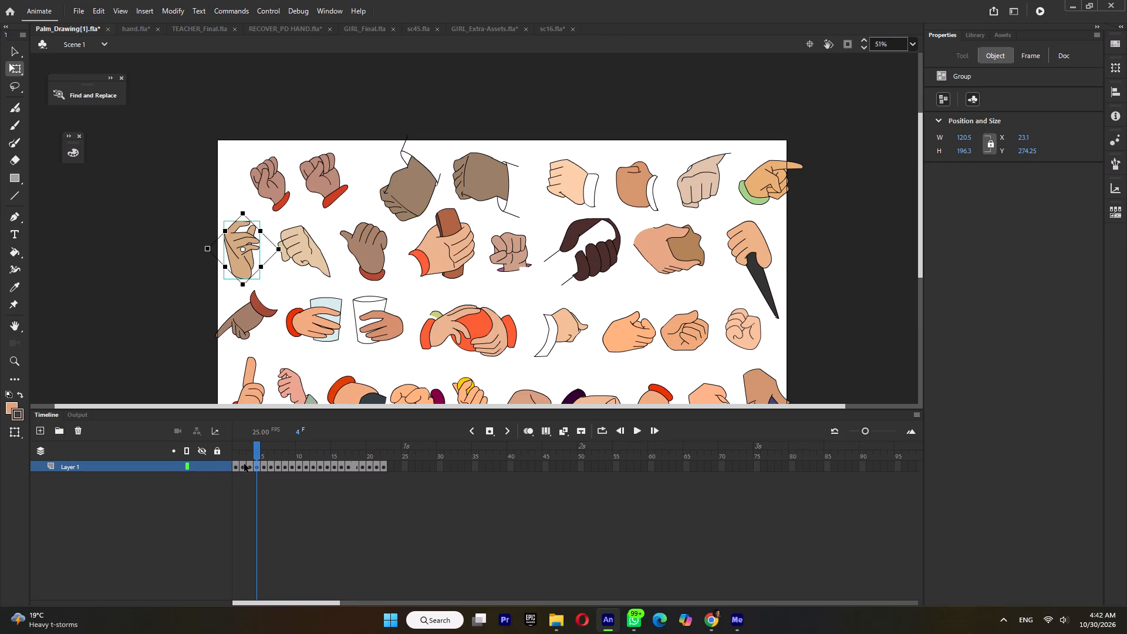
# On the frame 5 sheet, rotate the fifth hand in the fourth row clockwise into a raised pose and copy it.
pyautogui.click(264, 451)
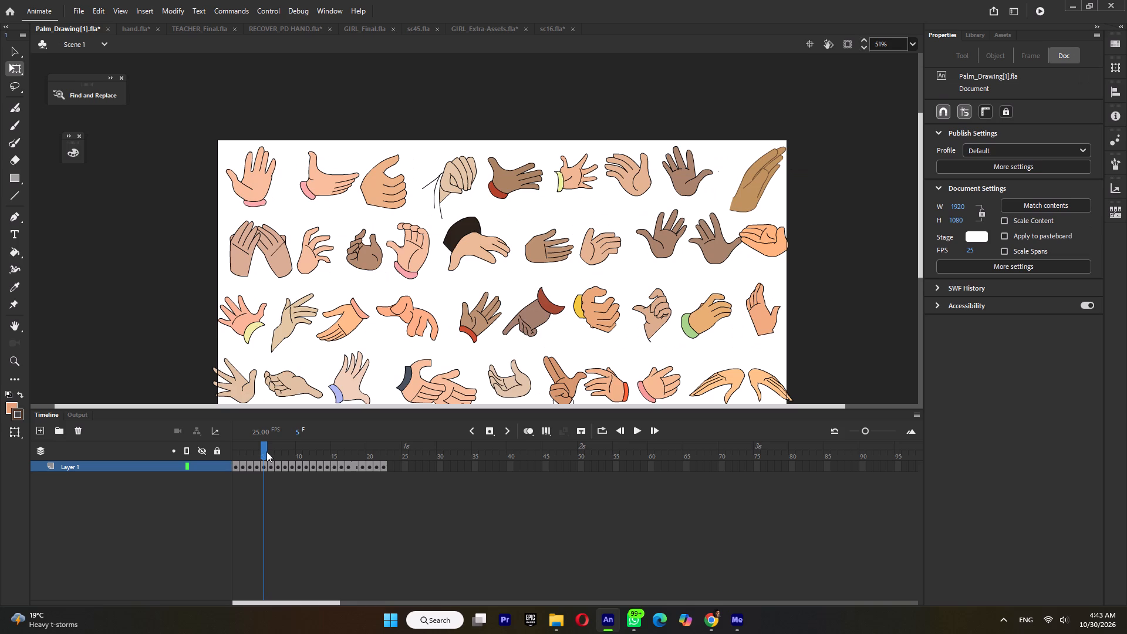
pyautogui.click(504, 385)
pyautogui.moveTo(481, 392); pyautogui.dragTo(488, 362)
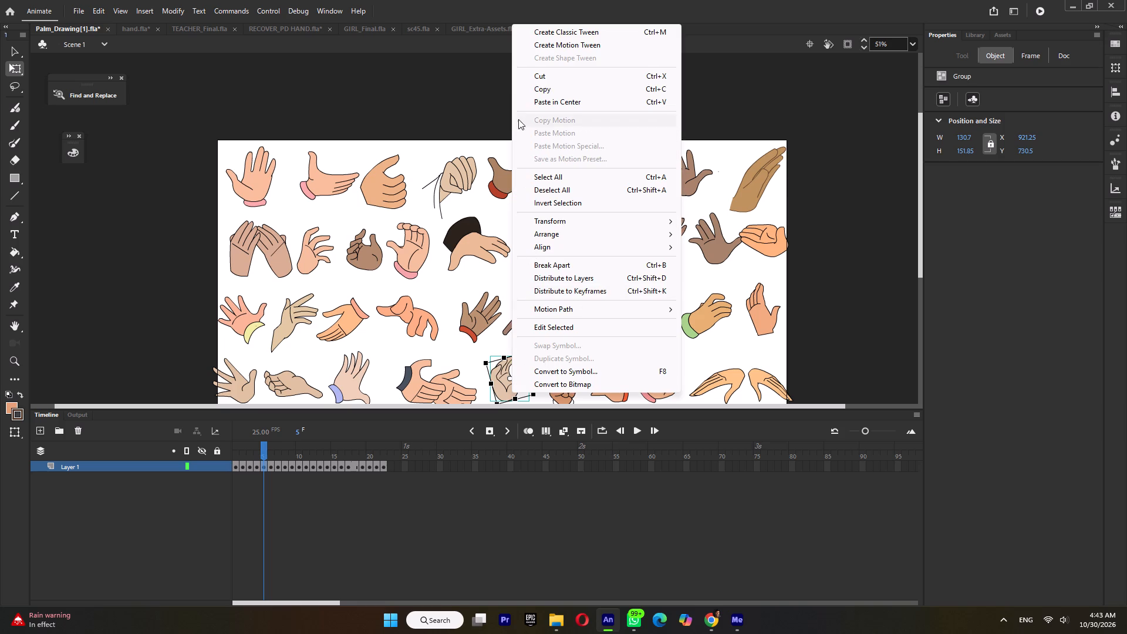
pyautogui.click(546, 87)
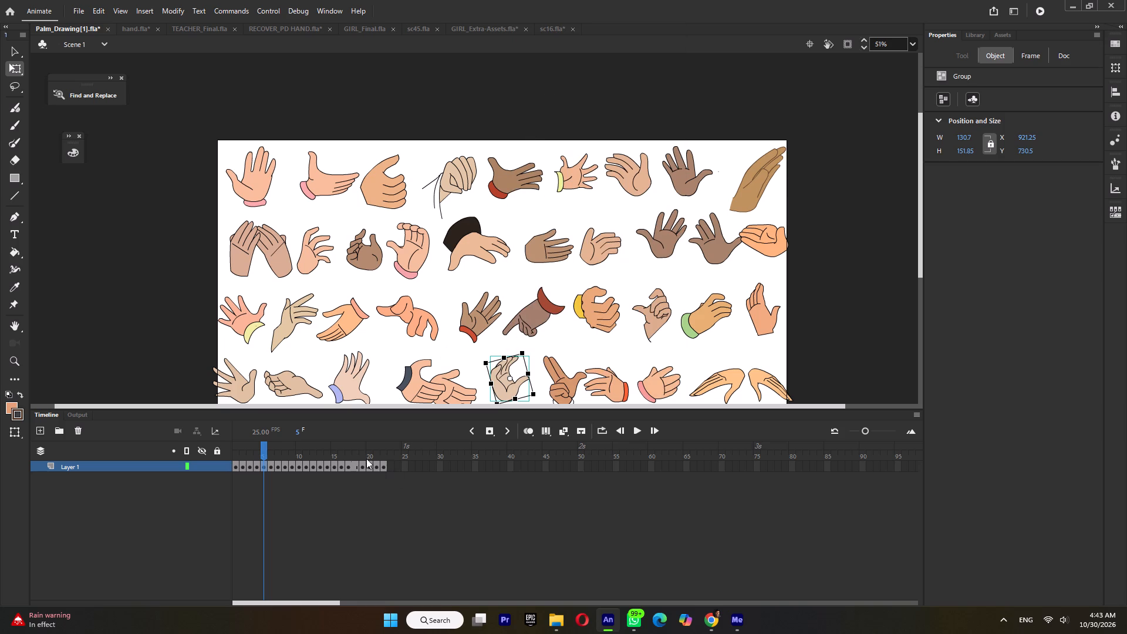
# Examine the hand sheets on frames 6 to 8 of Palm_Drawing[1].fla for a suitable raised hand.
pyautogui.click(271, 457)
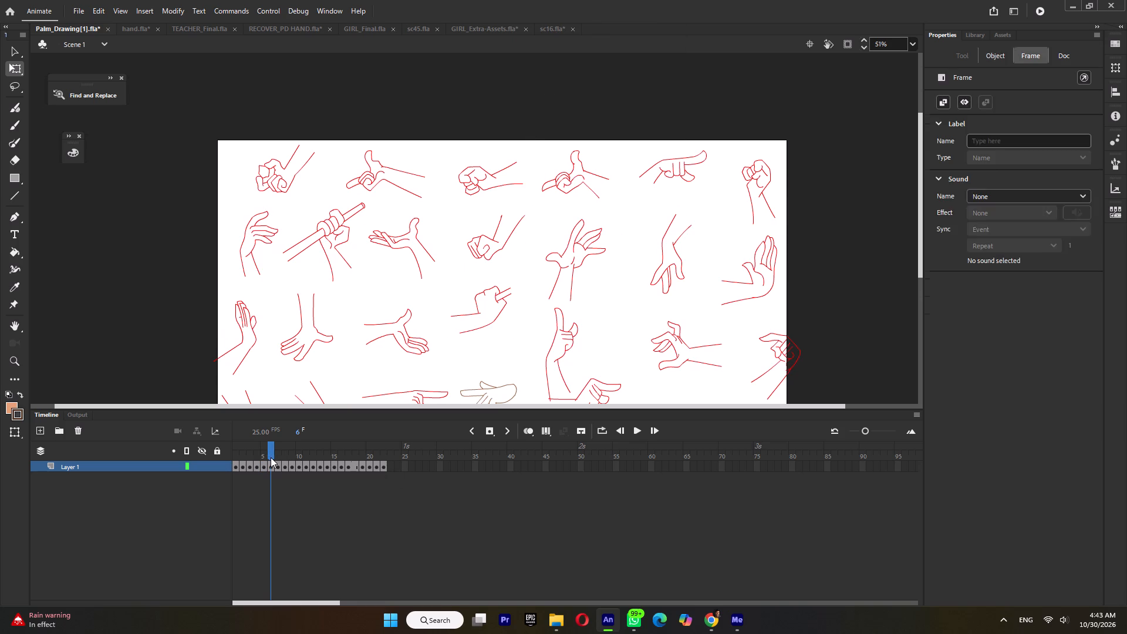
pyautogui.click(274, 454)
pyautogui.click(276, 454)
pyautogui.click(284, 454)
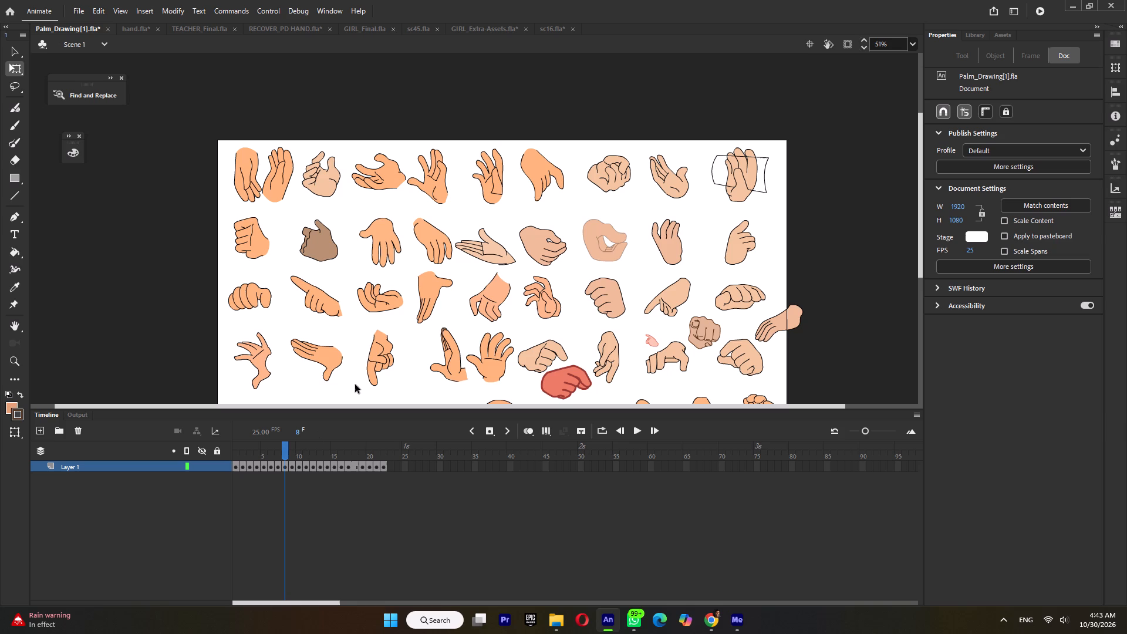
pyautogui.press('space')
pyautogui.press('space')
pyautogui.press('space')
pyautogui.press('space')
pyautogui.press('space')
pyautogui.press('space')
pyautogui.press('space')
pyautogui.press('space')
pyautogui.press('space')
pyautogui.press('space')
pyautogui.press('space')
pyautogui.press('space')
pyautogui.press('space')
pyautogui.press('space')
pyautogui.press('space')
pyautogui.press('space')
pyautogui.press('space')
pyautogui.press('space')
pyautogui.press('space')
pyautogui.press('space')
pyautogui.moveTo(380, 360); pyautogui.dragTo(337, 286)
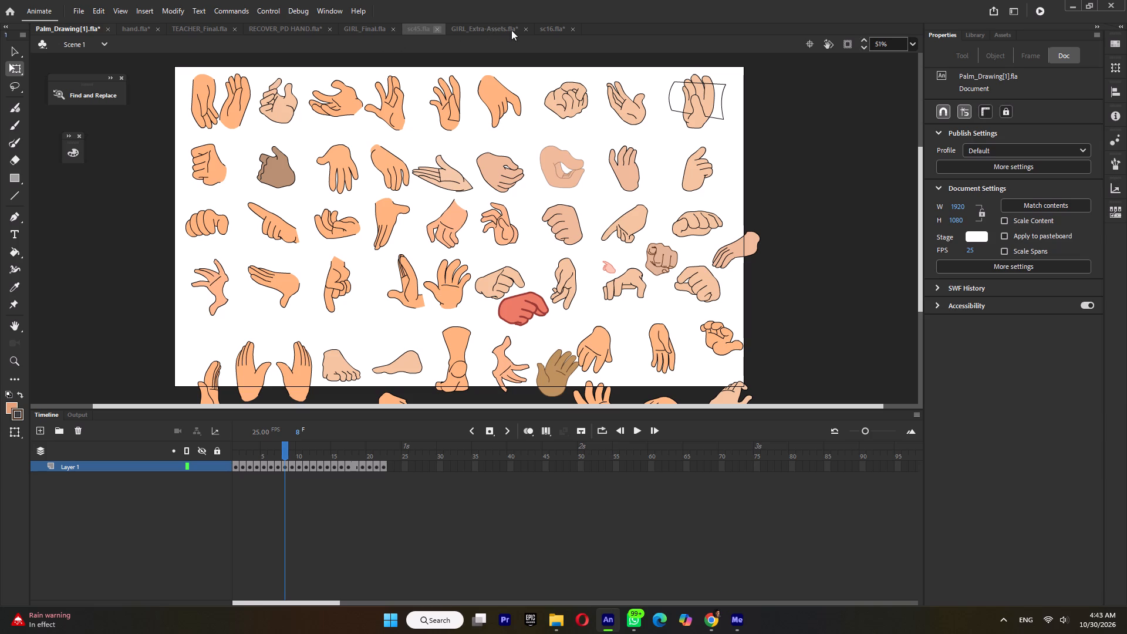
# Switch to sc16.fla and save it.
pyautogui.click(556, 28)
pyautogui.hotkey('ctrl', 's')
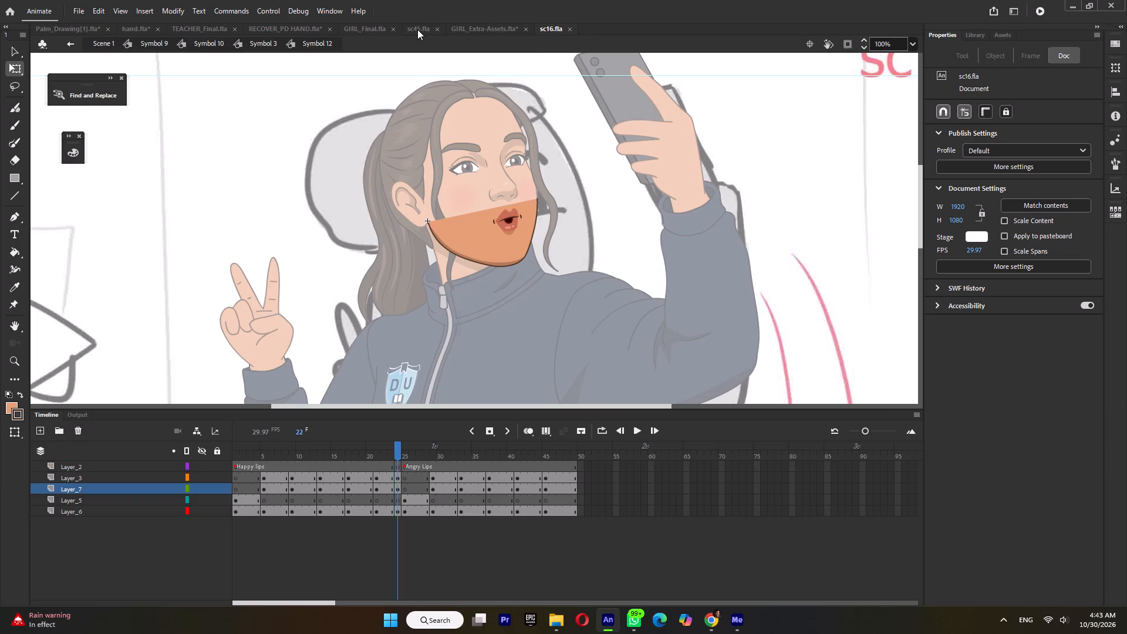
# In sc45.fla, open the girl's raised hand symbol Tween 12, add a blank keyframe at frame 5, and paste the copied hand in the center.
pyautogui.click(417, 29)
pyautogui.doubleClick(259, 239)
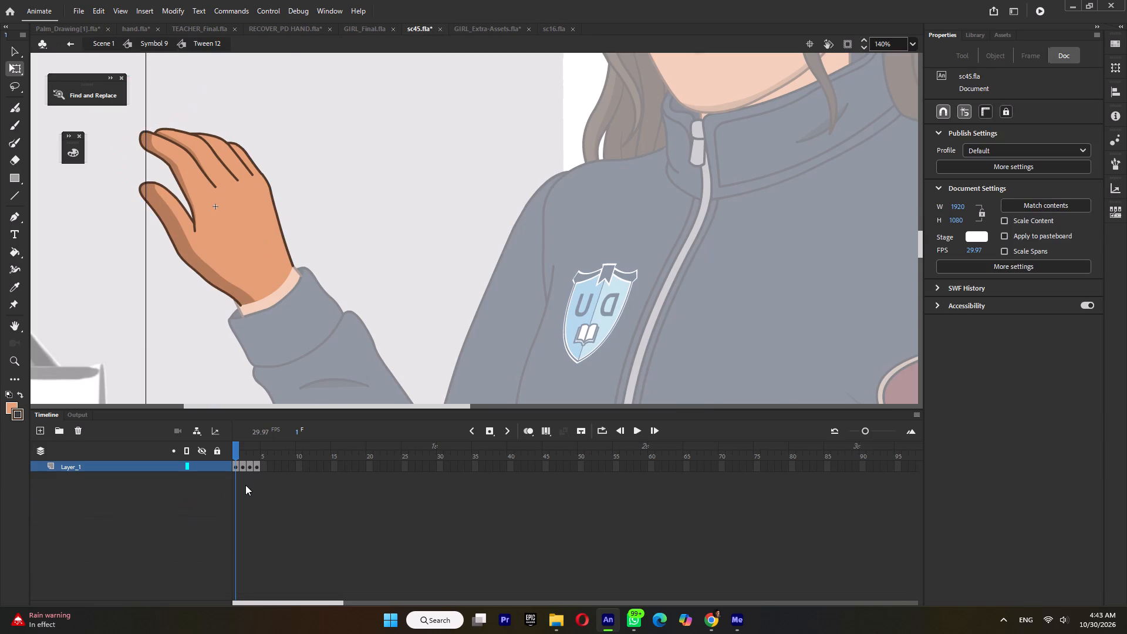
pyautogui.click(258, 464)
pyautogui.press('F7')
pyautogui.rightClick(390, 292)
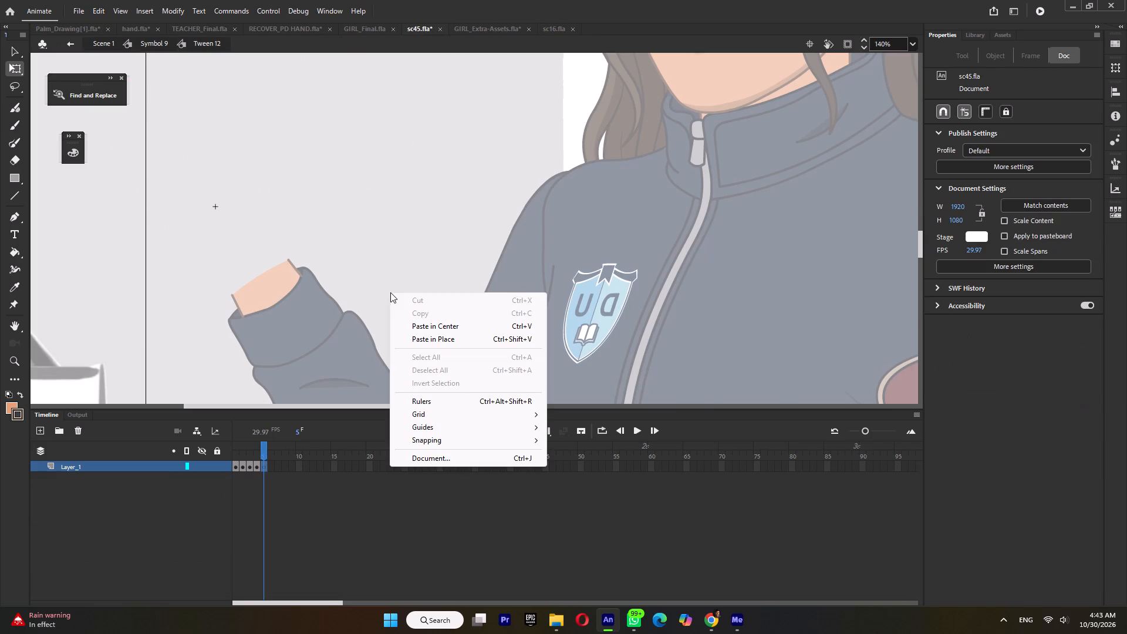
pyautogui.click(425, 329)
# Turn the pasted hand about 180 degrees and flip it horizontally.
pyautogui.moveTo(696, 346); pyautogui.dragTo(558, 393)
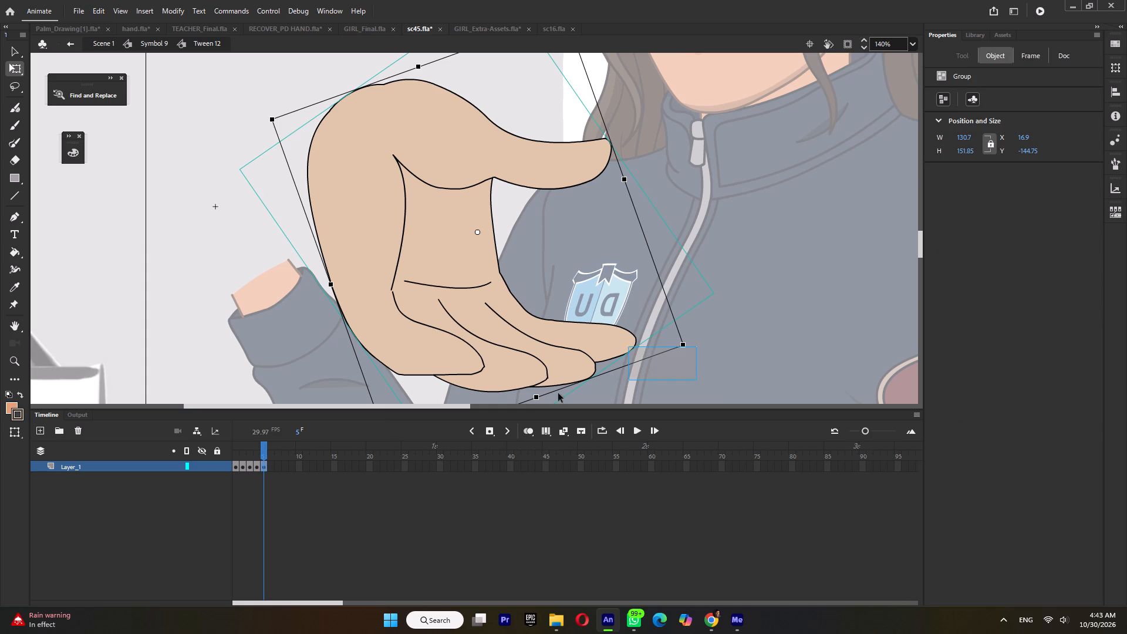
pyautogui.moveTo(558, 393); pyautogui.dragTo(372, 294)
pyautogui.rightClick(412, 279)
pyautogui.click(309, 167)
pyautogui.moveTo(261, 125); pyautogui.dragTo(579, 311)
pyautogui.rightClick(579, 311)
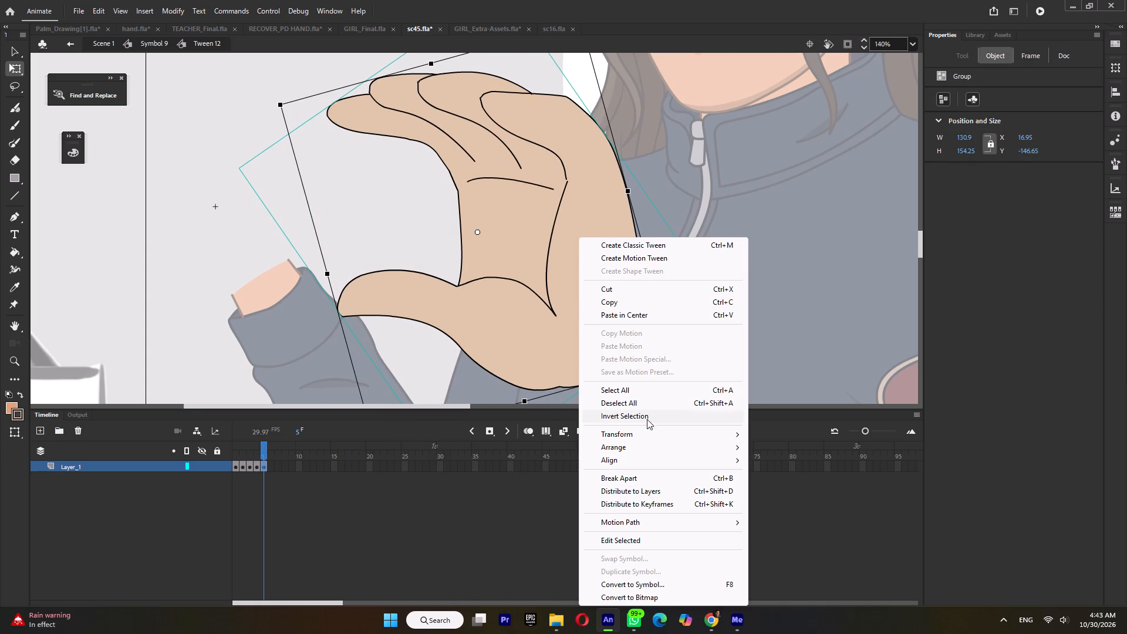
pyautogui.click(647, 429)
pyautogui.click(784, 561)
# Fit the pasted hand onto the girl's wrist, scaling it down and rotating it about the wrist to about 66 × 74 px.
pyautogui.keyDown('ctrl'); pyautogui.scroll(-3, 489, 313); pyautogui.keyUp('ctrl')
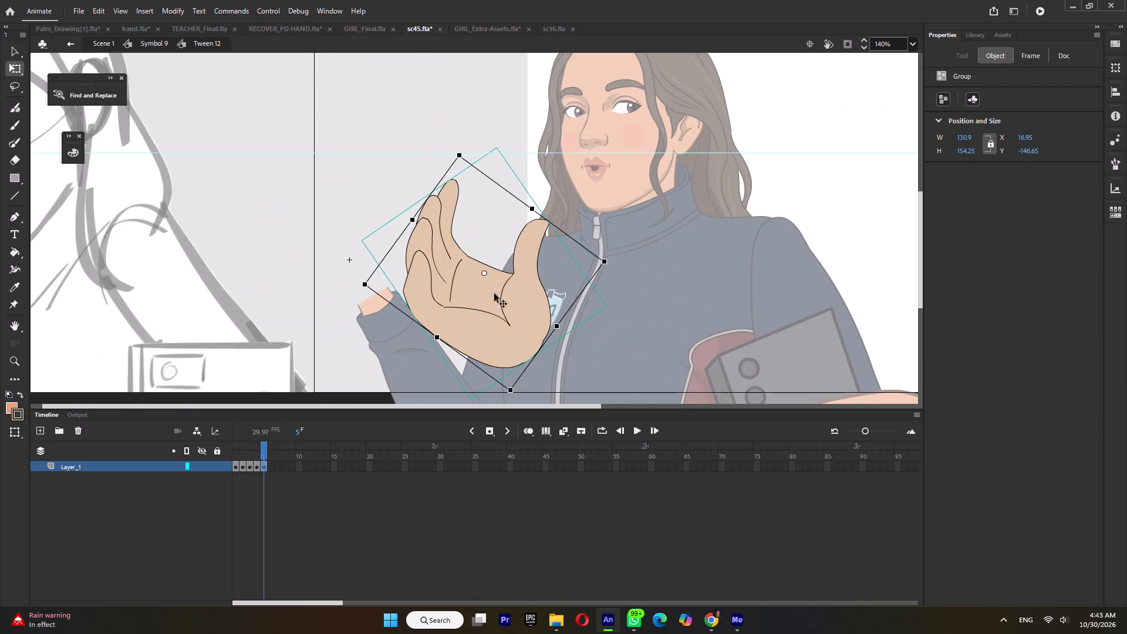
pyautogui.keyDown('shift'); pyautogui.moveTo(461, 155); pyautogui.dragTo(480, 215); pyautogui.keyUp('shift')
pyautogui.moveTo(480, 221); pyautogui.dragTo(501, 238)
pyautogui.moveTo(489, 300); pyautogui.dragTo(376, 292)
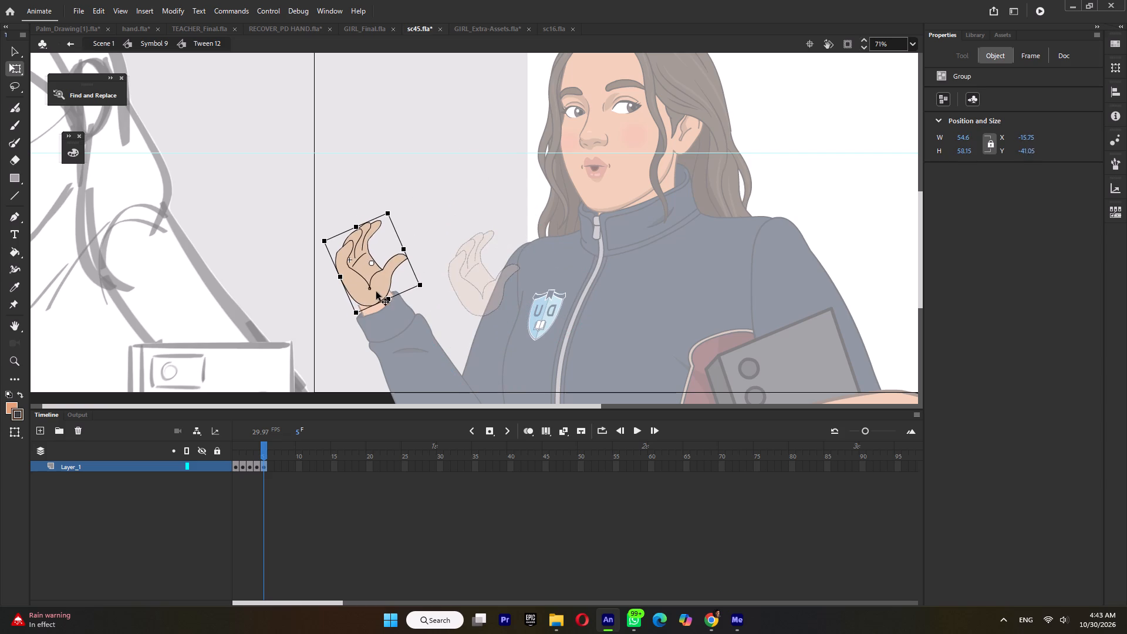
pyautogui.moveTo(376, 292); pyautogui.dragTo(376, 292)
pyautogui.moveTo(373, 265); pyautogui.dragTo(376, 304)
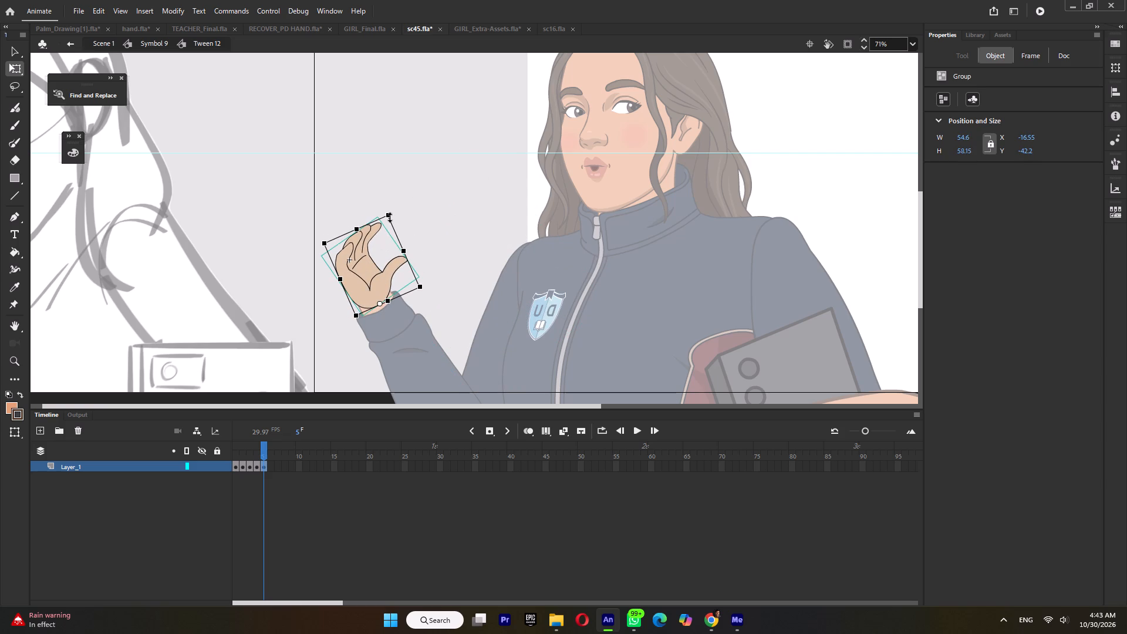
pyautogui.keyDown('shift'); pyautogui.moveTo(390, 217); pyautogui.dragTo(400, 196); pyautogui.keyUp('shift')
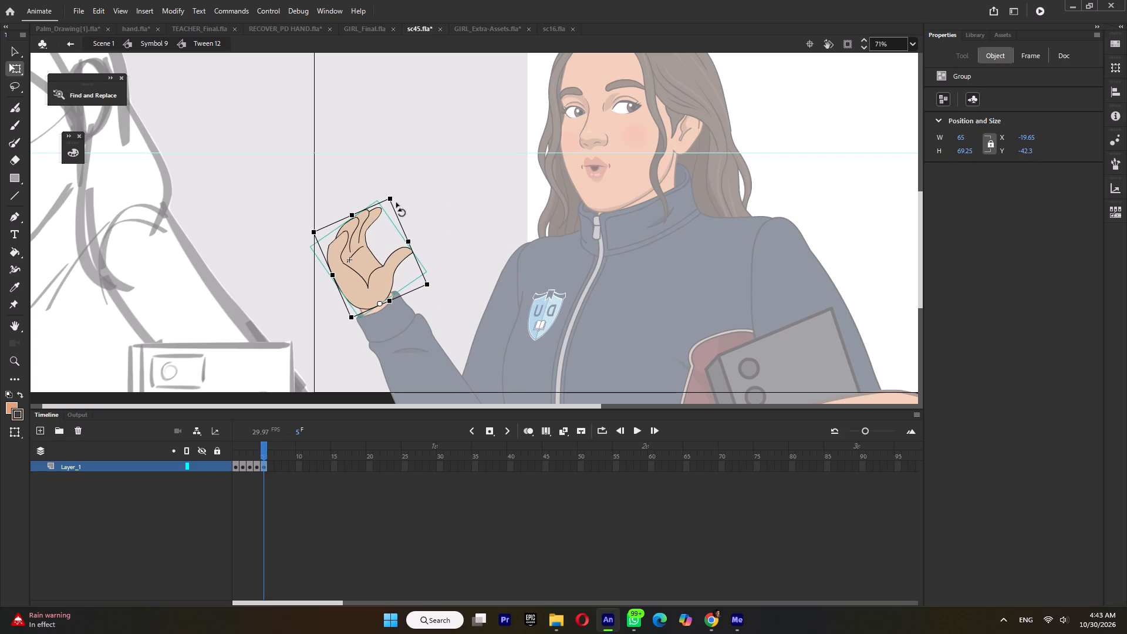
pyautogui.moveTo(396, 203); pyautogui.dragTo(377, 208)
pyautogui.keyDown('ctrl'); pyautogui.scroll(5, 363, 303); pyautogui.keyUp('ctrl')
pyautogui.moveTo(382, 276); pyautogui.dragTo(386, 267)
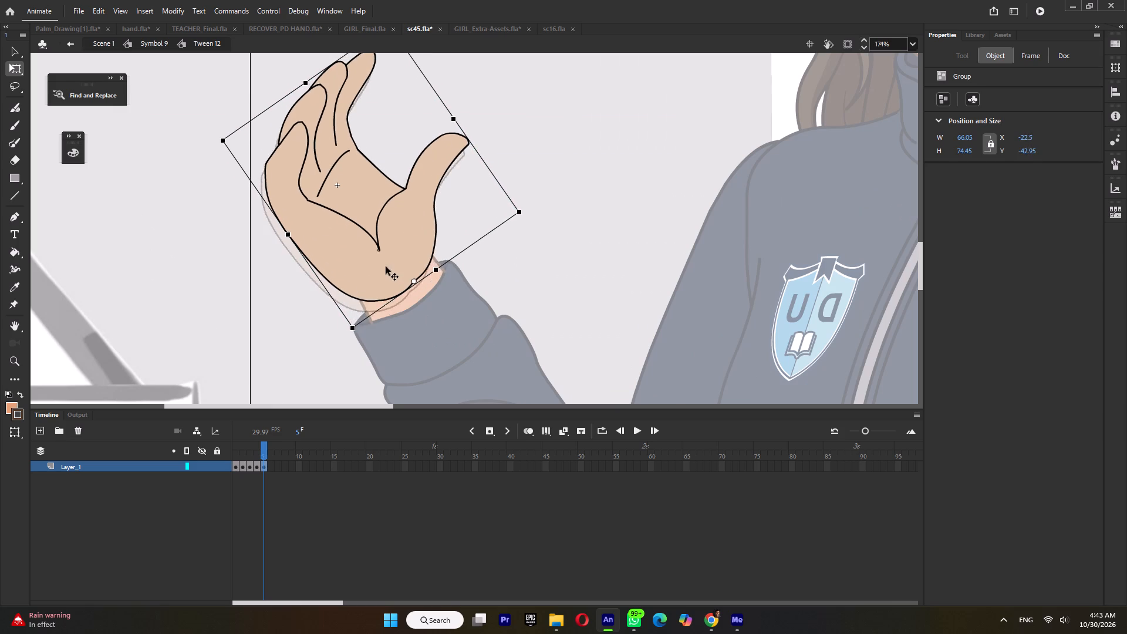
pyautogui.moveTo(386, 267); pyautogui.dragTo(381, 270)
pyautogui.click(474, 238)
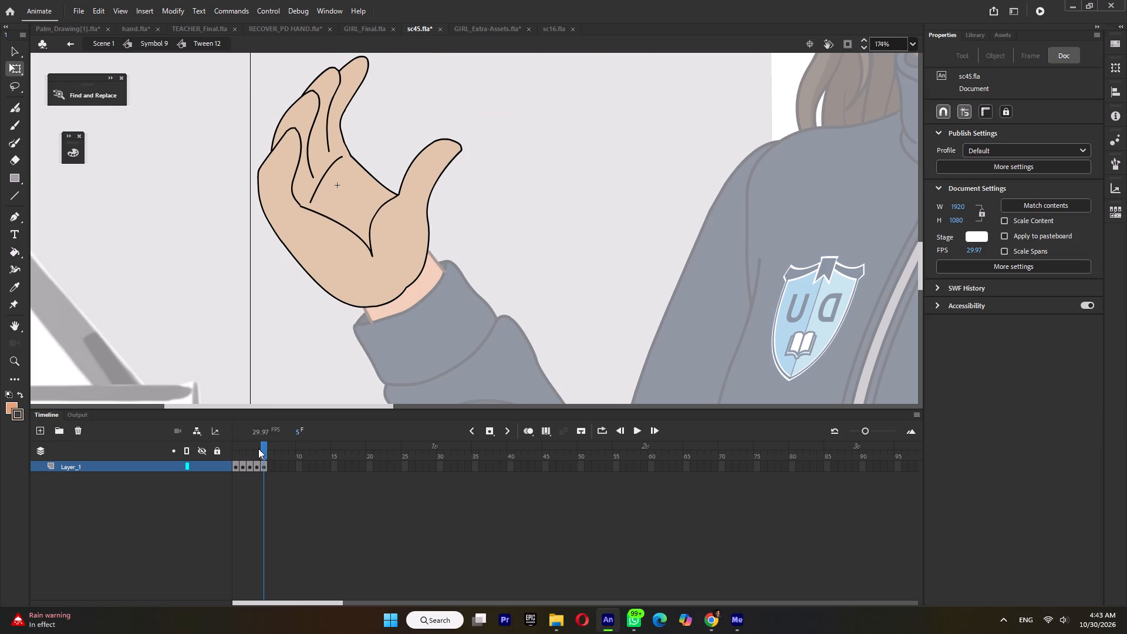
# Sample the skin colour from the peace-sign hand on frame 4 and fill the frame 5 hand group with it.
pyautogui.click(258, 450)
pyautogui.press('i')
pyautogui.click(408, 229)
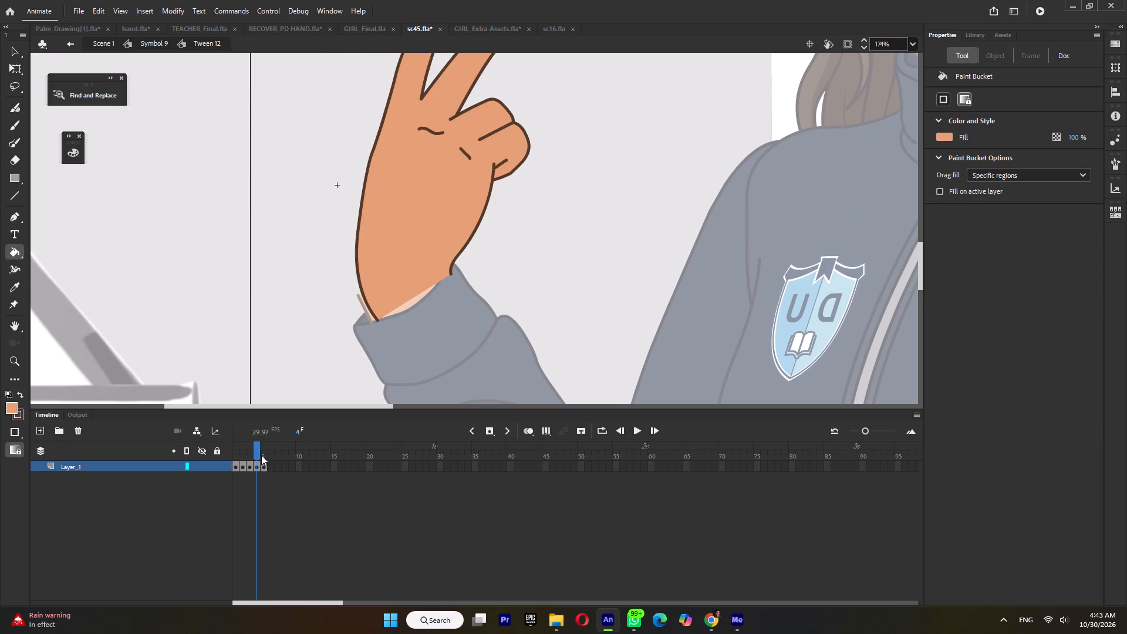
pyautogui.click(264, 455)
pyautogui.keyDown('ctrl'); pyautogui.doubleClick(358, 208); pyautogui.keyUp('ctrl')
pyautogui.click(359, 207)
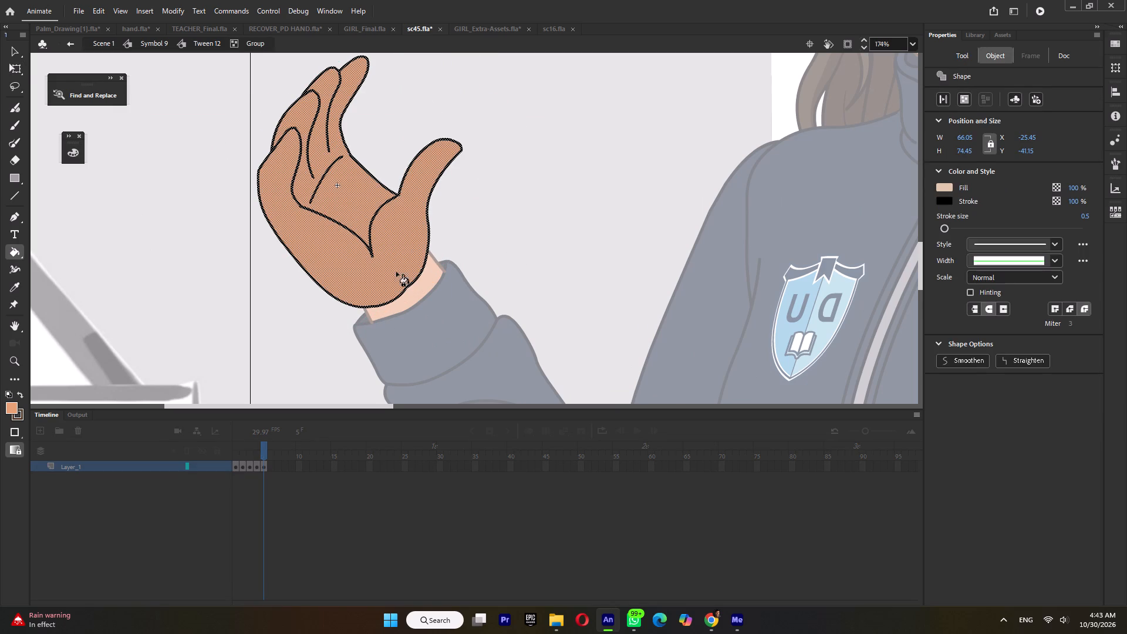
# Recolour the frame 5 hand's outlines dark brown with stroke size 1 using the Ink Bottle.
pyautogui.press('s')
pyautogui.click(404, 288)
pyautogui.keyDown('ctrl'); pyautogui.click(473, 265); pyautogui.keyUp('ctrl')
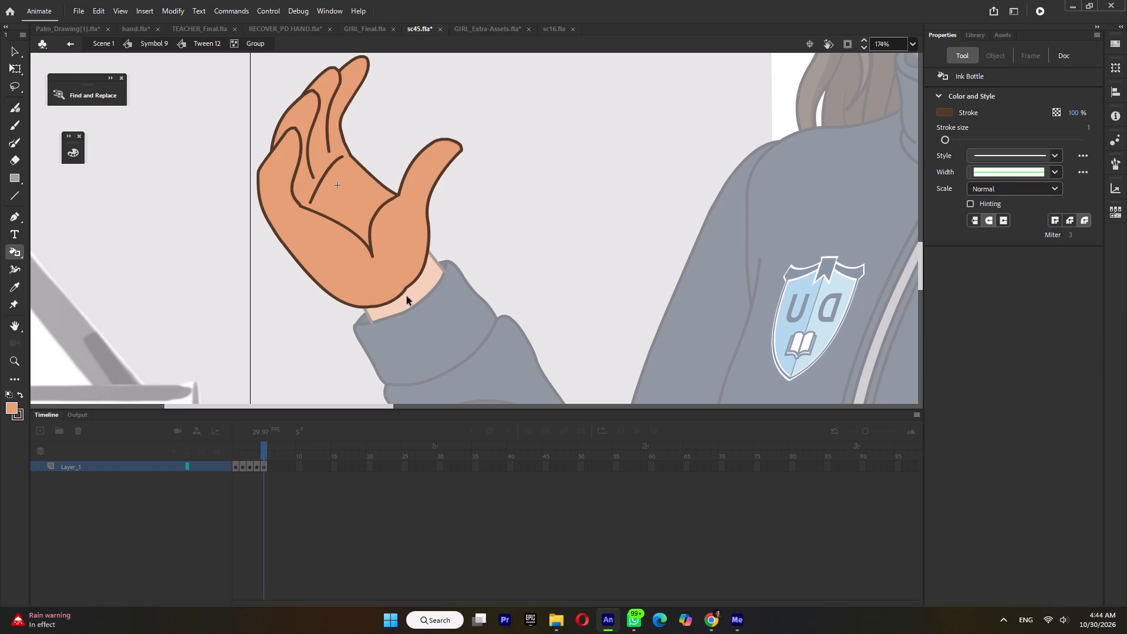
# Delete the outline segment that closes the base of the palm across the wrist.
pyautogui.keyDown('ctrl'); pyautogui.scroll(4, 379, 303); pyautogui.keyUp('ctrl')
pyautogui.keyDown('ctrl'); pyautogui.keyDown('alt'); pyautogui.click(381, 312); pyautogui.keyUp('alt'); pyautogui.keyUp('ctrl')
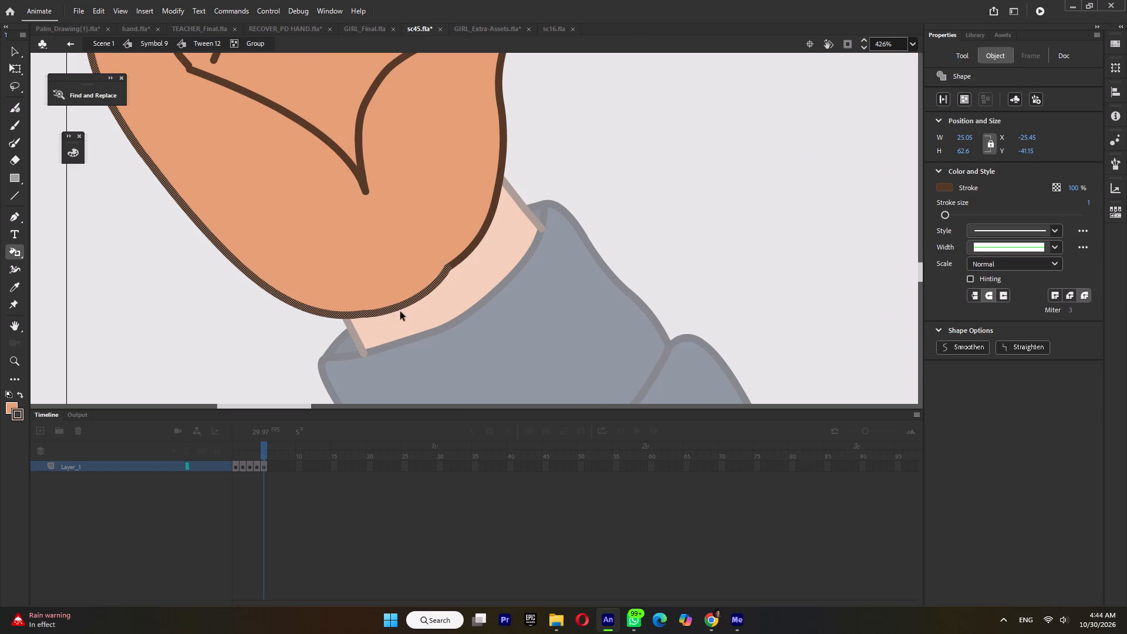
pyautogui.keyDown('ctrl'); pyautogui.click(383, 333); pyautogui.keyUp('ctrl')
pyautogui.keyDown('ctrl'); pyautogui.keyDown('alt'); pyautogui.click(367, 313); pyautogui.keyUp('alt'); pyautogui.keyUp('ctrl')
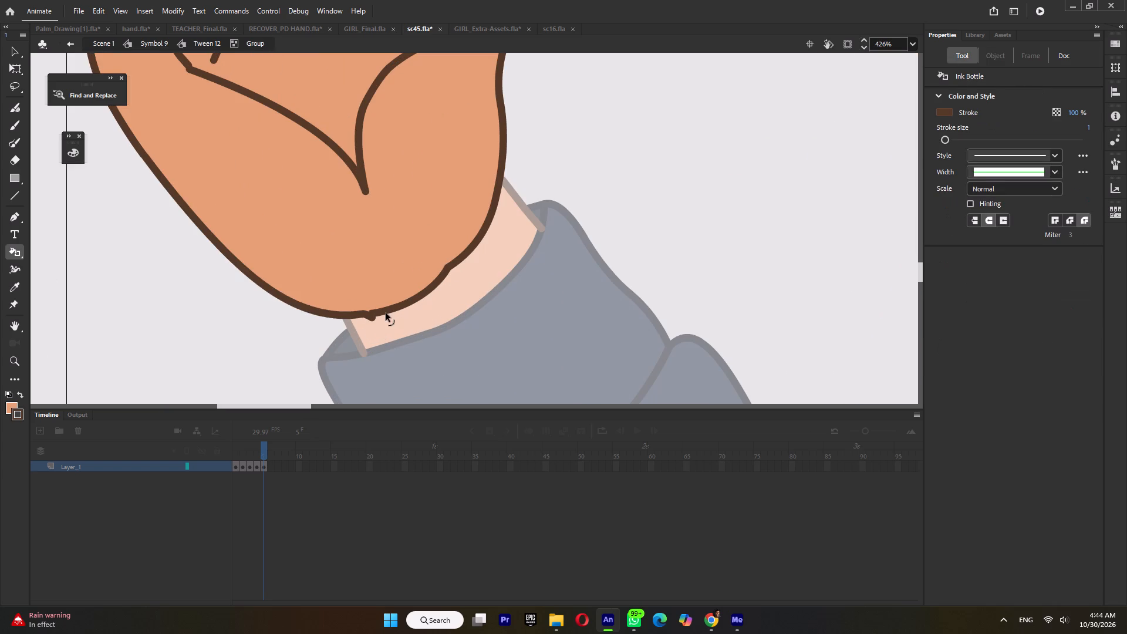
pyautogui.keyDown('ctrl'); pyautogui.click(386, 313); pyautogui.keyUp('ctrl')
pyautogui.click(16, 69)
pyautogui.press('Delete')
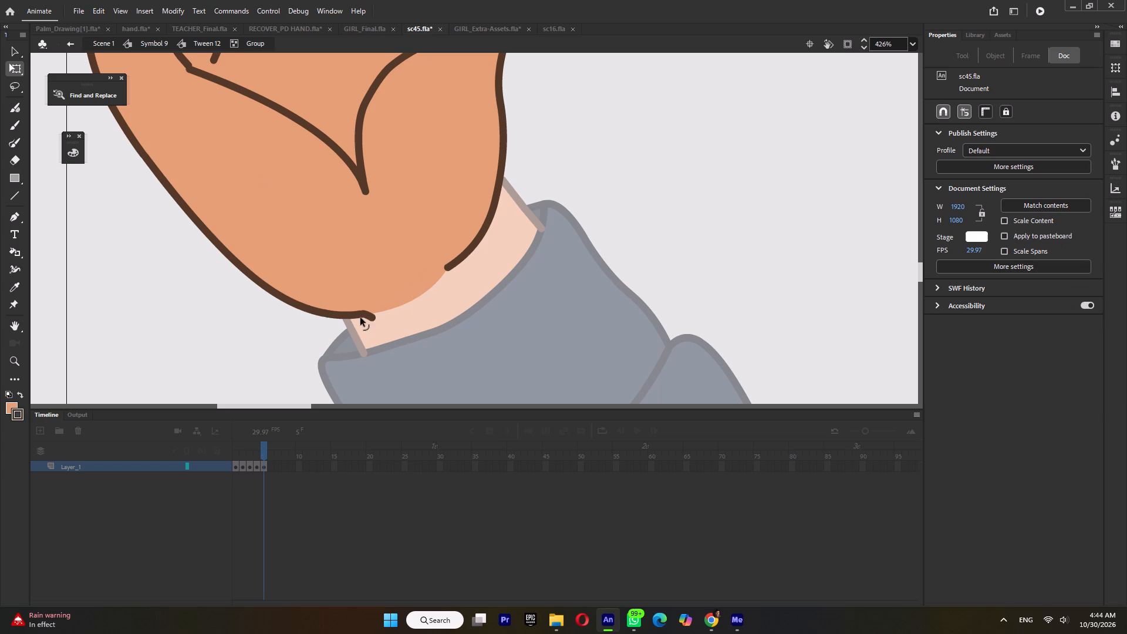
# Trim back the overhanging outline end at the base of the palm, beside the wrist.
pyautogui.moveTo(372, 318); pyautogui.dragTo(364, 320)
pyautogui.click(365, 320)
pyautogui.click(376, 323)
pyautogui.moveTo(366, 321); pyautogui.dragTo(357, 315)
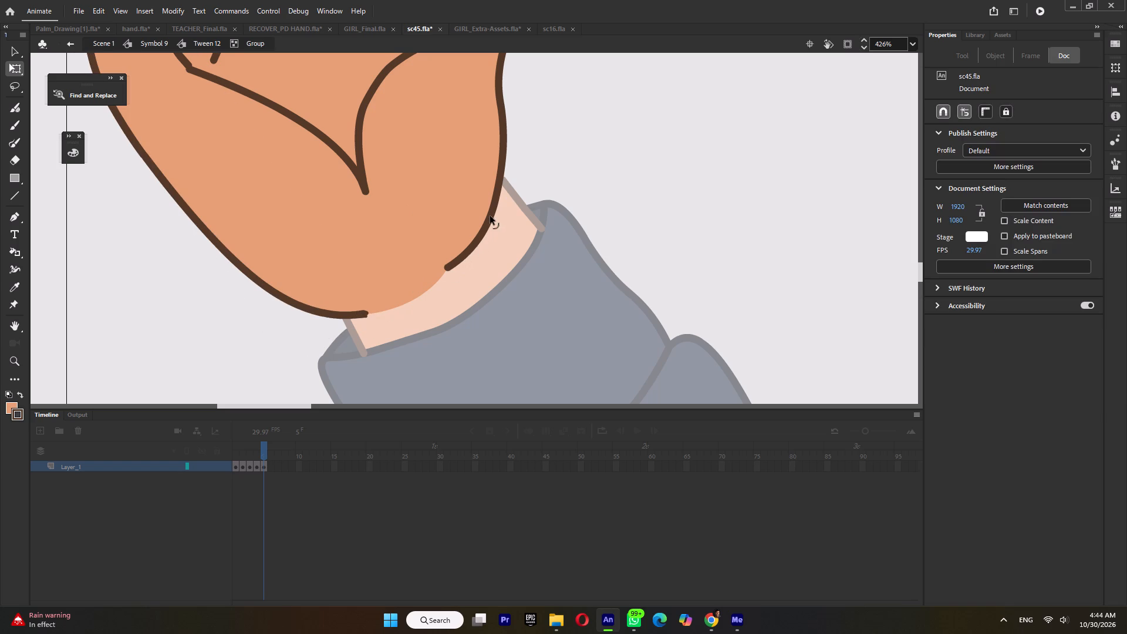
# Delete the outline segment at the palm's thumb-side base over the wrist and leave the hand group.
pyautogui.keyDown('alt'); pyautogui.click(494, 207); pyautogui.keyUp('alt')
pyautogui.click(493, 216)
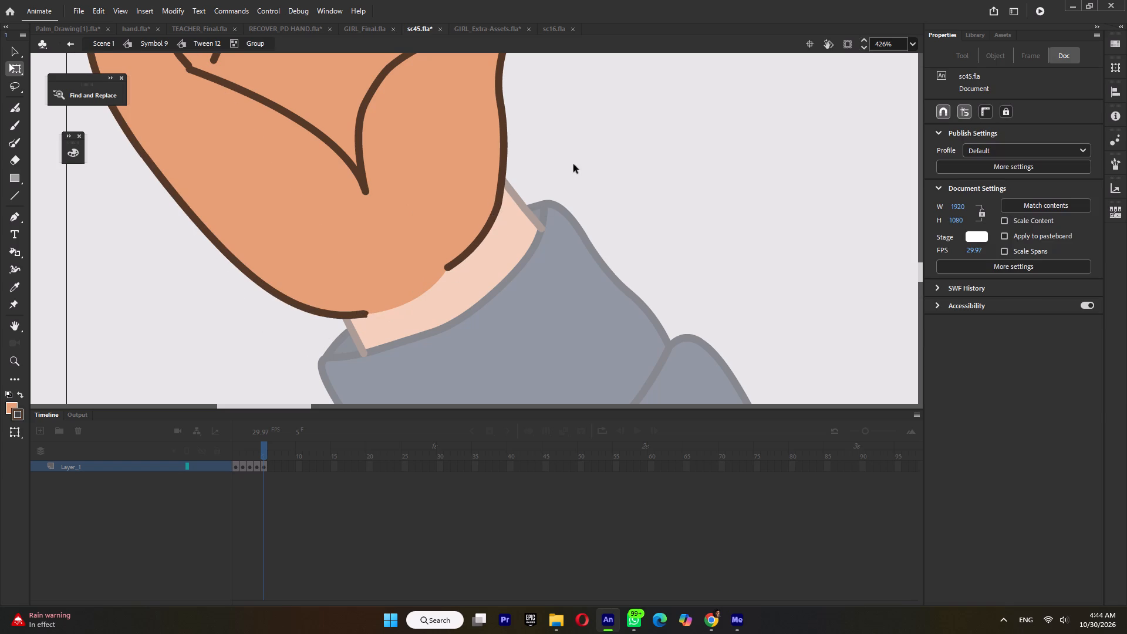
pyautogui.press('Delete')
pyautogui.doubleClick(573, 164)
pyautogui.keyDown('ctrl'); pyautogui.scroll(-8, 584, 266); pyautogui.keyUp('ctrl')
pyautogui.click(590, 262)
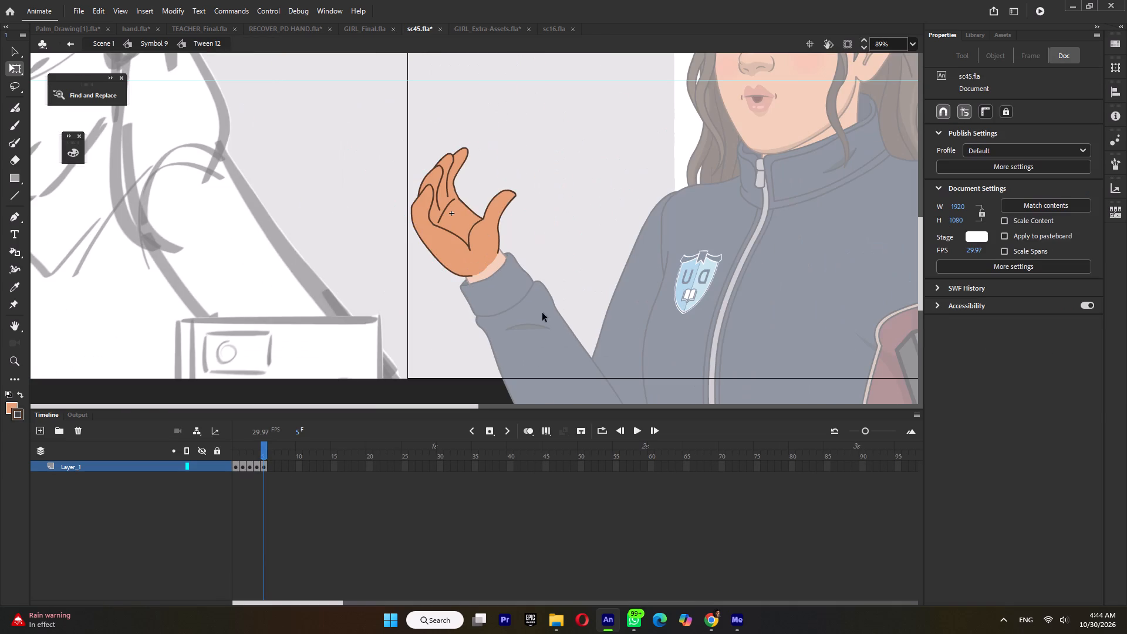
# Return to Symbol 9 and set the raised hand's Tween 12 instance on frame 1 to display frame 5.
pyautogui.doubleClick(366, 263)
pyautogui.keyDown('ctrl'); pyautogui.scroll(-3, 408, 310); pyautogui.keyUp('ctrl')
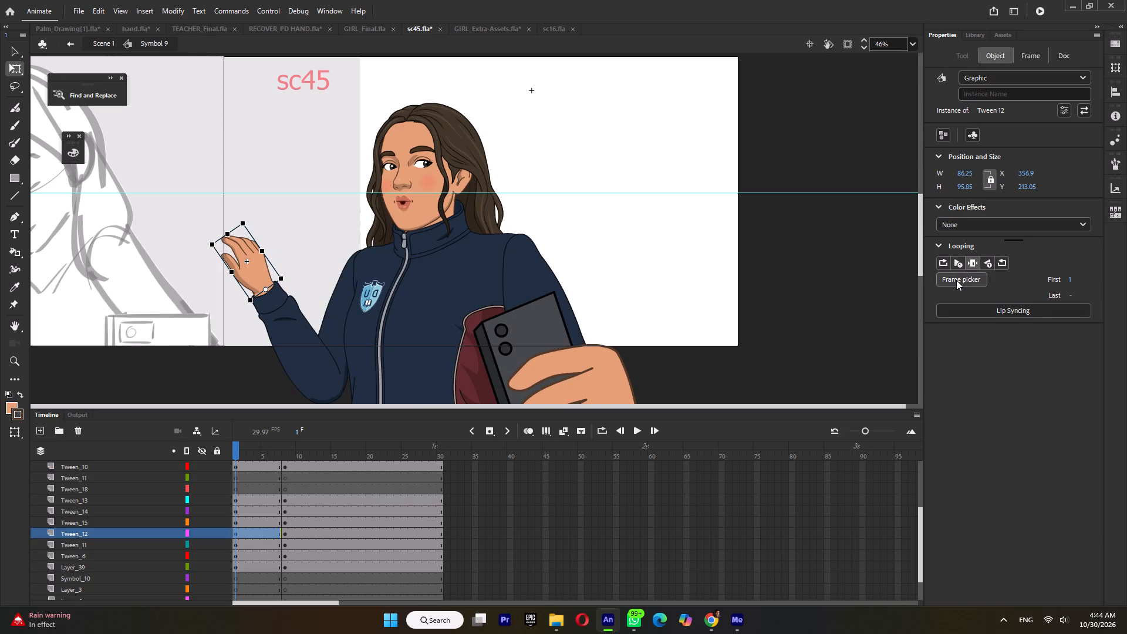
pyautogui.click(956, 280)
pyautogui.click(963, 420)
pyautogui.moveTo(278, 450); pyautogui.dragTo(285, 453)
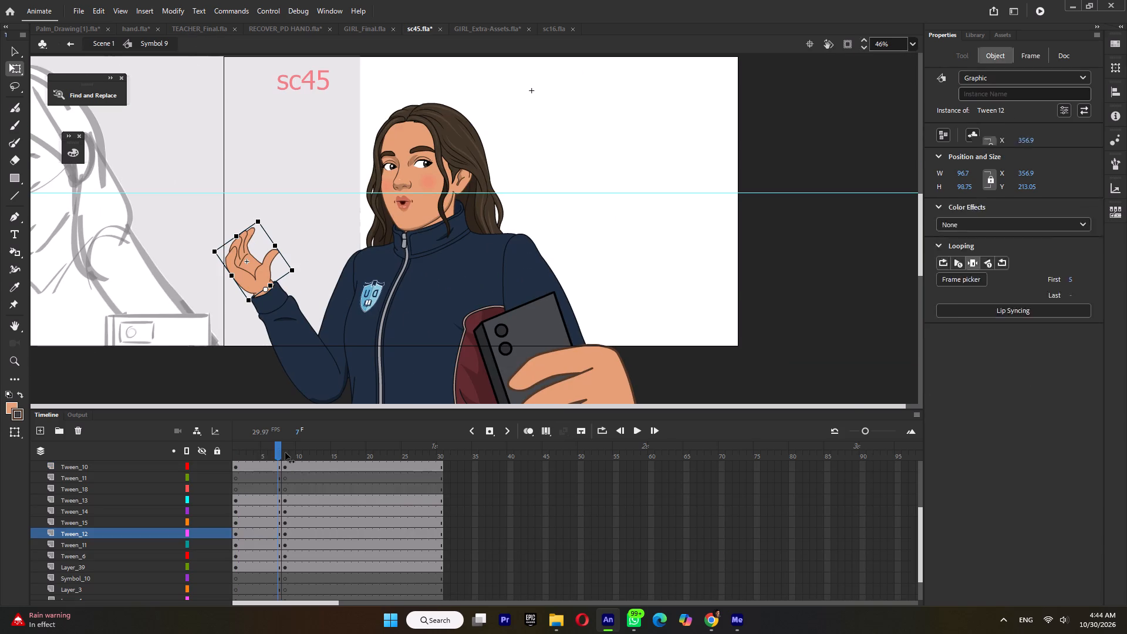
pyautogui.moveTo(285, 453); pyautogui.dragTo(207, 464)
# Rotate the raised hand slightly counterclockwise and shift it onto the sleeve cuff at about X 361.6, Y 220.4.
pyautogui.click(244, 264)
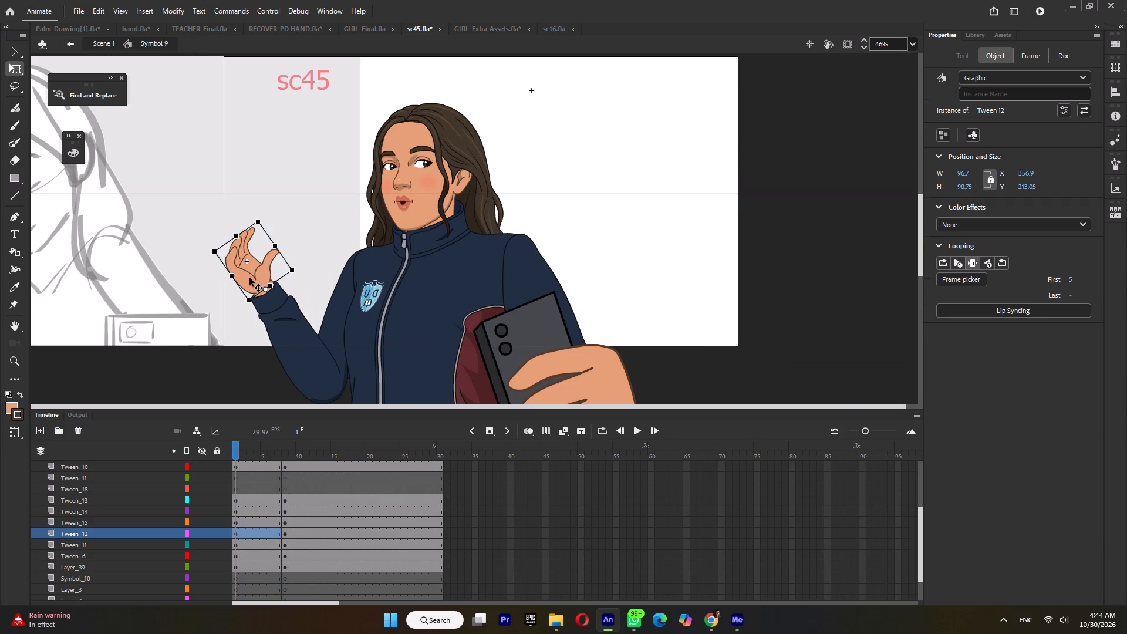
pyautogui.keyDown('ctrl'); pyautogui.scroll(-3, 250, 278); pyautogui.keyUp('ctrl')
pyautogui.keyDown('ctrl'); pyautogui.scroll(2, 284, 257); pyautogui.keyUp('ctrl')
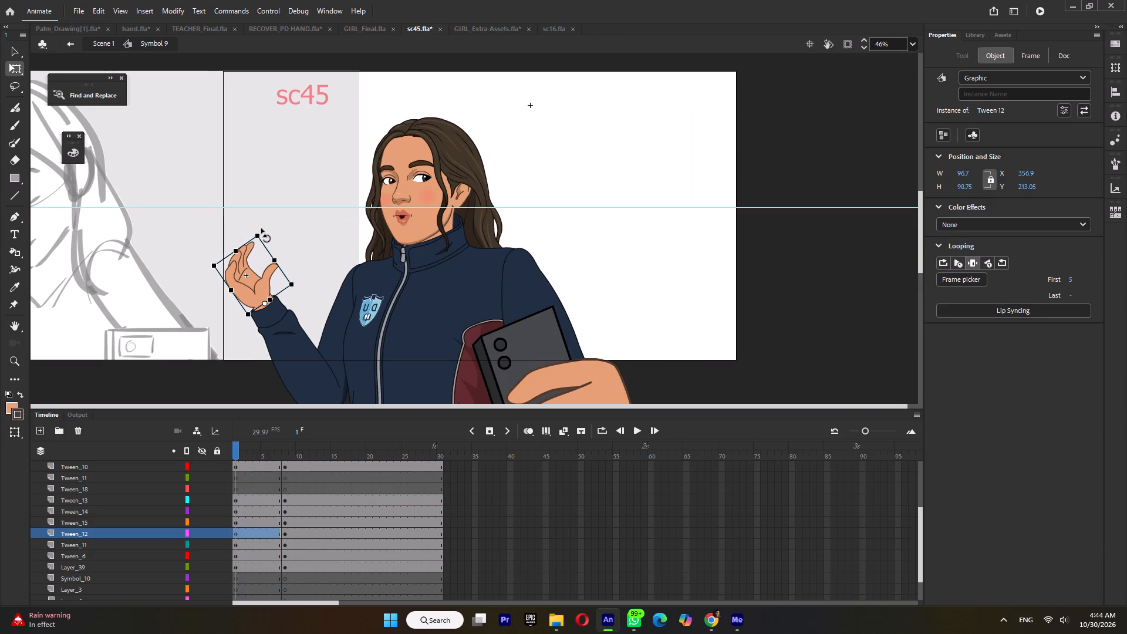
pyautogui.moveTo(261, 228); pyautogui.dragTo(249, 237)
pyautogui.keyDown('ctrl'); pyautogui.scroll(7, 254, 291); pyautogui.keyUp('ctrl')
pyautogui.moveTo(265, 295); pyautogui.dragTo(272, 291)
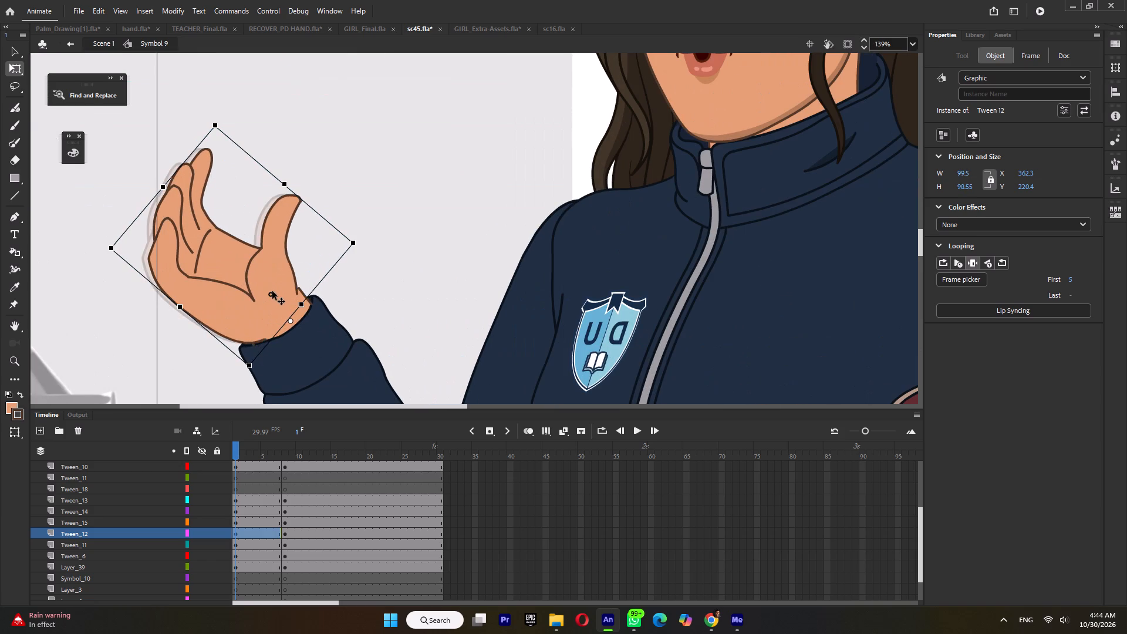
pyautogui.moveTo(272, 291); pyautogui.dragTo(274, 289)
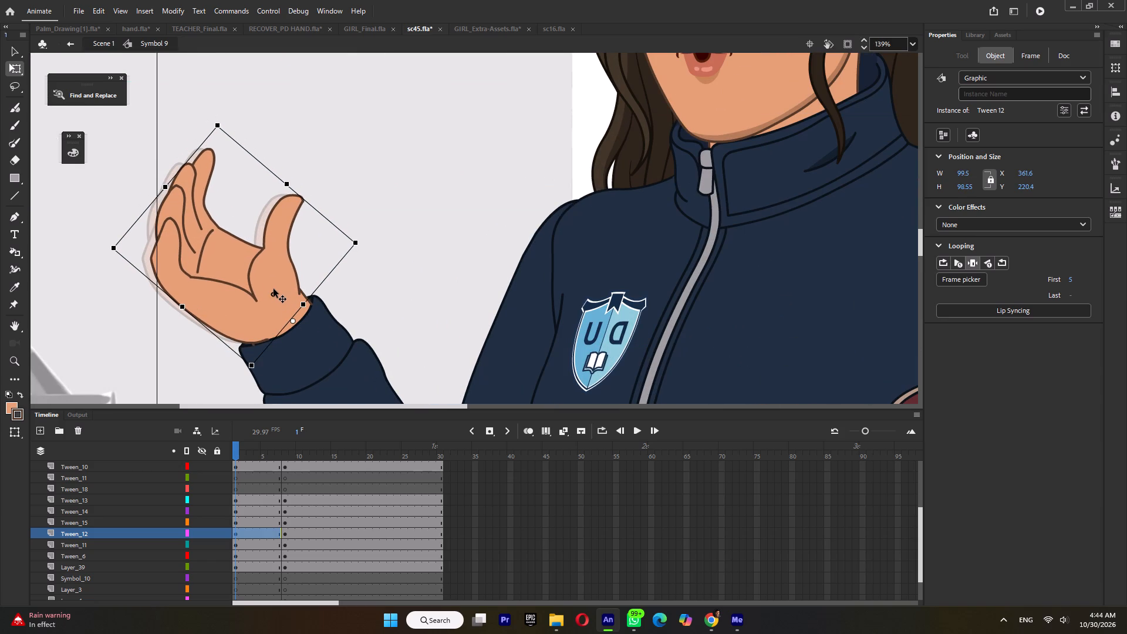
pyautogui.moveTo(274, 289); pyautogui.dragTo(274, 288)
pyautogui.keyDown('ctrl'); pyautogui.scroll(-4, 274, 288); pyautogui.keyUp('ctrl')
pyautogui.moveTo(272, 447); pyautogui.dragTo(279, 448)
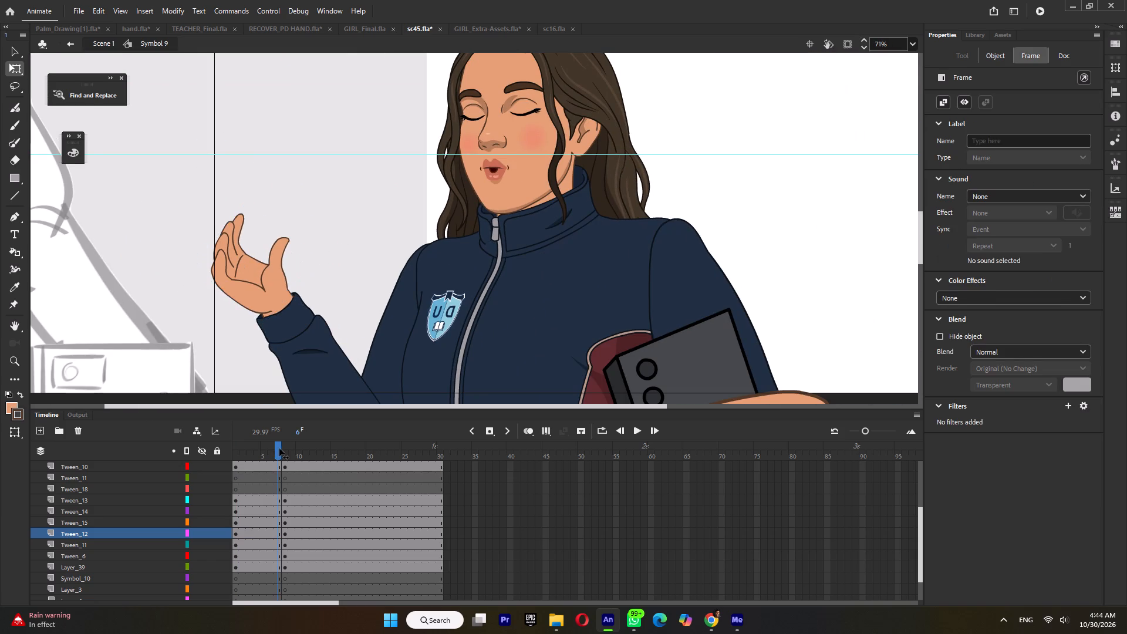
pyautogui.moveTo(279, 448); pyautogui.dragTo(300, 453)
pyautogui.keyDown('ctrl'); pyautogui.scroll(-5, 476, 215); pyautogui.keyUp('ctrl')
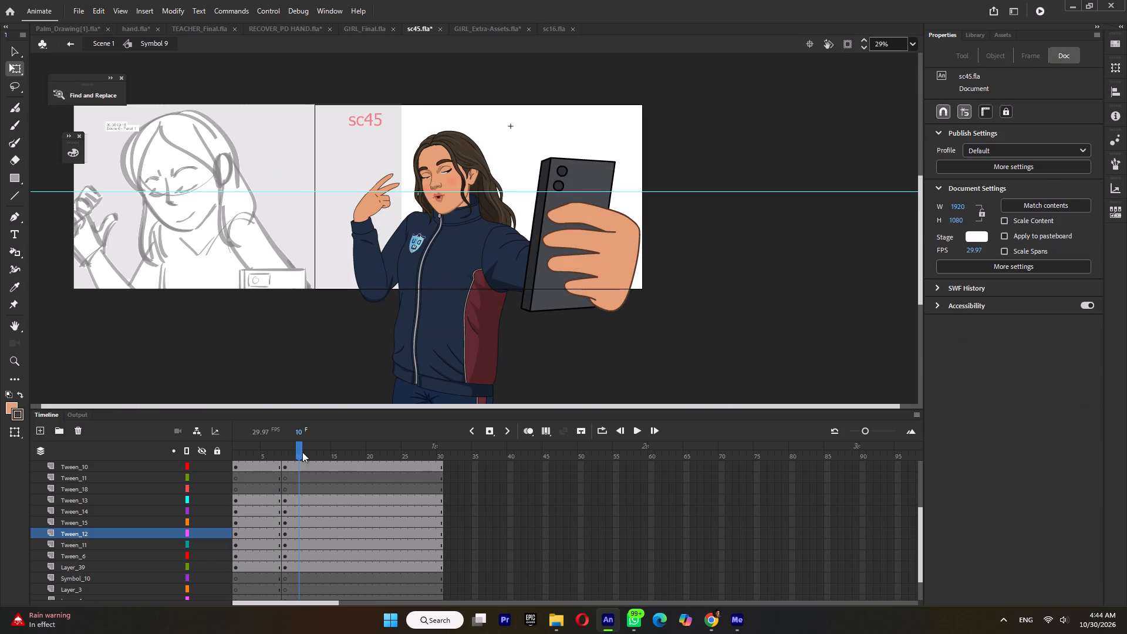
# Rotate the girl's whole frame 1 figure about 3° counterclockwise around a pivot placed at the lower jacket.
pyautogui.moveTo(269, 444); pyautogui.dragTo(200, 465)
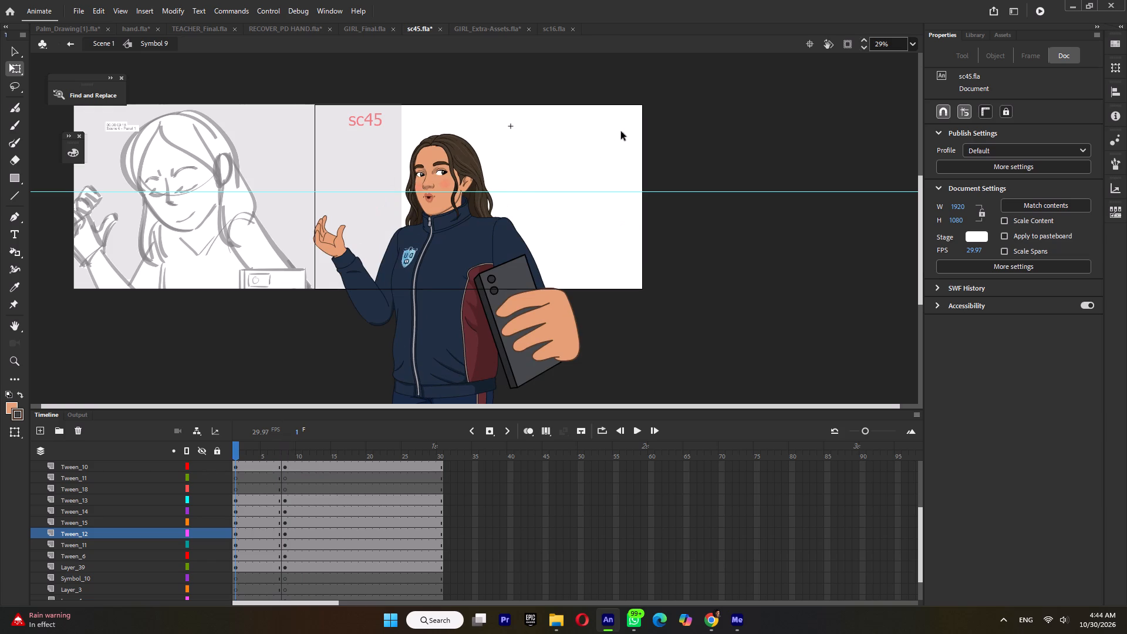
pyautogui.moveTo(622, 129); pyautogui.dragTo(250, 349)
pyautogui.moveTo(458, 271); pyautogui.dragTo(450, 363)
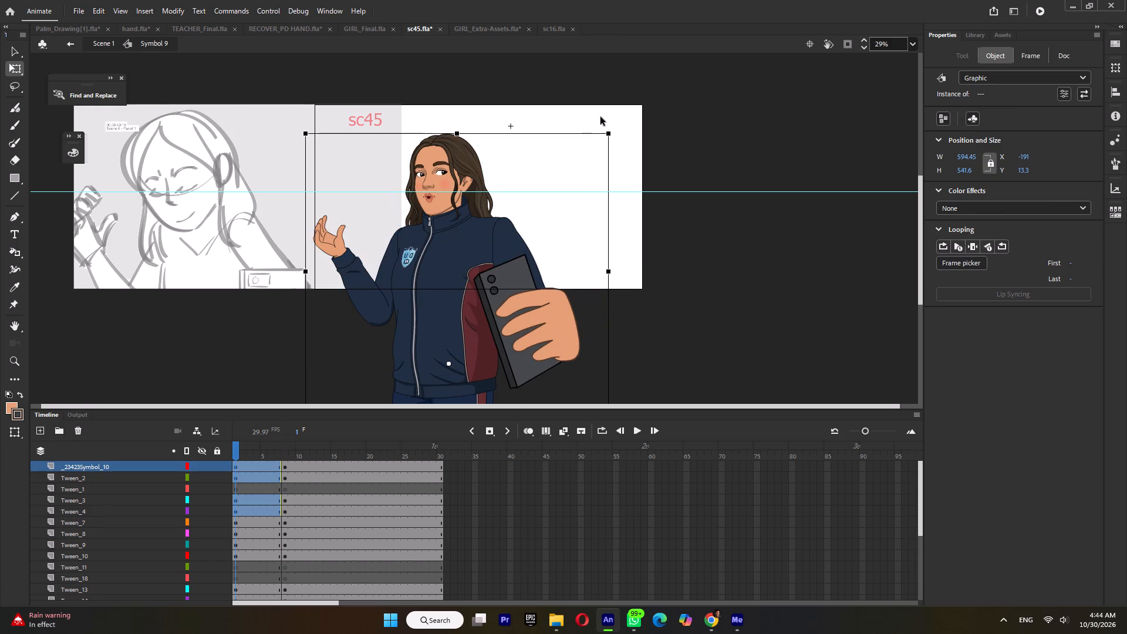
pyautogui.moveTo(616, 129); pyautogui.dragTo(599, 123)
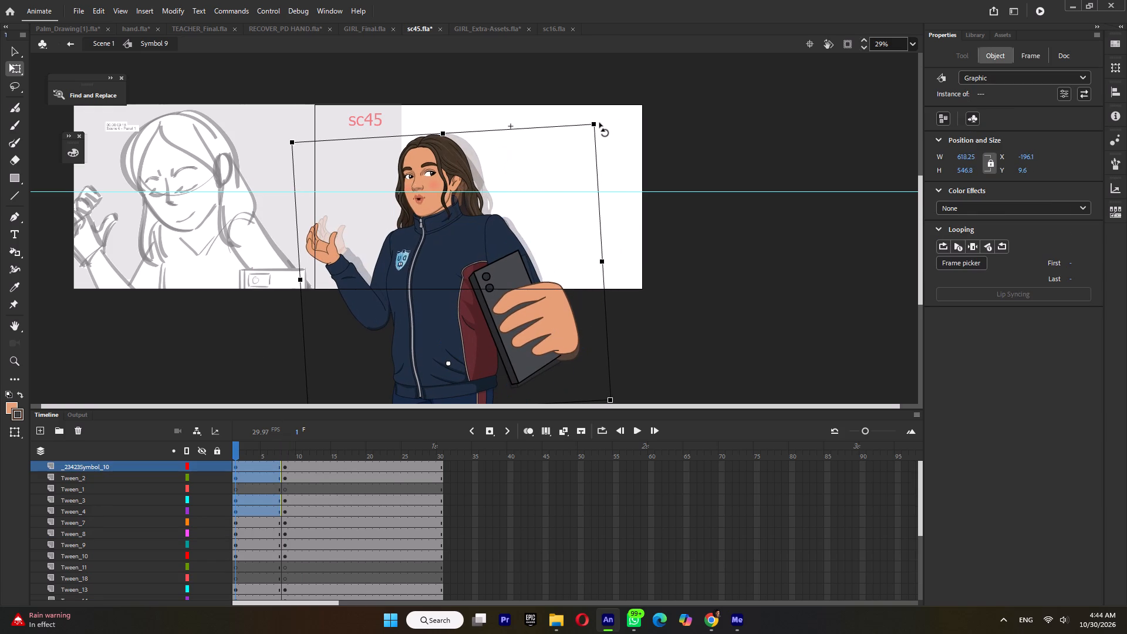
pyautogui.moveTo(599, 123); pyautogui.dragTo(601, 123)
pyautogui.click(588, 177)
# Raise the girl's head and hair slightly, tilt them a few degrees counterclockwise and nudge them right over the neck.
pyautogui.moveTo(507, 143); pyautogui.dragTo(410, 163)
pyautogui.keyDown('ctrl'); pyautogui.scroll(3, 453, 191); pyautogui.keyUp('ctrl')
pyautogui.moveTo(441, 171); pyautogui.dragTo(440, 164)
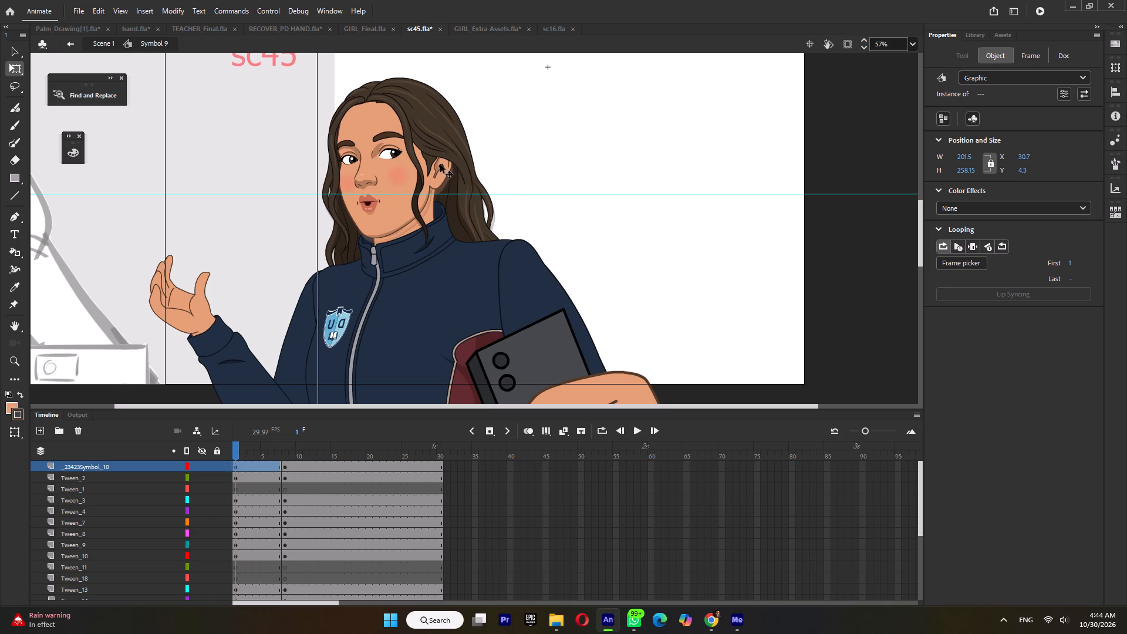
pyautogui.moveTo(440, 164); pyautogui.dragTo(440, 163)
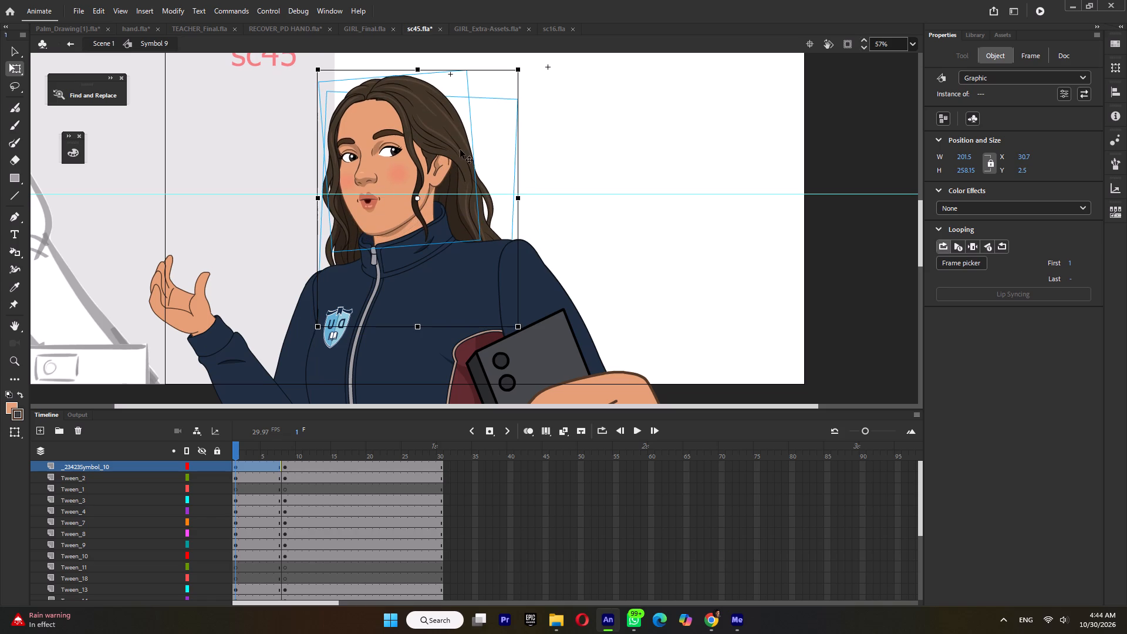
pyautogui.moveTo(526, 71); pyautogui.dragTo(518, 67)
pyautogui.press('Right')
pyautogui.press('Right')
pyautogui.press('Right')
pyautogui.press('Right')
pyautogui.press('Right')
pyautogui.press('Right')
pyautogui.press('Right')
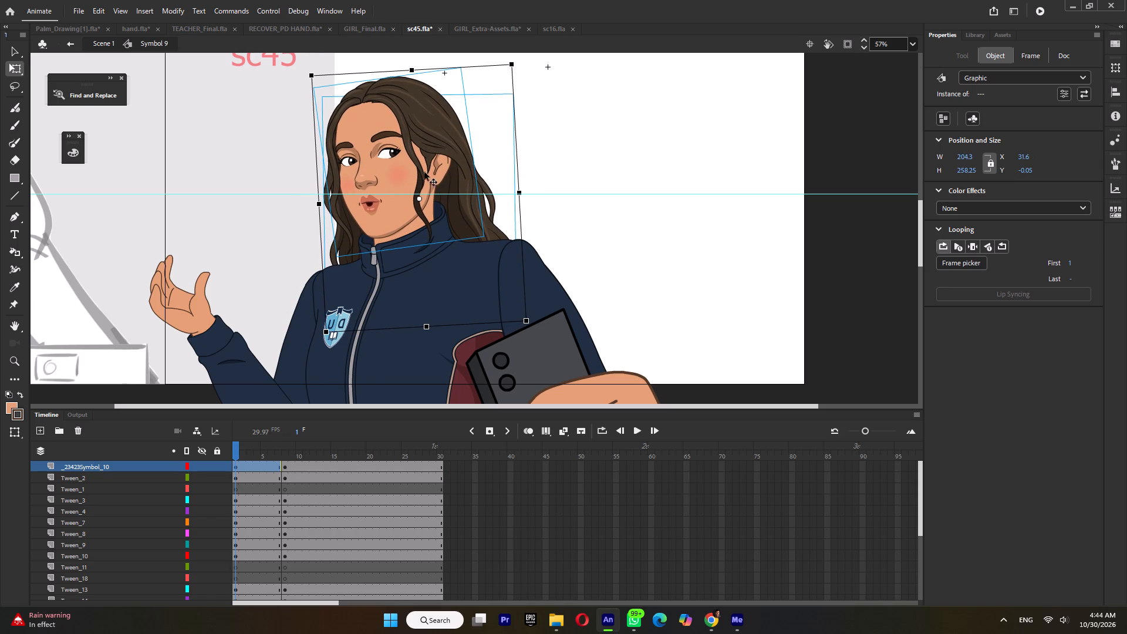
pyautogui.press('Left')
# Inside the head symbol, set the eyes instance to the closed-eye drawing at frame 7, set to Play Once.
pyautogui.doubleClick(384, 158)
pyautogui.keyDown('ctrl'); pyautogui.scroll(4, 384, 157); pyautogui.keyUp('ctrl')
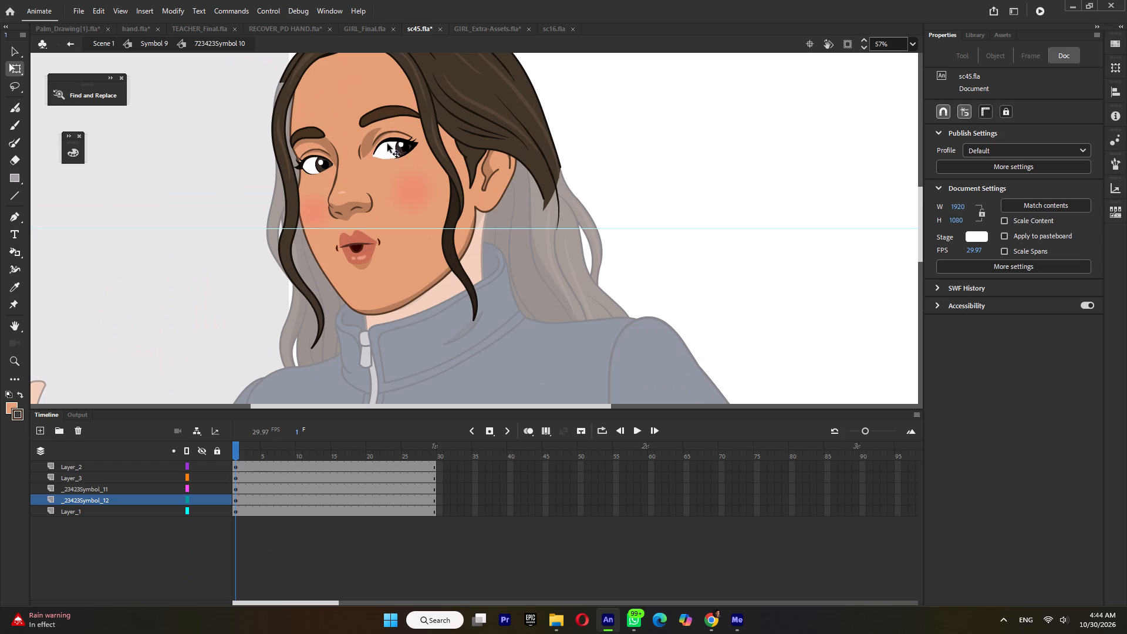
pyautogui.tripleClick(388, 137)
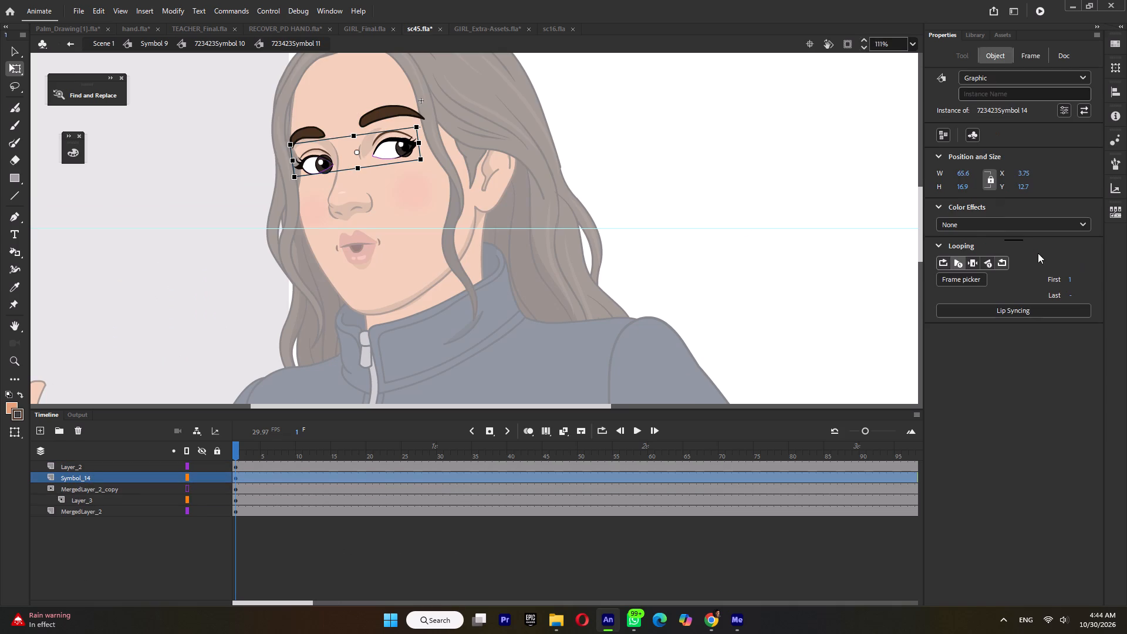
pyautogui.click(952, 277)
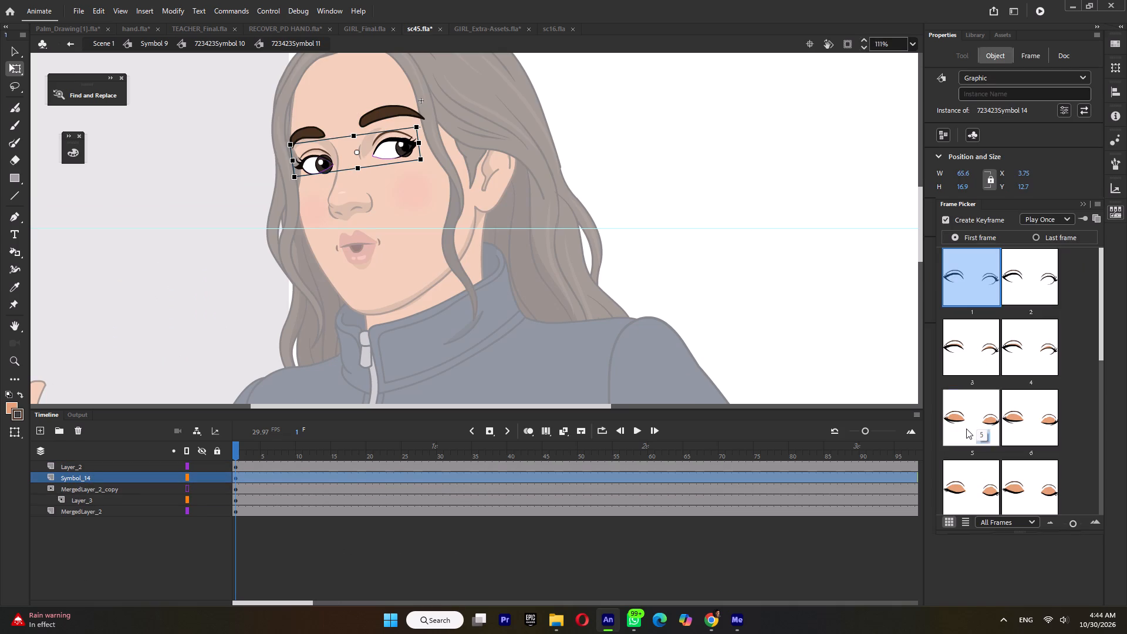
pyautogui.click(966, 429)
pyautogui.click(1023, 416)
pyautogui.click(954, 481)
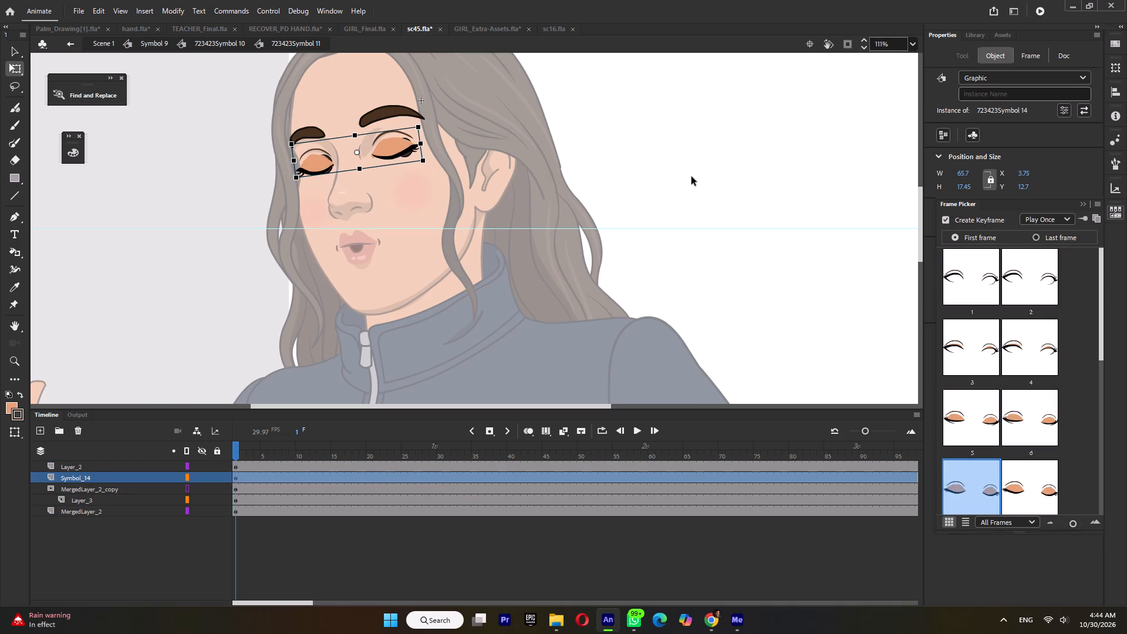
pyautogui.doubleClick(691, 177)
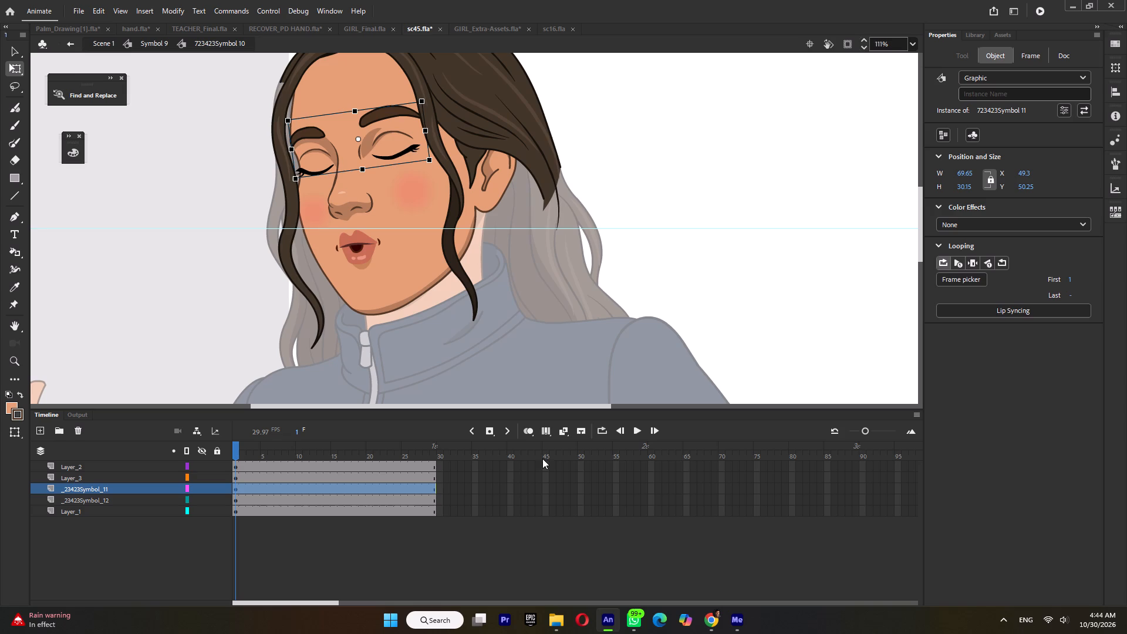
# Extend all layers of the head symbol to about frame 67 and return to Symbol 9.
pyautogui.doubleClick(698, 448)
pyautogui.press('F5')
pyautogui.doubleClick(768, 230)
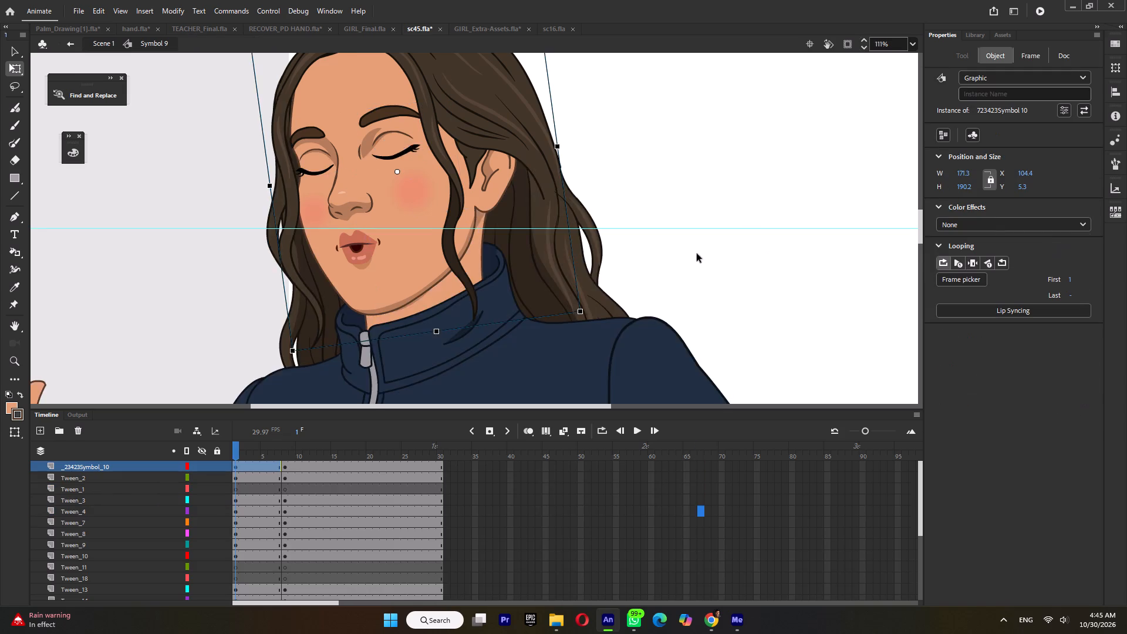
# Insert keyframes at frame 8 on all layers of the eyes-and-eyebrows symbol inside the head.
pyautogui.keyDown('ctrl'); pyautogui.scroll(-4, 696, 260); pyautogui.keyUp('ctrl')
pyautogui.moveTo(252, 447); pyautogui.dragTo(278, 460)
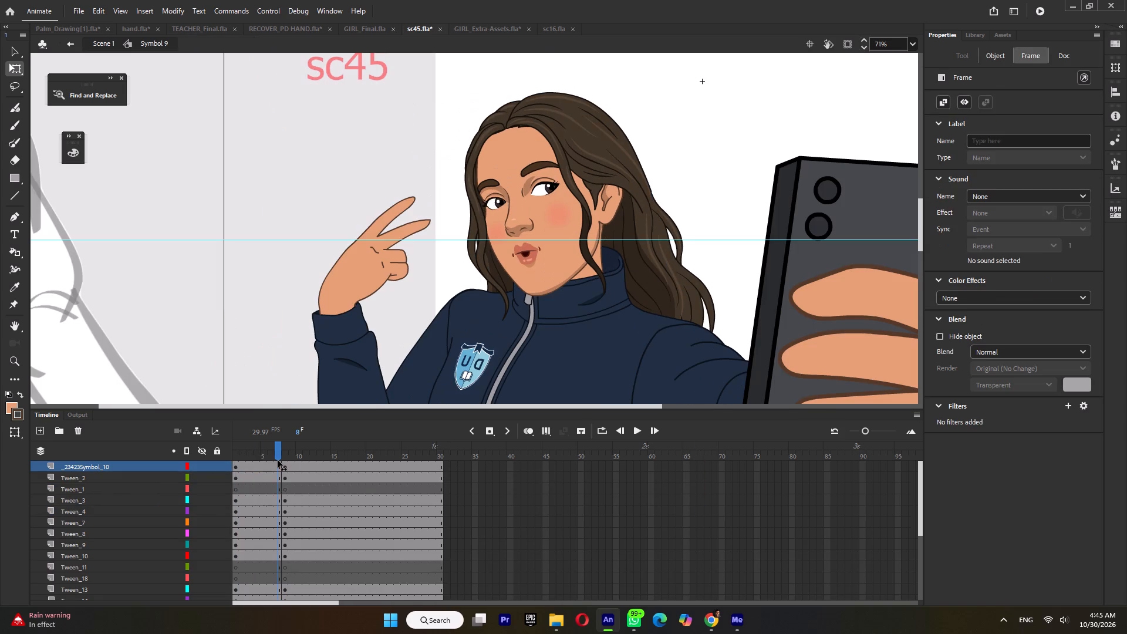
pyautogui.moveTo(278, 460); pyautogui.dragTo(276, 480)
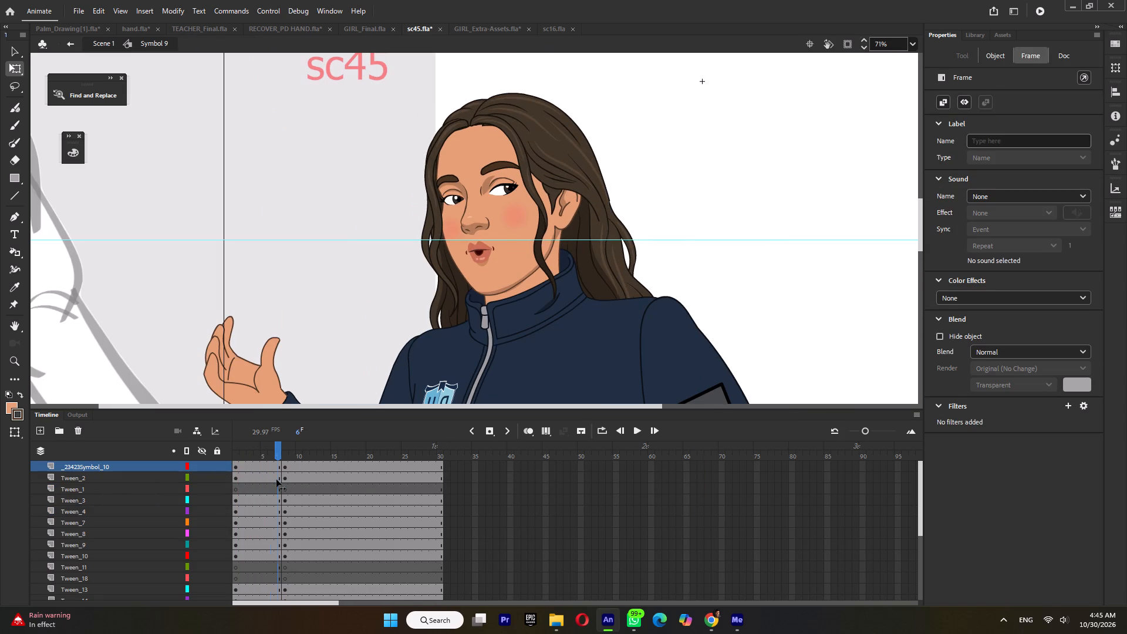
pyautogui.moveTo(276, 480); pyautogui.dragTo(282, 487)
pyautogui.moveTo(282, 487); pyautogui.dragTo(289, 483)
pyautogui.keyDown('ctrl'); pyautogui.scroll(-4, 504, 216); pyautogui.keyUp('ctrl')
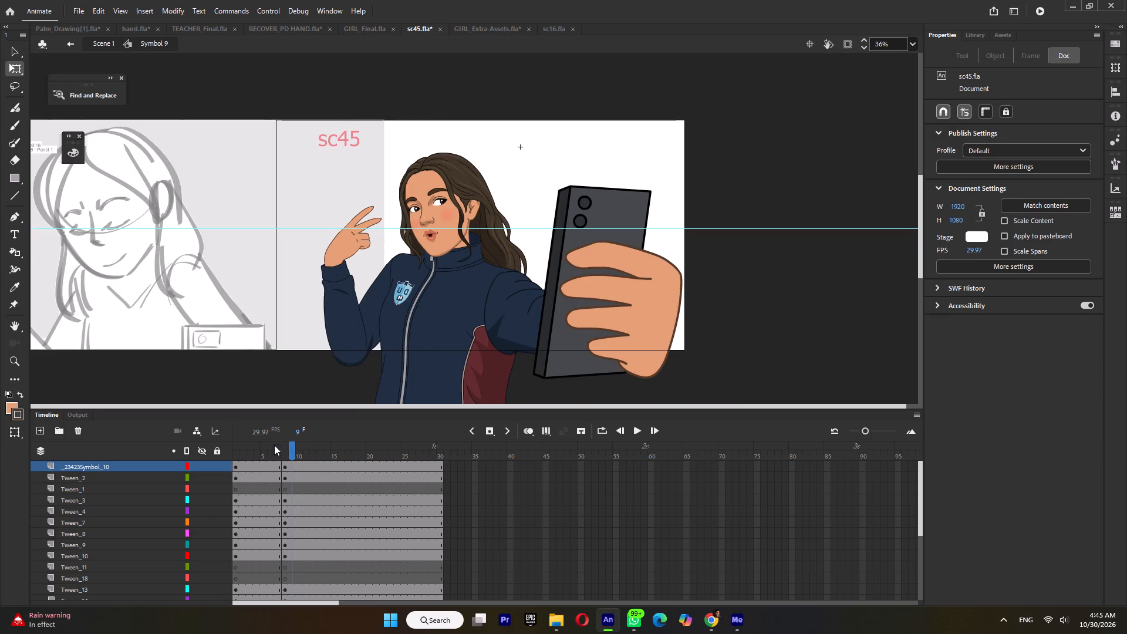
pyautogui.click(288, 448)
pyautogui.doubleClick(439, 195)
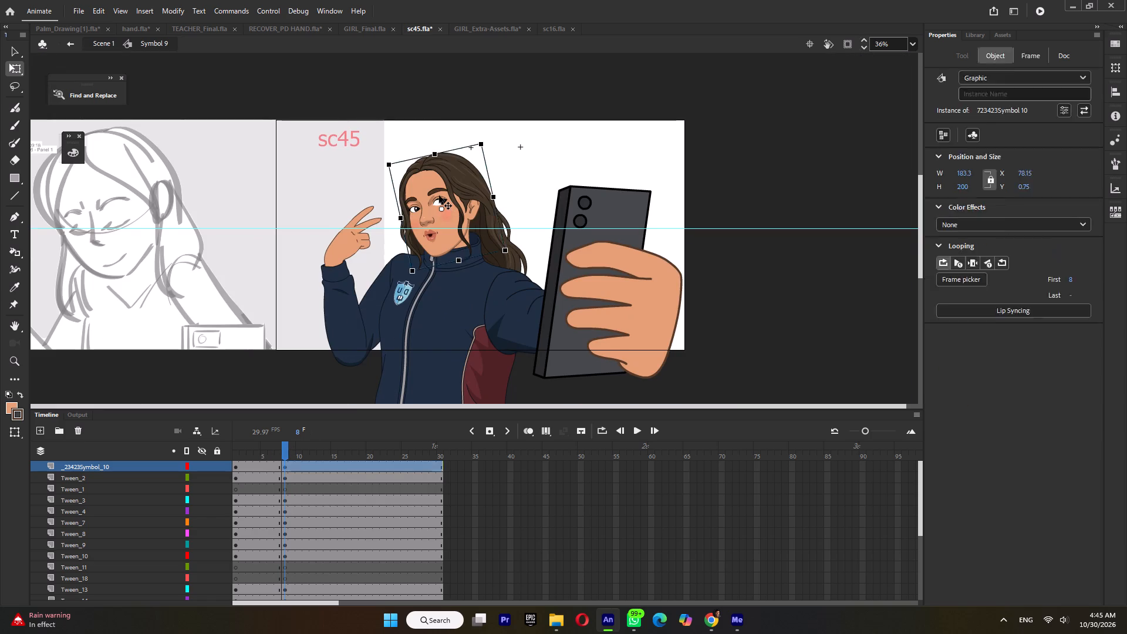
pyautogui.keyDown('ctrl'); pyautogui.scroll(4, 438, 194); pyautogui.keyUp('ctrl')
pyautogui.doubleClick(418, 189)
pyautogui.click(418, 189)
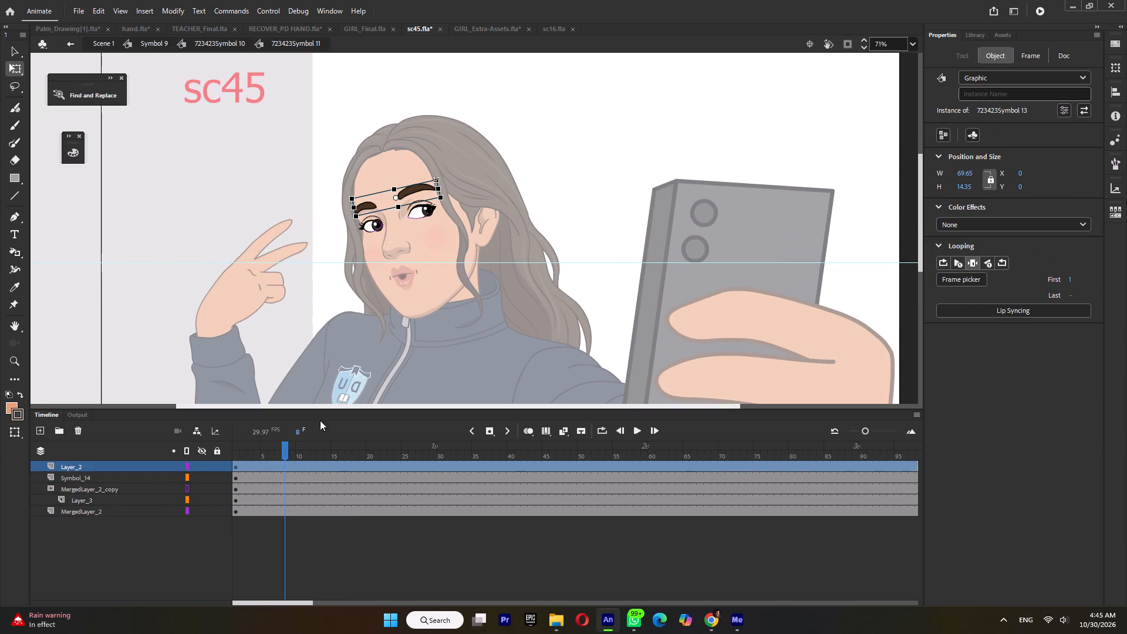
pyautogui.doubleClick(285, 451)
pyautogui.press('F6')
pyautogui.click(249, 299)
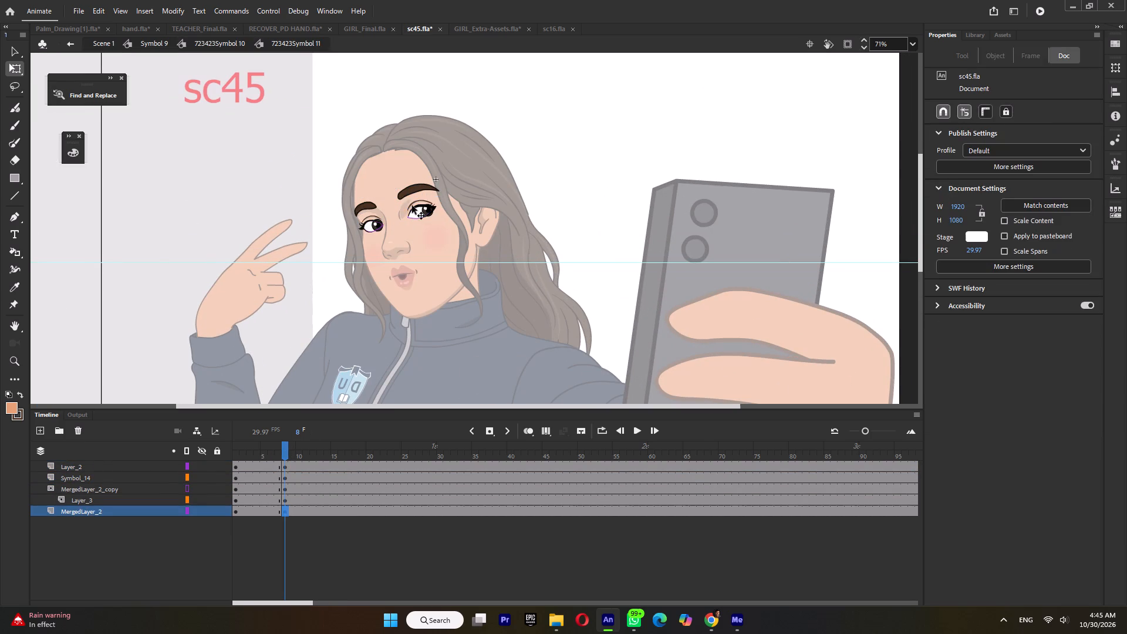
# Set the eyebrows at frame 8 to the frame 3 drawing and return to the head symbol.
pyautogui.click(409, 190)
pyautogui.click(961, 282)
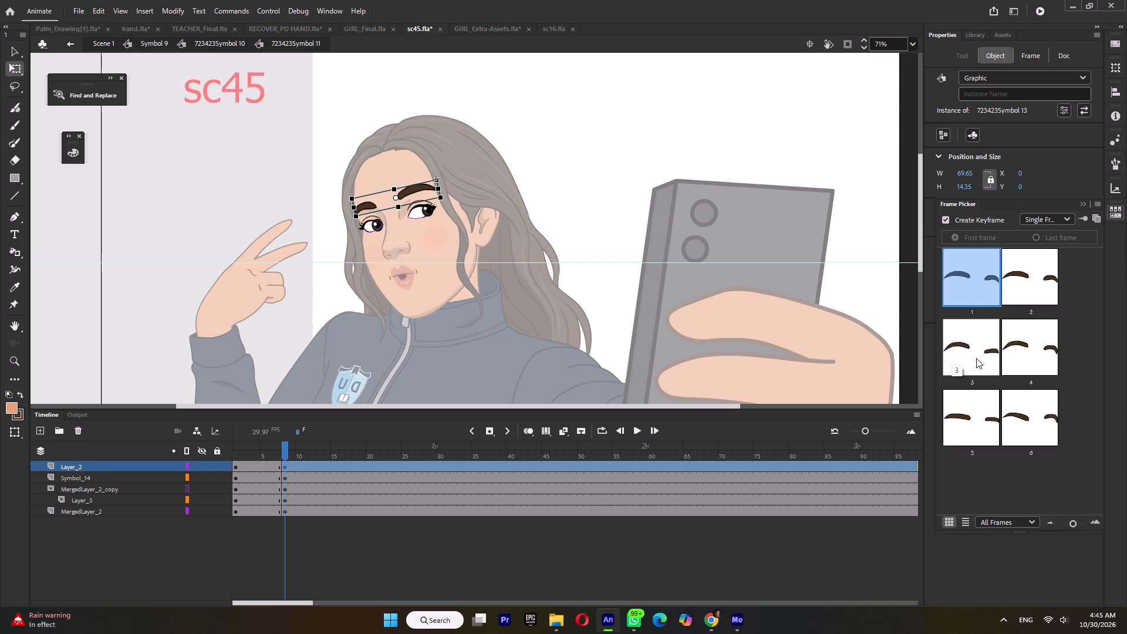
pyautogui.click(969, 358)
pyautogui.doubleClick(554, 139)
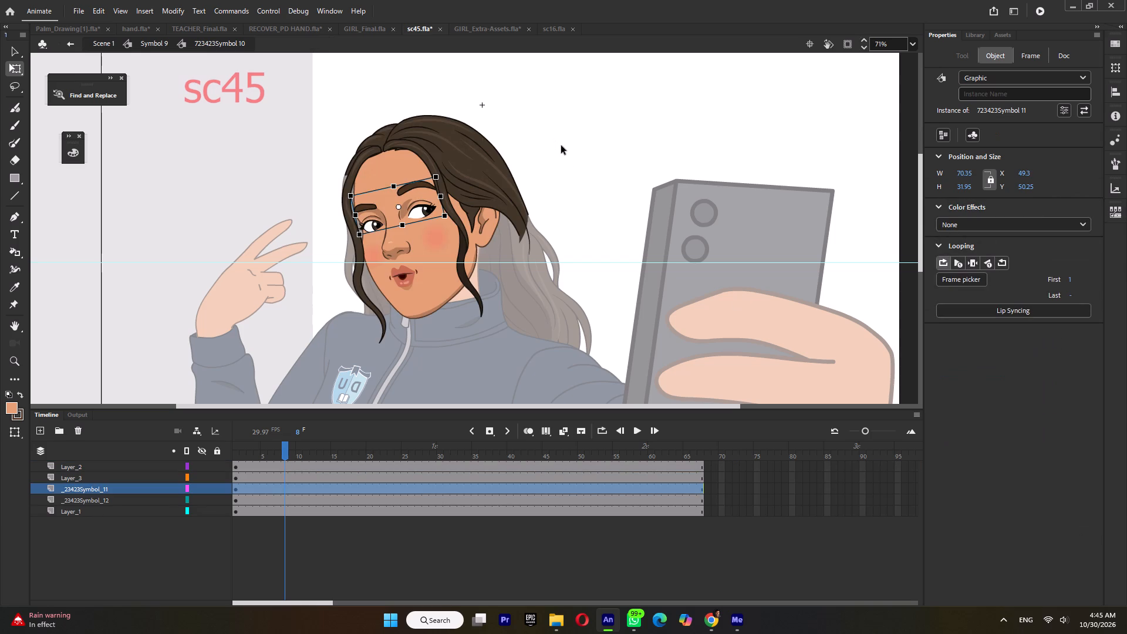
pyautogui.moveTo(281, 447); pyautogui.dragTo(286, 460)
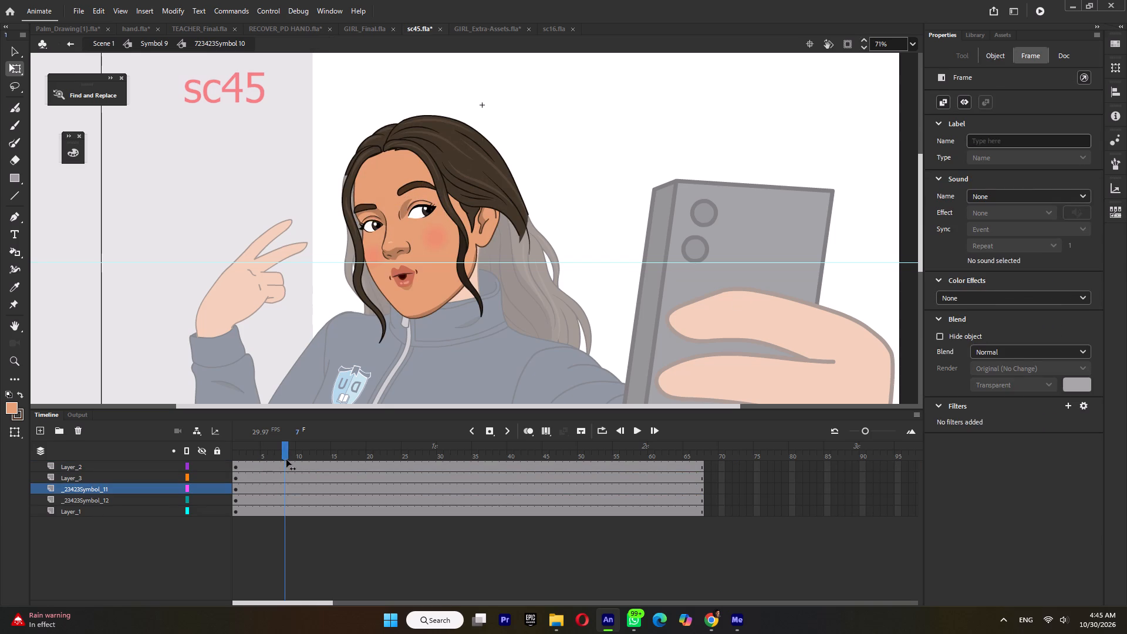
pyautogui.moveTo(286, 460); pyautogui.dragTo(230, 468)
# Inside the eyes-and-eyebrows symbol, nudge the eyebrows down slightly on frame 1.
pyautogui.click(367, 206)
pyautogui.click(367, 206)
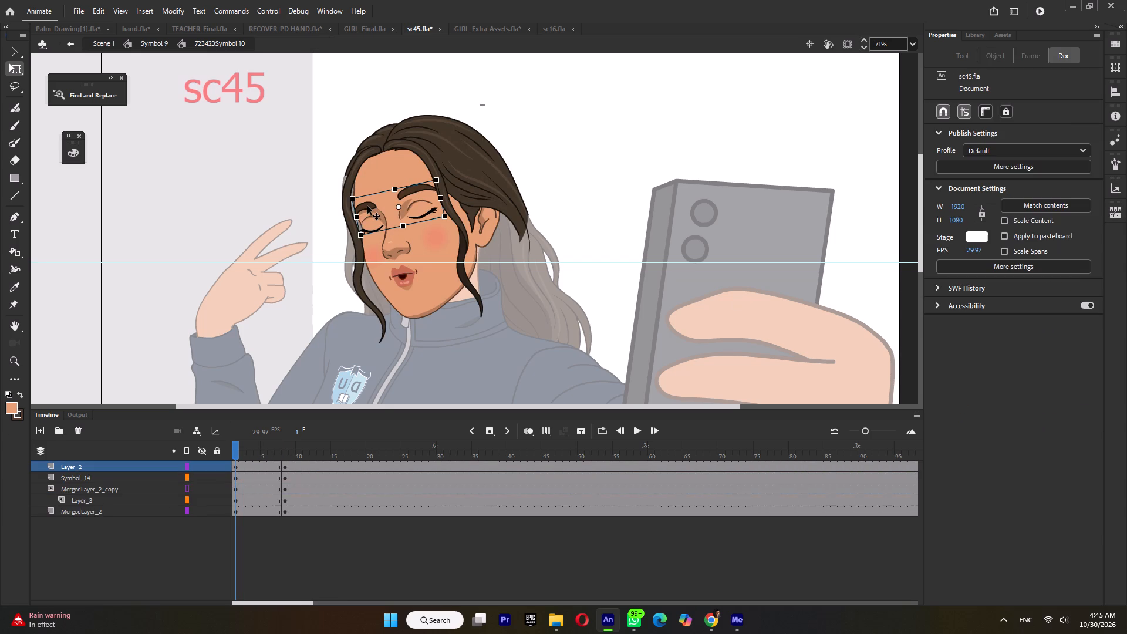
pyautogui.click(368, 202)
pyautogui.press('Down')
pyautogui.press('Down')
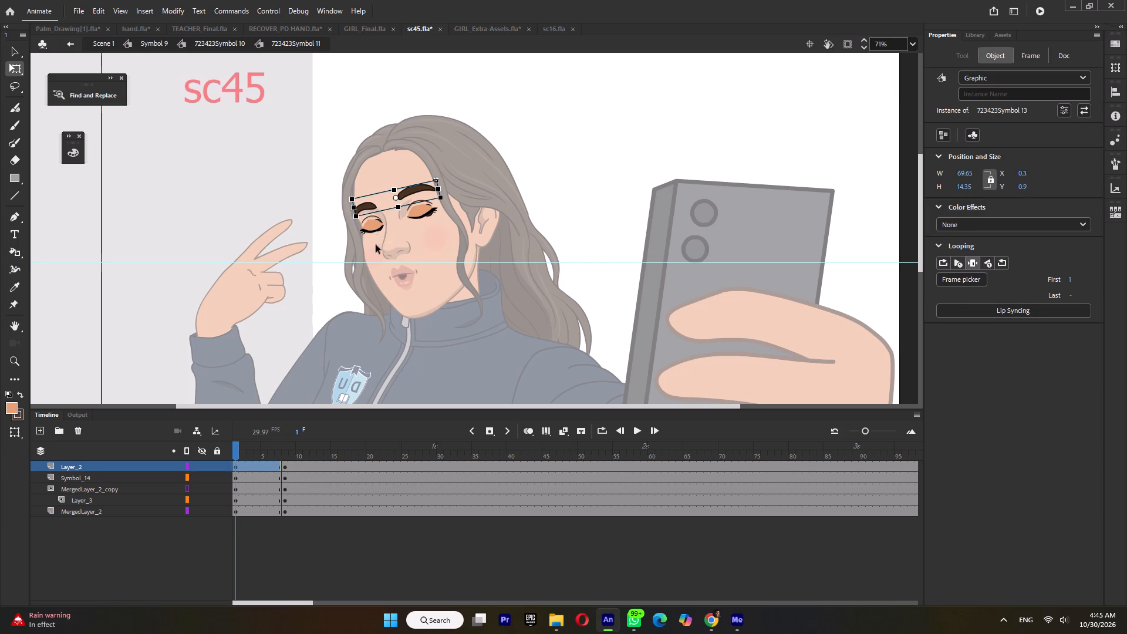
pyautogui.press('Down')
pyautogui.press('Down')
pyautogui.press('Down')
# Create a classic tween on the eyebrow layer between frames 1 and 8 and insert keyframes at frames 3 and 5.
pyautogui.hotkey('ctrl', 'm')
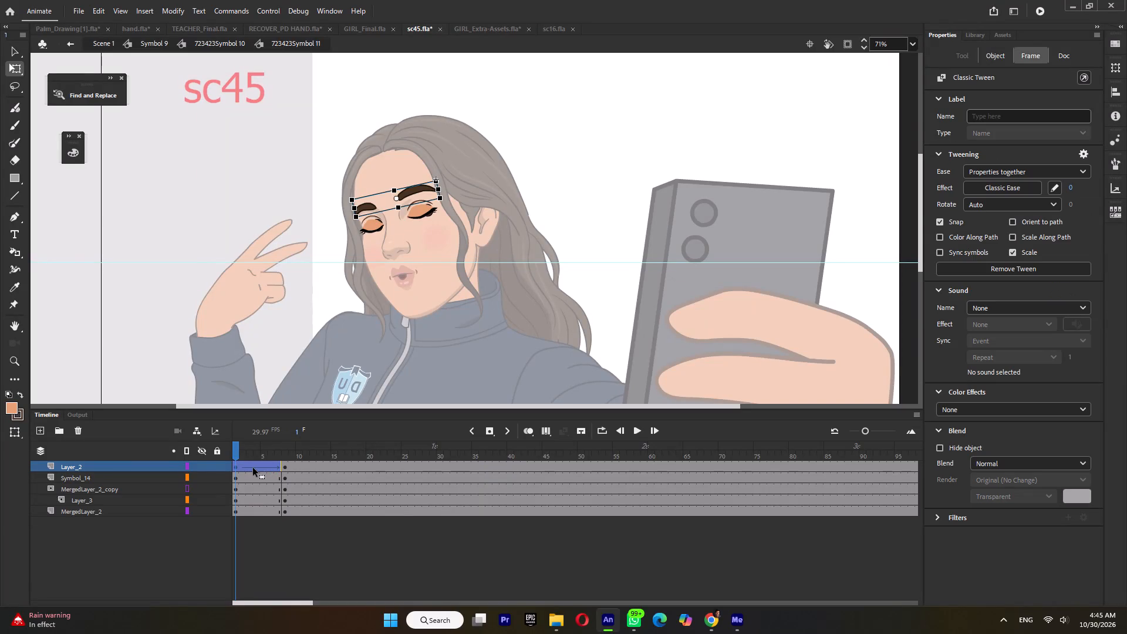
pyautogui.click(253, 468)
pyautogui.press('F5')
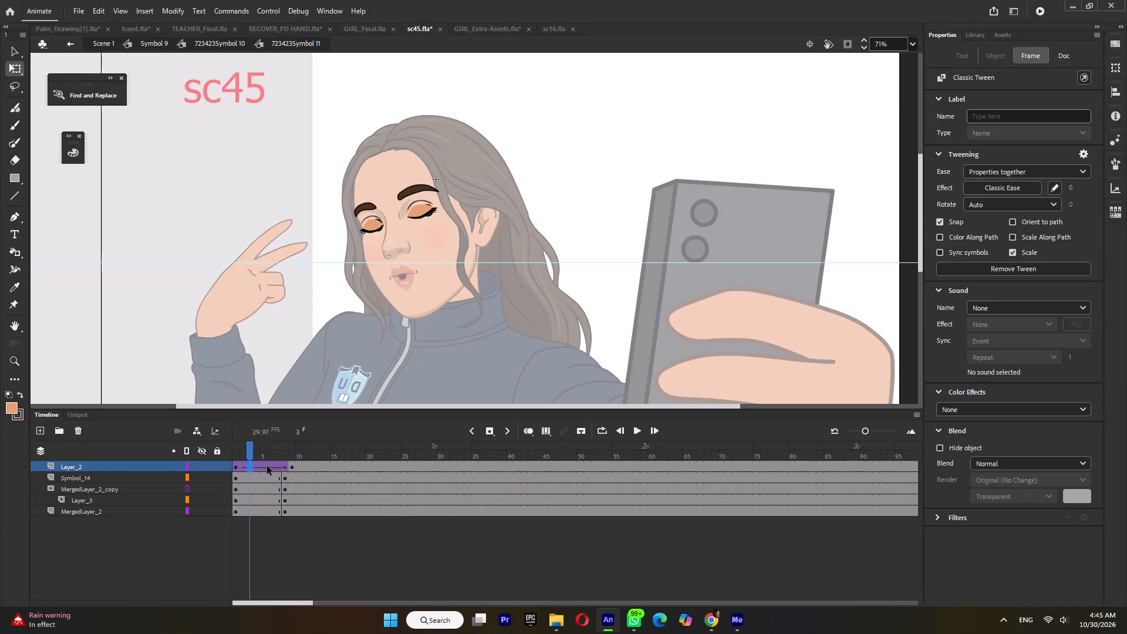
pyautogui.hotkey('ctrl', 'z')
pyautogui.press('F6')
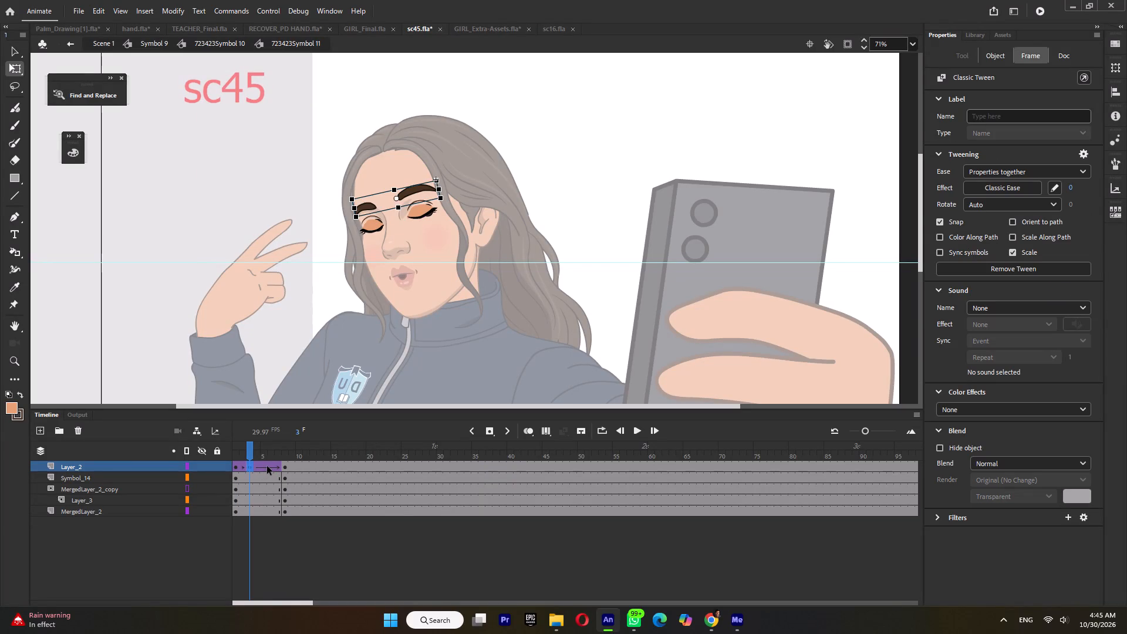
pyautogui.click(267, 466)
pyautogui.press('F6')
# Remove the classic tween from the eyebrow layer's spans between frames 1 and 8, keeping the keyframes, and save the file.
pyautogui.moveTo(247, 468); pyautogui.dragTo(271, 468)
pyautogui.hotkey('ctrl', 'n')
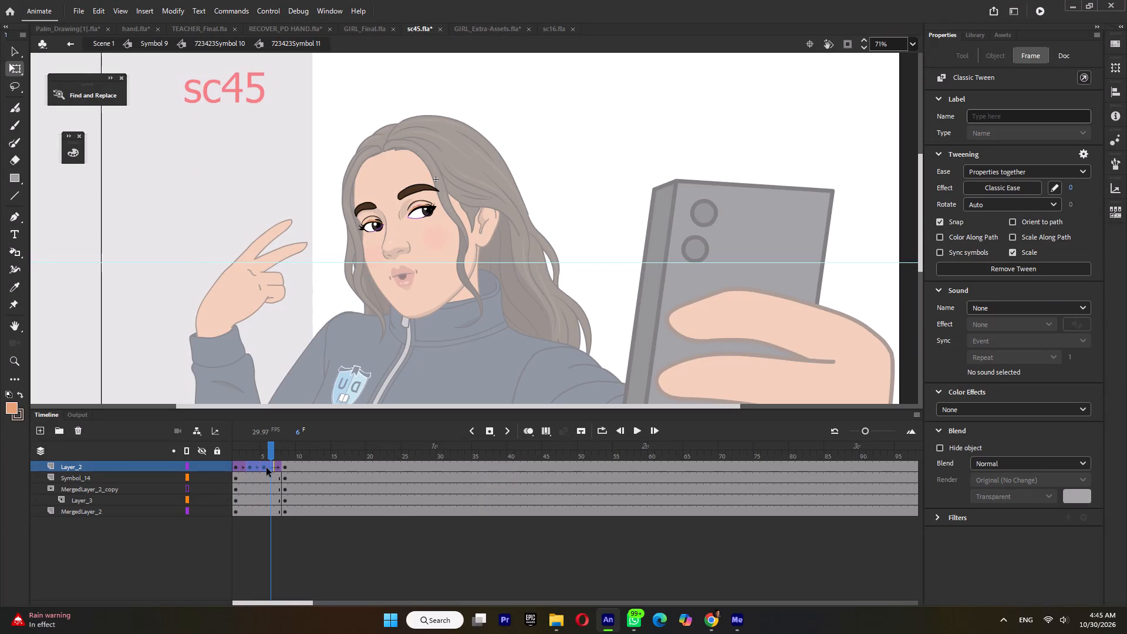
pyautogui.hotkey('ctrl', 'm')
pyautogui.click(266, 468)
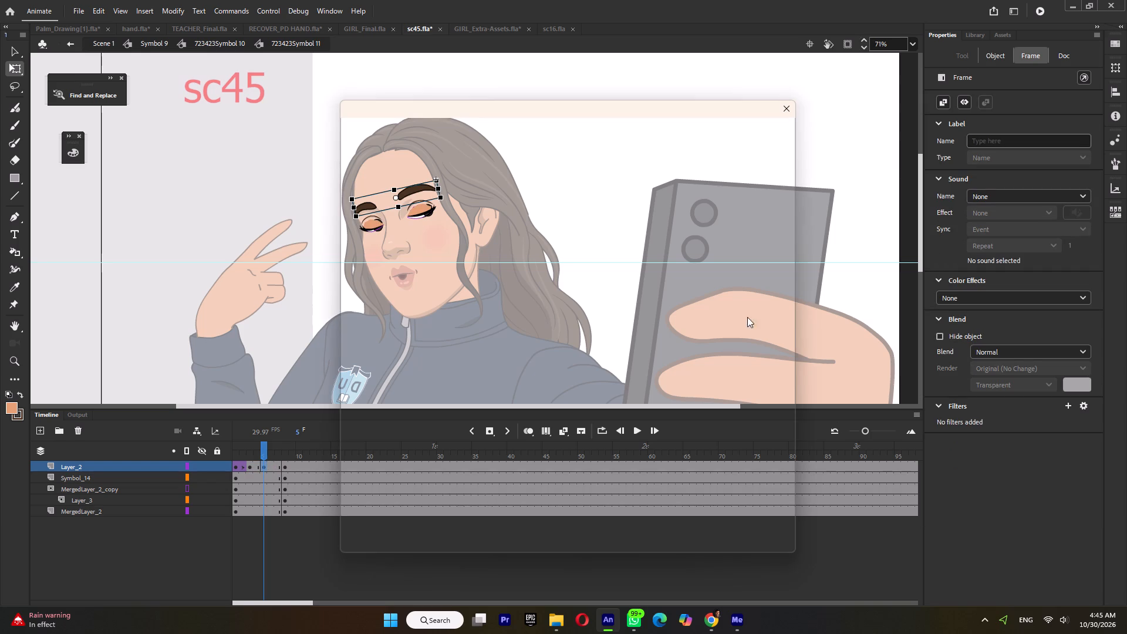
pyautogui.click(789, 107)
pyautogui.click(242, 464)
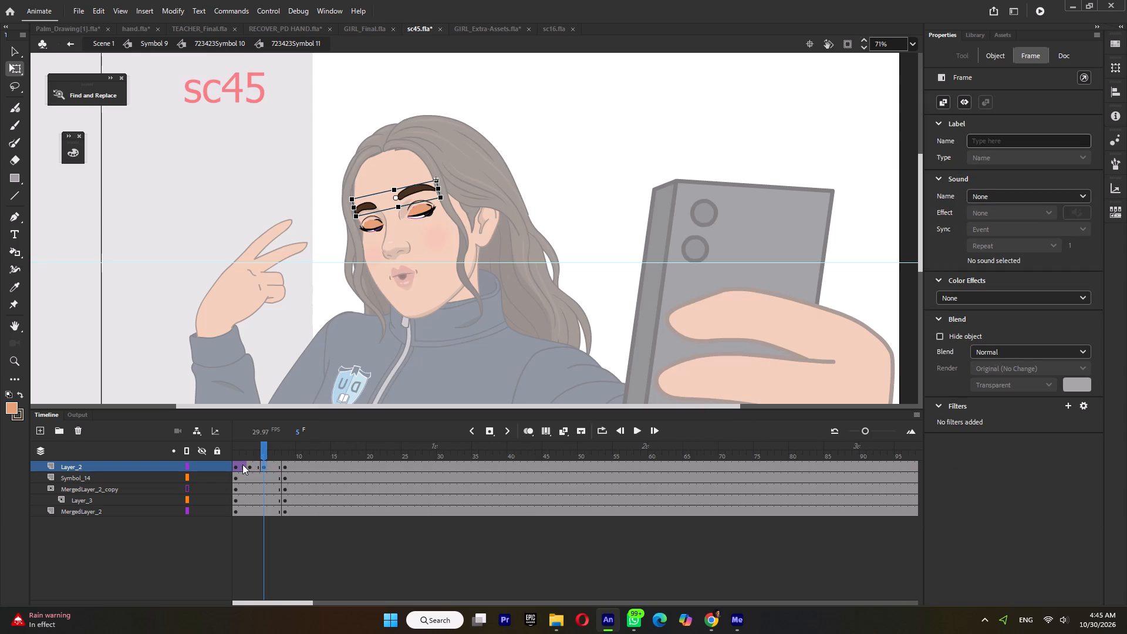
pyautogui.click(242, 464)
pyautogui.hotkey('ctrl', 'm')
pyautogui.click(242, 468)
pyautogui.hotkey('ctrl', 's')
pyautogui.click(276, 456)
pyautogui.click(301, 446)
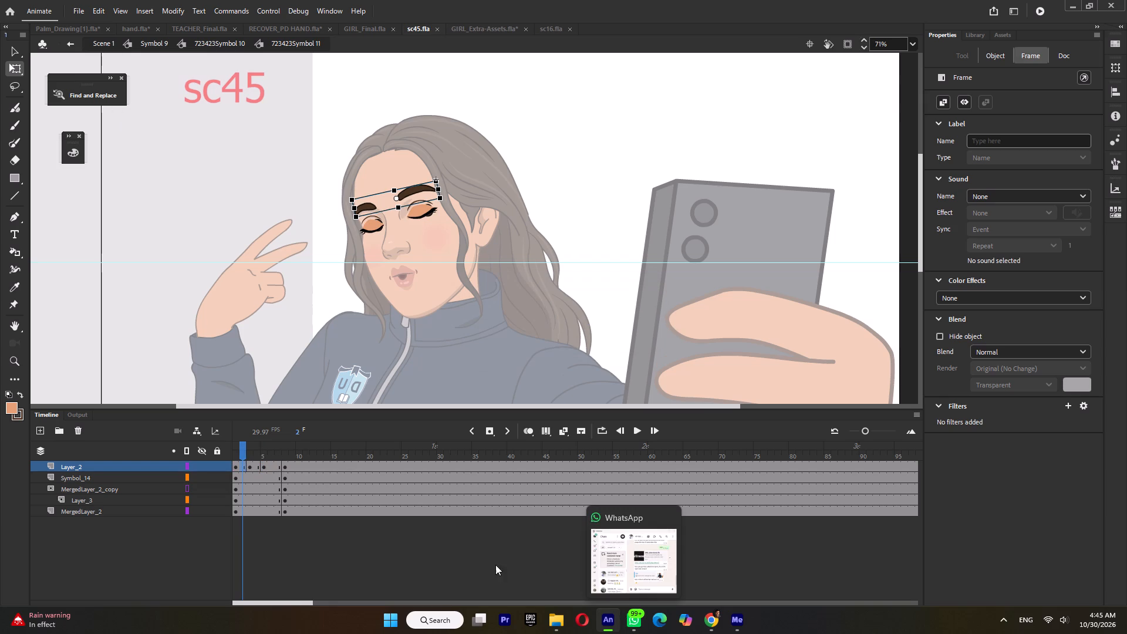
# Set the eyebrows at frame 5 to the frame 3 drawing and return to Symbol 9.
pyautogui.click(263, 468)
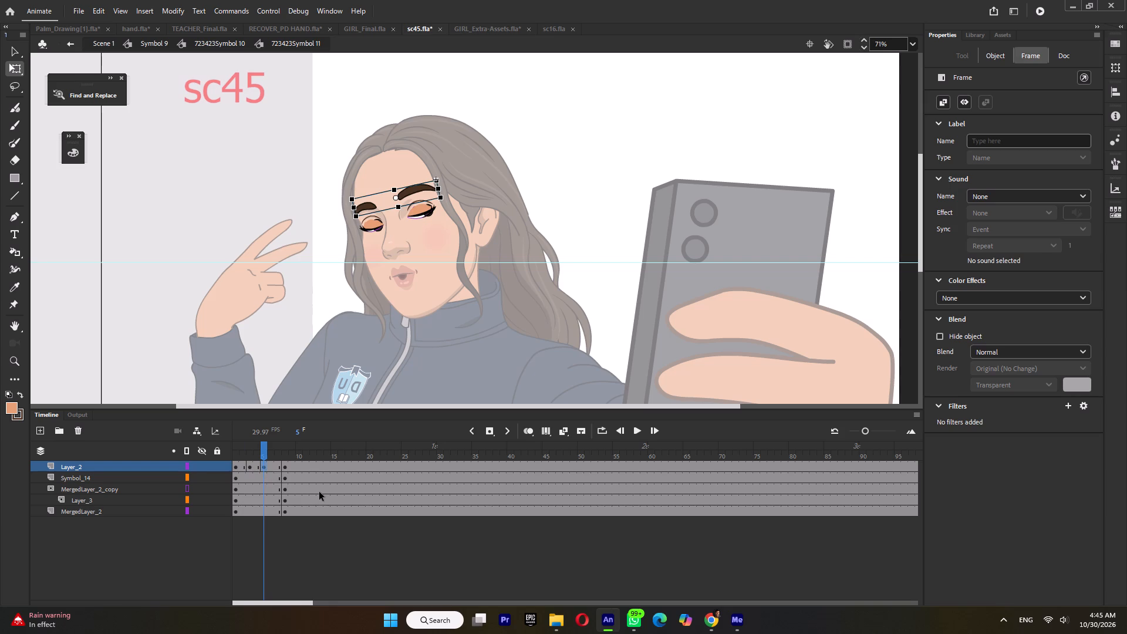
pyautogui.click(996, 54)
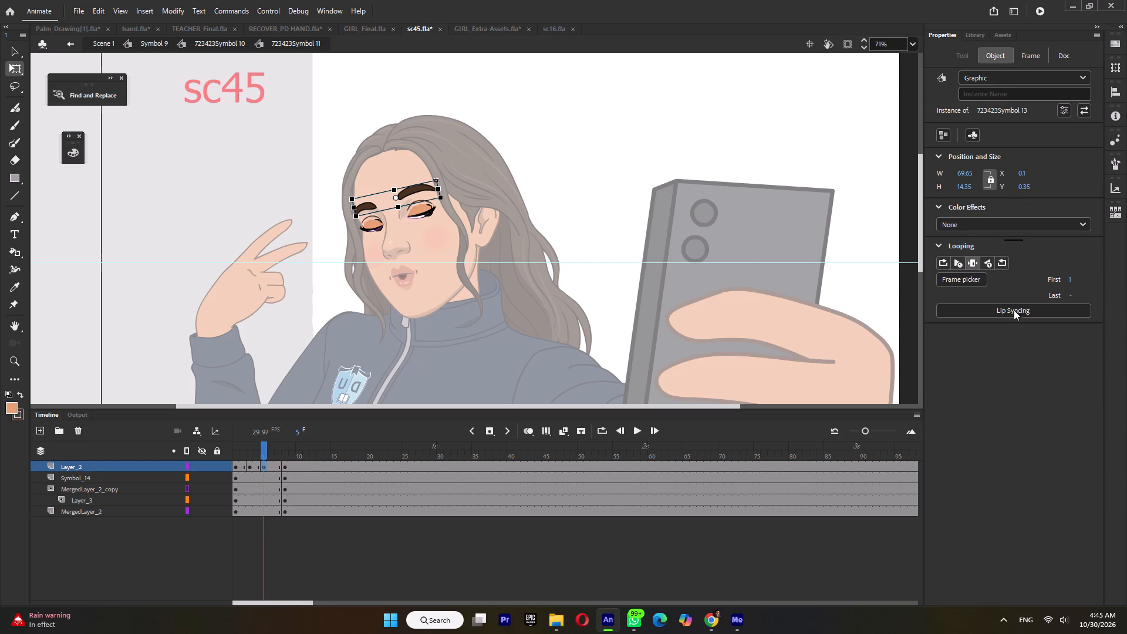
pyautogui.click(588, 188)
pyautogui.hotkey('ctrl', 's')
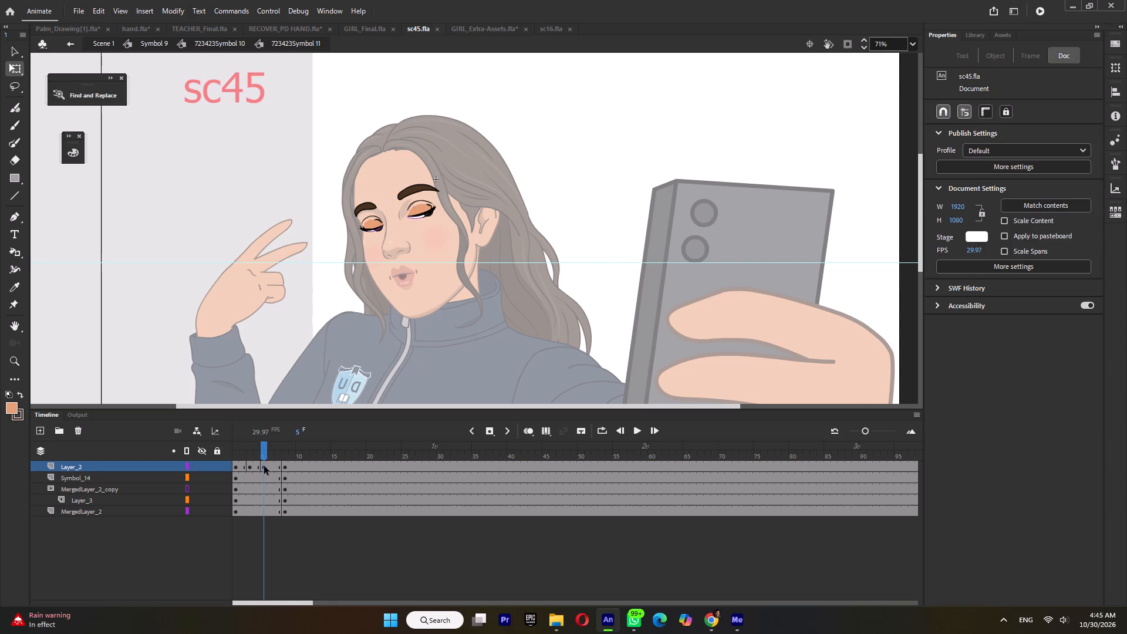
pyautogui.click(264, 466)
pyautogui.click(997, 54)
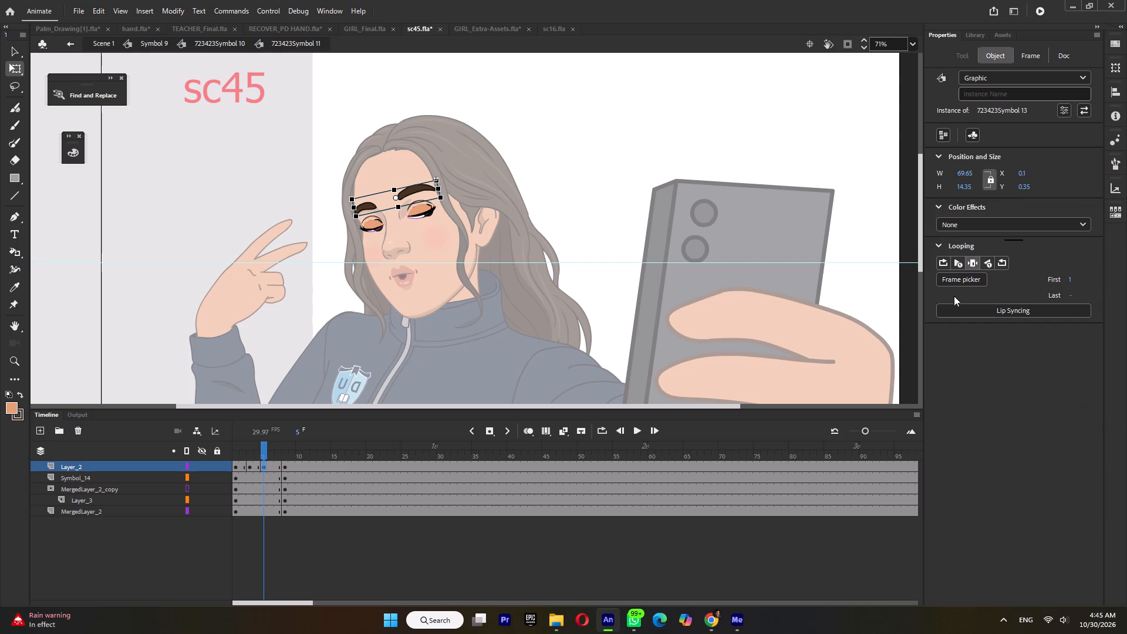
pyautogui.click(956, 279)
pyautogui.click(1028, 358)
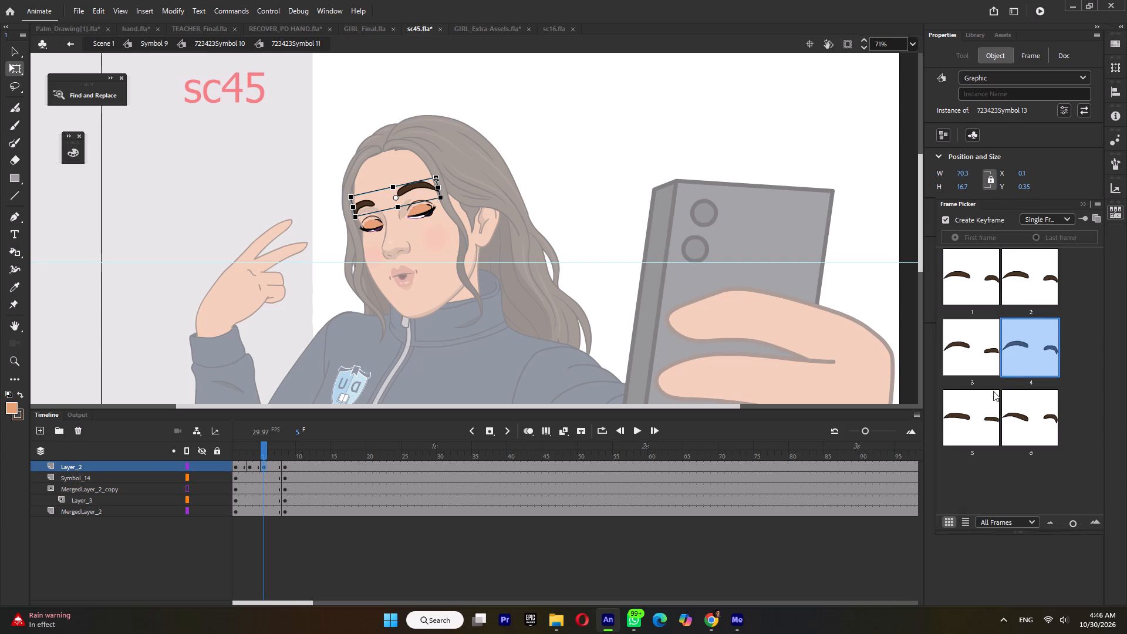
pyautogui.click(977, 360)
pyautogui.doubleClick(585, 193)
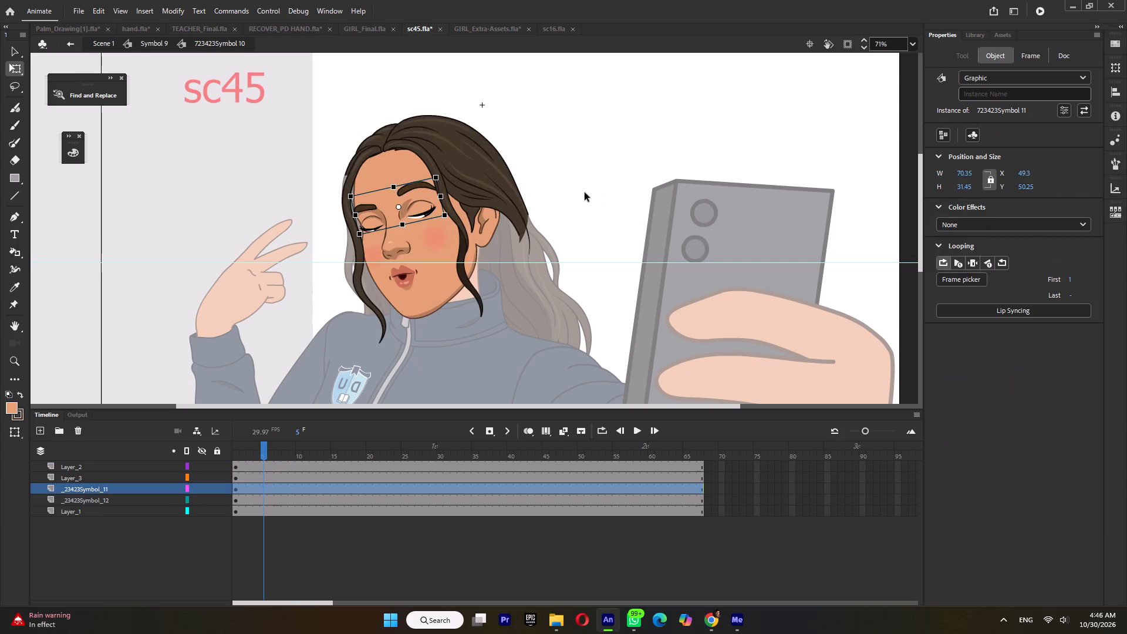
pyautogui.keyDown('ctrl'); pyautogui.scroll(-3, 585, 193); pyautogui.keyUp('ctrl')
pyautogui.doubleClick(220, 289)
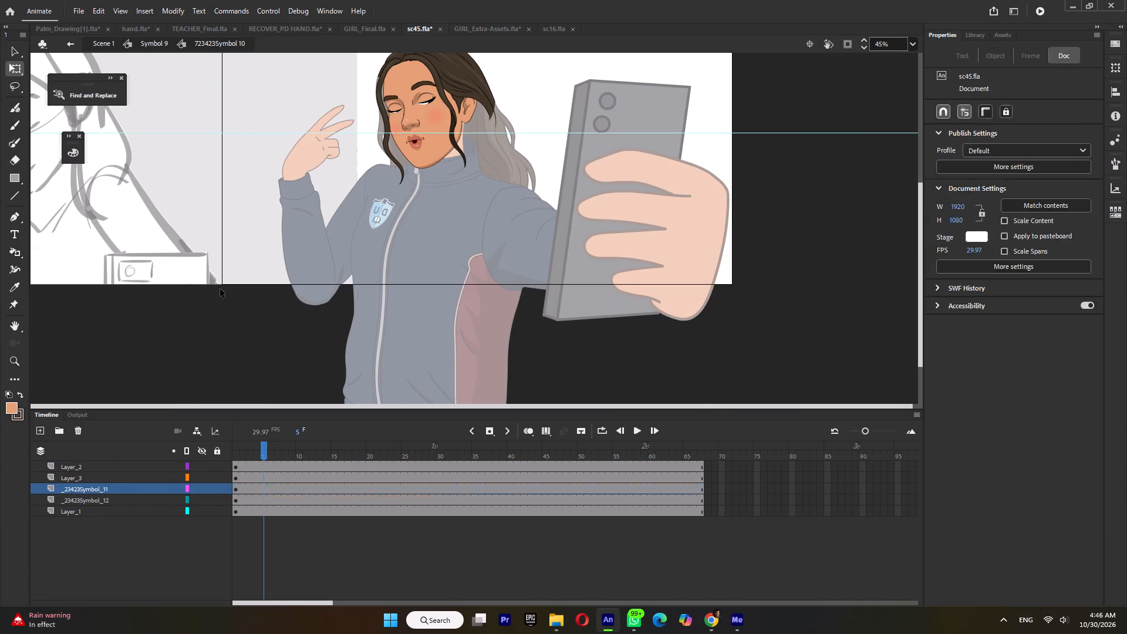
# Play back Symbol 9, and at frame 1 nudge the girl's head, torso, arms and phone left and slightly down.
pyautogui.keyDown('ctrl'); pyautogui.scroll(-4, 304, 341); pyautogui.keyUp('ctrl')
pyautogui.moveTo(254, 447); pyautogui.dragTo(220, 454)
pyautogui.press('Return')
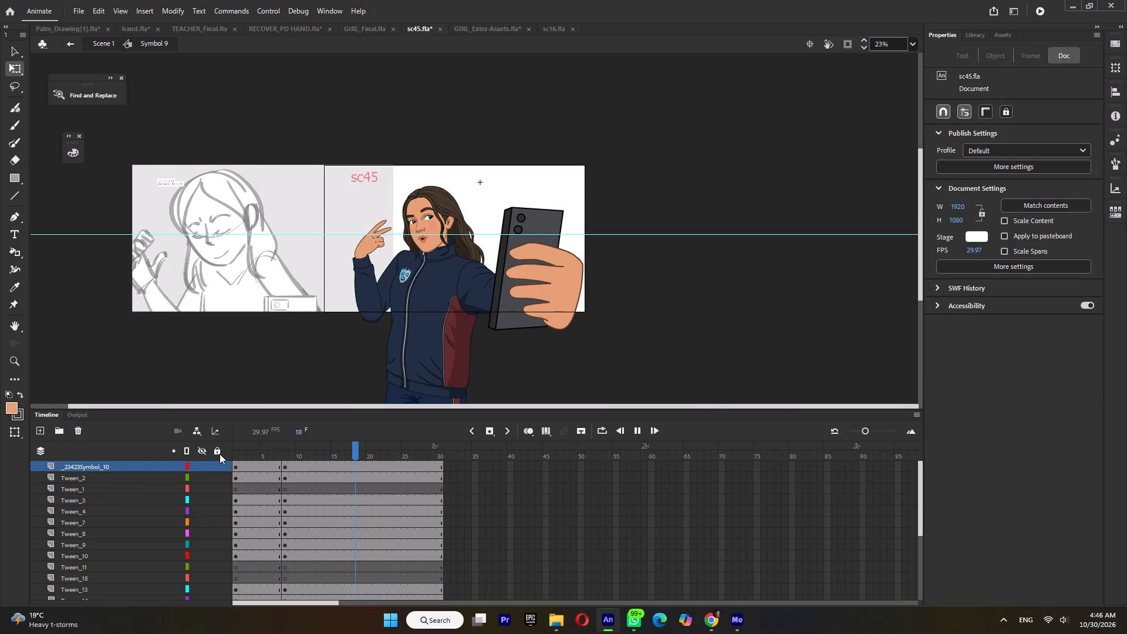
pyautogui.press('Return')
pyautogui.press('Return')
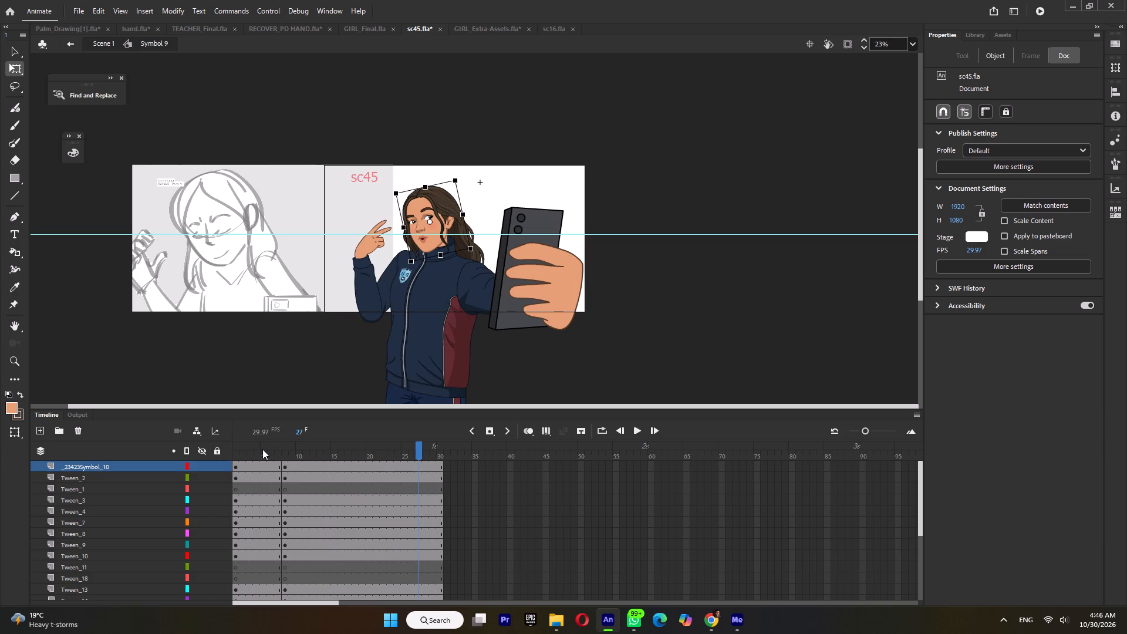
pyautogui.moveTo(262, 449); pyautogui.dragTo(220, 471)
pyautogui.click(398, 296)
pyautogui.moveTo(538, 130); pyautogui.dragTo(296, 463)
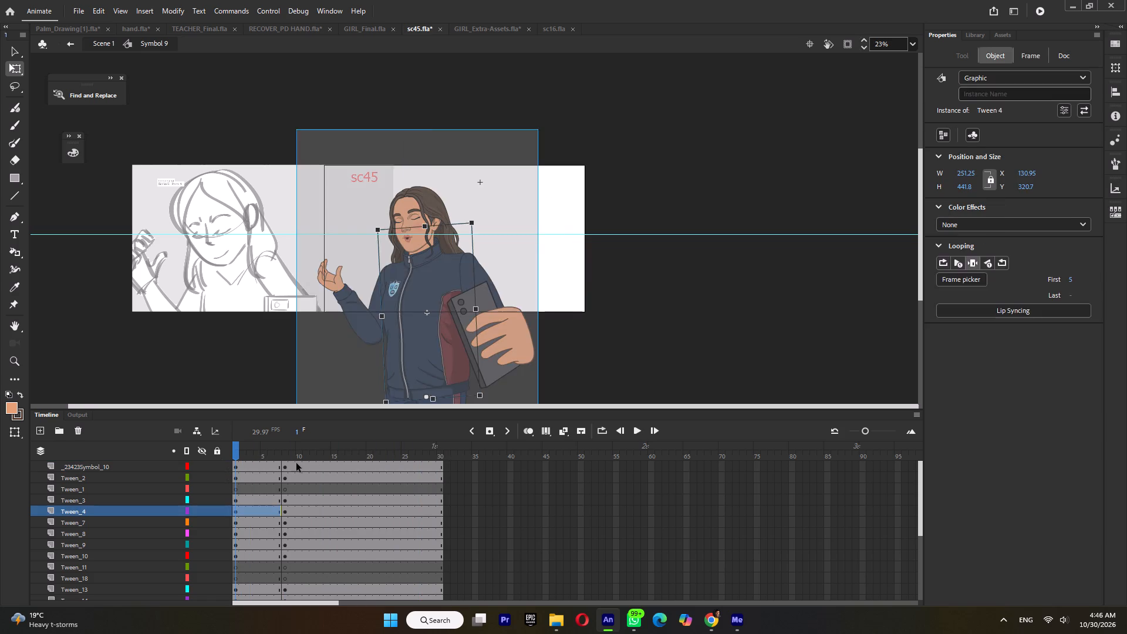
pyautogui.moveTo(296, 463); pyautogui.dragTo(296, 463)
pyautogui.press('Down')
pyautogui.press('Down')
pyautogui.press('Down')
pyautogui.press('Down')
pyautogui.press('Down')
pyautogui.press('Down')
pyautogui.press('Down')
pyautogui.press('Down')
pyautogui.press('Down')
pyautogui.press('Down')
pyautogui.press('Left')
pyautogui.press('Left')
pyautogui.press('Left')
pyautogui.press('Left')
pyautogui.press('Left')
pyautogui.press('Left')
pyautogui.press('Left')
pyautogui.press('Left')
pyautogui.press('Left')
pyautogui.press('Left')
pyautogui.press('Left')
pyautogui.press('Left')
pyautogui.press('Left')
pyautogui.press('Left')
pyautogui.press('Left')
pyautogui.press('Left')
pyautogui.press('Left')
pyautogui.press('Left')
pyautogui.press('Left')
pyautogui.press('Left')
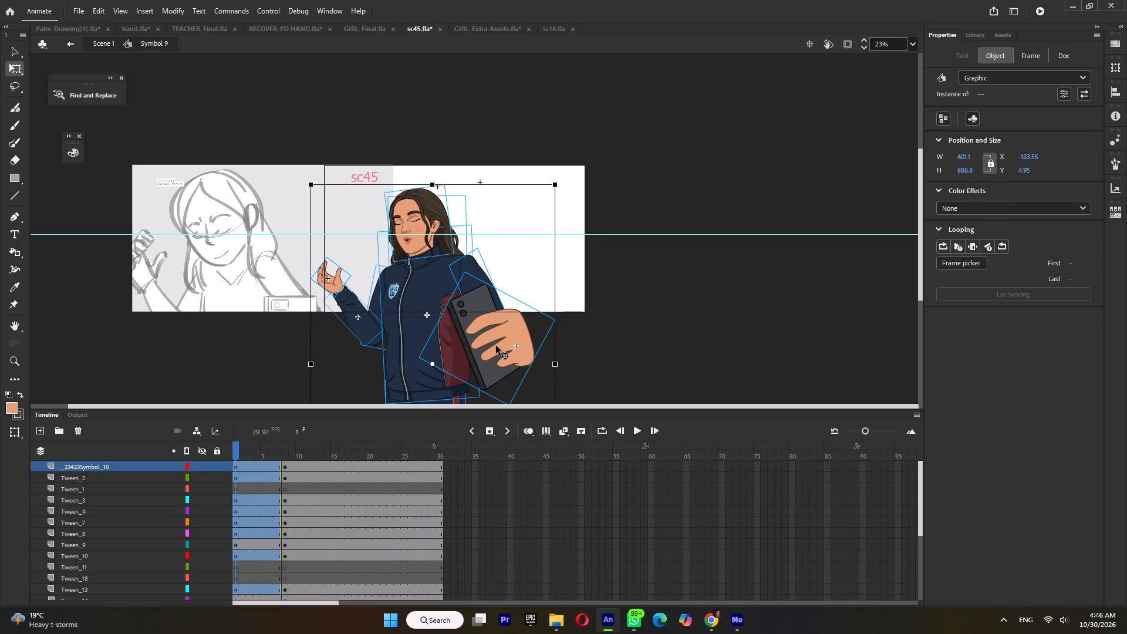
# Play back the Symbol 9 animation, return to Scene 1 and save the file.
pyautogui.press('Return')
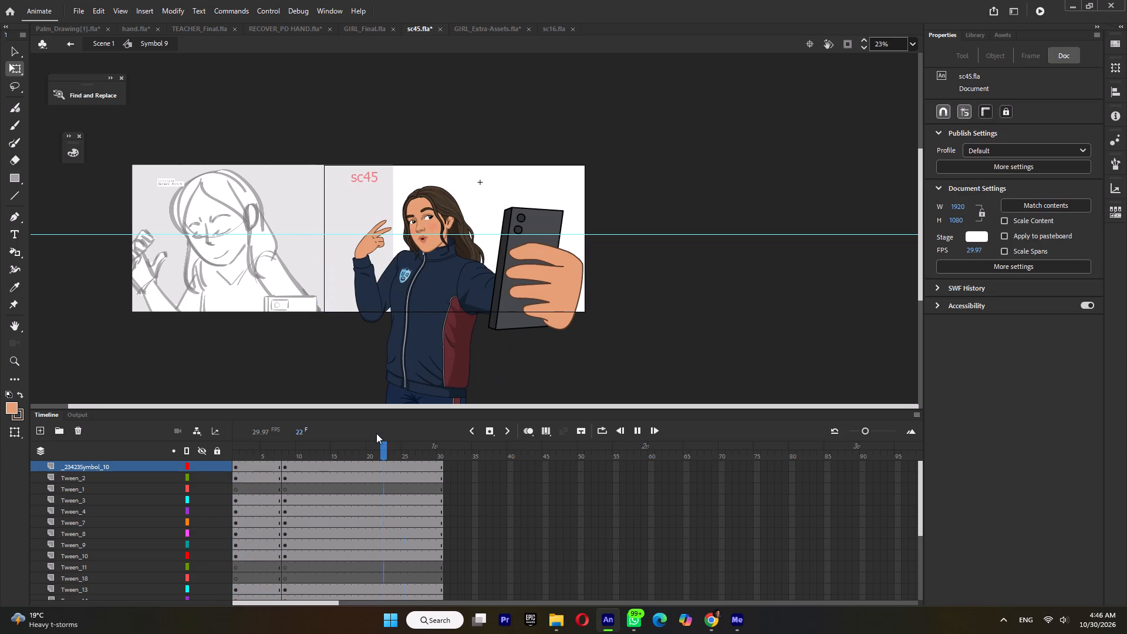
pyautogui.press('Return')
pyautogui.click(257, 452)
pyautogui.press('Return')
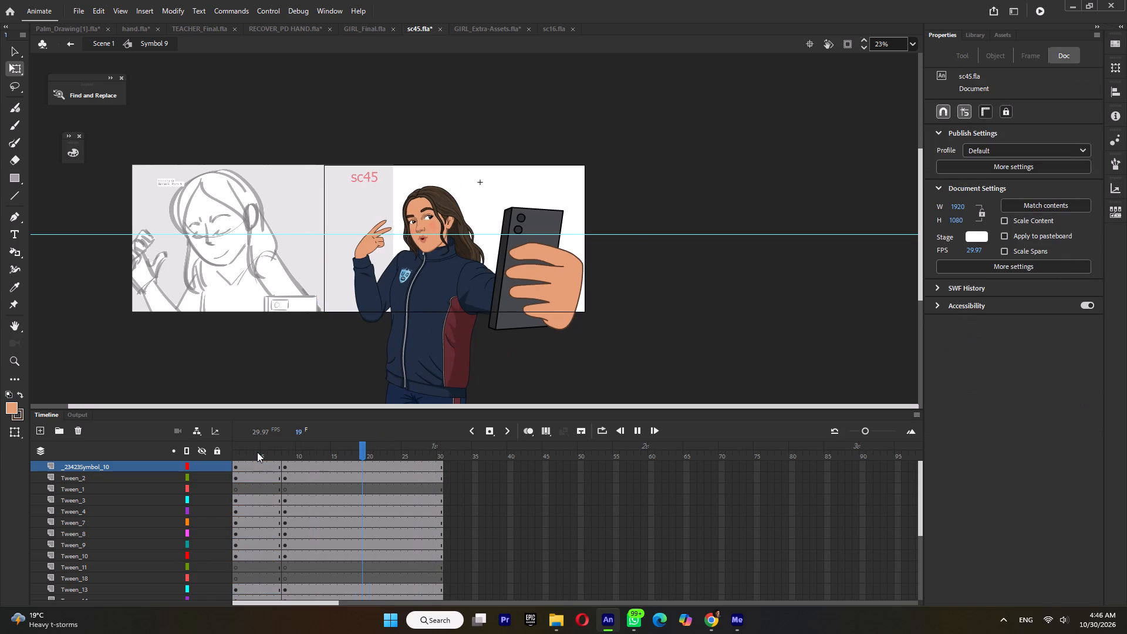
pyautogui.press('Return')
pyautogui.doubleClick(663, 303)
pyautogui.hotkey('ctrl', 's')
# Move the storyboard reference onto the stage at X 0, Y 0.
pyautogui.click(233, 272)
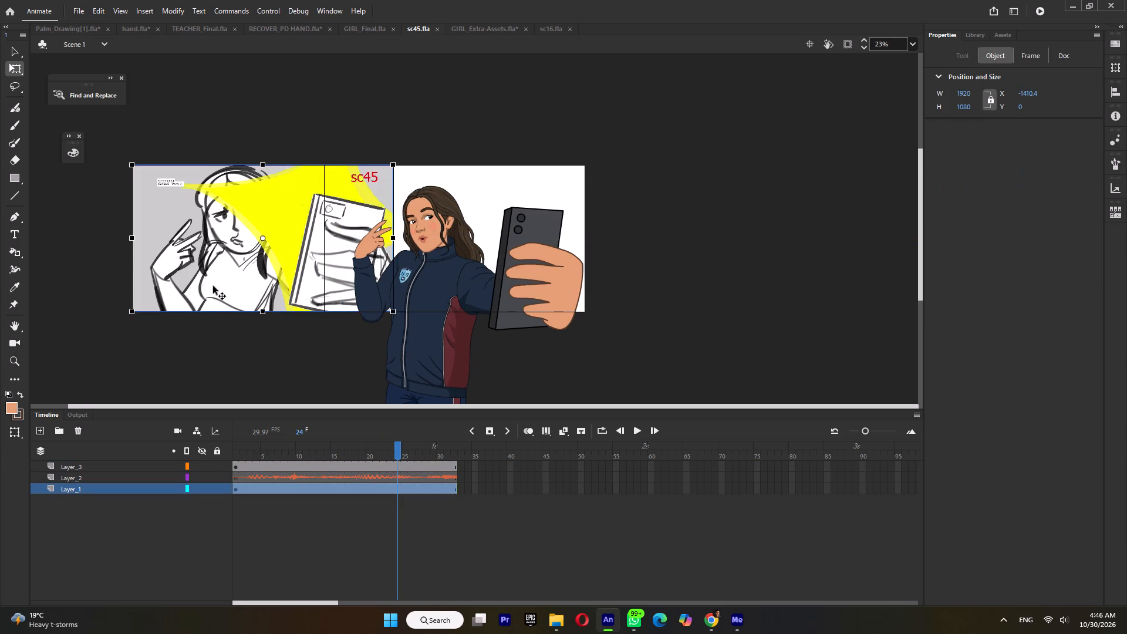
pyautogui.moveTo(213, 286); pyautogui.dragTo(407, 283)
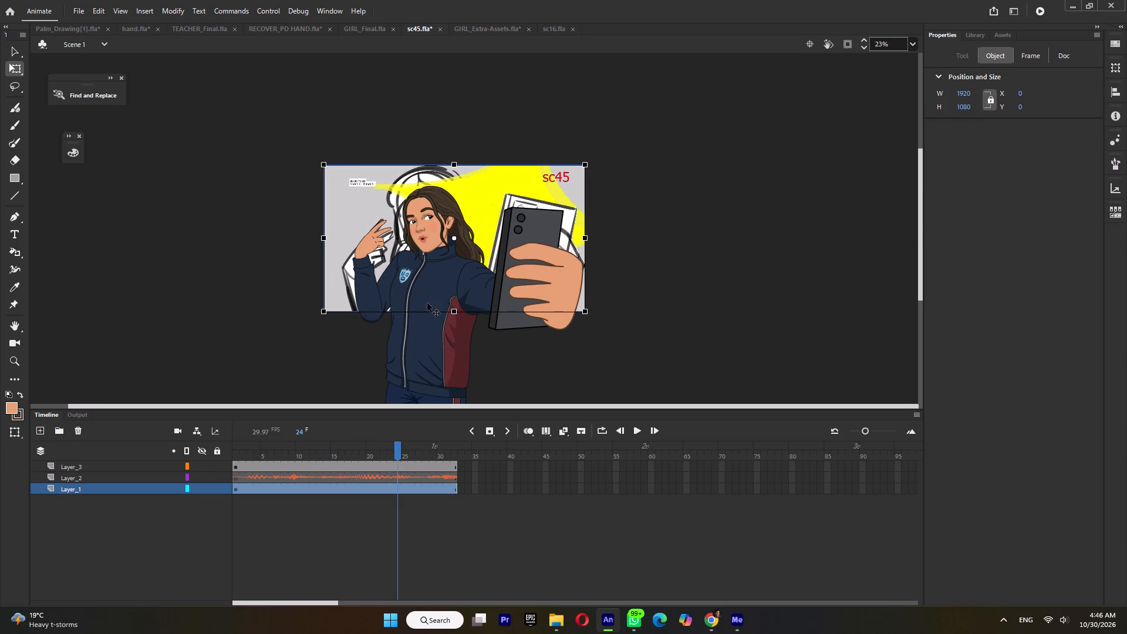
# Scale the Symbol 9 girl up to about 2150 × 3119, reposition her over the storyboard's selfie pose and save the file.
pyautogui.click(430, 300)
pyautogui.moveTo(427, 306); pyautogui.dragTo(428, 295)
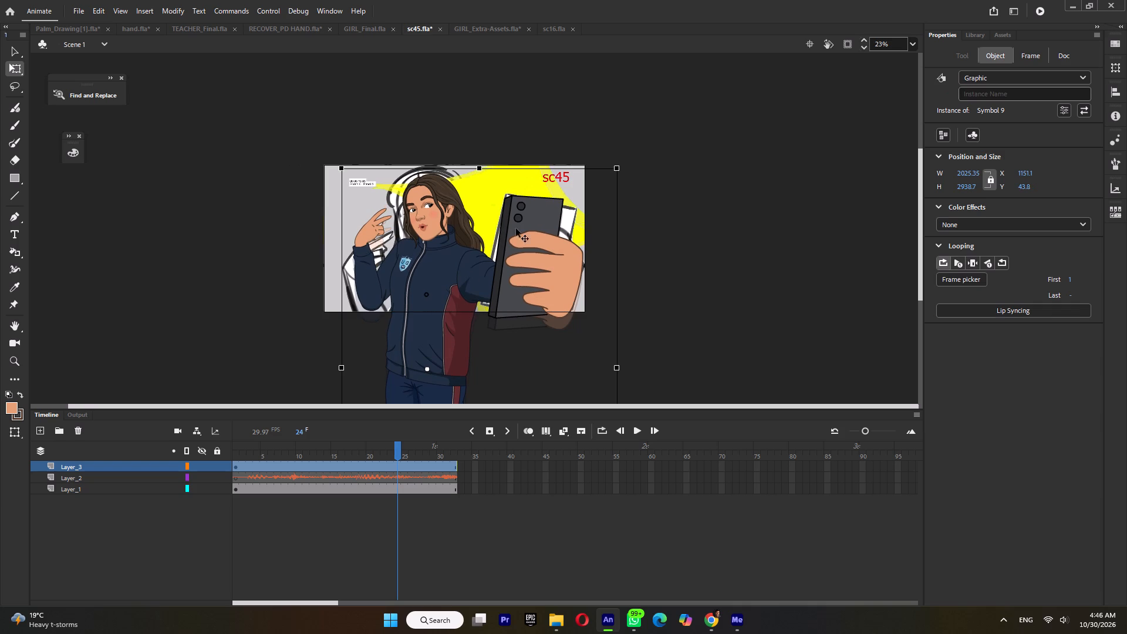
pyautogui.keyDown('shift'); pyautogui.moveTo(618, 170); pyautogui.dragTo(632, 158); pyautogui.keyUp('shift')
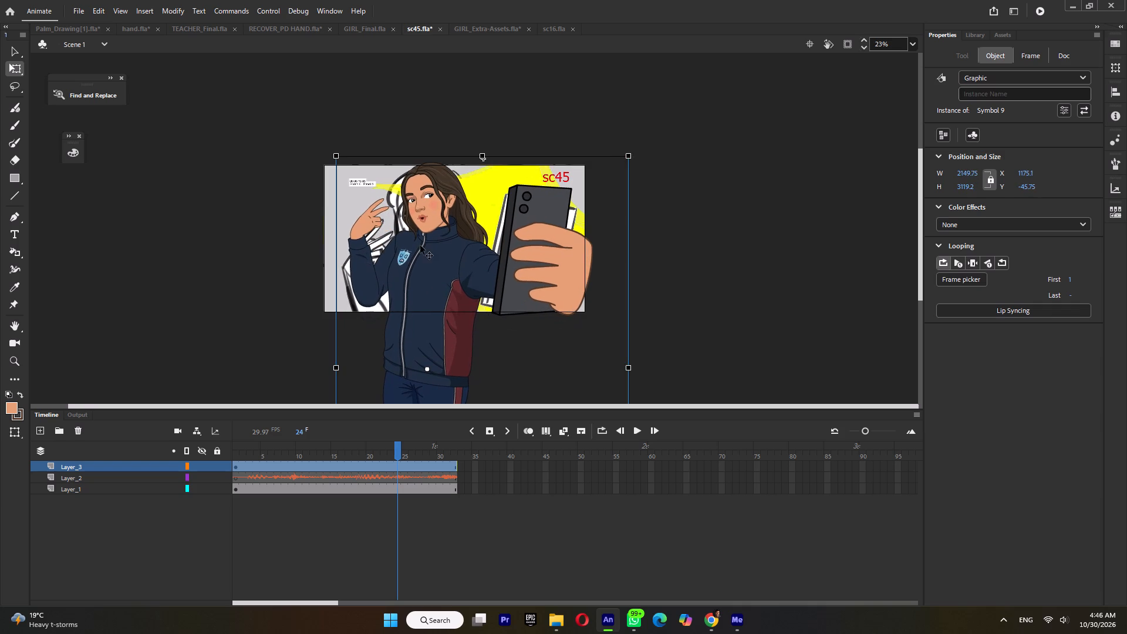
pyautogui.moveTo(427, 235); pyautogui.dragTo(427, 252)
pyautogui.moveTo(535, 257); pyautogui.dragTo(532, 257)
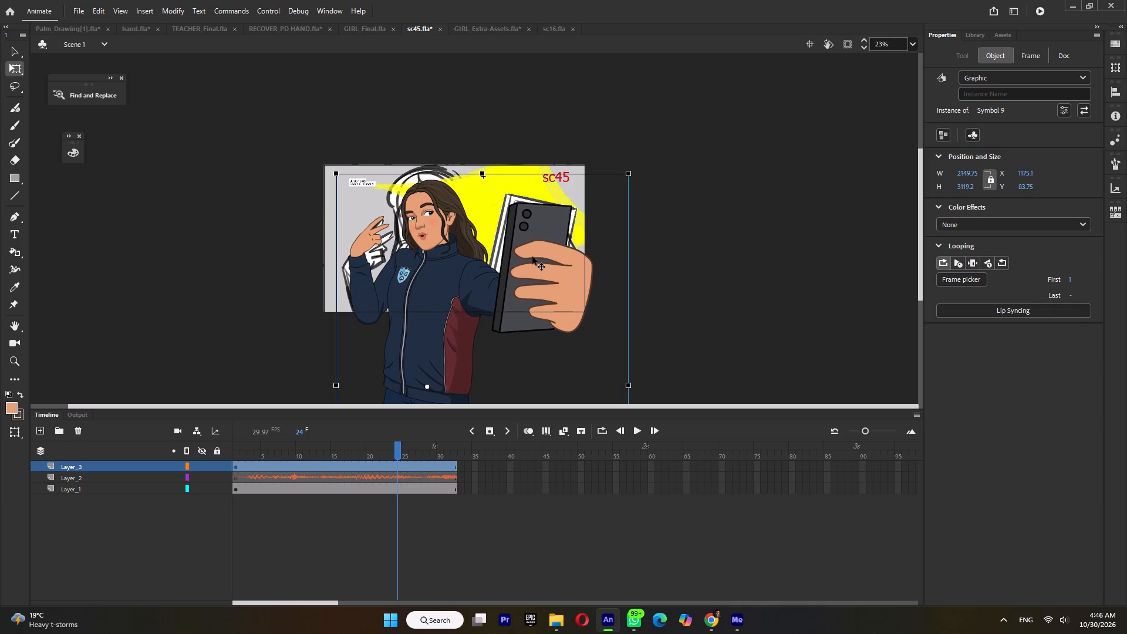
pyautogui.moveTo(532, 257); pyautogui.dragTo(529, 257)
pyautogui.hotkey('ctrl', 's')
# Inside Symbol 9 at frame 1, select the girl's upper-body parts and shift them slightly right to suit the storyboard.
pyautogui.moveTo(246, 451); pyautogui.dragTo(239, 478)
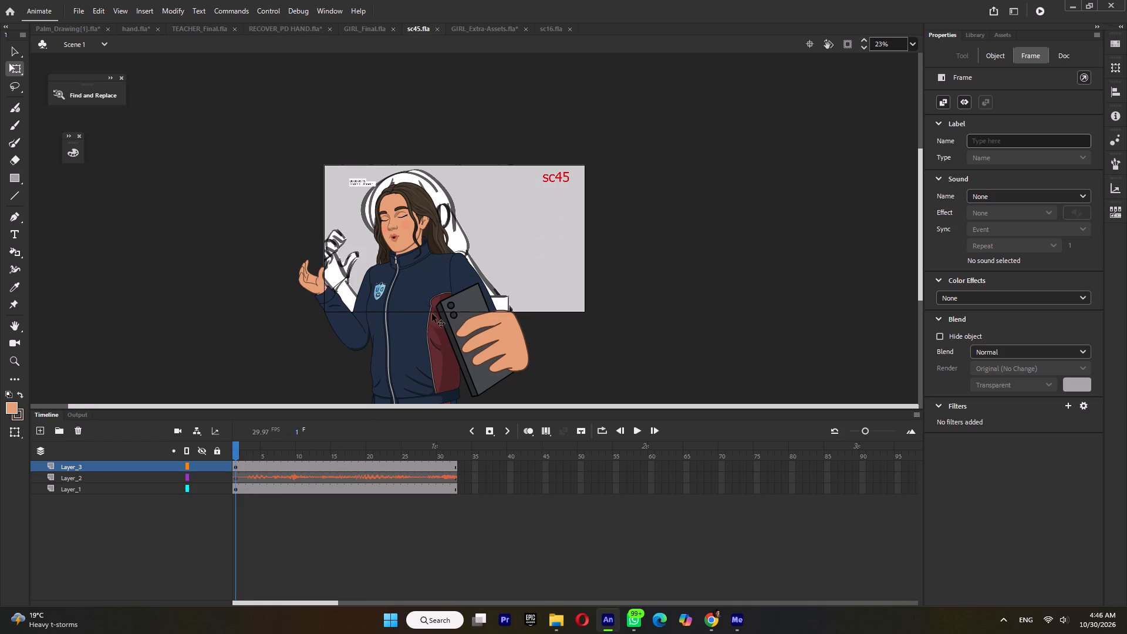
pyautogui.doubleClick(427, 316)
pyautogui.moveTo(593, 151); pyautogui.dragTo(235, 452)
pyautogui.click(412, 301)
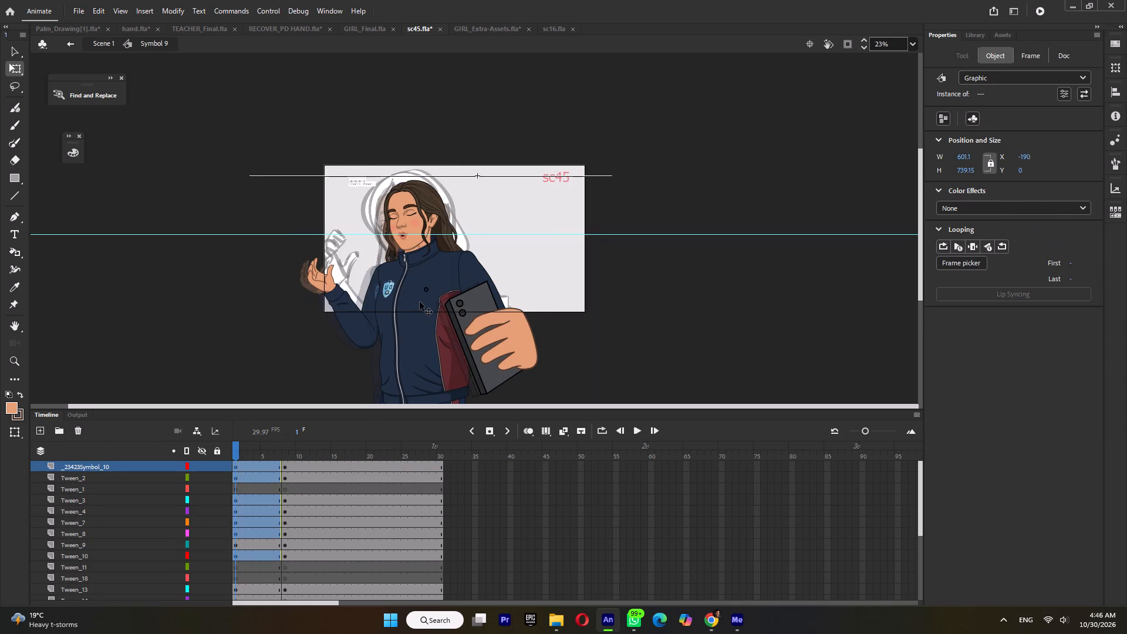
# Move the raised forearm and hand's pivot to the elbow and rotate them clockwise toward the storyboard's hand at frame 1.
pyautogui.click(322, 356)
pyautogui.moveTo(266, 265); pyautogui.dragTo(339, 311)
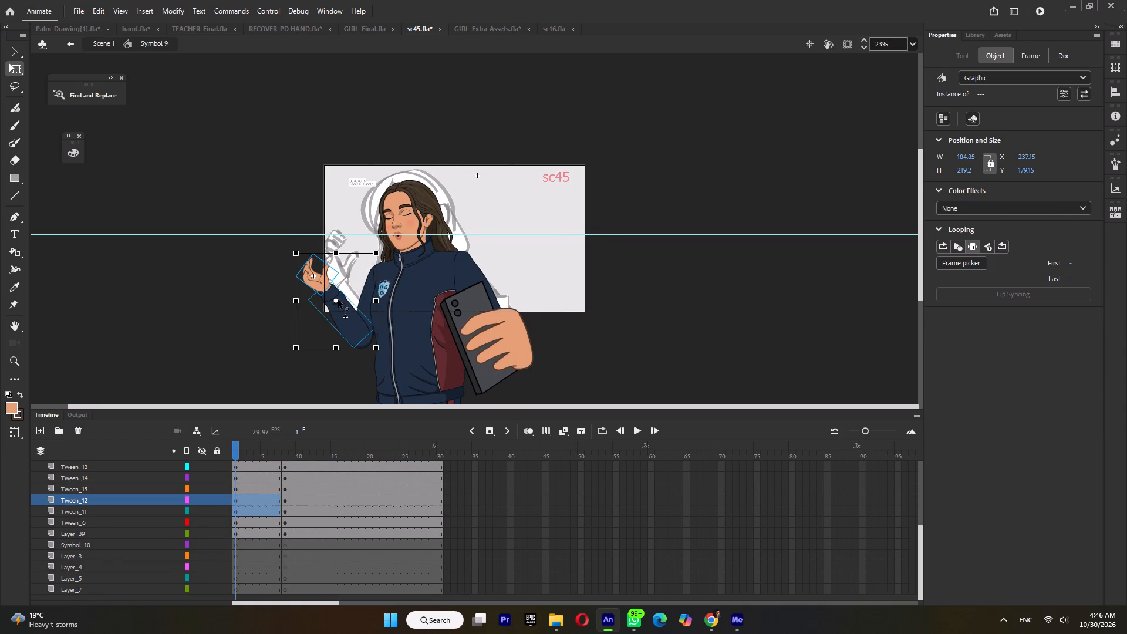
pyautogui.moveTo(338, 299); pyautogui.dragTo(354, 329)
pyautogui.moveTo(288, 261); pyautogui.dragTo(306, 244)
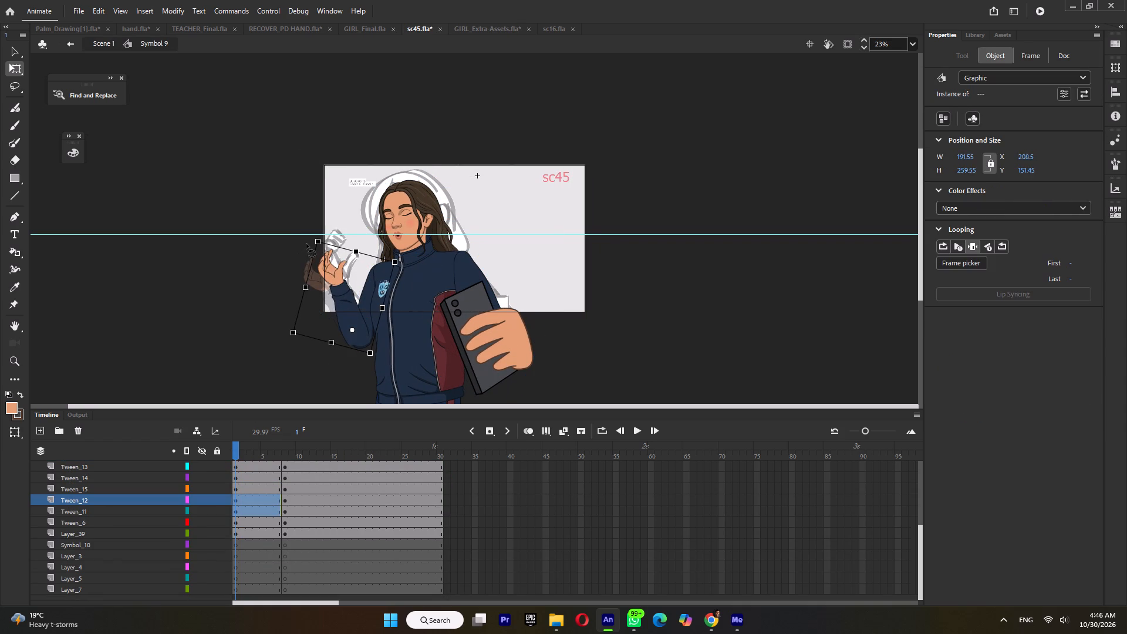
pyautogui.moveTo(306, 244); pyautogui.dragTo(304, 251)
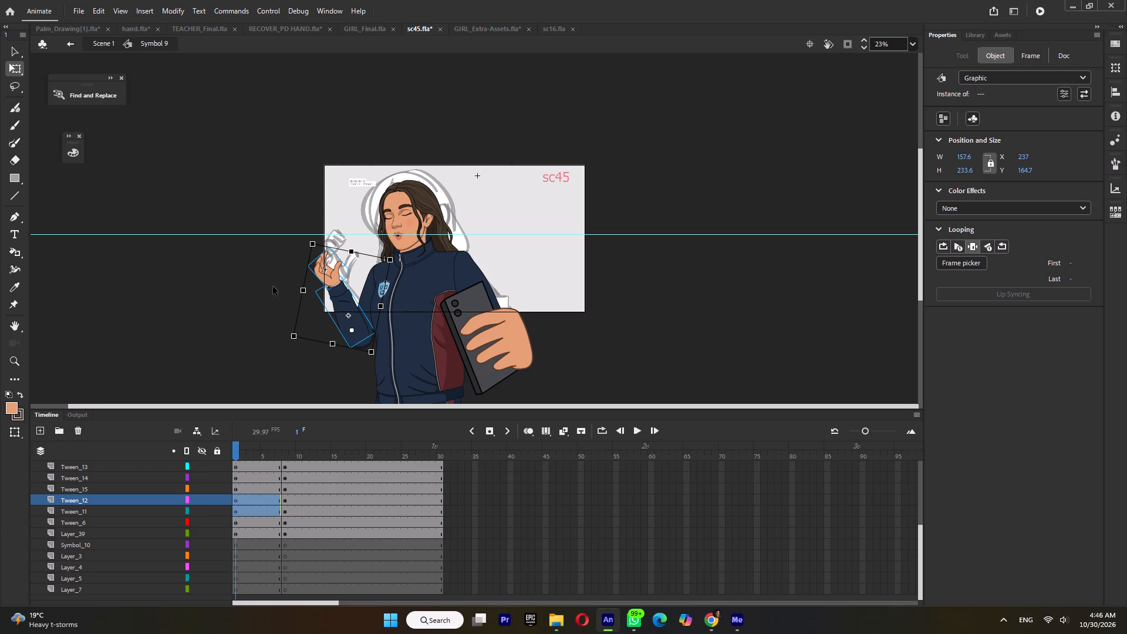
# Exit Symbol 9 to the main scene and save sc45.fla.
pyautogui.doubleClick(262, 300)
pyautogui.hotkey('ctrl', 's')
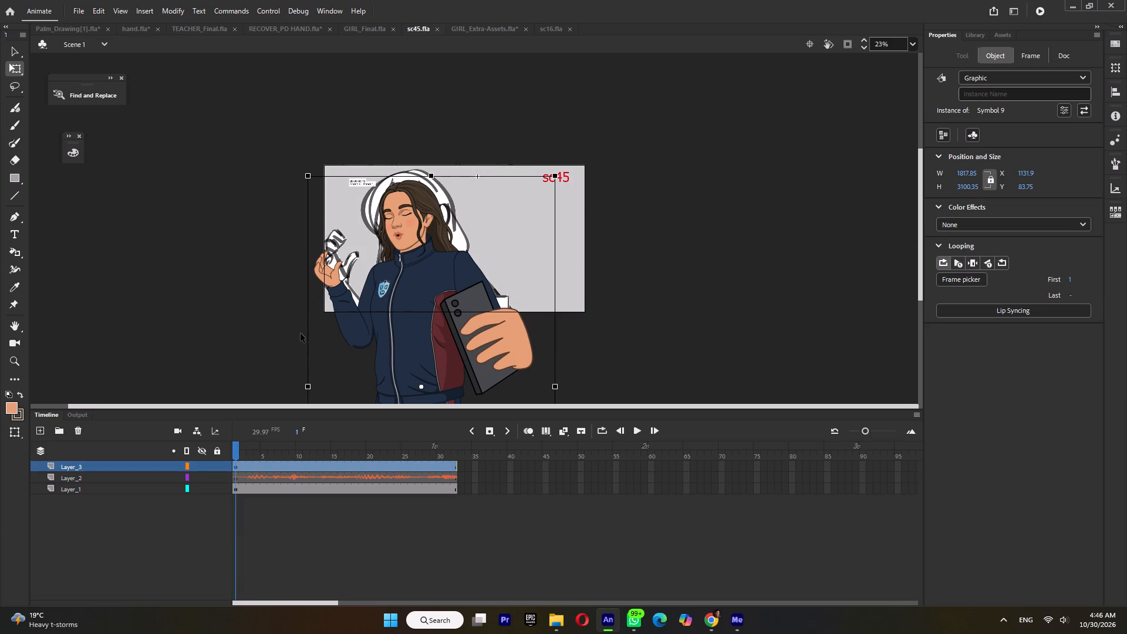
# Export the entire sc45 movie as H.264 video at 1920 × 1080 to the ep06 shots video folder as sc45.
pyautogui.click(75, 8)
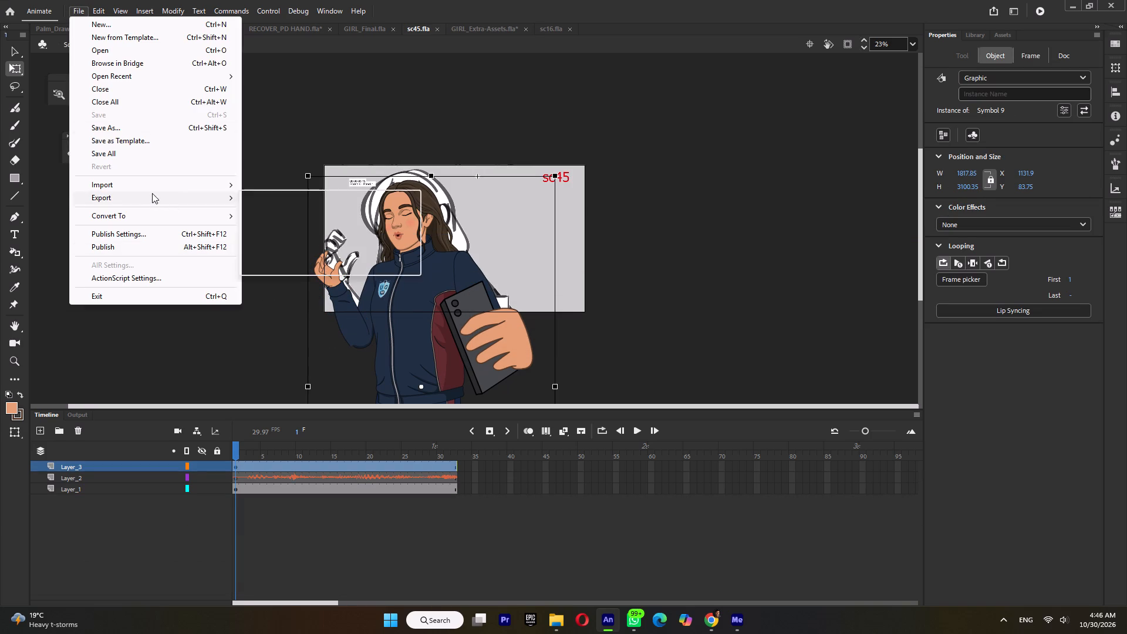
pyautogui.click(152, 193)
pyautogui.click(305, 240)
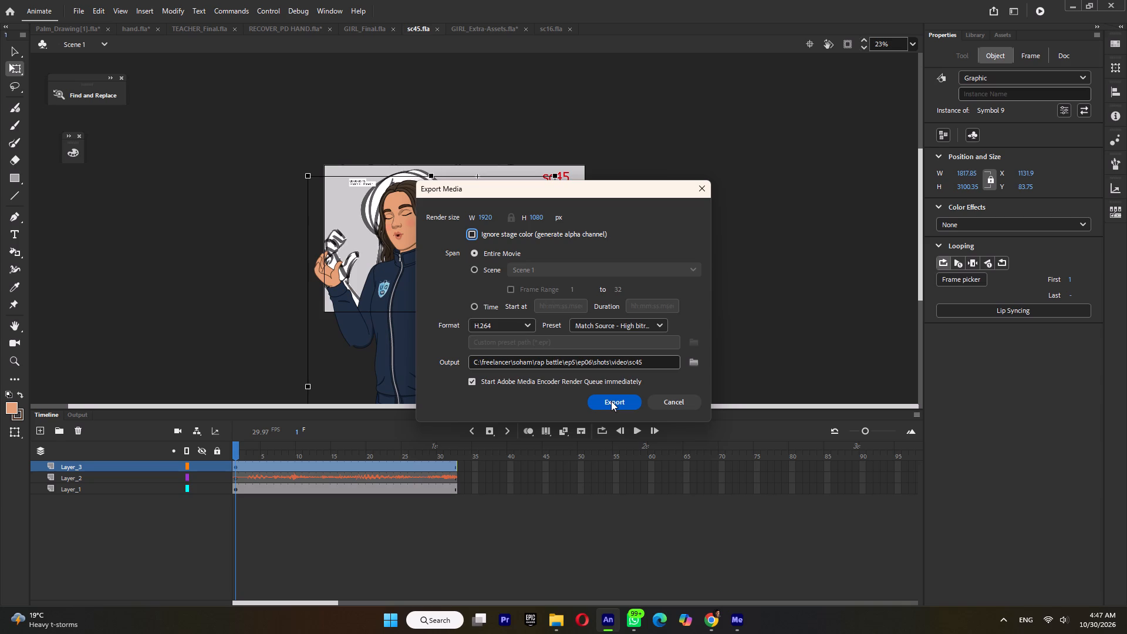
pyautogui.click(629, 404)
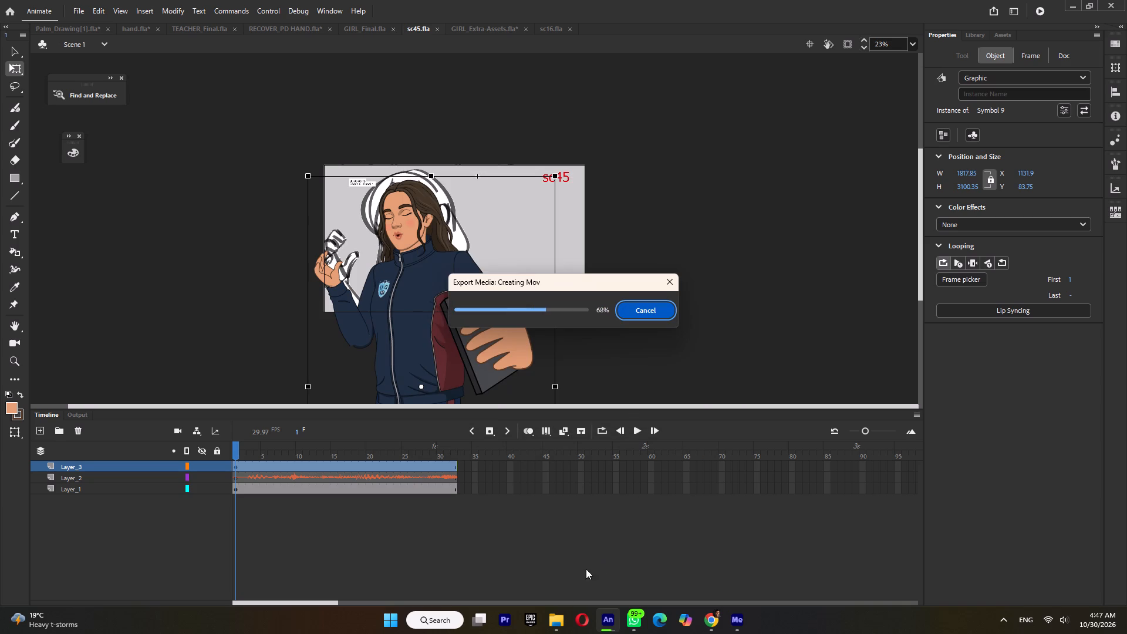
# In File Explorer's ep06 shots folder, select sc16 to sc45, and separately sc46 to sc65, to compare finished and remaining shots.
pyautogui.click(551, 620)
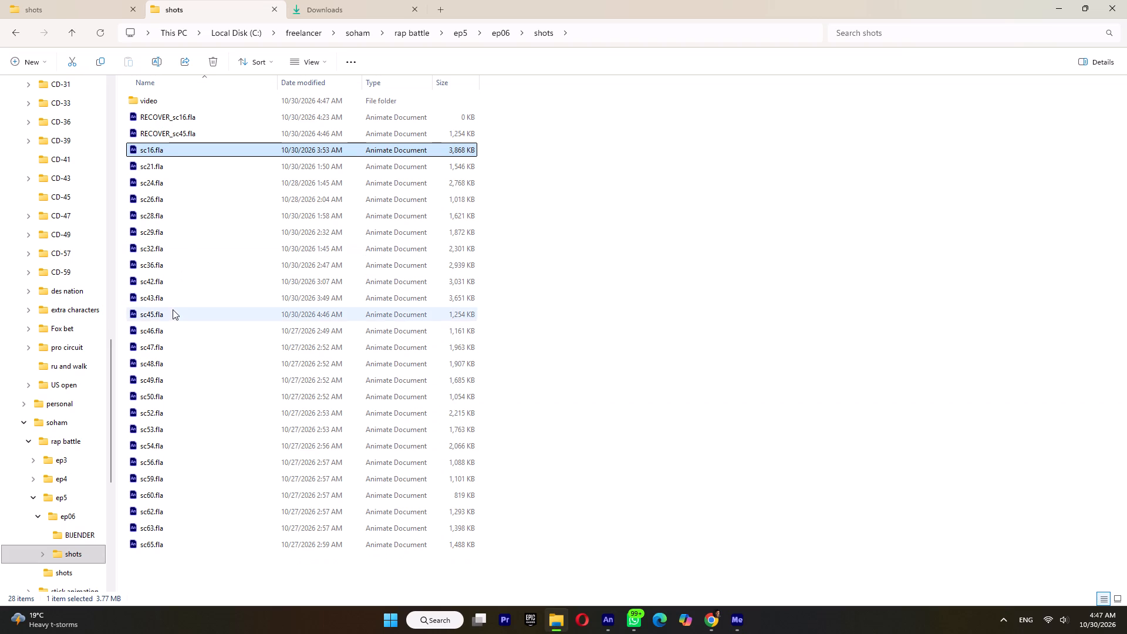
pyautogui.click(170, 316)
pyautogui.keyDown('shift'); pyautogui.click(166, 152); pyautogui.keyUp('shift')
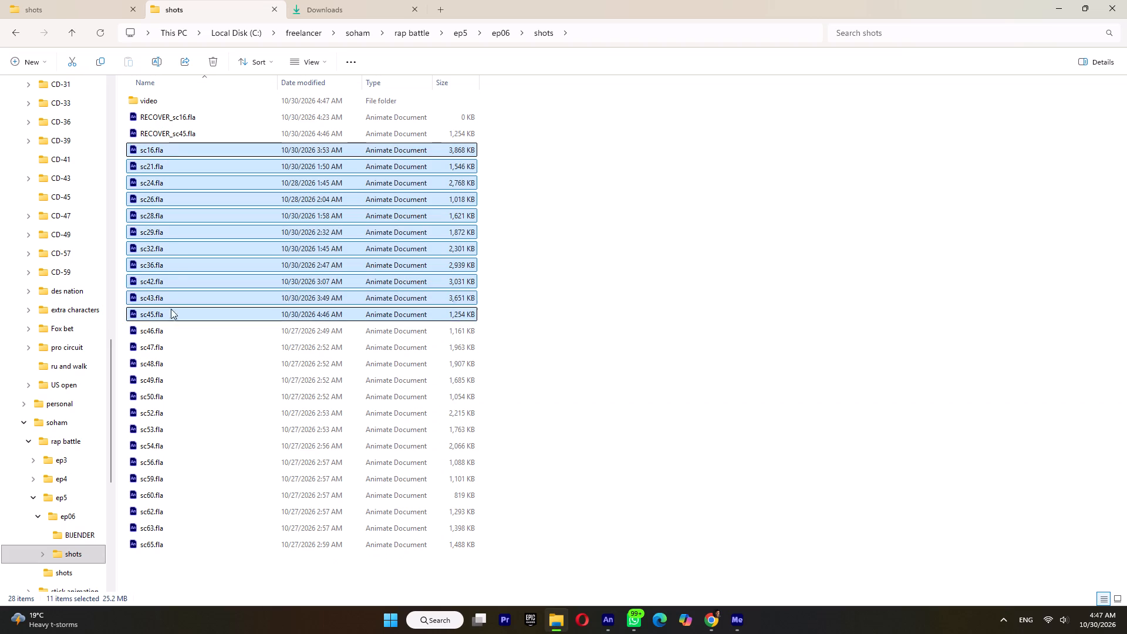
pyautogui.click(163, 329)
pyautogui.keyDown('shift'); pyautogui.click(156, 544); pyautogui.keyUp('shift')
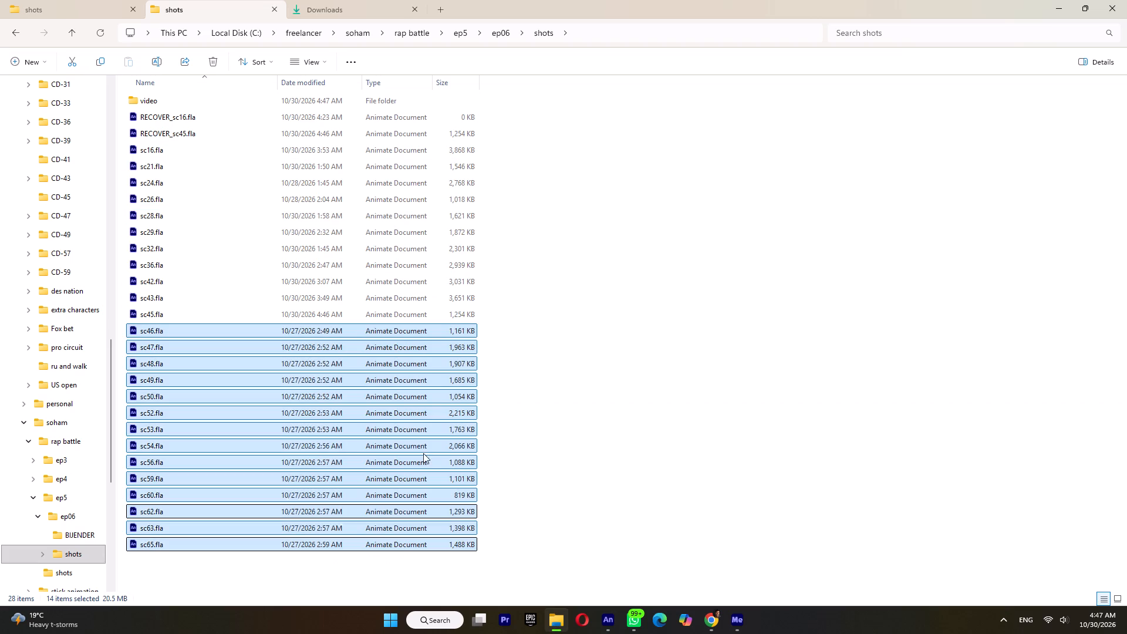
pyautogui.click(1086, 10)
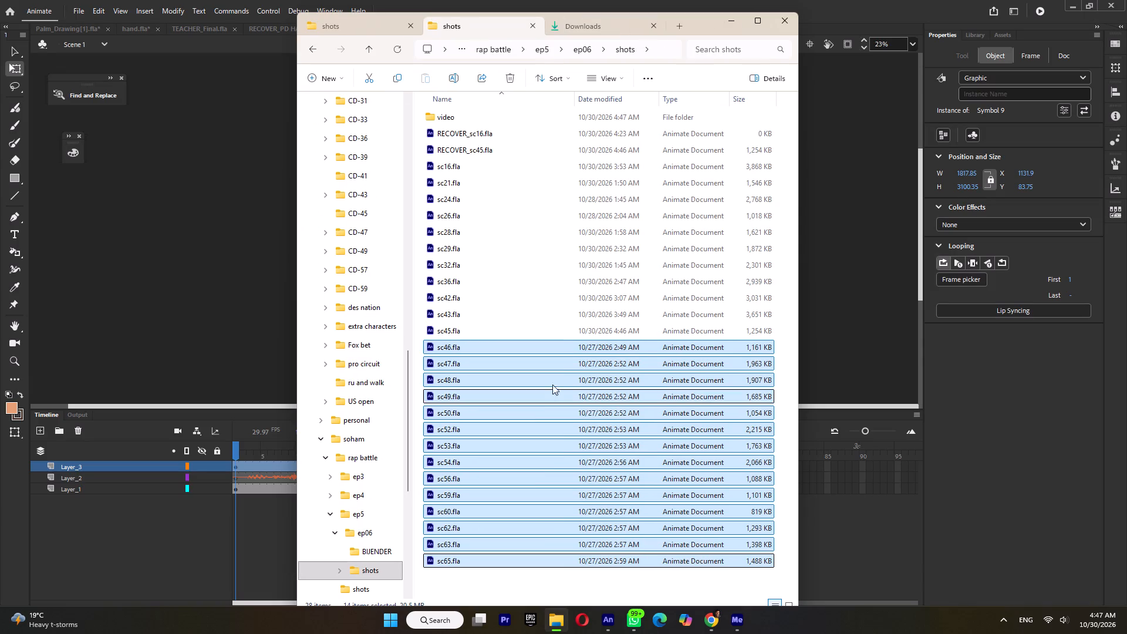
# Back in Animate, save sc45.fla and close the sc16.fla document.
pyautogui.click(214, 269)
pyautogui.click(679, 359)
pyautogui.hotkey('ctrl', 's')
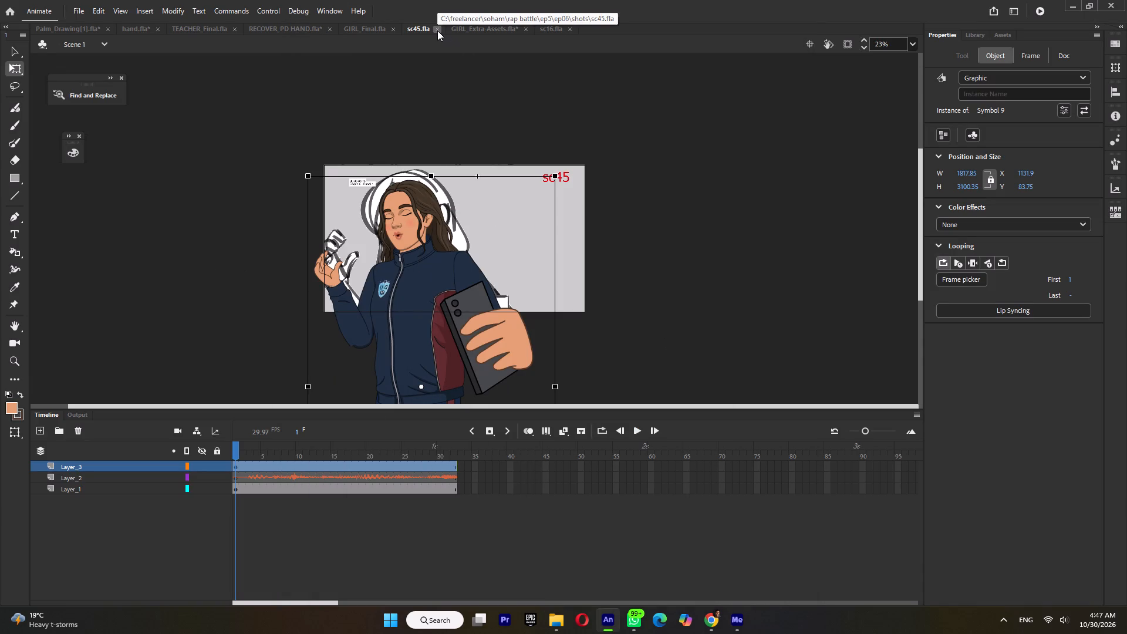
pyautogui.click(569, 31)
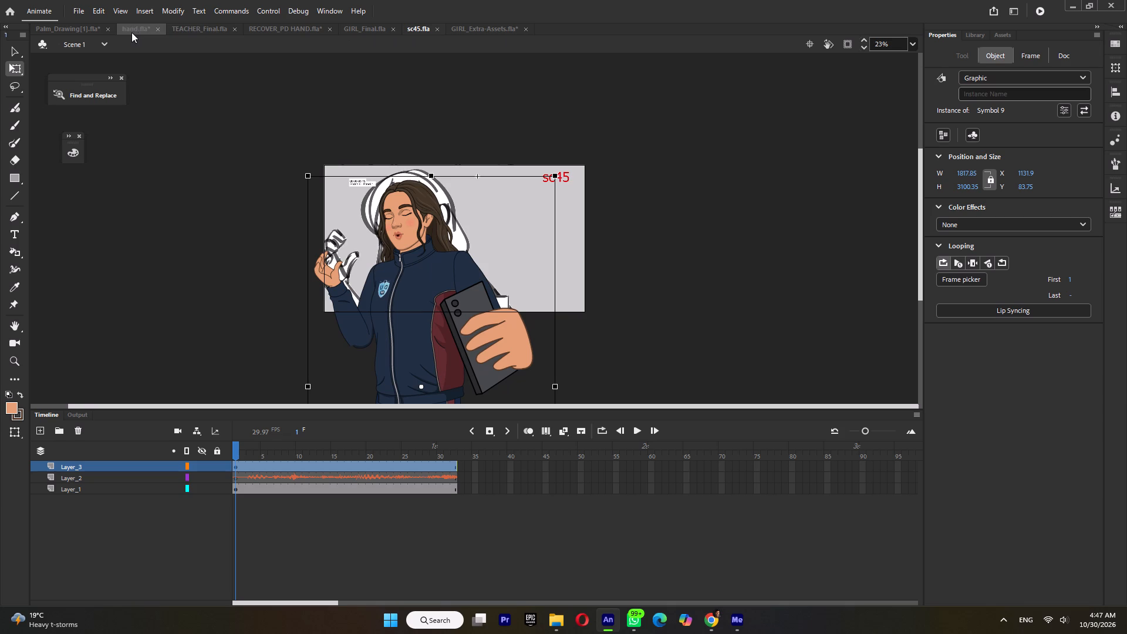
# Open sc46.fla from the ep06 shots folder in File Explorer.
pyautogui.click(551, 627)
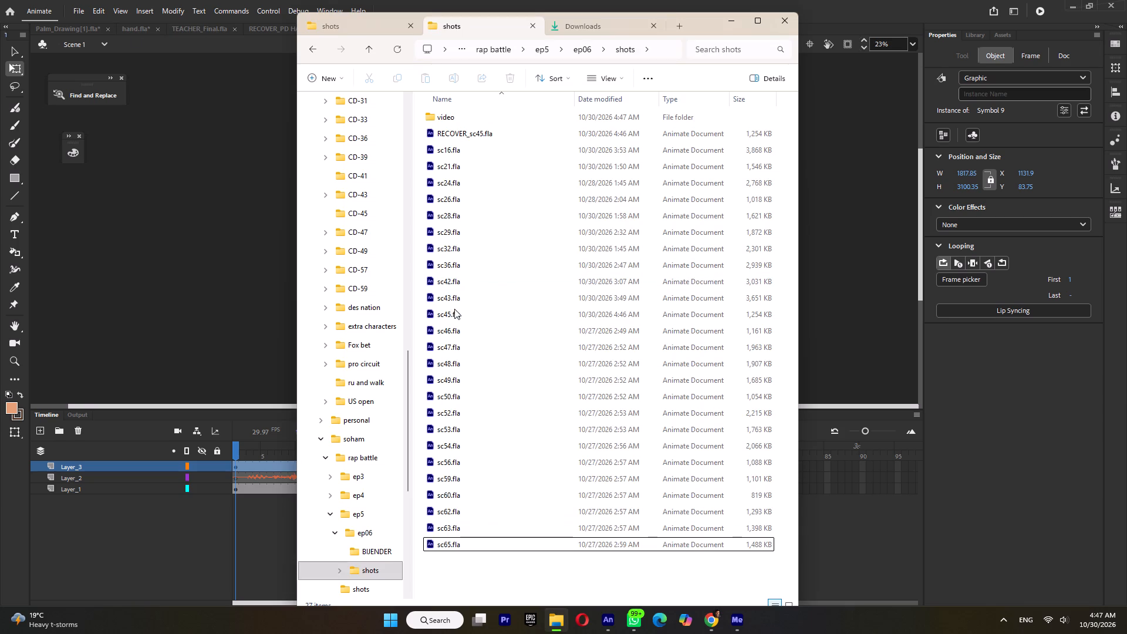
pyautogui.doubleClick(455, 328)
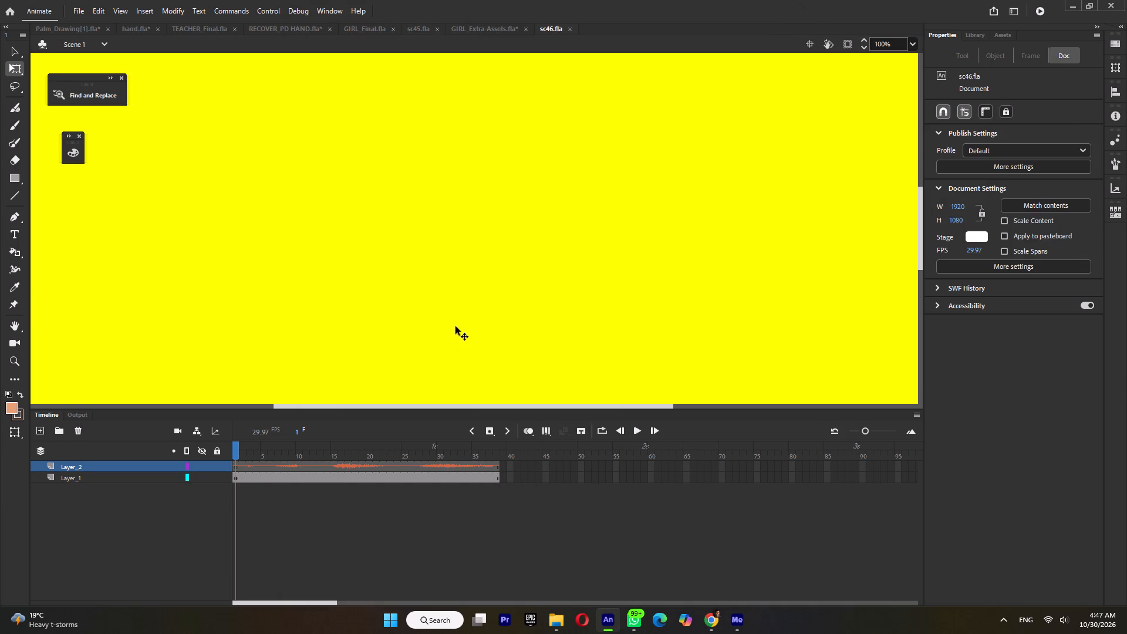